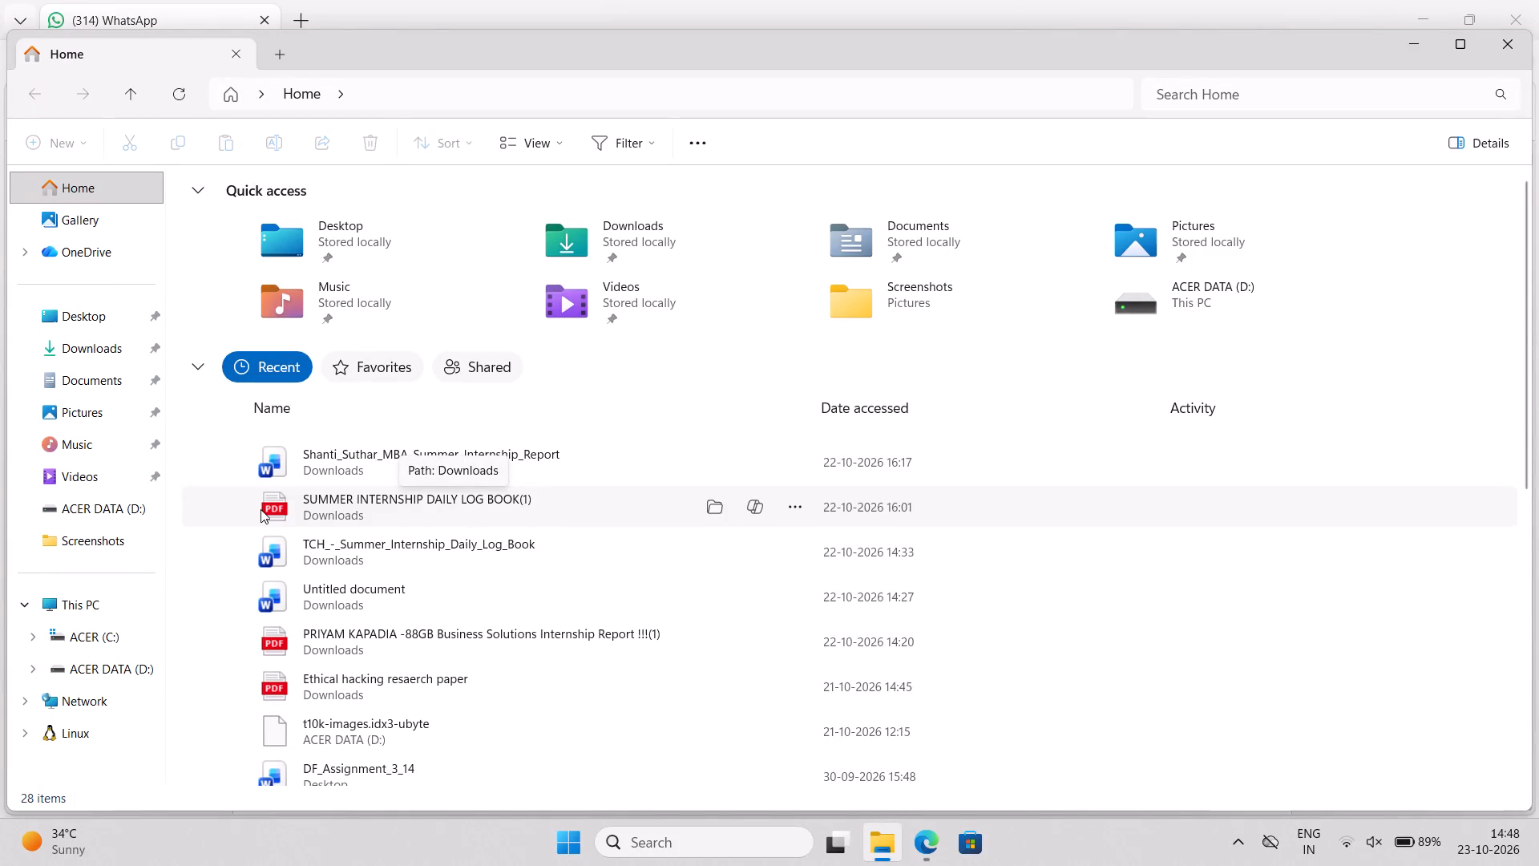
Open today's RPG Life Sciences internship report PDF from Downloads in Word just once, accepting conversion to an editable document.
click(84, 350)
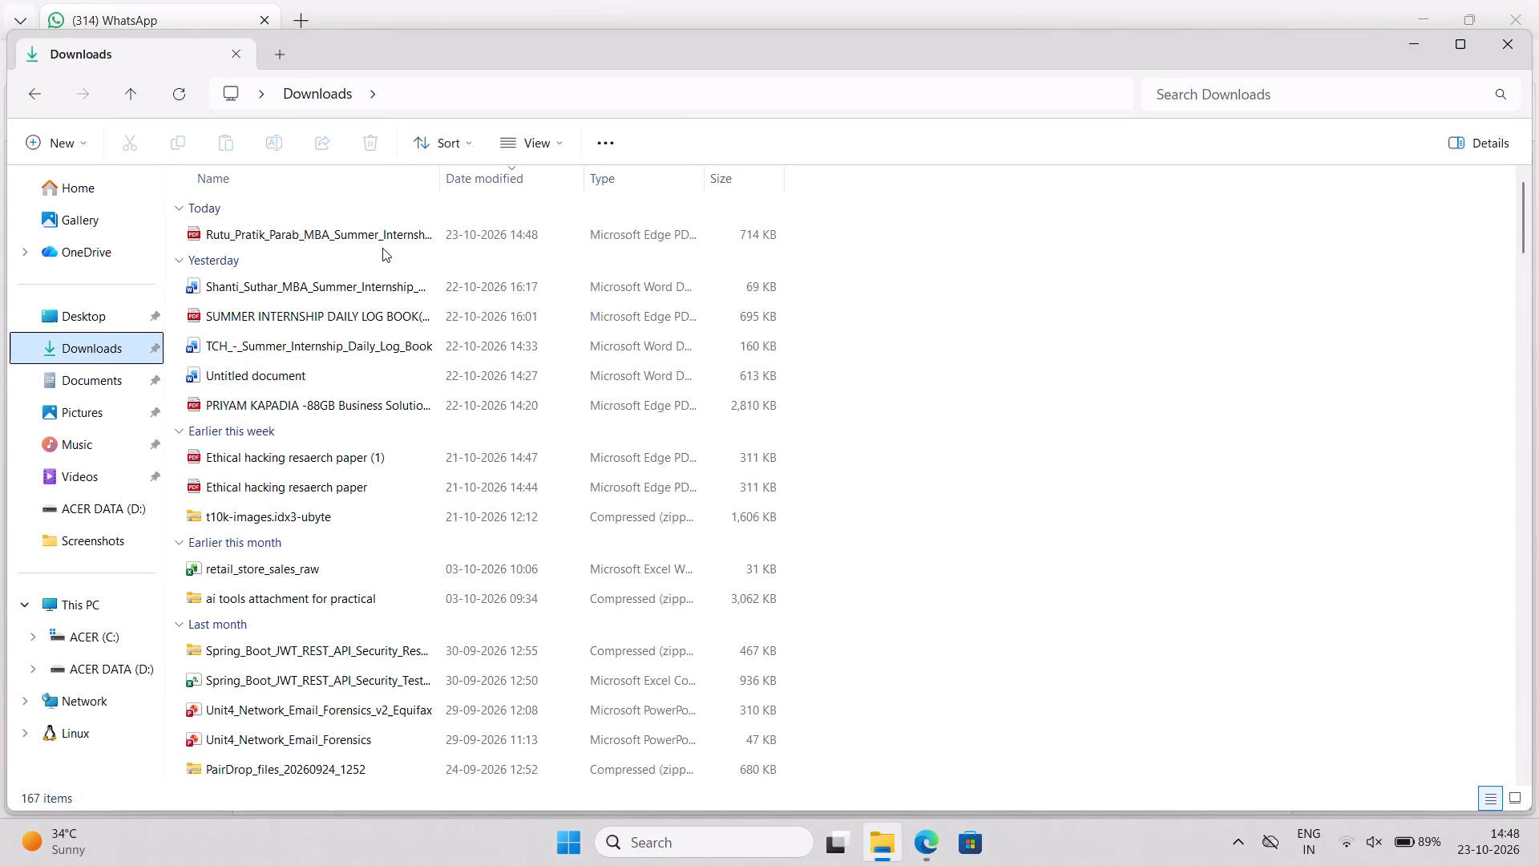
right_click(380, 235)
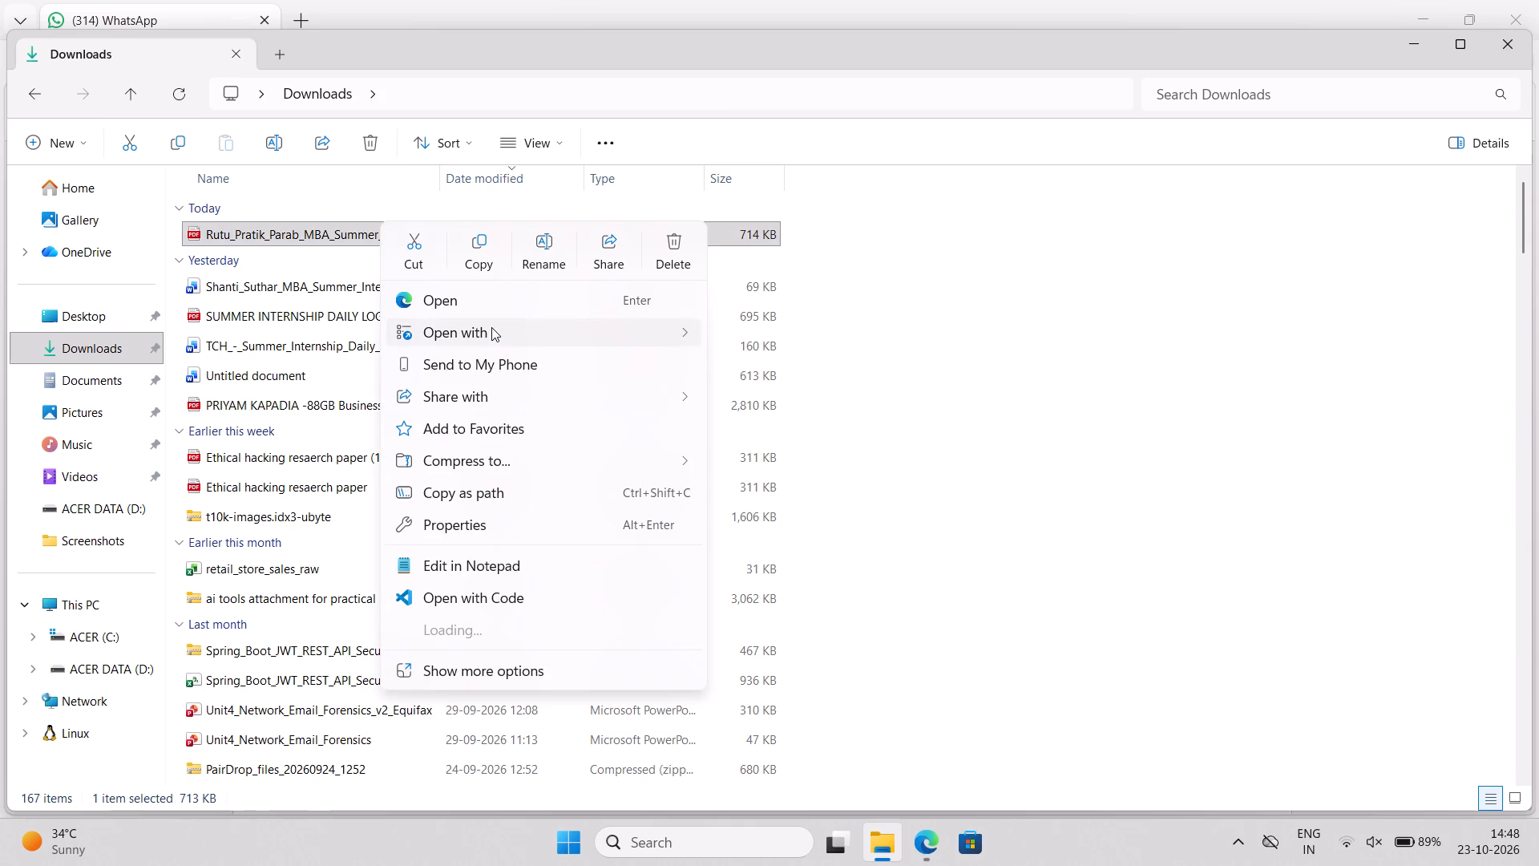
click(491, 327)
click(686, 338)
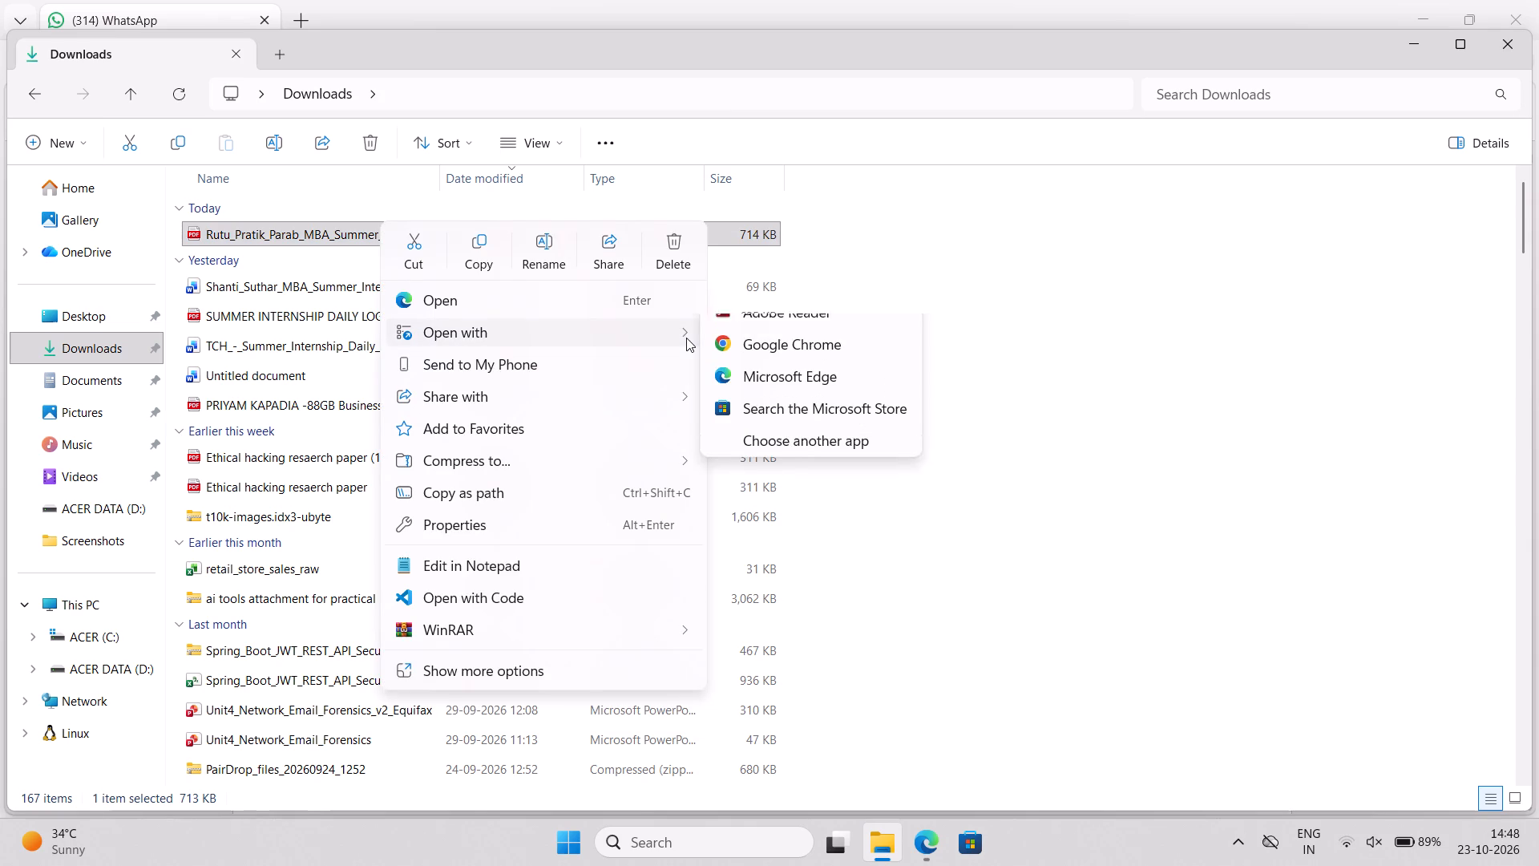
click(786, 467)
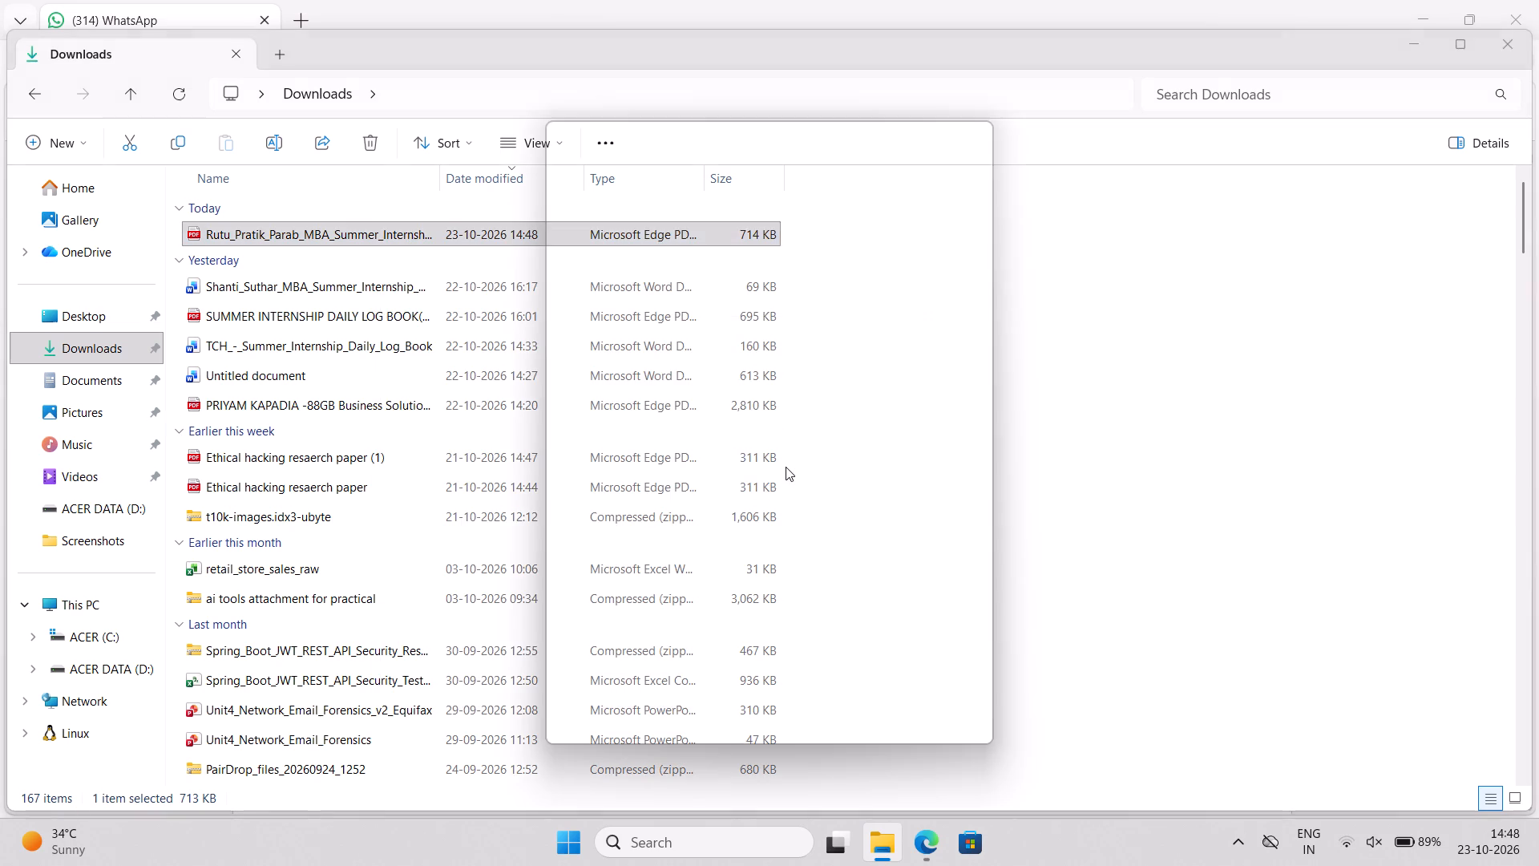
scroll(786, 467, down, 4)
click(759, 532)
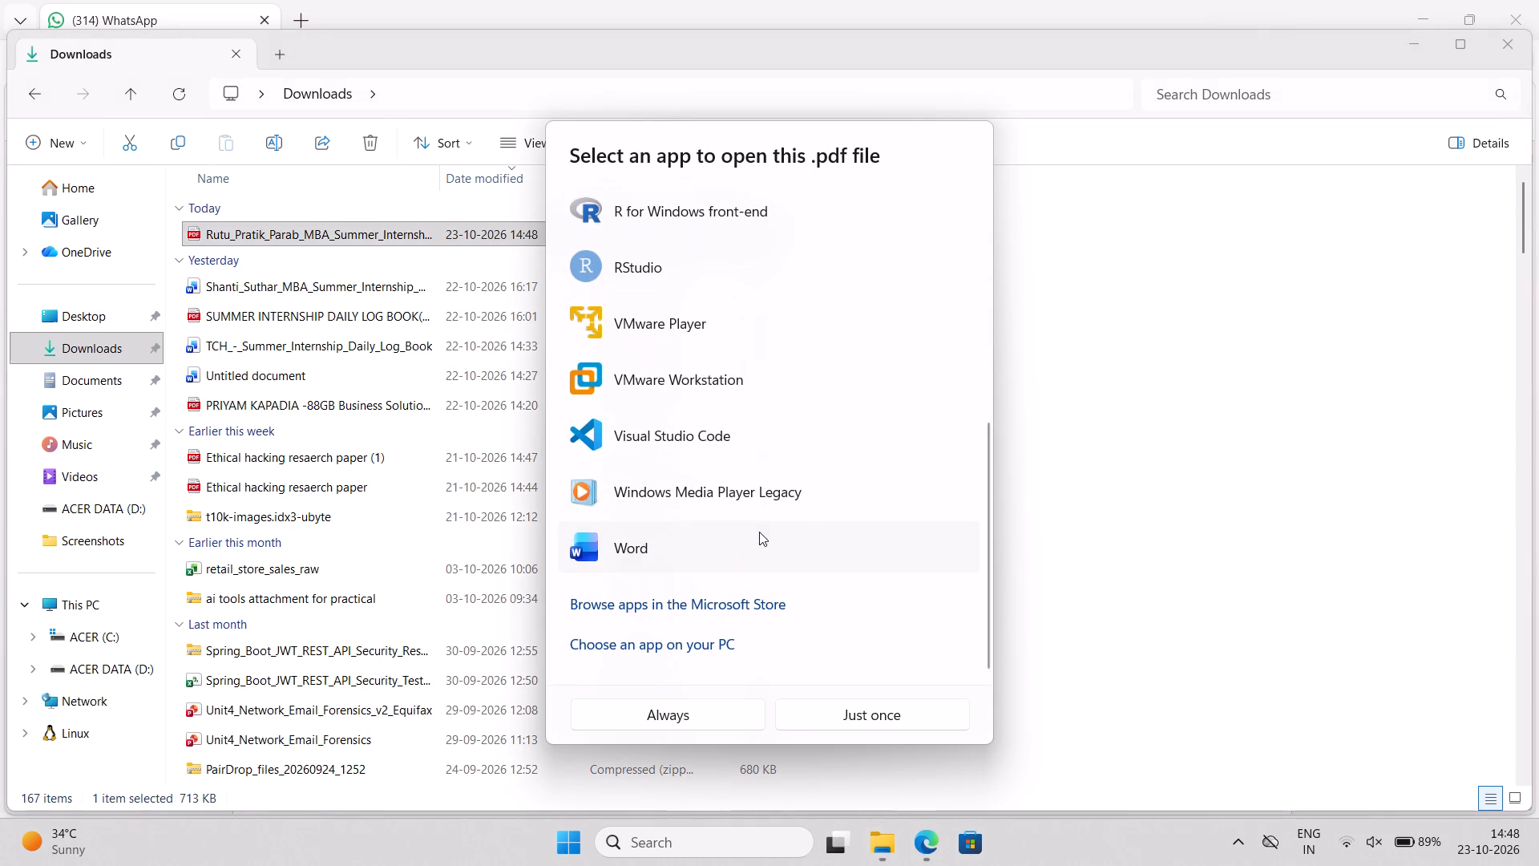
click(864, 710)
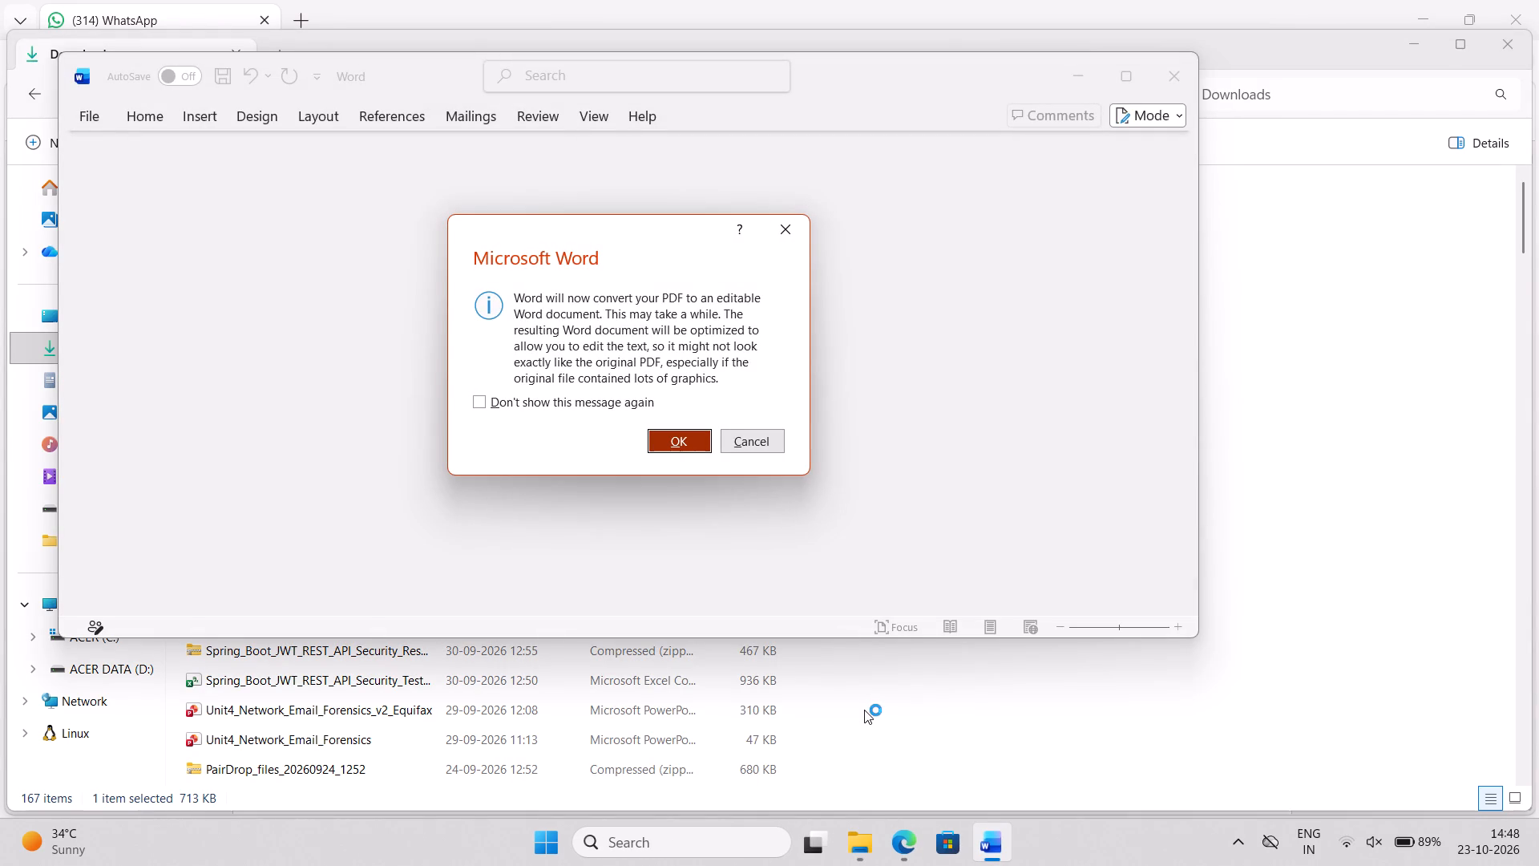
click(705, 446)
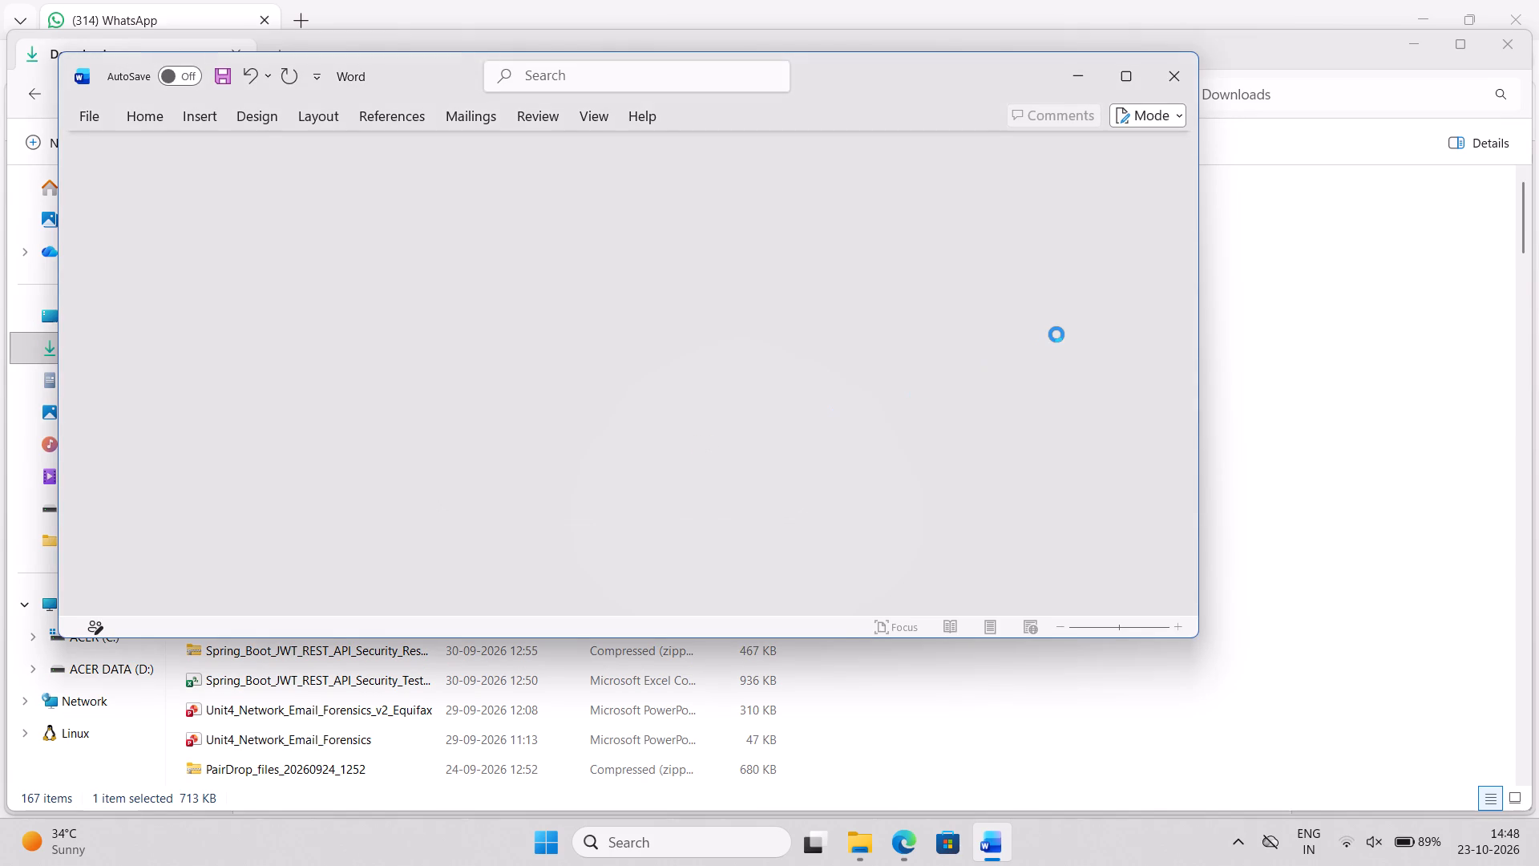
Maximize the report window and enable editing, accepting the PDF conversion again.
click(1131, 83)
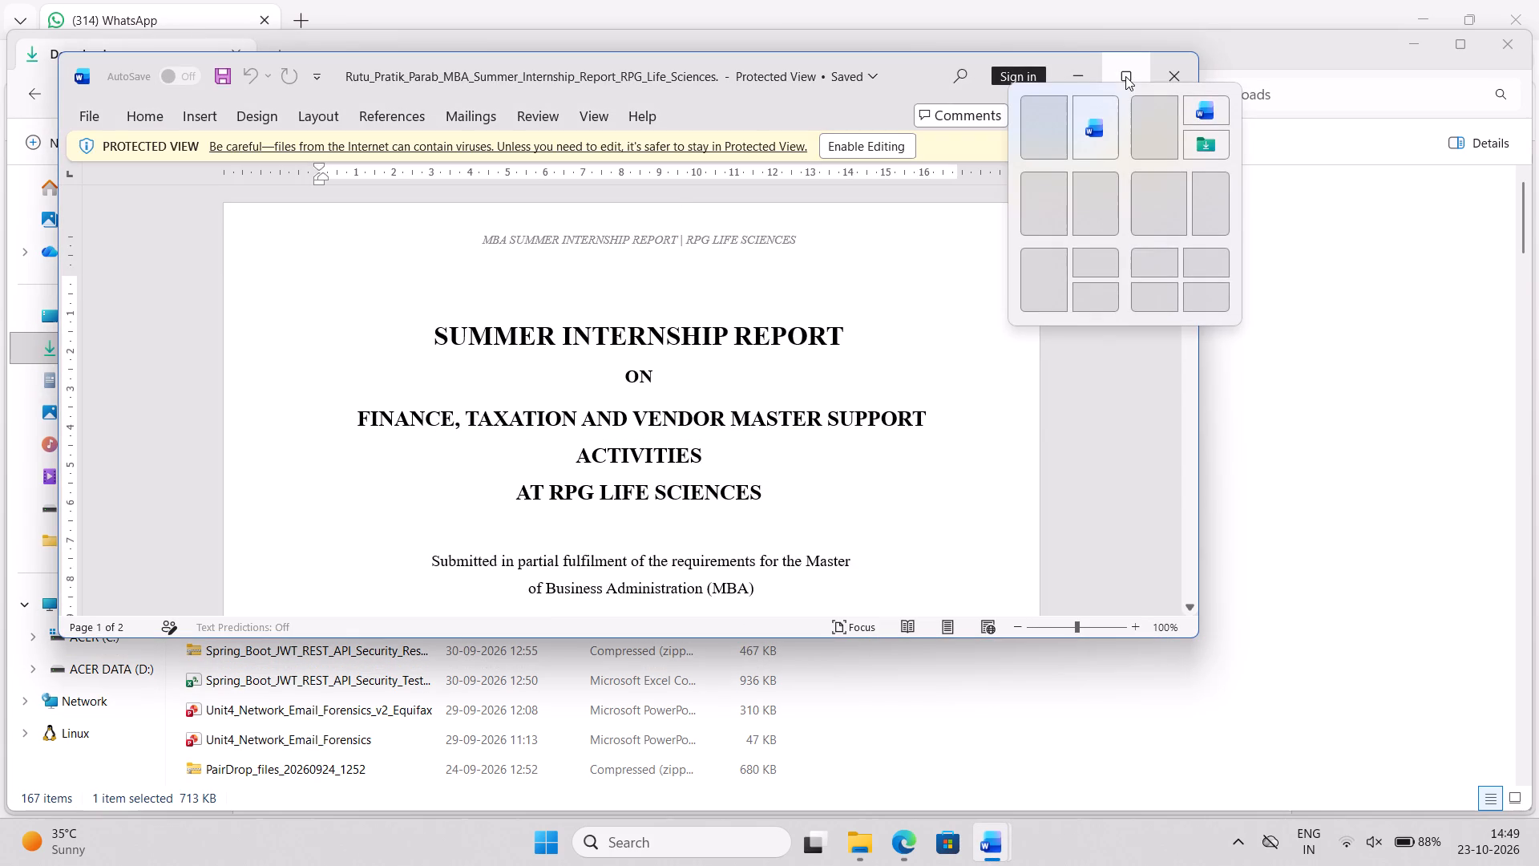
click(1125, 62)
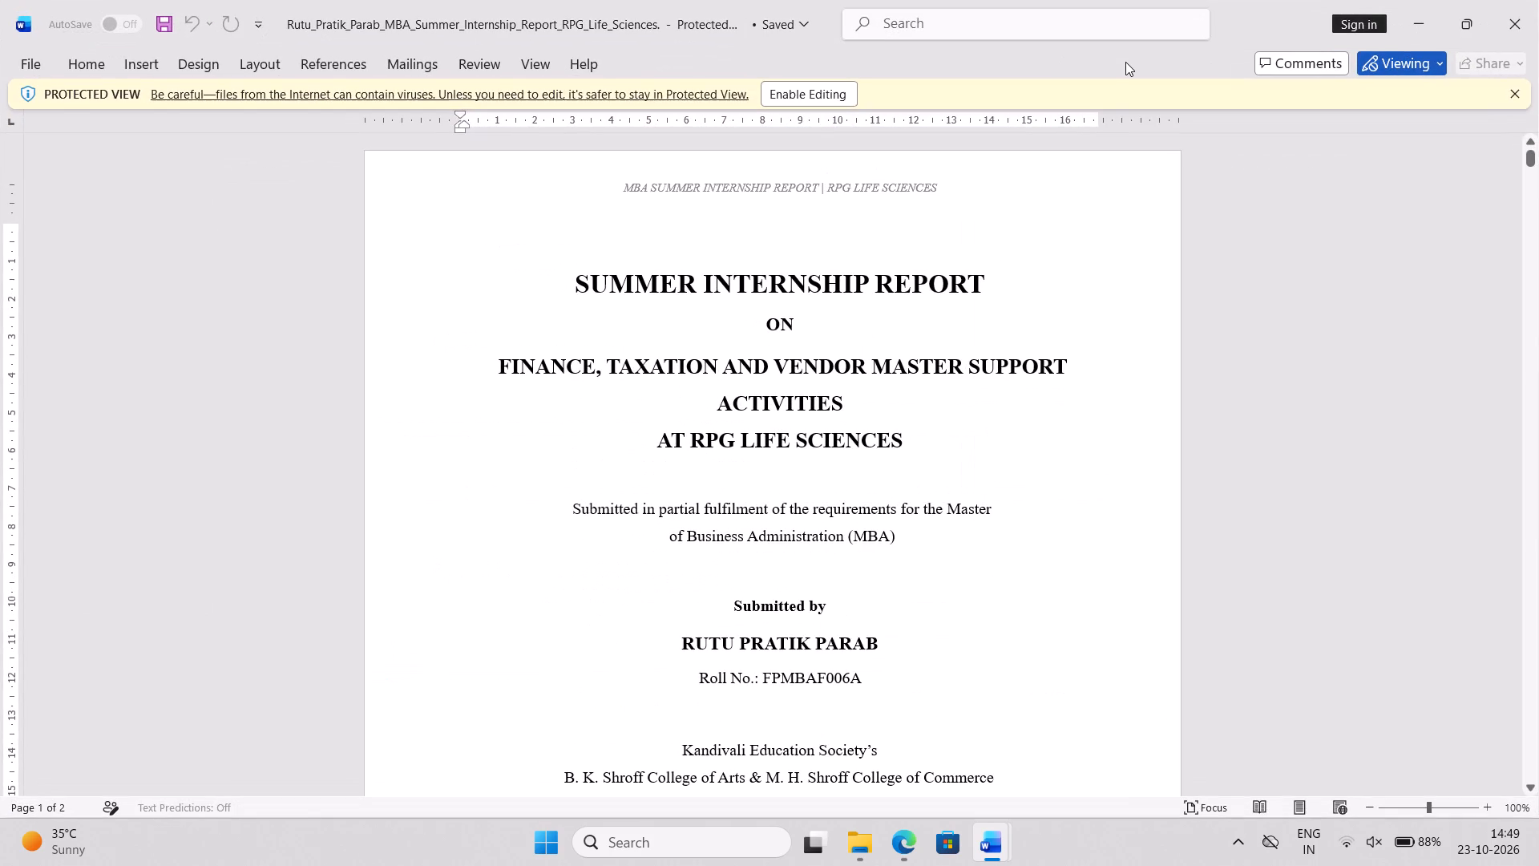
click(820, 101)
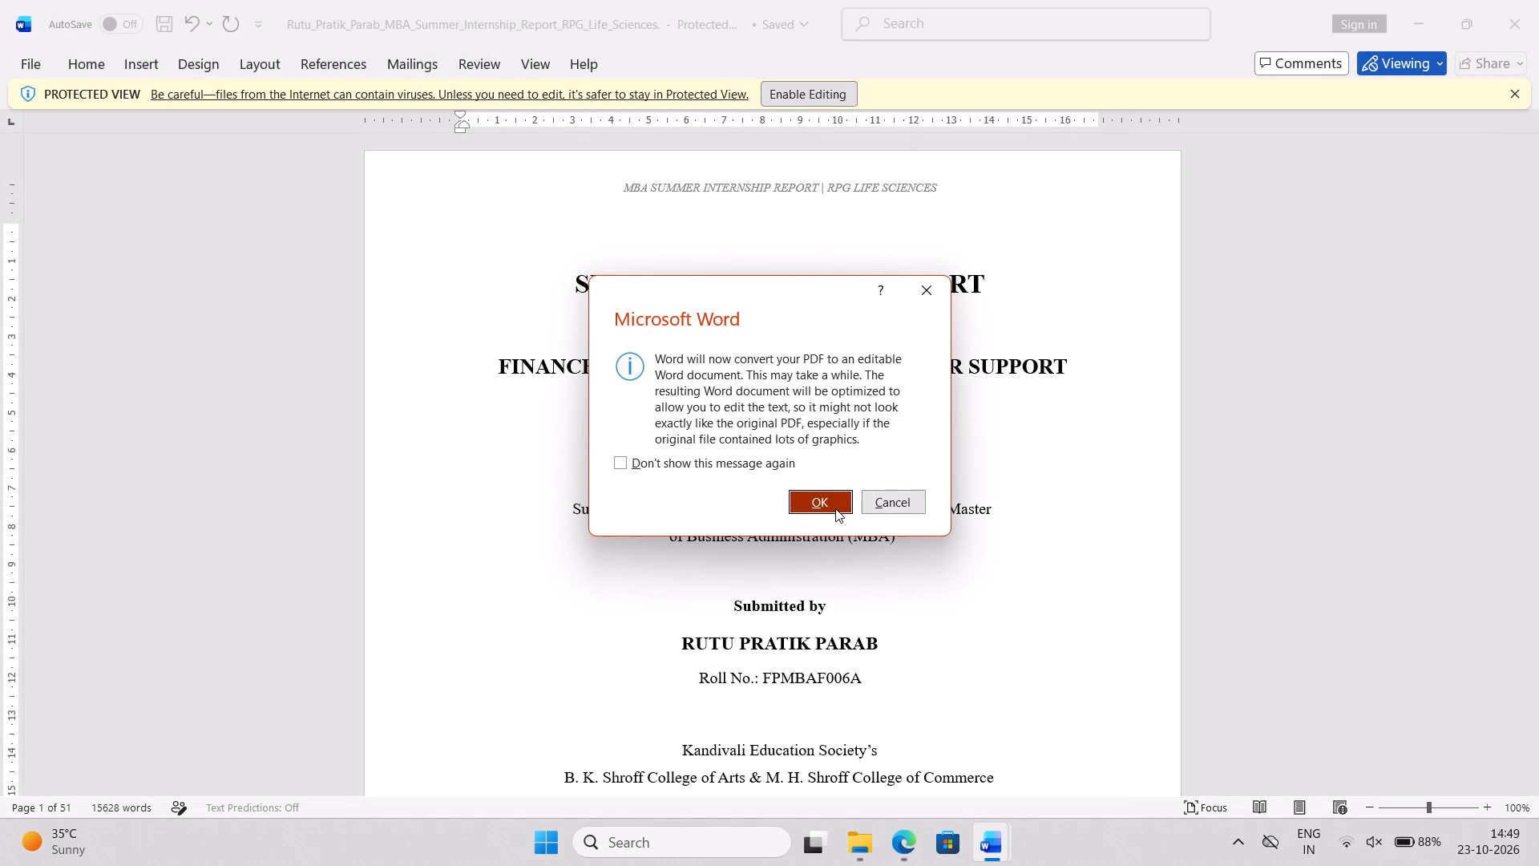
click(835, 508)
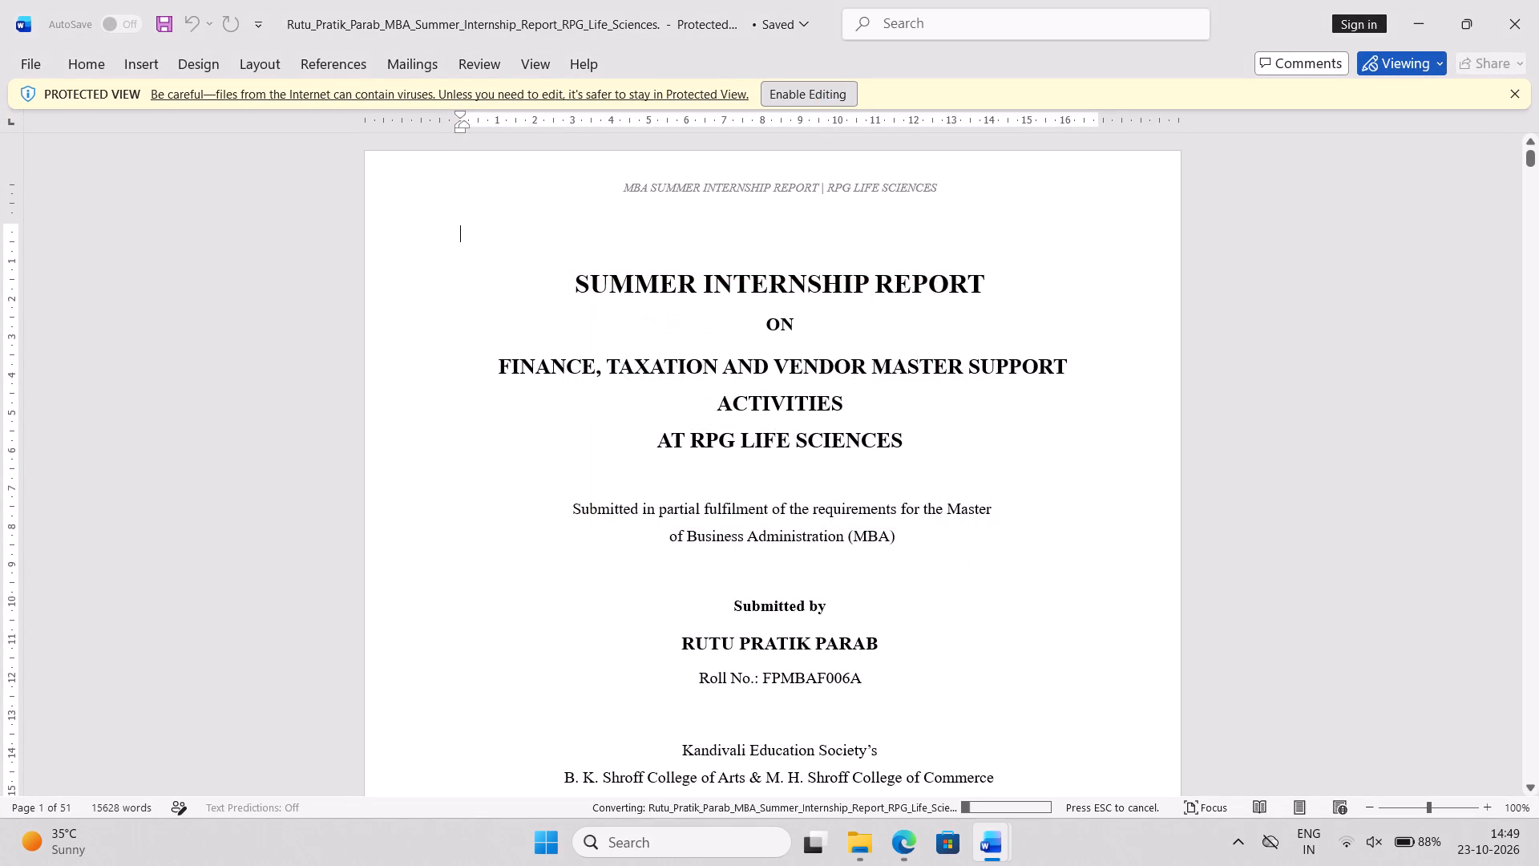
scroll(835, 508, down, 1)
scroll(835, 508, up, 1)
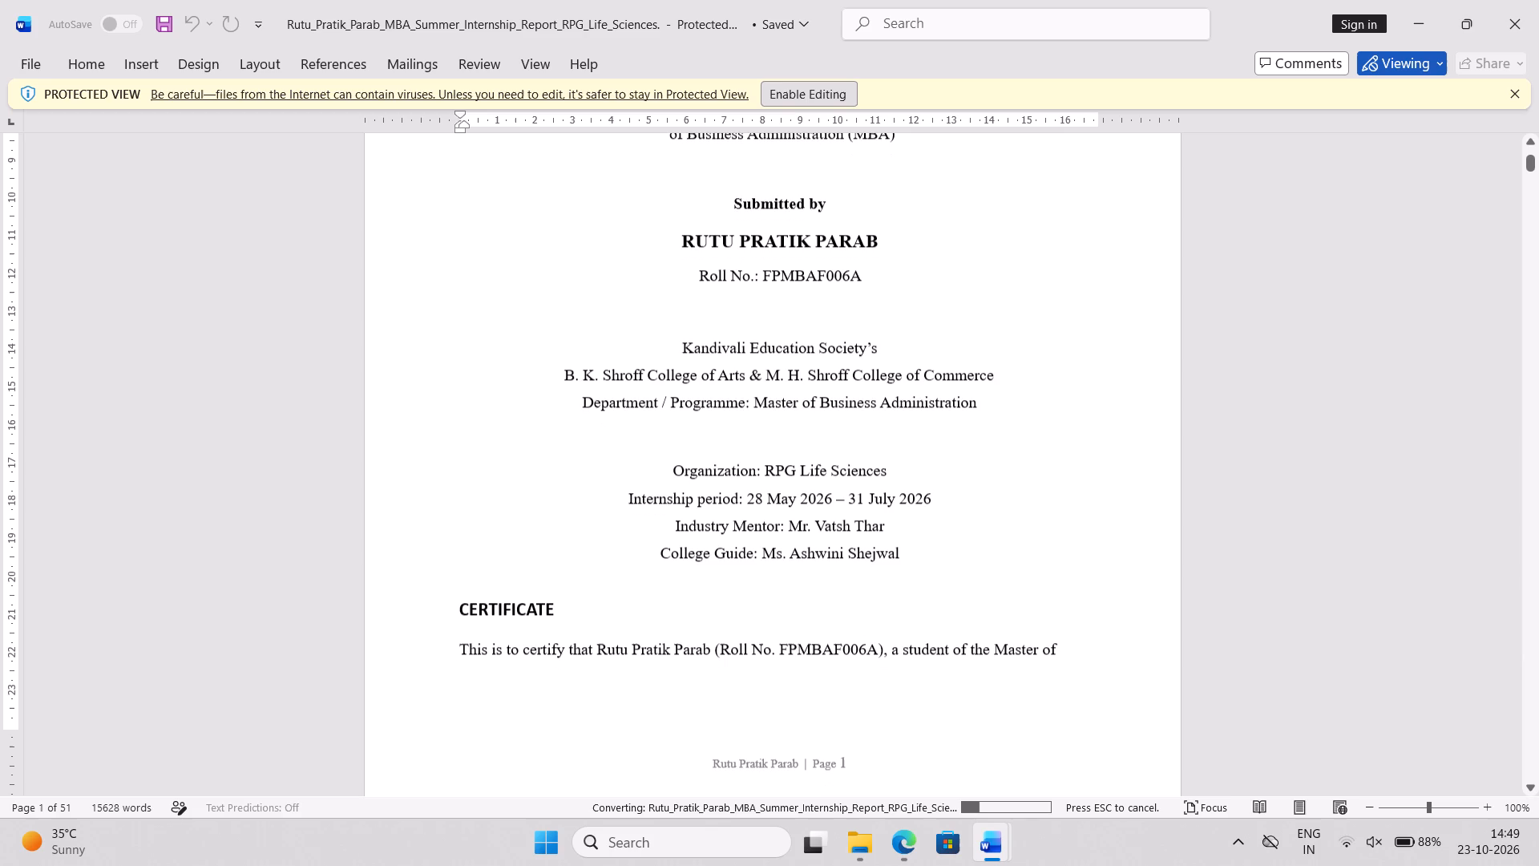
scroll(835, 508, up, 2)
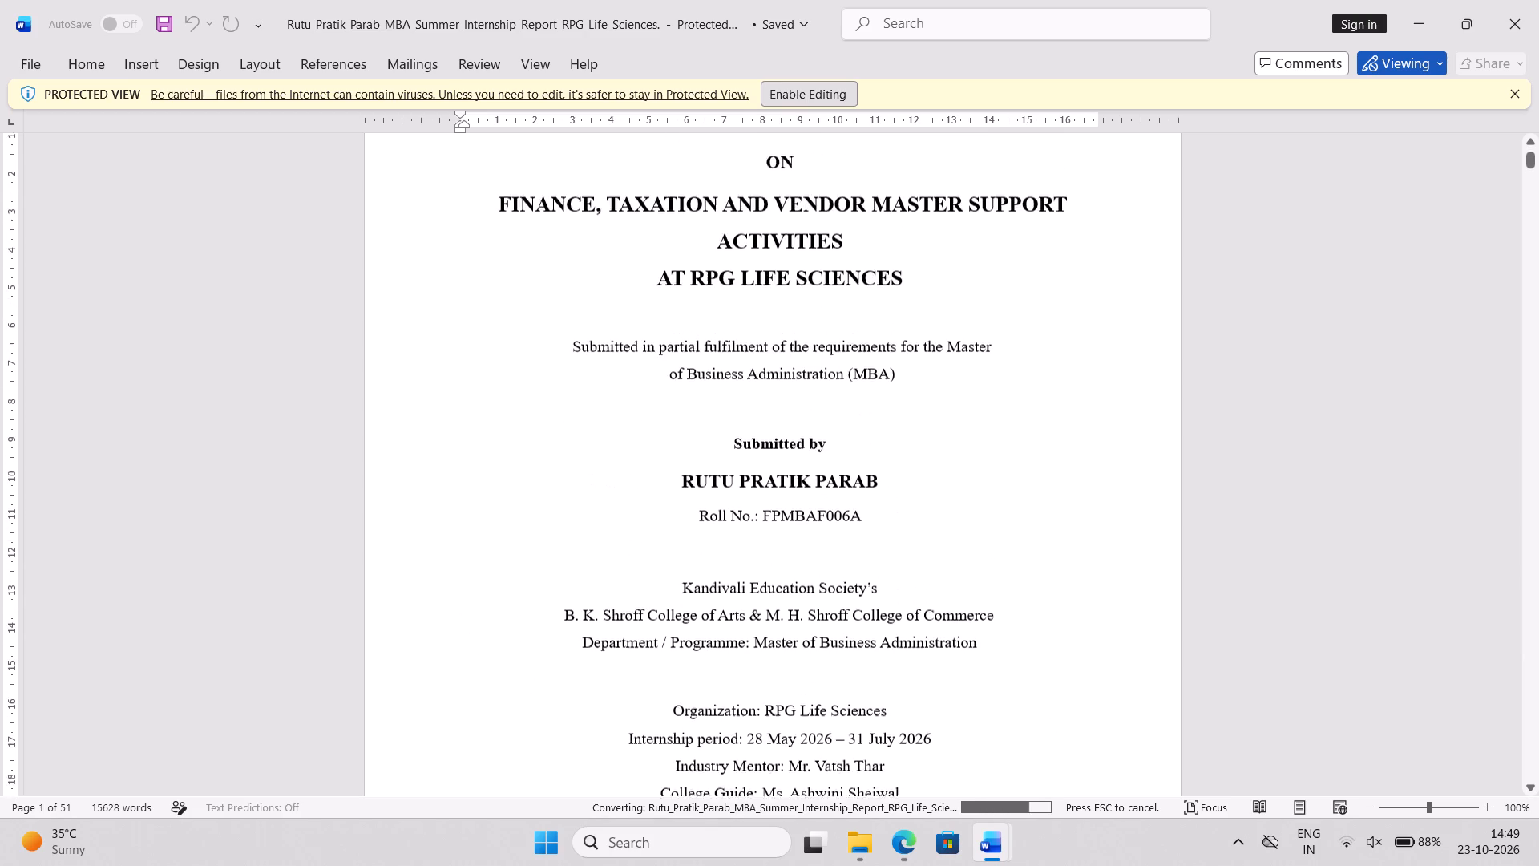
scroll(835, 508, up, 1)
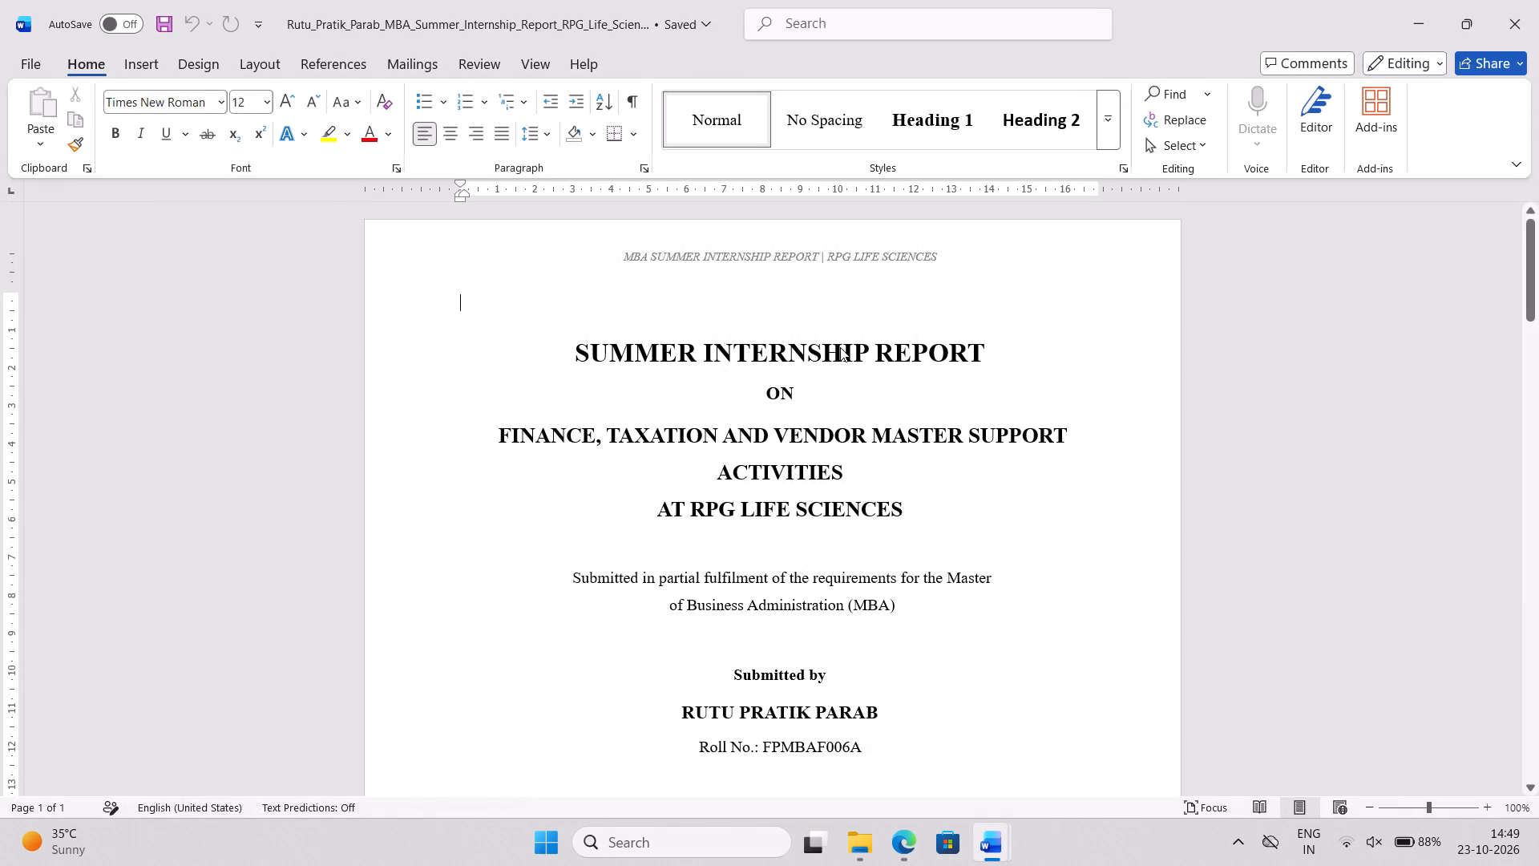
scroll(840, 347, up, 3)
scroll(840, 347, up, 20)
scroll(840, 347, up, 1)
Insert a page break directly before the CERTIFICATE heading on the cover page.
scroll(840, 347, down, 3)
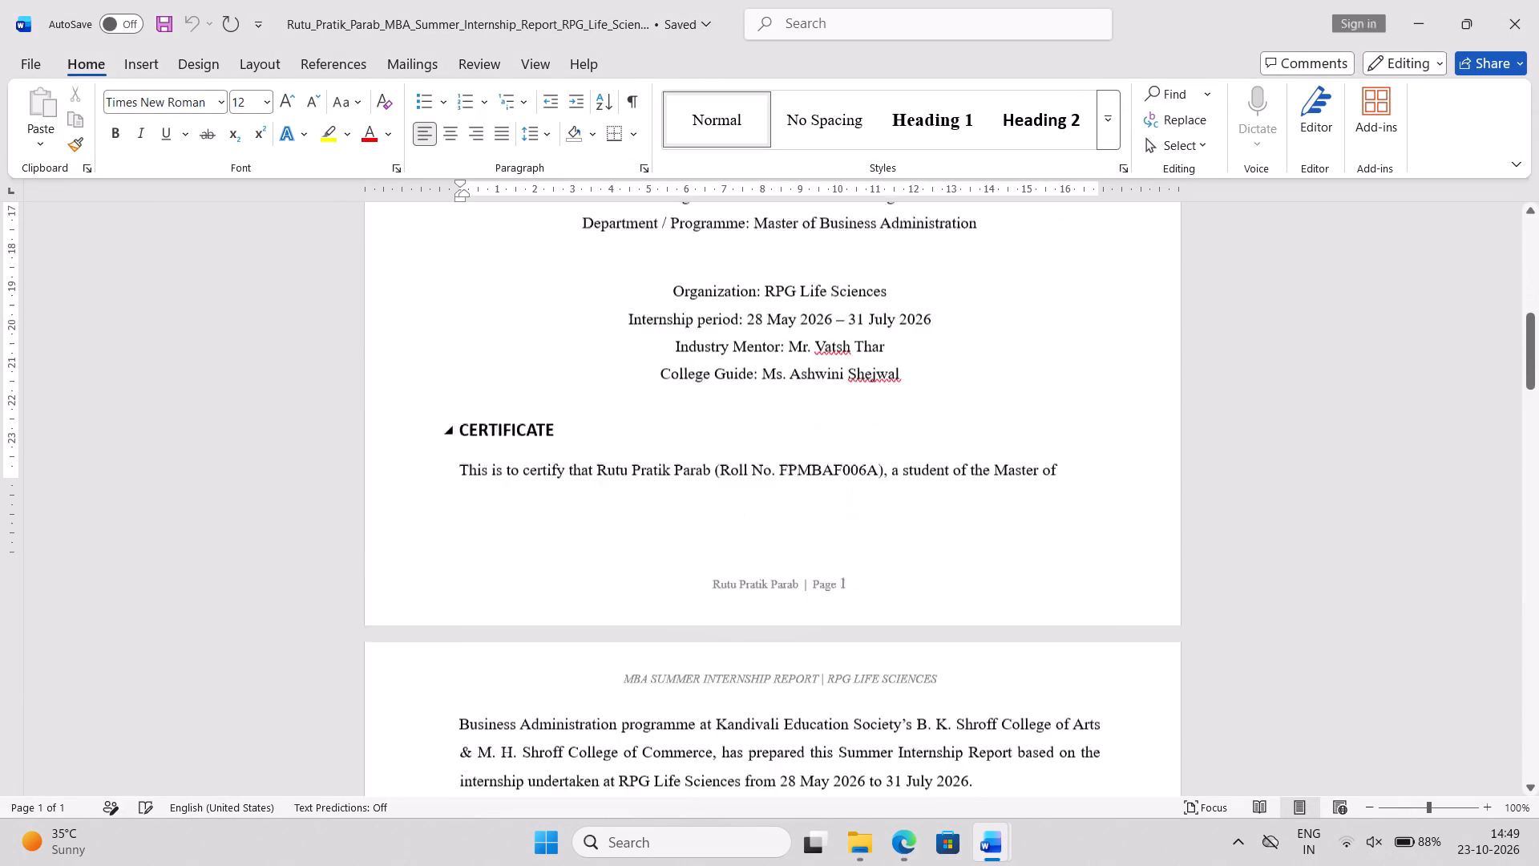
scroll(840, 347, down, 1)
click(778, 343)
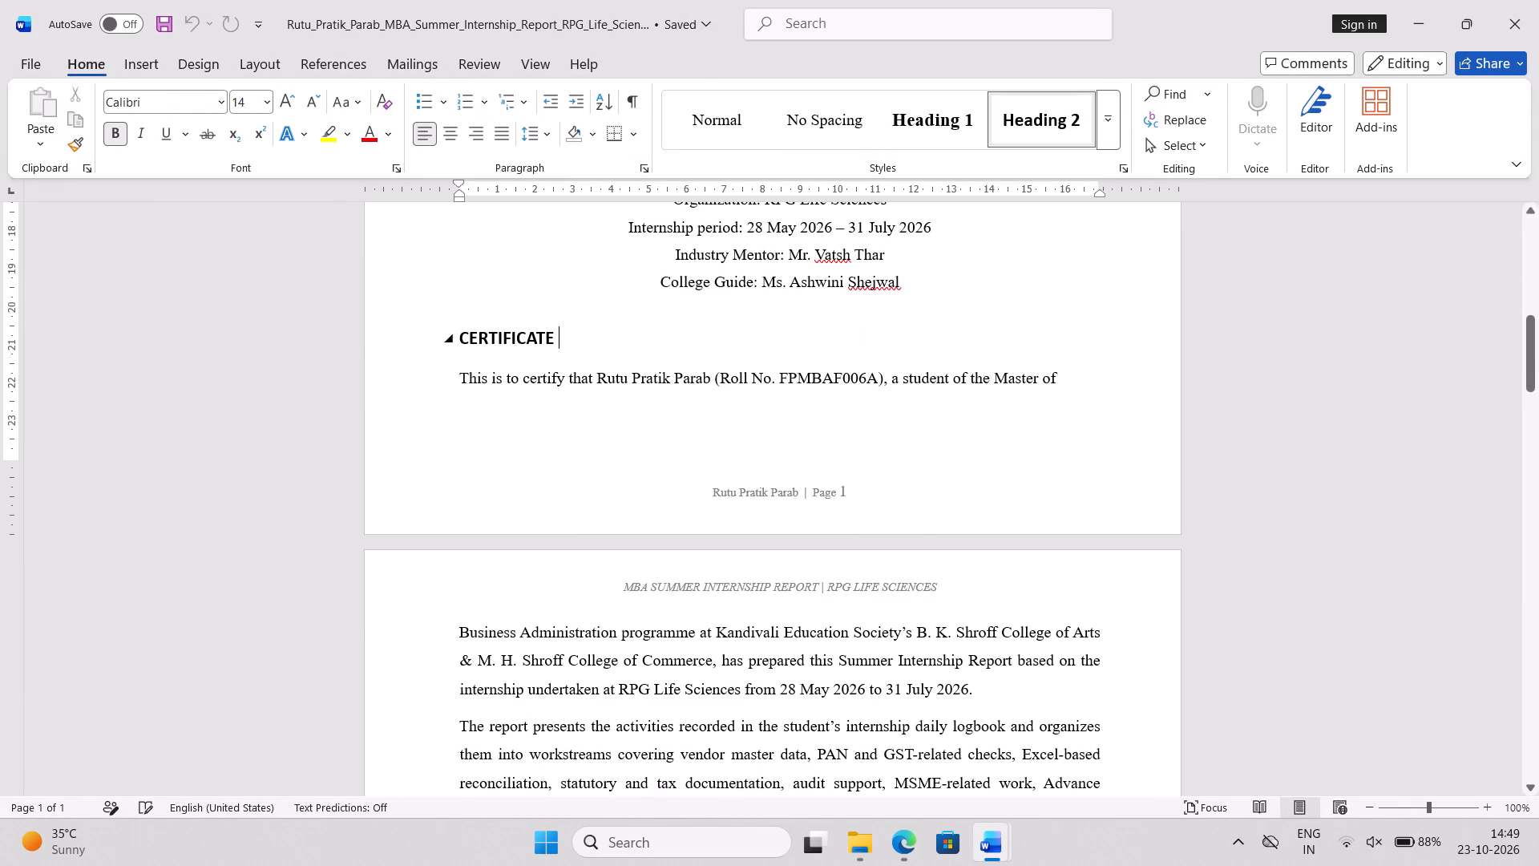
click(461, 336)
key(Down)
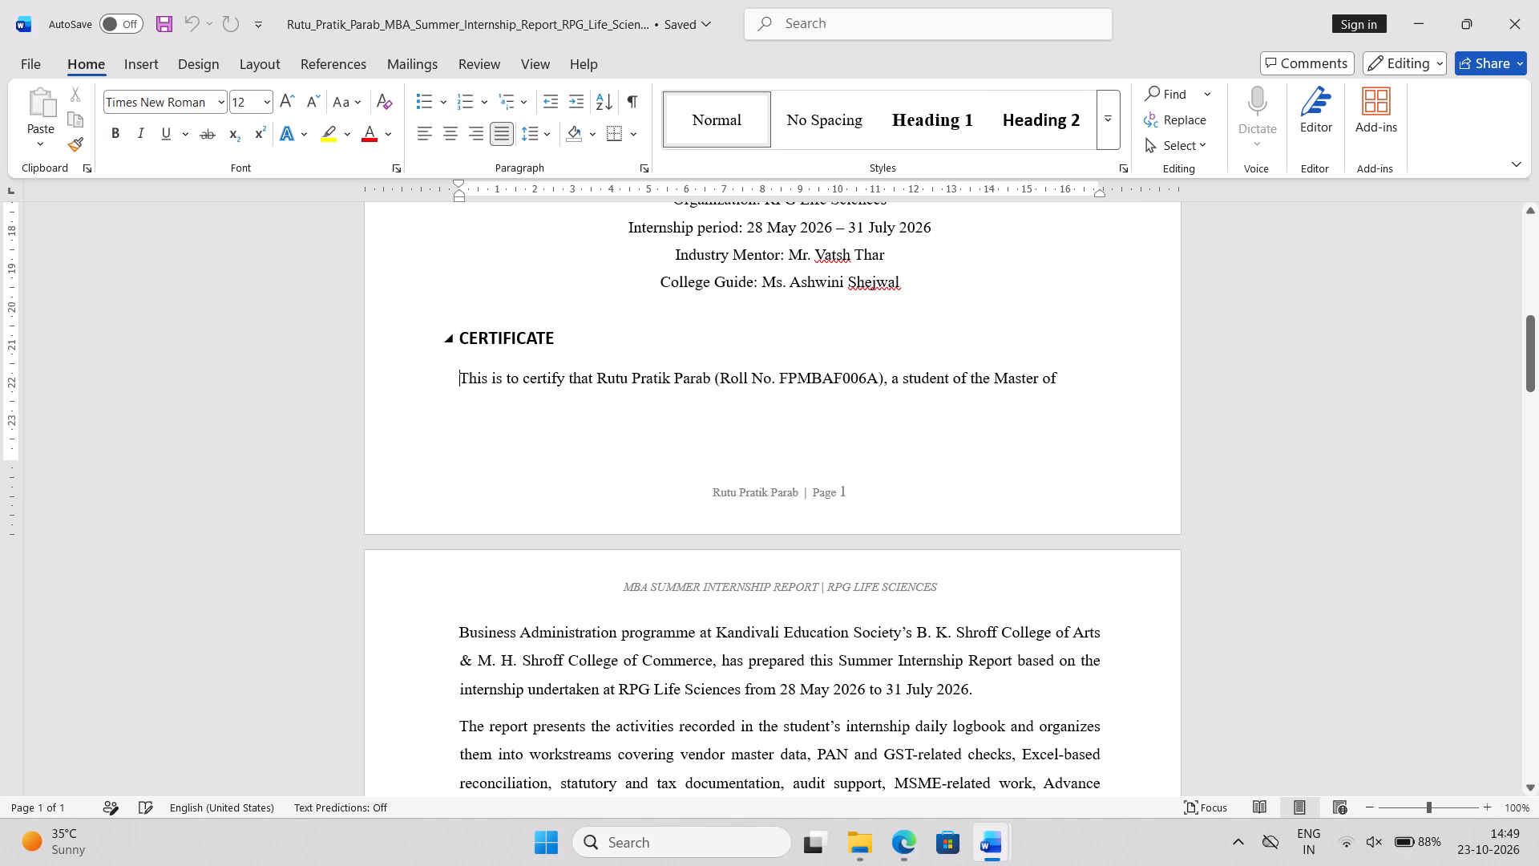
key(Up)
key(Return)
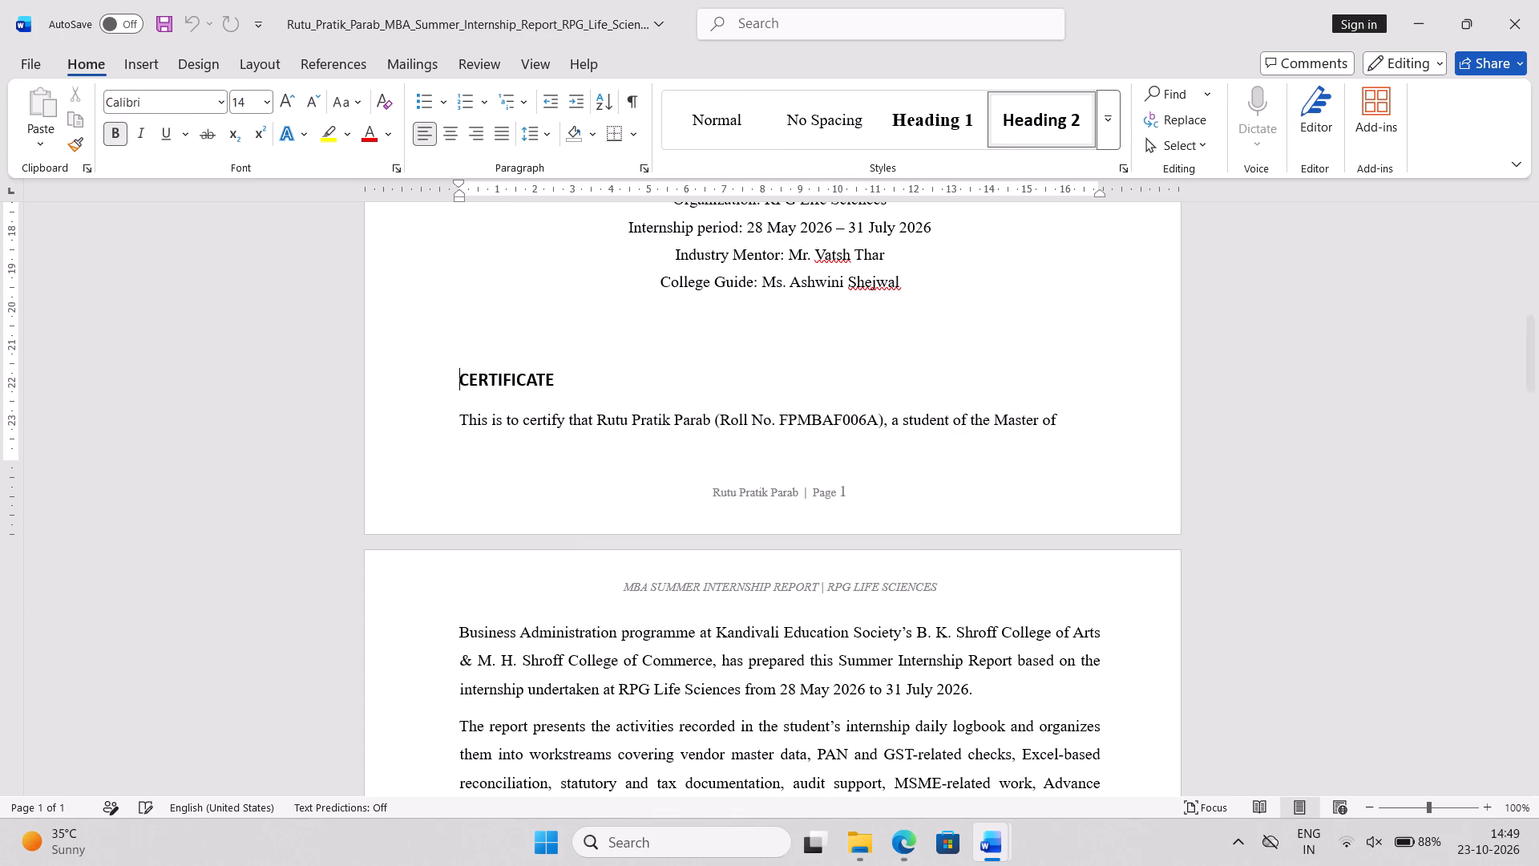
key(Return)
key(ctrl+z)
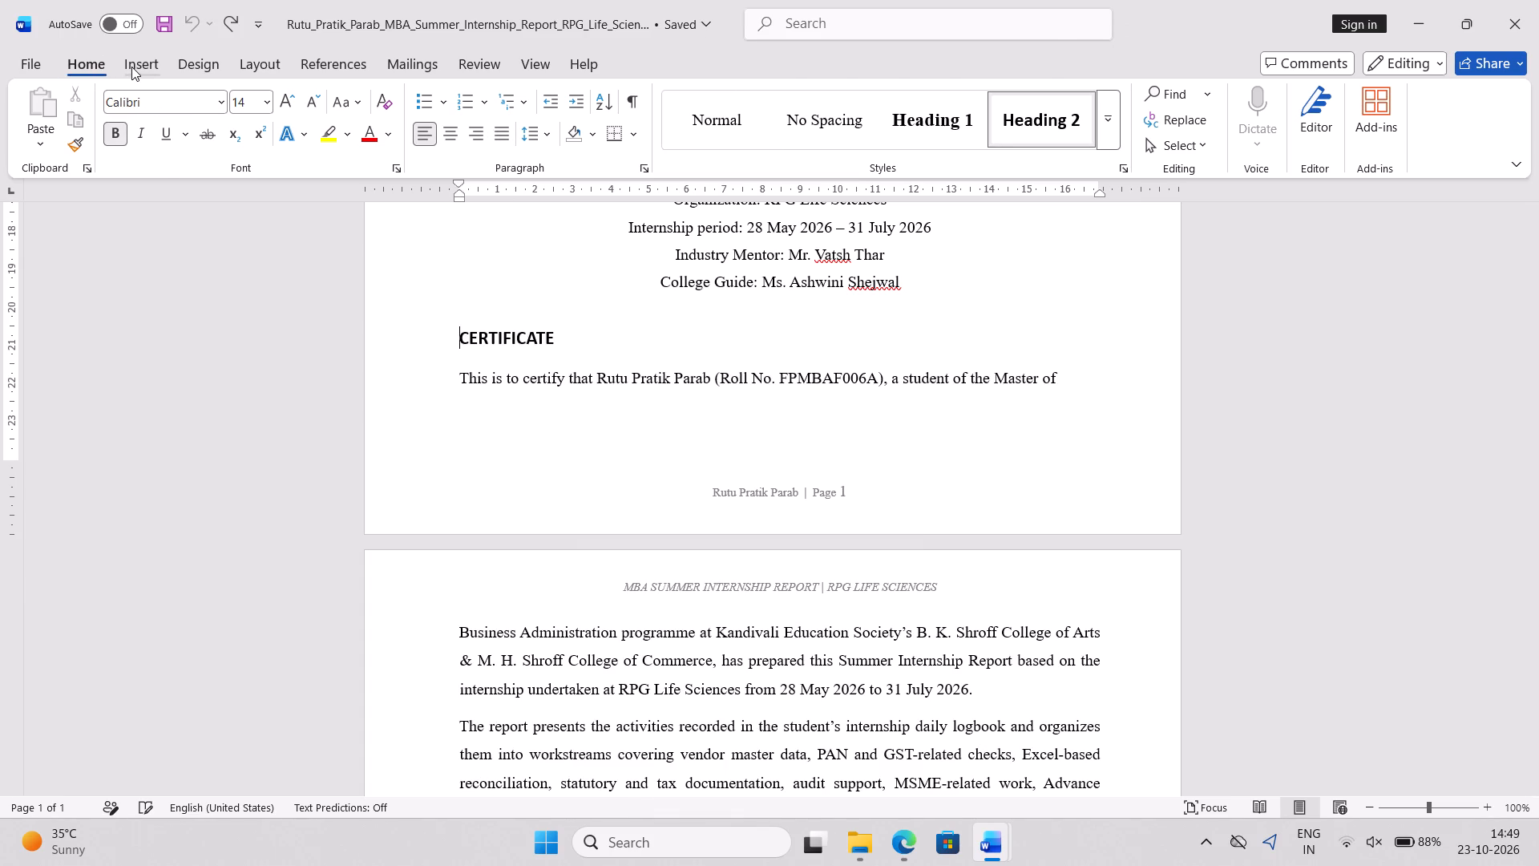
click(131, 67)
click(76, 139)
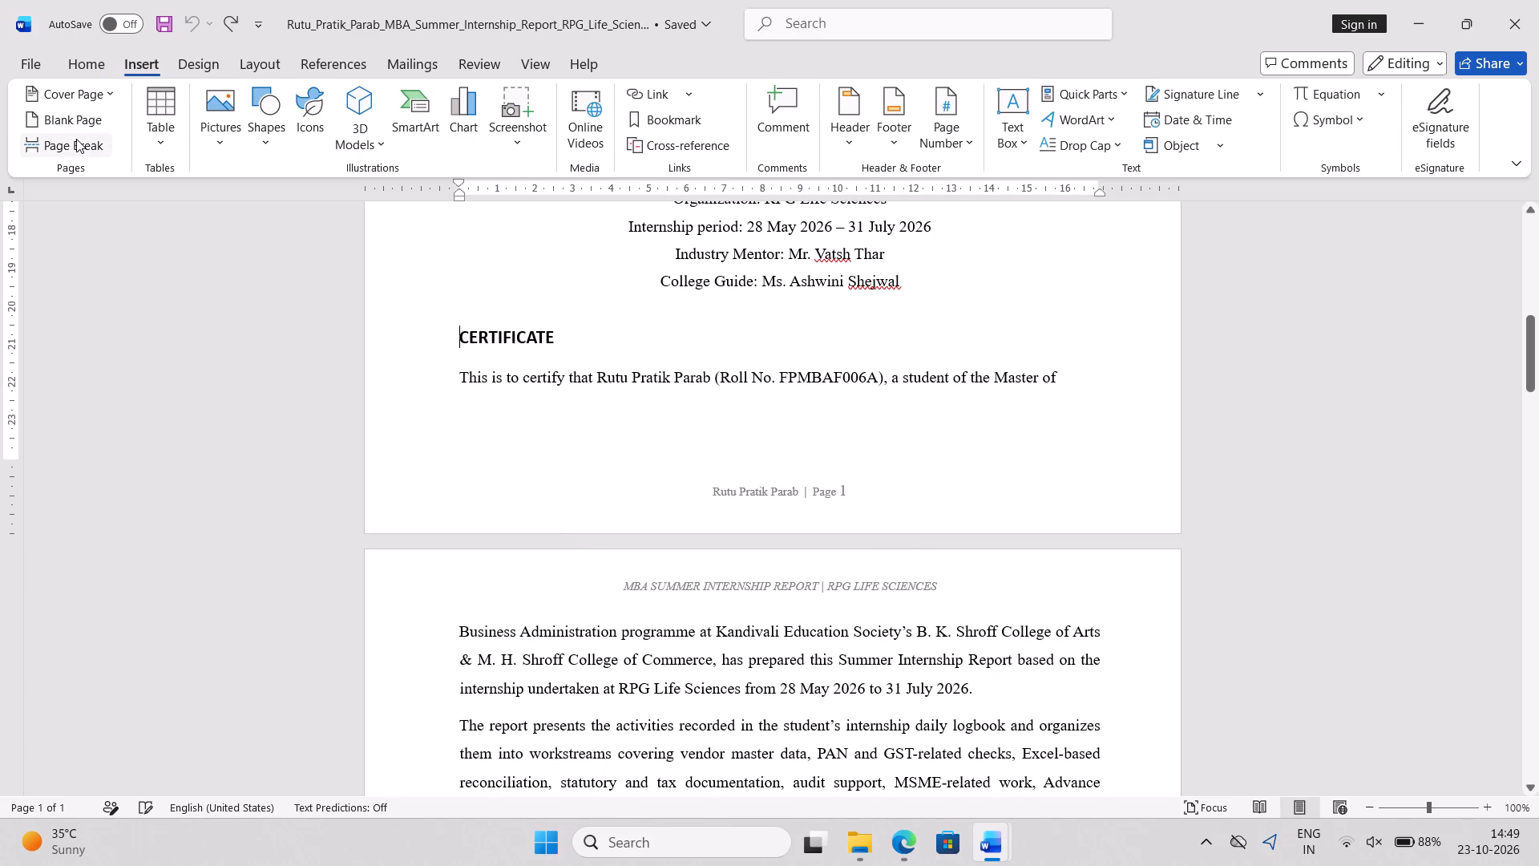
Set the cover page title lines, from SUMMER INTERNSHIP REPORT through AT RPG LIFE SCIENCES, to font size 16.
scroll(685, 361, up, 4)
click(685, 361)
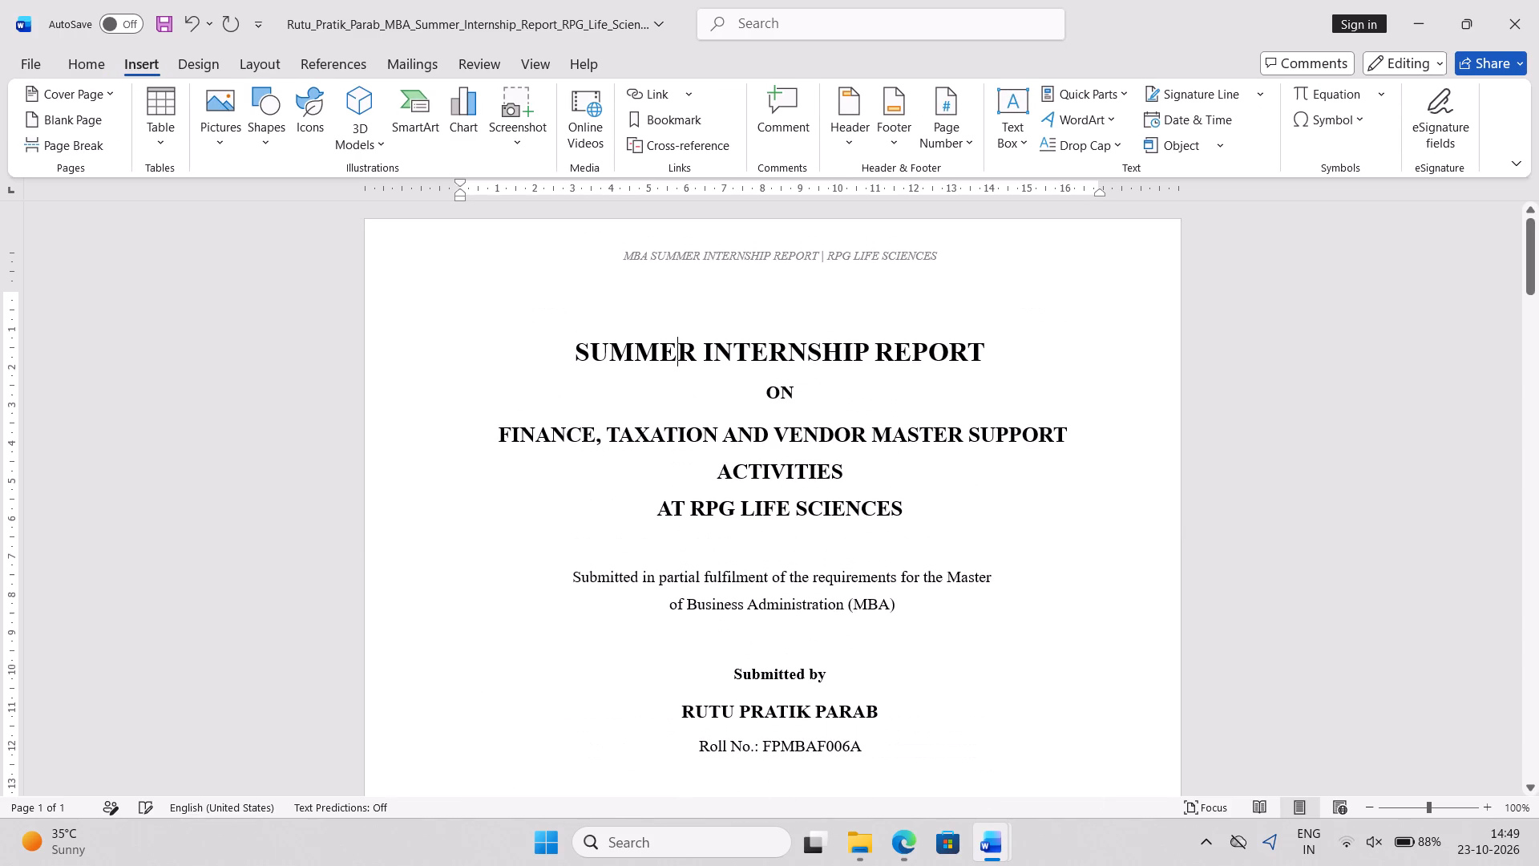
click(69, 58)
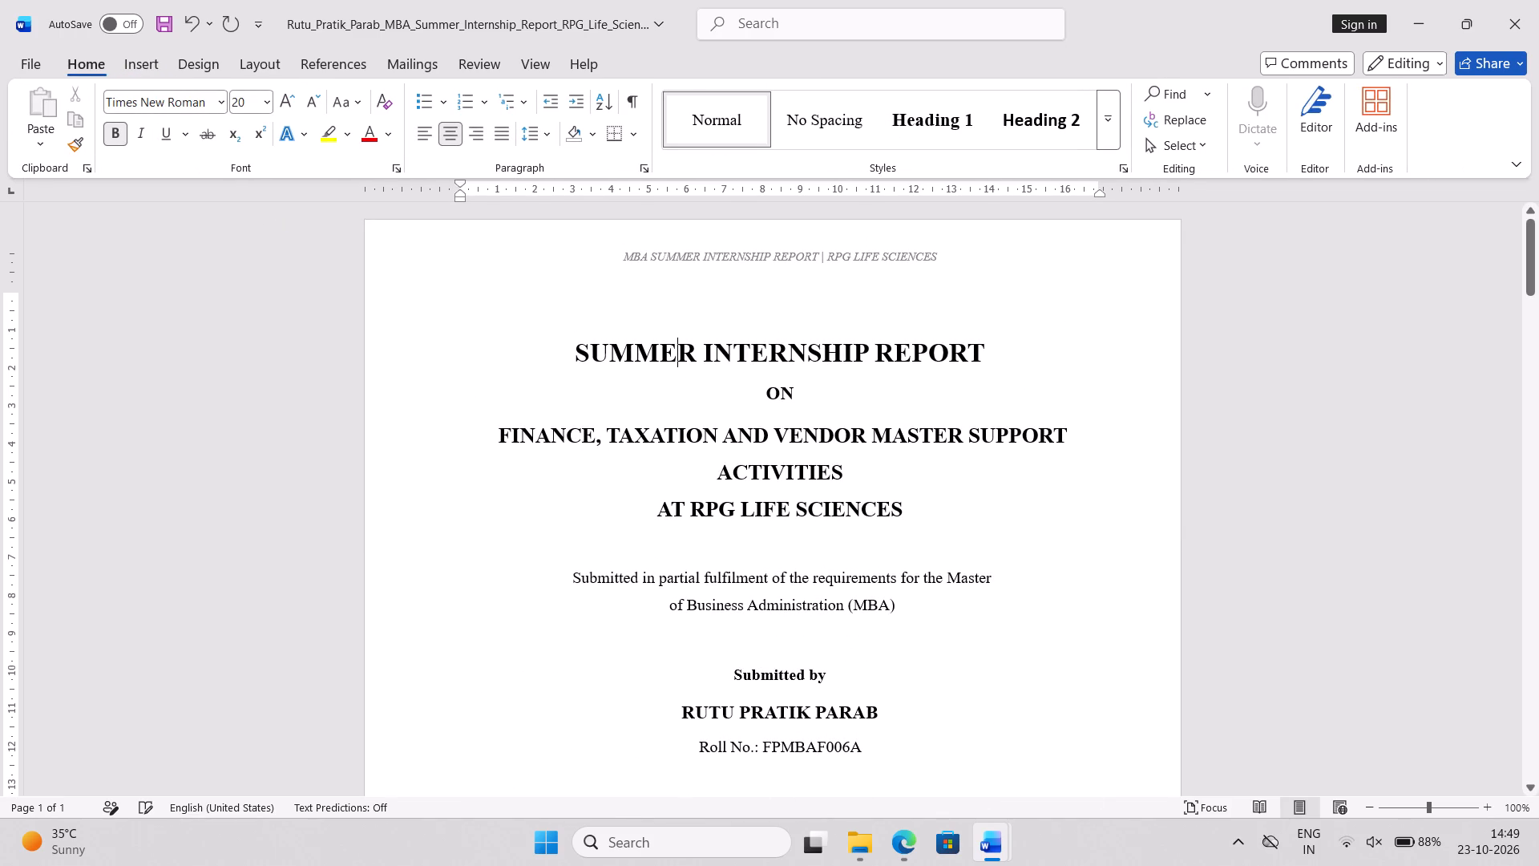
drag(572, 347, 816, 447)
drag(816, 447, 968, 520)
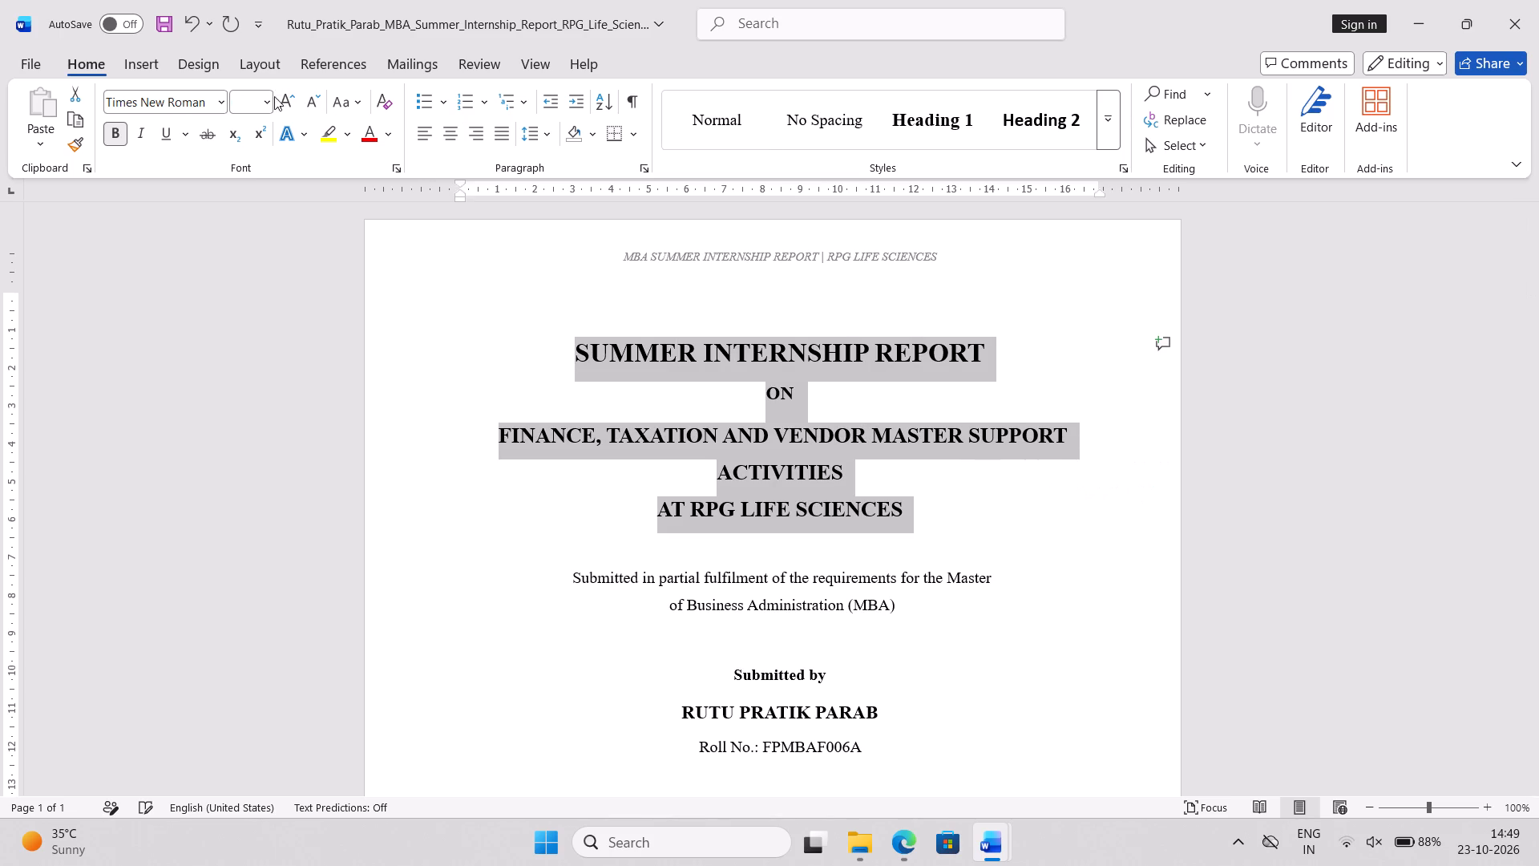
click(269, 107)
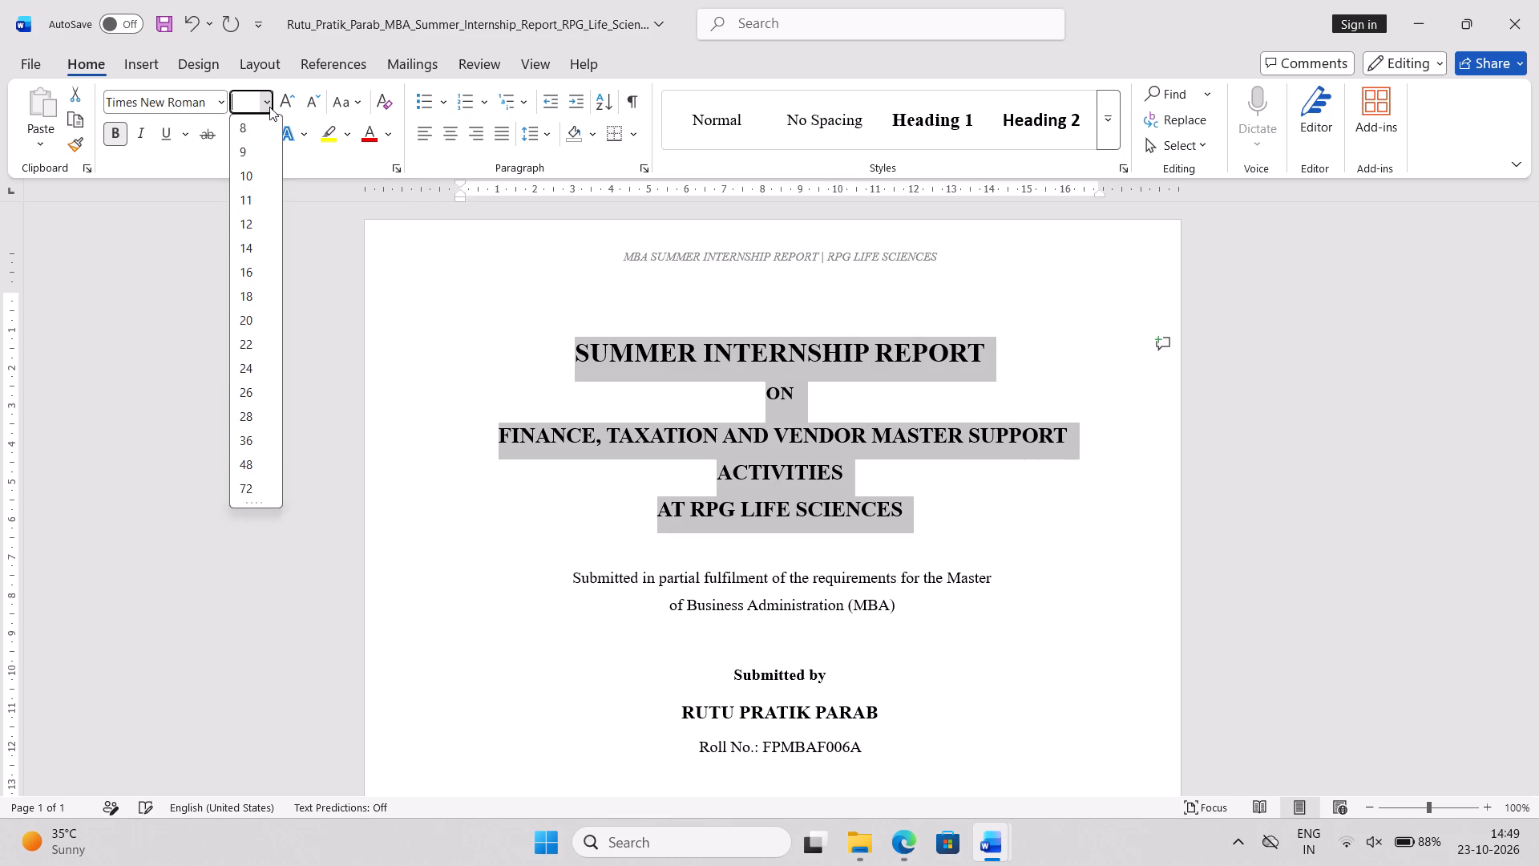
click(248, 273)
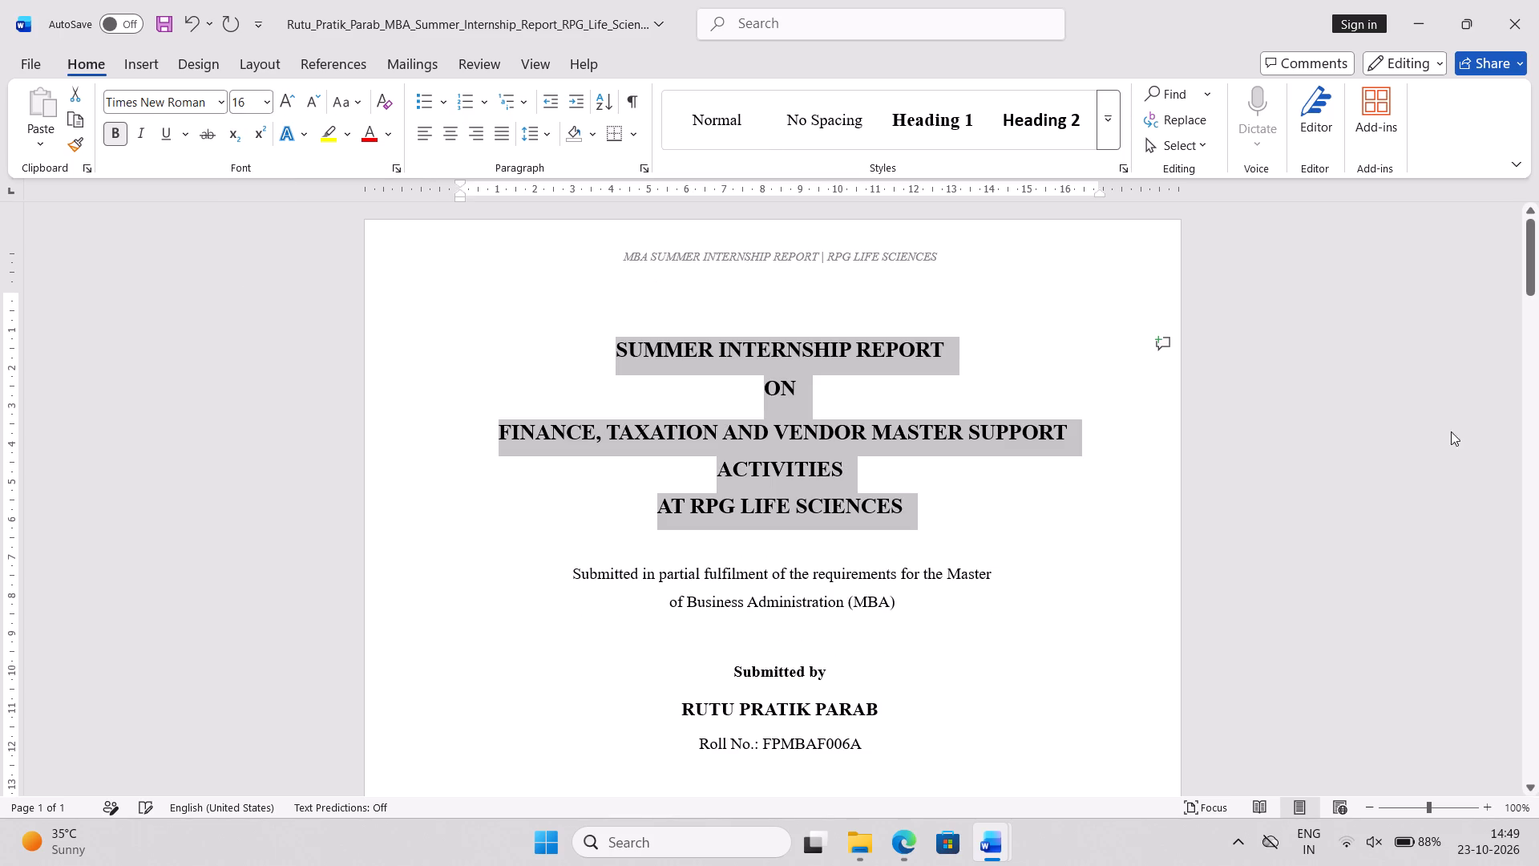
click(1502, 462)
Examine the font formatting of the remaining cover page lines and of the certificate heading and body text.
scroll(1502, 462, down, 1)
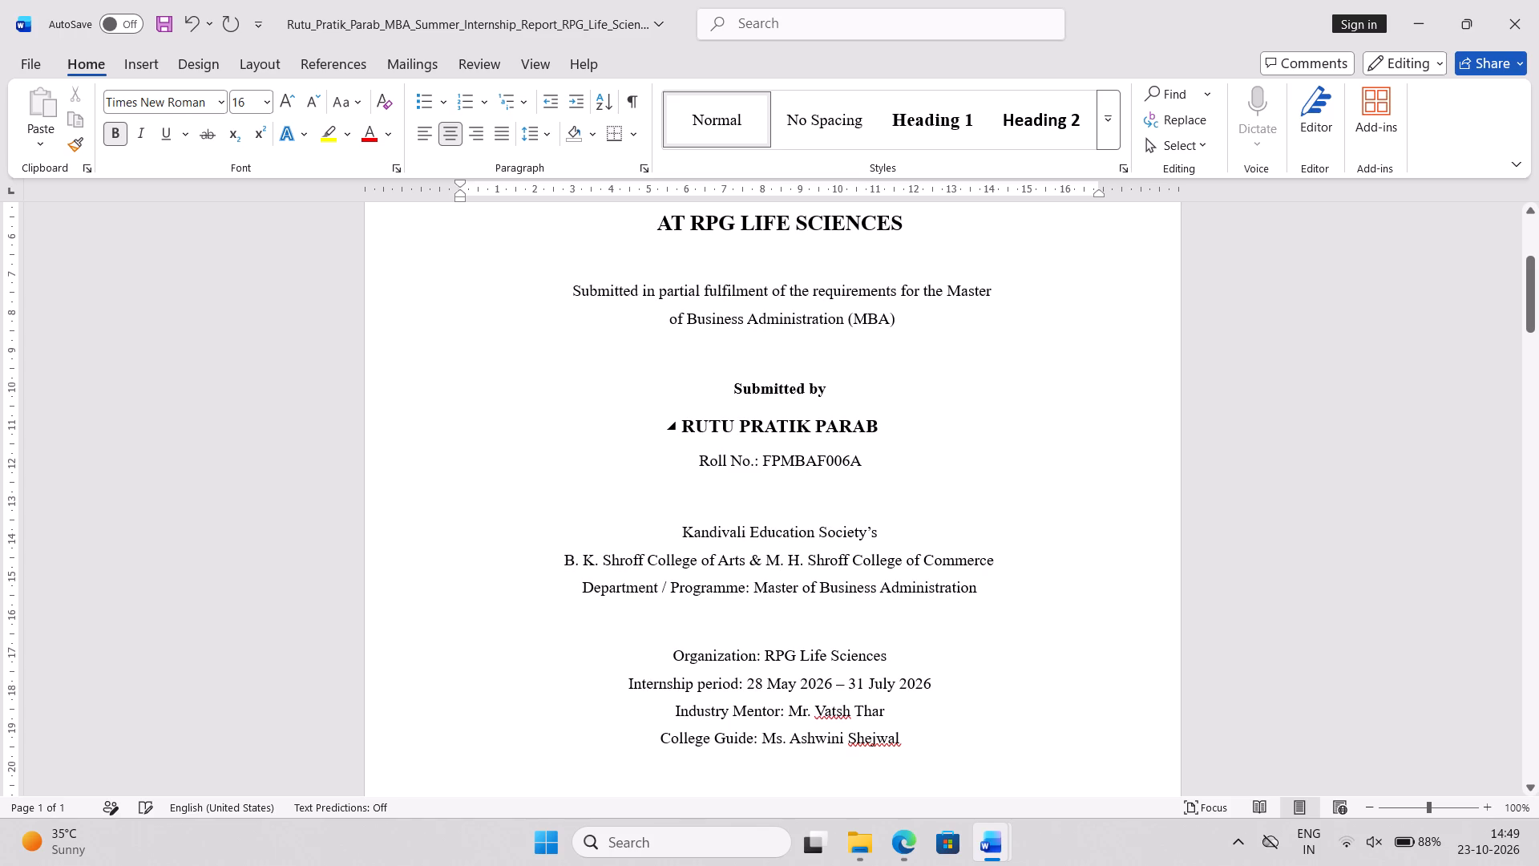
click(843, 429)
click(753, 318)
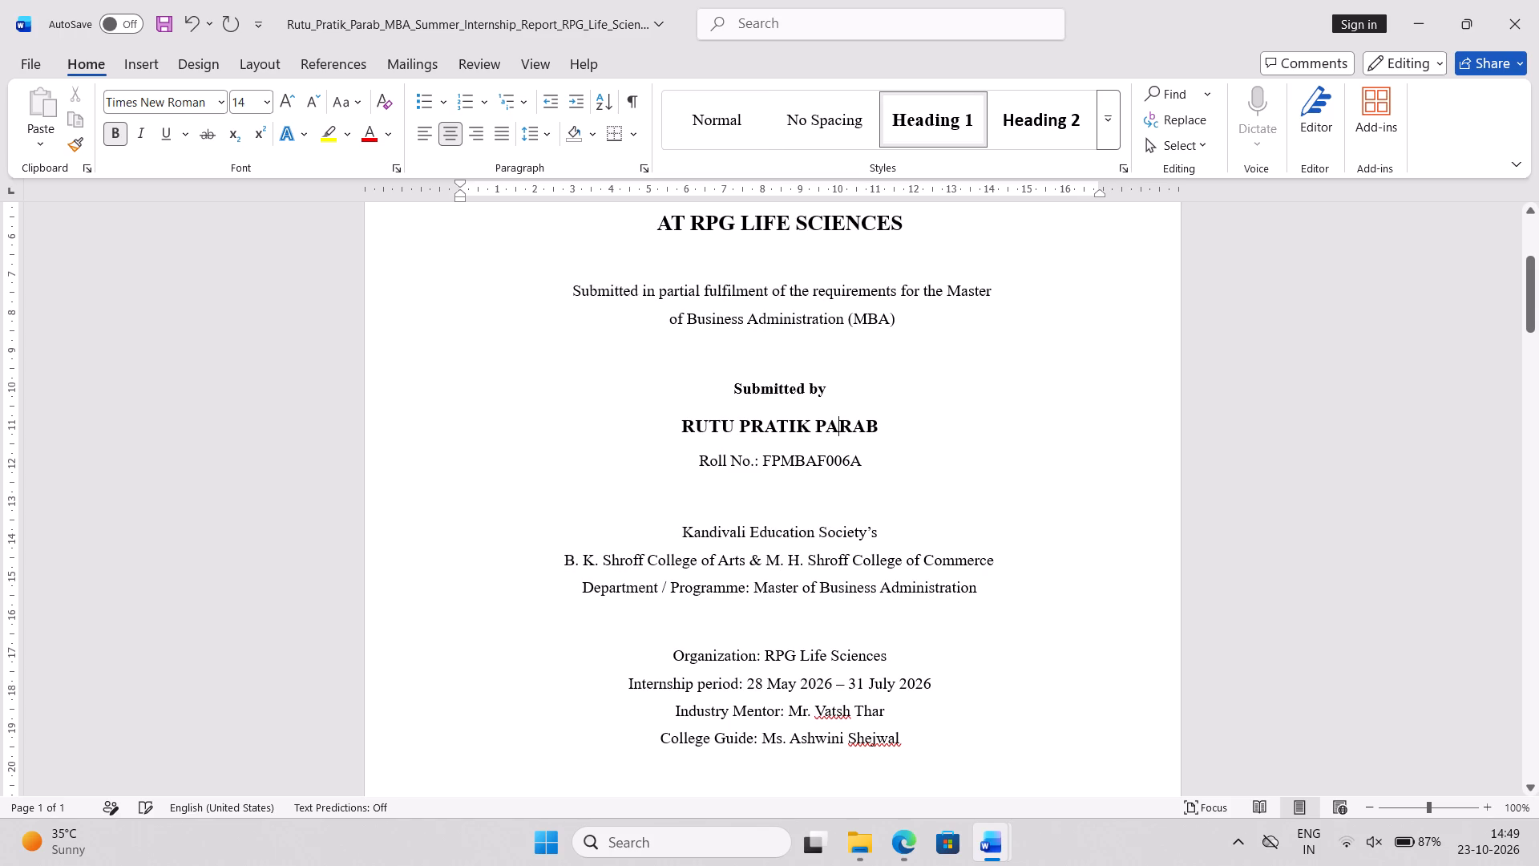
click(767, 389)
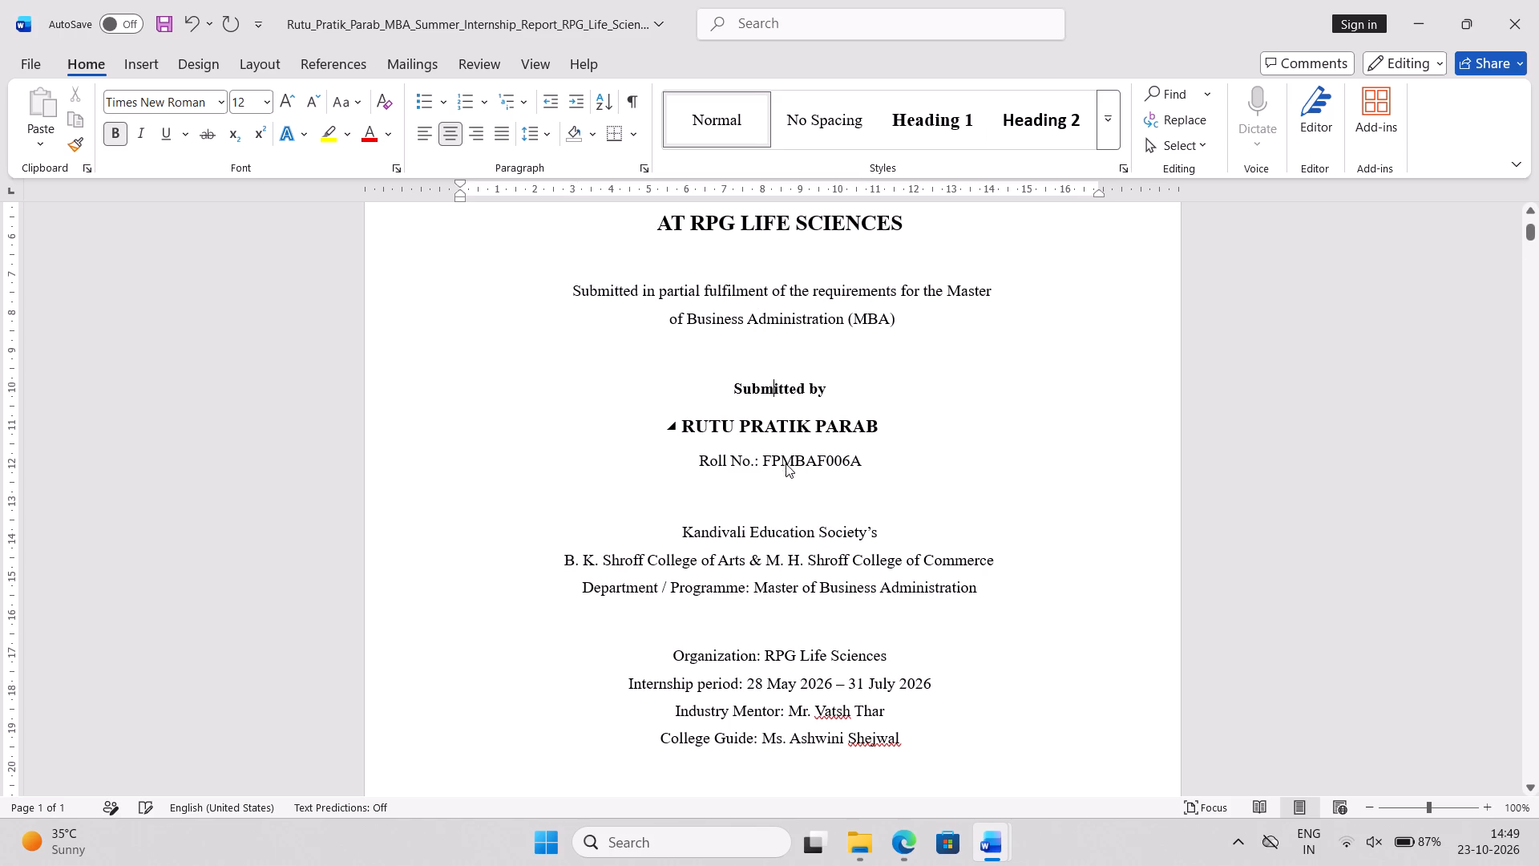
click(788, 460)
scroll(773, 743, down, 5)
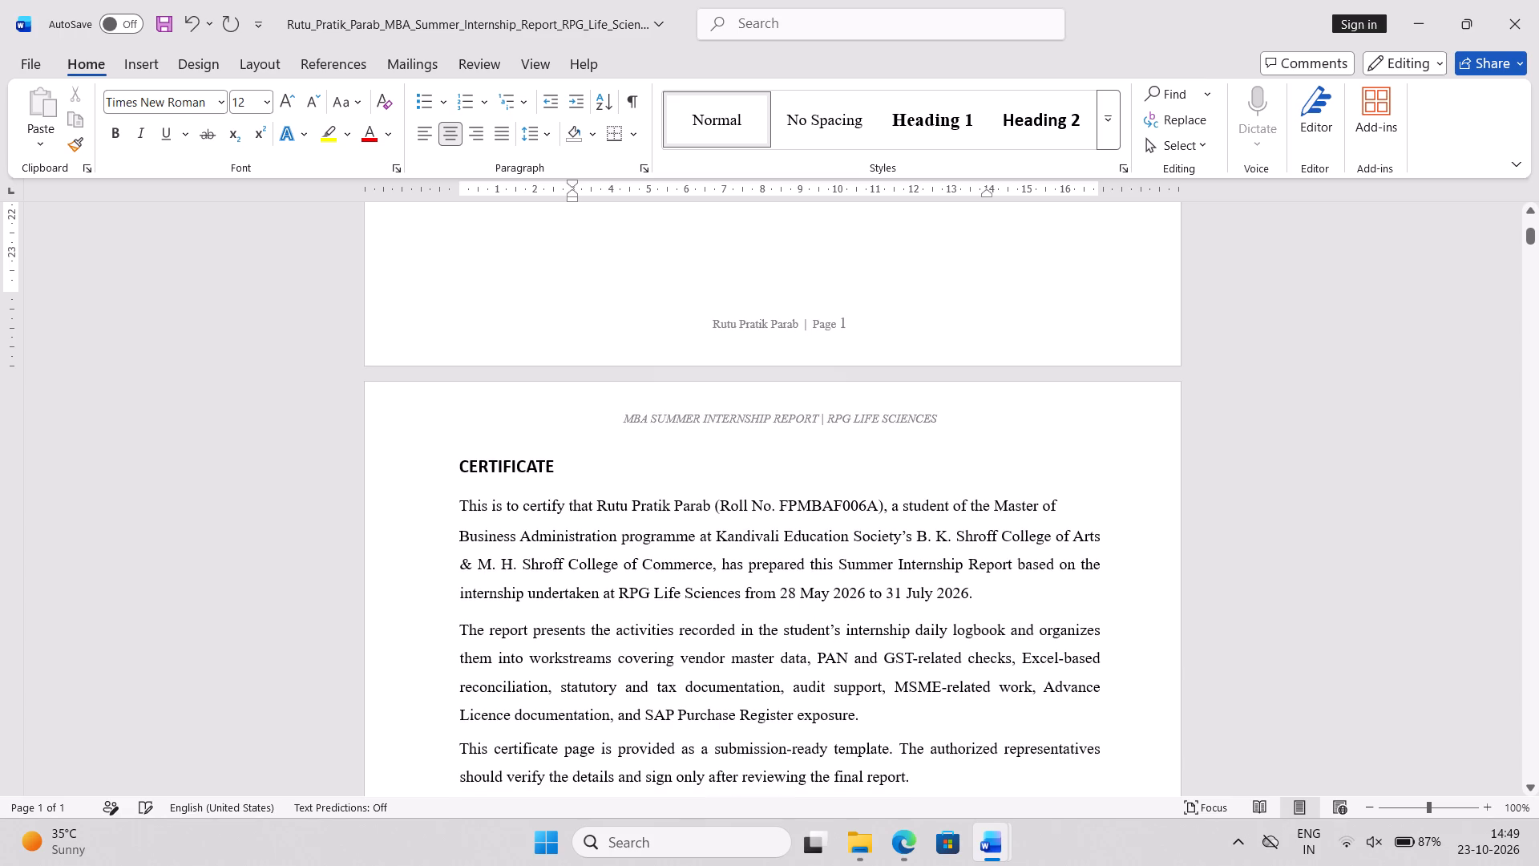
click(485, 462)
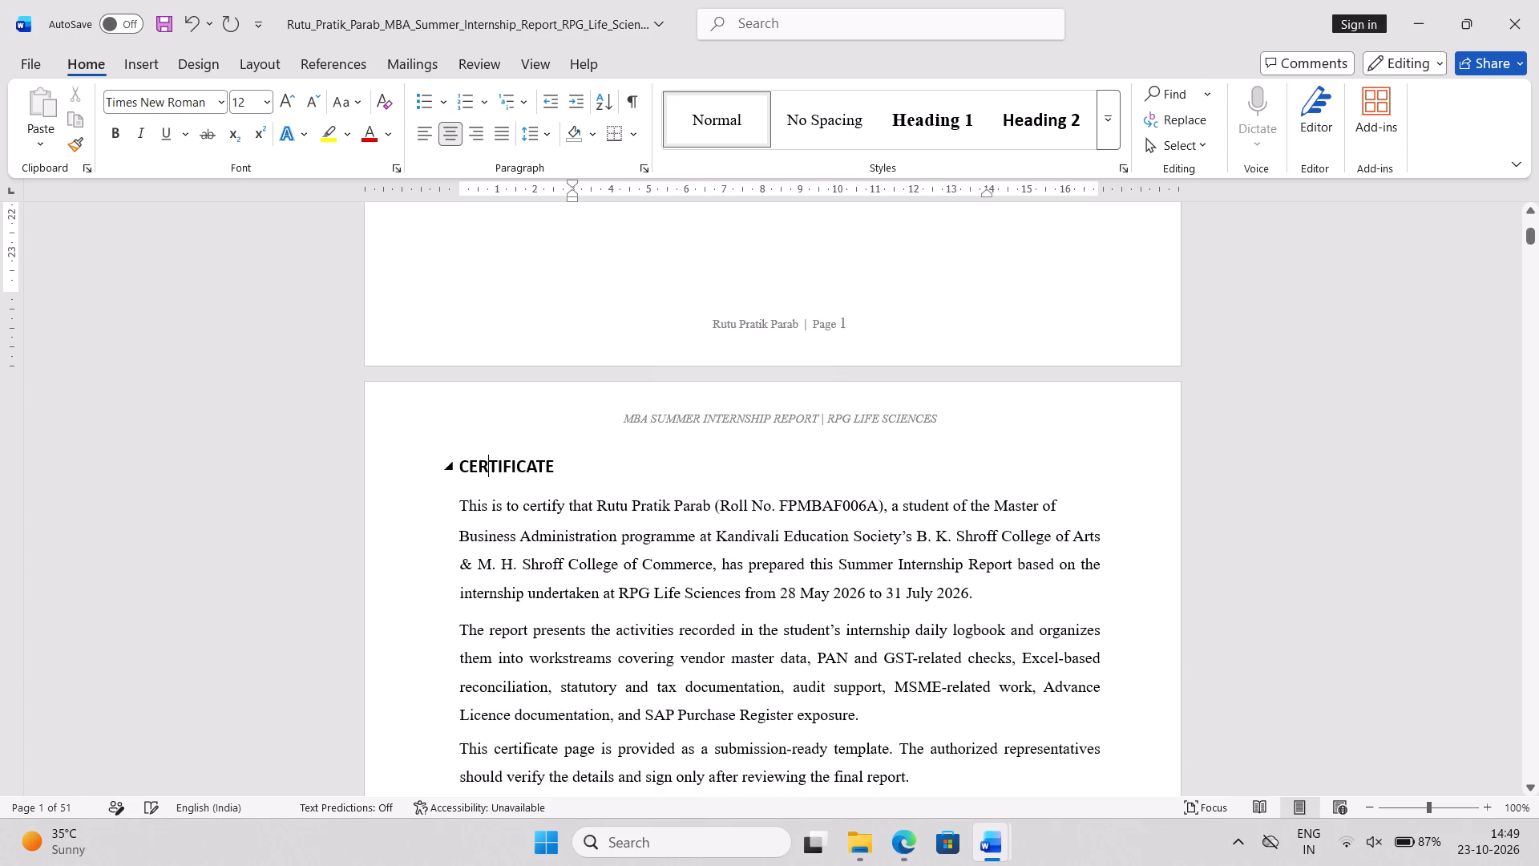
click(532, 538)
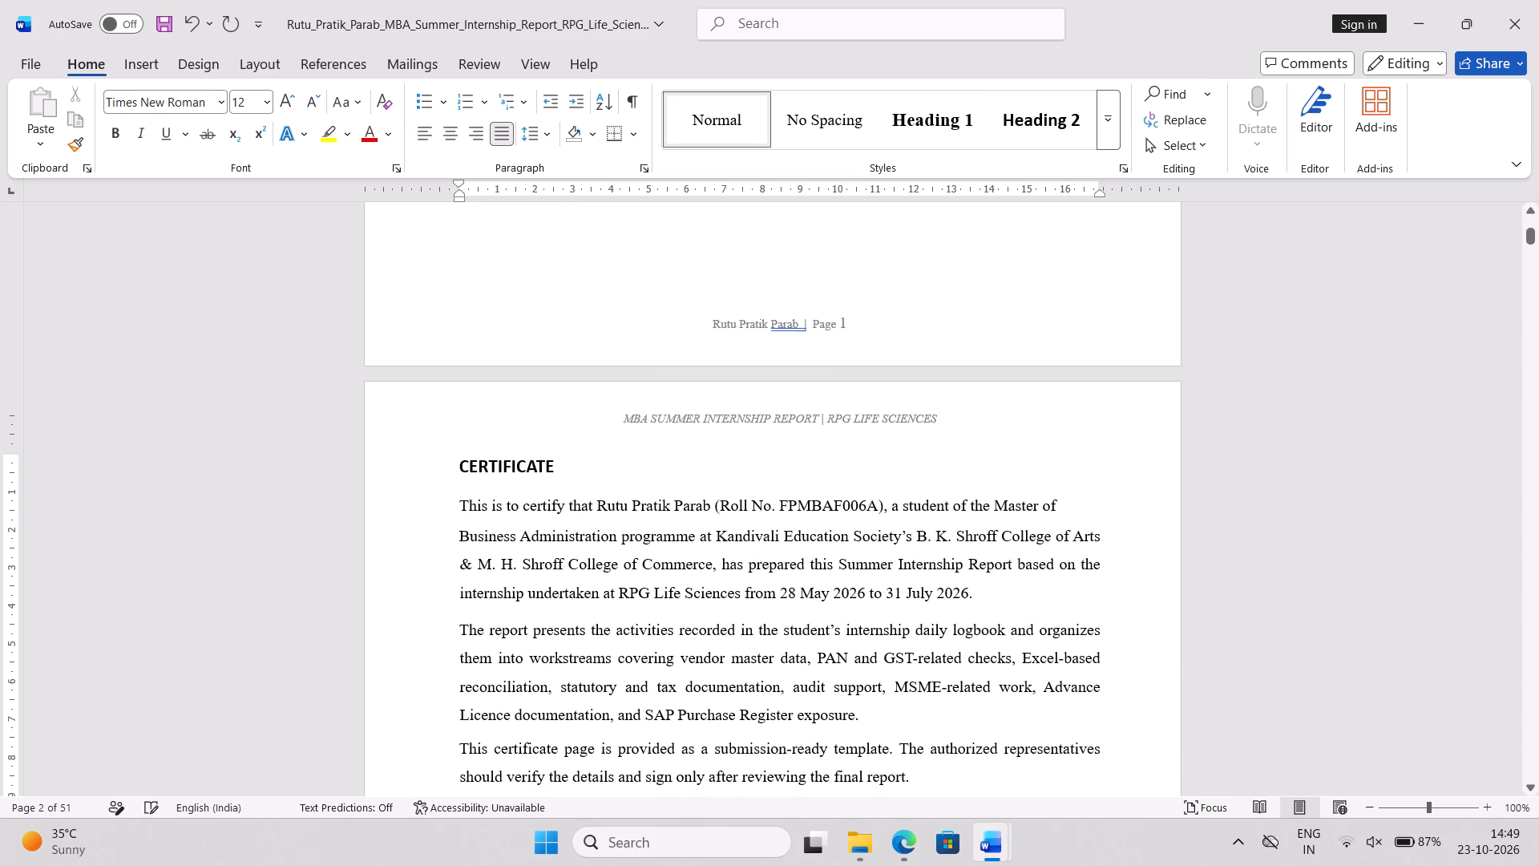
Correct the student's roll number in the certificate paragraph, changing its prefix to SY and its final digit to 5.
click(794, 506)
key(BackSpace)
key(BackSpace)
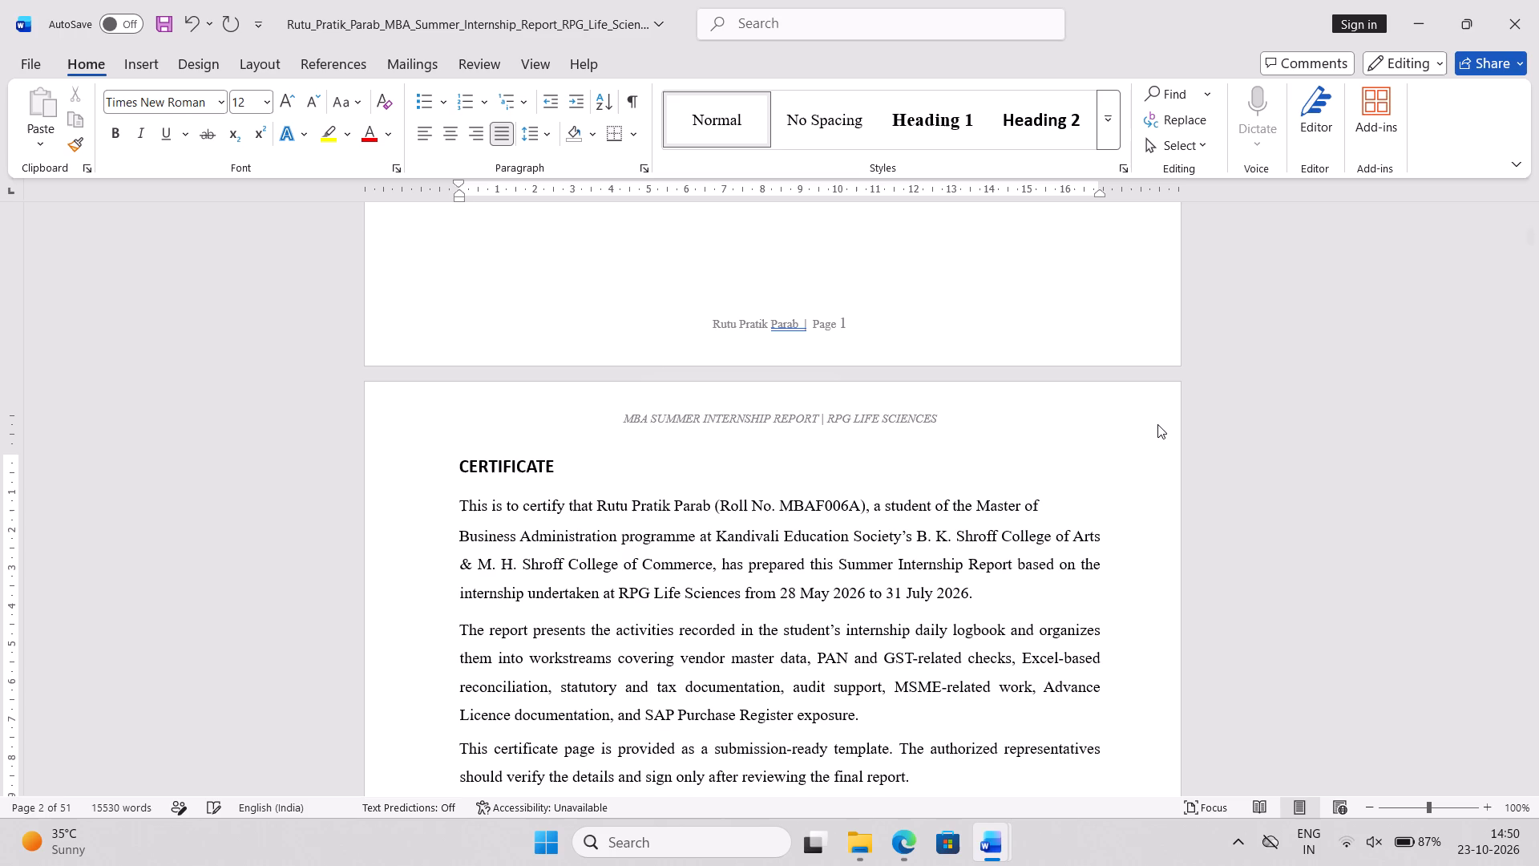
text(SY)
key(Right)
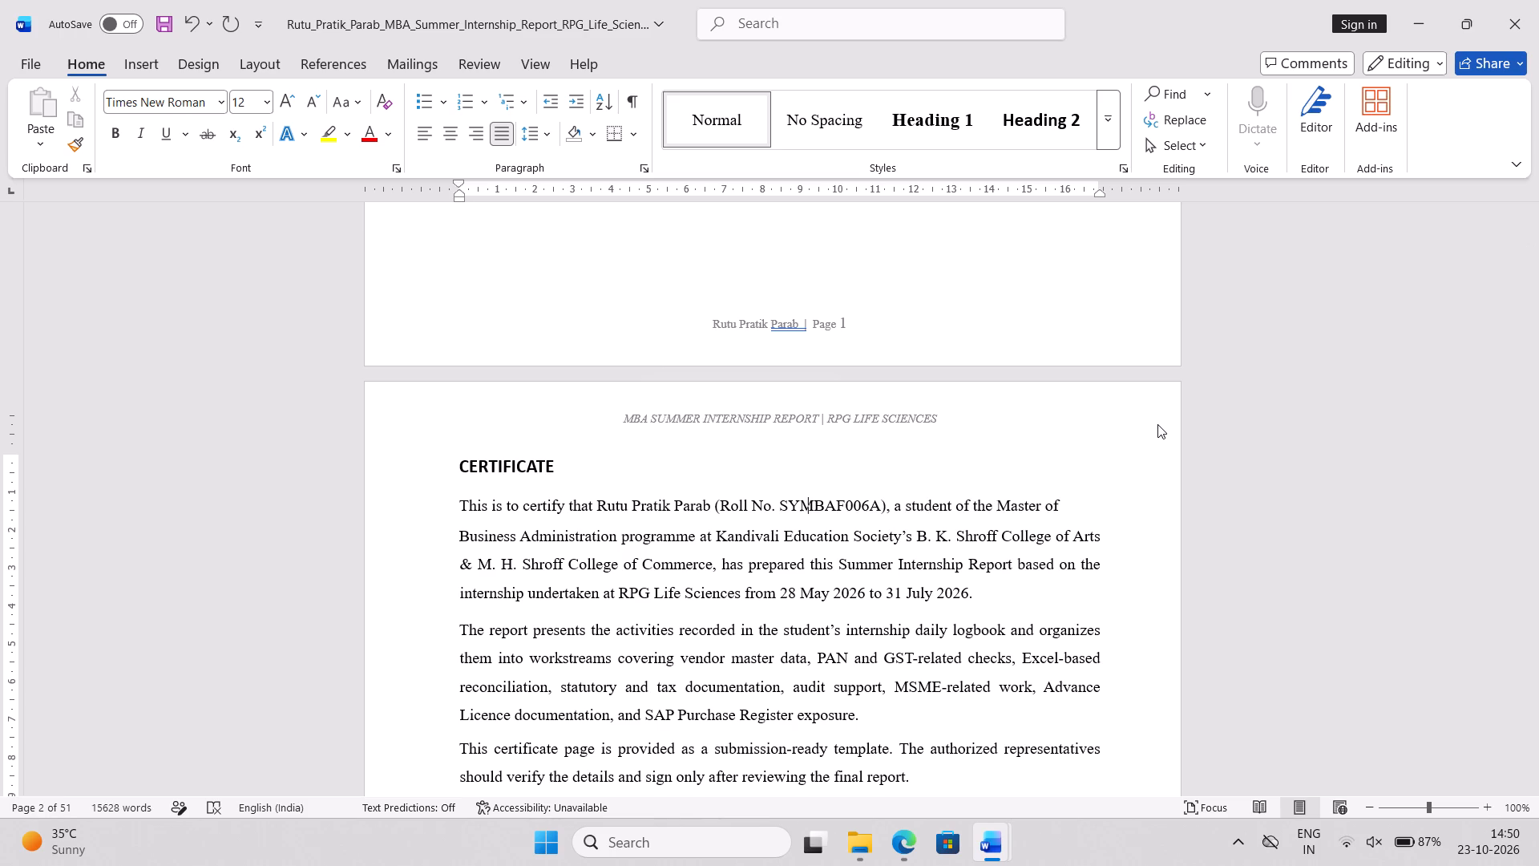
key(Right)
key(Right)
key(Right)
key(Right)
key(Right)
key(Right)
key(BackSpace)
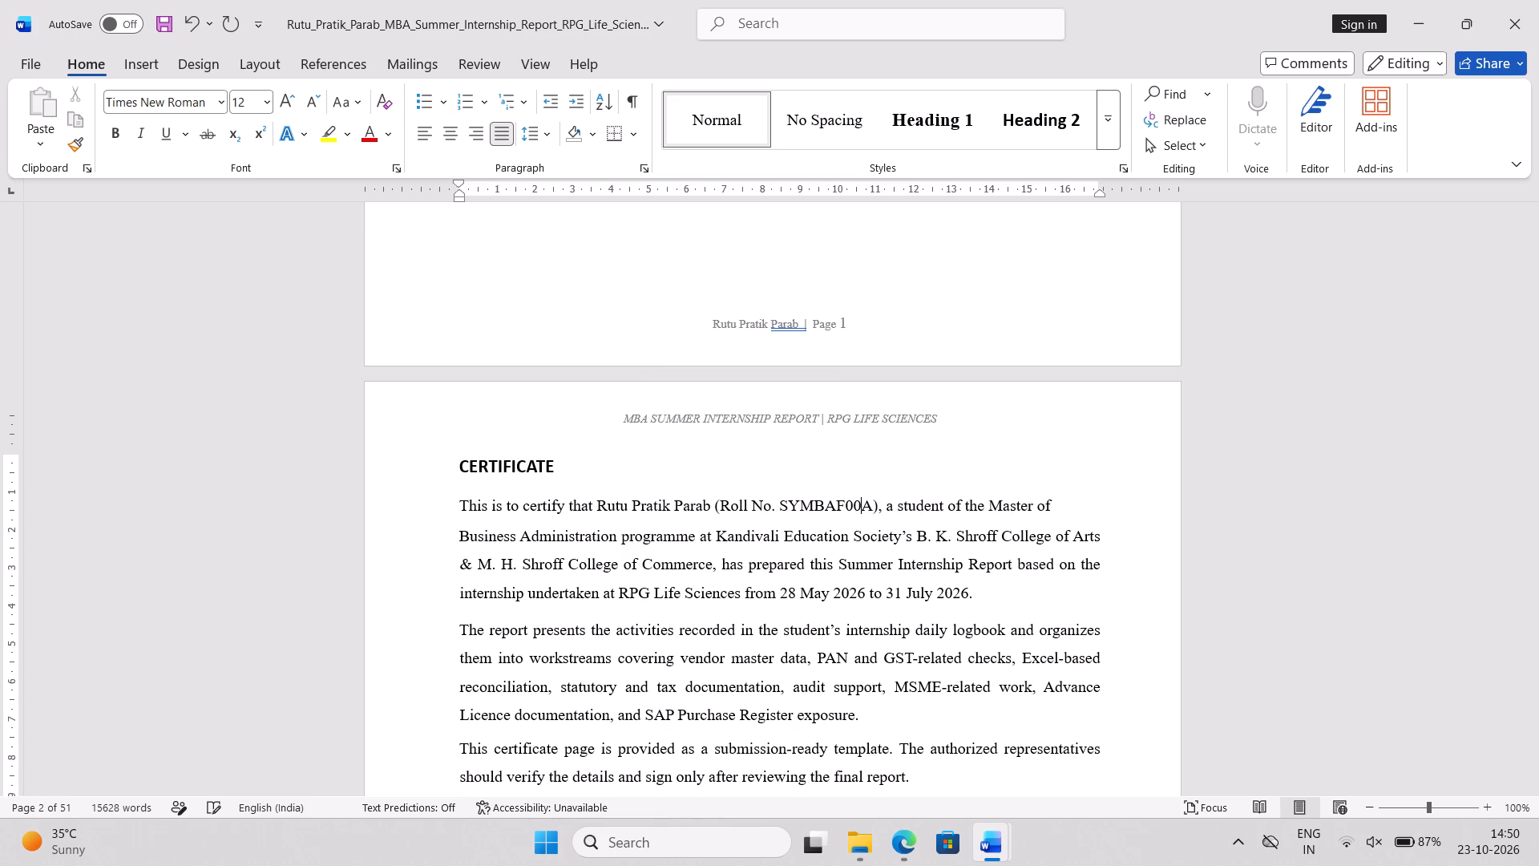
key(5)
Insert a page break directly before the DECLARATION heading.
scroll(1157, 424, down, 1)
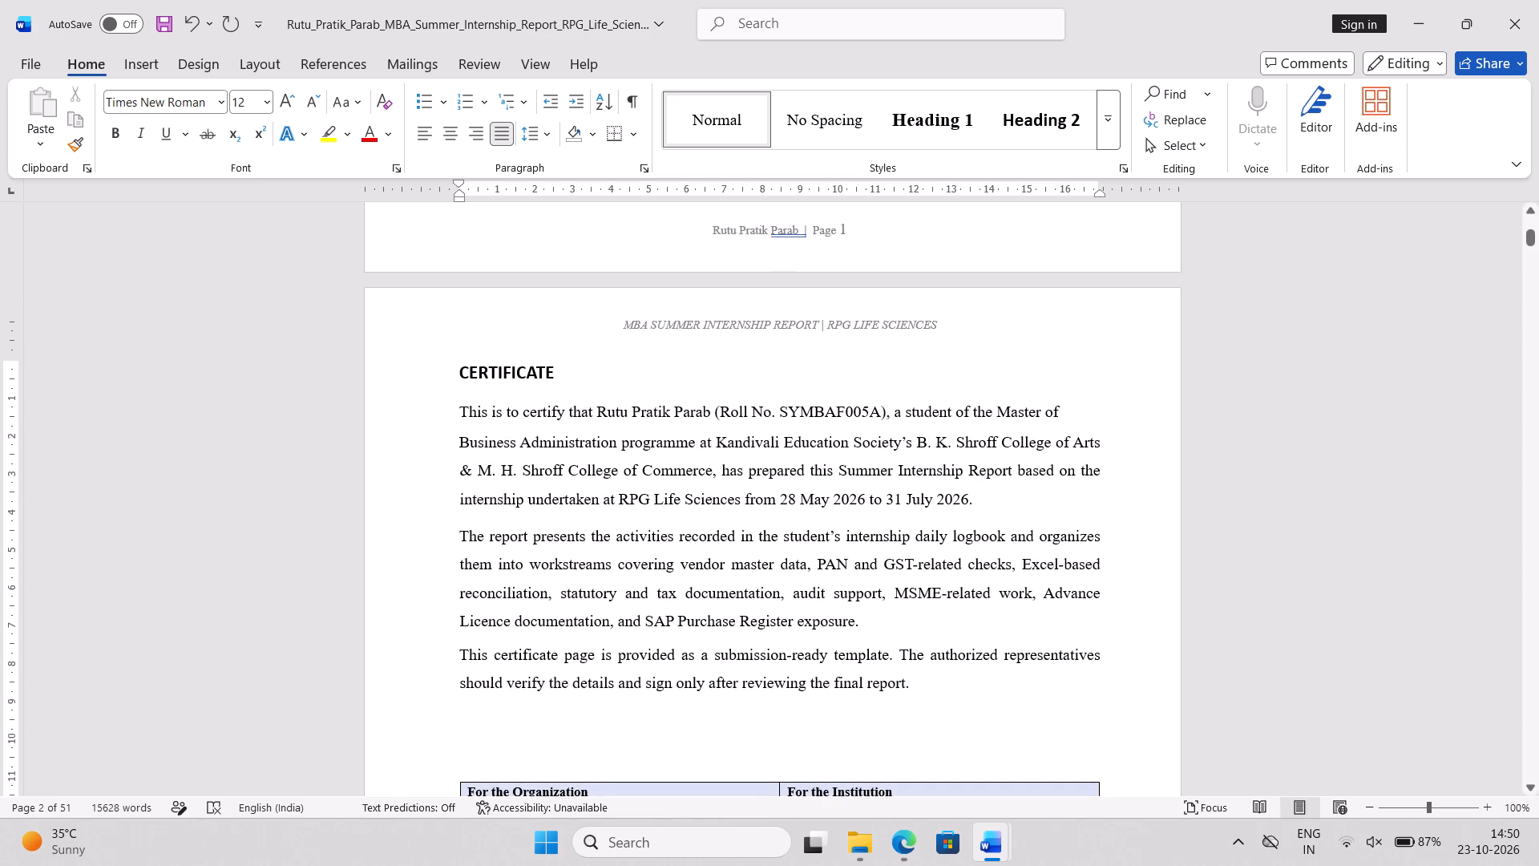
scroll(1157, 424, down, 1)
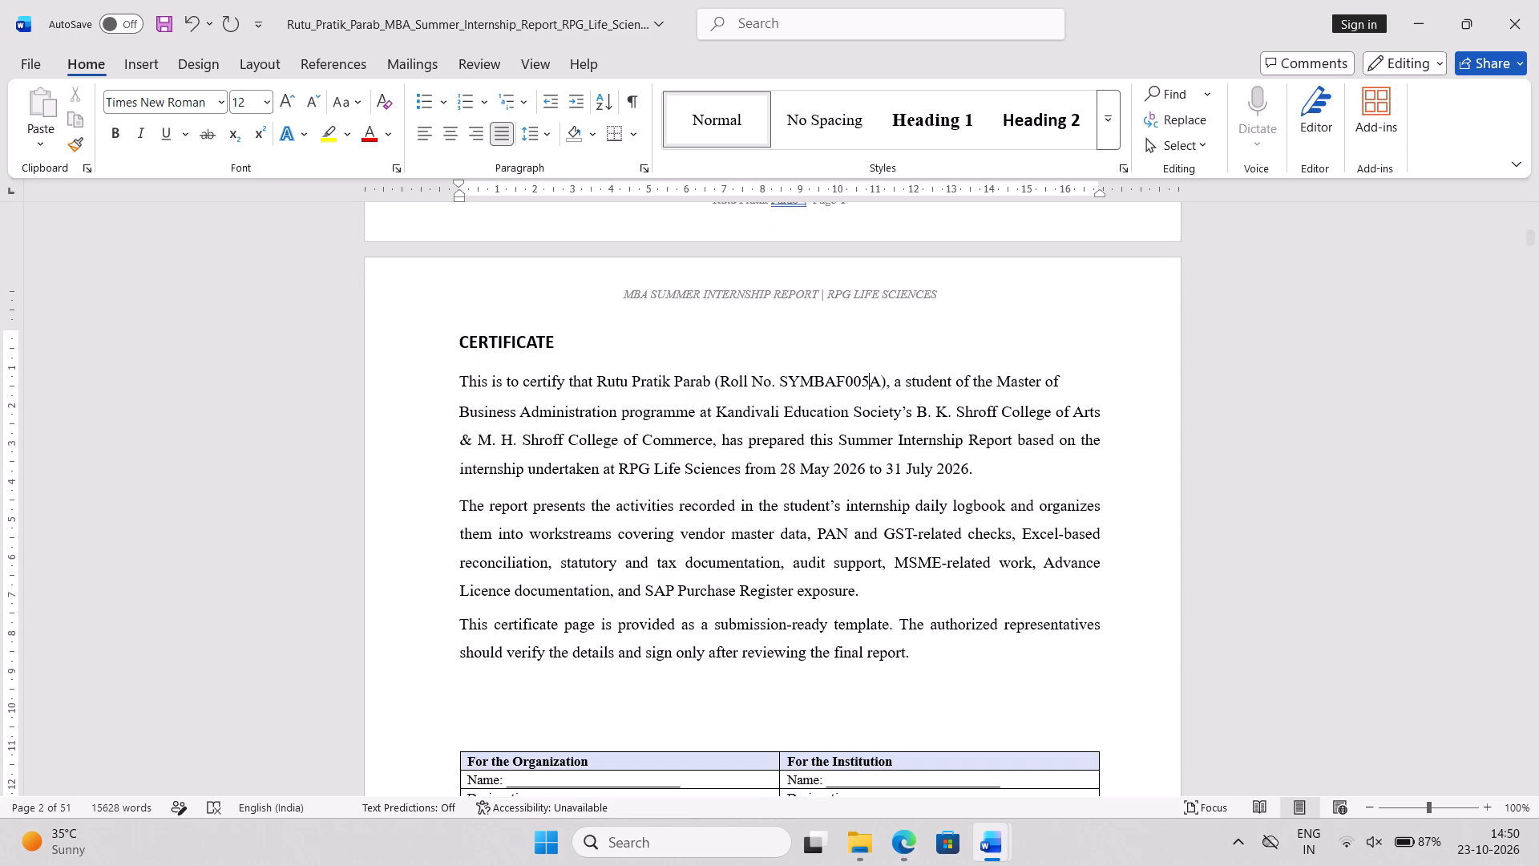
scroll(1157, 424, down, 1)
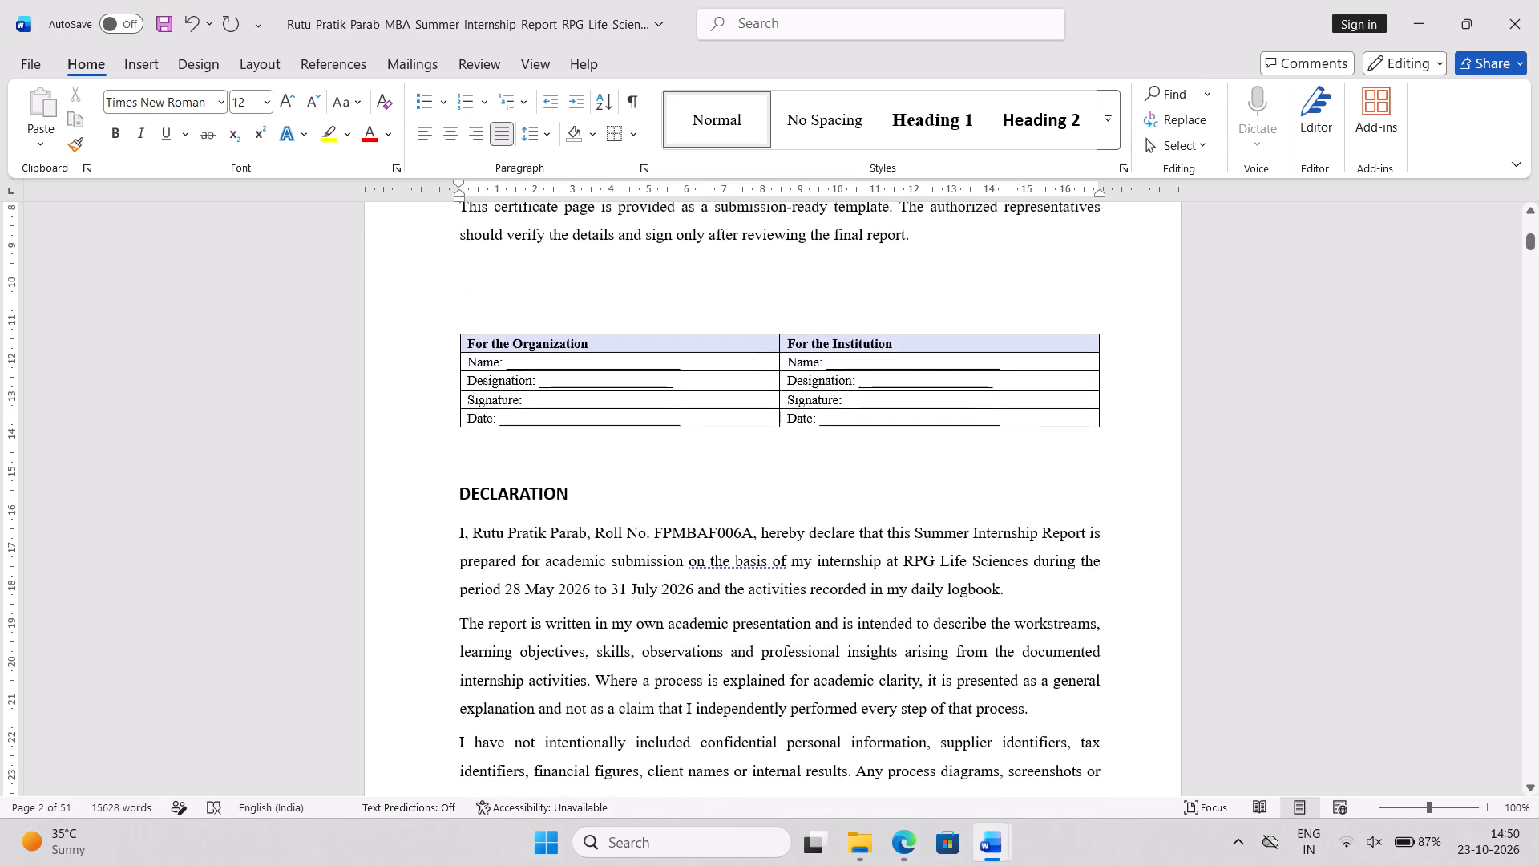
scroll(1157, 424, down, 1)
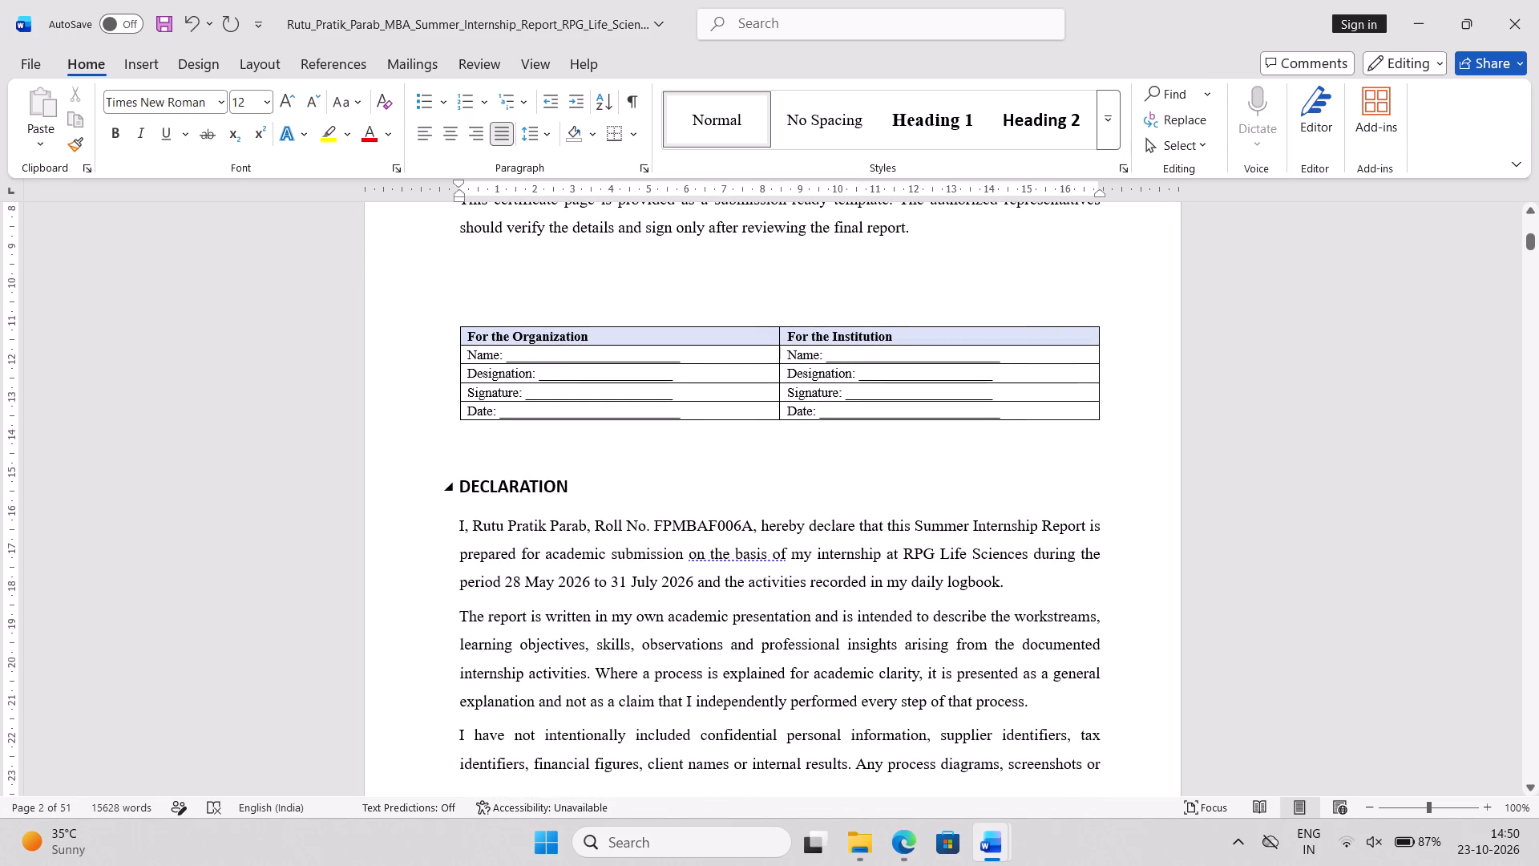
click(460, 486)
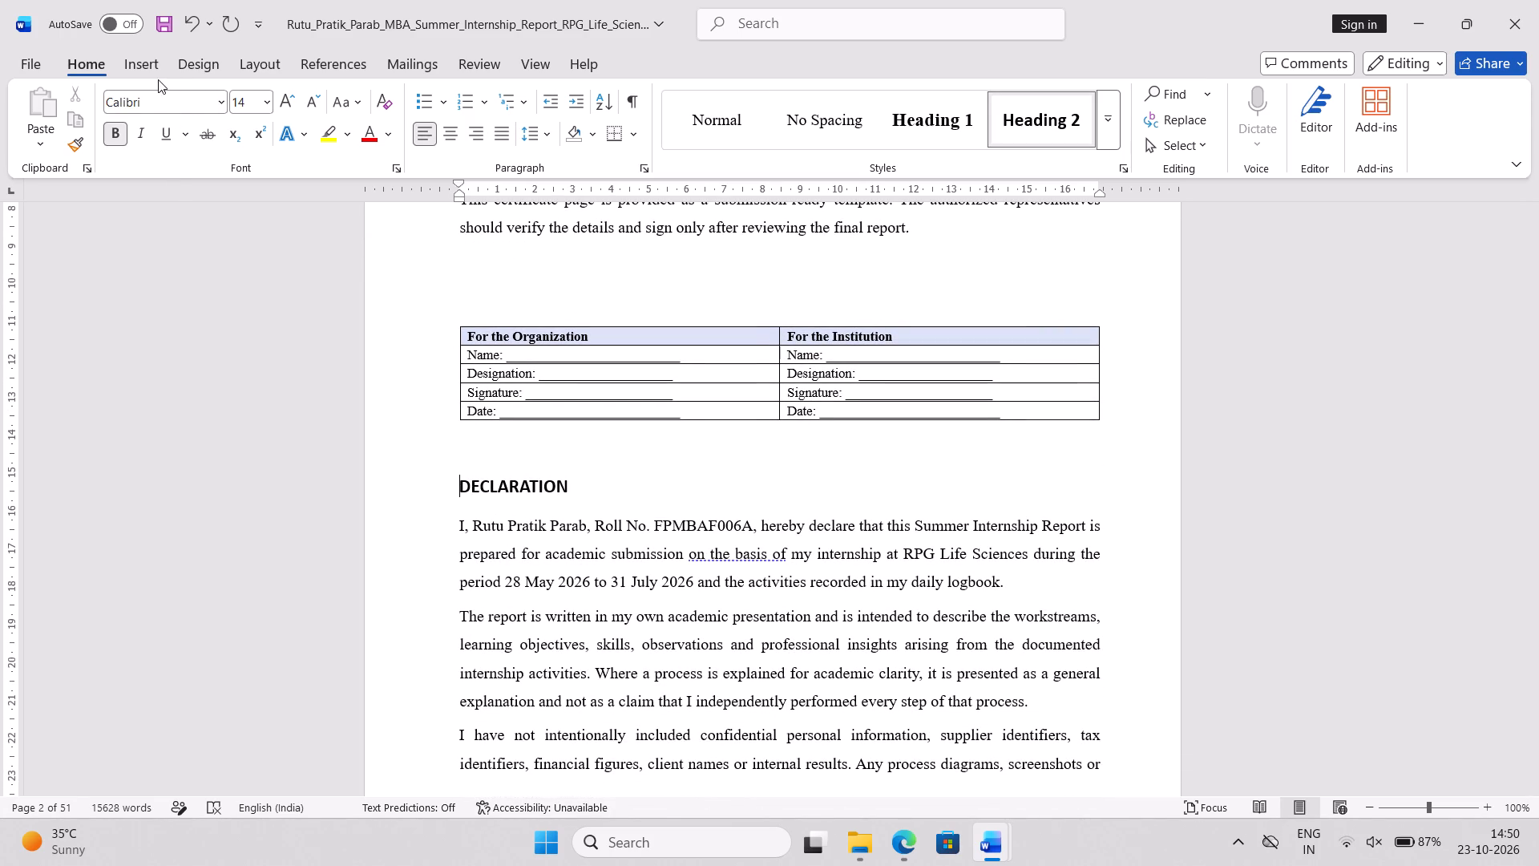
click(163, 79)
click(152, 73)
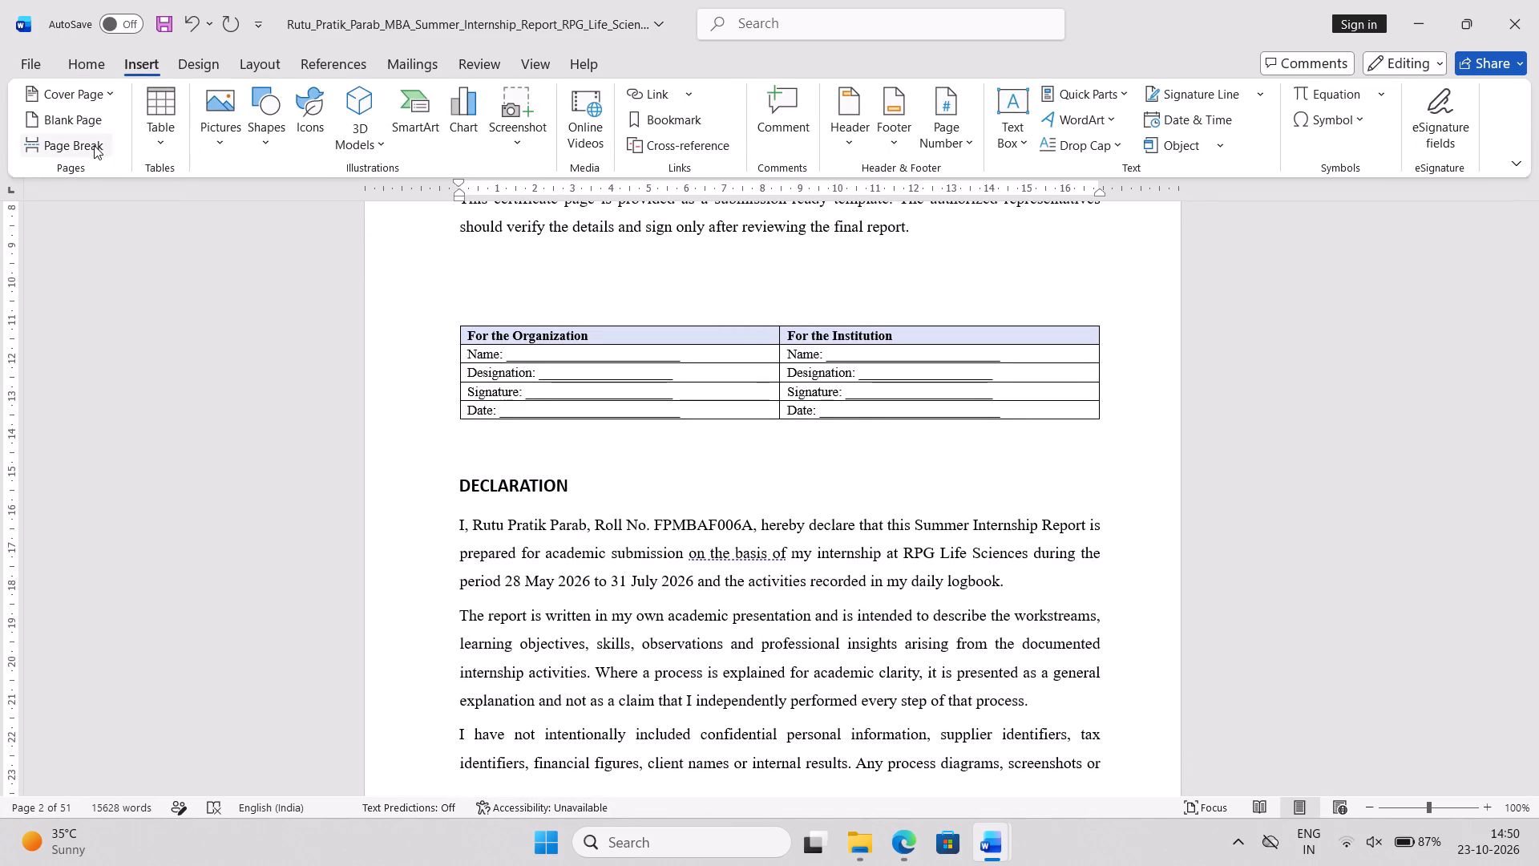
click(94, 145)
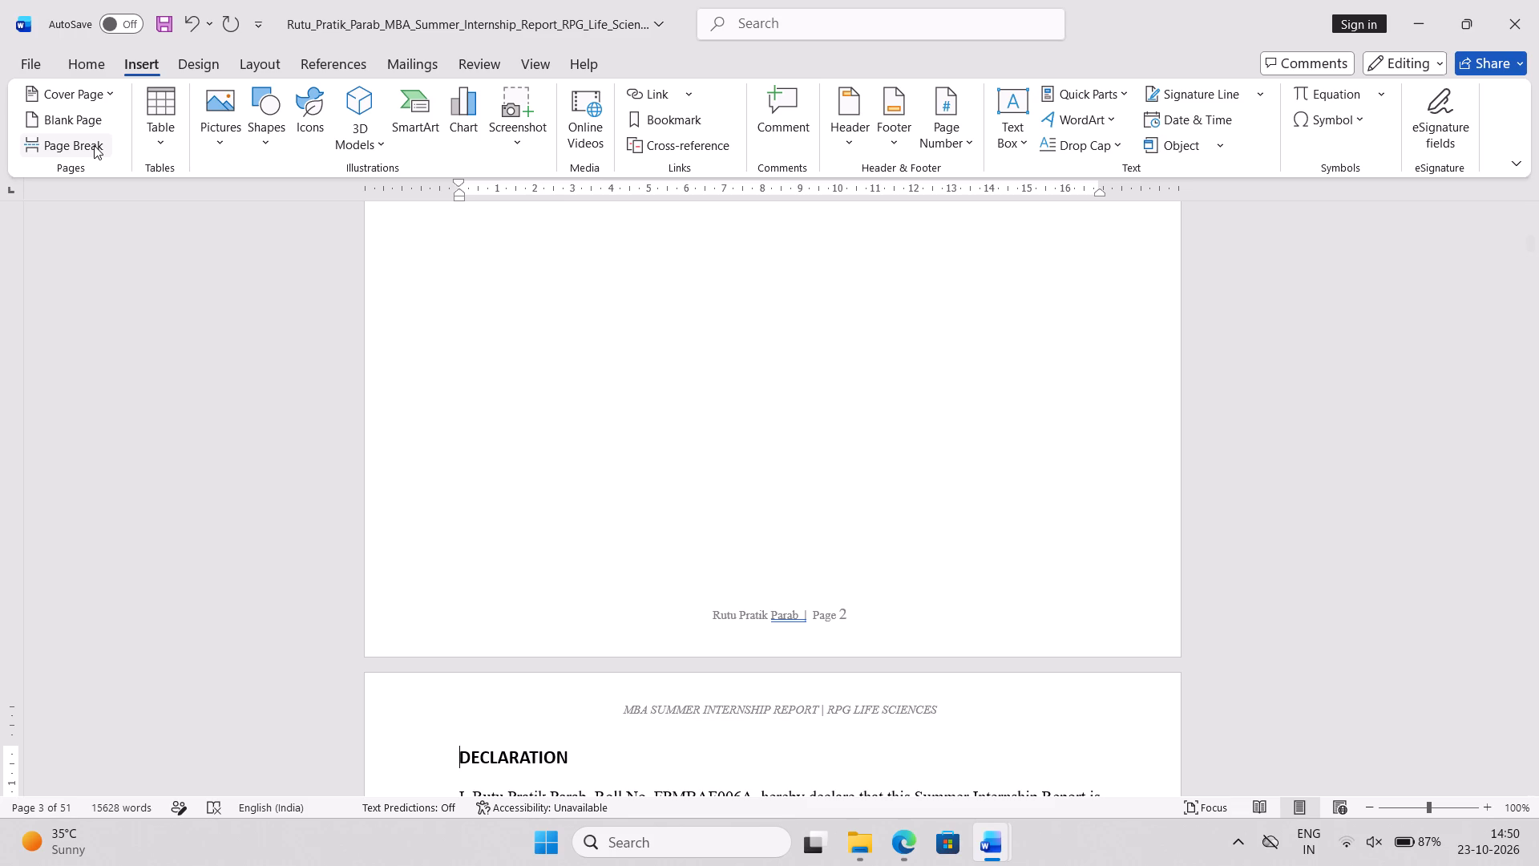
Insert a page break directly before the ACKNOWLEDGEMENT heading.
scroll(94, 145, up, 3)
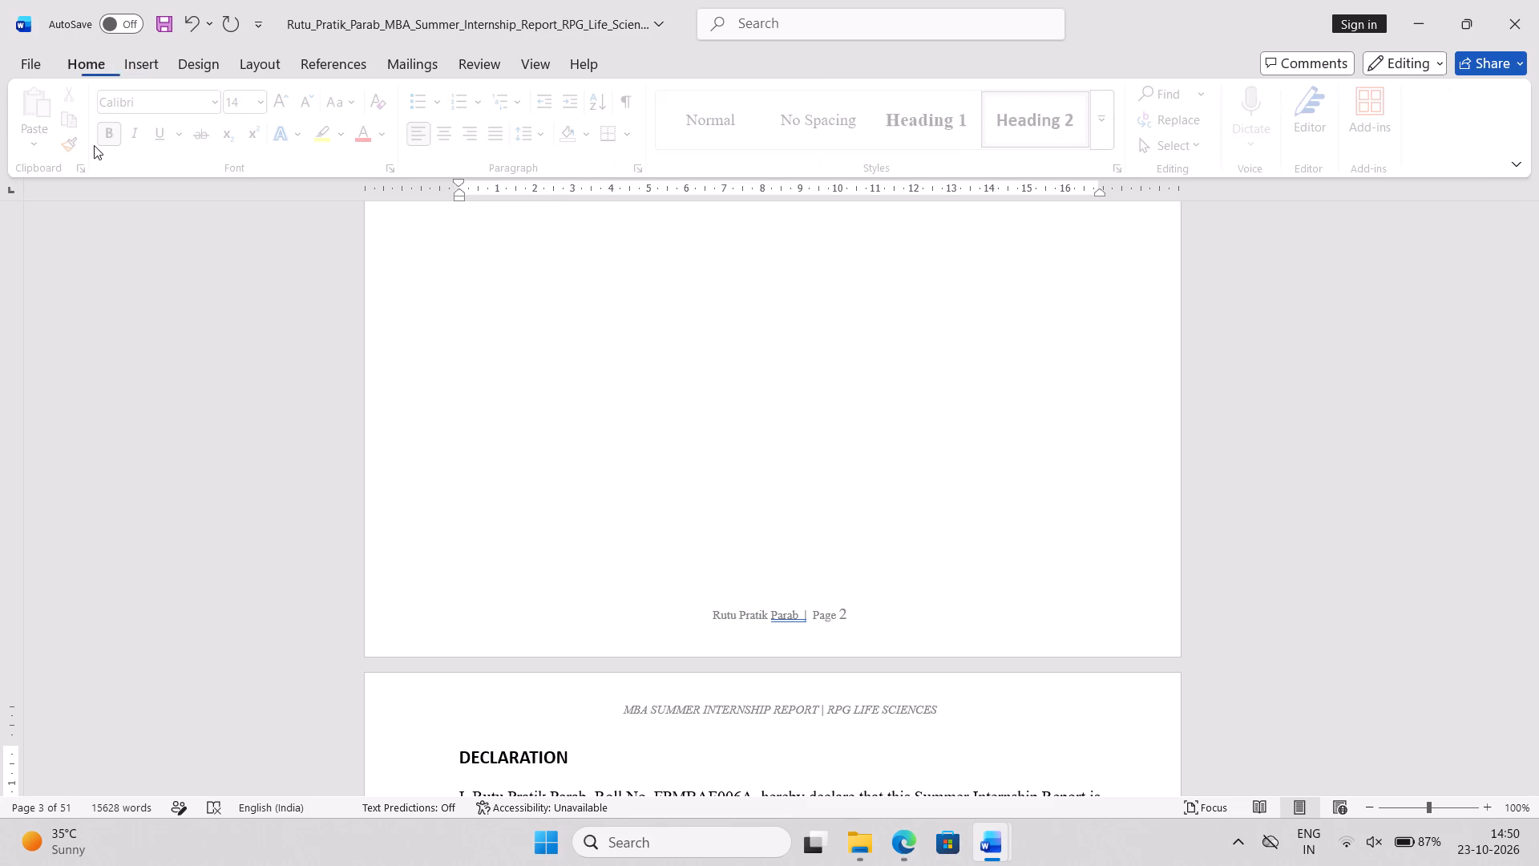
scroll(94, 145, up, 2)
scroll(536, 485, up, 5)
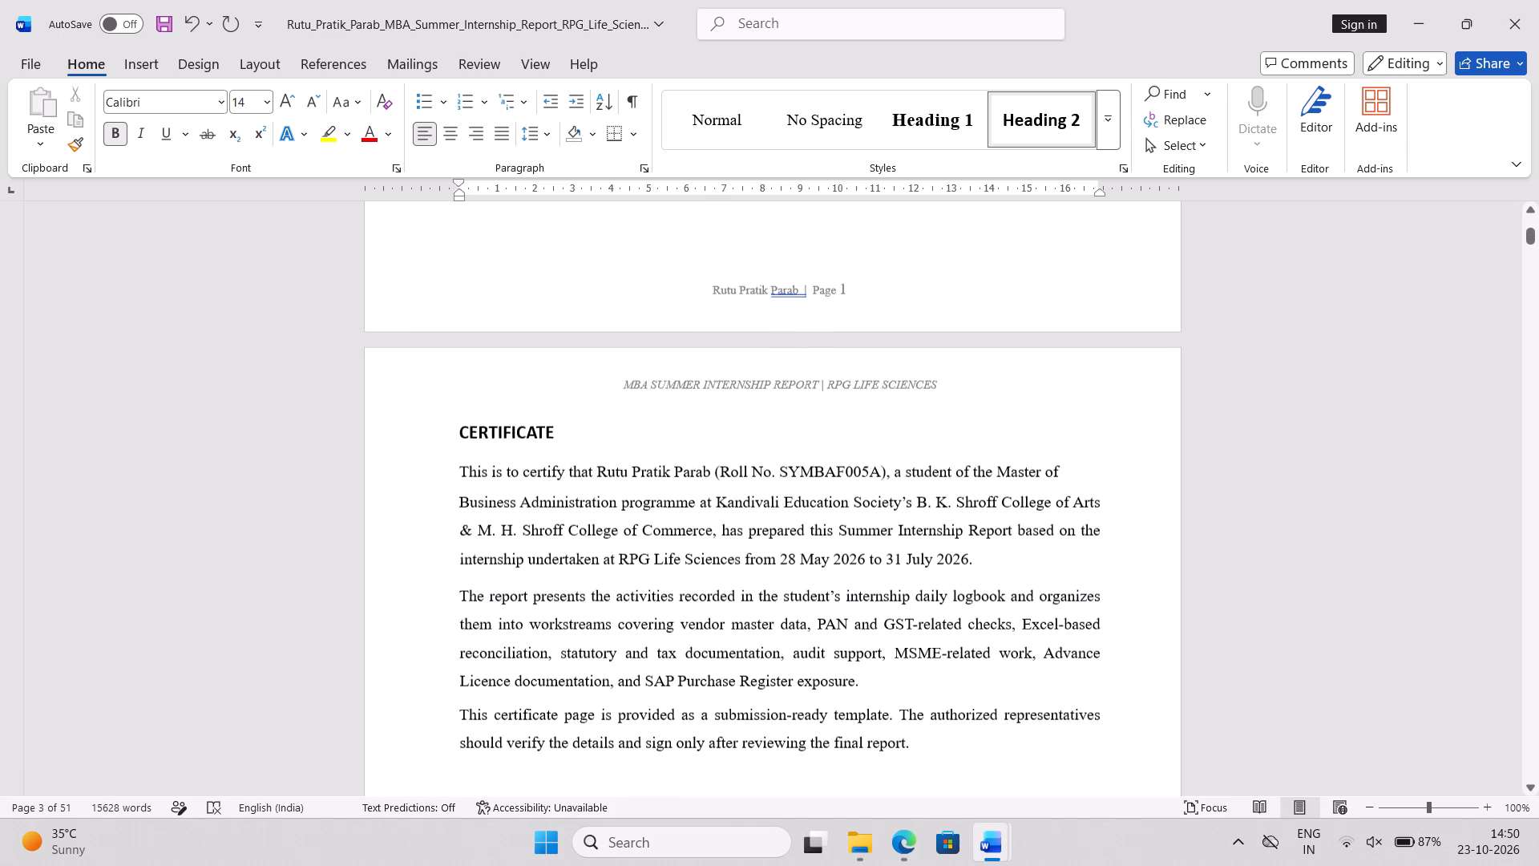
scroll(536, 485, up, 9)
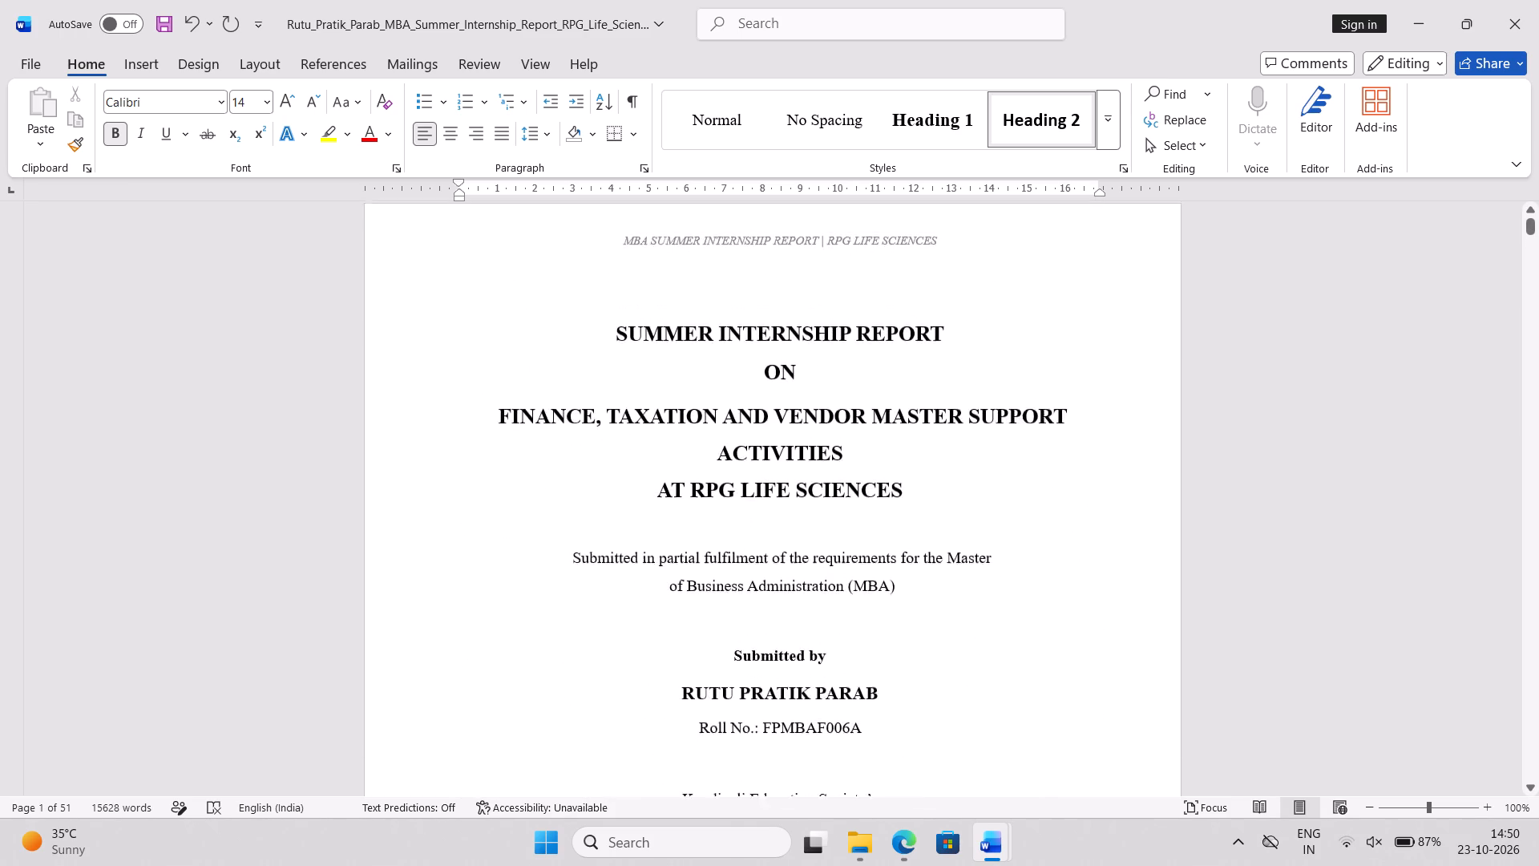
scroll(536, 485, down, 6)
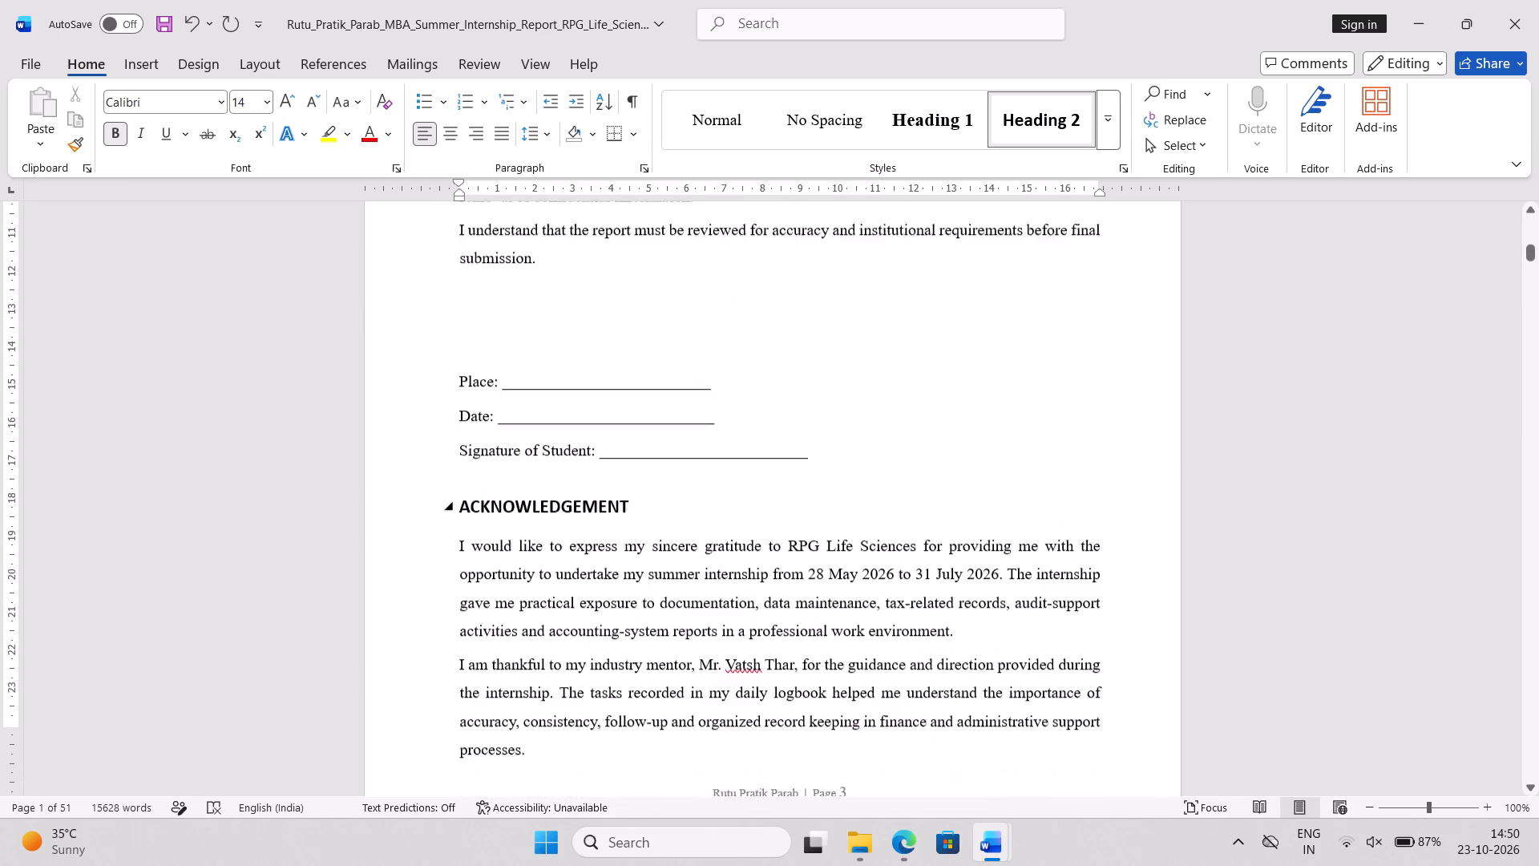
scroll(536, 485, down, 3)
click(458, 506)
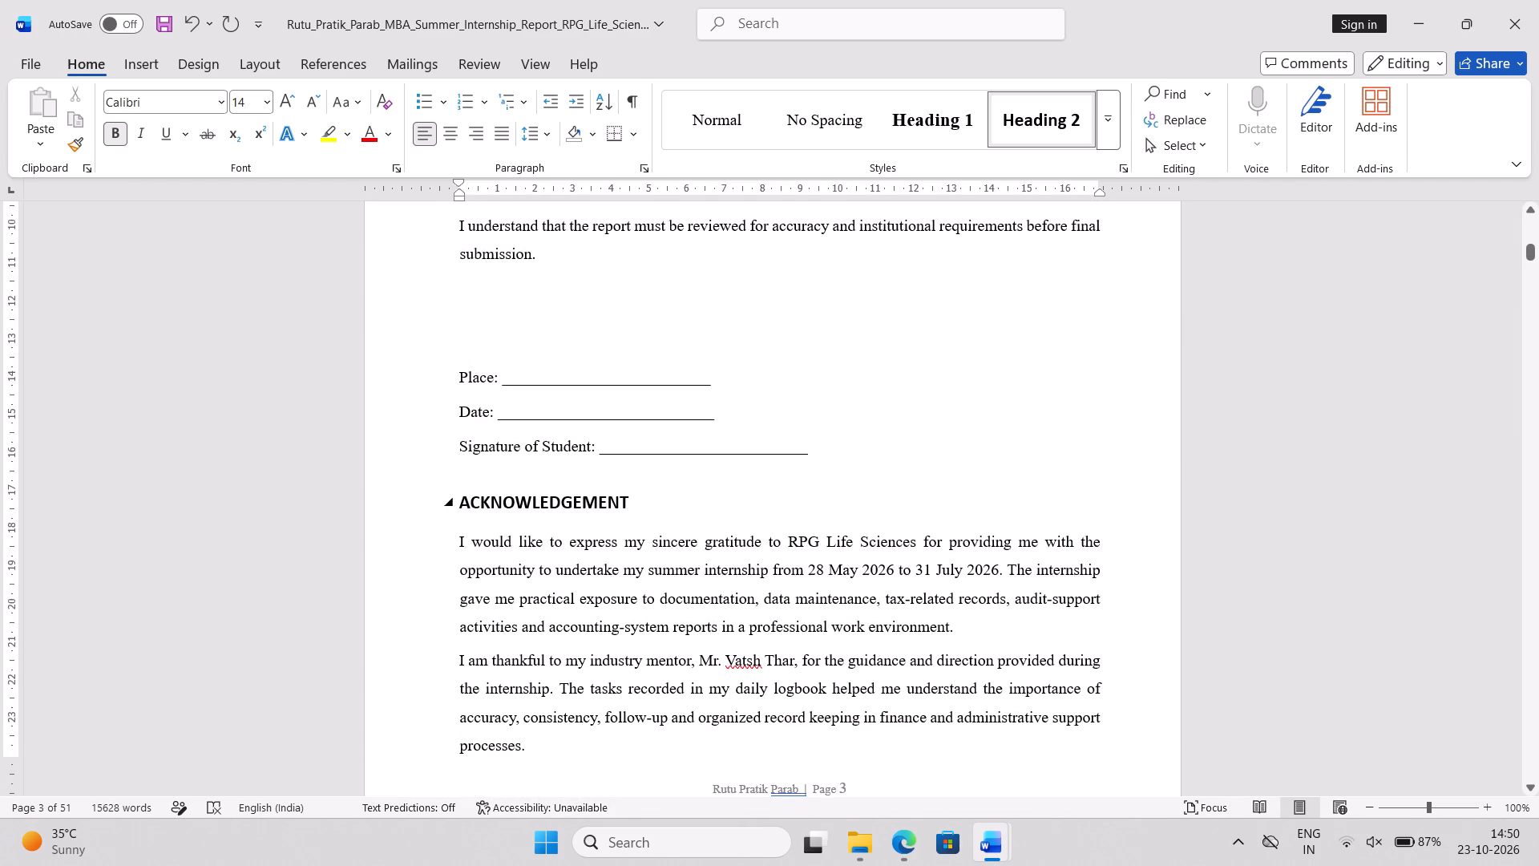
click(143, 59)
click(99, 141)
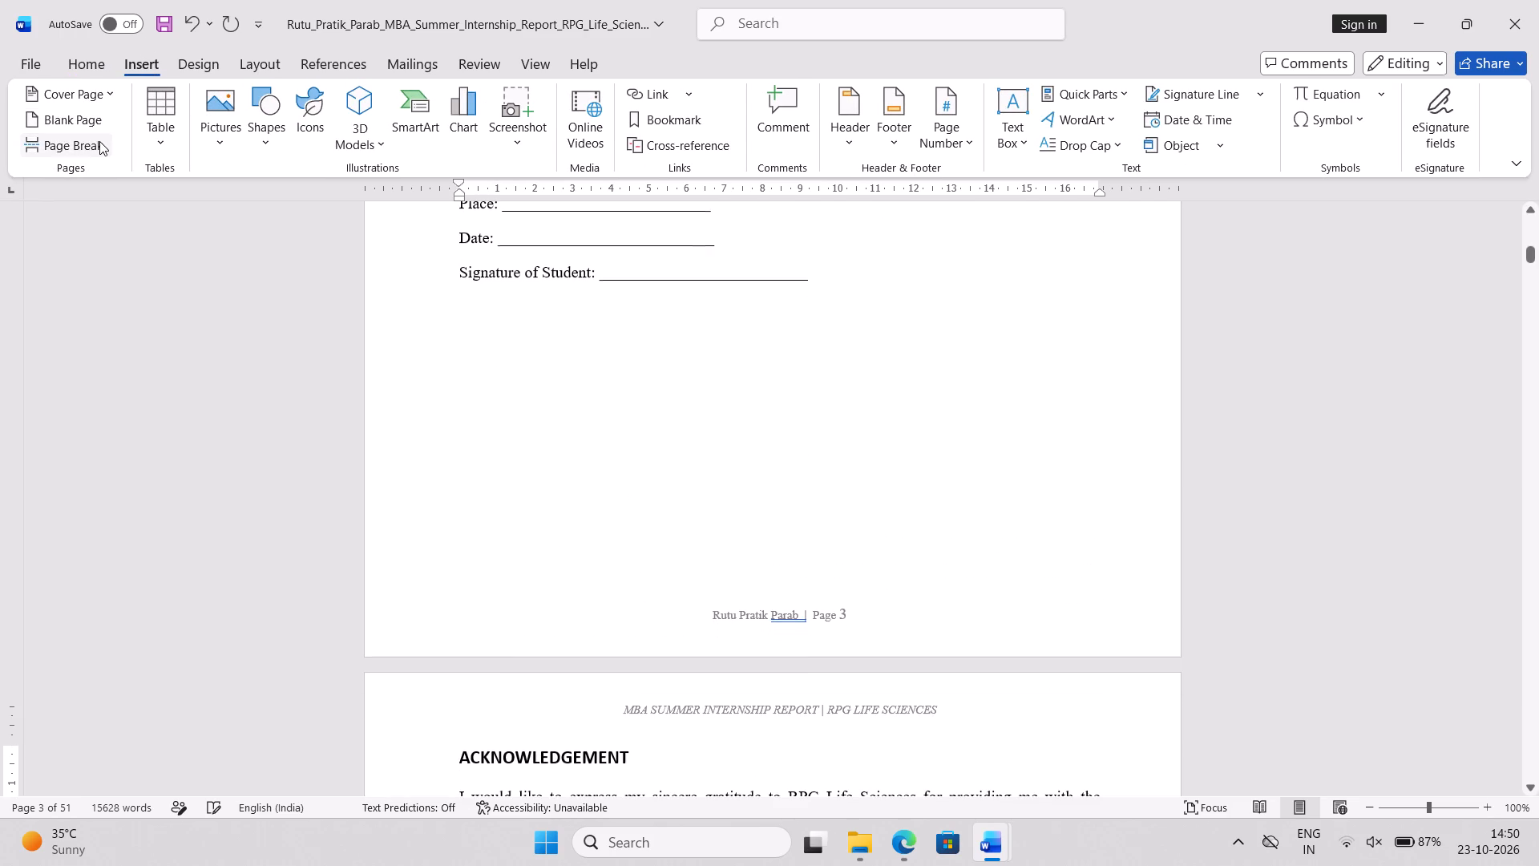
Correct the student's roll number in the declaration paragraph, changing its prefix to SY and its final digit to 5.
scroll(504, 274, up, 5)
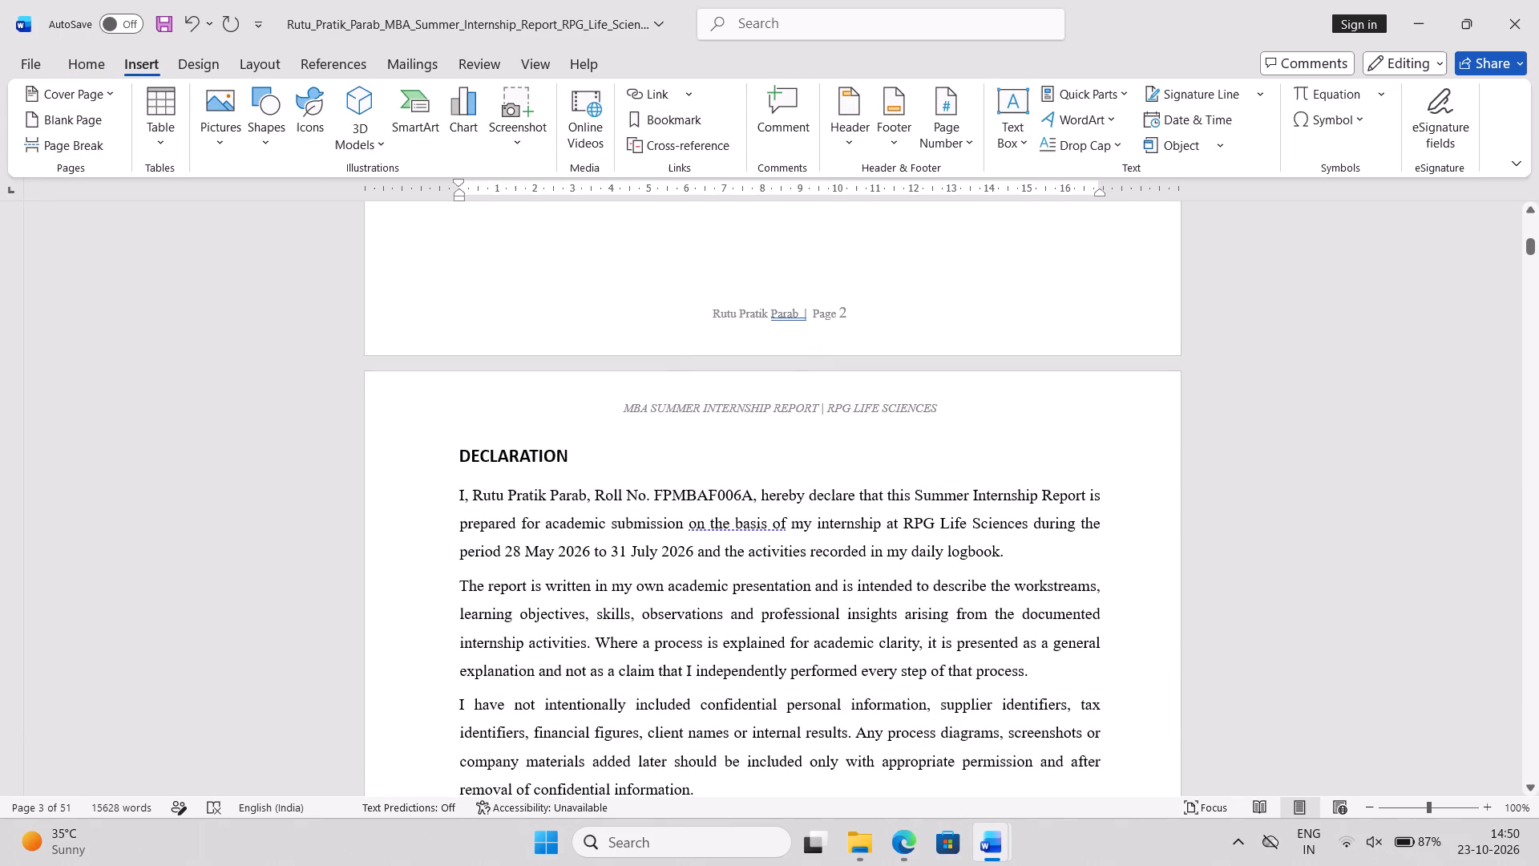
click(673, 496)
key(BackSpace)
key(BackSpace)
text(SY)
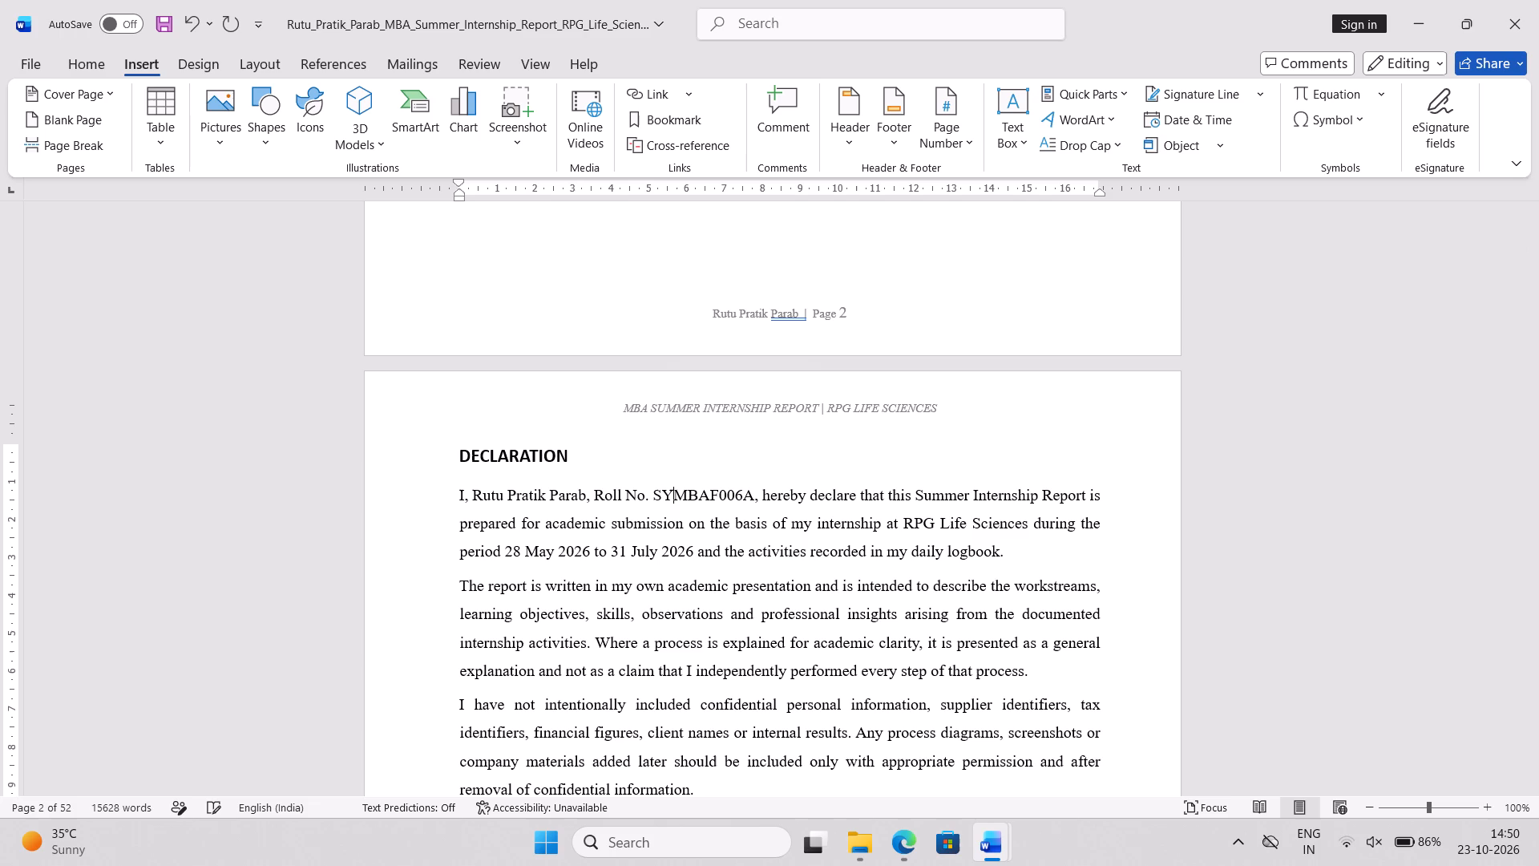
key(Right)
key(Right)
key(Right)
key(Right)
key(Right)
key(Right)
key(Right)
key(BackSpace)
key(5)
Replace the blank line after Place at the end of the declaration with Mumbai.
scroll(673, 496, down, 1)
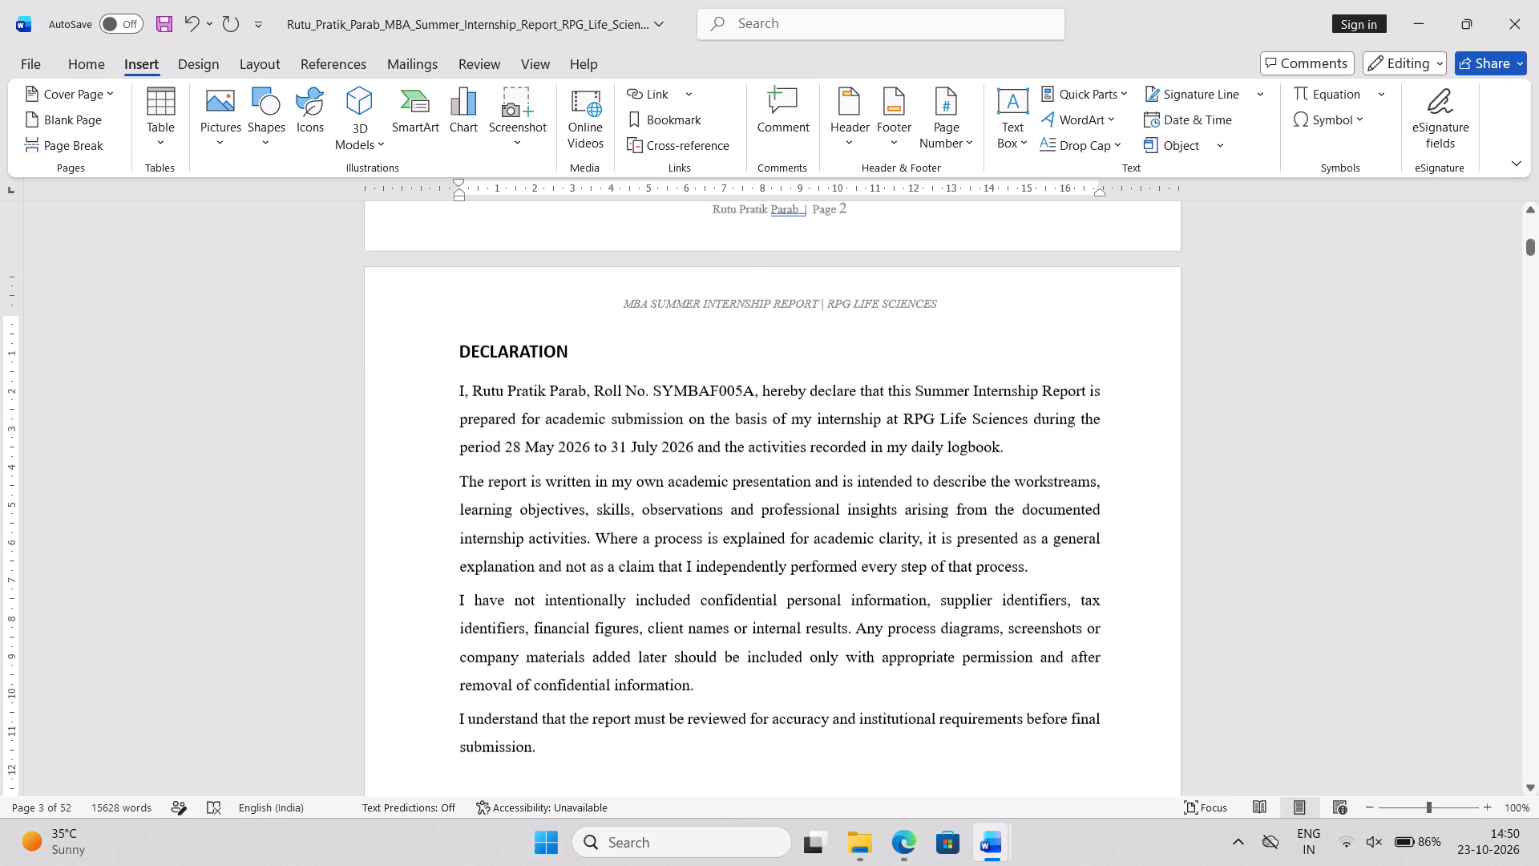
scroll(673, 496, down, 5)
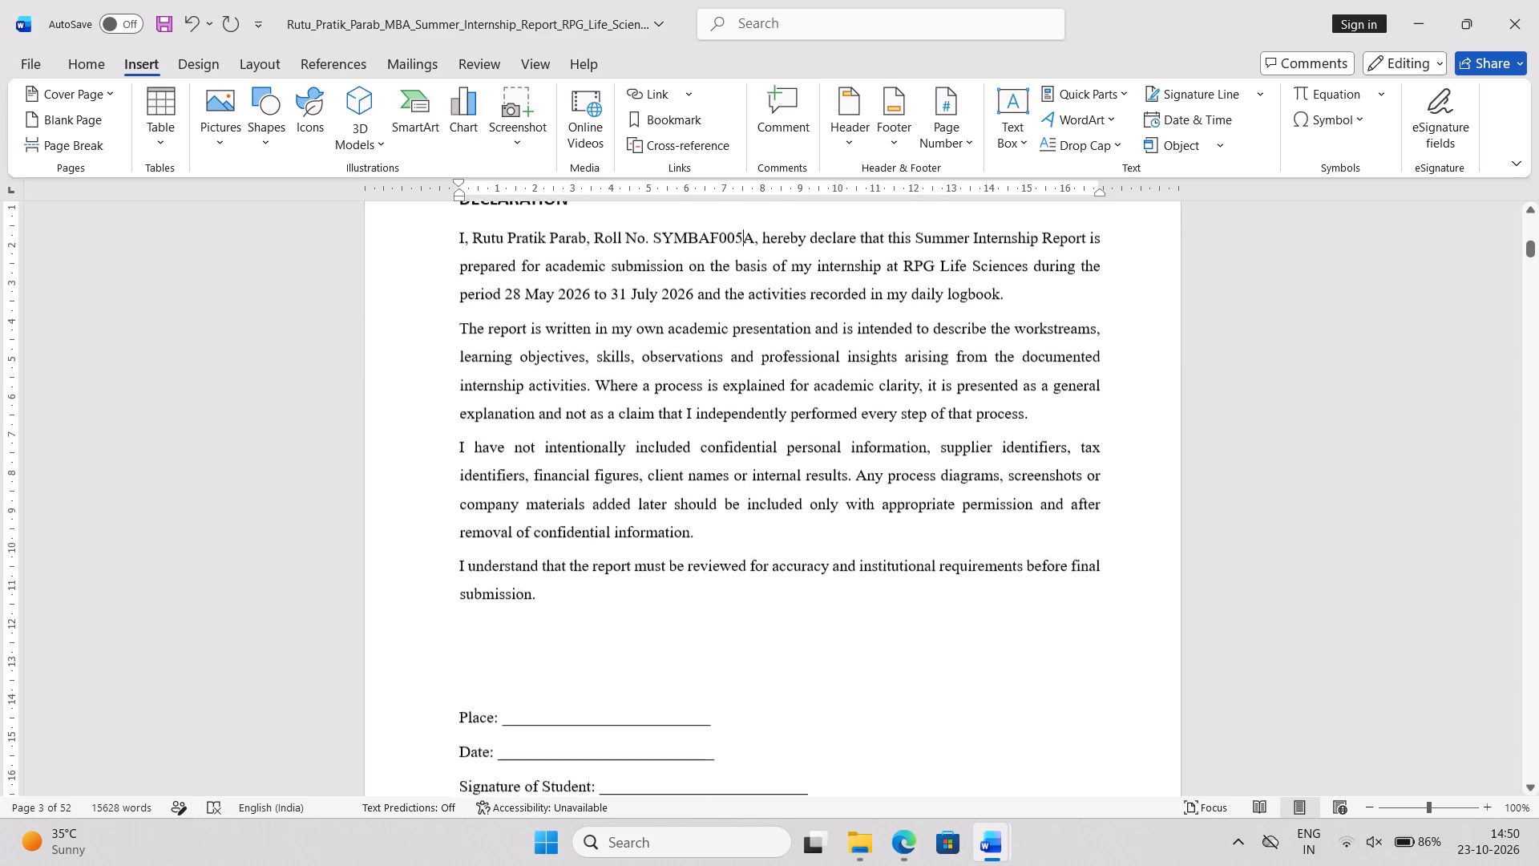
scroll(673, 496, down, 3)
scroll(673, 496, up, 1)
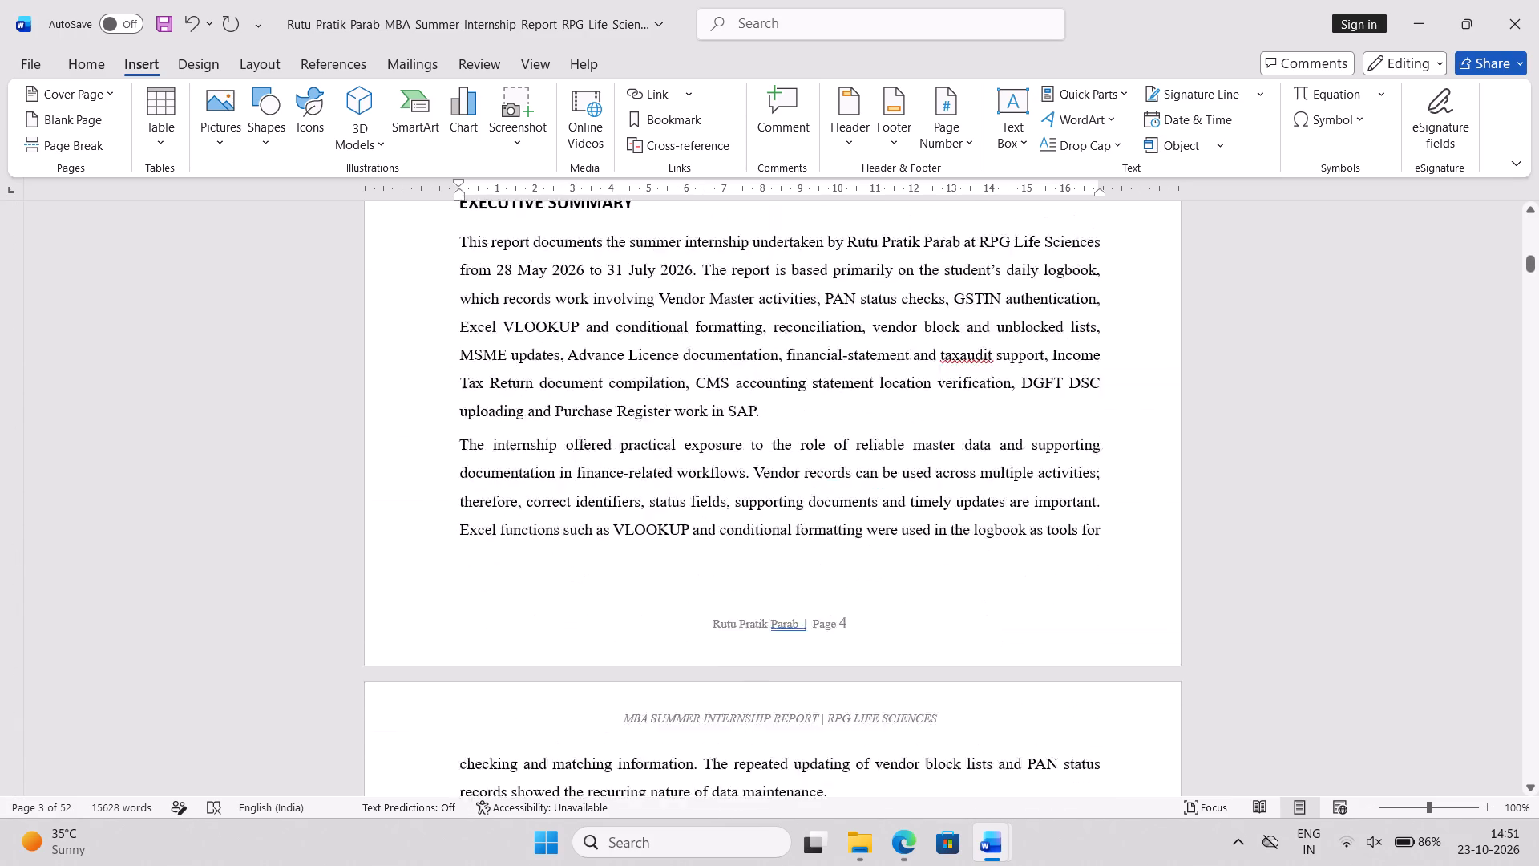
scroll(673, 496, up, 1)
scroll(673, 496, right, 1)
scroll(673, 496, up, 1)
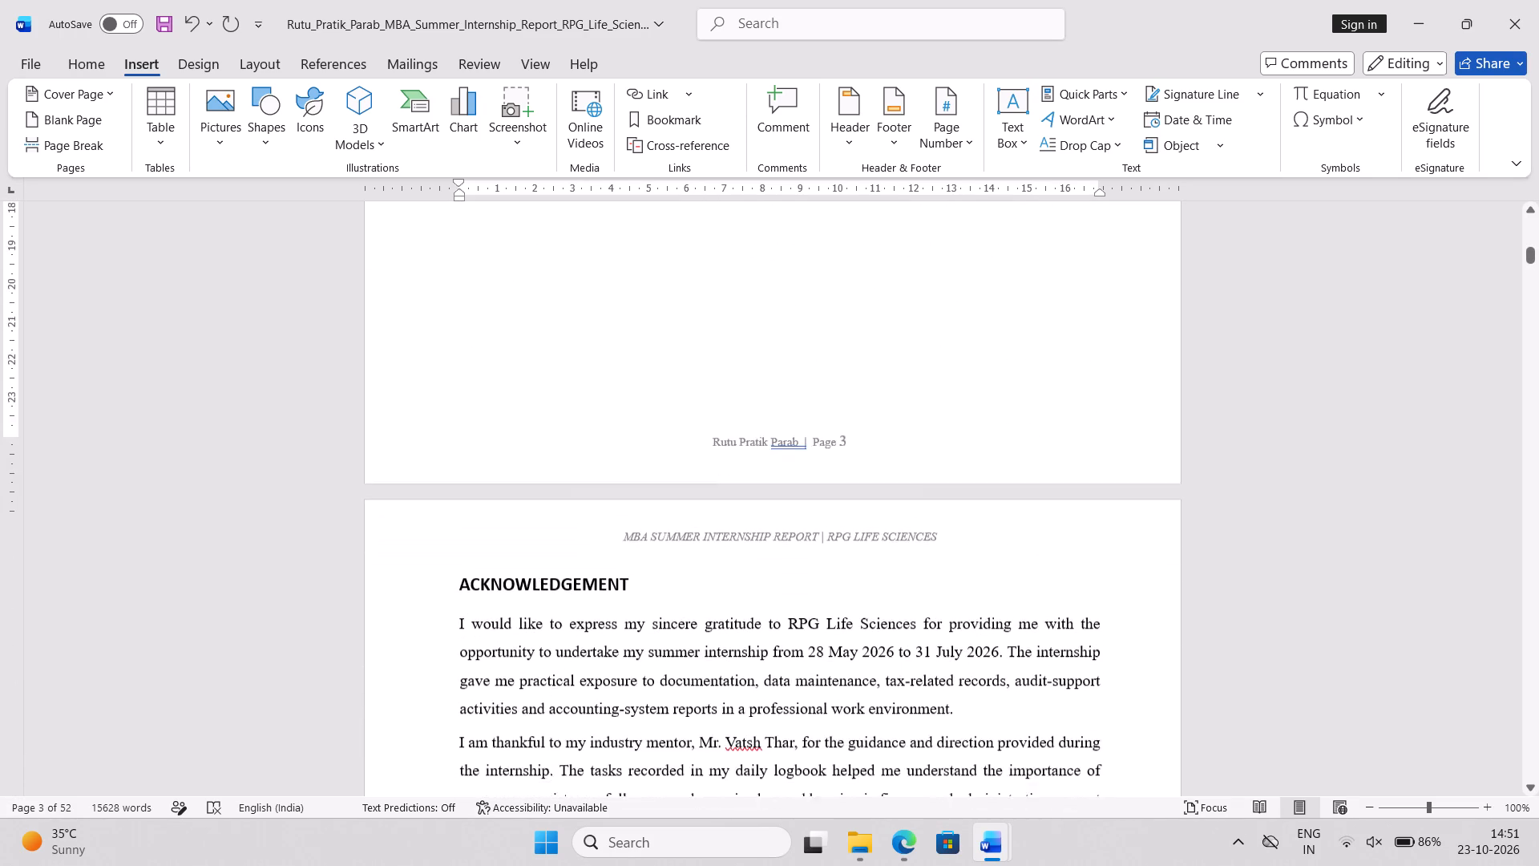
scroll(673, 496, up, 2)
drag(715, 303, 502, 297)
key(BackSpace)
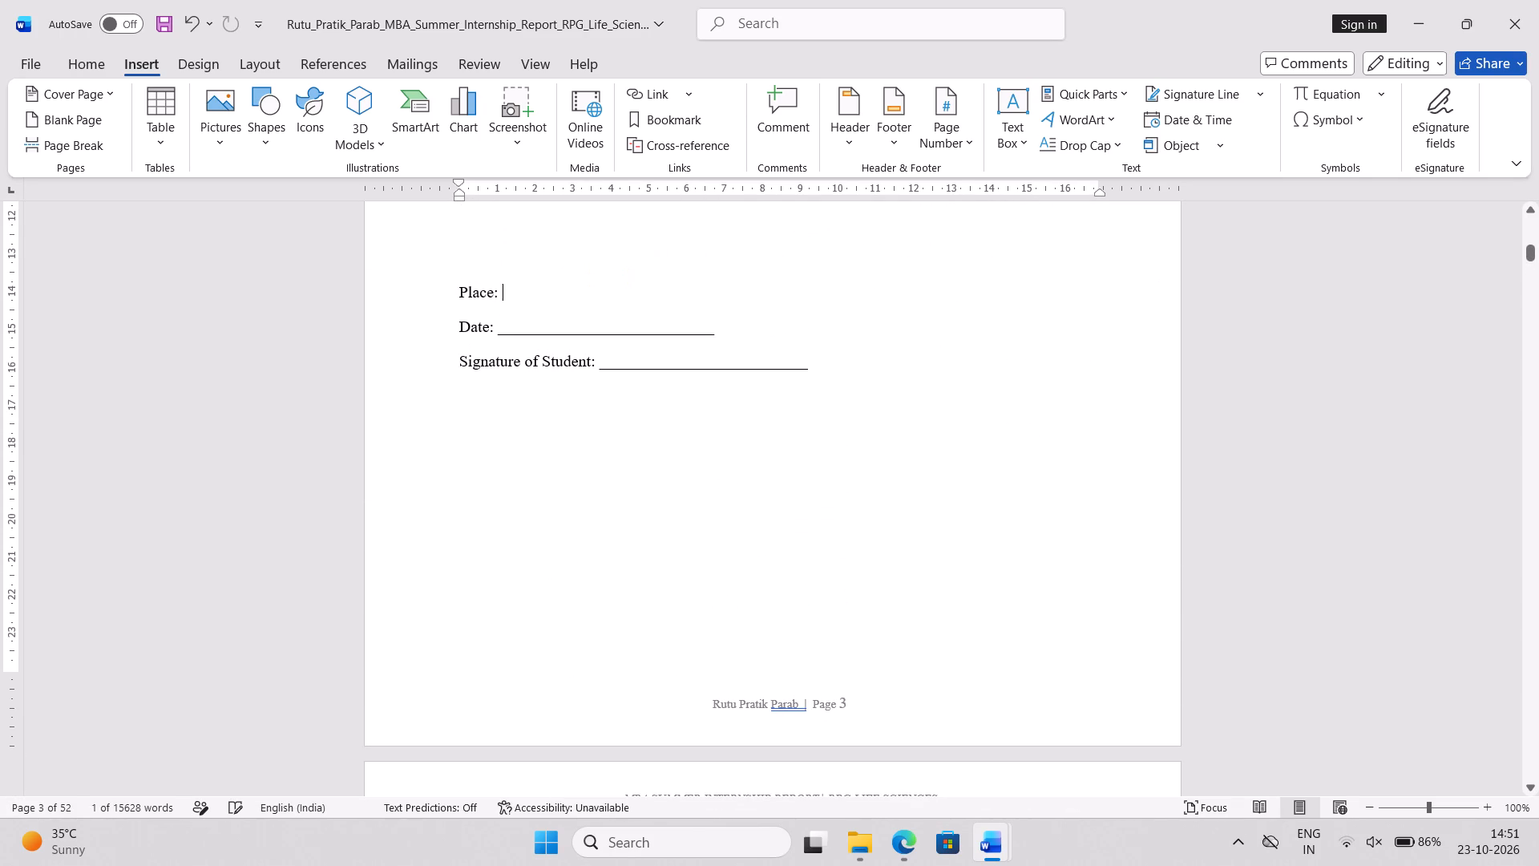
text(Mumba)
key(i)
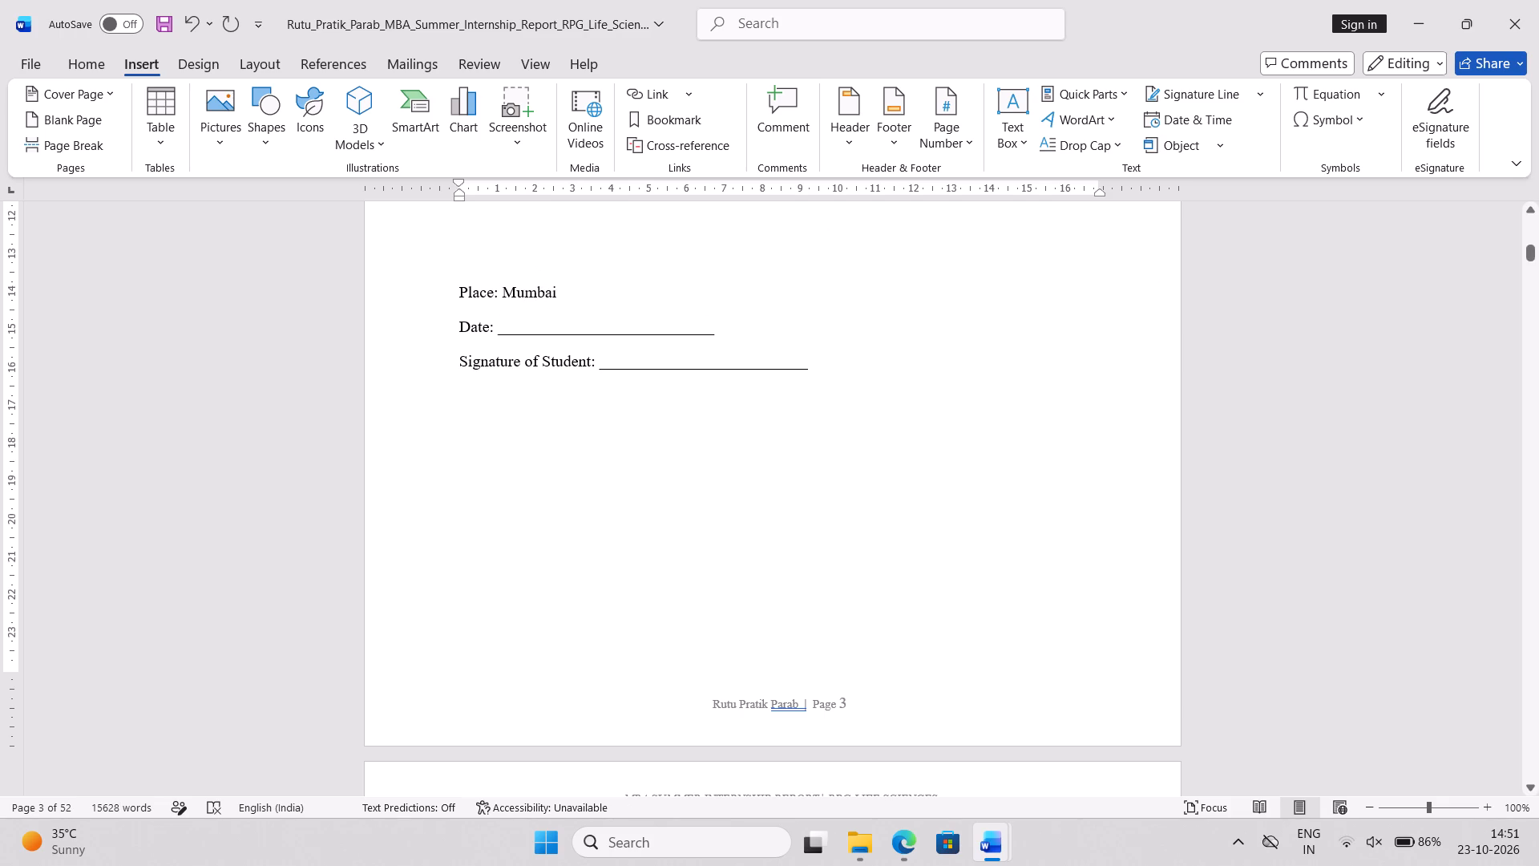
Underline the word Mumbai in the declaration's Place line.
double_click(536, 297)
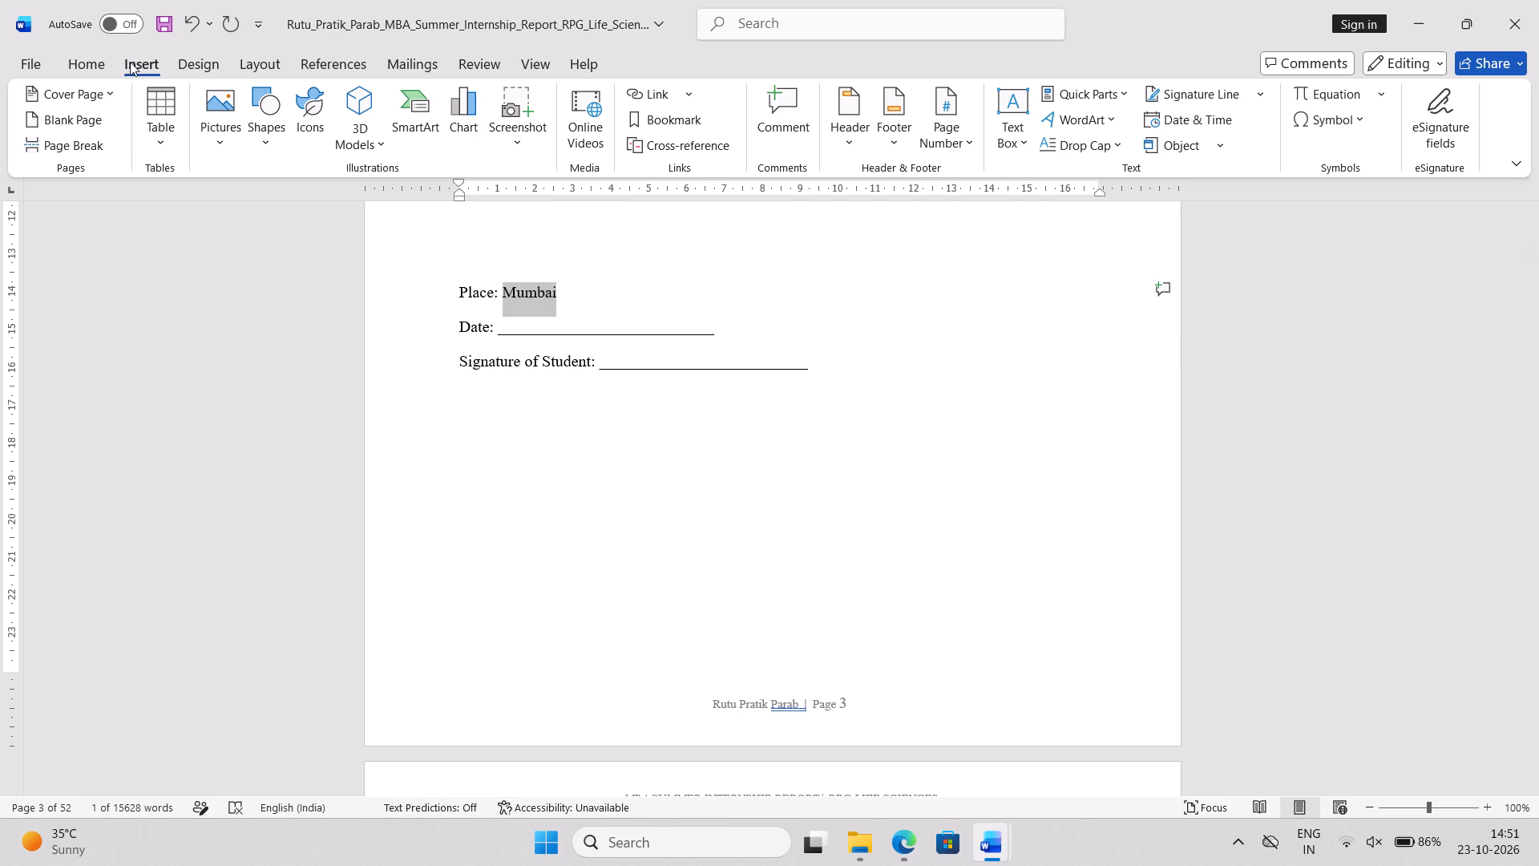
click(65, 71)
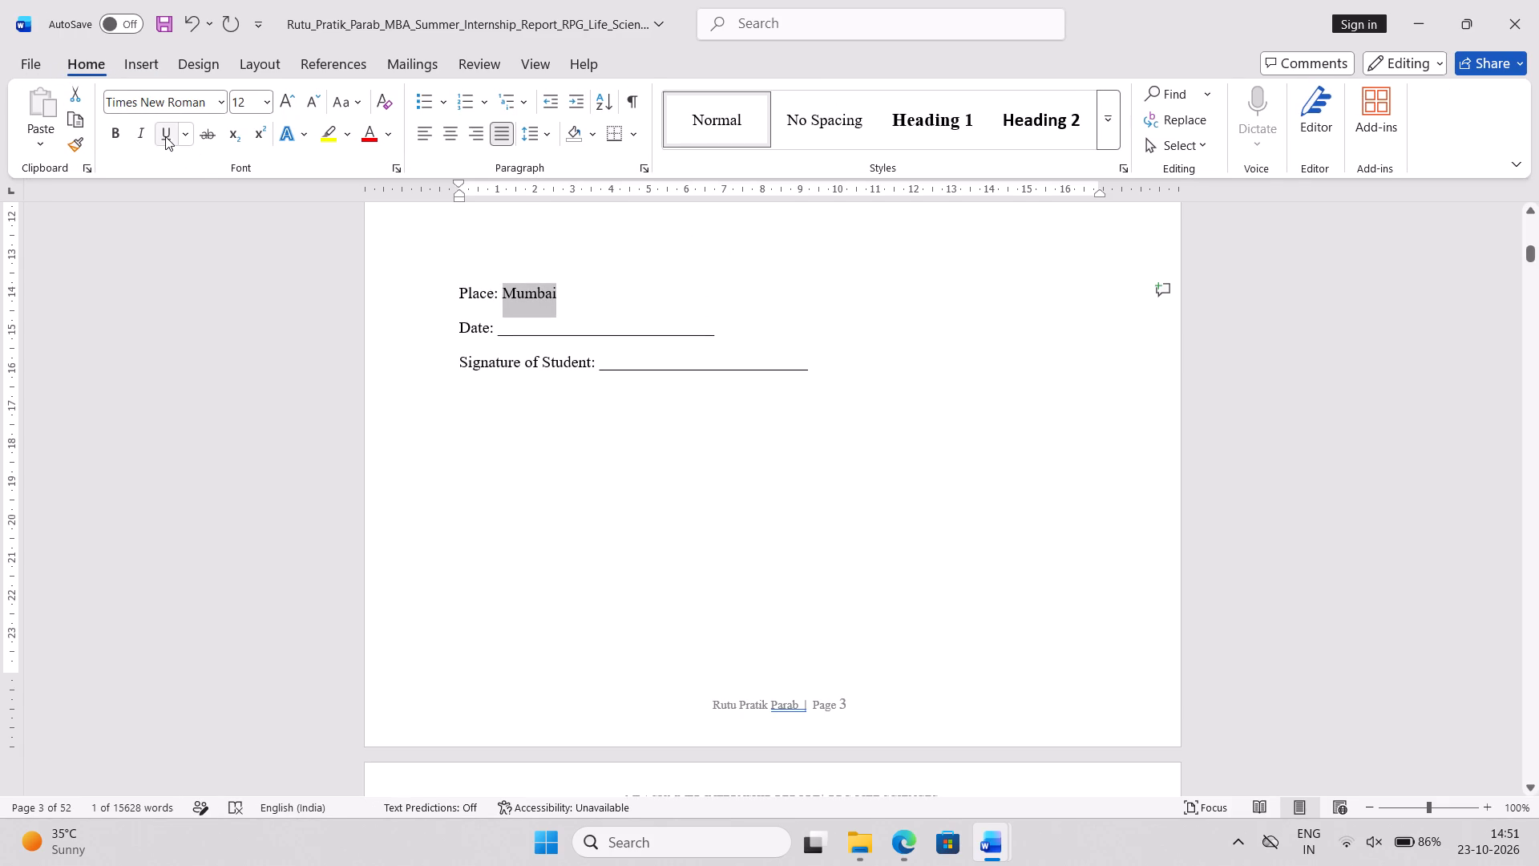
click(165, 136)
Replace the blank line after Date at the end of the declaration with 23/10/2026.
double_click(694, 337)
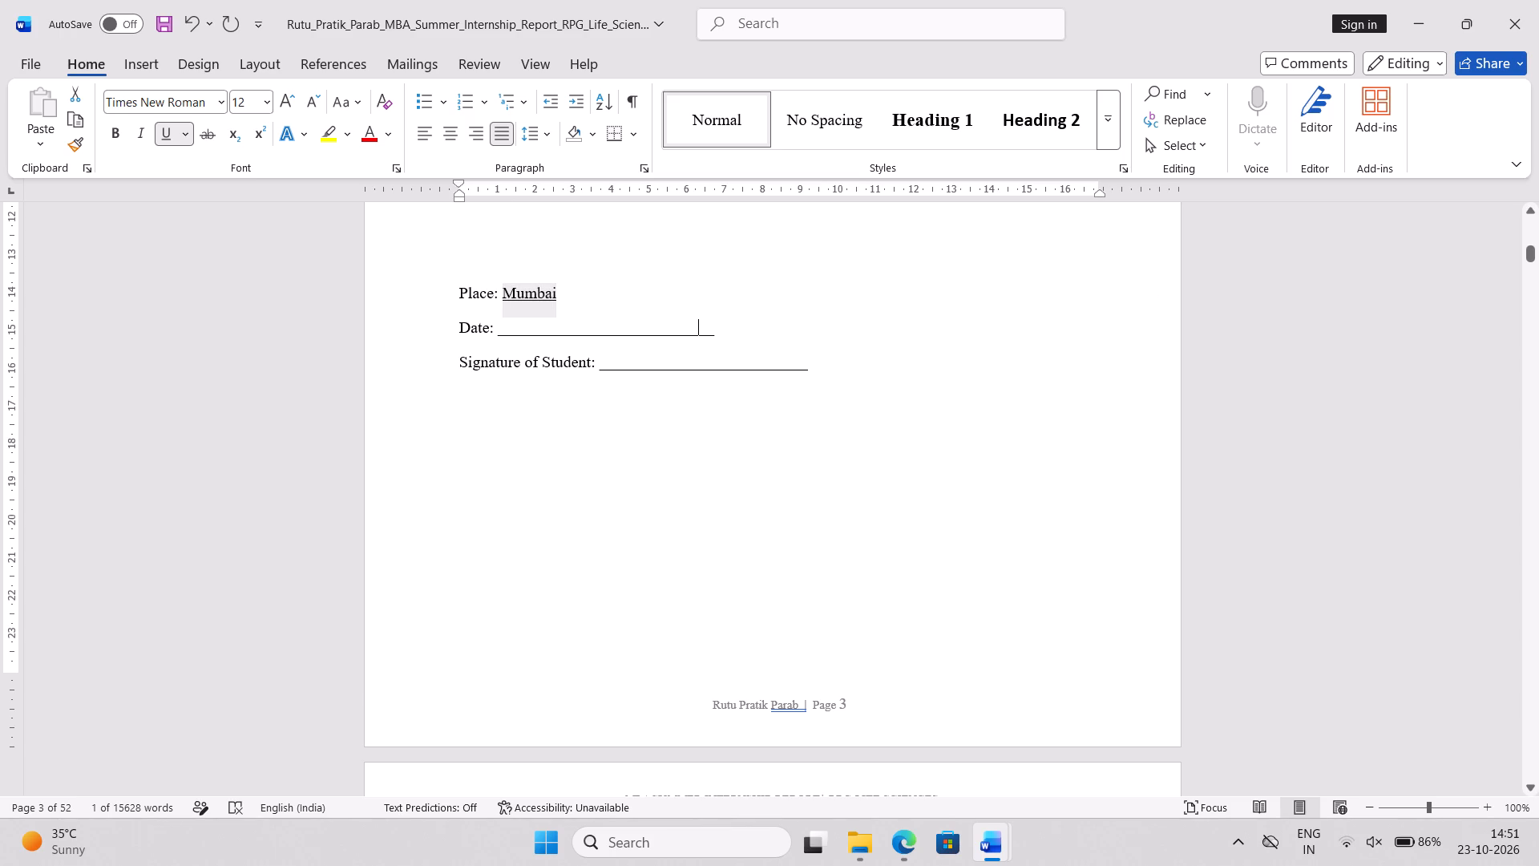
key(BackSpace)
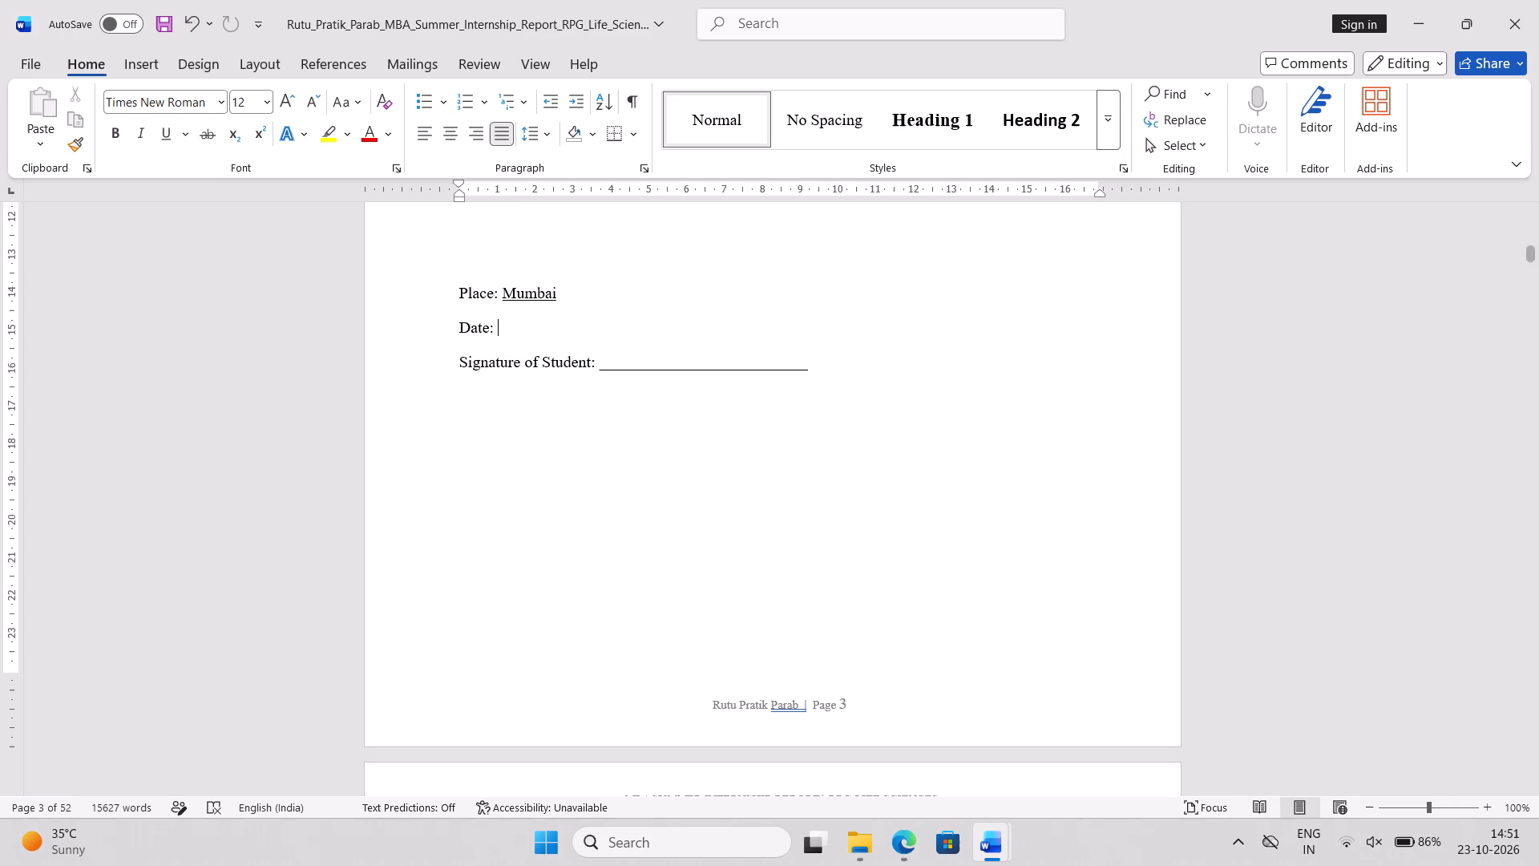
text(23)
key(slash)
text(10/2026)
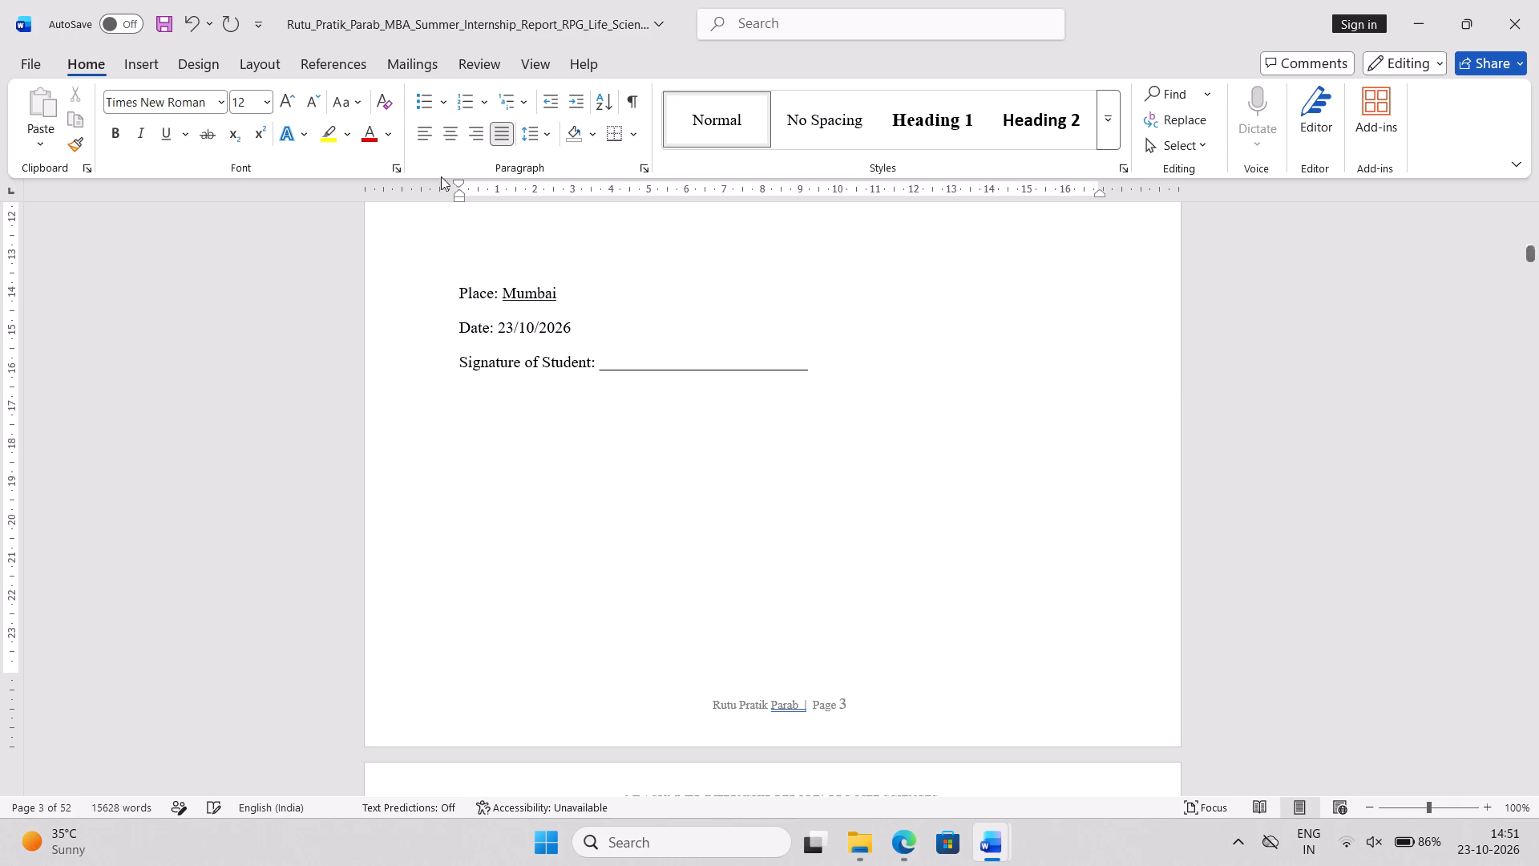
Underline the date 23/10/2026 in the declaration's Date line.
drag(495, 328, 578, 326)
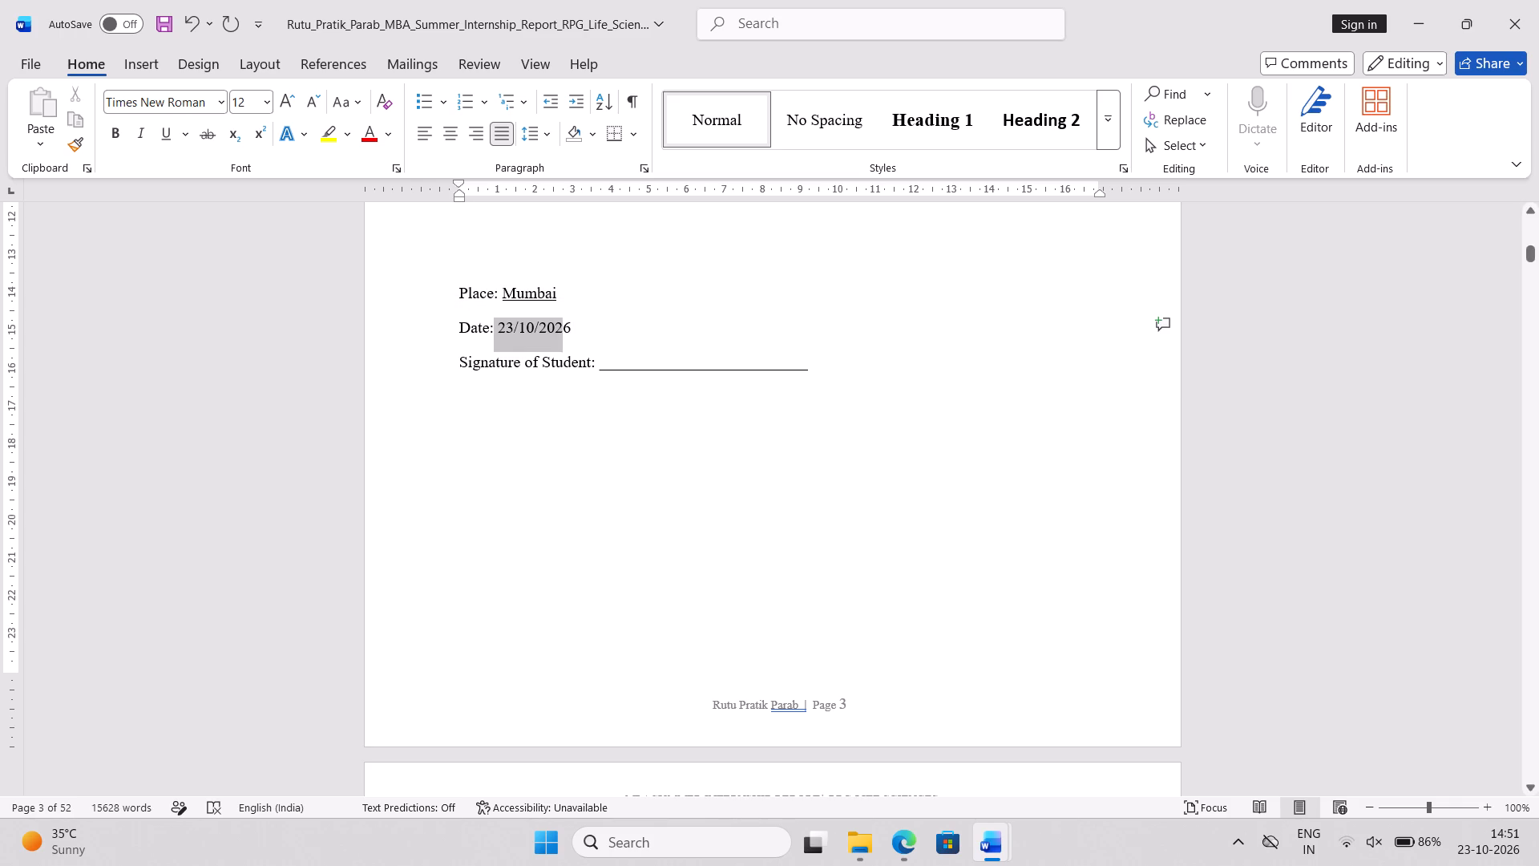
drag(578, 326, 566, 329)
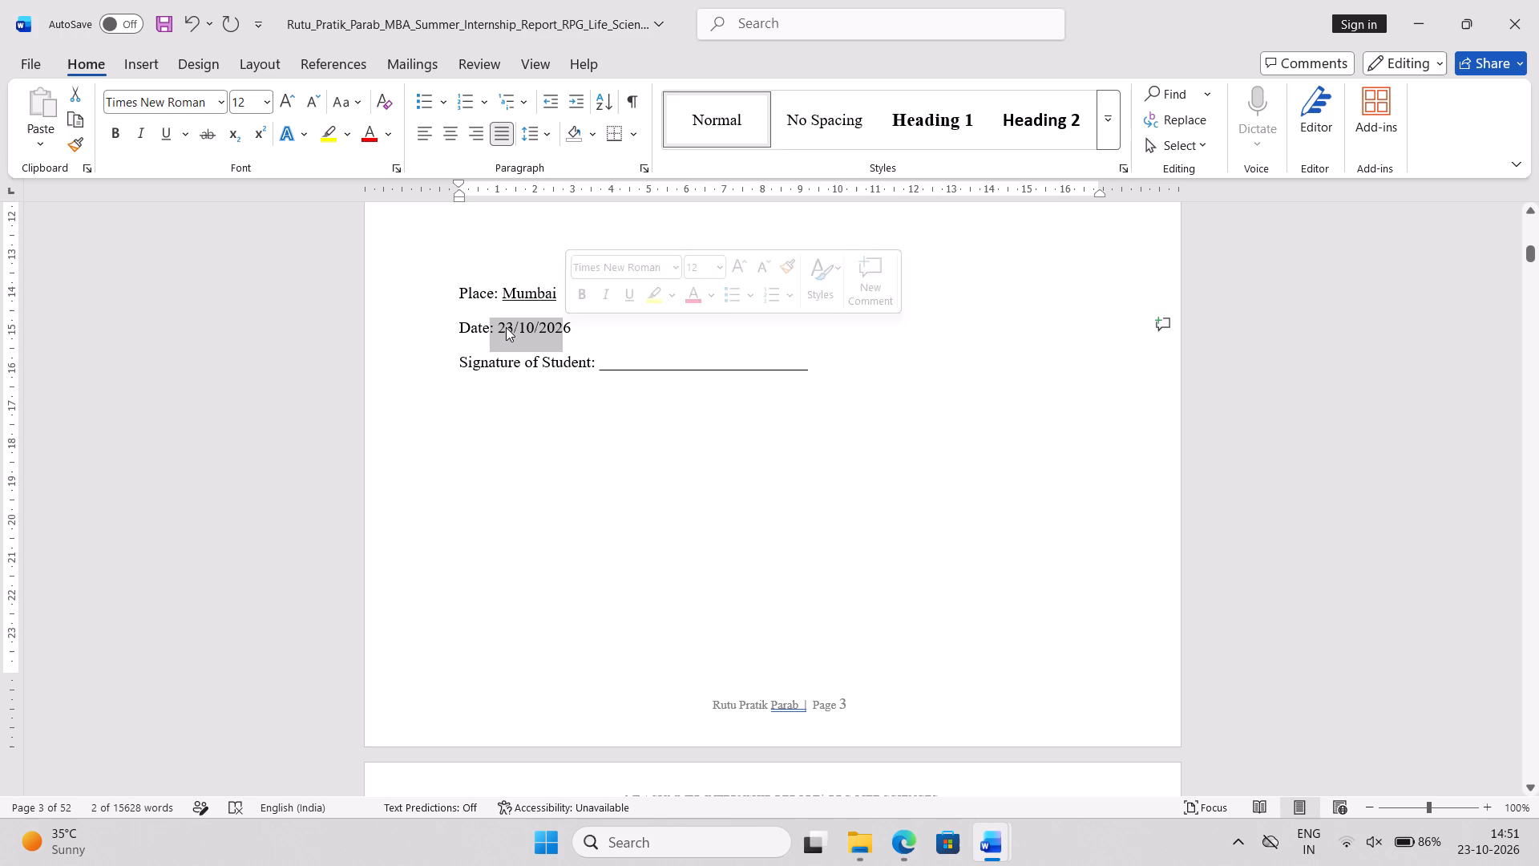
click(506, 327)
click(501, 327)
drag(501, 327, 551, 332)
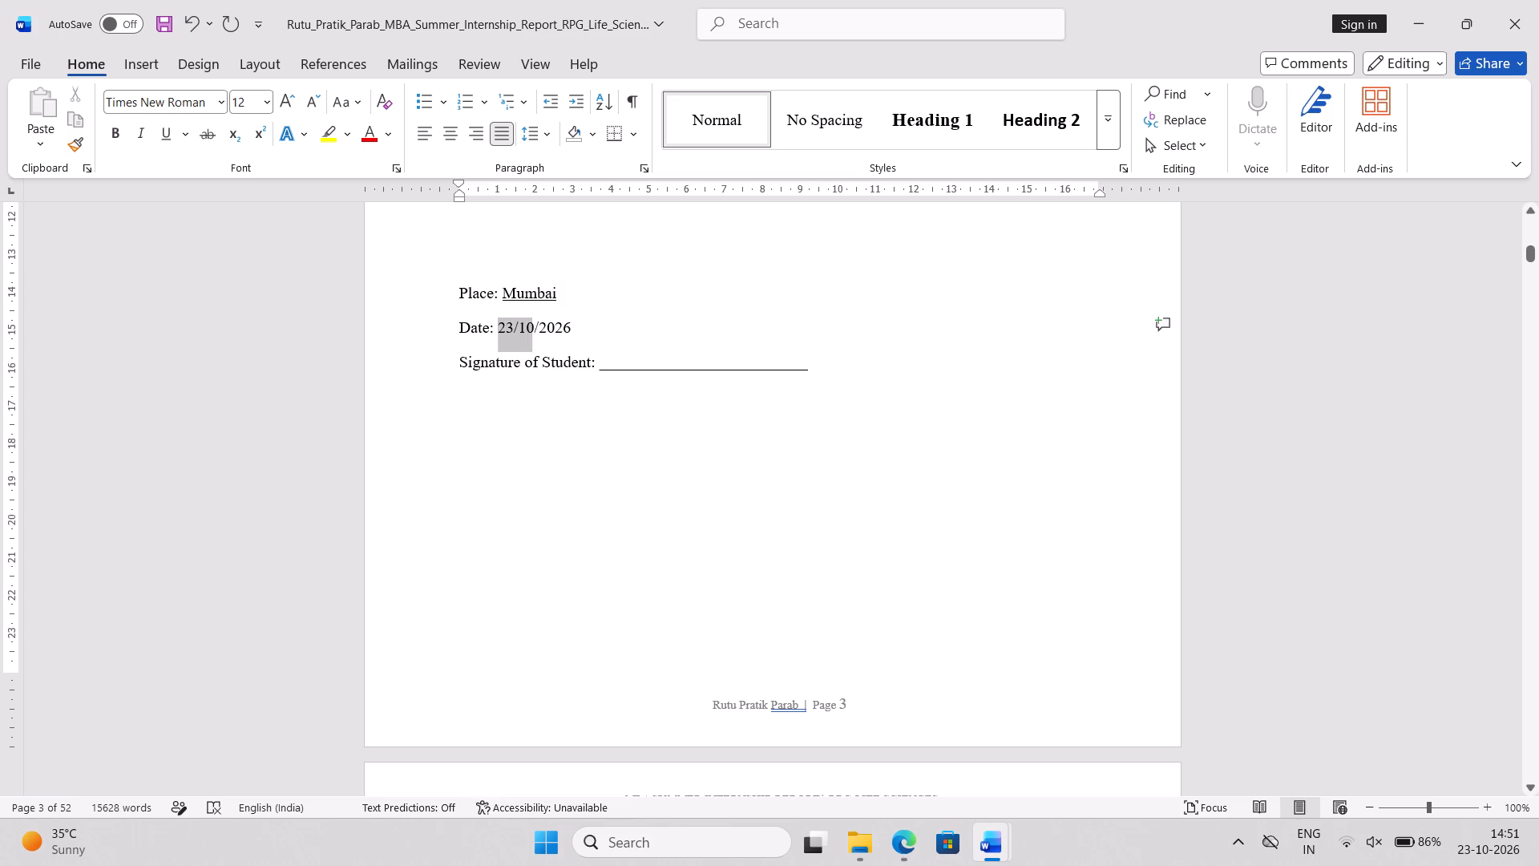
drag(551, 332, 572, 335)
click(171, 140)
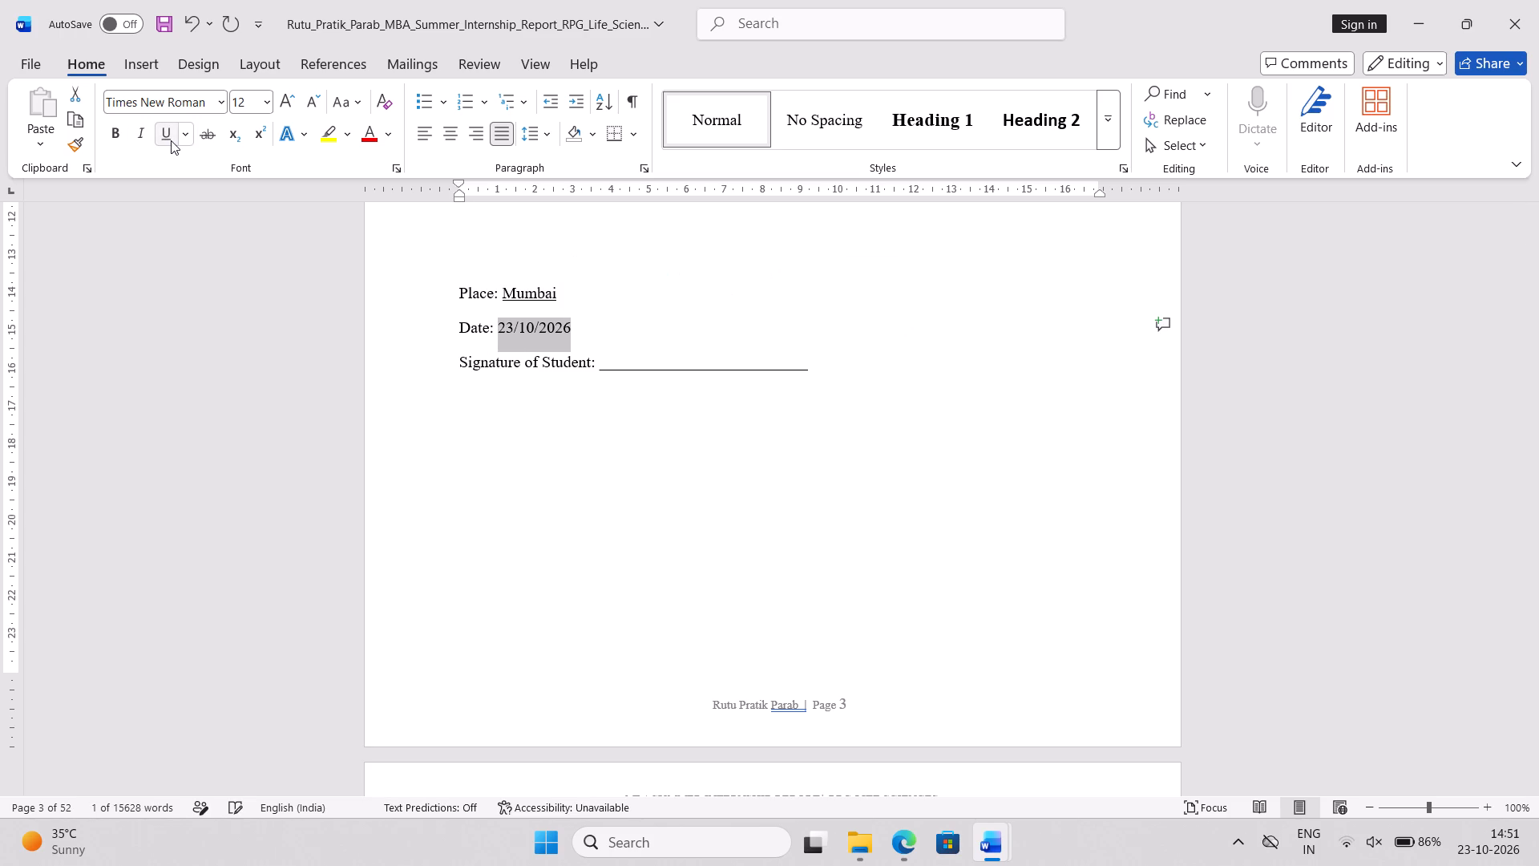
click(511, 445)
Insert a page break before the EXECUTIVE SUMMARY heading, below the acknowledgement text.
scroll(511, 445, down, 2)
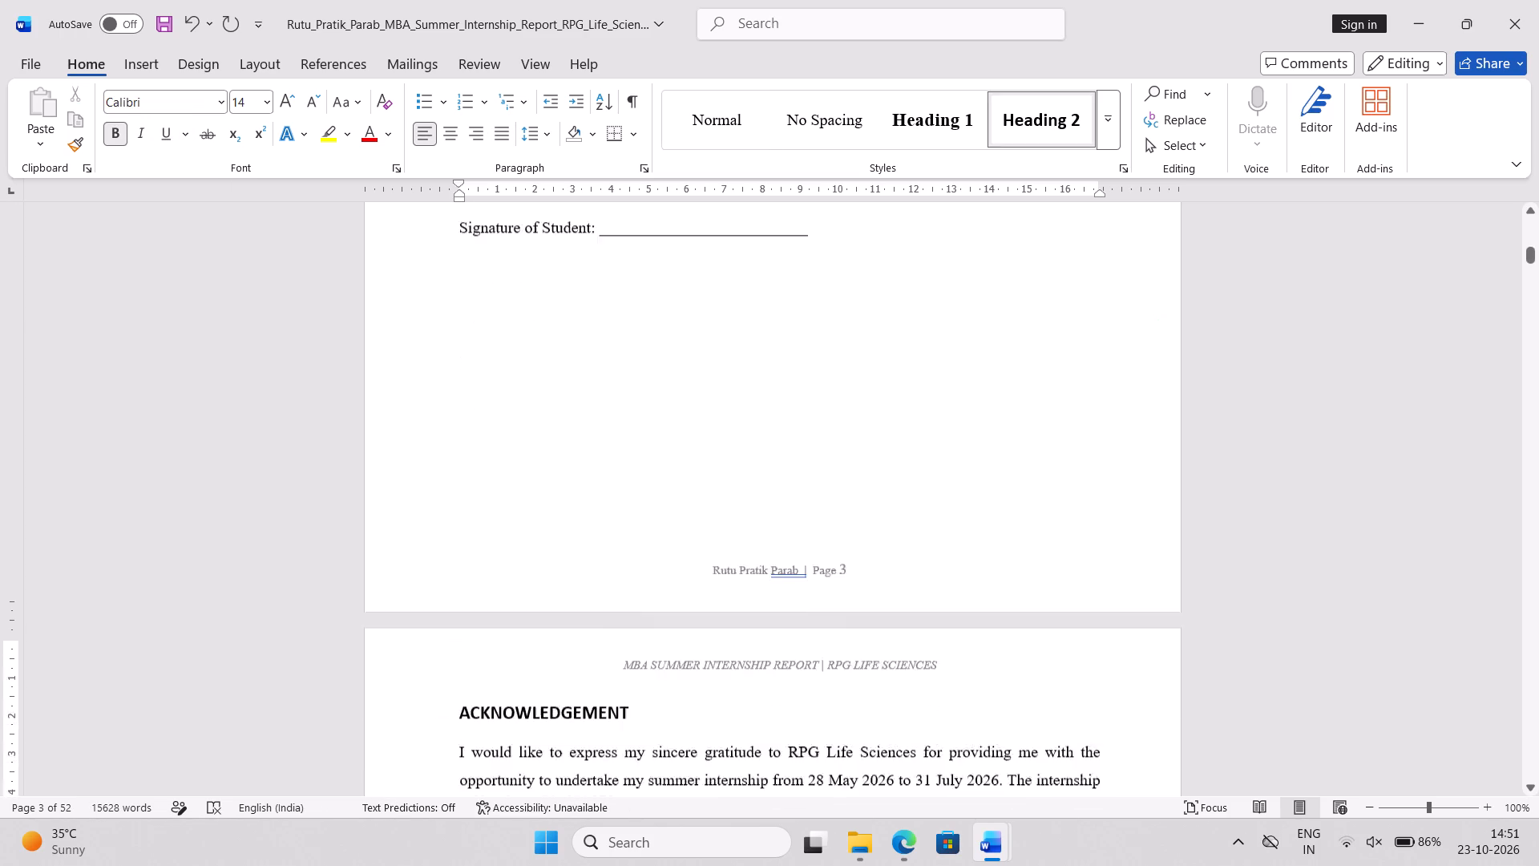
scroll(511, 445, down, 2)
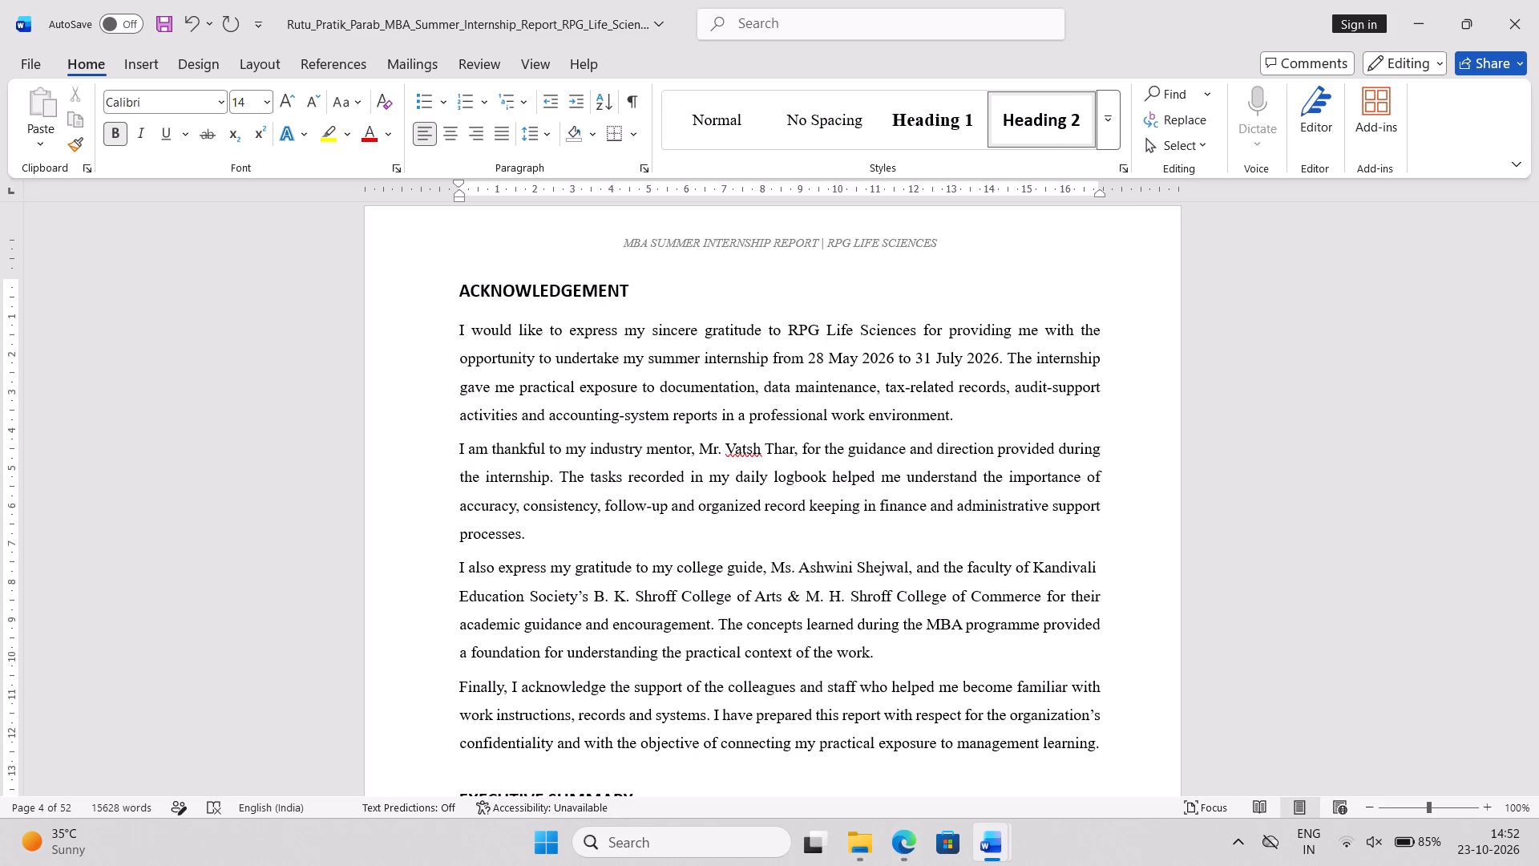
scroll(511, 445, down, 1)
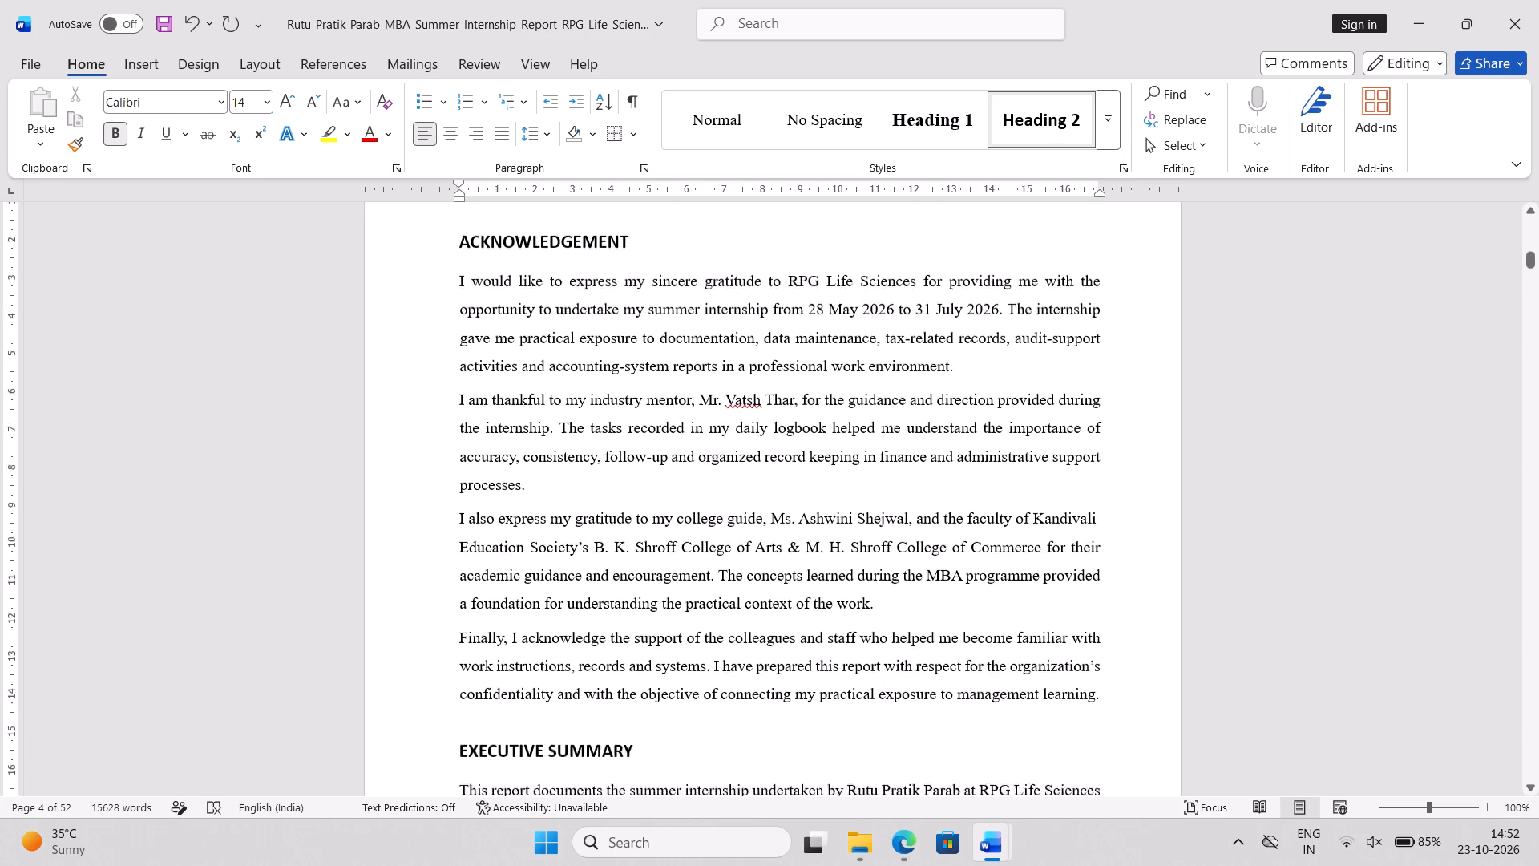
scroll(511, 445, down, 1)
double_click(464, 598)
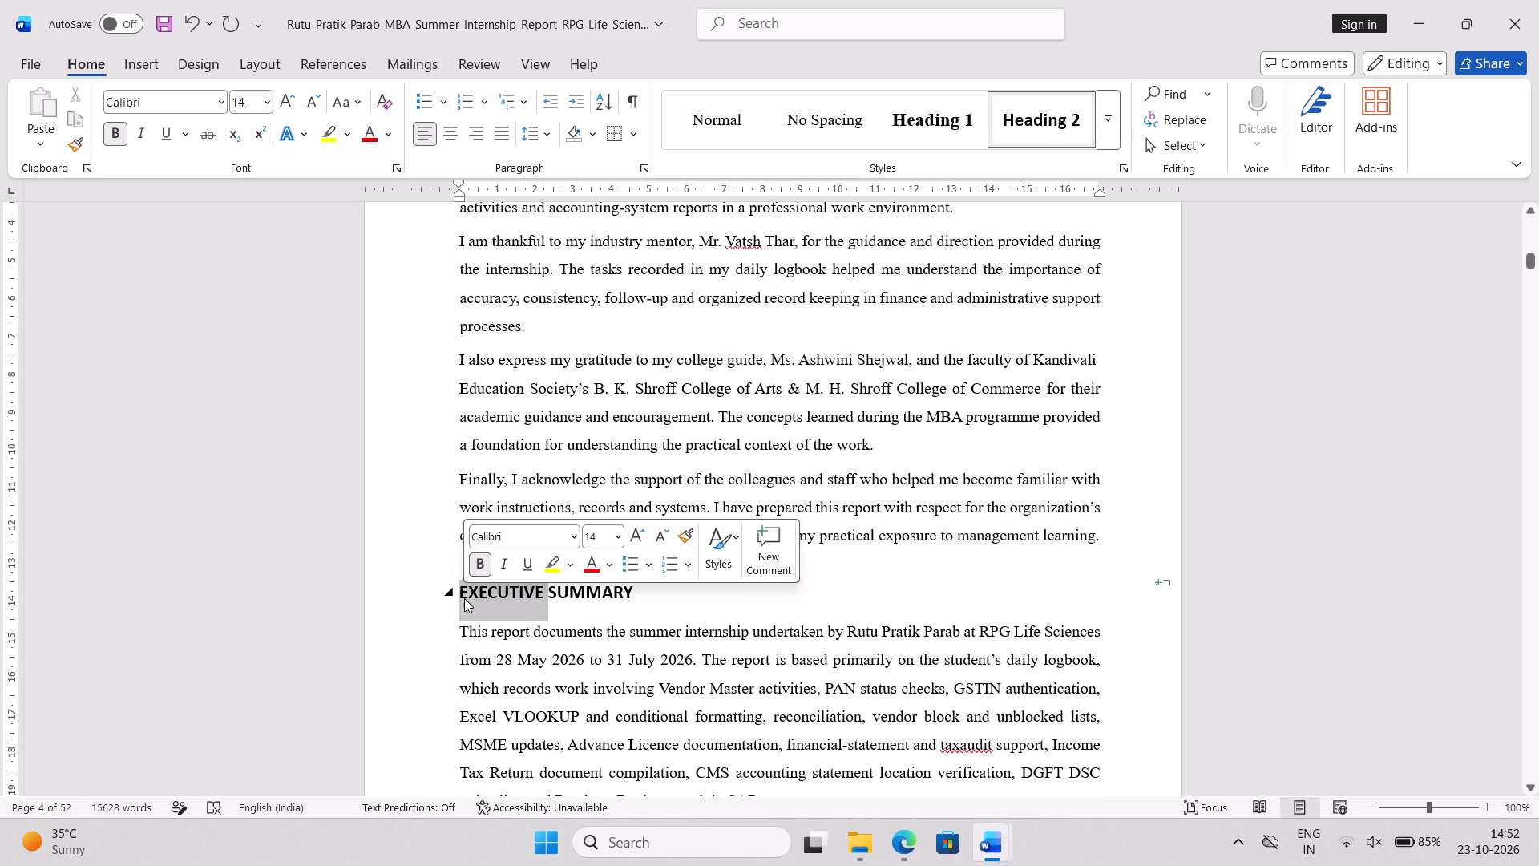
click(464, 598)
key(Left)
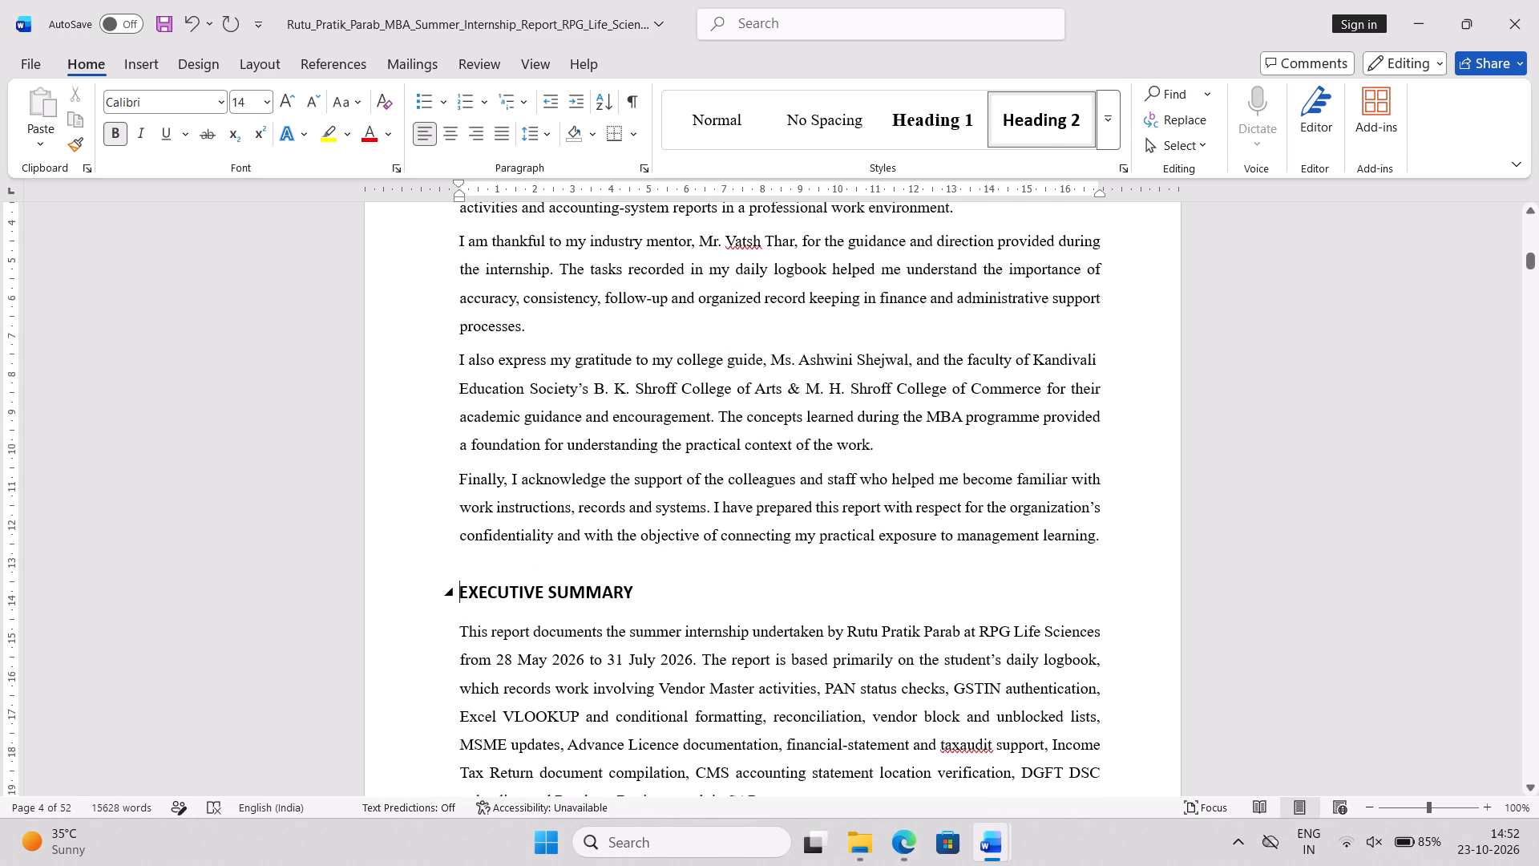
click(136, 64)
click(74, 148)
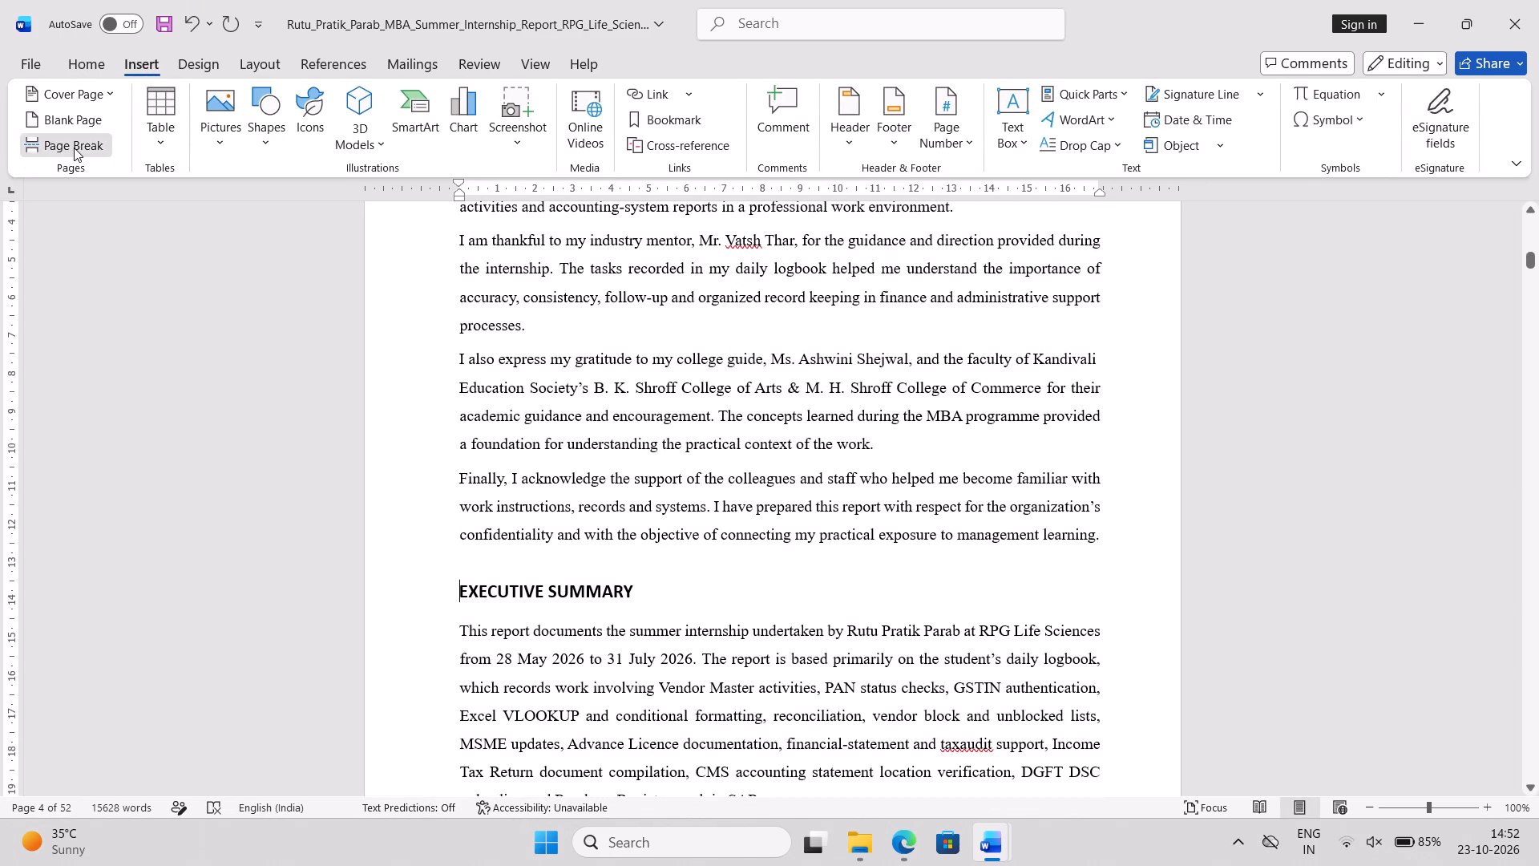
scroll(507, 614, down, 1)
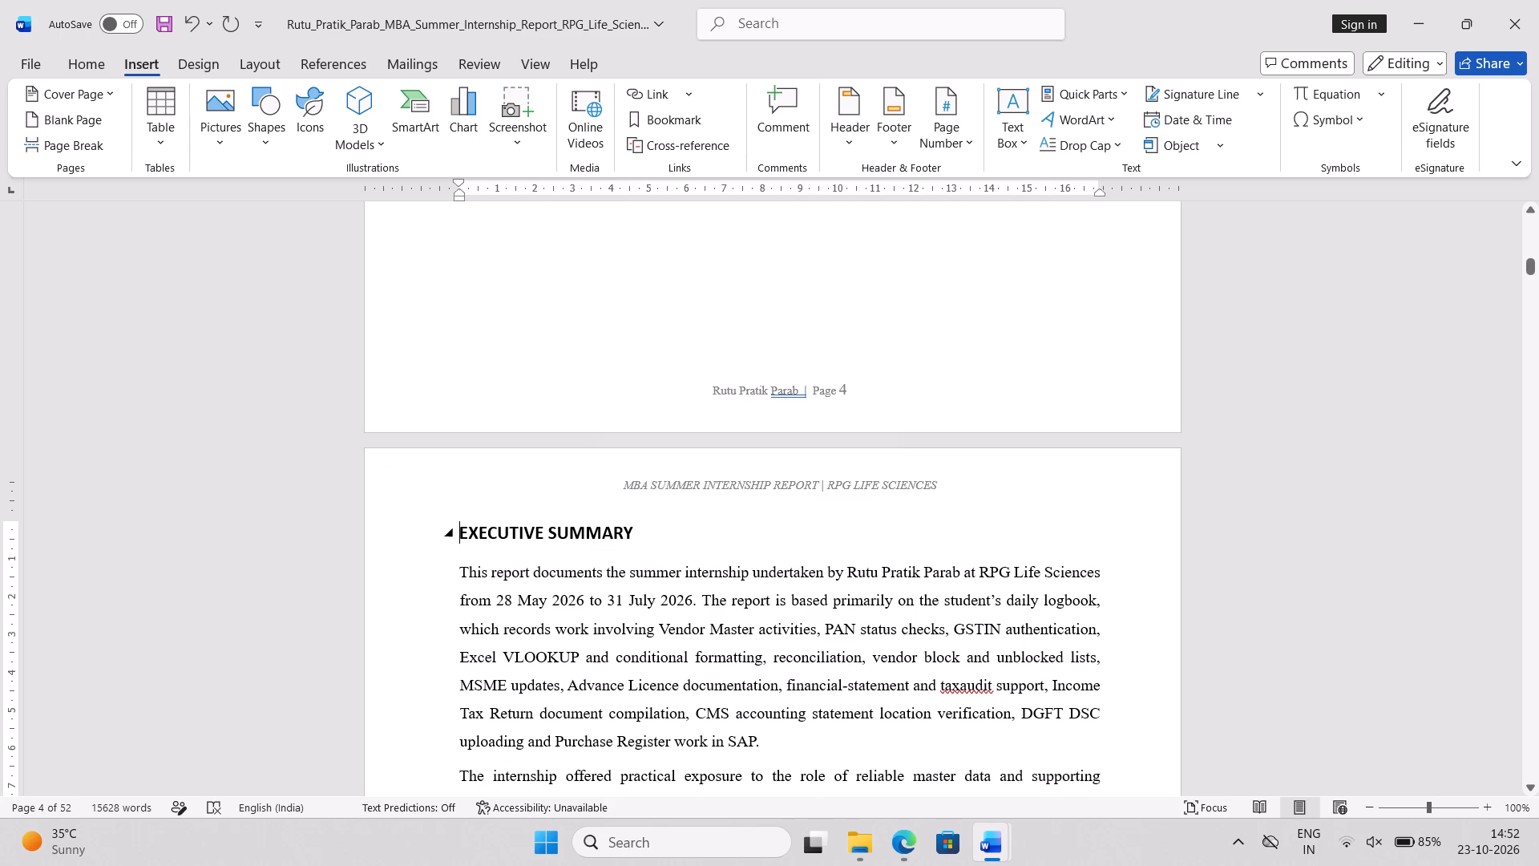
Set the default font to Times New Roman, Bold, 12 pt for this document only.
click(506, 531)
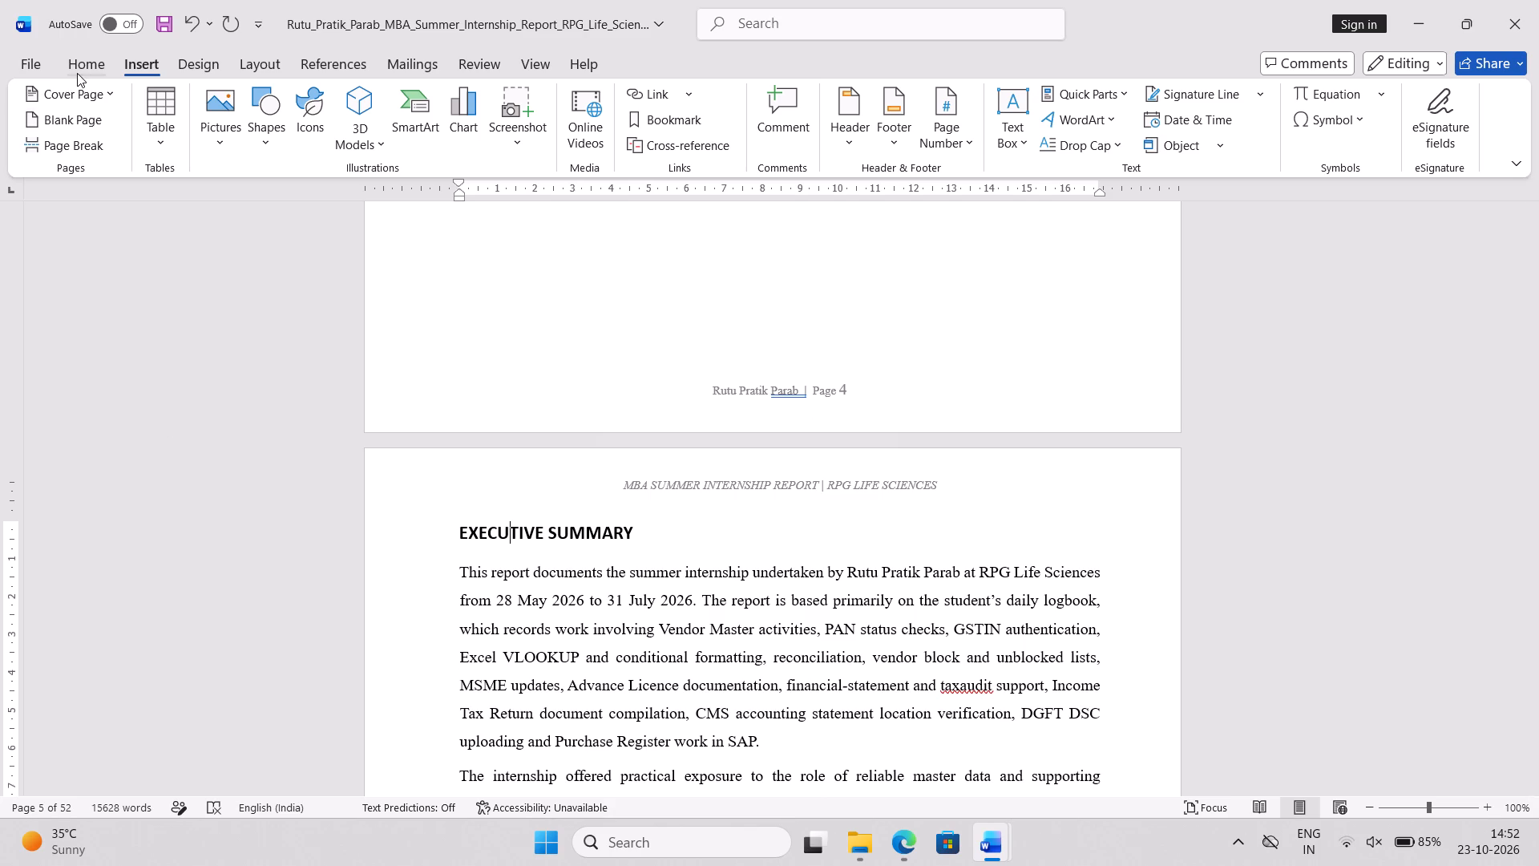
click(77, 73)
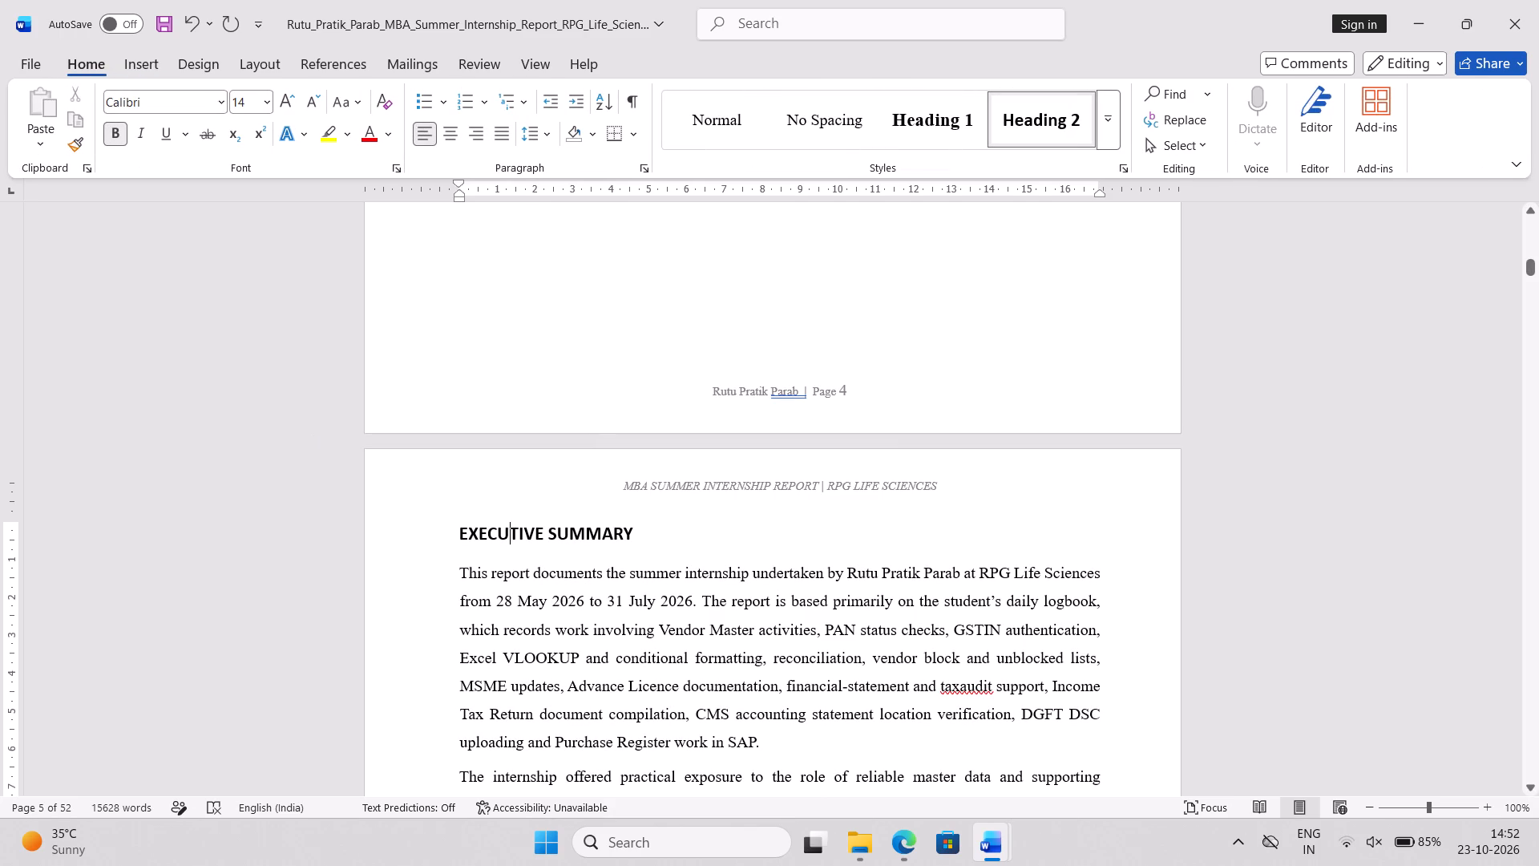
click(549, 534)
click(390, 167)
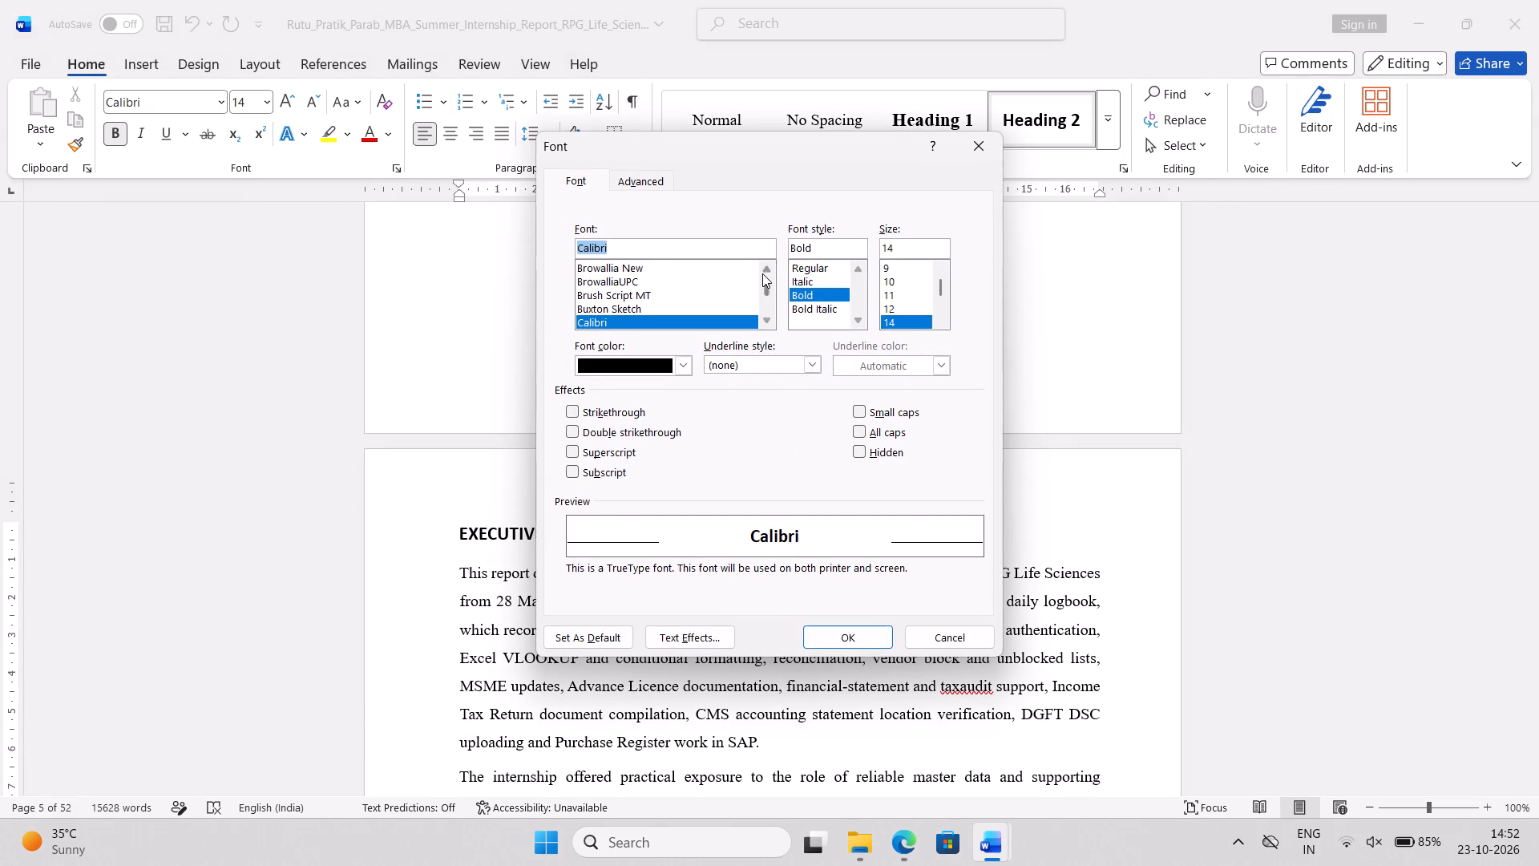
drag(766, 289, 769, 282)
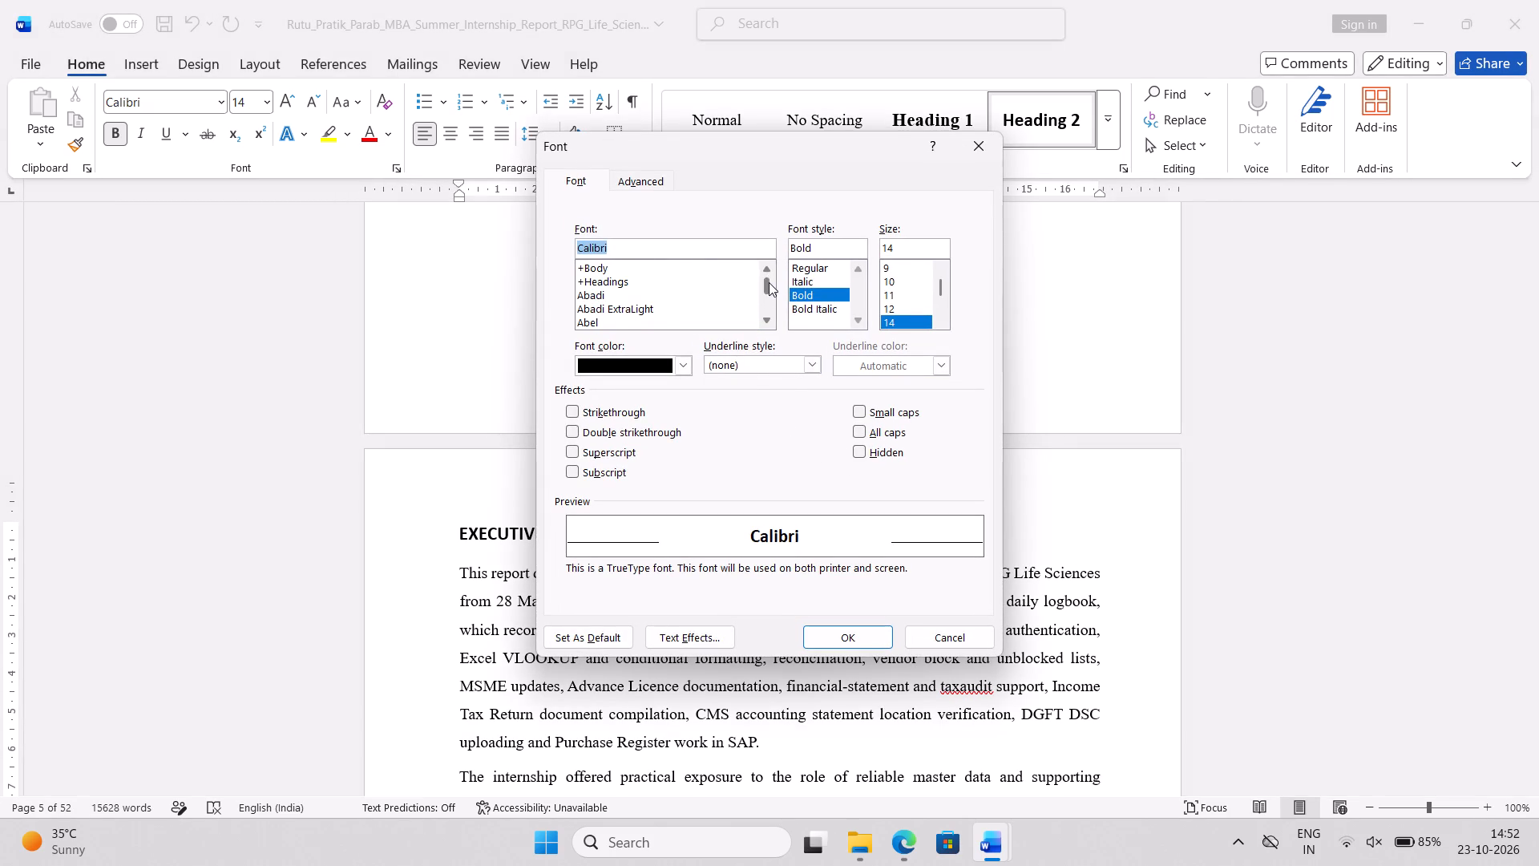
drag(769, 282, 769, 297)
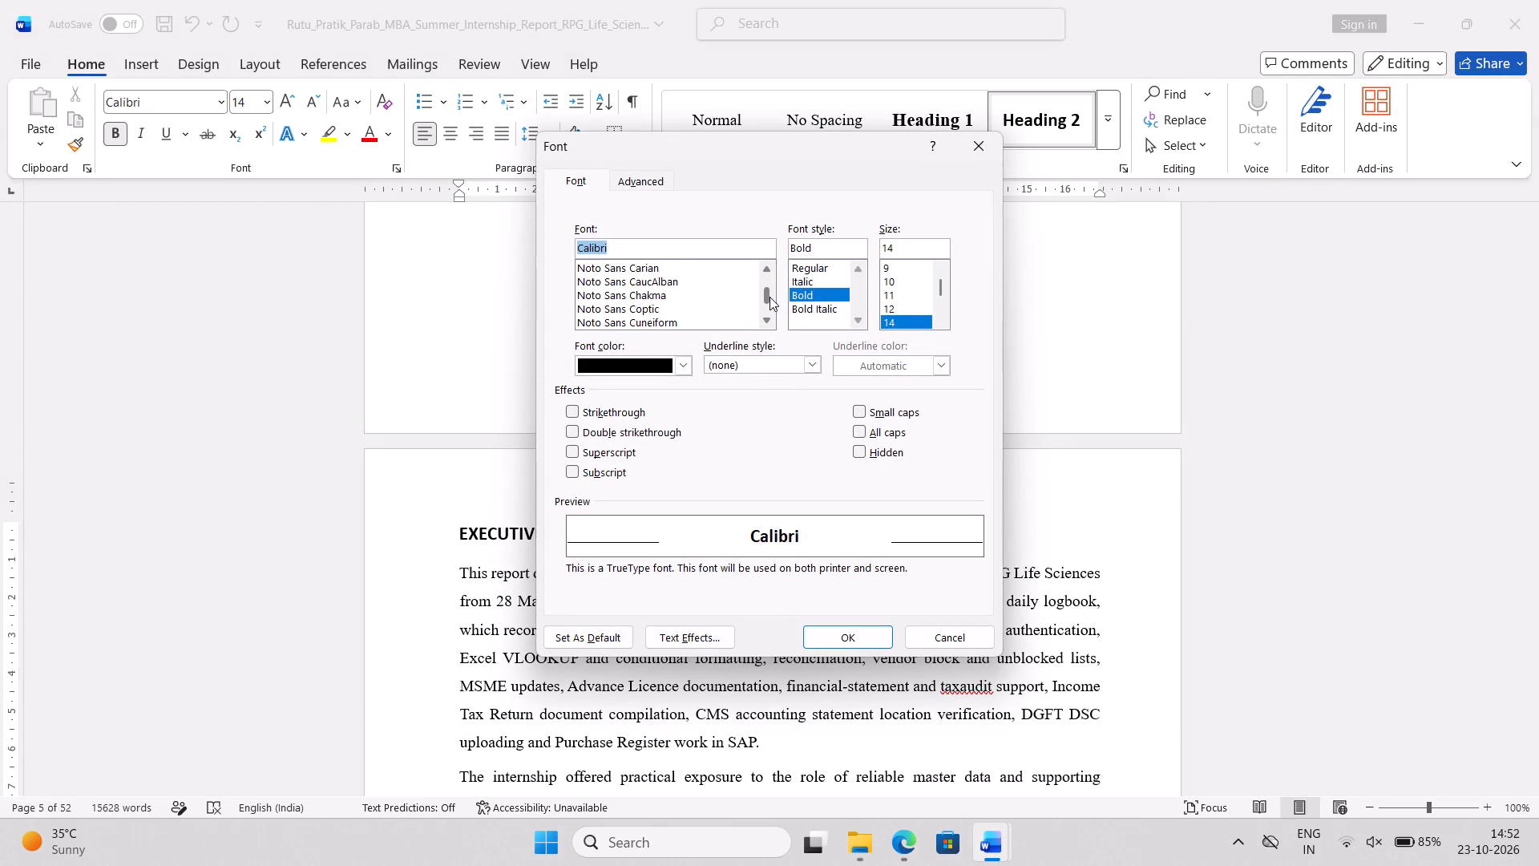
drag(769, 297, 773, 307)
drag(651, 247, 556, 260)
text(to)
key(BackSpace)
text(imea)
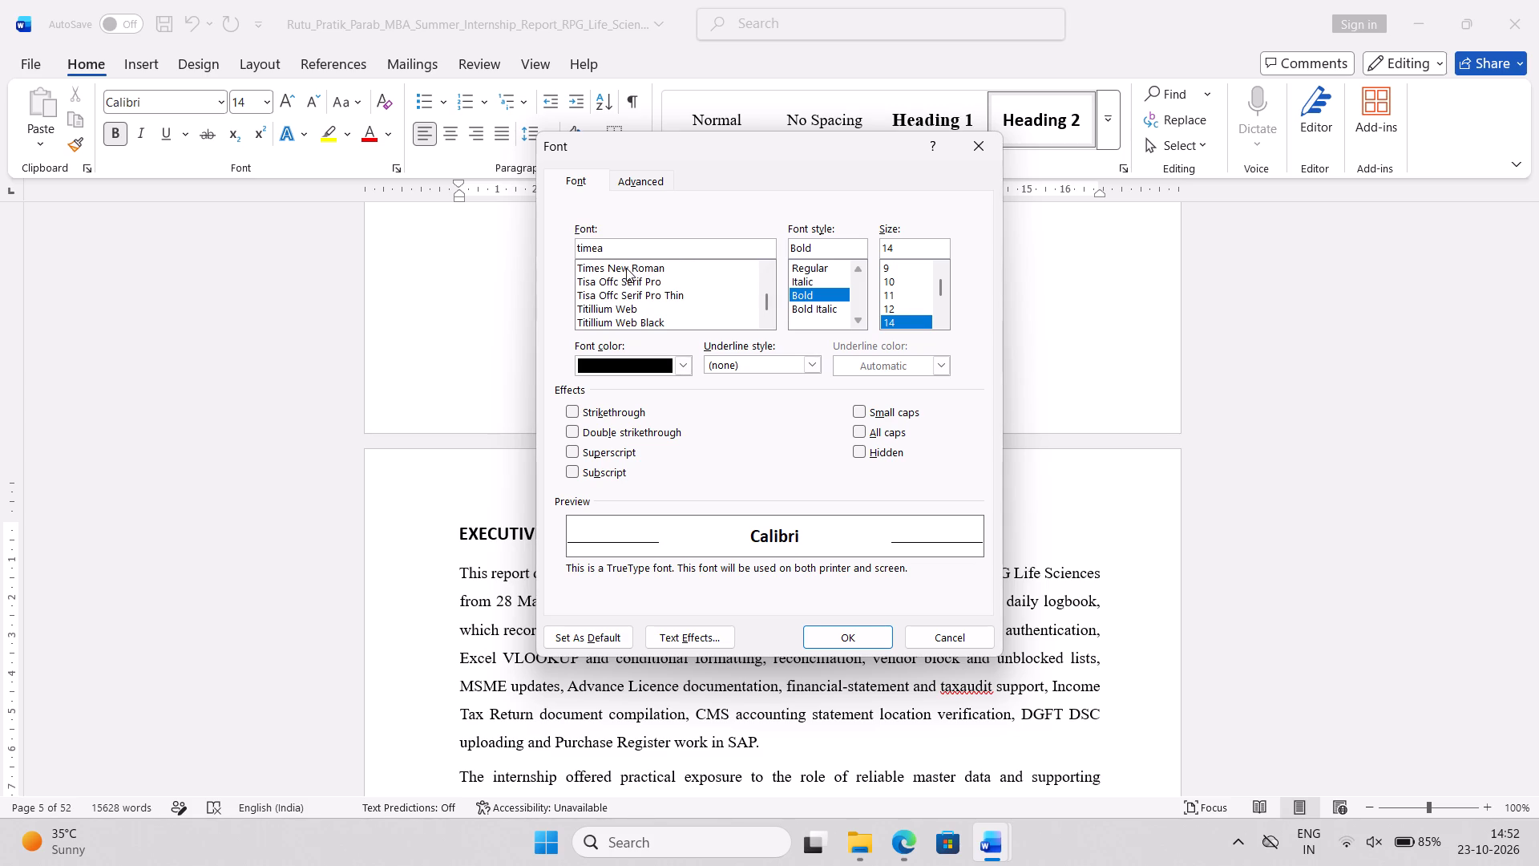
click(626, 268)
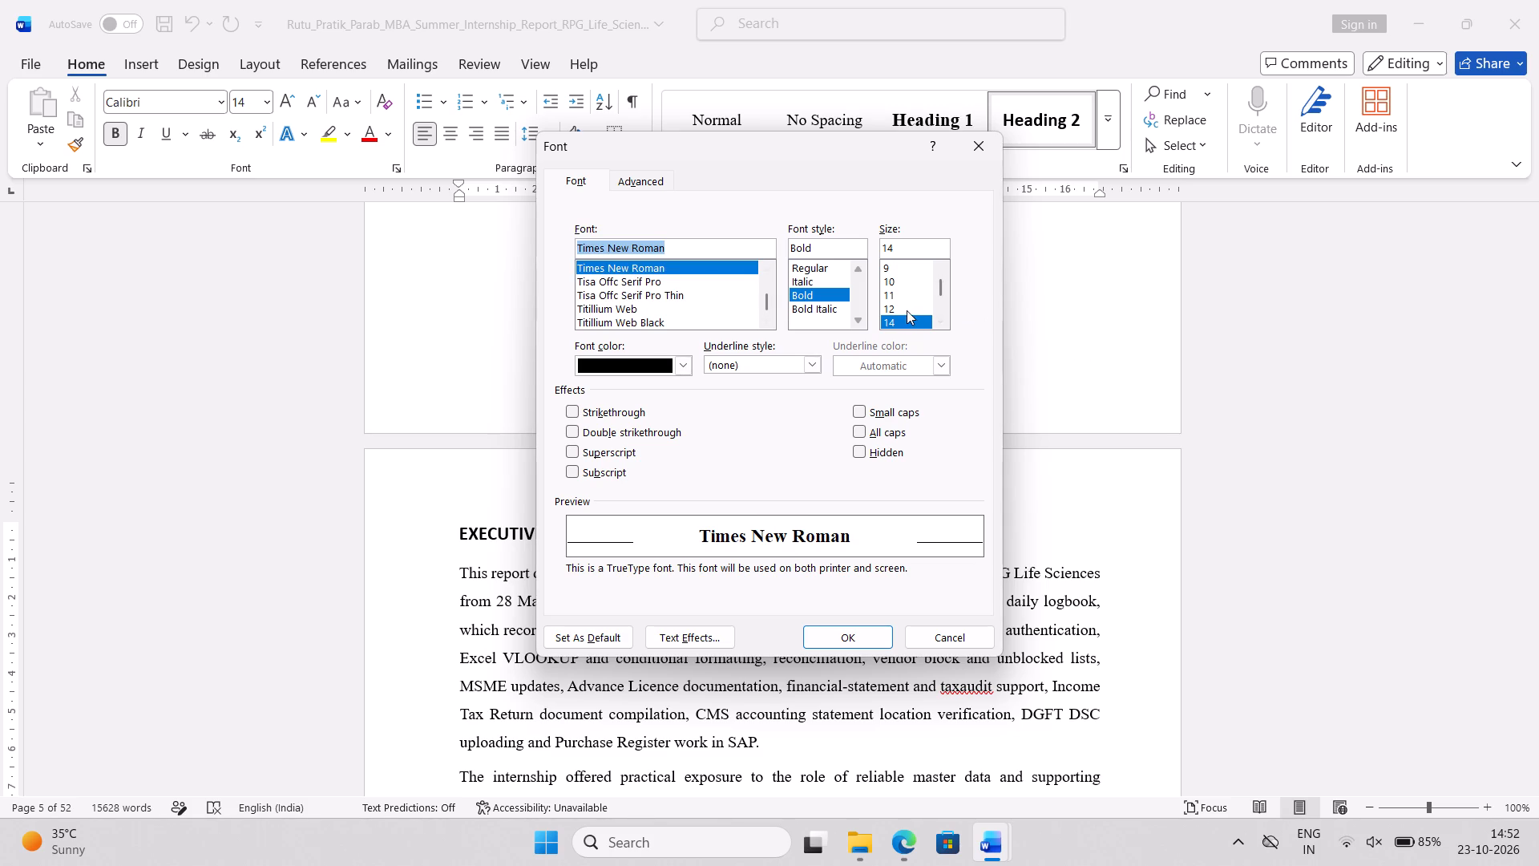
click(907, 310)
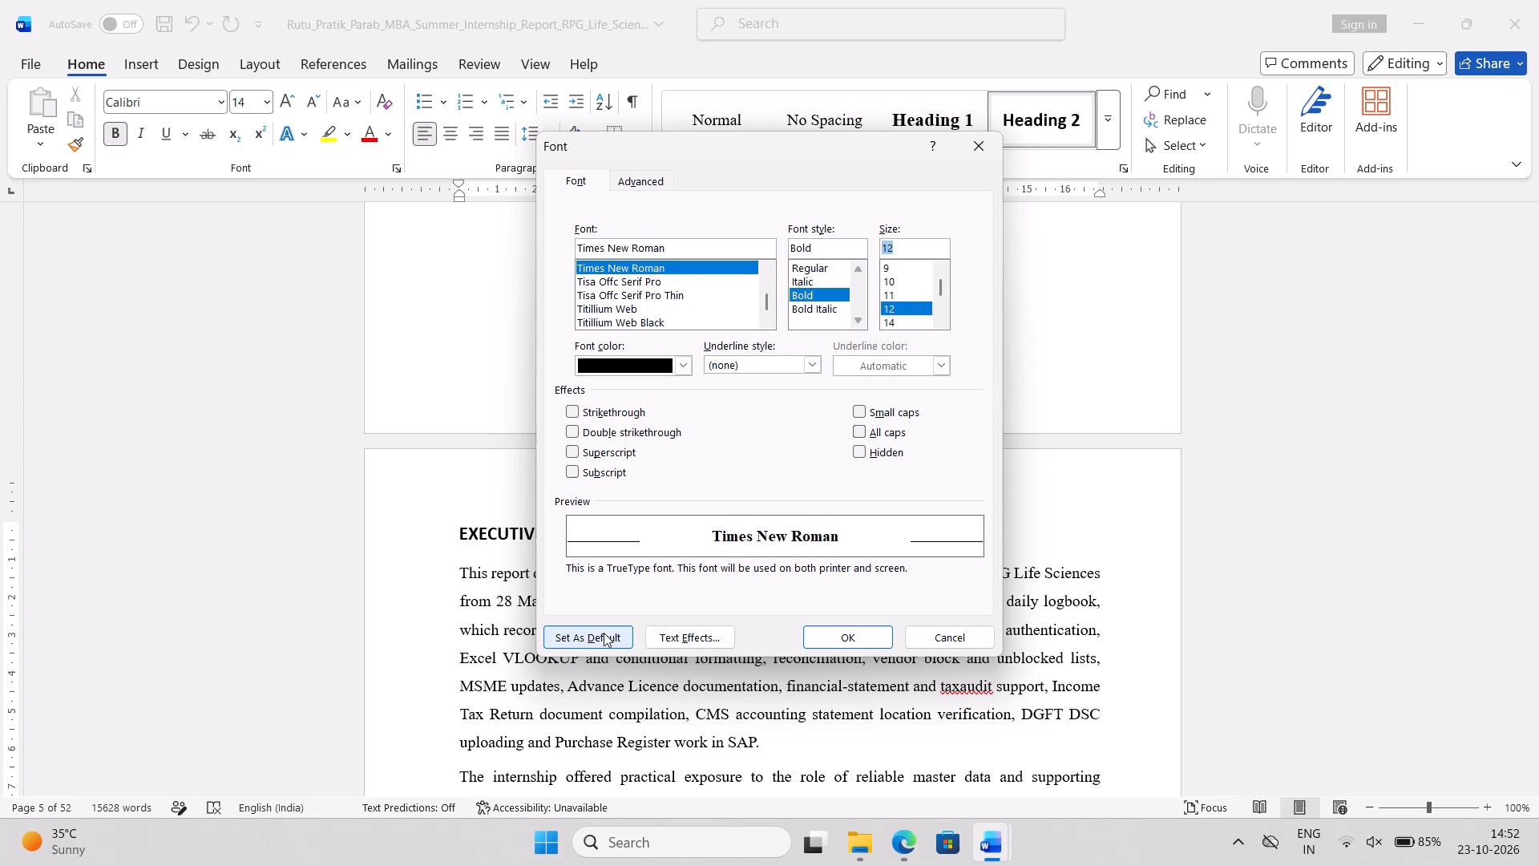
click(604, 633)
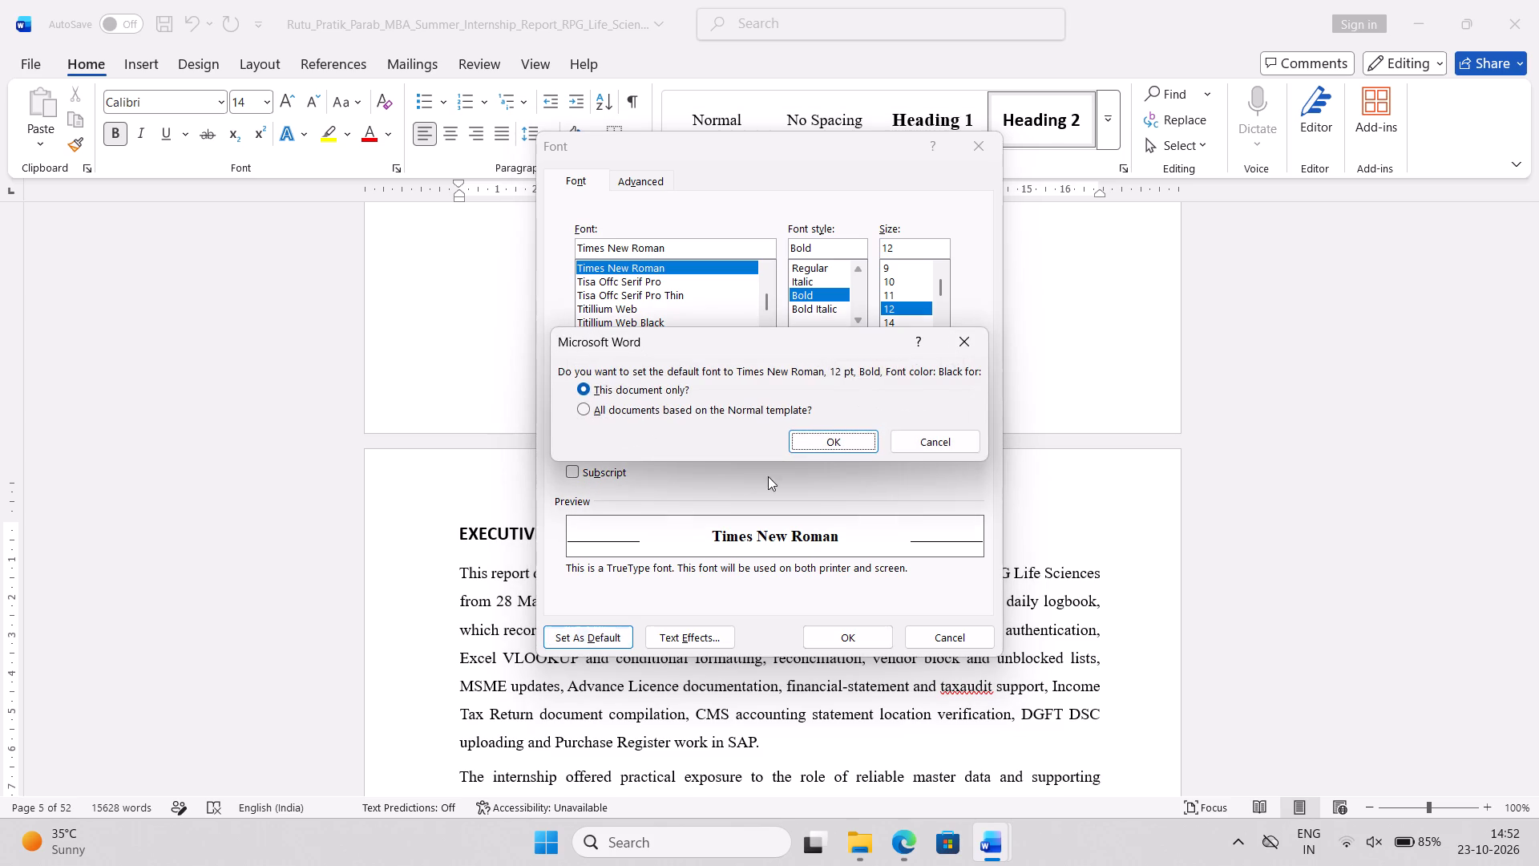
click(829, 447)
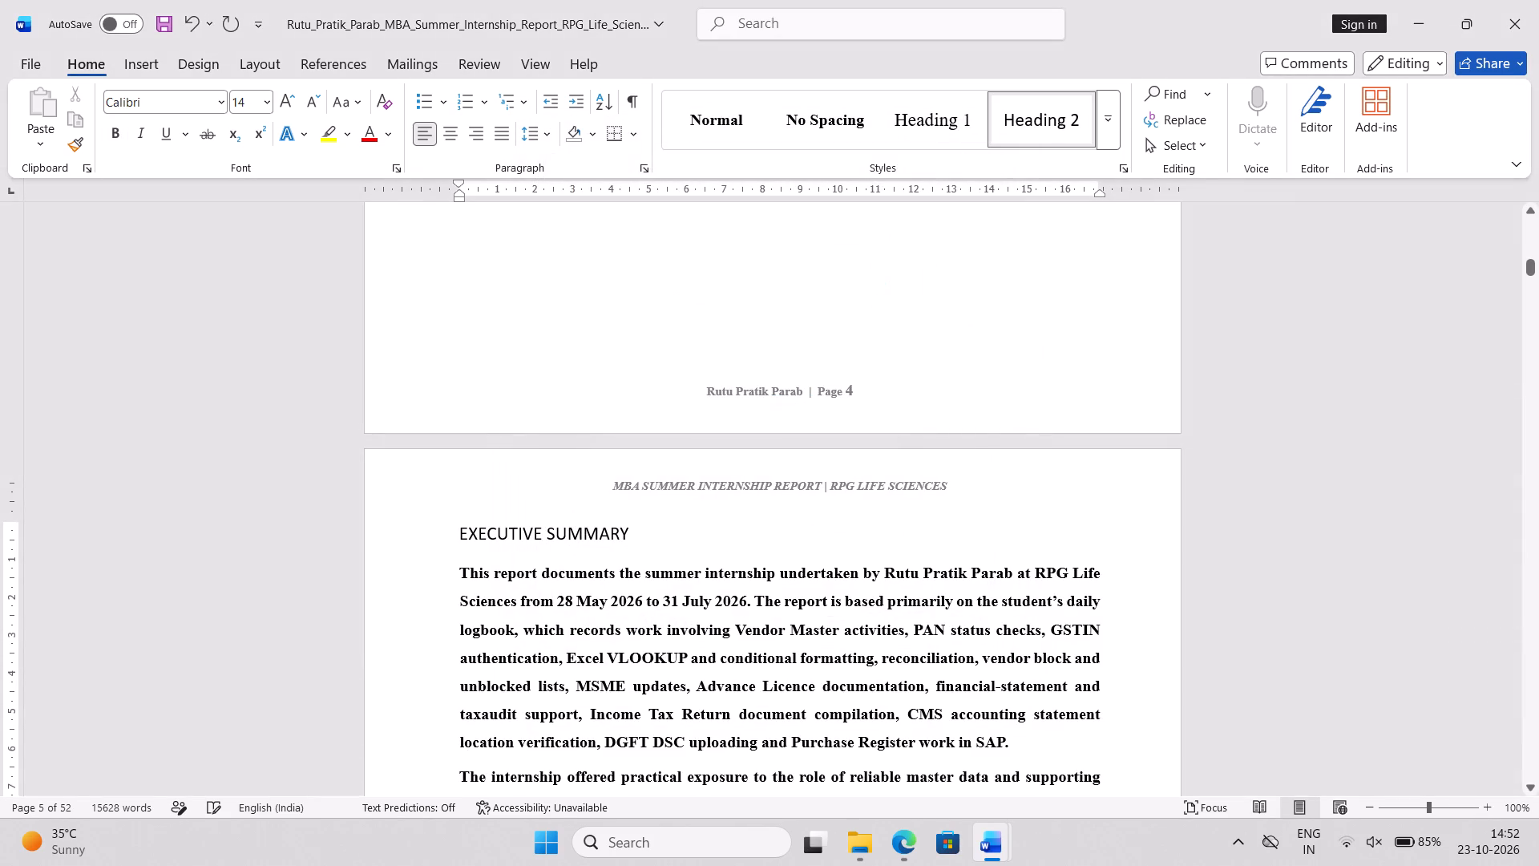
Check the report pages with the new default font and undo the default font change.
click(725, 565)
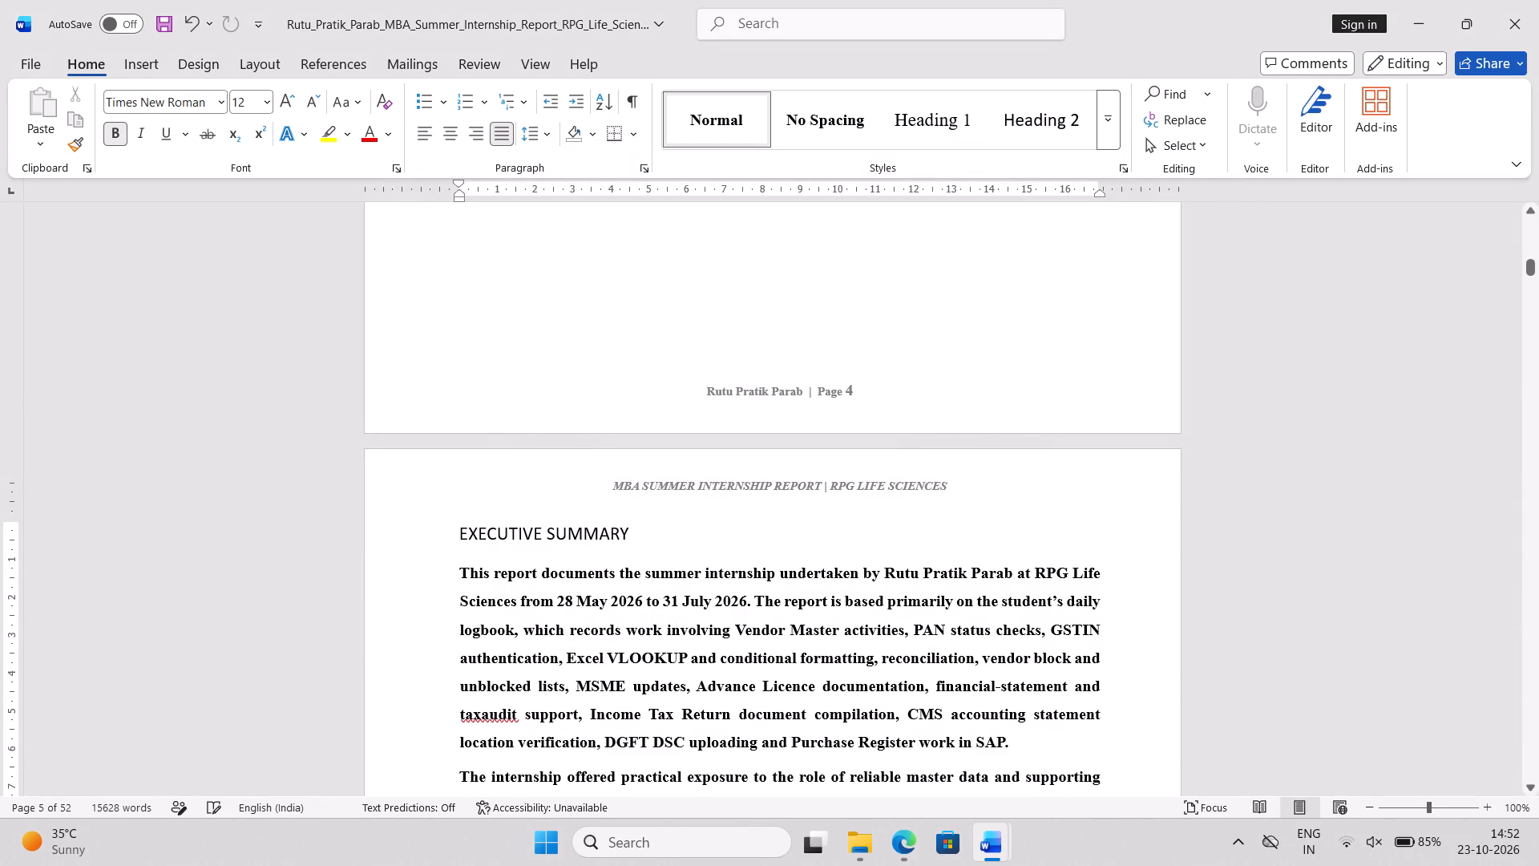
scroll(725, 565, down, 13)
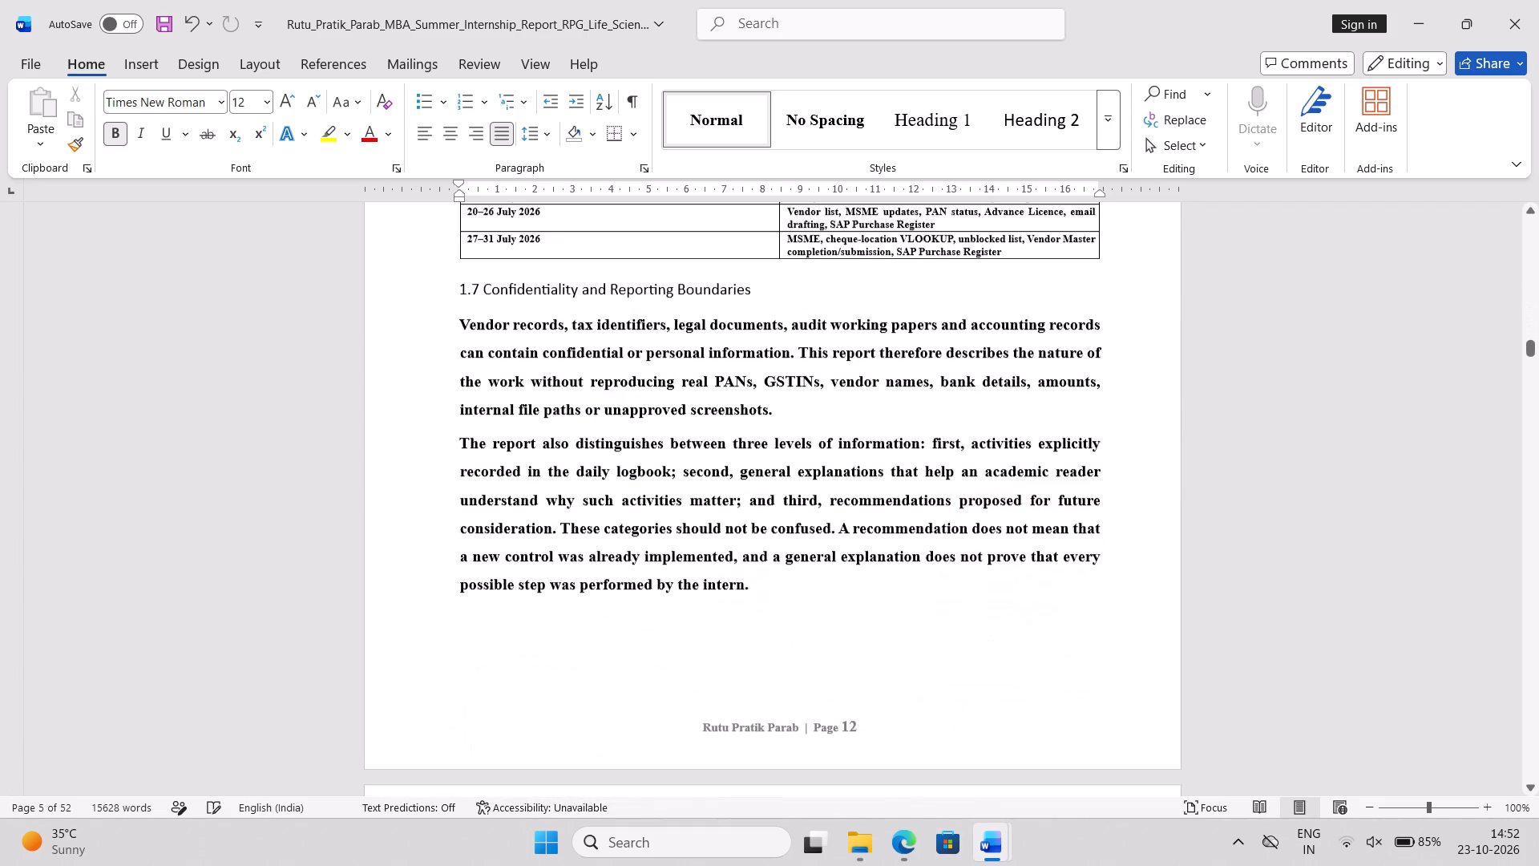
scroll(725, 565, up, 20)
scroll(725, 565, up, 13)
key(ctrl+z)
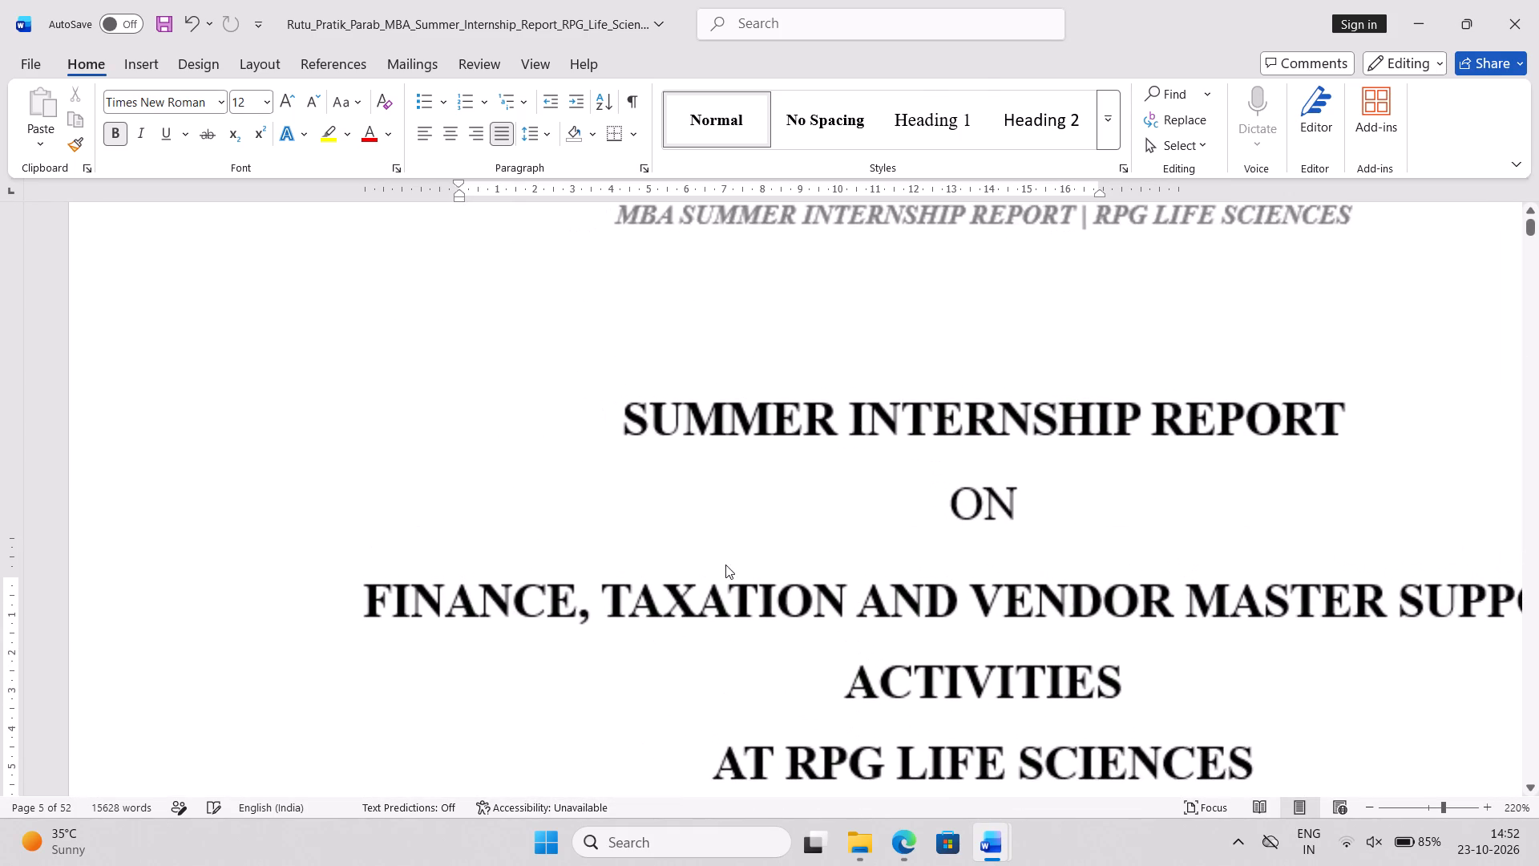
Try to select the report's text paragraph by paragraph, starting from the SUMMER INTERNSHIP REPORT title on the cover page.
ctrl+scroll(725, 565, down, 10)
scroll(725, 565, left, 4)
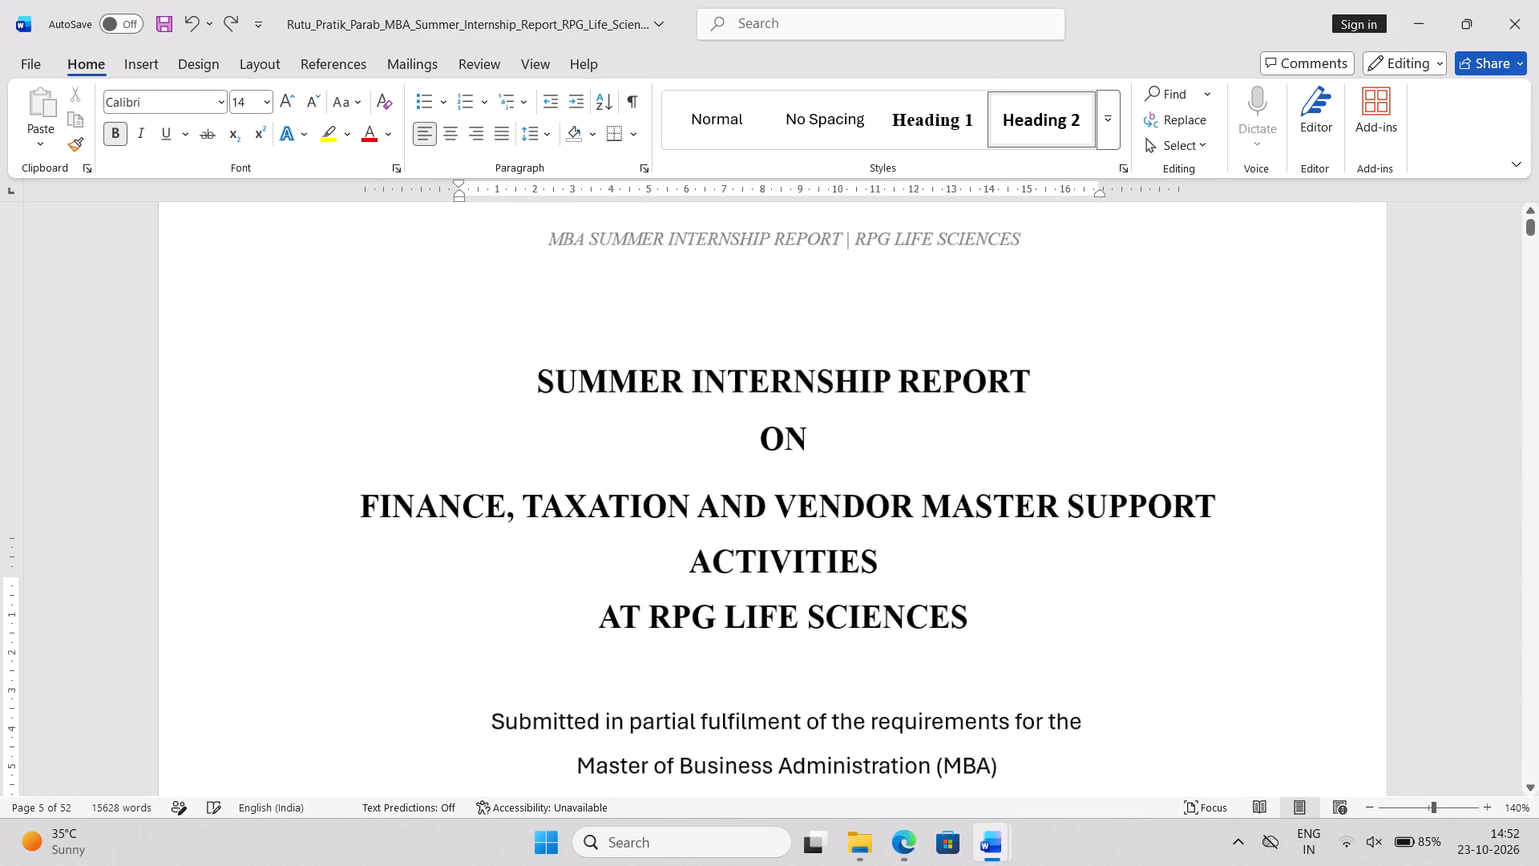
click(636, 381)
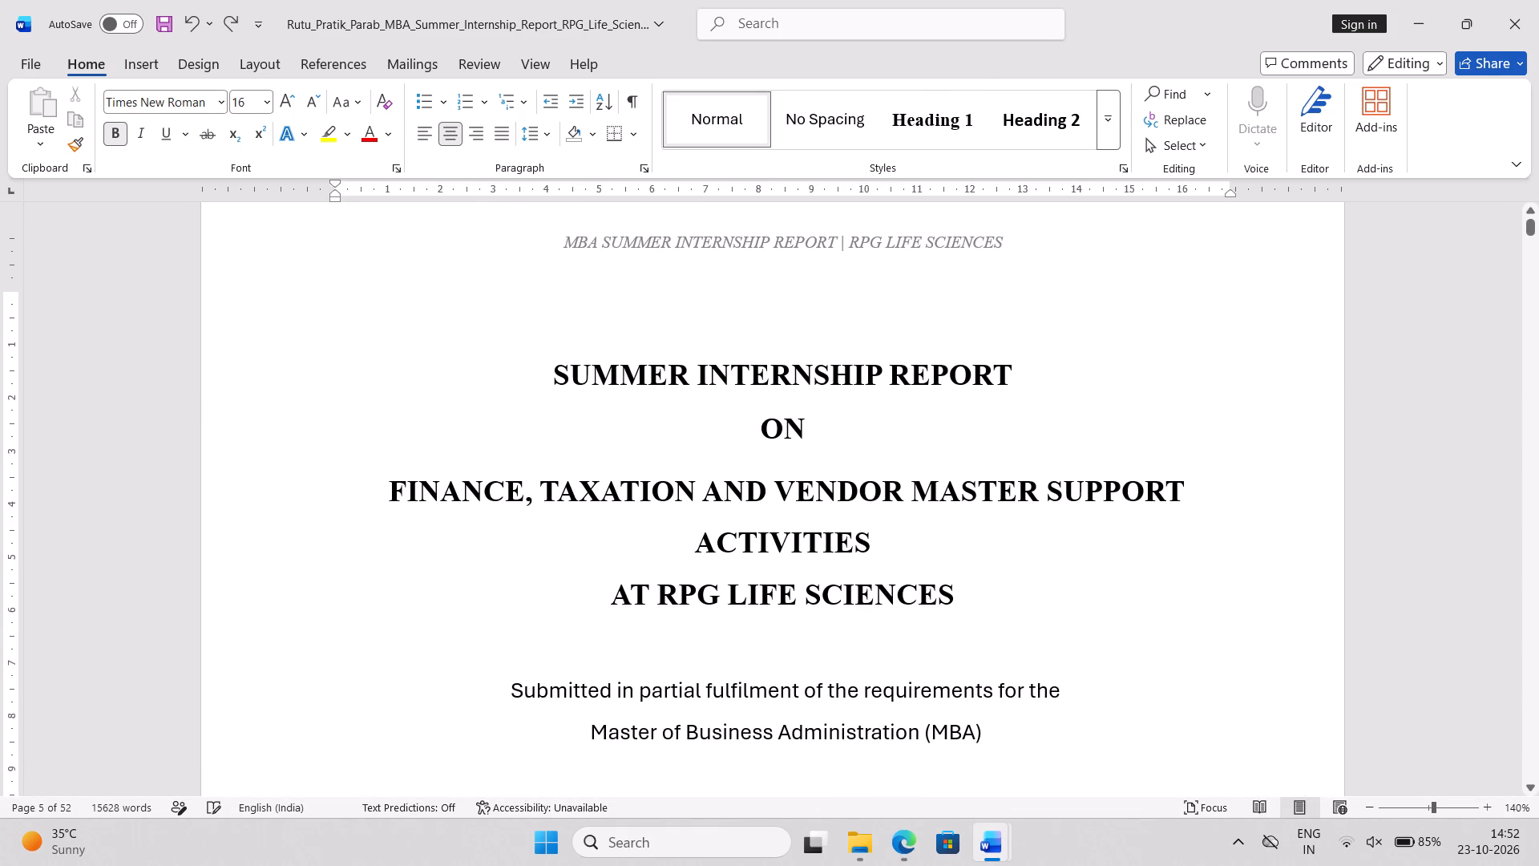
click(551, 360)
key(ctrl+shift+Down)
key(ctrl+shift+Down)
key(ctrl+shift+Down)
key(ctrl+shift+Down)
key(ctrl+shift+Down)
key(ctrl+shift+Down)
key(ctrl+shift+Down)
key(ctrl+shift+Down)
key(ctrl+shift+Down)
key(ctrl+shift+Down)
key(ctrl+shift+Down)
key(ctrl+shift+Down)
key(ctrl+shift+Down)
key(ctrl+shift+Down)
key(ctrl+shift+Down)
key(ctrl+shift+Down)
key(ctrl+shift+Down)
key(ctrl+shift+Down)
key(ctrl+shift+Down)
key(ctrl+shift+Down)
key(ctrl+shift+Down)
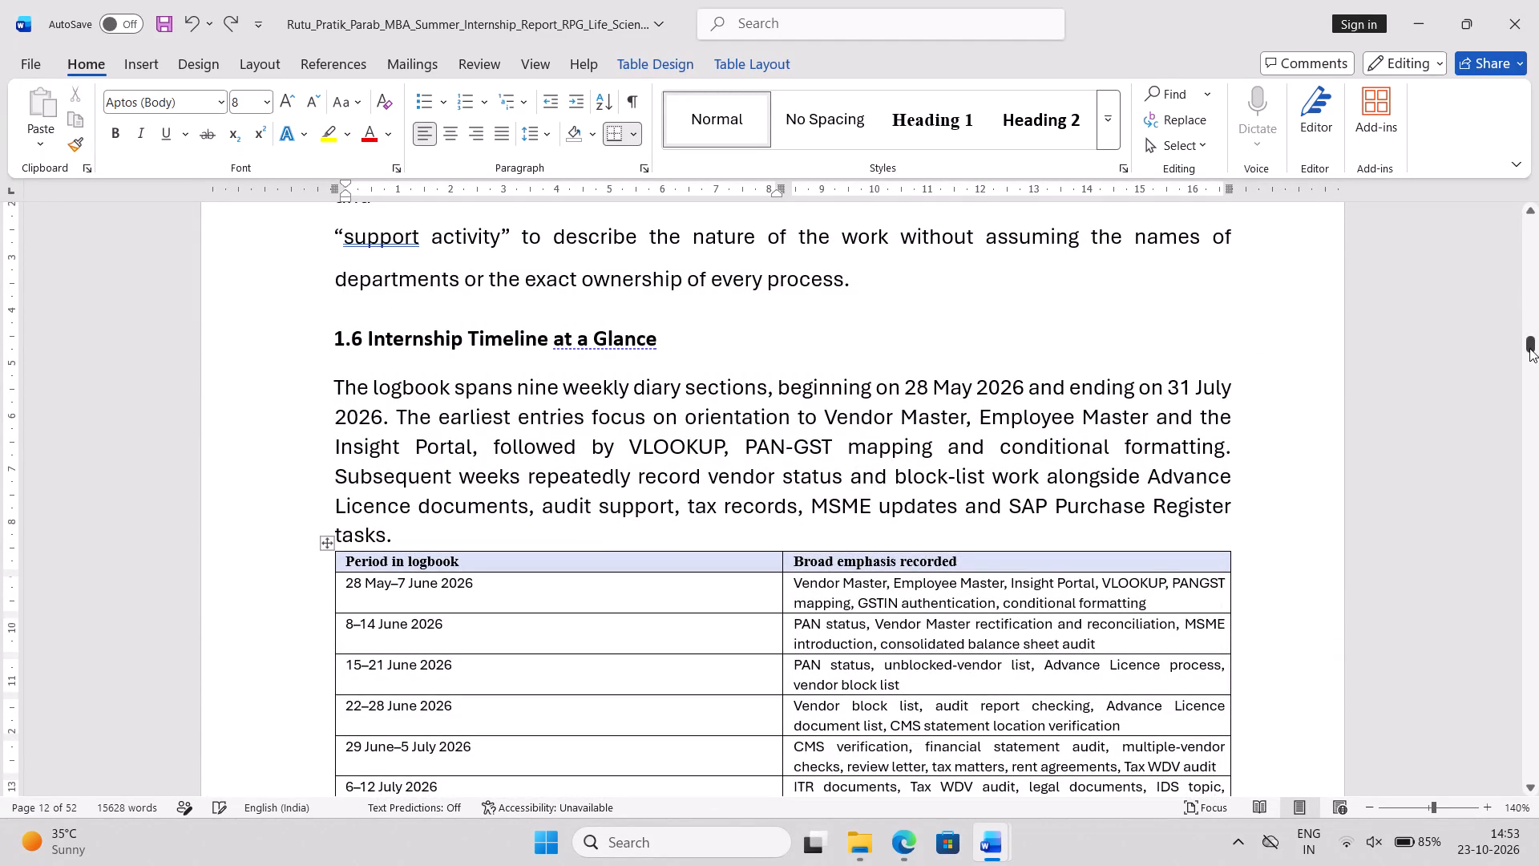
Remove the trailing blank after the "End of report." line on the report's last page.
click(1530, 348)
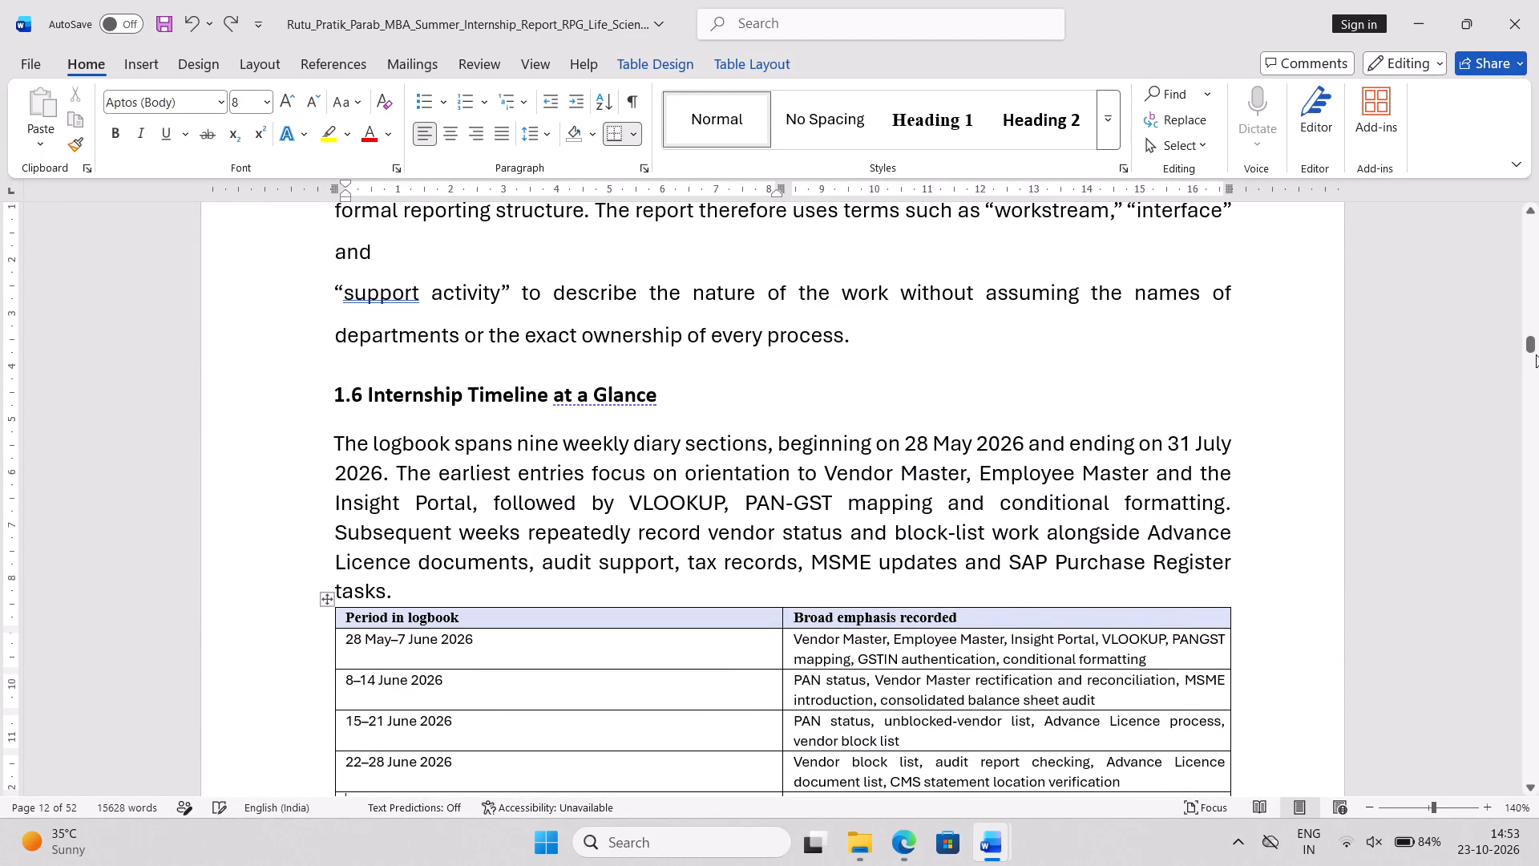
click(1536, 354)
drag(1535, 354, 1538, 729)
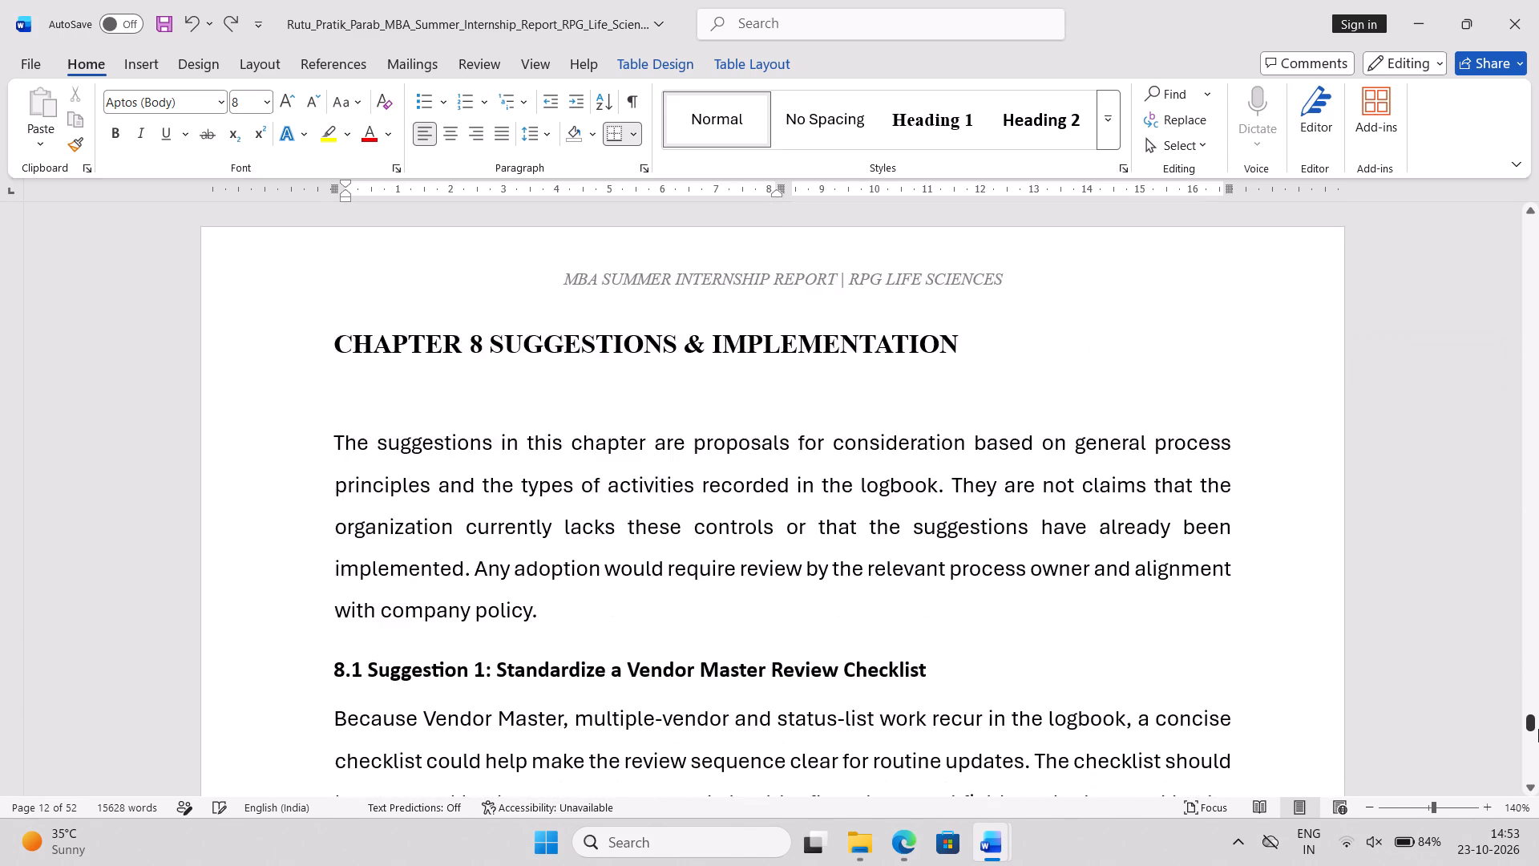
drag(1531, 722, 1530, 767)
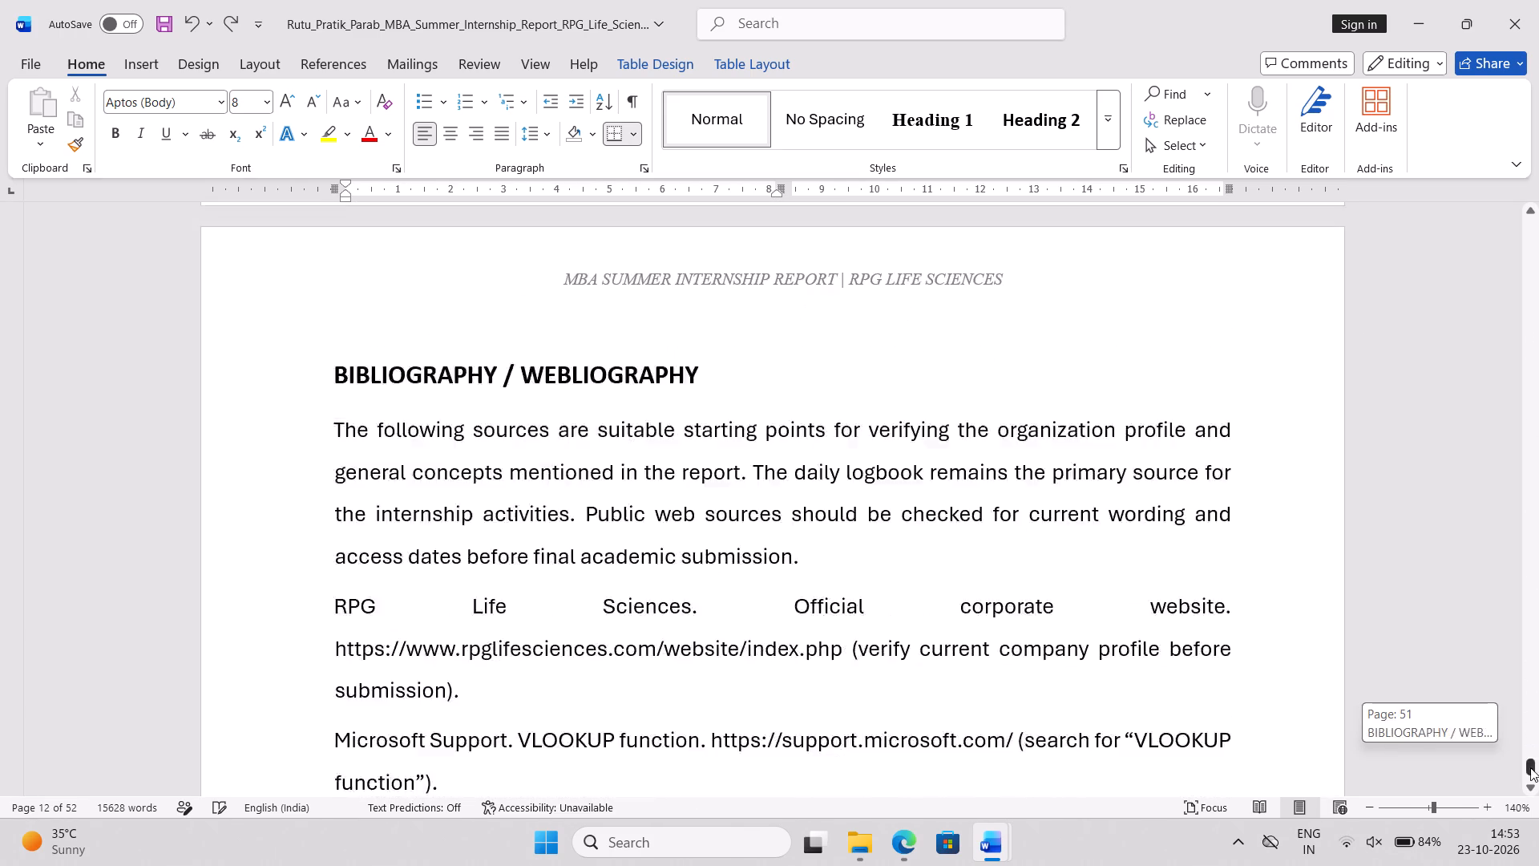
drag(1530, 767, 1528, 781)
scroll(977, 578, up, 3)
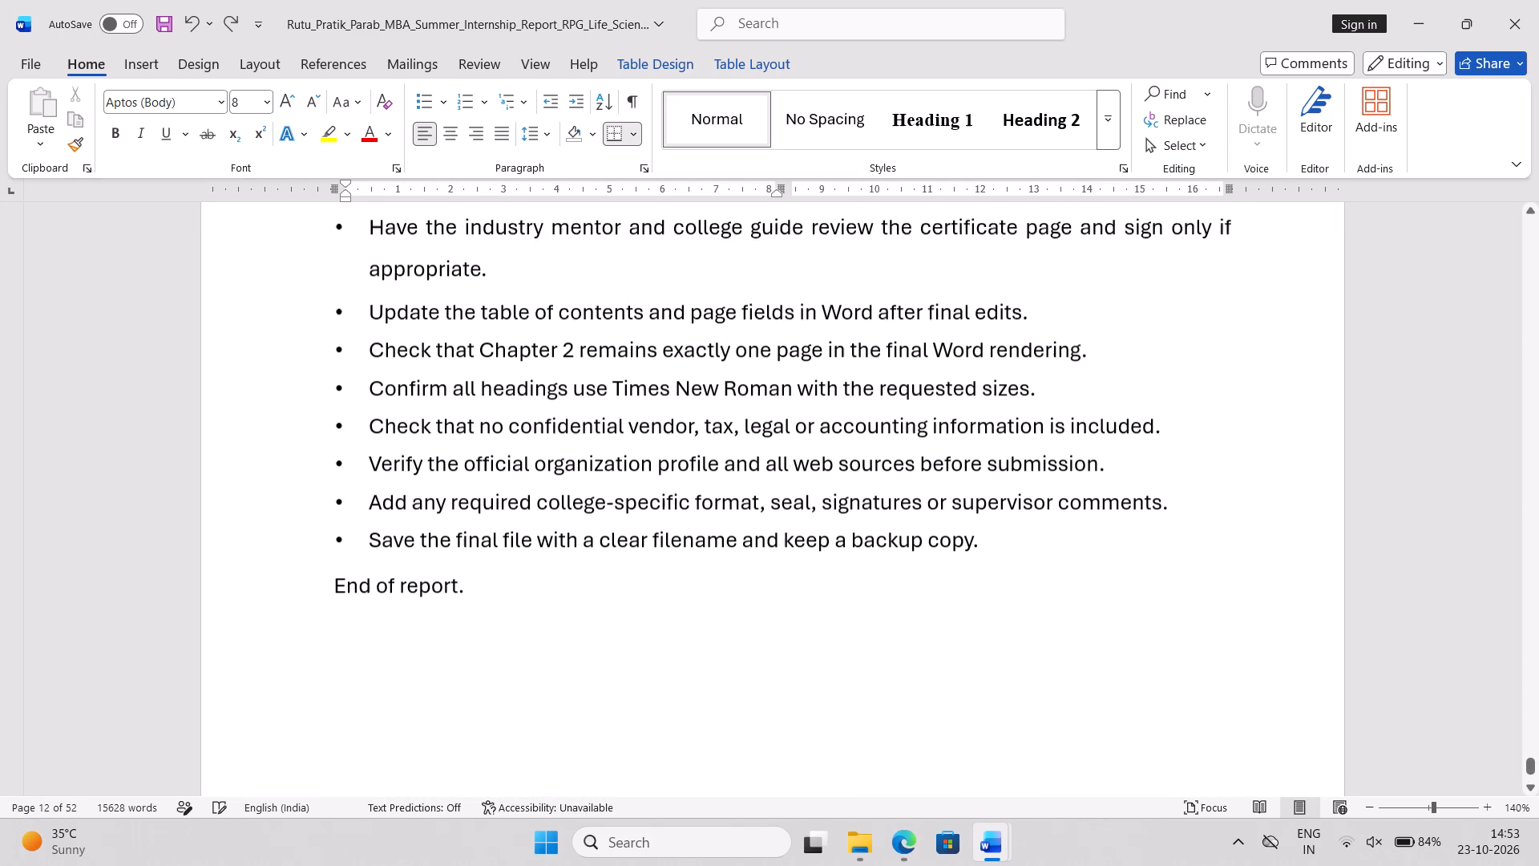
triple_click(471, 591)
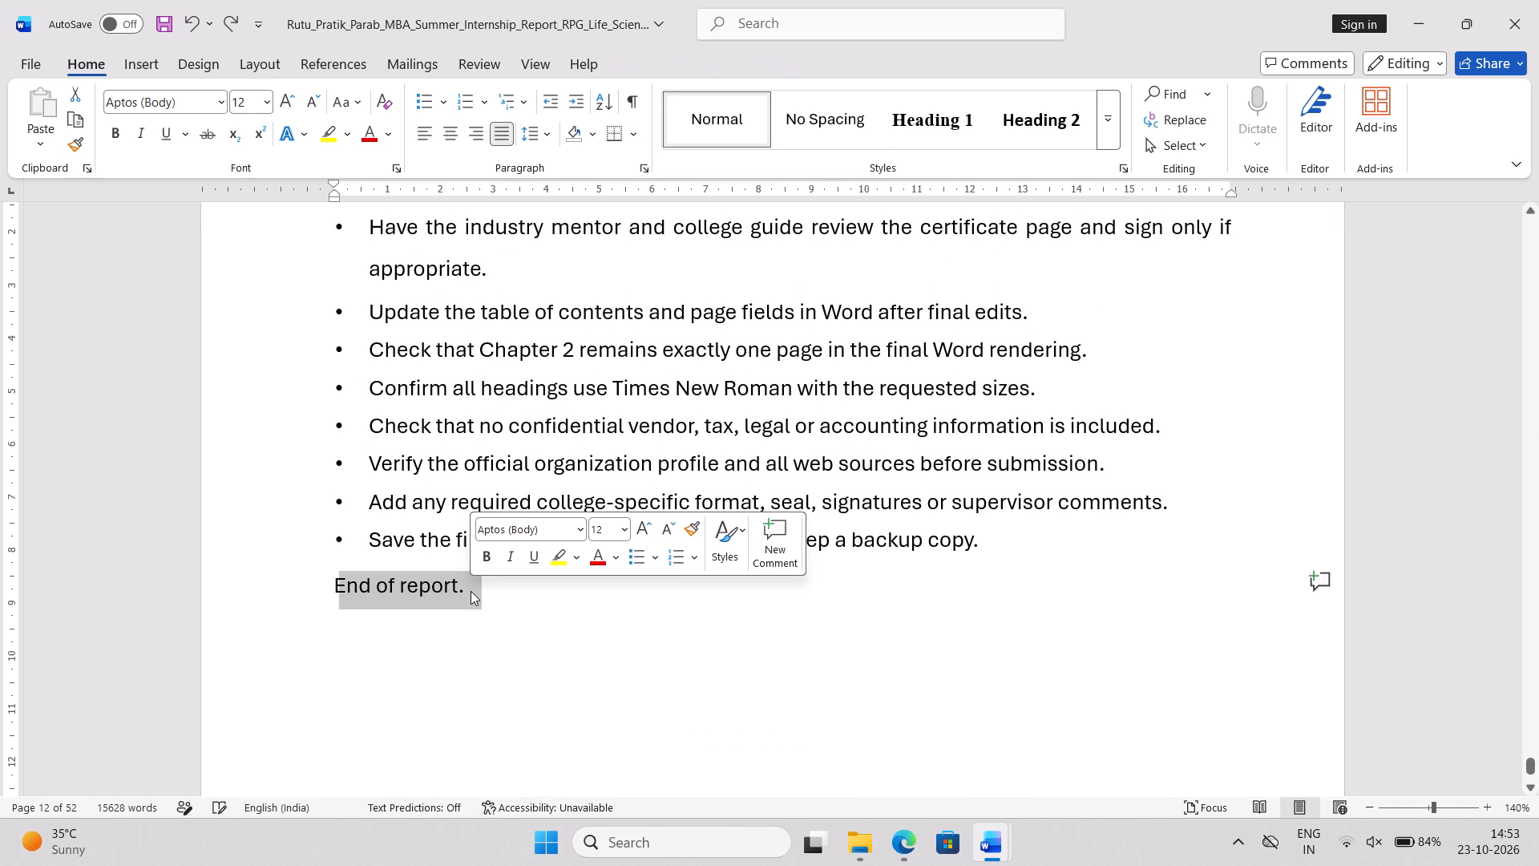
key(ctrl+shift+Up)
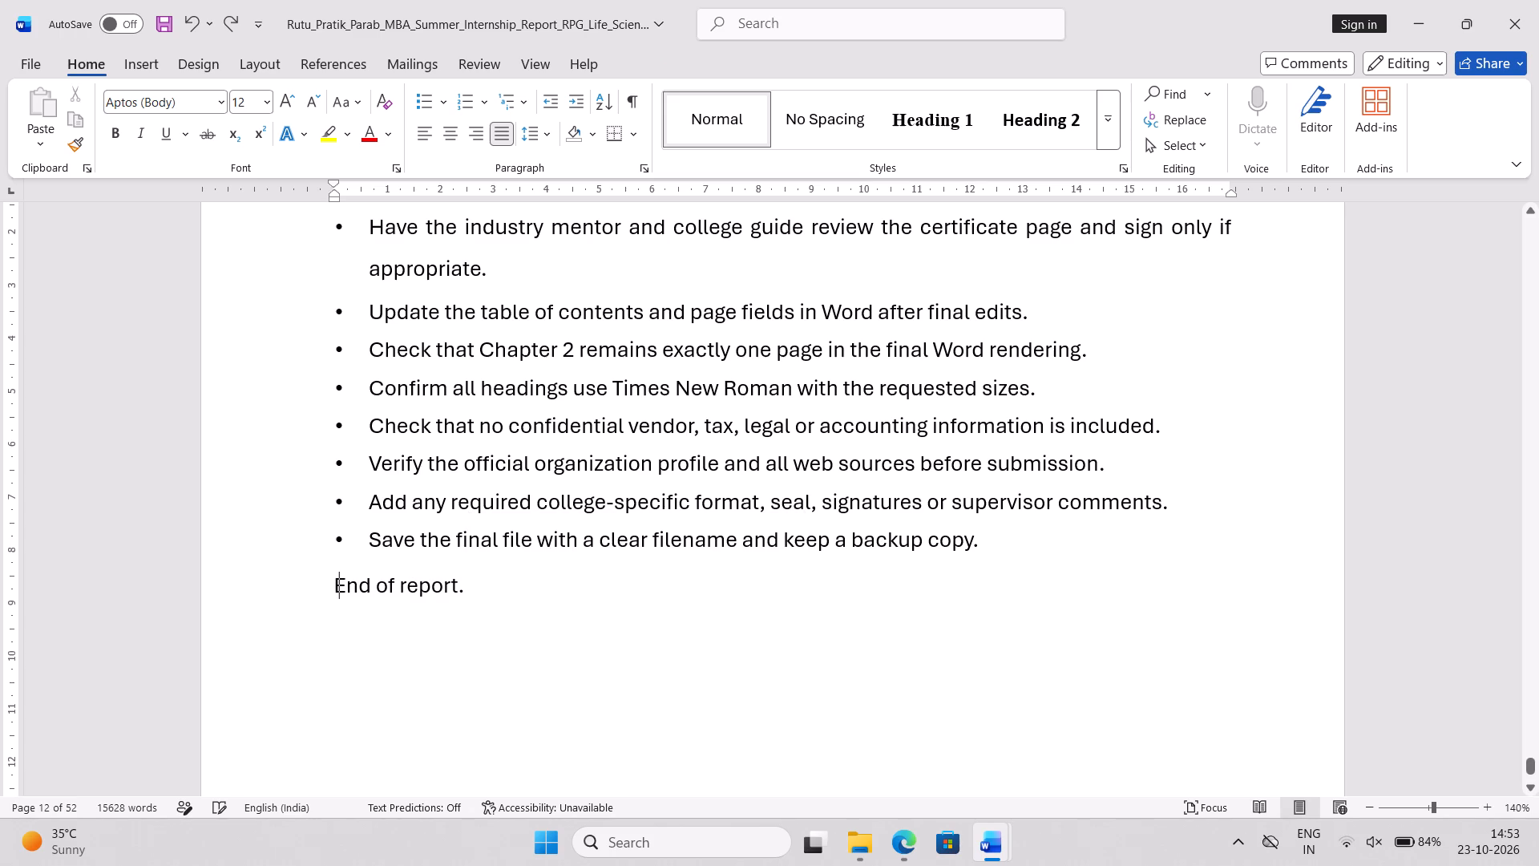
key(Right)
key(Right)
key(Right)
key(Right)
key(Right)
key(Right)
key(Right)
key(Right)
key(Right)
key(Right)
key(Right)
key(Right)
key(Right)
key(Right)
key(Right)
key(BackSpace)
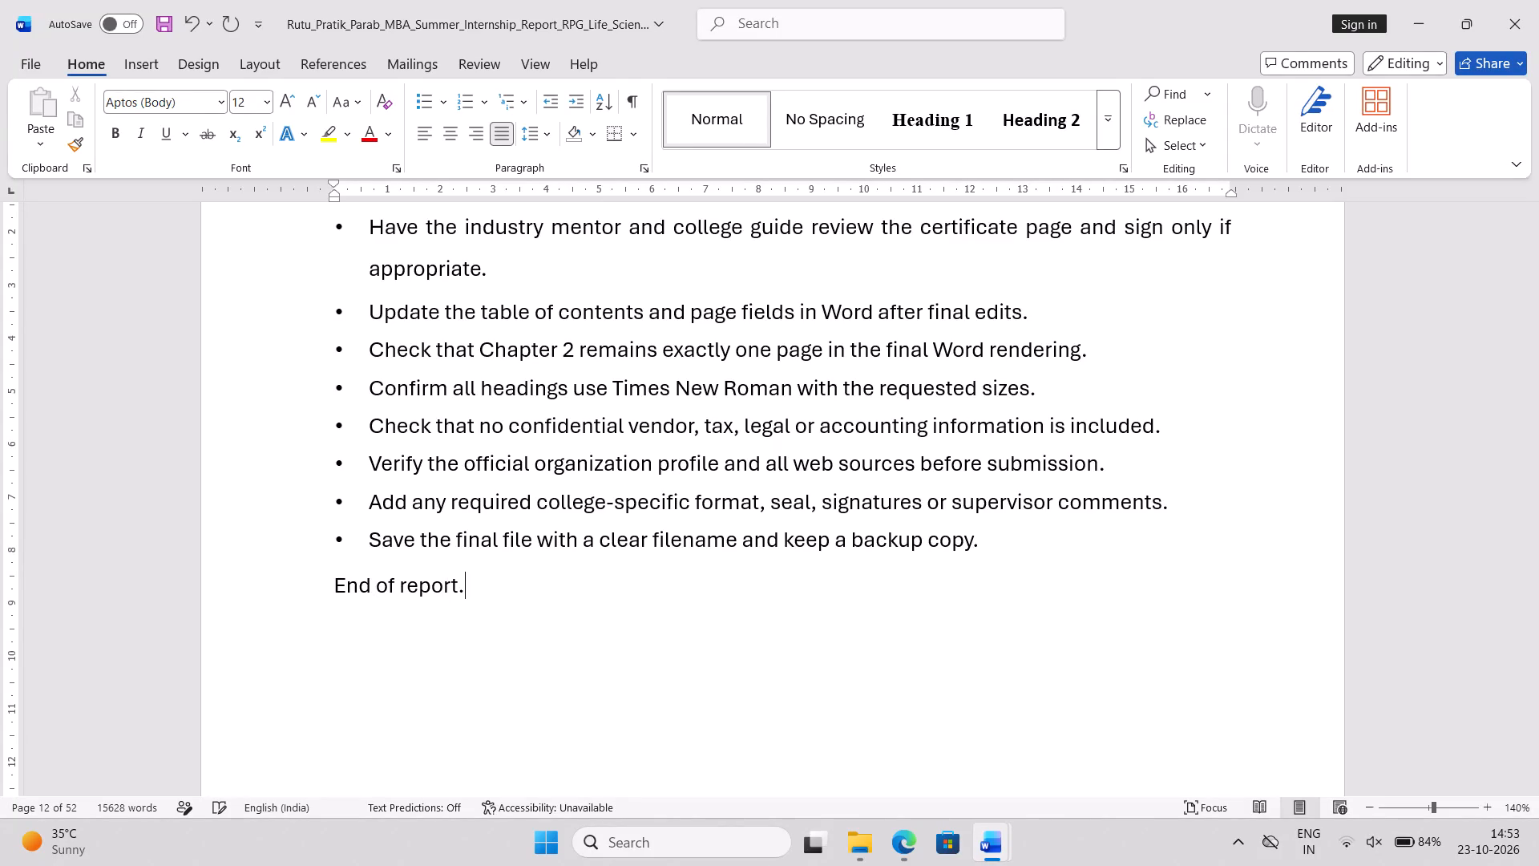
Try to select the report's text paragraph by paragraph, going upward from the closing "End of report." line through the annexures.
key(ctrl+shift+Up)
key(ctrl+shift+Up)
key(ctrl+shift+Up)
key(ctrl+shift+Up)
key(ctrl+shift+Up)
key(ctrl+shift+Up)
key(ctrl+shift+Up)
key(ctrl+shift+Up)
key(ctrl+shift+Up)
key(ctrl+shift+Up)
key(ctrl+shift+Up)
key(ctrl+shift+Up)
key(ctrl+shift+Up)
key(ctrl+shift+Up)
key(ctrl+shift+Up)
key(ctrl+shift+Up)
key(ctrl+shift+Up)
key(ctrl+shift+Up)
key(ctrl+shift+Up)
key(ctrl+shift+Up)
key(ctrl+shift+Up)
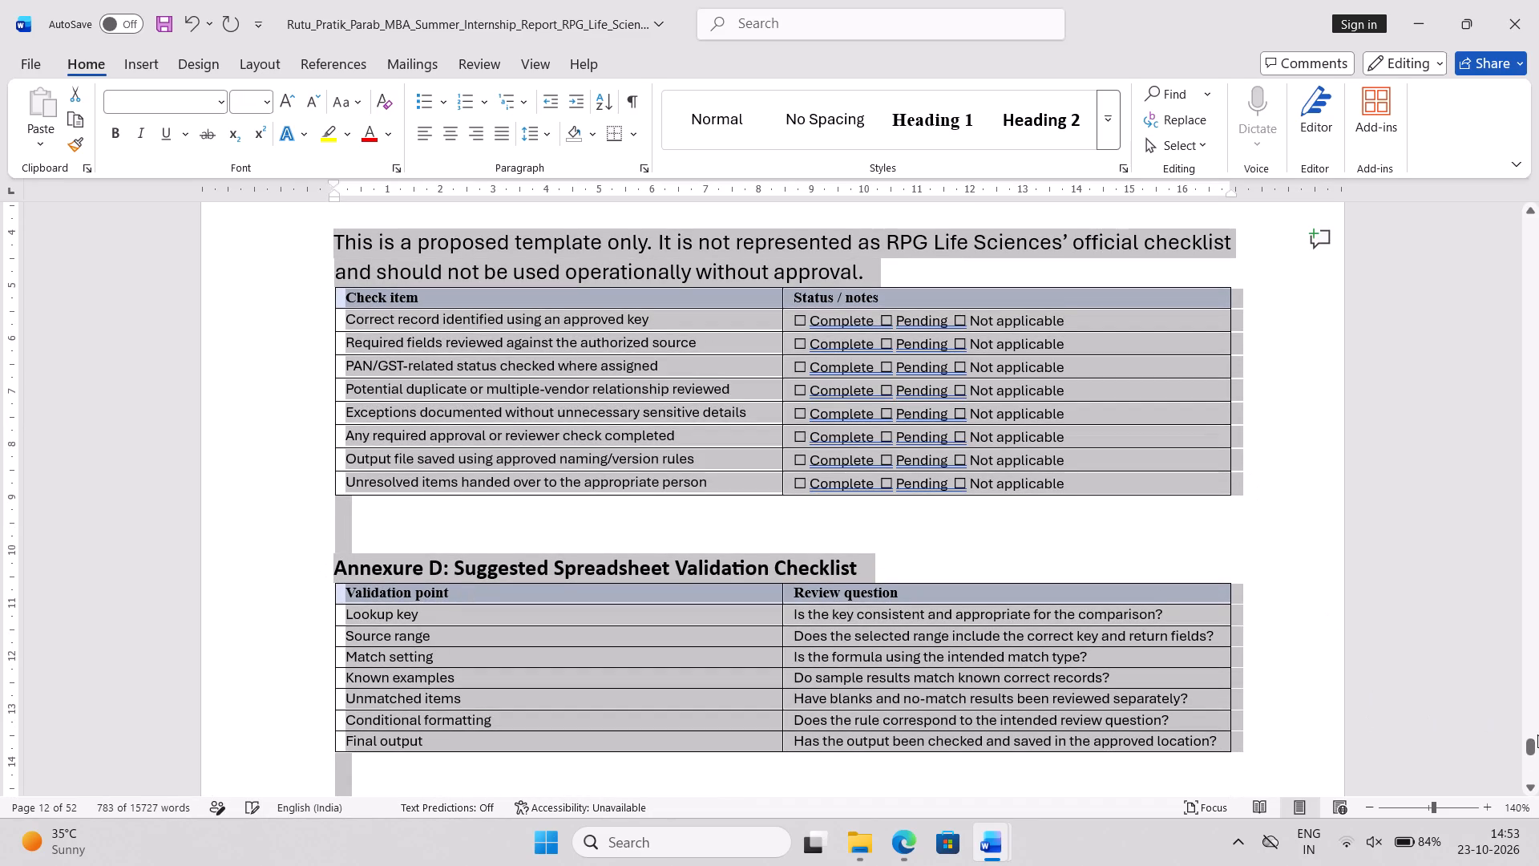
Set the default font to Times New Roman, Regular, 12 pt for this document only.
click(1532, 743)
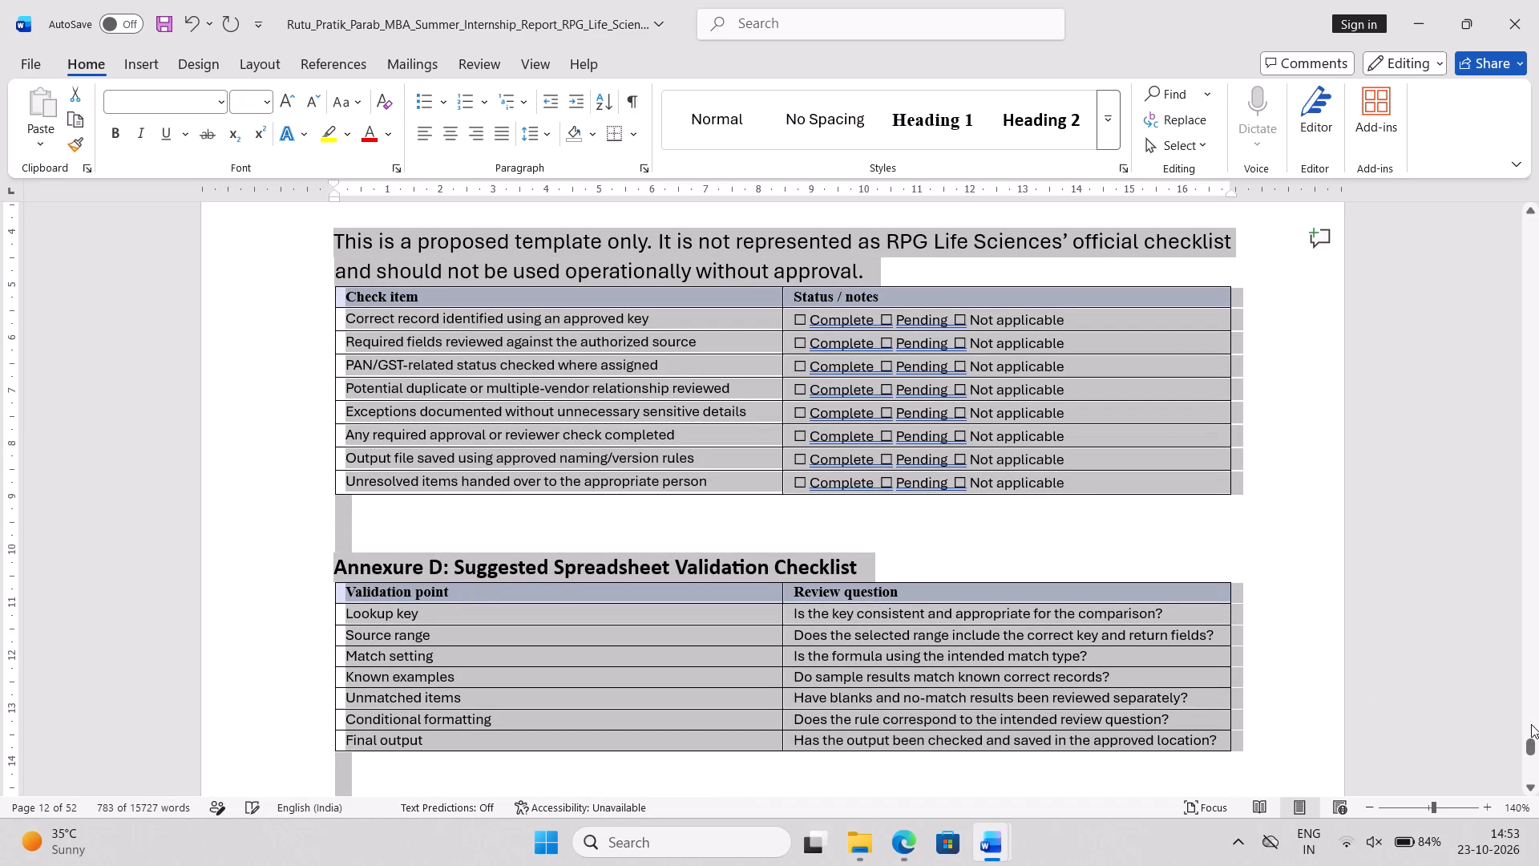
drag(1531, 745, 1538, 183)
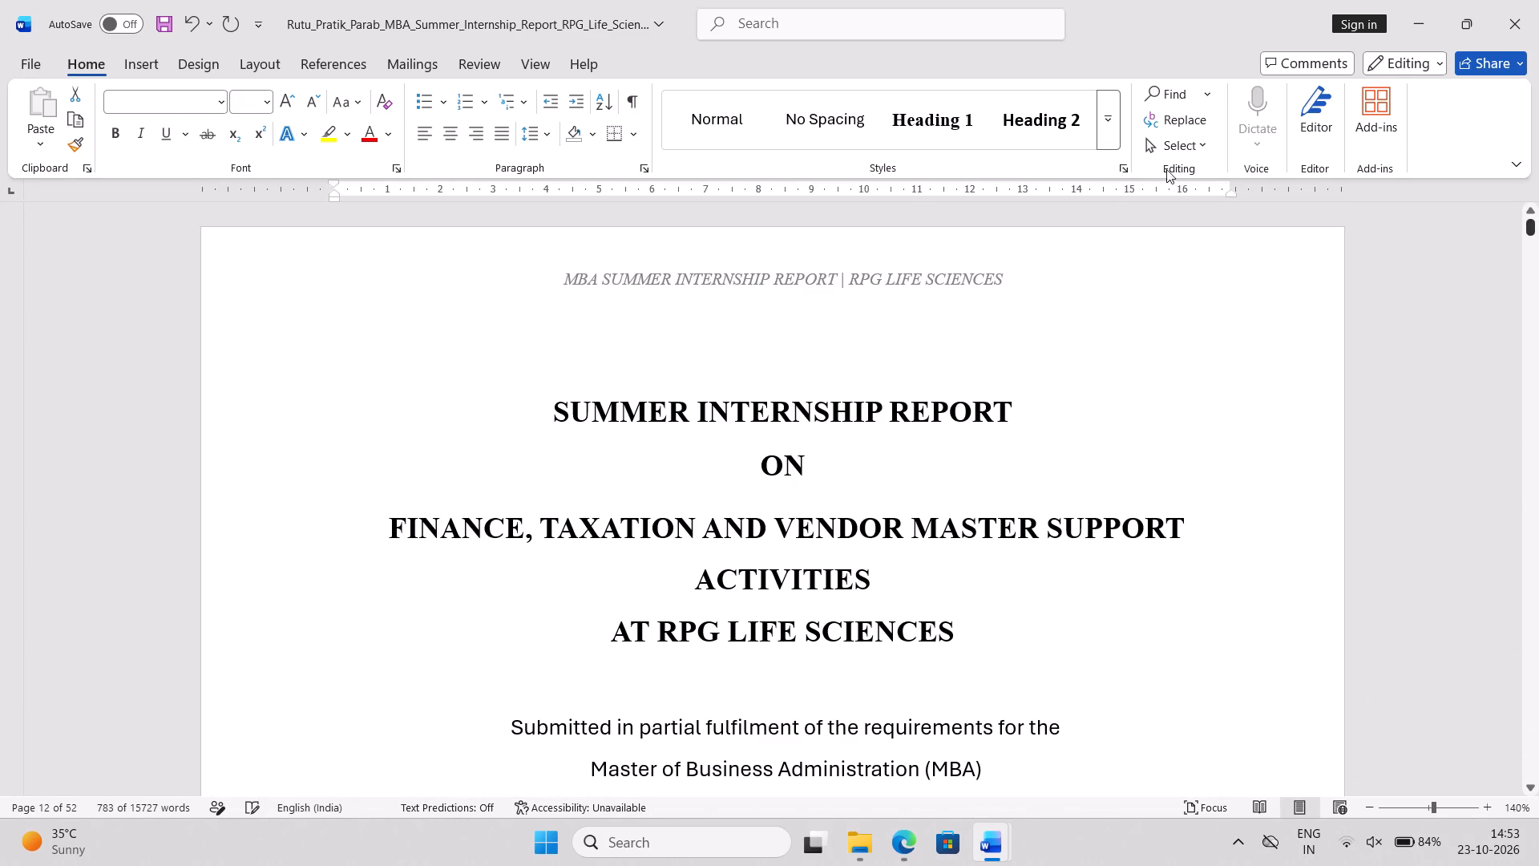
click(398, 170)
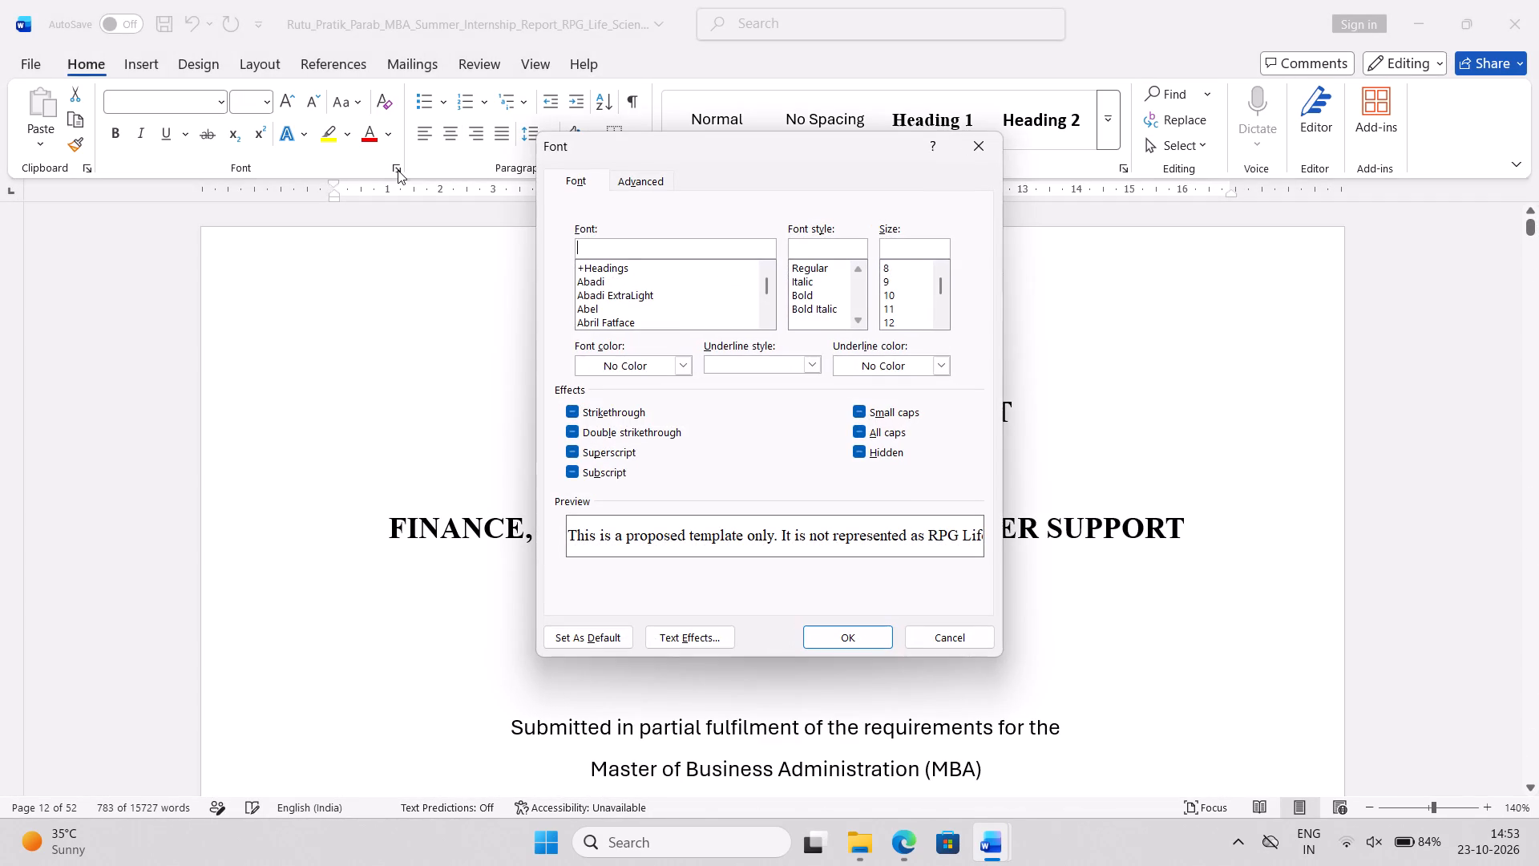
click(714, 254)
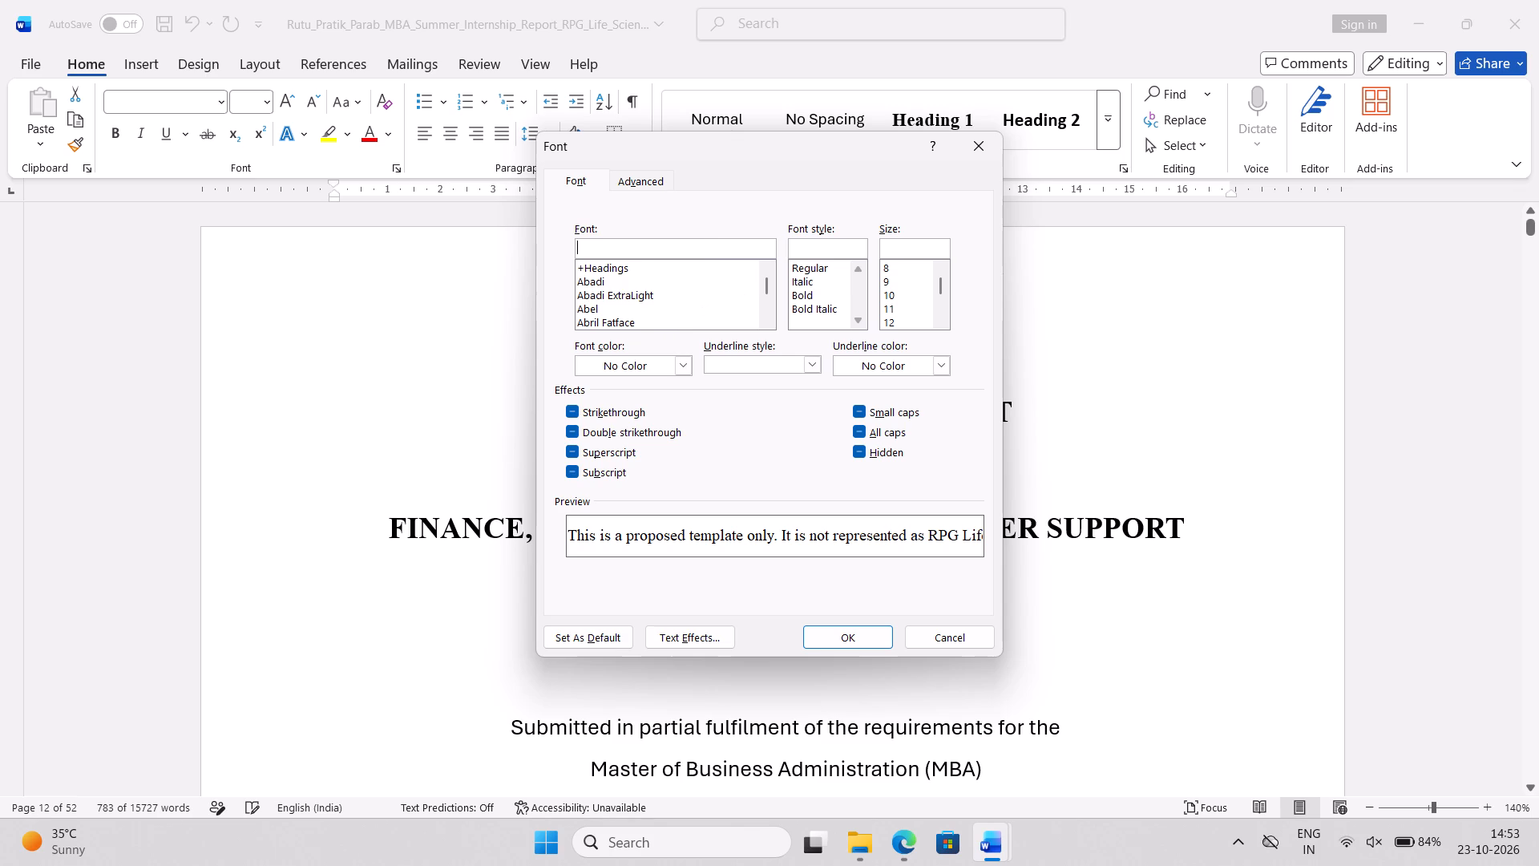
text(tim)
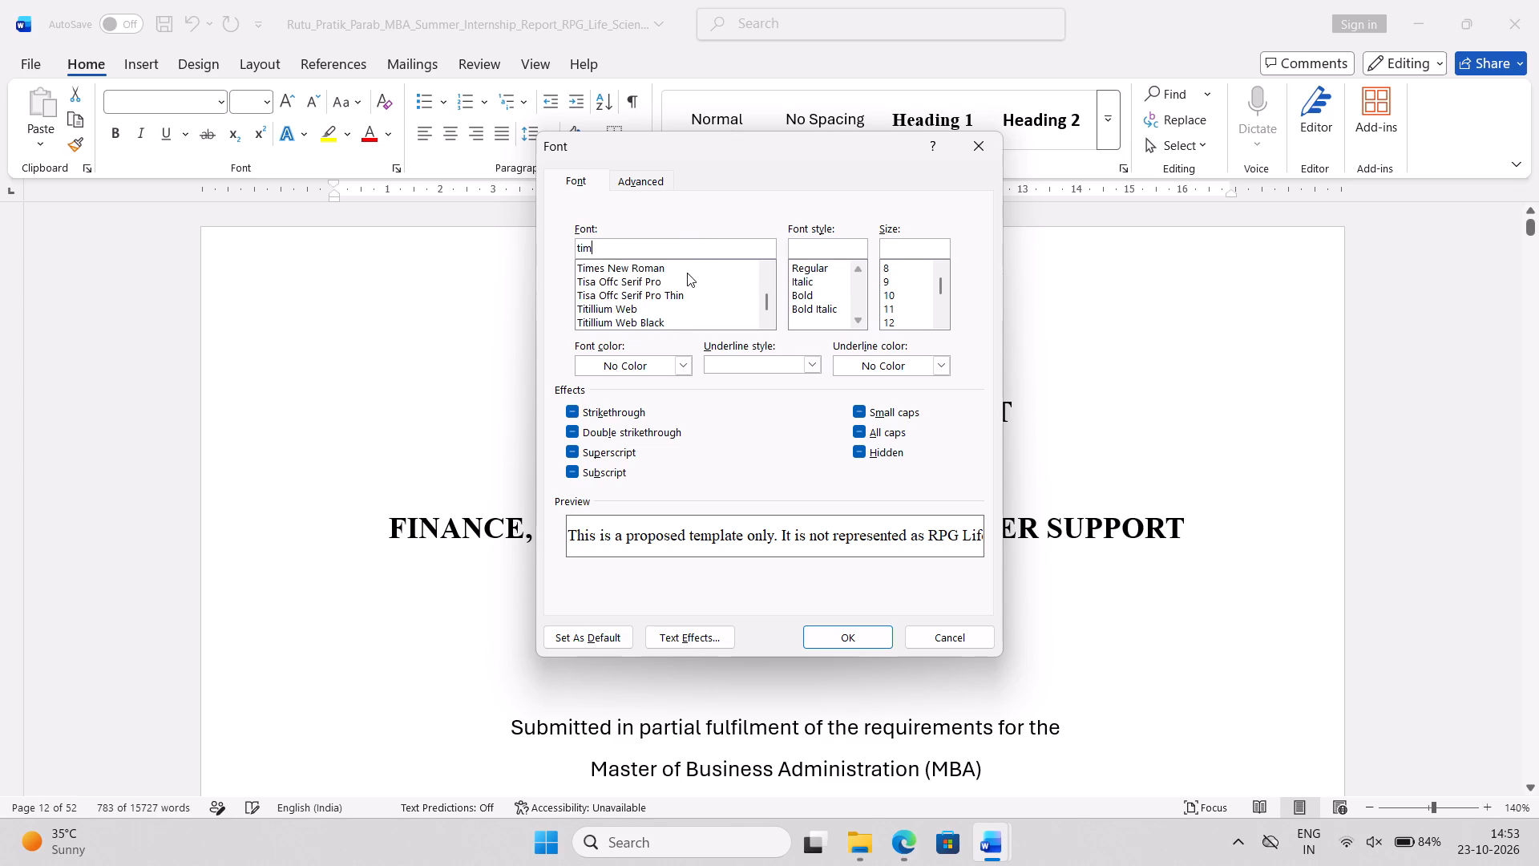
click(687, 273)
click(822, 274)
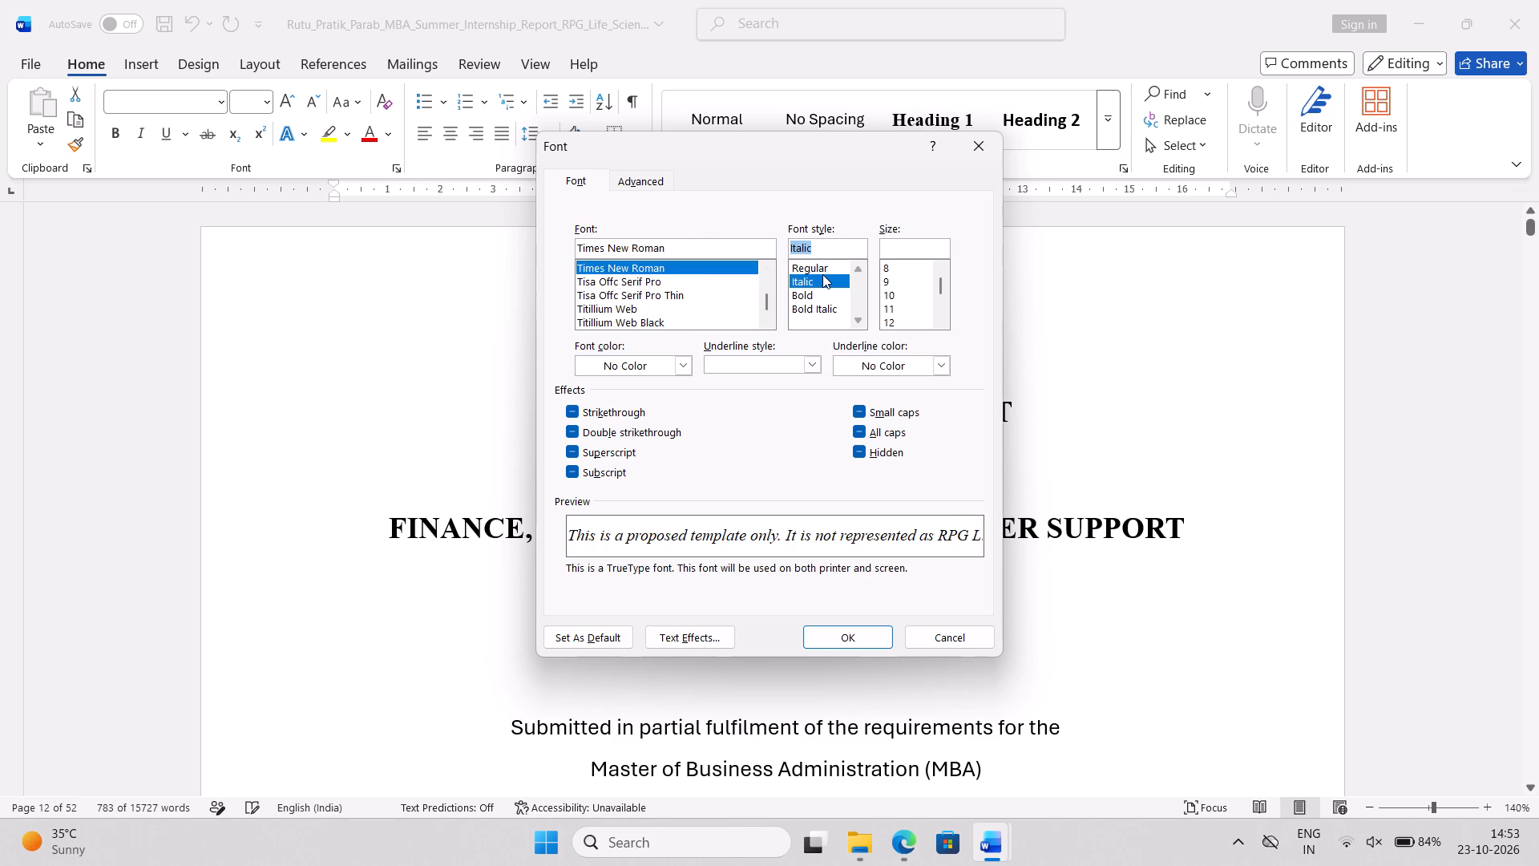
click(822, 269)
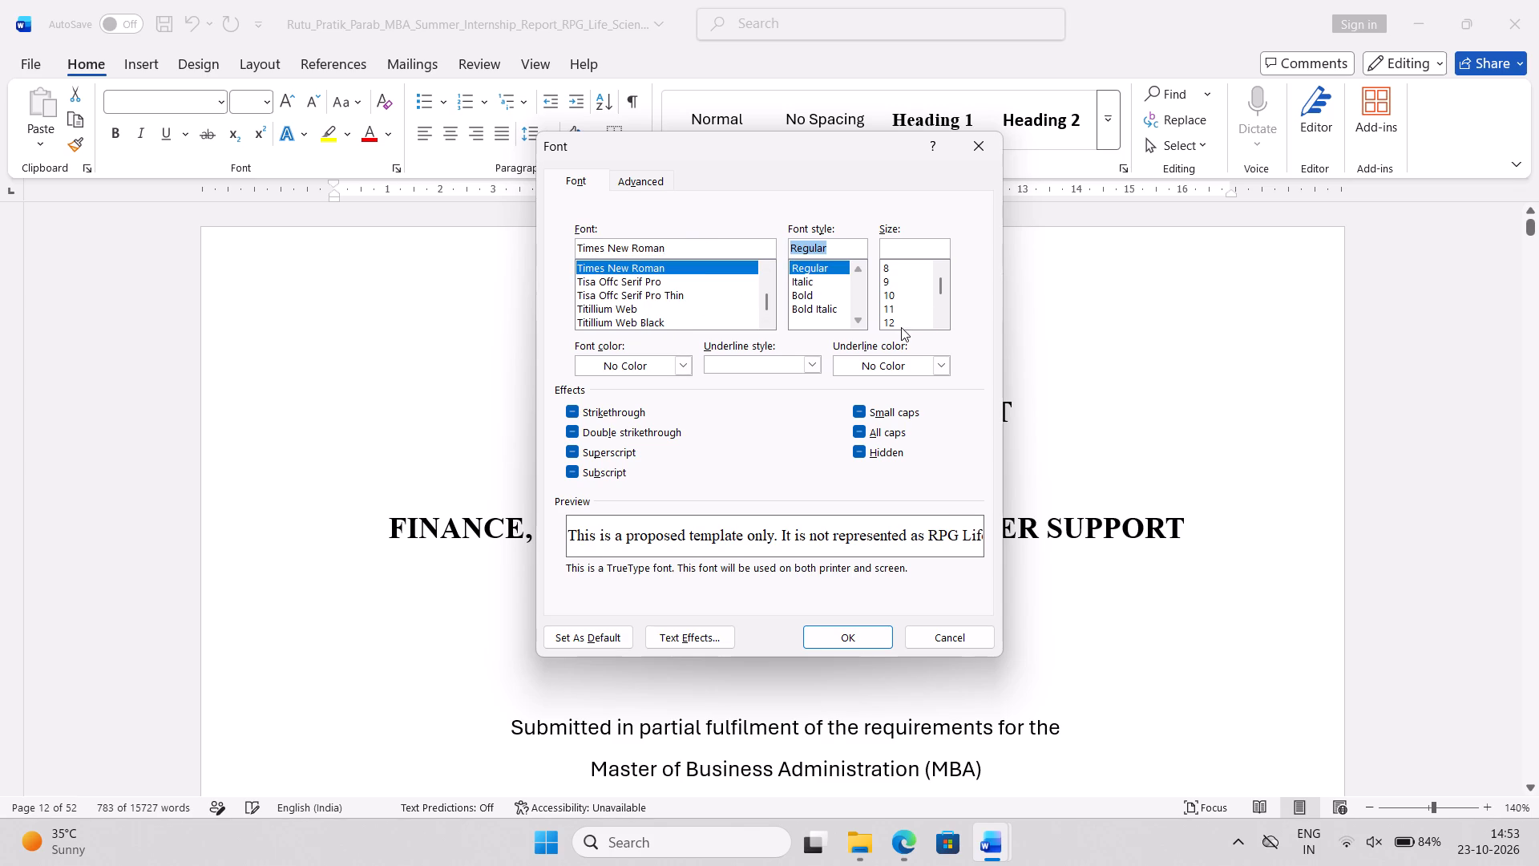
click(901, 327)
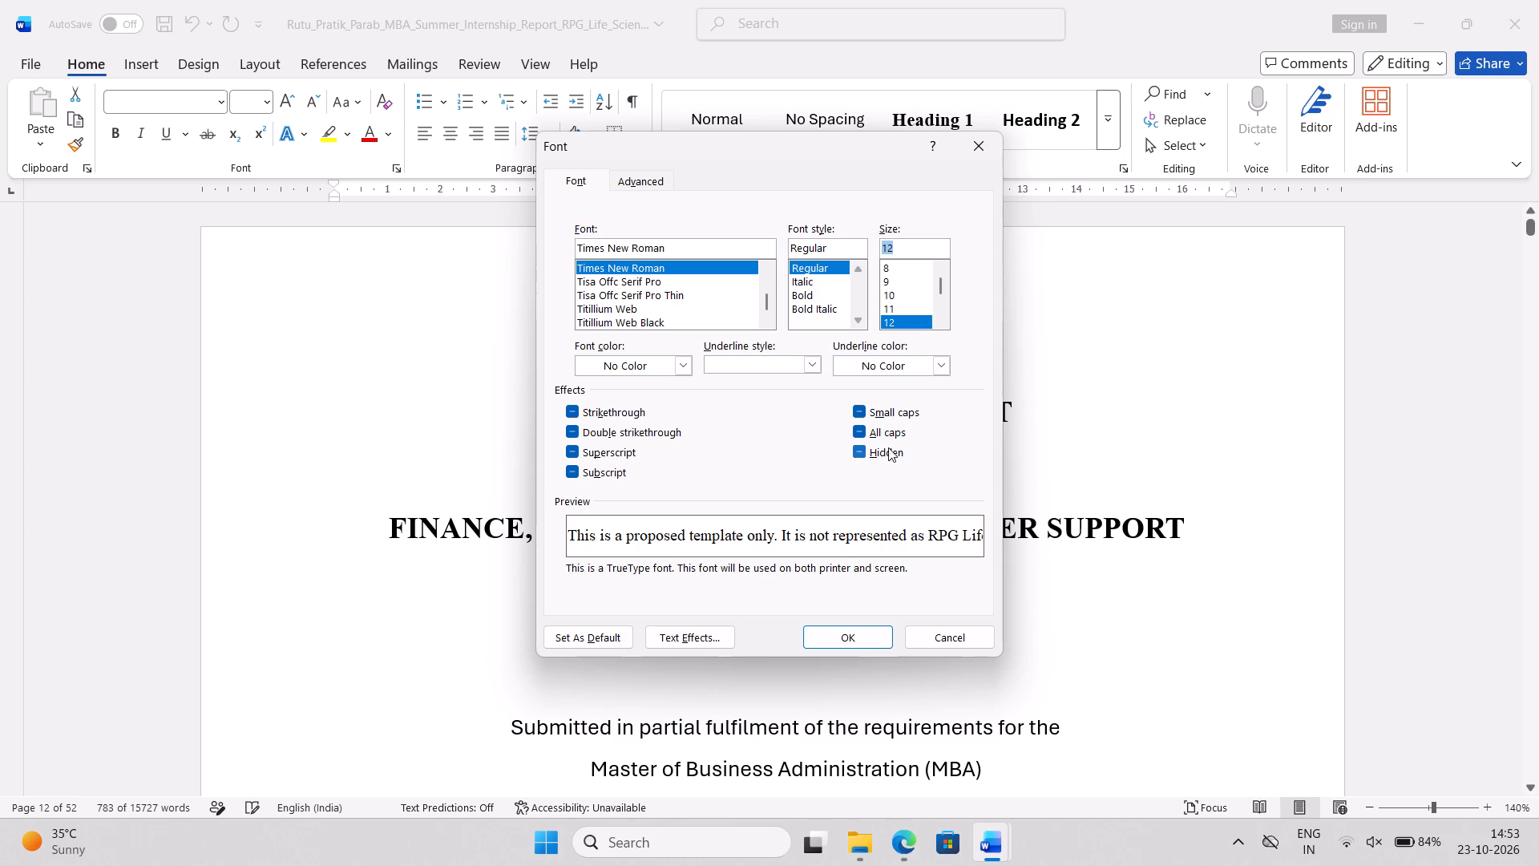
click(603, 628)
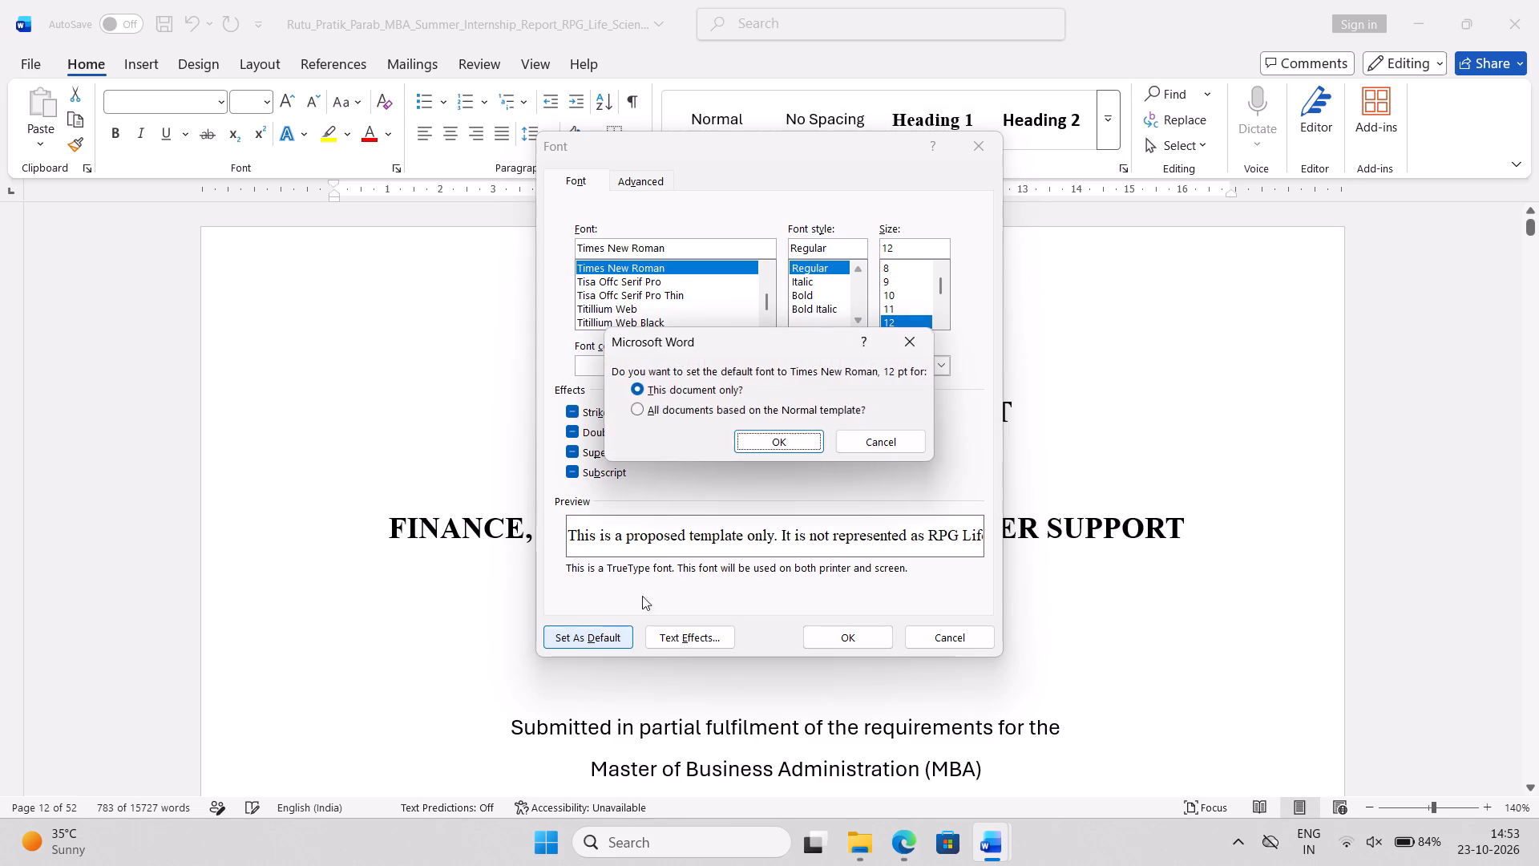
click(759, 438)
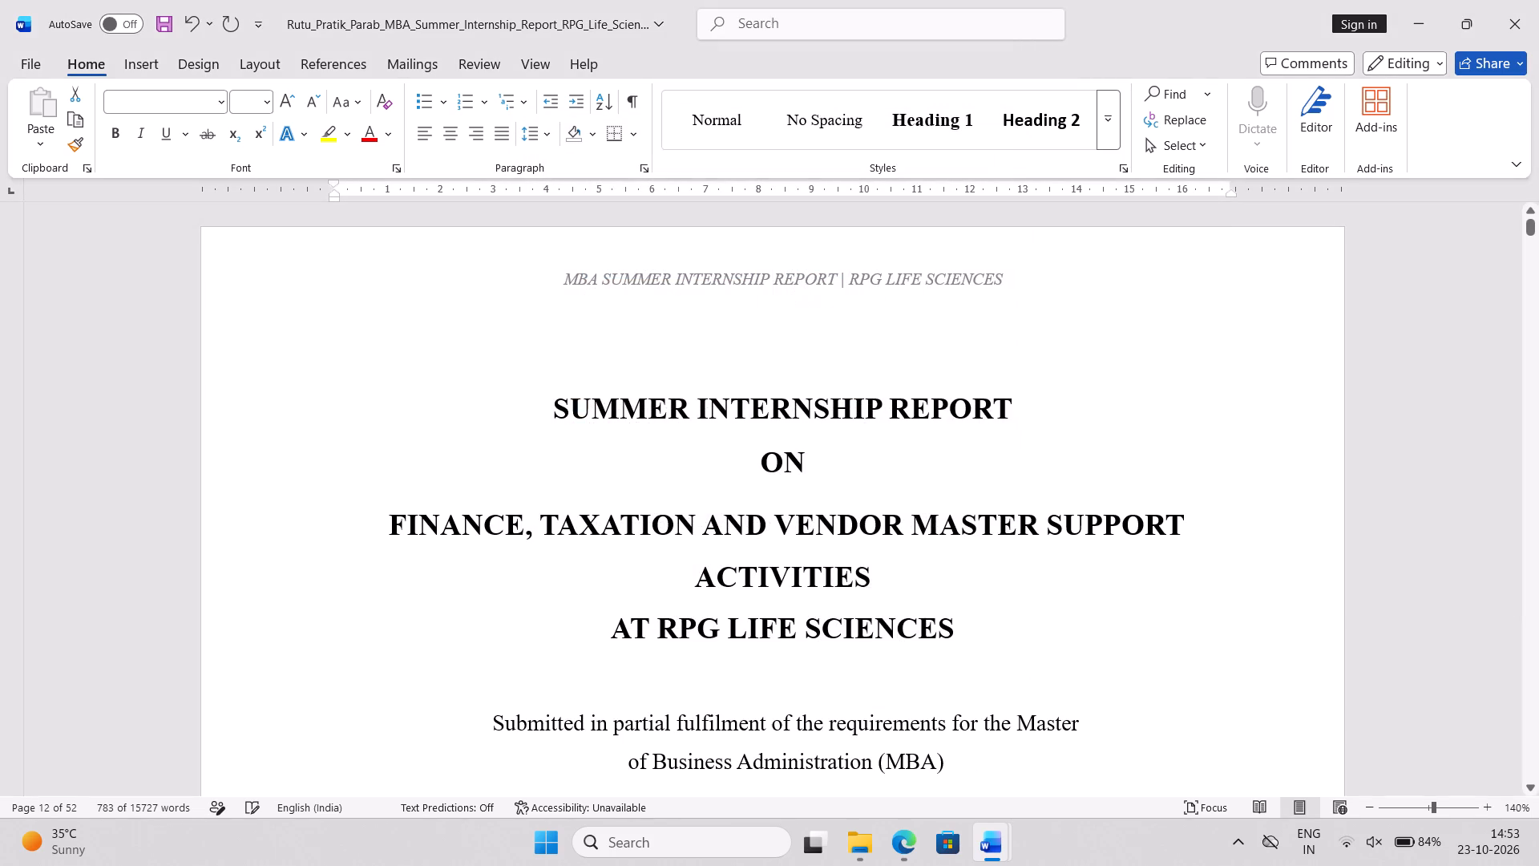
Examine the cover page, declaration, acknowledgement and executive summary pages with the new default font.
scroll(759, 438, down, 1)
ctrl+scroll(759, 438, down, 3)
scroll(759, 438, down, 2)
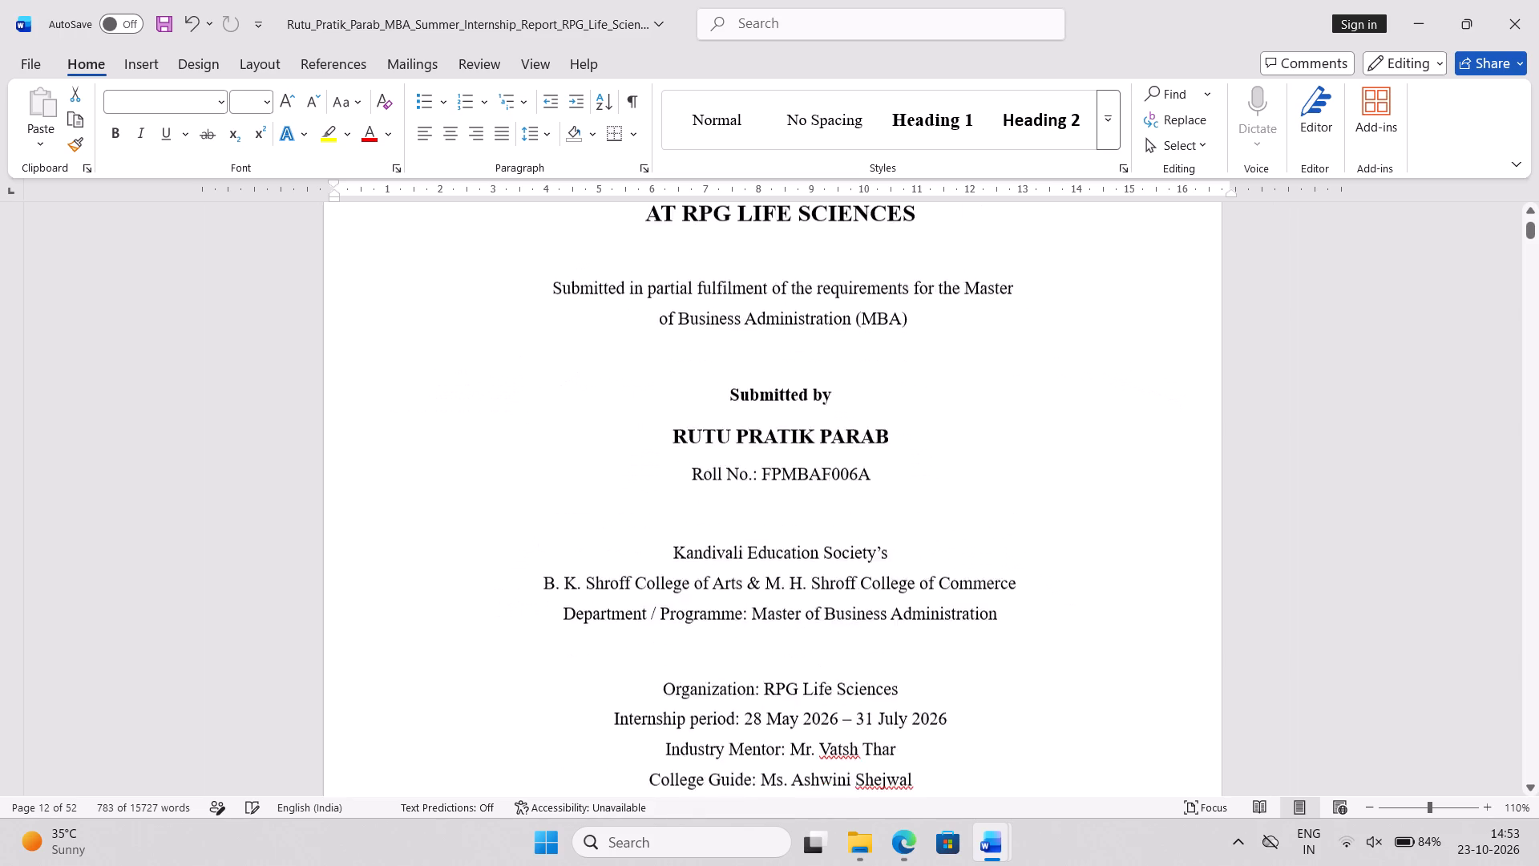
scroll(759, 438, down, 3)
scroll(759, 438, up, 1)
scroll(759, 438, down, 2)
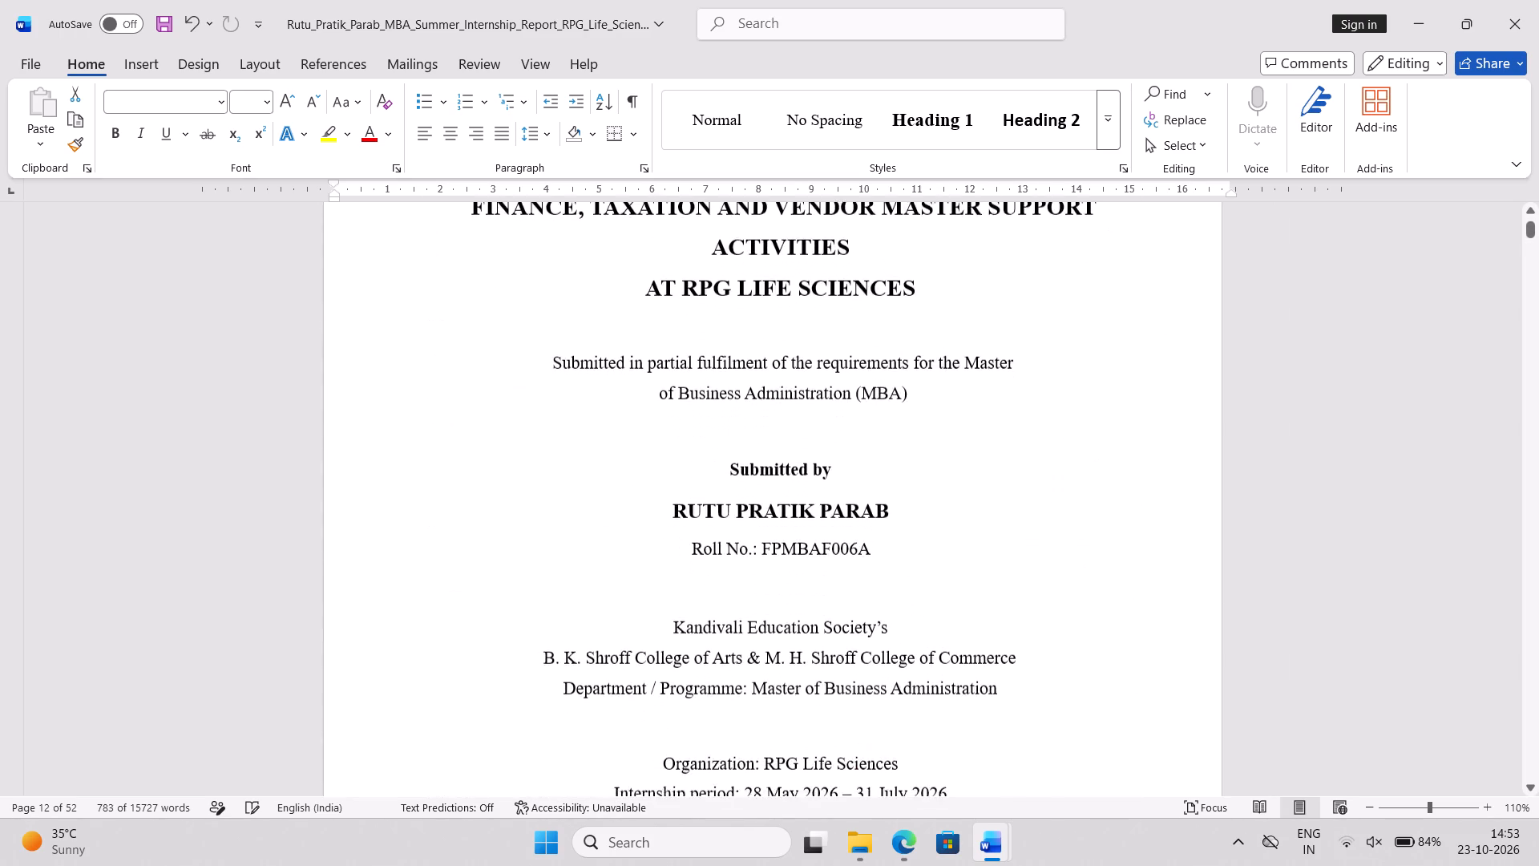
scroll(759, 438, down, 7)
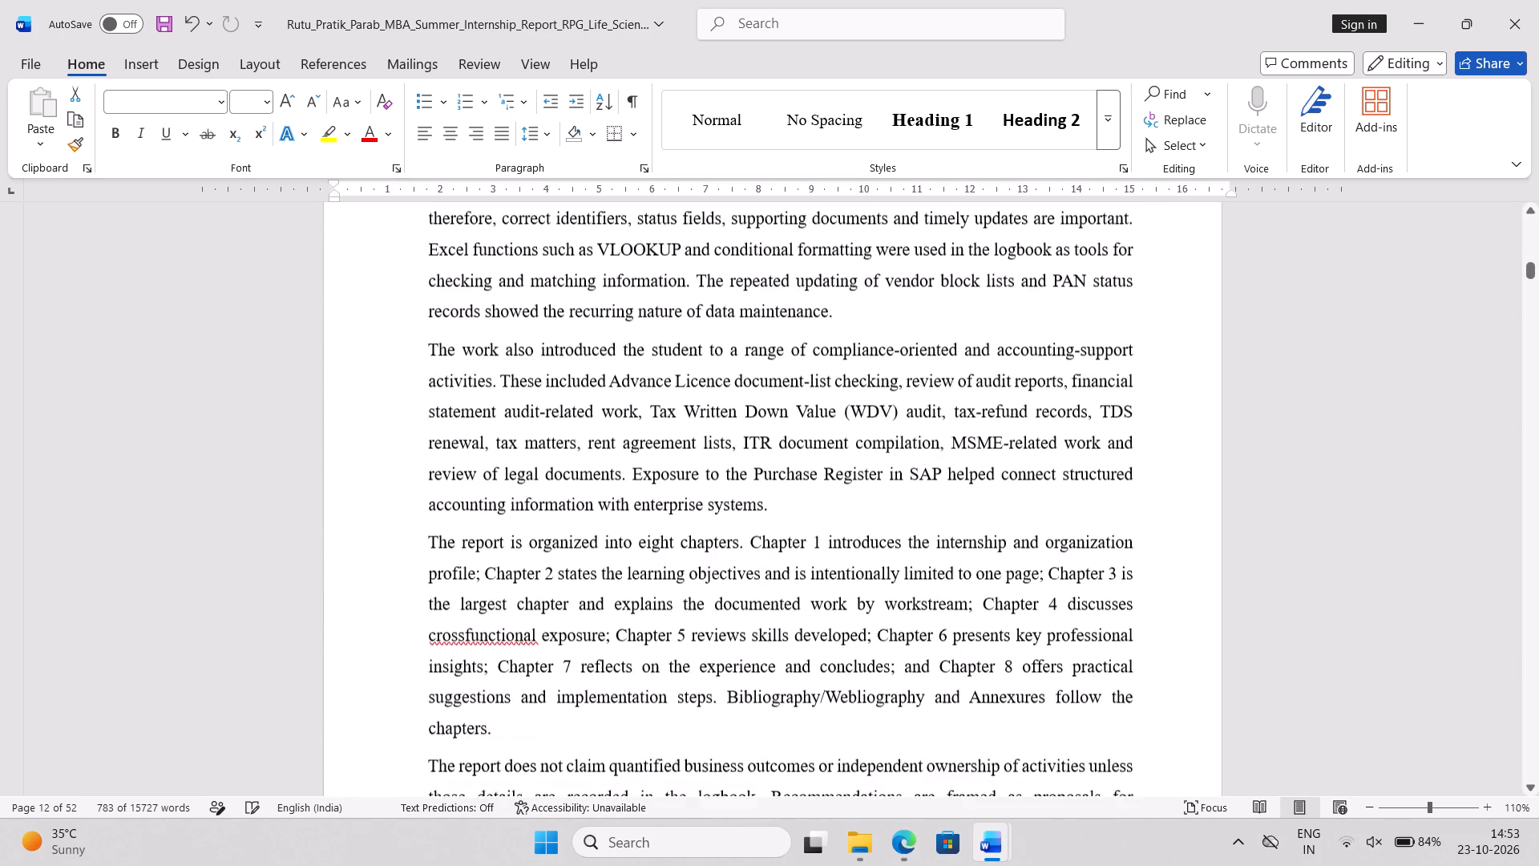
scroll(759, 438, down, 2)
ctrl+scroll(759, 438, down, 5)
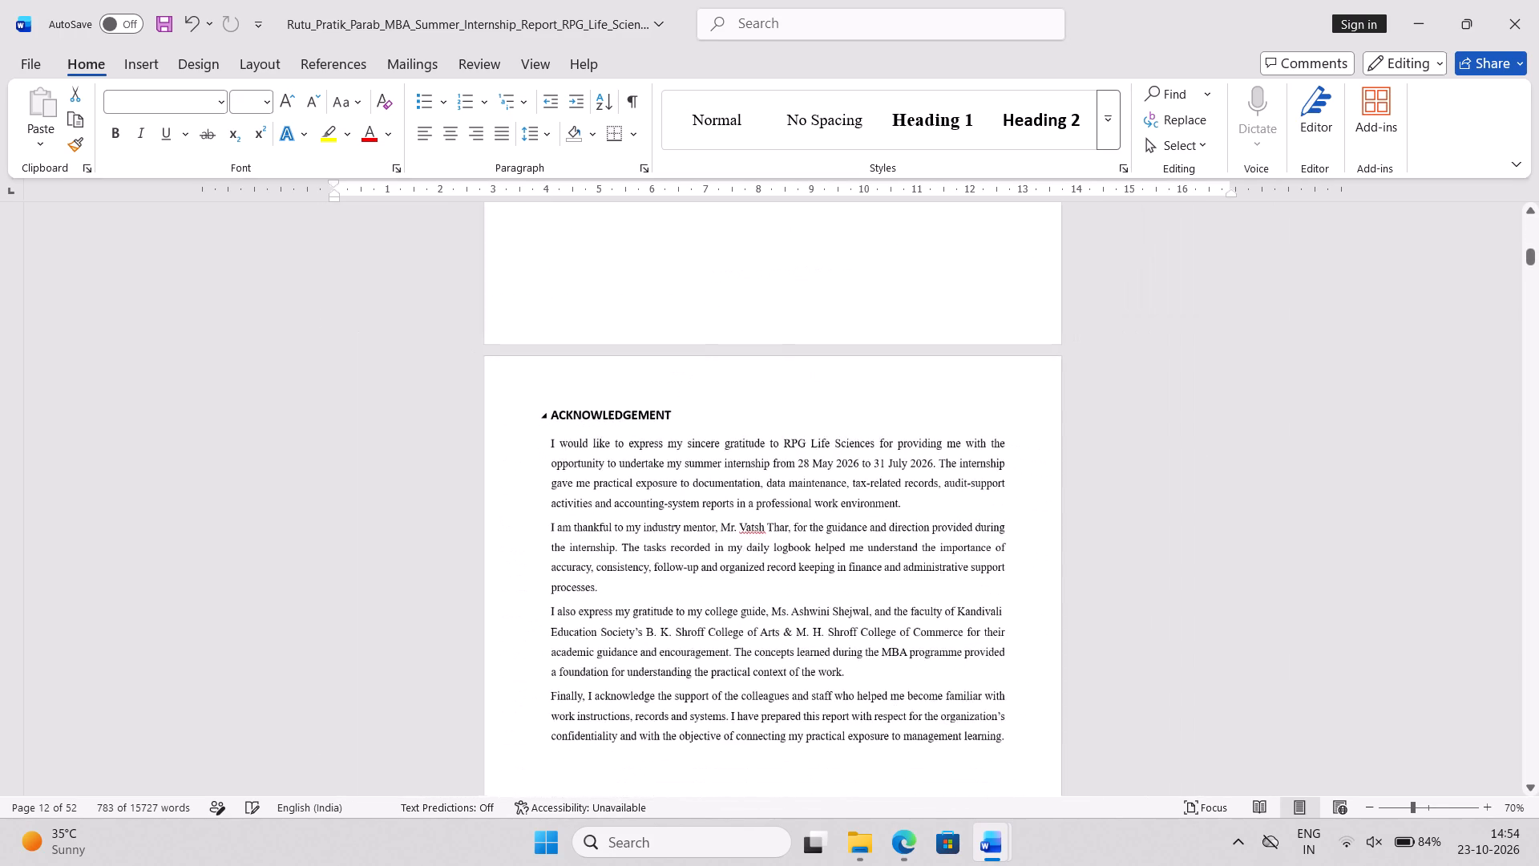
ctrl+scroll(759, 438, up, 2)
scroll(759, 438, down, 1)
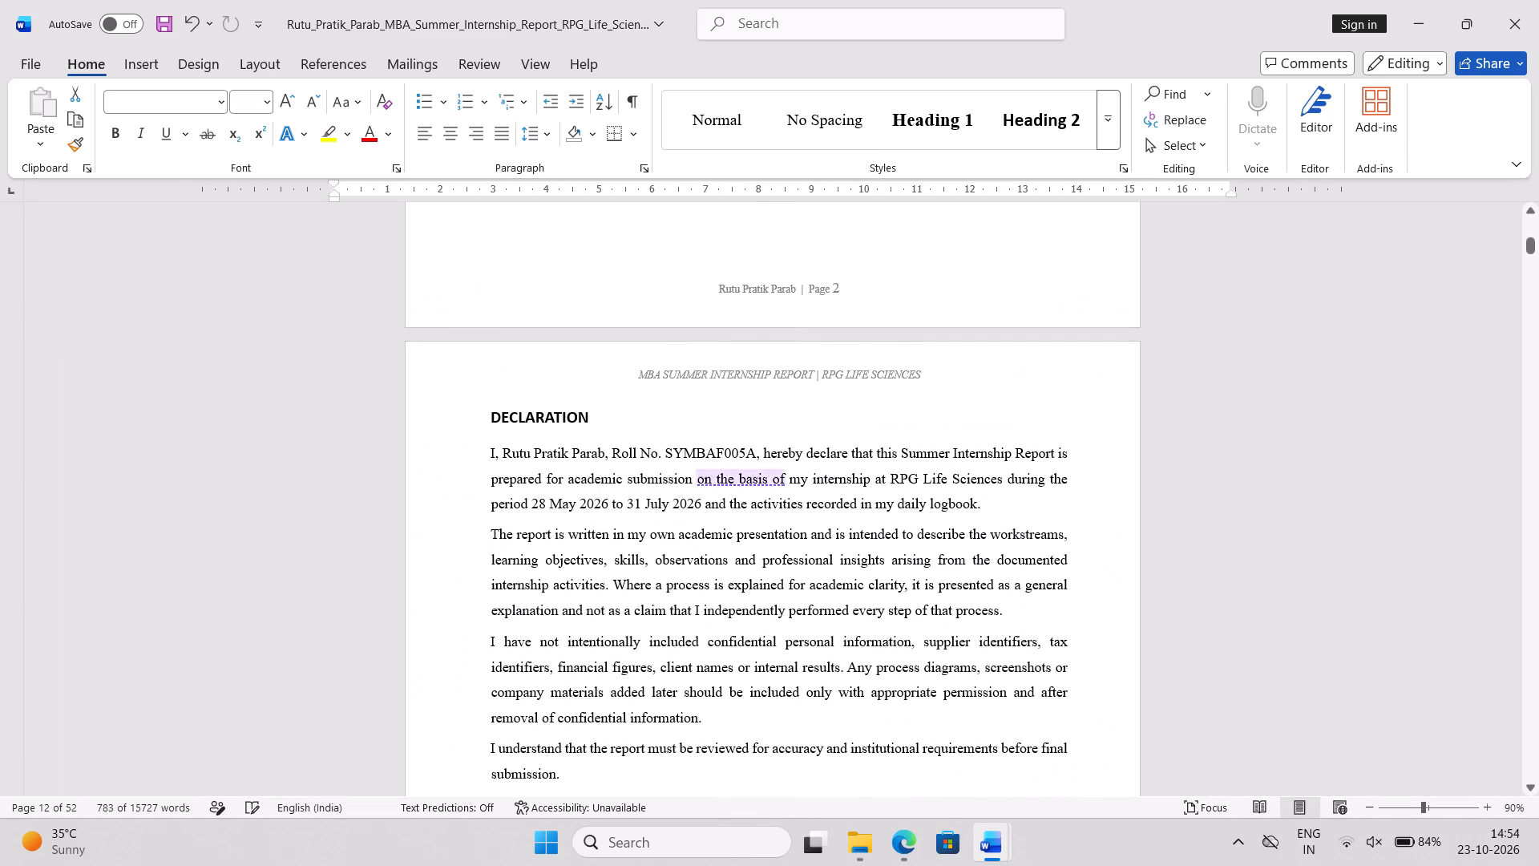
scroll(759, 438, down, 6)
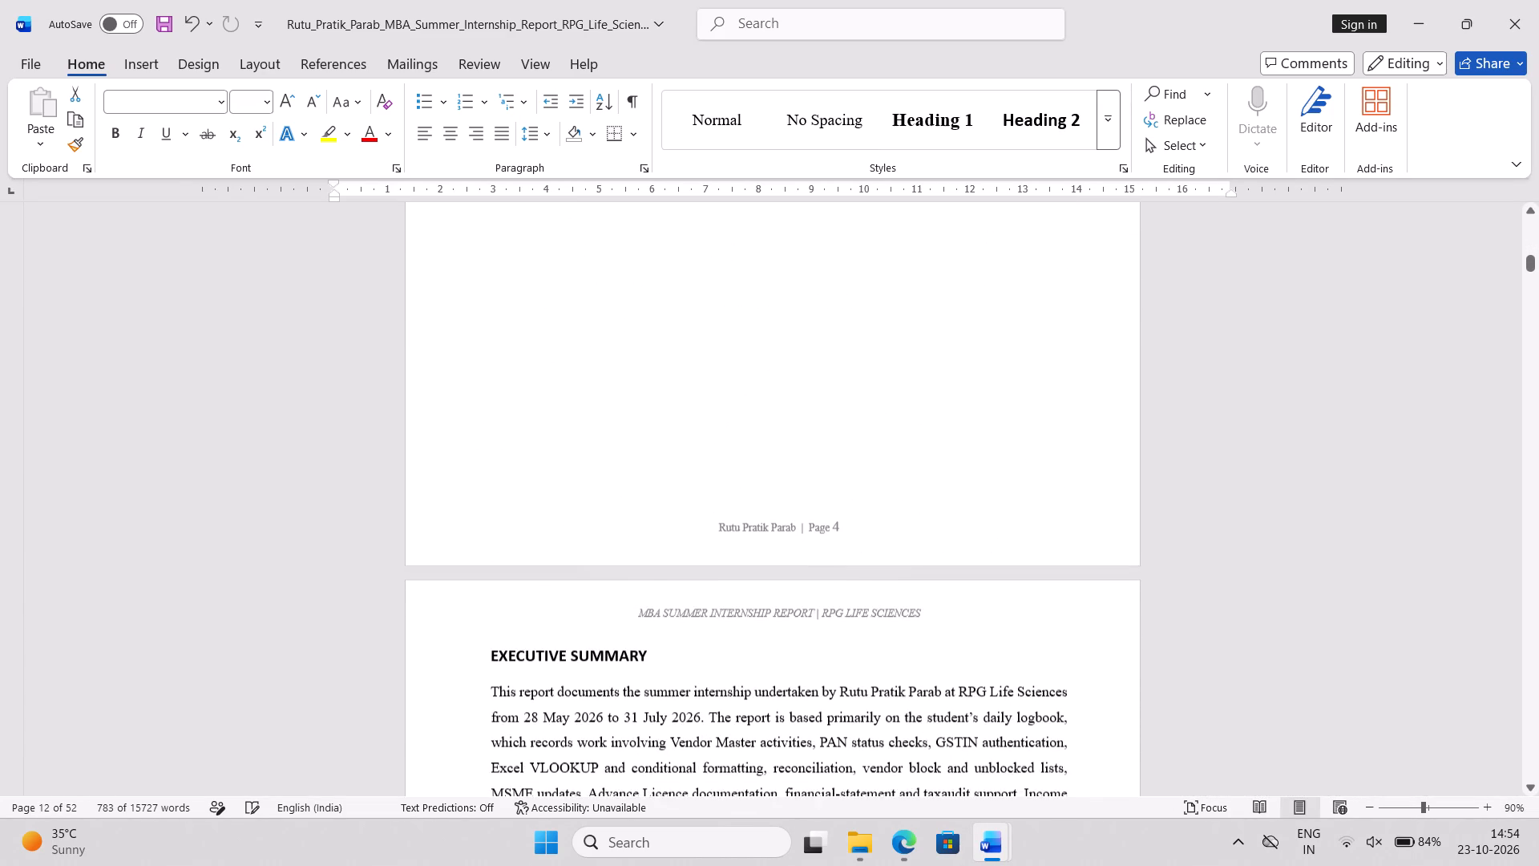
scroll(759, 438, down, 1)
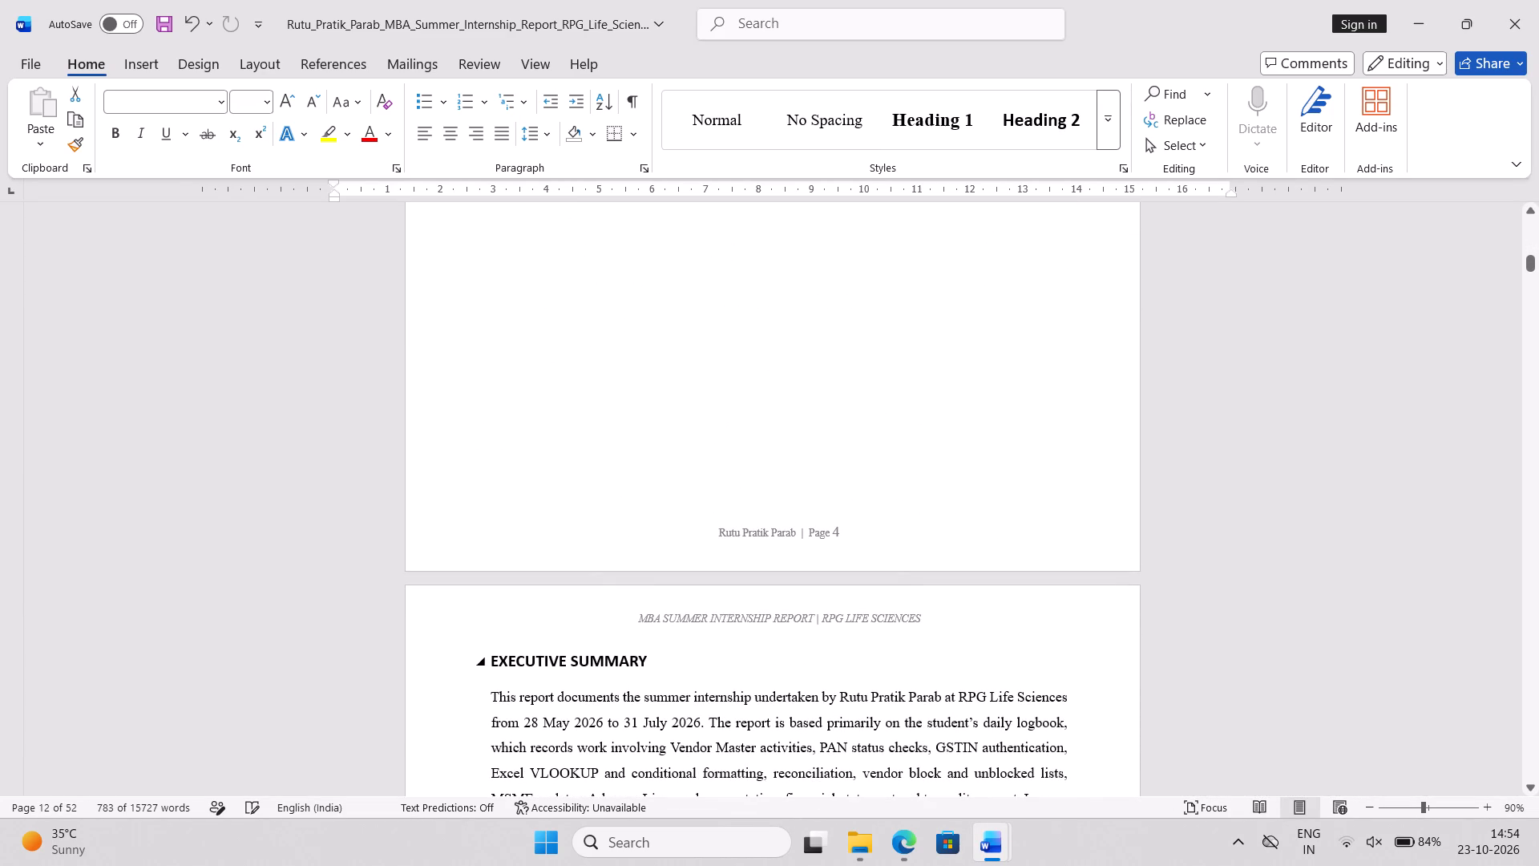
Change the EXECUTIVE SUMMARY heading's font to Times New Roman.
click(633, 654)
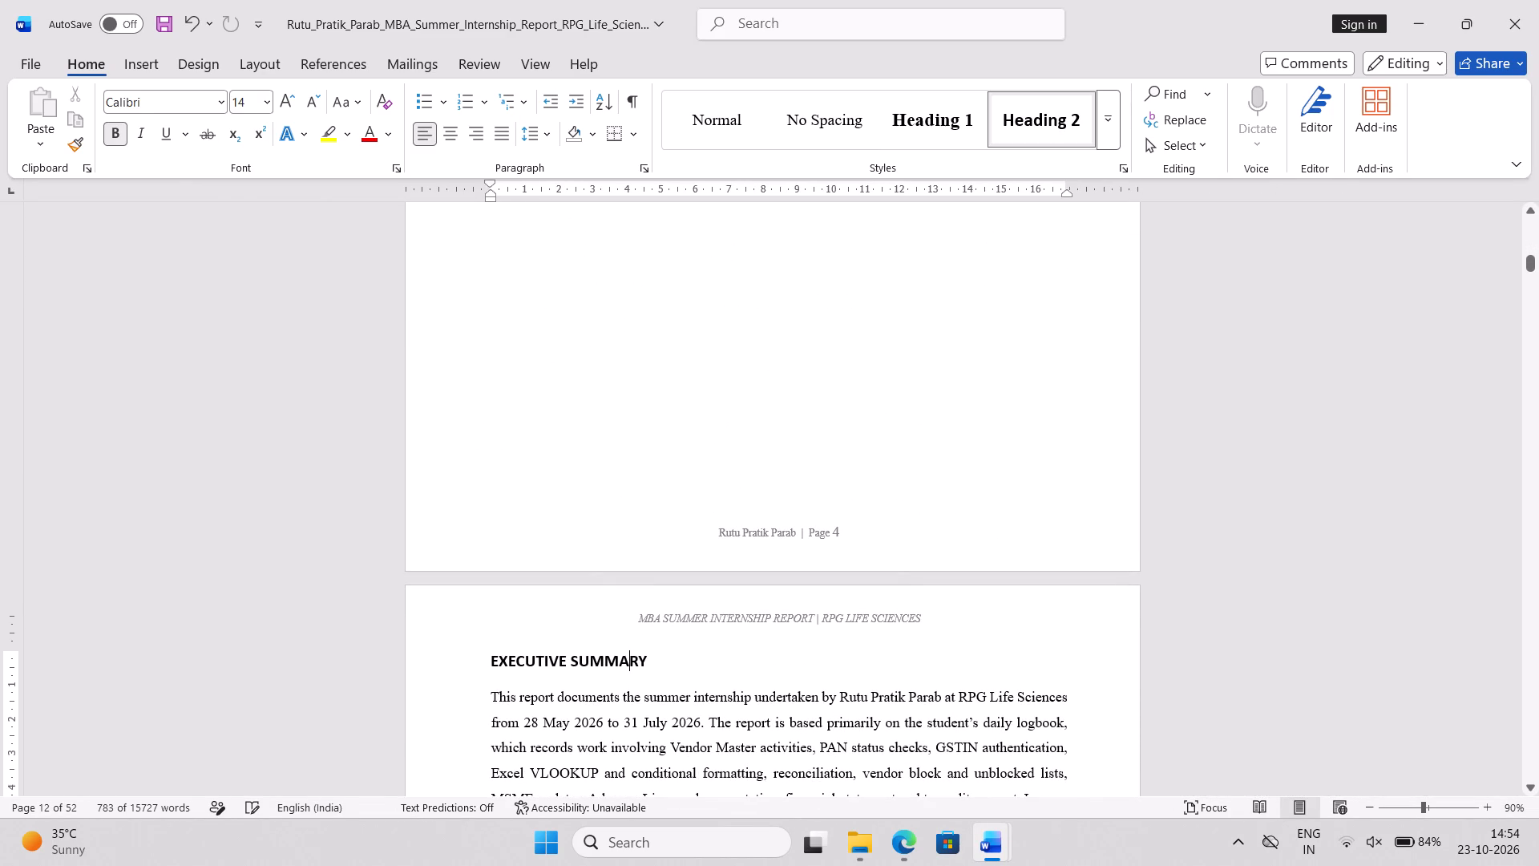
drag(488, 663, 651, 675)
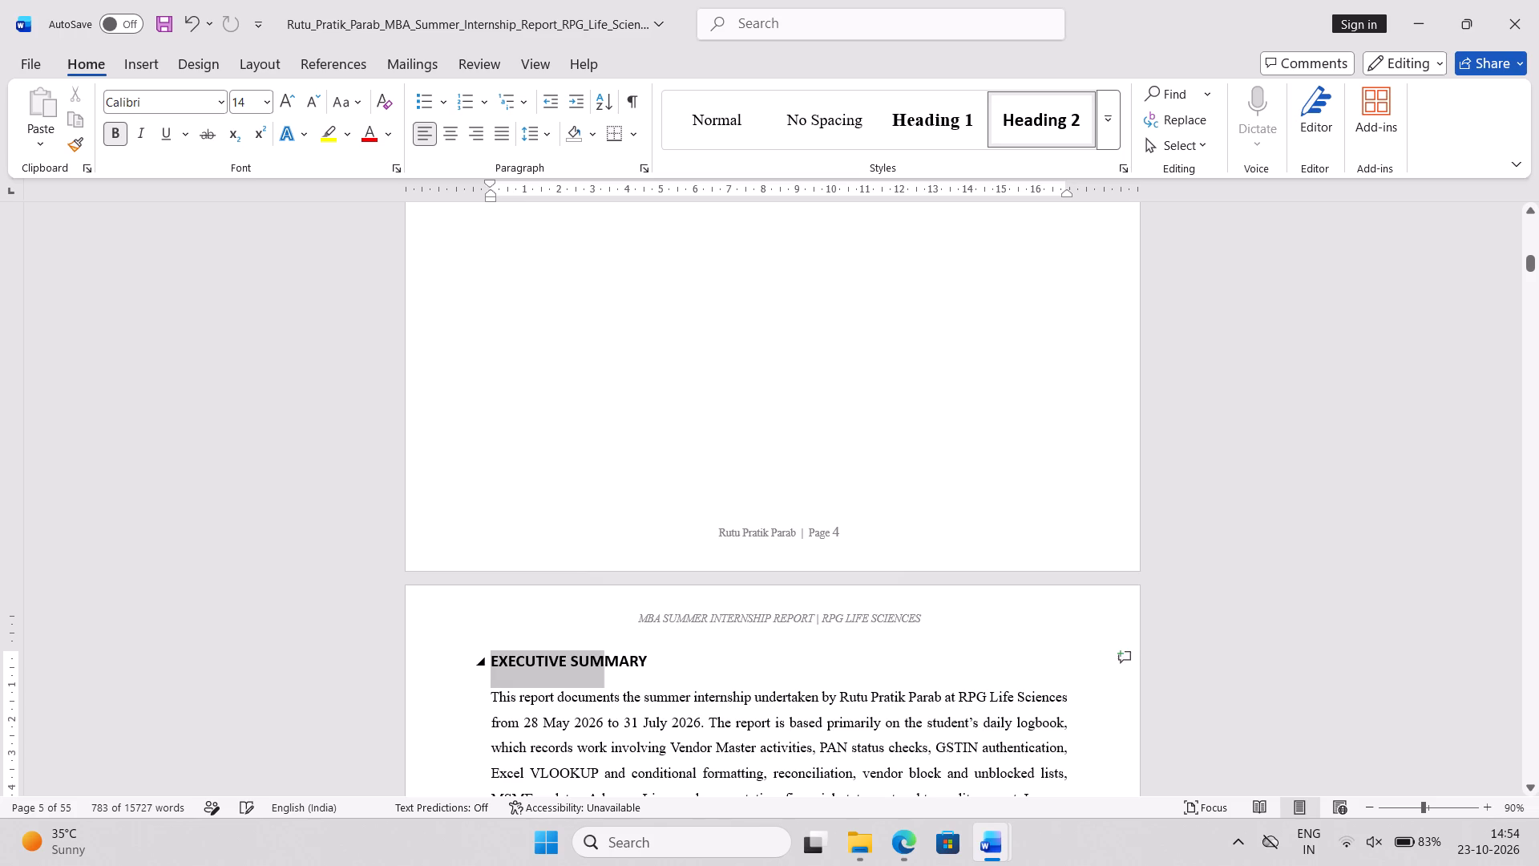
drag(651, 675, 679, 673)
click(784, 606)
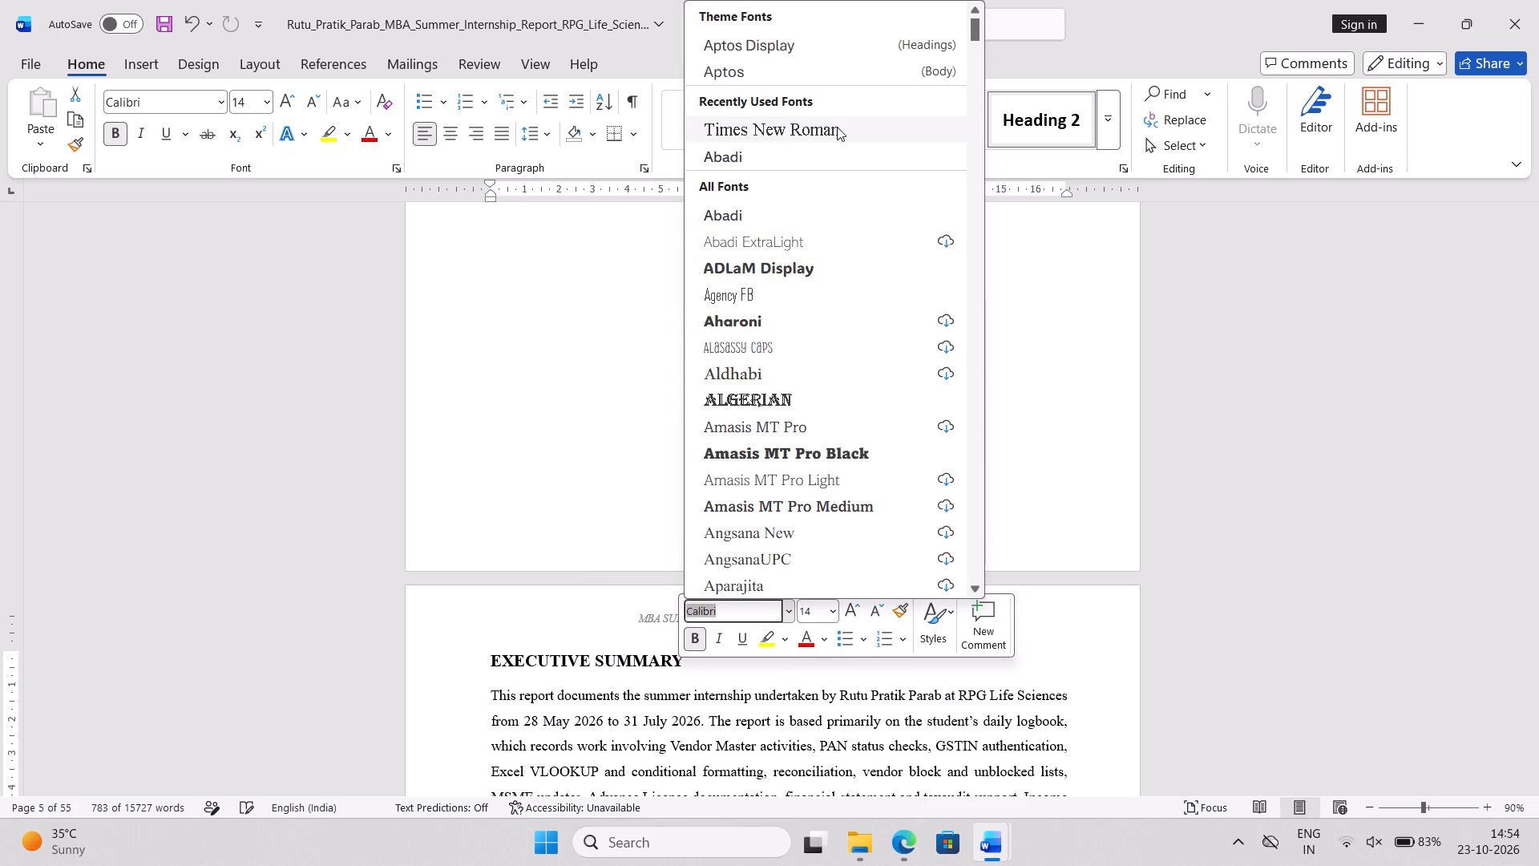
click(837, 127)
click(1173, 333)
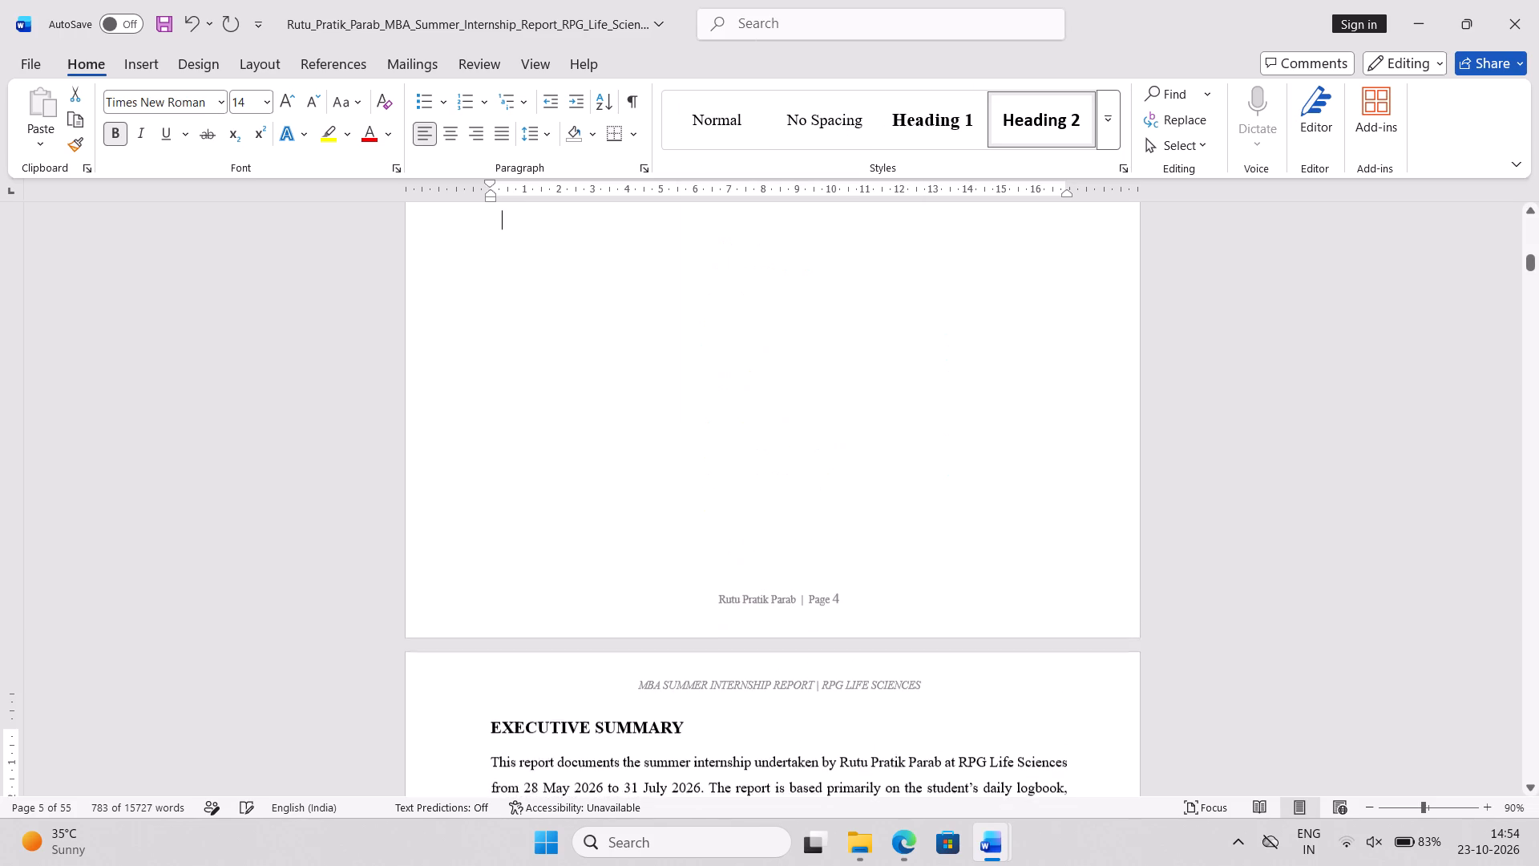
Change the font of the whole report body to Times New Roman, from the SUMMER INTERNSHIP REPORT title through the closing "End of report." line.
scroll(1173, 333, up, 10)
scroll(1173, 333, up, 11)
click(671, 356)
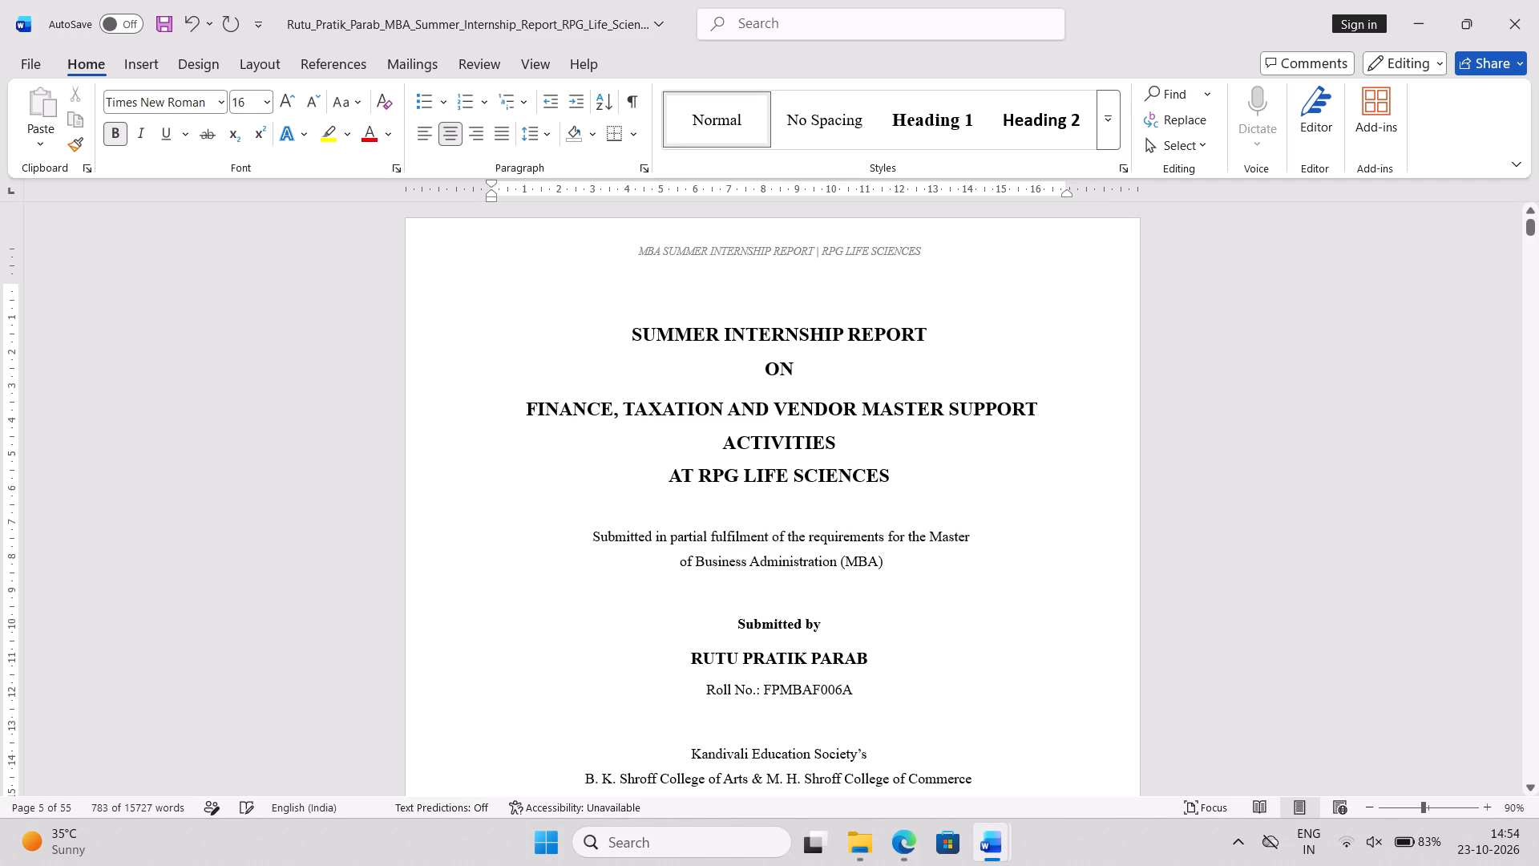
drag(623, 324, 1177, 865)
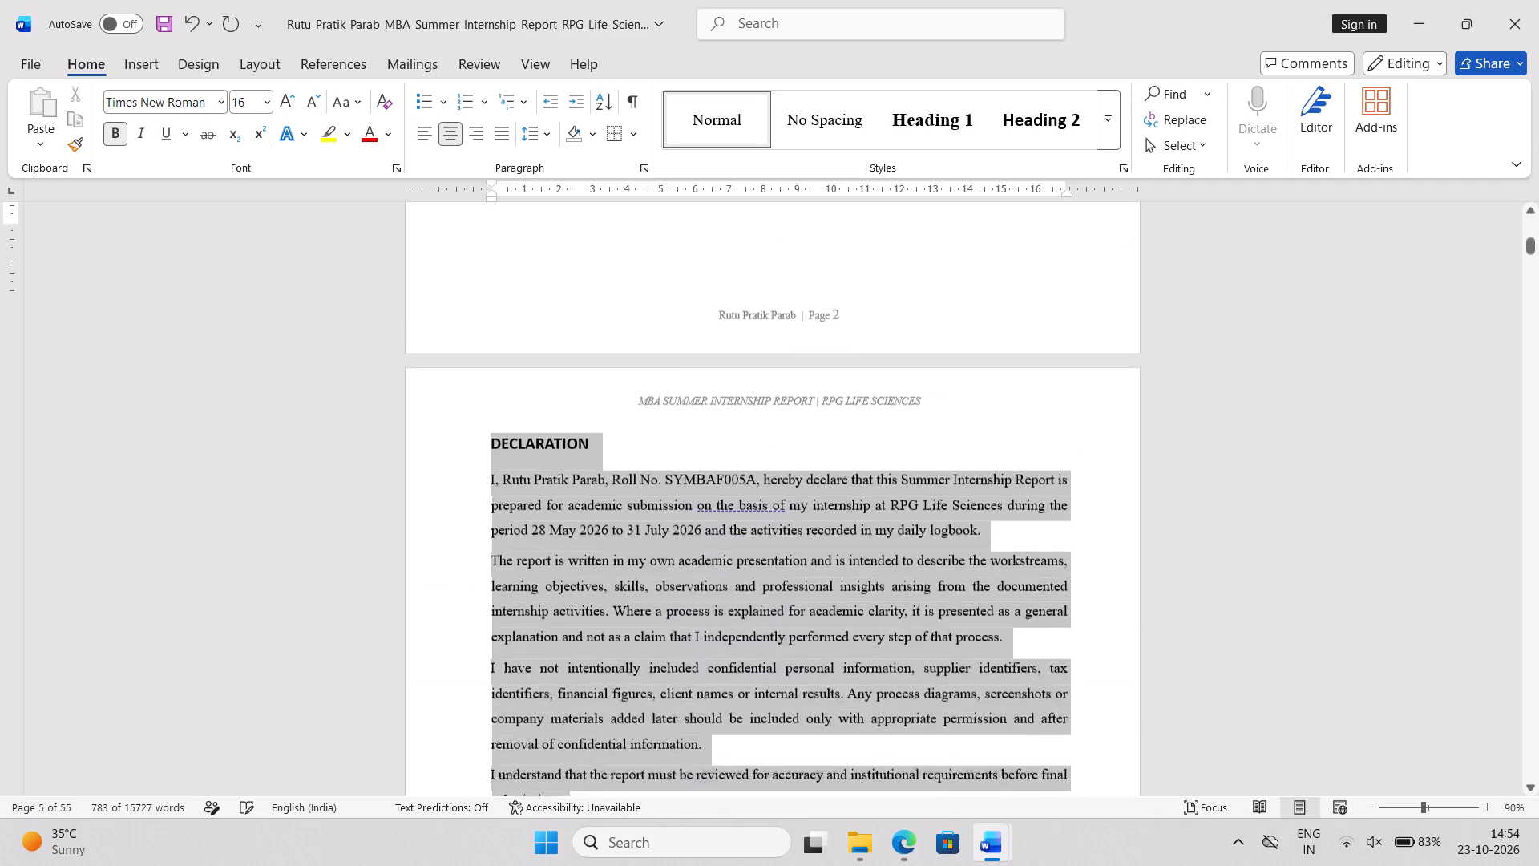
drag(1177, 865, 1177, 865)
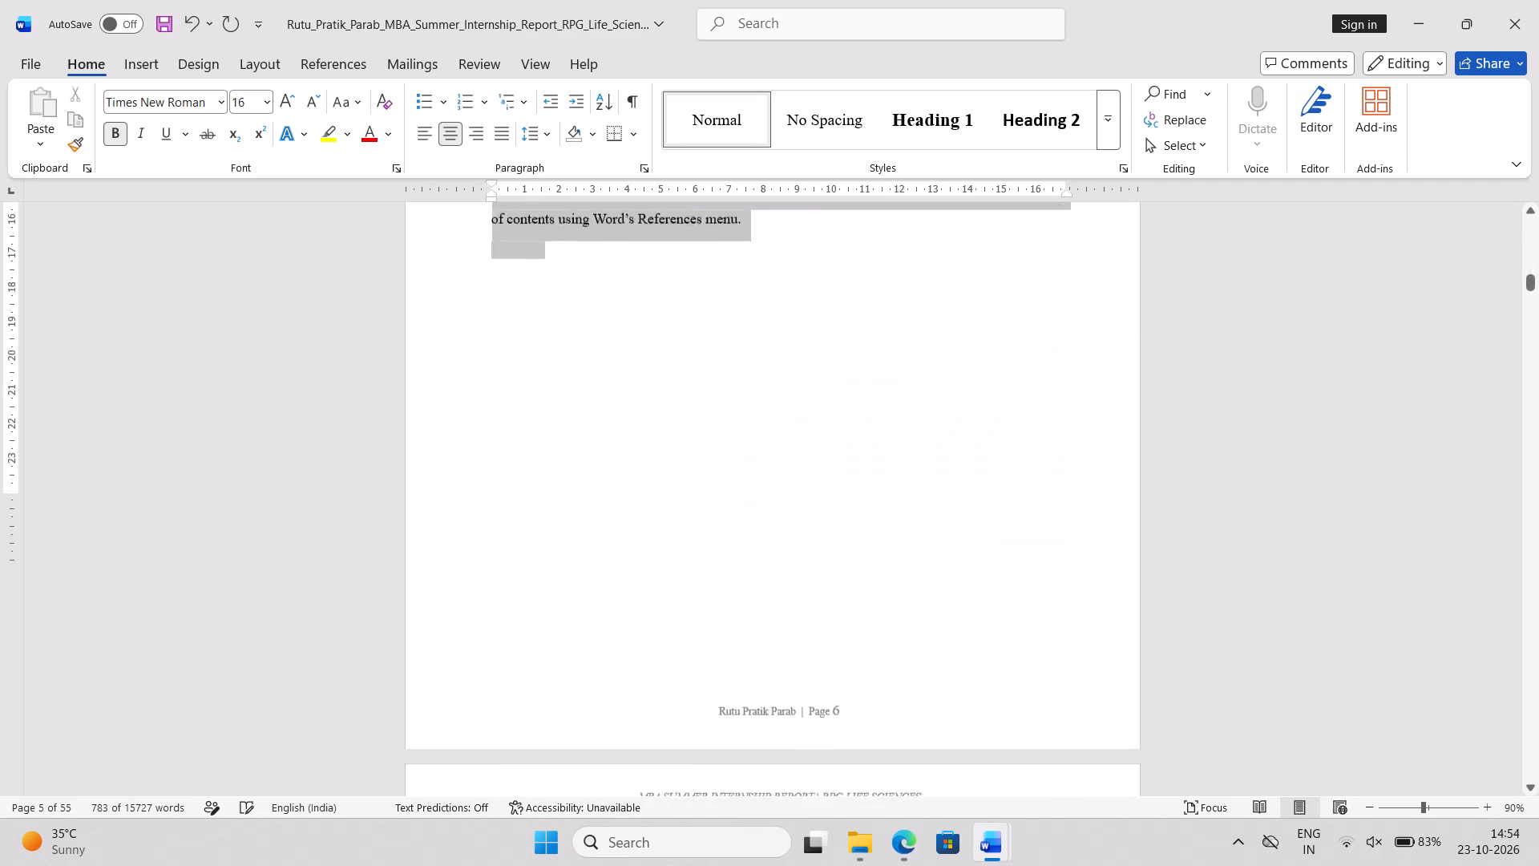
drag(1177, 865, 1175, 865)
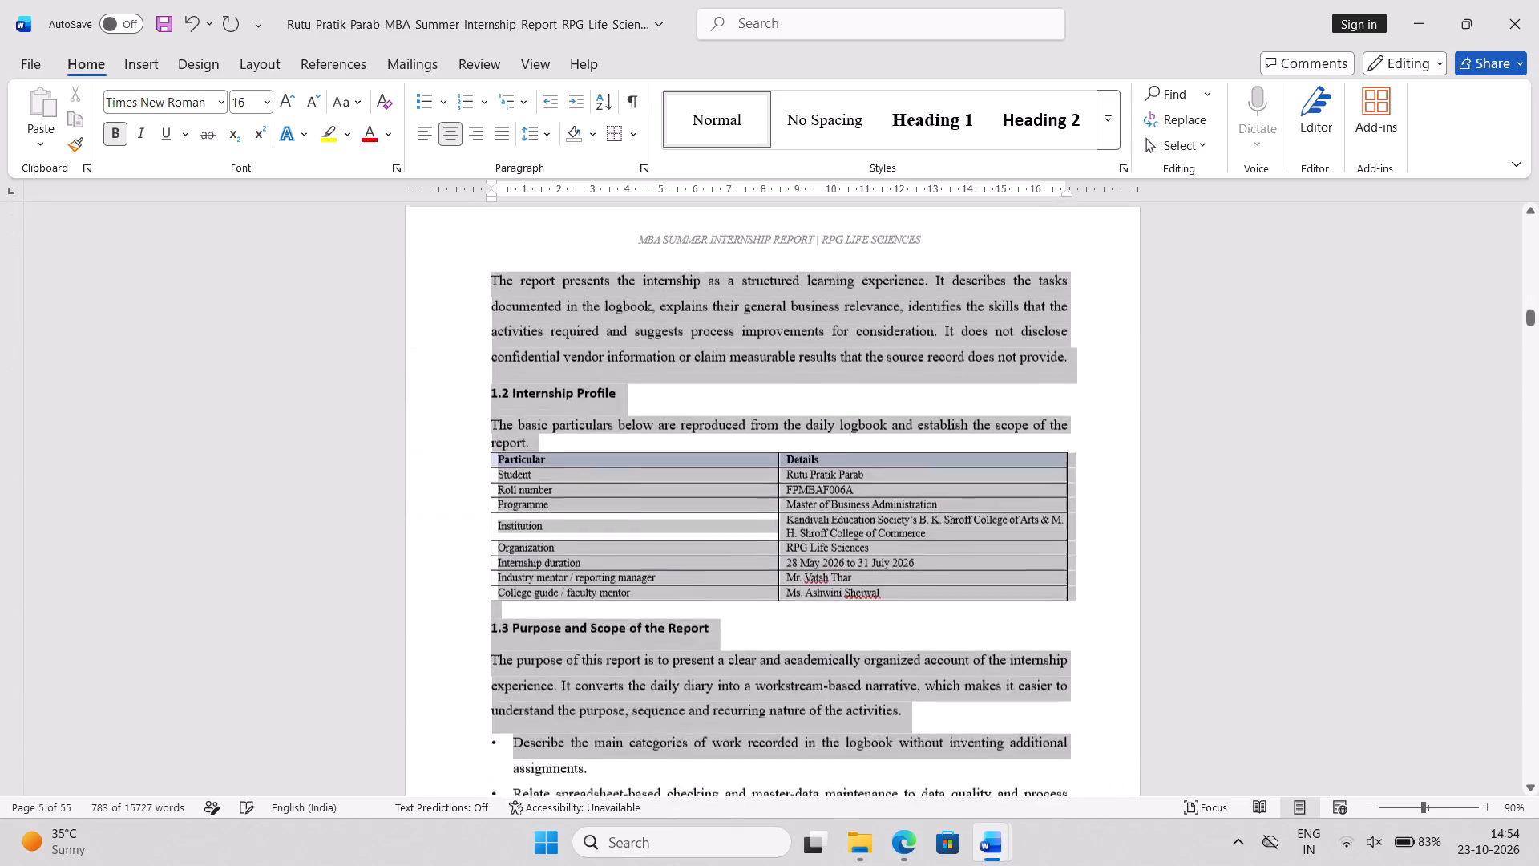
drag(1175, 865, 1169, 865)
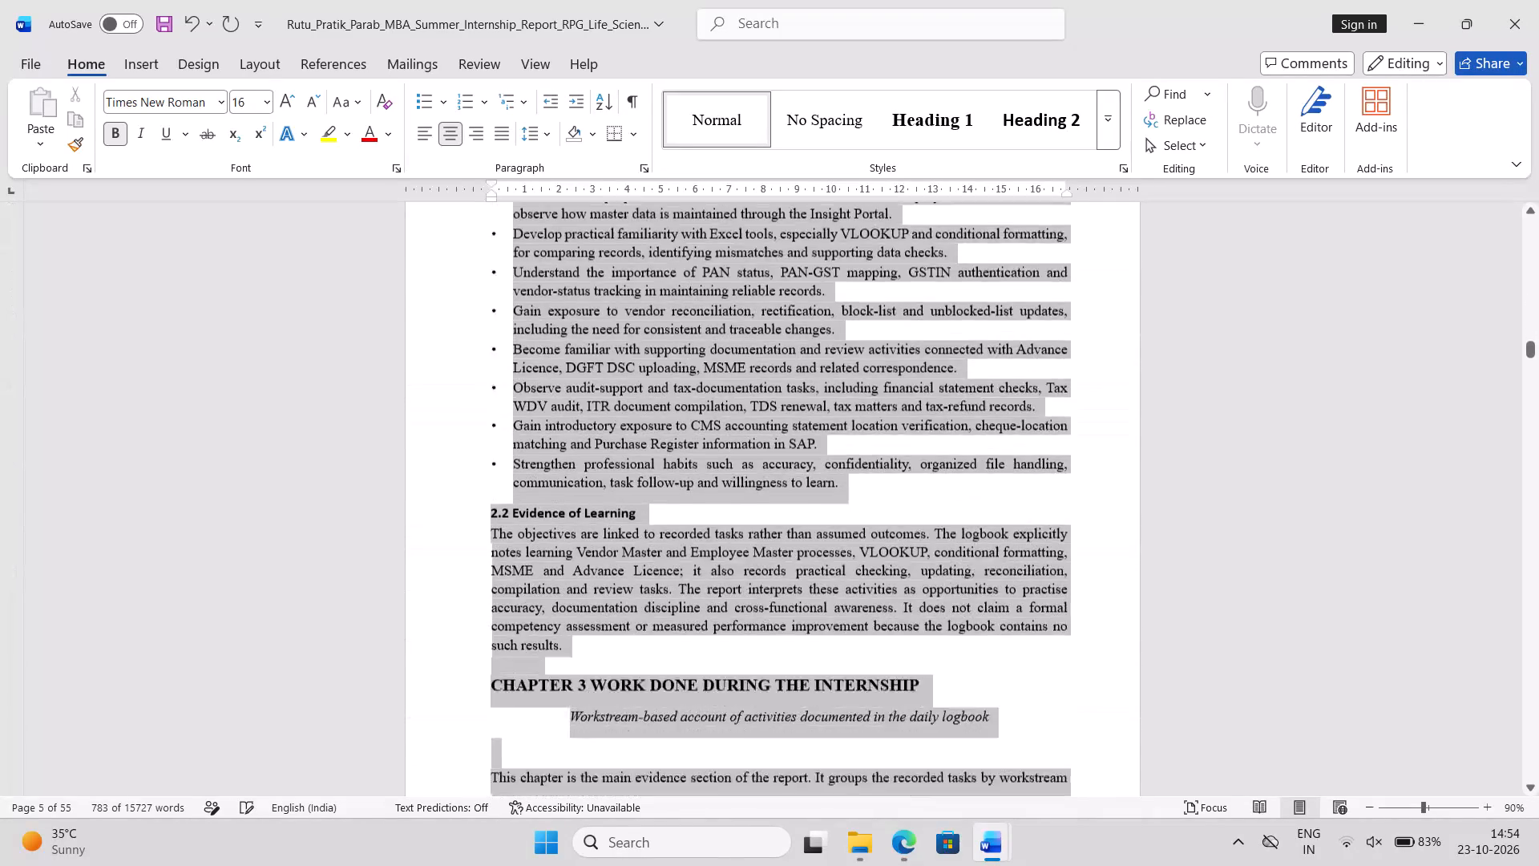
drag(1169, 865, 1173, 865)
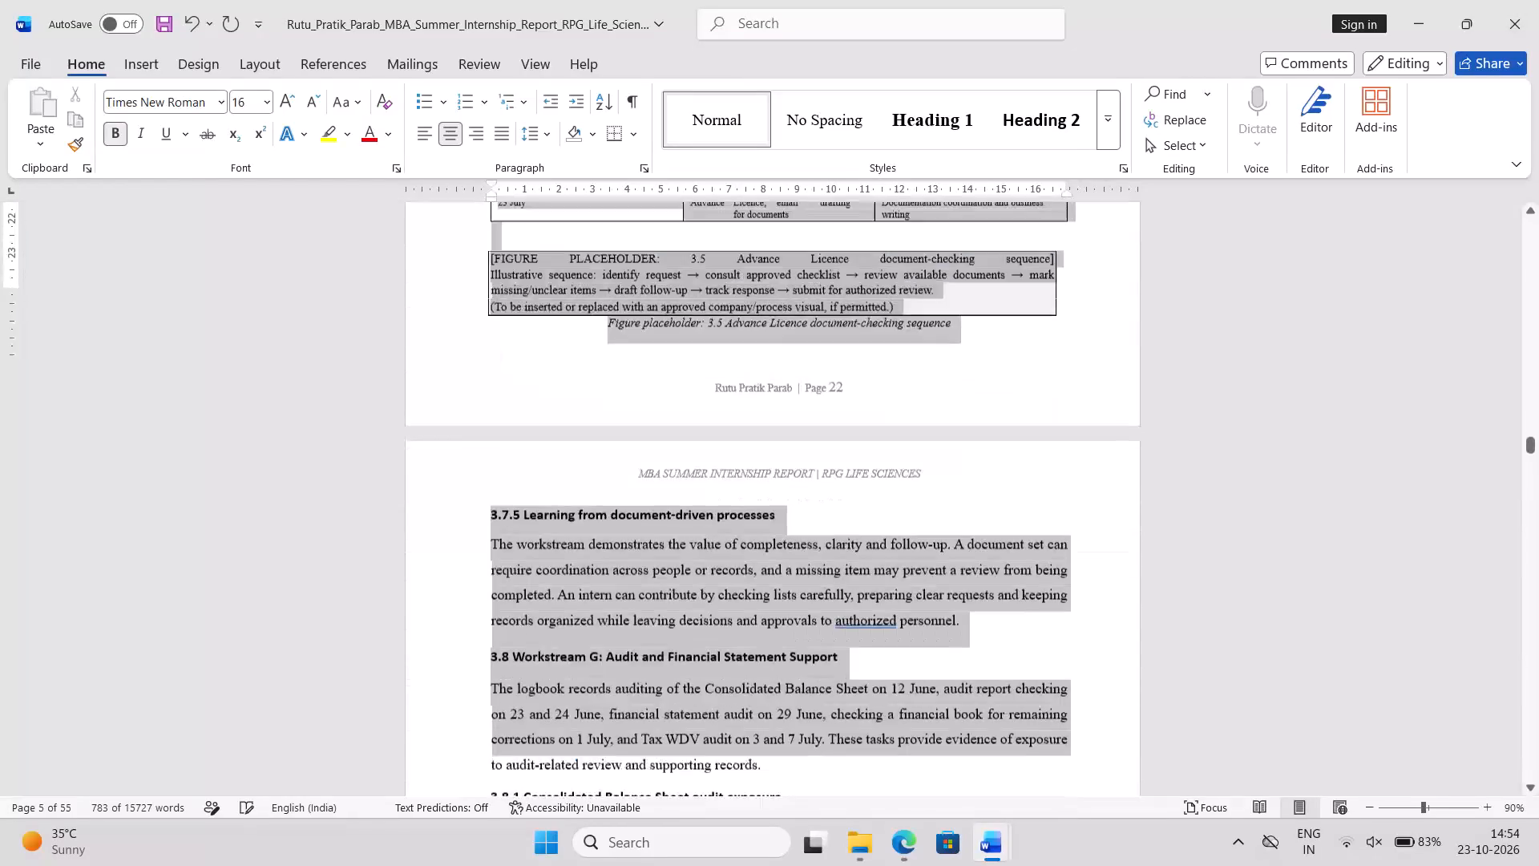
drag(1173, 865, 1169, 865)
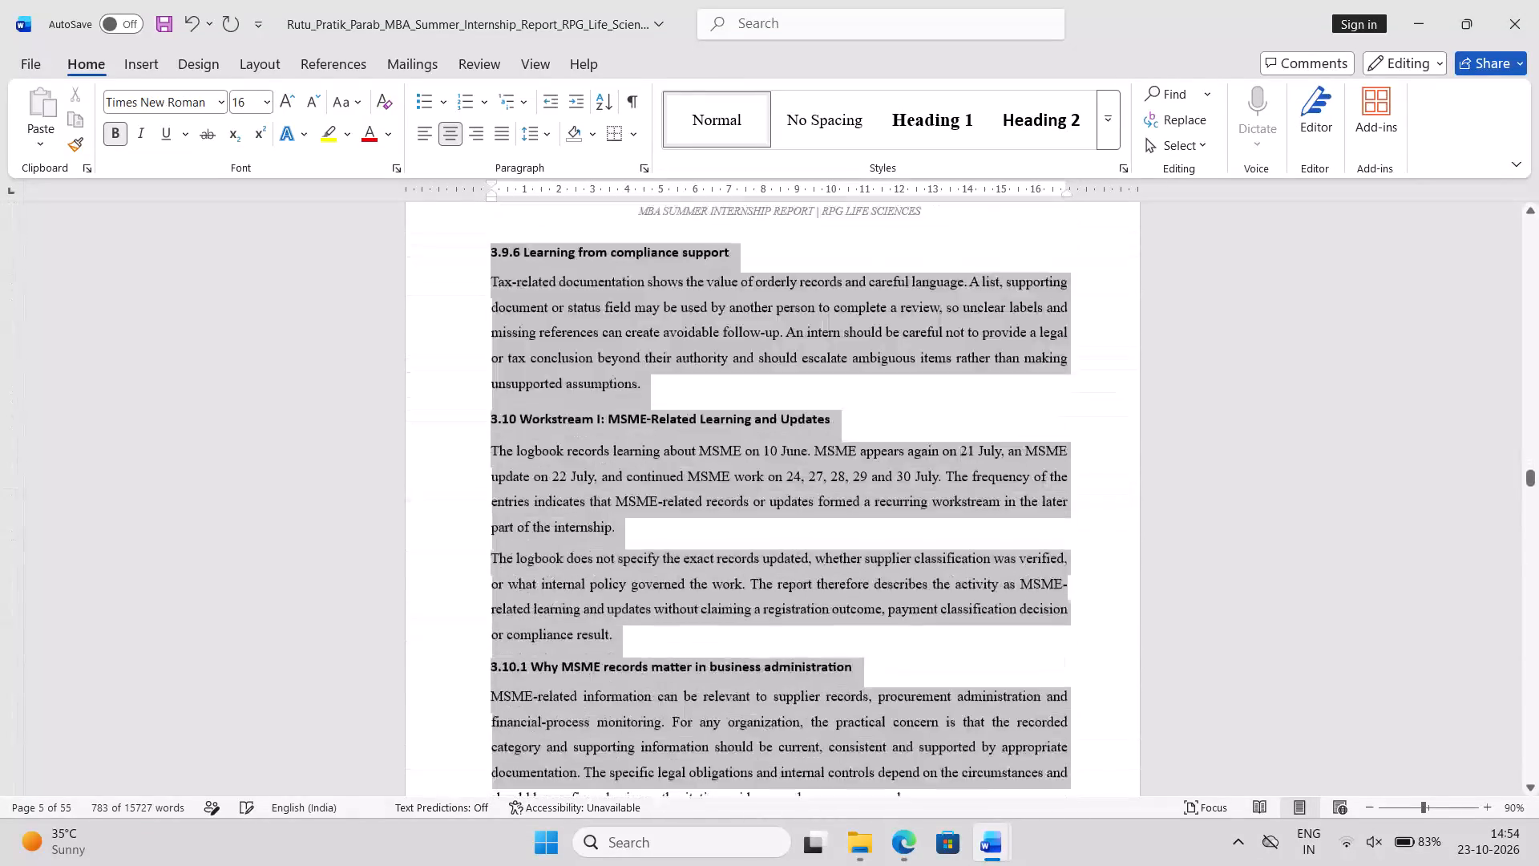
drag(1169, 865, 1169, 865)
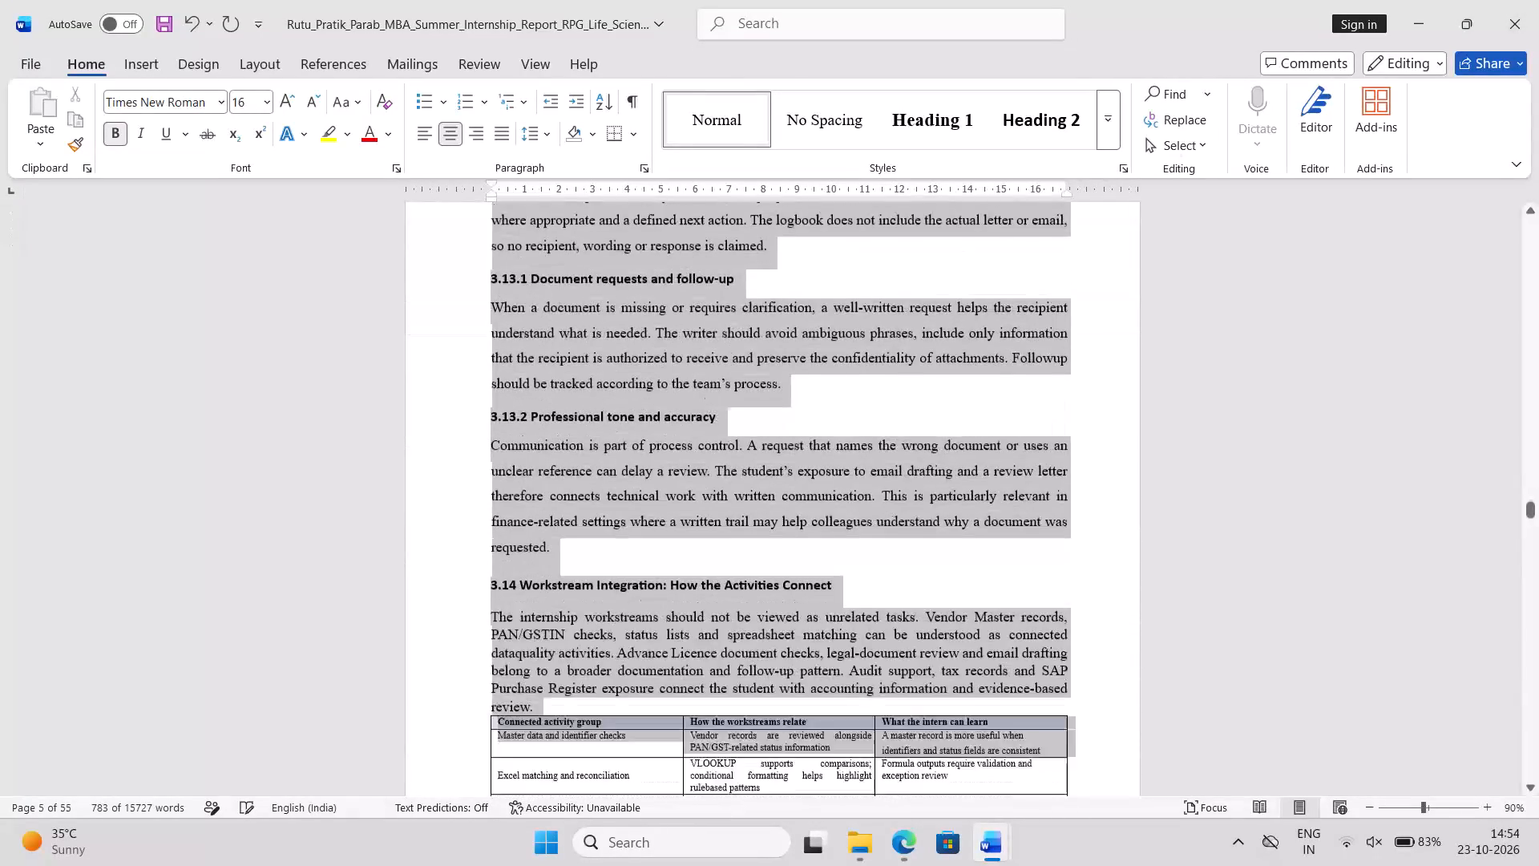
drag(1169, 865, 1169, 865)
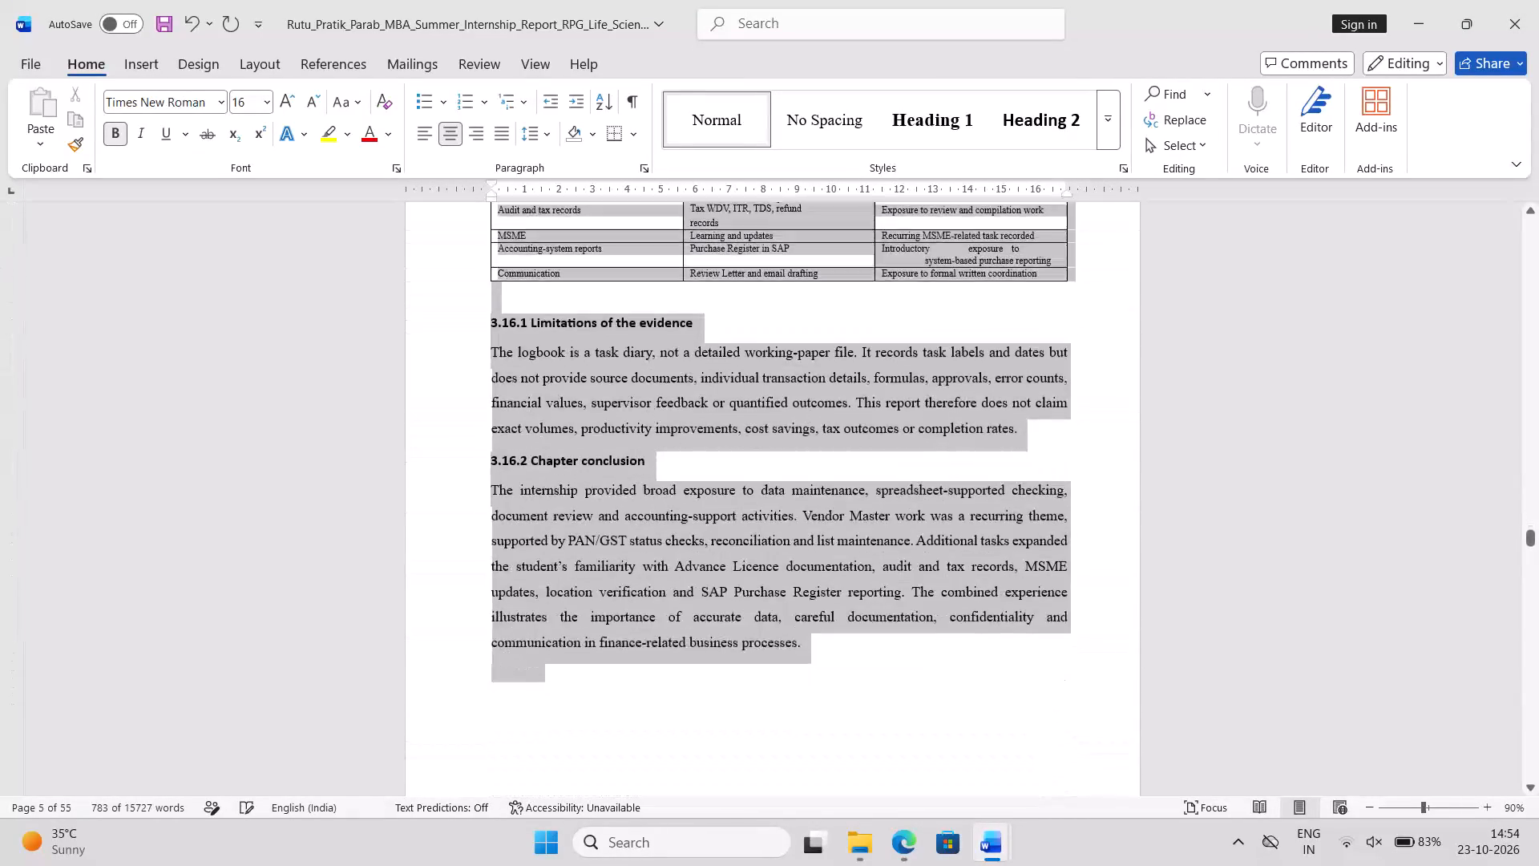
drag(1169, 865, 1175, 865)
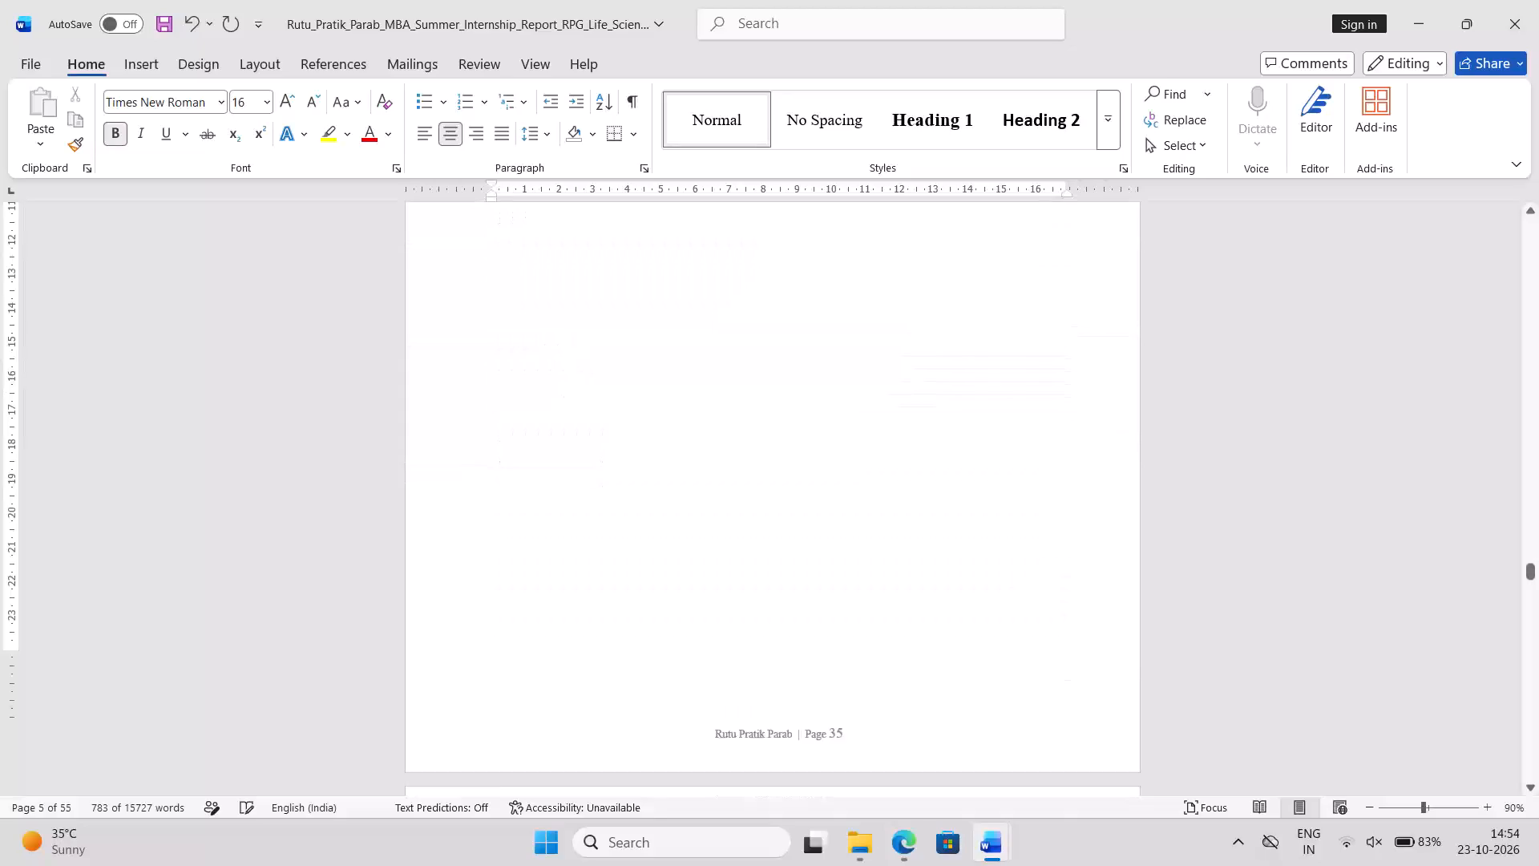
drag(1175, 865, 1173, 865)
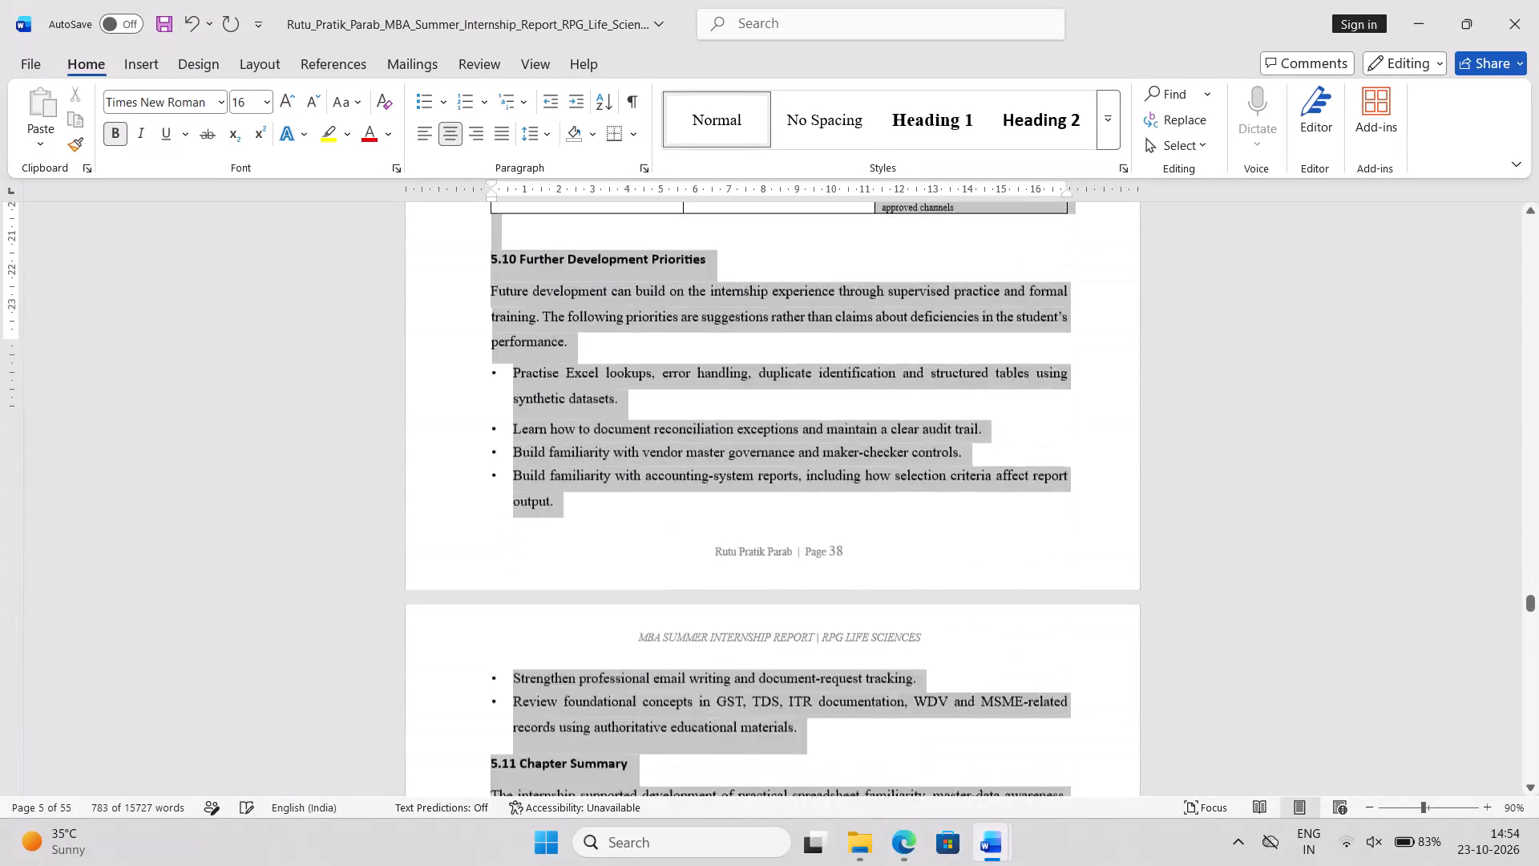
drag(1173, 865, 1173, 865)
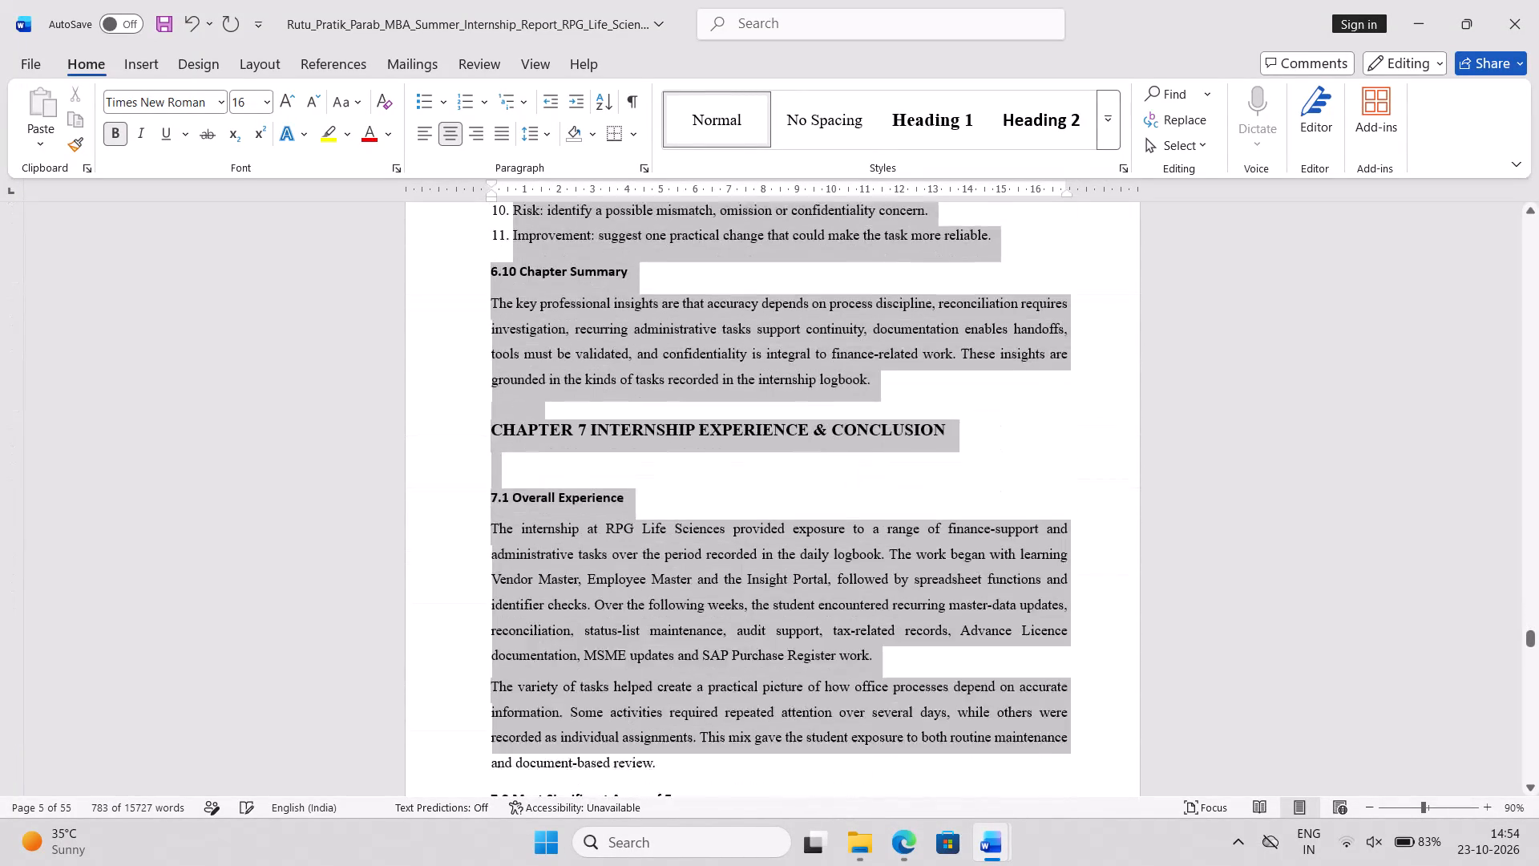
drag(1173, 865, 1171, 865)
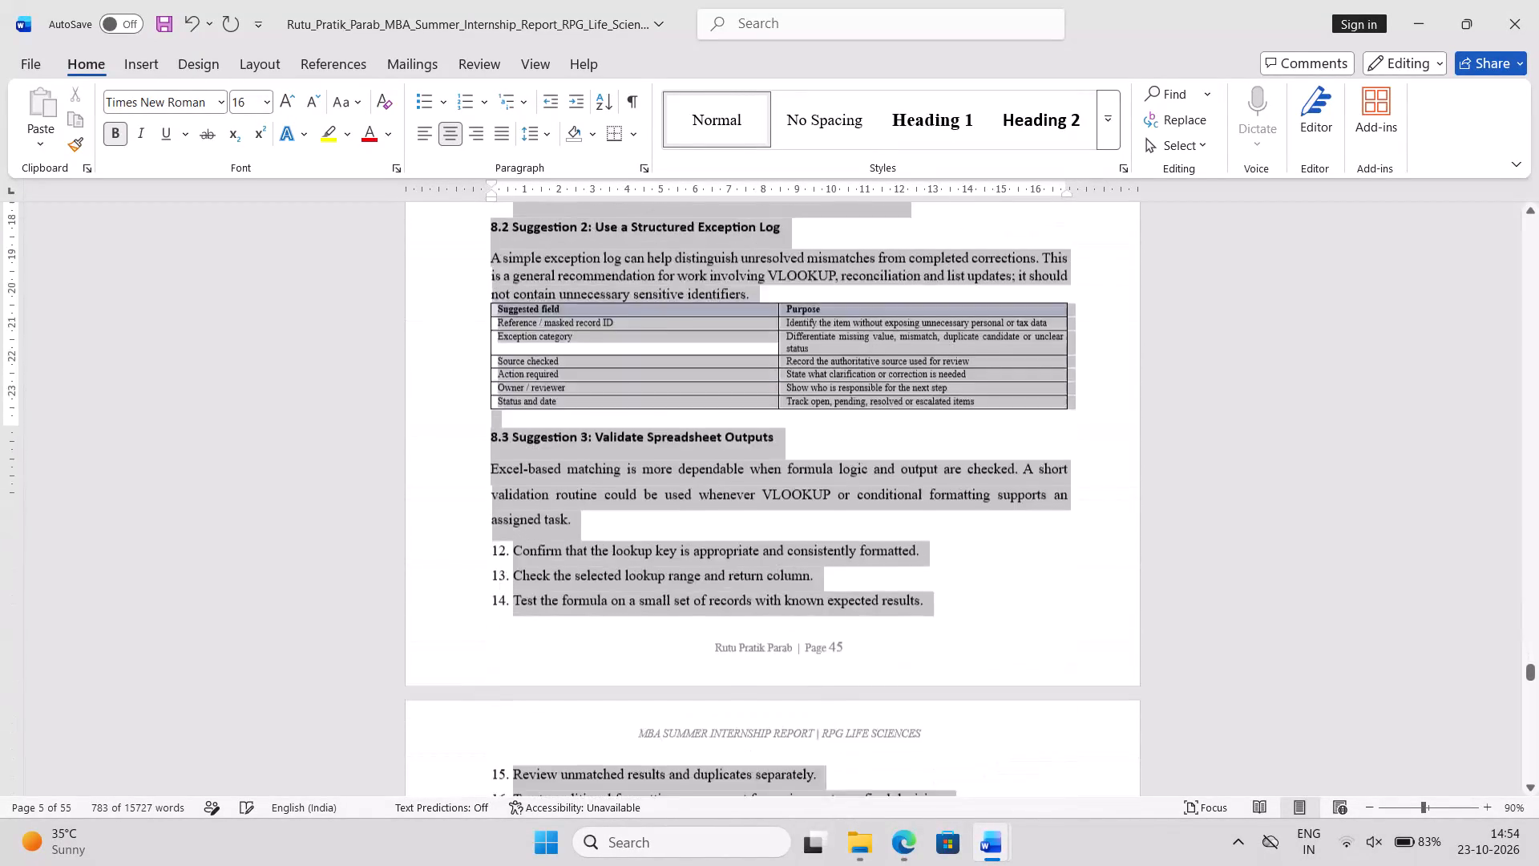
drag(1171, 865, 1170, 865)
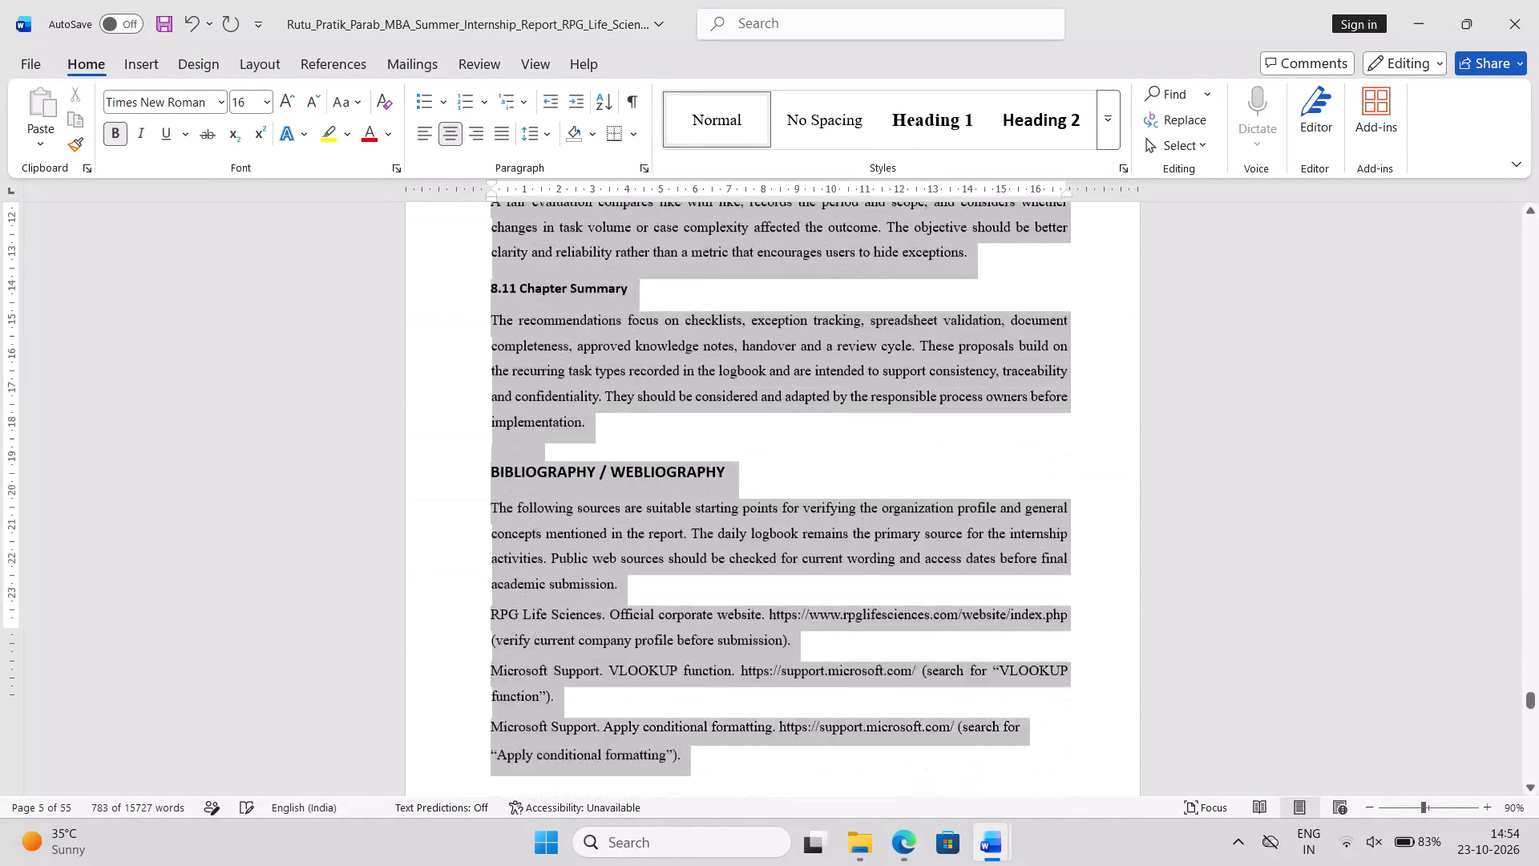
drag(1170, 865, 1169, 865)
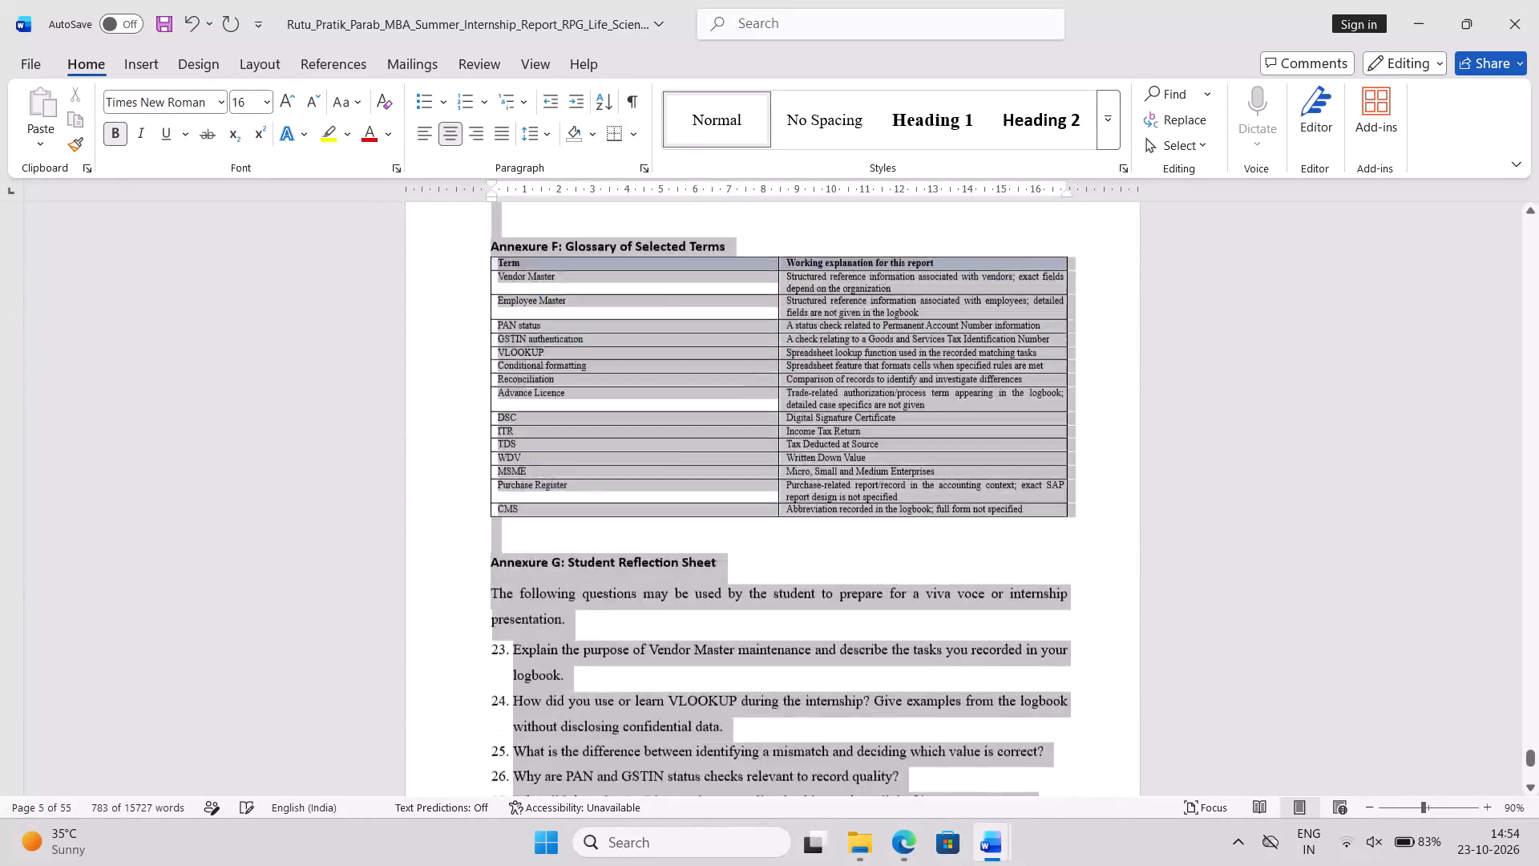
drag(1169, 865, 1177, 865)
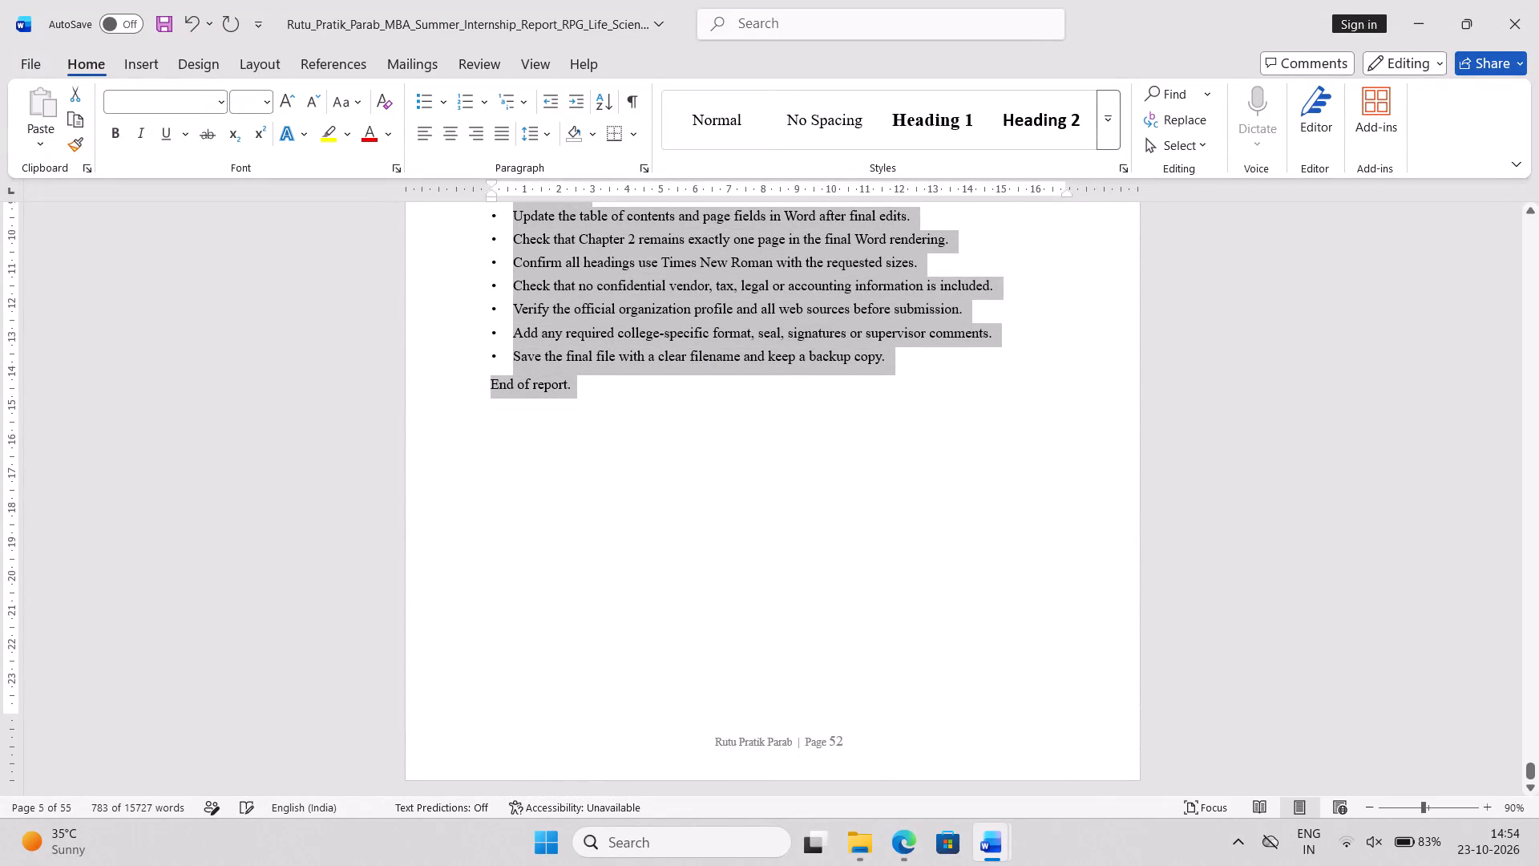
click(220, 103)
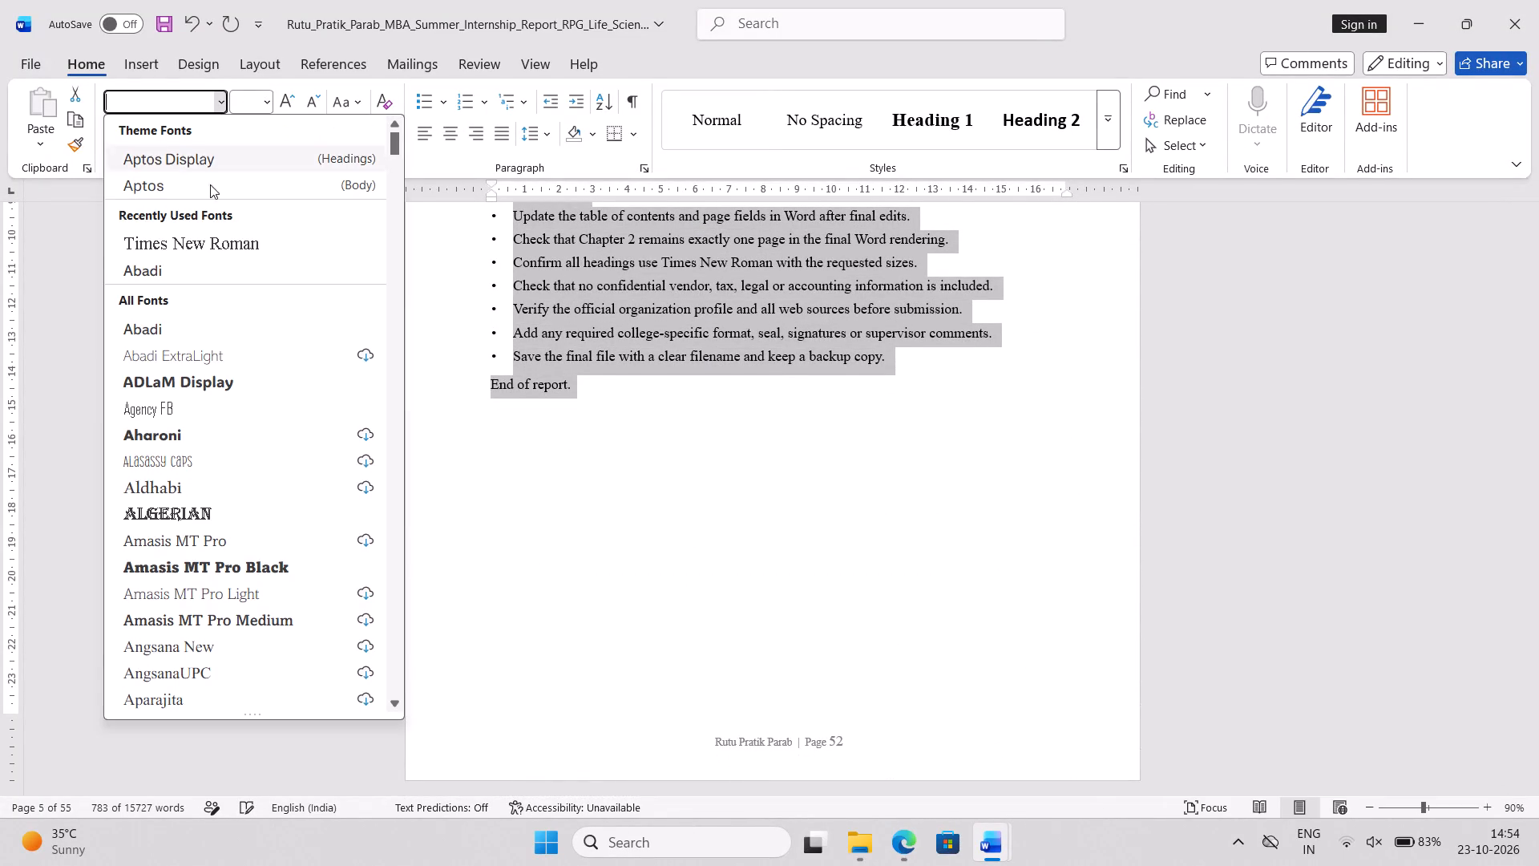
click(199, 255)
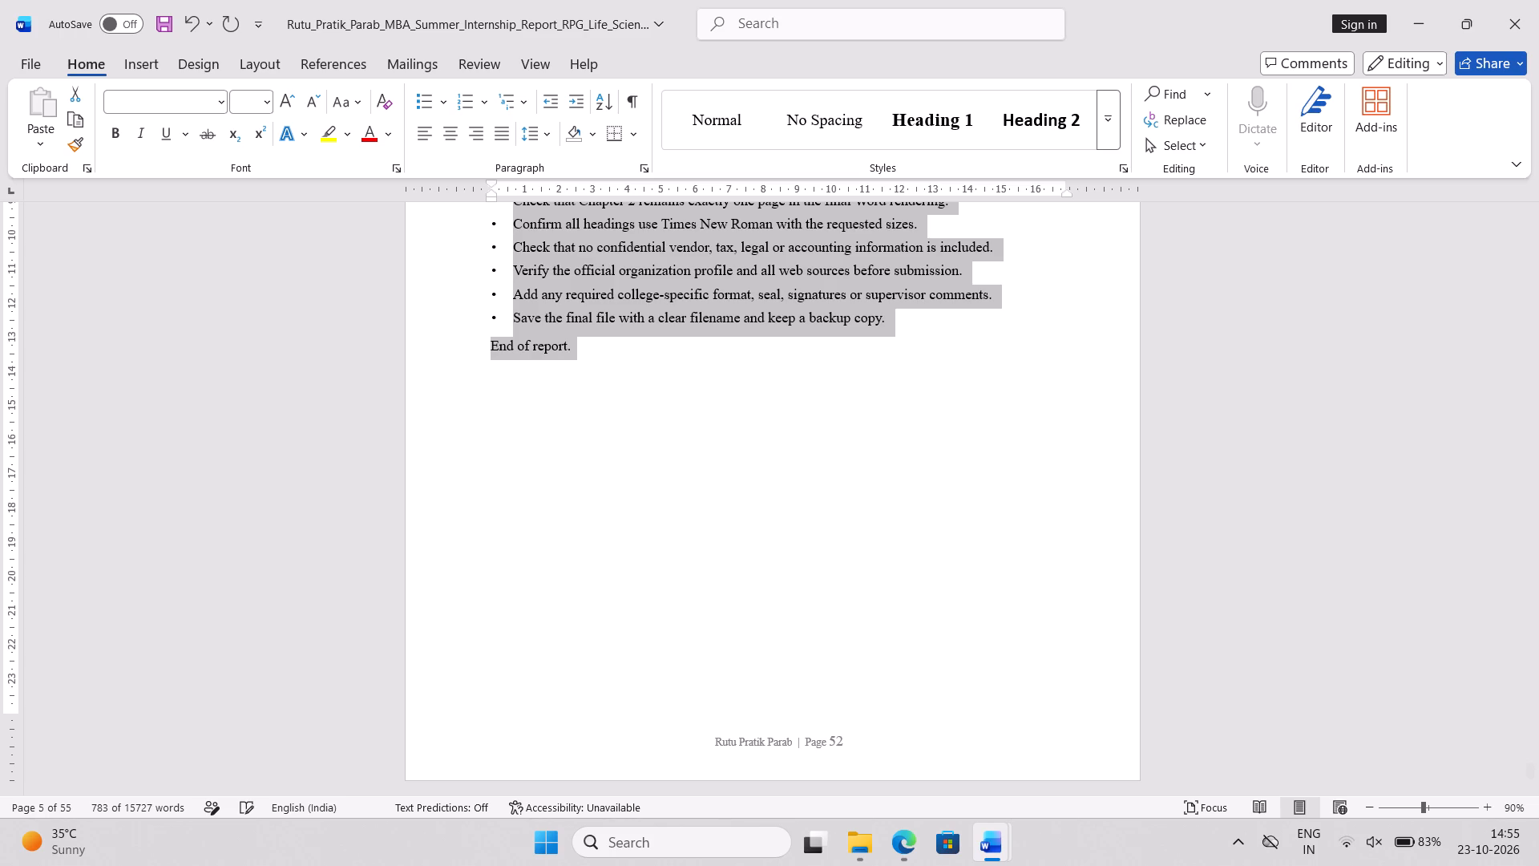
Examine the cover, certificate and declaration pages to review the font applied to their headings and text.
drag(1527, 772, 1515, 667)
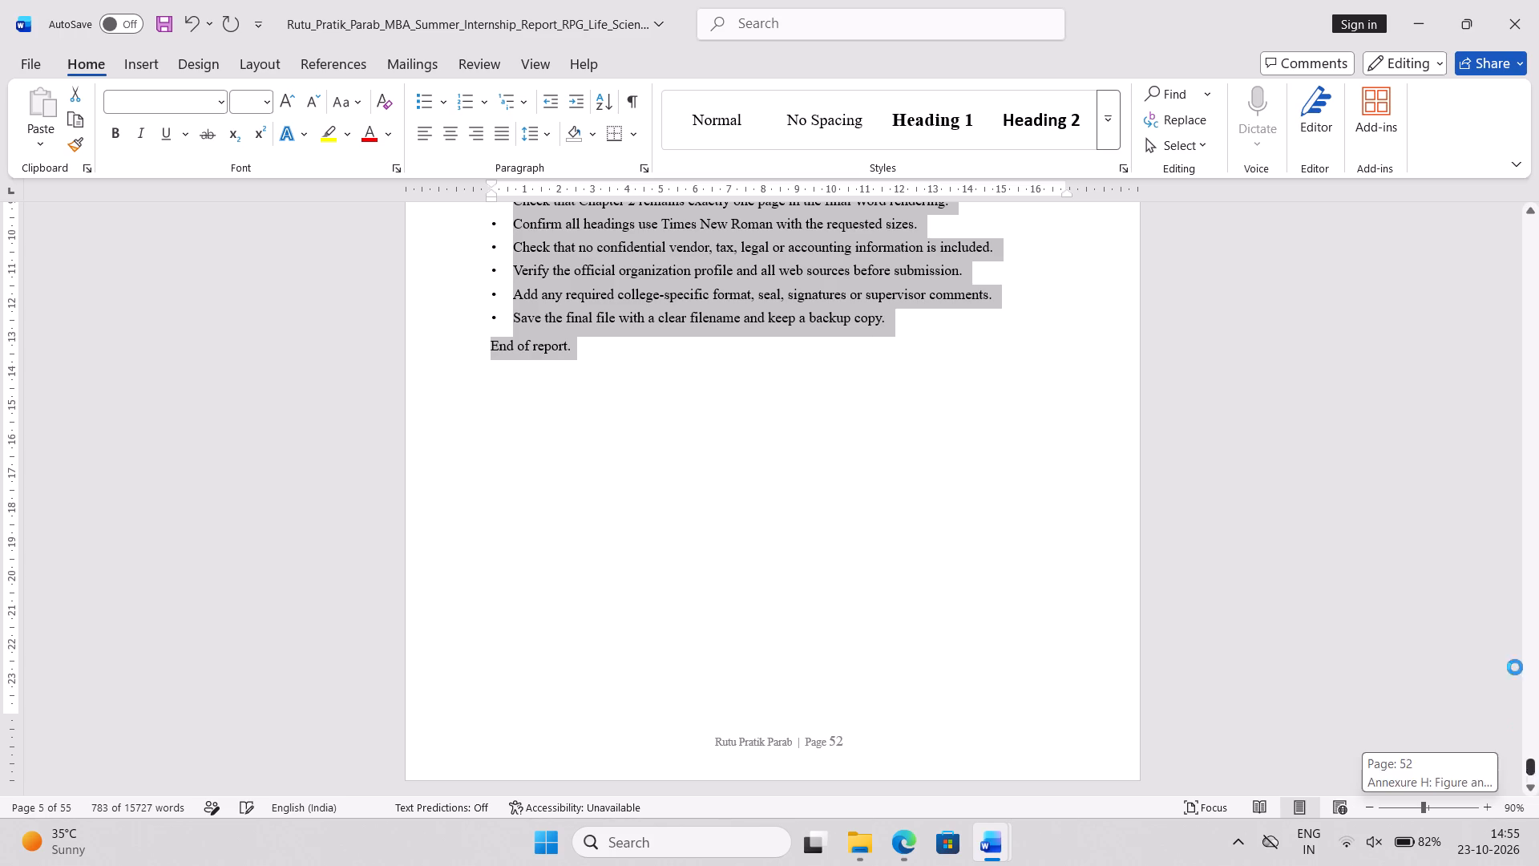
drag(1515, 667, 1524, 202)
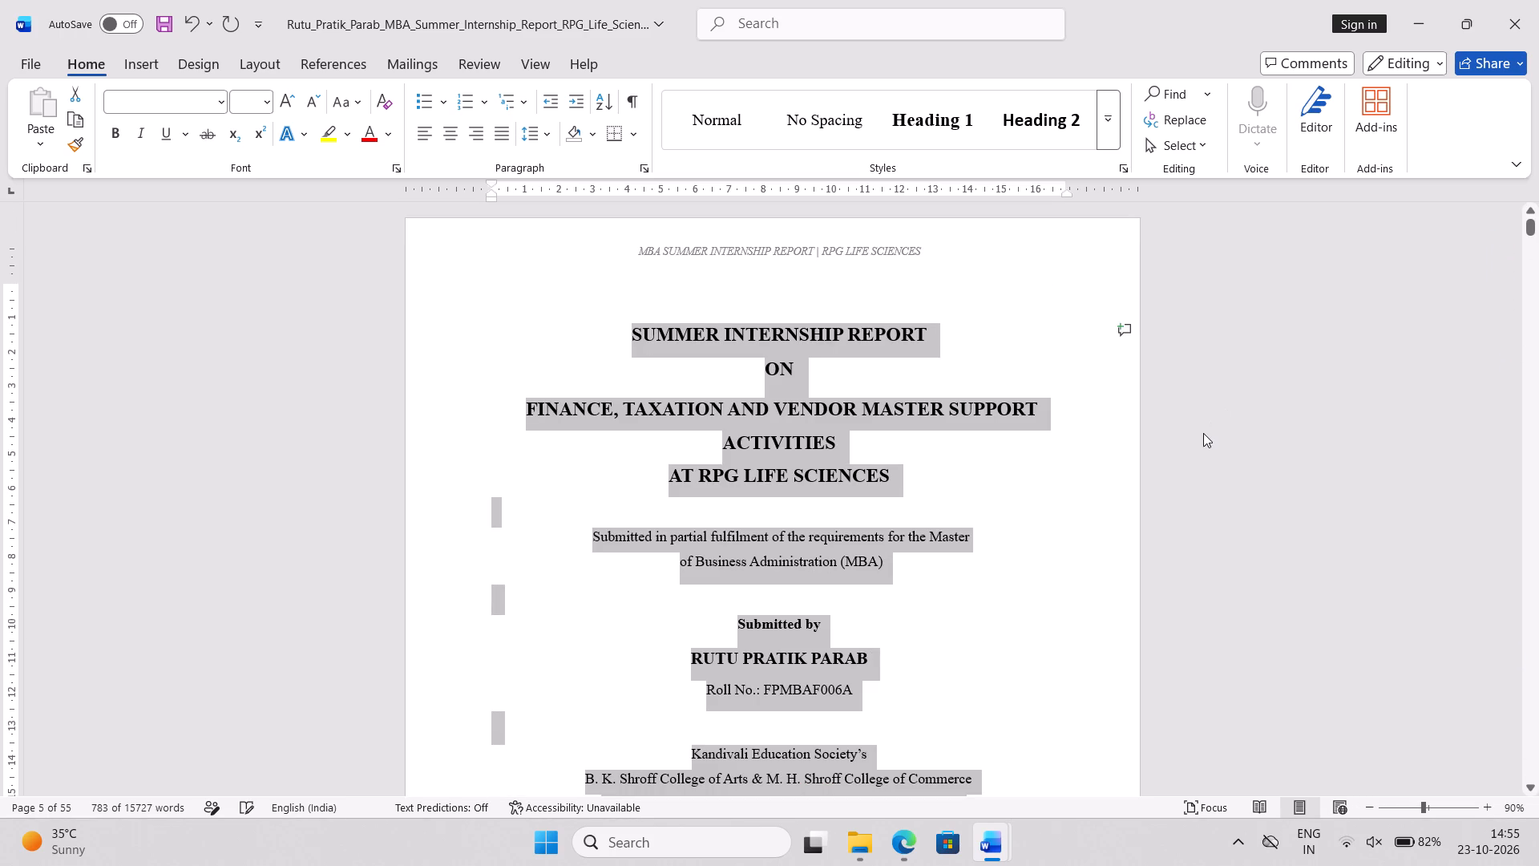
click(971, 480)
scroll(971, 480, down, 3)
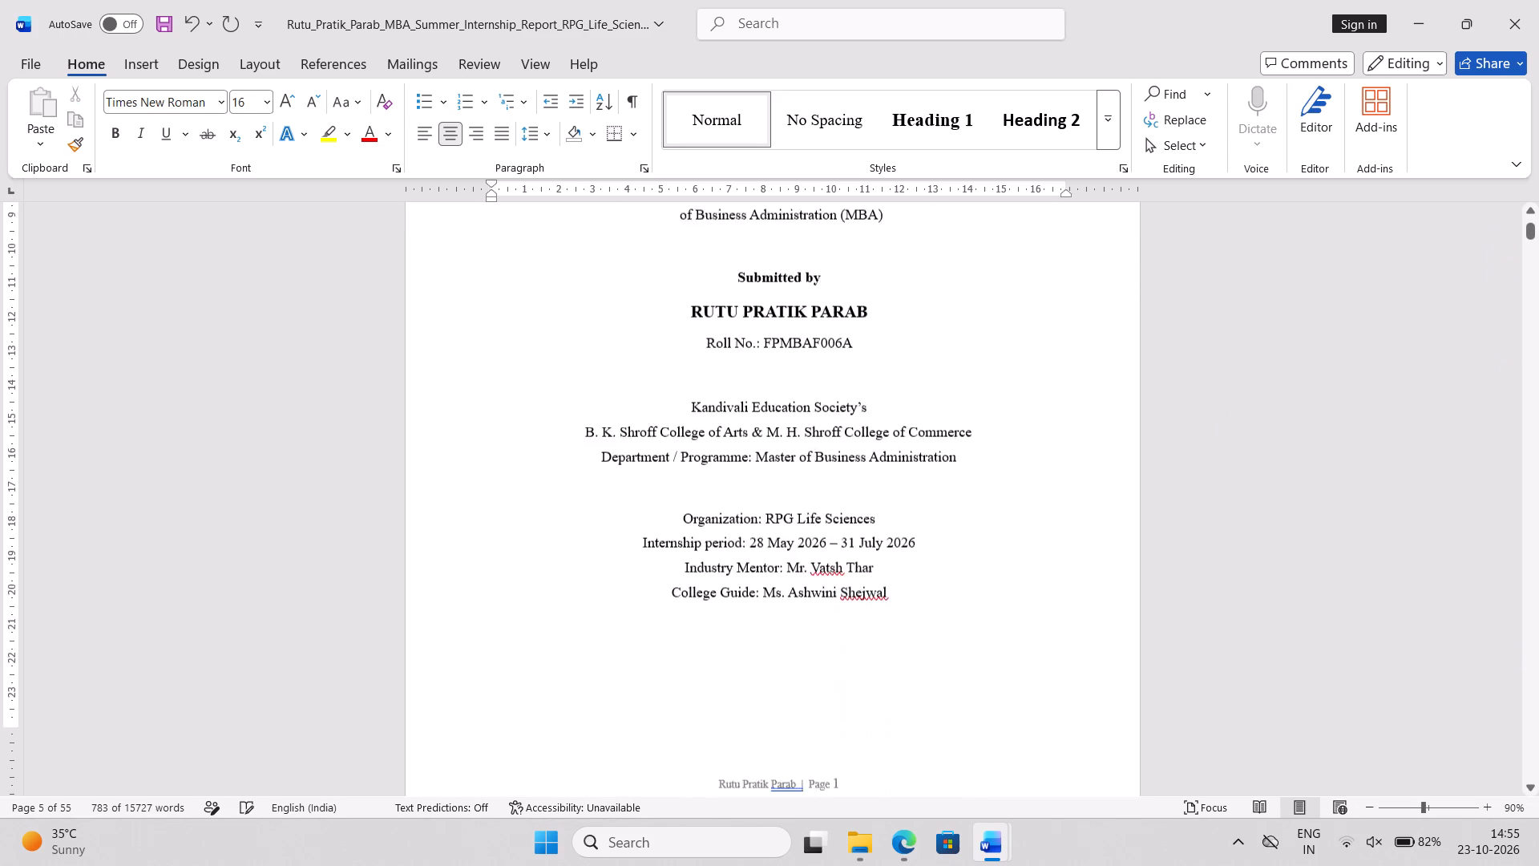
scroll(971, 480, down, 6)
scroll(971, 480, up, 1)
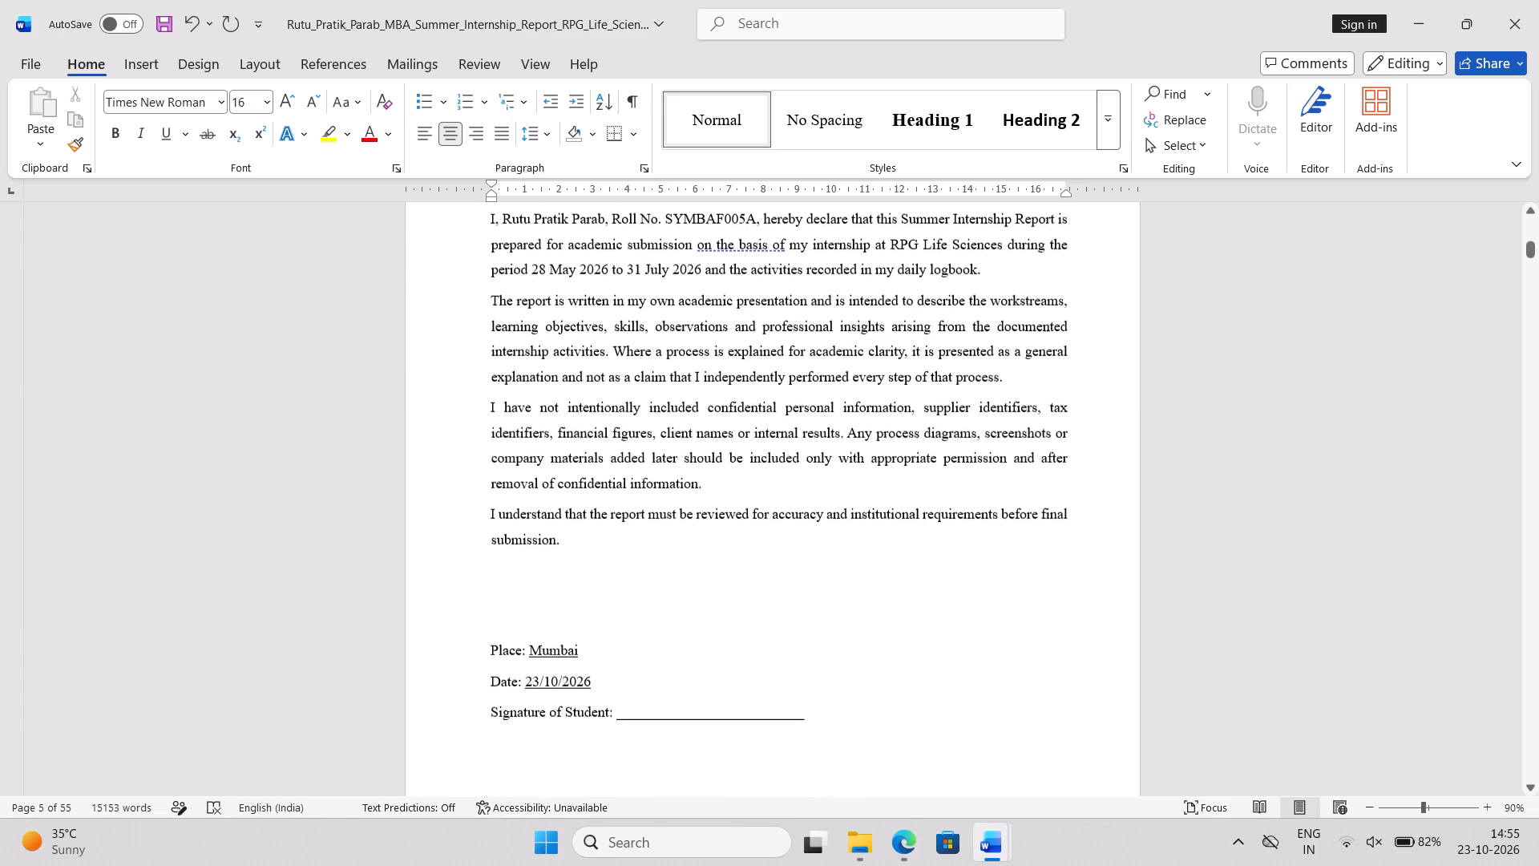
scroll(971, 480, up, 4)
scroll(1024, 591, up, 1)
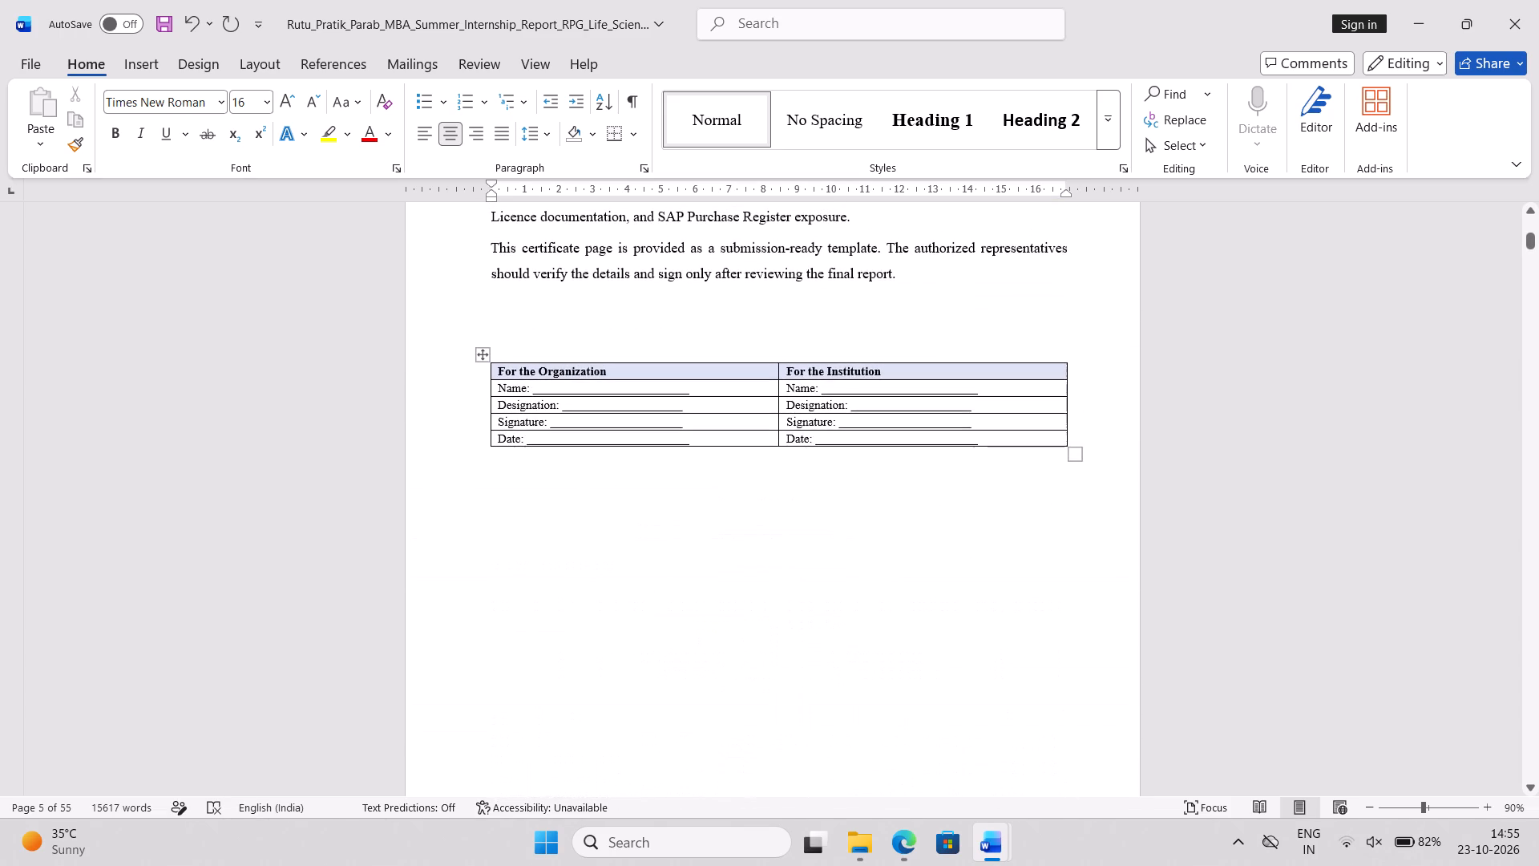
scroll(936, 375, up, 2)
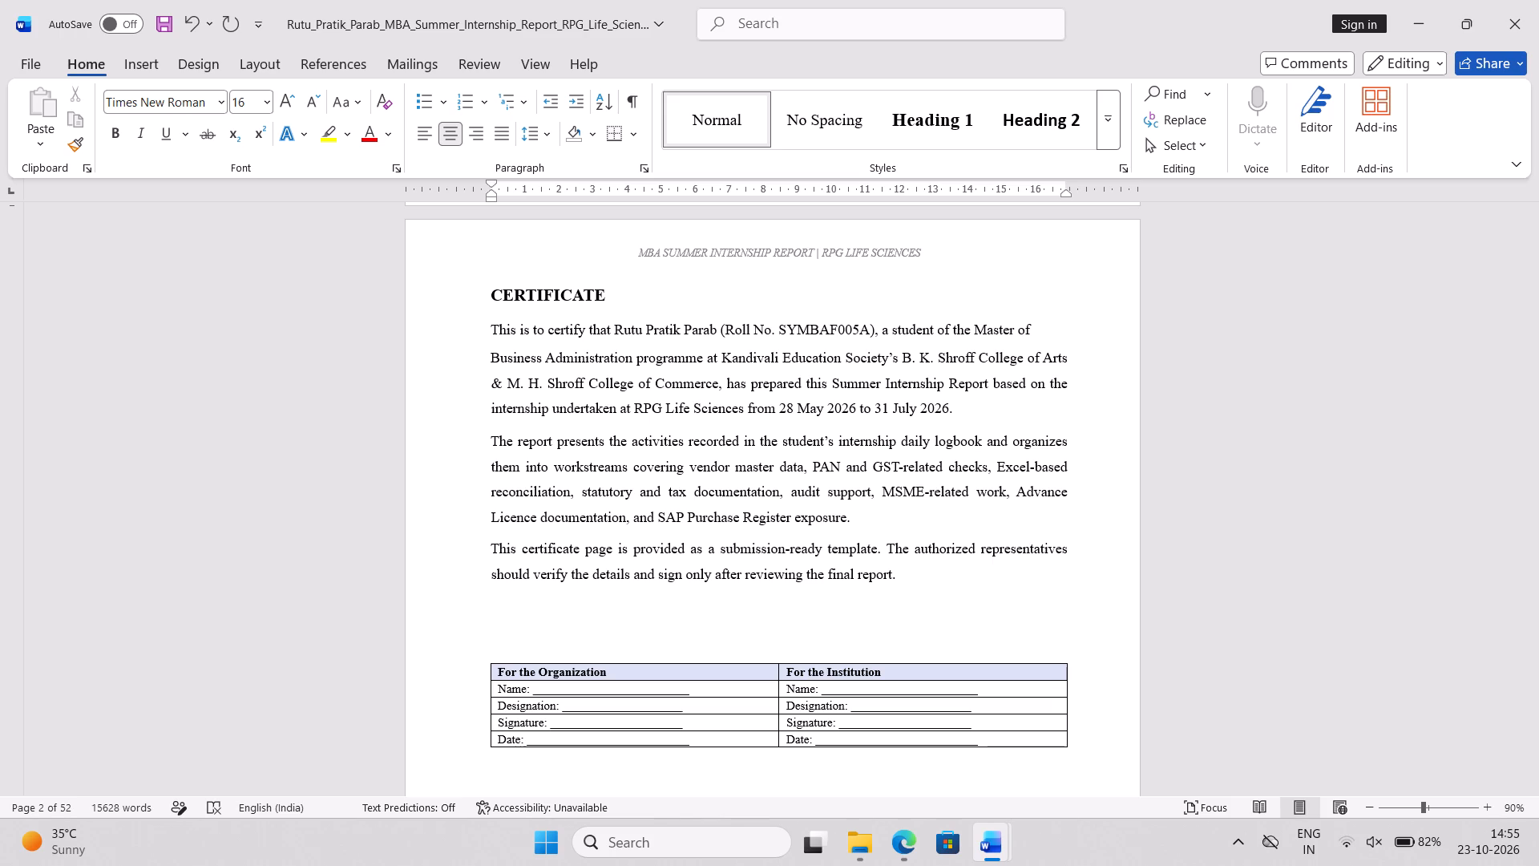
scroll(936, 375, up, 3)
scroll(936, 375, down, 3)
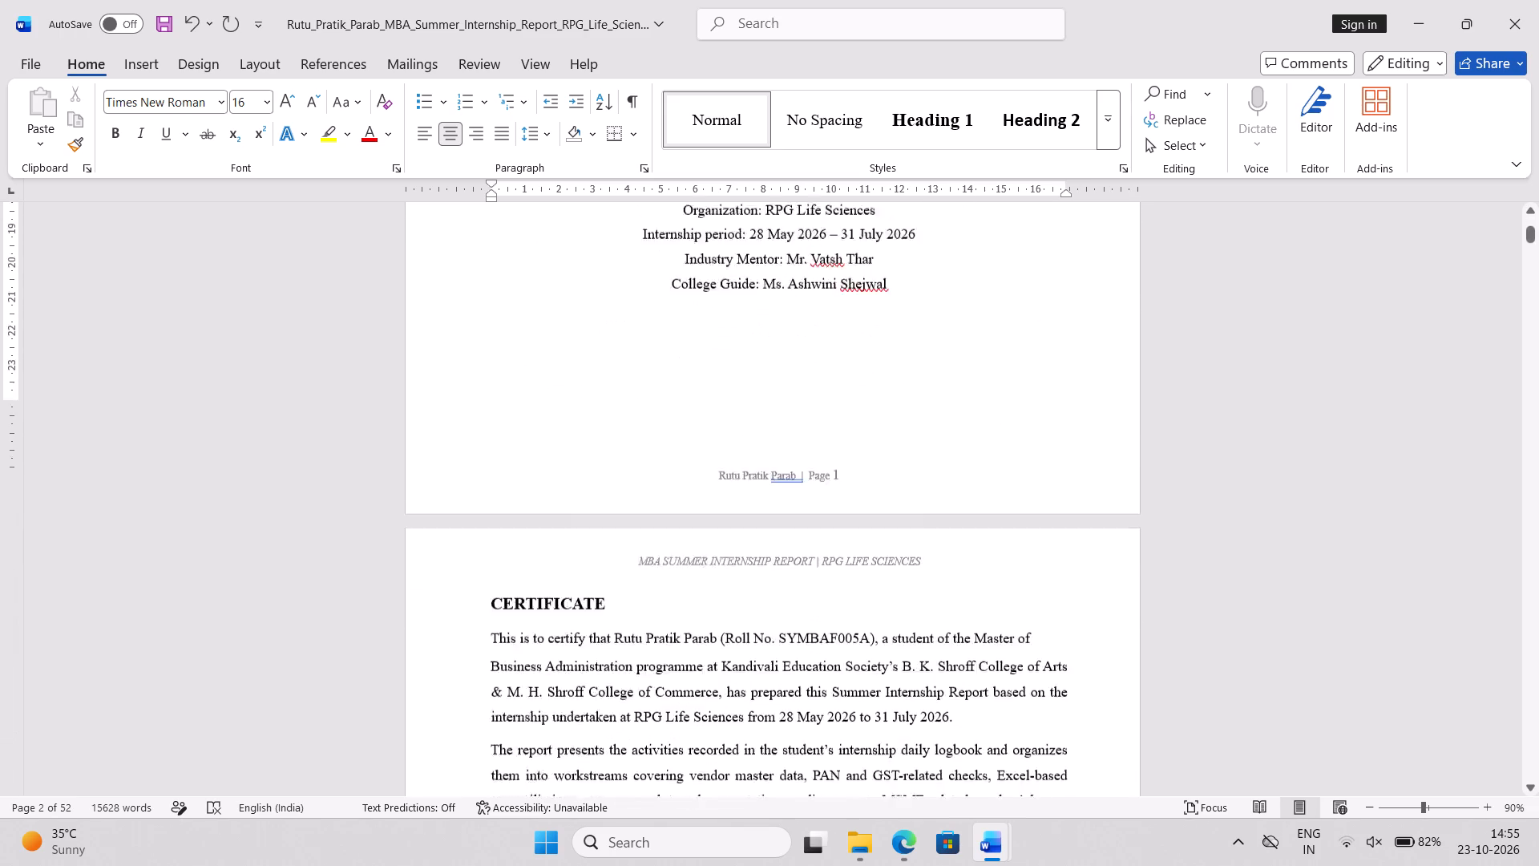
scroll(936, 375, down, 4)
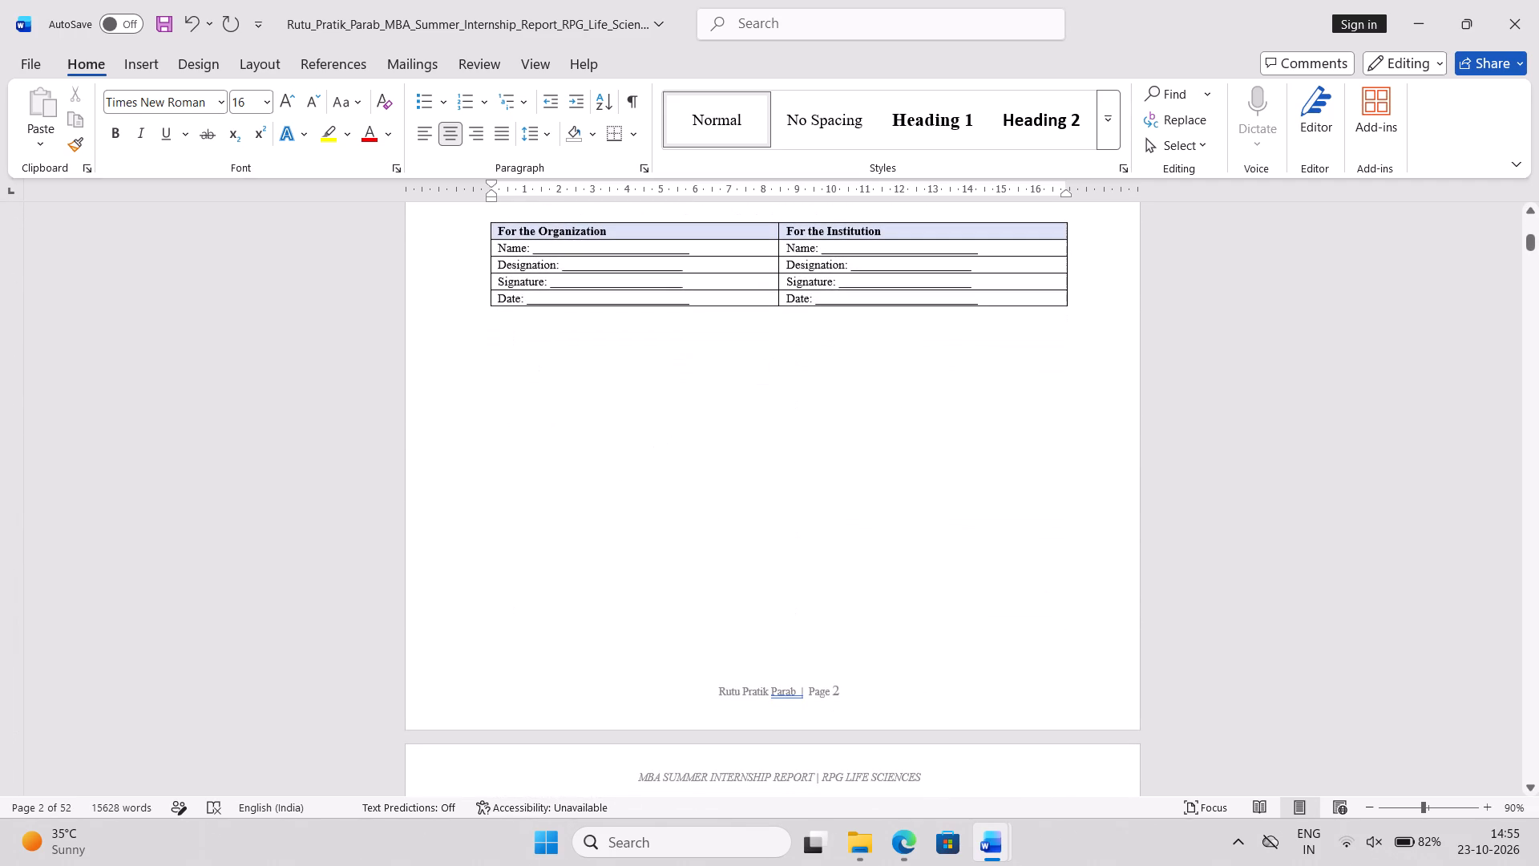
scroll(936, 375, down, 3)
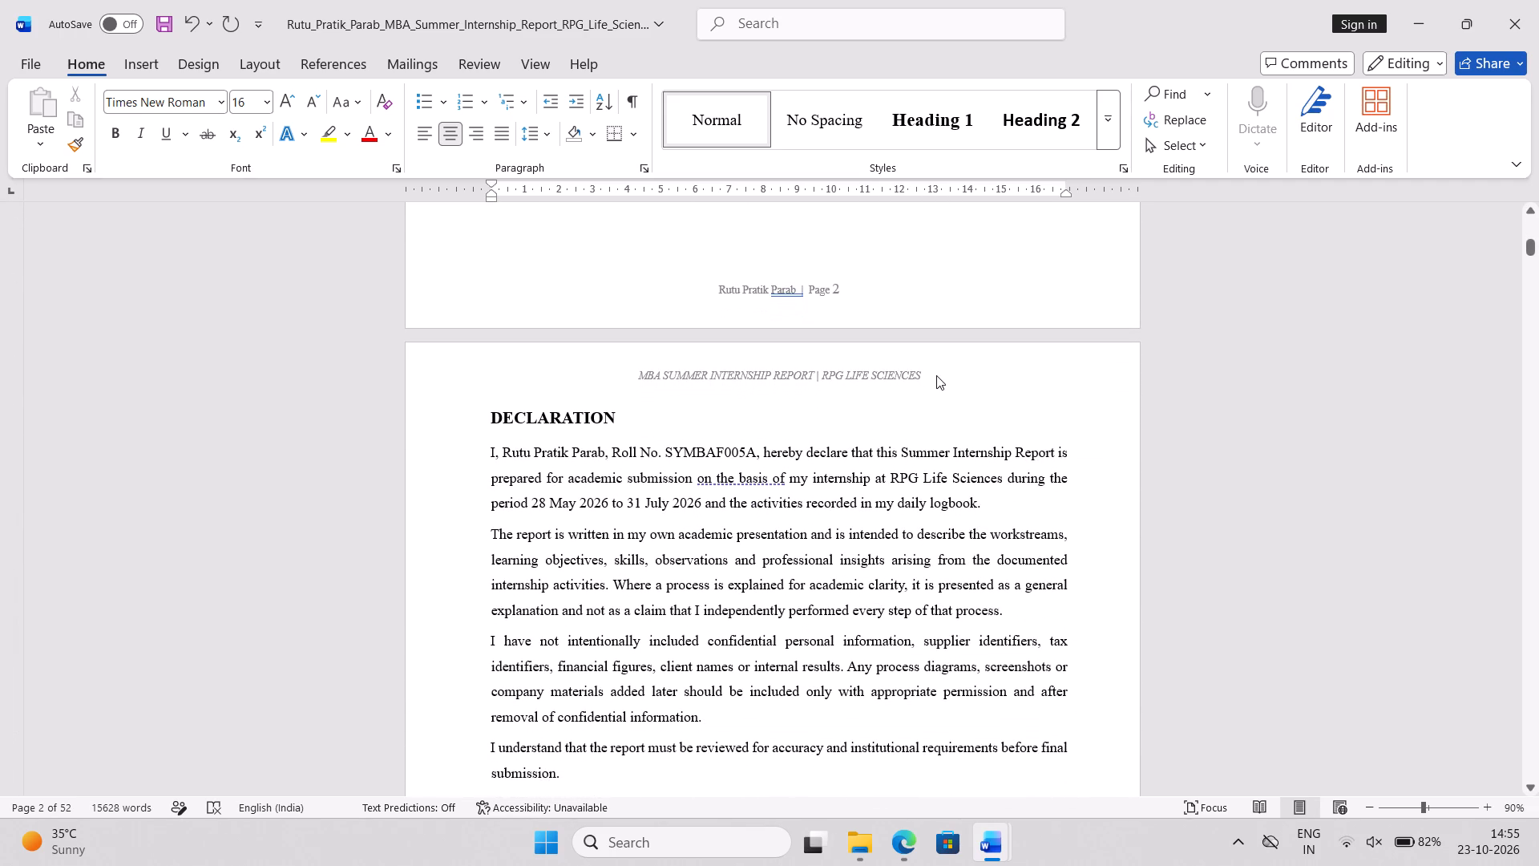
scroll(833, 419, down, 1)
Check the font and size of the DECLARATION and ACKNOWLEDGEMENT headings and of the acknowledgement's first paragraph.
click(833, 419)
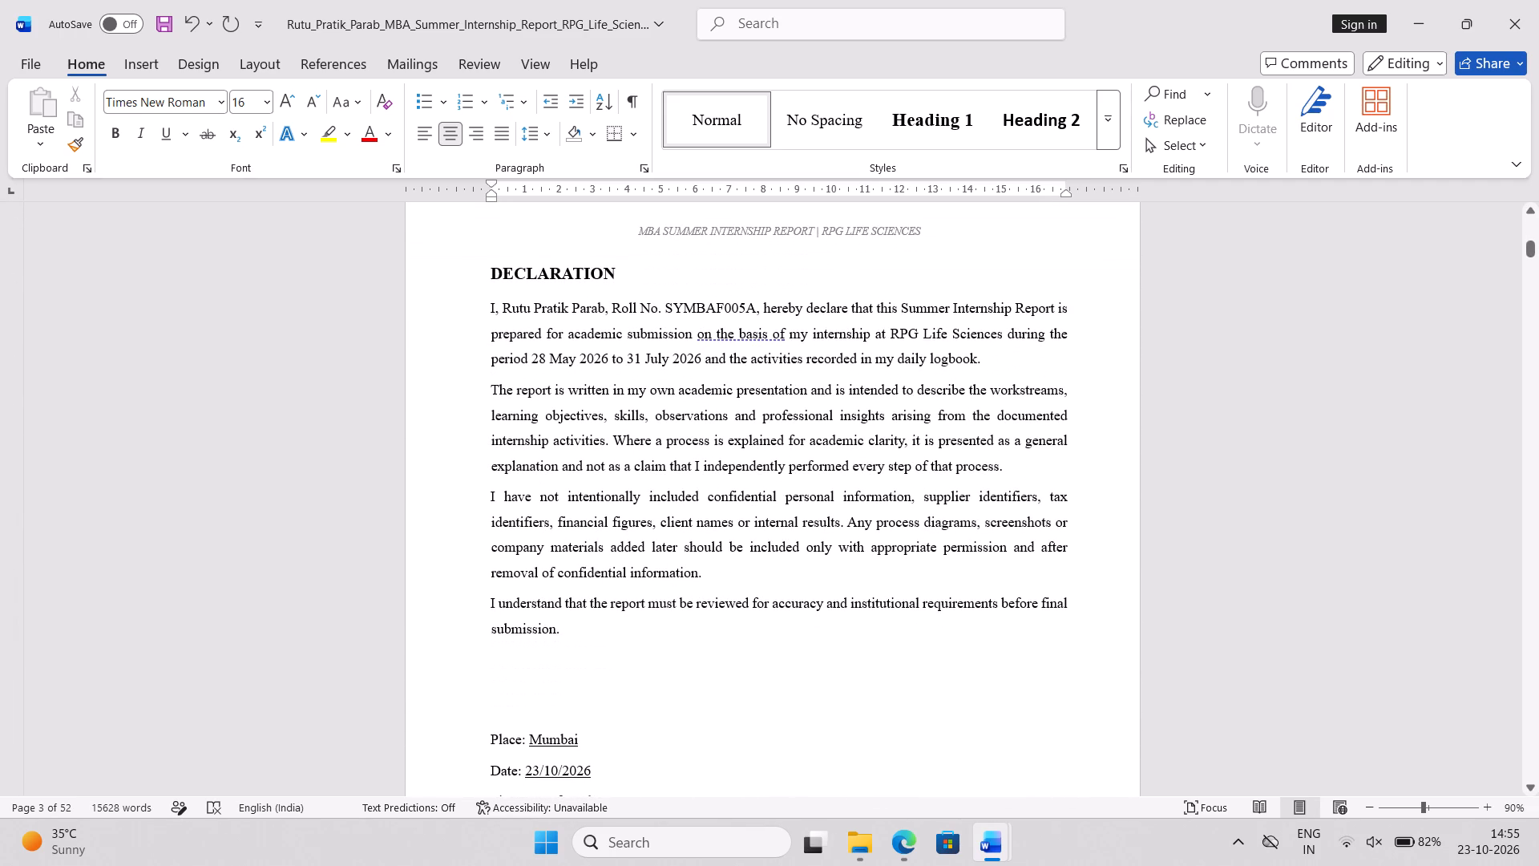
click(528, 283)
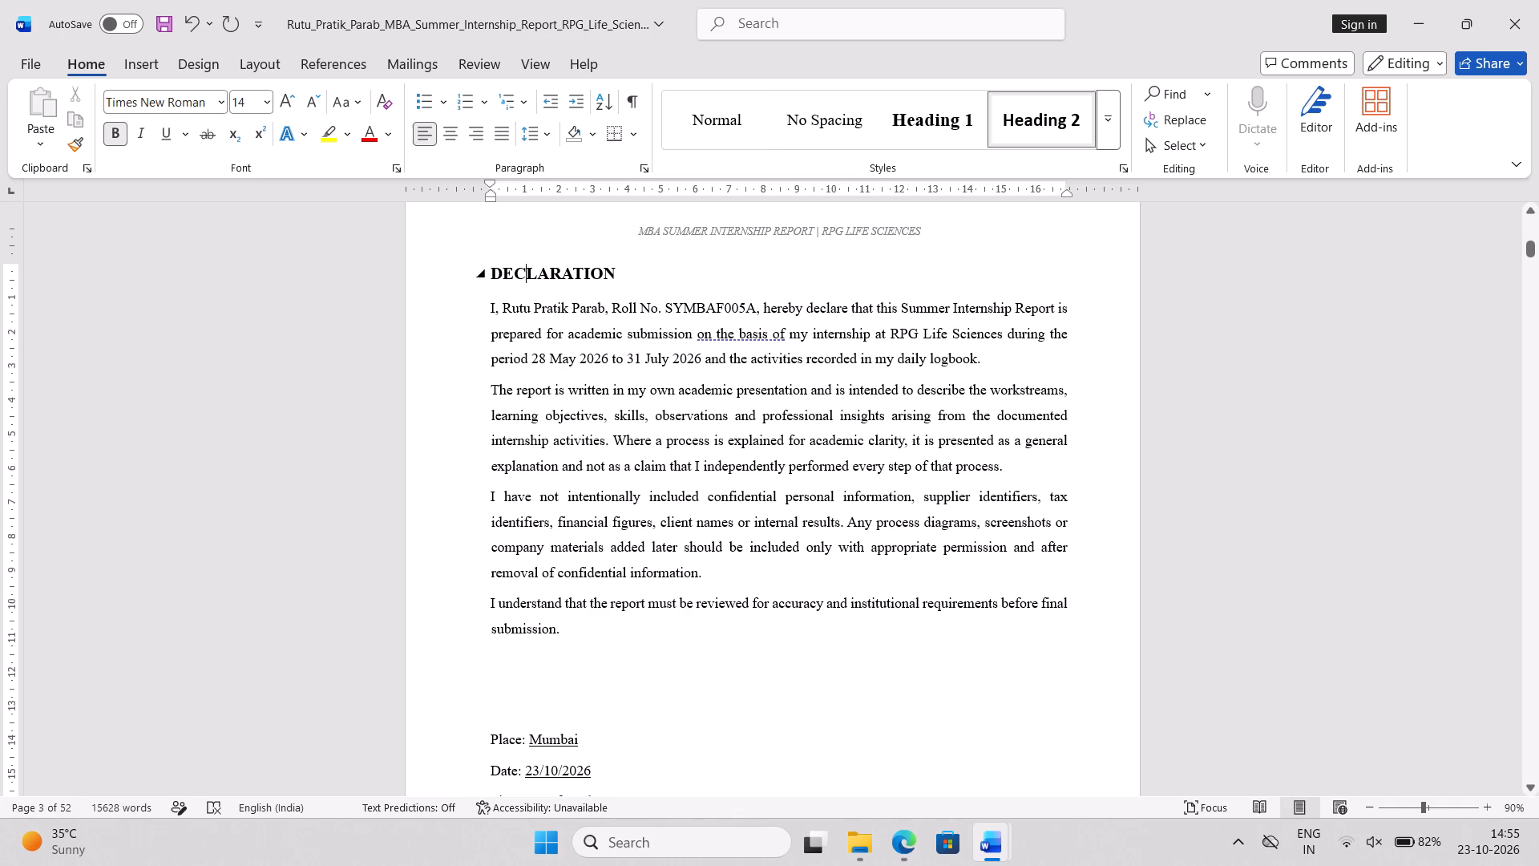
scroll(560, 538, down, 1)
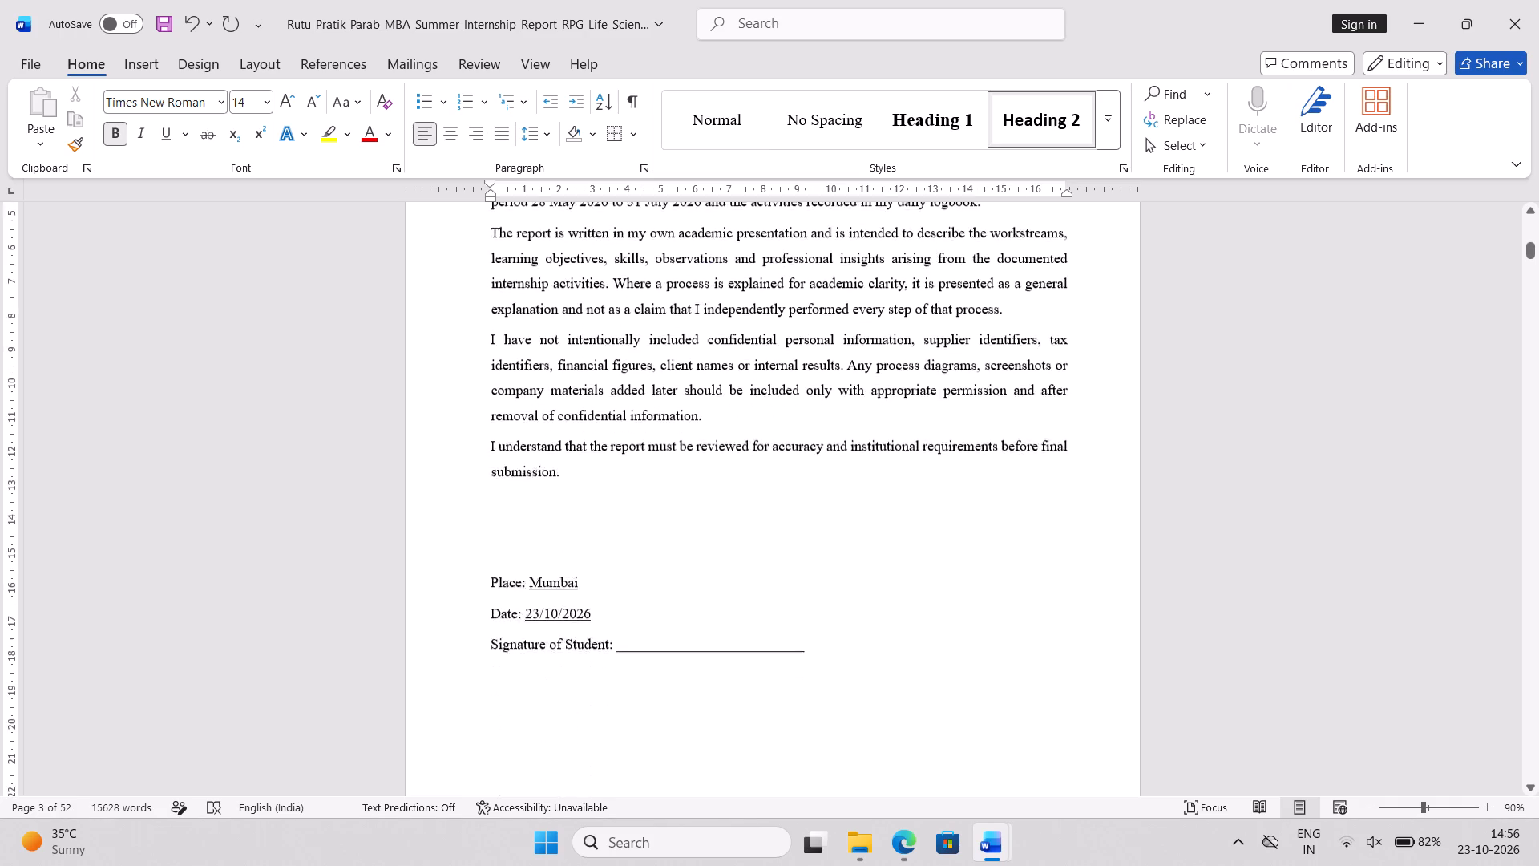
scroll(560, 538, down, 3)
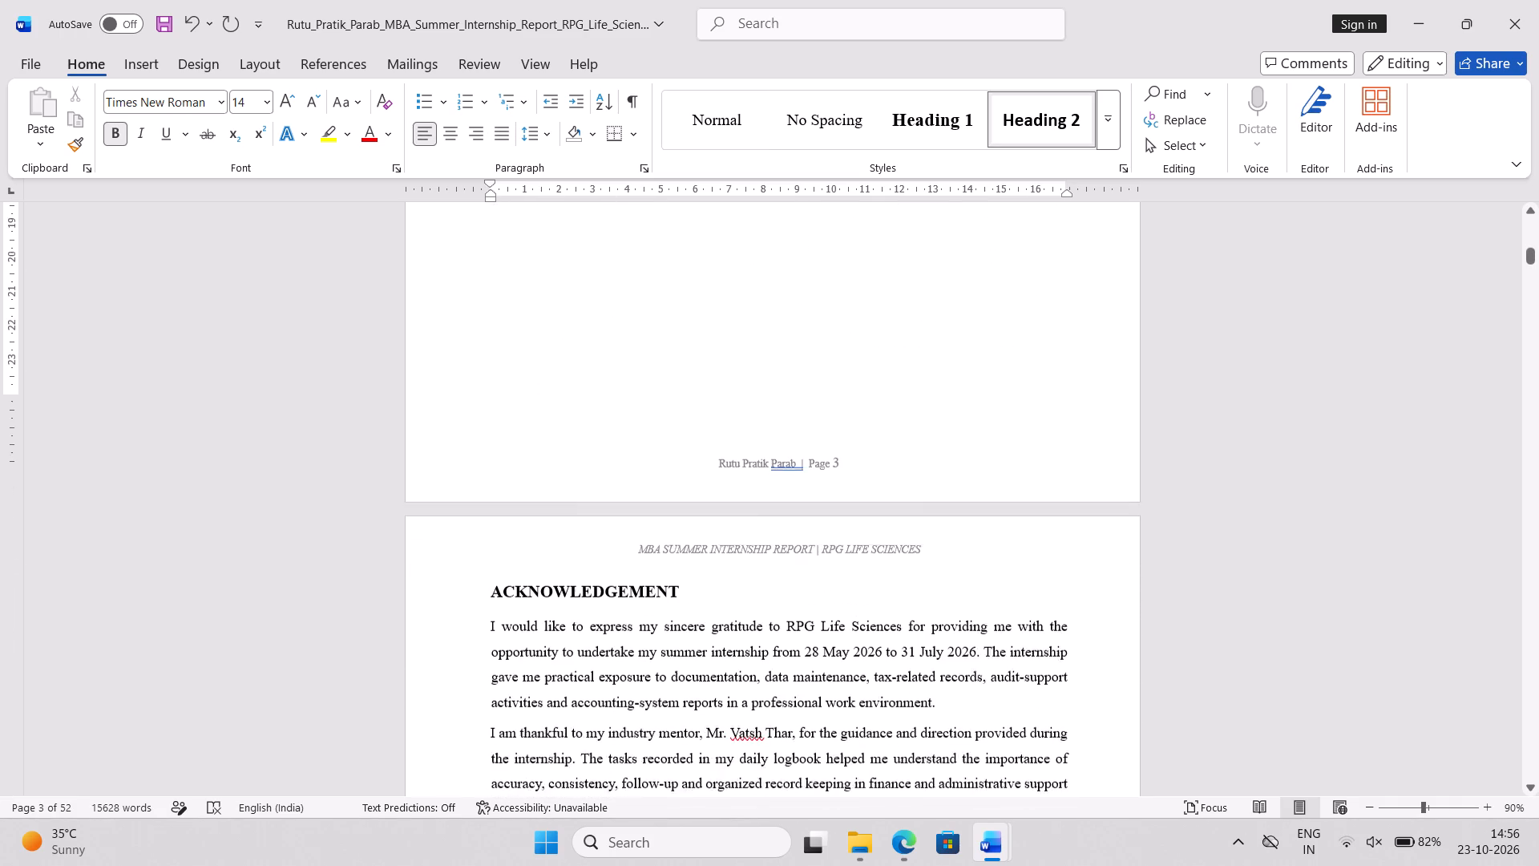
scroll(560, 538, down, 1)
click(548, 540)
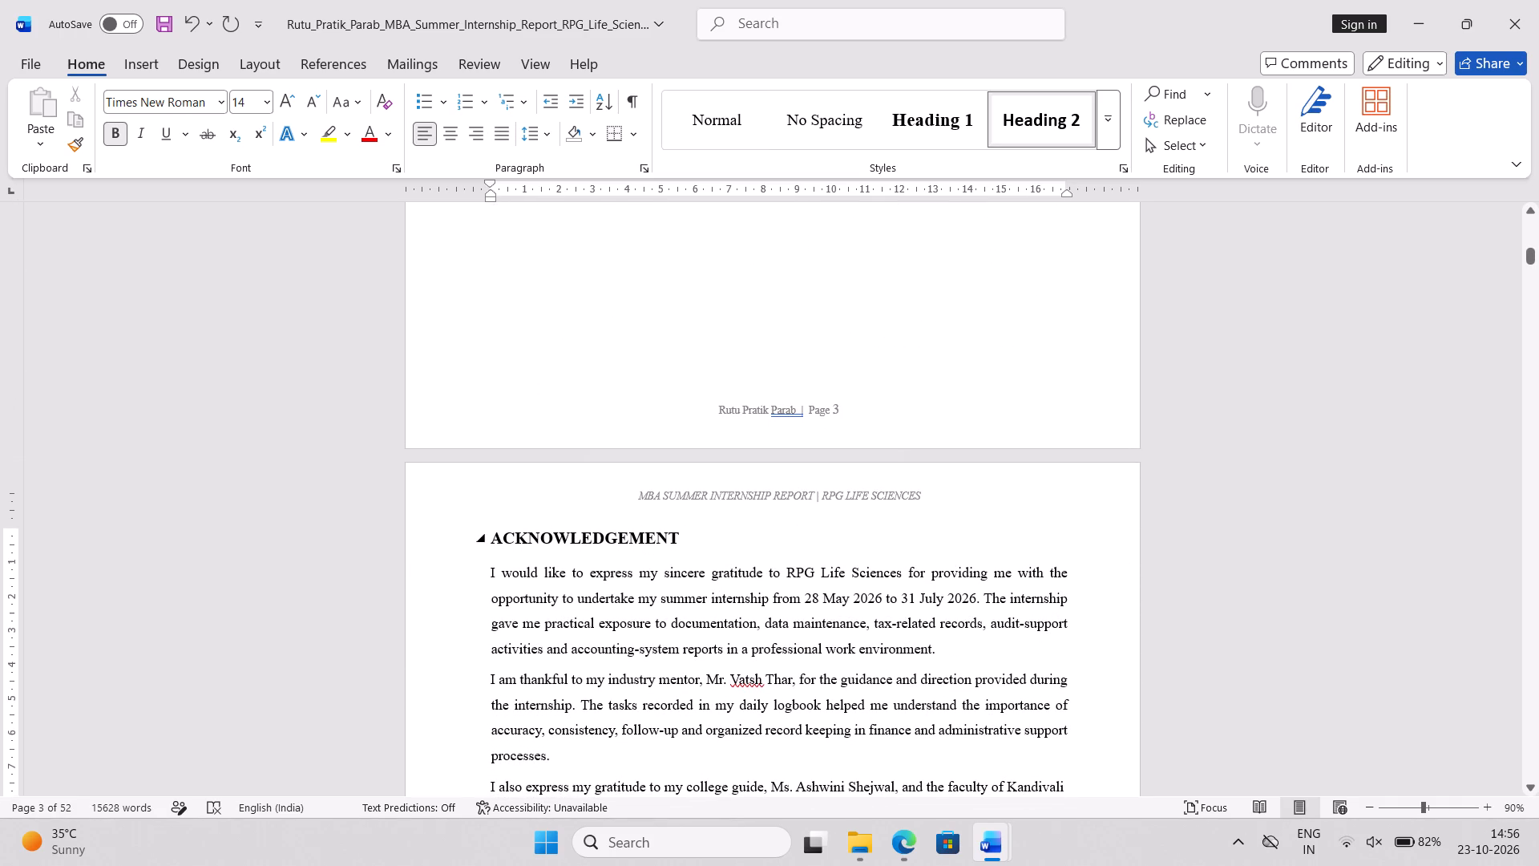
click(580, 640)
scroll(580, 640, down, 1)
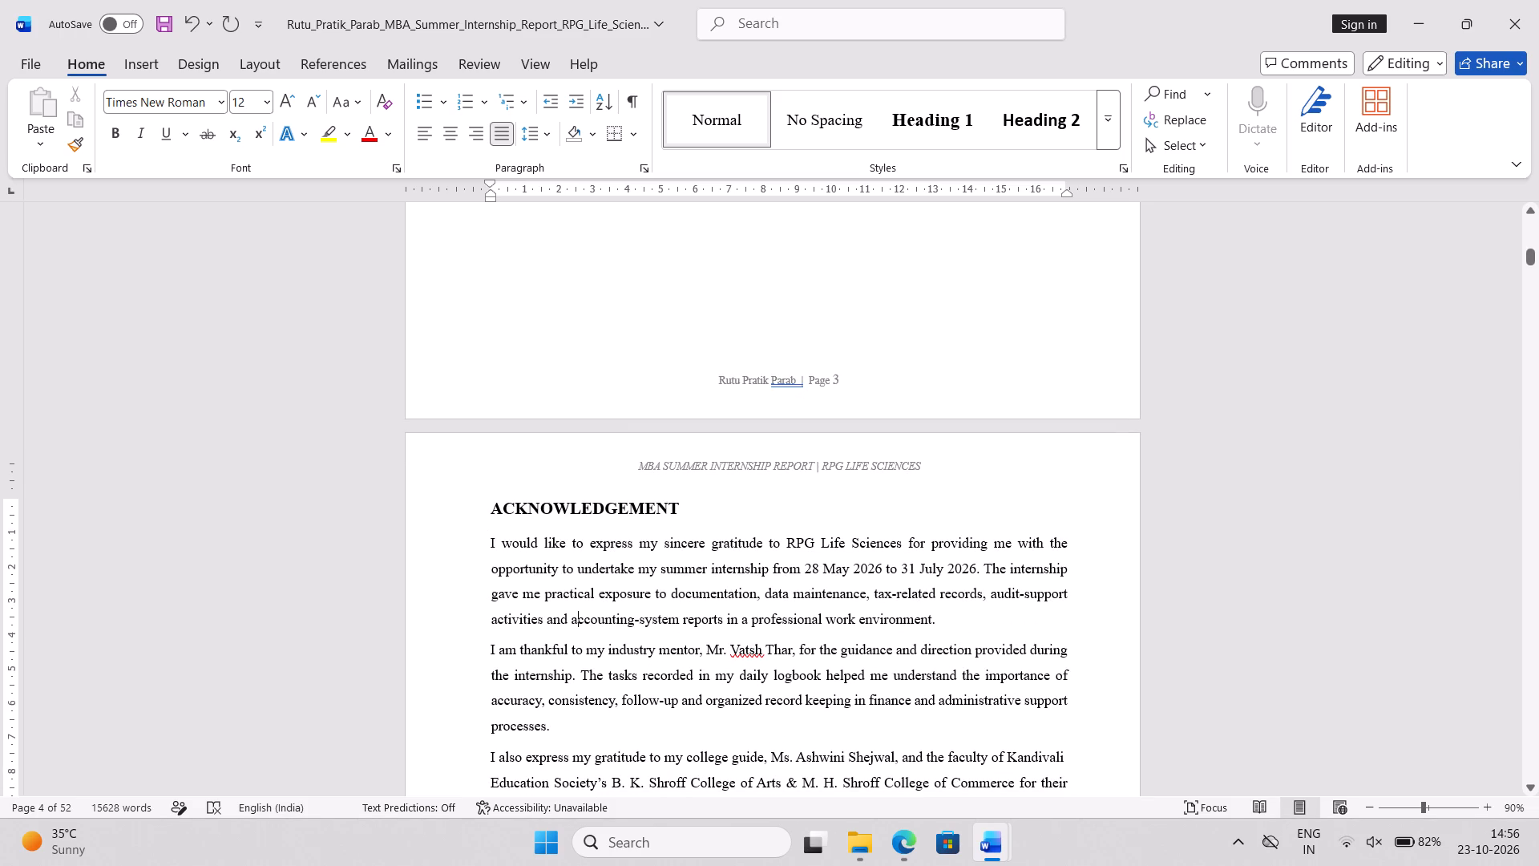
scroll(735, 702, up, 7)
scroll(735, 702, down, 8)
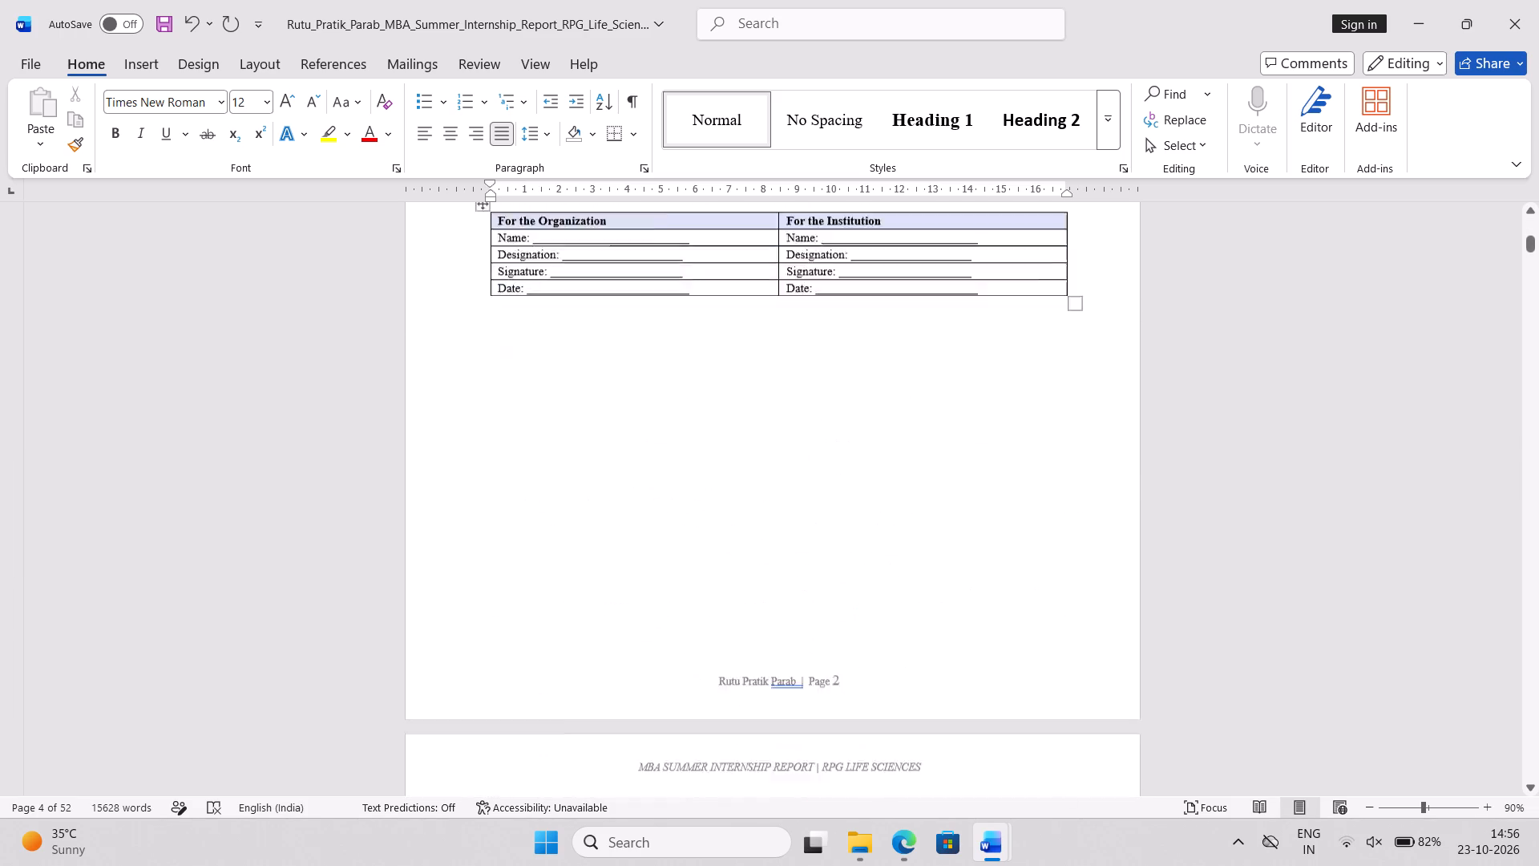
scroll(735, 702, down, 6)
scroll(735, 702, up, 4)
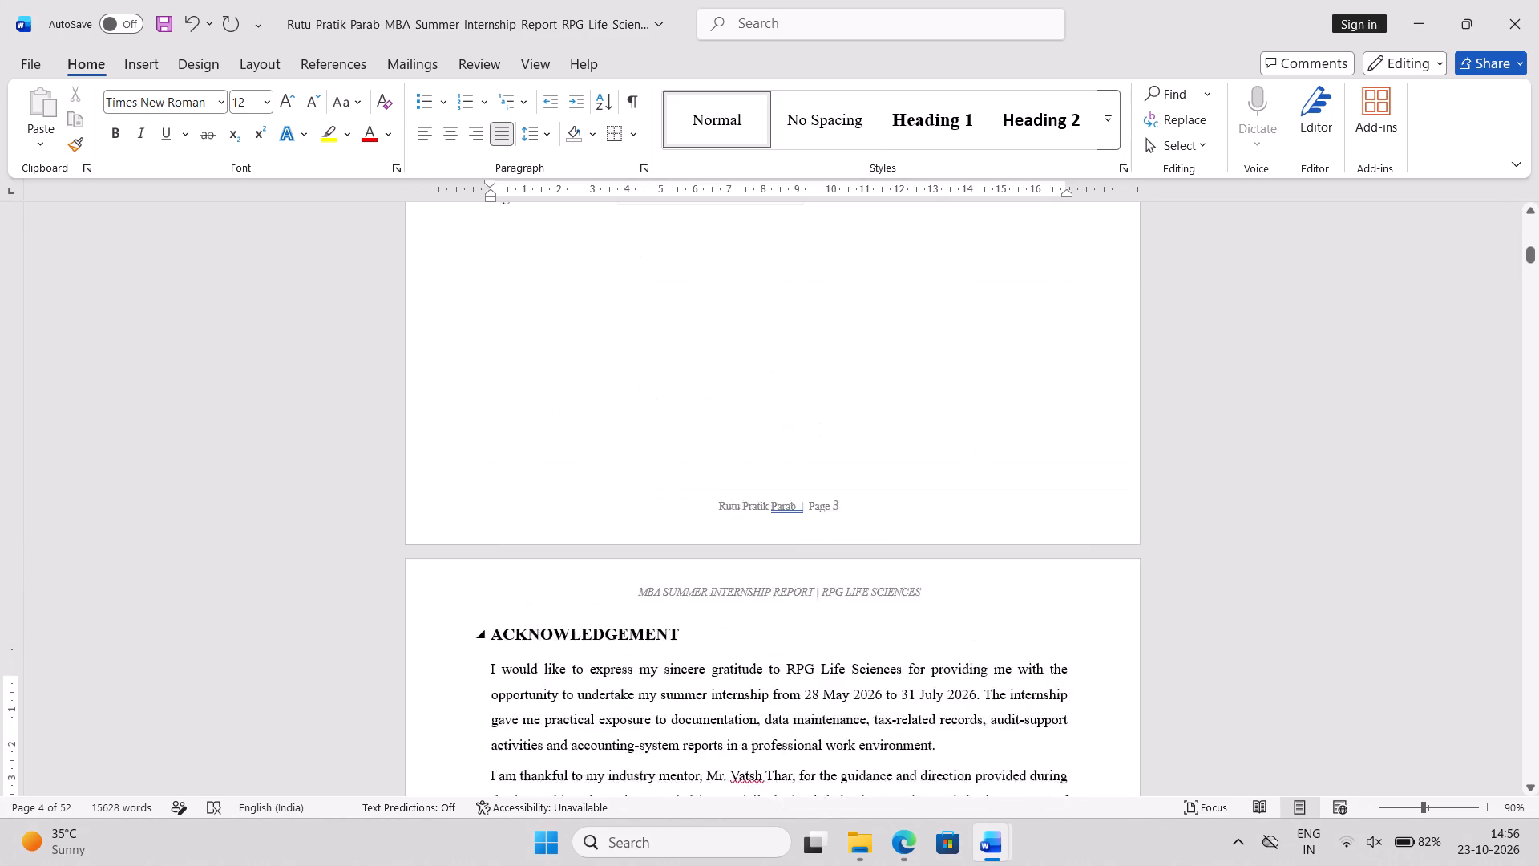
Replace the title "Ms." before the college guide's name in the acknowledgement's third paragraph with "Asst Prof.".
scroll(735, 702, up, 2)
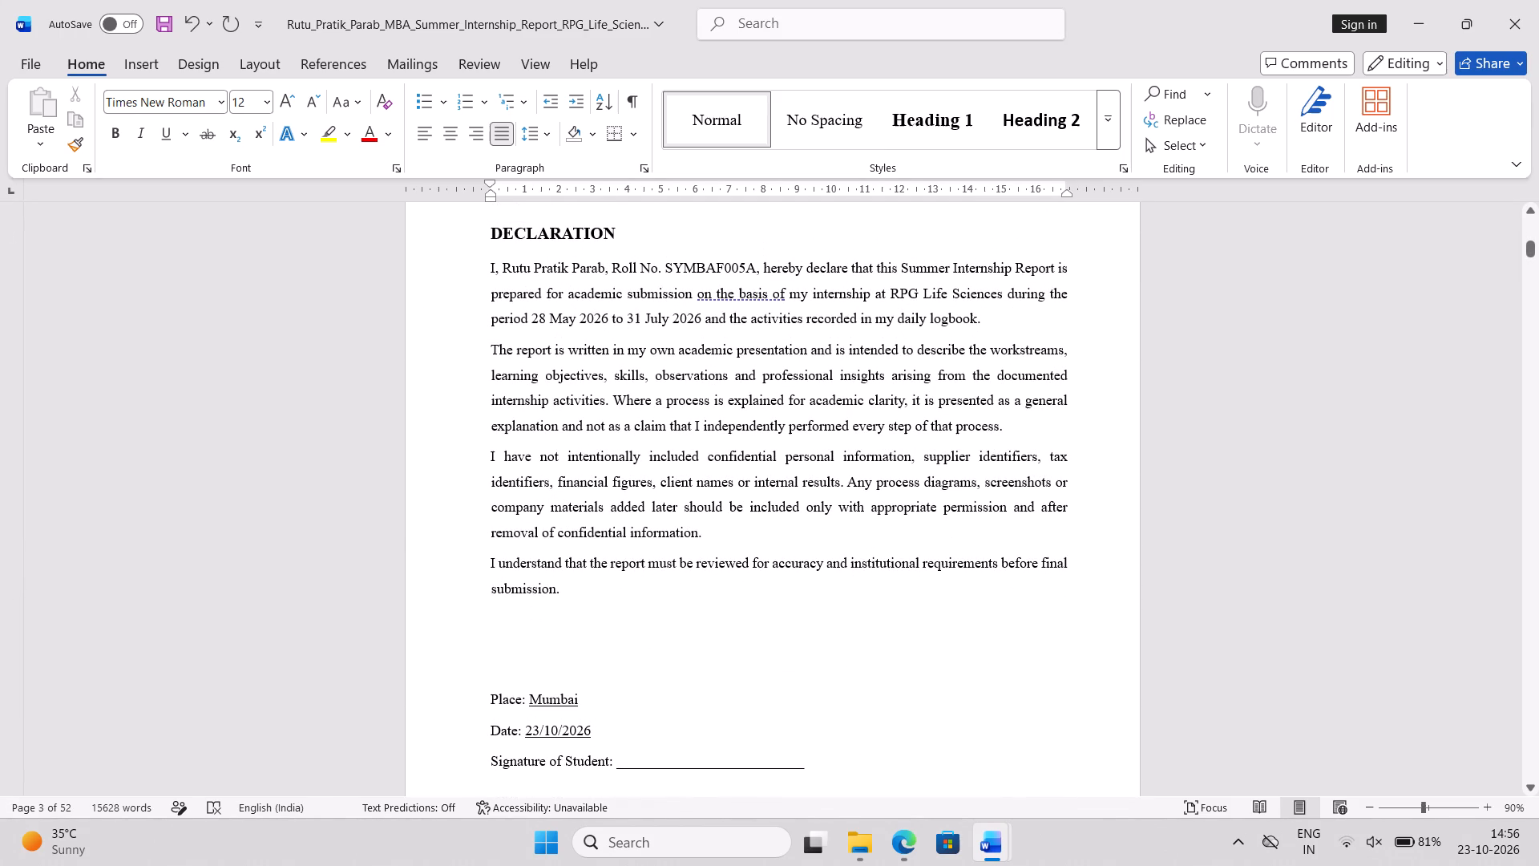
scroll(735, 702, down, 4)
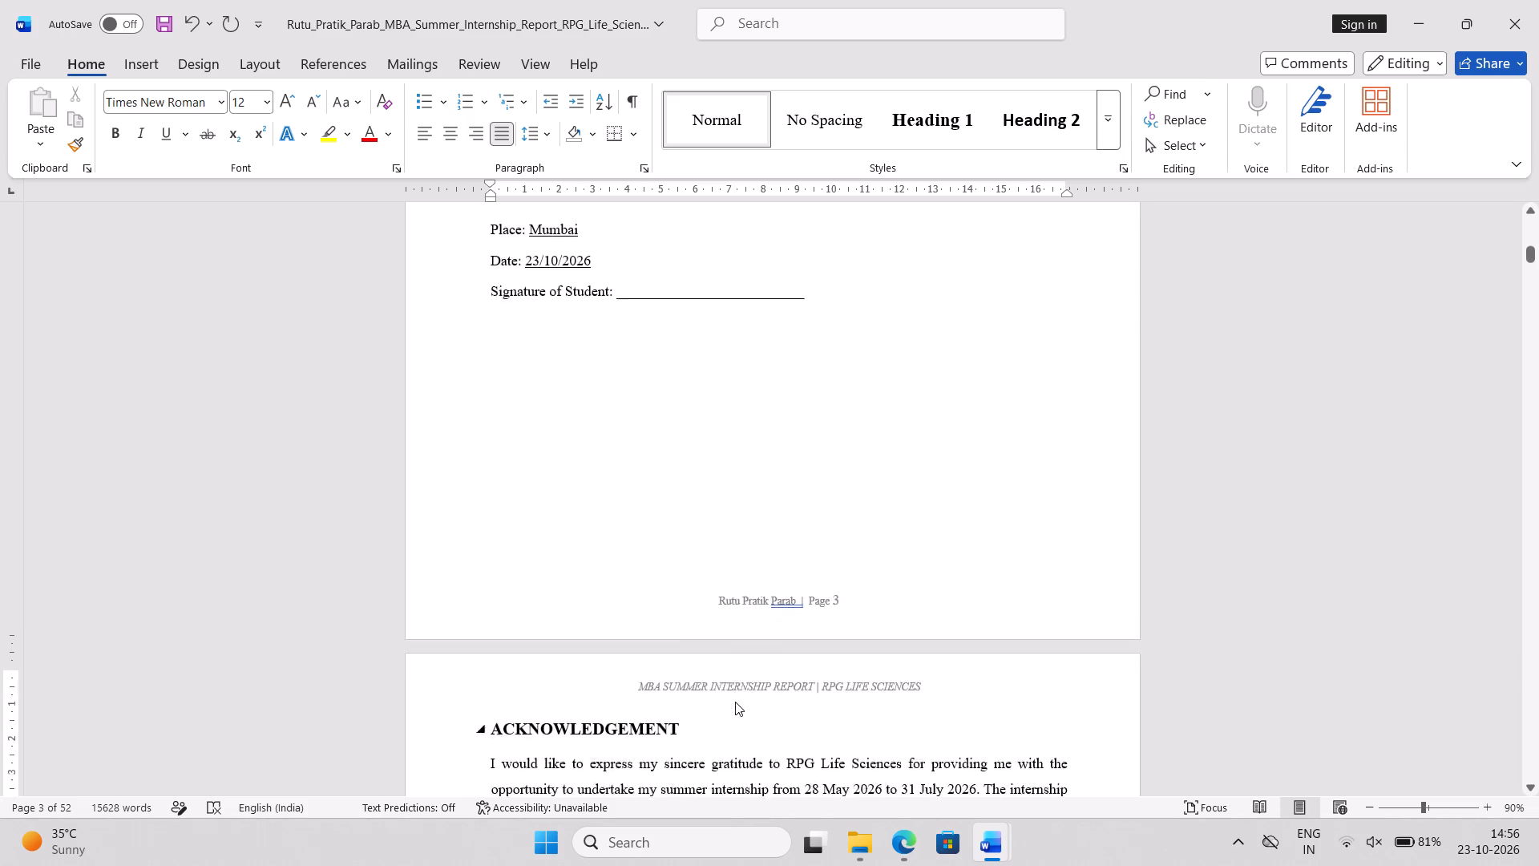
scroll(735, 702, down, 4)
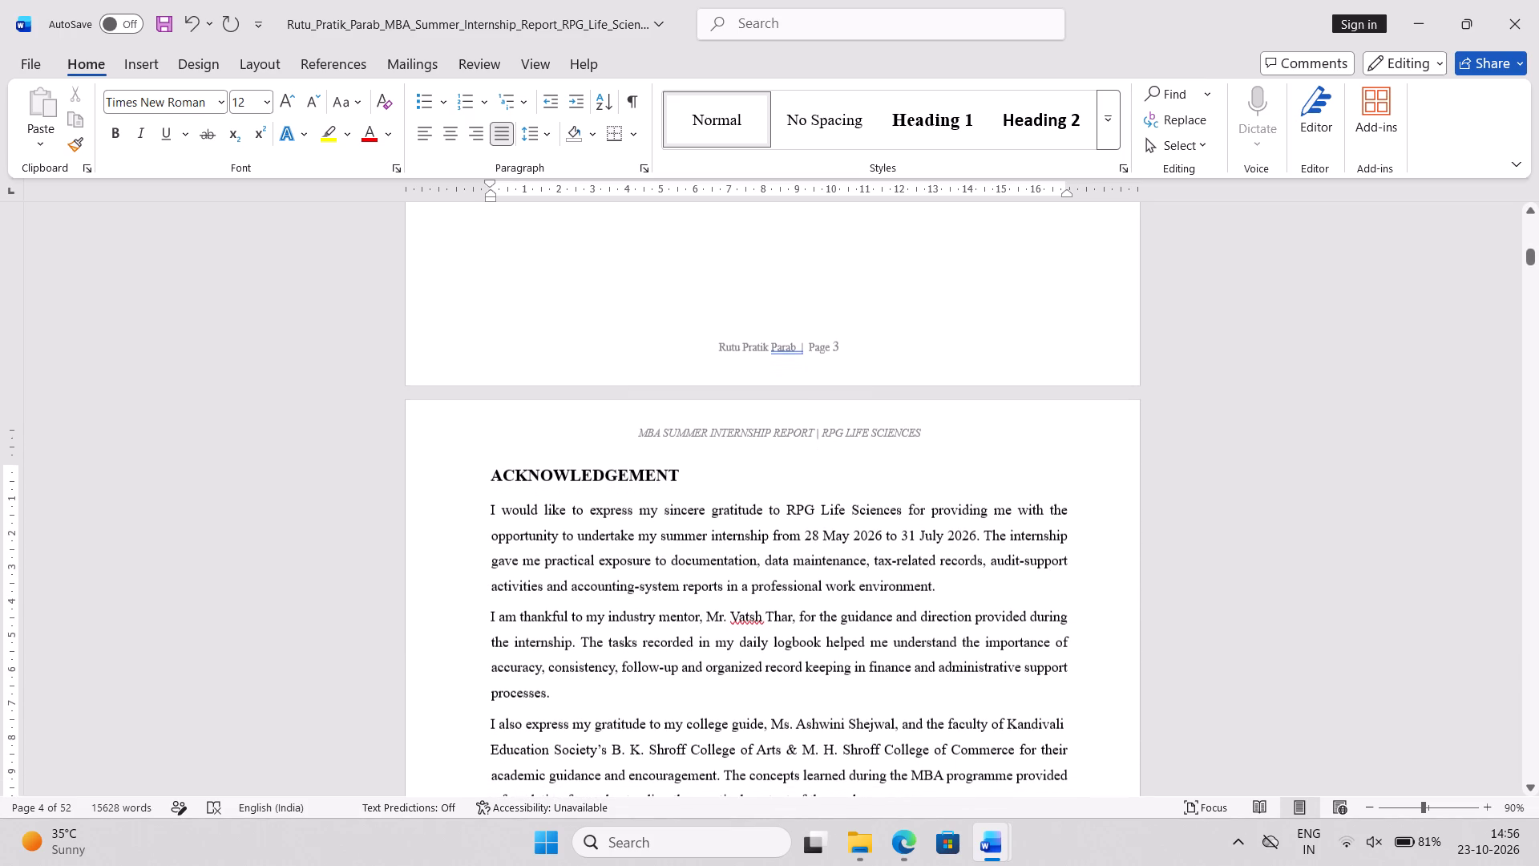
scroll(735, 702, down, 2)
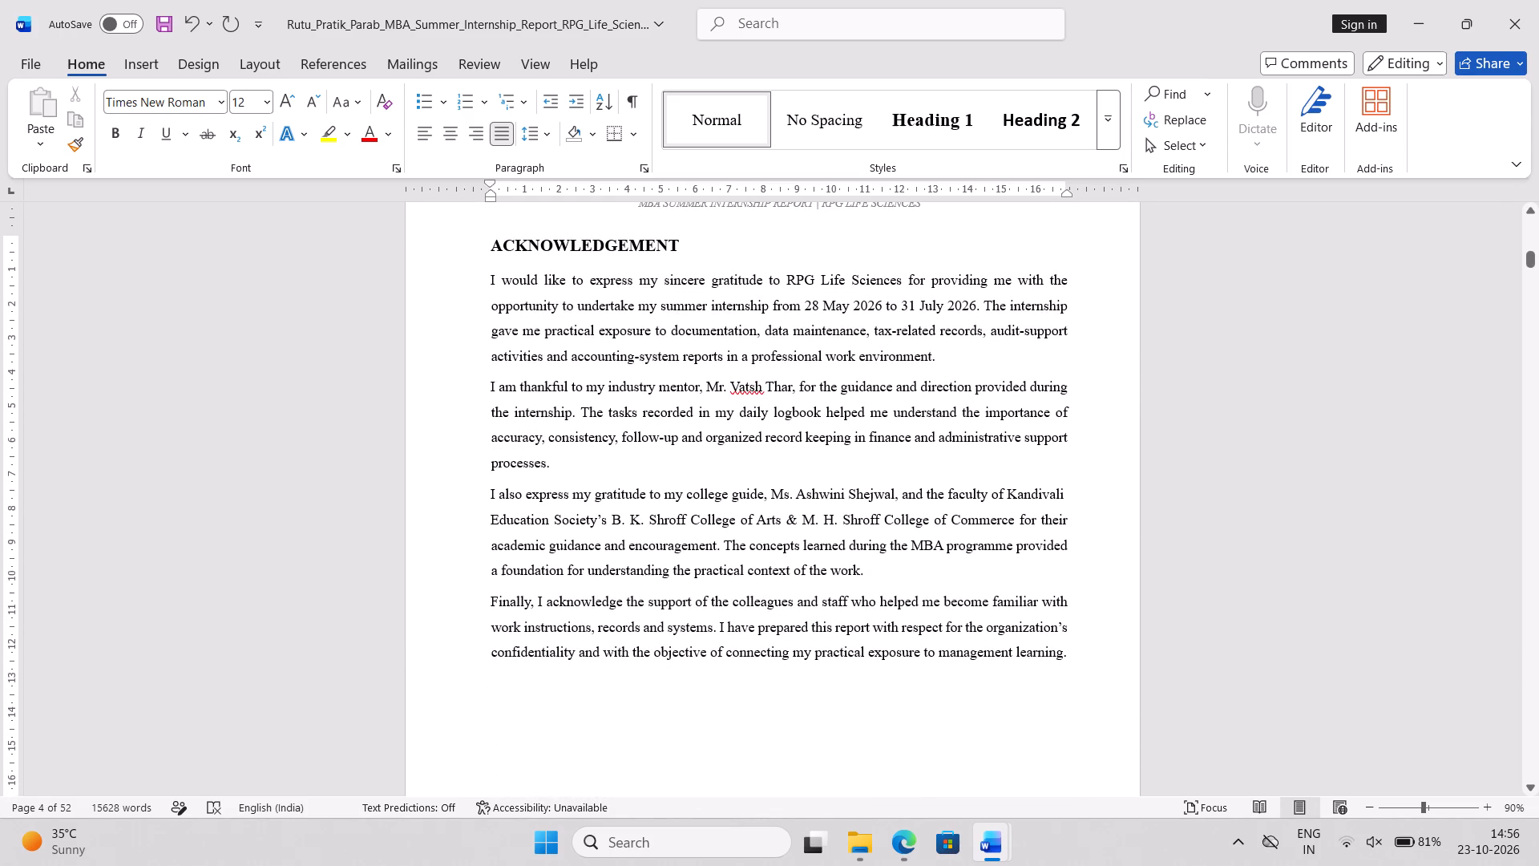
click(786, 497)
key(Right)
key(Right)
key(Left)
key(BackSpace)
key(BackSpace)
key(BackSpace)
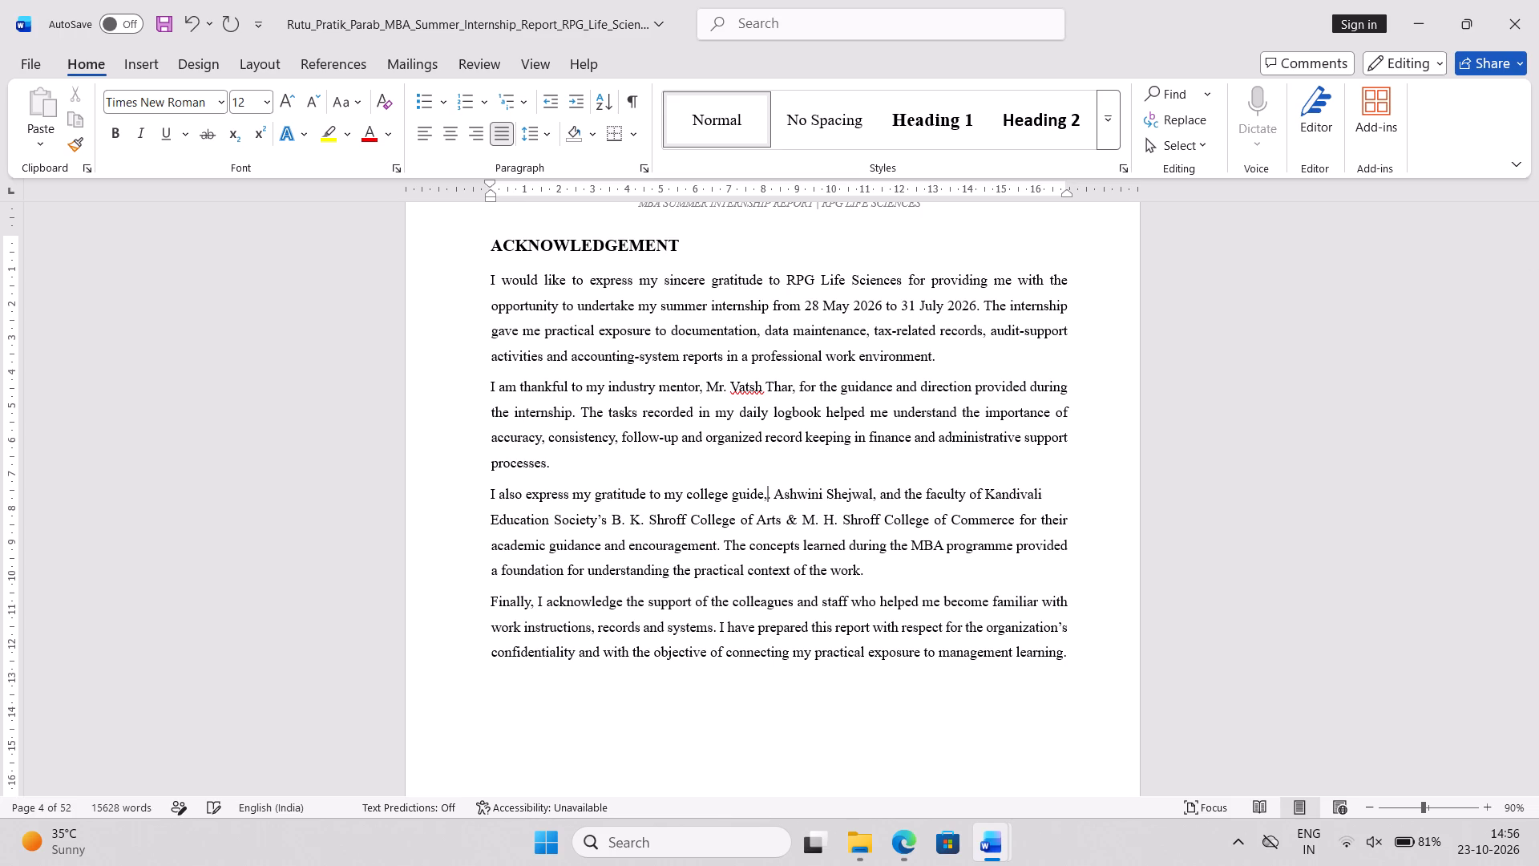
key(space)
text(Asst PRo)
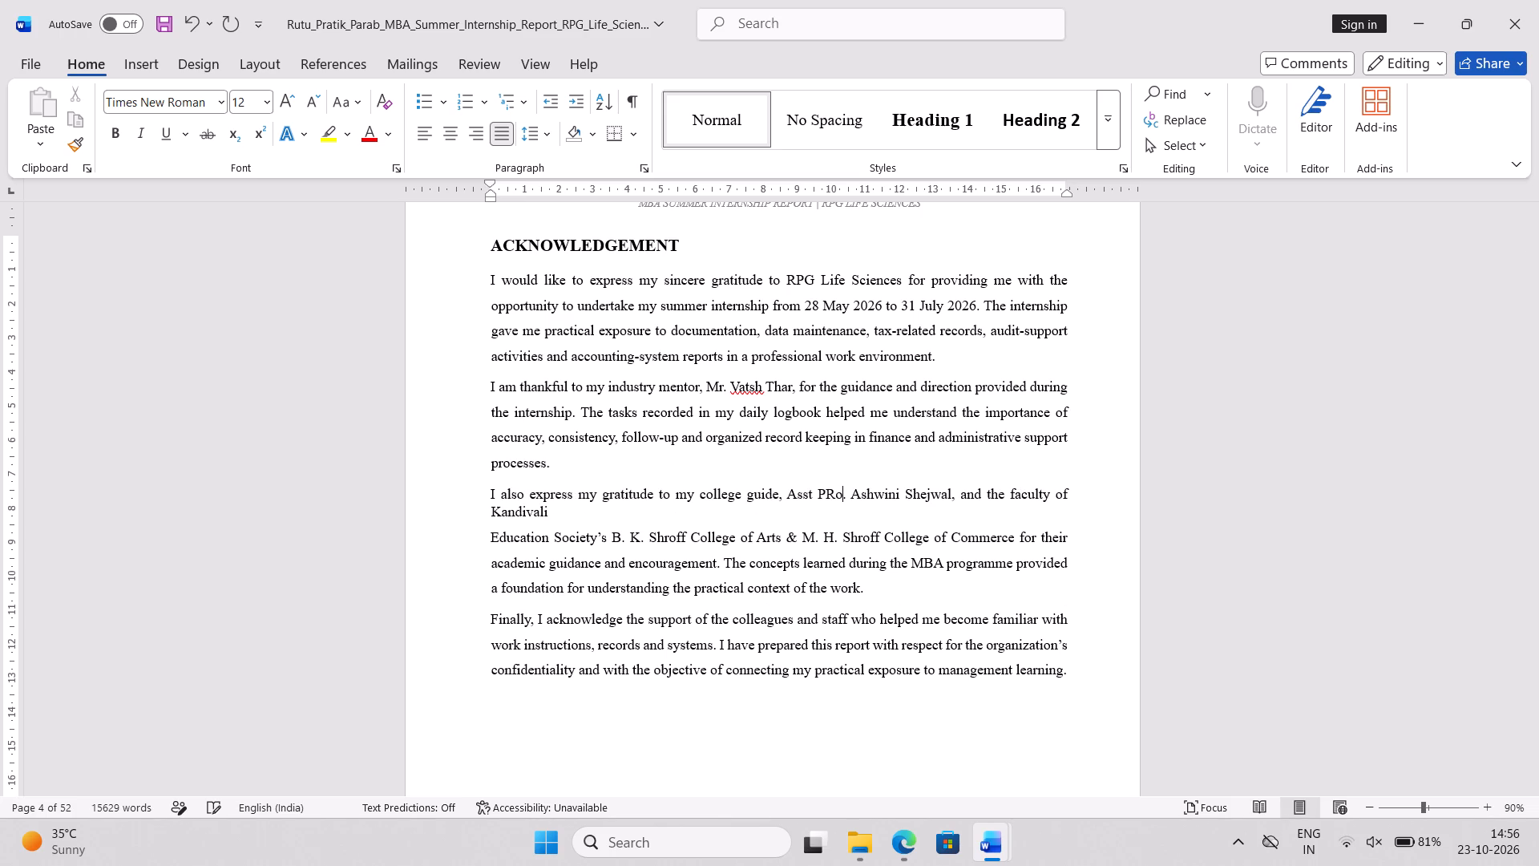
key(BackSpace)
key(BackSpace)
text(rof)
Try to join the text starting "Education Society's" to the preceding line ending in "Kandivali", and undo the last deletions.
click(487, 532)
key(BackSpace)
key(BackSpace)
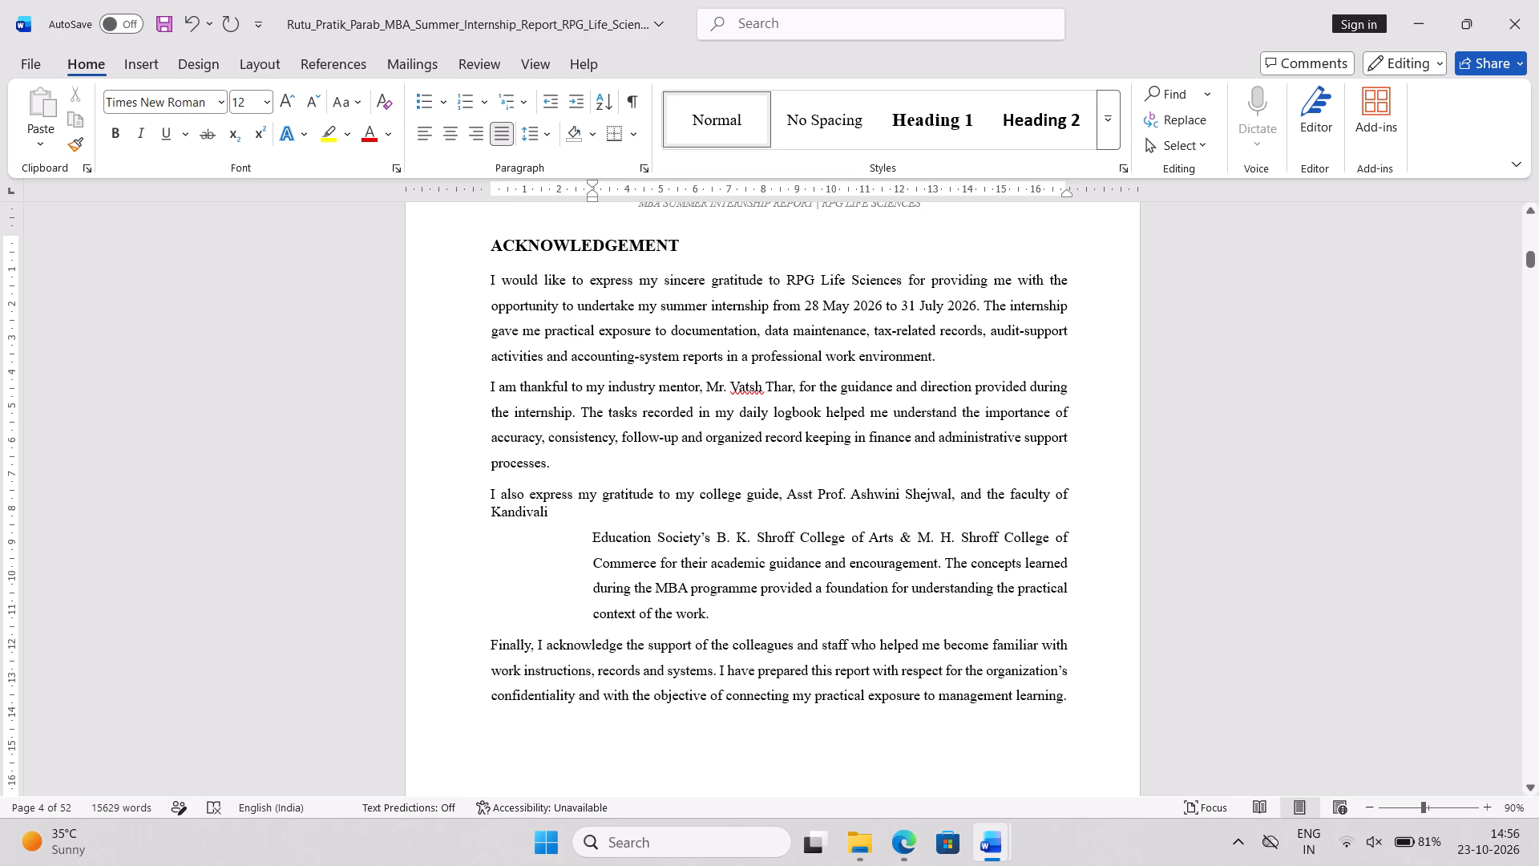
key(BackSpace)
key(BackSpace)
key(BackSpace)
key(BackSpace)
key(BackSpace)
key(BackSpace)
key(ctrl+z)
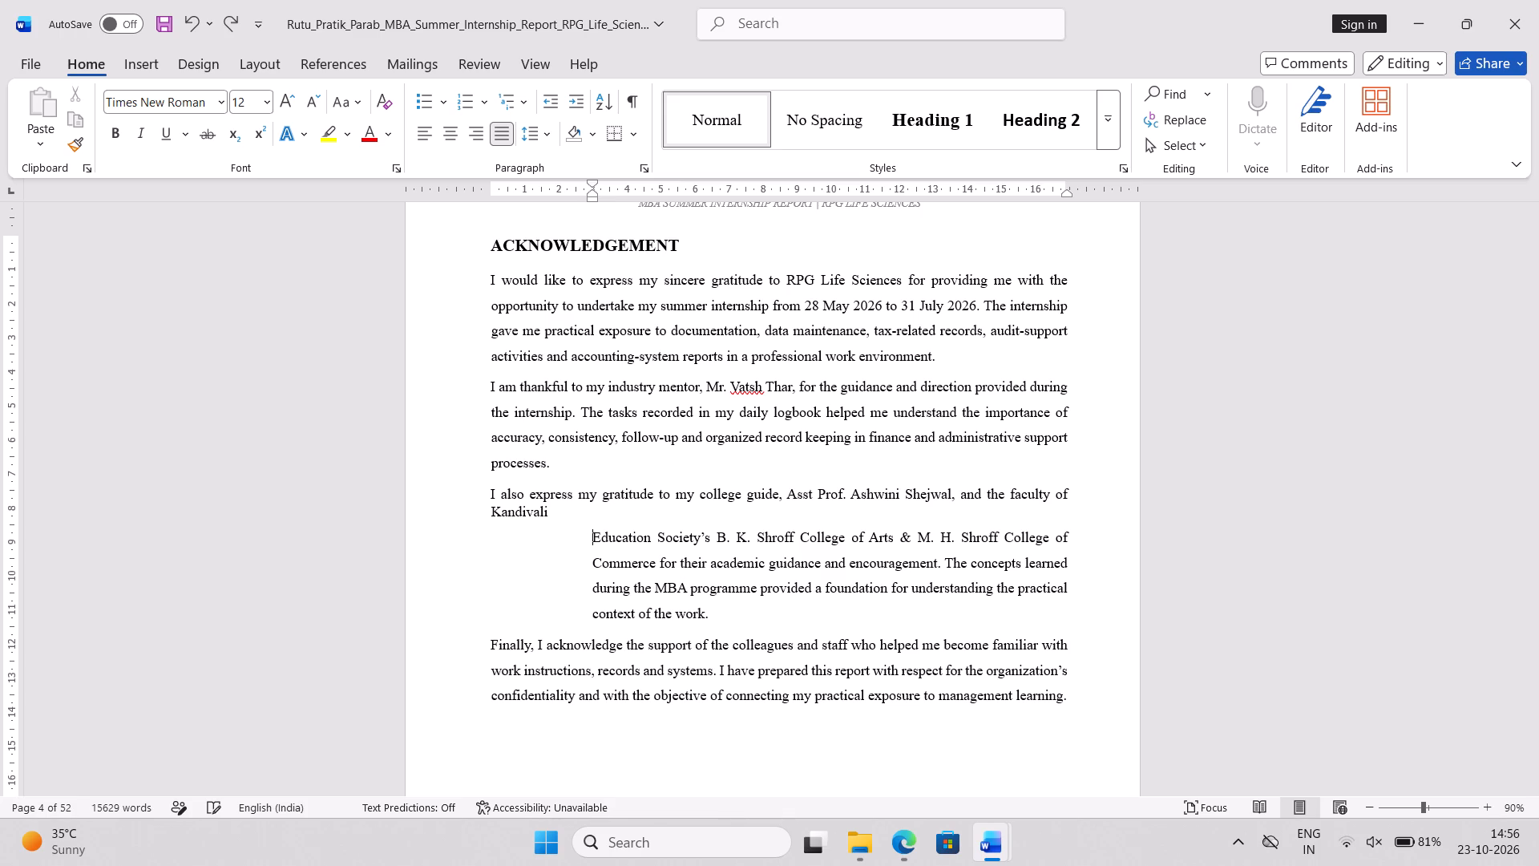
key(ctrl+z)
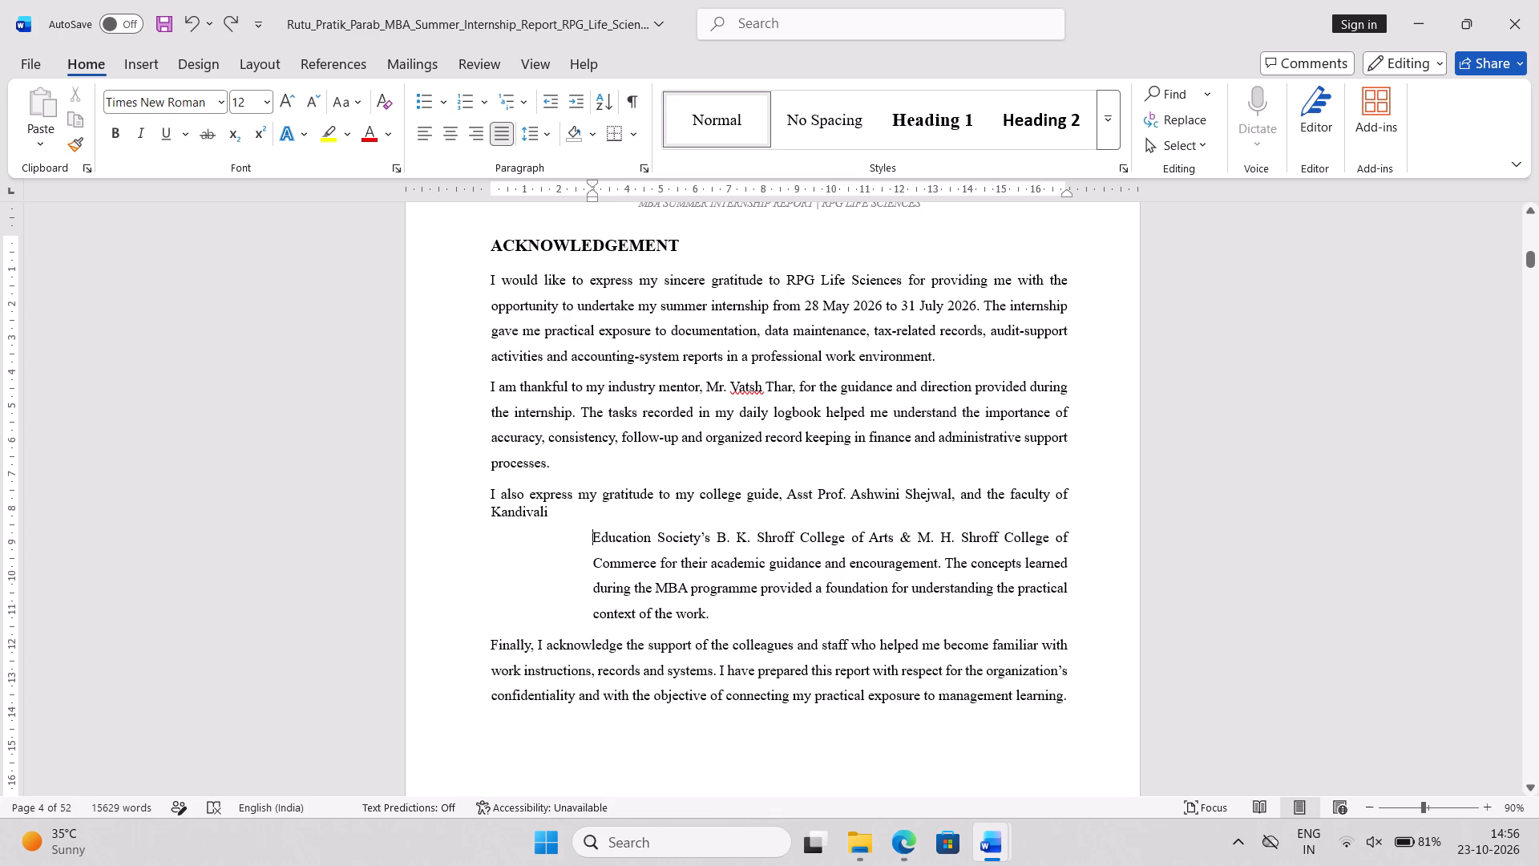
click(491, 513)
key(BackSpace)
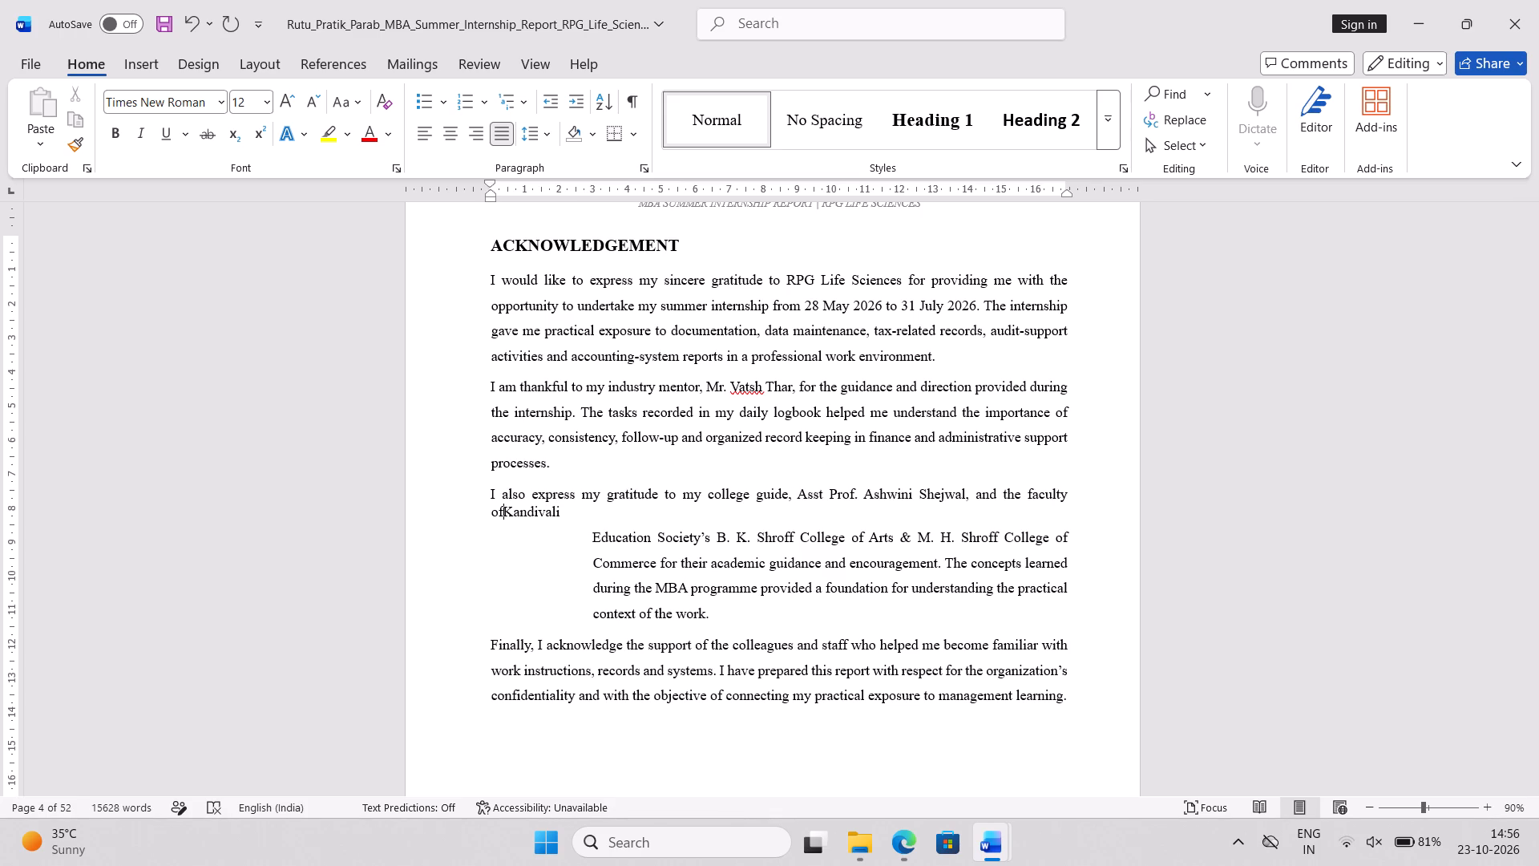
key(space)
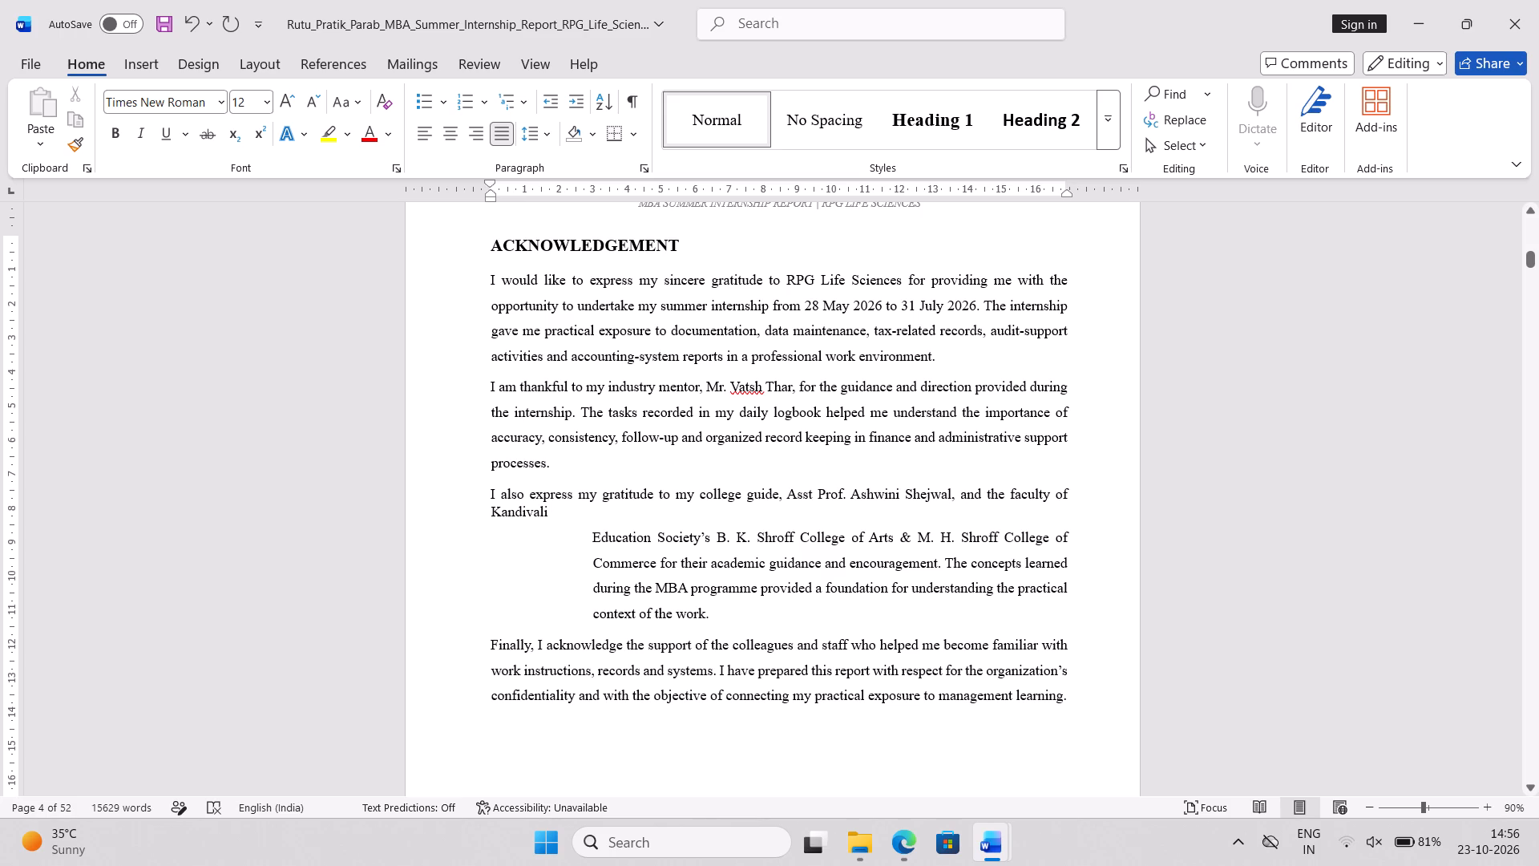
Try again to bring the text starting "Education Society's B. K. Shroff College" up to follow "Kandivali" in the college guide paragraph.
click(580, 544)
key(BackSpace)
key(BackSpace)
key(BackSpace)
key(BackSpace)
key(BackSpace)
key(BackSpace)
key(BackSpace)
key(BackSpace)
key(BackSpace)
key(BackSpace)
key(BackSpace)
key(BackSpace)
key(BackSpace)
key(Left)
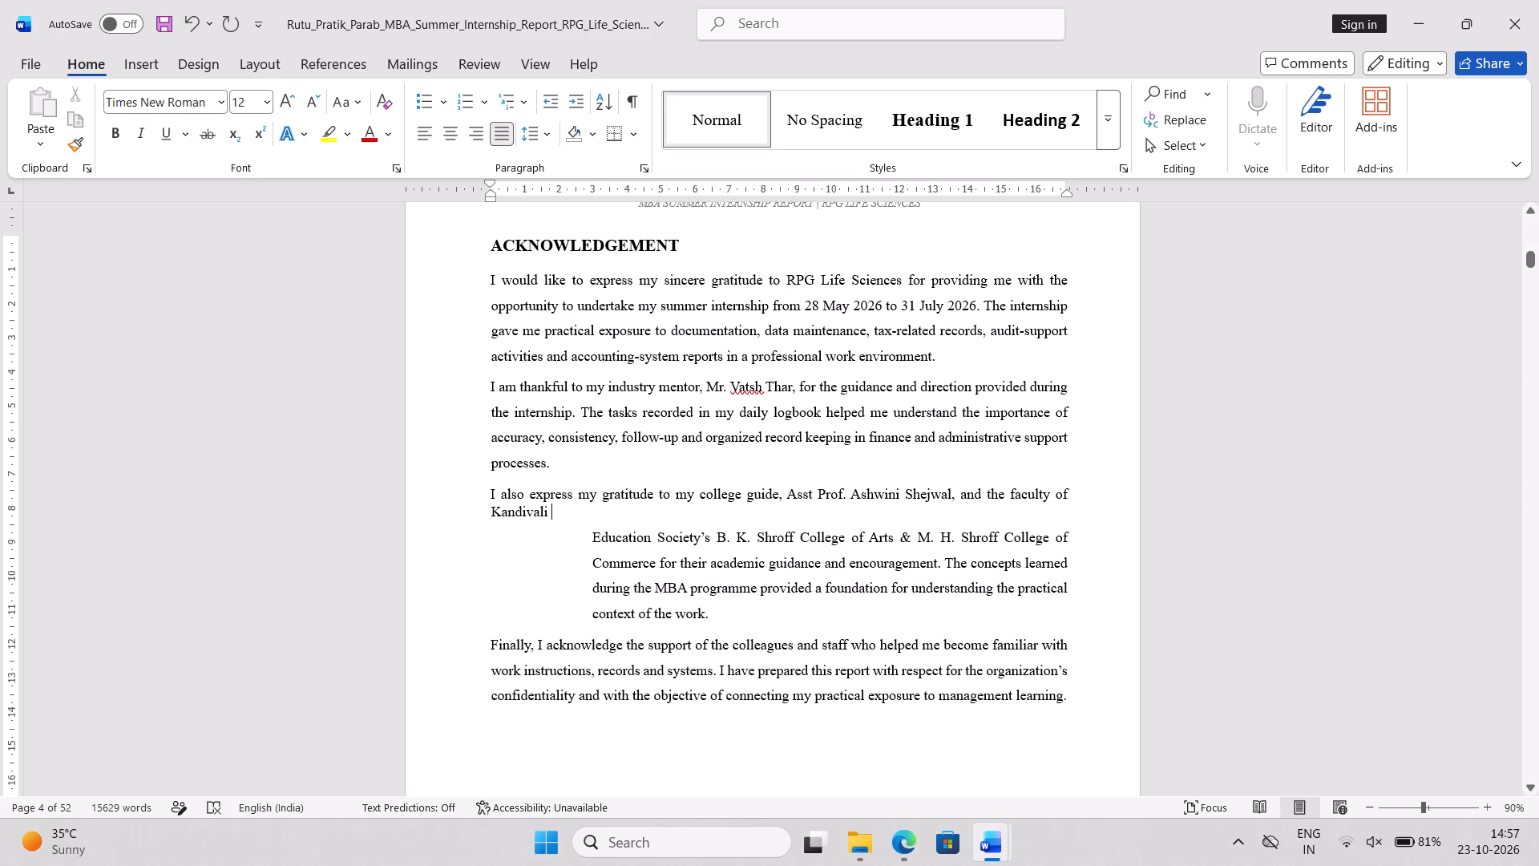
key(Down)
Move the indented "Education Society's… context of the work." text to directly after "Kandivali" in the acknowledgement's third paragraph, separated by a space.
drag(593, 540, 683, 597)
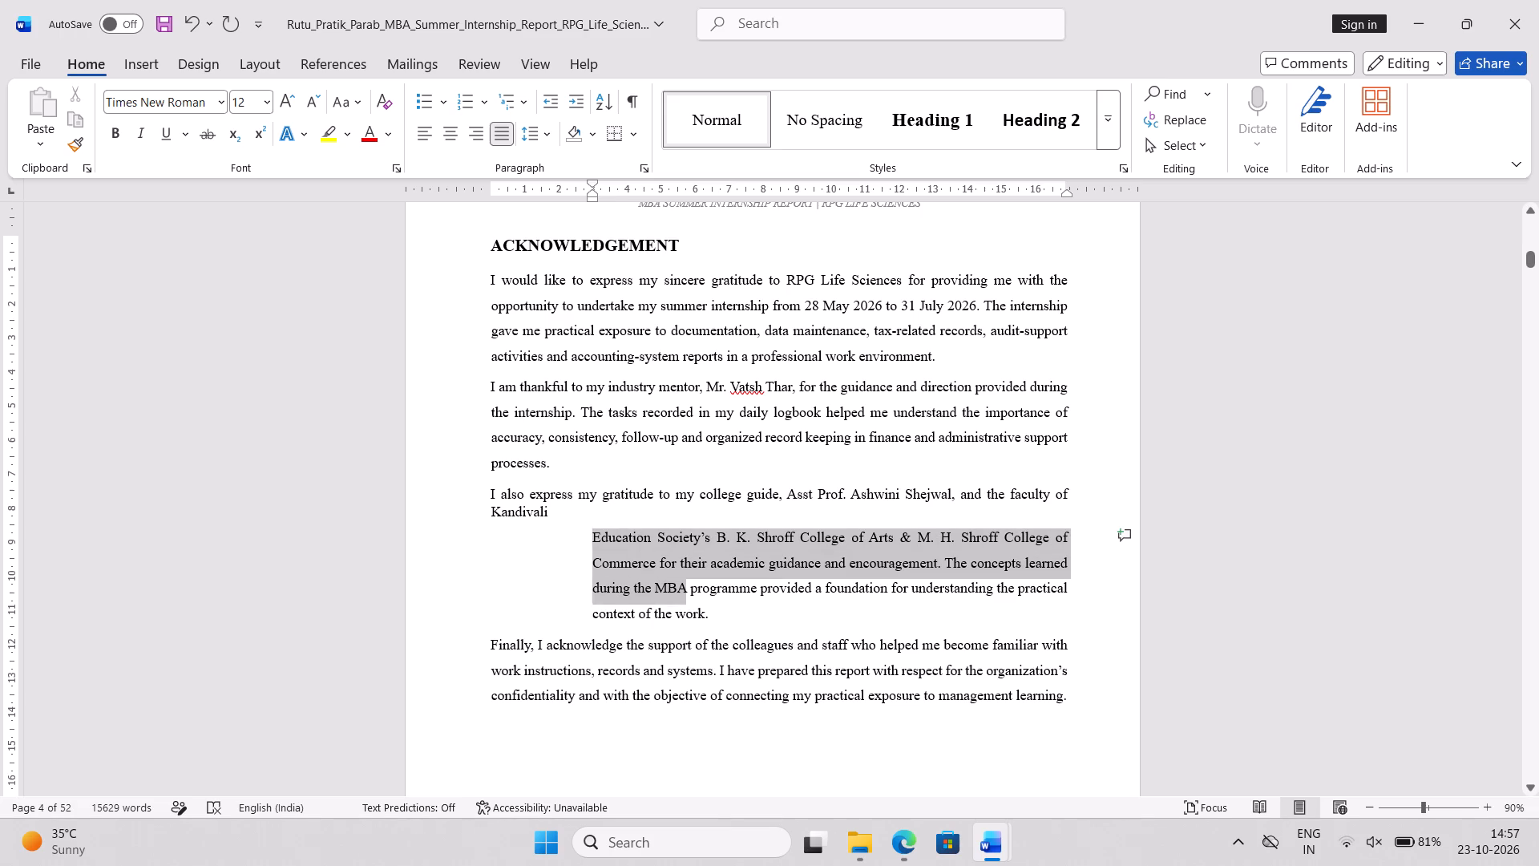
drag(683, 597, 709, 618)
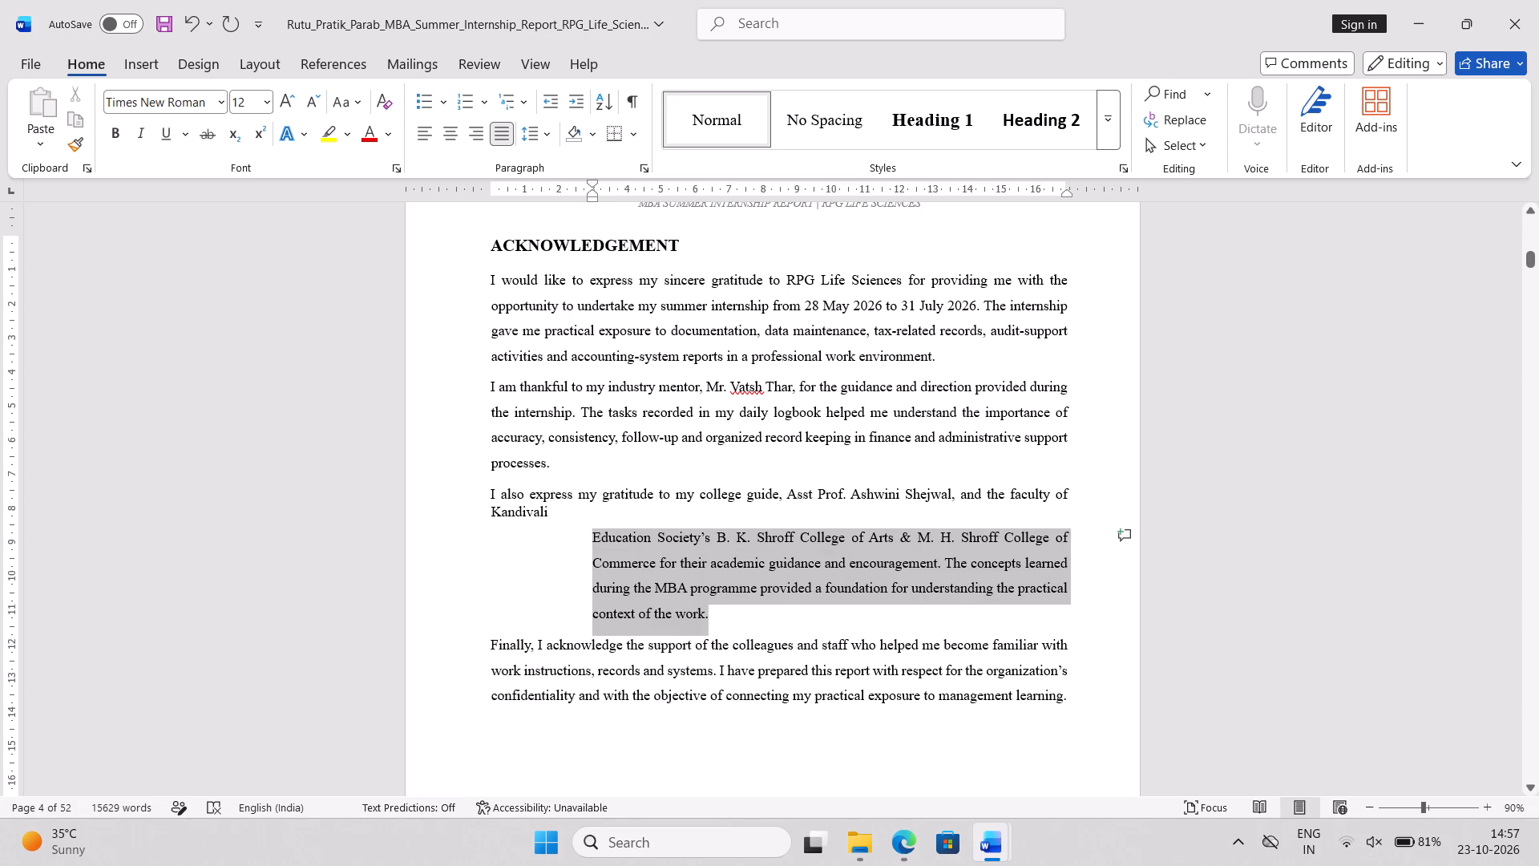
key(ctrl+x)
click(547, 514)
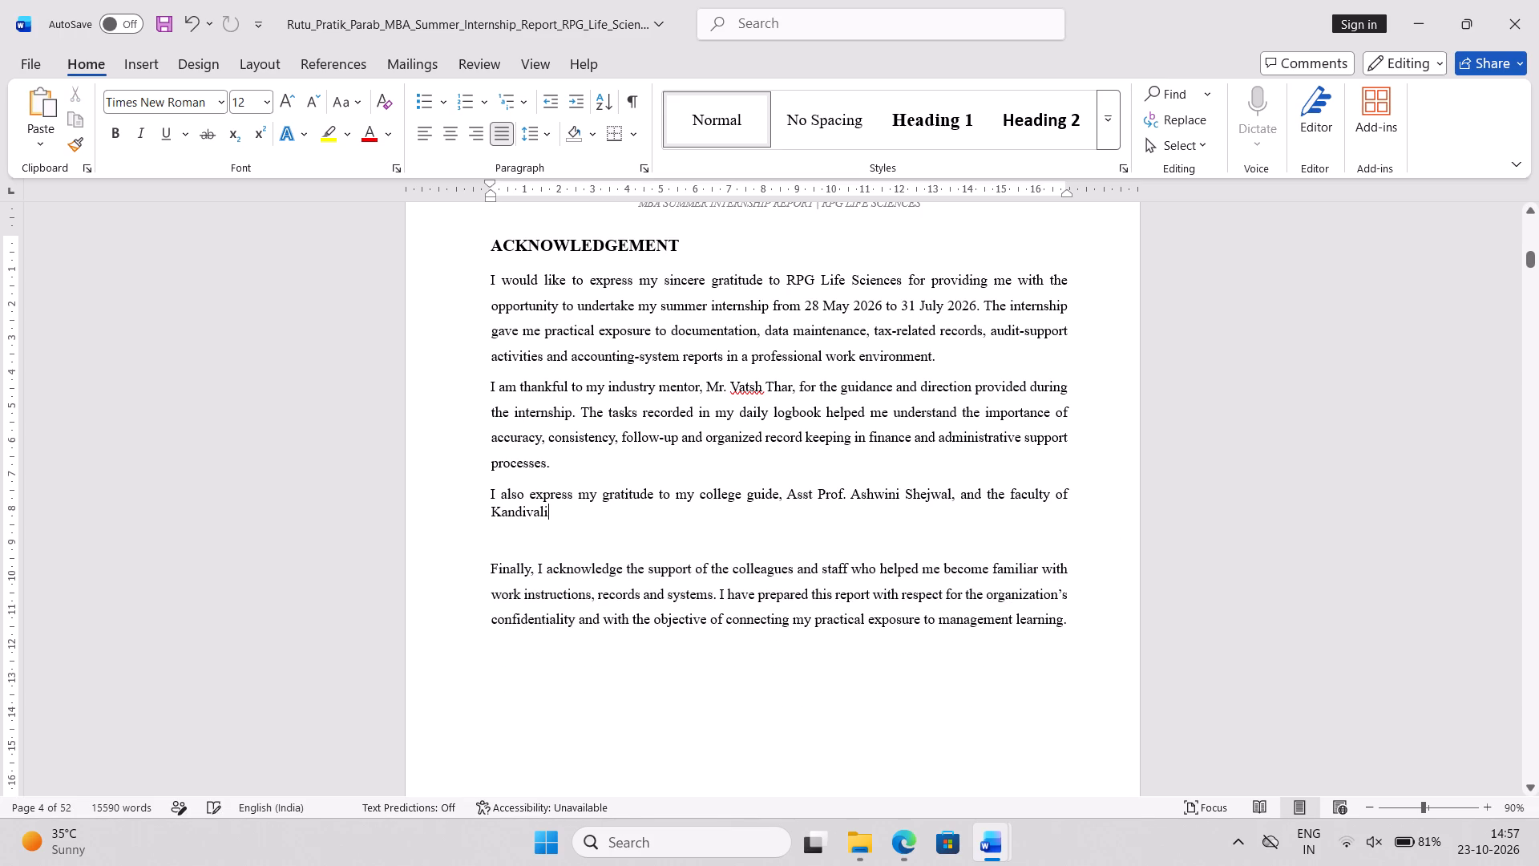
key(space)
key(ctrl+v)
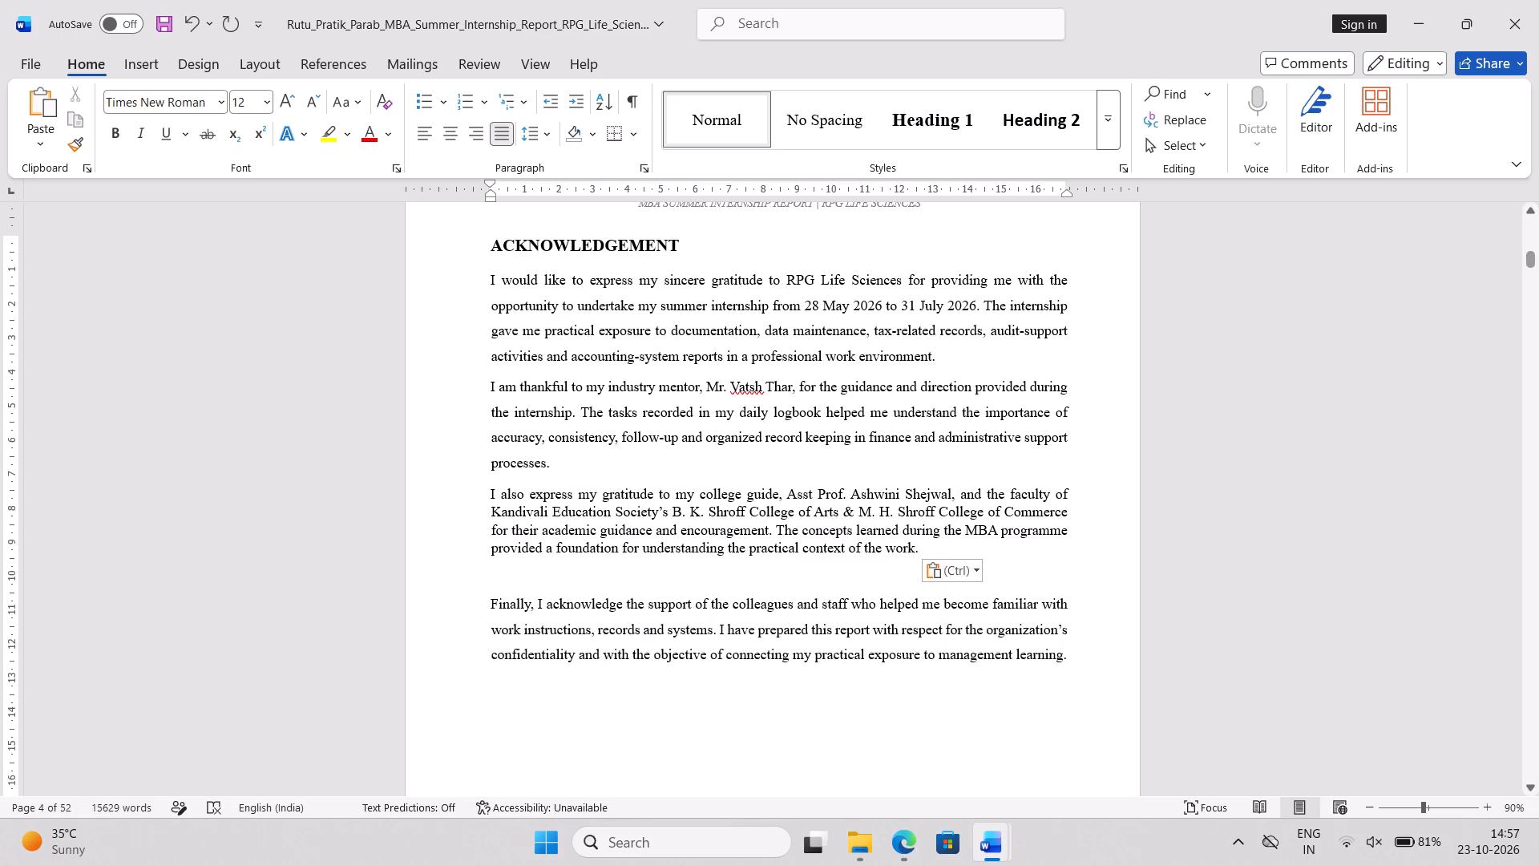
click(513, 540)
Set the line spacing to 1.5 lines for everything from the DECLARATION heading through the closing "End of report." line.
scroll(653, 591, up, 11)
scroll(653, 591, up, 19)
scroll(594, 252, up, 1)
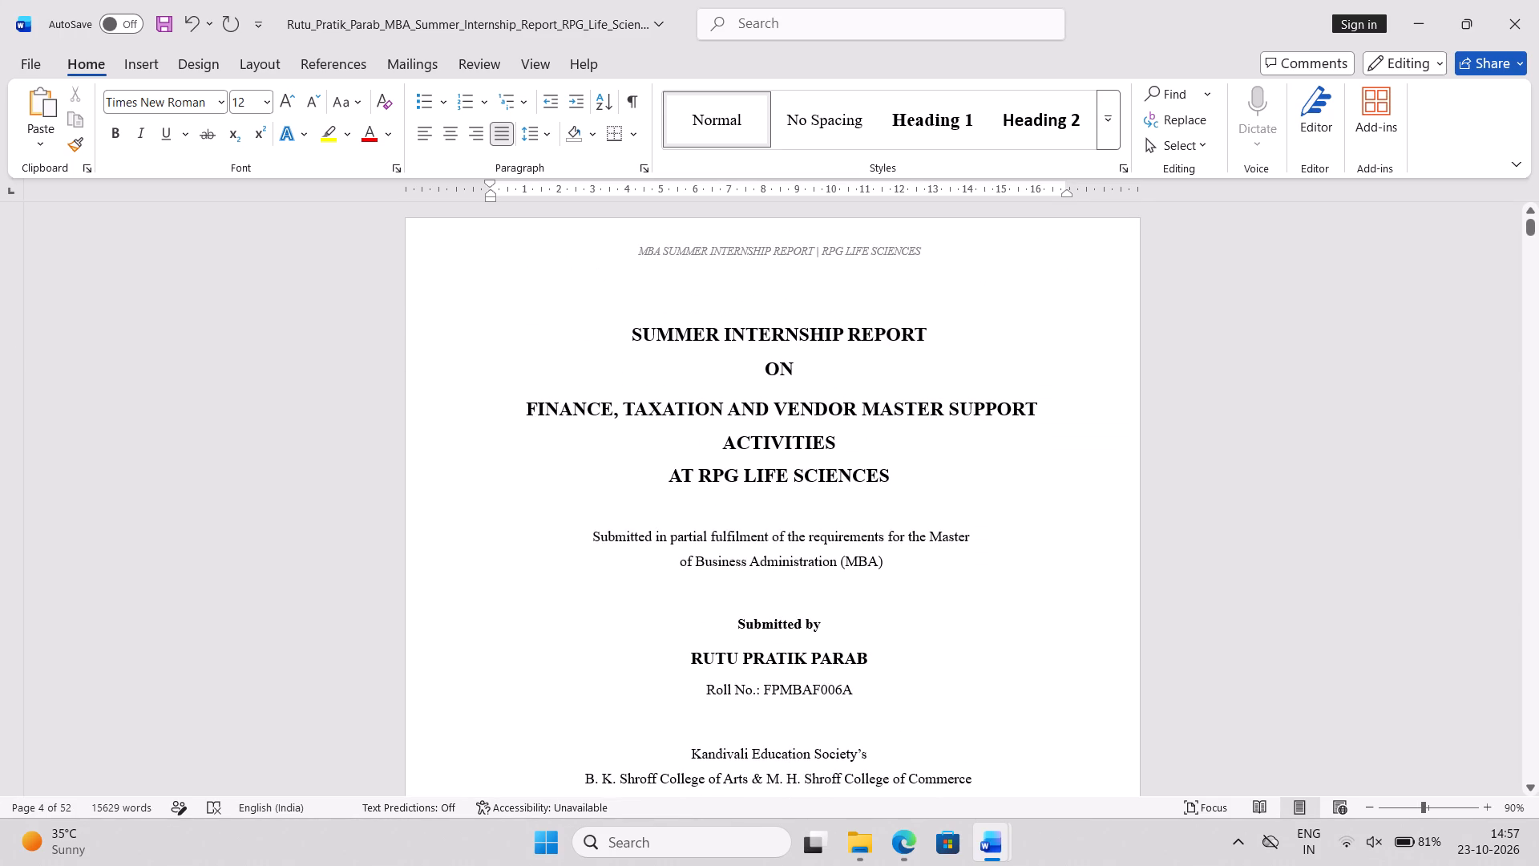
drag(610, 313, 1252, 156)
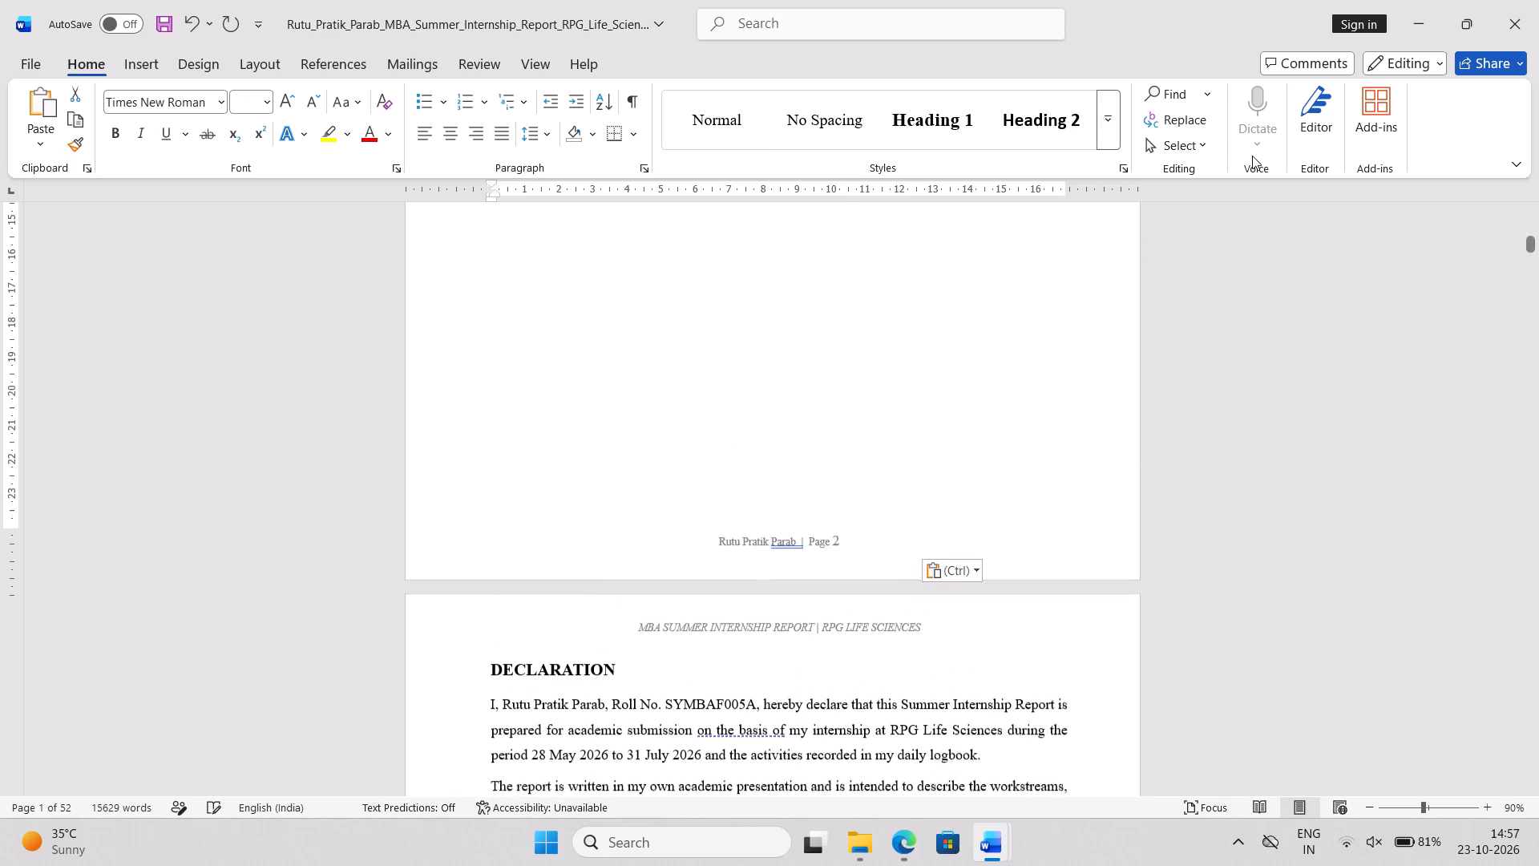
drag(490, 679, 1218, 865)
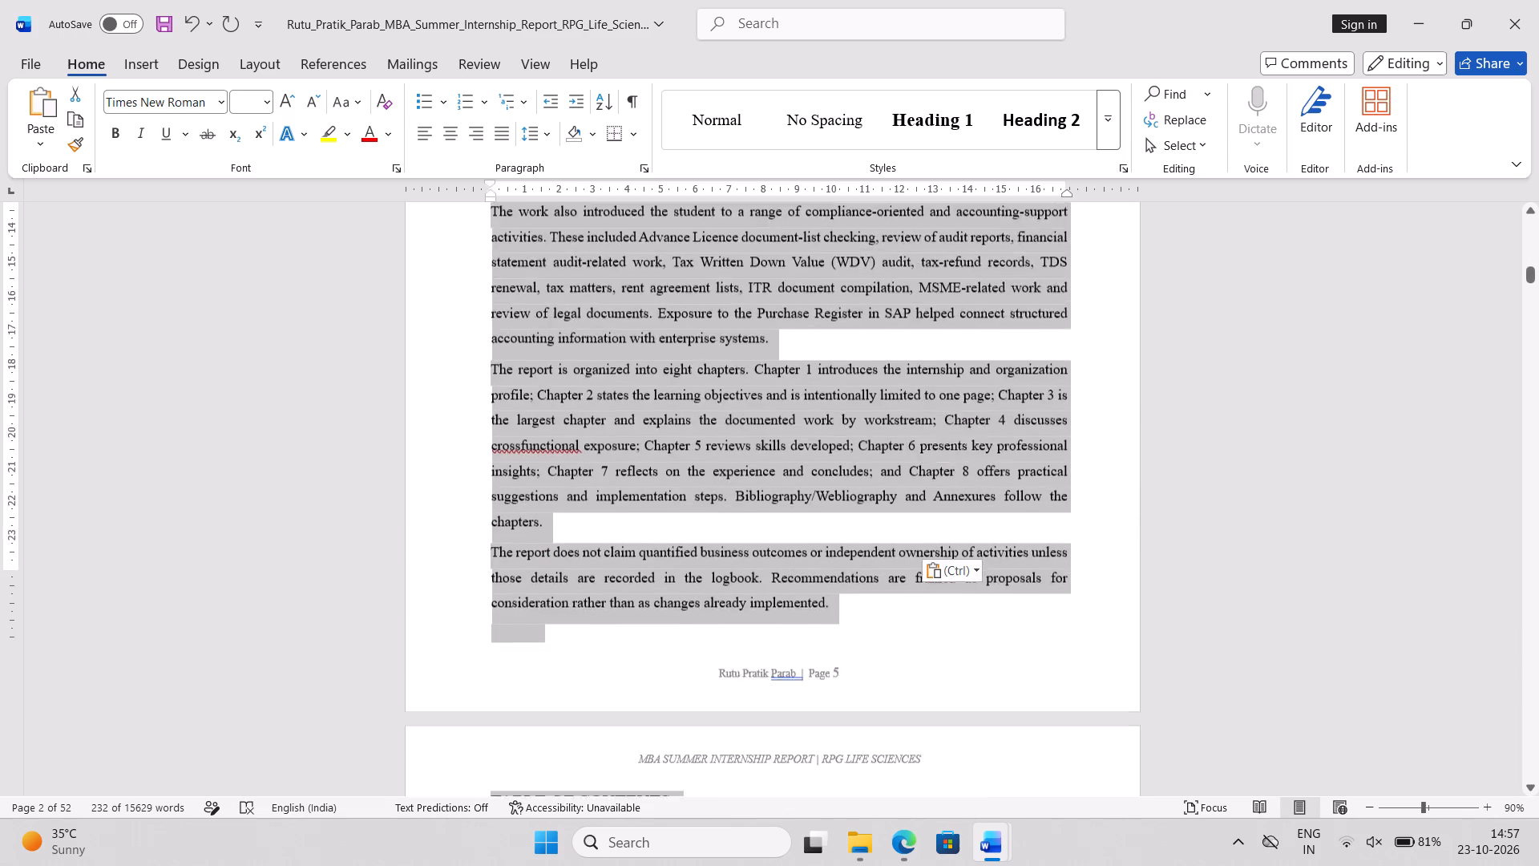
drag(1218, 865, 1210, 865)
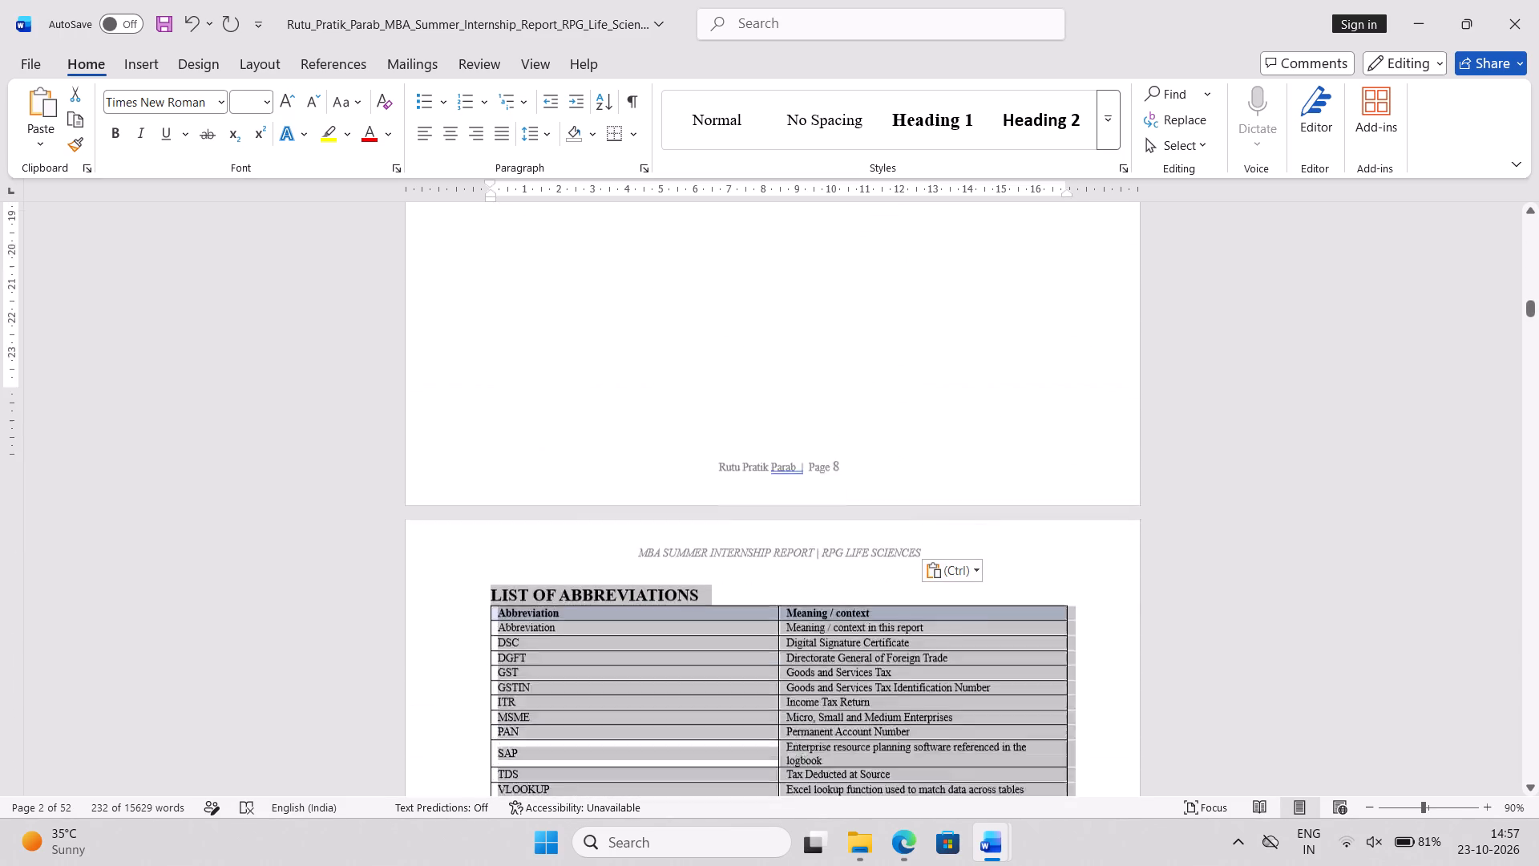
drag(1210, 865, 1211, 865)
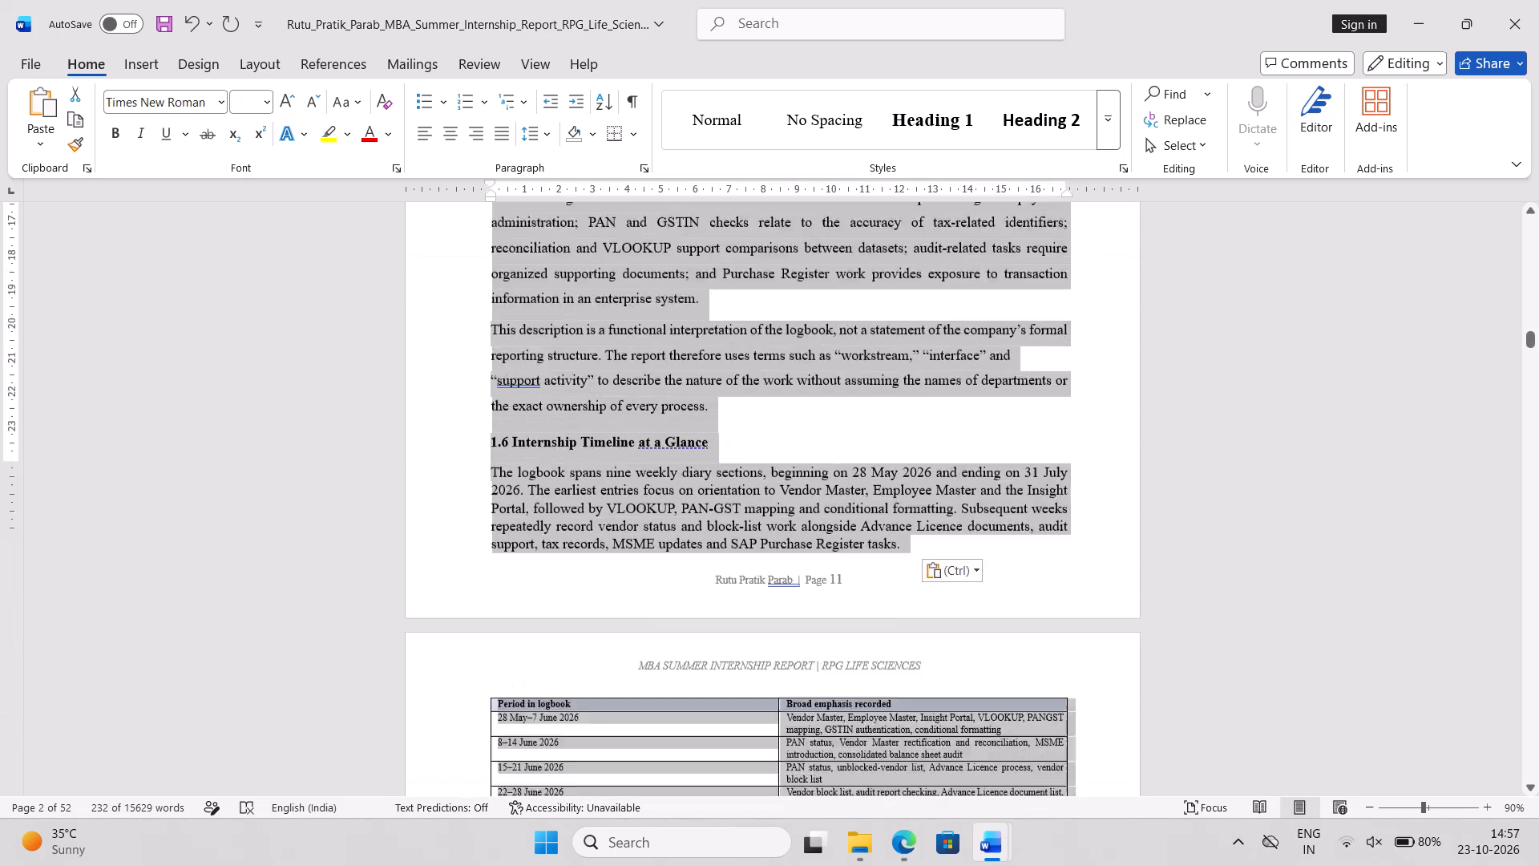
drag(1211, 865, 1210, 865)
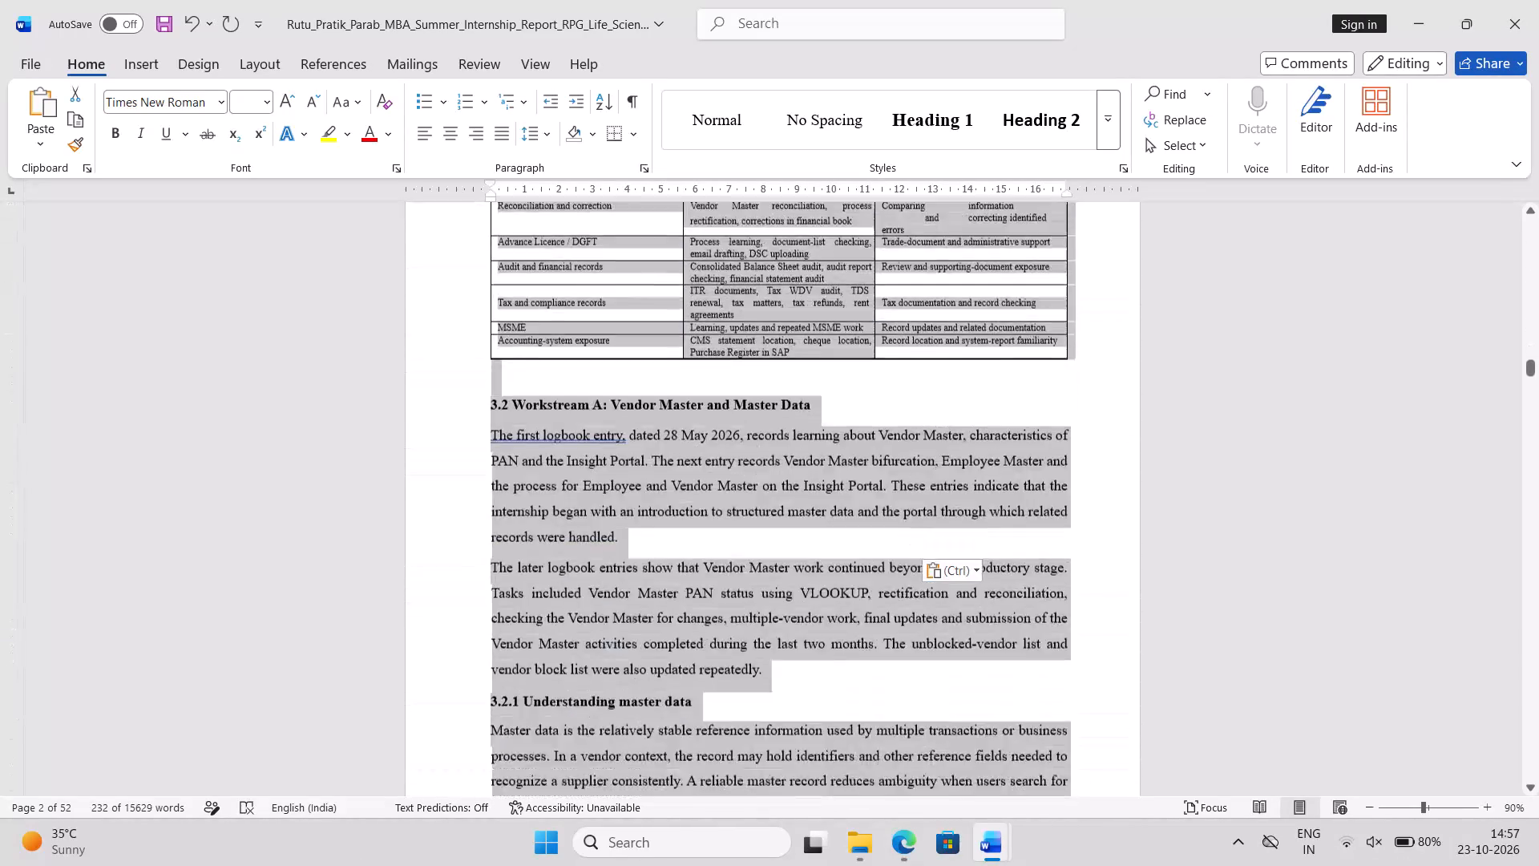
drag(1210, 865, 1208, 865)
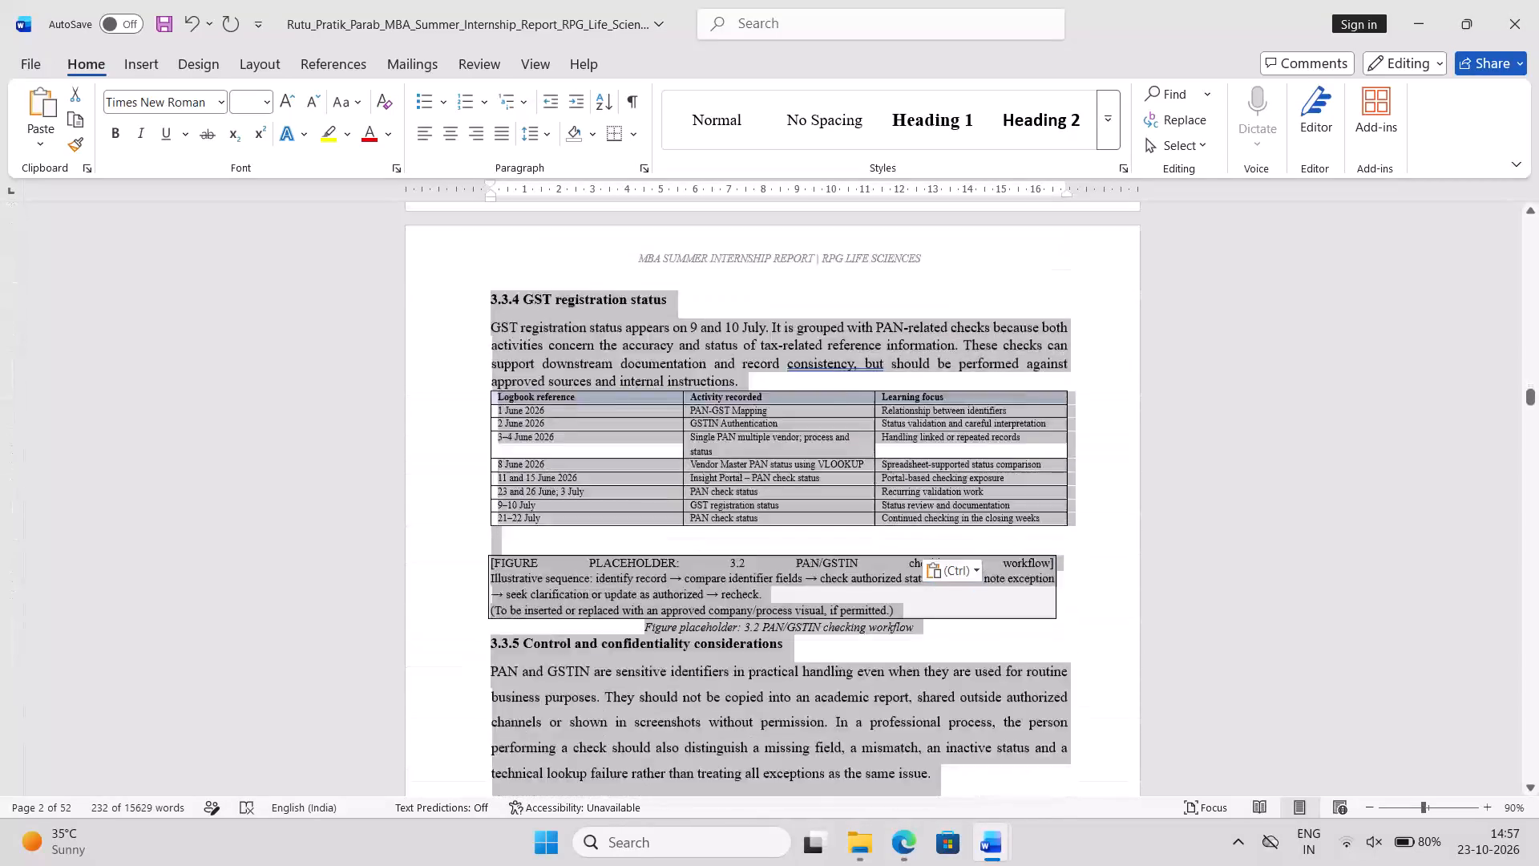
drag(1208, 865, 1210, 865)
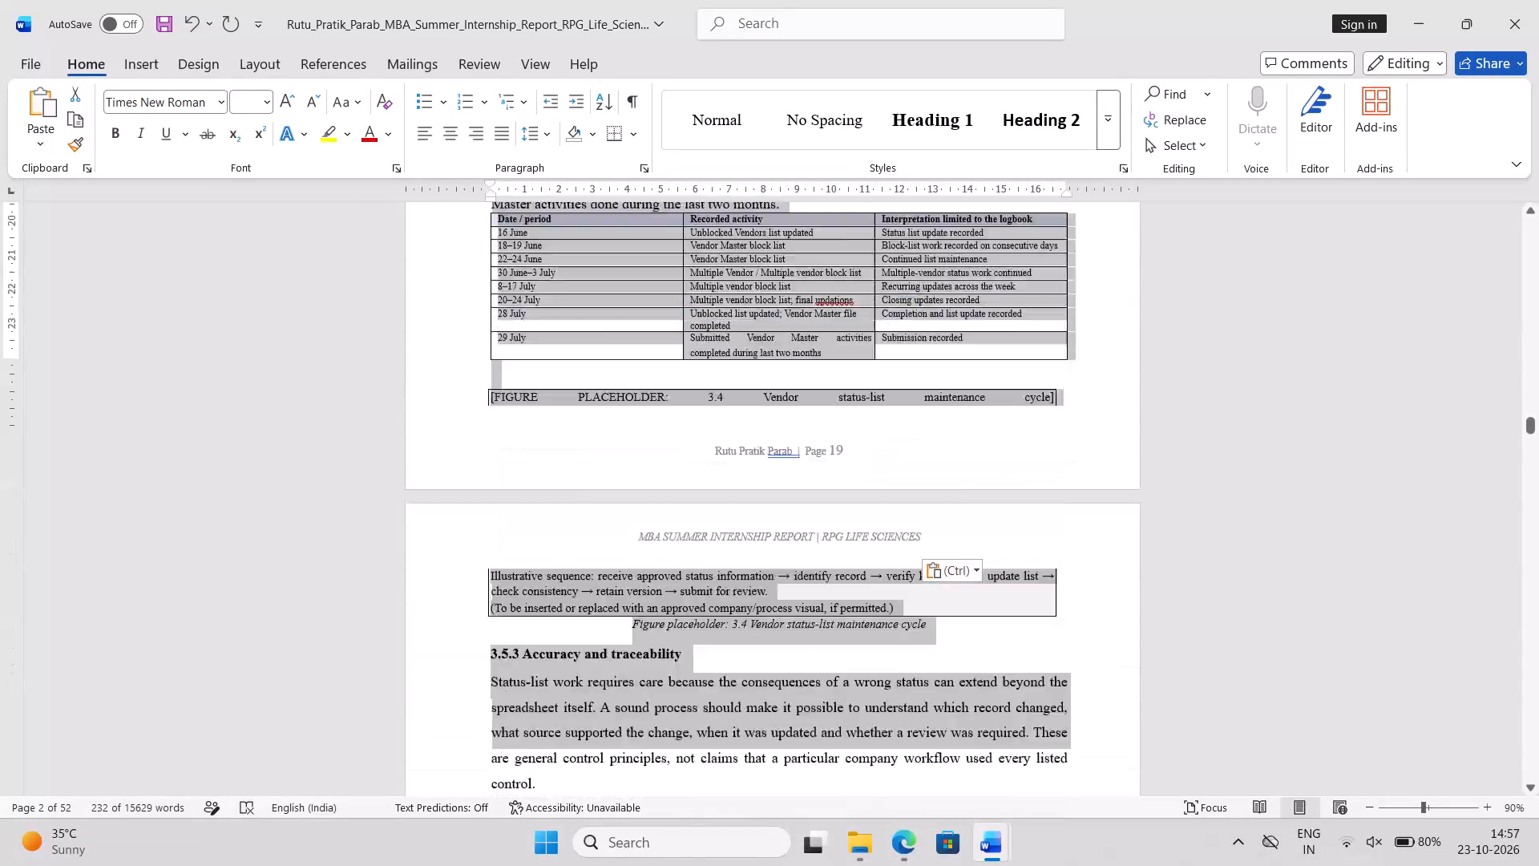
drag(1210, 865, 1210, 865)
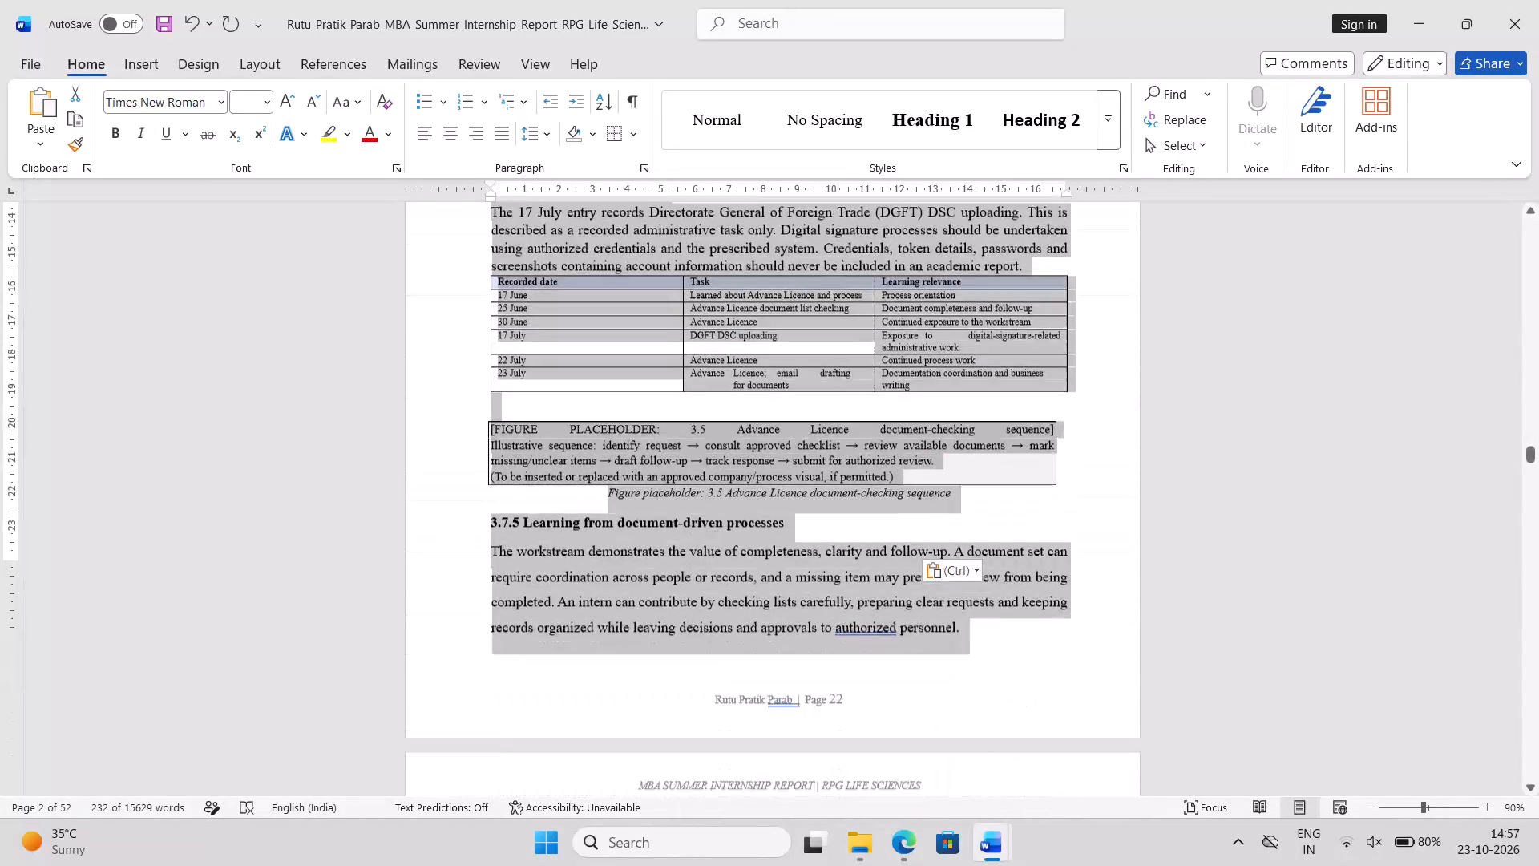
drag(1210, 865, 1216, 865)
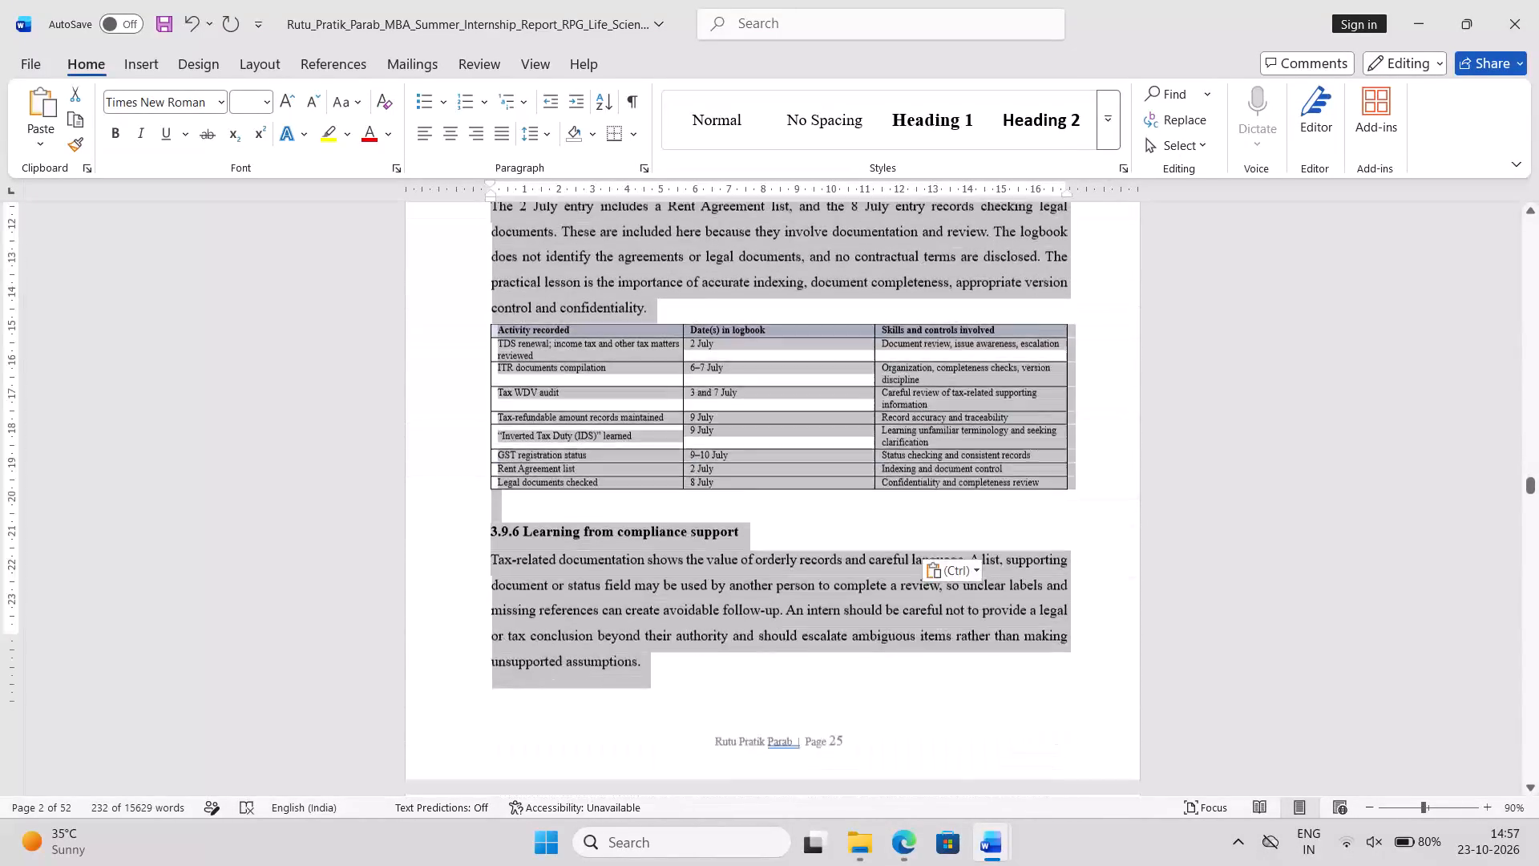
drag(1216, 865, 1219, 865)
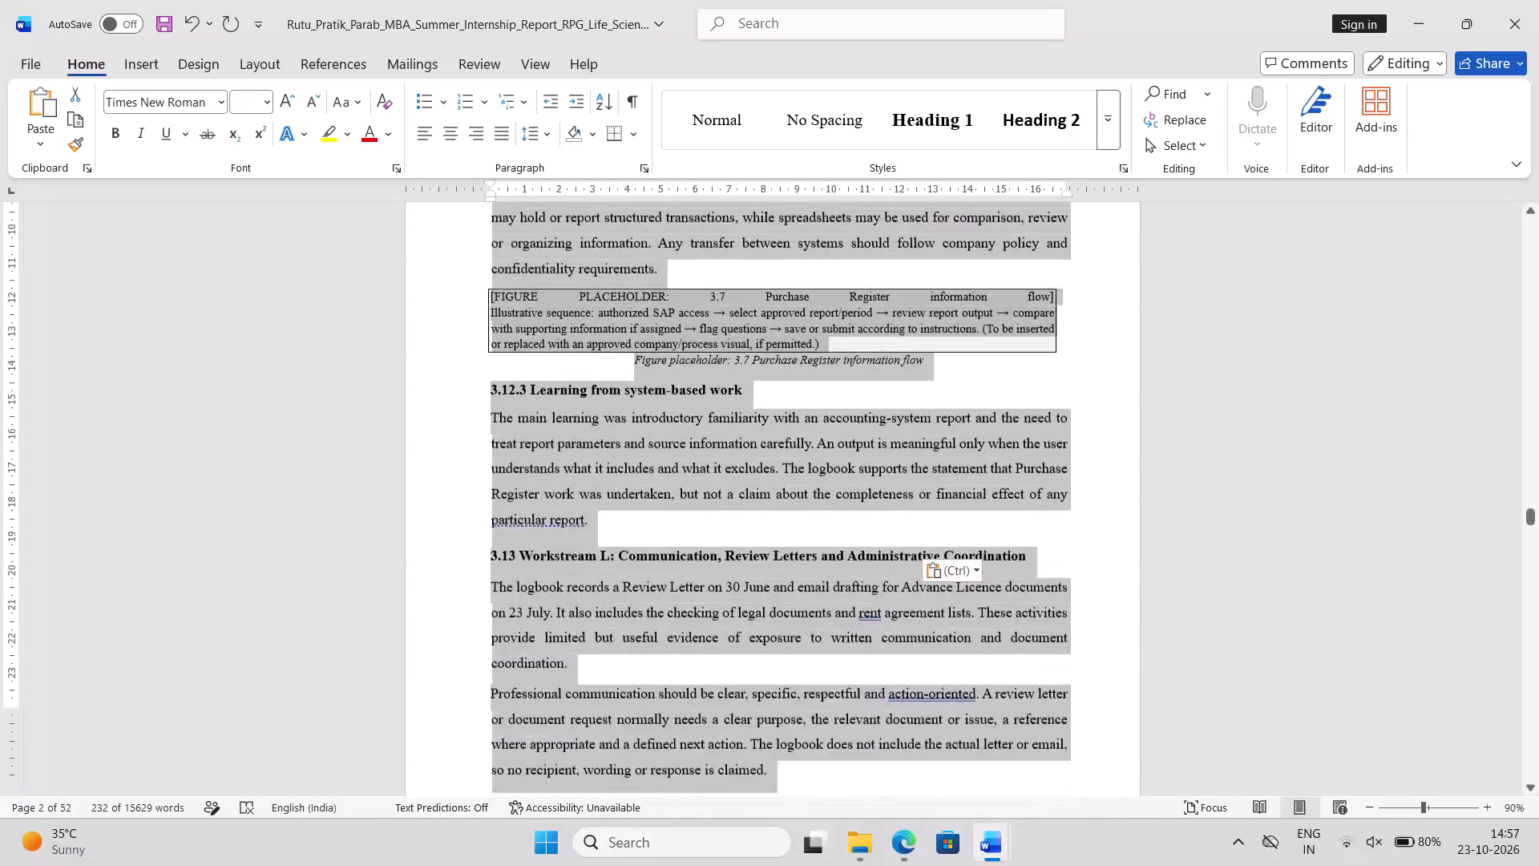
drag(1219, 865, 1222, 865)
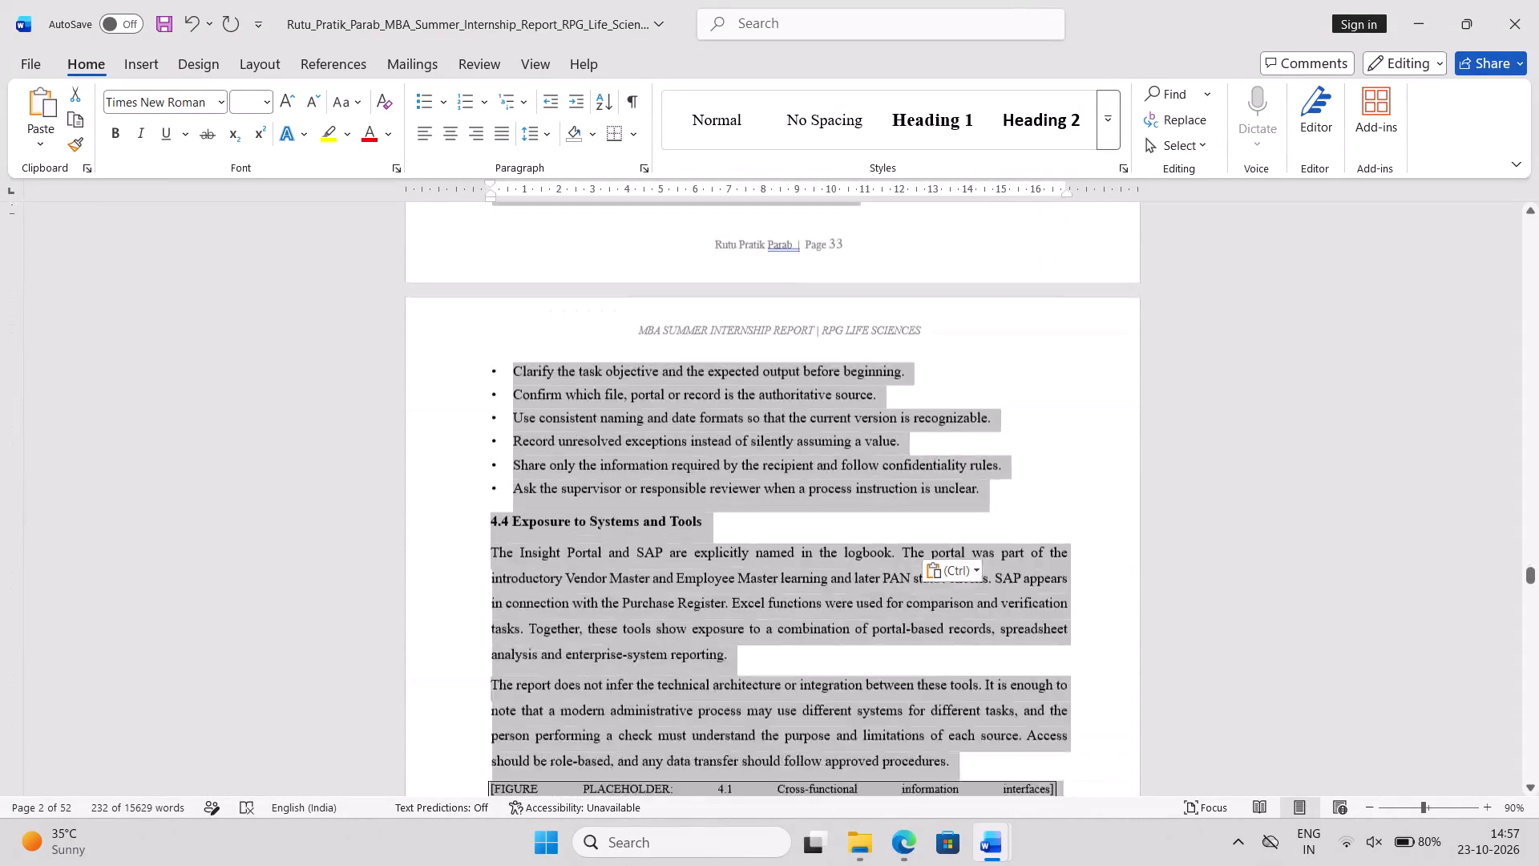
drag(1222, 865, 1225, 865)
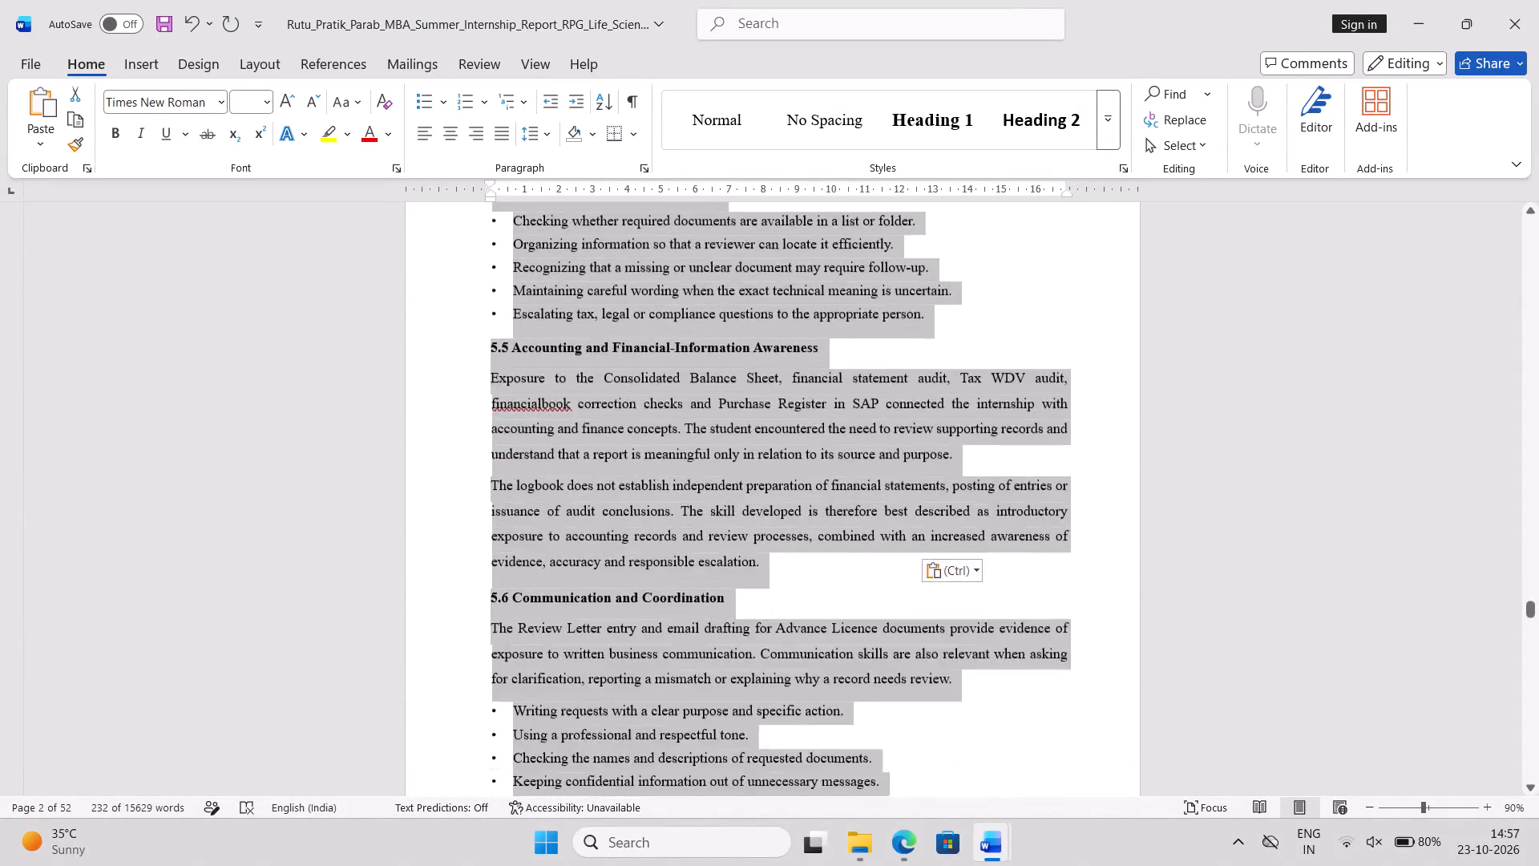
drag(1225, 865, 1227, 865)
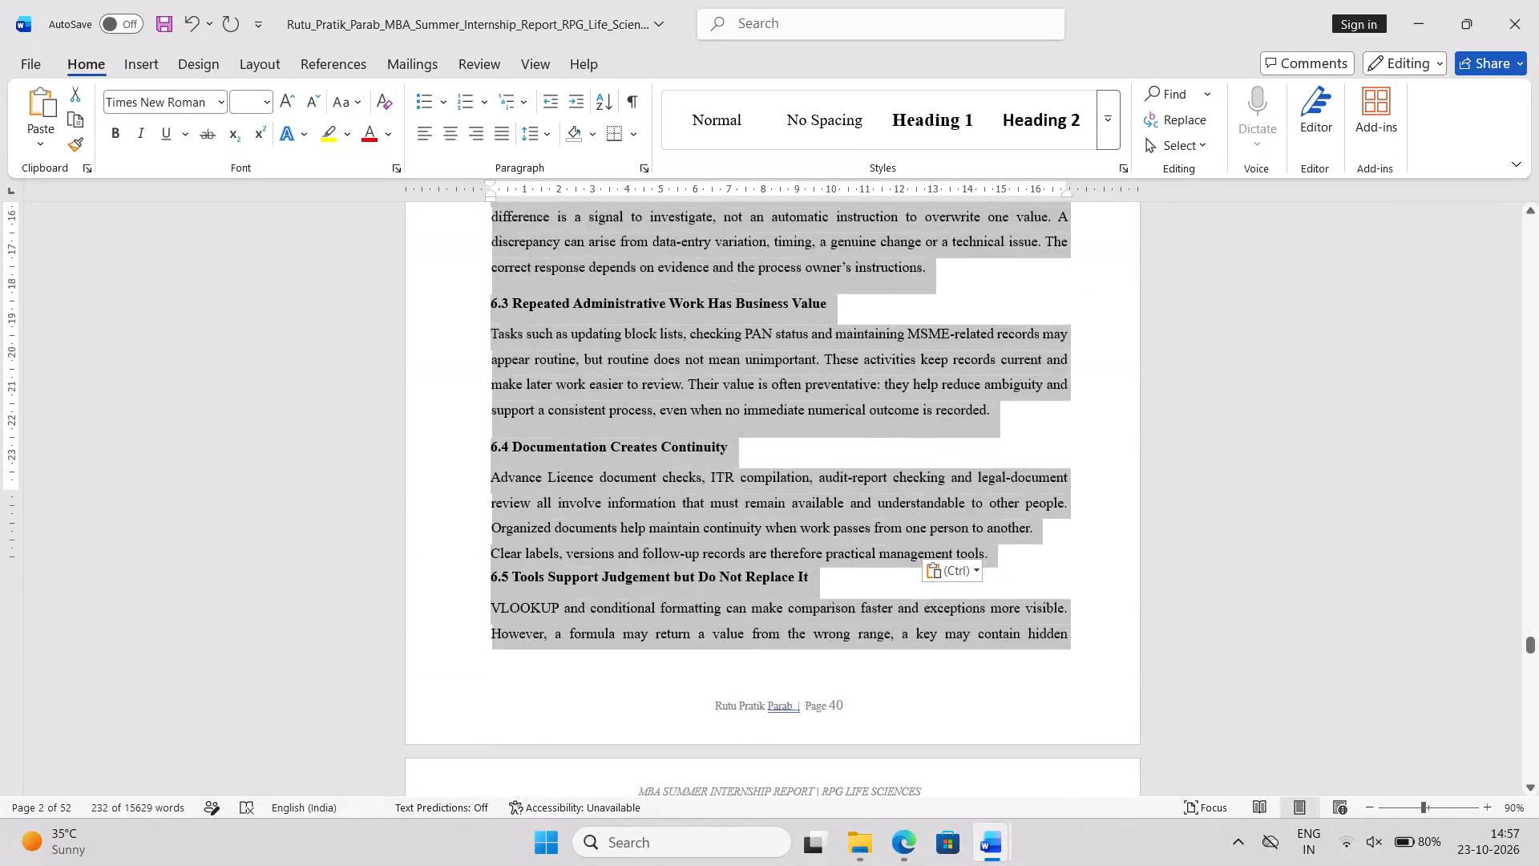
drag(1227, 865, 1228, 865)
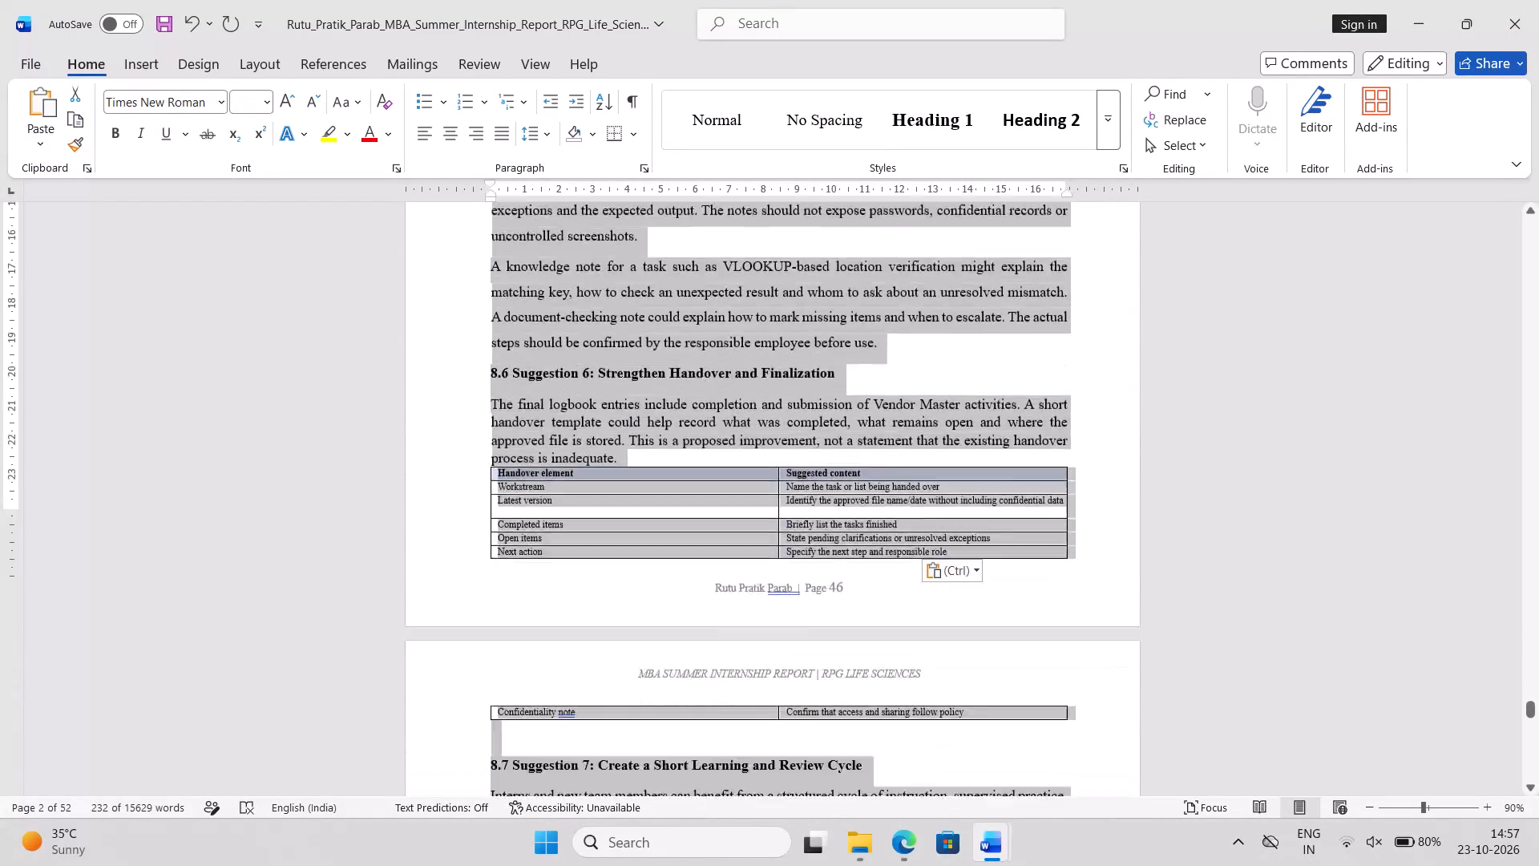
drag(1228, 865, 1229, 865)
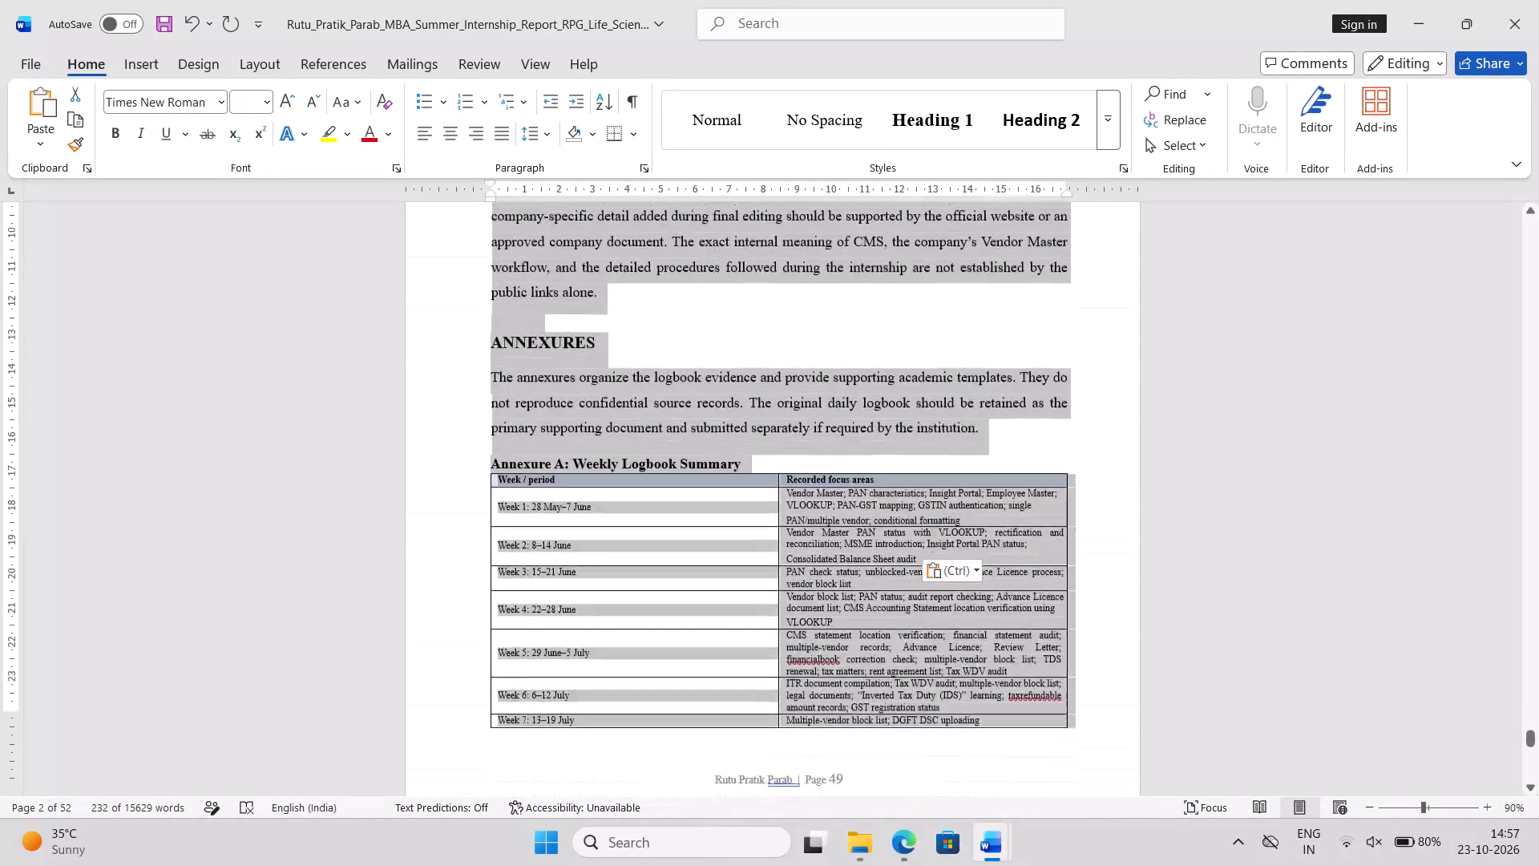
drag(1229, 865, 1230, 865)
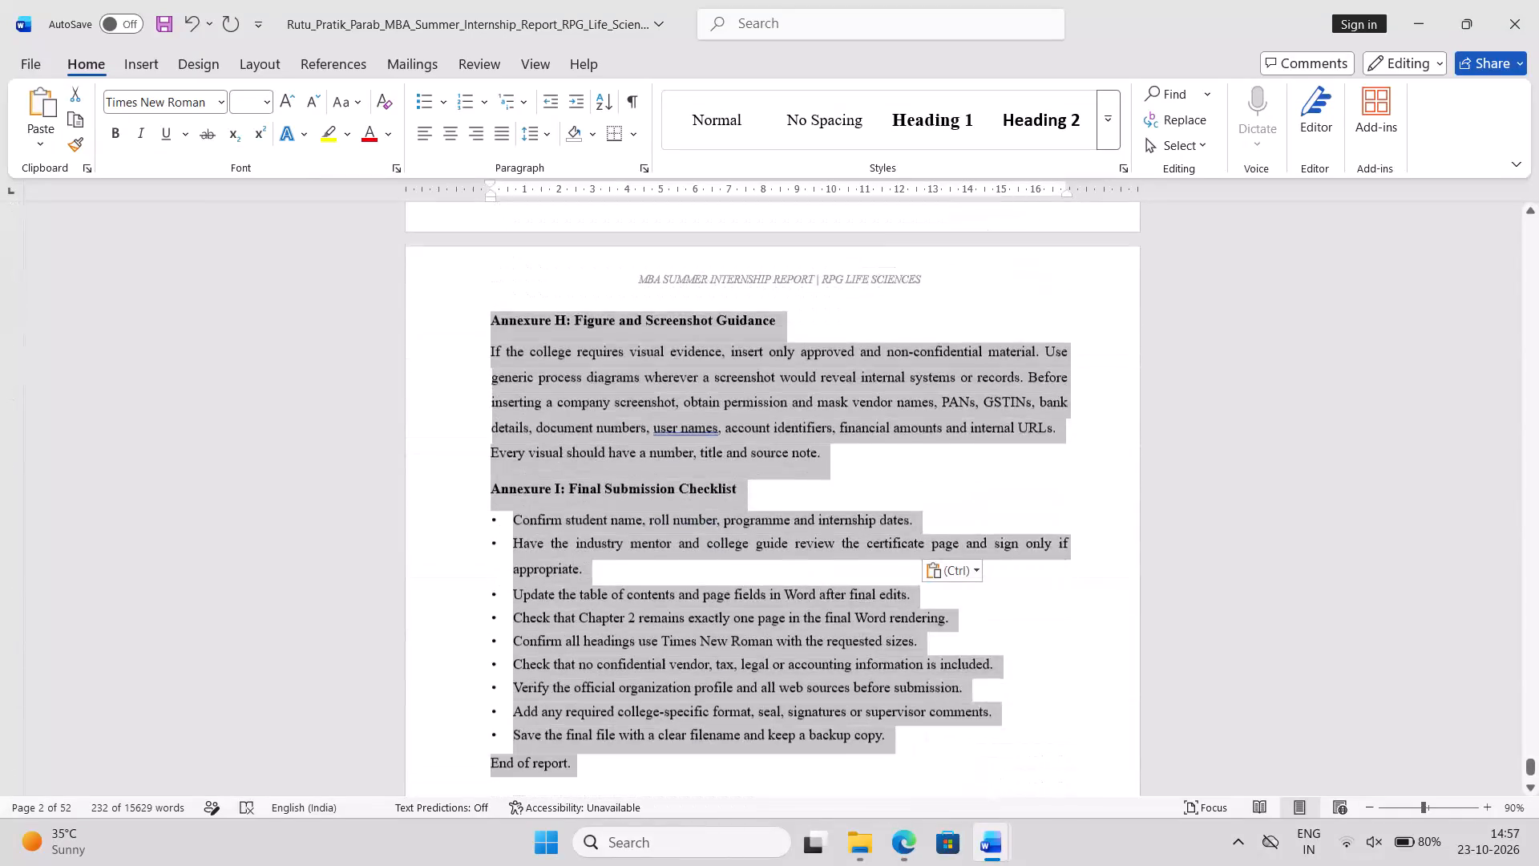
drag(1230, 865, 1230, 856)
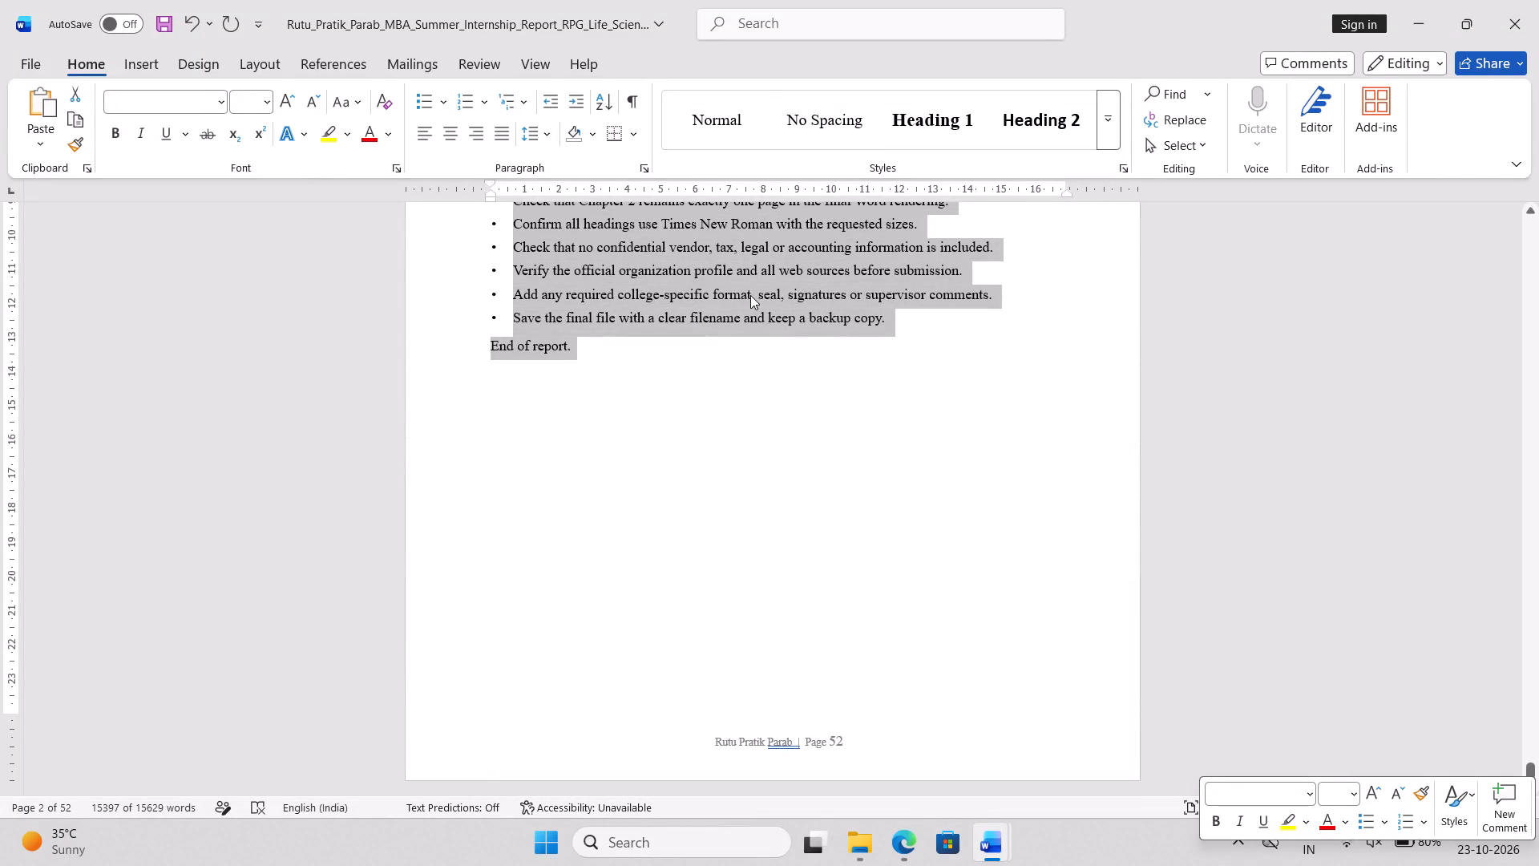
click(648, 165)
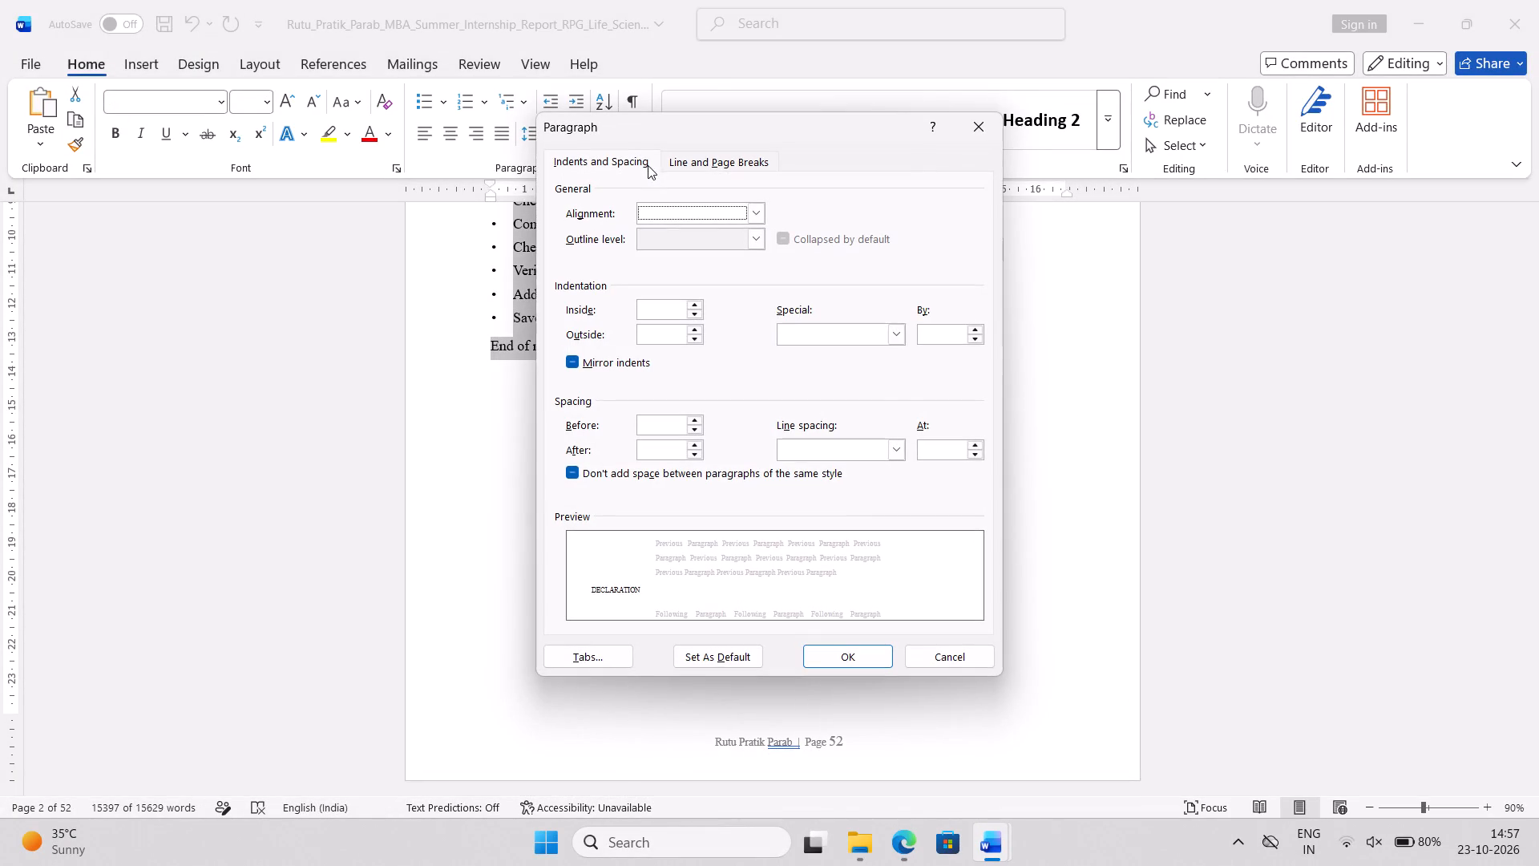
click(903, 440)
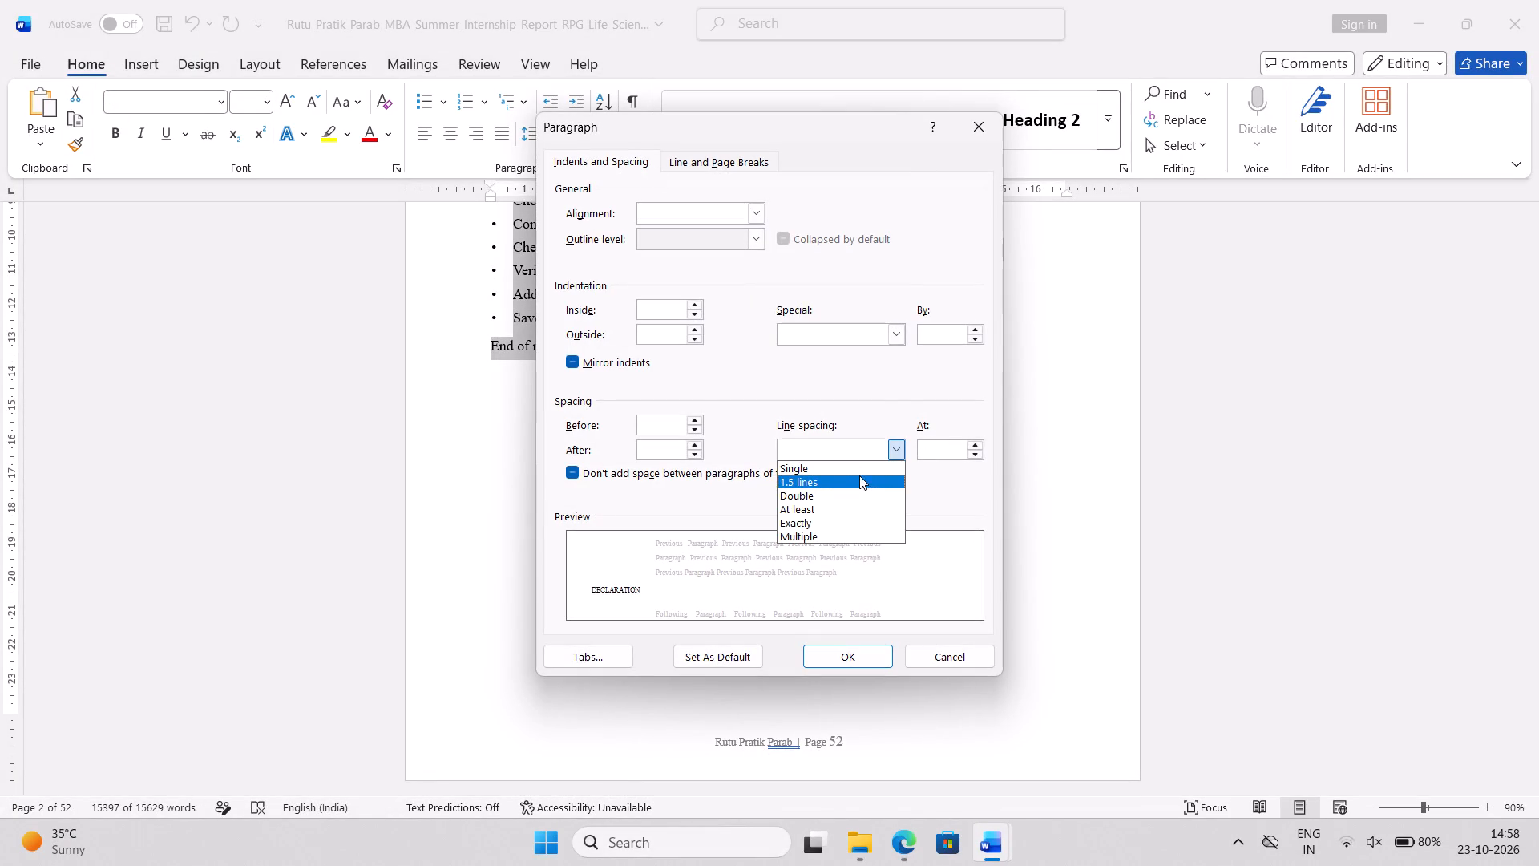
click(861, 478)
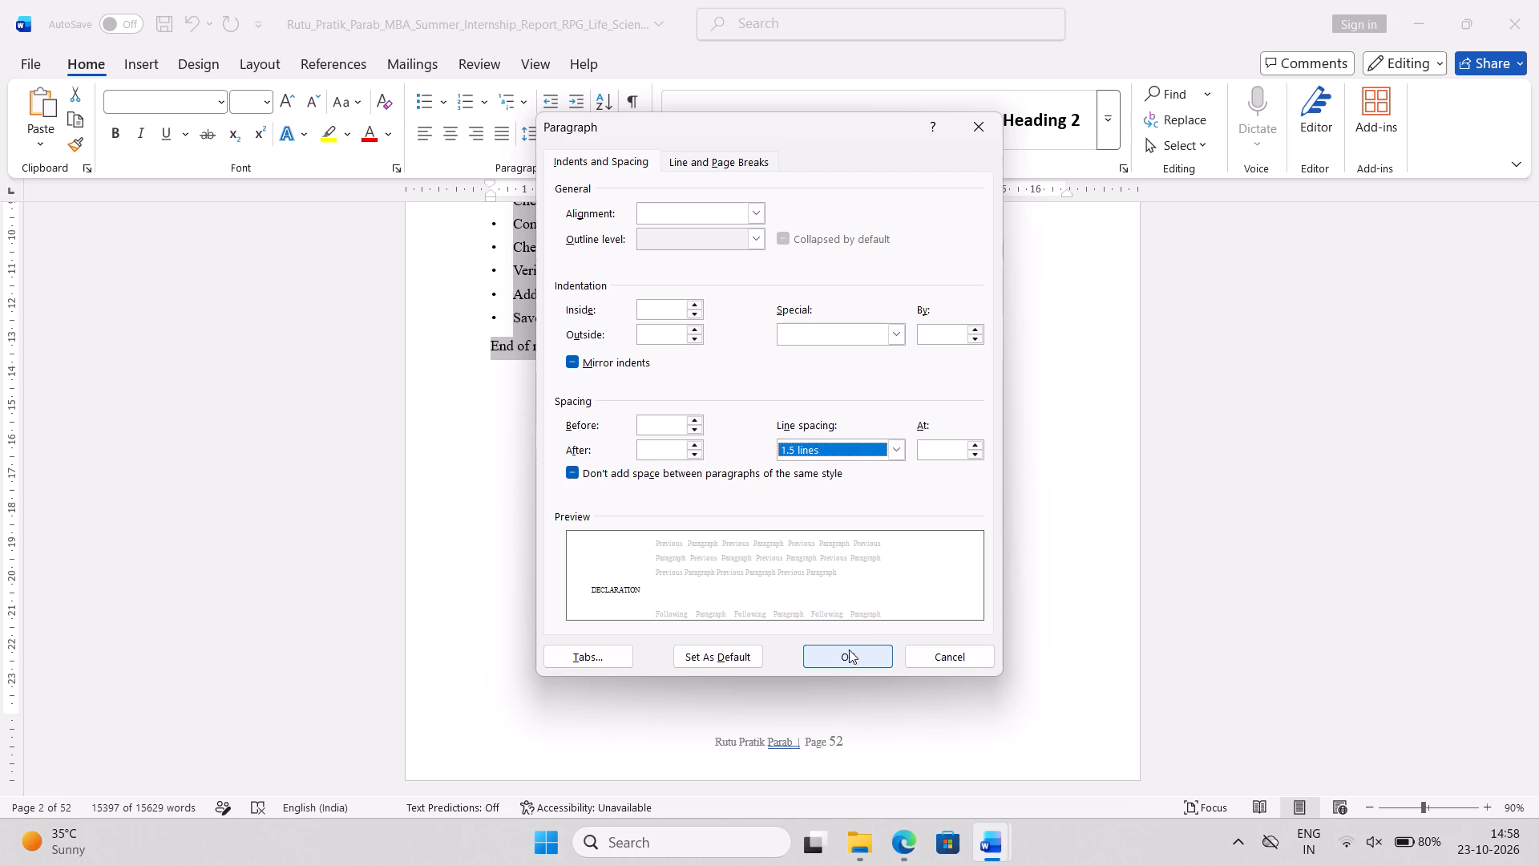
click(849, 649)
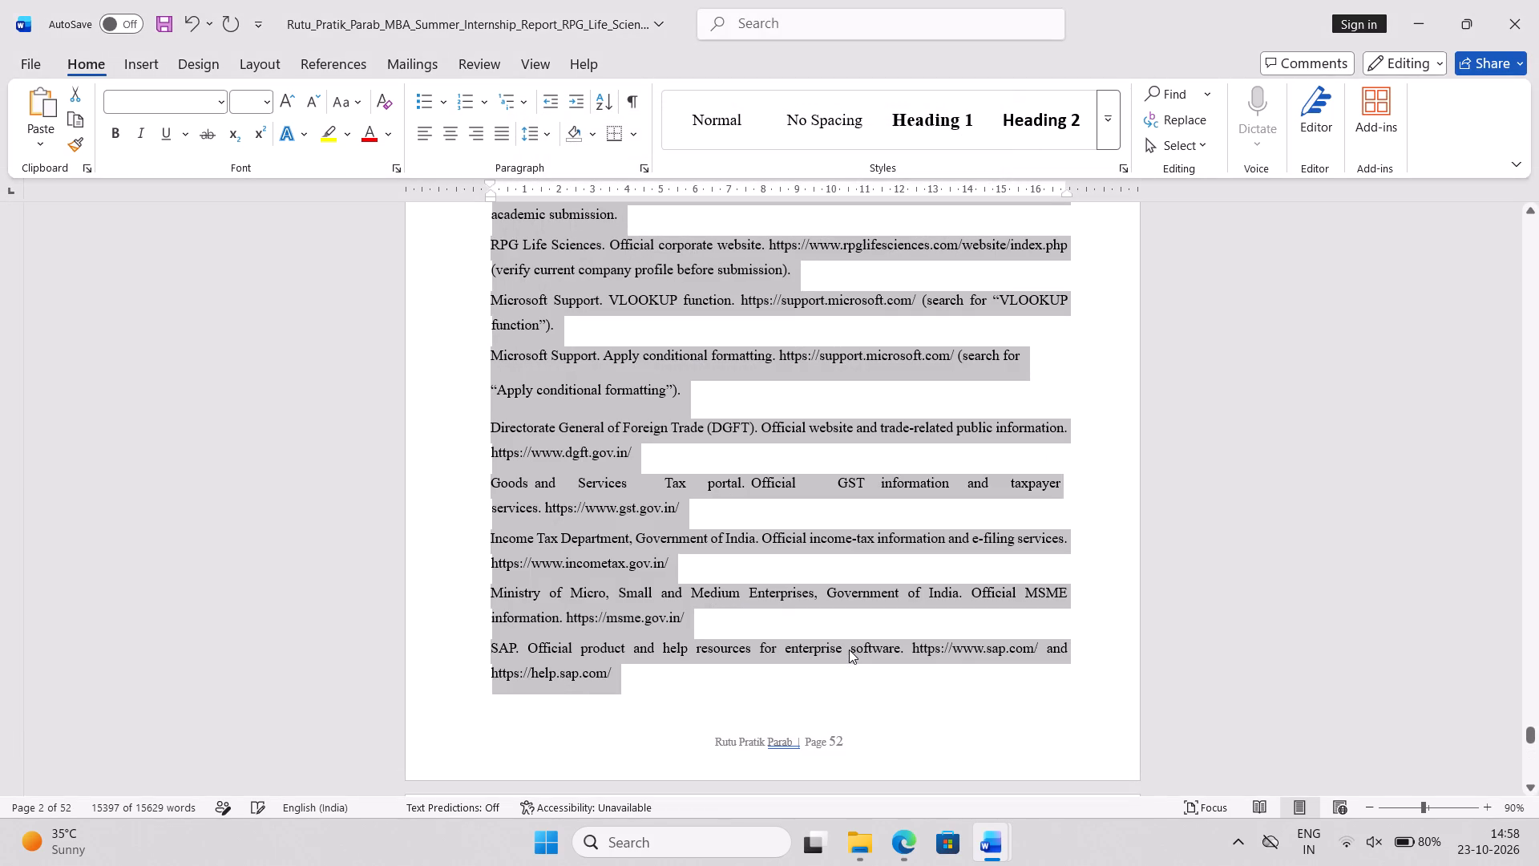
click(1212, 556)
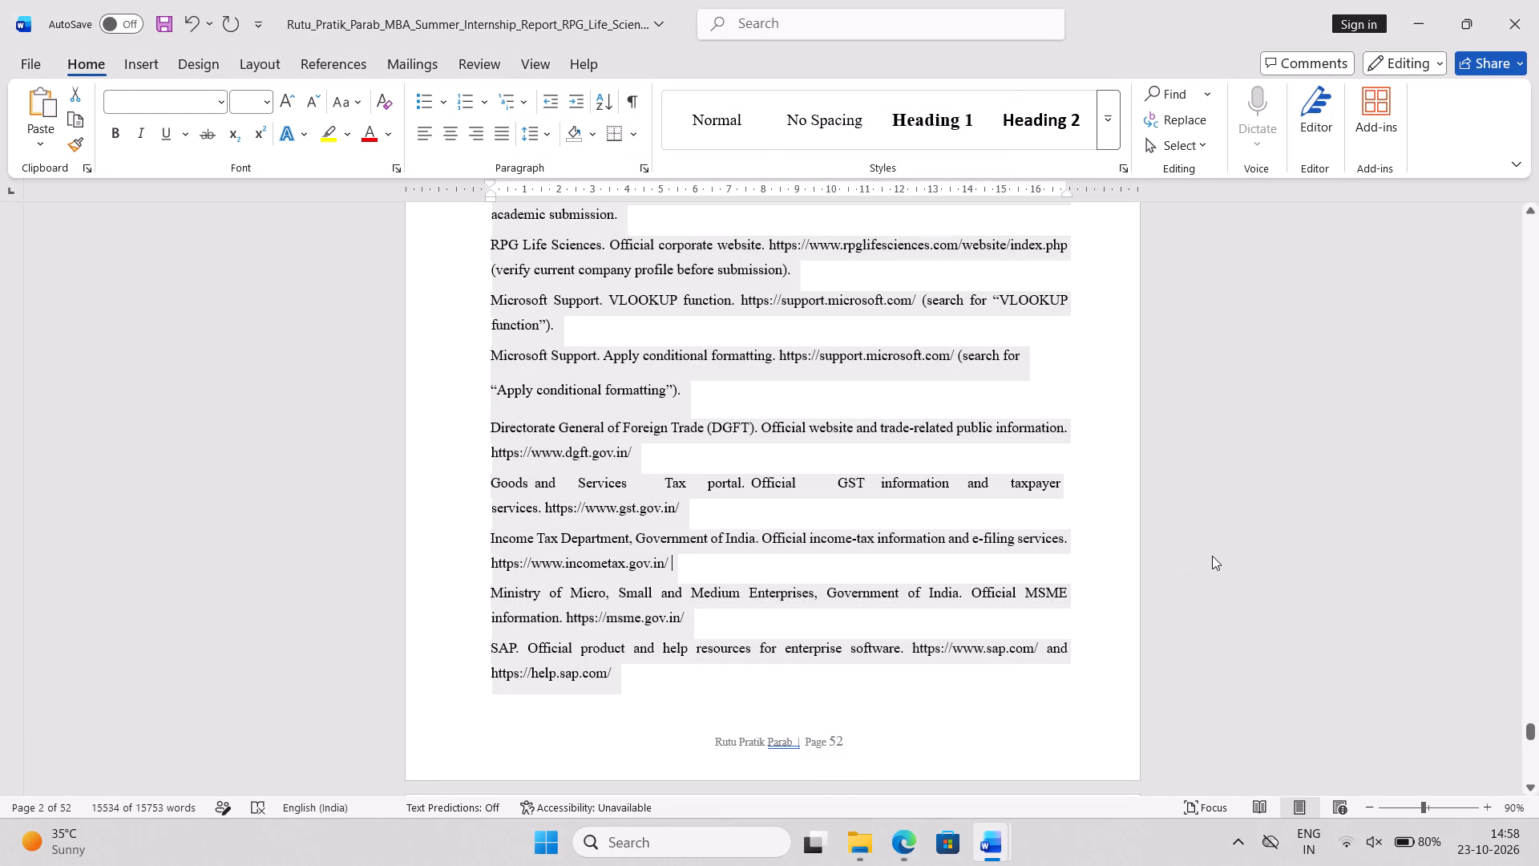
Review the report's spacing and layout on the closing annexure pages and from the cover page through the ACKNOWLEDGEMENT section.
scroll(1212, 556, up, 1)
scroll(1212, 556, down, 18)
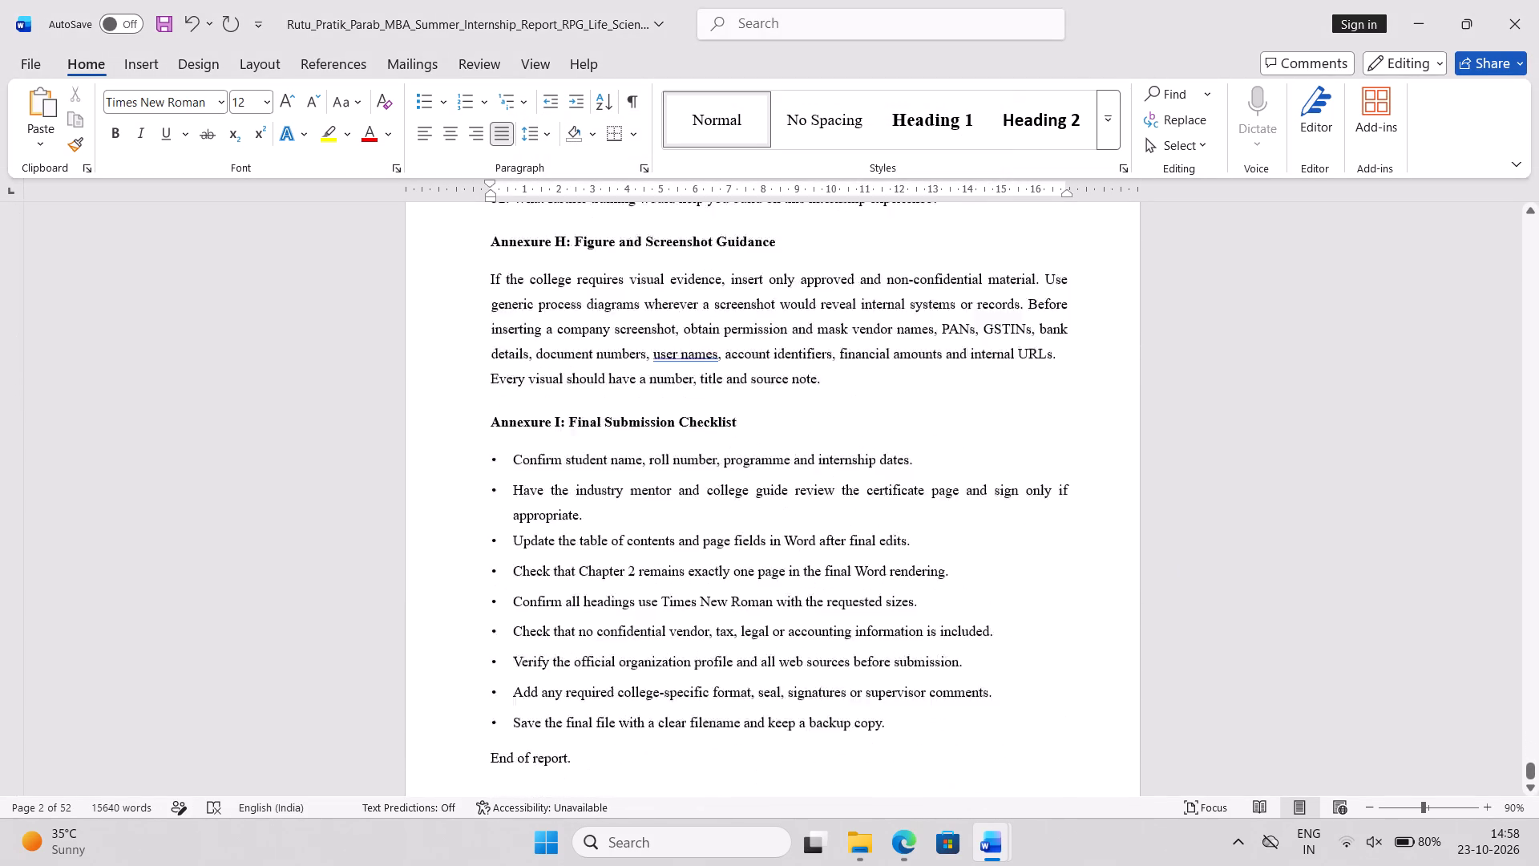
scroll(1212, 556, down, 10)
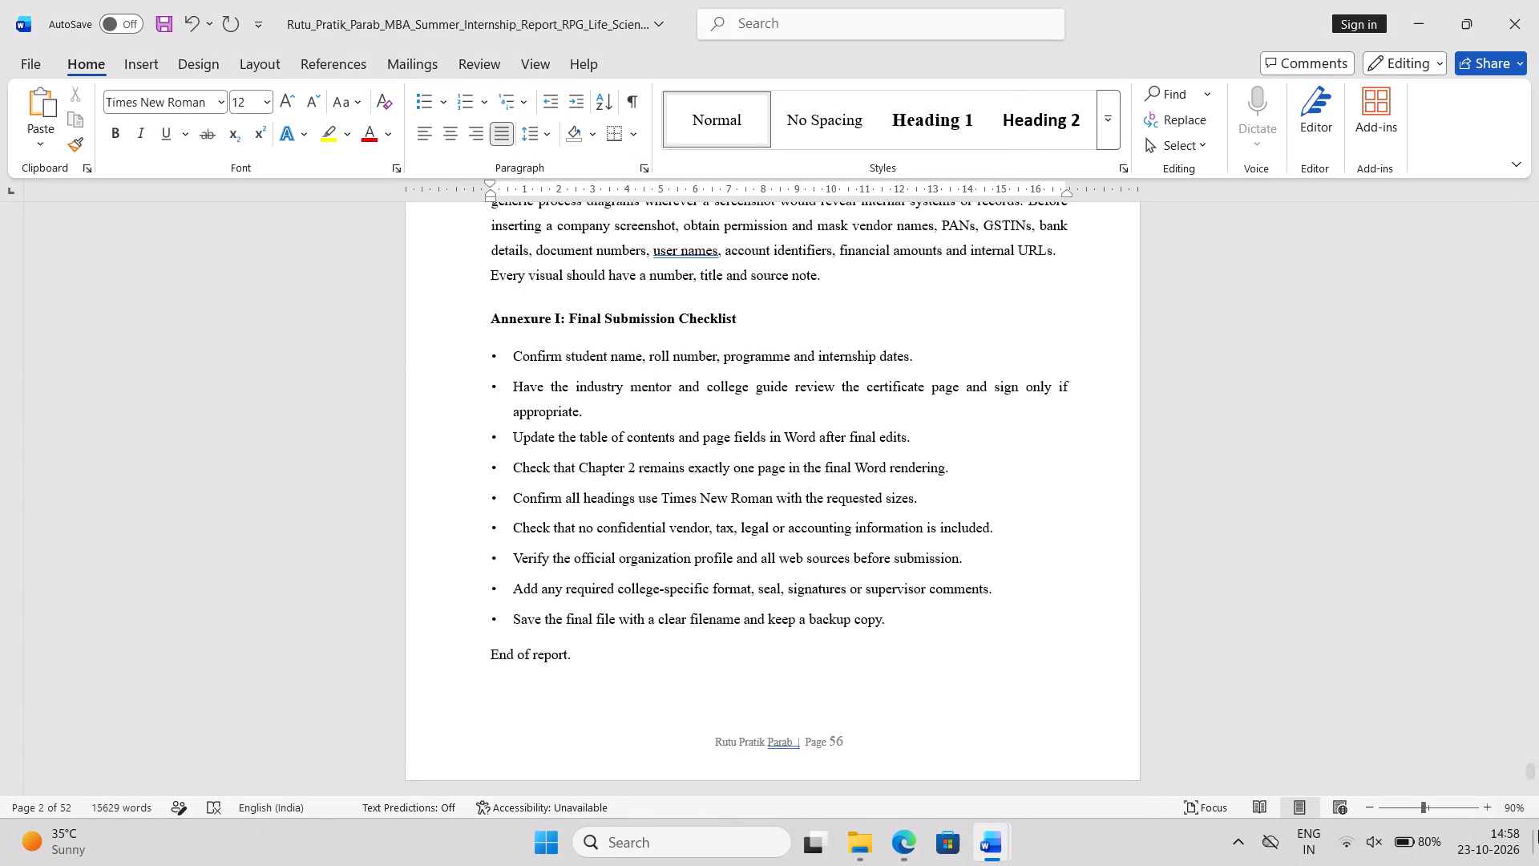
drag(1533, 775, 1538, 314)
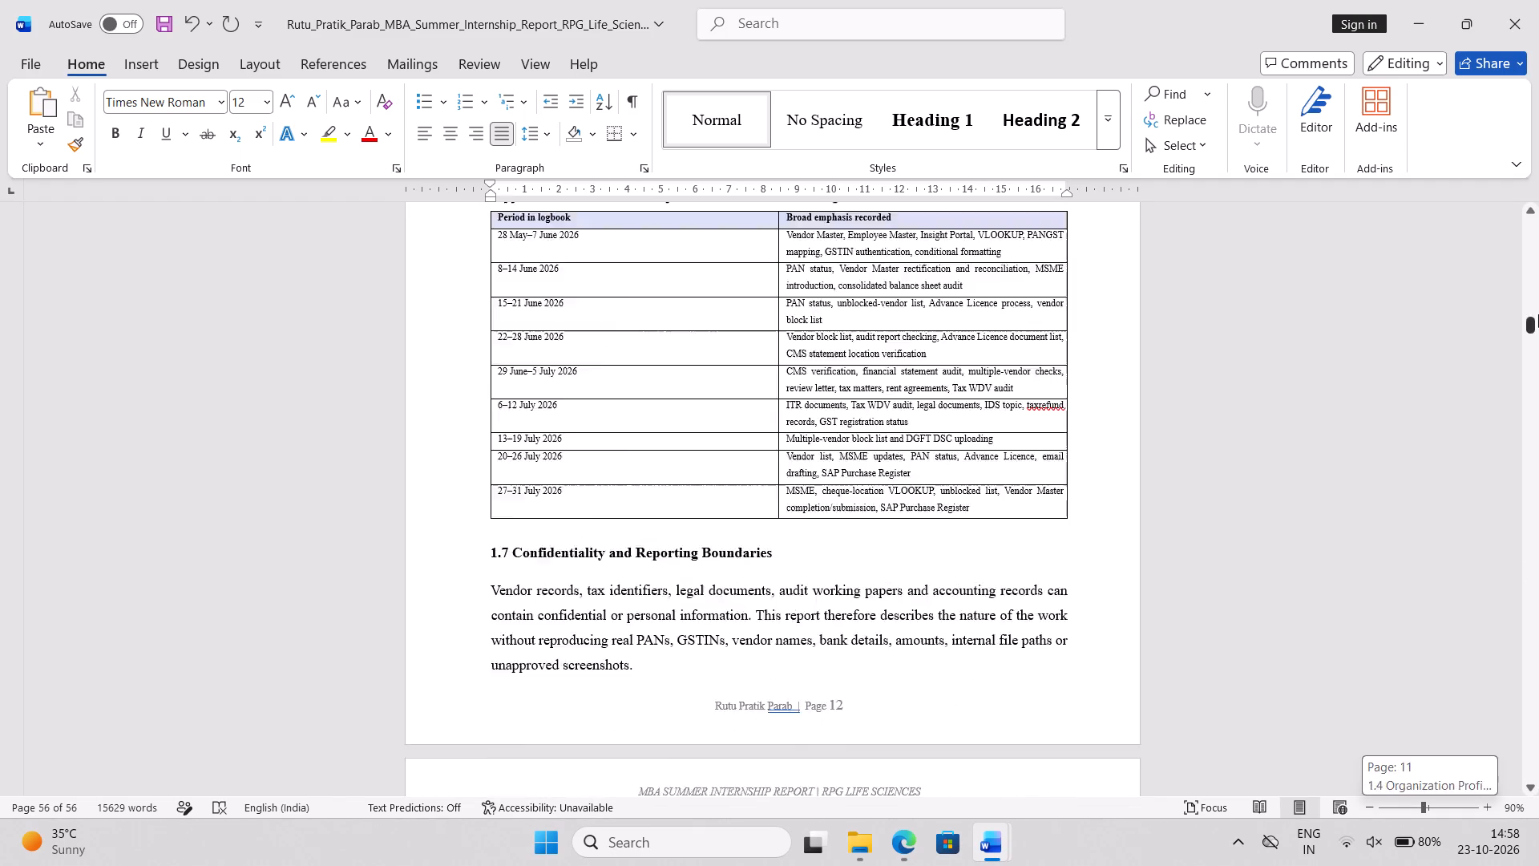
drag(1538, 314, 1538, 188)
scroll(810, 573, down, 4)
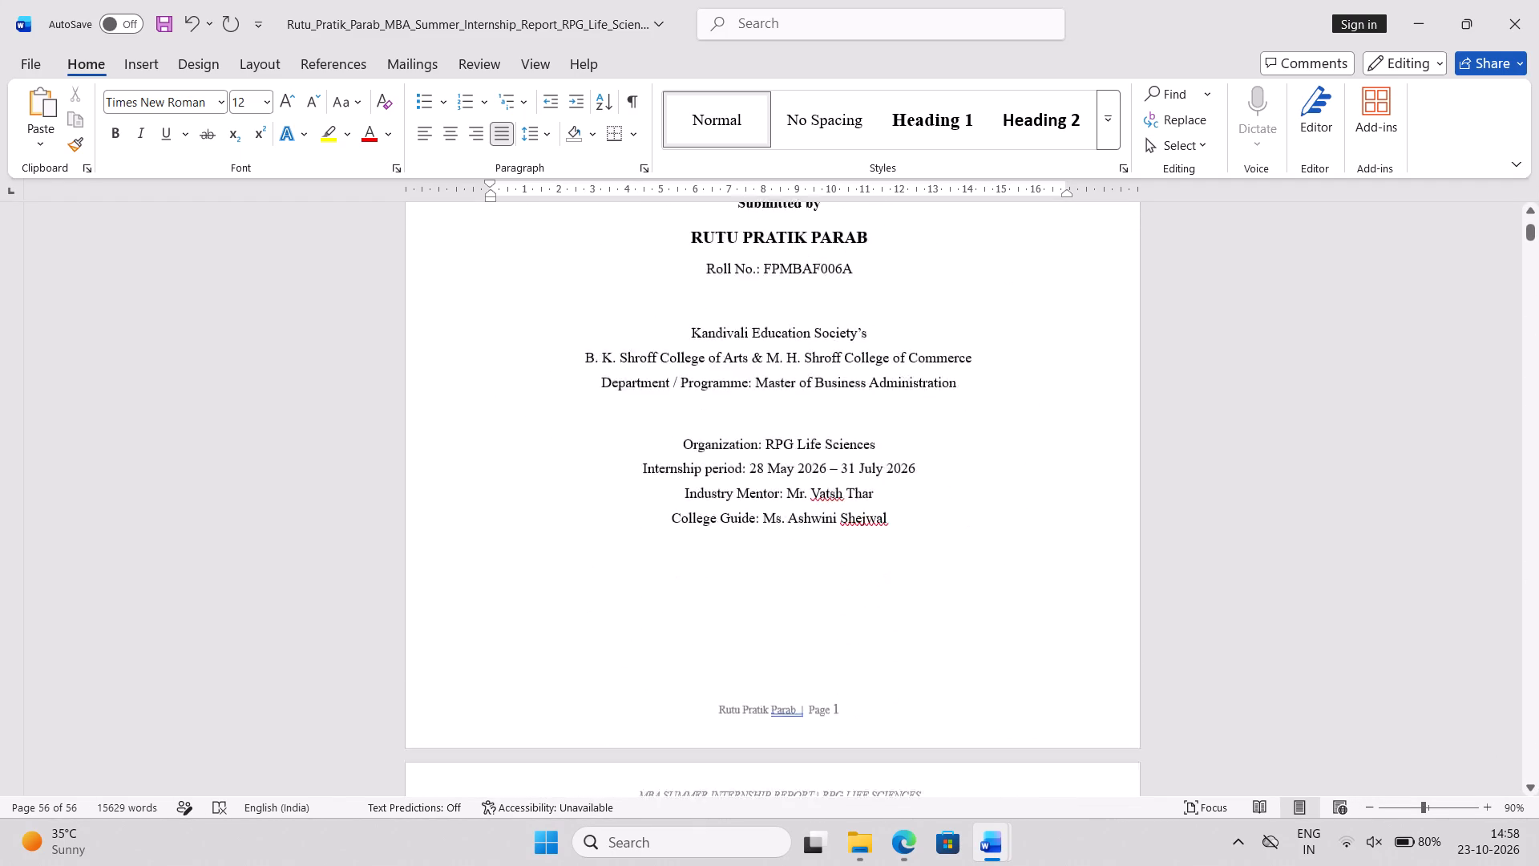
scroll(810, 573, down, 4)
scroll(810, 573, up, 2)
scroll(810, 573, down, 1)
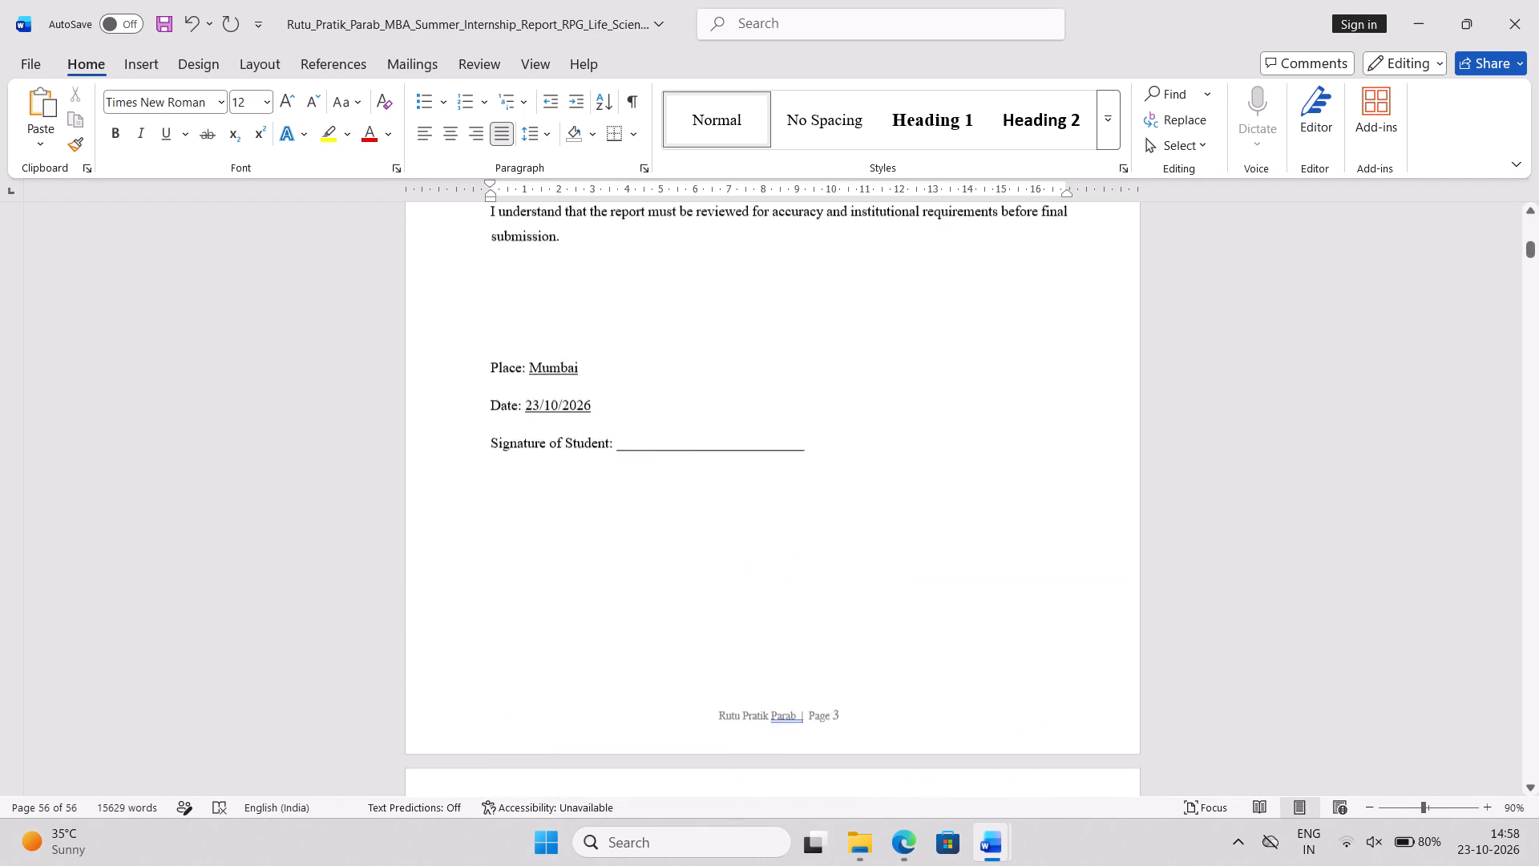
scroll(810, 573, down, 2)
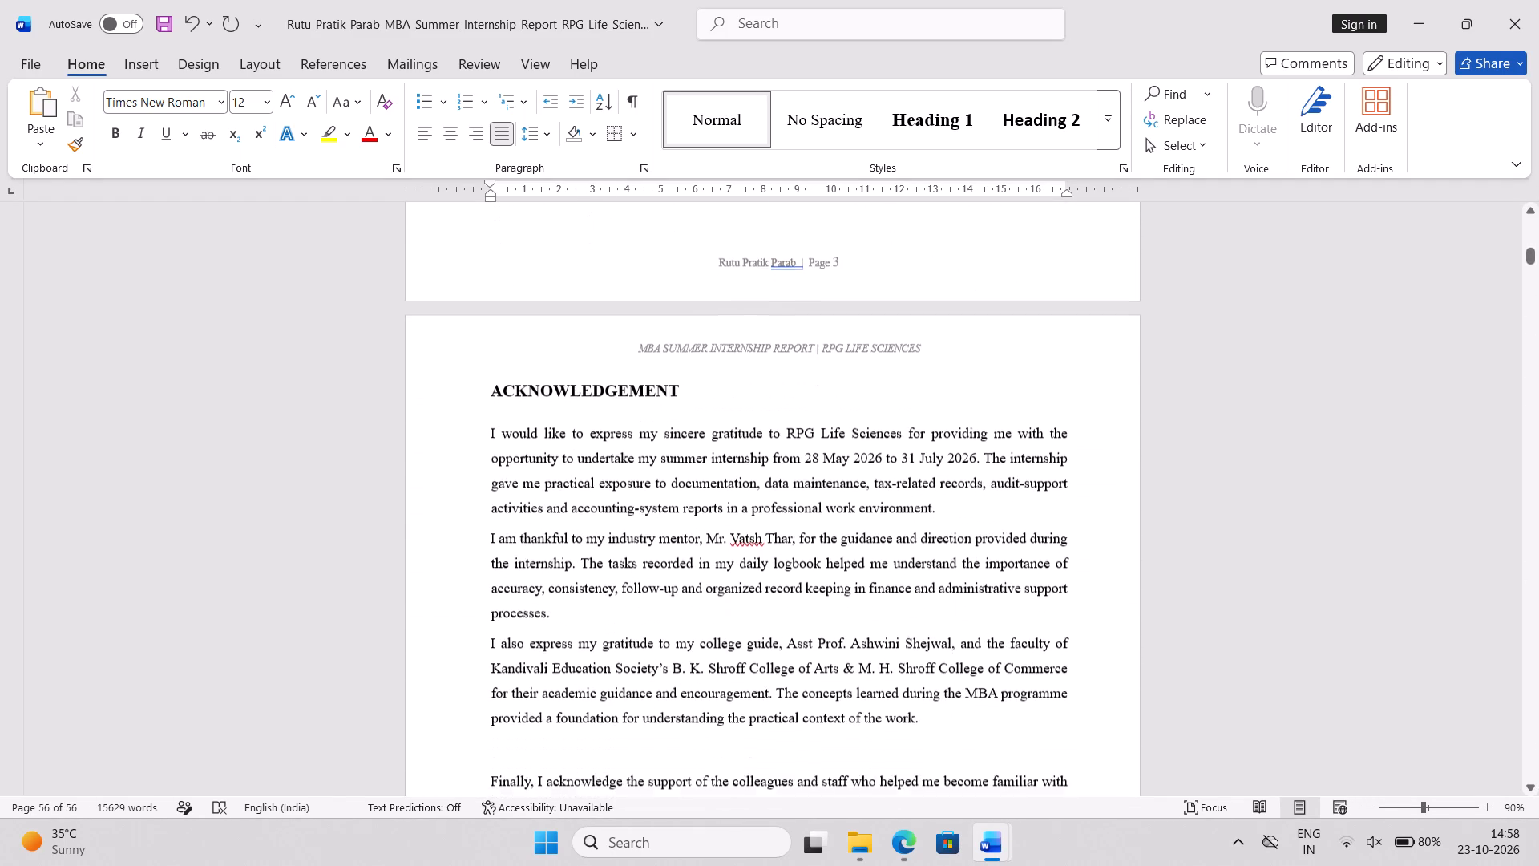
scroll(810, 573, down, 2)
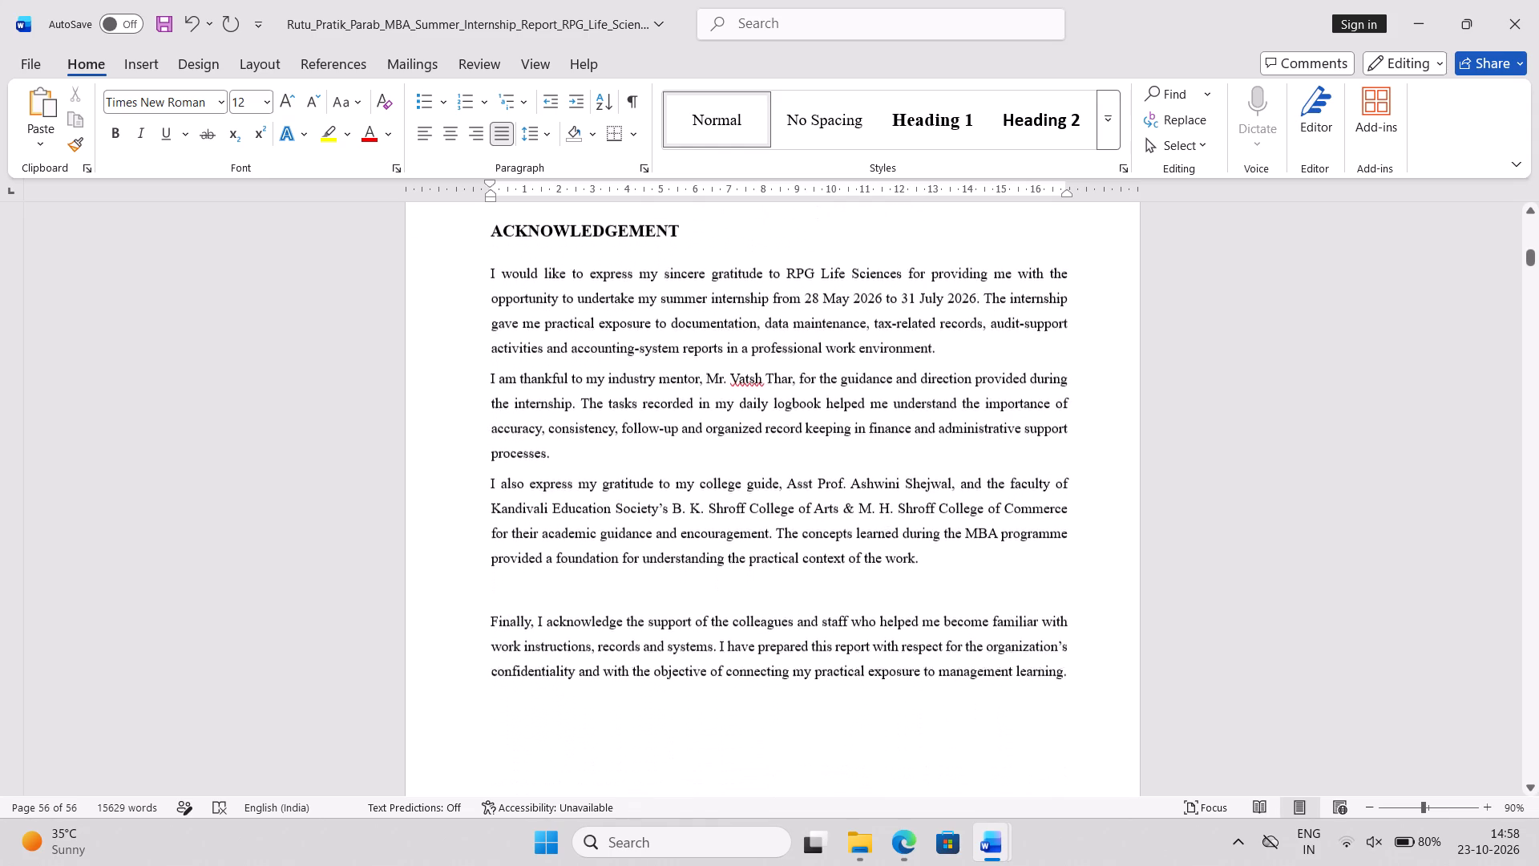
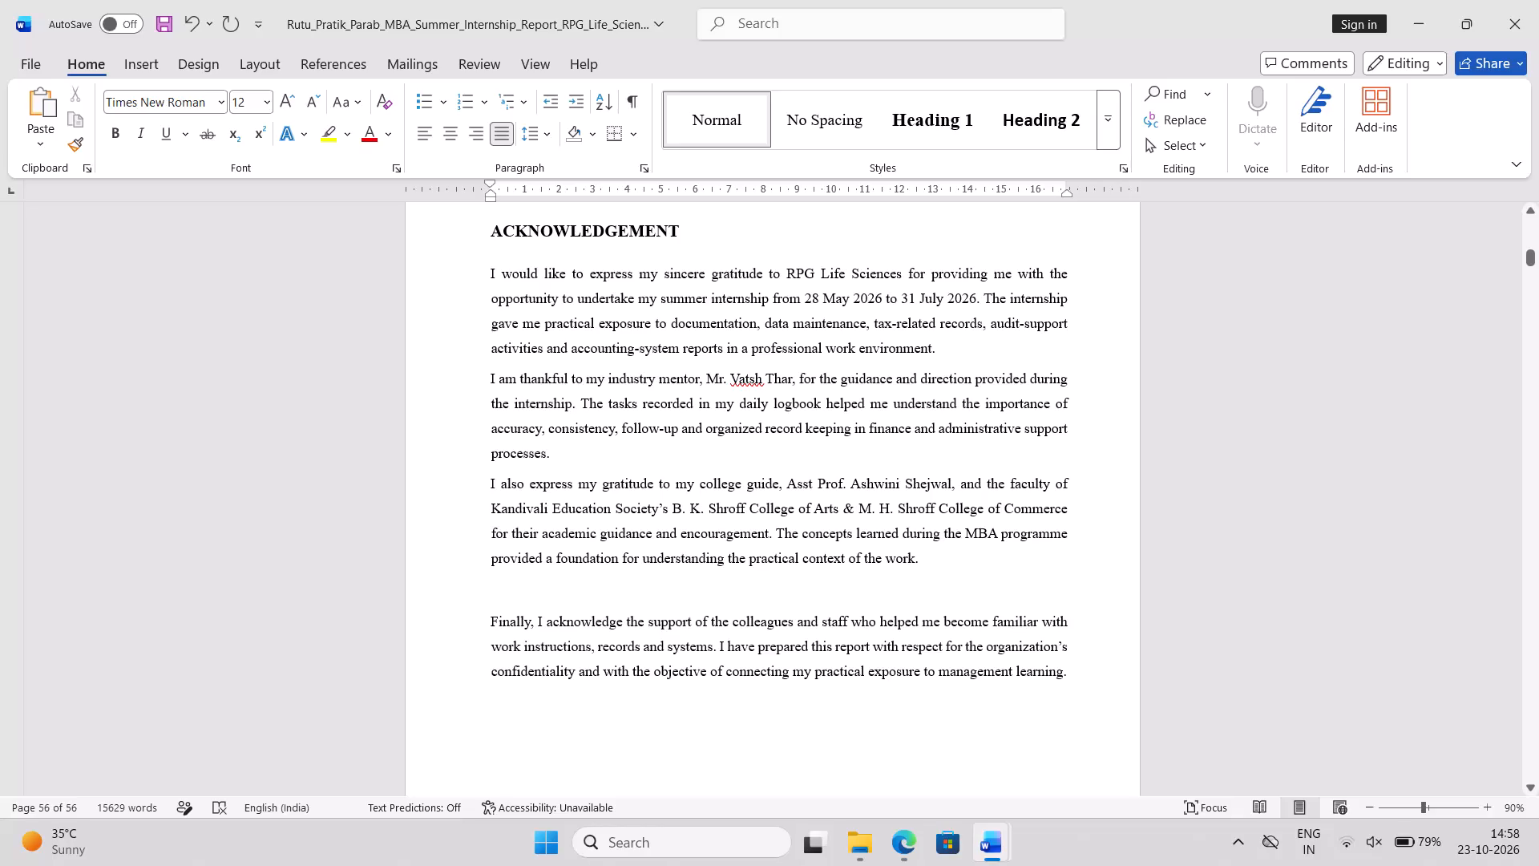
Remove the blank line above the paragraph beginning "Finally, I acknowledge" in the ACKNOWLEDGEMENT section.
click(491, 587)
key(BackSpace)
key(BackSpace)
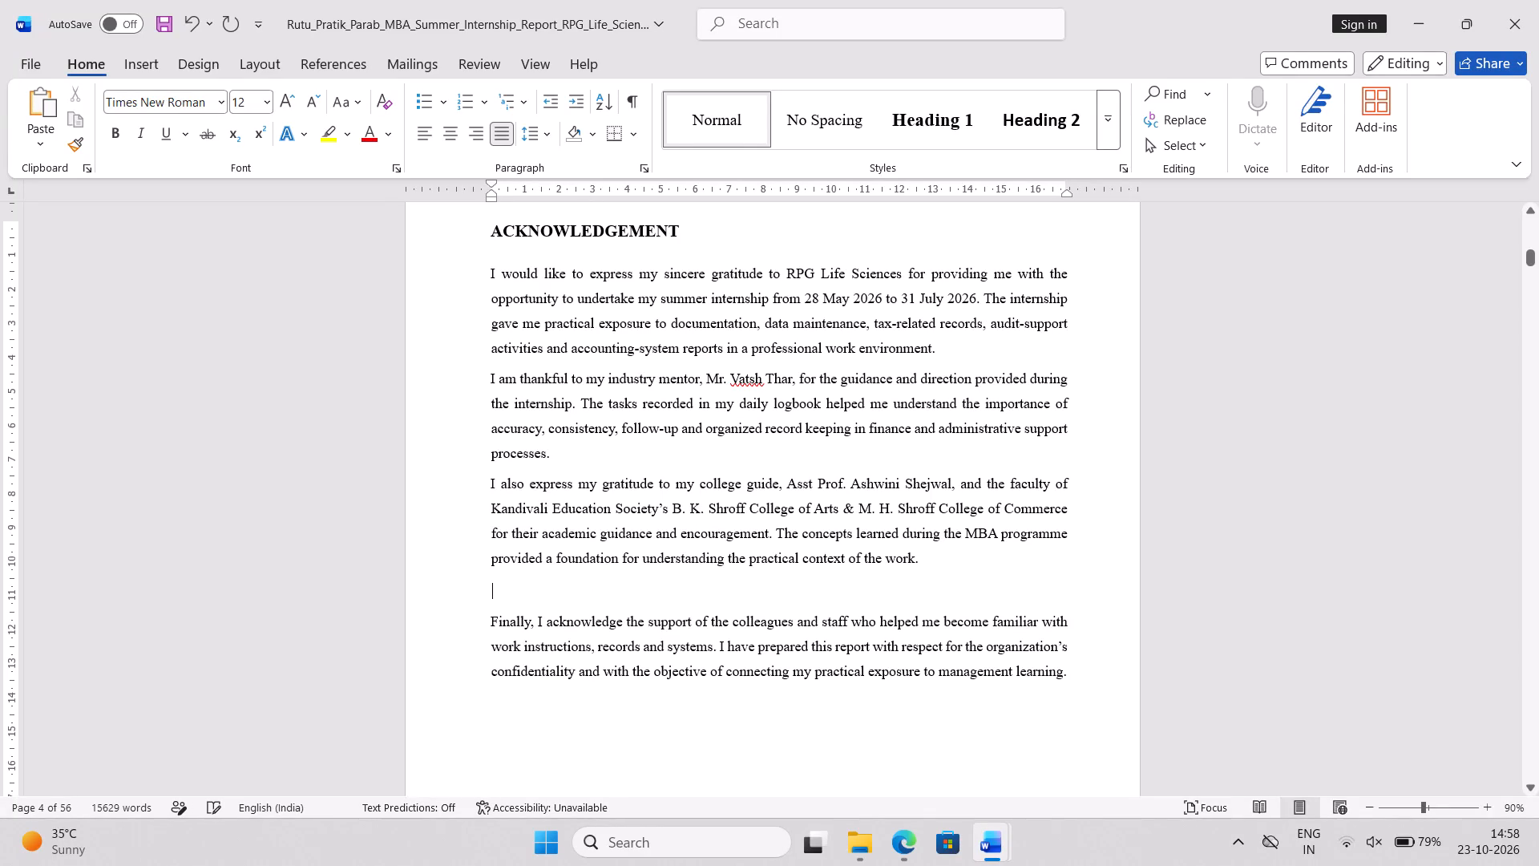
key(BackSpace)
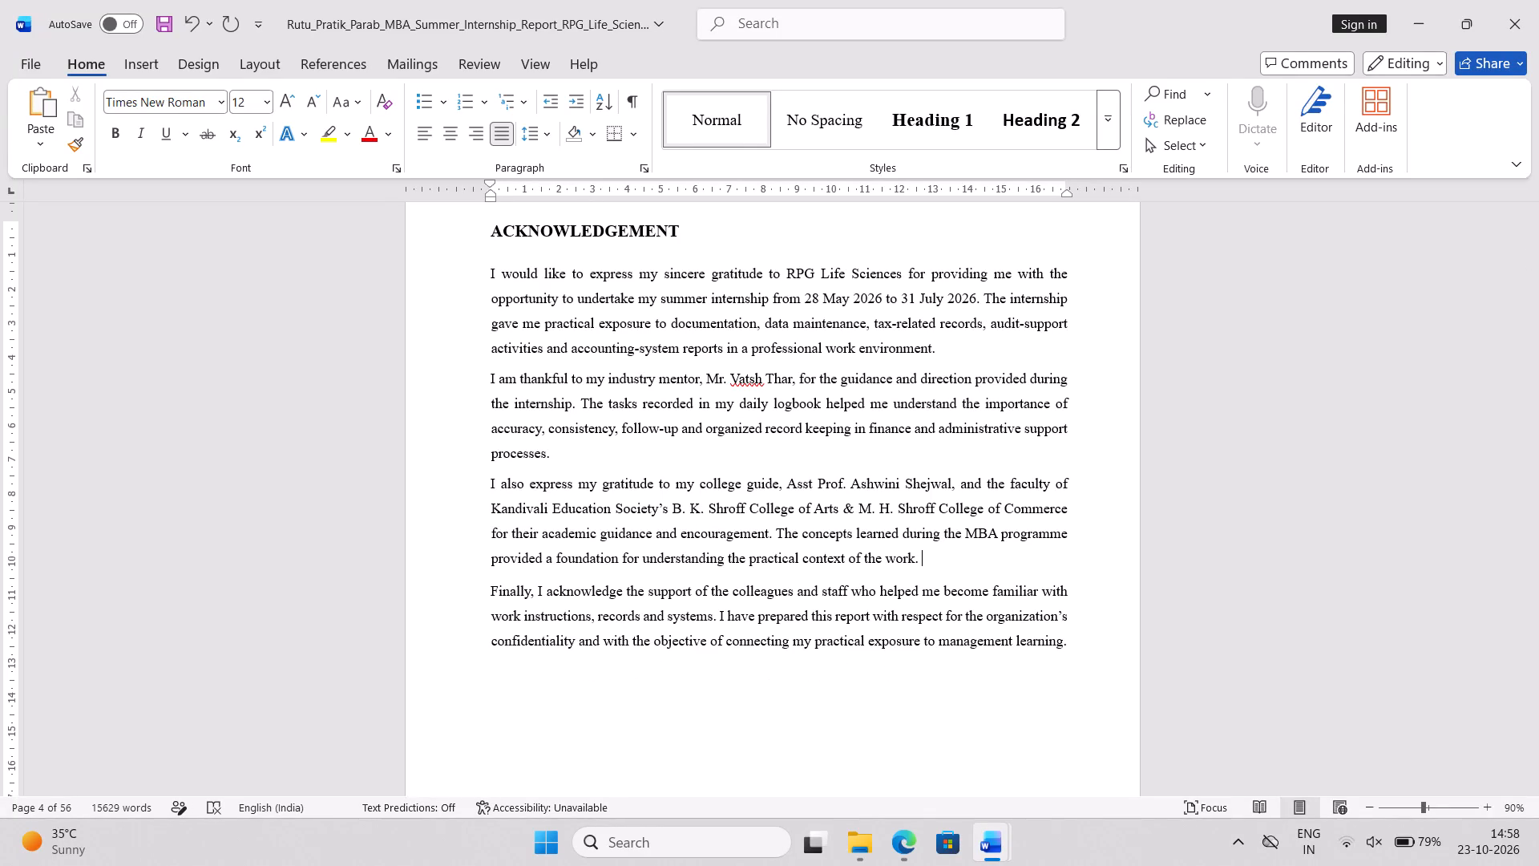
Review the layout of the pages from the ACKNOWLEDGEMENT section through the end of the EXECUTIVE SUMMARY.
scroll(491, 587, down, 3)
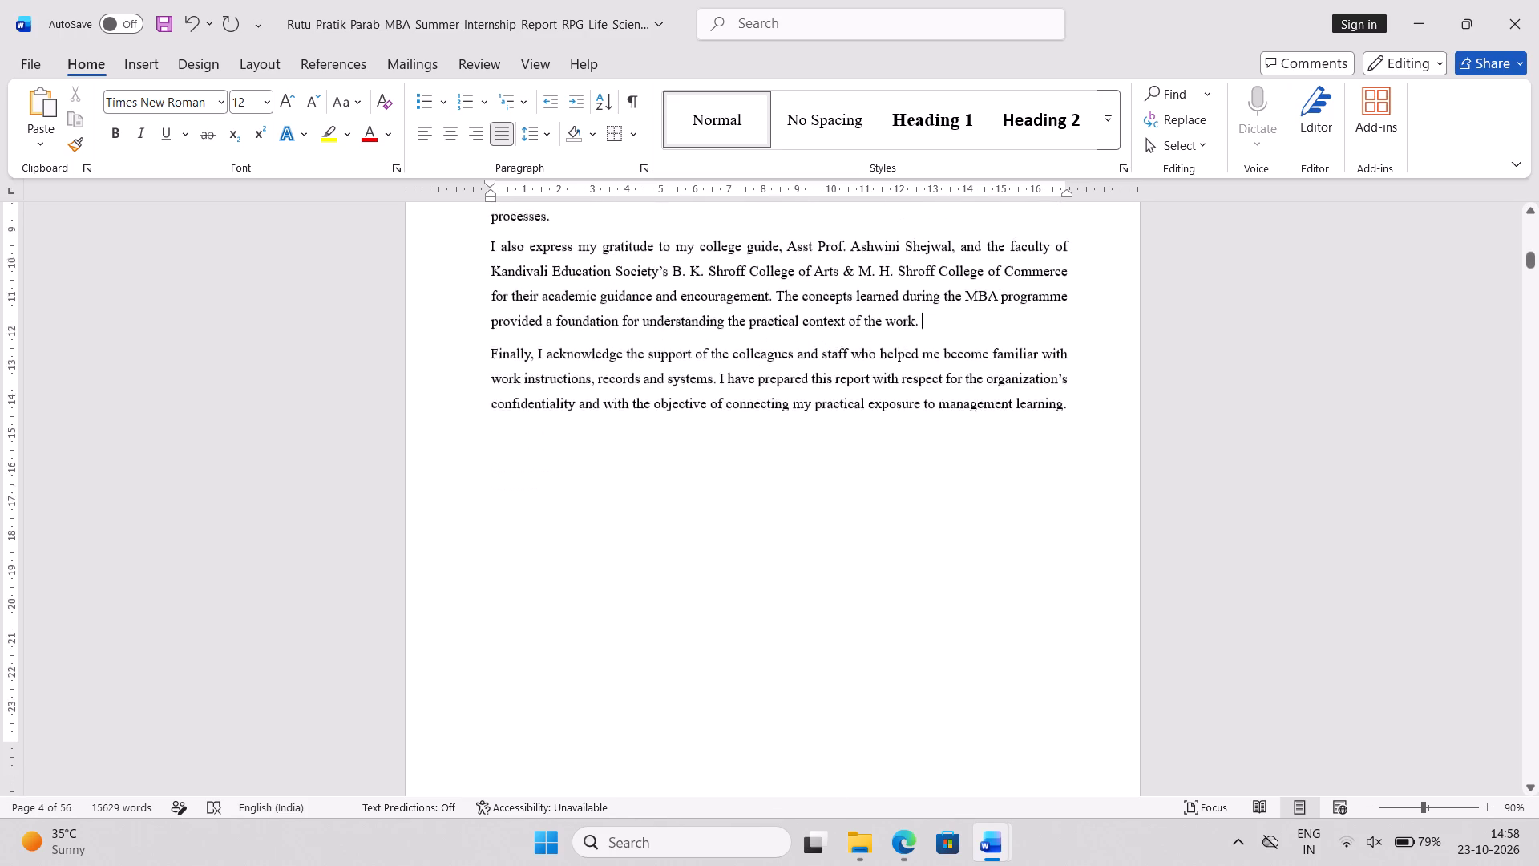
scroll(491, 587, down, 3)
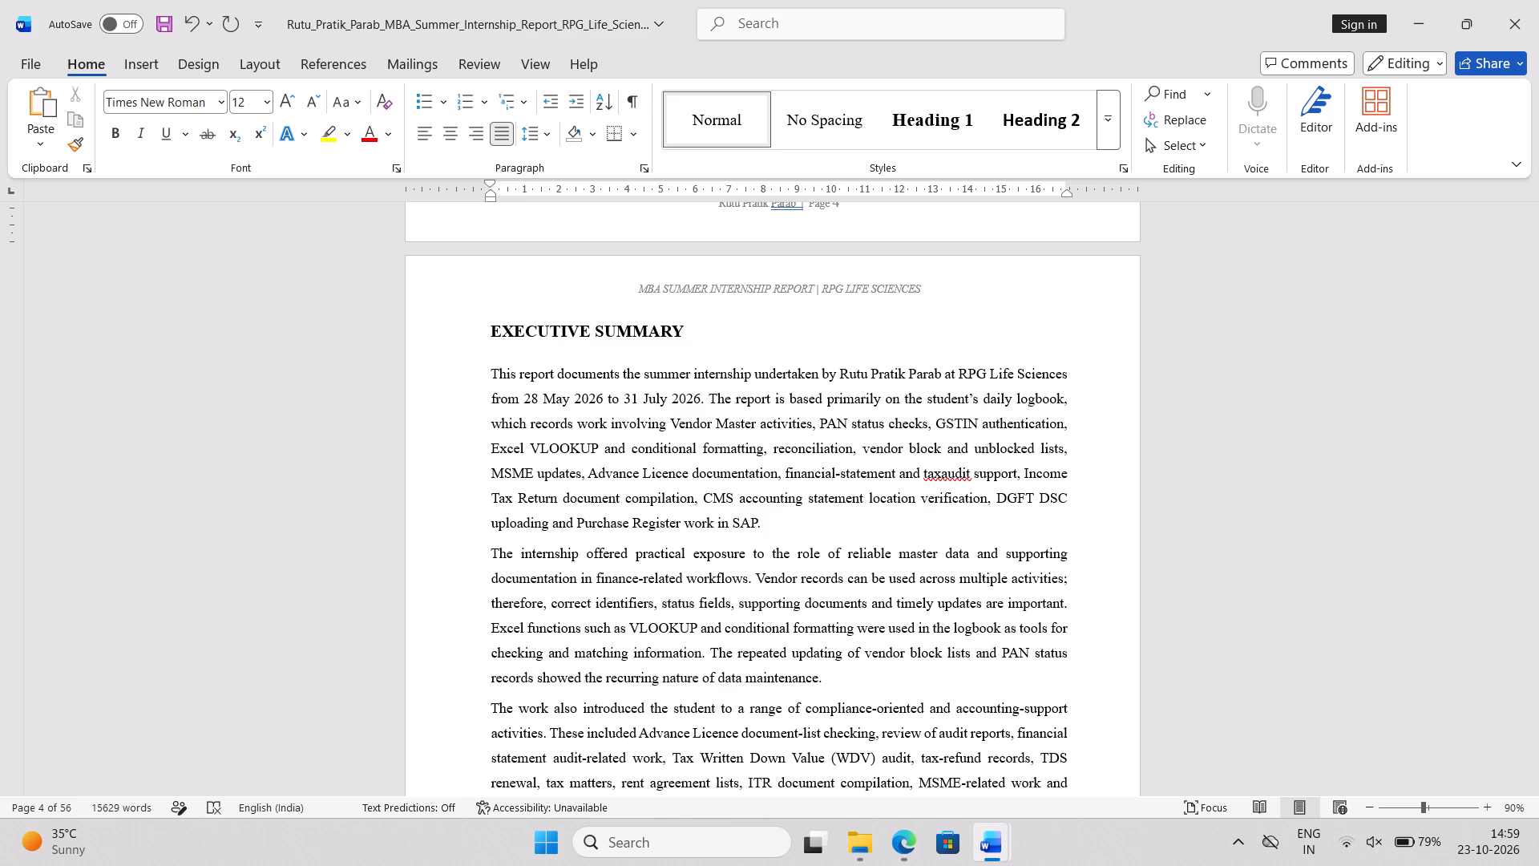
scroll(491, 587, down, 3)
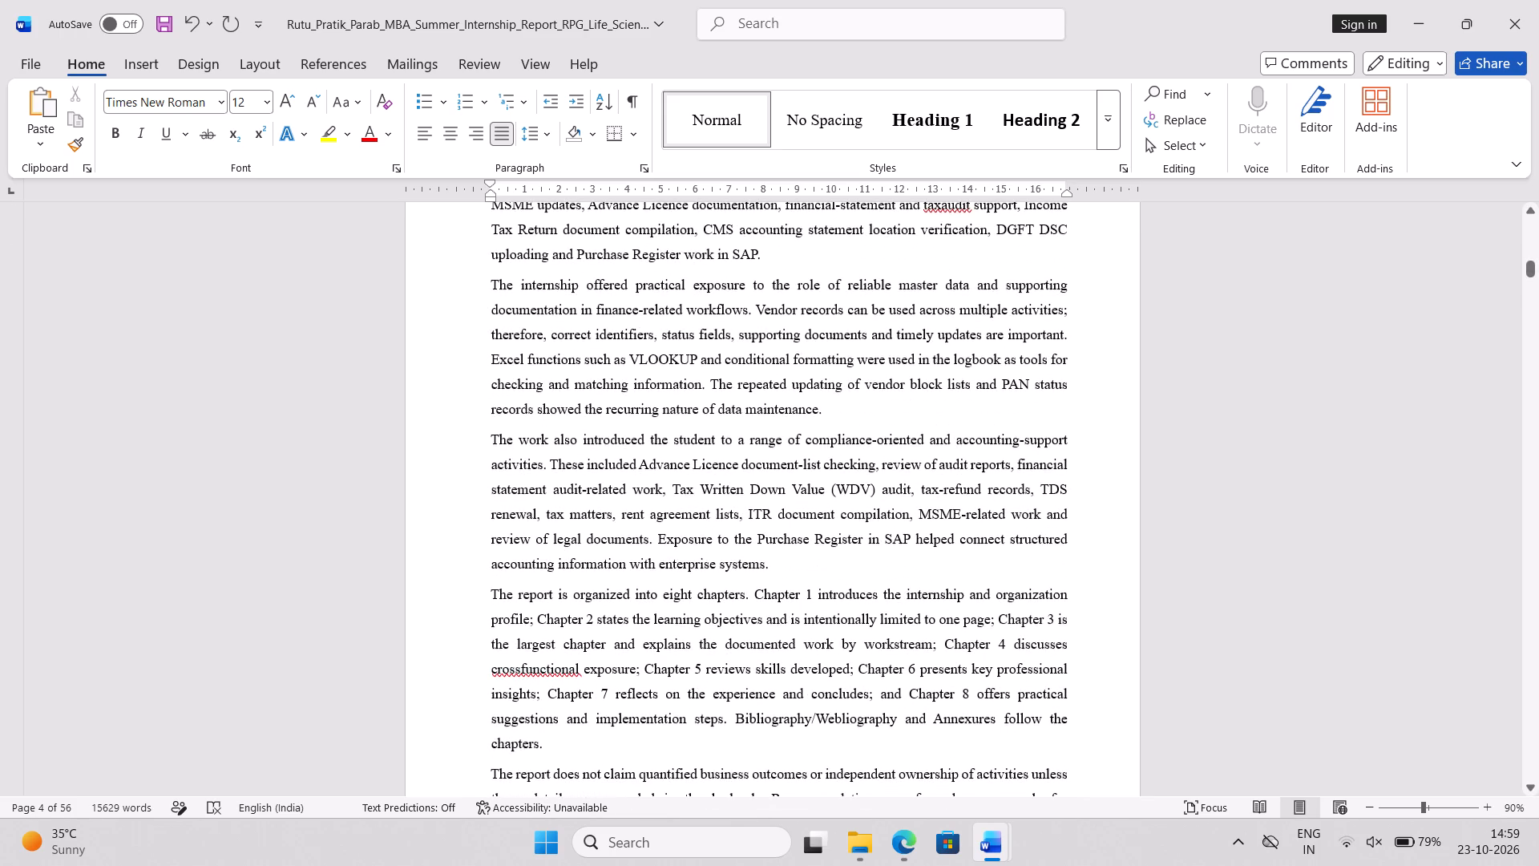
scroll(491, 587, up, 7)
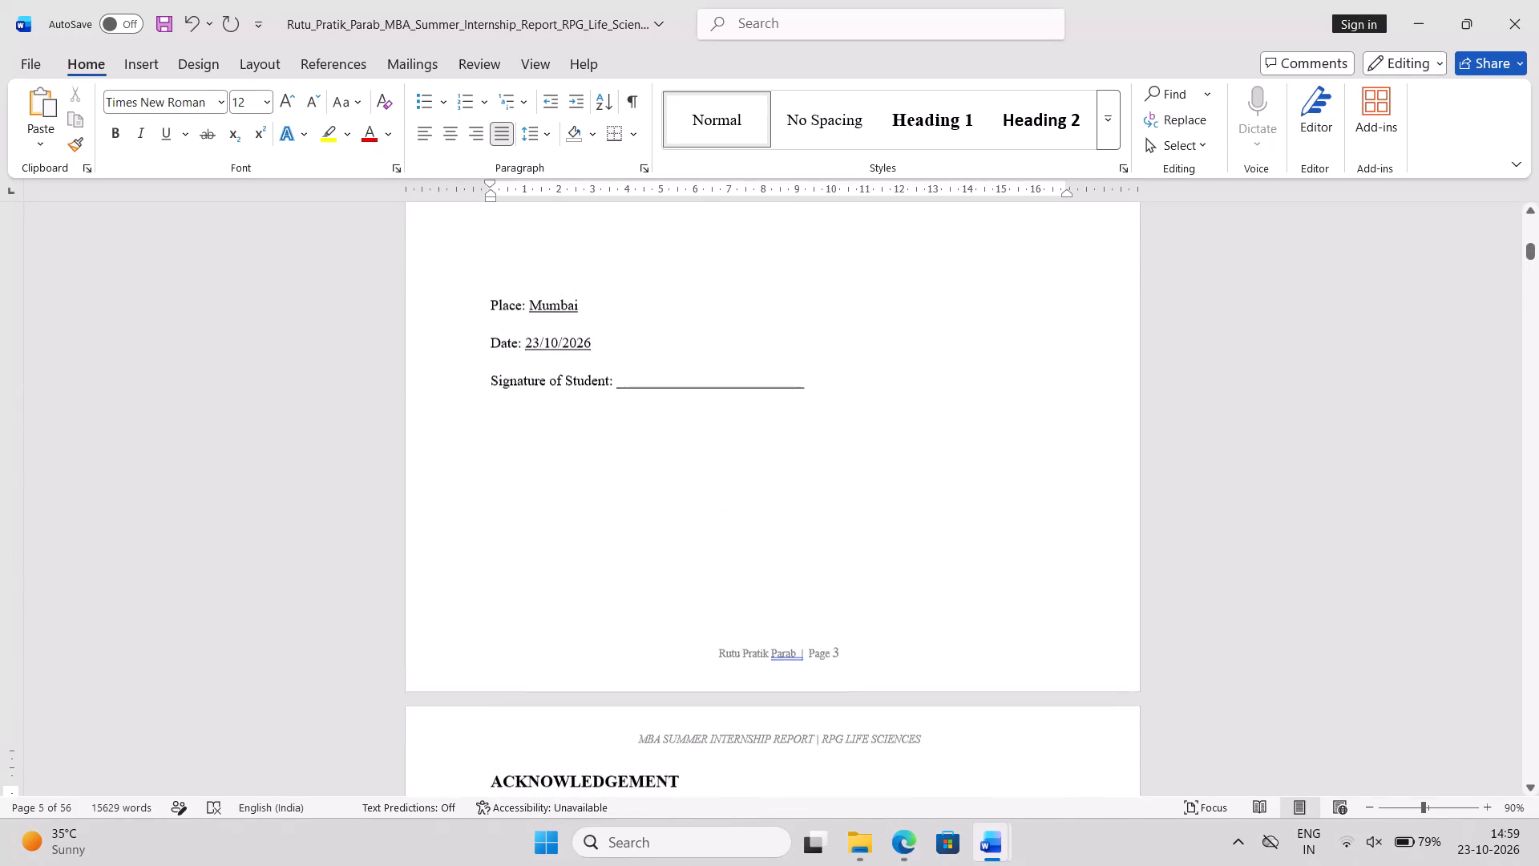
scroll(491, 587, down, 2)
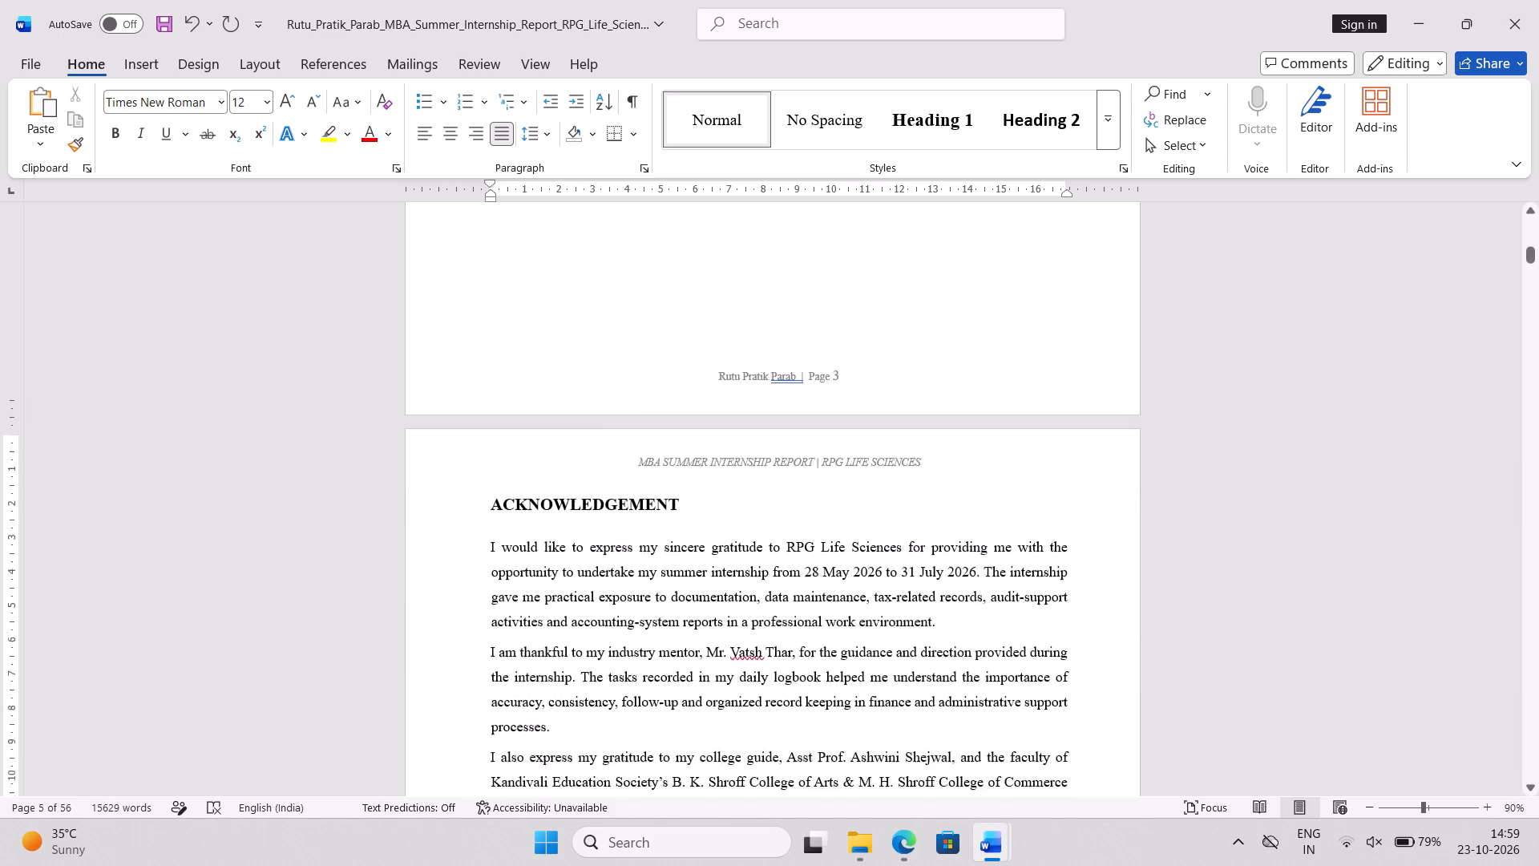
scroll(491, 587, down, 1)
scroll(491, 587, up, 3)
scroll(491, 587, down, 2)
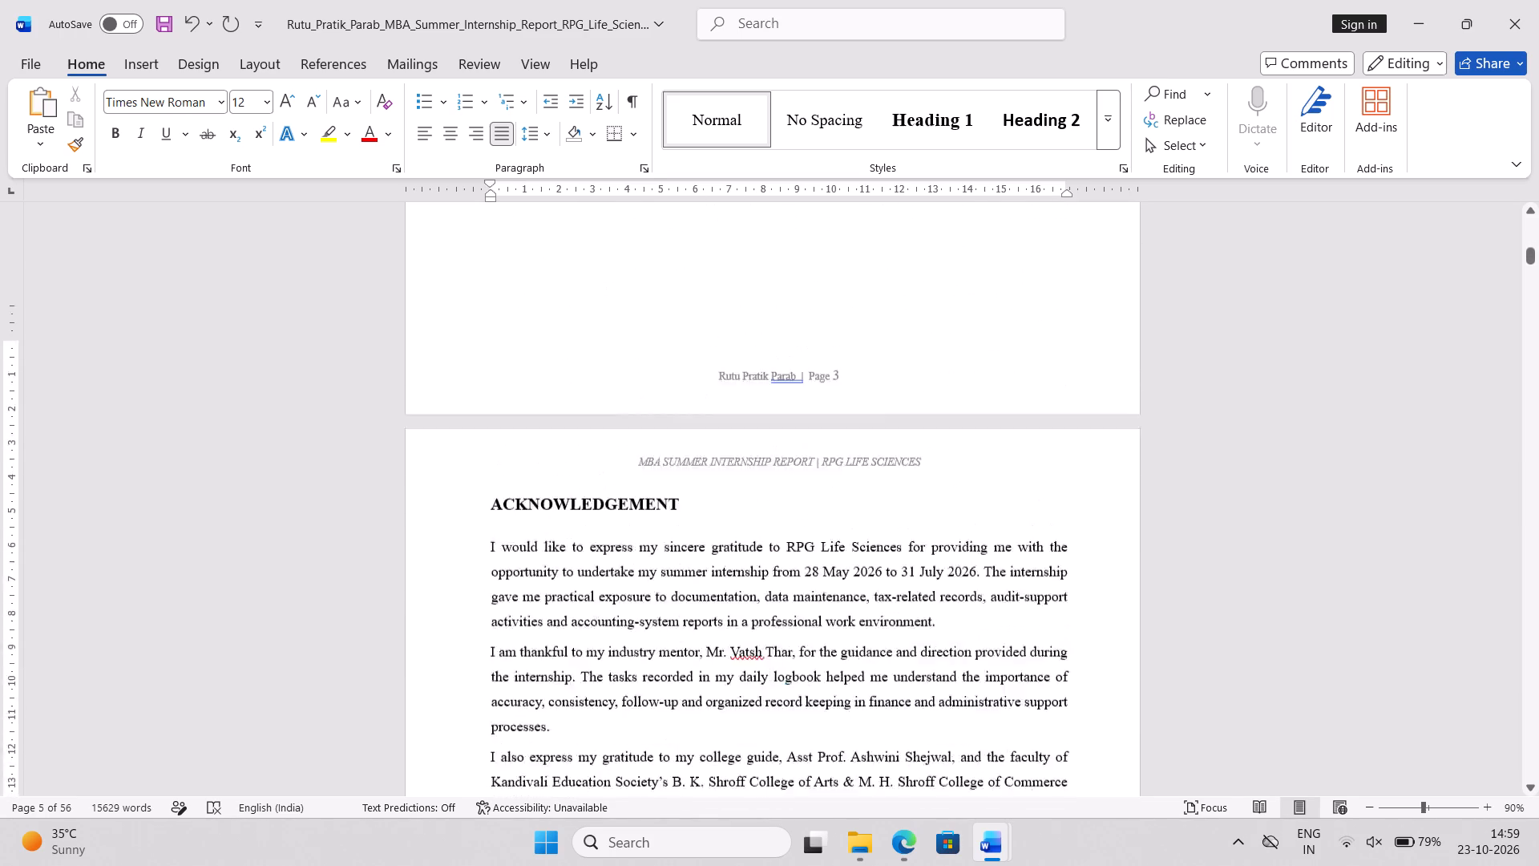
scroll(491, 587, down, 3)
scroll(491, 587, up, 1)
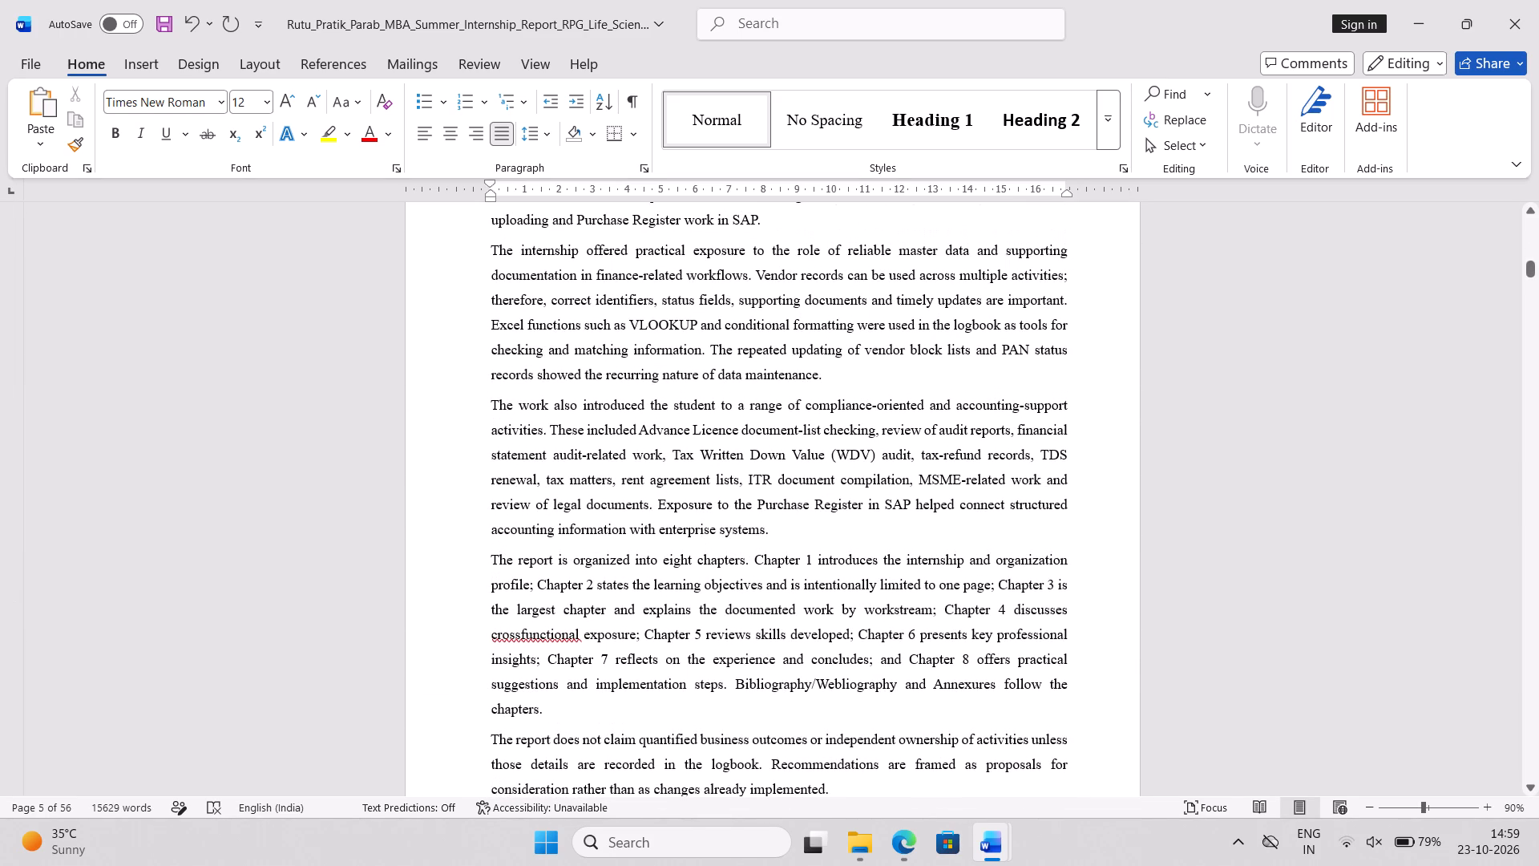
scroll(489, 742, down, 4)
scroll(489, 742, up, 2)
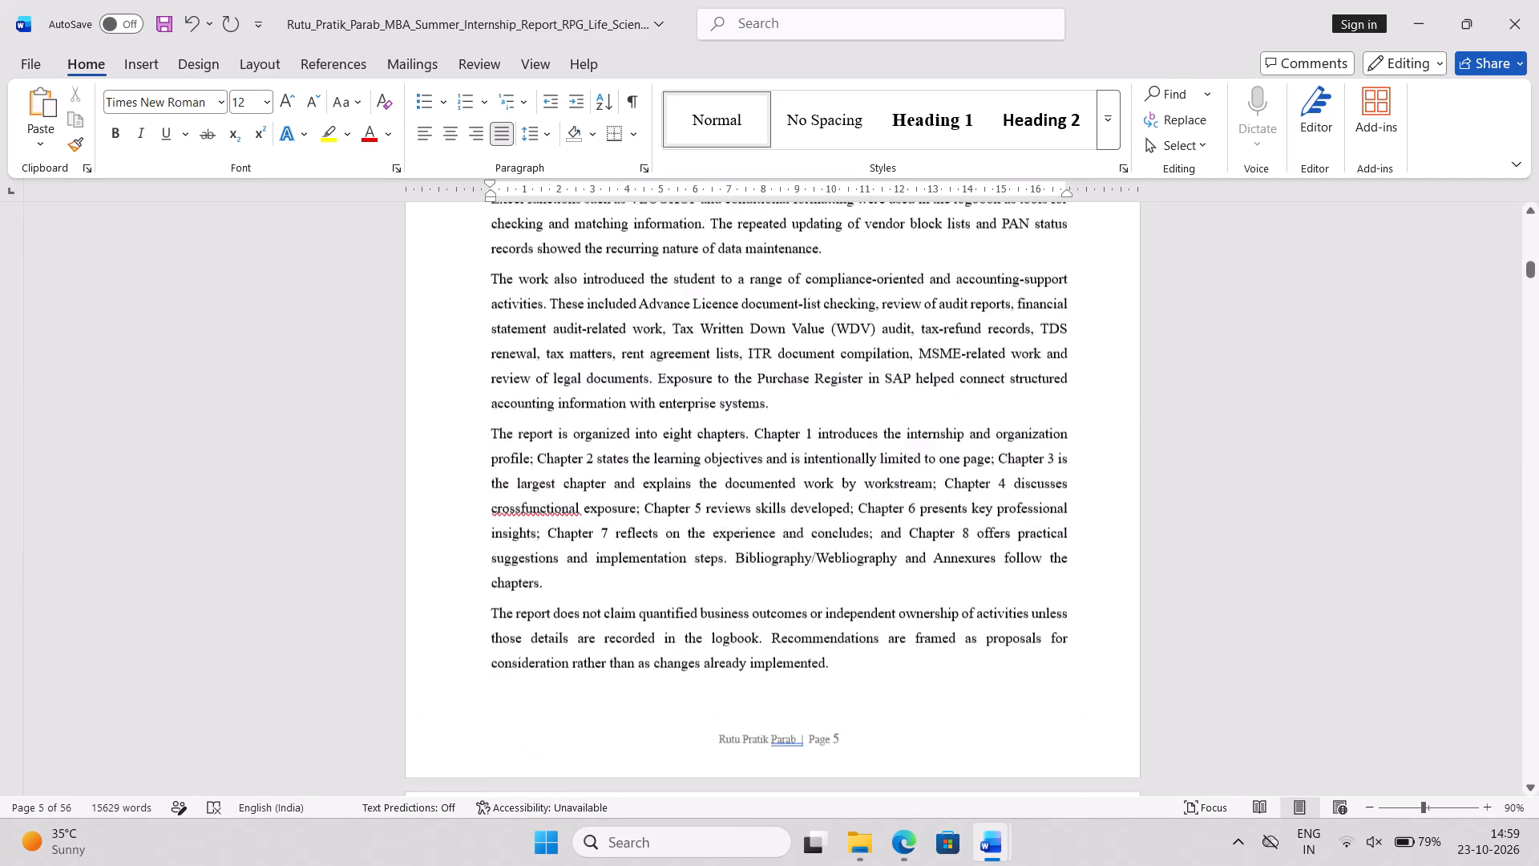
Delete the entire EXECUTIVE SUMMARY section, from its heading through the paragraph ending "changes already implemented.".
scroll(489, 742, up, 1)
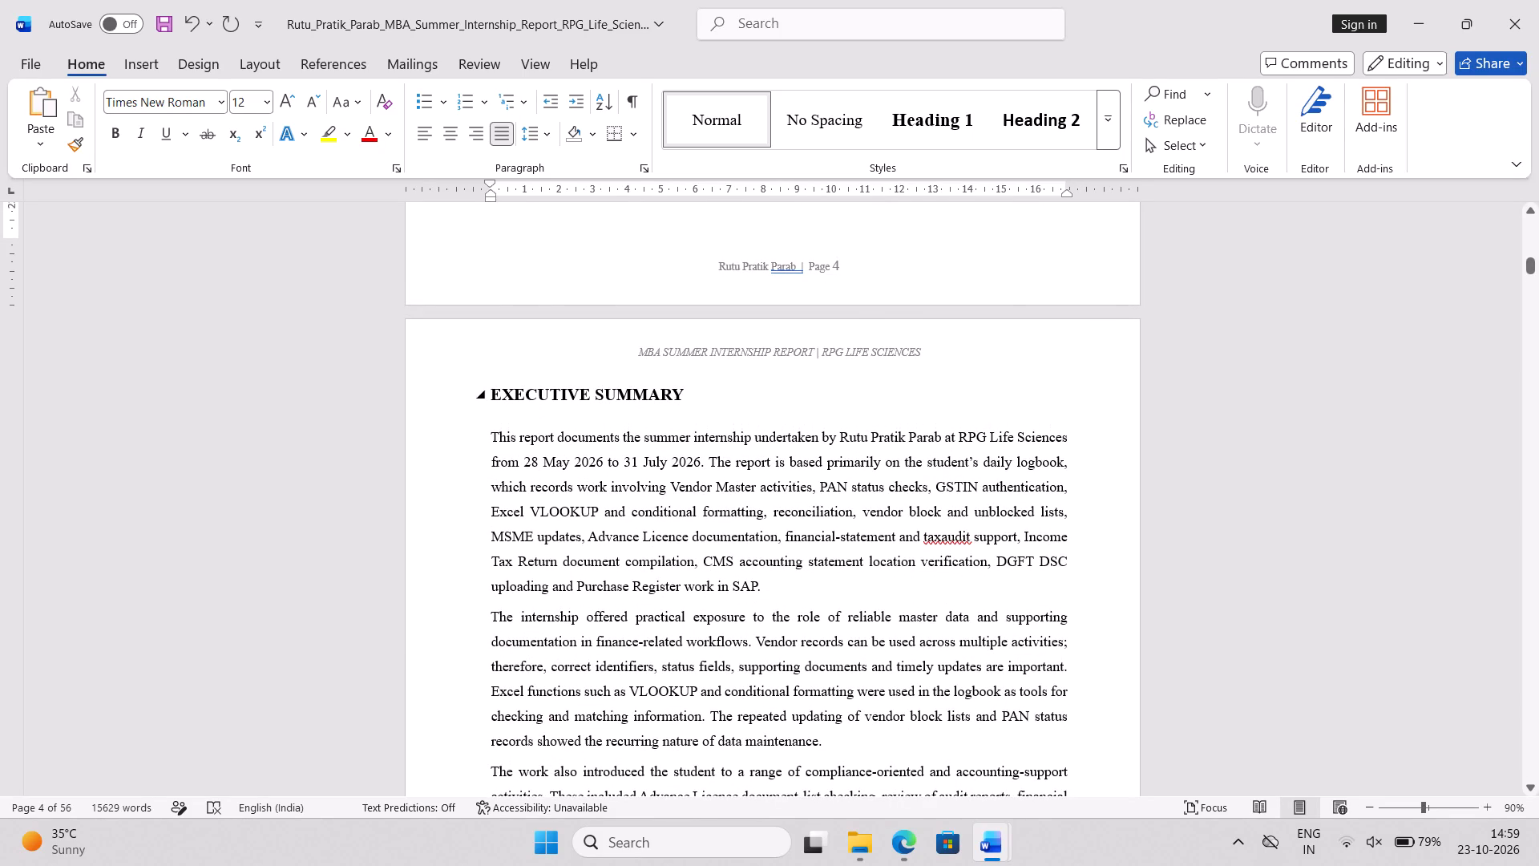
click(493, 392)
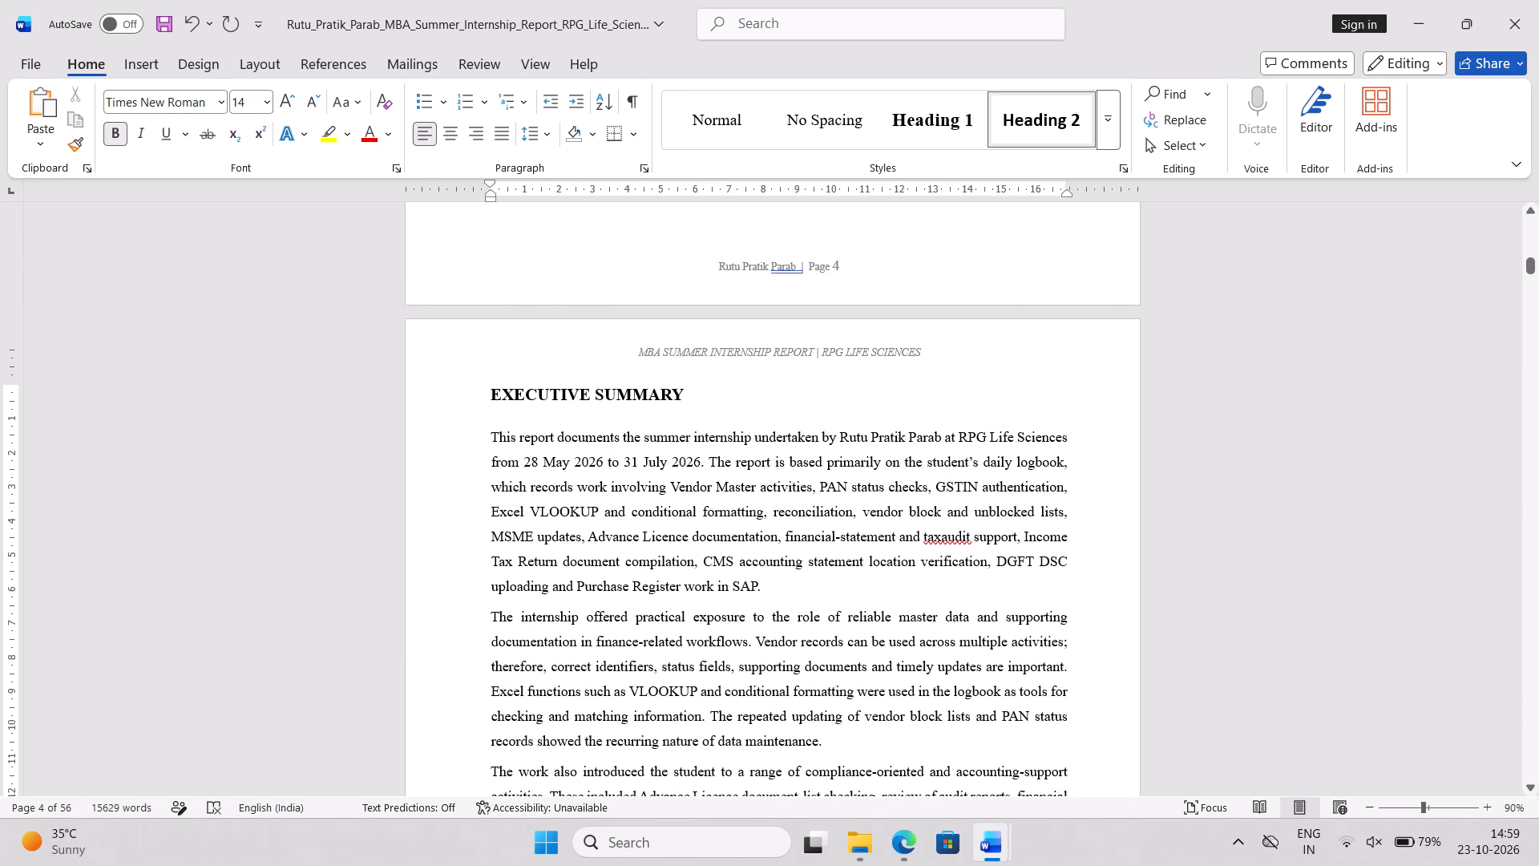
drag(490, 393, 567, 463)
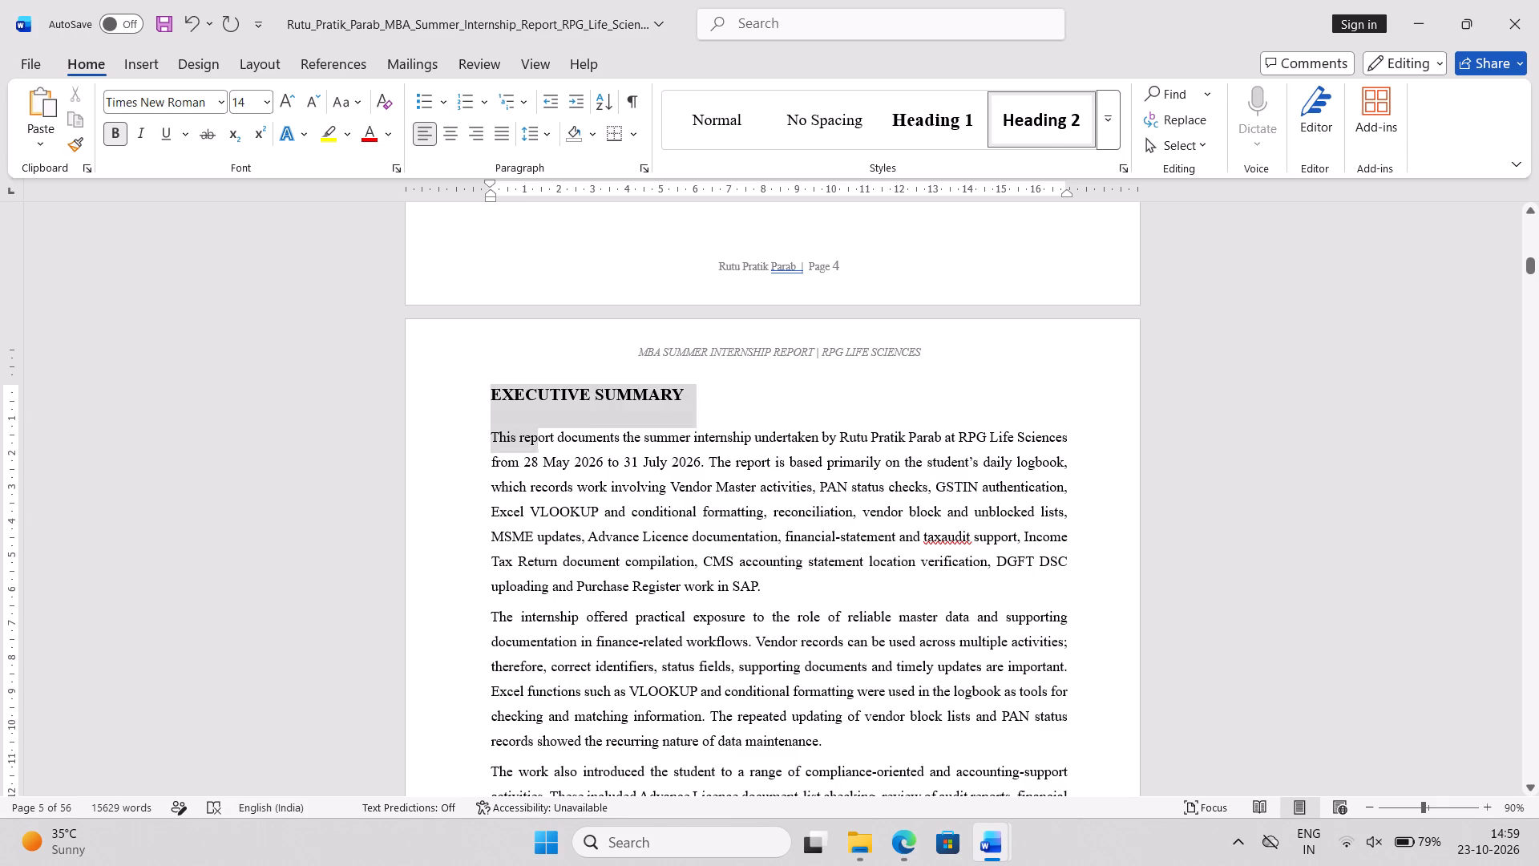
drag(567, 463, 887, 795)
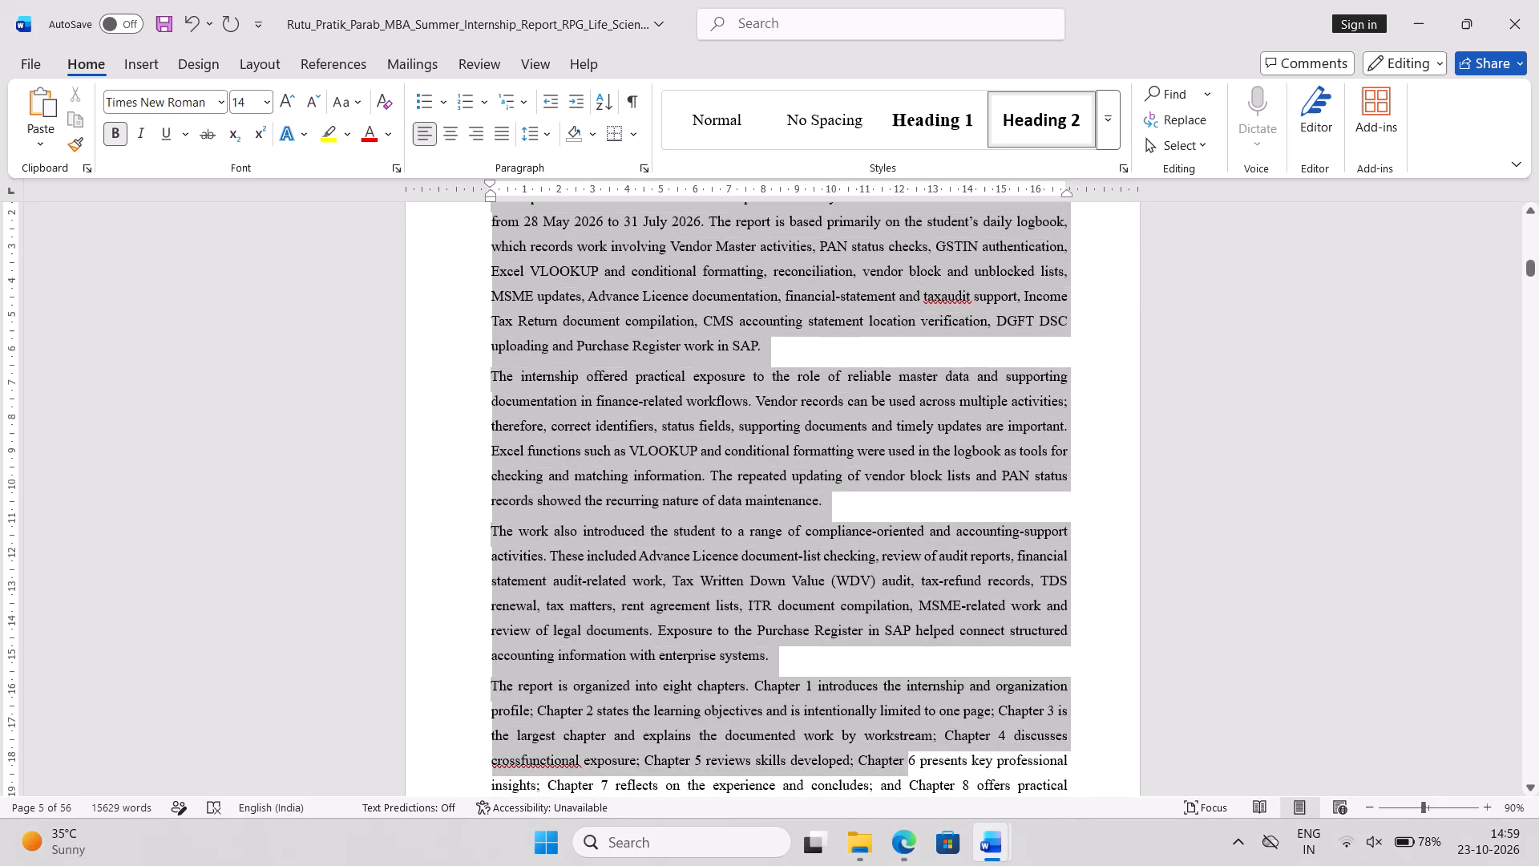
drag(887, 795, 877, 727)
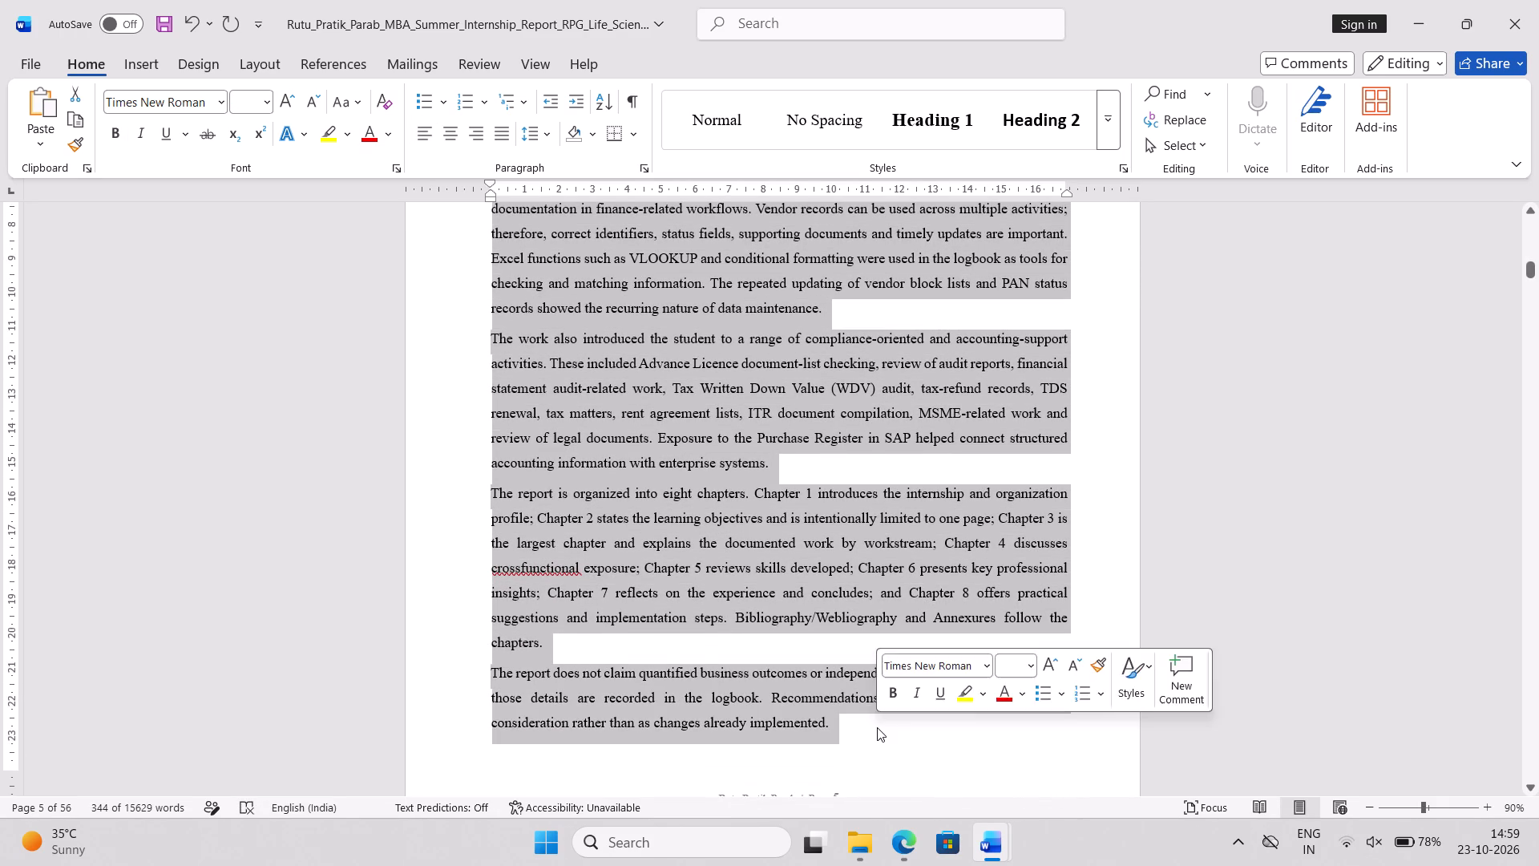
key(BackSpace)
Delete the "Note: This contents page is a structured guide…" paragraph below the TABLE OF CONTENTS table.
scroll(877, 727, up, 8)
scroll(877, 727, down, 1)
scroll(877, 727, up, 1)
scroll(877, 727, down, 1)
scroll(877, 727, up, 1)
scroll(877, 727, down, 4)
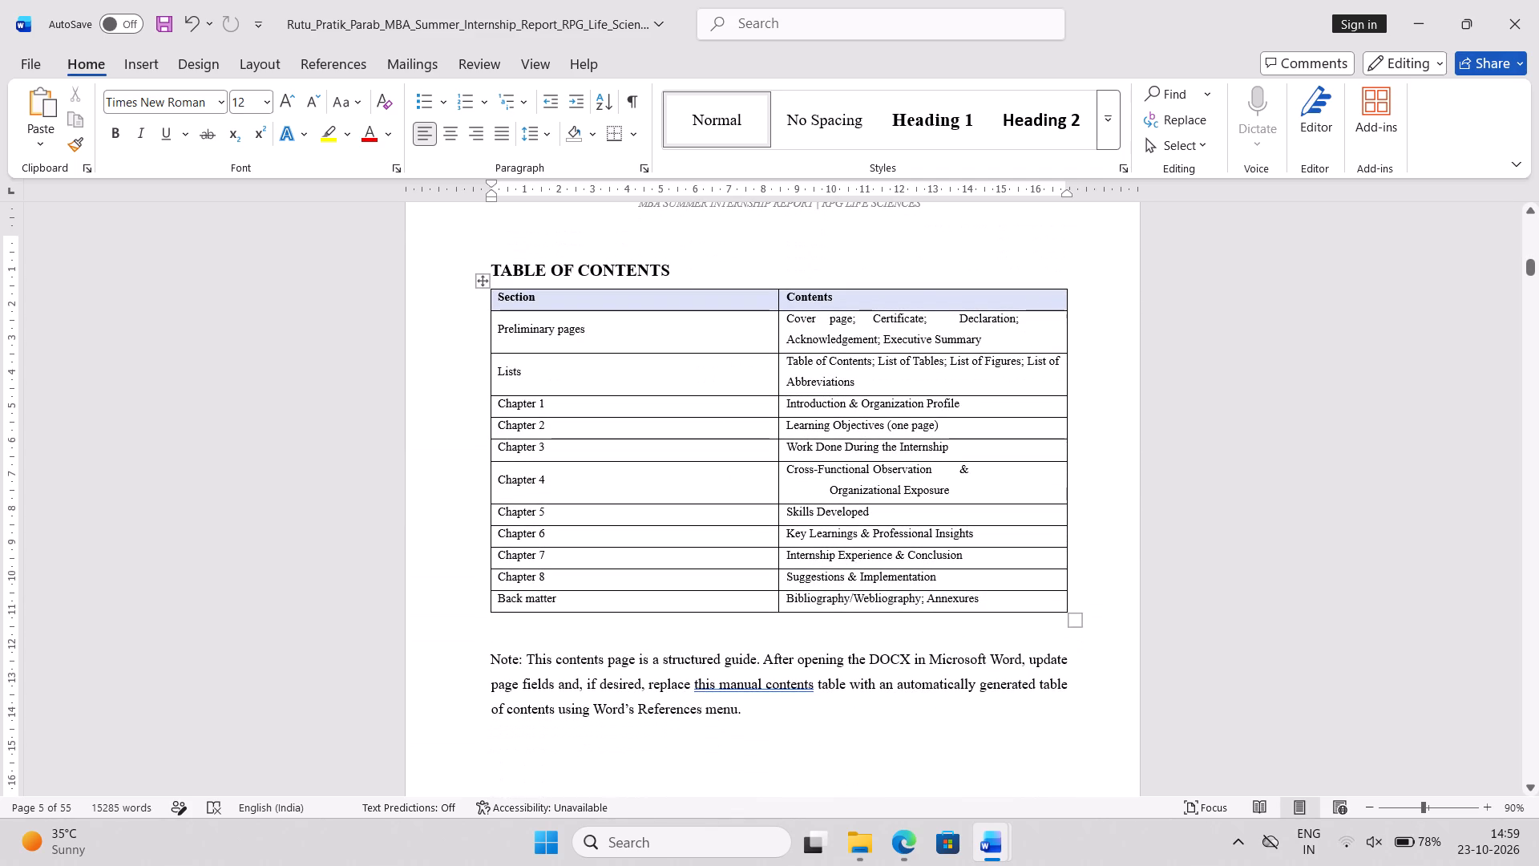
scroll(877, 727, down, 3)
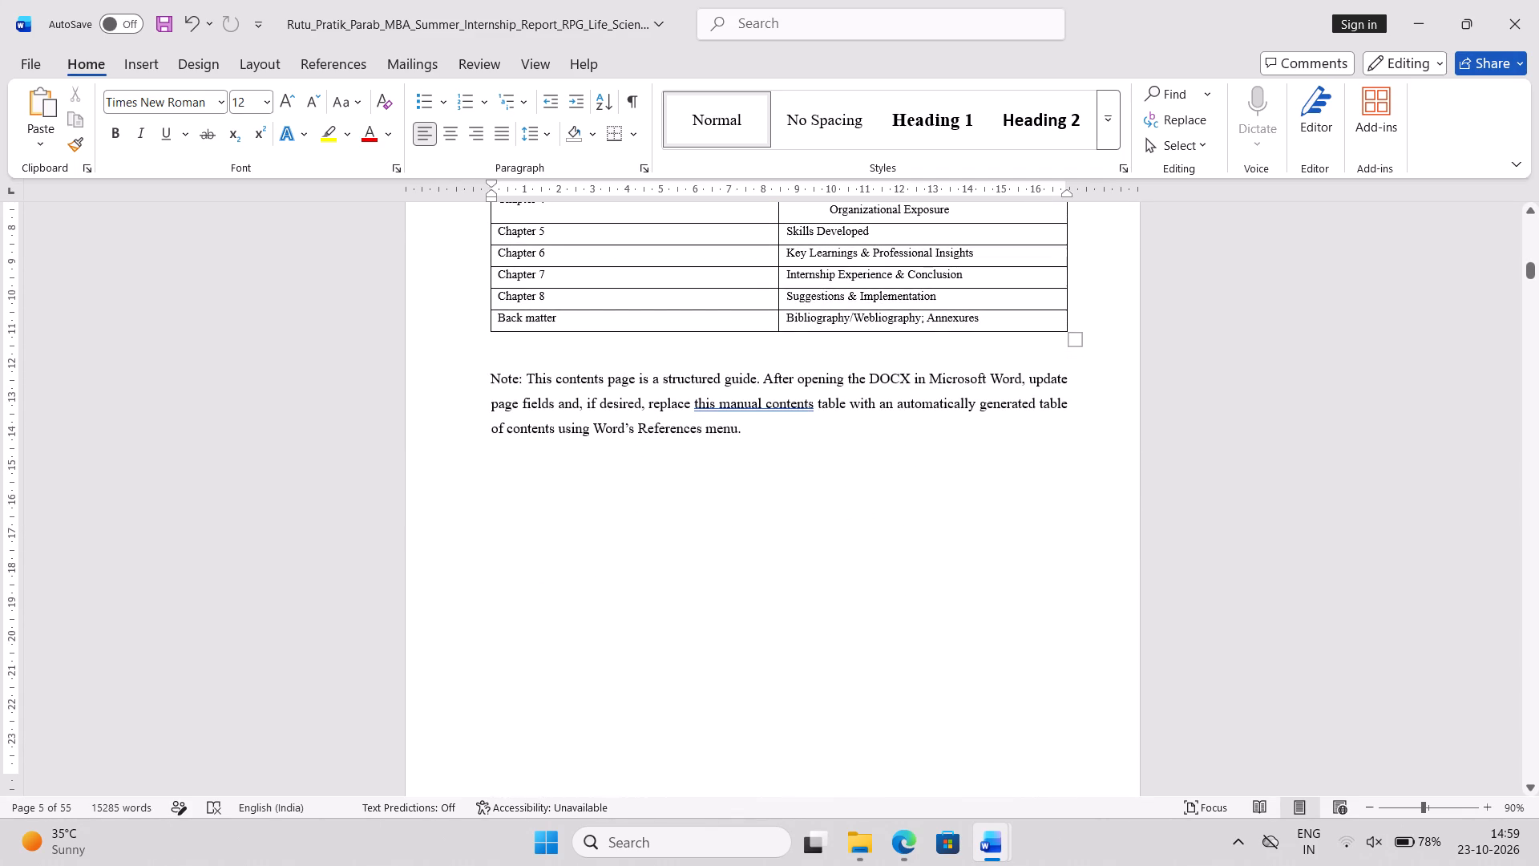
scroll(877, 727, down, 1)
drag(489, 379, 754, 444)
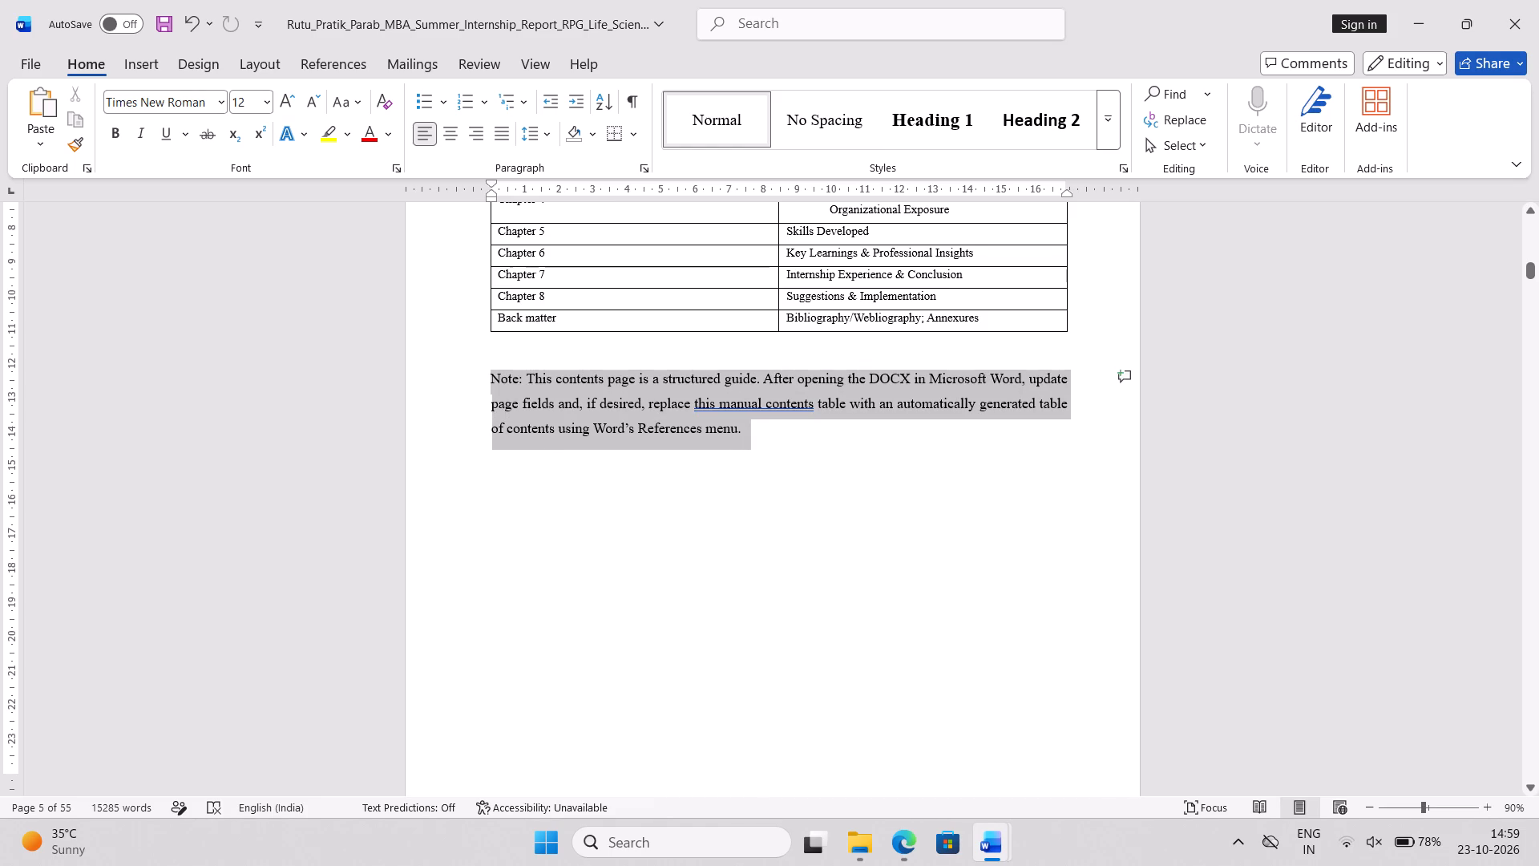
drag(754, 444, 743, 444)
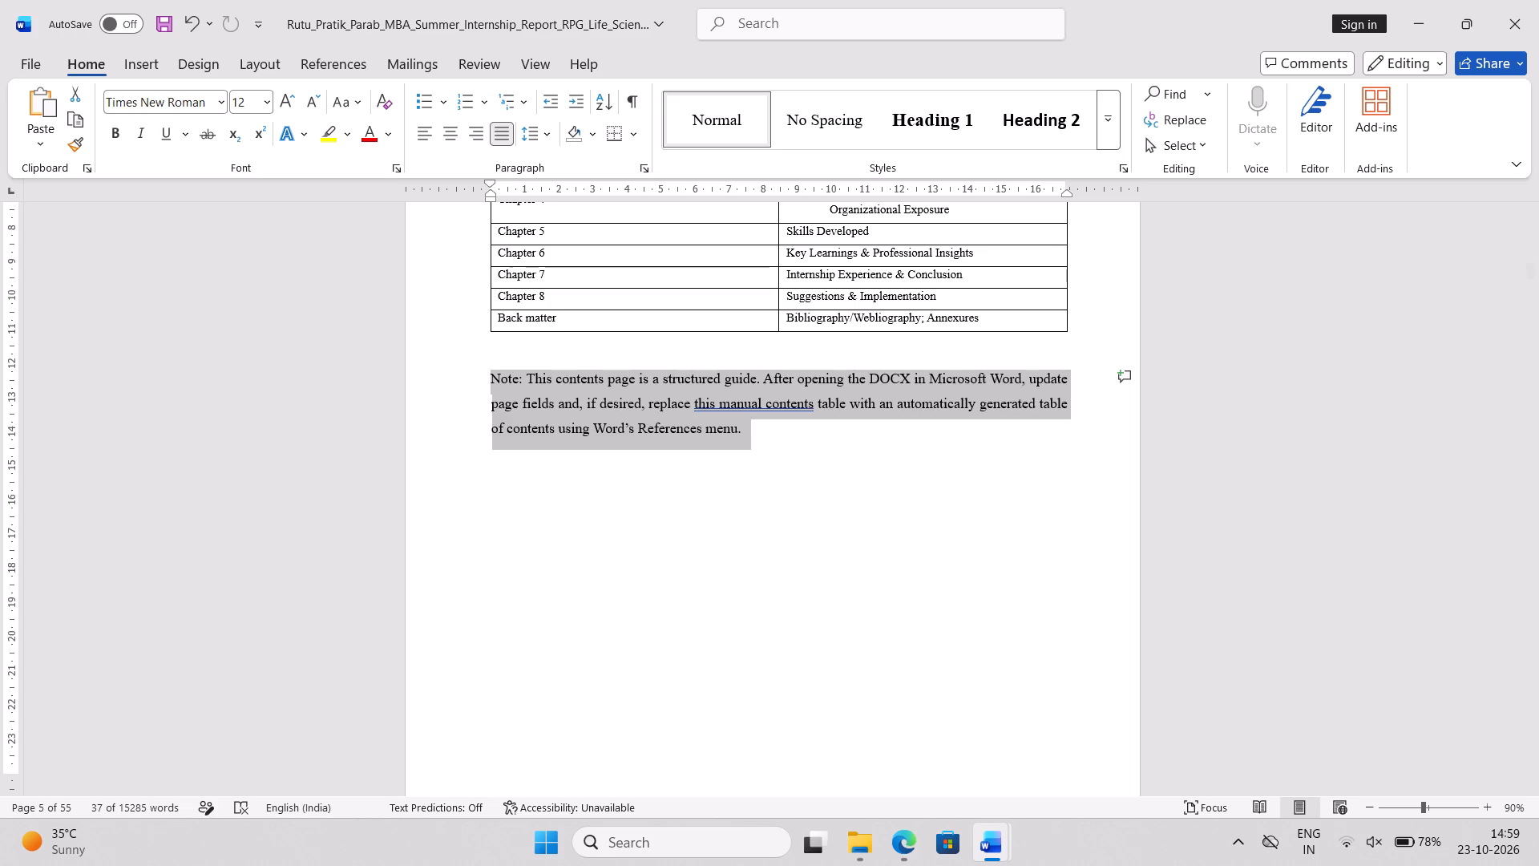
key(BackSpace)
Examine the LIST OF TABLES and its page break before the LIST OF FIGURES.
scroll(979, 513, right, 1)
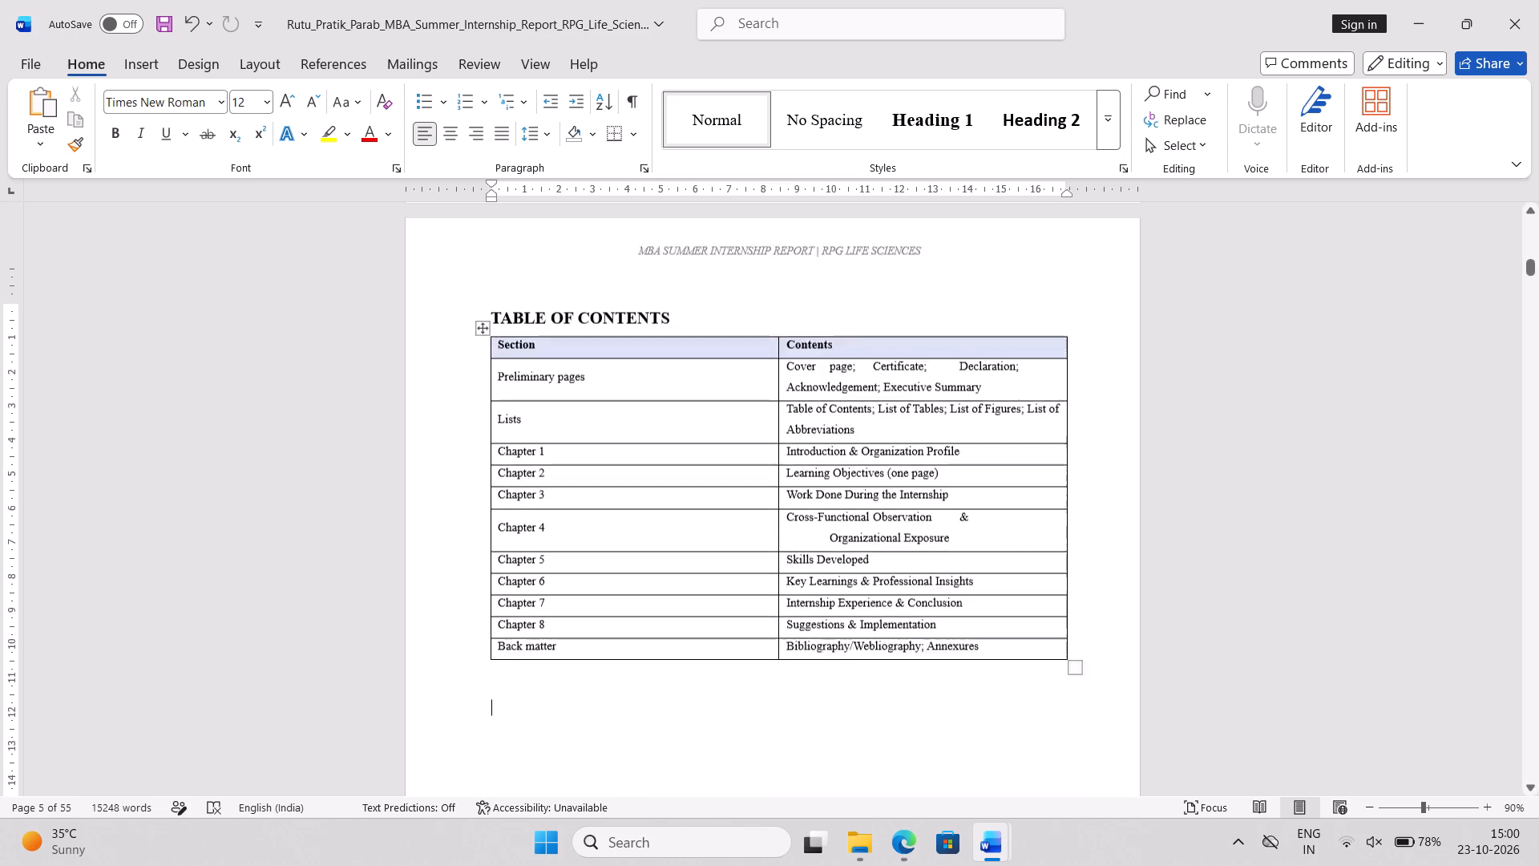
scroll(979, 513, right, 1)
scroll(979, 513, down, 1)
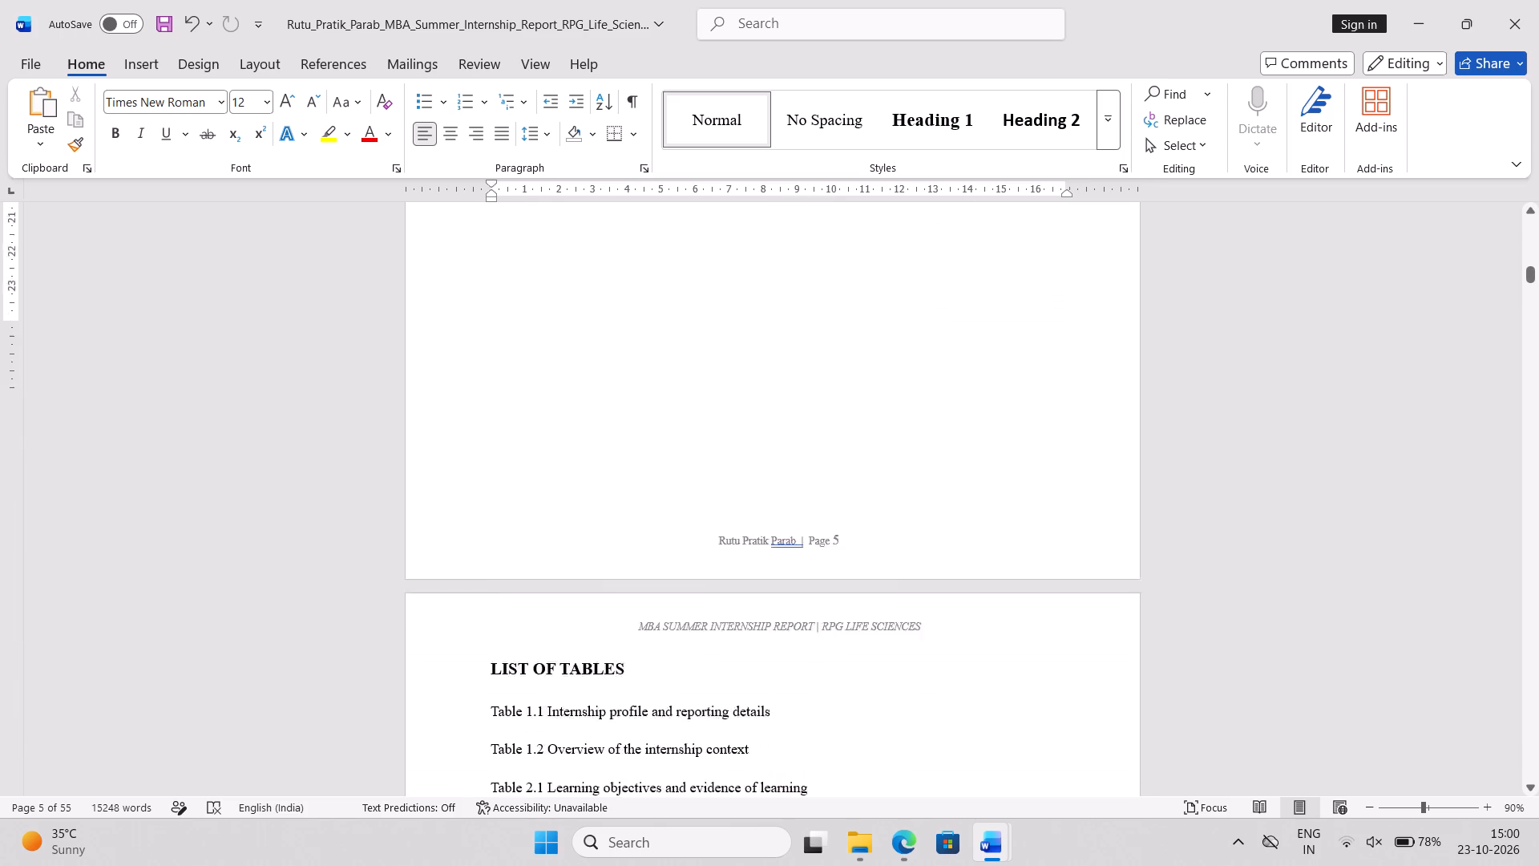
scroll(979, 513, down, 2)
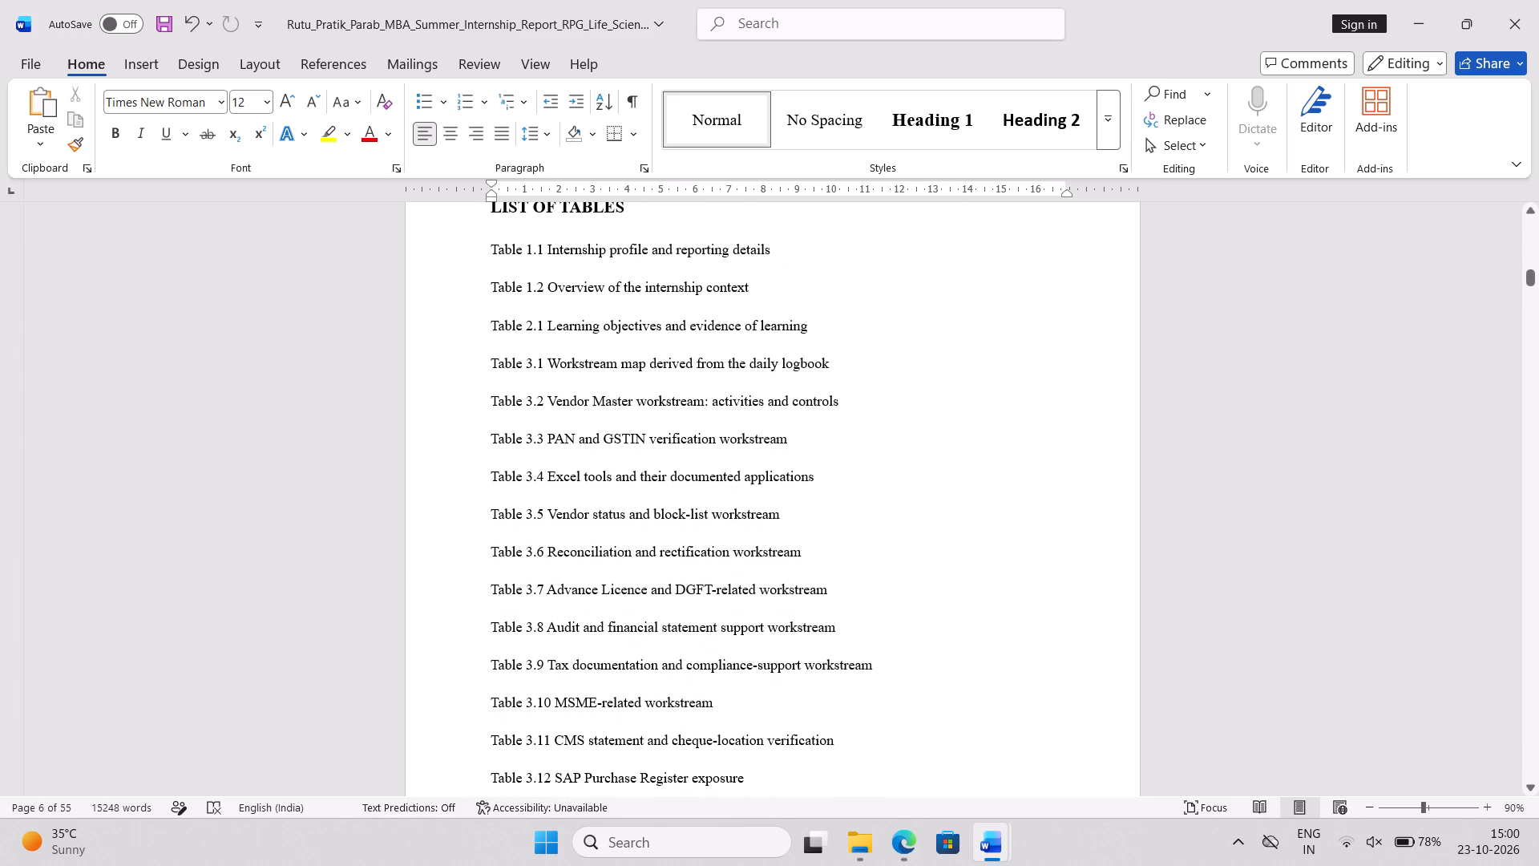
scroll(979, 513, down, 2)
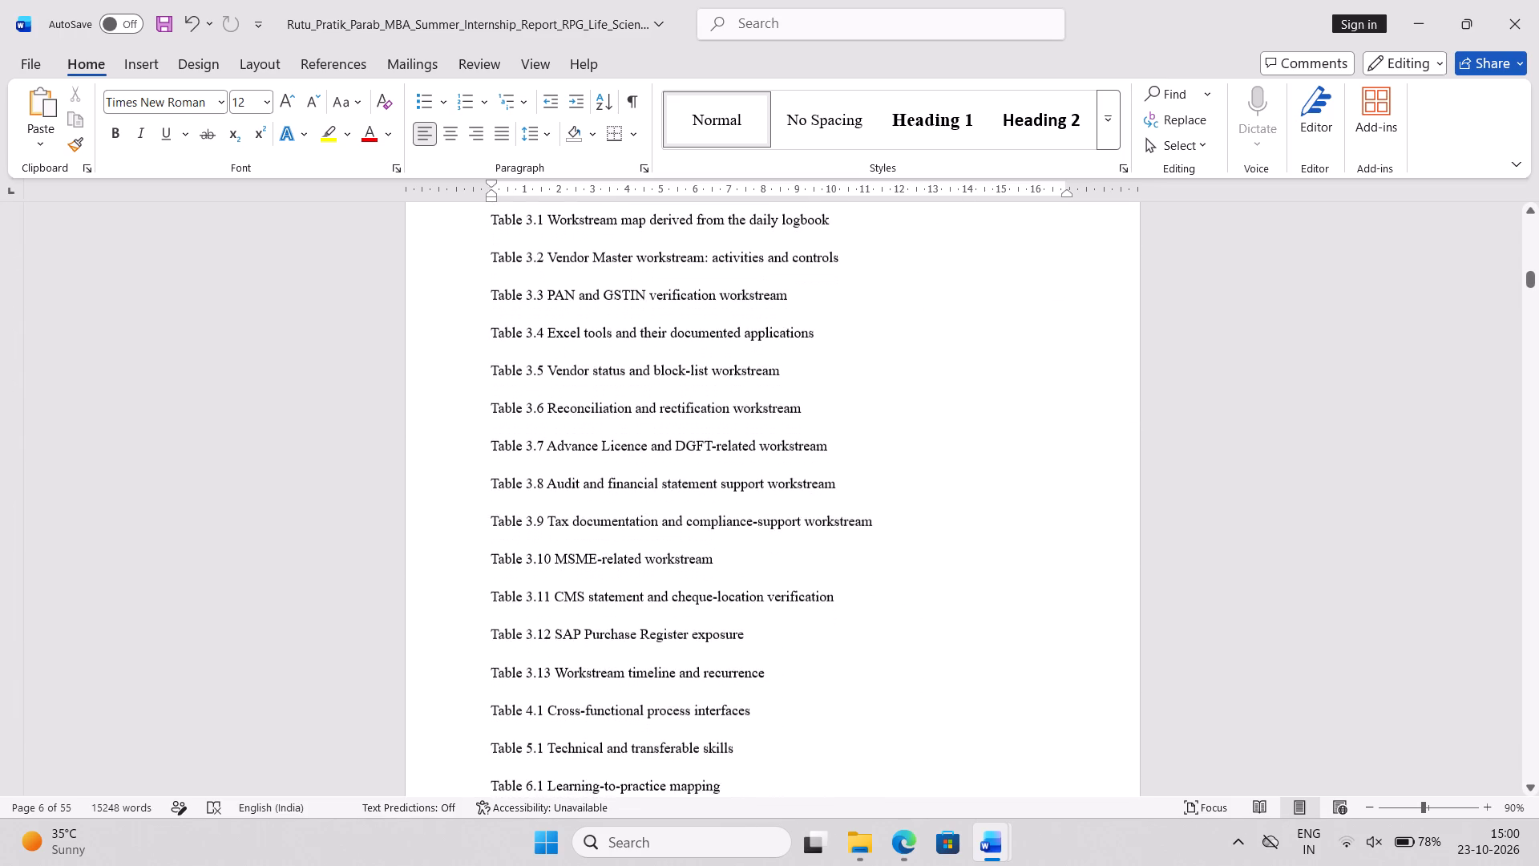
scroll(979, 513, down, 2)
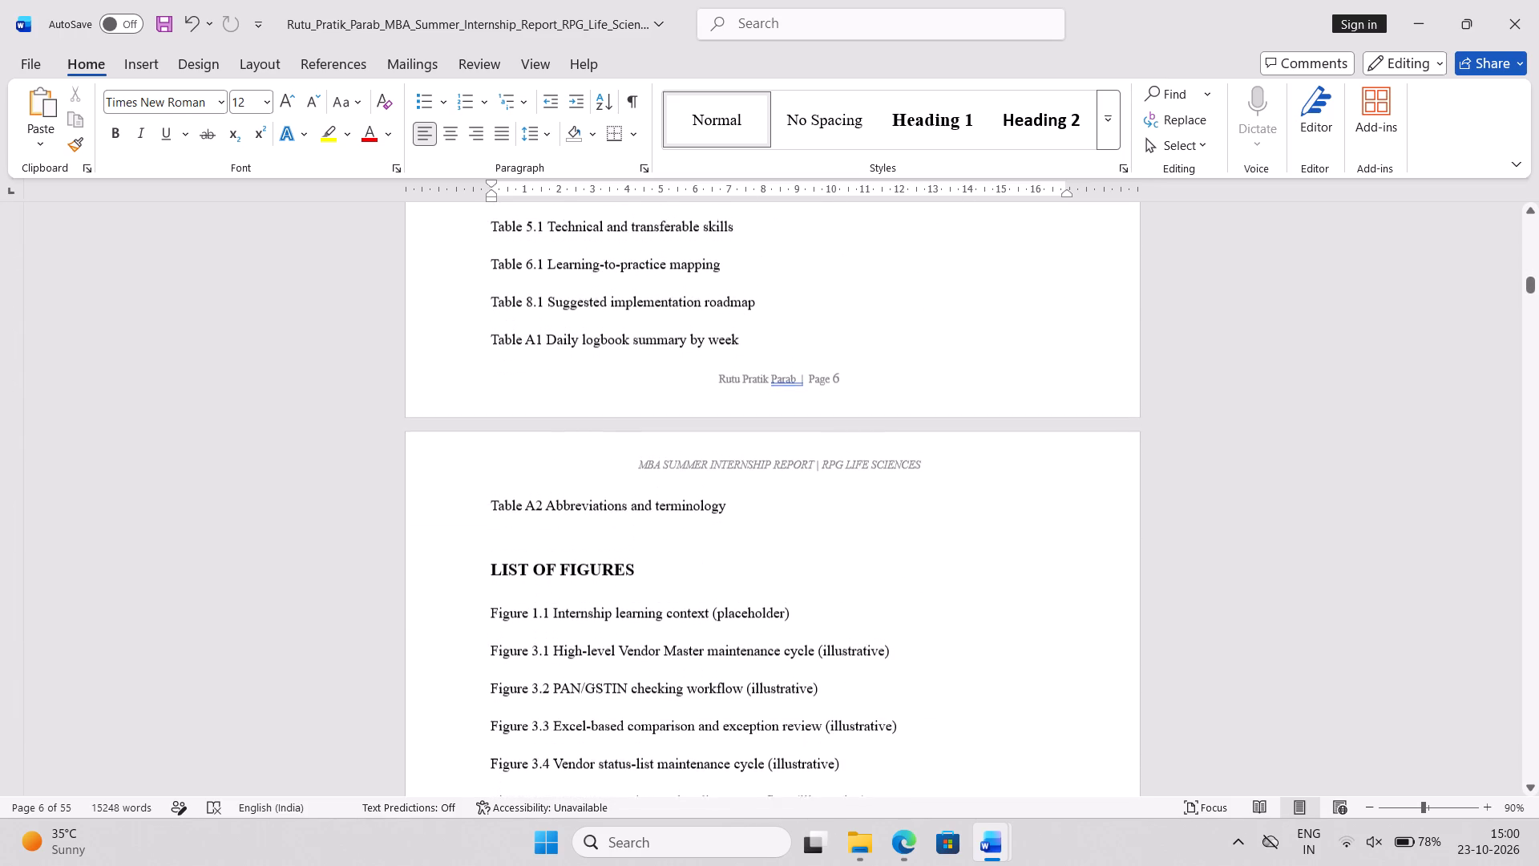
scroll(979, 513, down, 1)
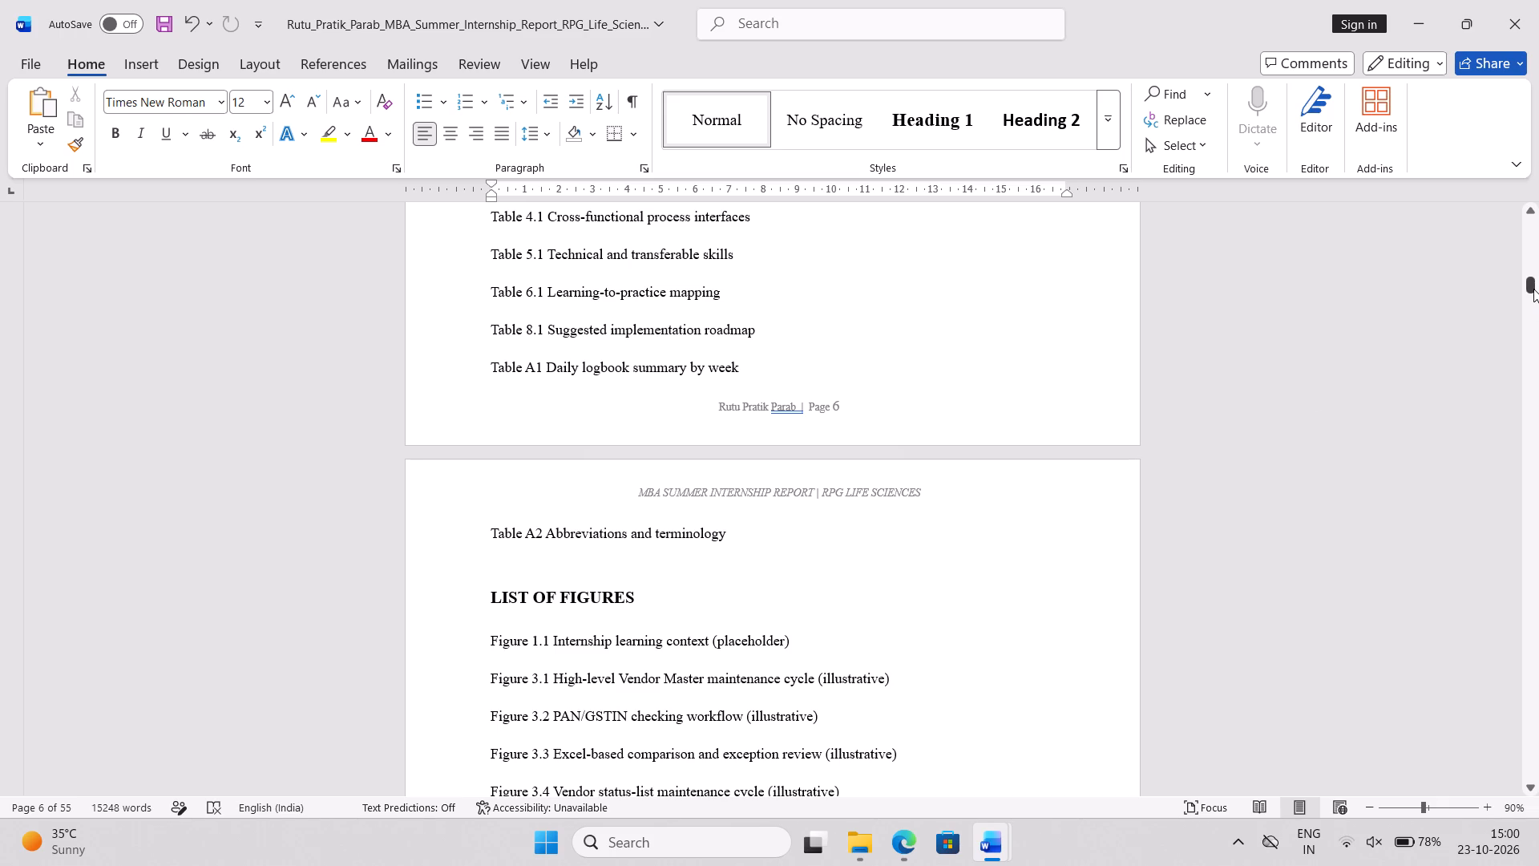
scroll(580, 458, up, 5)
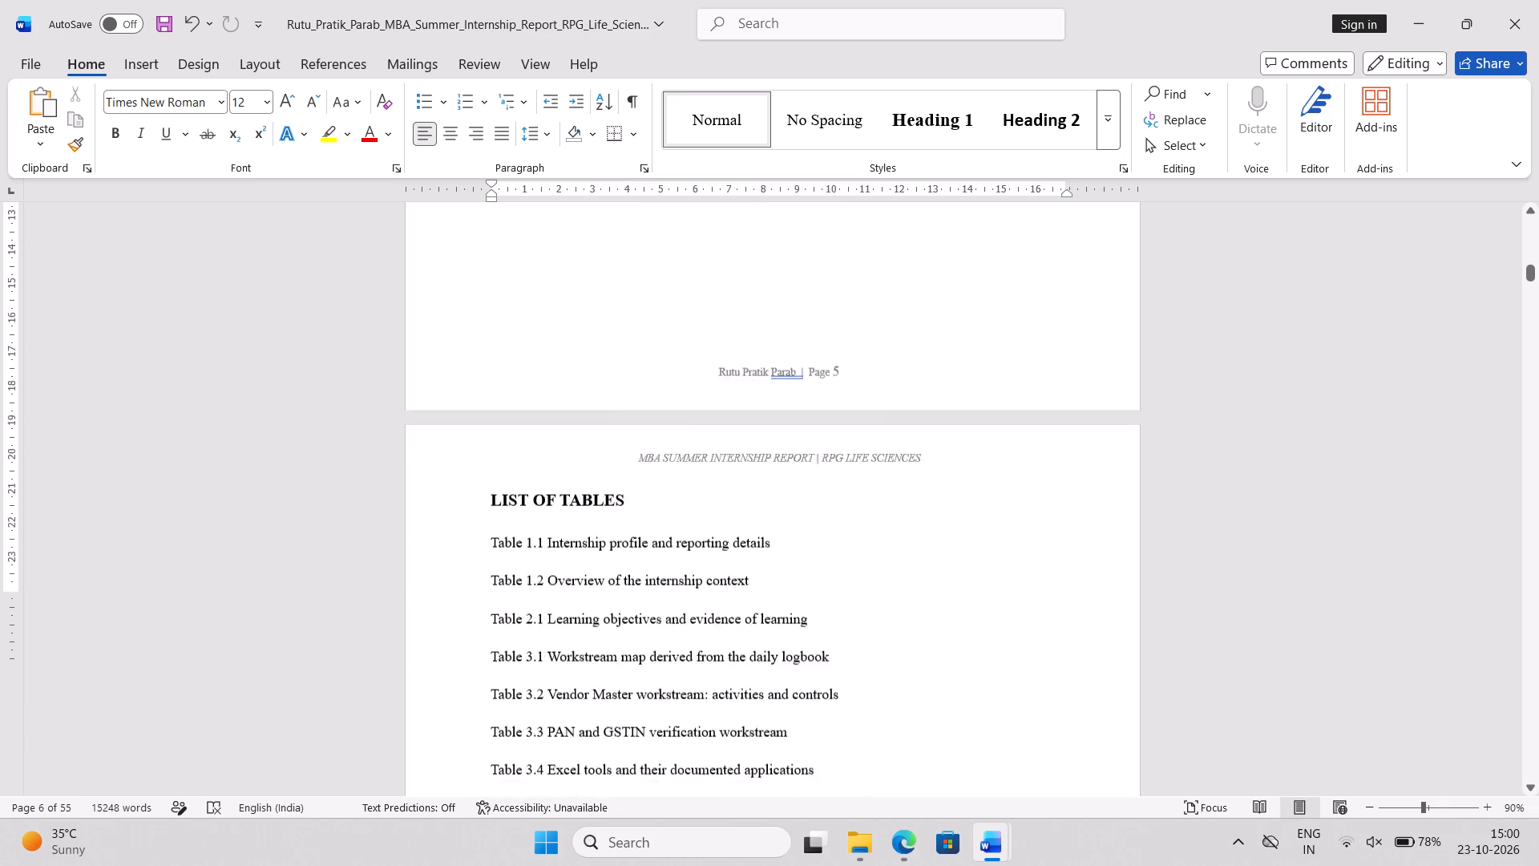
scroll(580, 458, up, 1)
scroll(580, 458, down, 3)
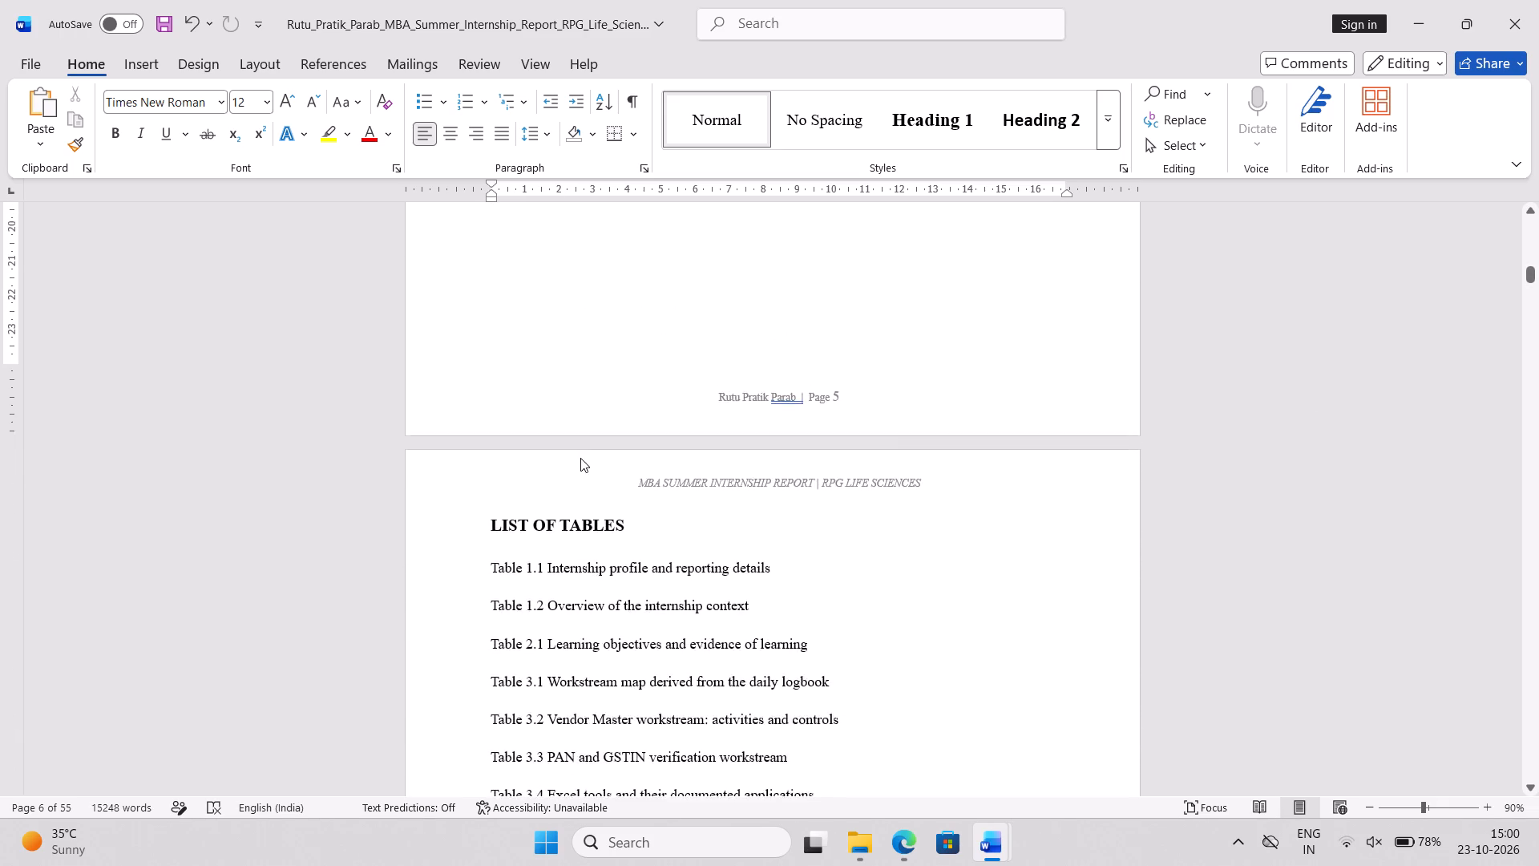
scroll(580, 458, down, 4)
scroll(580, 458, up, 3)
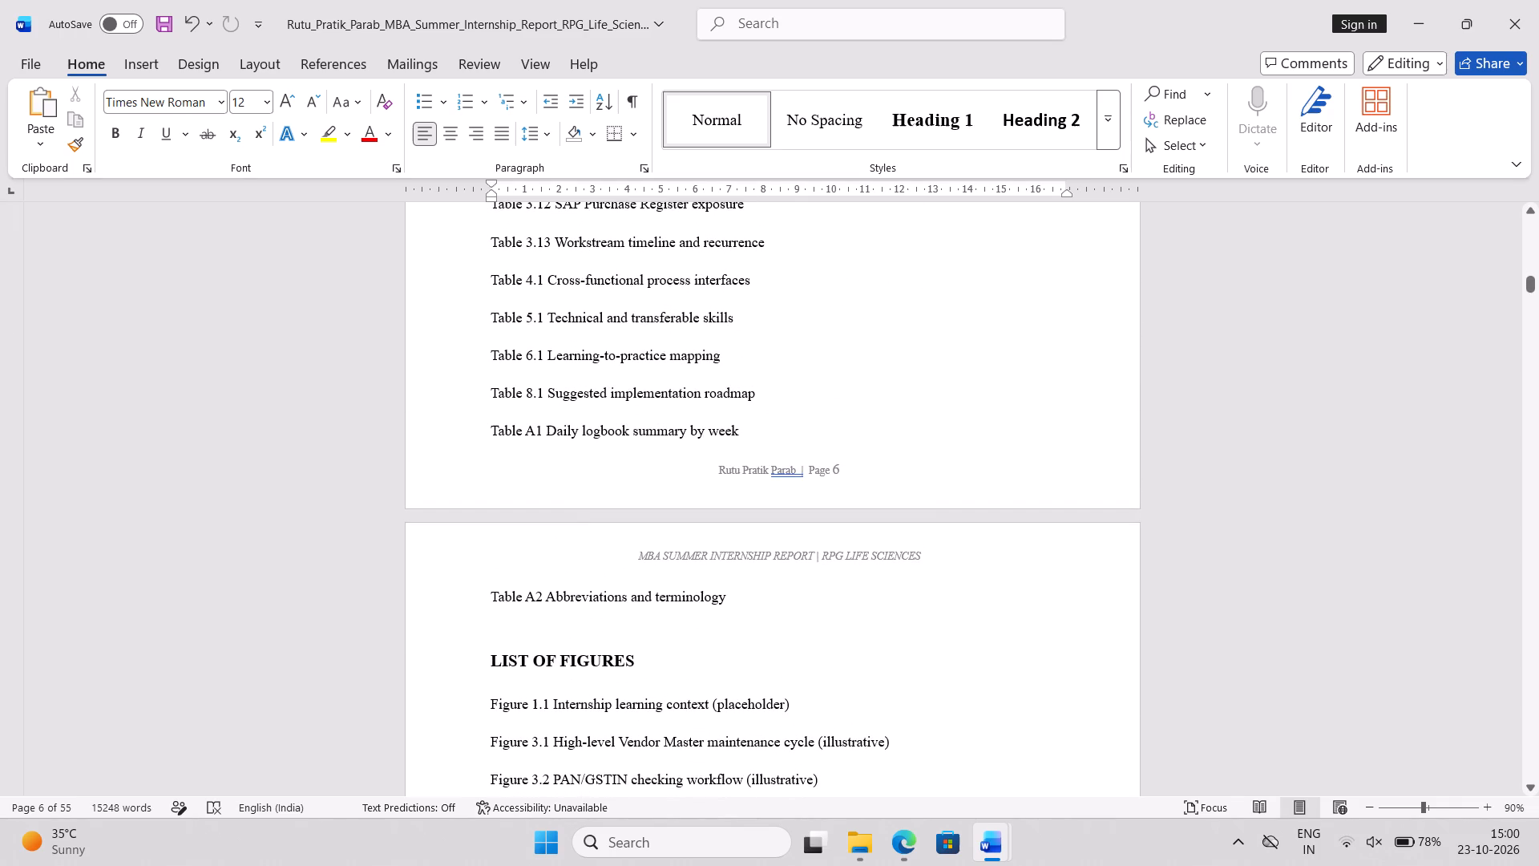
Insert a blank line before "Table A1 Daily logbook summary by week" to push that entry onto the next page.
click(492, 427)
key(3)
key(BackSpace)
key(Return)
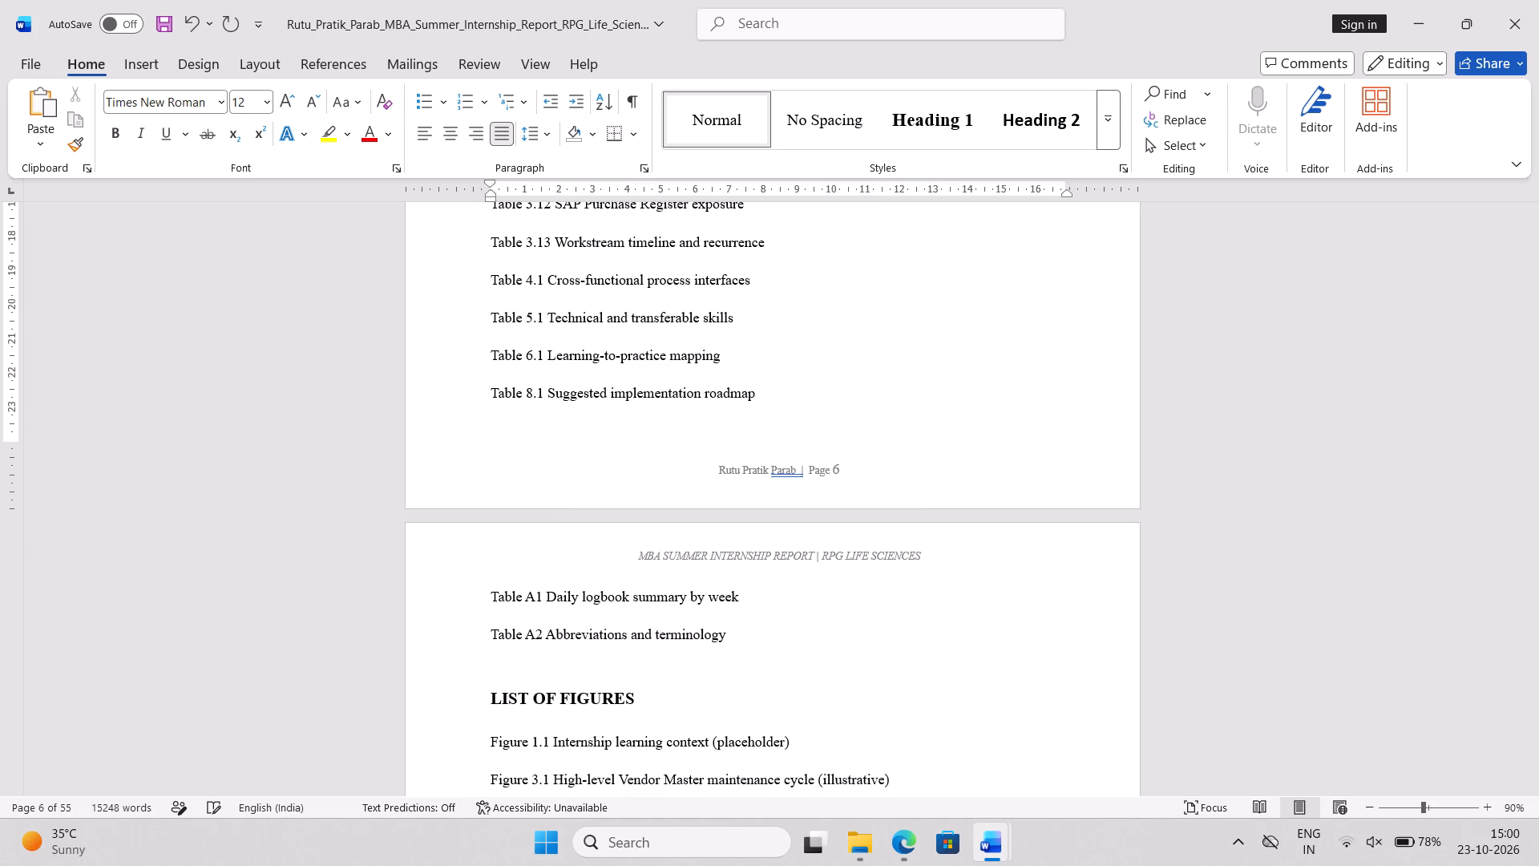
Delete the "Terminology note: Where the logbook does not define a term…" paragraph below the LIST OF ABBREVIATIONS table.
scroll(802, 466, down, 2)
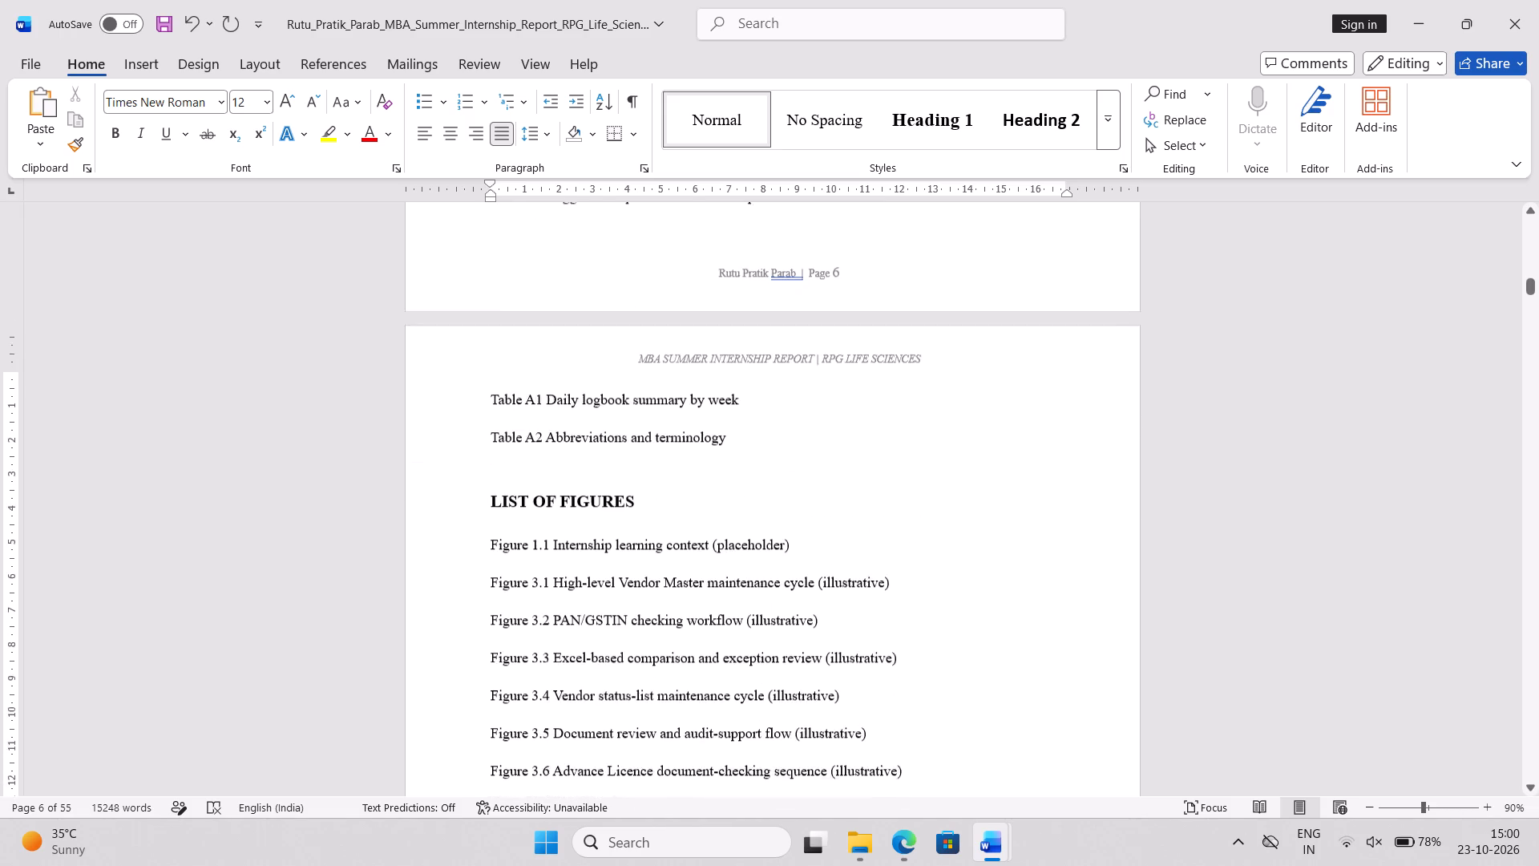
scroll(802, 466, down, 5)
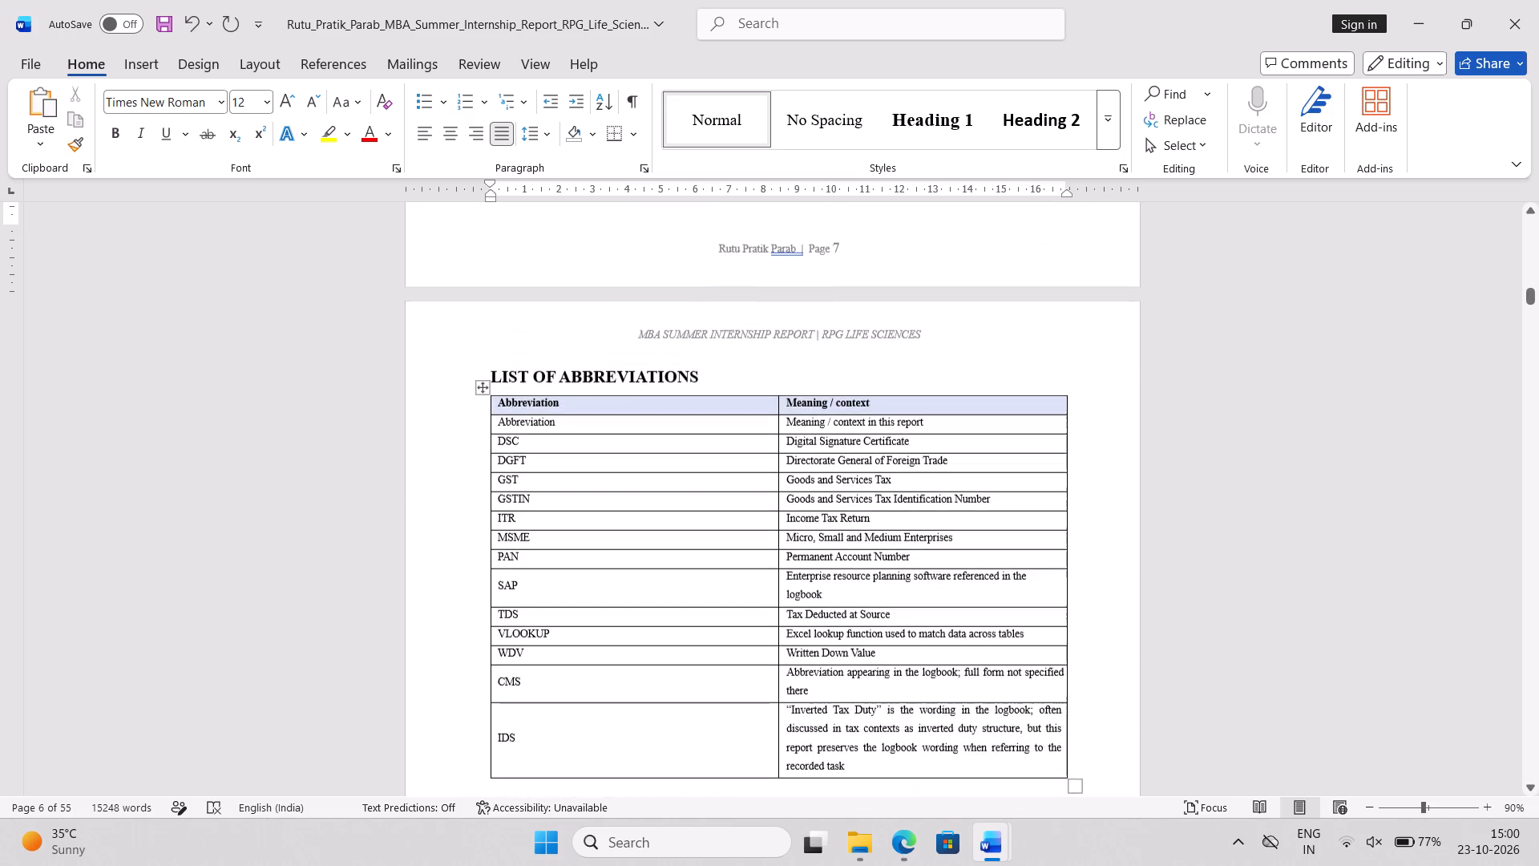
scroll(802, 466, down, 3)
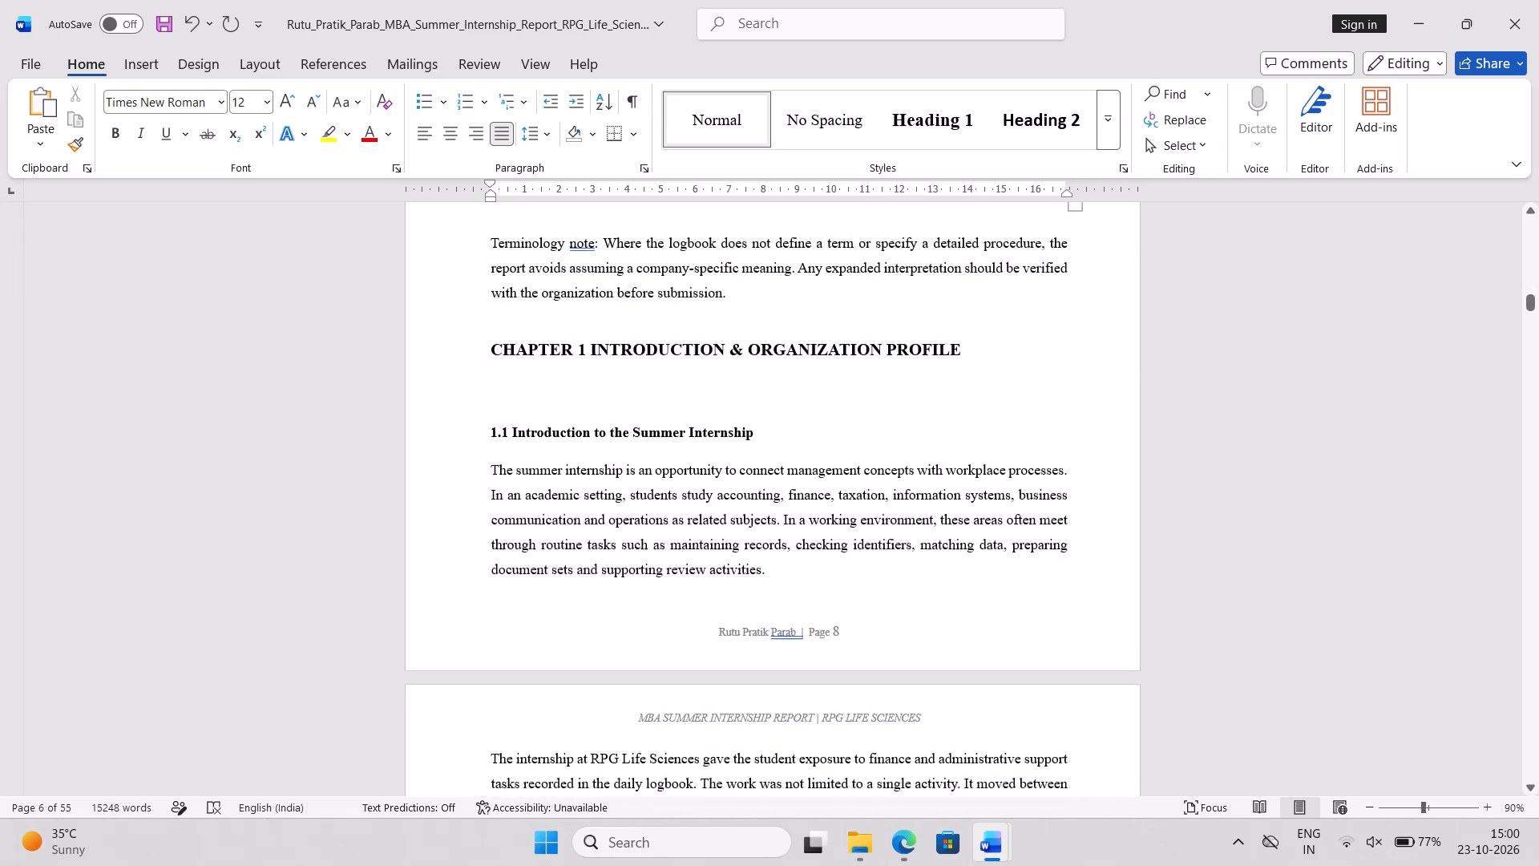
scroll(802, 466, down, 1)
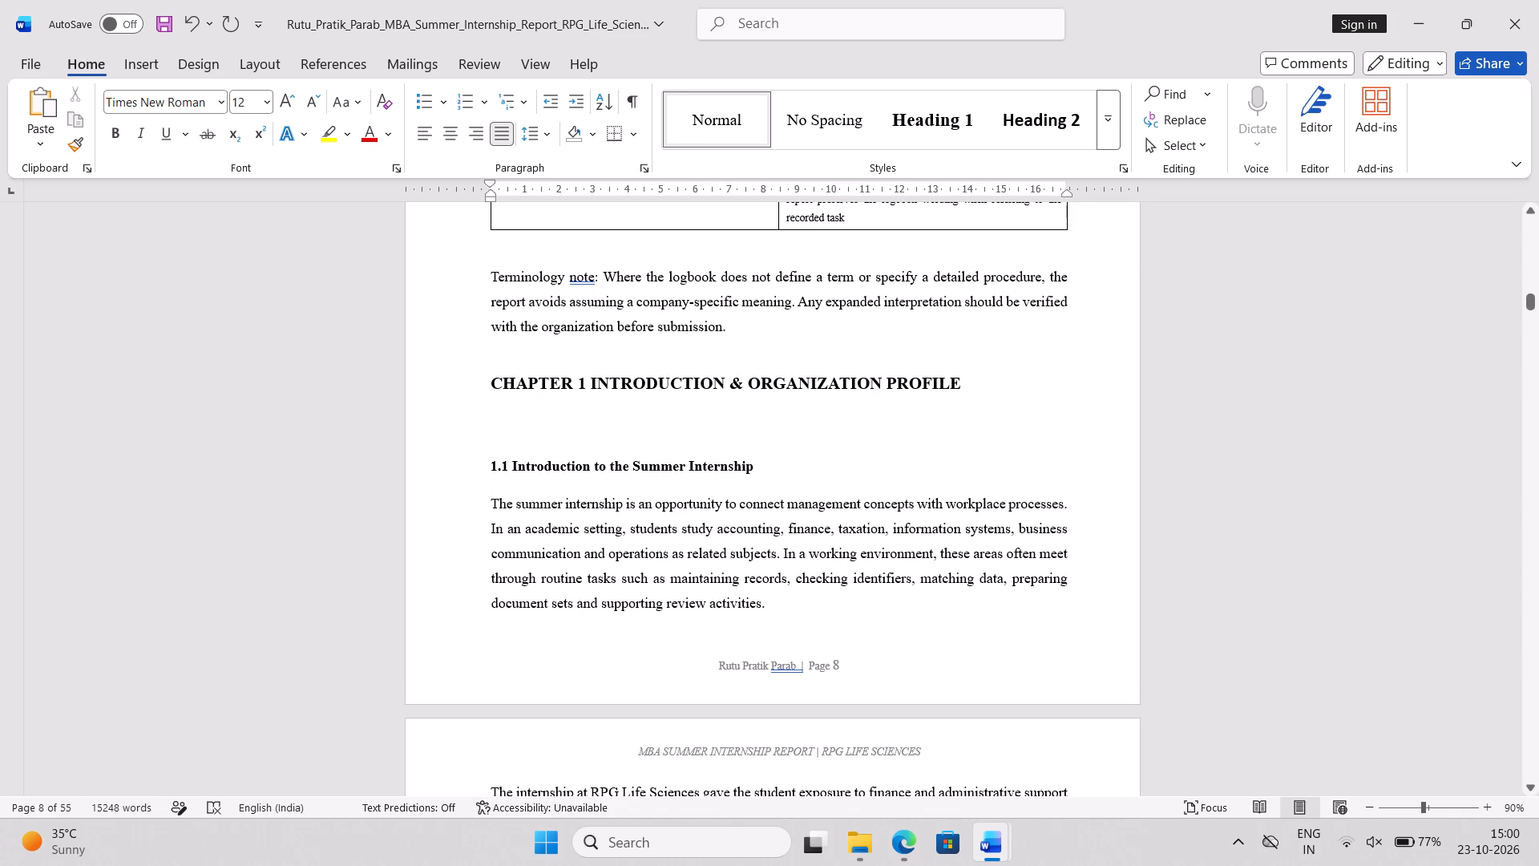
drag(490, 275, 725, 341)
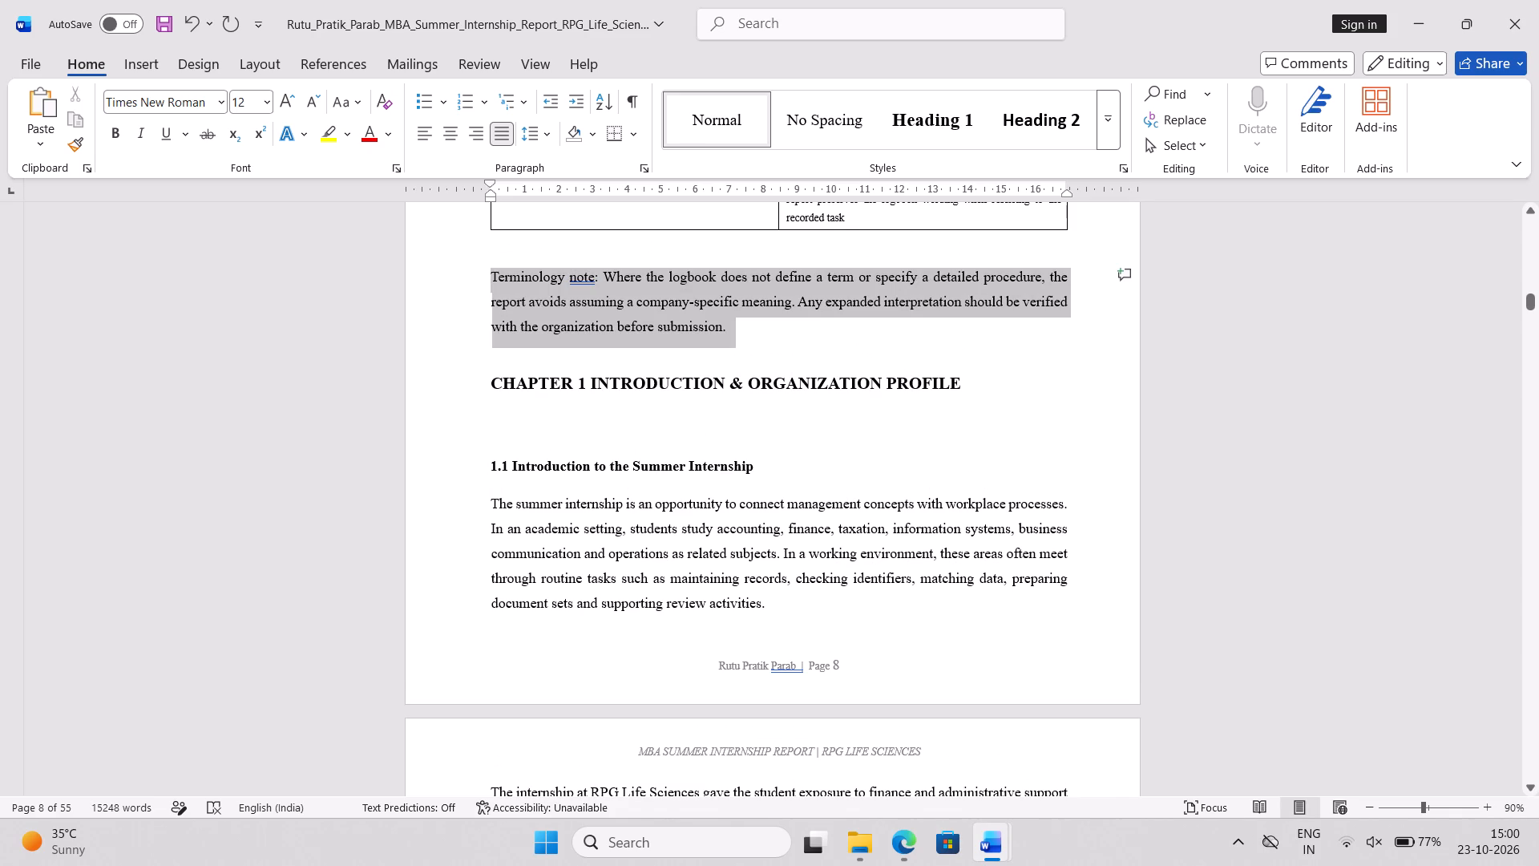
drag(725, 341, 725, 341)
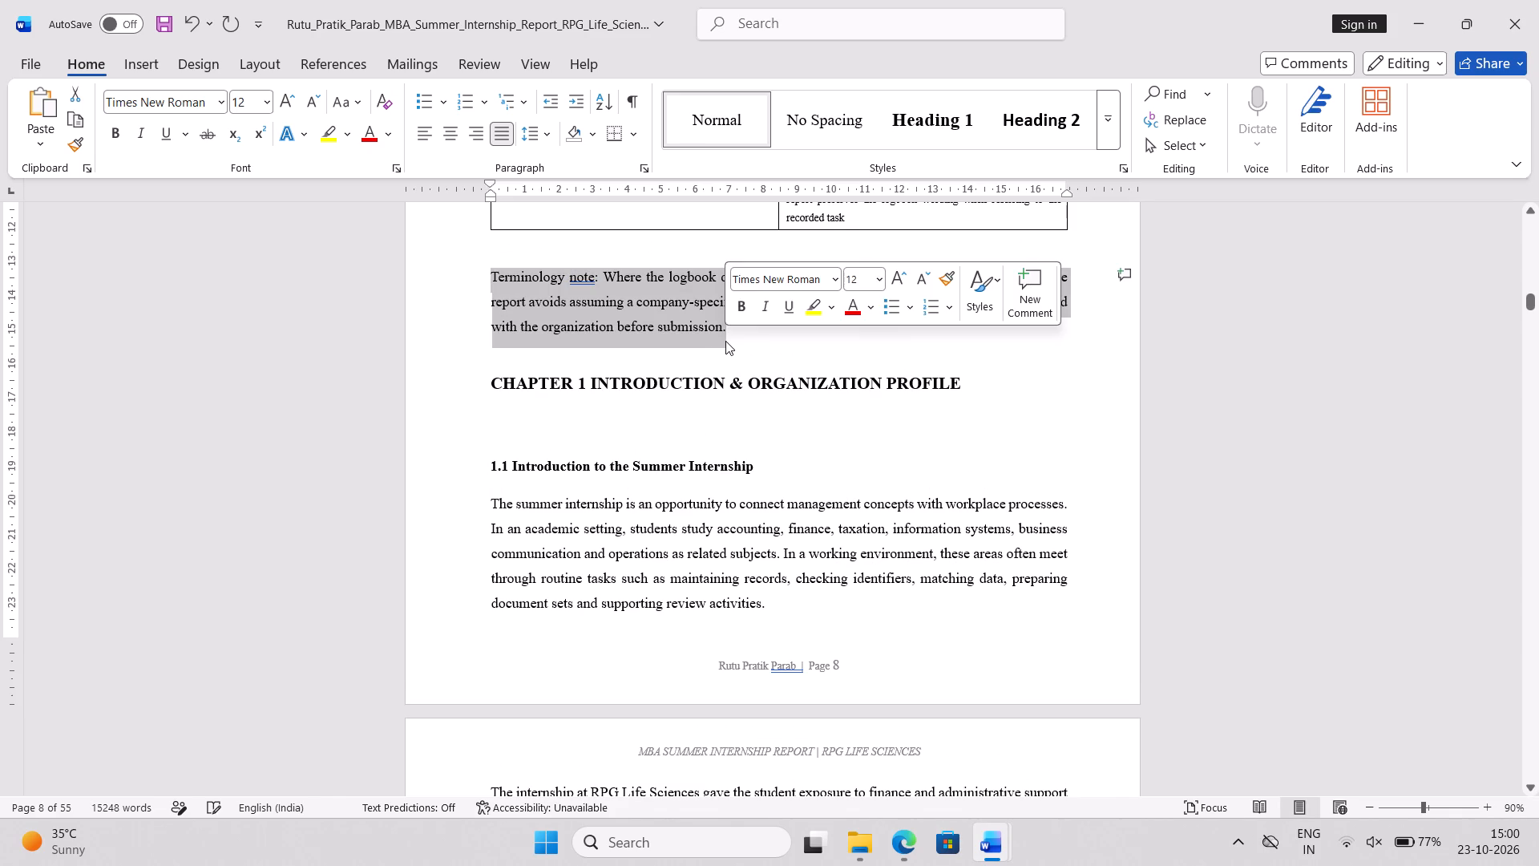
key(BackSpace)
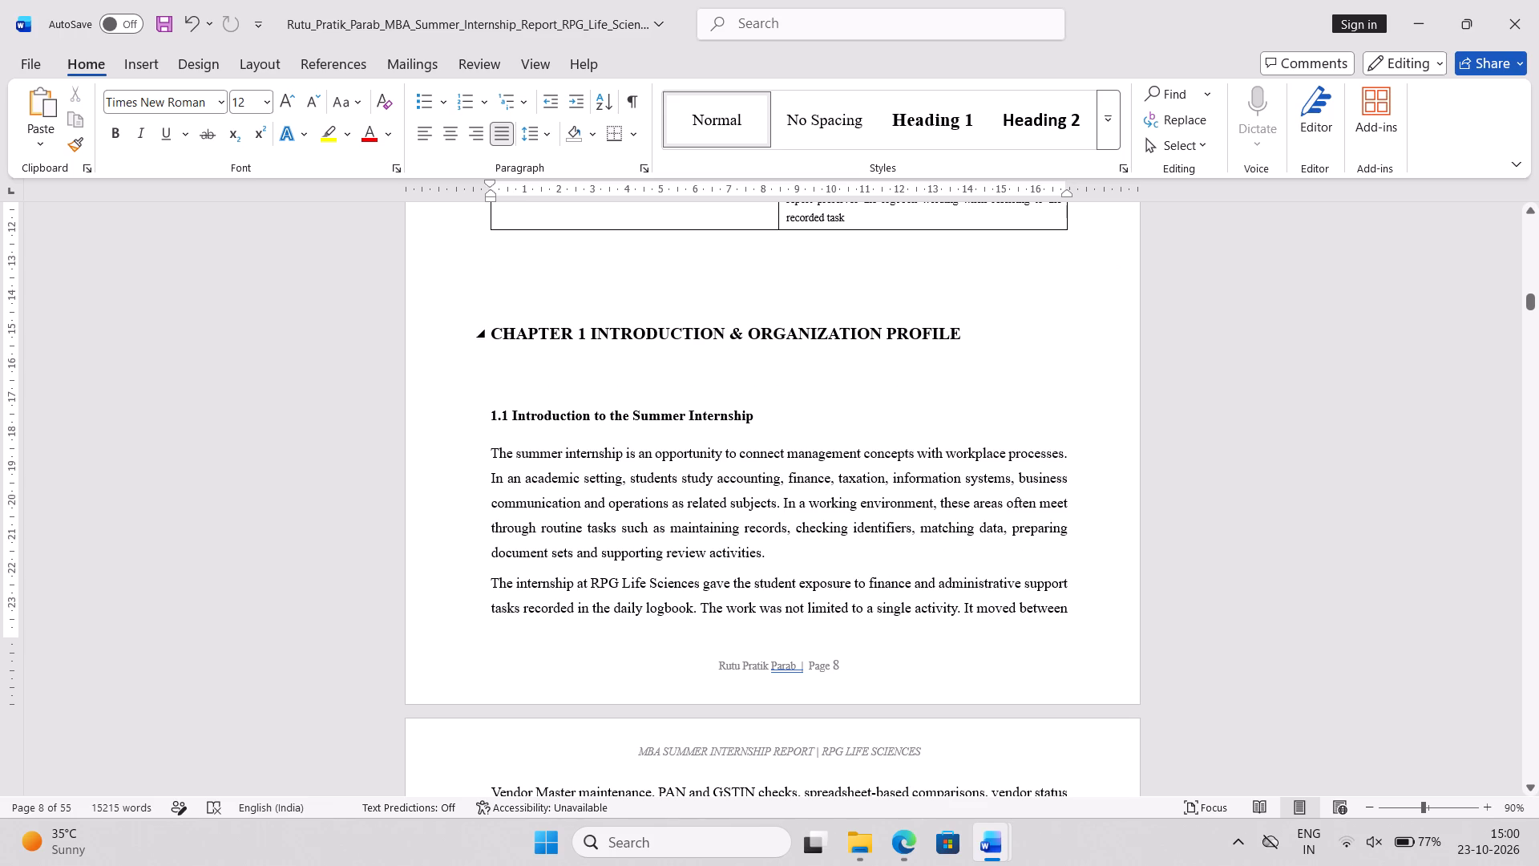
Insert a page break before the heading "CHAPTER 1 INTRODUCTION & ORGANIZATION PROFILE".
click(495, 339)
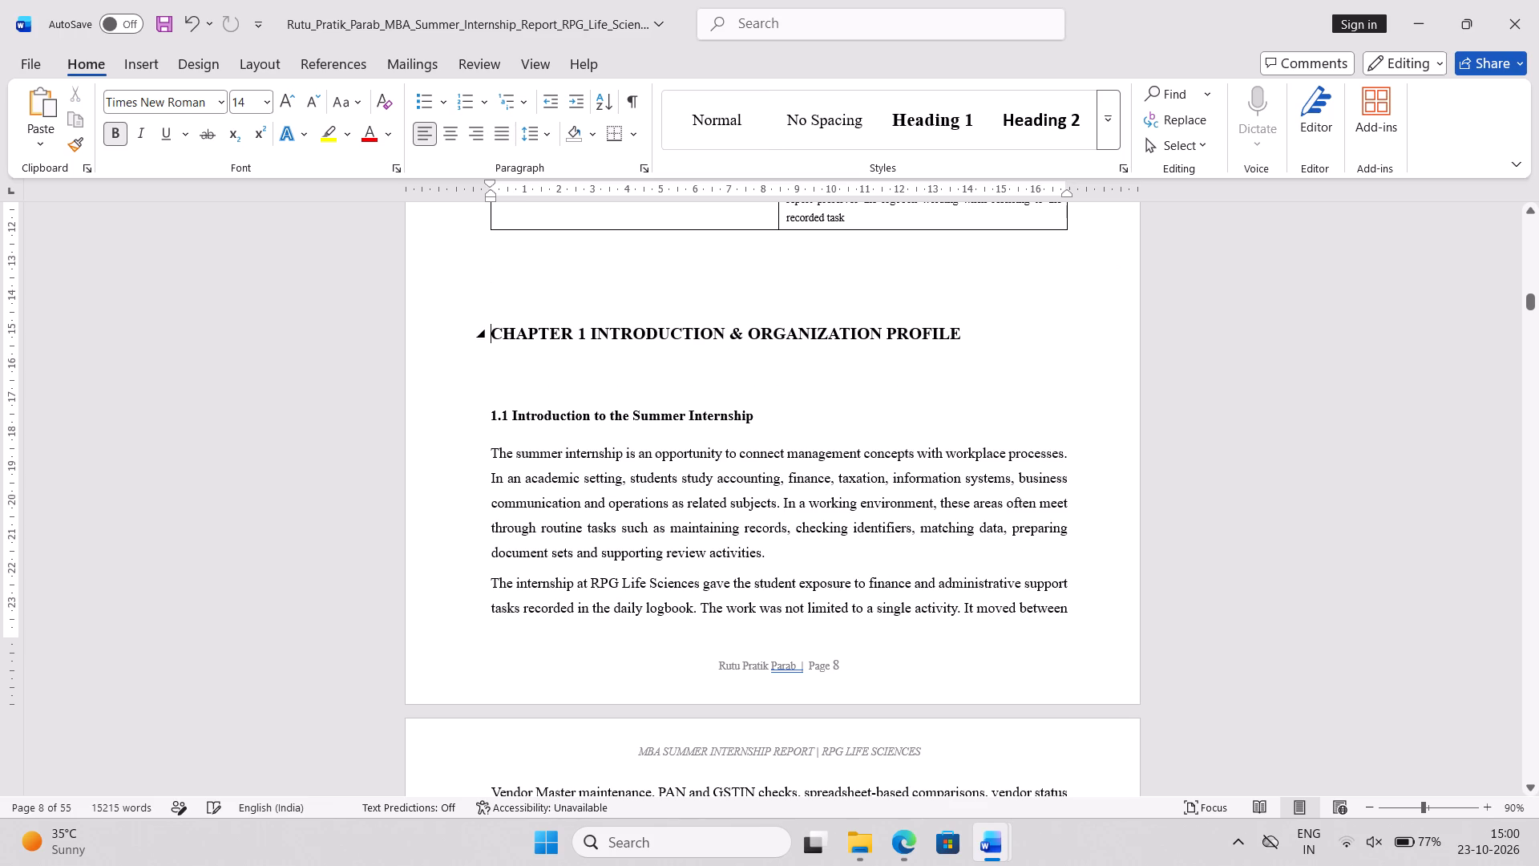
click(139, 59)
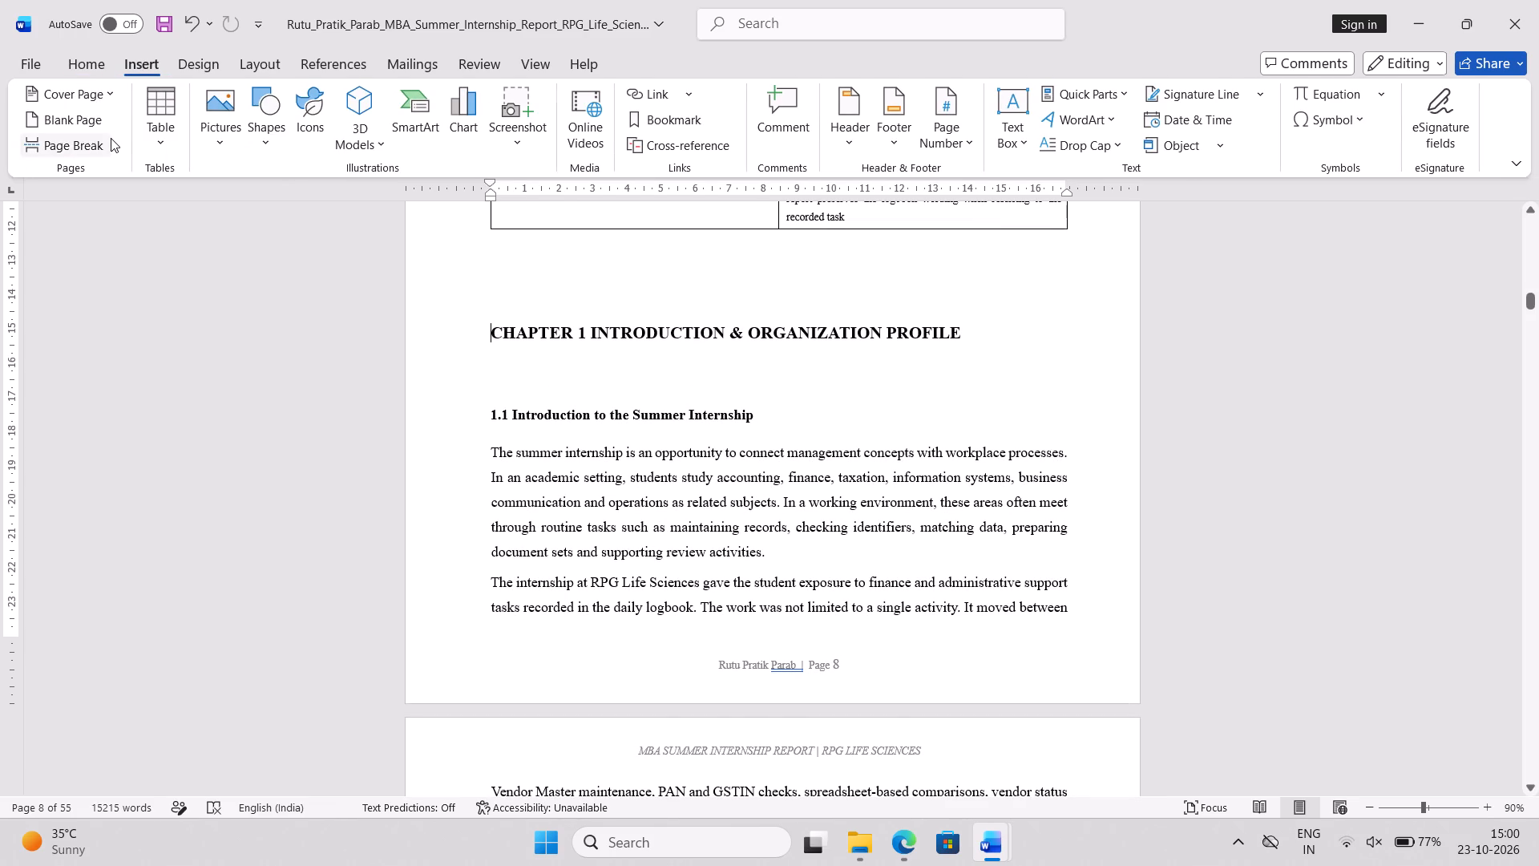
click(111, 138)
Remove the blank line between the CHAPTER 1 heading and "1.1 Introduction to the Summer Internship".
scroll(608, 323, down, 4)
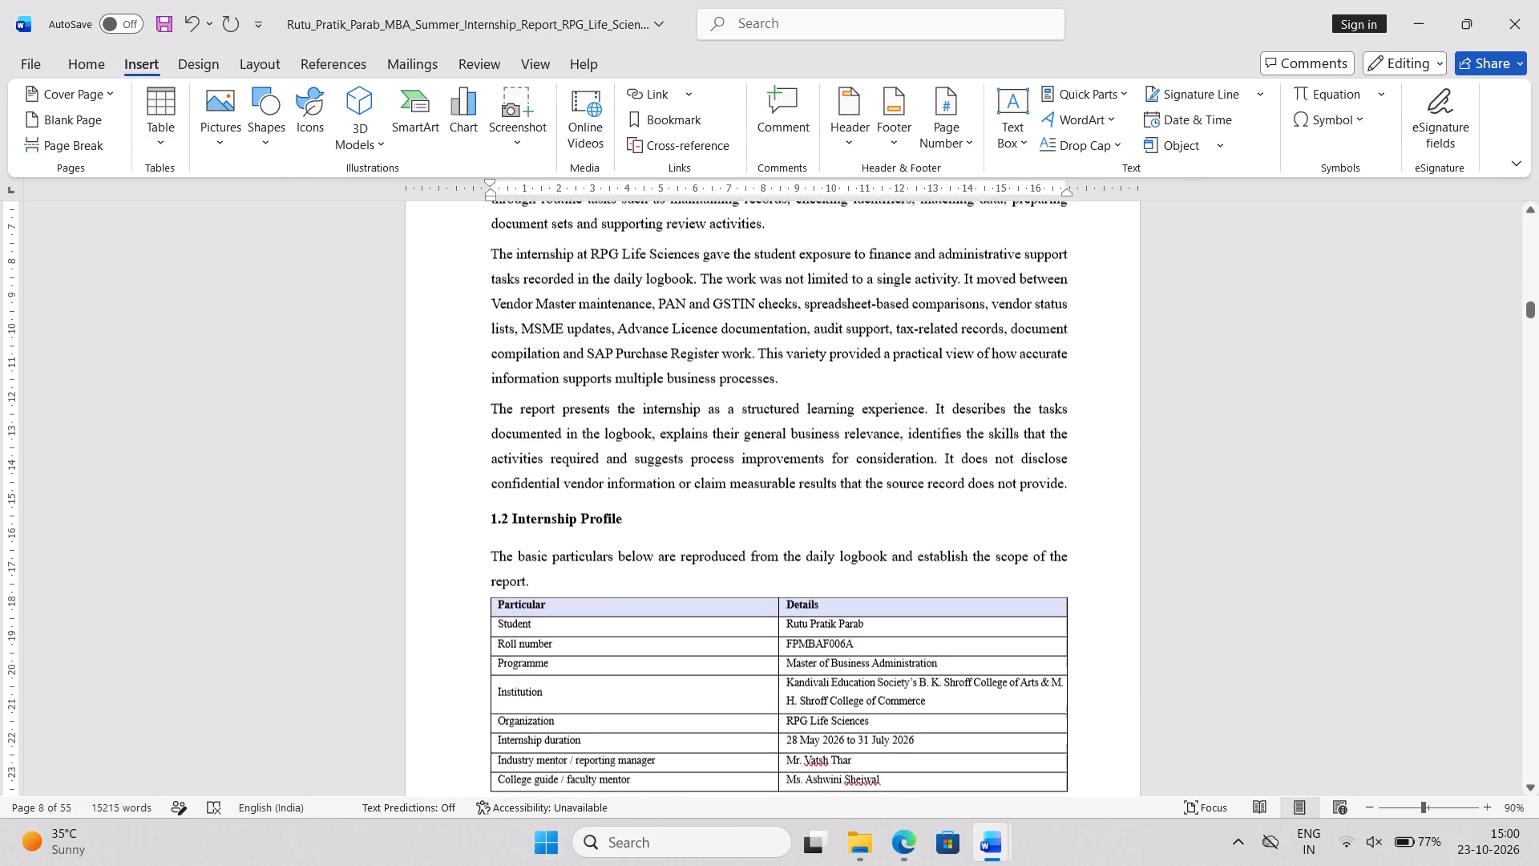
scroll(608, 323, up, 2)
click(525, 300)
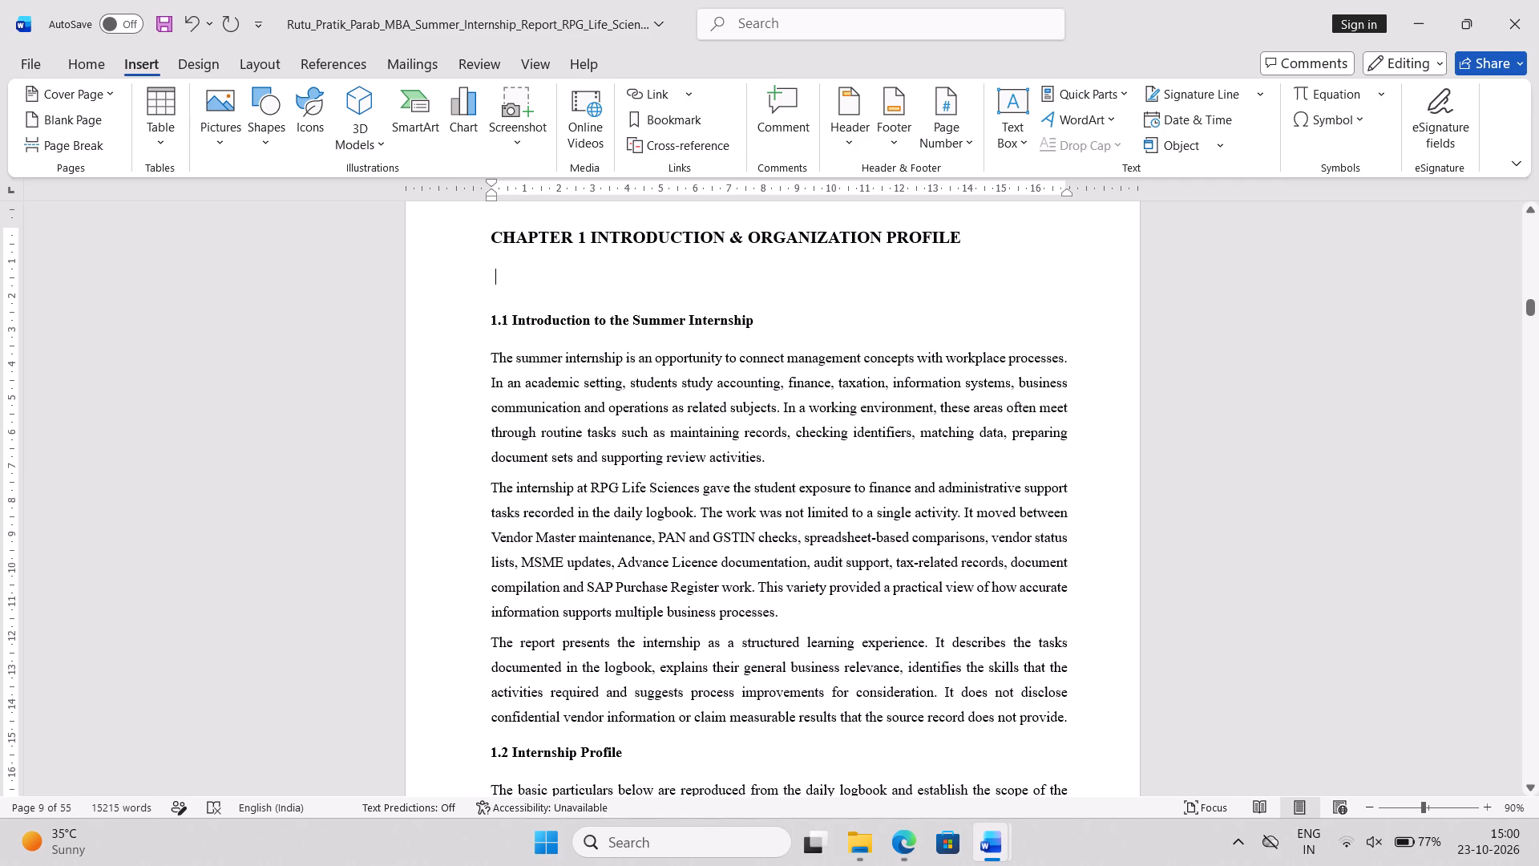
key(BackSpace)
key(BackSpace)
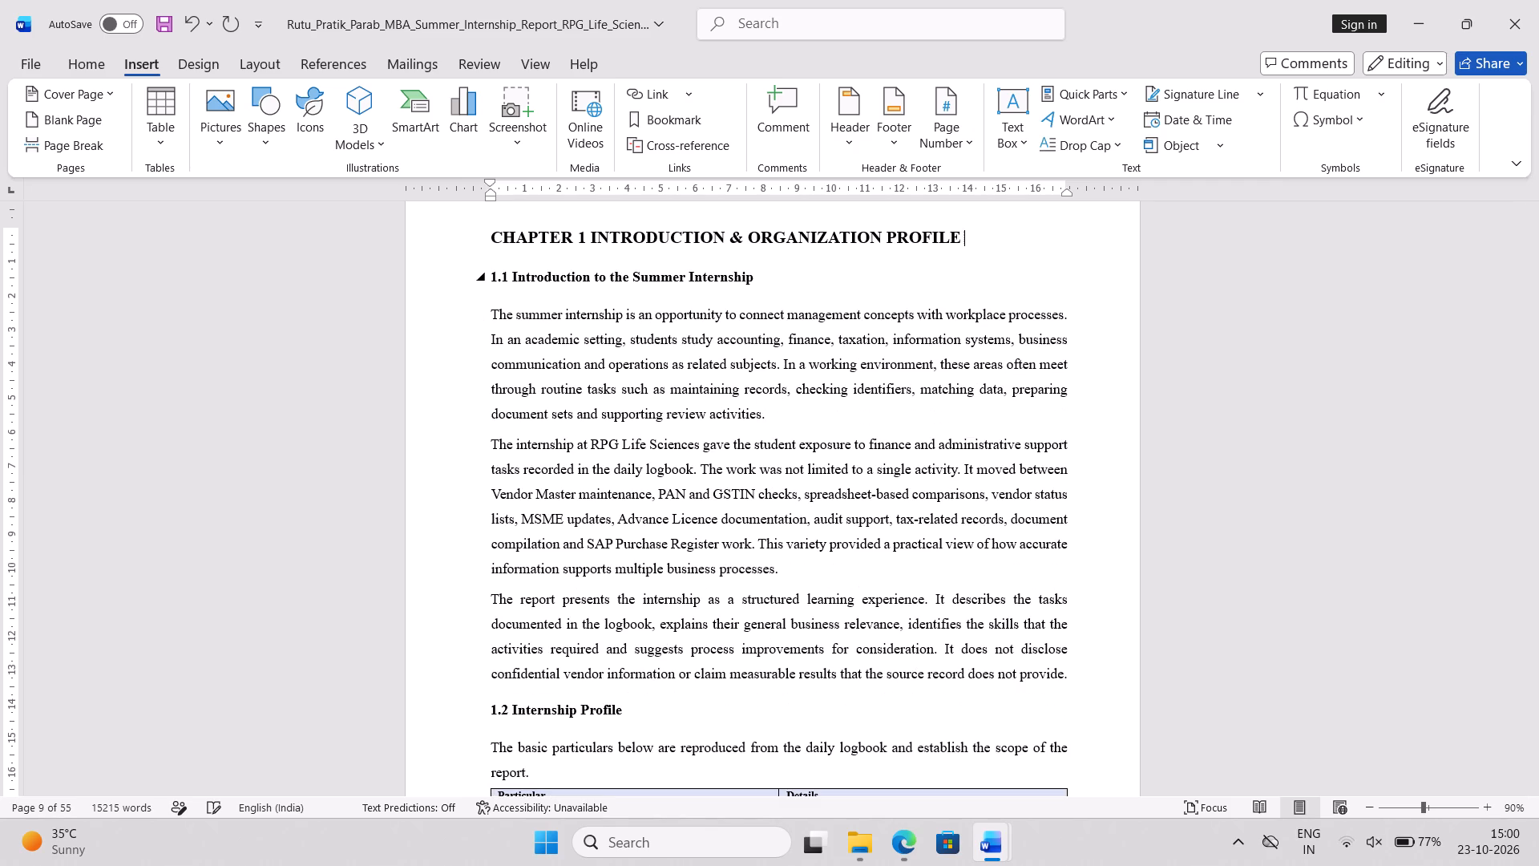
Check the font sizes of the CHAPTER 1 heading and the 1.1 and 1.2 subheadings.
scroll(536, 374, right, 2)
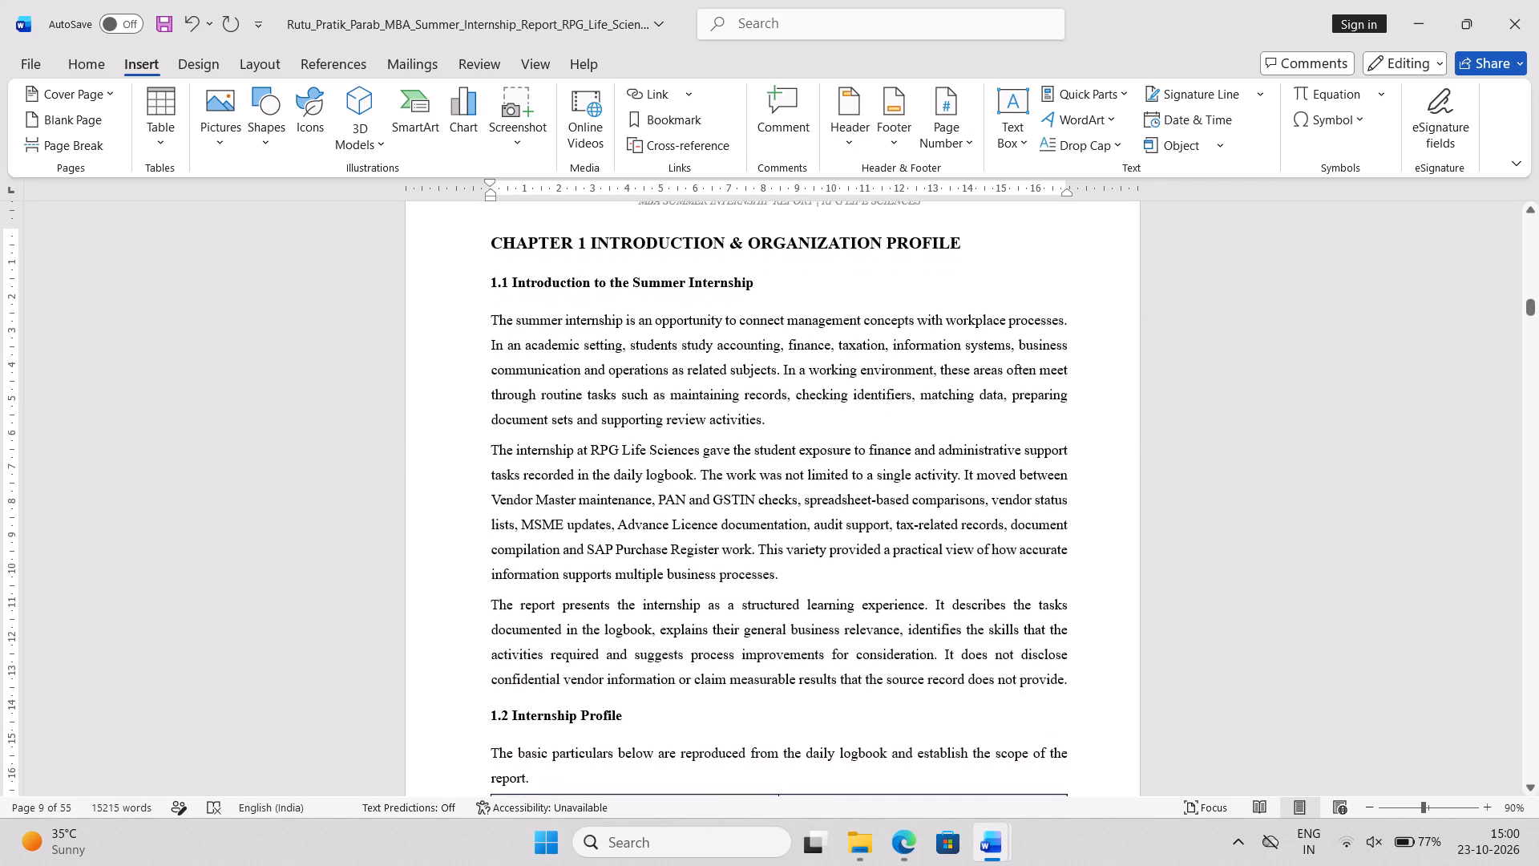
click(654, 237)
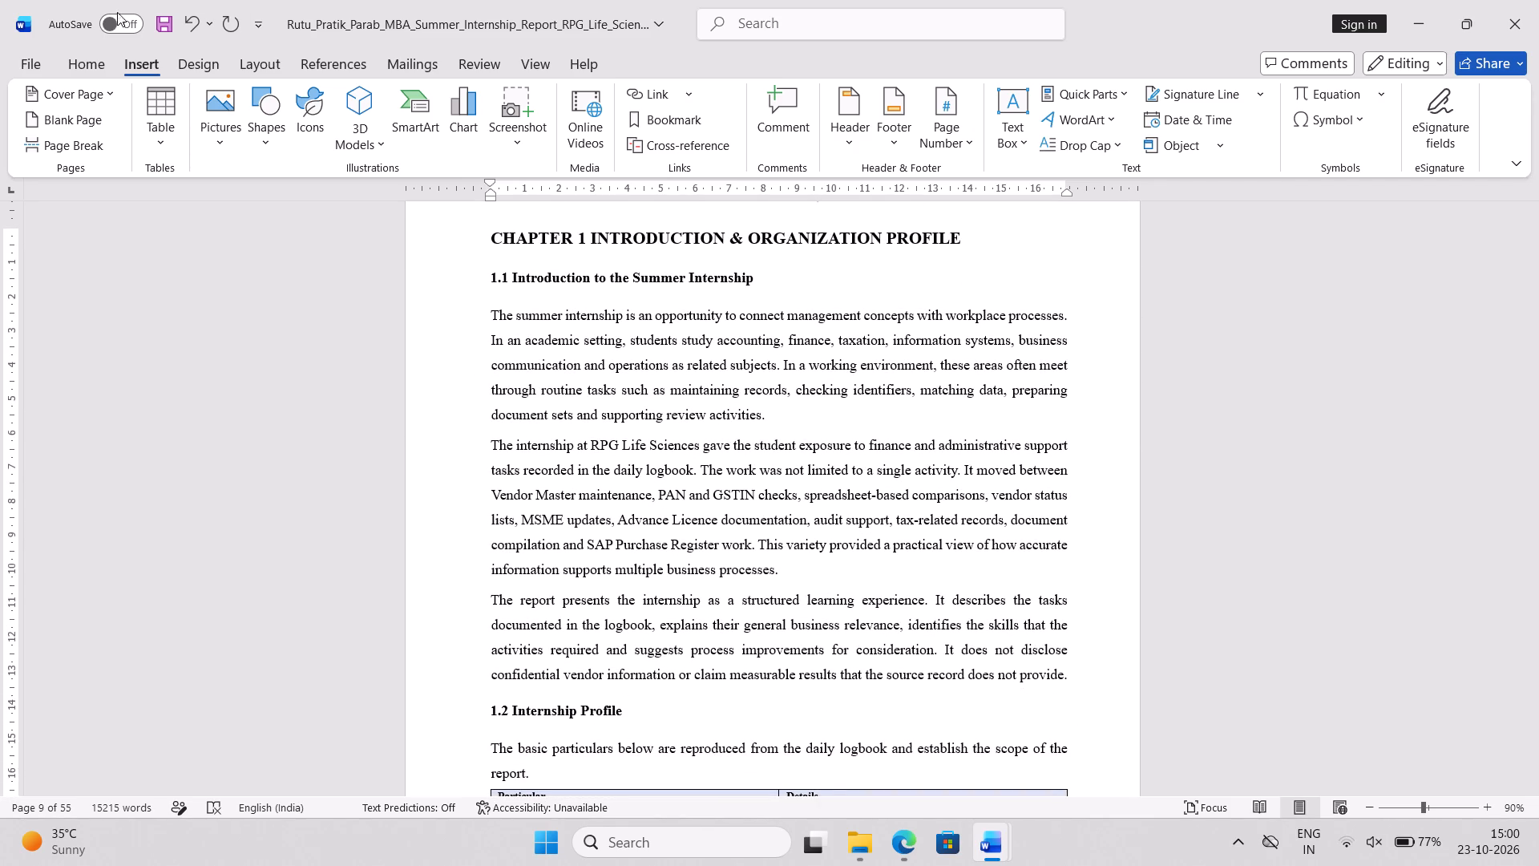
click(91, 64)
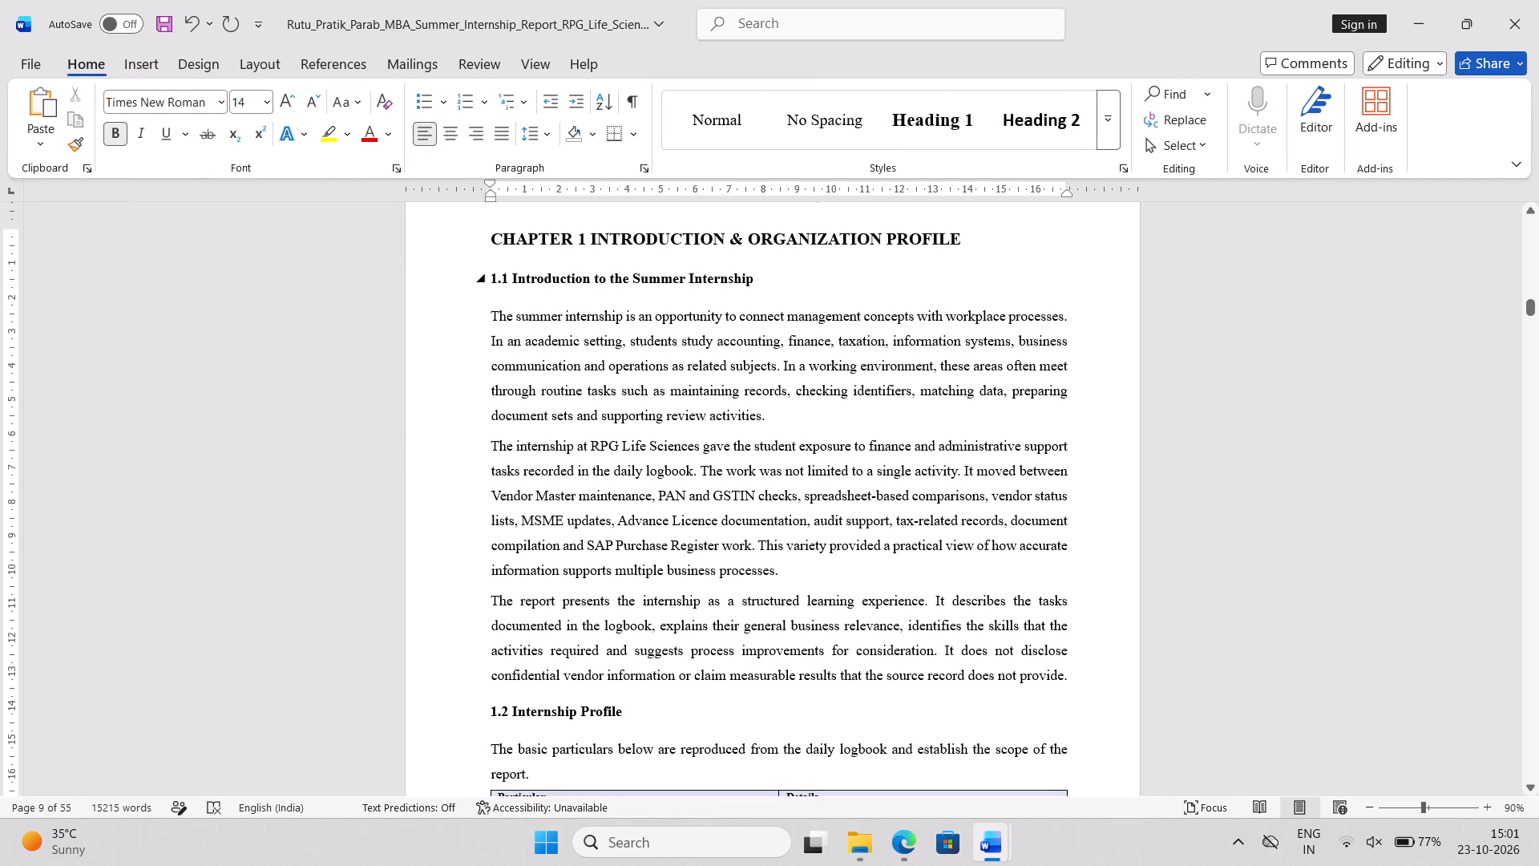
click(693, 283)
click(572, 714)
scroll(572, 714, down, 1)
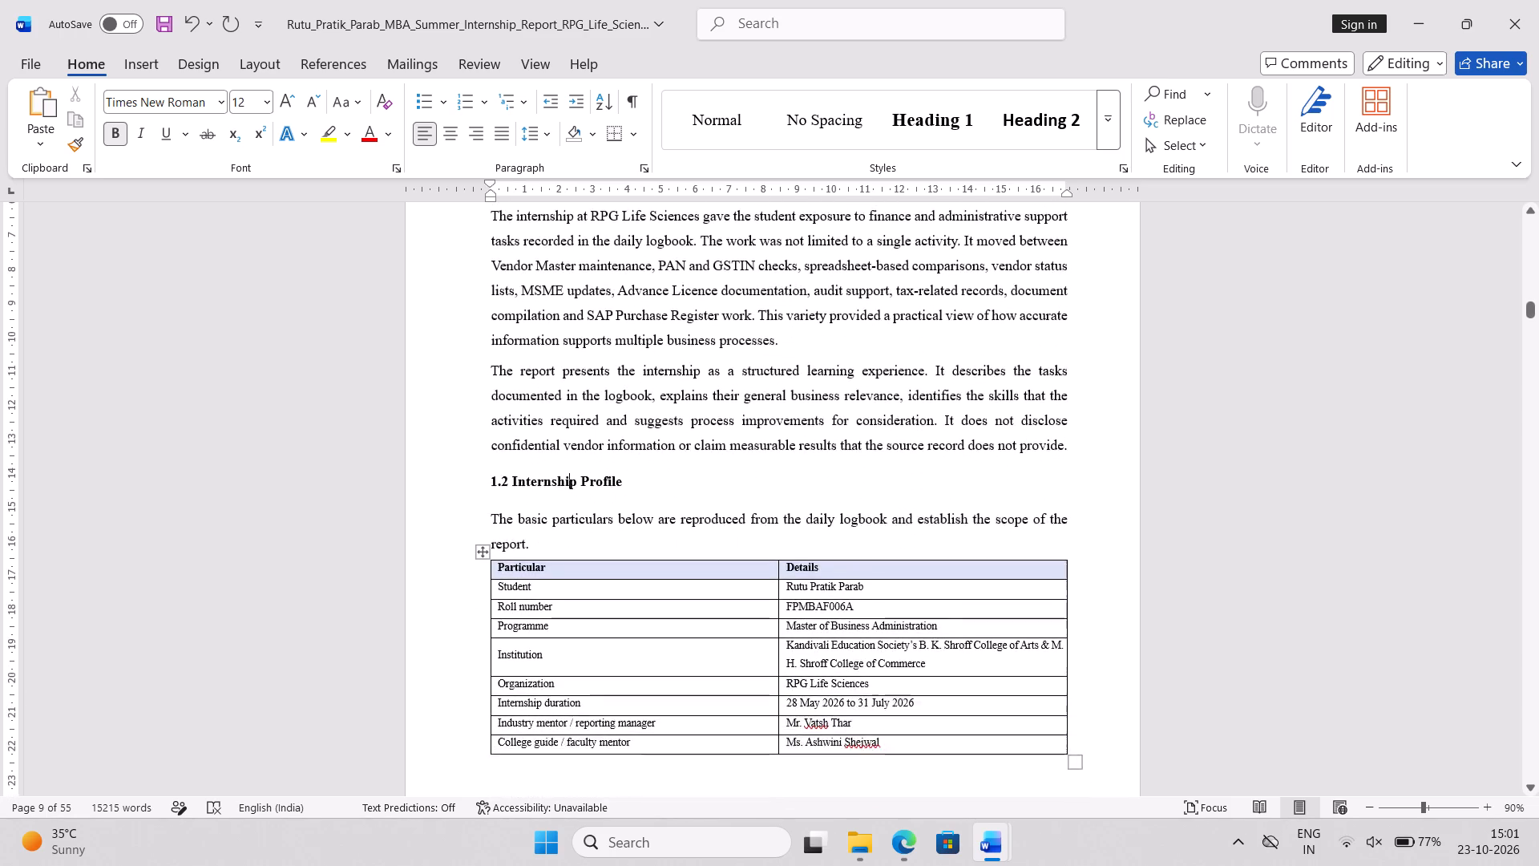
scroll(572, 714, down, 1)
scroll(572, 714, right, 1)
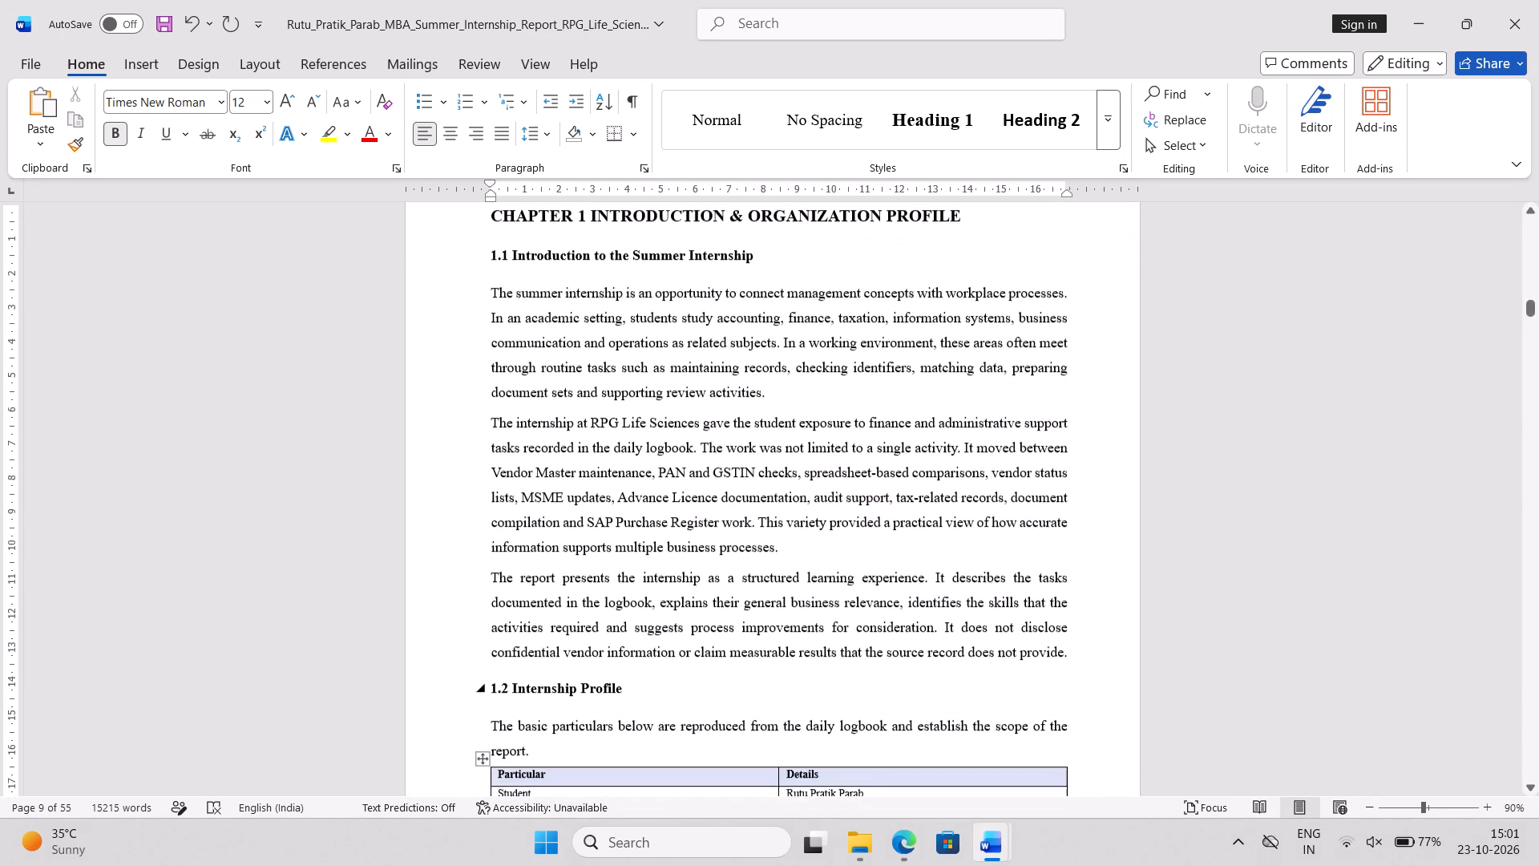
scroll(572, 714, down, 3)
scroll(572, 714, up, 2)
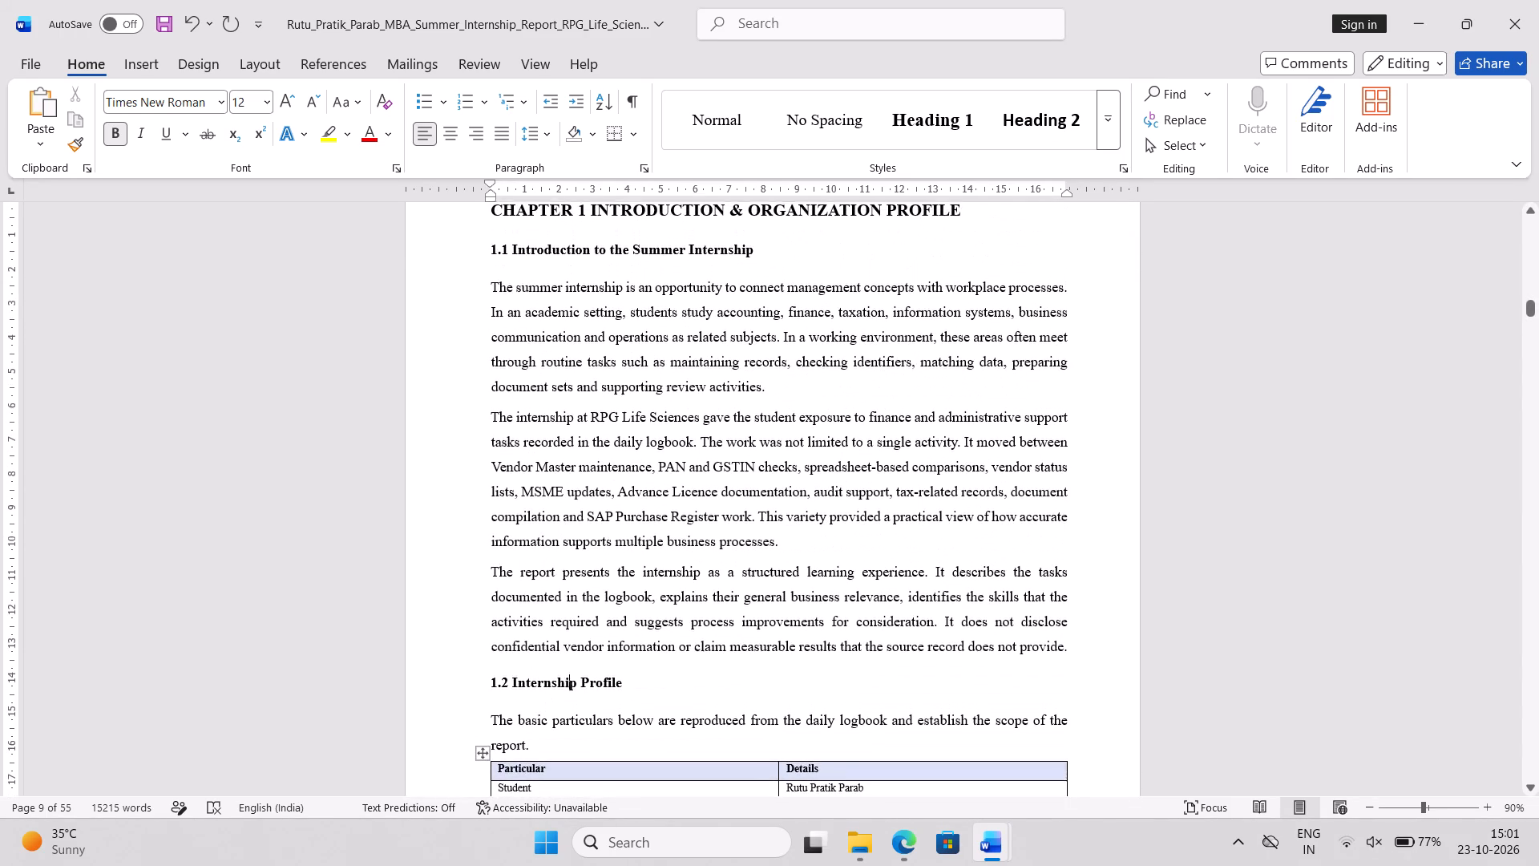
scroll(572, 714, up, 1)
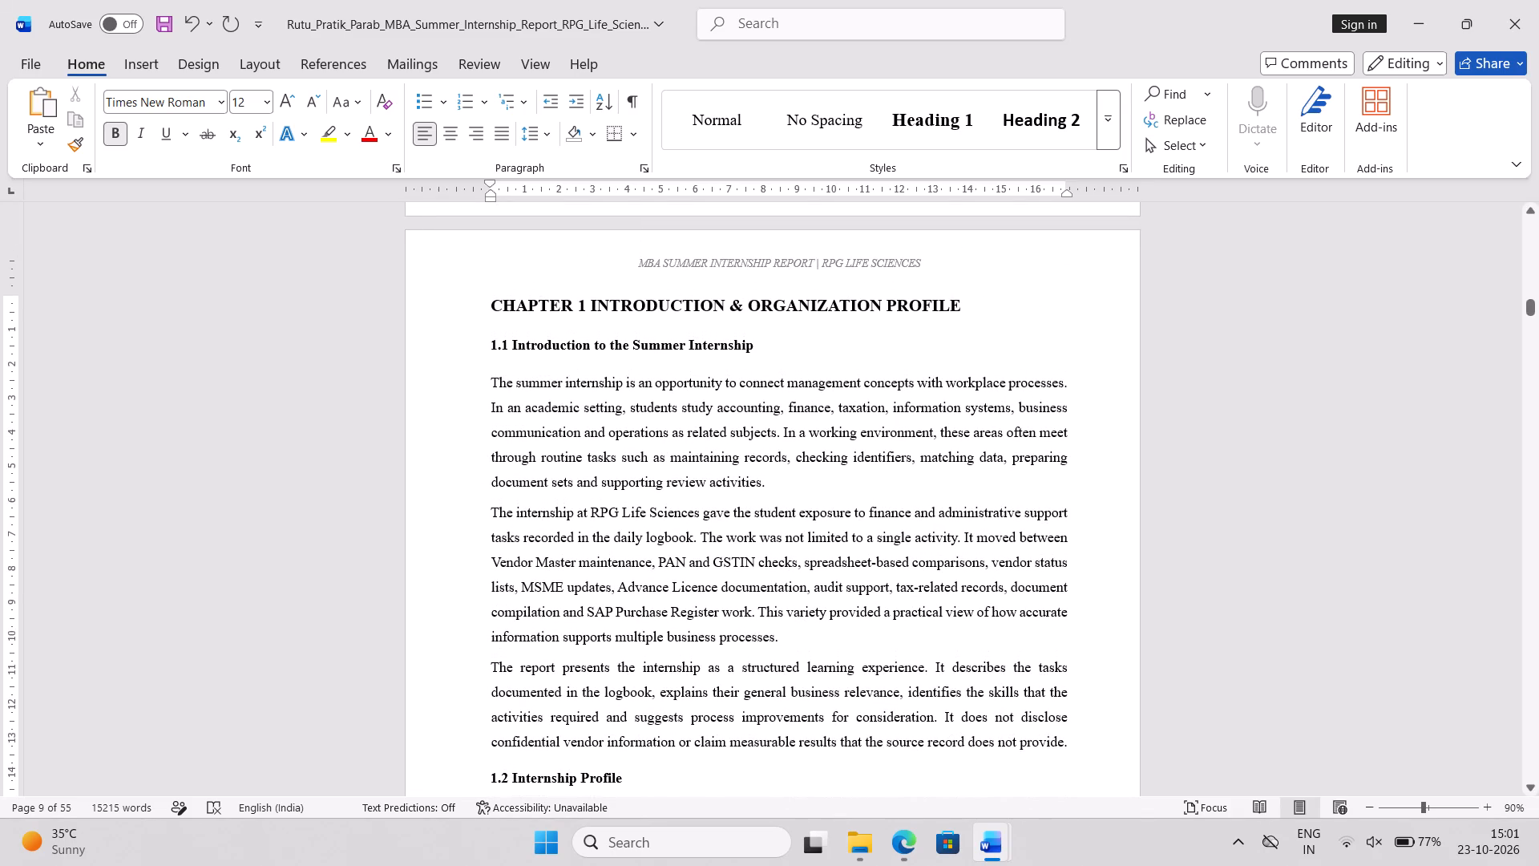
Increase the heading "CHAPTER 1 INTRODUCTION & ORGANIZATION PROFILE" to 16 pt.
click(493, 306)
drag(493, 306, 609, 322)
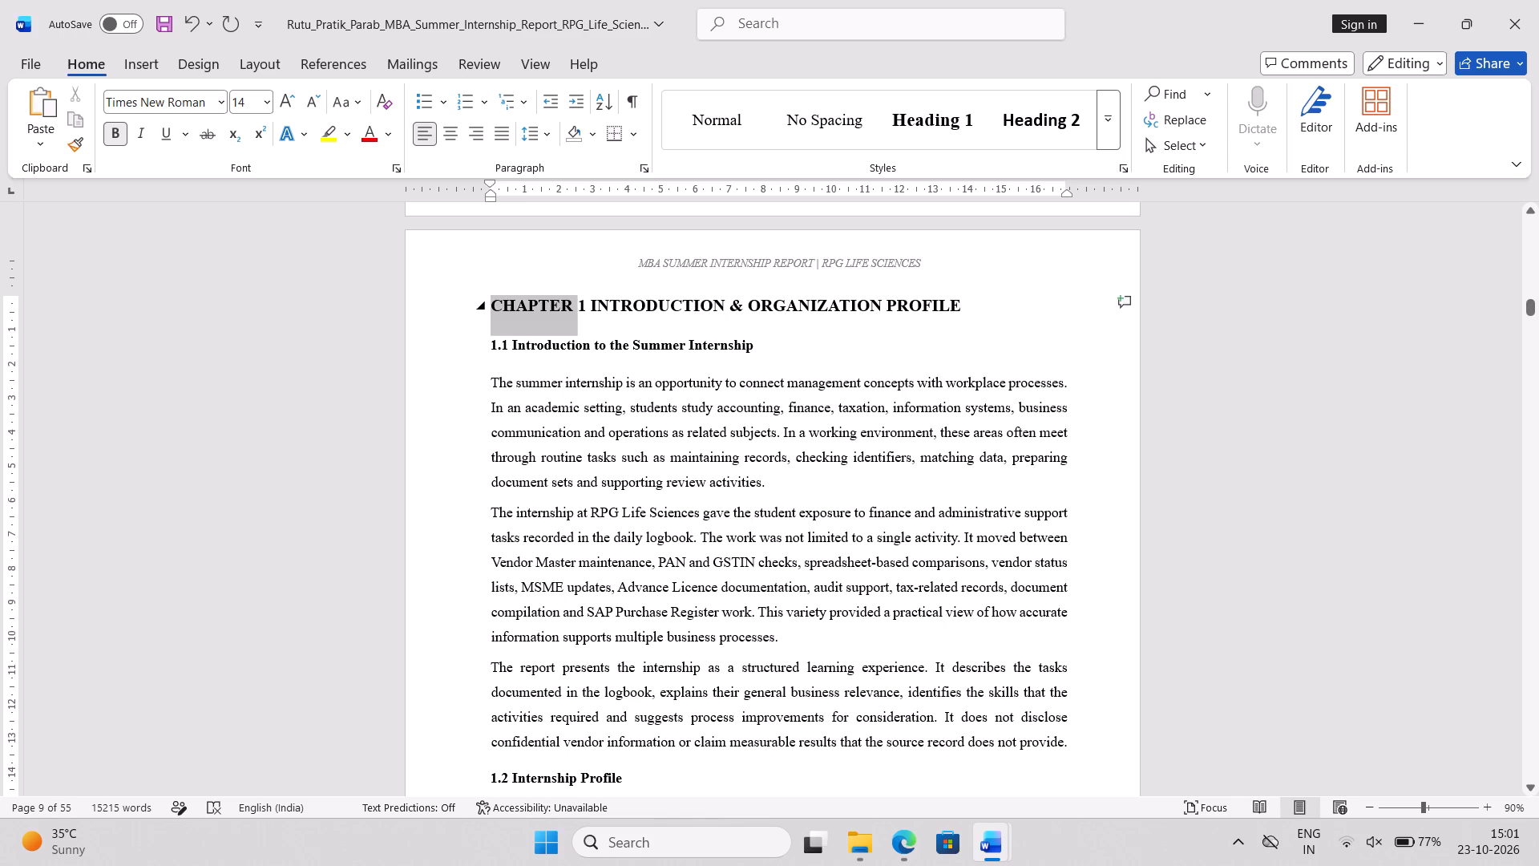
drag(609, 322, 951, 298)
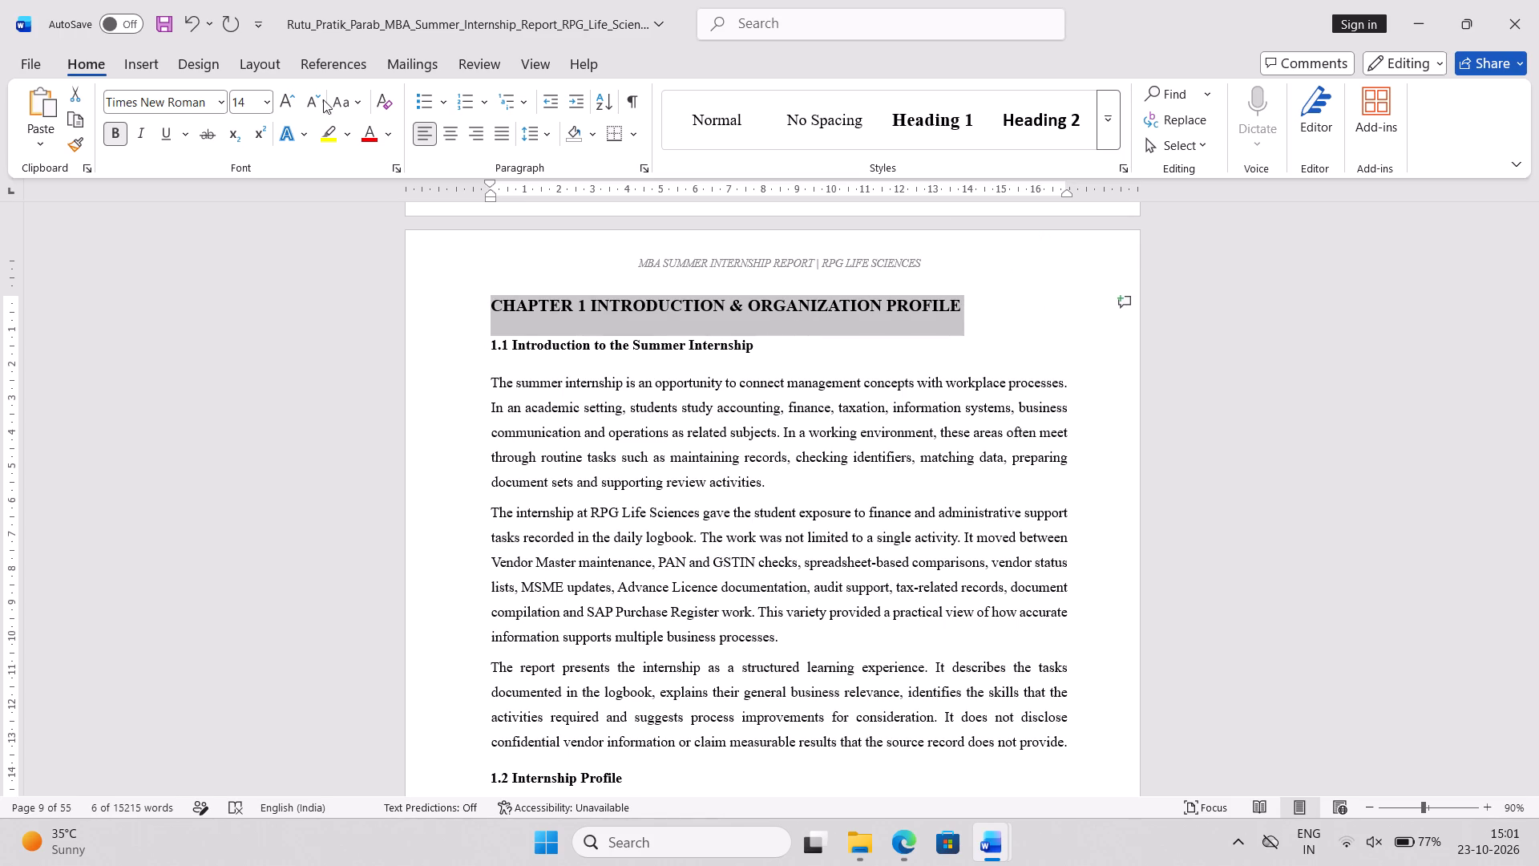
click(294, 100)
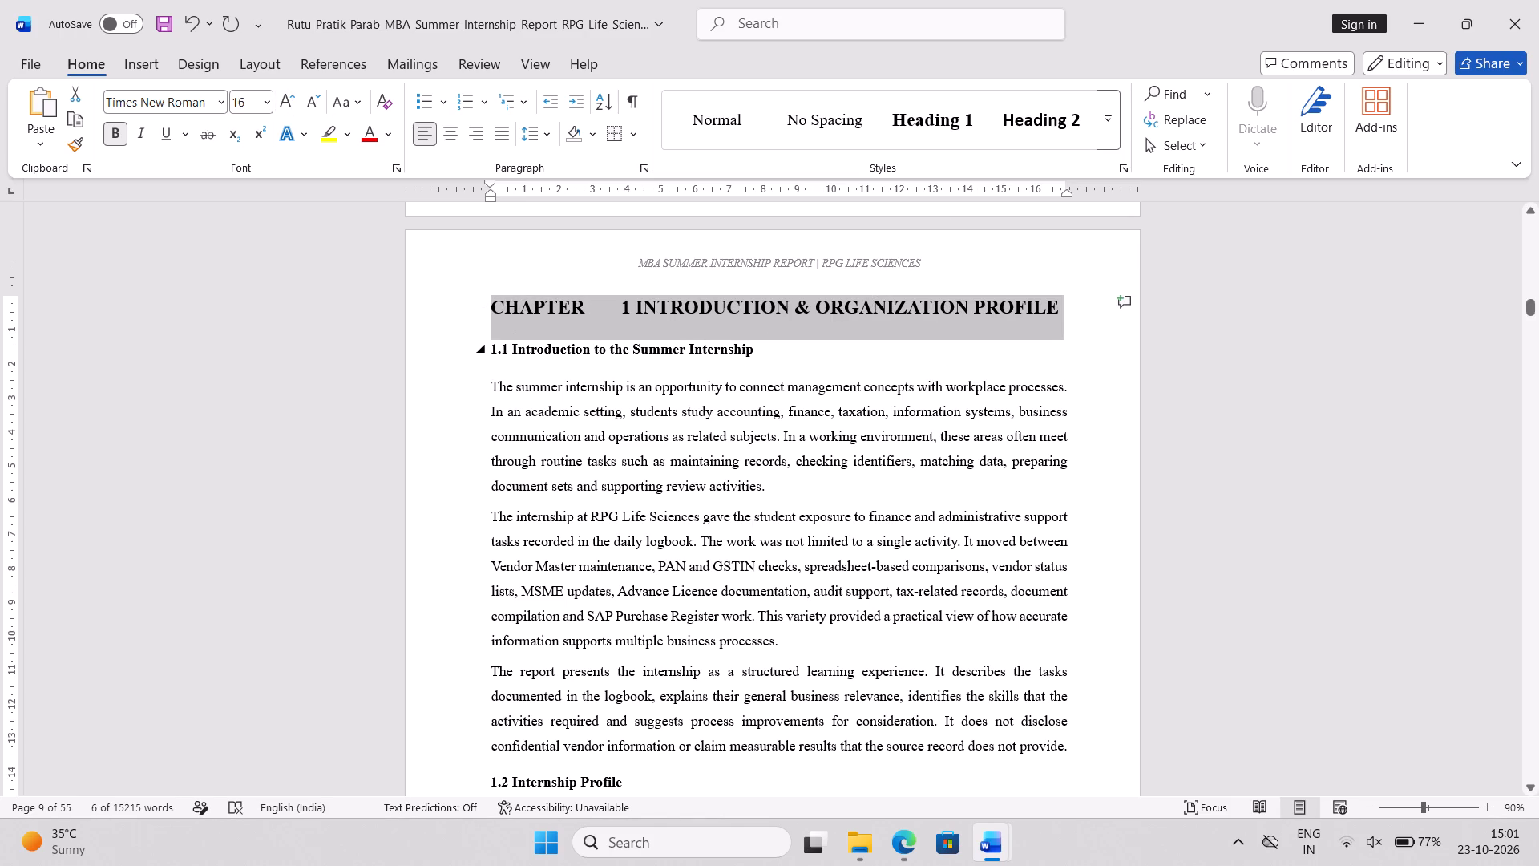
Increase the subheadings "1.1 Introduction to the Summer Internship" and "1.2 Internship Profile" to 14 pt.
click(494, 348)
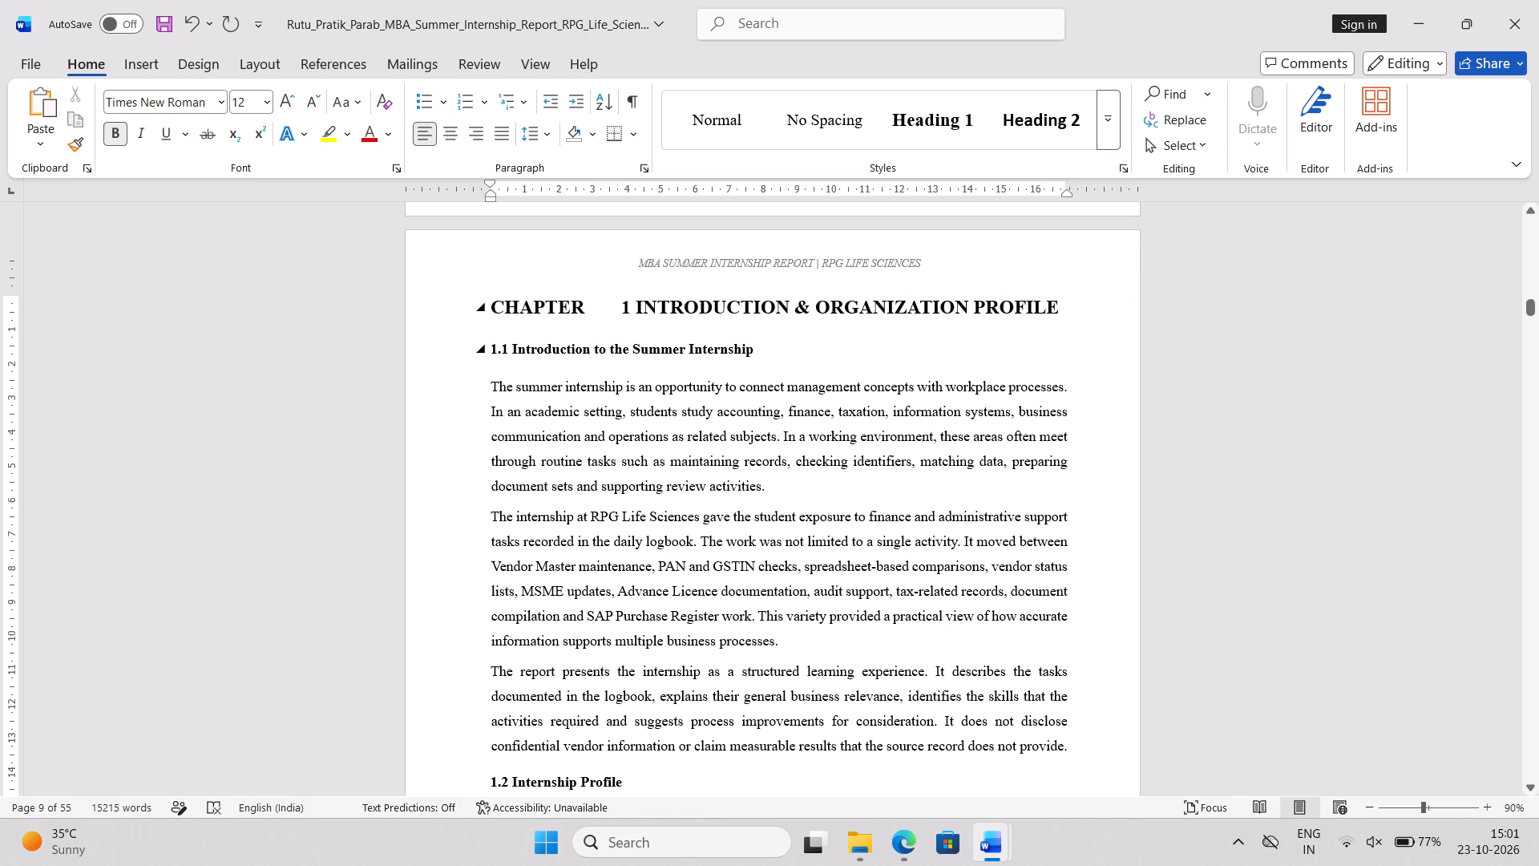
triple_click(752, 342)
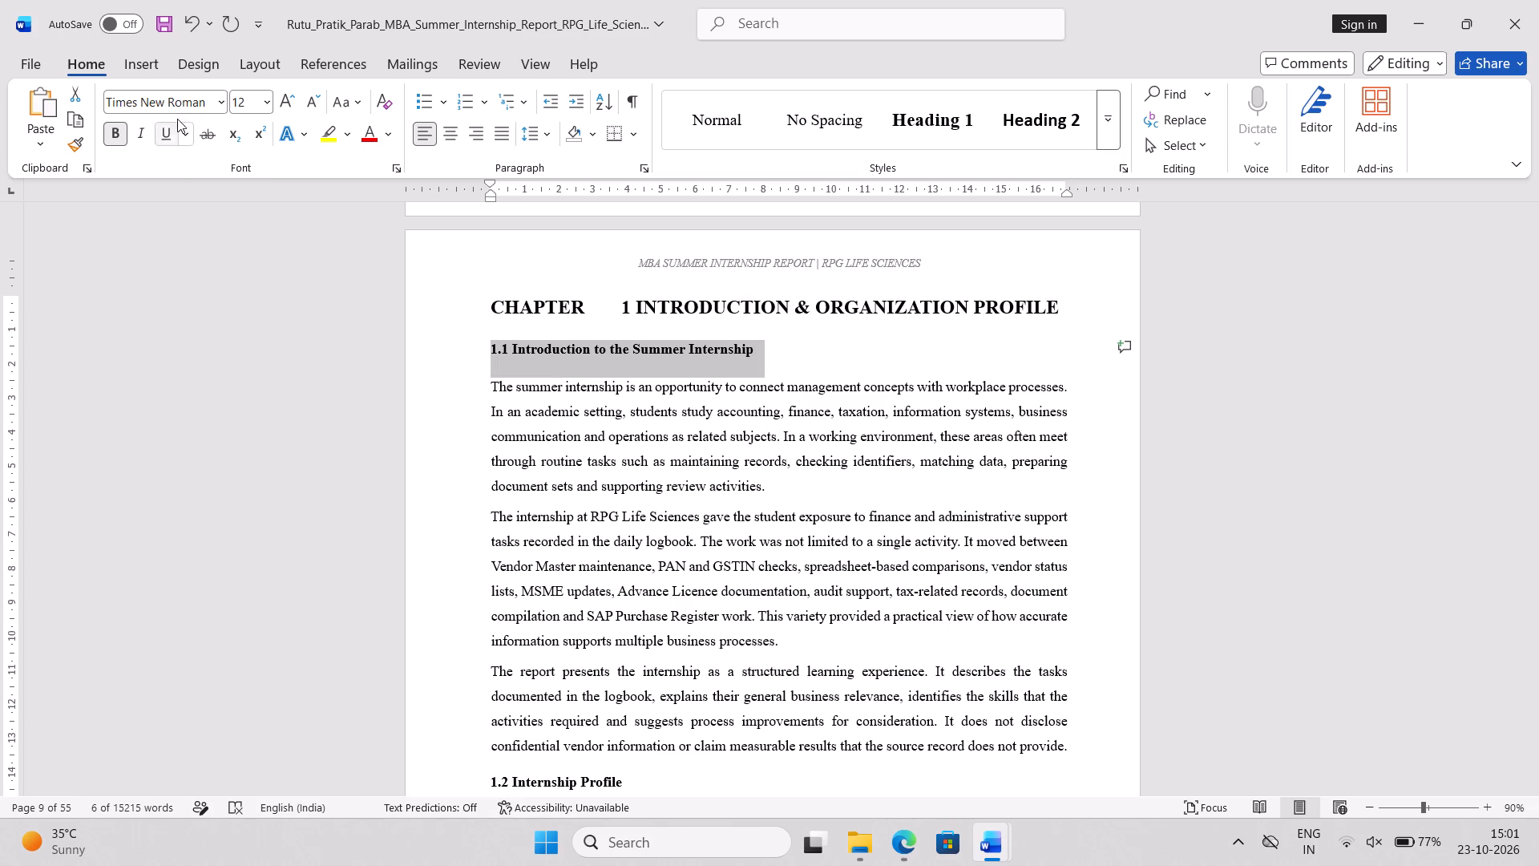
click(293, 101)
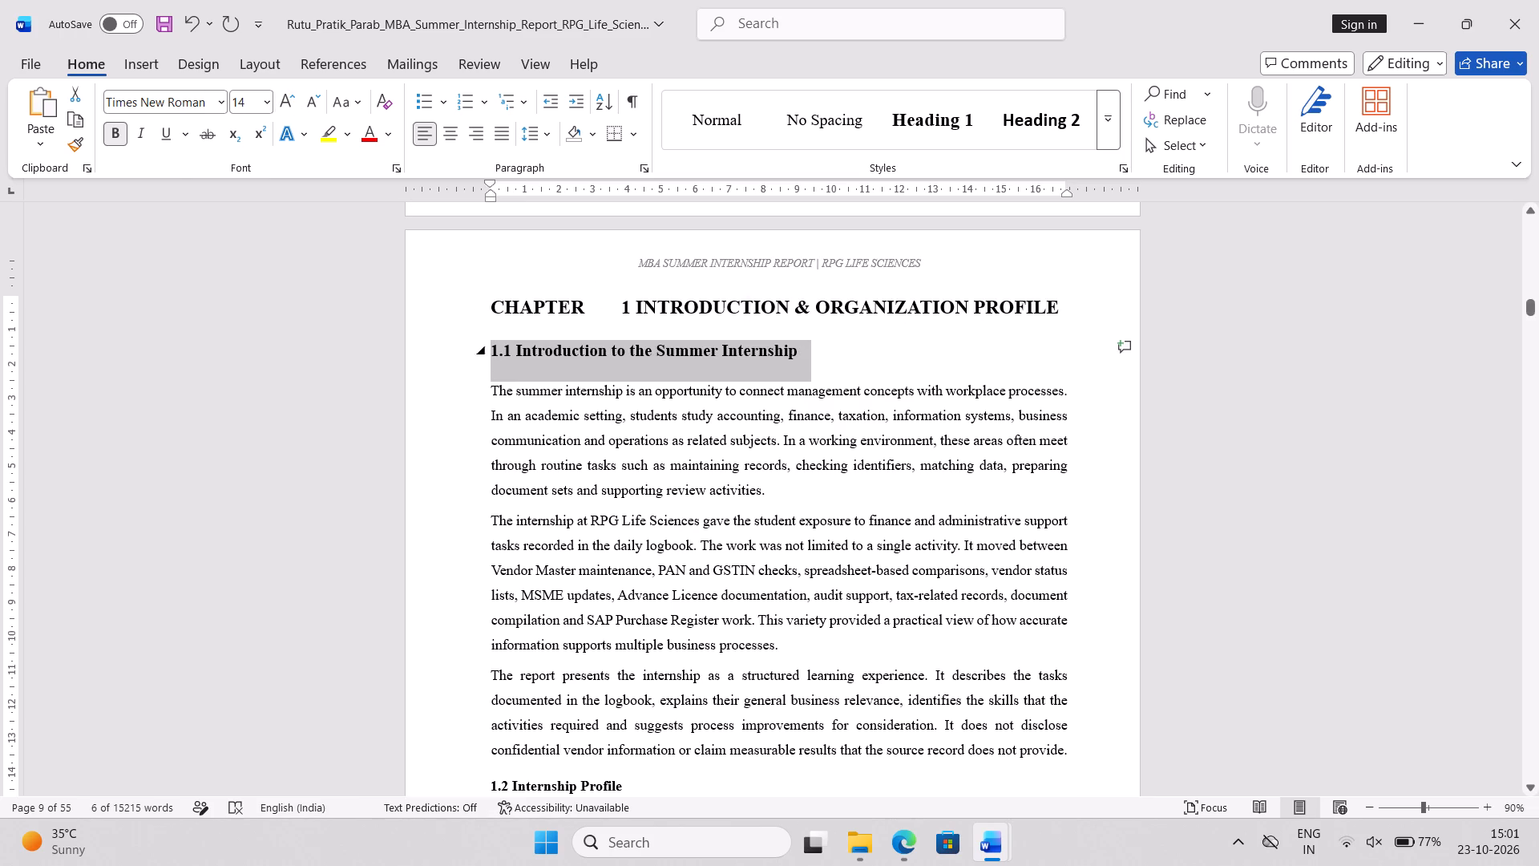
scroll(668, 688, down, 1)
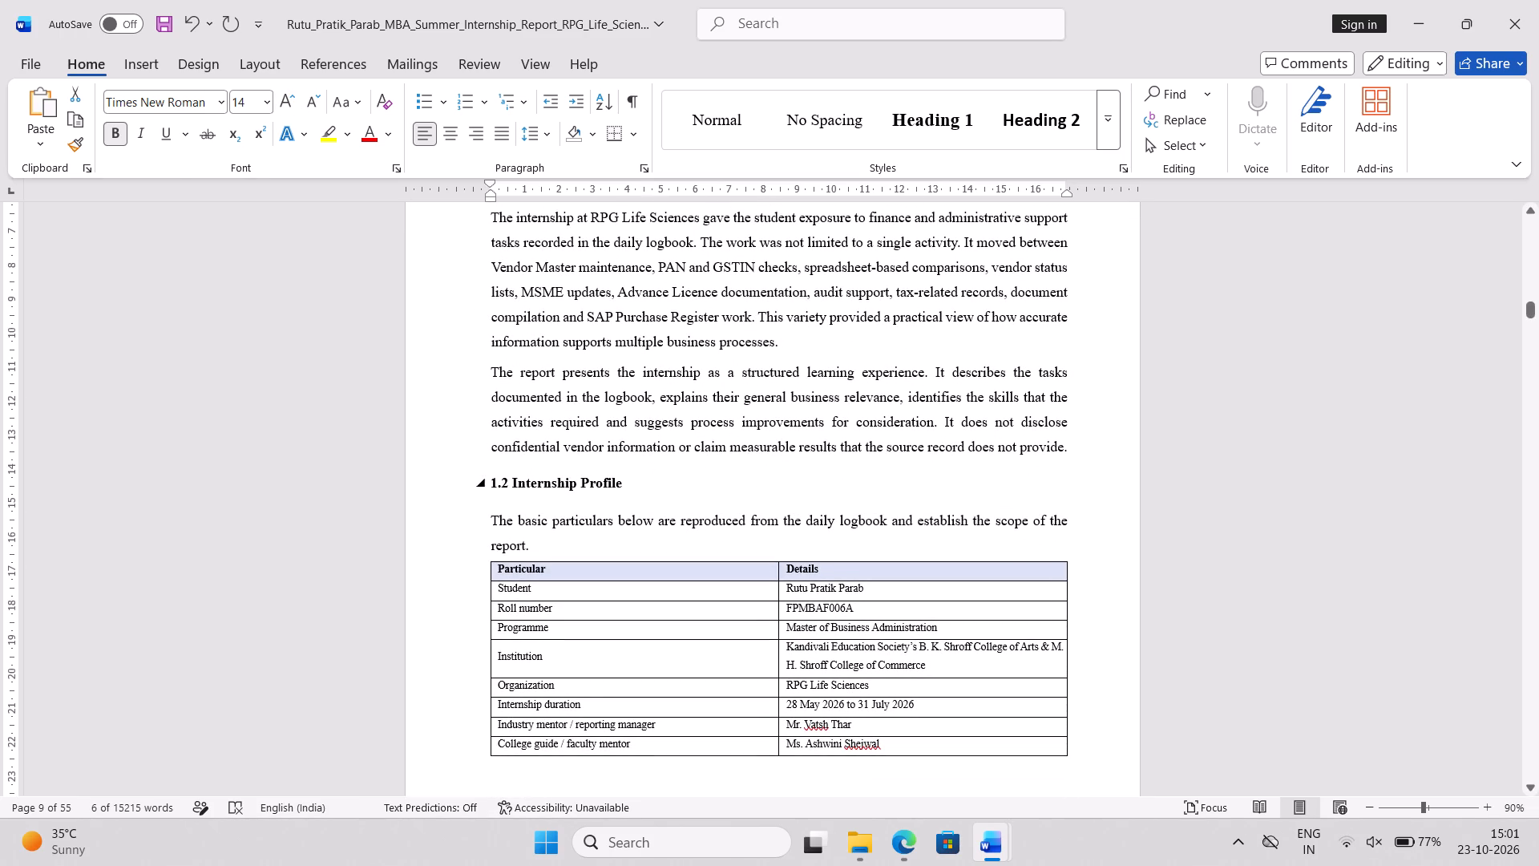
triple_click(610, 487)
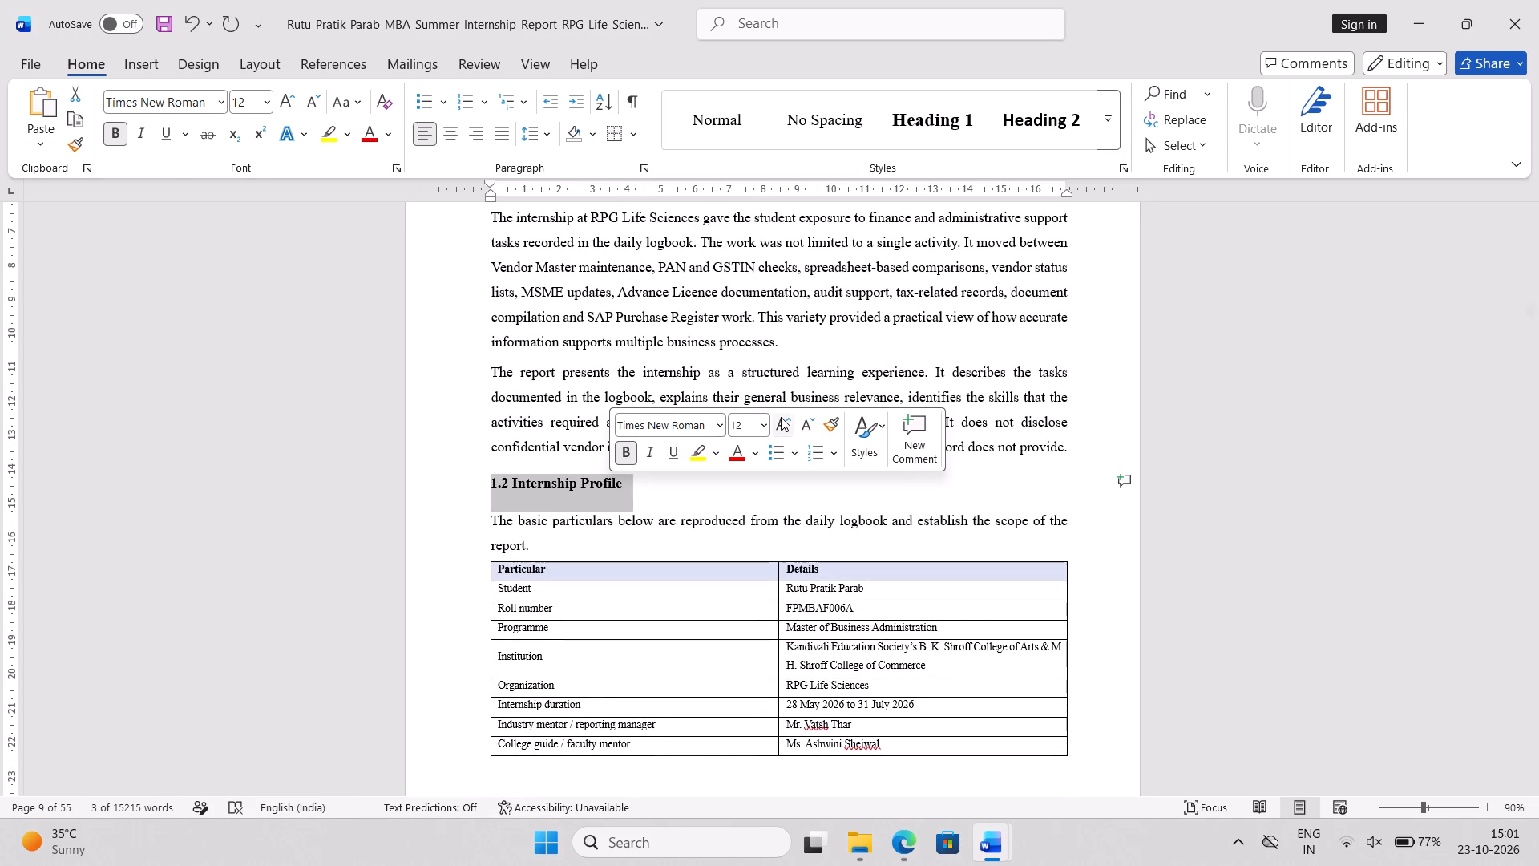
click(781, 417)
Increase the subheadings "1.3 Purpose and Scope of the Report" and "1.4 Organization Profile: RPG Life Sciences" to 14 pt.
scroll(671, 567, down, 1)
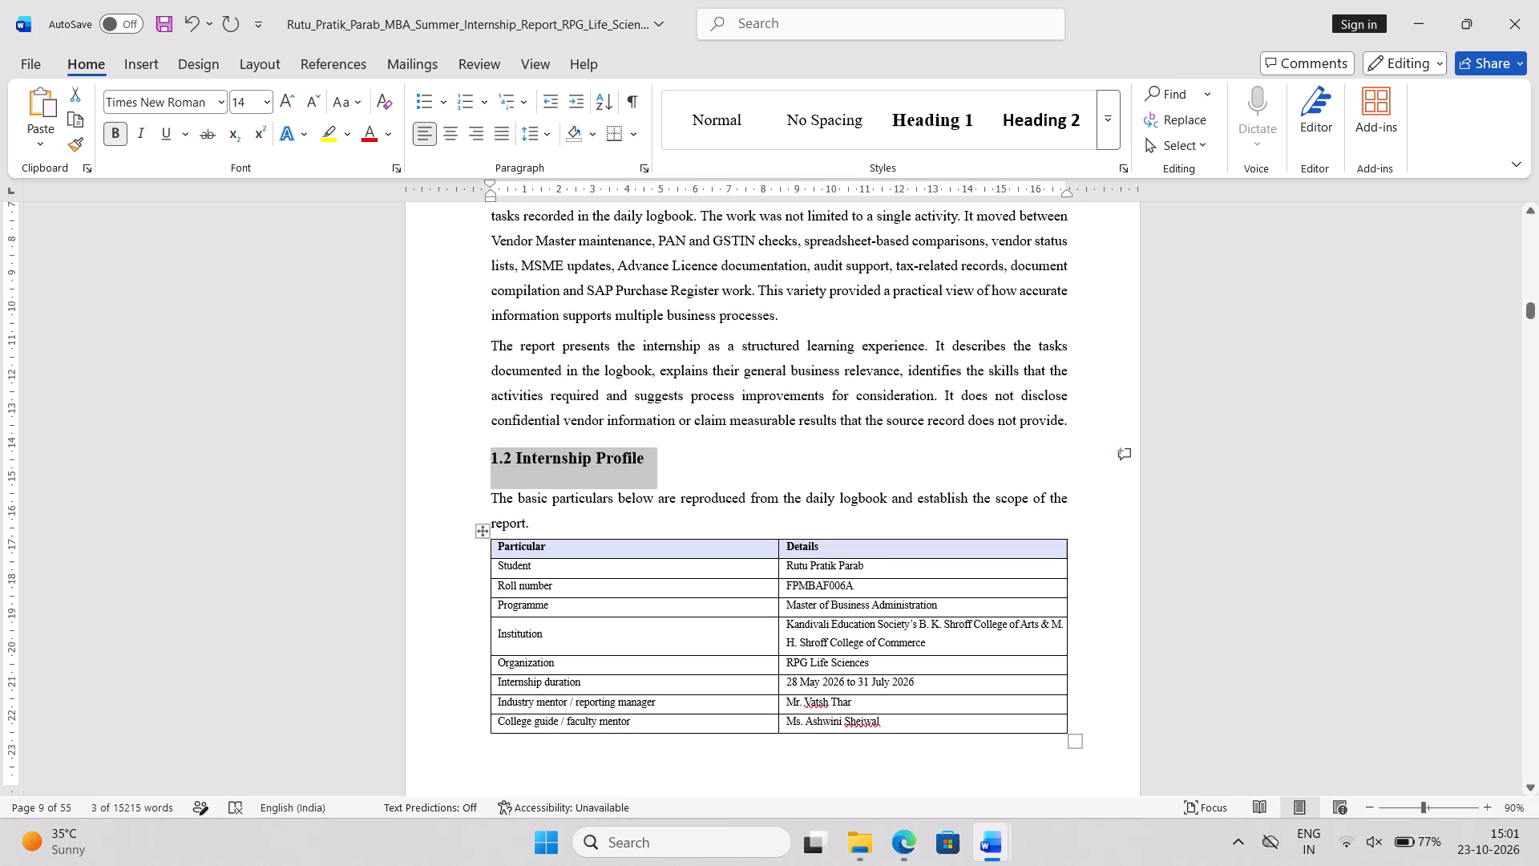
scroll(671, 567, down, 3)
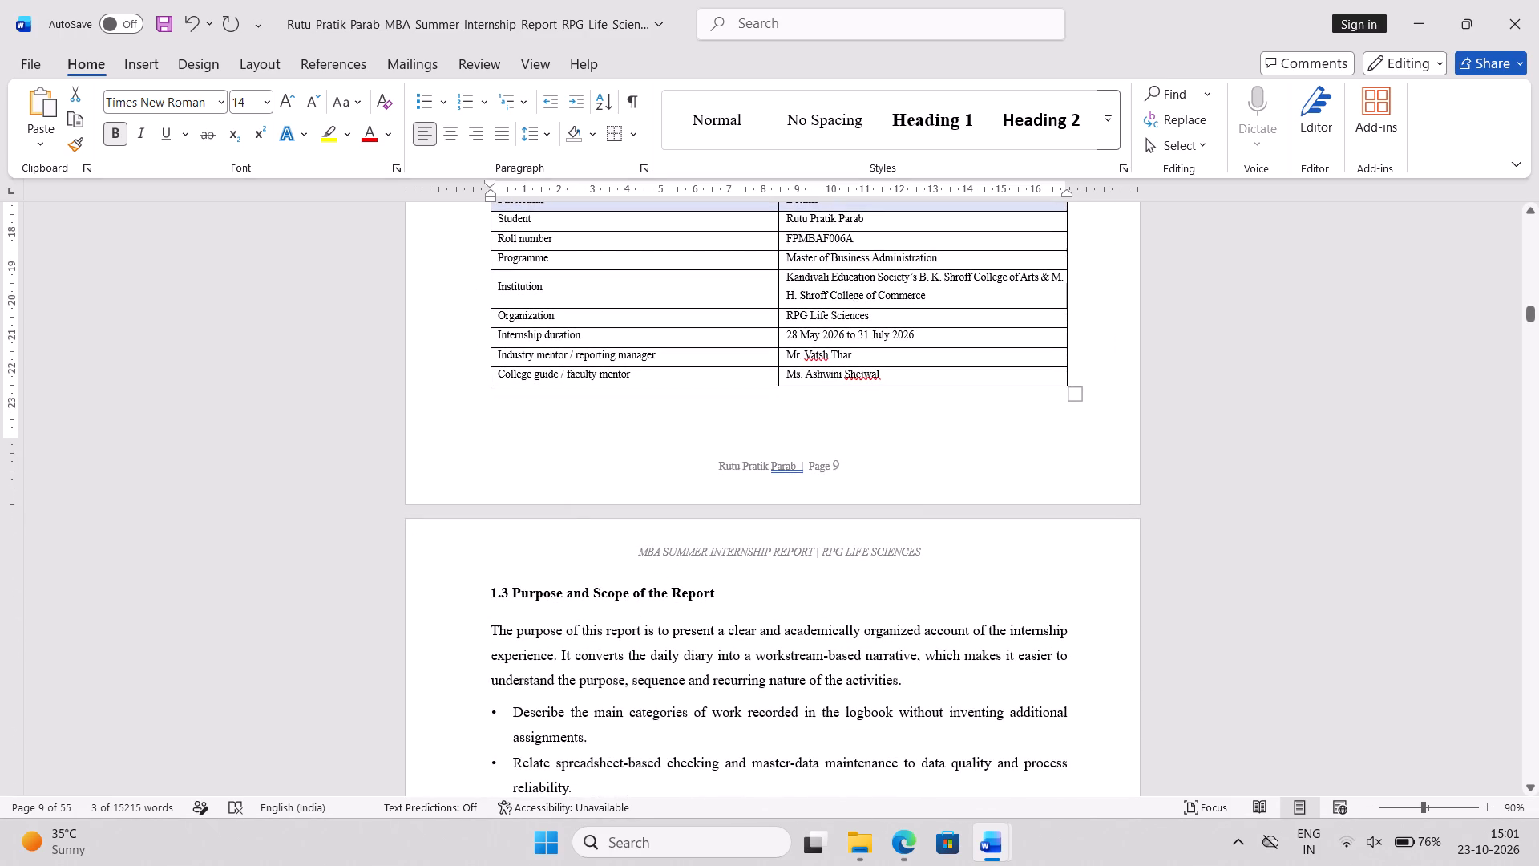
triple_click(651, 592)
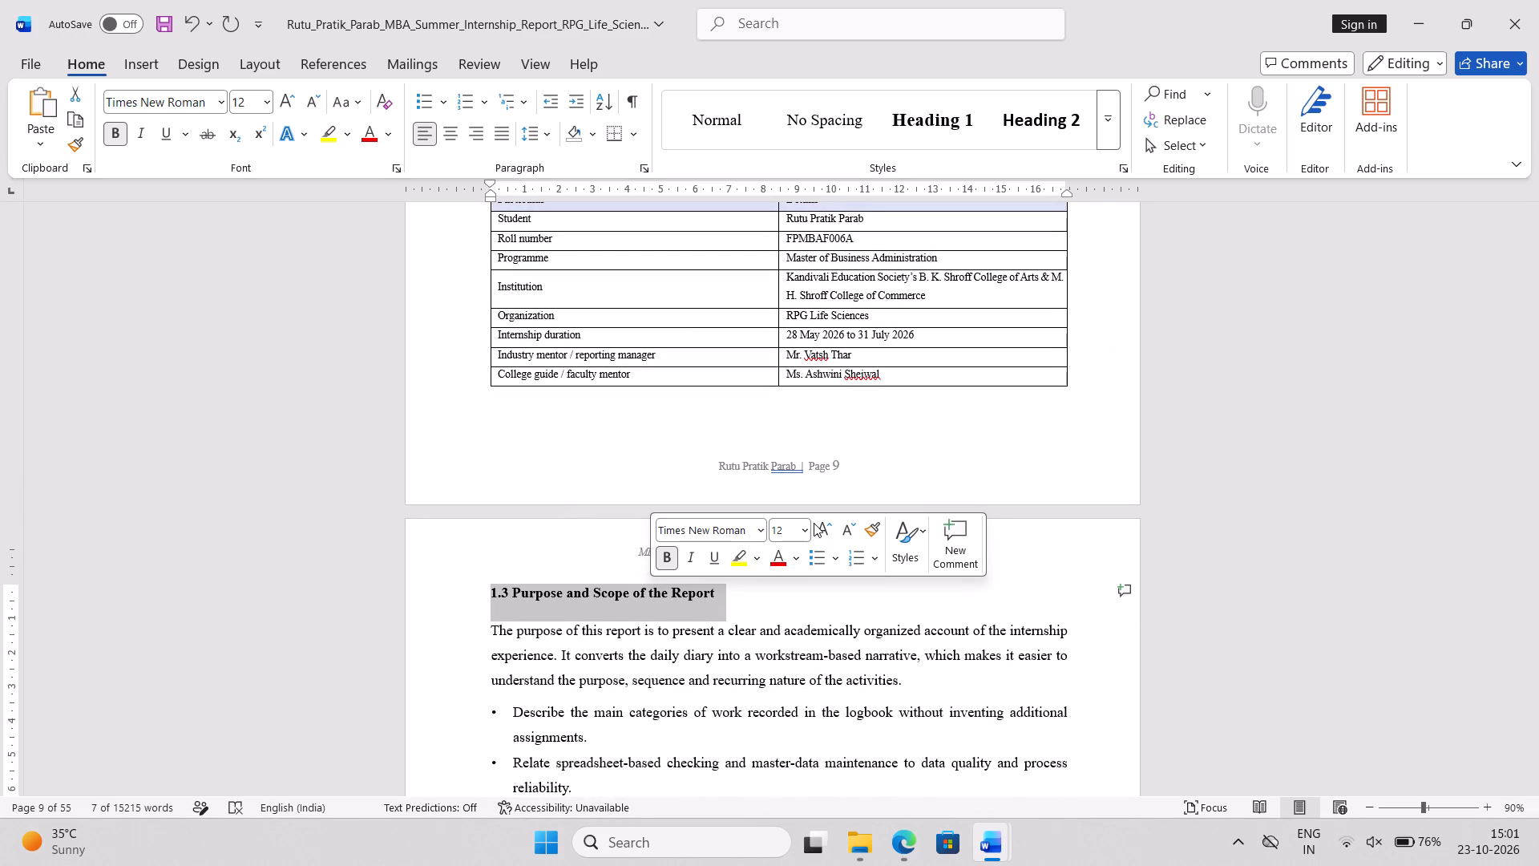
click(814, 523)
scroll(818, 637, down, 3)
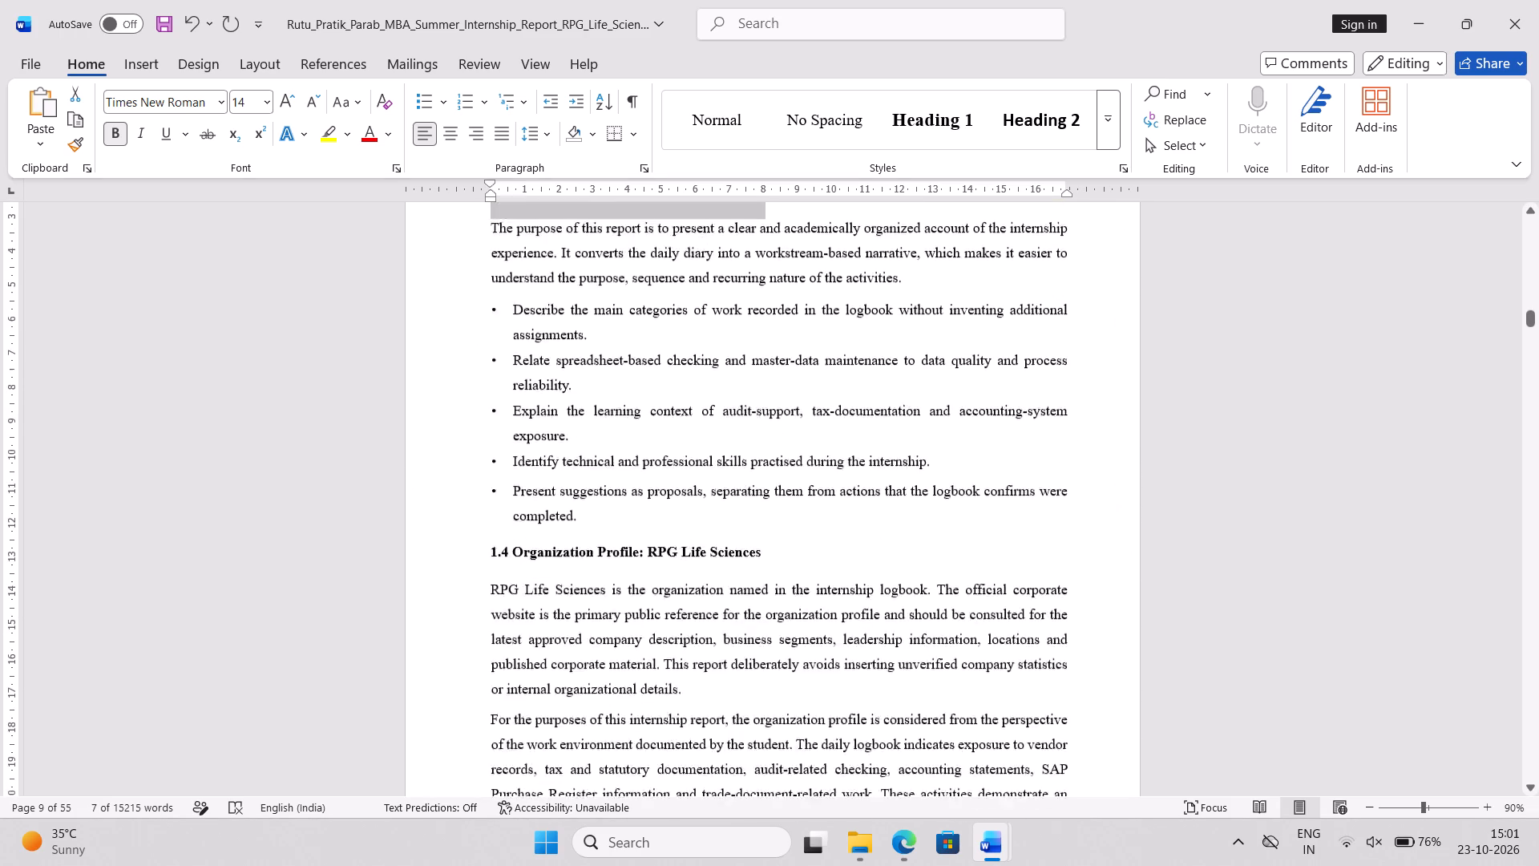
scroll(818, 637, down, 3)
triple_click(650, 316)
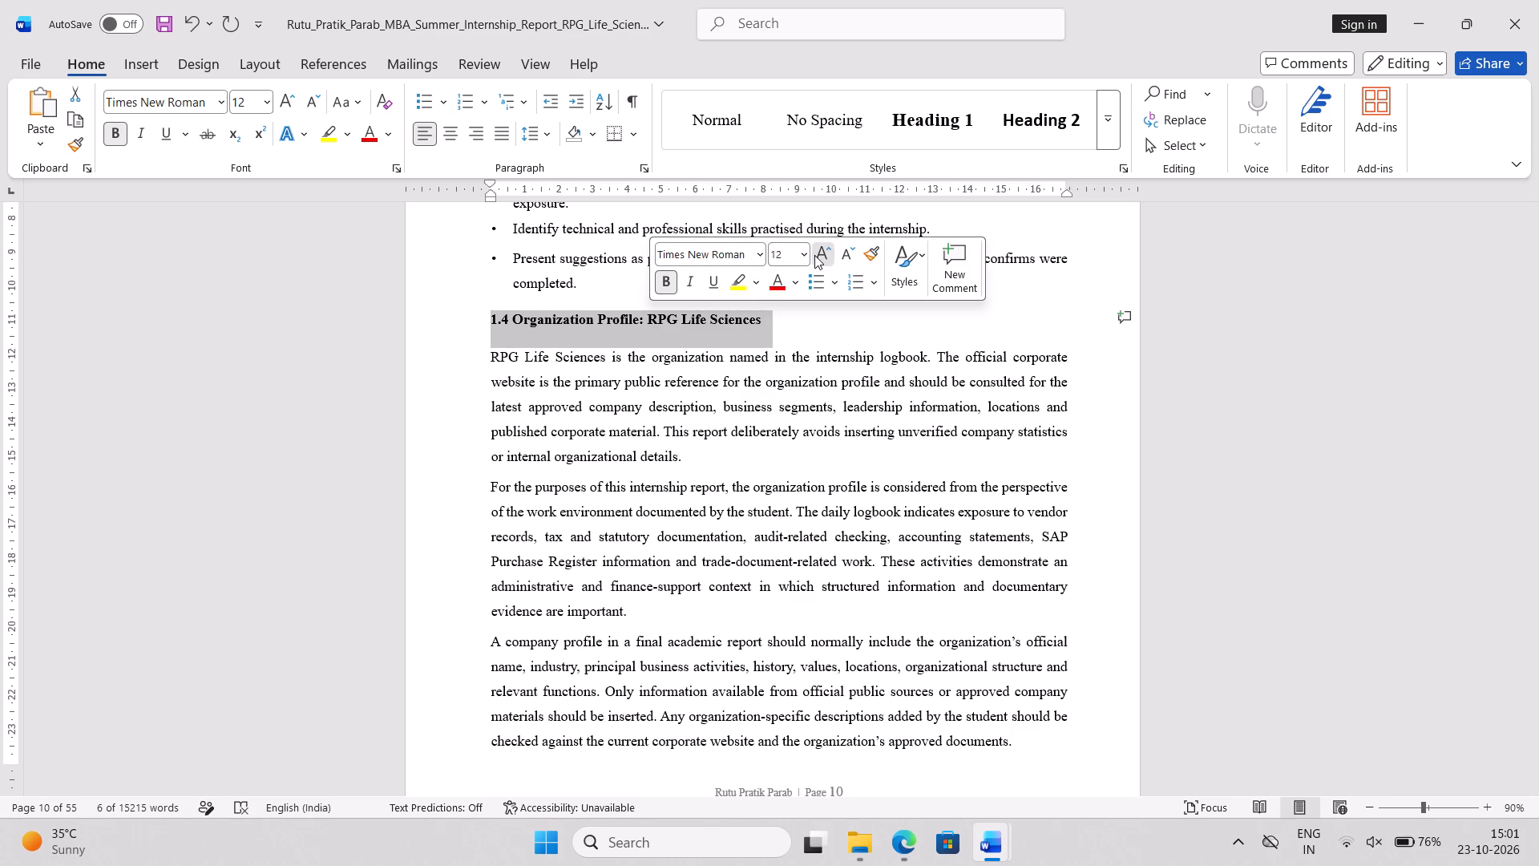
click(814, 255)
scroll(737, 534, down, 4)
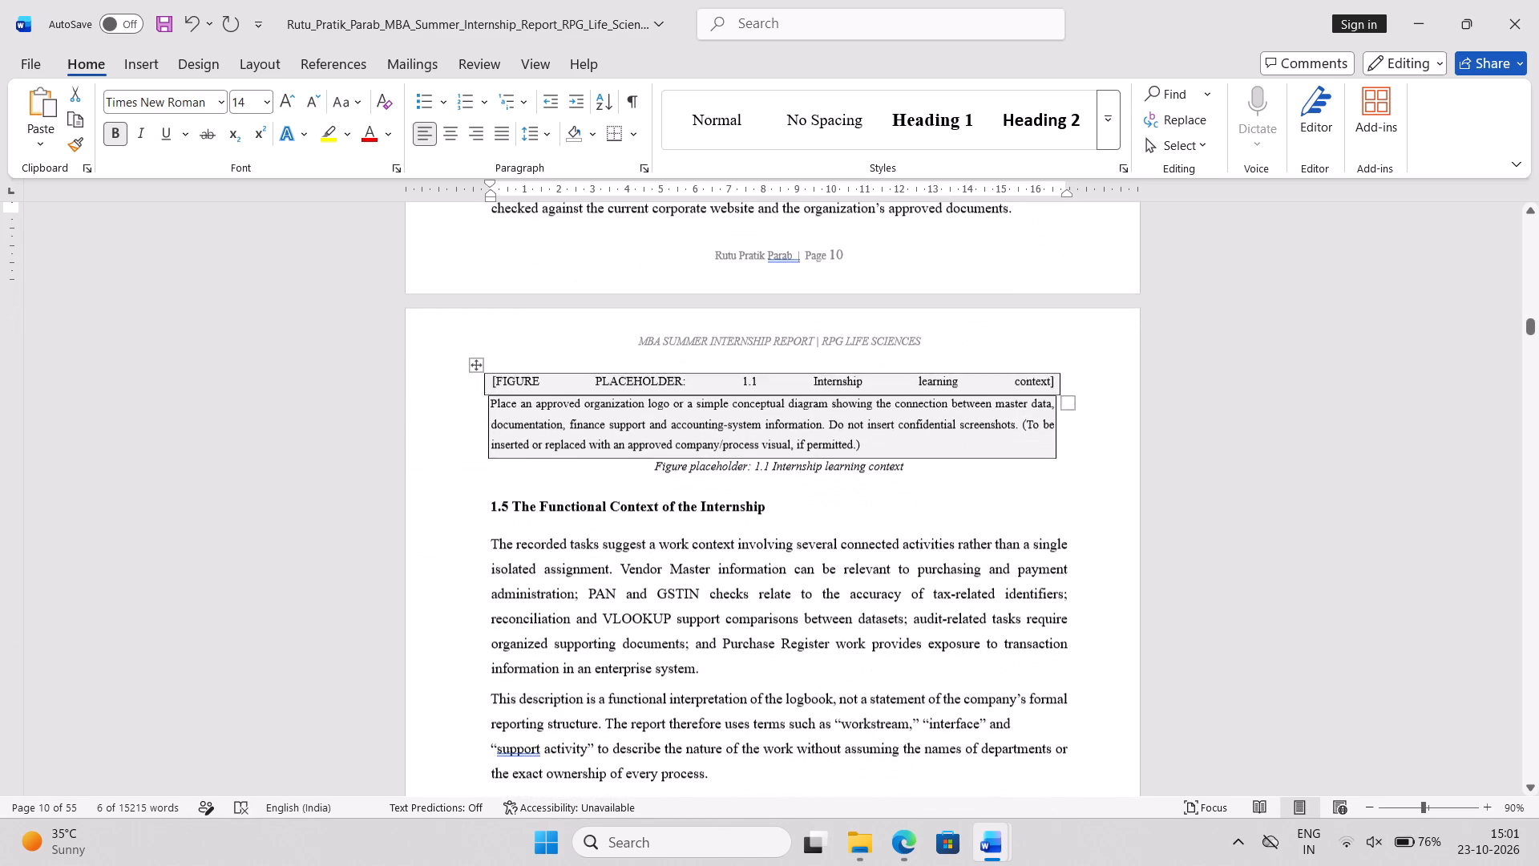
scroll(737, 534, down, 1)
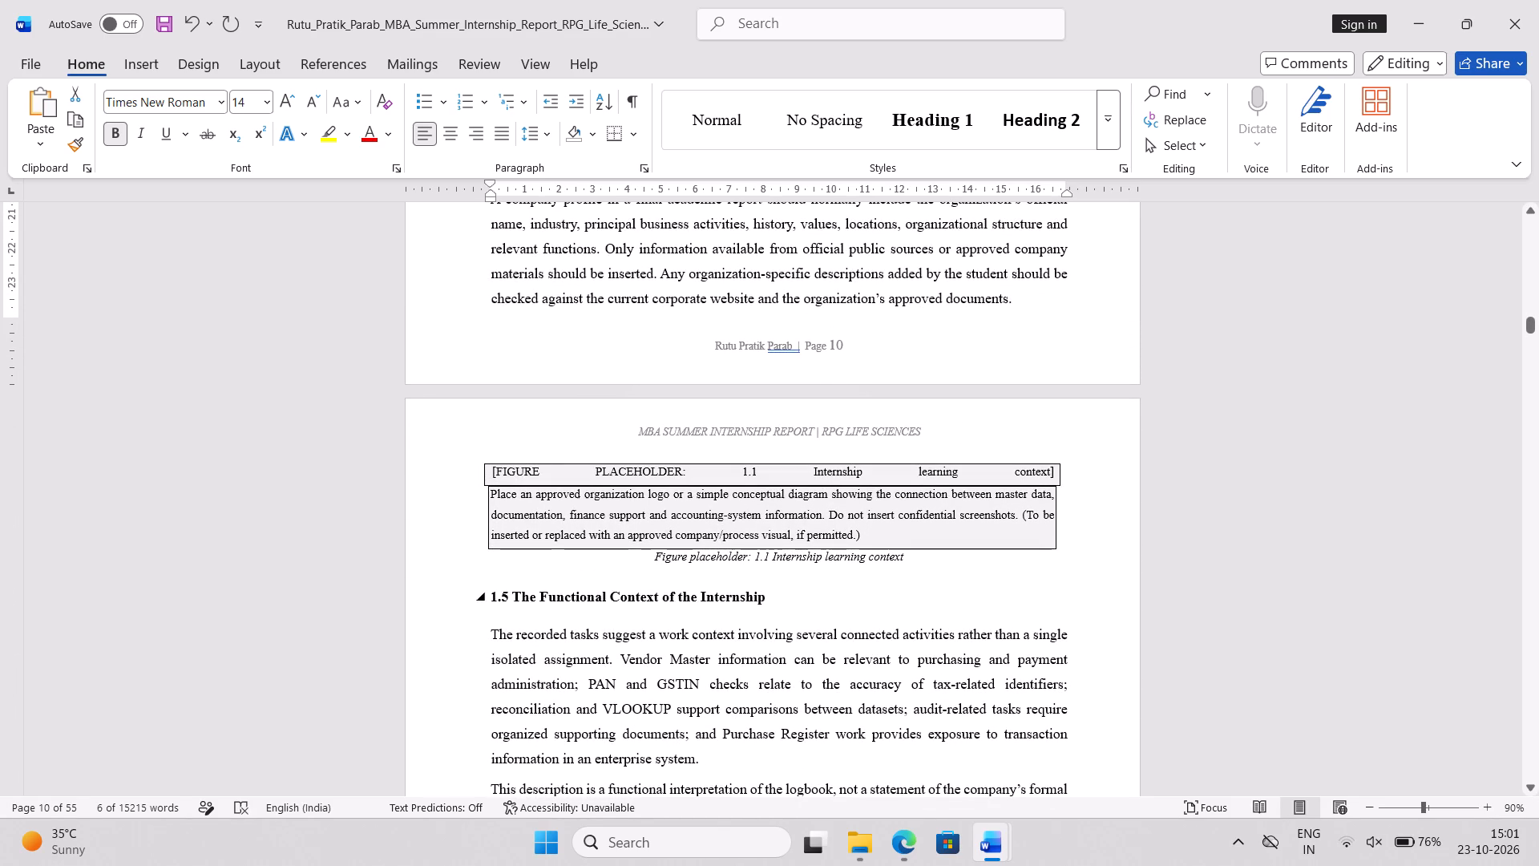
Increase the subheadings "1.5 The Functional Context of the Internship" and "1.6 Internship Timeline at a Glance" to 14 pt.
triple_click(579, 593)
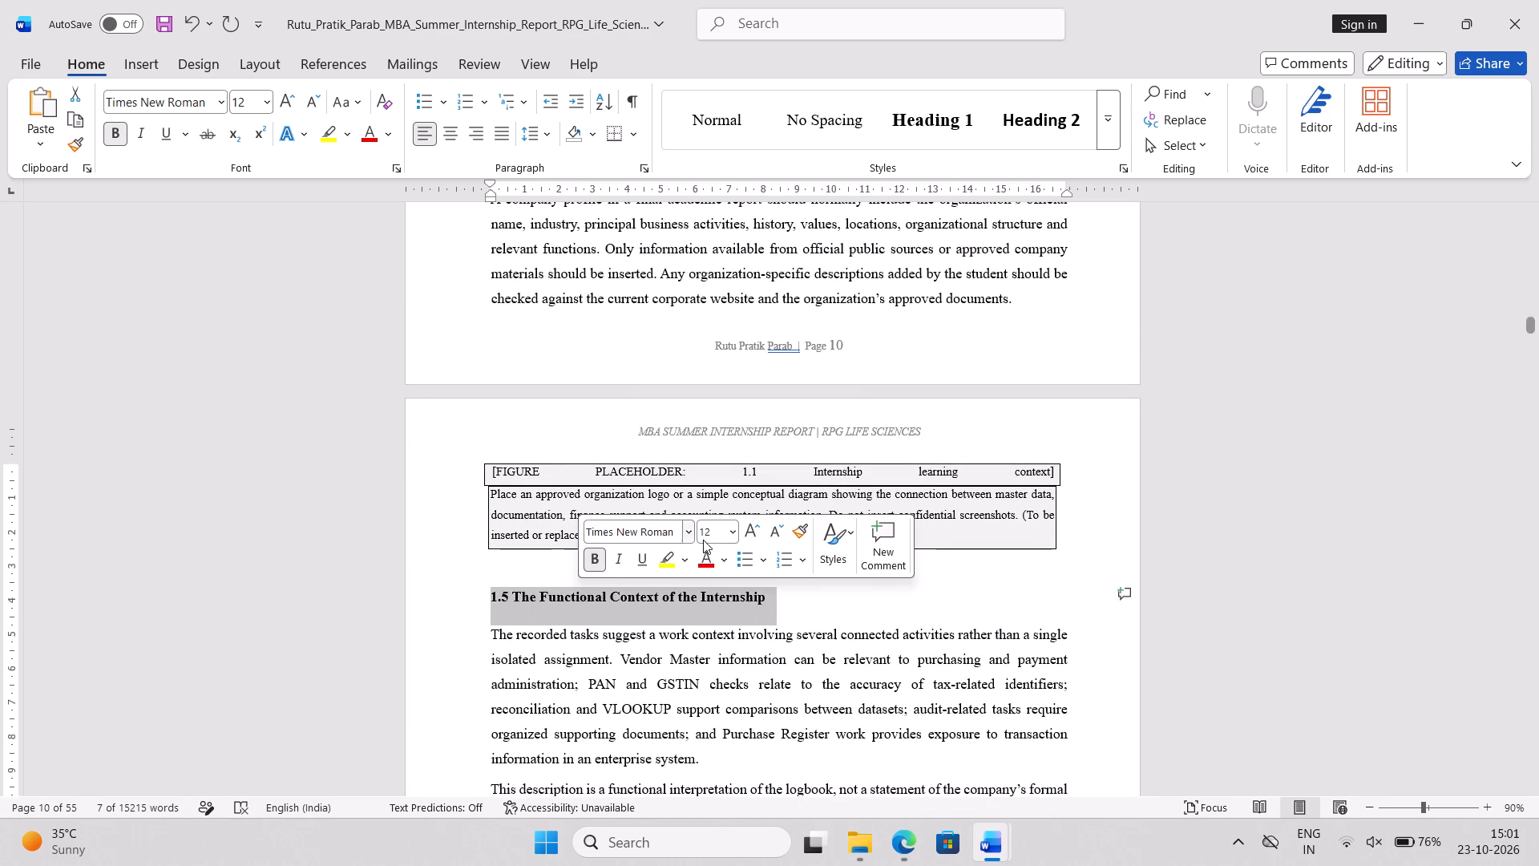
click(751, 536)
scroll(834, 629, down, 3)
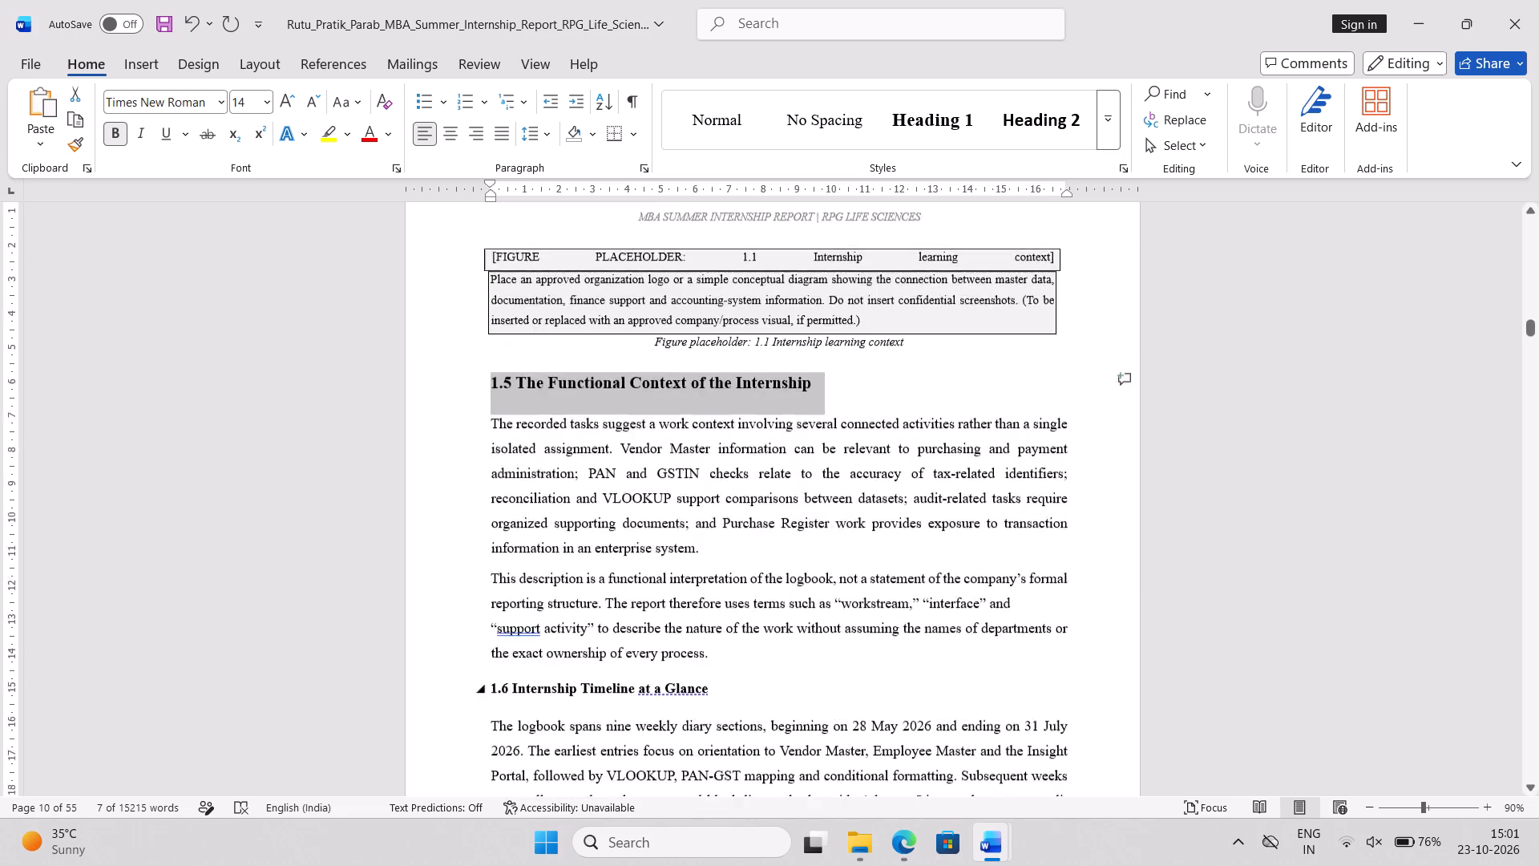
scroll(834, 629, down, 1)
triple_click(628, 448)
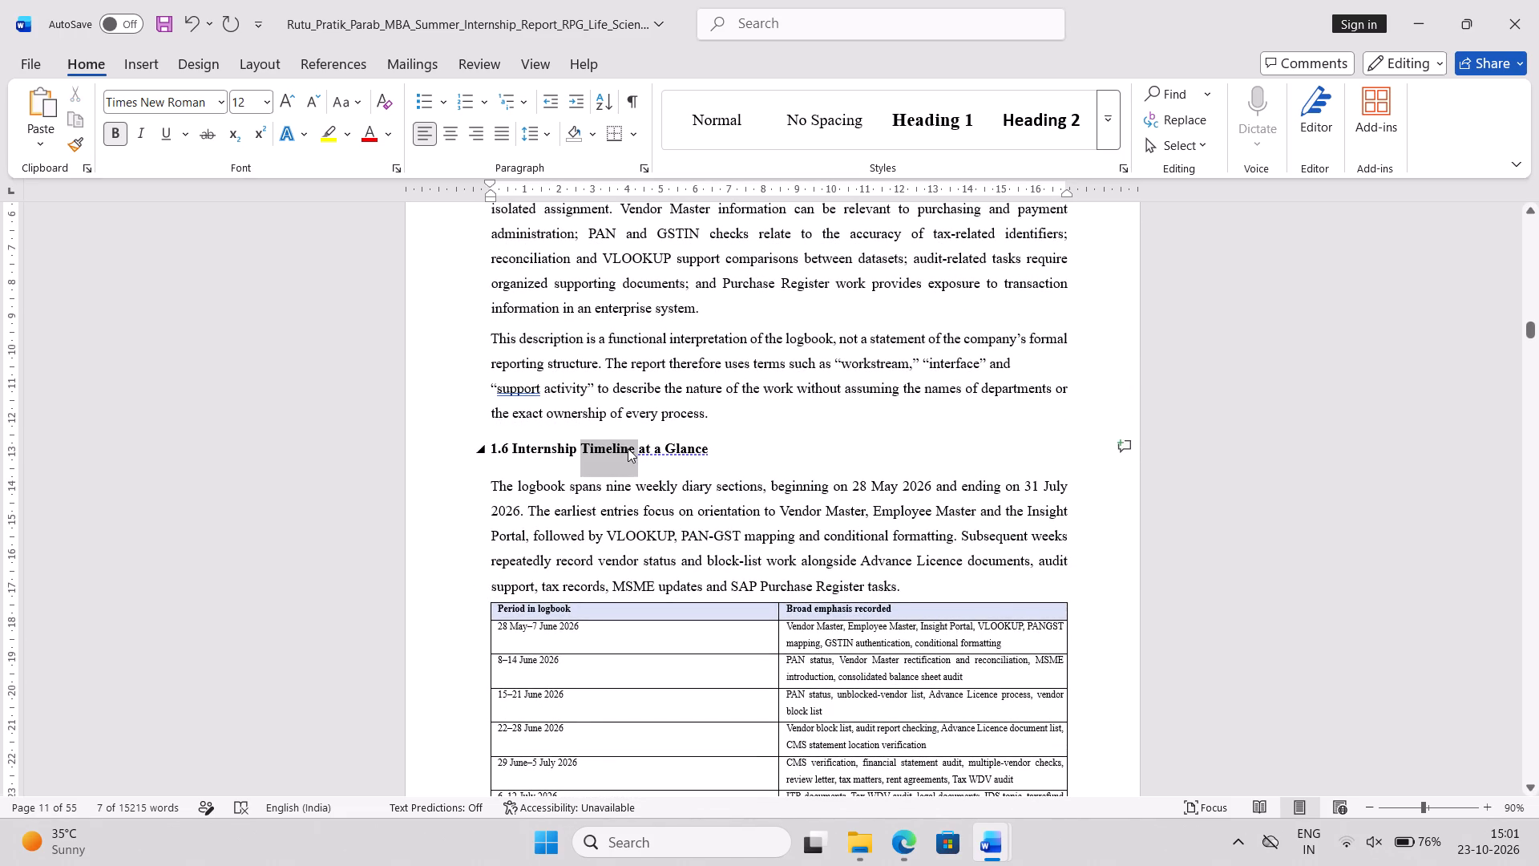
click(805, 386)
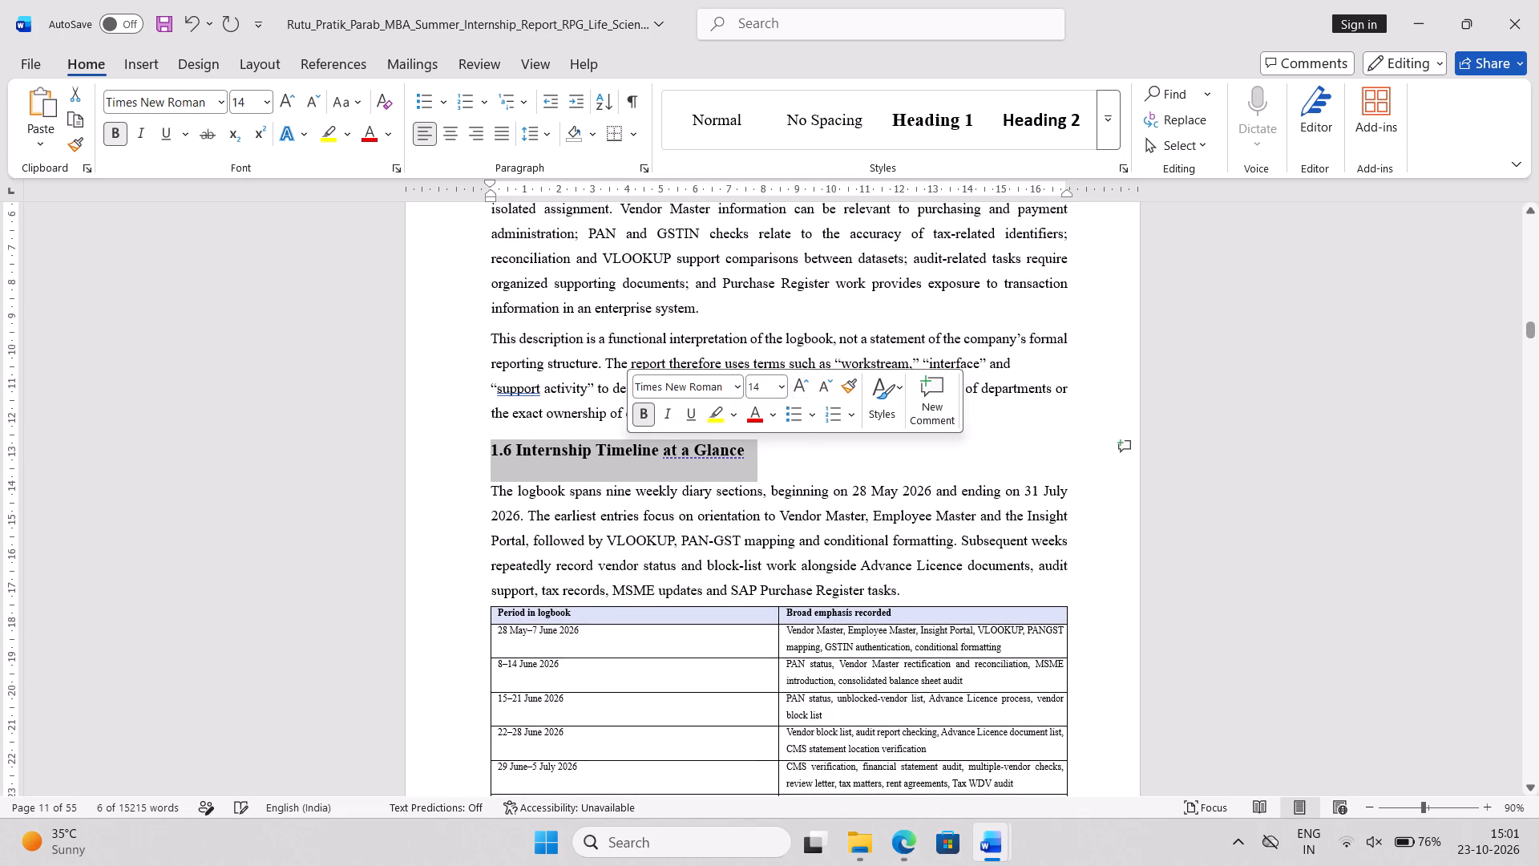
Add a blank line between the section 1.6 paragraph and the "Period in logbook" table.
scroll(782, 549, down, 5)
scroll(782, 549, up, 3)
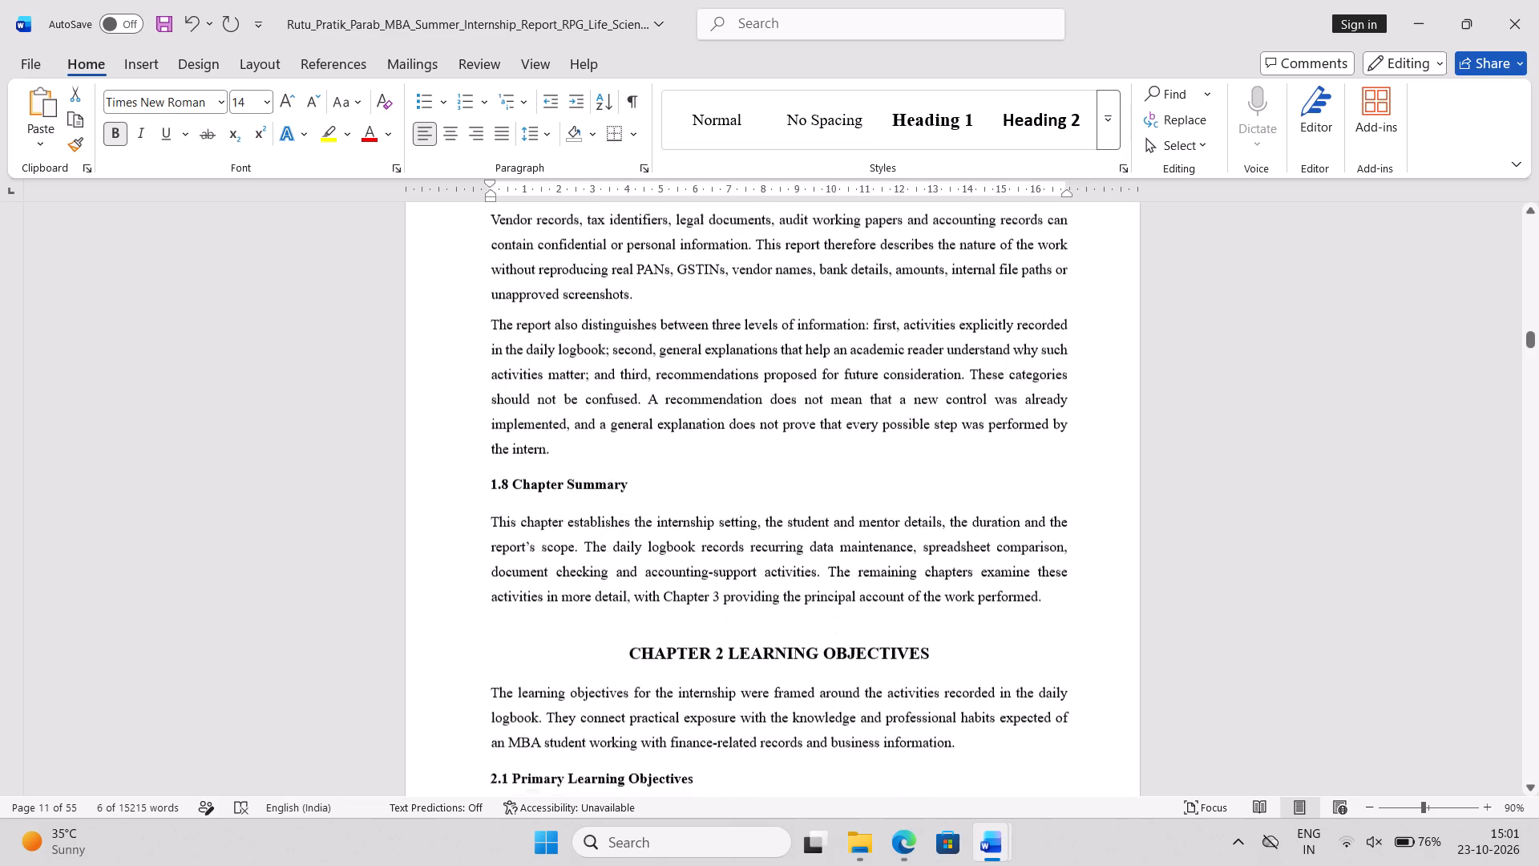
scroll(782, 549, up, 5)
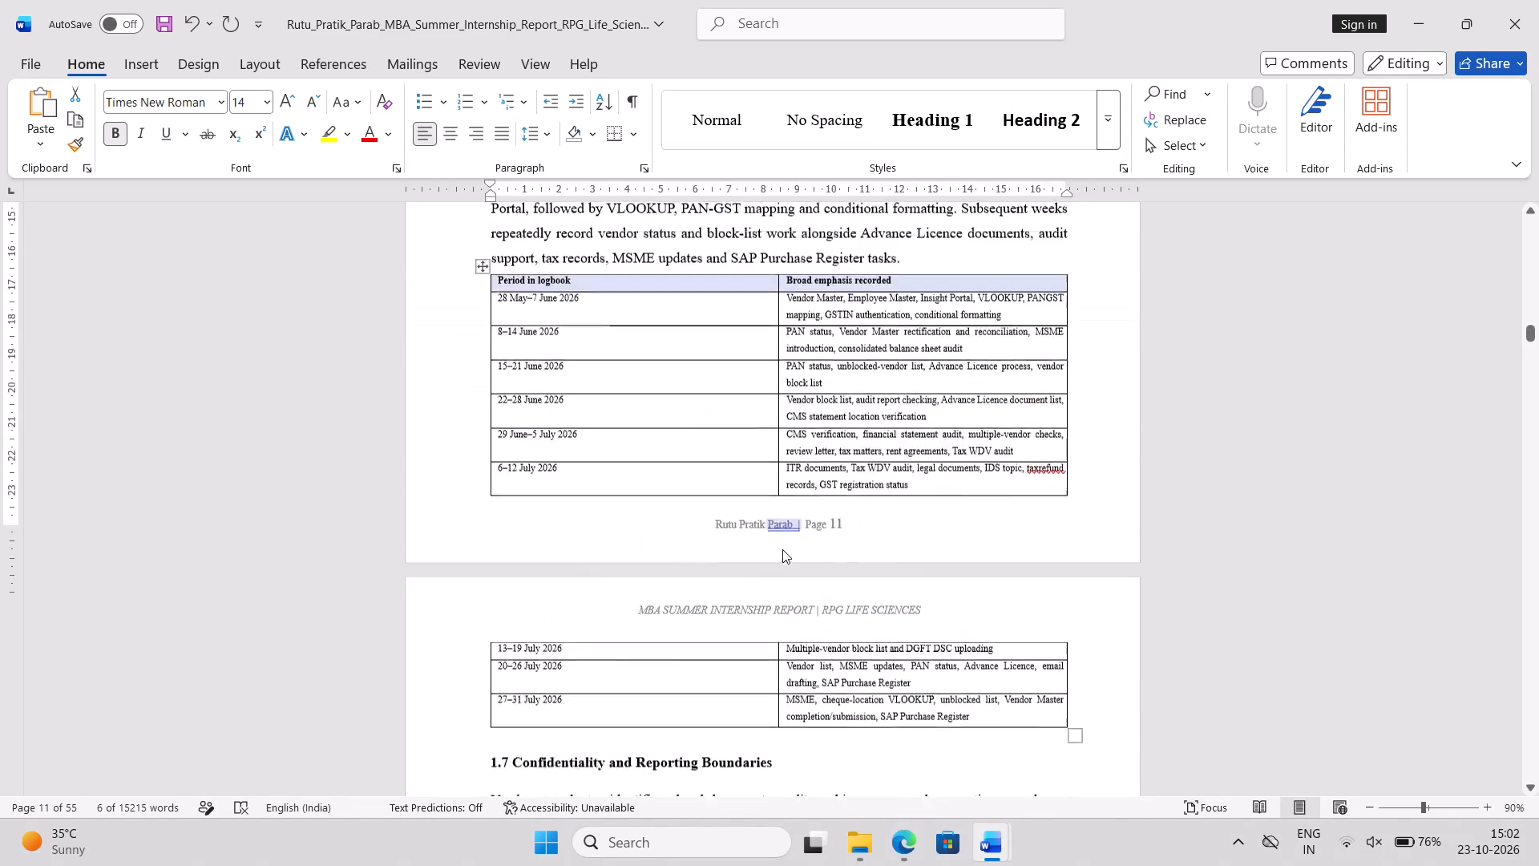
scroll(782, 549, up, 2)
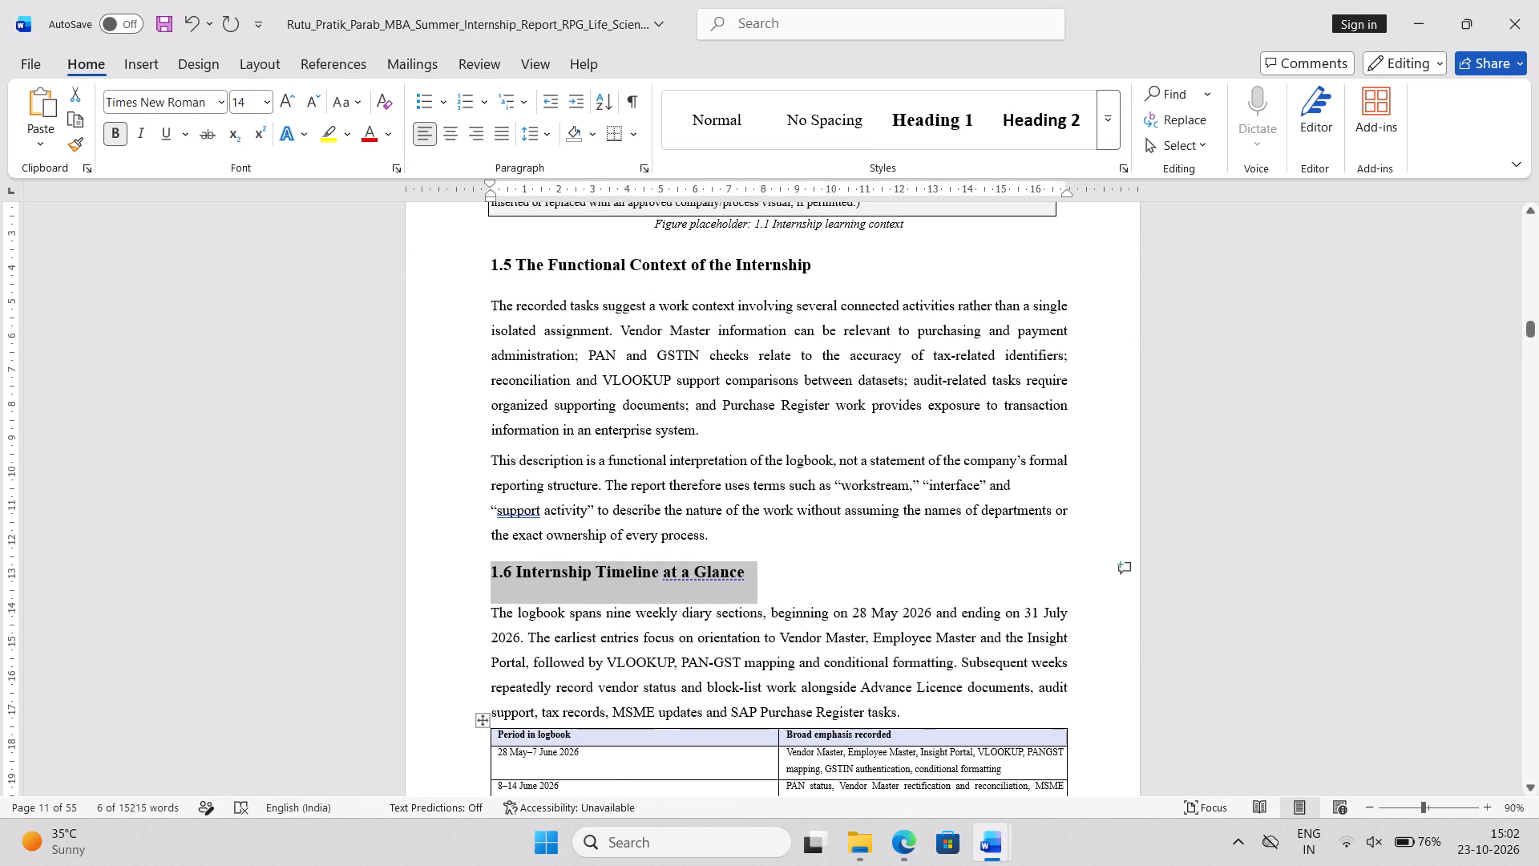
click(938, 712)
key(Return)
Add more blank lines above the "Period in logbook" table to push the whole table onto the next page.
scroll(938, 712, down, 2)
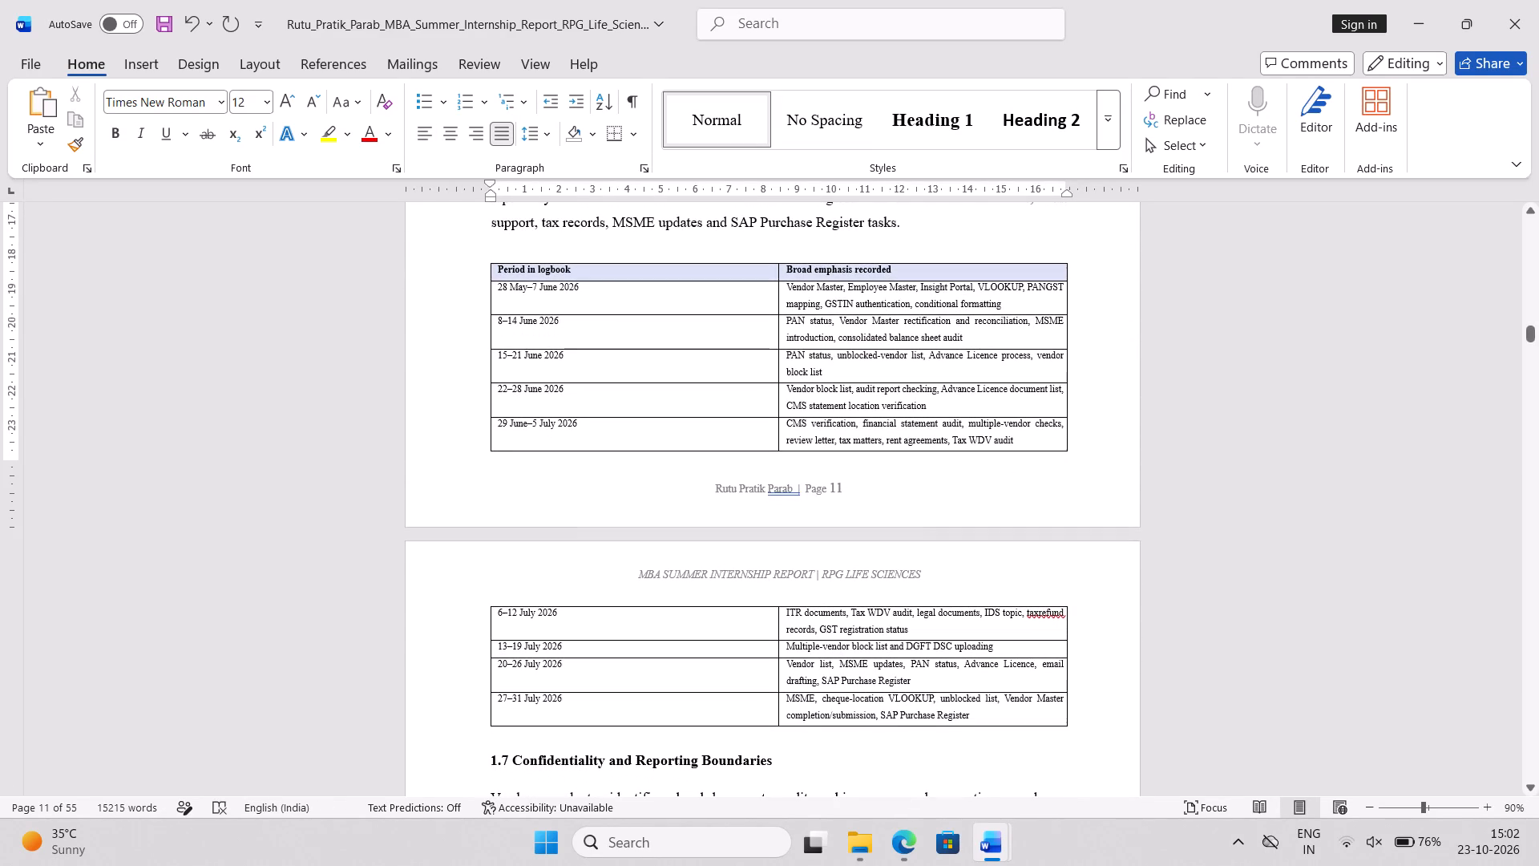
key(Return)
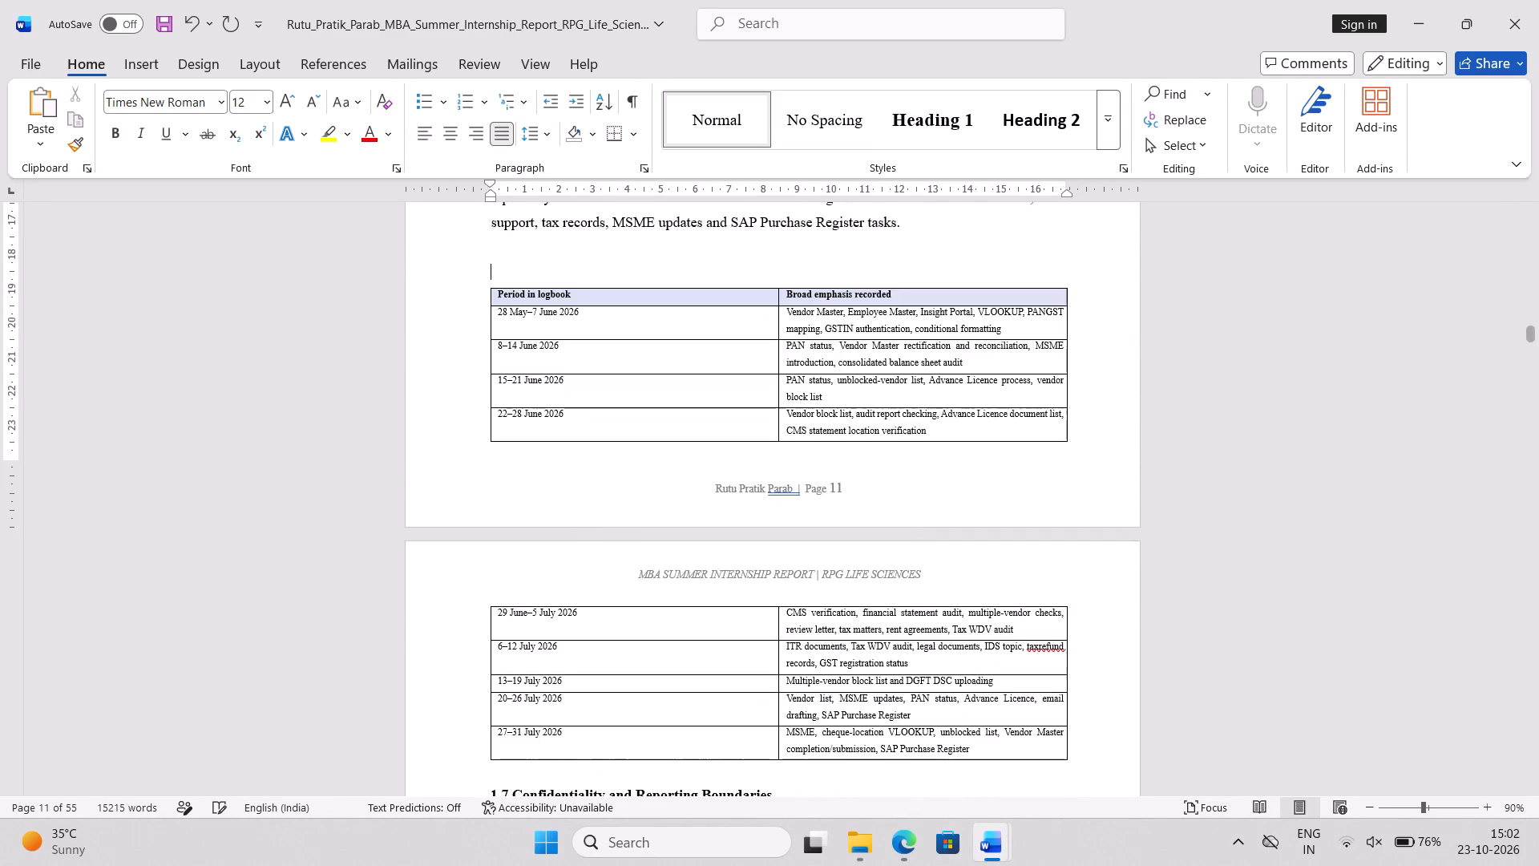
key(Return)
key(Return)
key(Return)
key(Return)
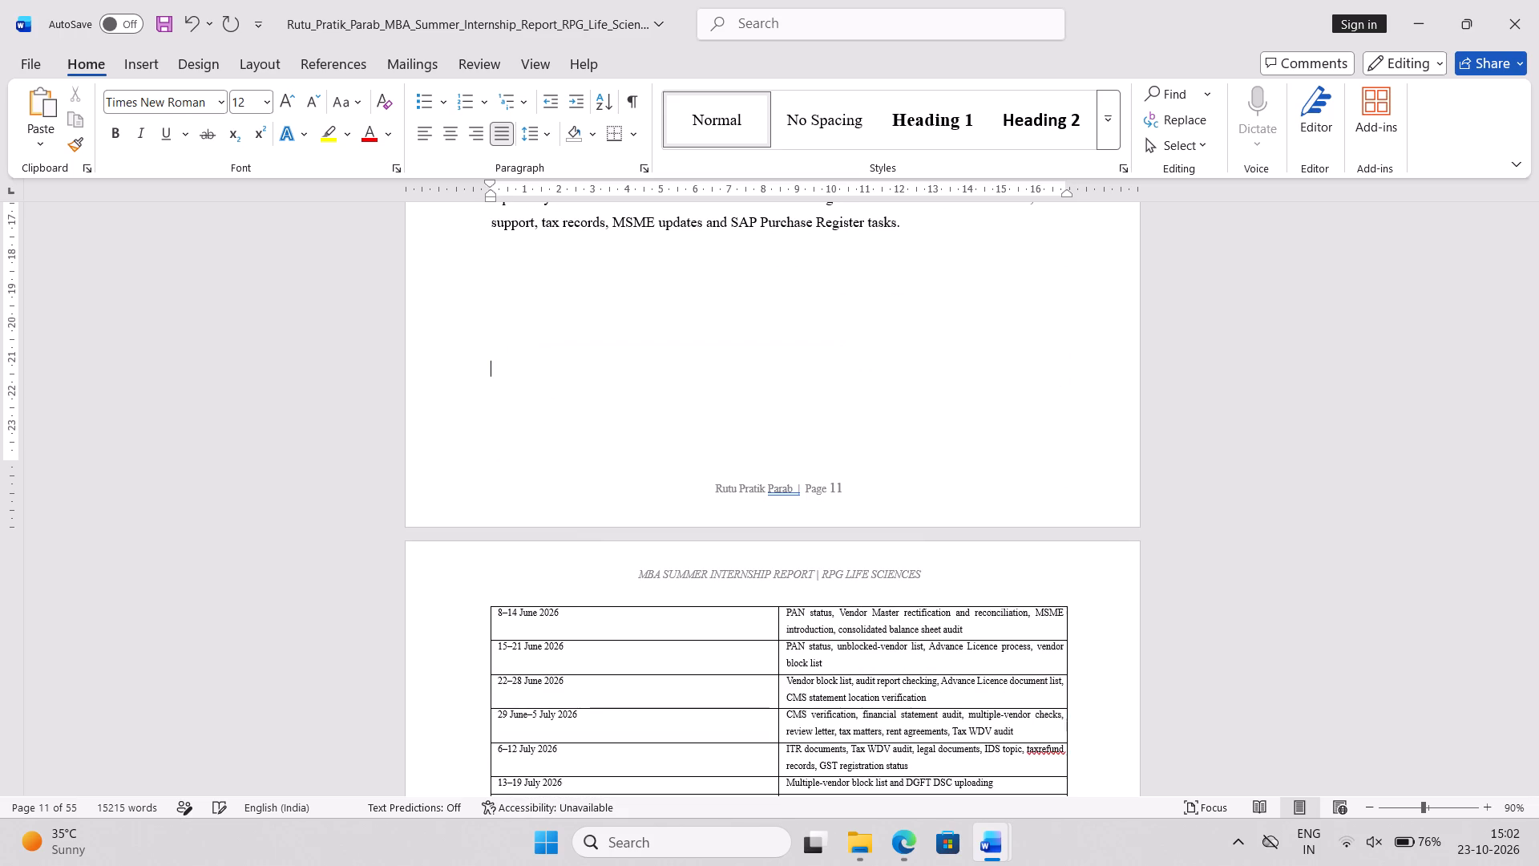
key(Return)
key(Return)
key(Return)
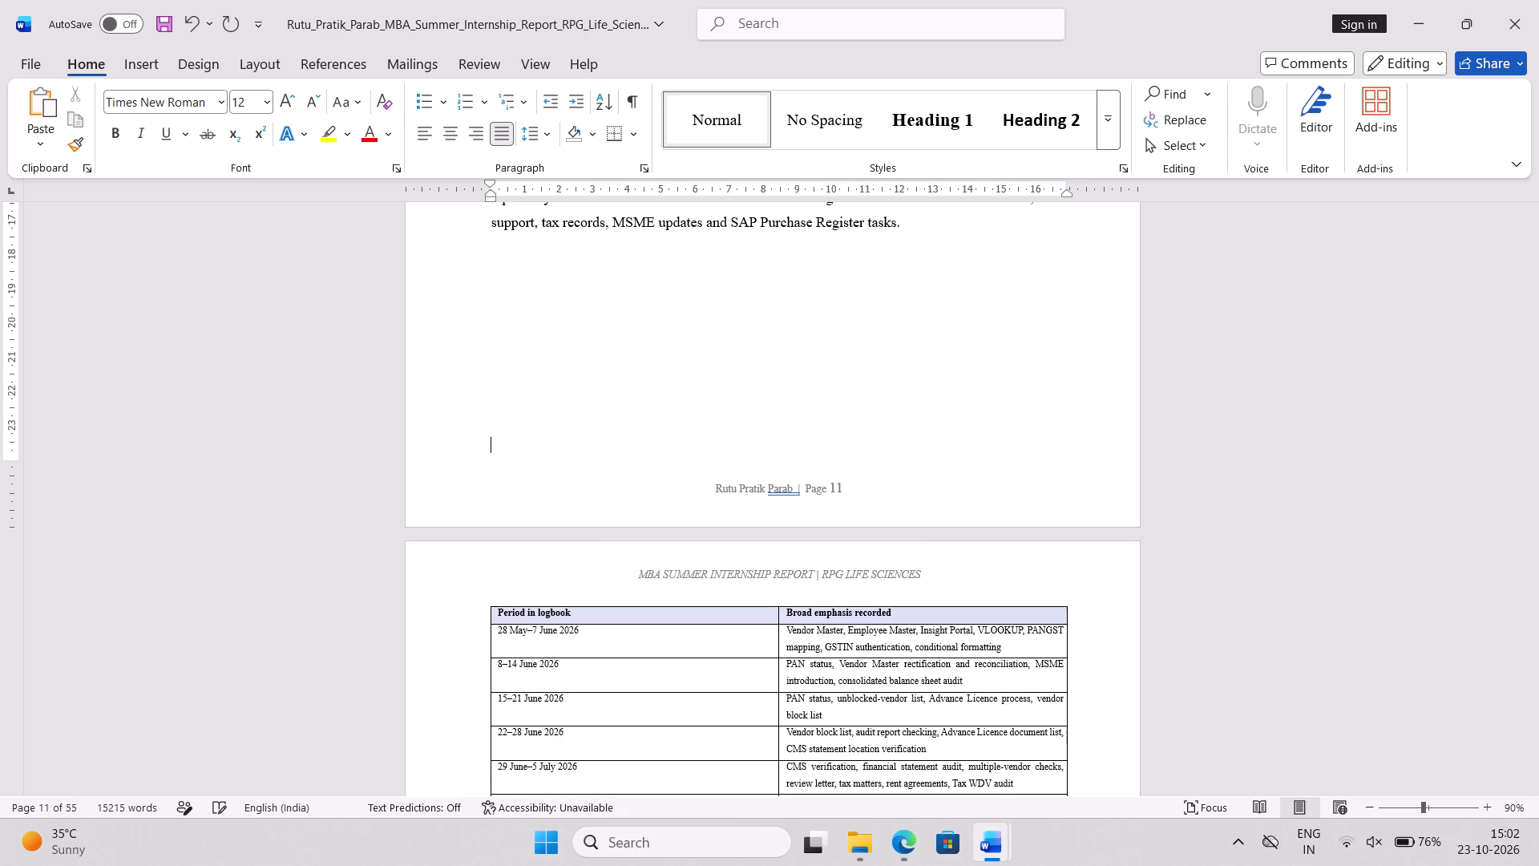
Review the page layout of Chapter 1 and the start of Chapter 2, checking where headings and tables fall on the pages.
scroll(938, 712, up, 6)
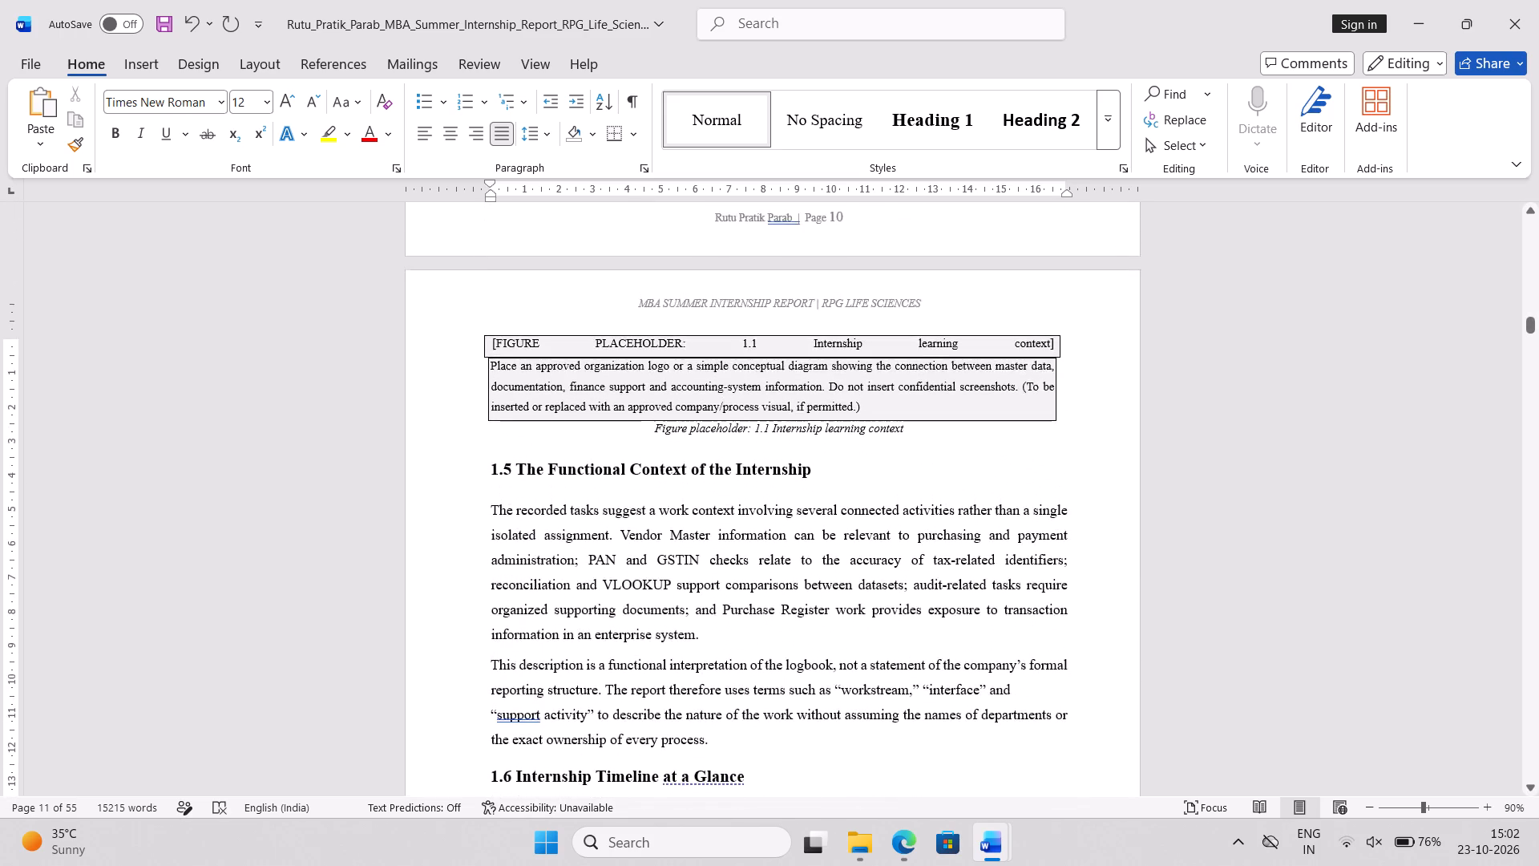
scroll(938, 712, down, 11)
scroll(938, 712, up, 1)
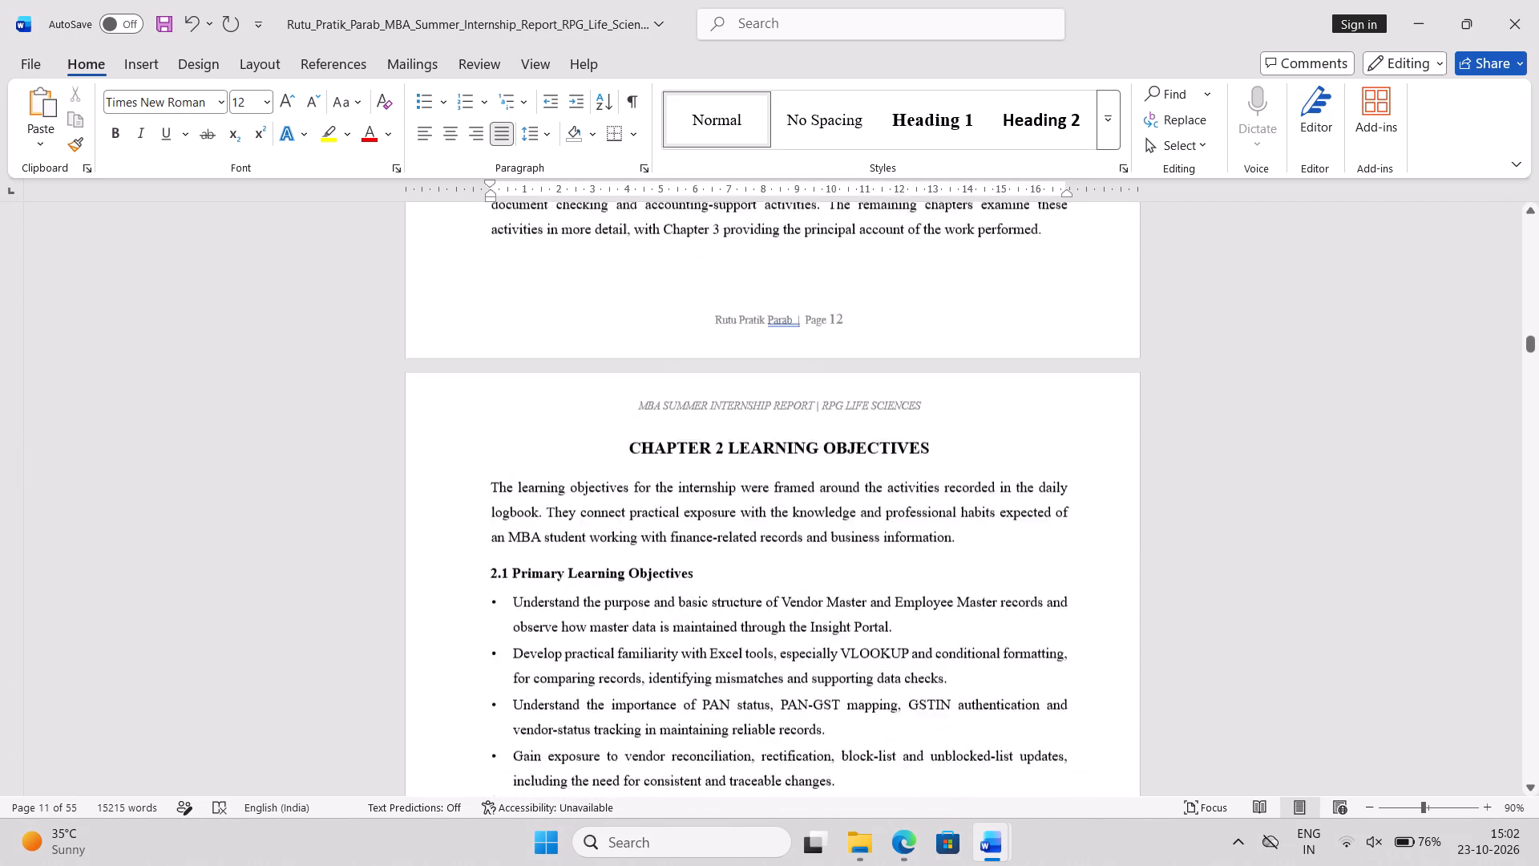
scroll(938, 712, up, 2)
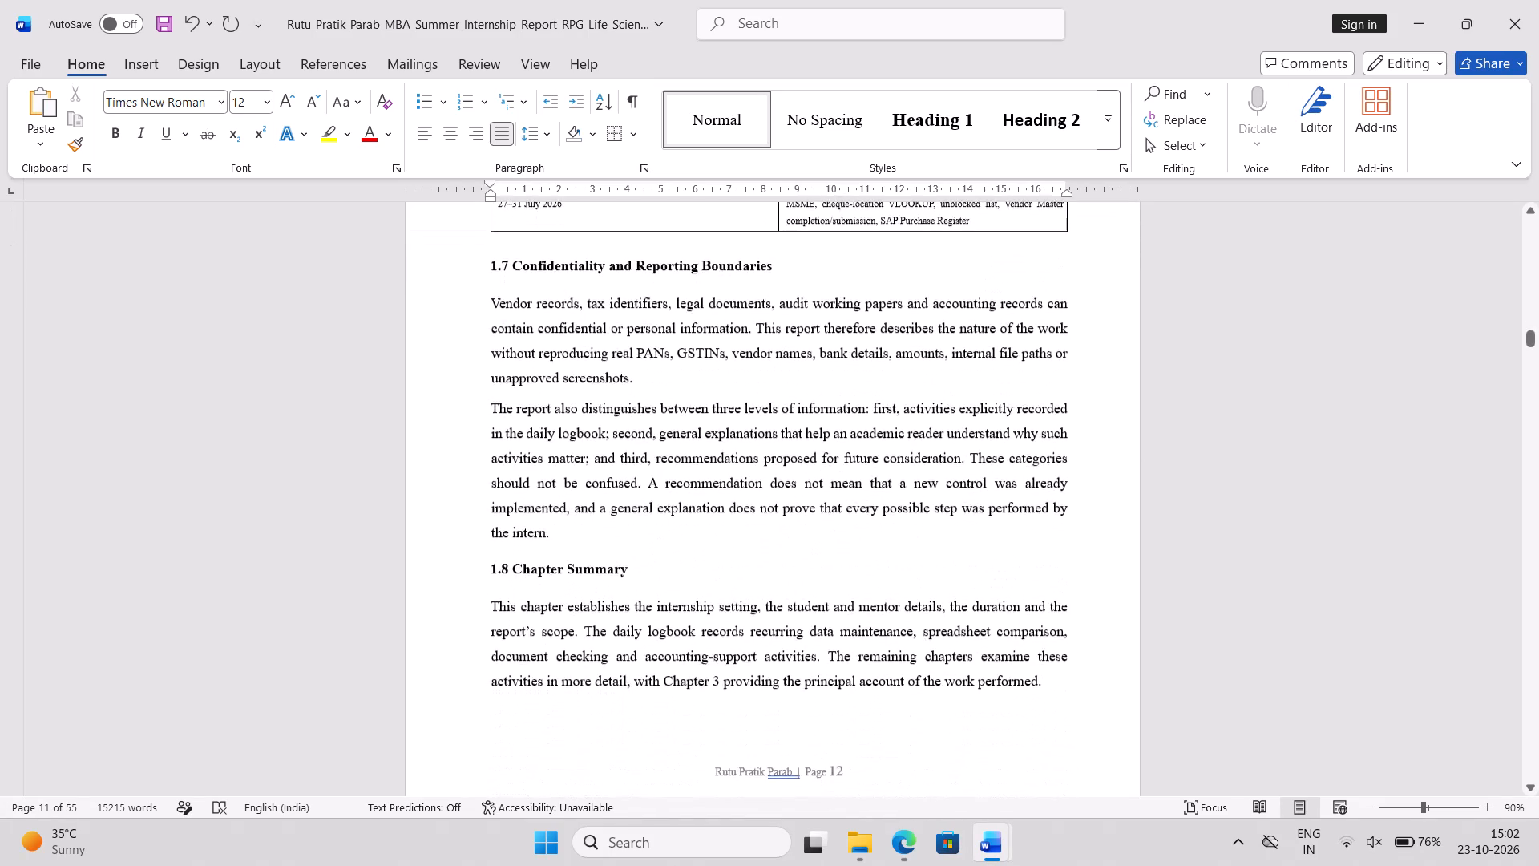
scroll(938, 712, up, 2)
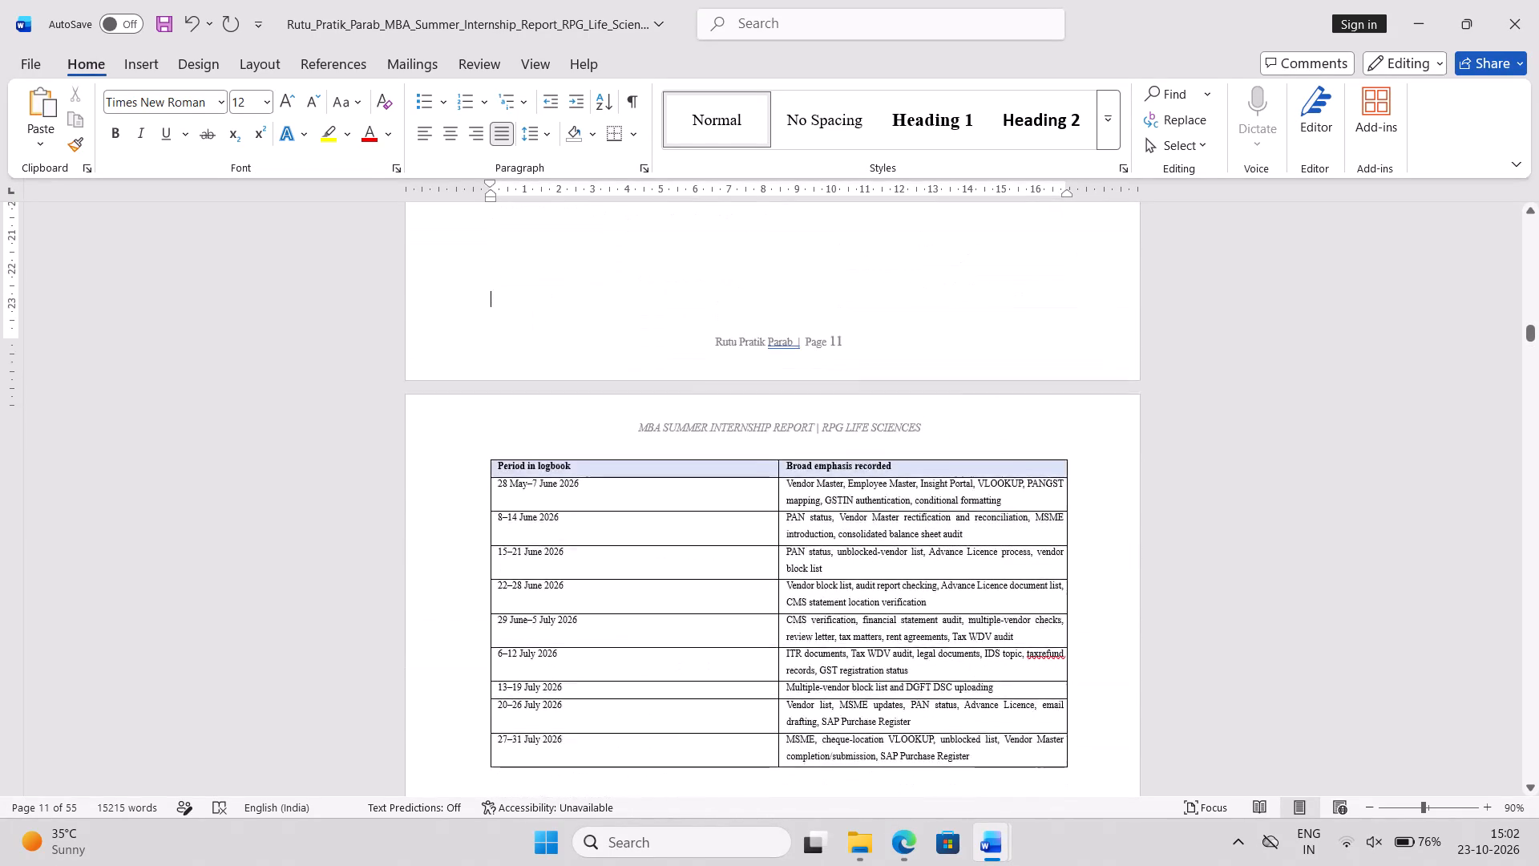
scroll(938, 712, up, 1)
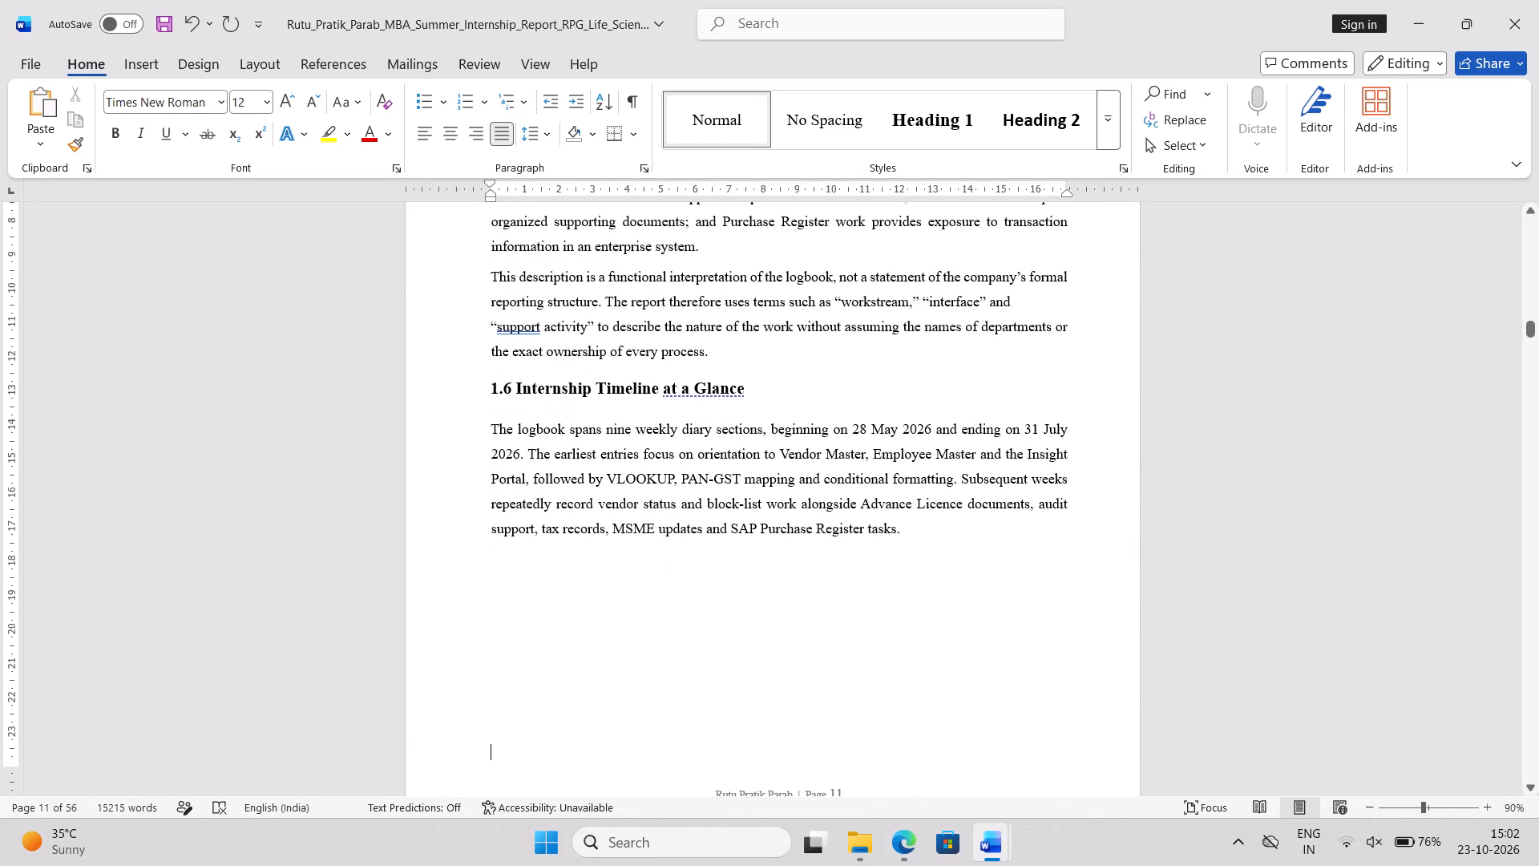
scroll(850, 661, up, 6)
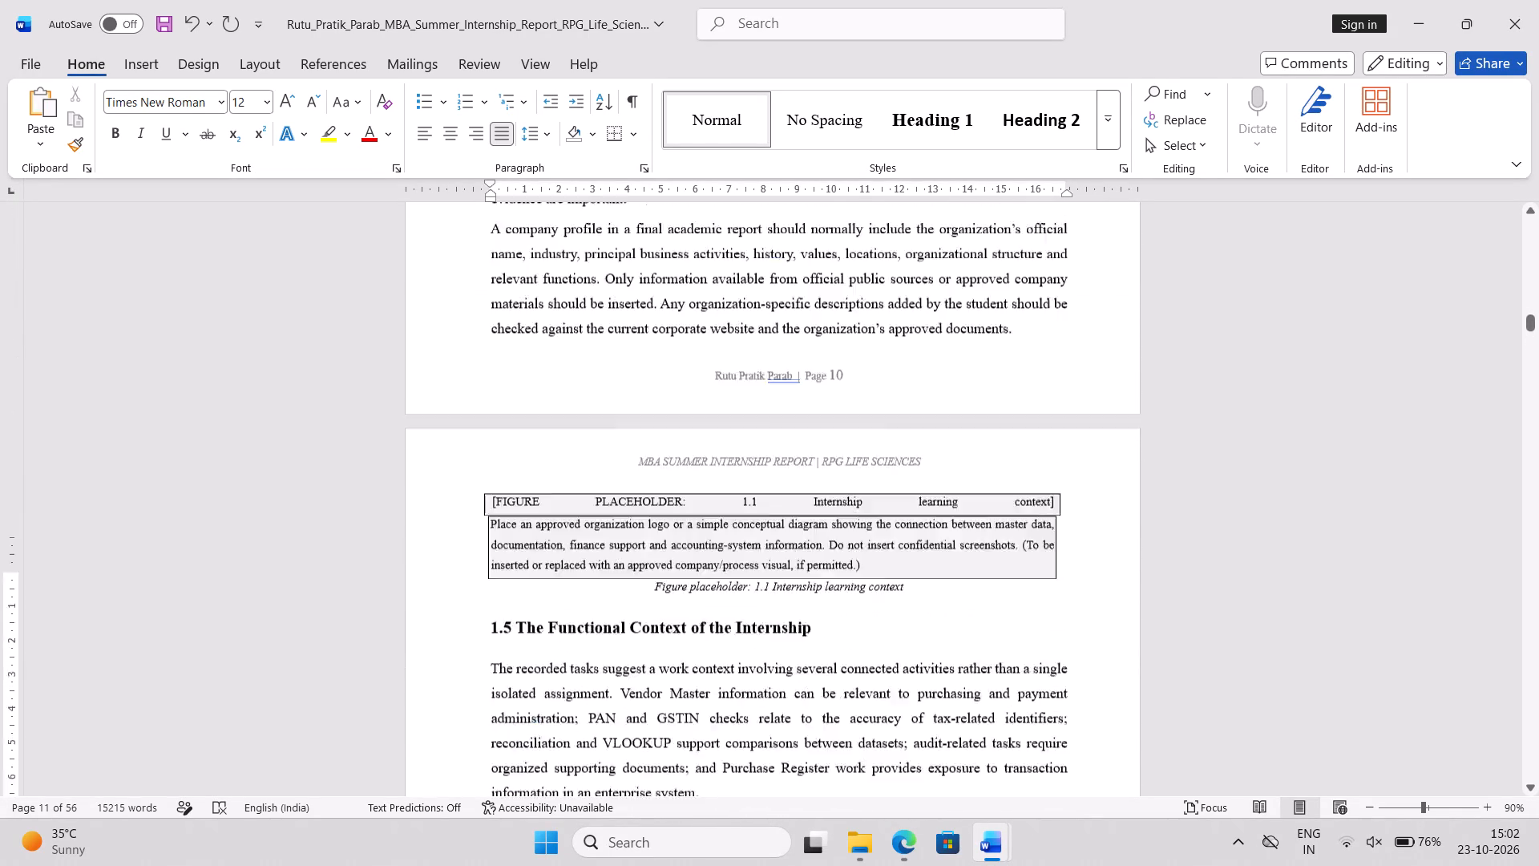
scroll(850, 661, up, 2)
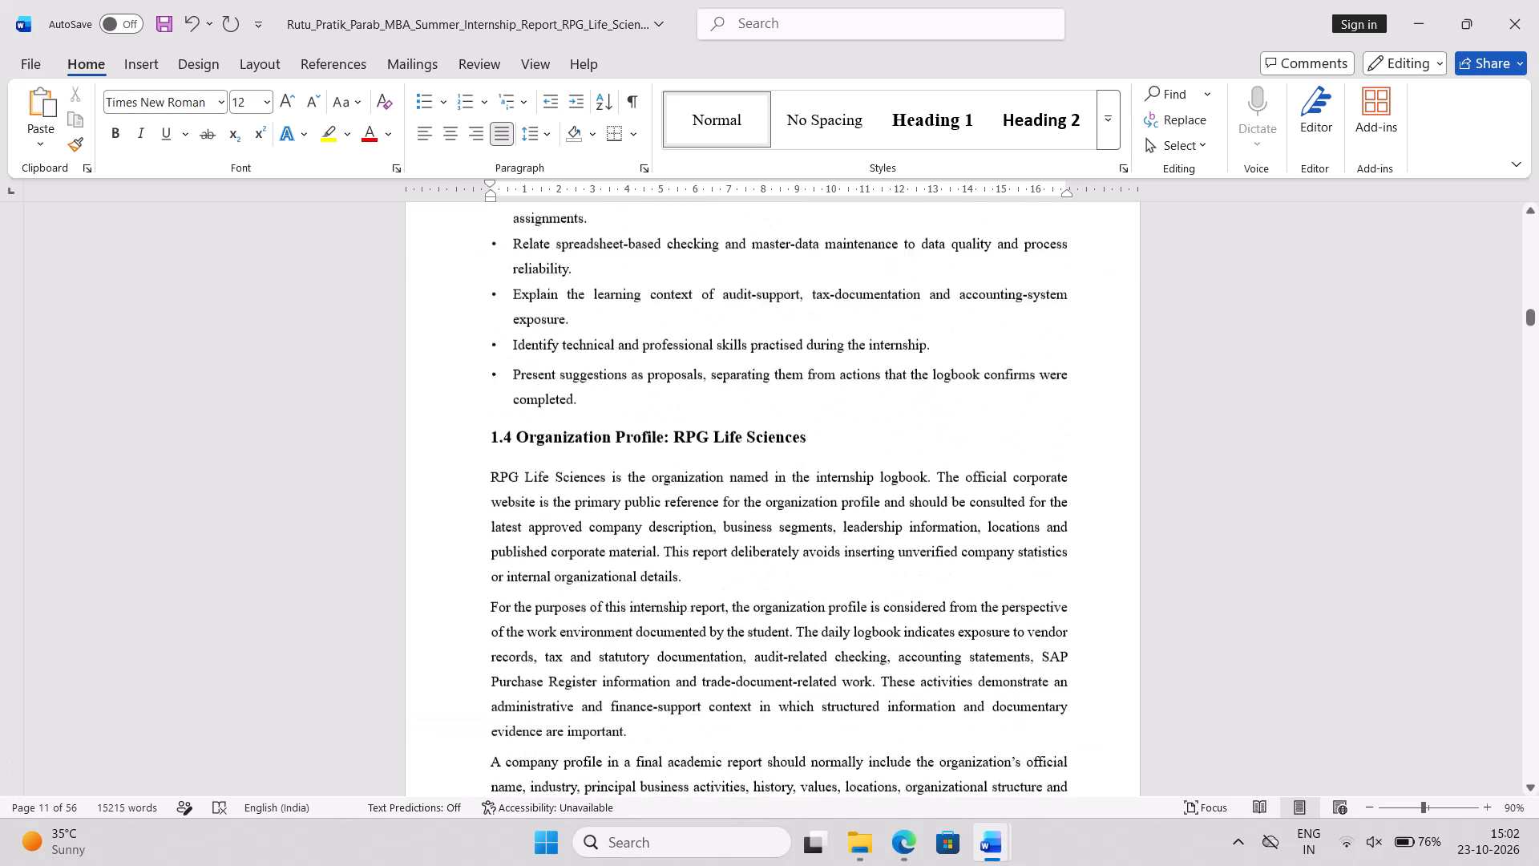
scroll(850, 661, up, 3)
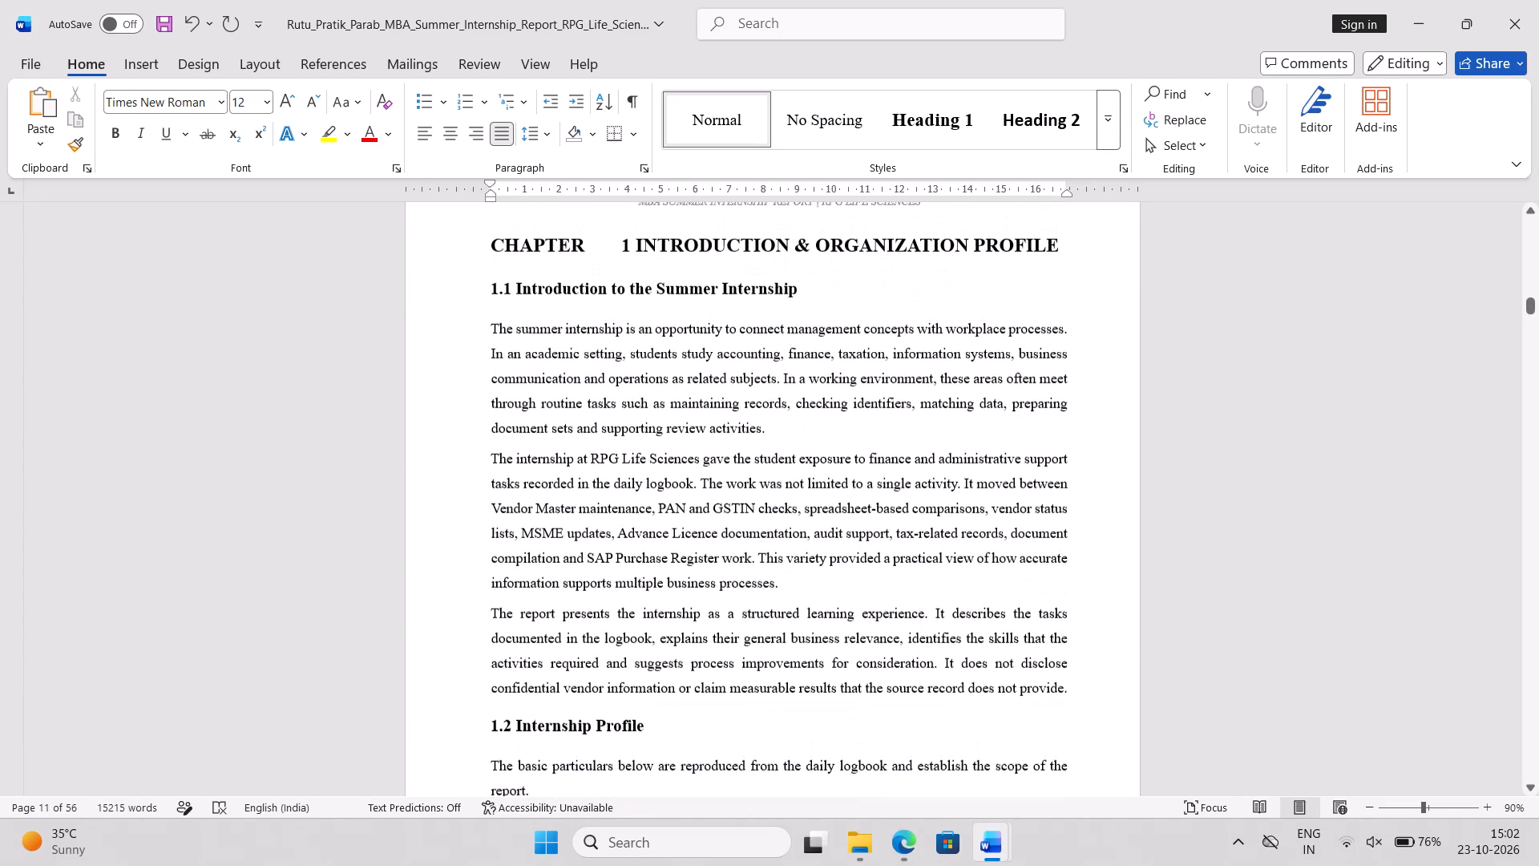
scroll(850, 661, down, 3)
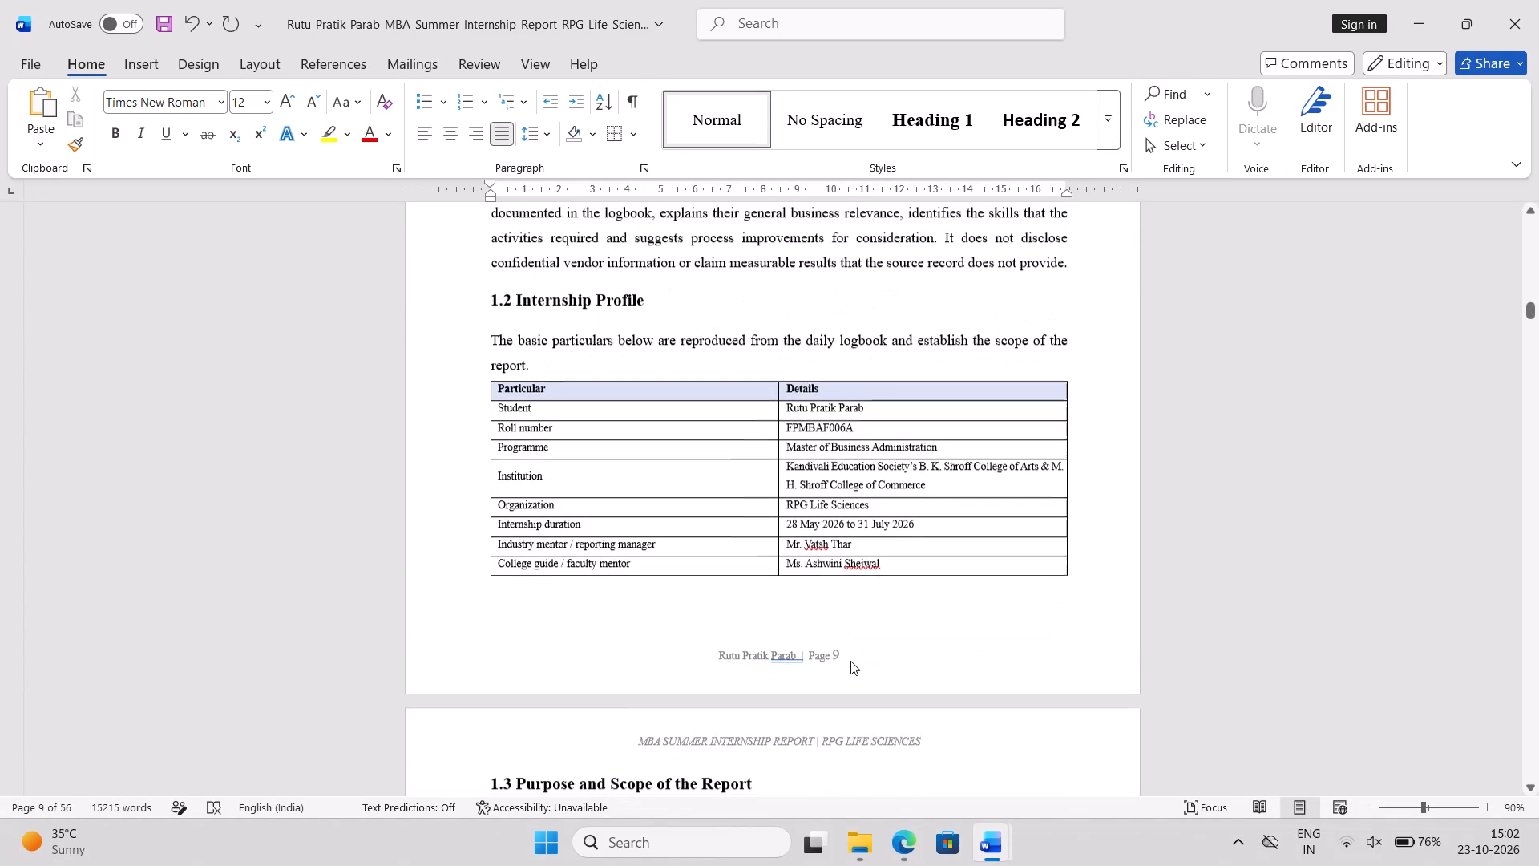
scroll(850, 661, down, 1)
scroll(641, 451, down, 7)
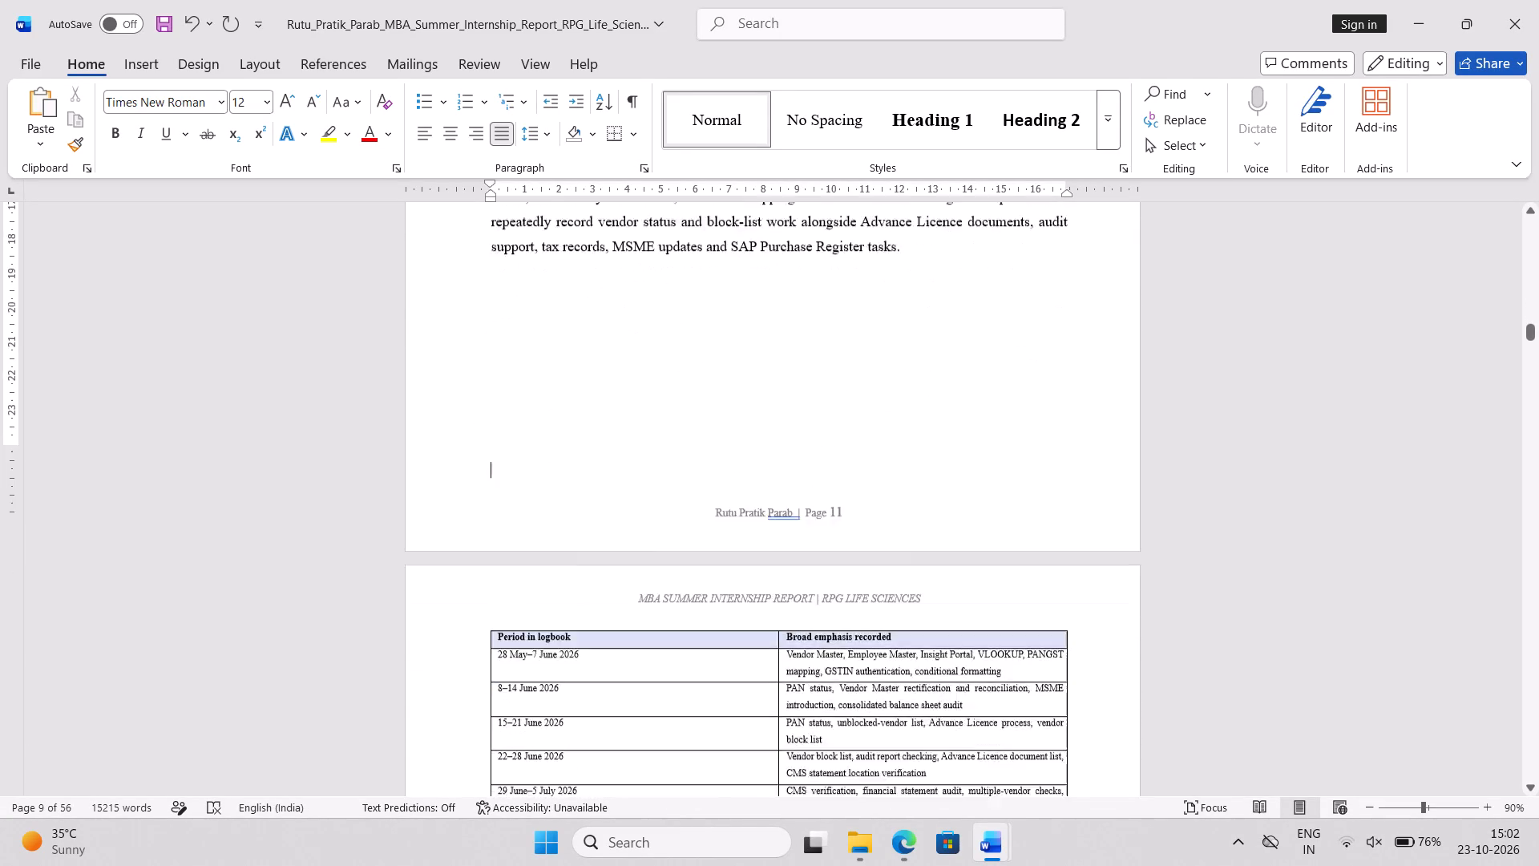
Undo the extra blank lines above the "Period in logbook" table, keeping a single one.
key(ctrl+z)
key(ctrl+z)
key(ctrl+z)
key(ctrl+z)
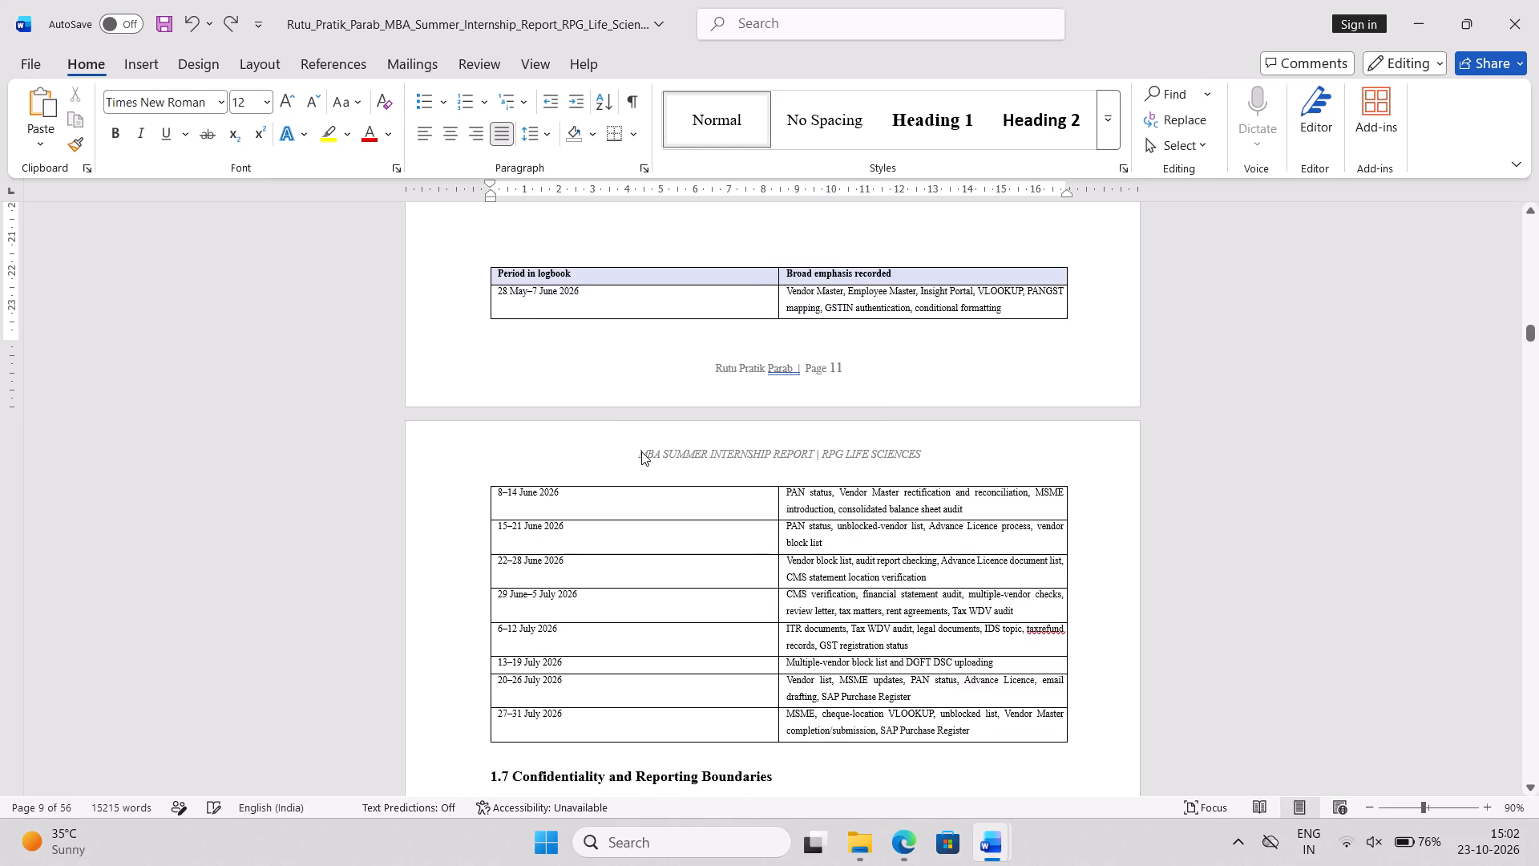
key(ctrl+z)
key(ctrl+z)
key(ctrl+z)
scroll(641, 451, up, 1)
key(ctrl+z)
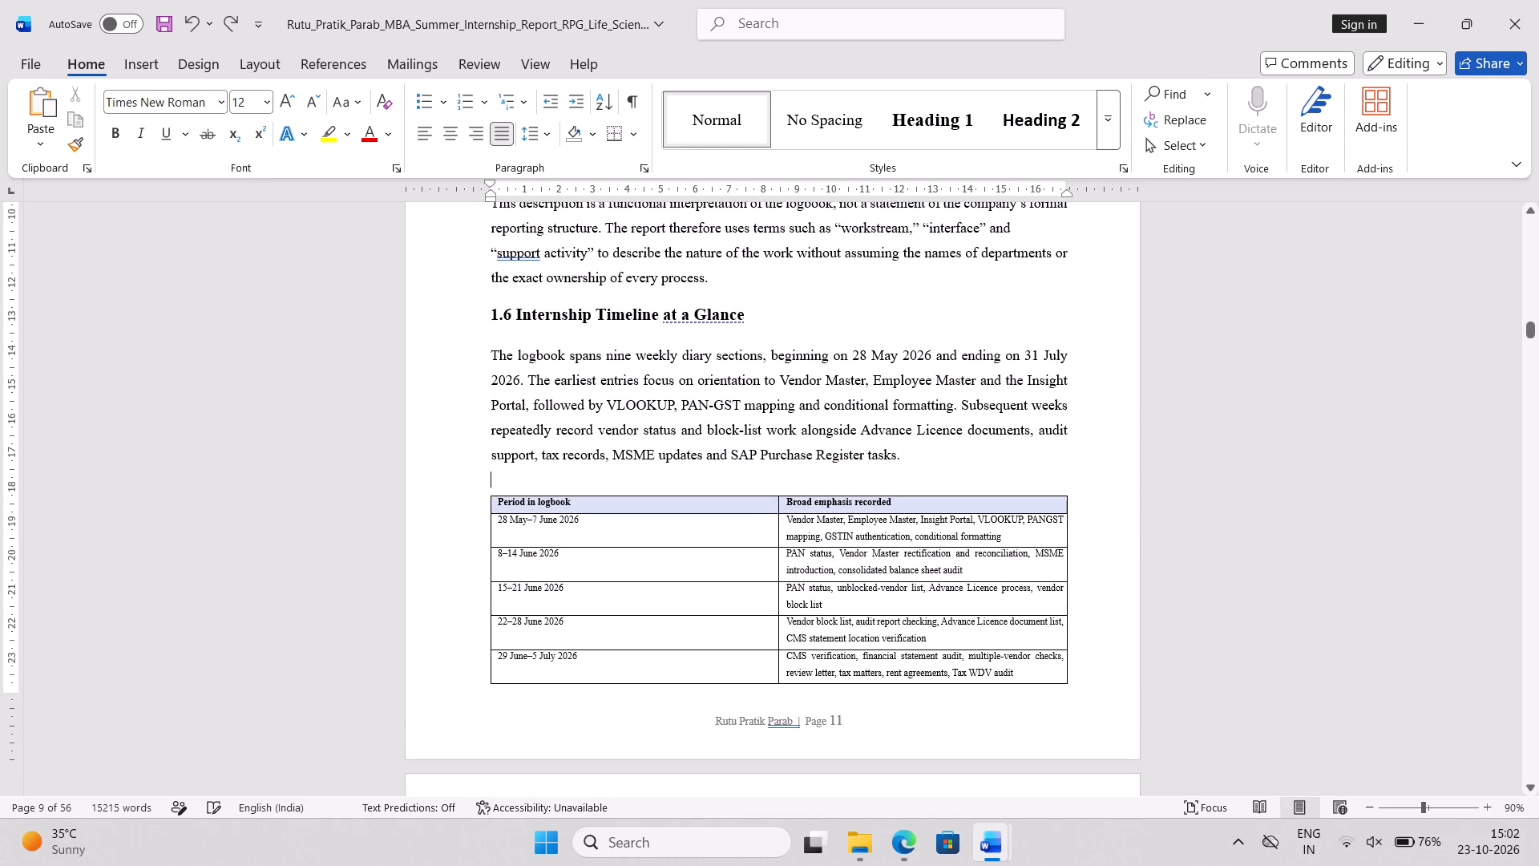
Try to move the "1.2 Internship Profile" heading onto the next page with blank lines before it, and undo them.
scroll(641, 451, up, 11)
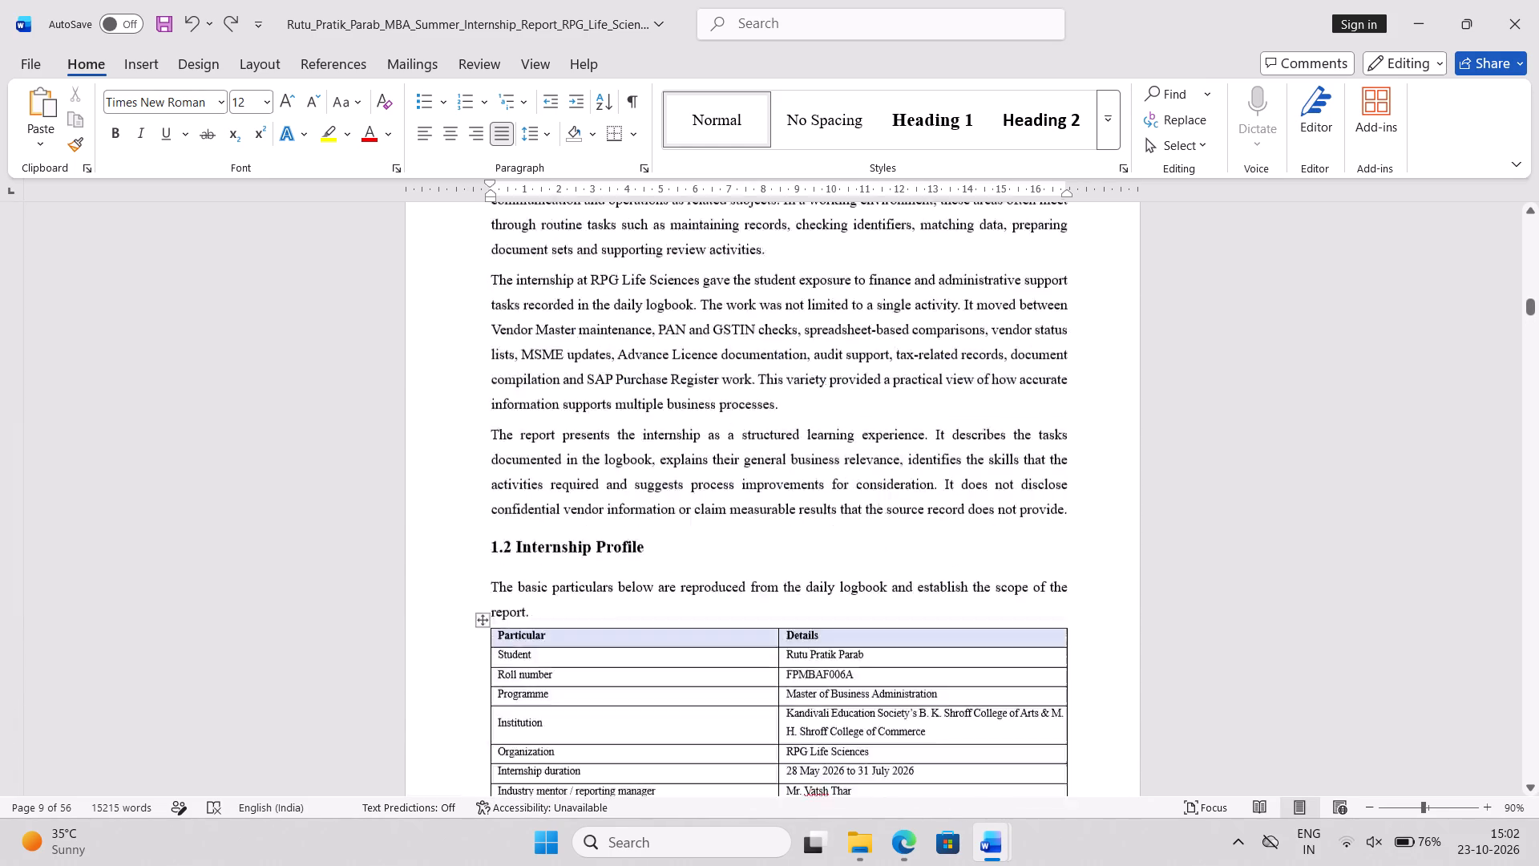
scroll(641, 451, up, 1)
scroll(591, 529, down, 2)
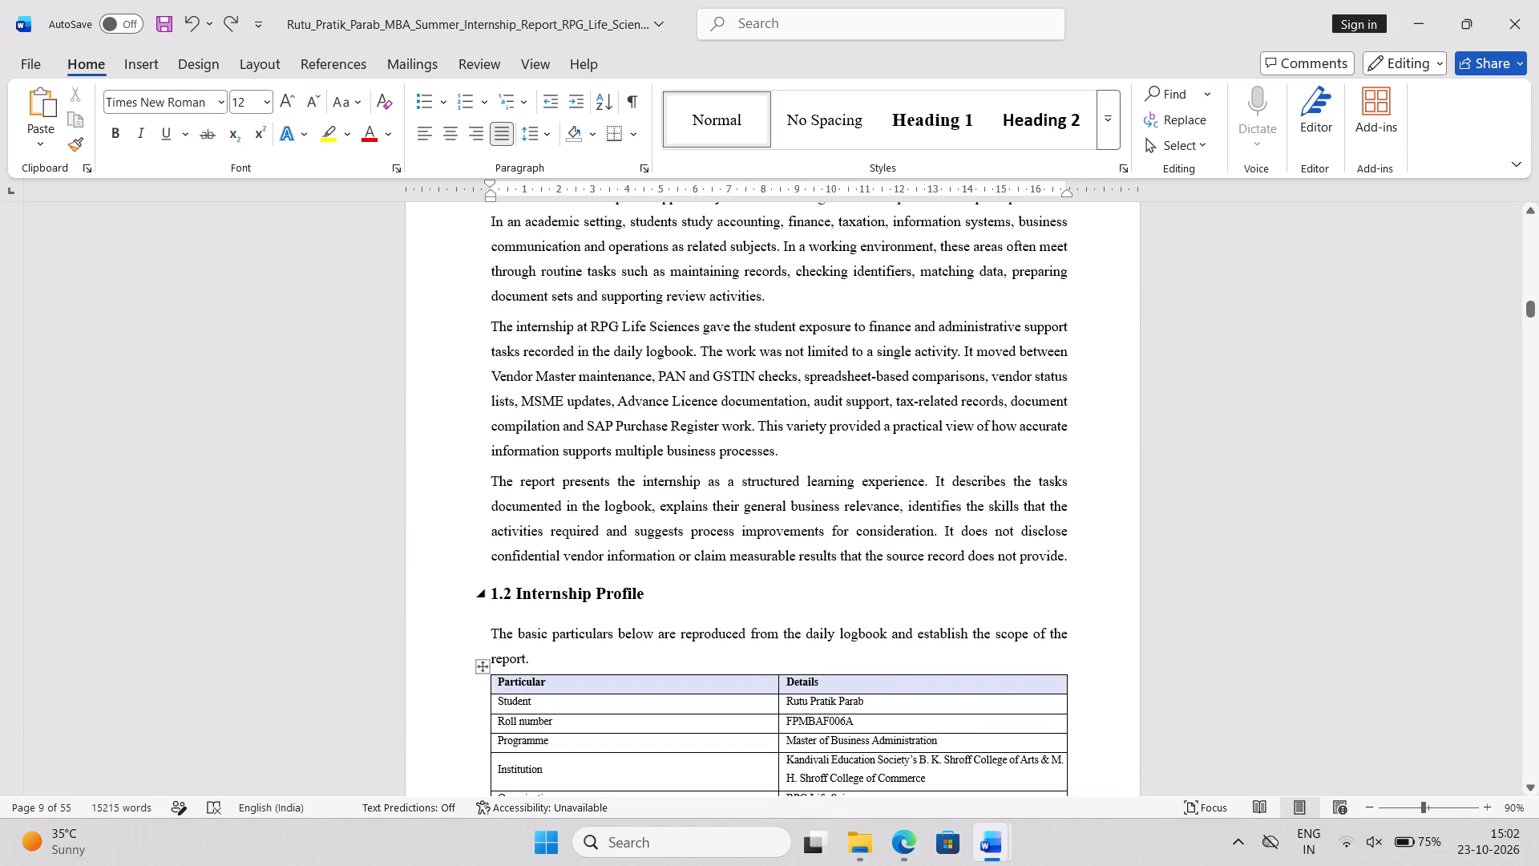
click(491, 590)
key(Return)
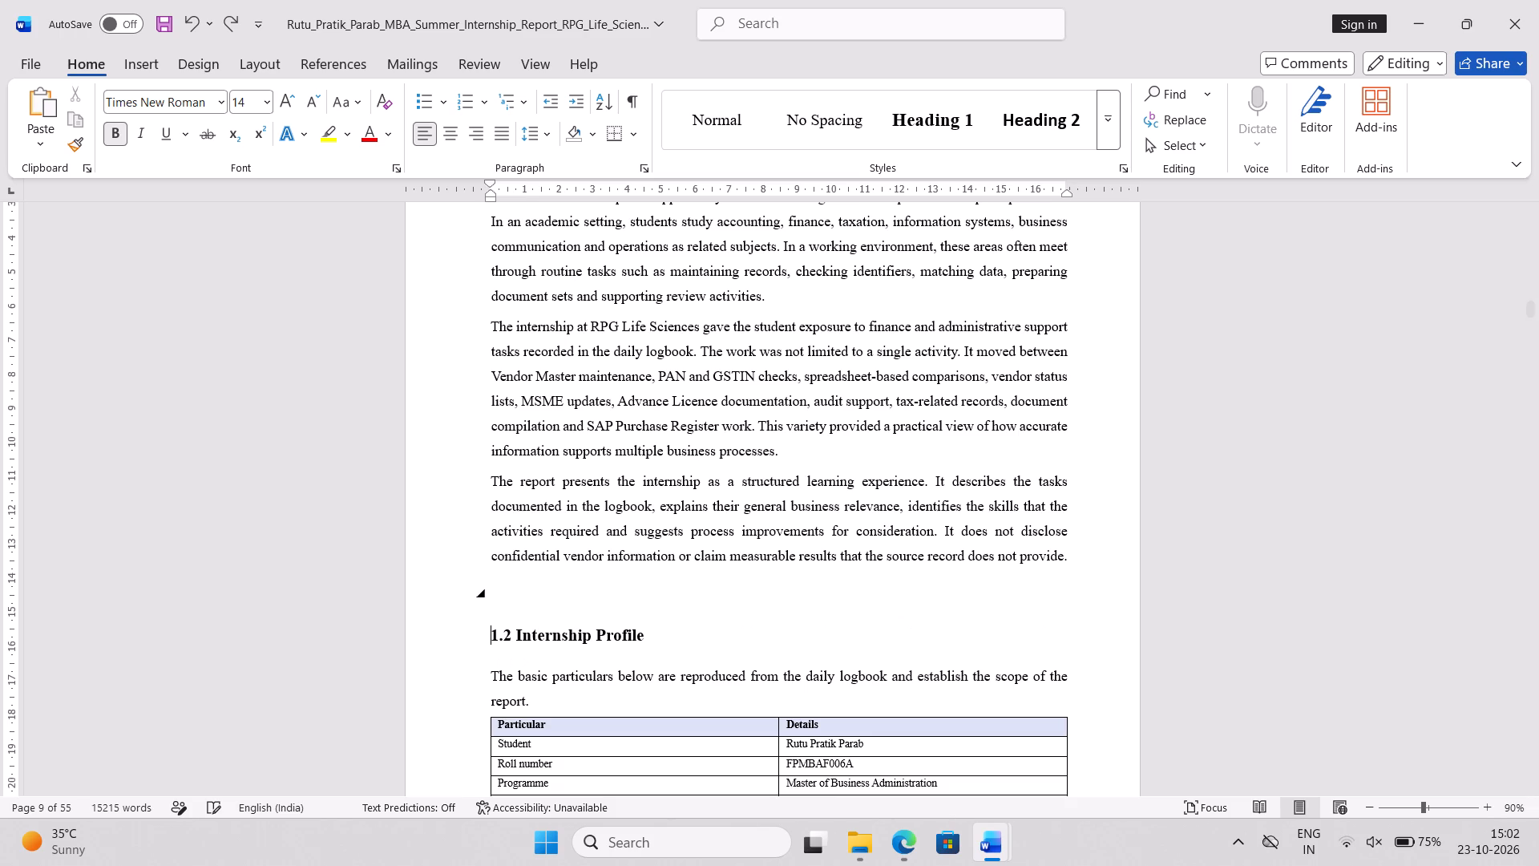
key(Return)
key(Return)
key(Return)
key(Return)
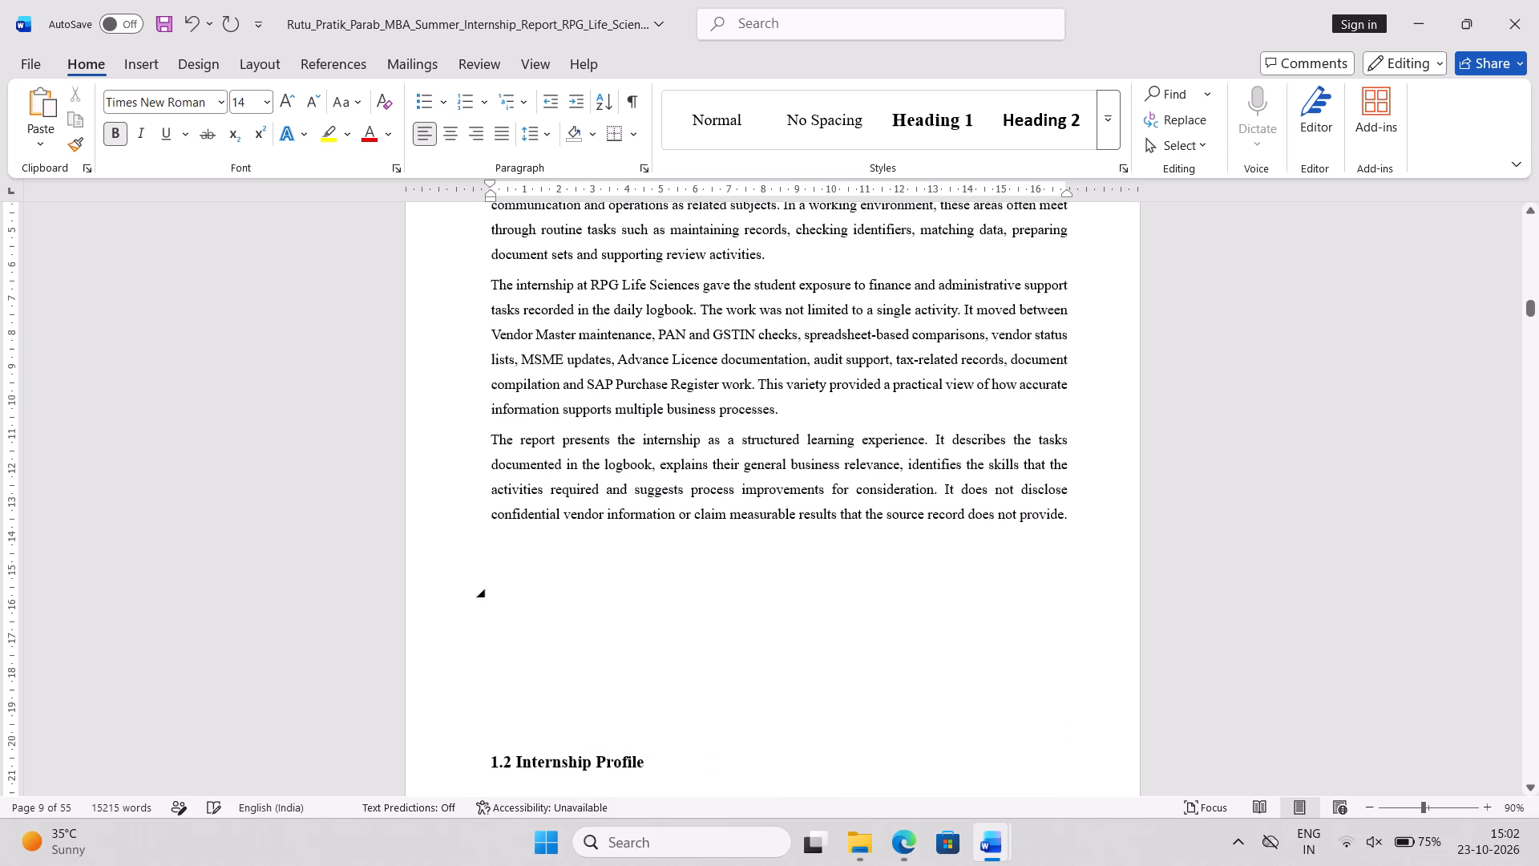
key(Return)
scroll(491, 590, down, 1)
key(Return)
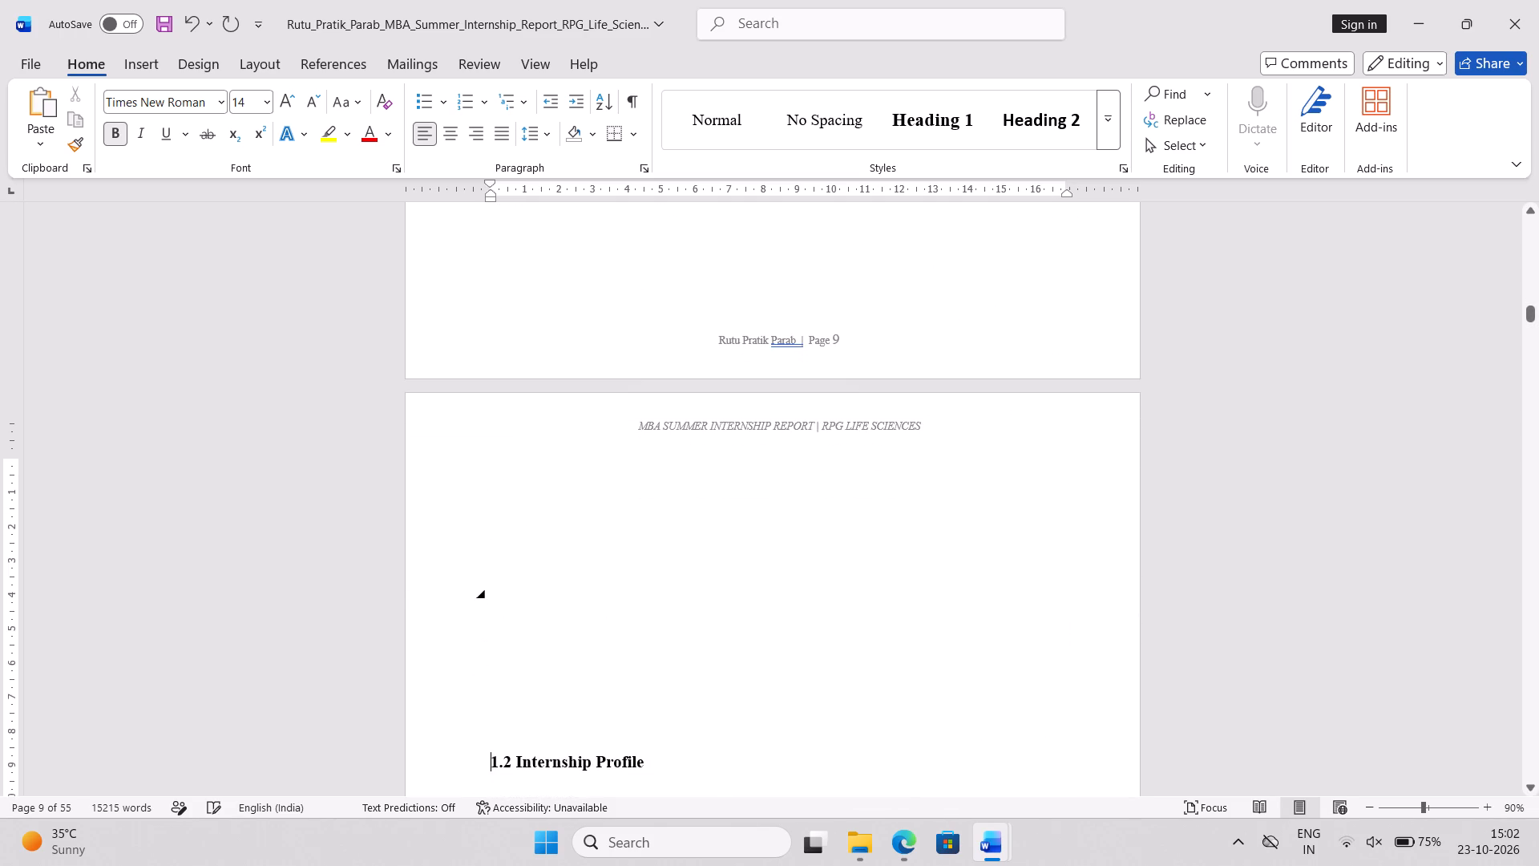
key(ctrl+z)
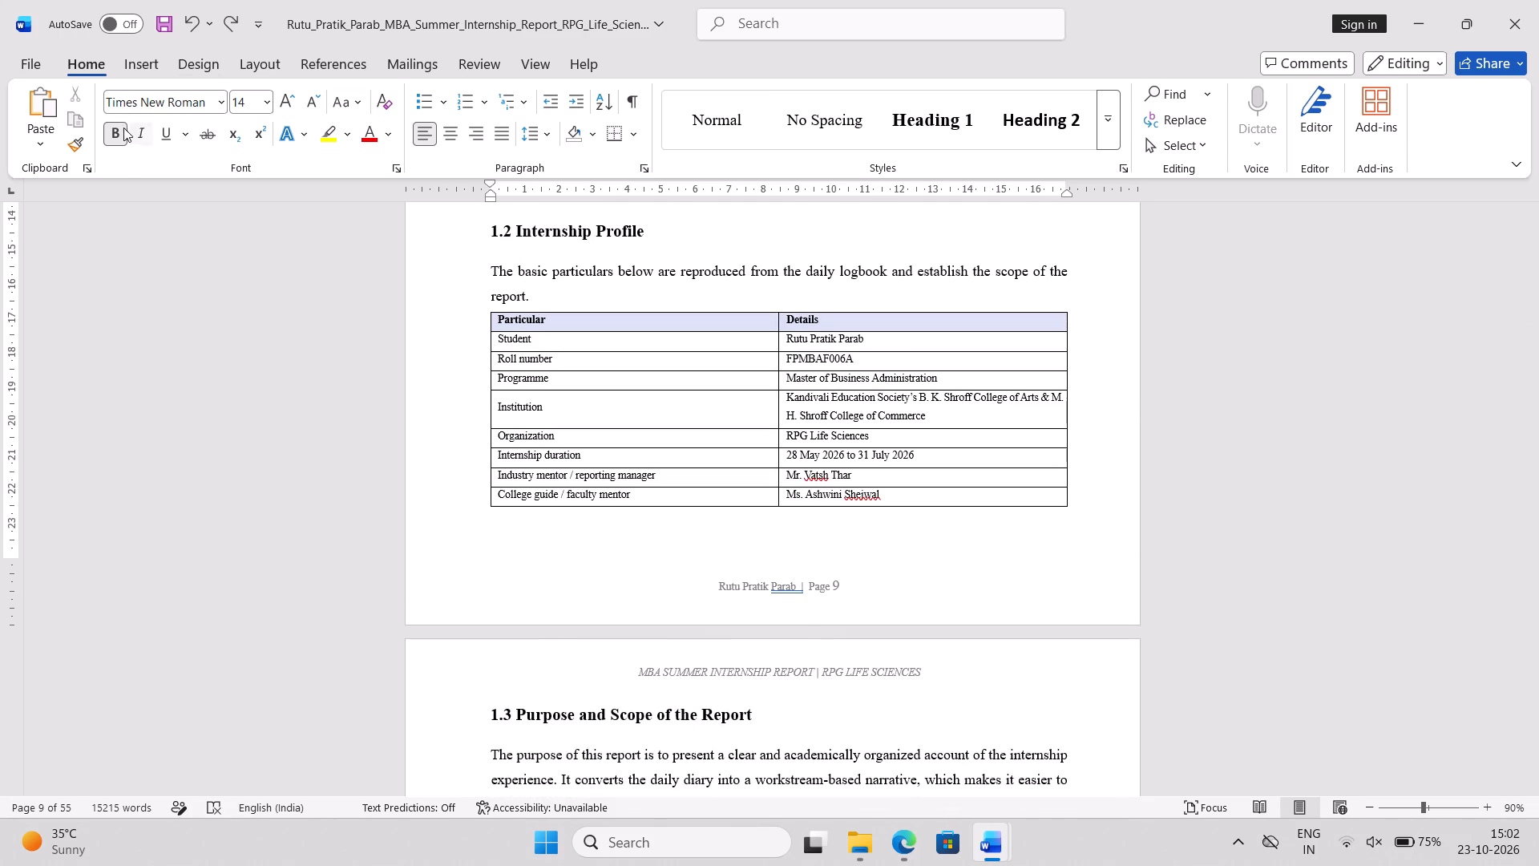
Insert a page break before the "1.2 Internship Profile" heading.
click(115, 71)
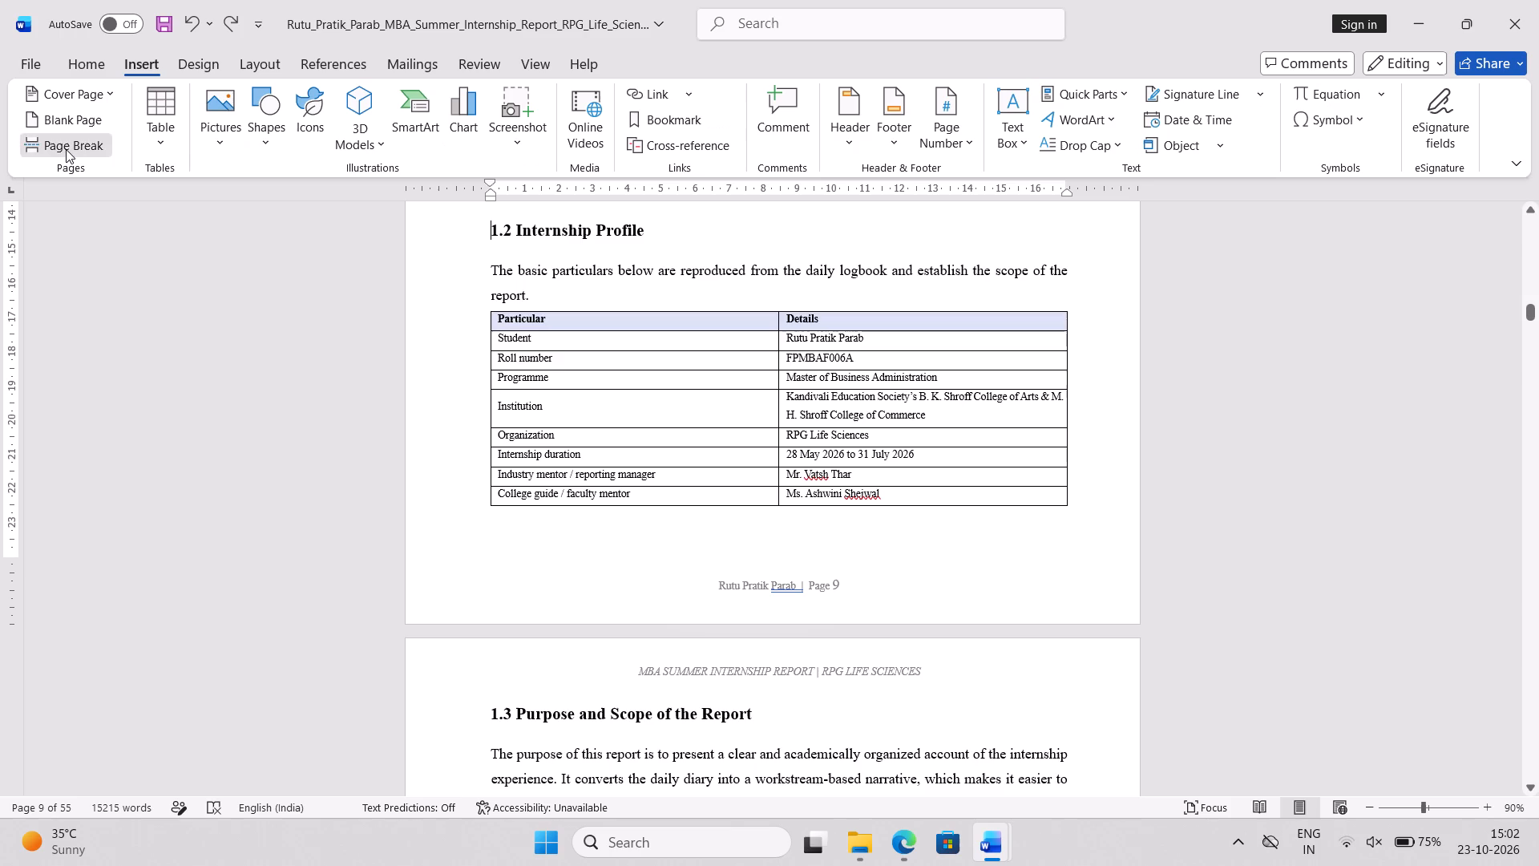
click(66, 149)
scroll(606, 484, right, 1)
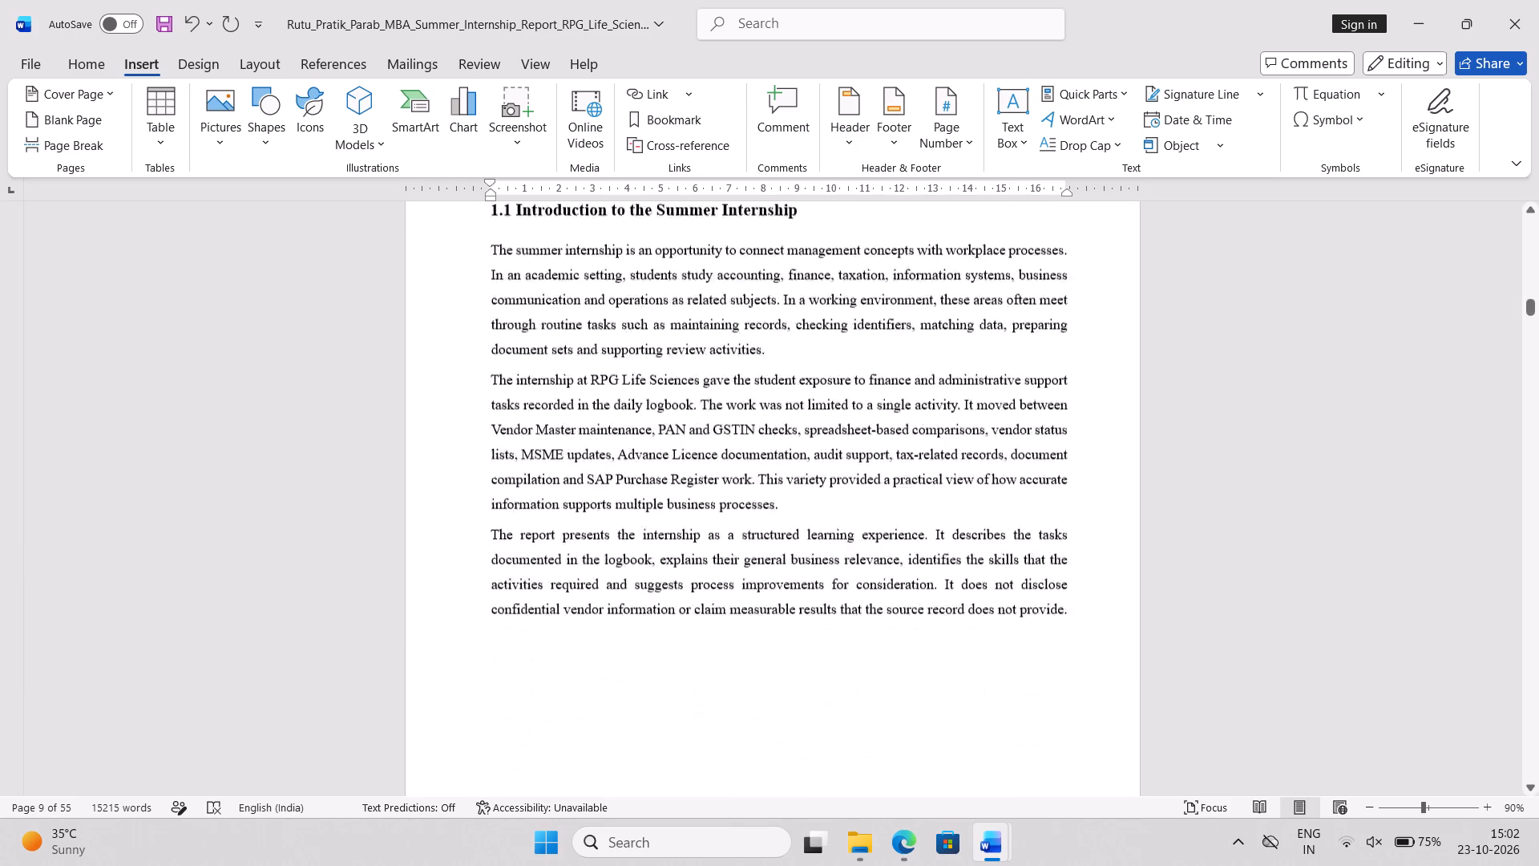
scroll(606, 484, right, 1)
Insert a page break before the "1.4 Organization Profile: RPG Life Sciences" heading.
scroll(606, 484, down, 6)
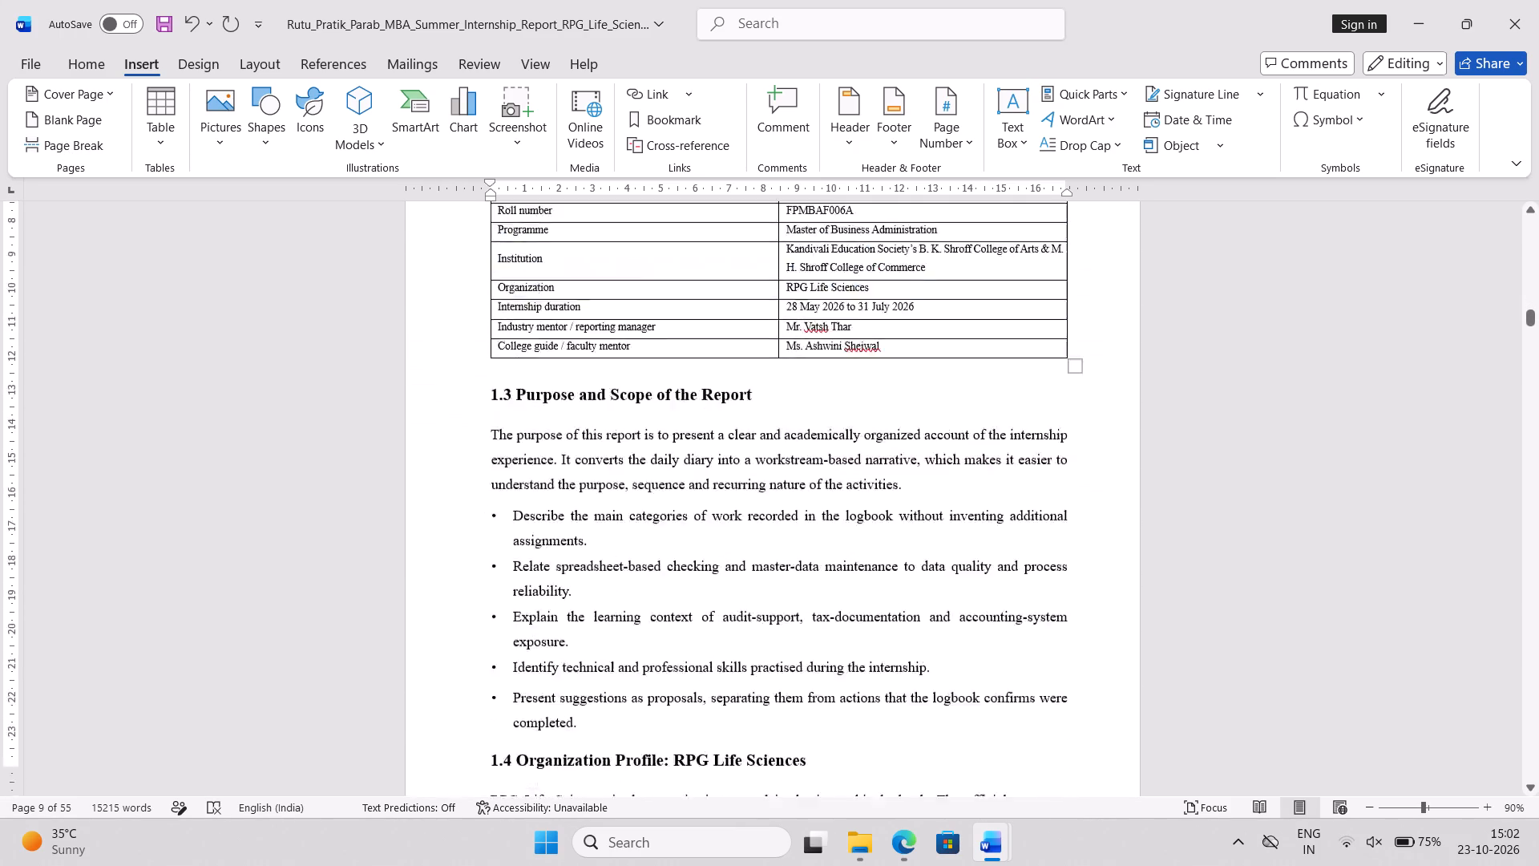
scroll(606, 484, down, 1)
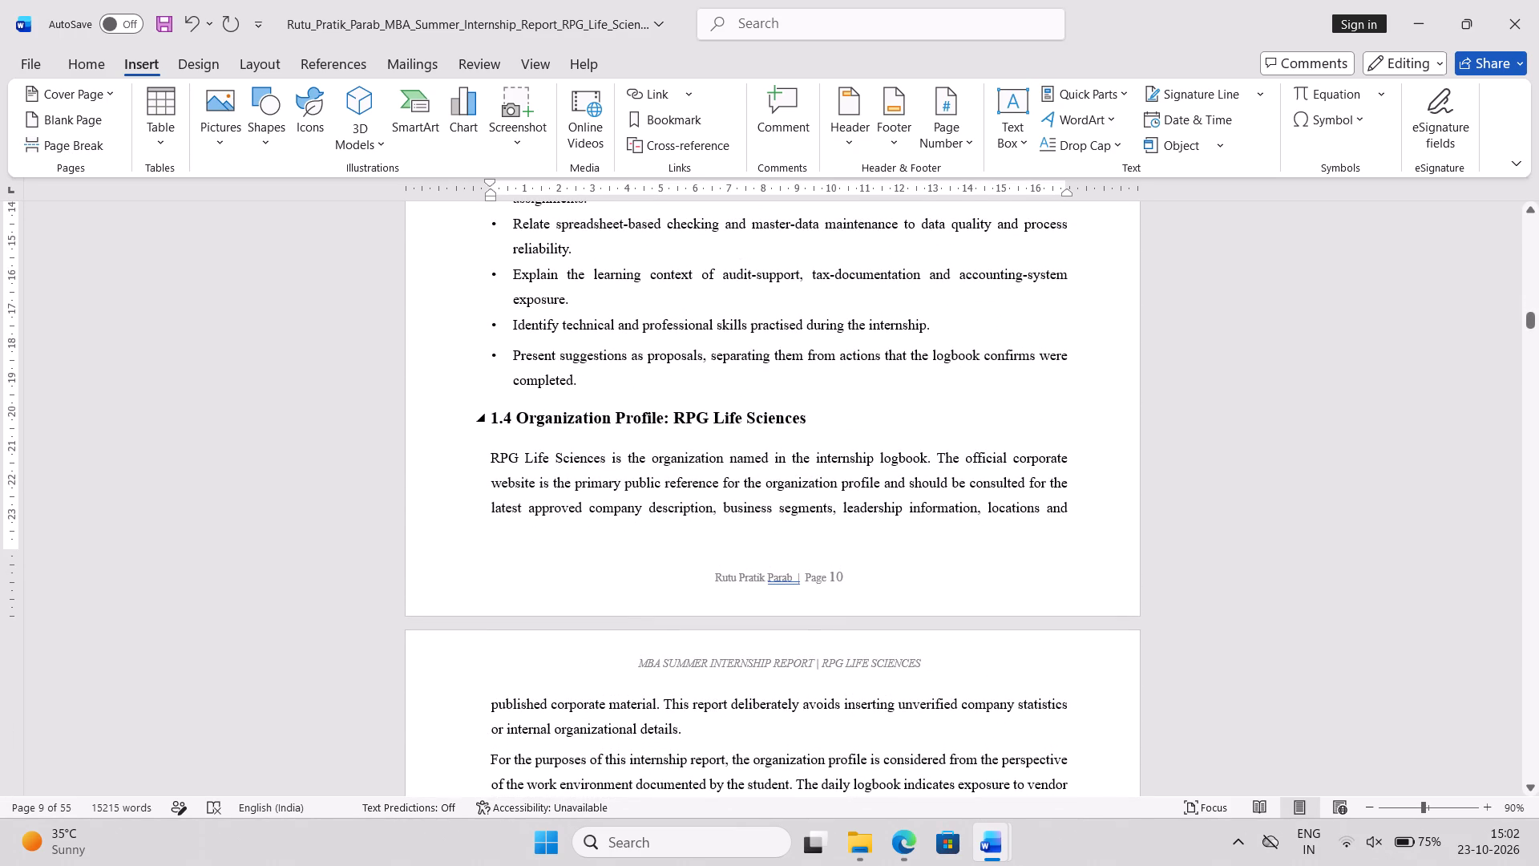
click(493, 423)
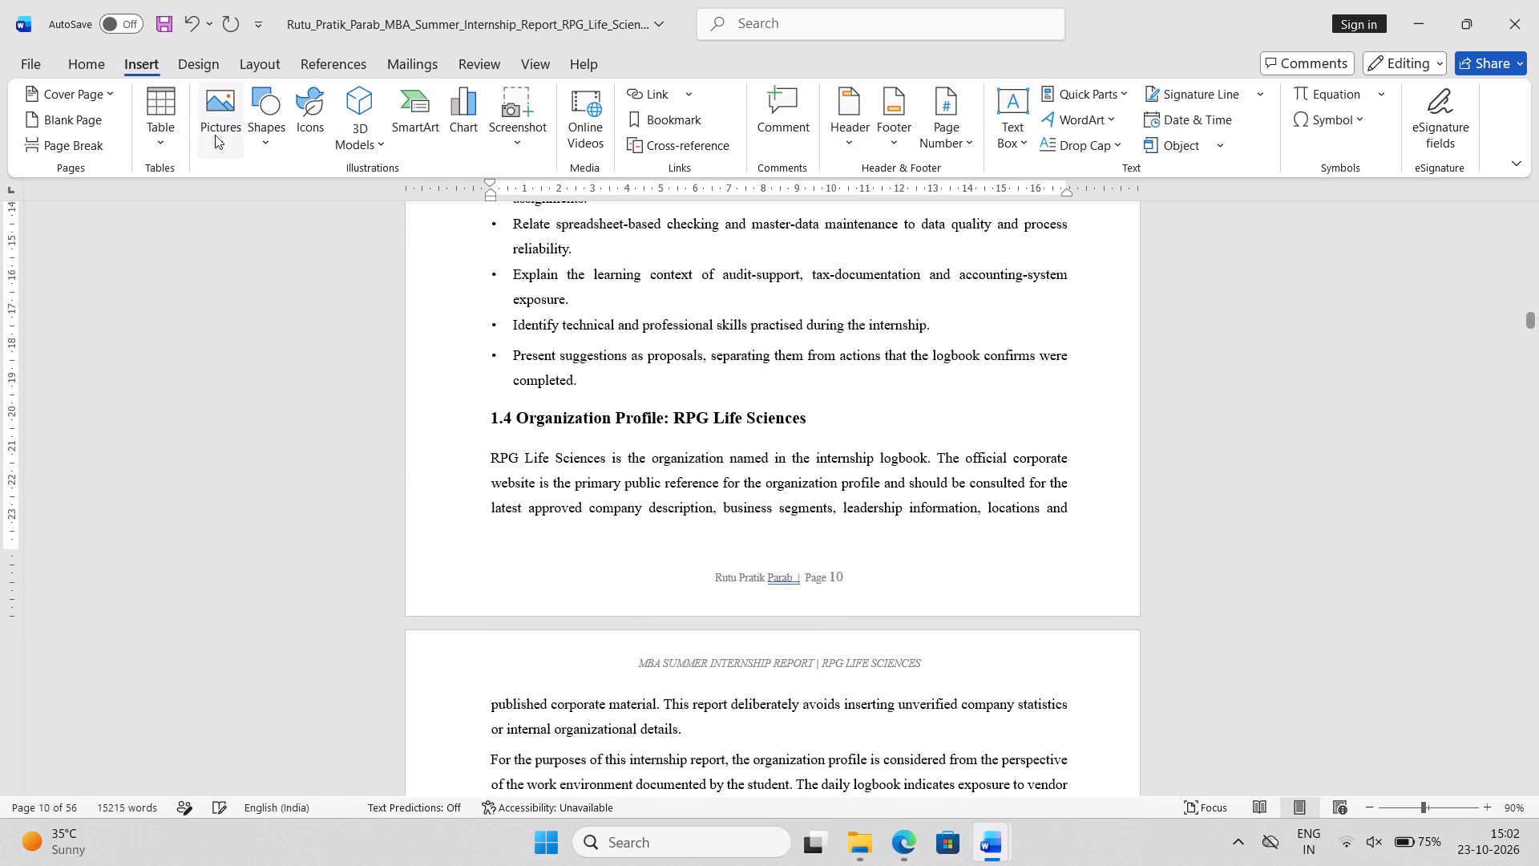
click(96, 152)
scroll(1020, 402, down, 2)
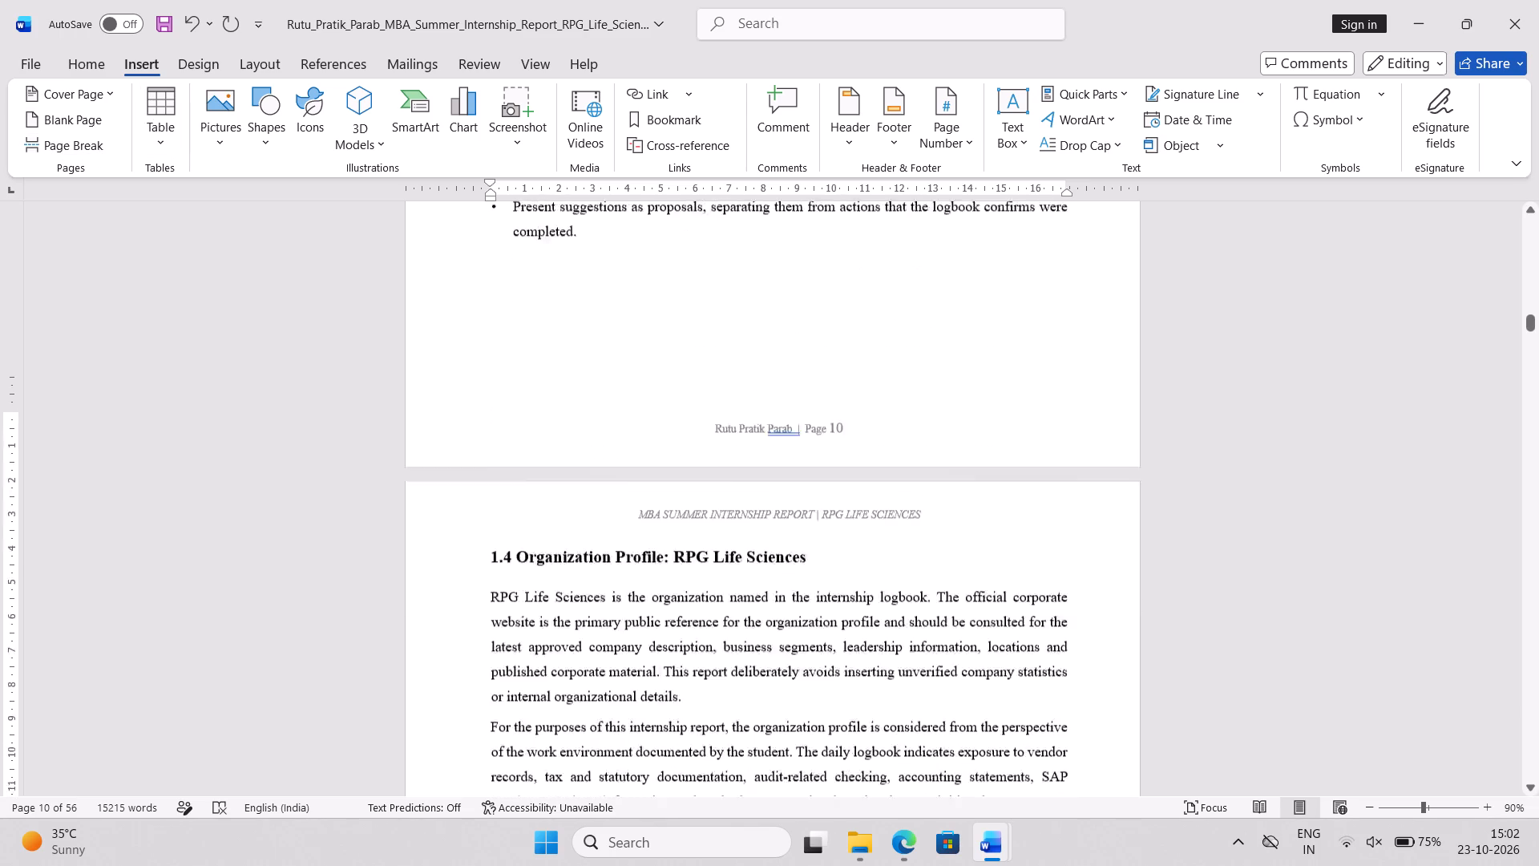
Insert a page break before the "1.5 The Functional Context of the Internship" heading.
scroll(1020, 402, down, 5)
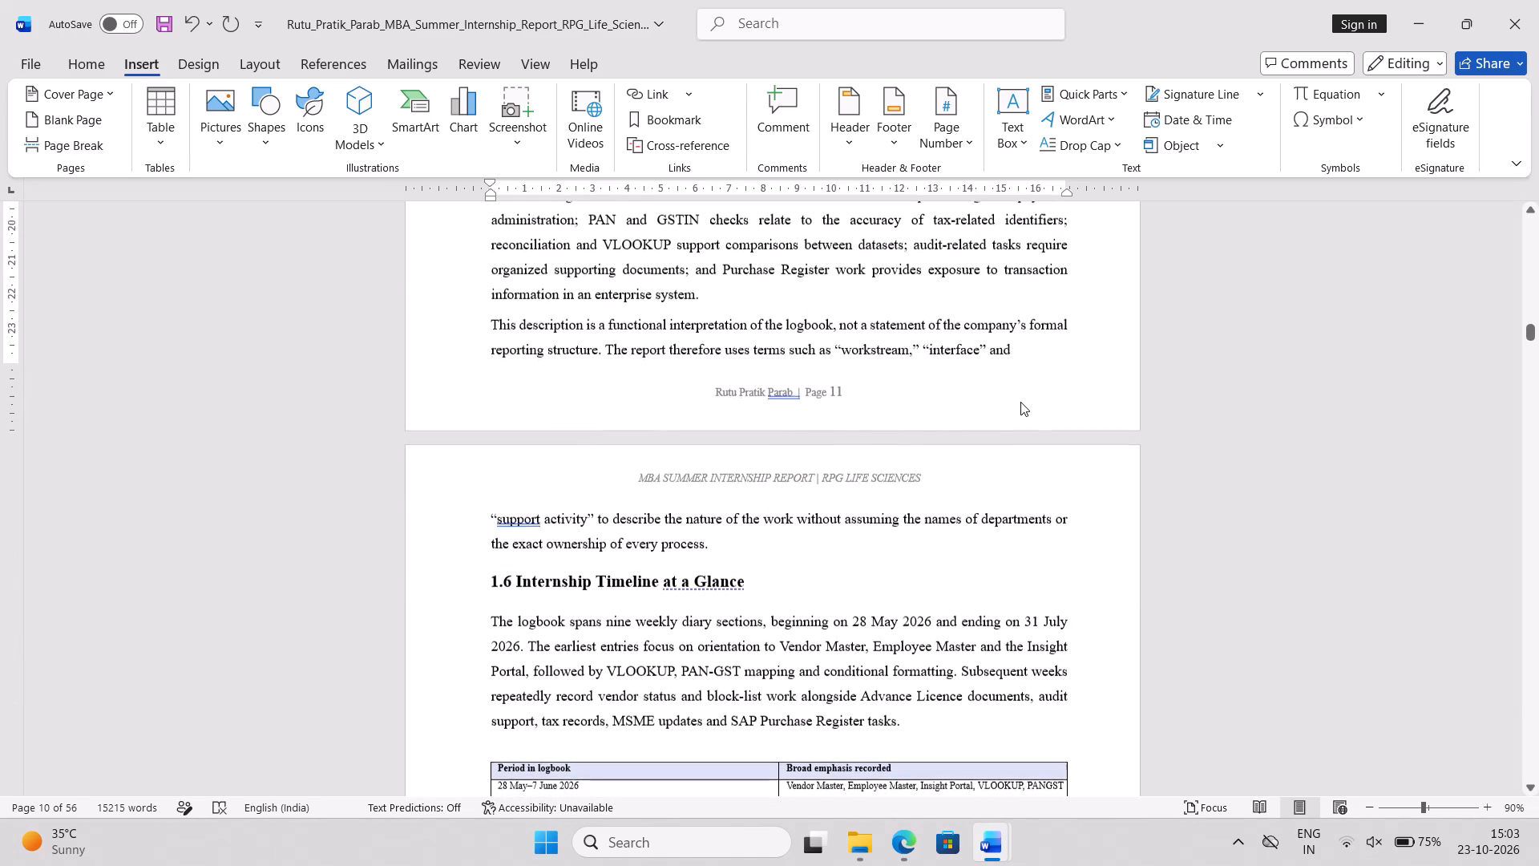
scroll(1020, 402, down, 3)
scroll(1020, 402, up, 1)
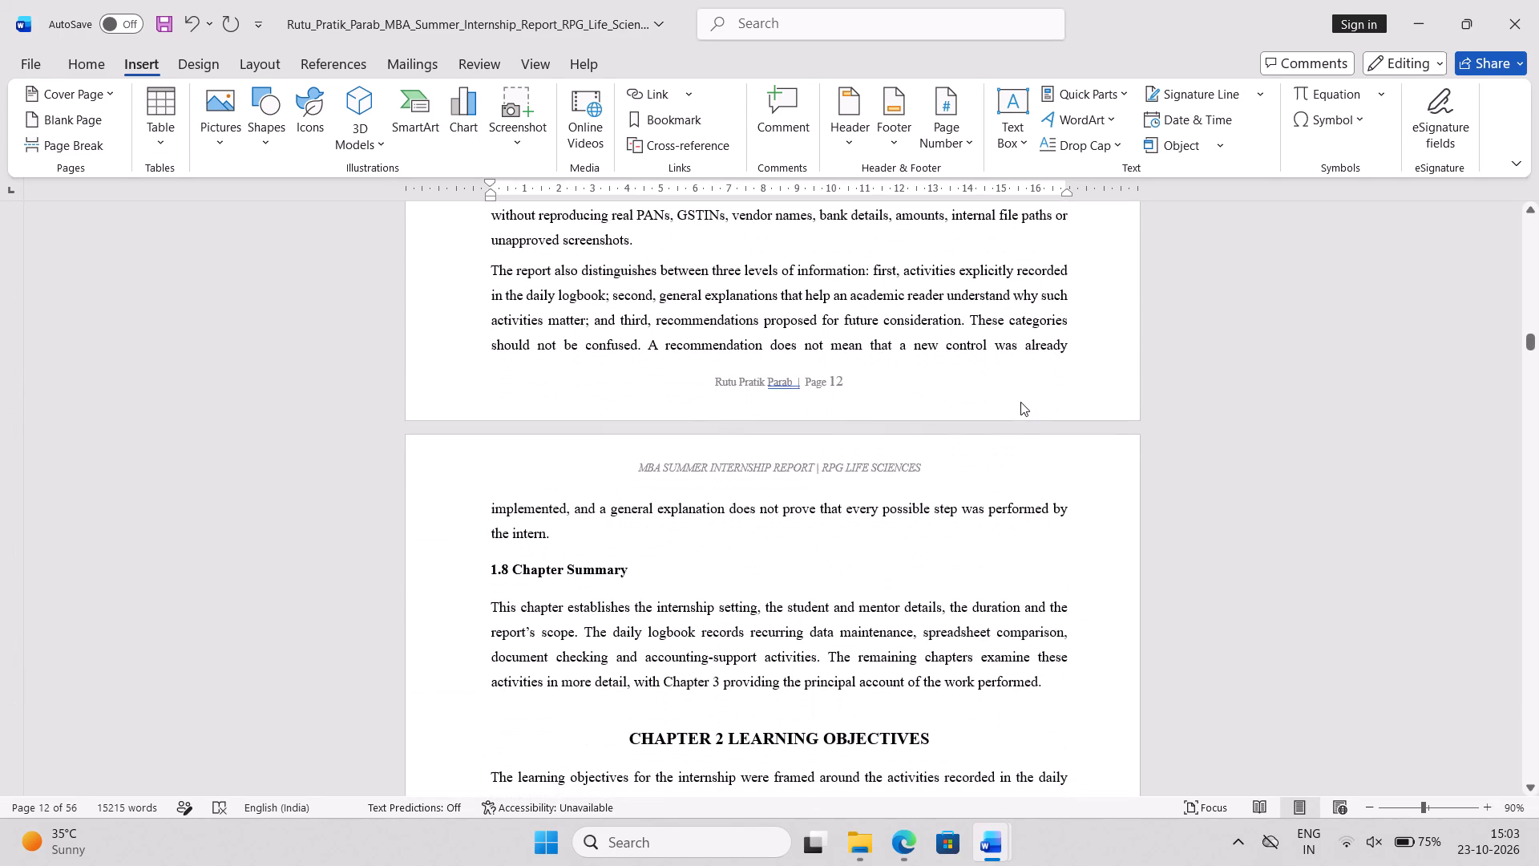
scroll(1020, 402, up, 3)
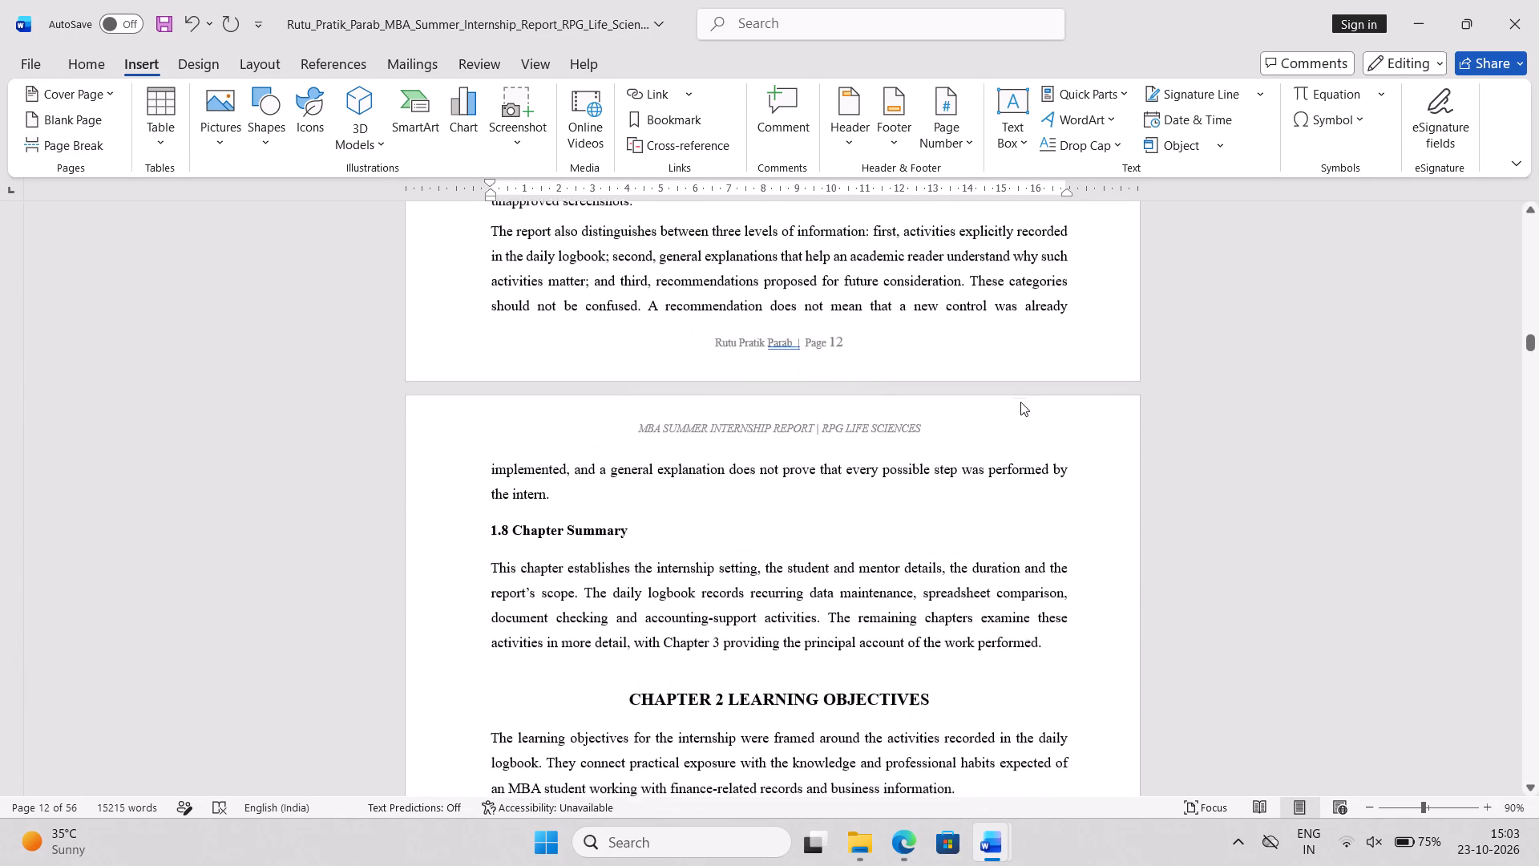
scroll(1020, 402, up, 2)
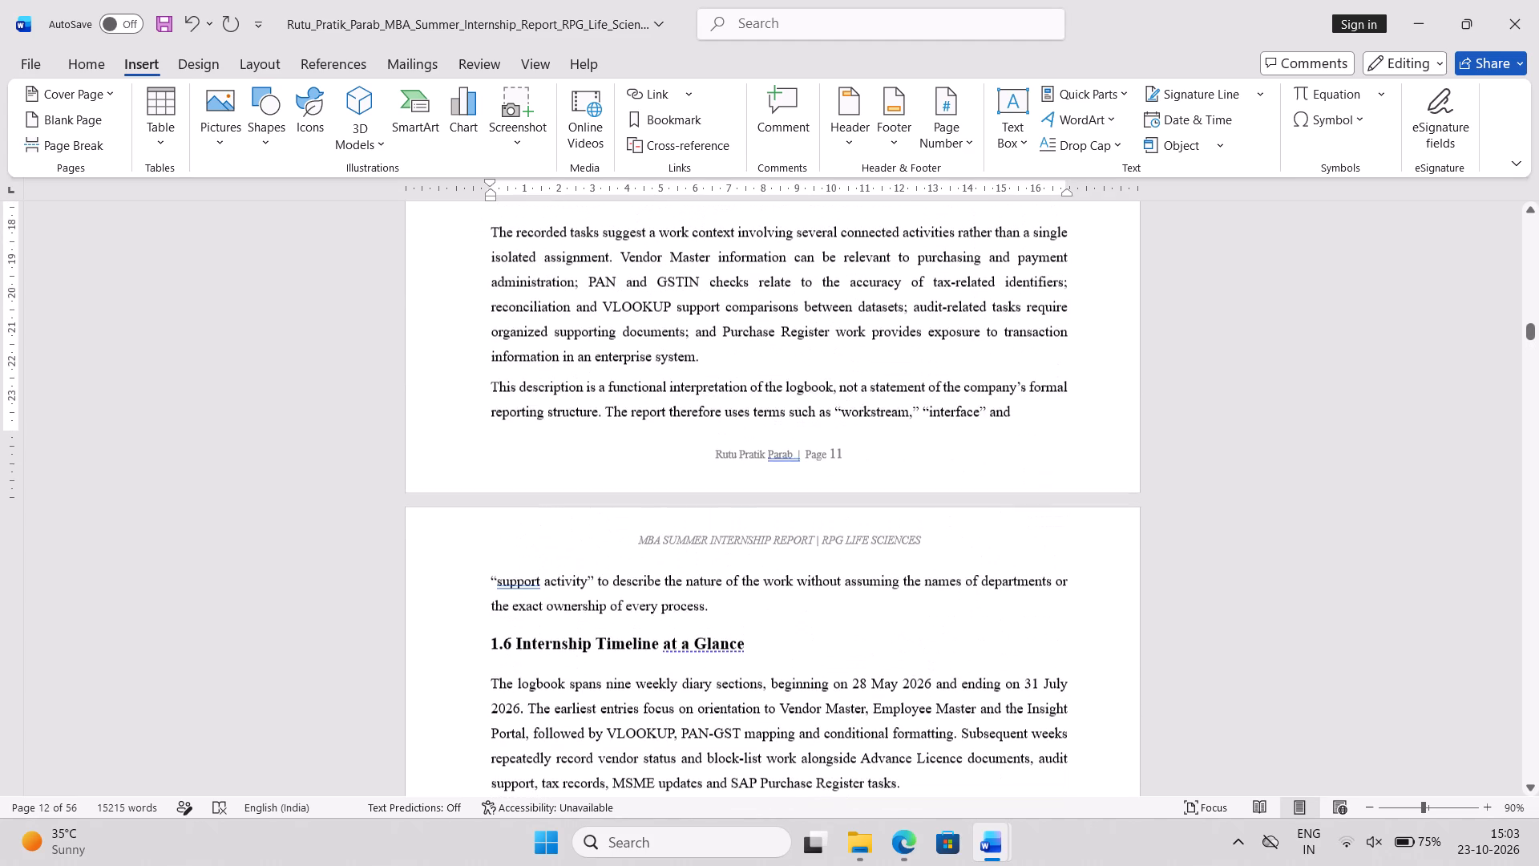
scroll(1020, 402, up, 1)
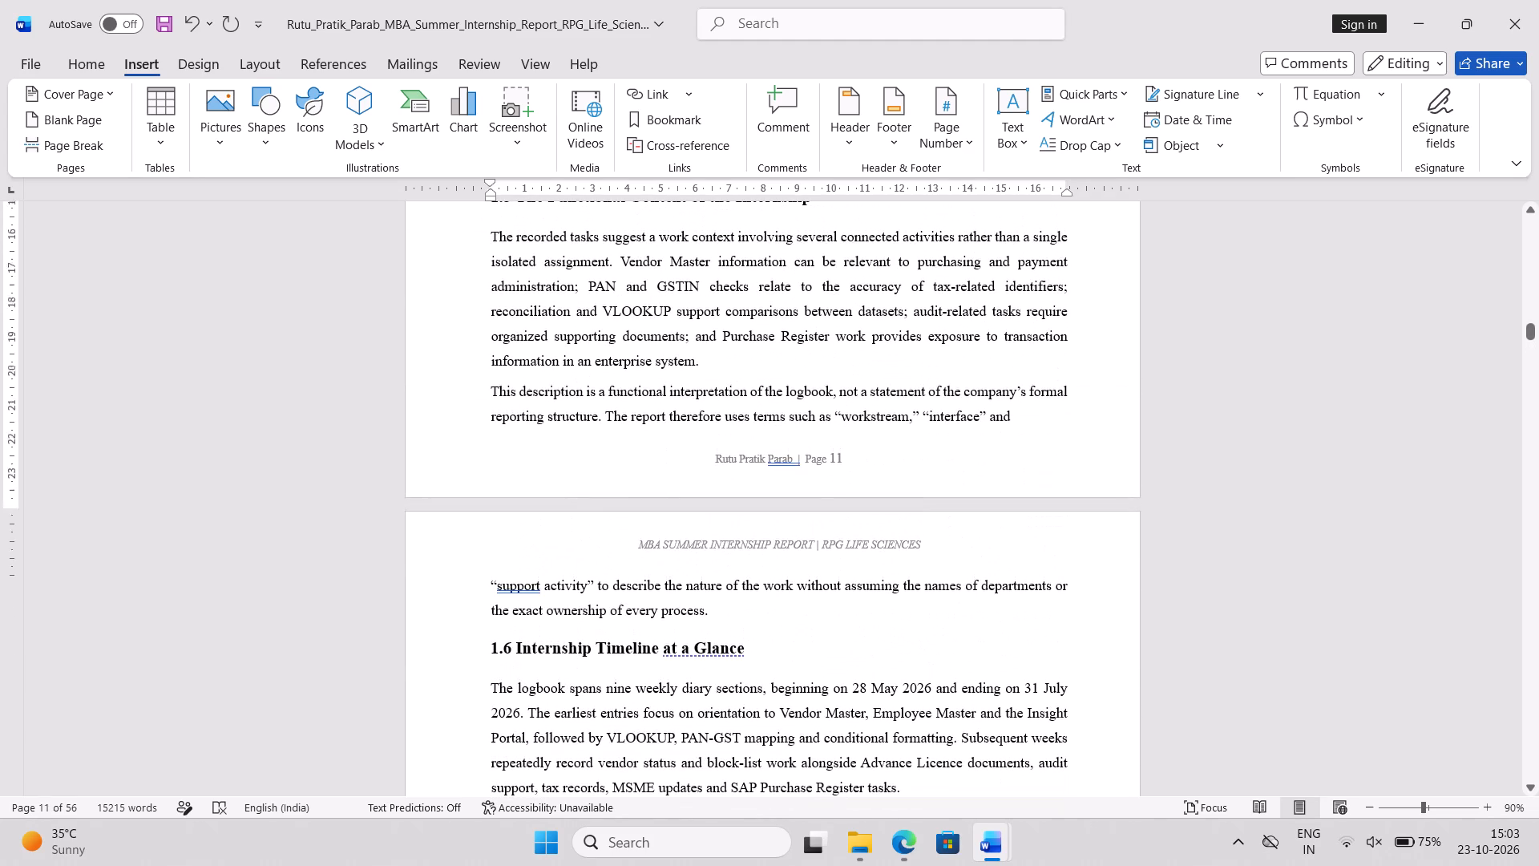
scroll(1020, 402, up, 1)
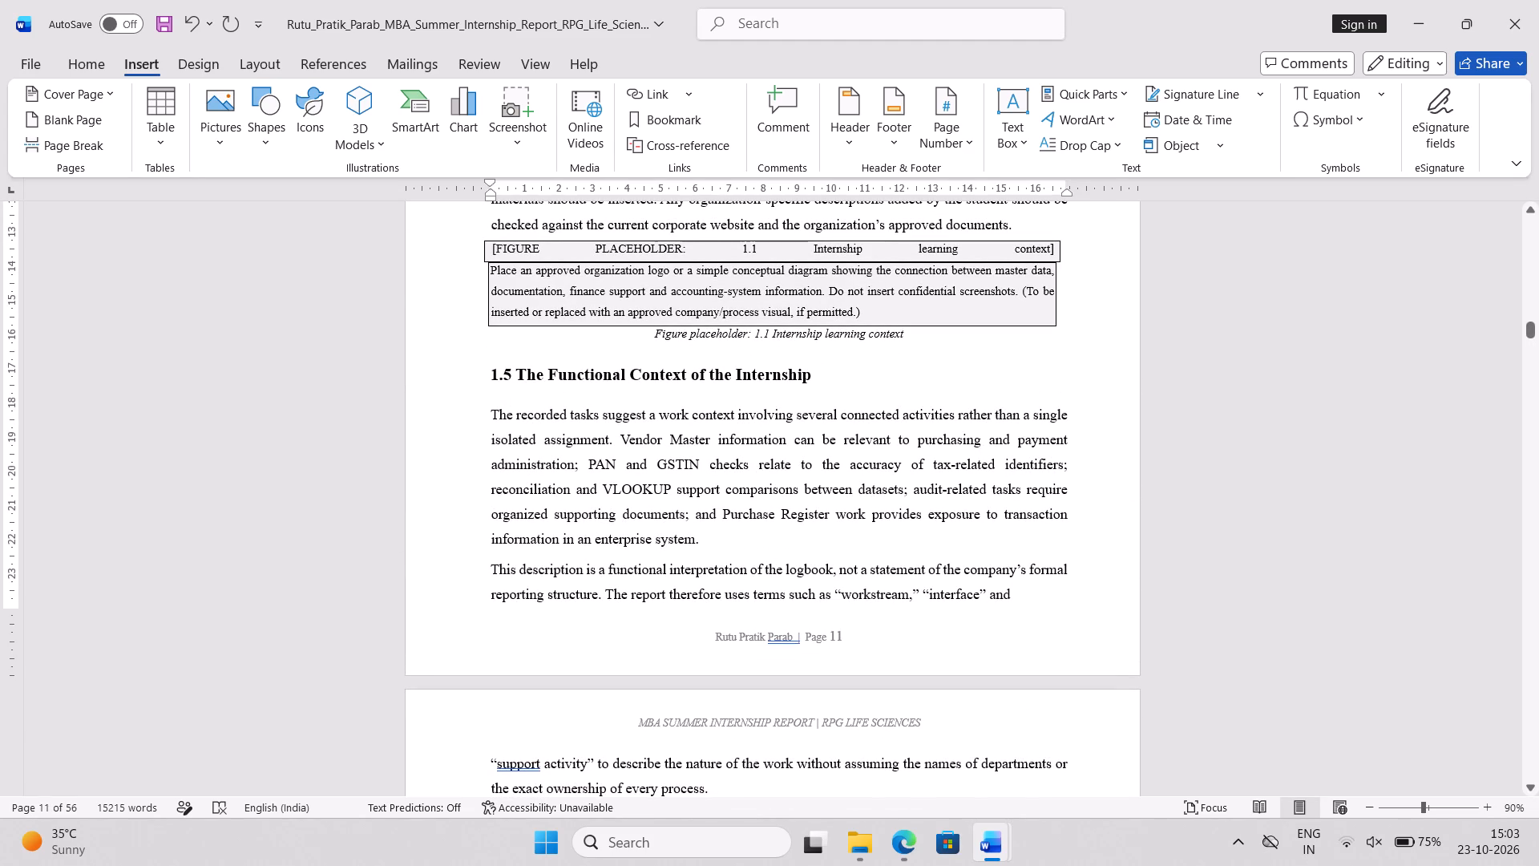
click(488, 378)
click(75, 152)
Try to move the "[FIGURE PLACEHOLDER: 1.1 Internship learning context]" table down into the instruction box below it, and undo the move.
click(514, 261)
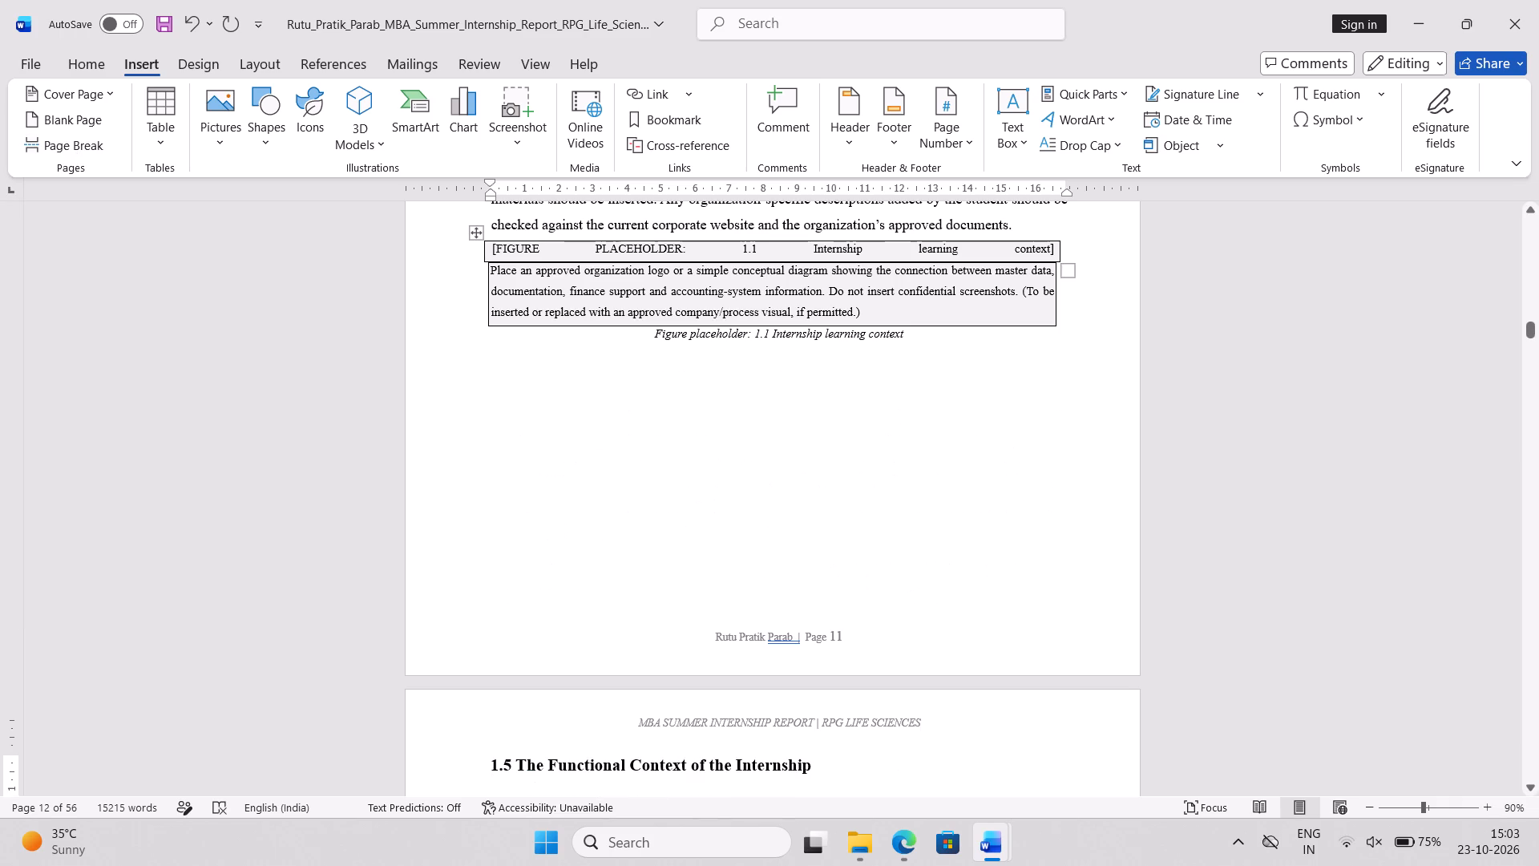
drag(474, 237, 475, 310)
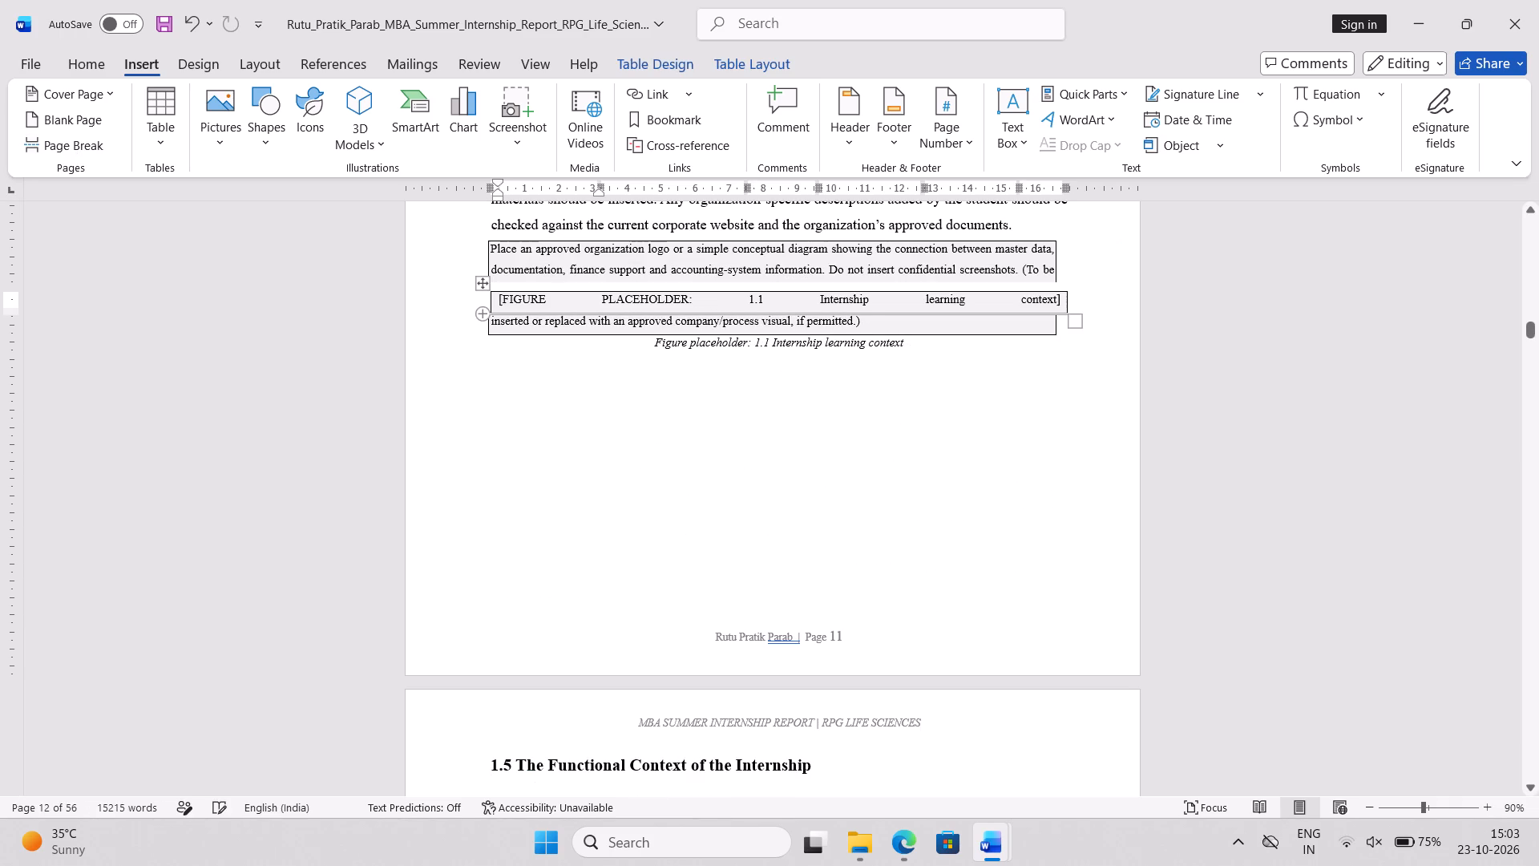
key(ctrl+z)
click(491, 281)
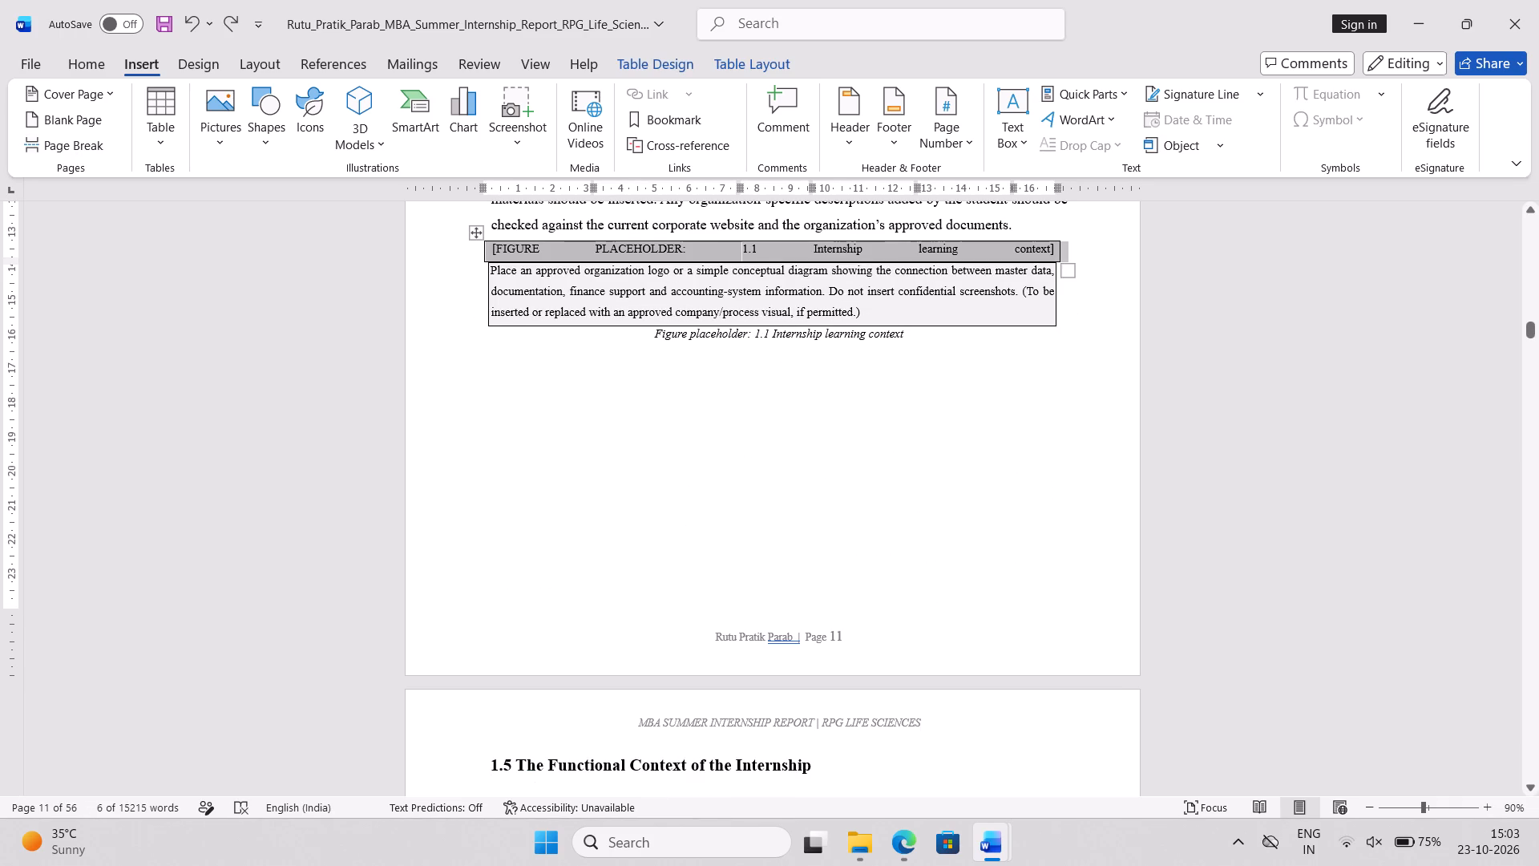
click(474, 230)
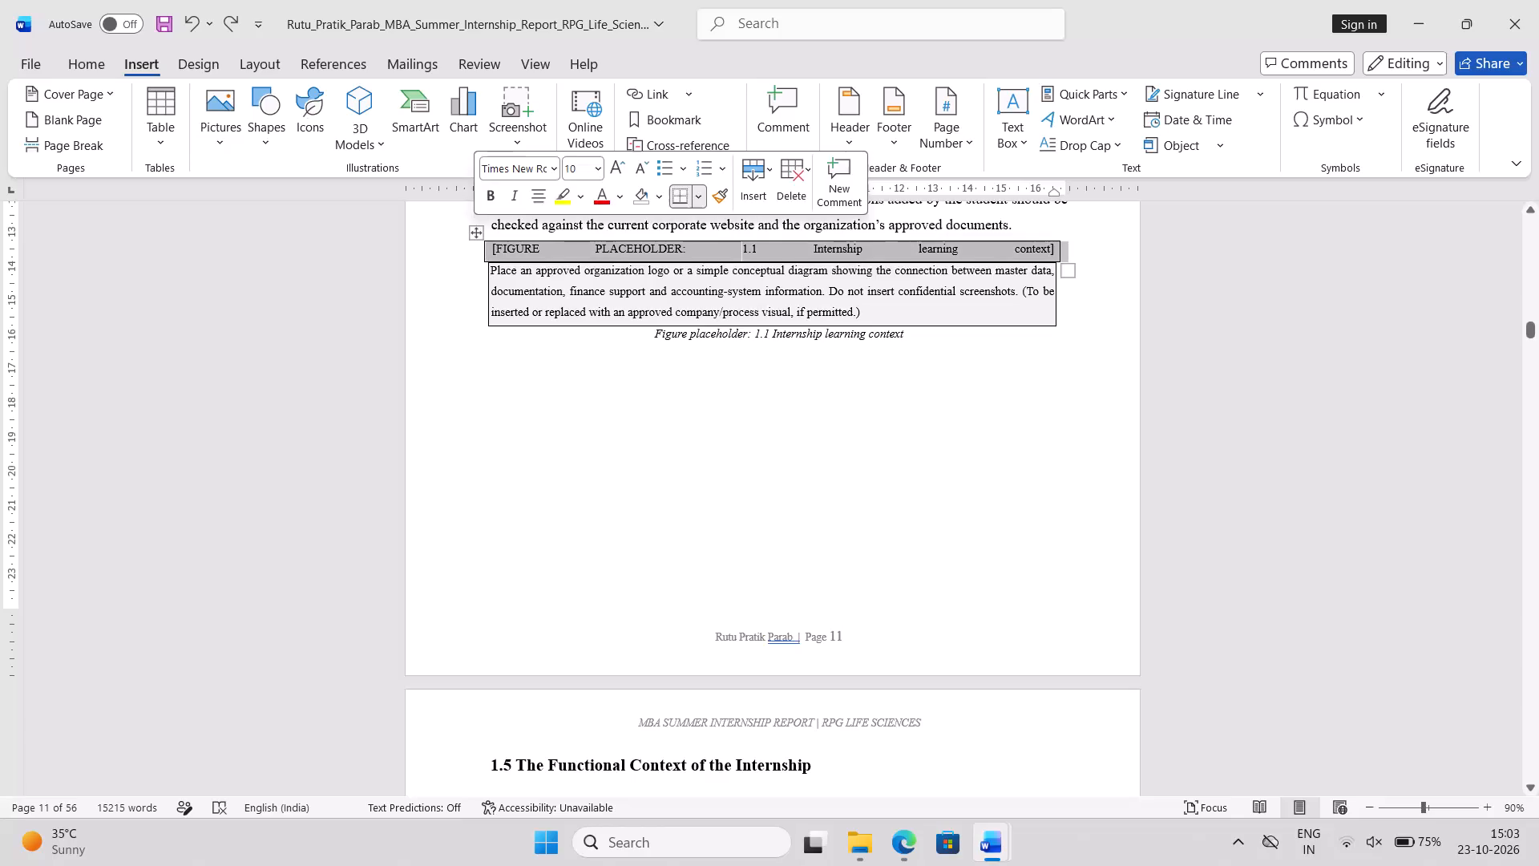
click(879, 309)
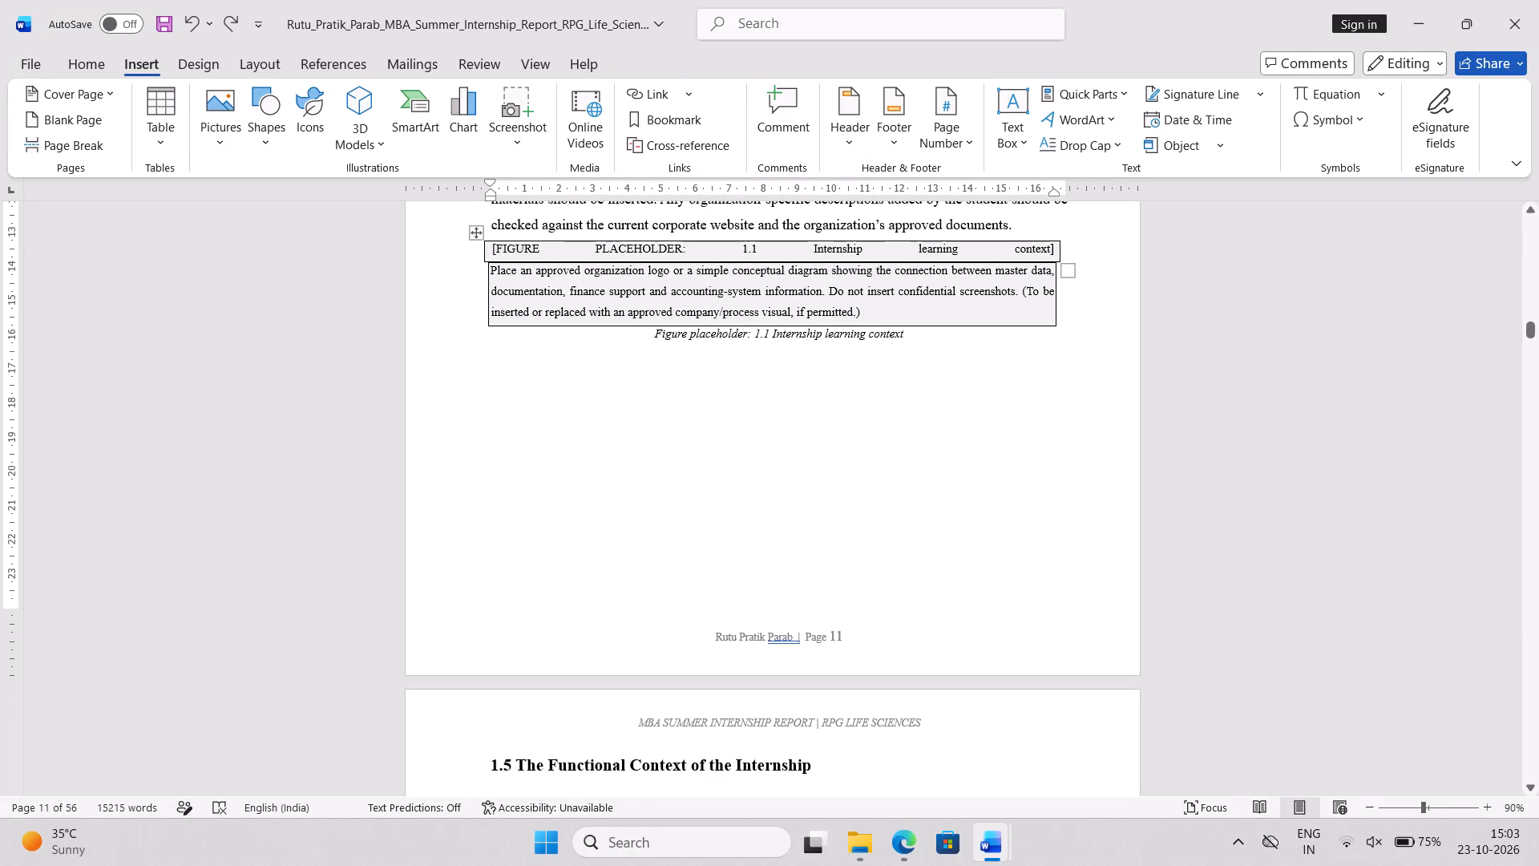
Delete the boxed instruction paragraph starting "Place an approved organization logo" in section 1.4.
scroll(495, 268, up, 1)
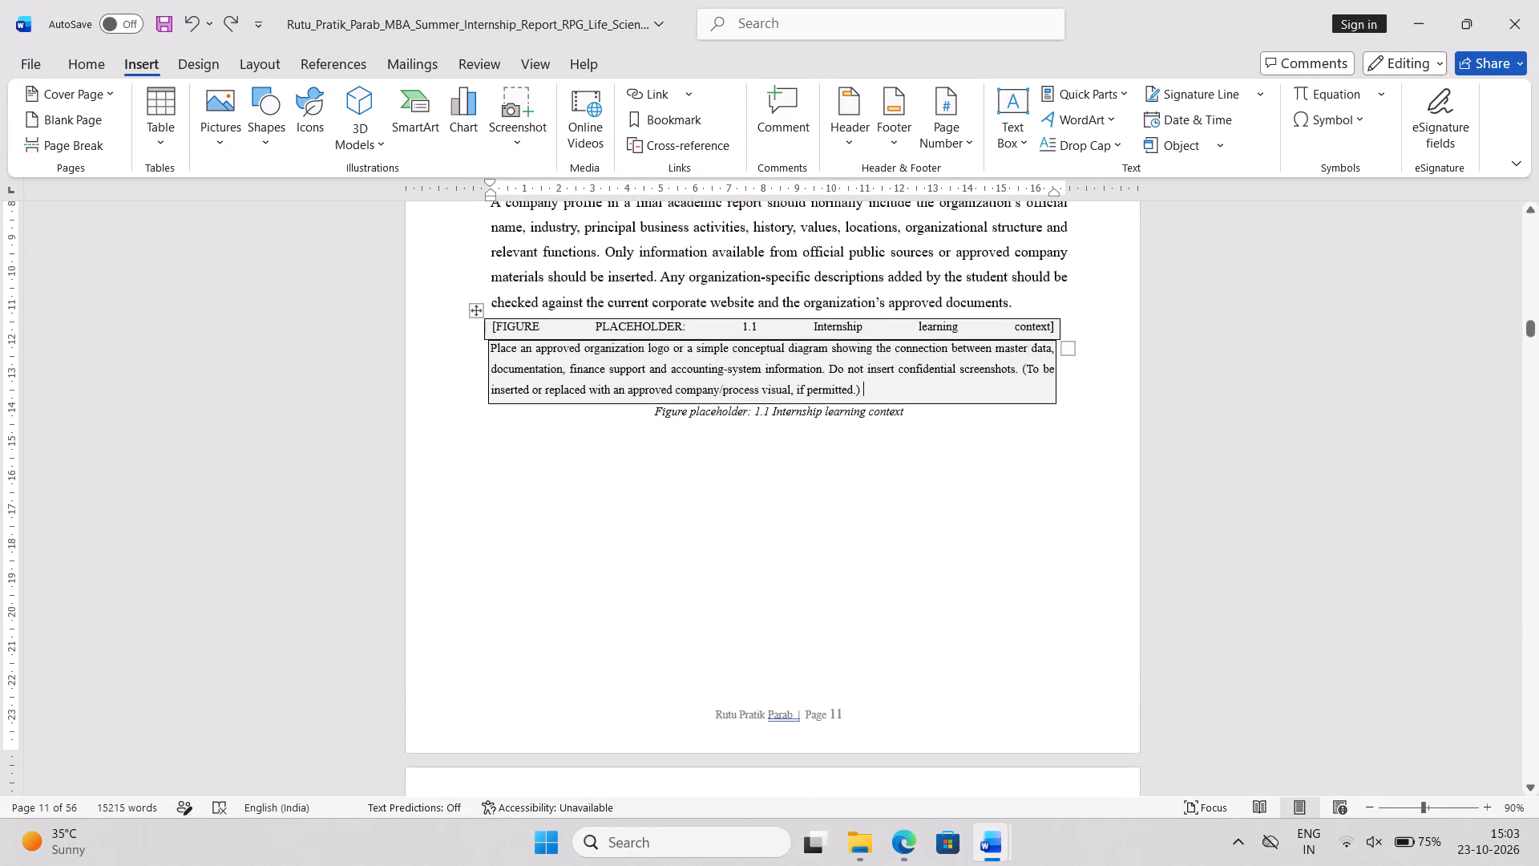
scroll(495, 268, up, 1)
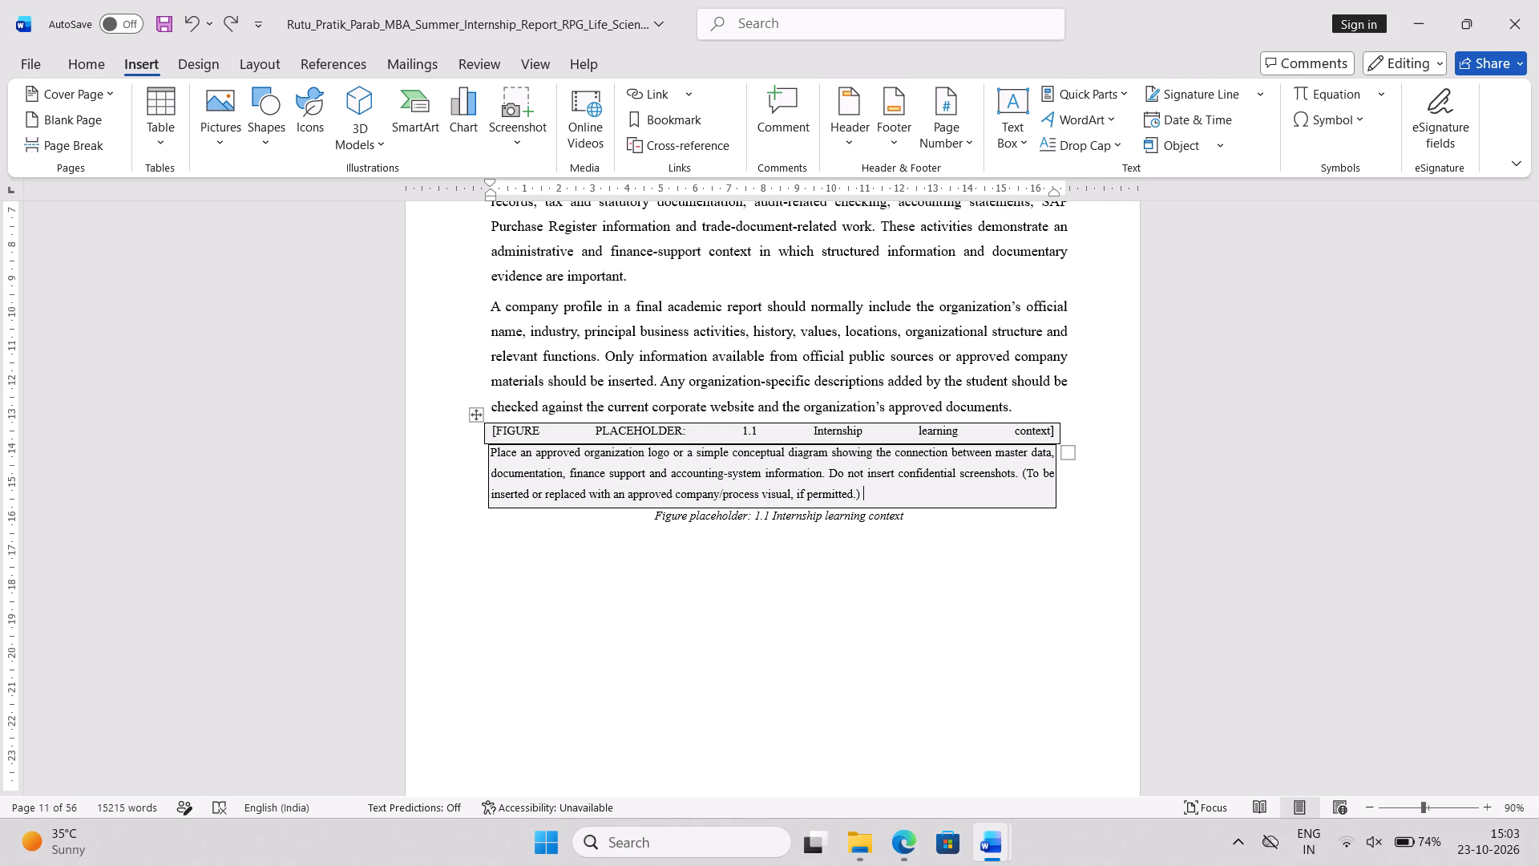
scroll(495, 268, up, 2)
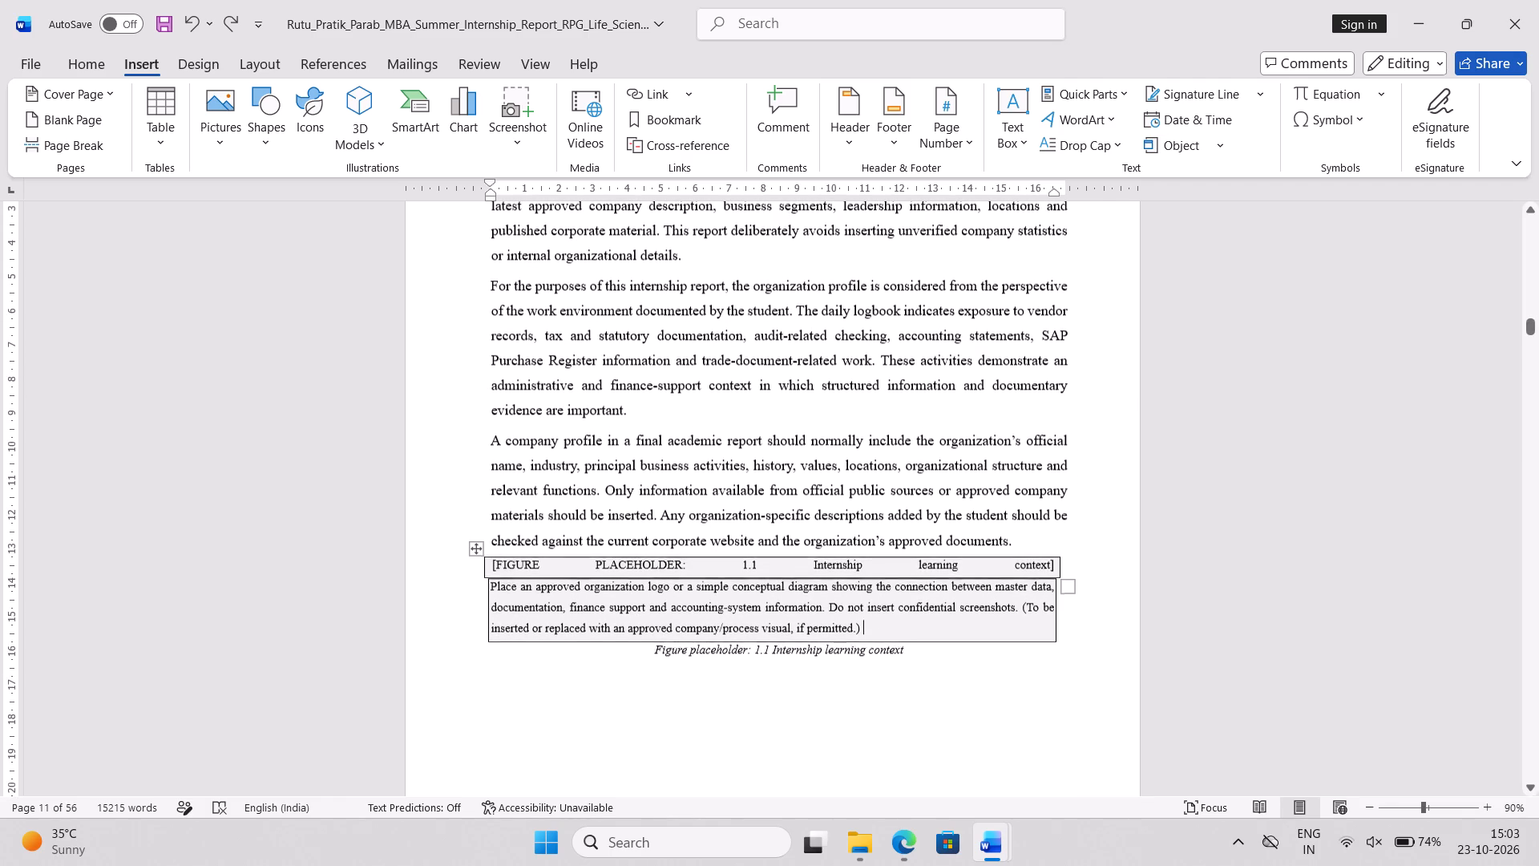
click(488, 587)
triple_click(491, 585)
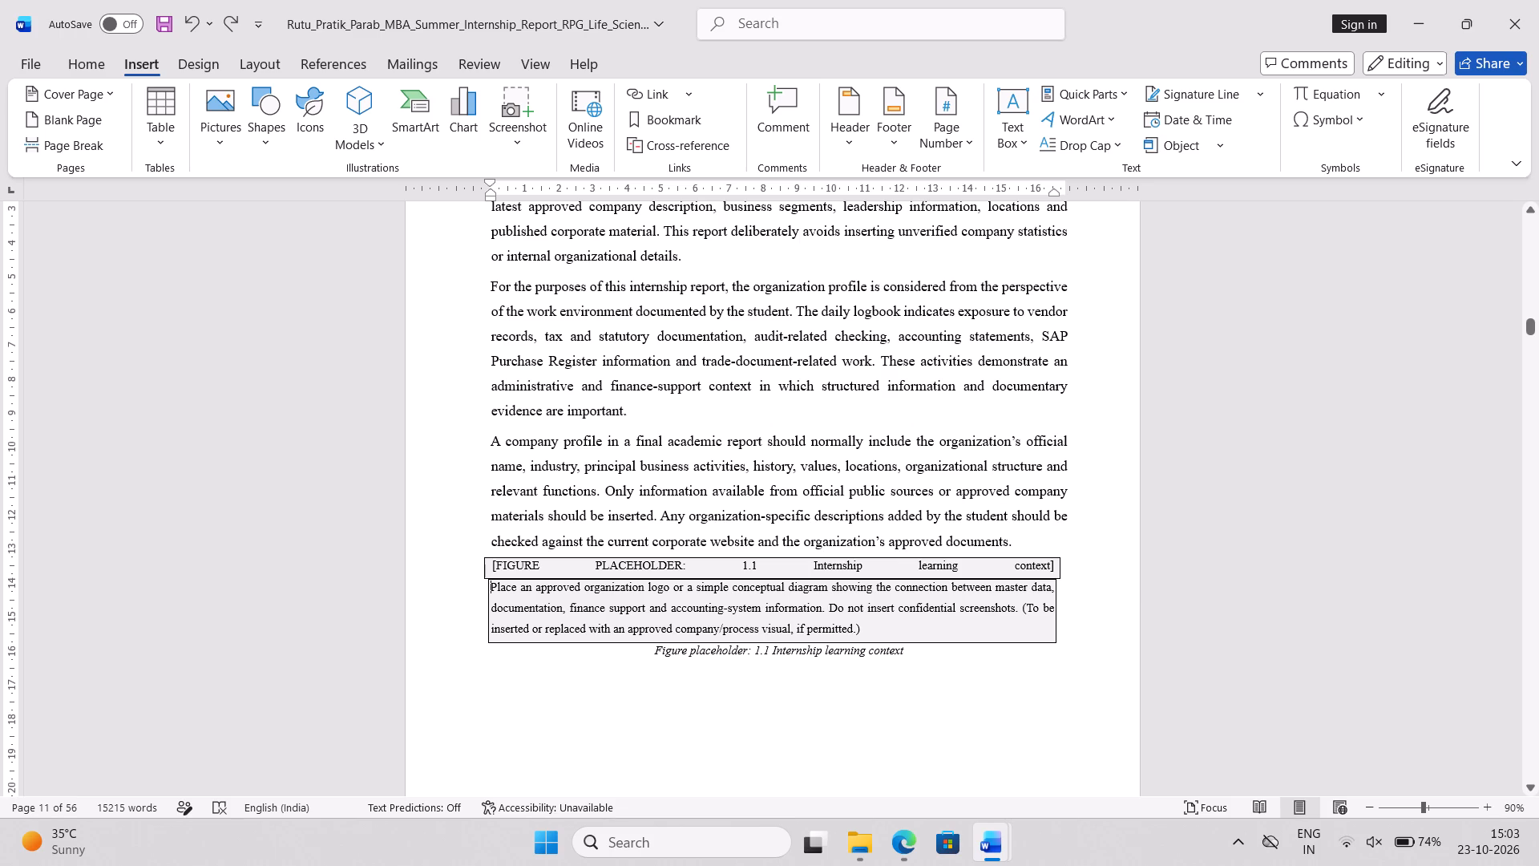
click(491, 585)
double_click(491, 585)
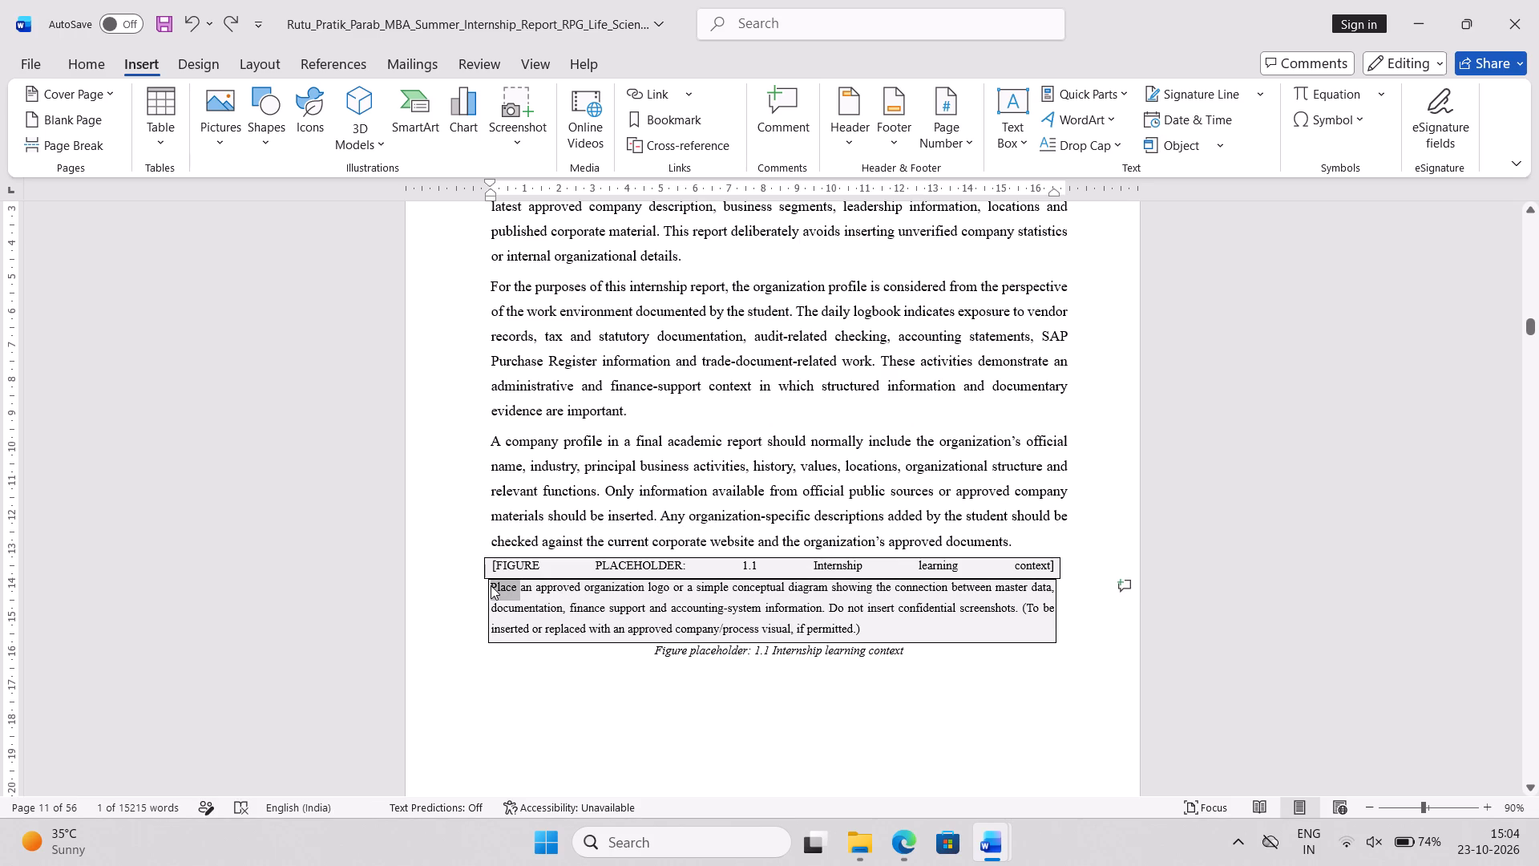
triple_click(492, 586)
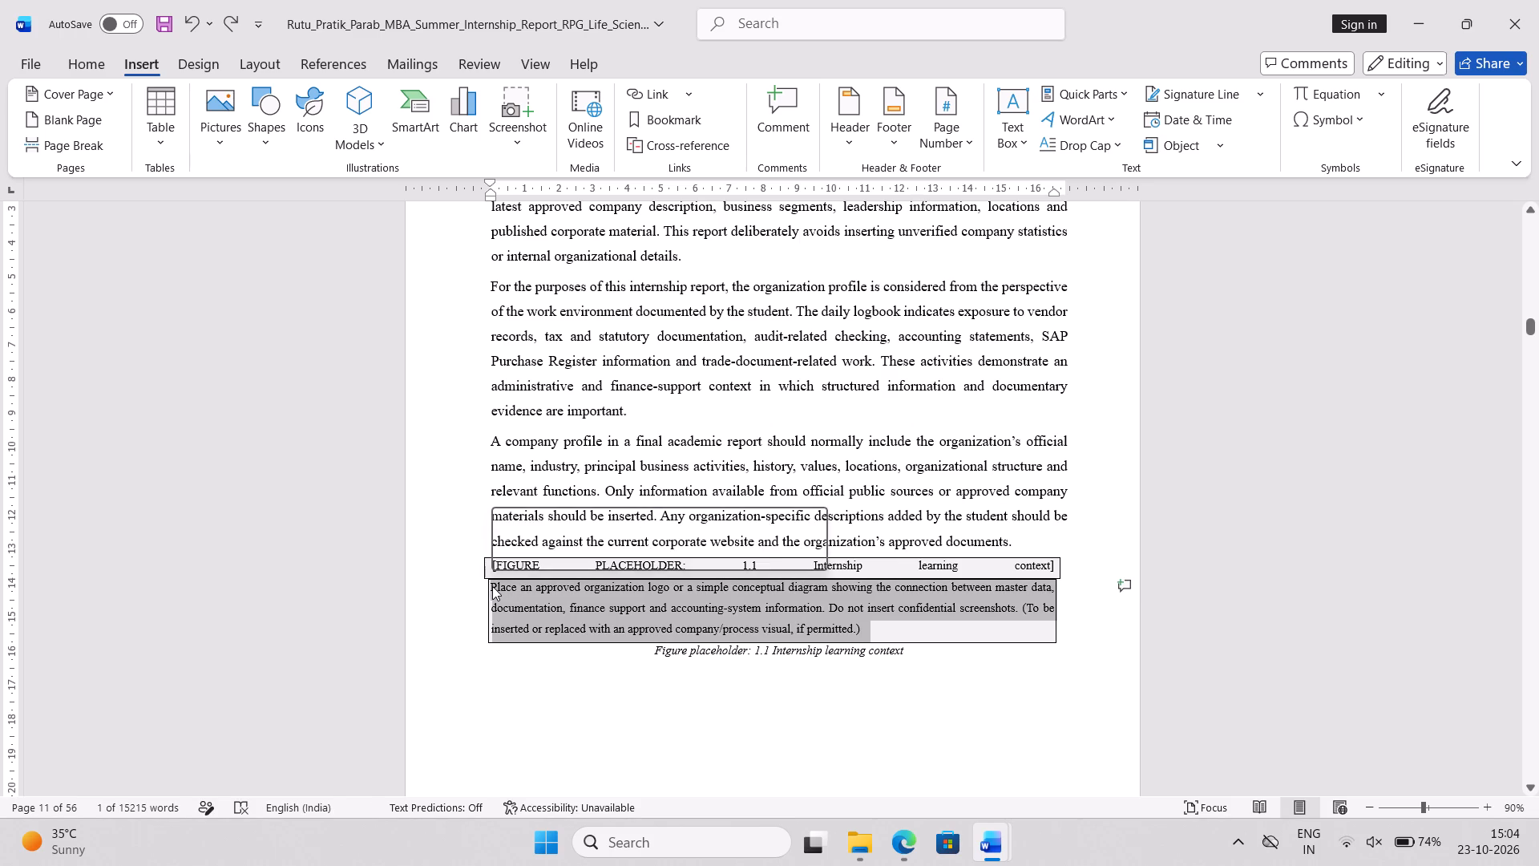
key(BackSpace)
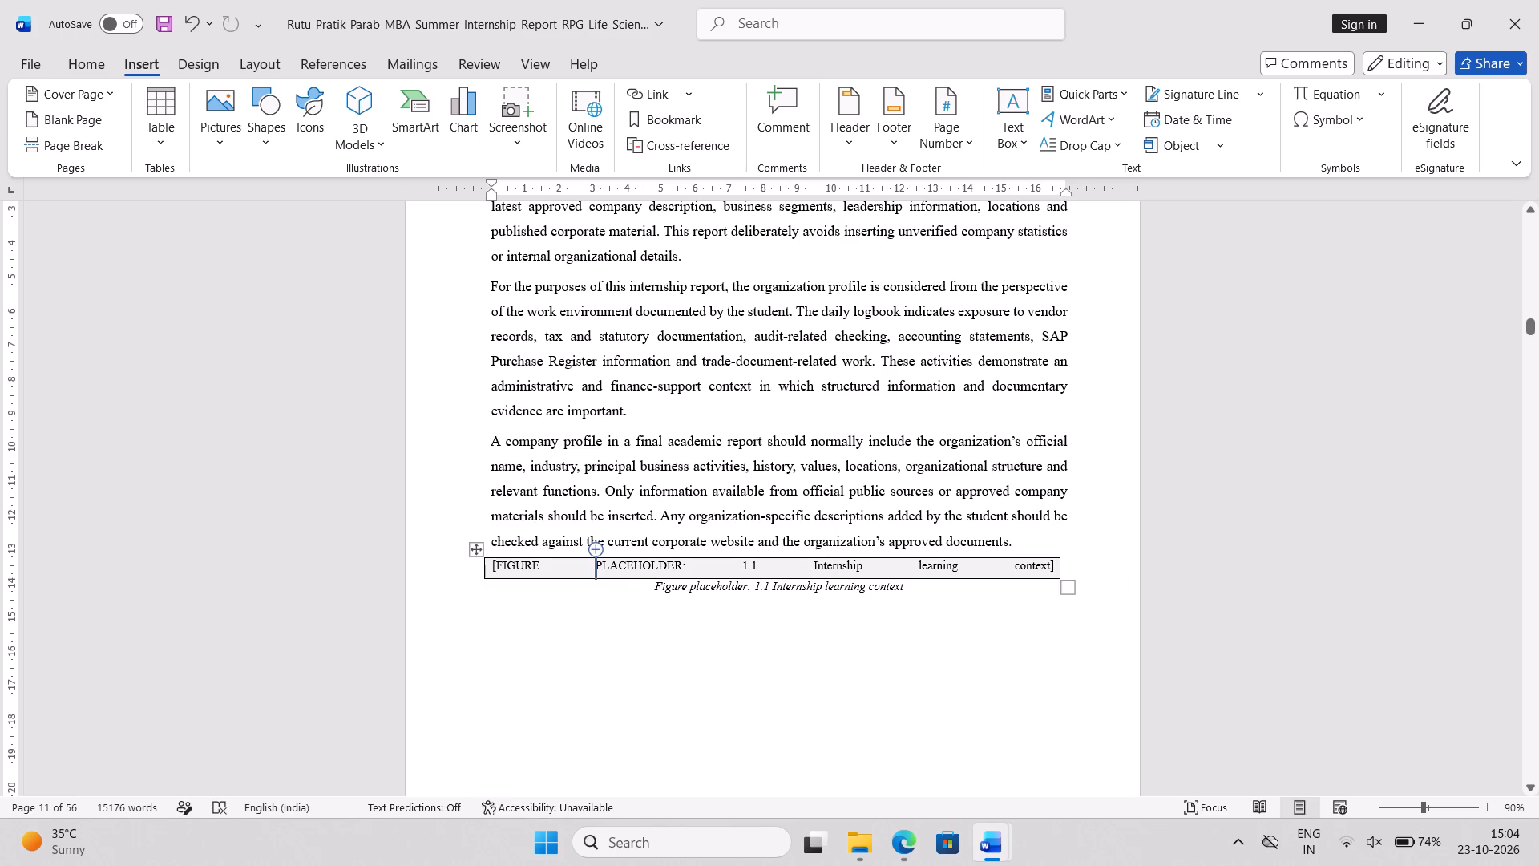
Clear the "[FIGURE PLACEHOLDER: 1.1 Internship learning context]" table's text and delete its entire row.
click(473, 553)
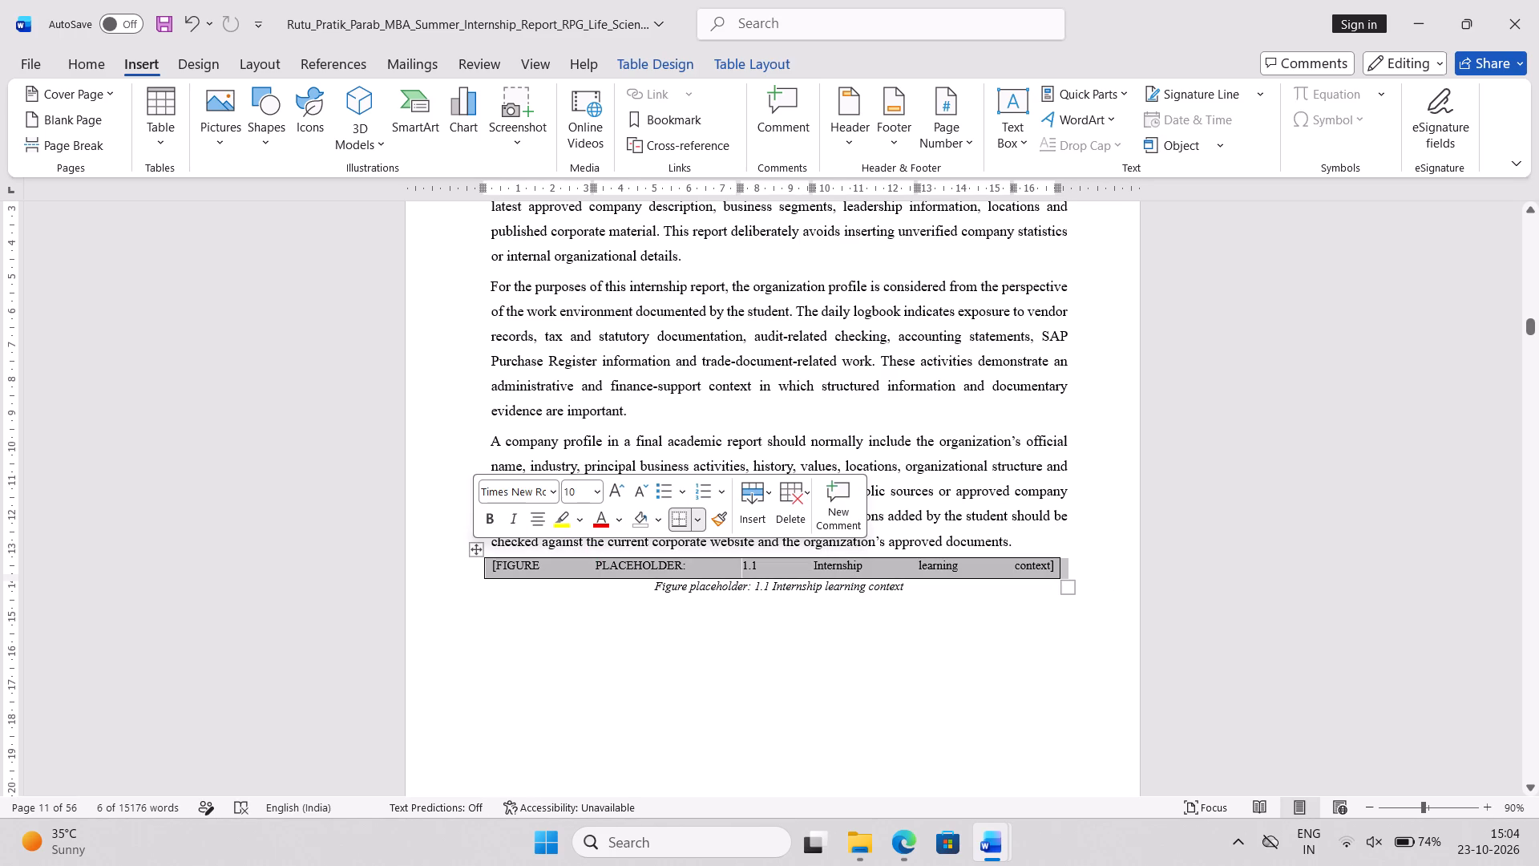
key(Delete)
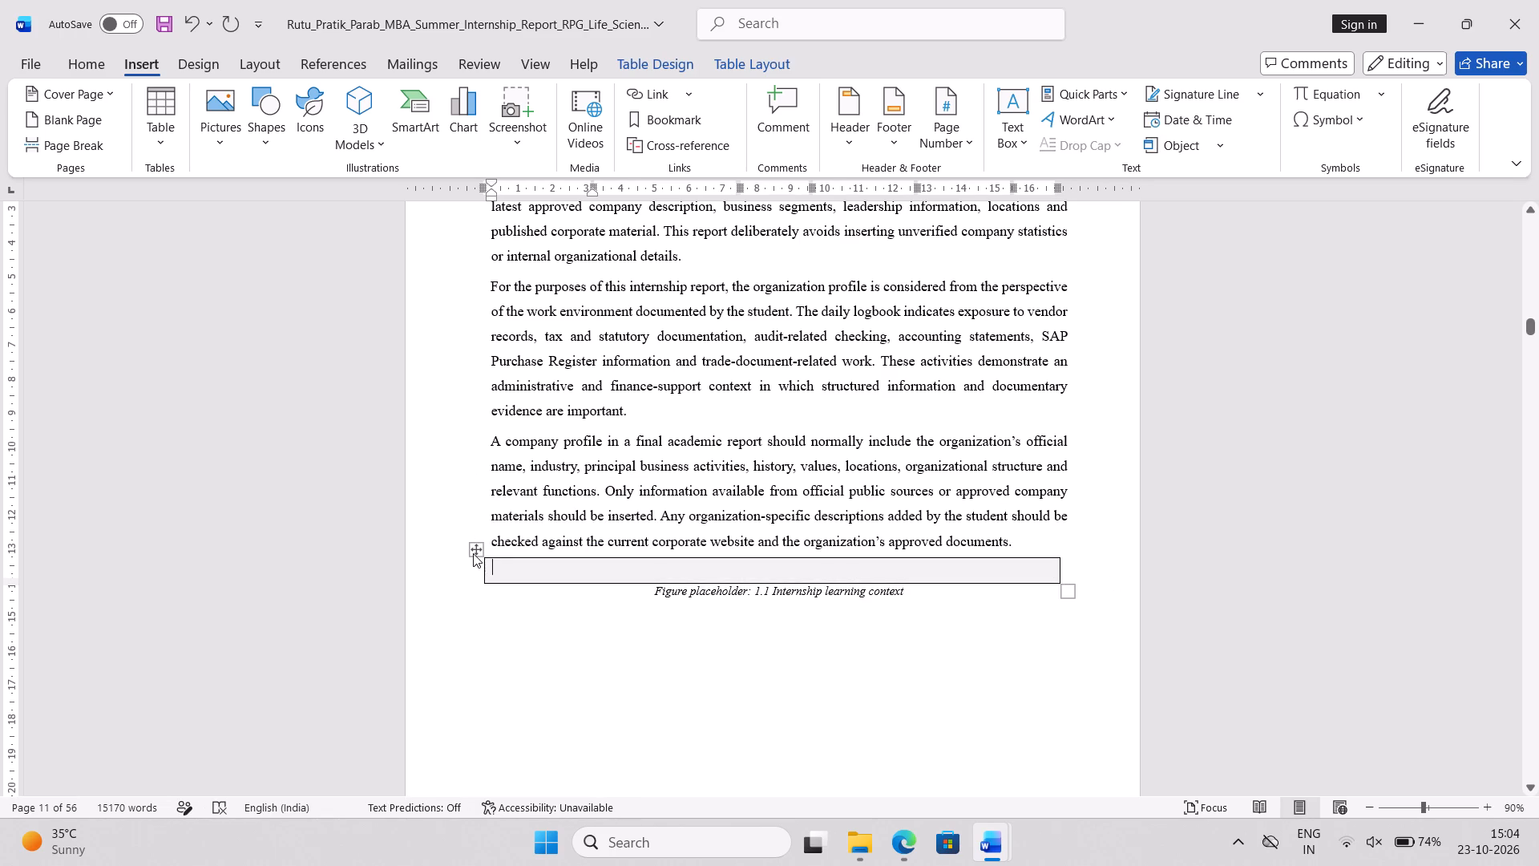
click(475, 553)
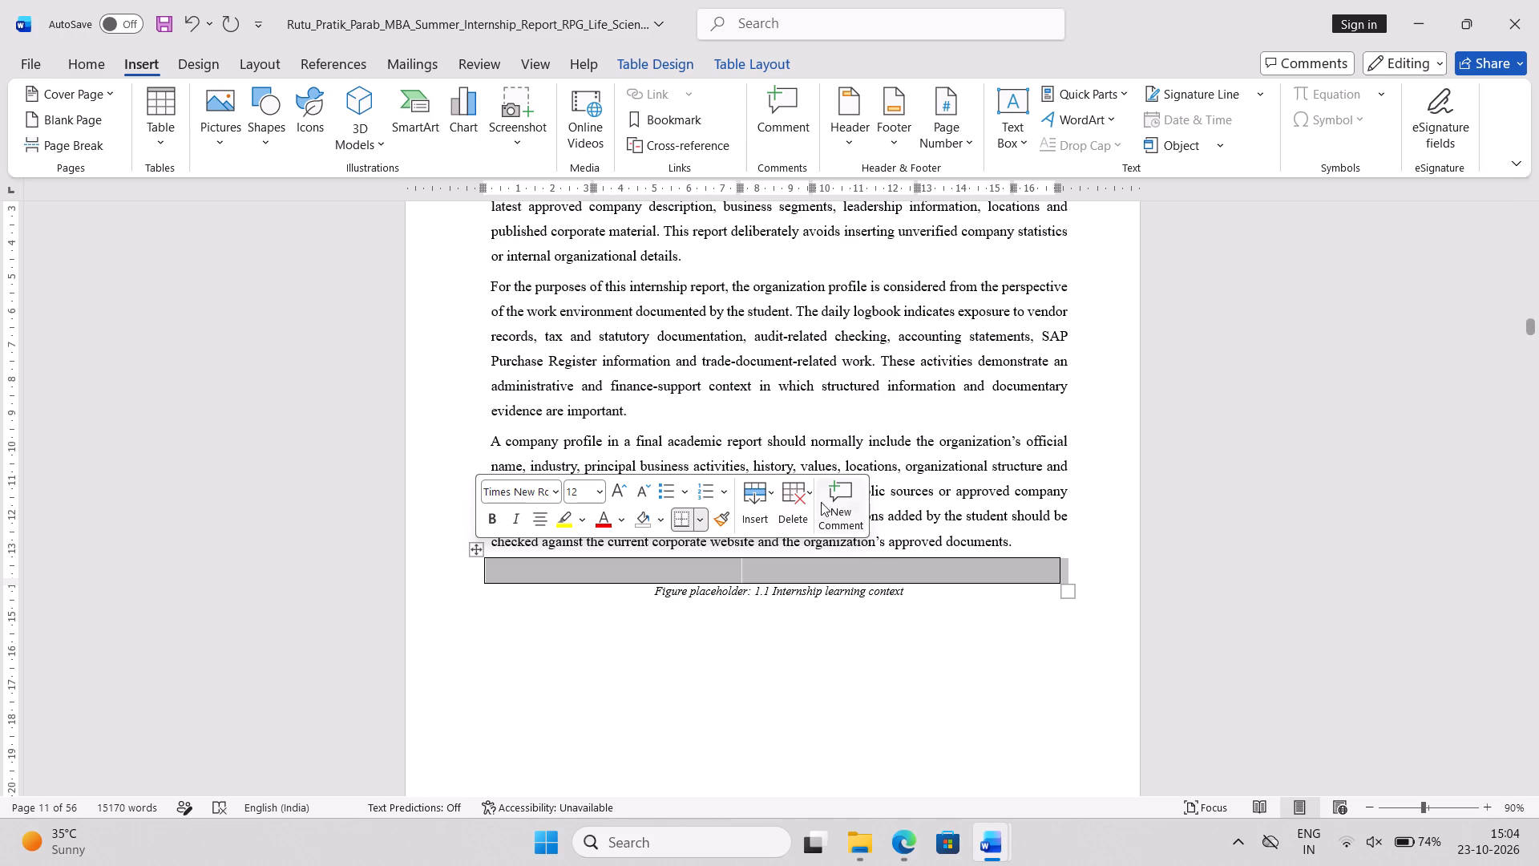
click(802, 500)
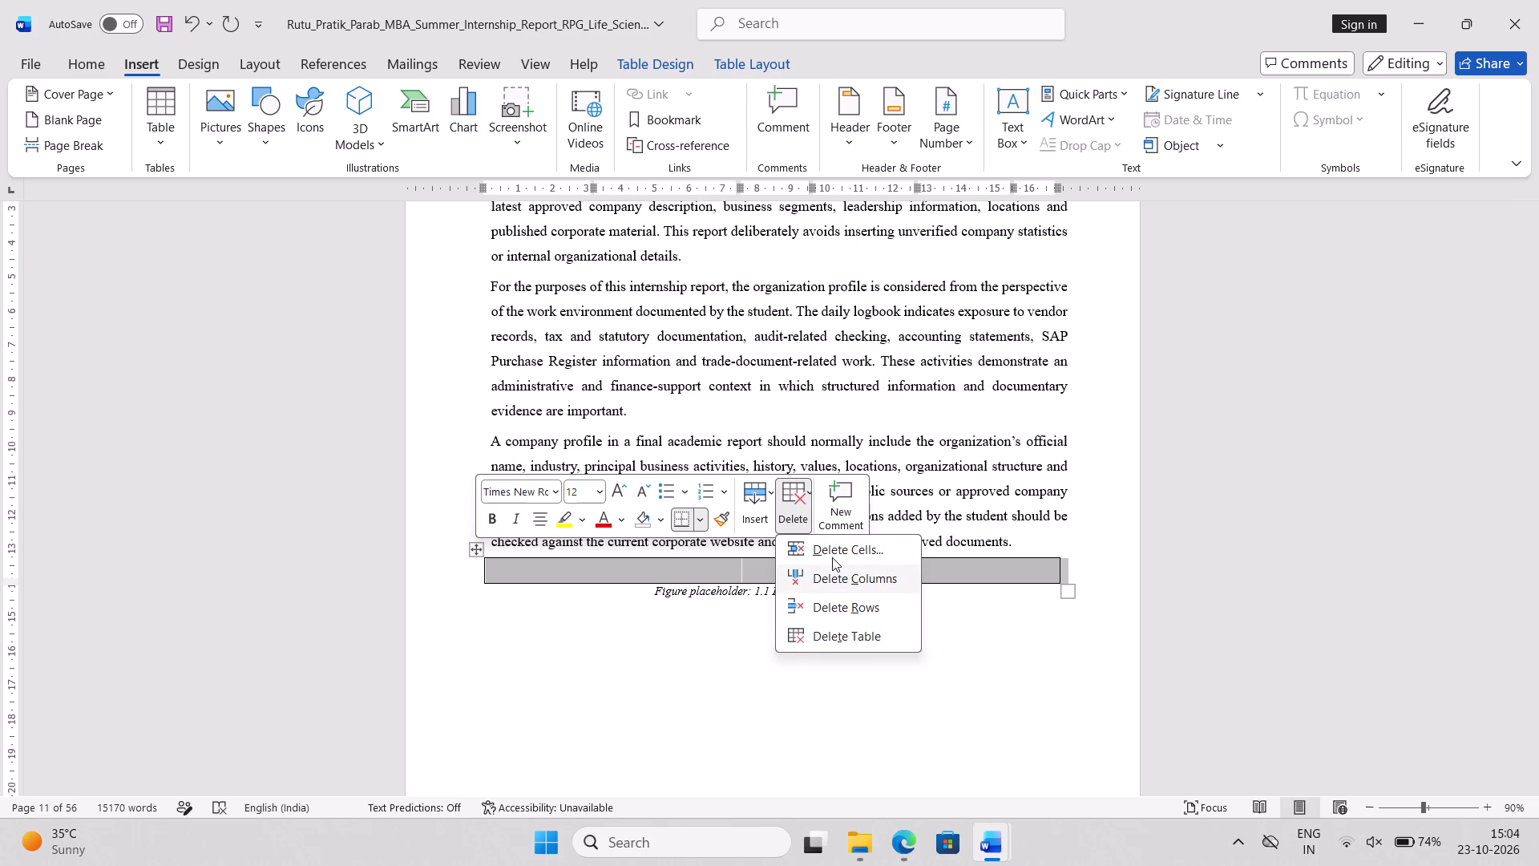
click(832, 557)
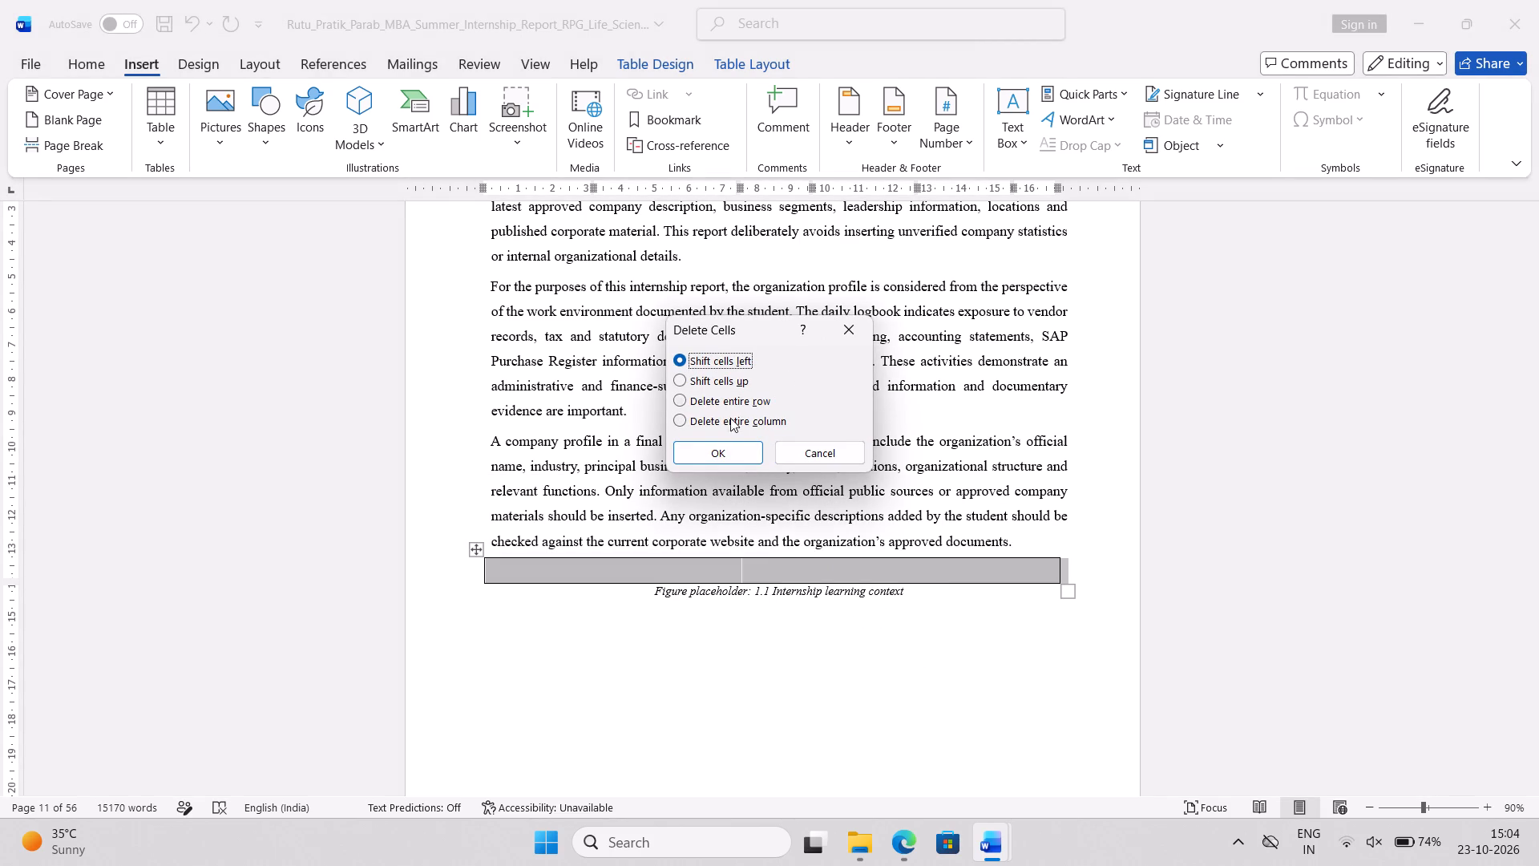
click(715, 427)
click(722, 402)
click(716, 463)
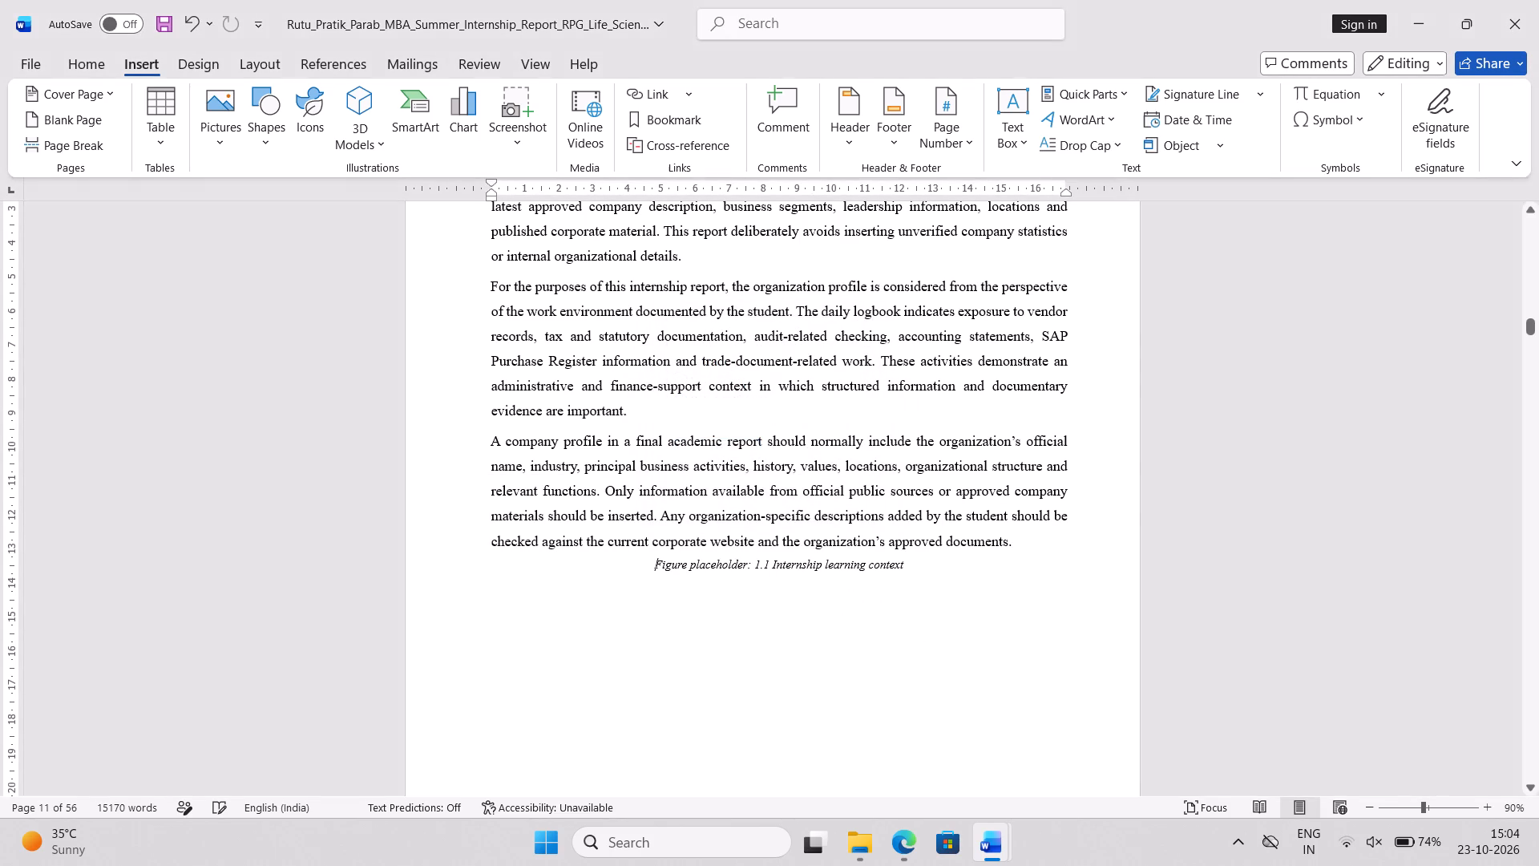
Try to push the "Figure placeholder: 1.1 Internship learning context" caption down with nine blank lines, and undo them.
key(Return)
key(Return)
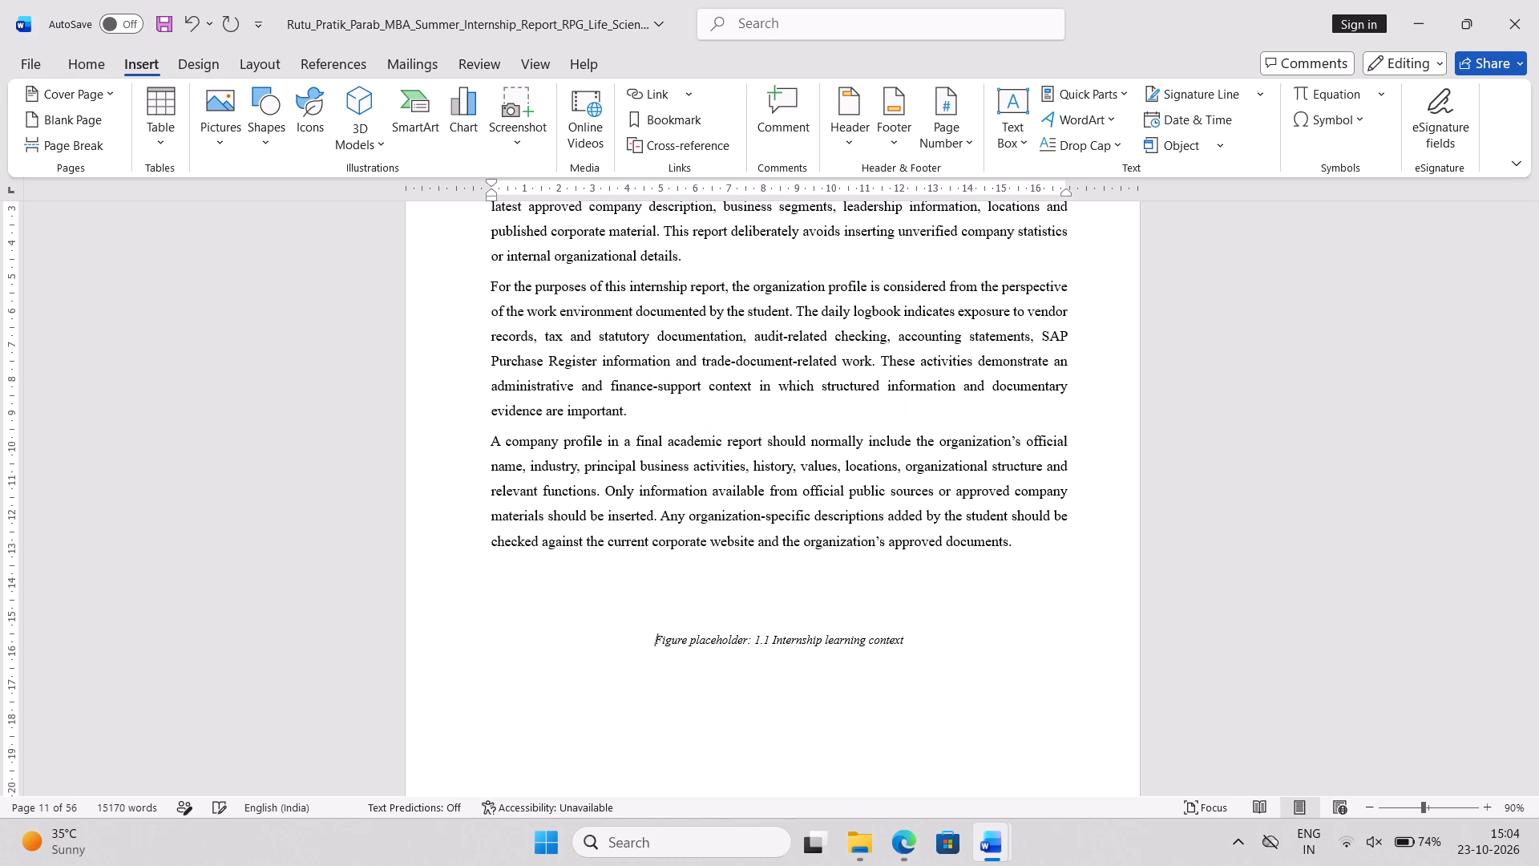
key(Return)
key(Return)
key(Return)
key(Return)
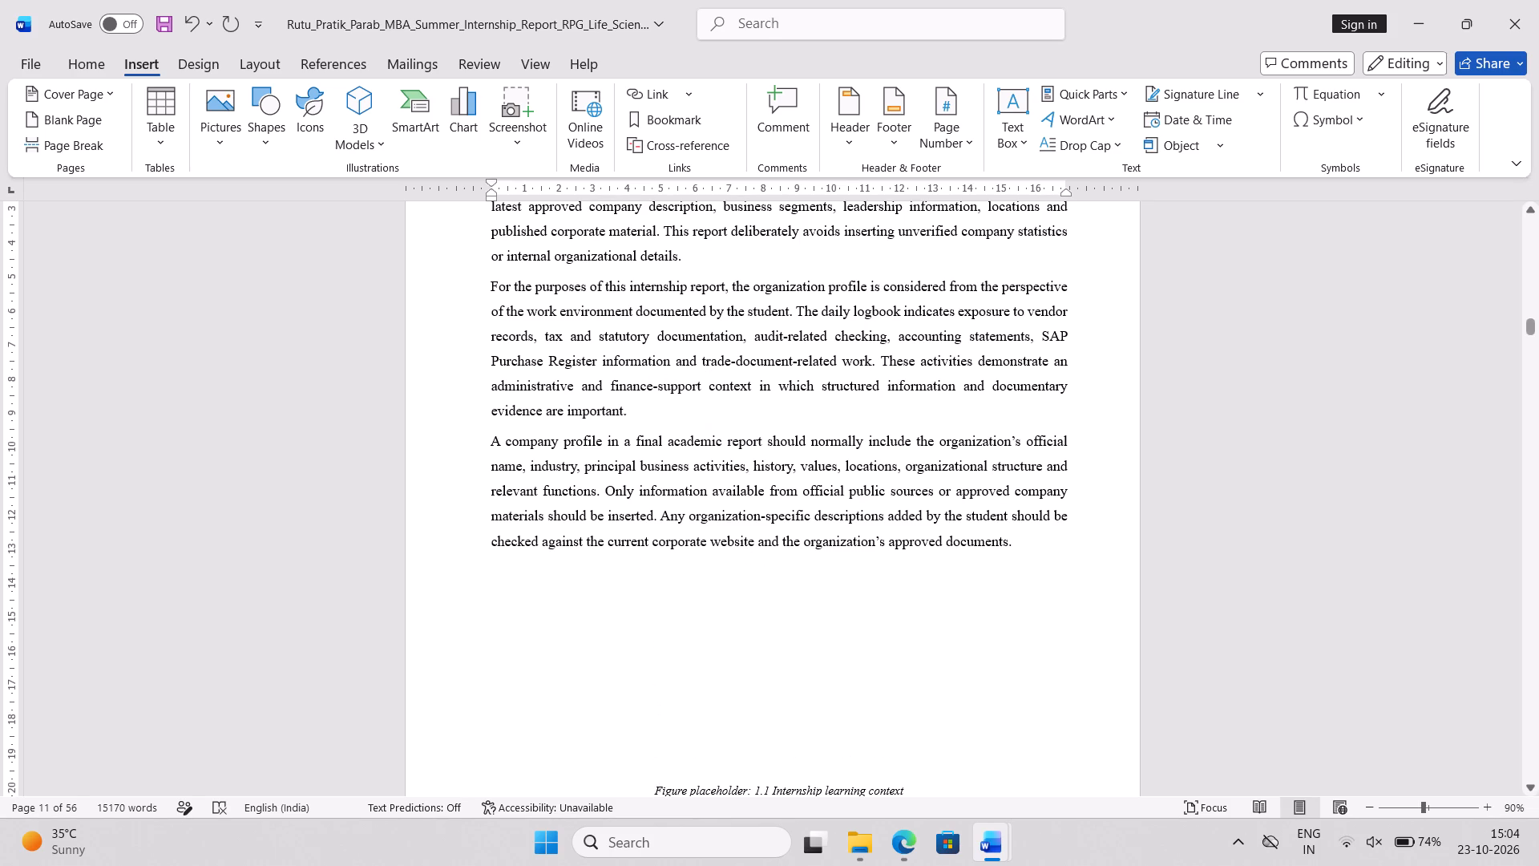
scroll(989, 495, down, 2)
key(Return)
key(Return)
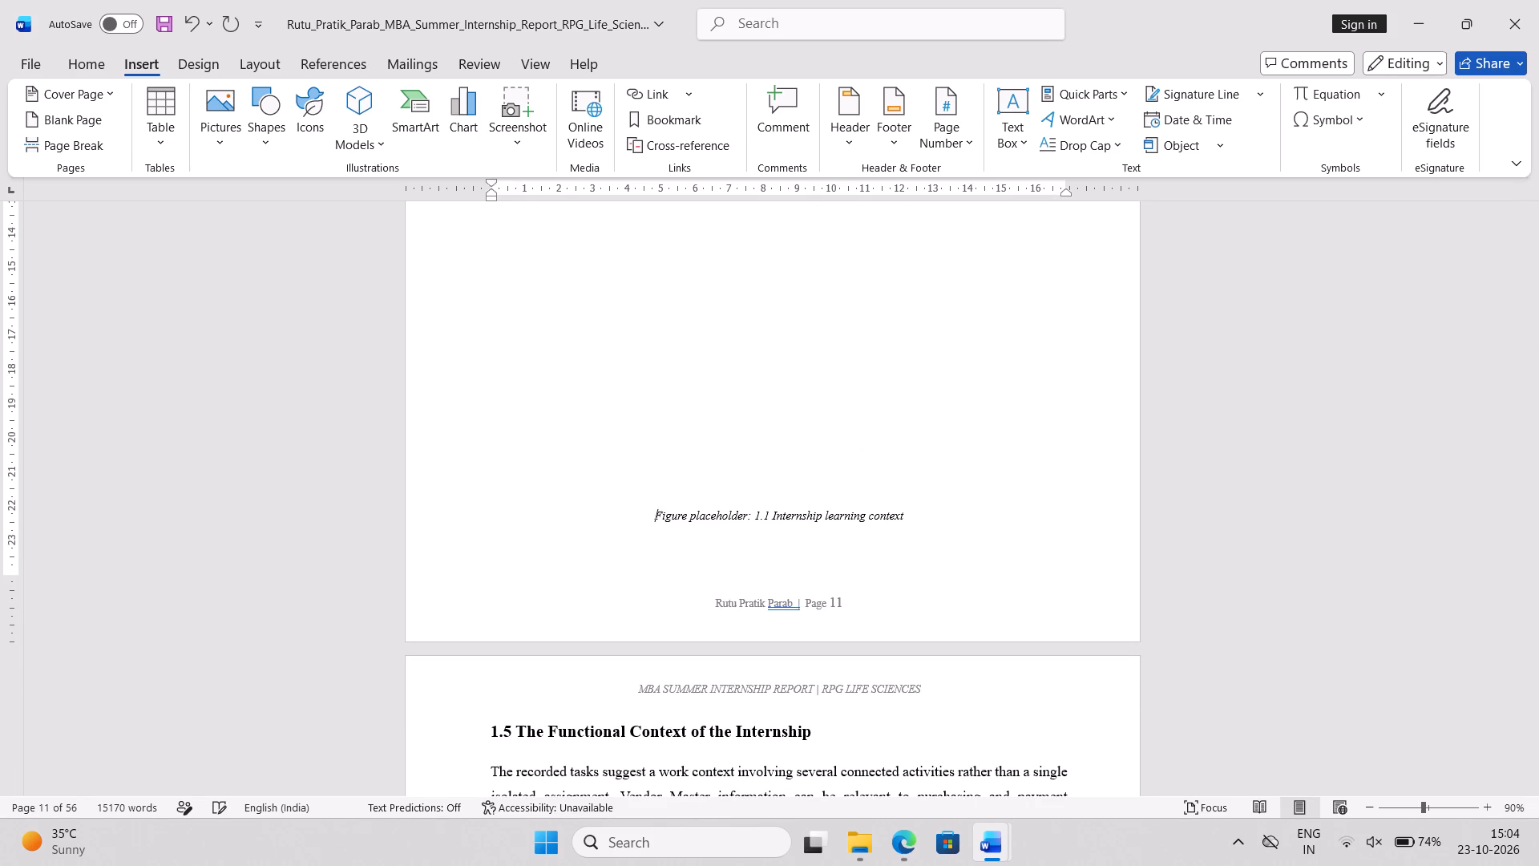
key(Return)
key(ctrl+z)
Insert seven blank lines above the "Figure placeholder: 1.1 Internship learning context" caption.
scroll(989, 495, up, 1)
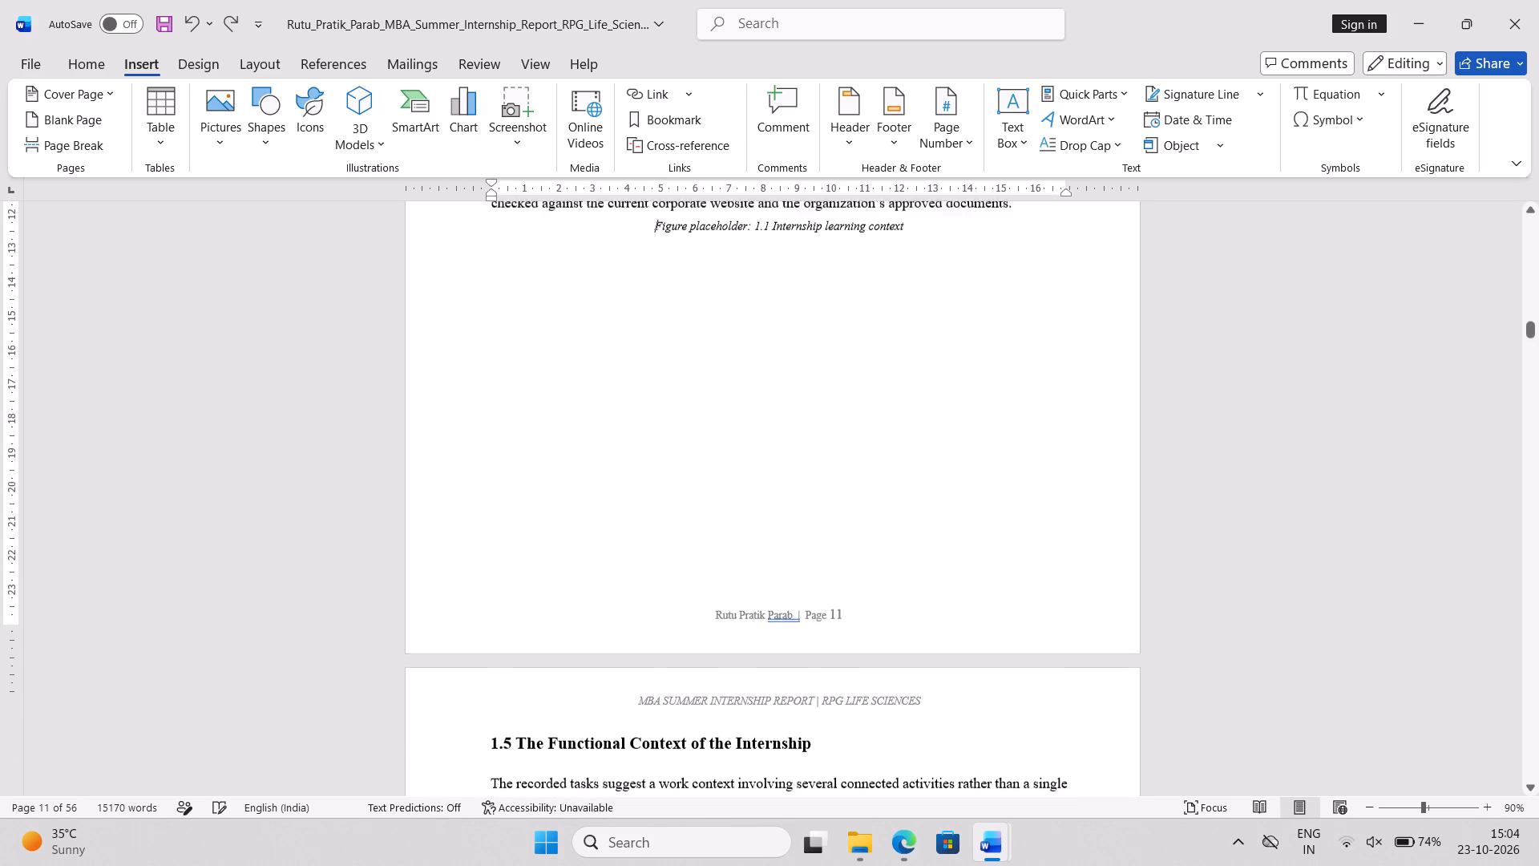
scroll(989, 495, up, 1)
key(Down)
key(Up)
key(Up)
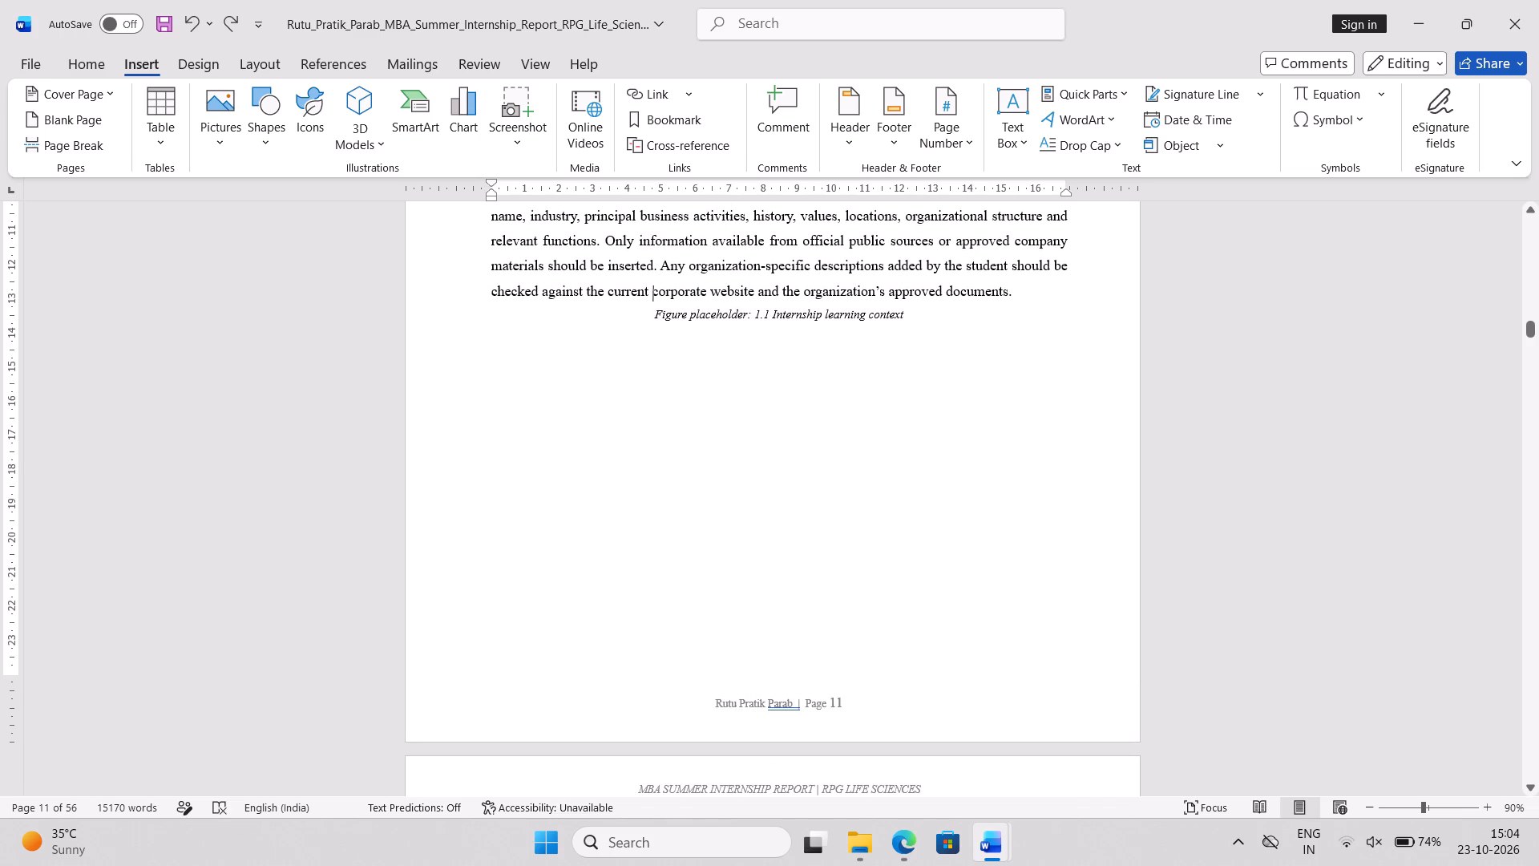
key(Down)
key(Return)
key(Return)
key(Return)
key(Return)
key(Return)
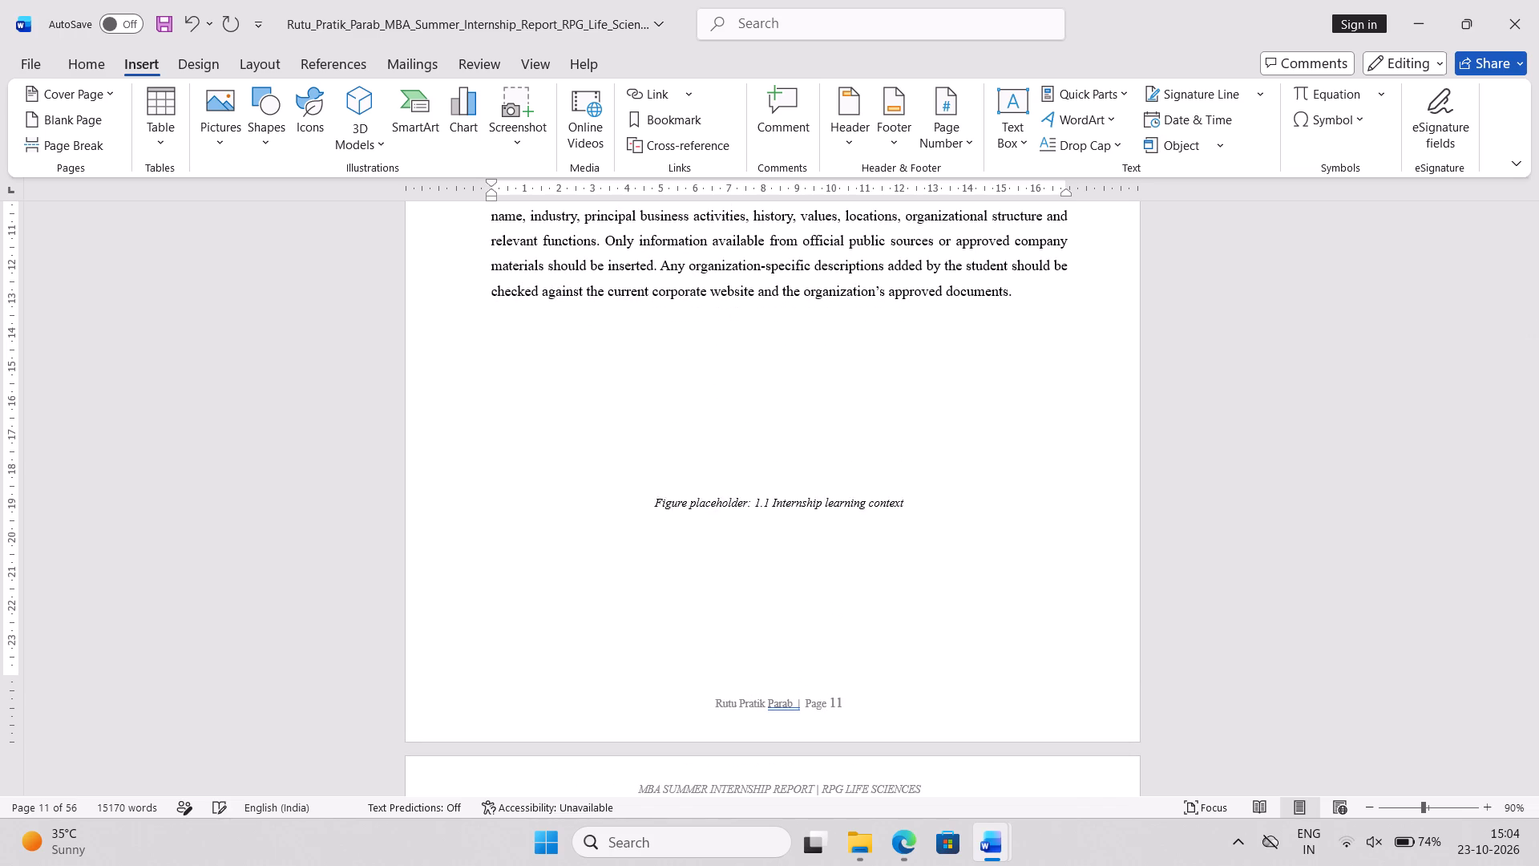
key(Return)
key(Return)
scroll(1105, 556, right, 1)
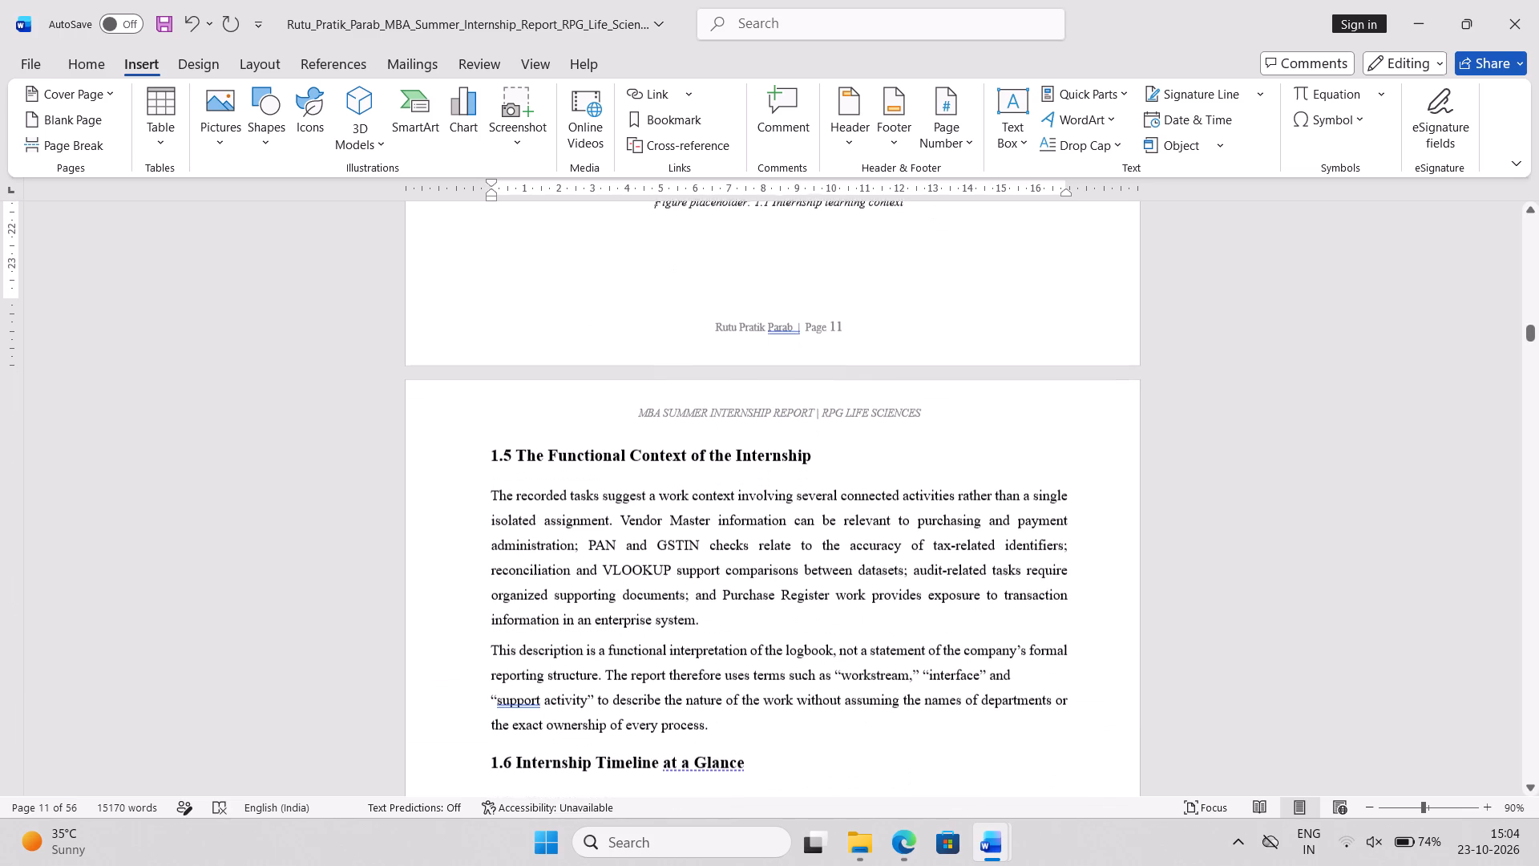
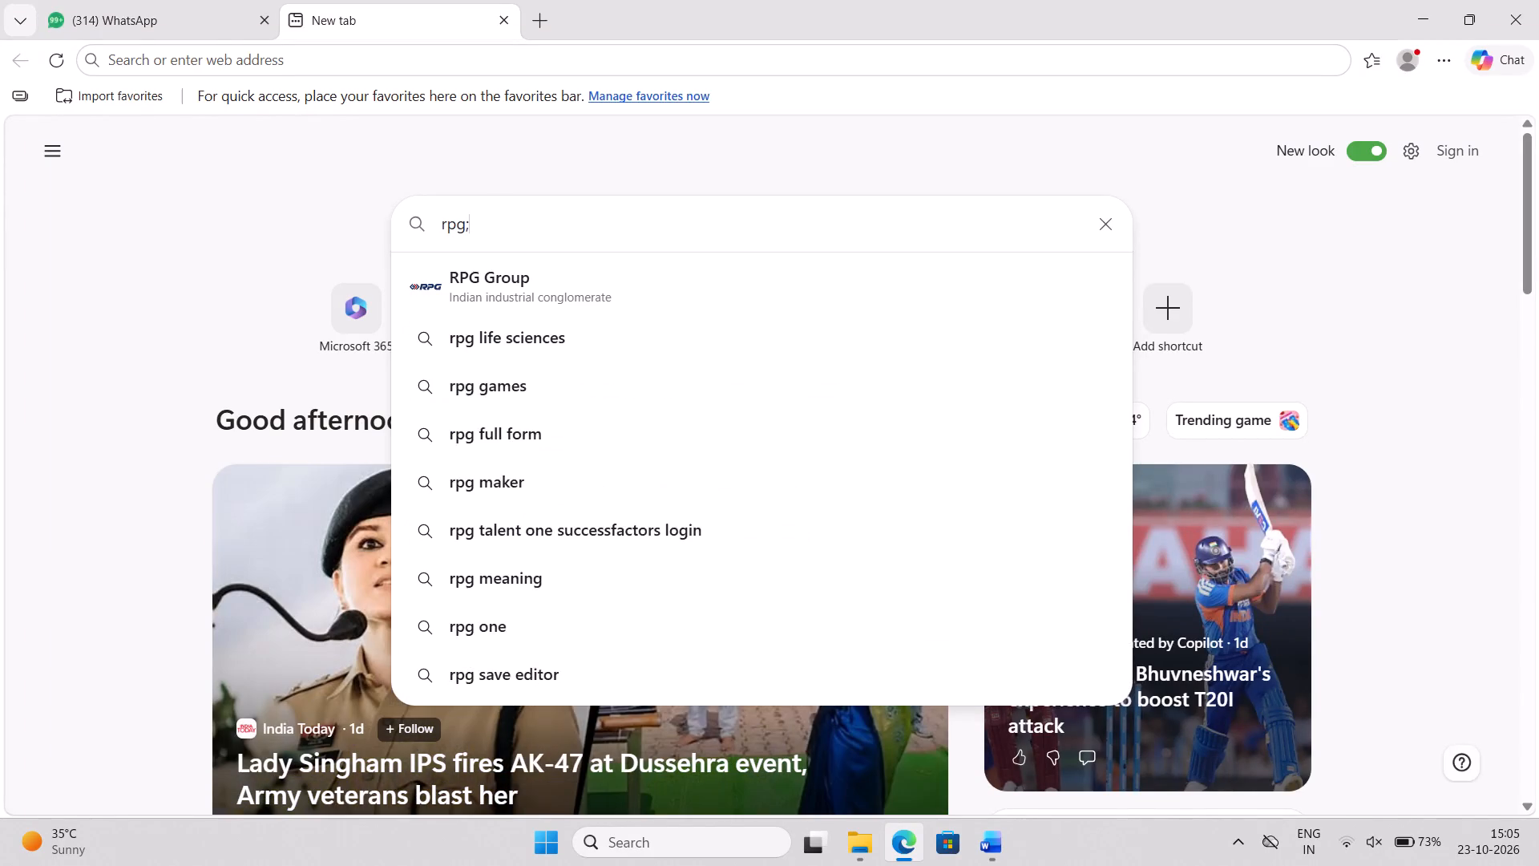
Search the web's images for "rpgls" and open the "Annual Reports | RPG Life Sciences" logo result.
key(BackSpace)
text(ls)
key(Return)
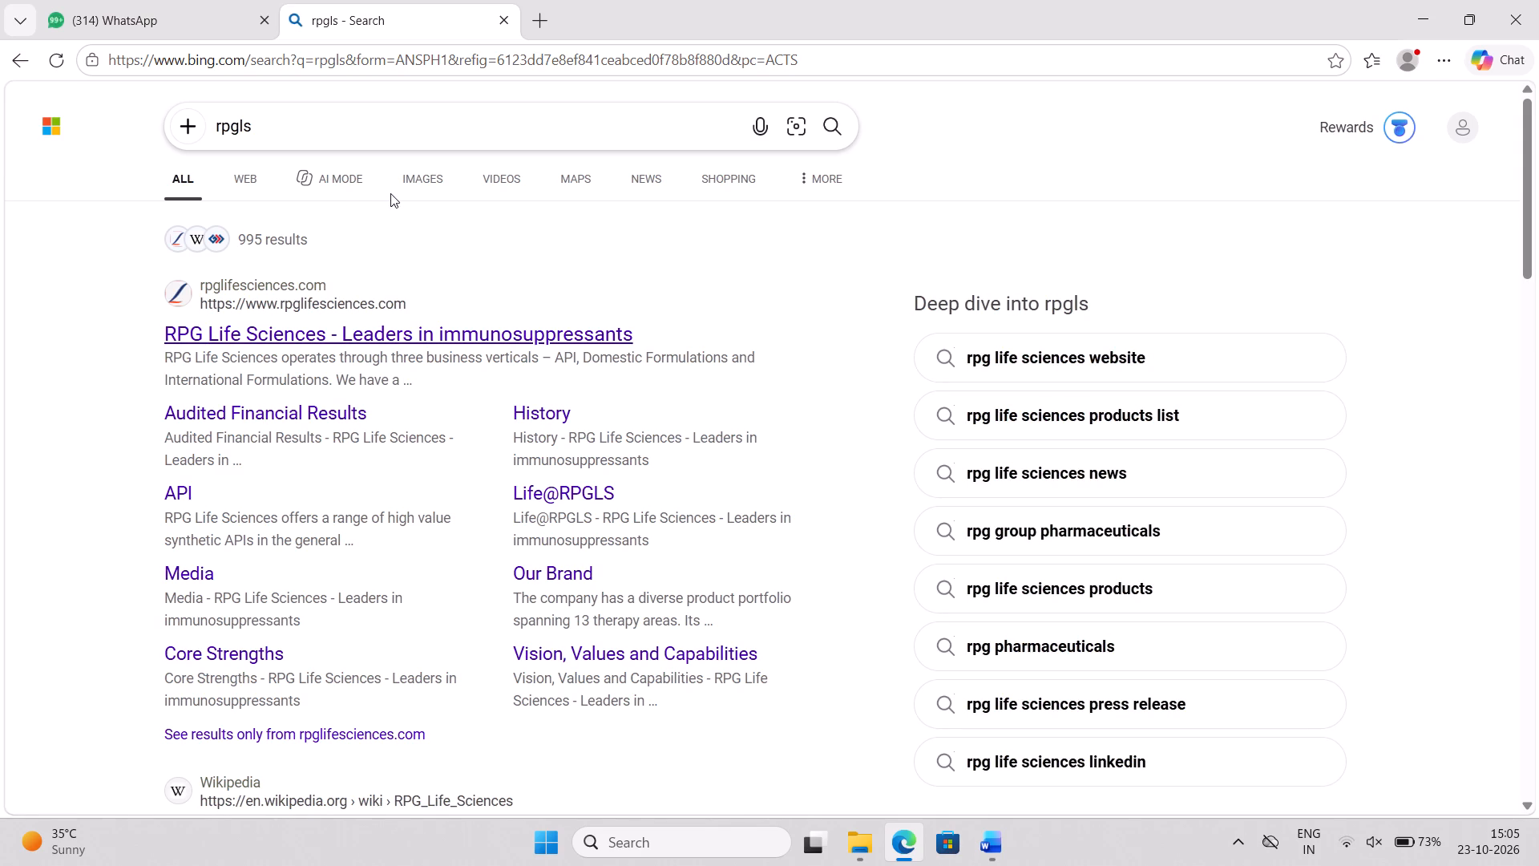
click(414, 183)
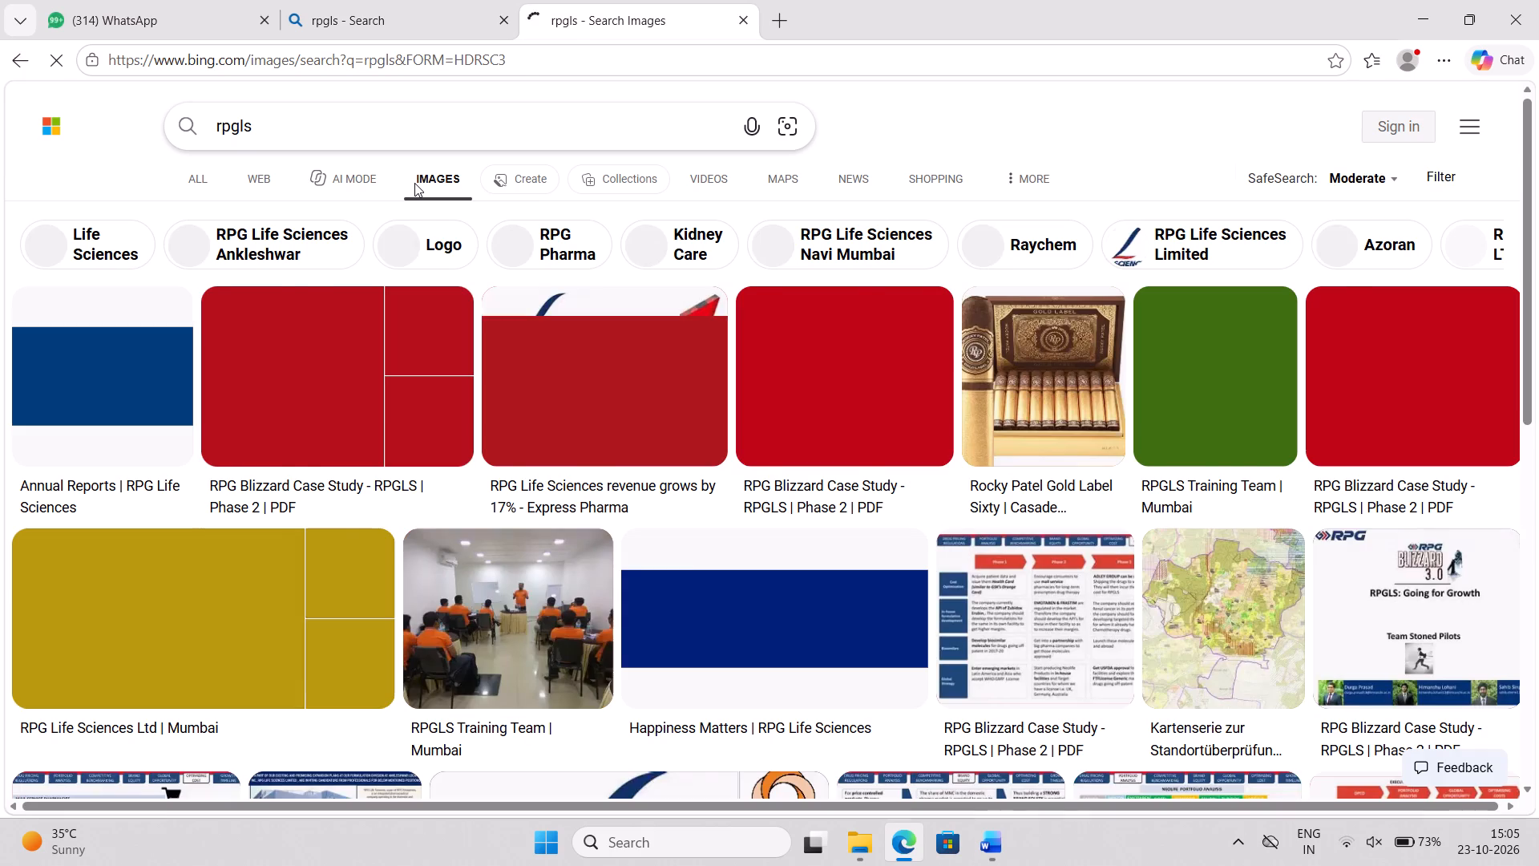
click(0, 378)
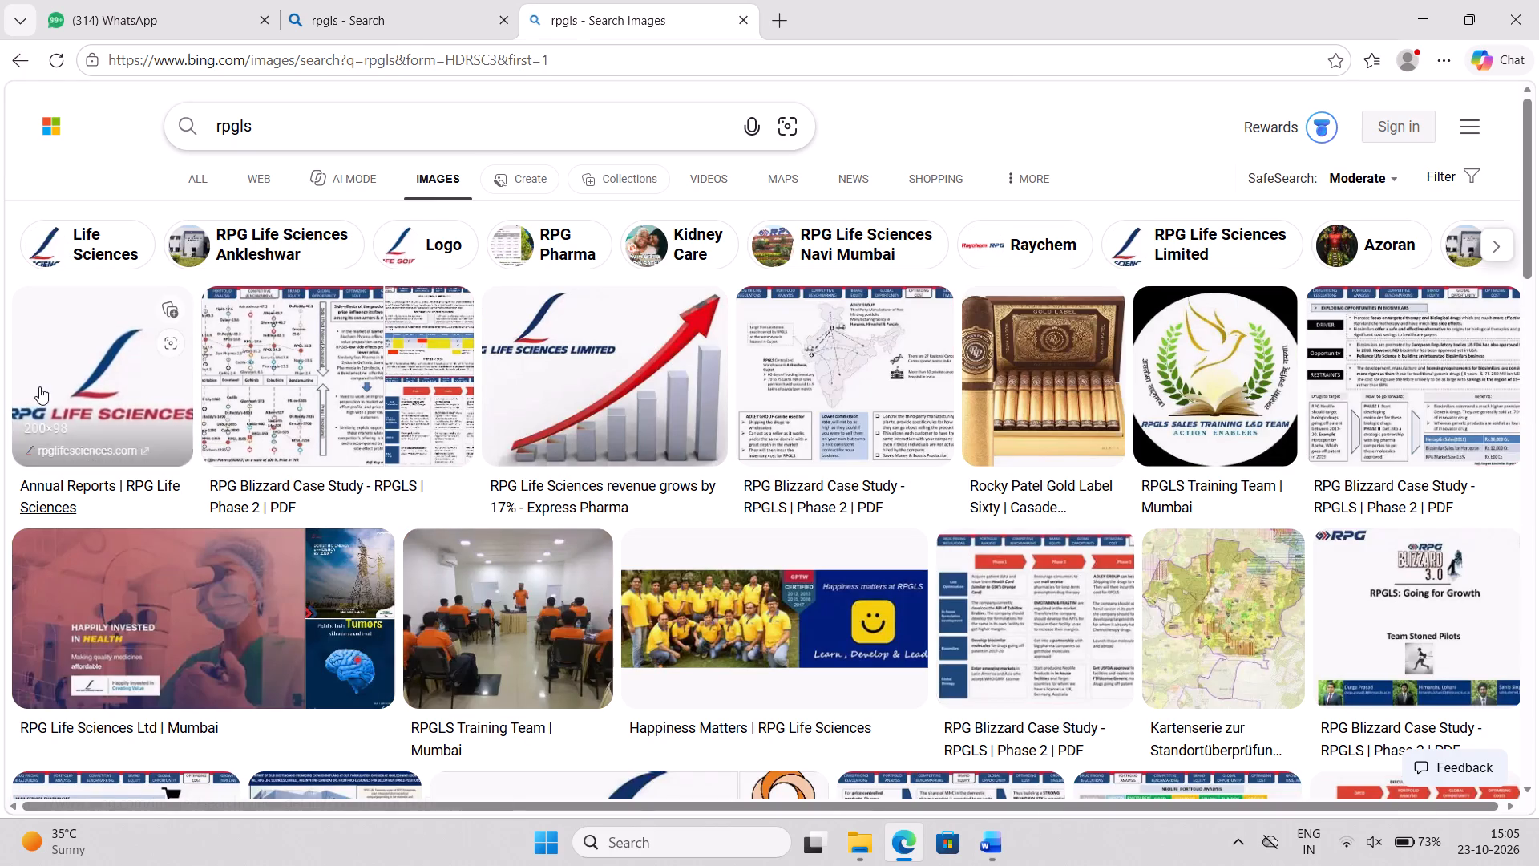
click(39, 386)
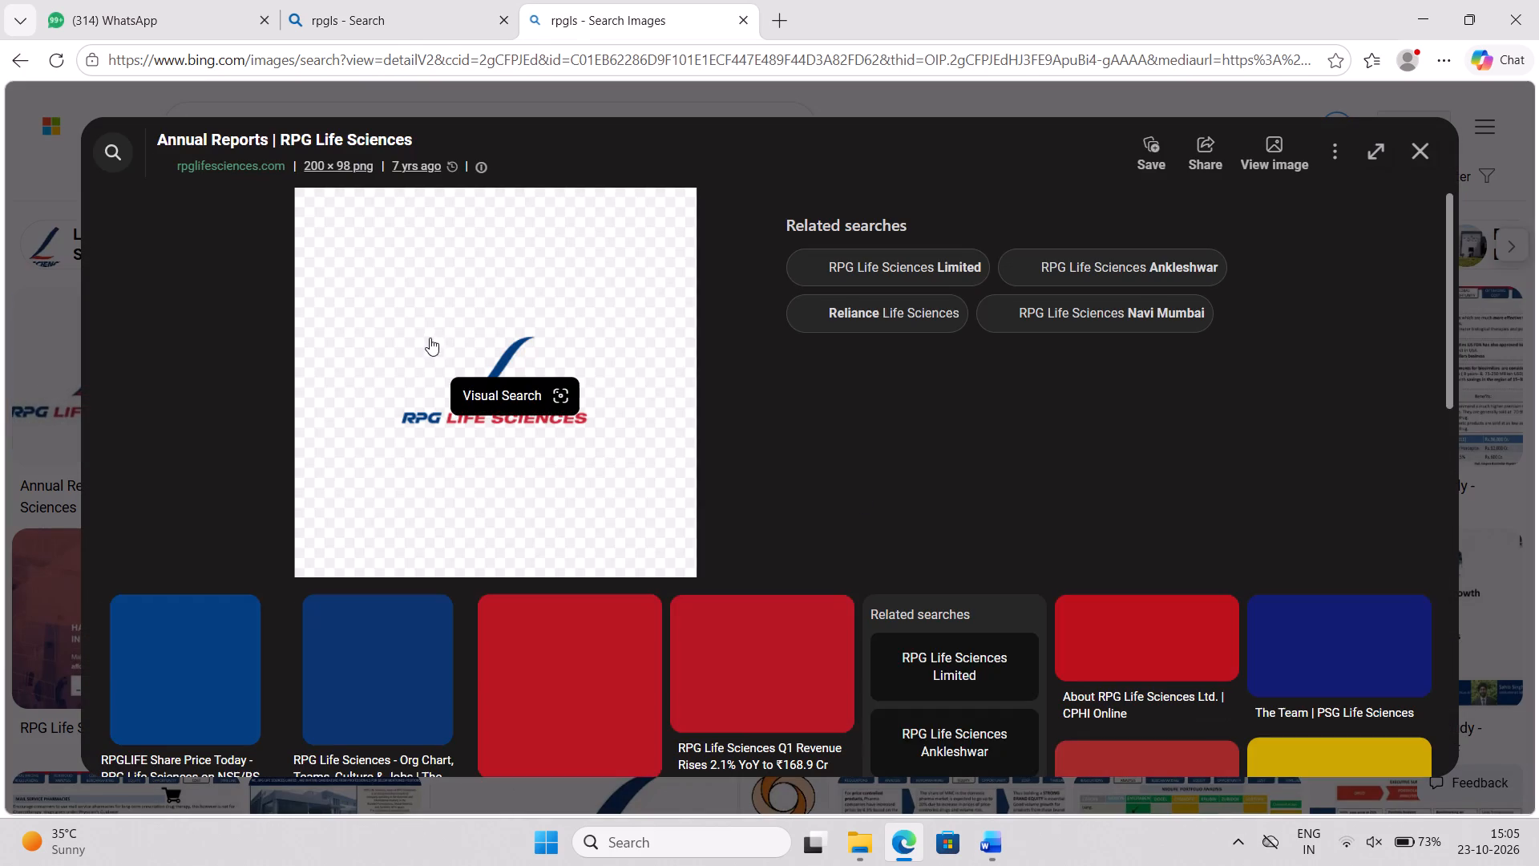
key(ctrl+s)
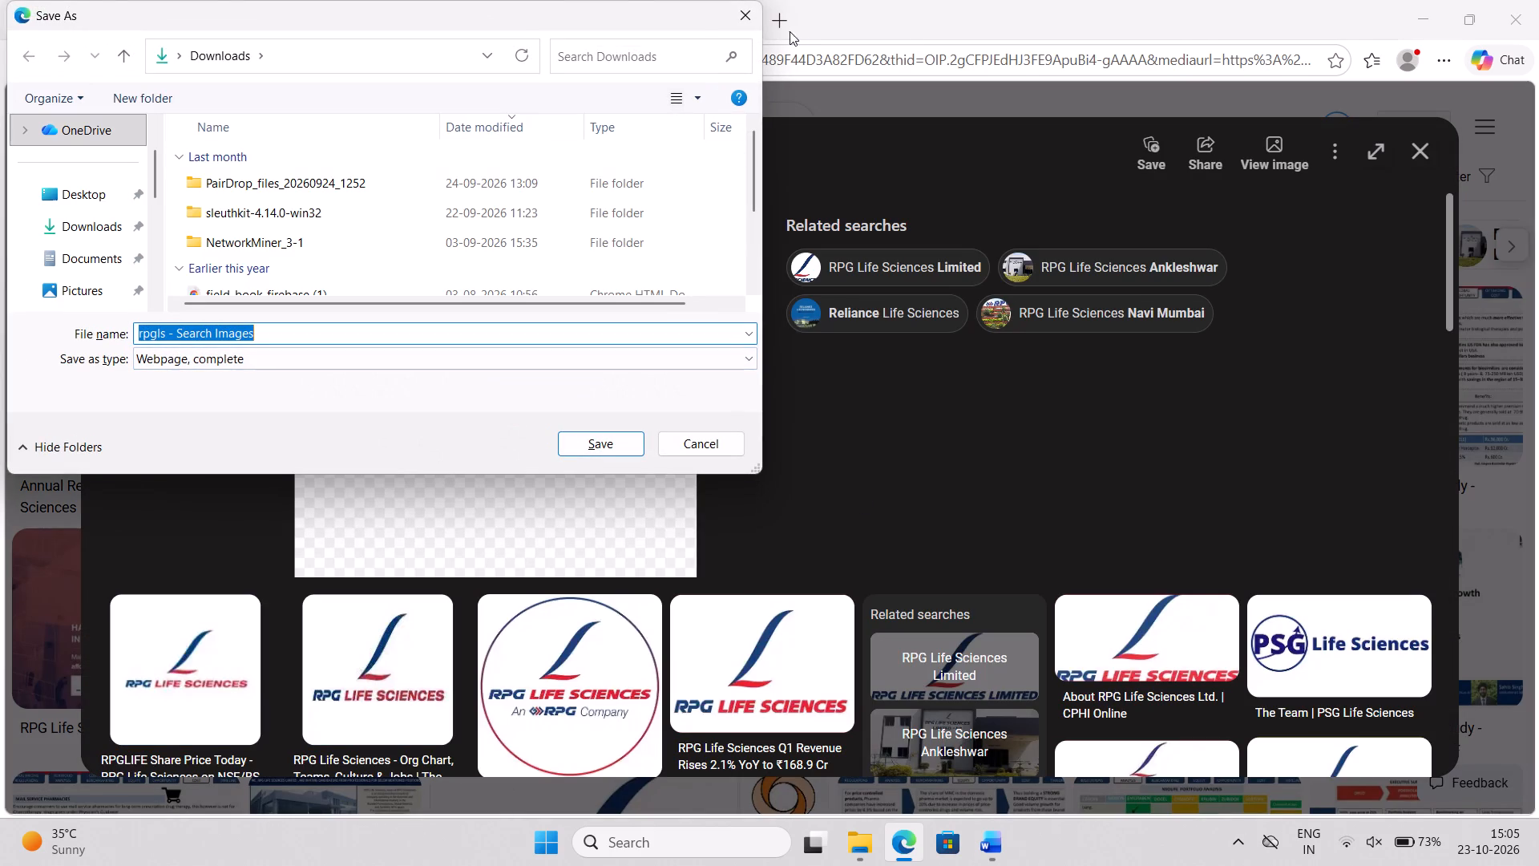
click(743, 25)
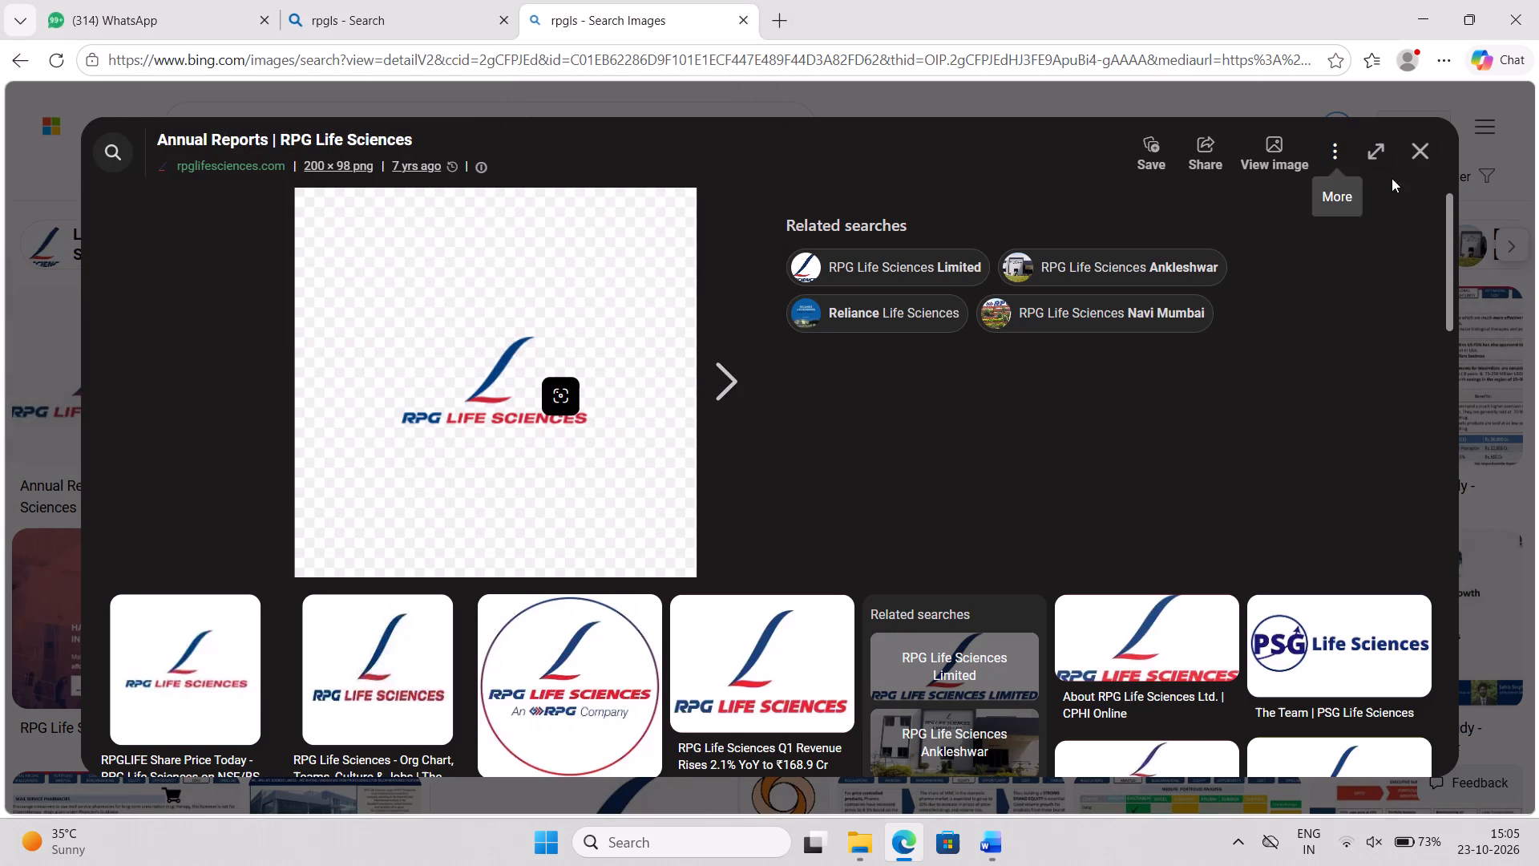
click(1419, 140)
Switch to Word and delete the table row containing "[FIGURE PLACEHOLDER: 1.1 Internship learning context]".
key(alt+Tab)
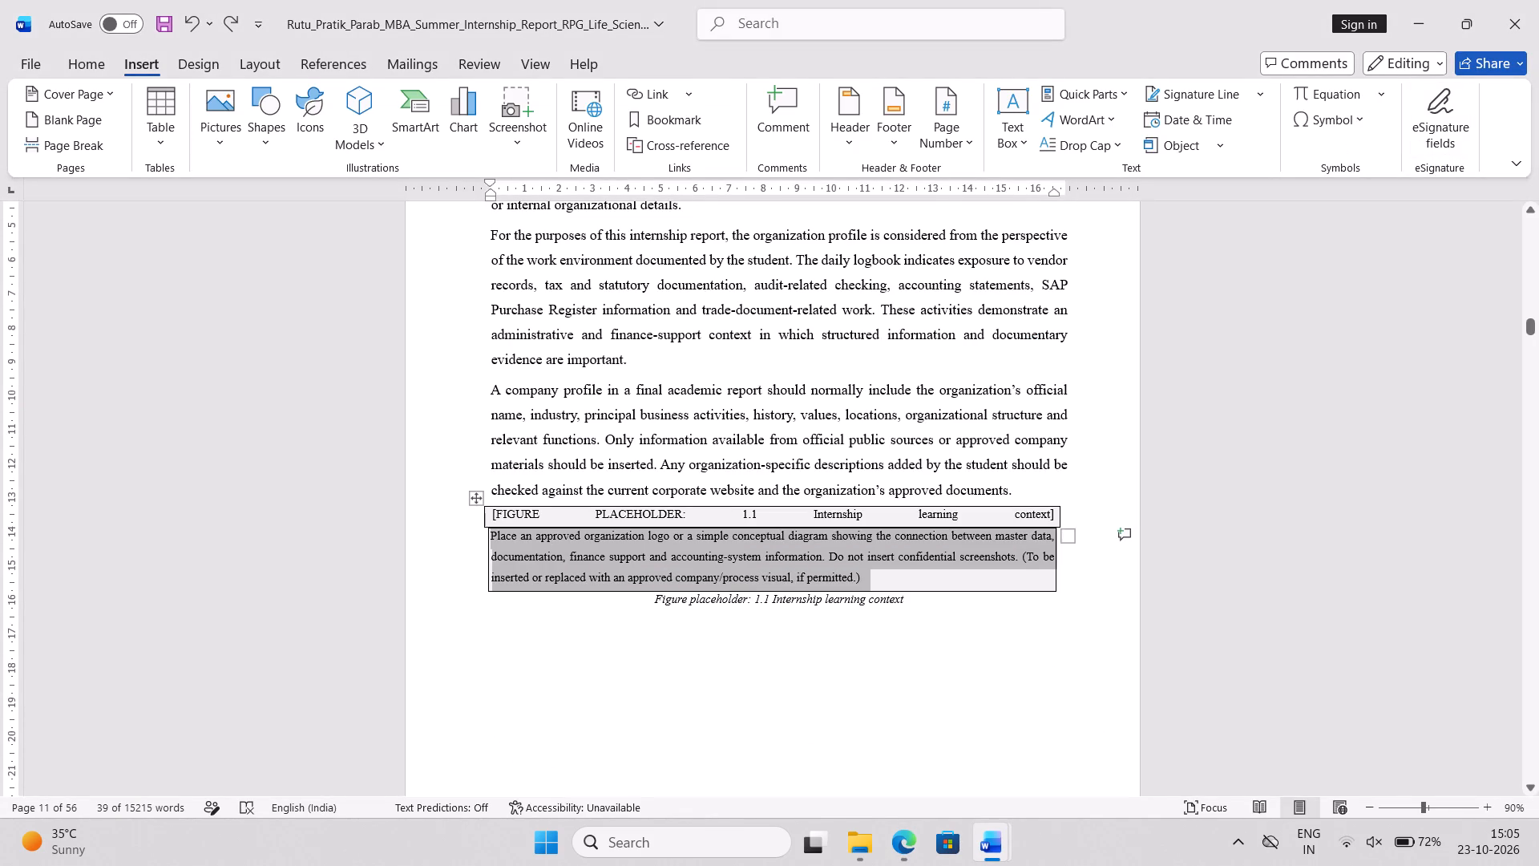
click(479, 499)
click(809, 451)
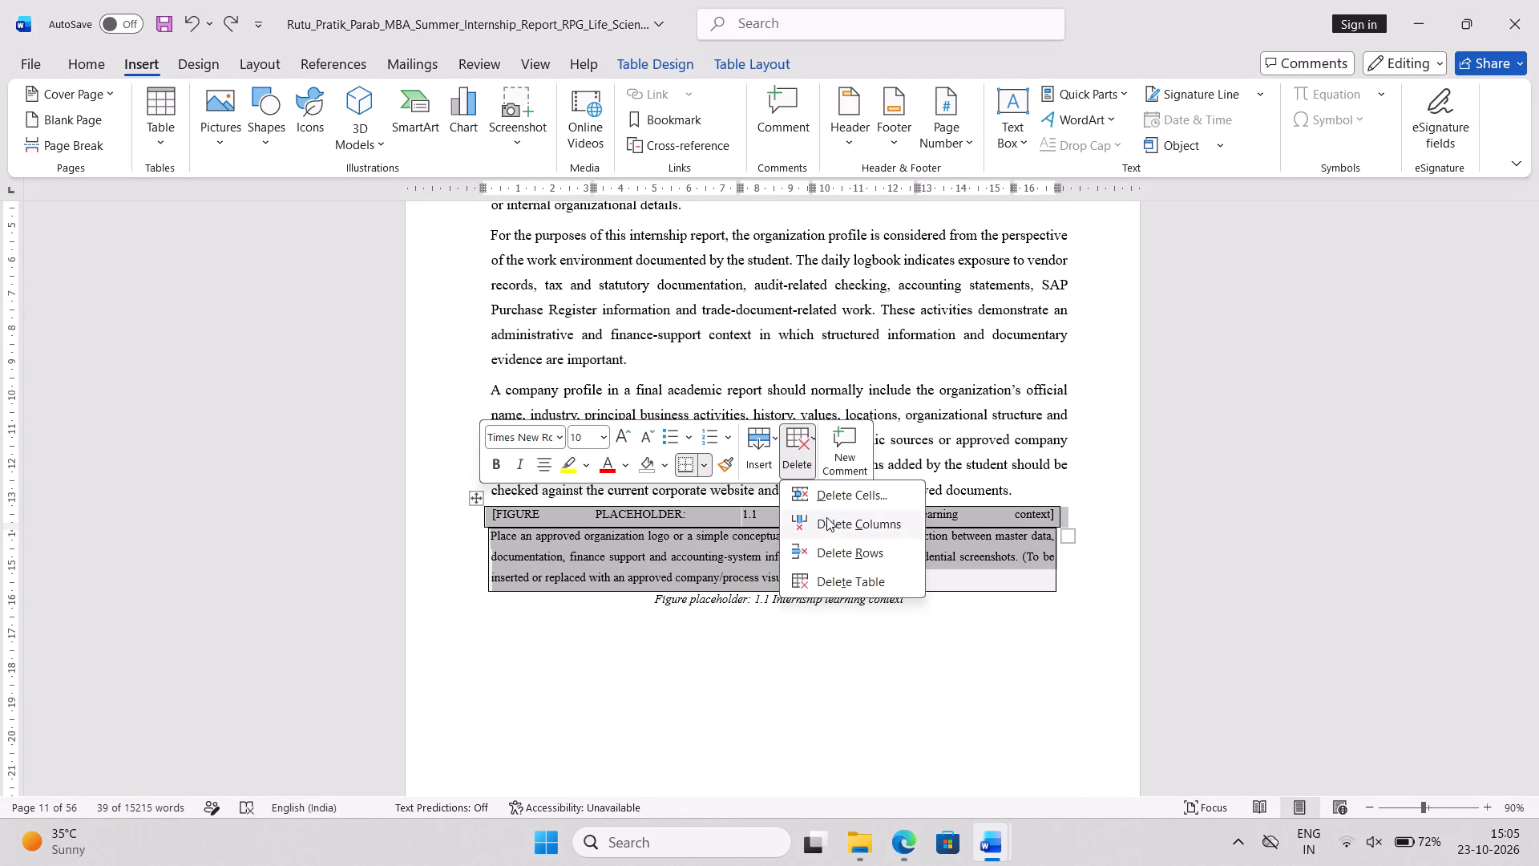
click(831, 549)
Delete the boxed instruction paragraph starting "Place an approved organization logo" above the figure 1.1 caption.
drag(490, 519, 1008, 547)
triple_click(1008, 547)
click(1008, 547)
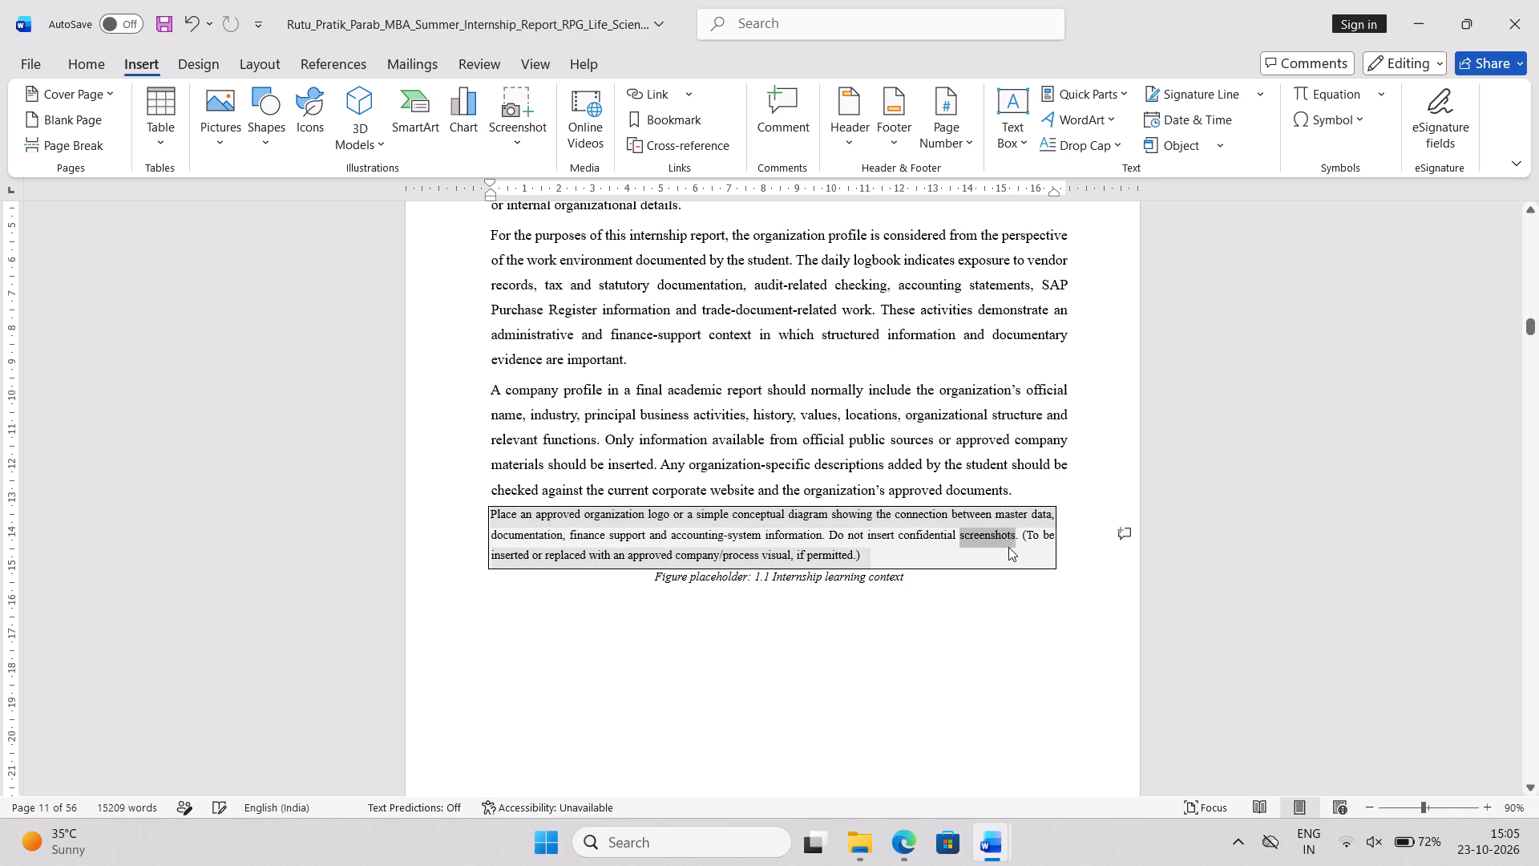
triple_click(1008, 547)
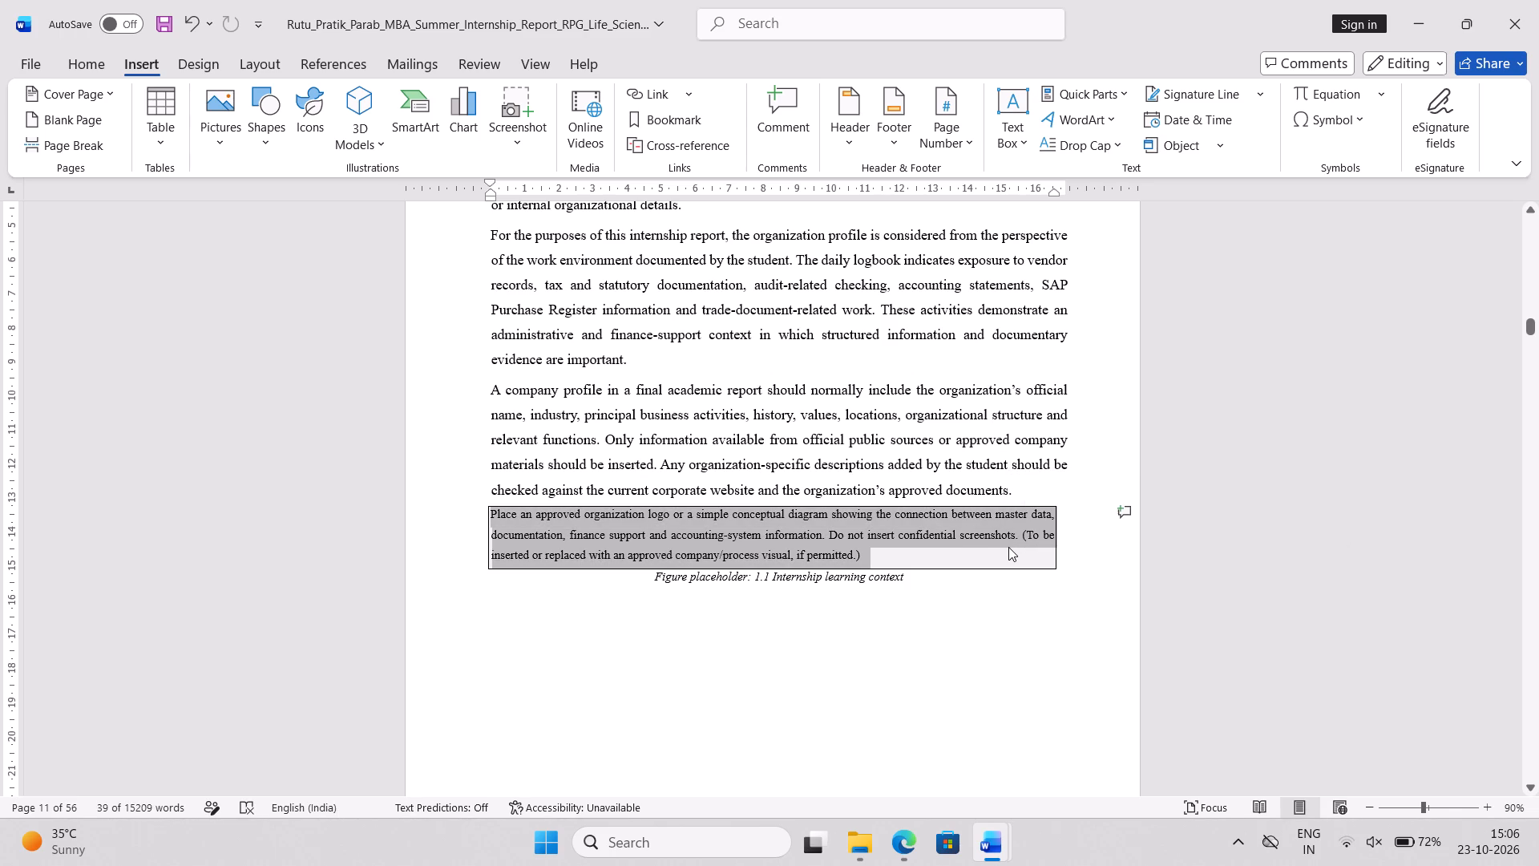
key(BackSpace)
Insert seven blank lines above the "Figure placeholder: 1.1 Internship learning context" caption.
key(Return)
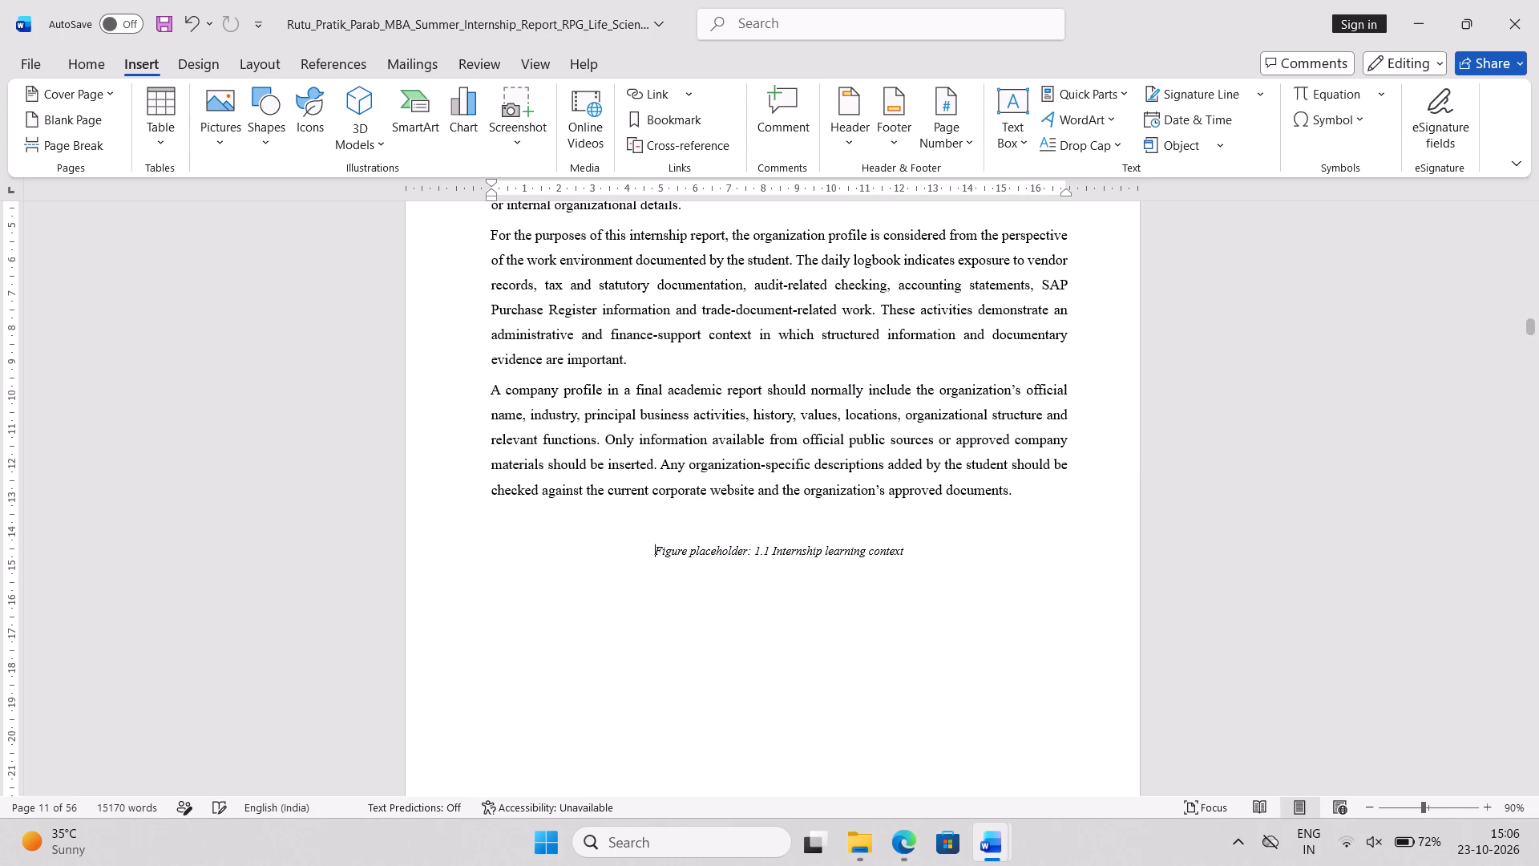
key(Return)
key(Return)
key(Return)
key(Return)
key(Return)
key(Return)
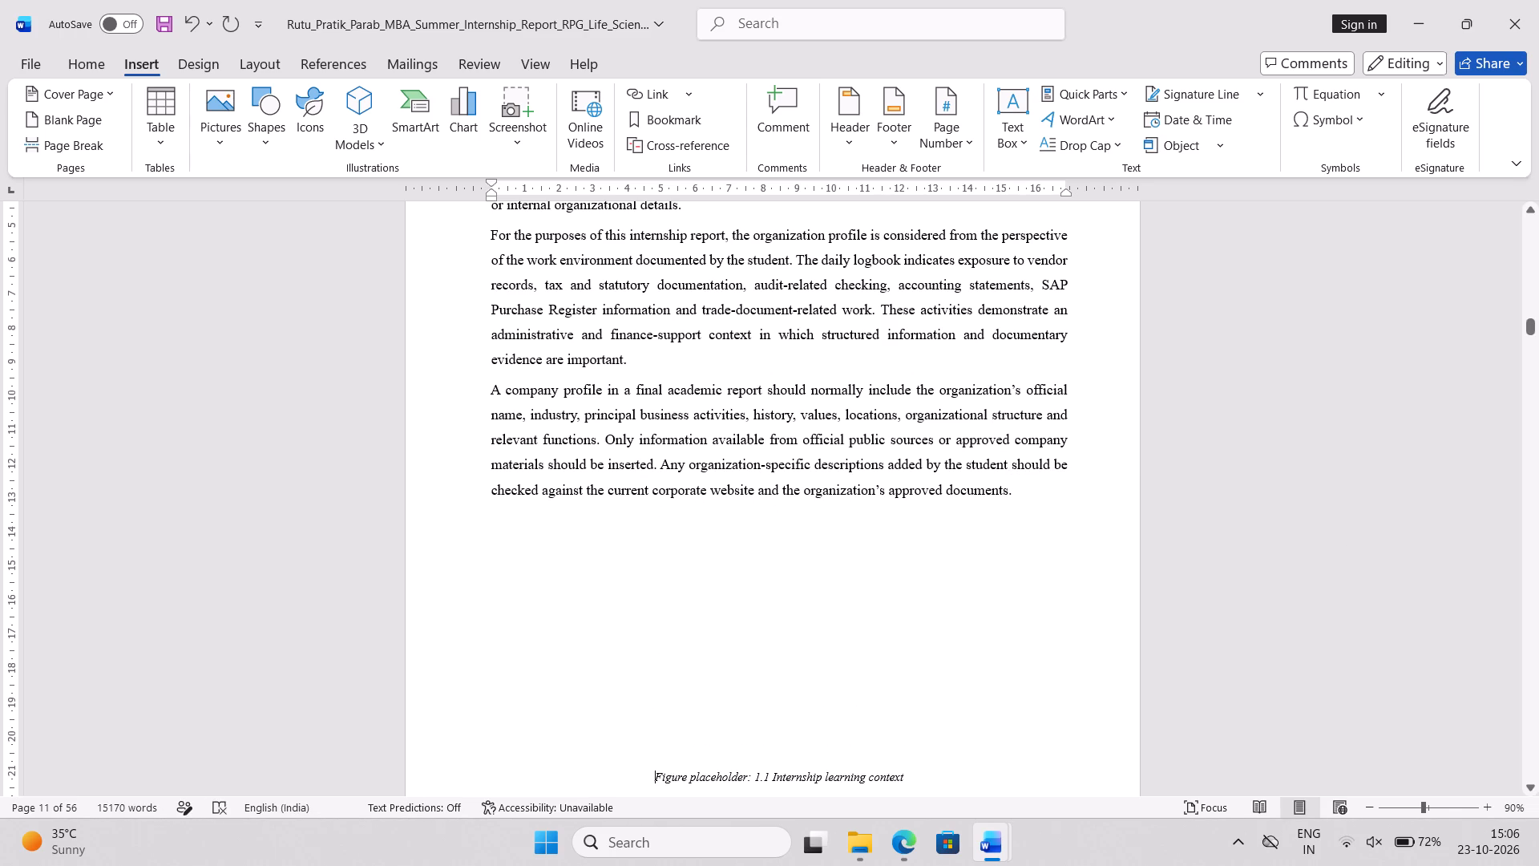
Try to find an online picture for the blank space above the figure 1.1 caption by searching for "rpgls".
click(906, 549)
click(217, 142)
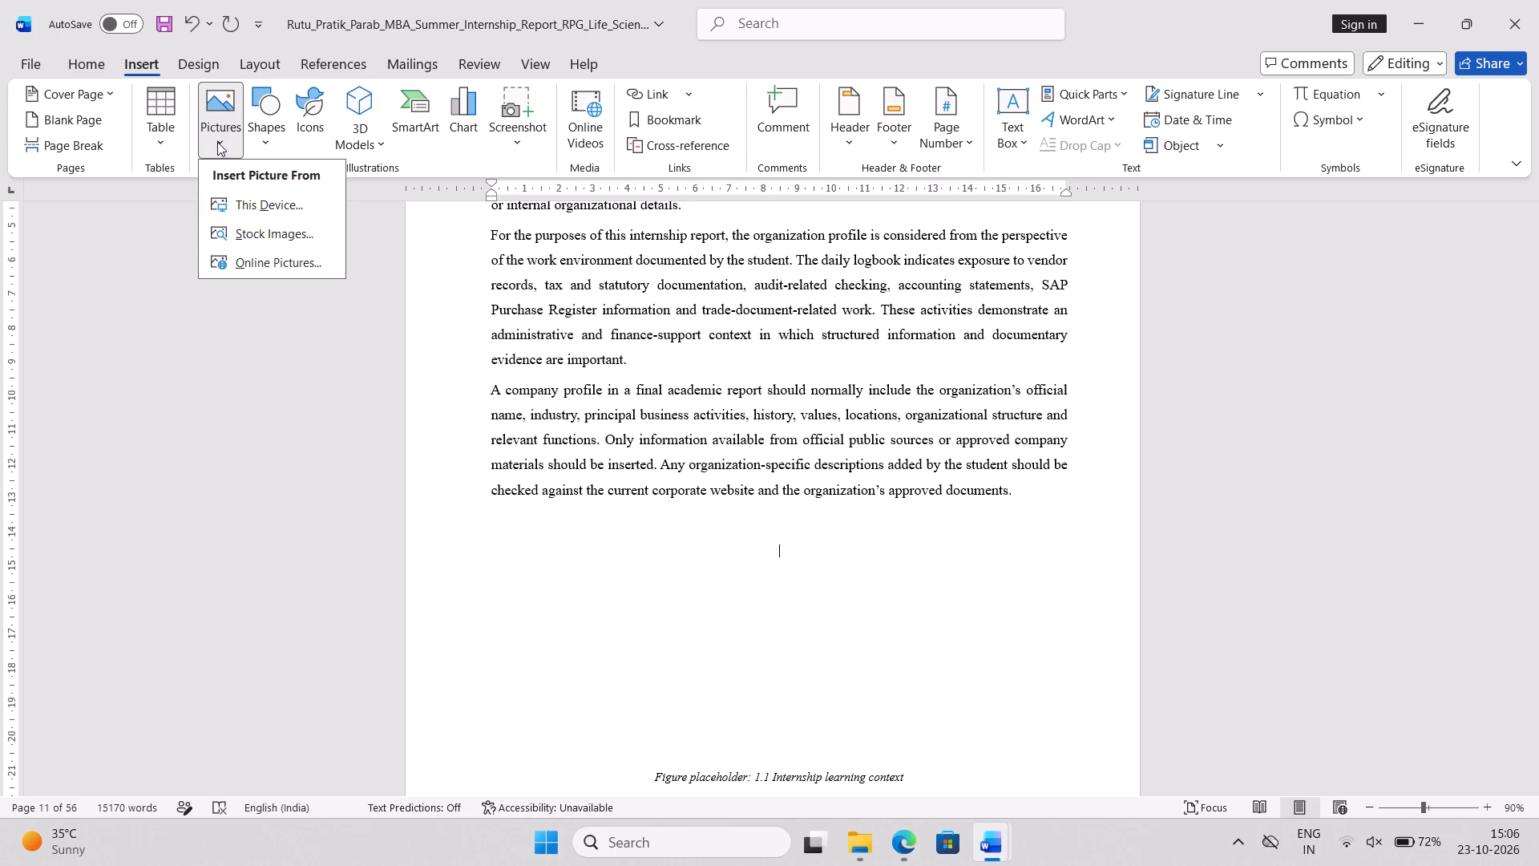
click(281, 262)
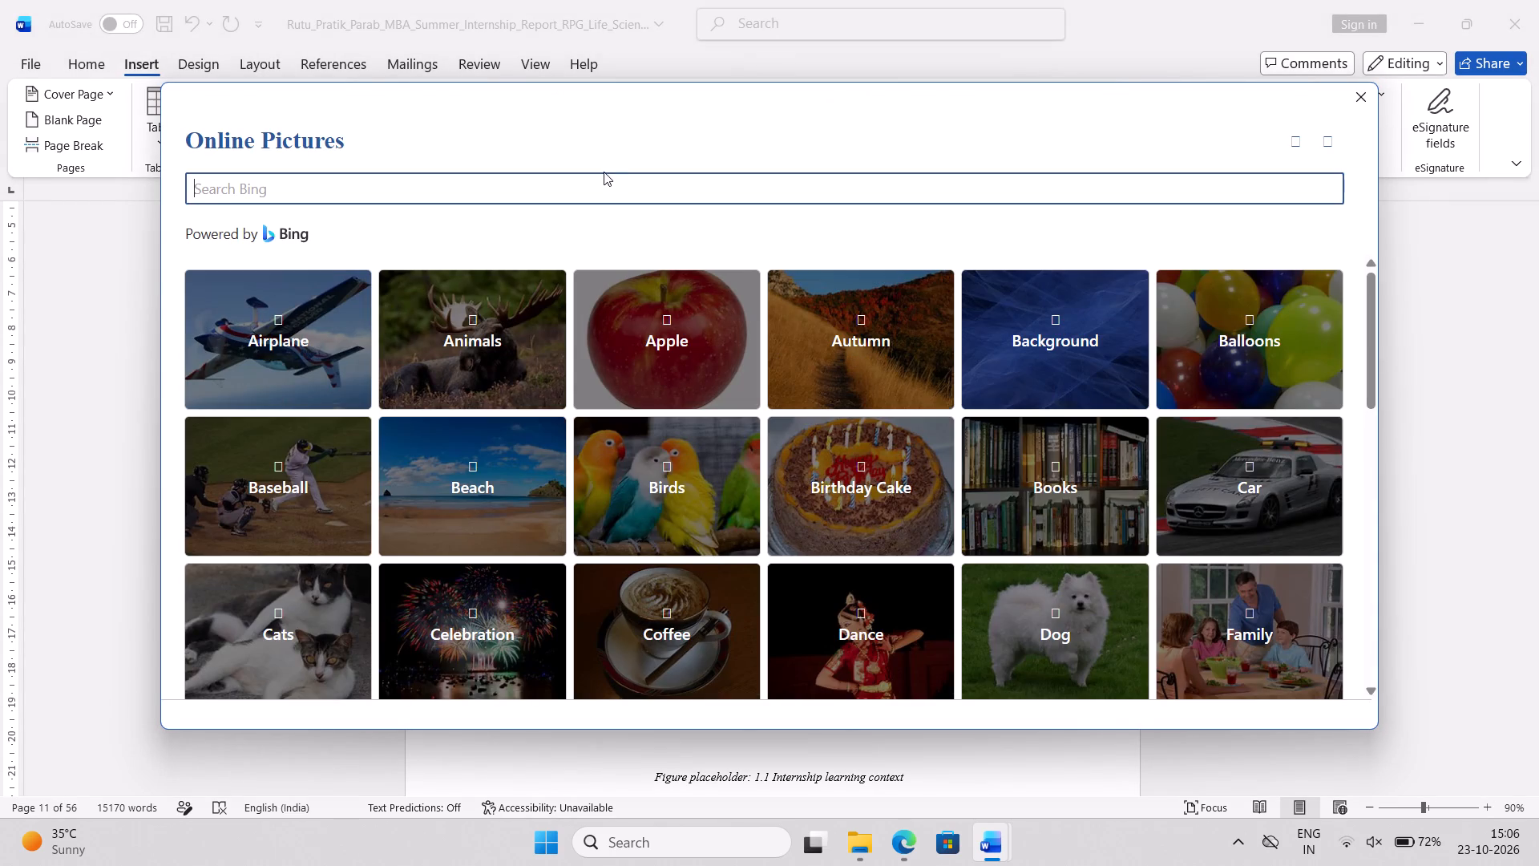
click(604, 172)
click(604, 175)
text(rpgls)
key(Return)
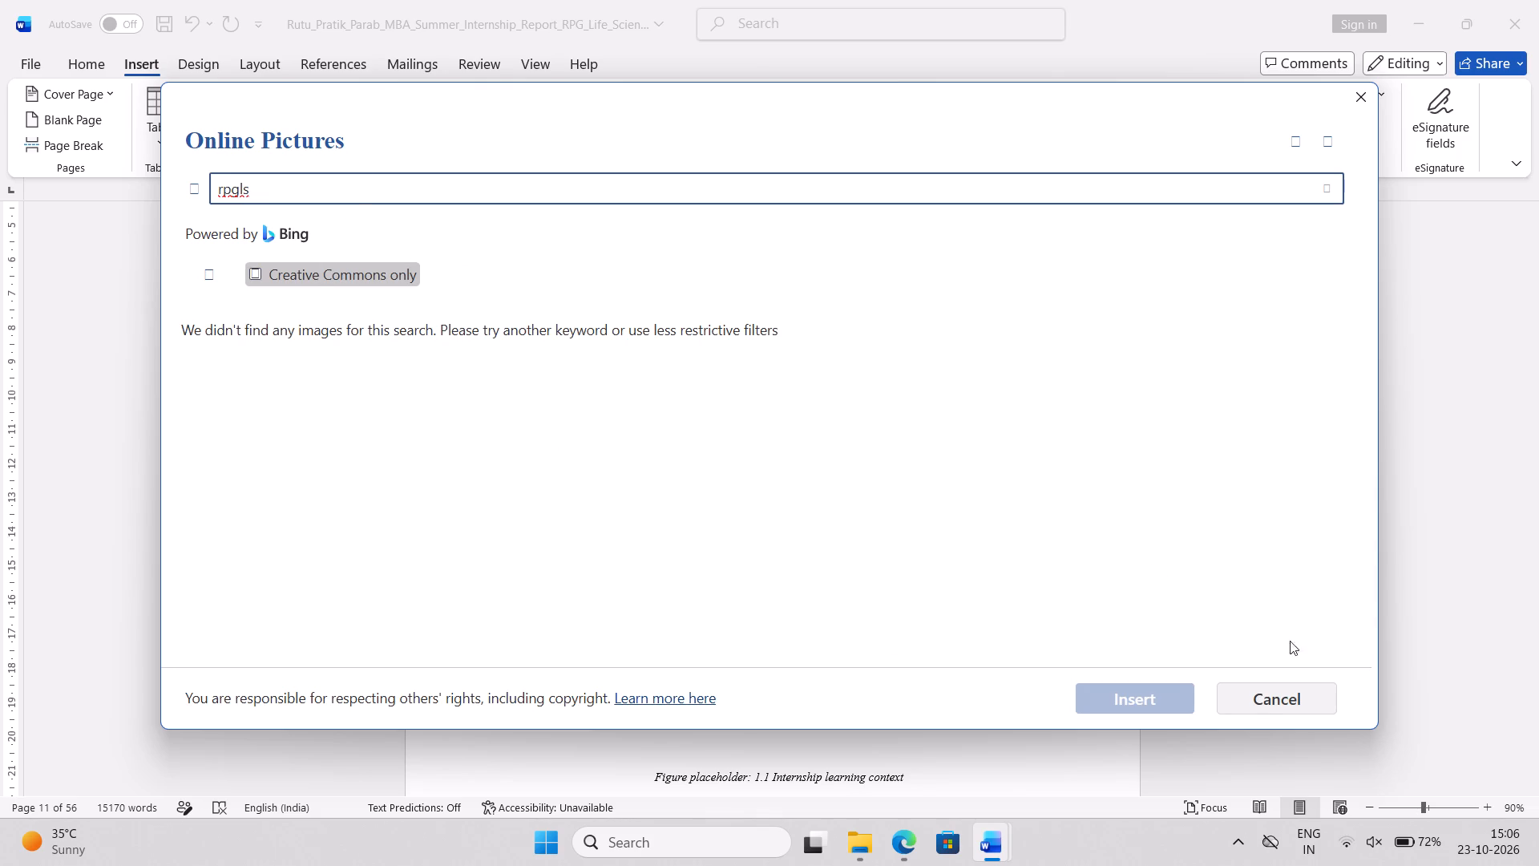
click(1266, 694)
Switch to Edge and open the circular 900 × 900 RPG Life Sciences logo through the image results.
key(alt+Tab)
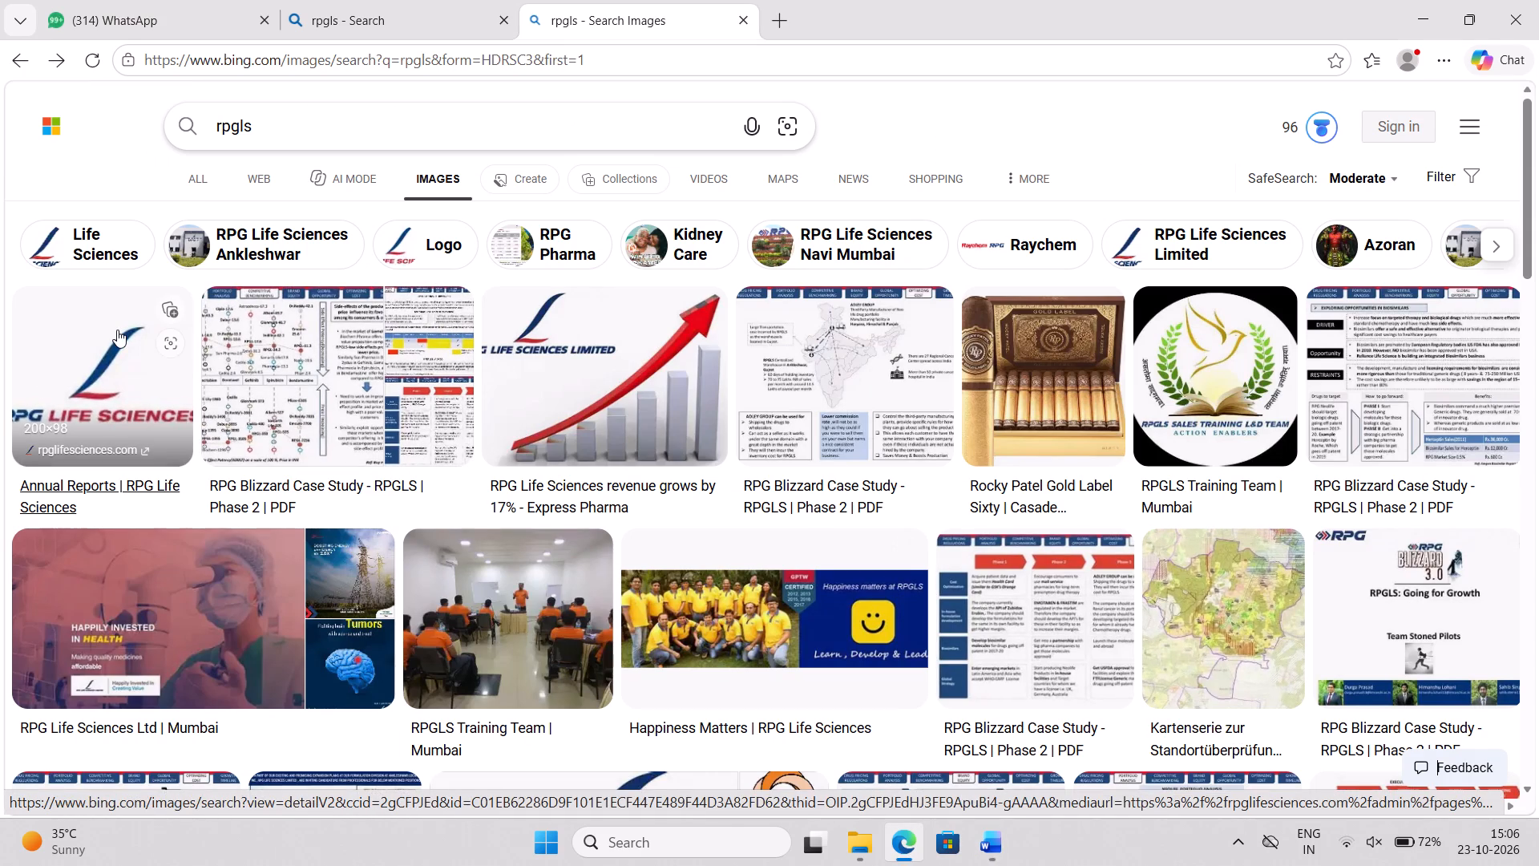
click(101, 399)
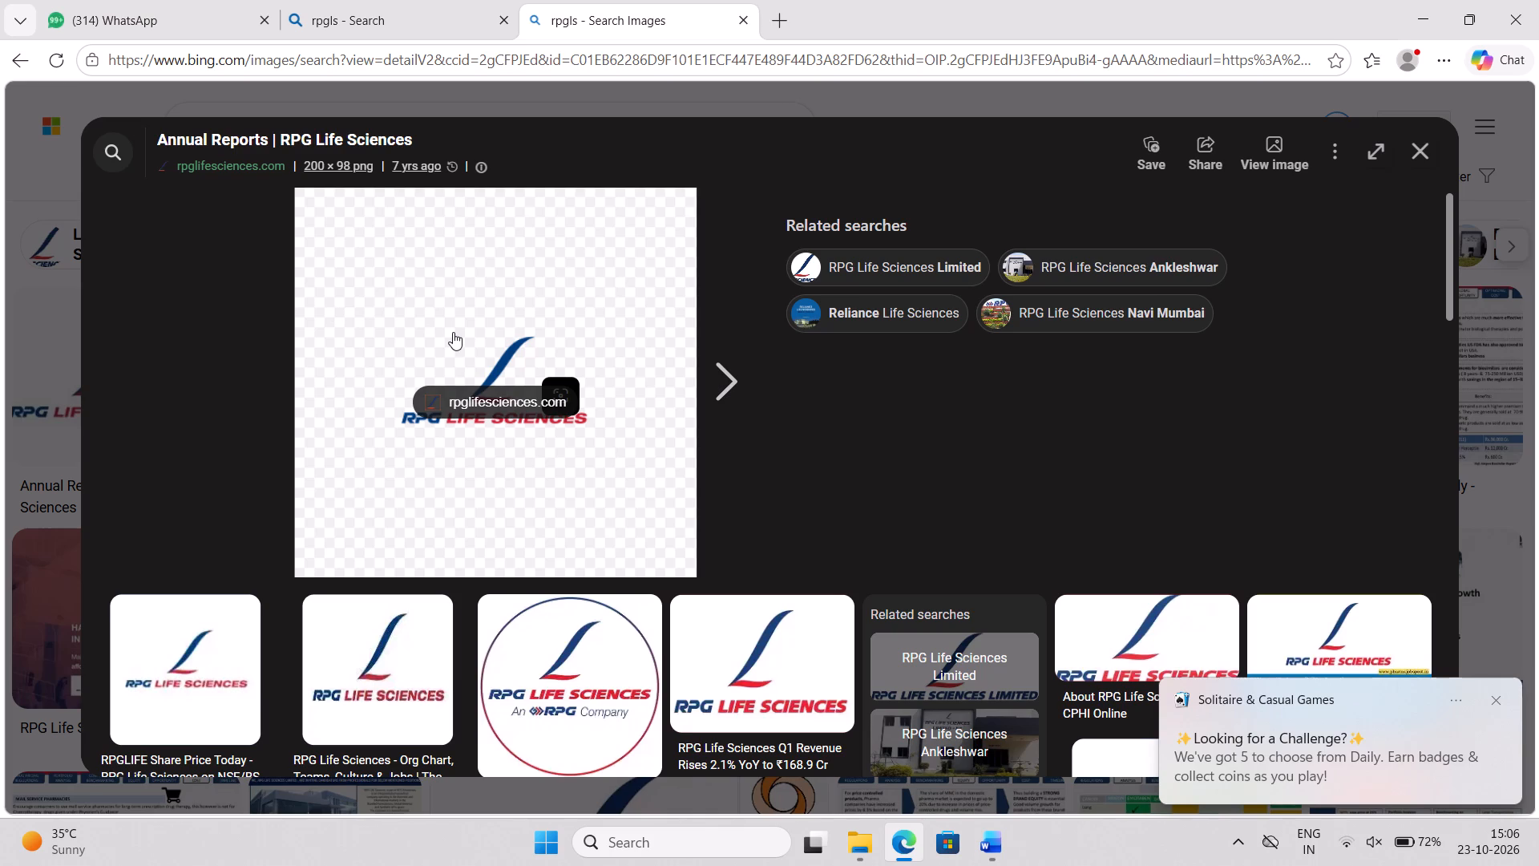
click(540, 663)
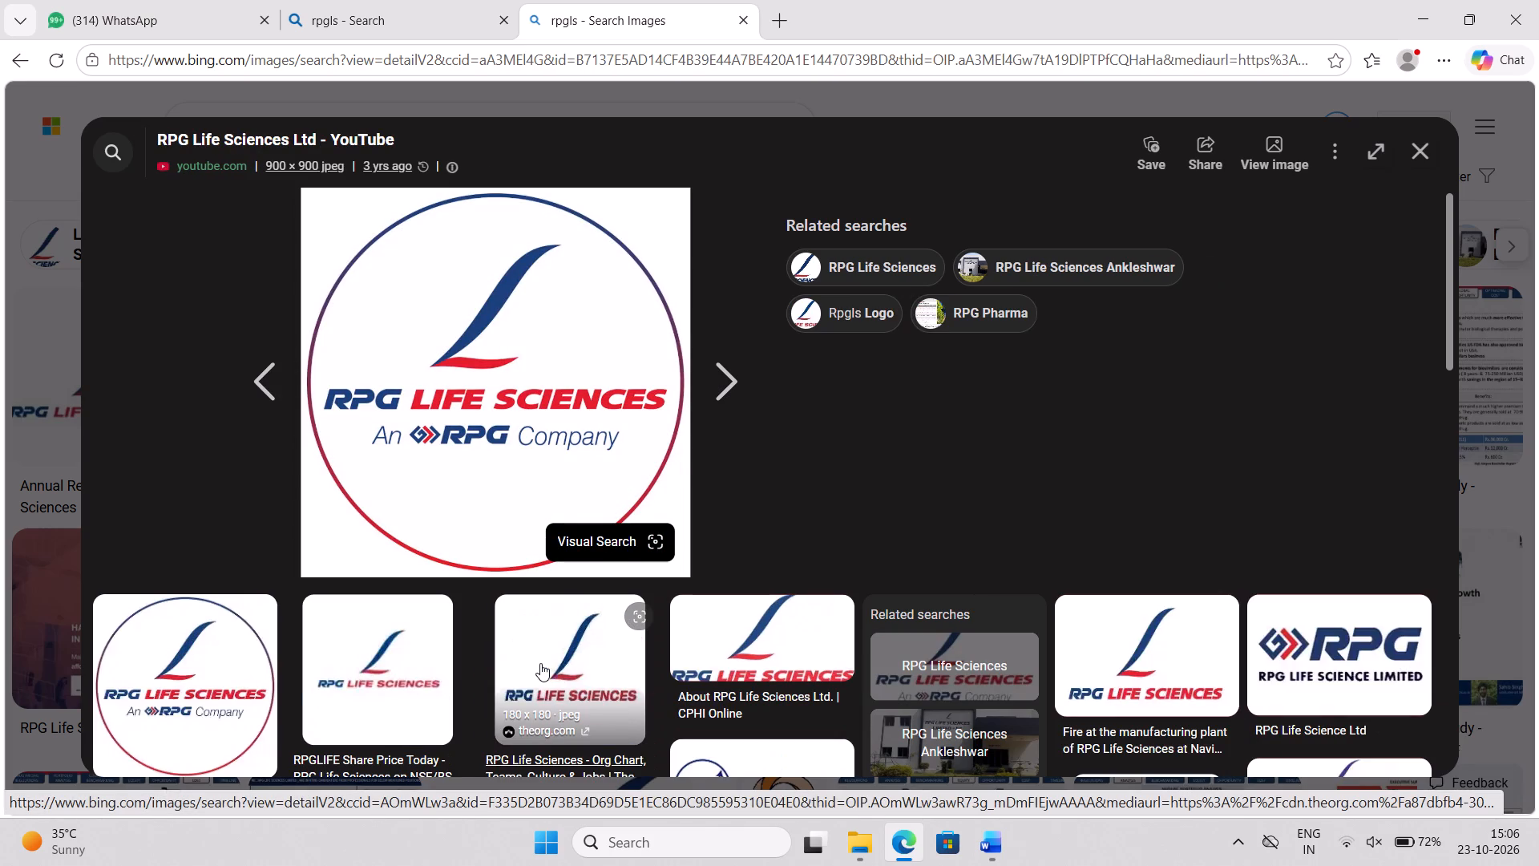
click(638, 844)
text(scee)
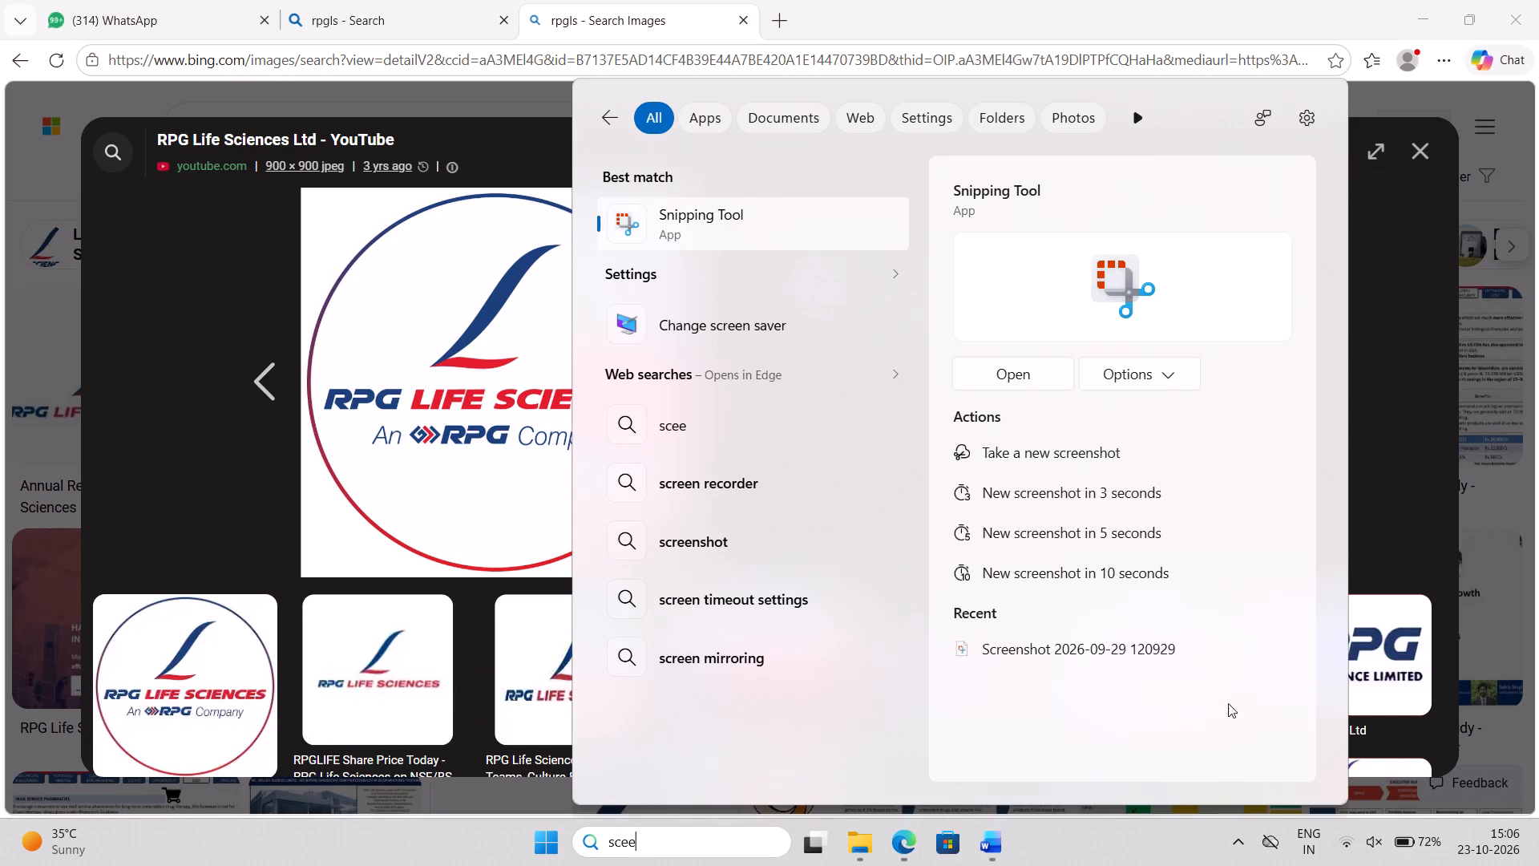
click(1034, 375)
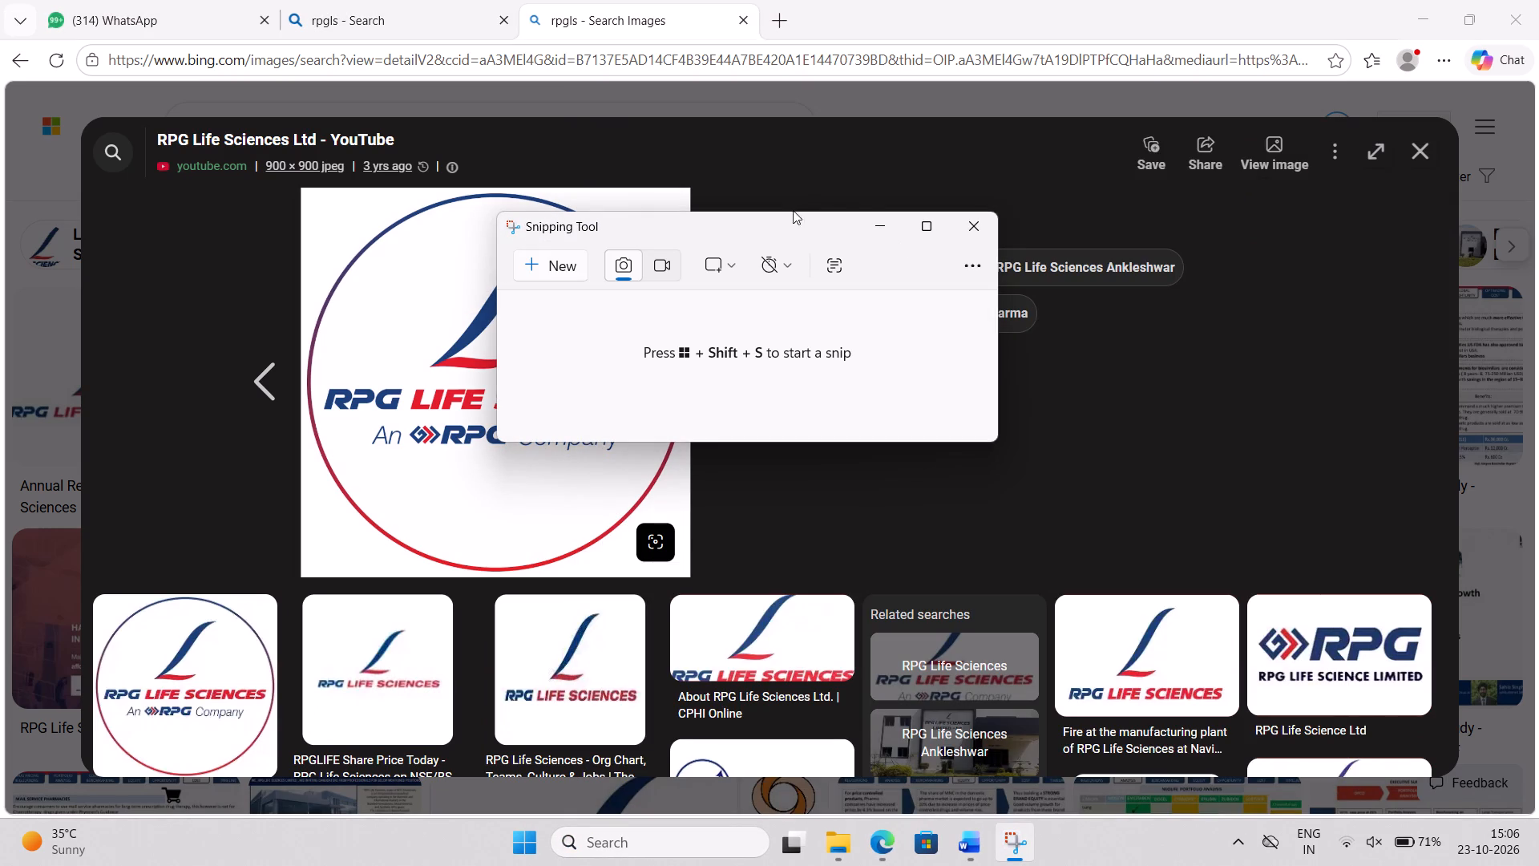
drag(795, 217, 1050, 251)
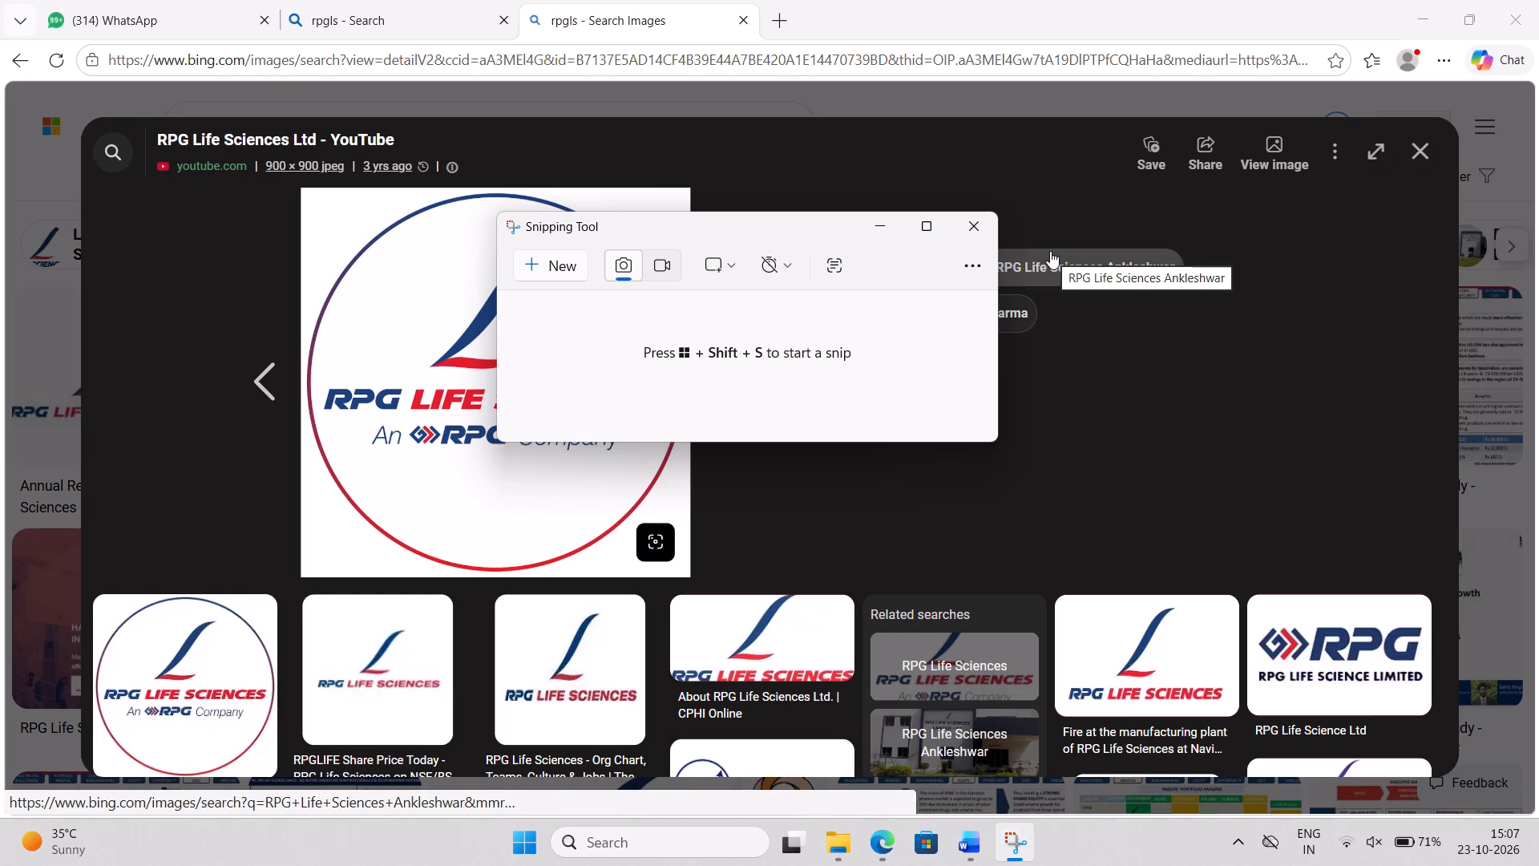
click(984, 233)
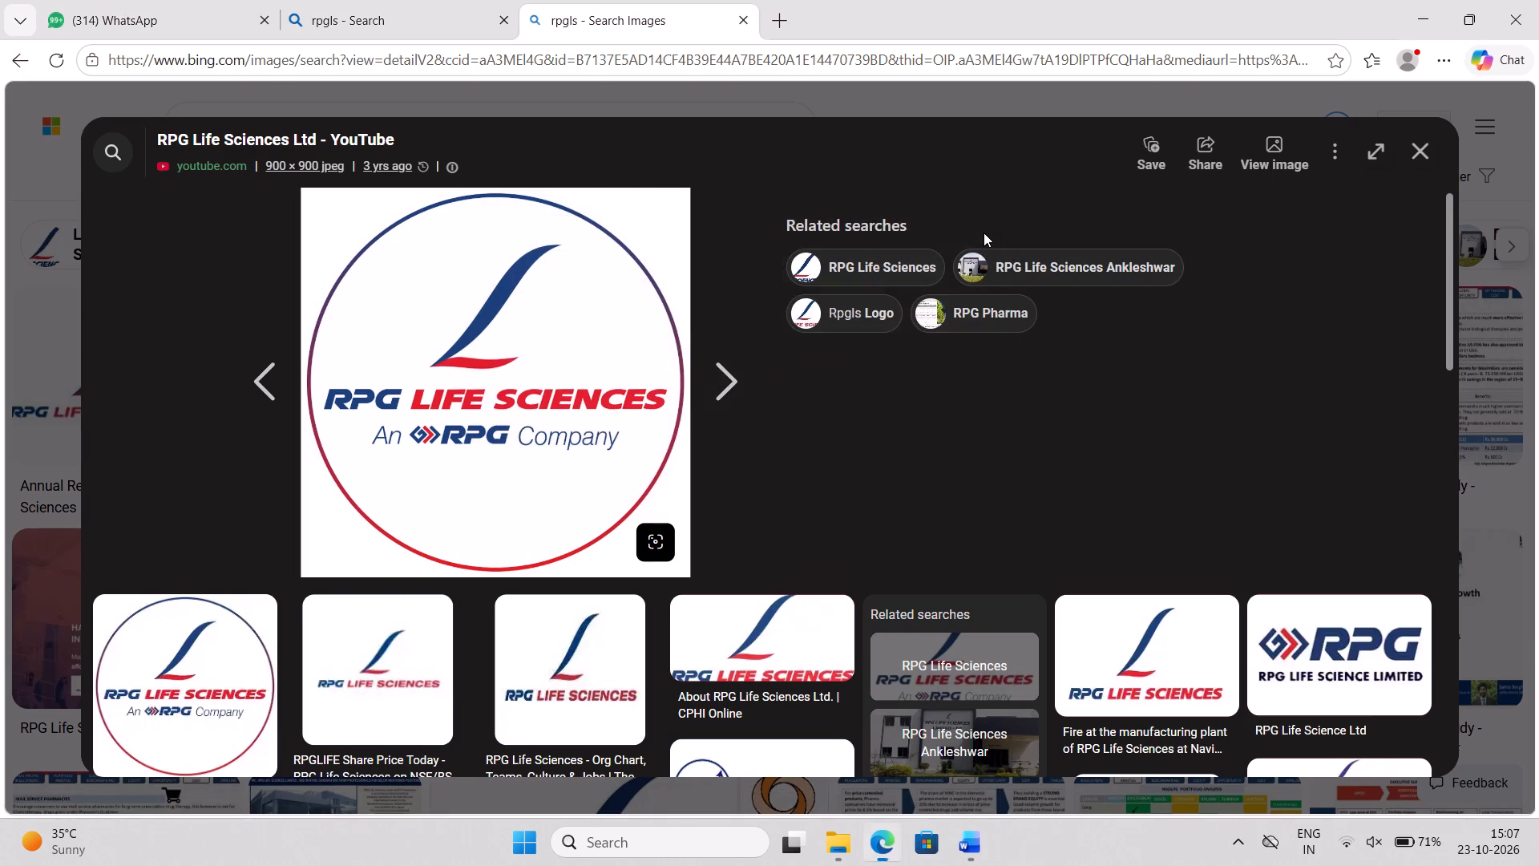
Capture a rectangular screen snip around the whole circular RPG Life Sciences logo.
key(shift+super+s)
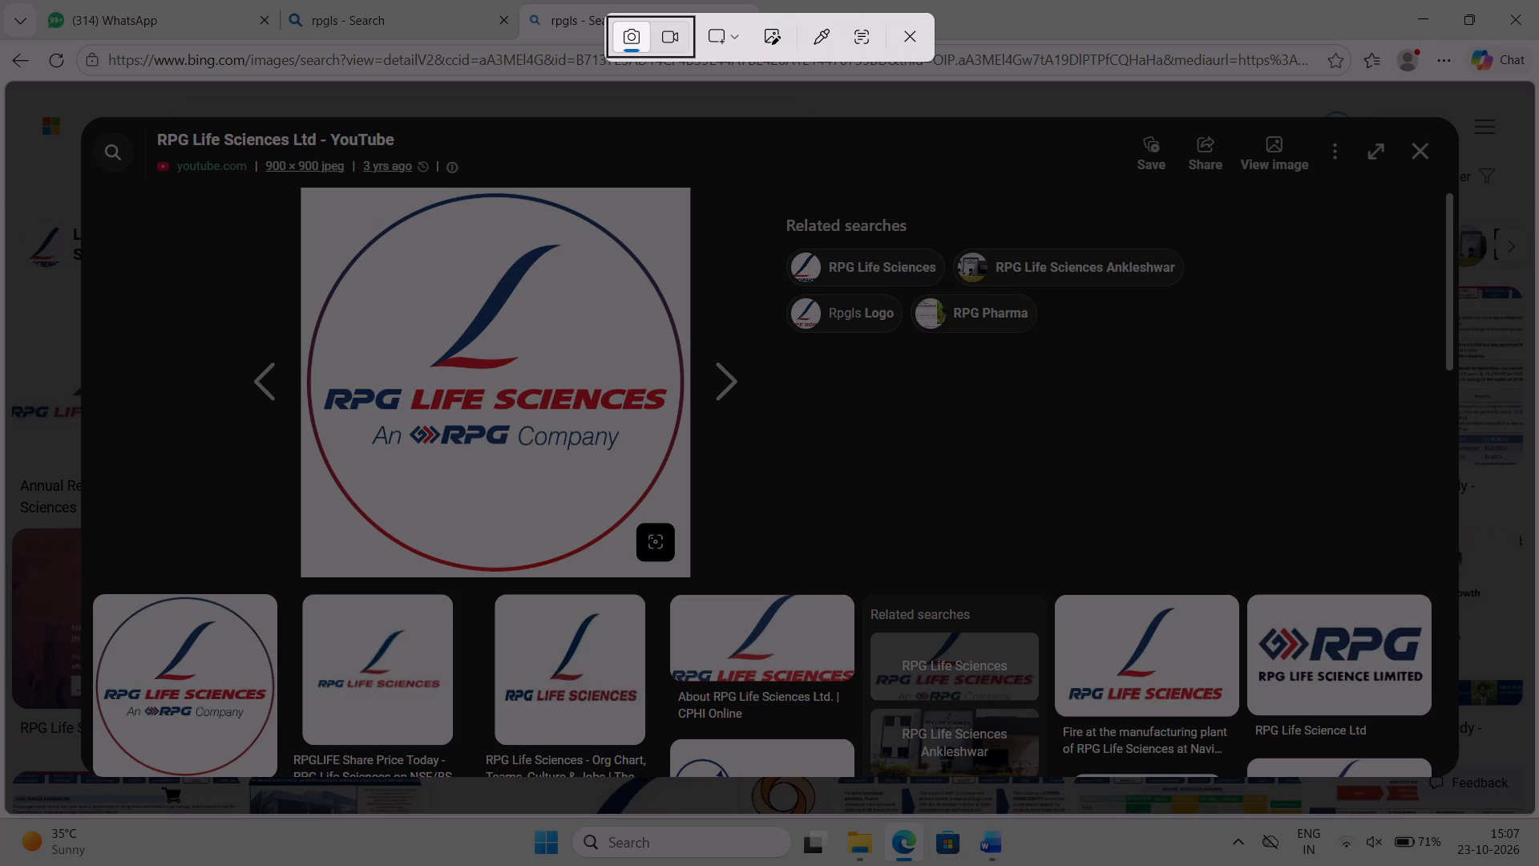
drag(301, 189, 501, 215)
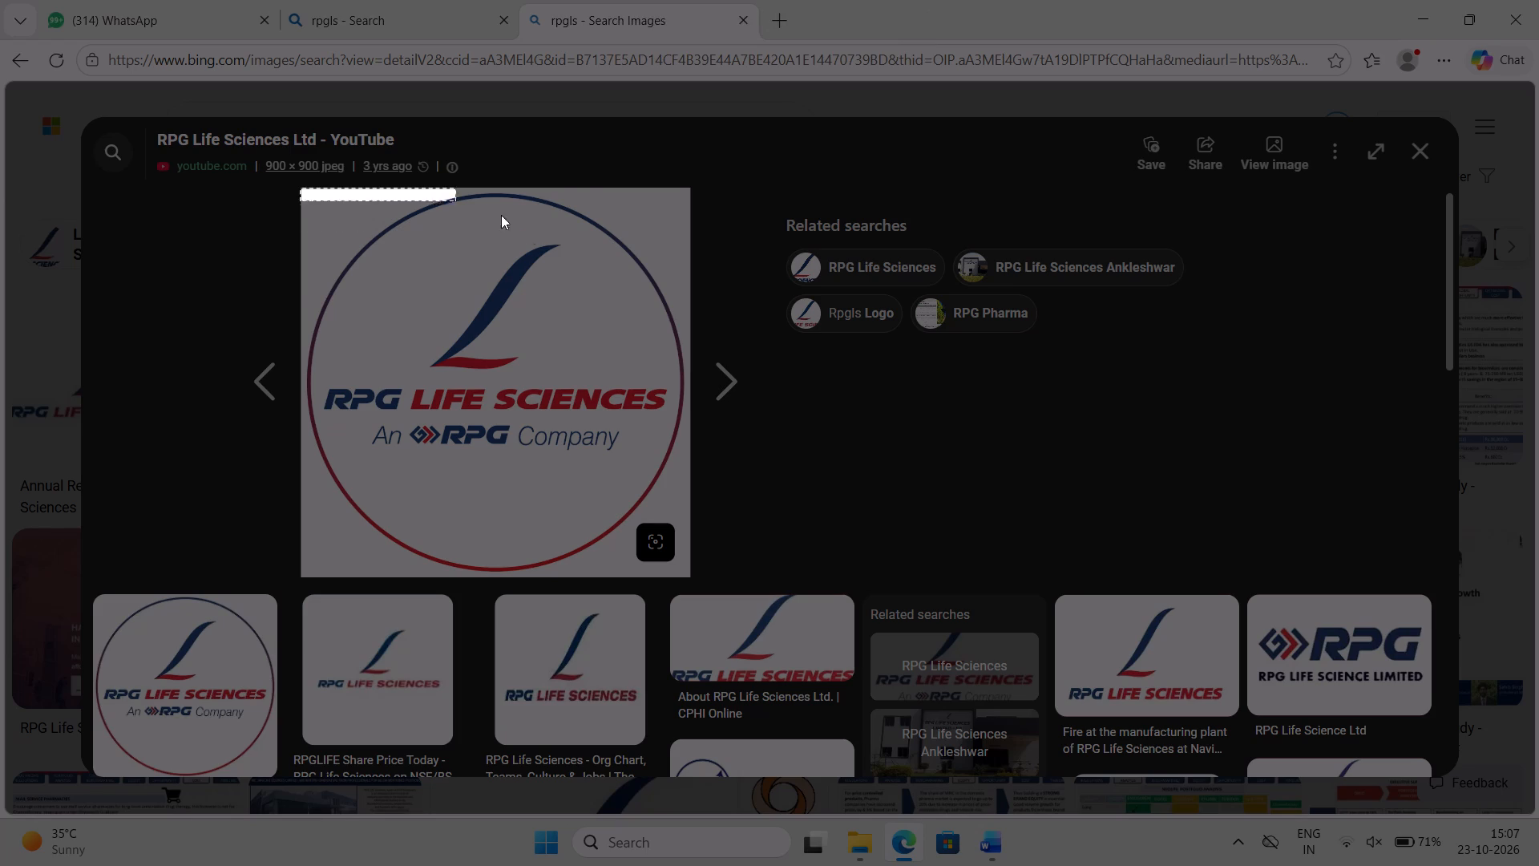
drag(501, 215, 681, 565)
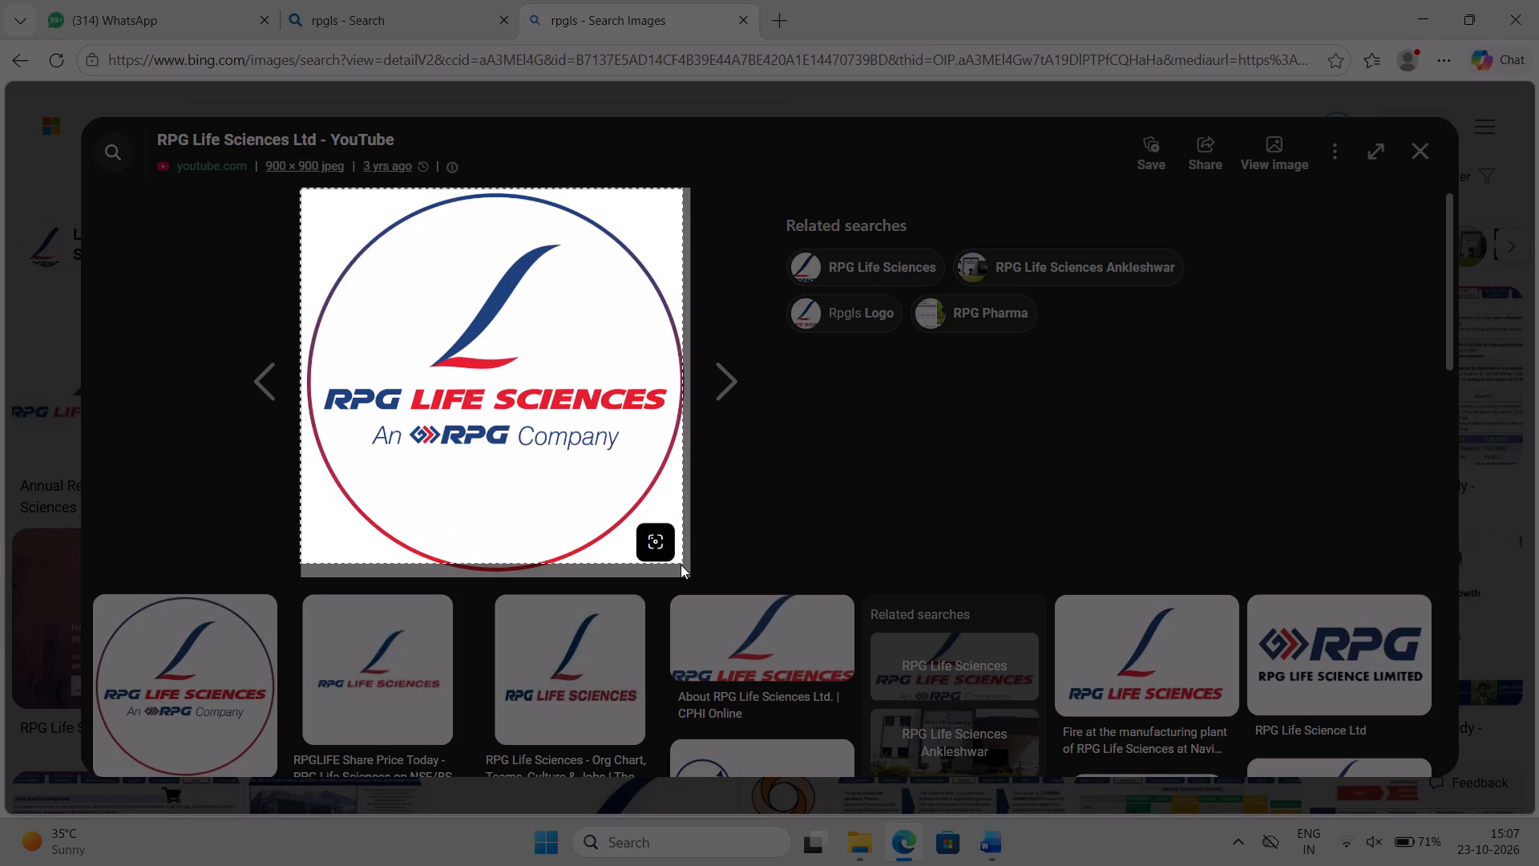
drag(681, 565, 689, 574)
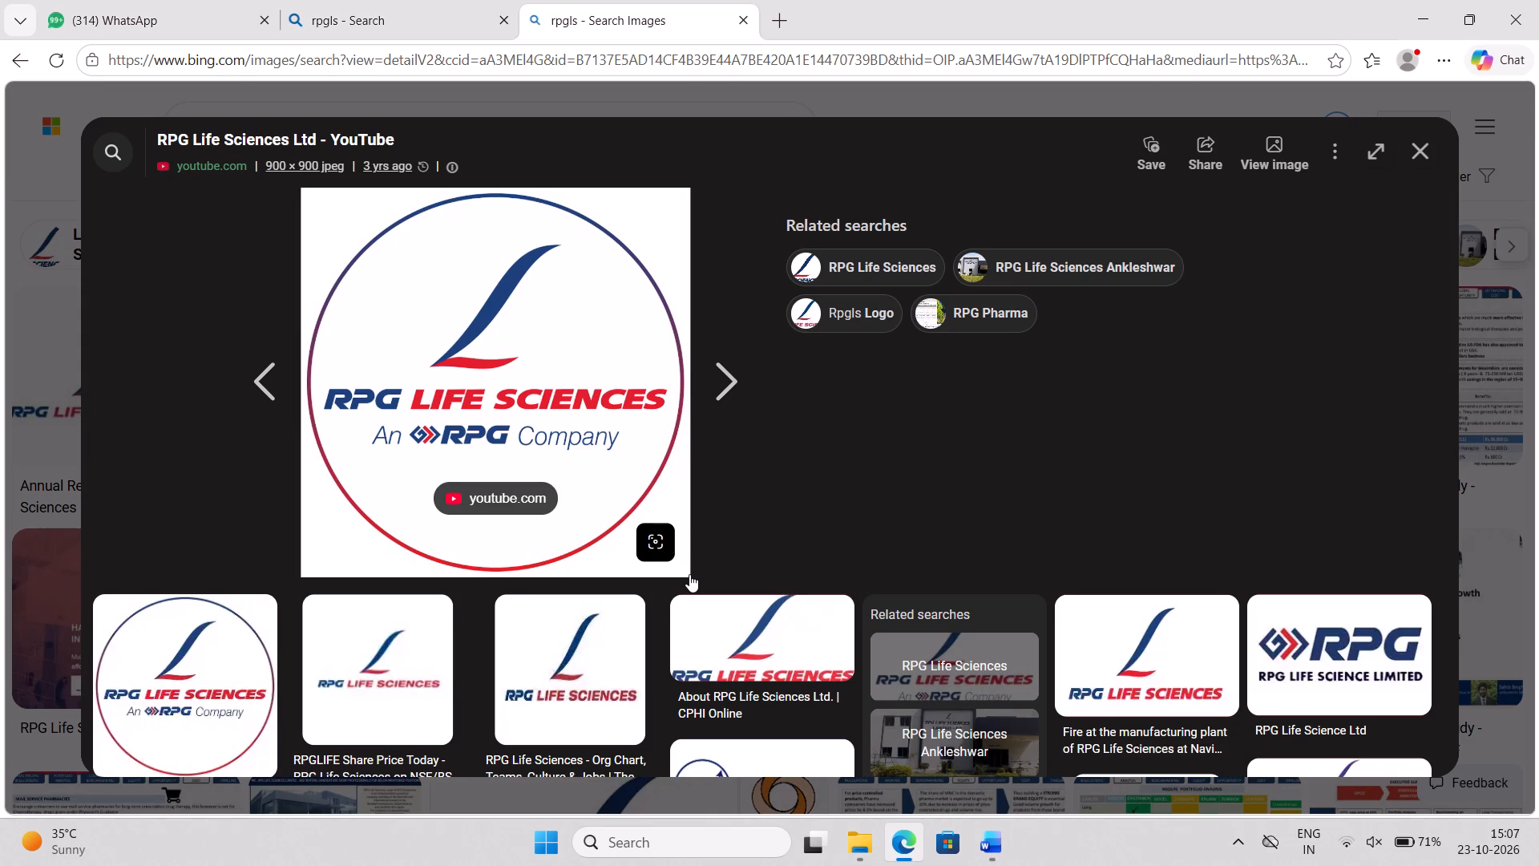
Switch to Word, copy the captured logo from Snipping Tool and paste it above the figure 1.1 caption.
key(alt+Tab)
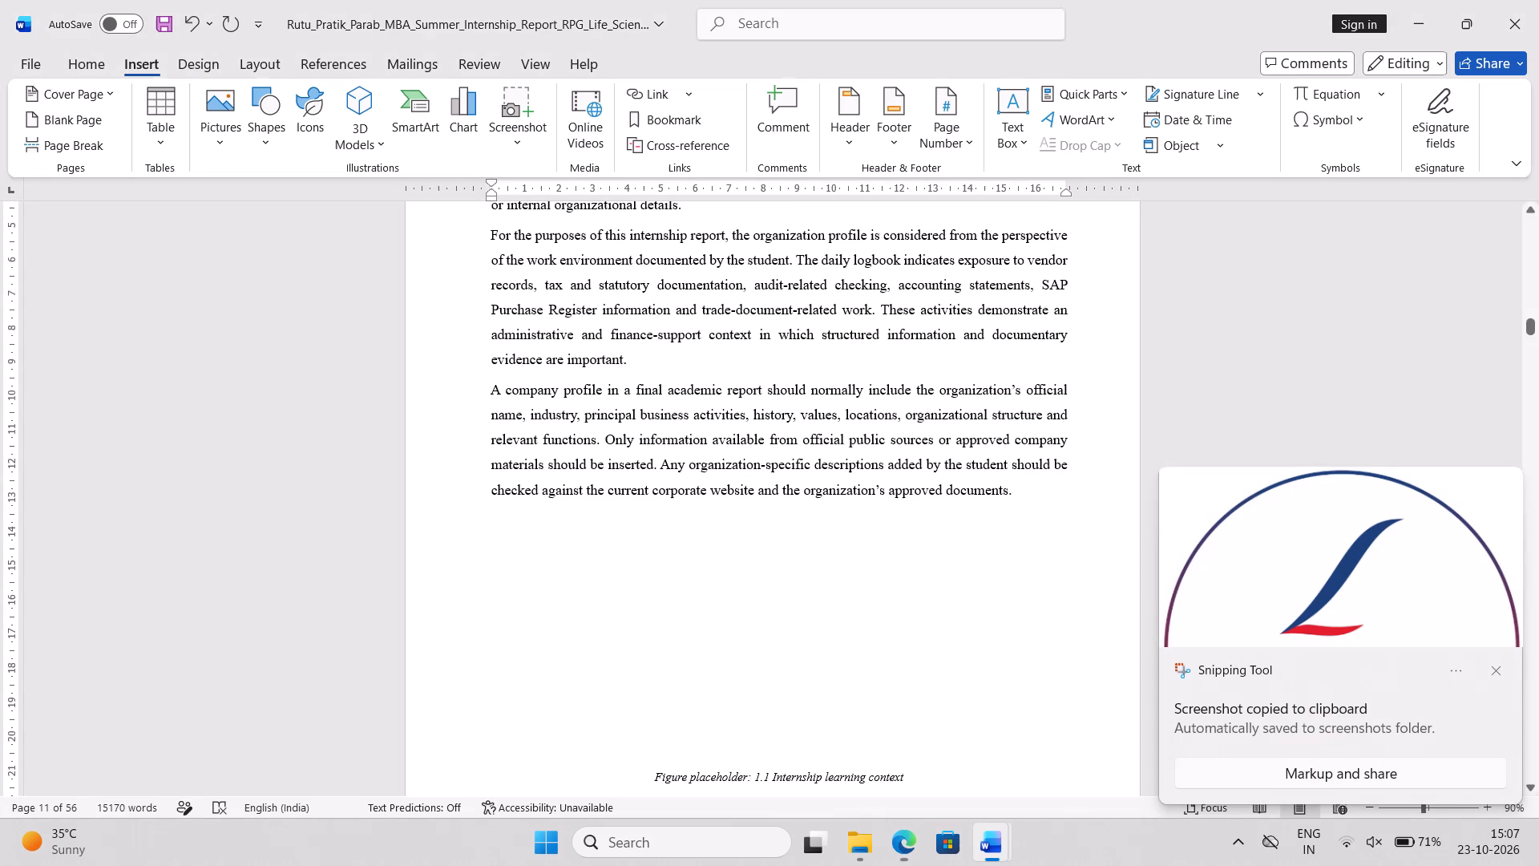
click(1367, 553)
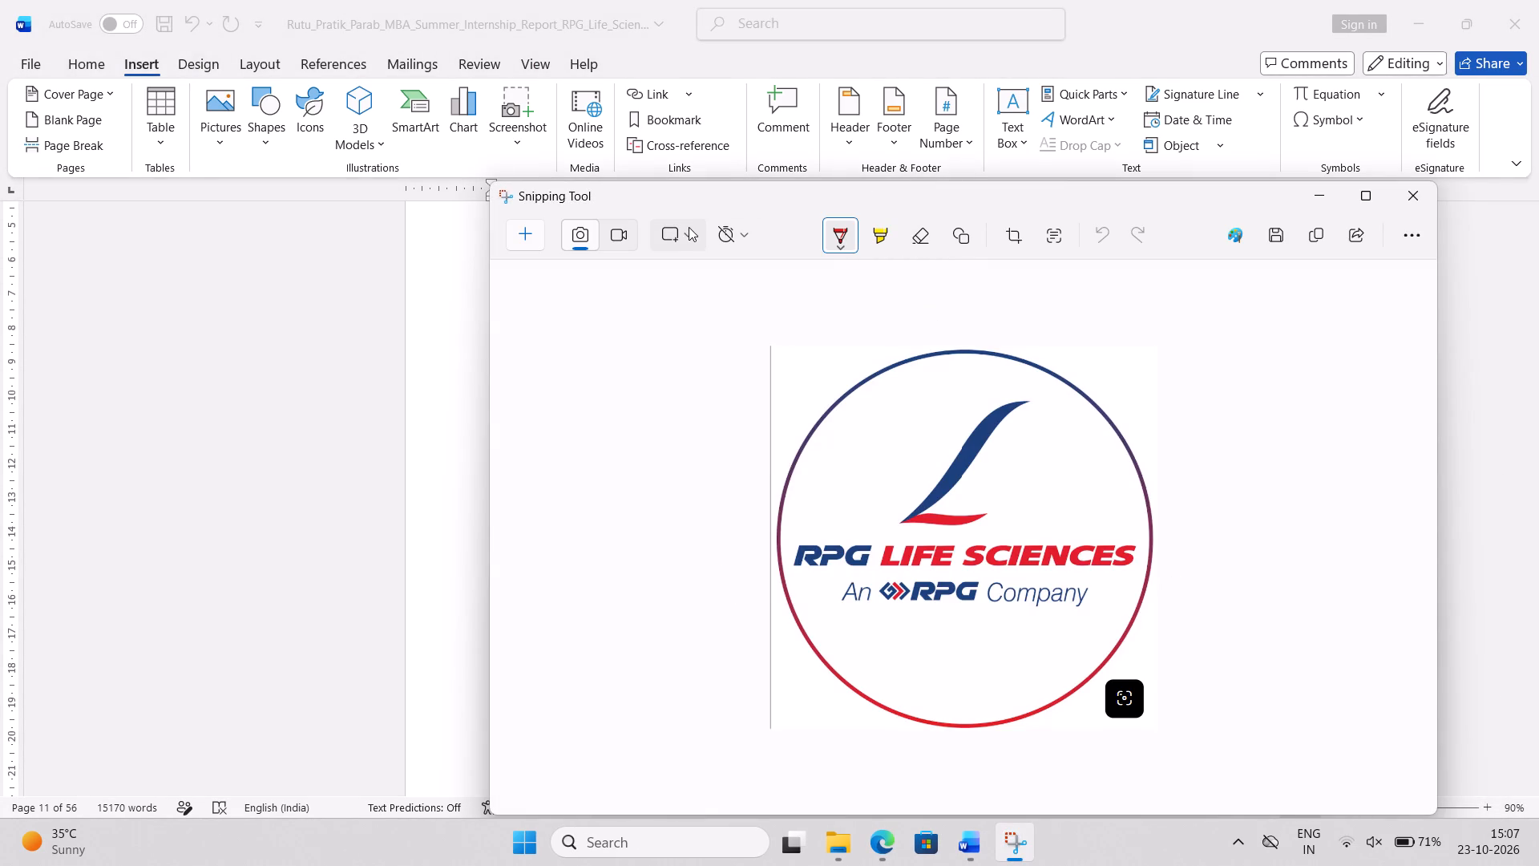
key(ctrl+c)
click(1323, 193)
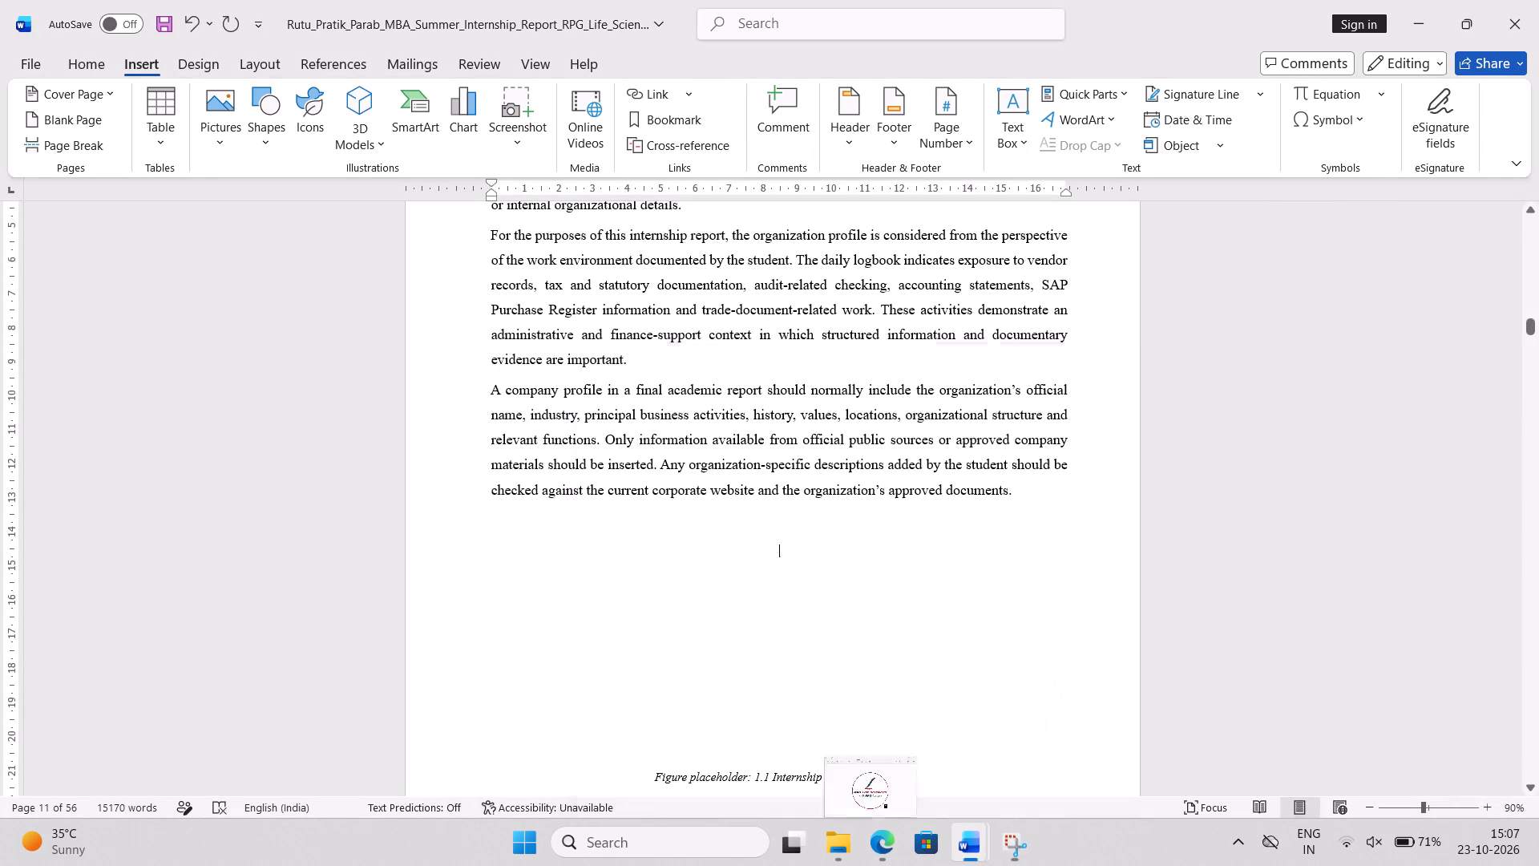
key(ctrl+v)
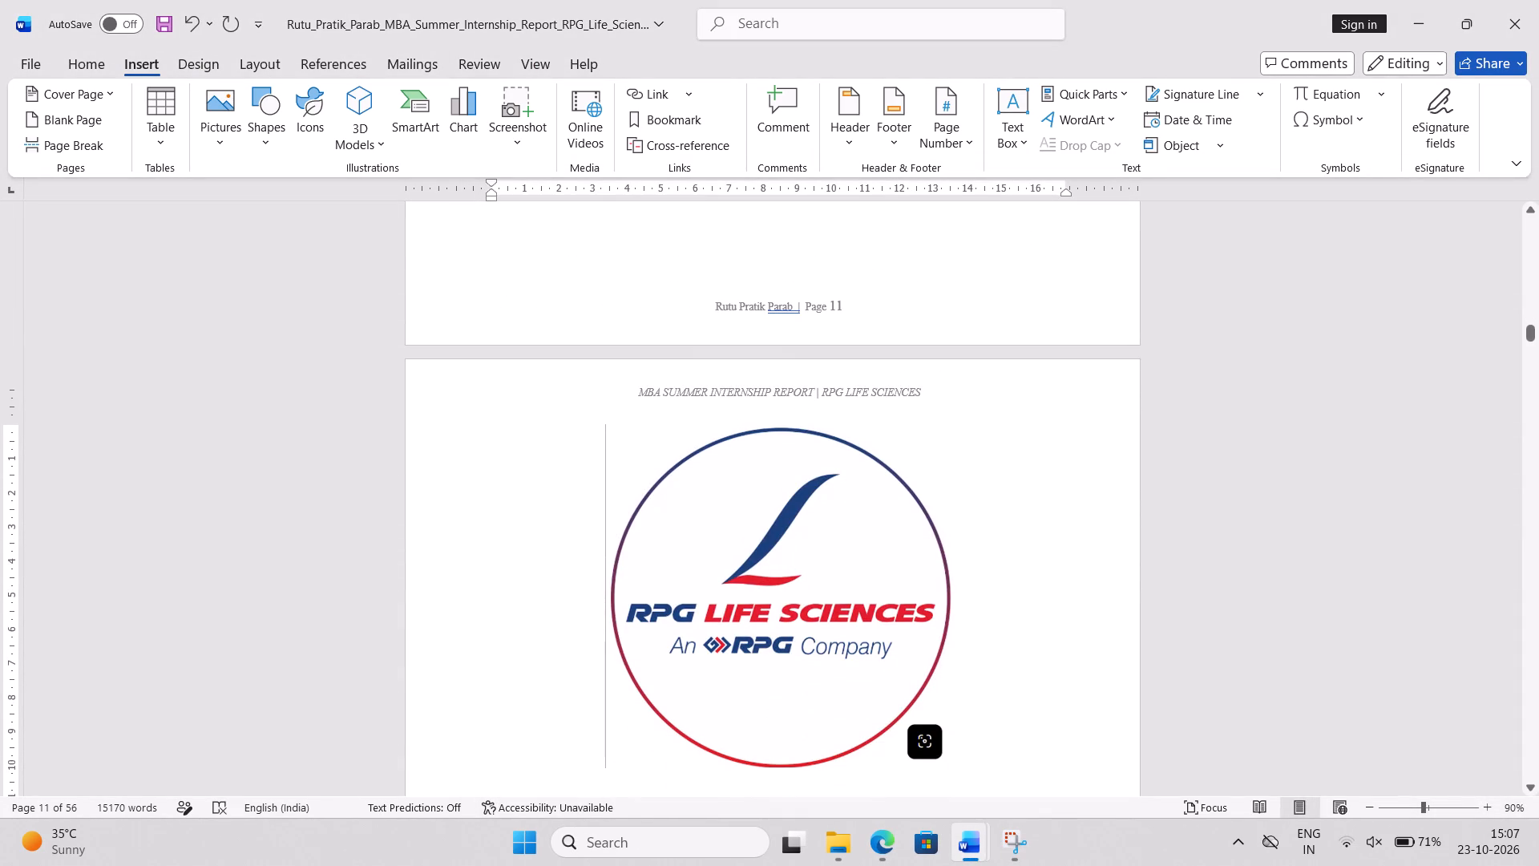
Shrink the pasted RPG Life Sciences logo proportionally to about half its size so it fits below the text on page 11.
click(851, 575)
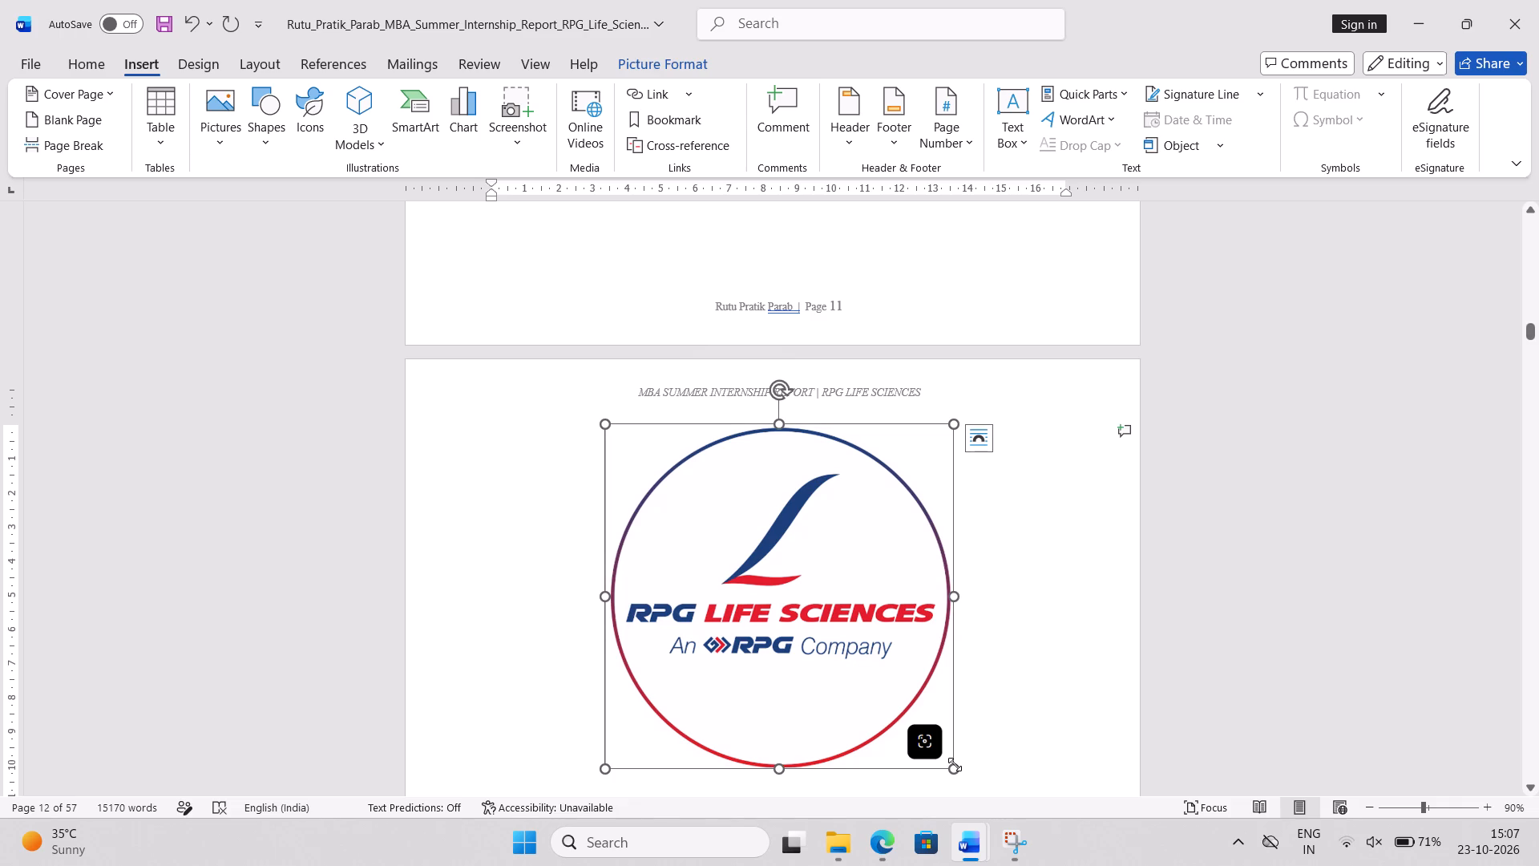
drag(957, 768, 811, 569)
scroll(829, 384, up, 1)
drag(884, 677, 846, 629)
scroll(945, 677, down, 1)
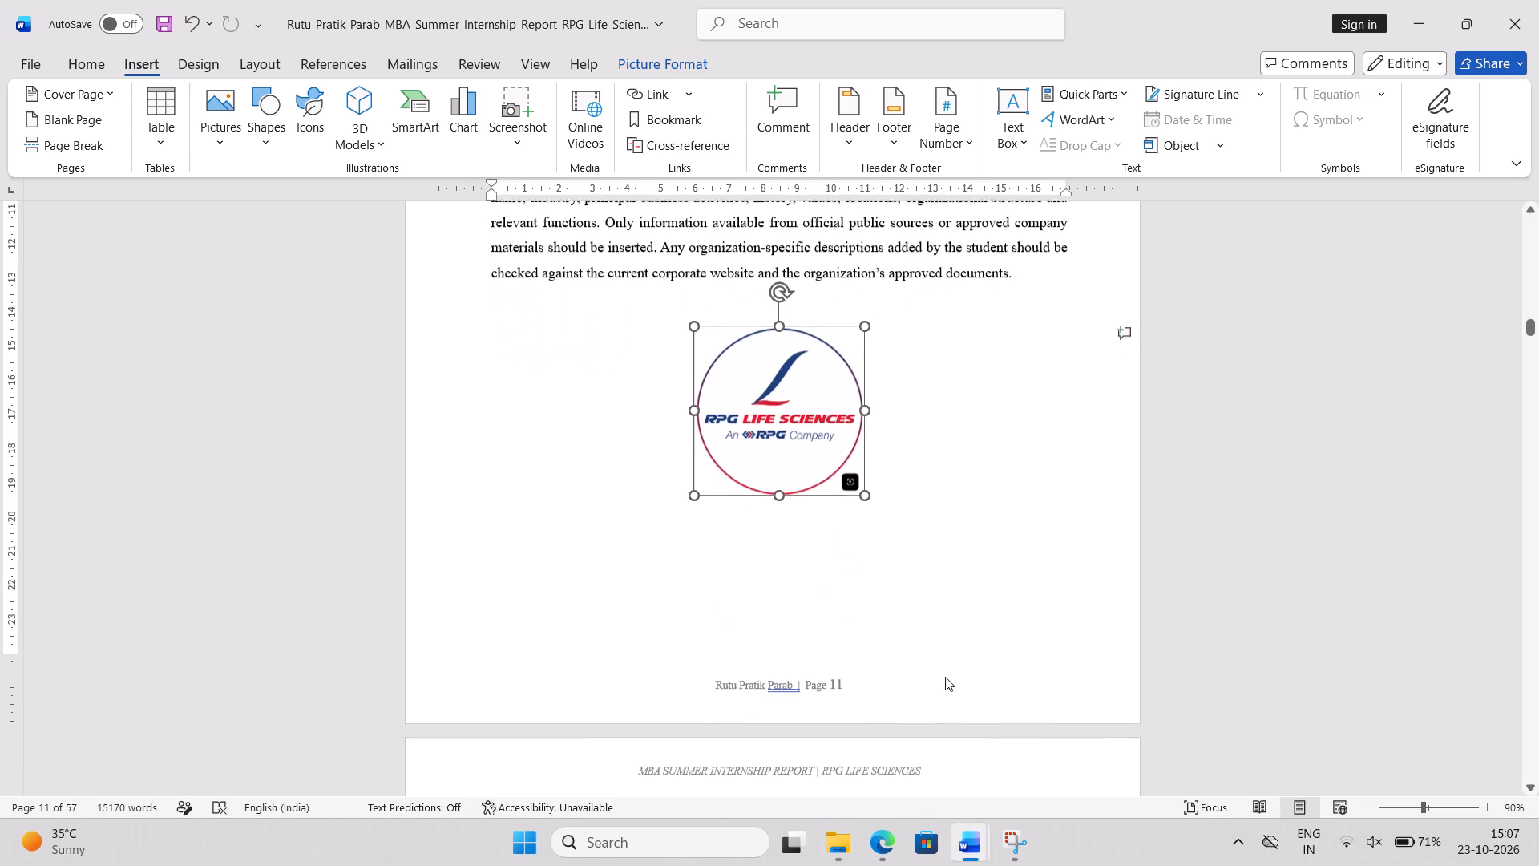
Delete the blank space before the figure 1.1 caption so it sits below the logo on page 11.
scroll(652, 775, down, 1)
click(642, 777)
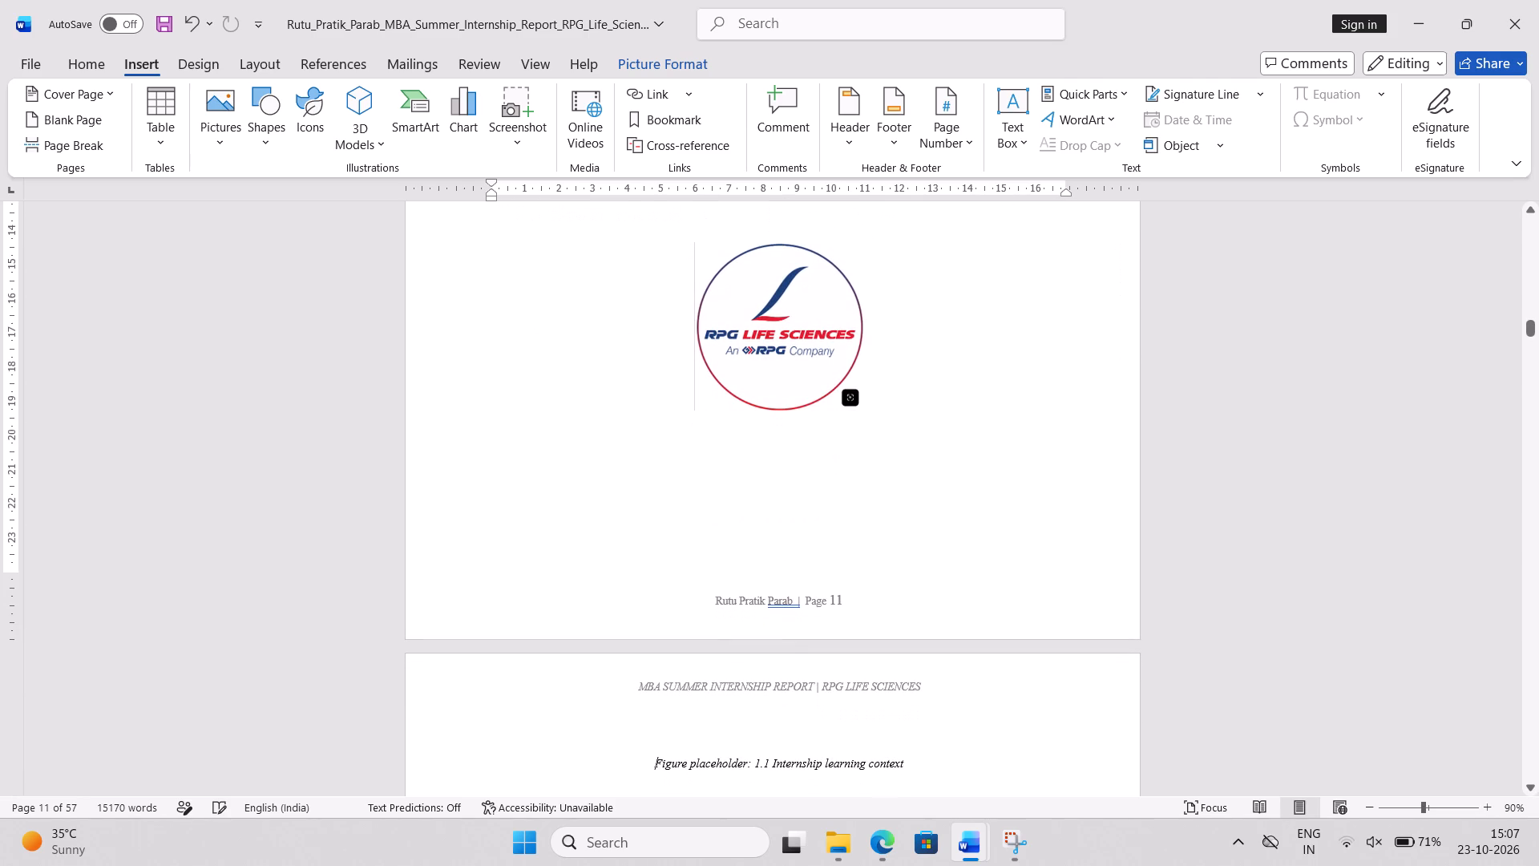
key(BackSpace)
key(BackSpace)
key(BackSpace)
key(BackSpace)
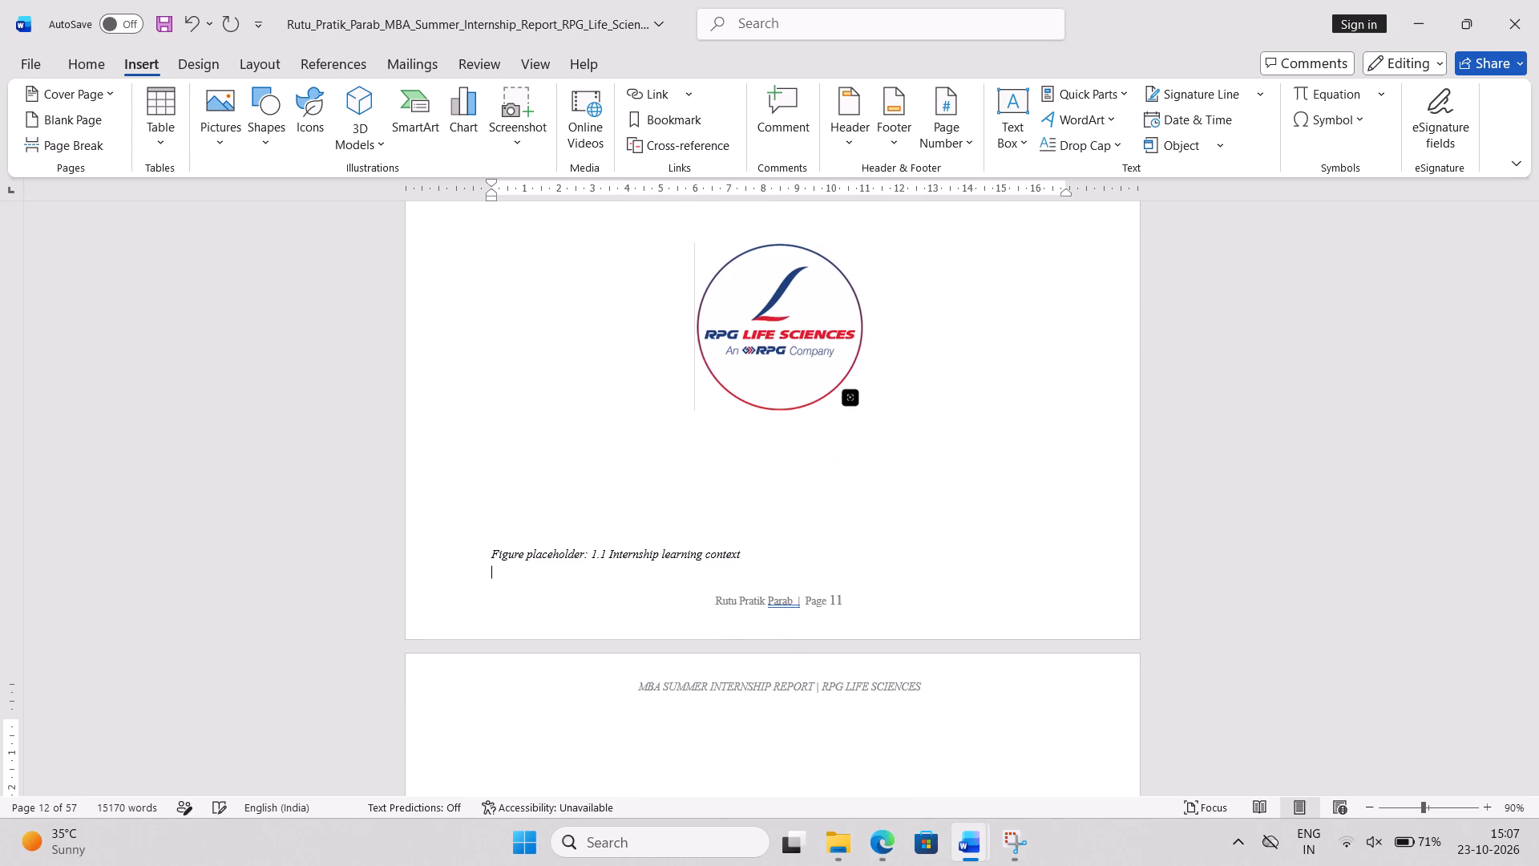
key(BackSpace)
key(BackSpace)
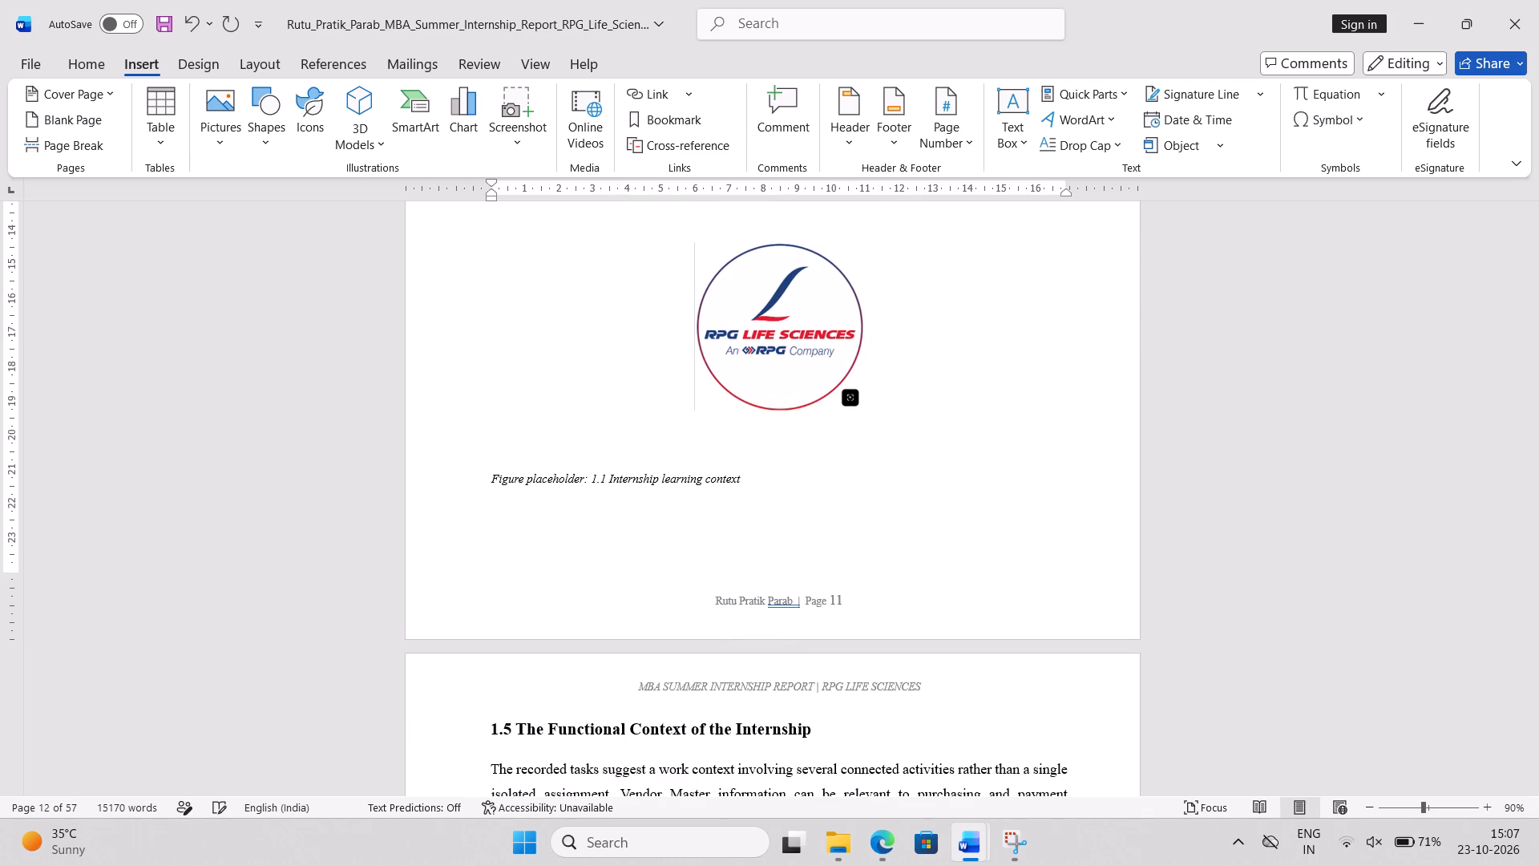
Centre the figure 1.1 caption under the logo by adding leading spaces.
key(space)
key(space)
key(space)
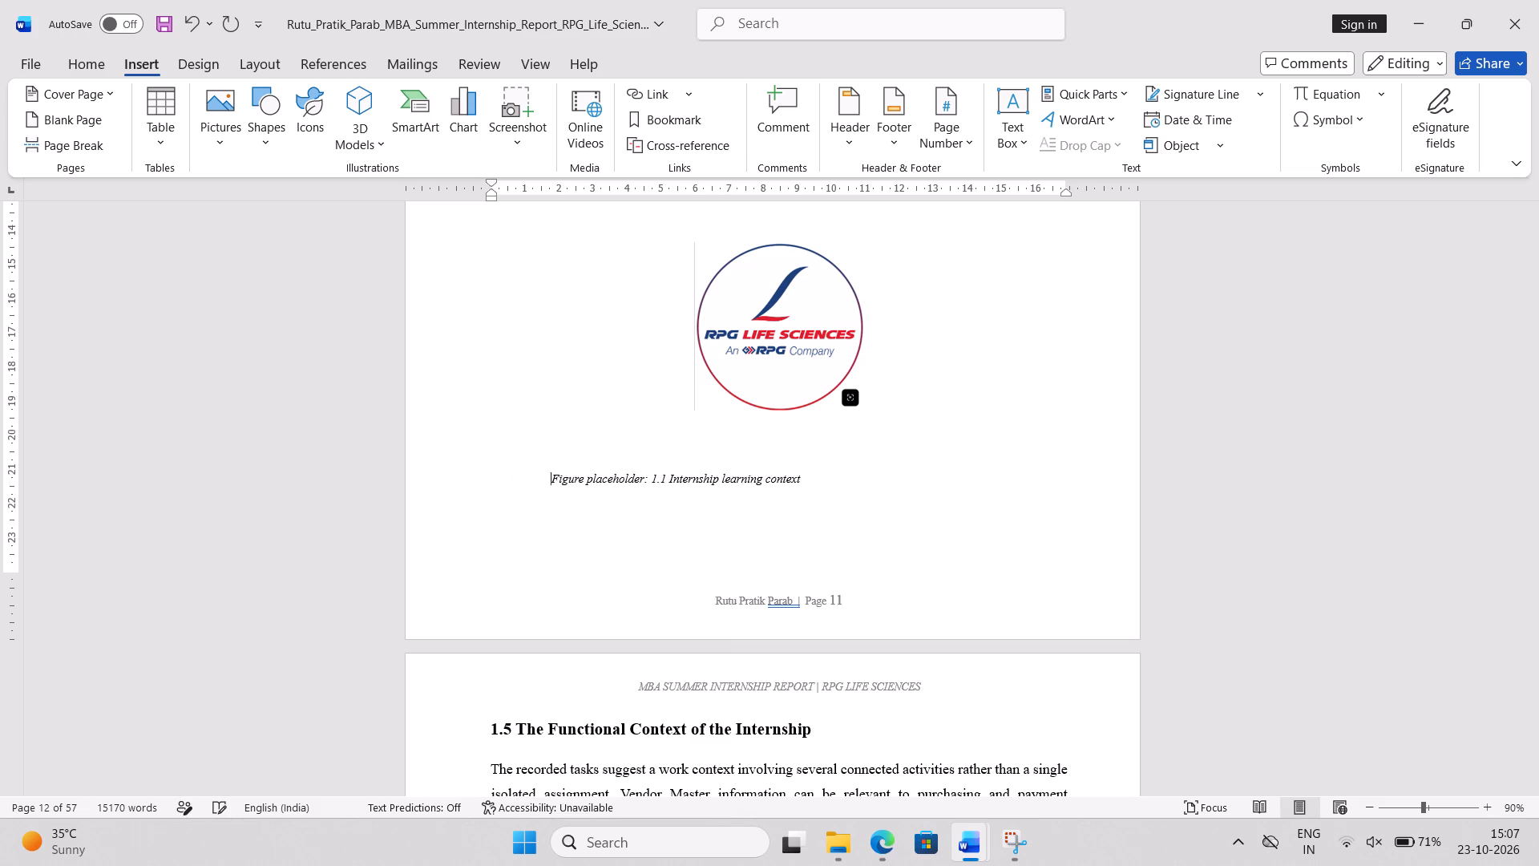
key(space)
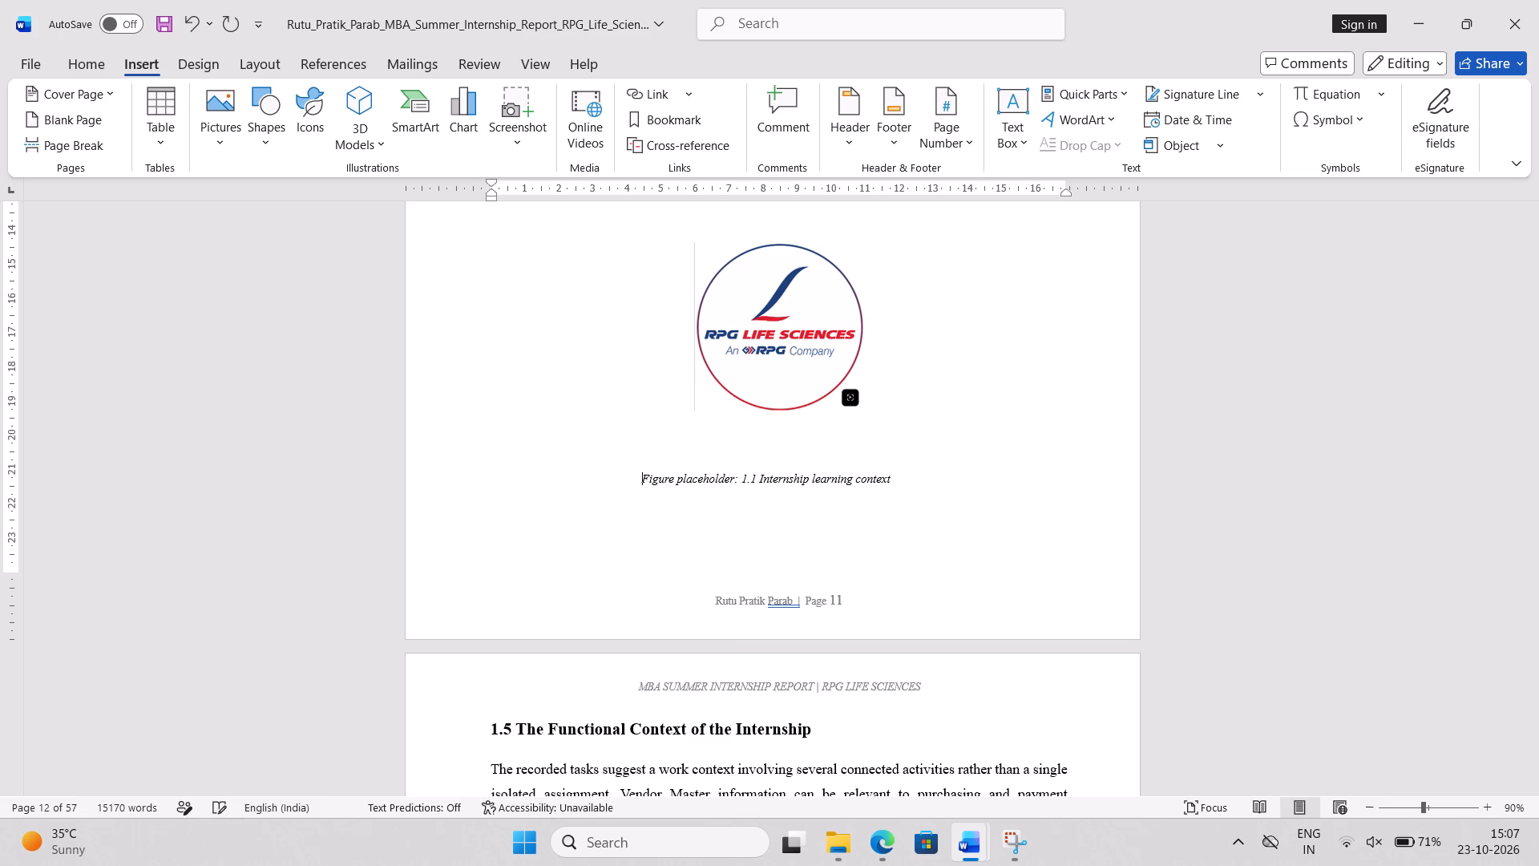
key(space)
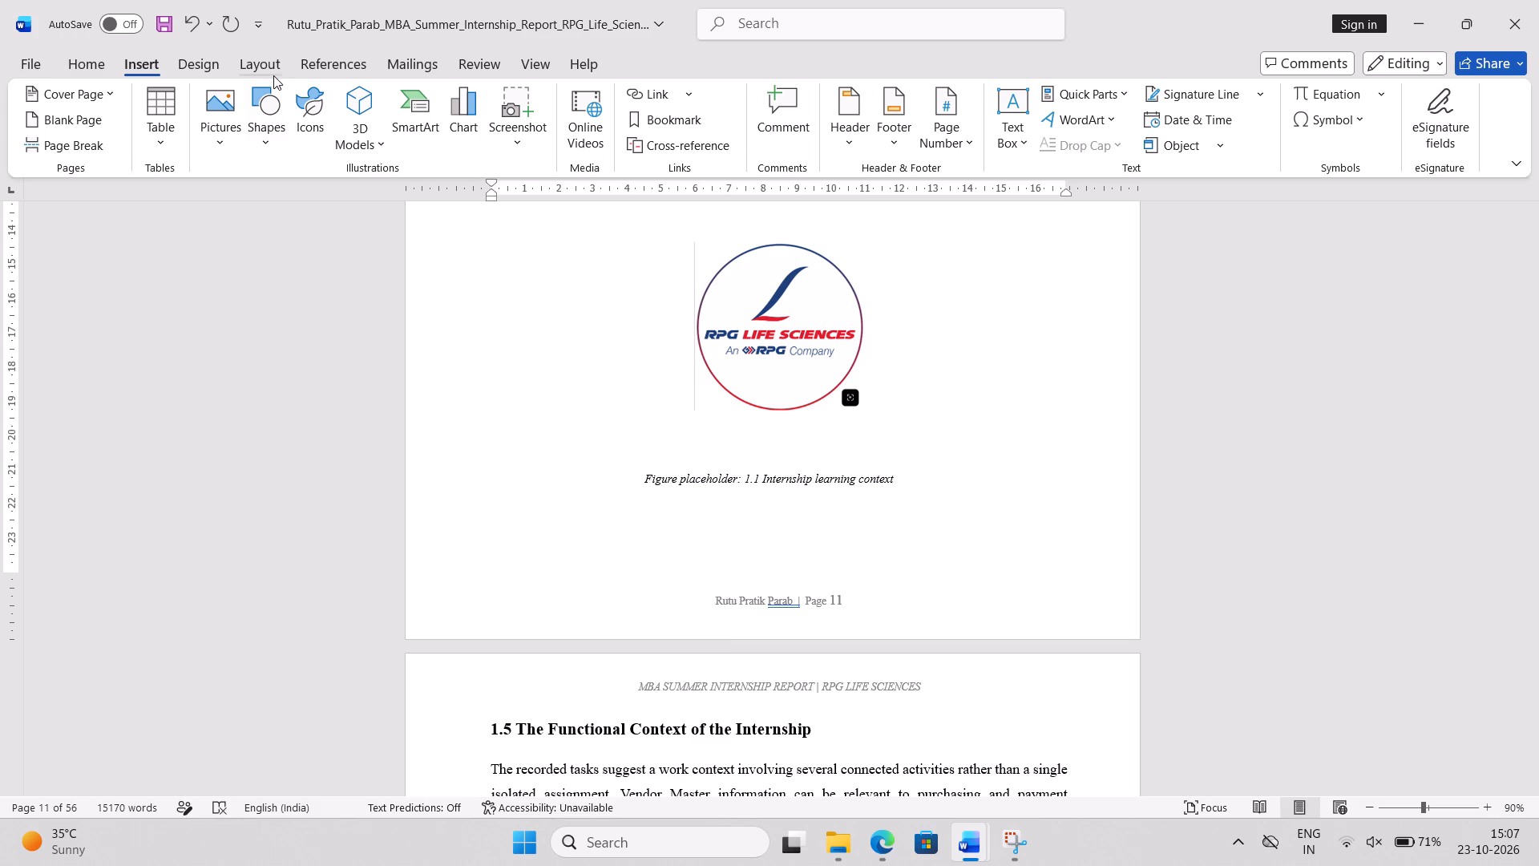
Draw an oval about 1.08 cm high and 0.56 cm wide over the black badge at the logo's lower-right edge.
click(274, 89)
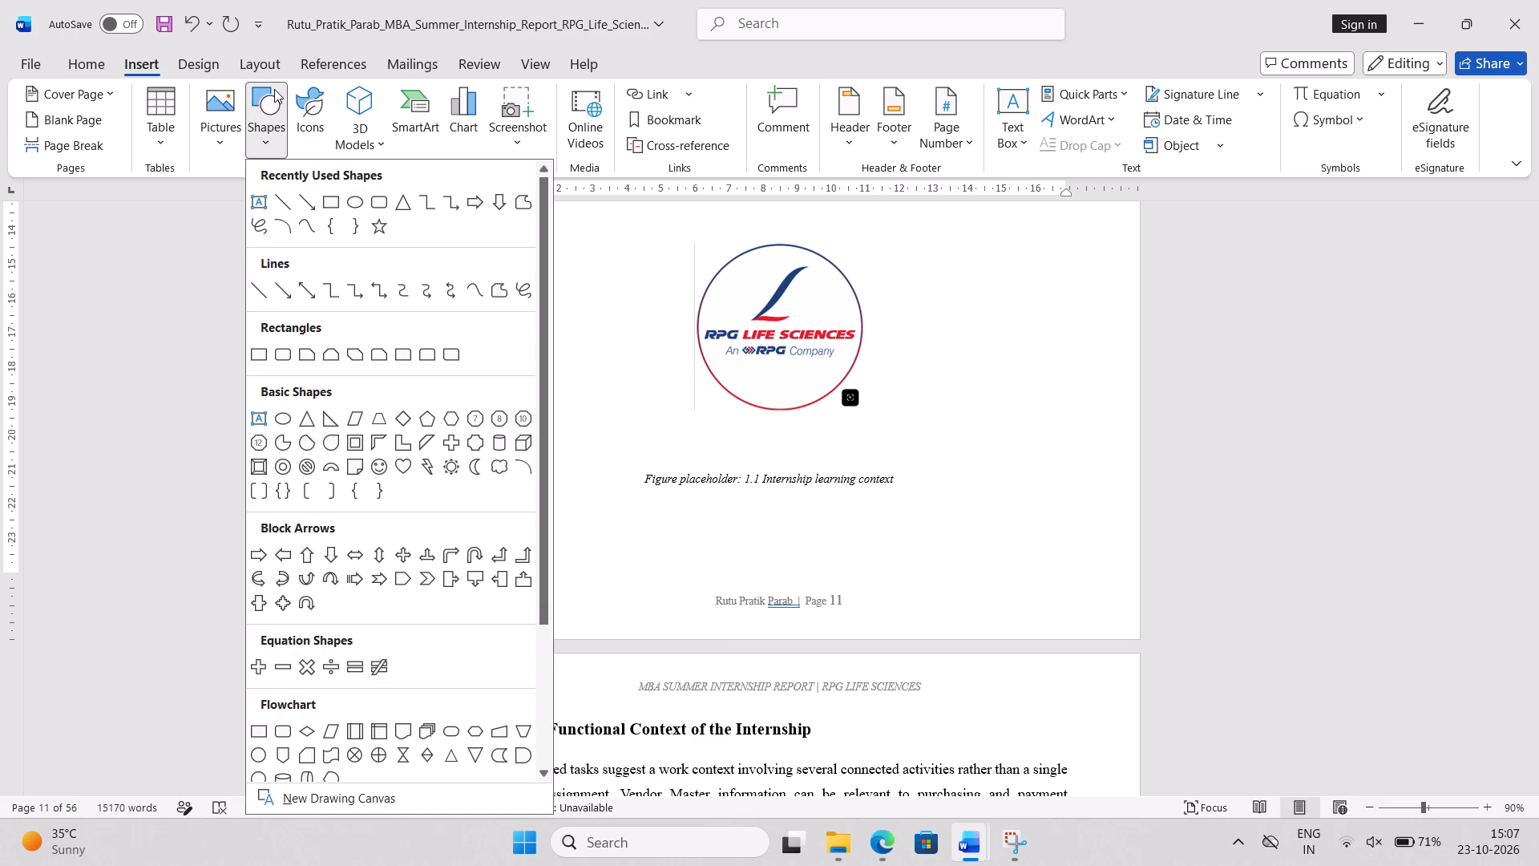
click(360, 207)
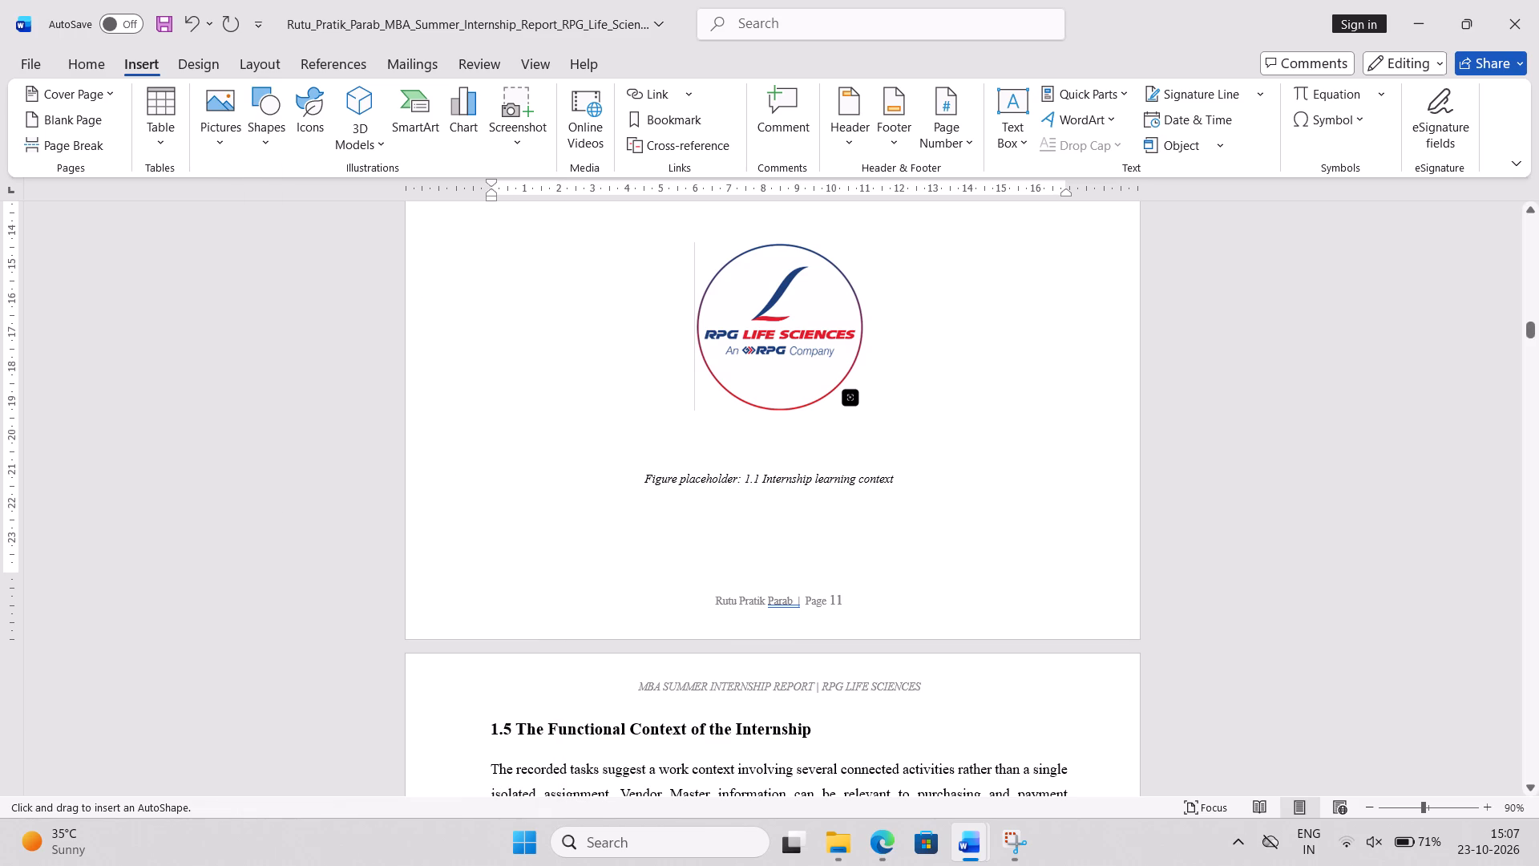
drag(858, 378, 838, 422)
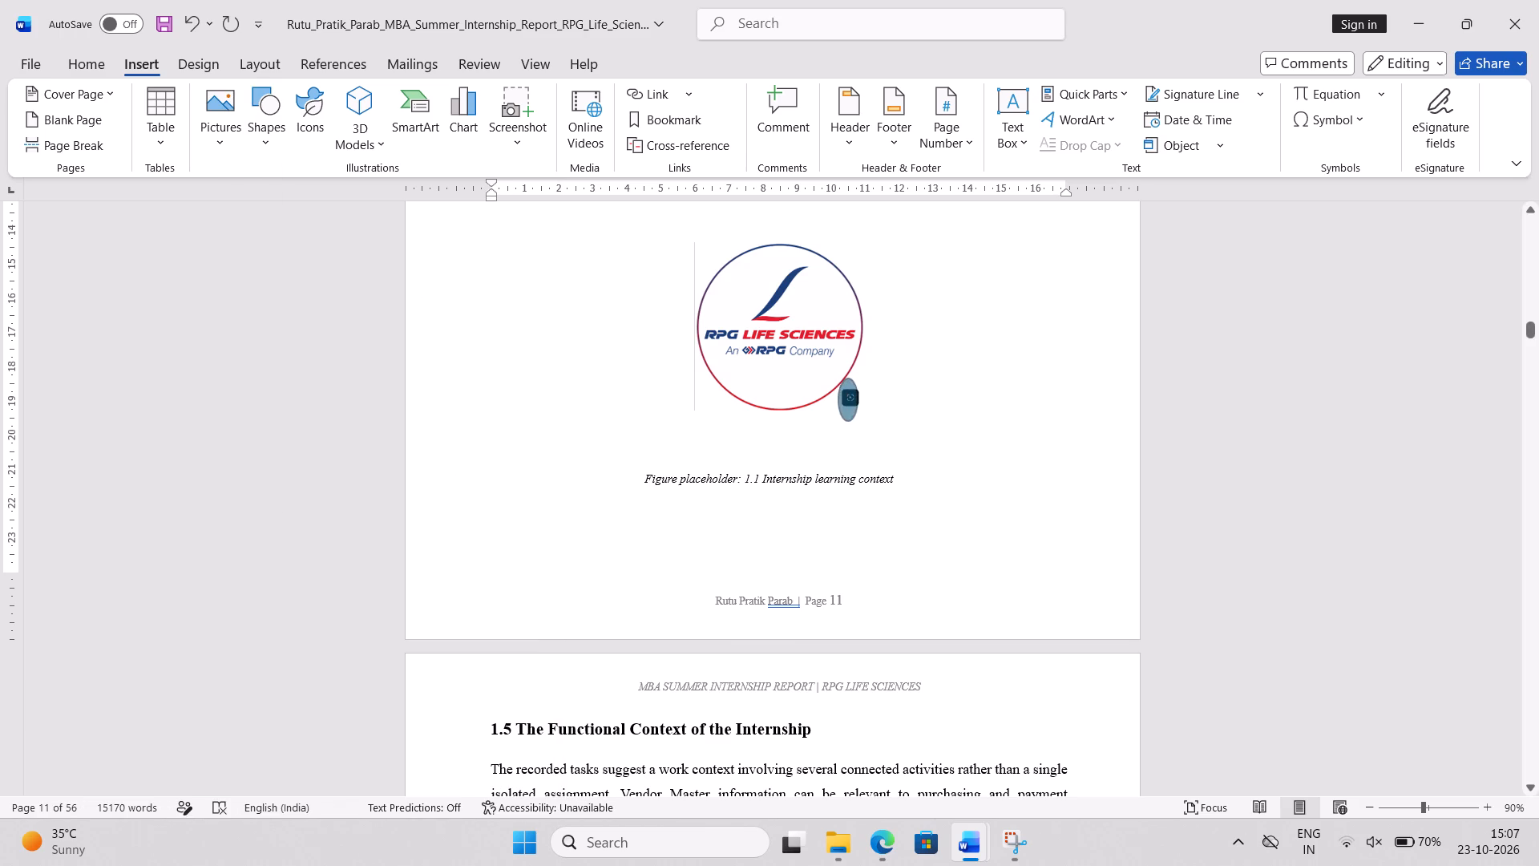
drag(838, 422, 854, 409)
drag(854, 409, 844, 415)
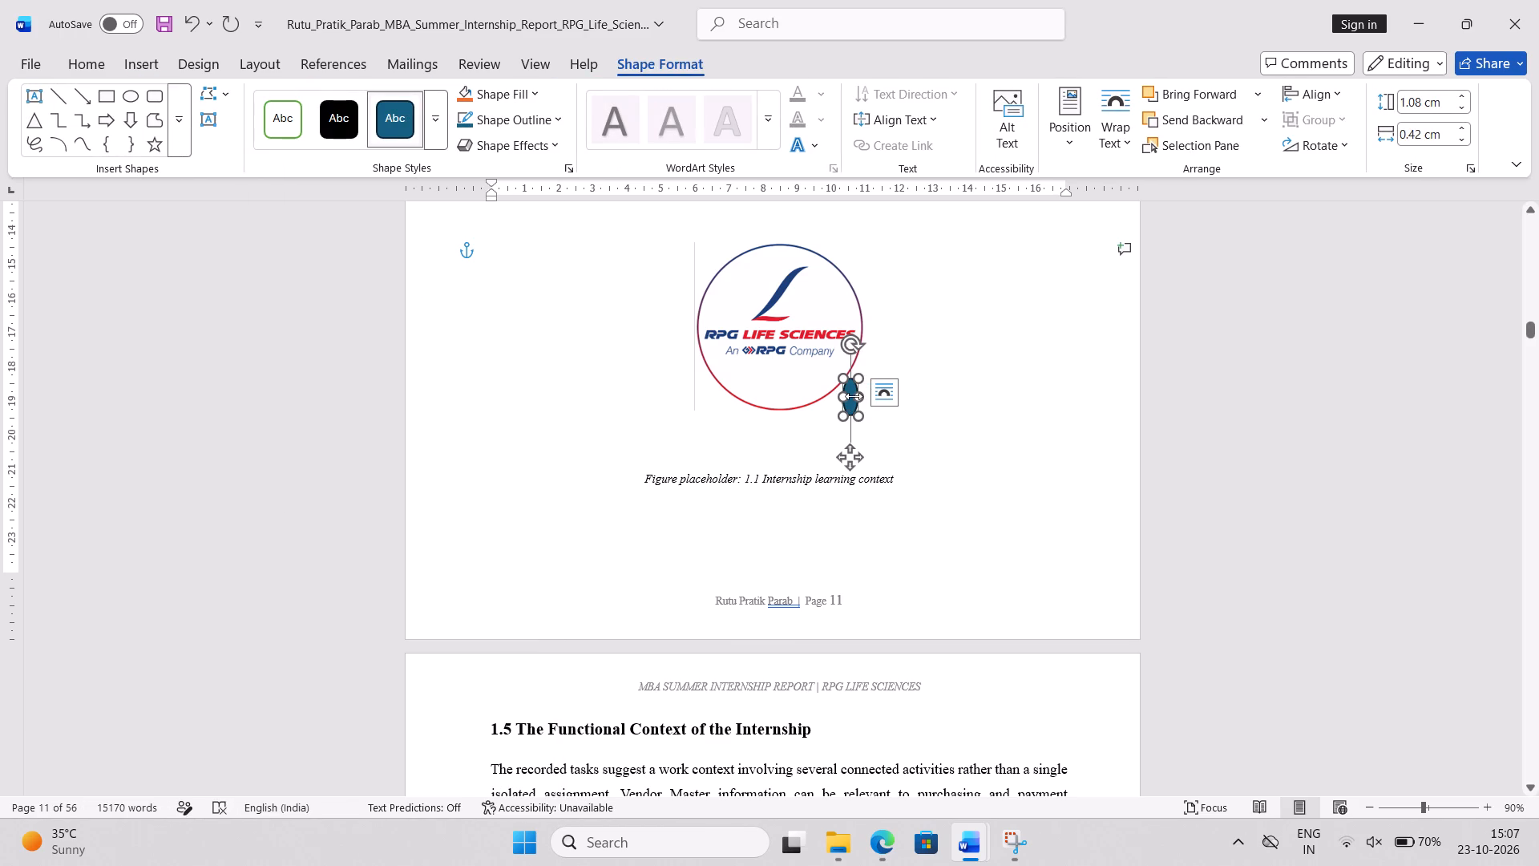
drag(854, 398, 862, 400)
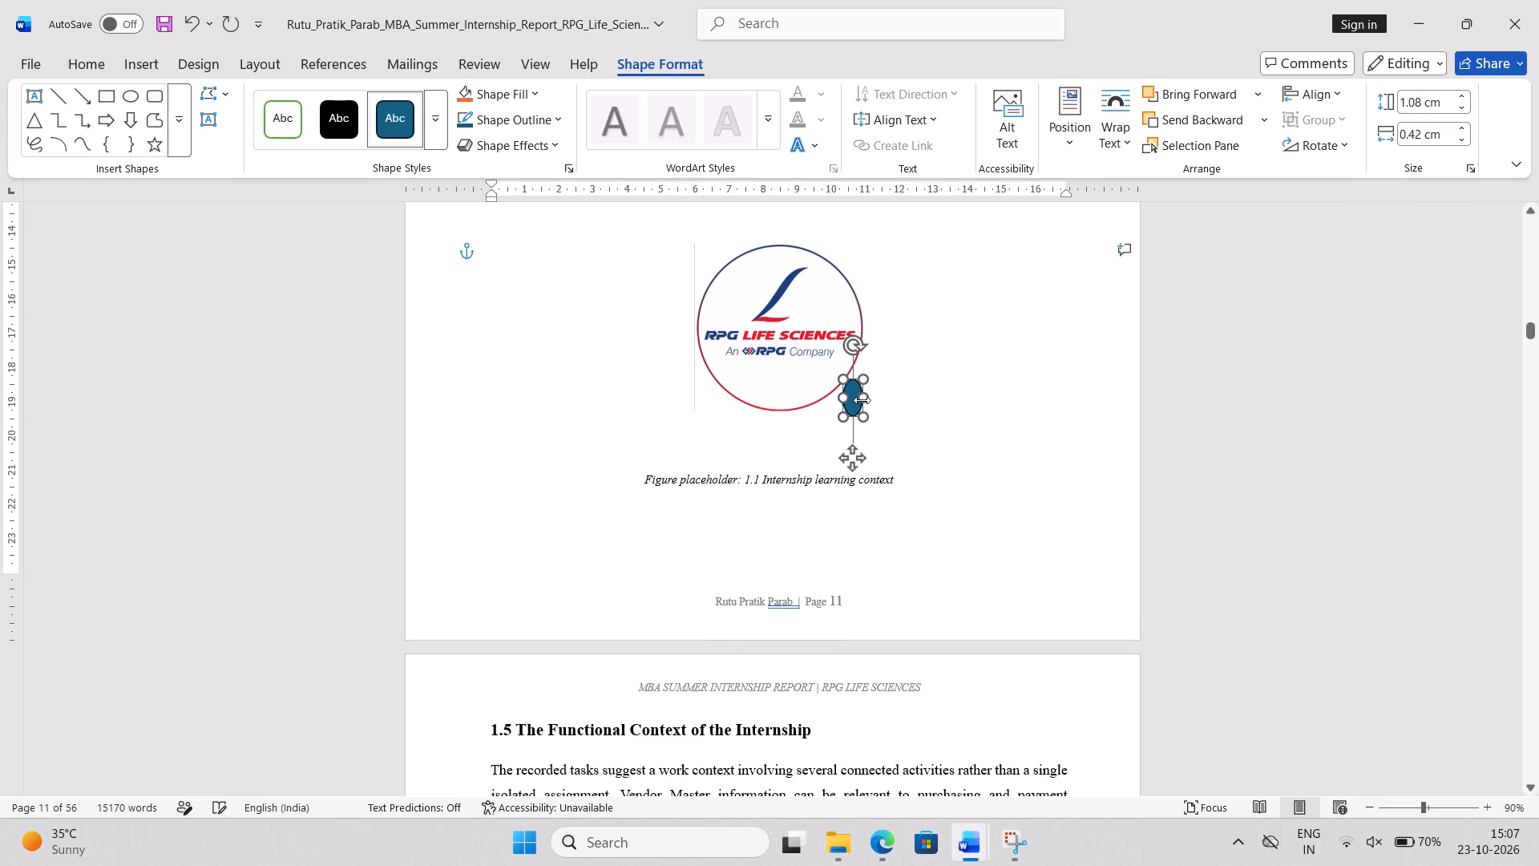
click(851, 399)
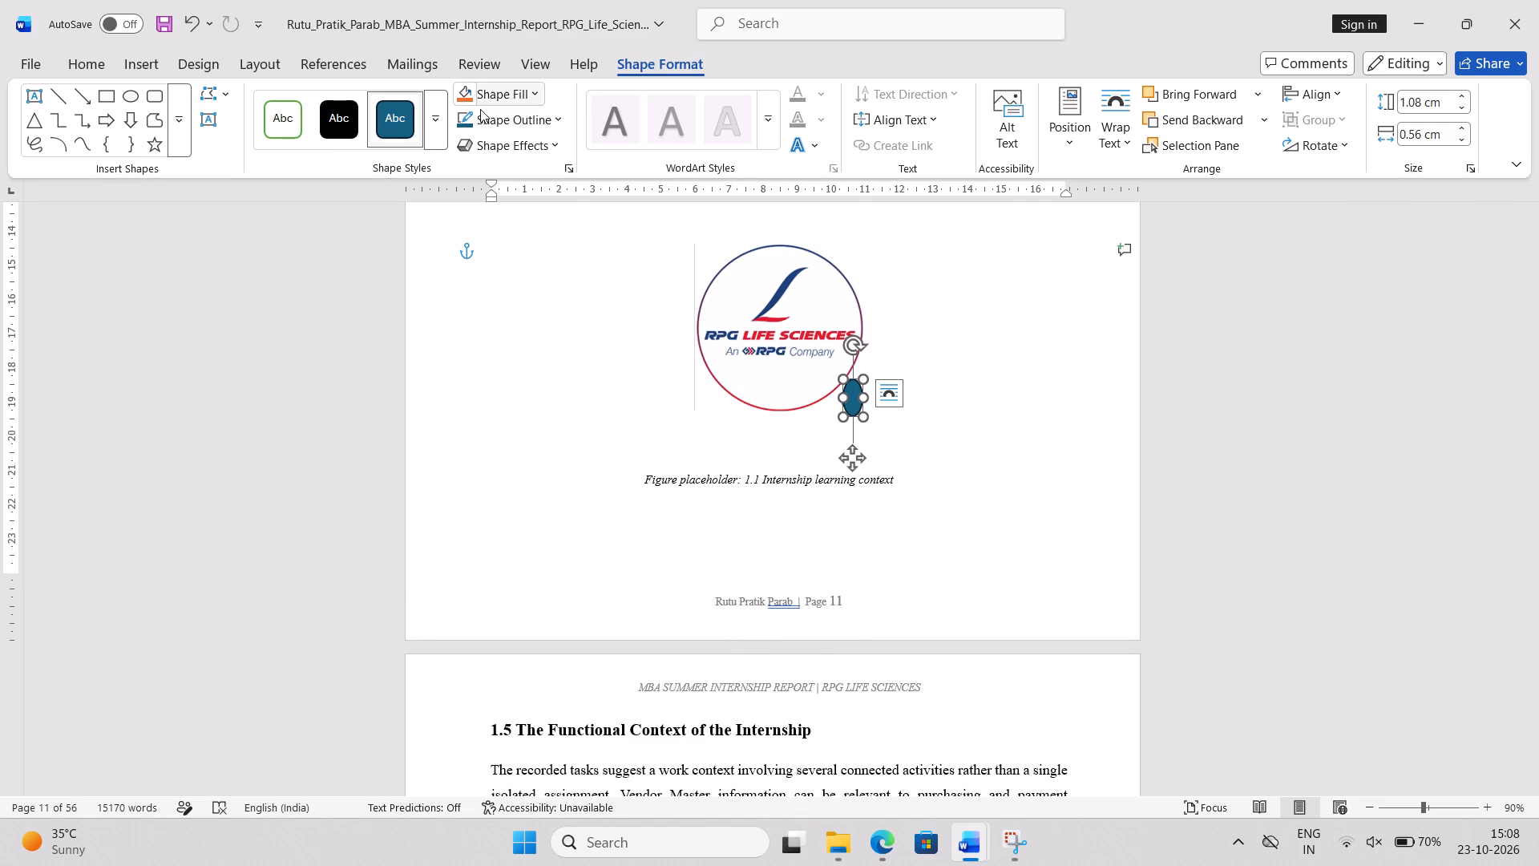
Fill the oval over the logo's black badge with white and widen it to about 0.61 cm.
click(527, 98)
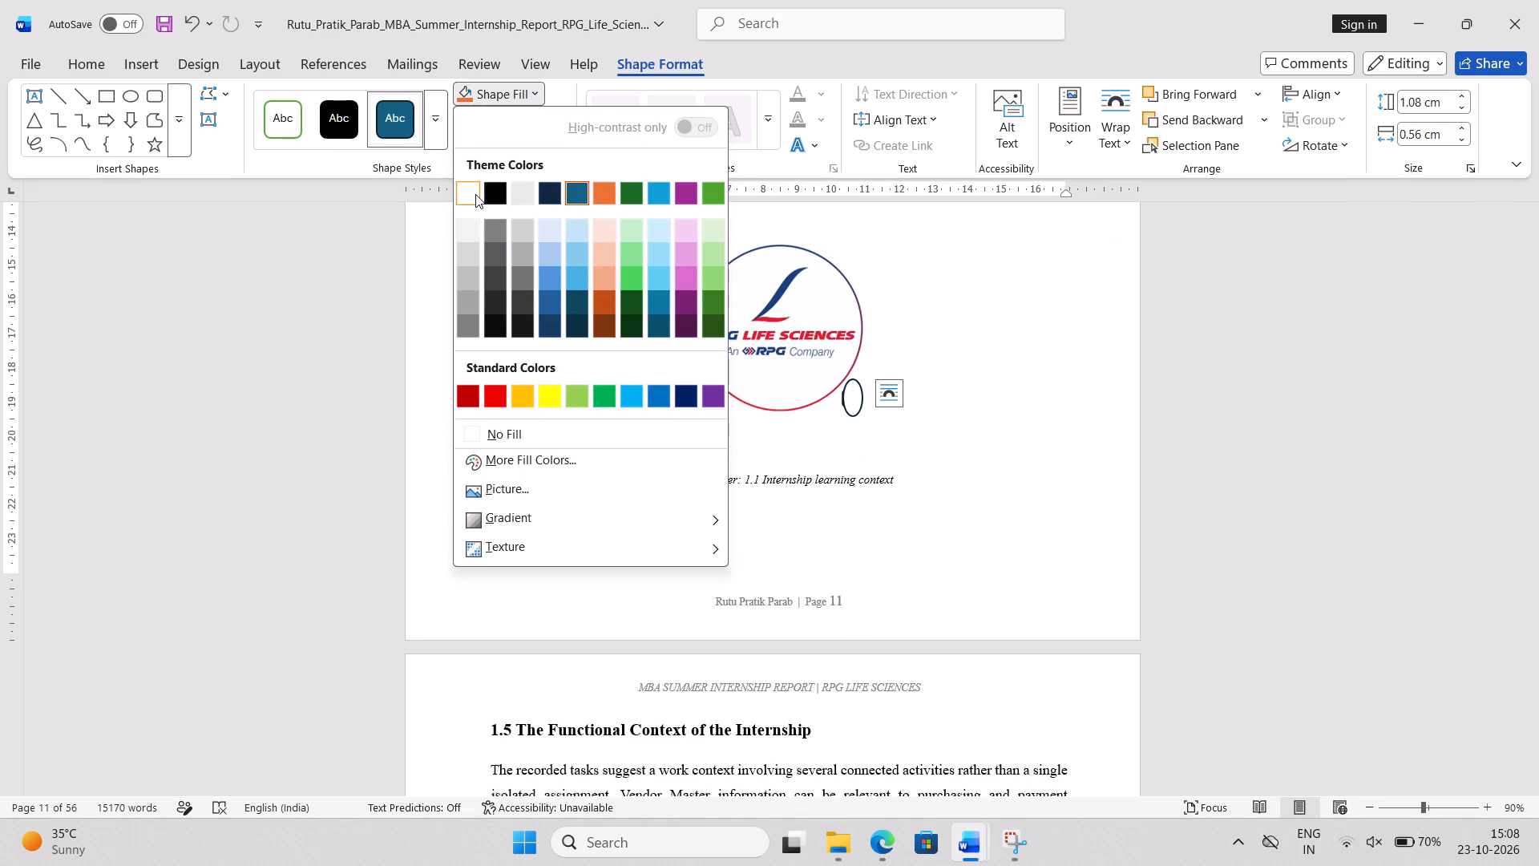
click(475, 194)
click(1278, 358)
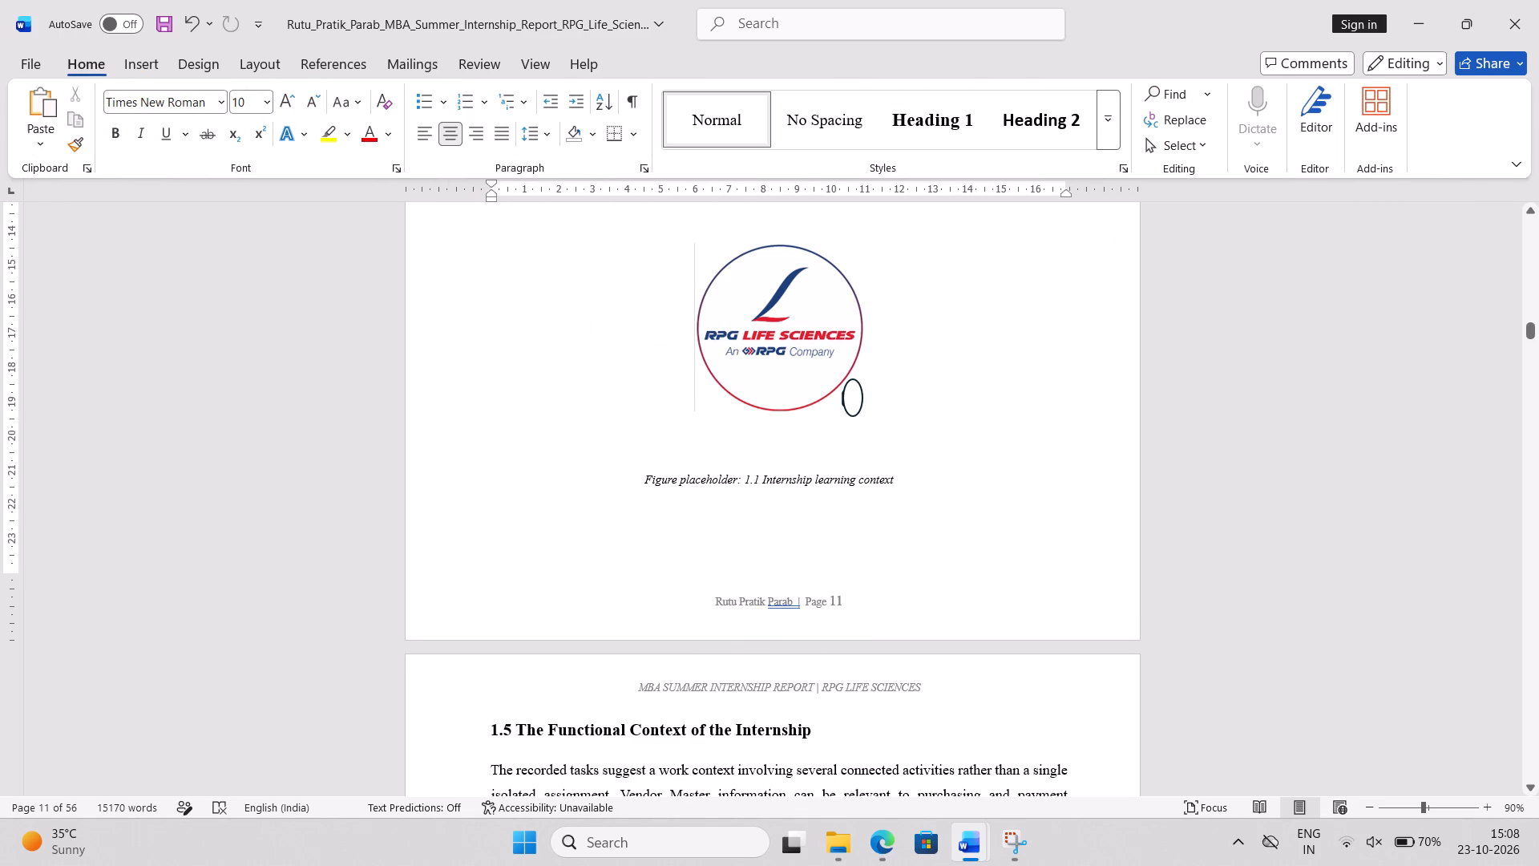
click(854, 394)
click(845, 396)
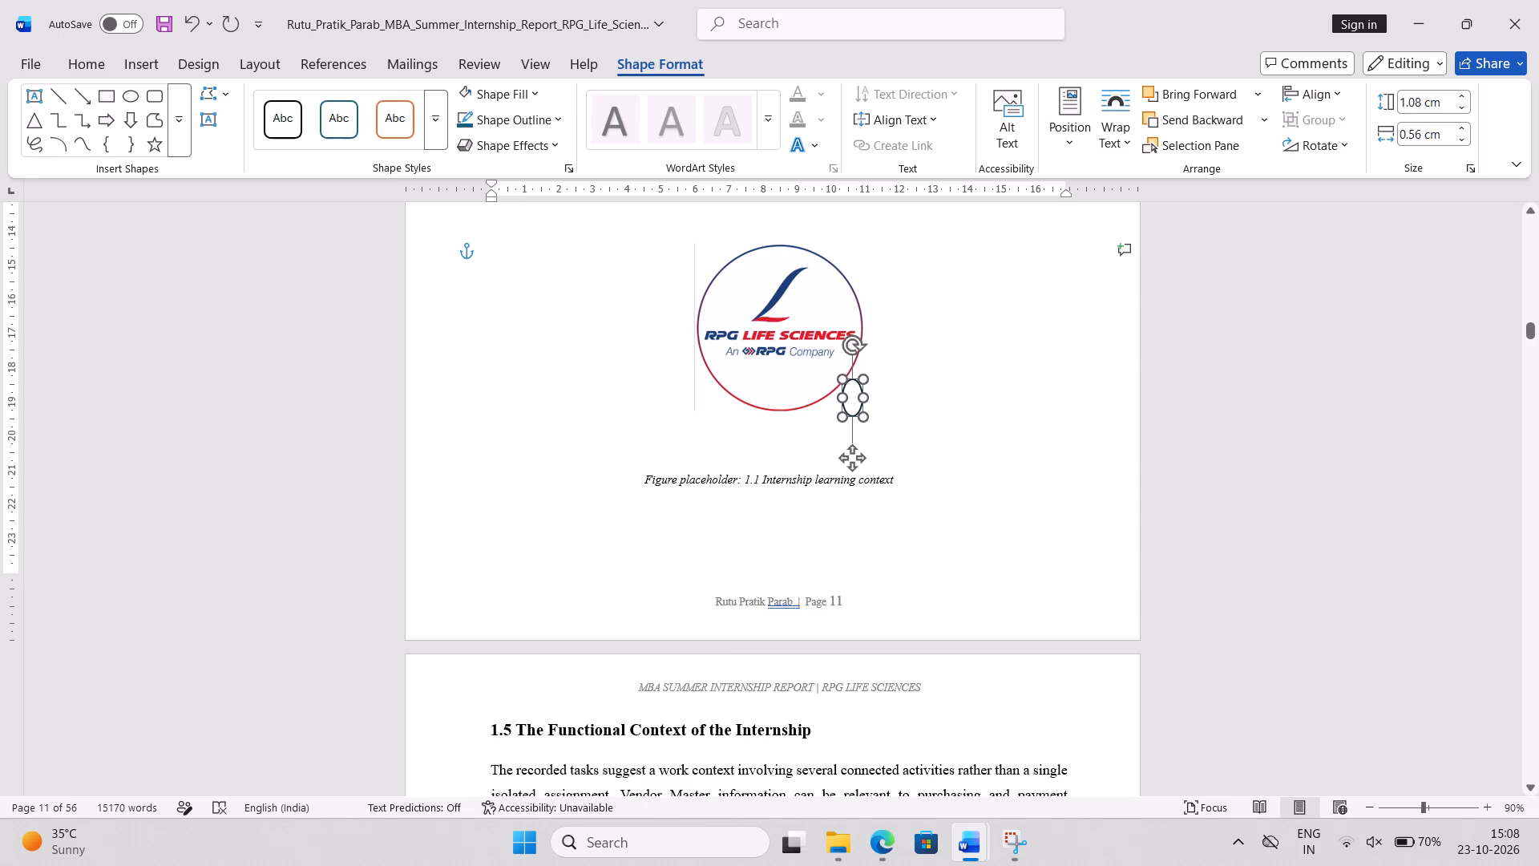
click(1269, 276)
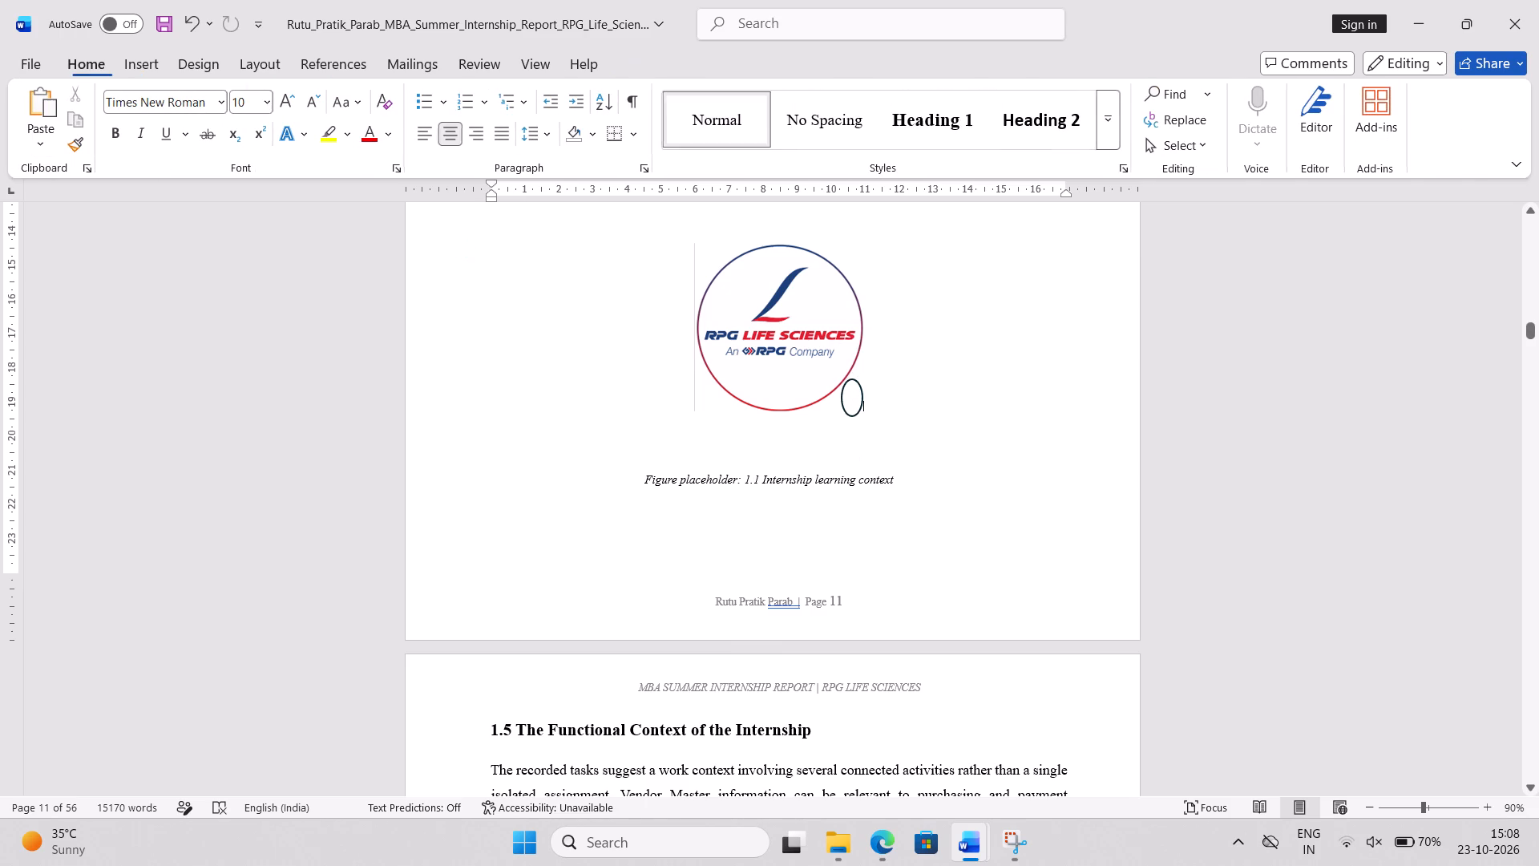
Set the outline of the oval covering the logo's badge to white.
click(849, 387)
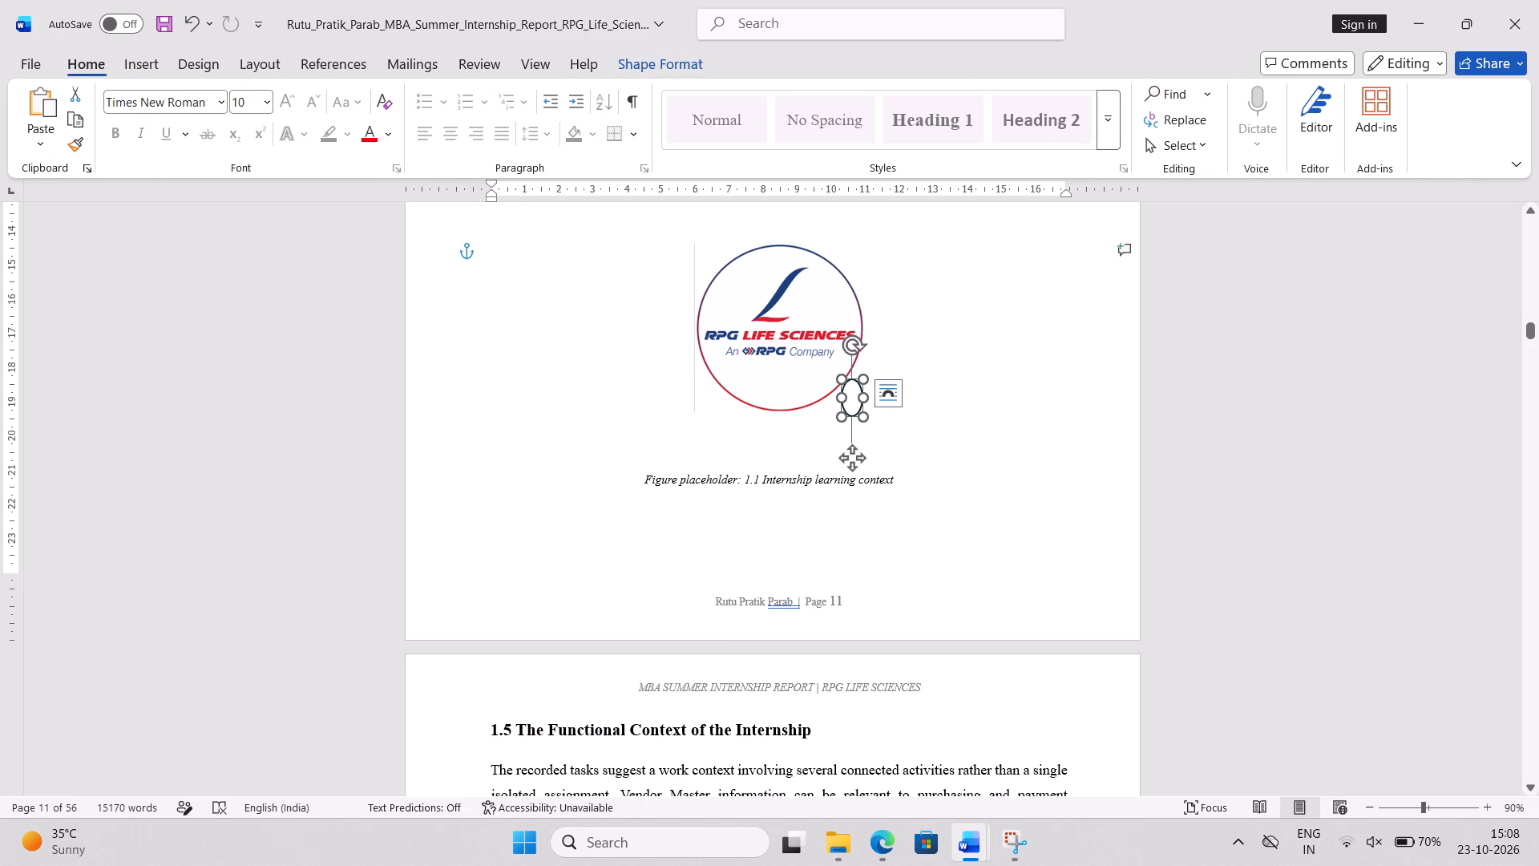
click(640, 62)
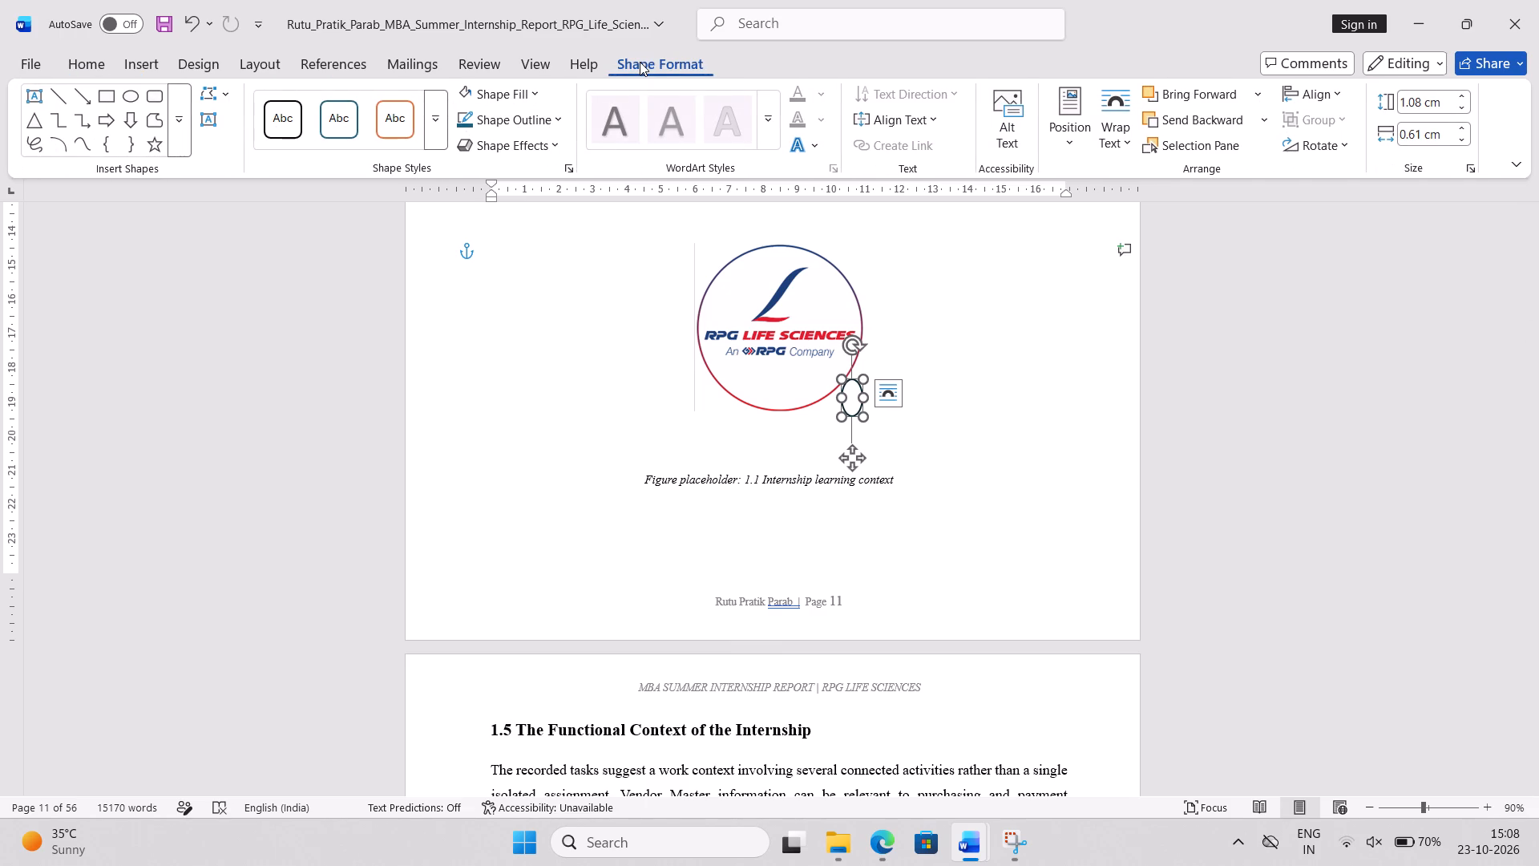
click(555, 115)
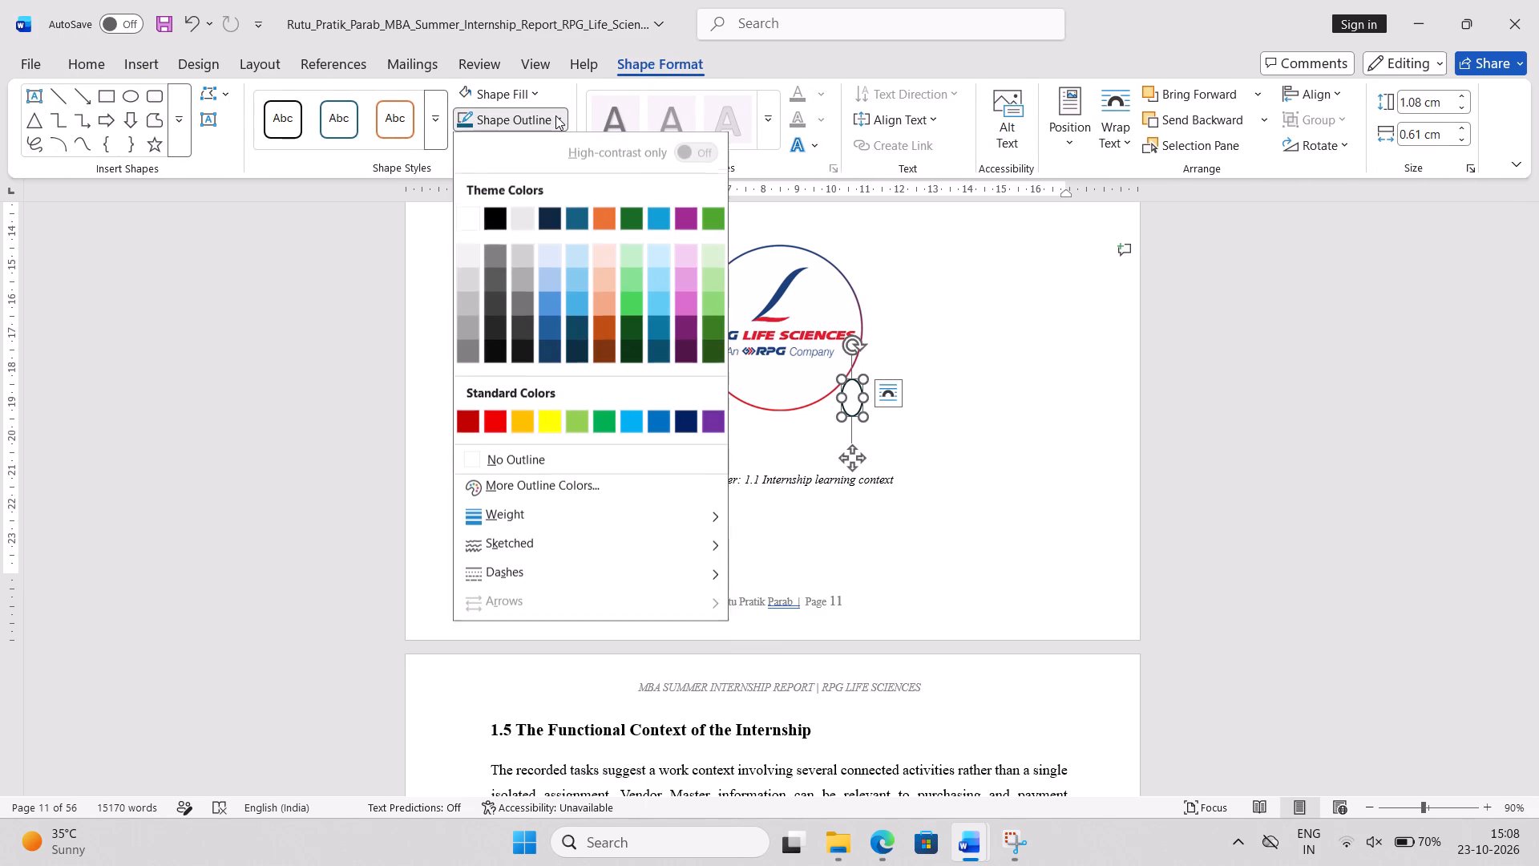
click(475, 222)
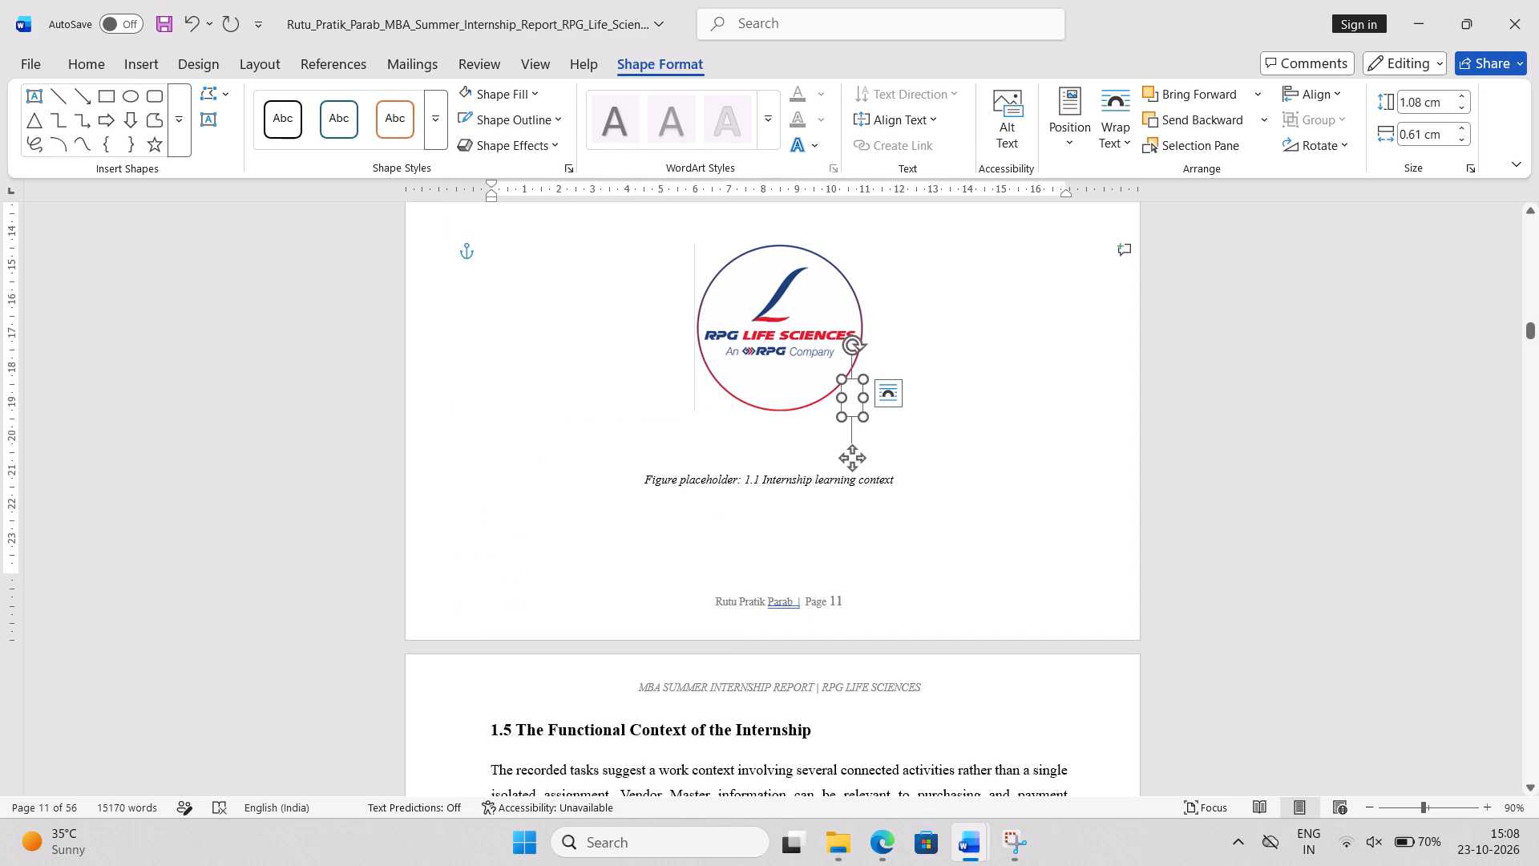
click(1390, 374)
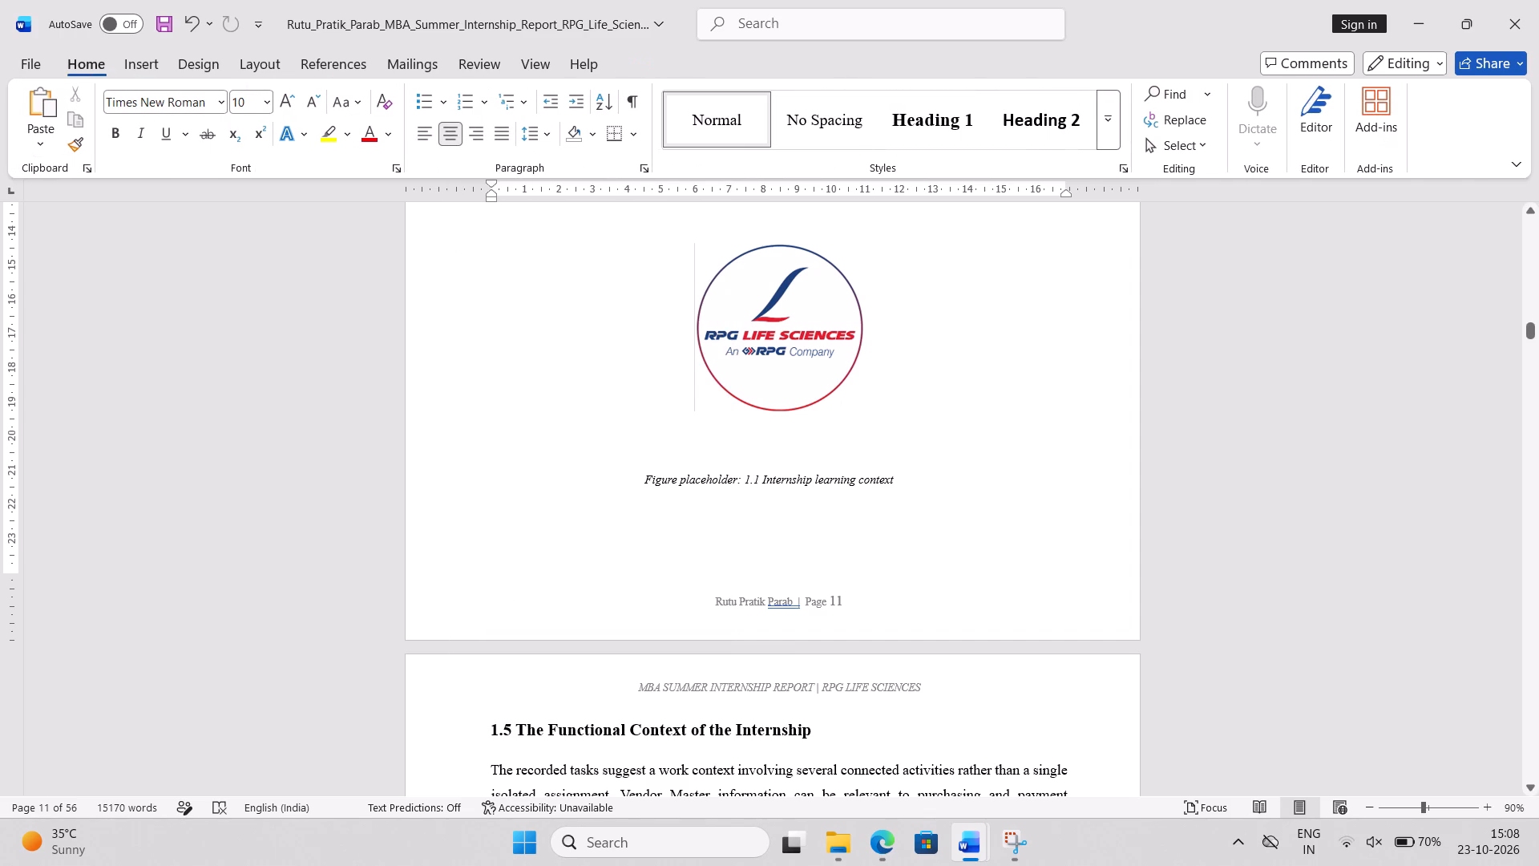
Insert a page break before the CHAPTER 2 LEARNING OBJECTIVES heading so the chapter starts on a new page.
scroll(1390, 374, down, 7)
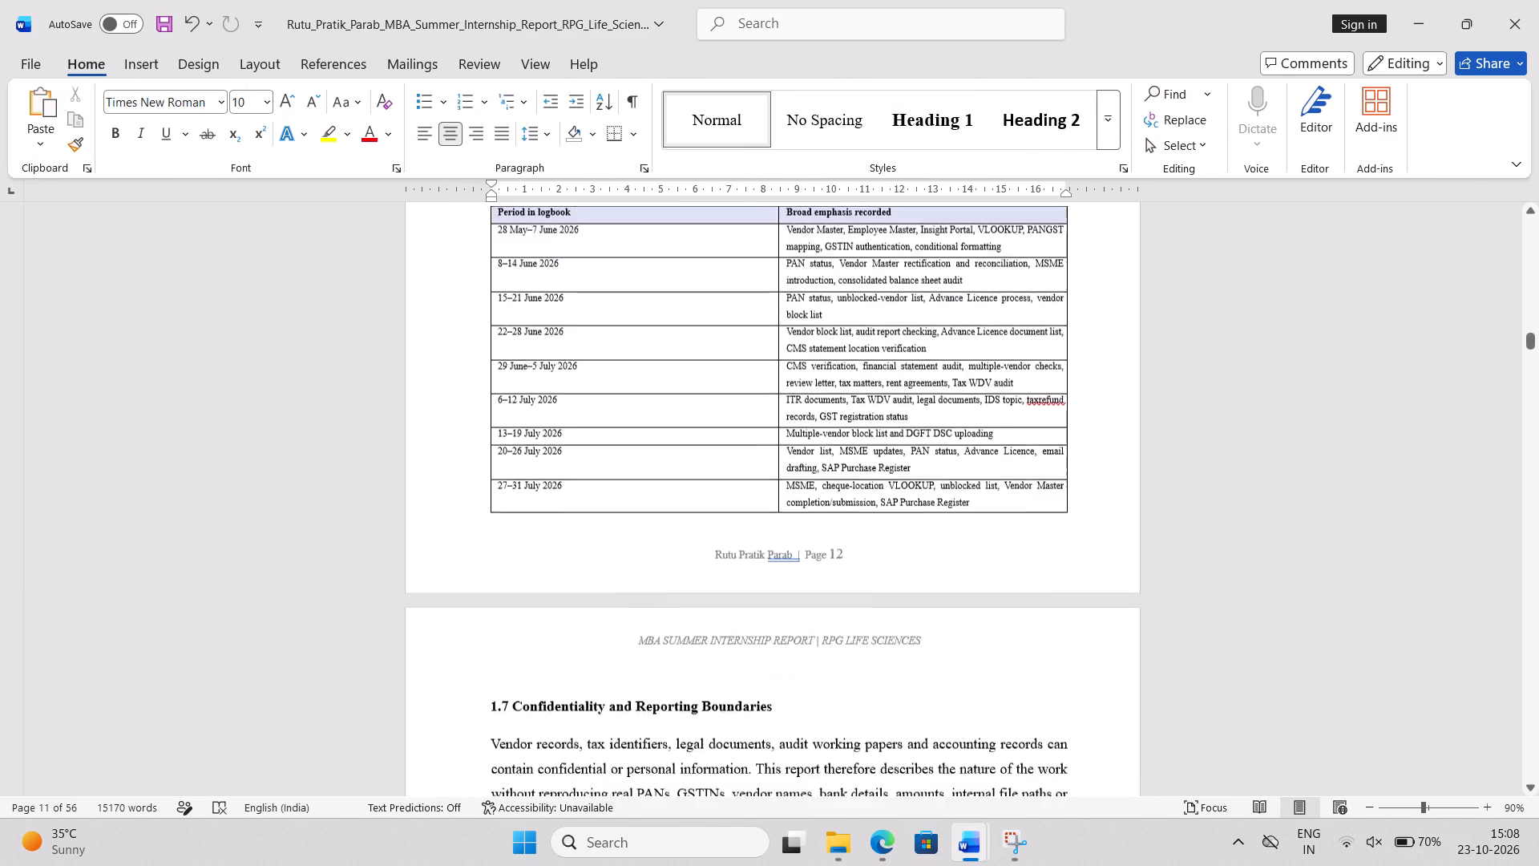
scroll(1390, 374, down, 3)
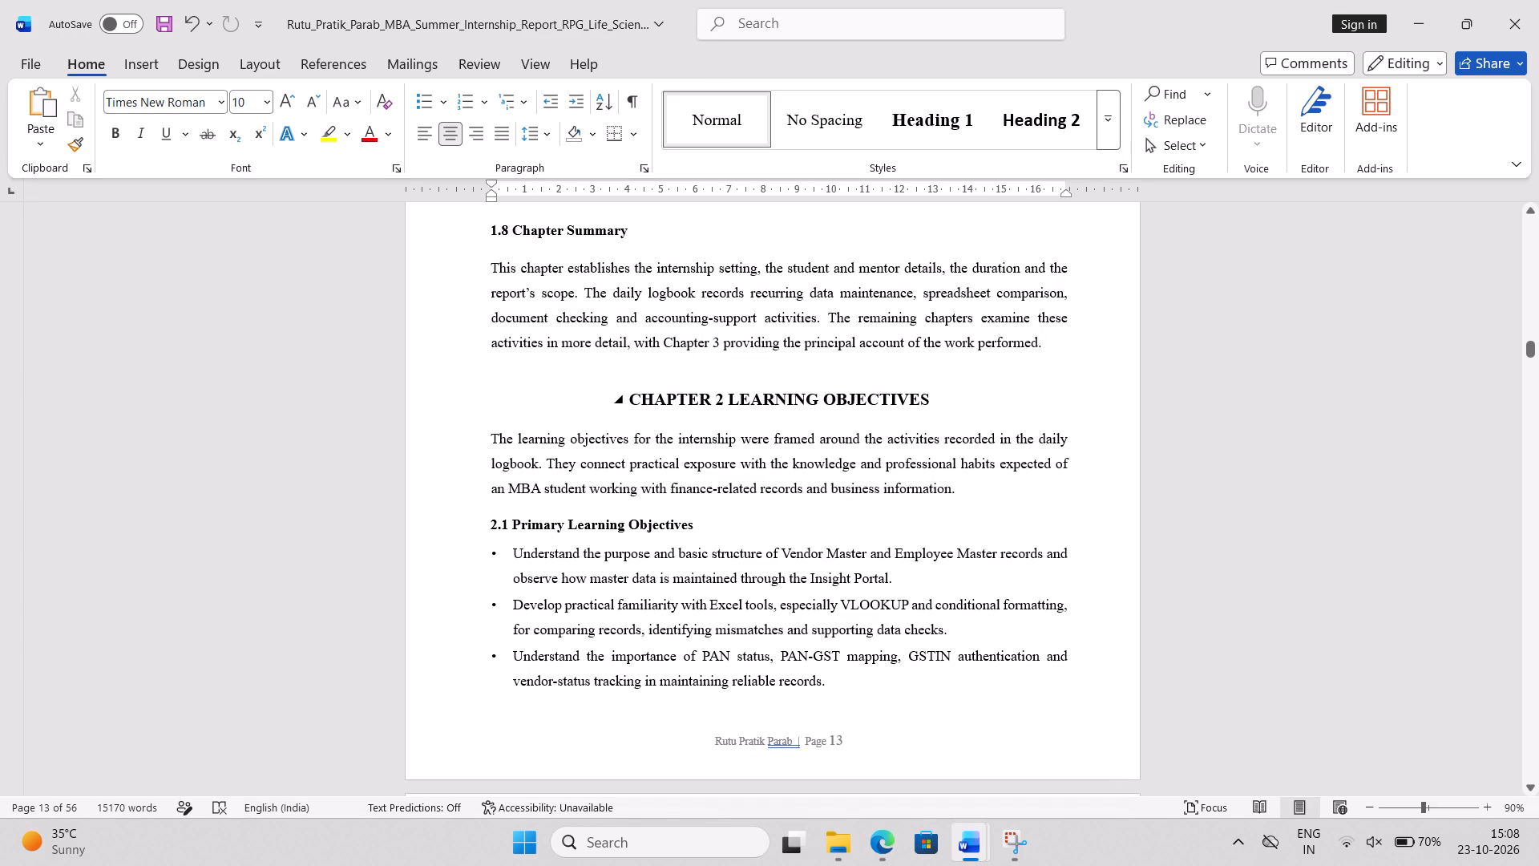
click(634, 401)
click(116, 59)
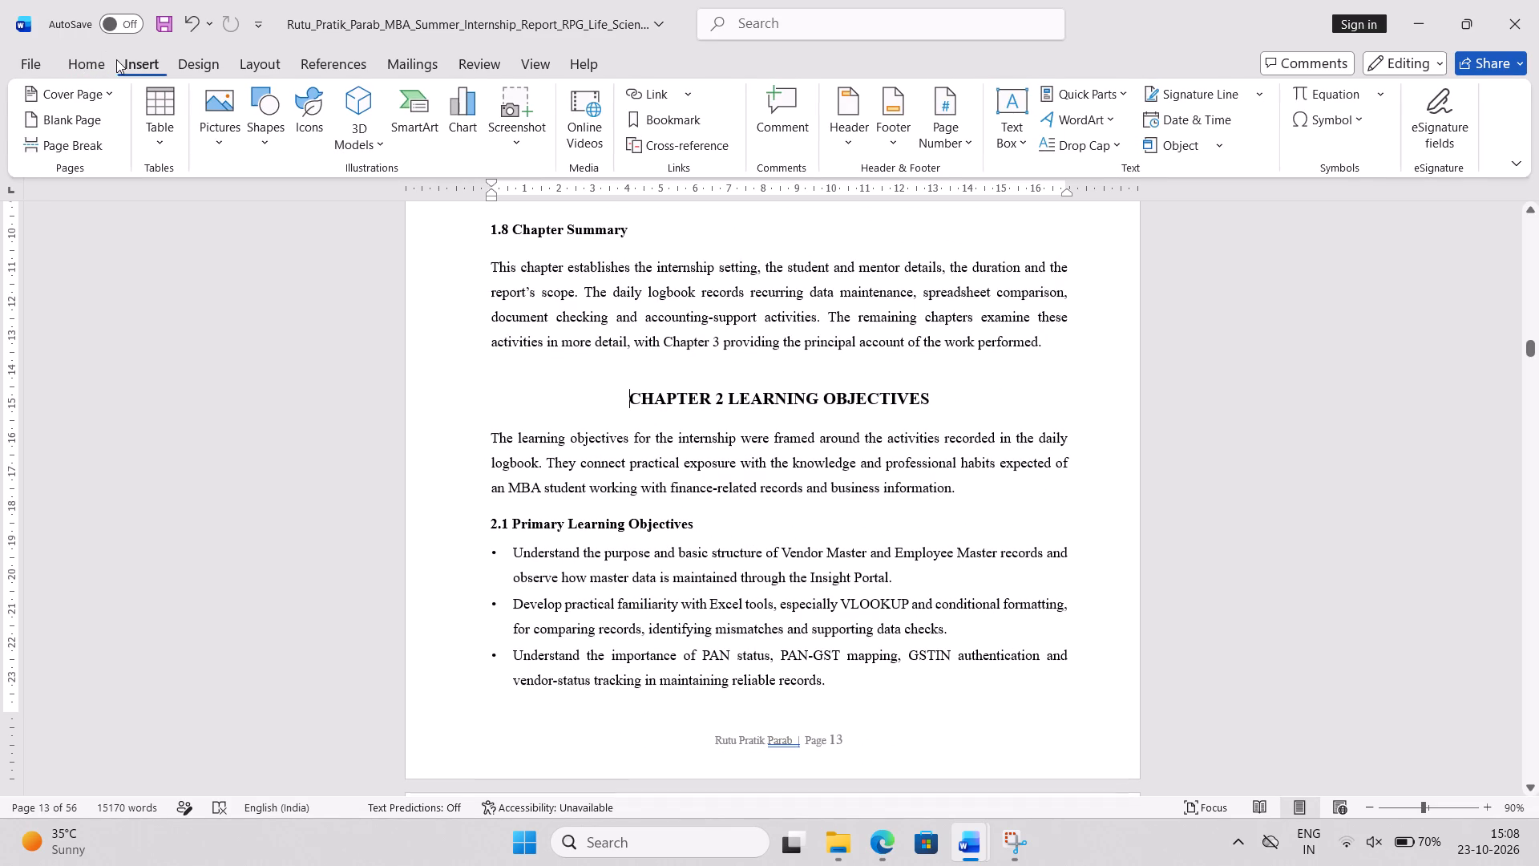
click(82, 143)
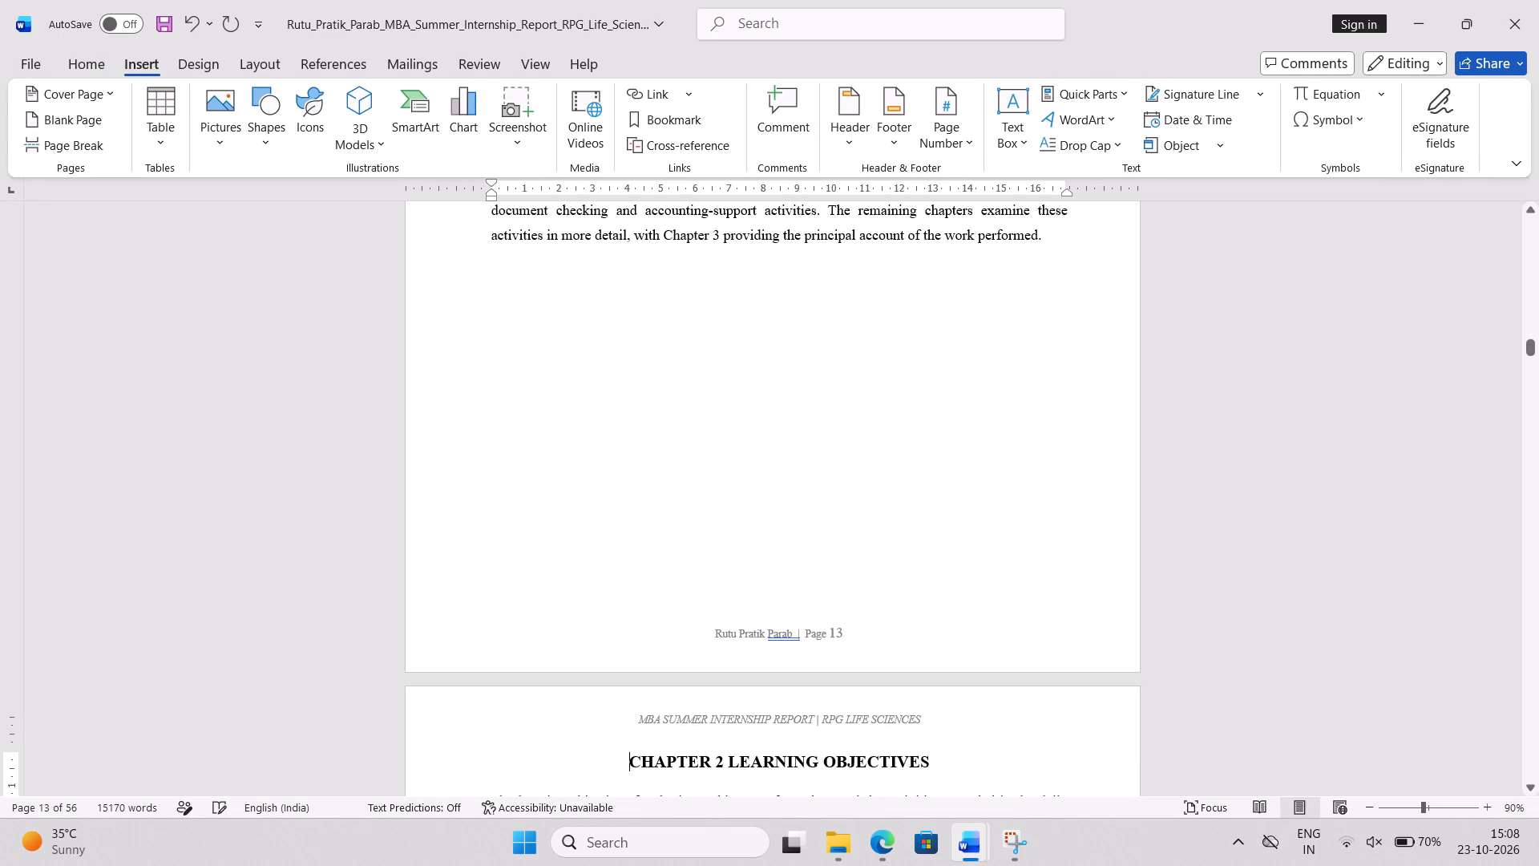
Check the formatting on the earlier pages and left-align the CHAPTER 2 LEARNING OBJECTIVES heading.
scroll(565, 449, up, 17)
scroll(565, 449, down, 1)
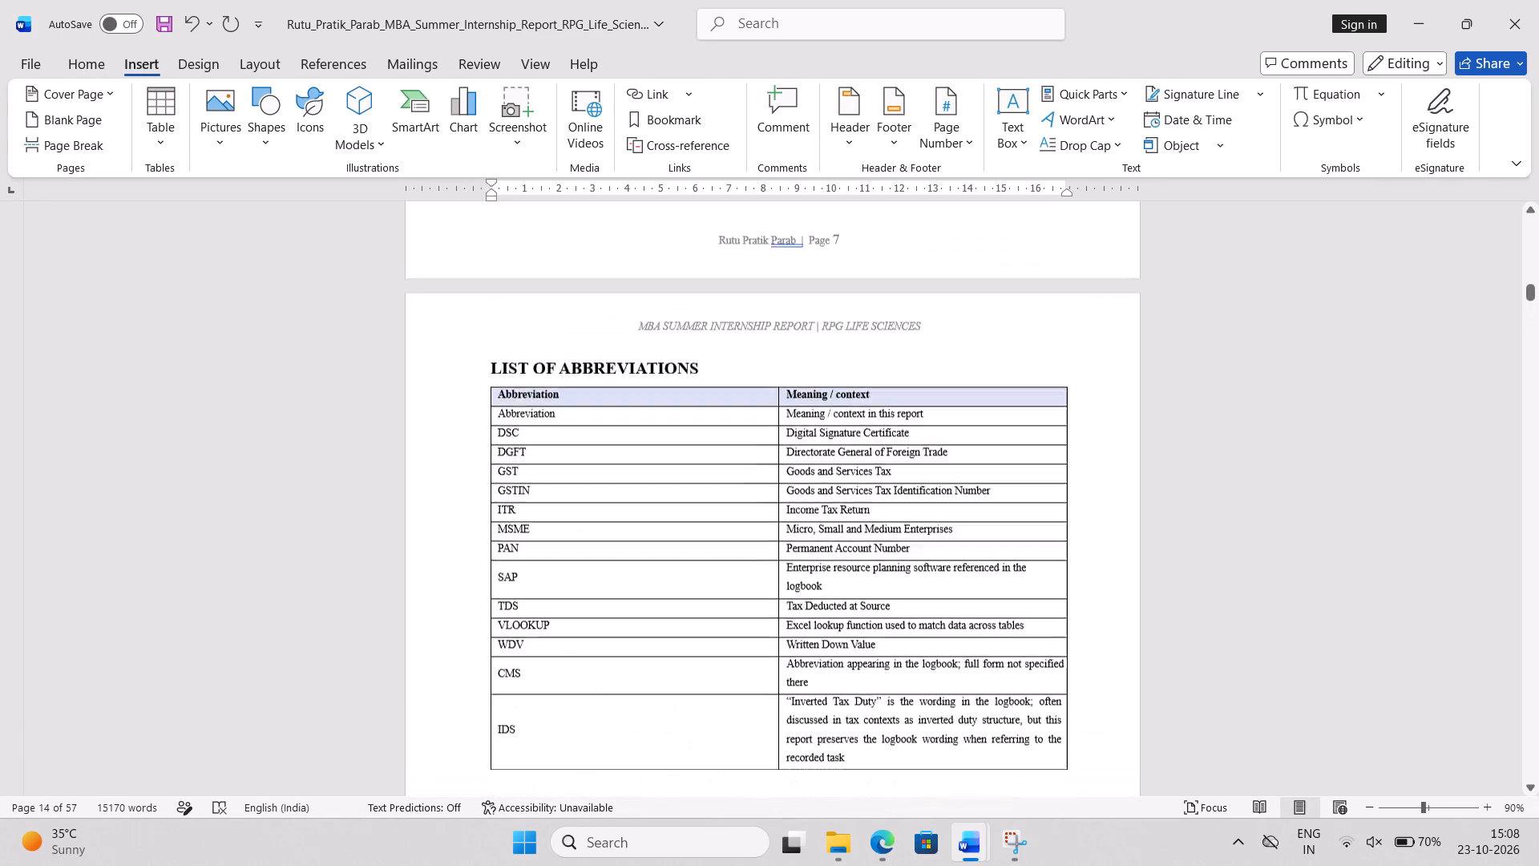
scroll(565, 449, down, 1)
scroll(565, 449, up, 3)
scroll(565, 449, down, 2)
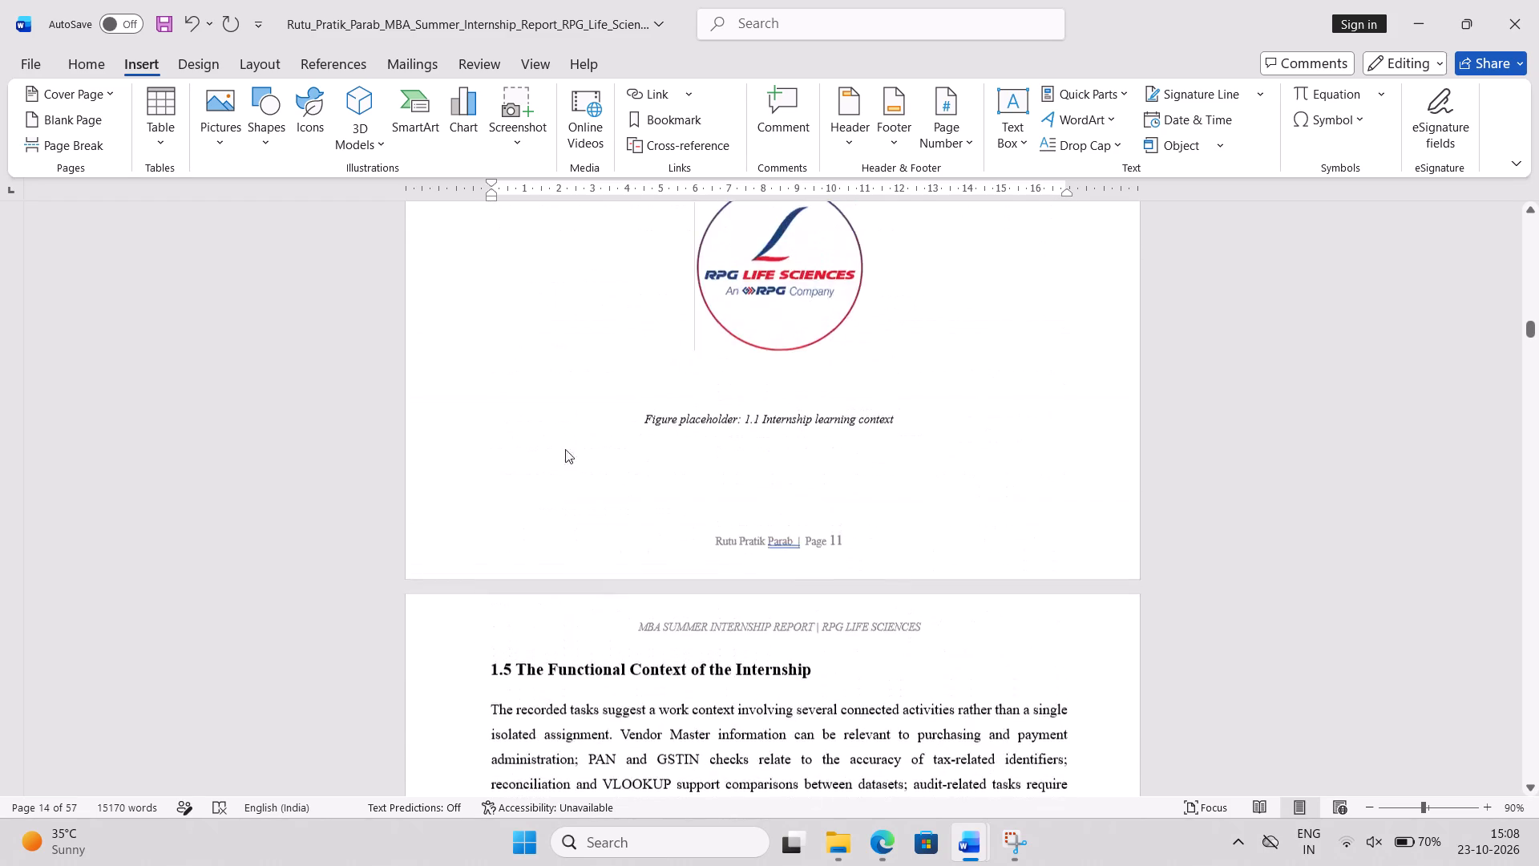
scroll(565, 449, down, 3)
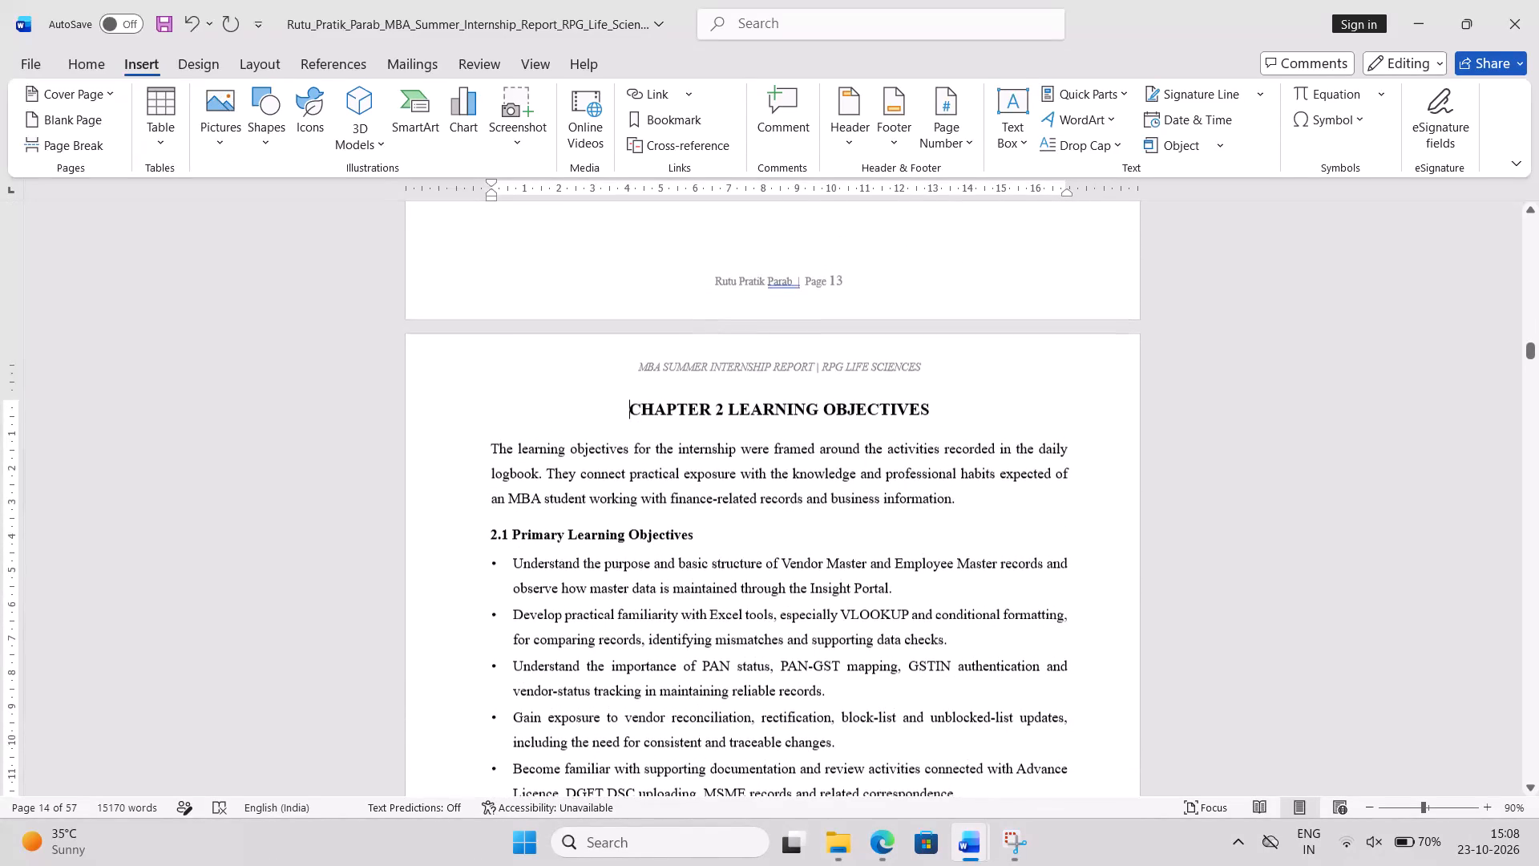
key(BackSpace)
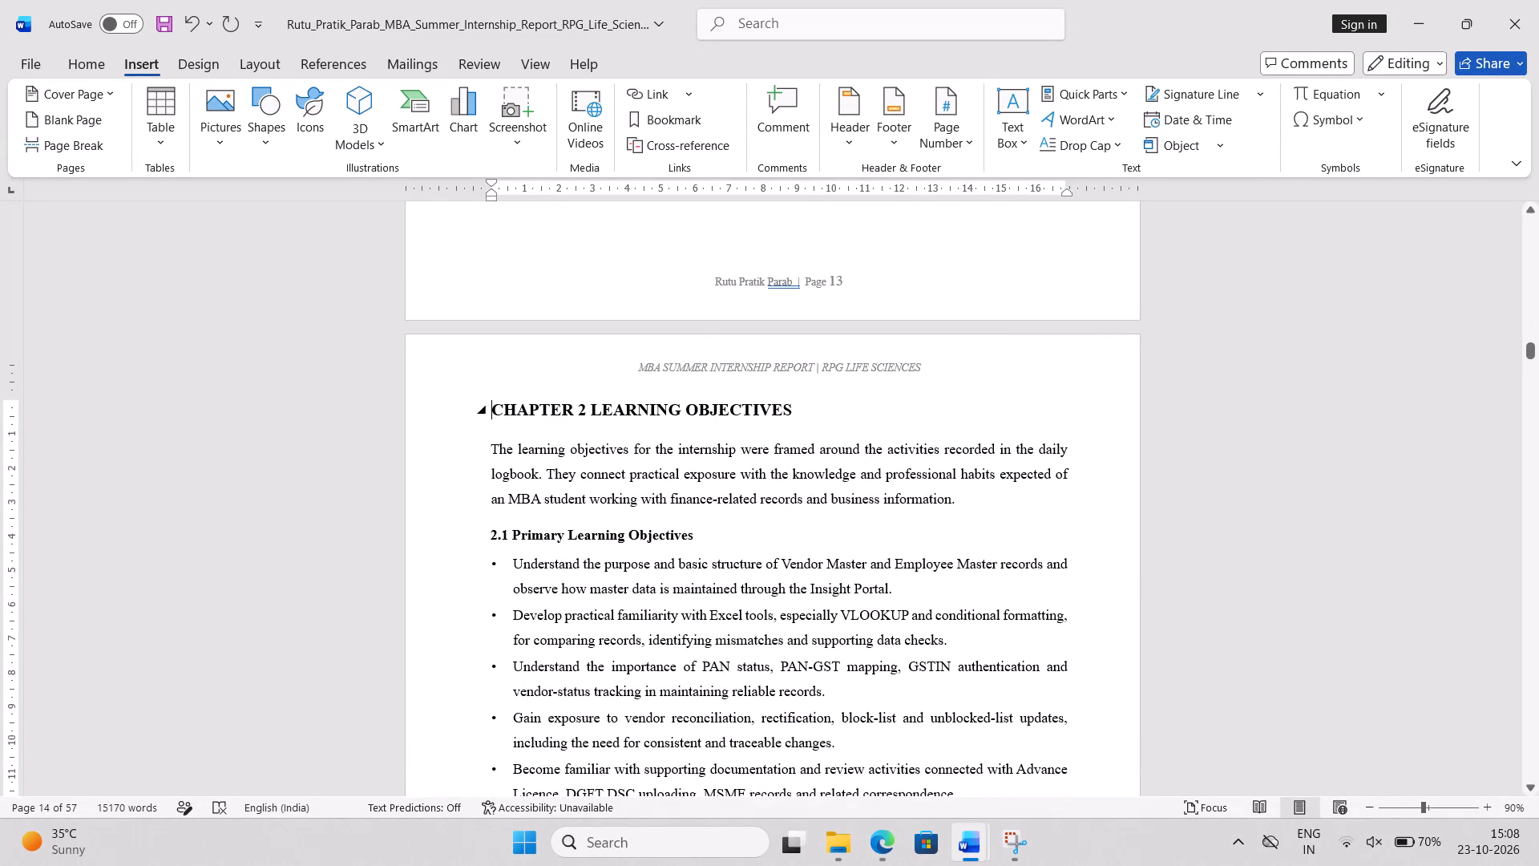
Add a colon after "CHAPTER 2" in the chapter heading and increase the heading's font size to 16.
click(588, 407)
key(shift+colon)
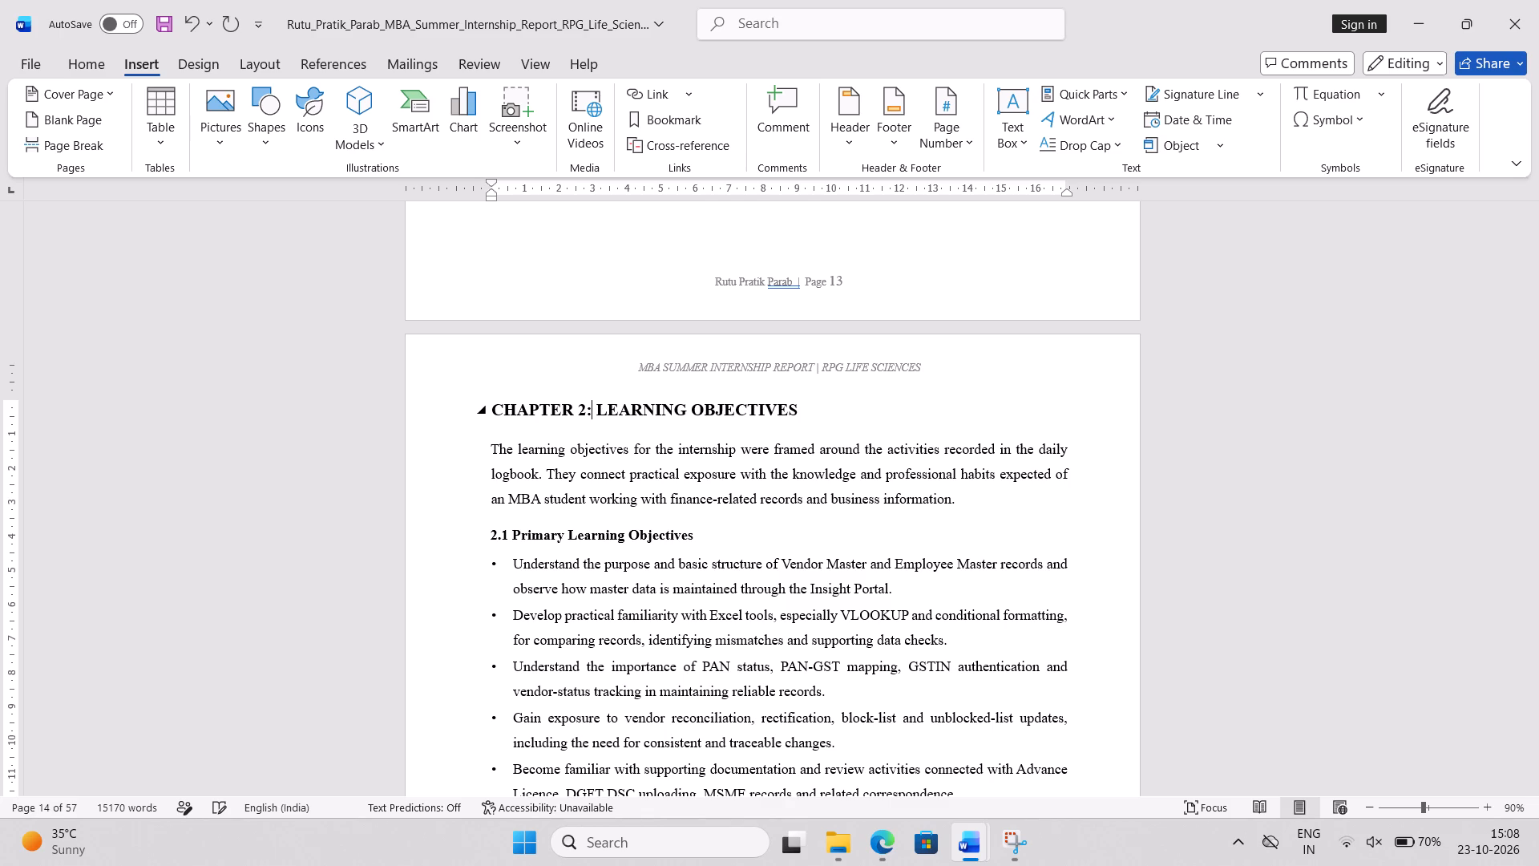
triple_click(499, 412)
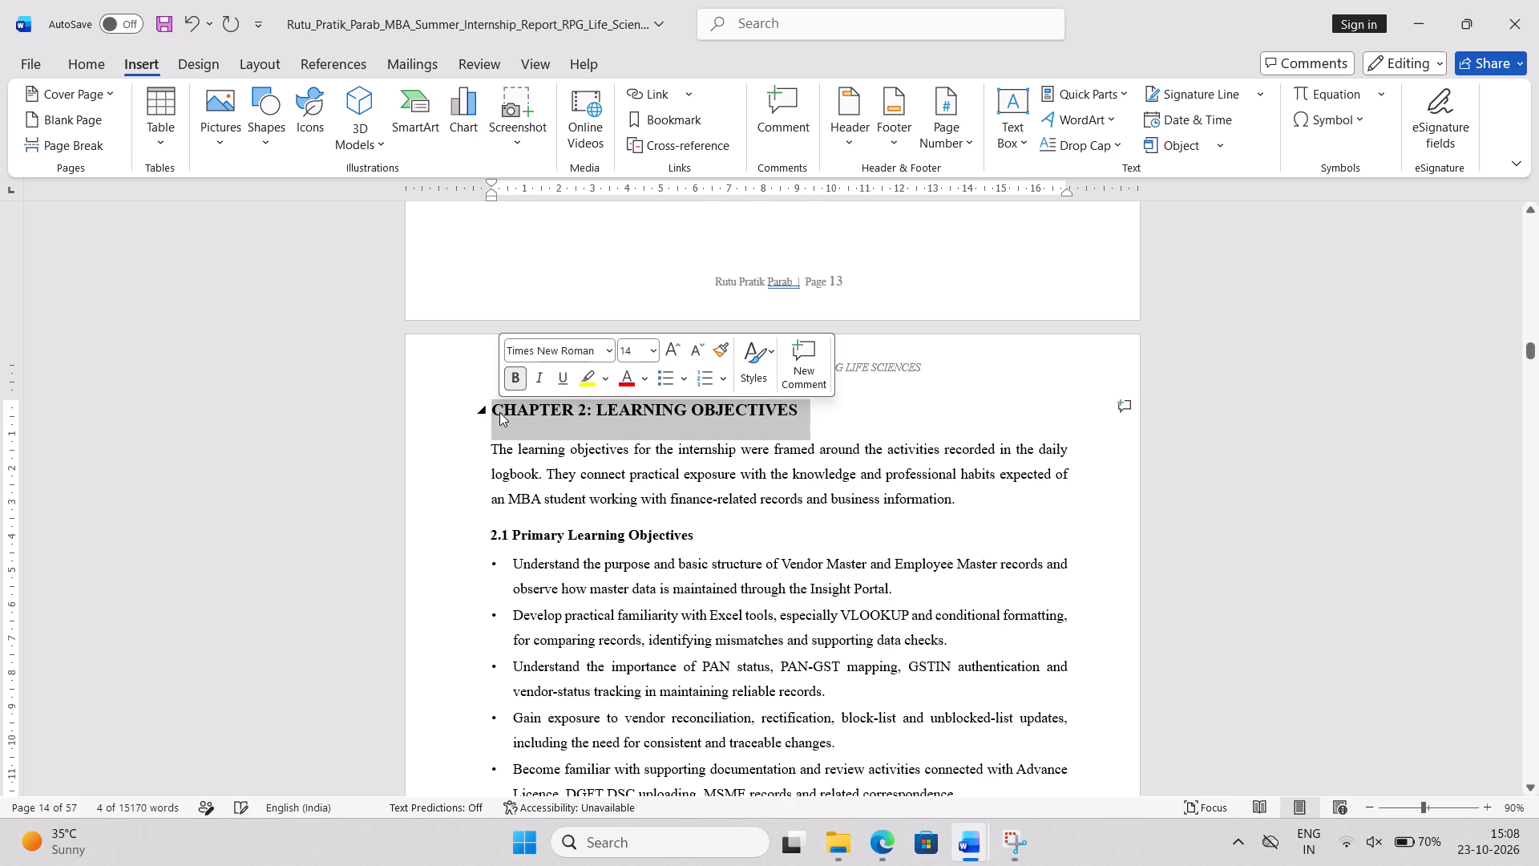
click(677, 348)
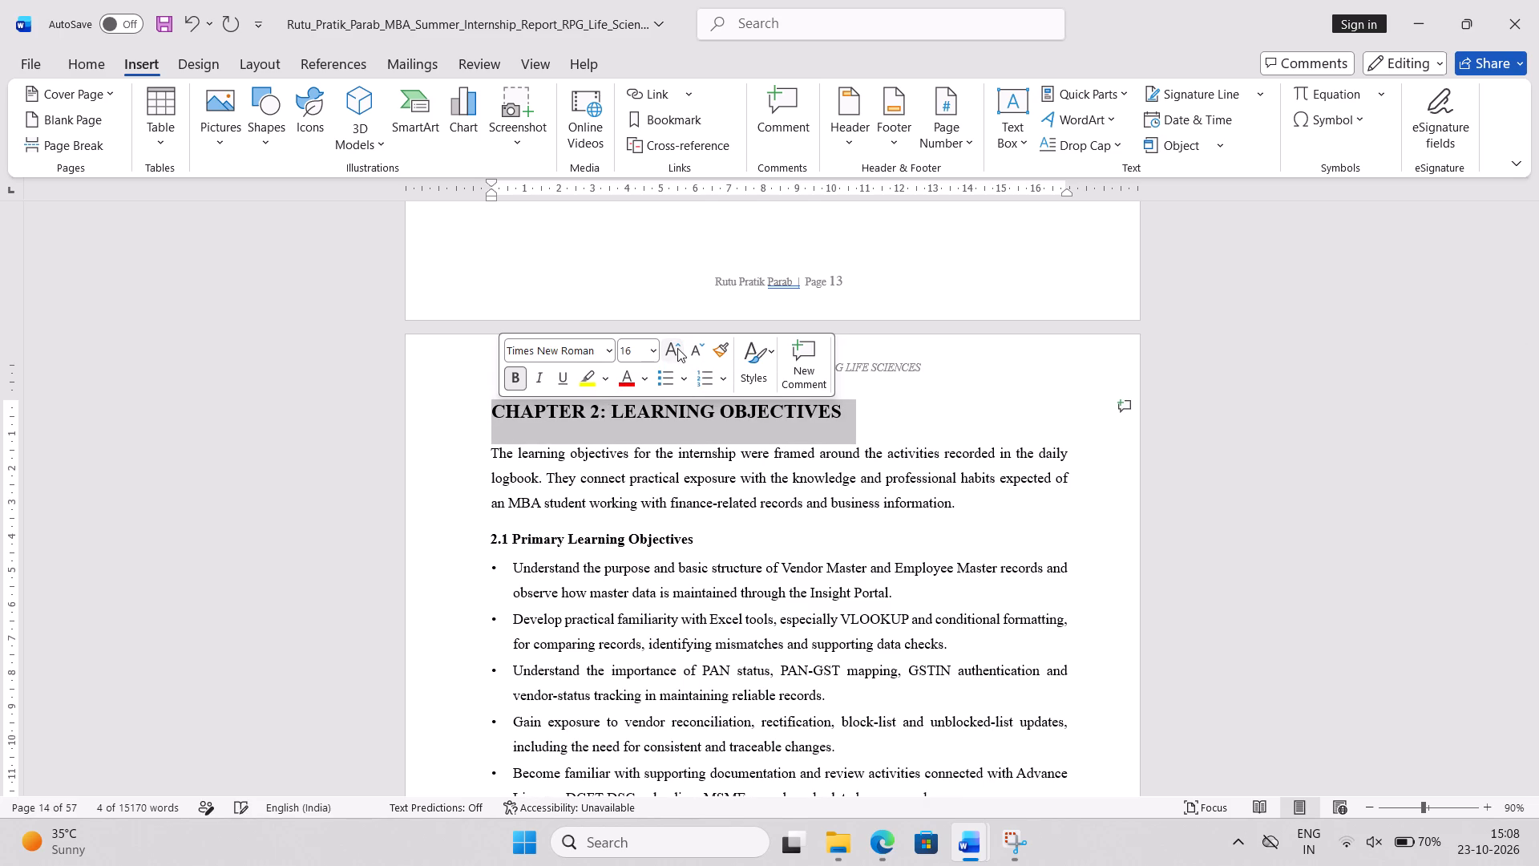
Increase the font size of the 2.1 Primary Learning Objectives and 2.2 Evidence of Learning headings to 14.
triple_click(557, 538)
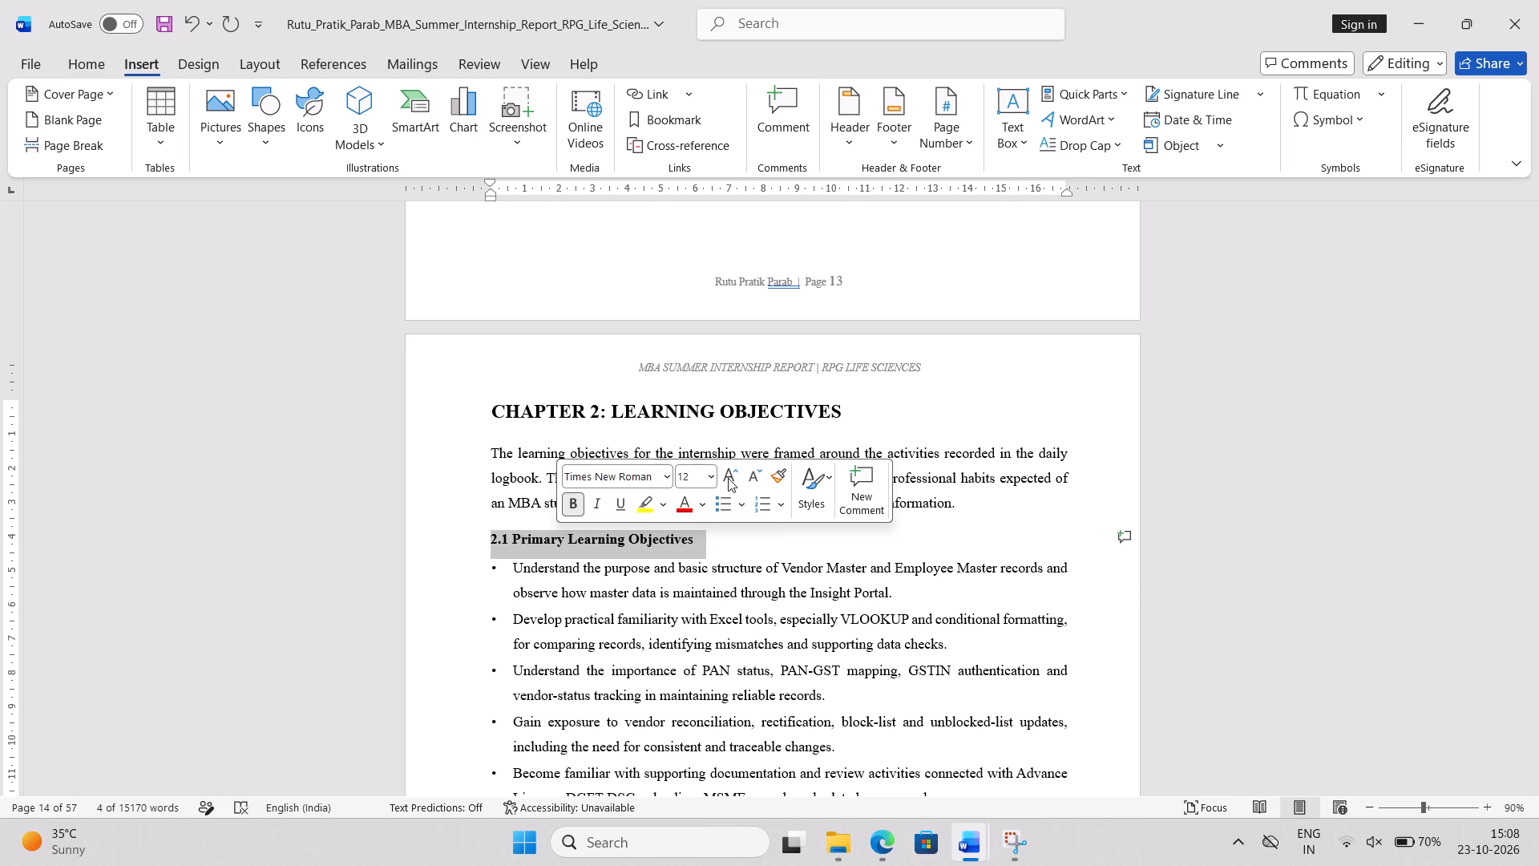
click(728, 478)
scroll(728, 478, down, 9)
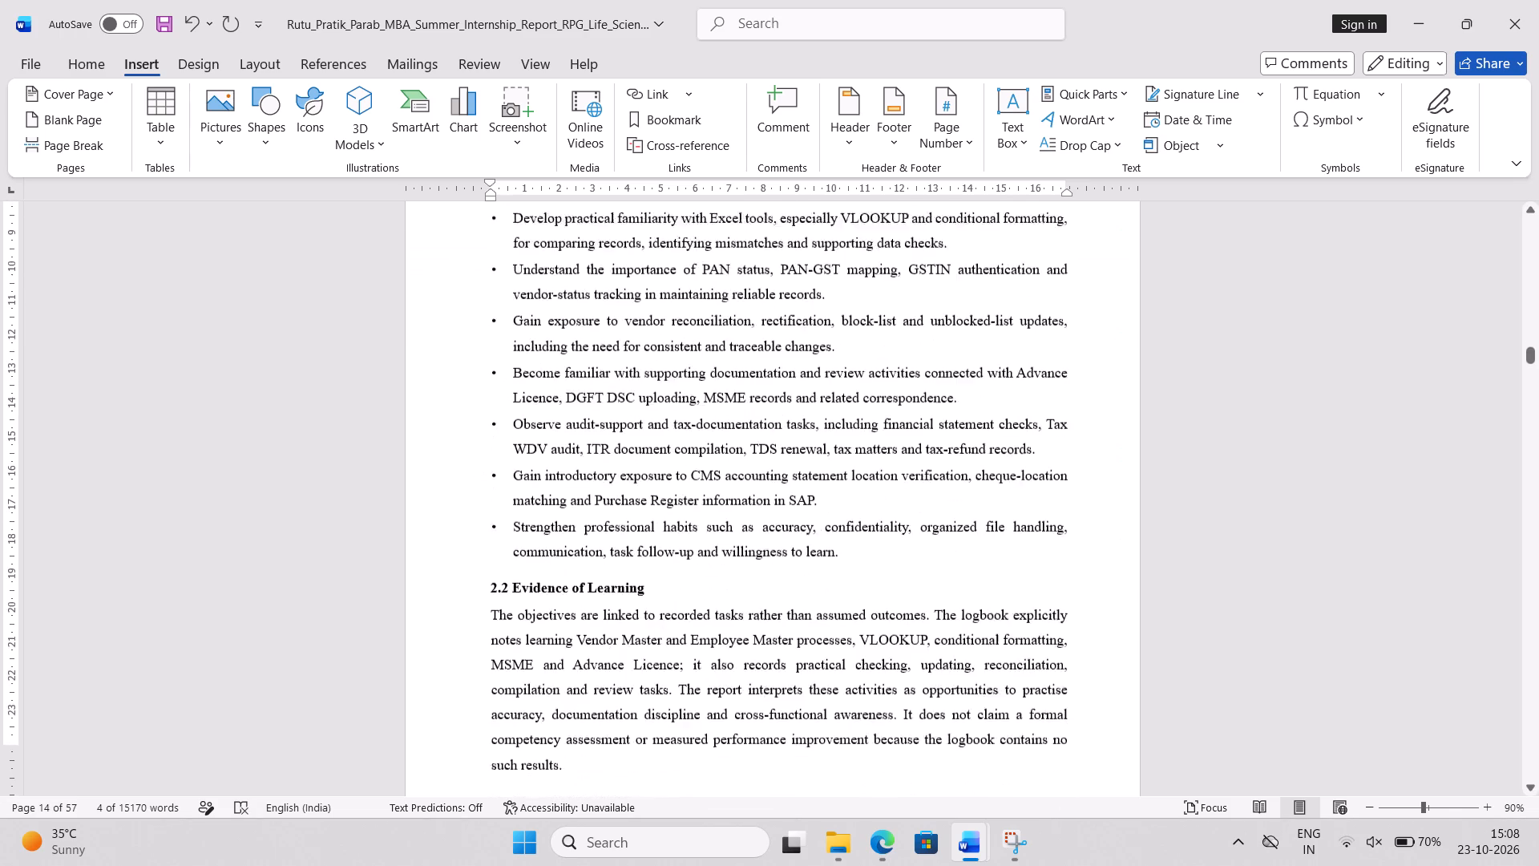
double_click(608, 424)
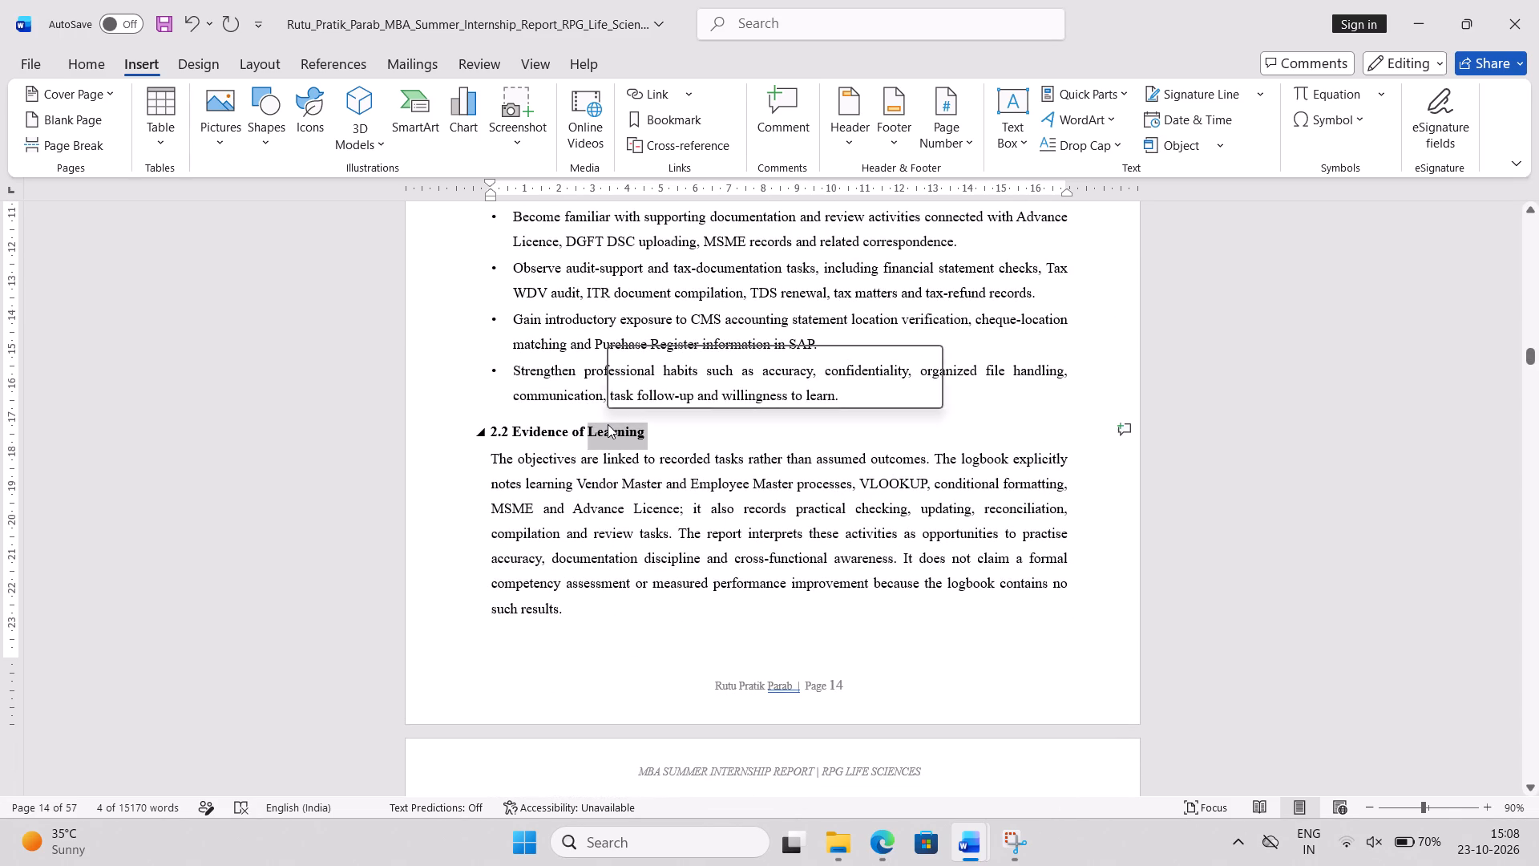
triple_click(608, 424)
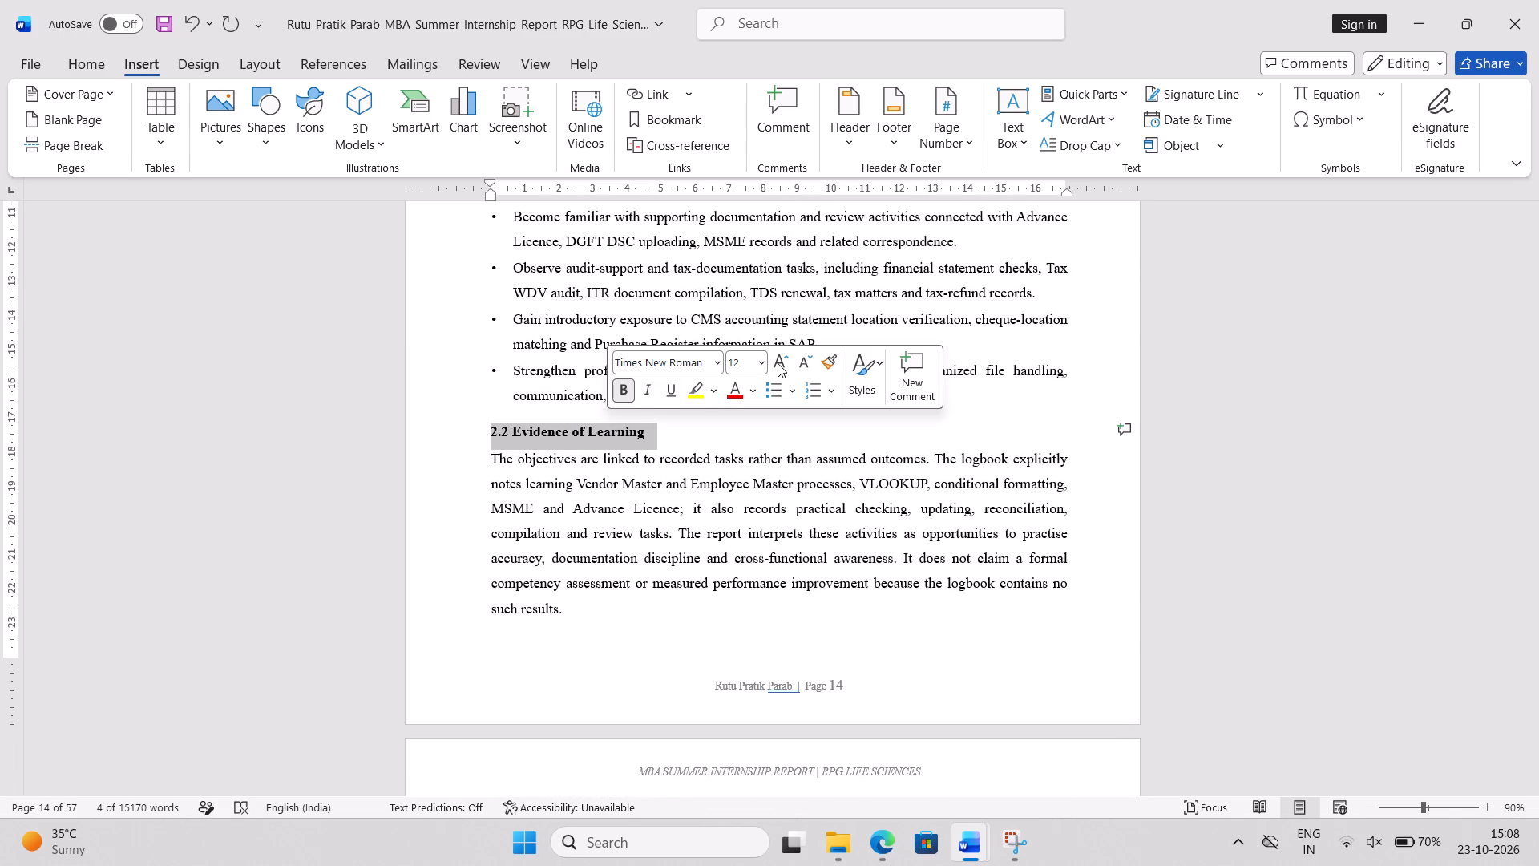
click(778, 363)
Delete the italic "Workstream-based account of activities documented in the daily logbook" subtitle and the blank space under the CHAPTER 3 heading.
scroll(778, 363, down, 6)
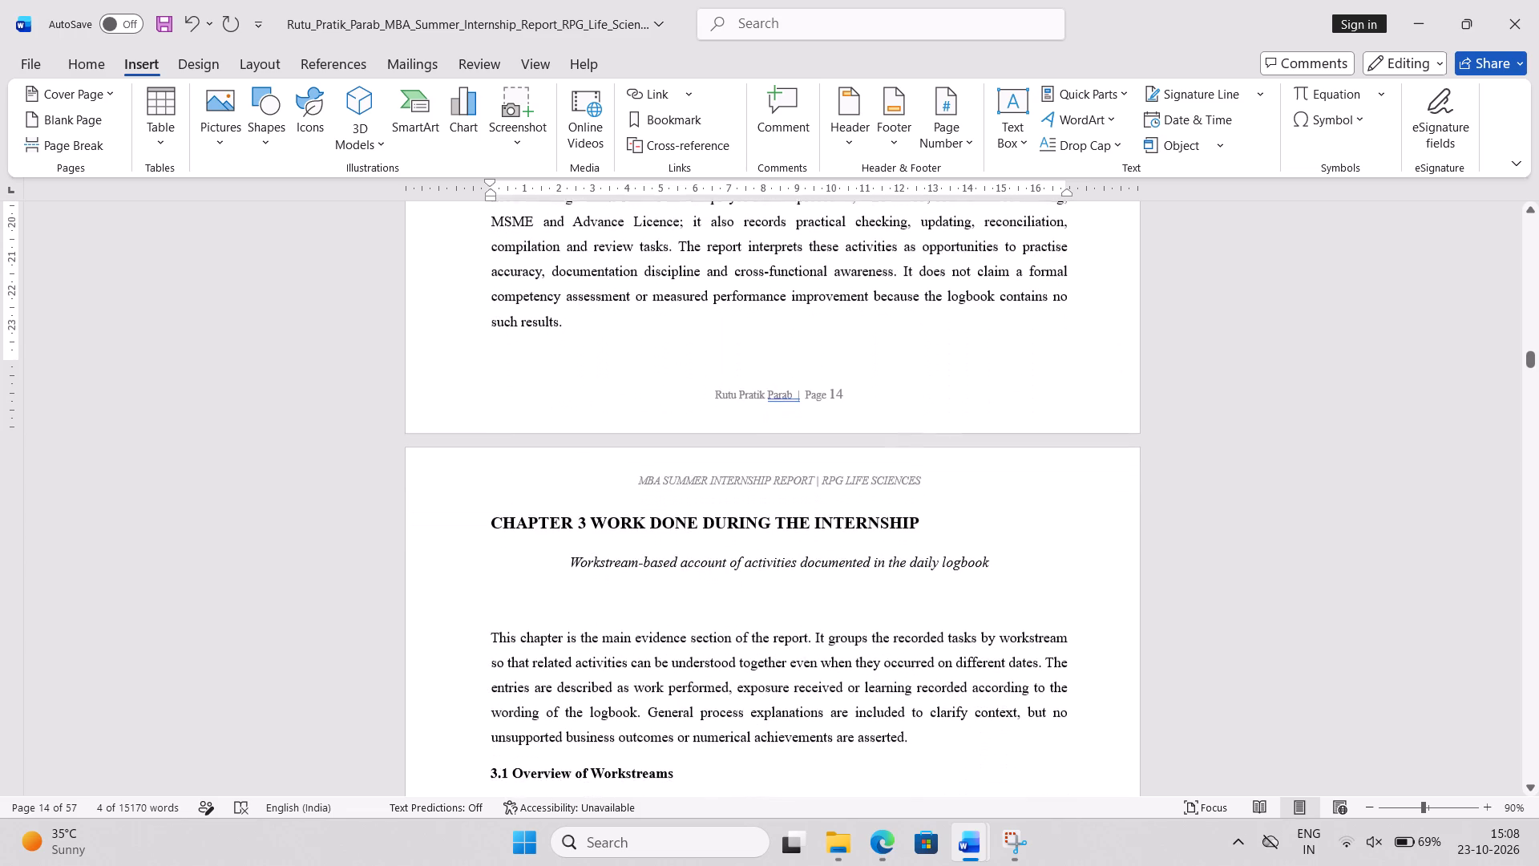
scroll(778, 363, down, 2)
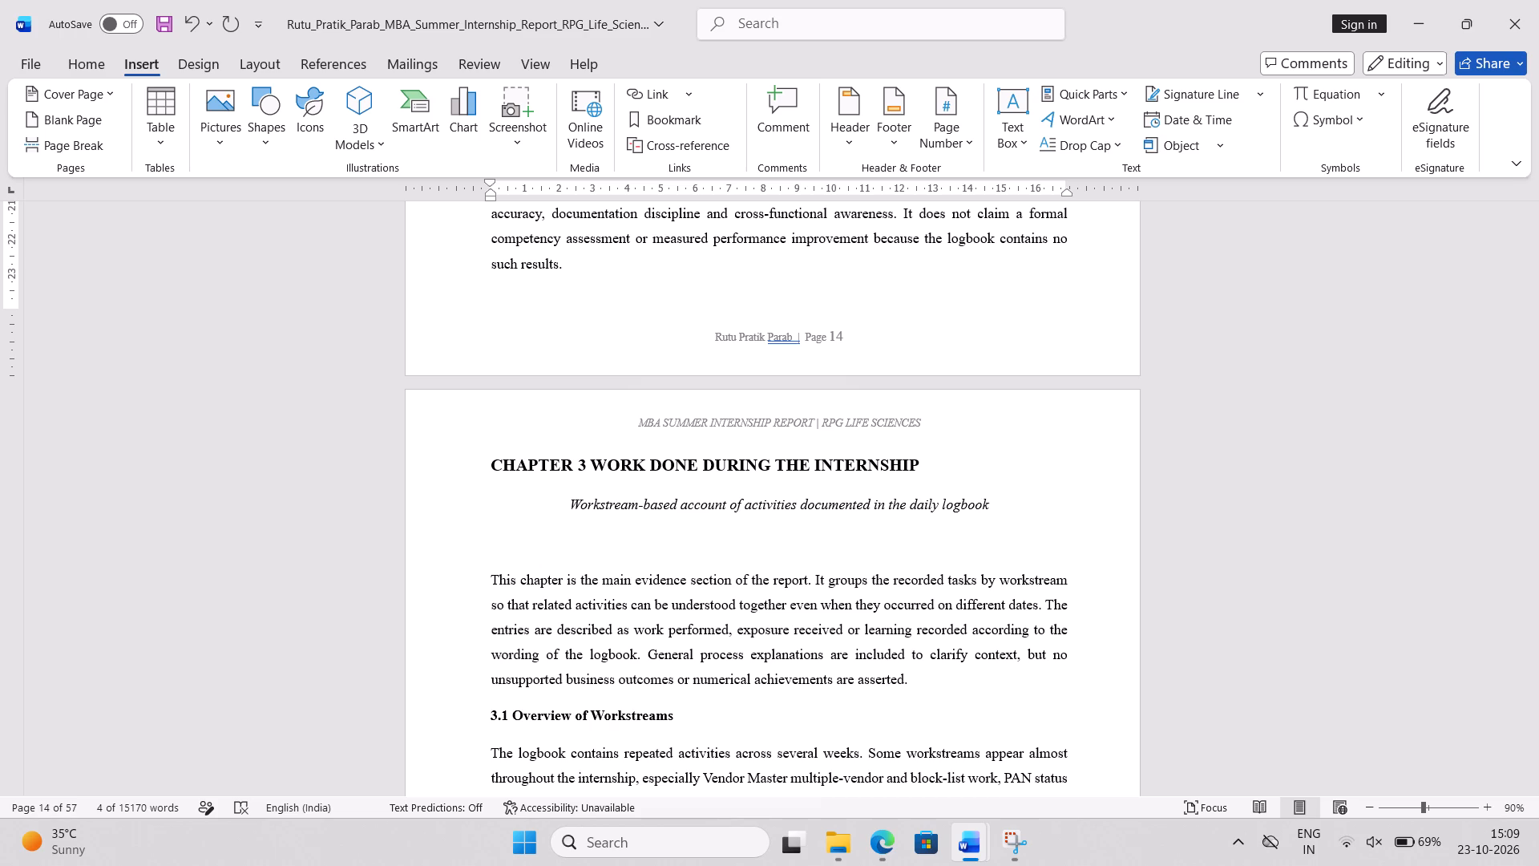
drag(574, 503, 935, 494)
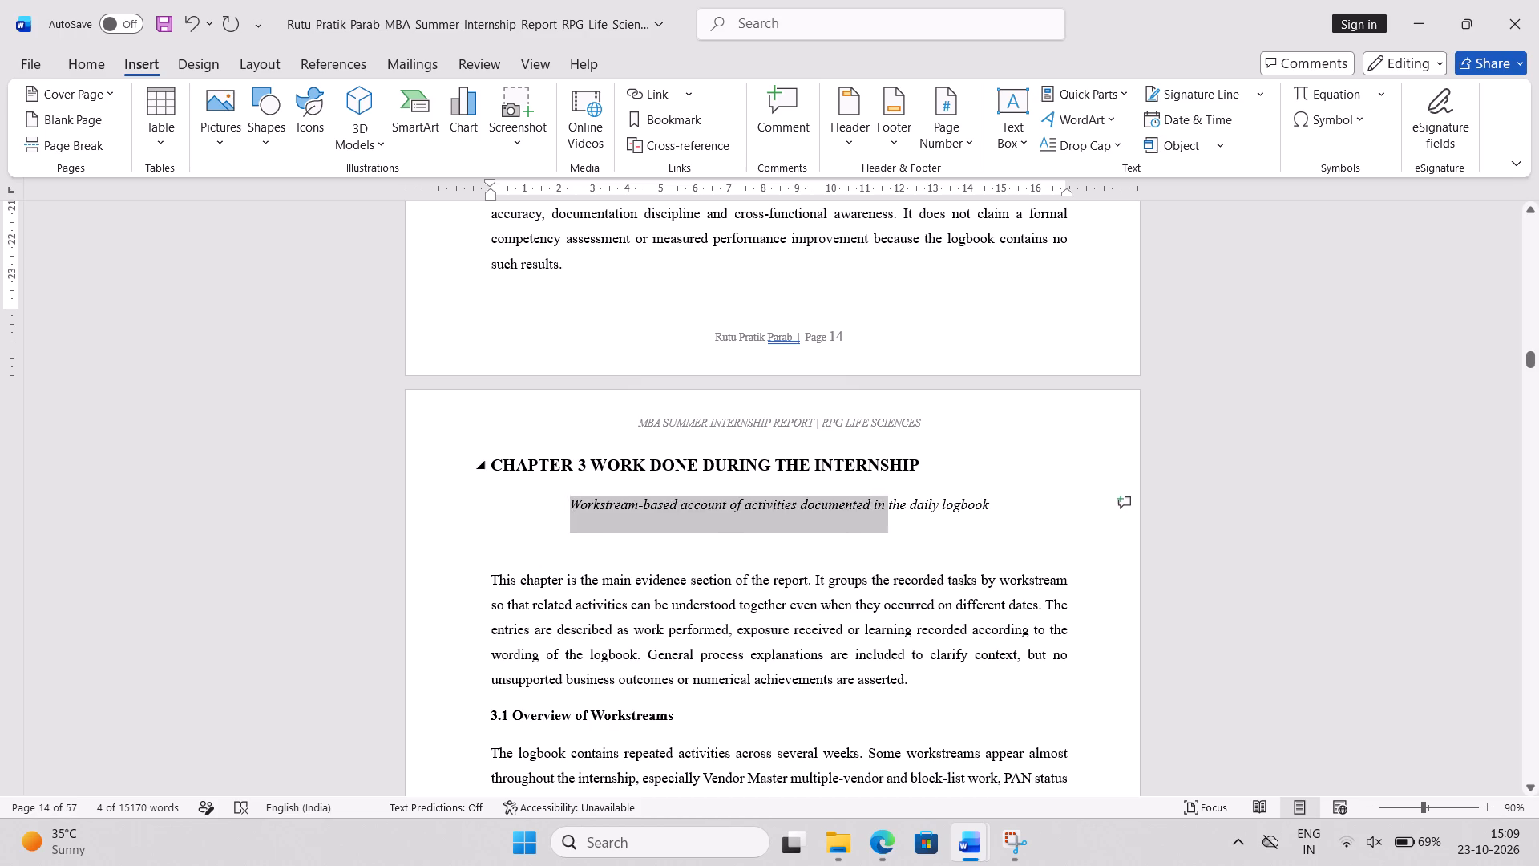
drag(935, 494, 1026, 506)
key(BackSpace)
key(BackSpace)
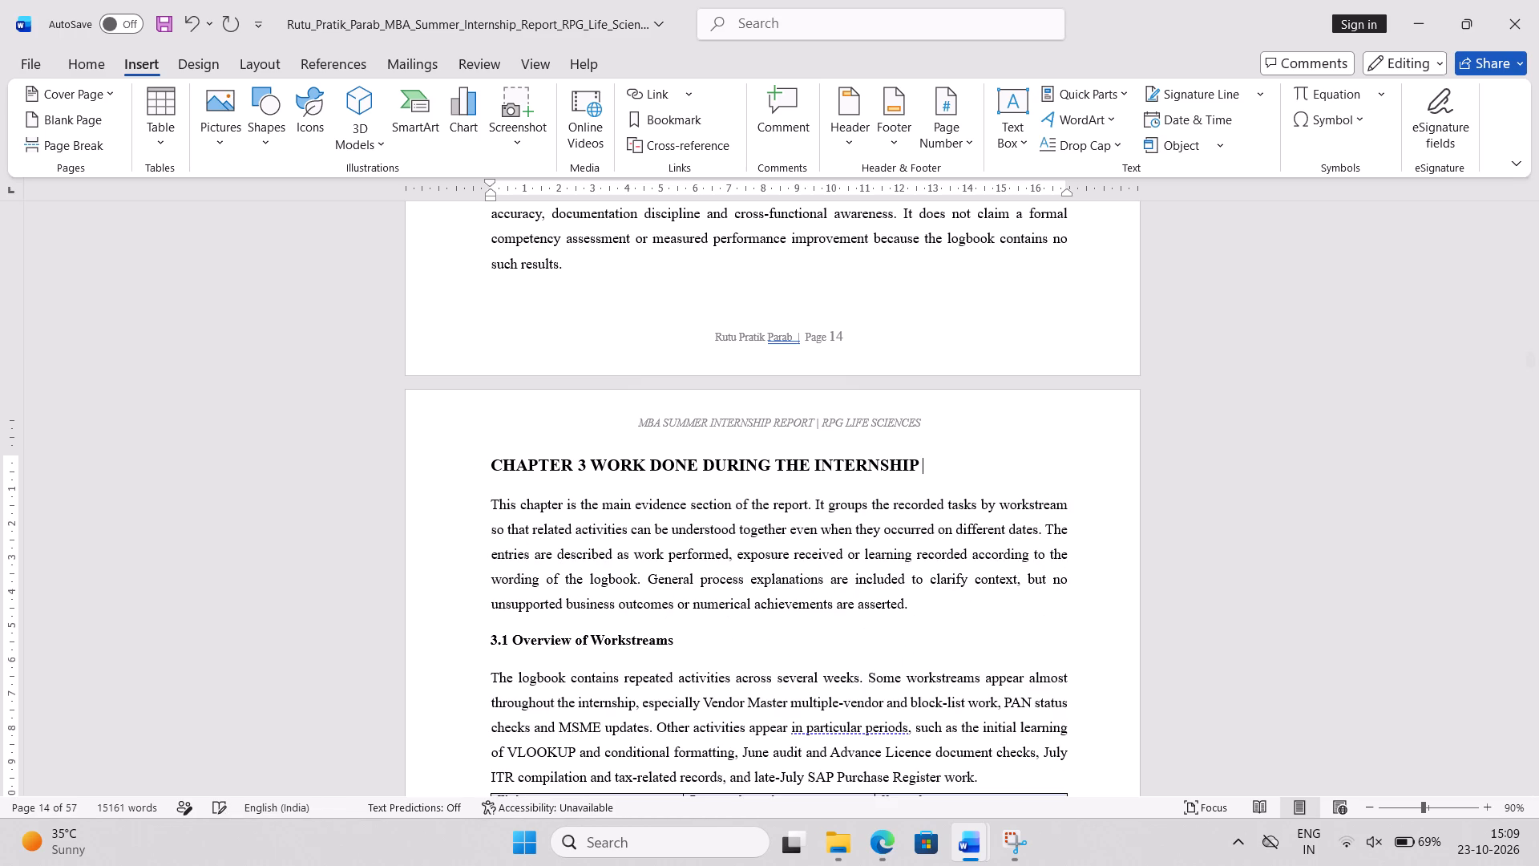
Add a colon after "CHAPTER 3" in the WORK DONE DURING THE INTERNSHIP heading.
scroll(665, 624, down, 1)
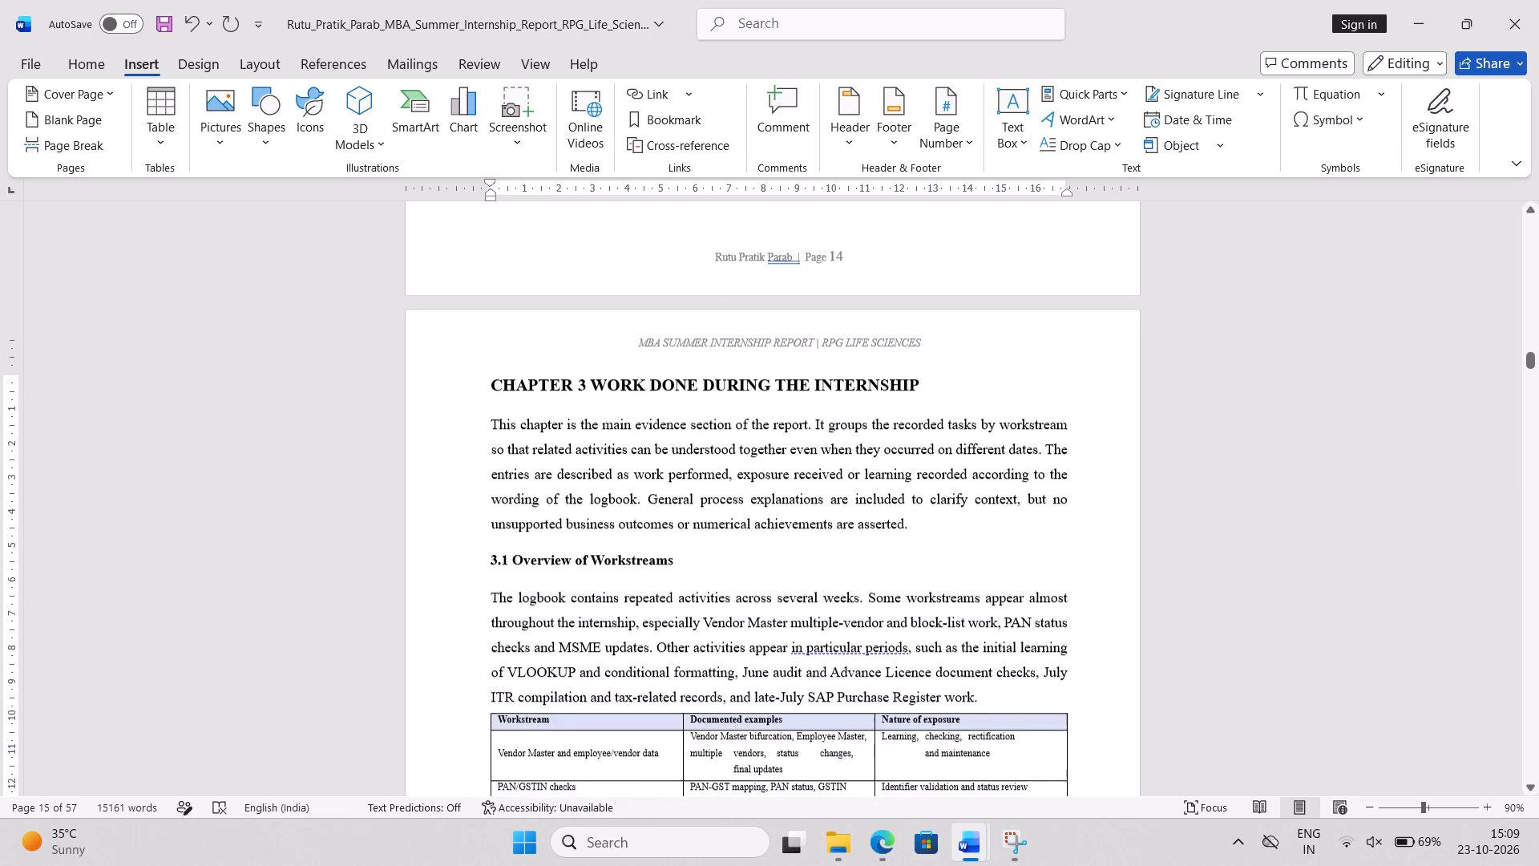
click(584, 386)
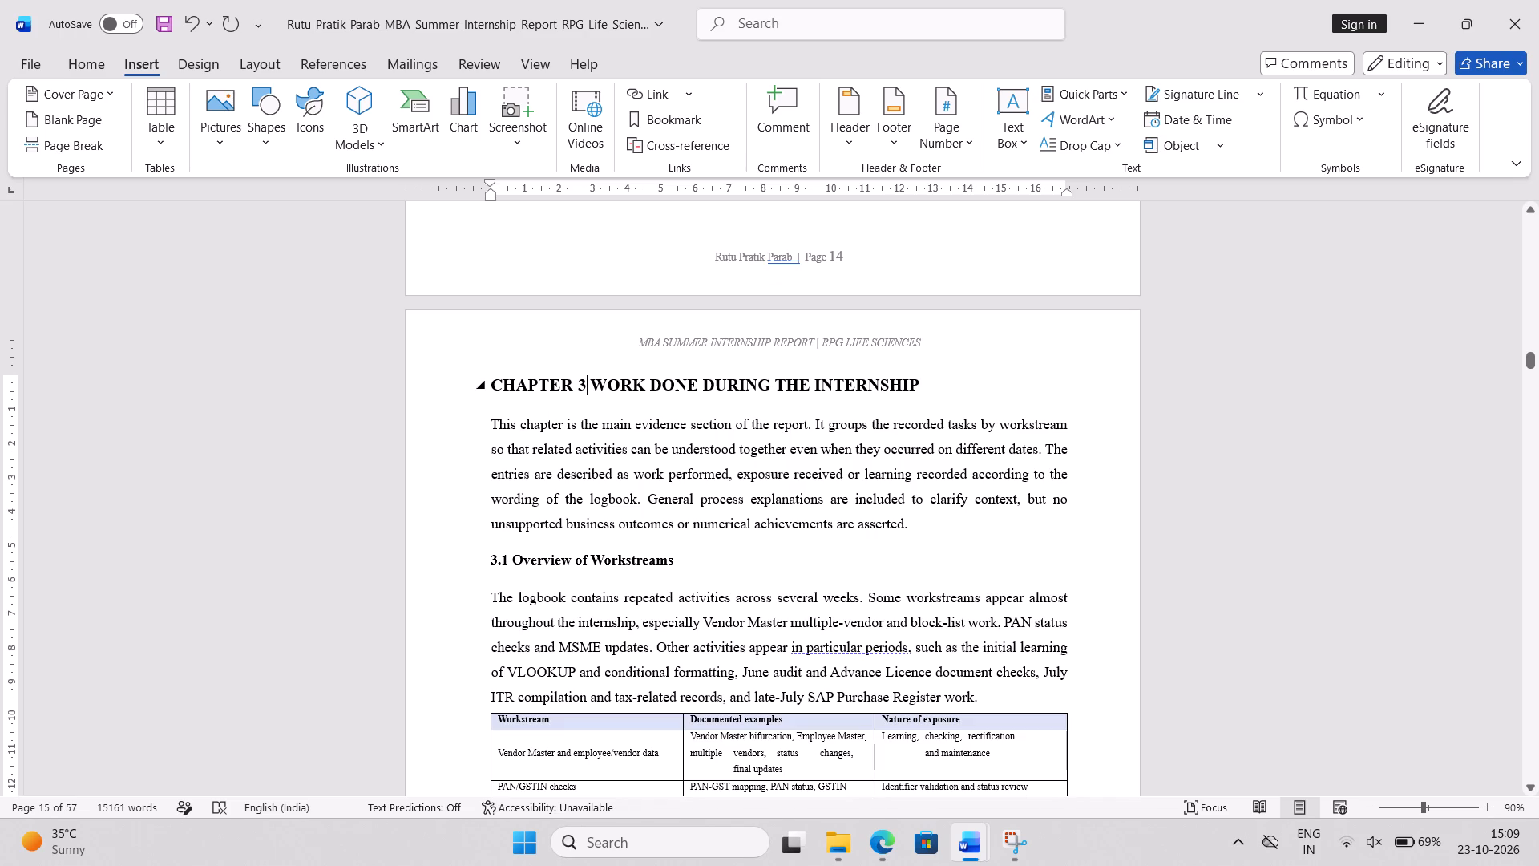
key(Up)
key(semicolon)
click(585, 394)
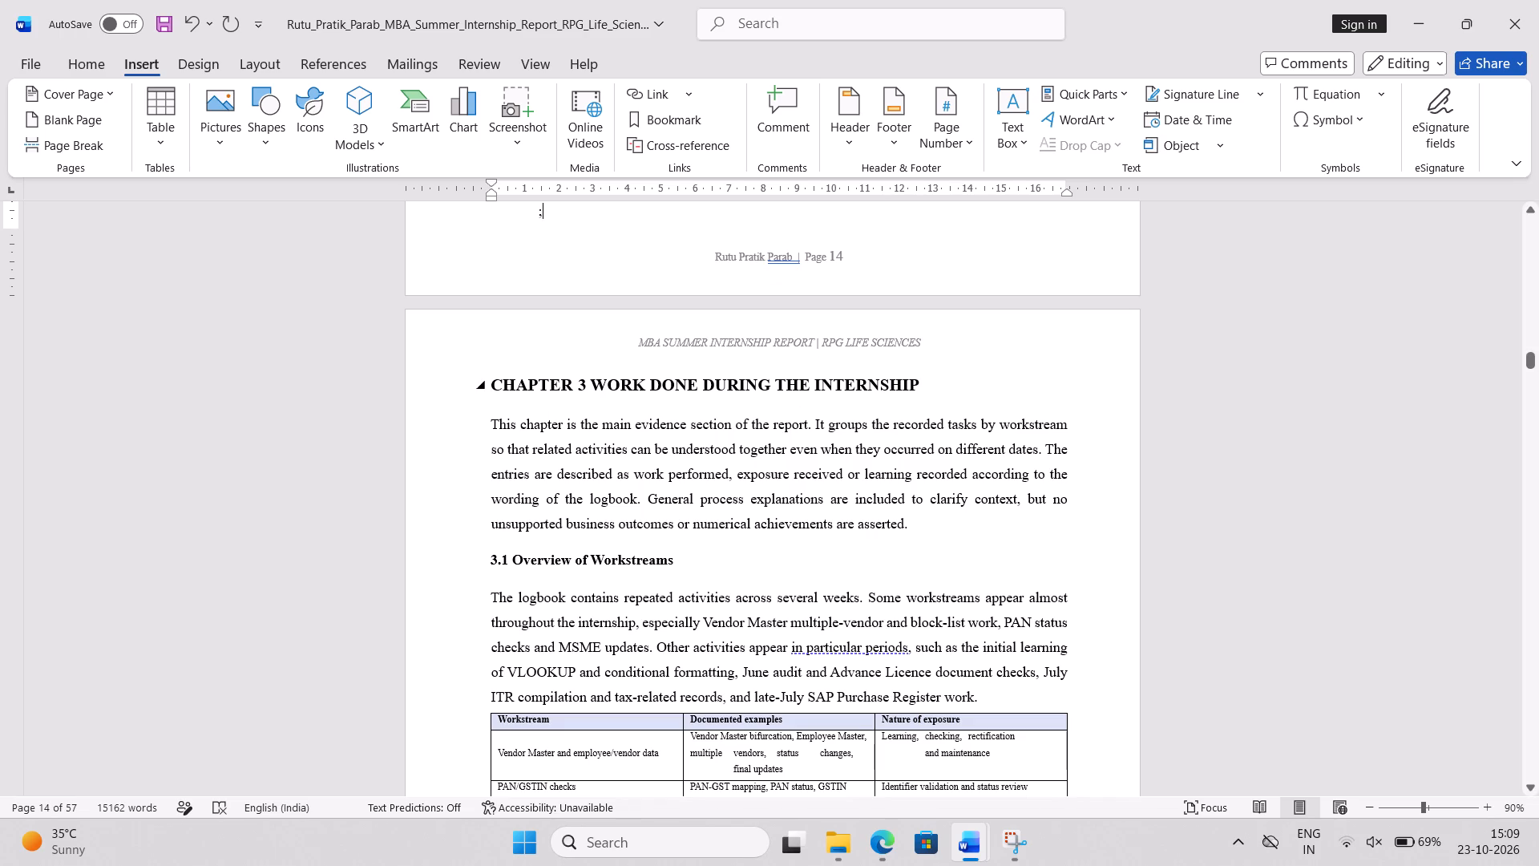
key(shift+colon)
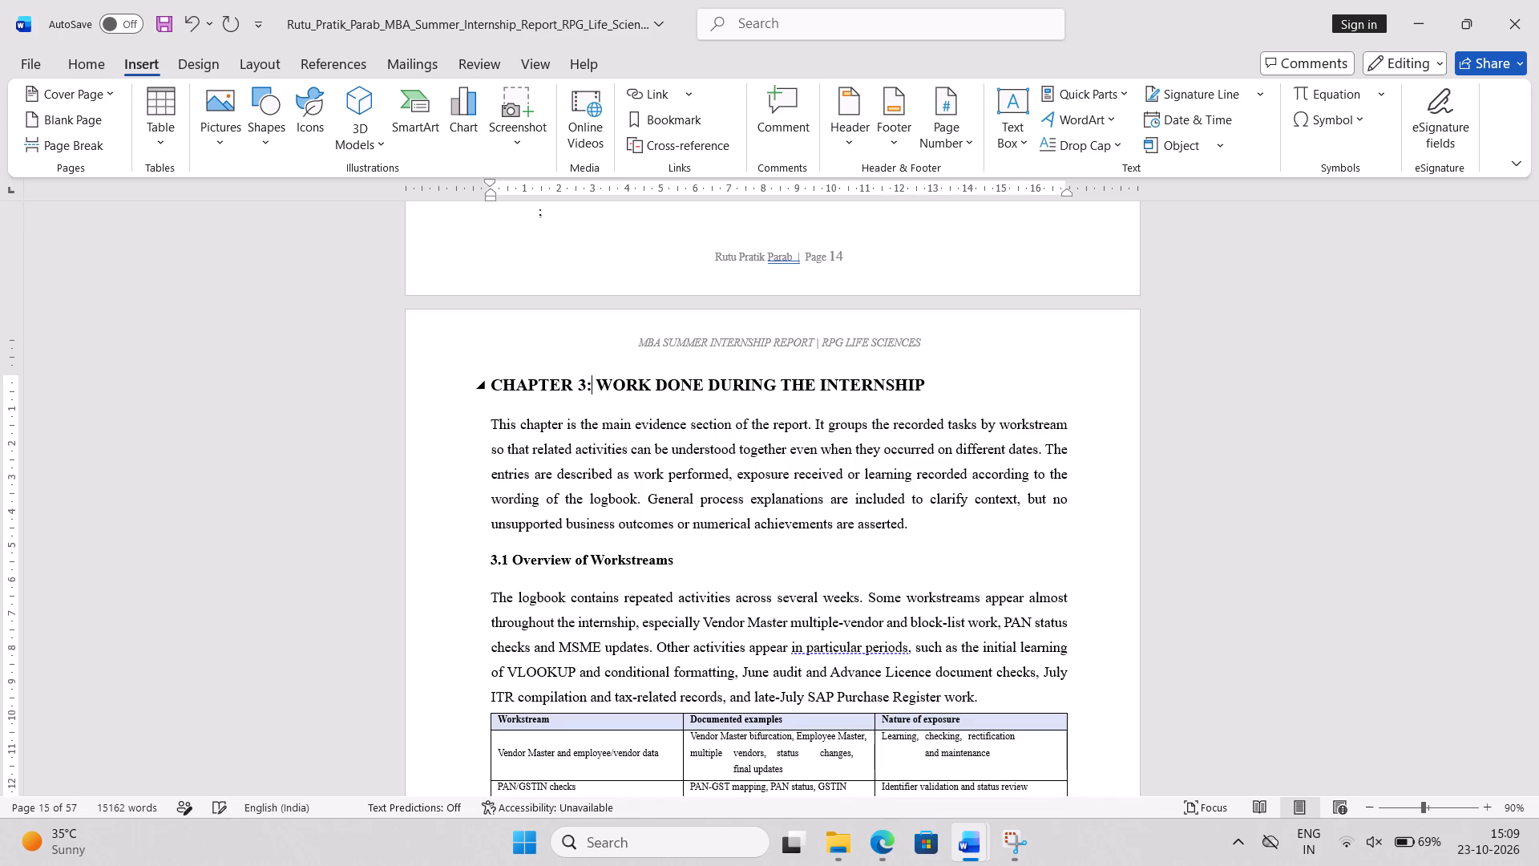
Set the CHAPTER 3 heading's font size to 16 and close the wide gap between "CHAPTER" and "3".
triple_click(497, 379)
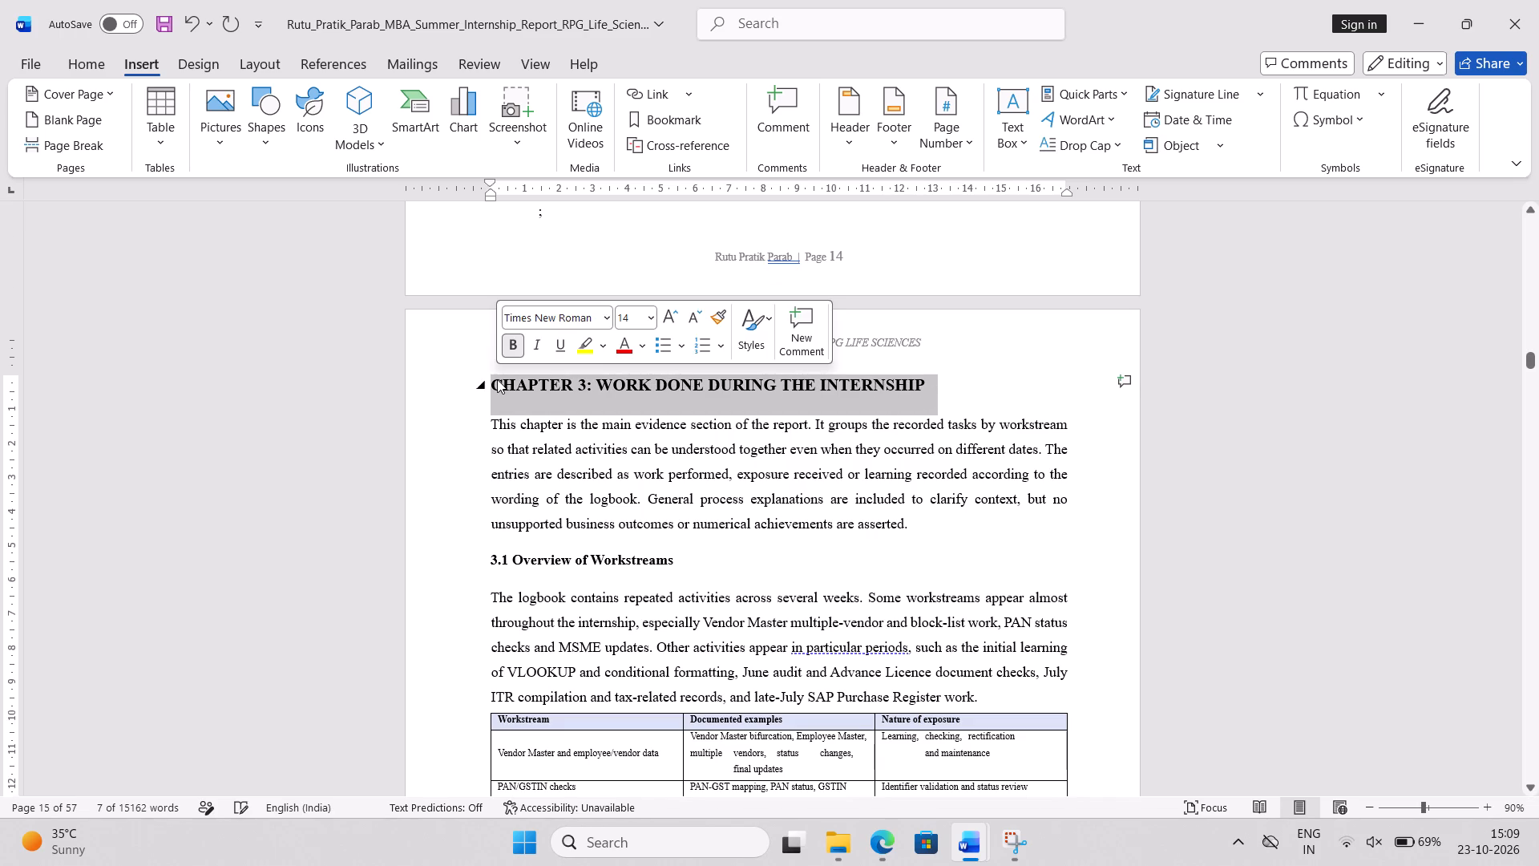
double_click(677, 323)
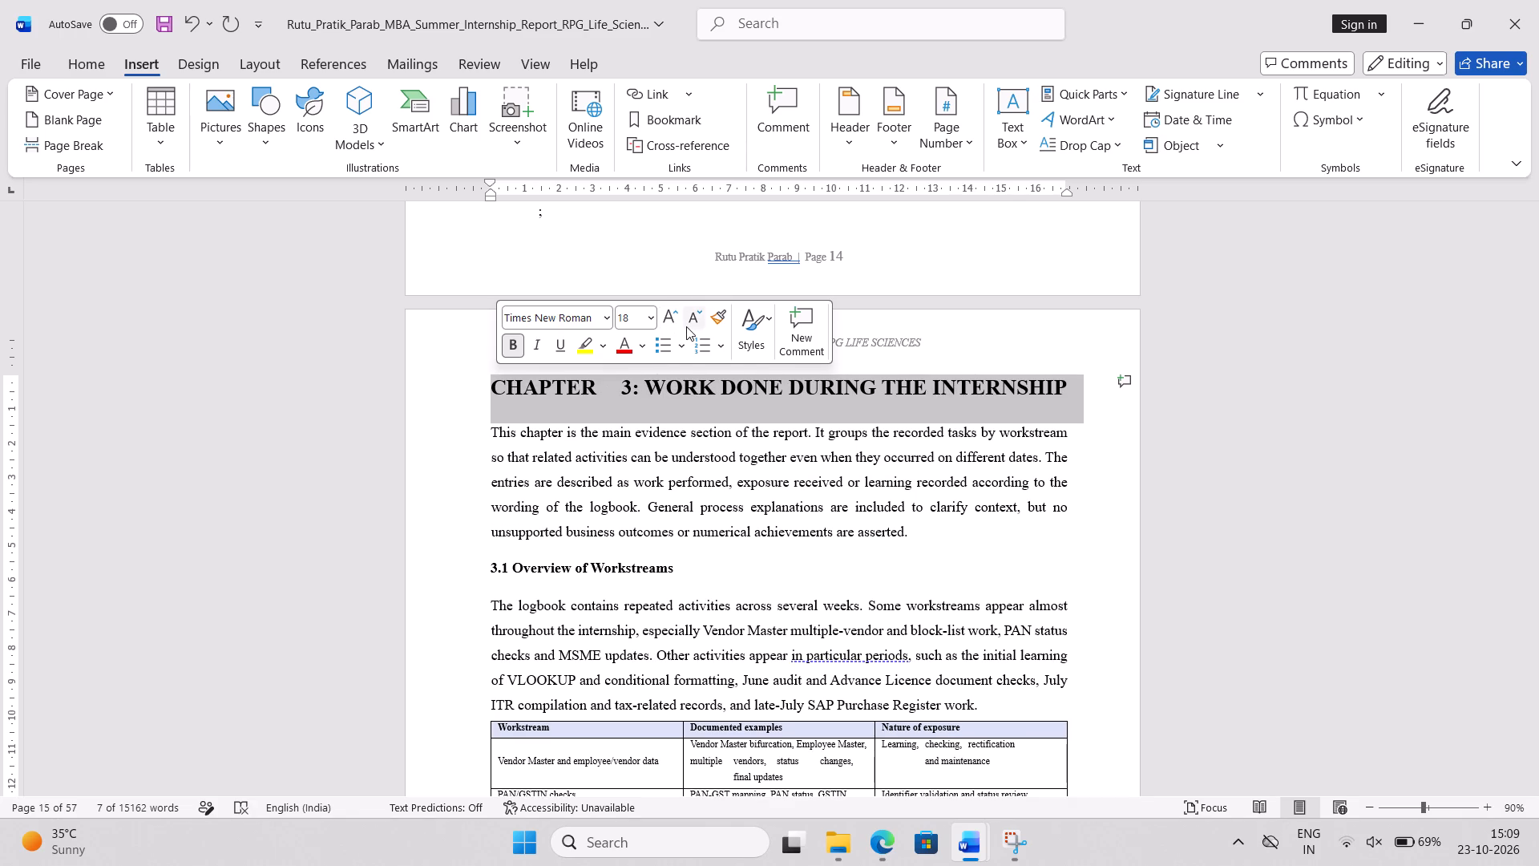
click(686, 326)
click(581, 438)
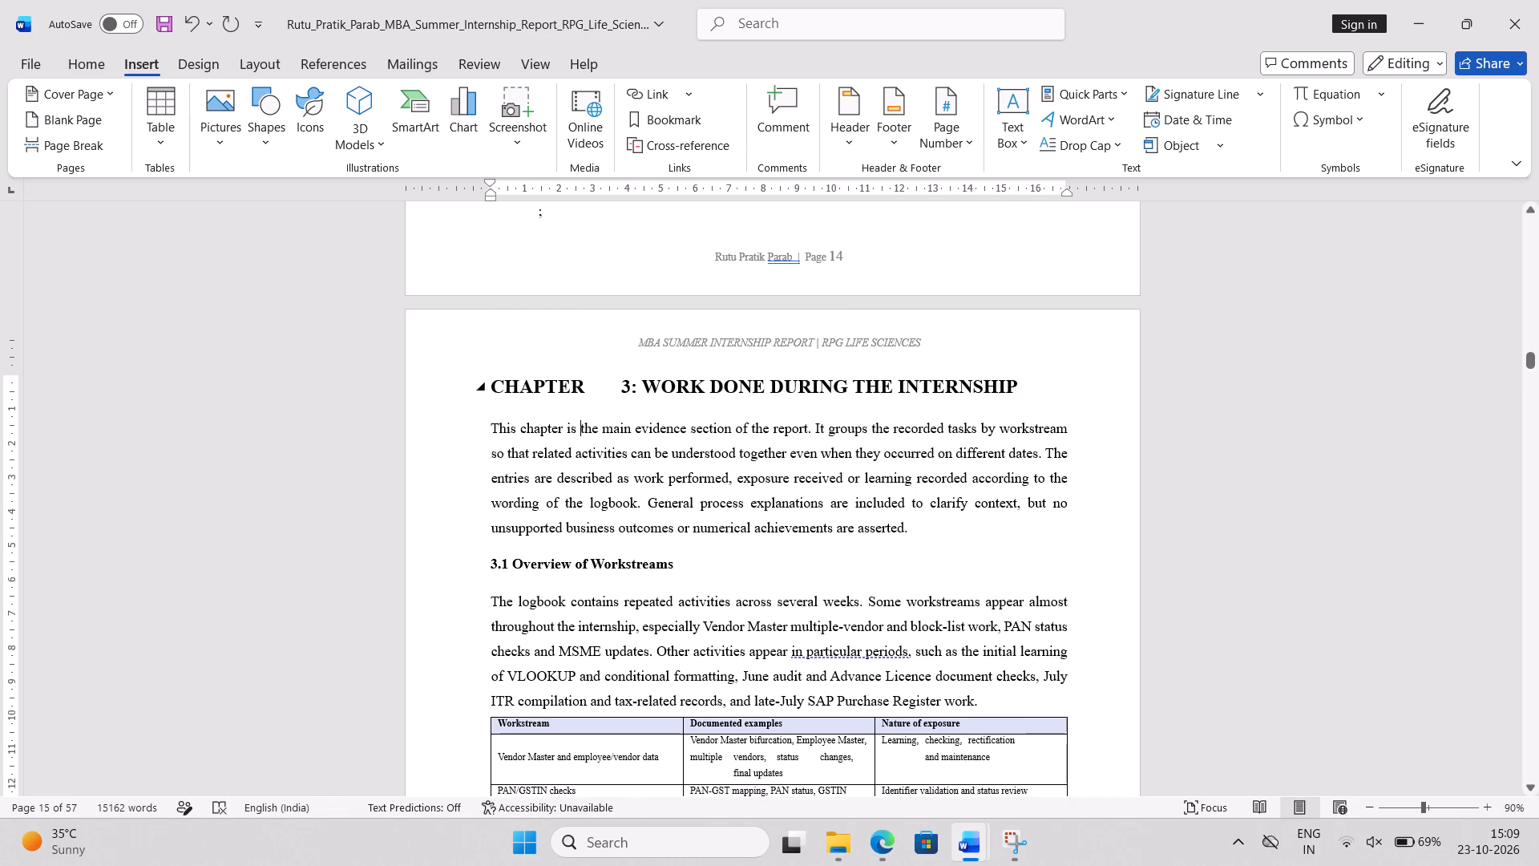
click(624, 383)
key(BackSpace)
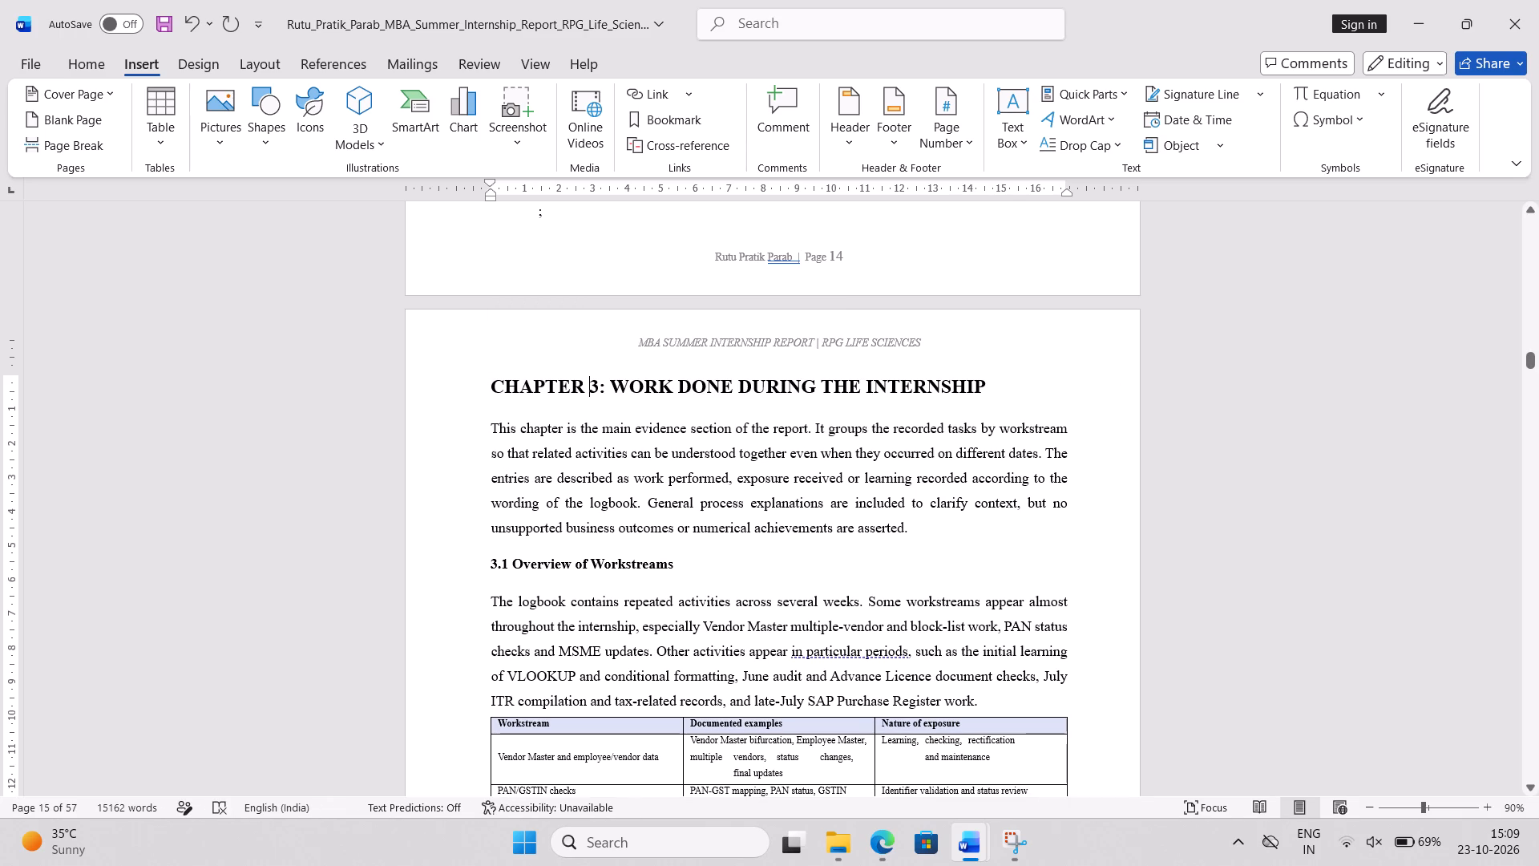
Increase the font size of the 3.1 Overview of Workstreams heading to 14.
double_click(535, 563)
triple_click(535, 563)
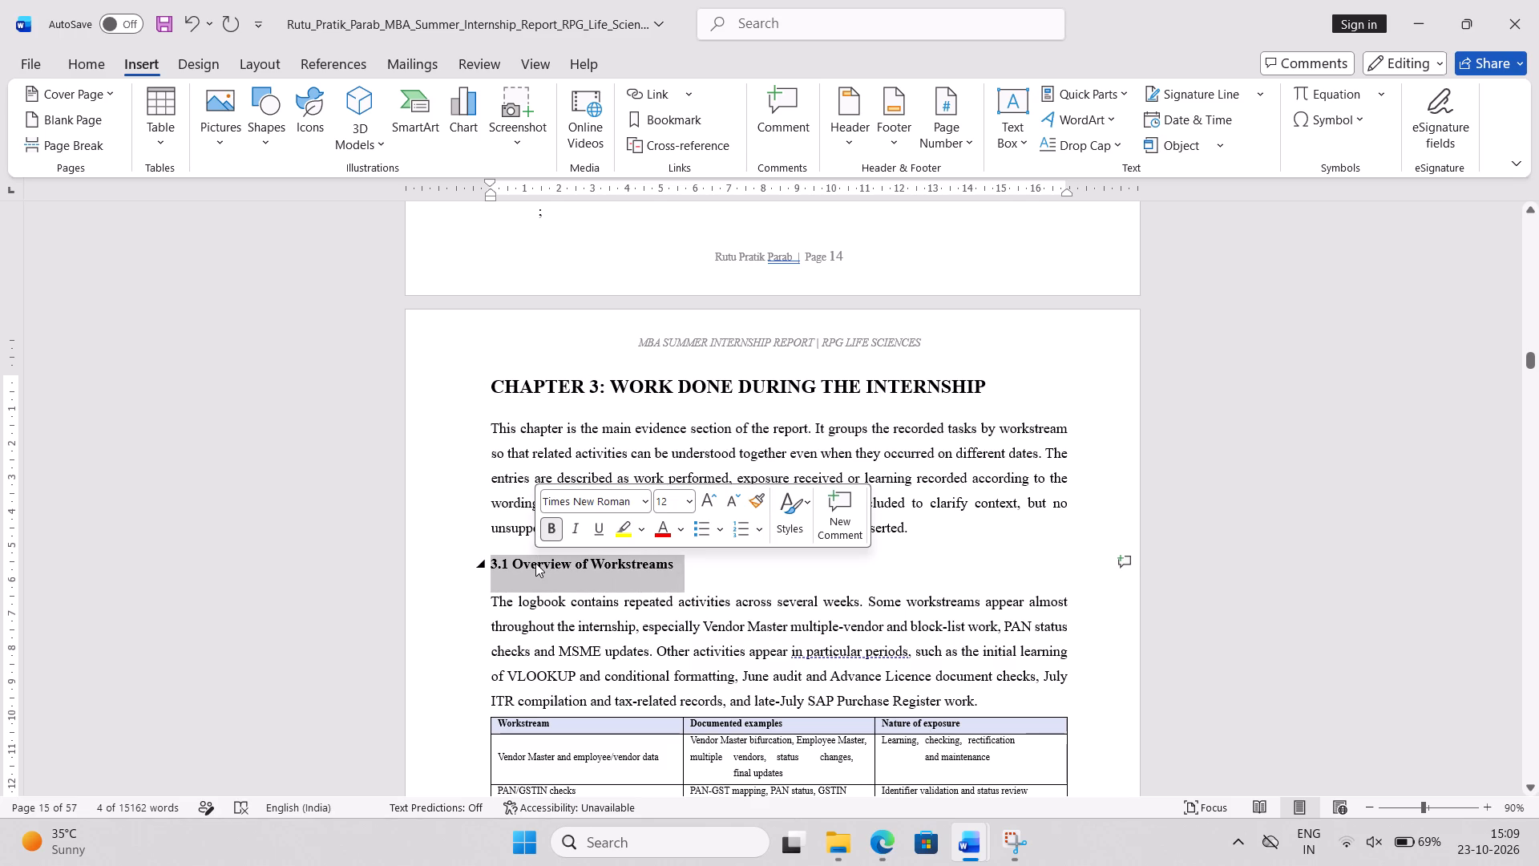
click(720, 500)
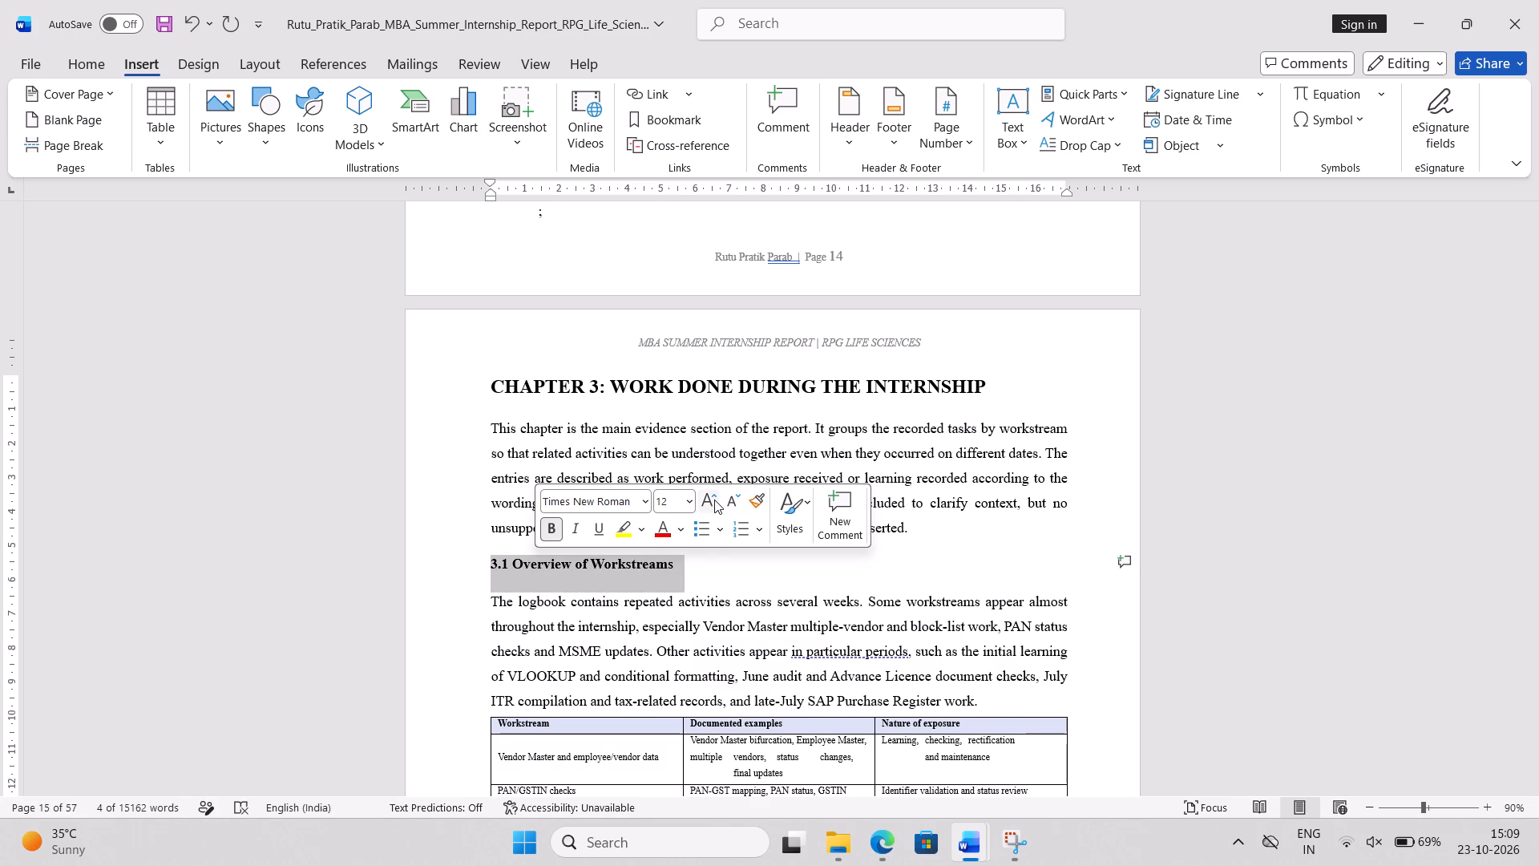
click(714, 500)
Increase the font size of the 3.2 Workstream A: Vendor Master and Master Data heading to 14.
scroll(693, 617, down, 2)
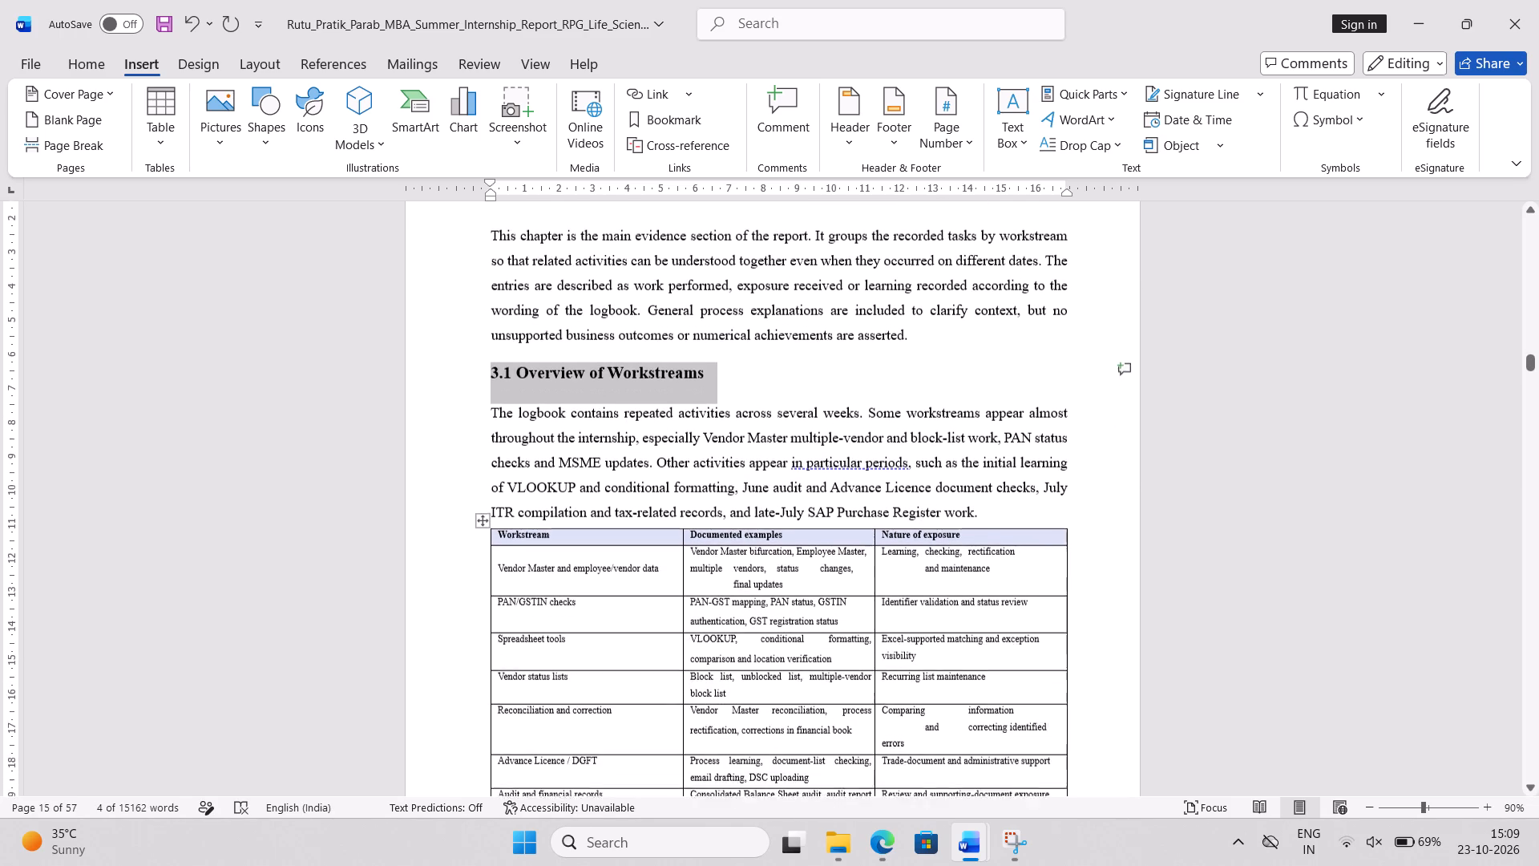
scroll(693, 617, down, 3)
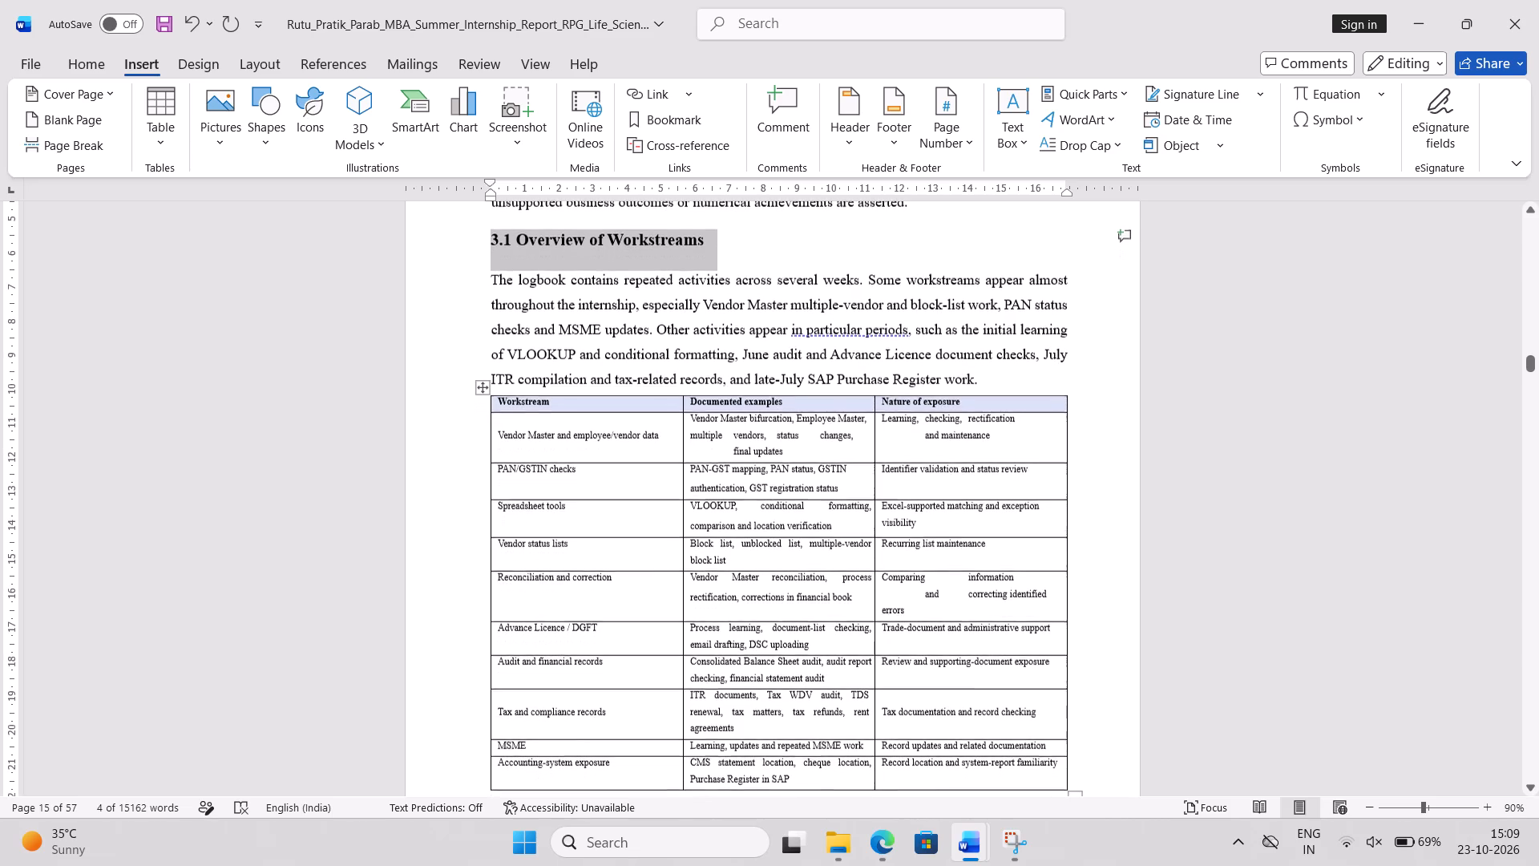
scroll(693, 617, down, 3)
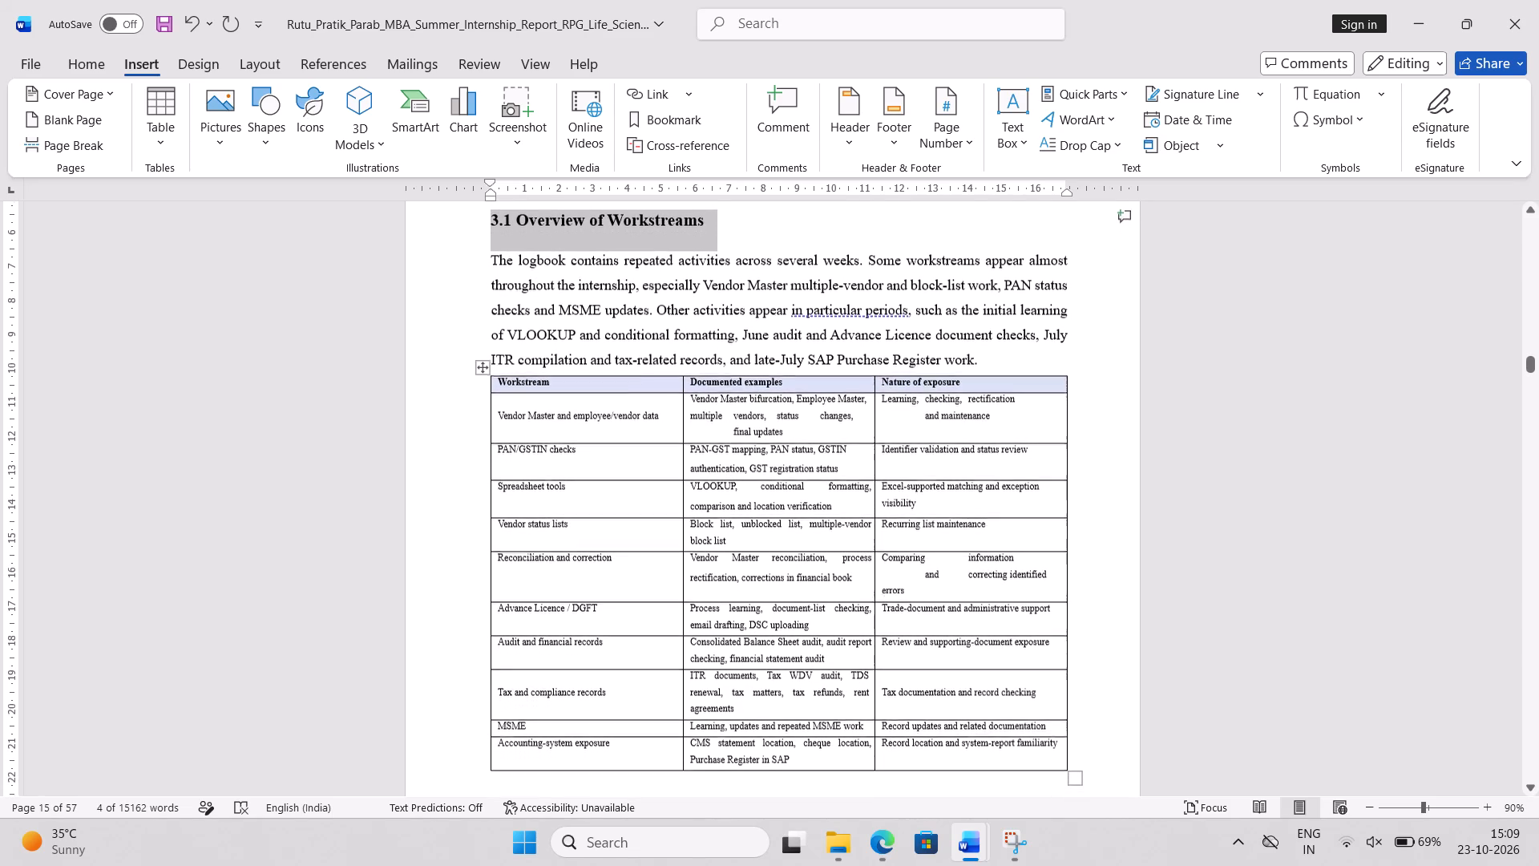
scroll(693, 617, down, 3)
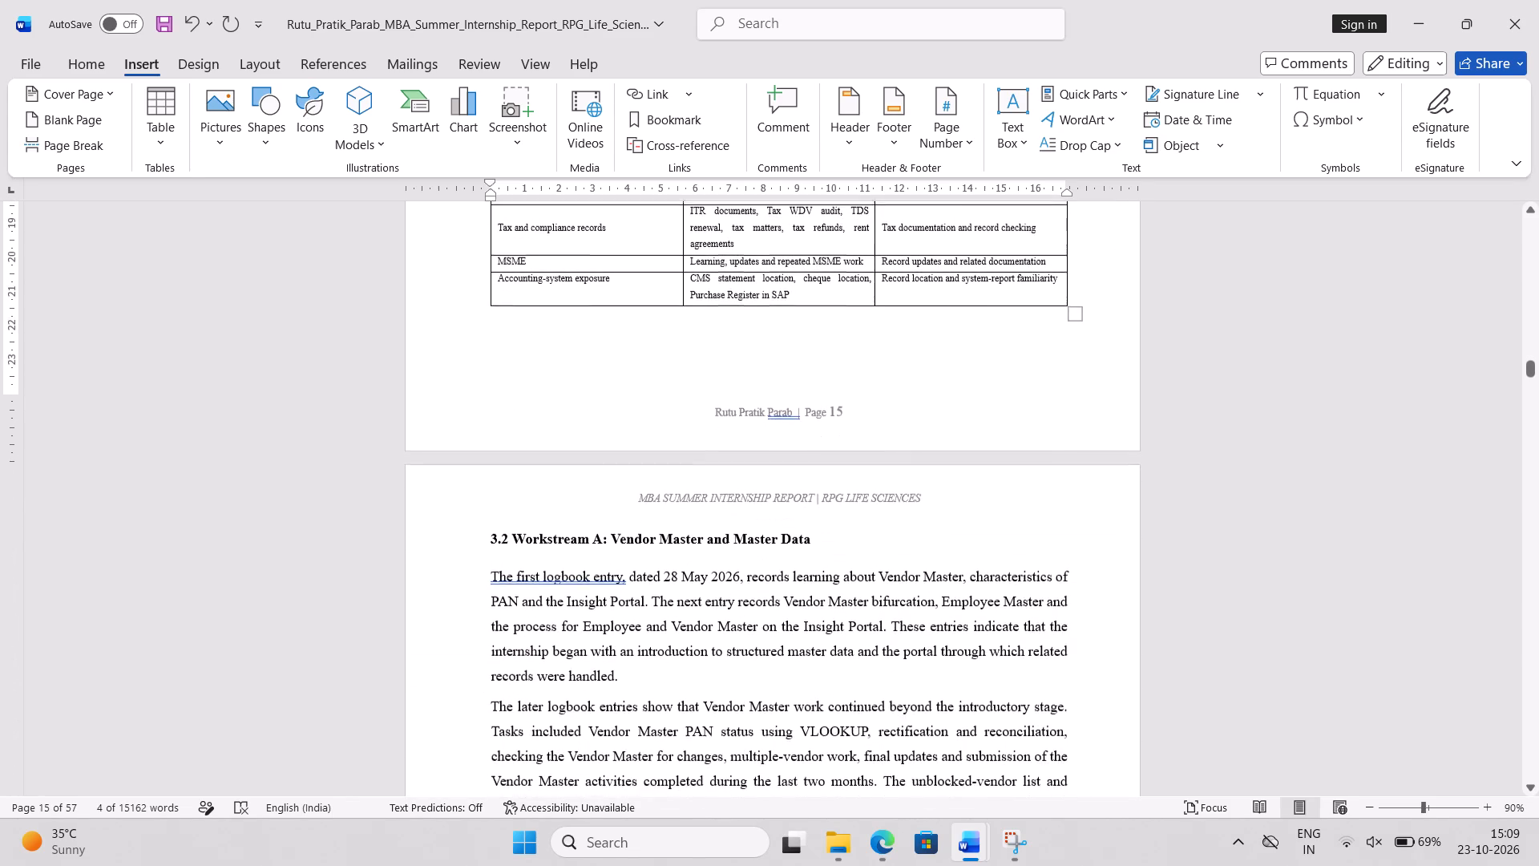
scroll(693, 617, down, 2)
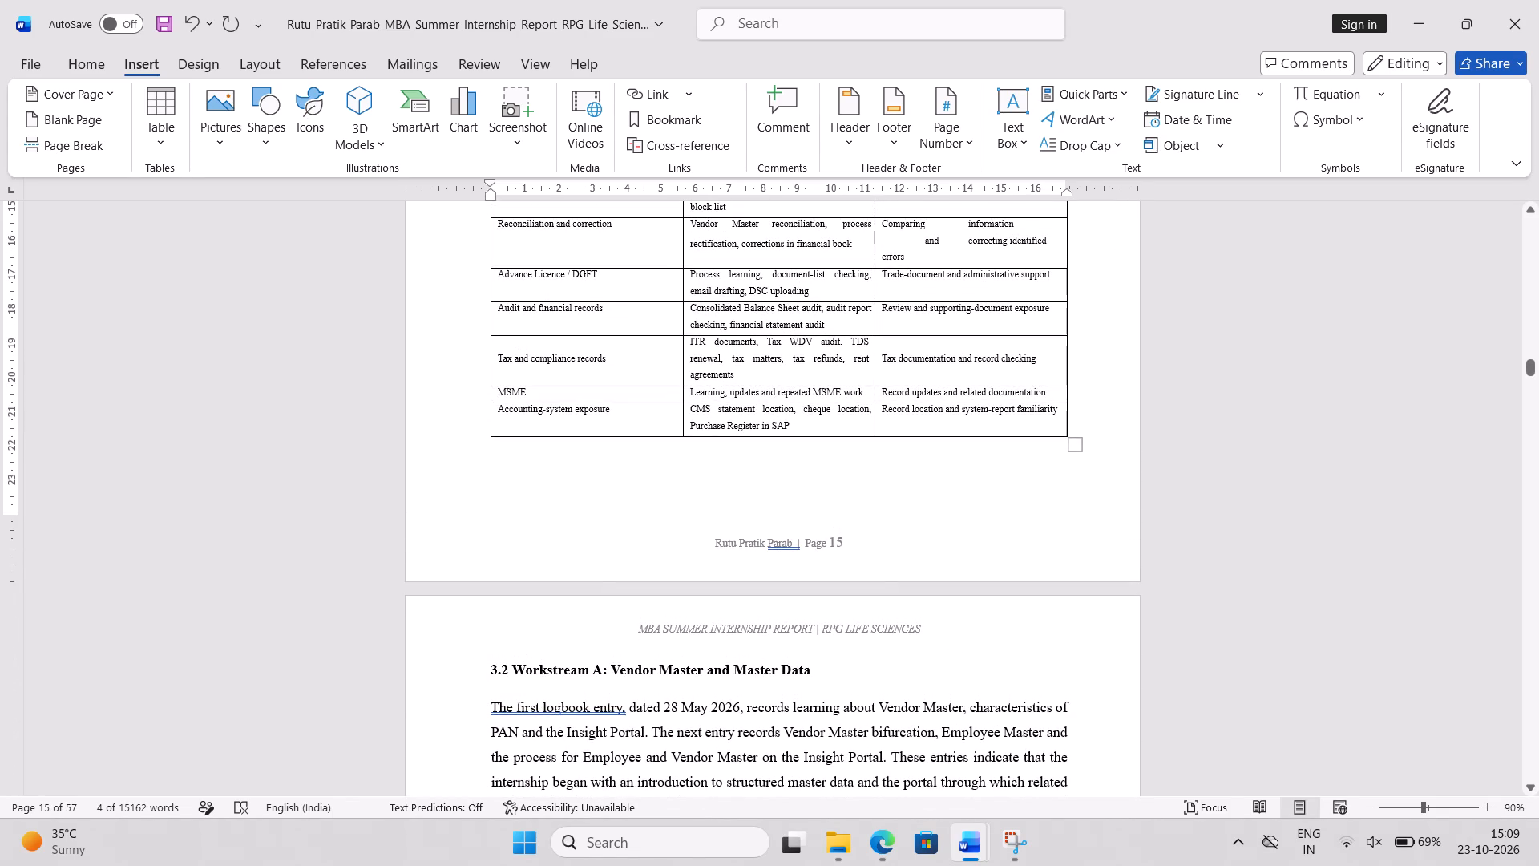
click(664, 661)
triple_click(663, 662)
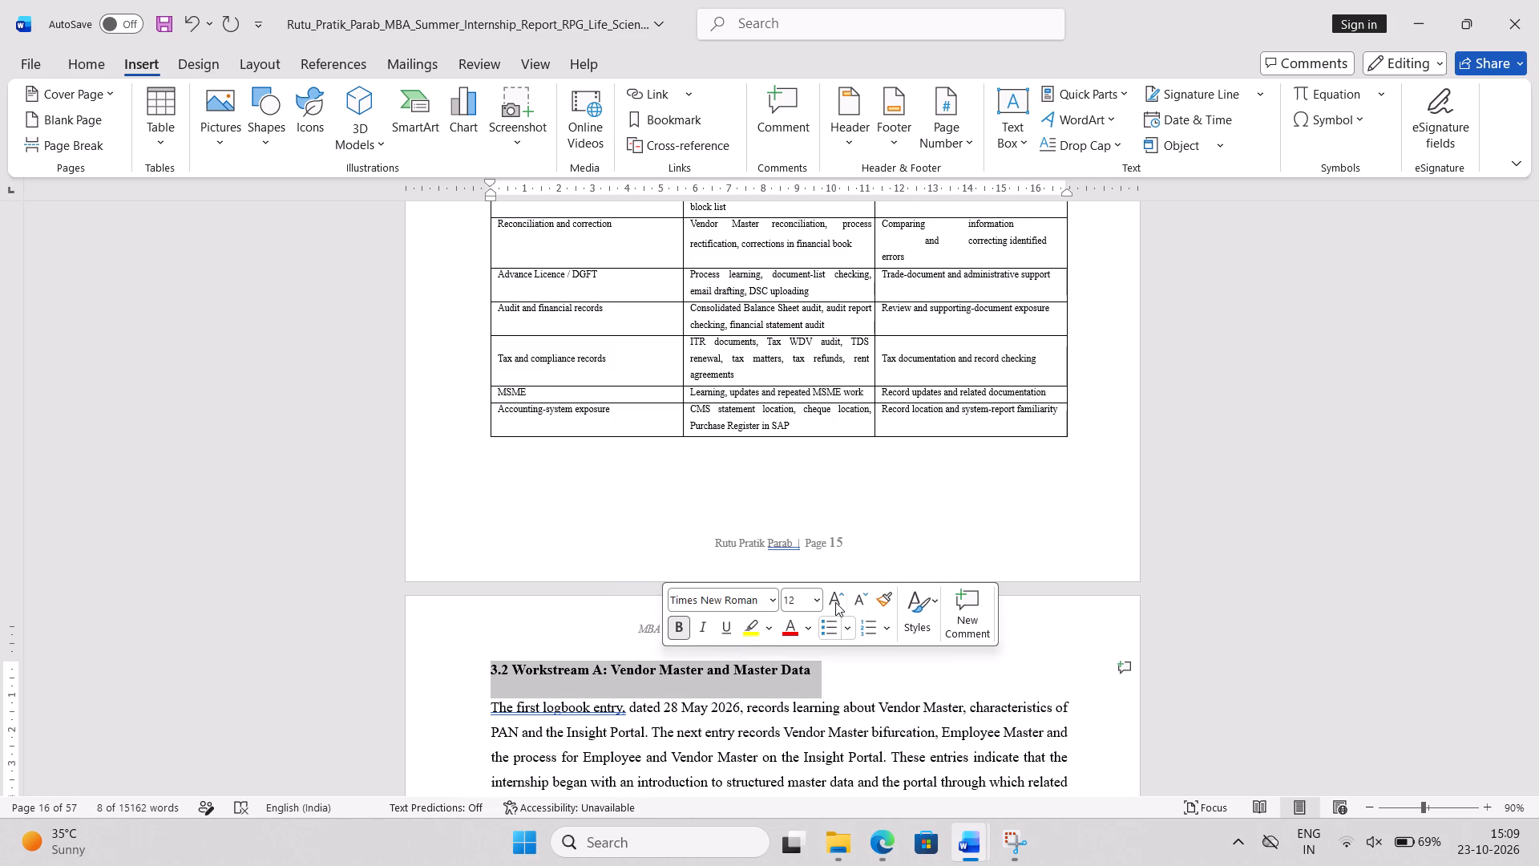
click(835, 602)
click(1230, 632)
Increase the font size of the four subheadings from 3.2.1 Understanding master data through 3.2.4 Multiple-vendor records to 14.
scroll(1230, 632, down, 4)
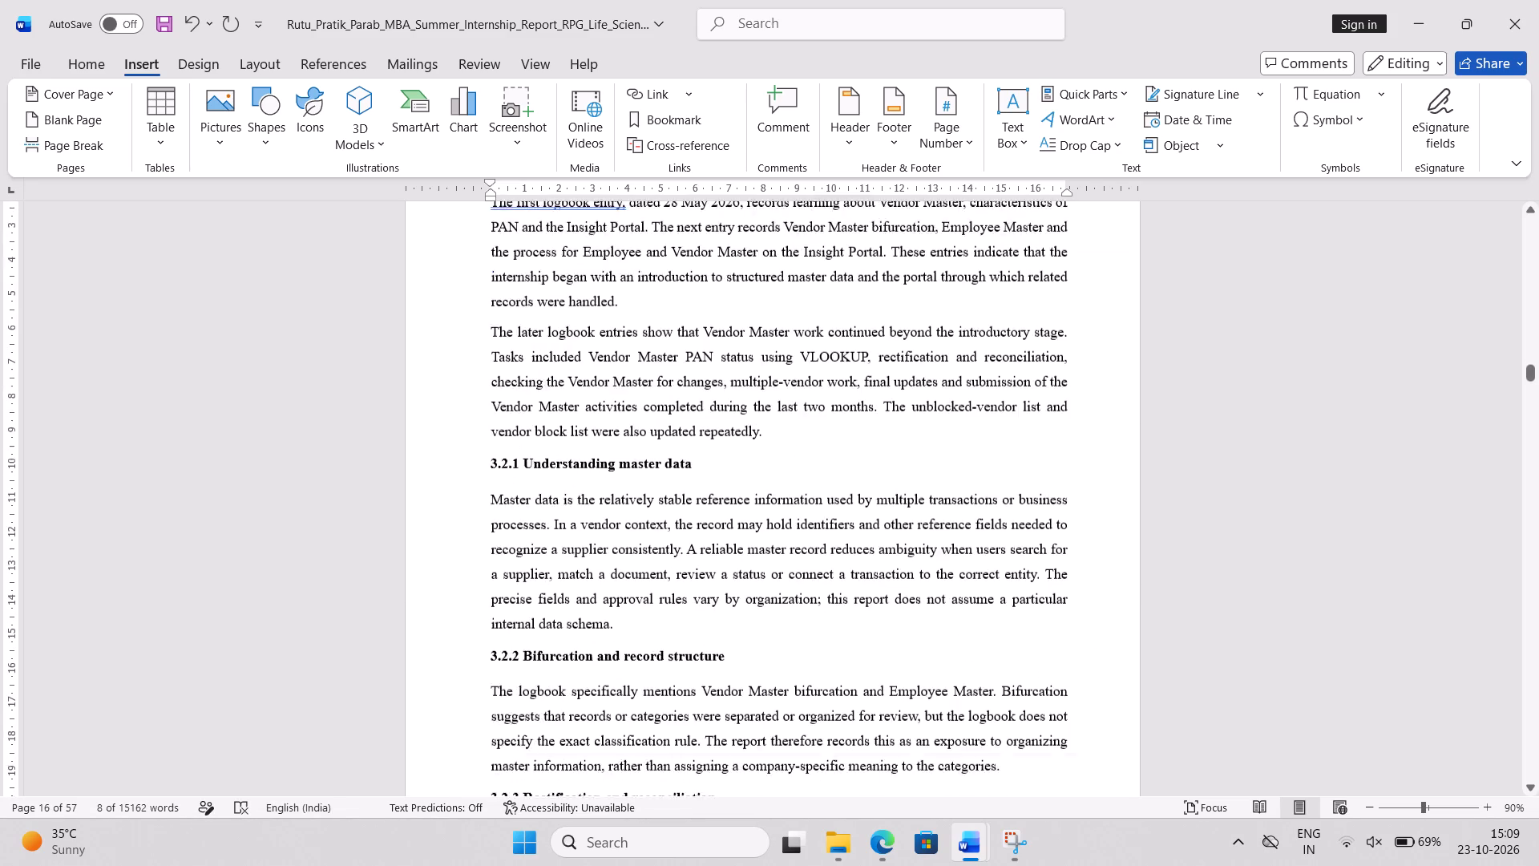
triple_click(655, 349)
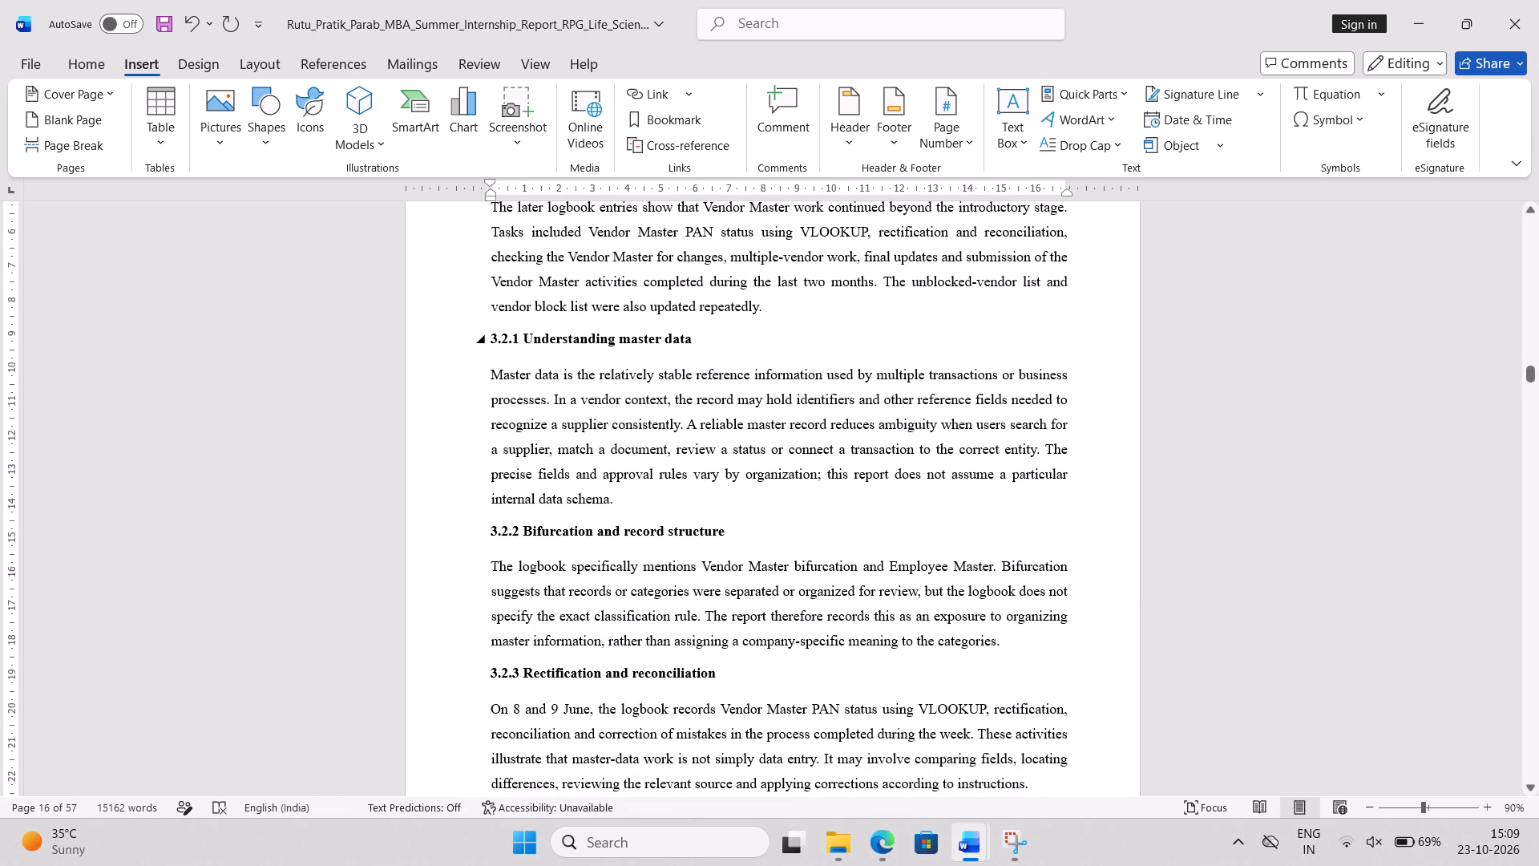
click(829, 292)
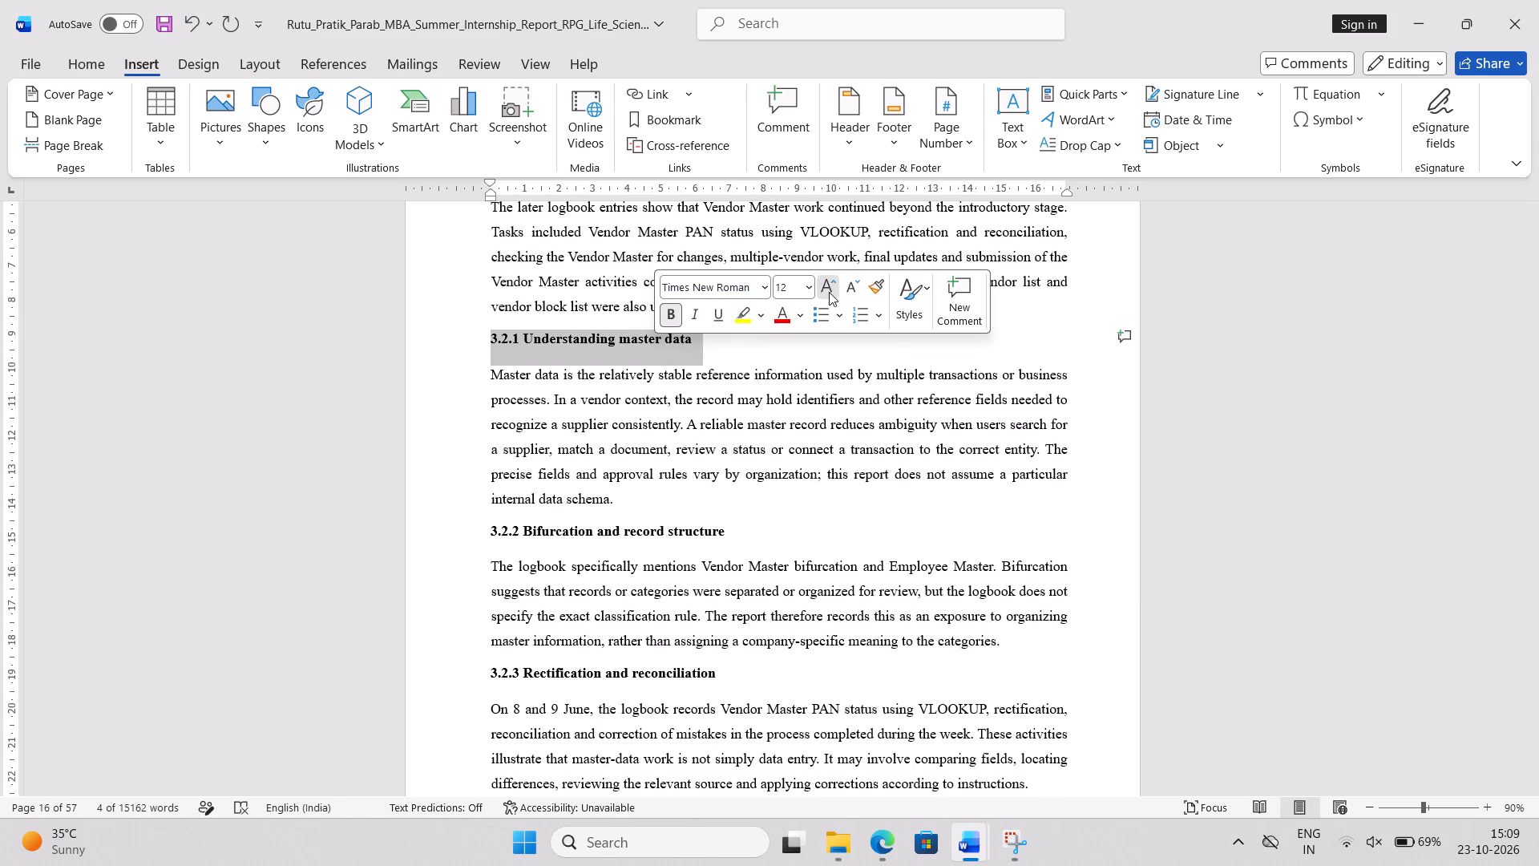
triple_click(618, 532)
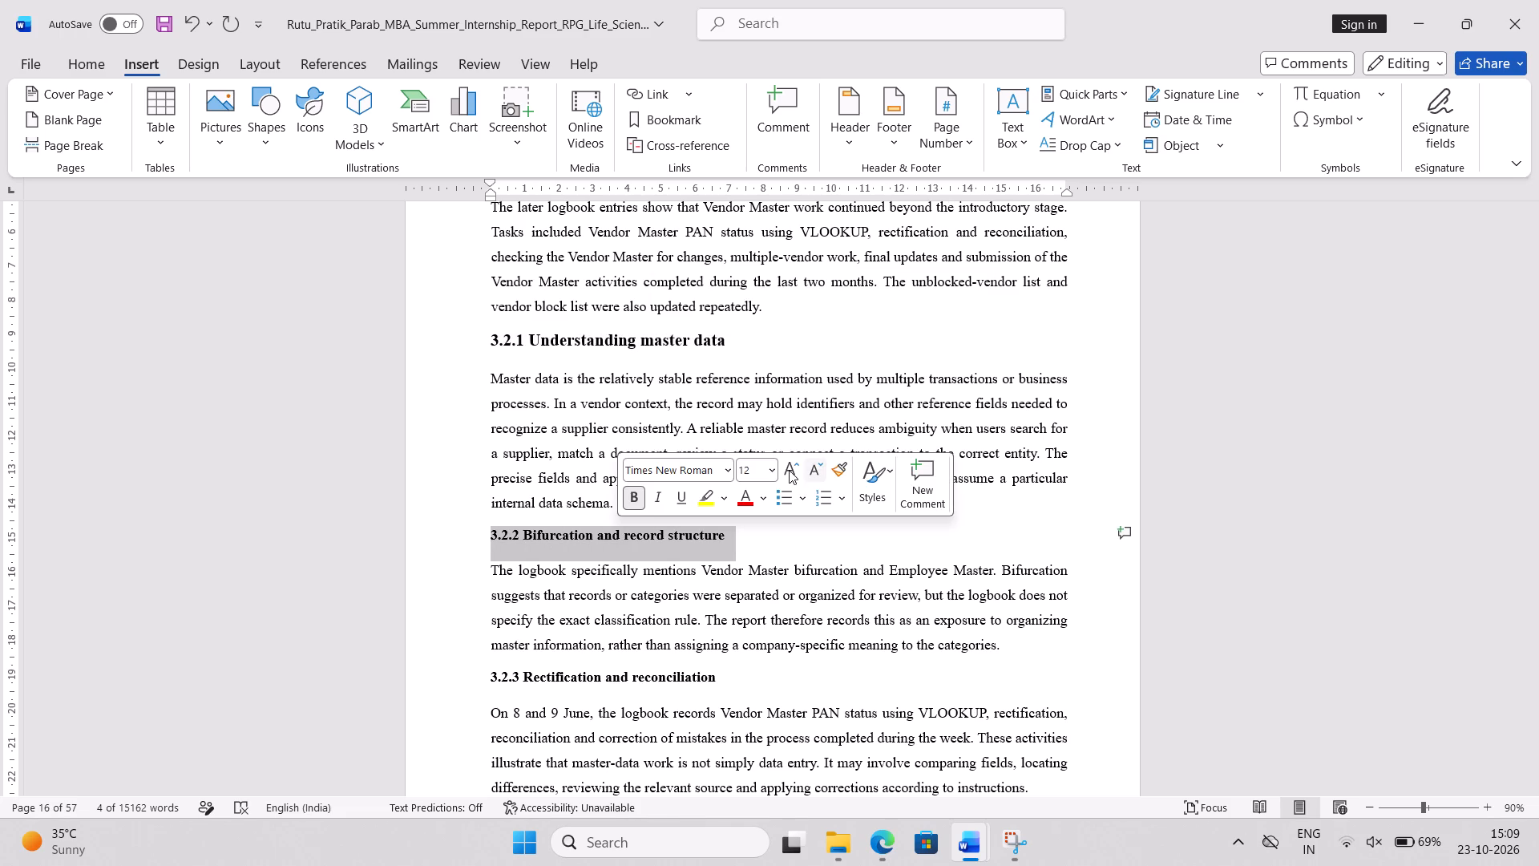
click(790, 471)
double_click(629, 687)
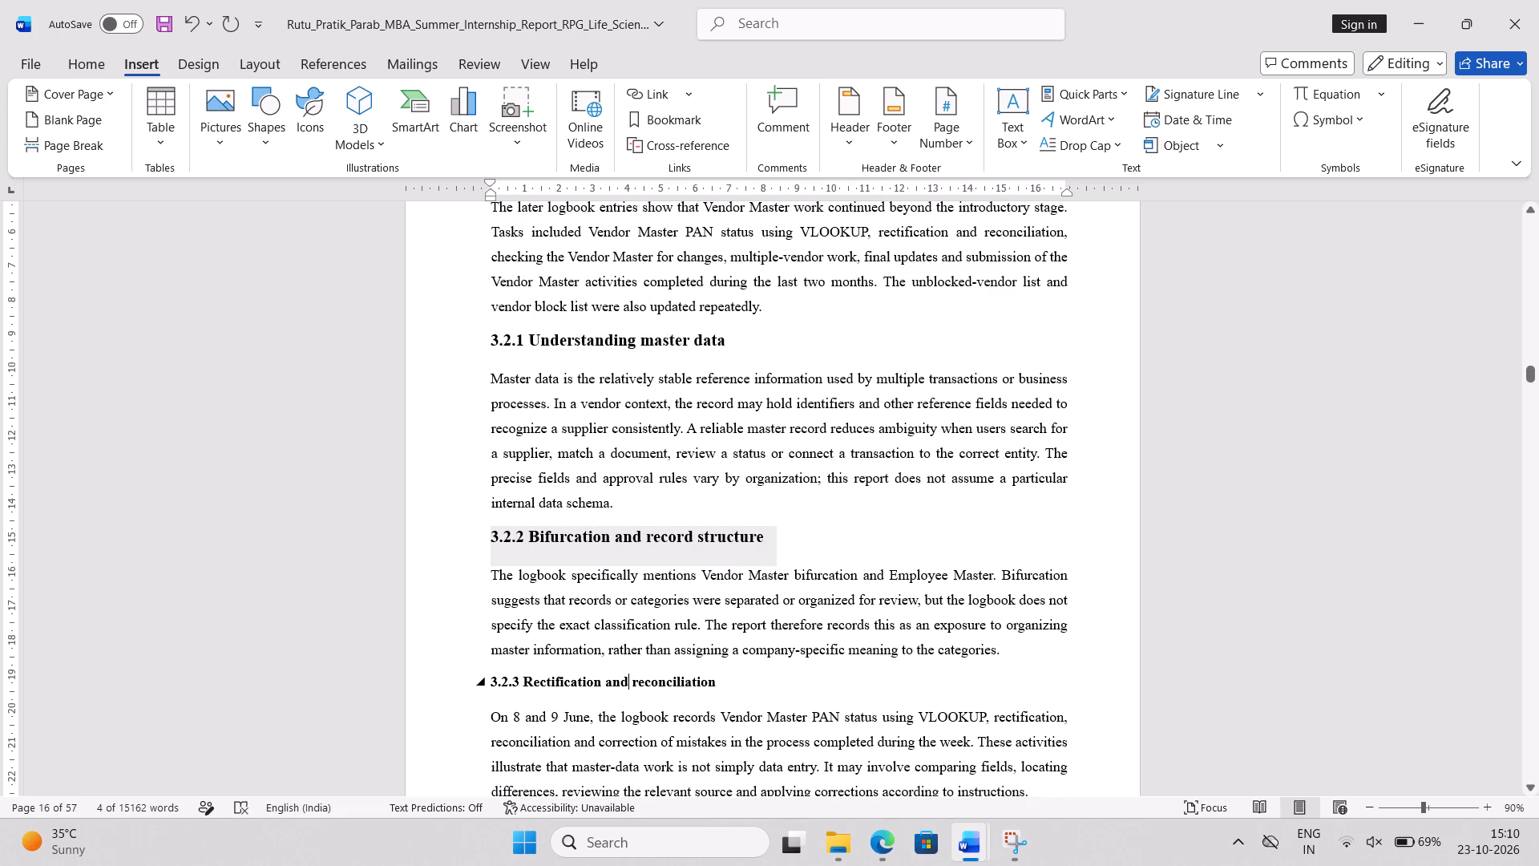
triple_click(617, 675)
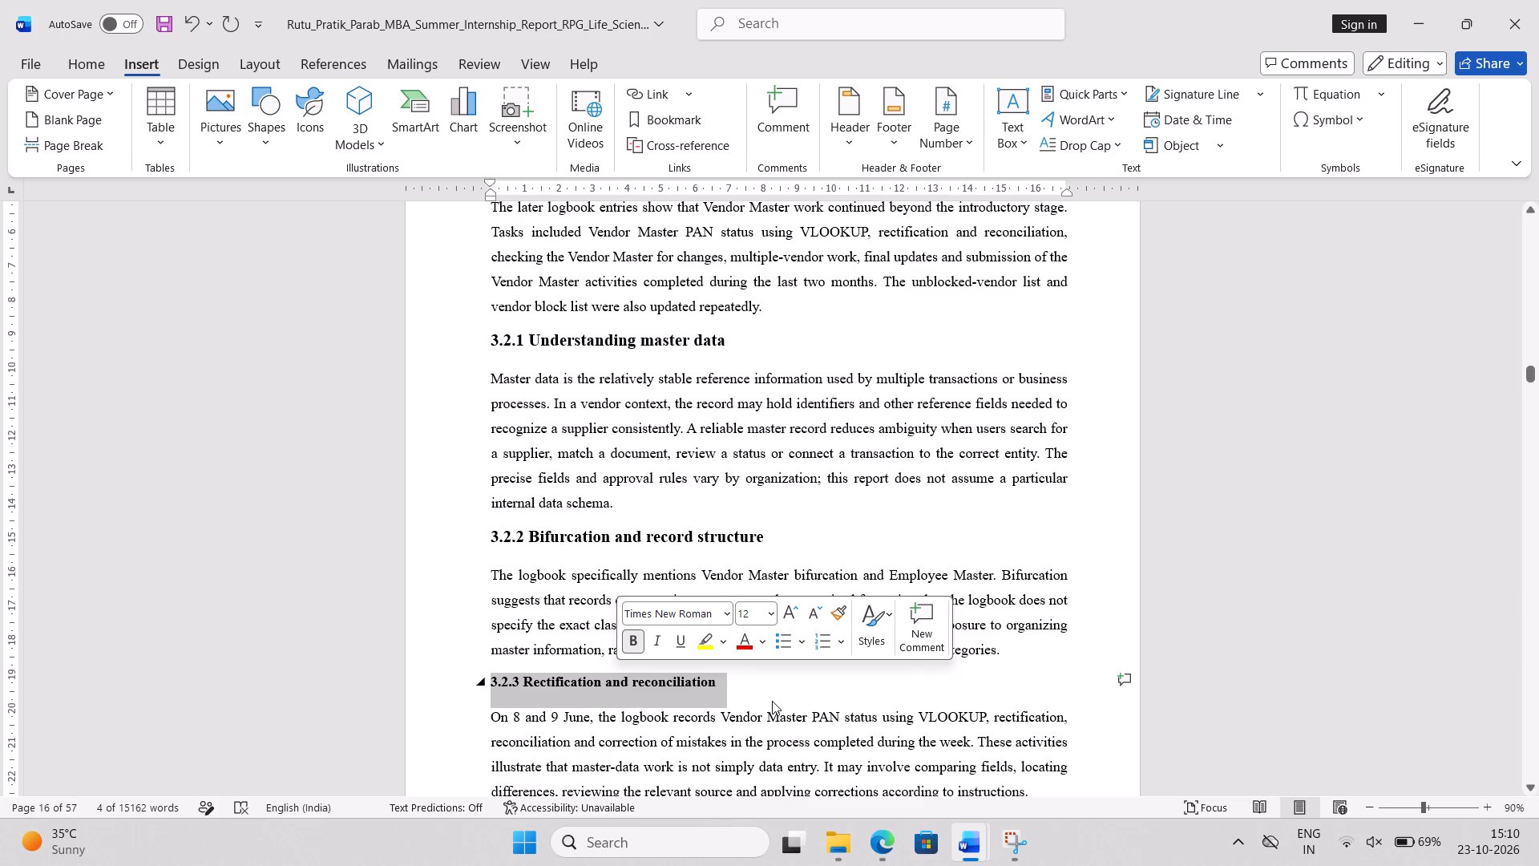
click(795, 611)
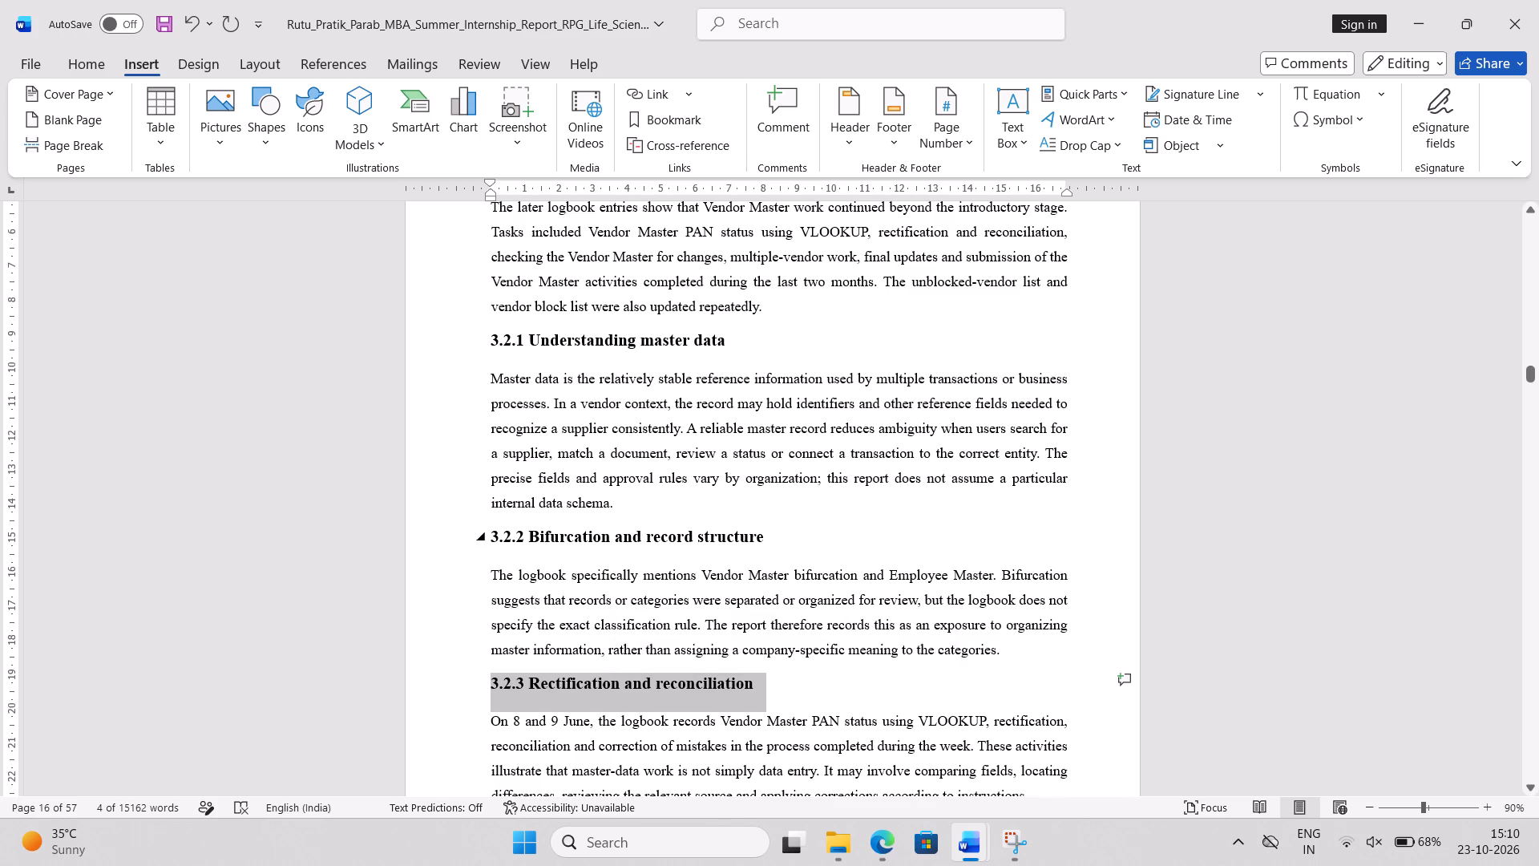
click(821, 539)
scroll(821, 539, down, 3)
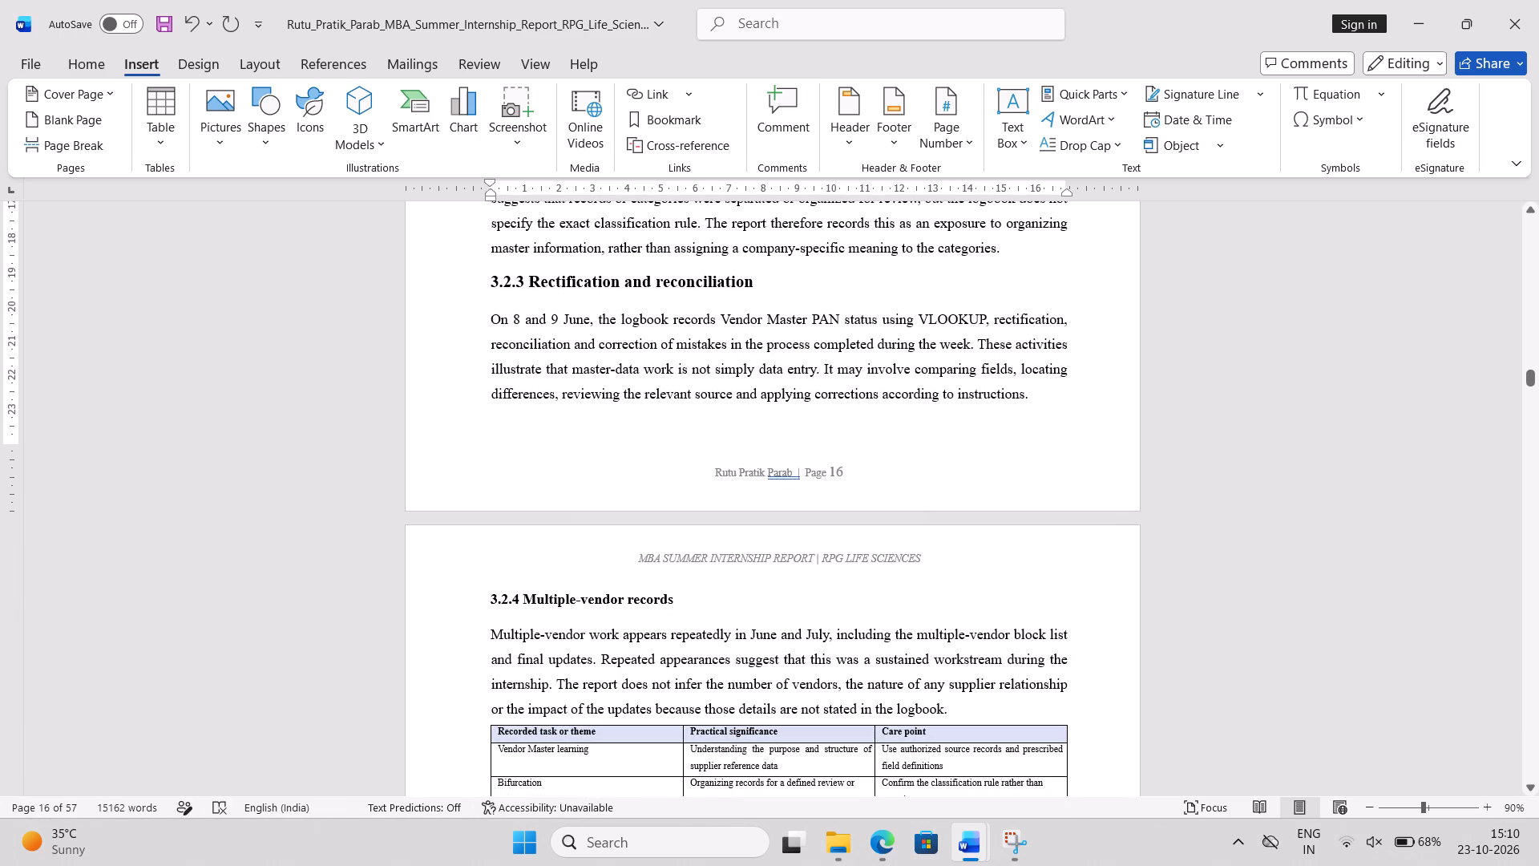
double_click(619, 606)
triple_click(619, 606)
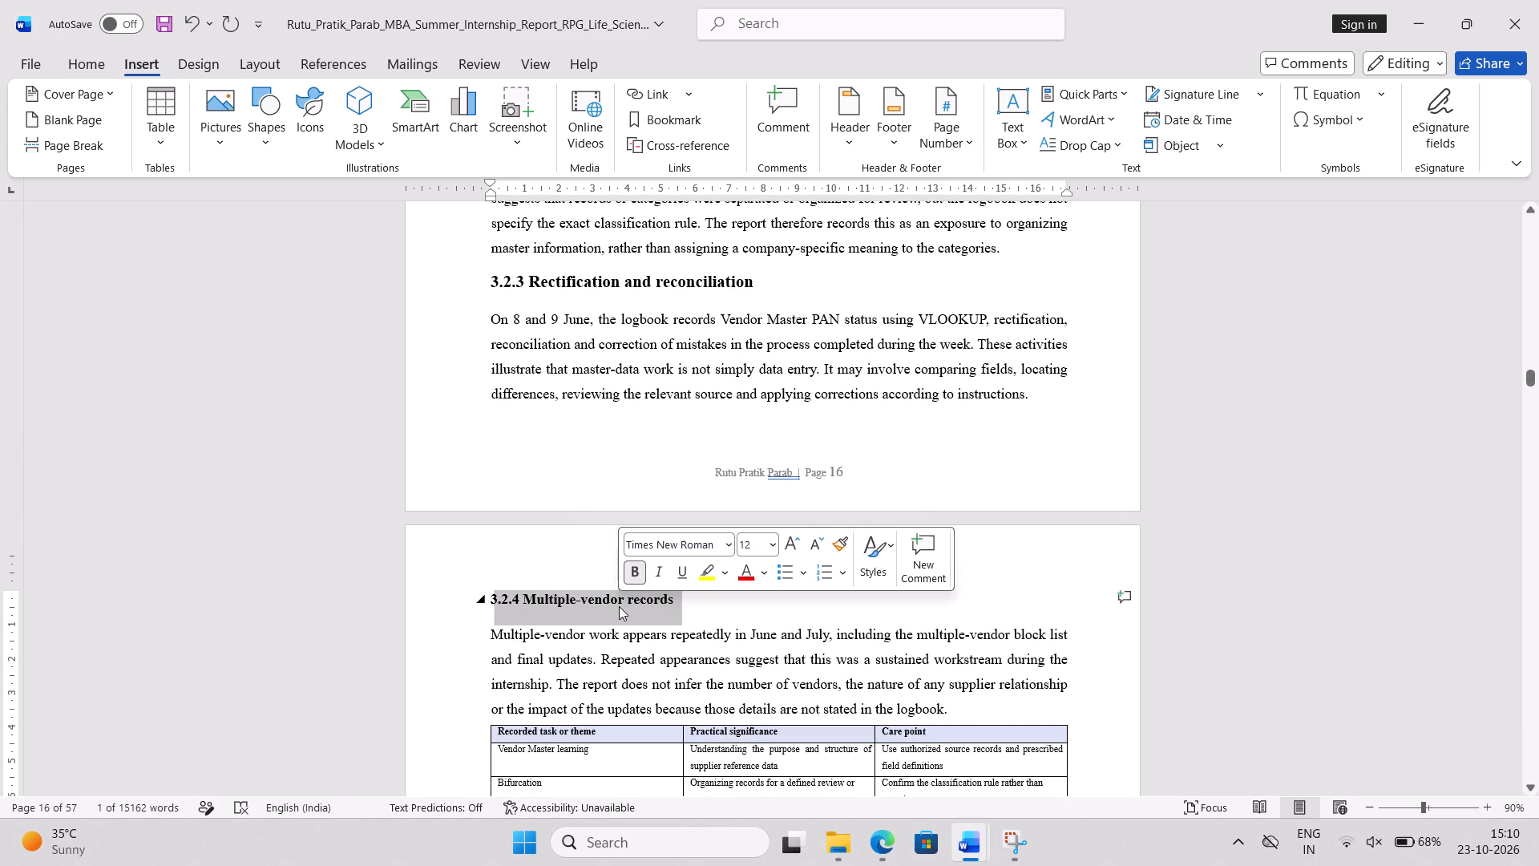
click(793, 536)
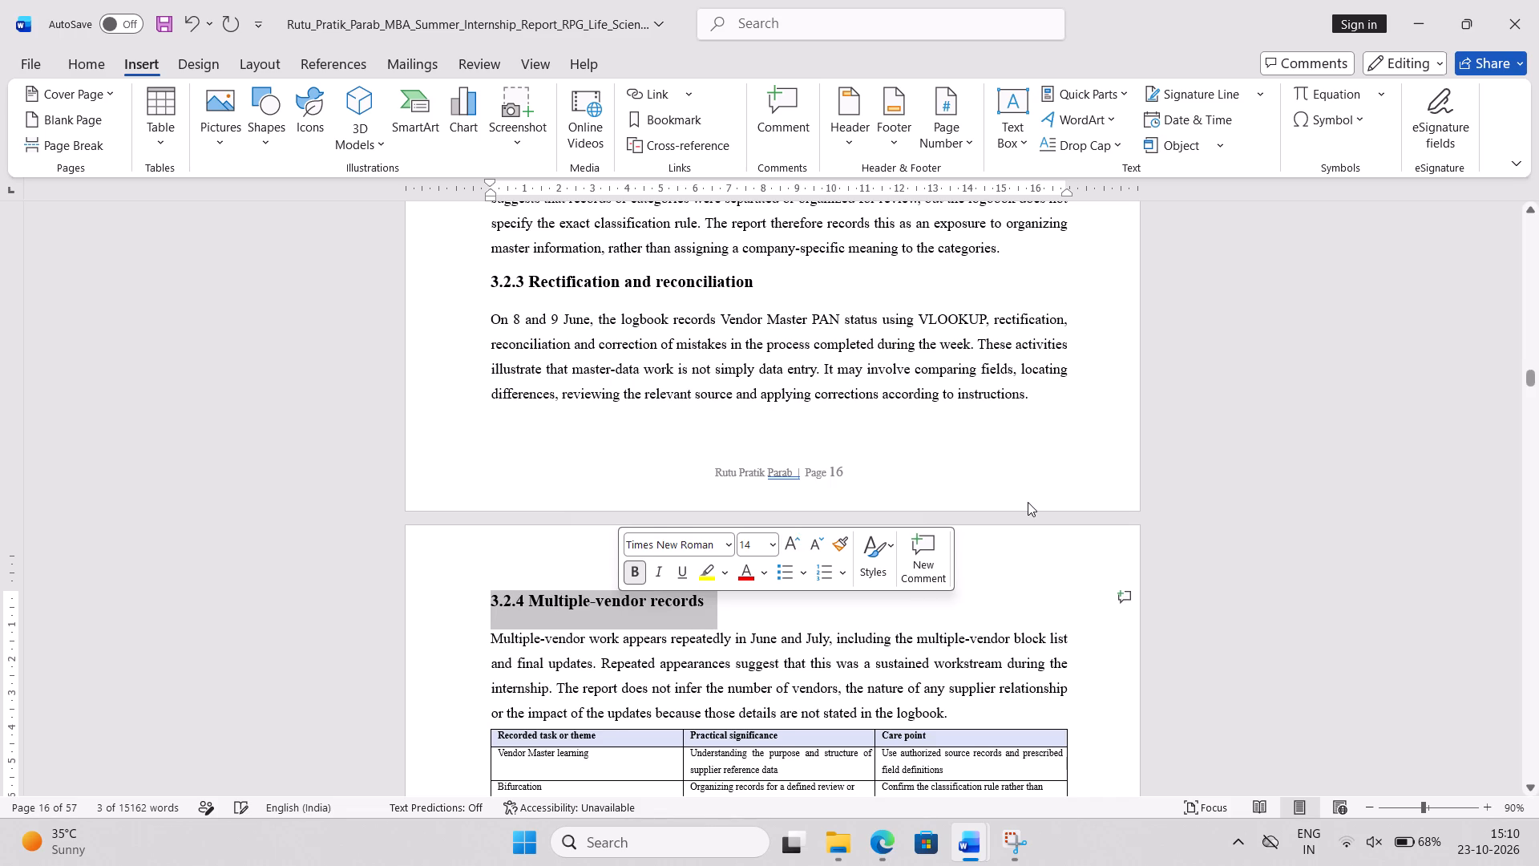
Delete the boxed Figure 3.1 High-level Vendor Master maintenance cycle placeholder text below the table in section 3.2.4, keeping its caption.
click(1028, 502)
scroll(1028, 502, down, 4)
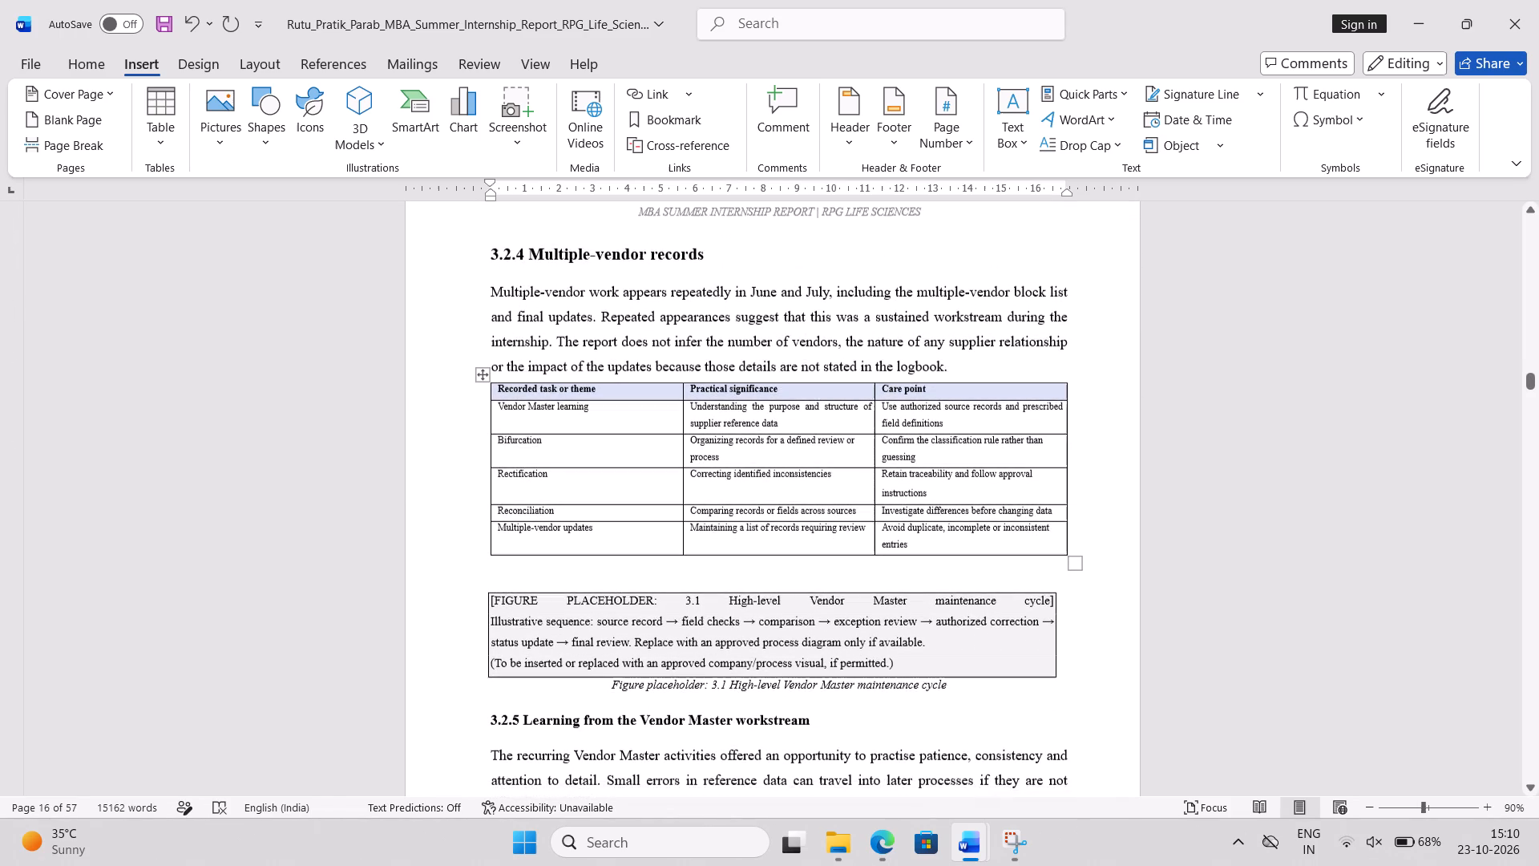
scroll(1028, 502, down, 2)
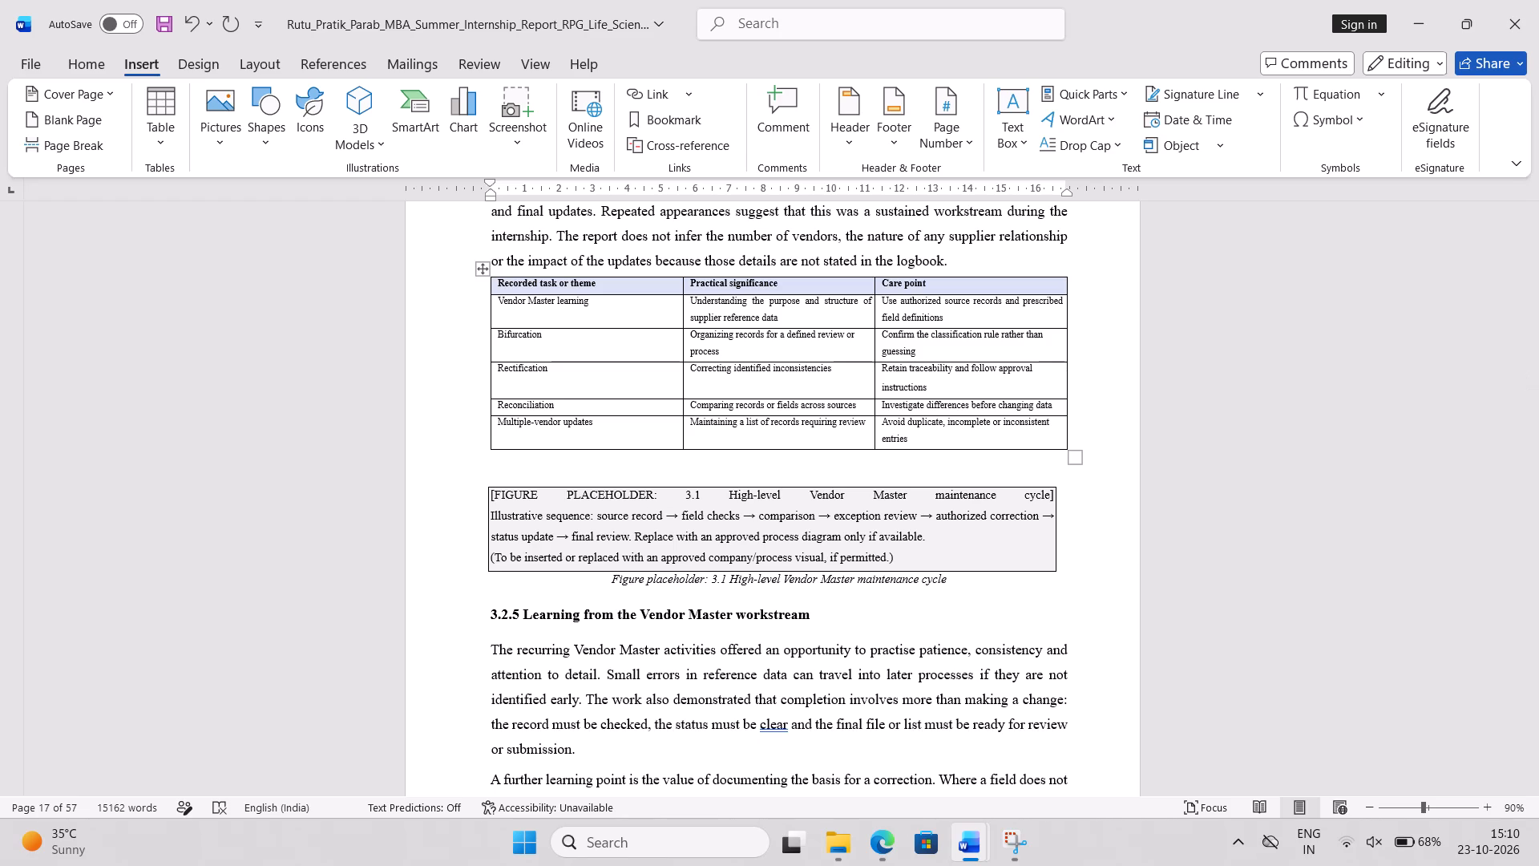
click(489, 507)
triple_click(492, 492)
click(492, 492)
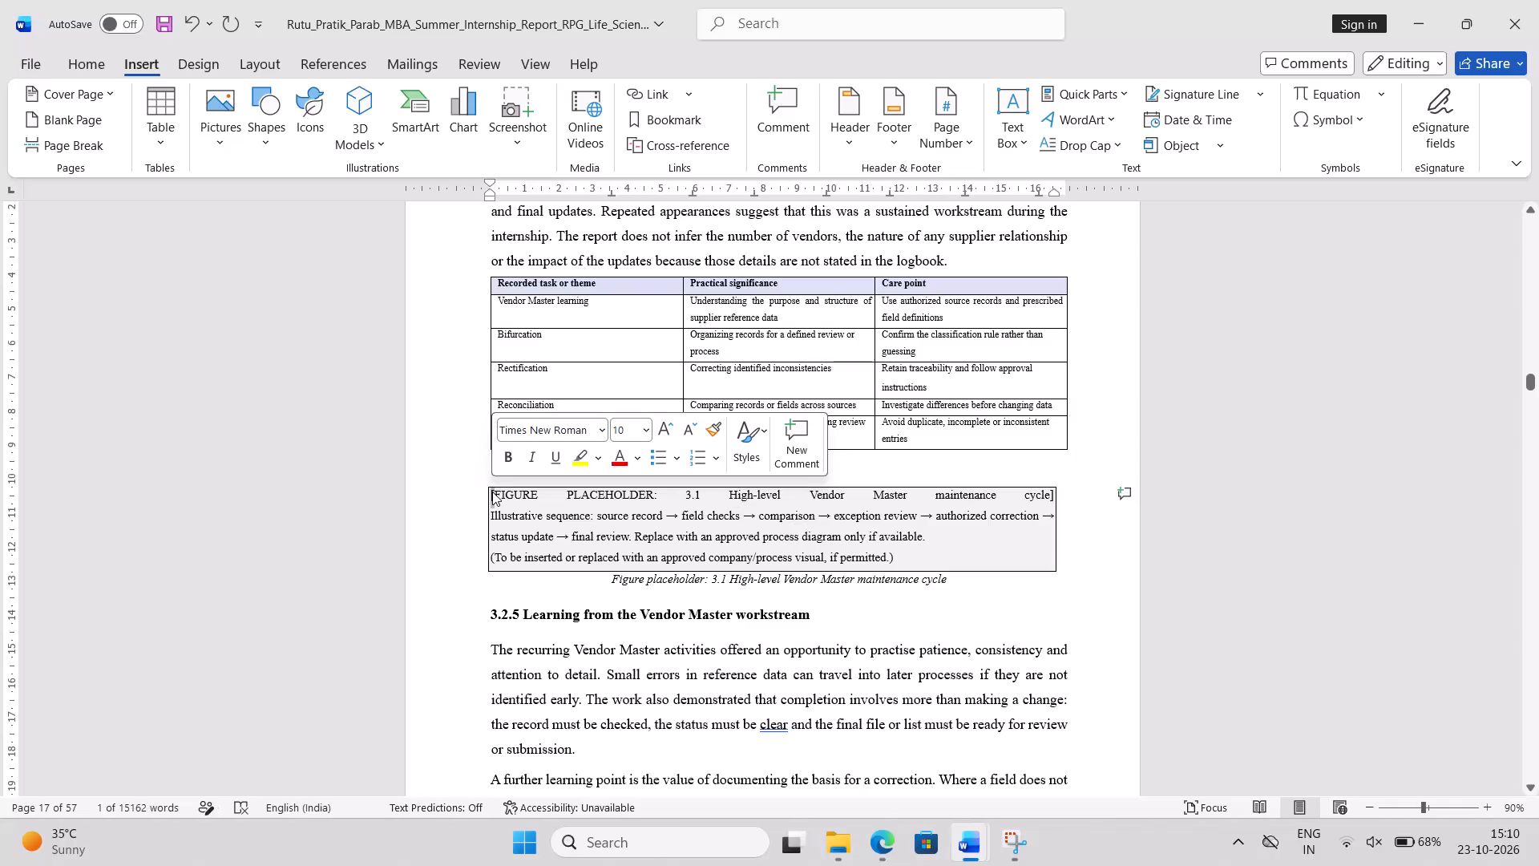
triple_click(492, 492)
click(492, 492)
drag(494, 500, 931, 555)
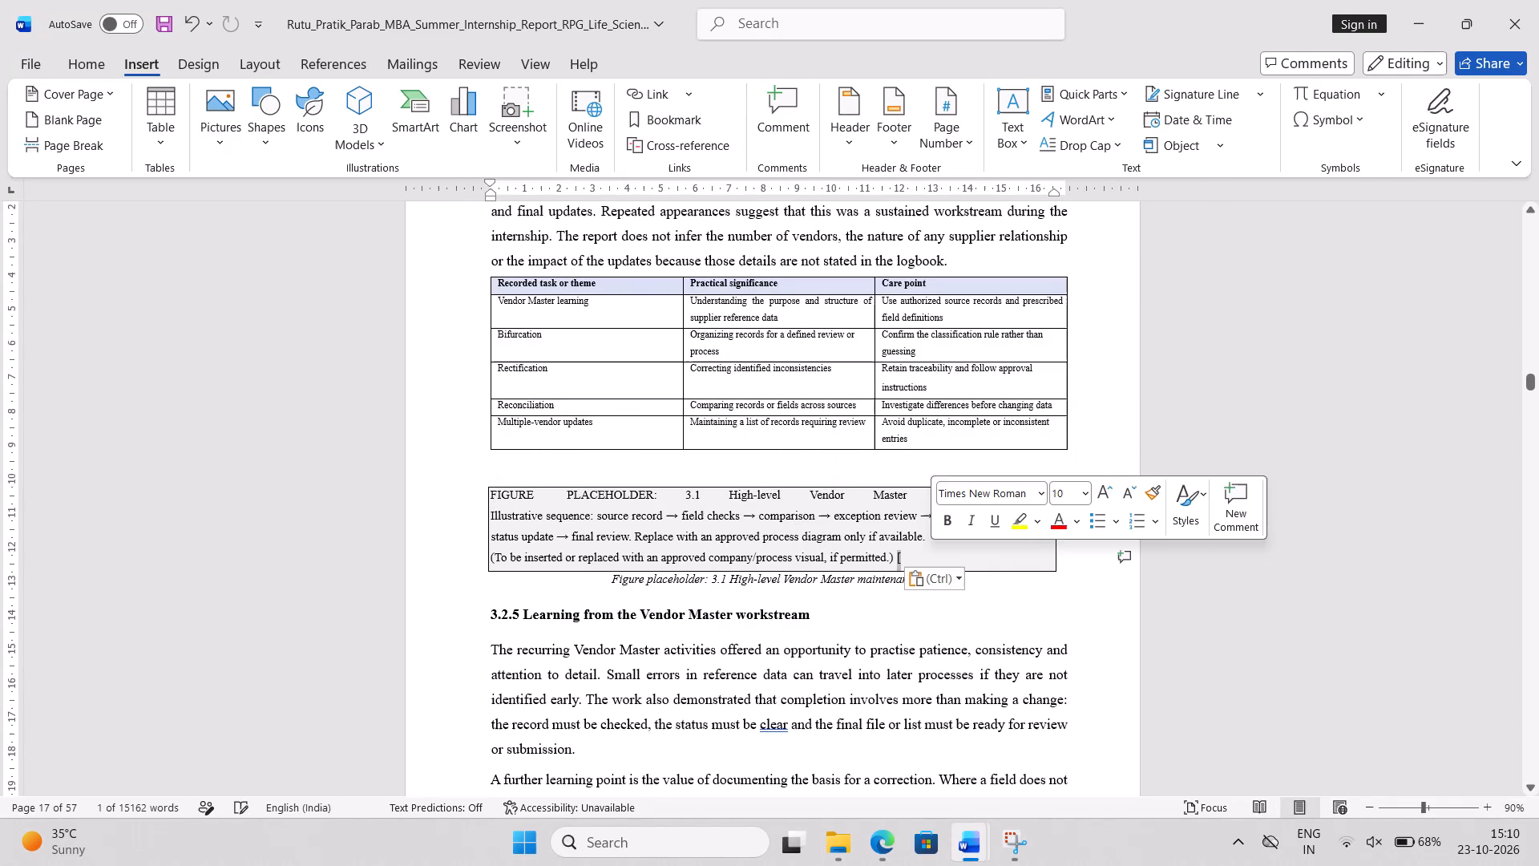
drag(931, 555, 545, 488)
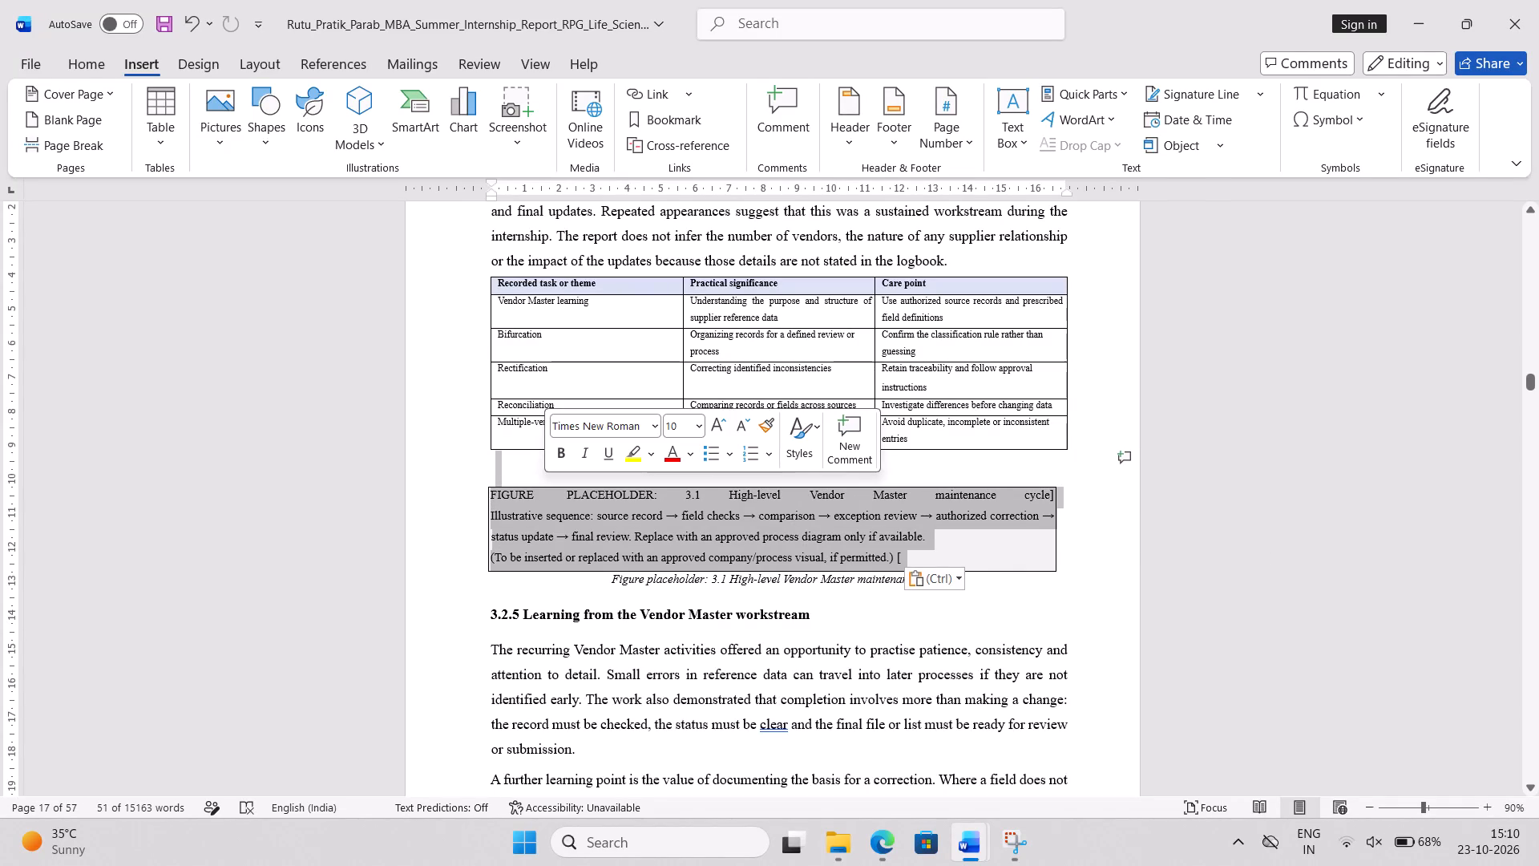
key(Delete)
click(608, 496)
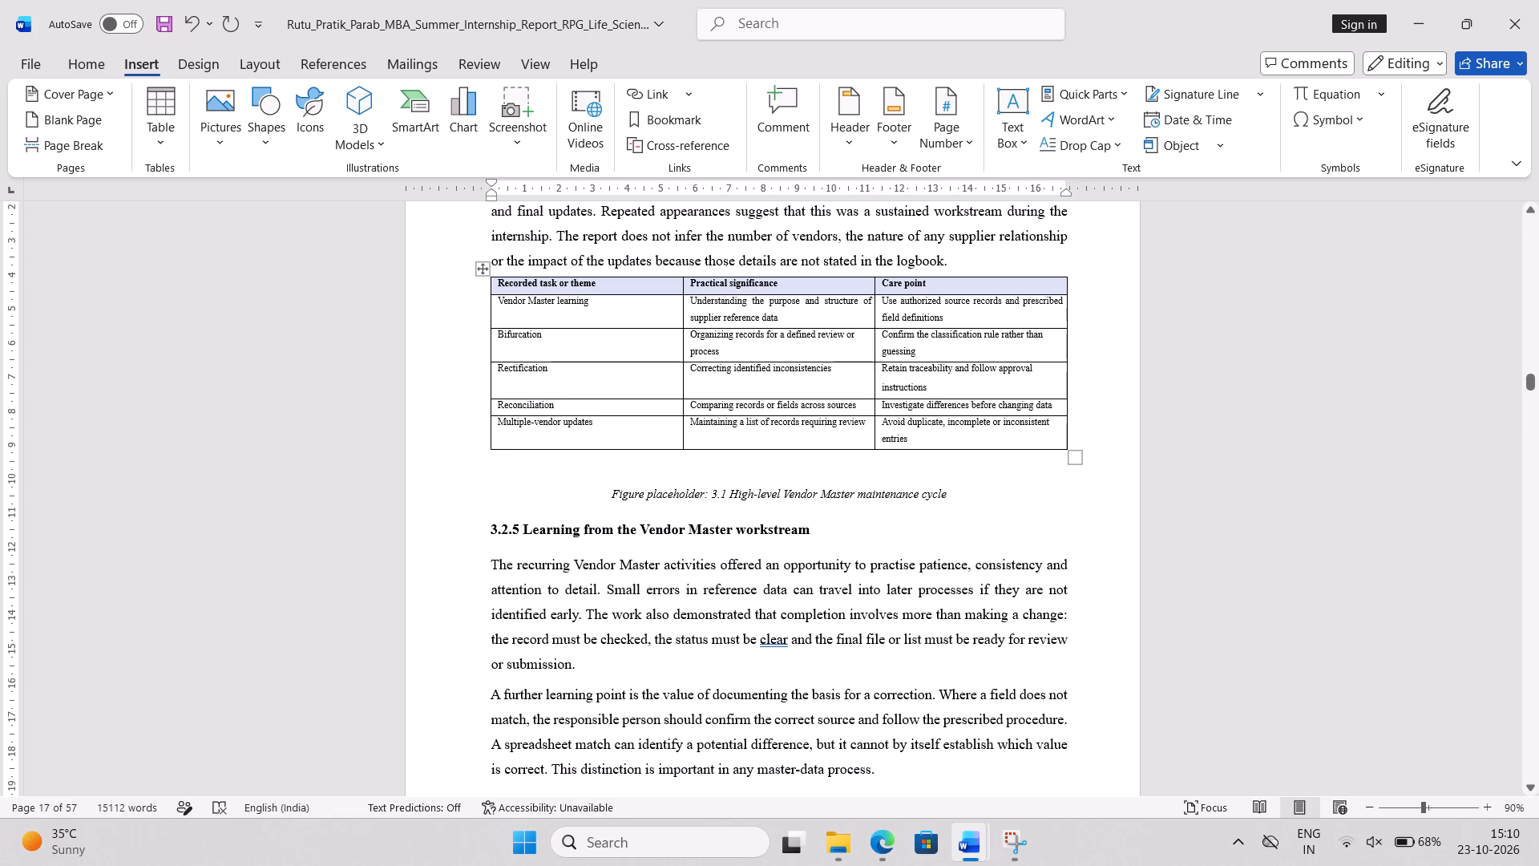
click(767, 469)
key(BackSpace)
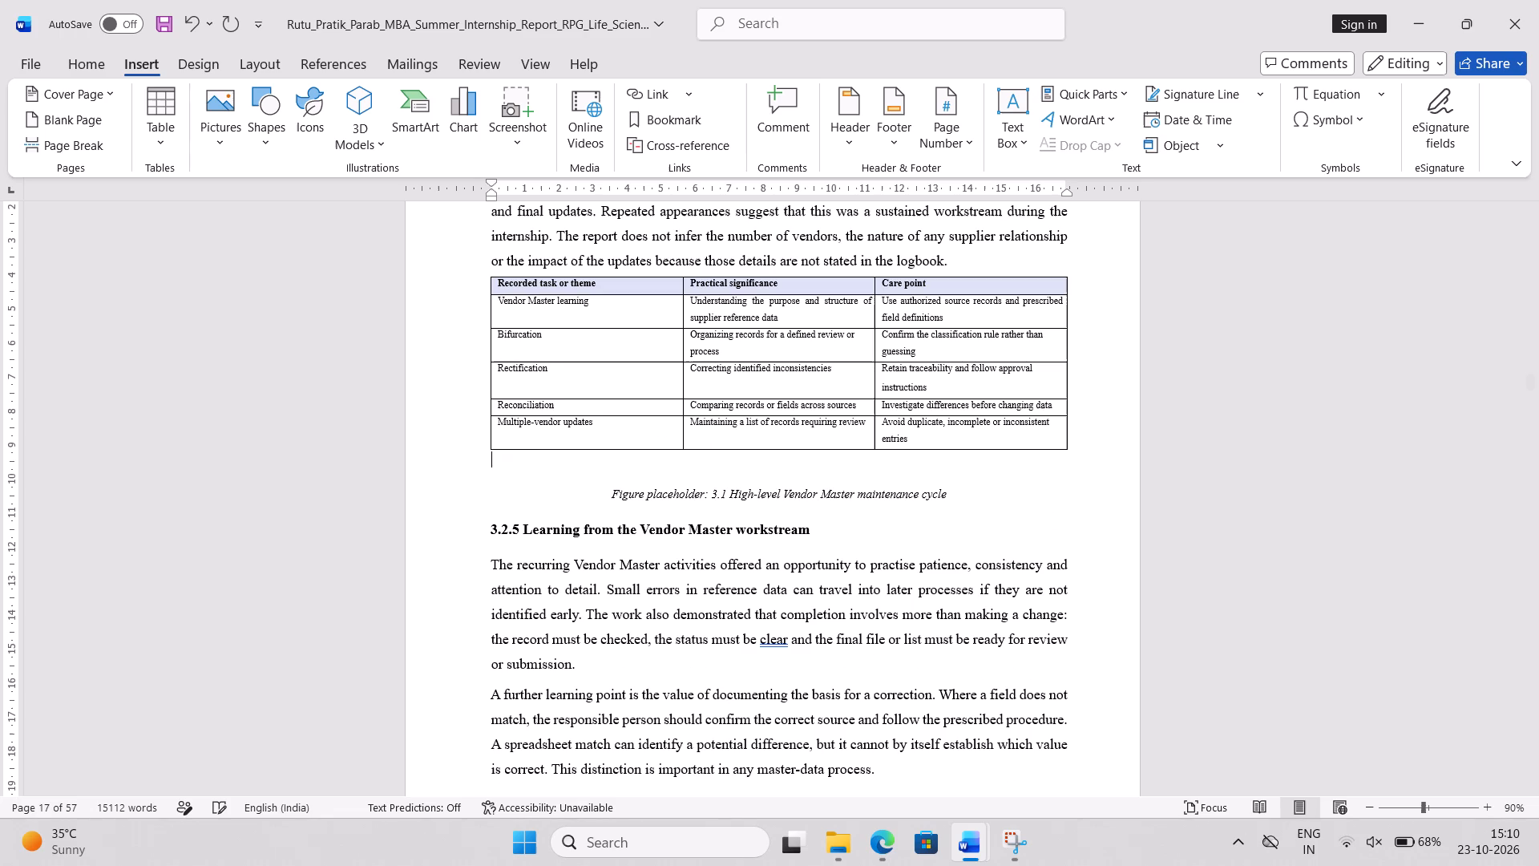
key(BackSpace)
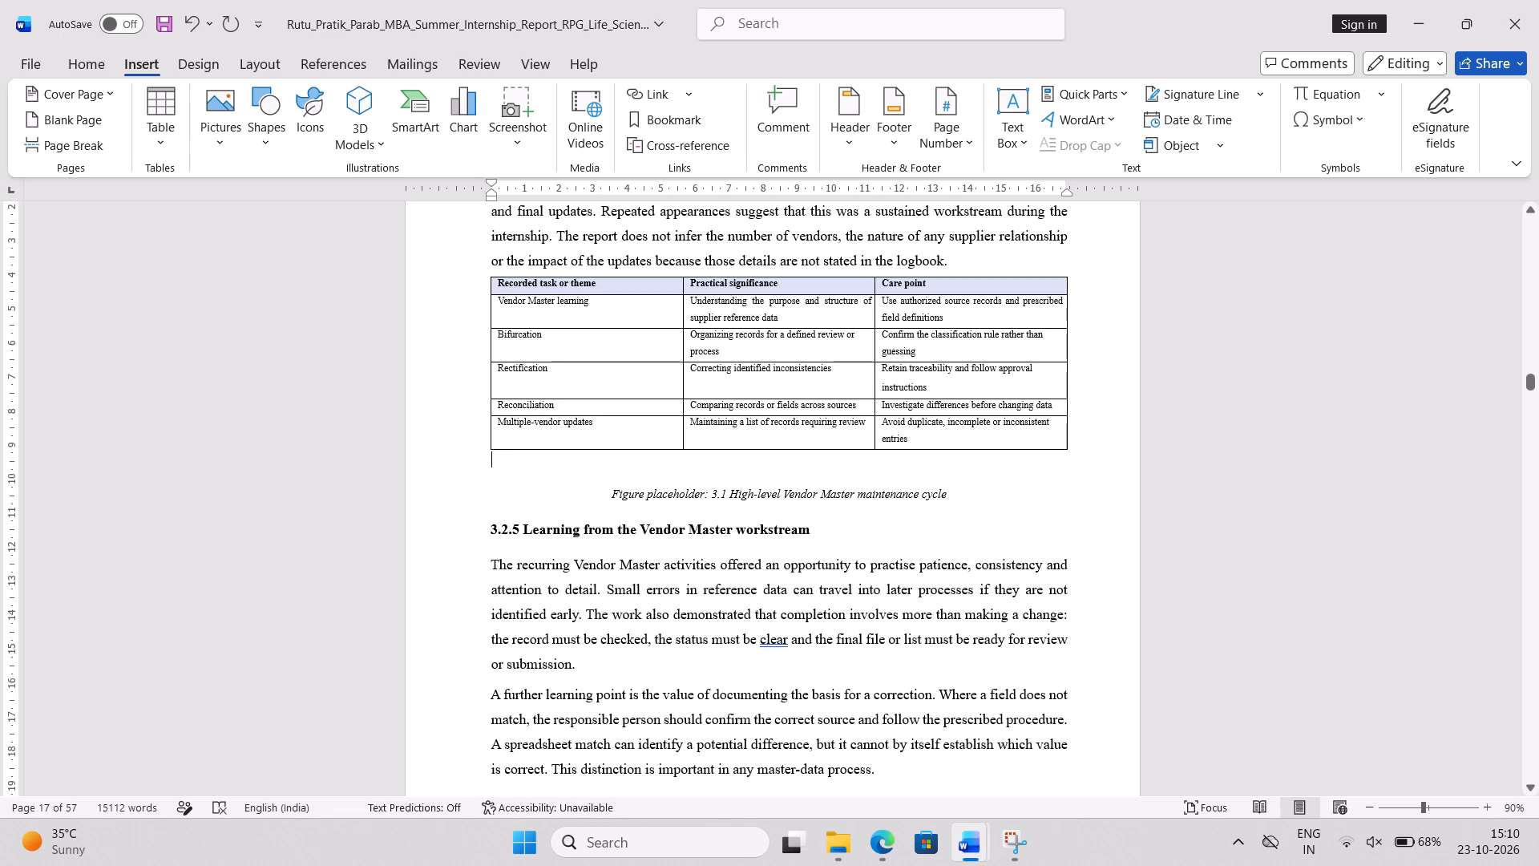
Increase the font size of the 3.2.5 Learning from the Vendor Master workstream and 3.3 Workstream B headings to 14.
triple_click(616, 525)
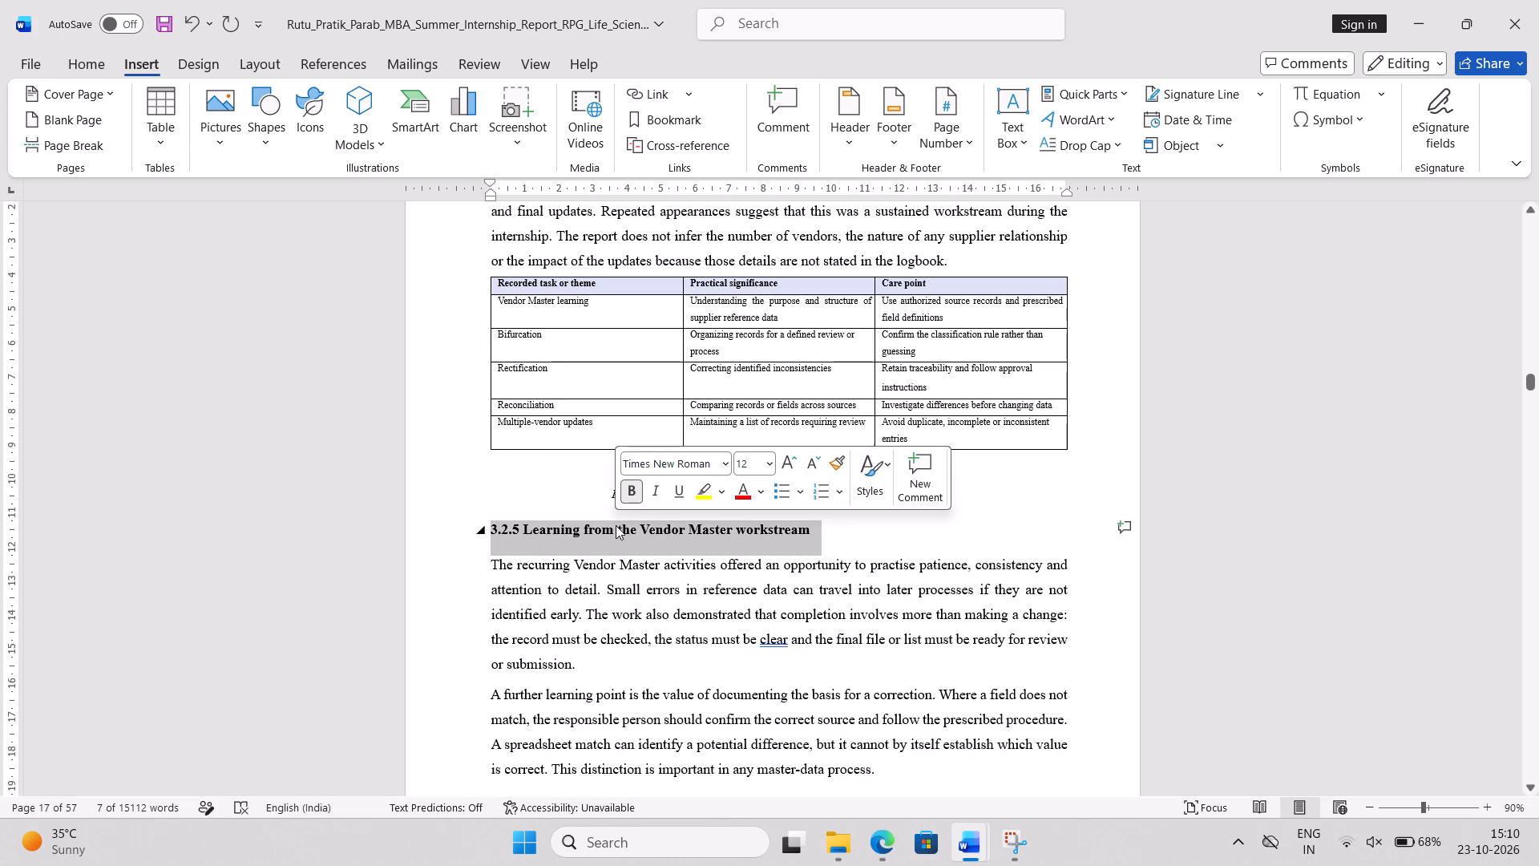
click(790, 463)
click(1161, 525)
scroll(1161, 525, down, 1)
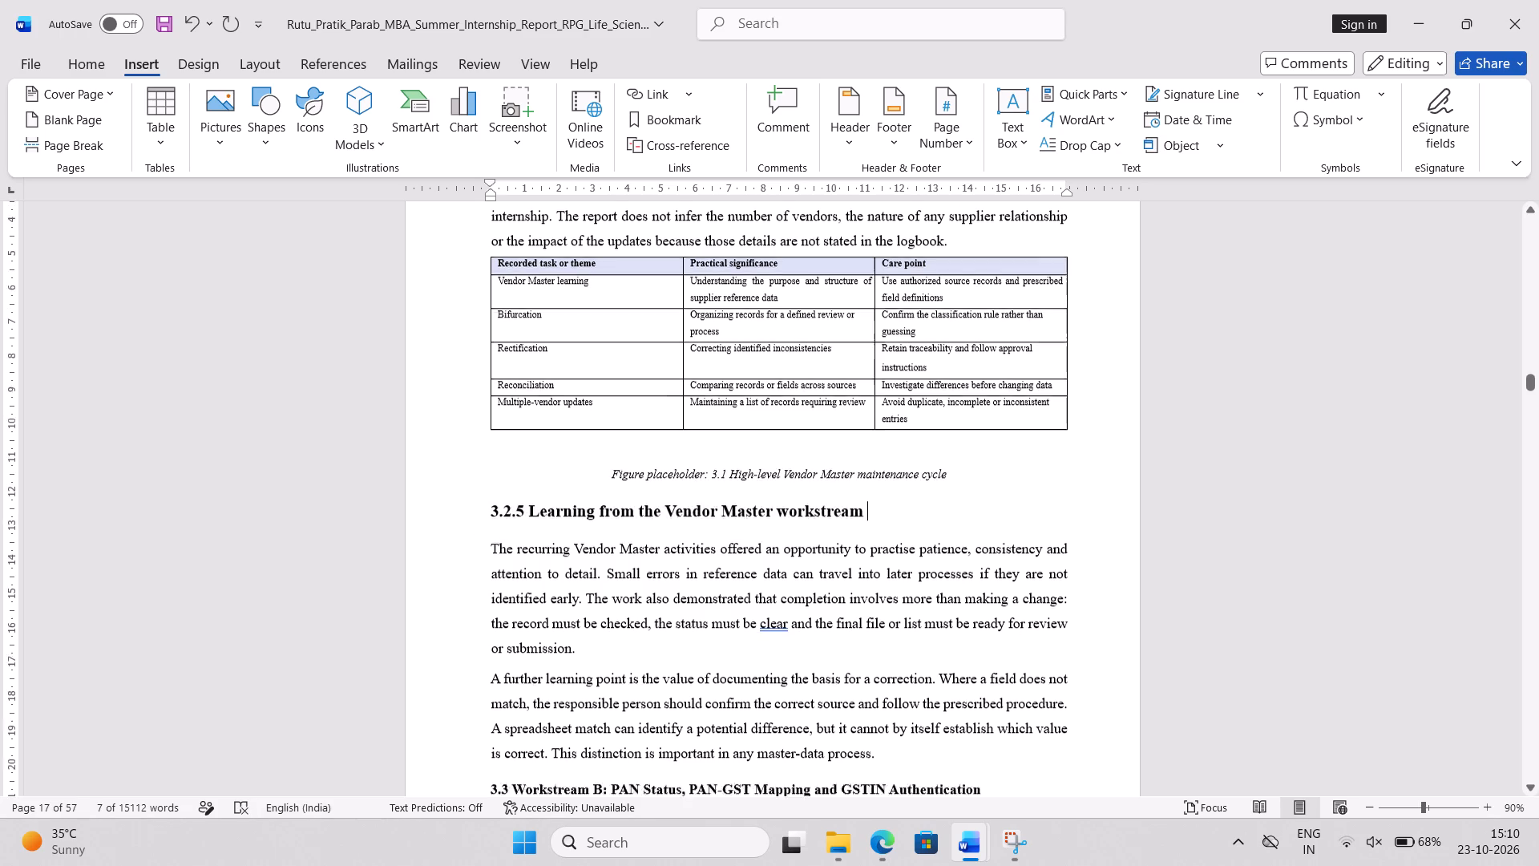
scroll(1161, 525, down, 3)
triple_click(808, 423)
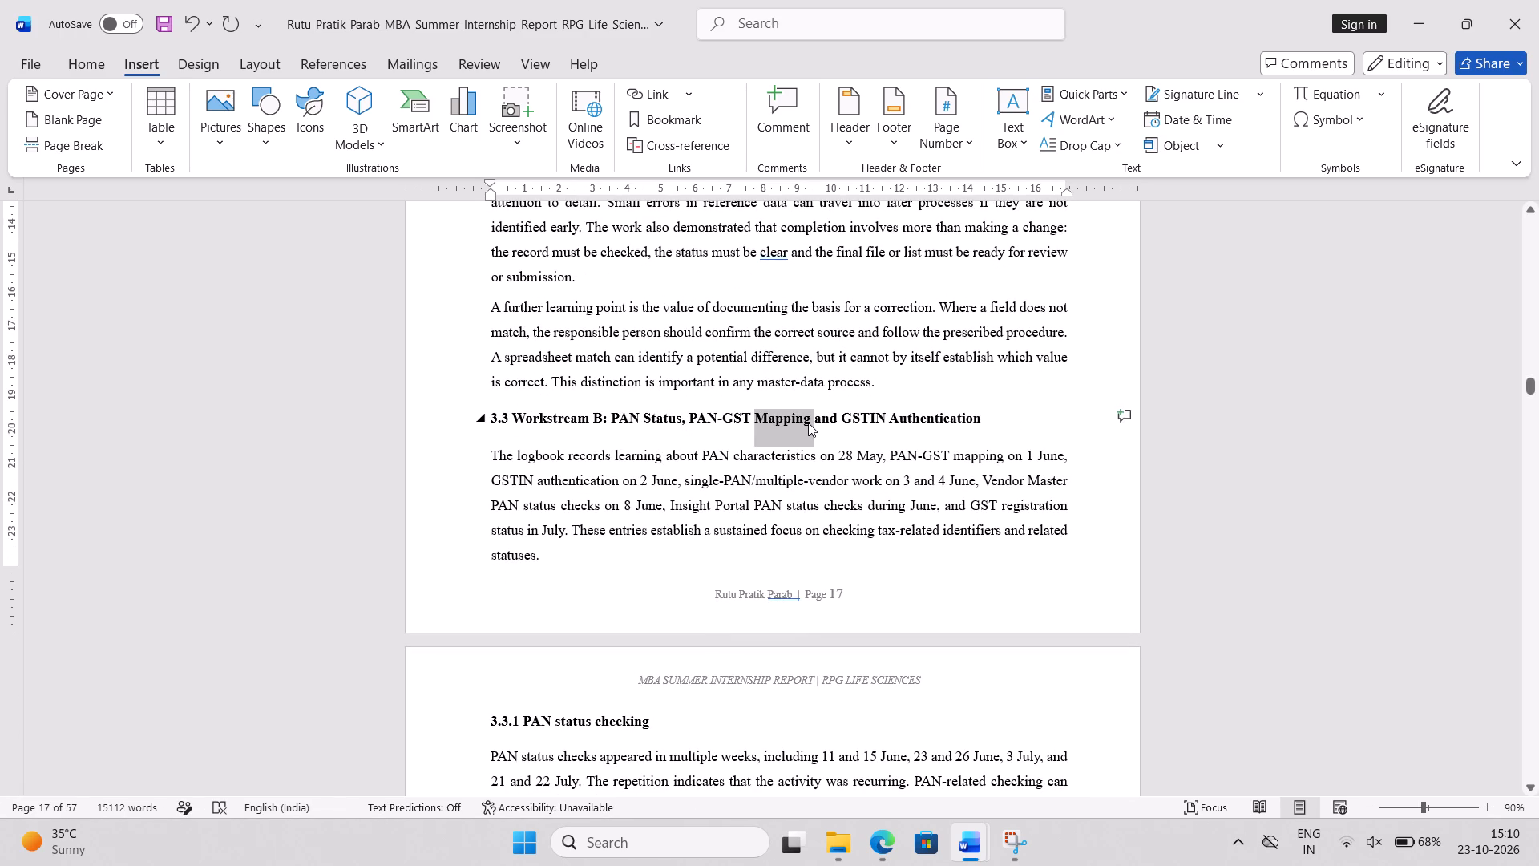
click(991, 352)
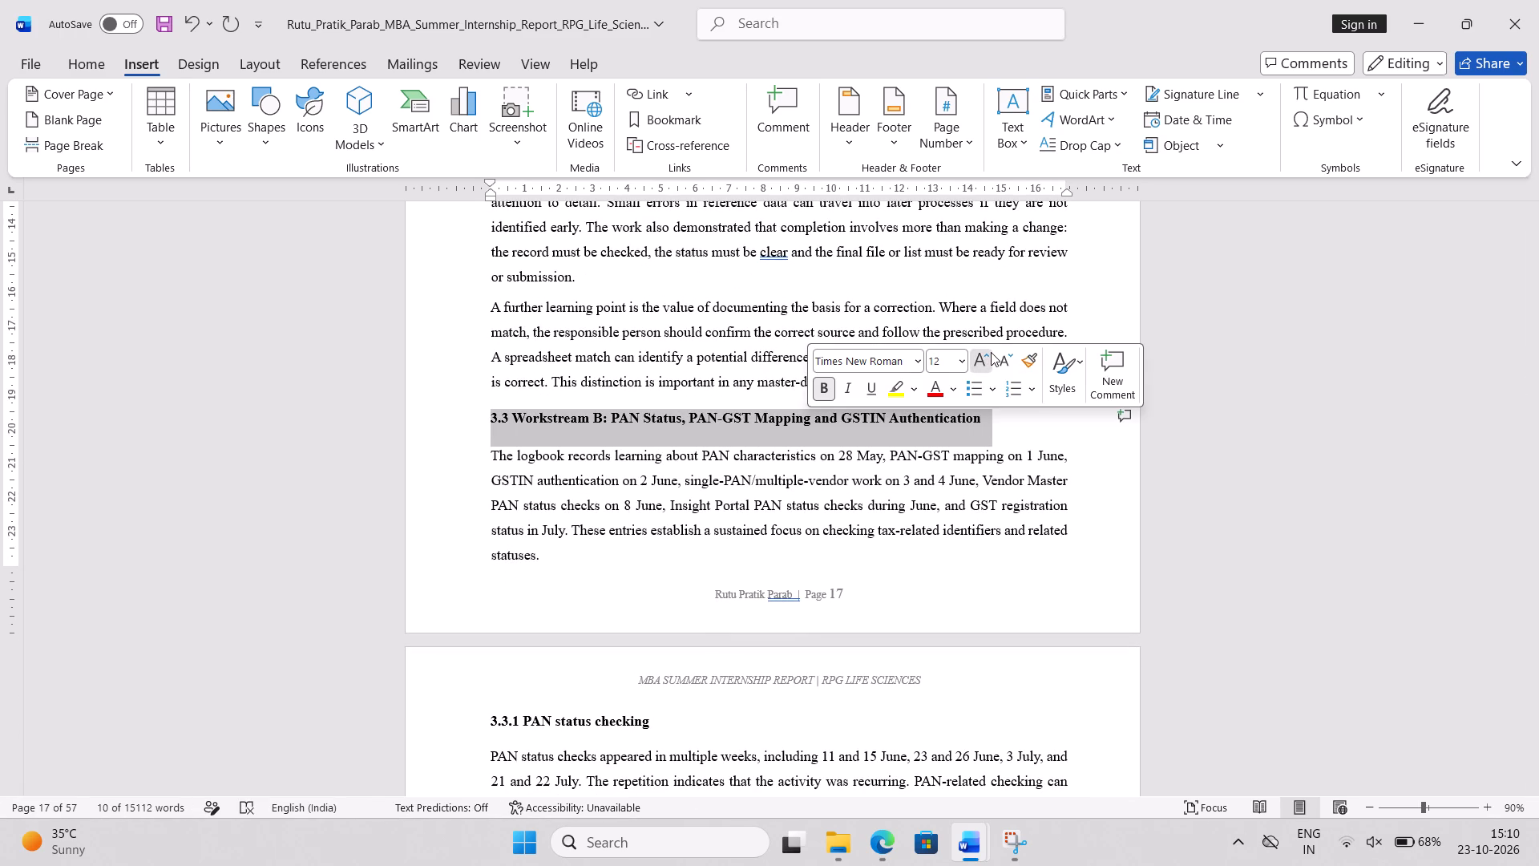
click(1258, 455)
Insert a page break before the 3.3 Workstream B heading so the section starts on a new page.
scroll(1258, 455, up, 2)
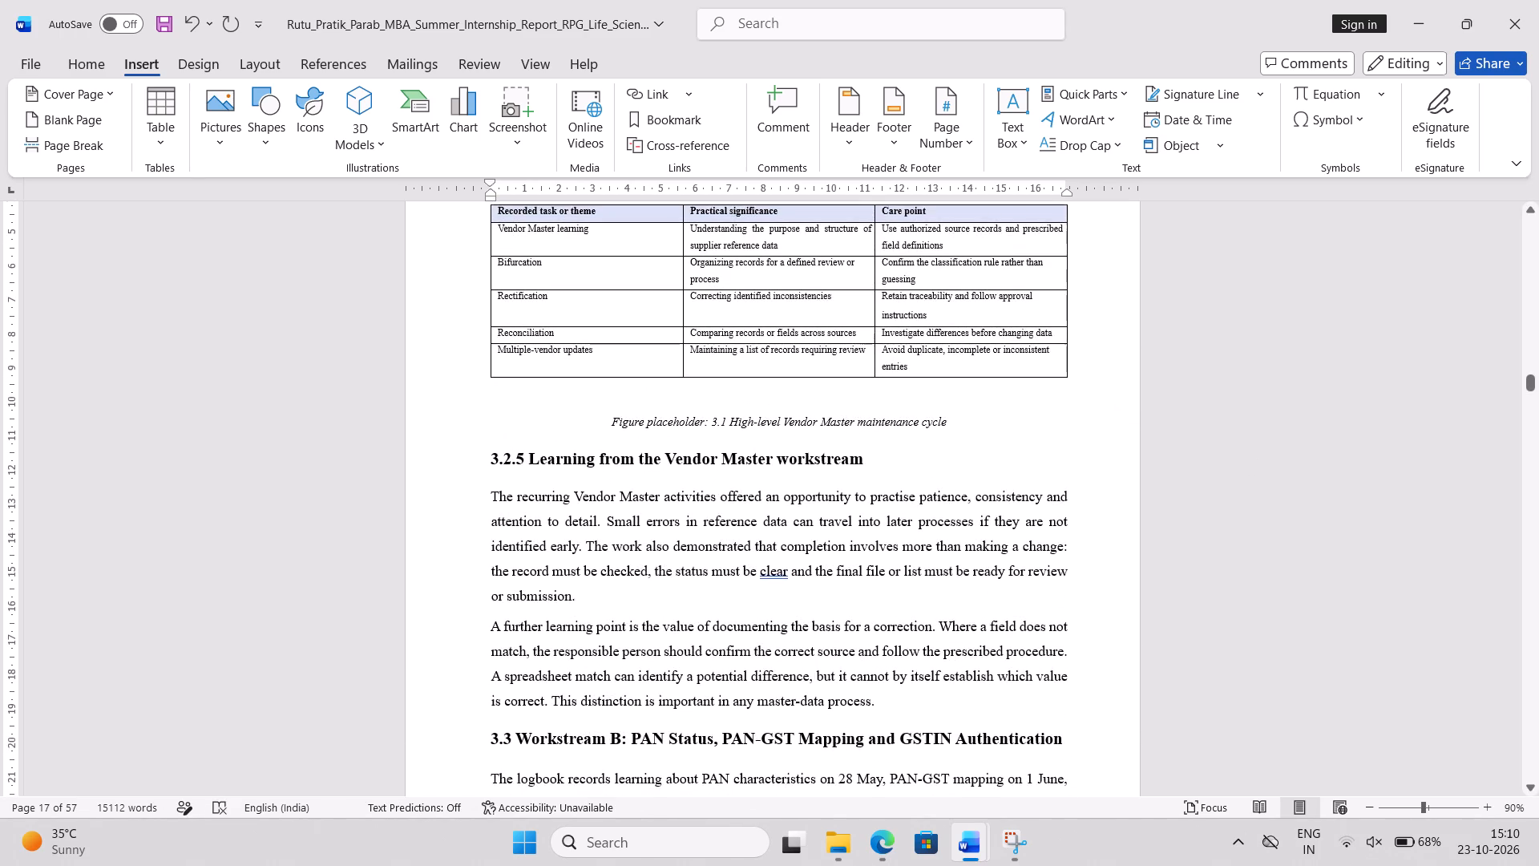
scroll(1258, 455, up, 1)
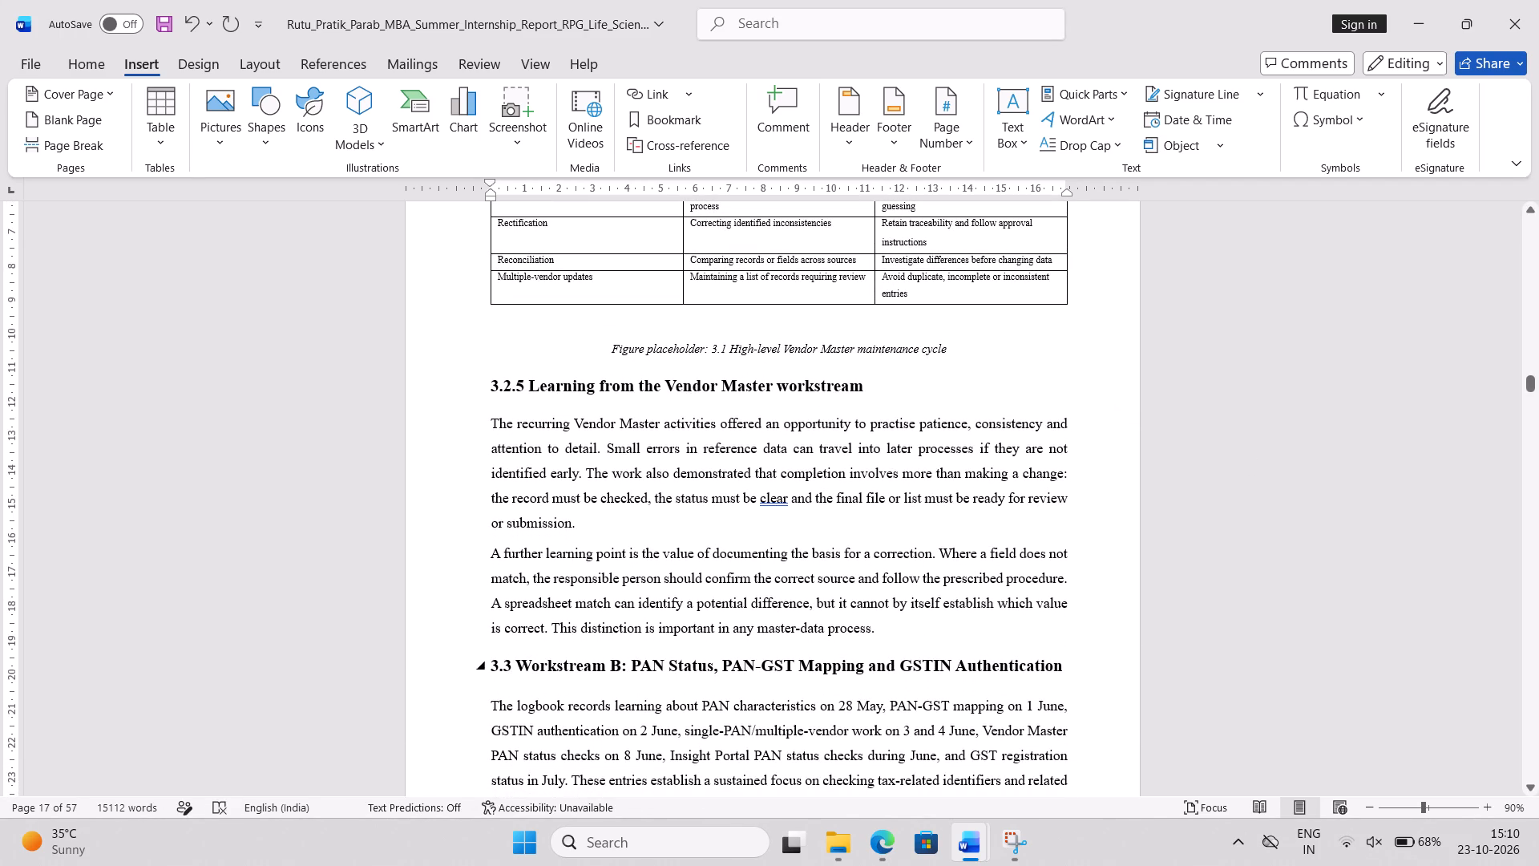
click(487, 666)
click(487, 666)
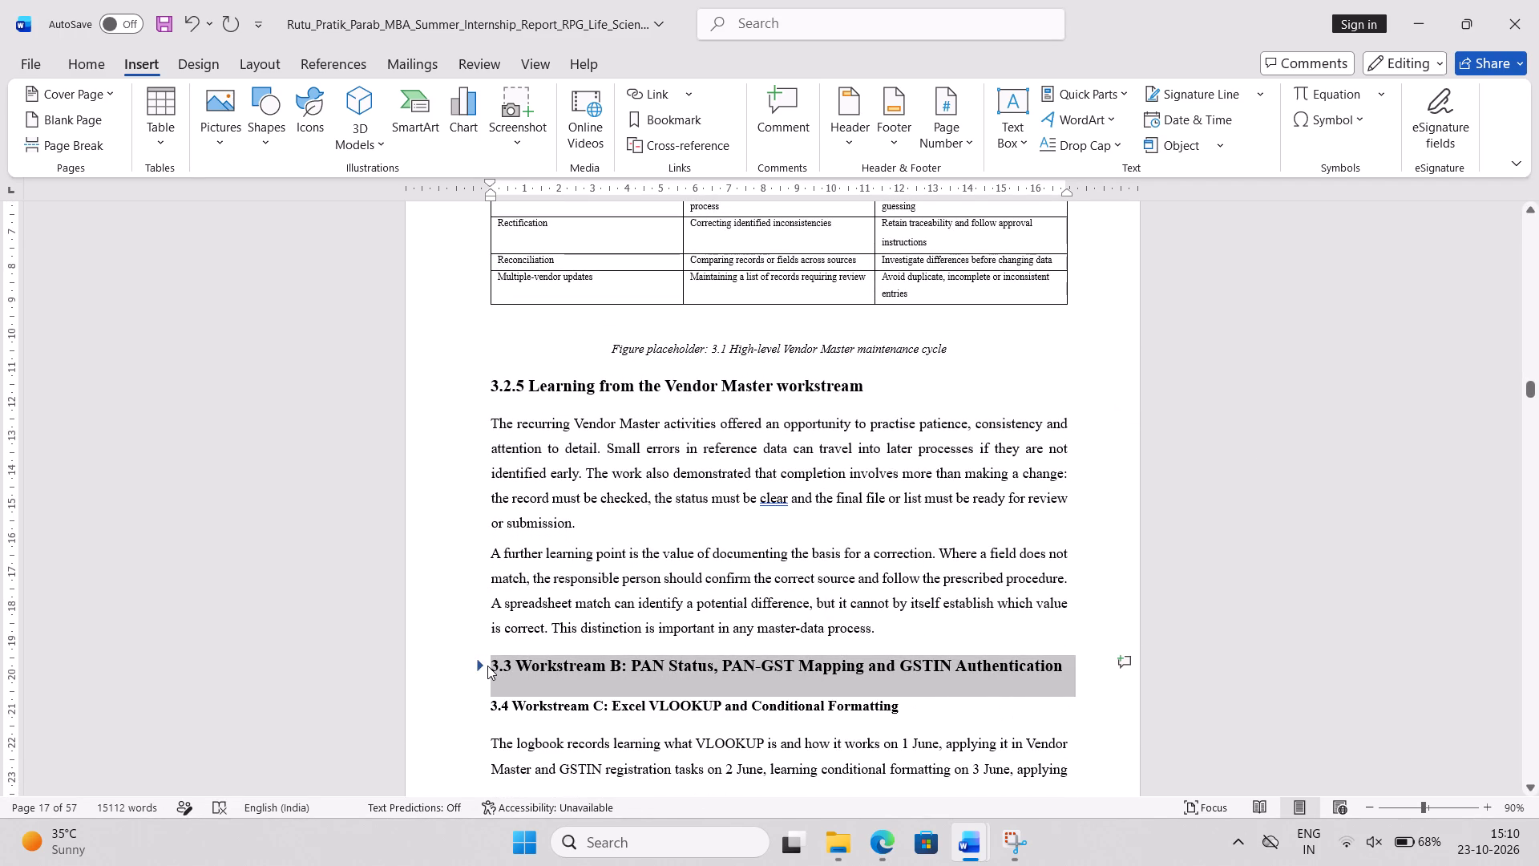
click(493, 666)
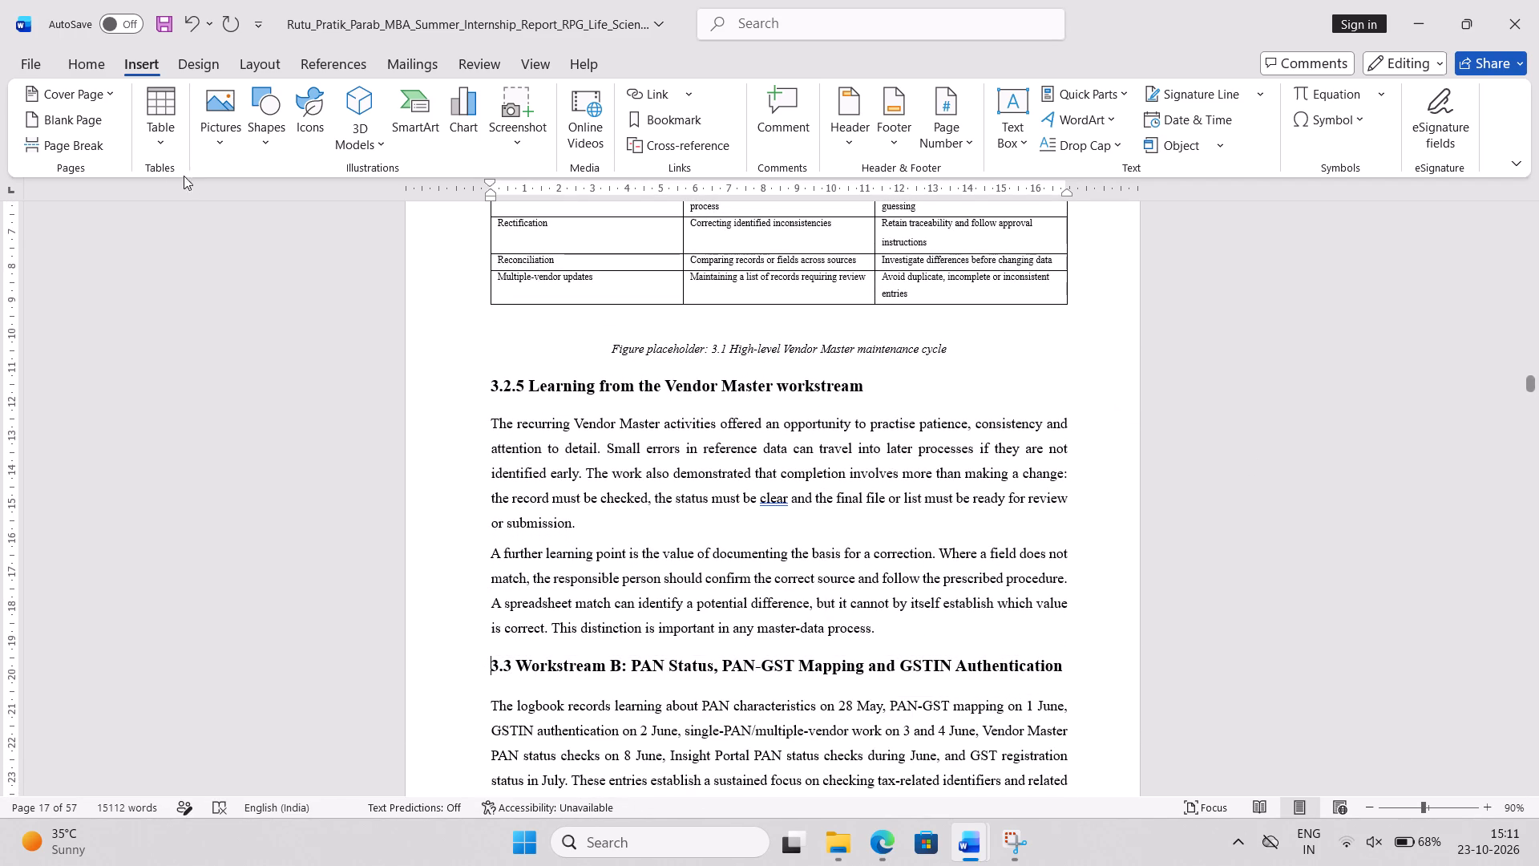
click(88, 141)
Increase the font size of the 3.3.1 PAN status checking and 3.3.2 PAN-GST mapping and GSTIN authentication subheadings to 14.
scroll(659, 527, down, 2)
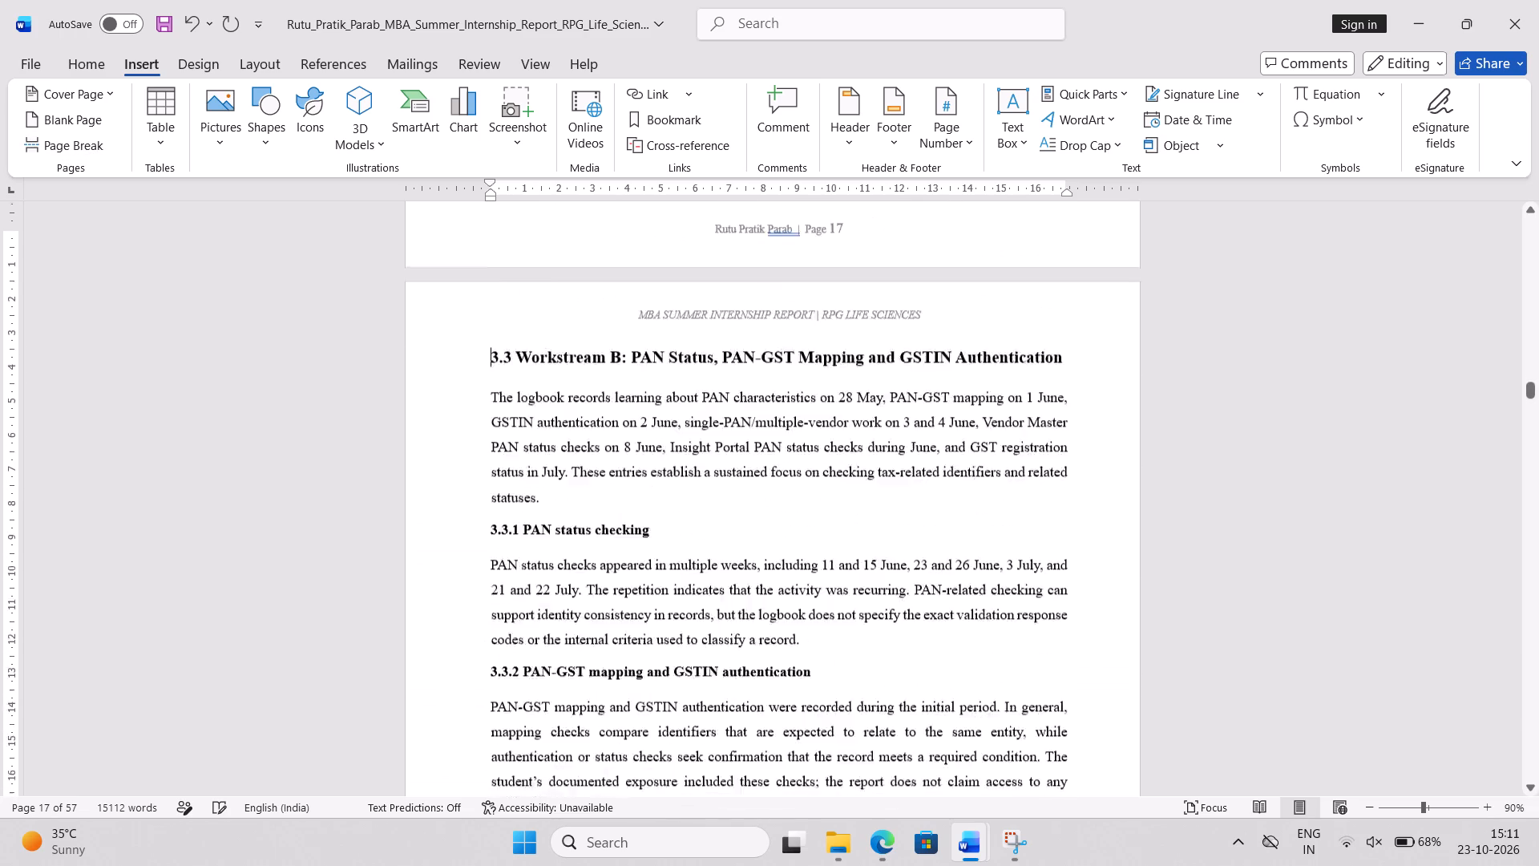
scroll(659, 527, down, 2)
scroll(659, 527, up, 1)
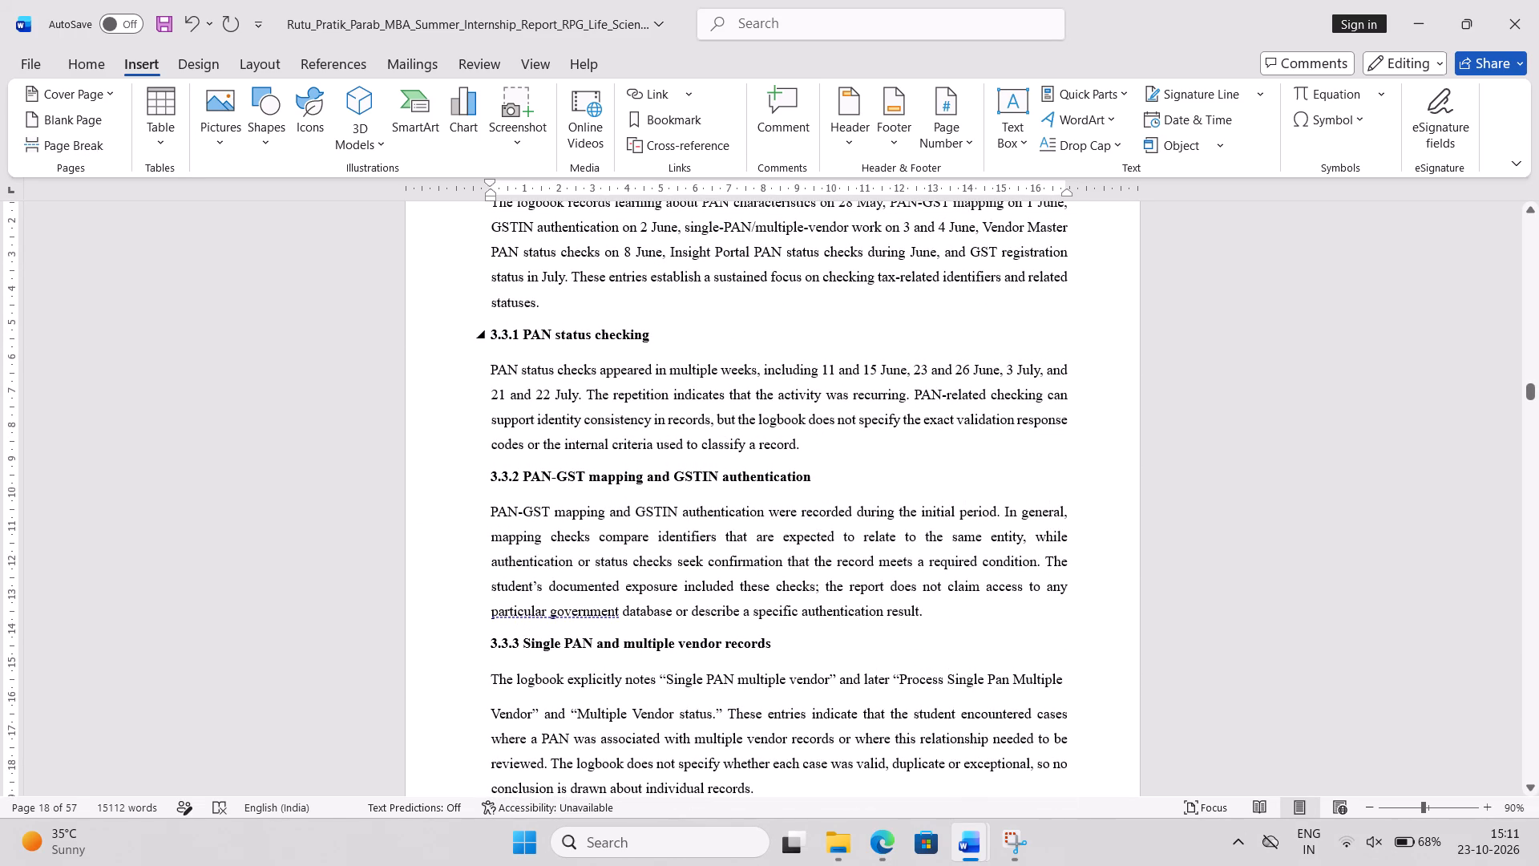
double_click(559, 338)
triple_click(559, 338)
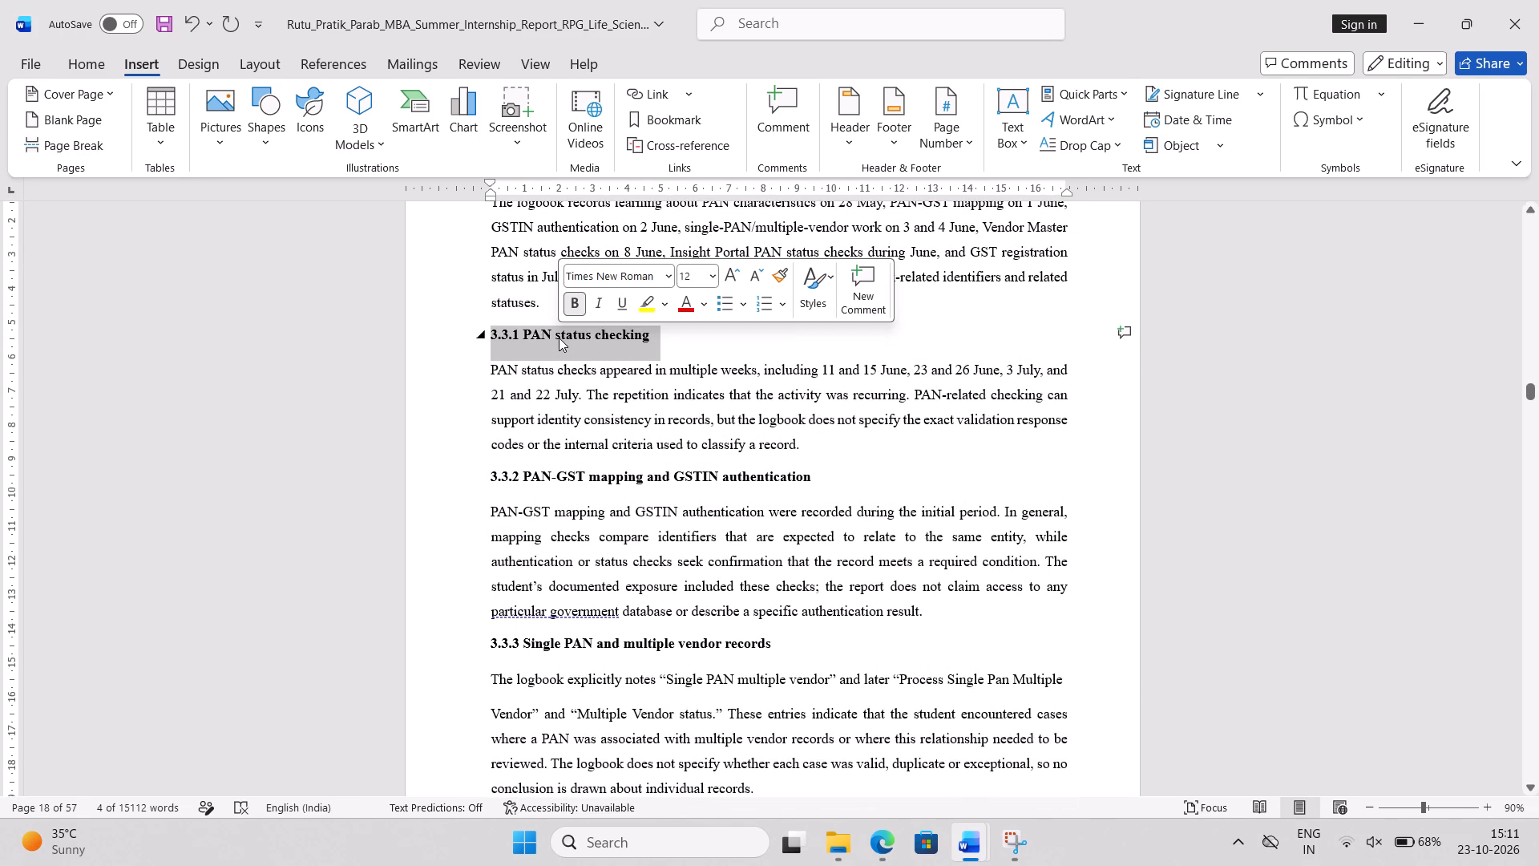
click(731, 272)
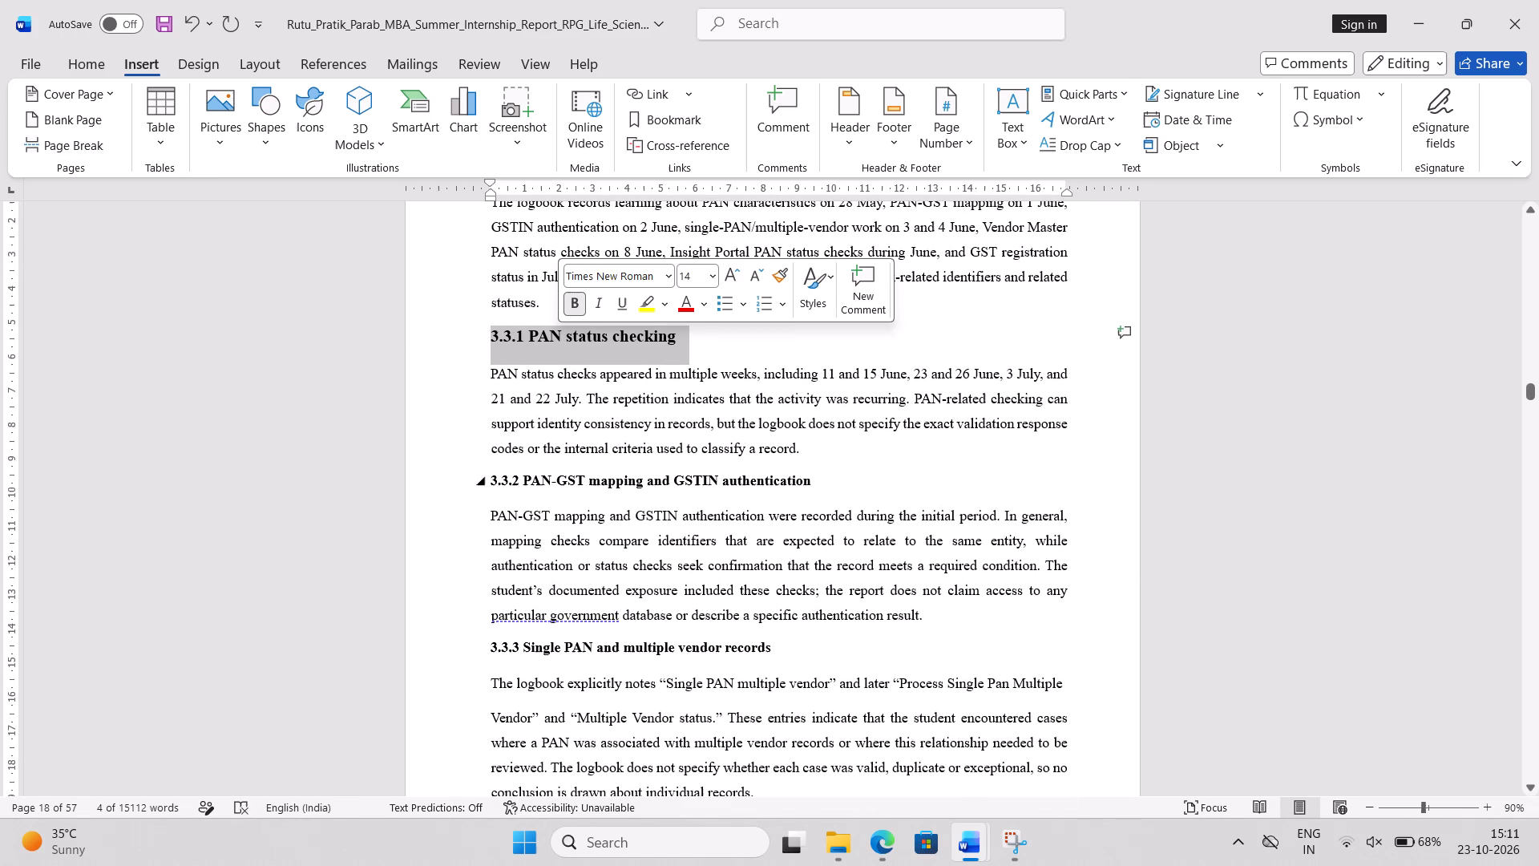
triple_click(597, 482)
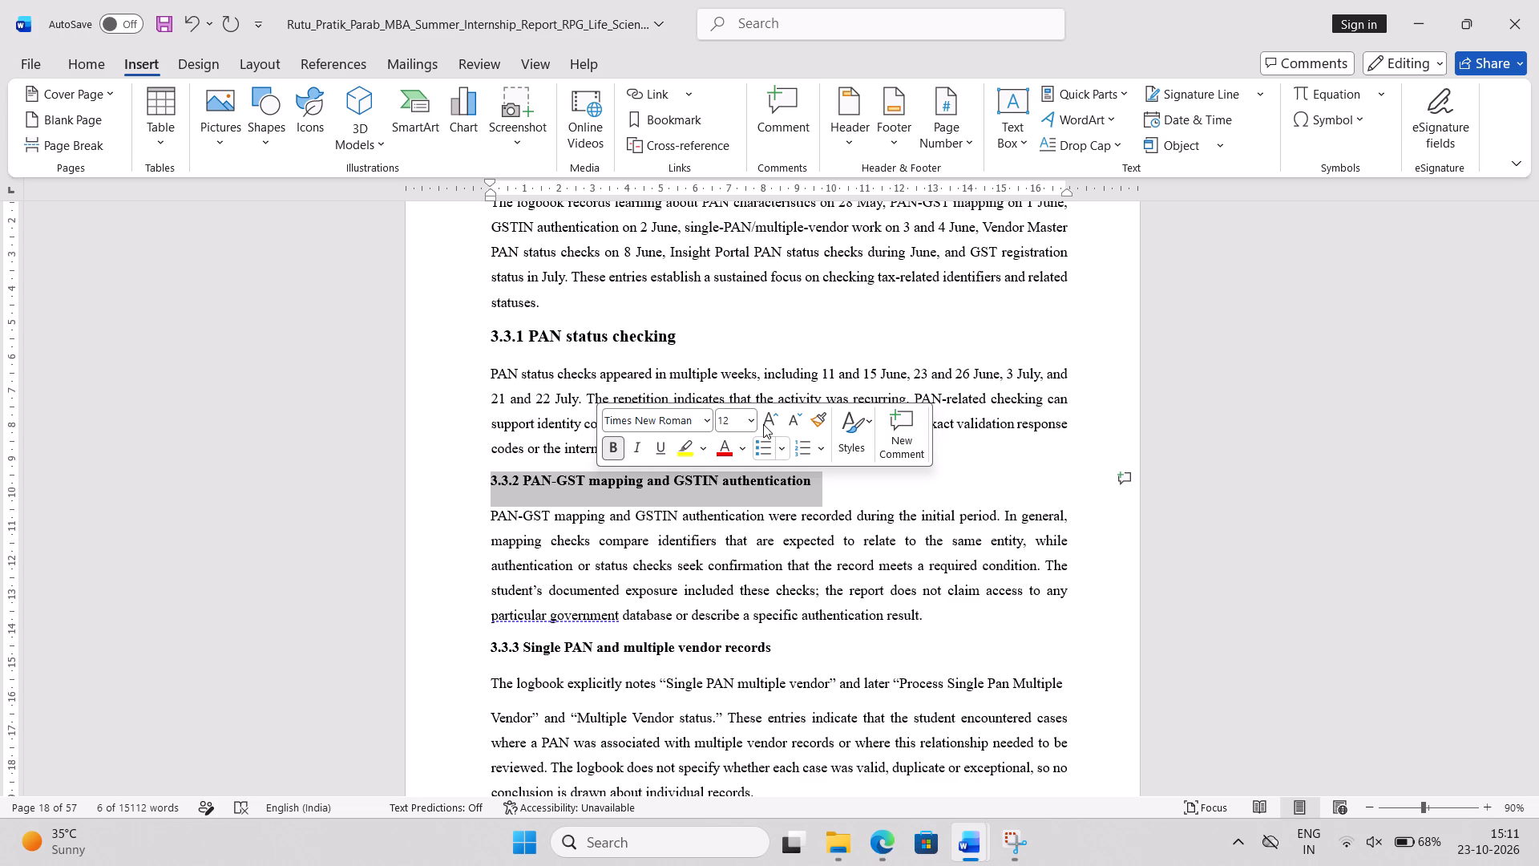
click(763, 423)
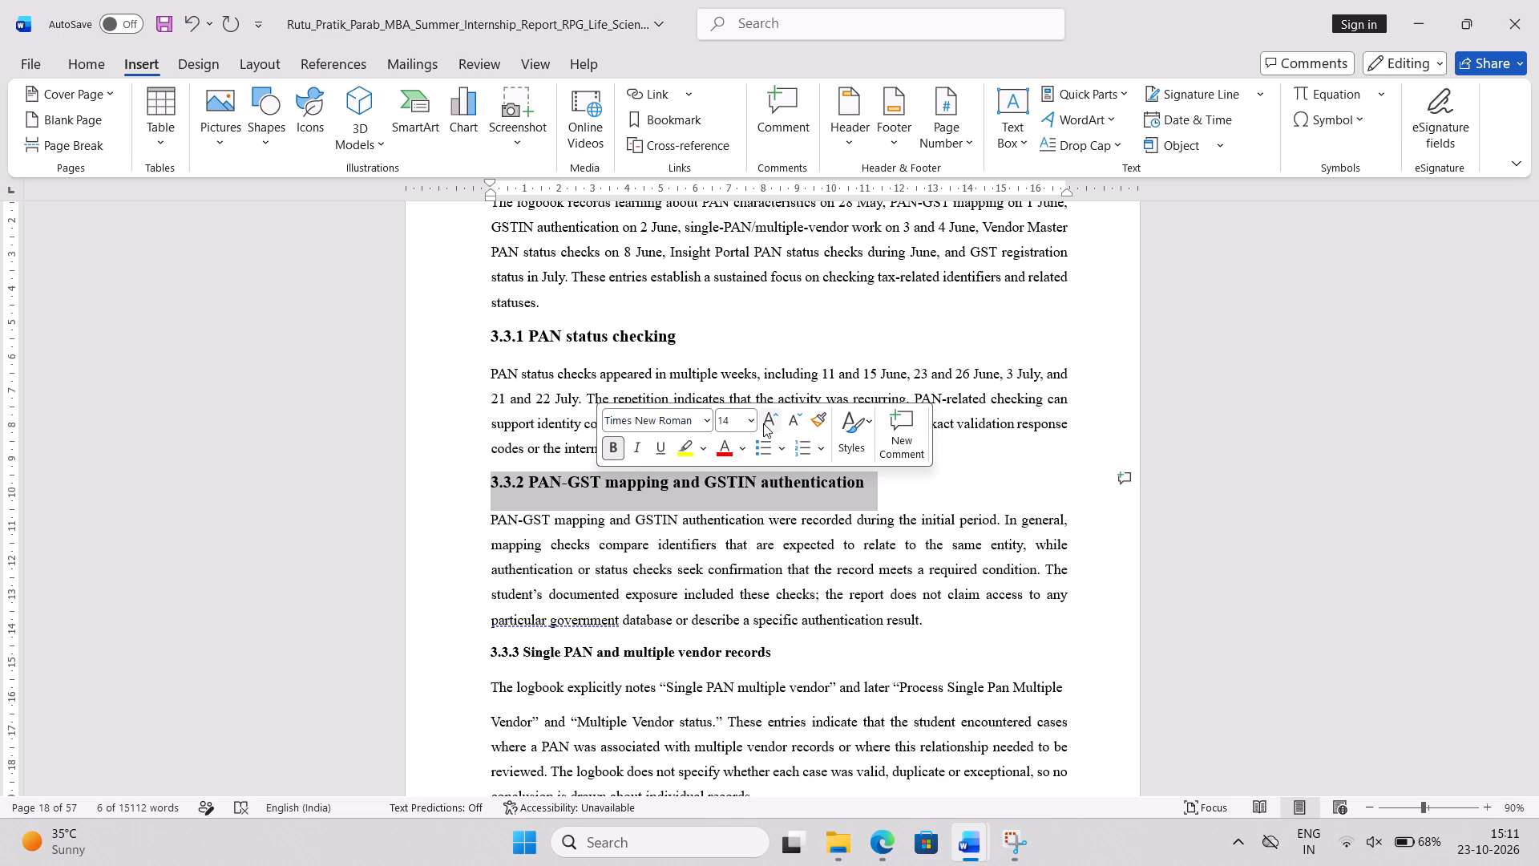
Increase the font size of the 3.3.3 Single PAN and multiple vendor records and 3.3.4 GST registration status subheadings to 14.
scroll(764, 419, left, 1)
scroll(764, 419, down, 1)
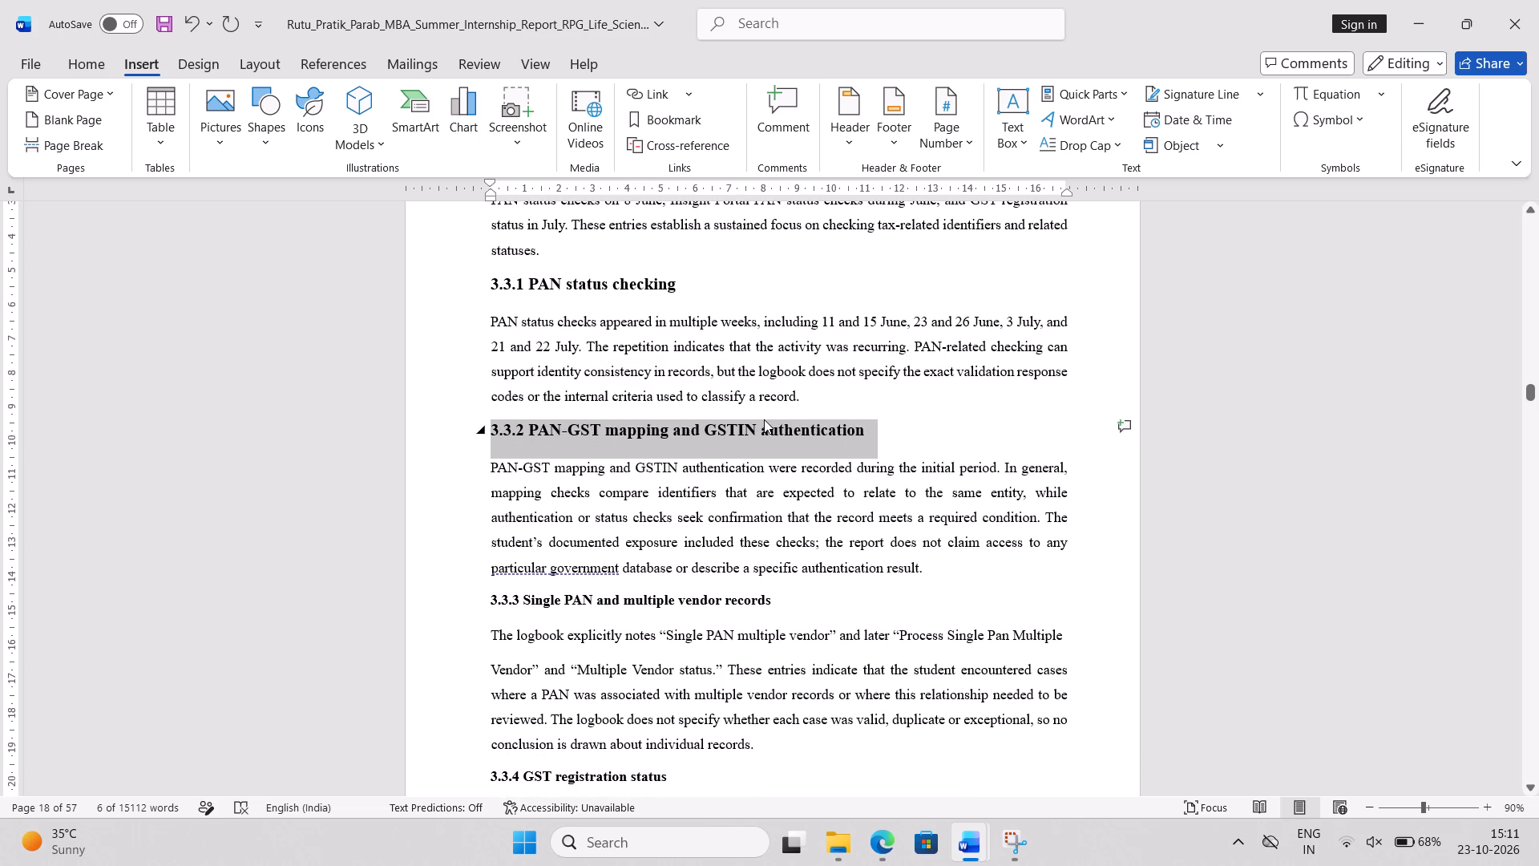
triple_click(628, 605)
click(794, 546)
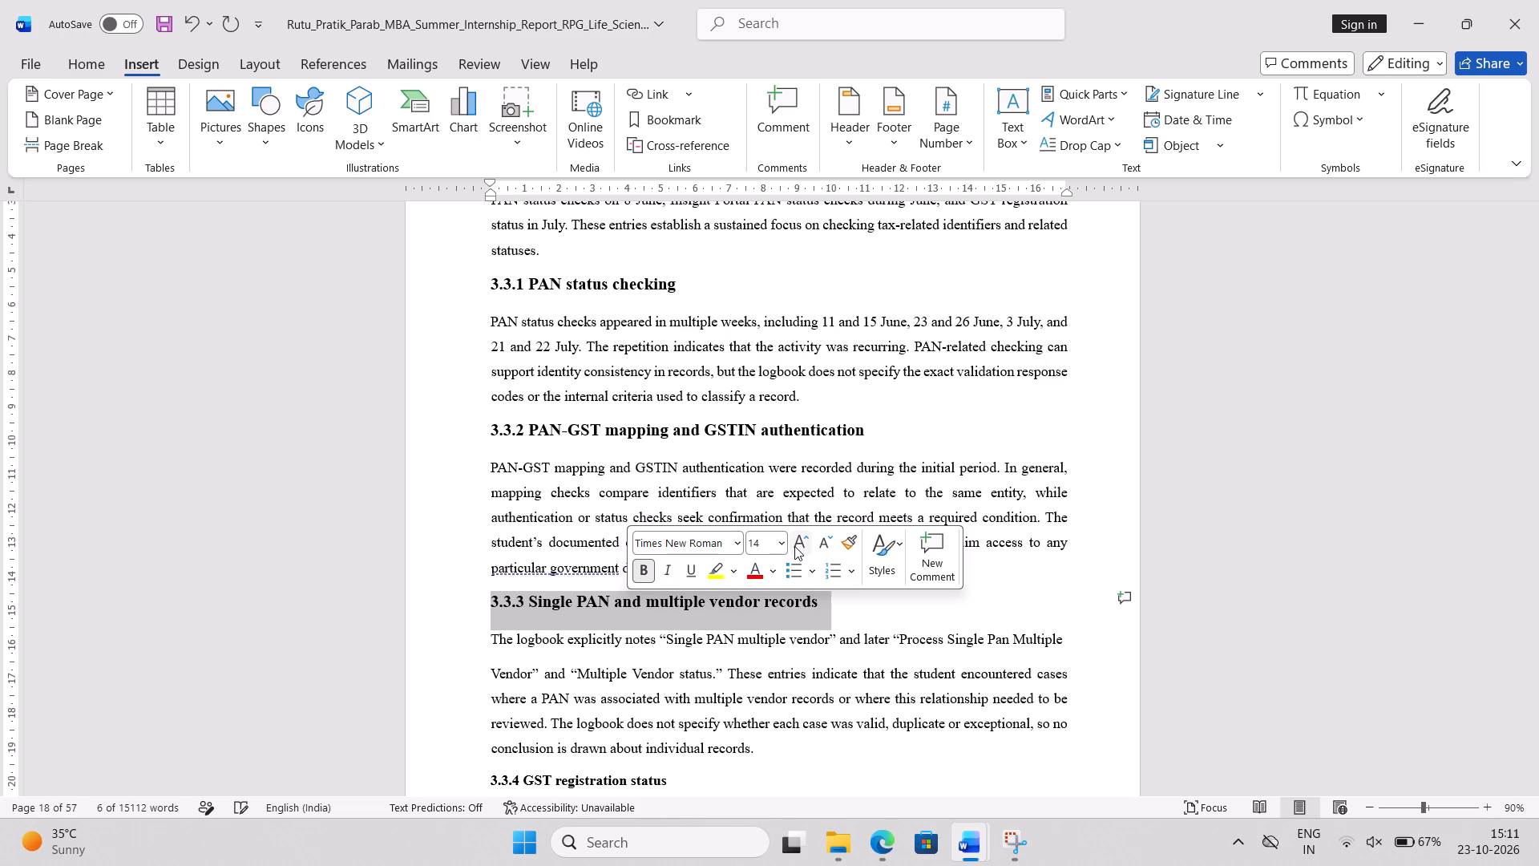
scroll(794, 546, down, 3)
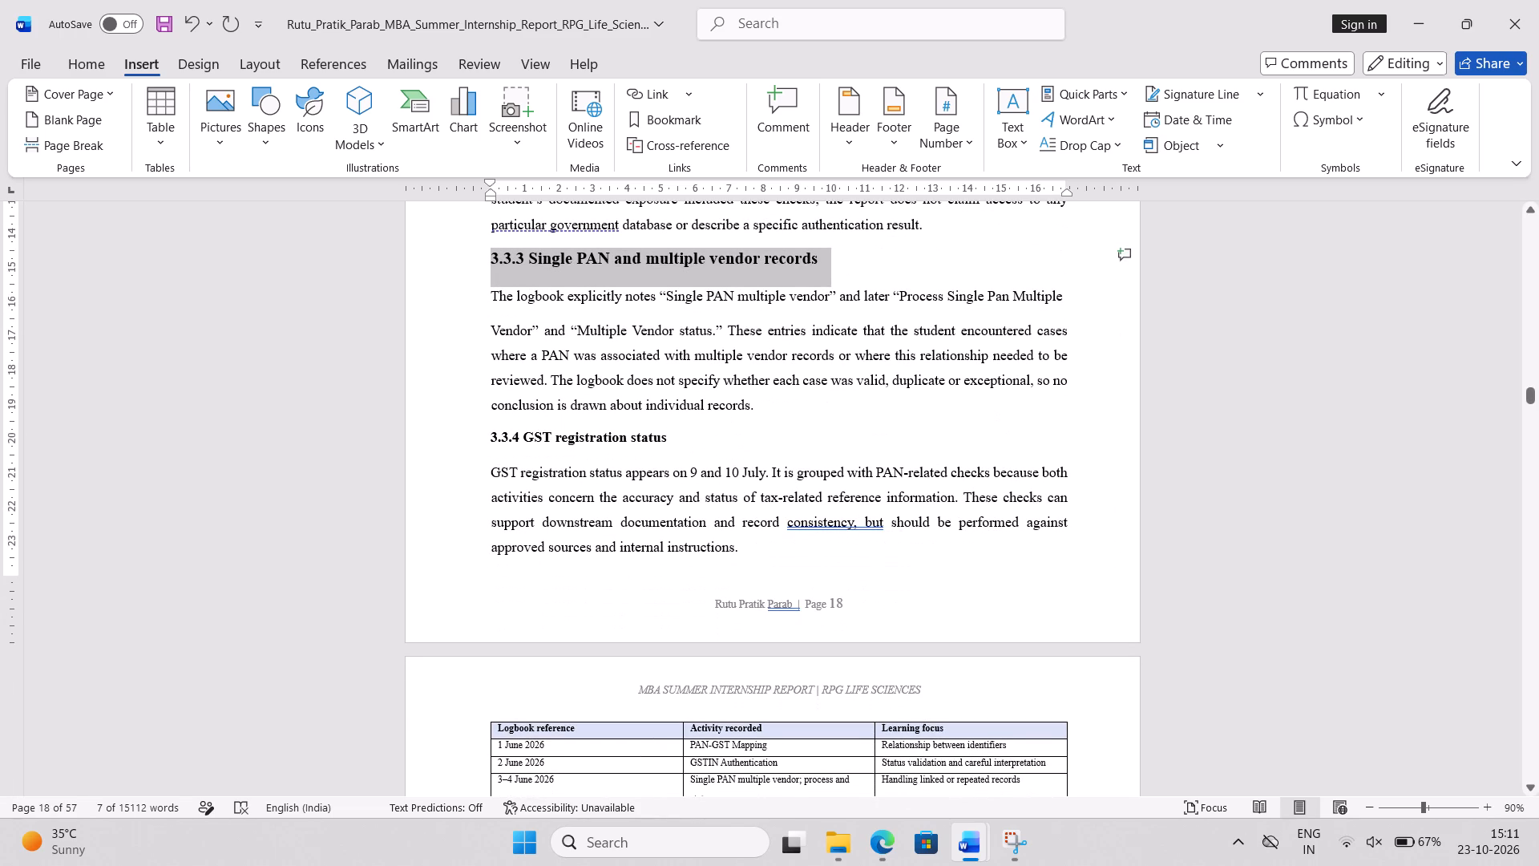
double_click(615, 447)
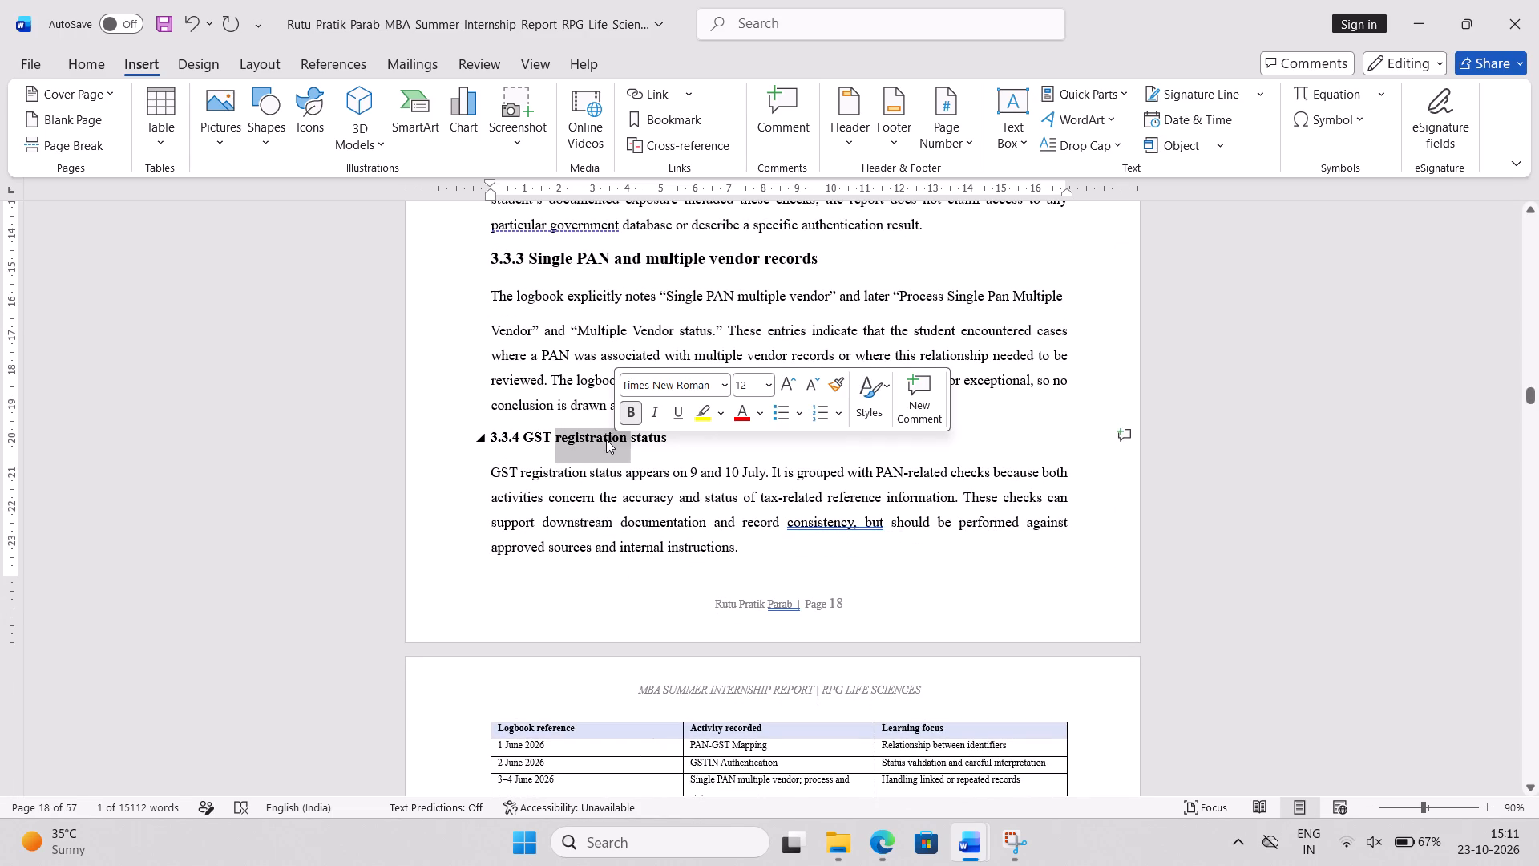
triple_click(606, 439)
click(606, 439)
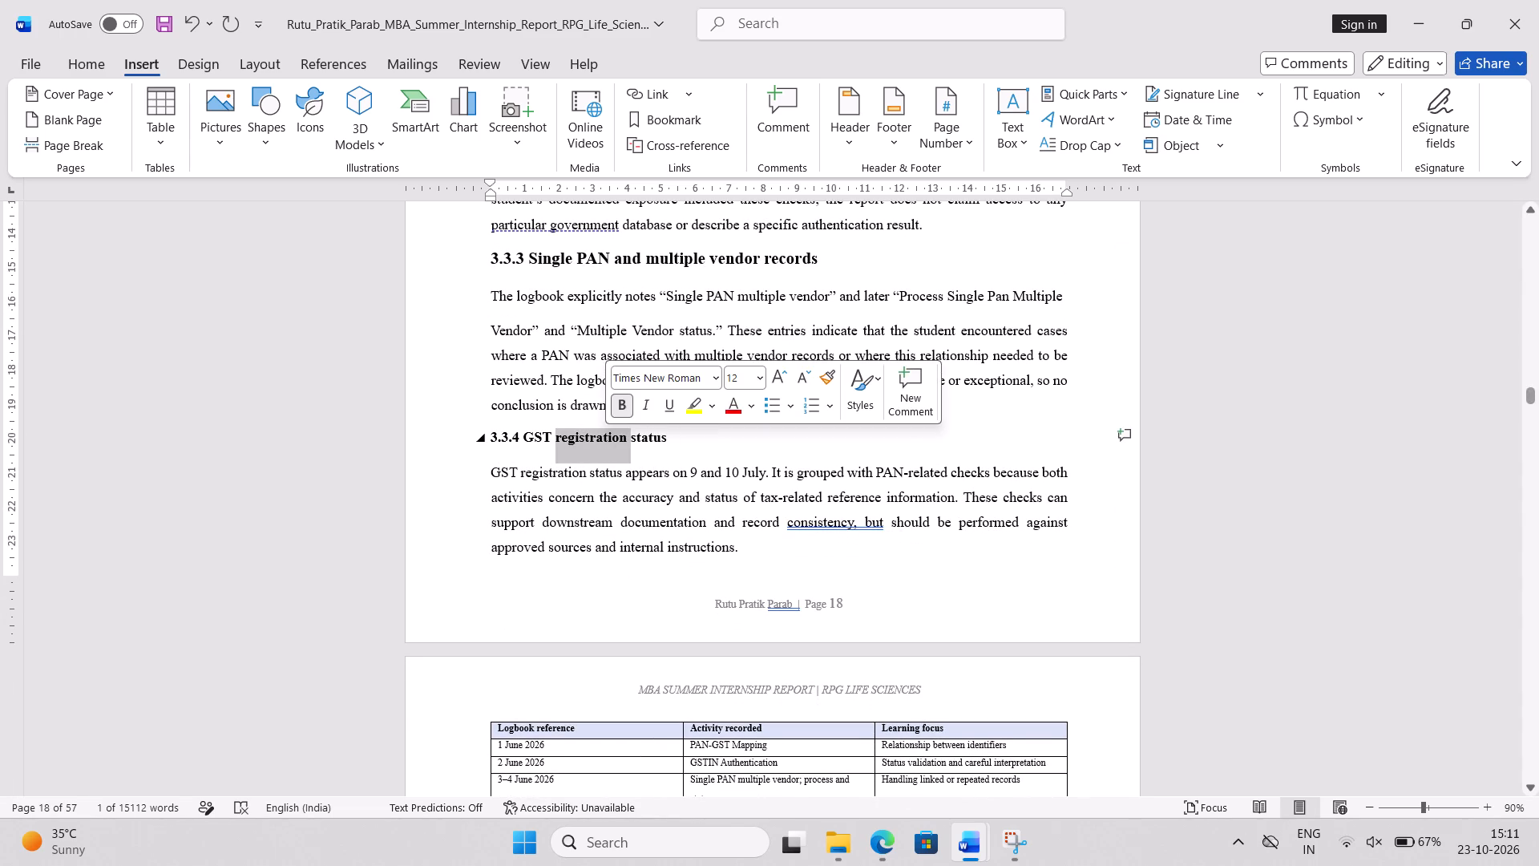
triple_click(648, 441)
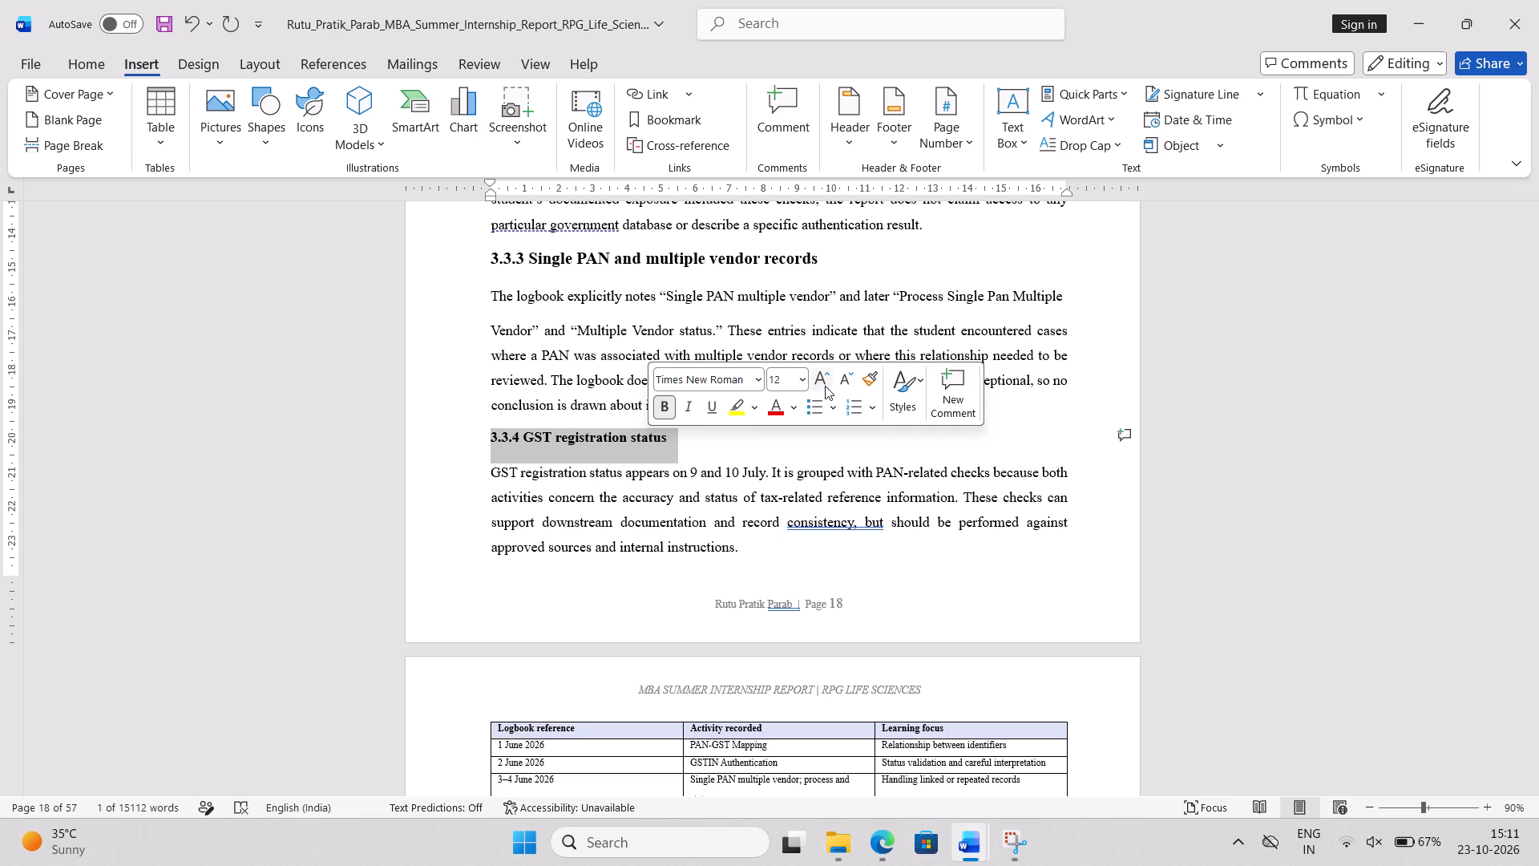
click(825, 386)
click(1141, 548)
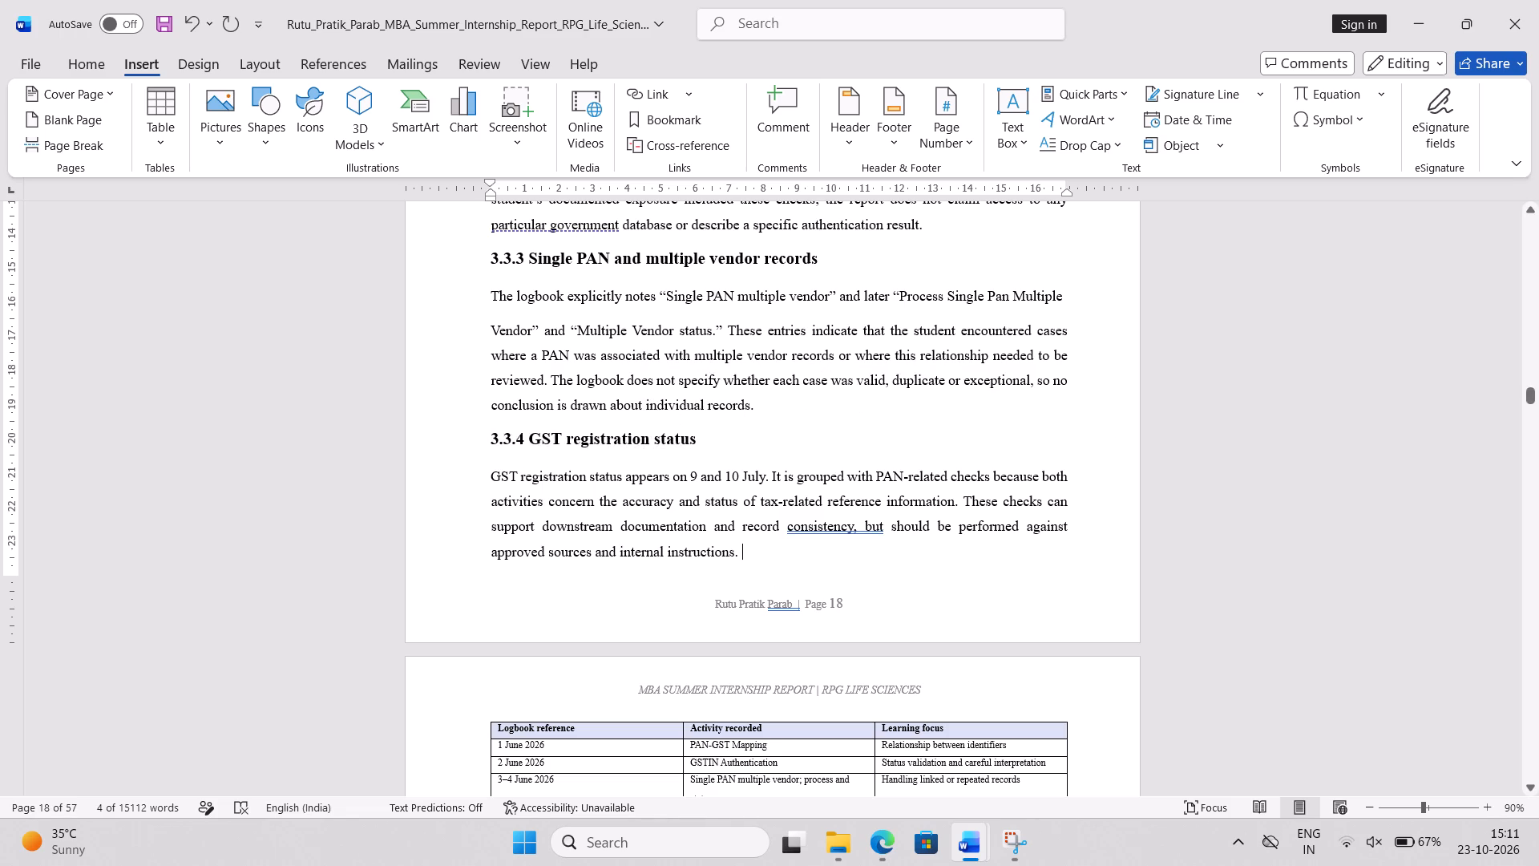
Delete the shaded figure placeholder box for 3.2 PAN/GSTIN checking workflow, including all its text, below the logbook reference table.
scroll(1141, 548, down, 4)
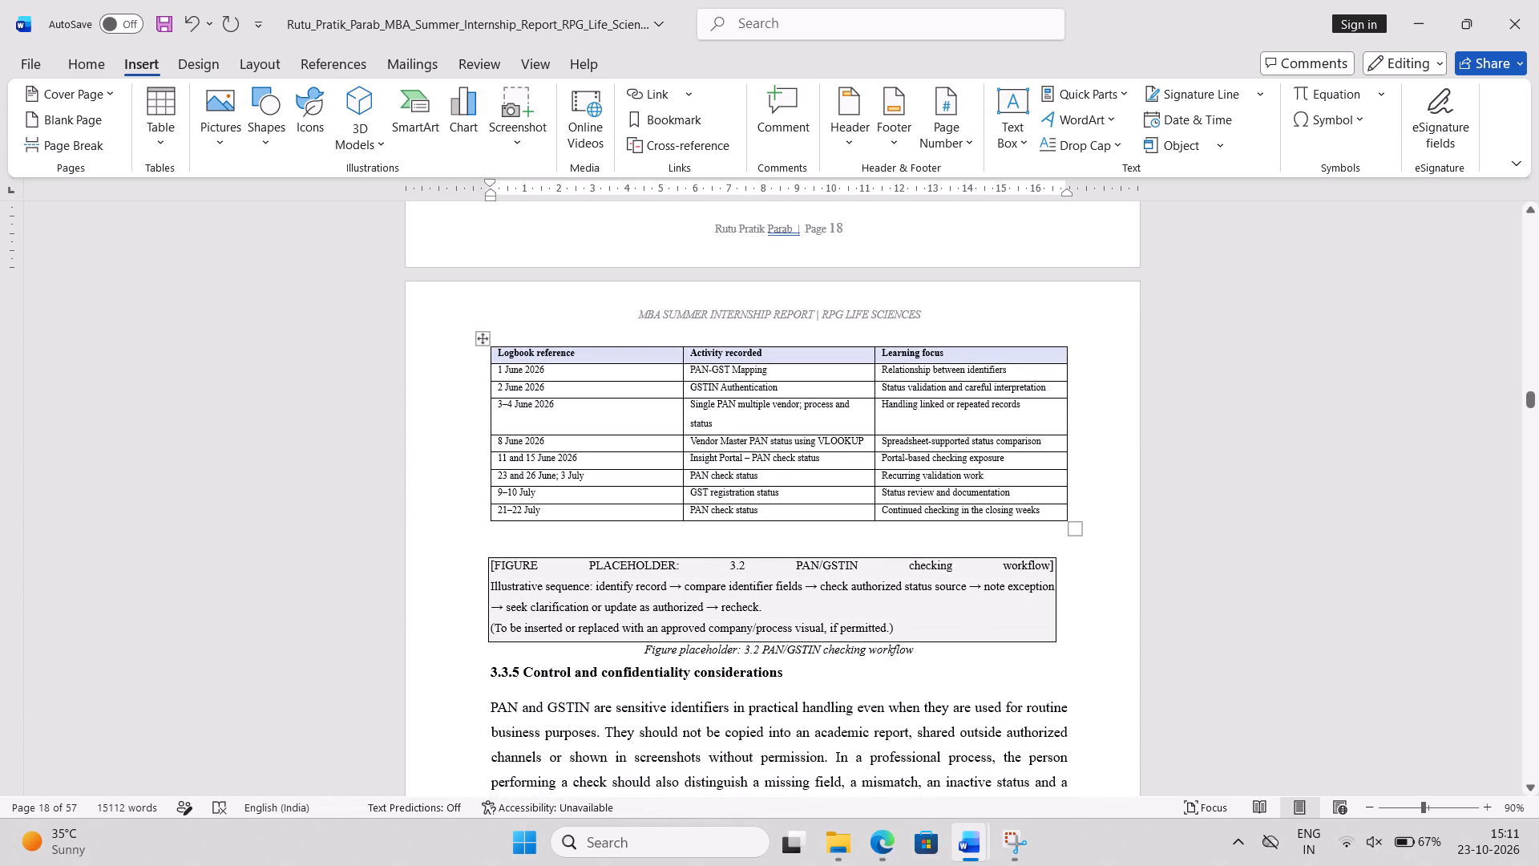
click(491, 565)
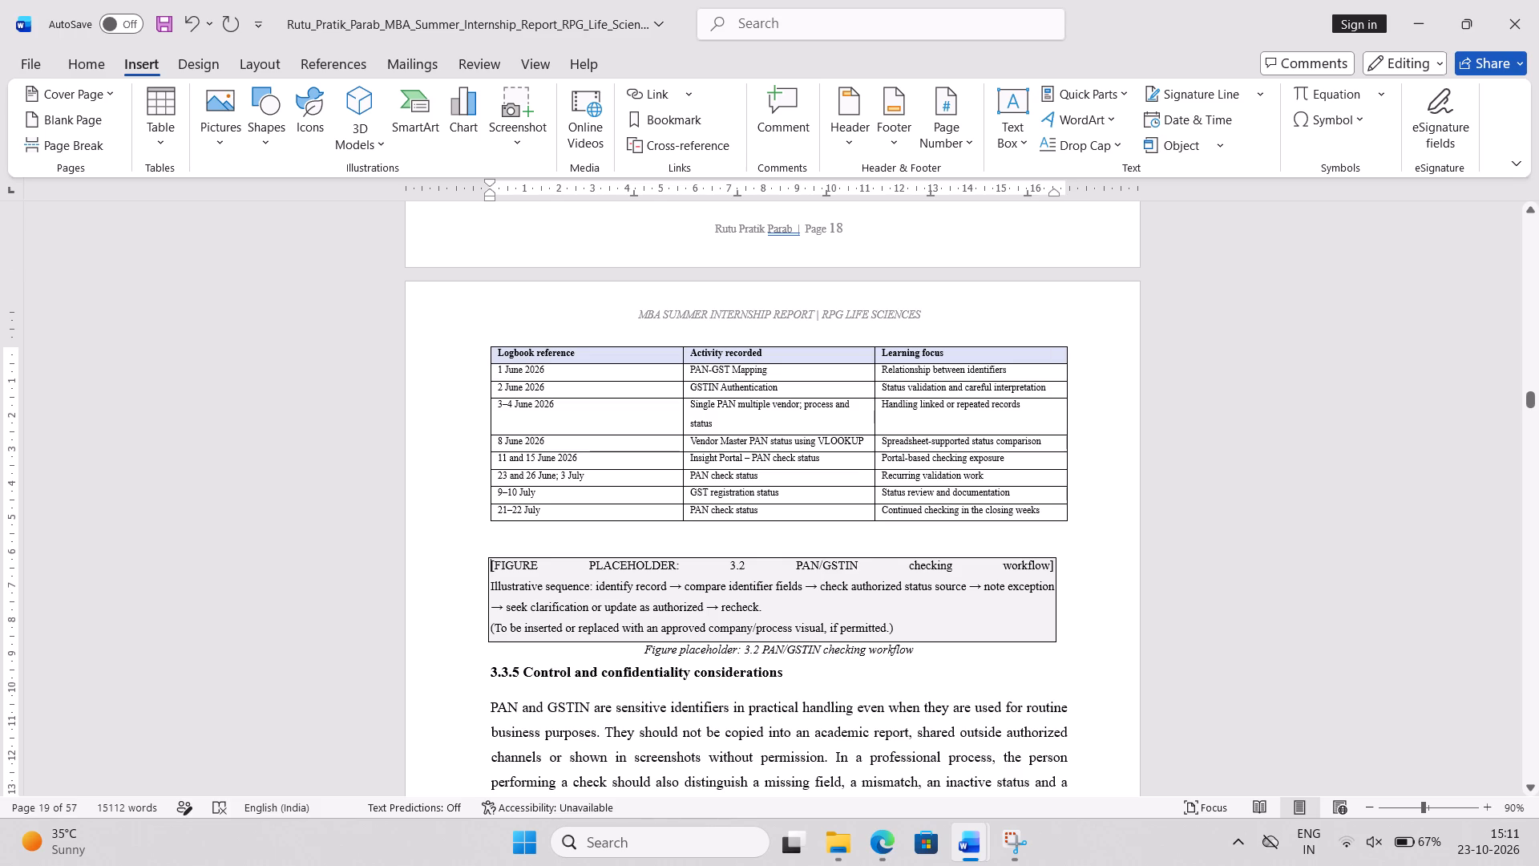
triple_click(898, 637)
triple_click(898, 637)
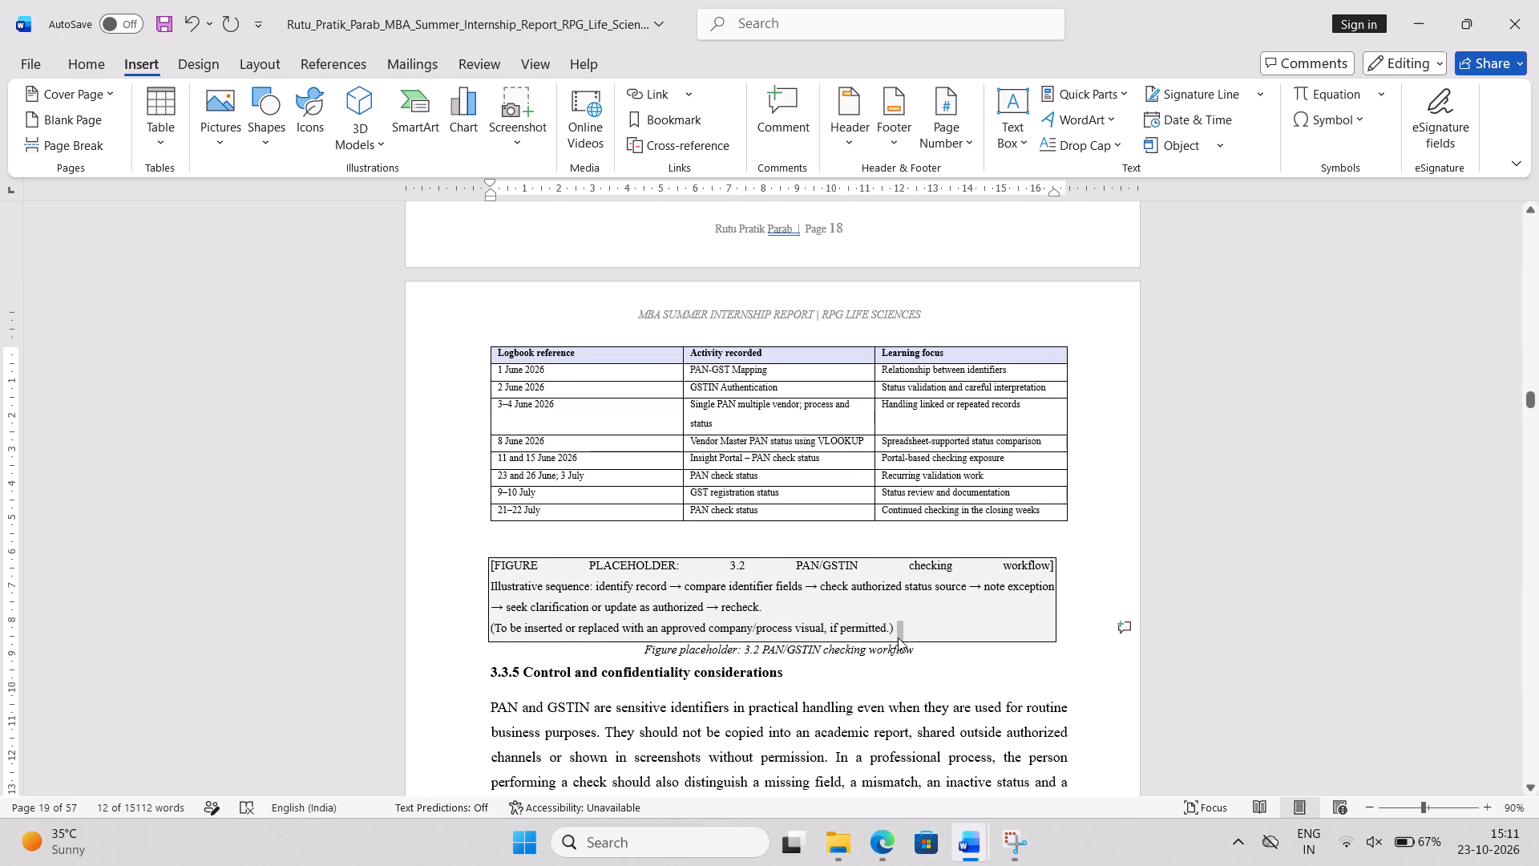
click(898, 637)
triple_click(898, 637)
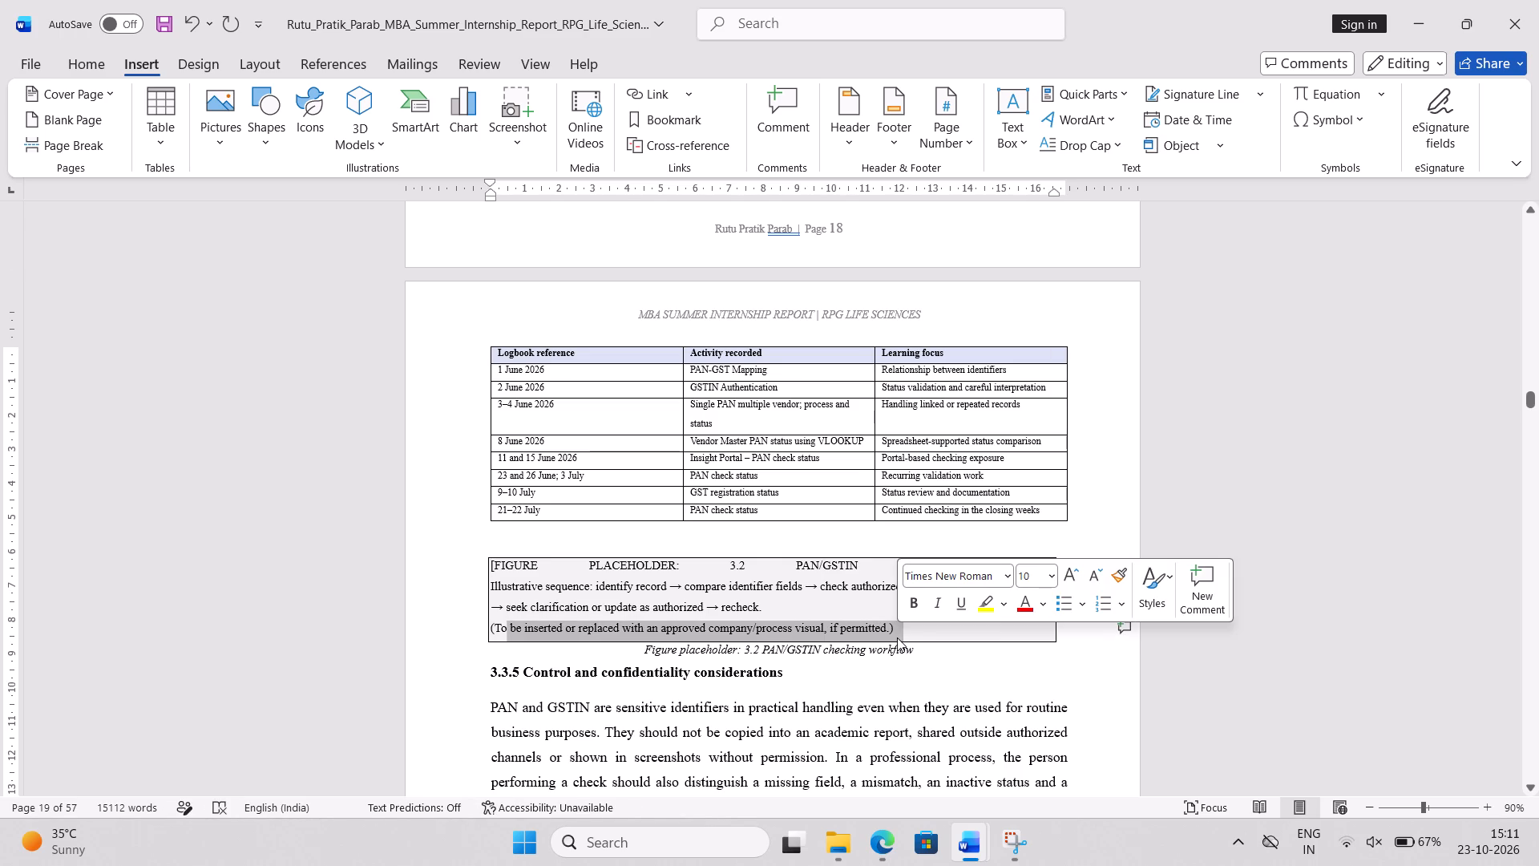
key(Delete)
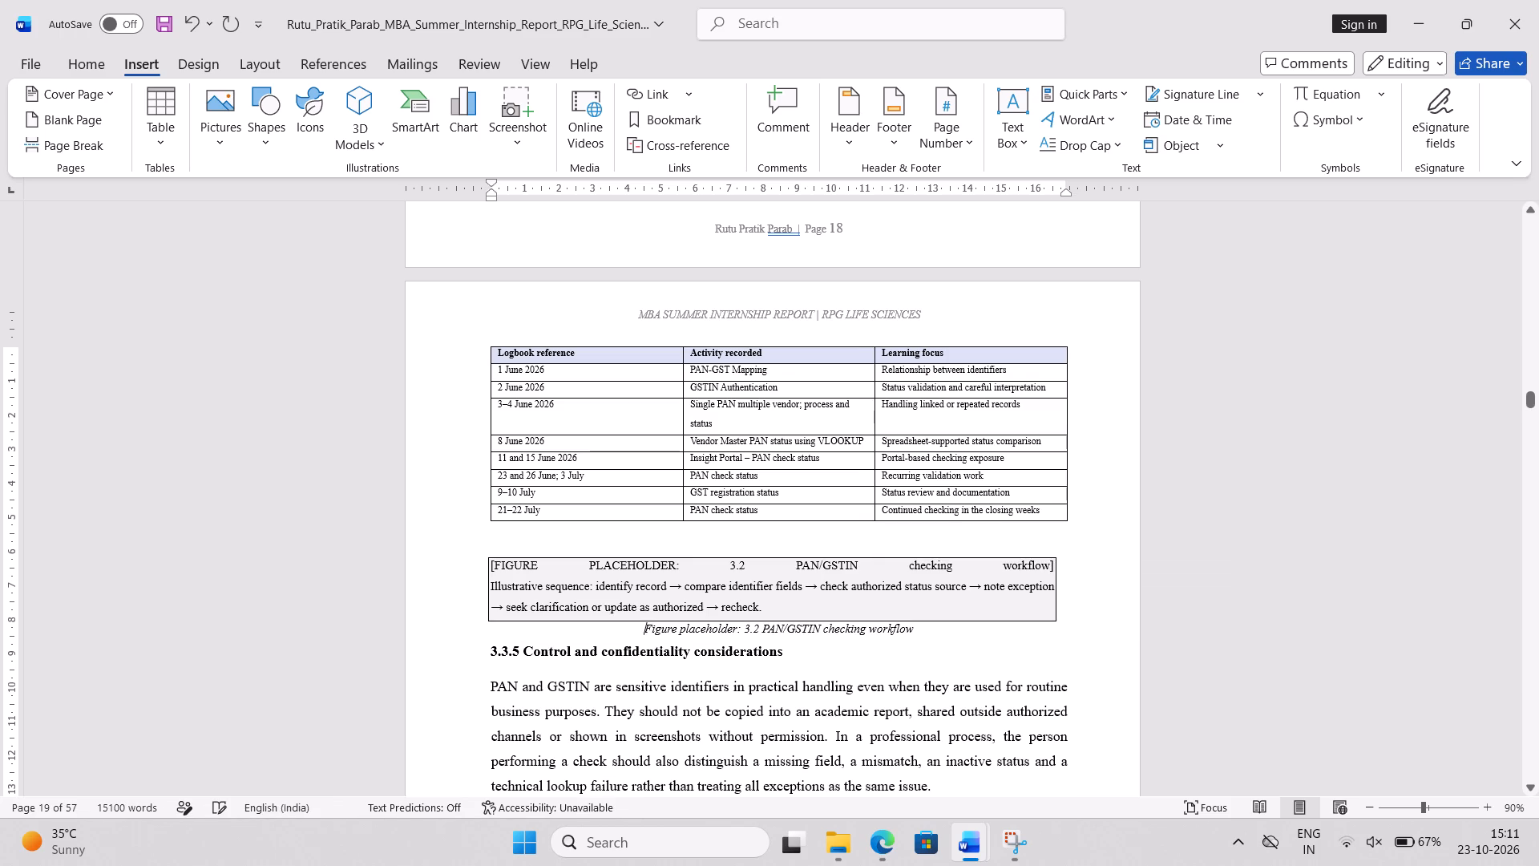
triple_click(498, 571)
click(498, 571)
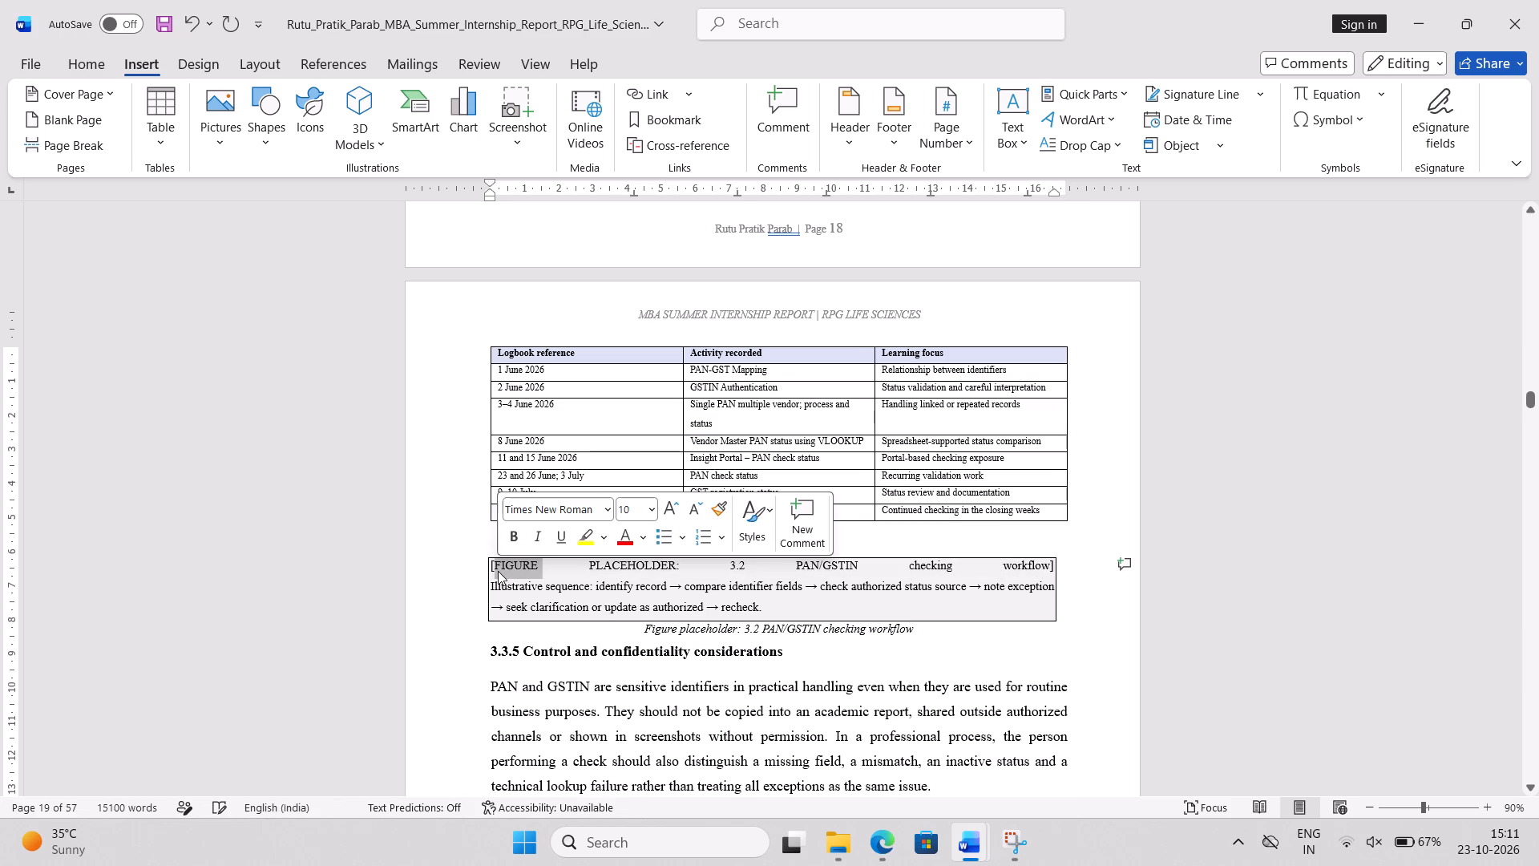
drag(490, 569, 799, 632)
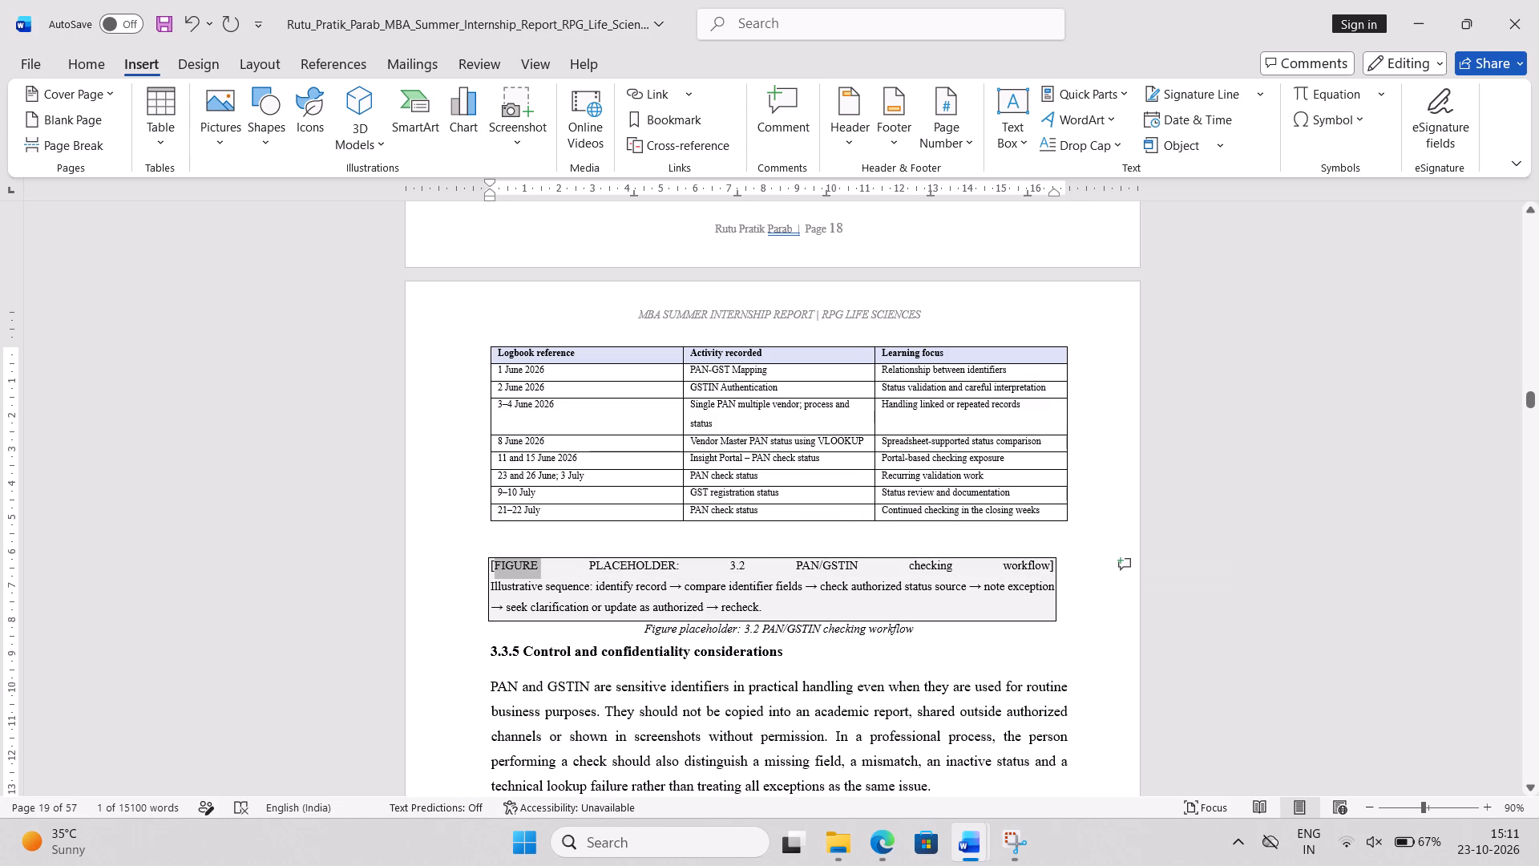
drag(799, 632, 898, 614)
drag(898, 614, 542, 581)
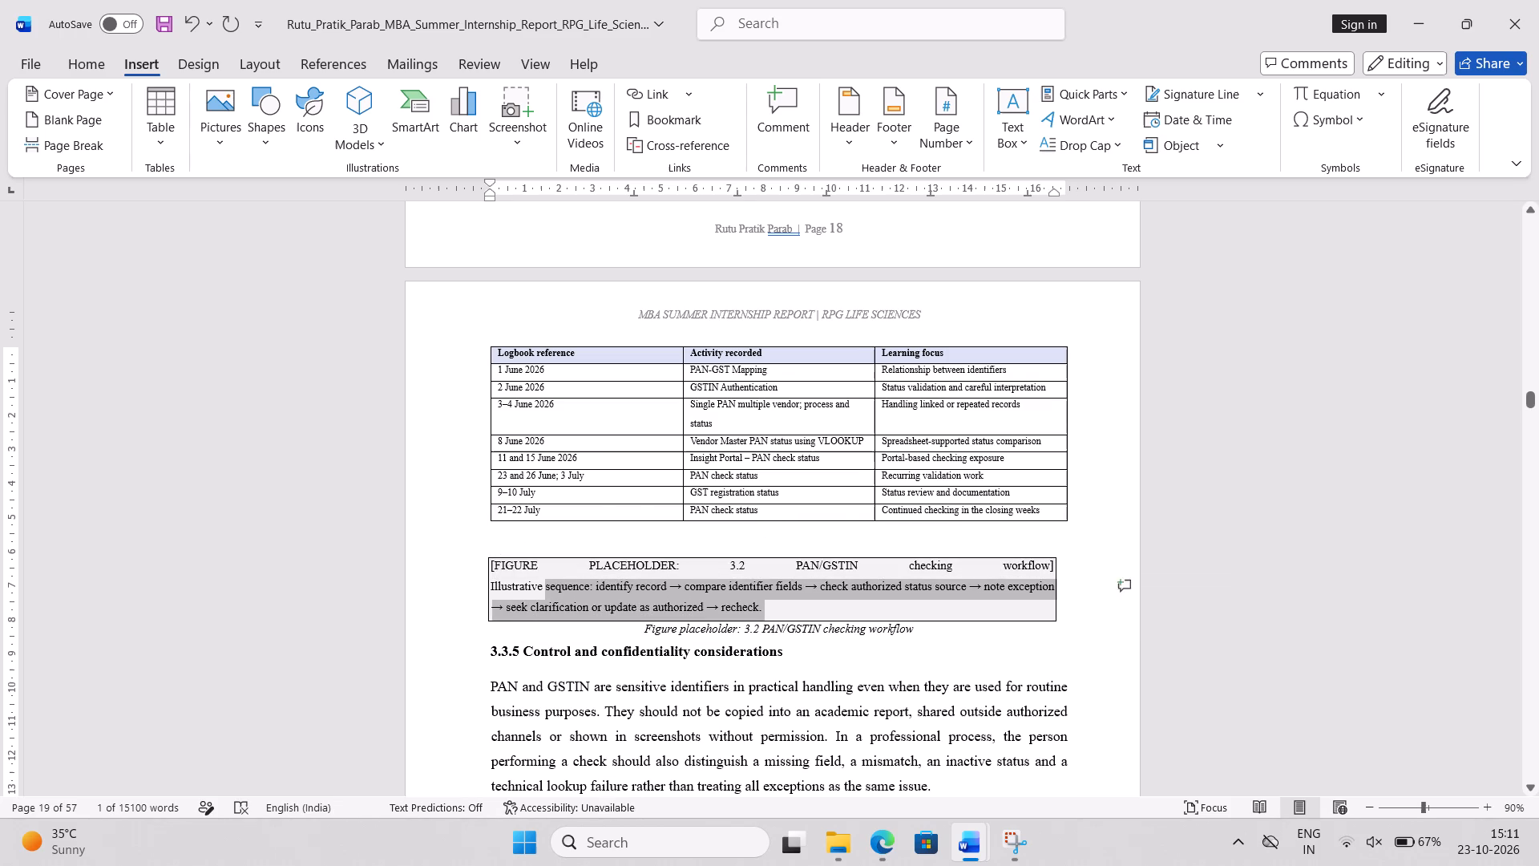
drag(542, 581, 510, 549)
key(Delete)
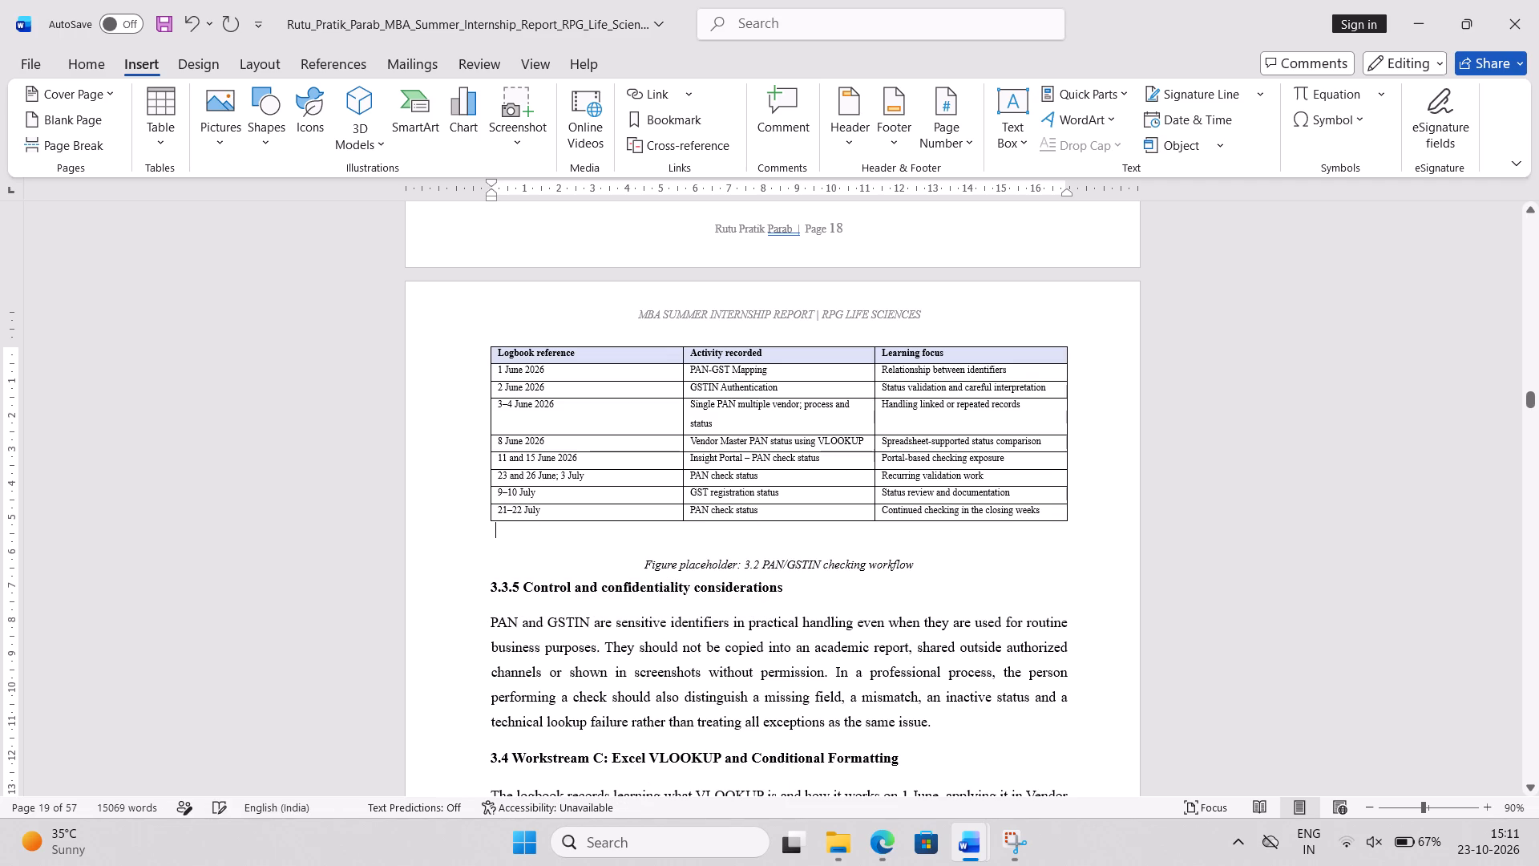
Insert a page break before the 3.3.4 GST registration status subheading so it starts on the same page as its table.
scroll(773, 763, up, 1)
ctrl+scroll(773, 763, down, 1)
ctrl+scroll(773, 763, up, 2)
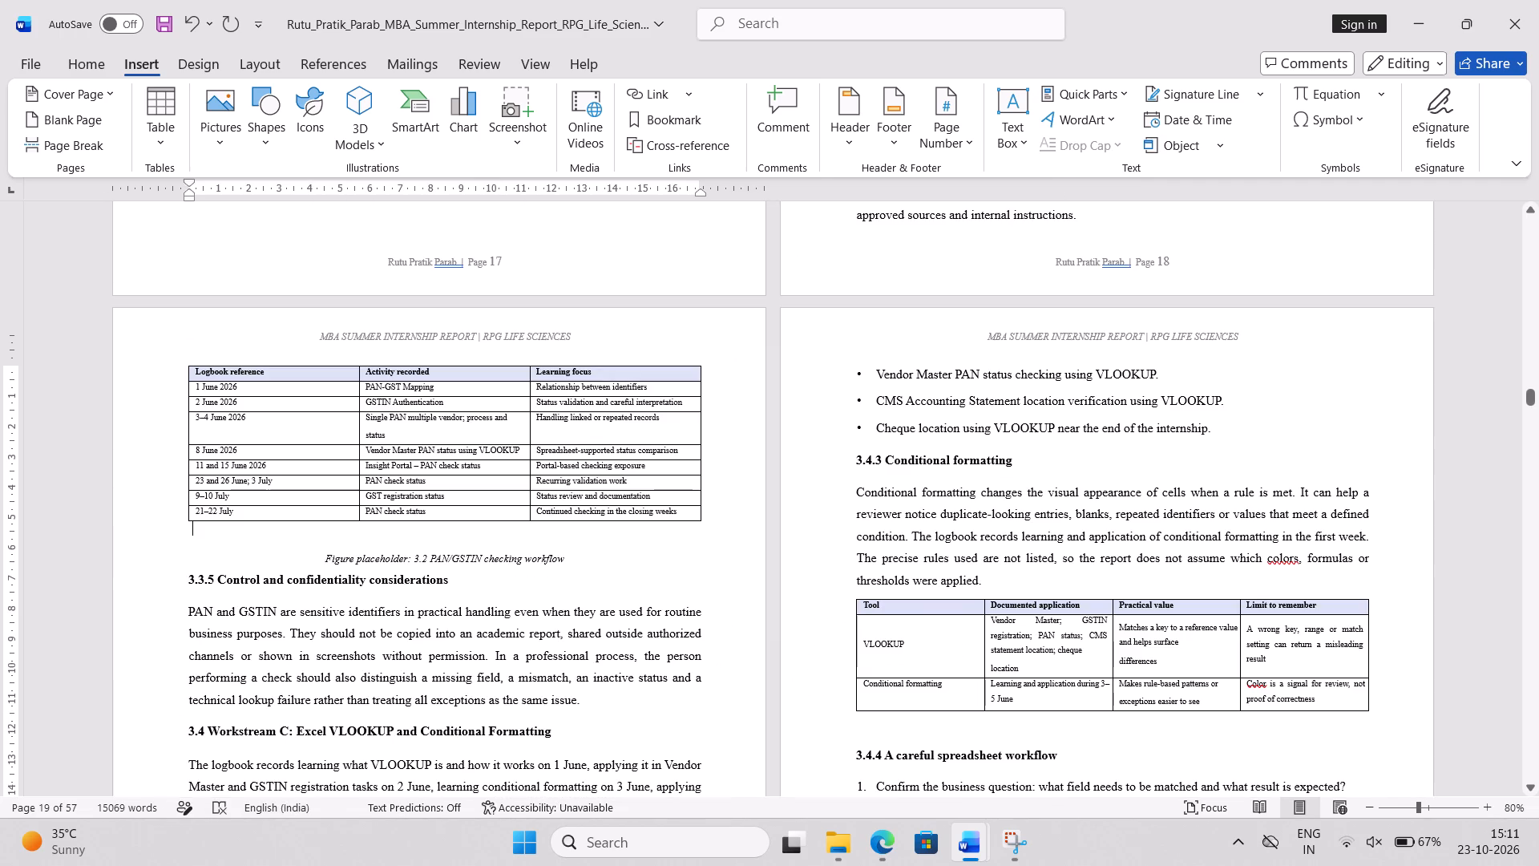
ctrl+scroll(885, 595, up, 2)
scroll(885, 595, up, 4)
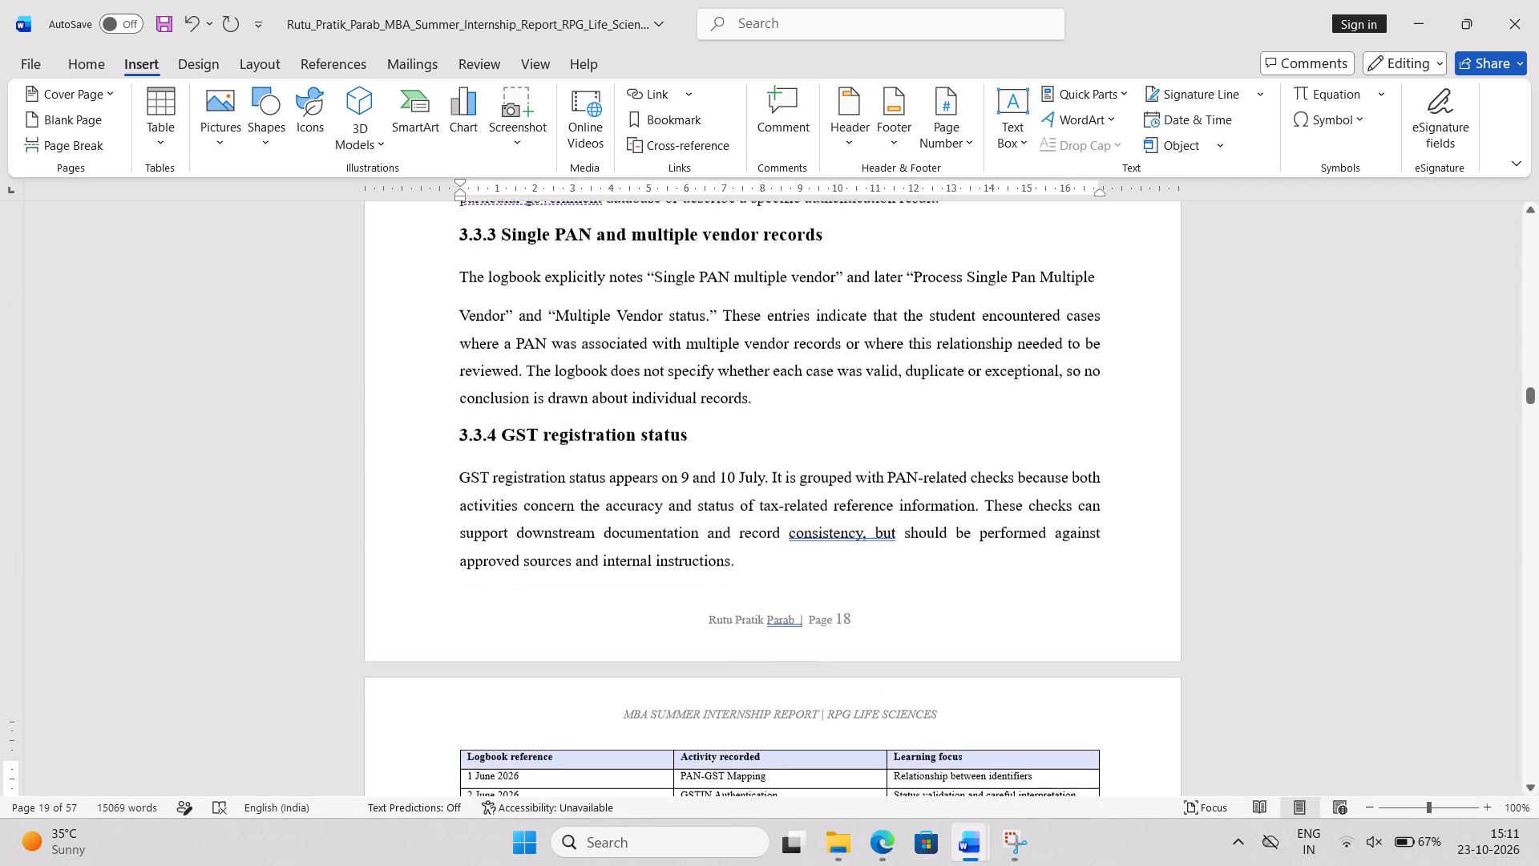
scroll(568, 496, right, 2)
scroll(568, 496, up, 1)
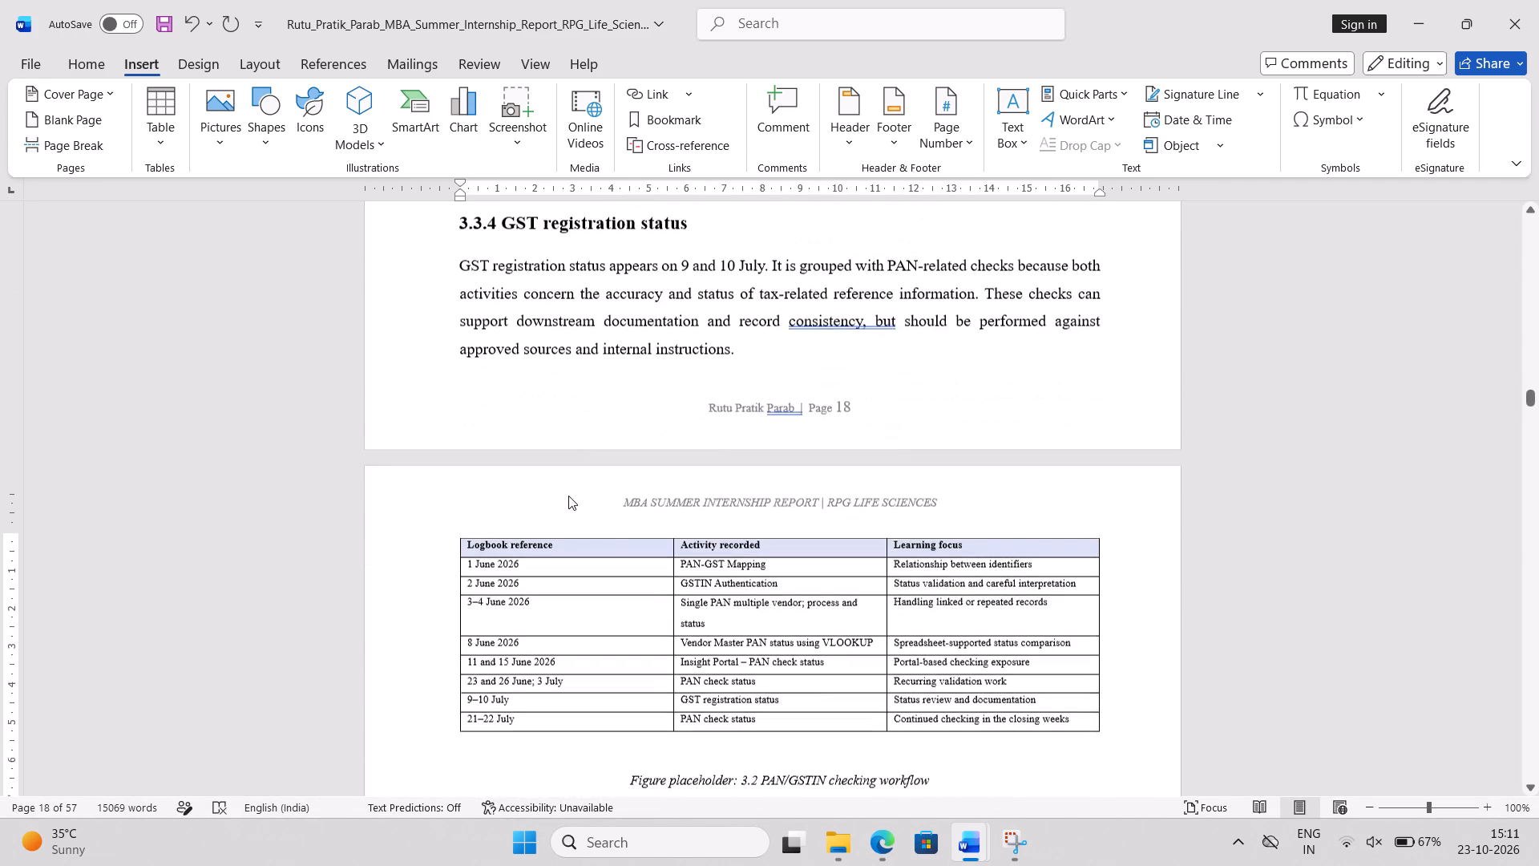
scroll(568, 496, up, 1)
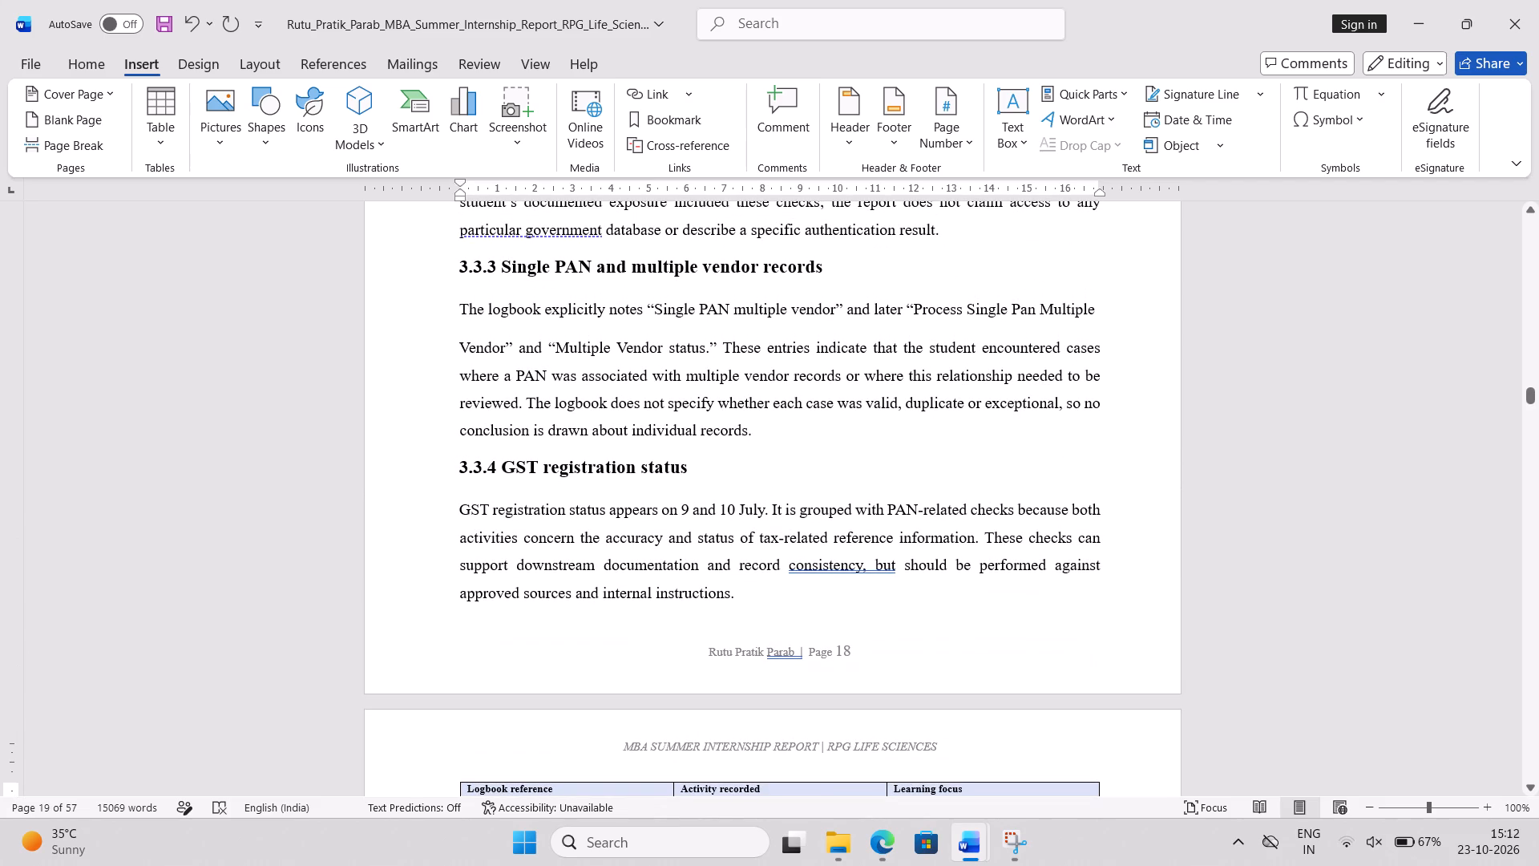
click(461, 467)
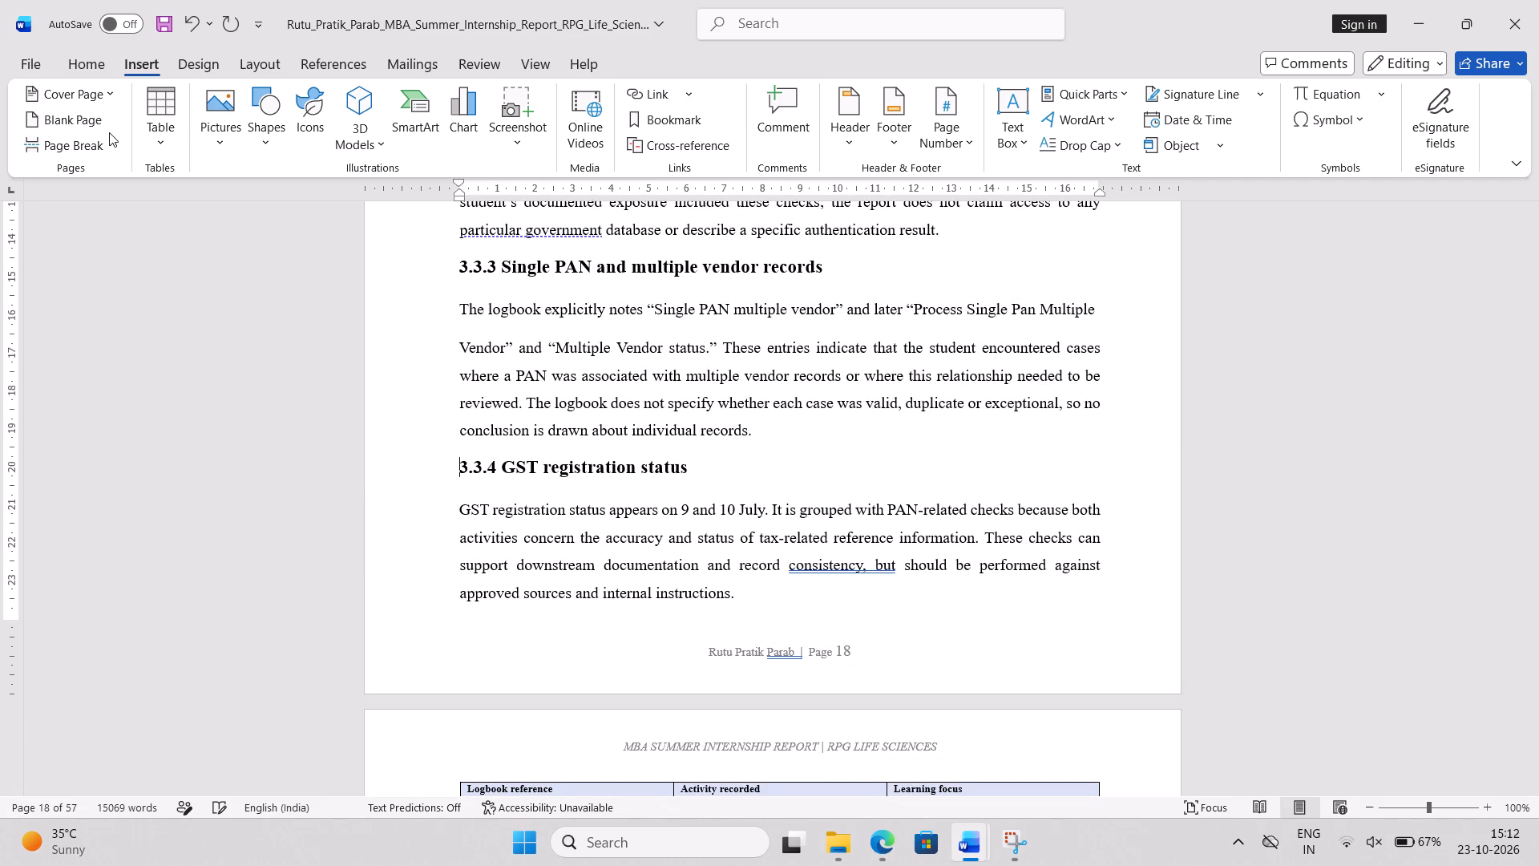
click(108, 136)
Increase the font size of the 3.3.5 Control and confidentiality considerations subheading to 14.
scroll(453, 363, down, 1)
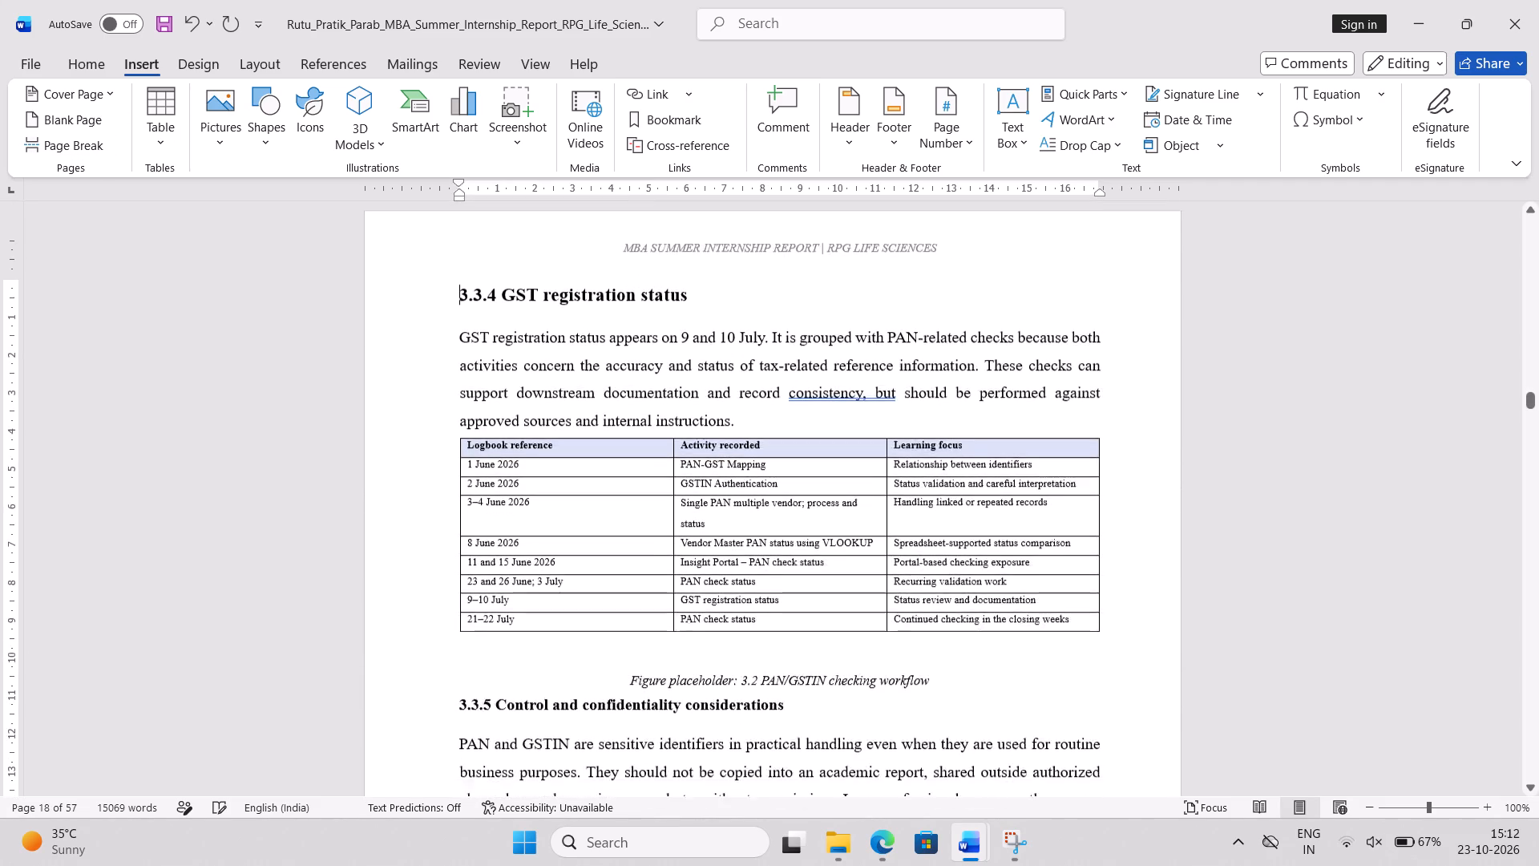
scroll(453, 363, down, 2)
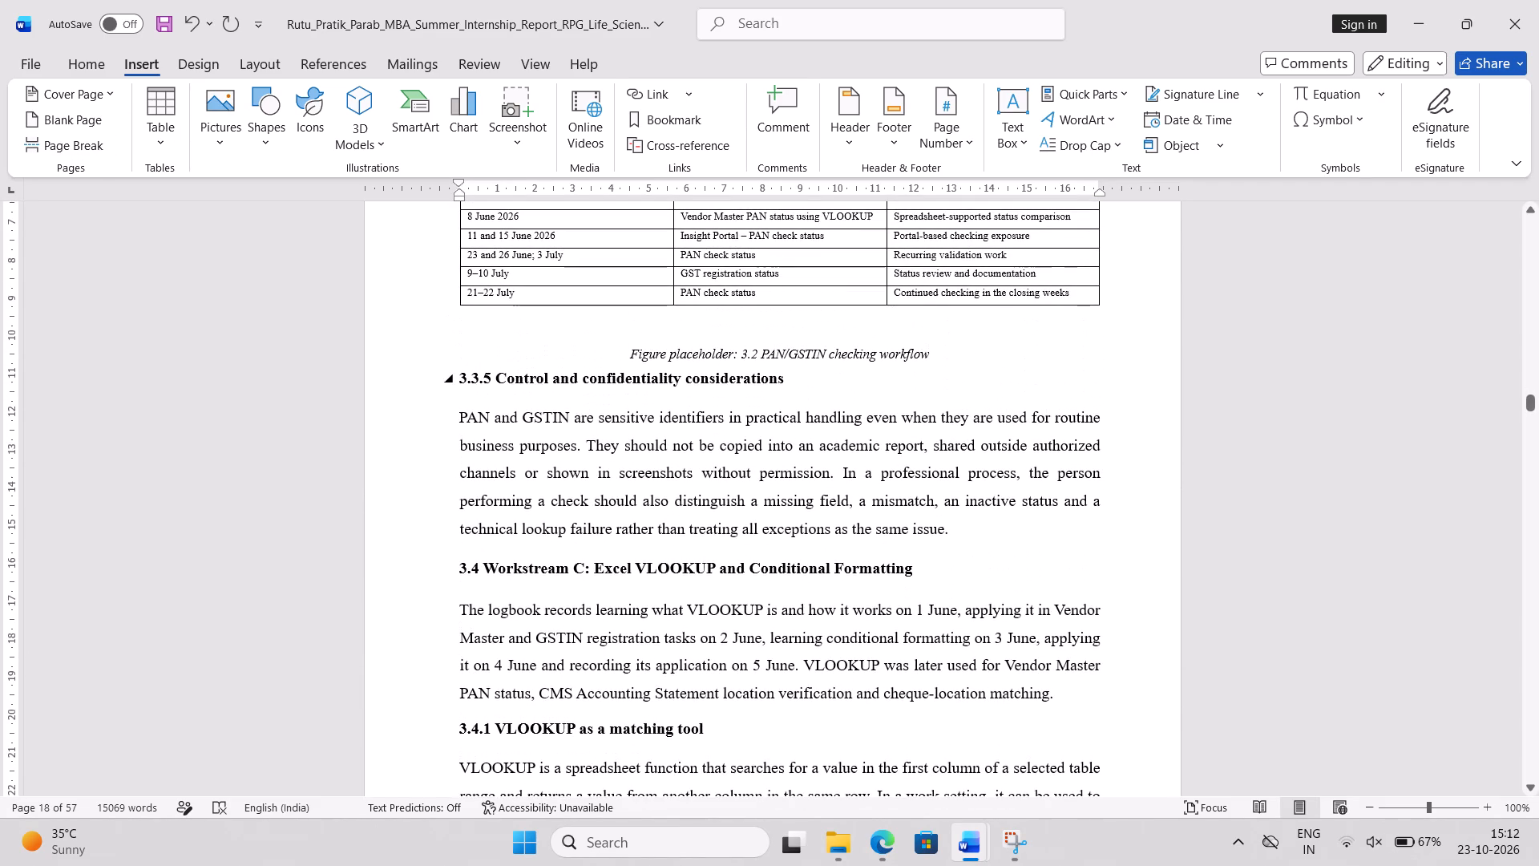
triple_click(533, 386)
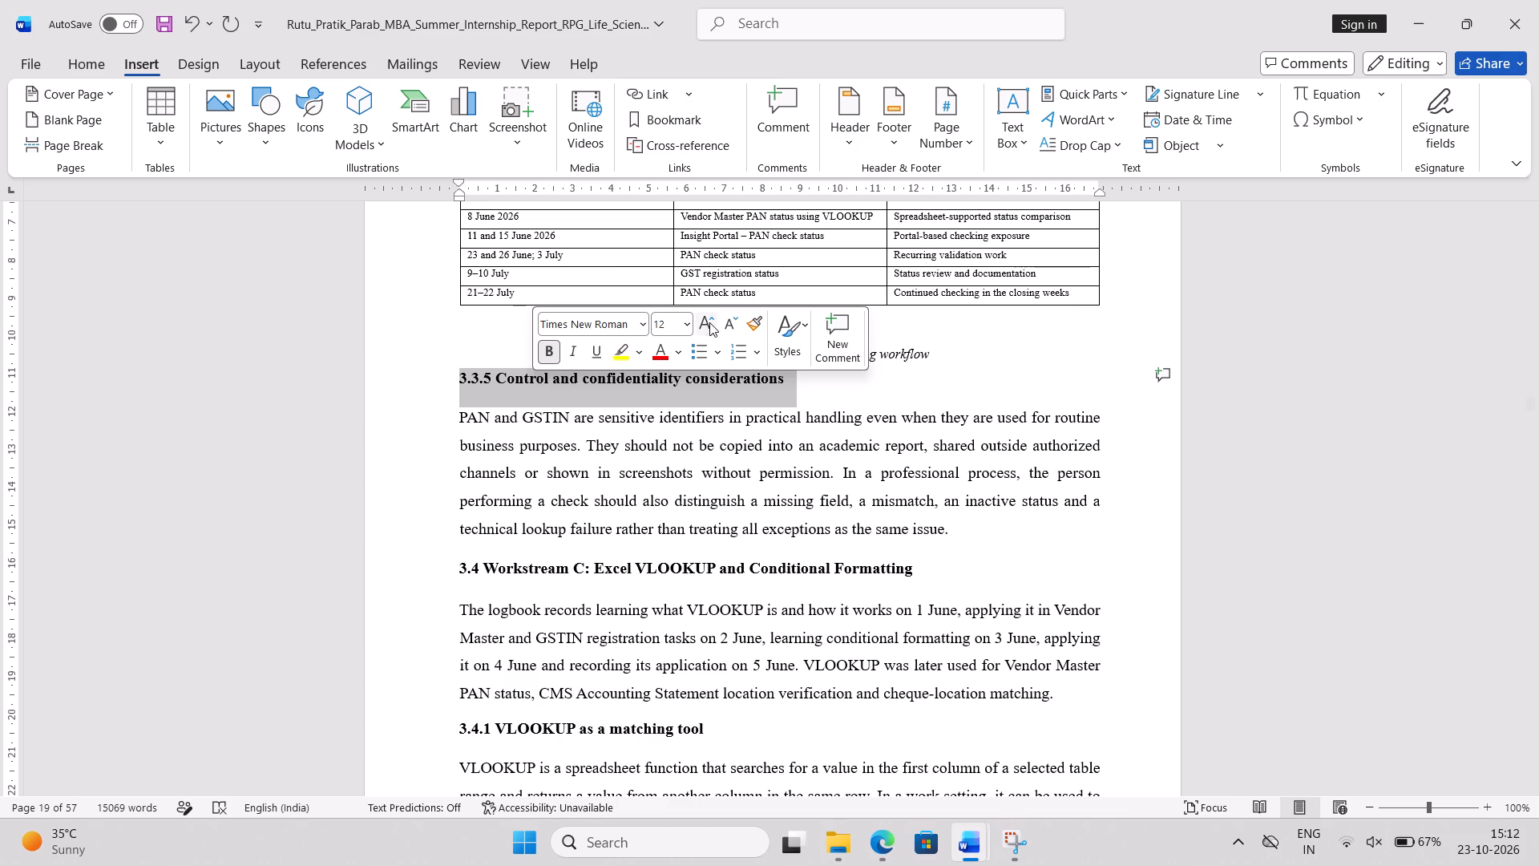
click(709, 322)
click(1070, 461)
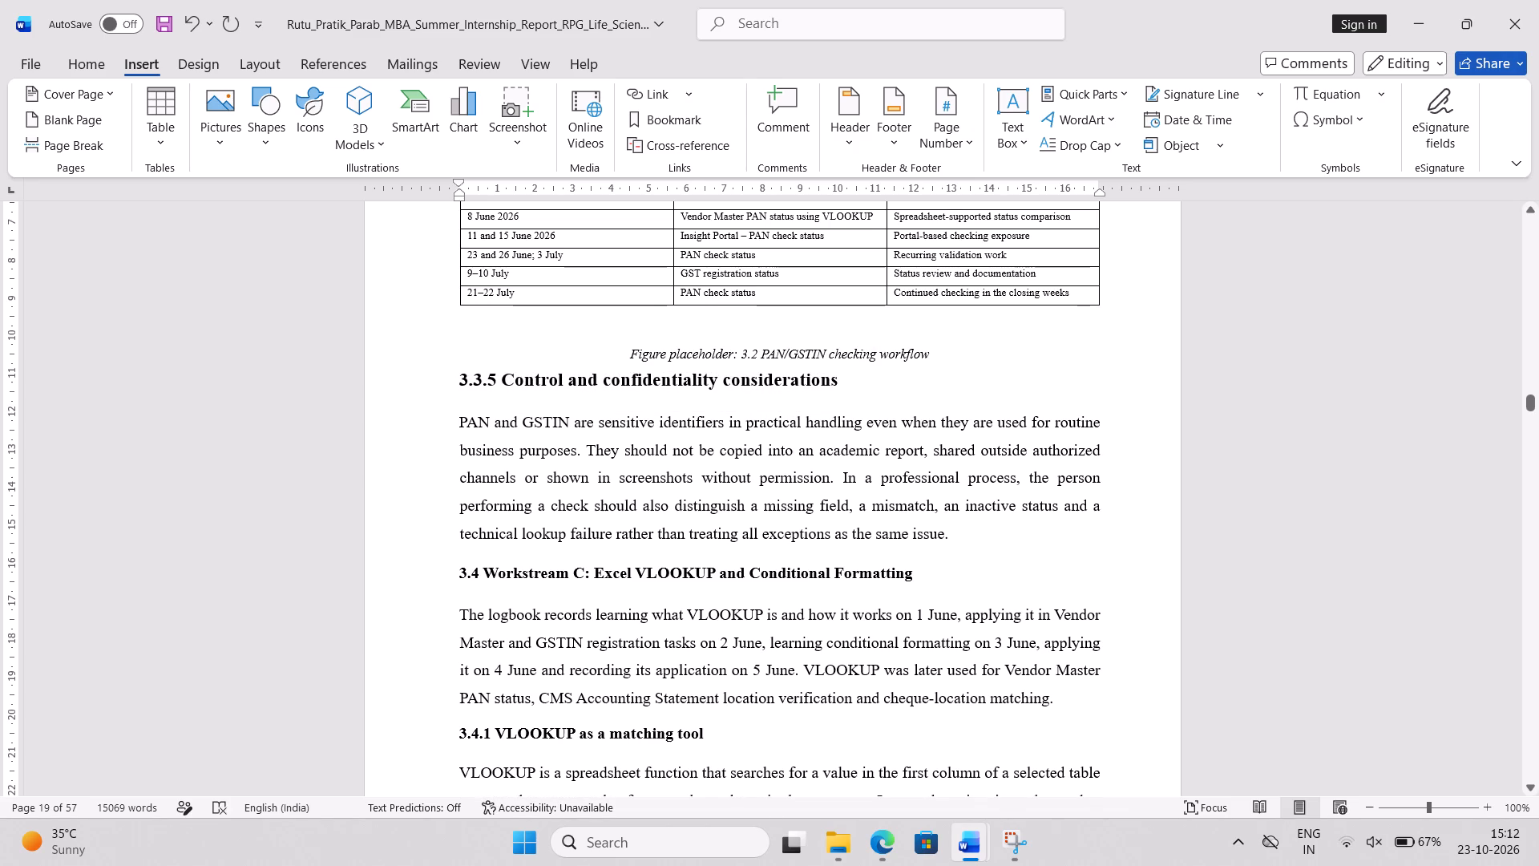
Add a blank line between the 3.2 PAN/GSTIN checking workflow caption and the 3.3.5 subheading.
click(968, 353)
key(Return)
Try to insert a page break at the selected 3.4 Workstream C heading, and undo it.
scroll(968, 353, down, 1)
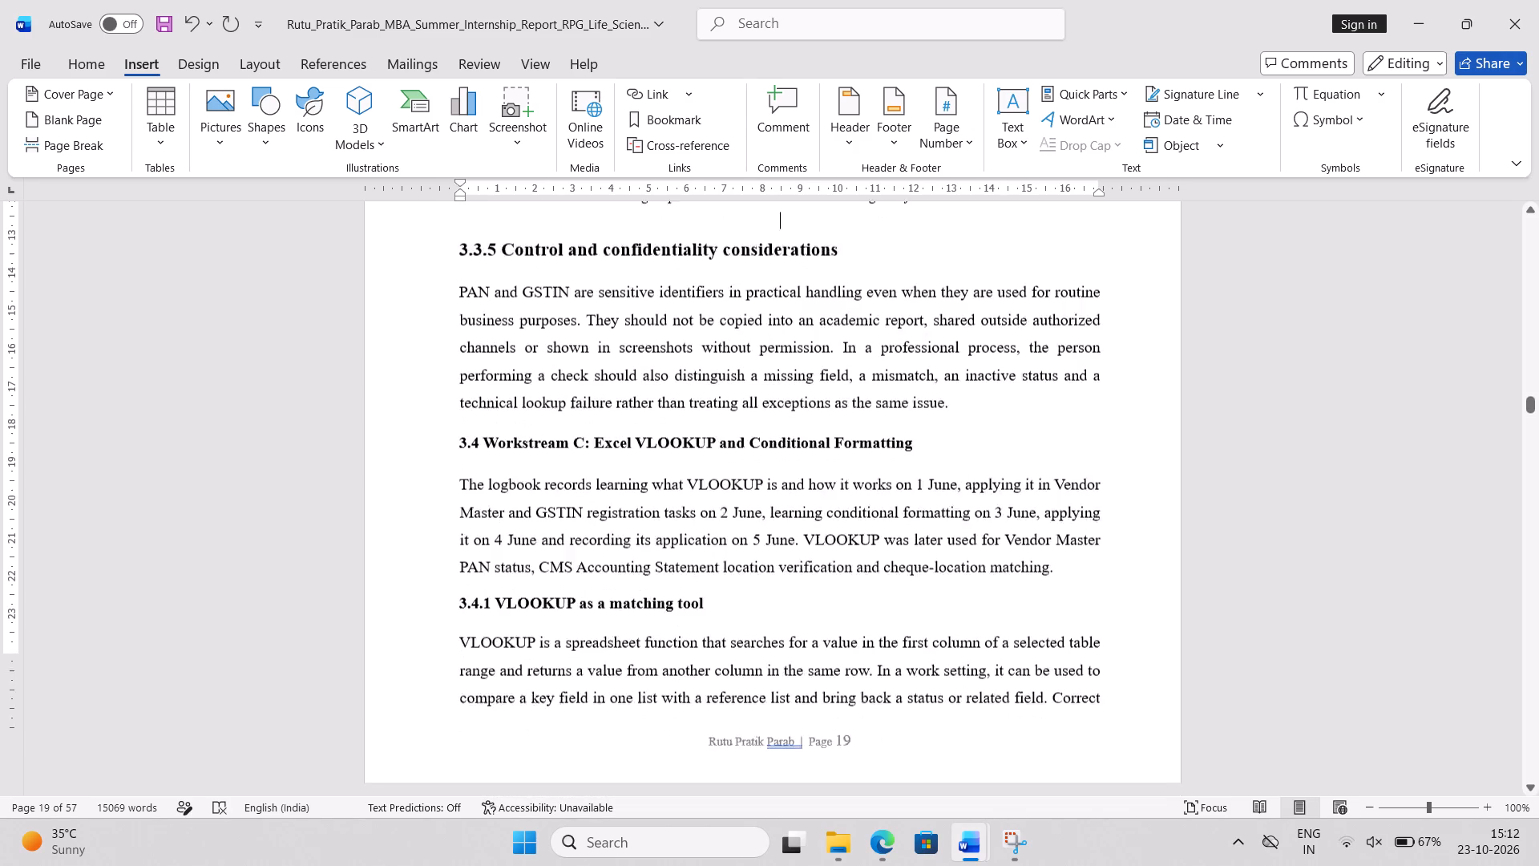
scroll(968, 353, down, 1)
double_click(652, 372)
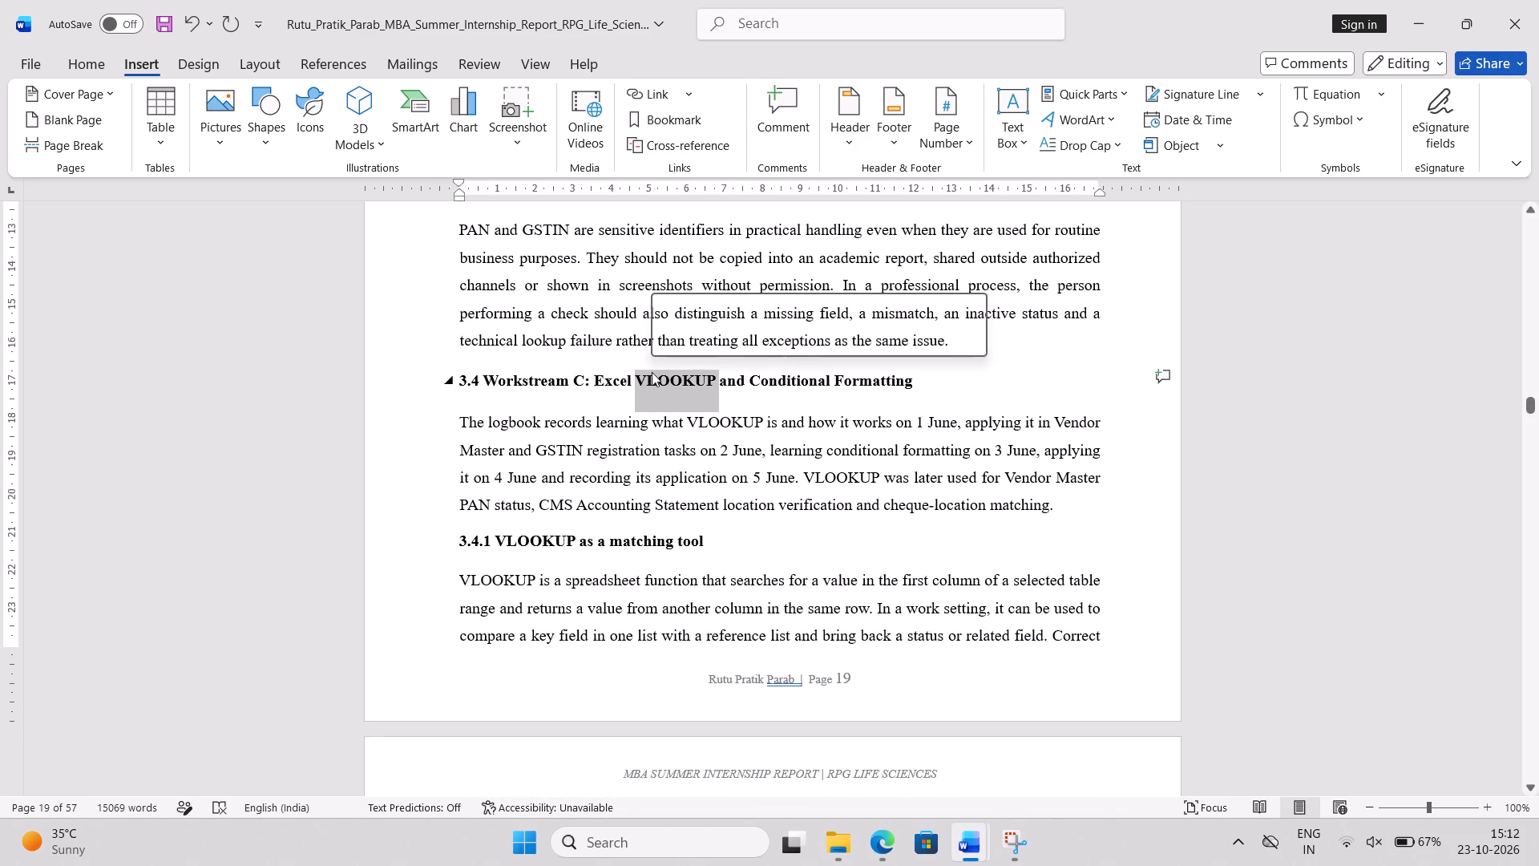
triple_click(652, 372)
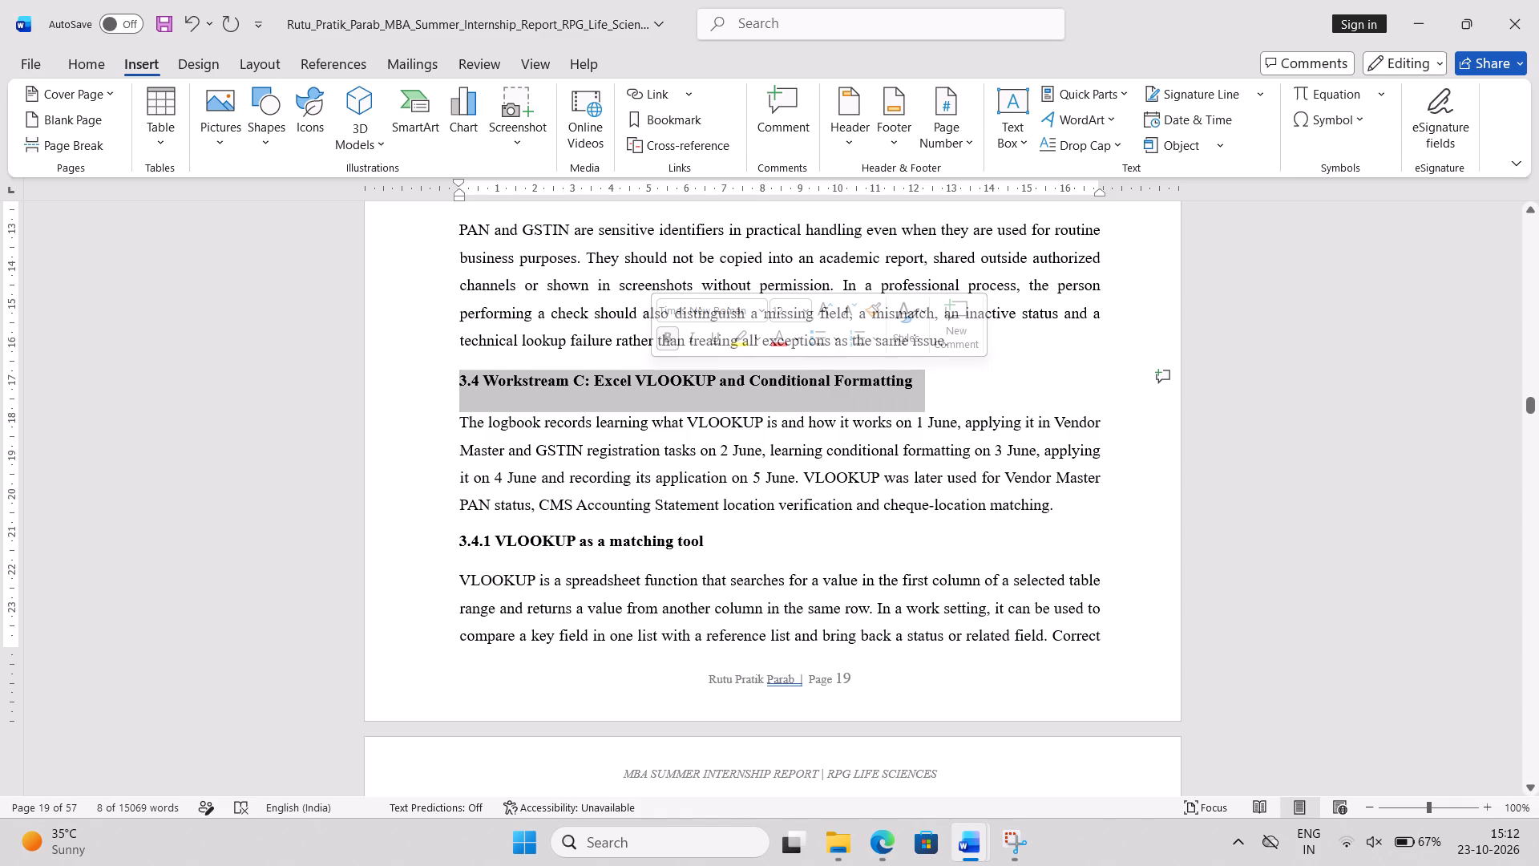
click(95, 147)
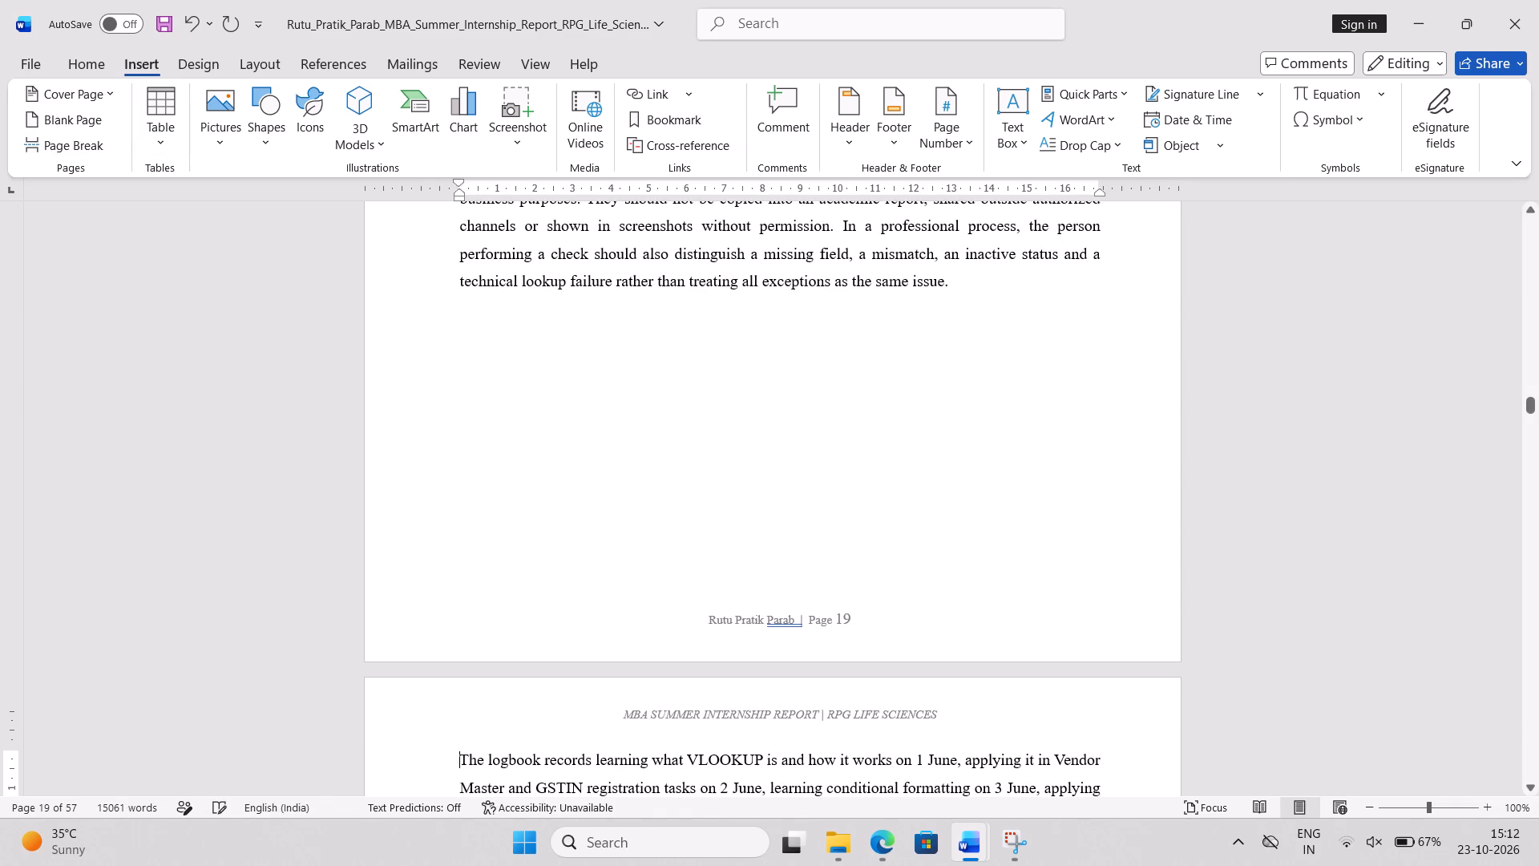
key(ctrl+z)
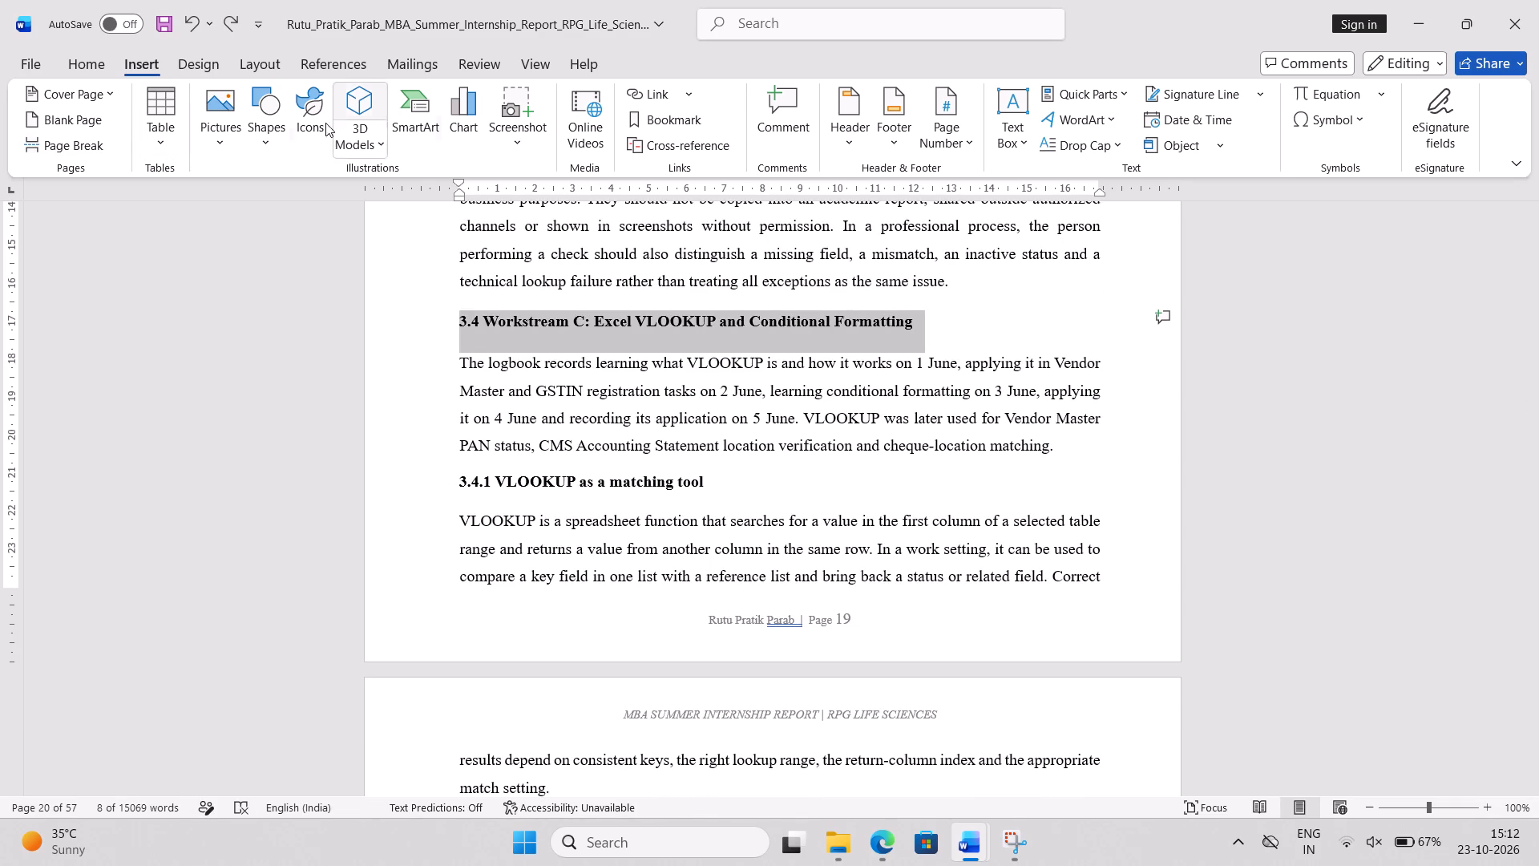
Increase the font size of the 3.4 Workstream C heading and the 3.4.1 VLOOKUP as a matching tool subheading to 14.
click(90, 47)
right_click(531, 315)
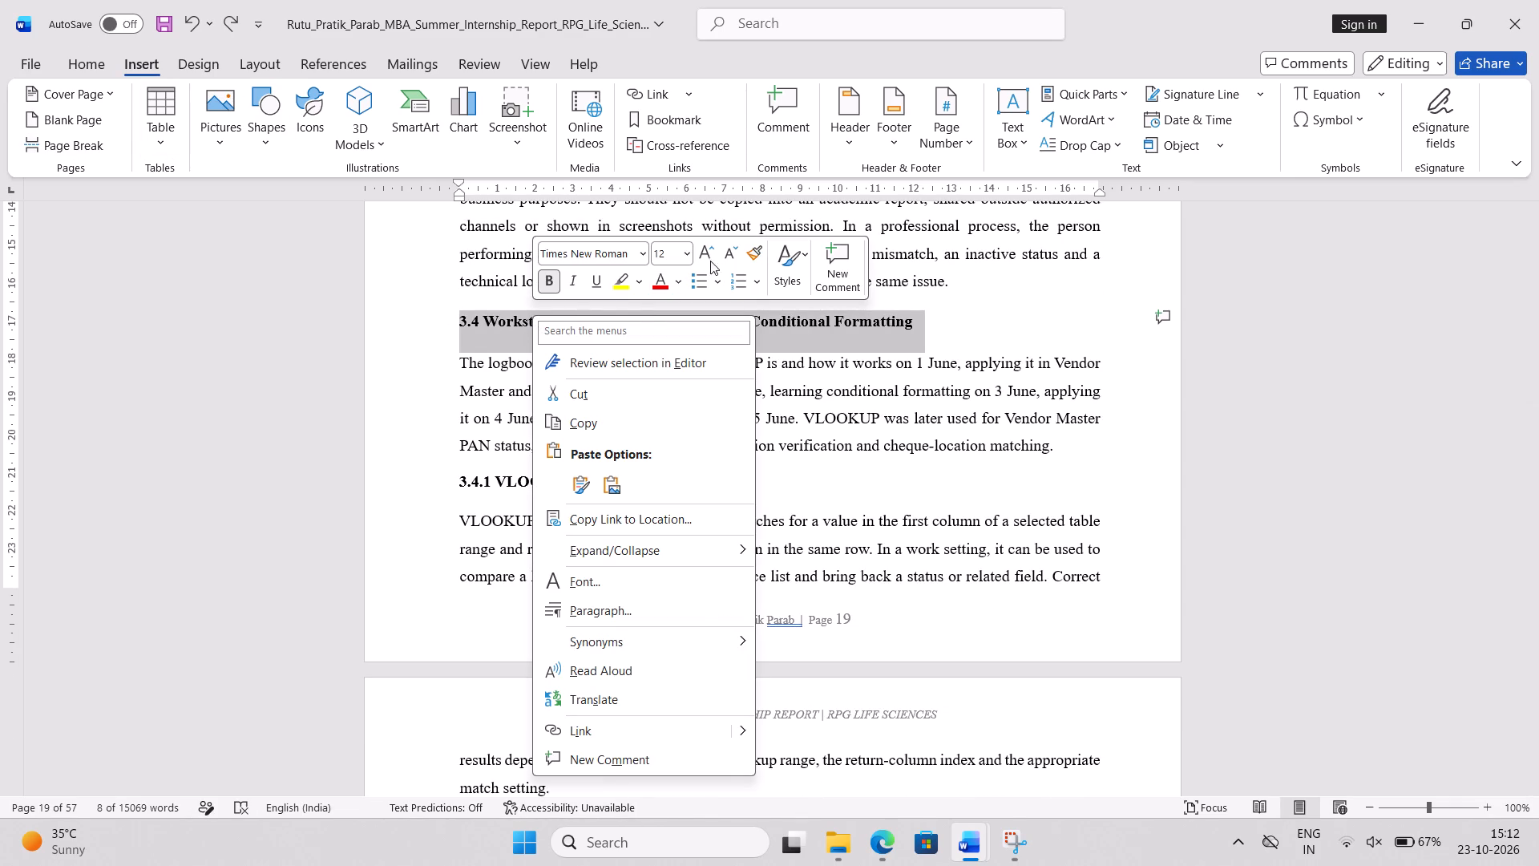
click(709, 254)
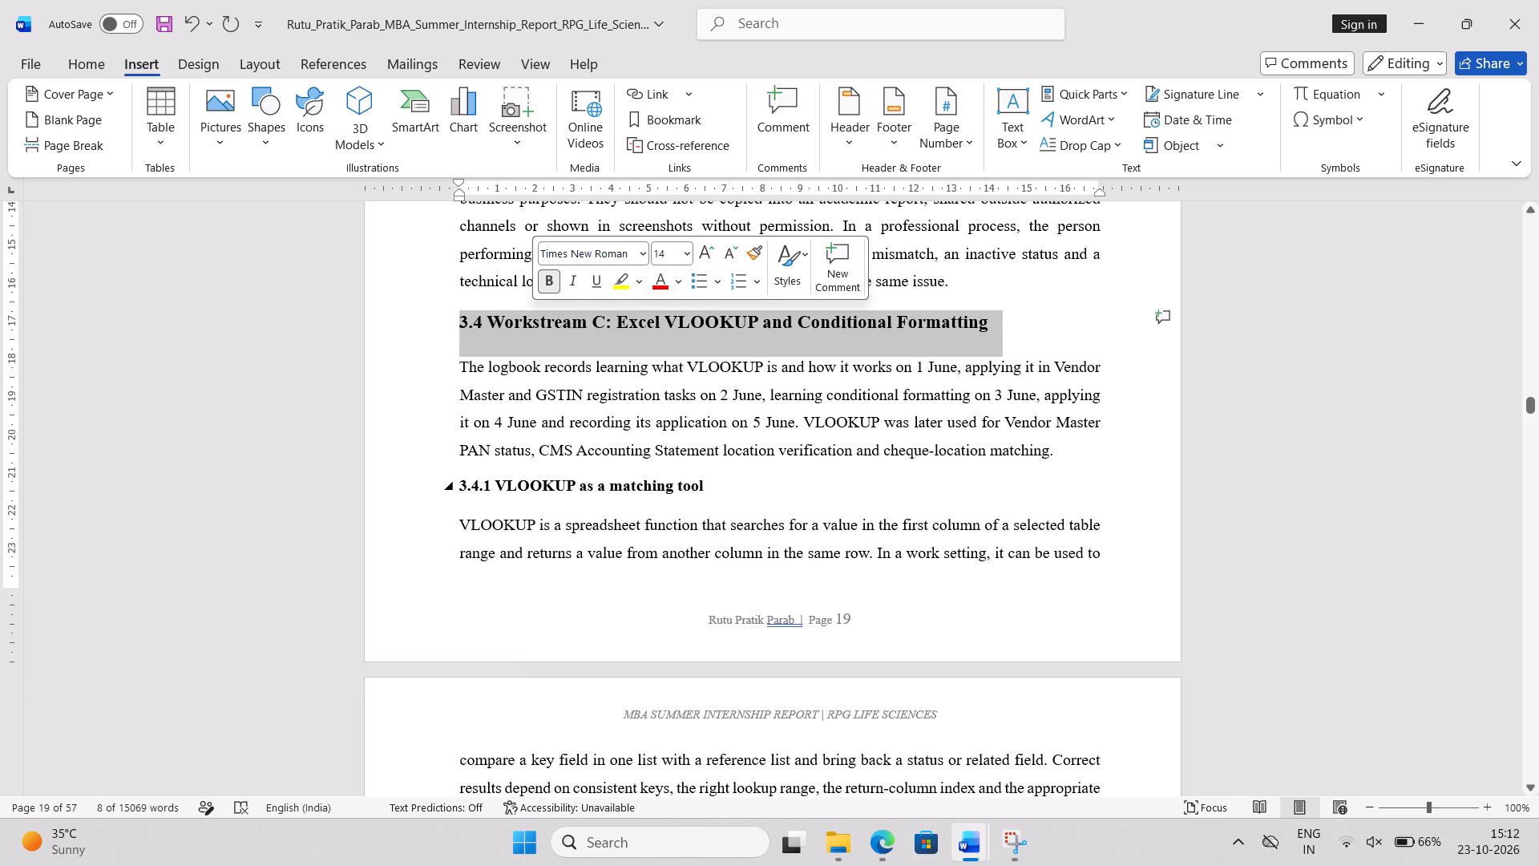
double_click(616, 493)
triple_click(616, 493)
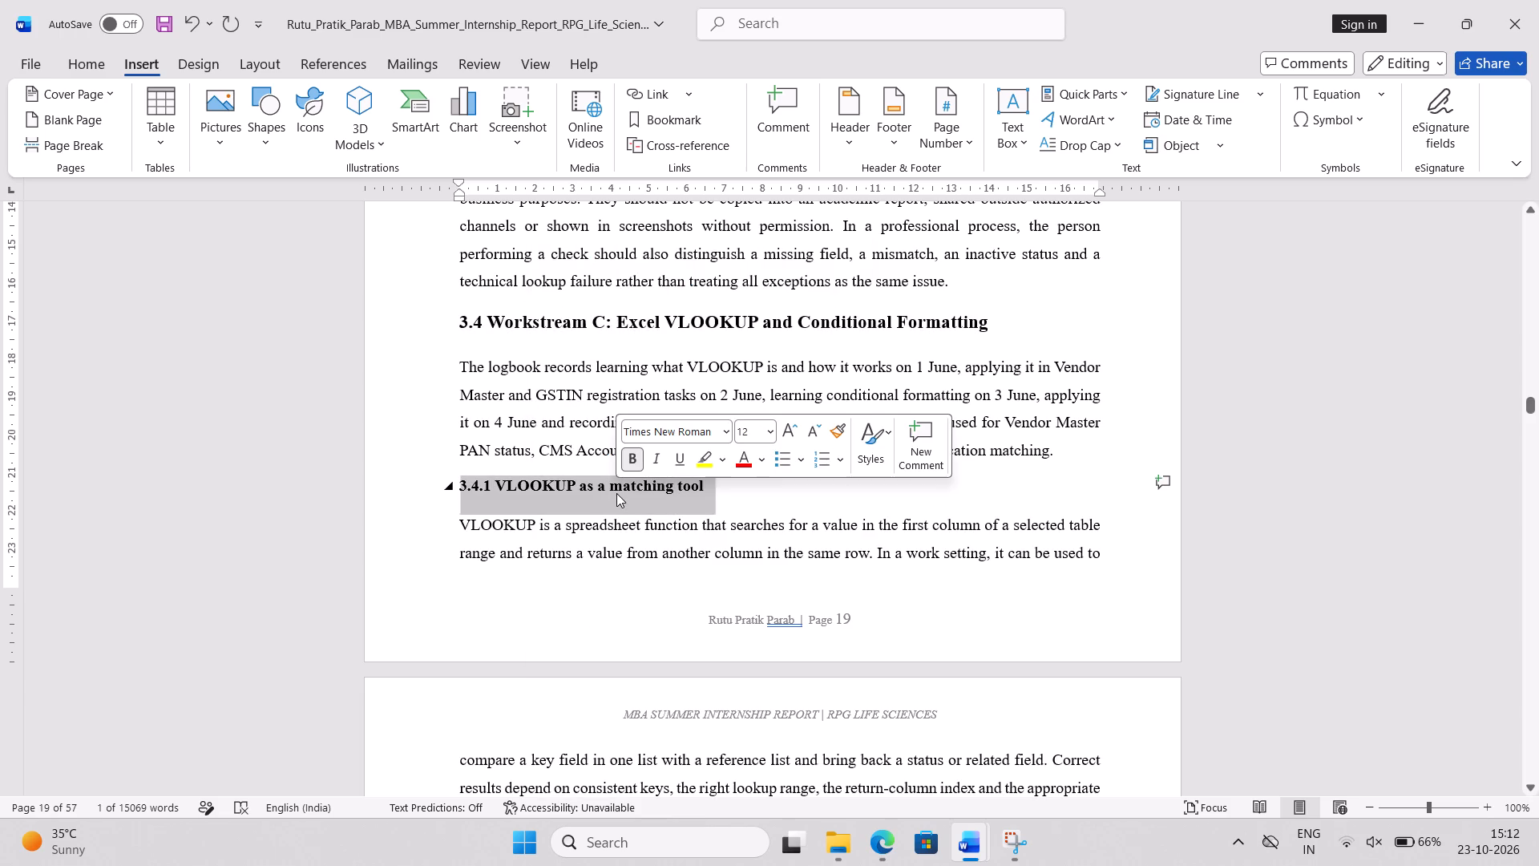
click(793, 427)
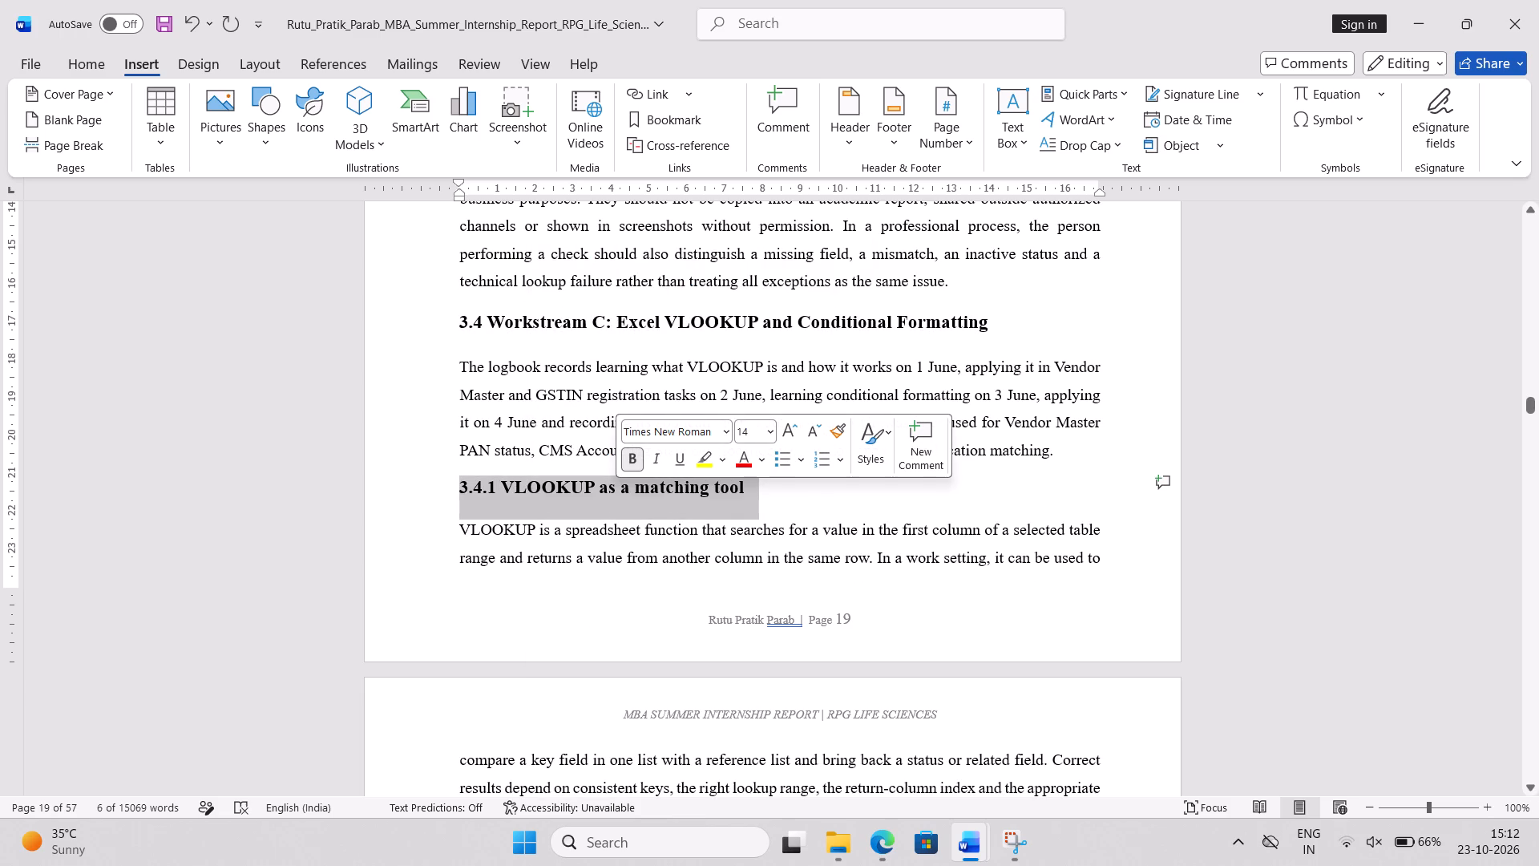
Insert a page break before the 3.4.1 VLOOKUP as a matching tool subheading so it starts on a new page.
click(461, 492)
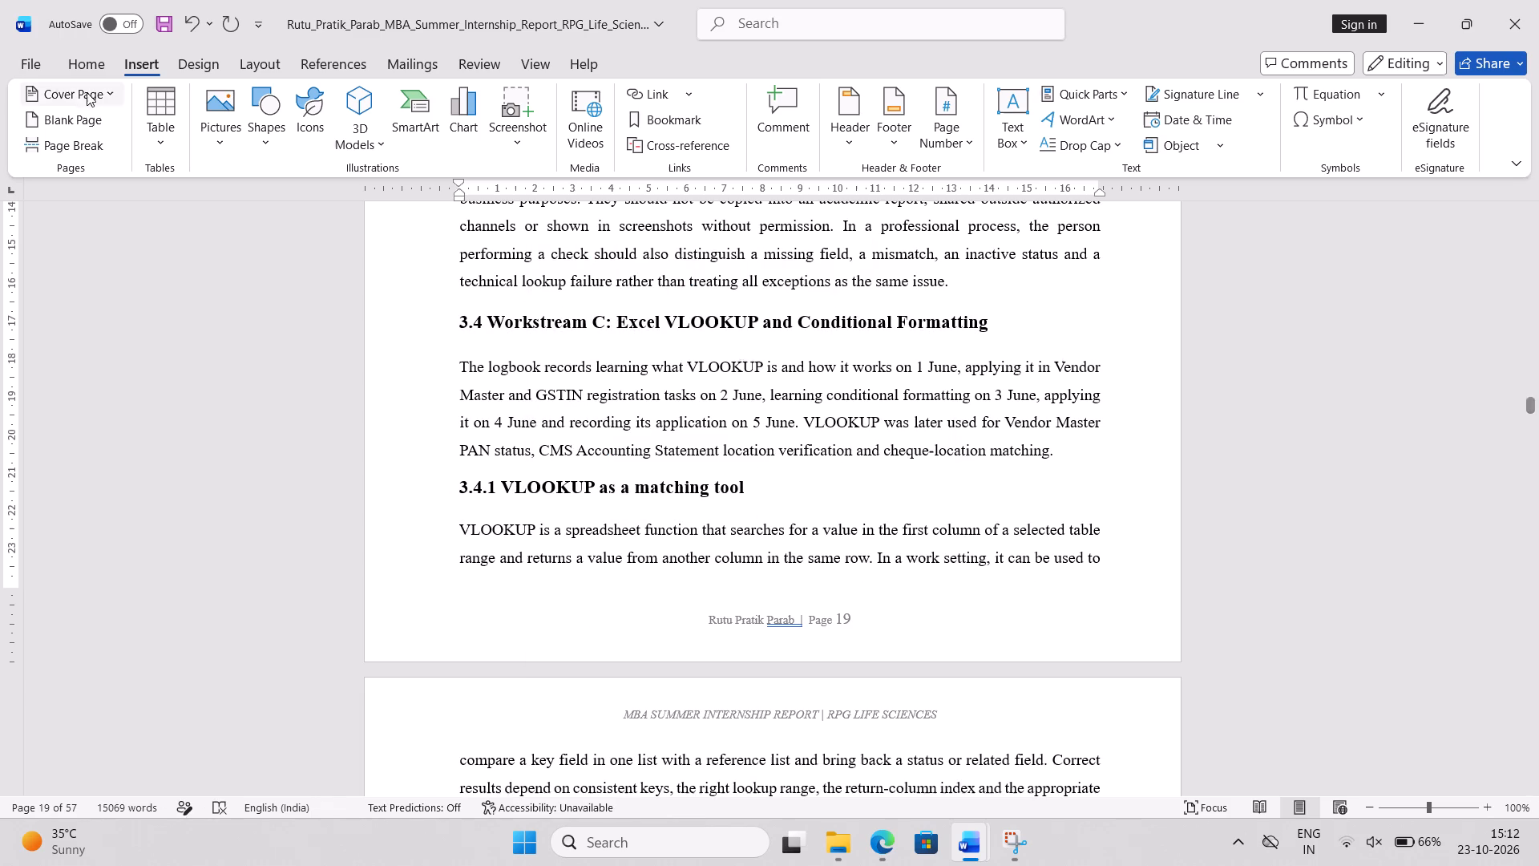
click(66, 147)
Increase the font size of the 3.4.2 Applications documented in the logbook and 3.4.3 Conditional formatting subheadings to 14.
scroll(607, 432, down, 4)
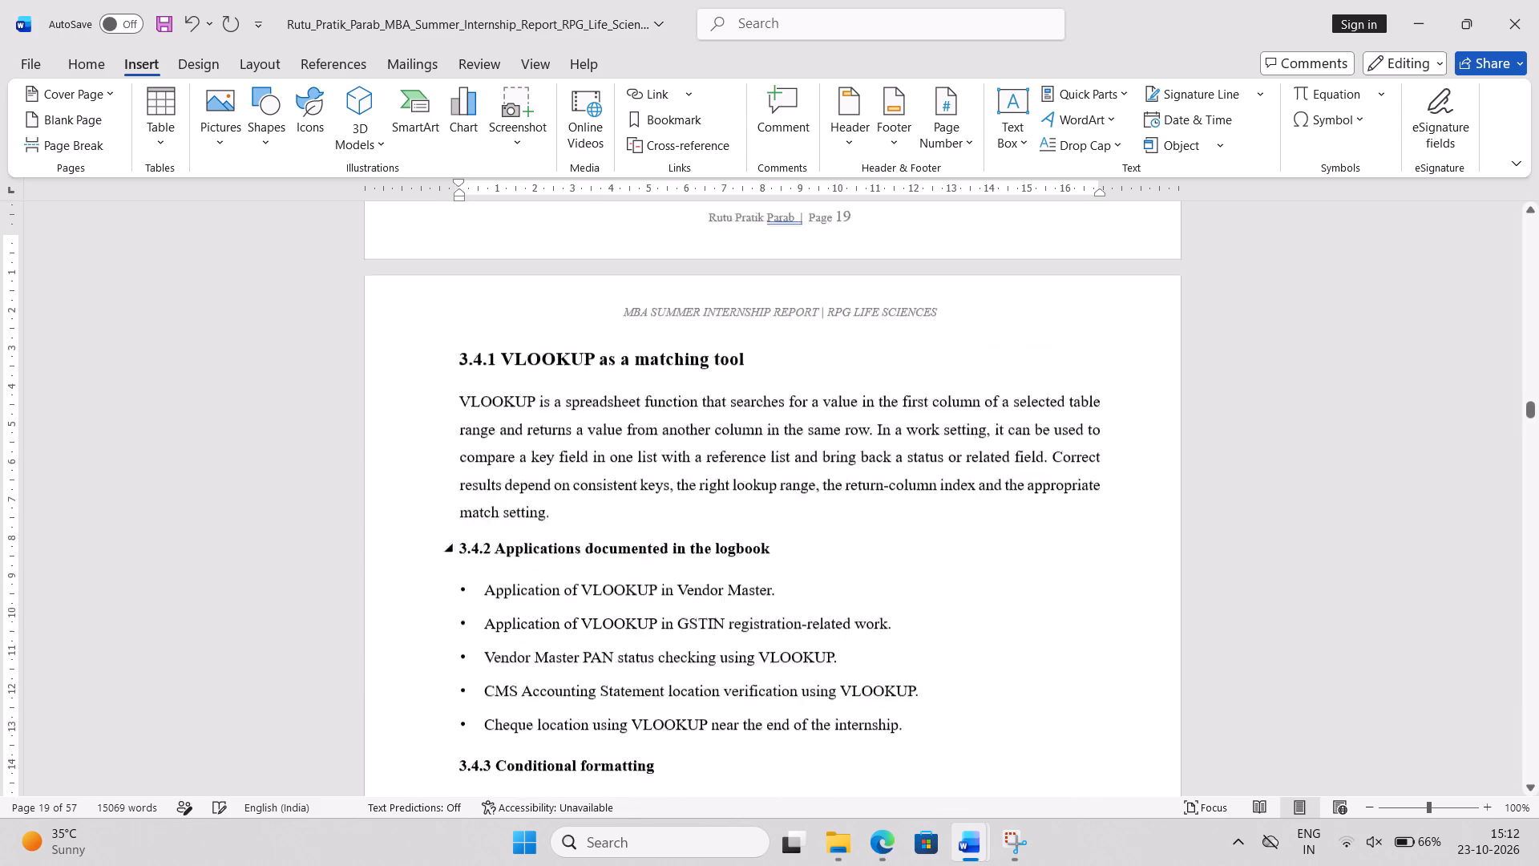
triple_click(529, 406)
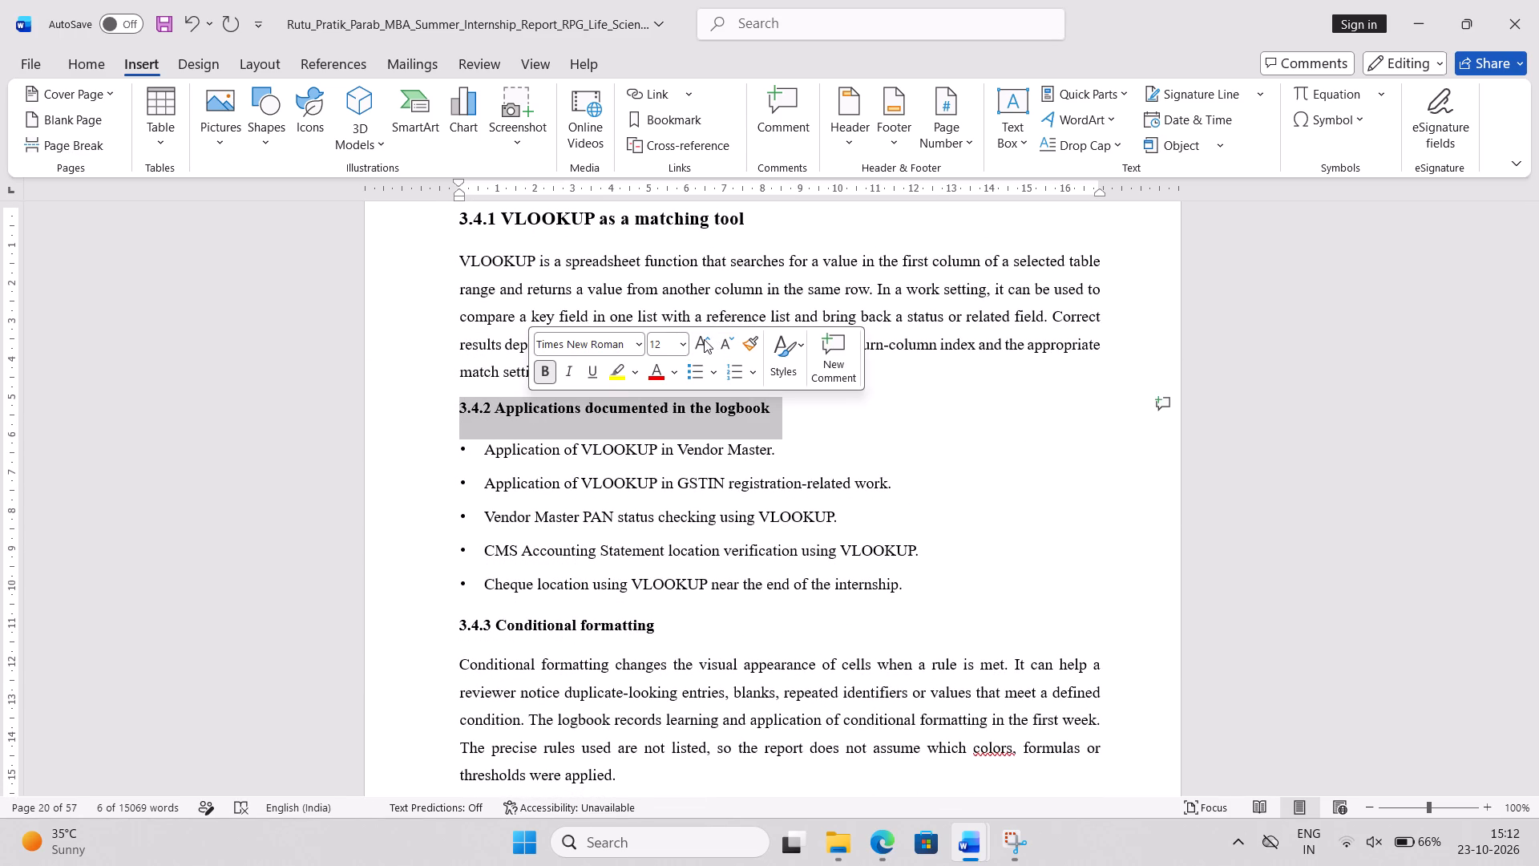
click(704, 339)
triple_click(511, 633)
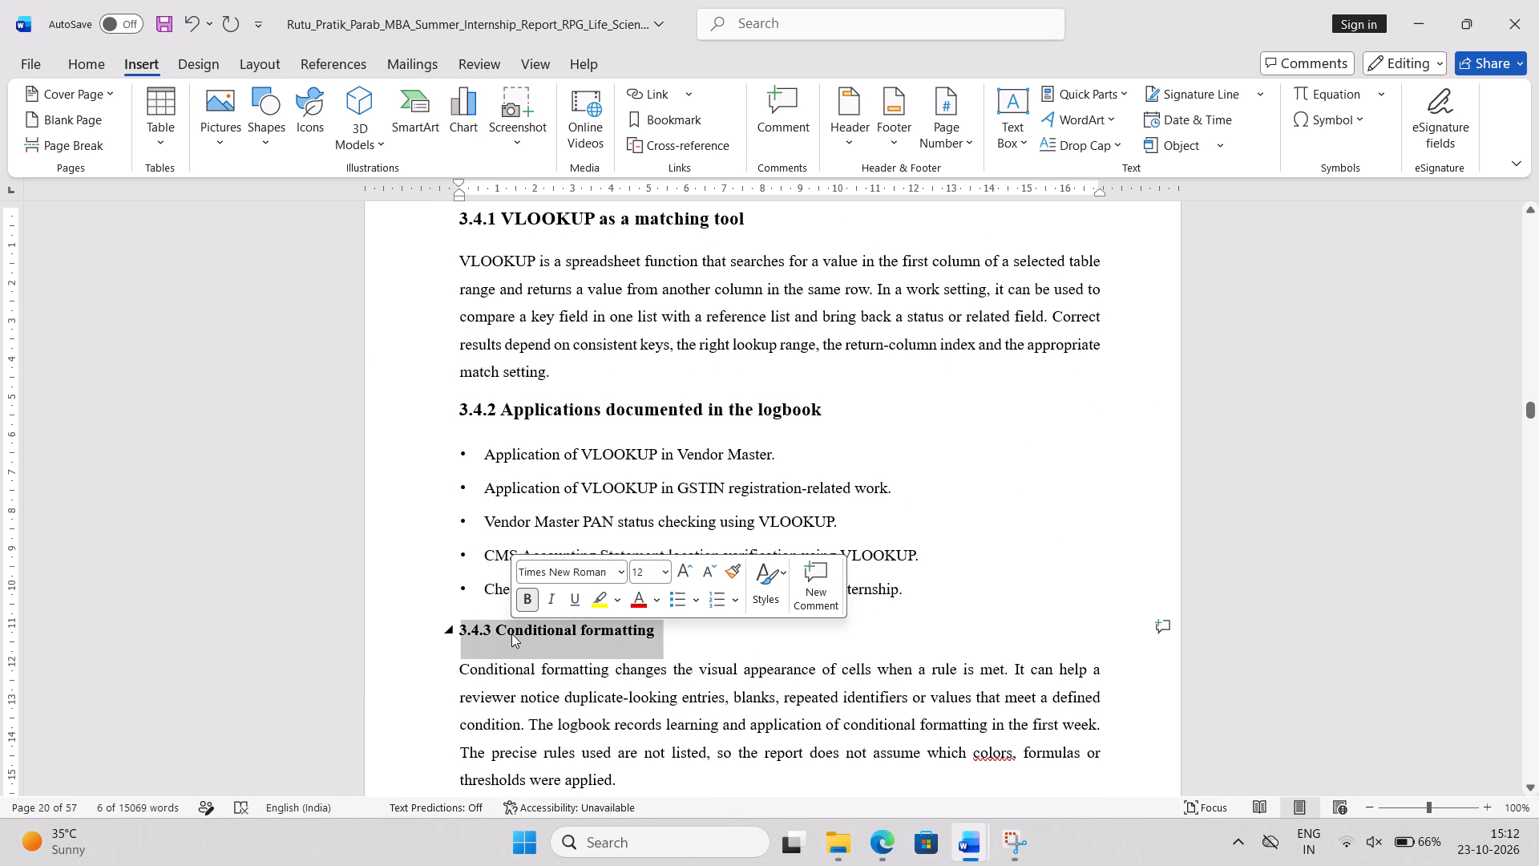
click(685, 572)
Increase the font size of the 3.4.4 A careful spreadsheet workflow subheading to 14.
scroll(685, 572, down, 1)
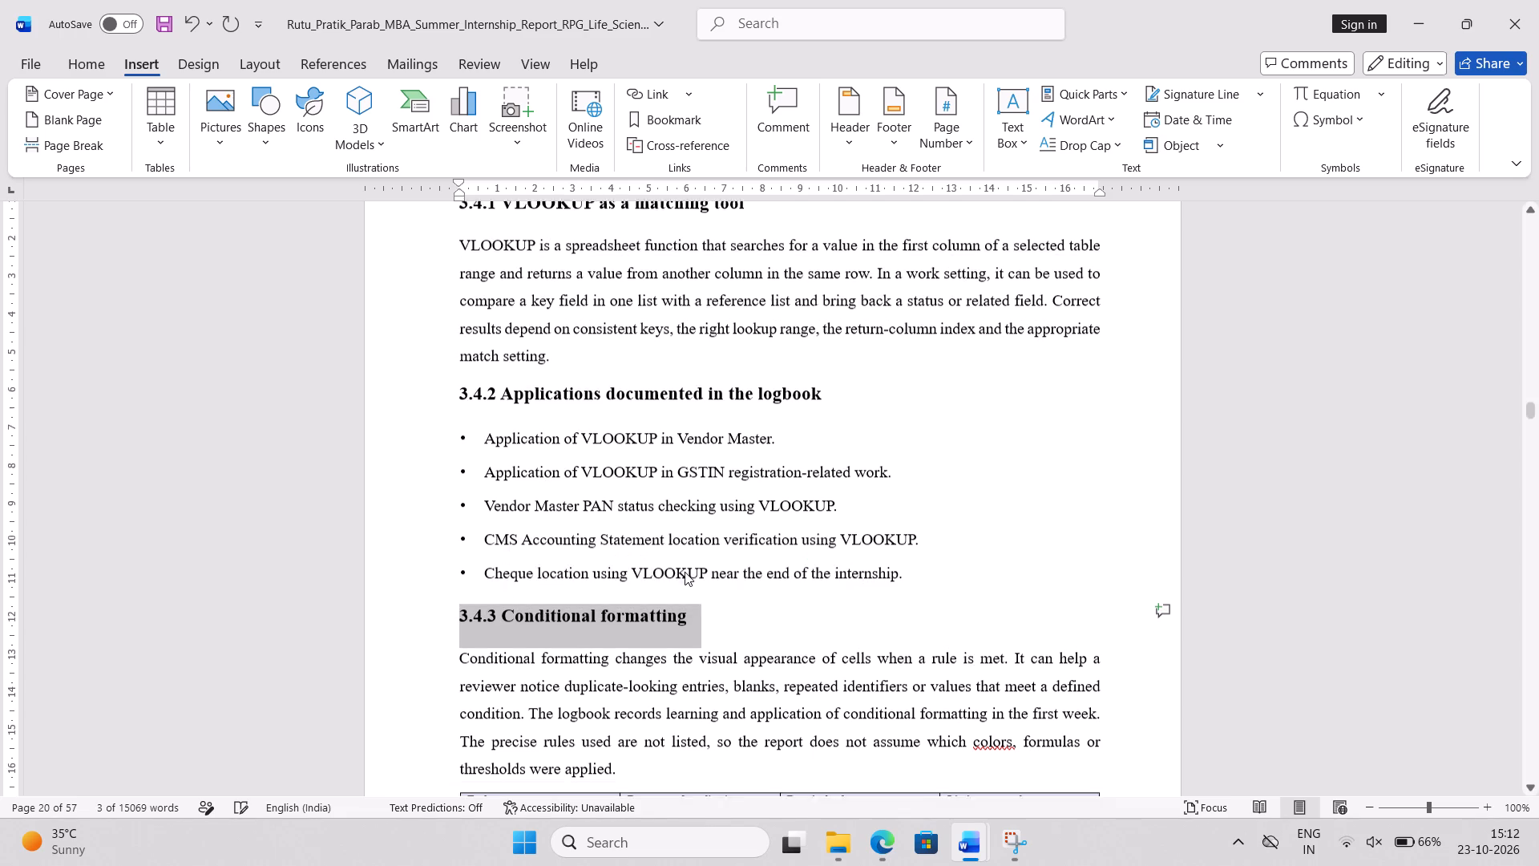
scroll(685, 572, down, 7)
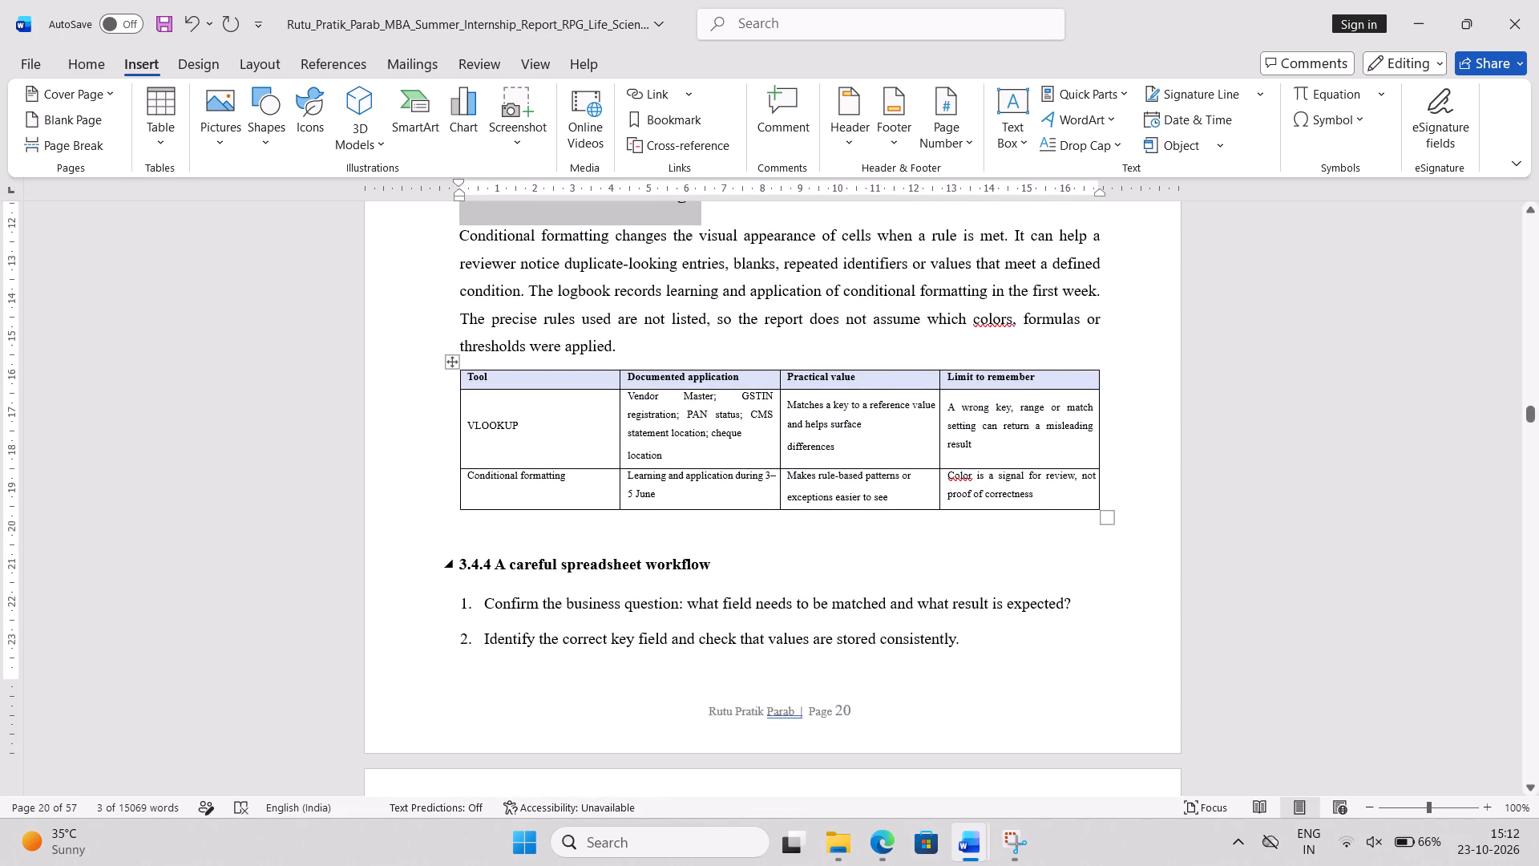
double_click(608, 562)
triple_click(602, 561)
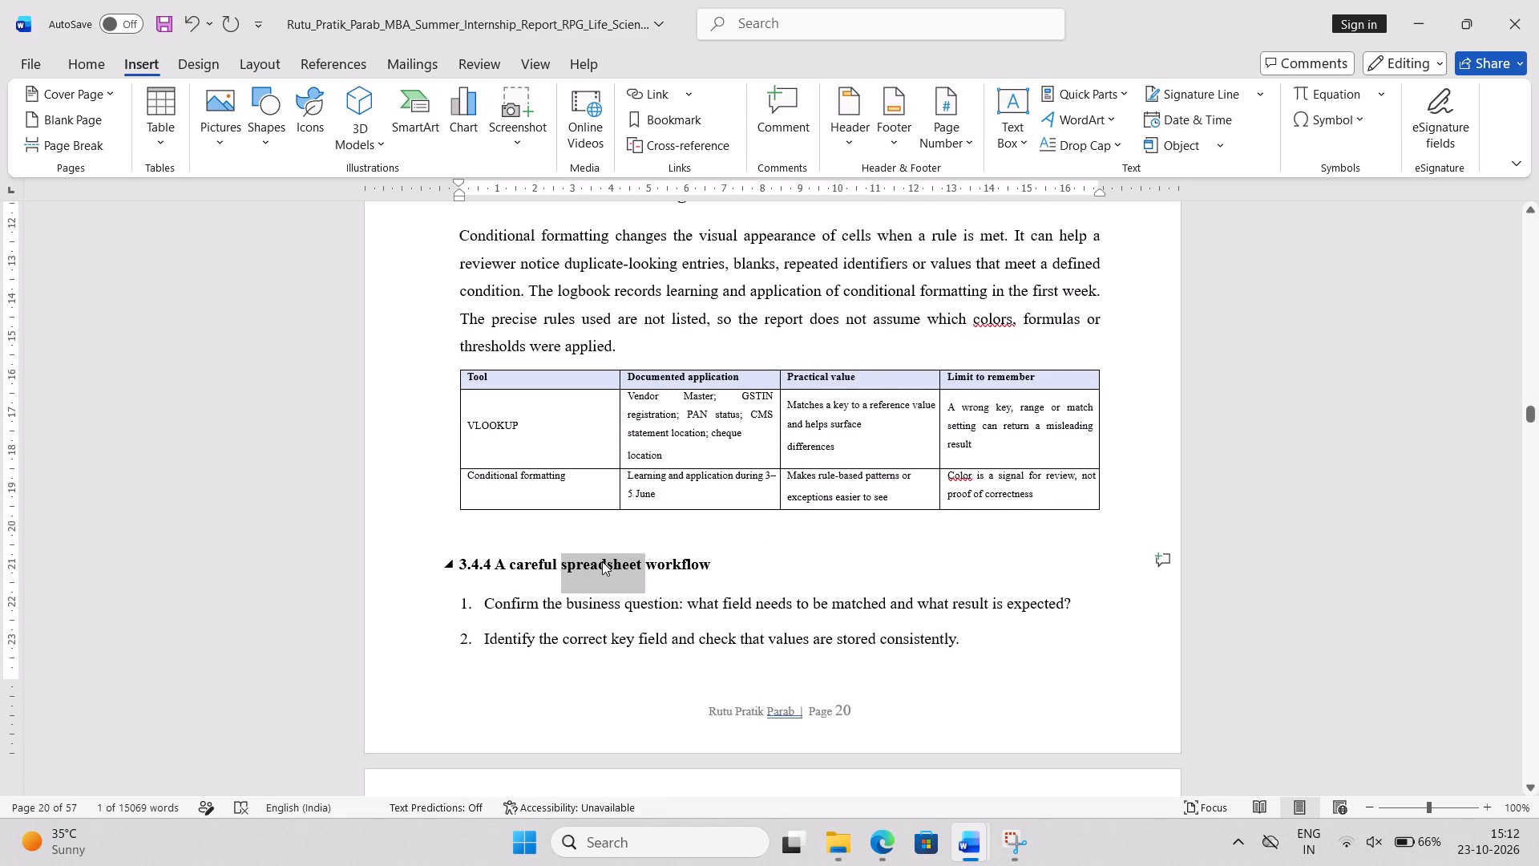
click(782, 499)
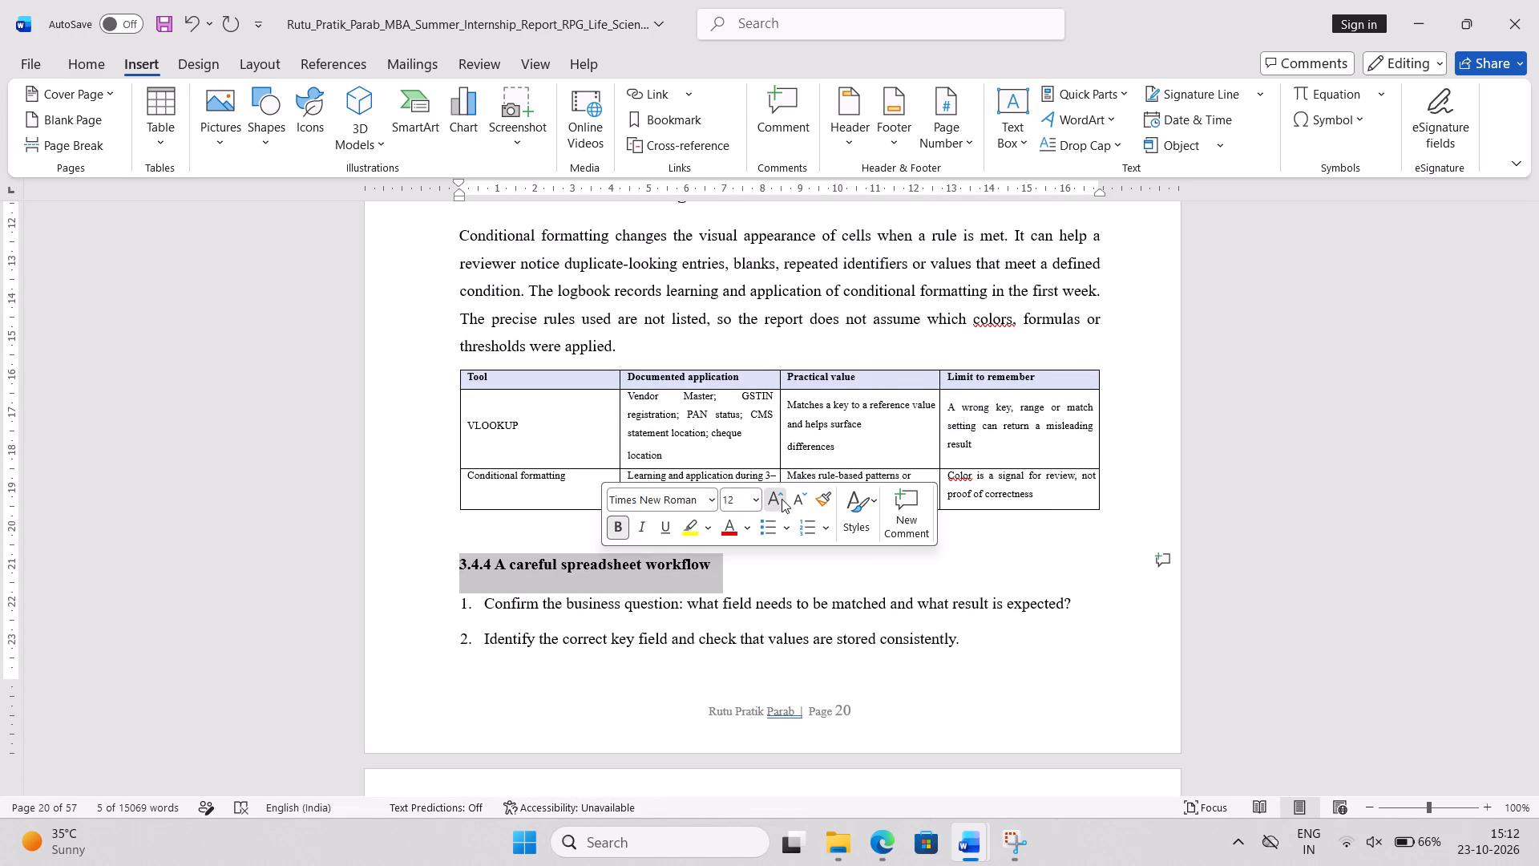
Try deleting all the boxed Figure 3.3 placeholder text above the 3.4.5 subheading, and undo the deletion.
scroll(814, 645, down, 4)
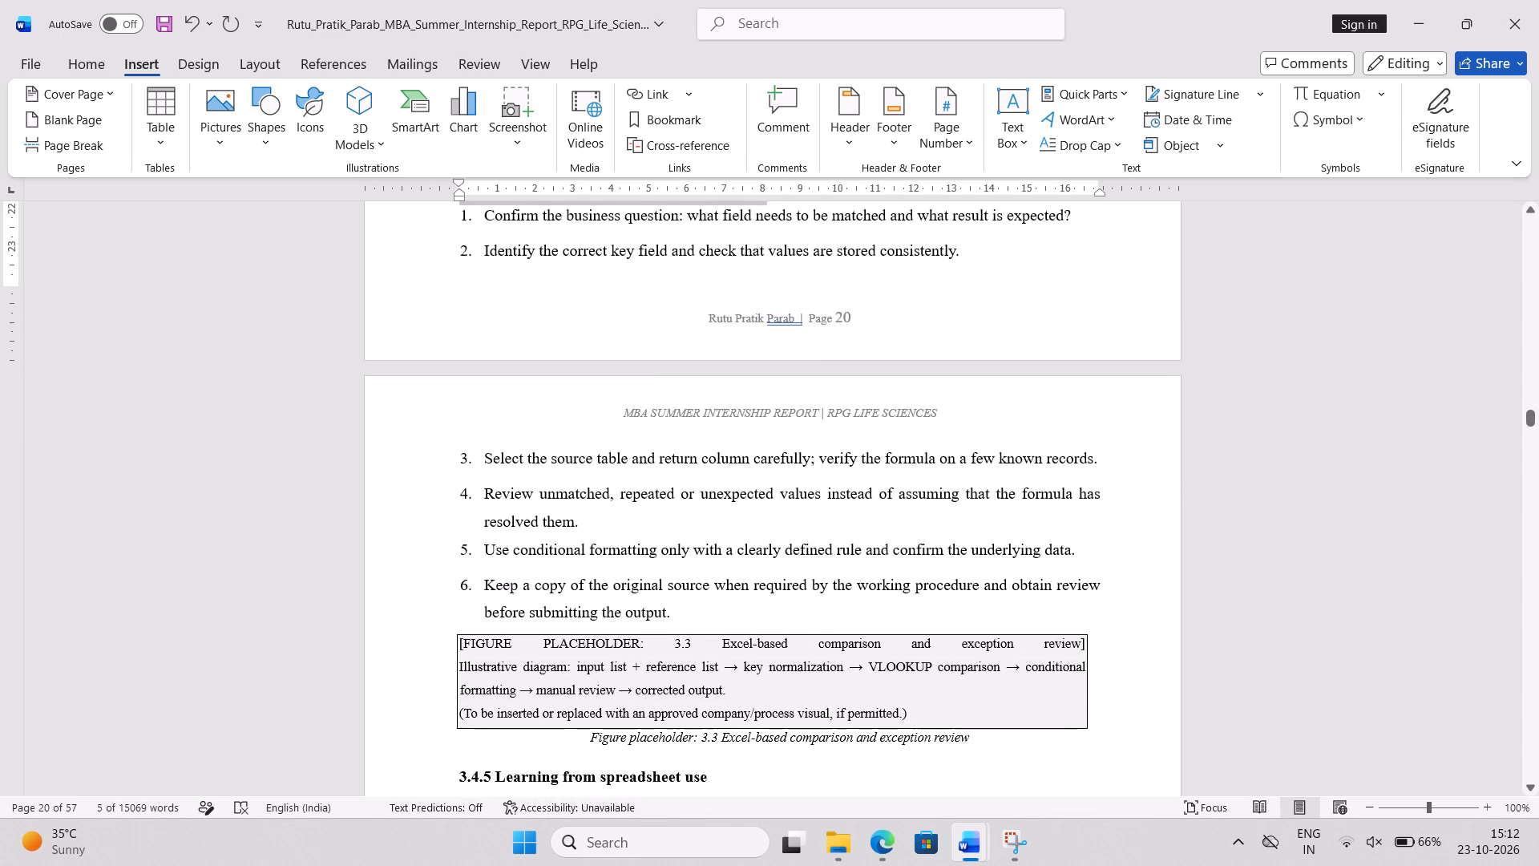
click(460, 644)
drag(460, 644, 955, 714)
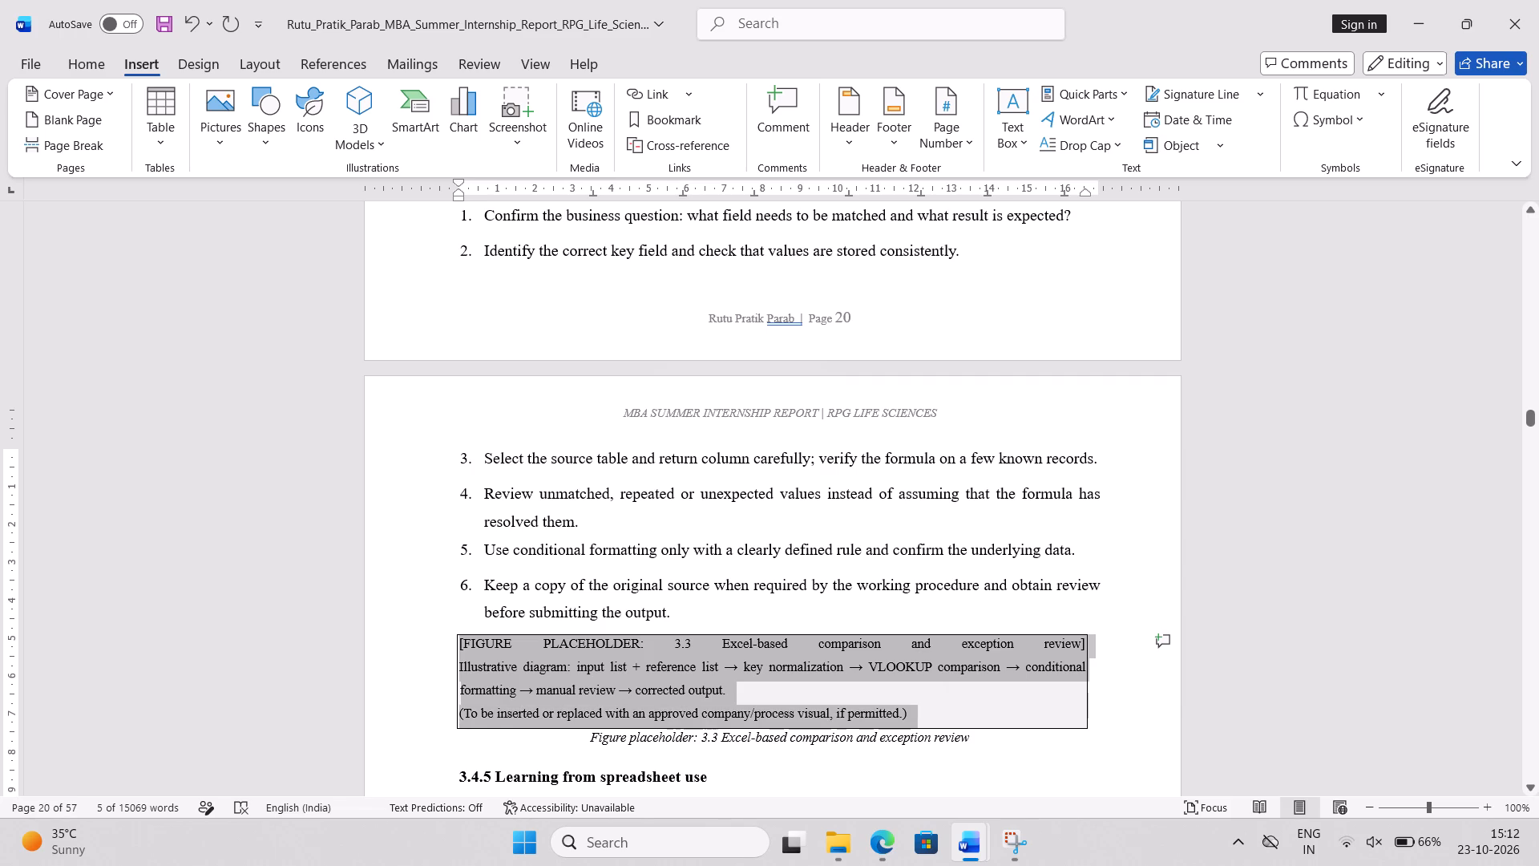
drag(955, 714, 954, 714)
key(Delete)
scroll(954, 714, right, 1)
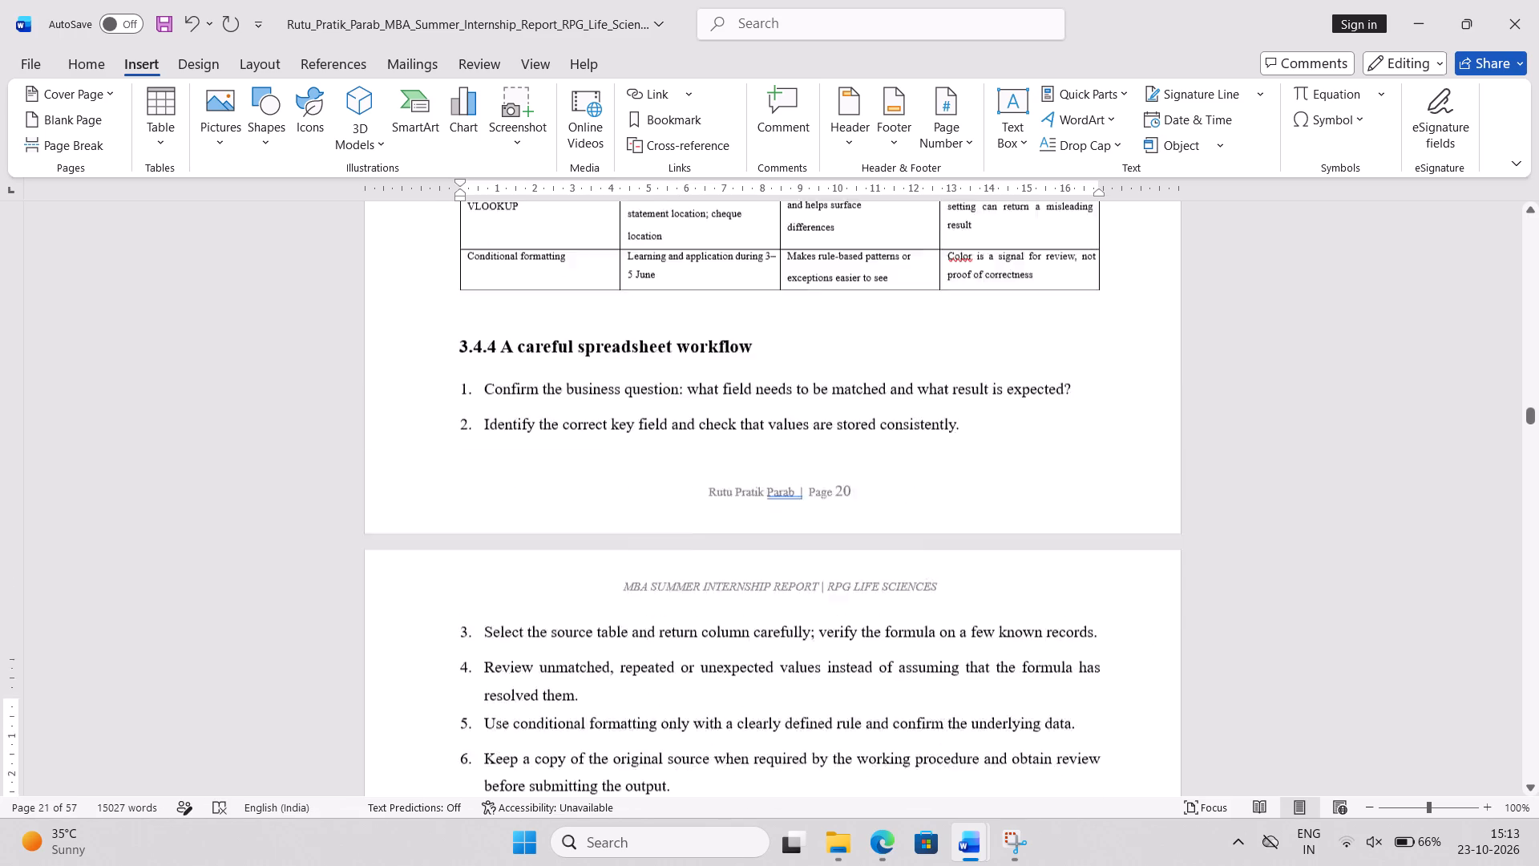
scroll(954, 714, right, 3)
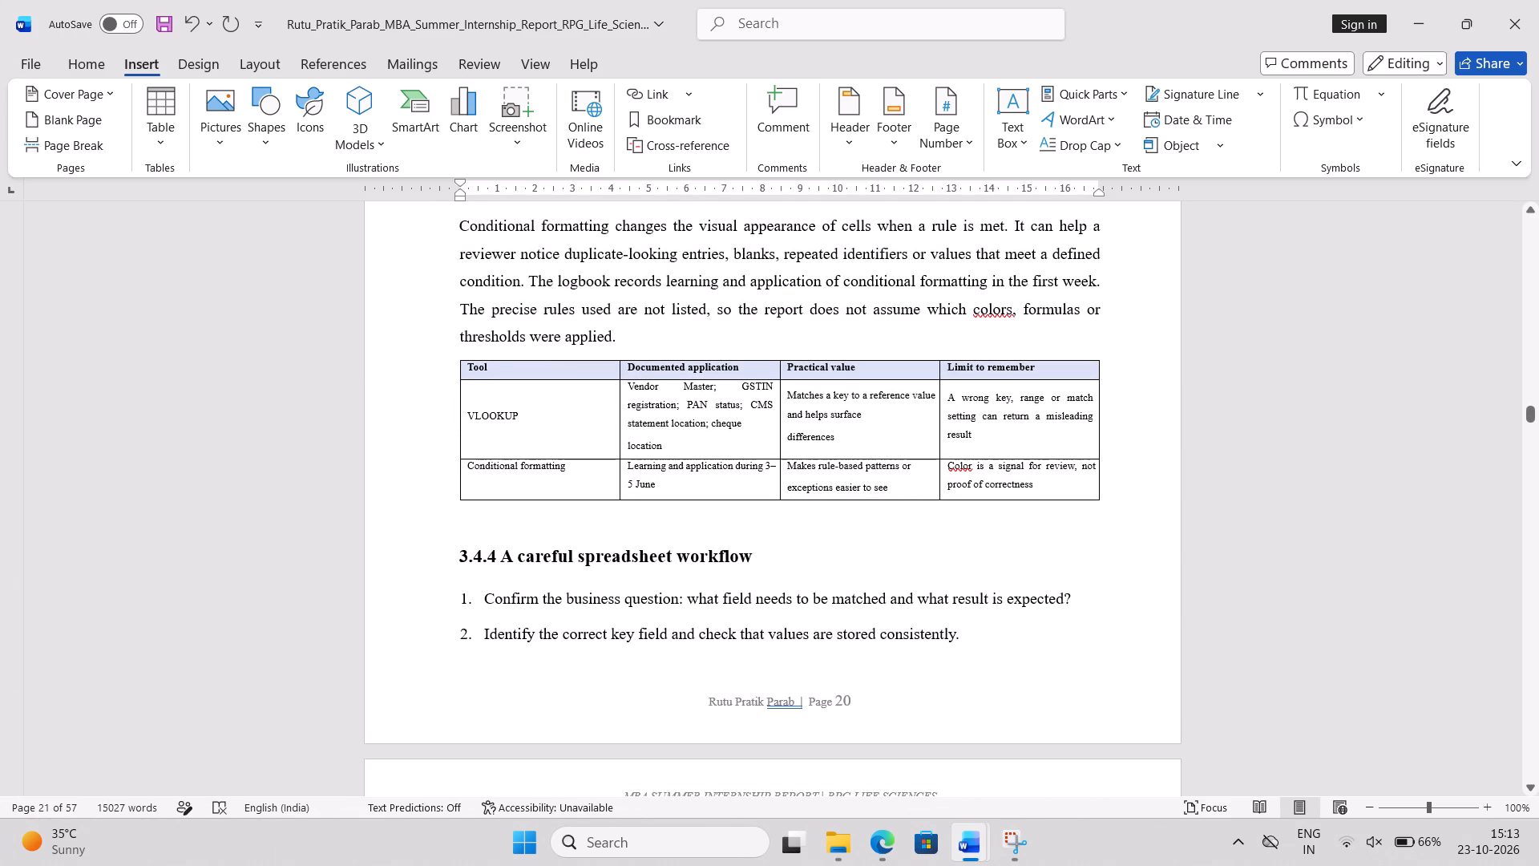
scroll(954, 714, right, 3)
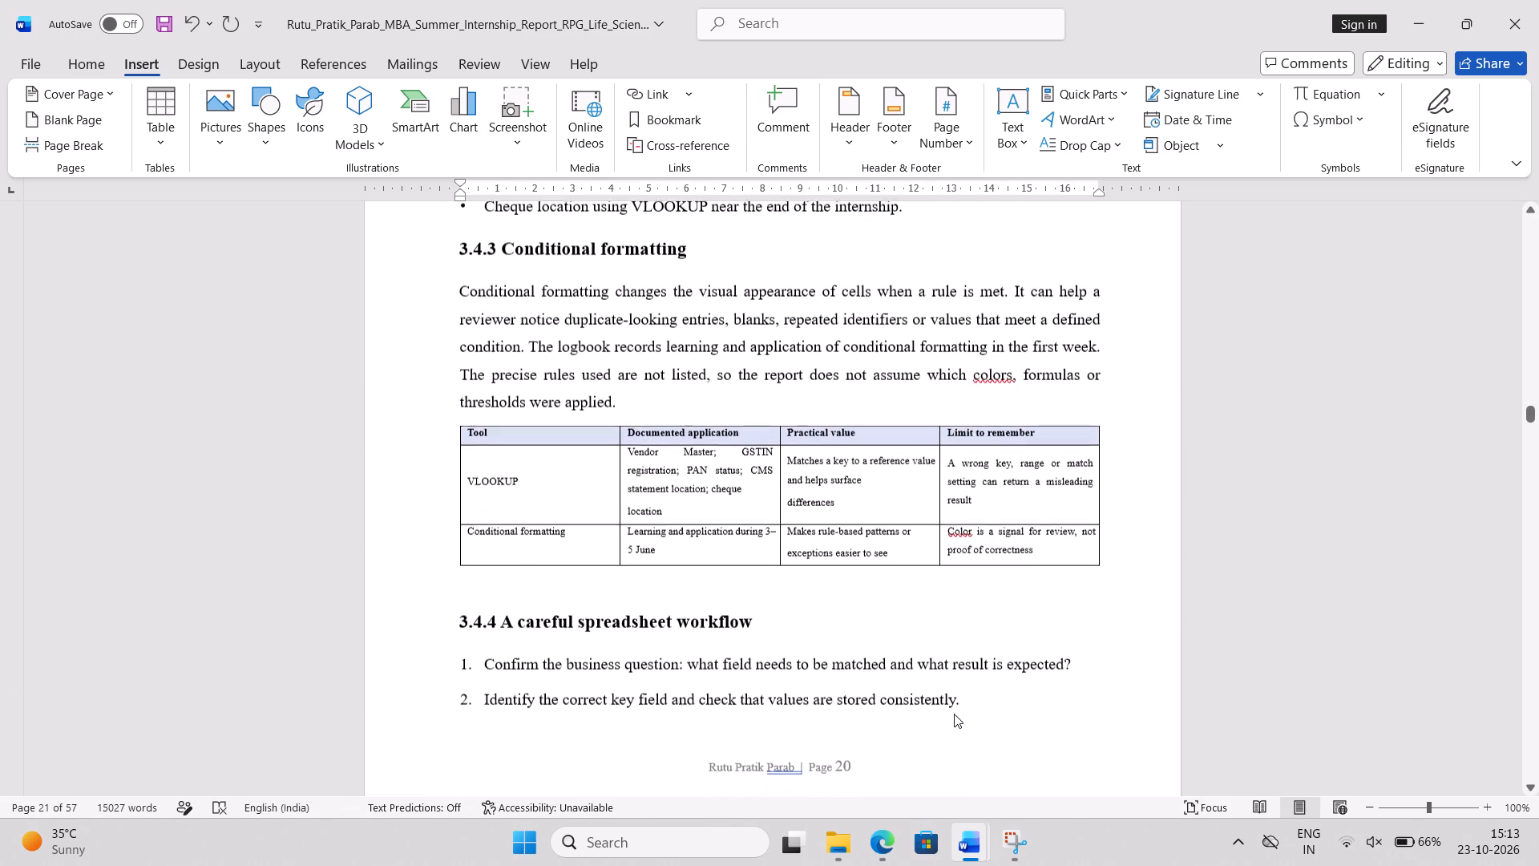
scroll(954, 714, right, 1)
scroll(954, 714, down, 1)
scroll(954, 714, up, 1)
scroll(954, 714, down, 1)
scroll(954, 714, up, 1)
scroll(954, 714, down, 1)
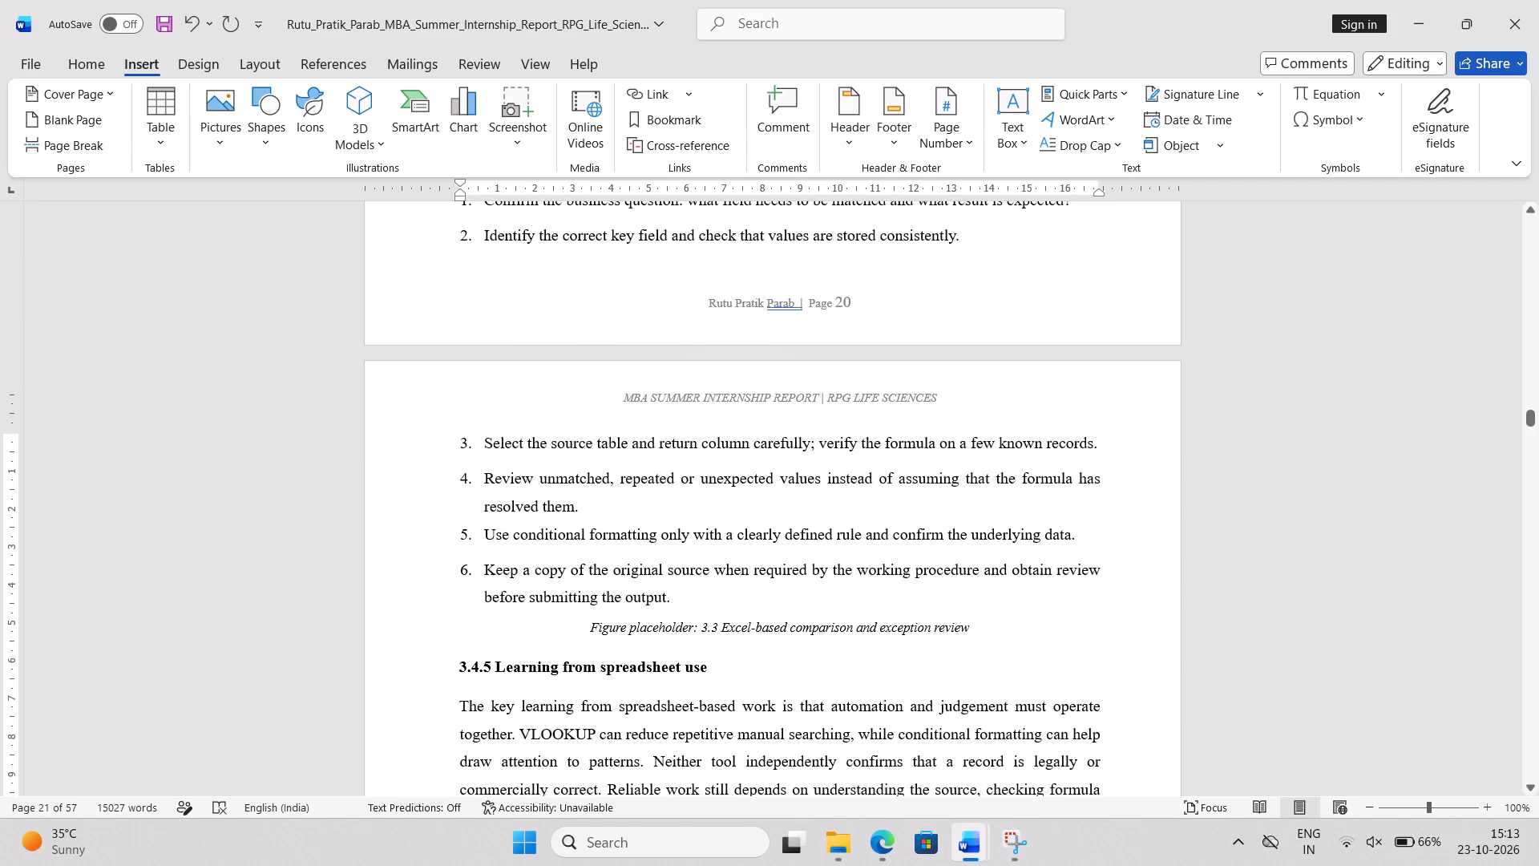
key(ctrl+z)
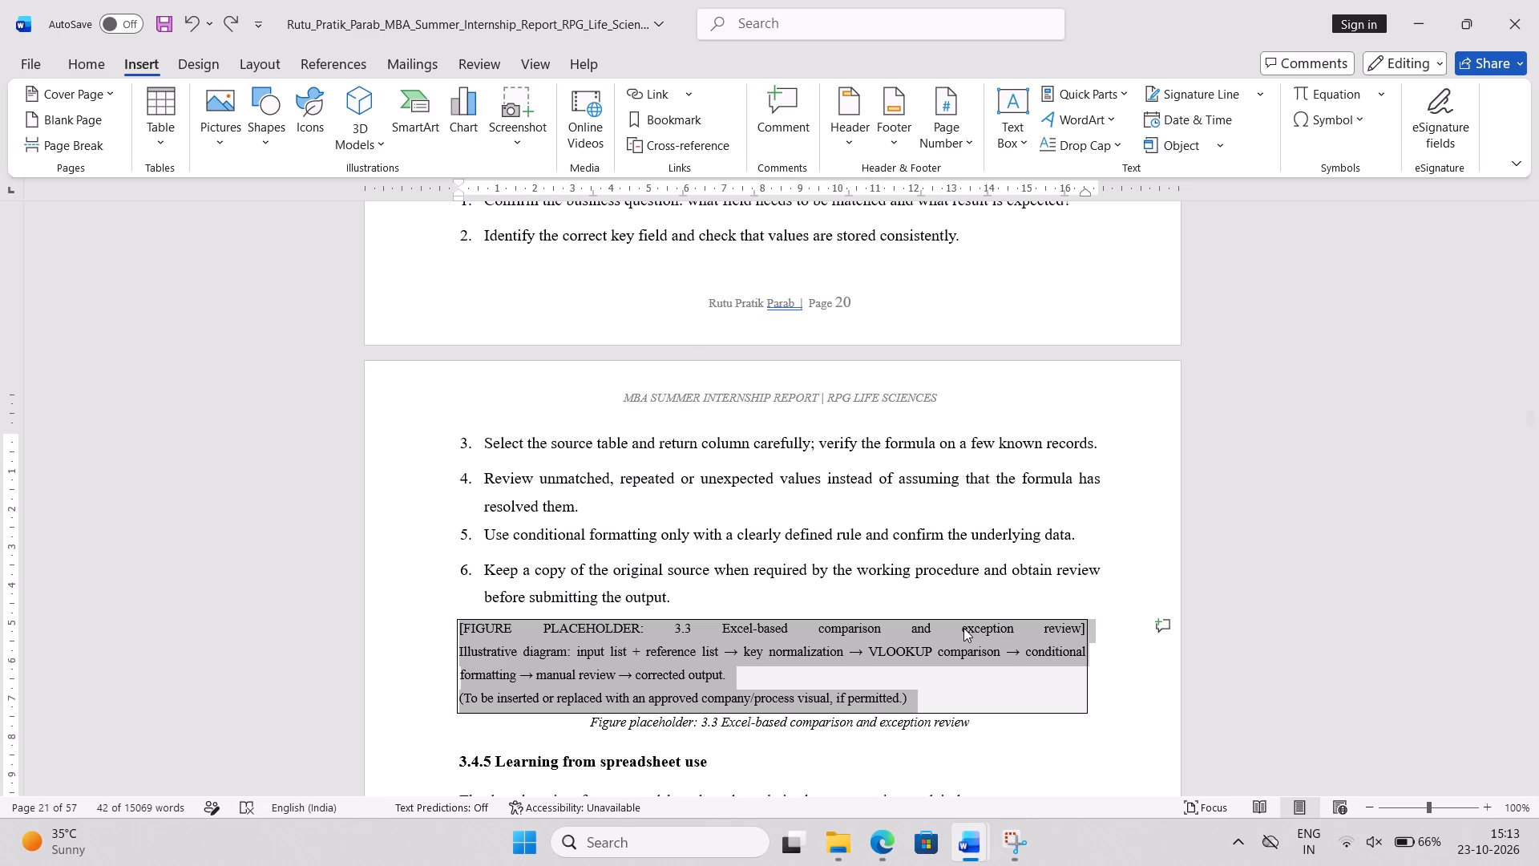
Delete the "(To be inserted or replaced with an approved company/process visual, if permitted.)" line from the Figure 3.3 box, leaving no empty line.
click(918, 700)
drag(903, 700, 819, 698)
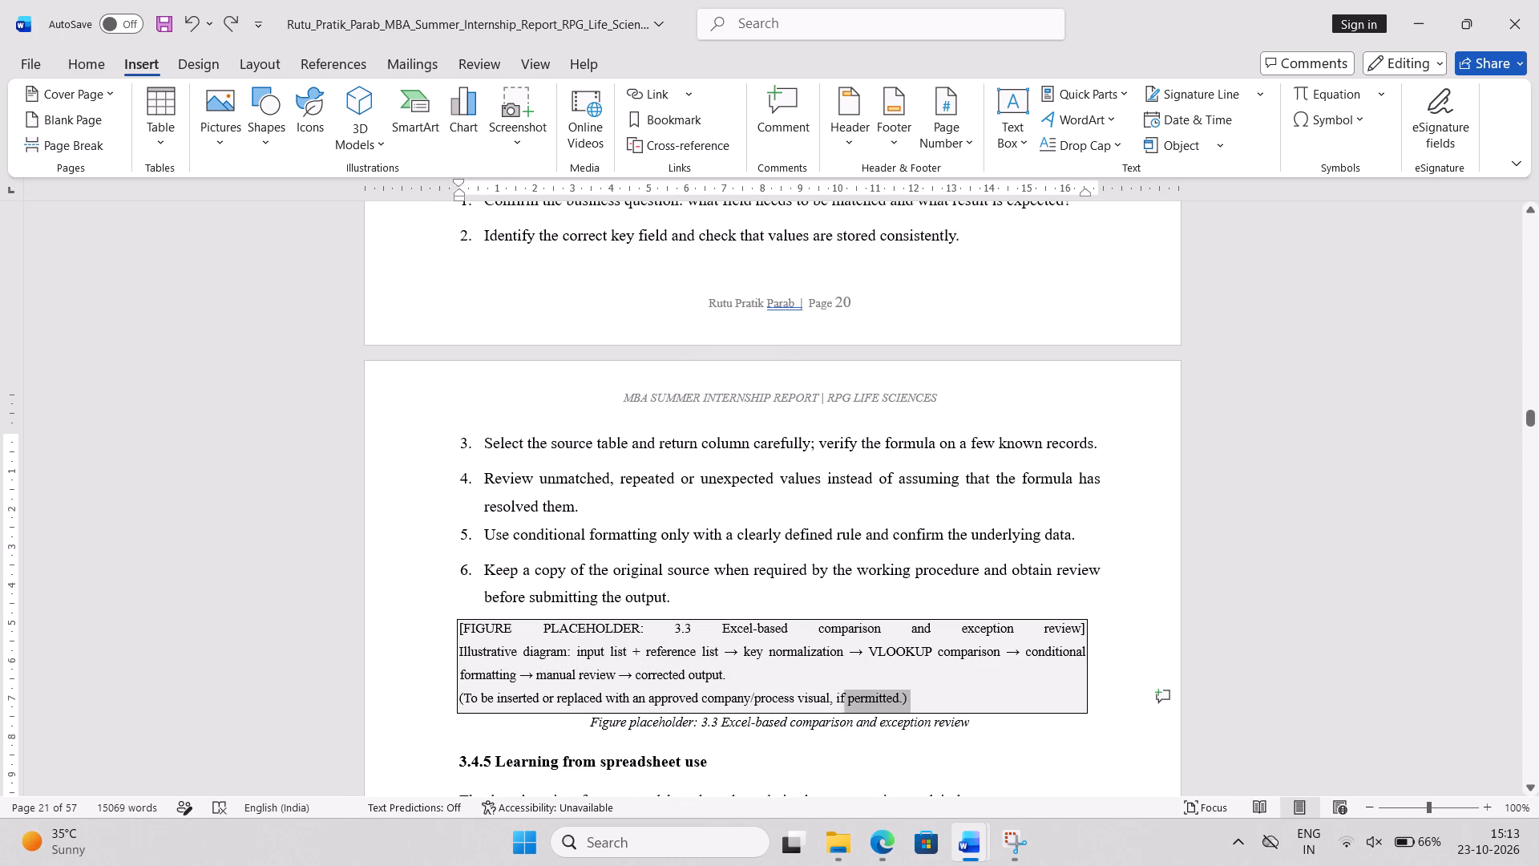
drag(819, 698, 462, 702)
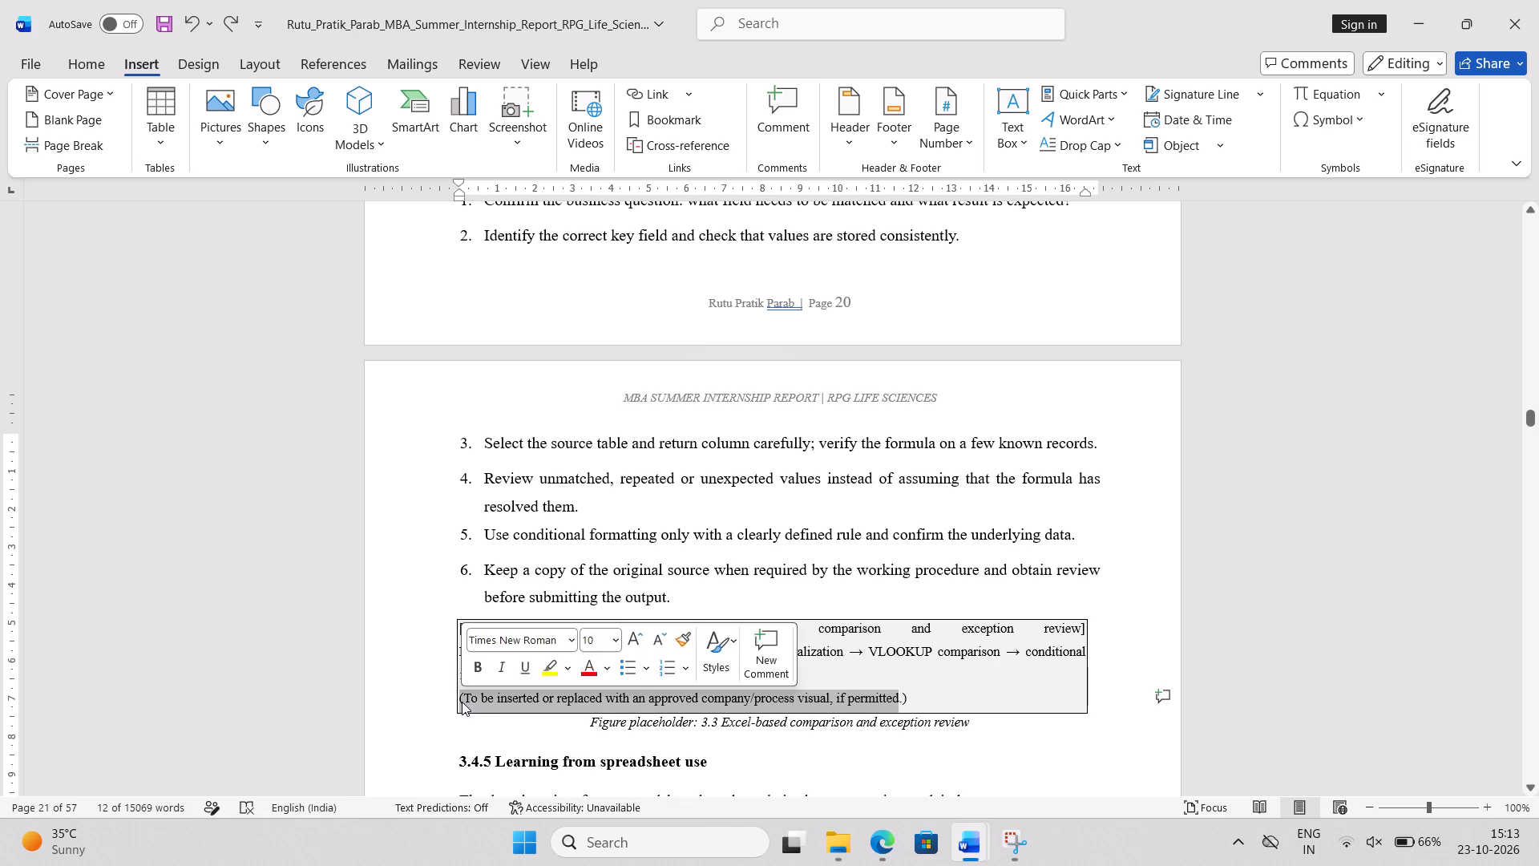
key(BackSpace)
key(BackSpace)
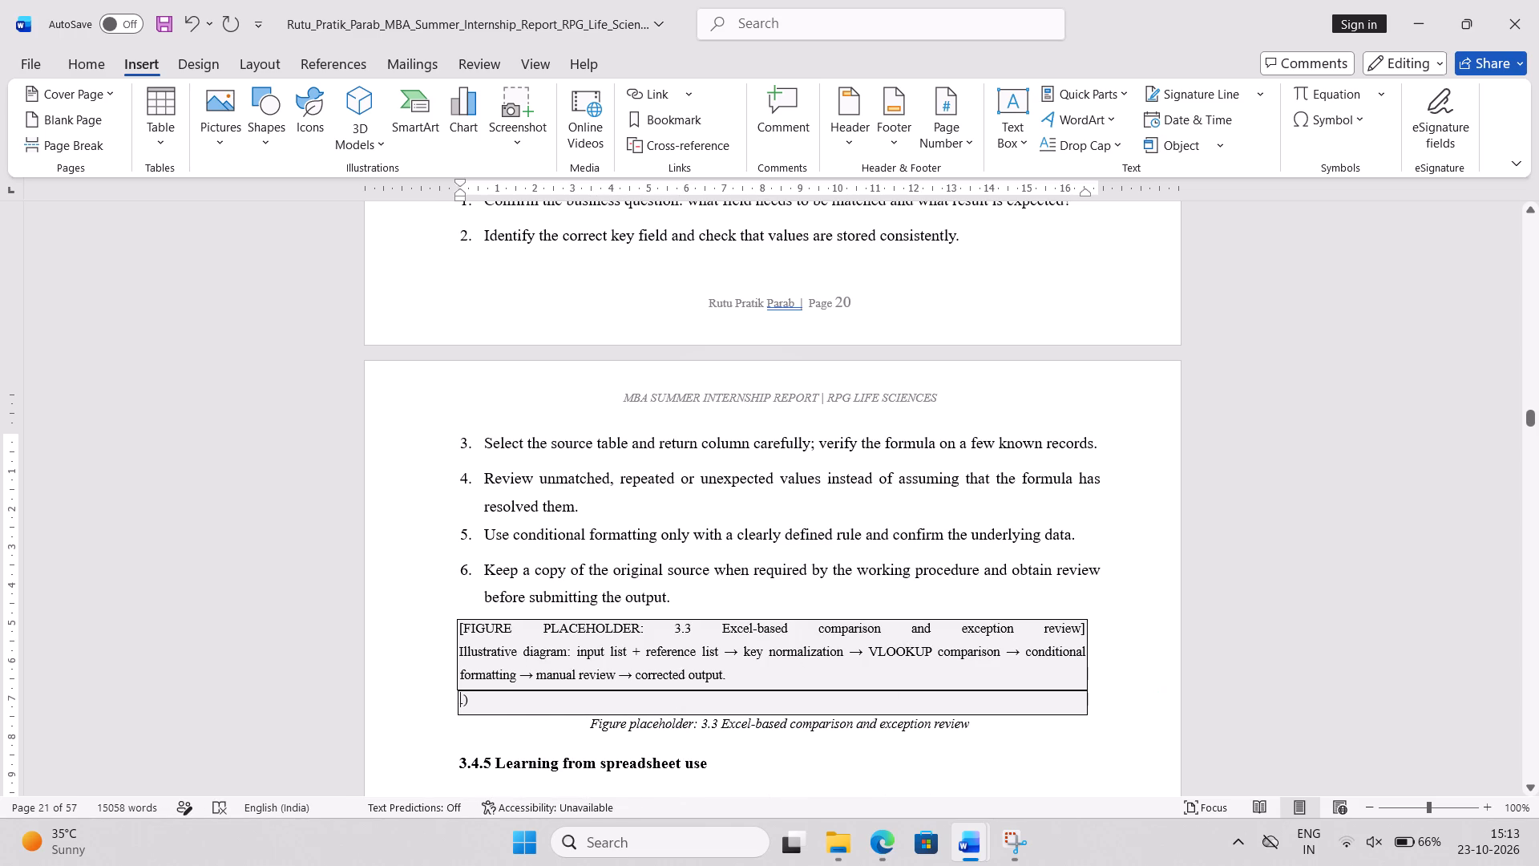
click(467, 702)
key(BackSpace)
key(BackSpace)
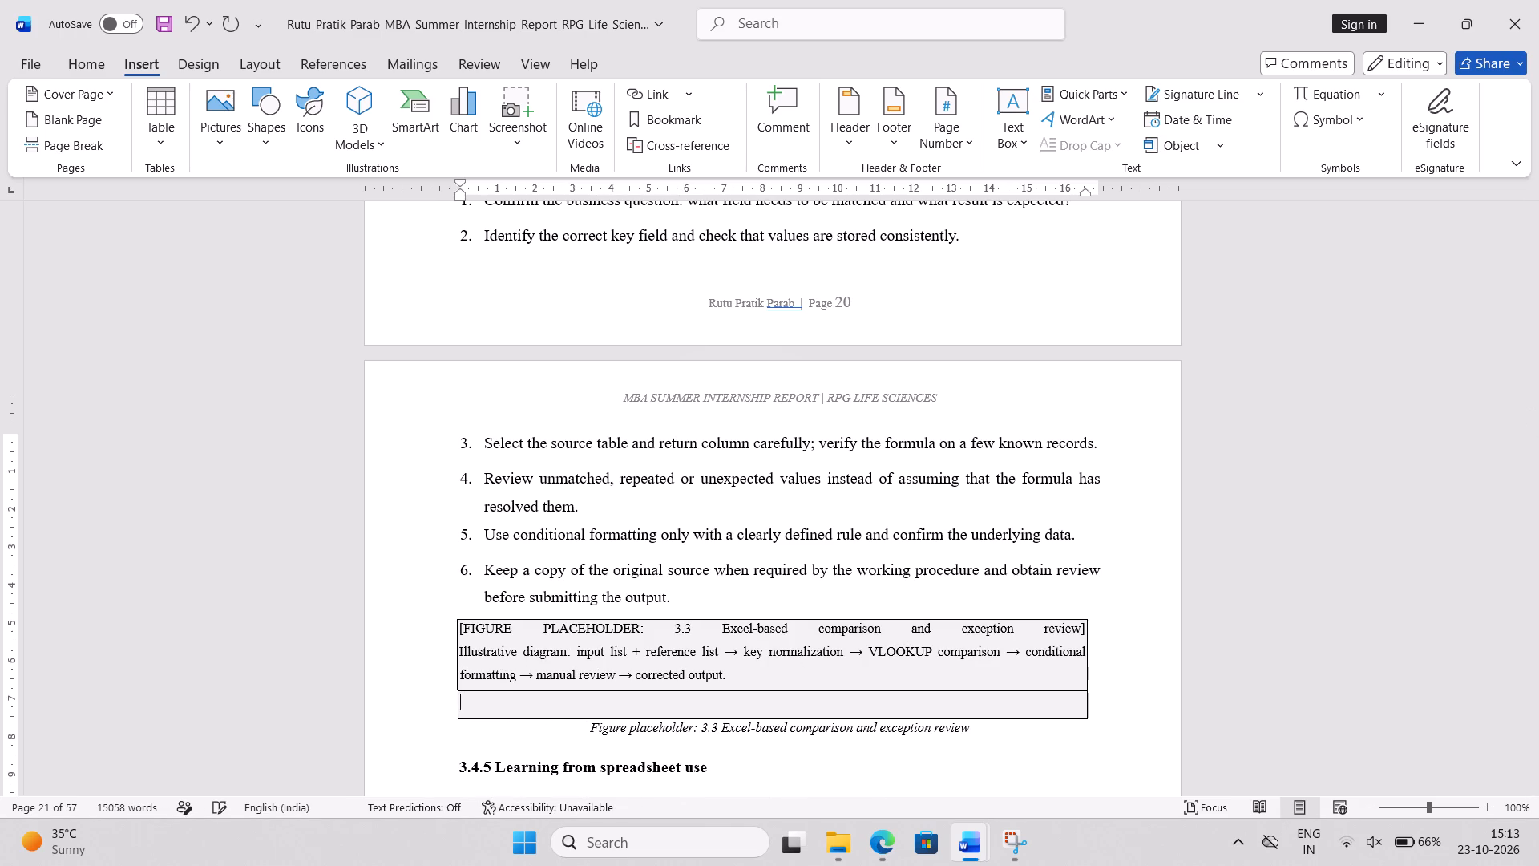
key(BackSpace)
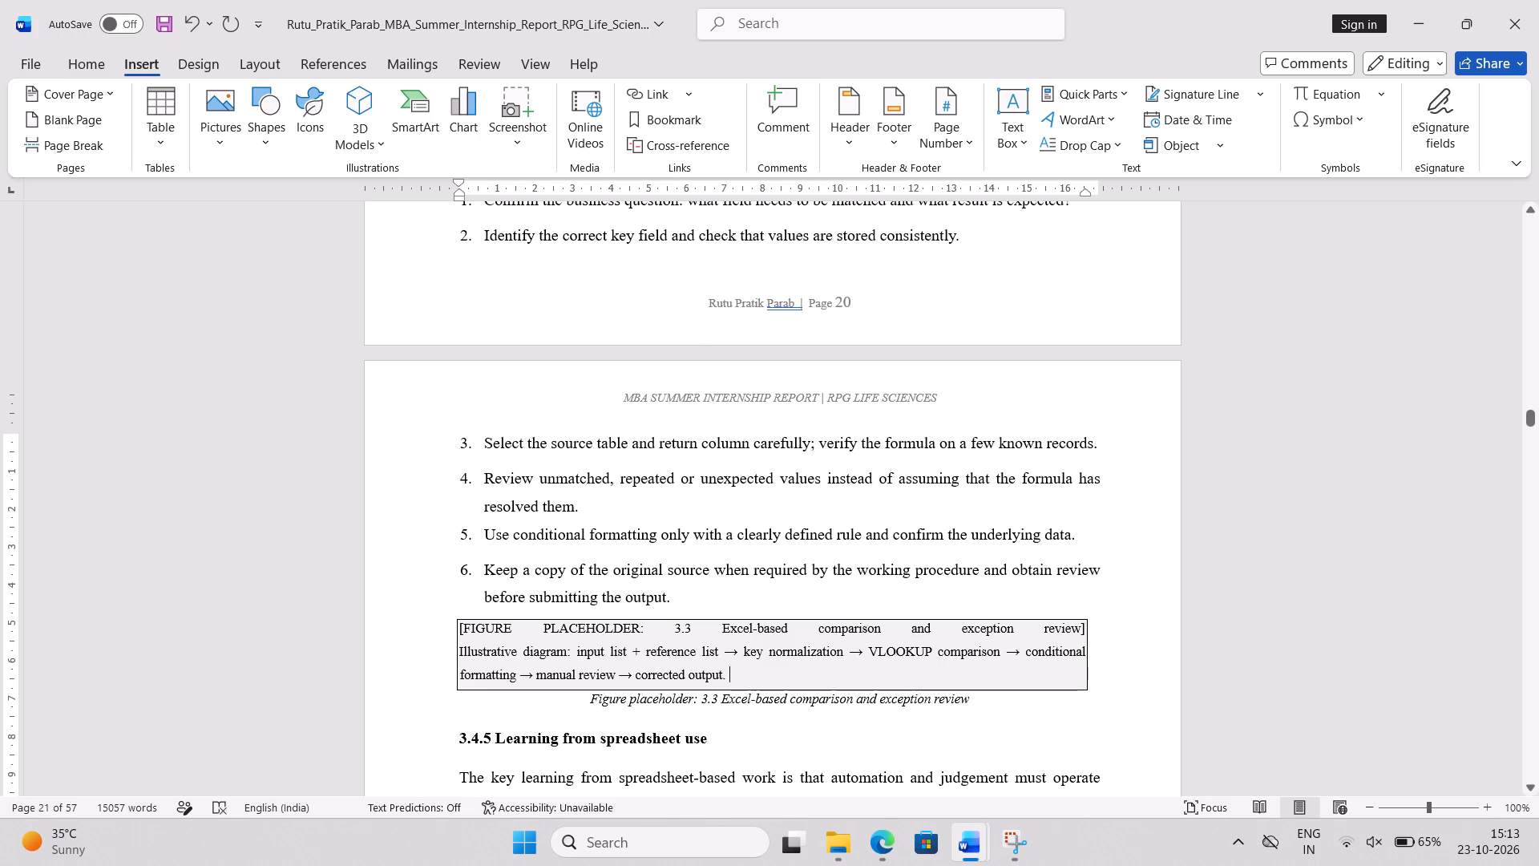
Increase the font size of the 3.4.5 Learning from spreadsheet use subheading and the 3.5 Workstream D heading to 14.
scroll(1129, 668, down, 1)
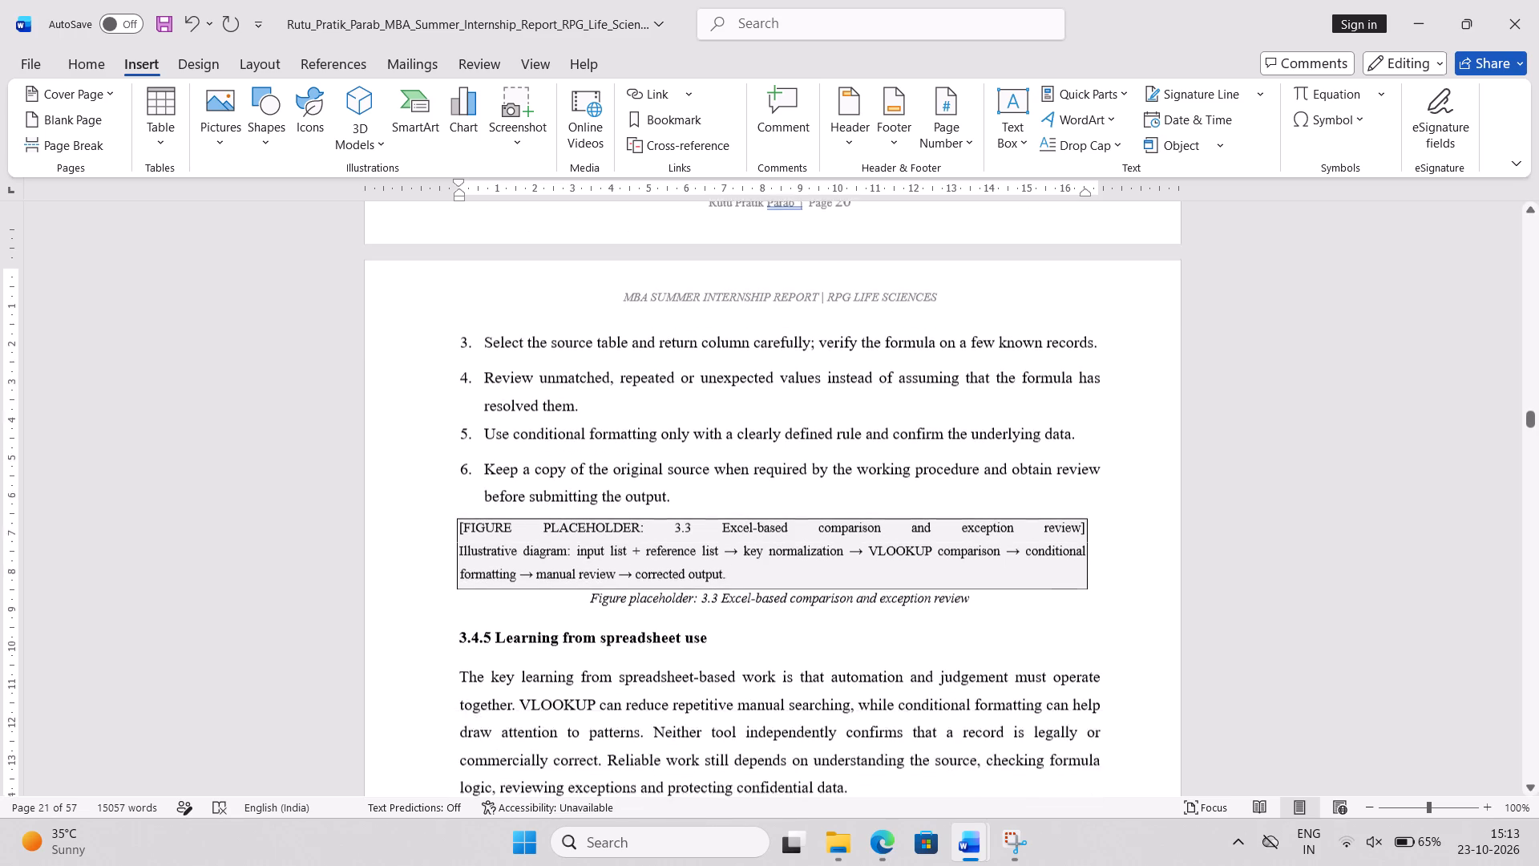
scroll(1129, 668, down, 1)
double_click(624, 552)
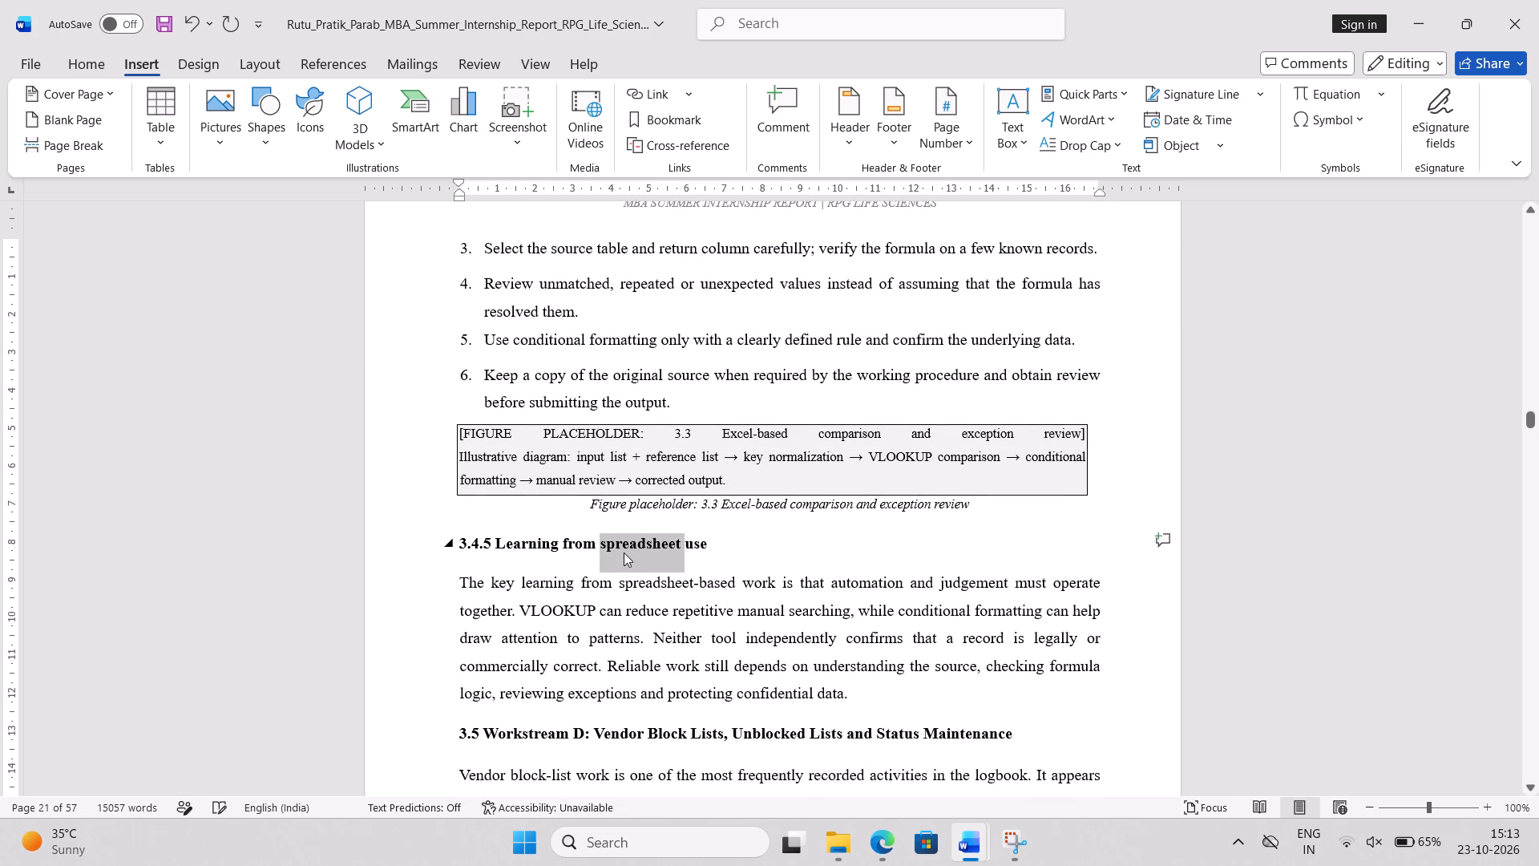
triple_click(624, 552)
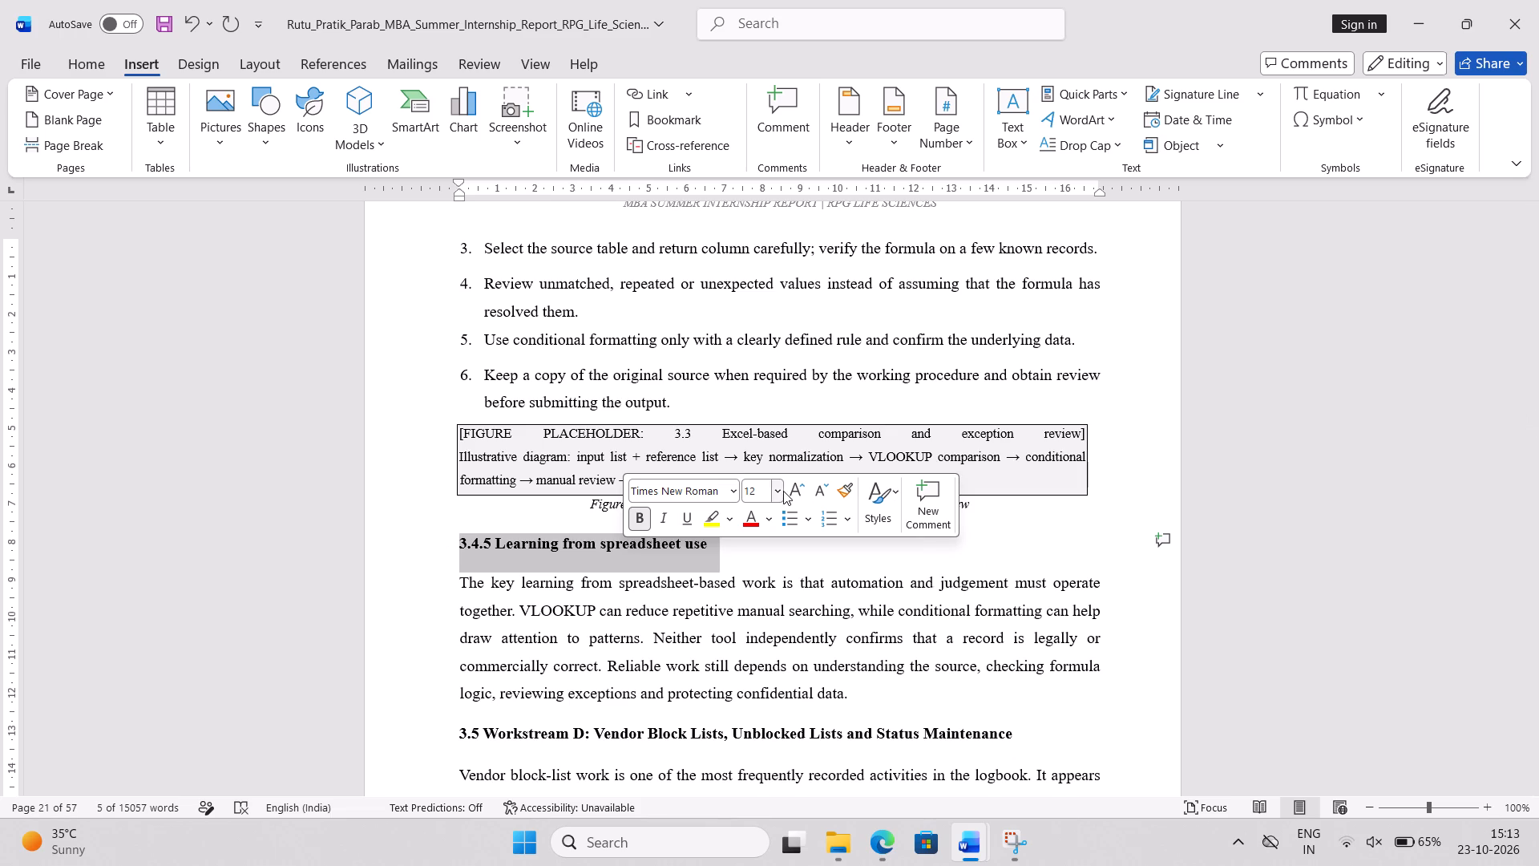
scroll(790, 491, down, 1)
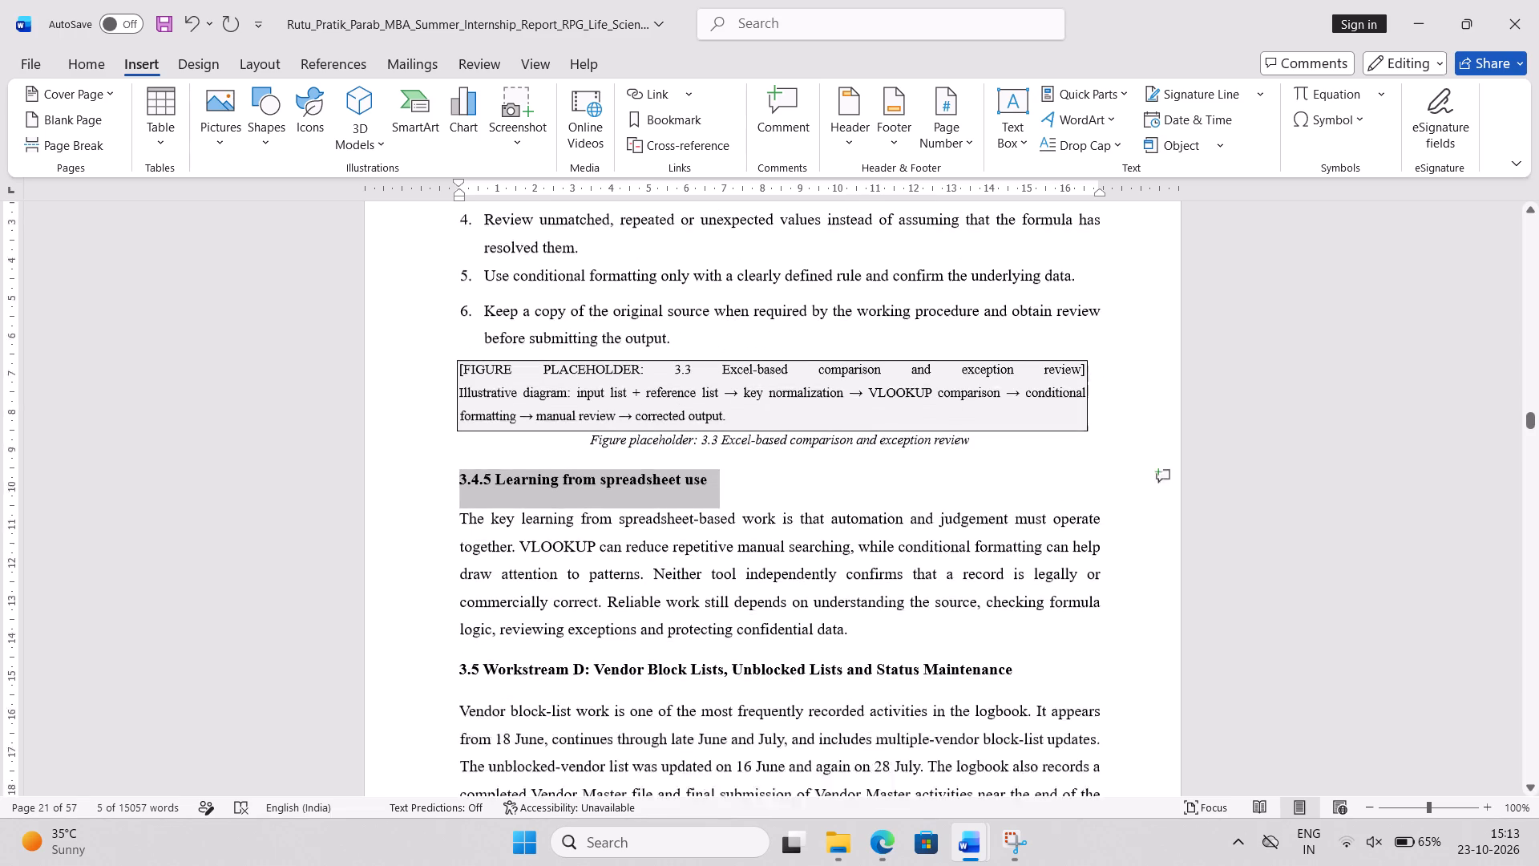
scroll(790, 491, down, 1)
click(677, 386)
triple_click(677, 386)
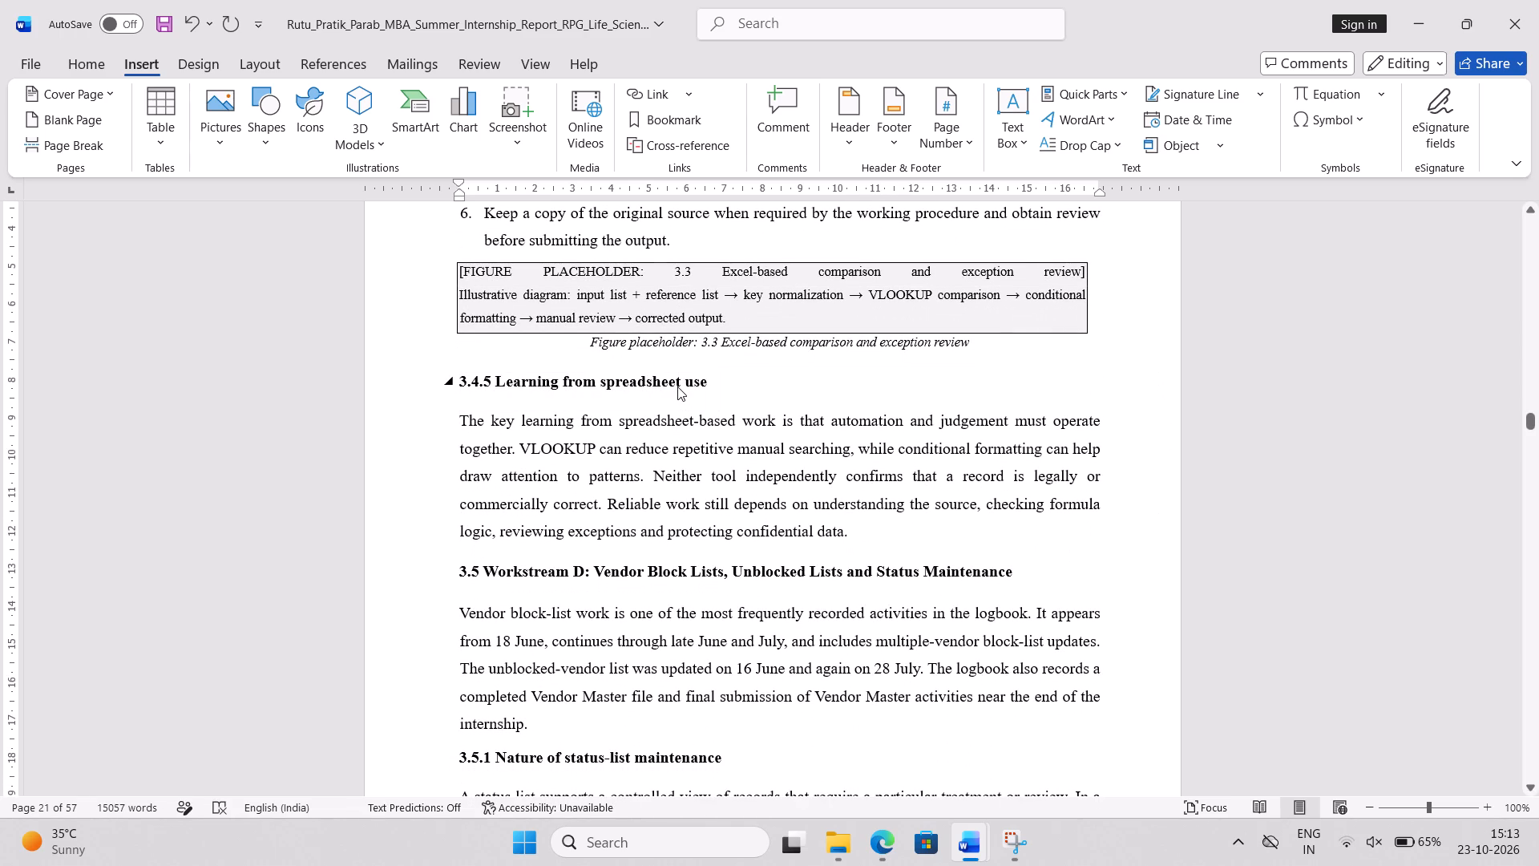
click(677, 386)
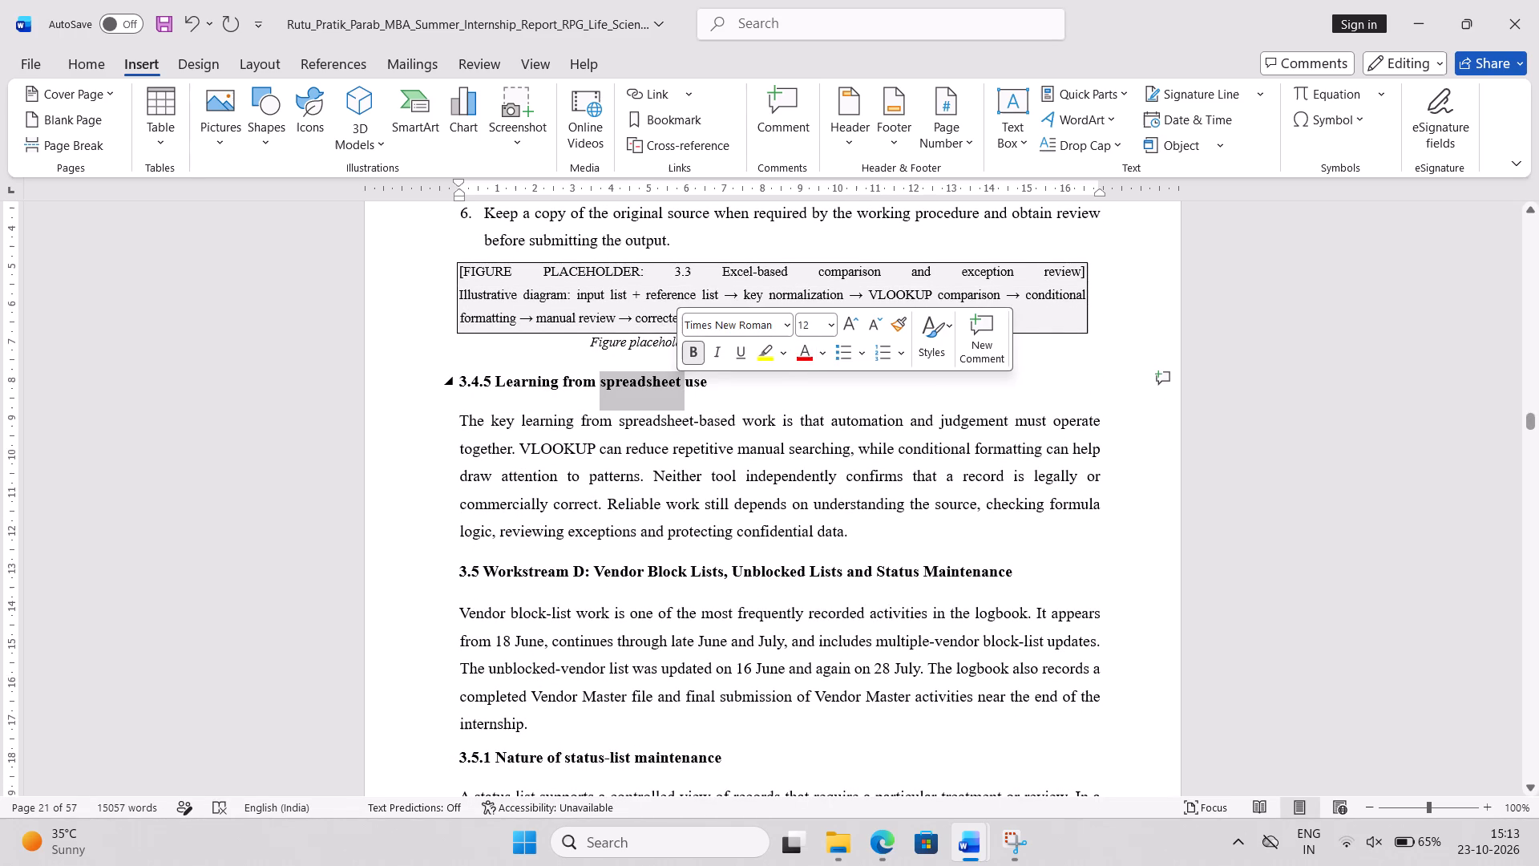
triple_click(690, 388)
click(864, 331)
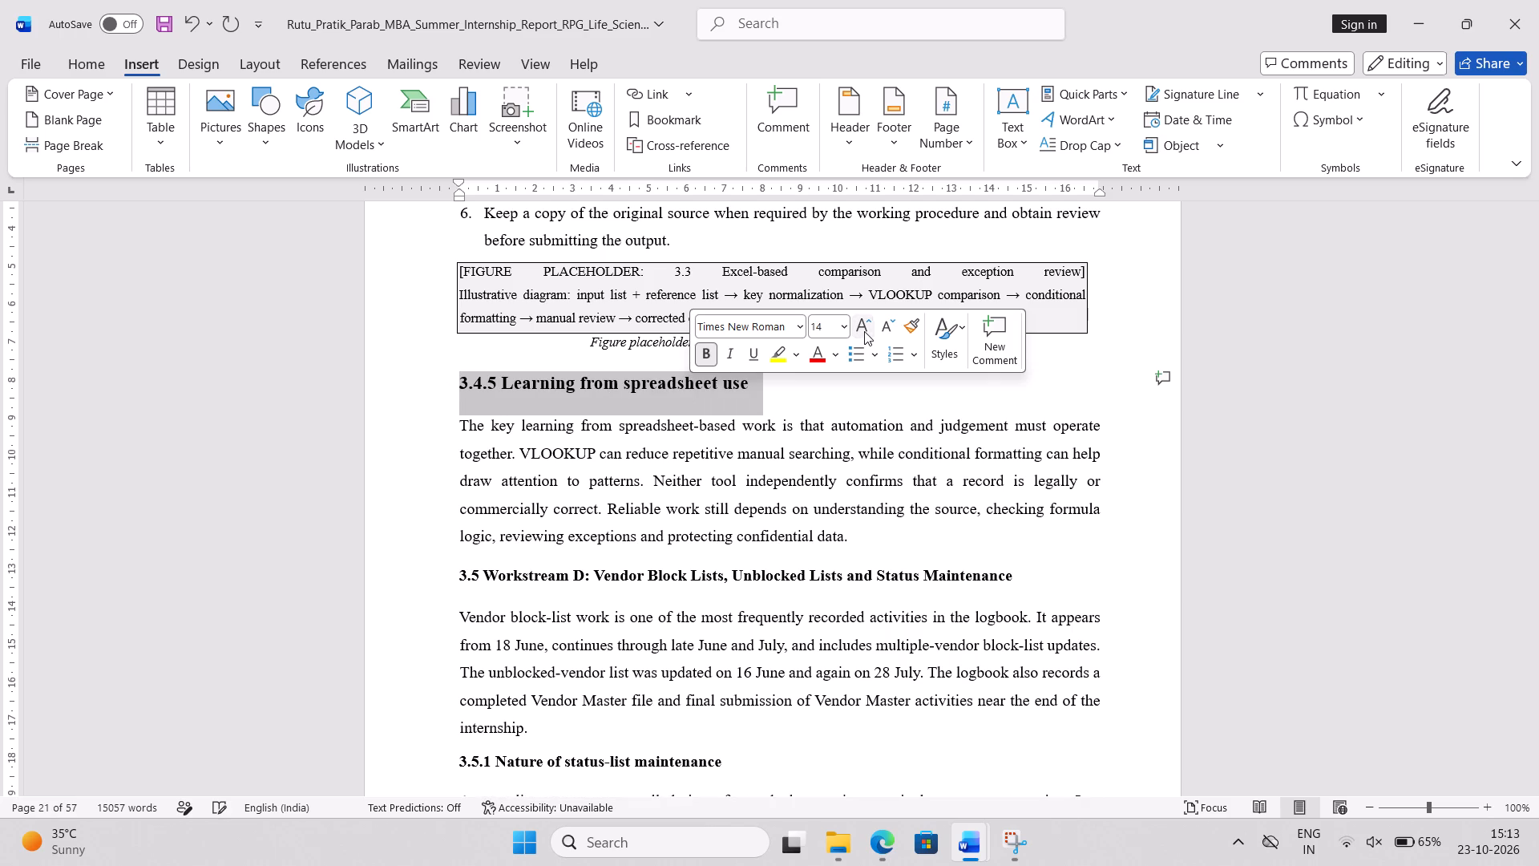
triple_click(659, 581)
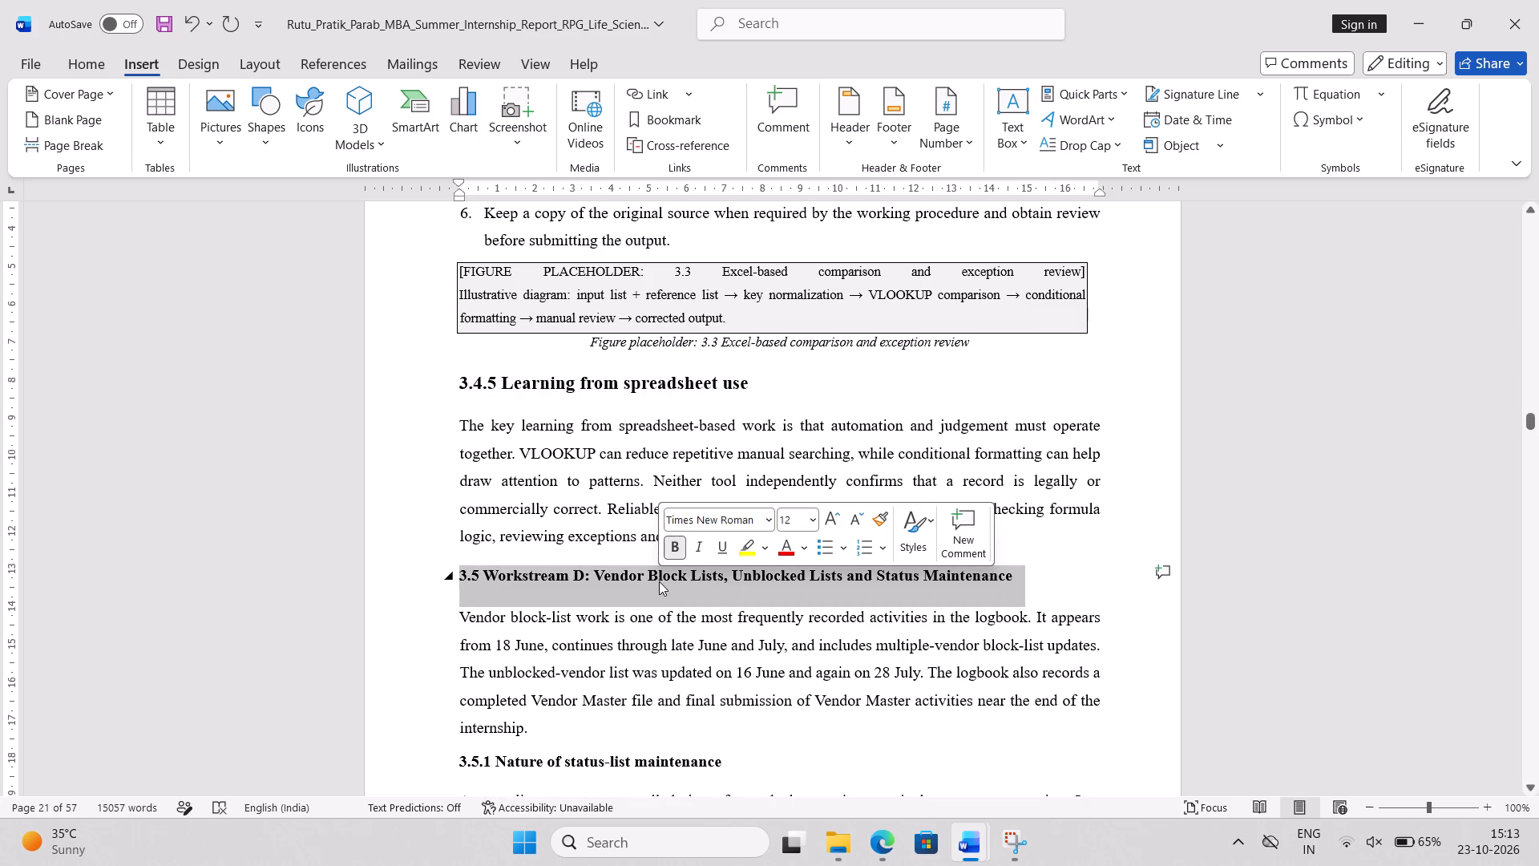
click(824, 512)
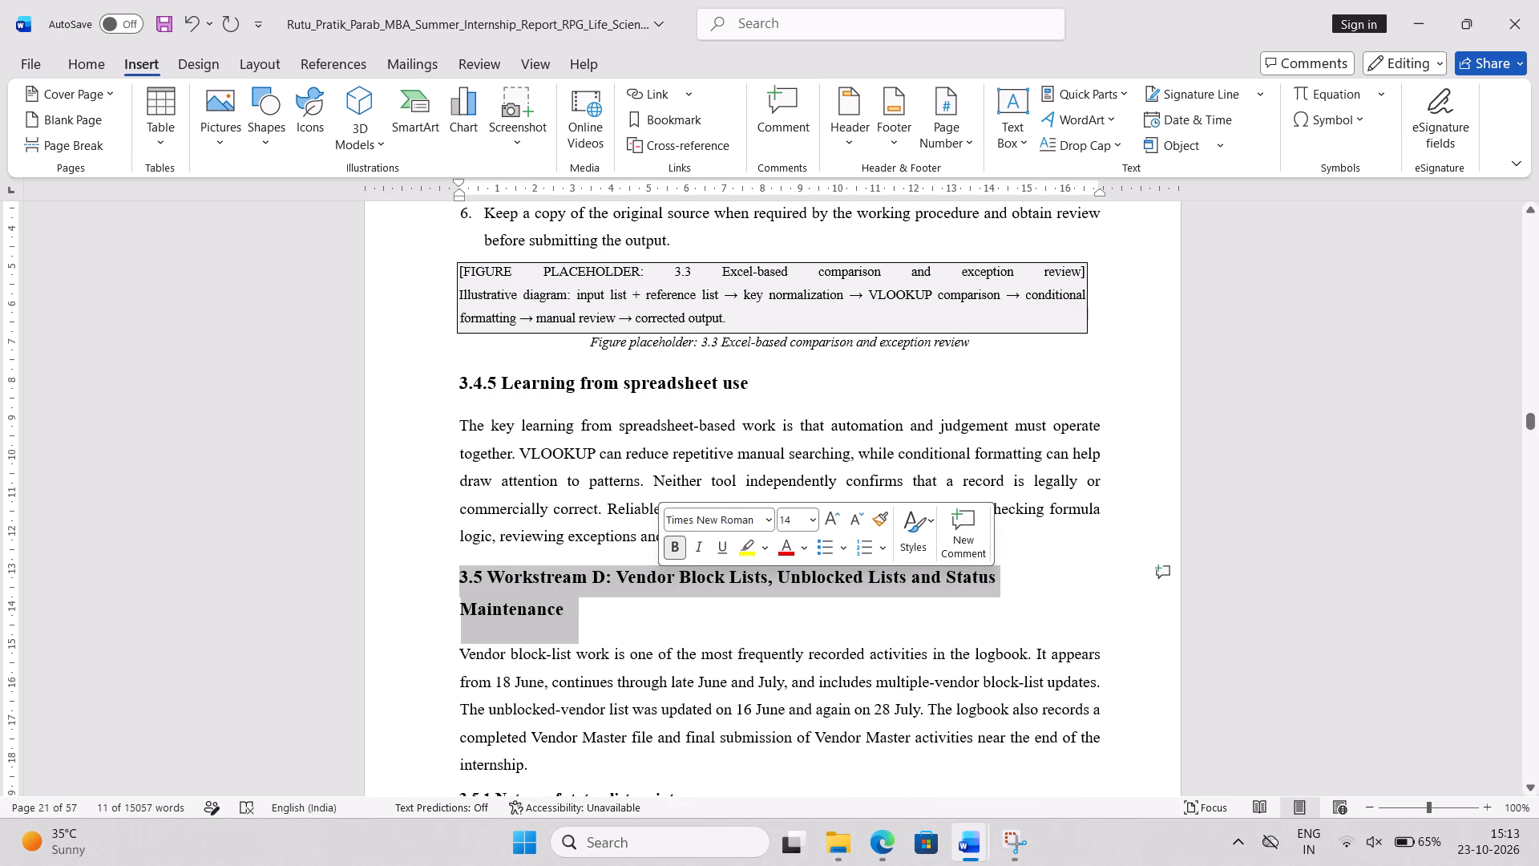
Increase the font size of the 3.5.1 Nature of status-list maintenance and 3.5.2 Recurring updates and finalization subheadings to 14.
scroll(639, 707, down, 2)
triple_click(628, 466)
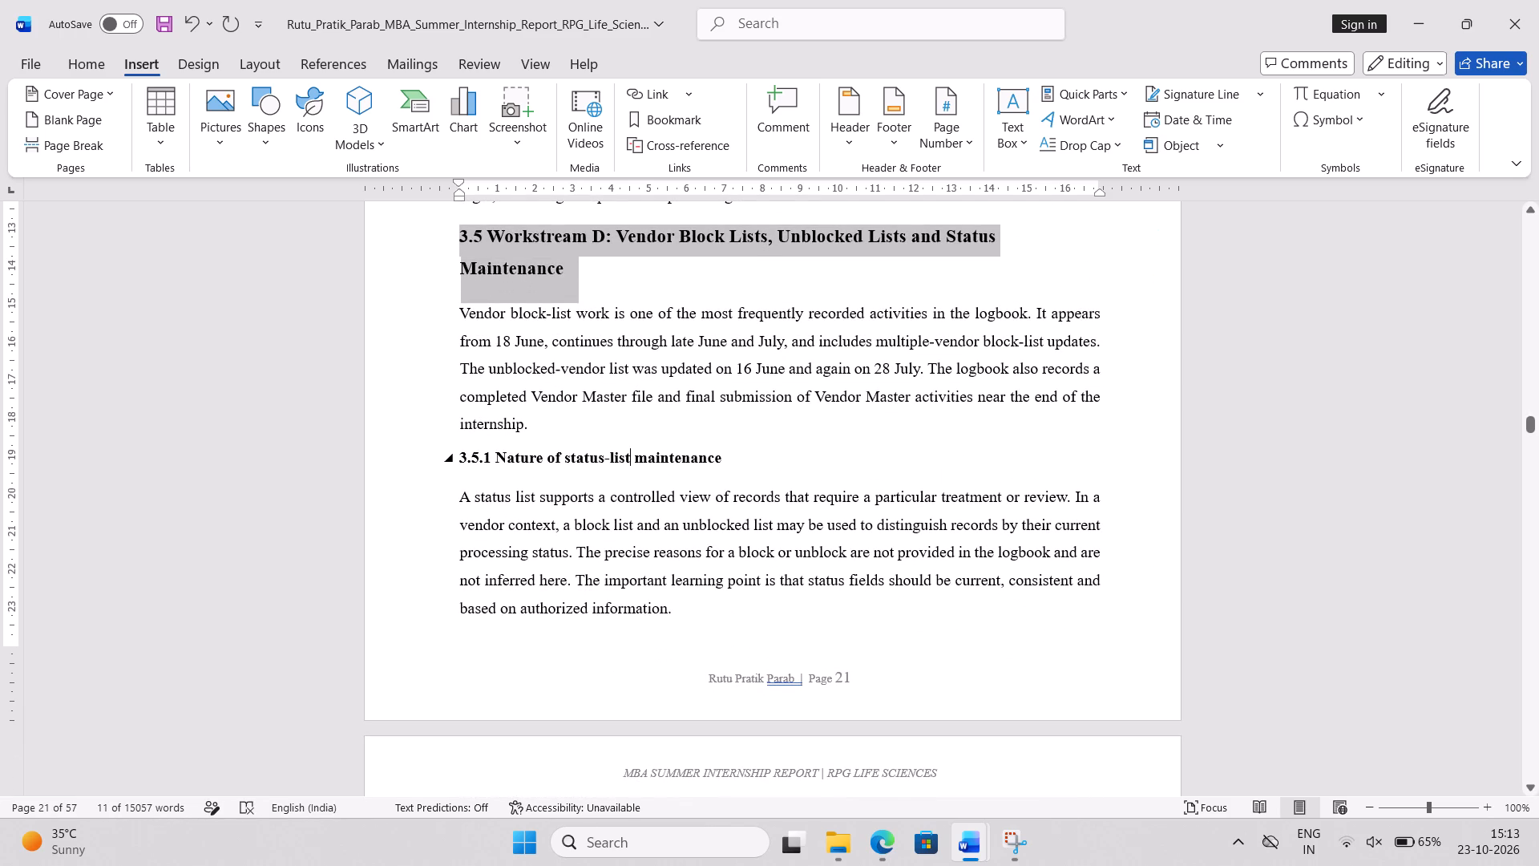
click(798, 408)
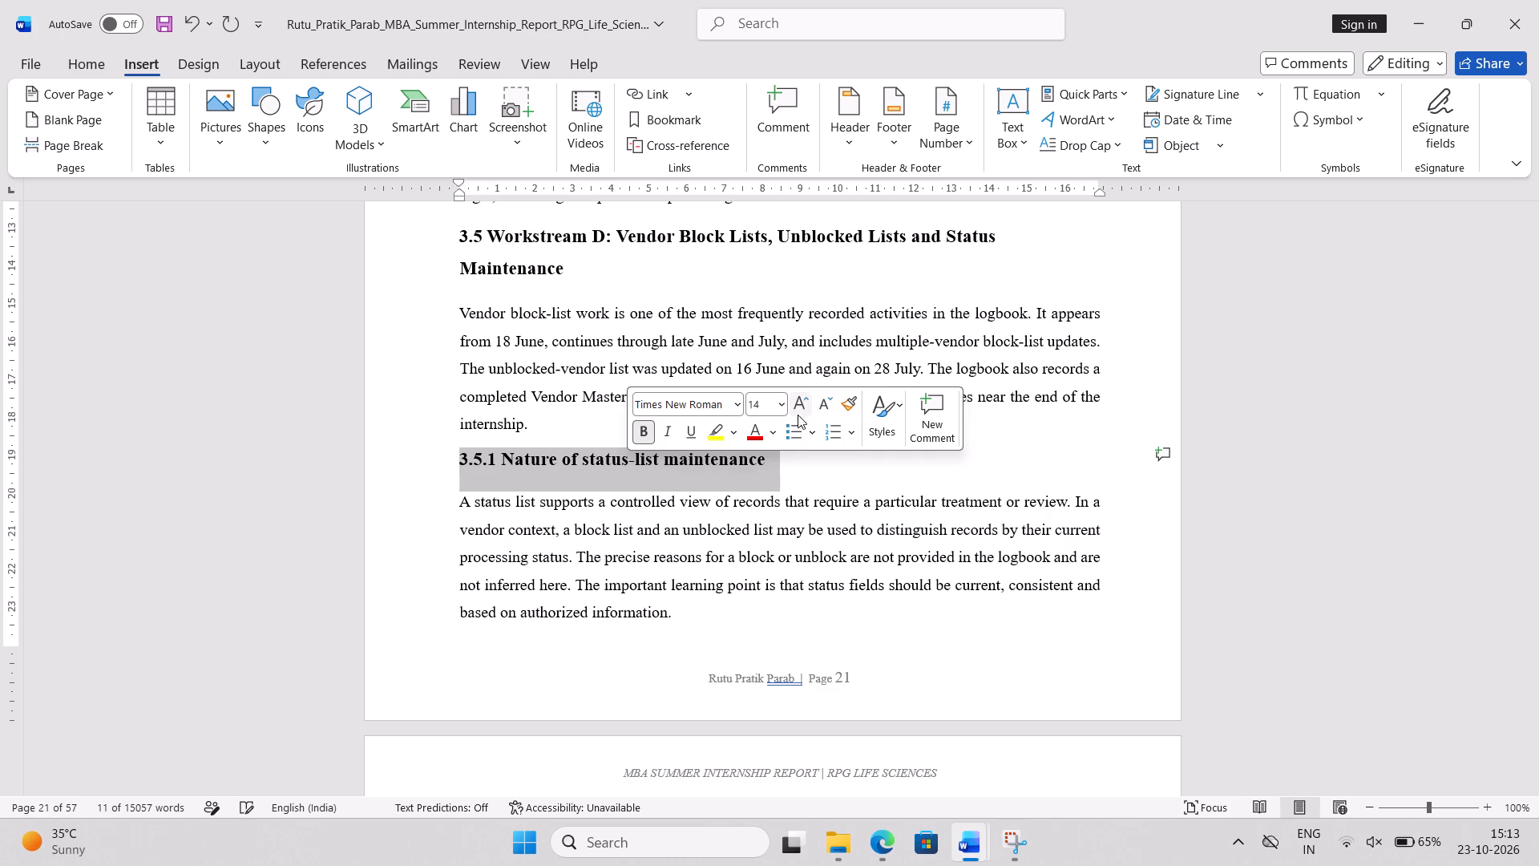
scroll(803, 564, down, 3)
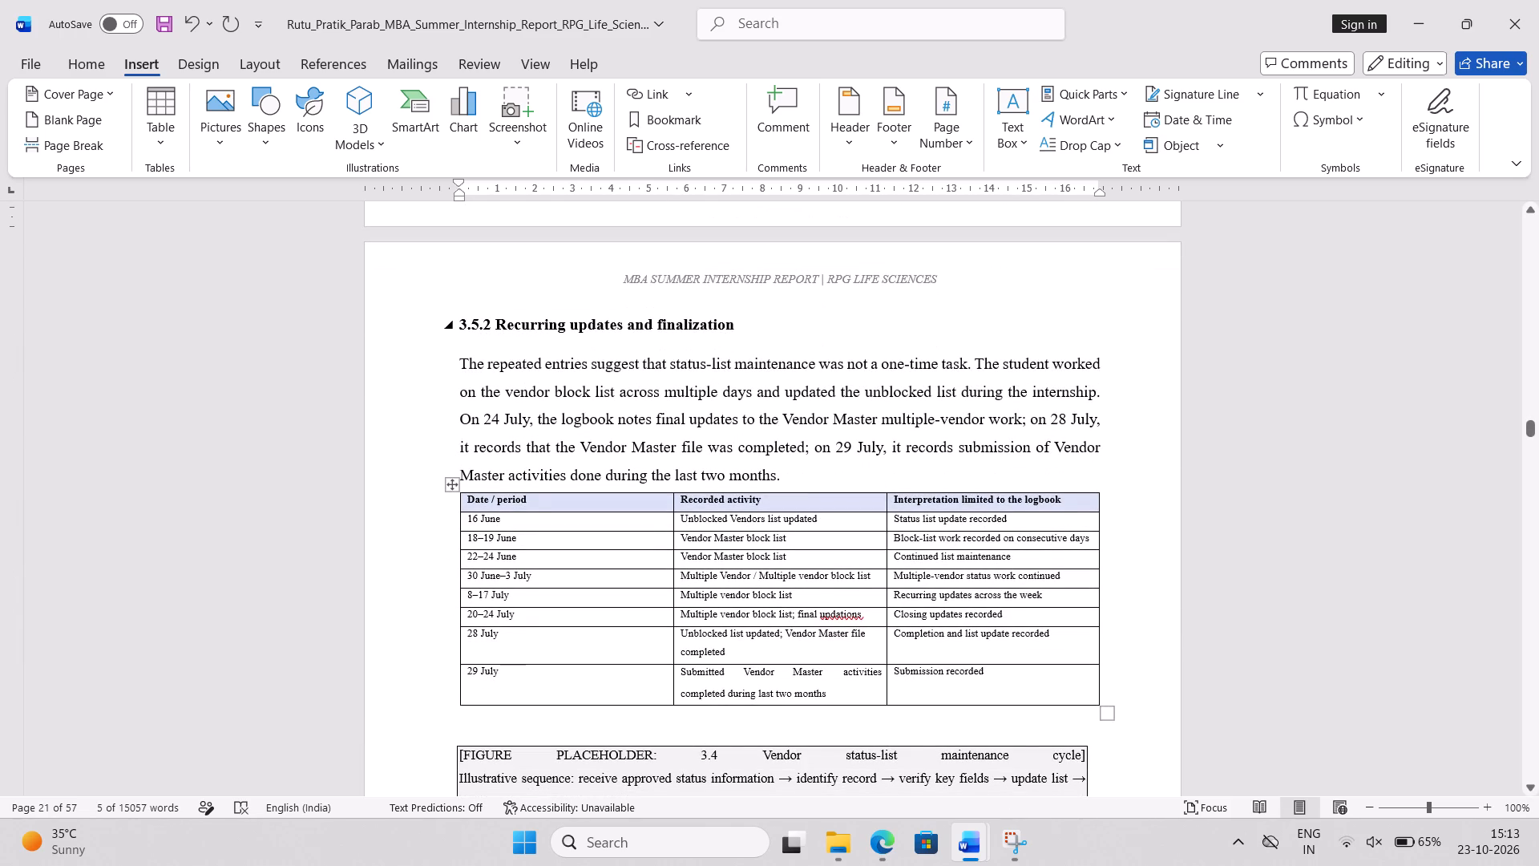
triple_click(701, 326)
click(878, 267)
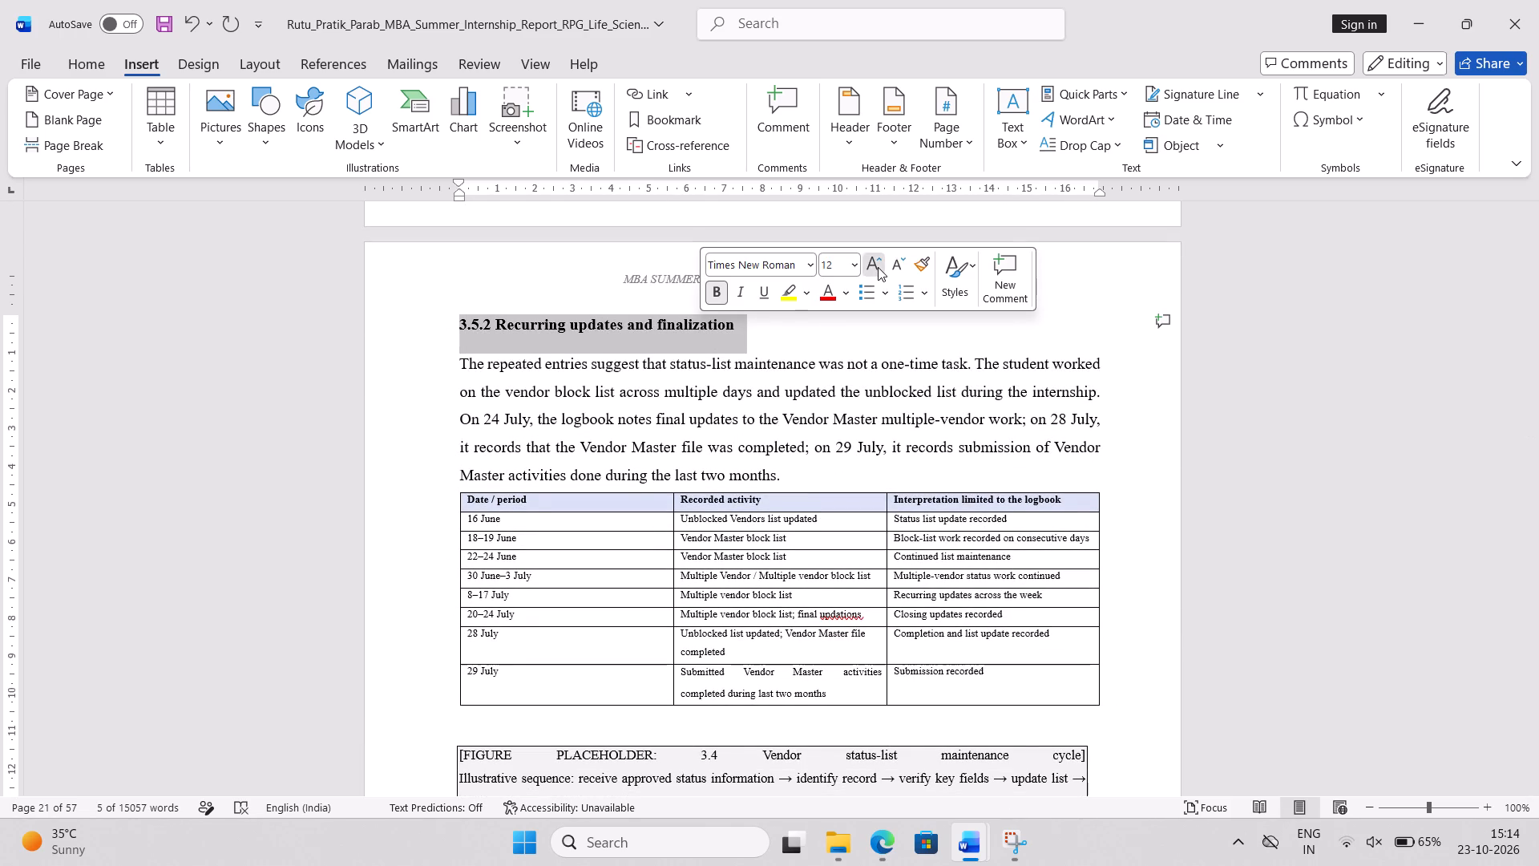
Delete the "(To be inserted or replaced with an approved company/process visual, if permitted.)" line from the Figure 3.4 box.
scroll(883, 453, down, 2)
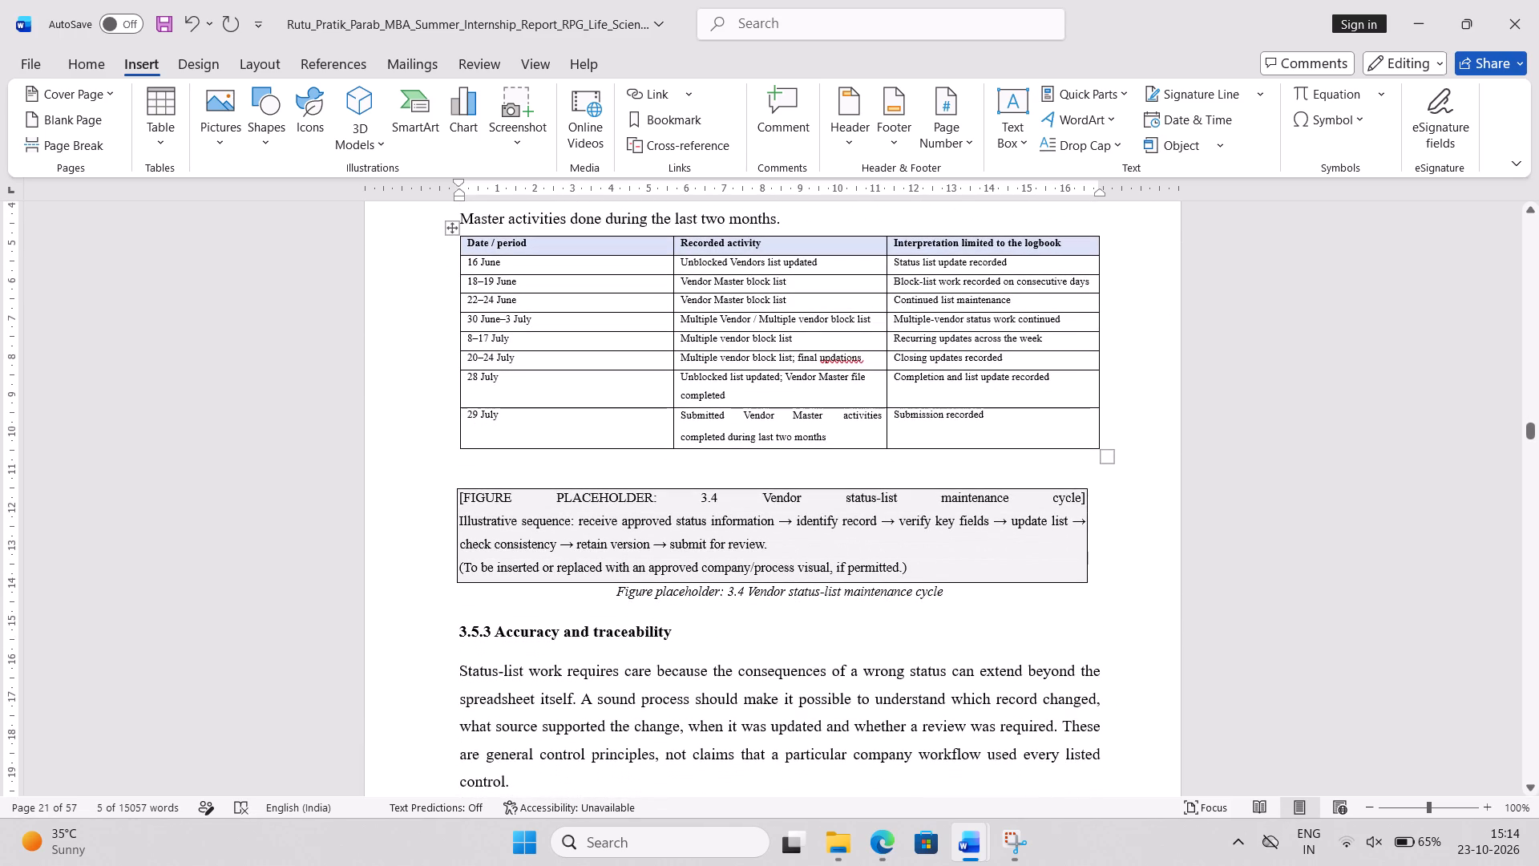
drag(919, 569, 458, 564)
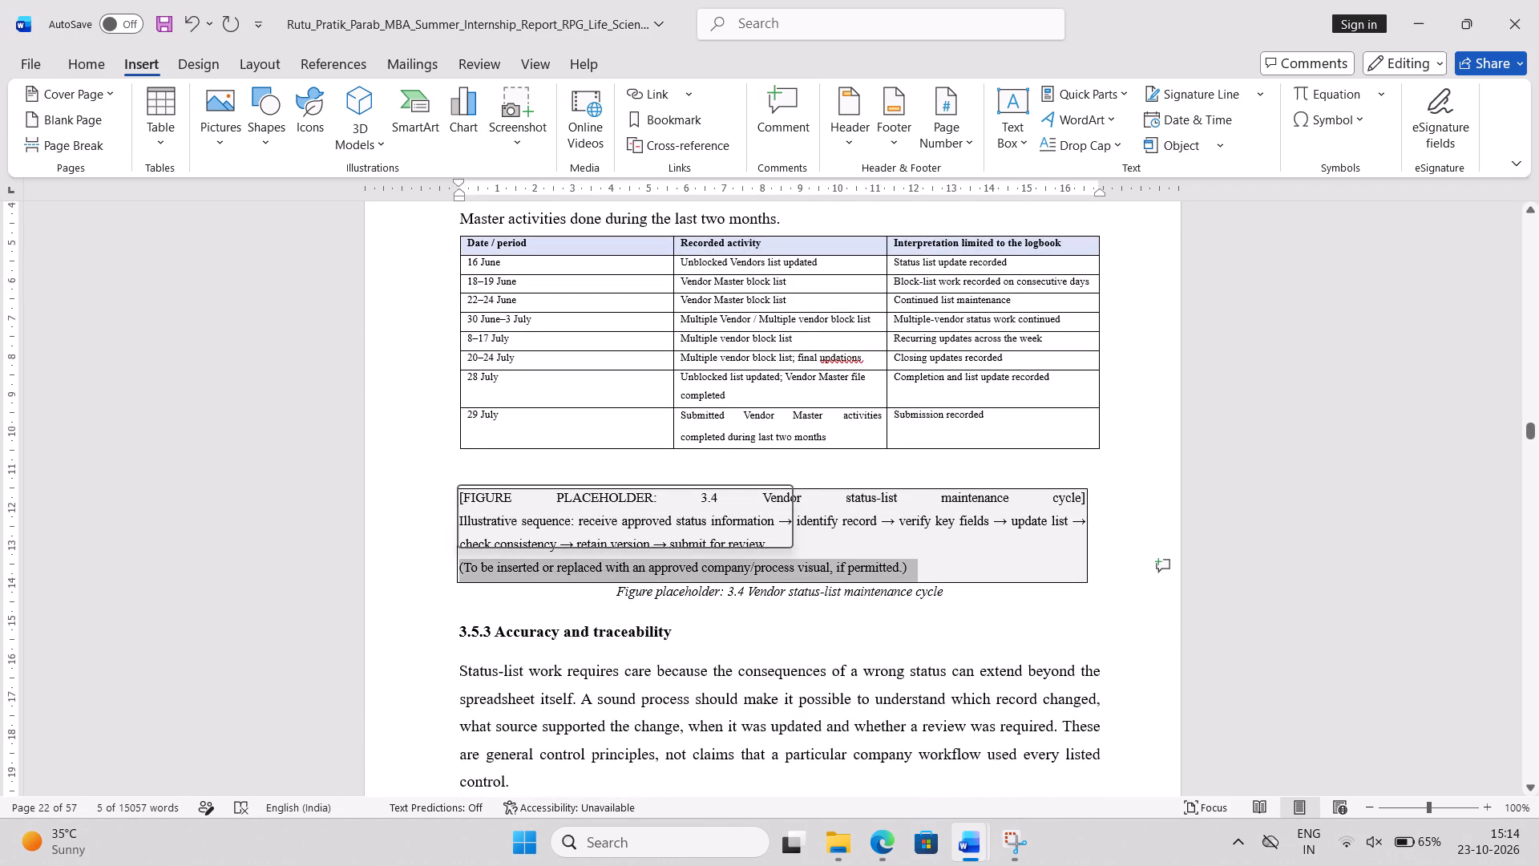
key(Delete)
Increase the font size of the 3.5.3 Accuracy and traceability and 3.5.4 Learning from repeated list work subheadings to 14.
scroll(629, 628, down, 1)
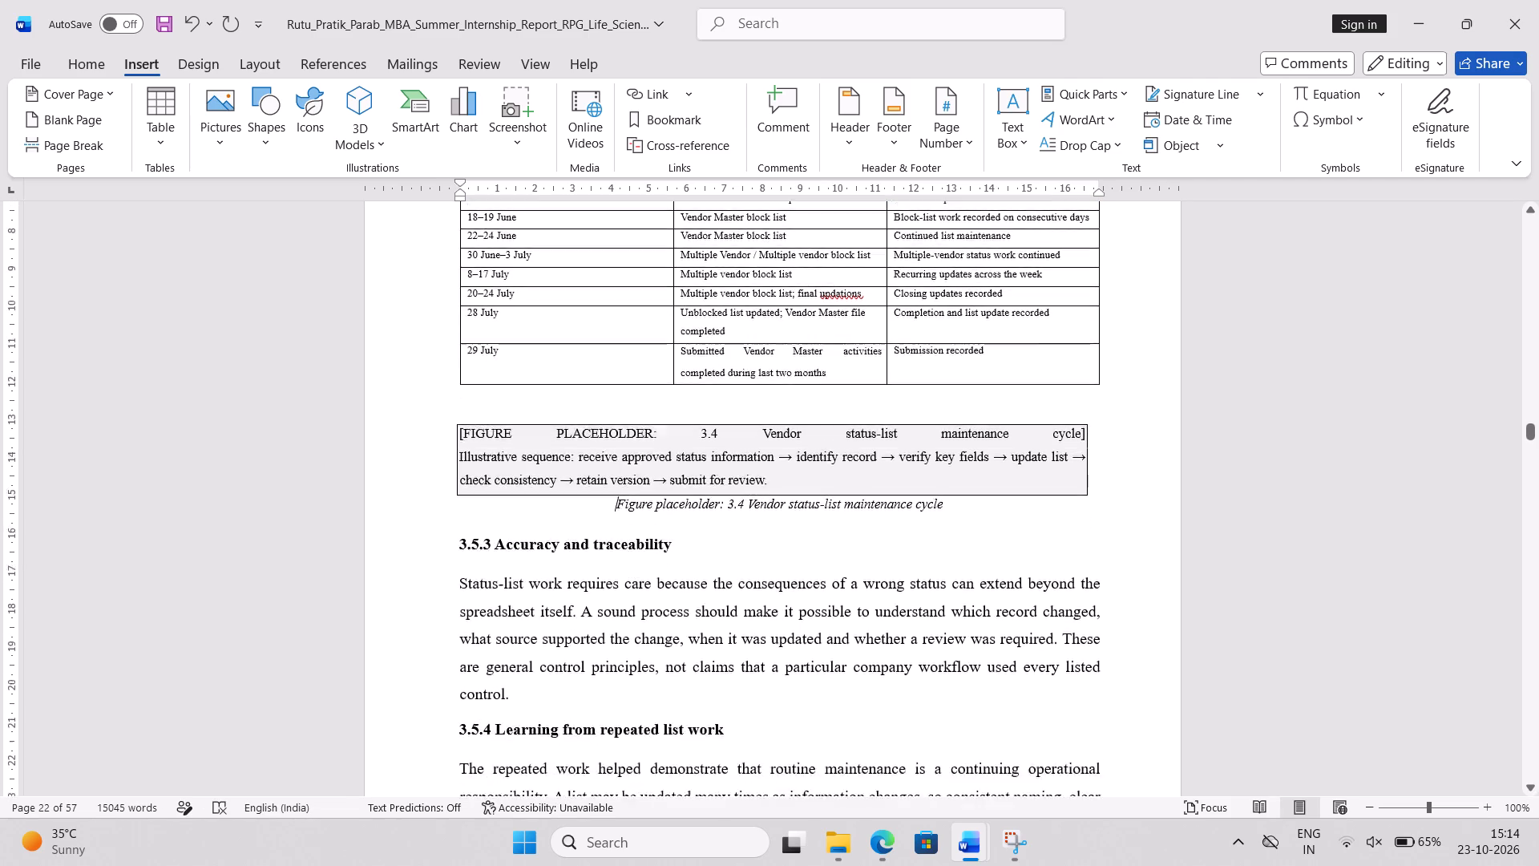
scroll(629, 628, down, 1)
triple_click(593, 442)
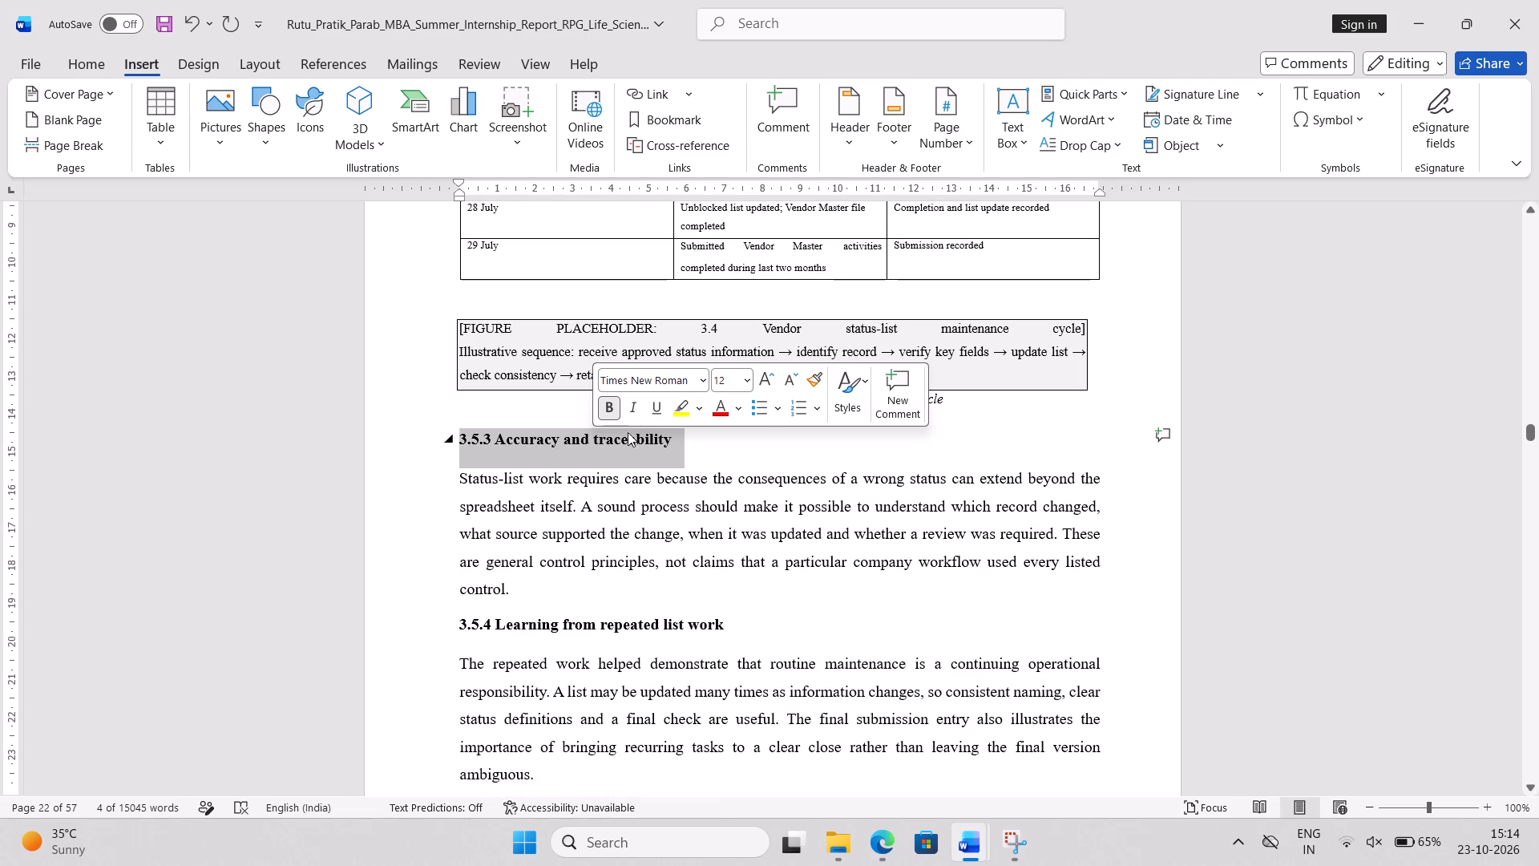
click(765, 382)
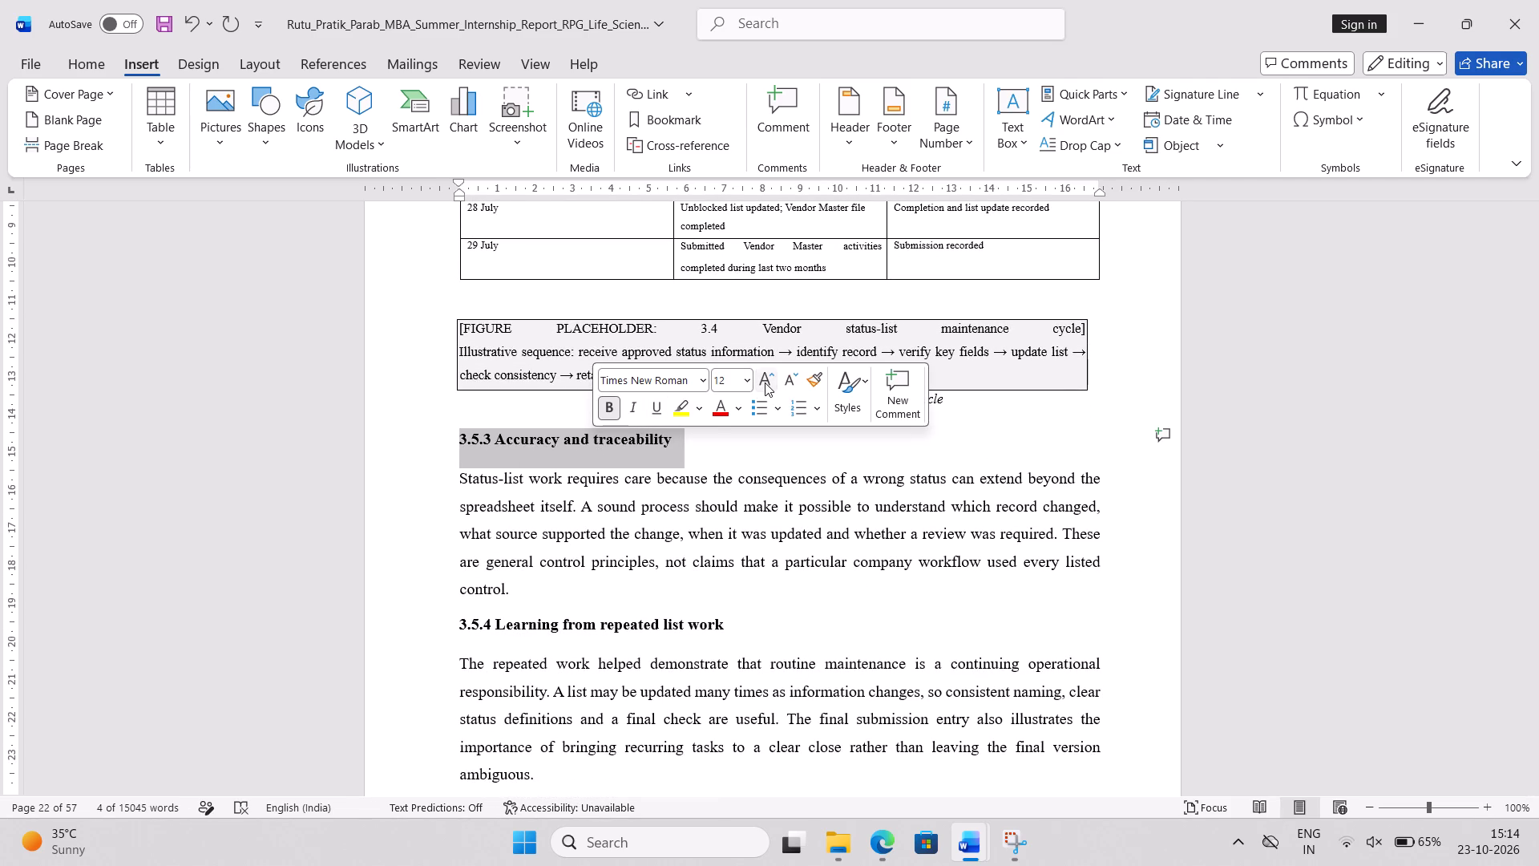
triple_click(535, 625)
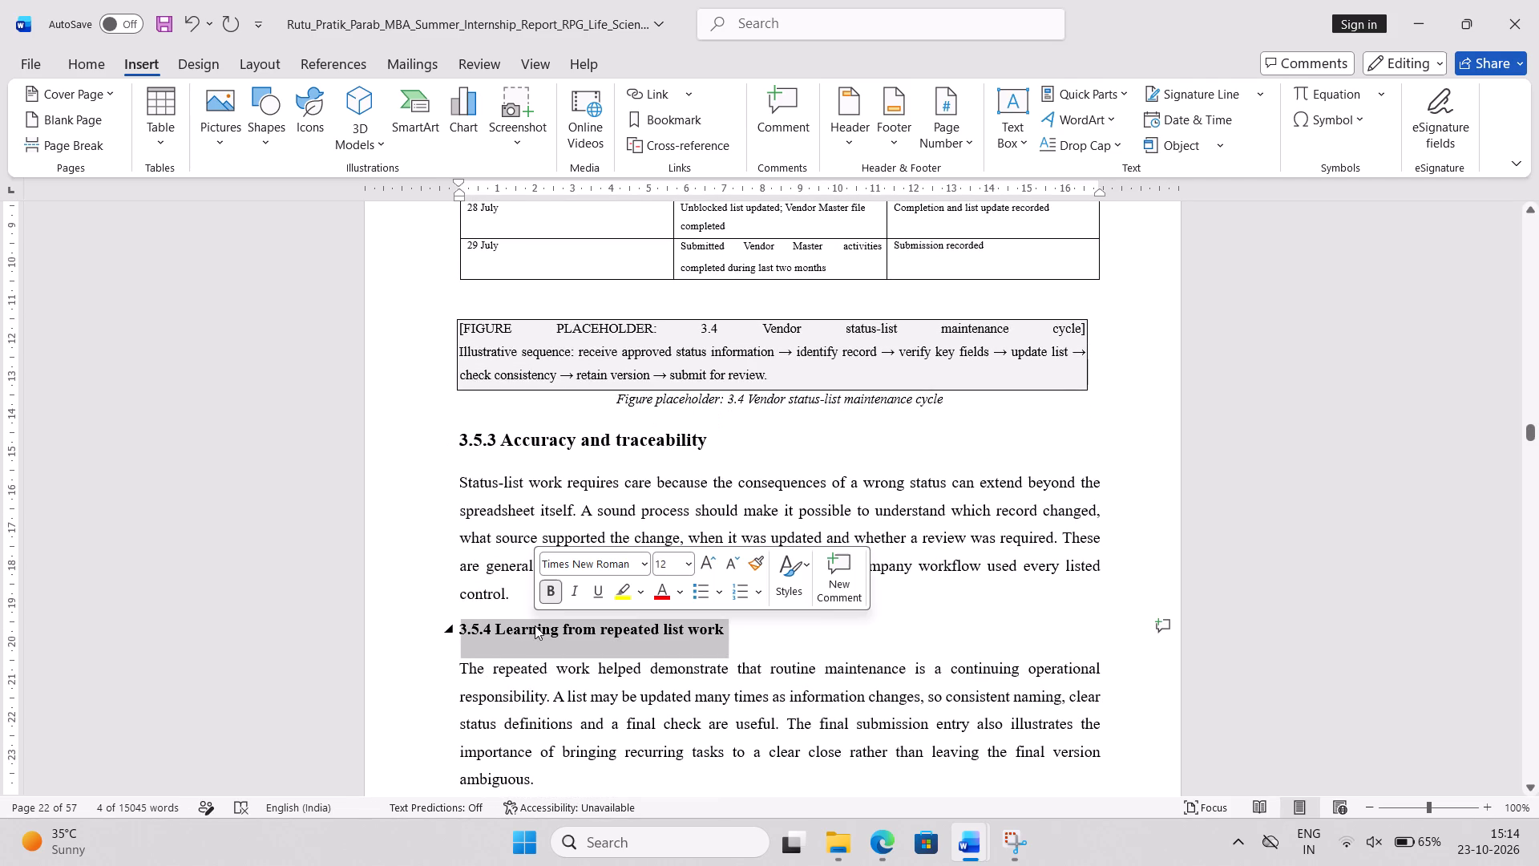
click(701, 569)
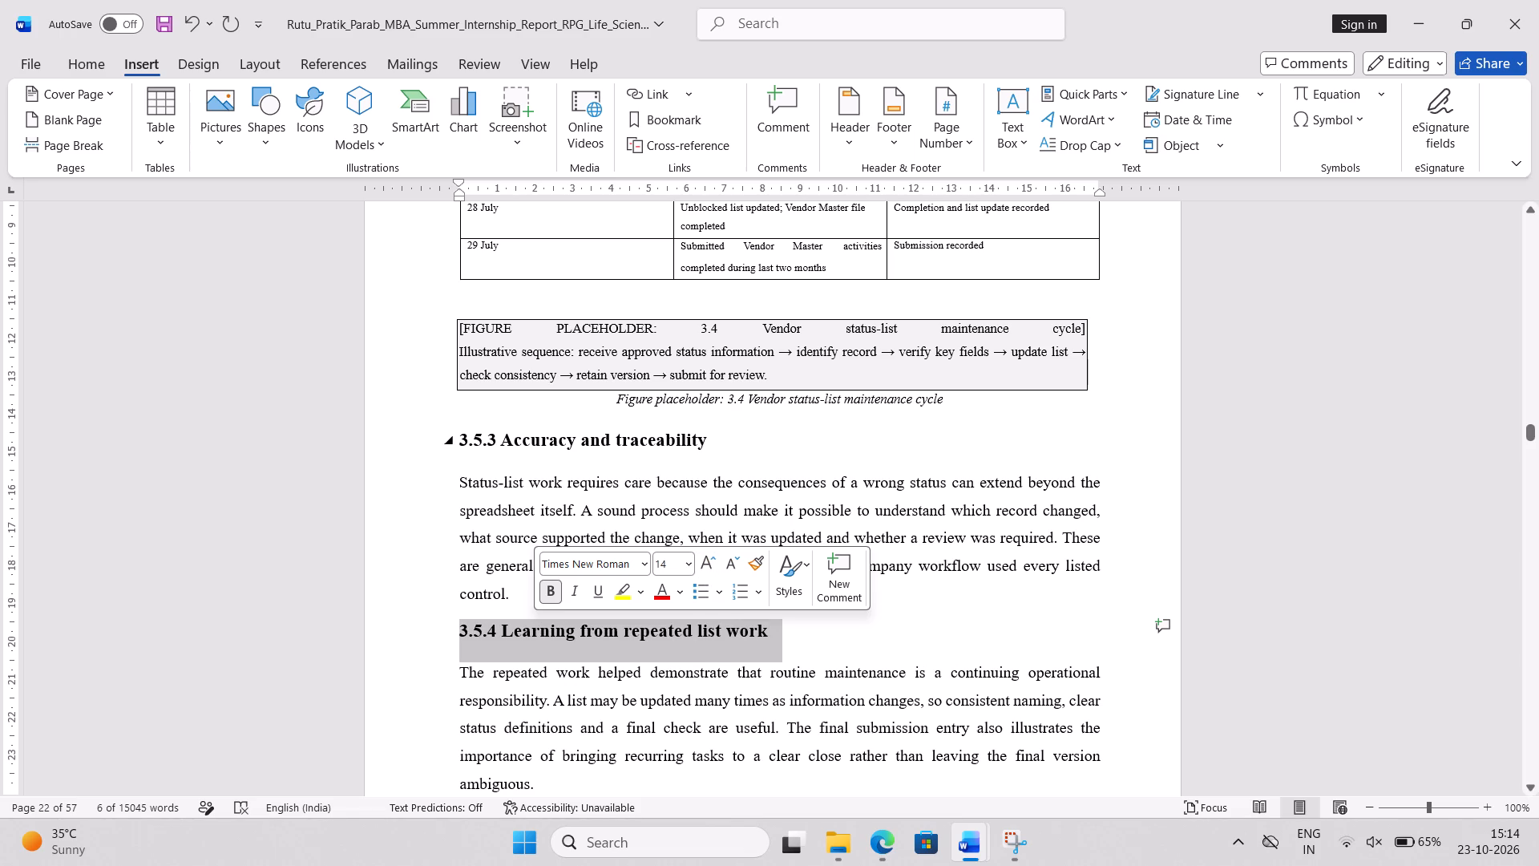
Increase the font size of the 3.6 Workstream E heading and the 3.6.1 Reconciliation in a practical context subheading to 14.
scroll(810, 440, down, 3)
triple_click(790, 385)
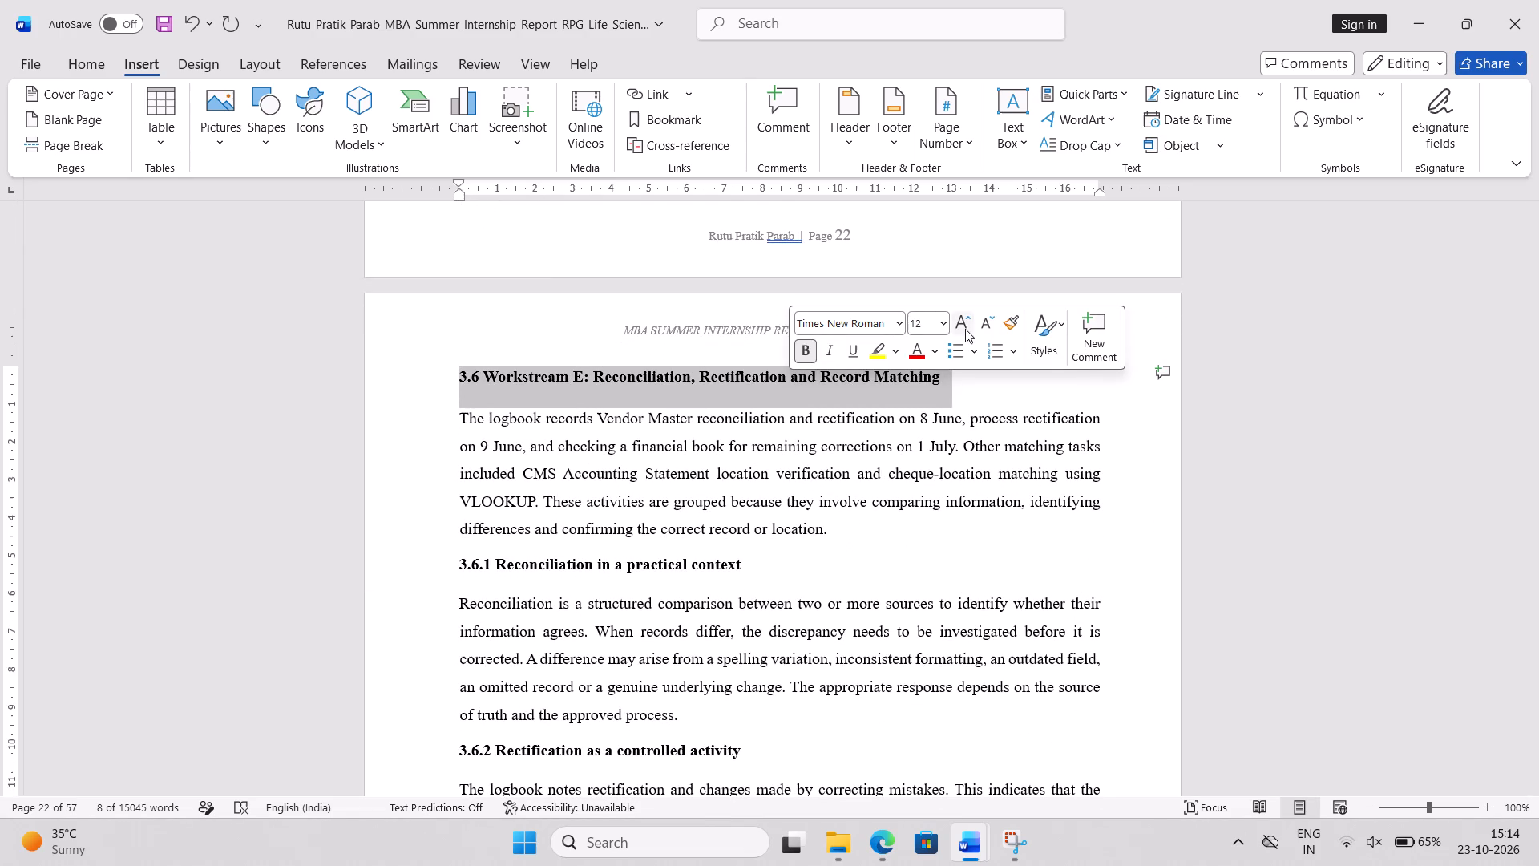
click(965, 329)
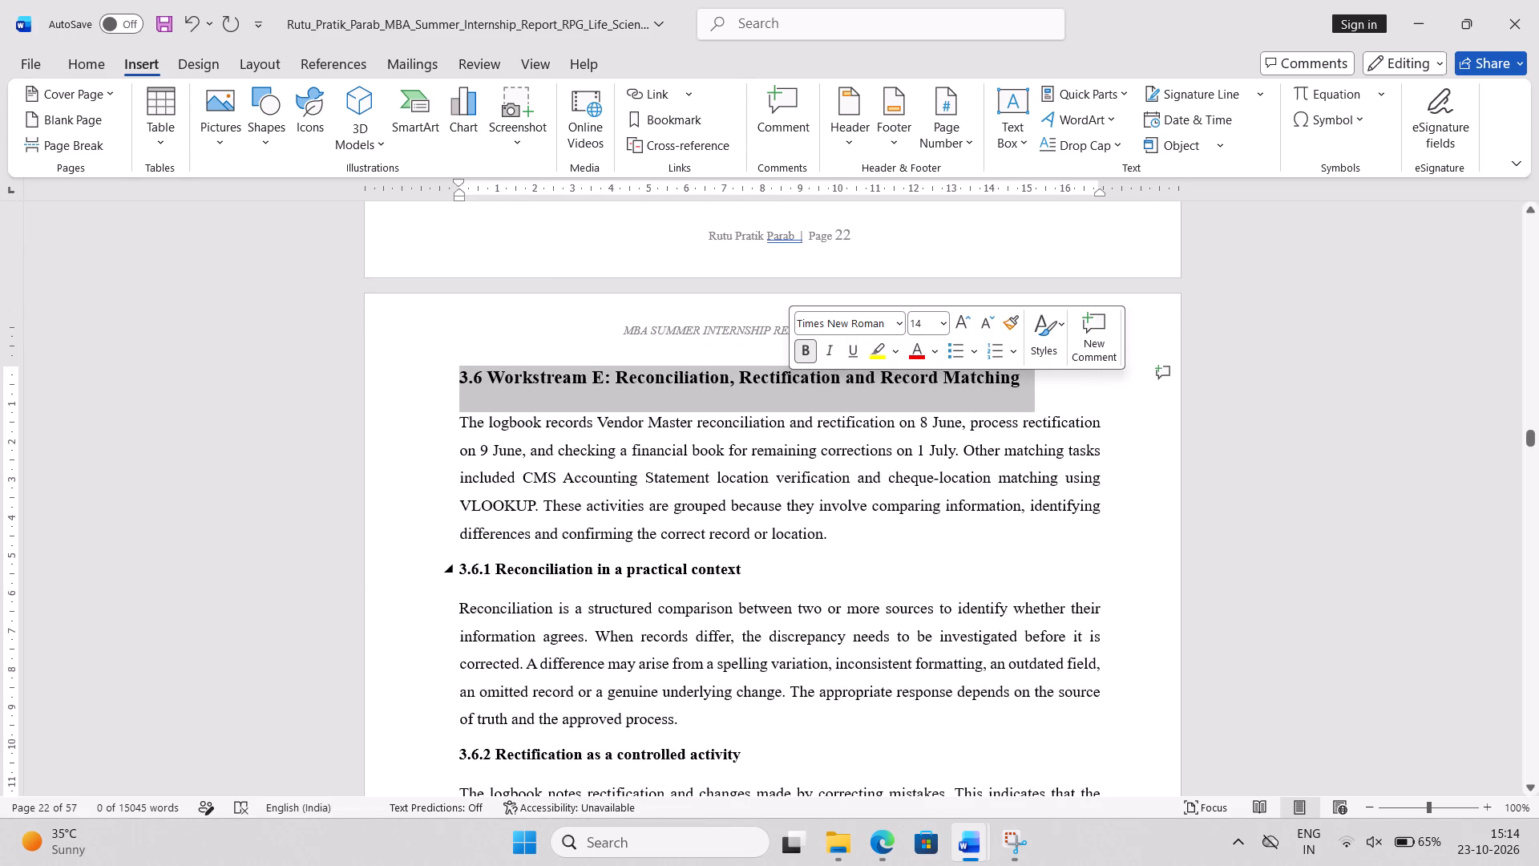
triple_click(686, 576)
click(862, 510)
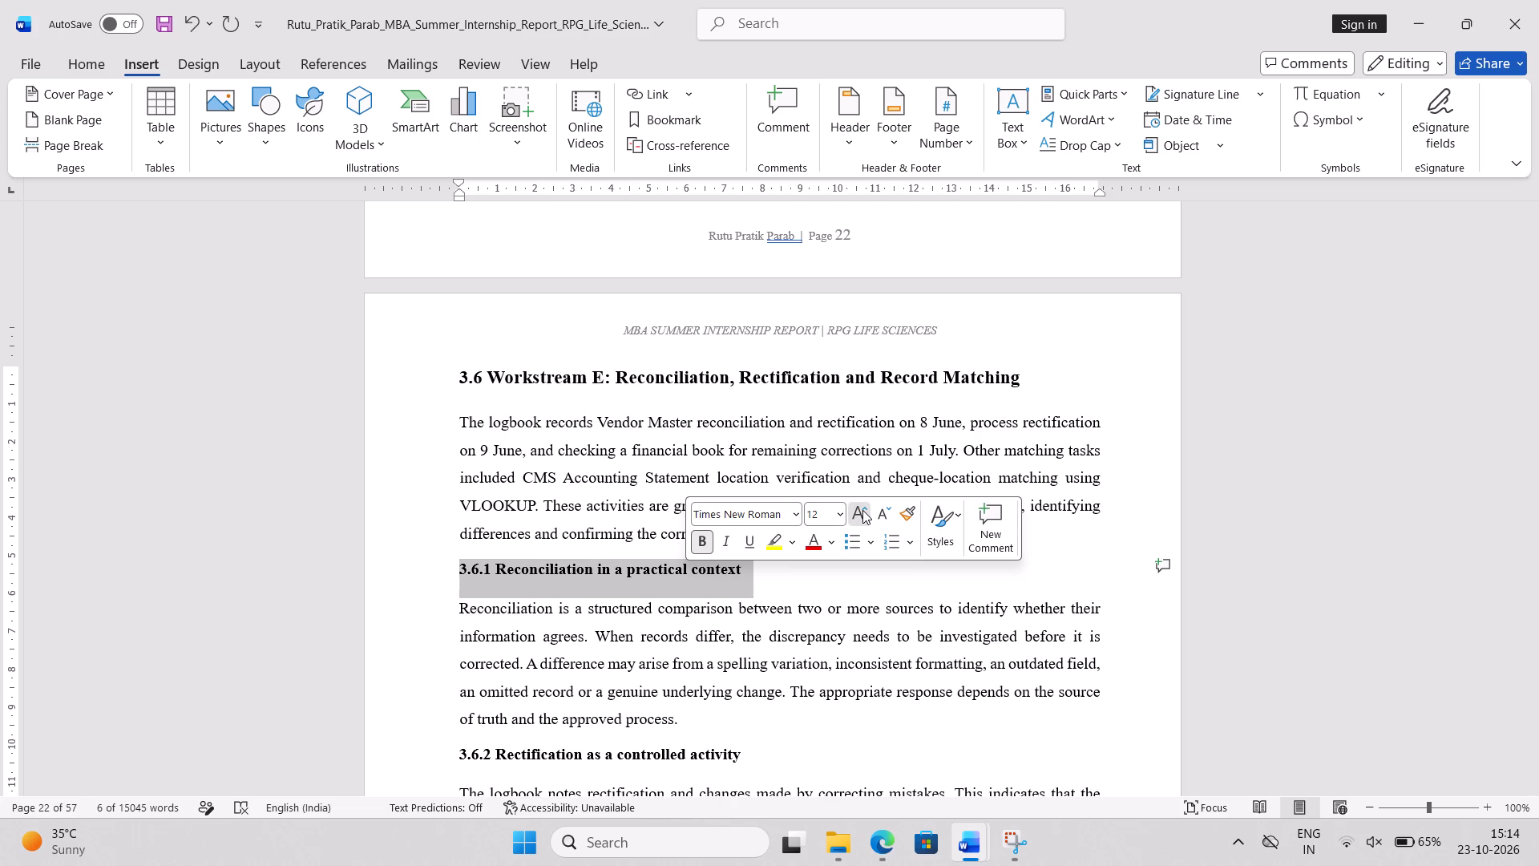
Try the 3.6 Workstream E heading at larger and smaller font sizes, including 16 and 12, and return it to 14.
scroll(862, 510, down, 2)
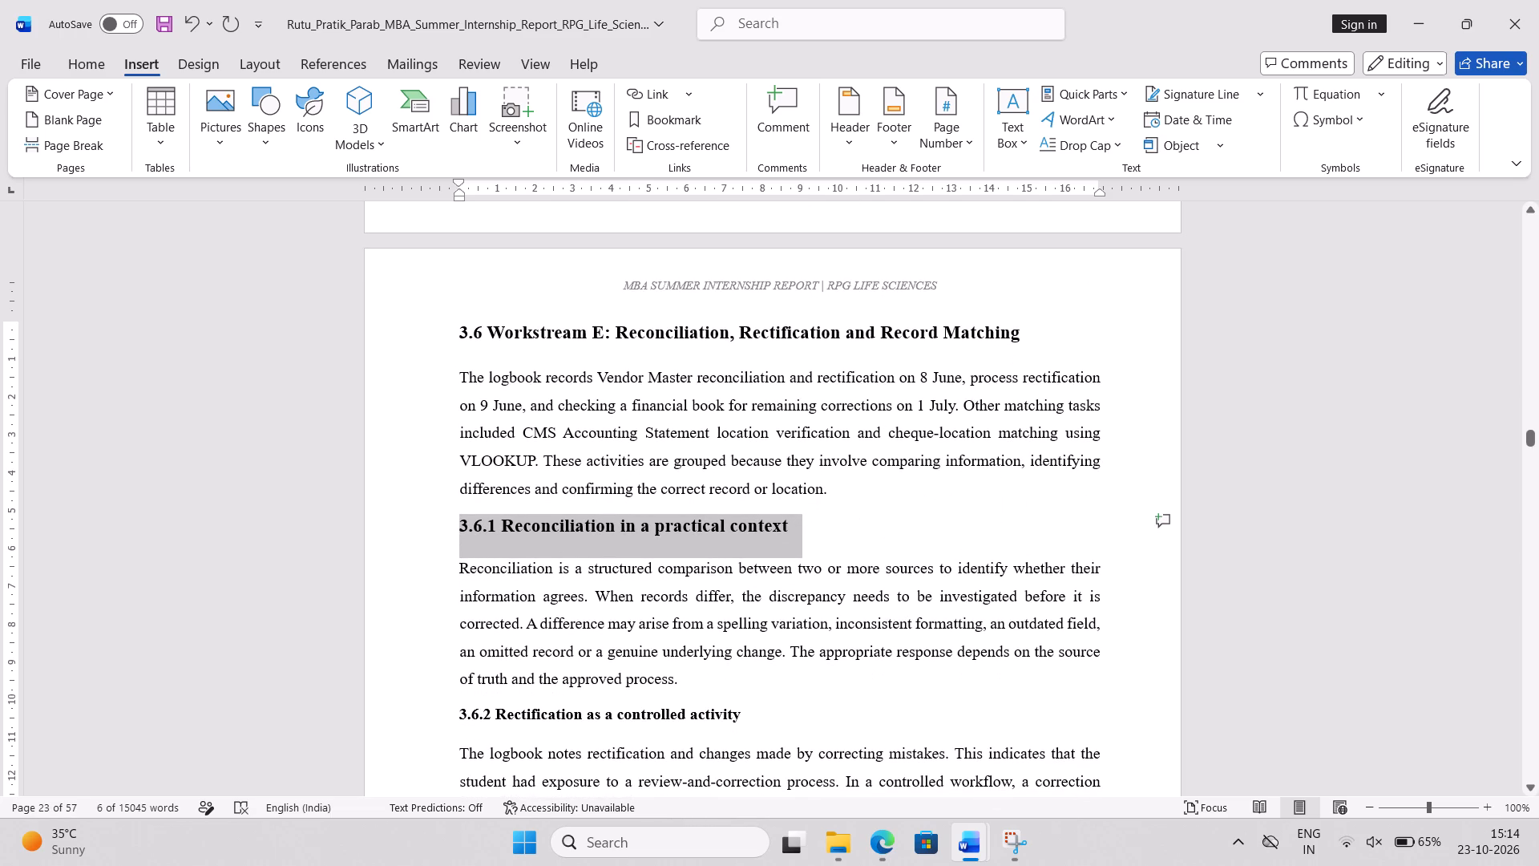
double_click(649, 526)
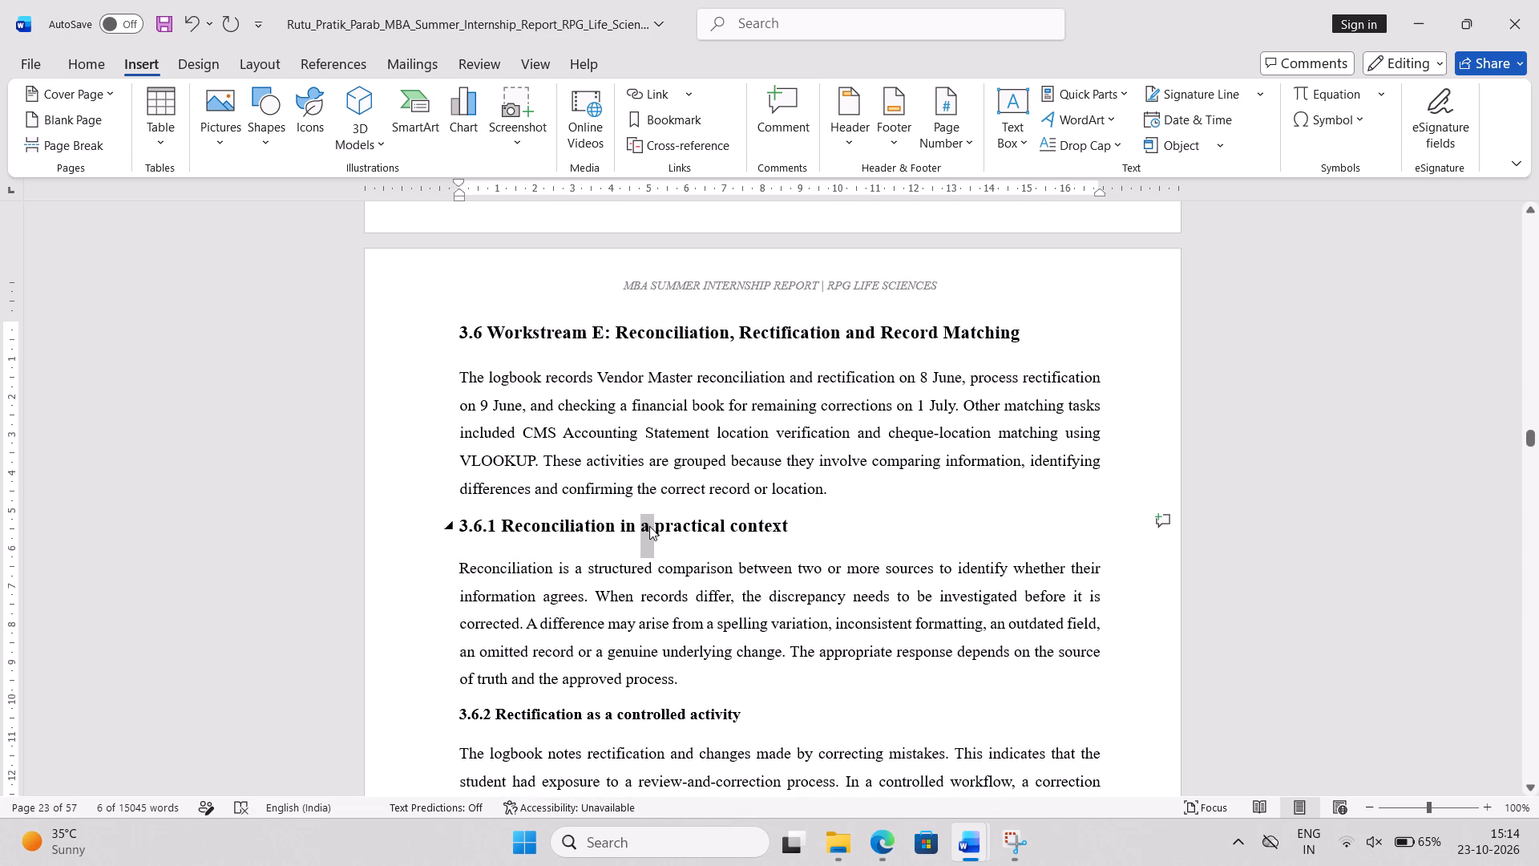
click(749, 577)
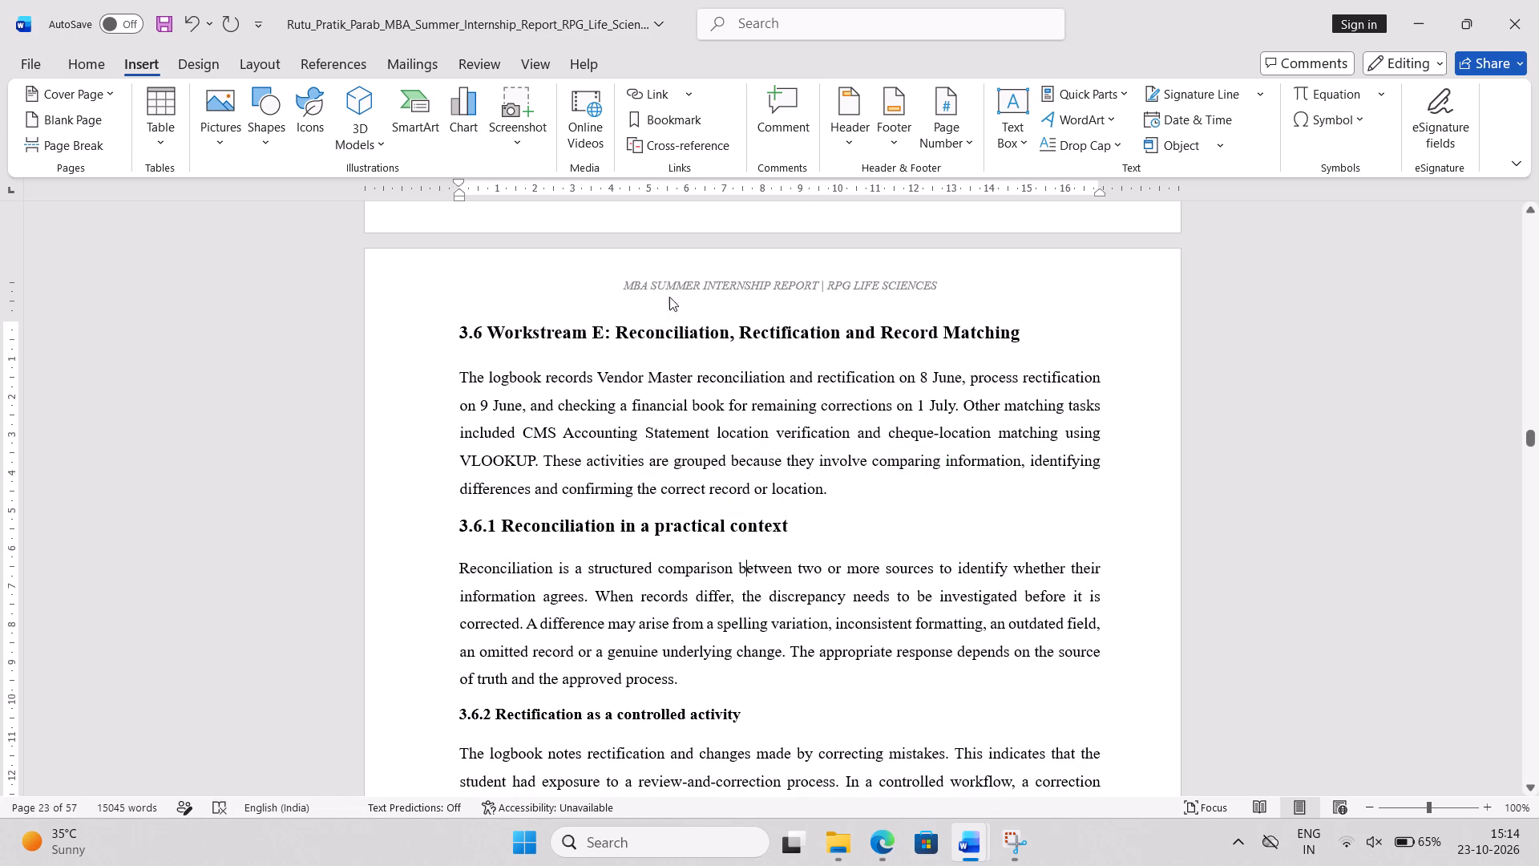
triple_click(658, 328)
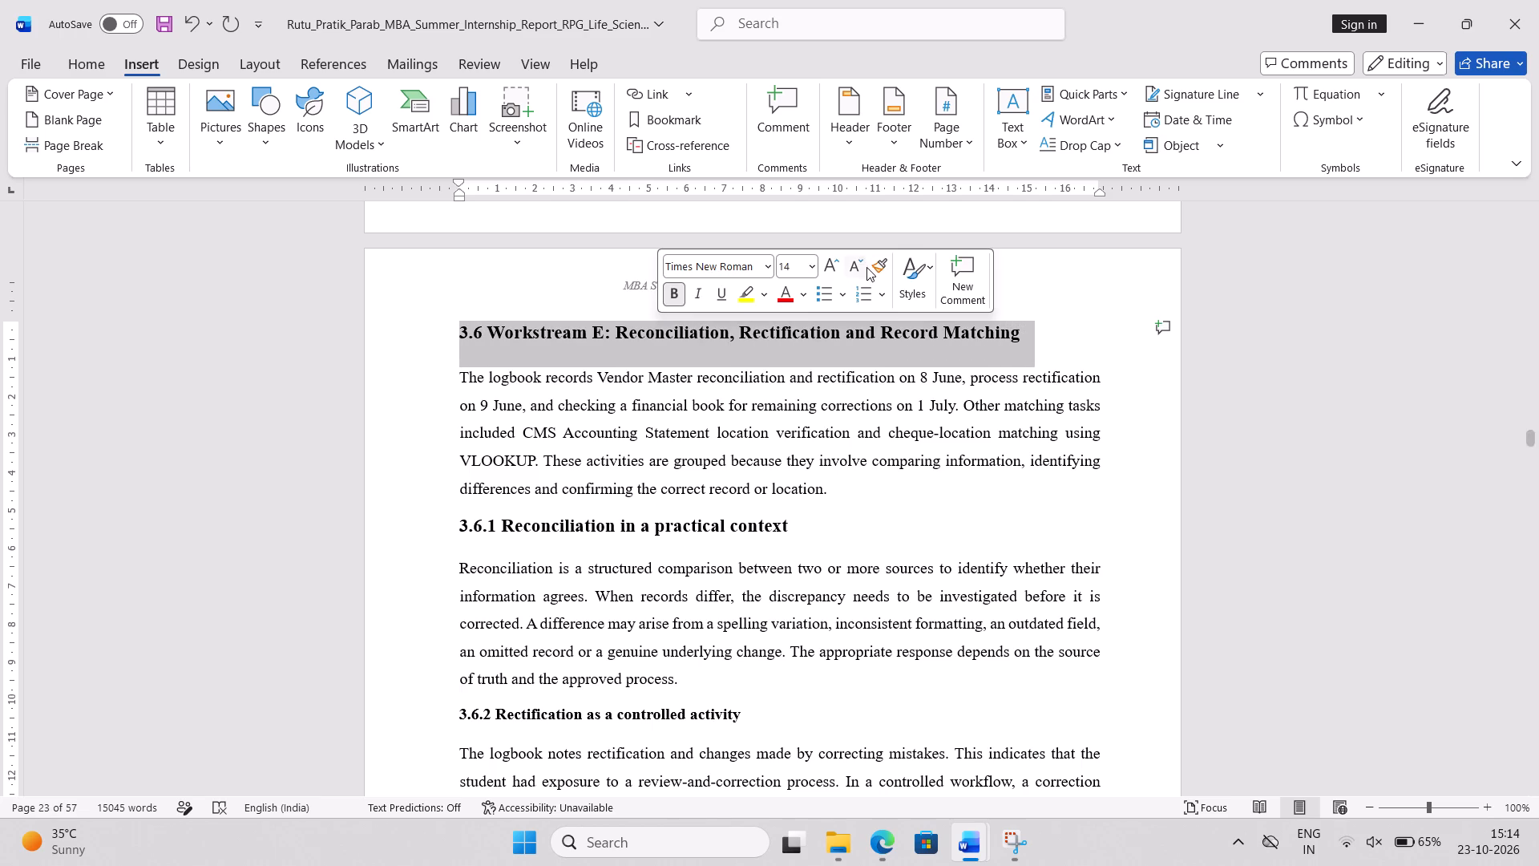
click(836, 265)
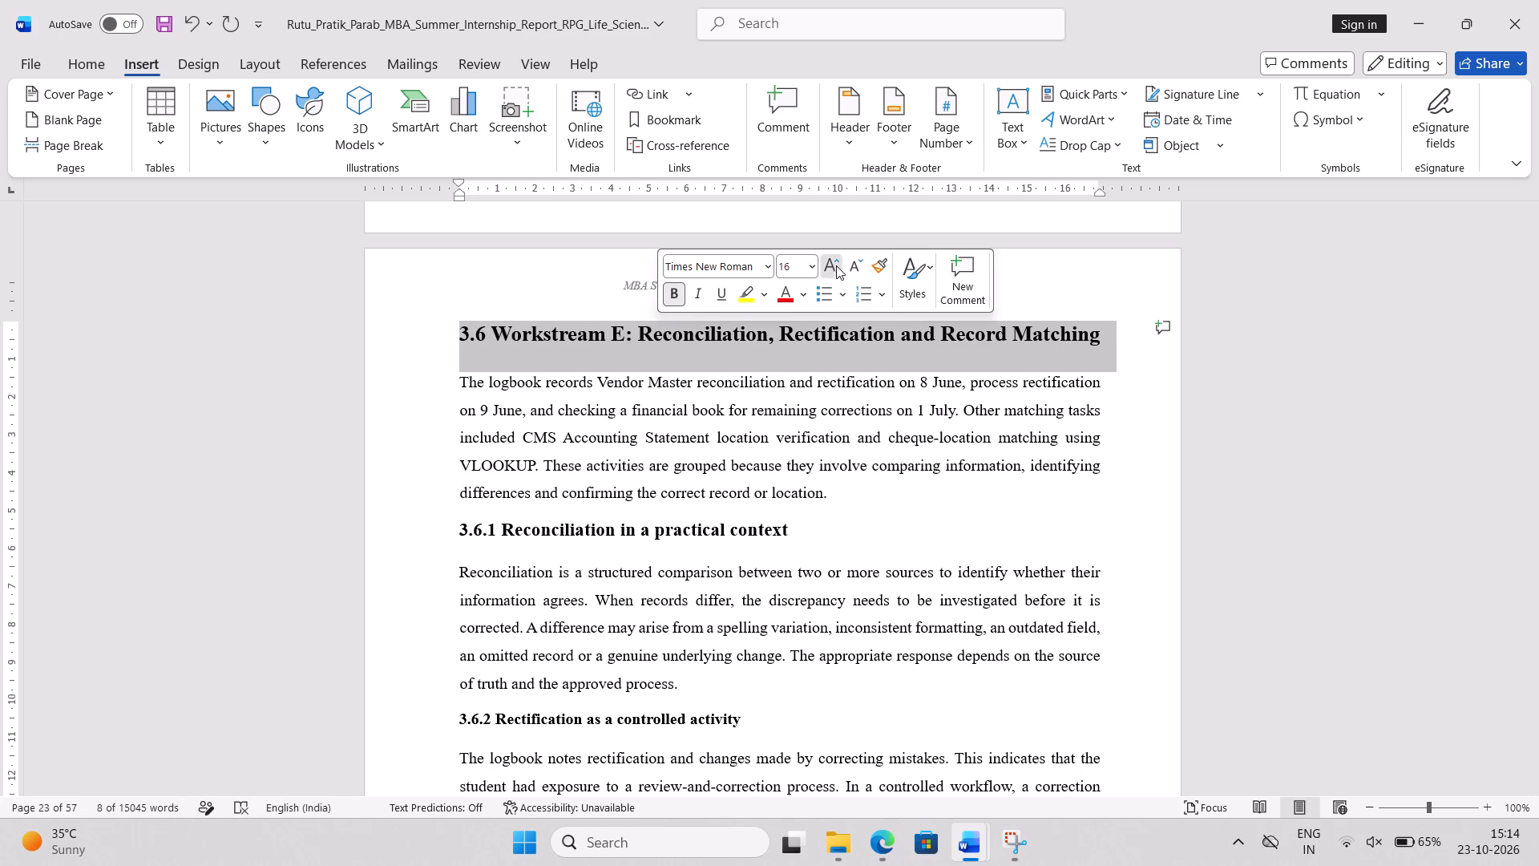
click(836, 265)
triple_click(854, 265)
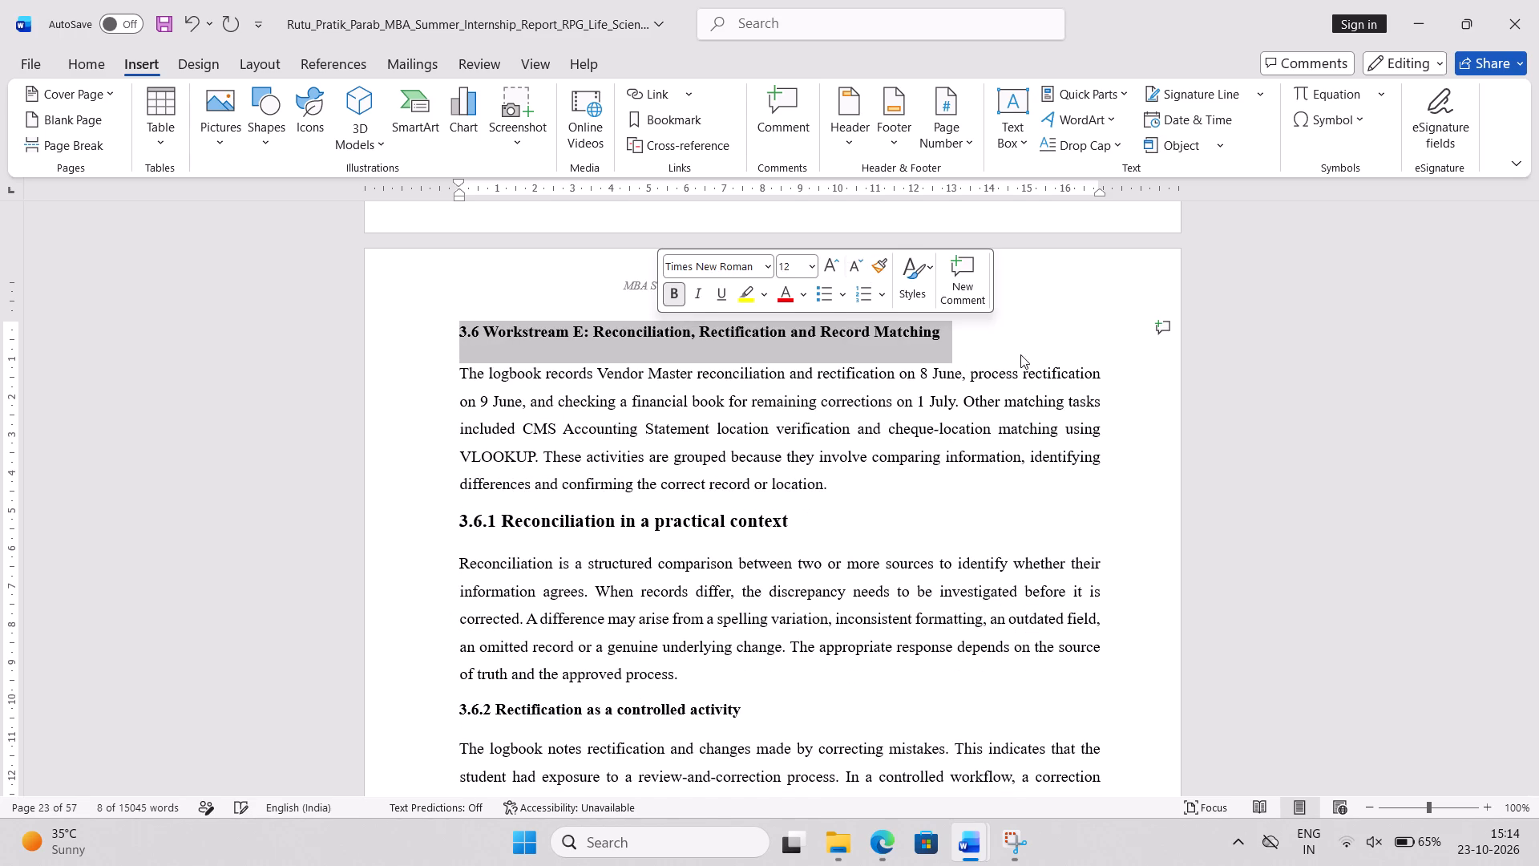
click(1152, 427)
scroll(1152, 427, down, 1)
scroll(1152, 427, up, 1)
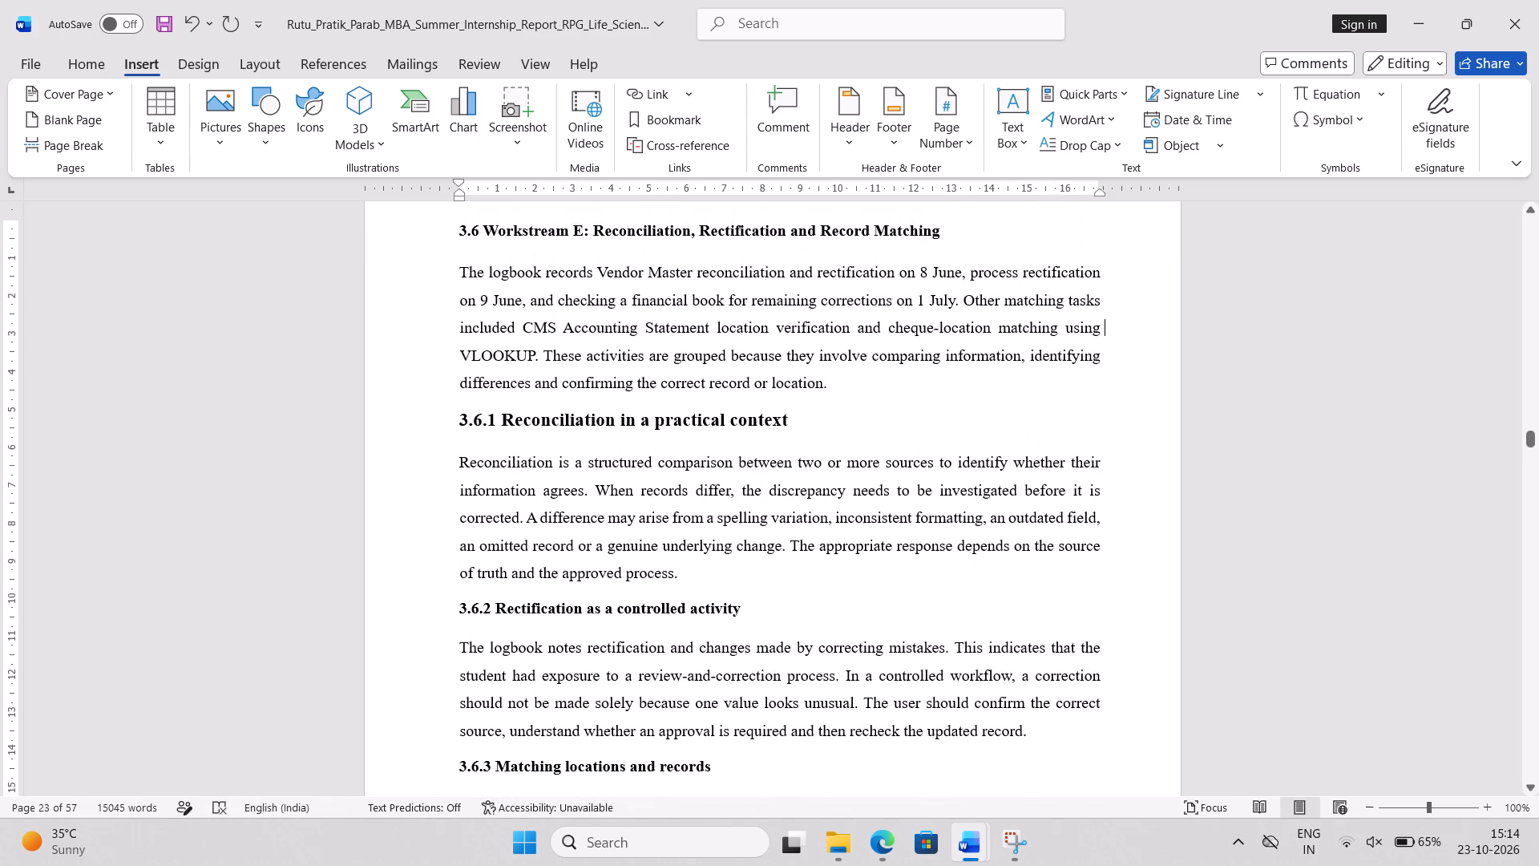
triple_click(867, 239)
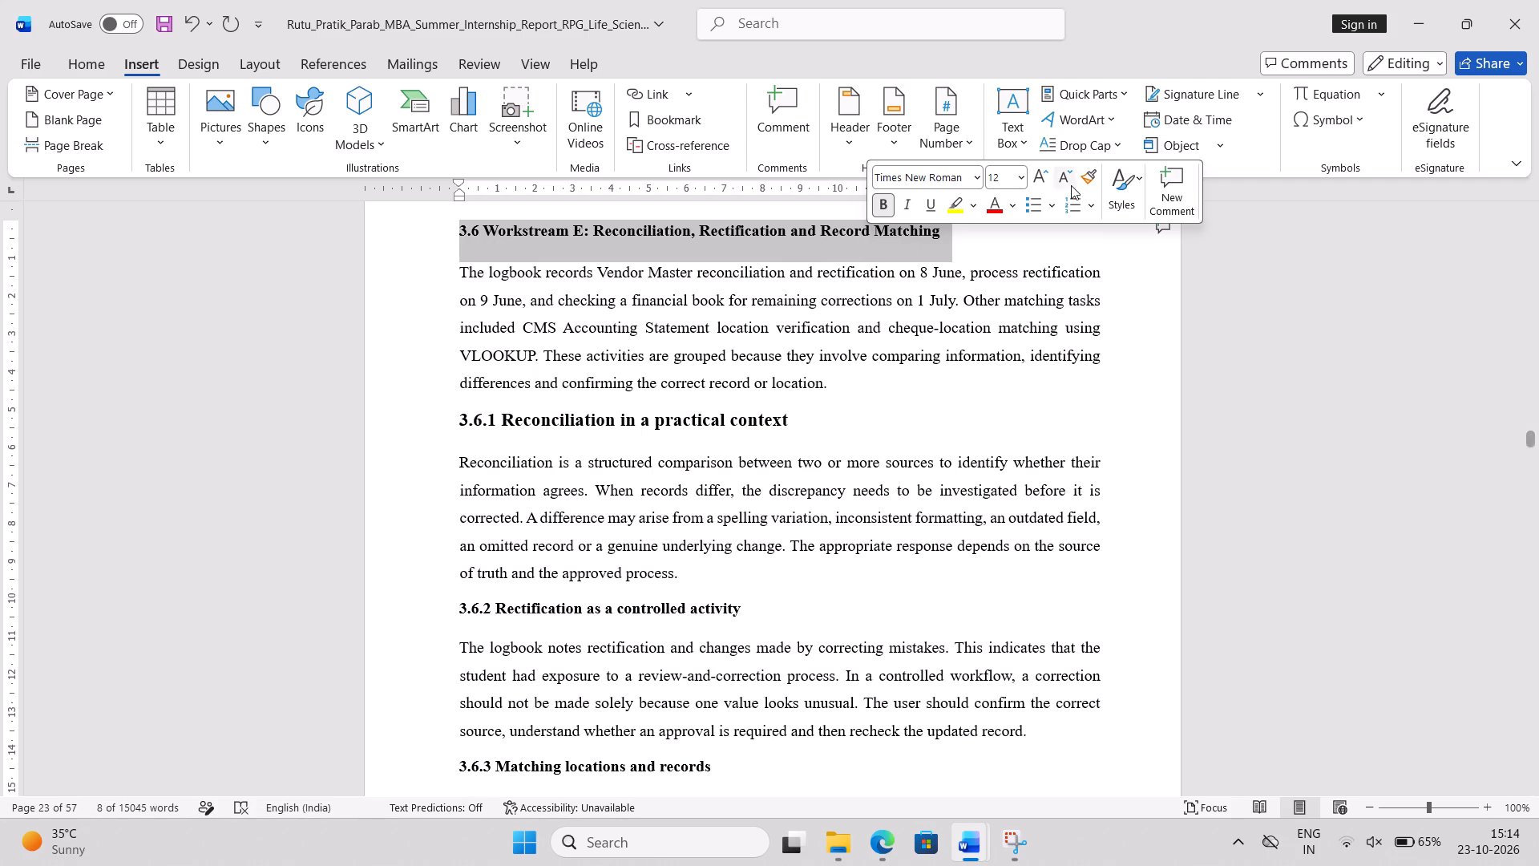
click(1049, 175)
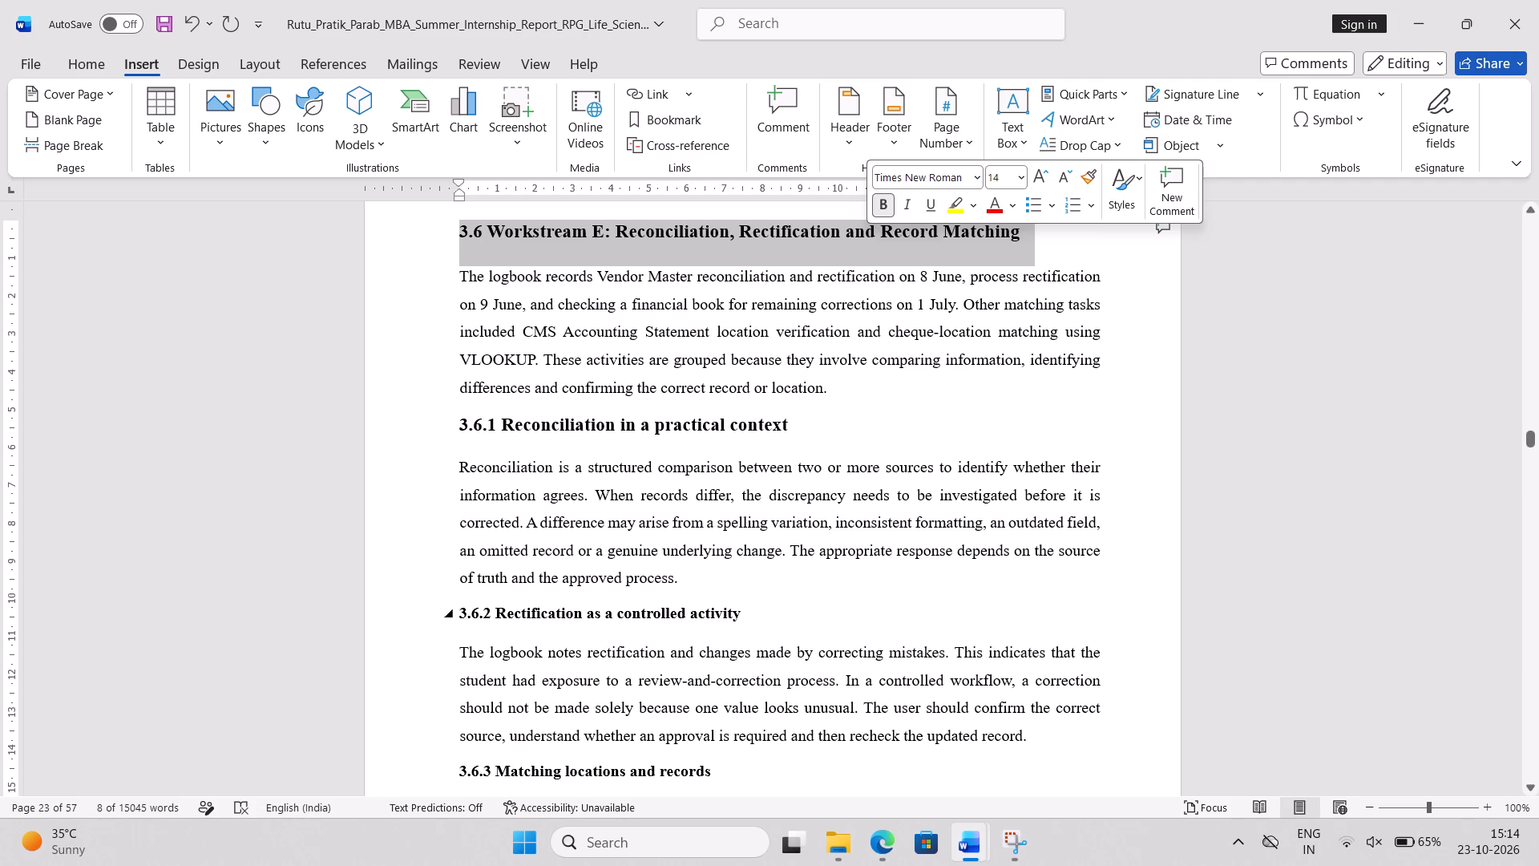
Increase the font size of the 3.6.2 Rectification as a controlled activity and 3.6.3 Matching locations and records subheadings to 14.
triple_click(649, 616)
click(826, 555)
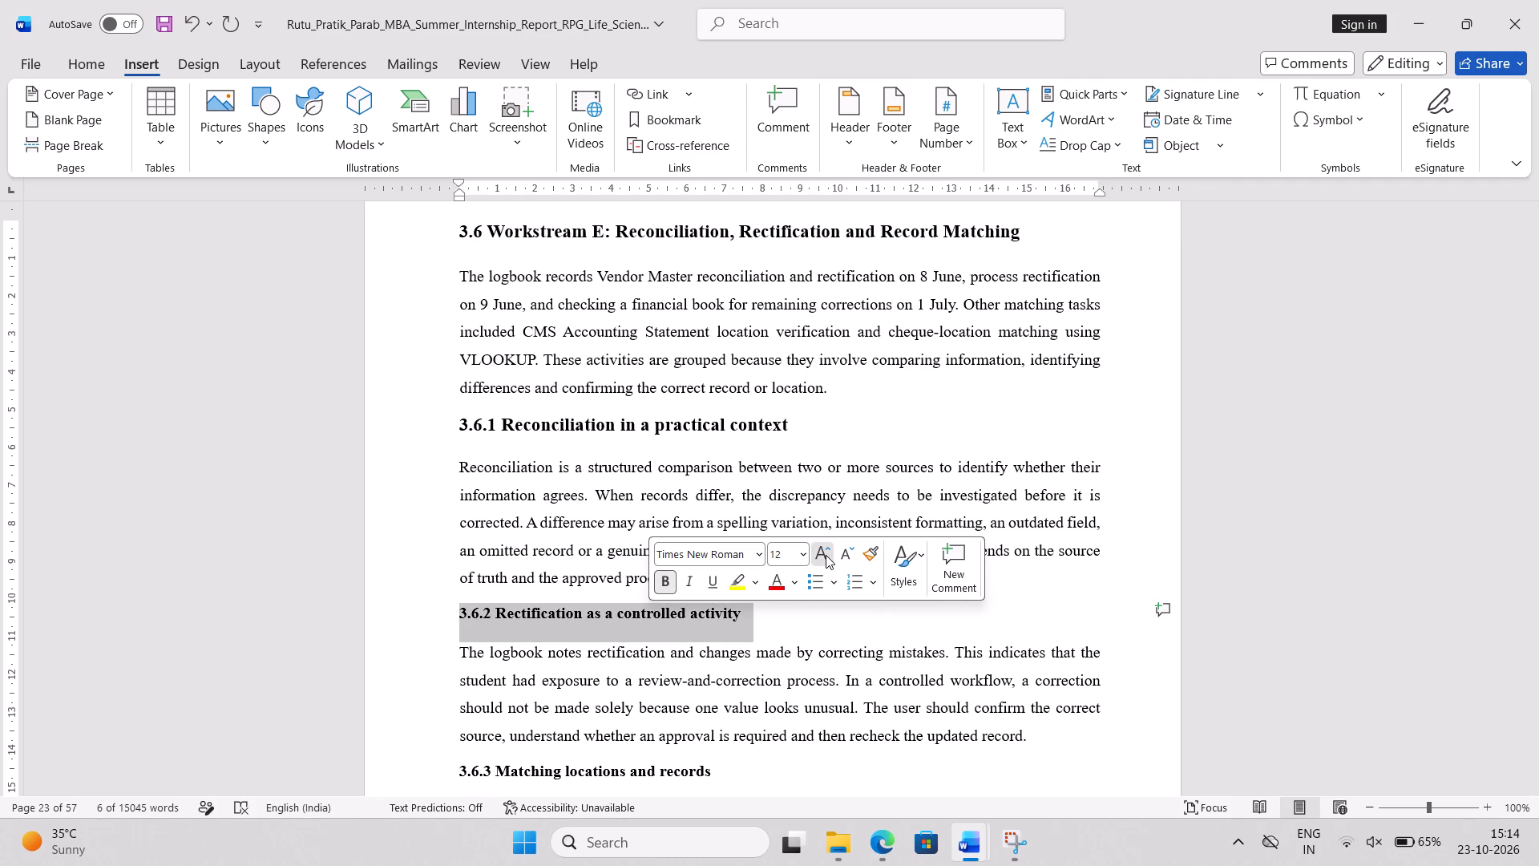
scroll(686, 729, down, 1)
triple_click(612, 609)
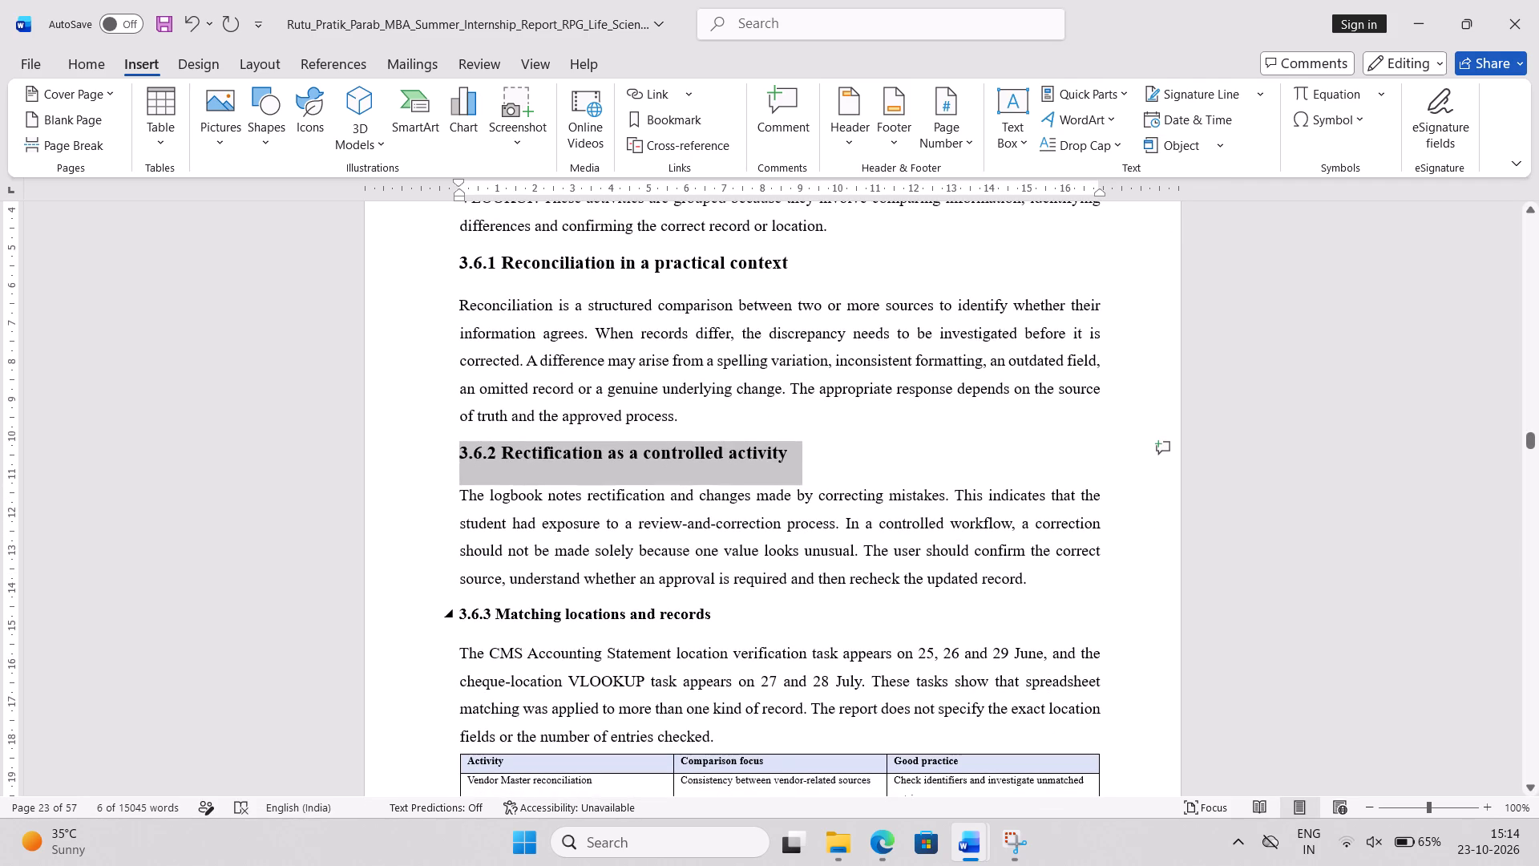
click(784, 544)
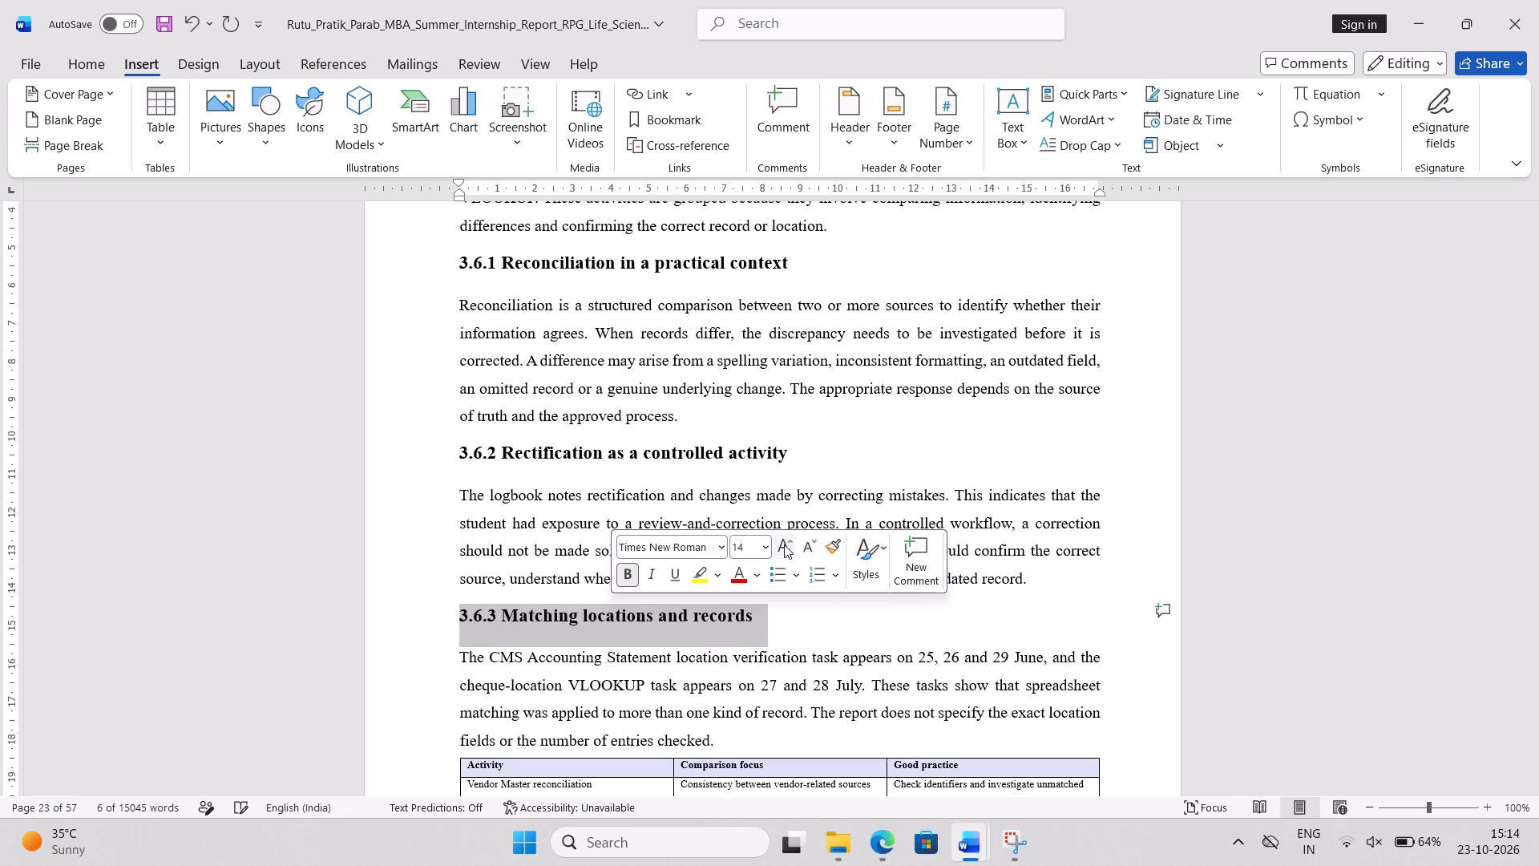
Increase the font size of the 3.6.4 What reconciliation teaches subheading and the 3.7 Workstream F heading to 14.
scroll(717, 644, down, 3)
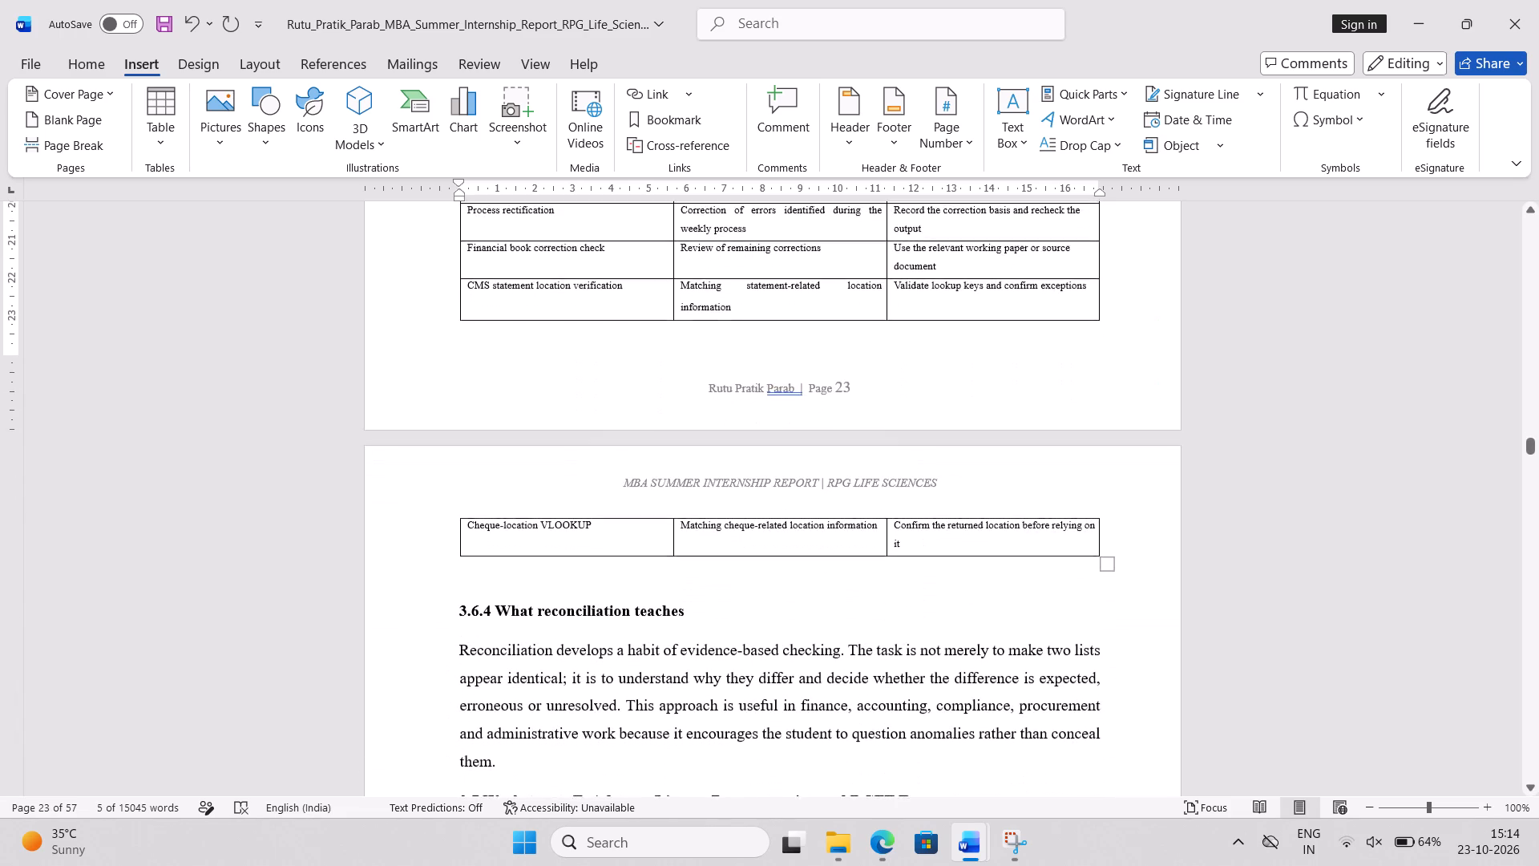
scroll(717, 644, up, 2)
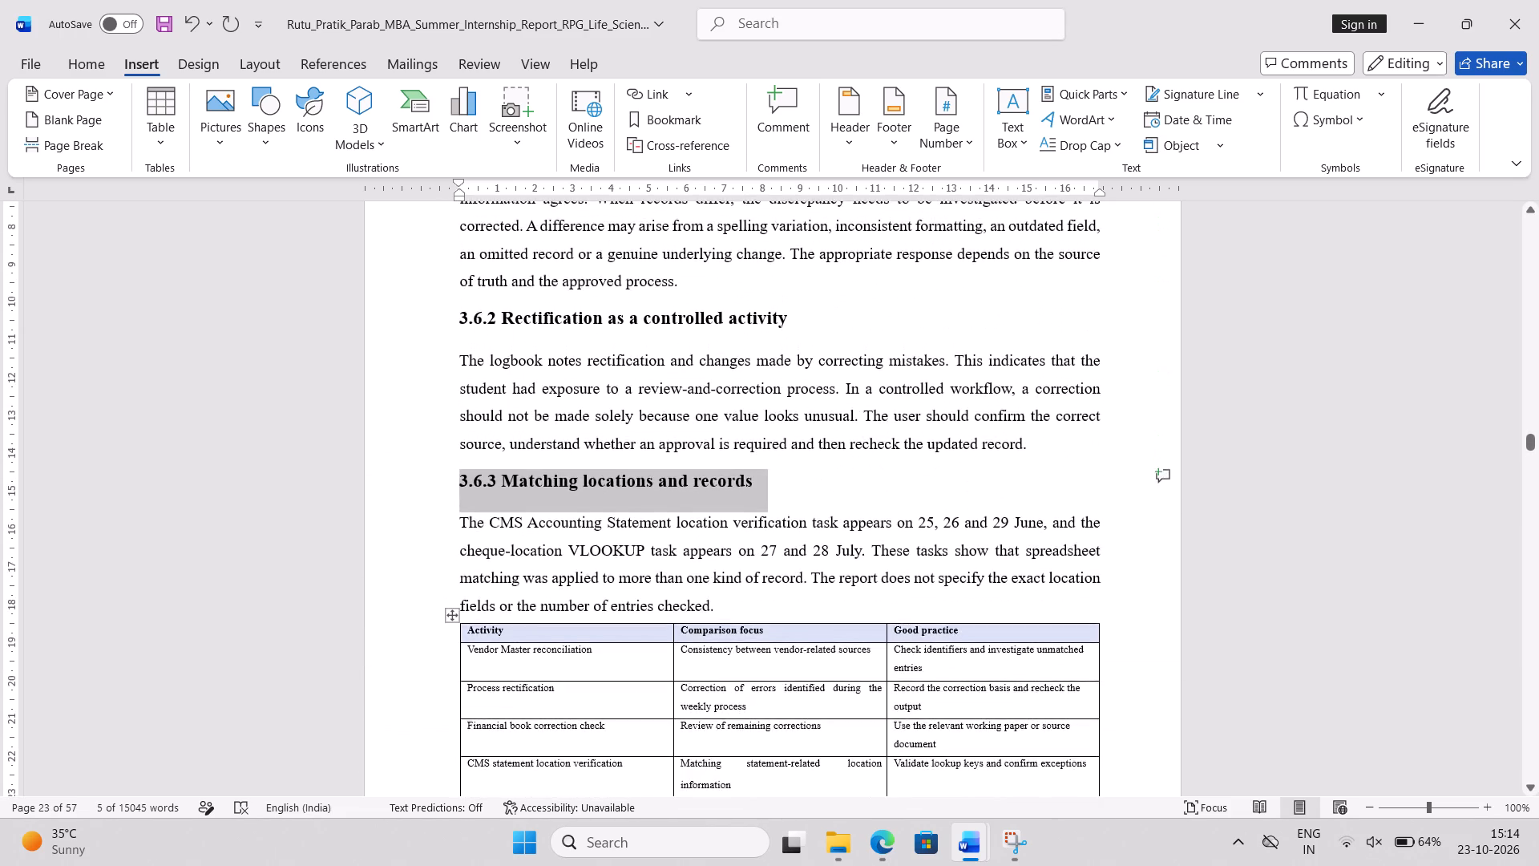
scroll(717, 644, down, 3)
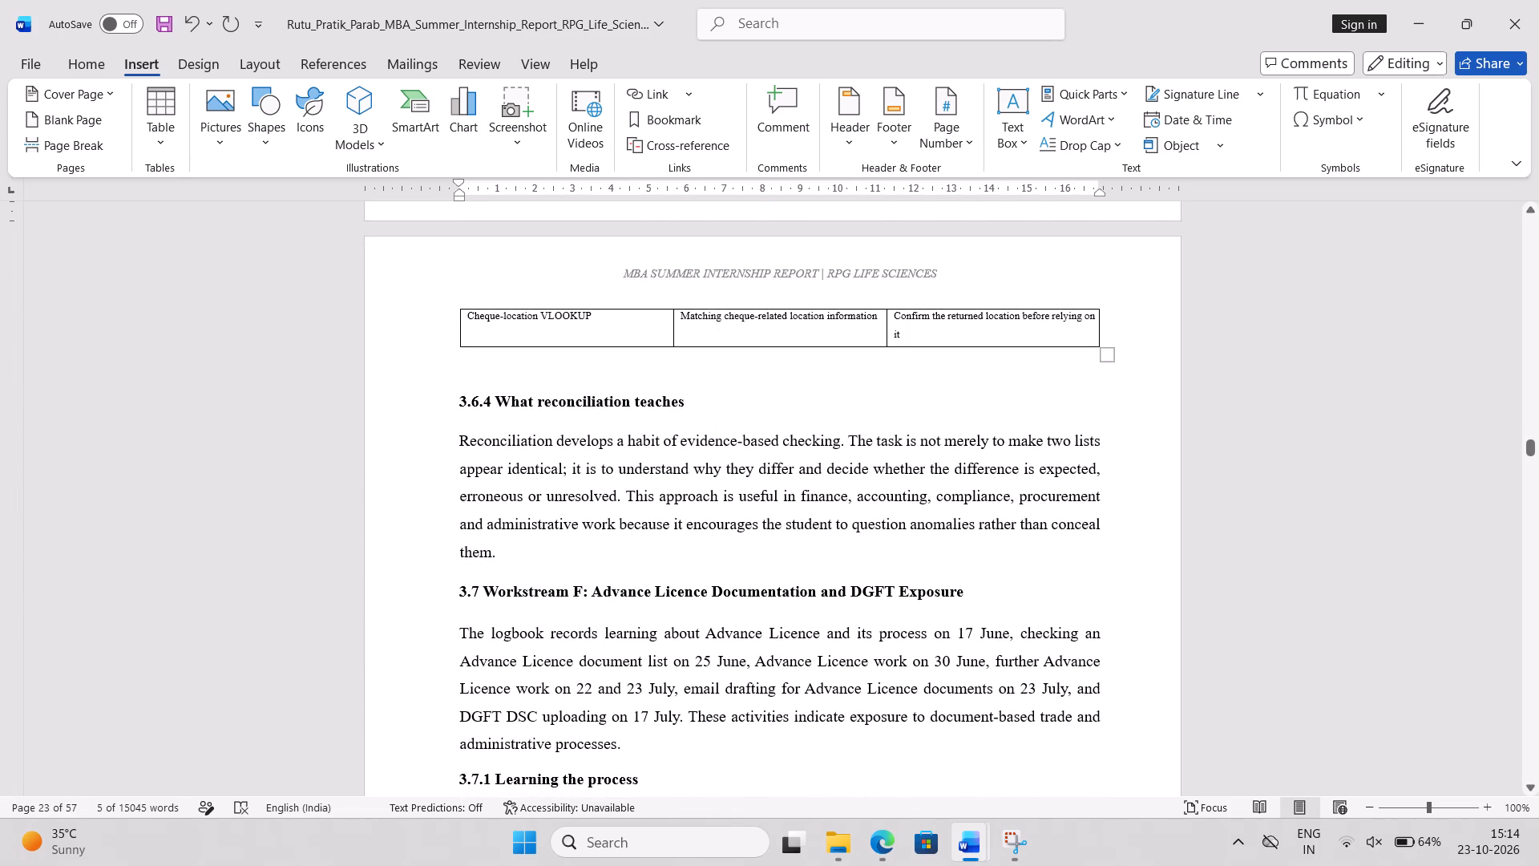
triple_click(604, 402)
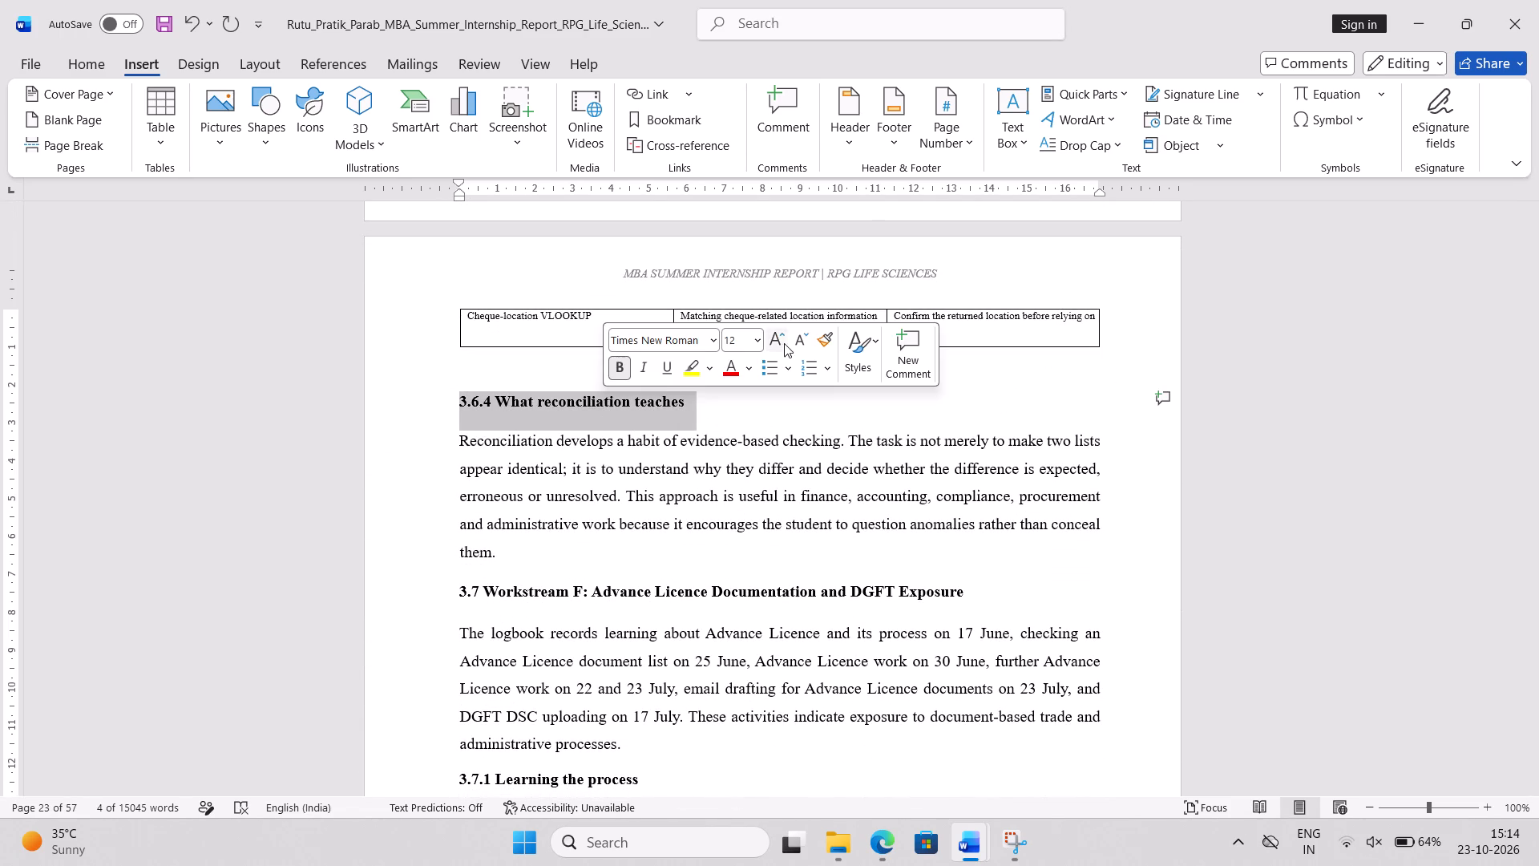
click(786, 340)
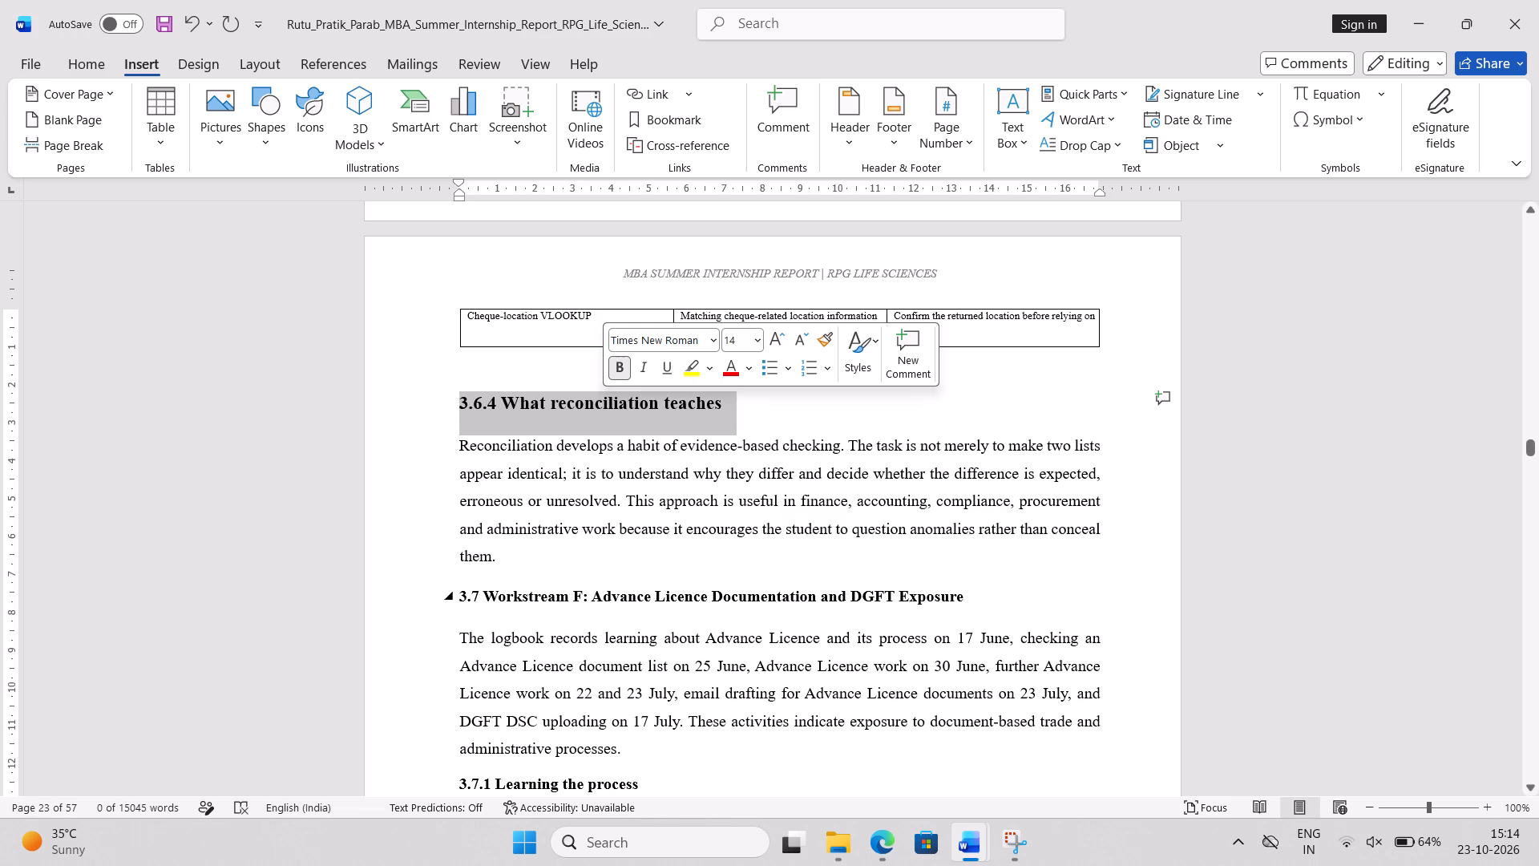
triple_click(602, 596)
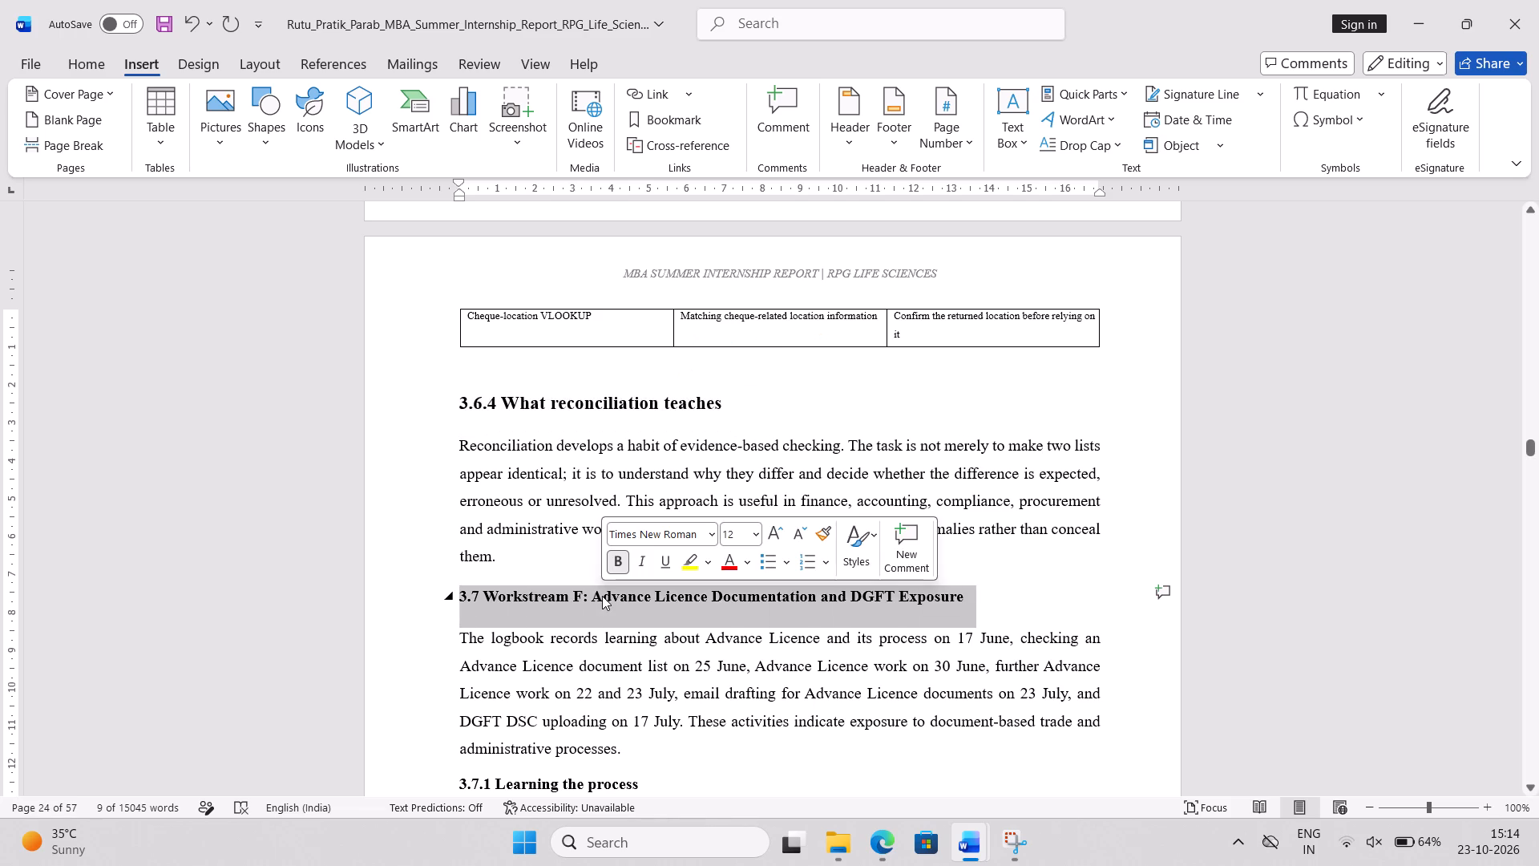
click(773, 528)
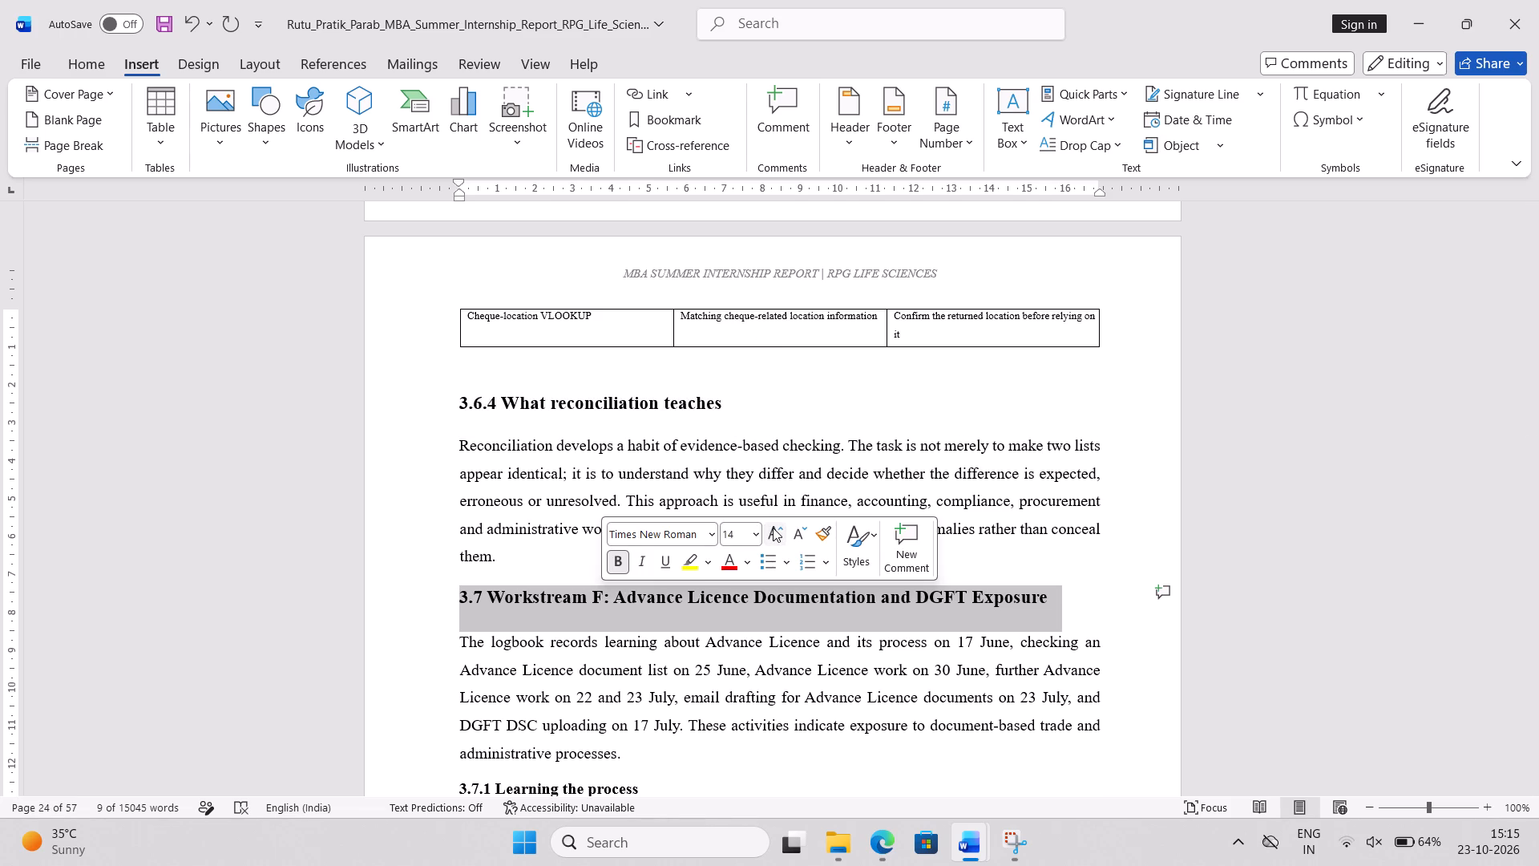
Increase the font size of the 3.7.1 Learning the process, 3.7.2 Document-list checking and 3.7.3 Email drafting and follow-up subheadings to 14.
scroll(773, 528, down, 3)
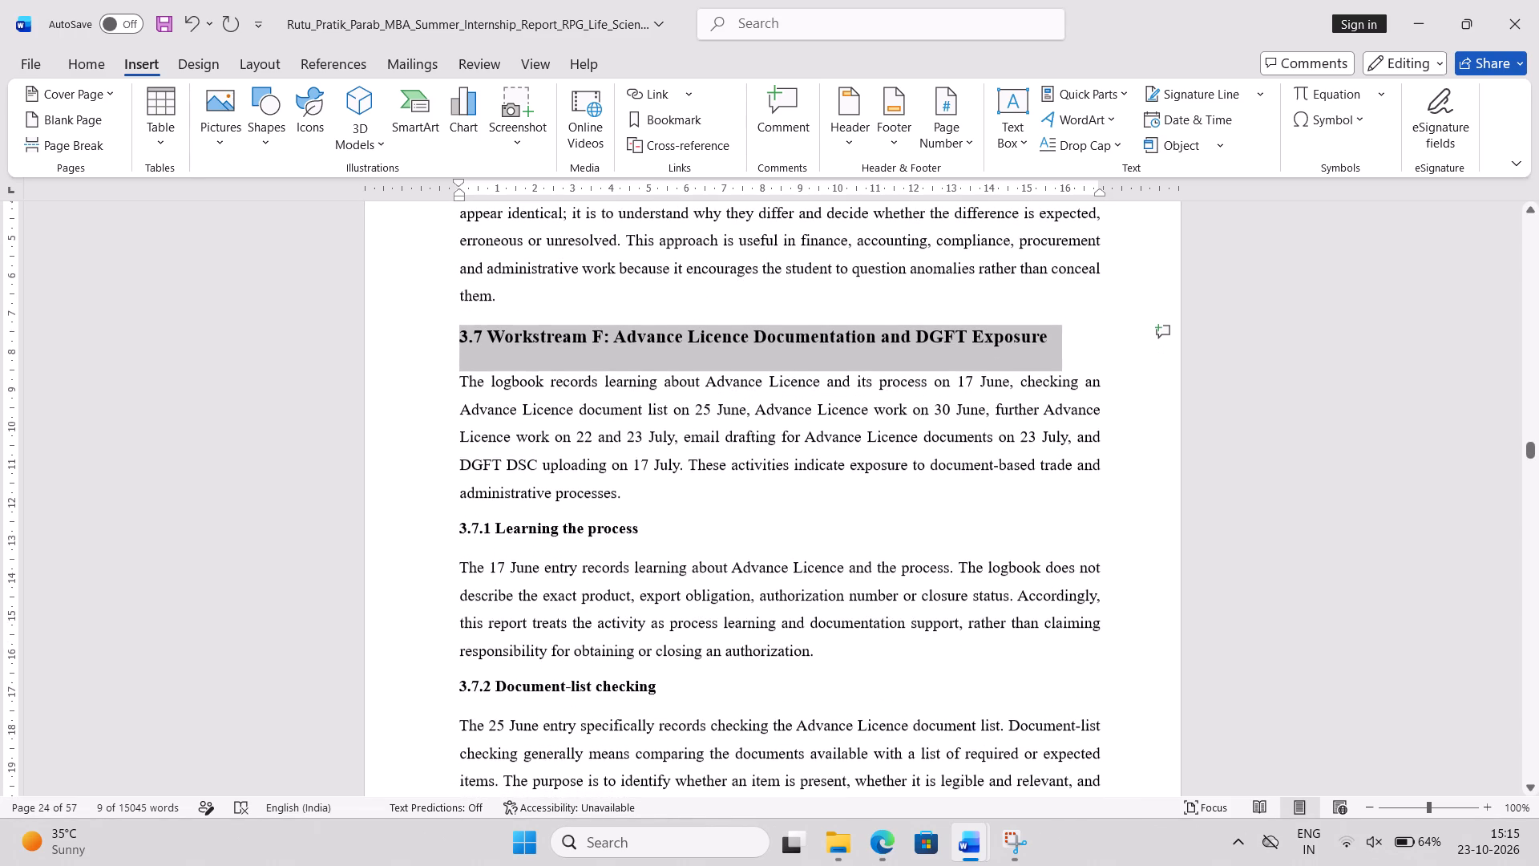
triple_click(516, 527)
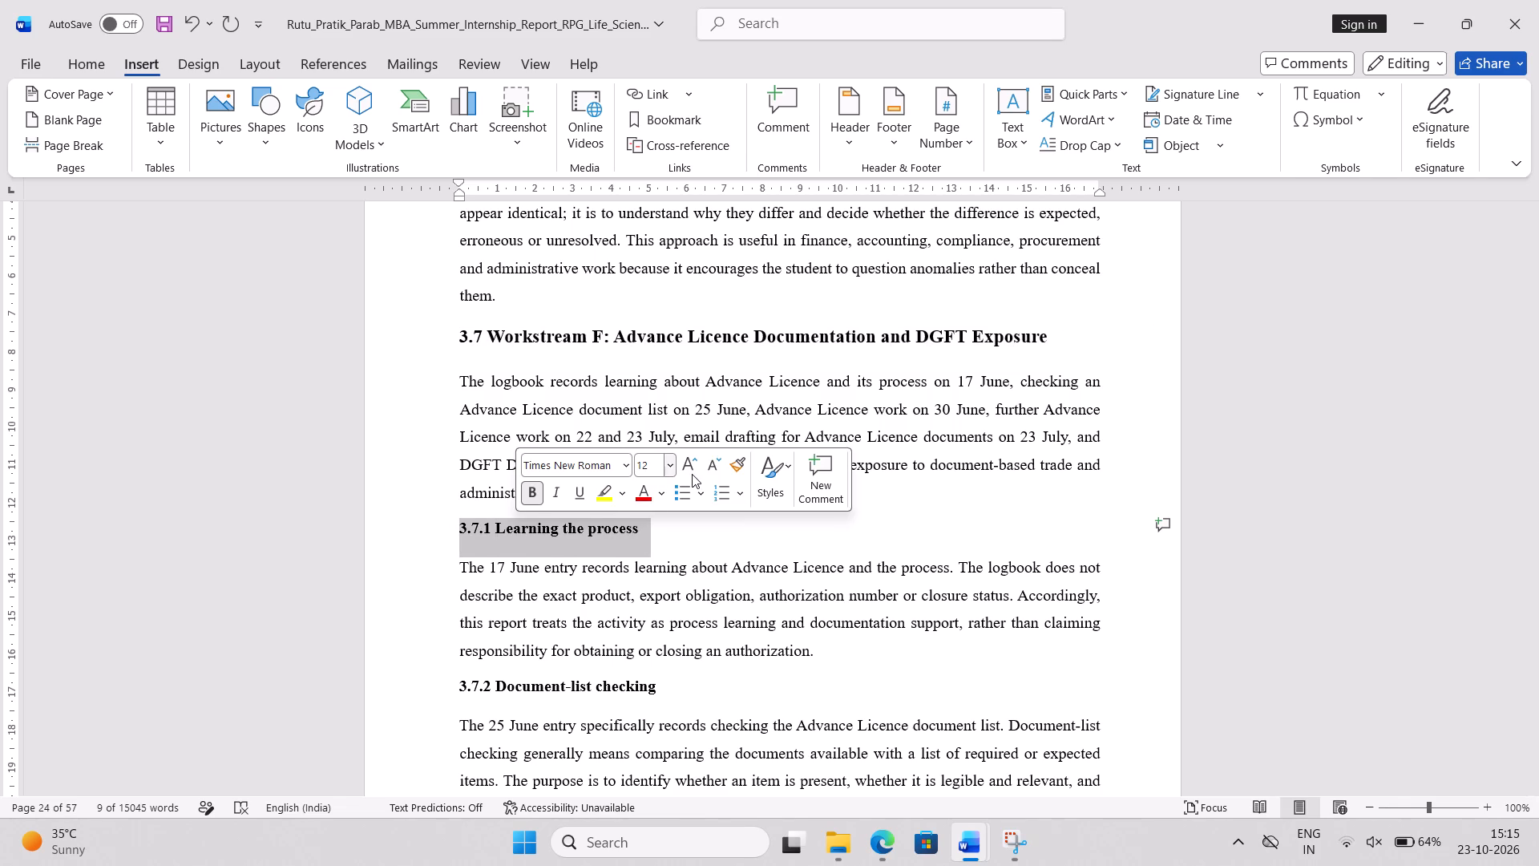
click(692, 474)
triple_click(580, 702)
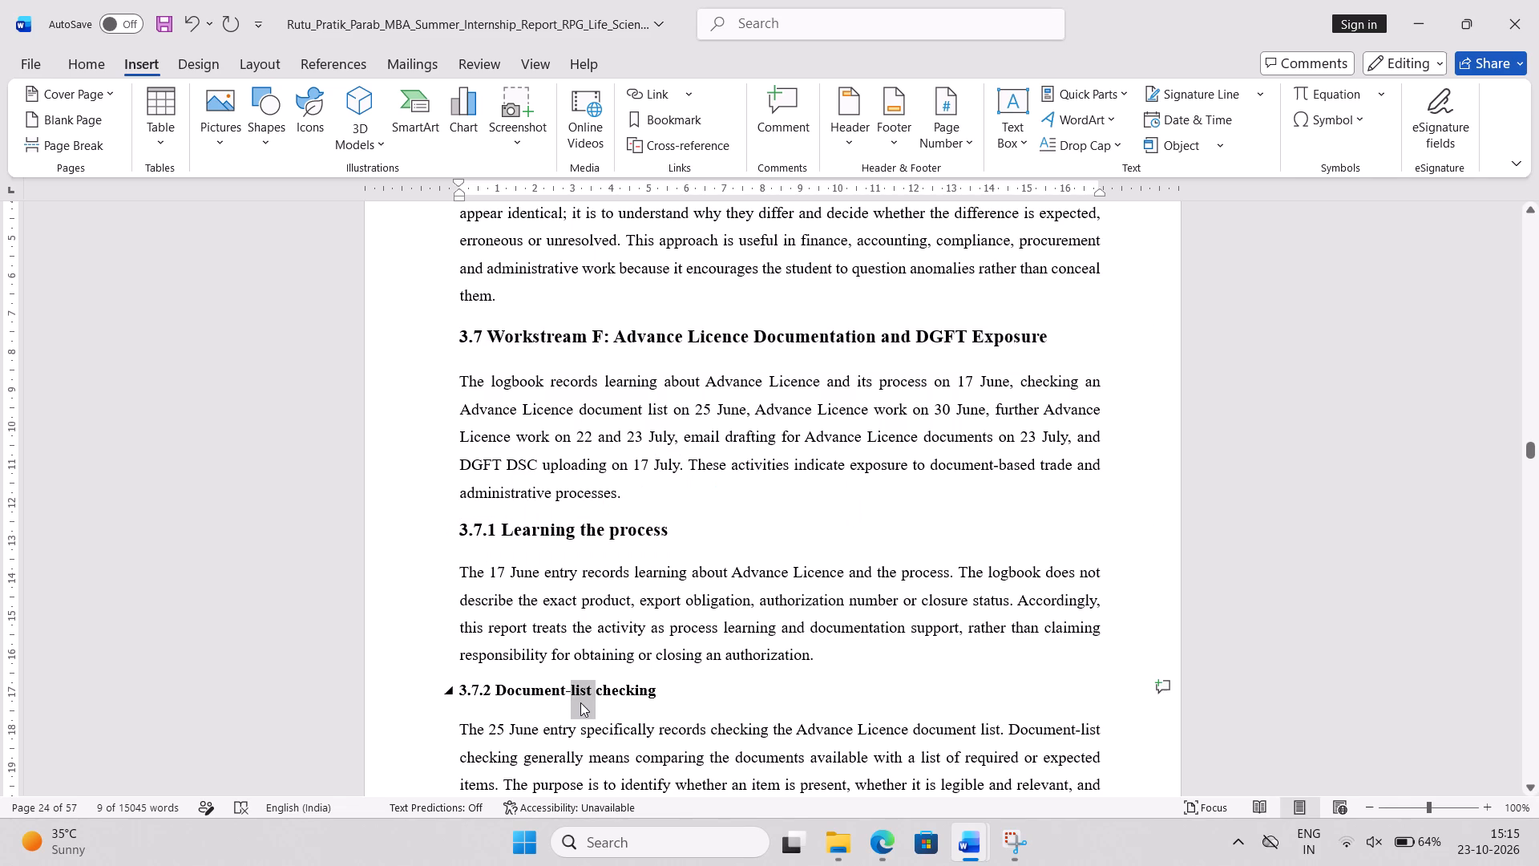
click(749, 640)
scroll(749, 640, down, 1)
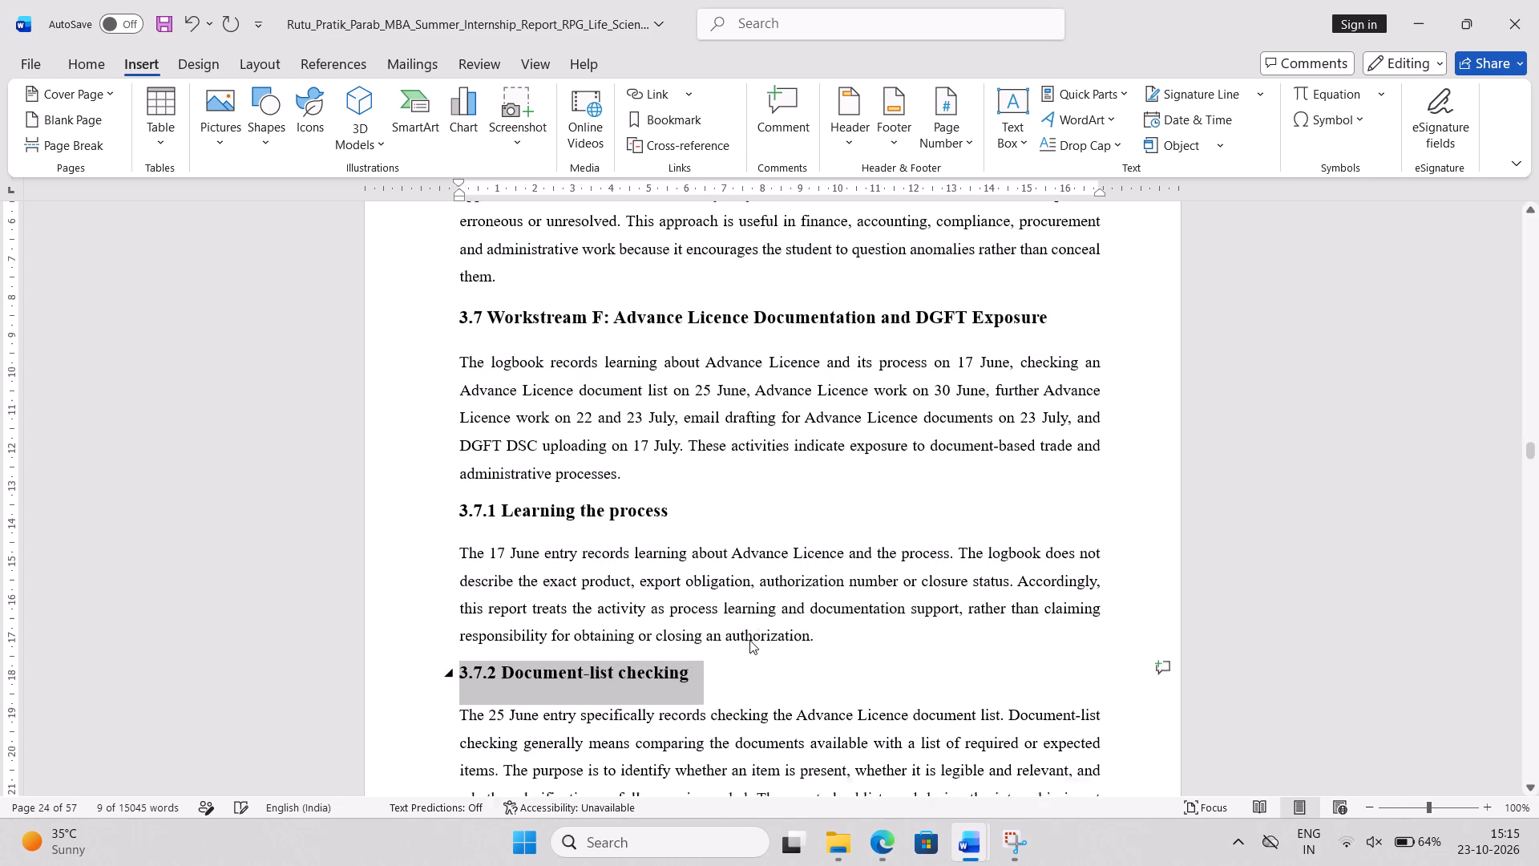
scroll(749, 640, down, 5)
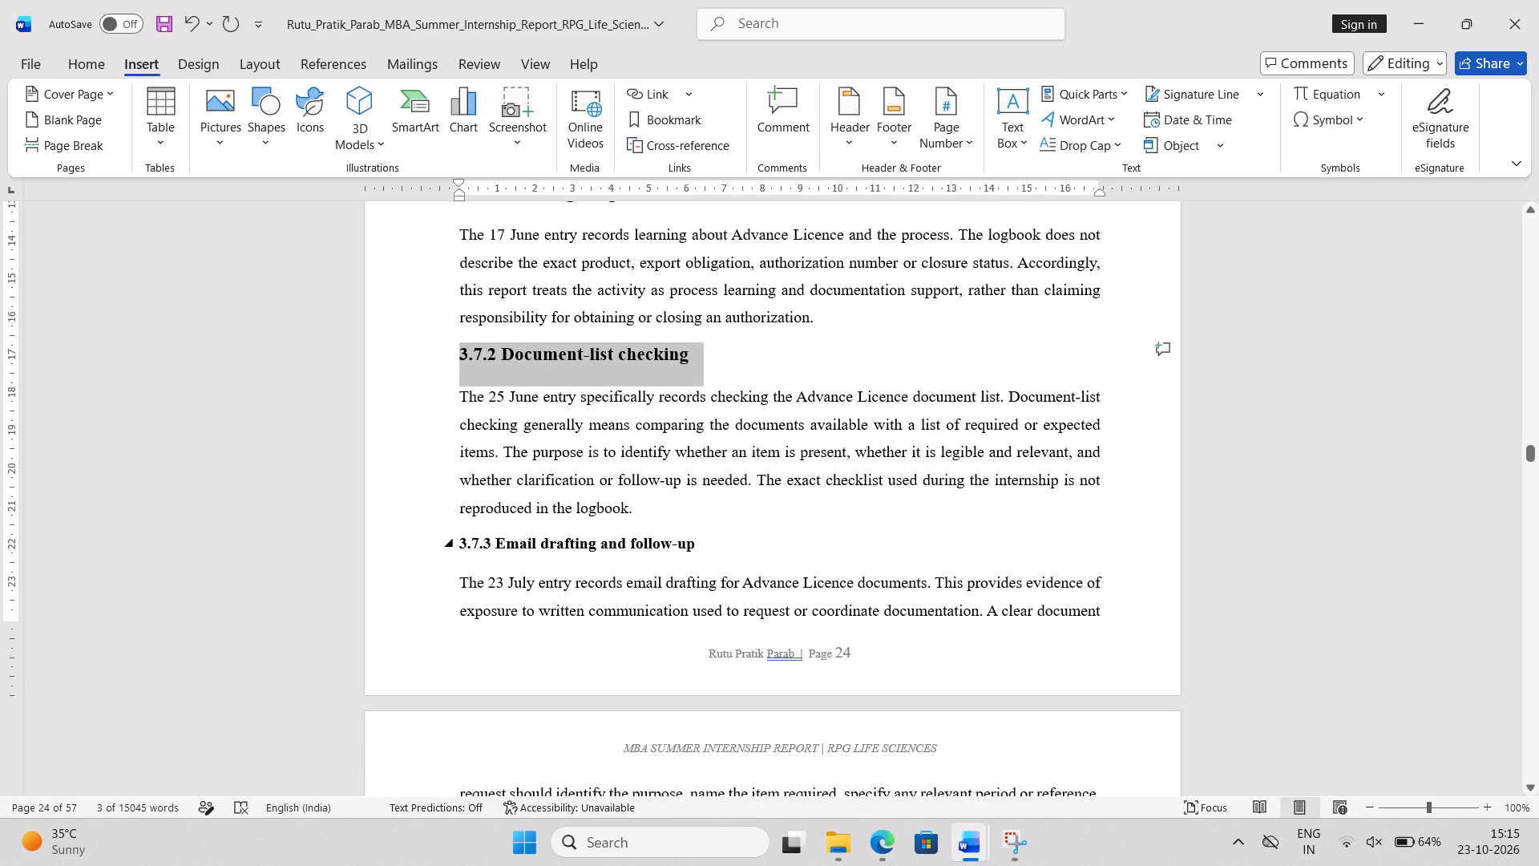
triple_click(624, 540)
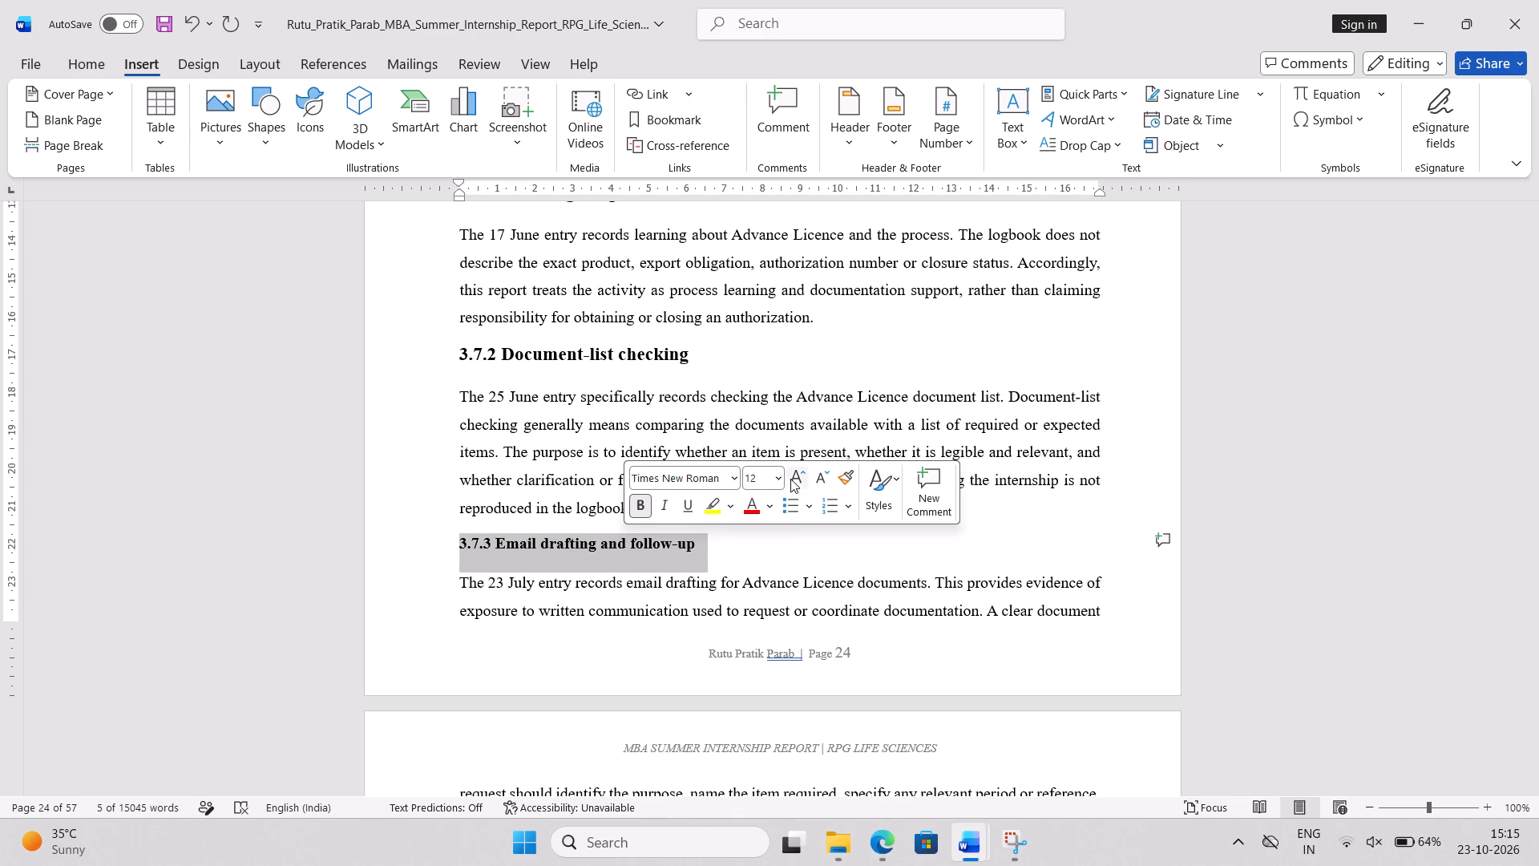
click(793, 475)
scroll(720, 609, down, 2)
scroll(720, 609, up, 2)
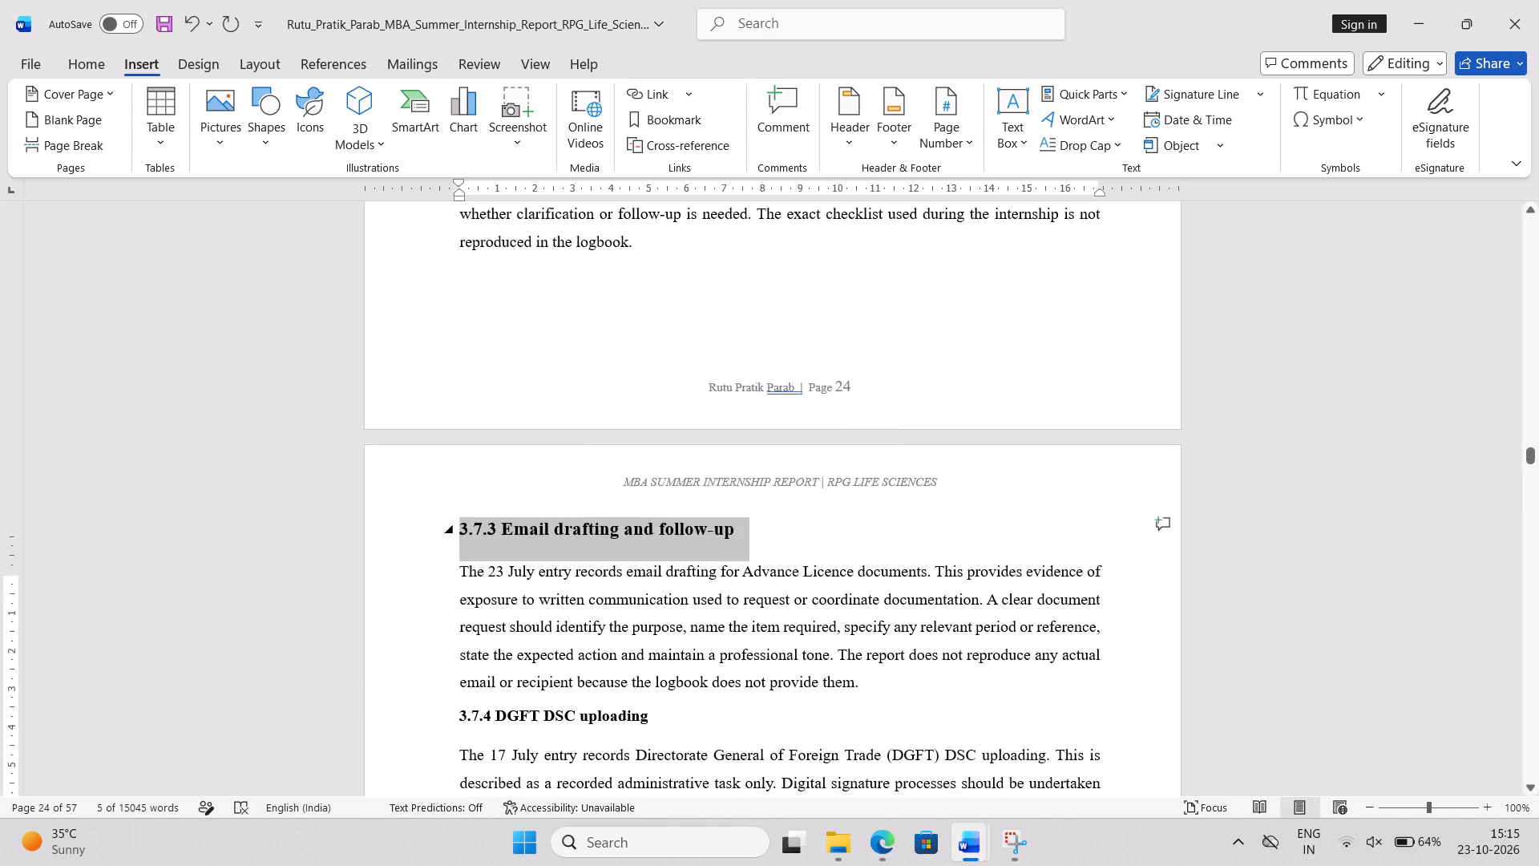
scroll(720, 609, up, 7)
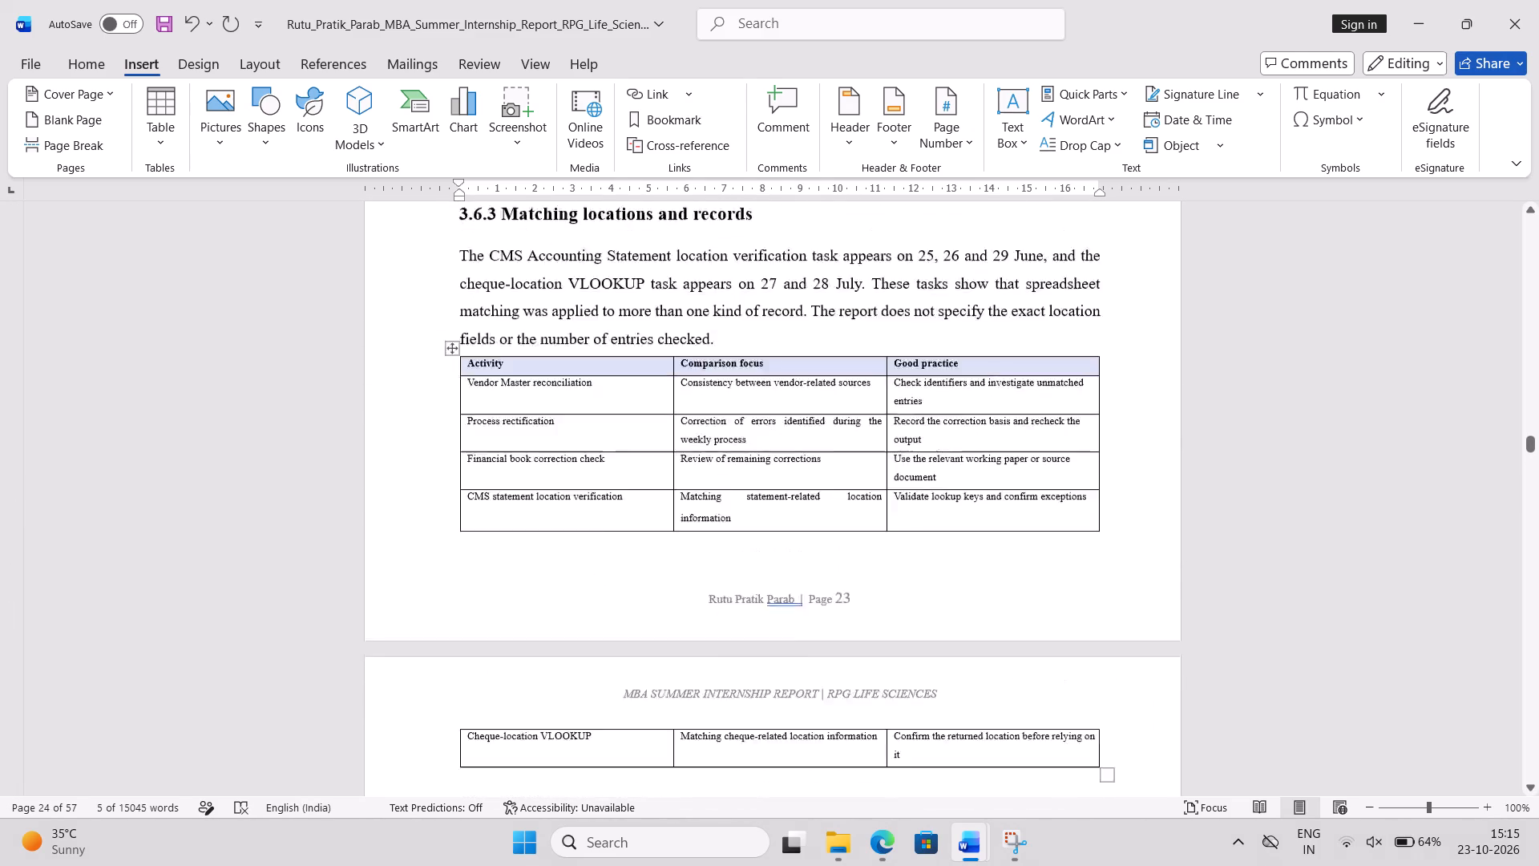
Insert a page break before the 3.6.3 Matching locations and records subheading.
scroll(720, 609, up, 2)
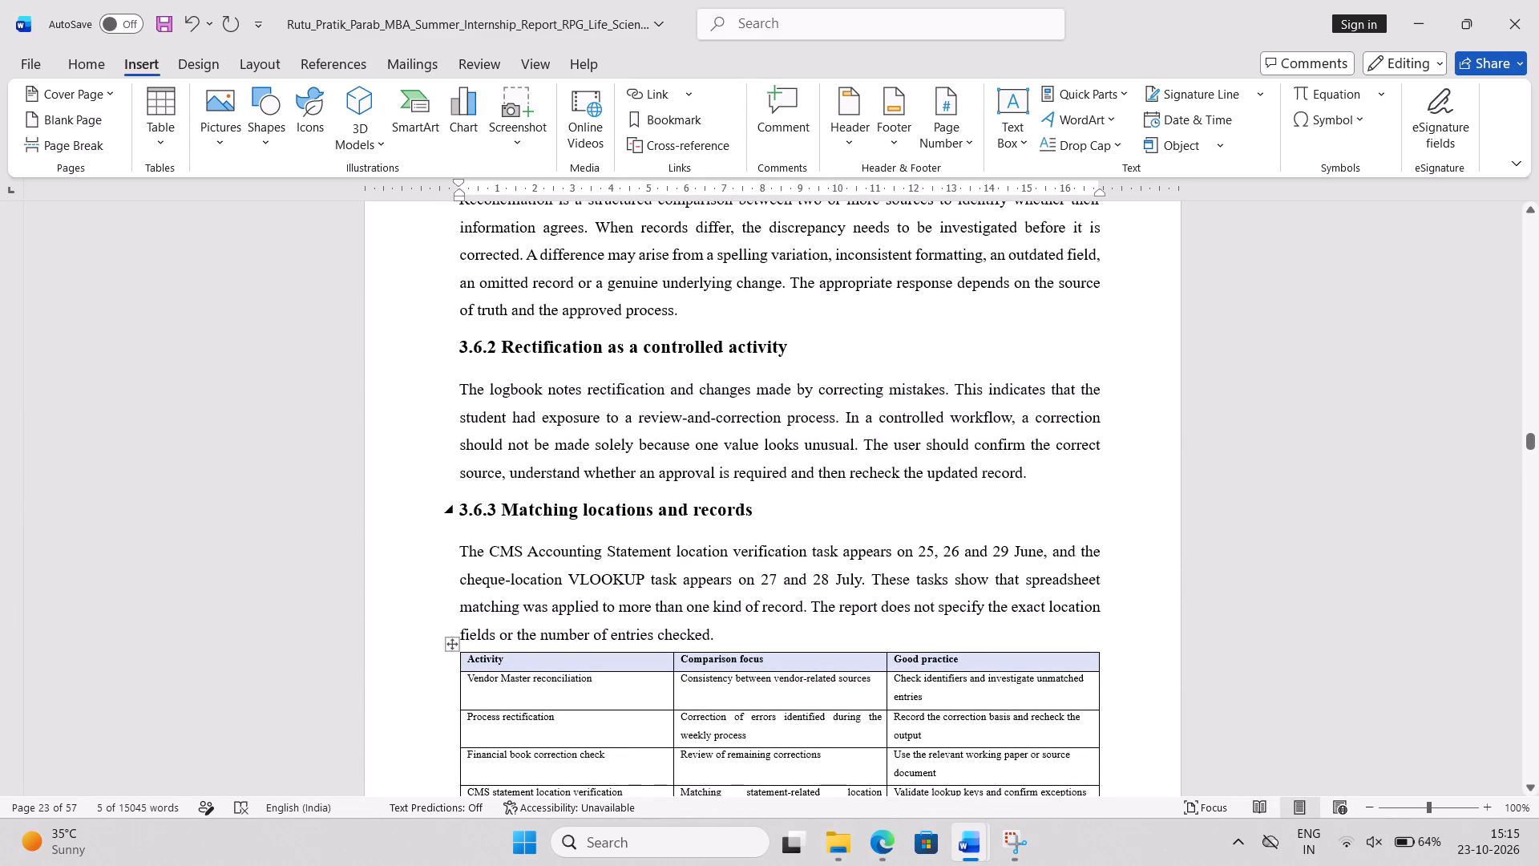
click(464, 511)
key(Left)
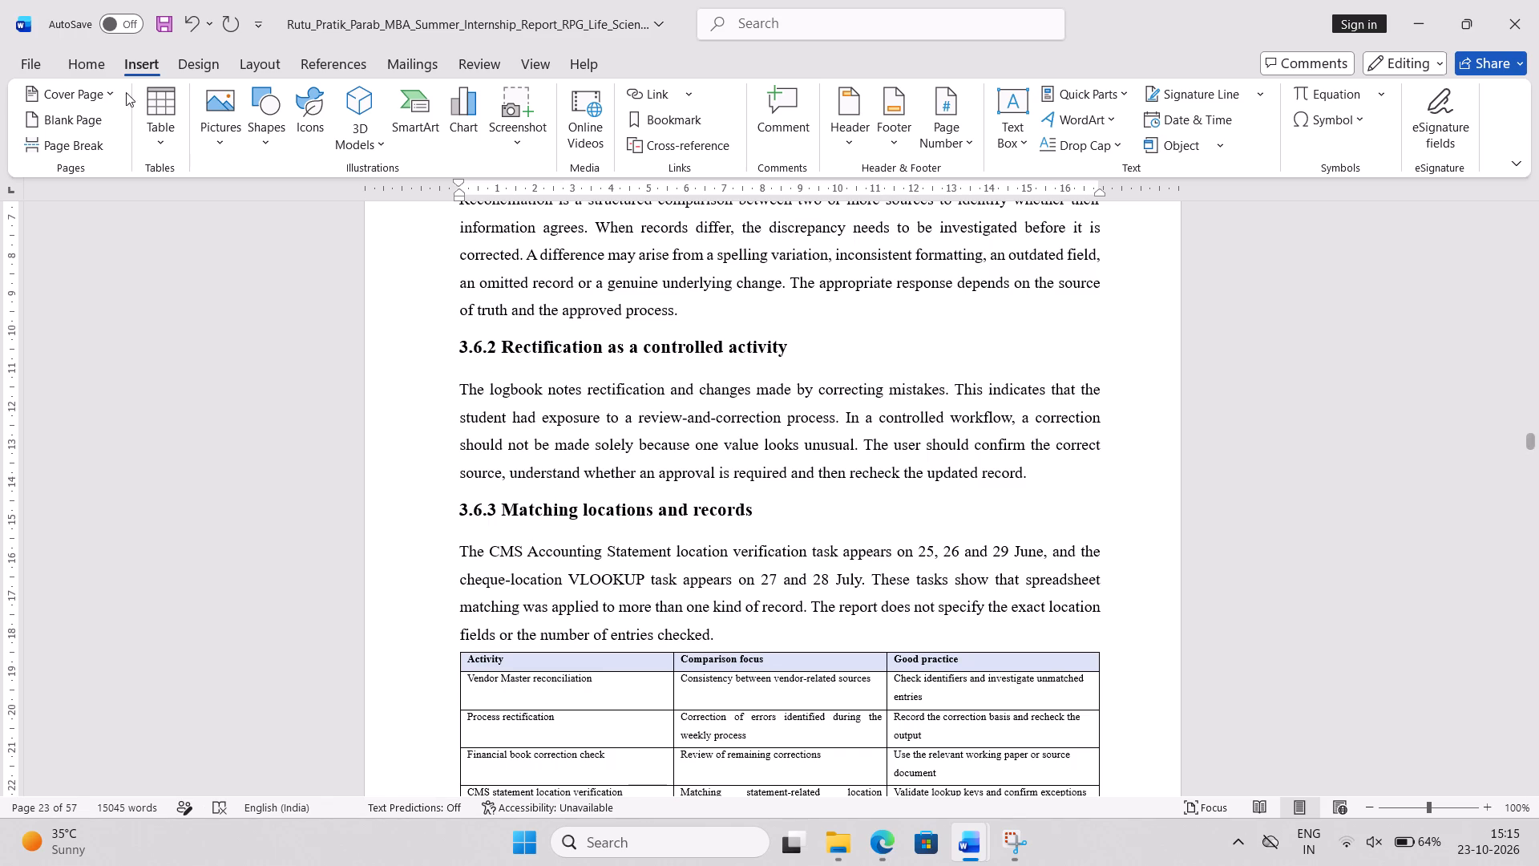
click(75, 142)
Delete the "(To be inserted or replaced with an approved company/process visual, if permitted.)" note and its empty line from the figure 3.5 placeholder box.
scroll(487, 334, down, 4)
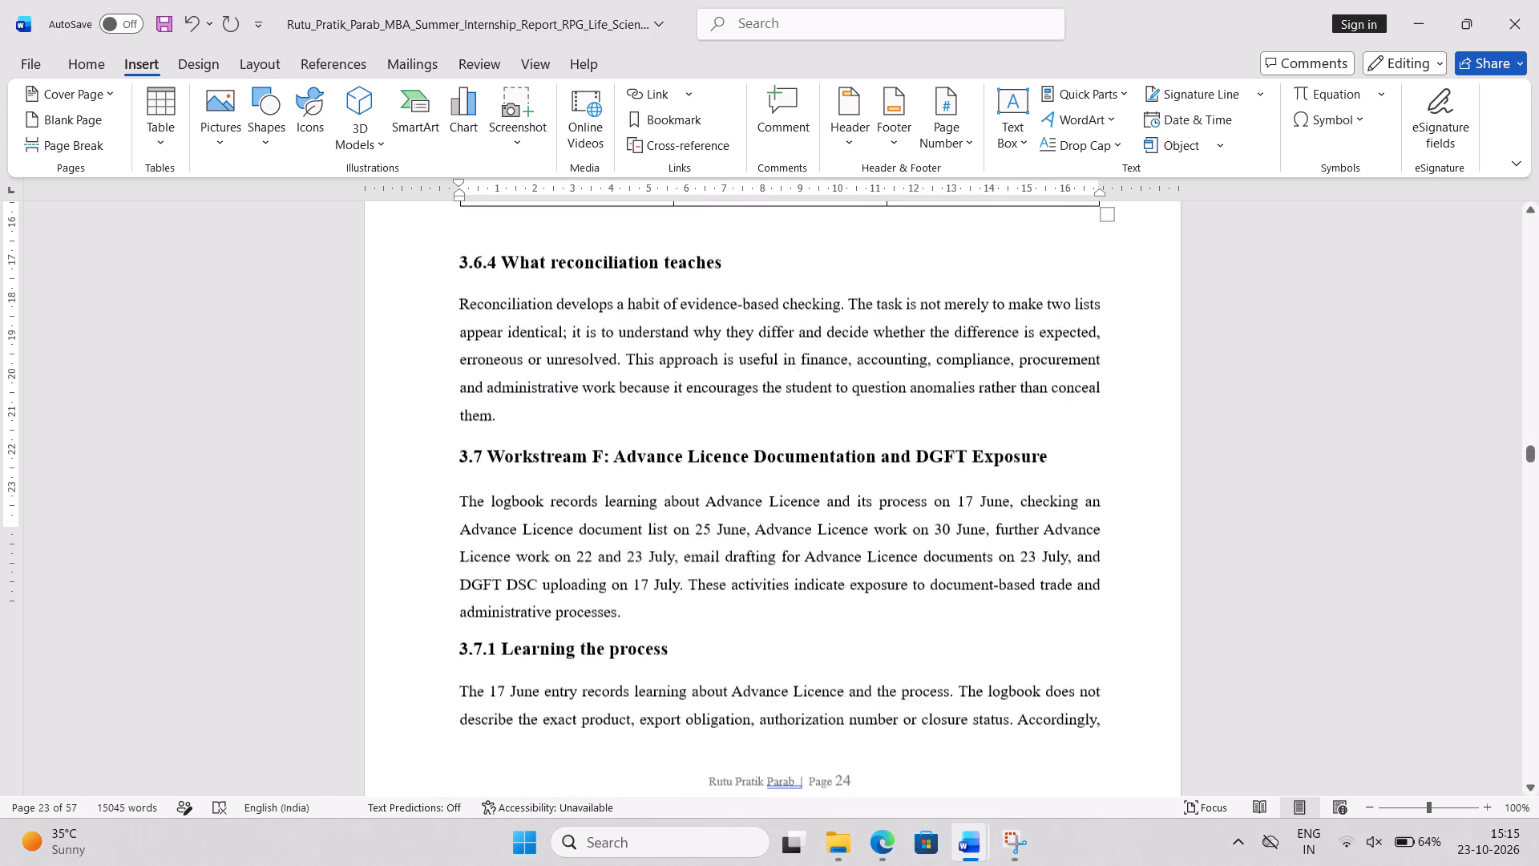
scroll(487, 334, down, 2)
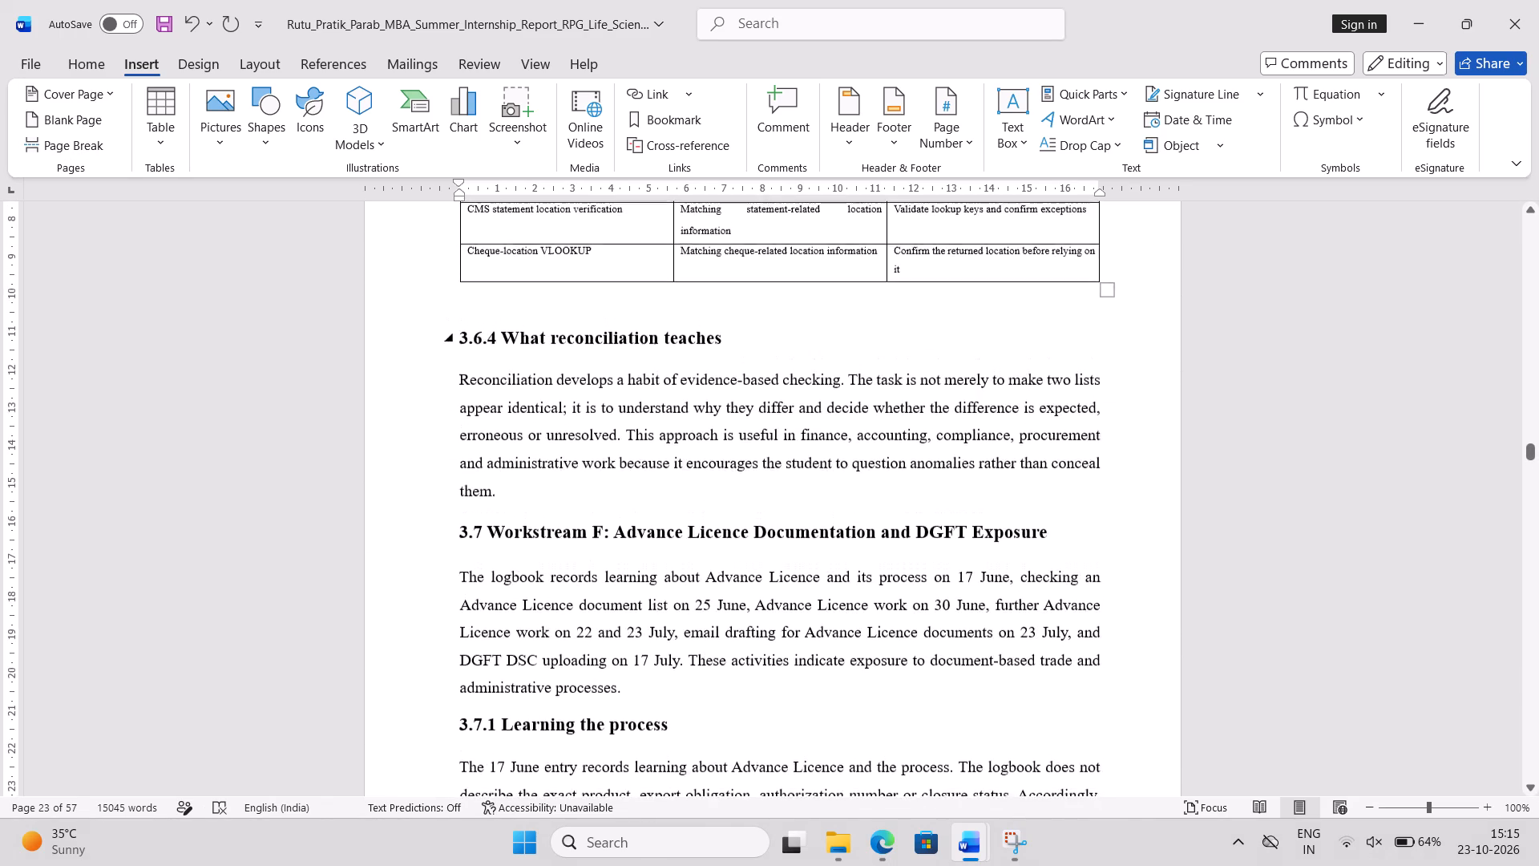
scroll(487, 334, down, 3)
scroll(487, 334, up, 3)
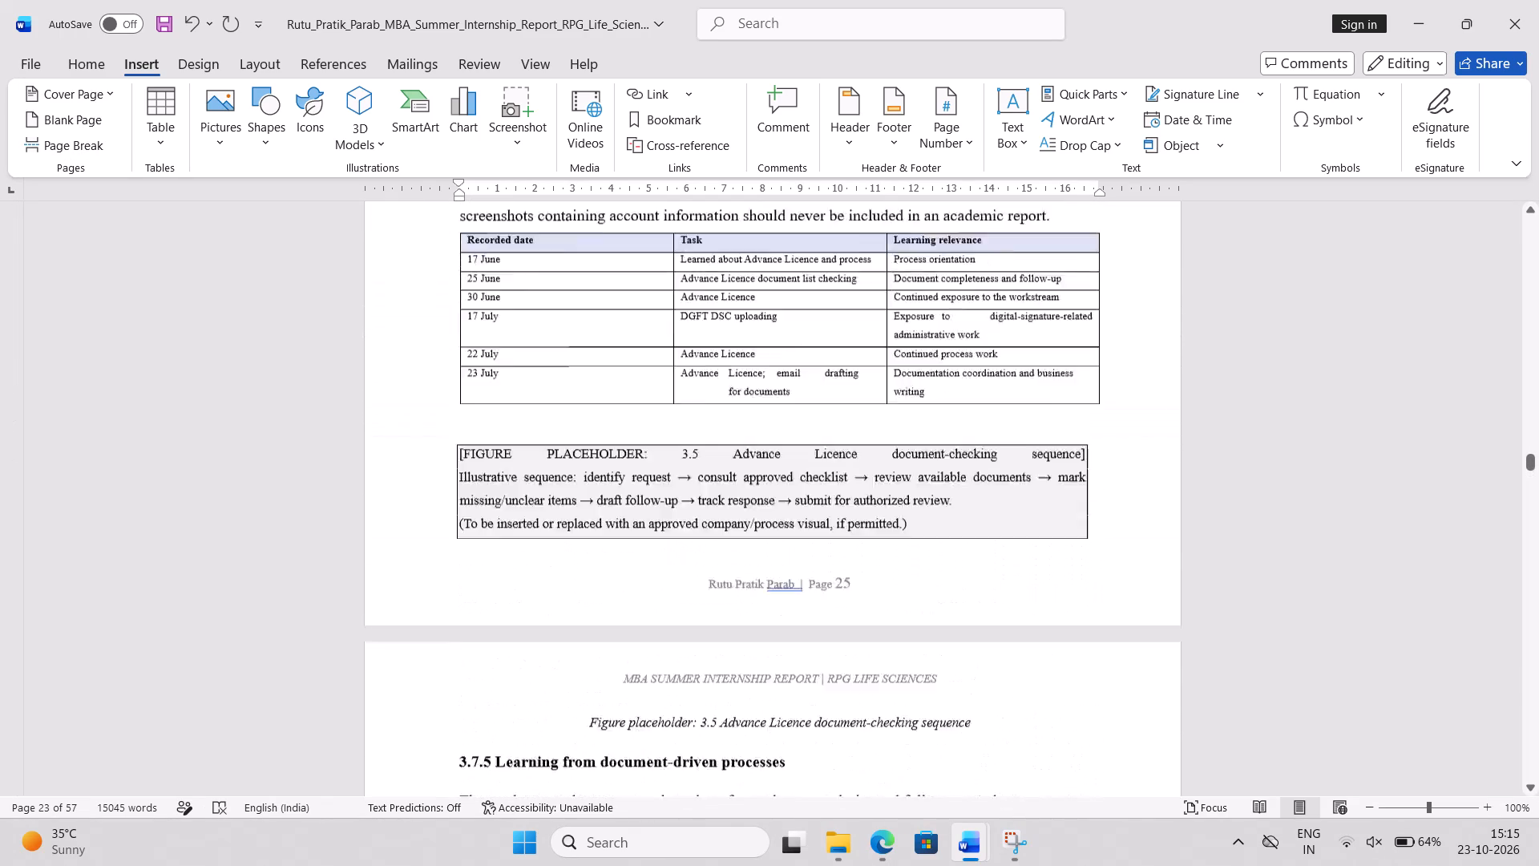
scroll(487, 334, up, 3)
scroll(400, 331, up, 2)
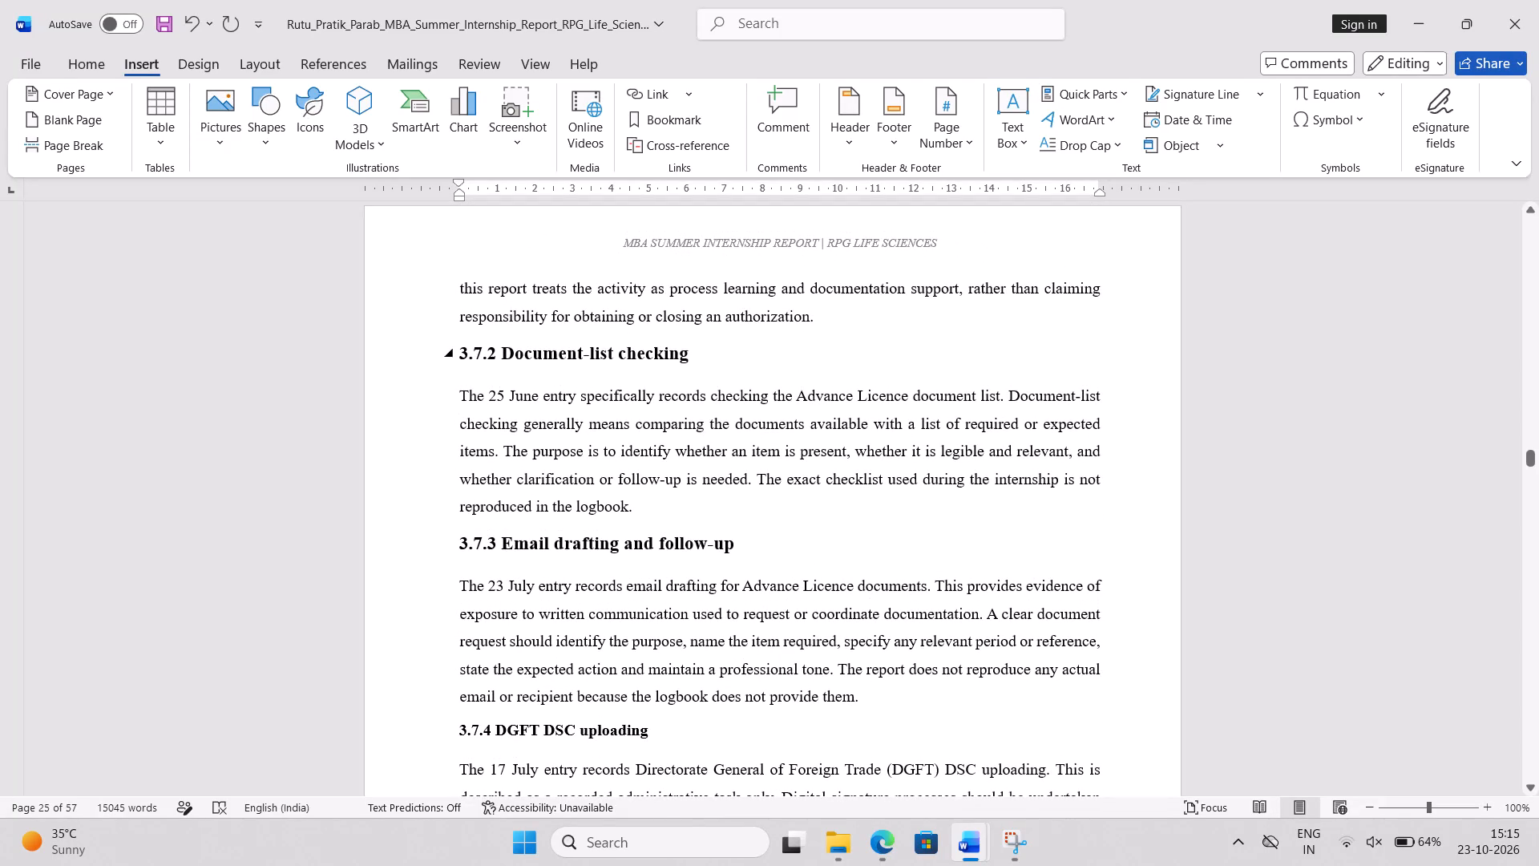
click(471, 376)
scroll(515, 476, down, 1)
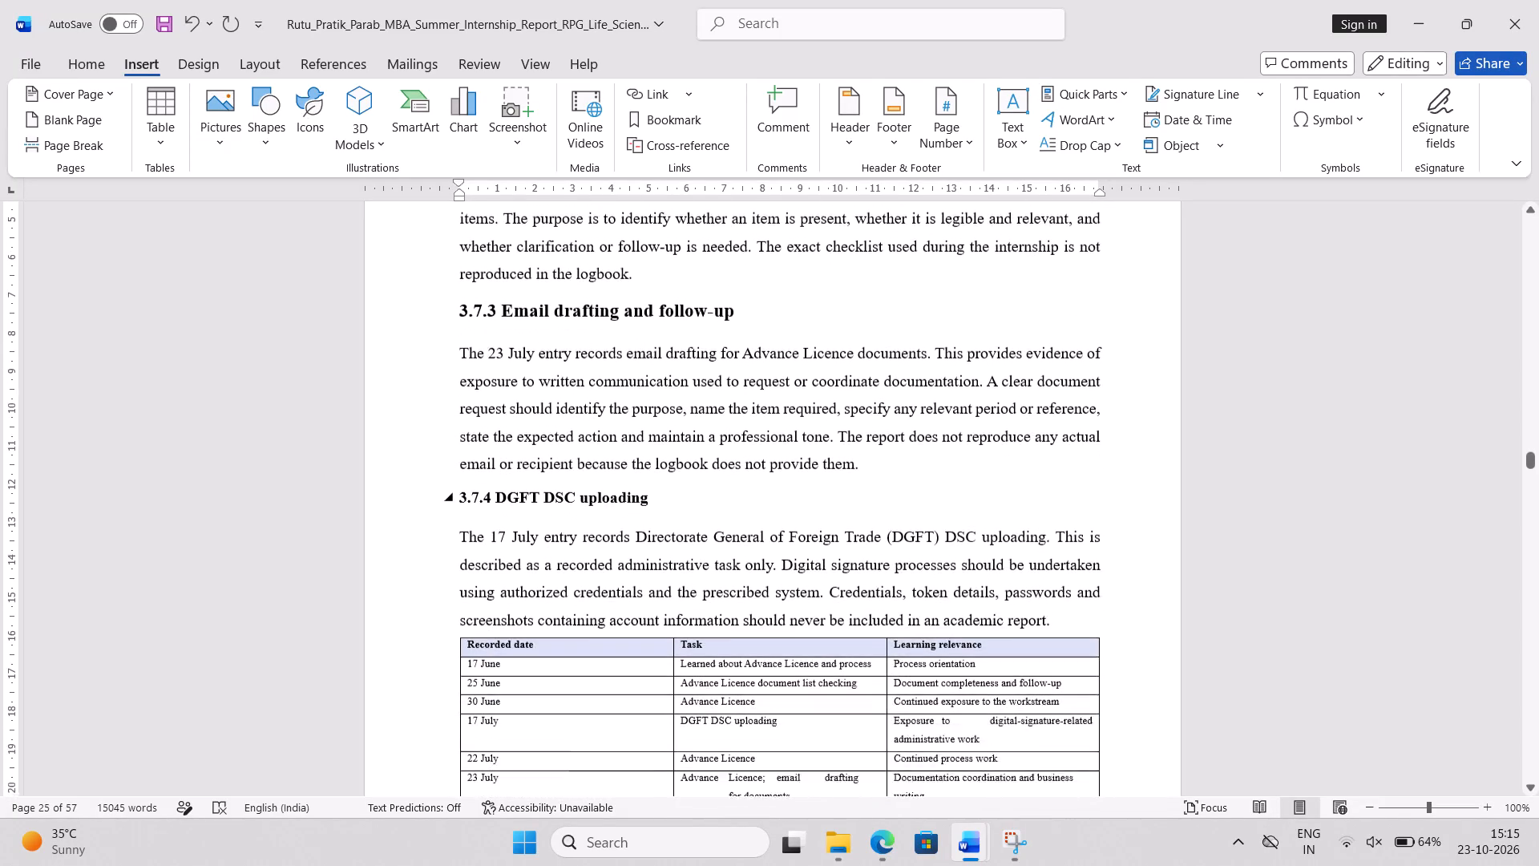
scroll(515, 476, down, 4)
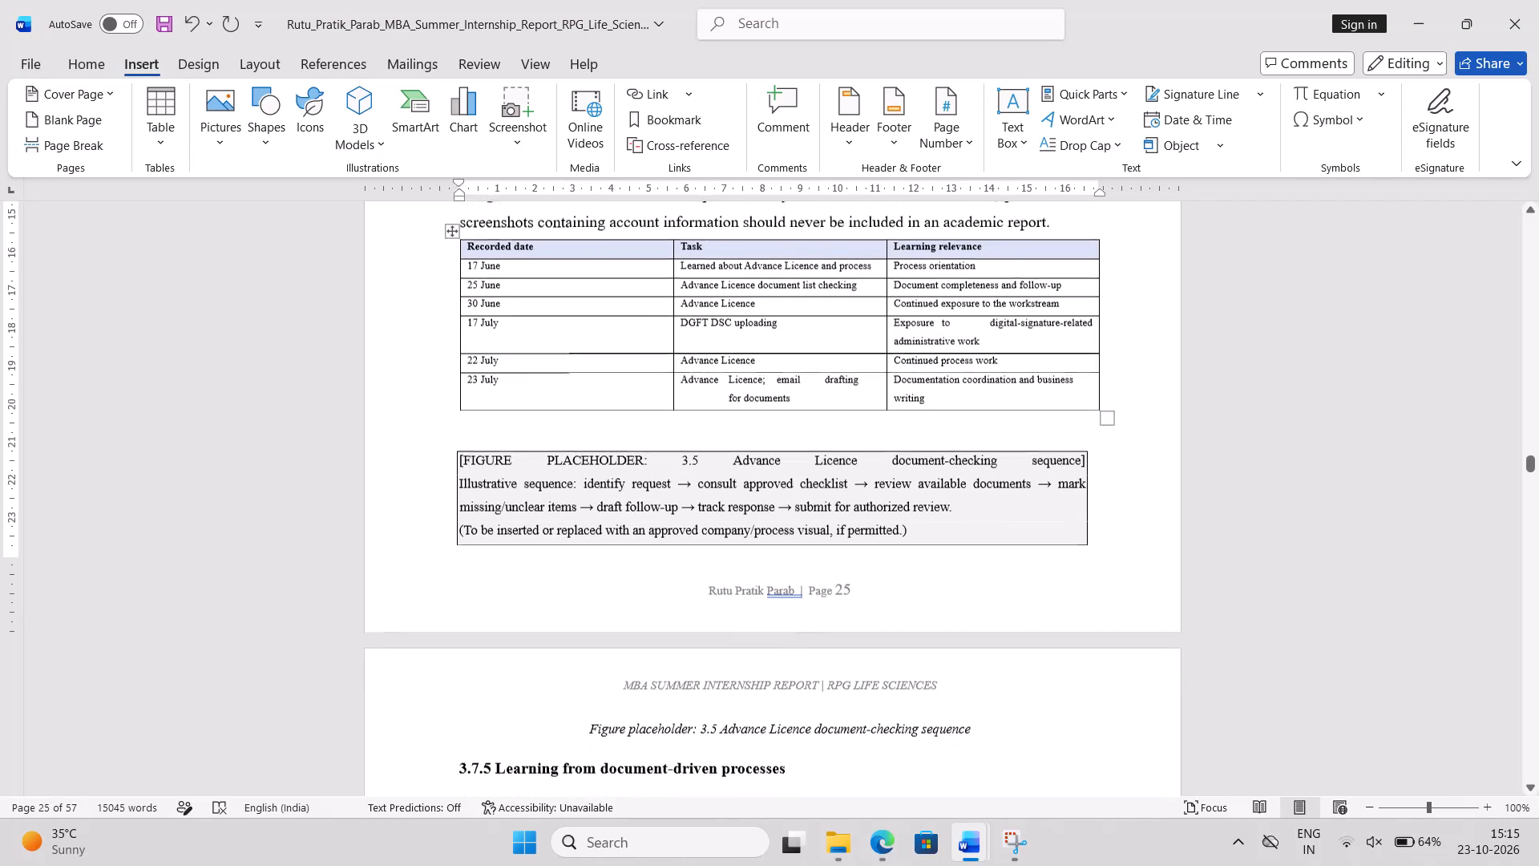
drag(922, 680, 464, 694)
key(BackSpace)
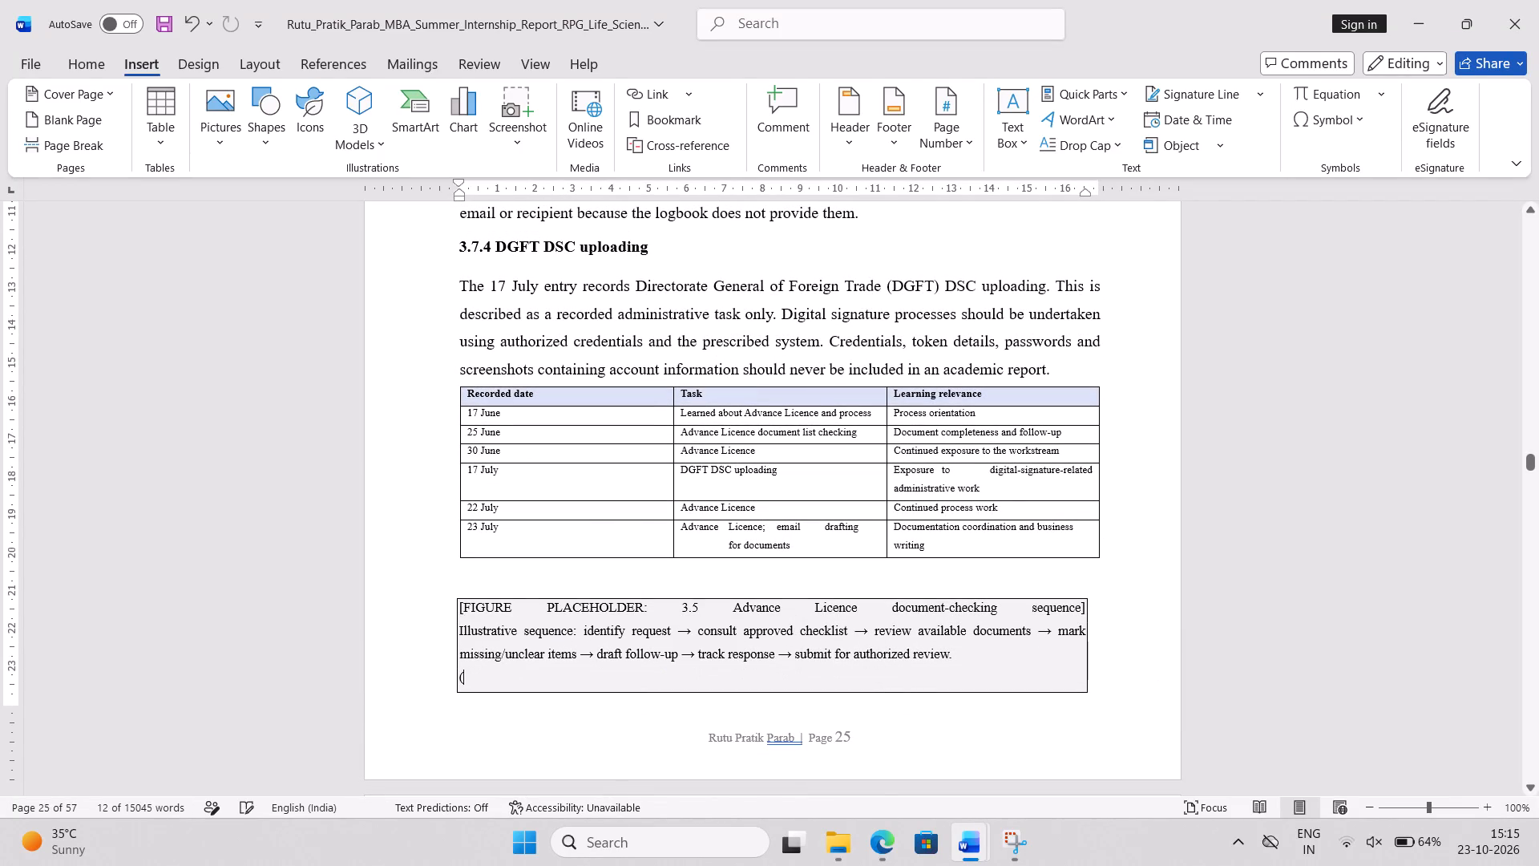
key(BackSpace)
key(BackSpace)
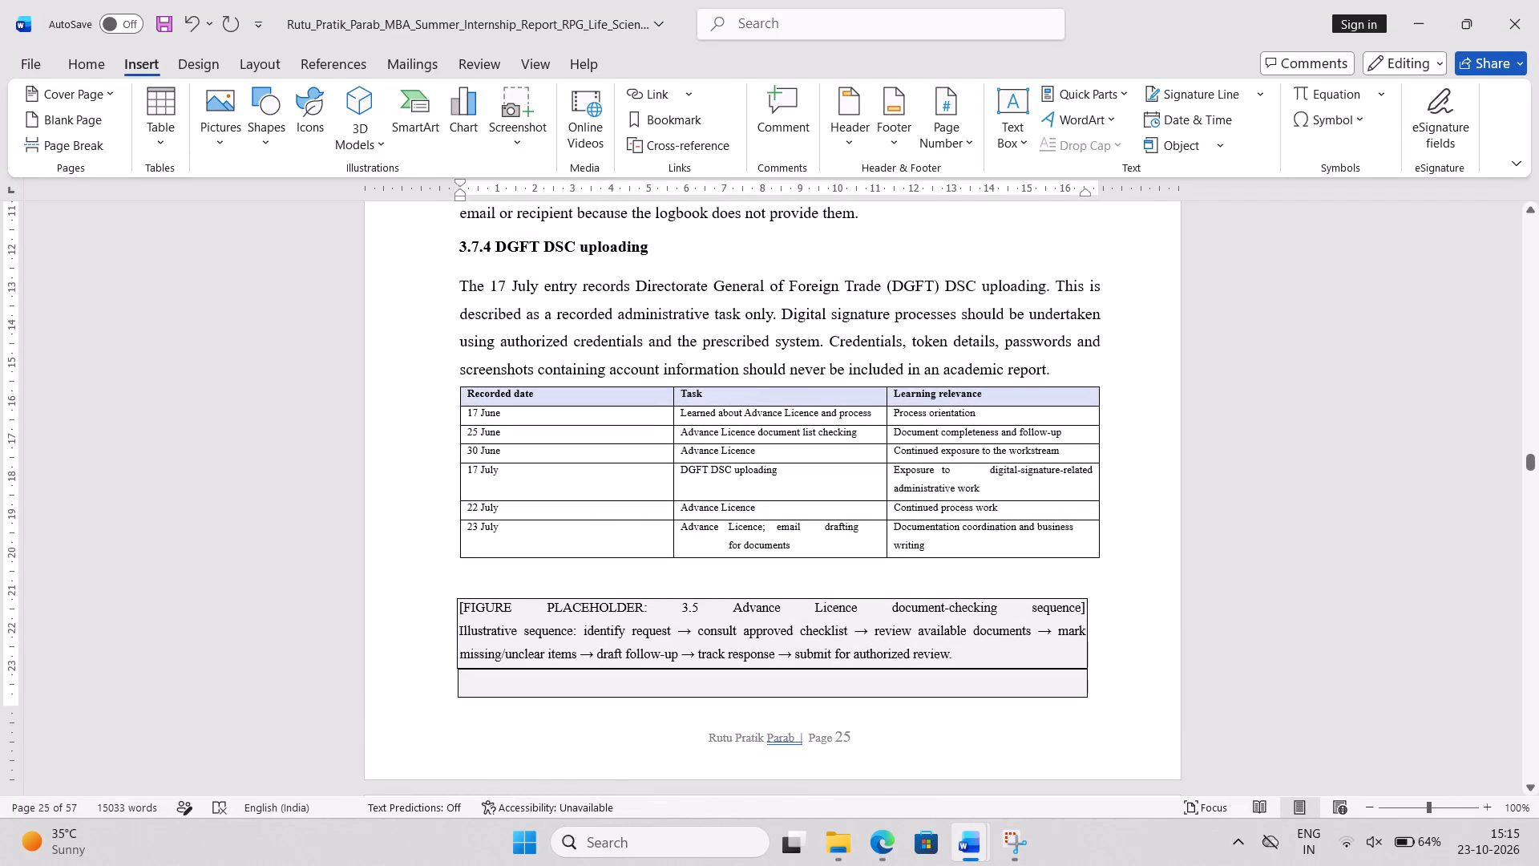
click(1137, 582)
click(863, 682)
key(BackSpace)
key(BackSpace)
Increase the font size of the 3.7.5 Learning from document-driven processes subheading and the 3.8 Workstream G heading to 14.
scroll(863, 682, down, 1)
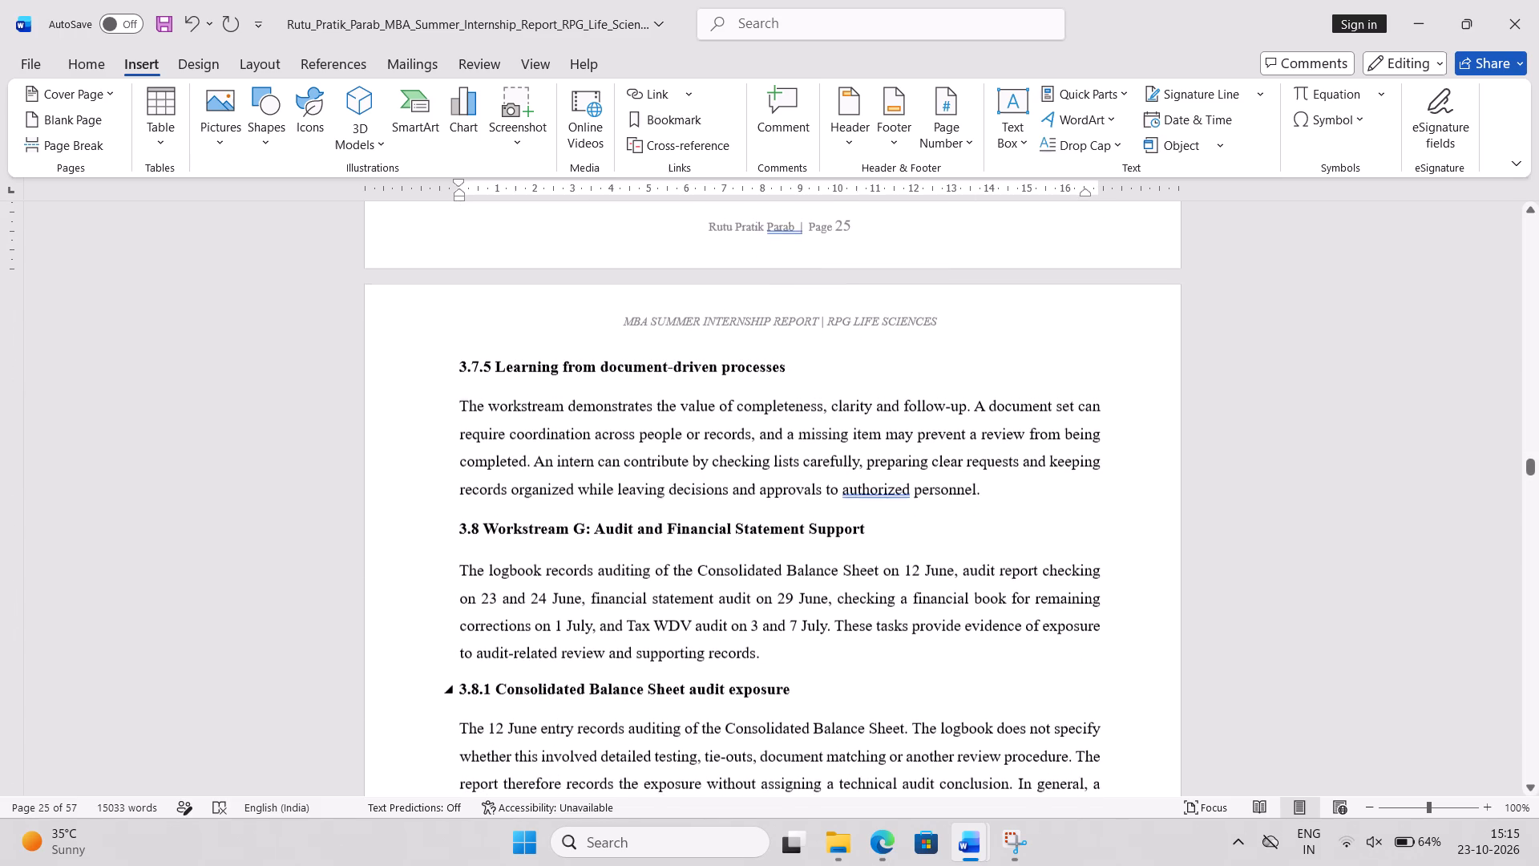
scroll(863, 682, down, 1)
scroll(813, 661, up, 1)
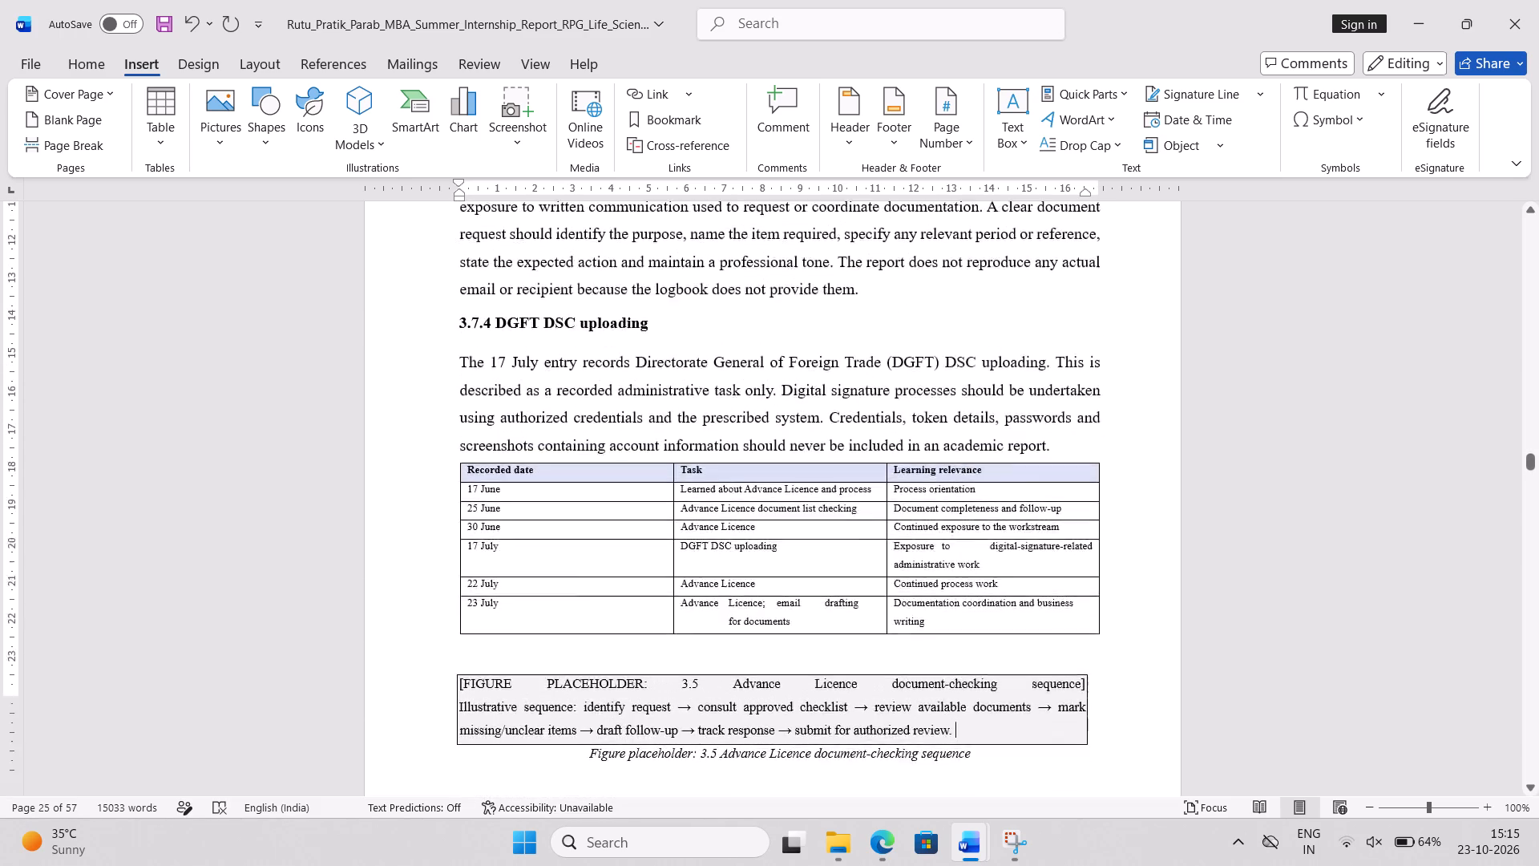
scroll(813, 661, up, 1)
triple_click(692, 683)
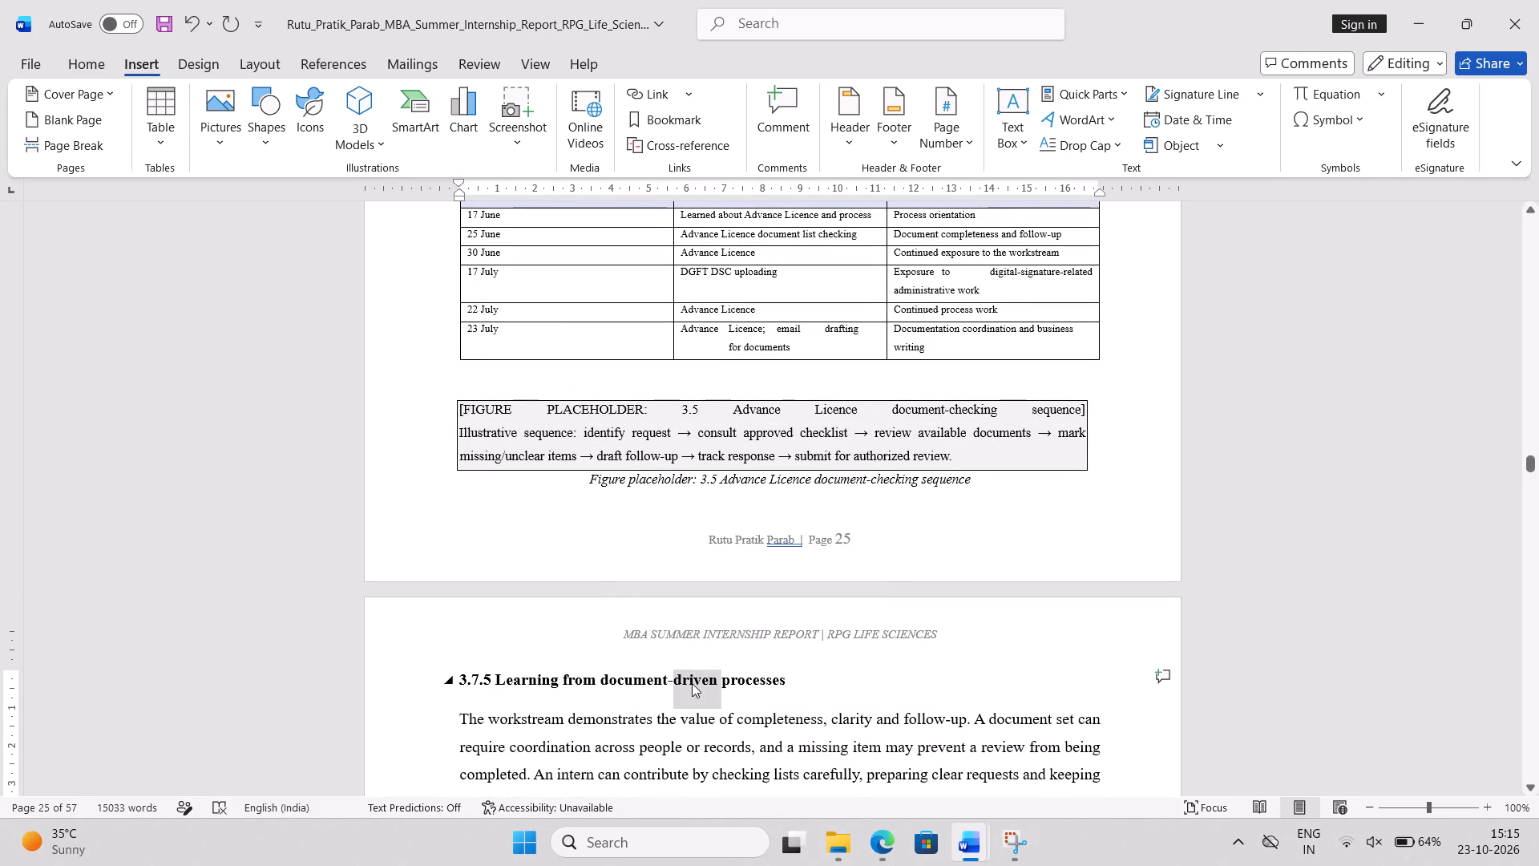
click(858, 618)
scroll(858, 618, down, 1)
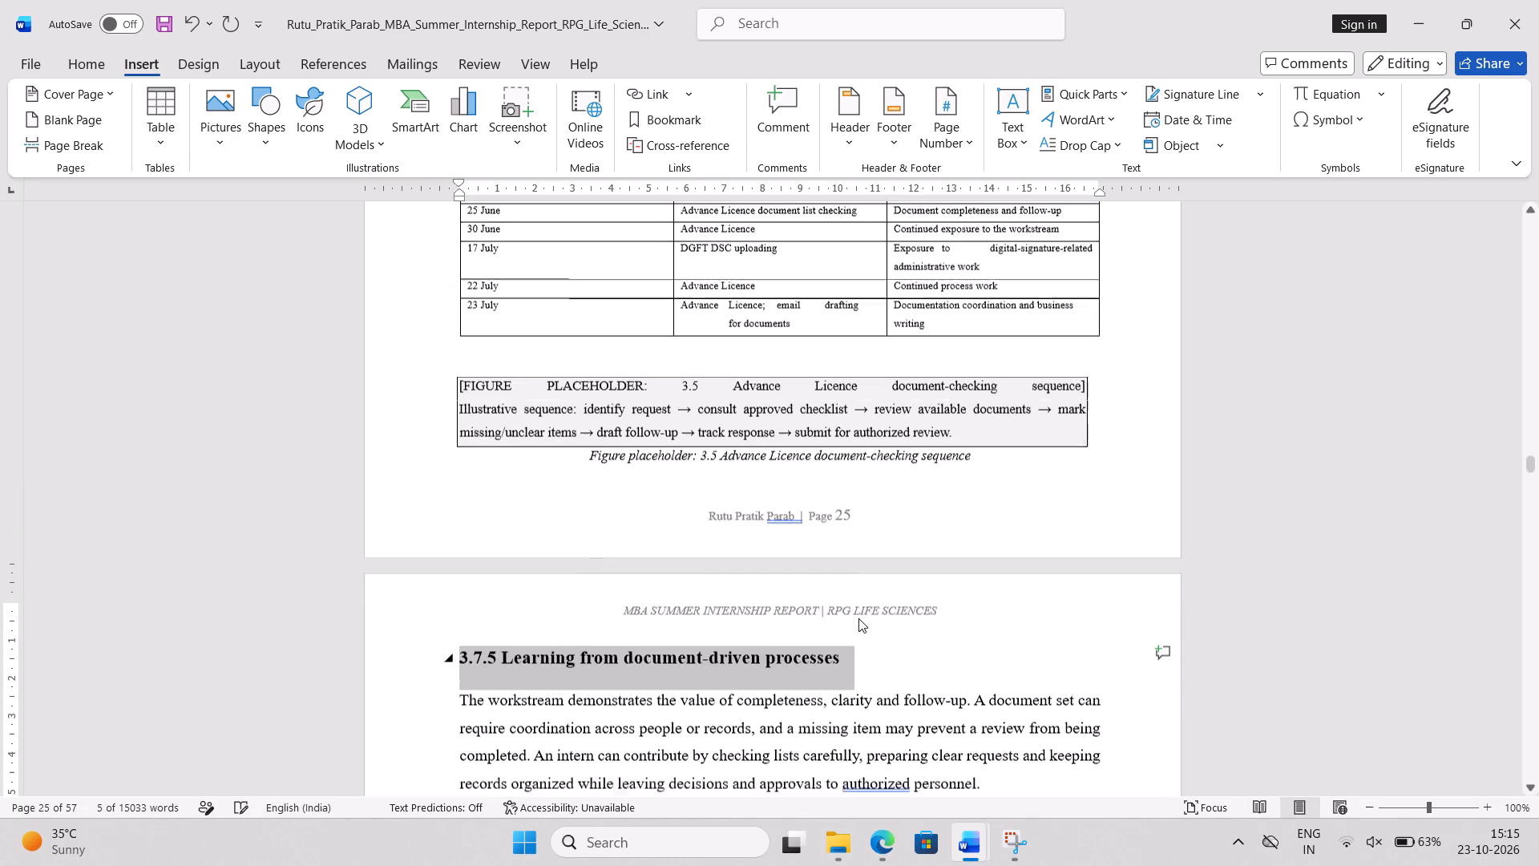
scroll(858, 618, down, 3)
triple_click(765, 775)
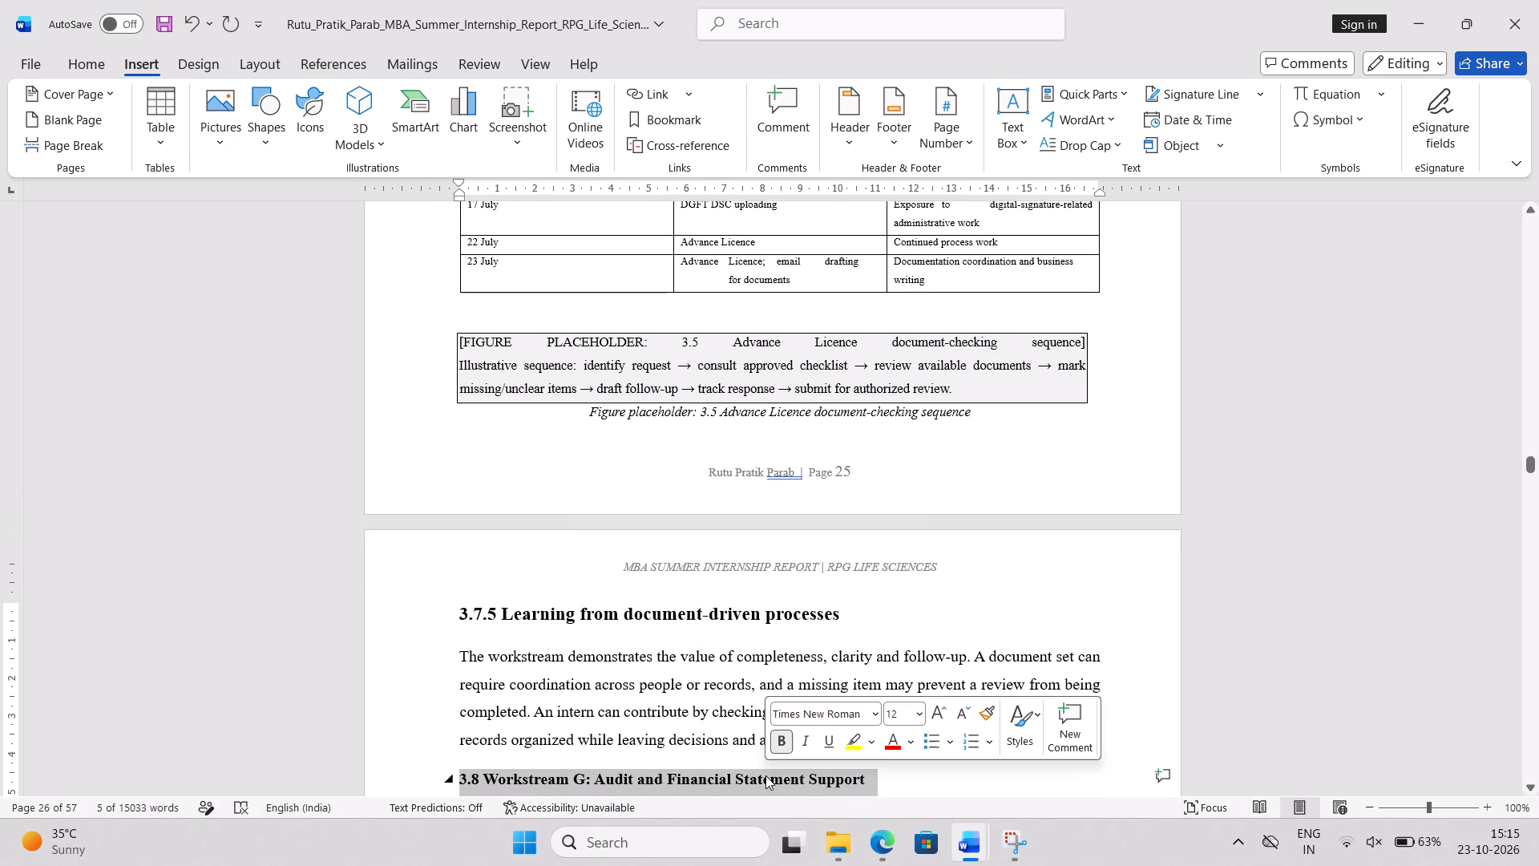
click(943, 714)
Increase the font size of the 3.8.1 Consolidated Balance Sheet audit exposure and 3.8.2 Audit report checking subheadings to 14.
scroll(943, 714, down, 3)
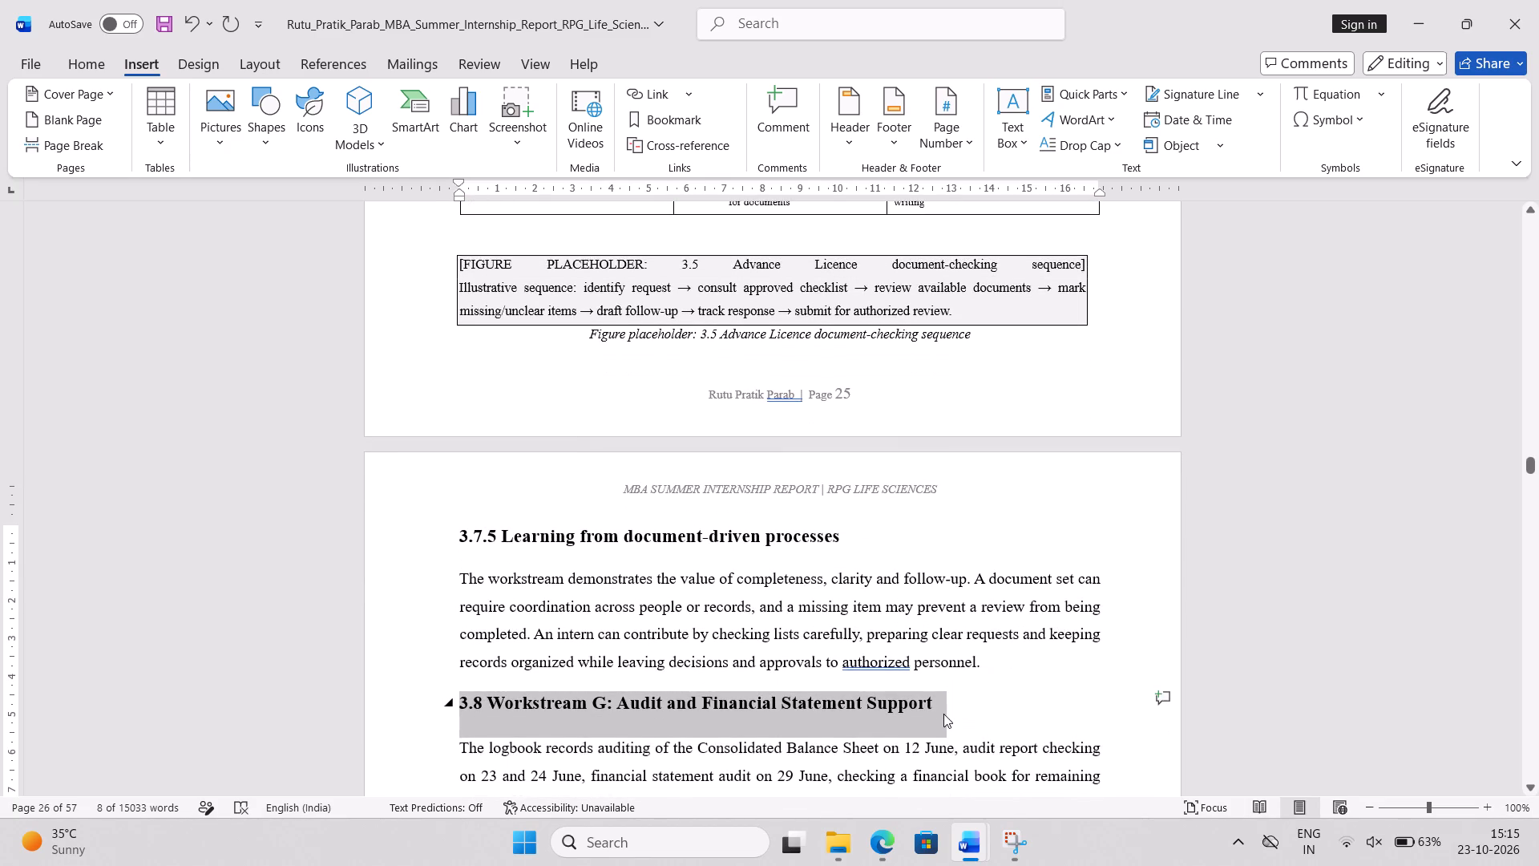
scroll(943, 714, down, 5)
scroll(943, 714, up, 2)
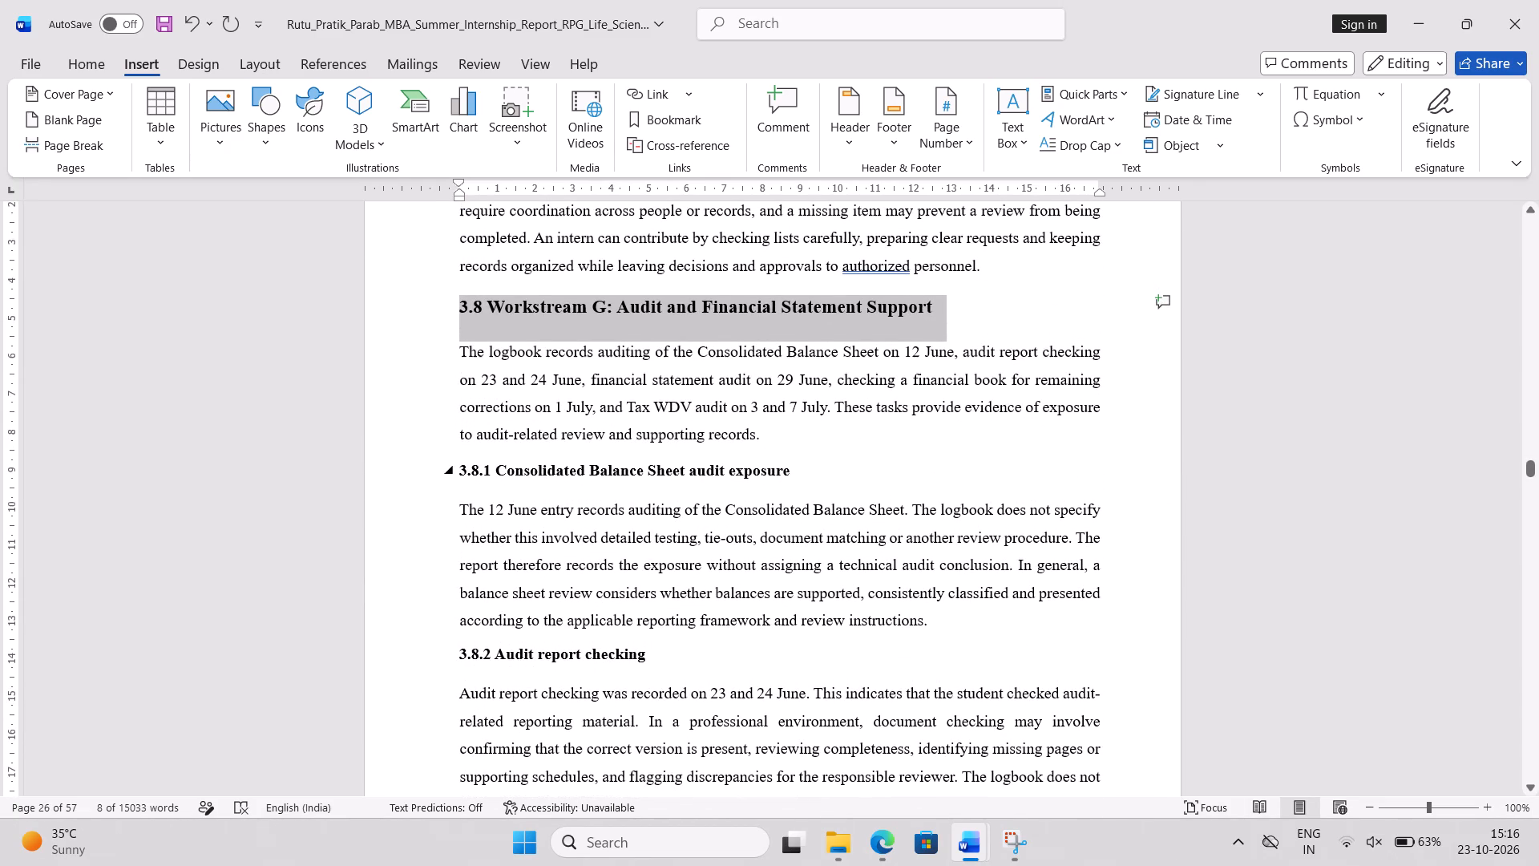
triple_click(692, 471)
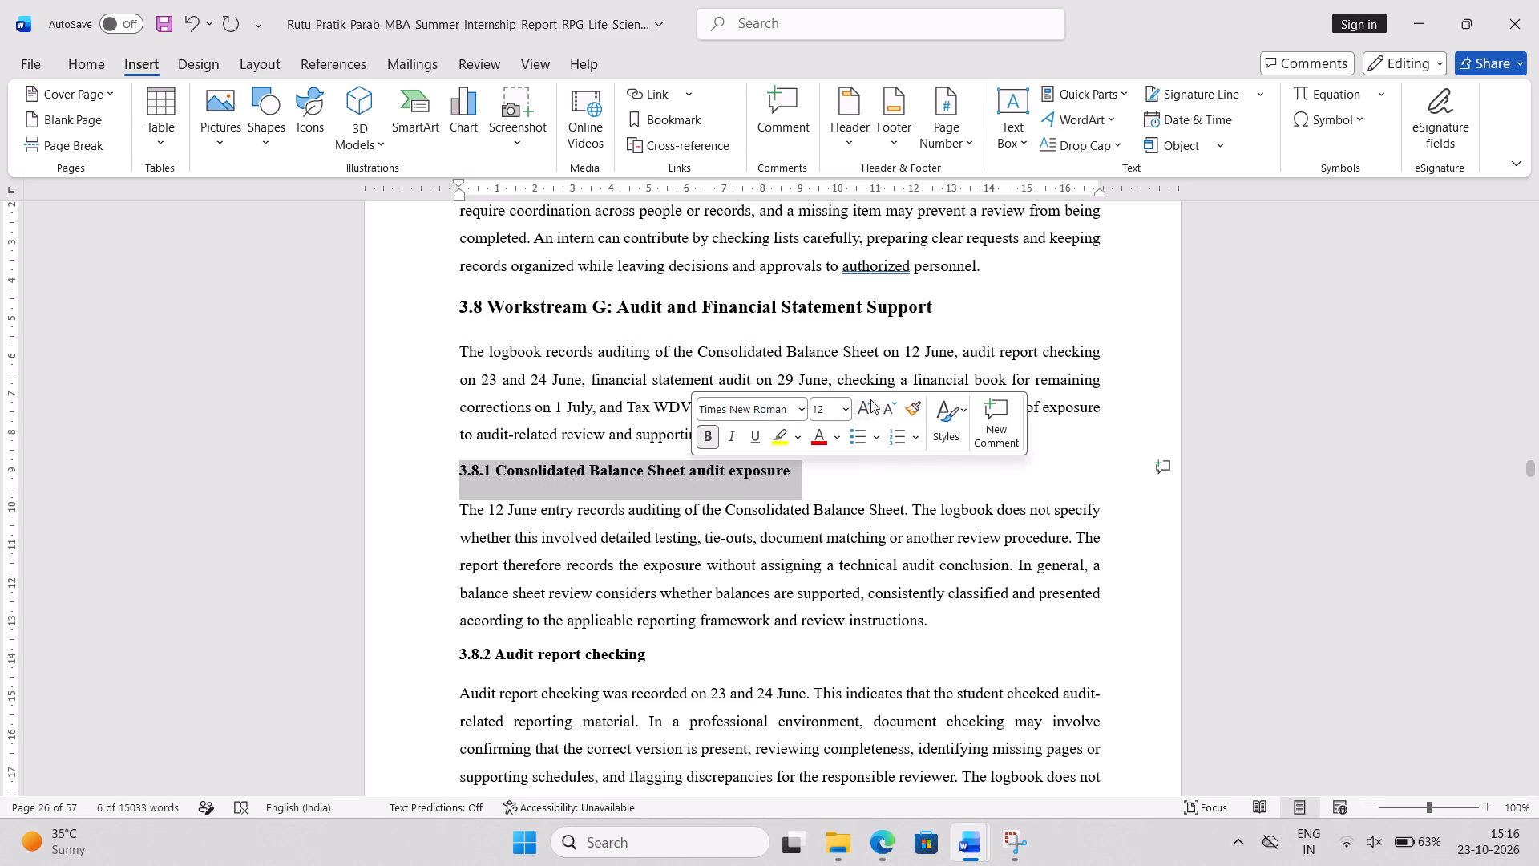
click(862, 403)
triple_click(604, 666)
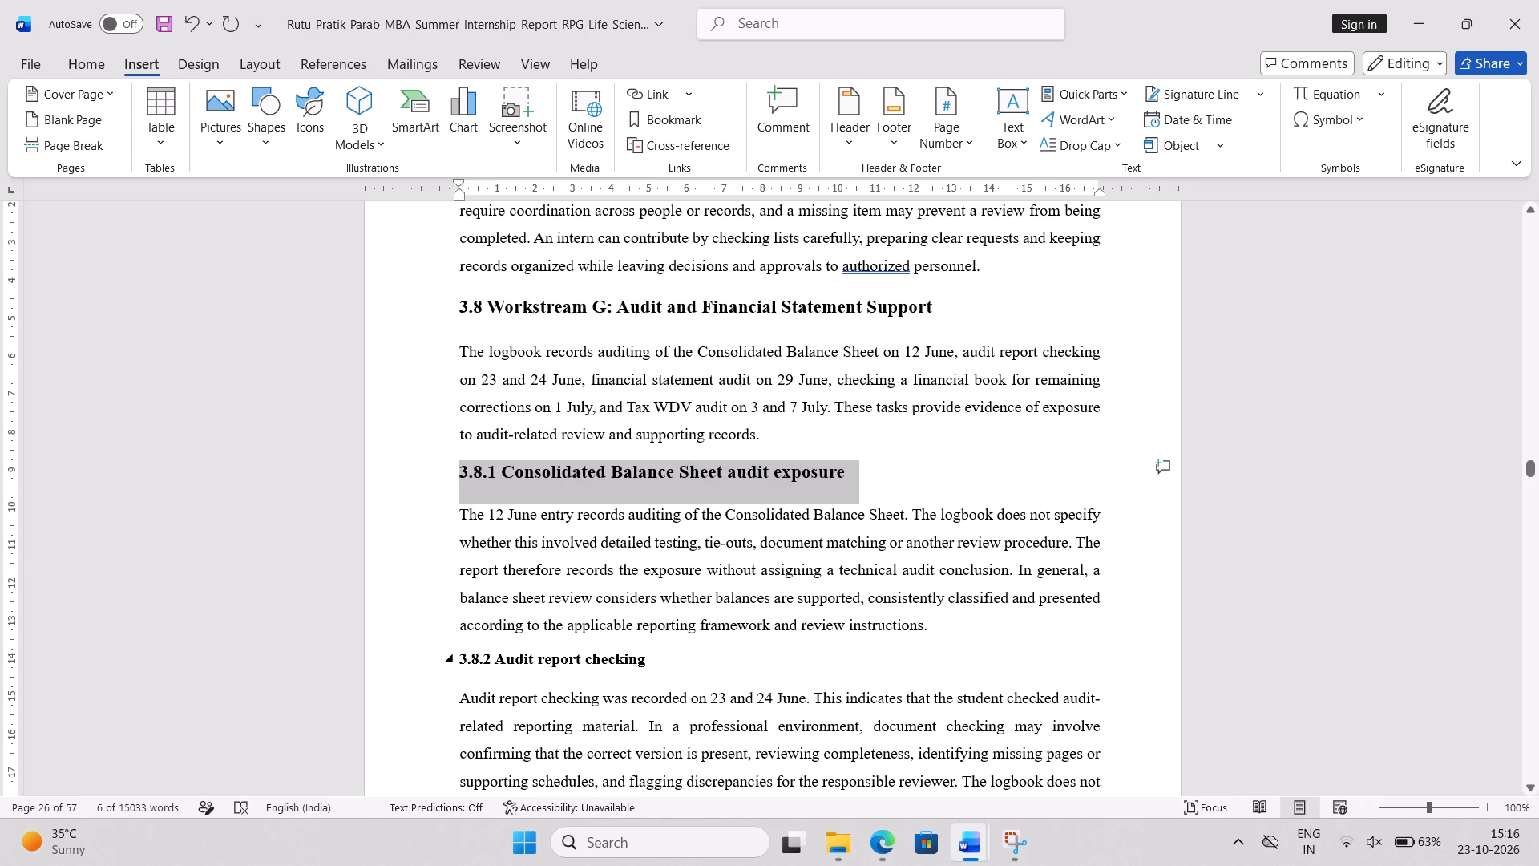
click(774, 599)
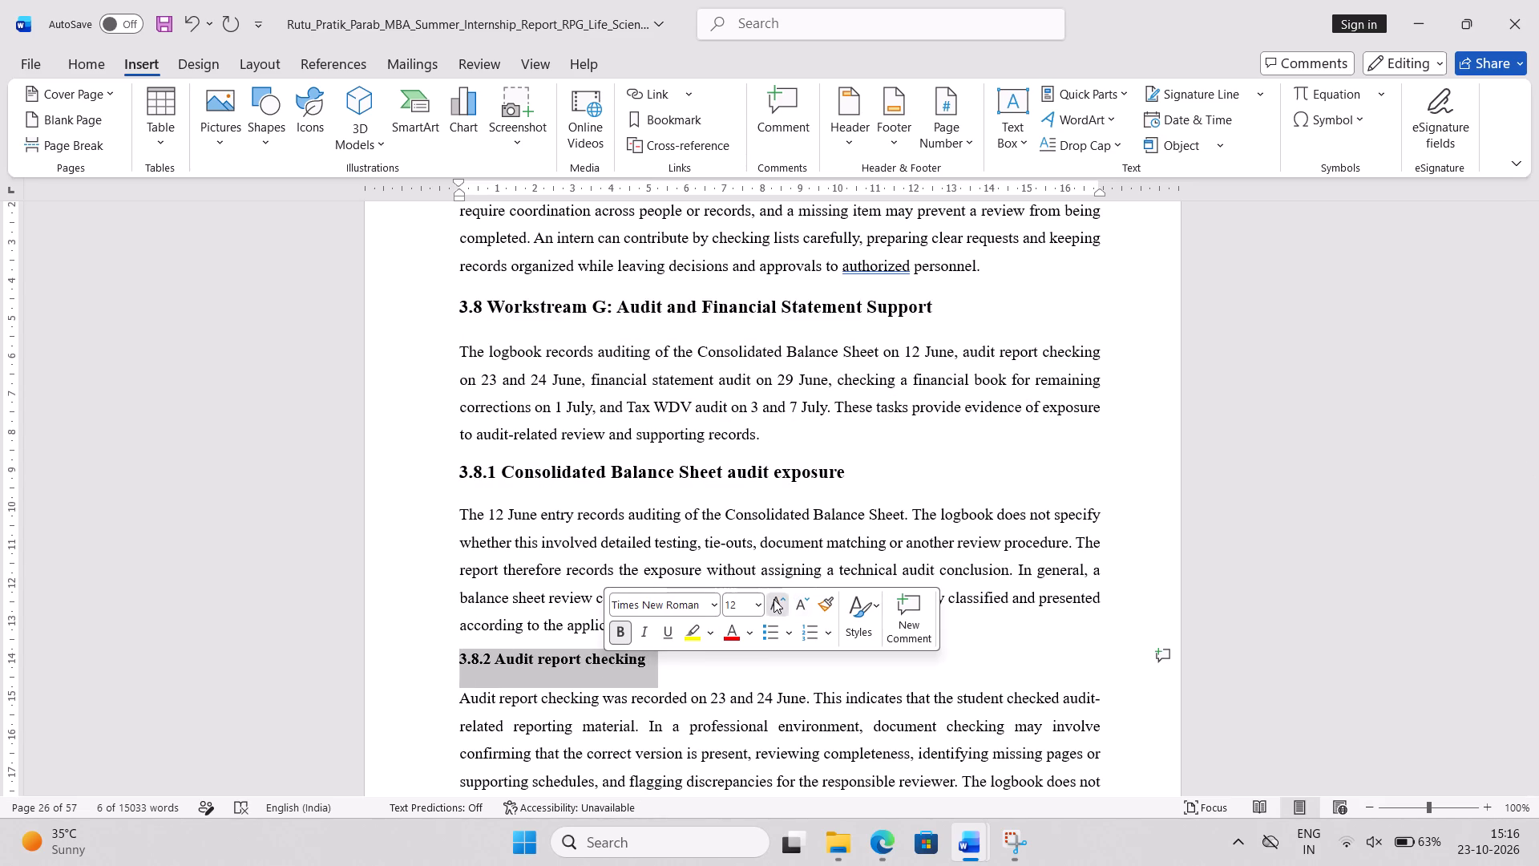
Increase the font size of the 3.8.3 Financial statement audit and 3.8.4 Tax WDV audit subheadings to 14.
scroll(774, 599, down, 4)
scroll(748, 490, down, 2)
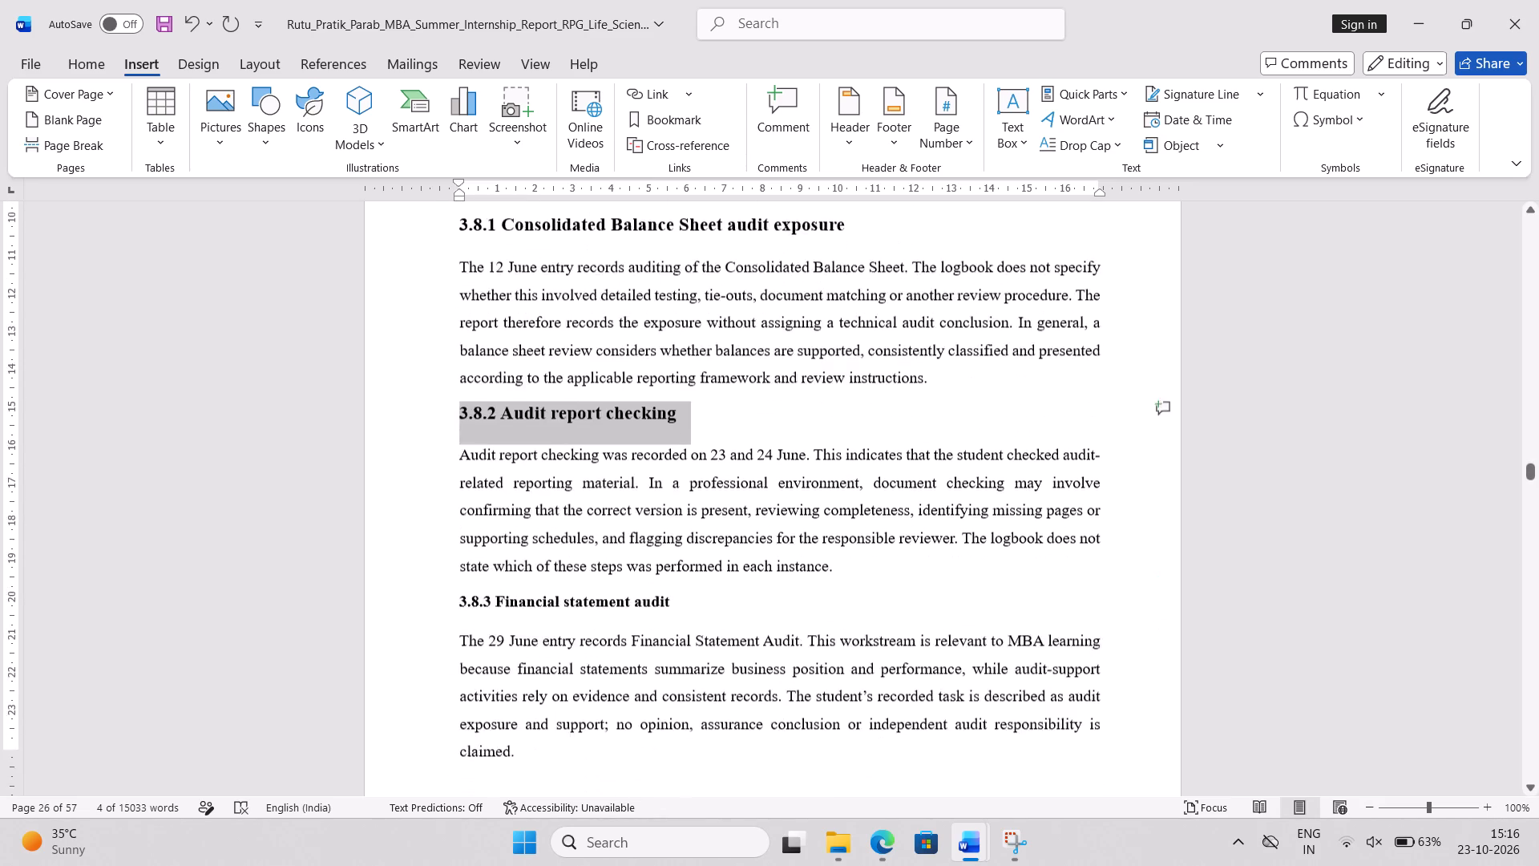
scroll(748, 490, down, 1)
triple_click(657, 436)
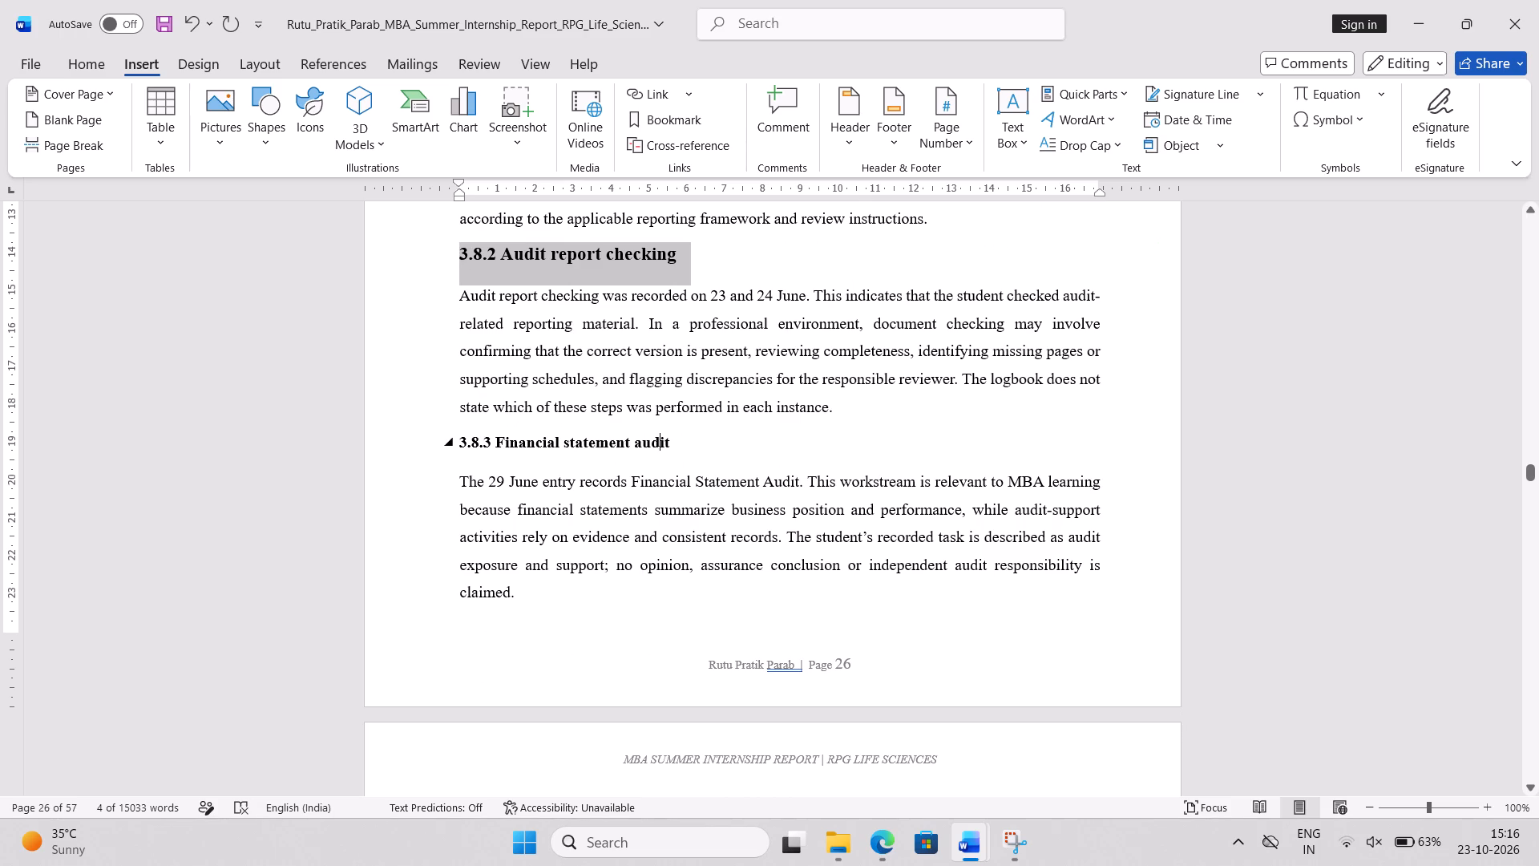
click(833, 373)
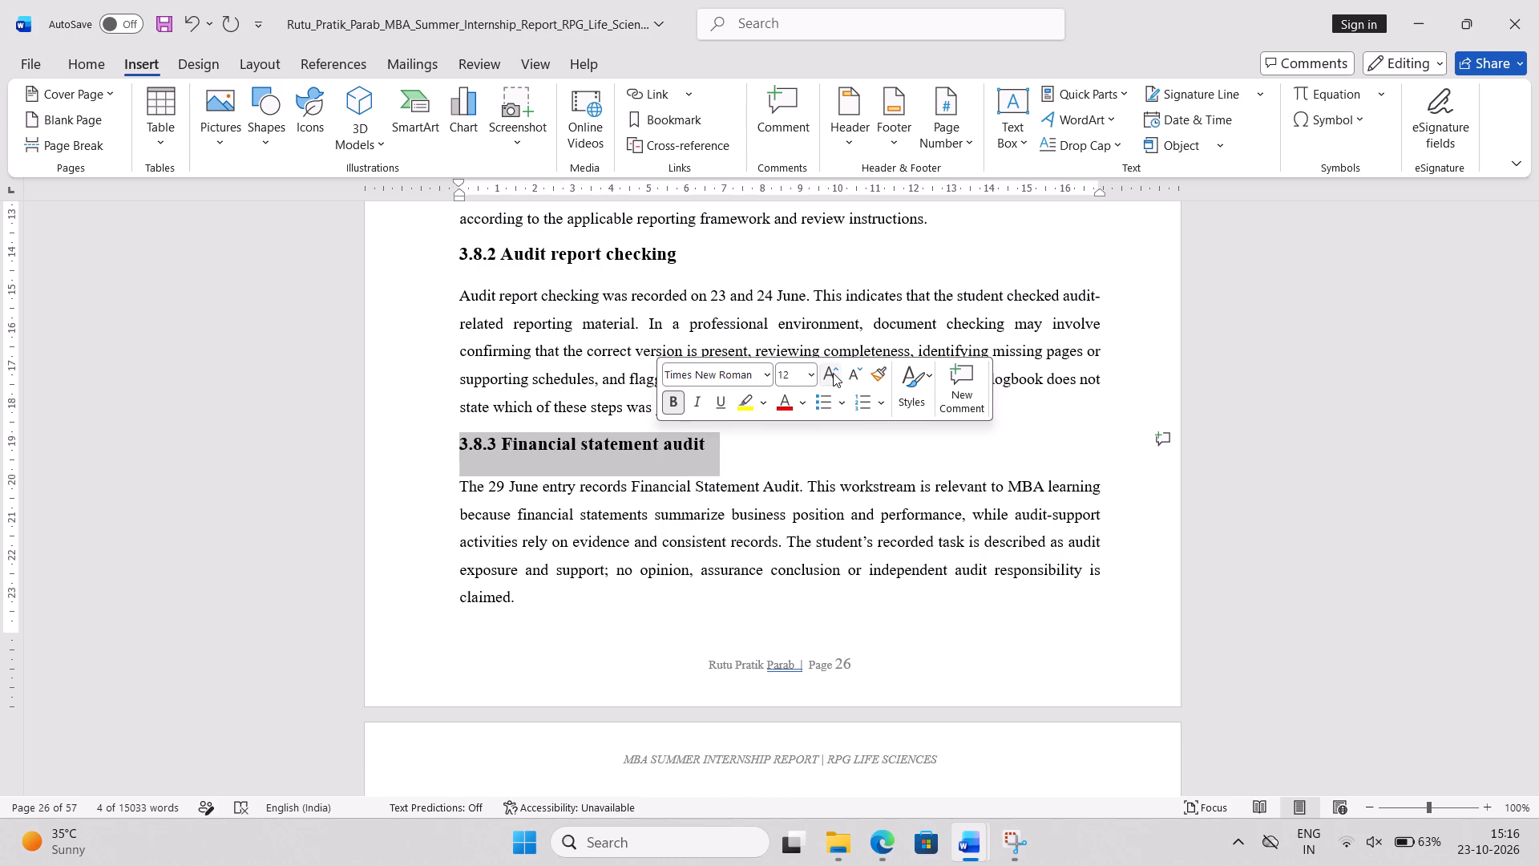
scroll(783, 549, down, 3)
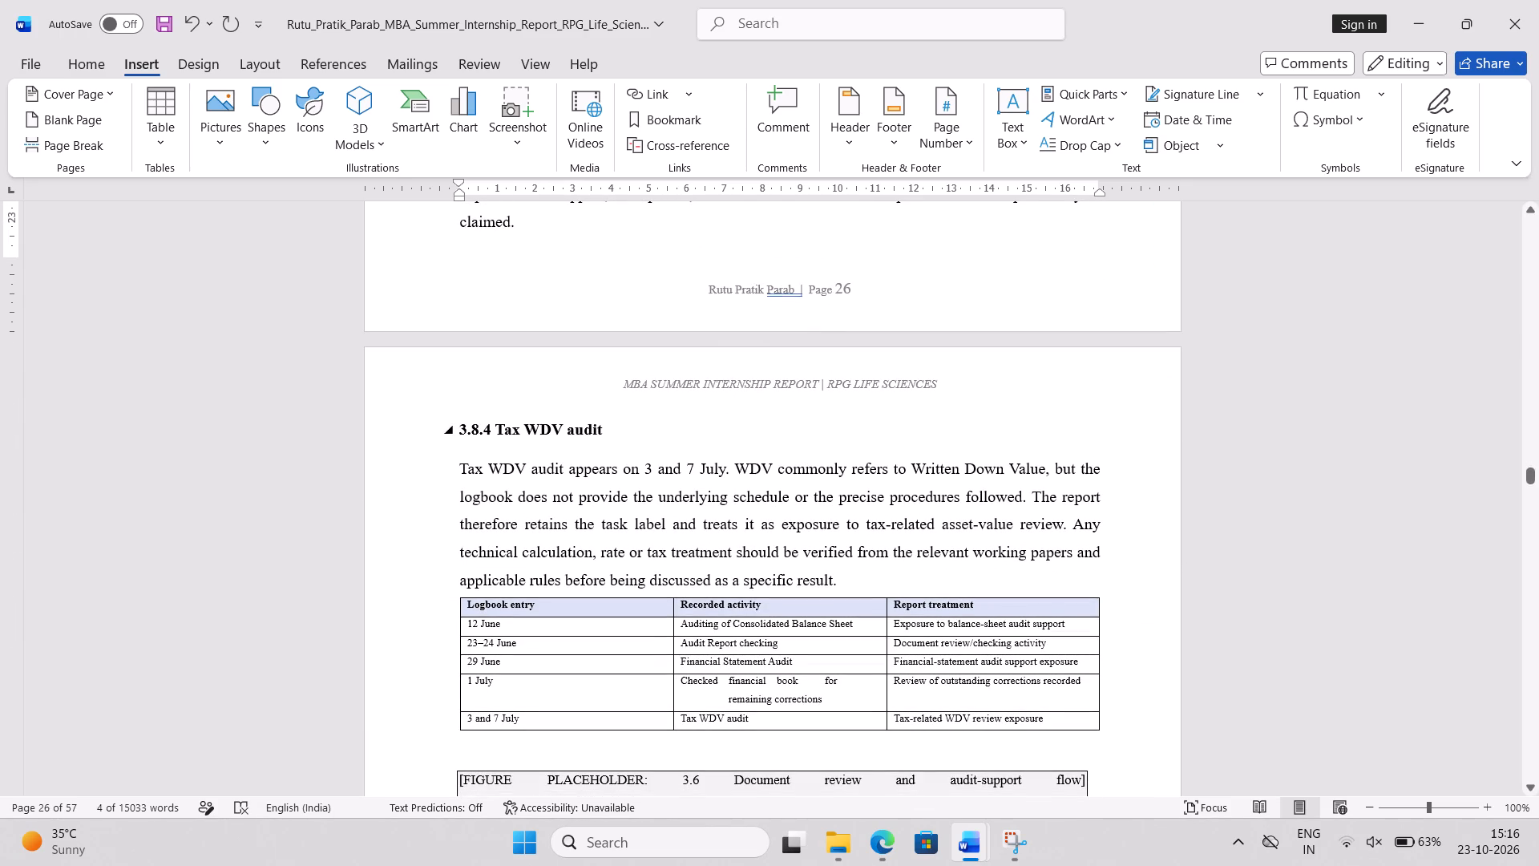
triple_click(596, 437)
click(773, 366)
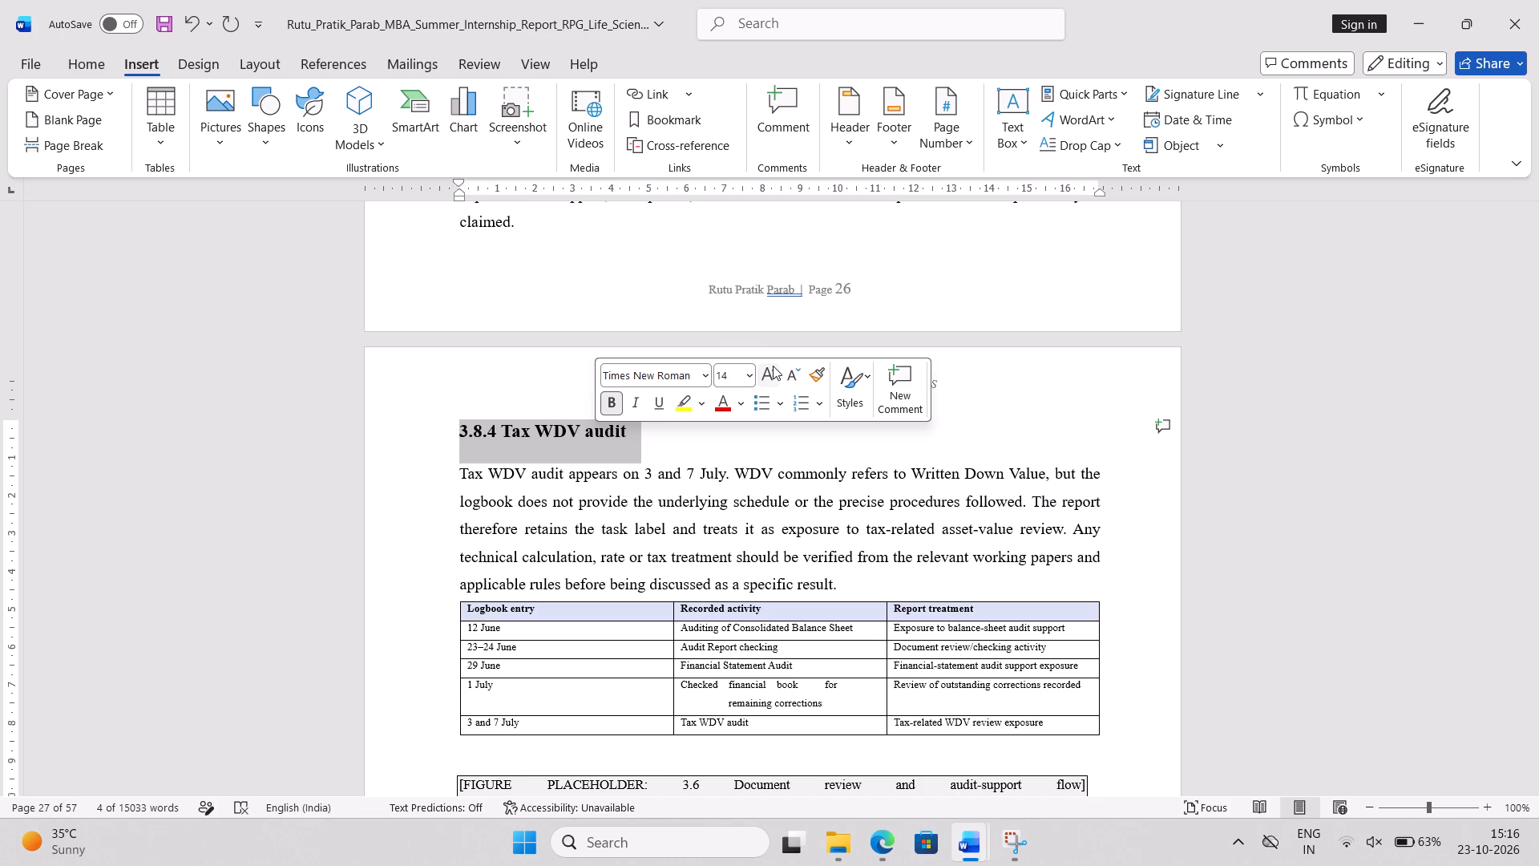
Select the whole logbook entry table under 3.8.4 Tax WDV audit and increase its font size to 10.
scroll(660, 519, down, 1)
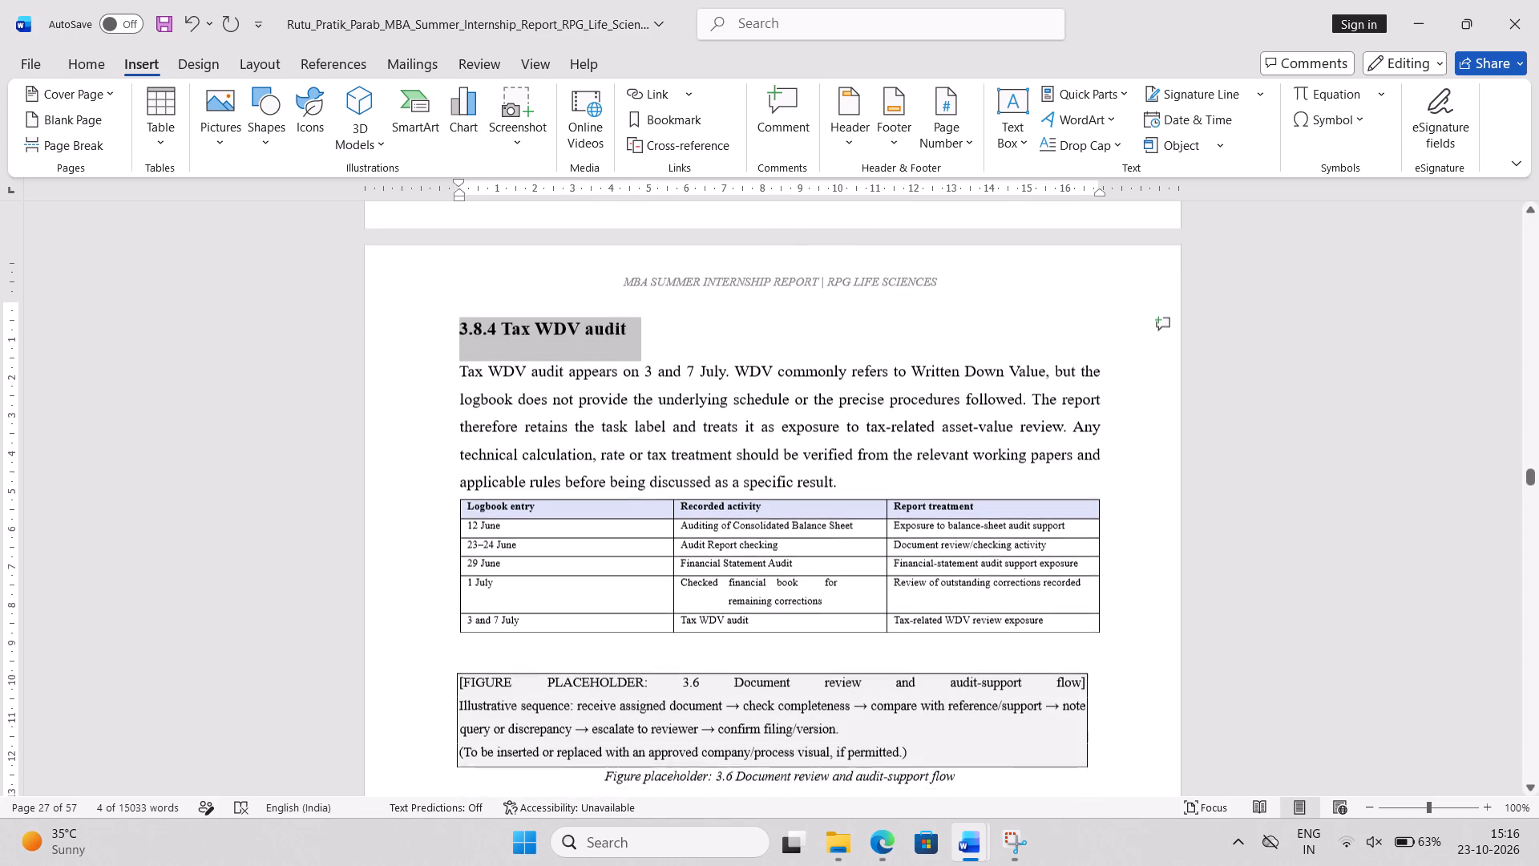
scroll(660, 519, down, 1)
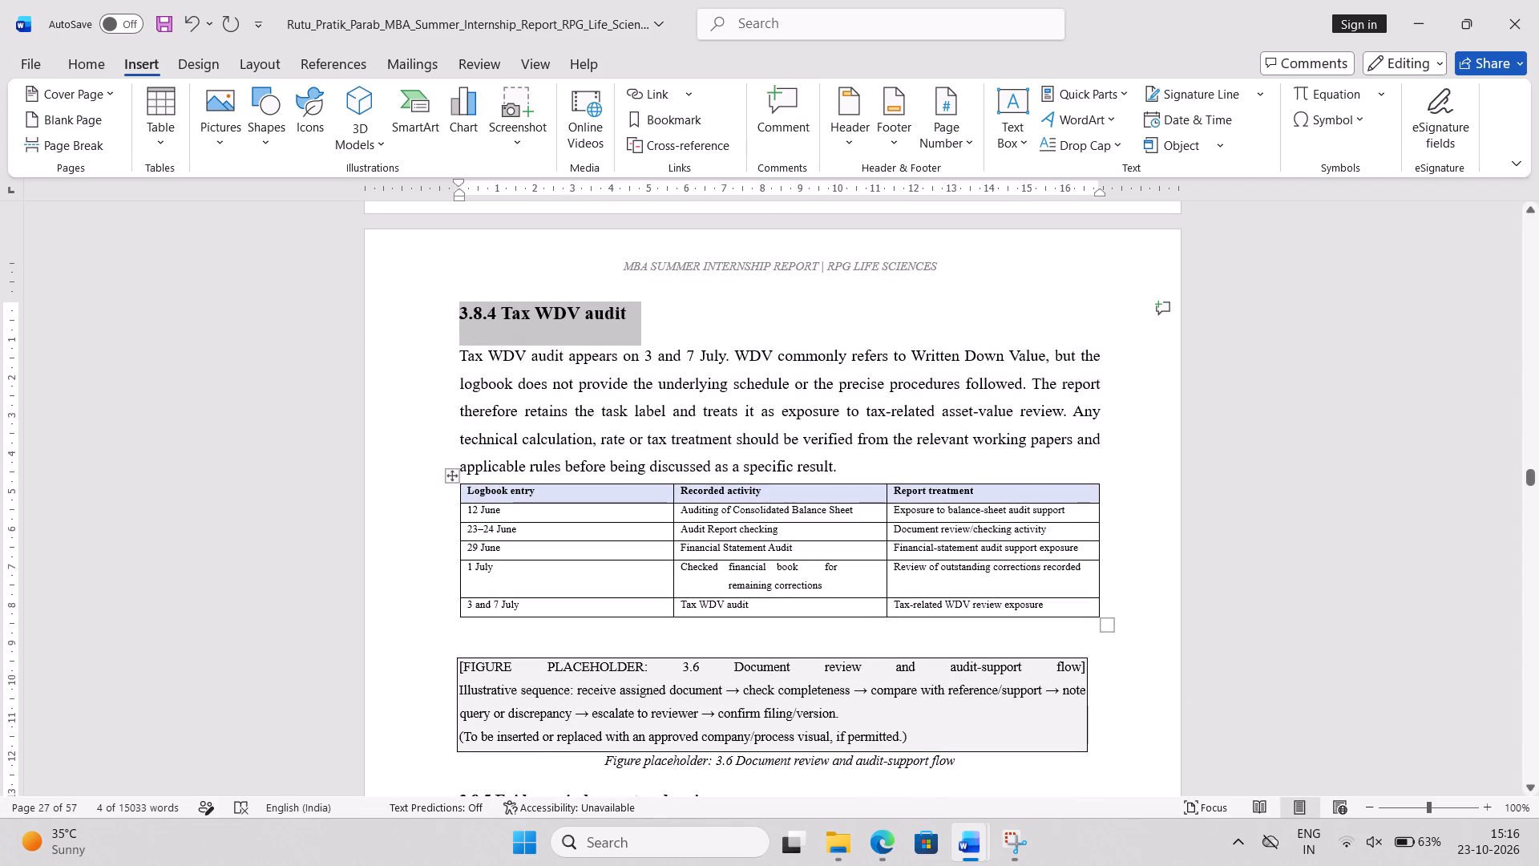
drag(455, 480, 455, 508)
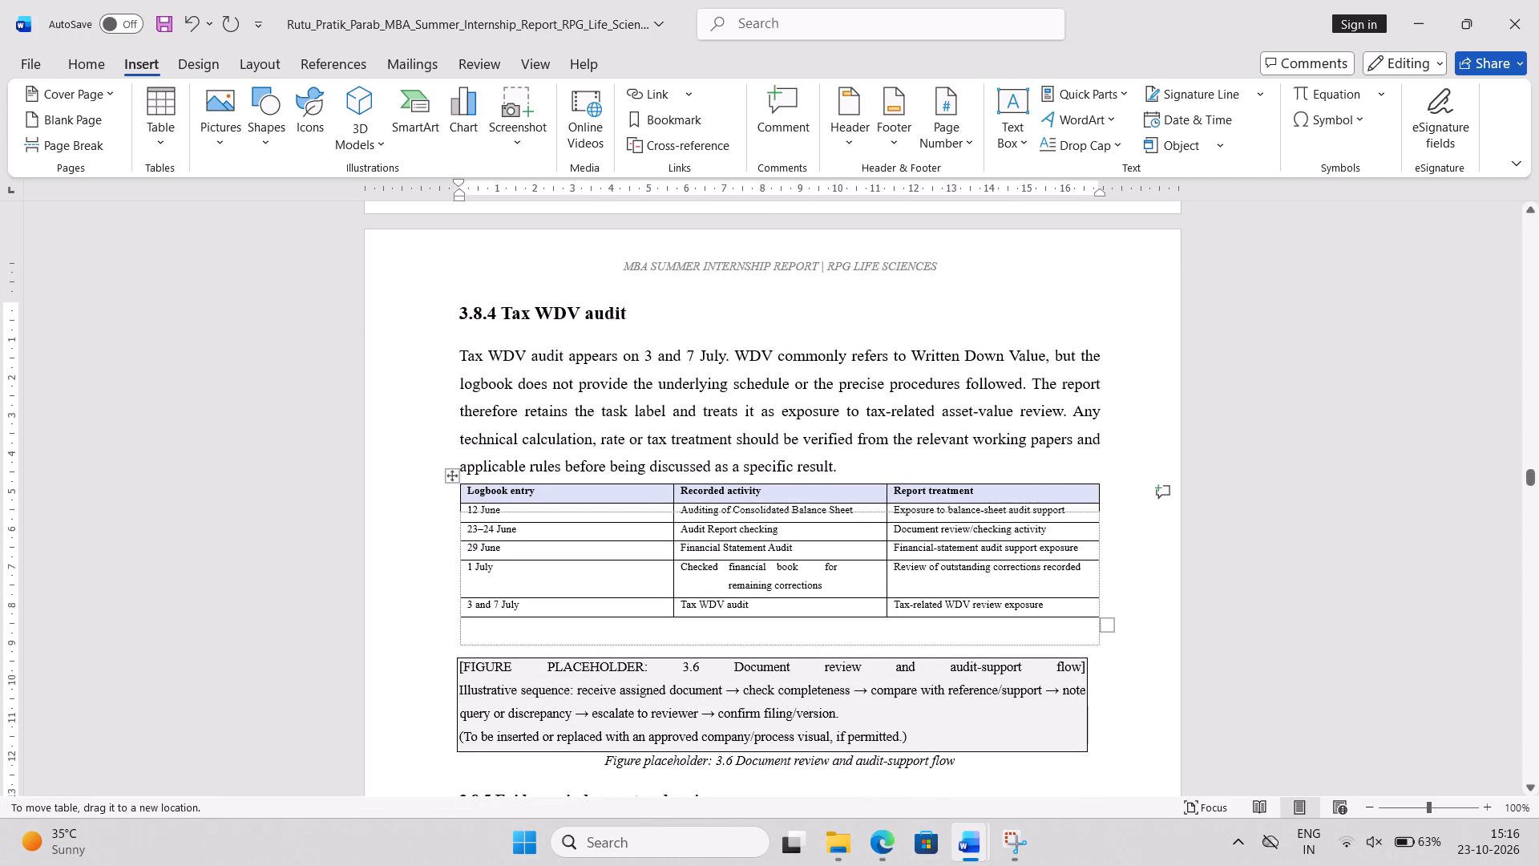
drag(455, 508, 455, 510)
key(ctrl+z)
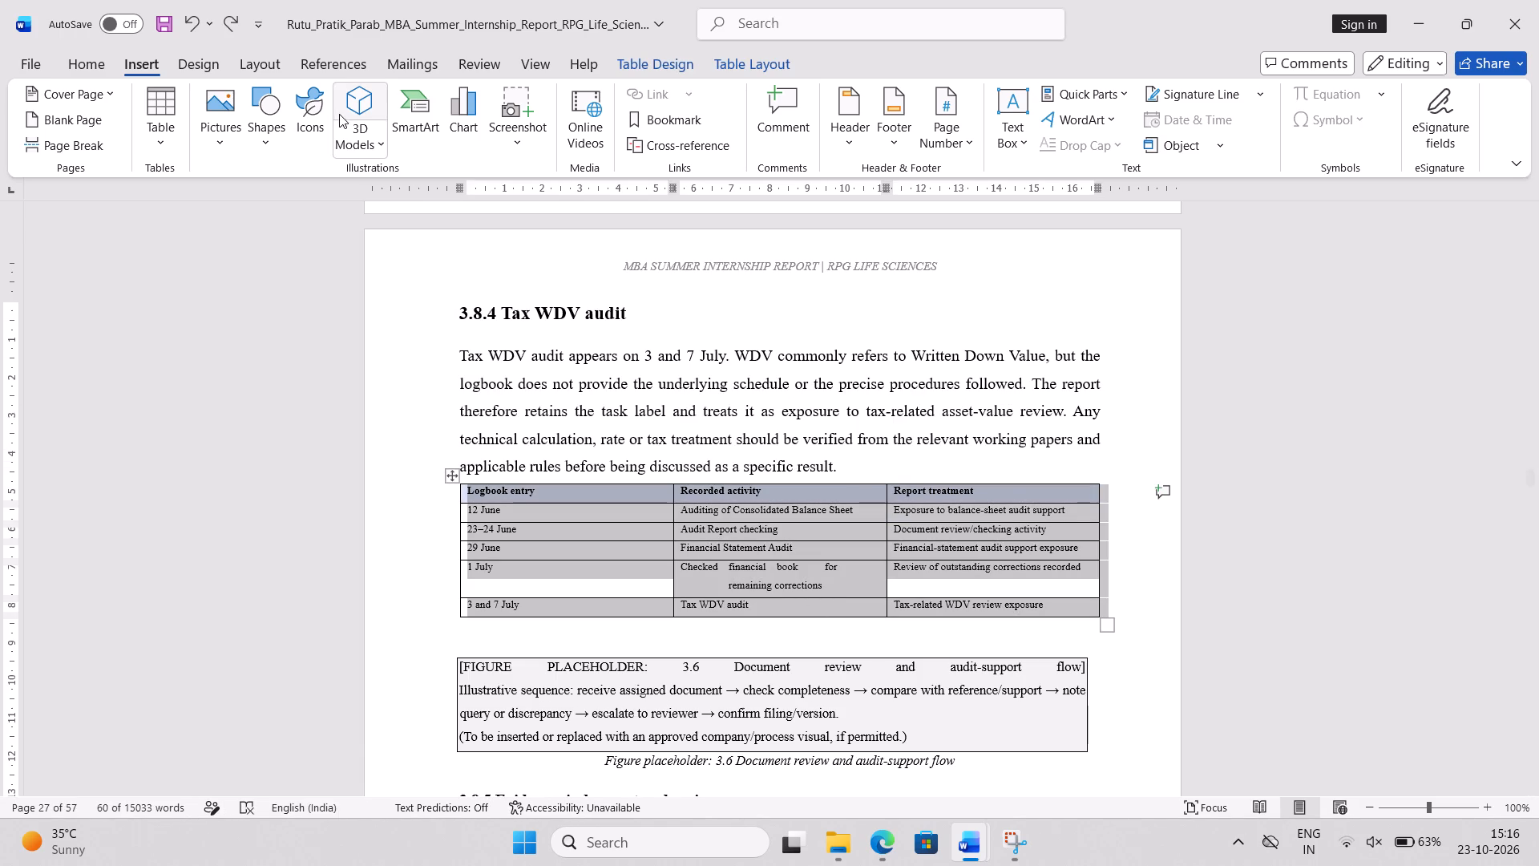
right_click(772, 531)
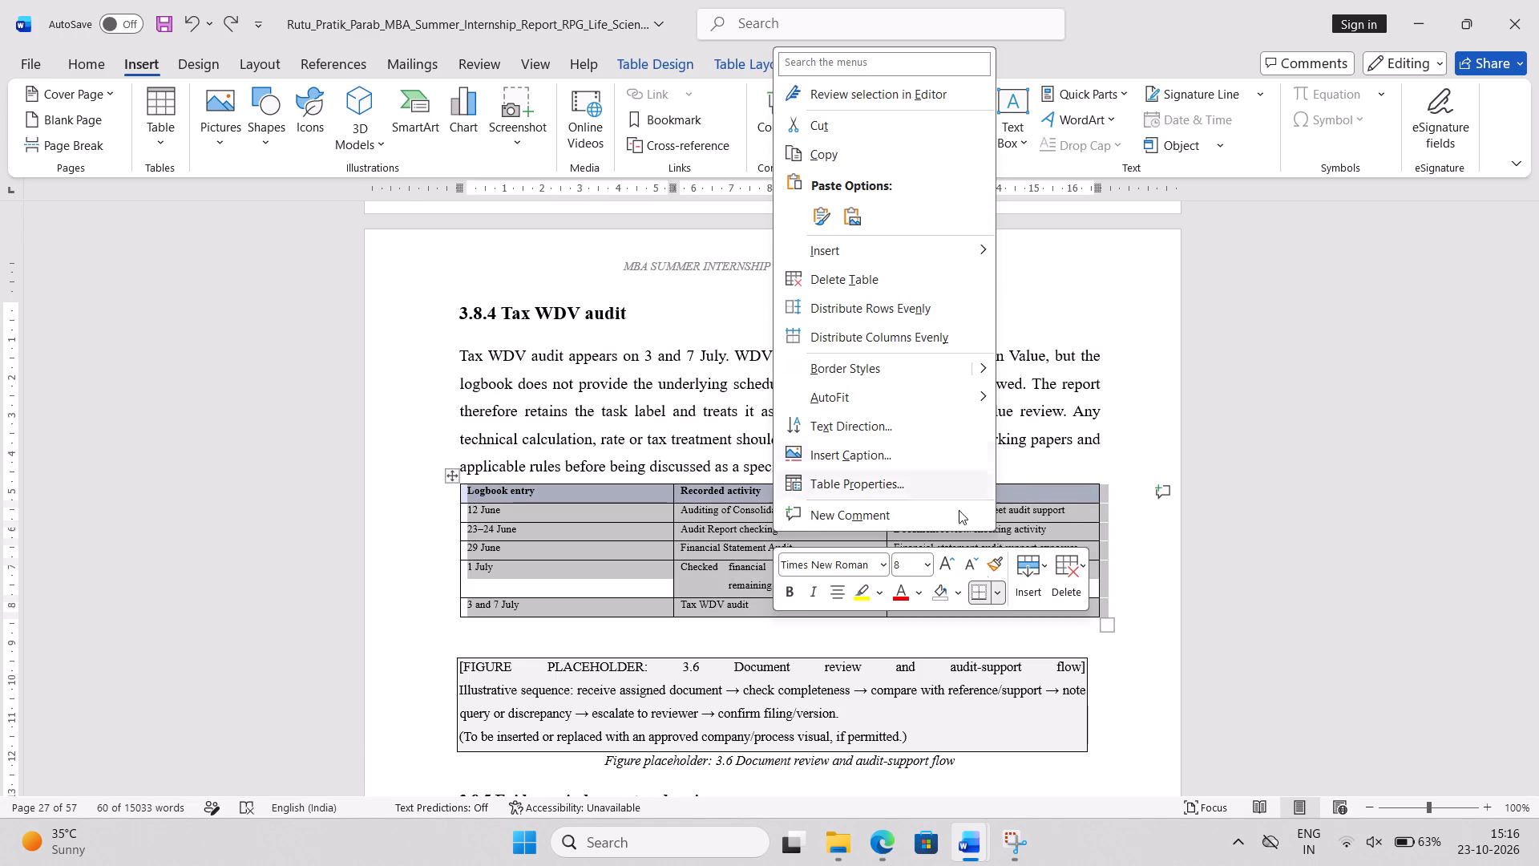
double_click(951, 562)
click(951, 562)
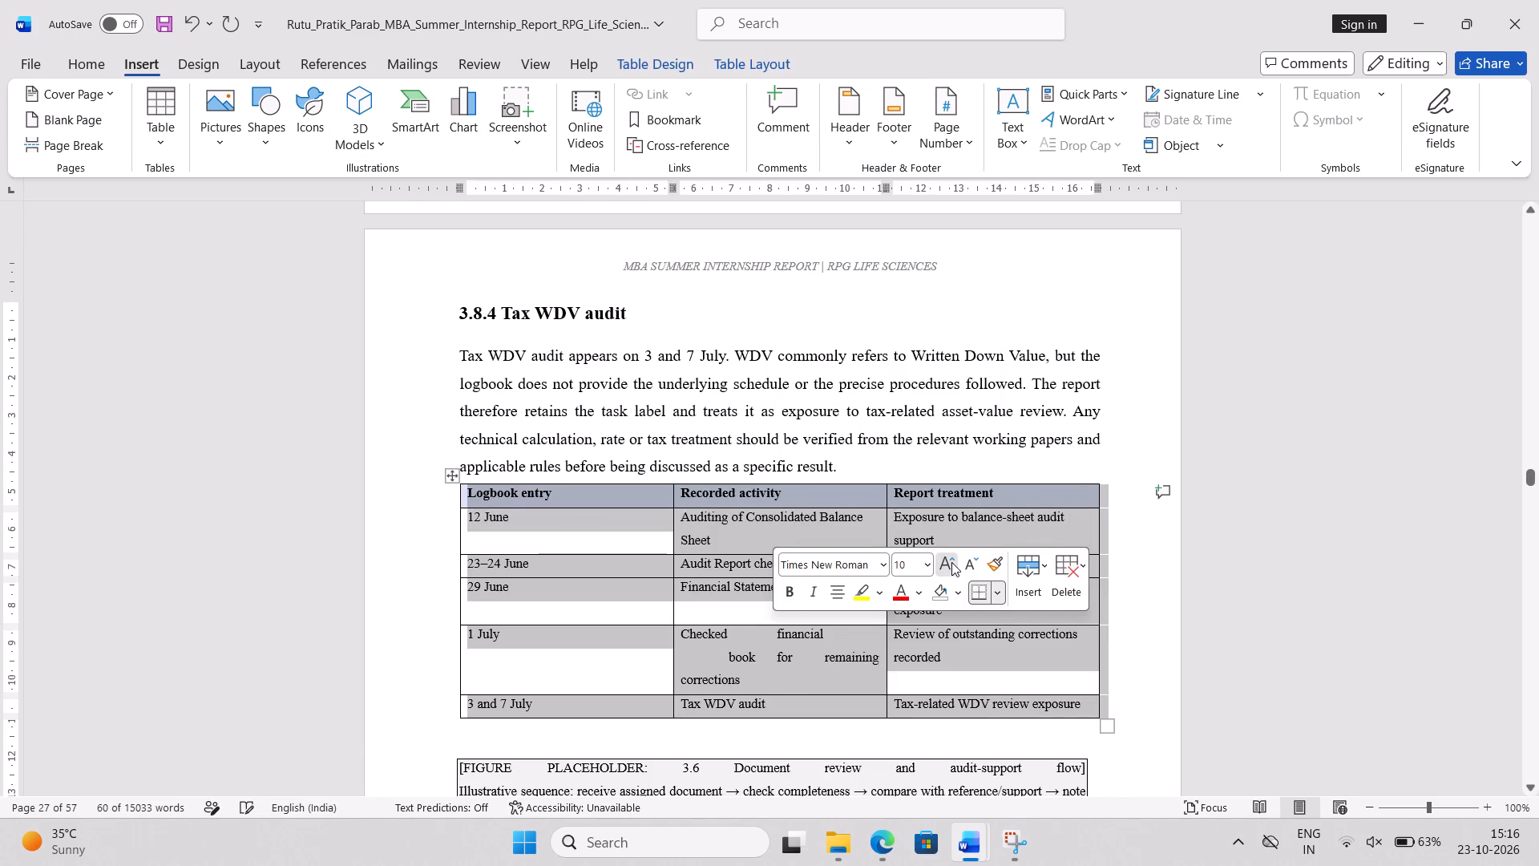
click(971, 569)
click(1225, 562)
scroll(1225, 562, up, 4)
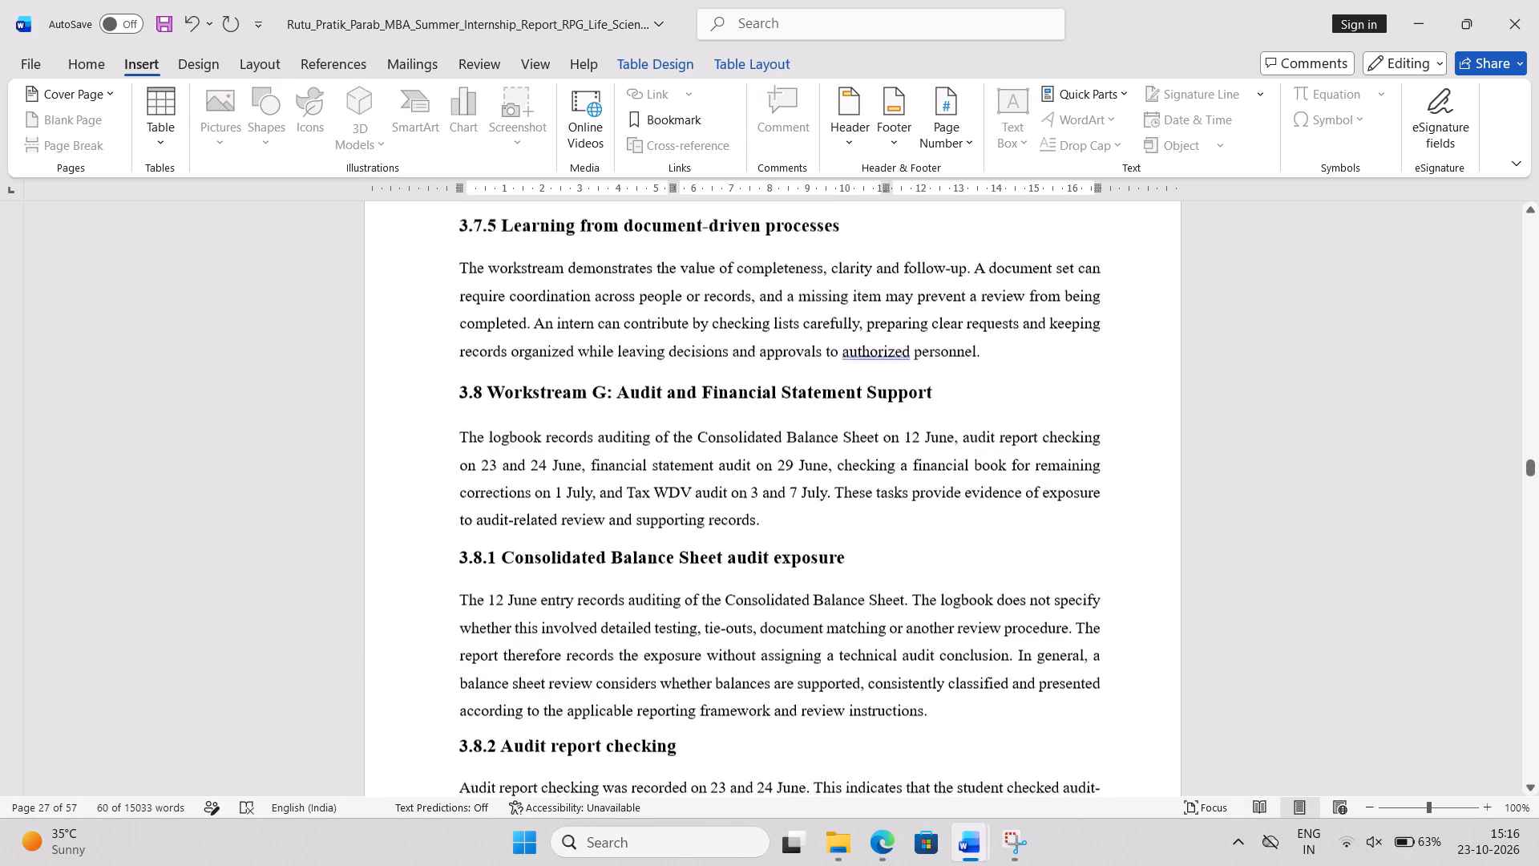
Reduce the font size of the whole logbook entry table under 3.8.4 Tax WDV audit to 8, matching the 3.7.4 table.
scroll(1225, 562, up, 5)
scroll(758, 759, down, 1)
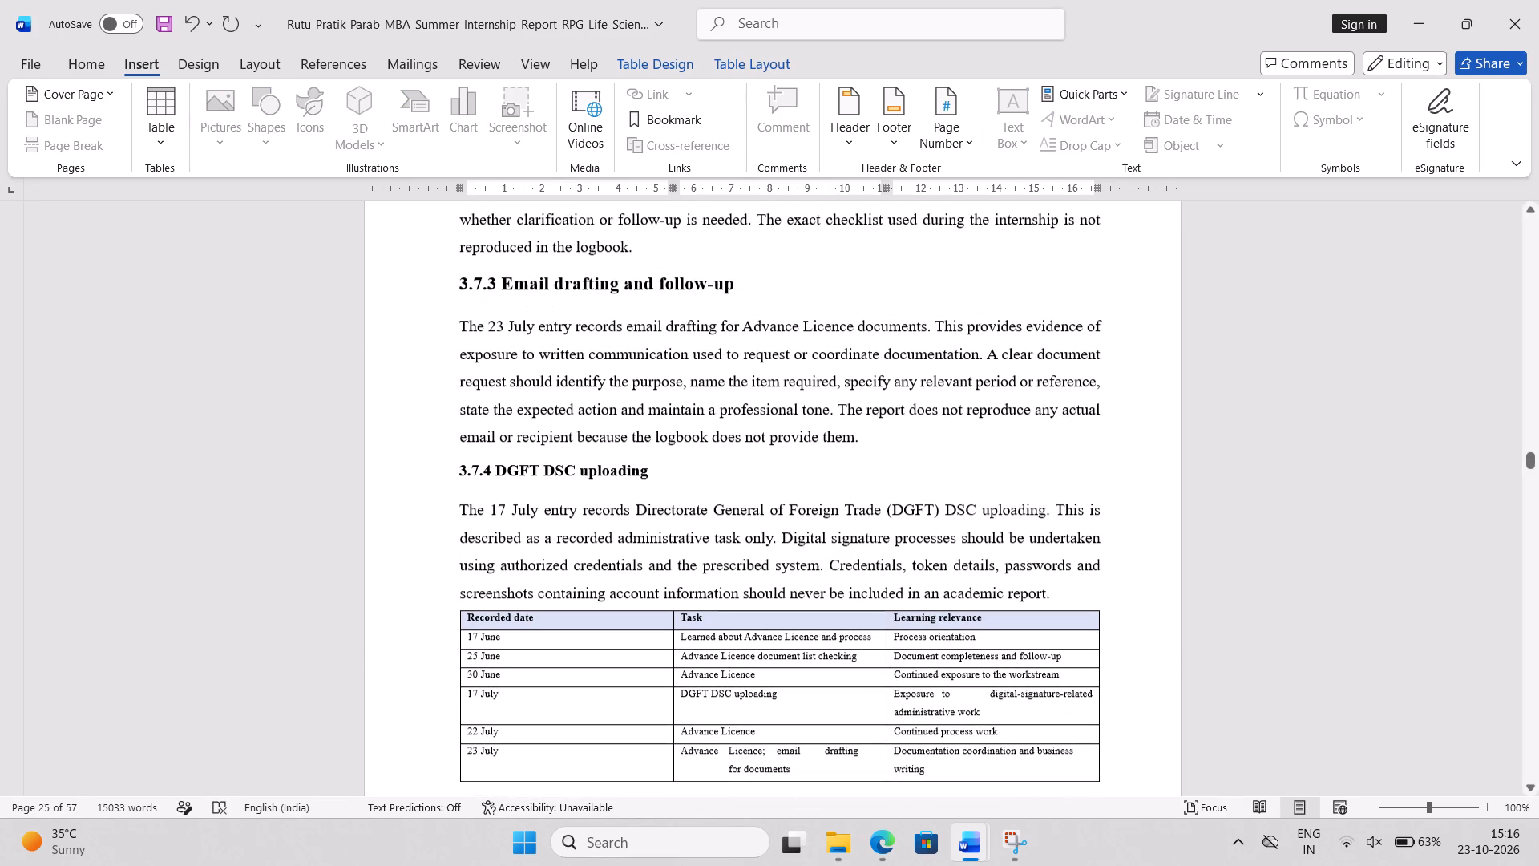
click(754, 726)
click(741, 732)
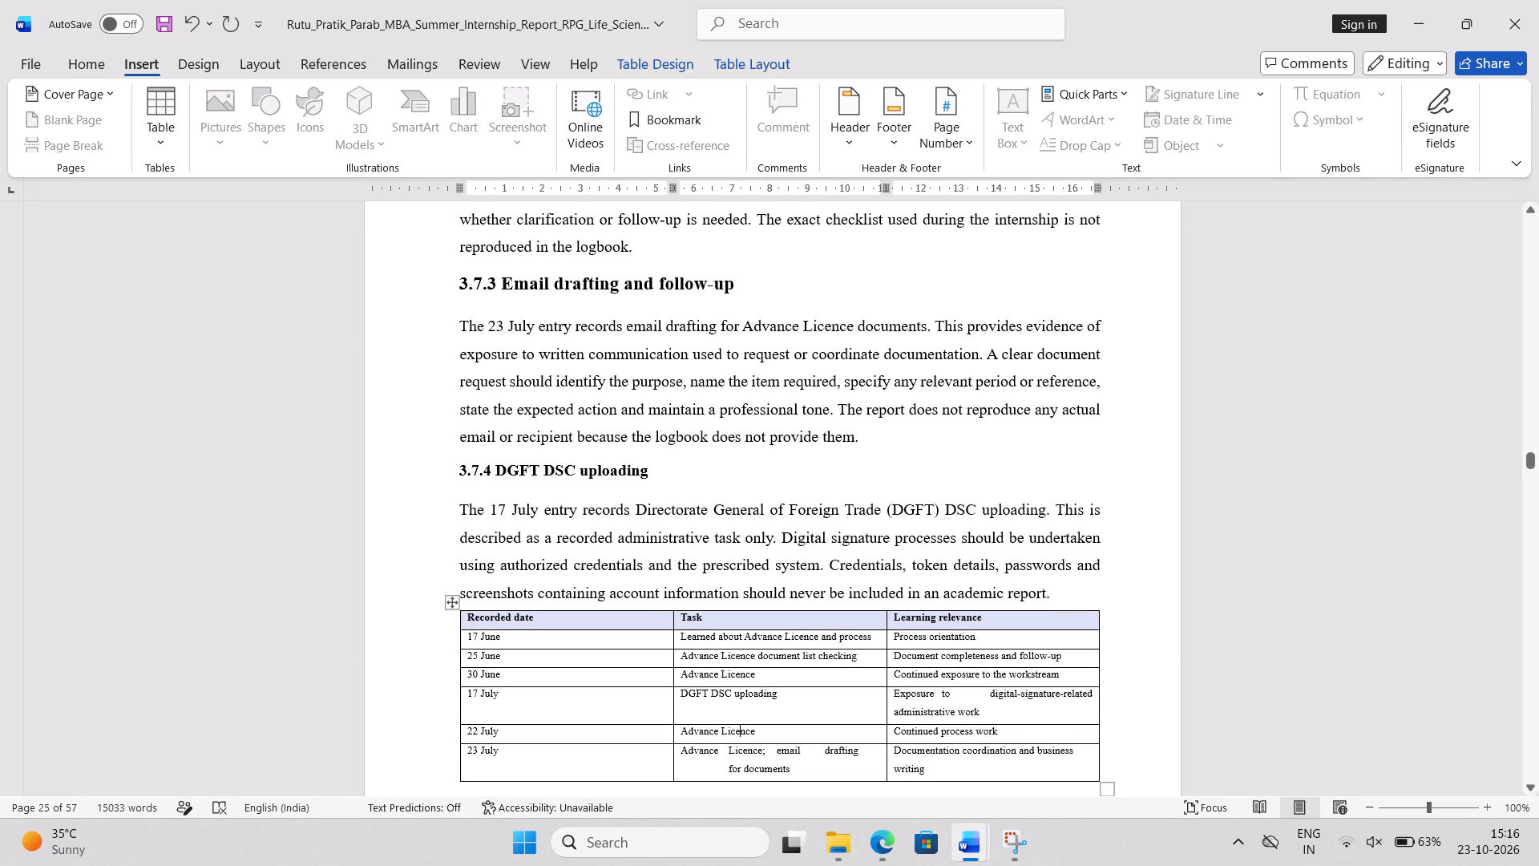
right_click(741, 732)
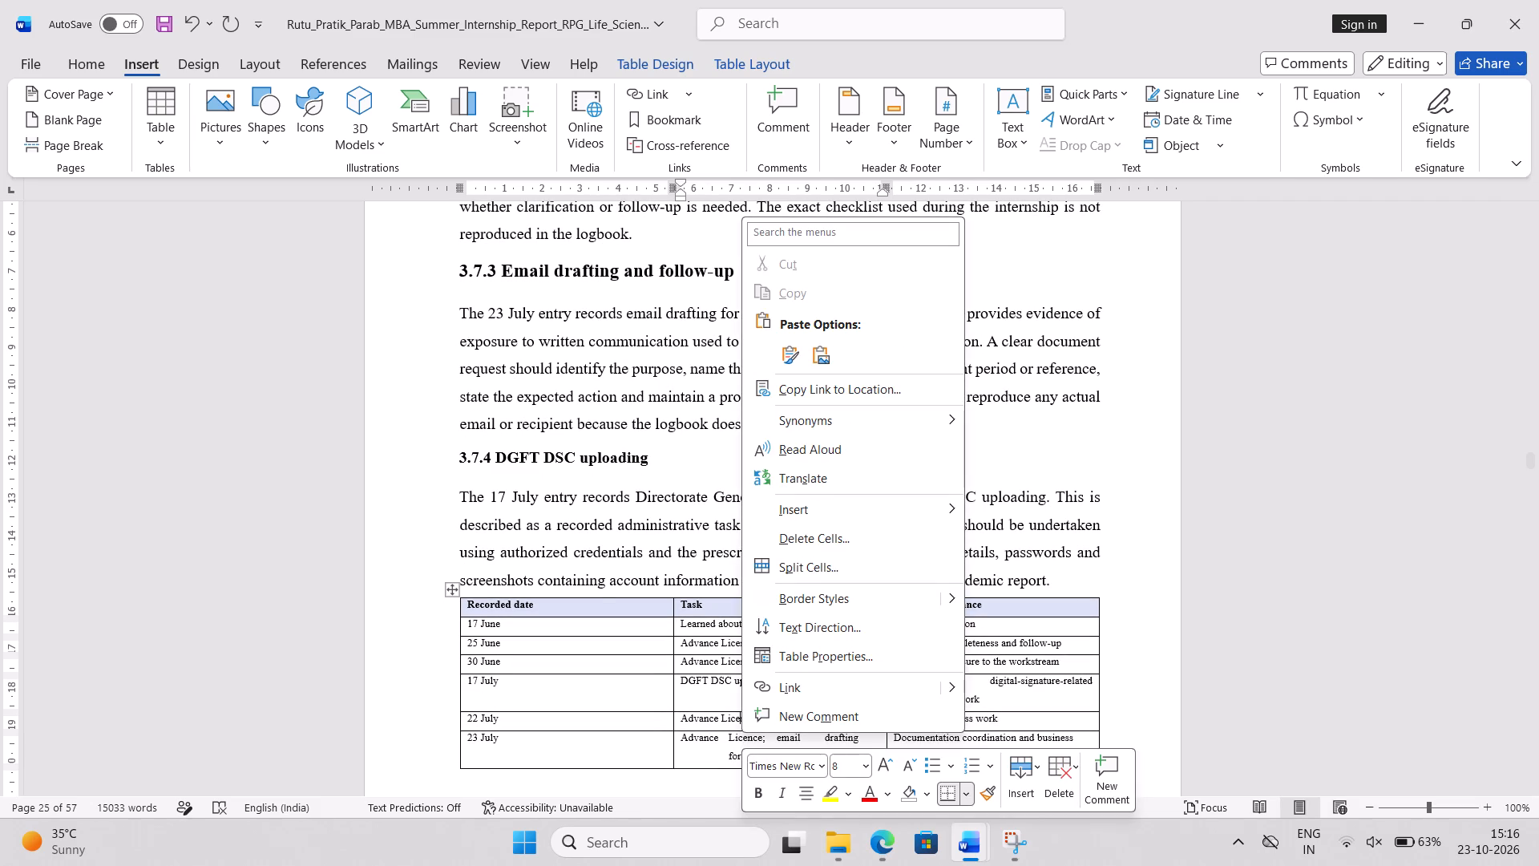
scroll(649, 666, down, 9)
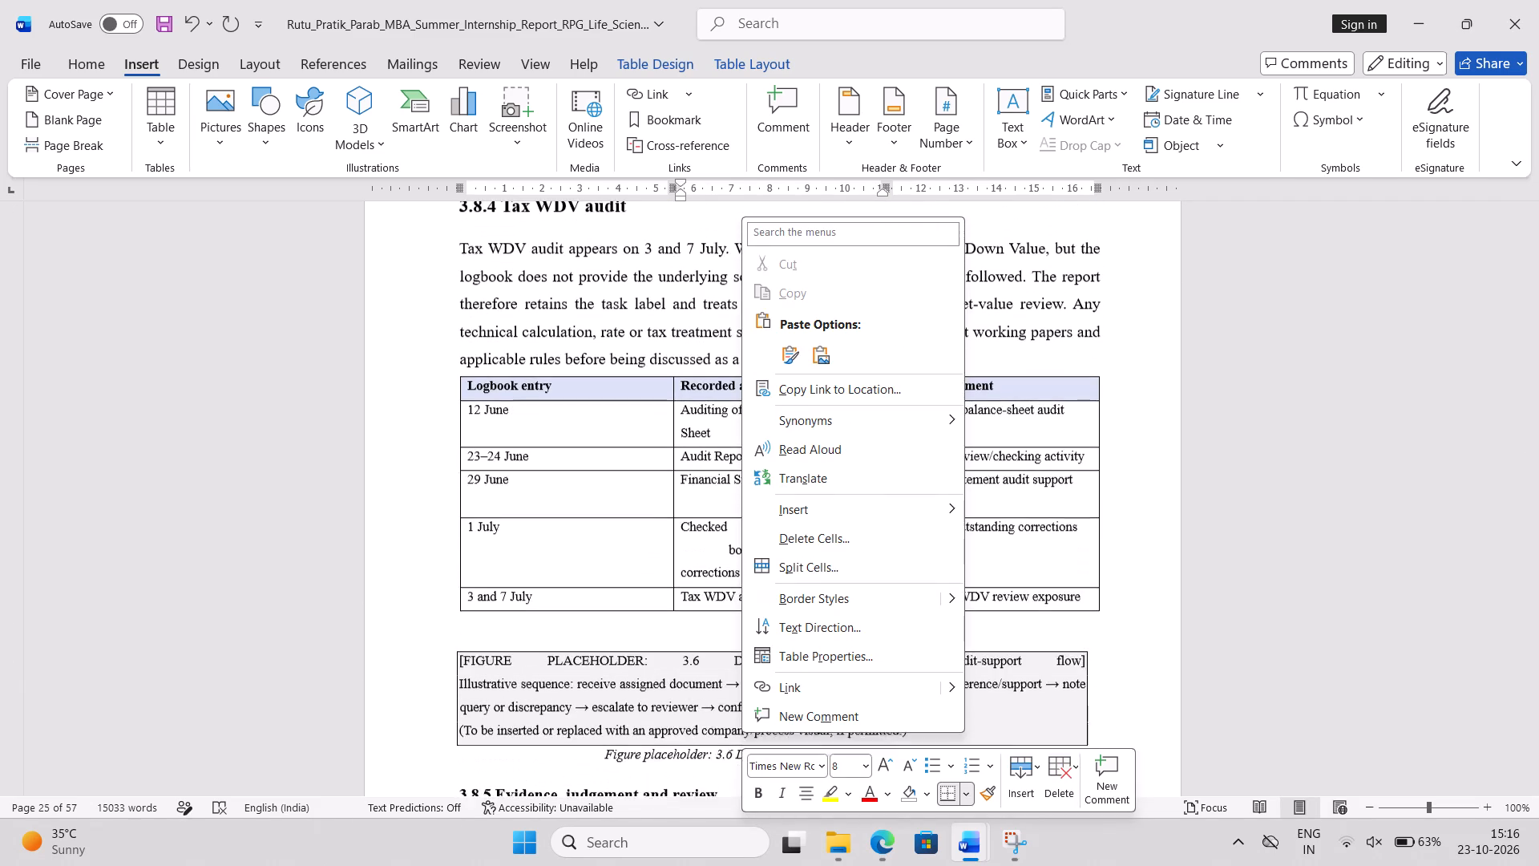
click(479, 449)
click(463, 399)
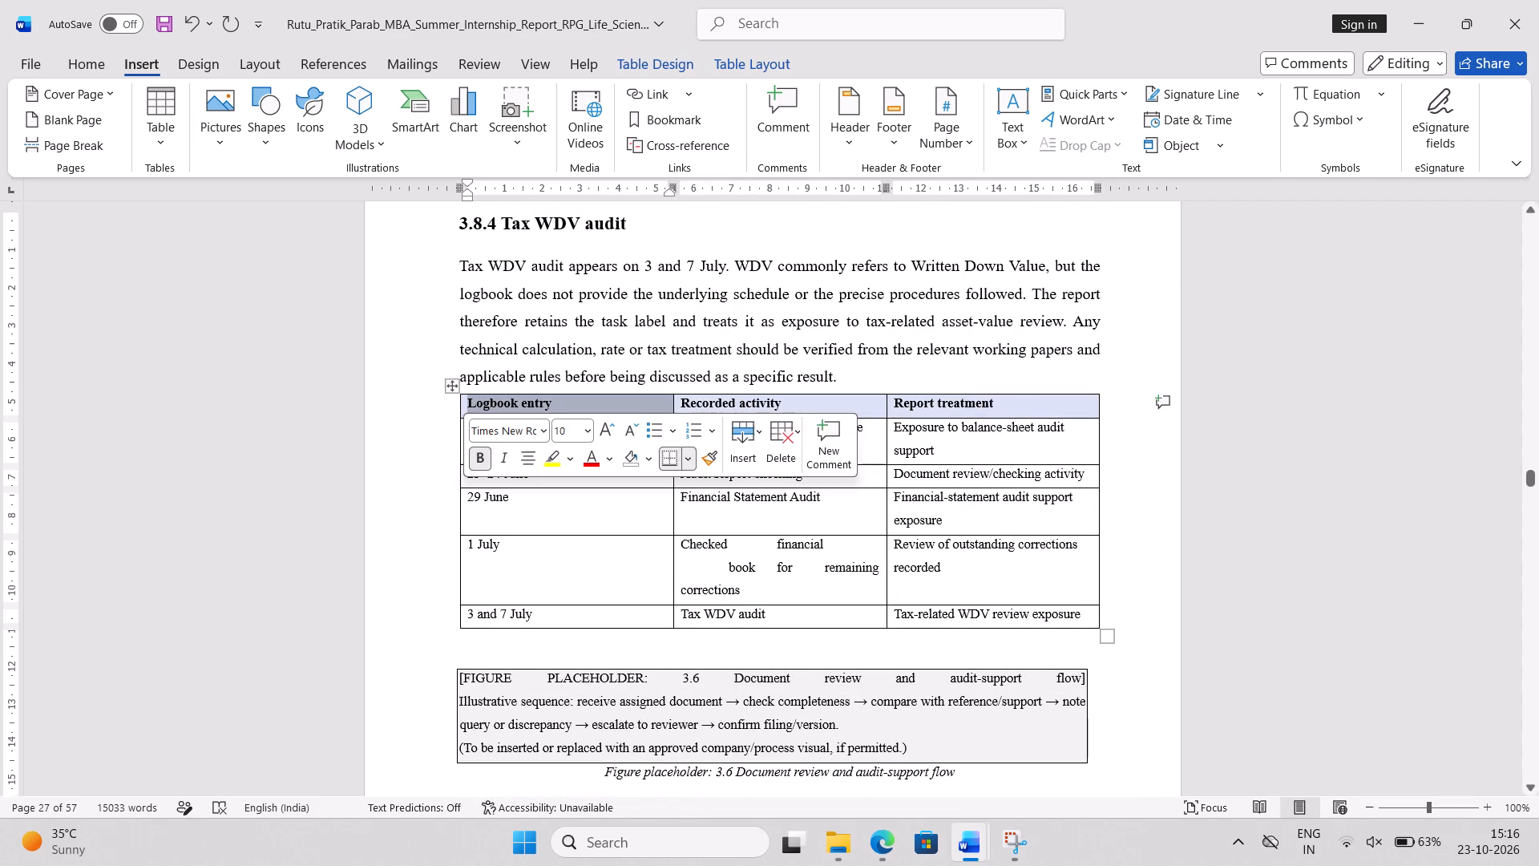
click(453, 386)
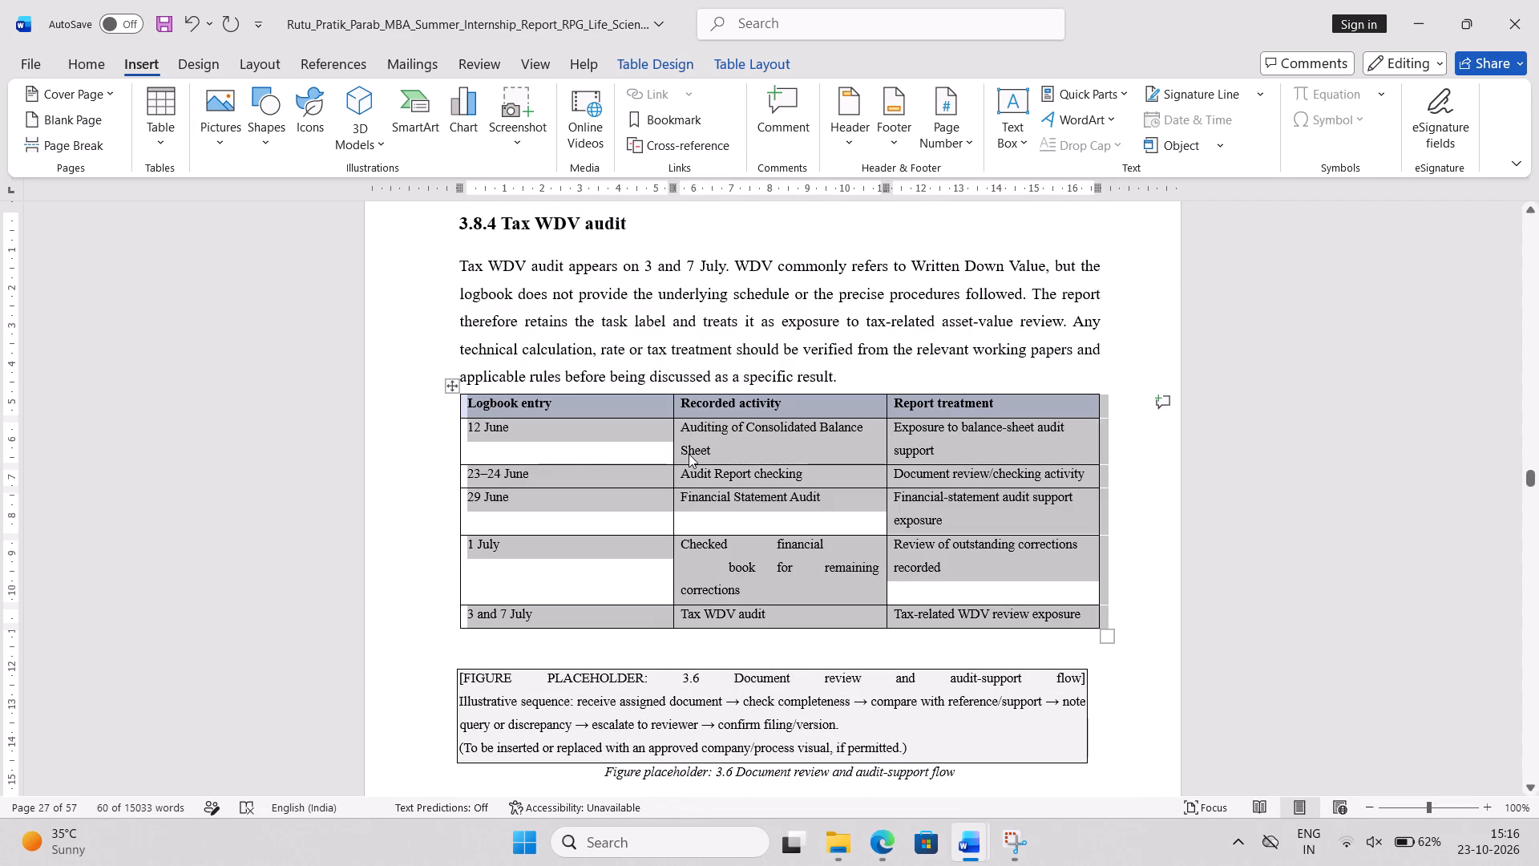
click(692, 468)
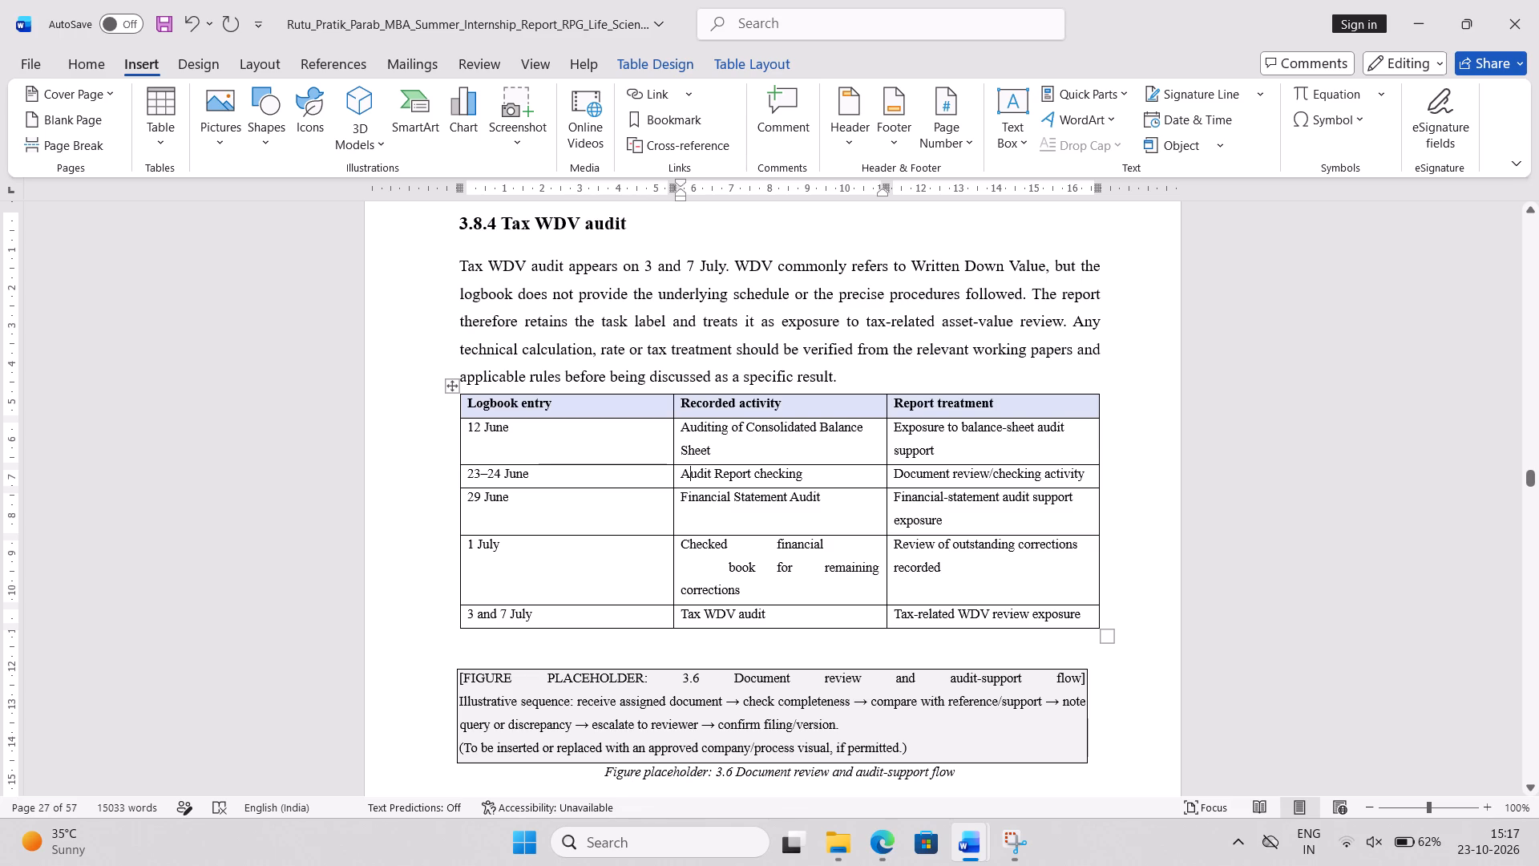
click(453, 383)
right_click(726, 481)
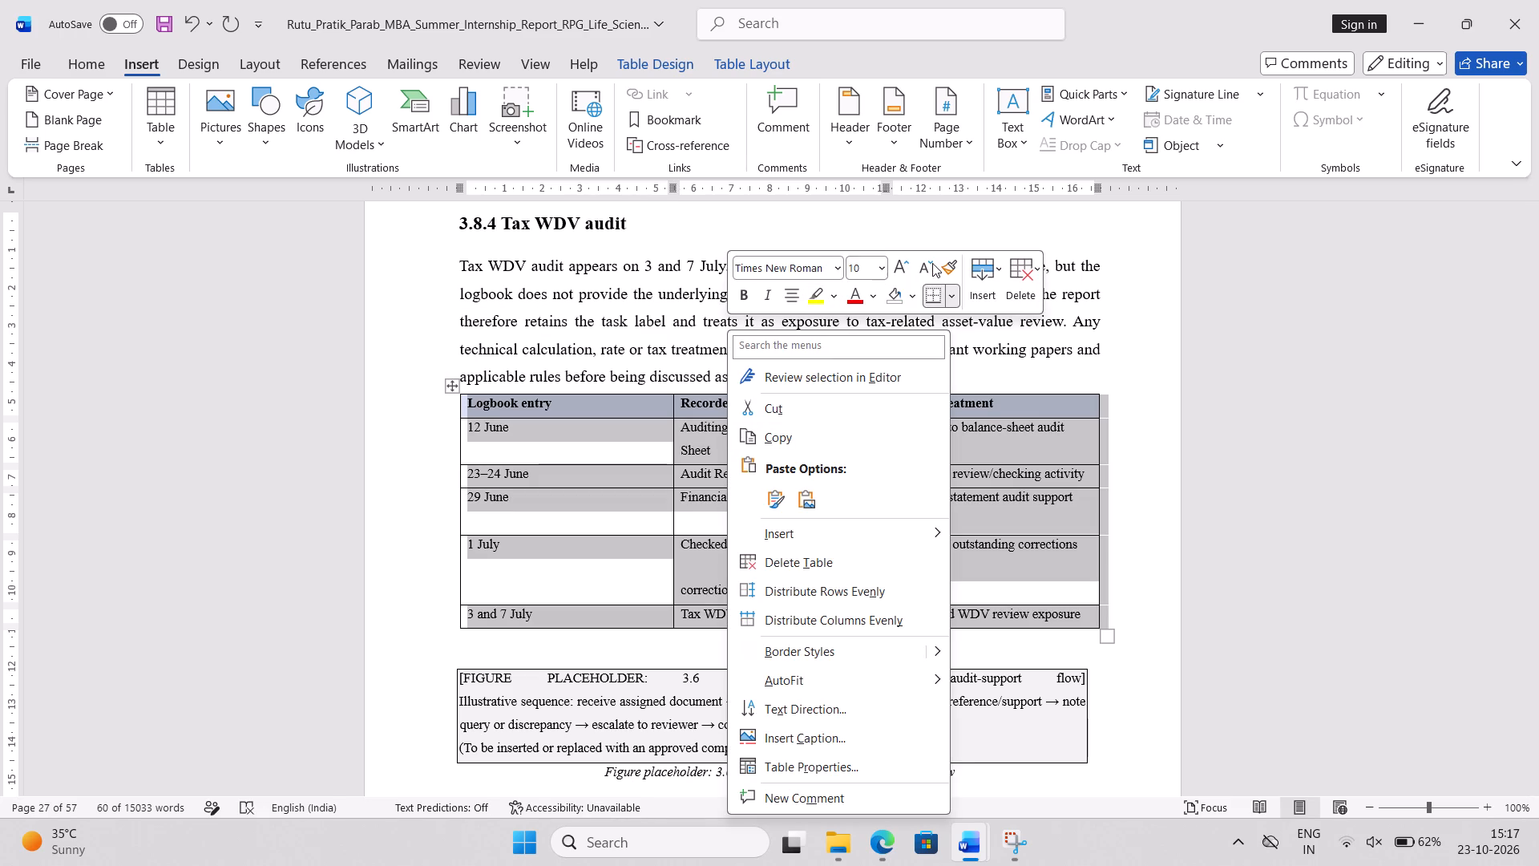
click(925, 265)
click(1240, 431)
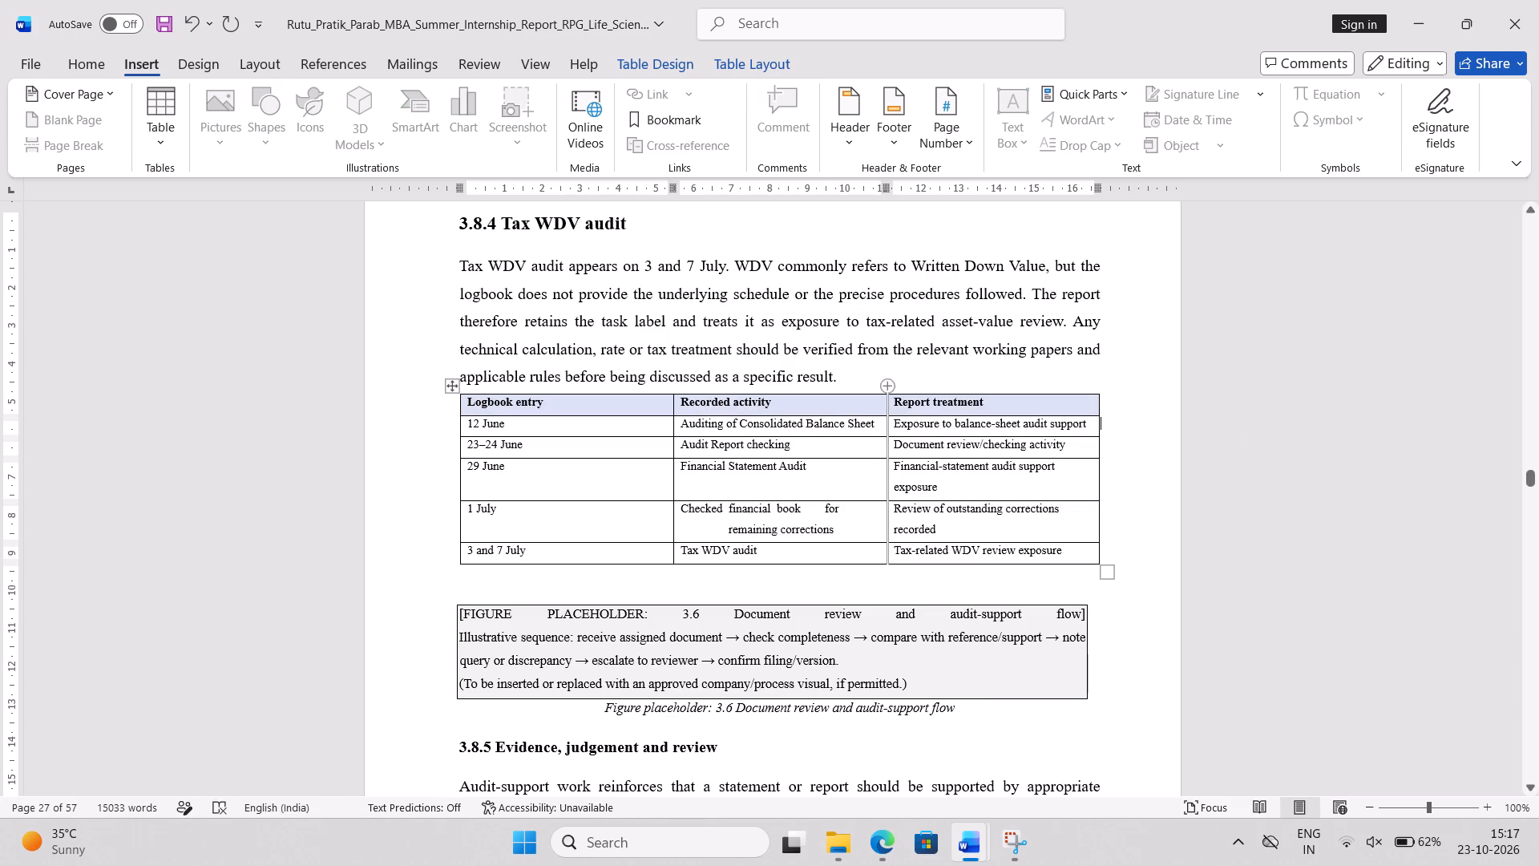
click(456, 386)
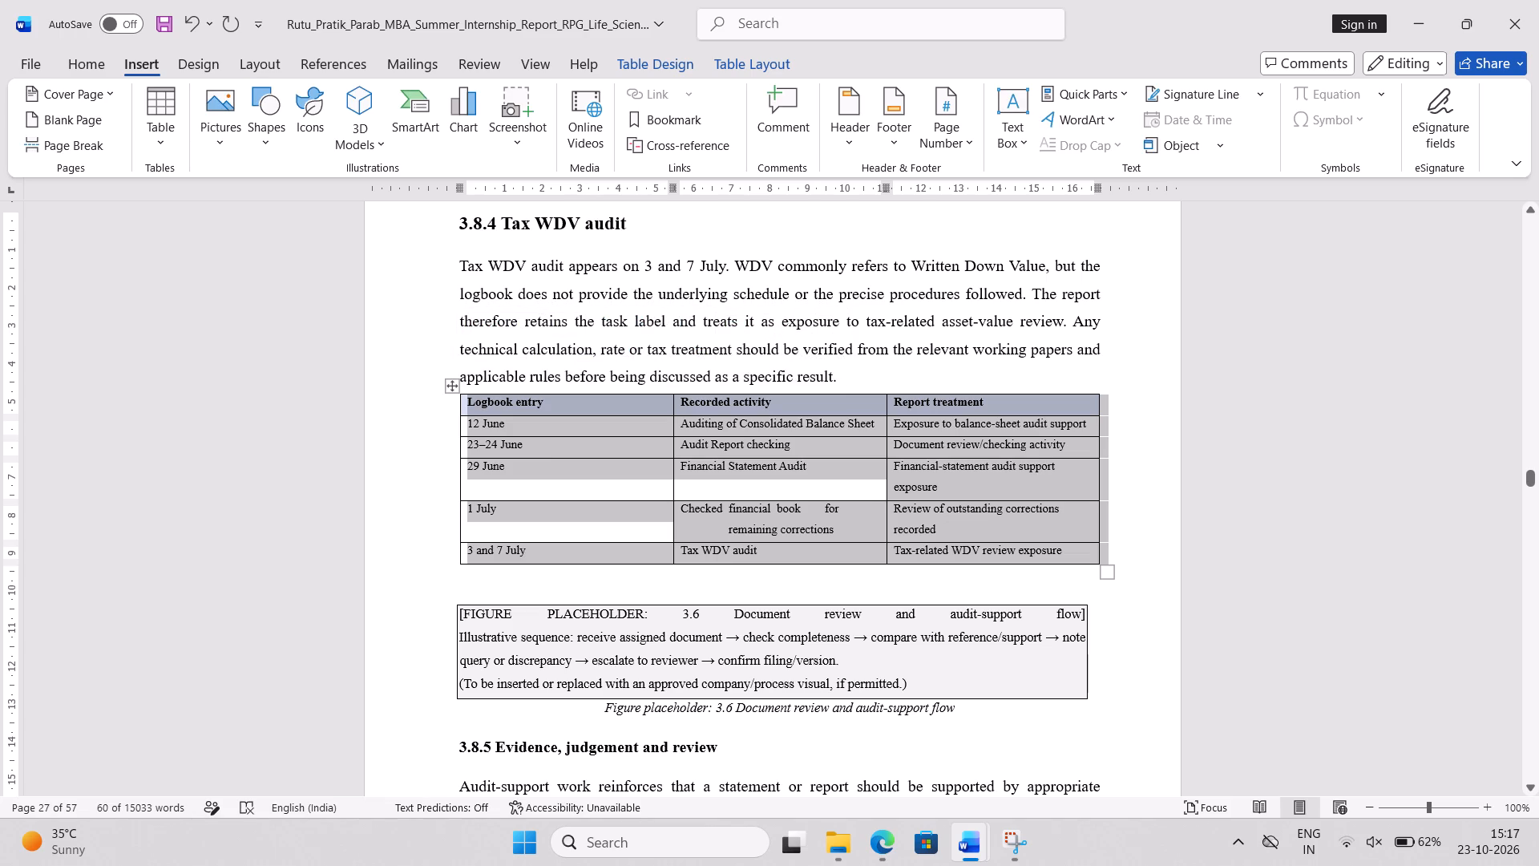
right_click(742, 422)
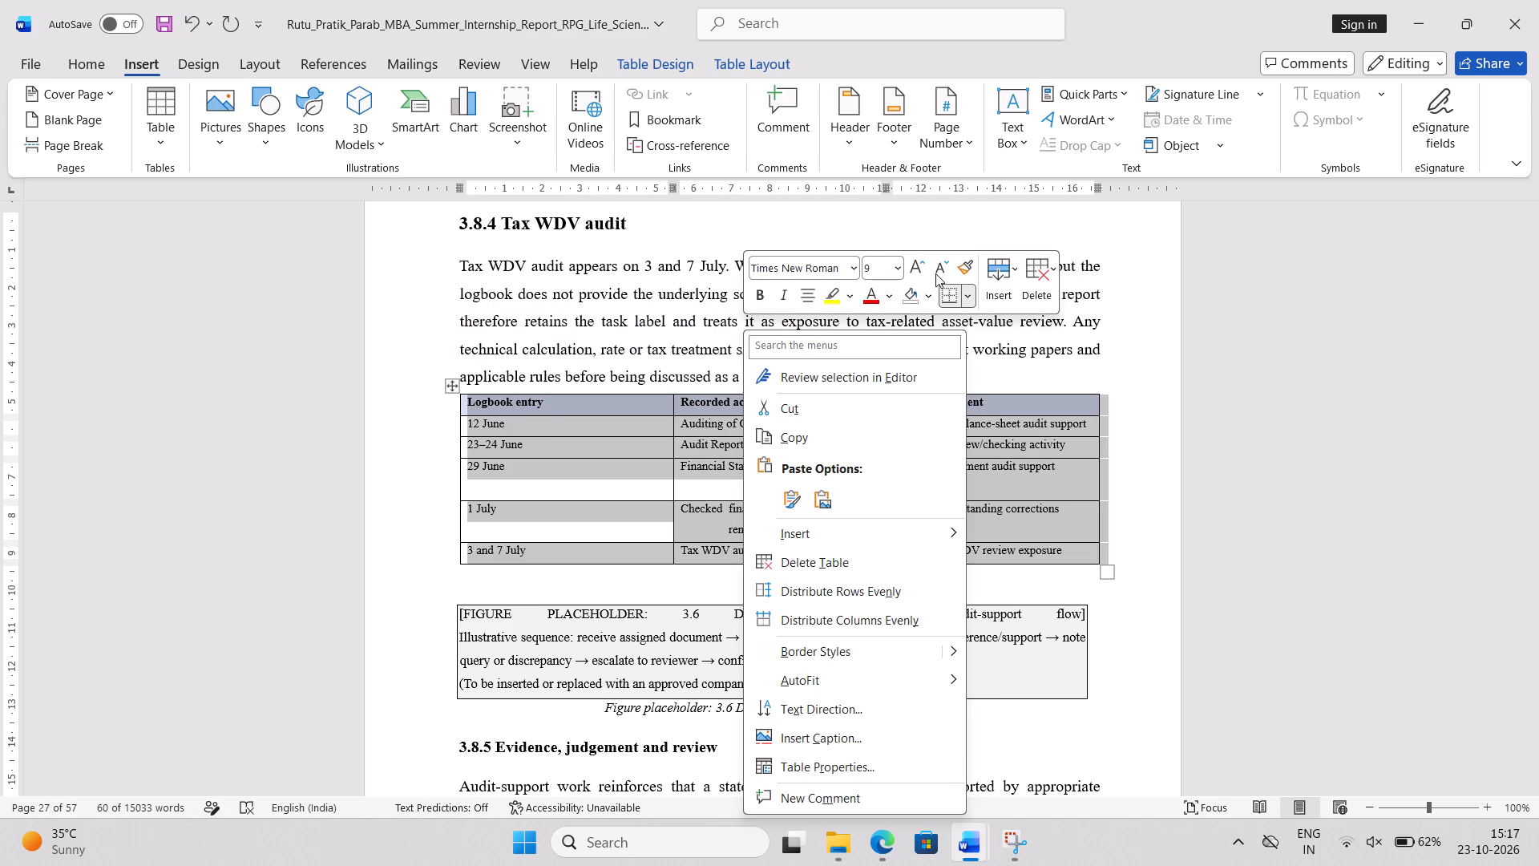
click(938, 274)
click(1287, 455)
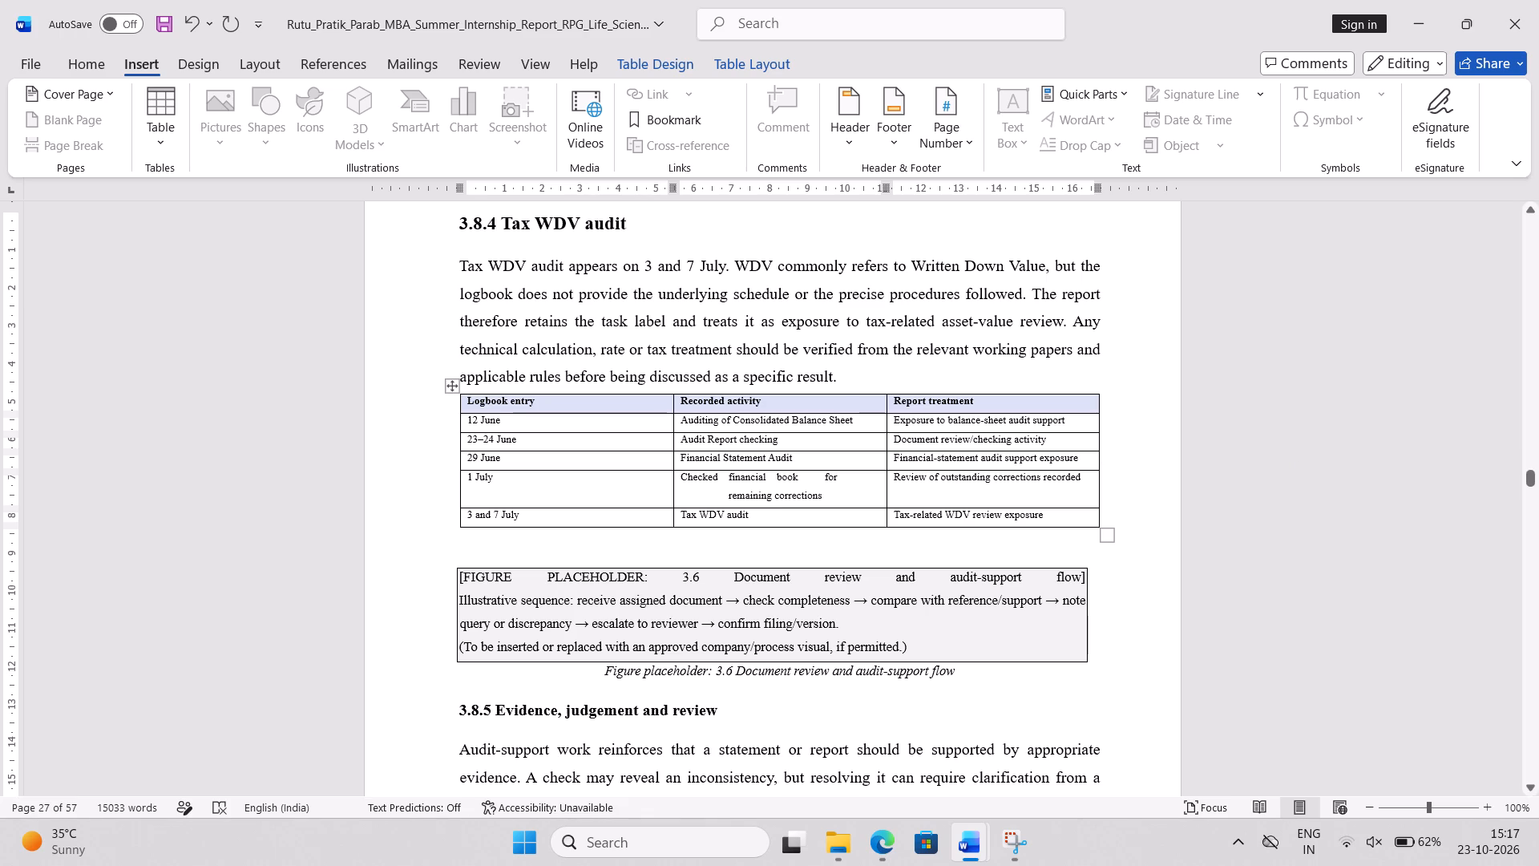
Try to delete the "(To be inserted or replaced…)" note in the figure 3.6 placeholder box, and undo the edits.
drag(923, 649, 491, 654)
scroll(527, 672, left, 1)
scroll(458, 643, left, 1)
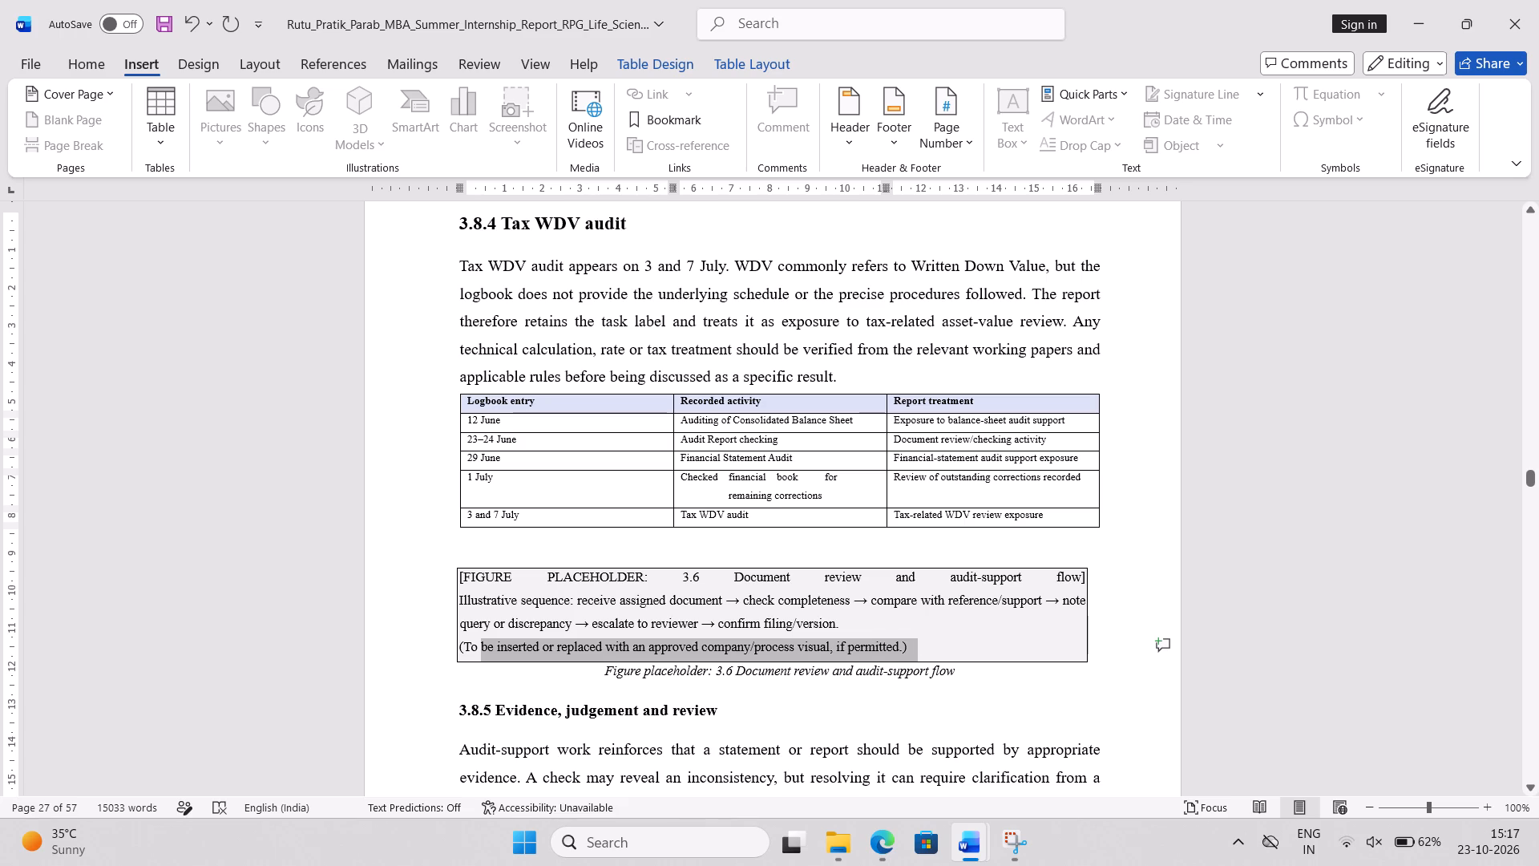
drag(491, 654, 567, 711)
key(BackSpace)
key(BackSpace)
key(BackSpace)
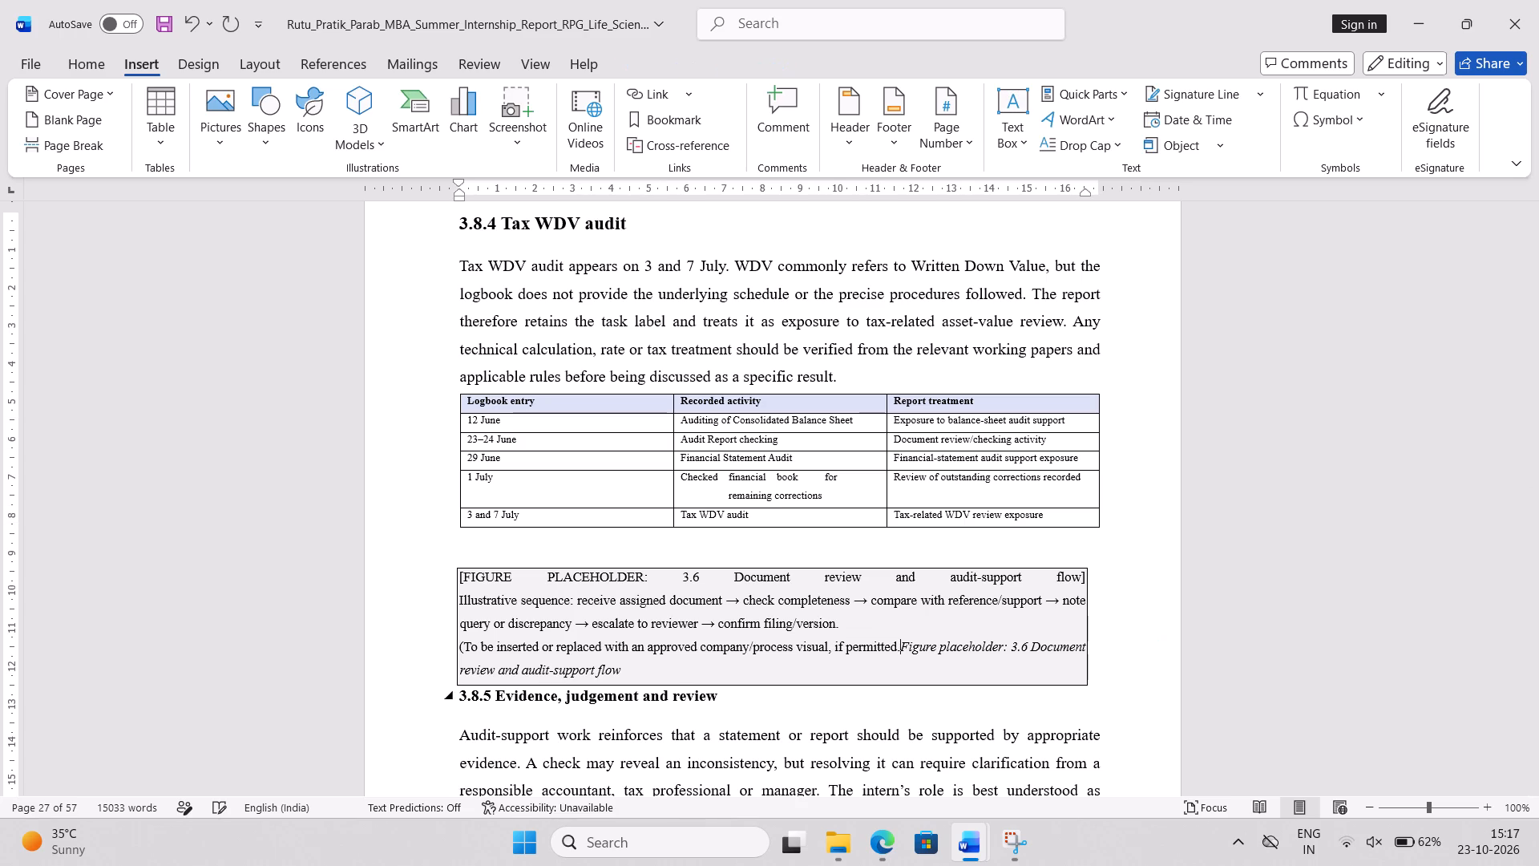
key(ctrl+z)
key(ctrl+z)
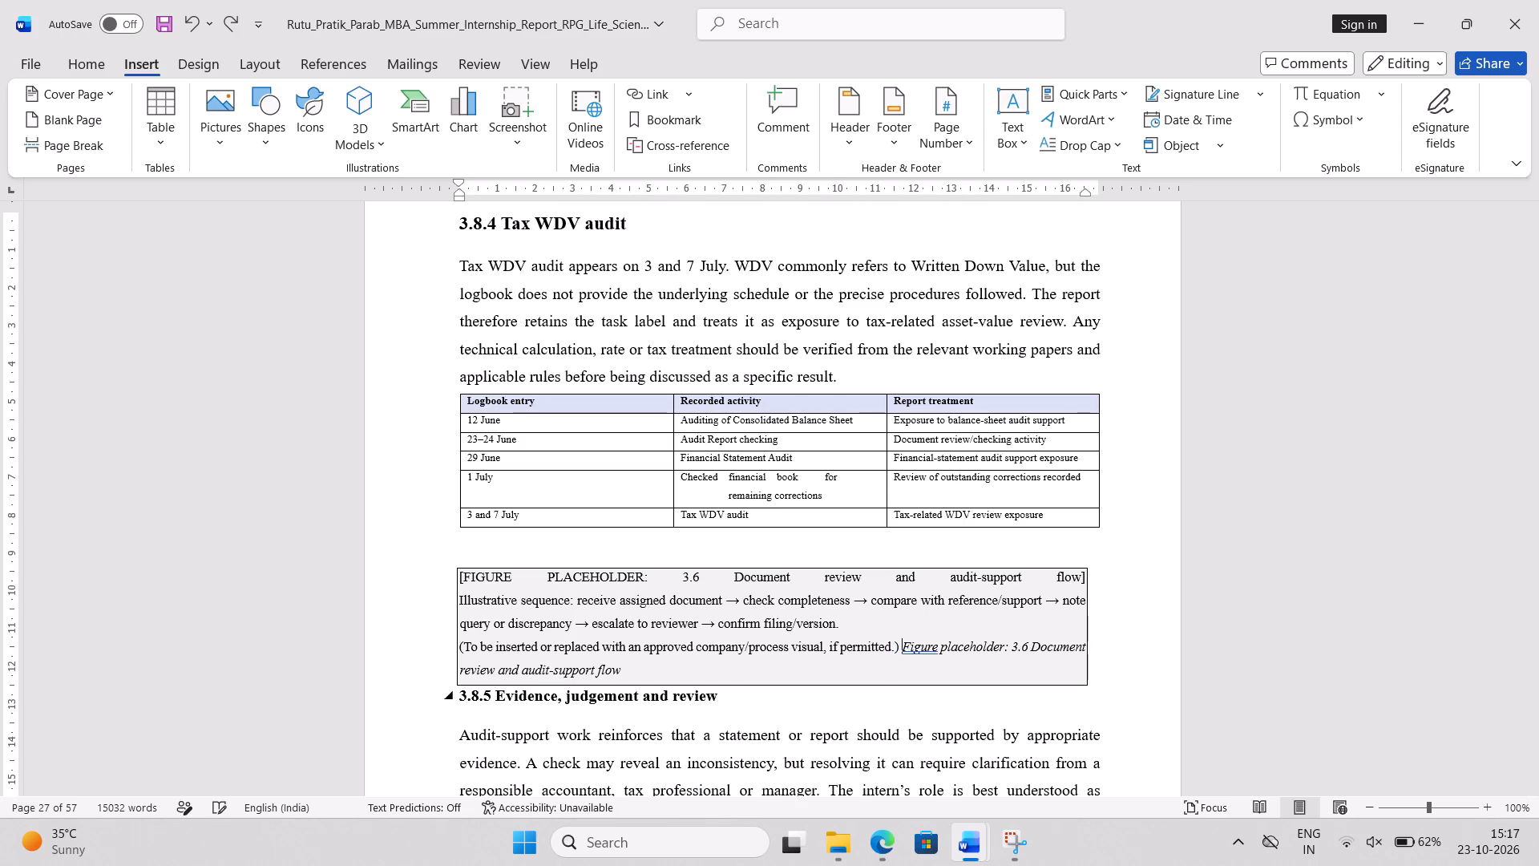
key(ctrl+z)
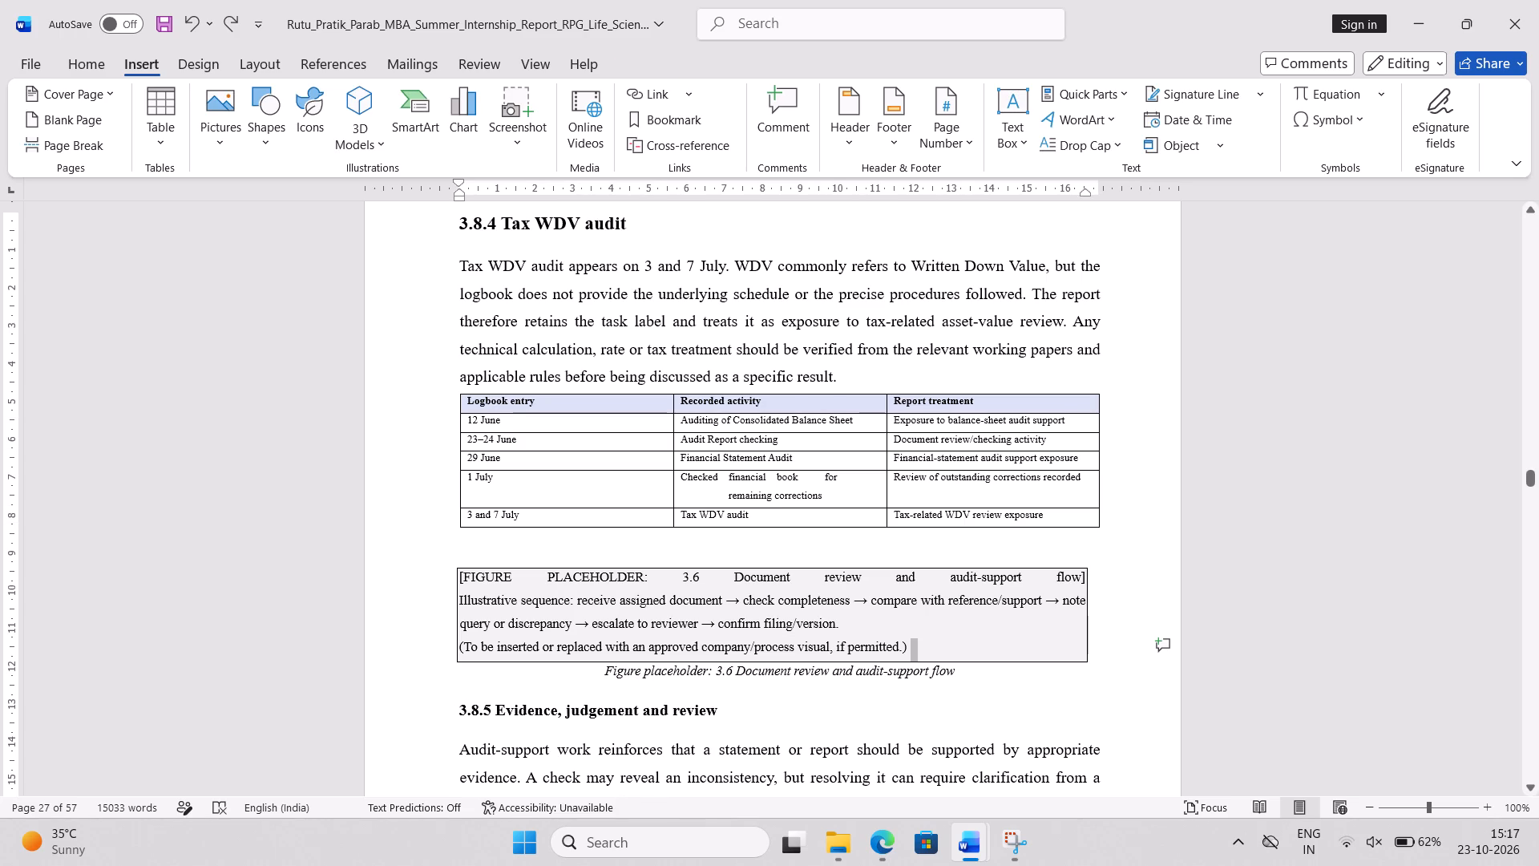
Delete the line "(To be inserted or replaced with an approved company/process visual, if permitted.)" from the figure 3.6 placeholder box.
drag(462, 645, 923, 643)
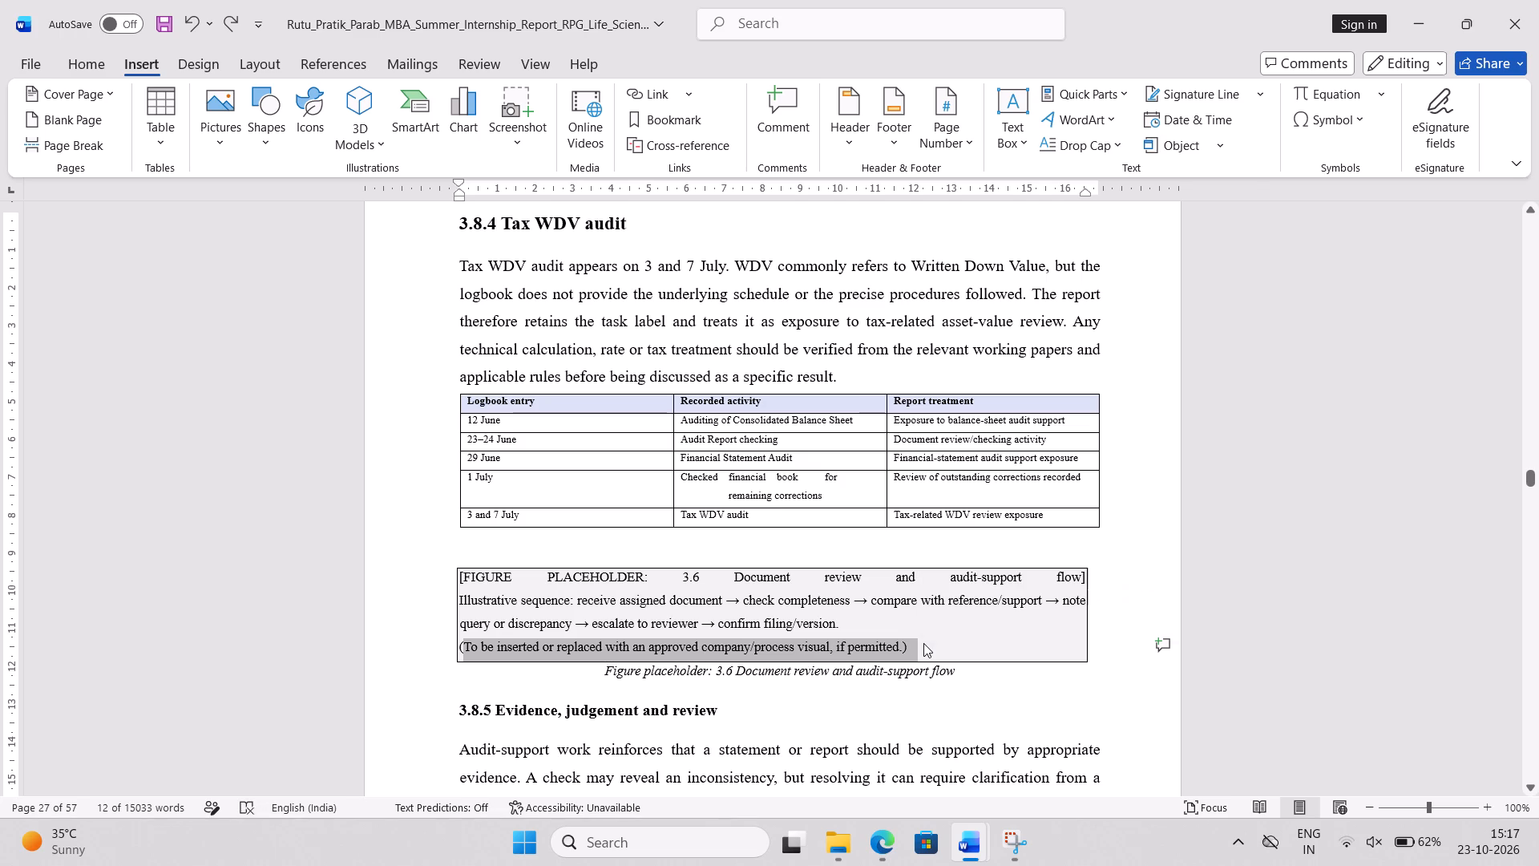
key(BackSpace)
key(BackSpace)
key(BackSpace)
key(BackSpace)
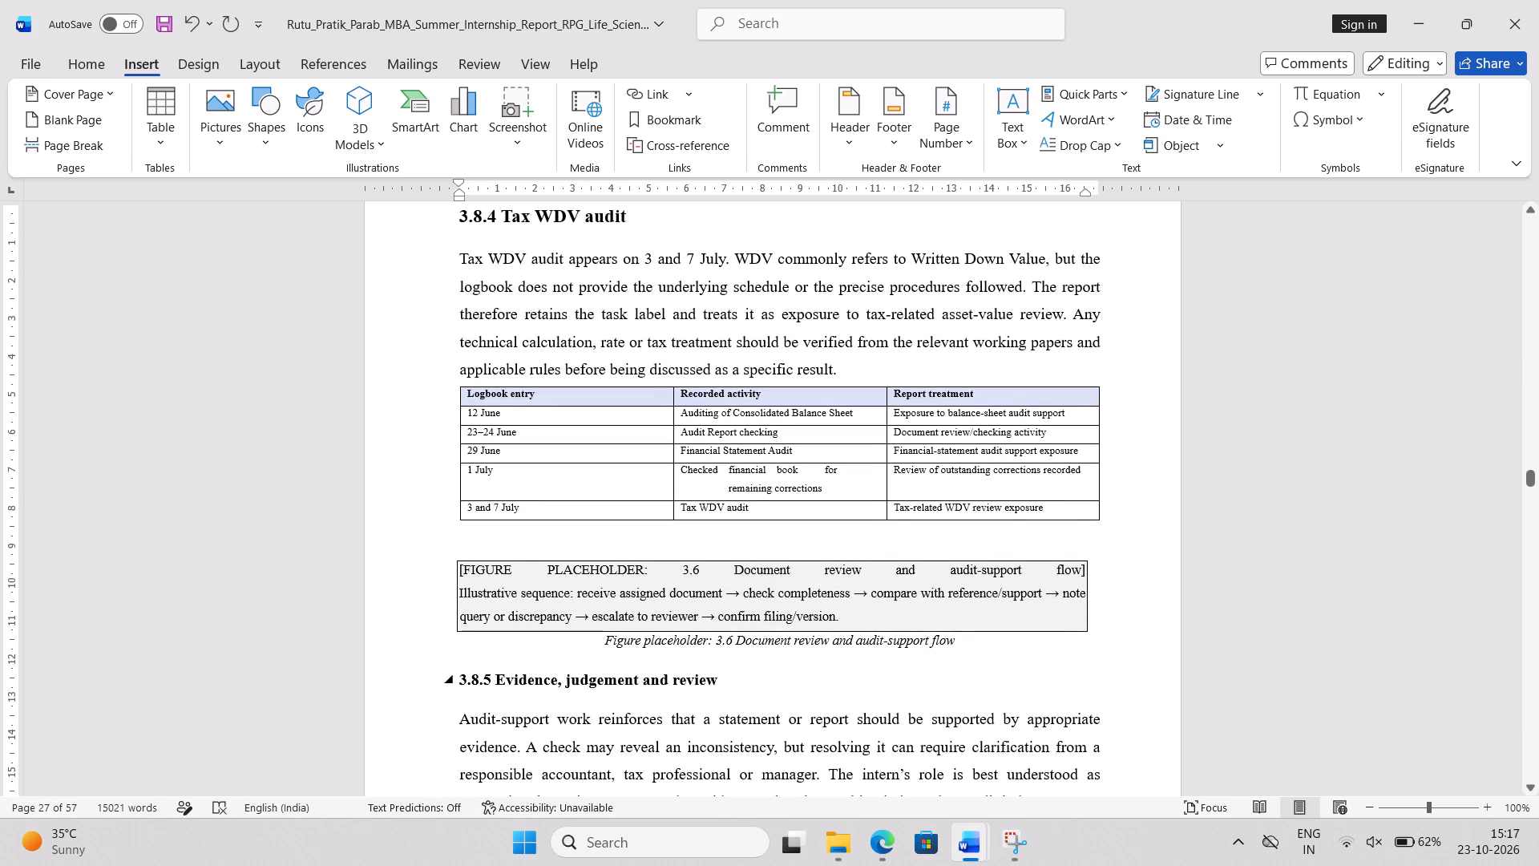
Increase the font size of the 3.8.5 Evidence, 3.9 Workstream H and 3.9.1 ITR document compilation headings to 14.
triple_click(664, 688)
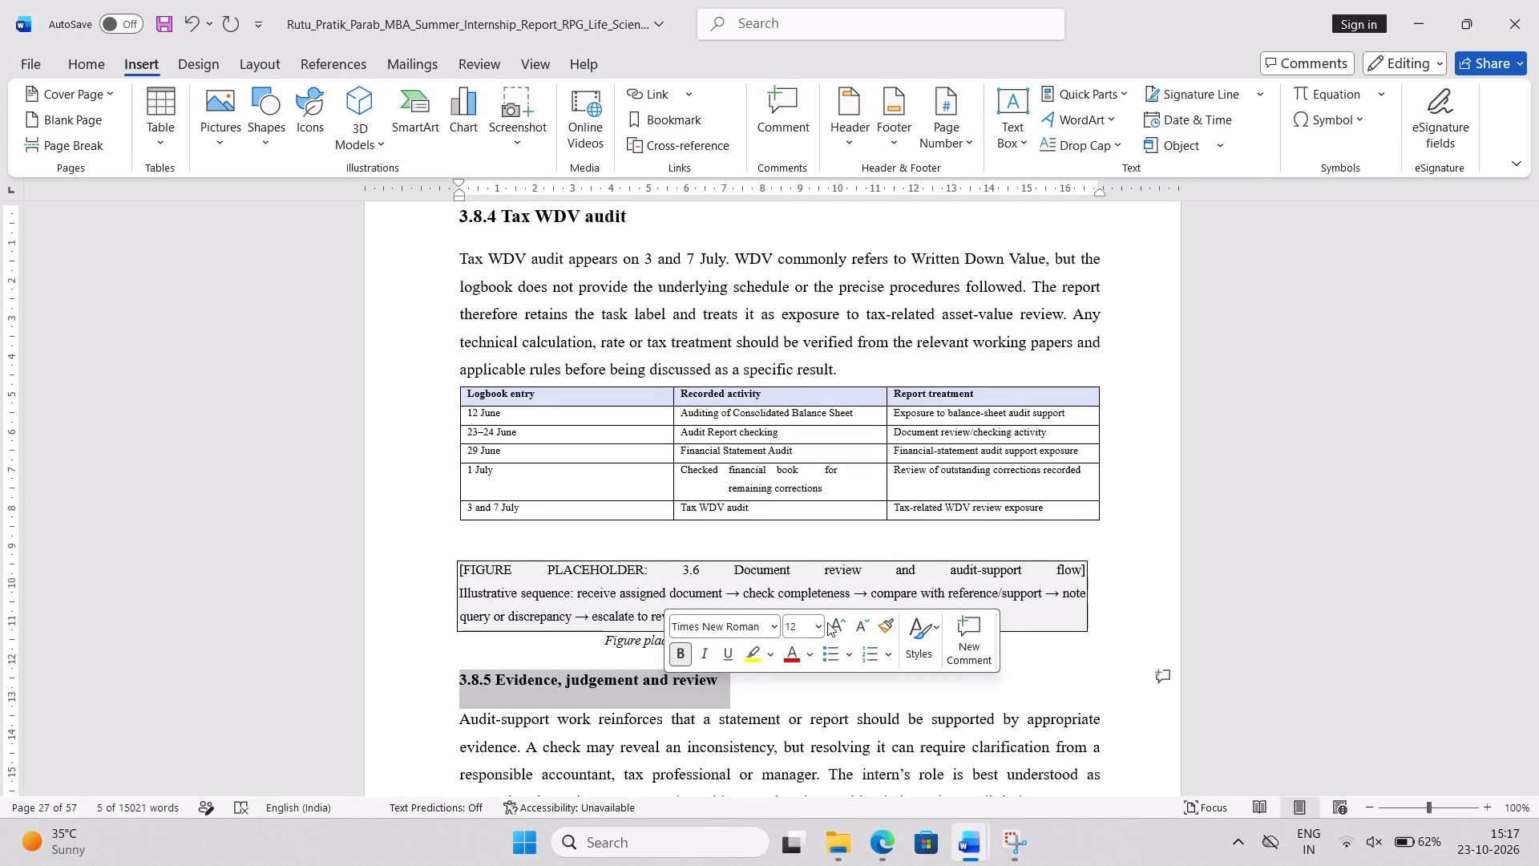
click(827, 622)
scroll(827, 622, down, 5)
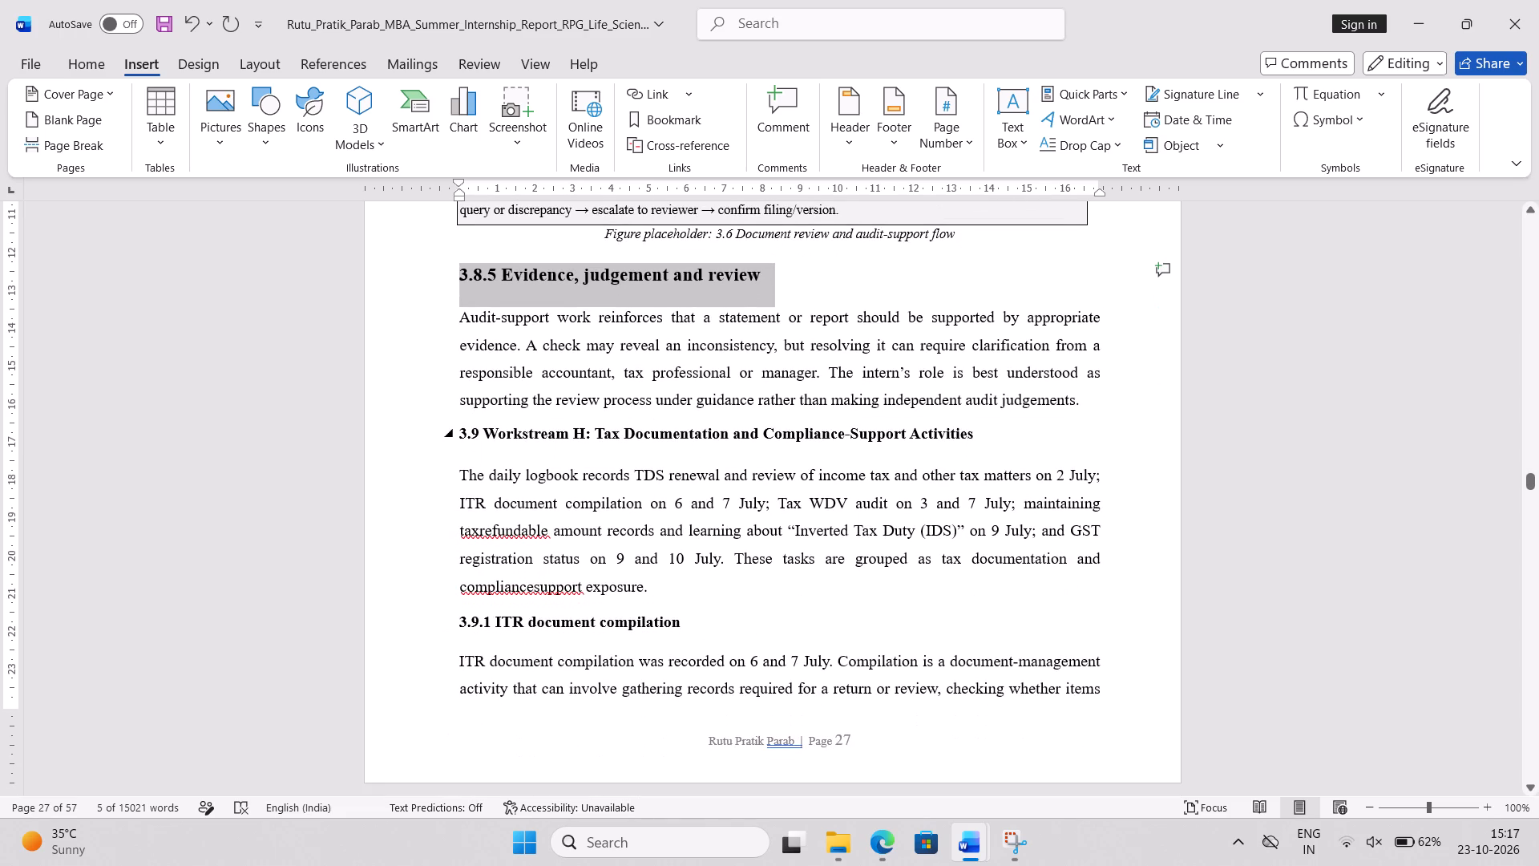
triple_click(677, 442)
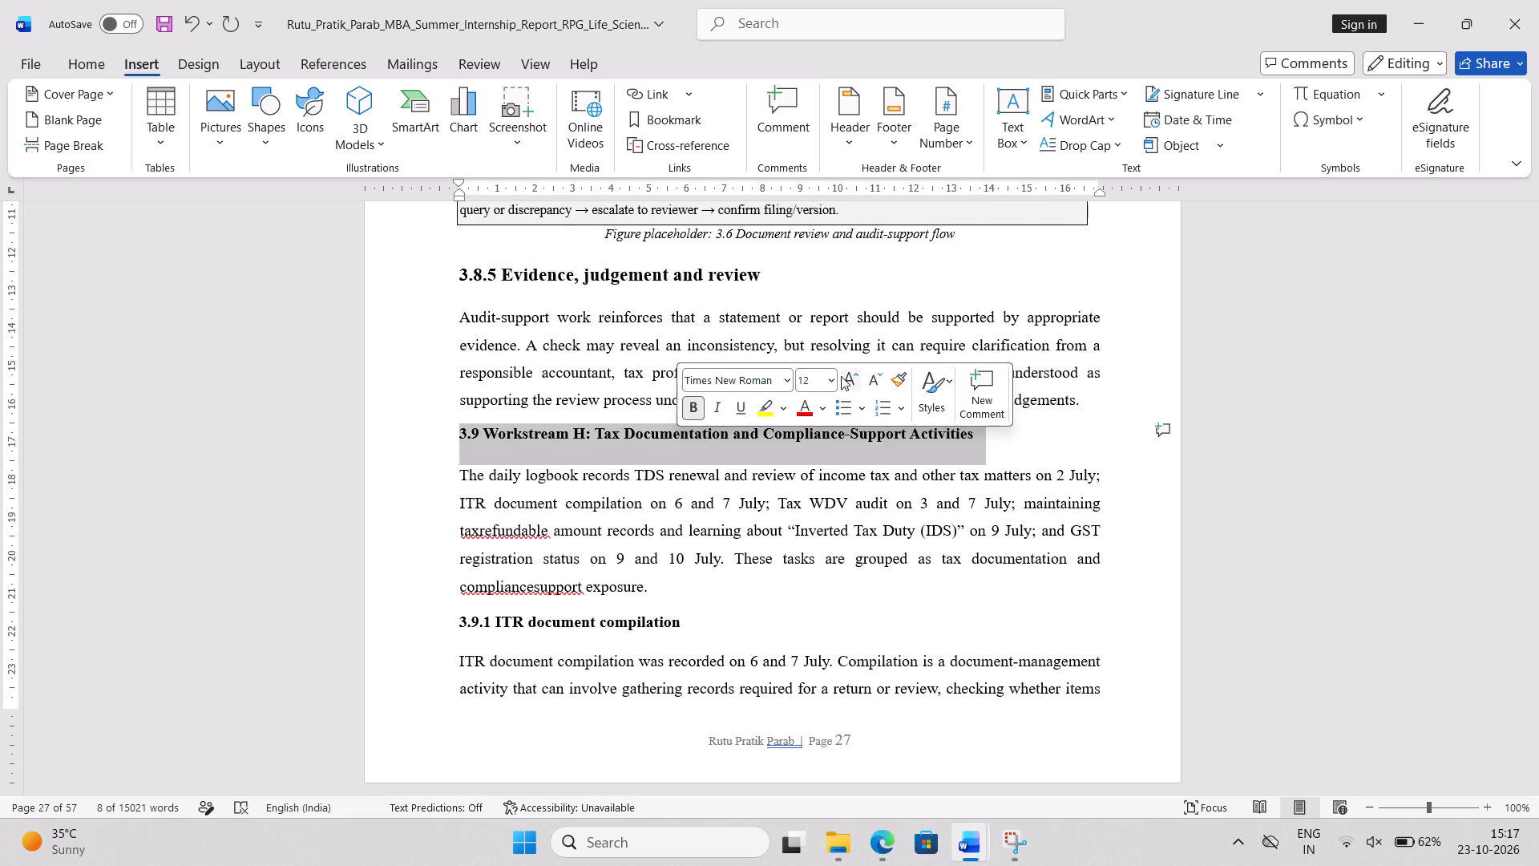
click(841, 378)
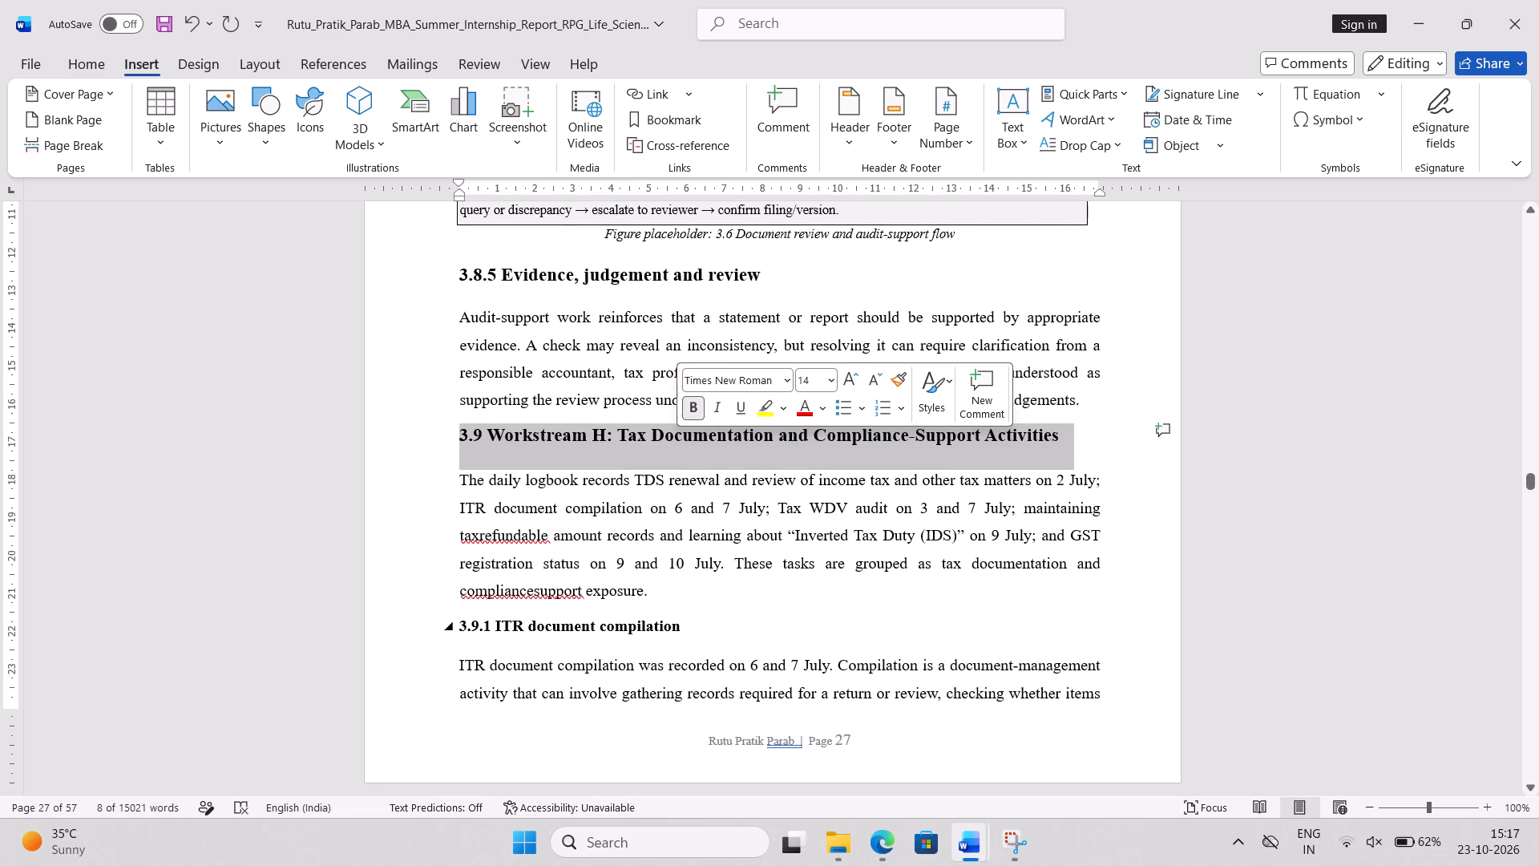
triple_click(572, 627)
click(748, 560)
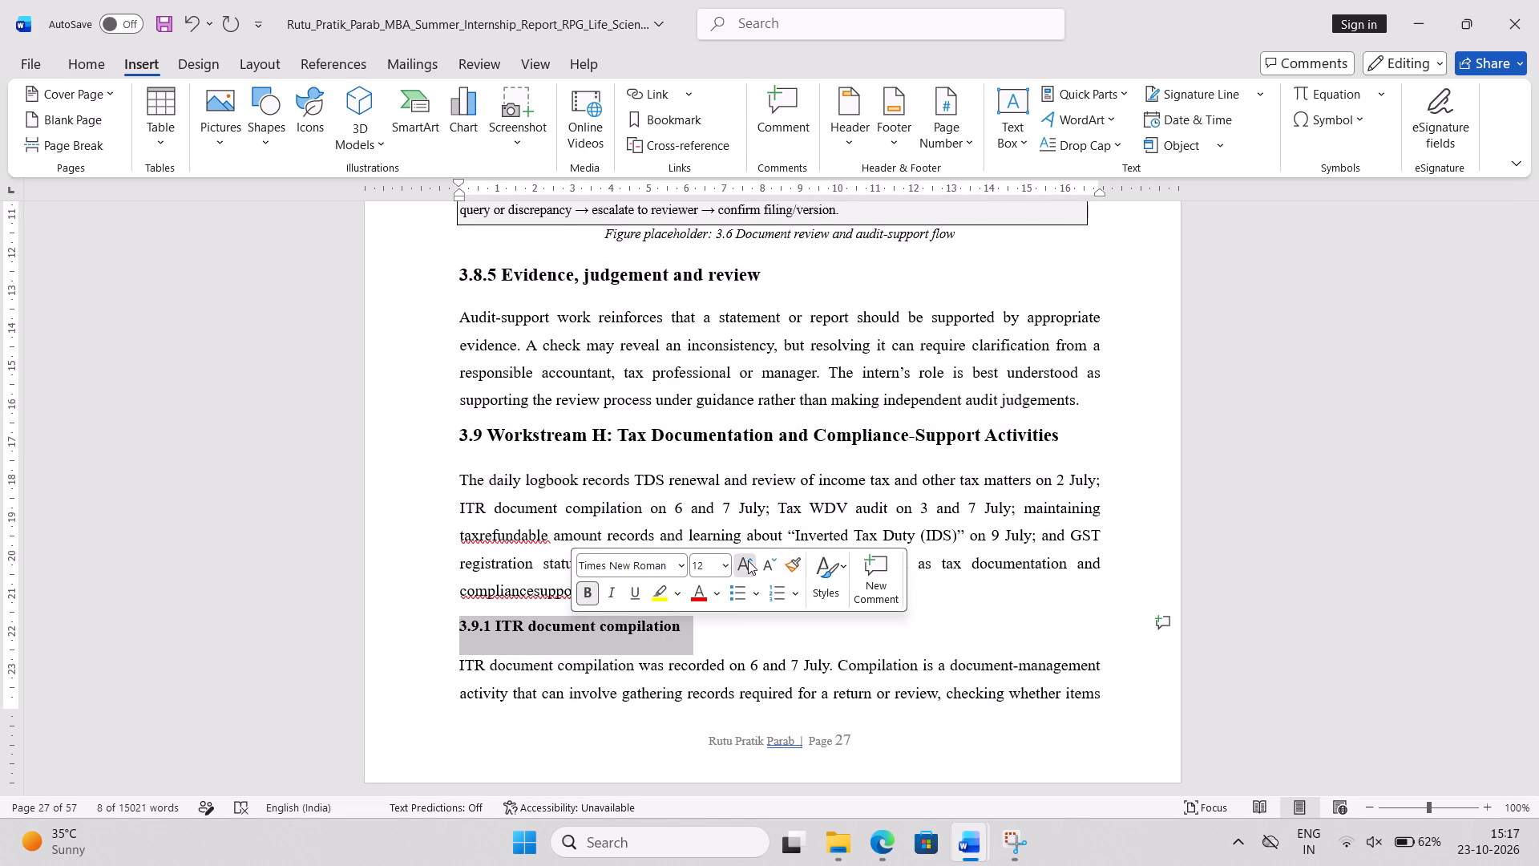
Split the run-together words in the 3.9 Workstream H paragraph into "tax refundable" and "compliance support".
click(474, 538)
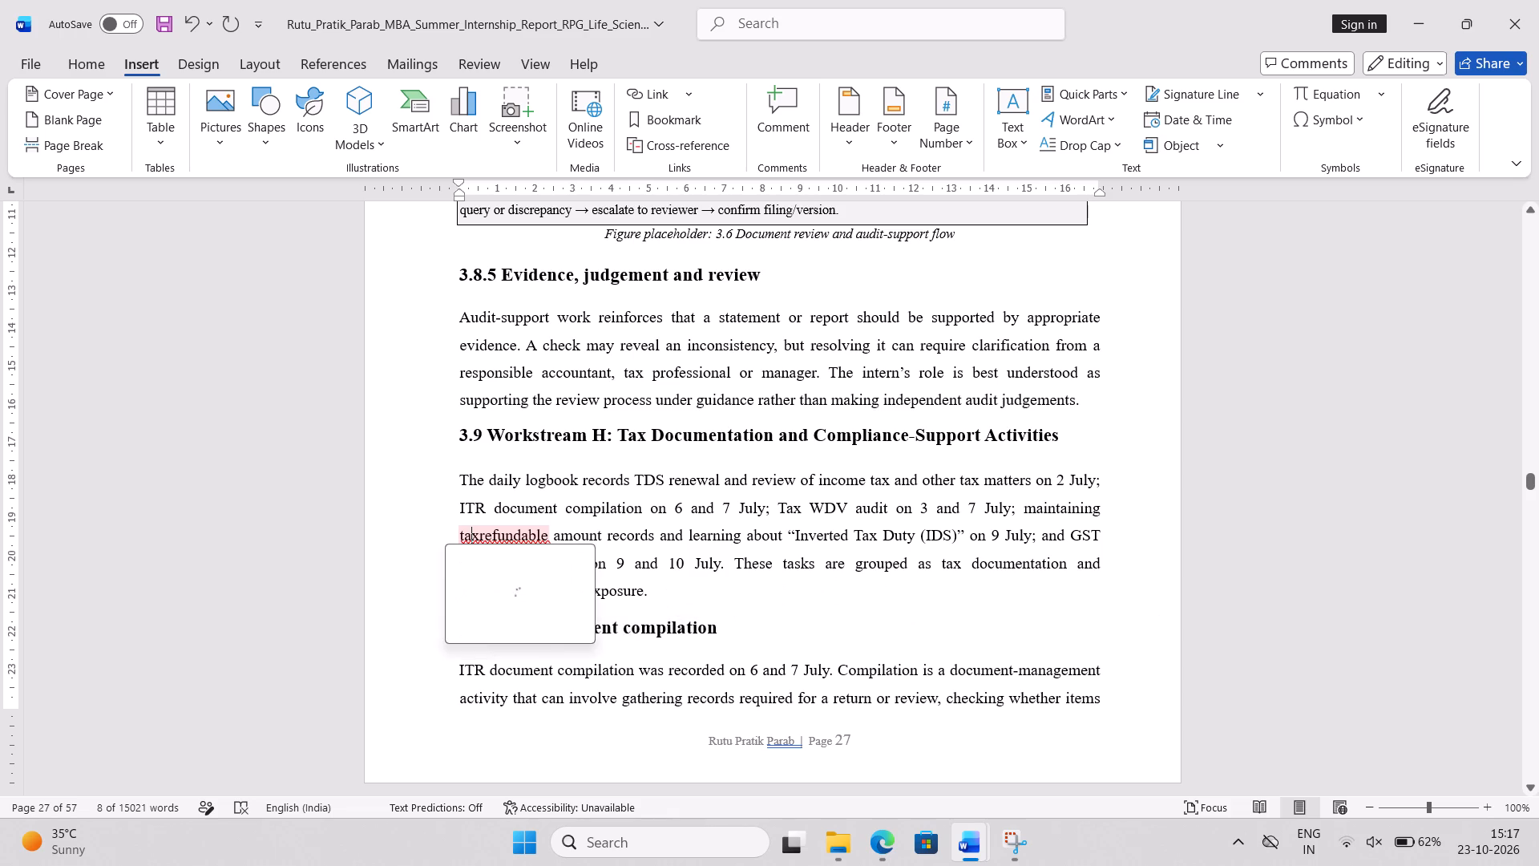
key(Right)
key(space)
key(Down)
key(Down)
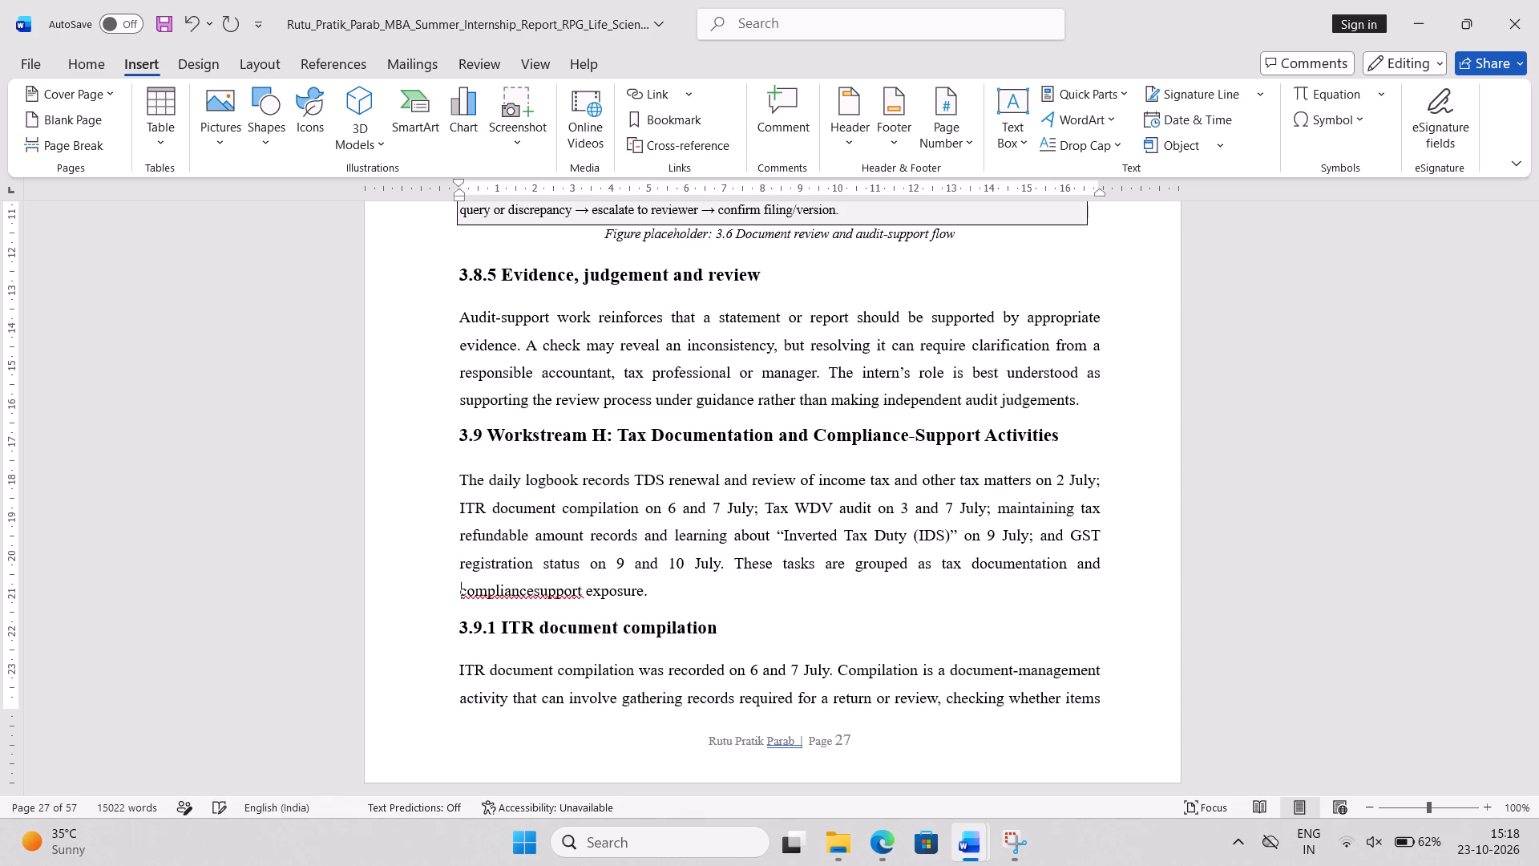
key(Right)
key(Right)
key(Right)
key(Right)
key(Right)
key(Right)
key(Right)
key(Right)
key(Right)
key(Right)
key(space)
Insert a page break before the 3.9.1 ITR document compilation subheading.
scroll(474, 538, down, 3)
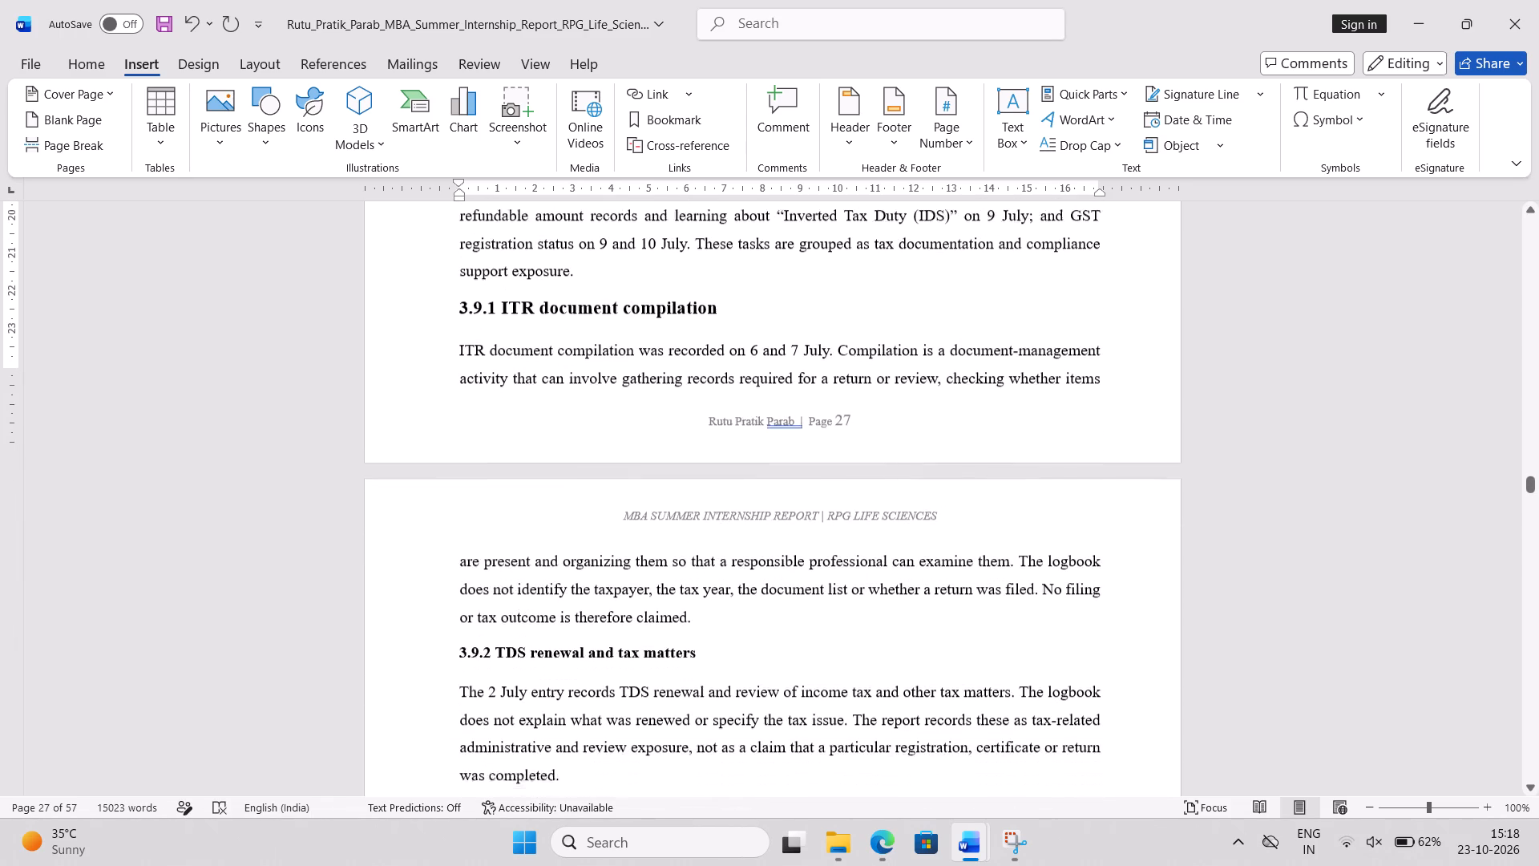
scroll(474, 538, down, 1)
scroll(474, 538, up, 1)
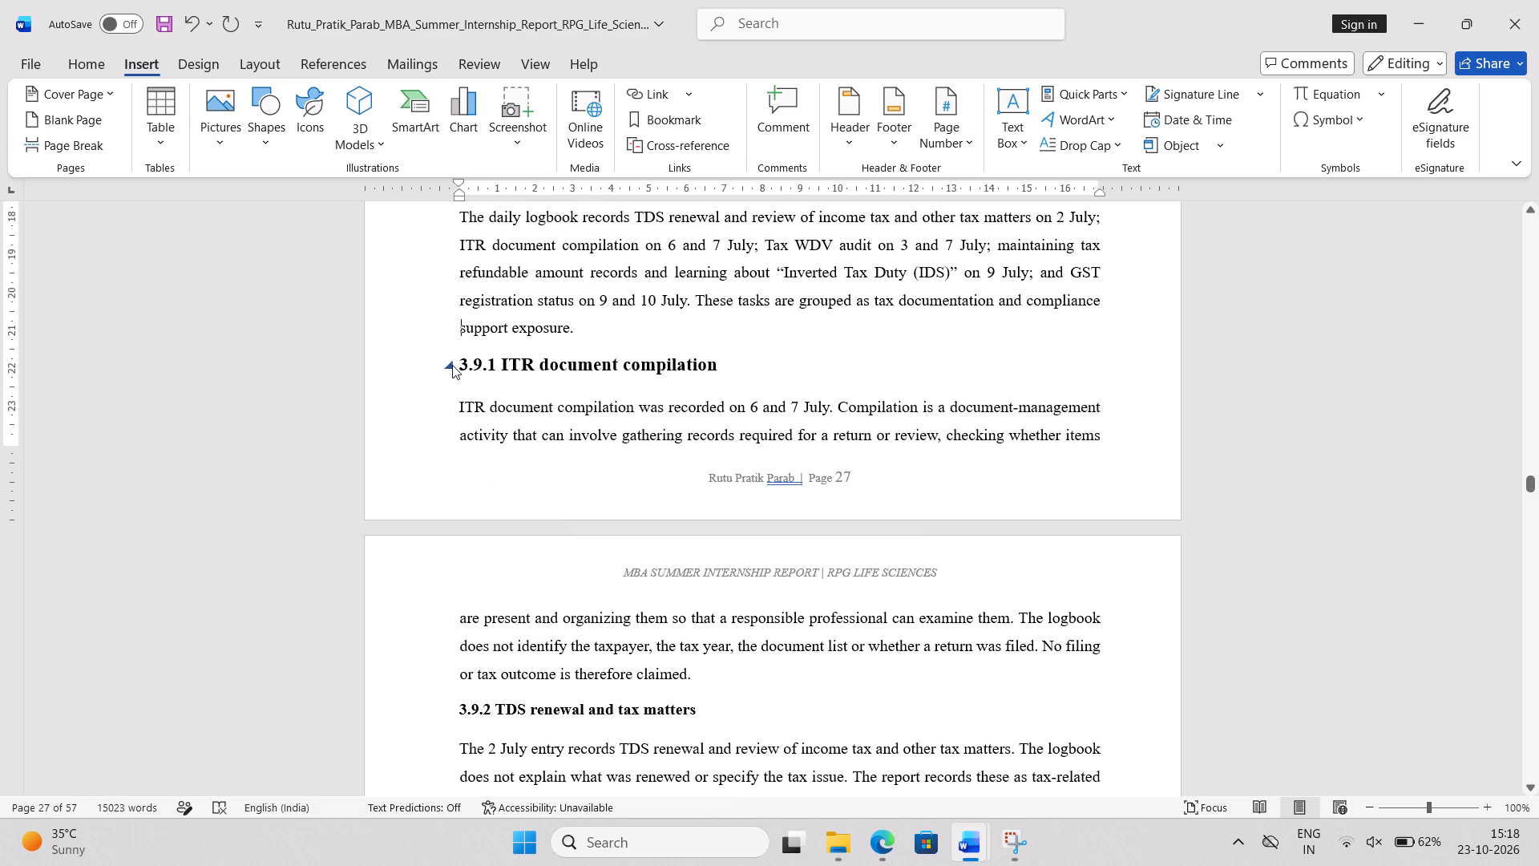
click(457, 365)
click(118, 144)
click(96, 142)
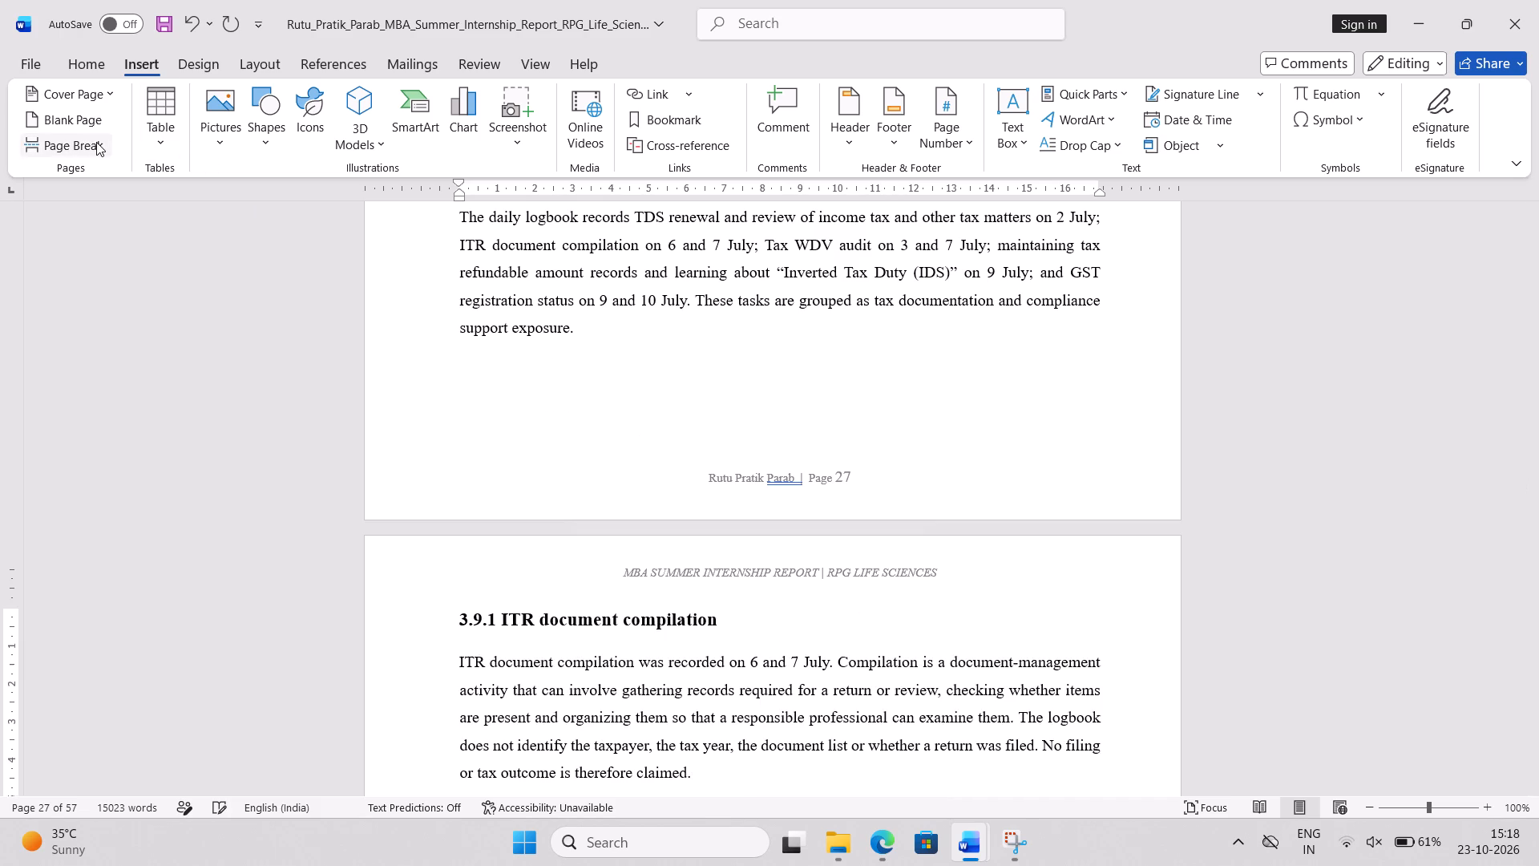
Increase the font size of the 3.9.2 TDS renewal and tax matters and 3.9.3 Tax-refundable amount records subheadings to 14.
scroll(390, 580, down, 2)
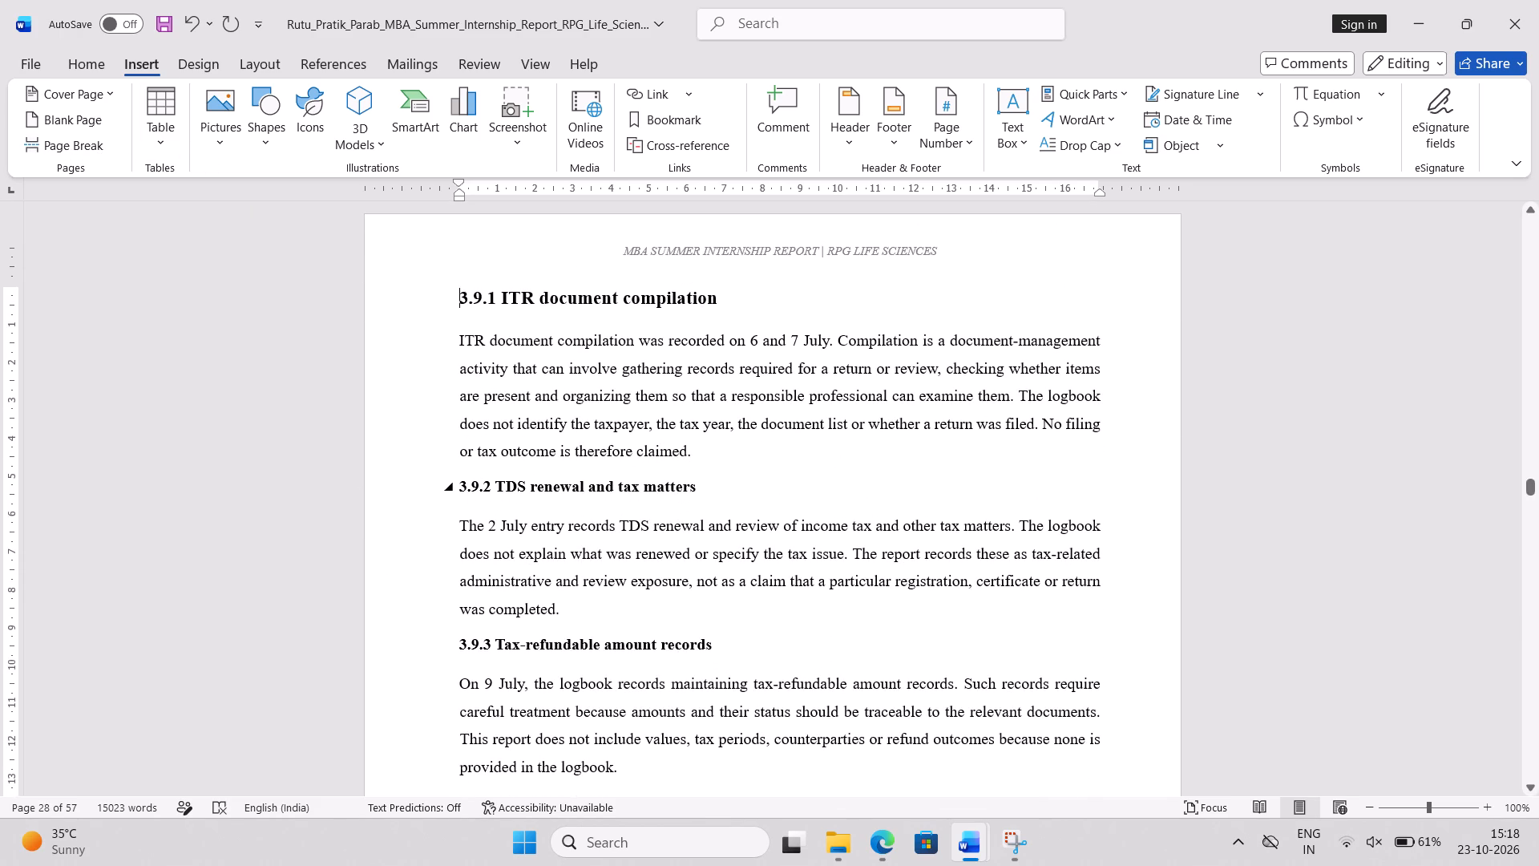
triple_click(504, 488)
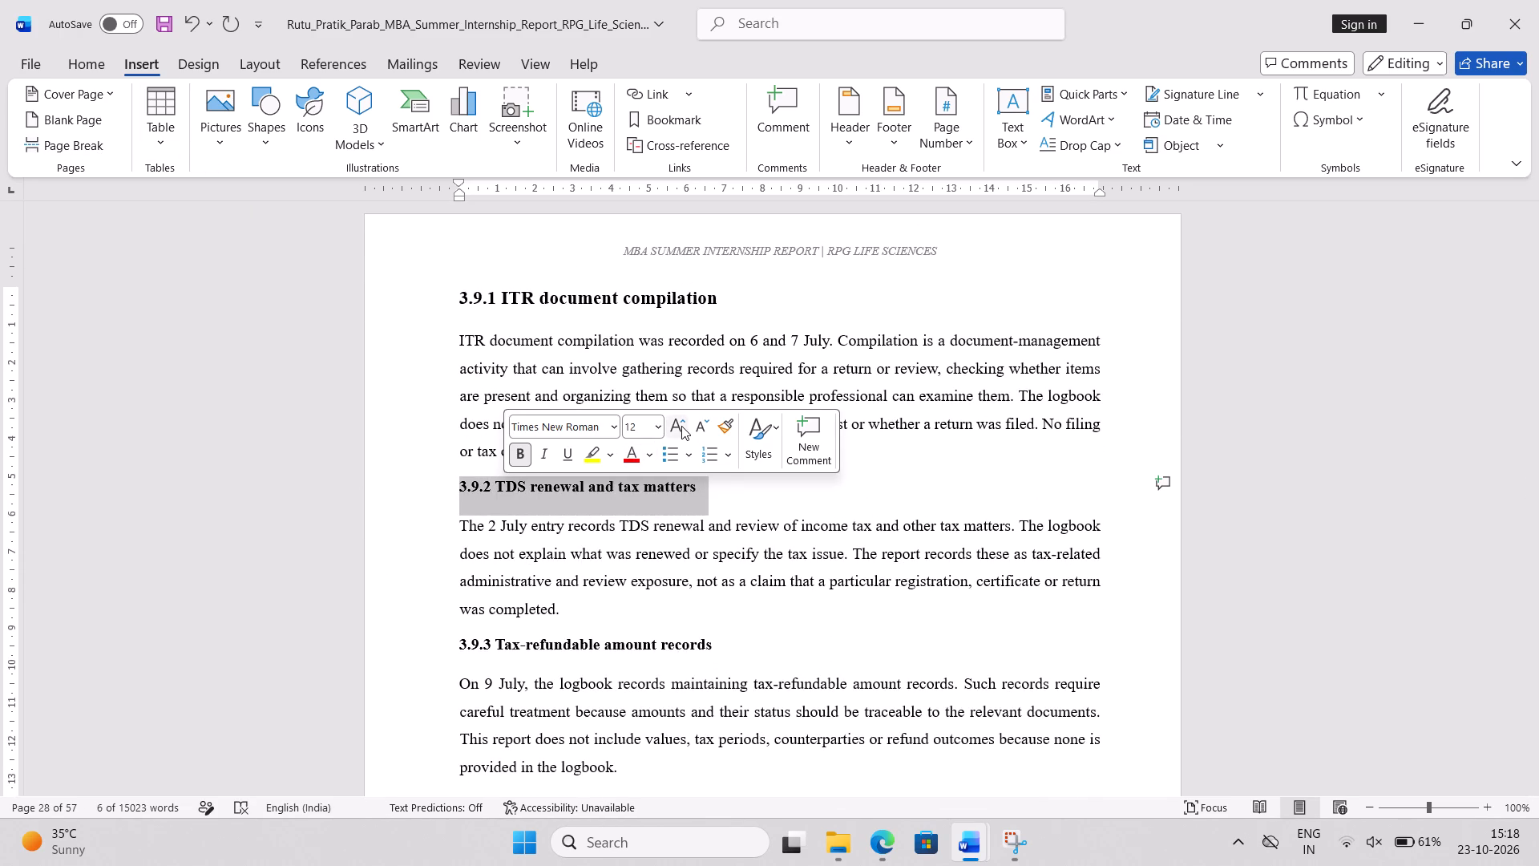
click(681, 426)
triple_click(611, 651)
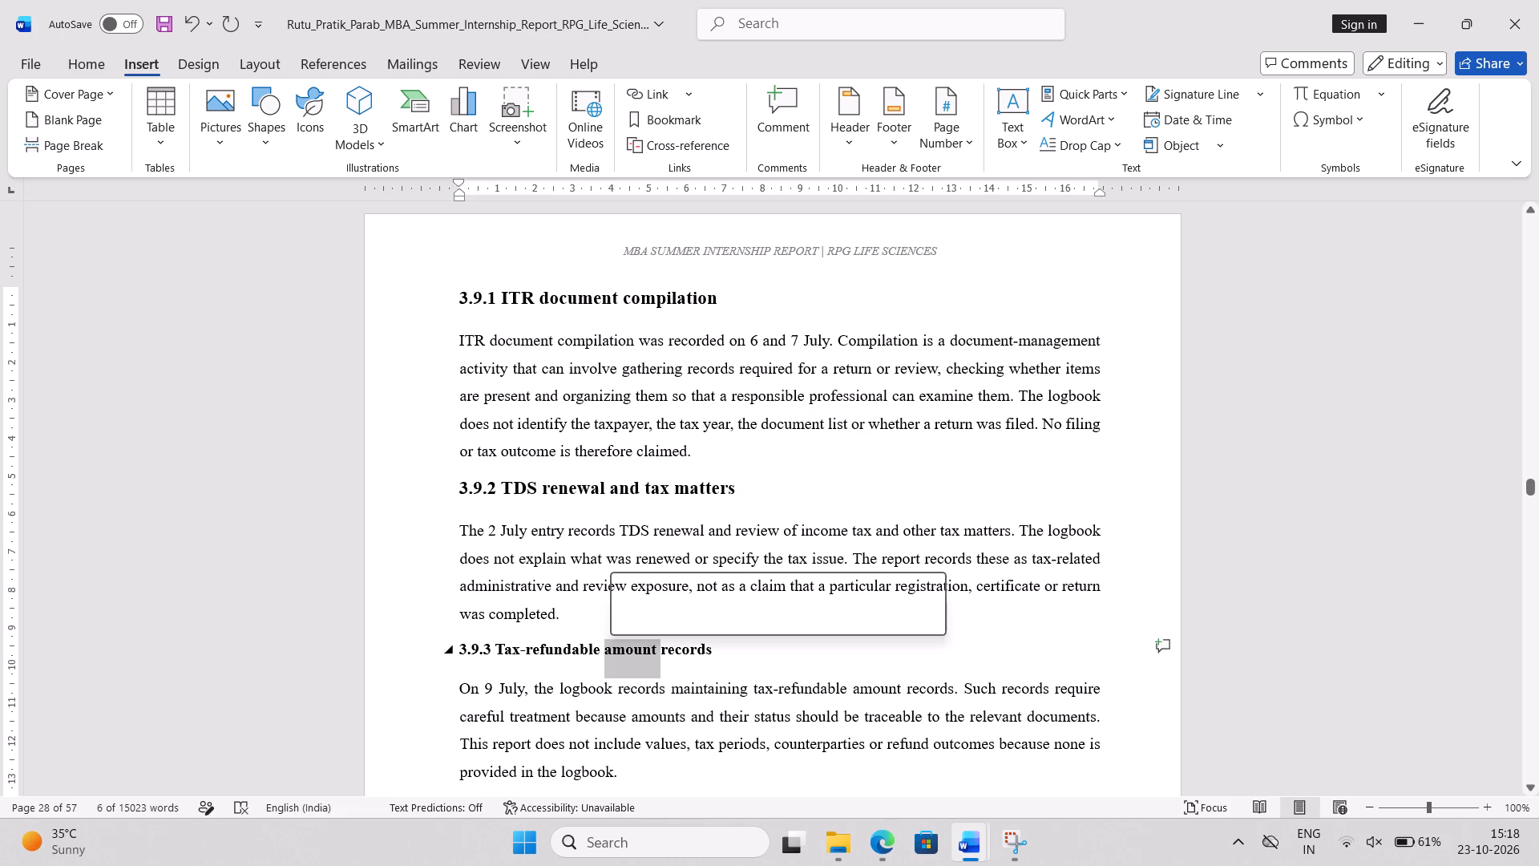
click(786, 590)
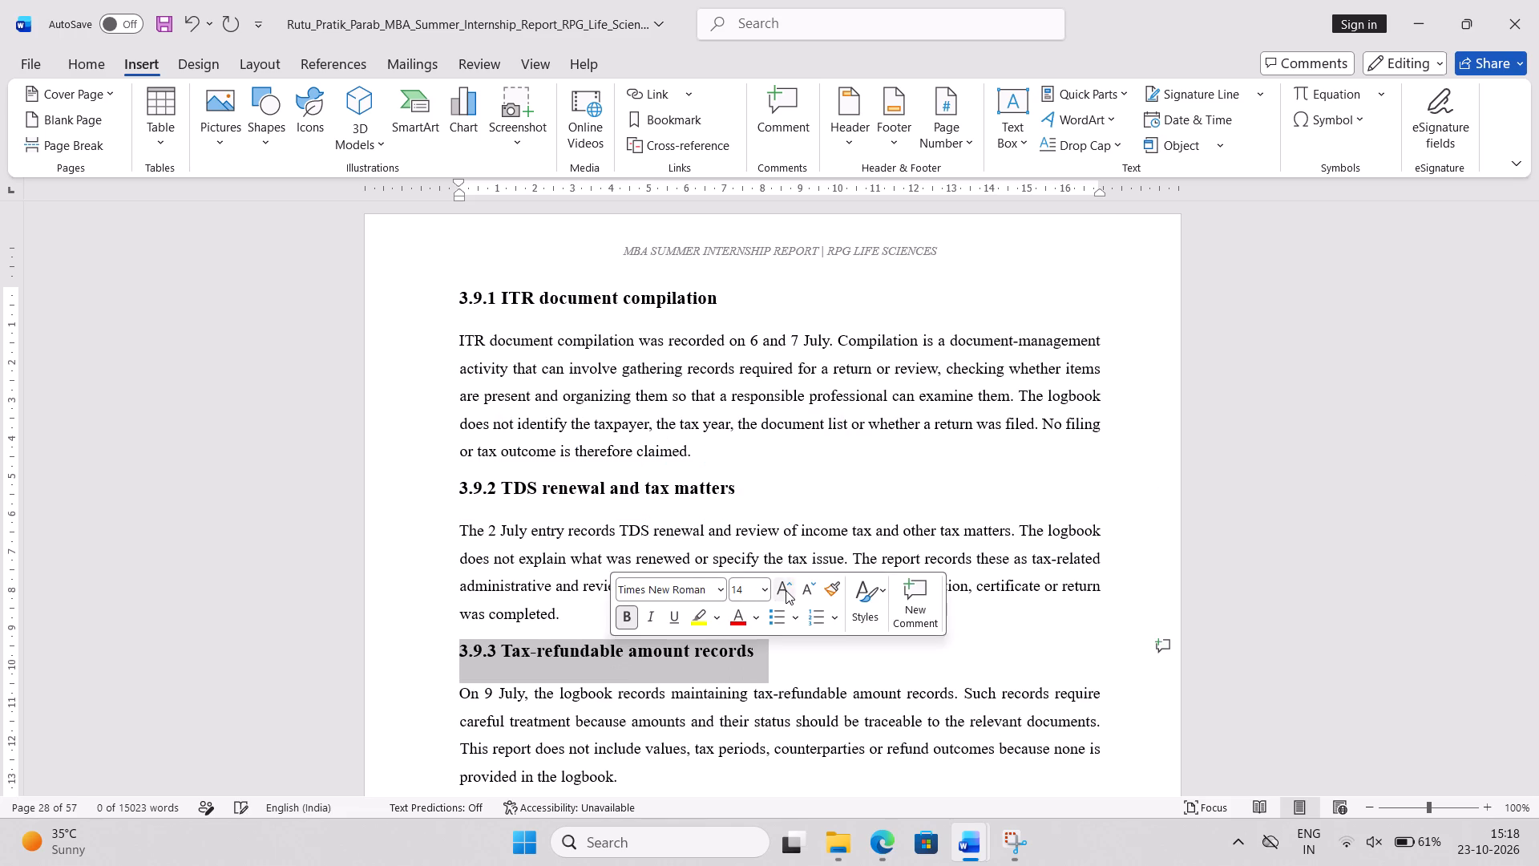
scroll(786, 590, down, 5)
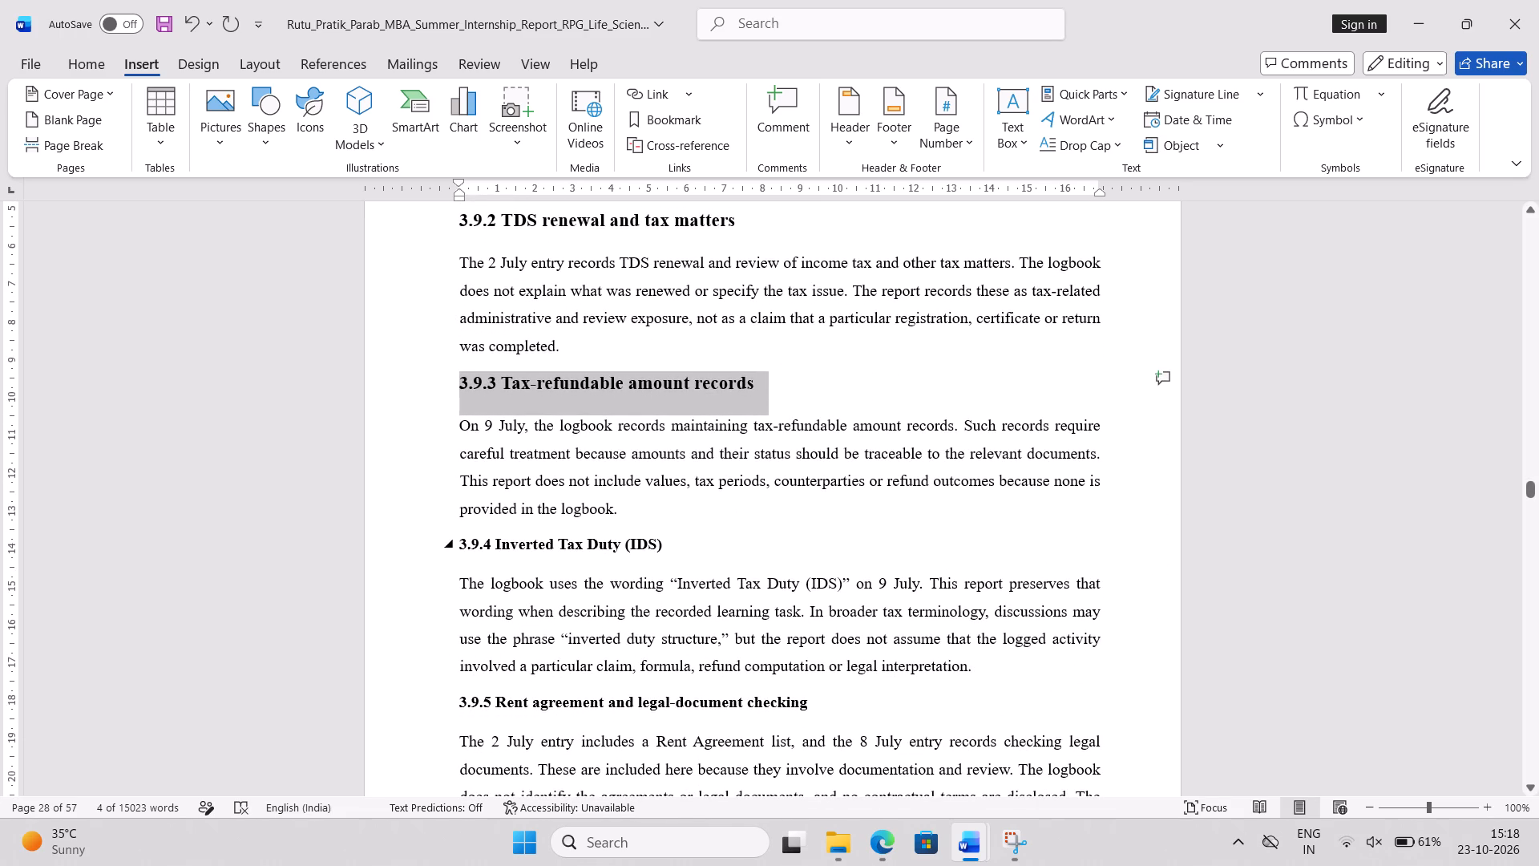
Increase the font size of the 3.9.4 Inverted Tax Duty (IDS) and 3.9.5 Rent agreement and legal-document checking subheadings to 14.
triple_click(584, 547)
click(752, 491)
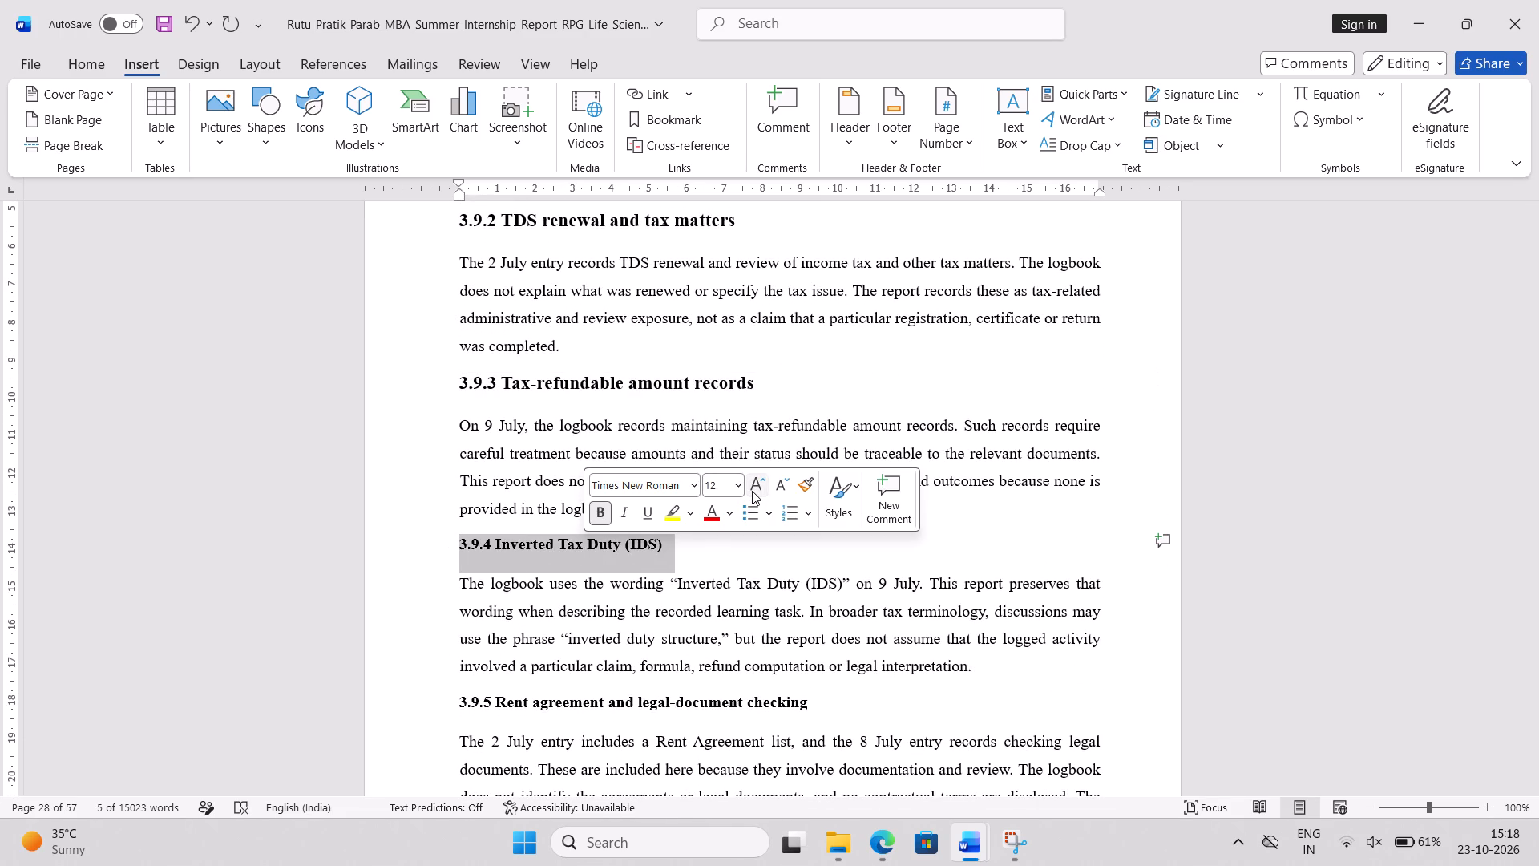
scroll(752, 491, down, 2)
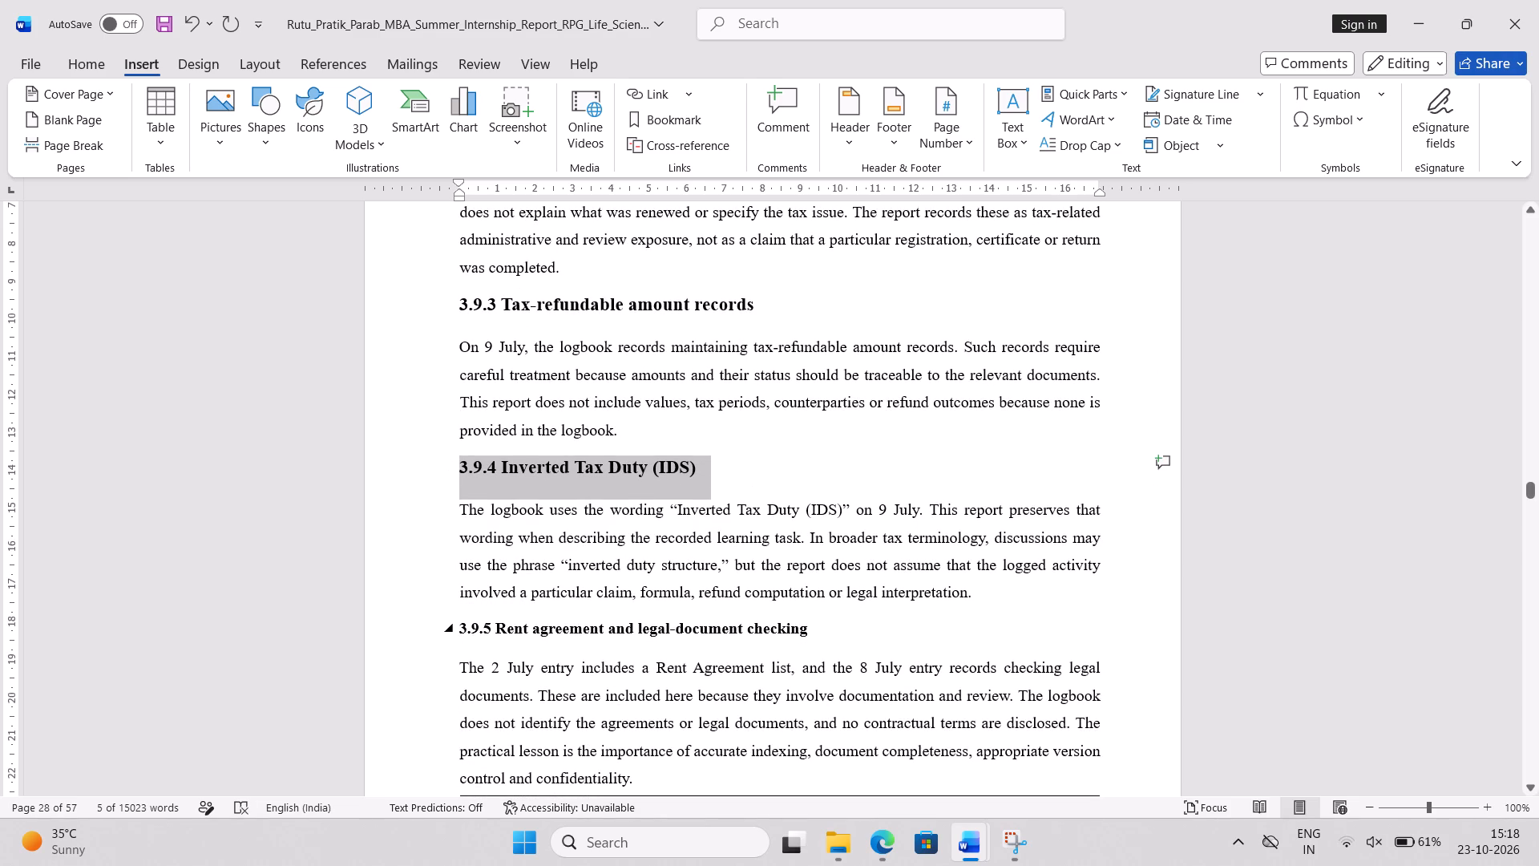
triple_click(632, 628)
click(802, 568)
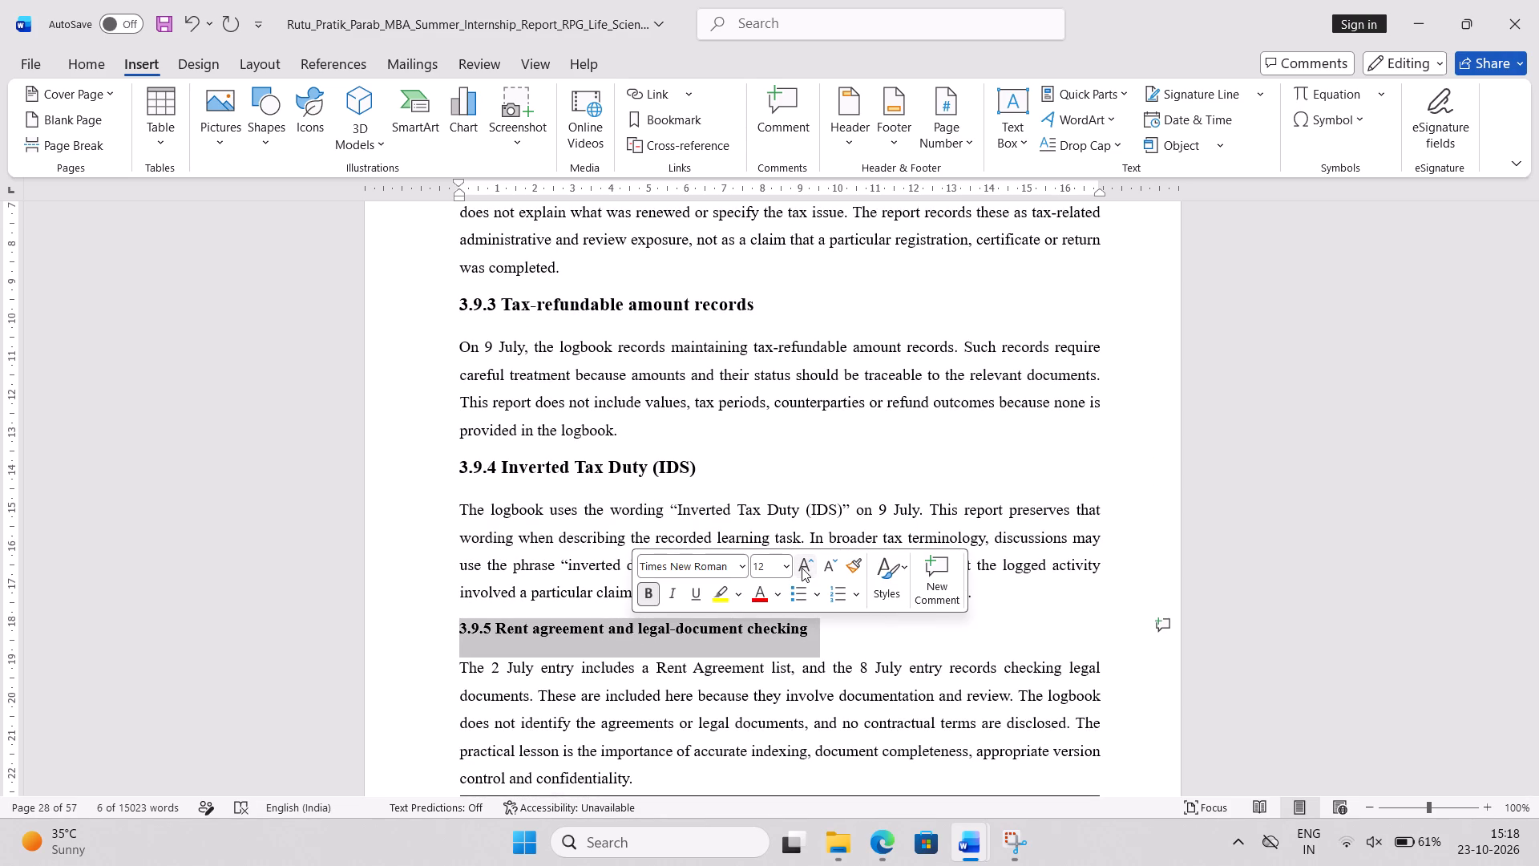
Add two line breaks after the 3.9.5 paragraph to move the whole activity table onto the following page.
scroll(738, 656, down, 3)
scroll(738, 656, up, 1)
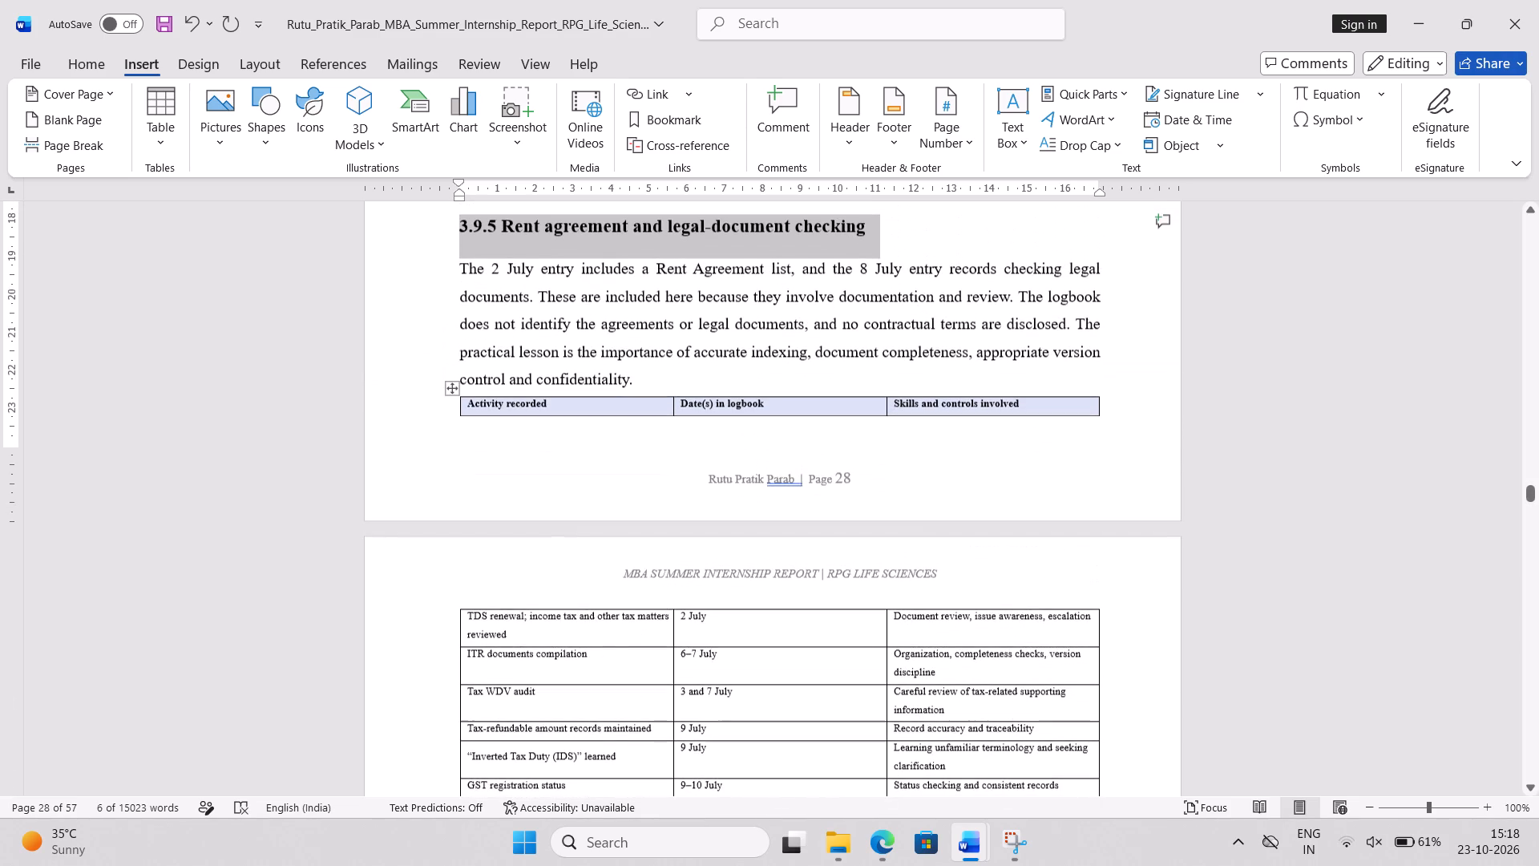
click(661, 377)
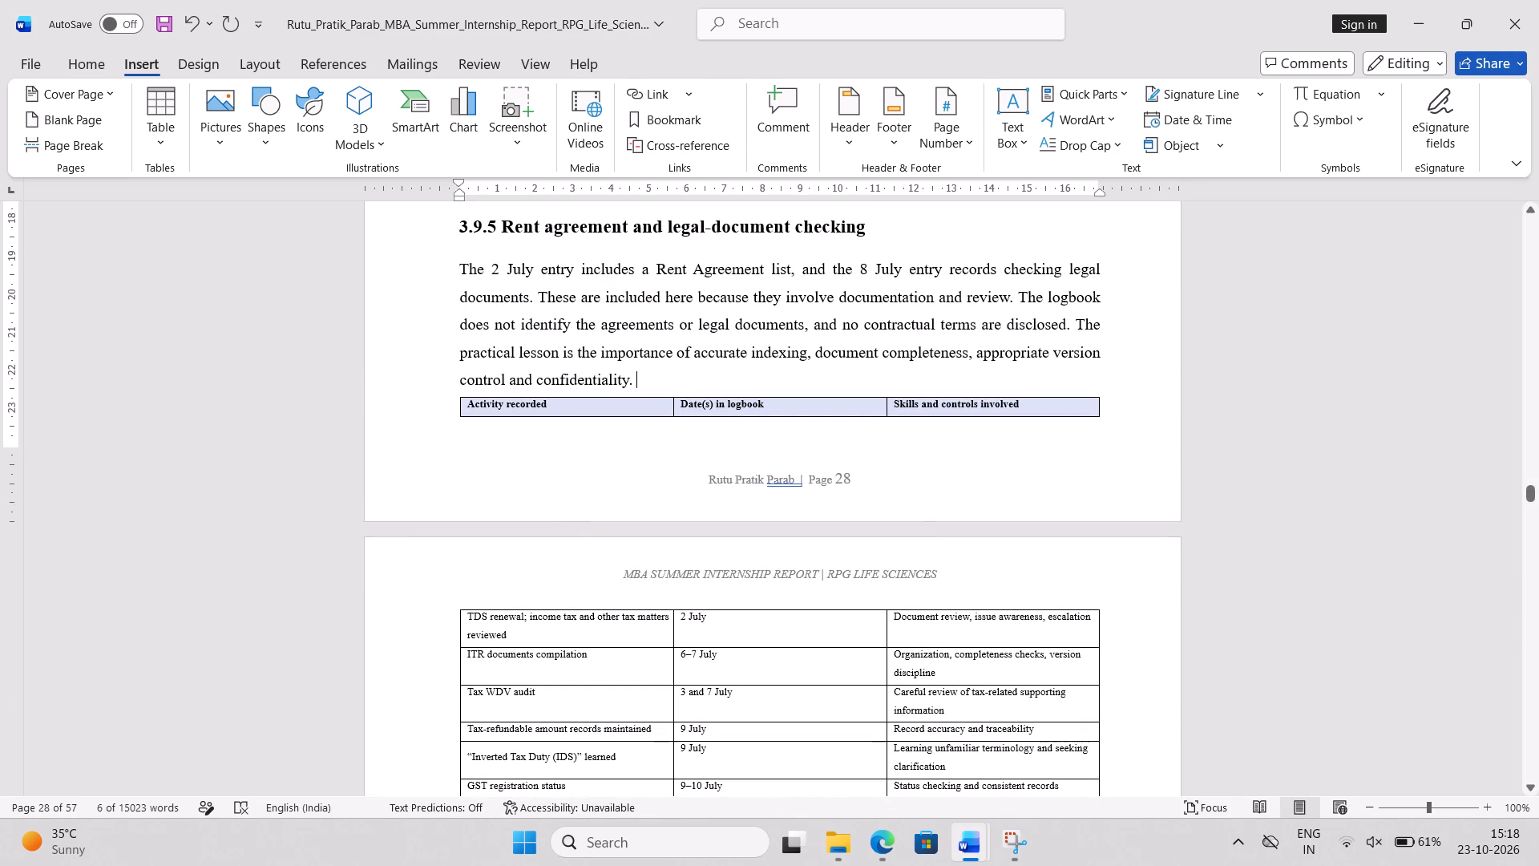
key(Return)
key(Return)
Increase the font size of the 3.9.6 Learning from compliance support and 3.10 Workstream I headings to 14.
scroll(661, 377, down, 2)
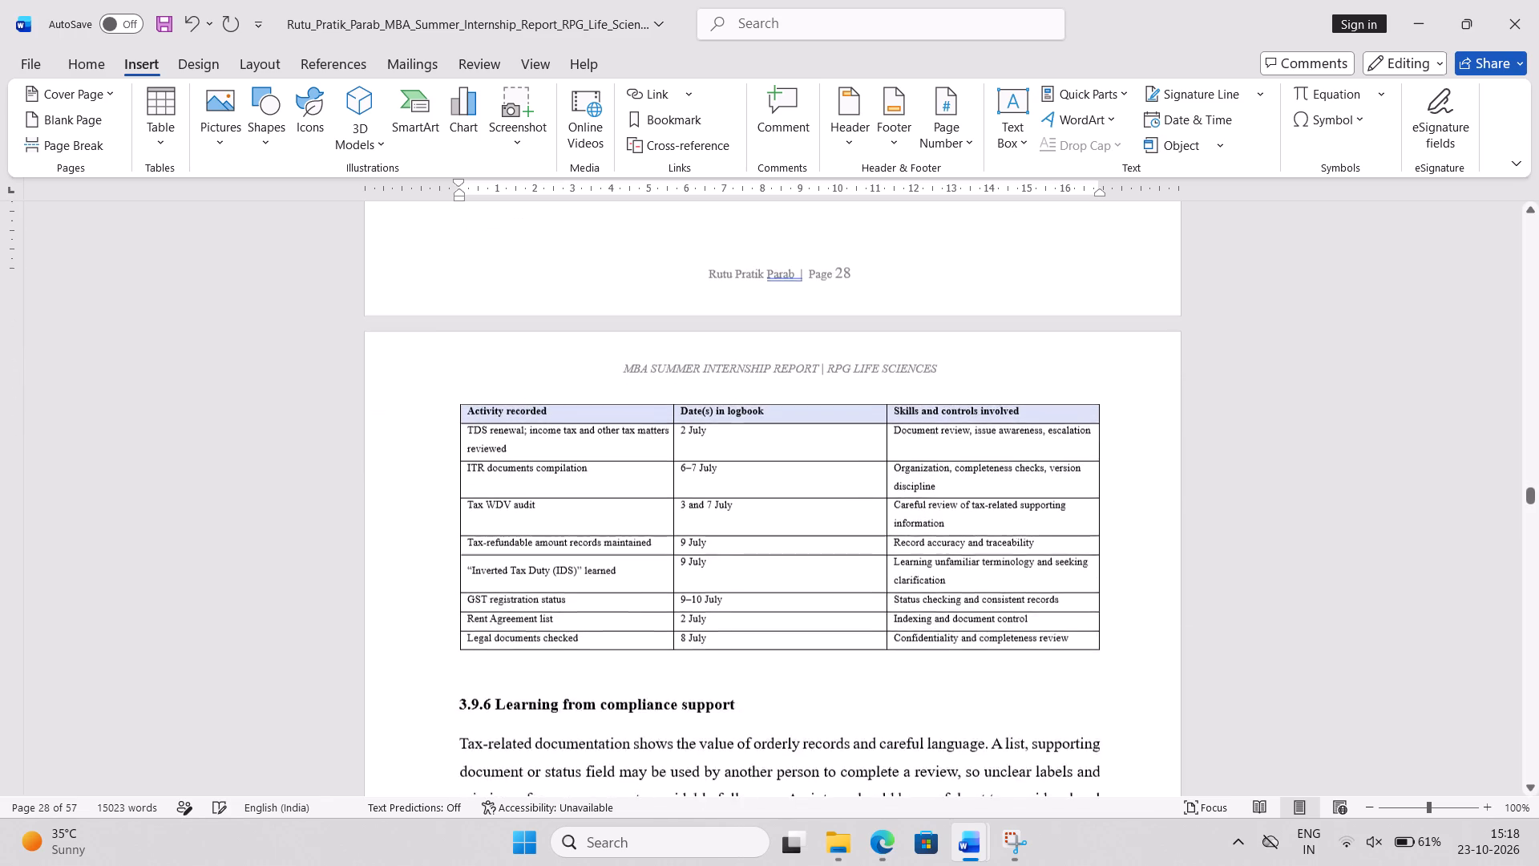
scroll(661, 377, down, 1)
click(479, 638)
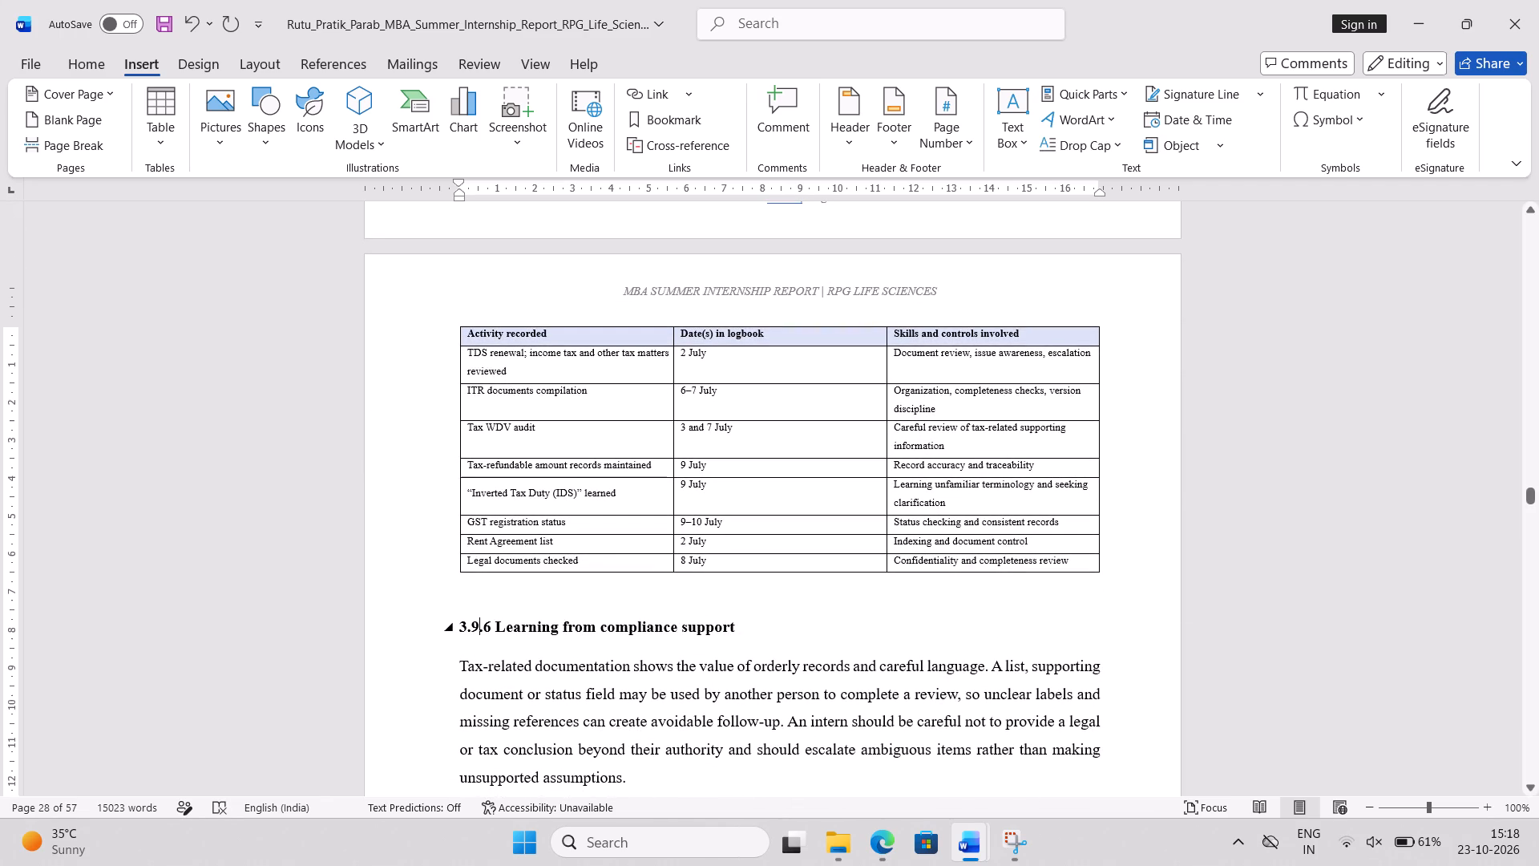
triple_click(479, 638)
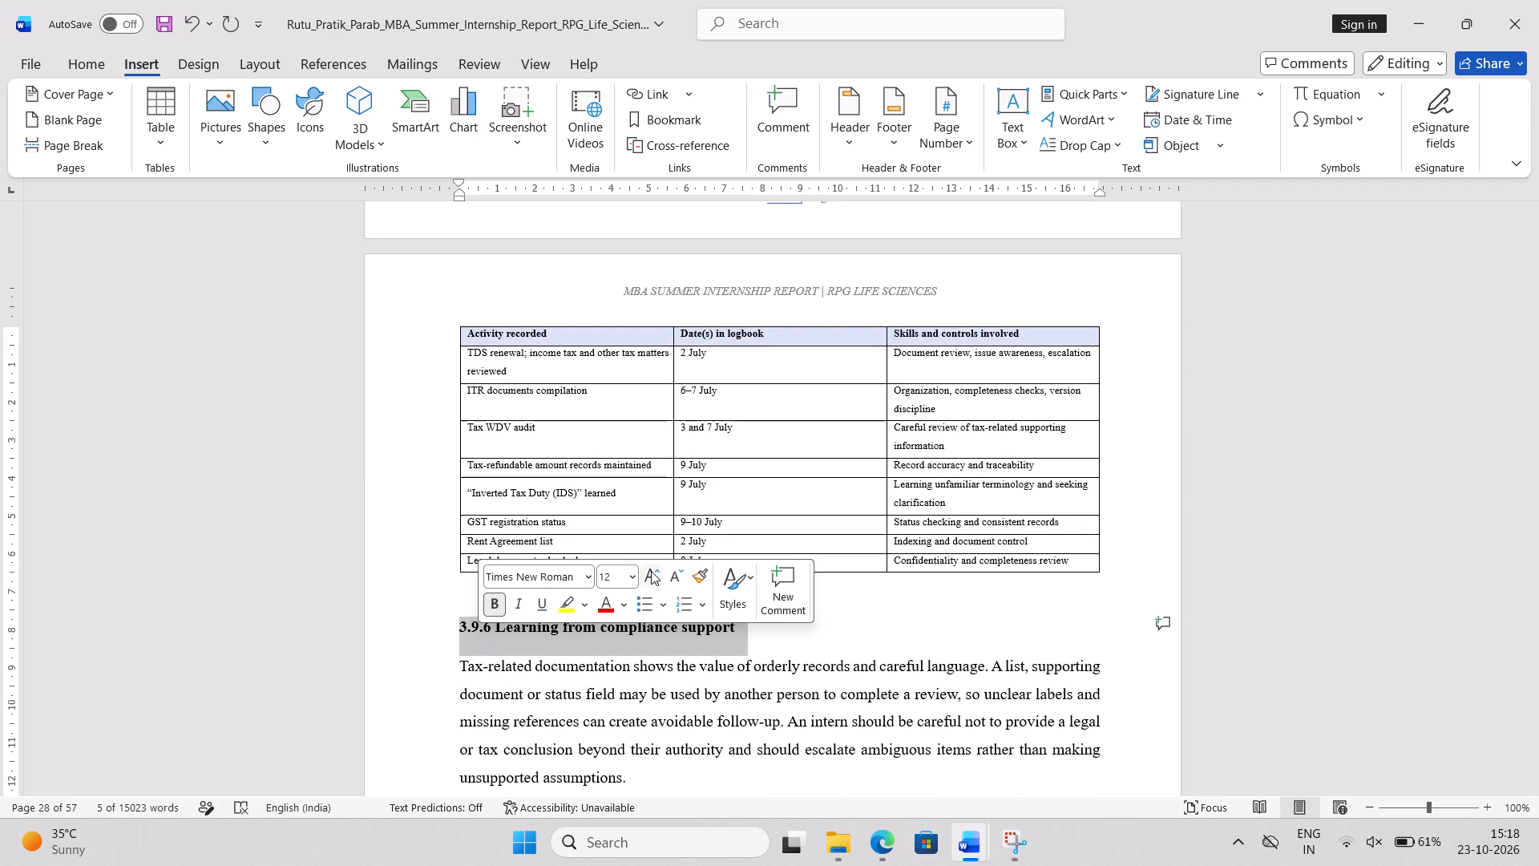
click(651, 571)
scroll(713, 417, down, 2)
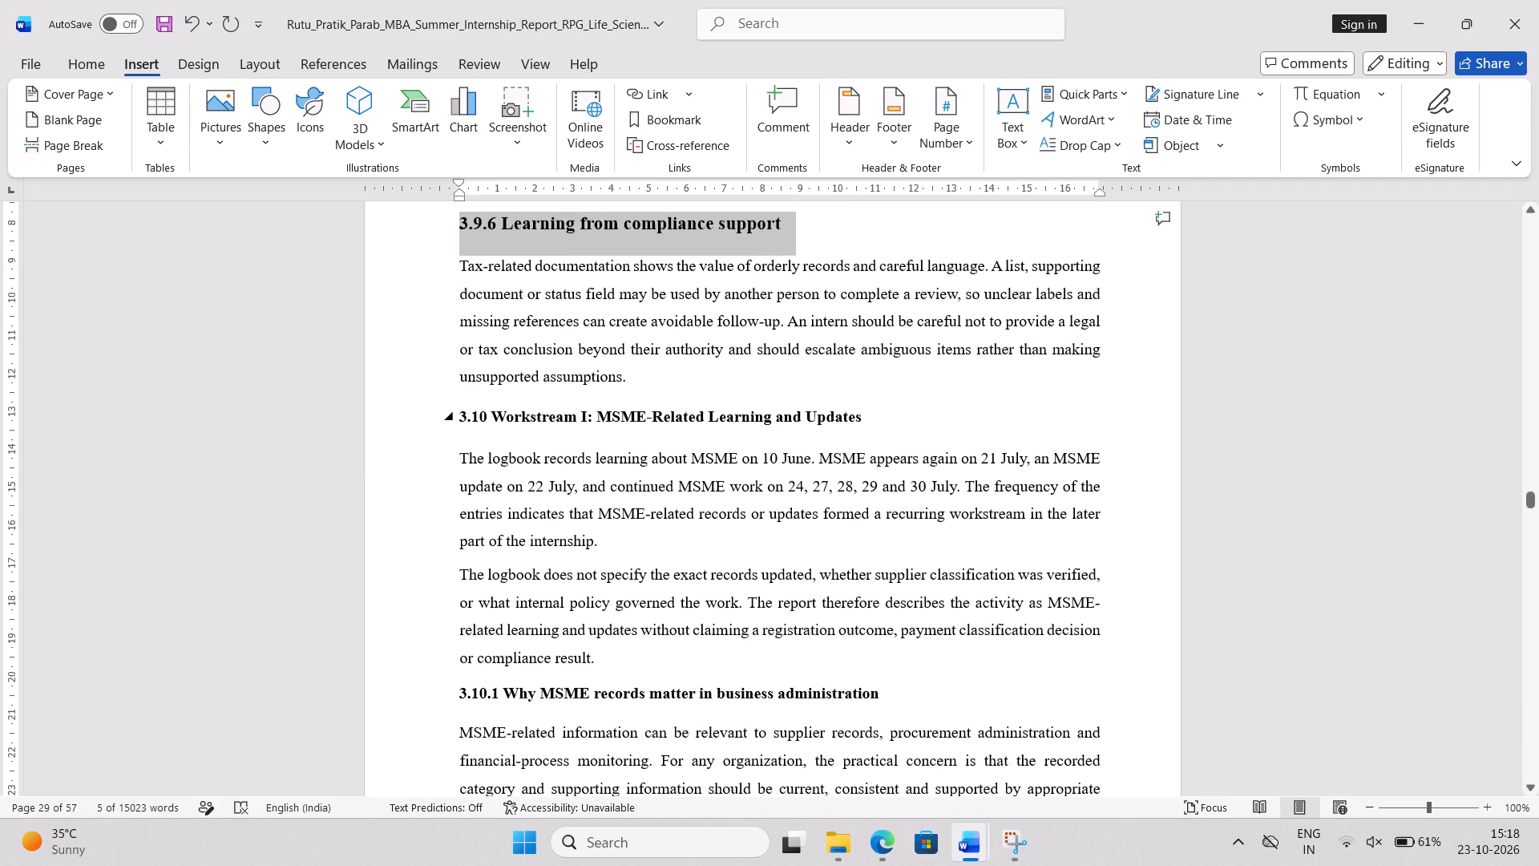
triple_click(685, 412)
click(685, 412)
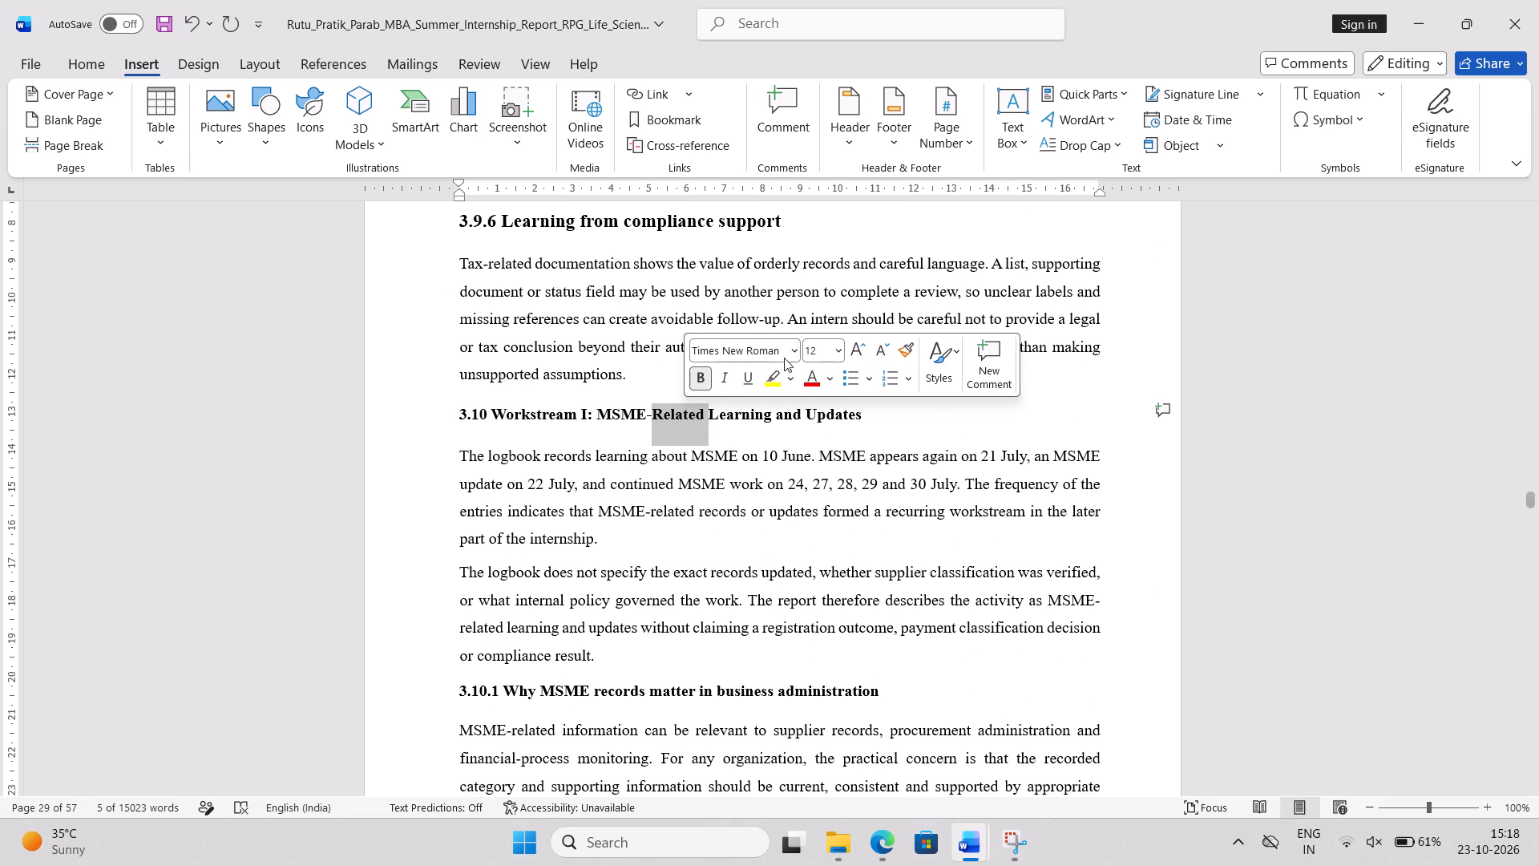
triple_click(715, 420)
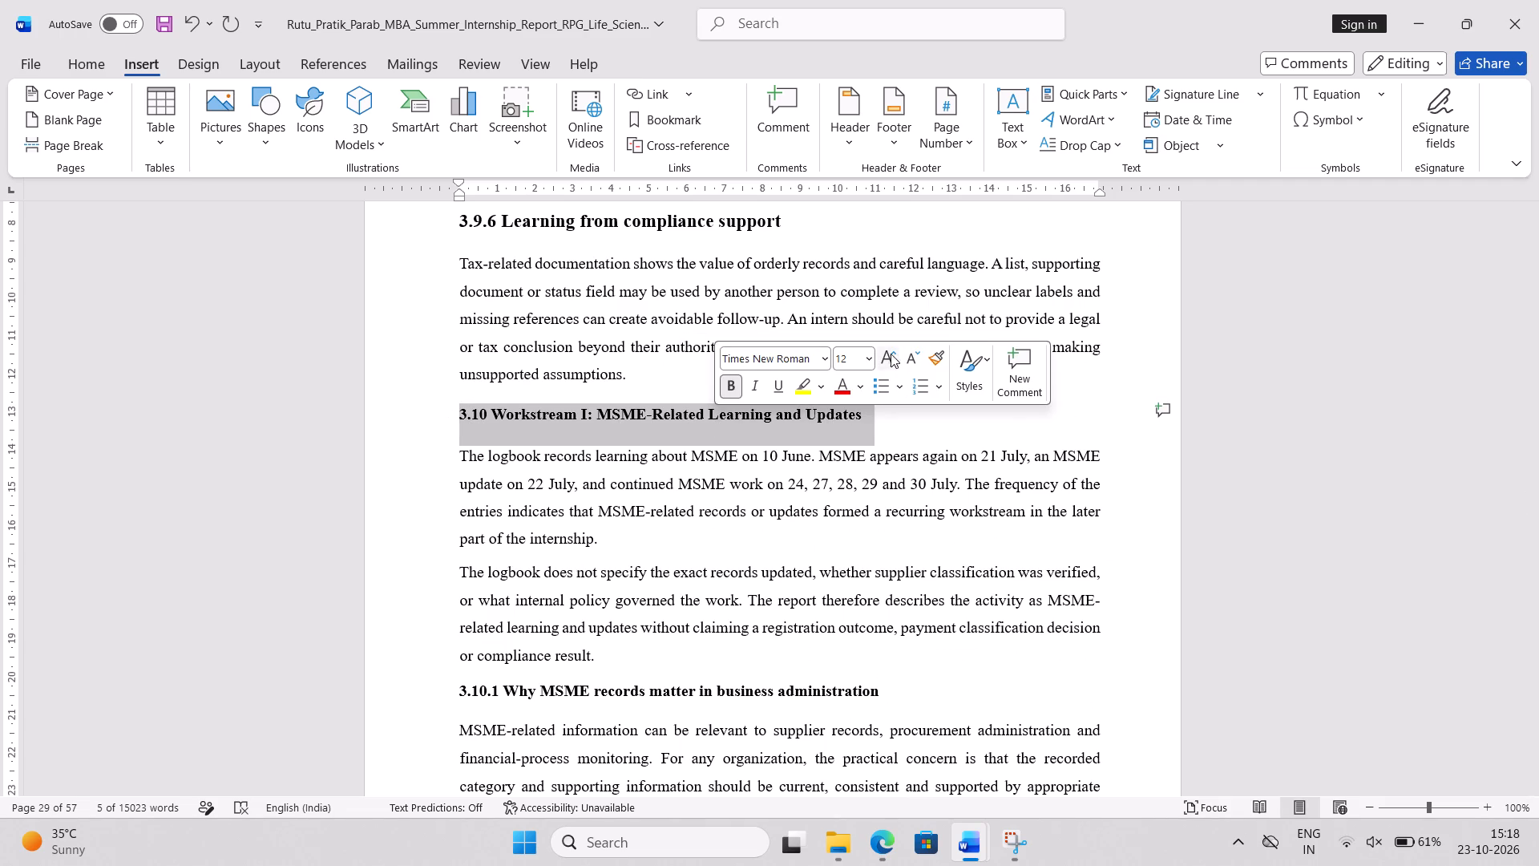
click(887, 354)
Increase the font size of the 3.10.1 Why MSME records matter and 3.10.2 Recurrence and closing-period work subheadings to 14.
triple_click(578, 685)
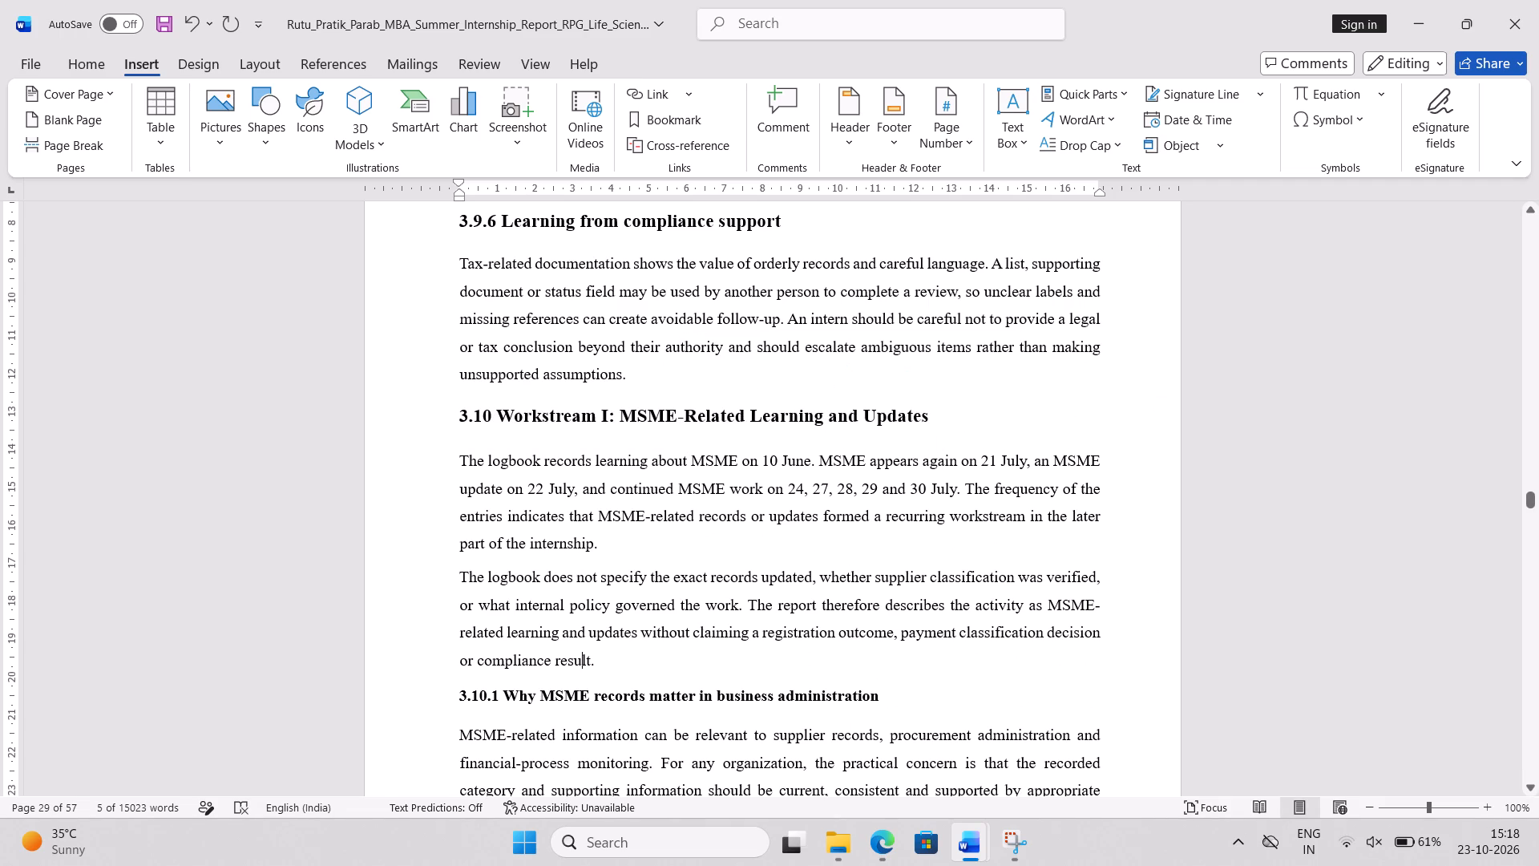
triple_click(577, 693)
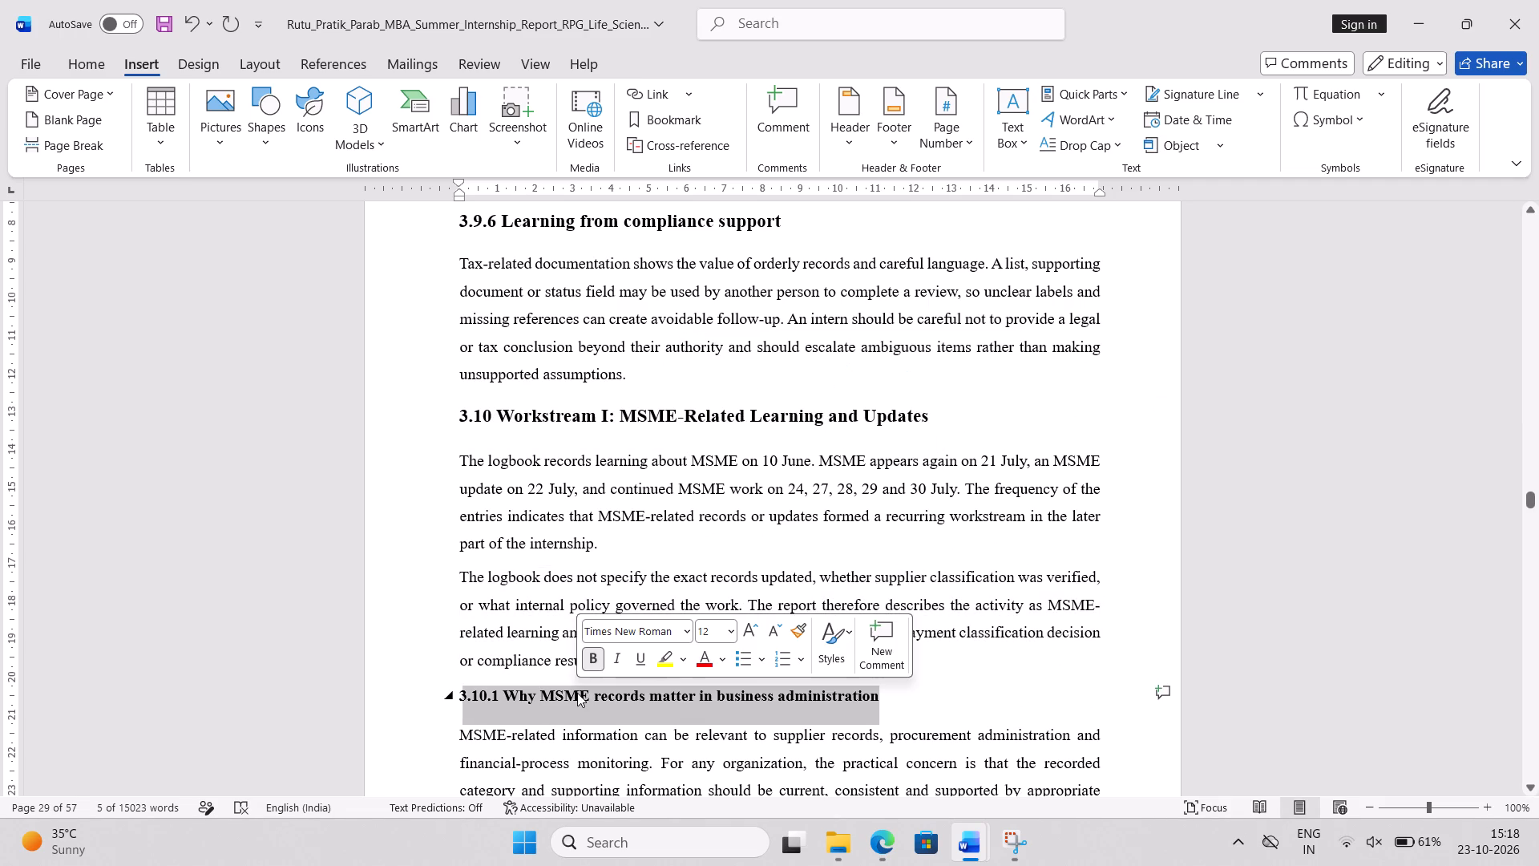
click(750, 638)
scroll(750, 638, down, 2)
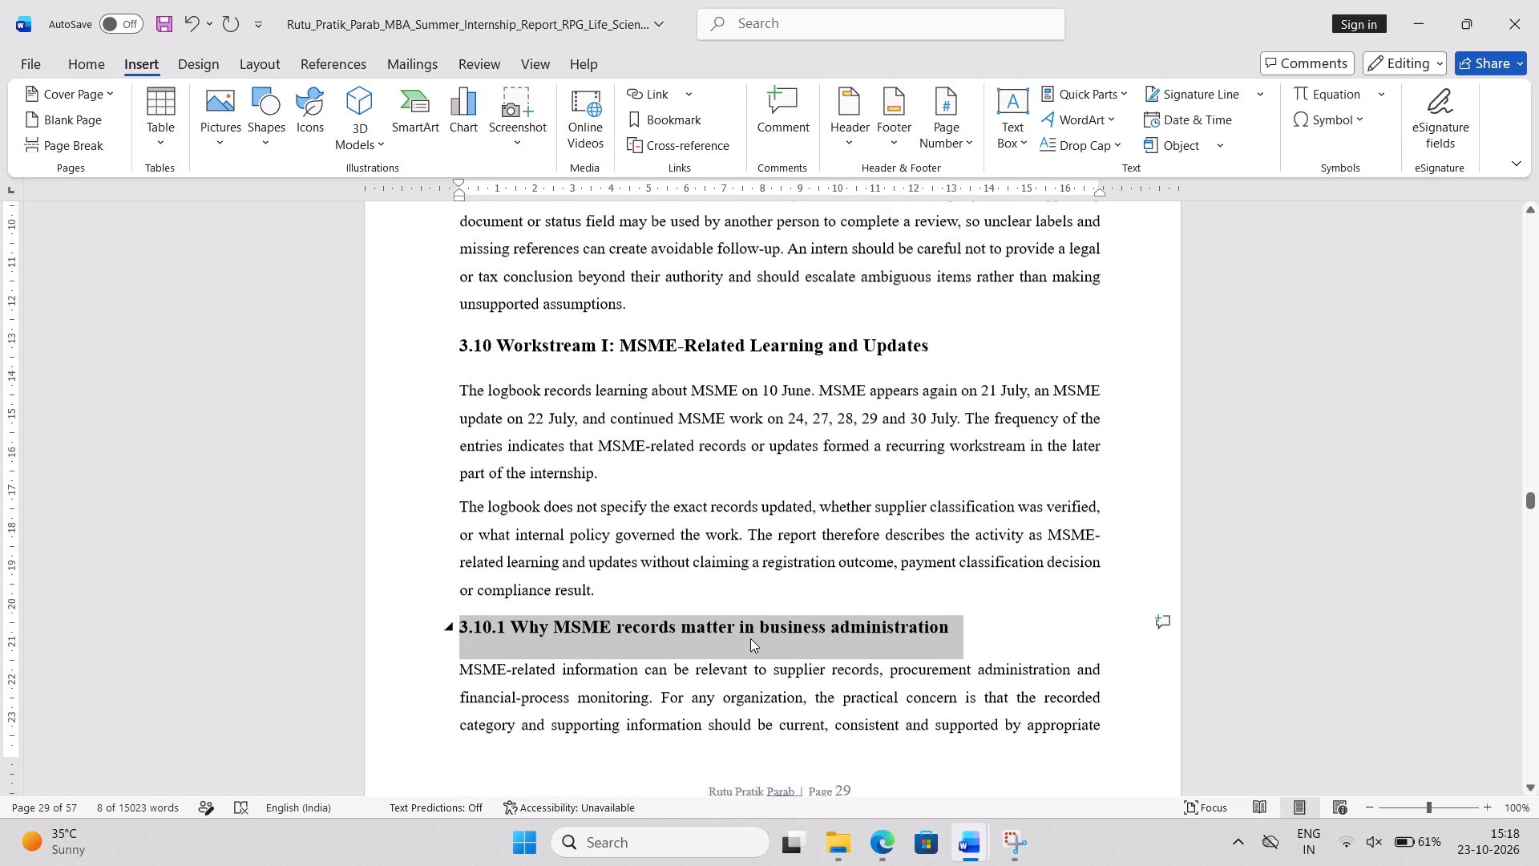
scroll(750, 638, down, 4)
right_click(750, 638)
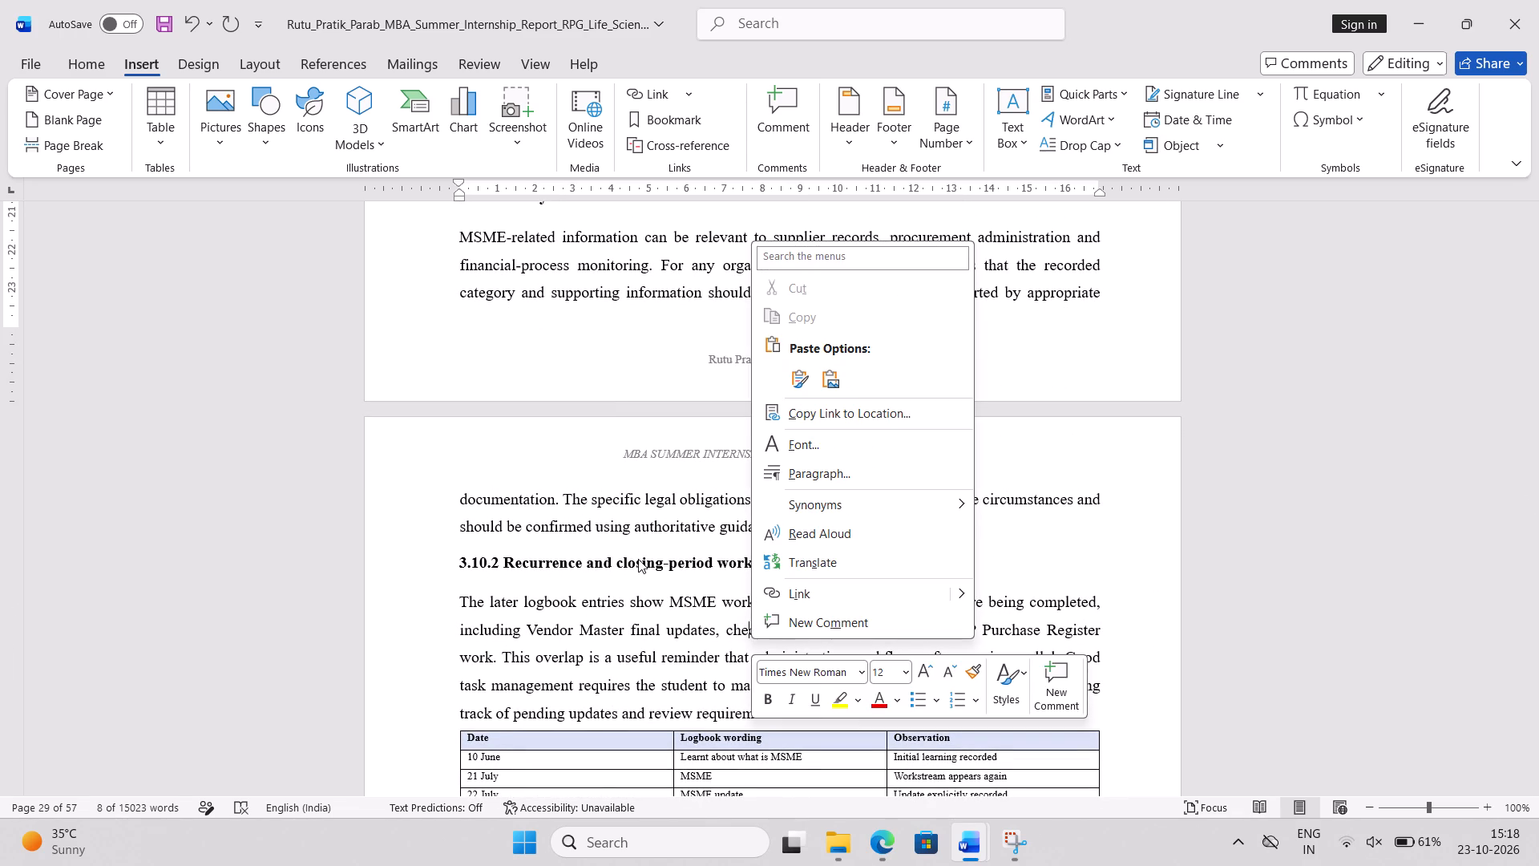
click(636, 558)
triple_click(636, 558)
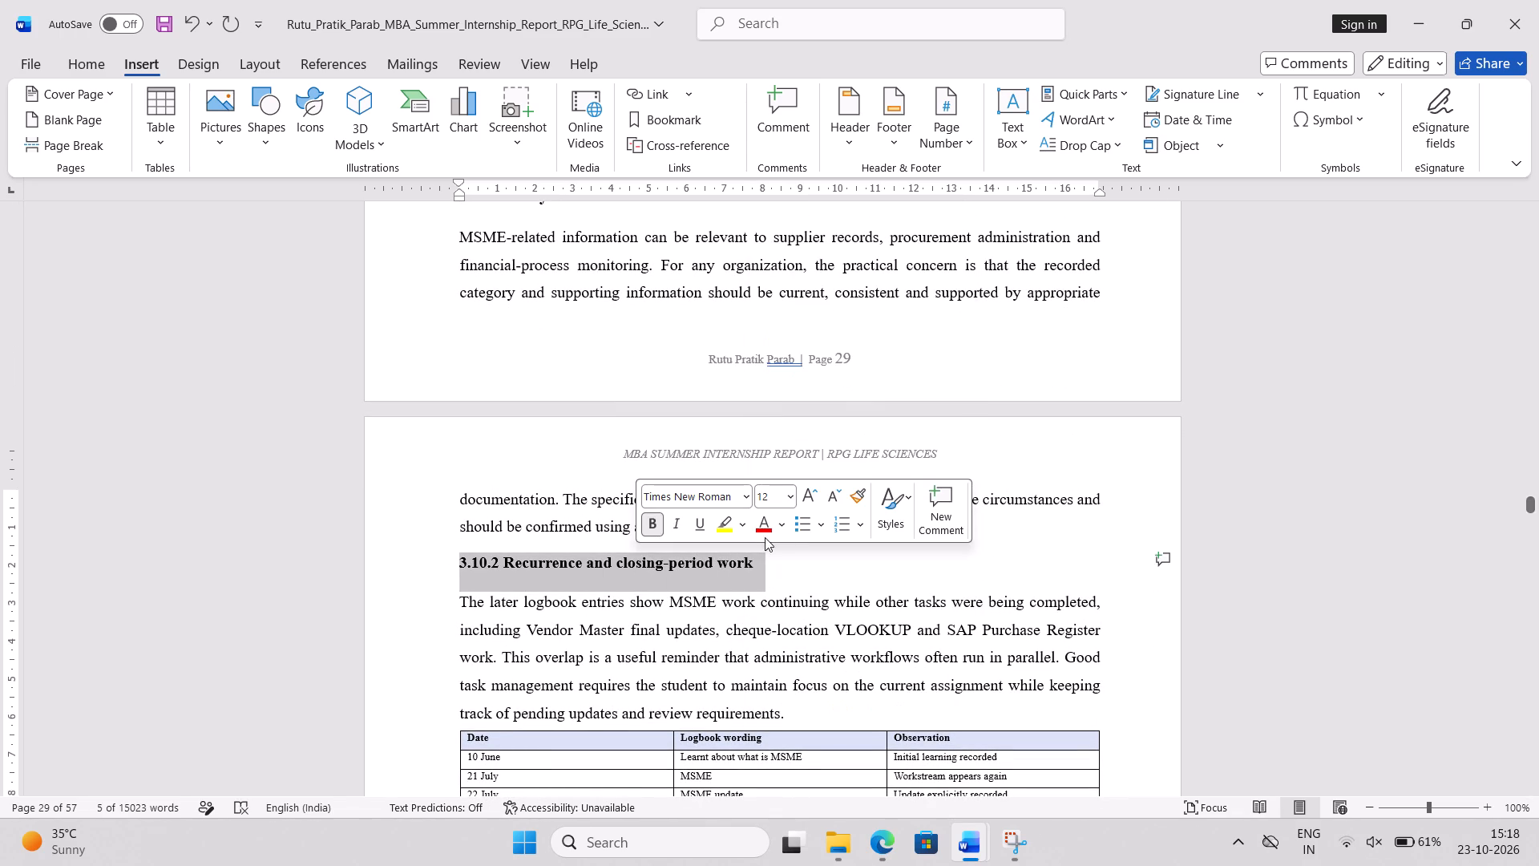
click(806, 499)
Insert a page break before the 3.10.1 Why MSME records matter in business administration subheading.
scroll(806, 499, up, 3)
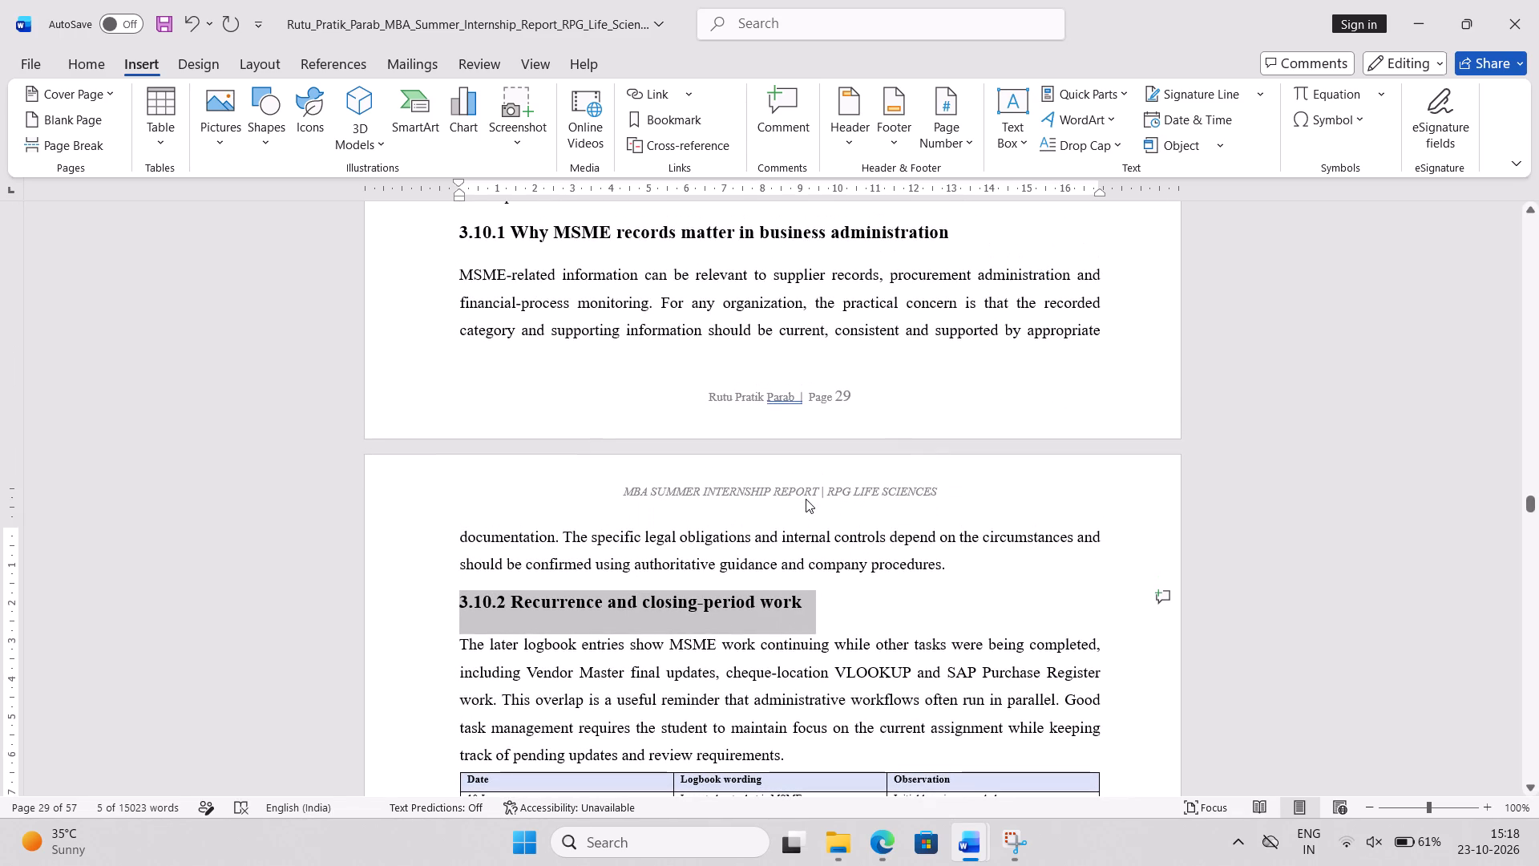
scroll(624, 464, up, 2)
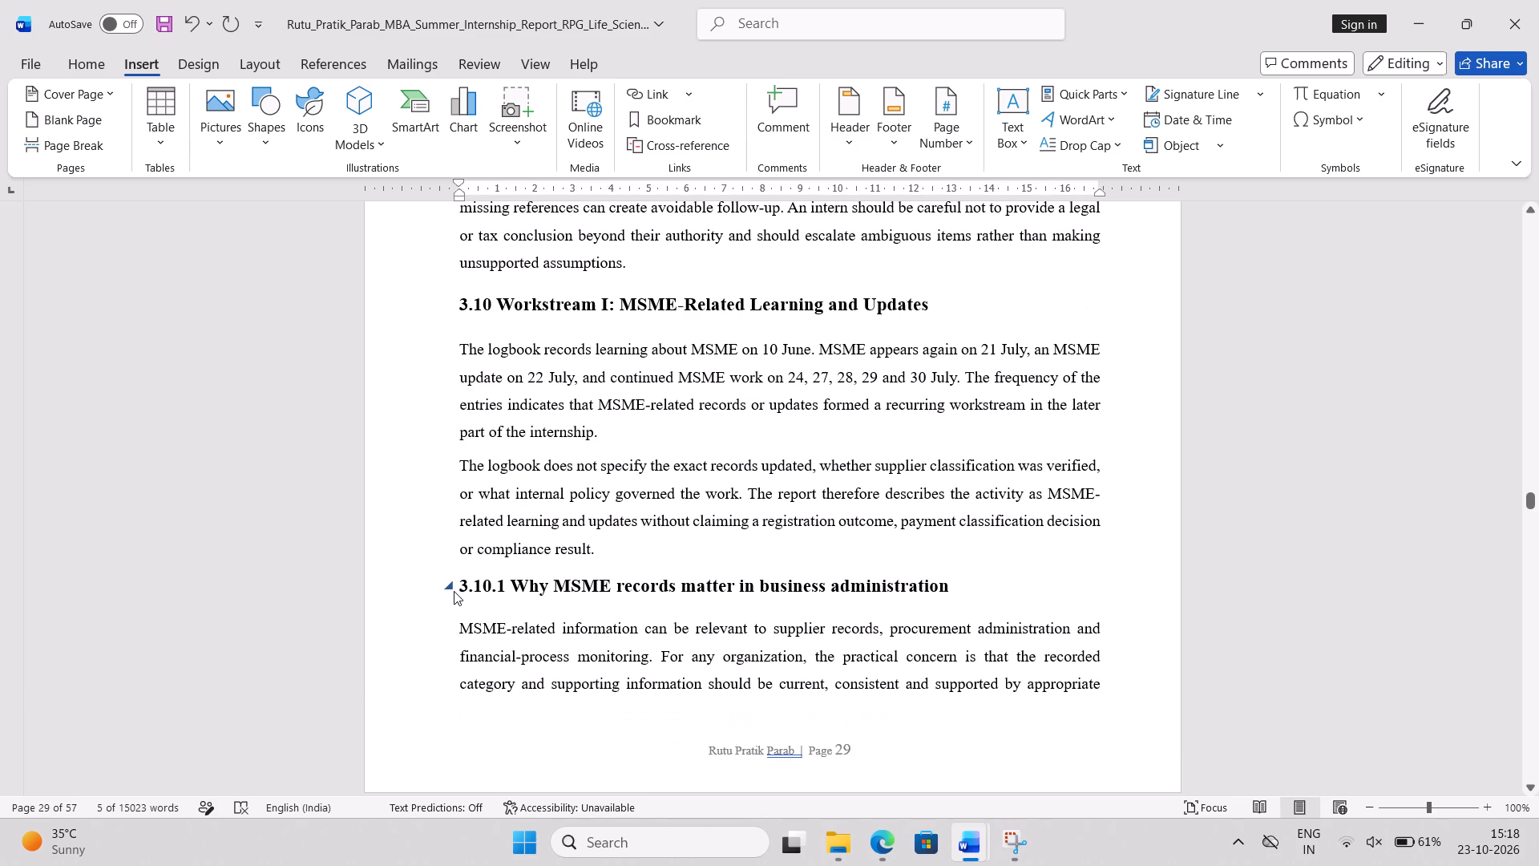
click(458, 586)
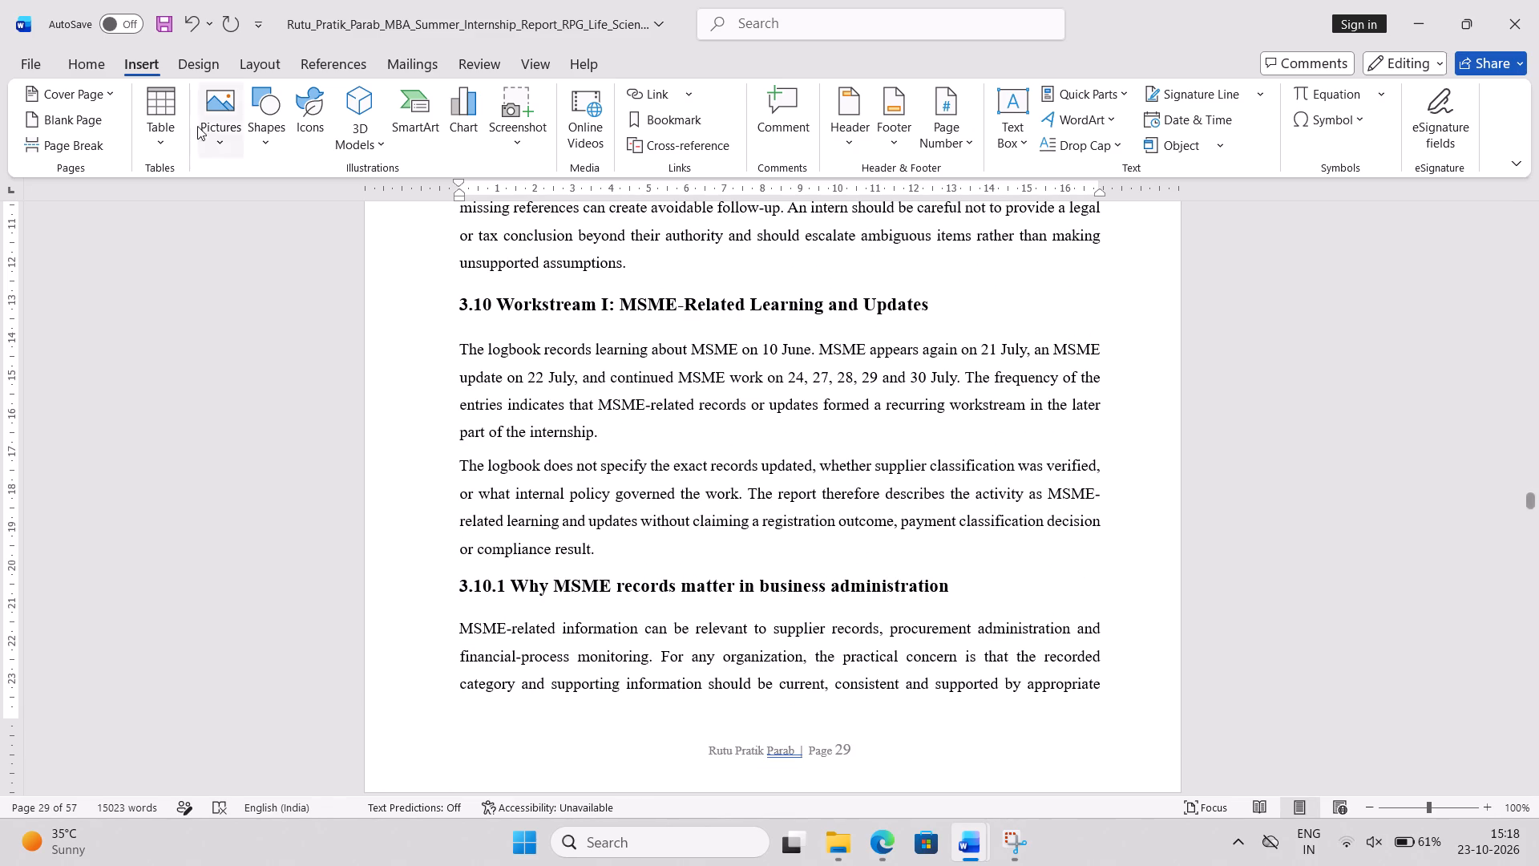
click(91, 153)
Increase the font size of the 3.10.3 Learning from MSME-related work and 3.11 Workstream J headings to 14.
scroll(430, 406, down, 3)
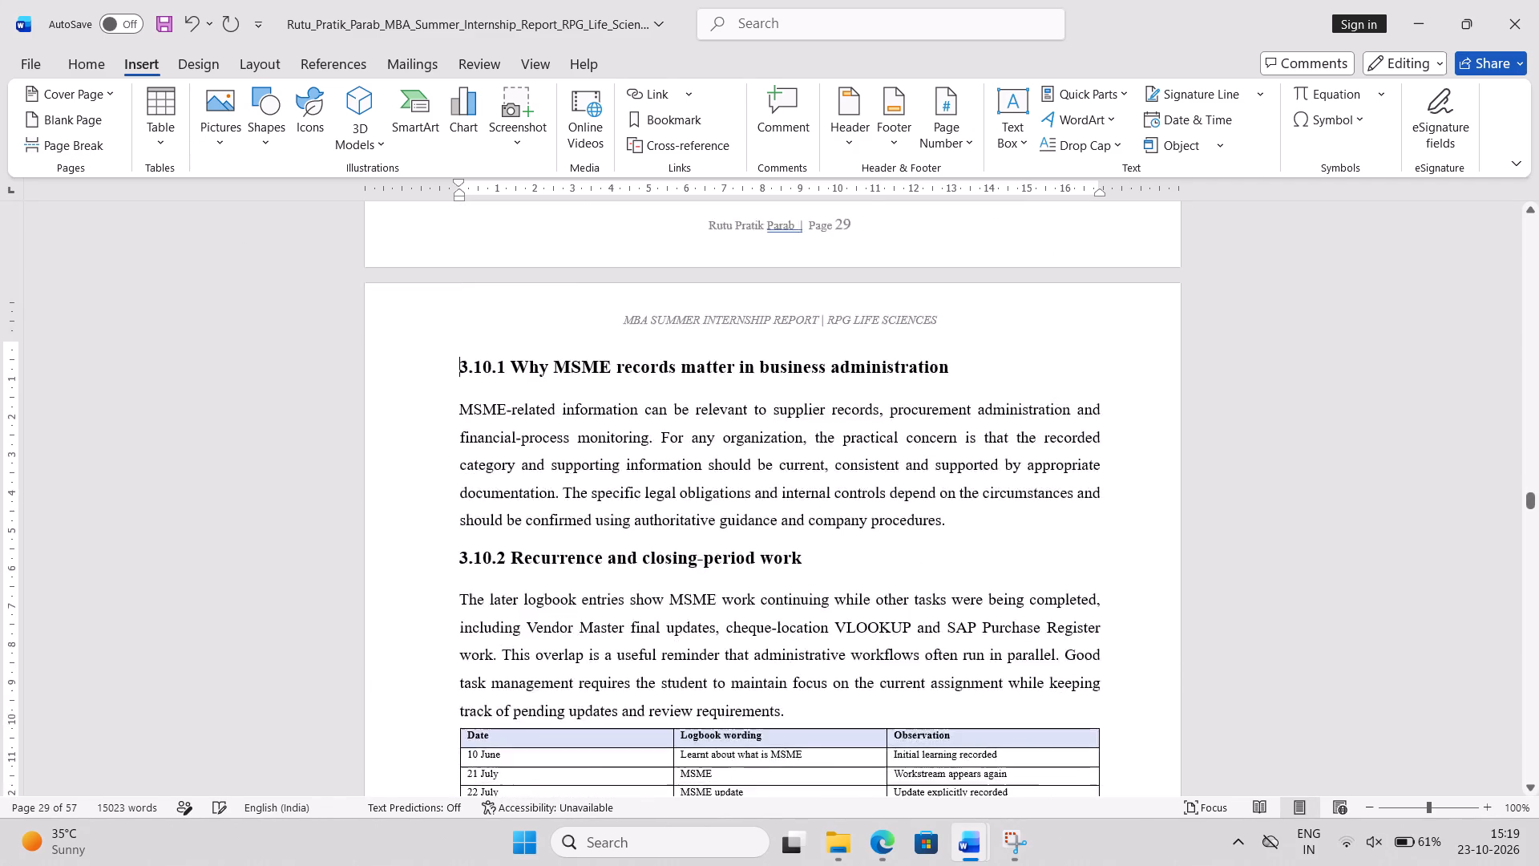
scroll(430, 406, down, 2)
scroll(430, 406, up, 1)
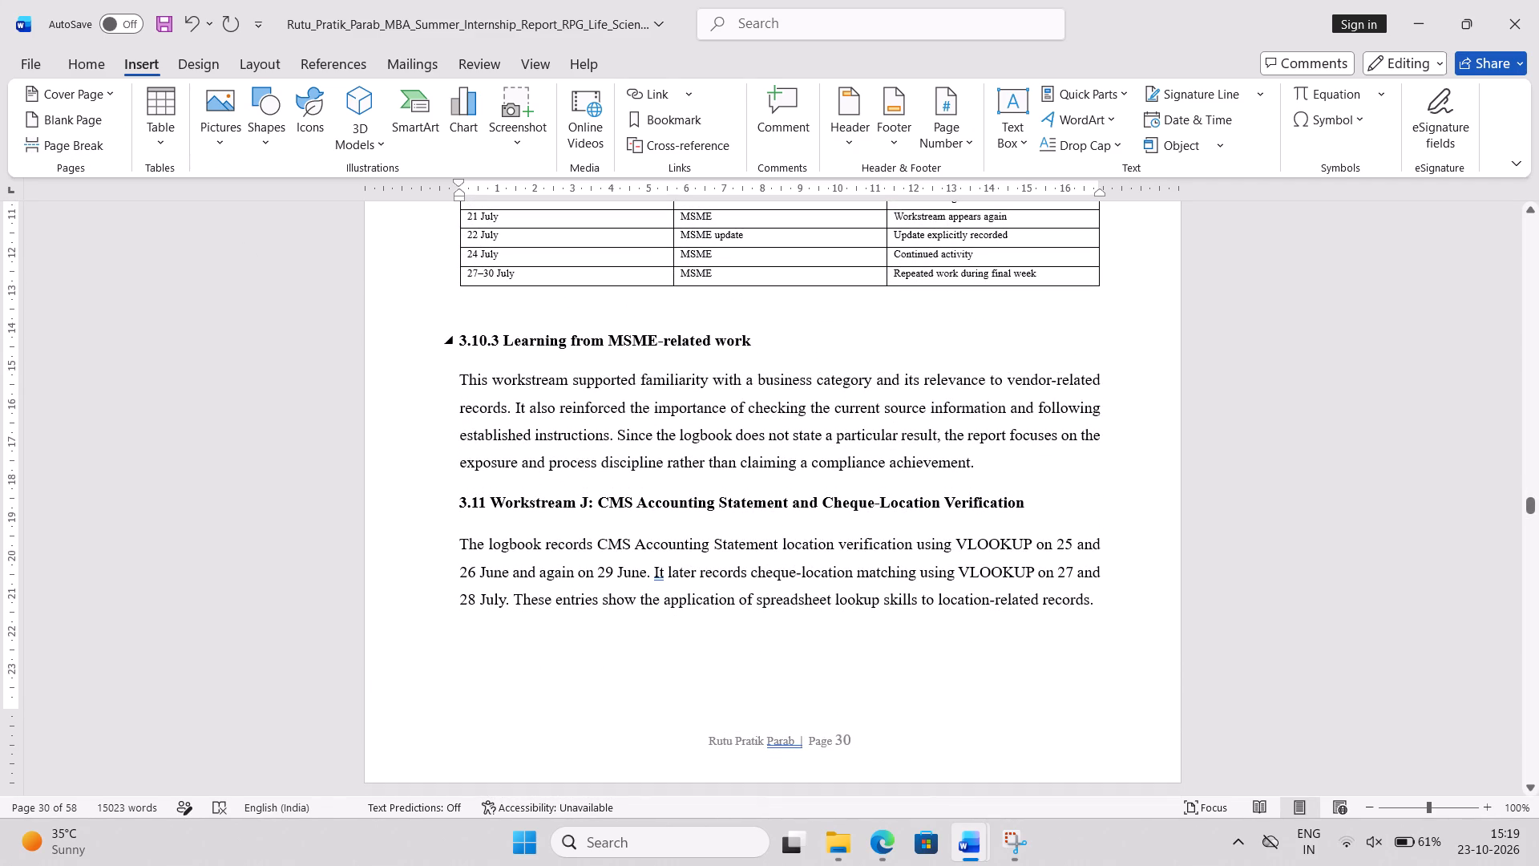
triple_click(603, 342)
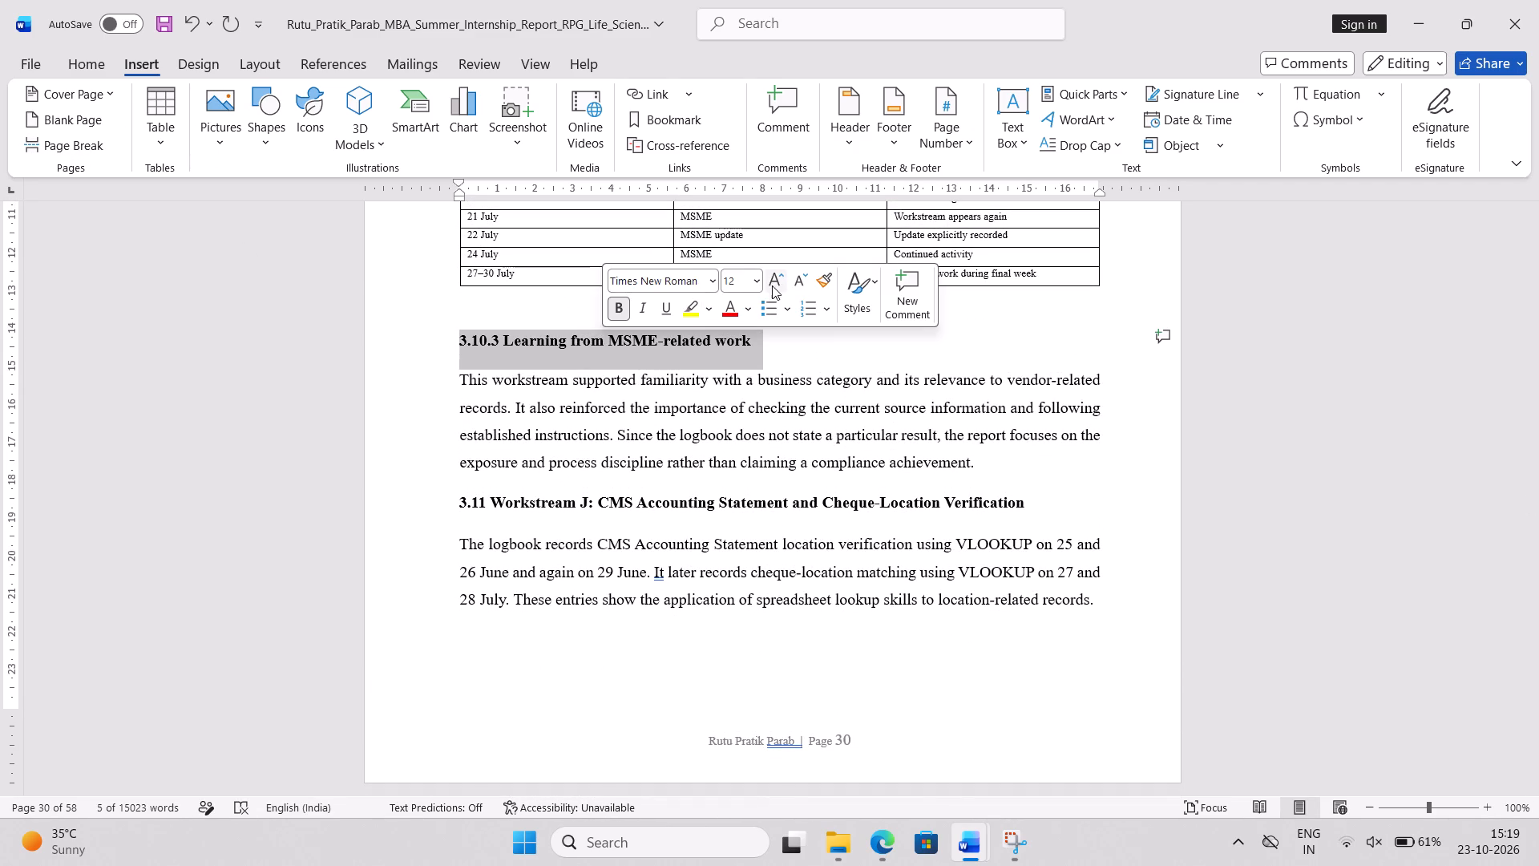
click(774, 285)
triple_click(604, 506)
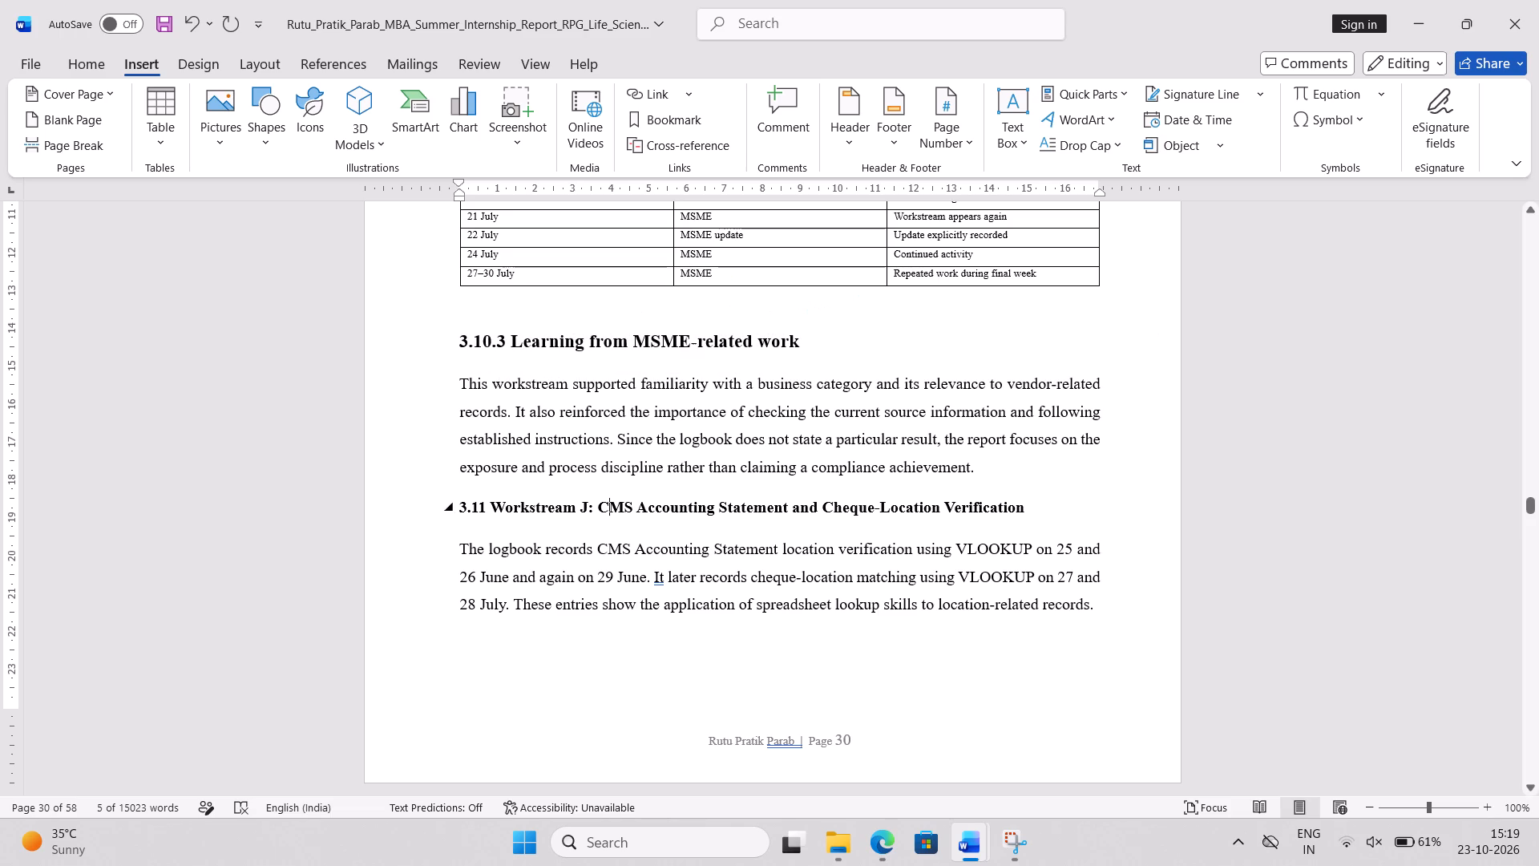
click(778, 439)
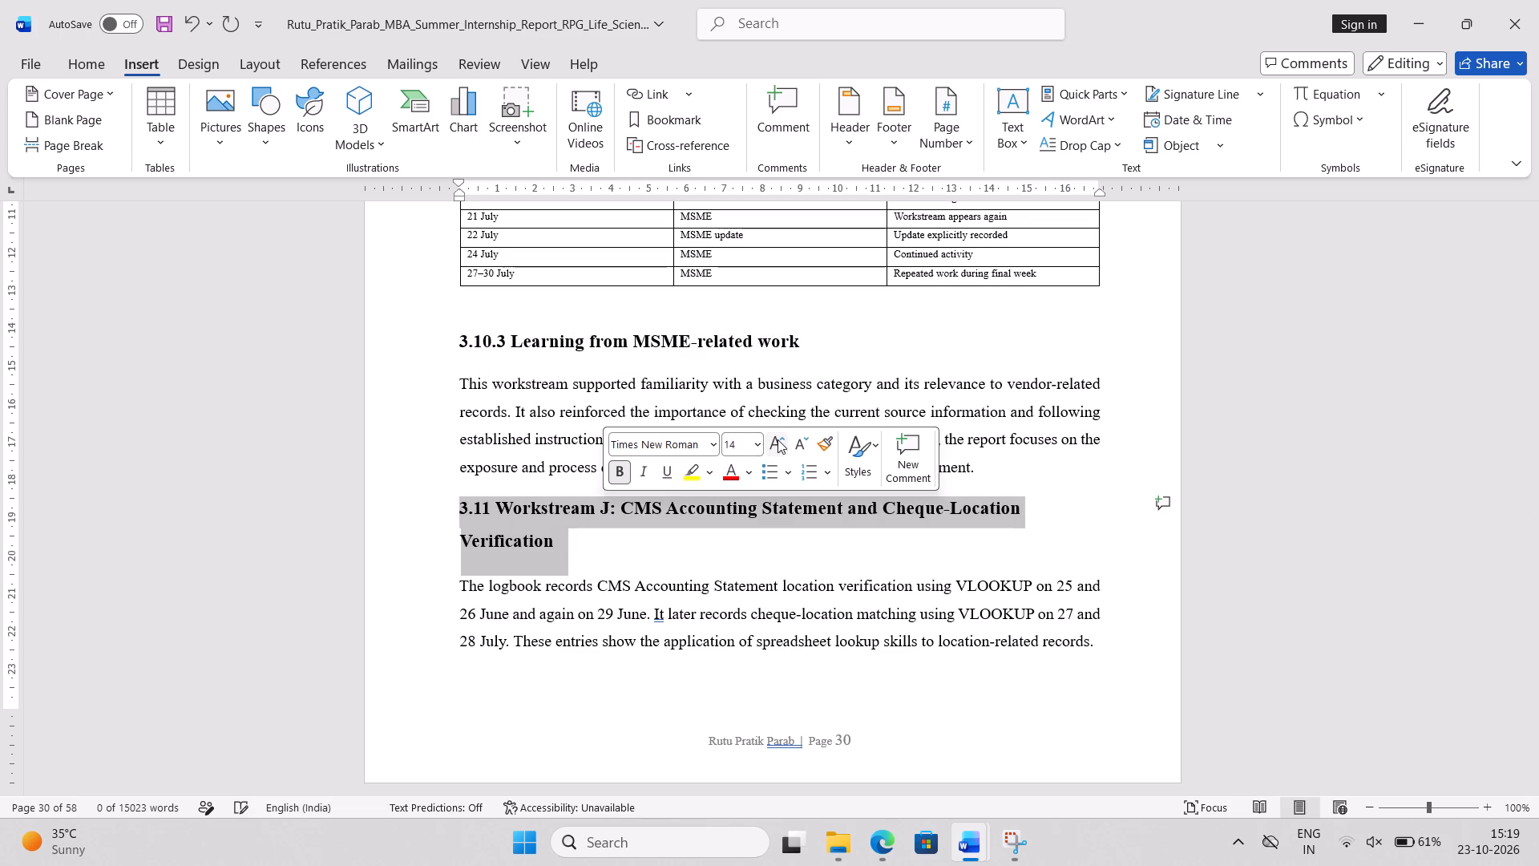
Increase the font size of the 3.11.1, 3.11.2 and 3.11.3 subheadings under Workstream J to 14.
scroll(778, 439, down, 7)
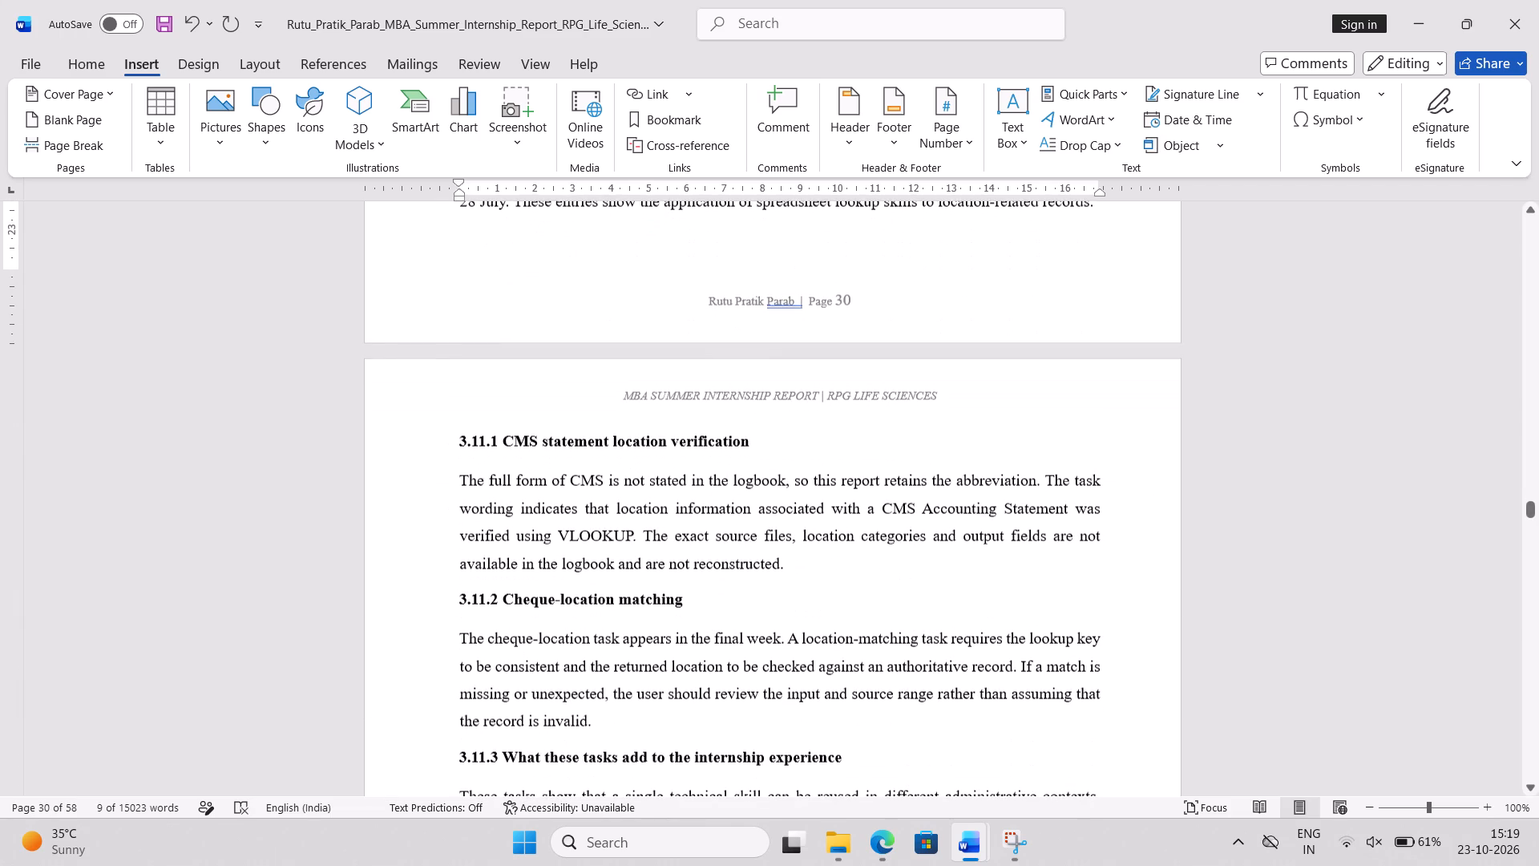
triple_click(578, 438)
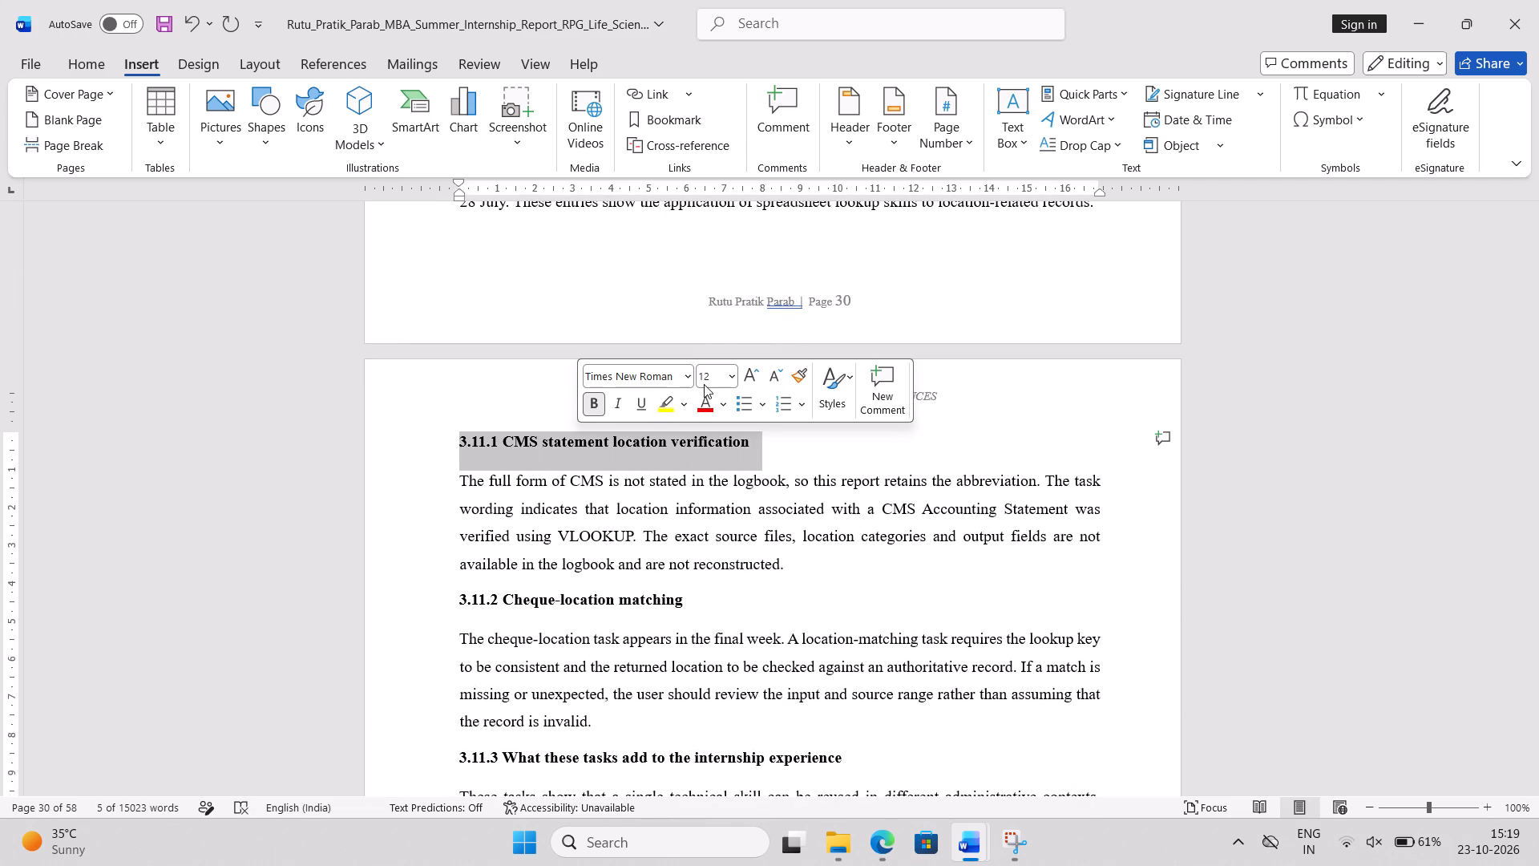
click(759, 376)
triple_click(569, 606)
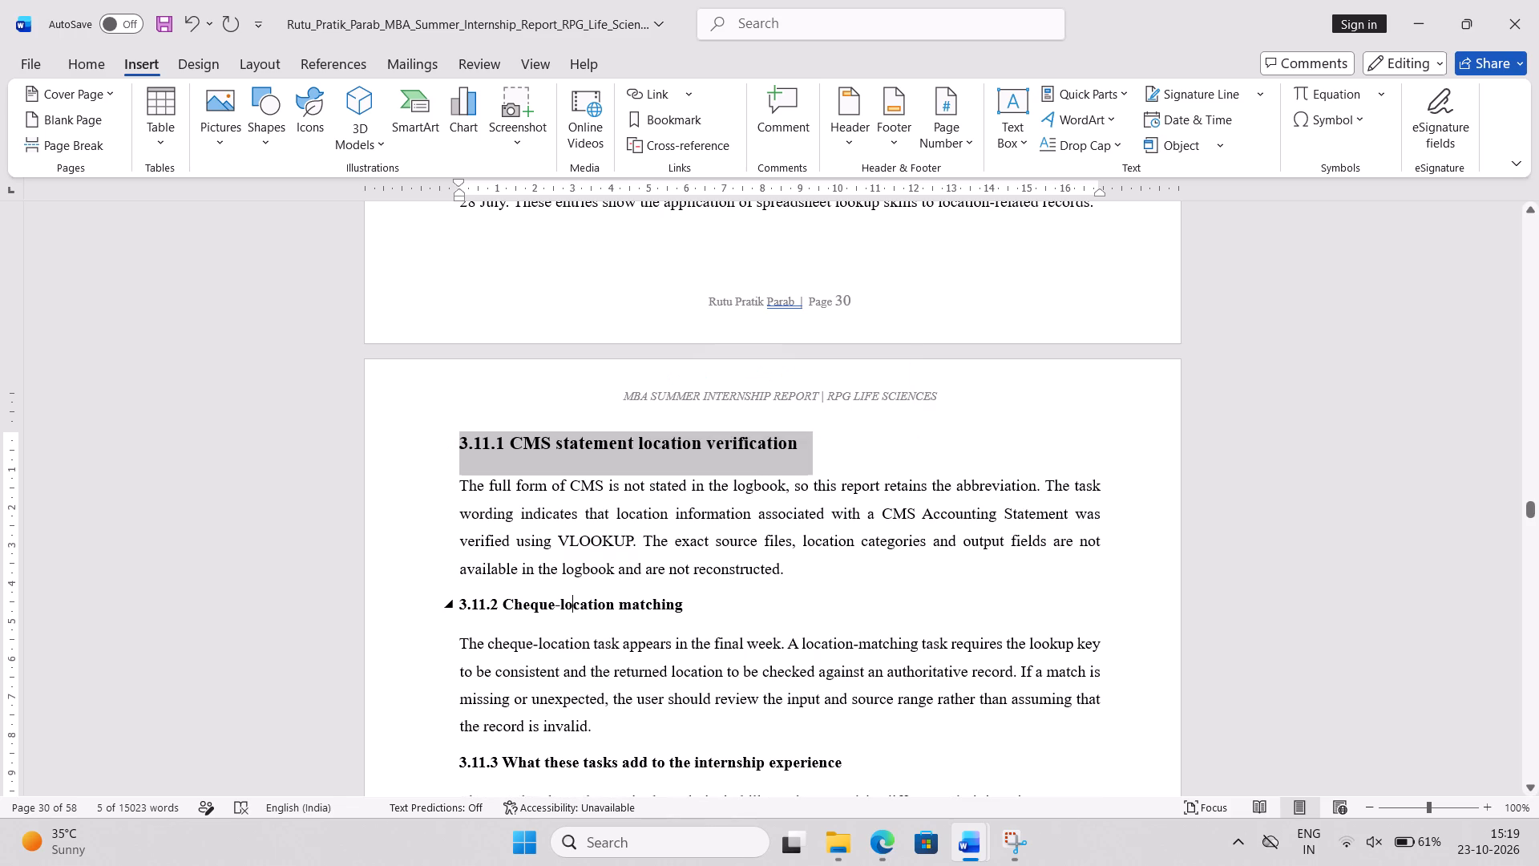
click(739, 549)
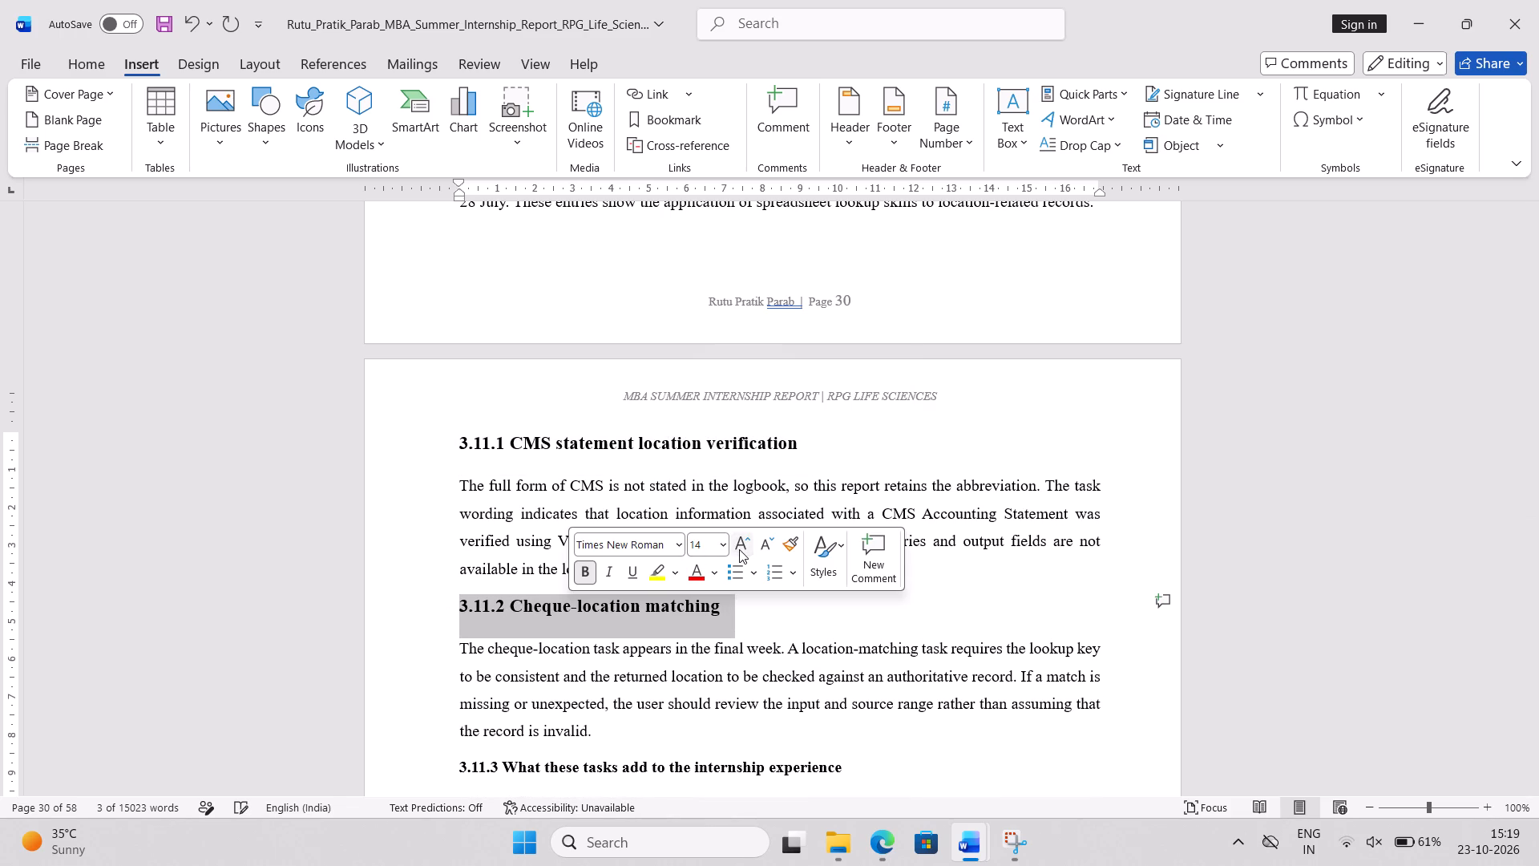
triple_click(625, 775)
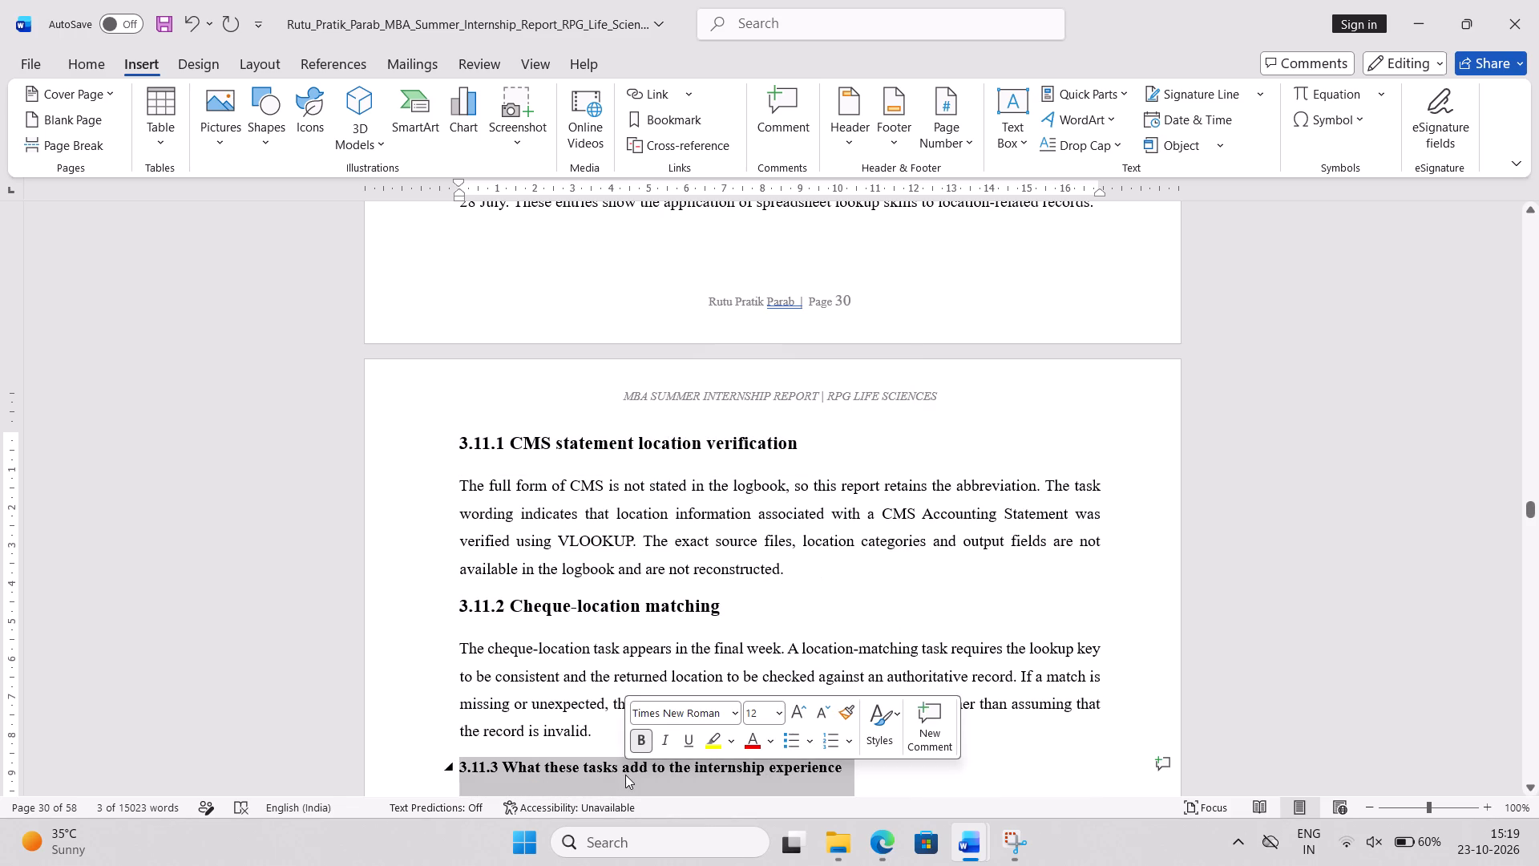
click(802, 708)
Increase the font size of the 3.12 Workstream K and 3.12.1 Purchase Register as a business record headings to 14.
scroll(802, 708, down, 1)
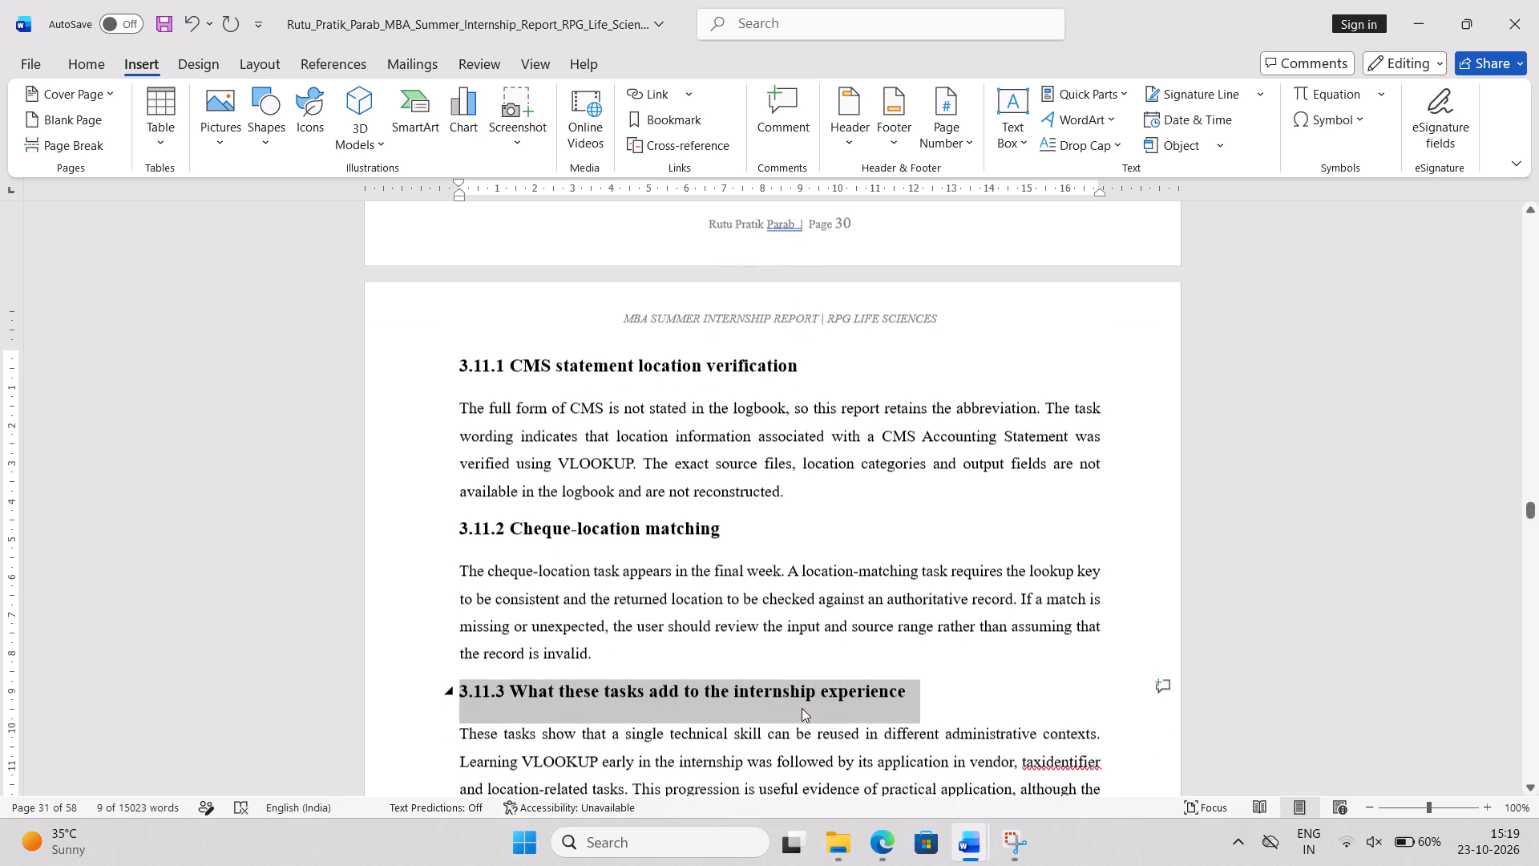
scroll(802, 708, down, 4)
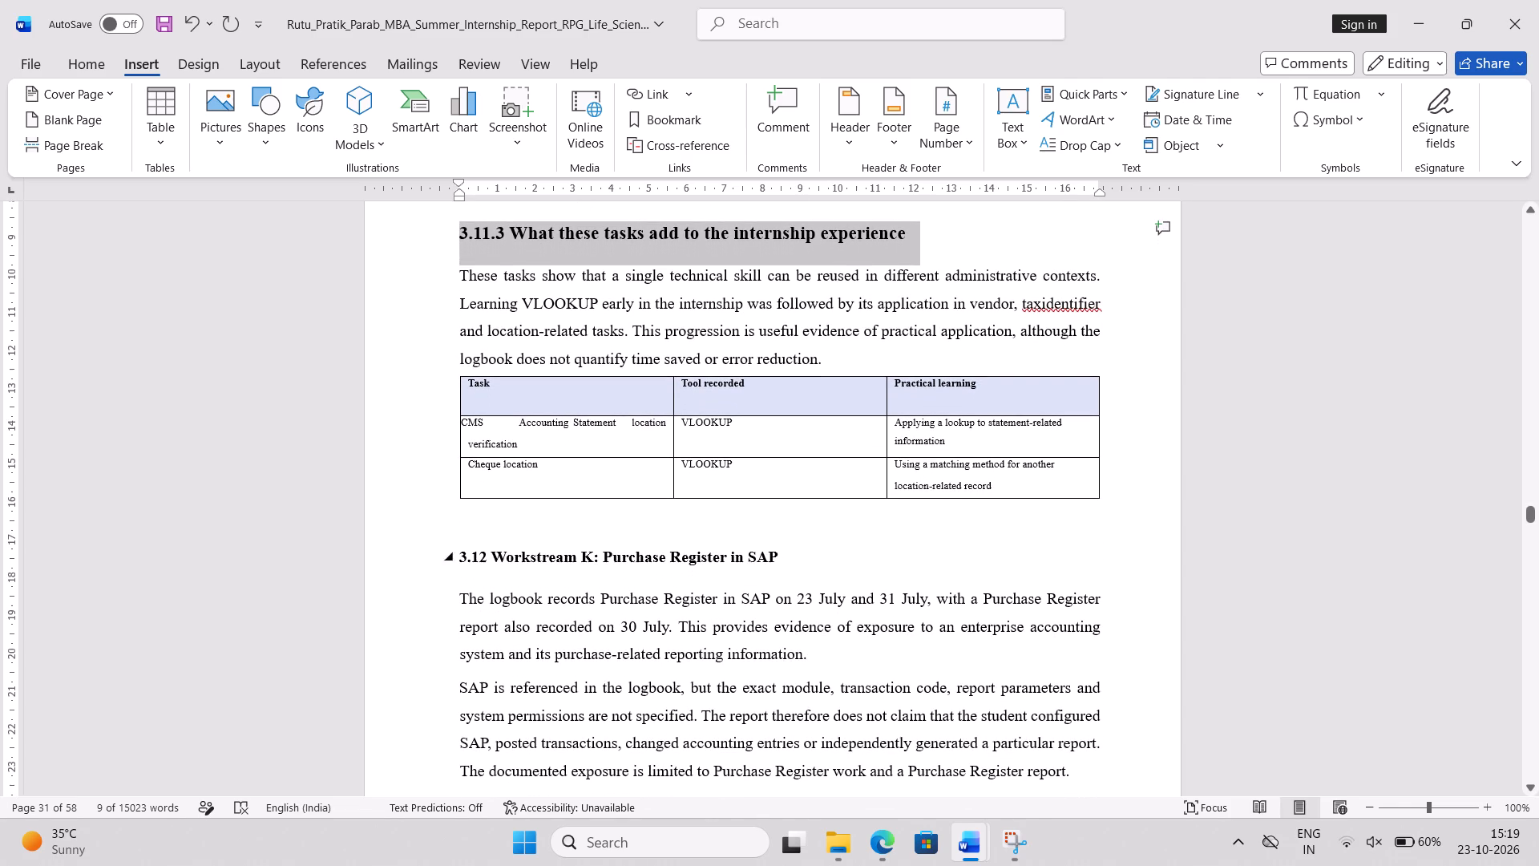
triple_click(646, 563)
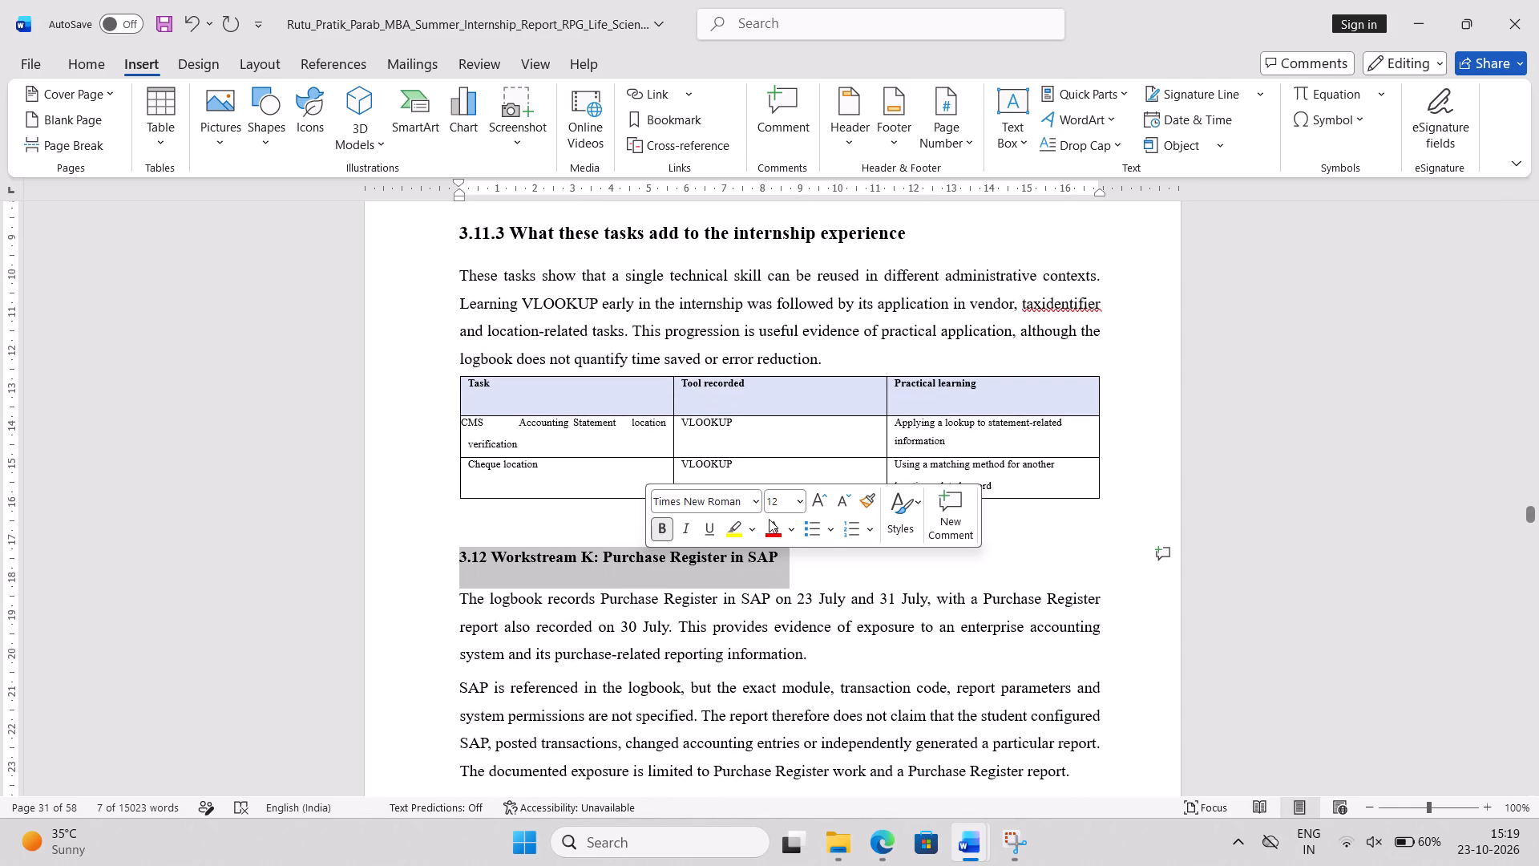
click(810, 497)
scroll(810, 497, down, 6)
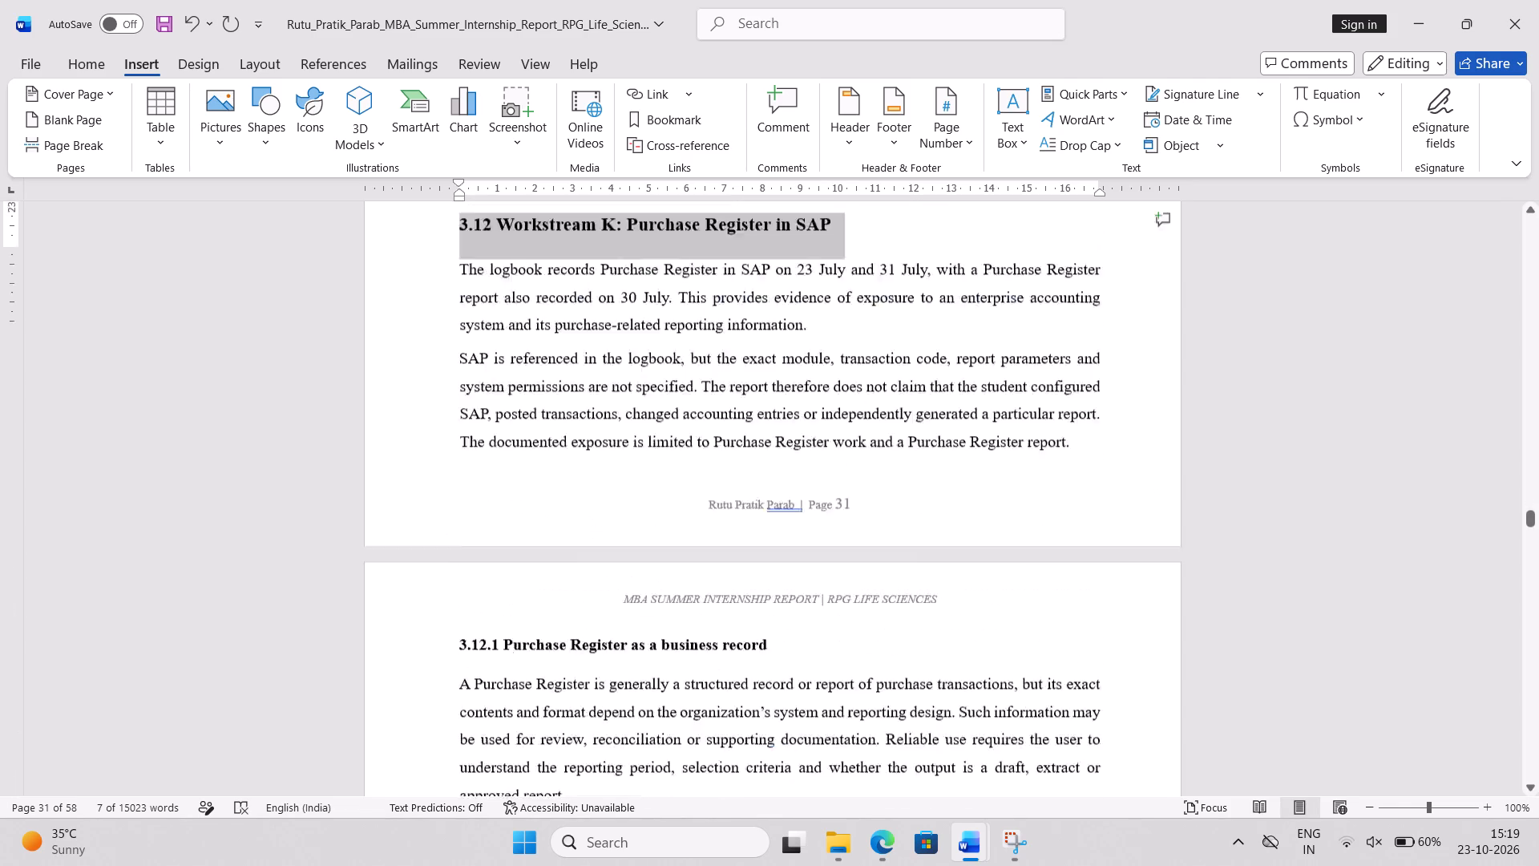
triple_click(733, 280)
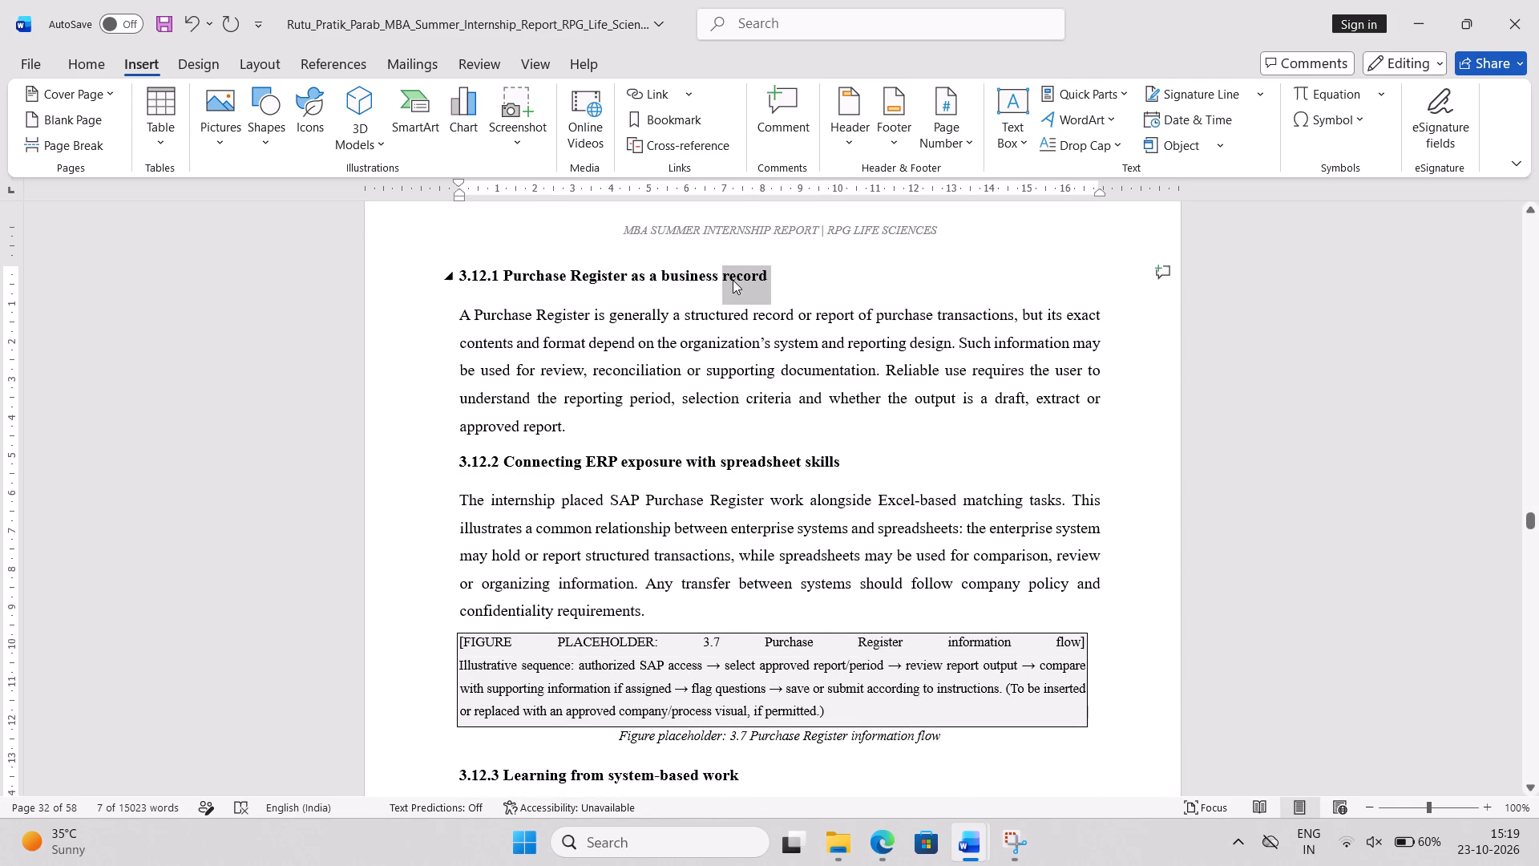
click(898, 221)
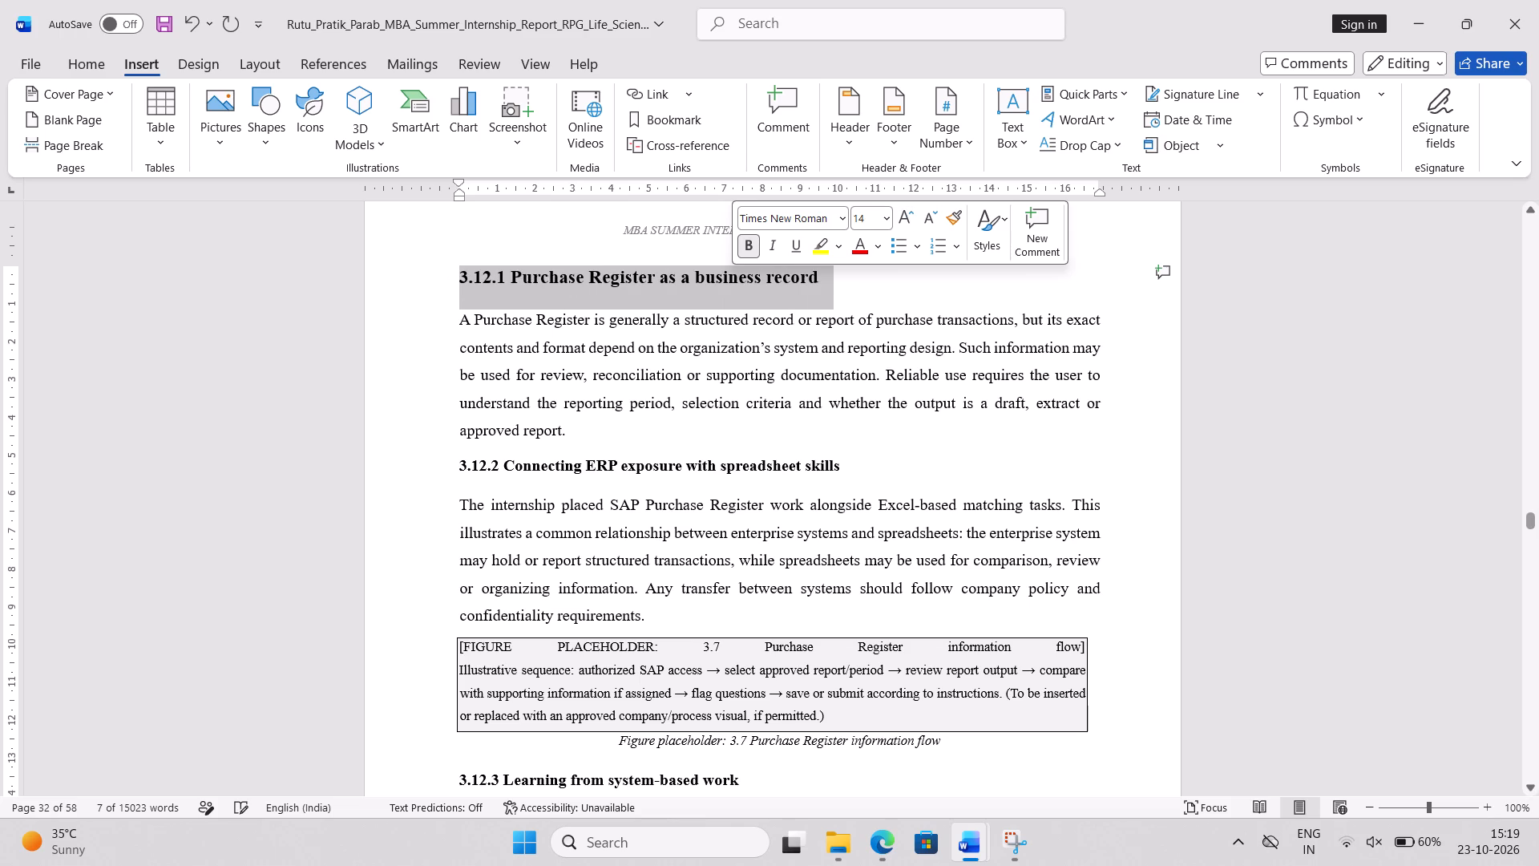
Increase the font size of the 3.12.2 Connecting ERP exposure with spreadsheet skills heading to 14.
triple_click(737, 472)
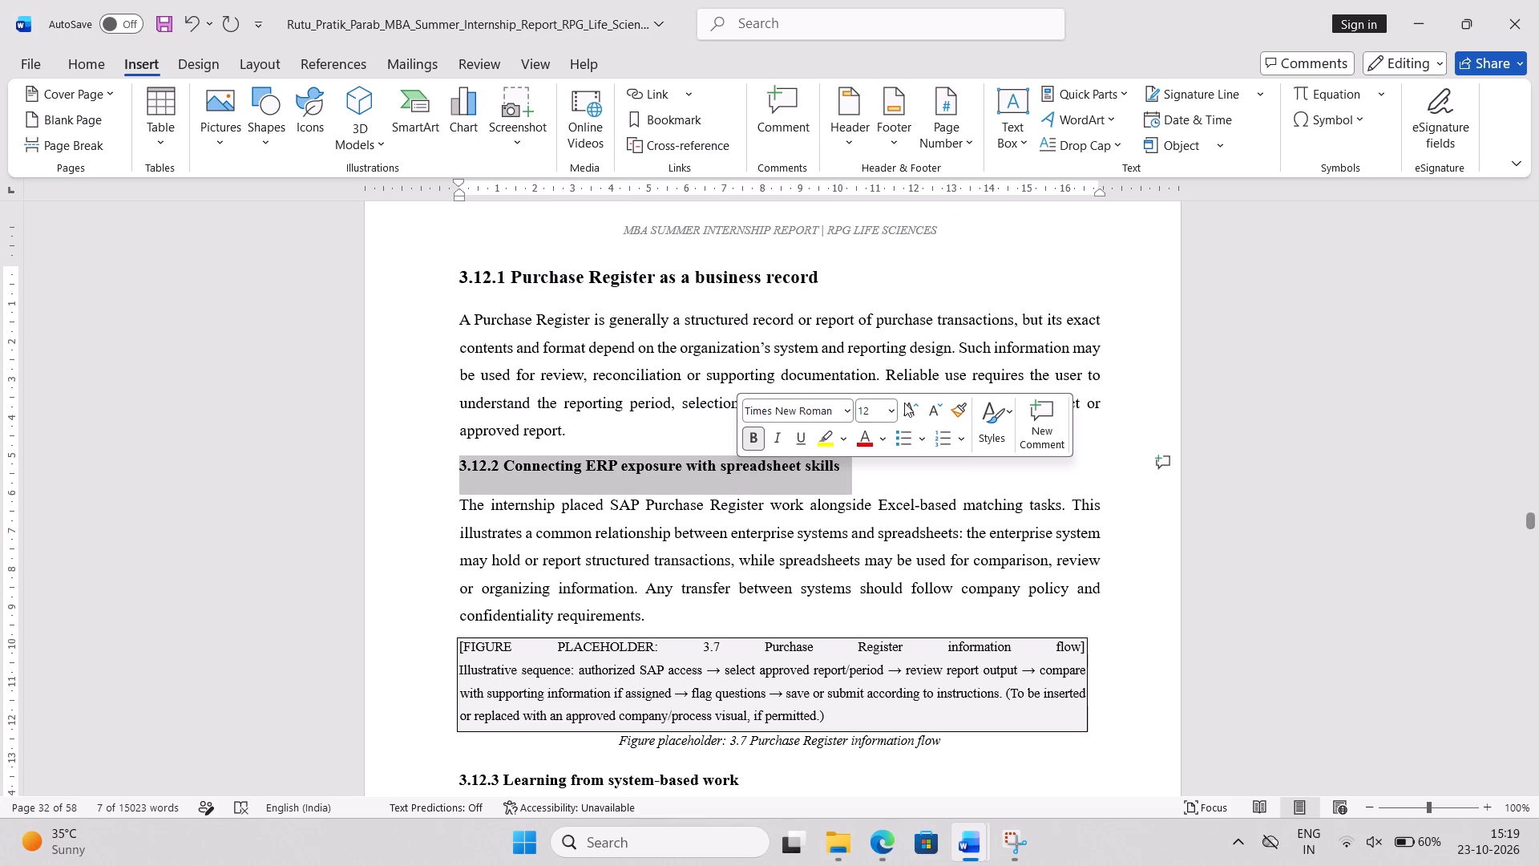
click(908, 404)
Delete the bracketed "To be inserted or replaced" note from the figure 3.7 placeholder box and end its sentence with a period.
scroll(908, 404, down, 3)
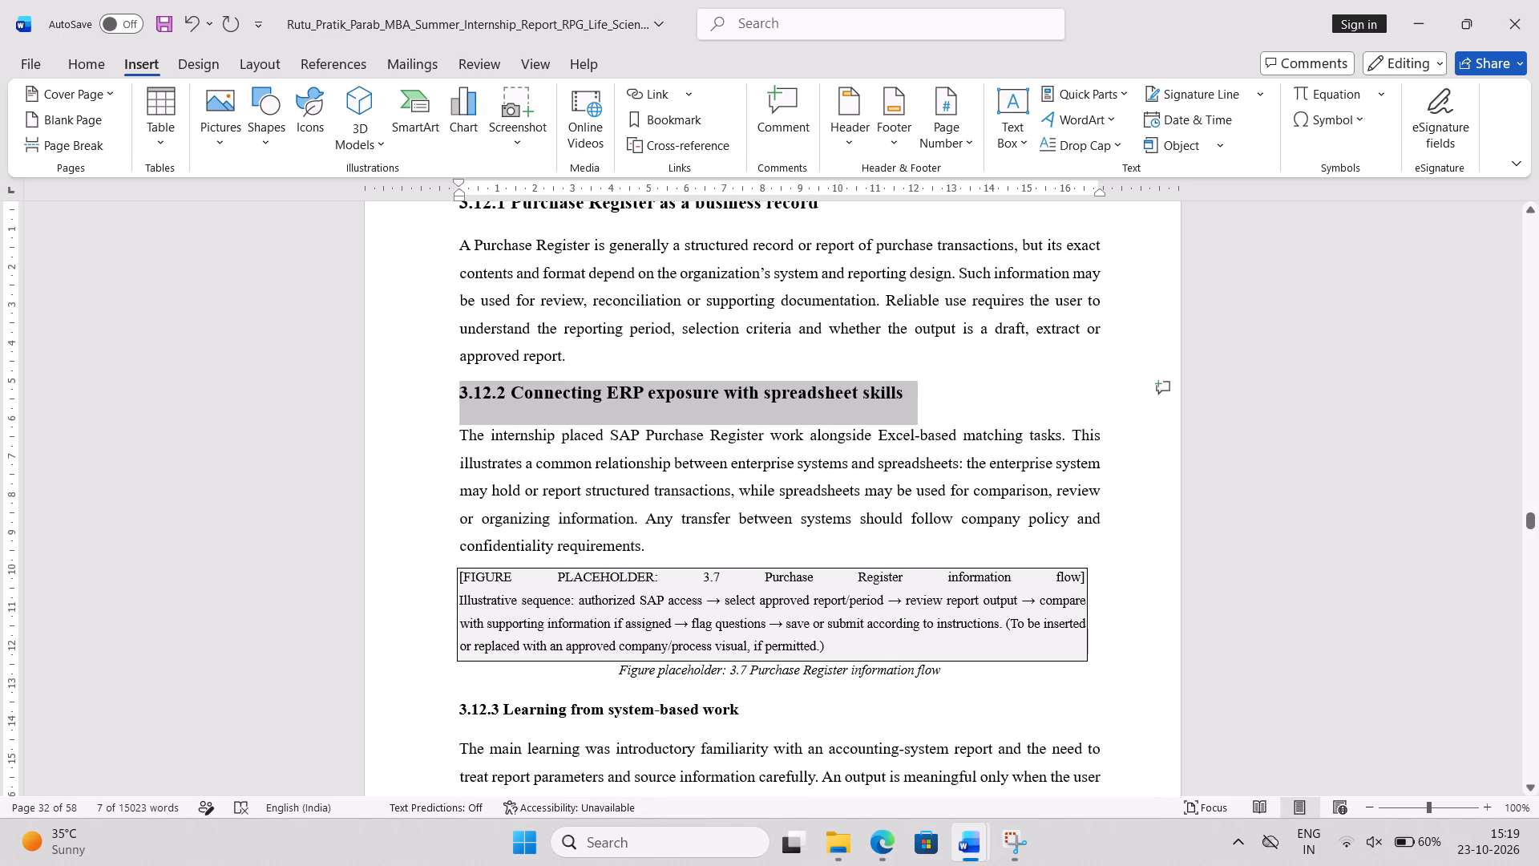
click(830, 664)
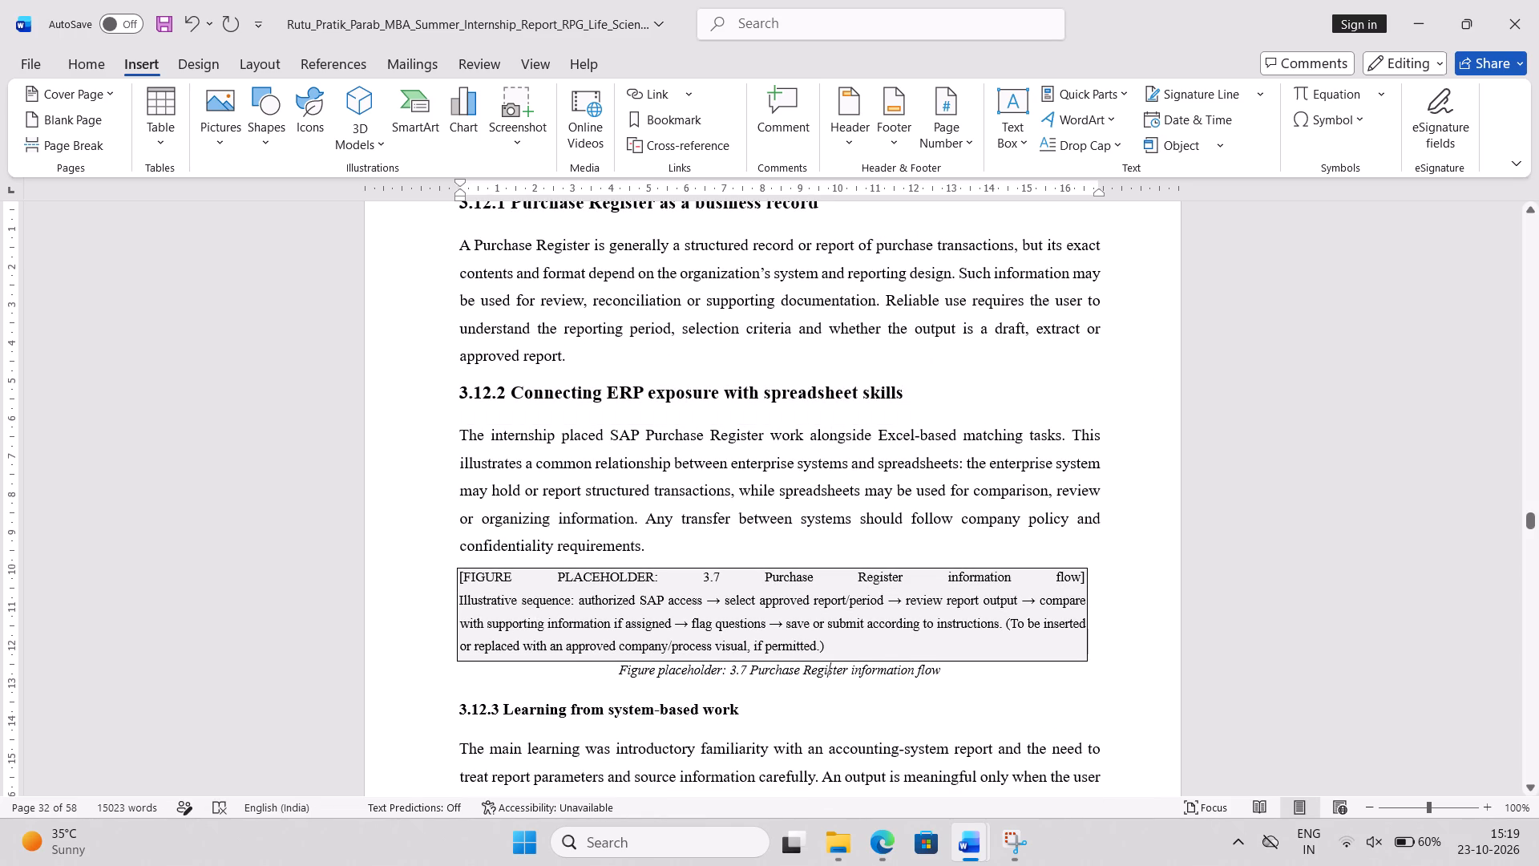
drag(1003, 623, 826, 646)
key(BackSpace)
scroll(826, 639, down, 1)
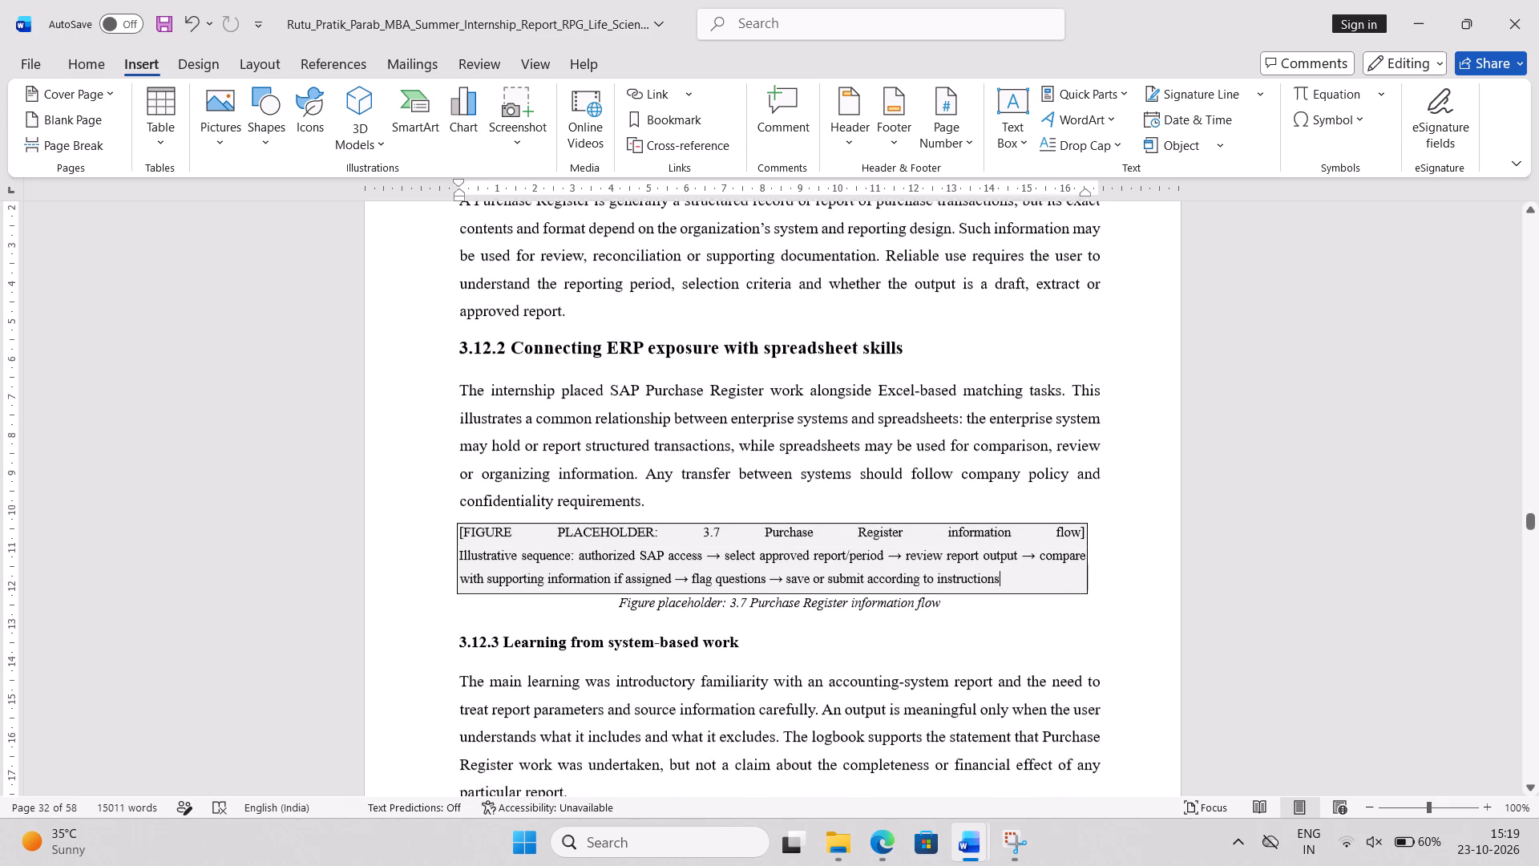
scroll(830, 599, down, 1)
key(period)
Increase the font size of the 3.12.3 Learning from system-based work and 3.13 Workstream L headings to 14.
scroll(830, 599, down, 1)
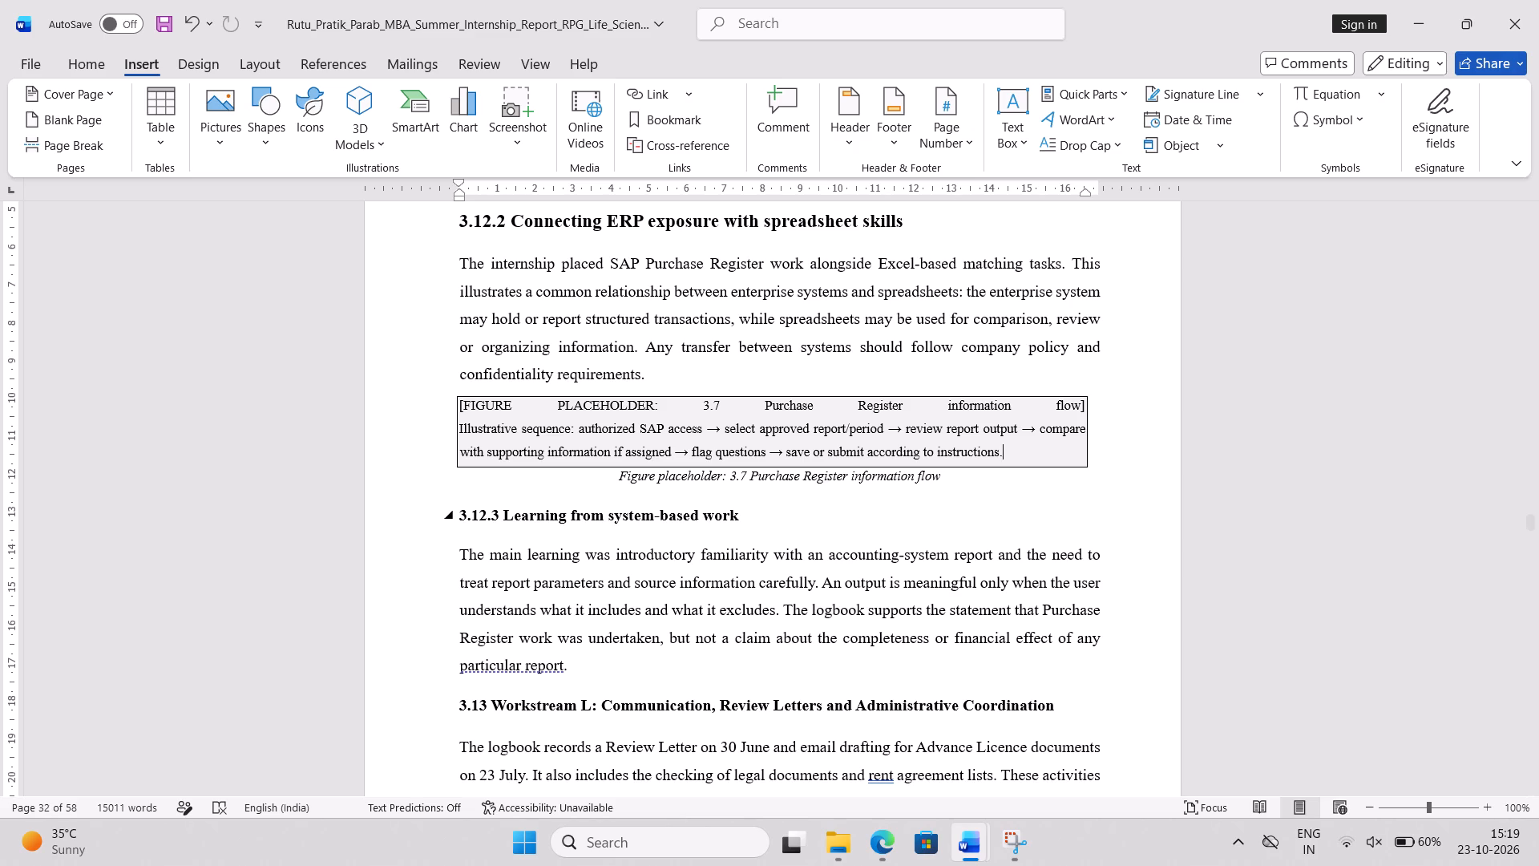
triple_click(461, 518)
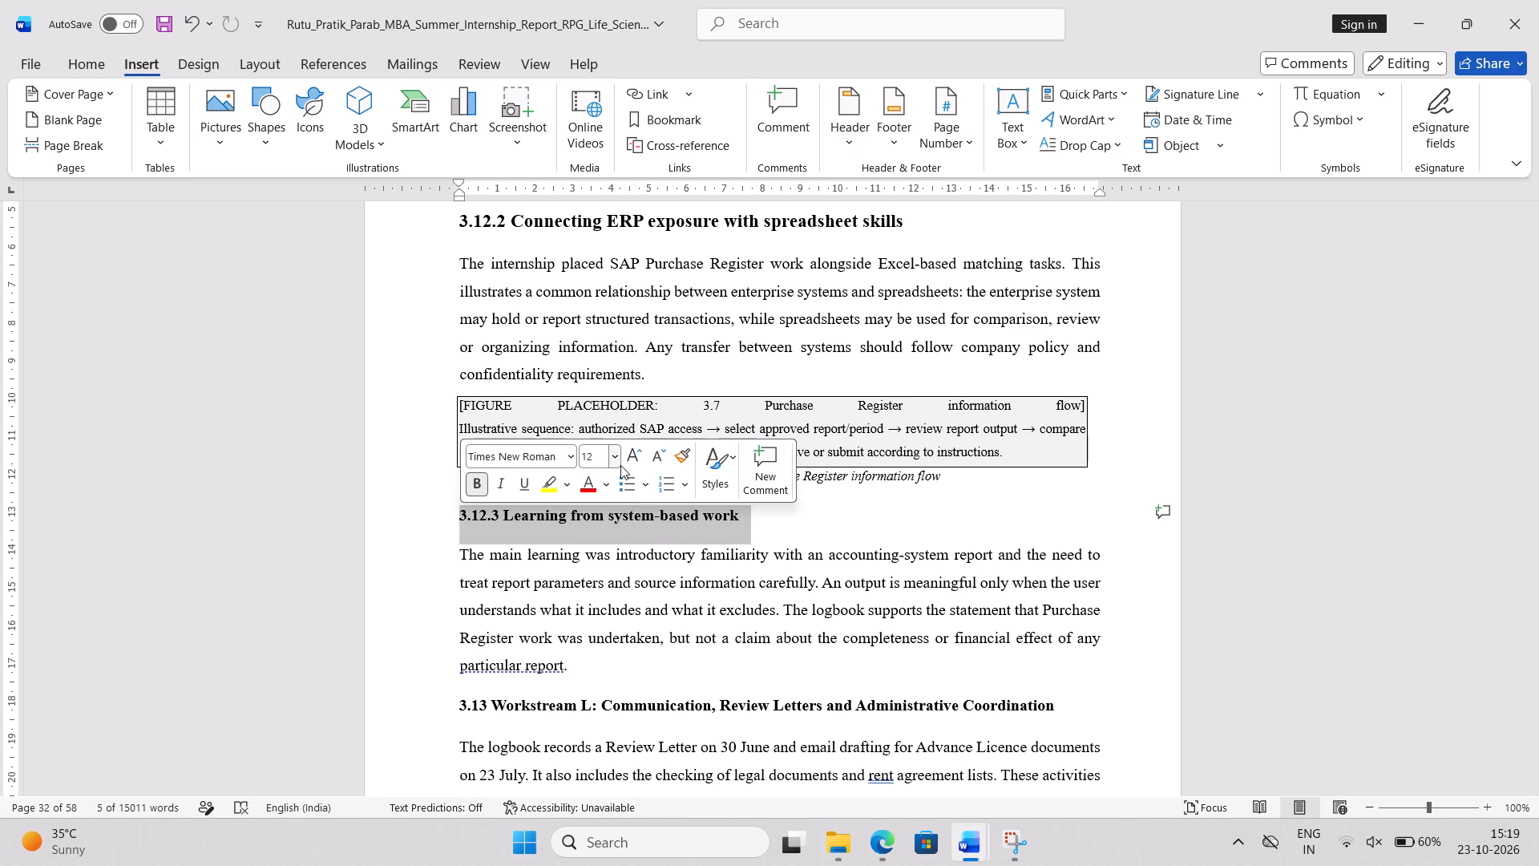
click(625, 464)
triple_click(513, 704)
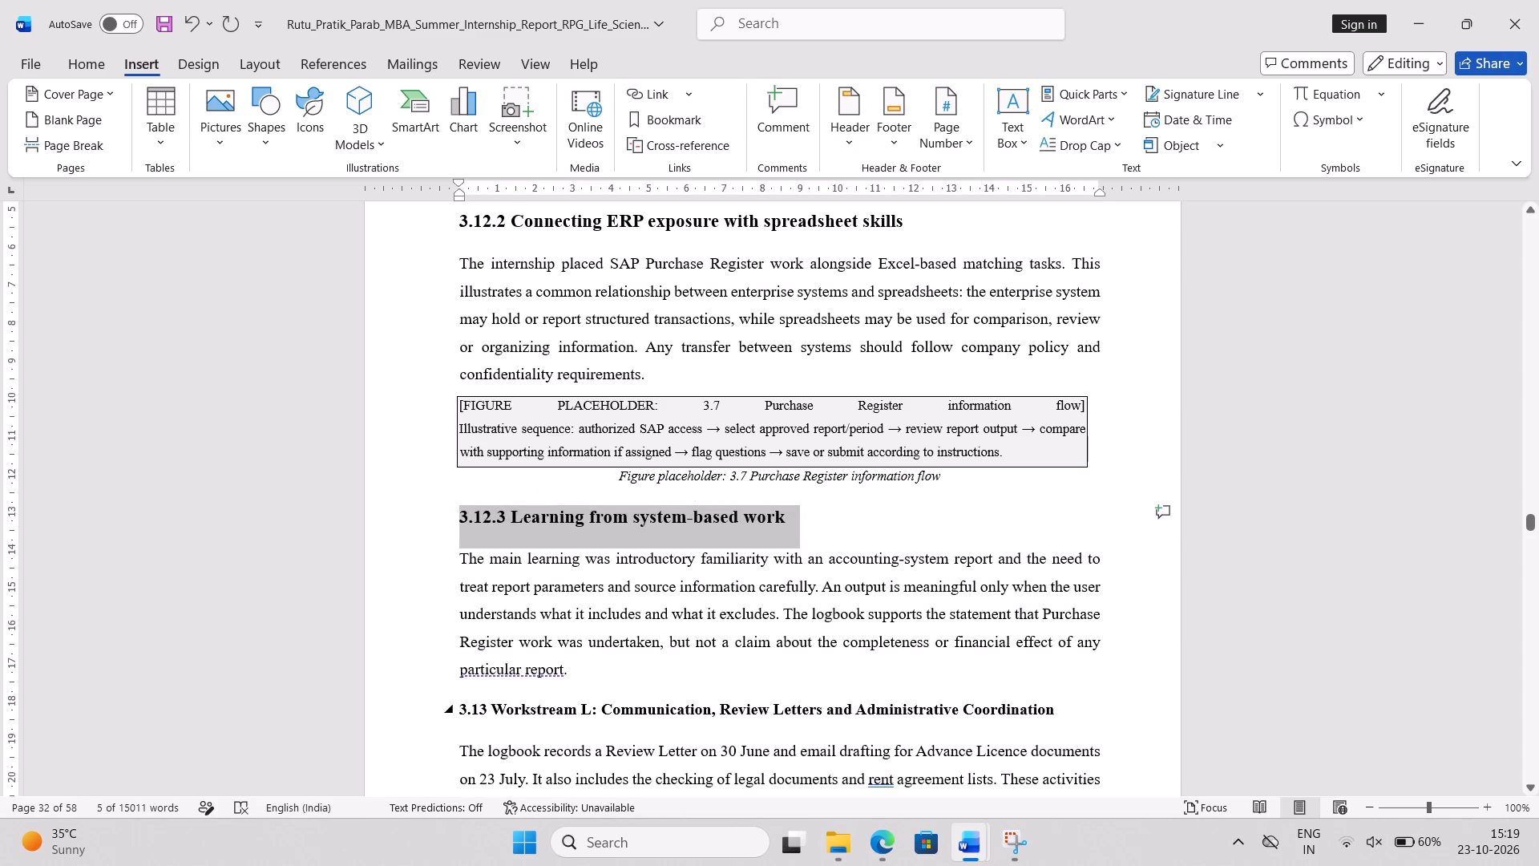
click(513, 704)
triple_click(513, 704)
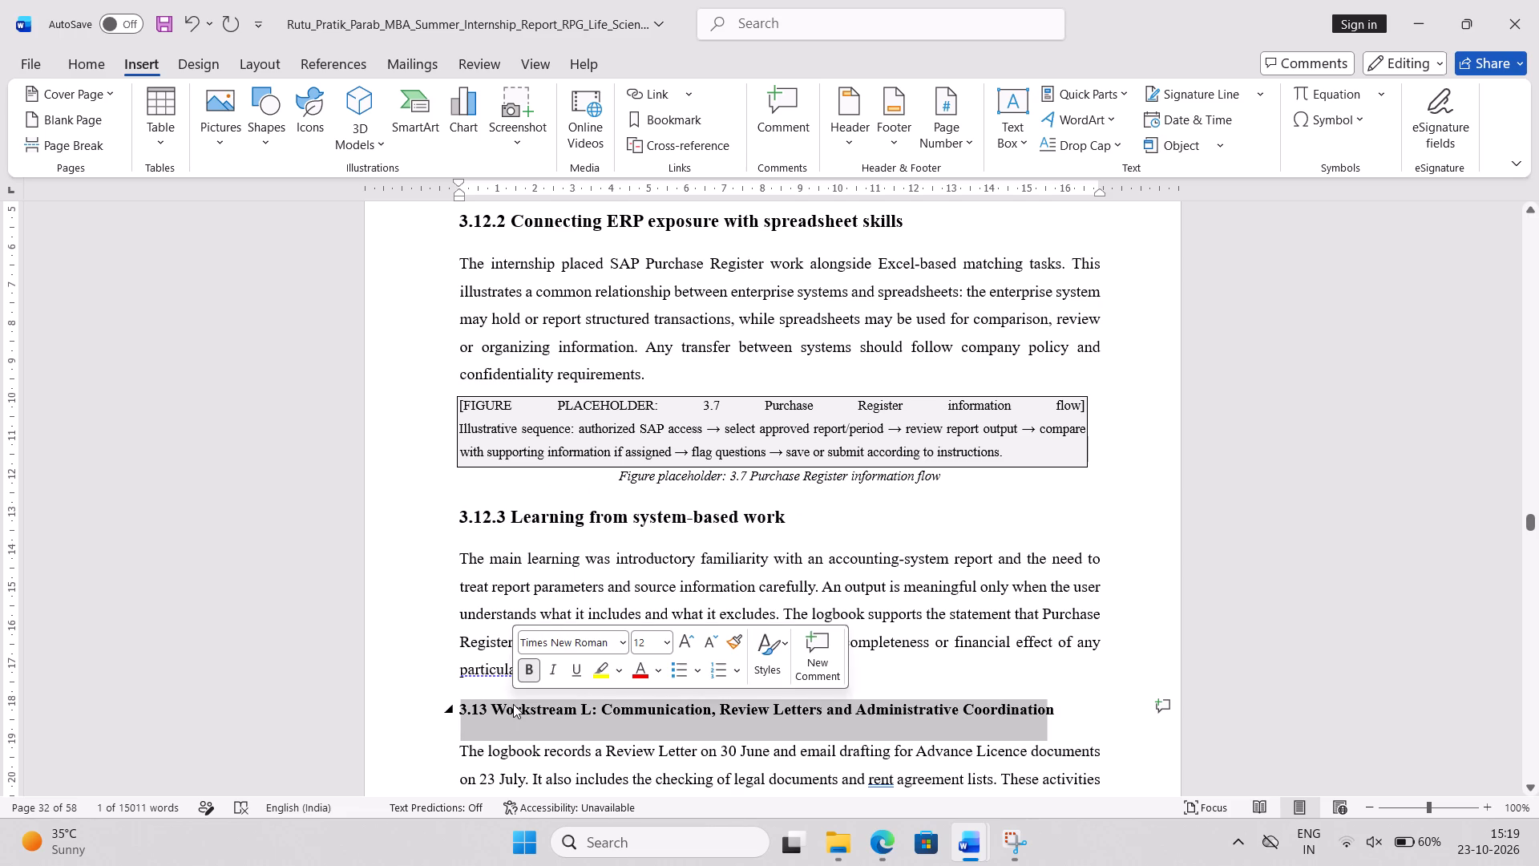
click(685, 645)
Increase the font size of the 3.13.1, 3.13.2 and 3.14 Workstream Integration headings to 14.
scroll(685, 645, down, 1)
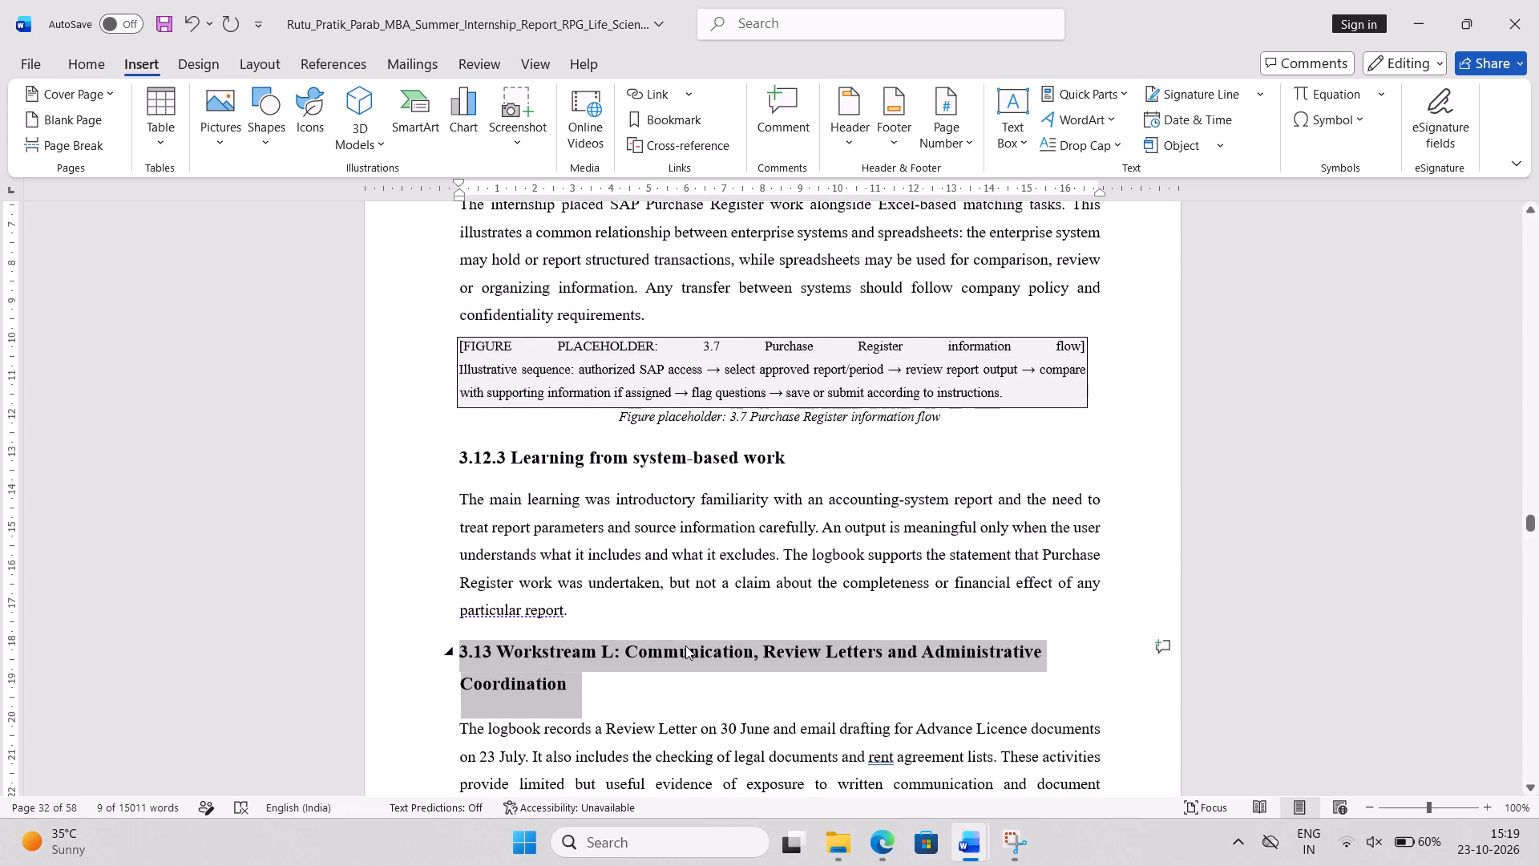
scroll(685, 645, down, 4)
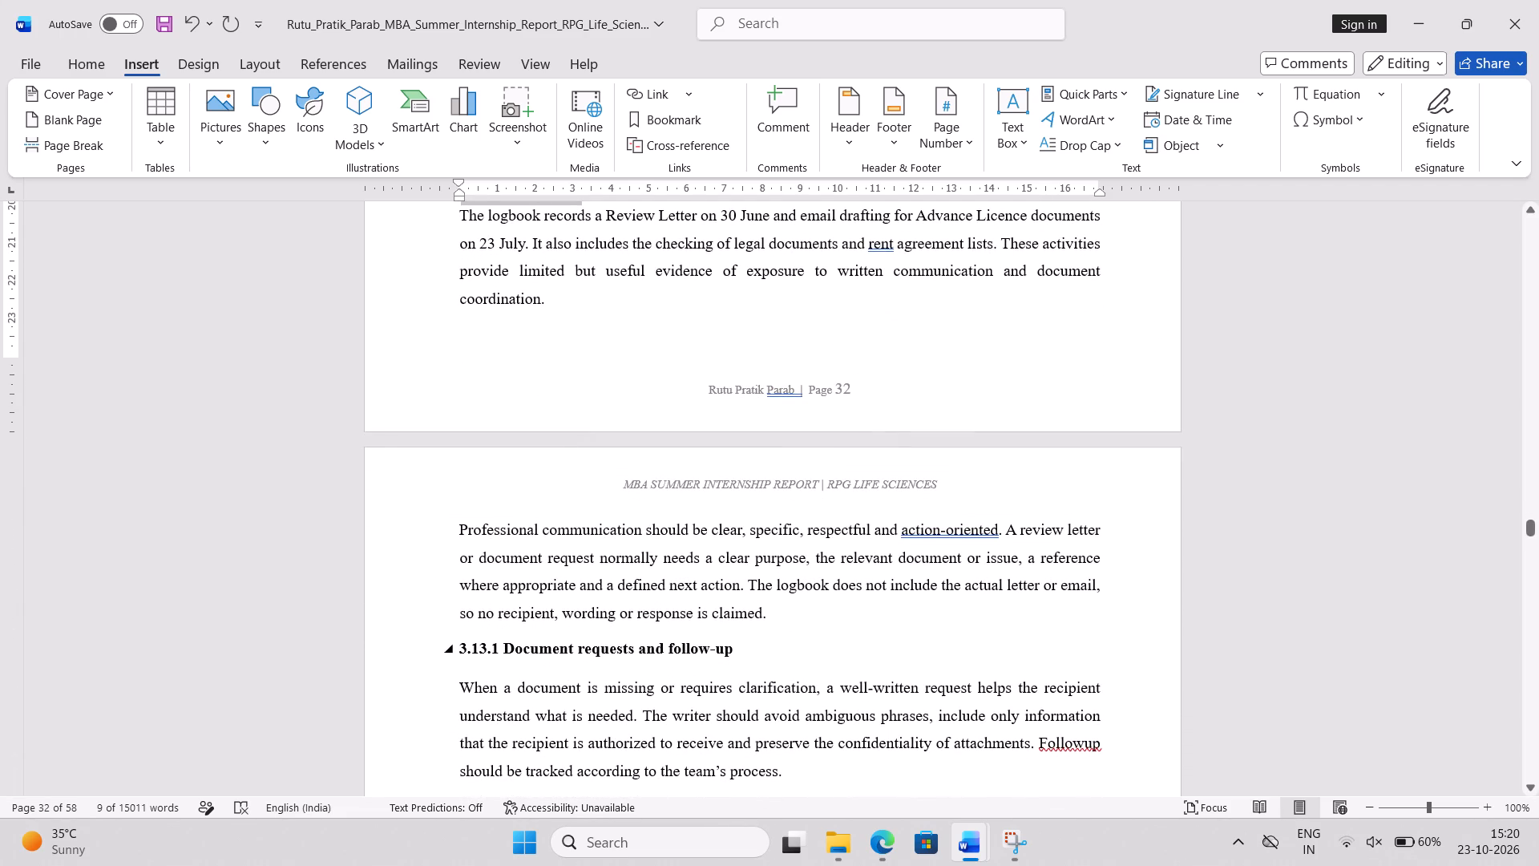
triple_click(657, 645)
click(657, 645)
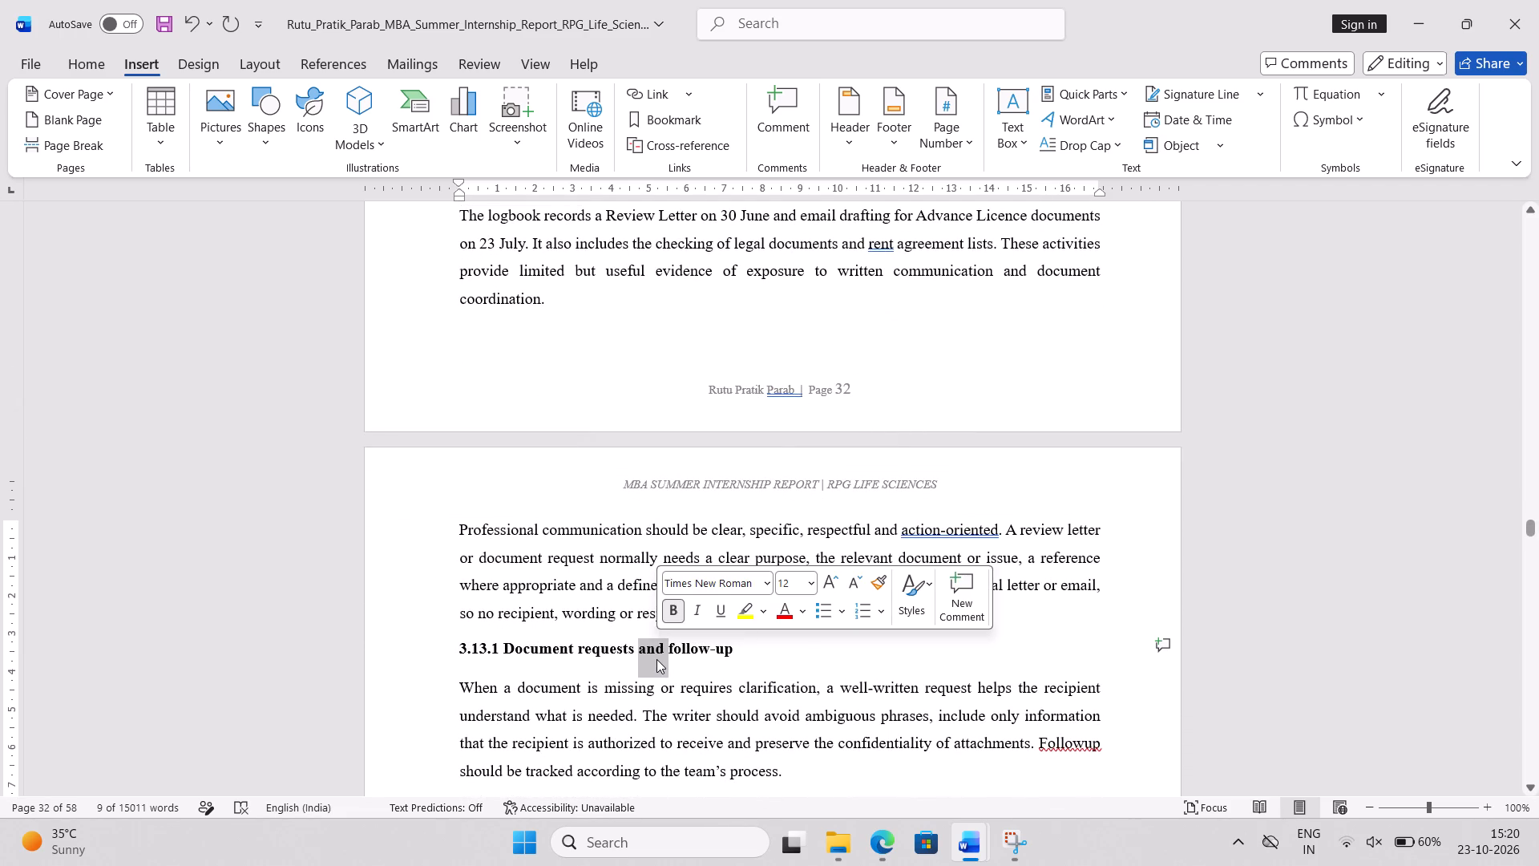
double_click(656, 659)
double_click(645, 653)
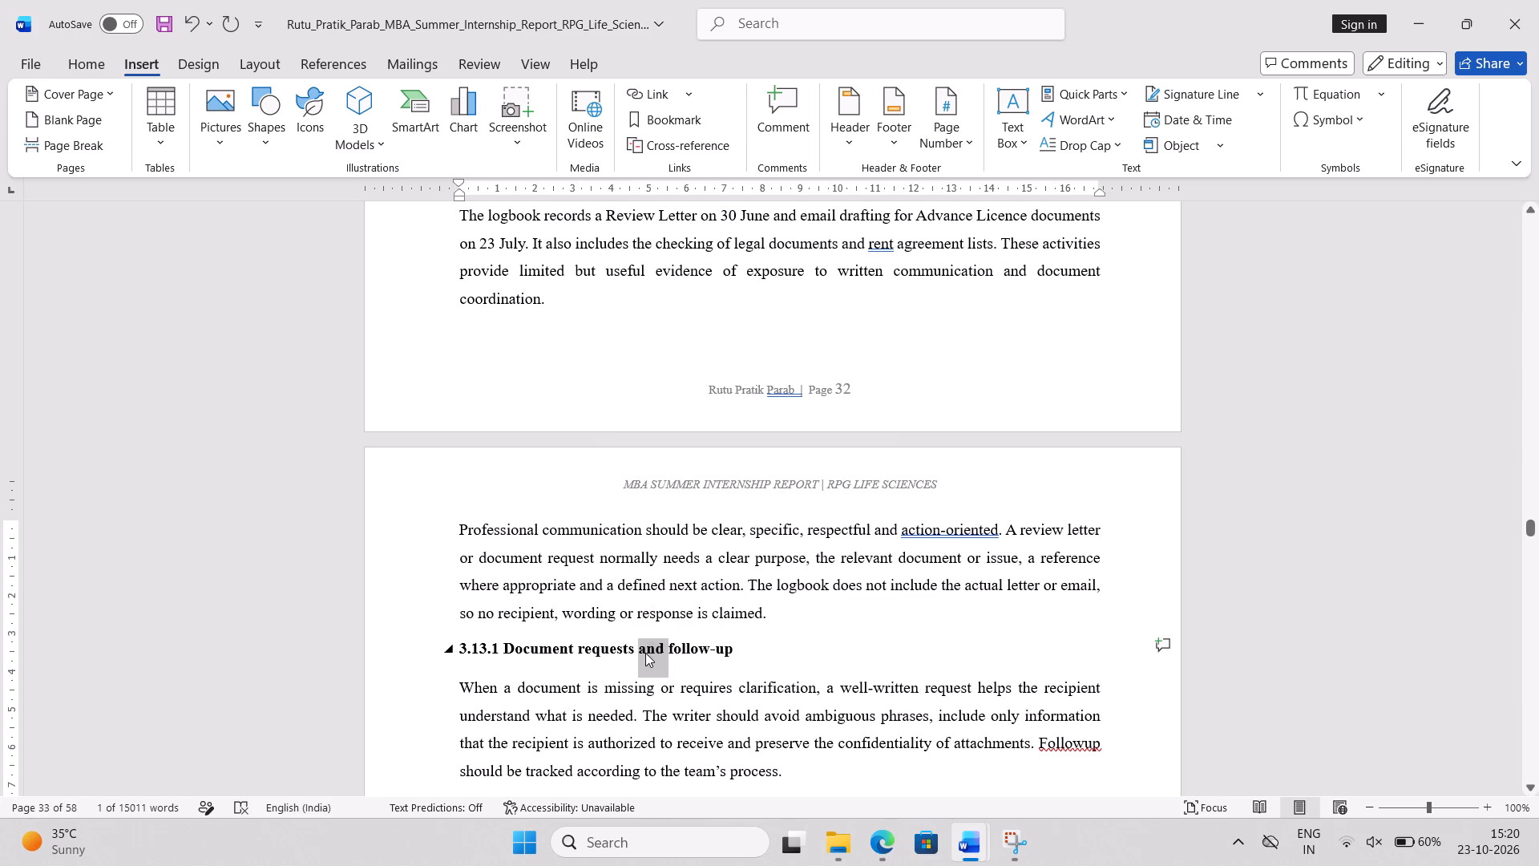
triple_click(645, 653)
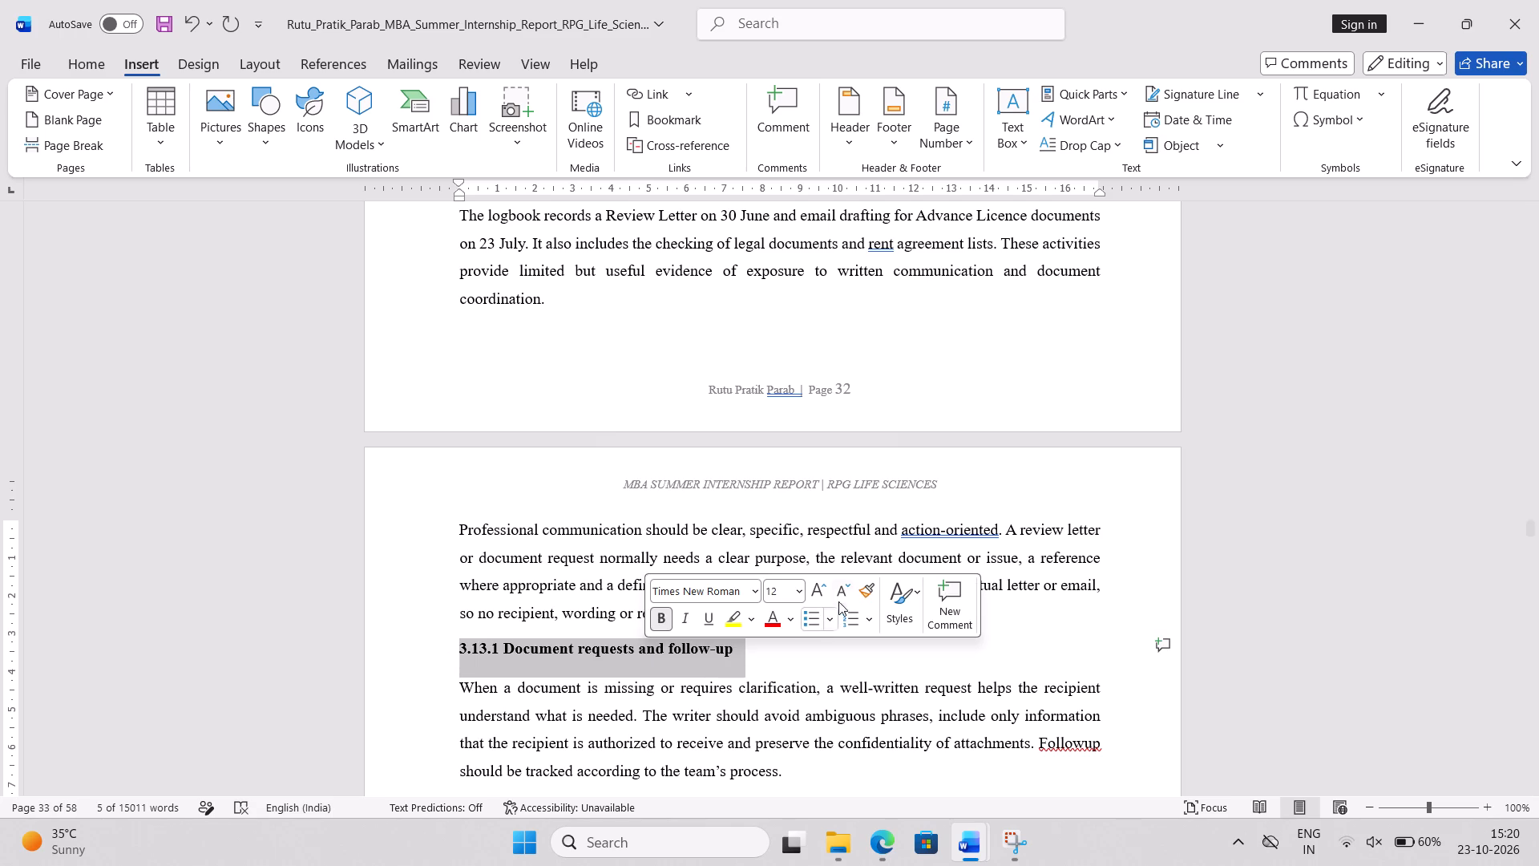
click(827, 588)
scroll(827, 588, down, 4)
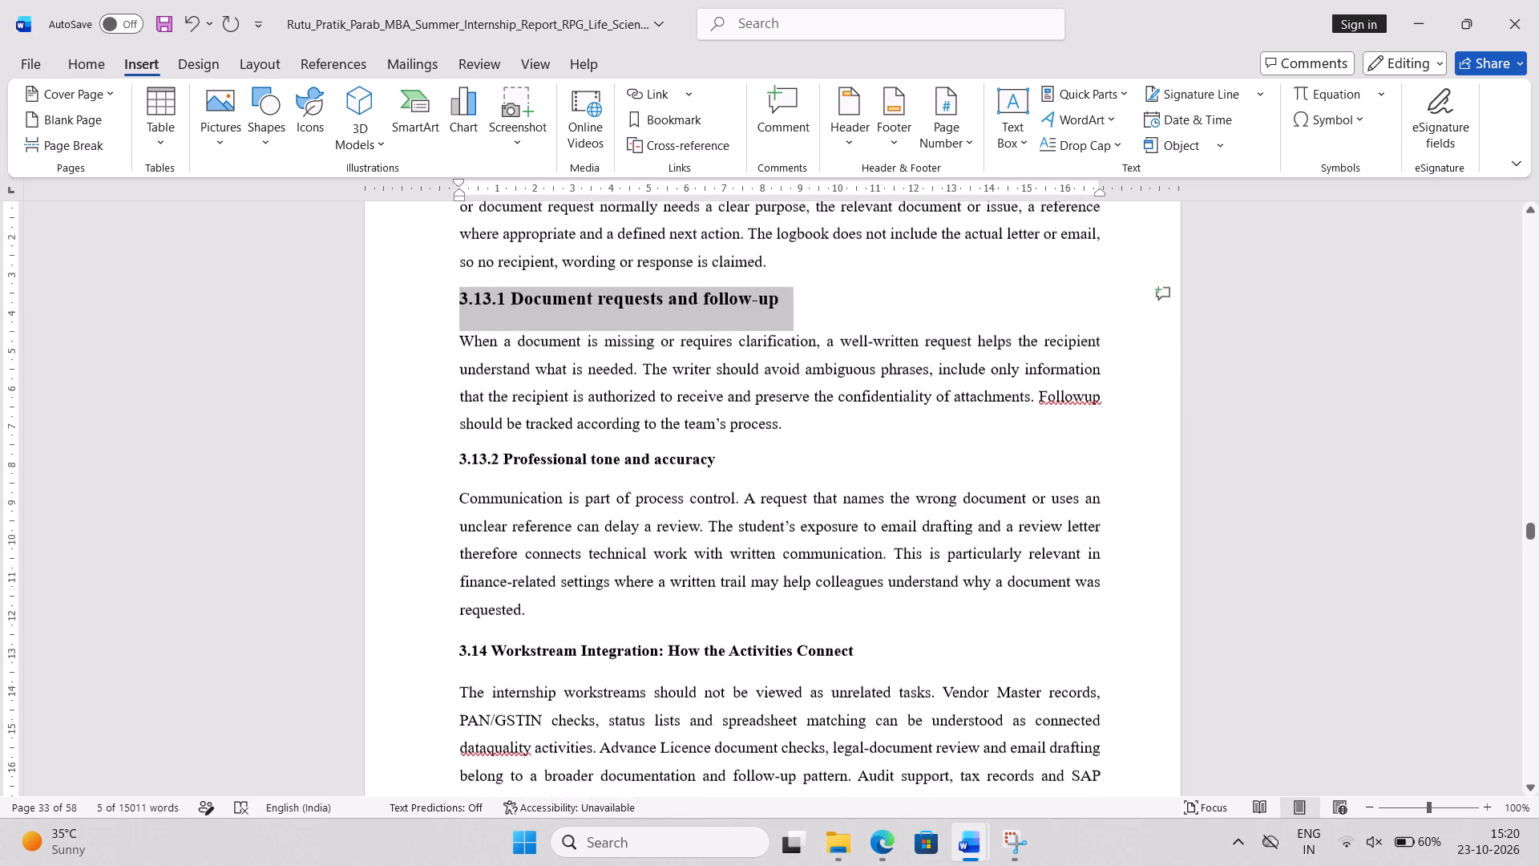
triple_click(664, 453)
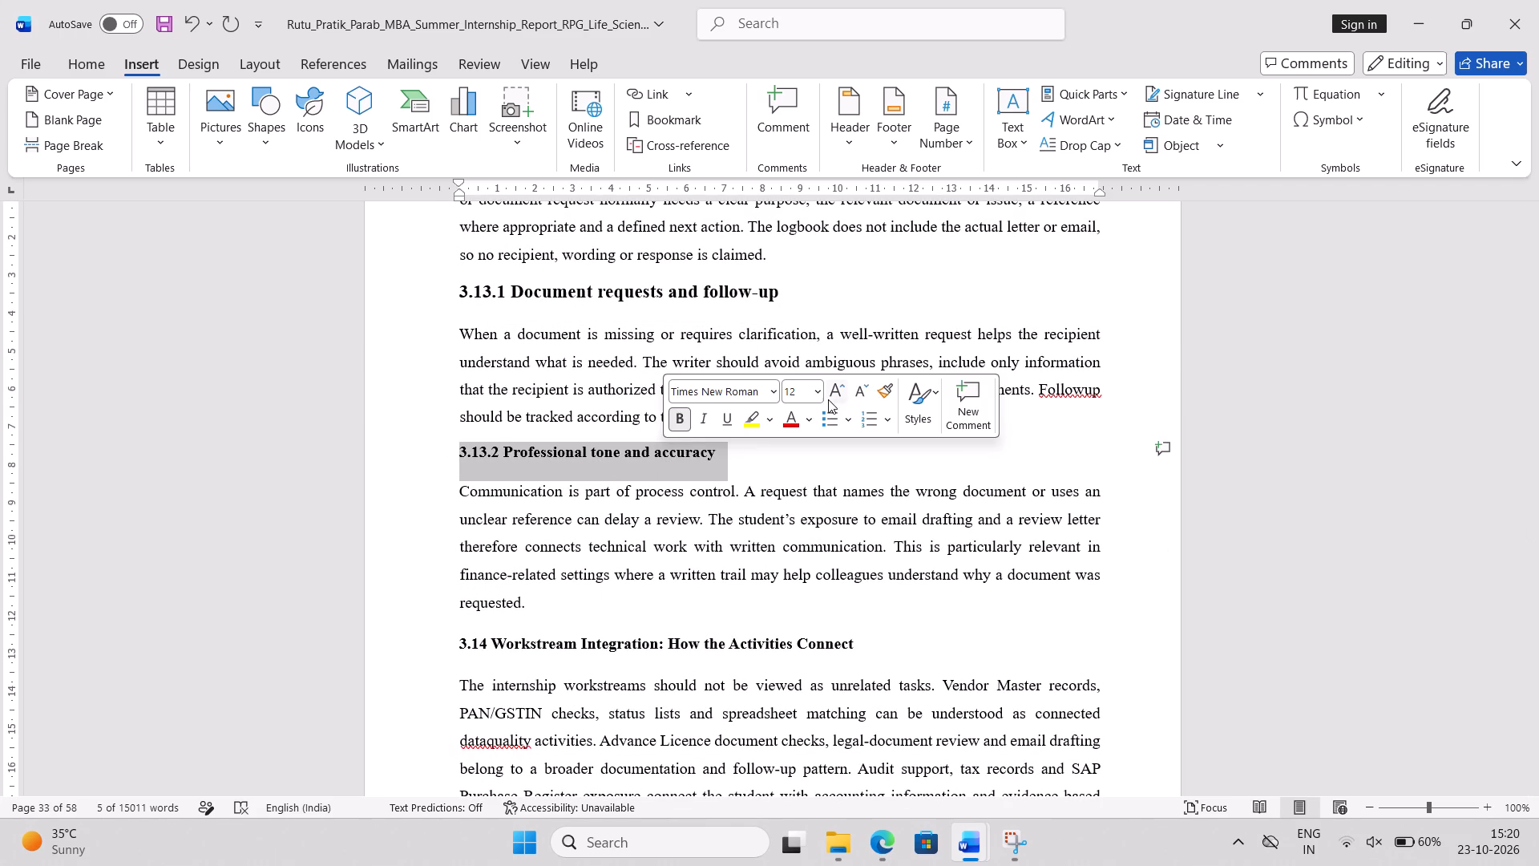
click(840, 396)
triple_click(671, 654)
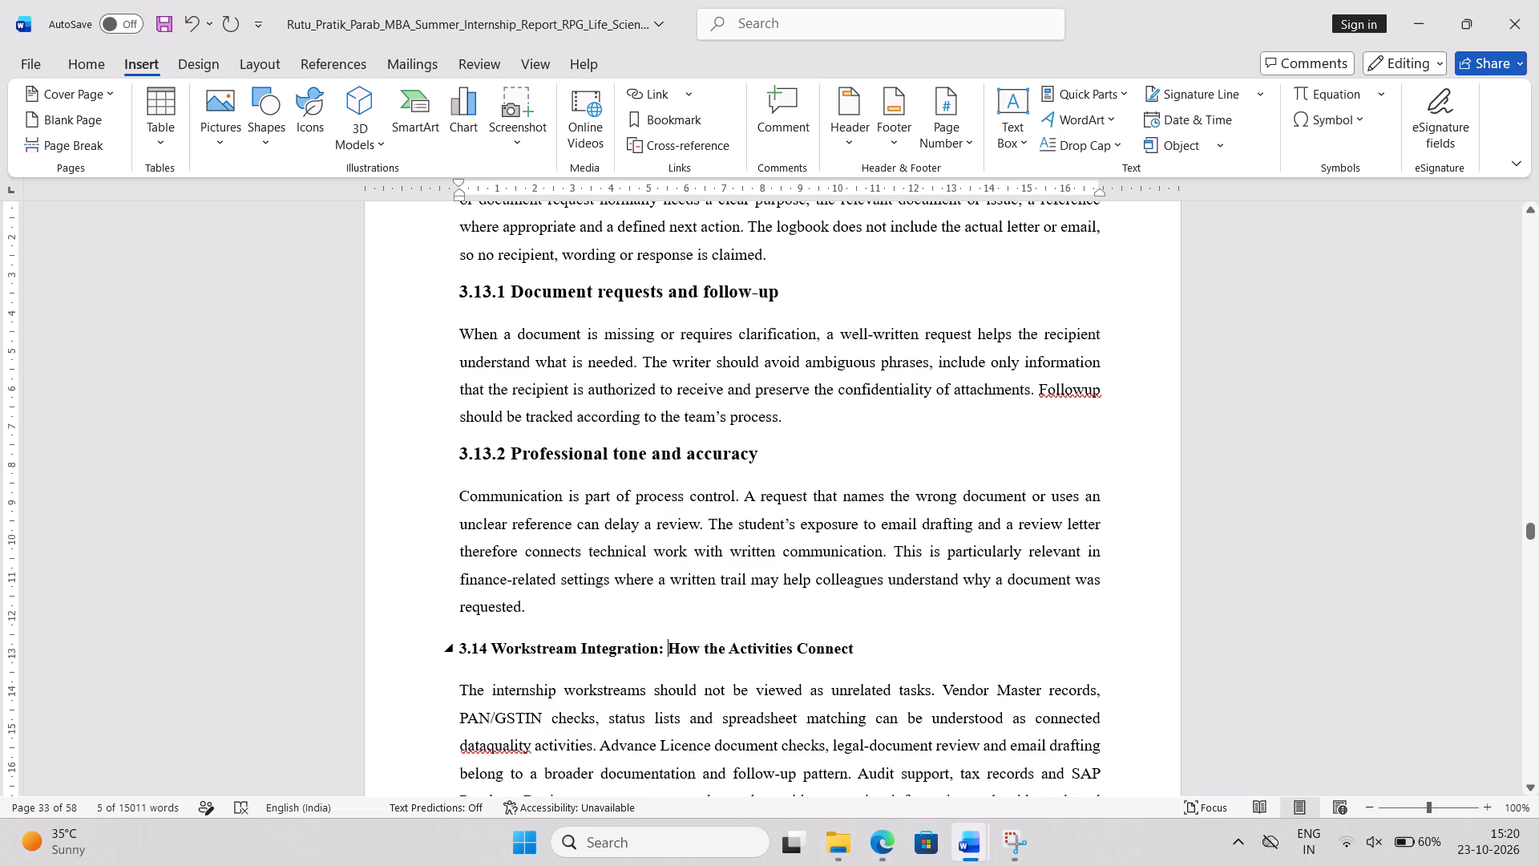
click(854, 589)
Add blank lines after the 3.14 introductory paragraph to push the connected activity group table onto the following page.
scroll(854, 589, down, 2)
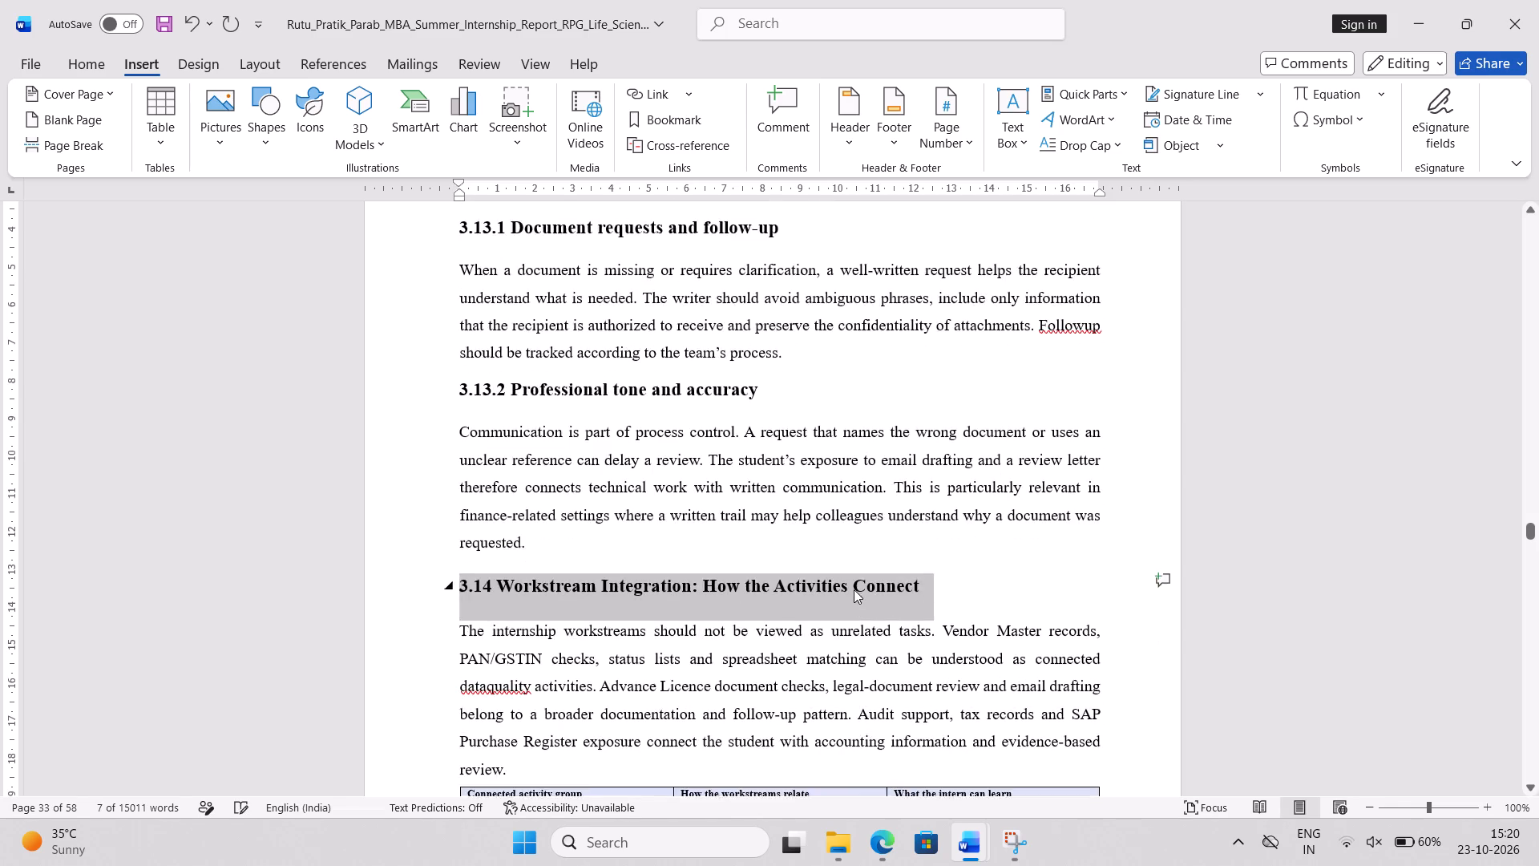
scroll(854, 589, down, 4)
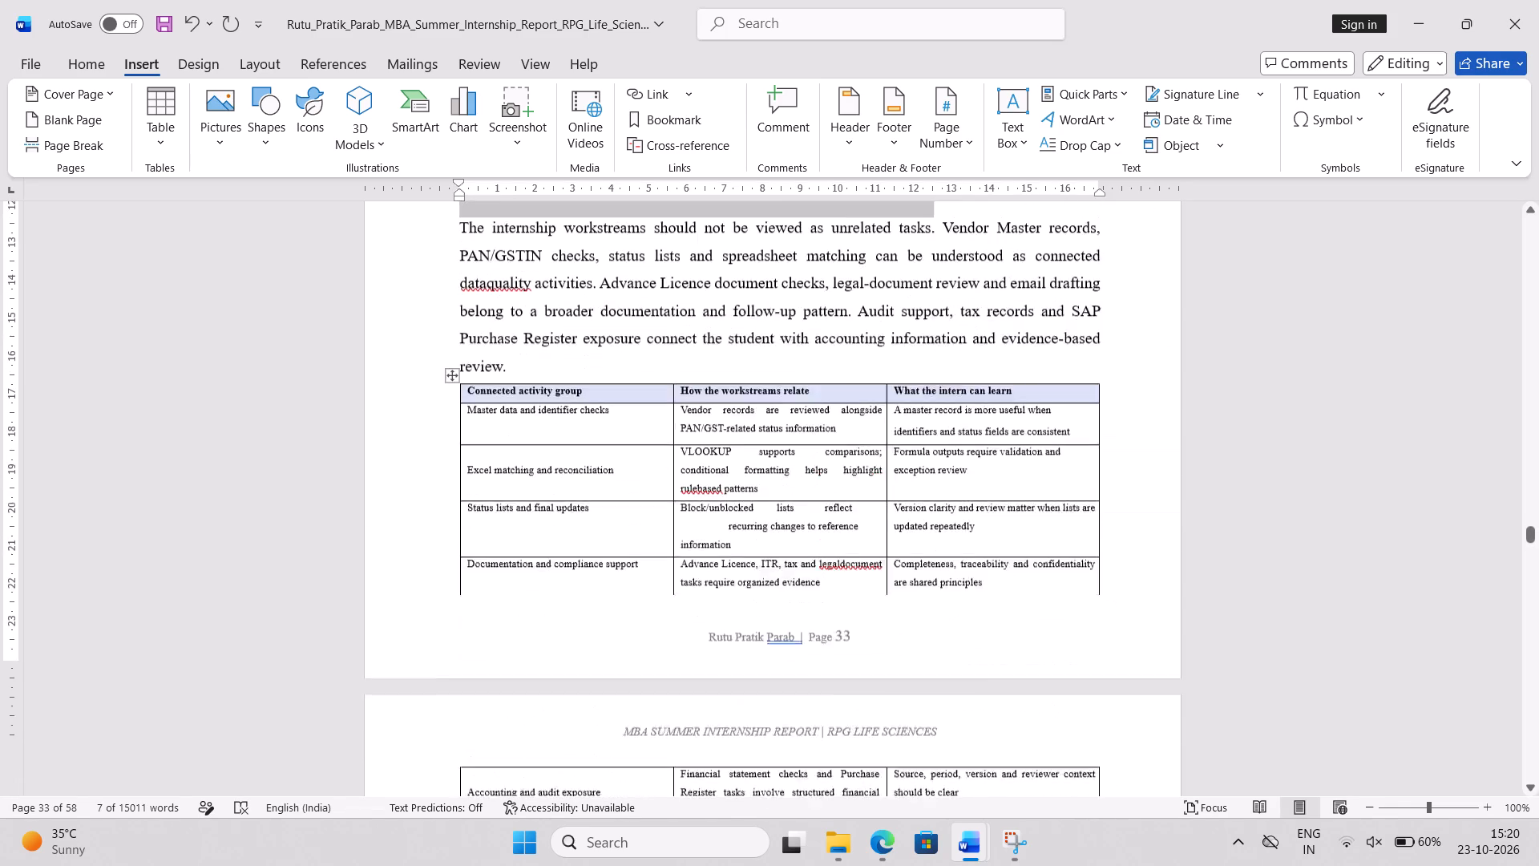
scroll(854, 589, up, 1)
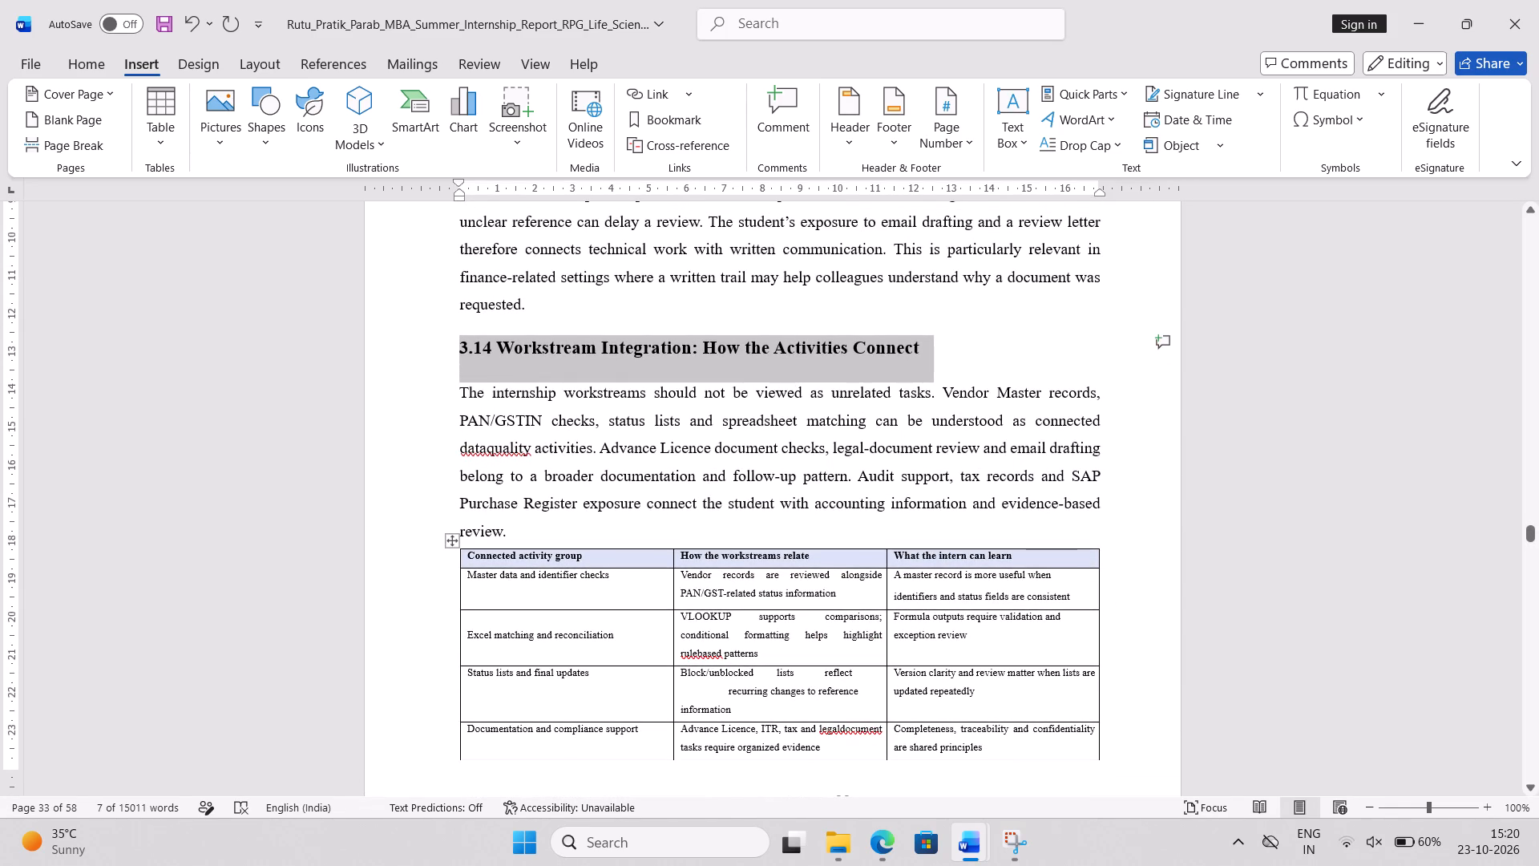
click(536, 532)
key(Return)
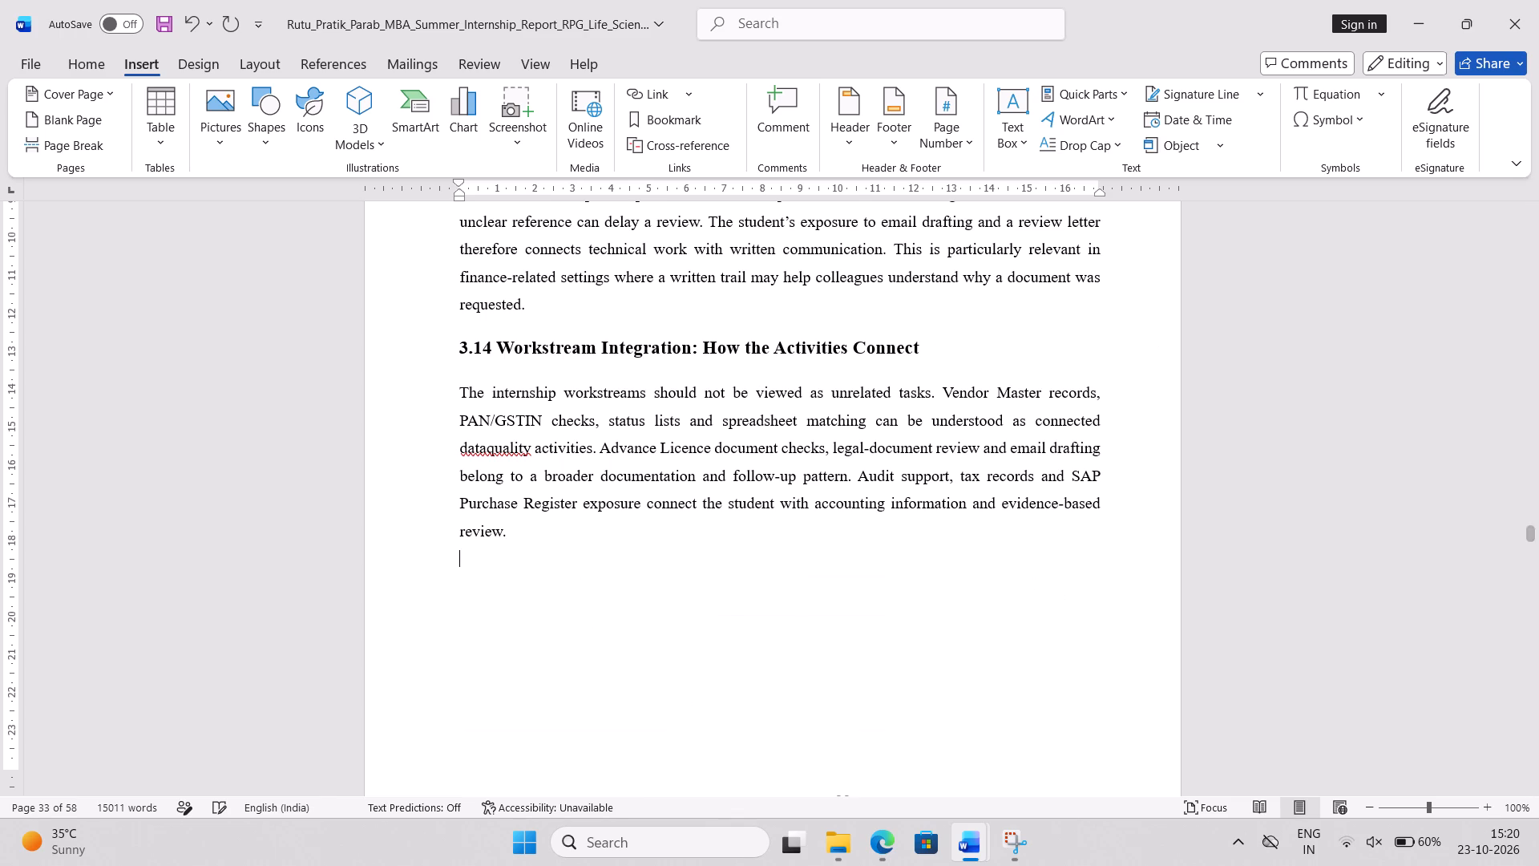
key(Return)
key(Return)
key(Return)
key(Return)
key(Return)
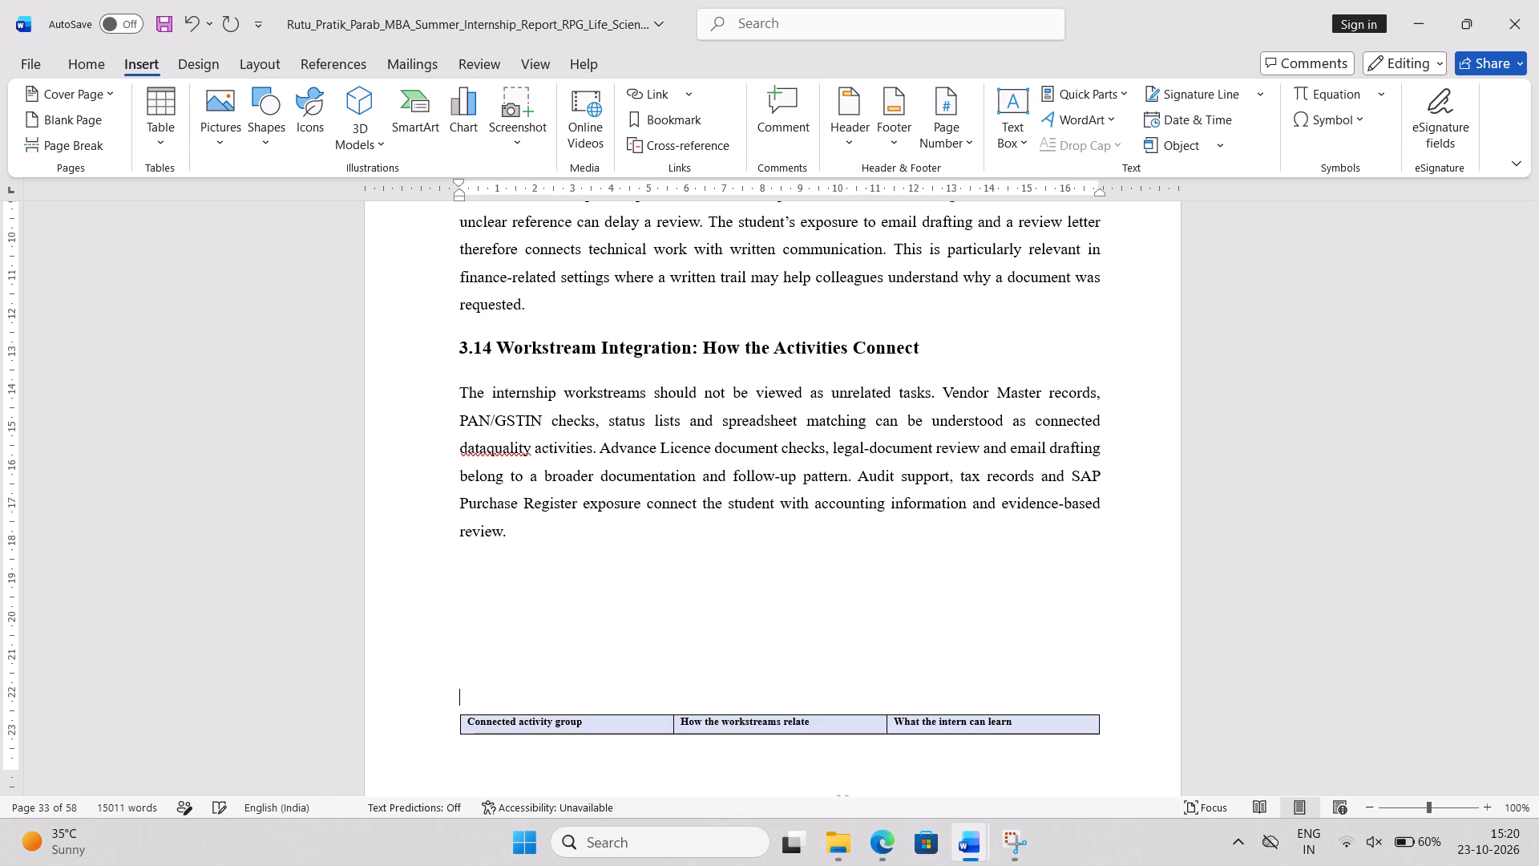
key(Return)
key(Return)
scroll(536, 532, down, 1)
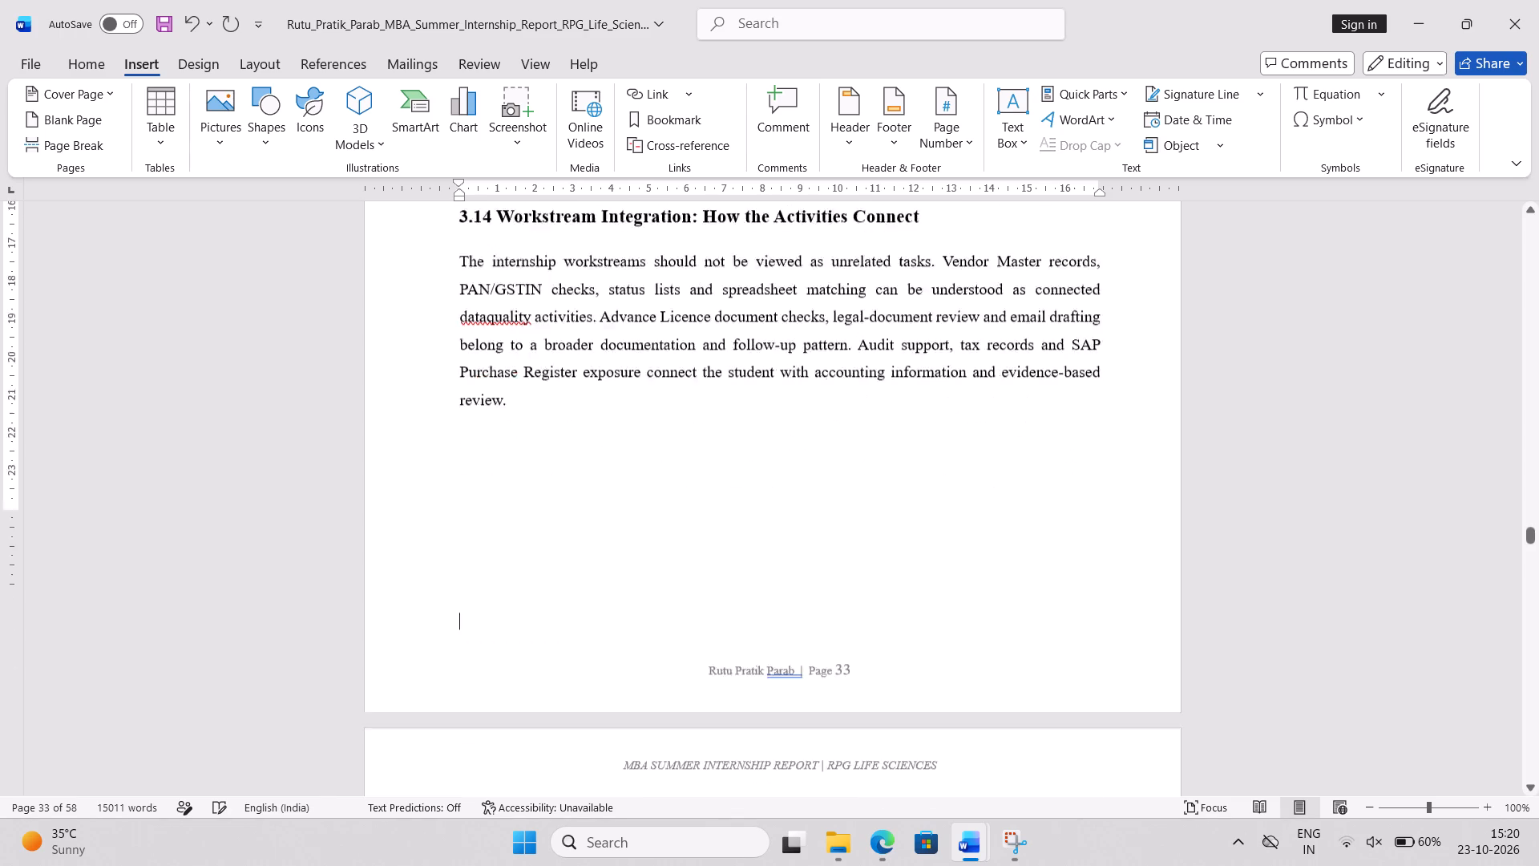
scroll(536, 532, down, 2)
scroll(536, 532, up, 2)
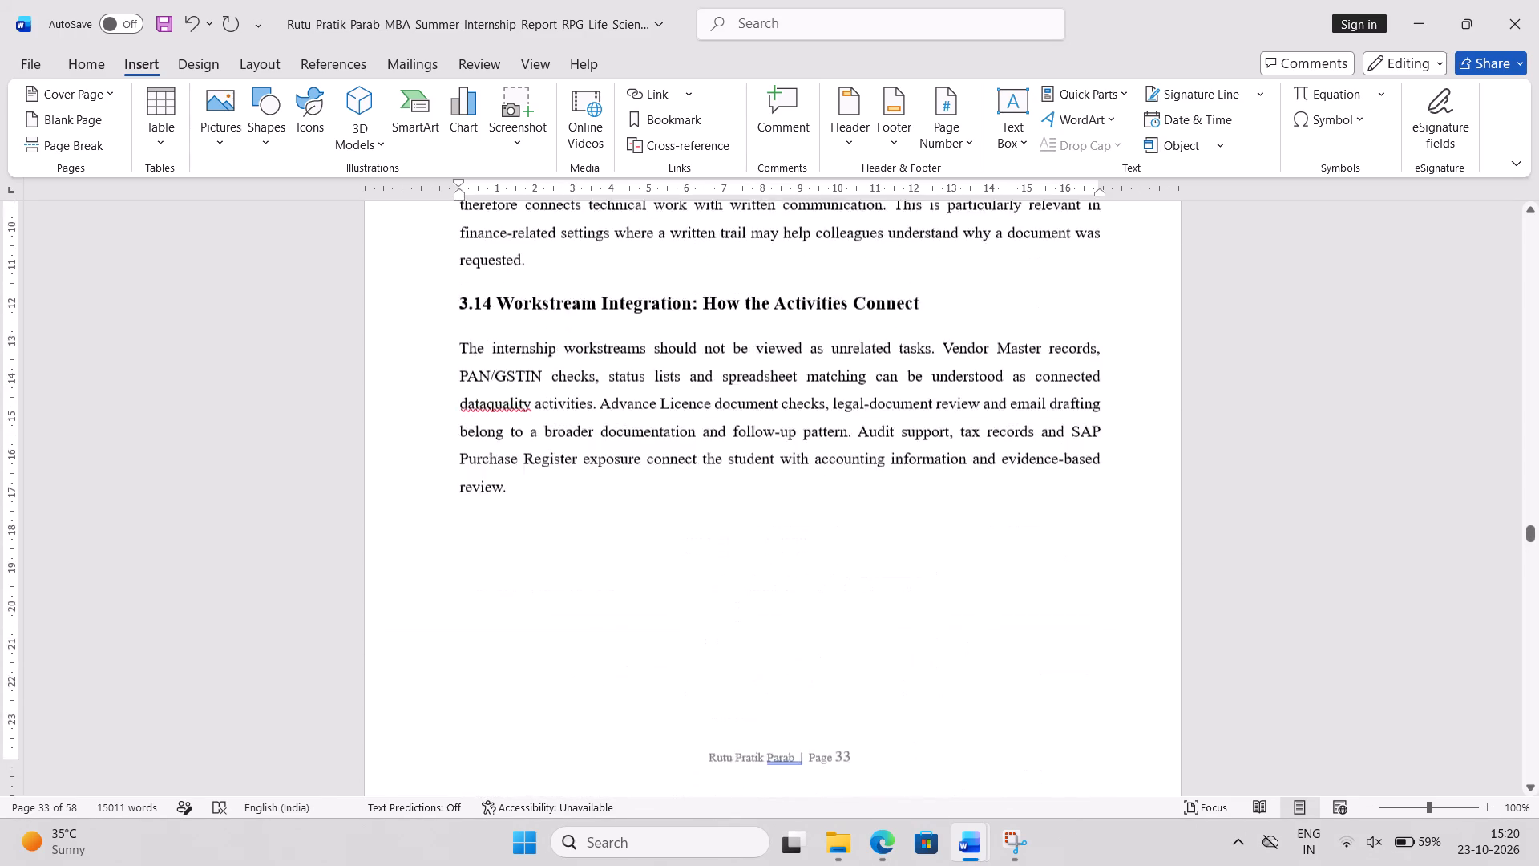
scroll(536, 532, down, 2)
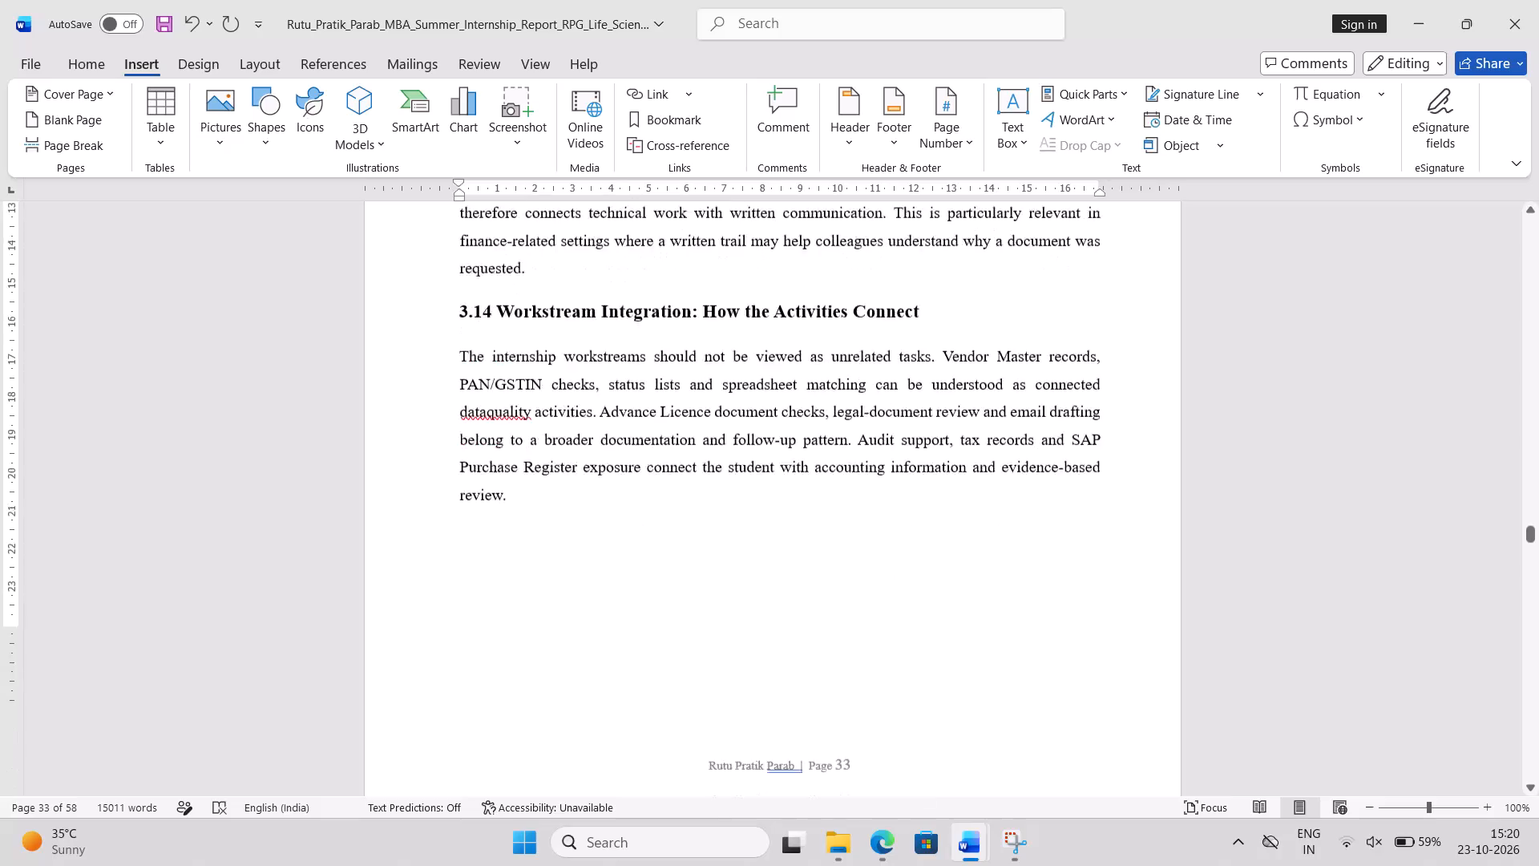
Increase the font size of the 3.15 Chronological Progression Across the Internship heading to 14.
scroll(536, 532, down, 1)
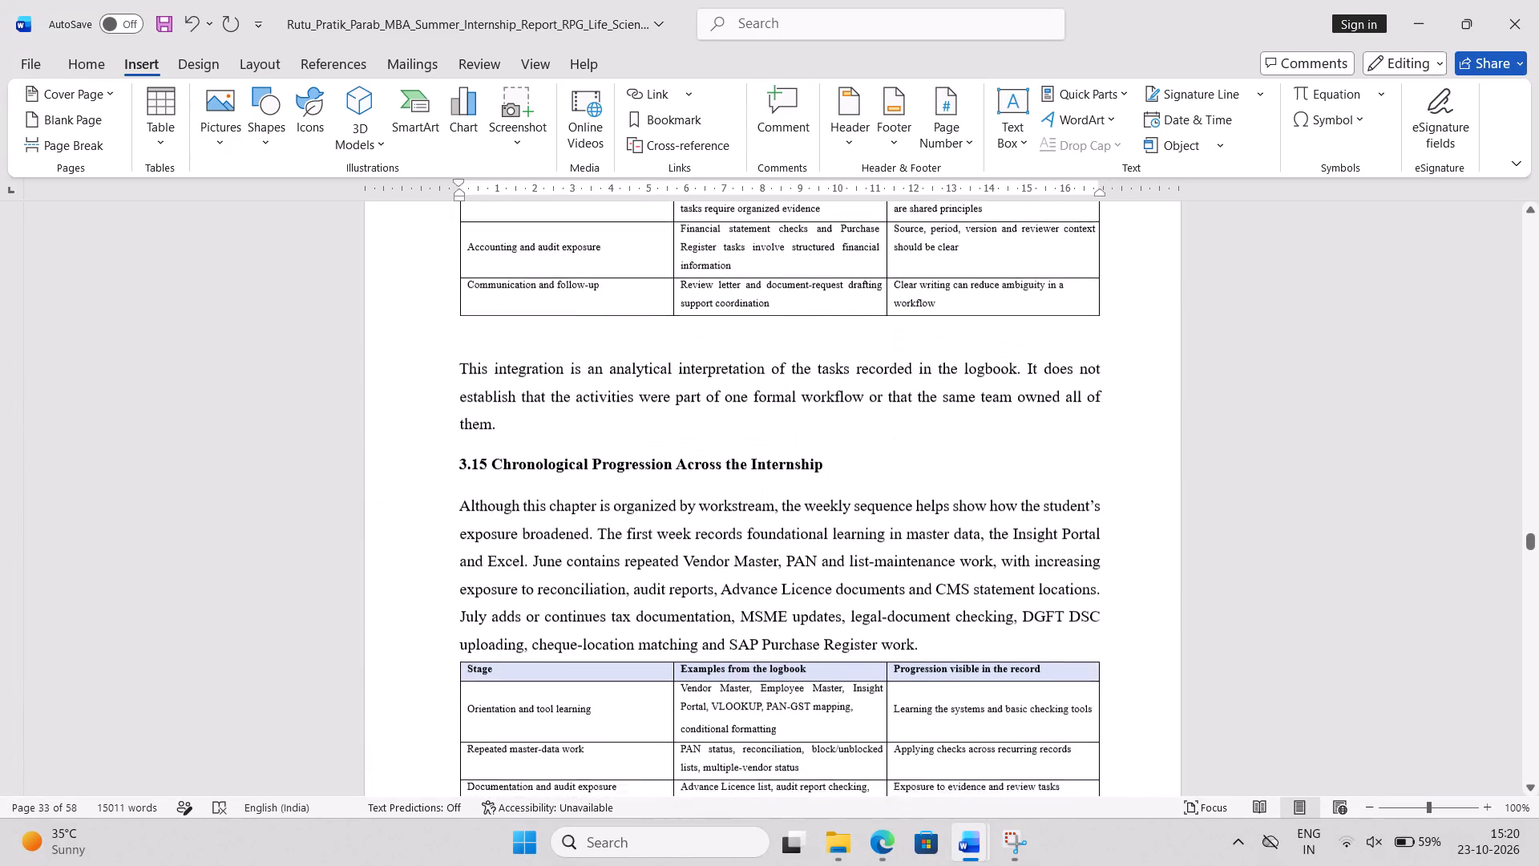
triple_click(547, 428)
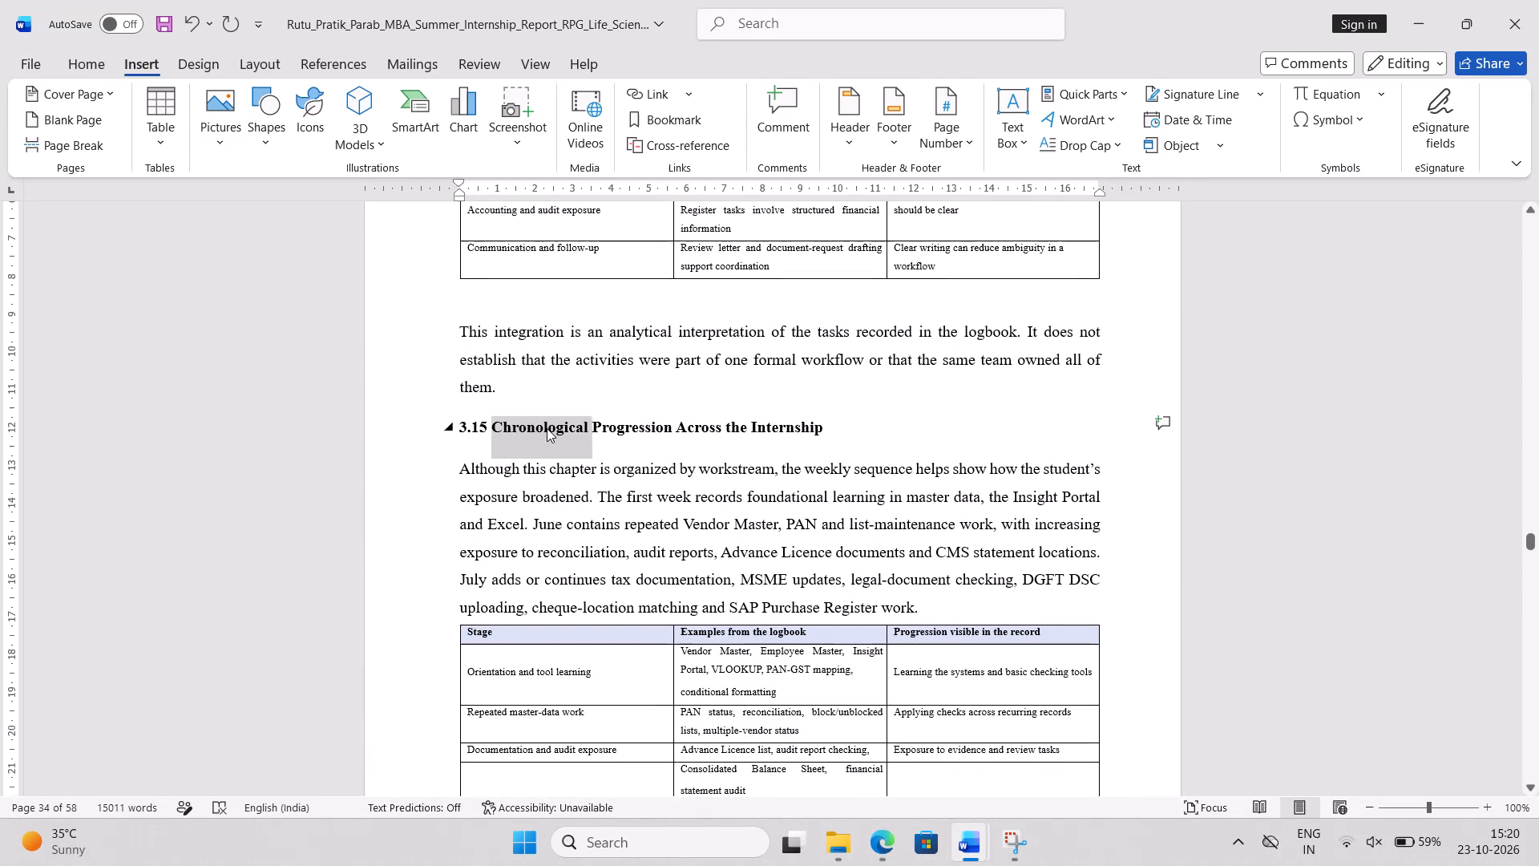
click(727, 357)
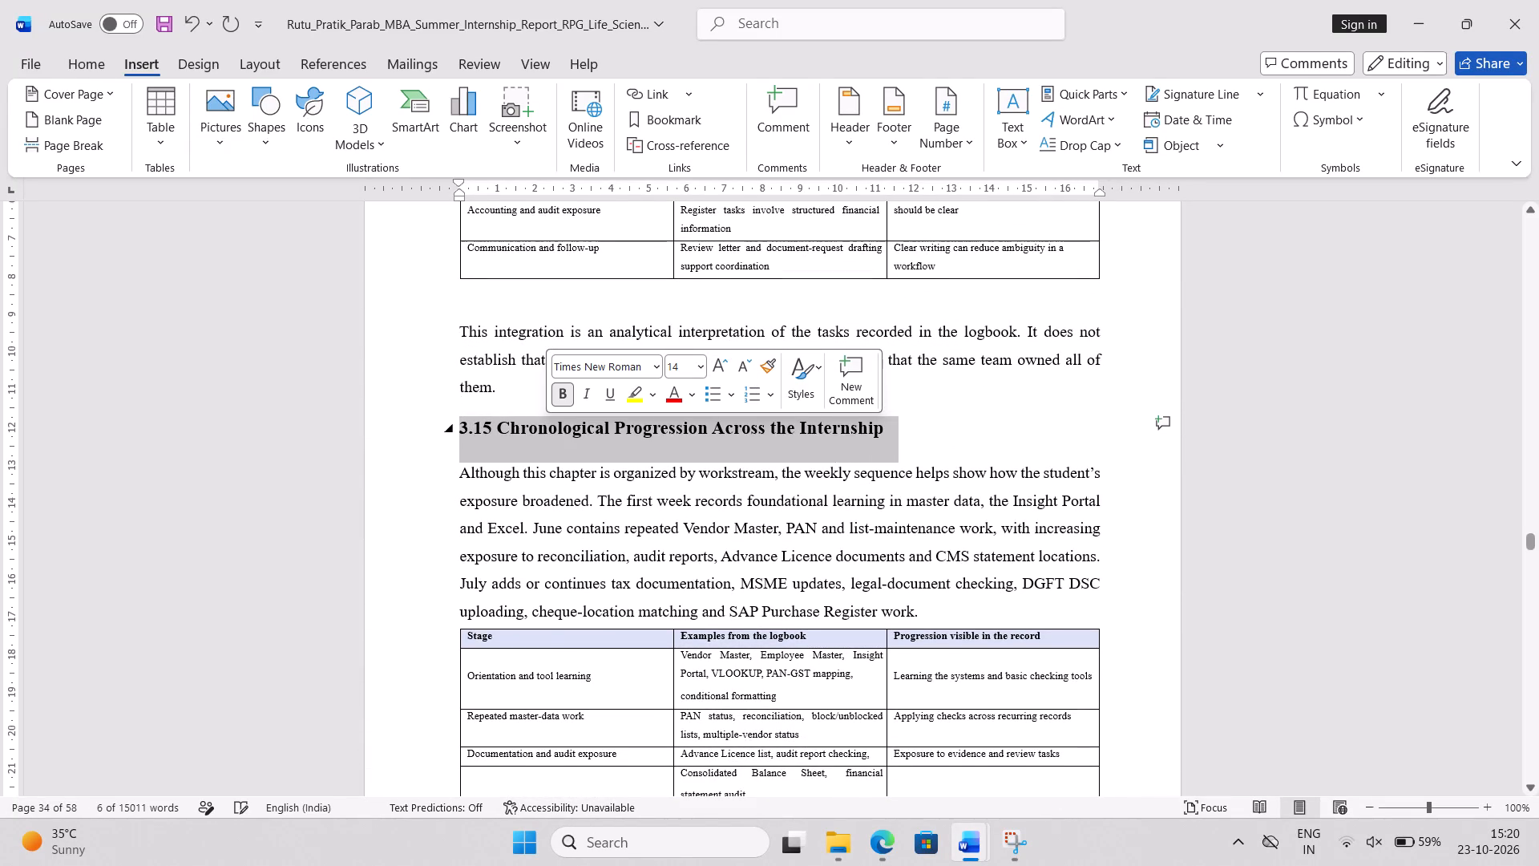
Try to remove the blank gap between the connected activity group table and the paragraph beginning "This integration is an analytical interpretation".
scroll(721, 529, down, 4)
scroll(721, 529, up, 1)
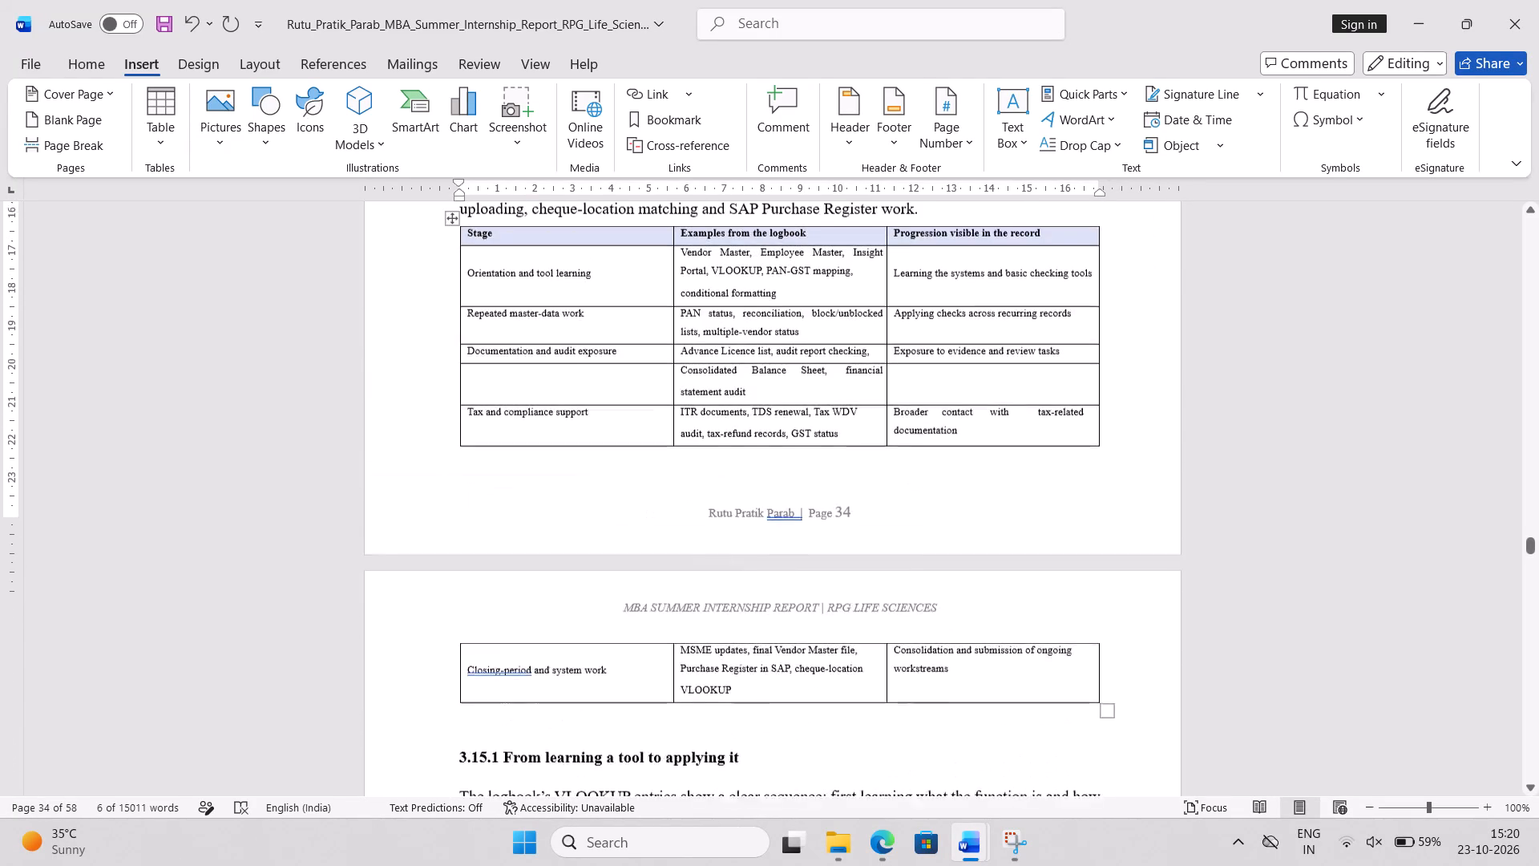
scroll(721, 529, up, 5)
click(487, 497)
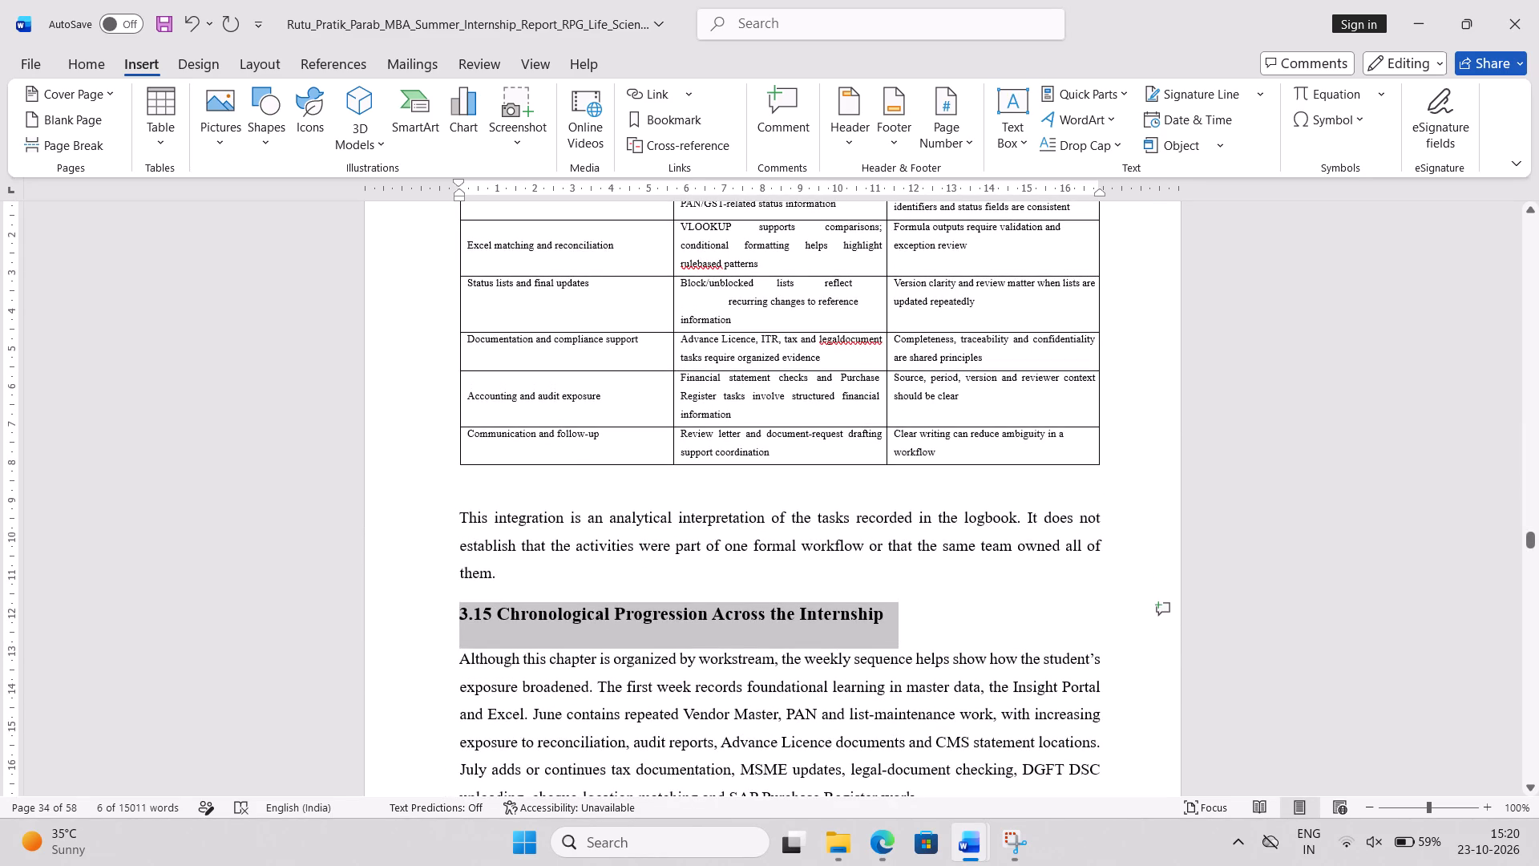
key(BackSpace)
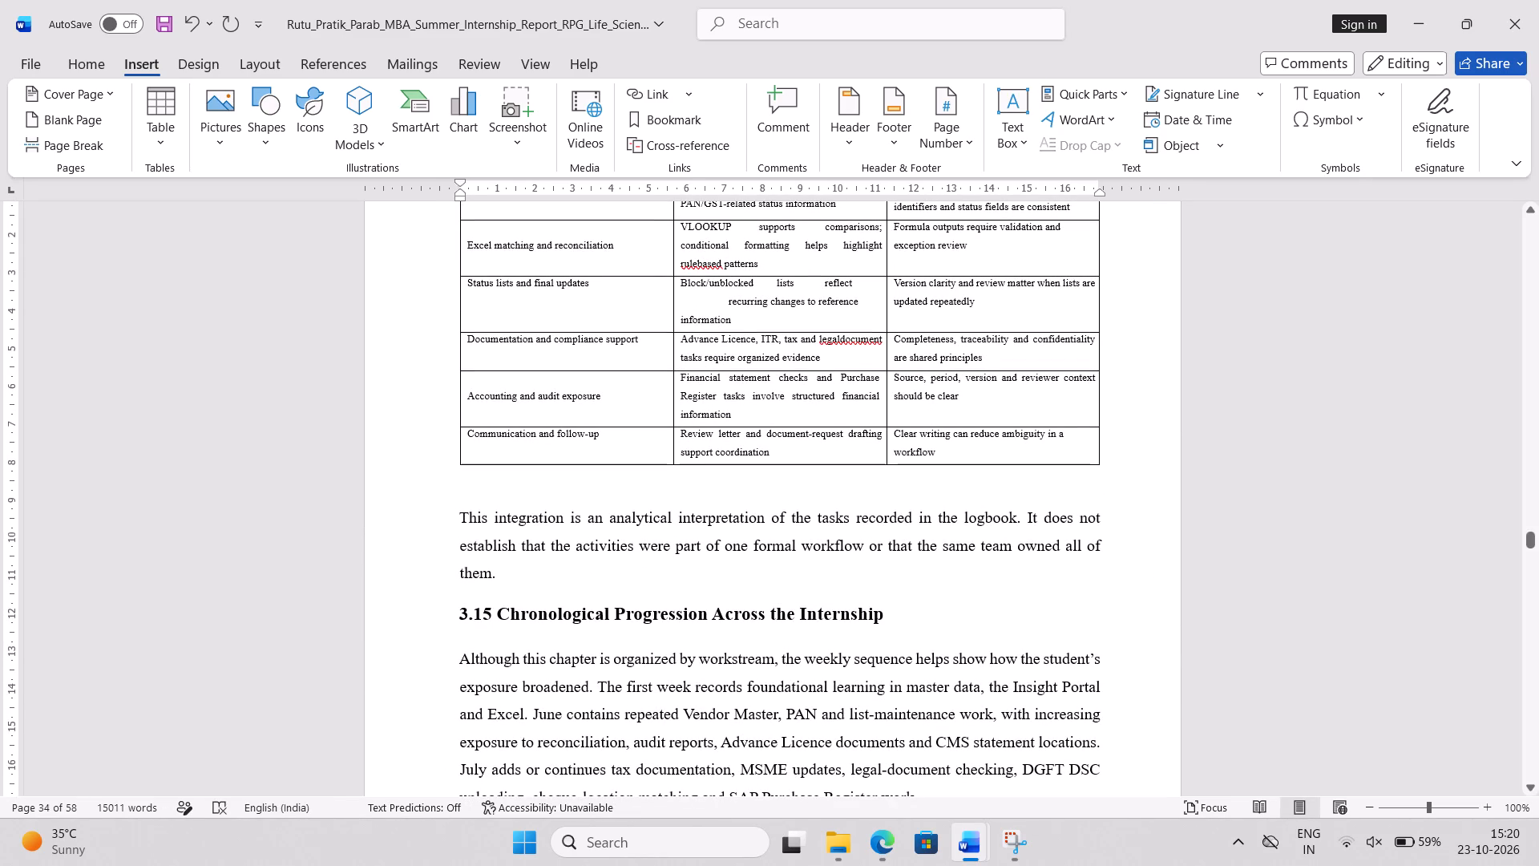
click(465, 515)
key(Left)
key(BackSpace)
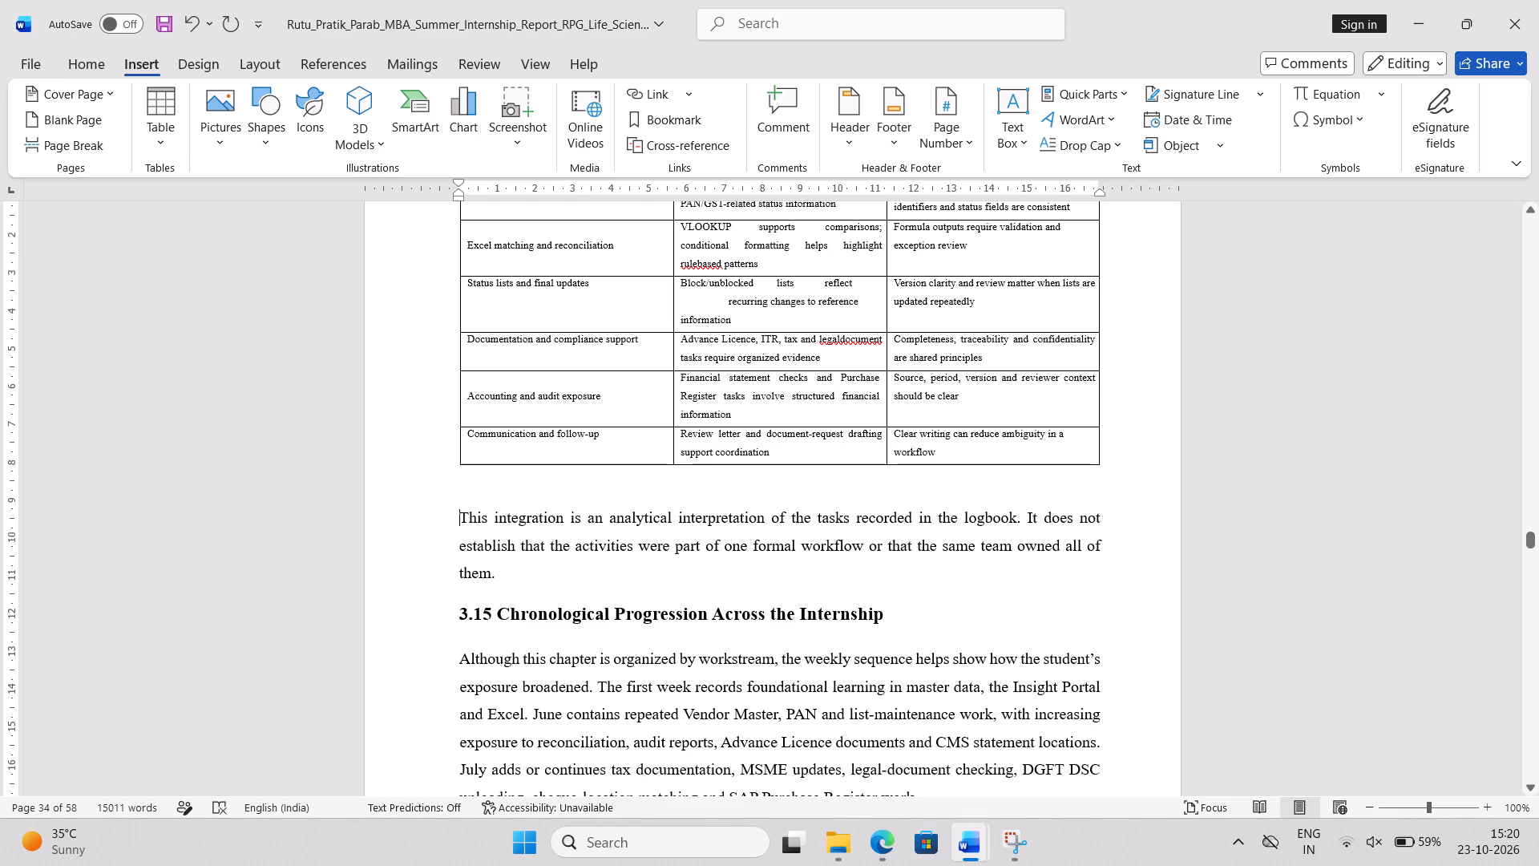
key(BackSpace)
key(BackSpace)
key(BackSpace)
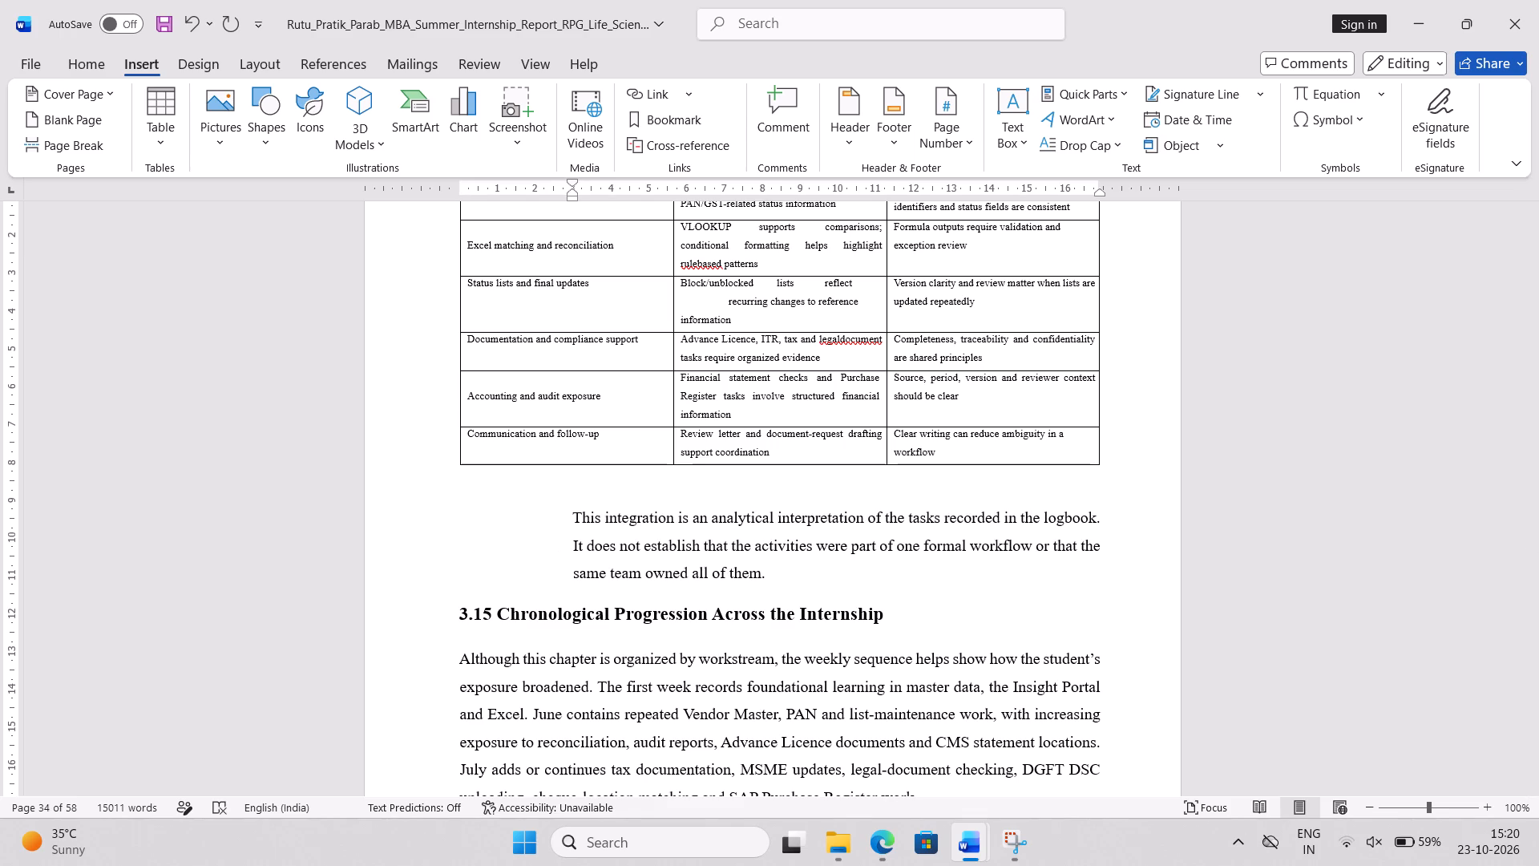
Move the paragraph beginning "This integration is an analytical interpretation" directly under the connected activity group table, removing the blank gap and its indent.
drag(570, 520, 773, 570)
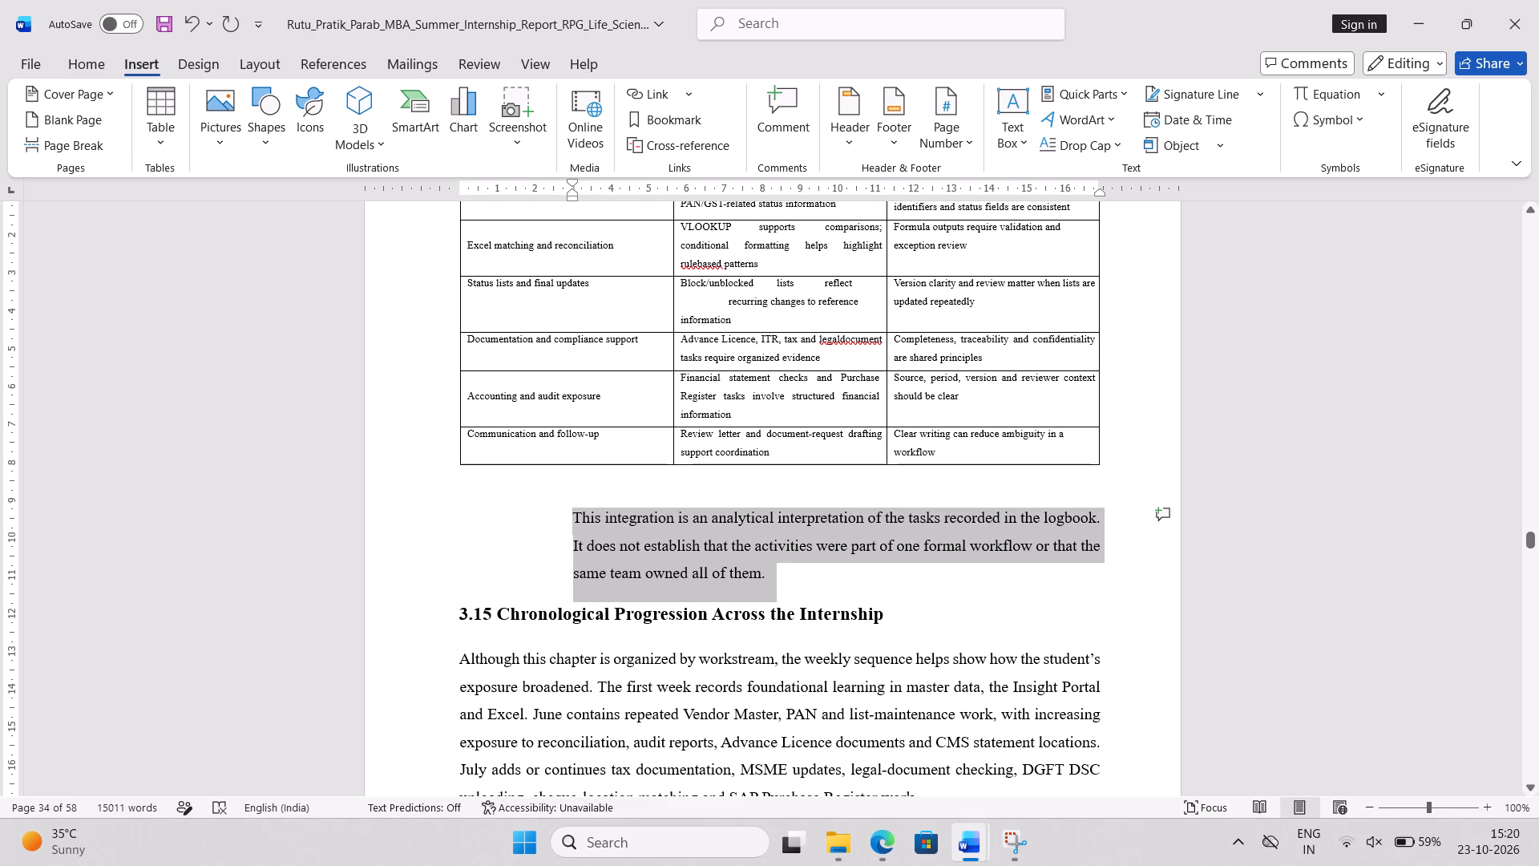
drag(773, 570, 769, 575)
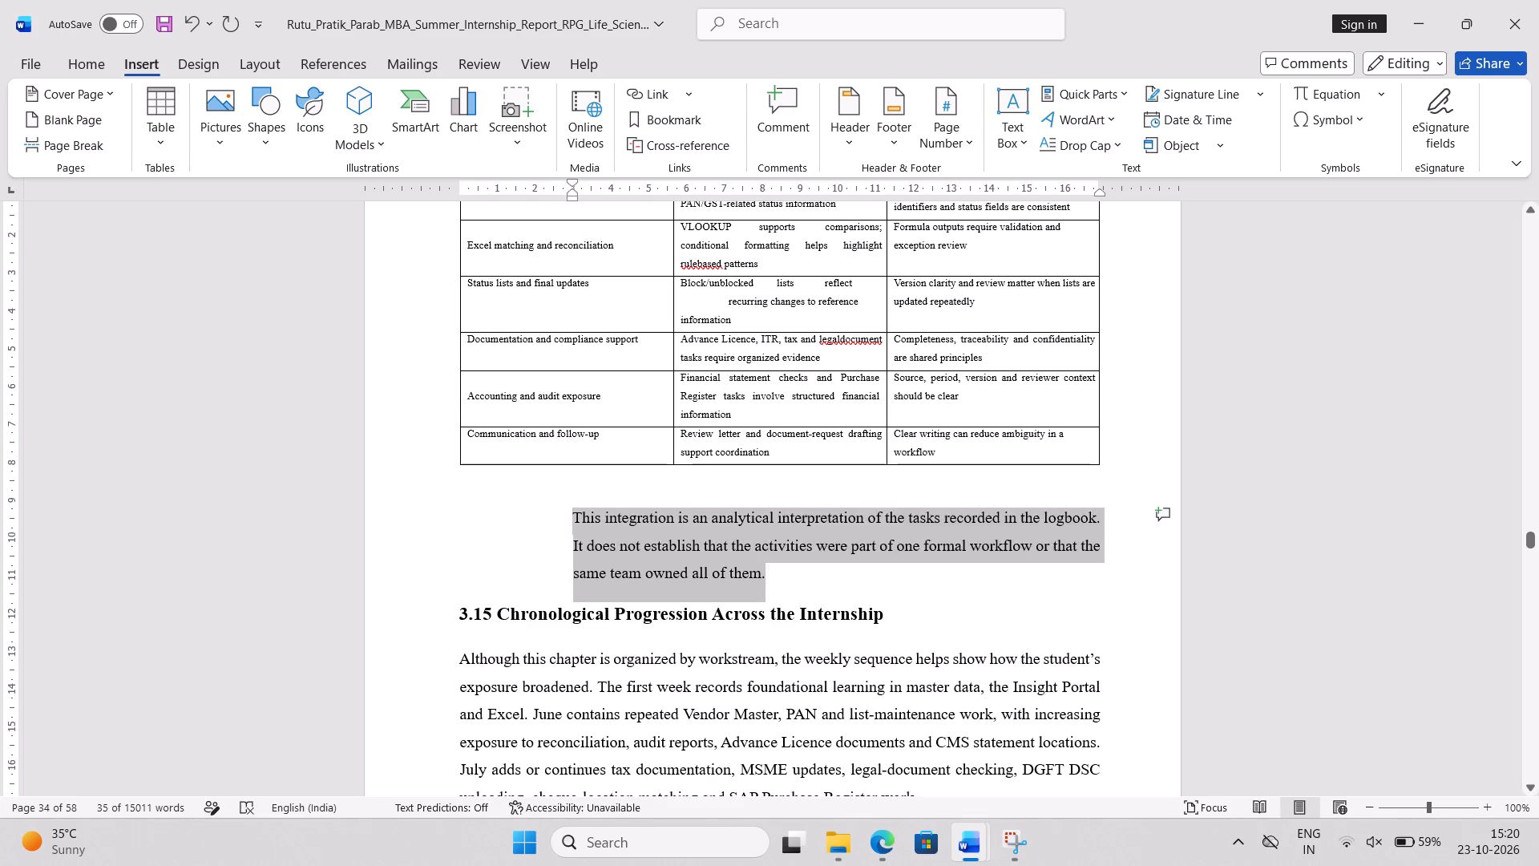
key(ctrl+x)
key(BackSpace)
key(BackSpace)
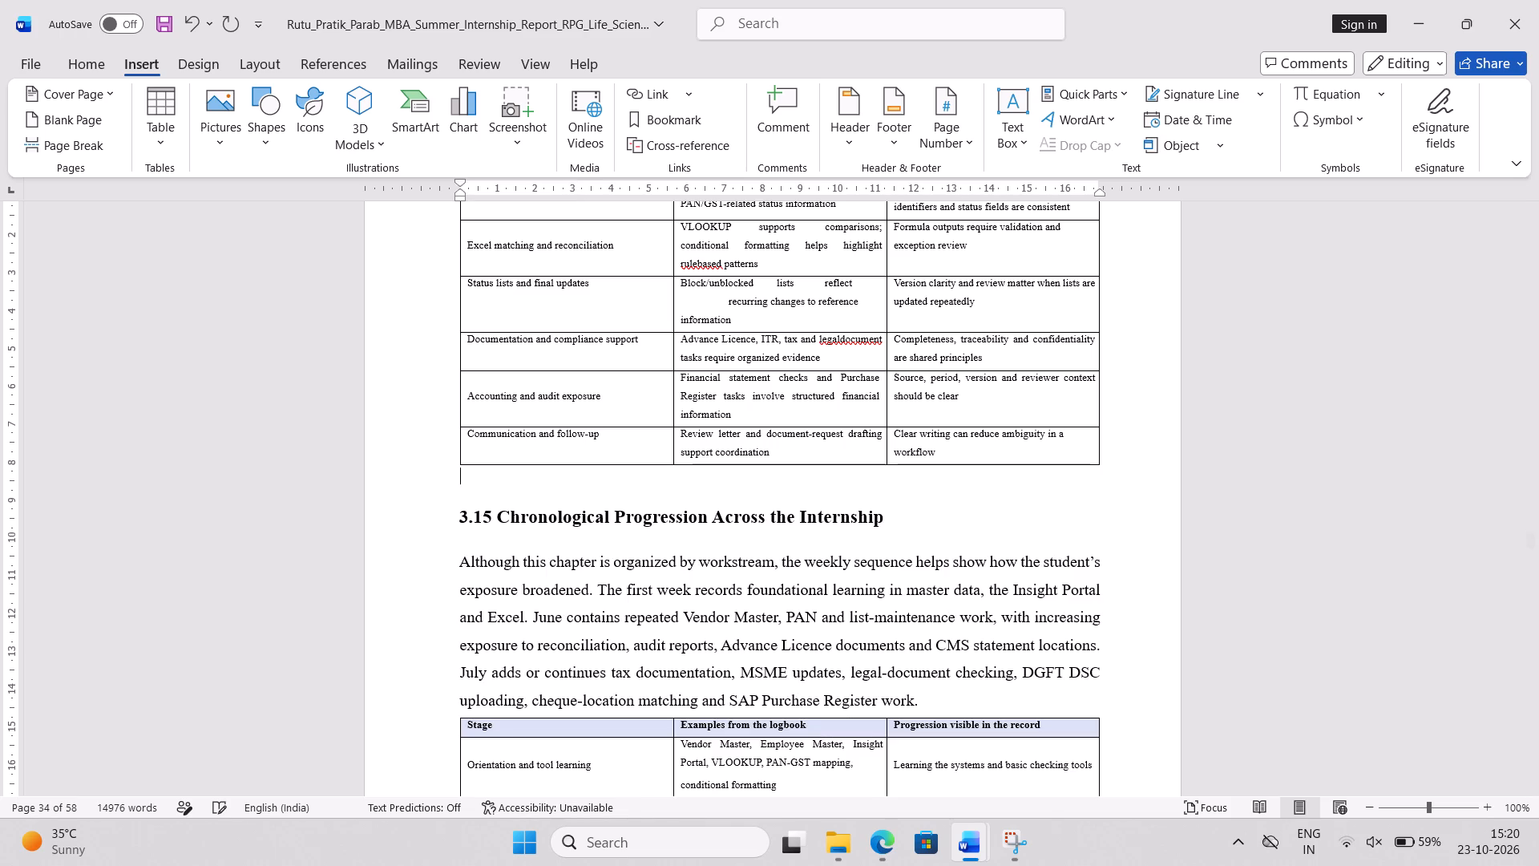
key(ctrl+v)
Increase the font size of the 3.15.1, 3.15.2 and 3.15.3 headings to 14.
scroll(537, 500, down, 2)
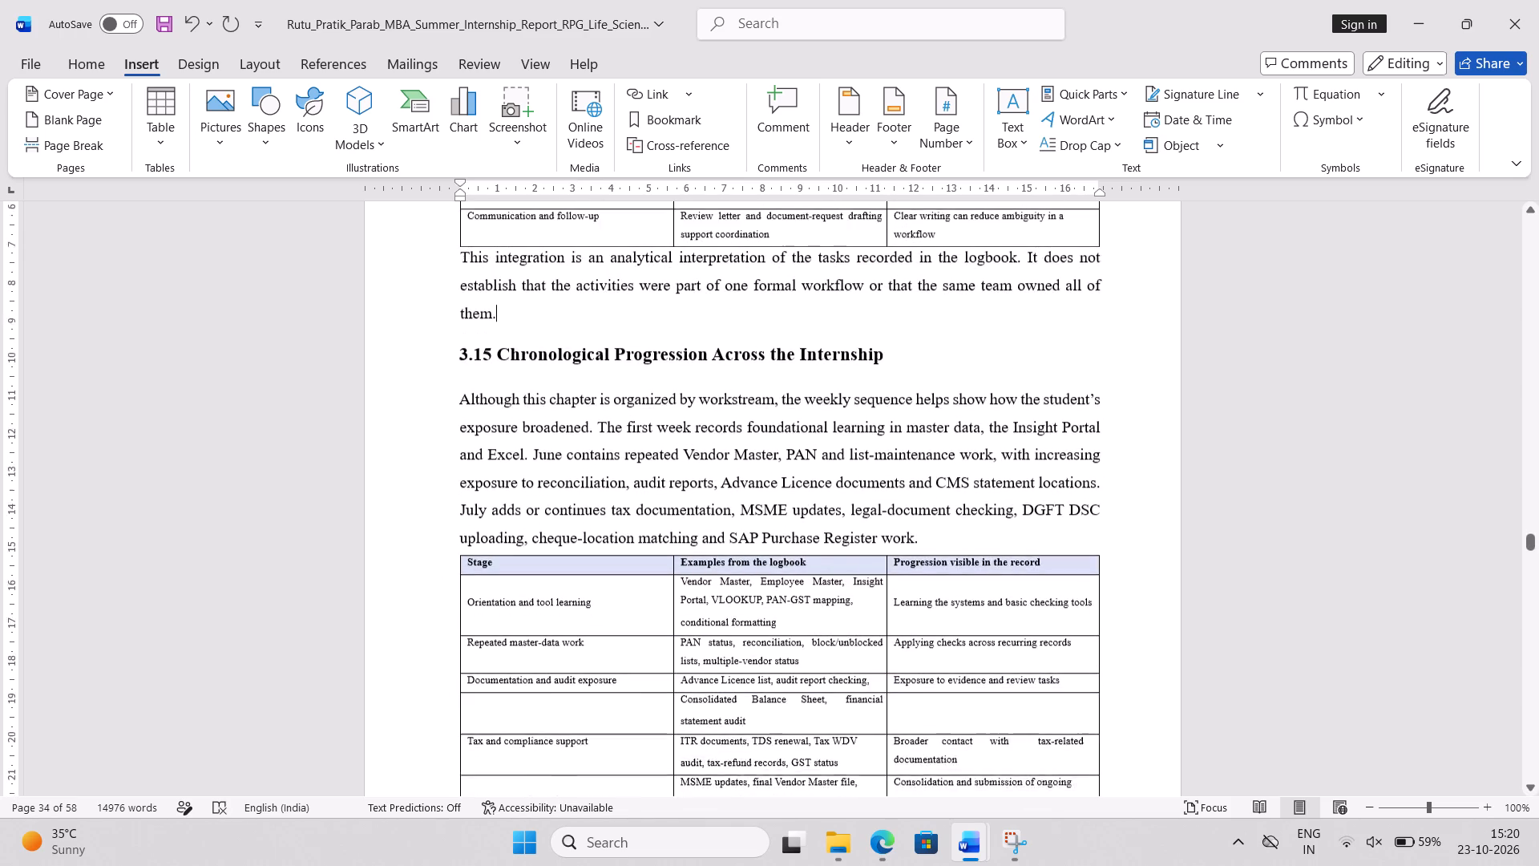
scroll(537, 500, down, 4)
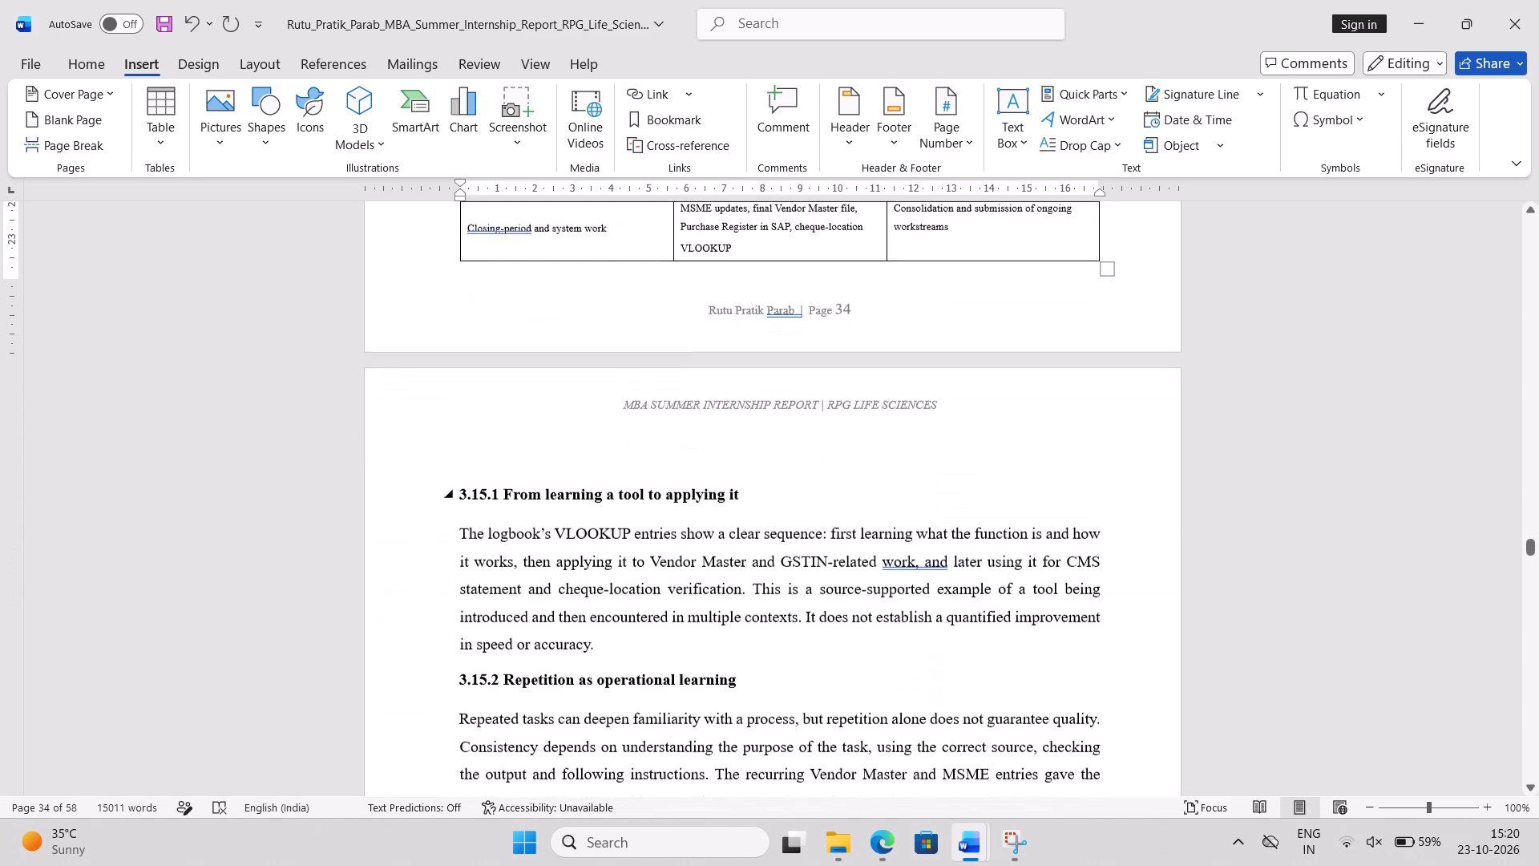
click(454, 493)
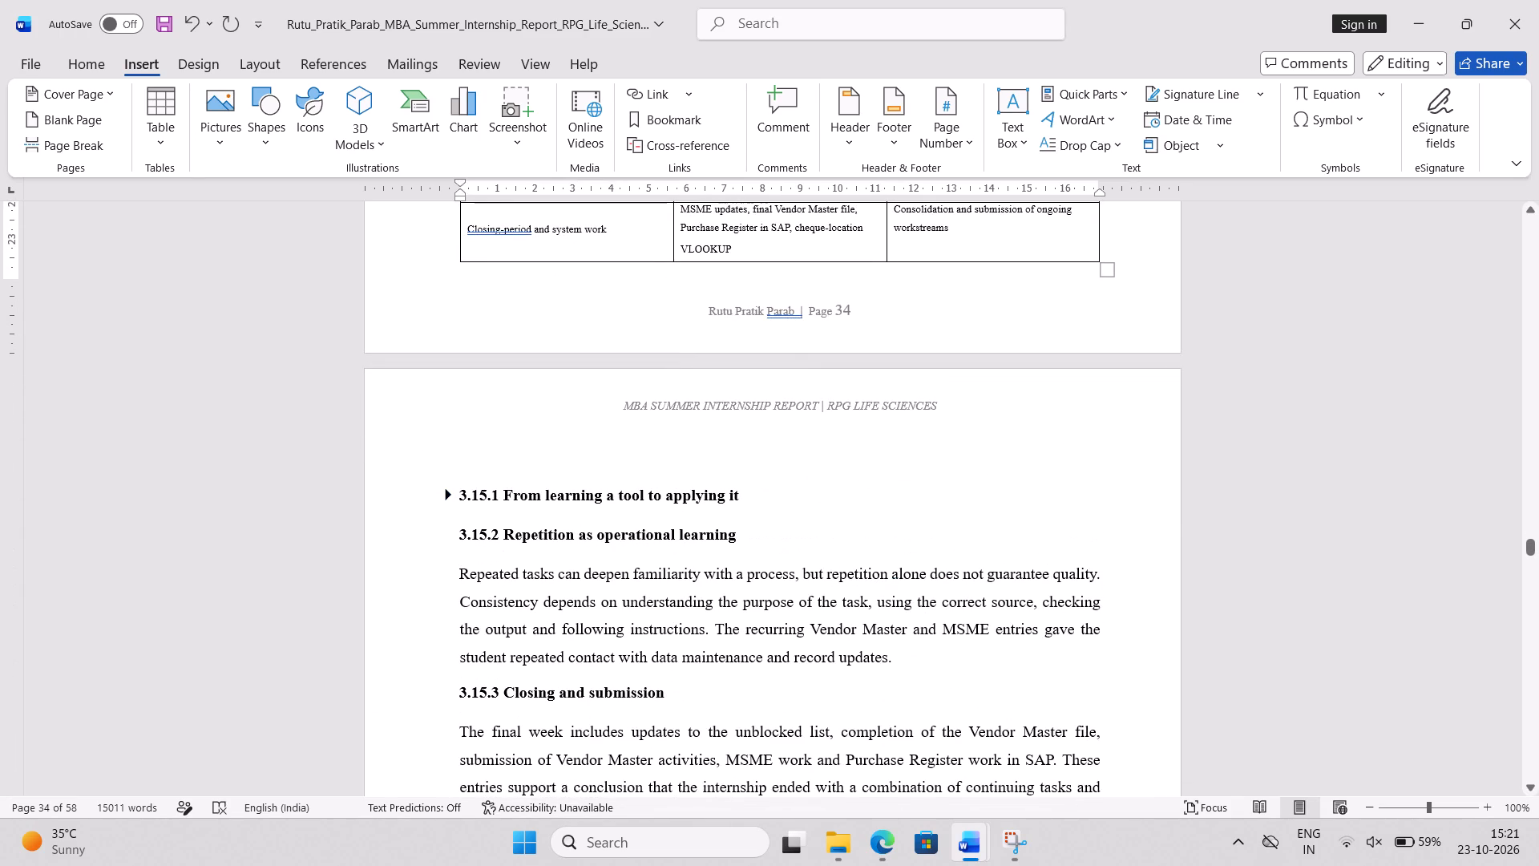
click(448, 492)
triple_click(481, 494)
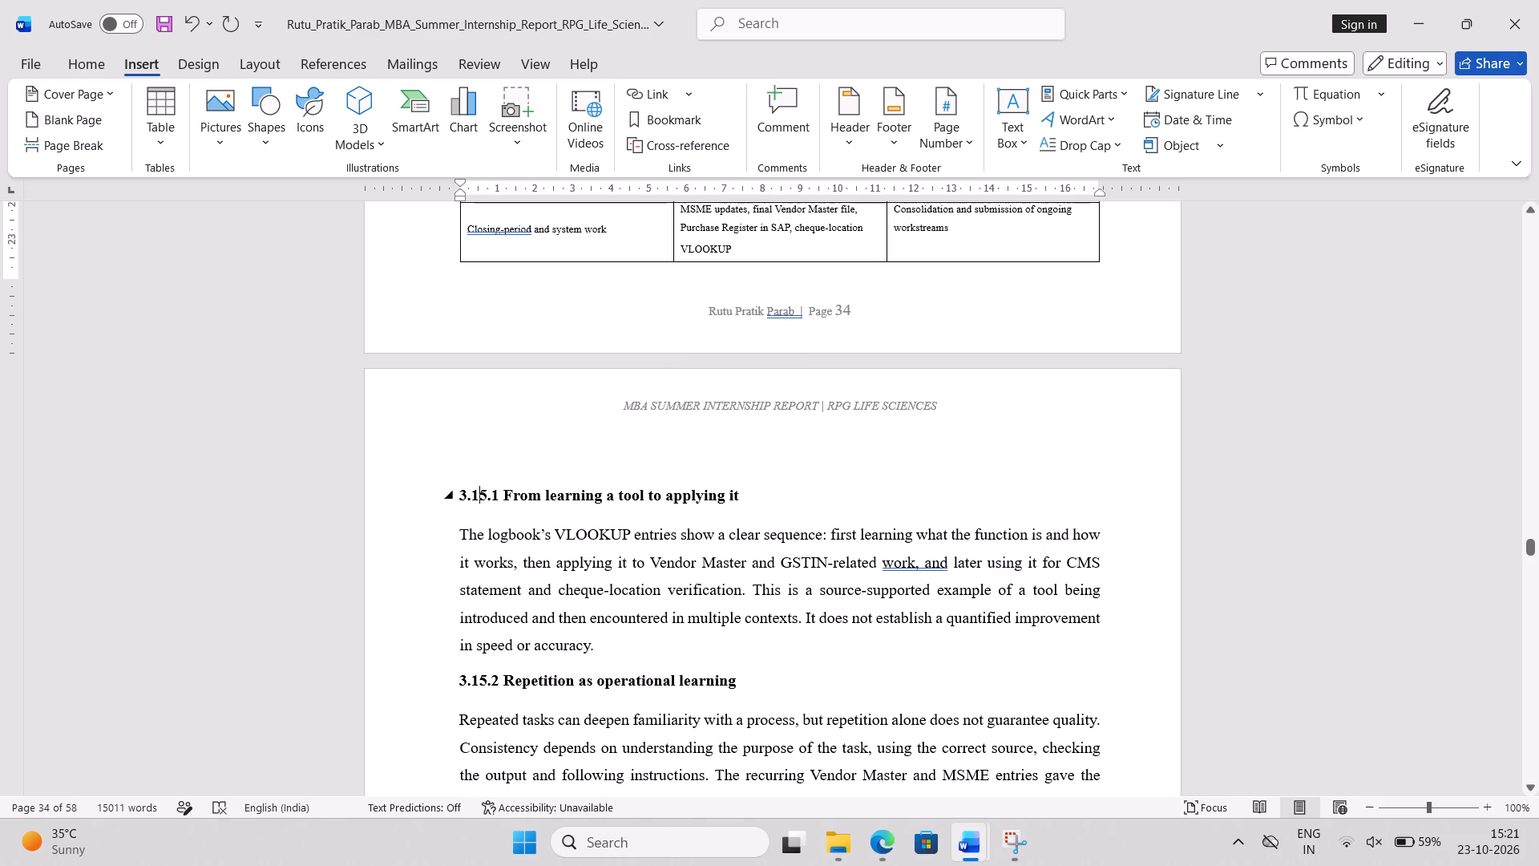
click(659, 434)
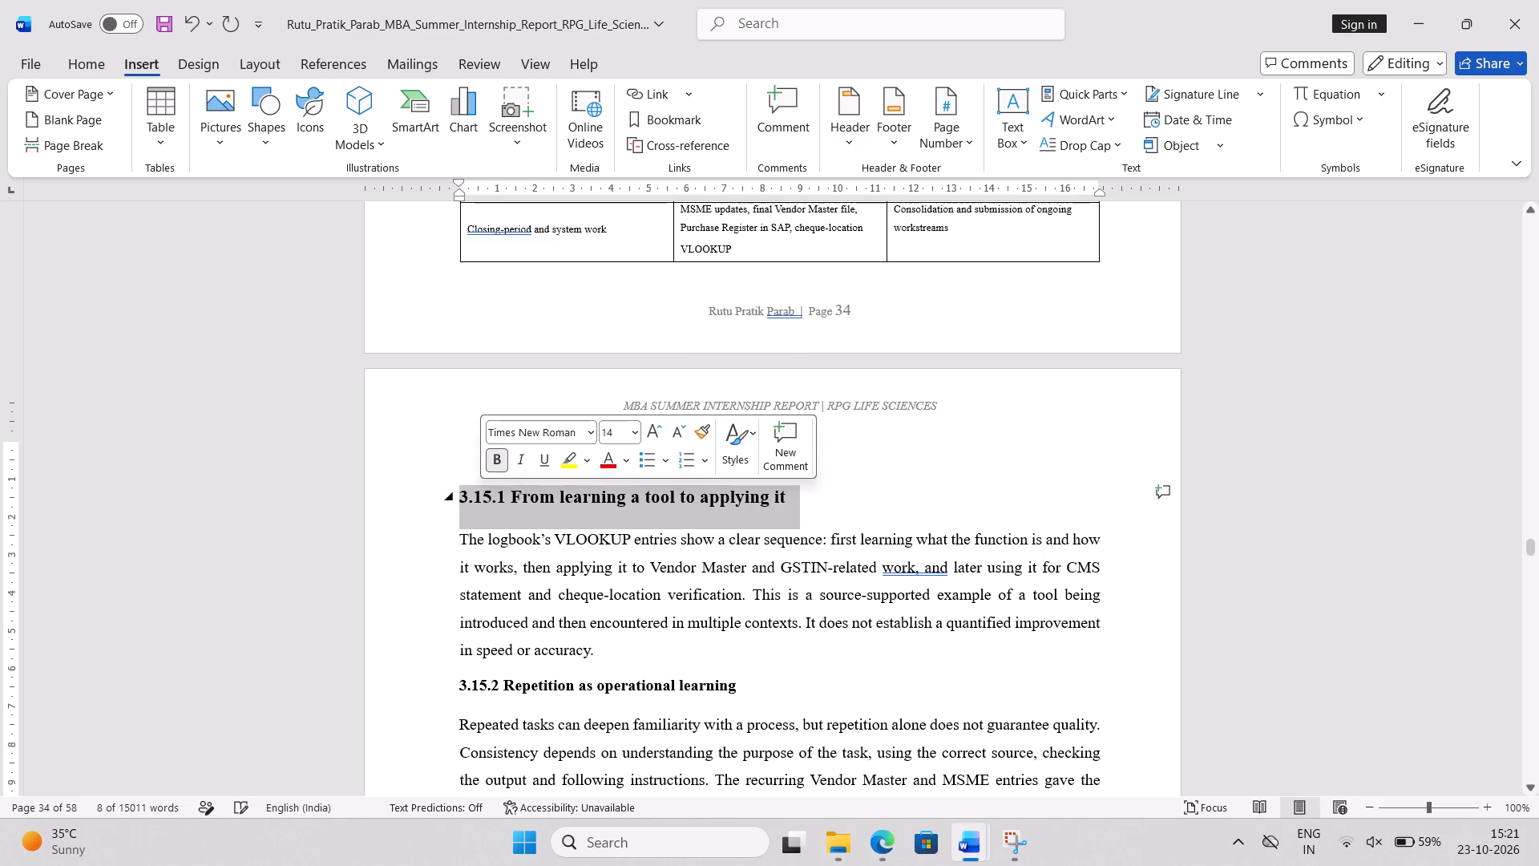
triple_click(604, 683)
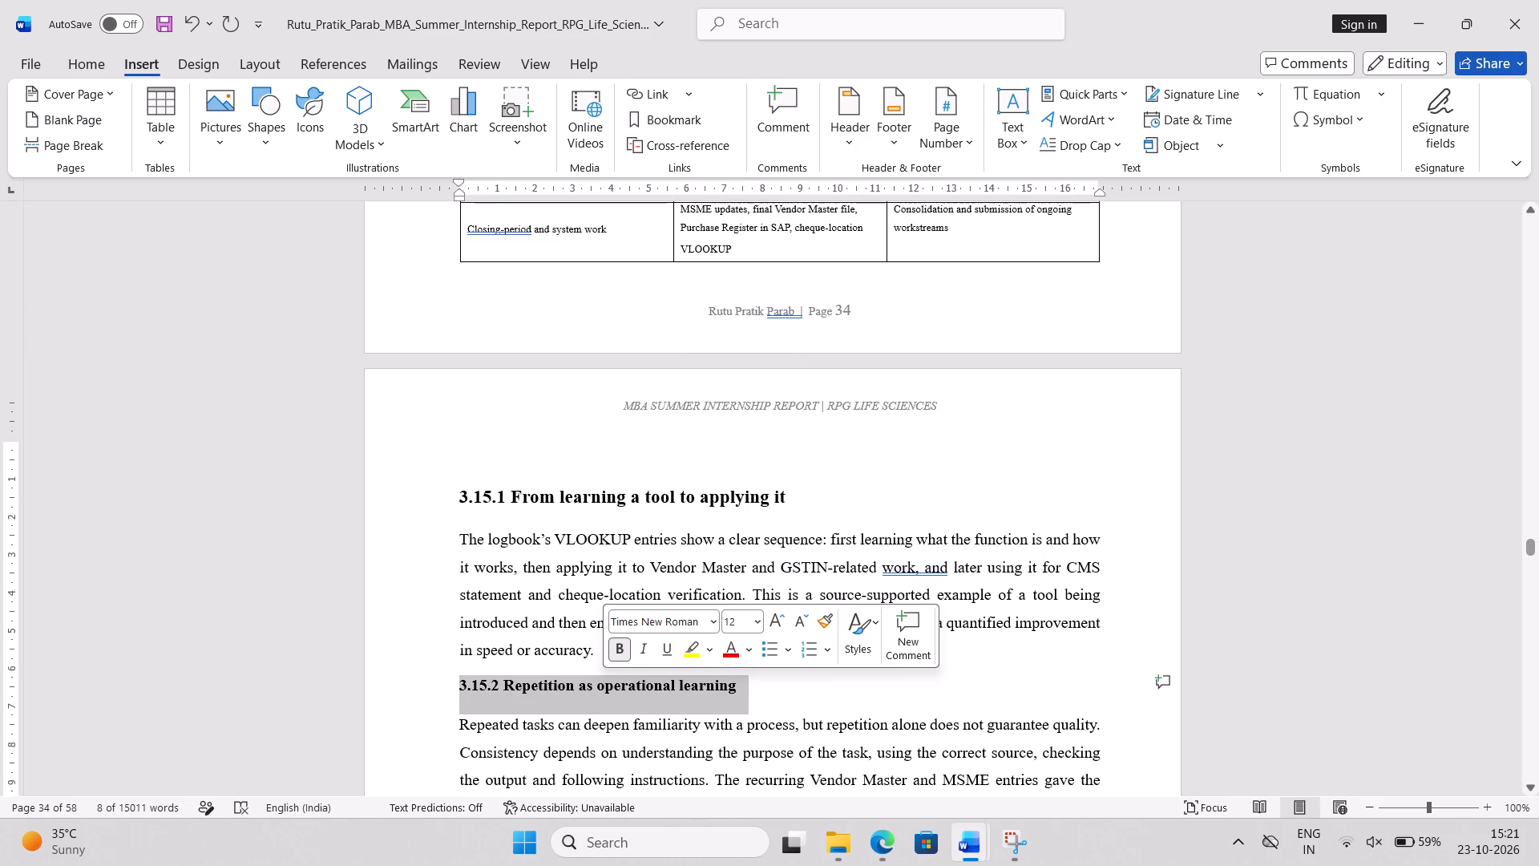
click(774, 624)
scroll(774, 624, down, 4)
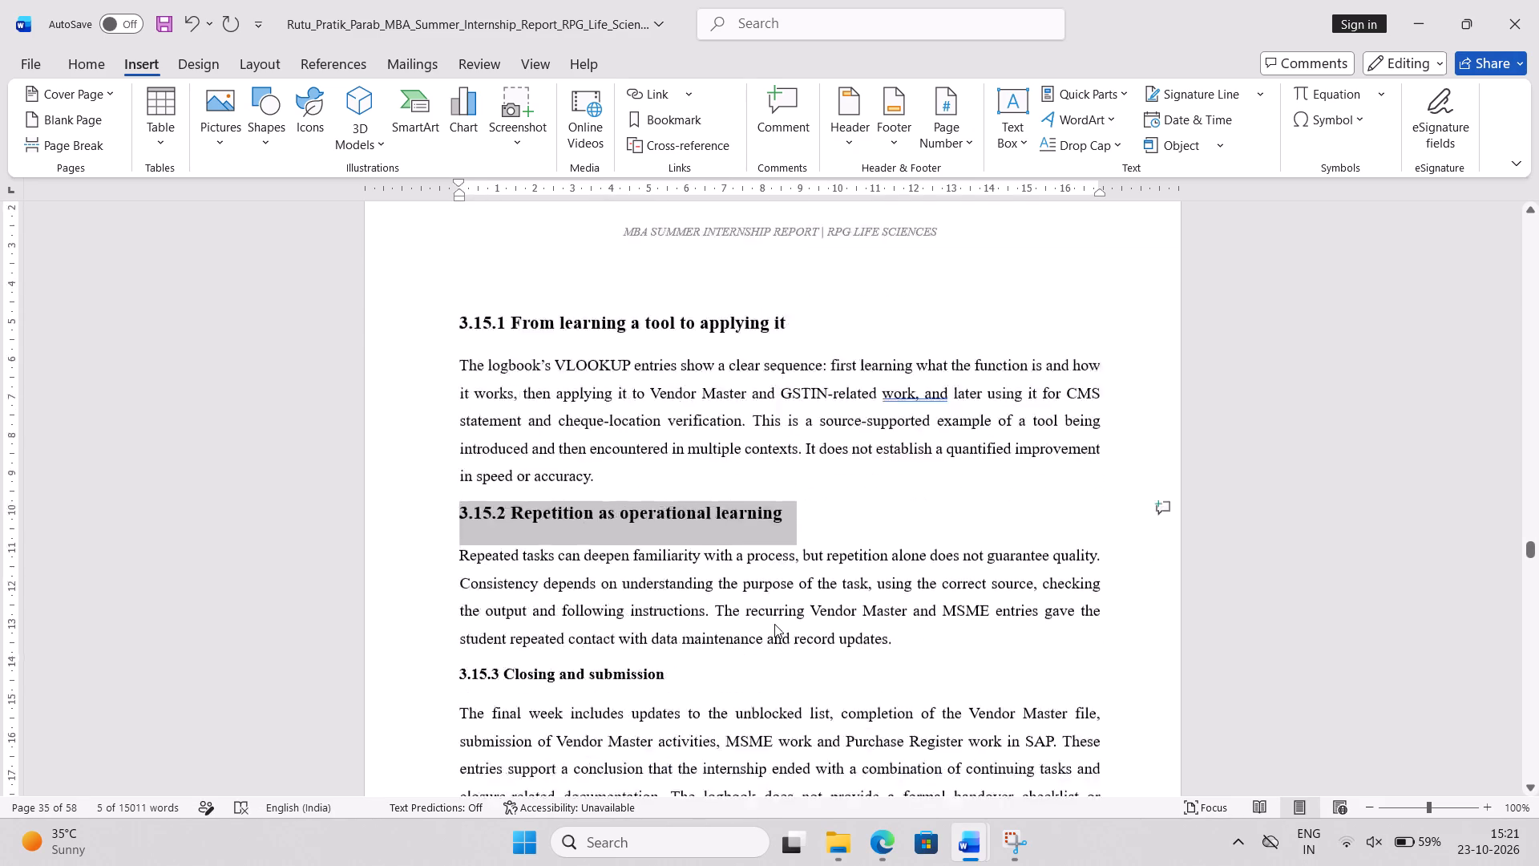
scroll(774, 624, down, 1)
triple_click(628, 512)
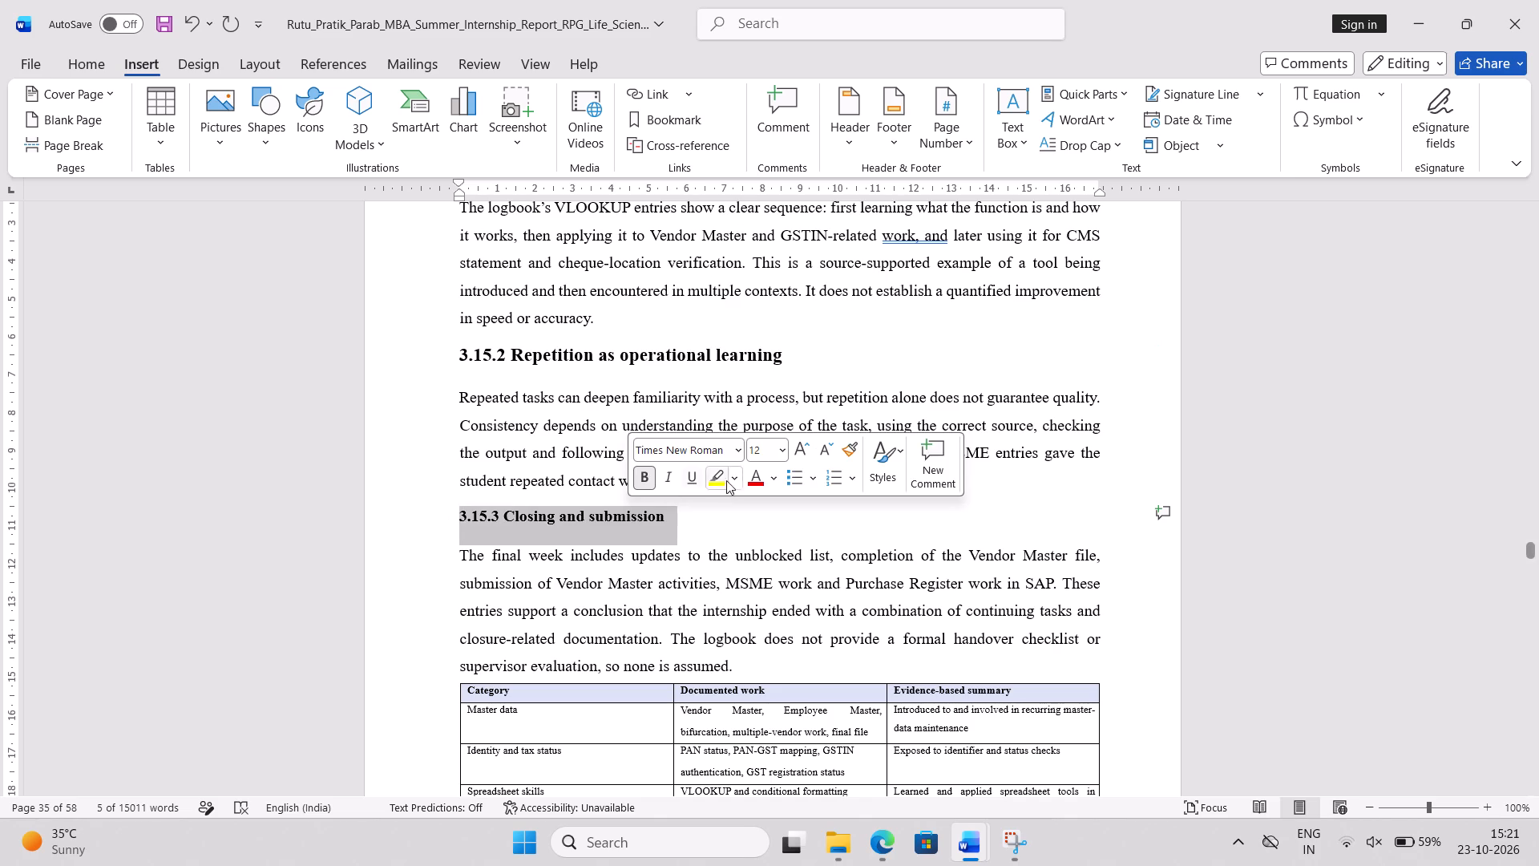
click(802, 455)
Review the page layout of section 3.15, its tables and the 3.16 Summary of Work Completed sections.
scroll(802, 455, down, 2)
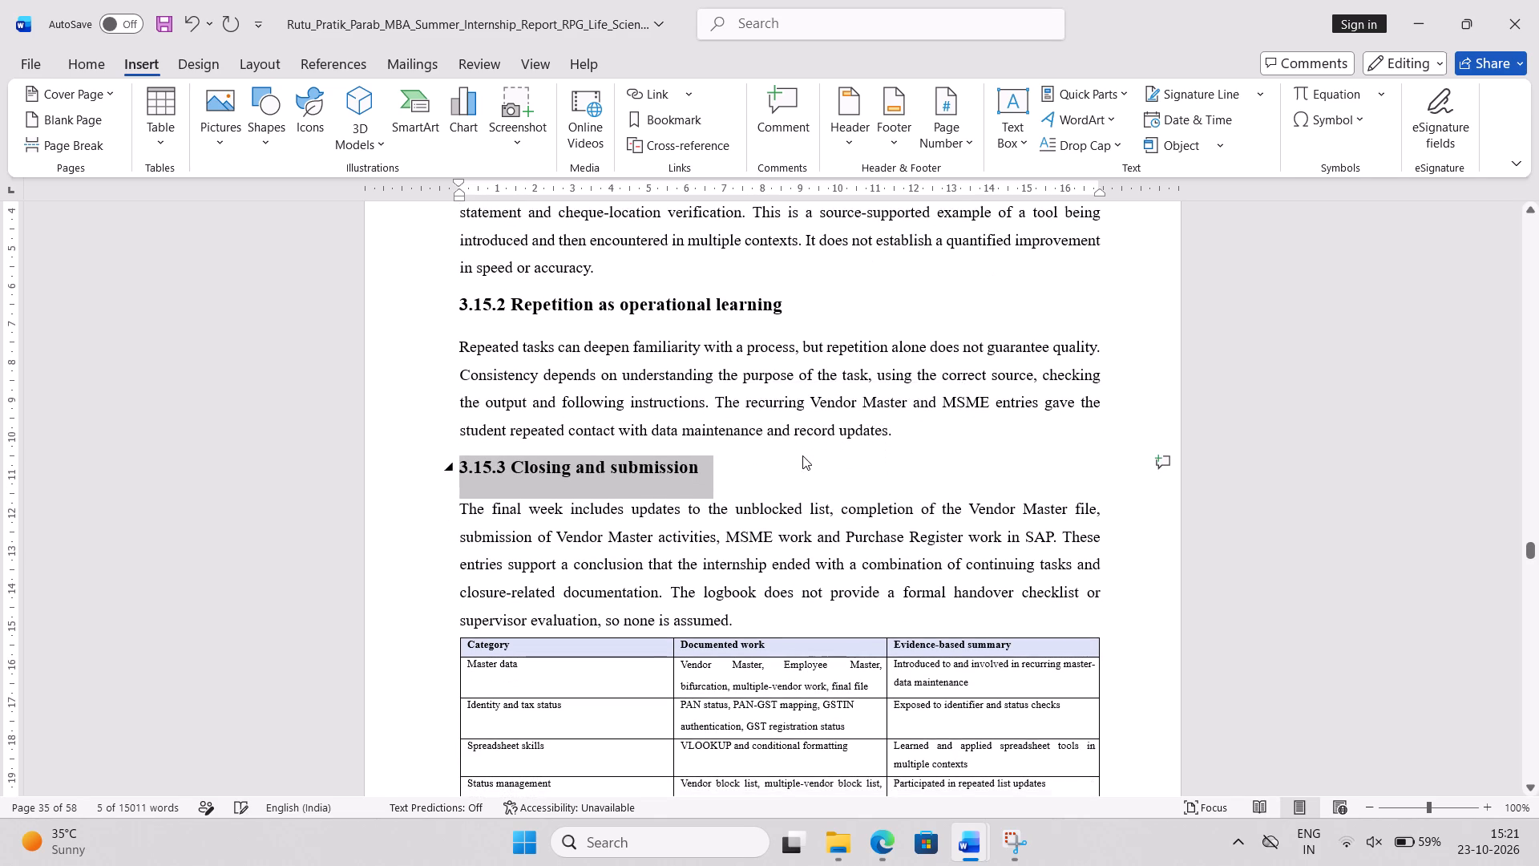
scroll(802, 455, down, 4)
scroll(802, 455, up, 1)
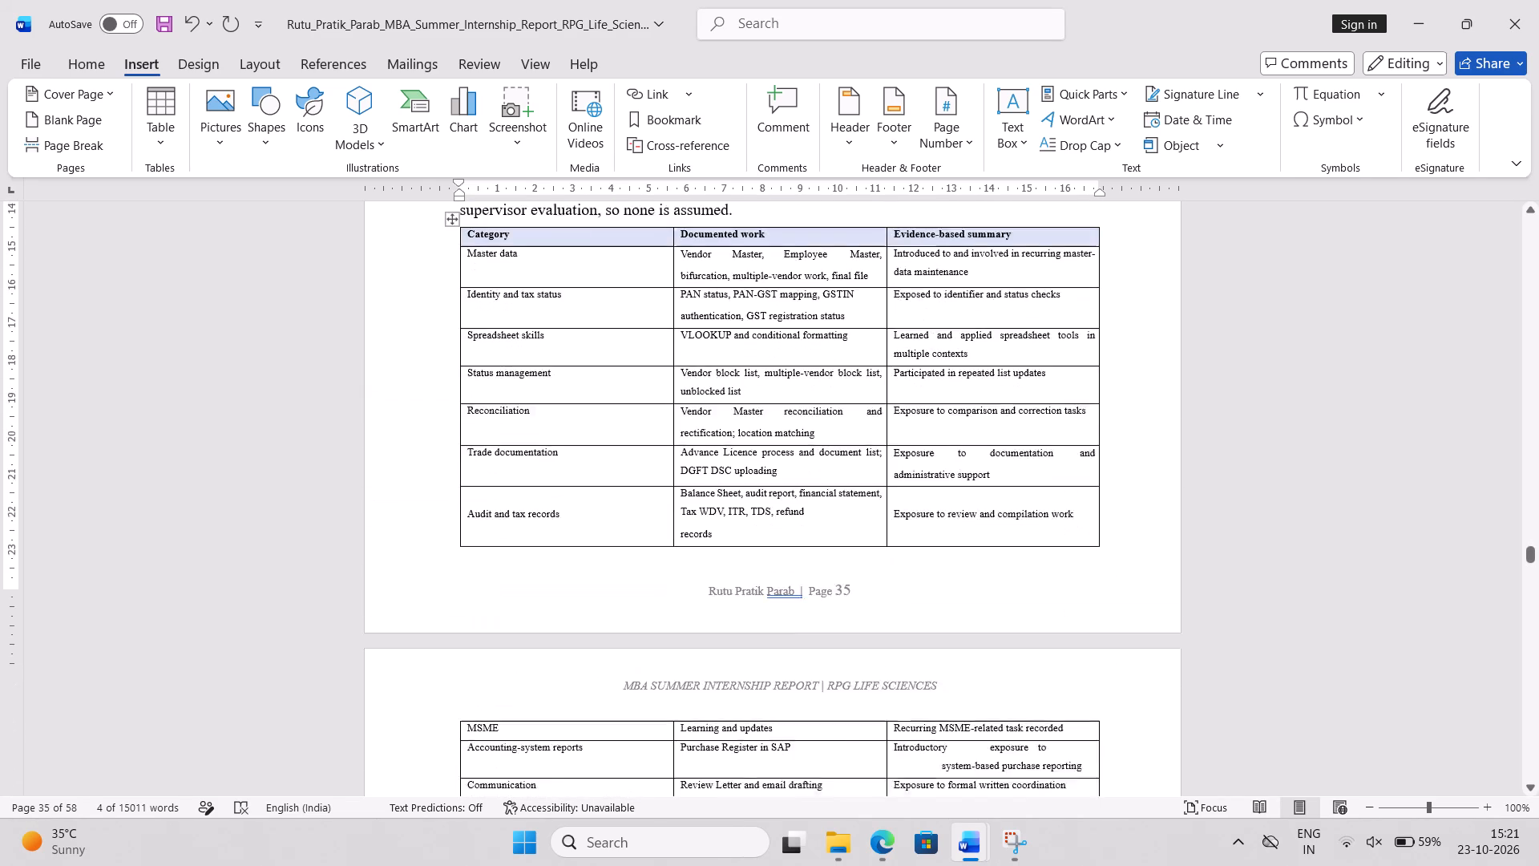
scroll(802, 455, up, 5)
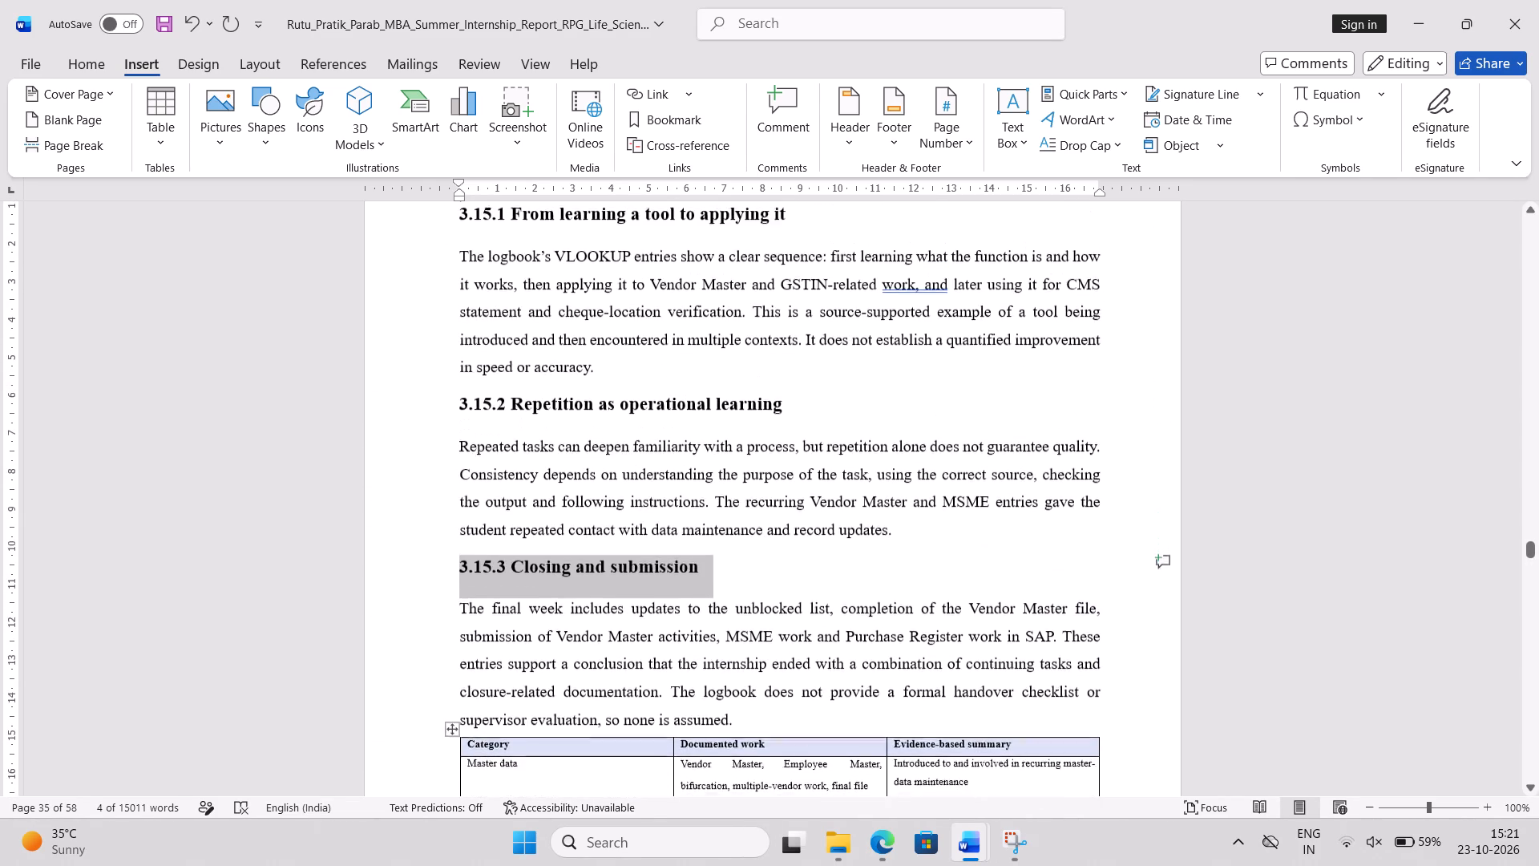
scroll(802, 455, up, 7)
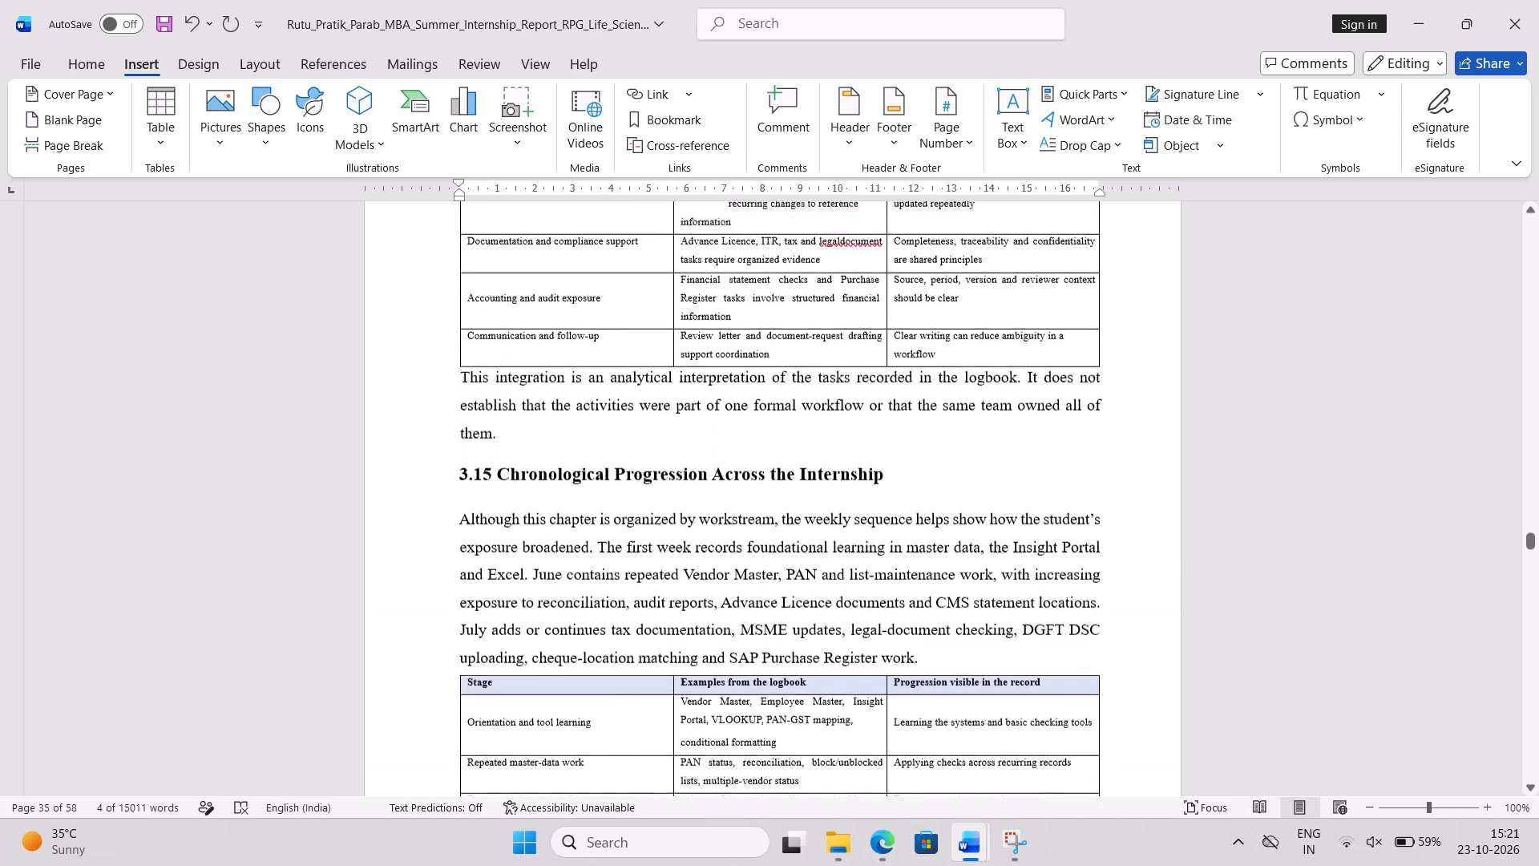
scroll(802, 455, up, 1)
scroll(802, 455, down, 4)
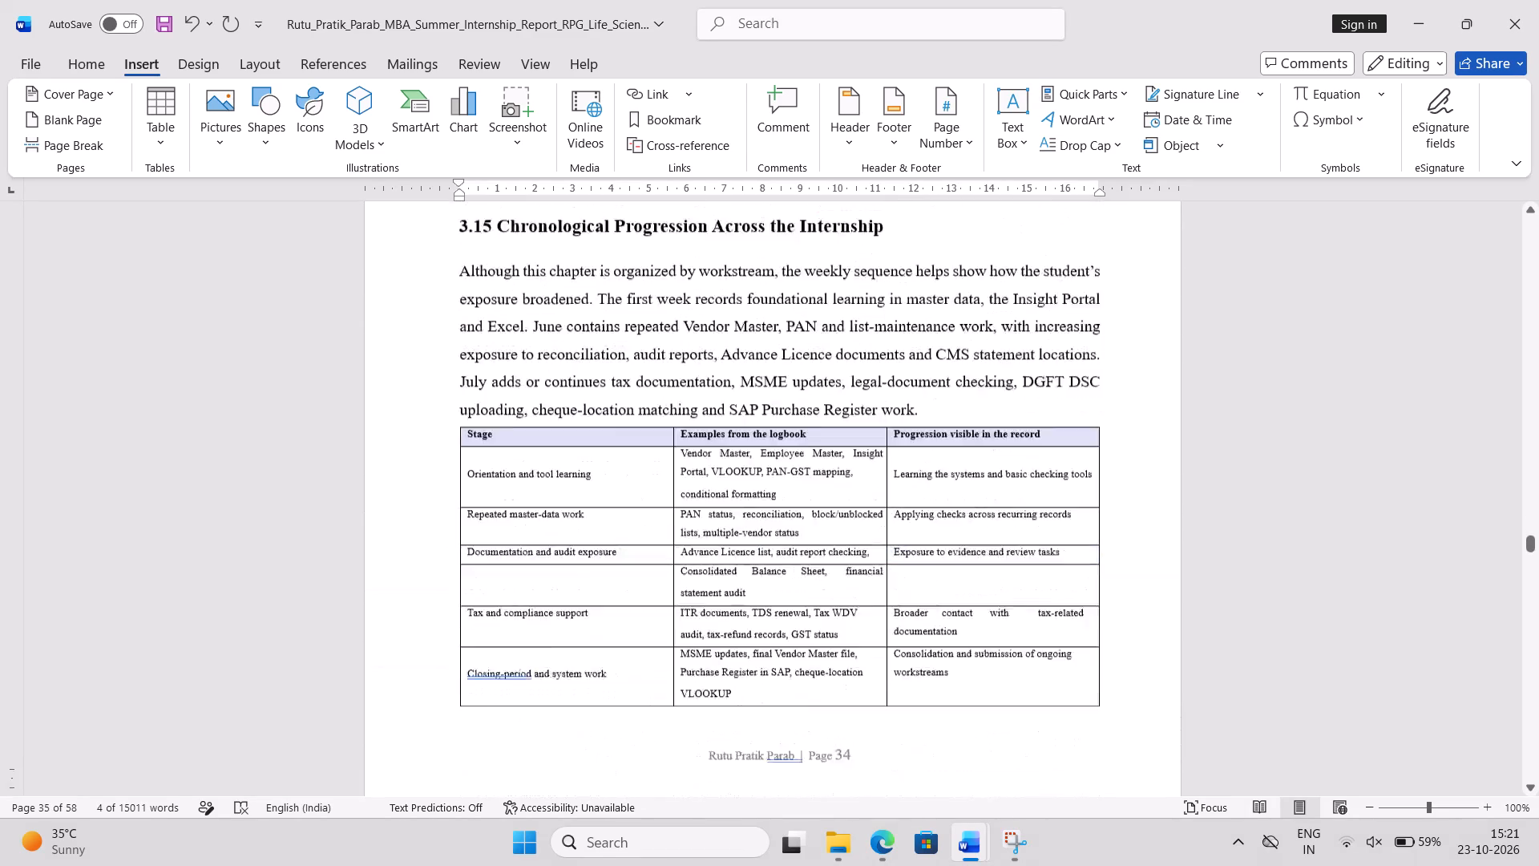
scroll(802, 455, down, 3)
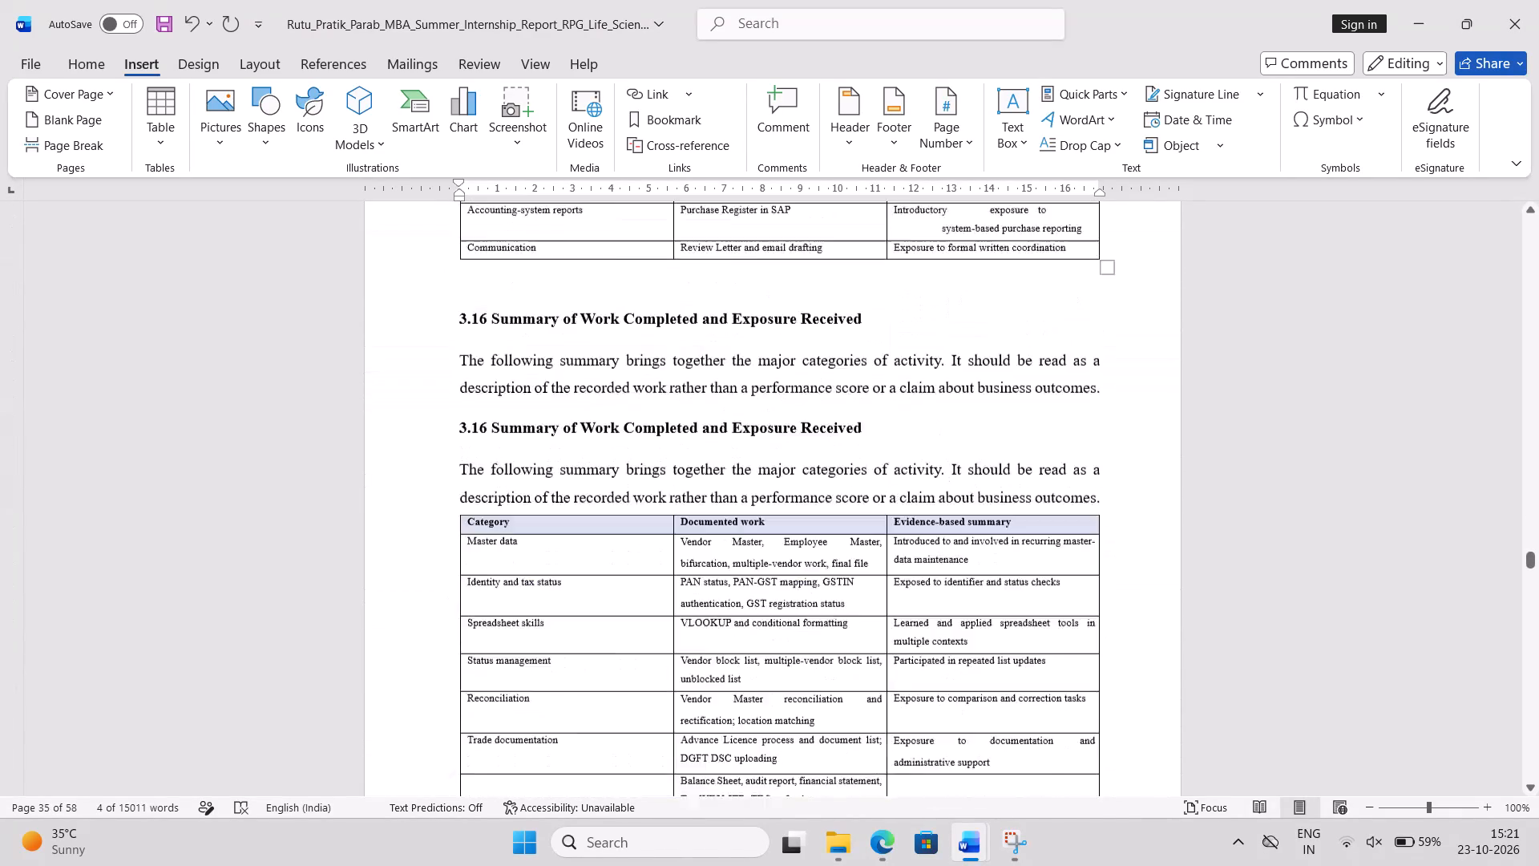
scroll(802, 455, down, 1)
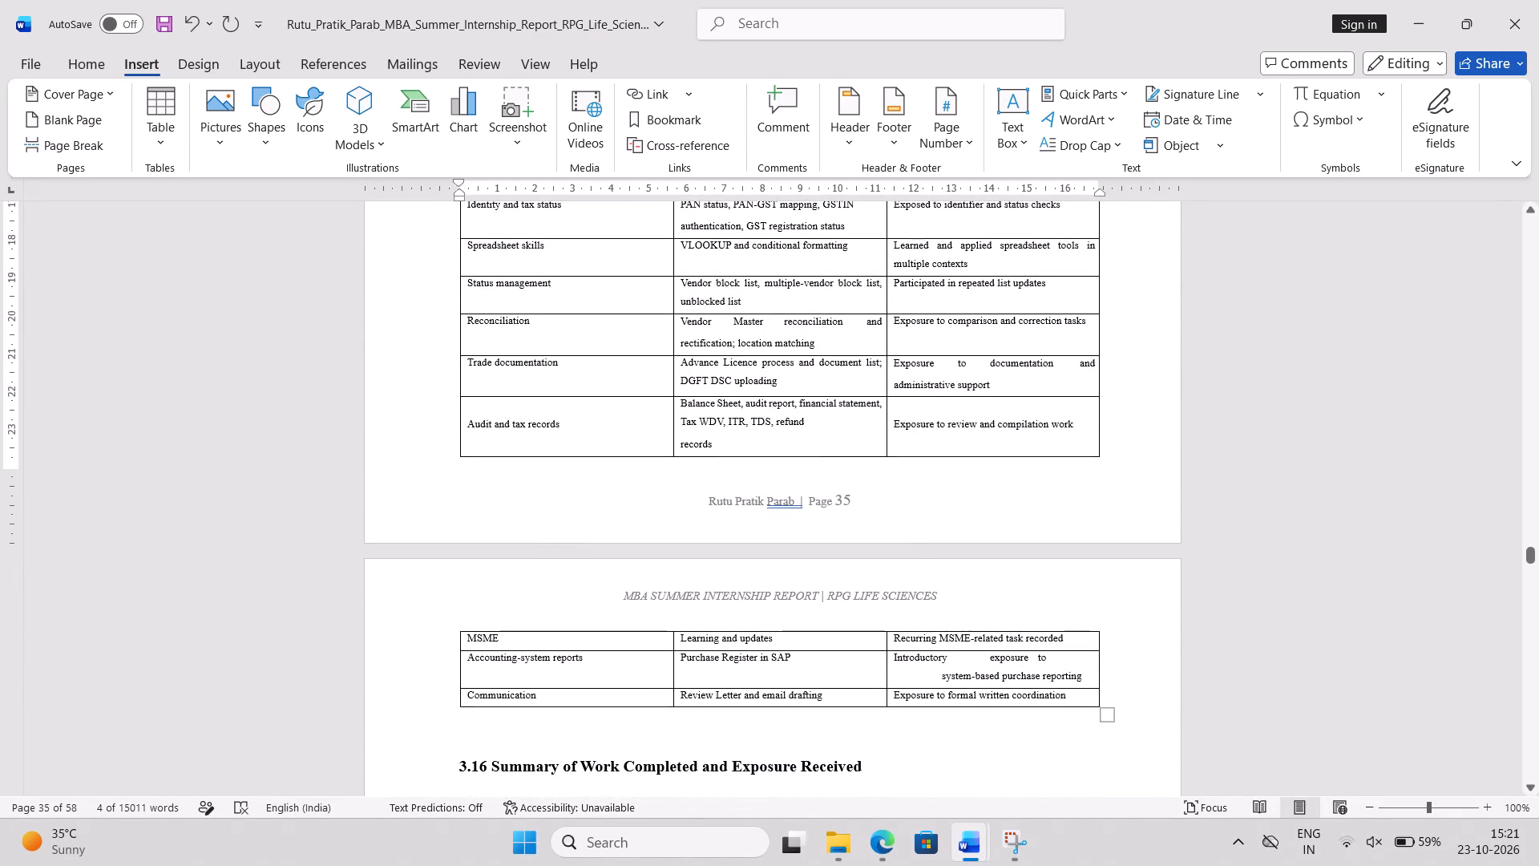
Increase the font size of both 3.16 Summary of Work Completed and Exposure Received headings and the 3.16.1 heading to 14.
triple_click(676, 758)
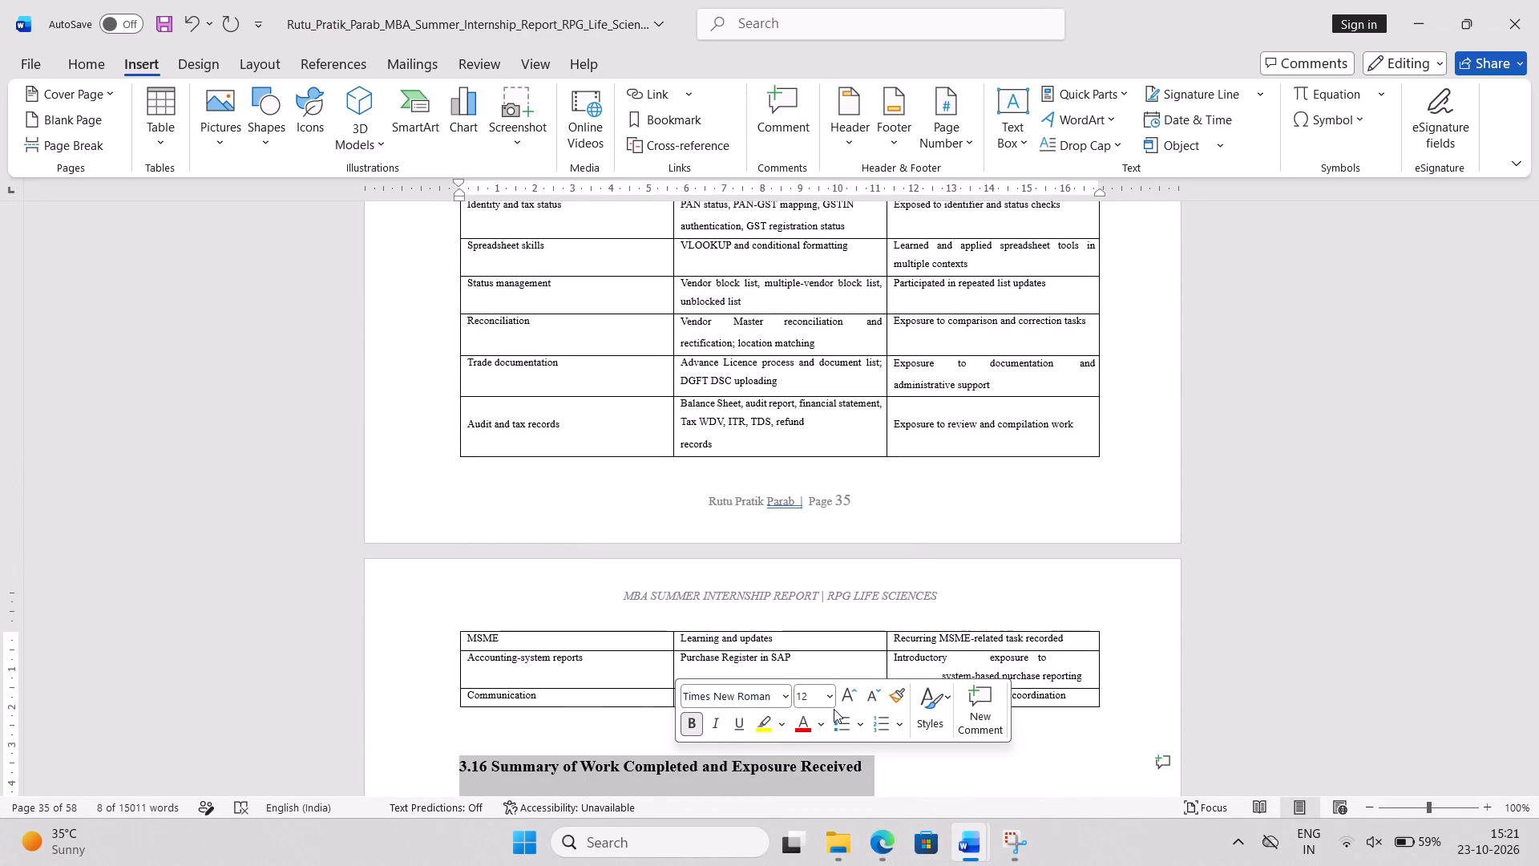
click(847, 702)
scroll(847, 702, down, 4)
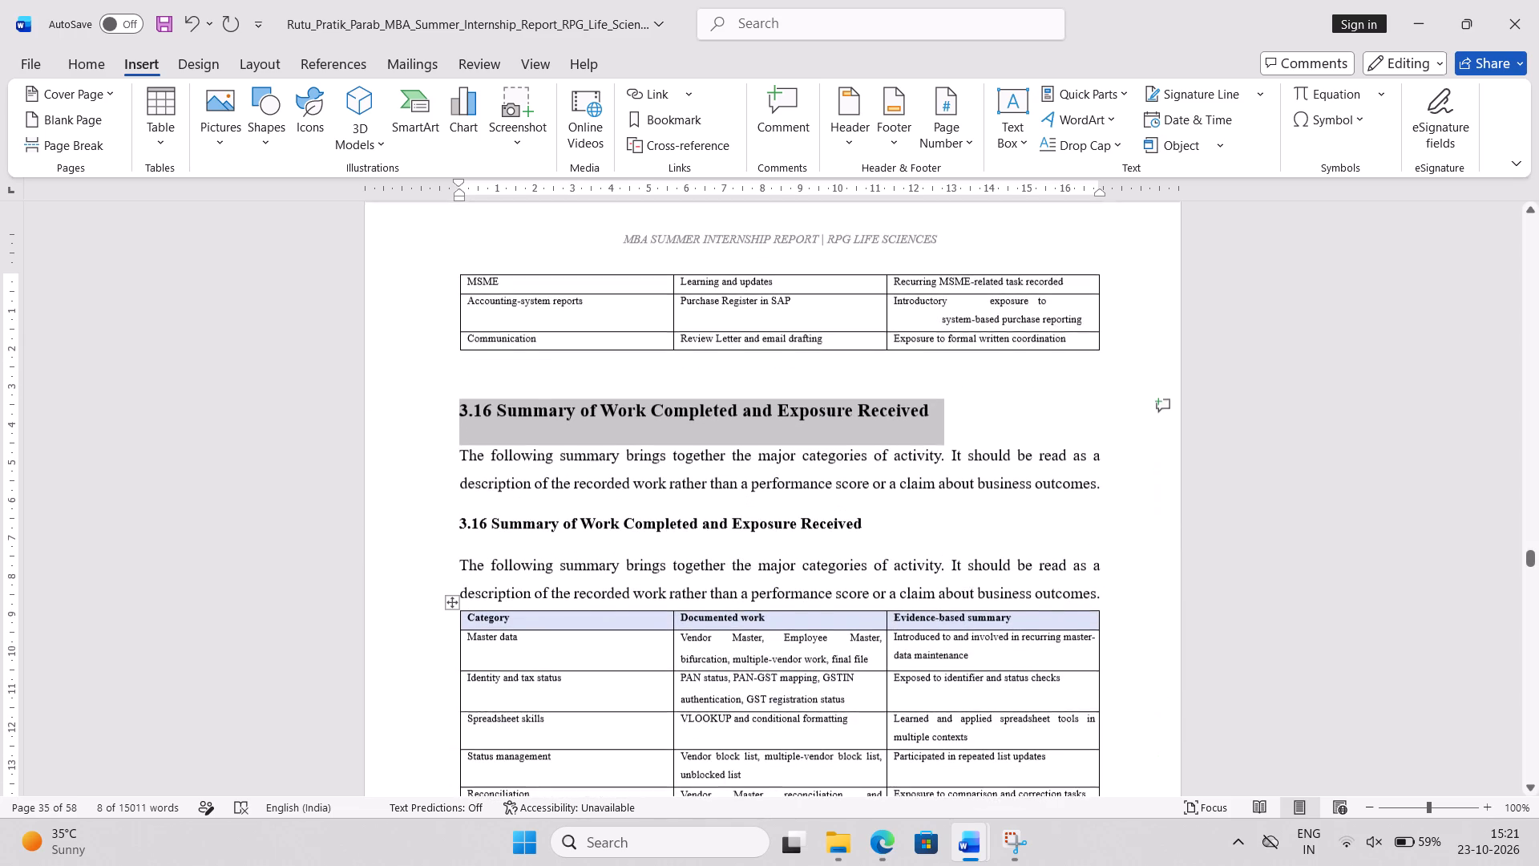
triple_click(682, 520)
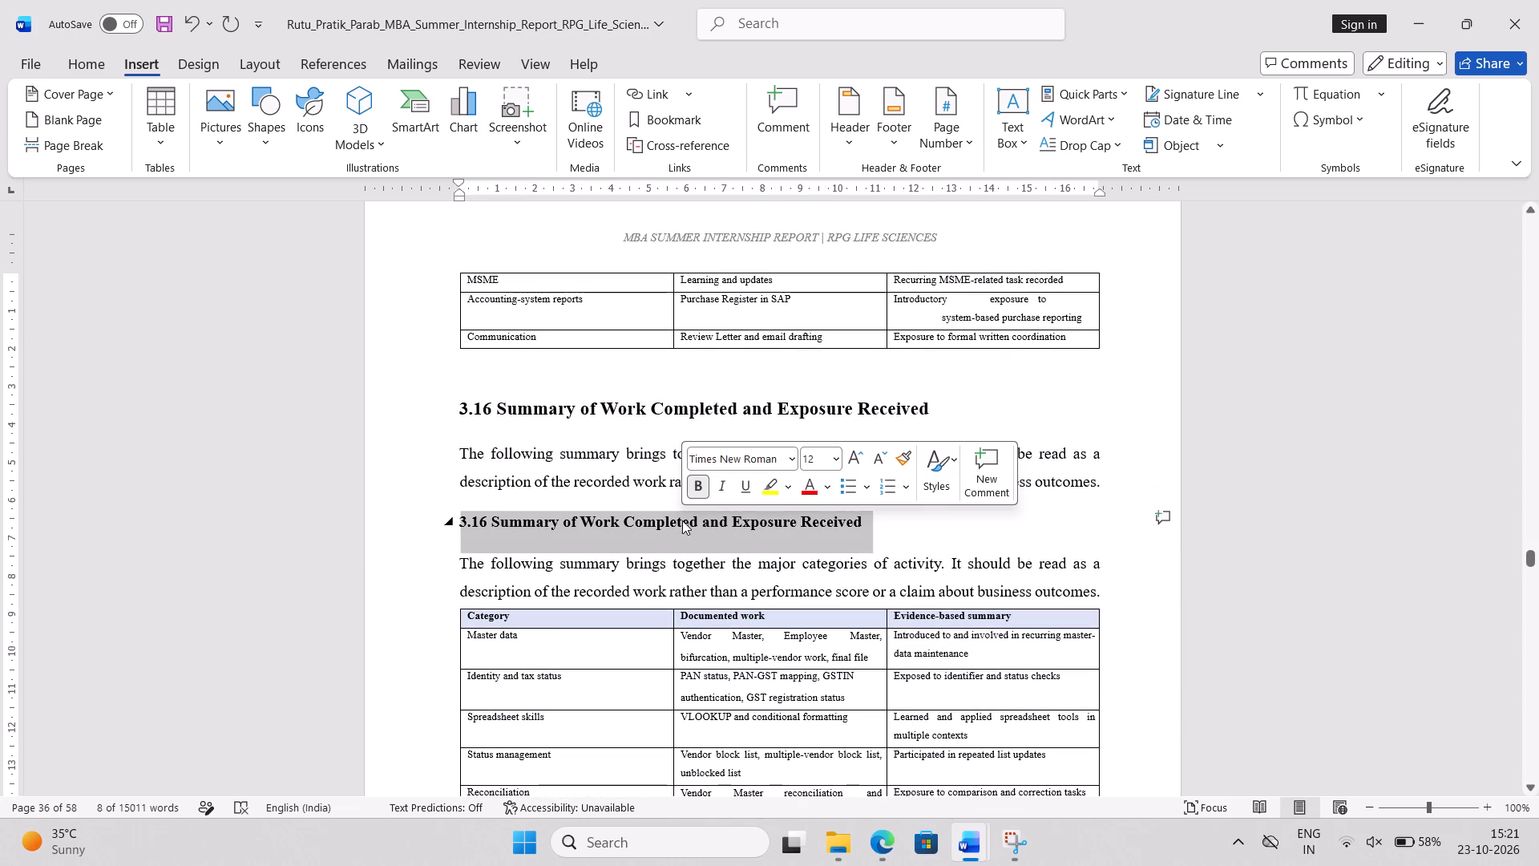
click(855, 463)
scroll(770, 577, down, 2)
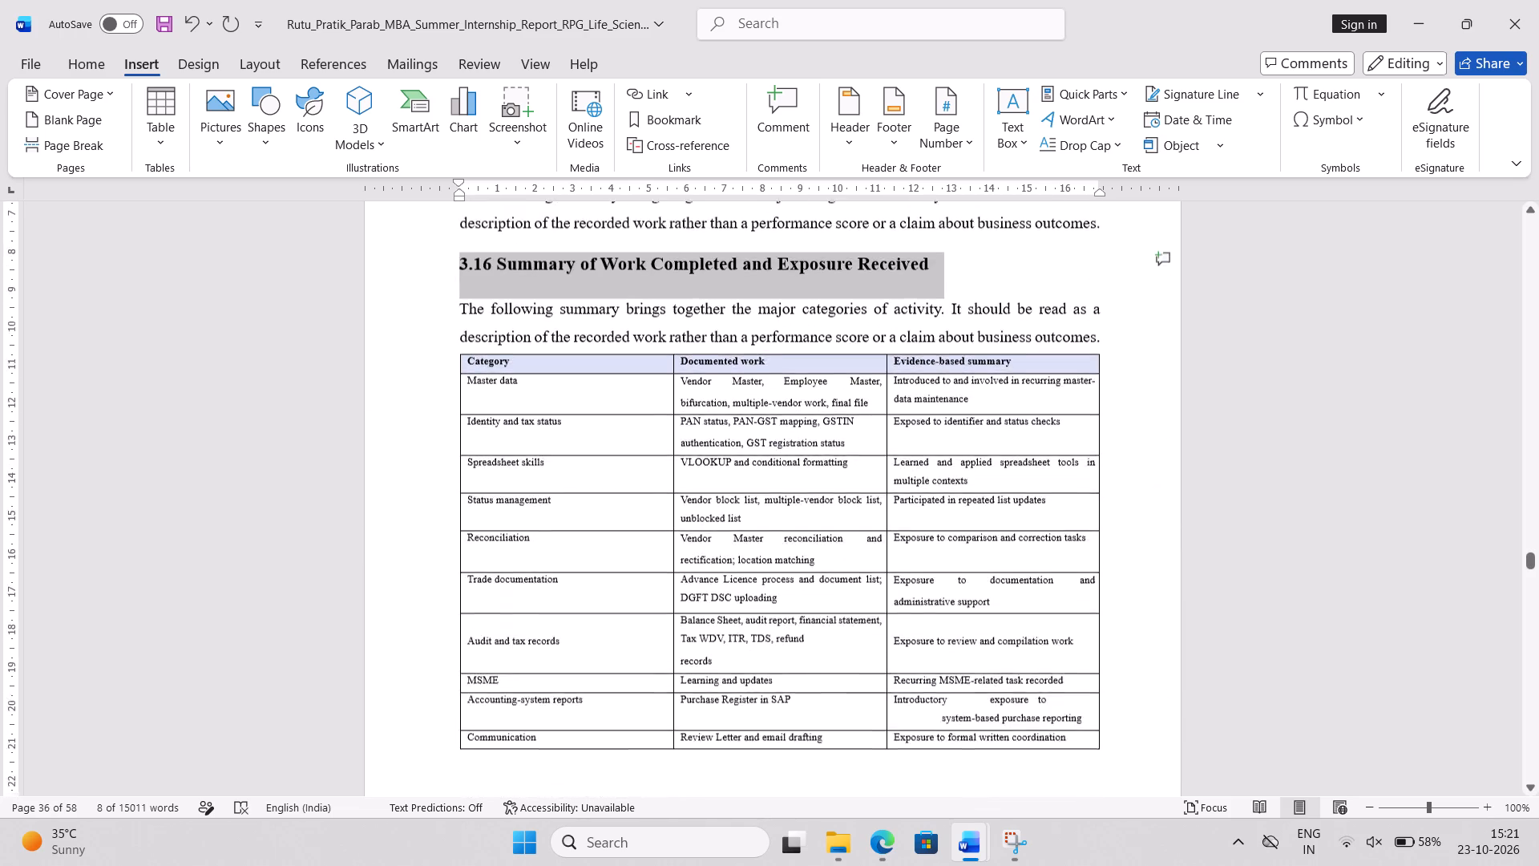
scroll(770, 577, down, 2)
triple_click(606, 507)
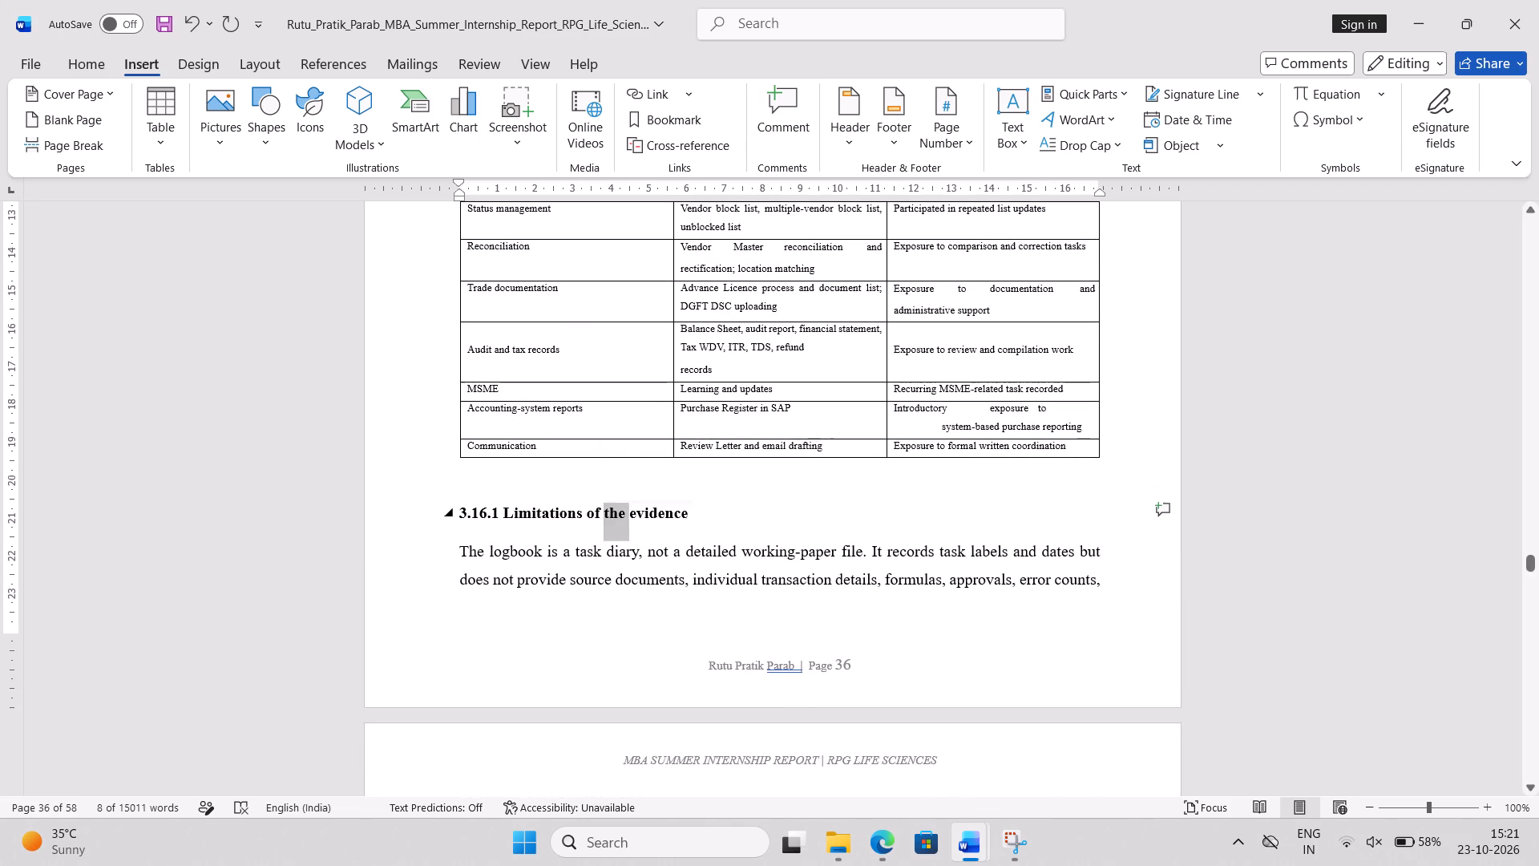
click(774, 447)
Insert a page break before the 3.16.1 Limitations of the evidence heading.
scroll(774, 447, down, 1)
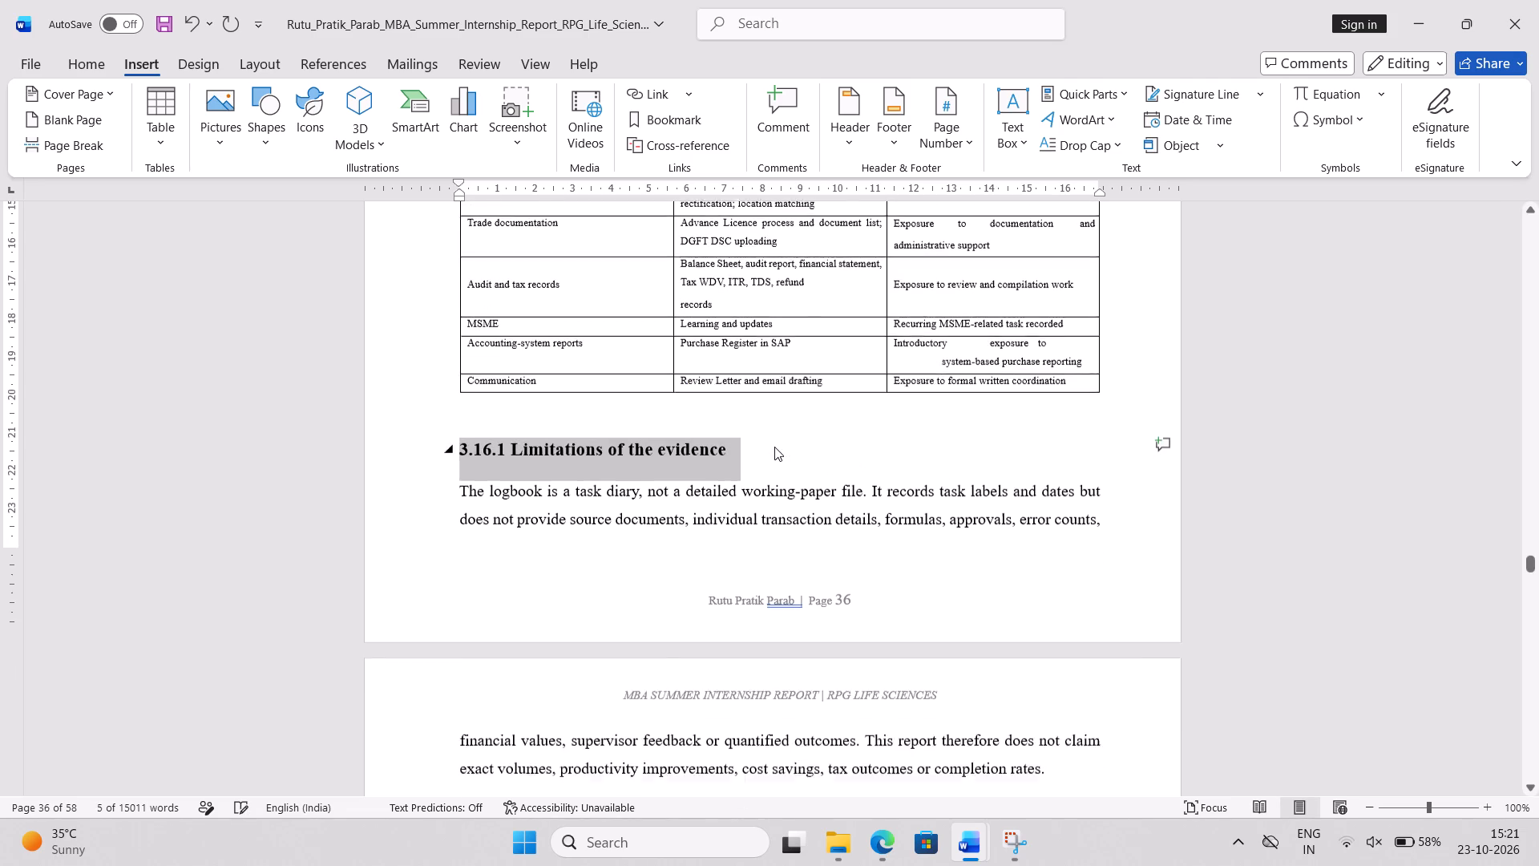
scroll(774, 447, down, 4)
scroll(514, 302, up, 1)
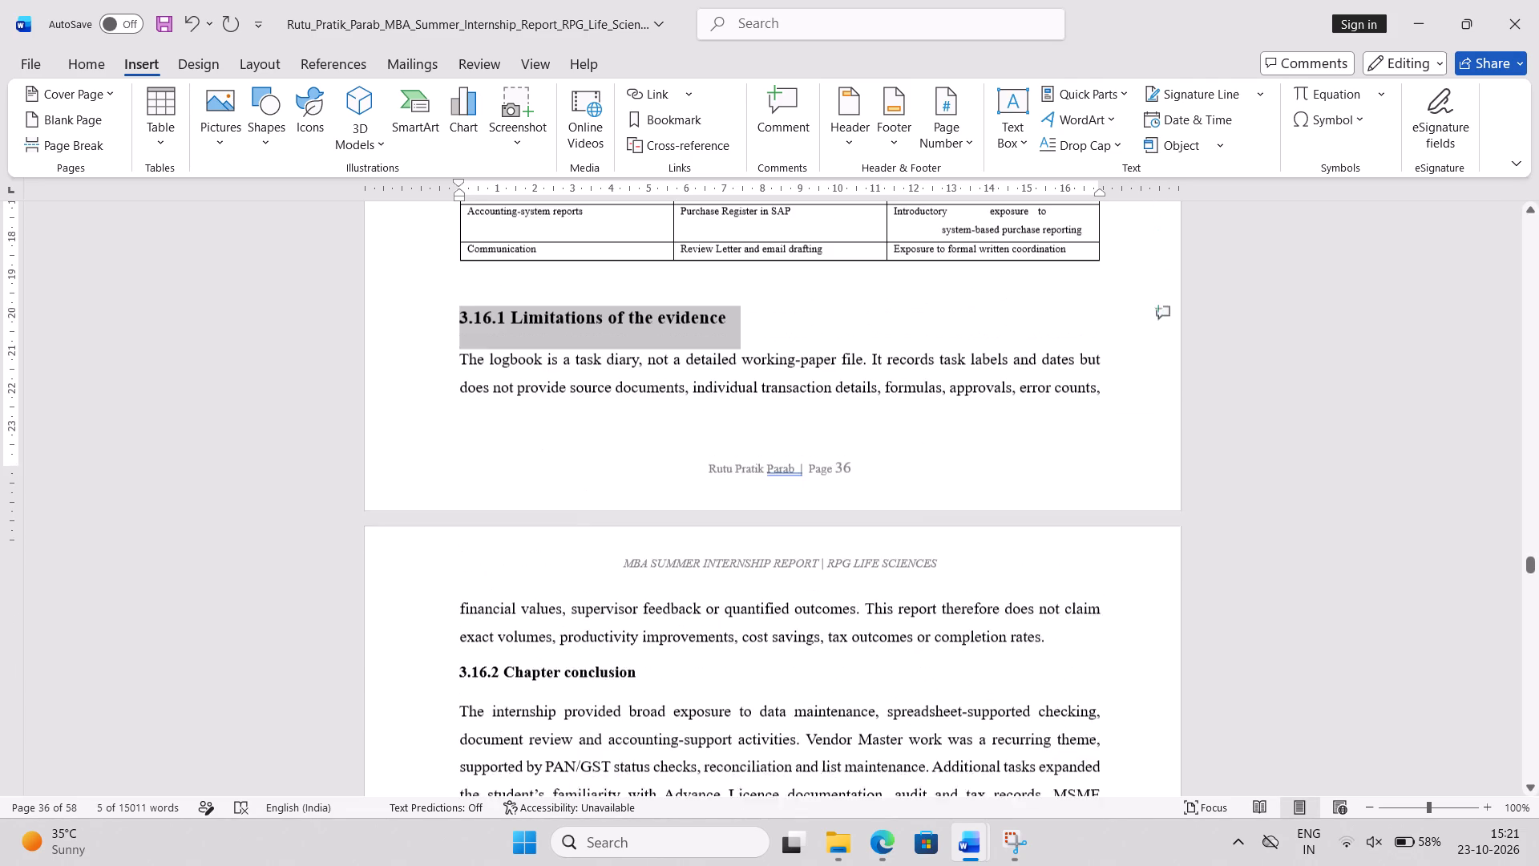
click(461, 346)
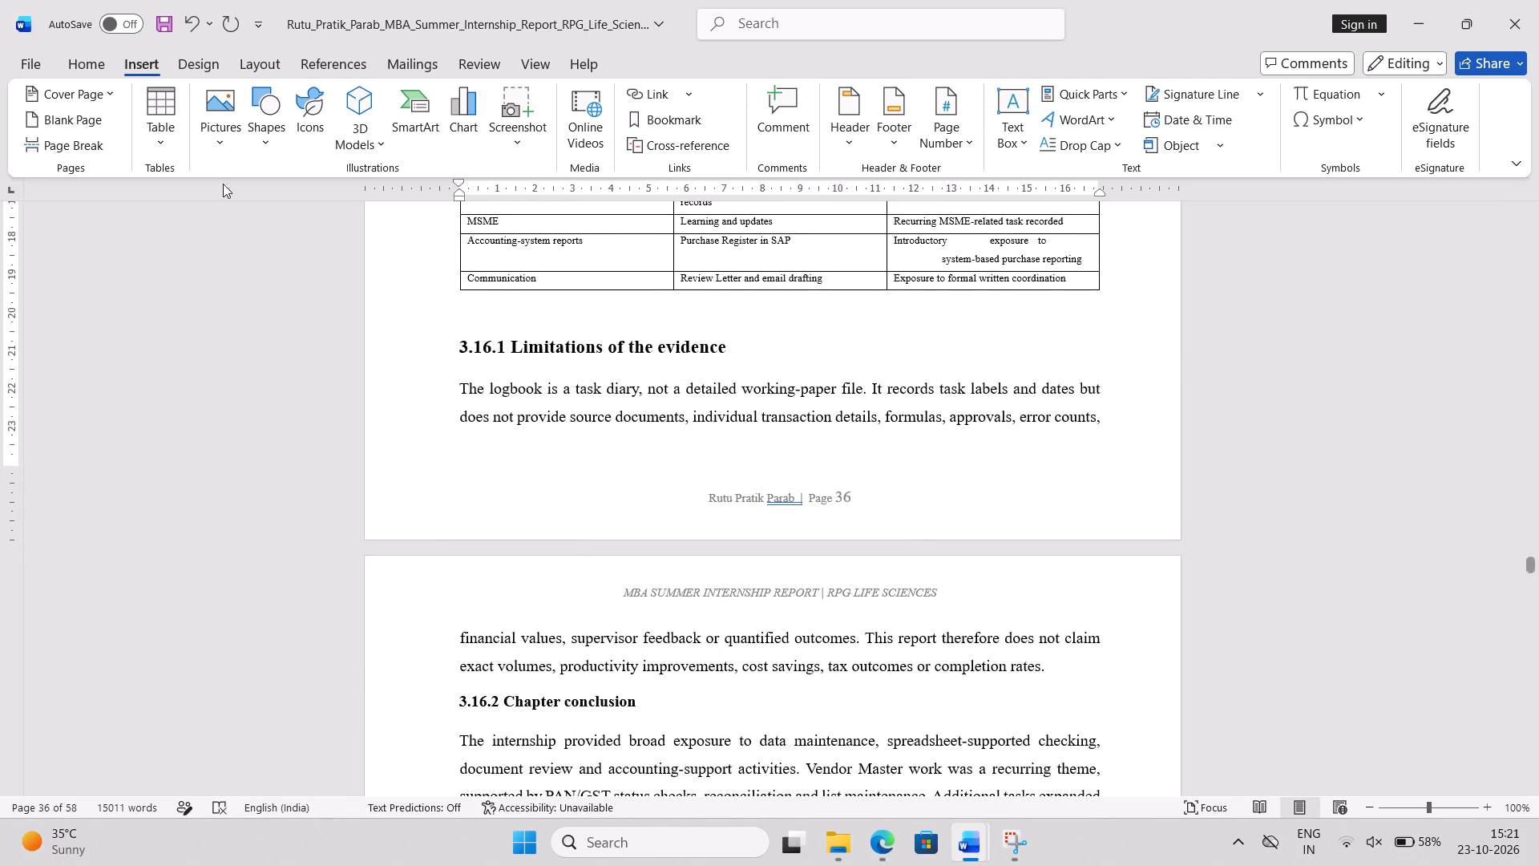
click(99, 140)
Increase the font size of the 3.16.2 Chapter conclusion heading to 14.
scroll(409, 416, down, 2)
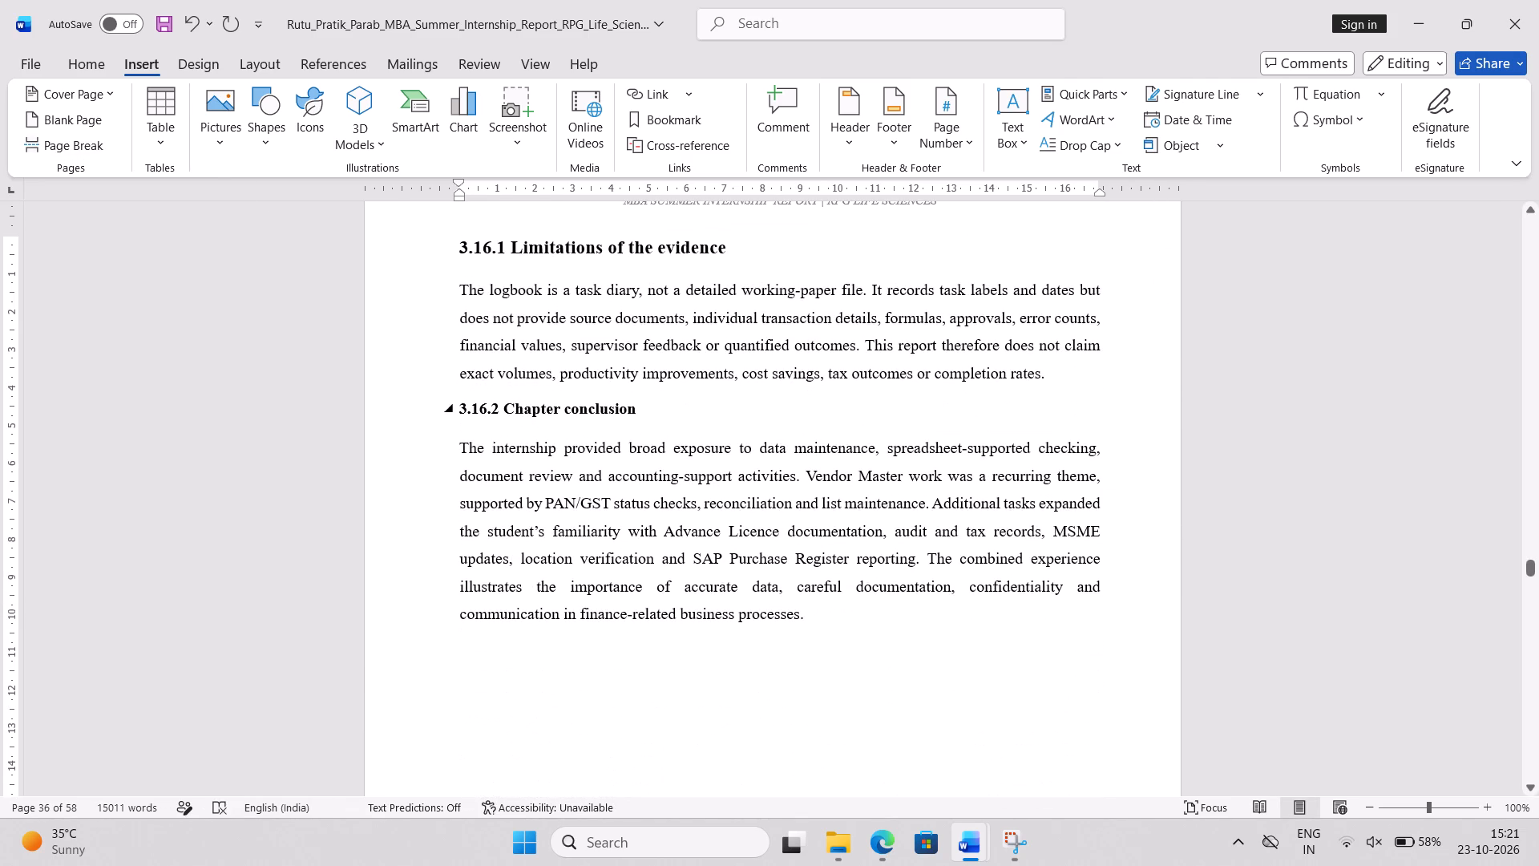
triple_click(531, 415)
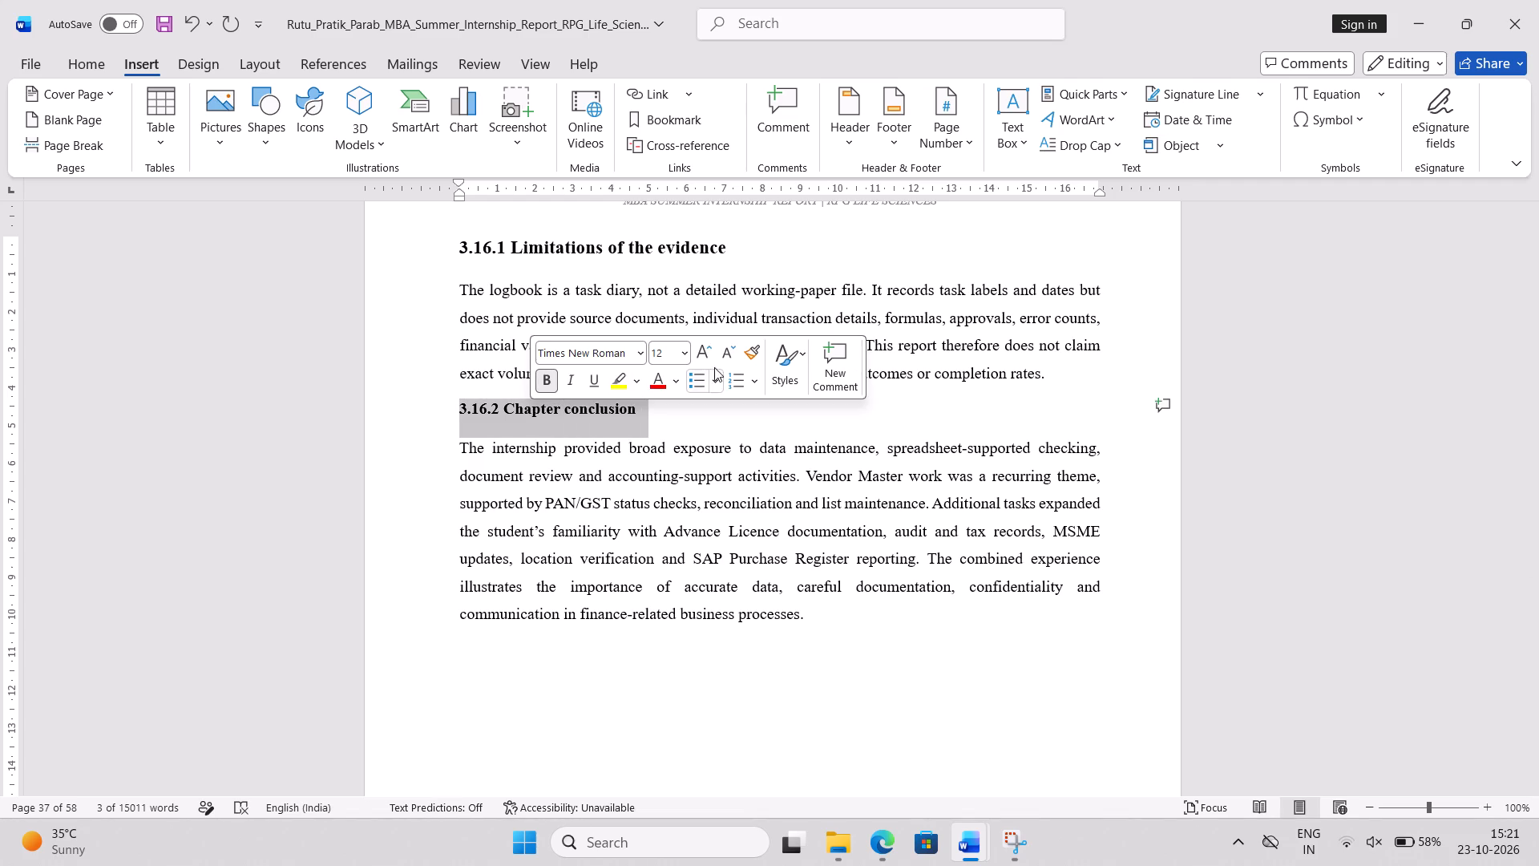
click(705, 350)
Remove the blank lines between the Chapter 4 title and the 4.1 Understanding Cross-Functional Work heading.
scroll(704, 570, down, 4)
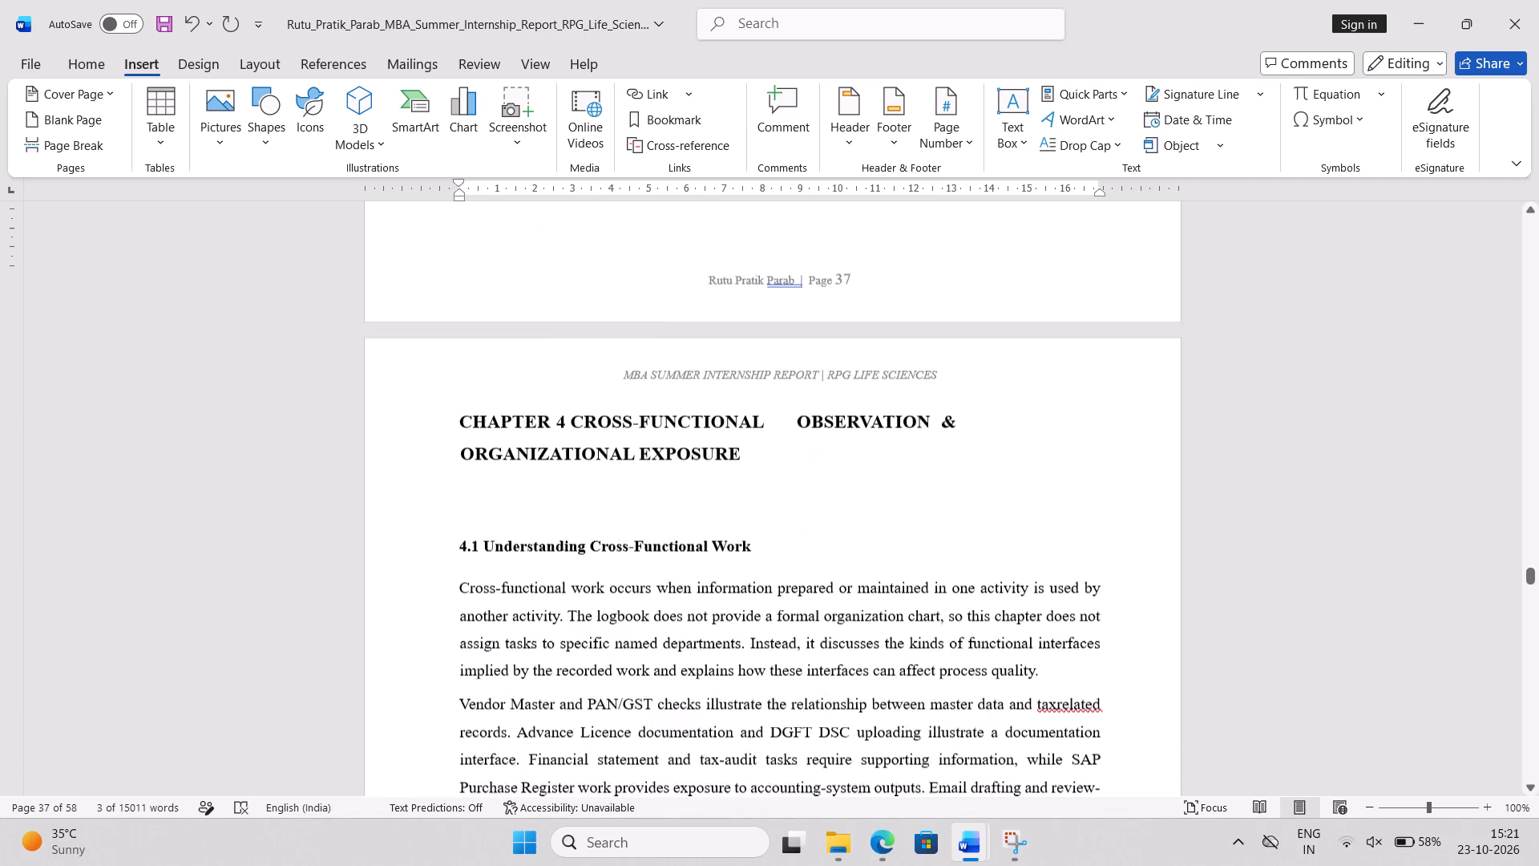
click(516, 439)
key(BackSpace)
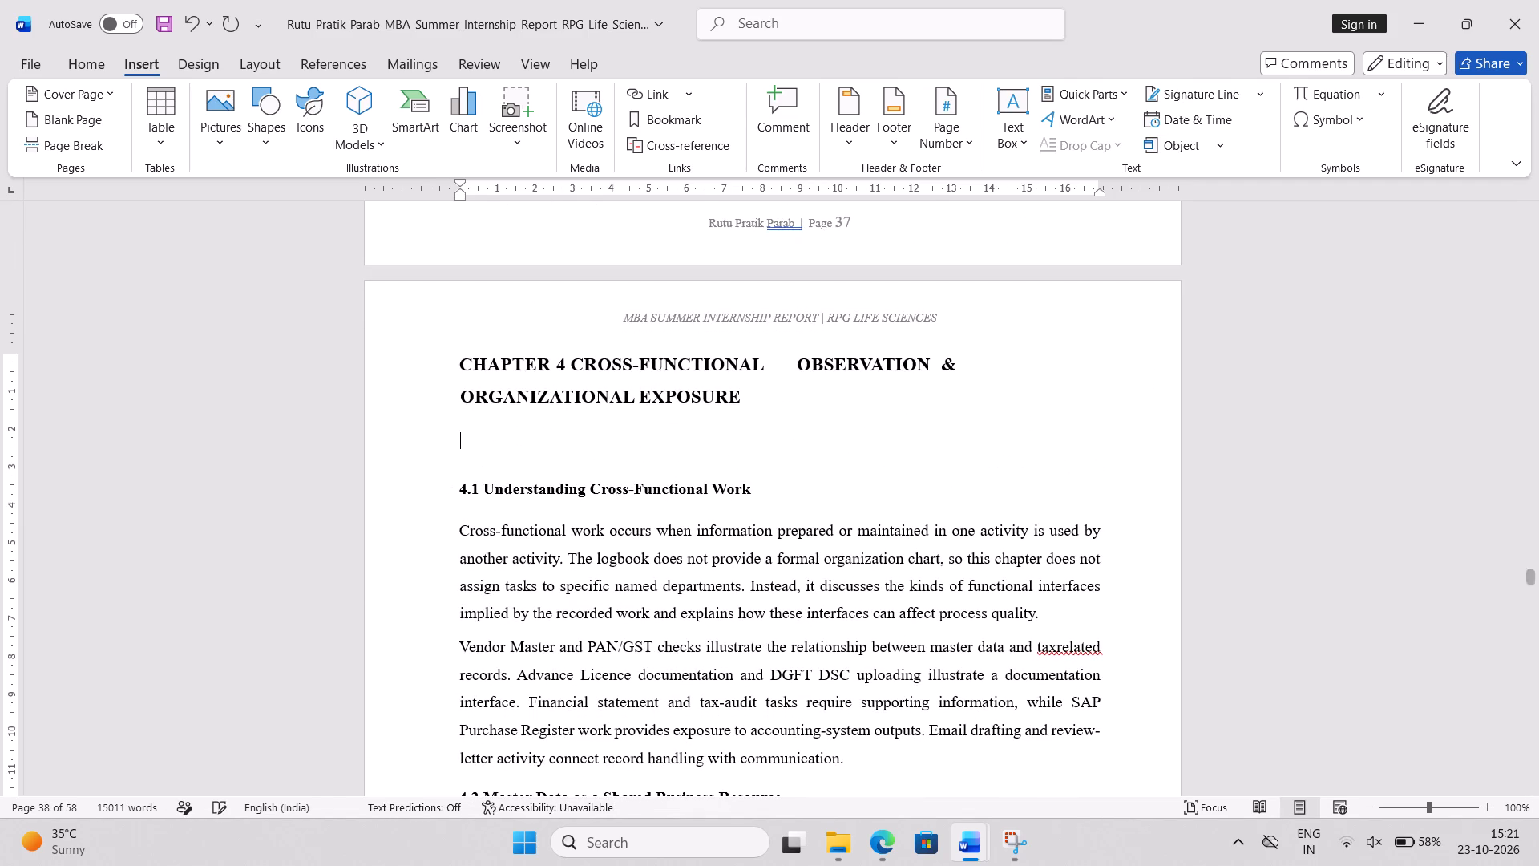
key(BackSpace)
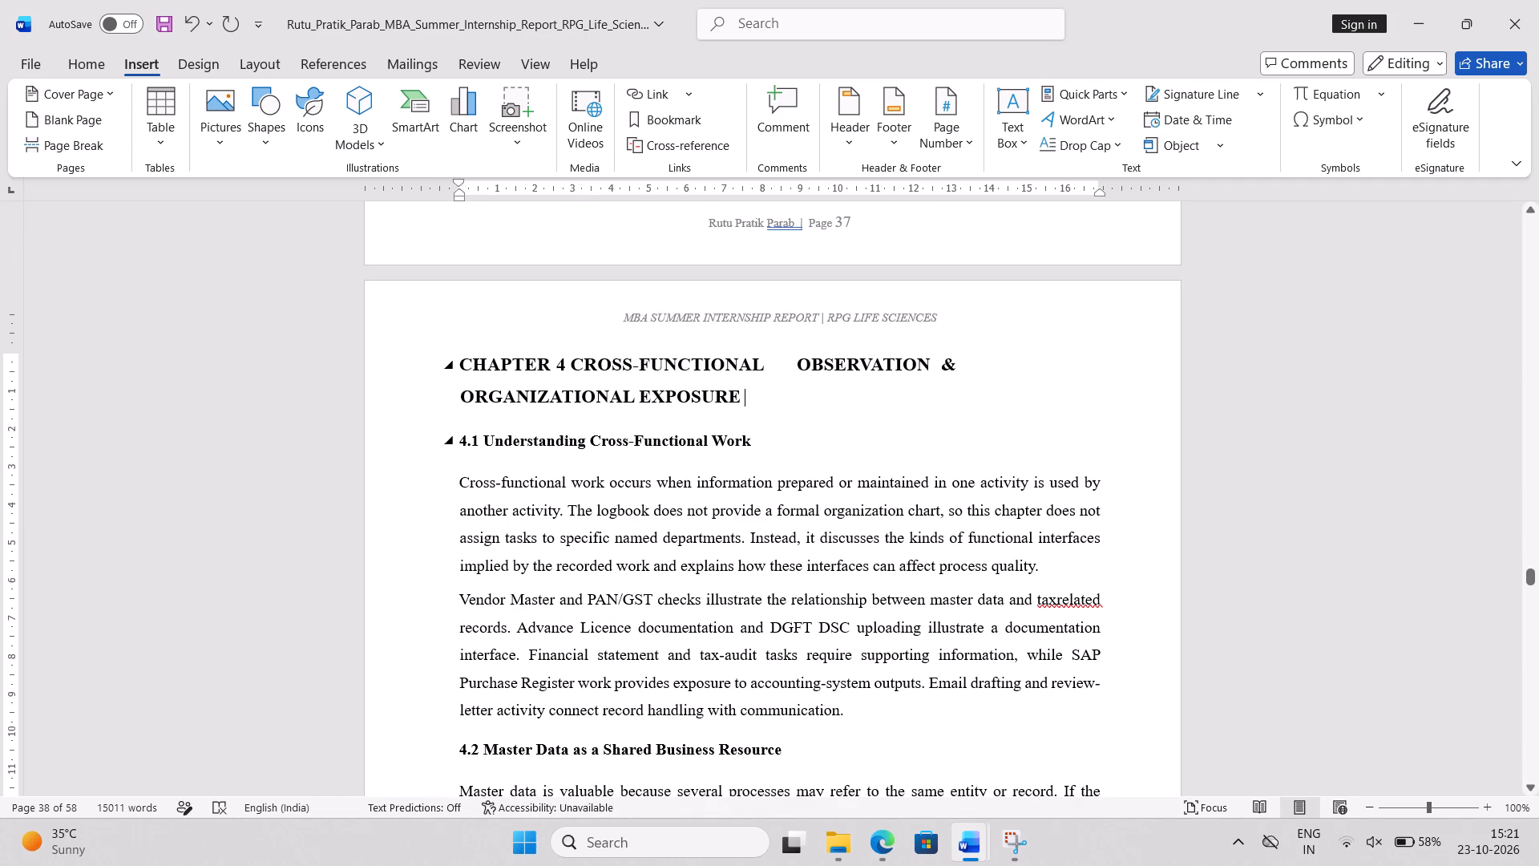
Enlarge the Chapter 4 title by one font size step and replace the space after "CHAPTER 4" with a colon.
double_click(560, 384)
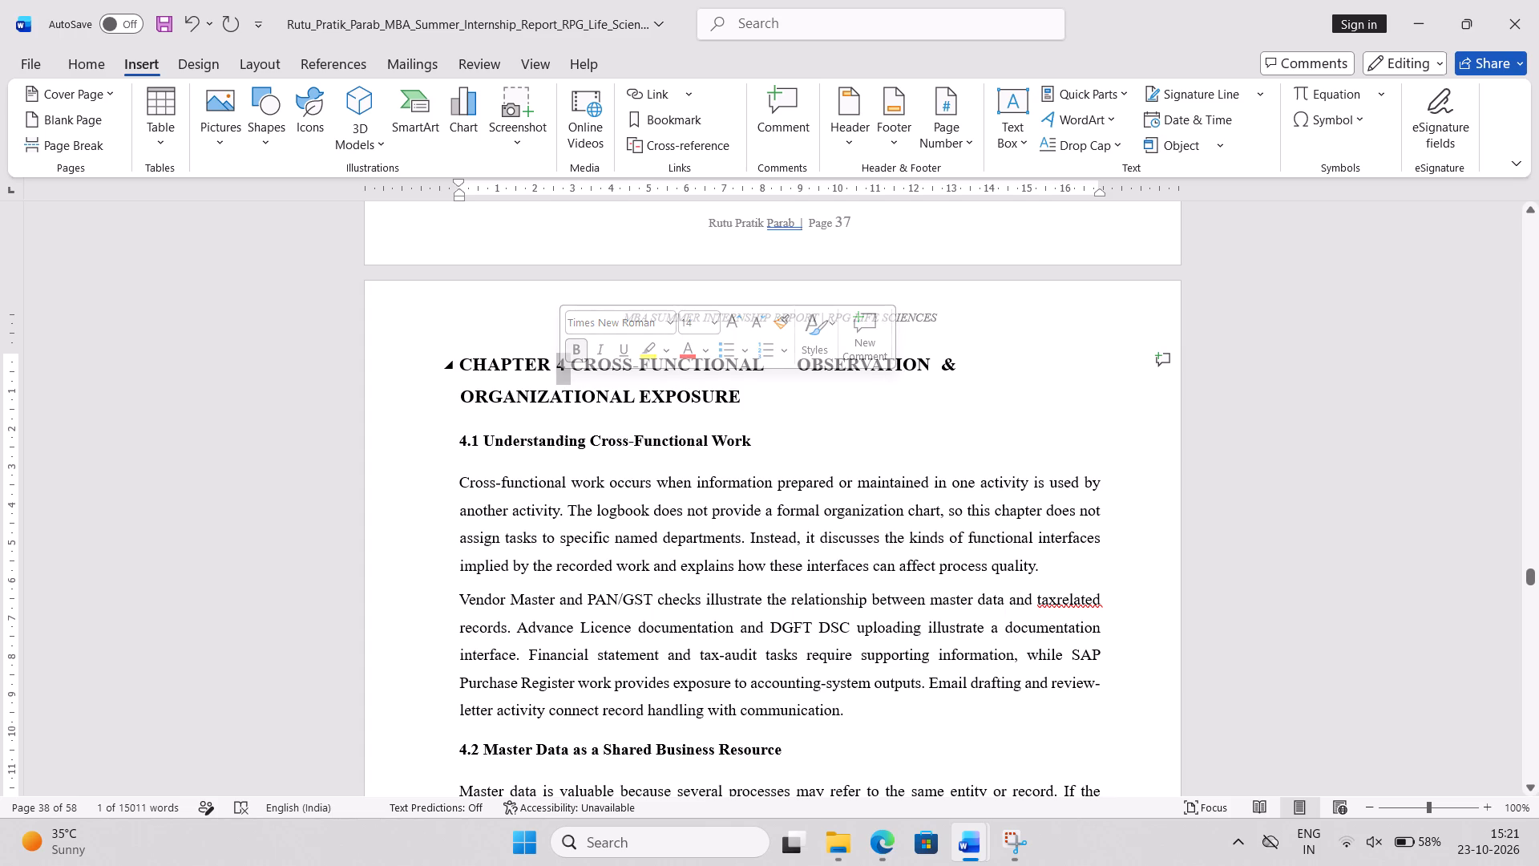
triple_click(510, 364)
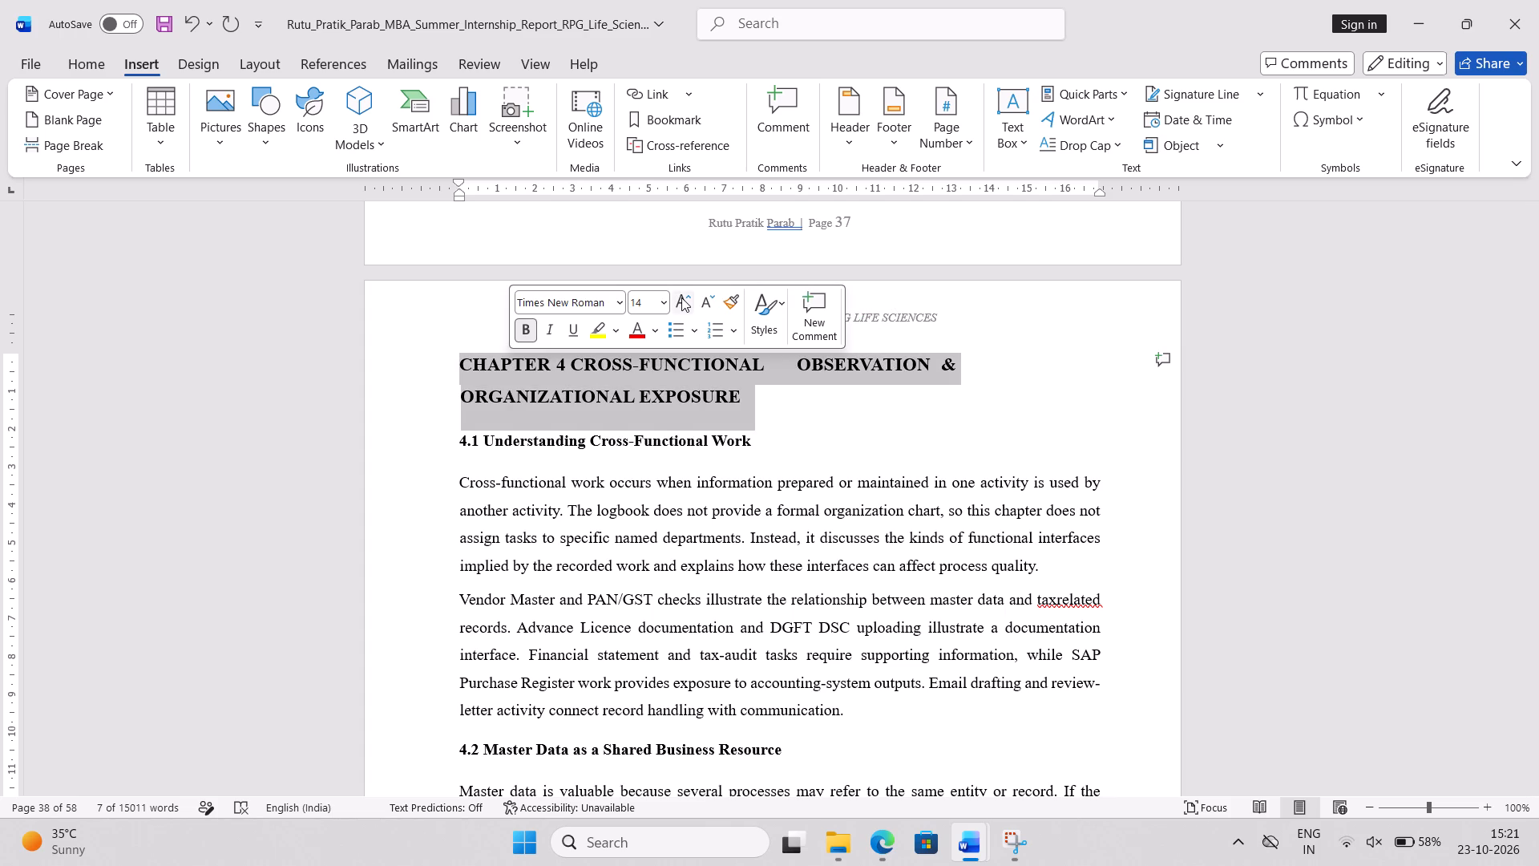
click(681, 297)
click(621, 366)
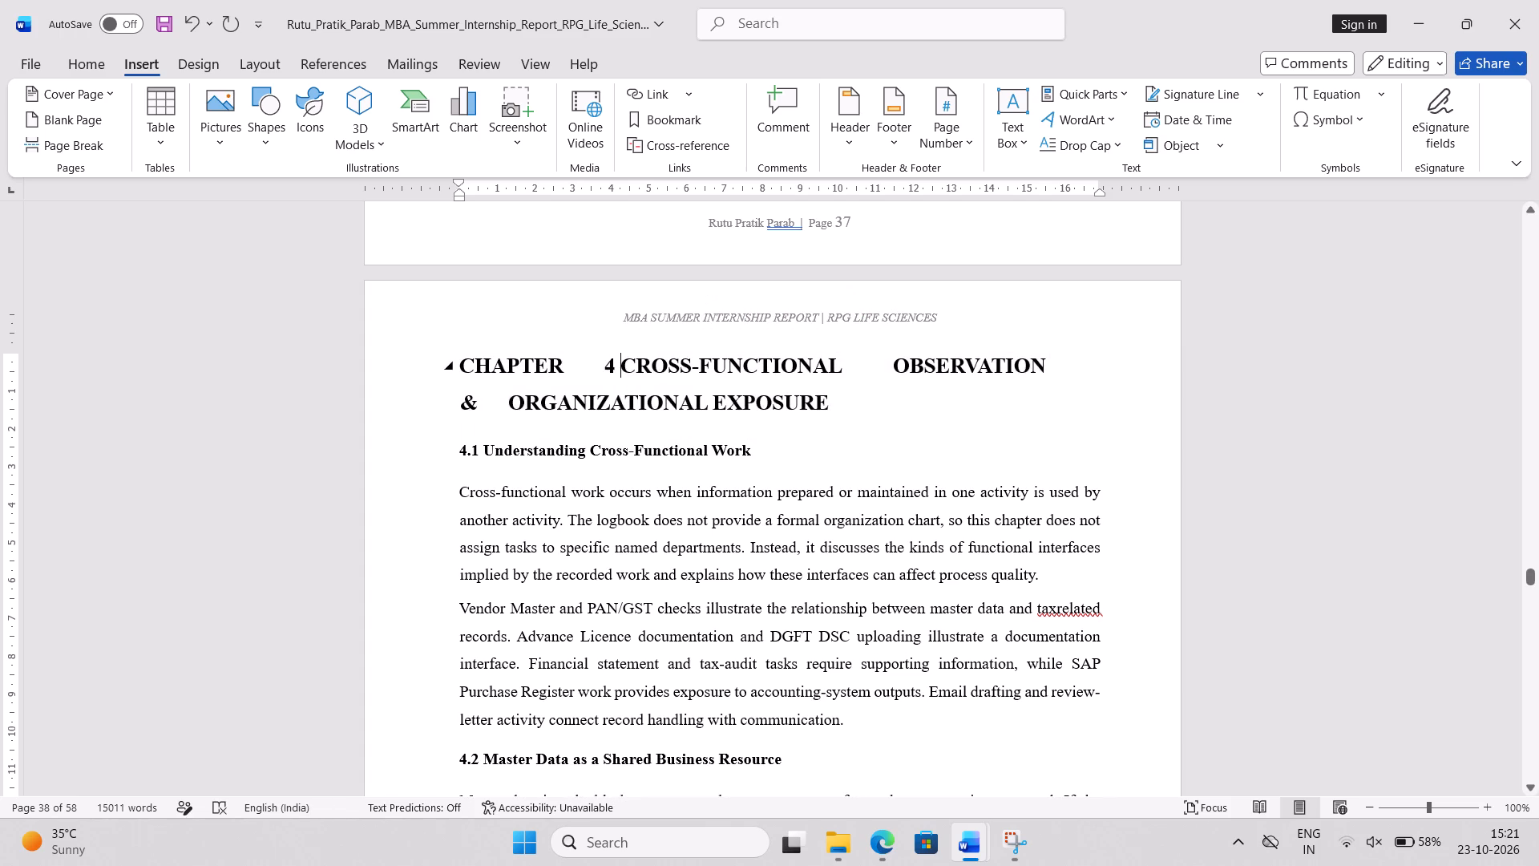
key(BackSpace)
key(shift+colon)
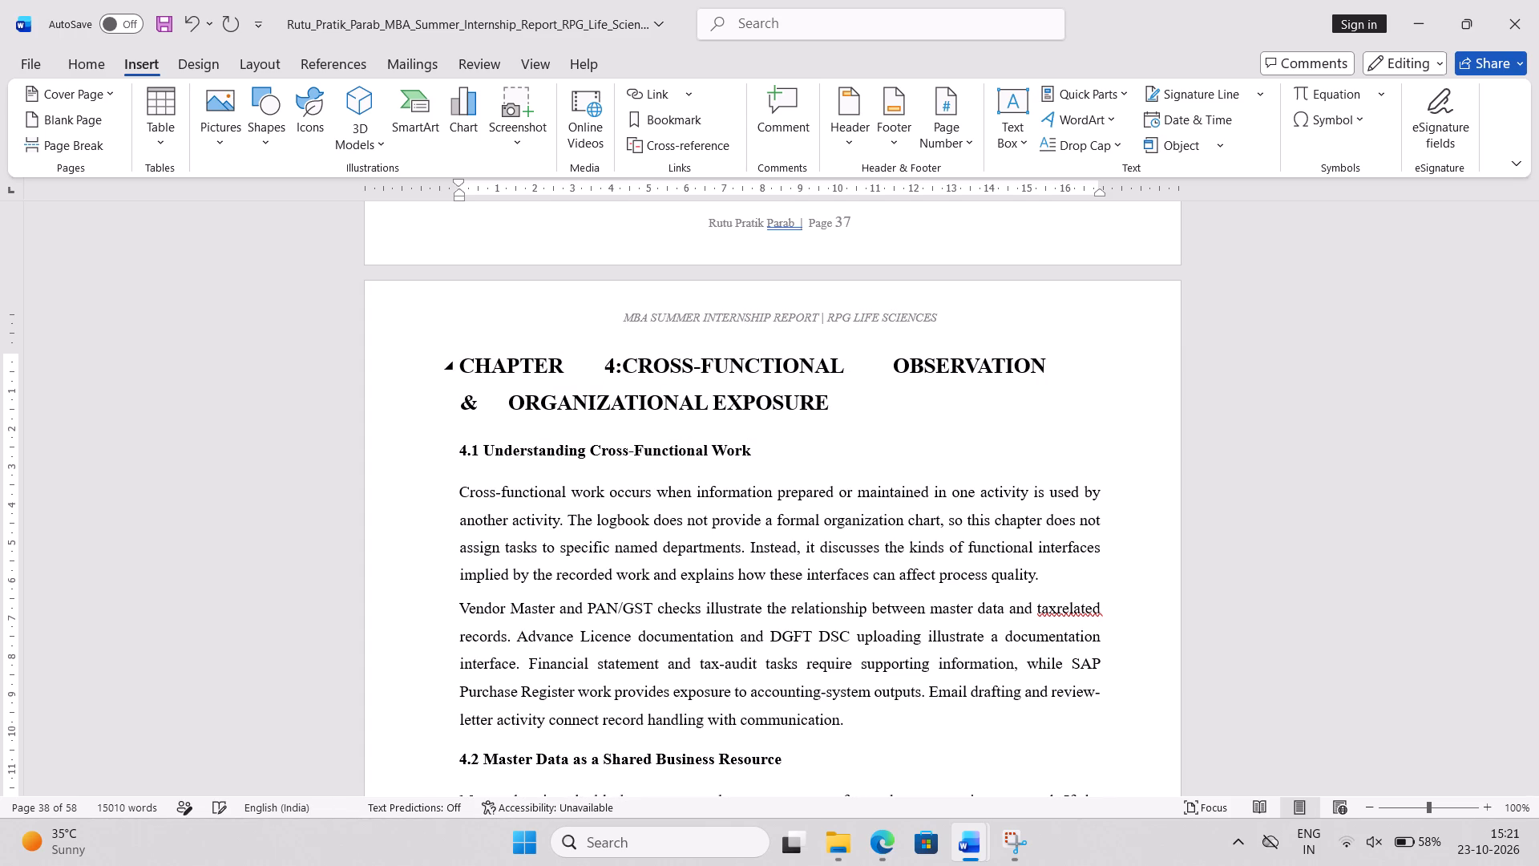
Remove the extra spaces before "4", "OBSERVATION" and "&" in the Chapter 4 title.
key(Left)
key(Left)
key(BackSpace)
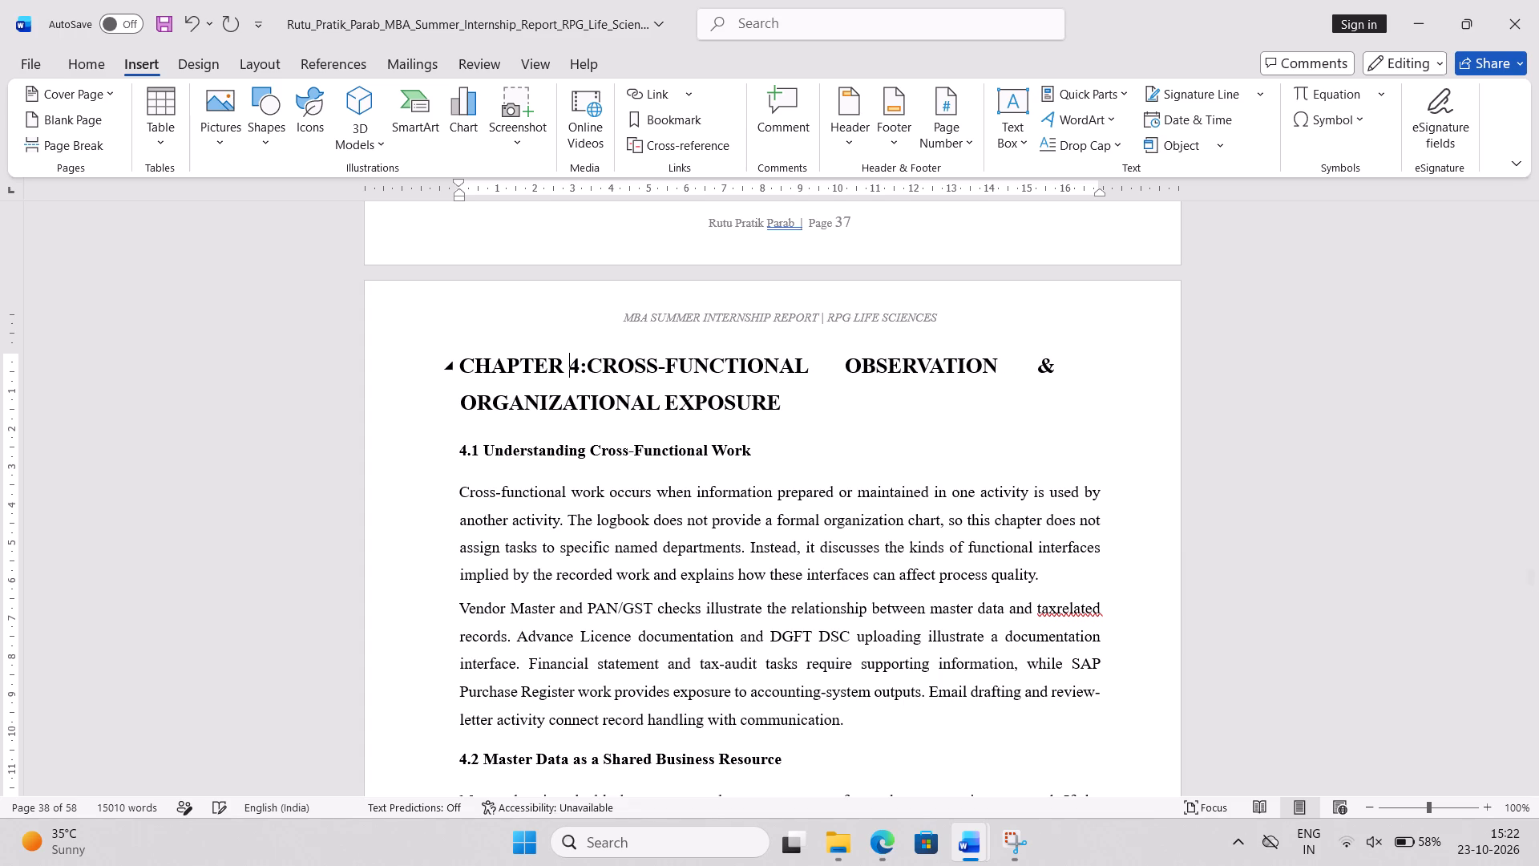
click(849, 370)
key(BackSpace)
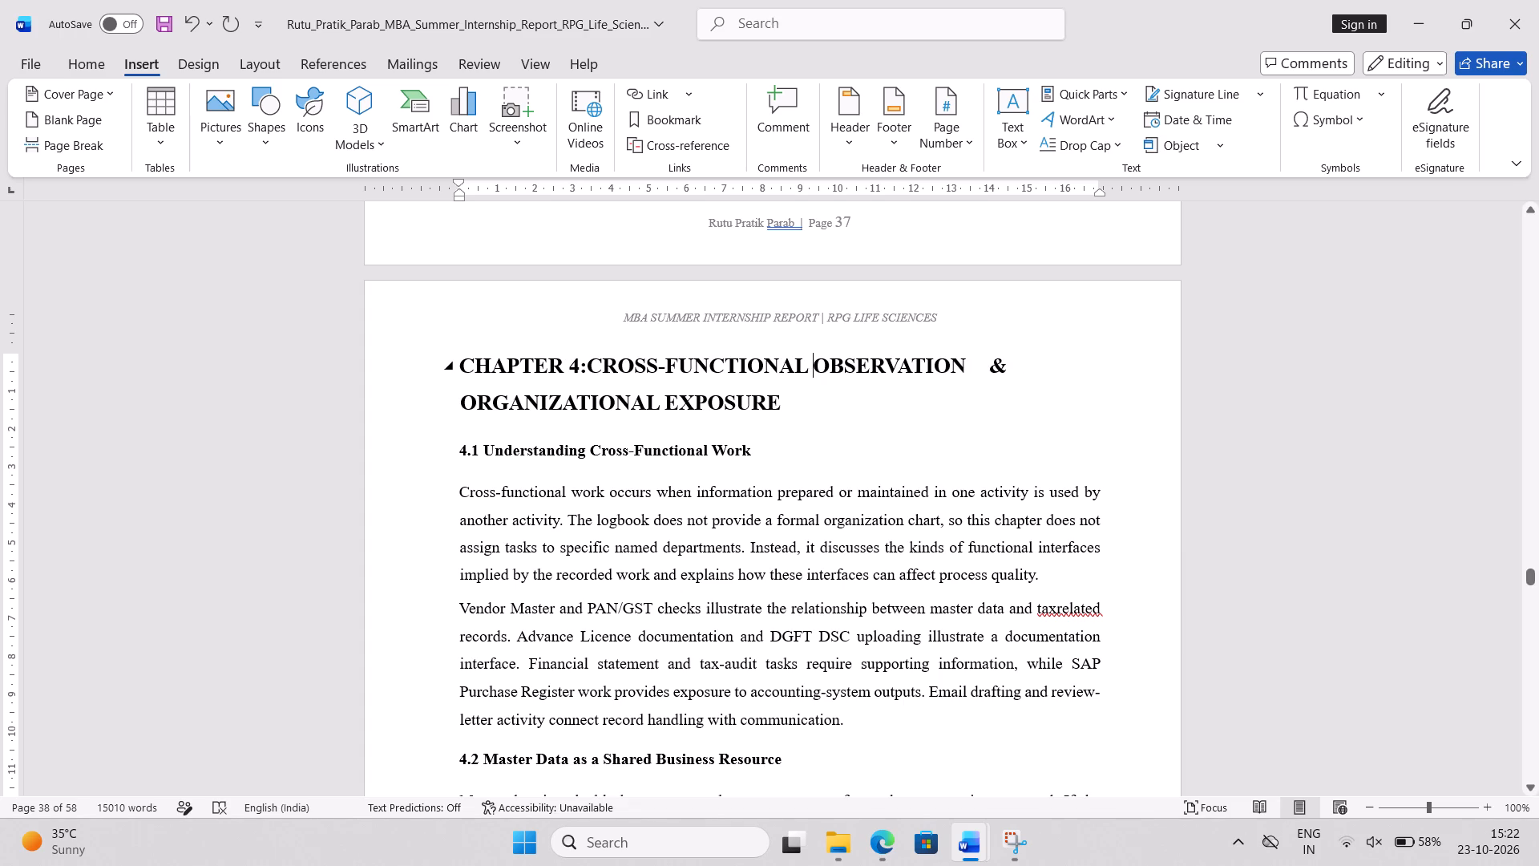
click(988, 366)
key(BackSpace)
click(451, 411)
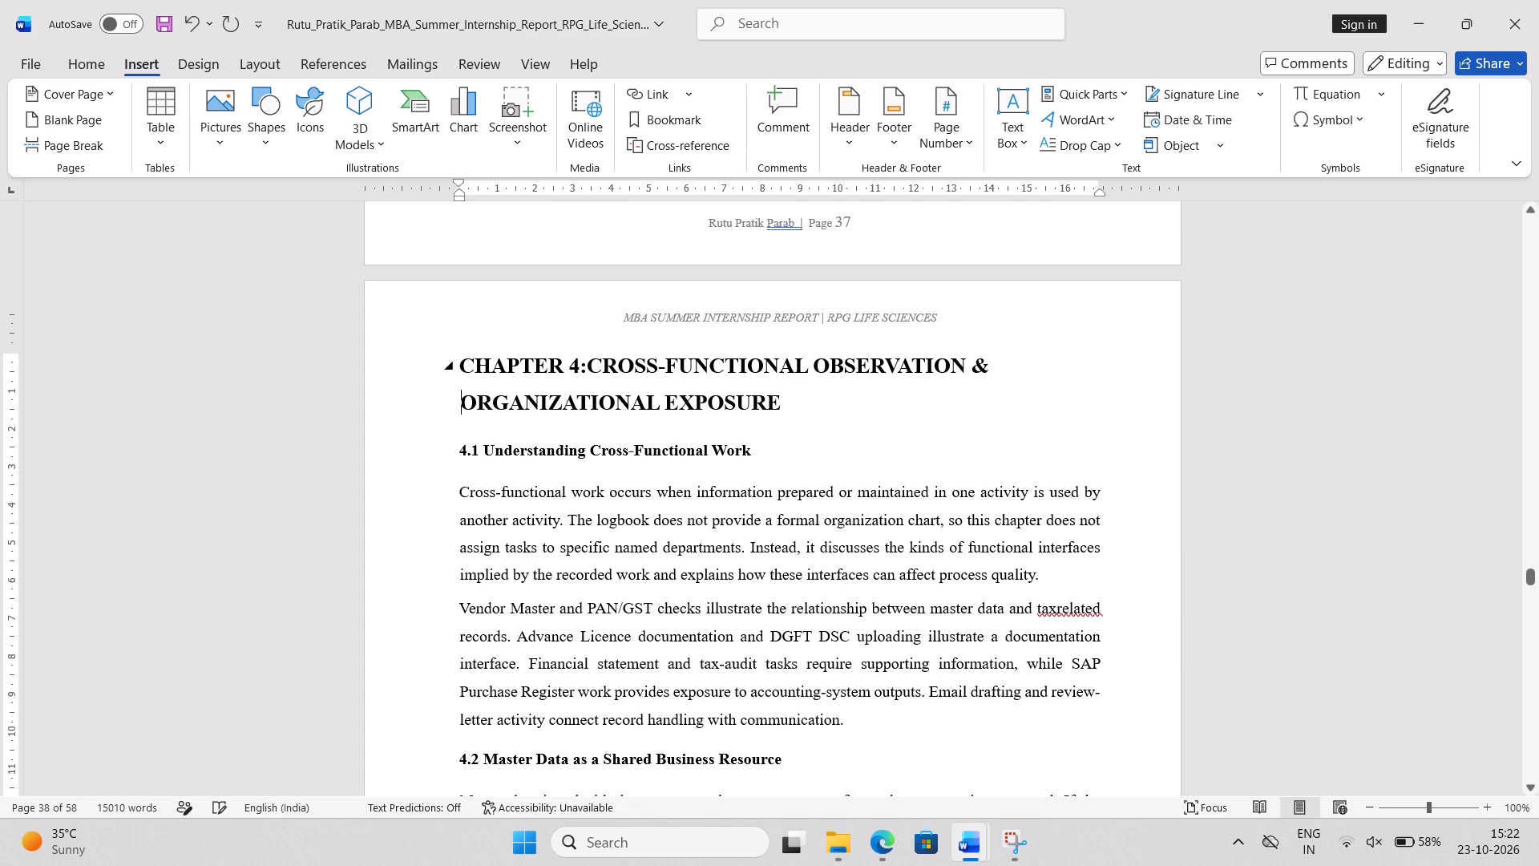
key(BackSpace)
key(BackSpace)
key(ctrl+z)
Increase the font size of the 4.1 Understanding Cross-Functional Work and 4.2 Master Data as a Shared Business Resource headings to 14.
scroll(495, 499, down, 1)
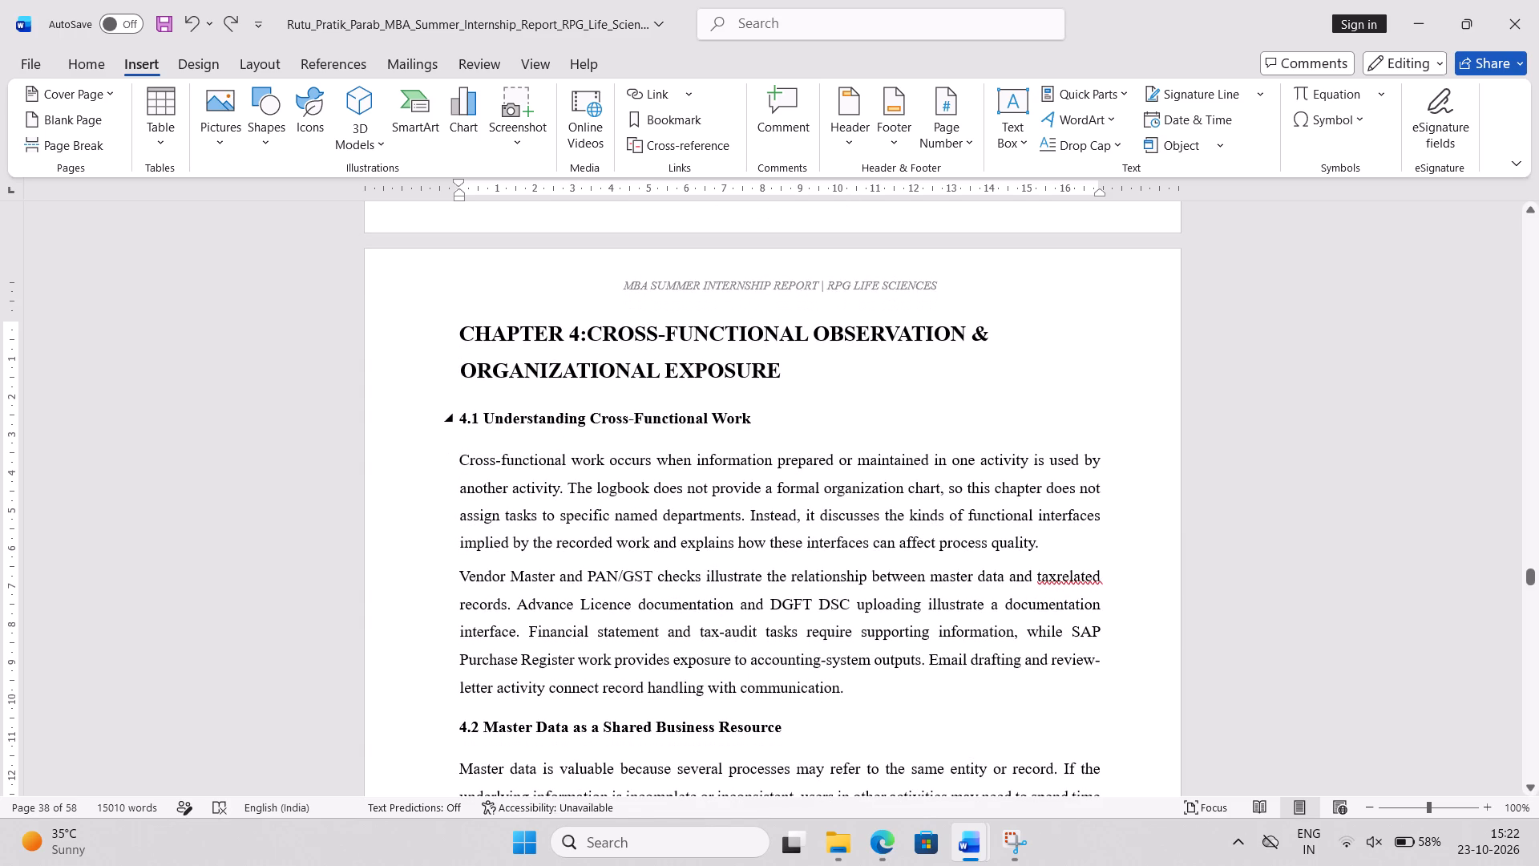
triple_click(531, 415)
click(531, 415)
double_click(531, 415)
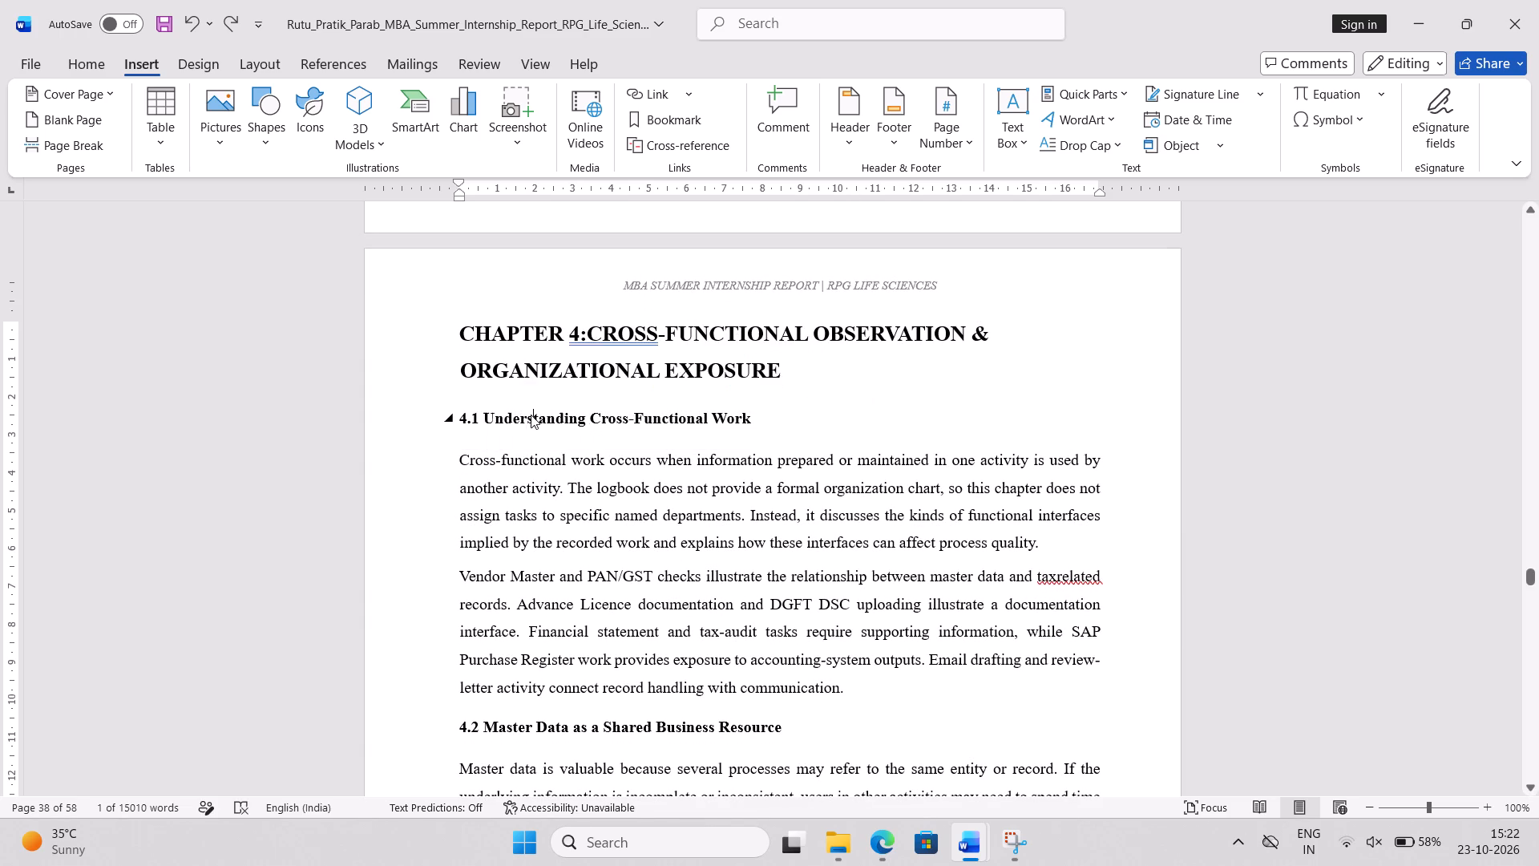
double_click(531, 415)
triple_click(531, 415)
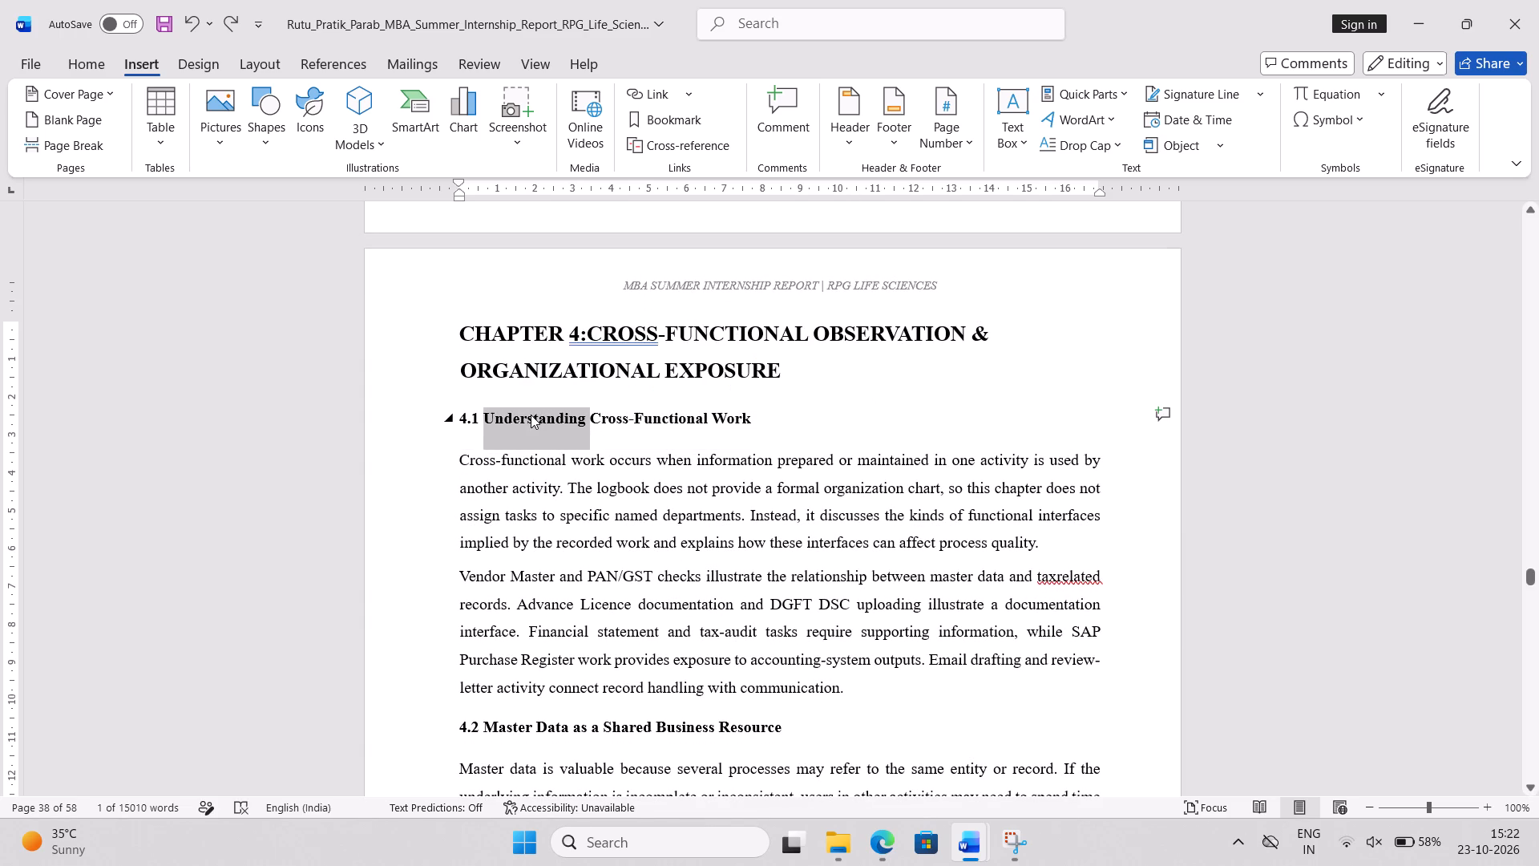
click(698, 350)
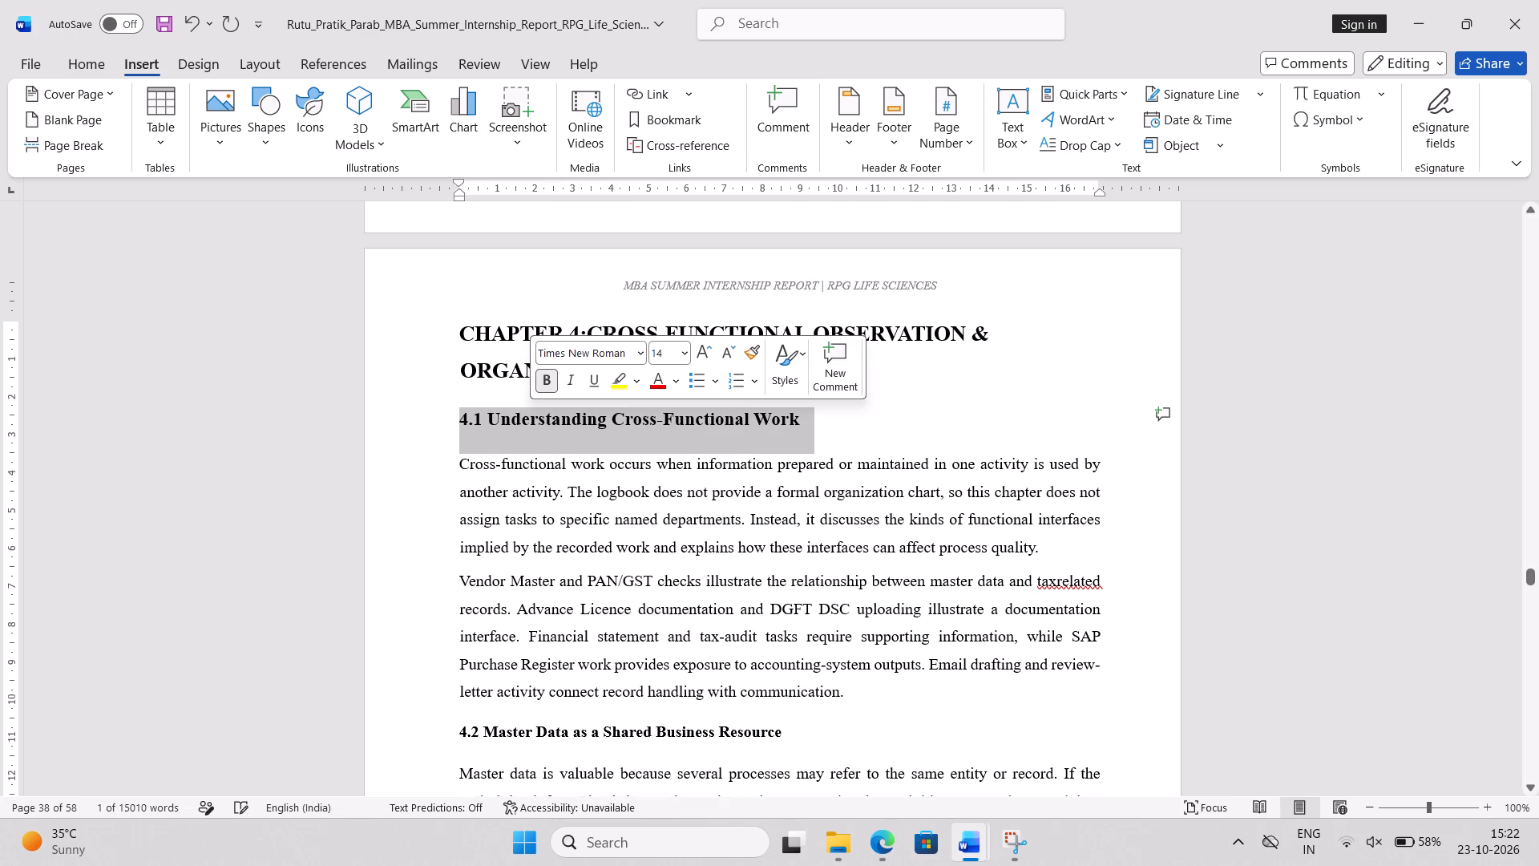
triple_click(601, 745)
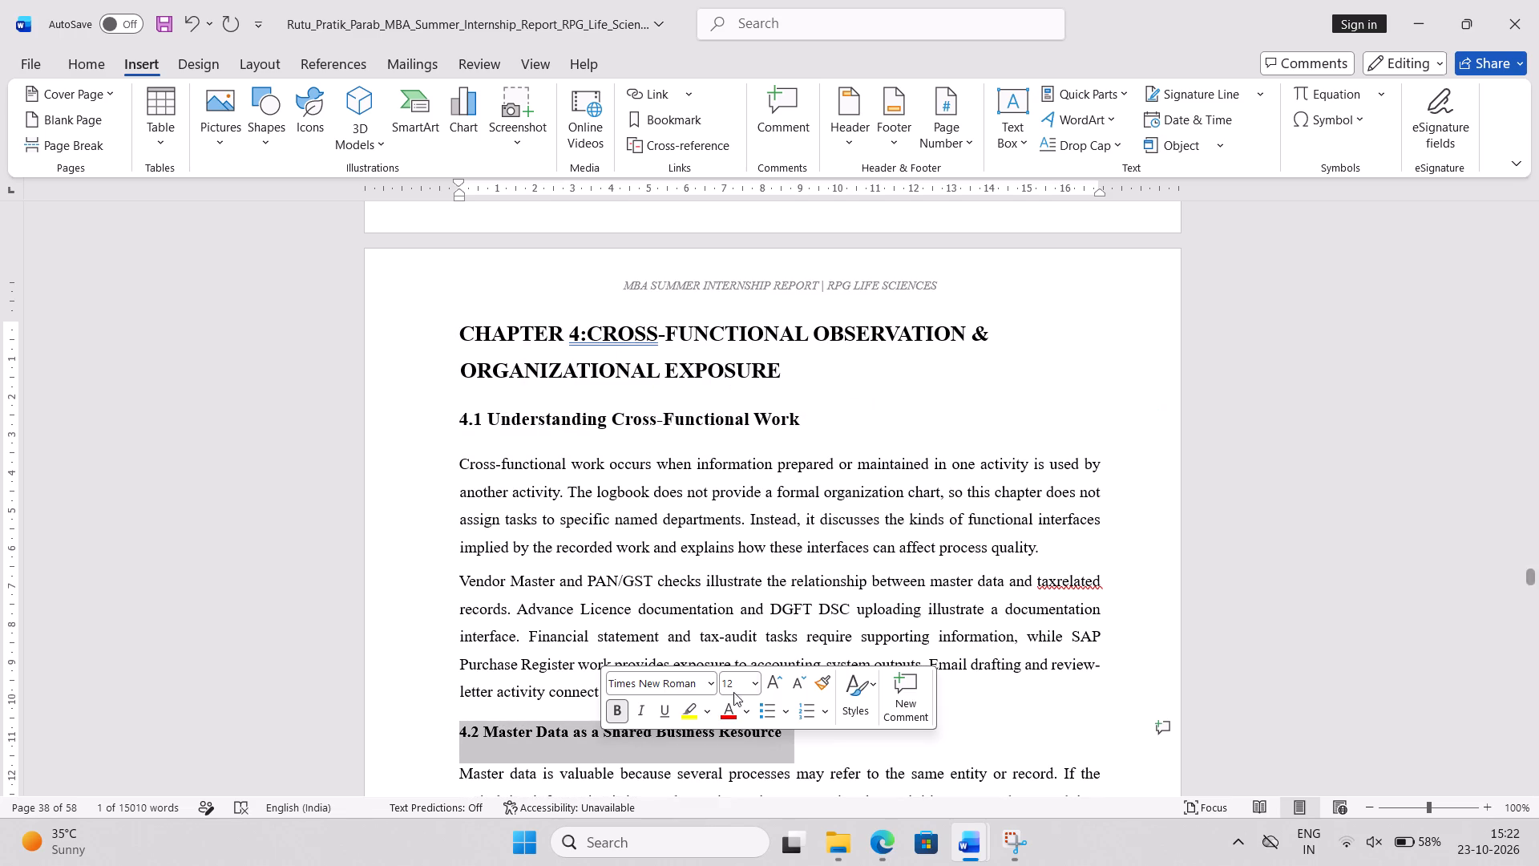
click(763, 688)
Increase the font size of the 4.3 Coordination and Information Handoffs and 4.4 Exposure to Systems and Tools headings to 14.
scroll(761, 597, down, 1)
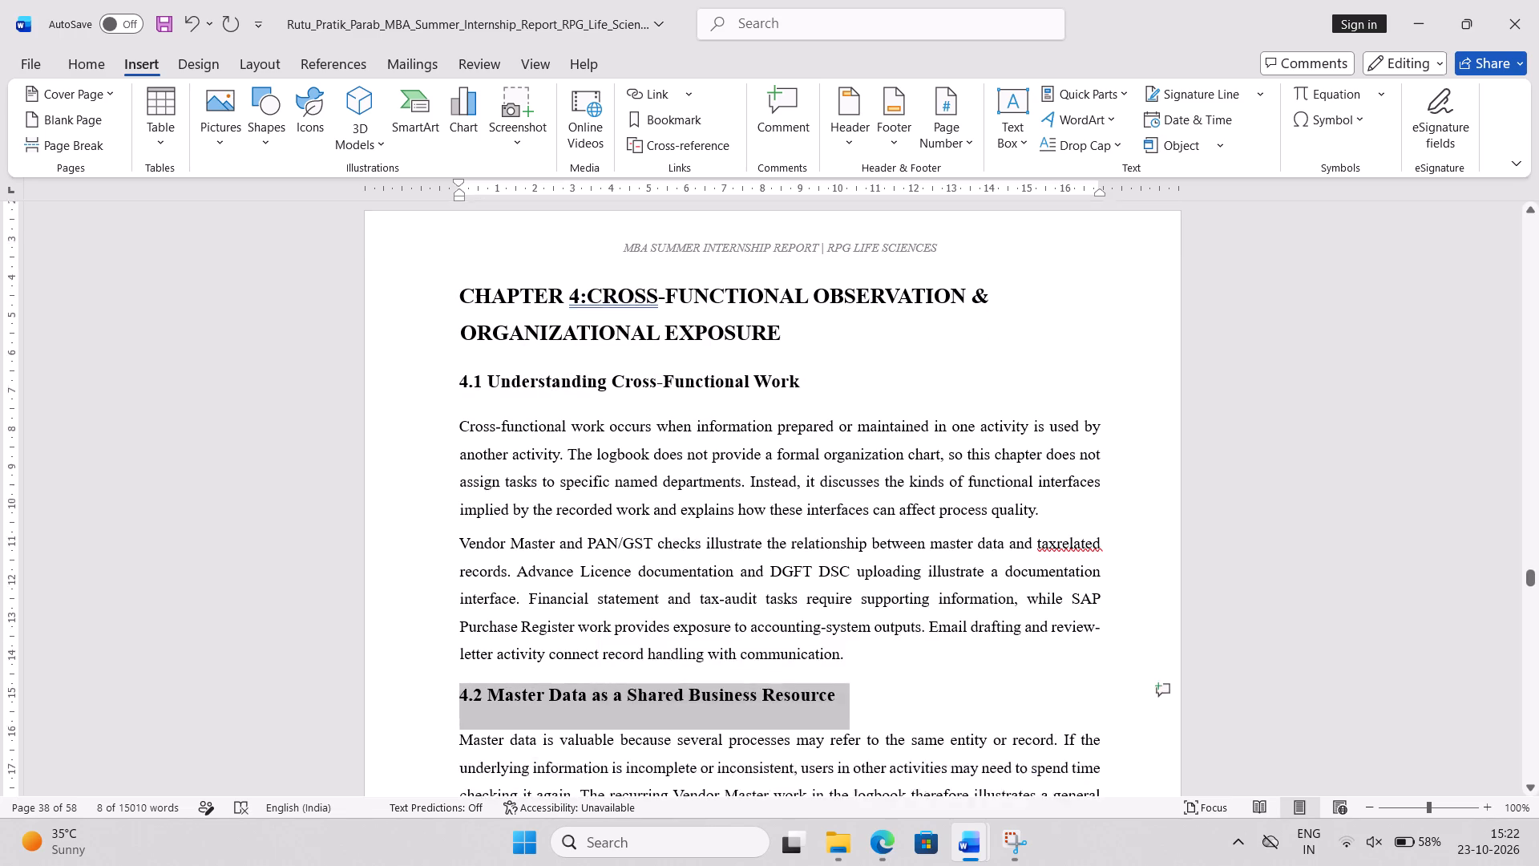
scroll(761, 597, down, 4)
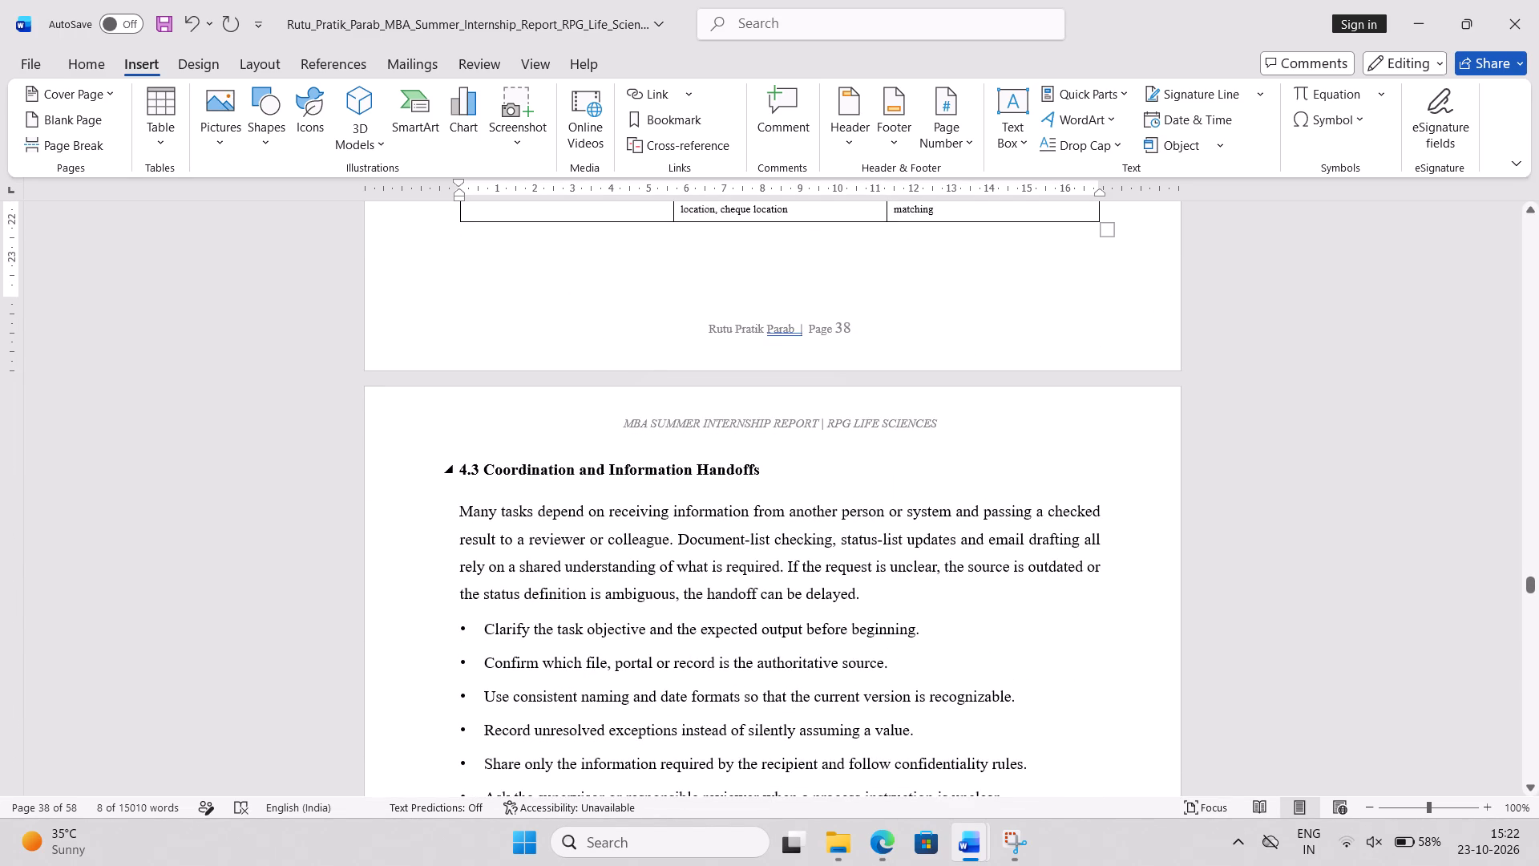
double_click(669, 470)
triple_click(669, 470)
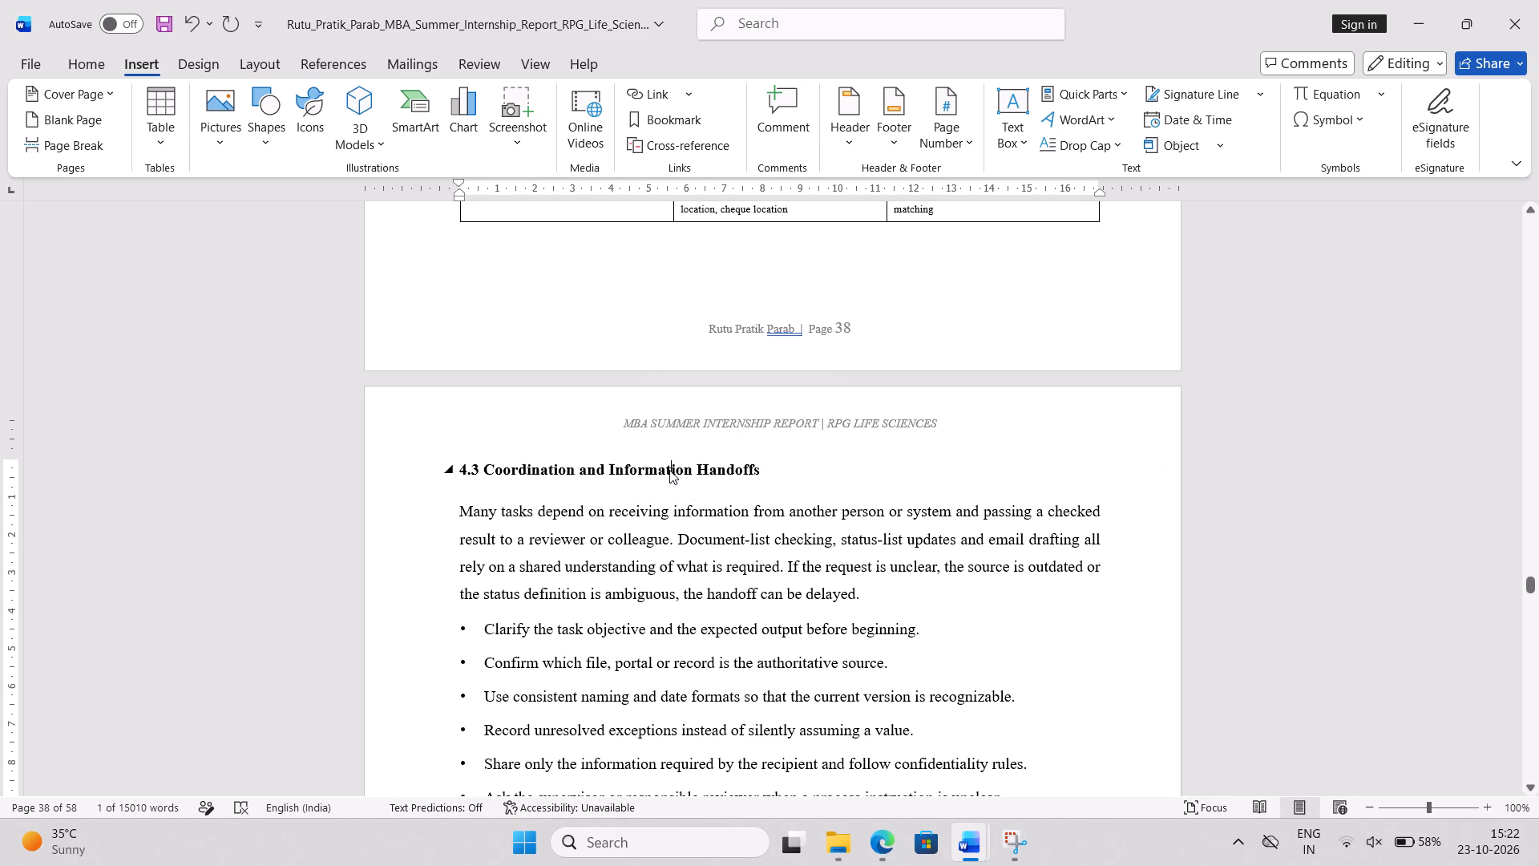
click(834, 413)
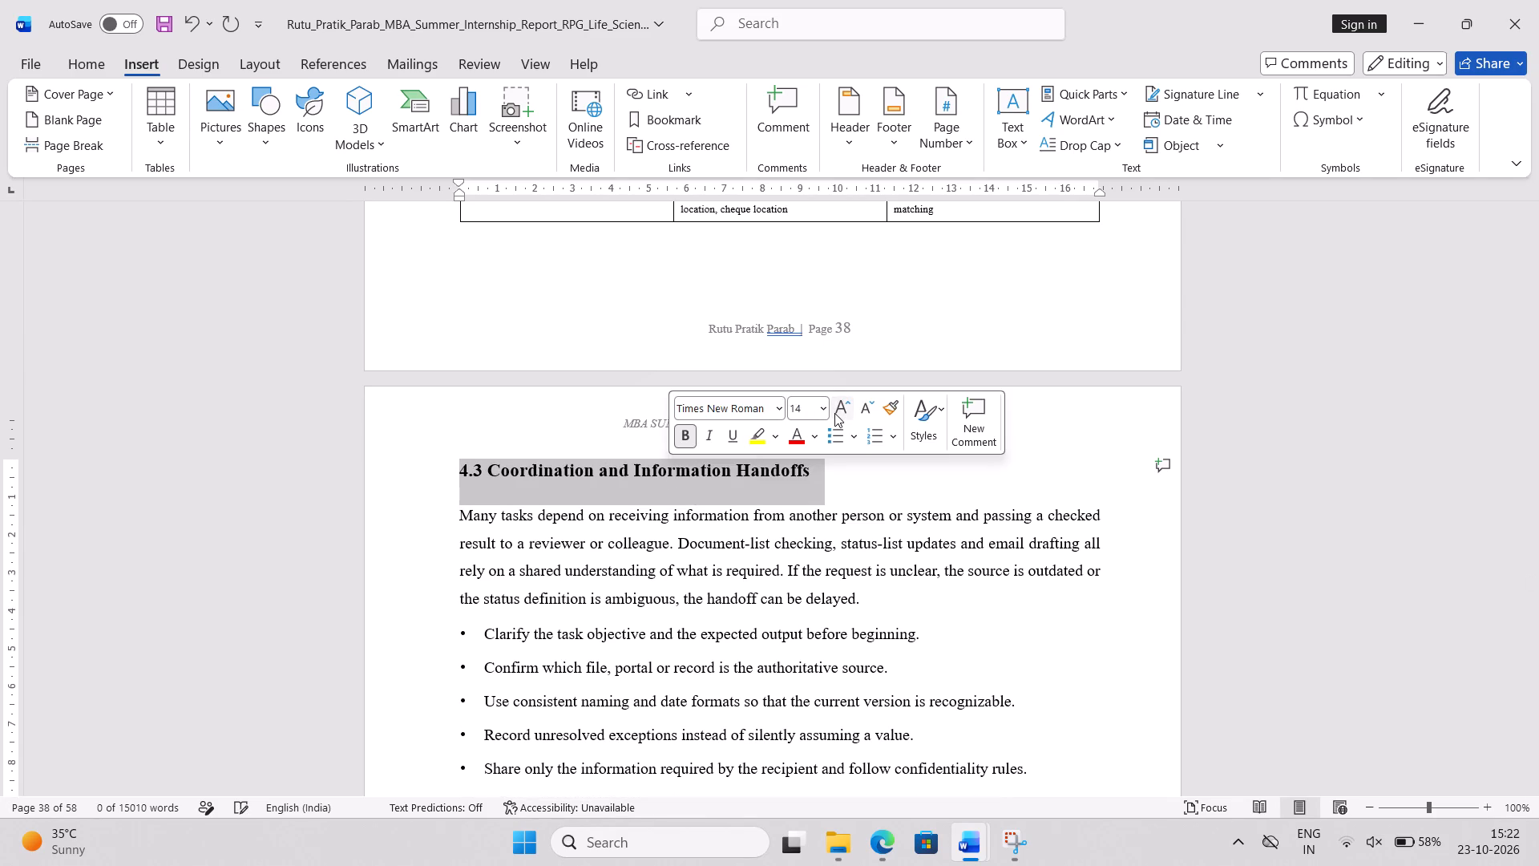
scroll(834, 413, down, 6)
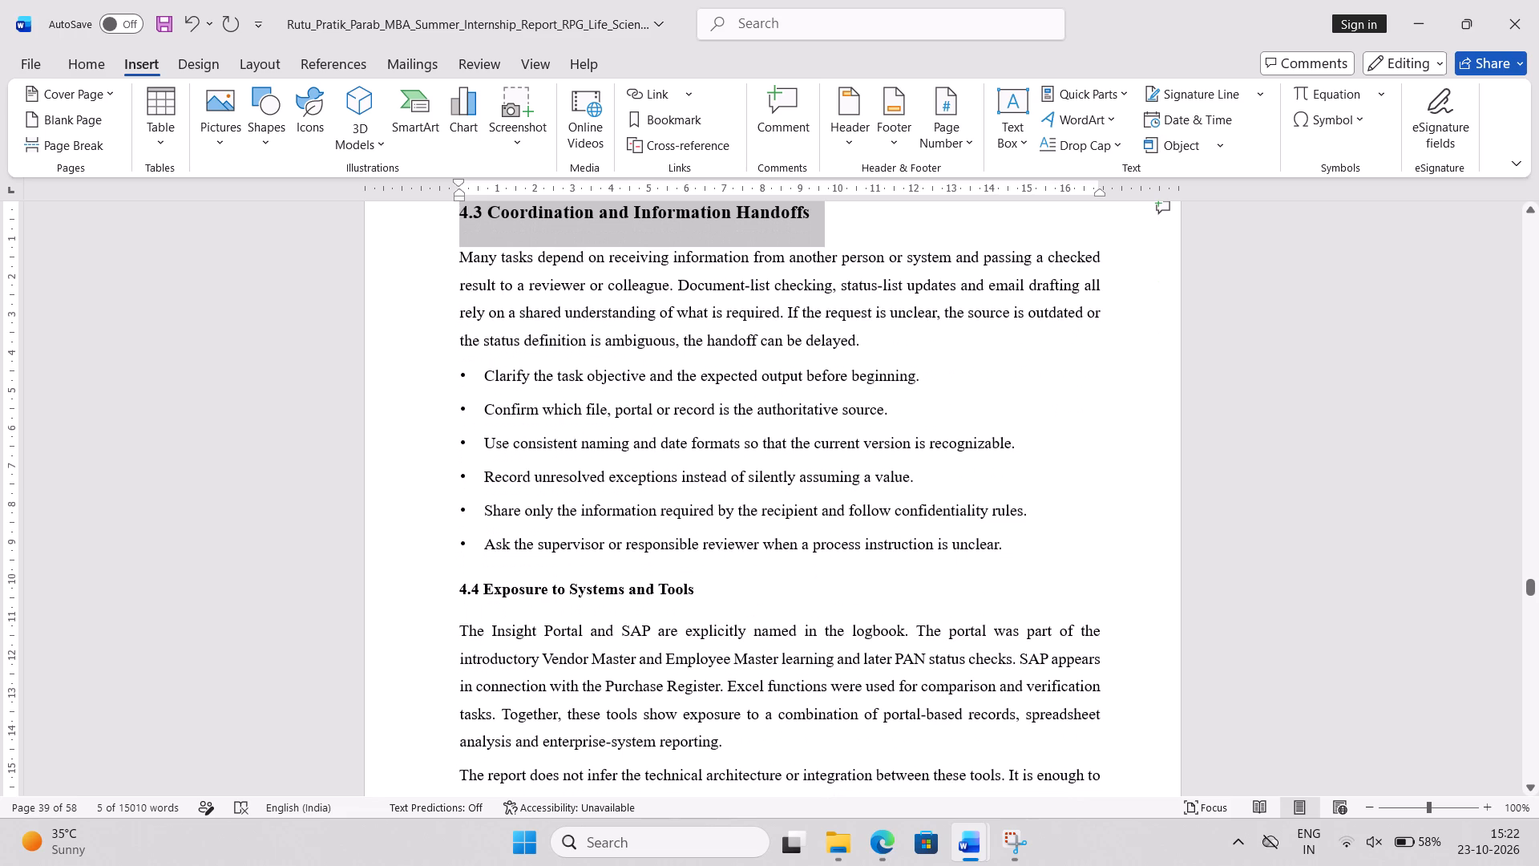
triple_click(652, 593)
click(820, 536)
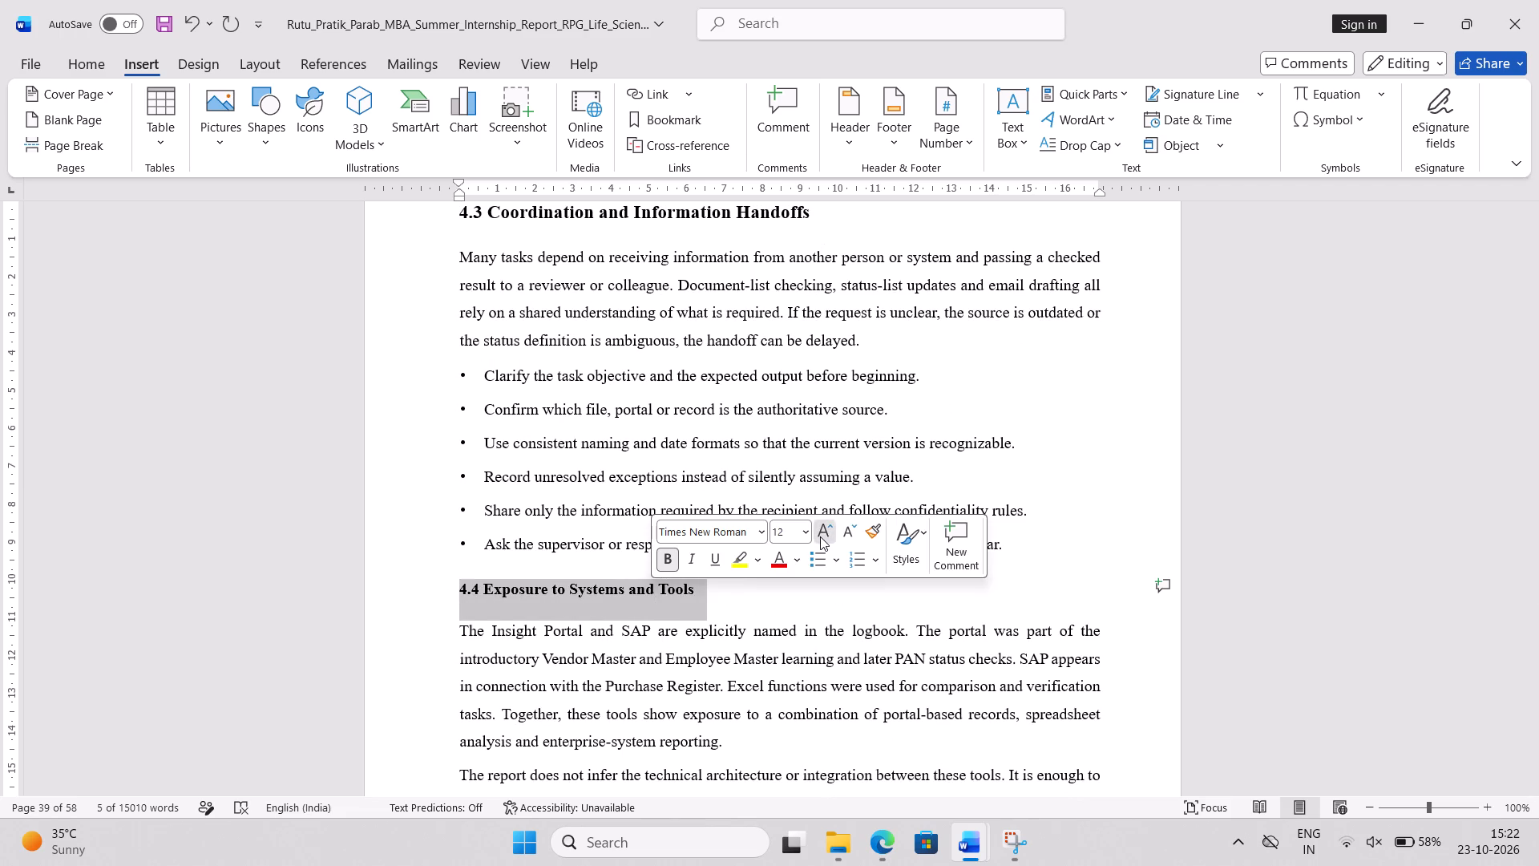
click(777, 649)
Delete the note "(To be inserted or replaced with an approved company/process visual, if permitted.)" from the Figure 4.1 placeholder box.
scroll(777, 649, down, 2)
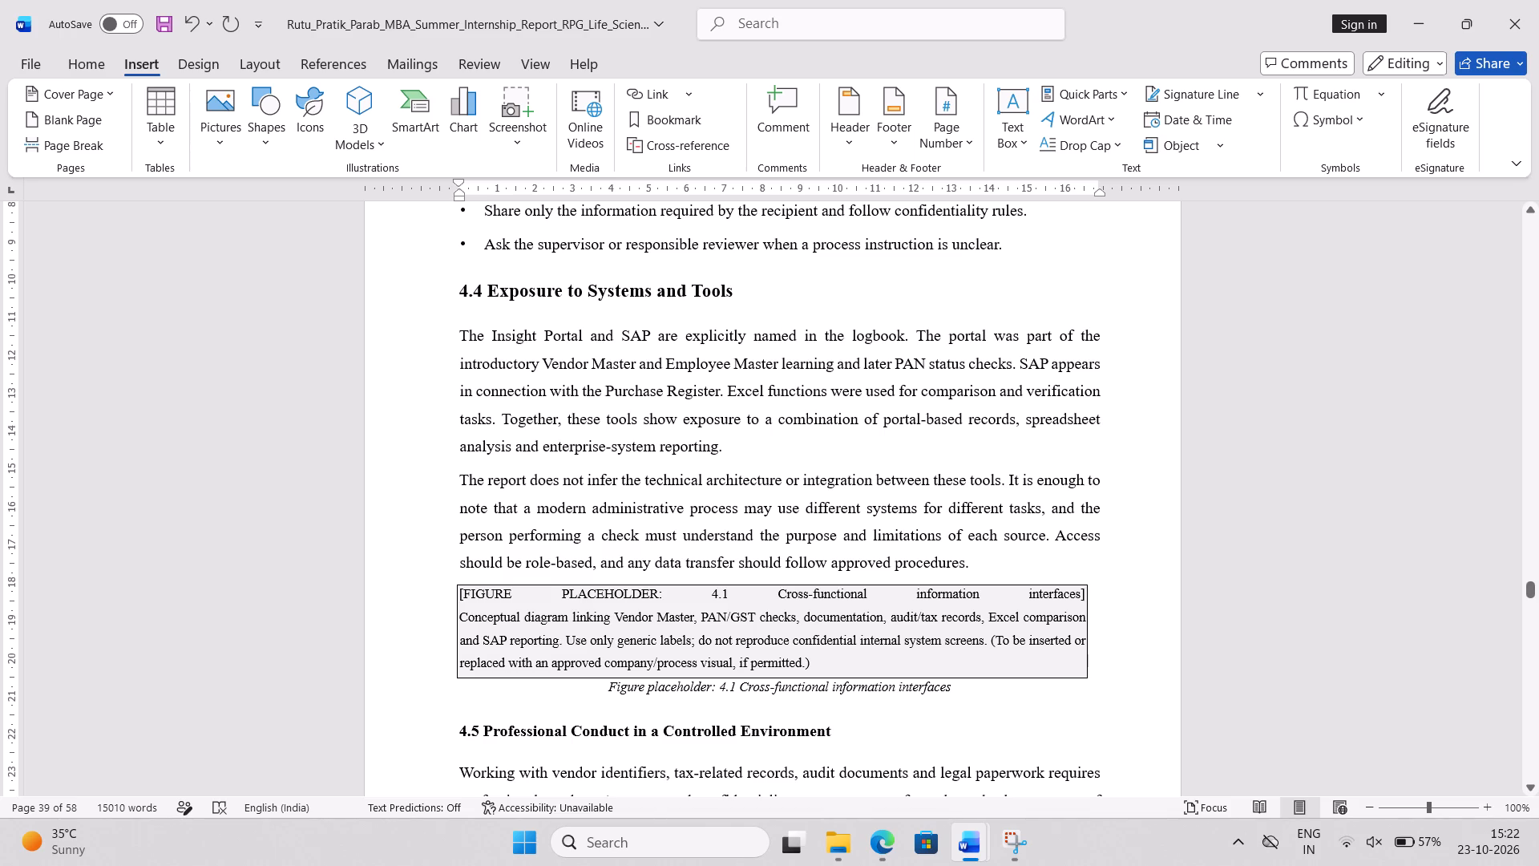
click(986, 643)
key(ctrl+shift+Down)
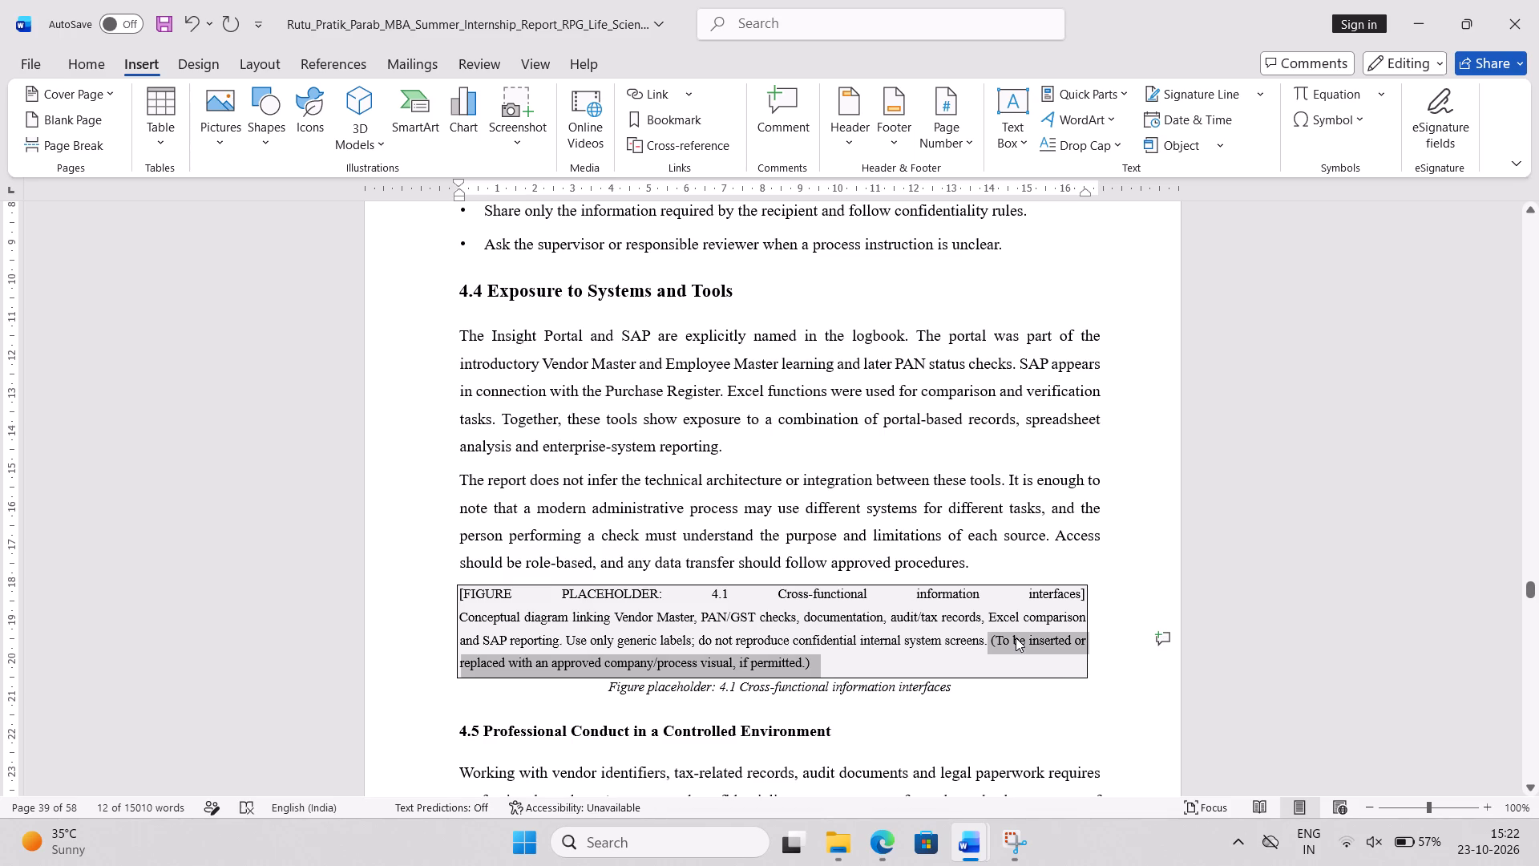
key(BackSpace)
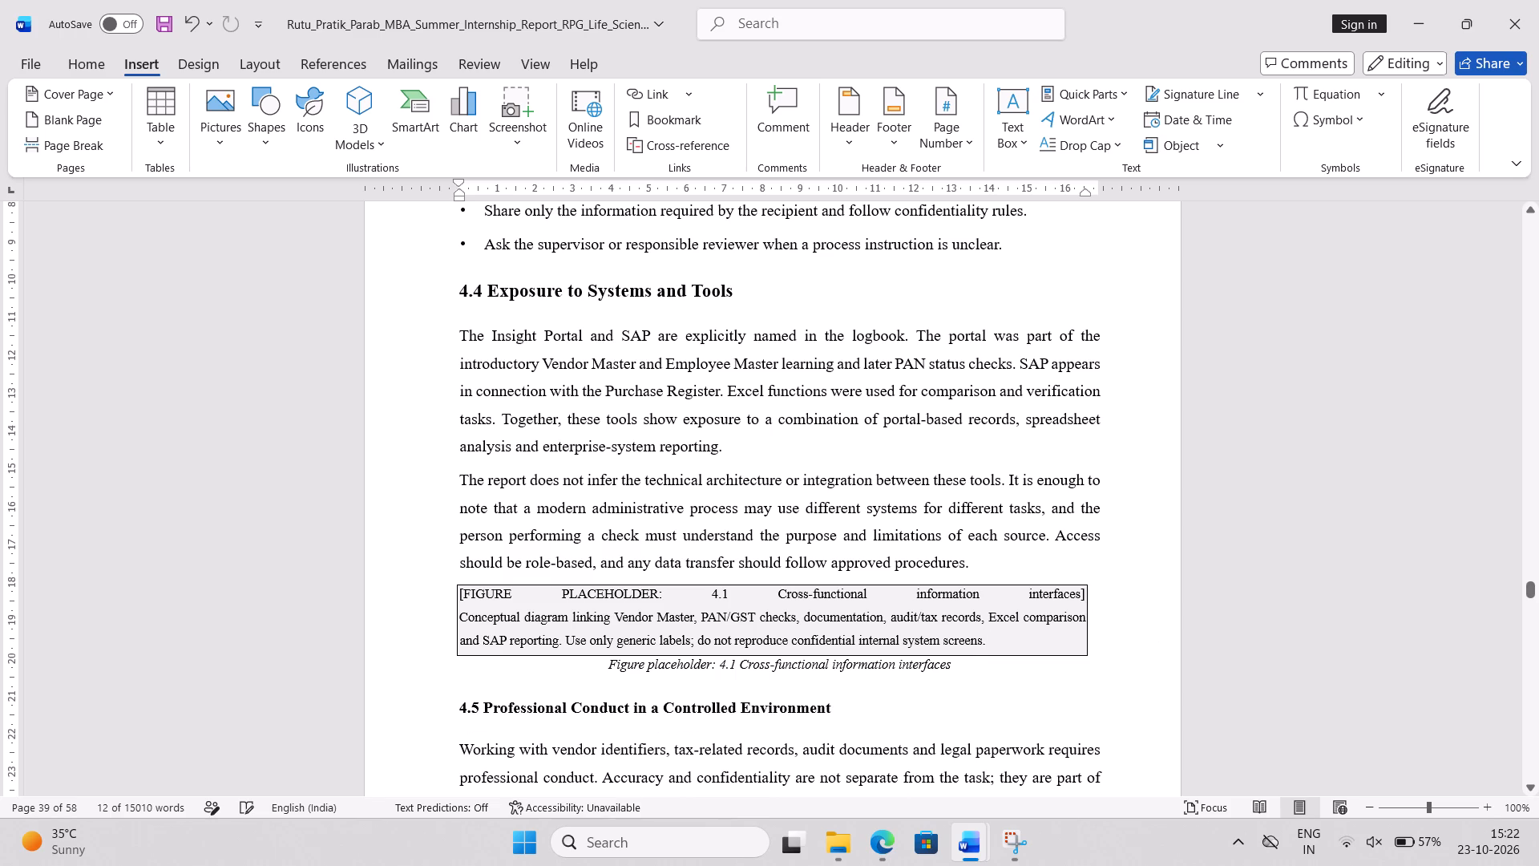
Increase the 4.5 Professional Conduct in a Controlled Environment heading to size 14 and insert a page break before it.
scroll(971, 671, down, 1)
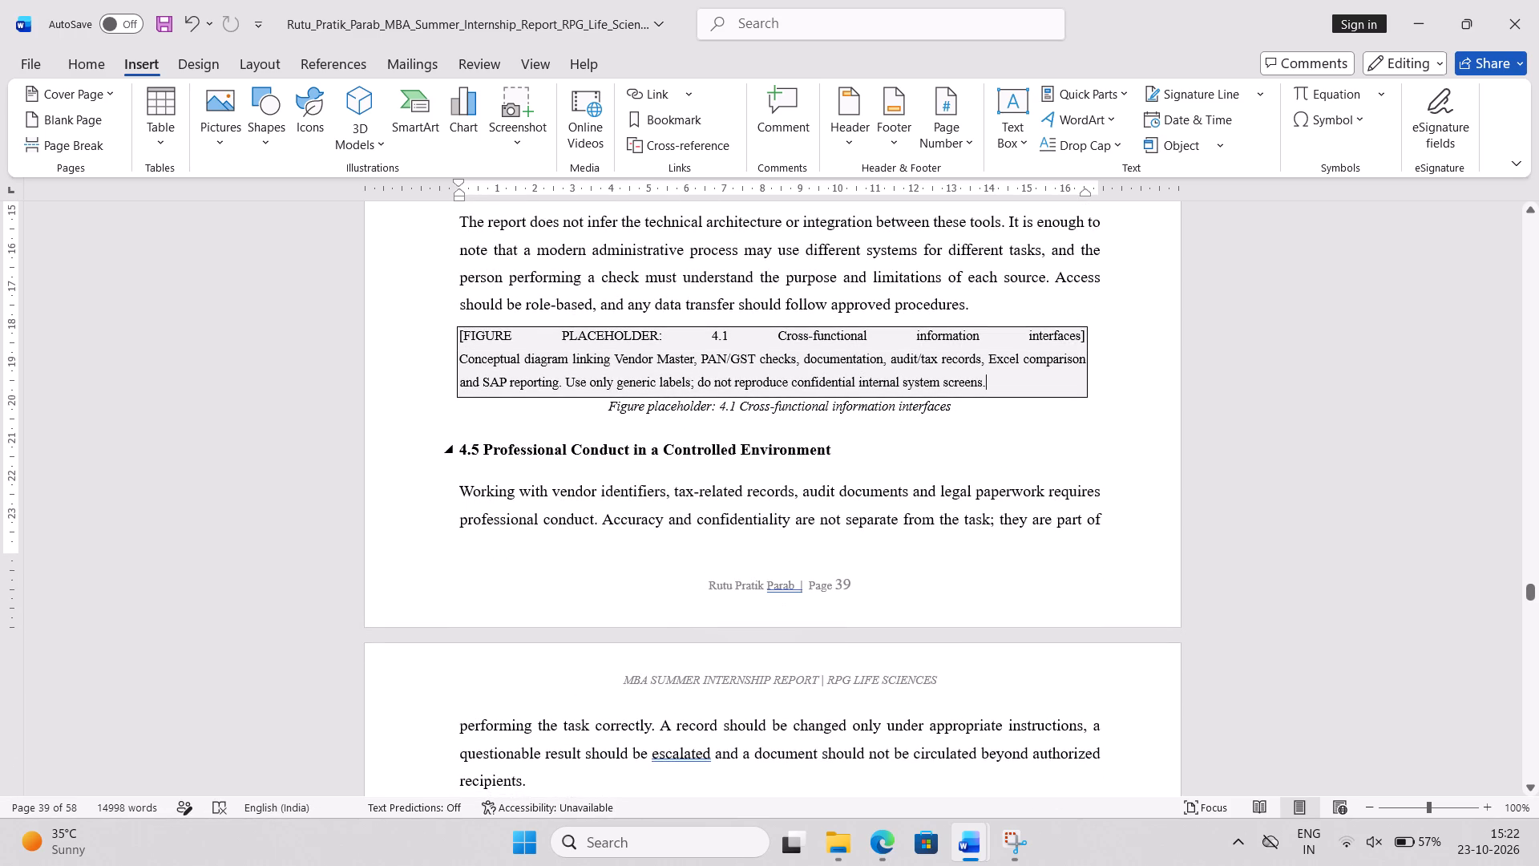
triple_click(463, 448)
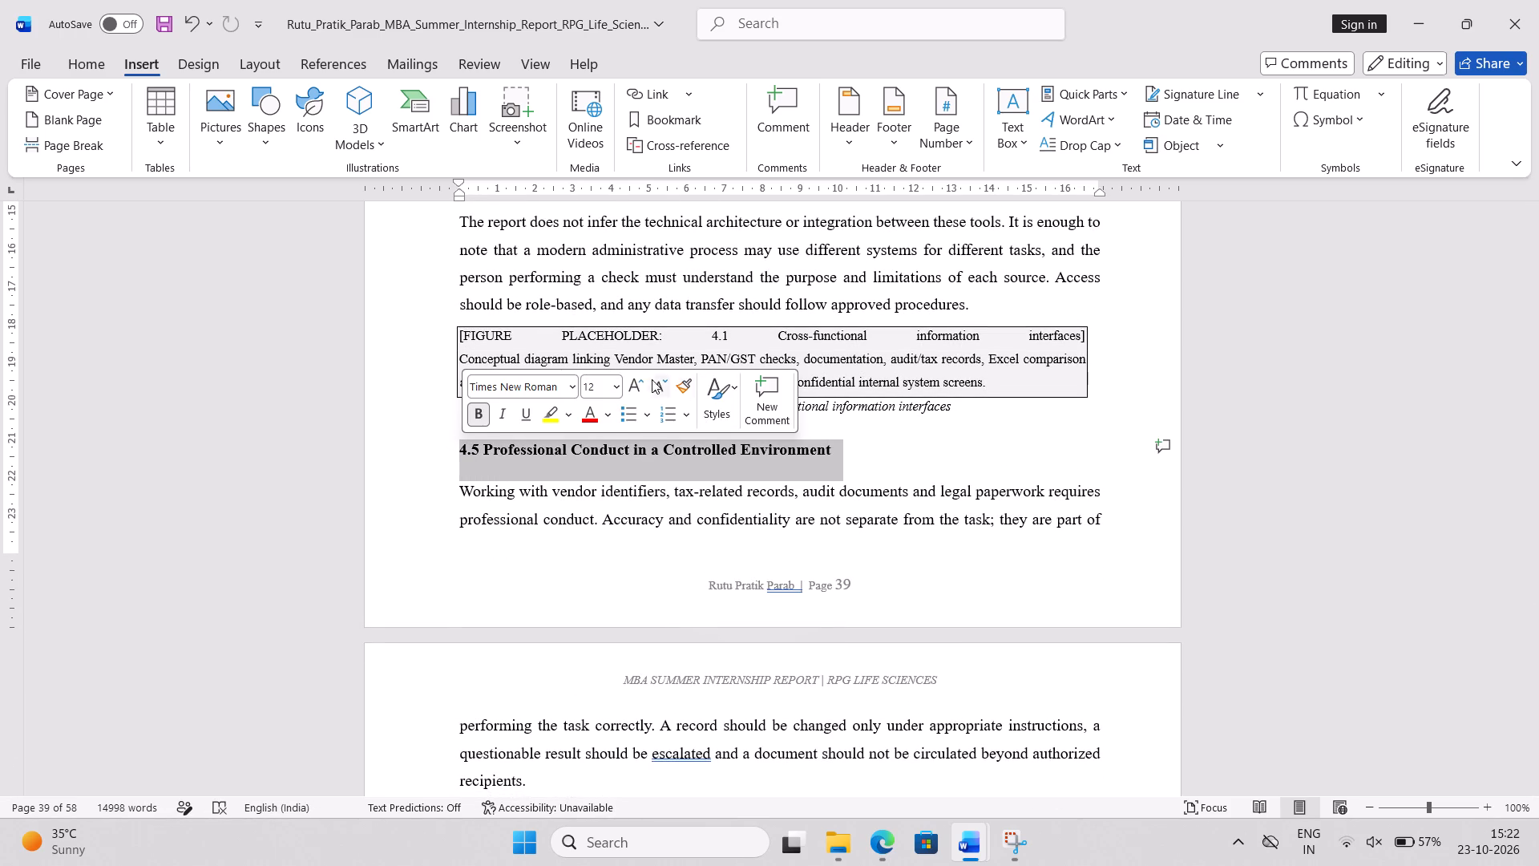
click(640, 382)
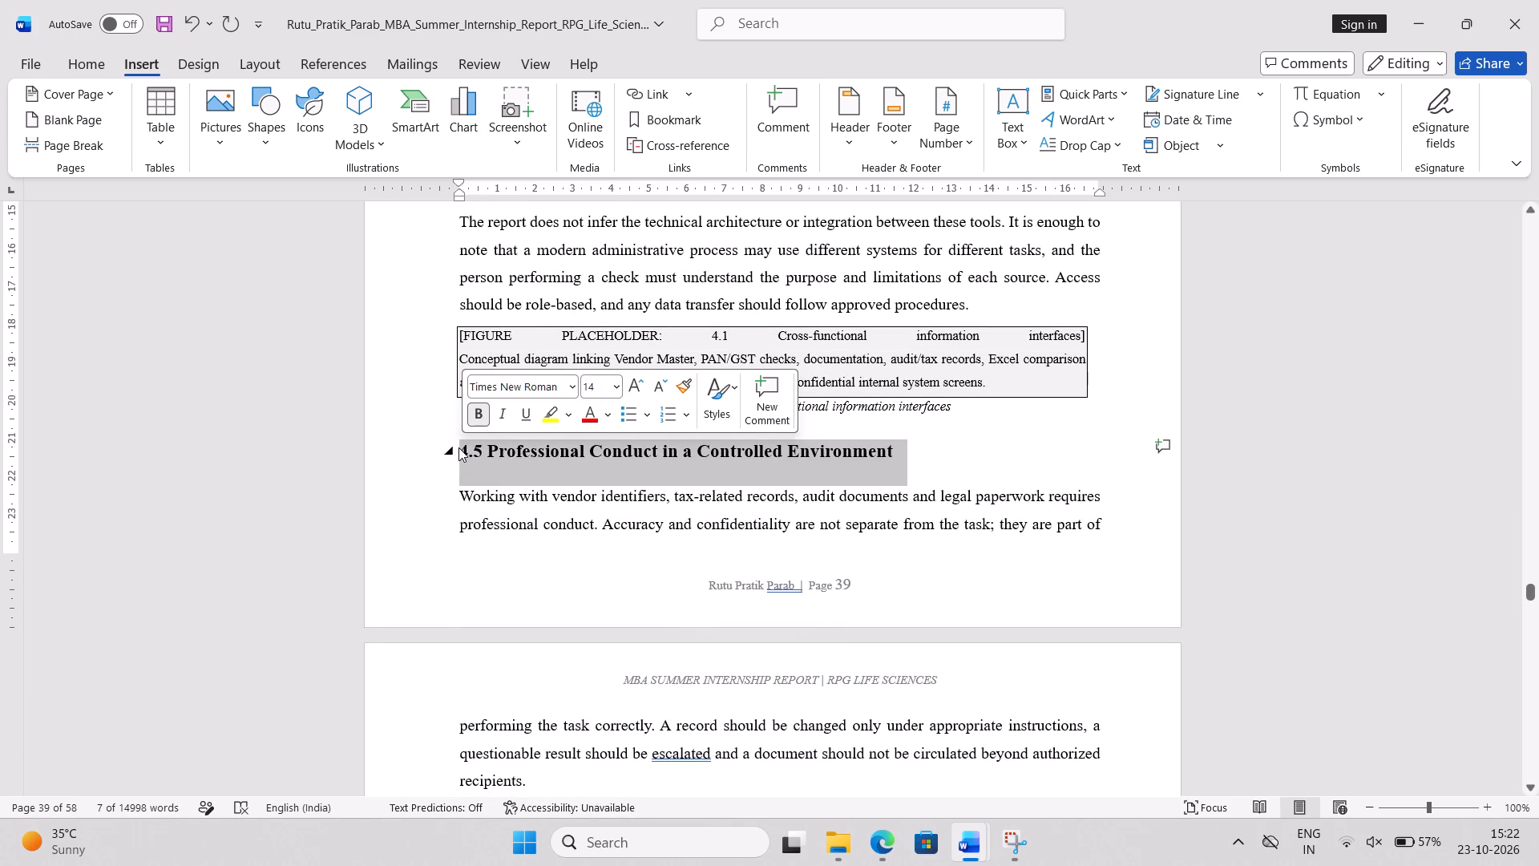
click(458, 447)
click(95, 143)
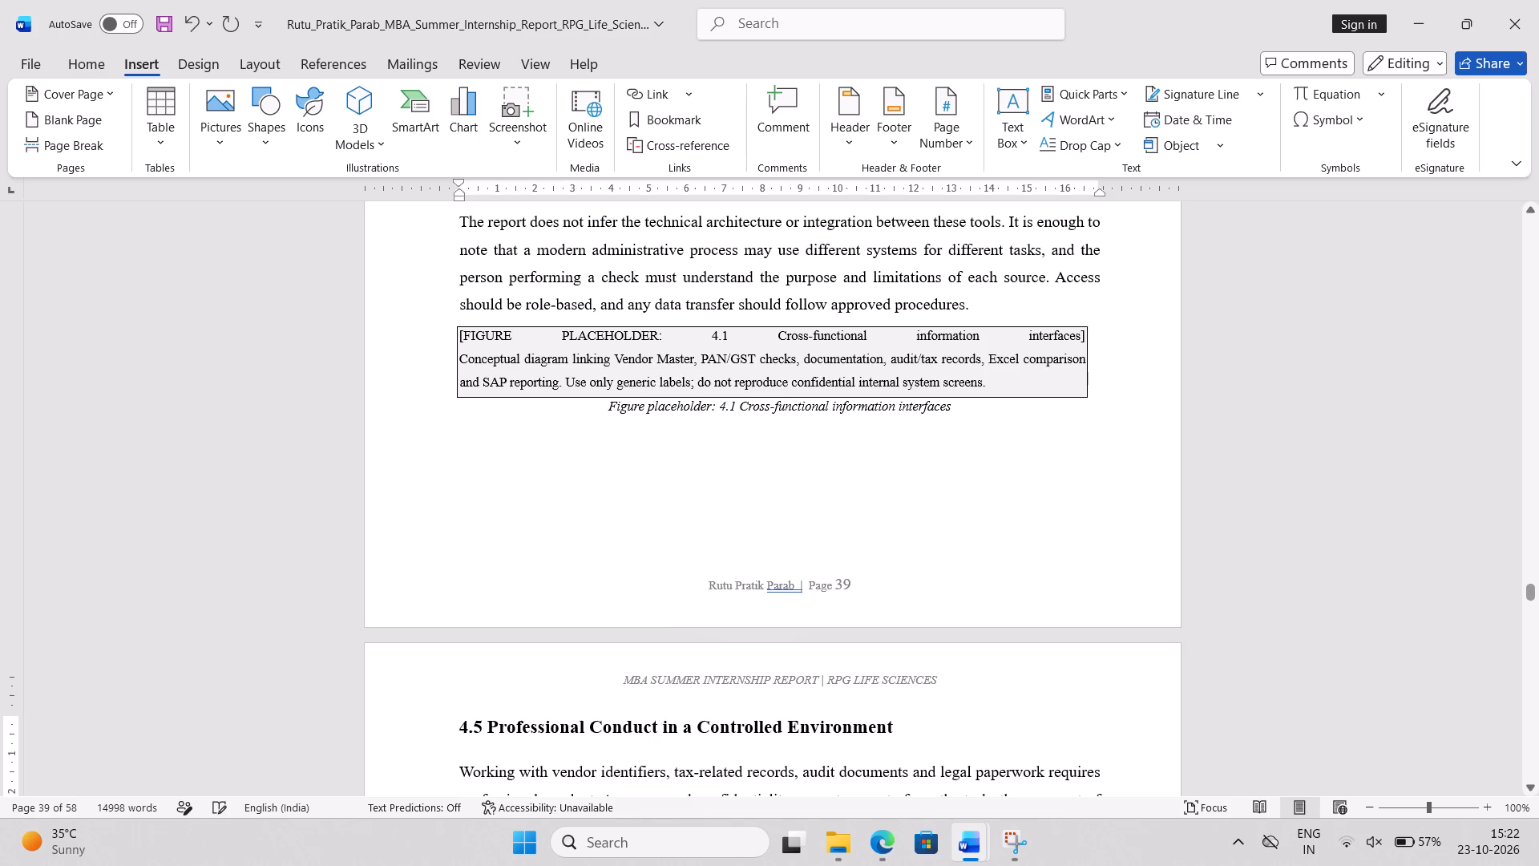
Enlarge the 4.6 Chapter Summary heading by one font size step.
scroll(463, 521, down, 2)
triple_click(508, 421)
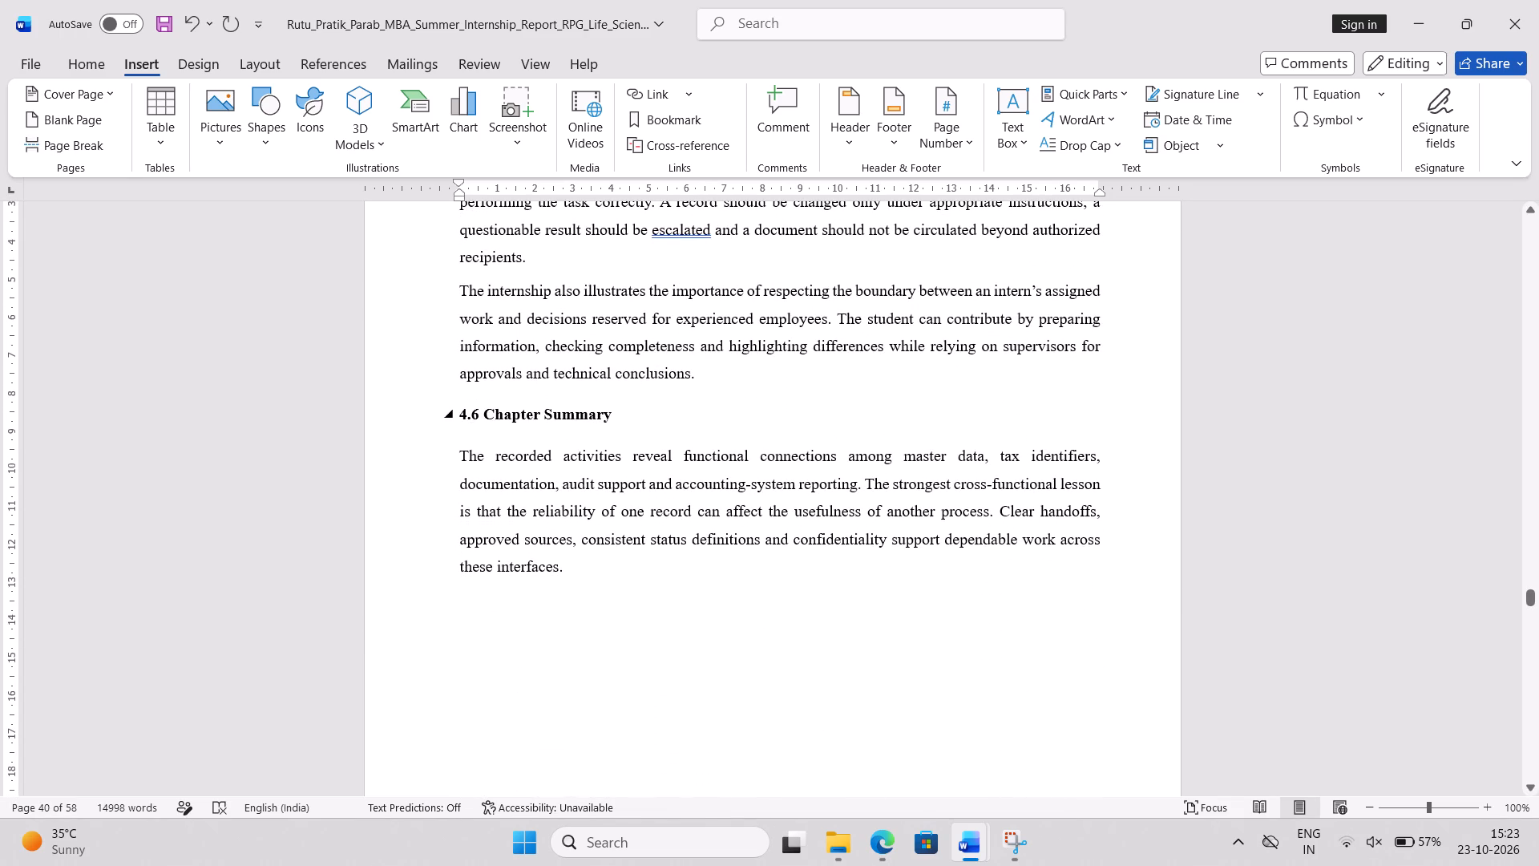
click(684, 362)
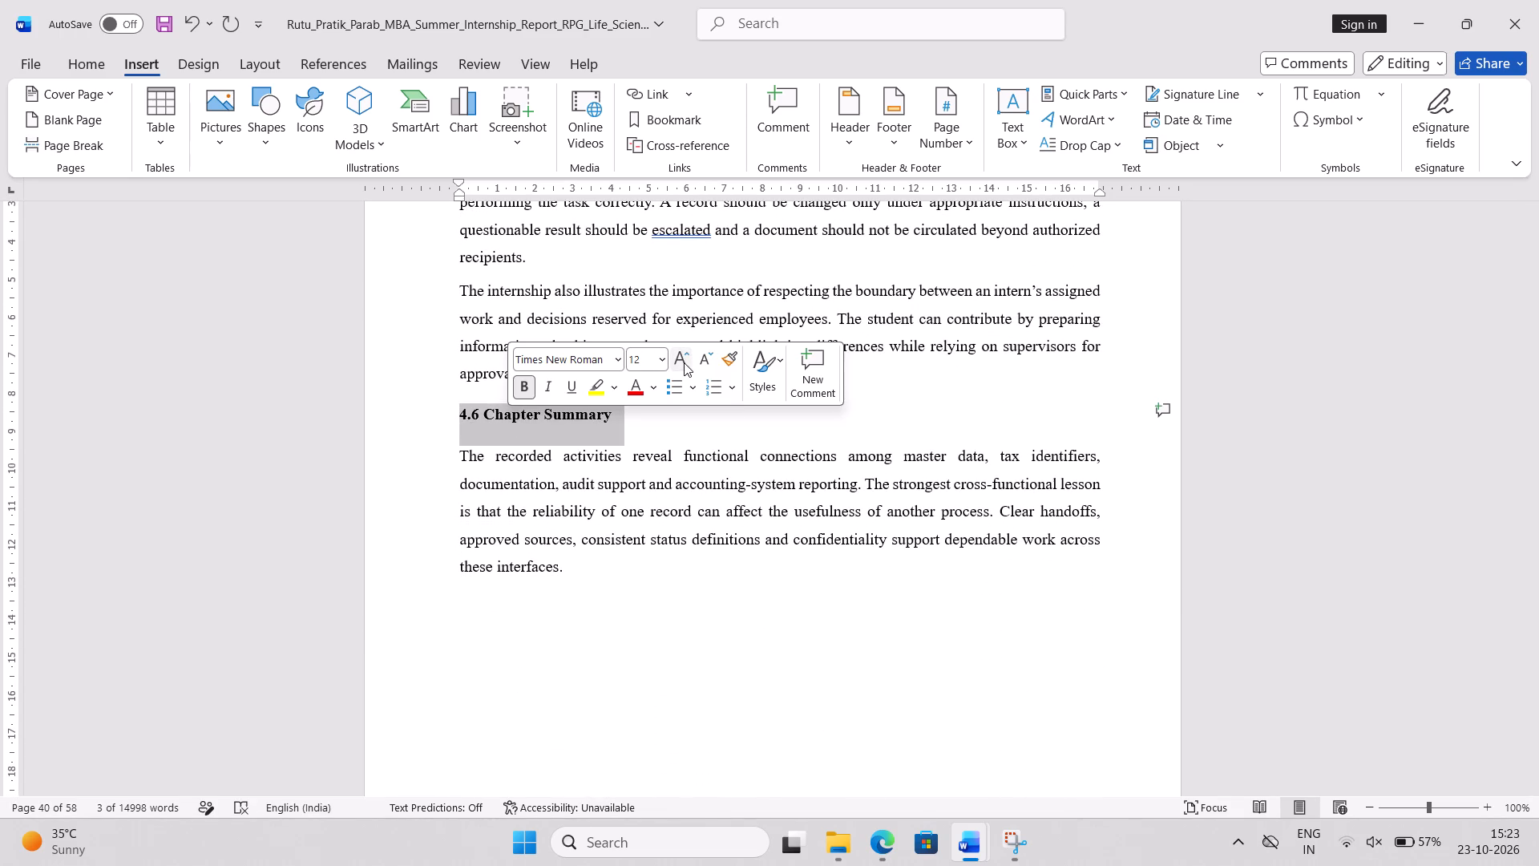
Remove the blank lines between the Chapter 5 title and the 5.1 Overview heading.
scroll(639, 670, down, 5)
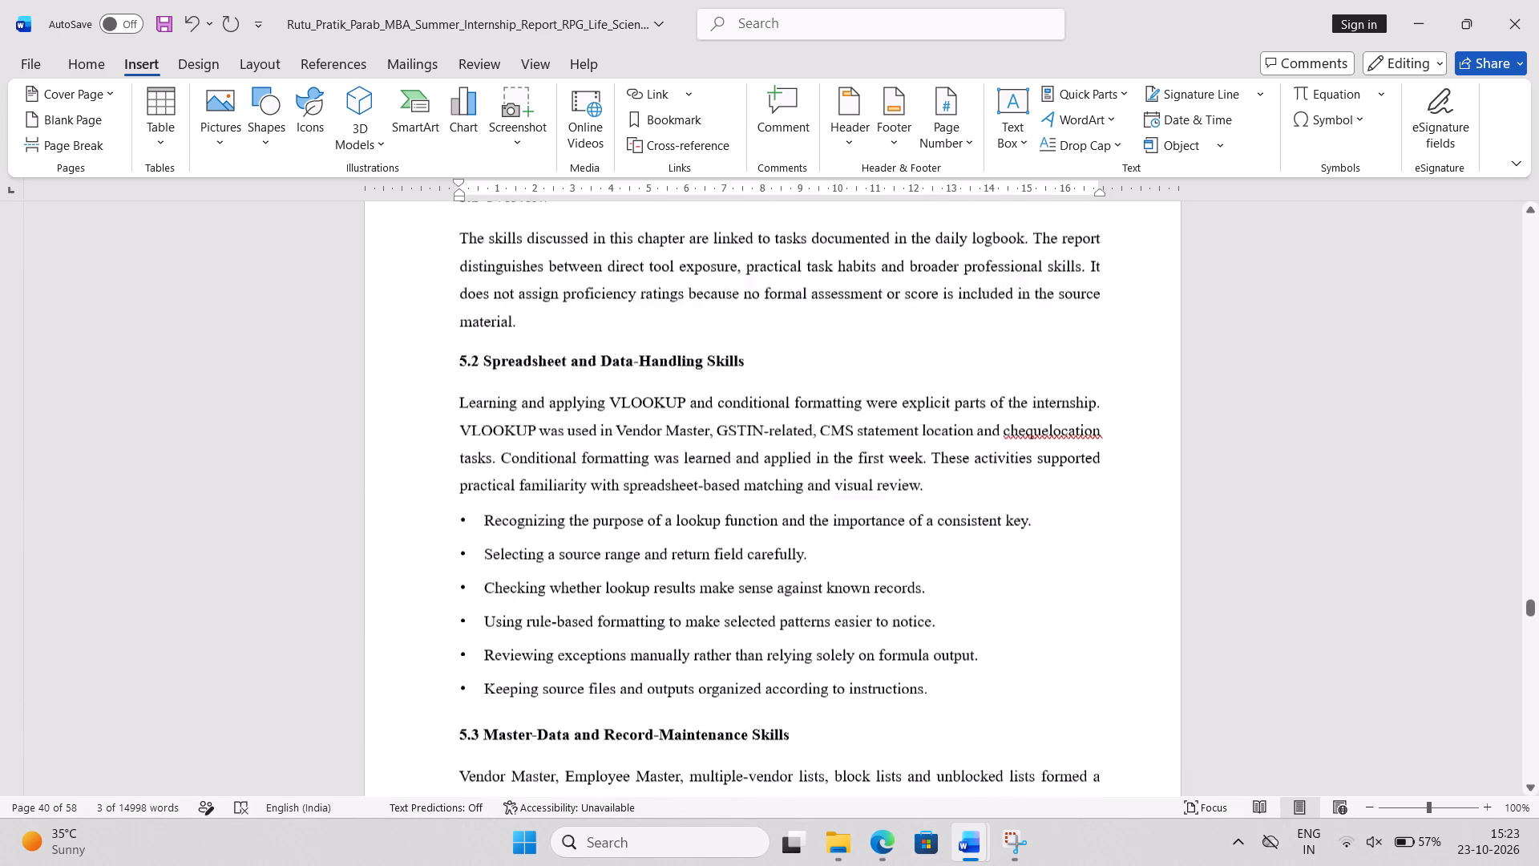
scroll(629, 713, up, 3)
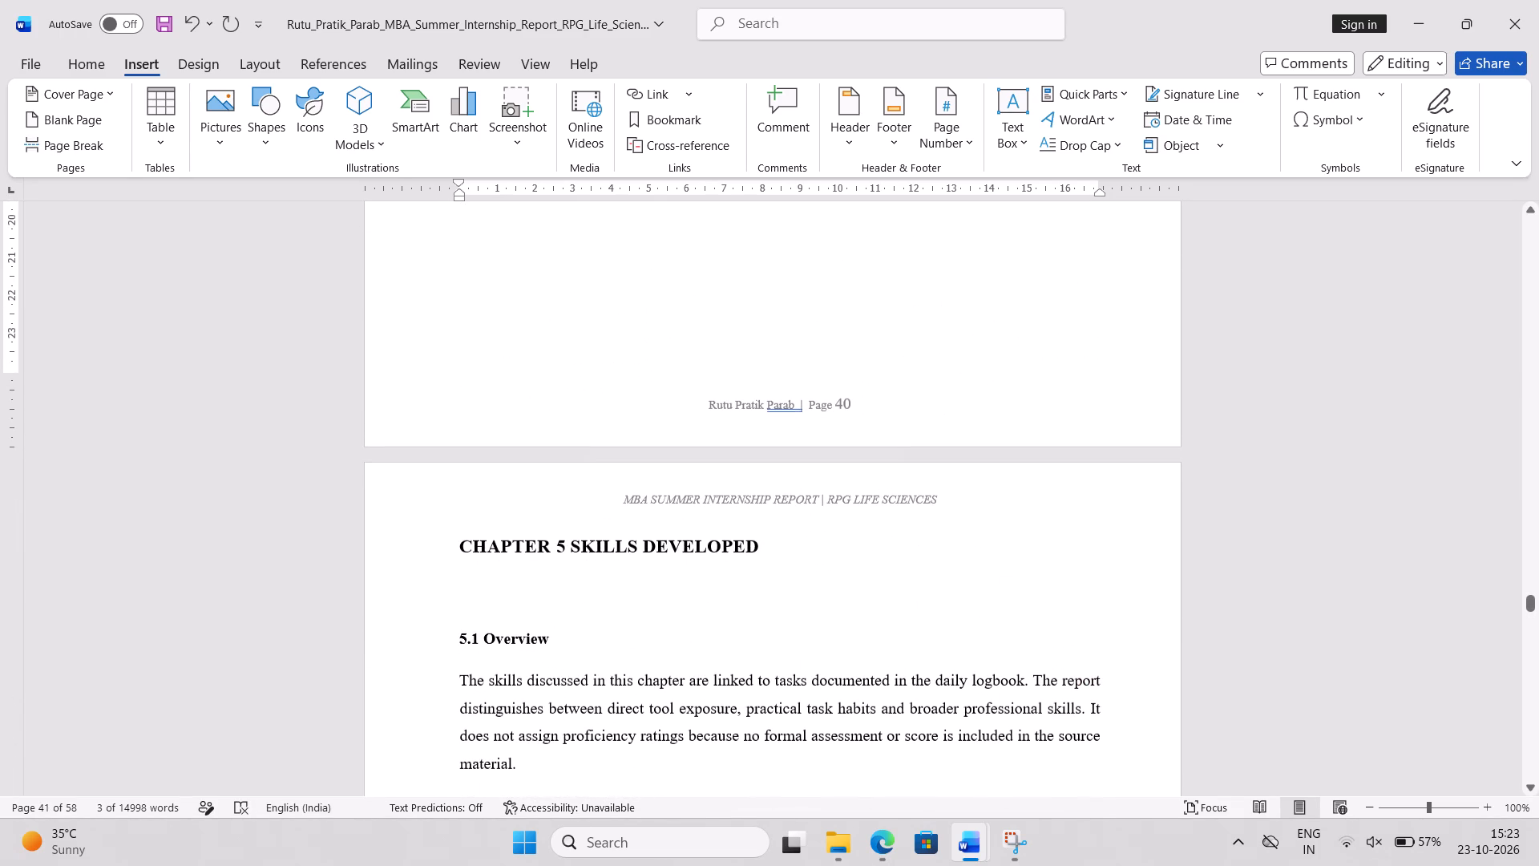
click(504, 593)
key(BackSpace)
key(BackSpace)
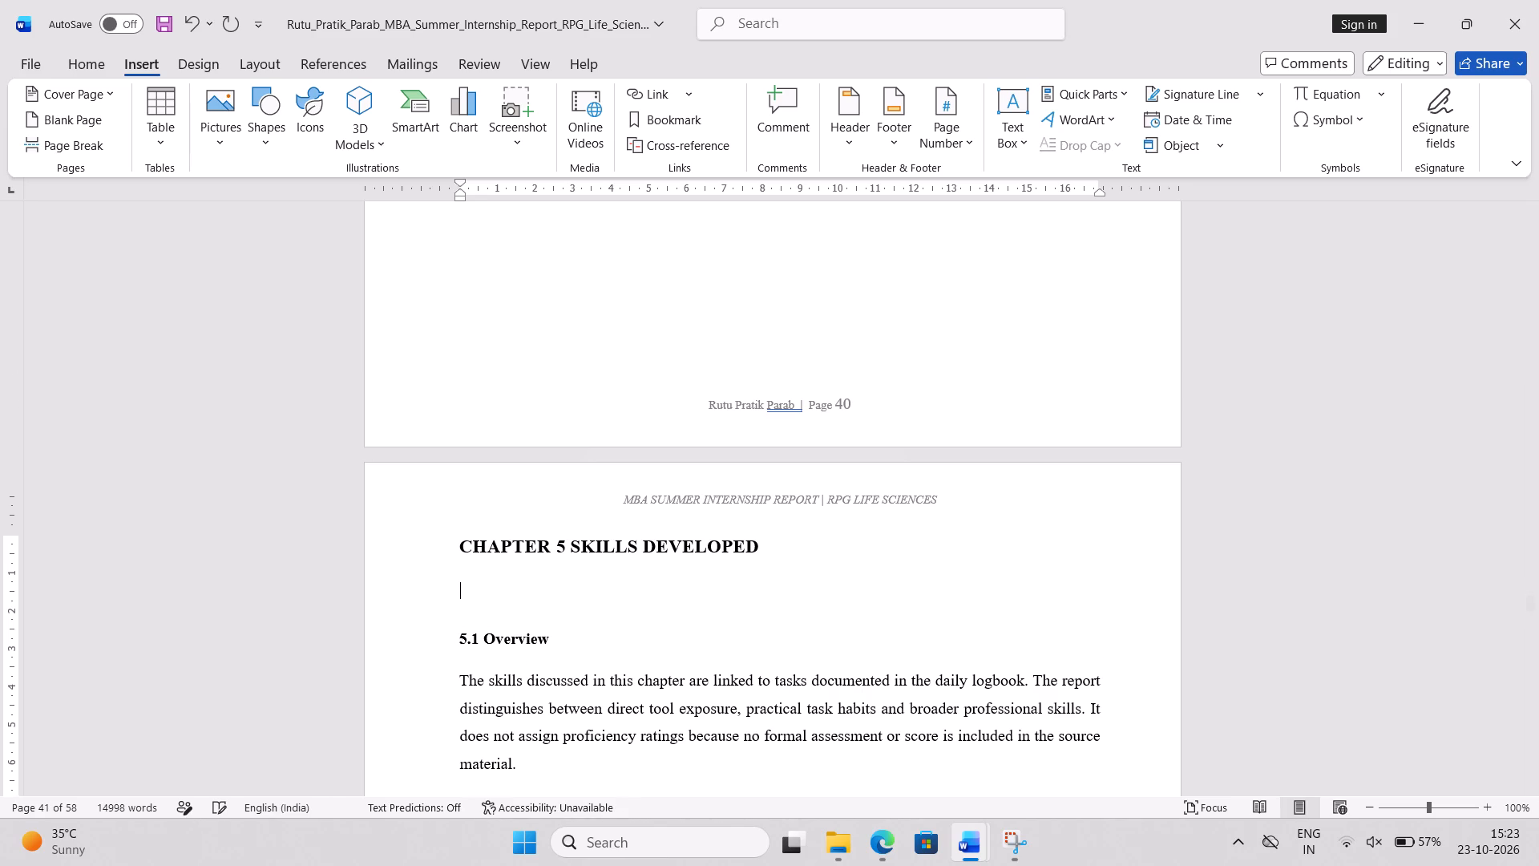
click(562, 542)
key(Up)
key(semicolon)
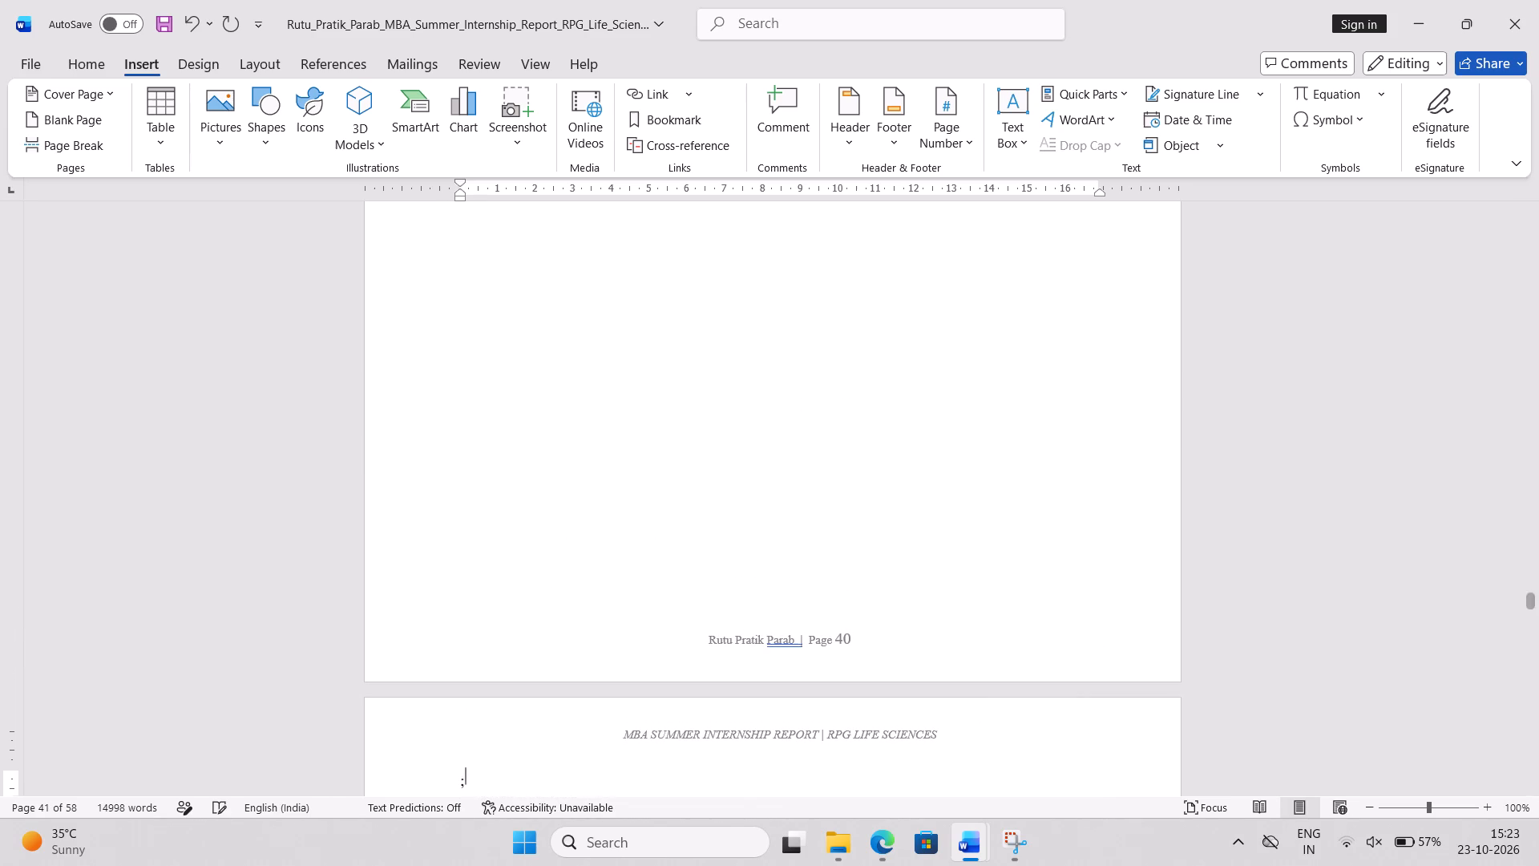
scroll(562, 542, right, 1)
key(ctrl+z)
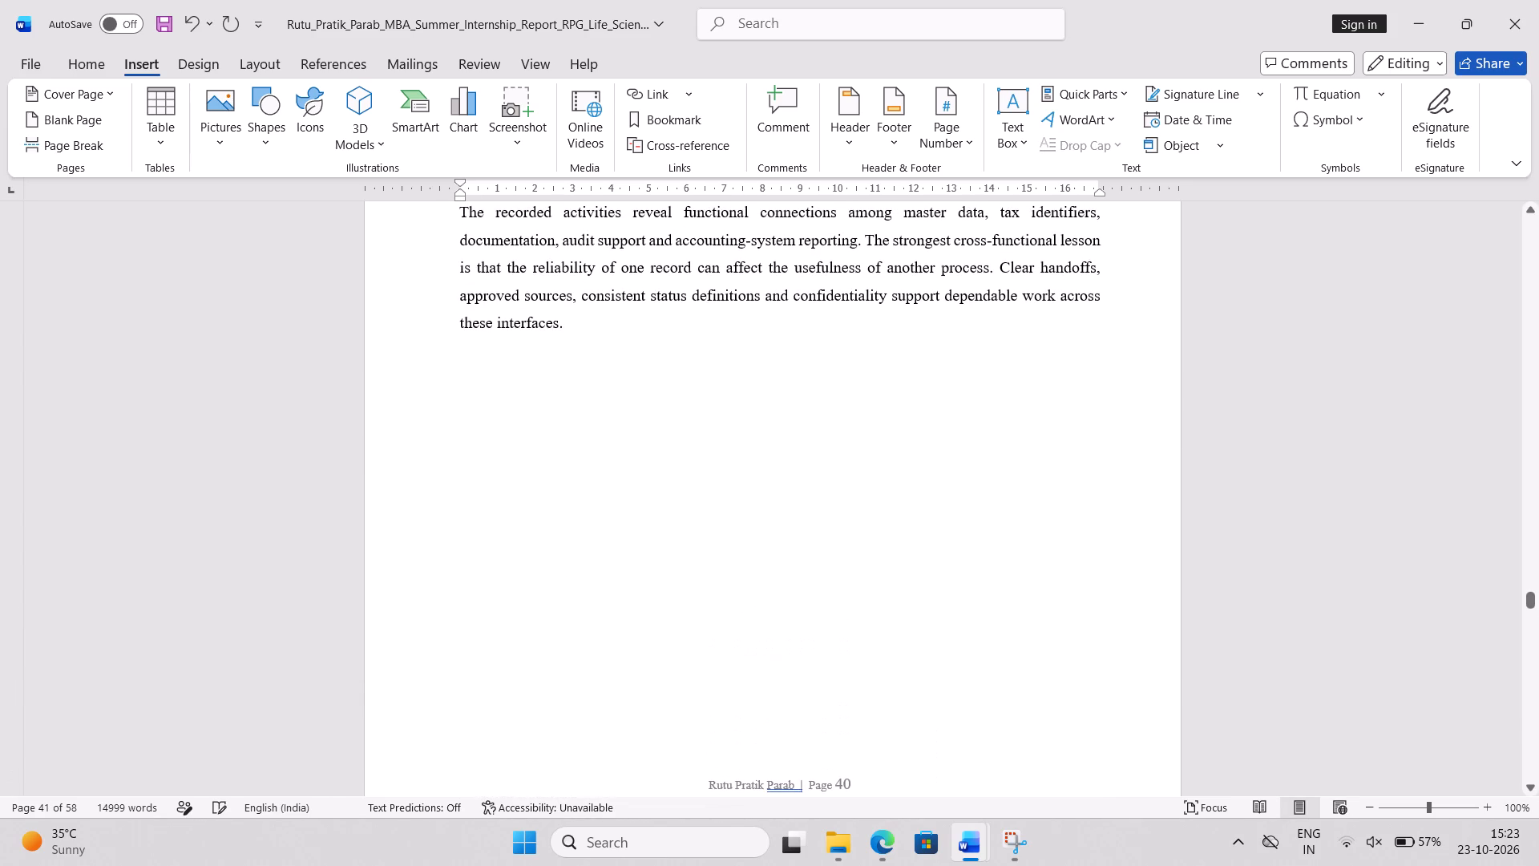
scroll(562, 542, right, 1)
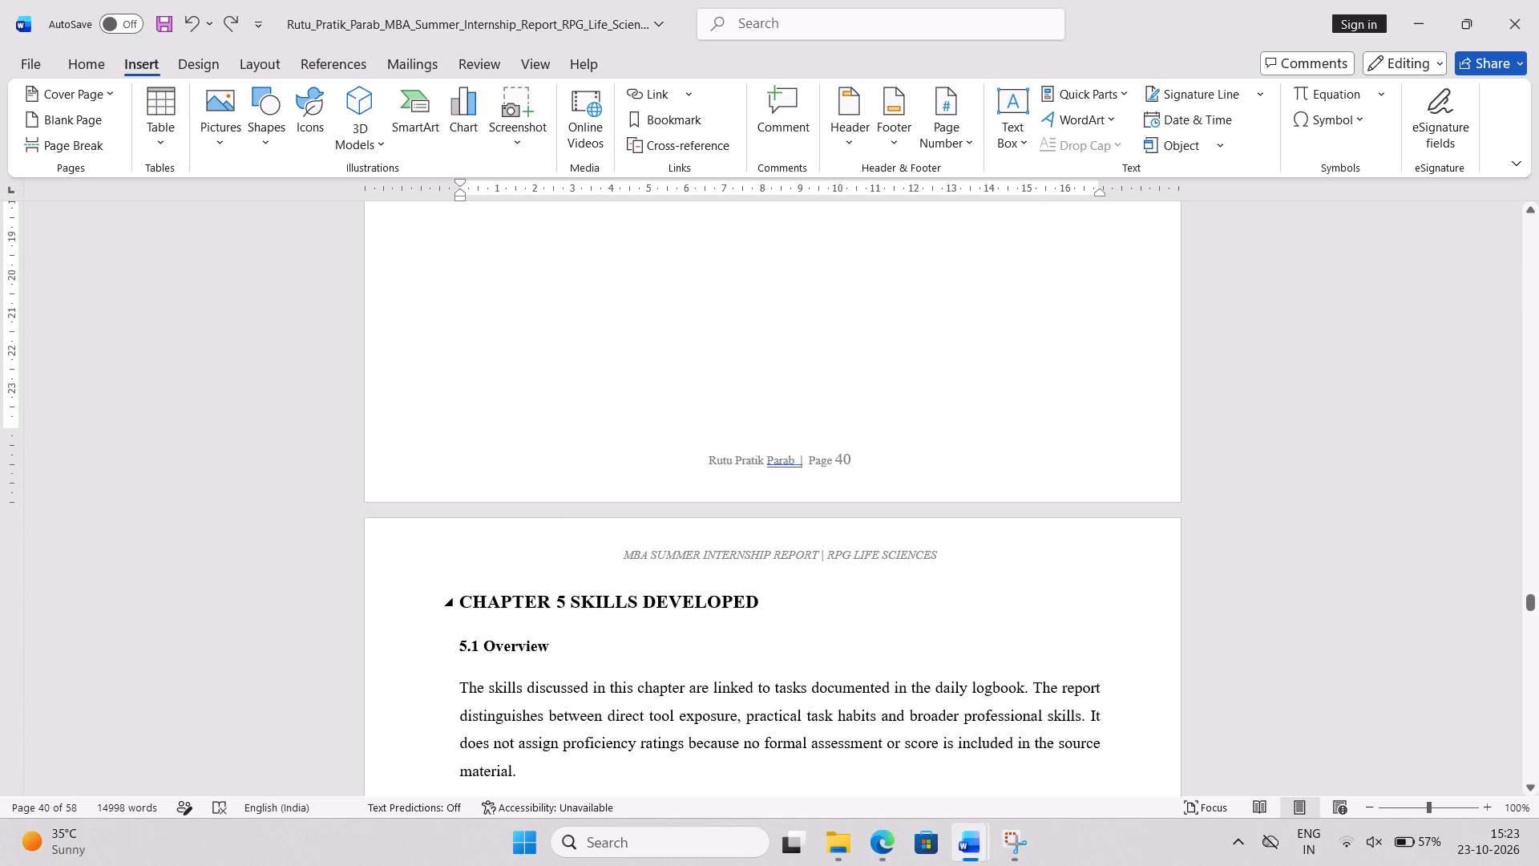
Add a colon after "CHAPTER 5" in the Chapter 5 title.
click(566, 605)
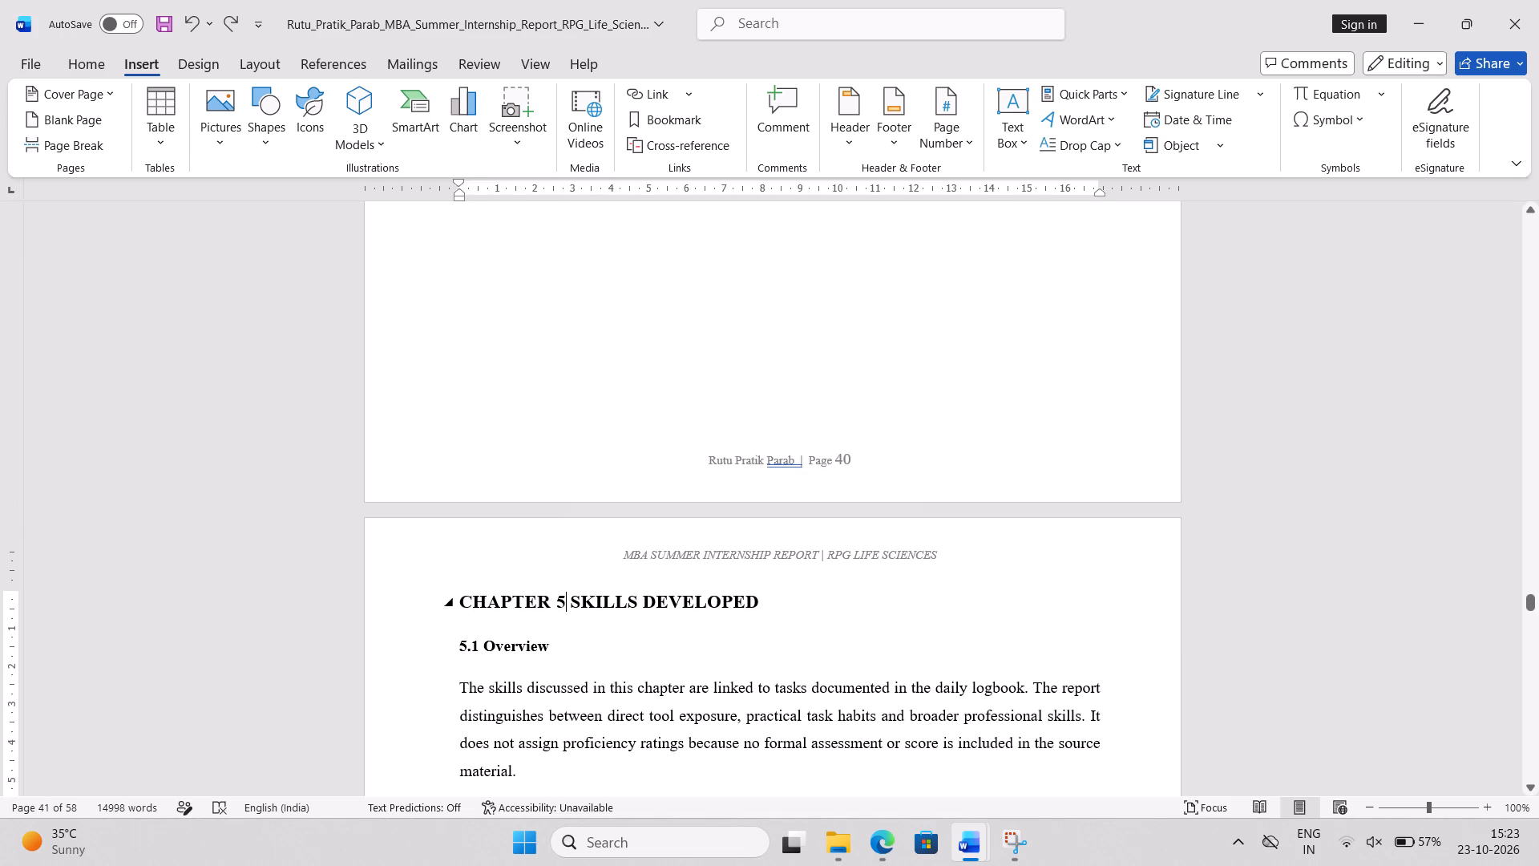
key(shift+colon)
Increase the Chapter 5: Skills Developed title to font size 16.
scroll(566, 605, down, 1)
triple_click(582, 447)
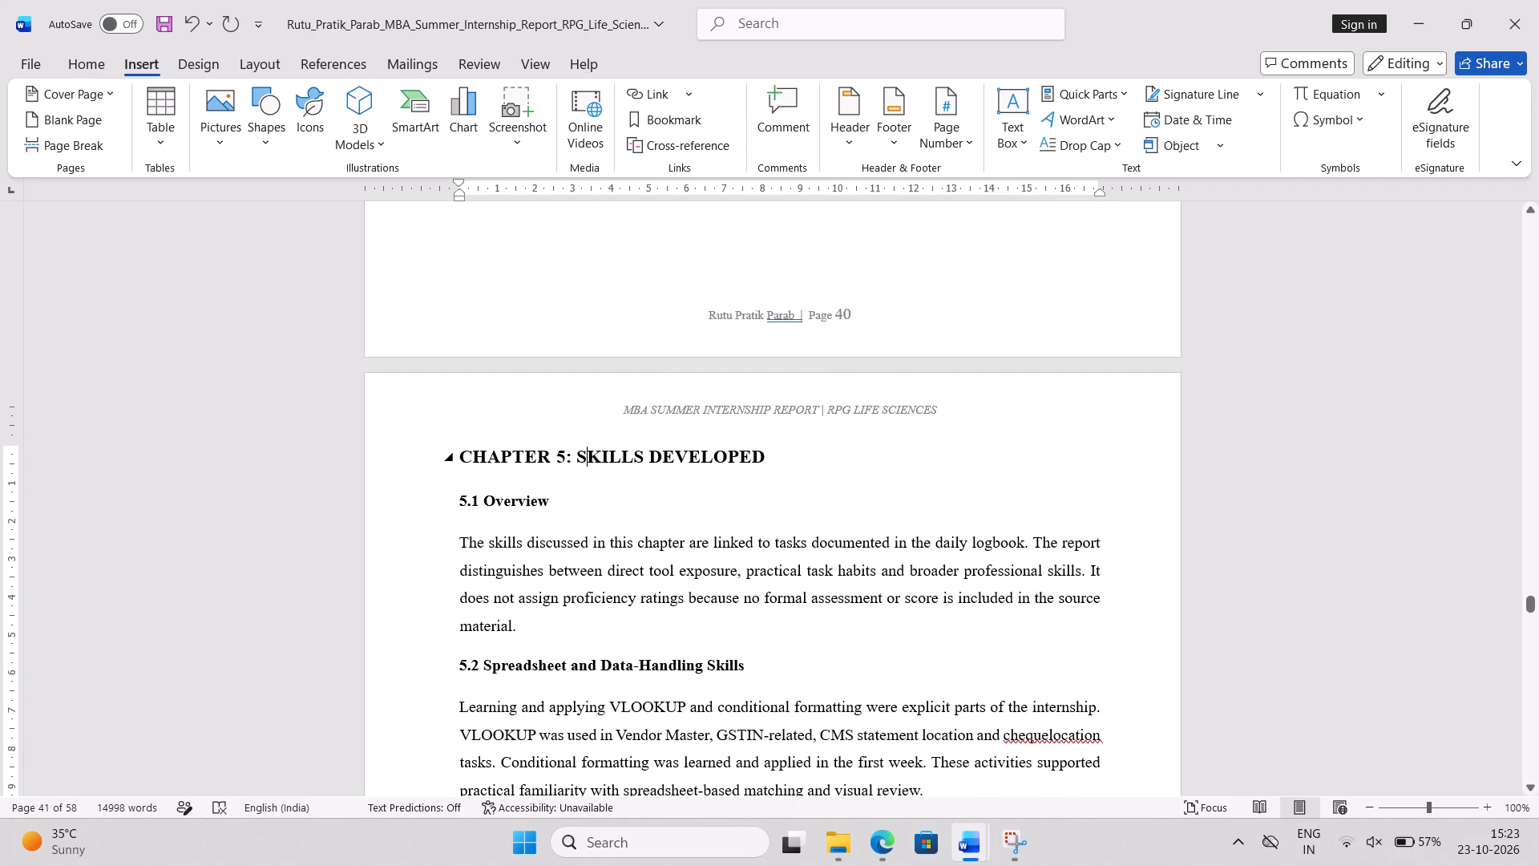
click(748, 388)
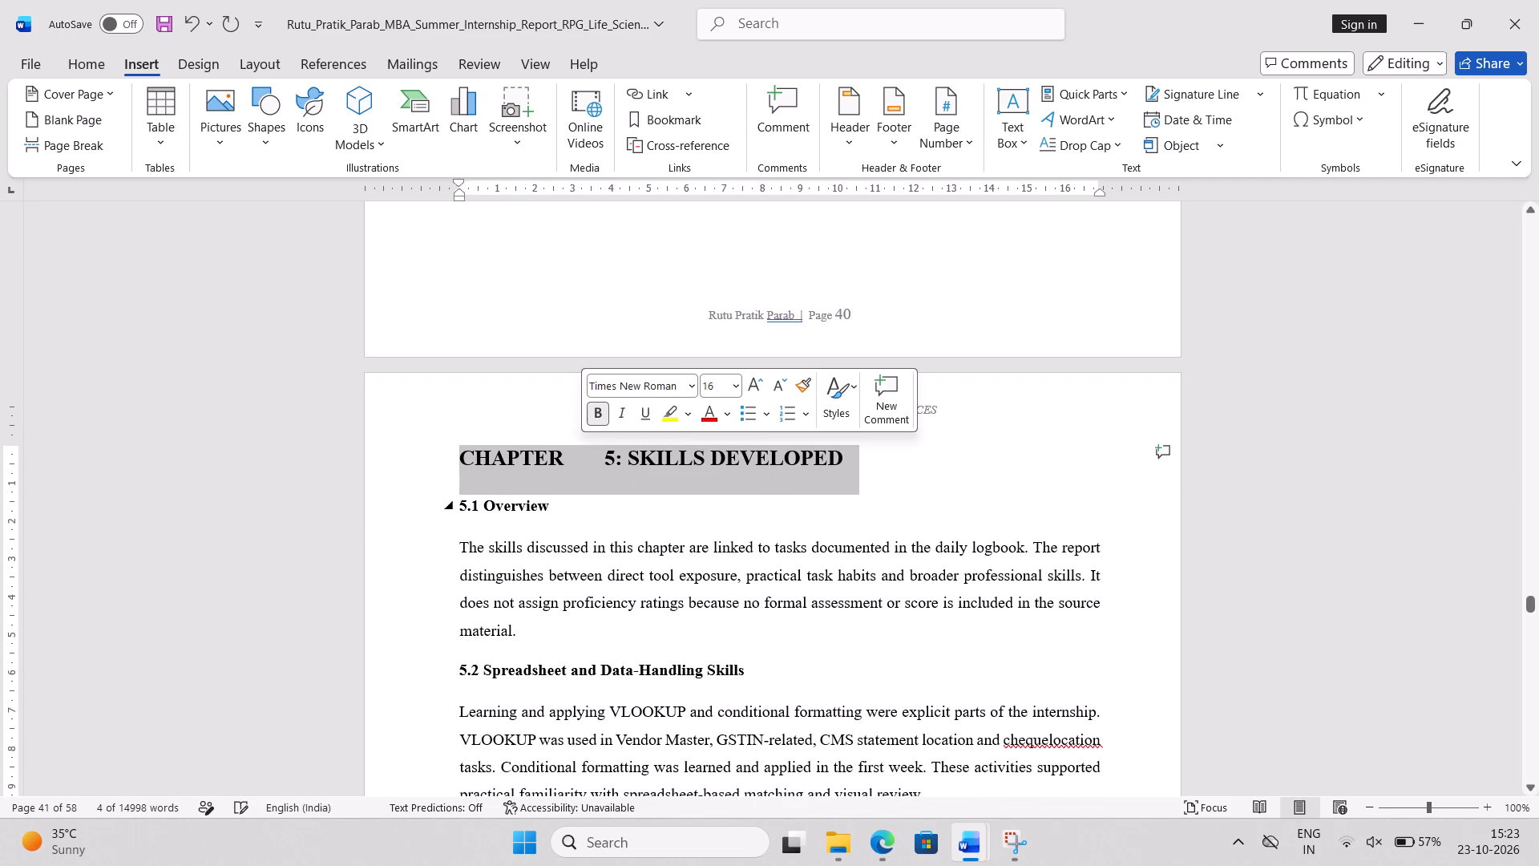
Increase the 5.1 Overview and 5.2 Spreadsheet and Data-Handling Skills headings to font size 14.
triple_click(507, 516)
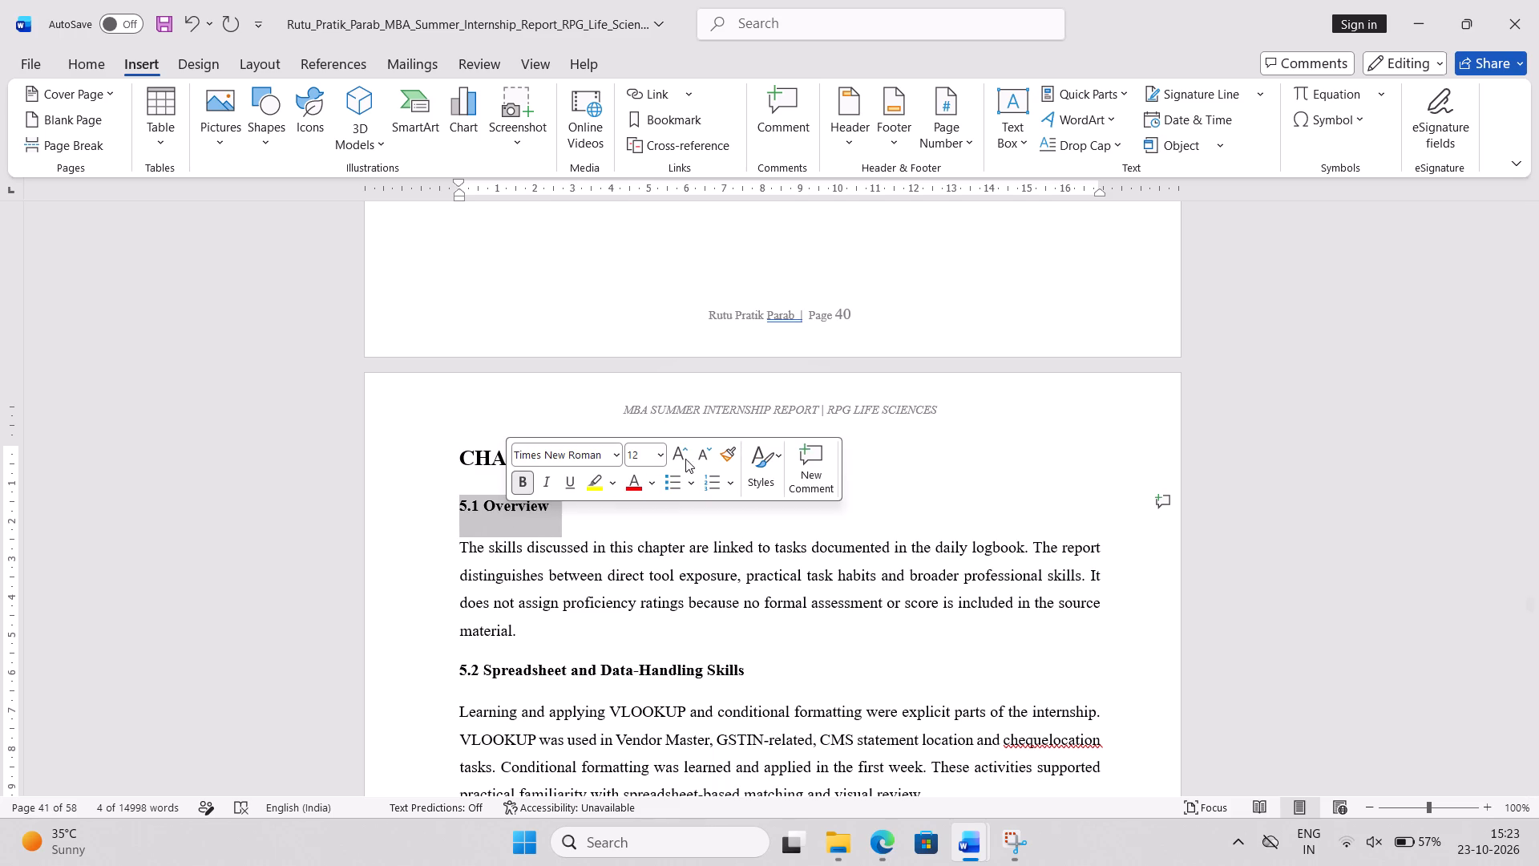
click(674, 456)
triple_click(600, 686)
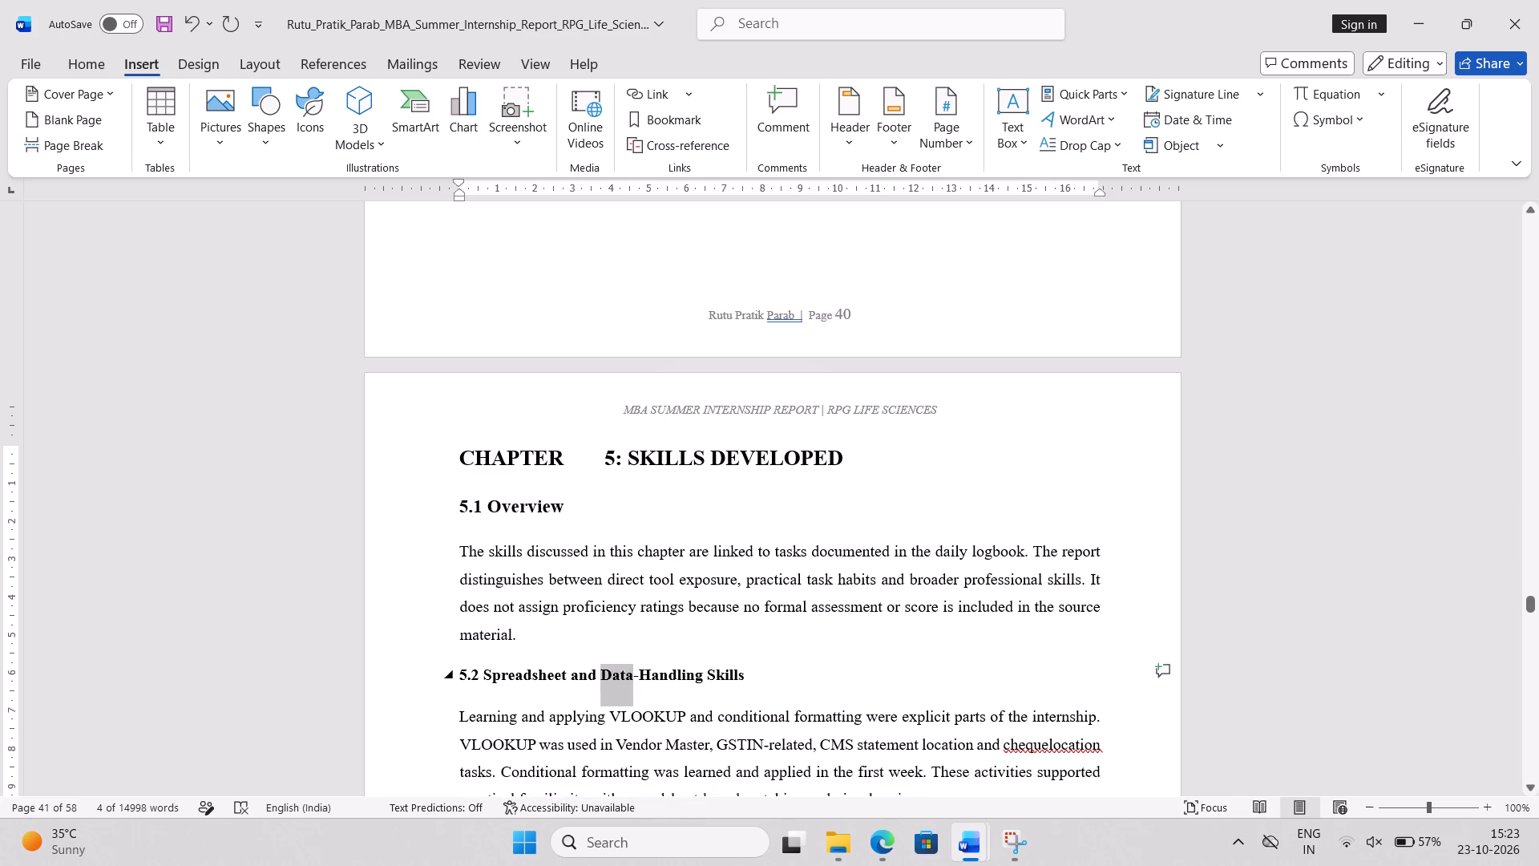
click(779, 622)
Increase the 5.3 Master-Data, 5.4 Documentation and Compliance-Support, and 5.5 Accounting and Financial-Information Awareness headings to font size 14.
scroll(779, 622, down, 2)
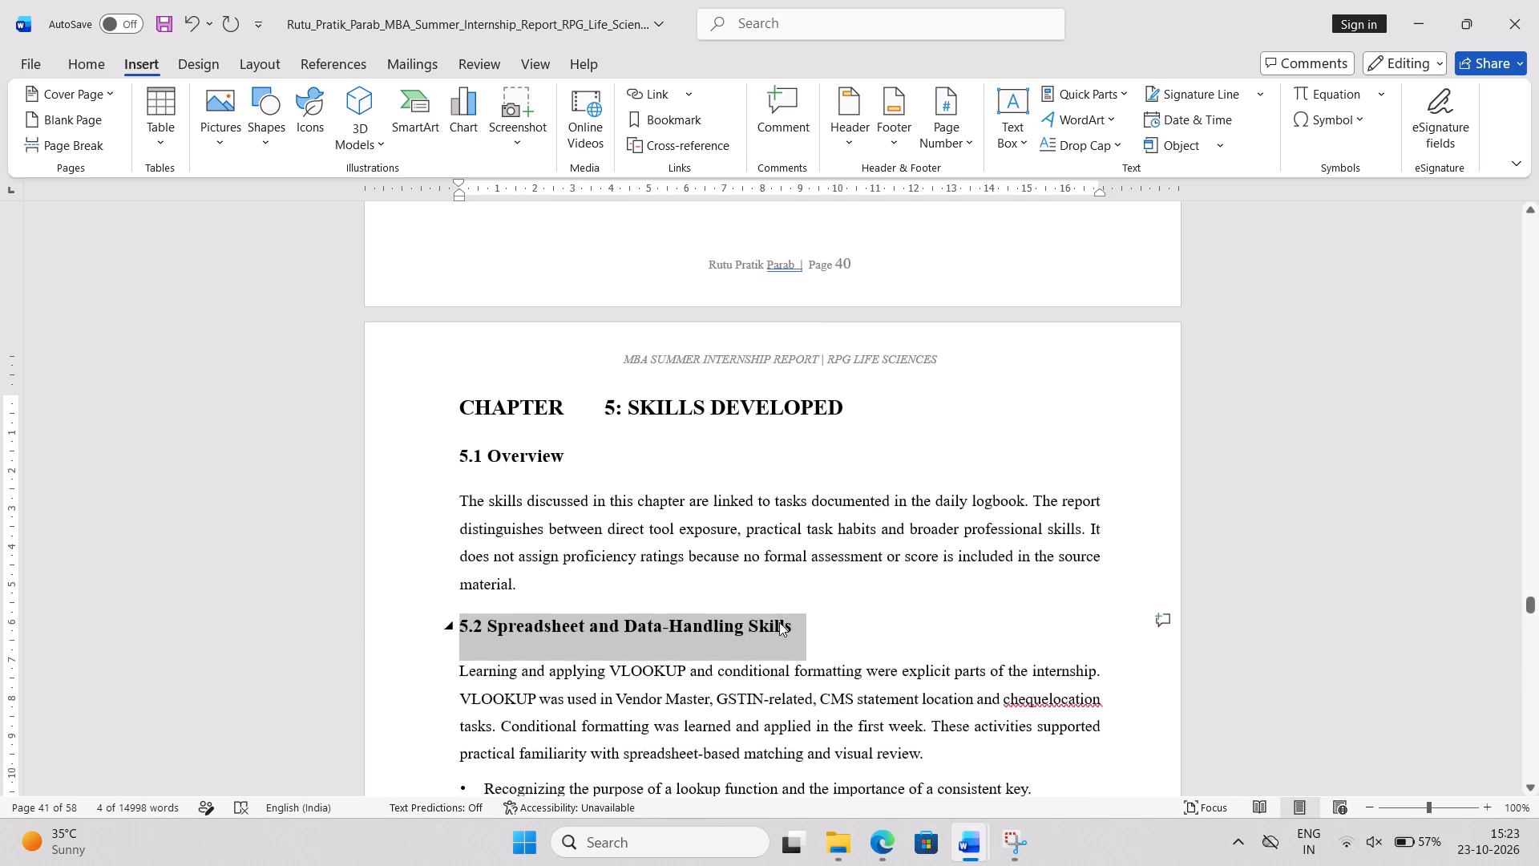
scroll(779, 622, down, 2)
triple_click(717, 516)
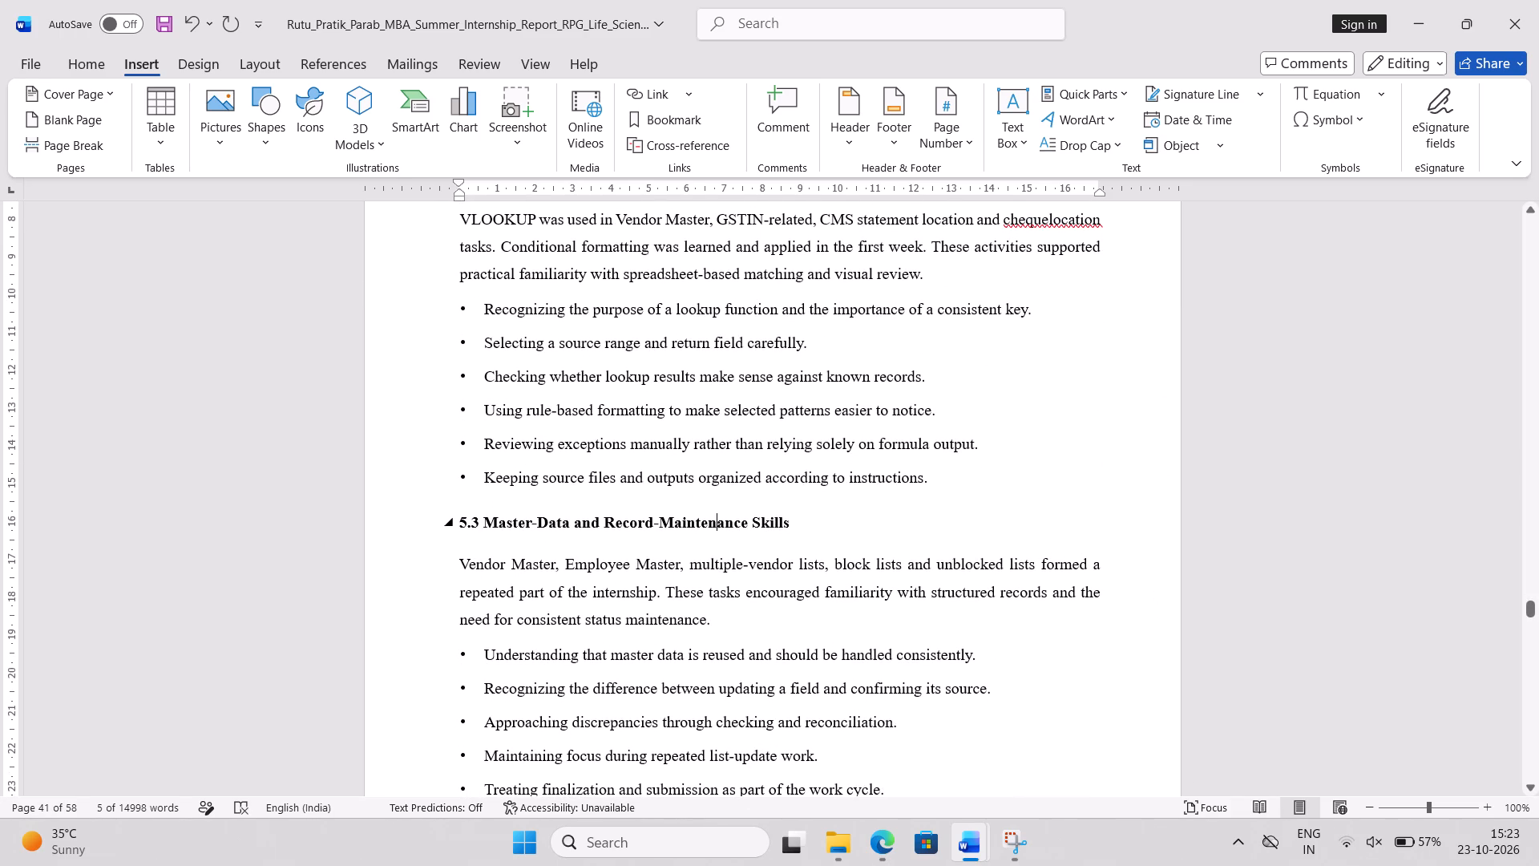
click(881, 447)
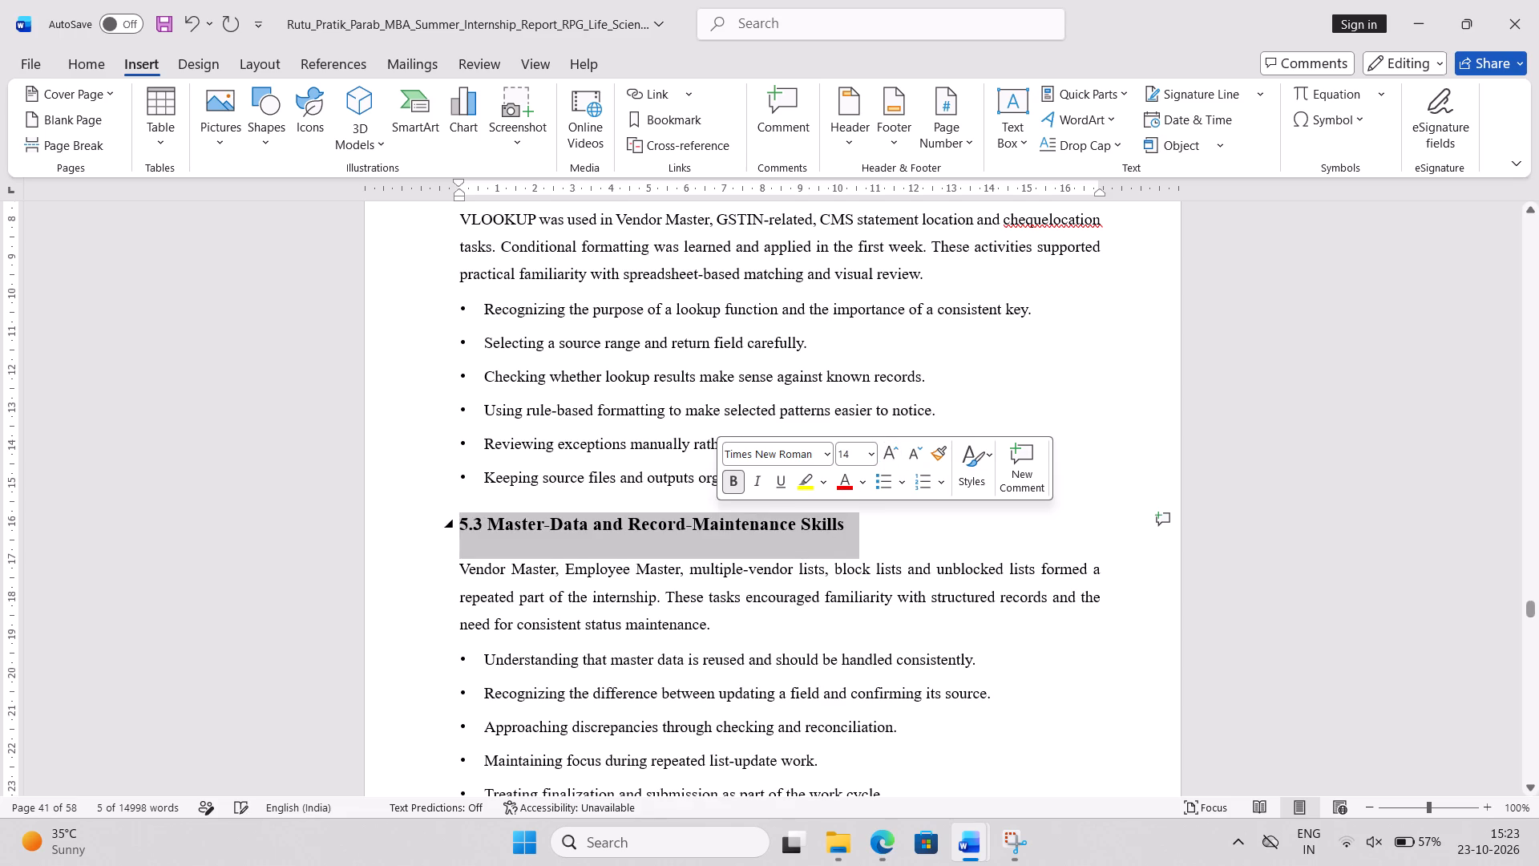
scroll(764, 608, down, 2)
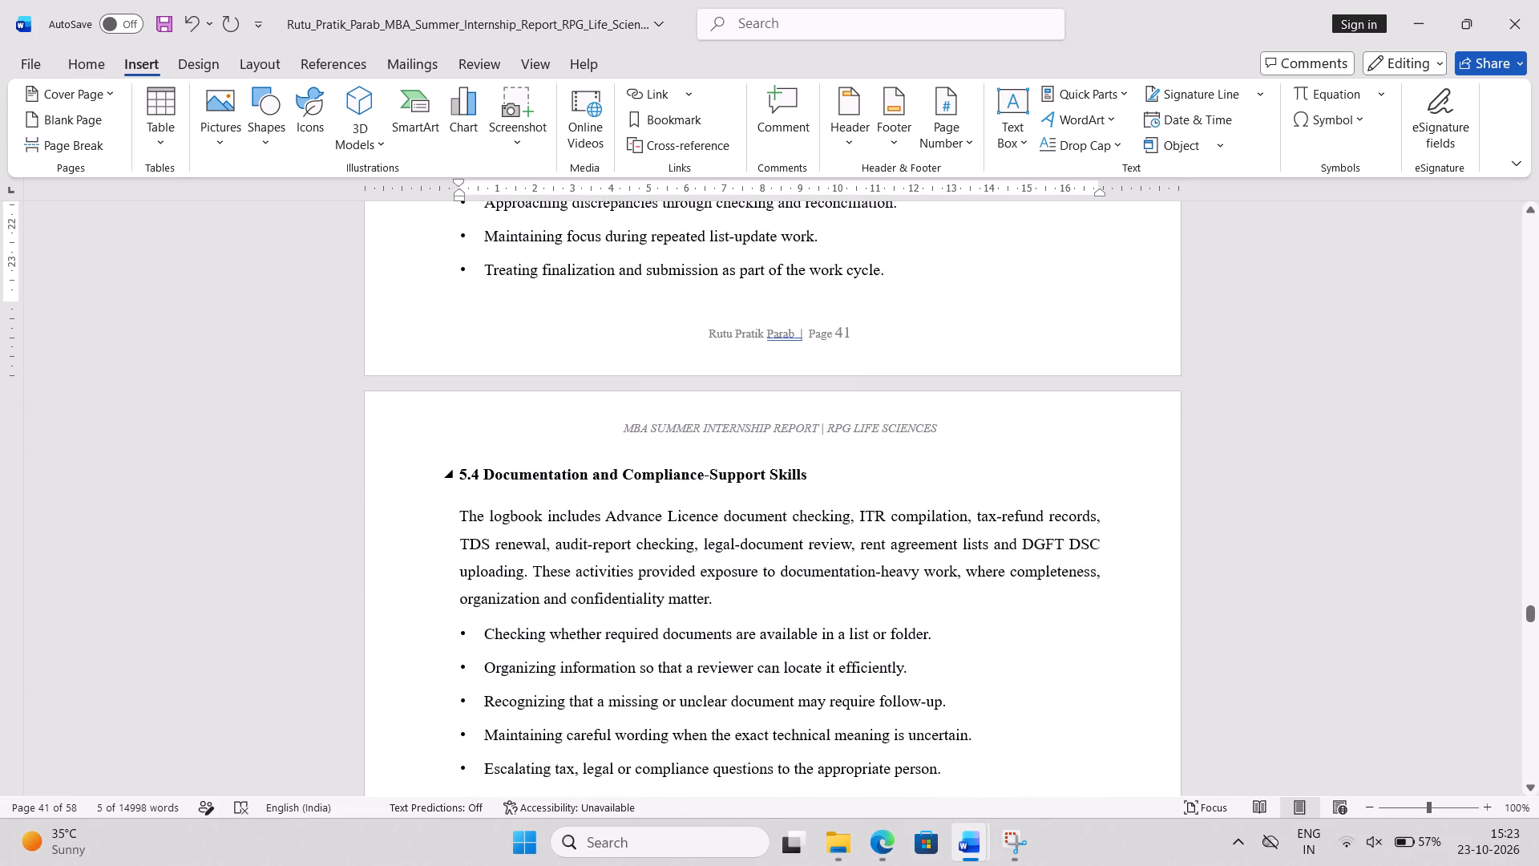
triple_click(671, 484)
click(849, 431)
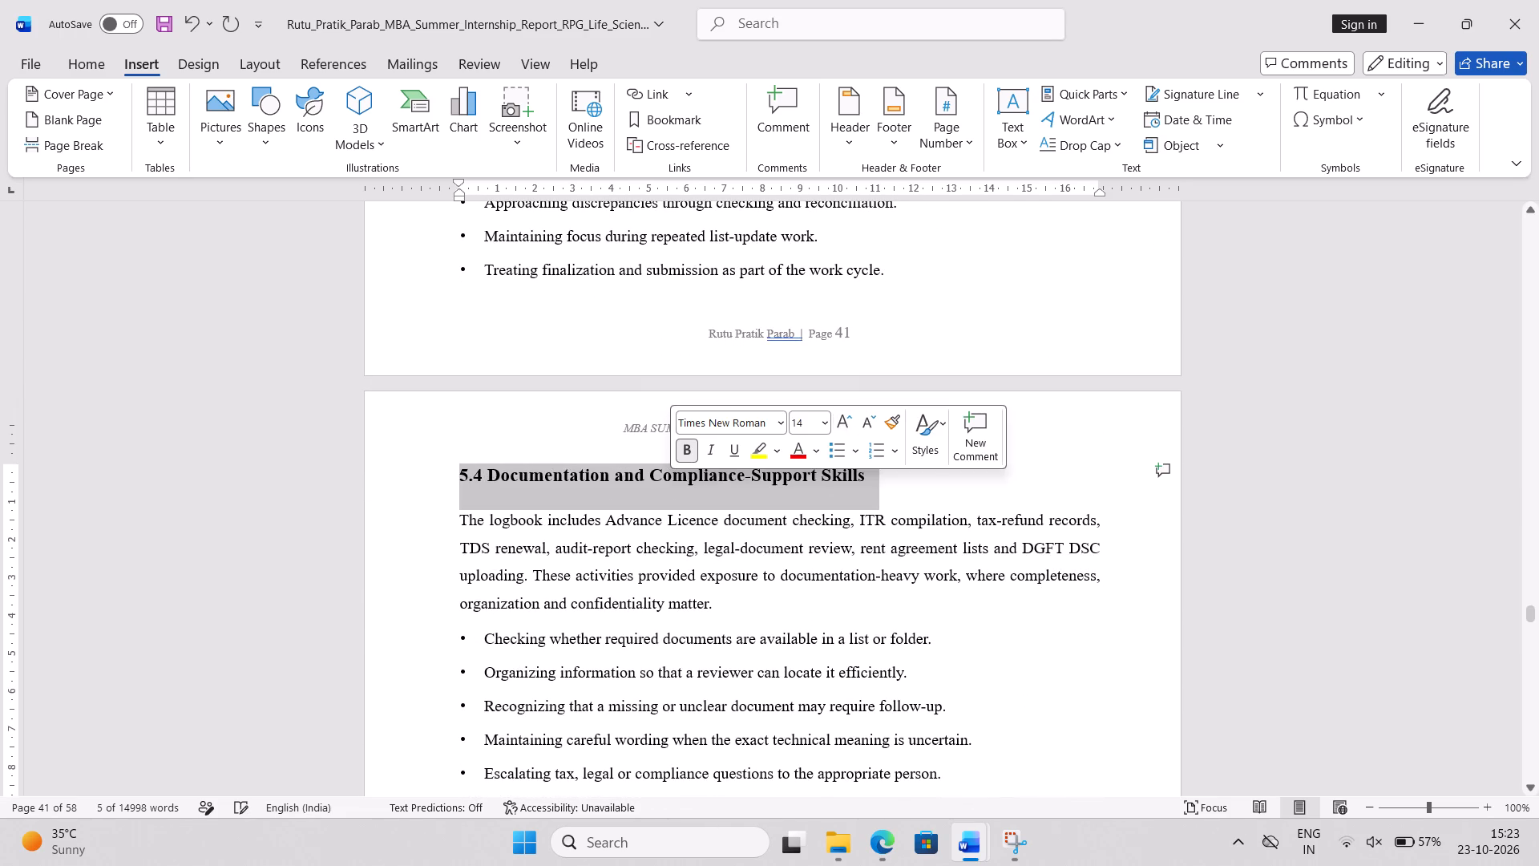
scroll(774, 612, down, 2)
triple_click(723, 532)
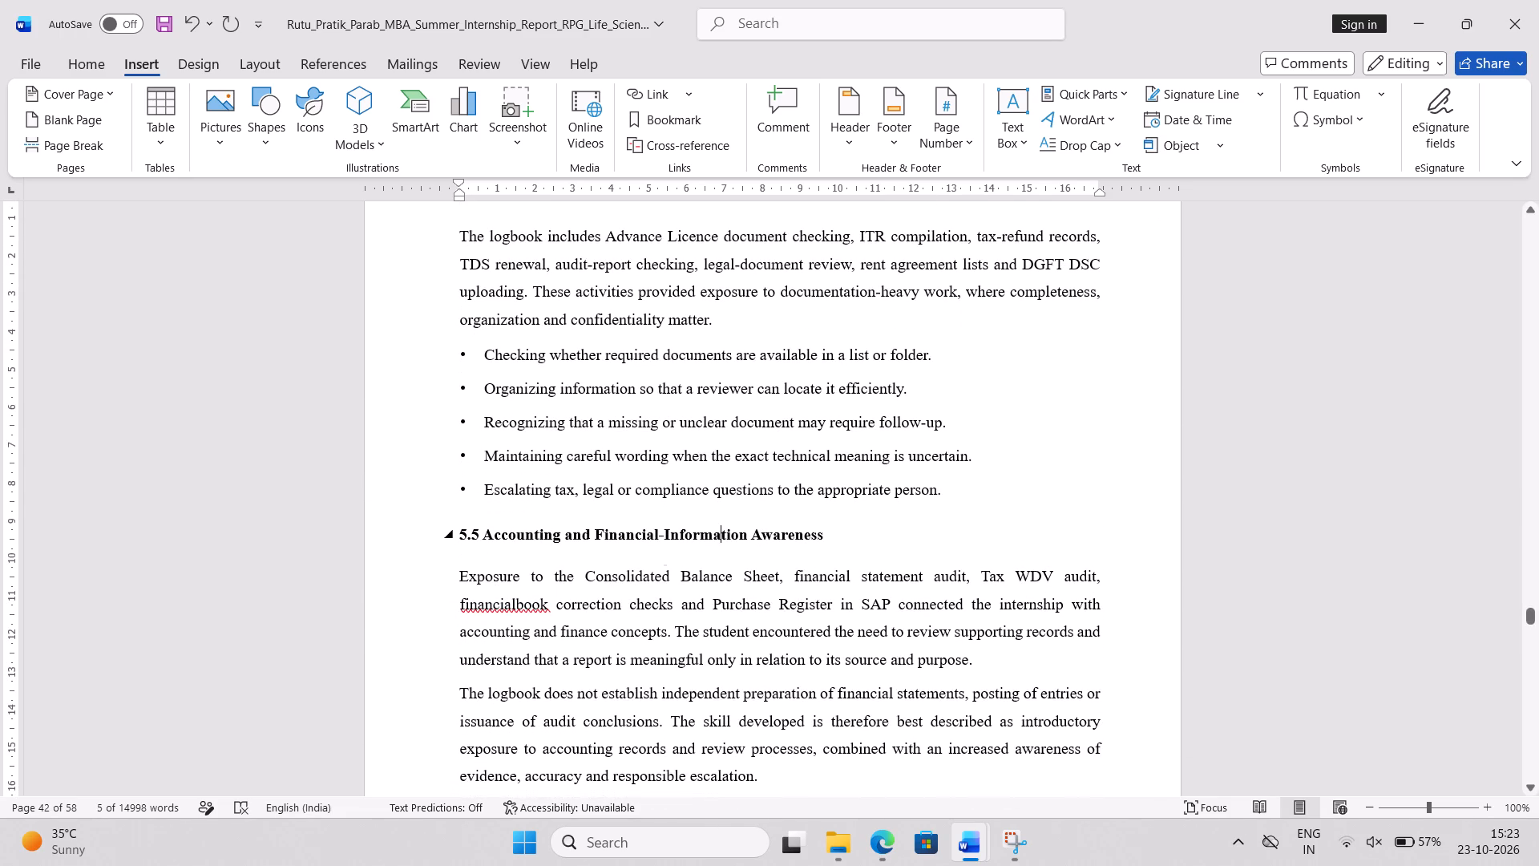
click(889, 477)
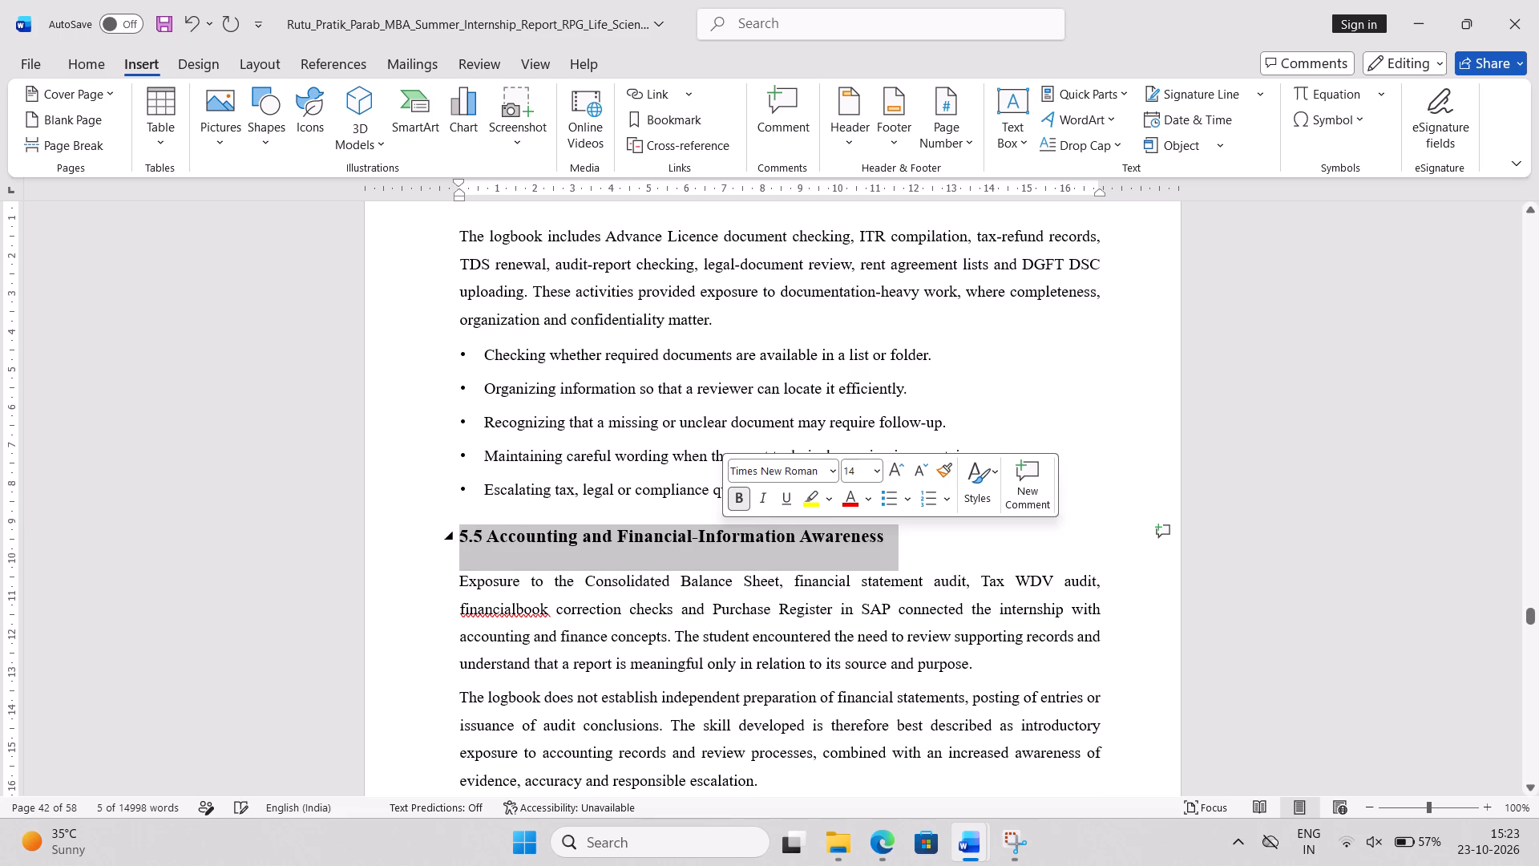
Insert the missing space in "financialbook" in the first paragraph of section 5.5.
scroll(794, 597, down, 2)
scroll(794, 597, up, 1)
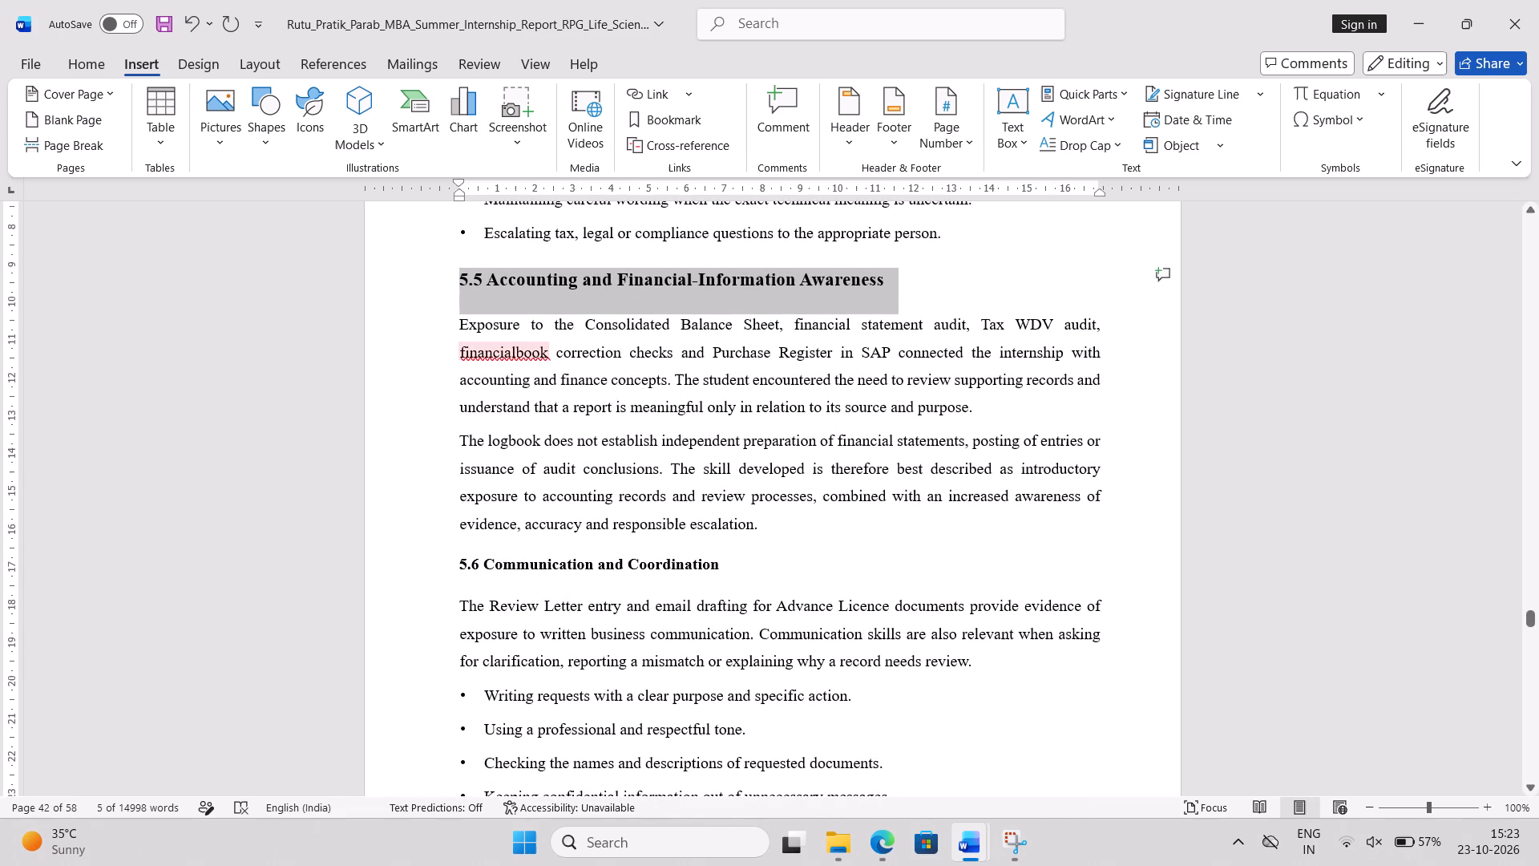
click(518, 355)
key(space)
Increase the 5.6 Communication and Coordination heading to font size 14.
scroll(518, 355, down, 1)
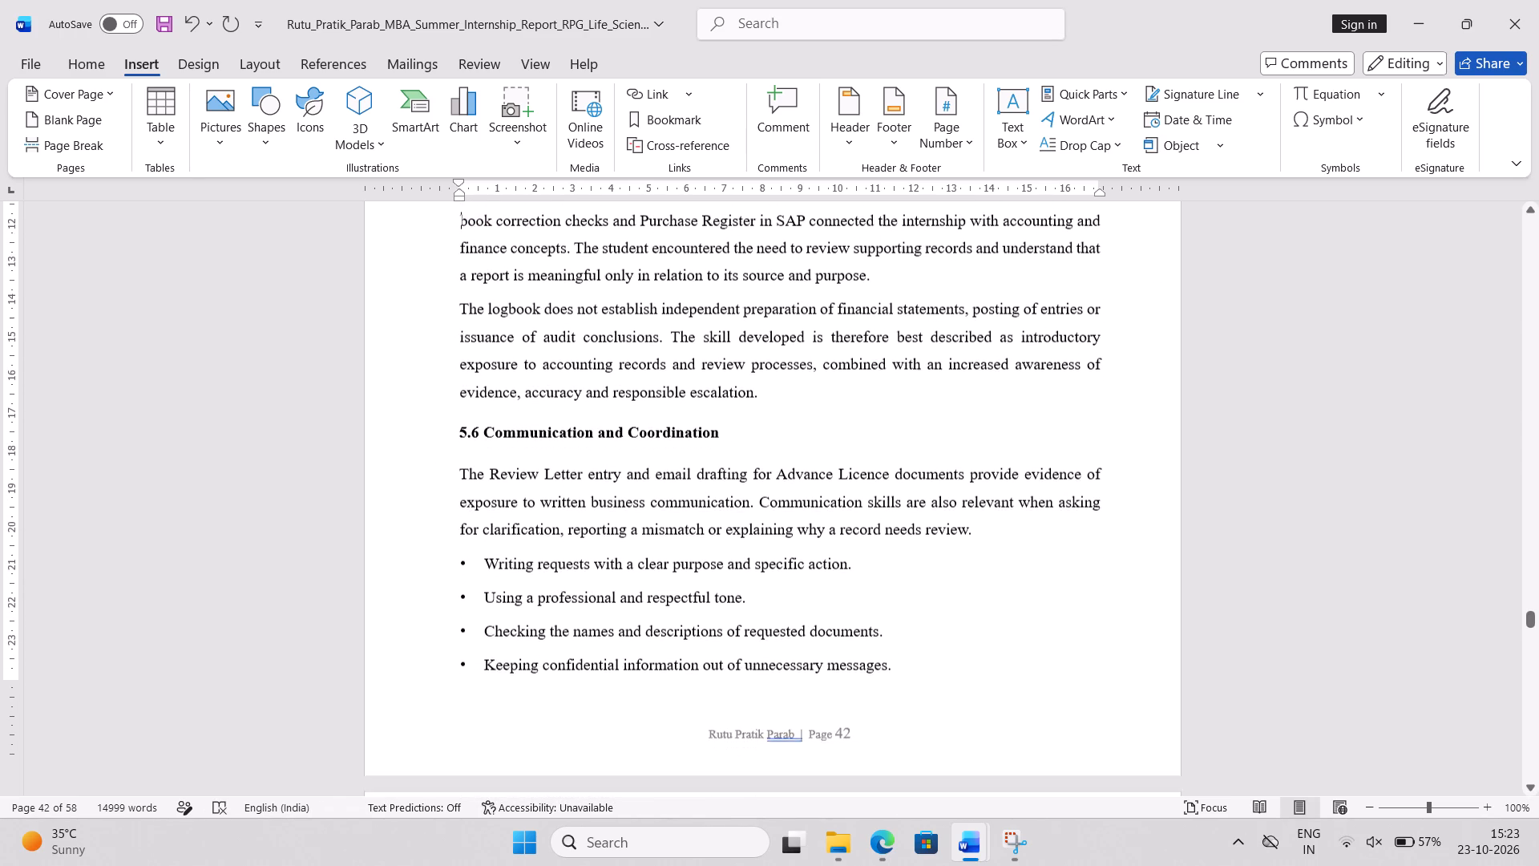
scroll(518, 355, down, 1)
triple_click(517, 403)
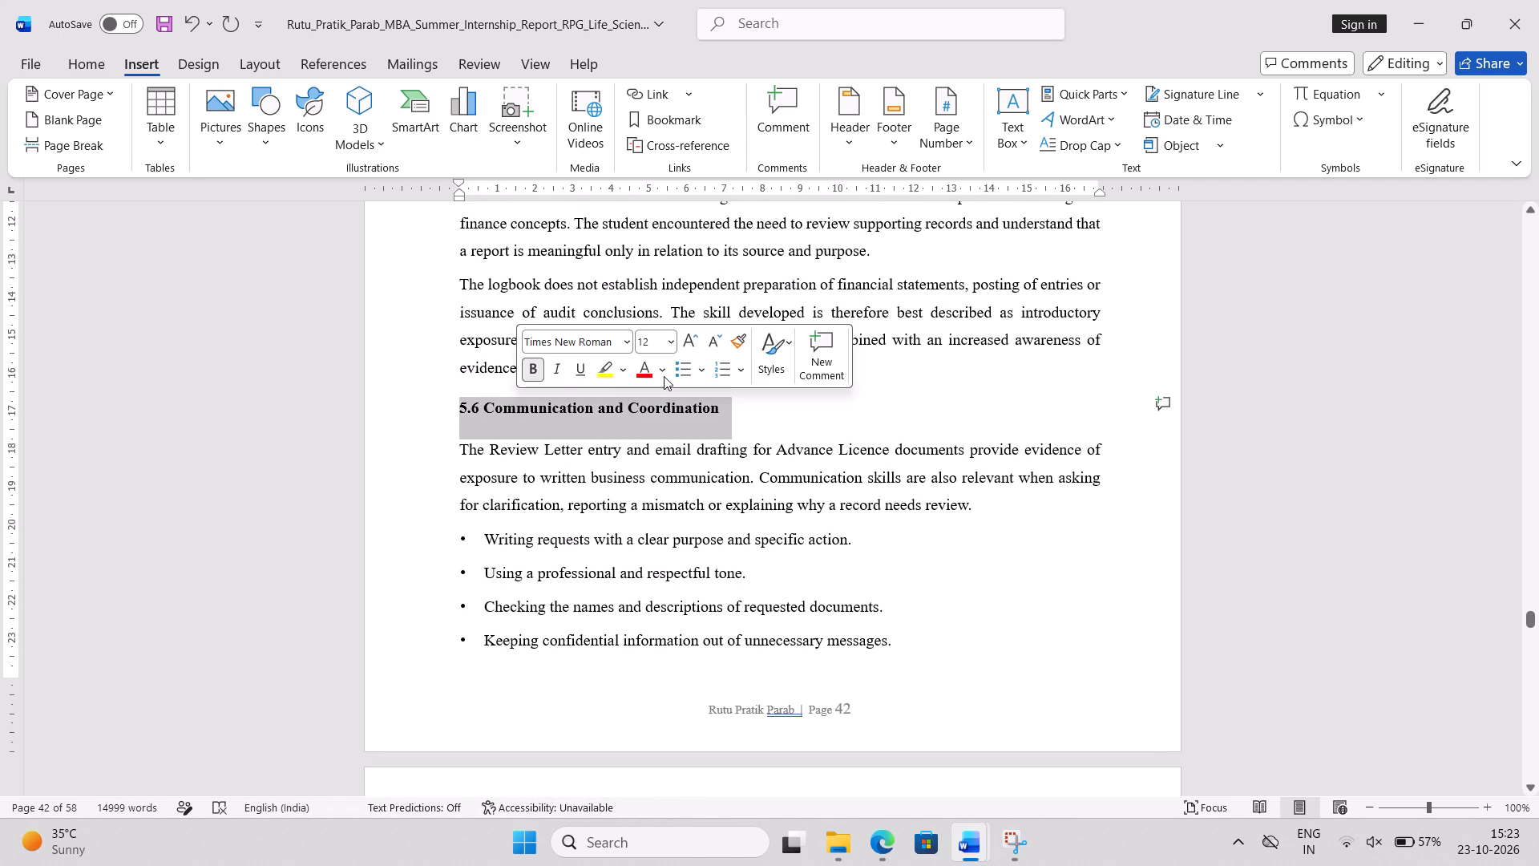
click(689, 333)
scroll(701, 527, down, 2)
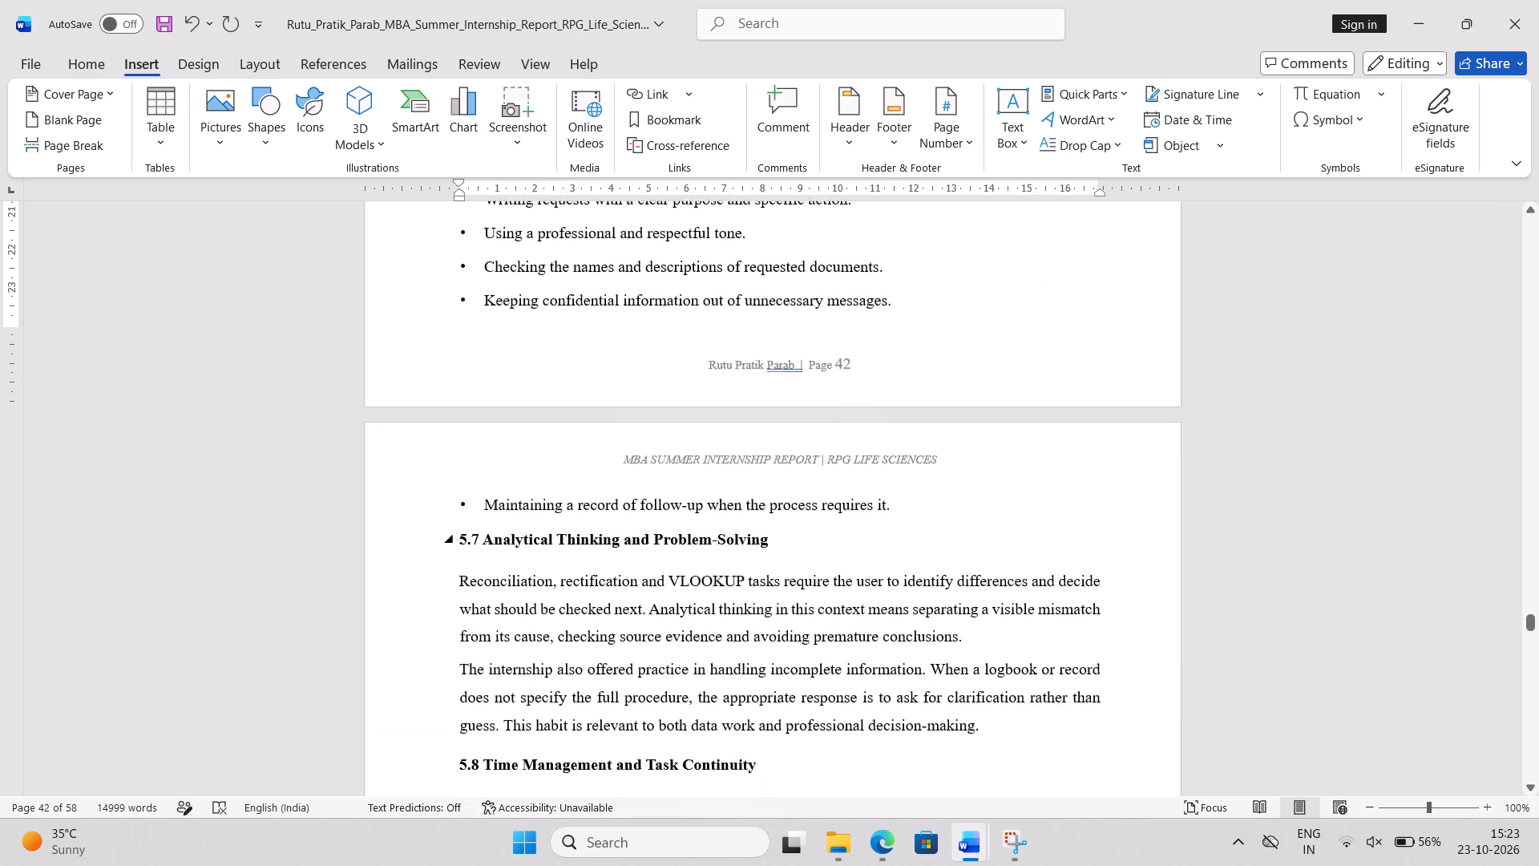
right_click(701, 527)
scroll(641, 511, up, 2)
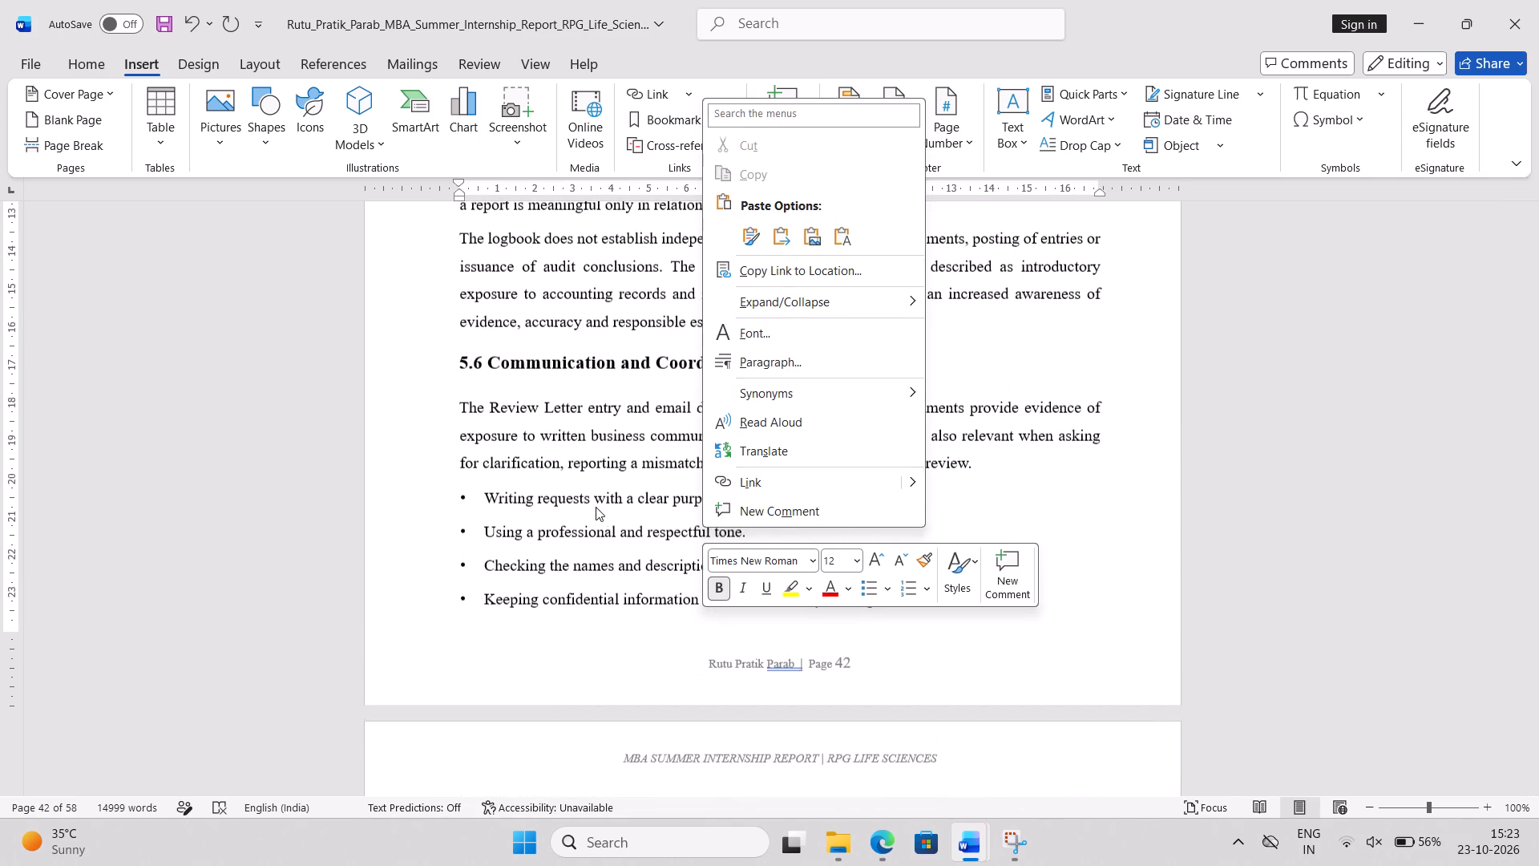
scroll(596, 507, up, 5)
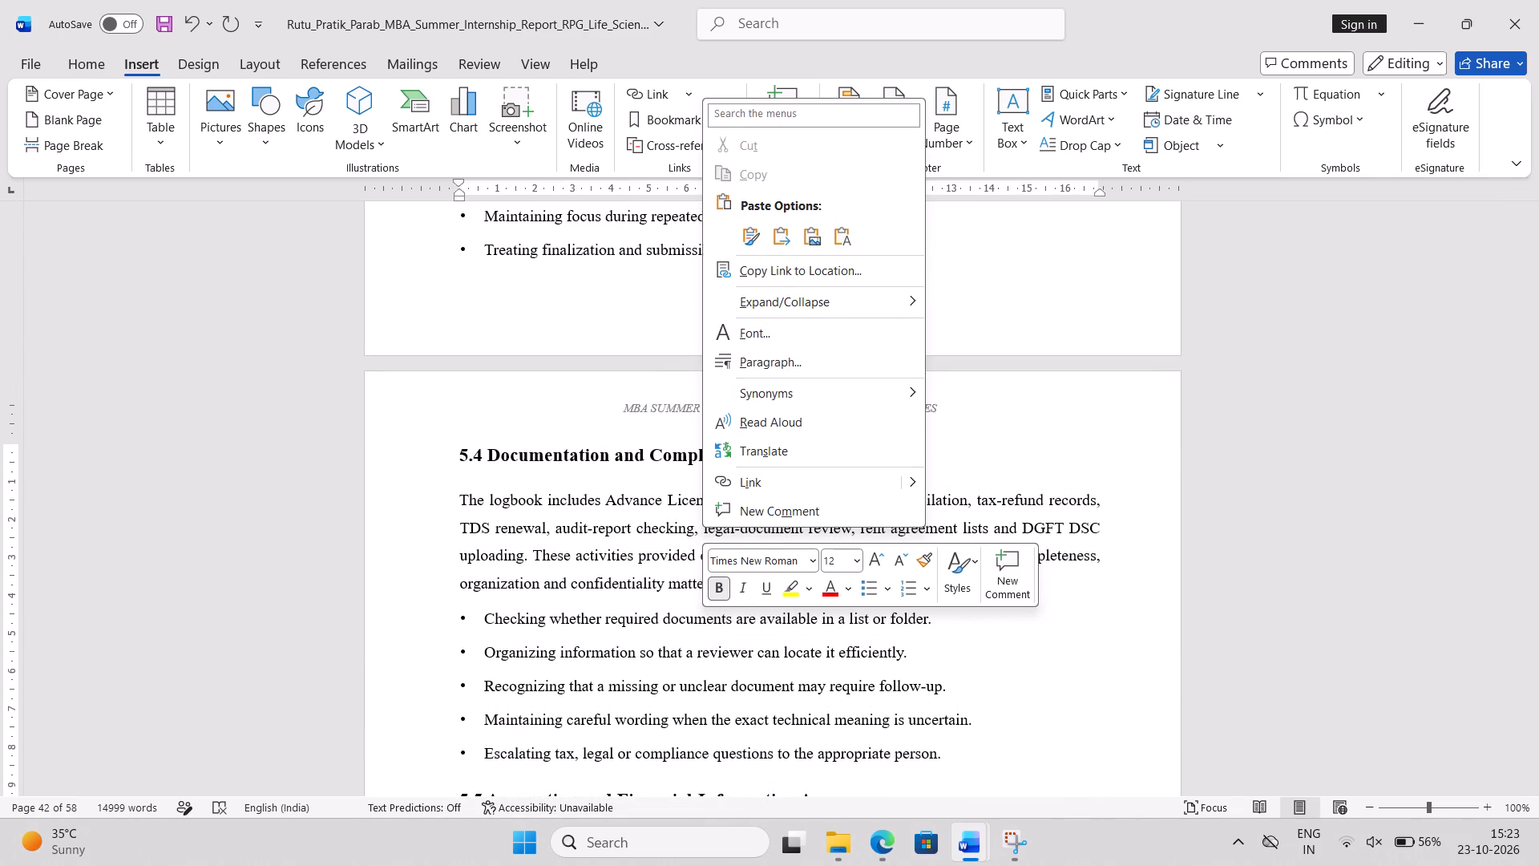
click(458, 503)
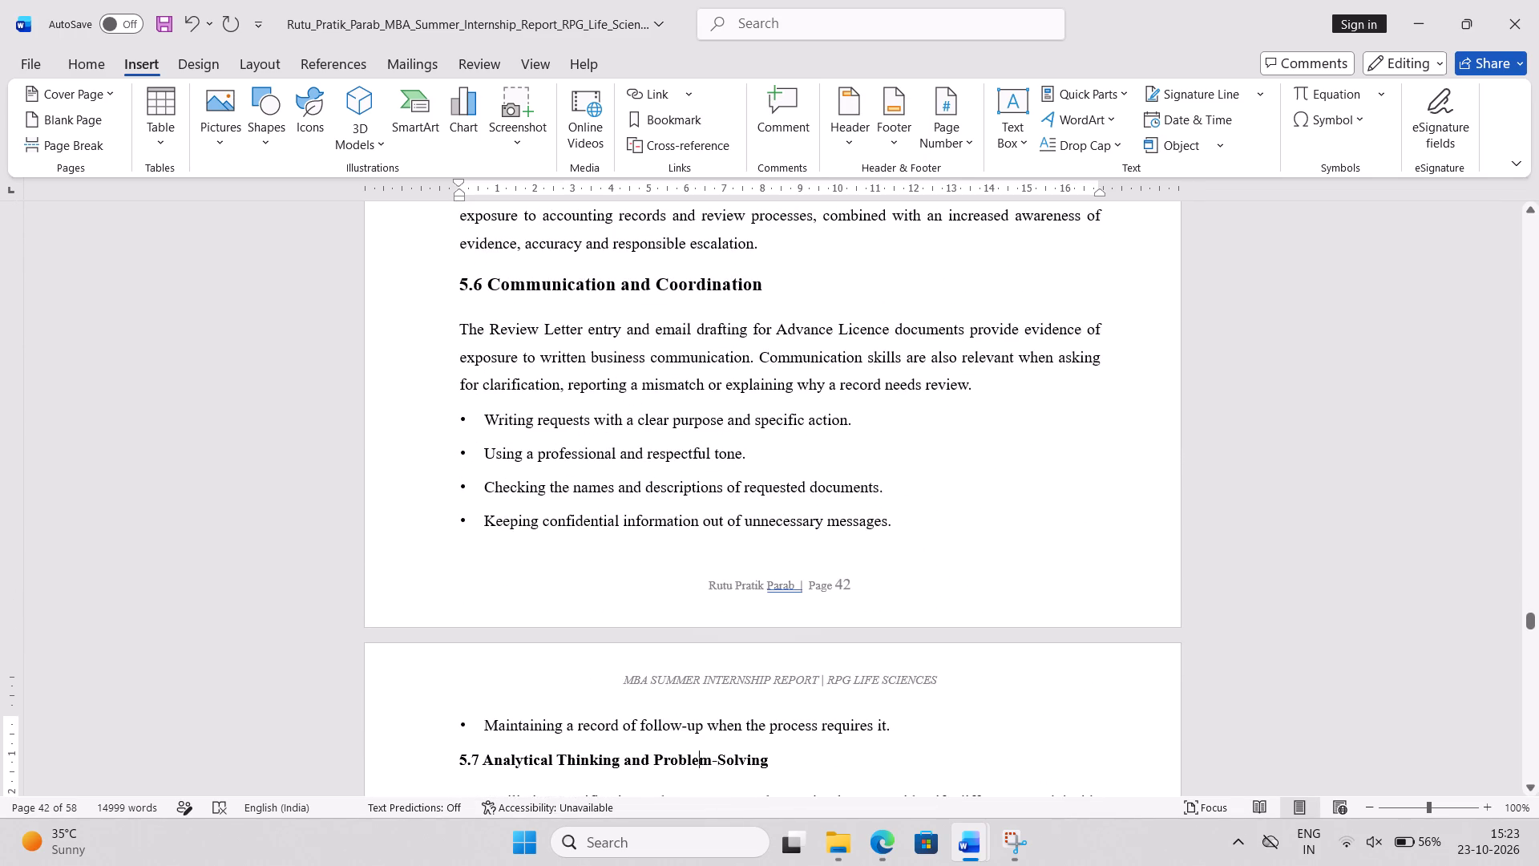
Increase the 5.7 Analytical Thinking and Problem-Solving and 5.8 Time Management and Task Continuity headings to font size 14.
scroll(458, 503, down, 1)
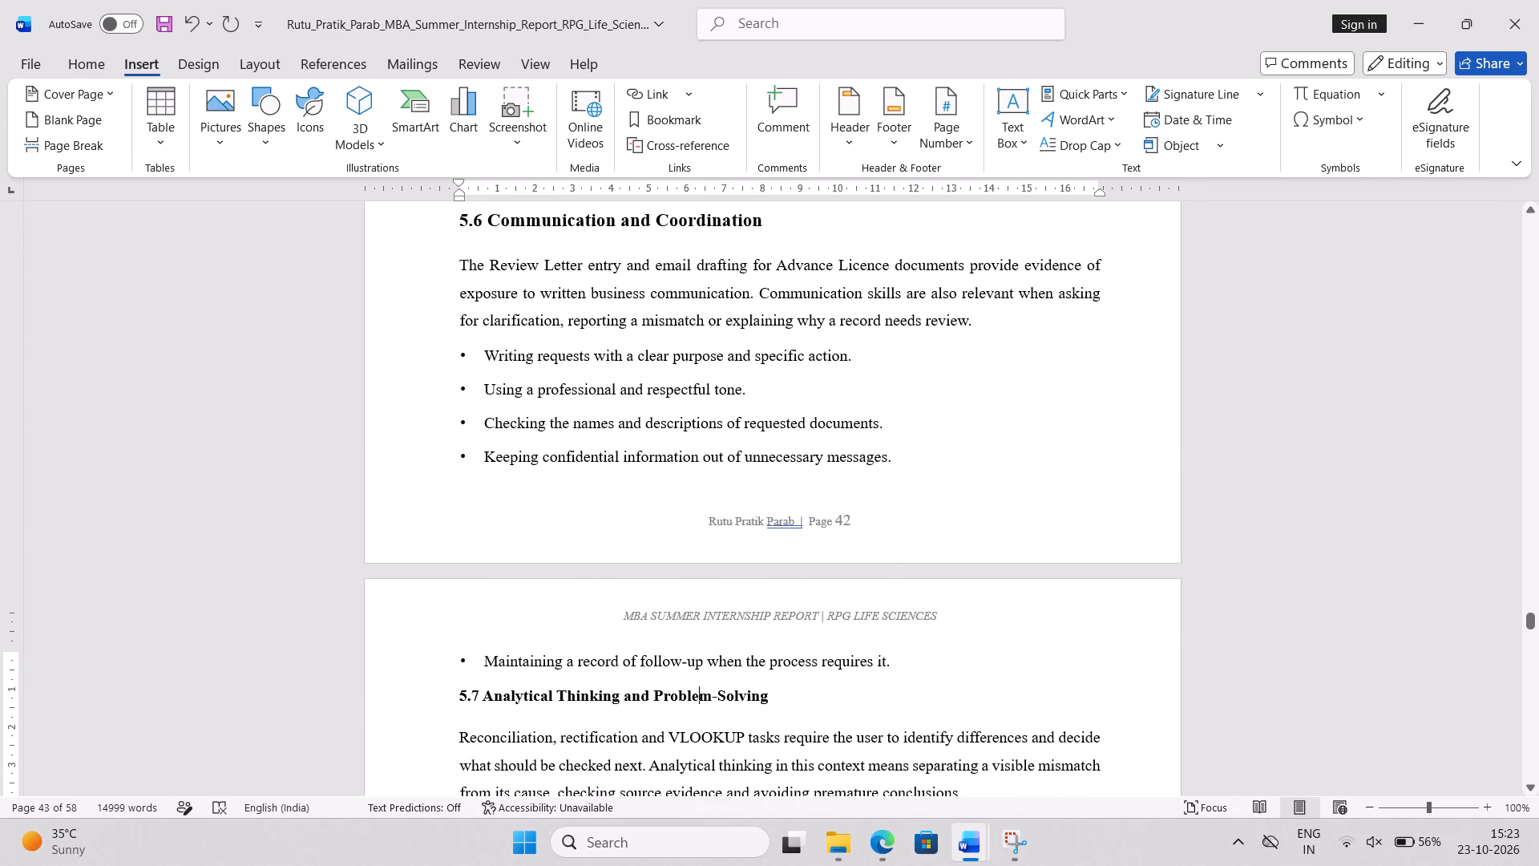
scroll(458, 503, down, 1)
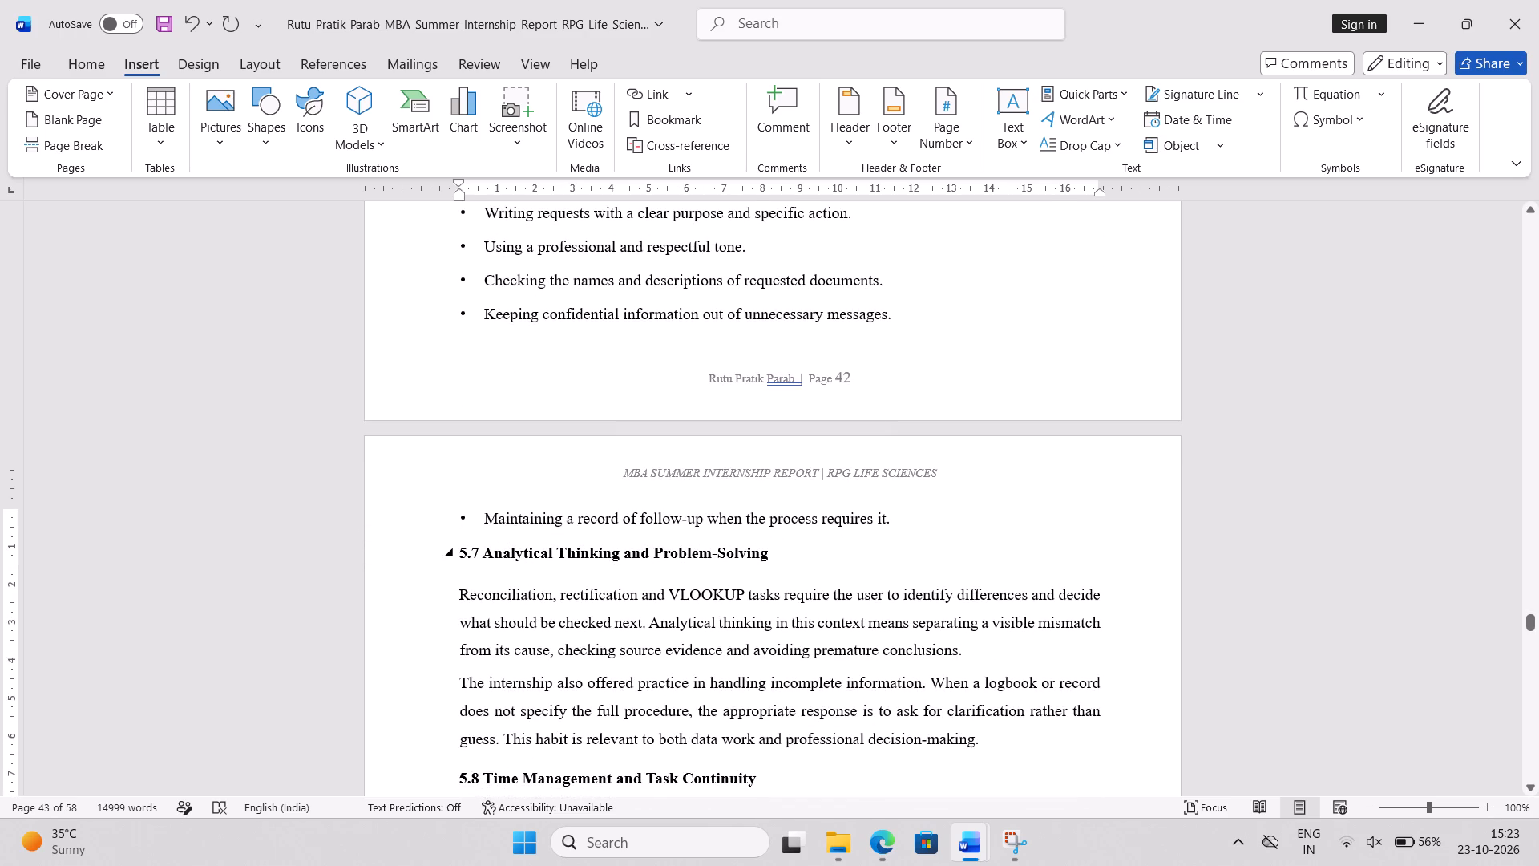
double_click(523, 555)
triple_click(523, 555)
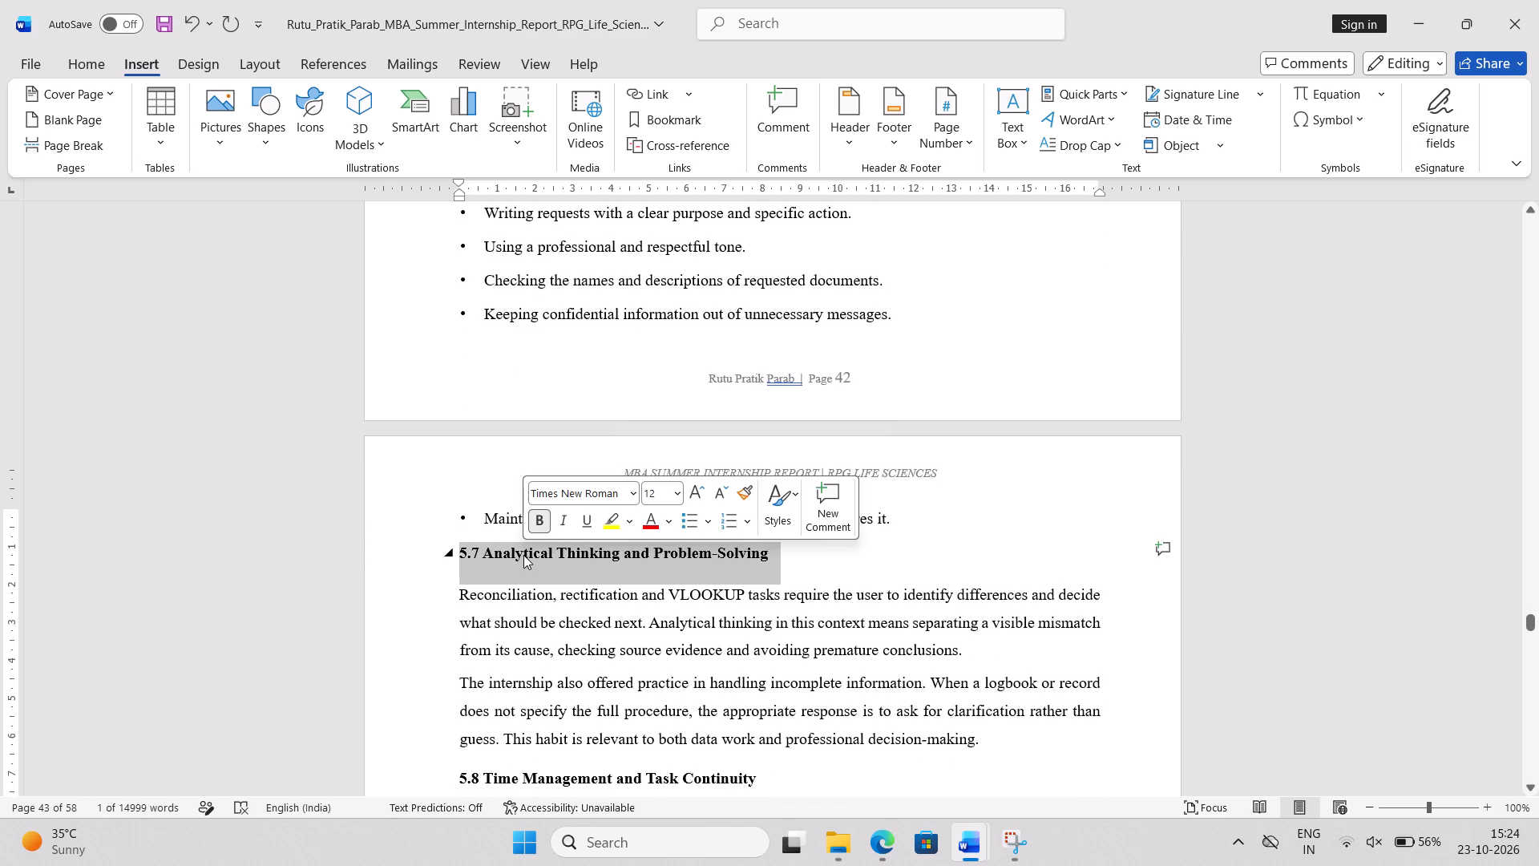
click(696, 489)
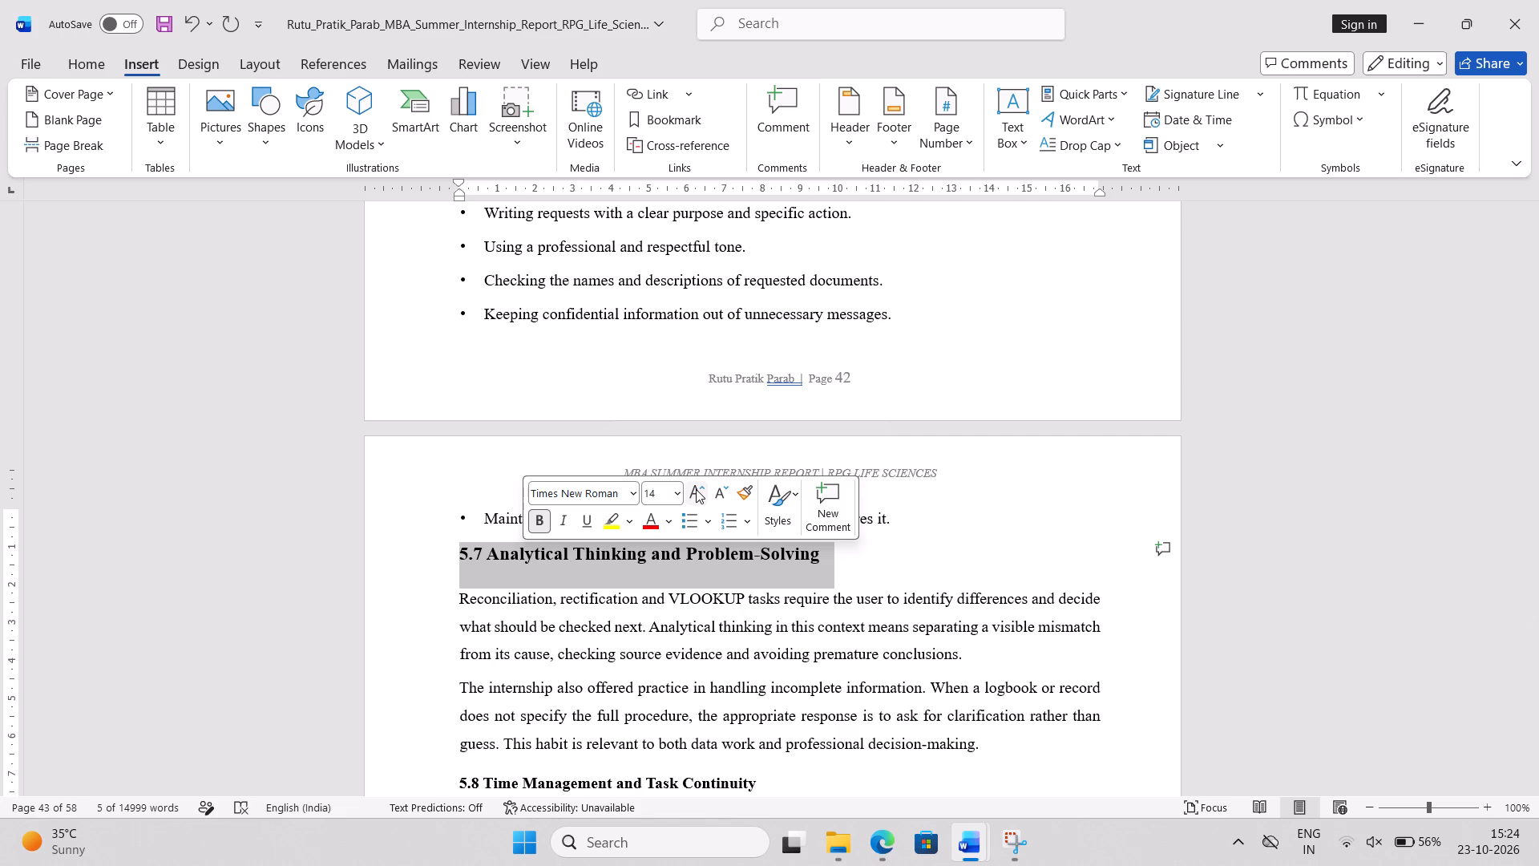
scroll(696, 489, down, 3)
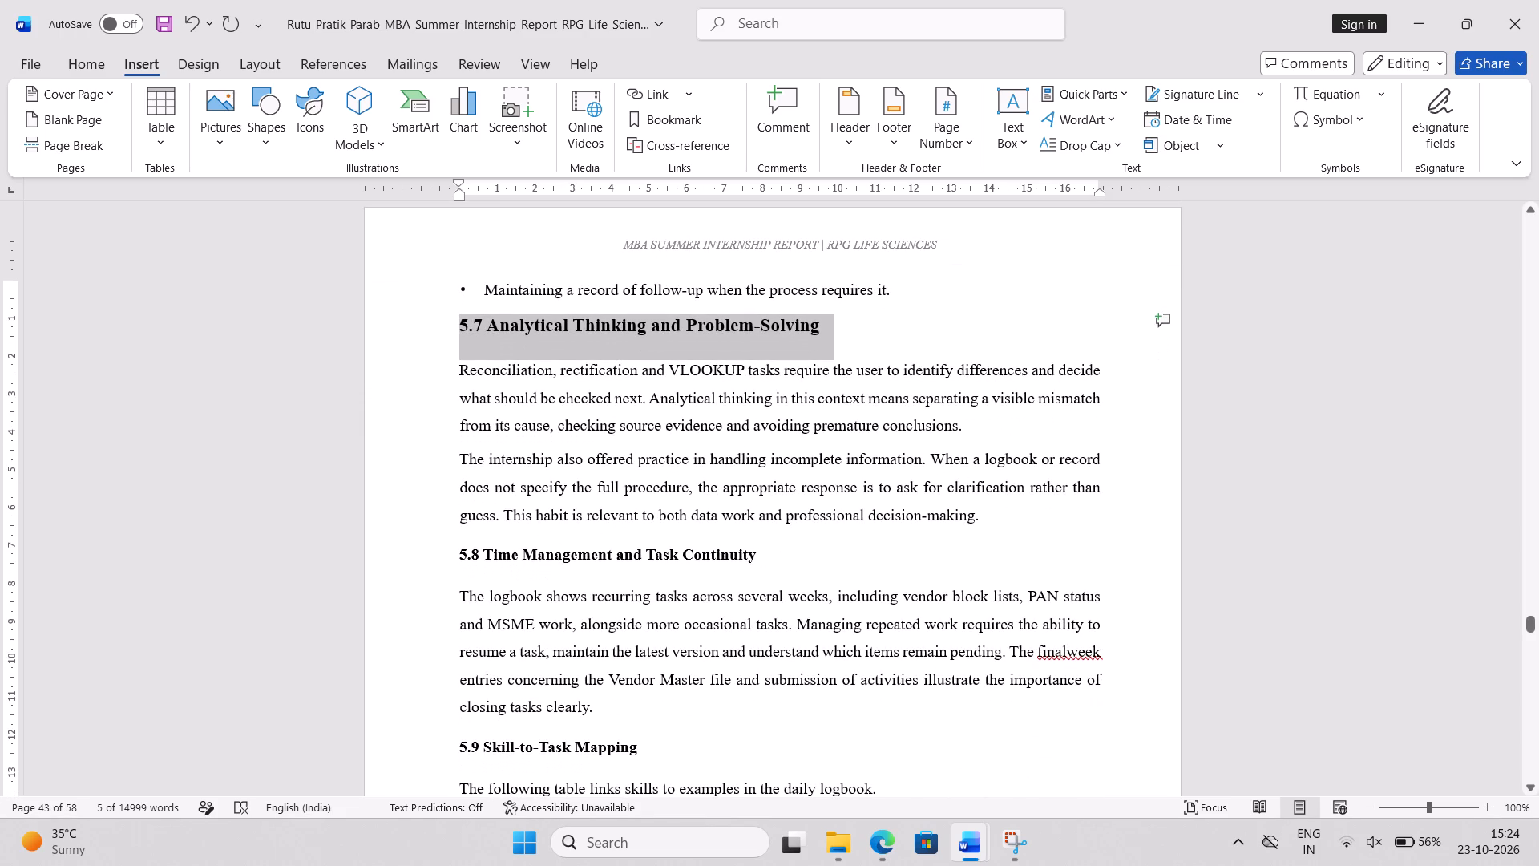
triple_click(540, 555)
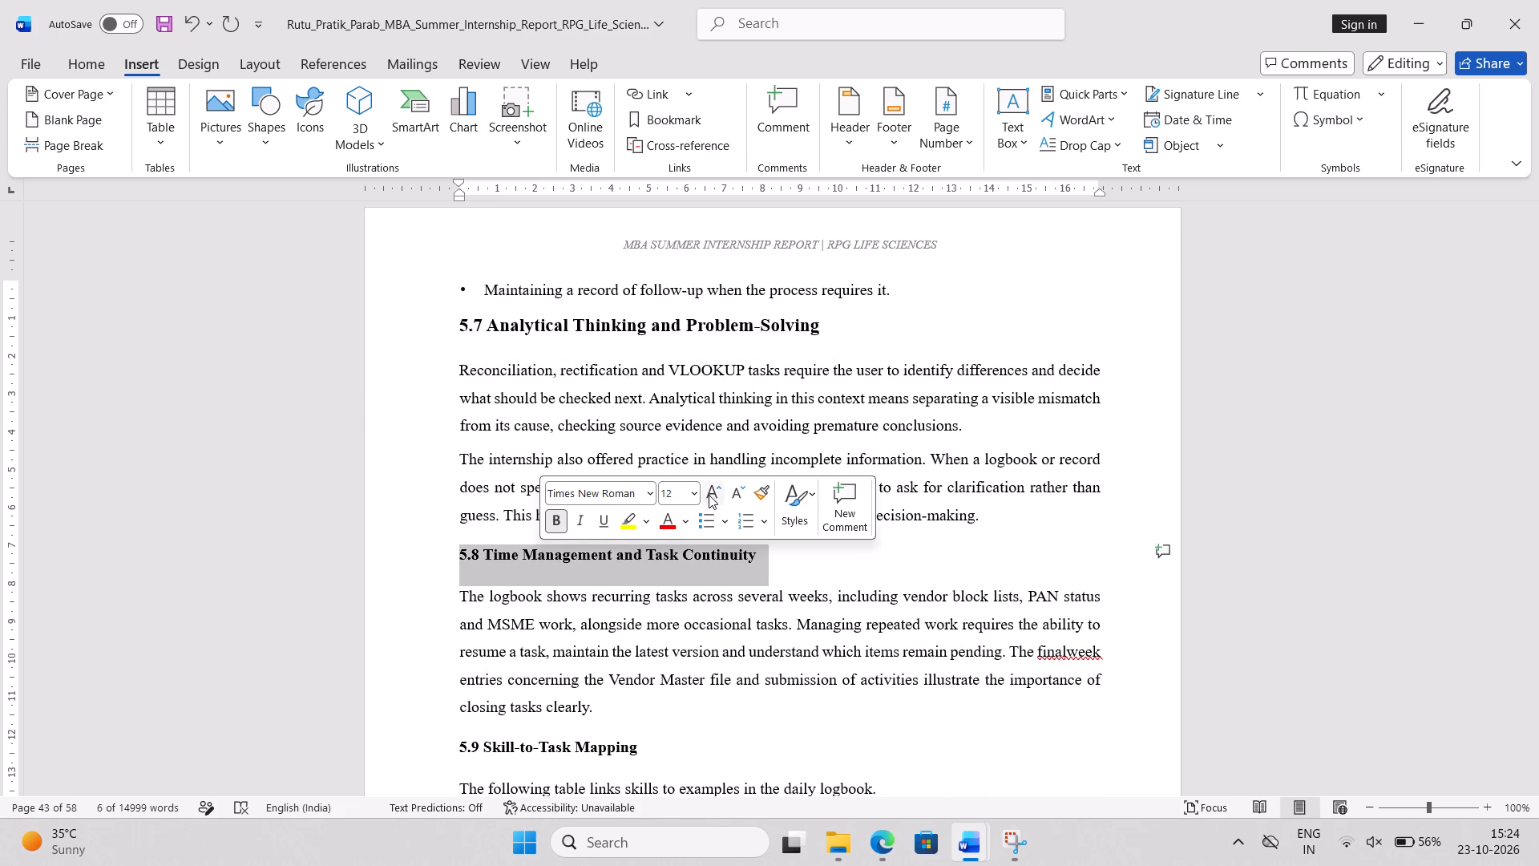
click(712, 496)
Increase the 5.10 Further Development Priorities heading to font size 14.
triple_click(601, 749)
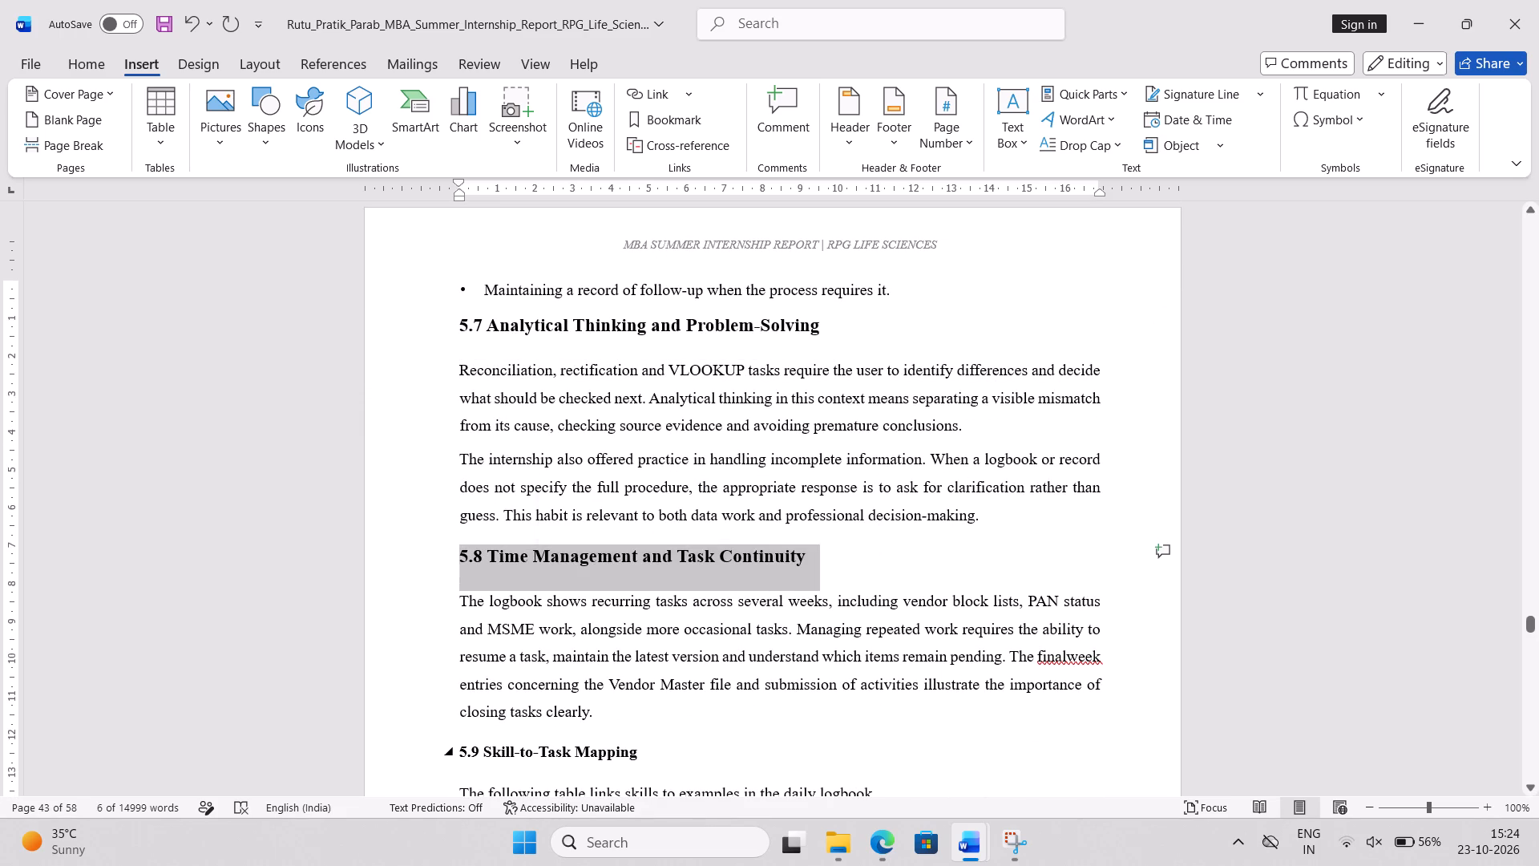
scroll(771, 687, down, 7)
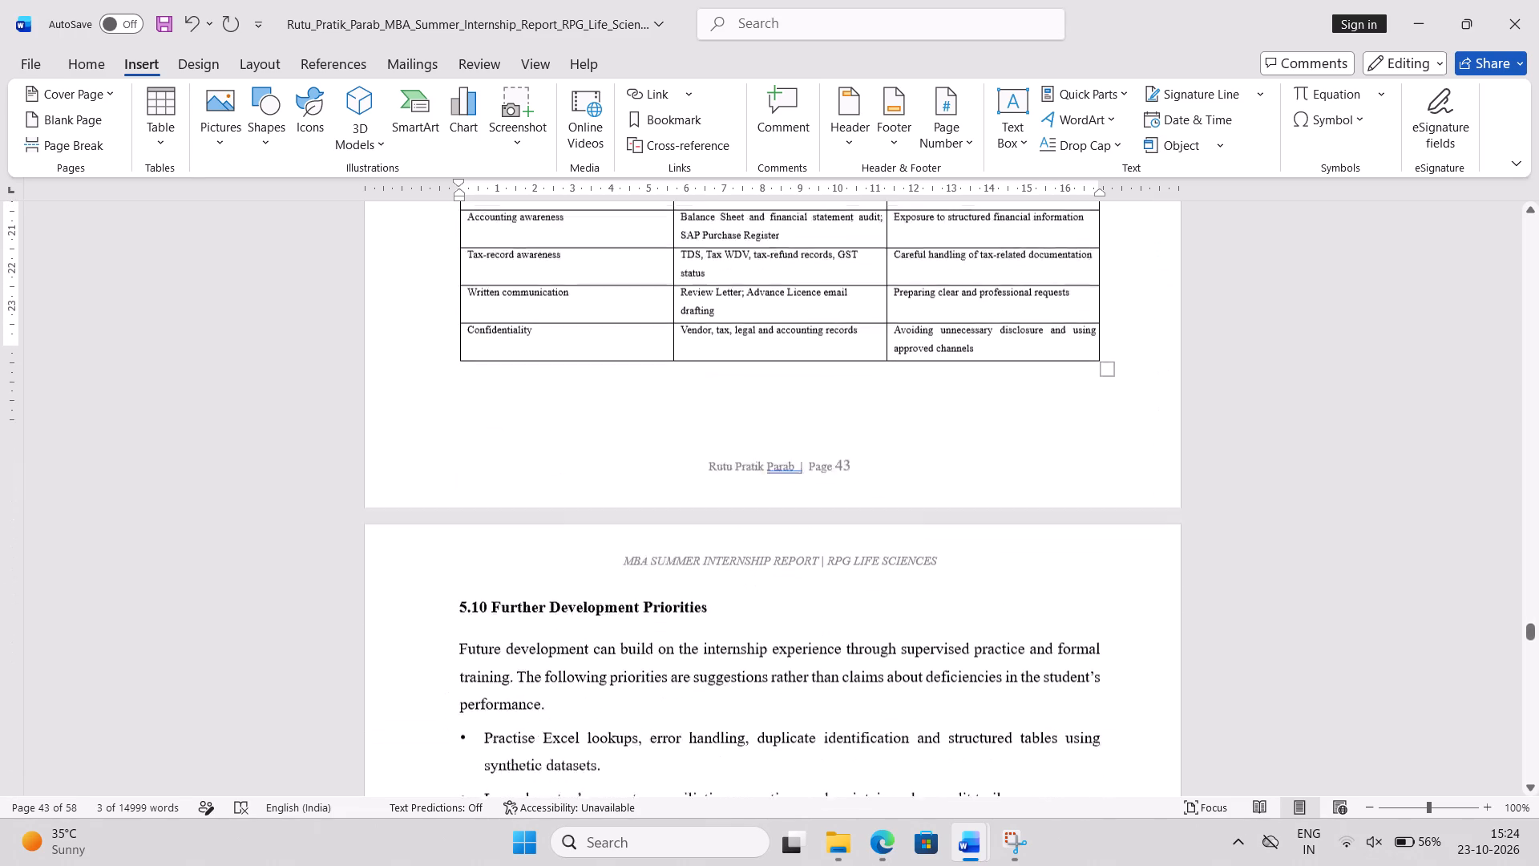
scroll(771, 687, down, 1)
triple_click(622, 512)
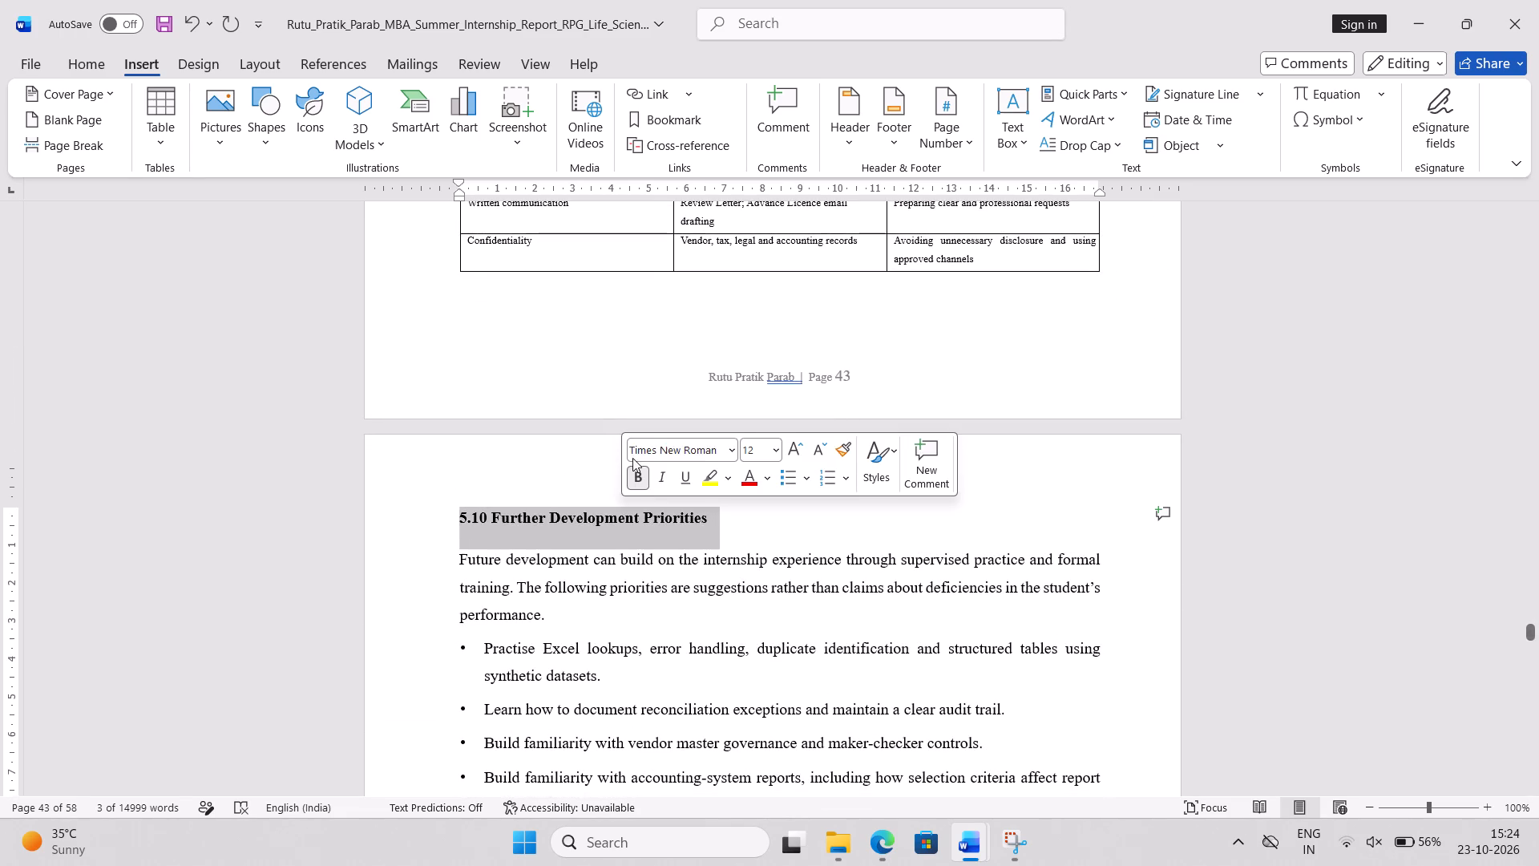
click(798, 442)
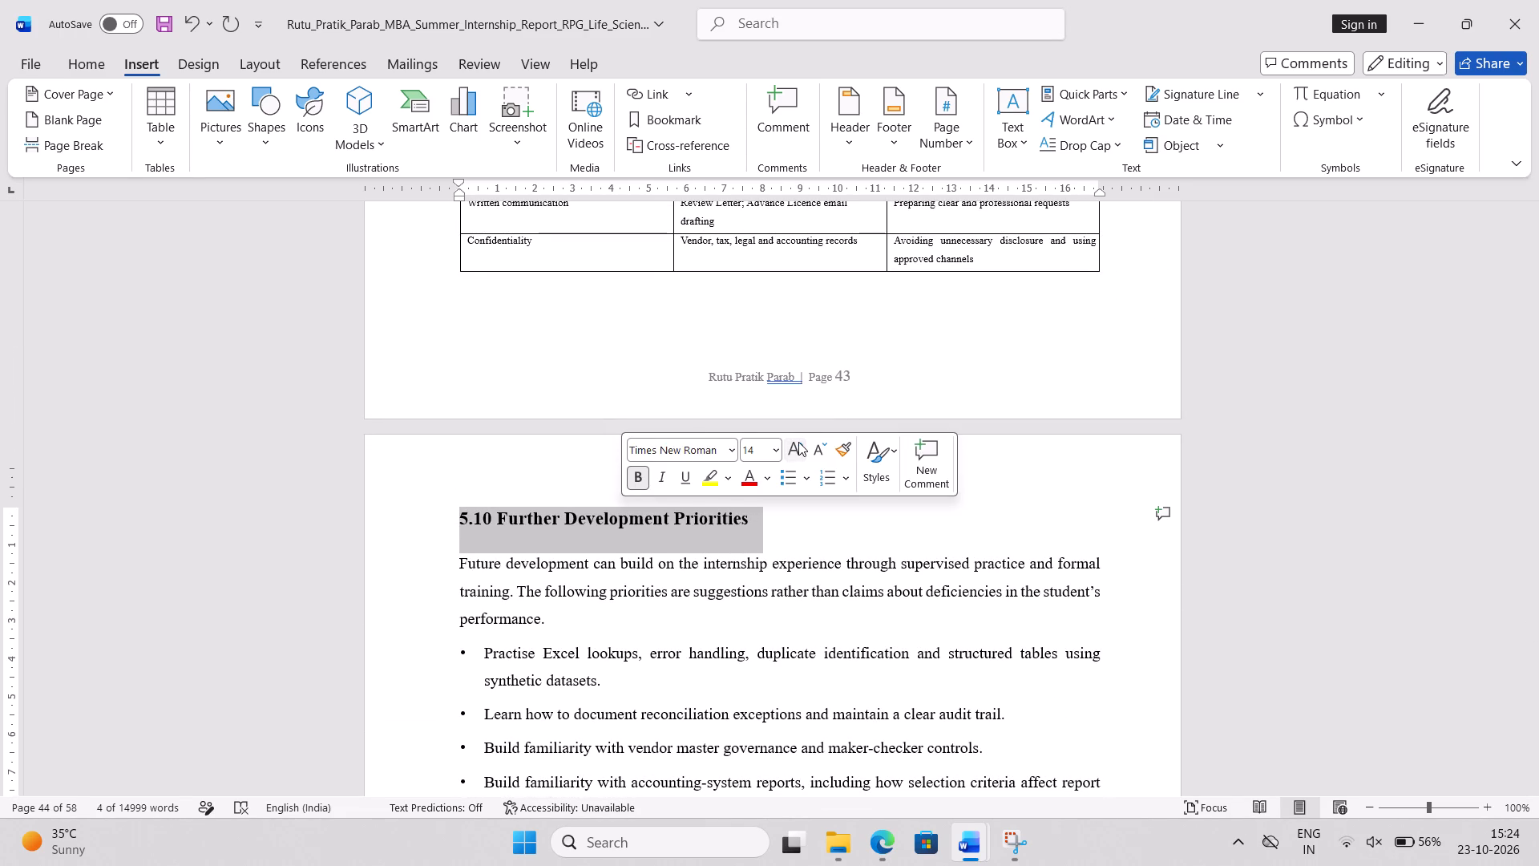
Enlarge the 5.11 Chapter Summary heading by one font size step.
scroll(798, 442, down, 3)
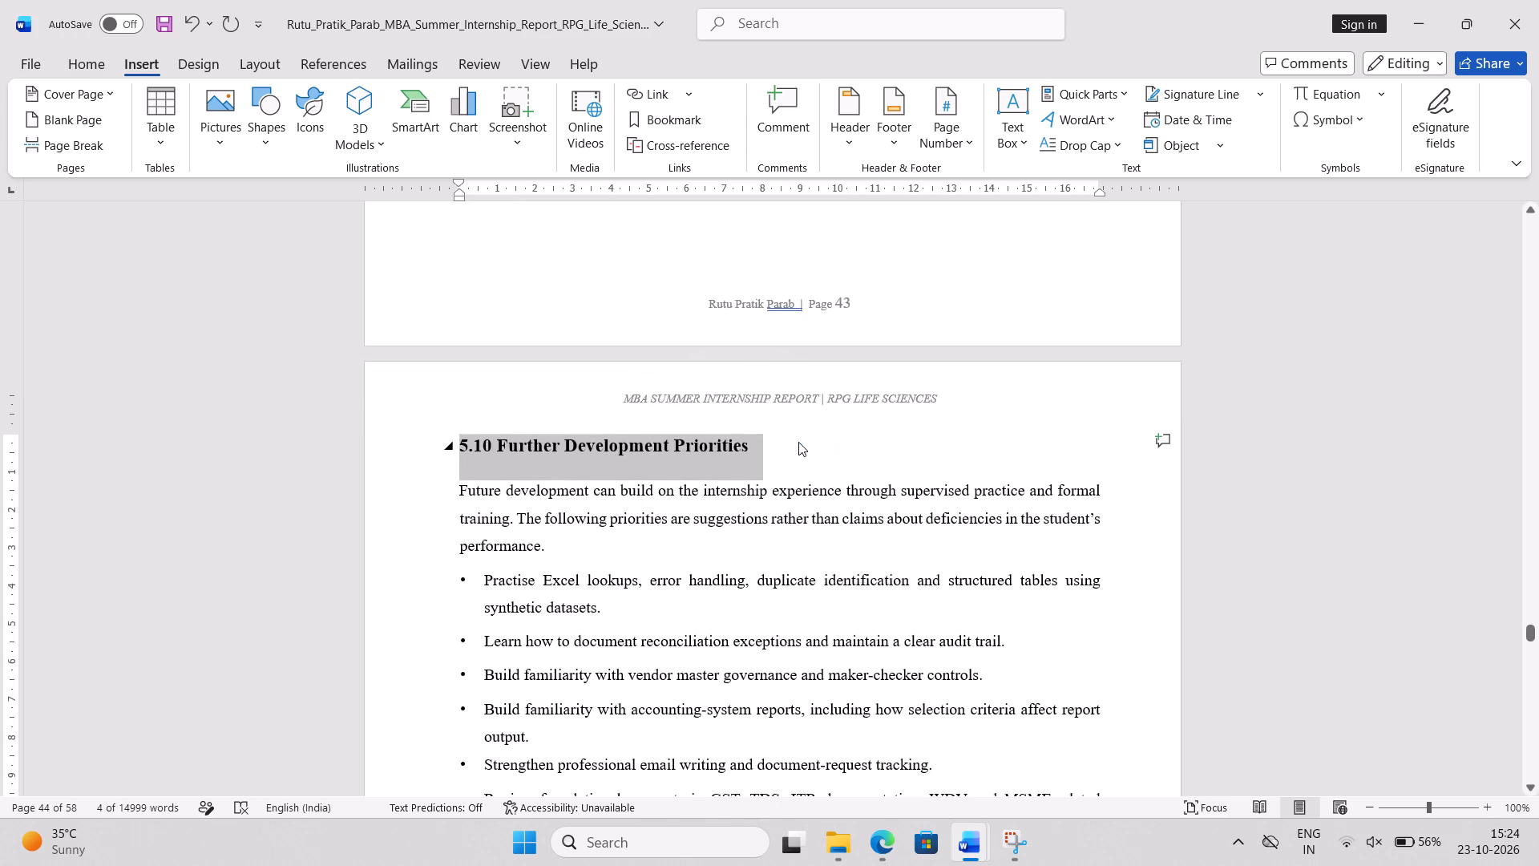
scroll(798, 442, down, 4)
scroll(629, 261, up, 1)
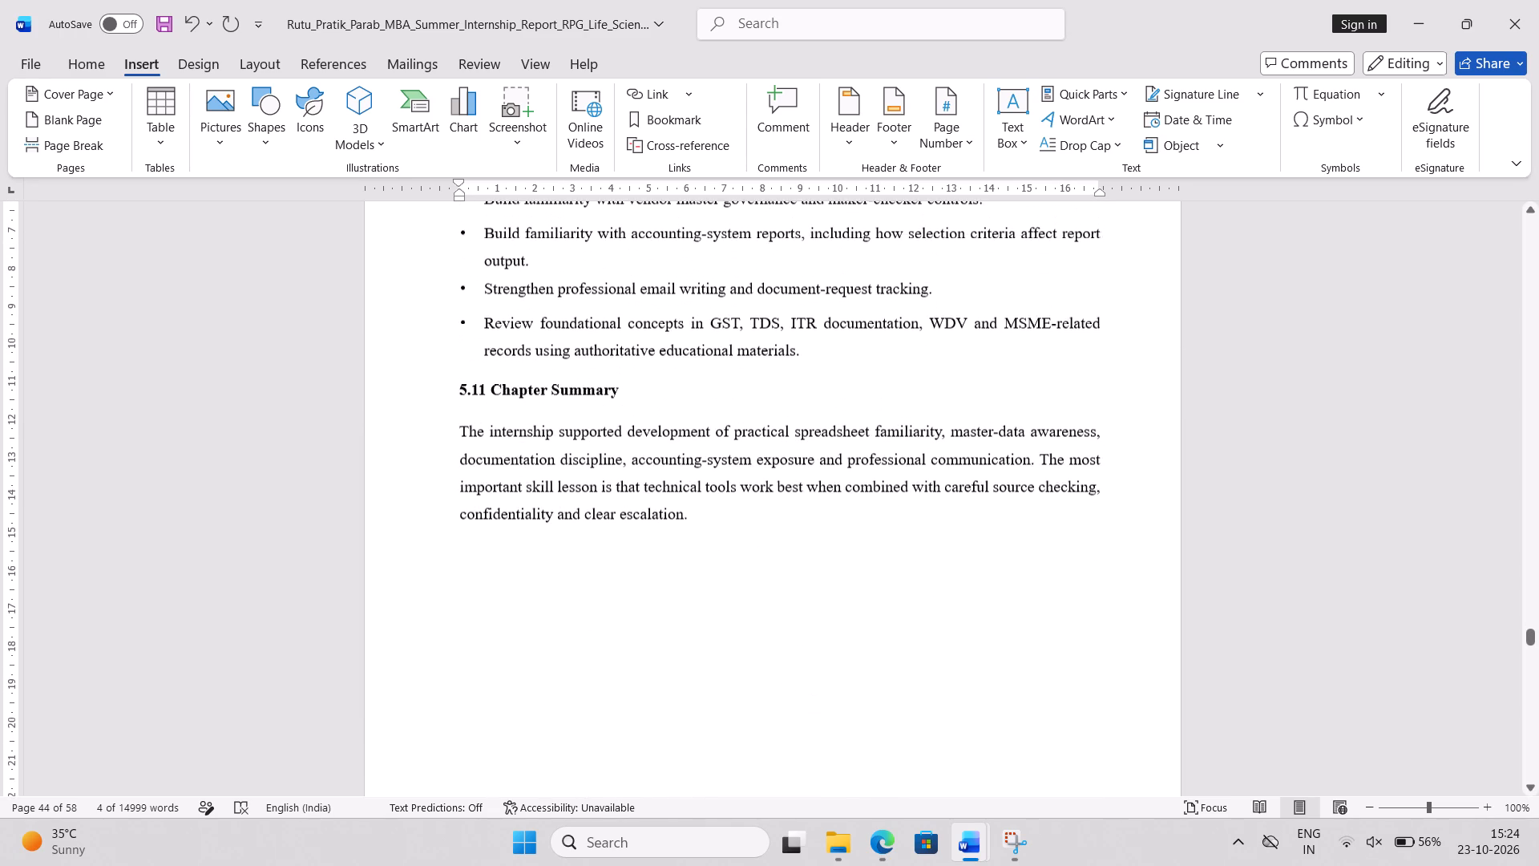
triple_click(553, 407)
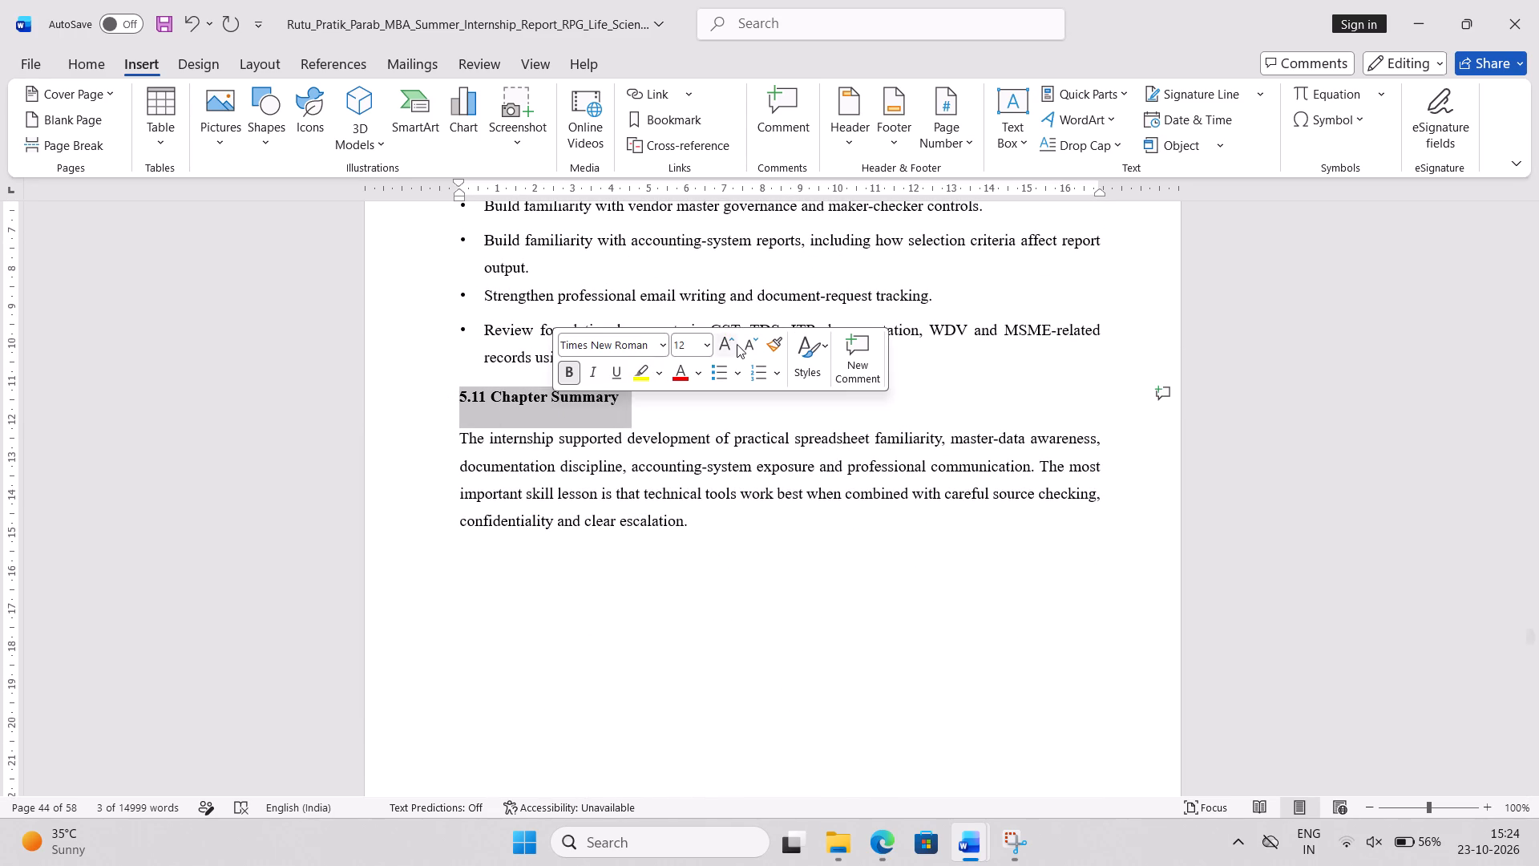
click(723, 340)
Remove the blank lines between the Chapter 6 title and the 6.1 Accuracy Is a Process heading.
scroll(663, 606, down, 4)
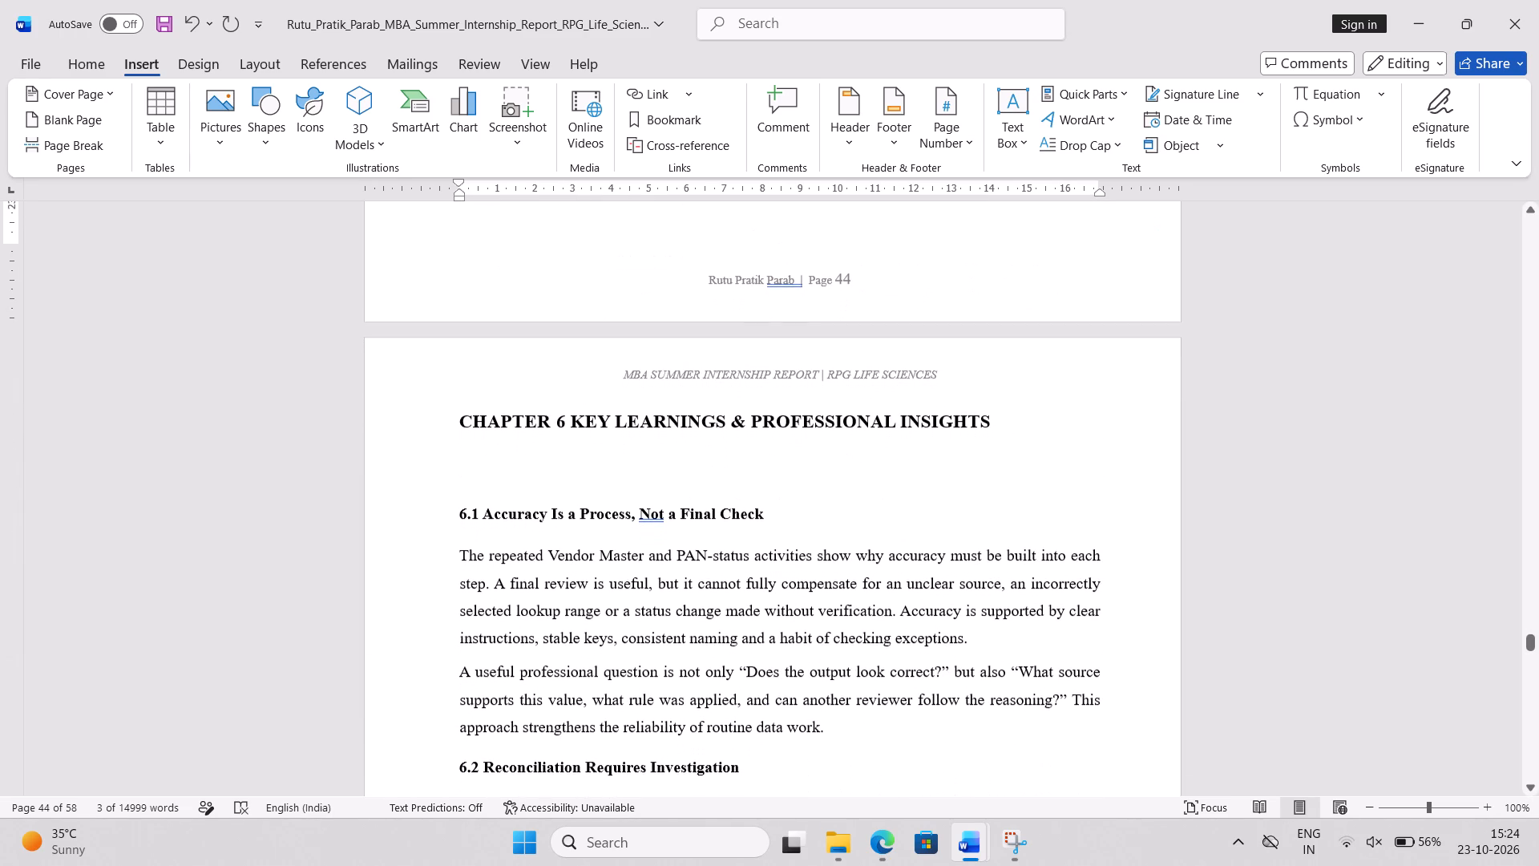
click(523, 483)
key(BackSpace)
key(BackSpace)
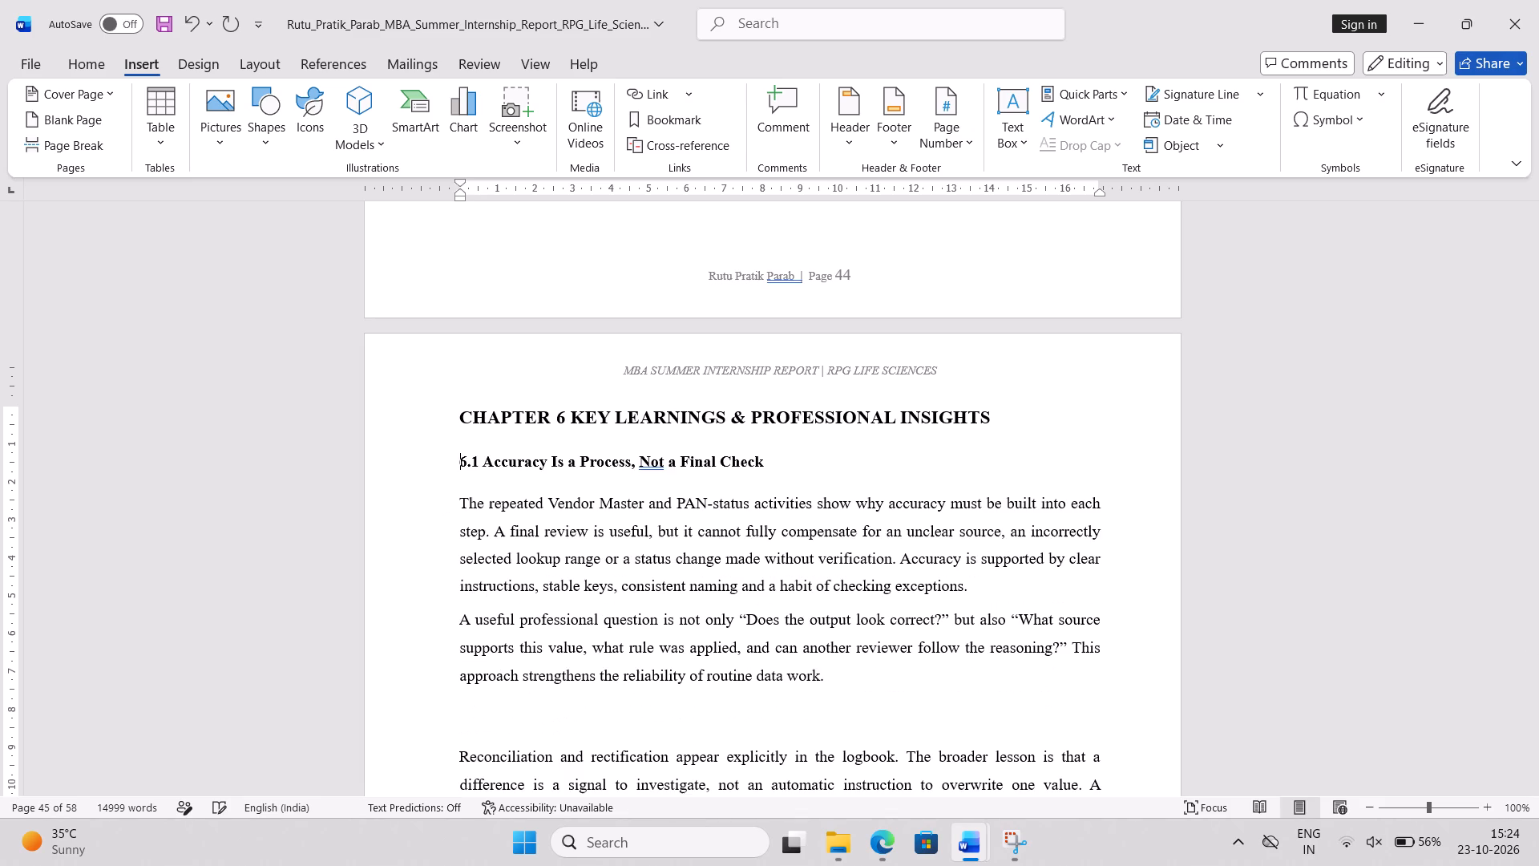
Increase the Chapter 6 Key Learnings & Professional Insights title to font size 16.
triple_click(590, 417)
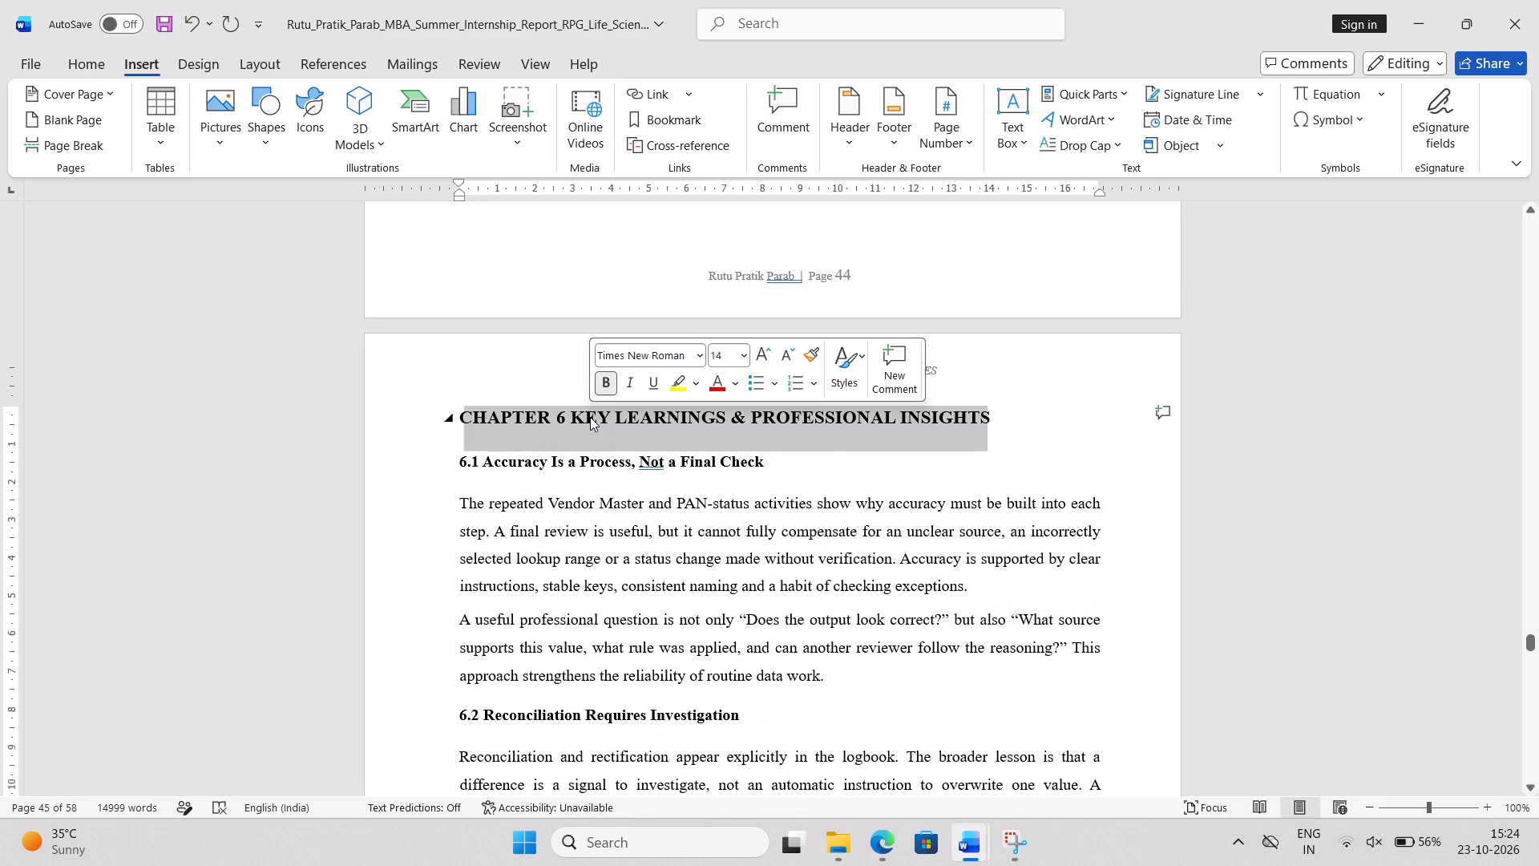
click(758, 361)
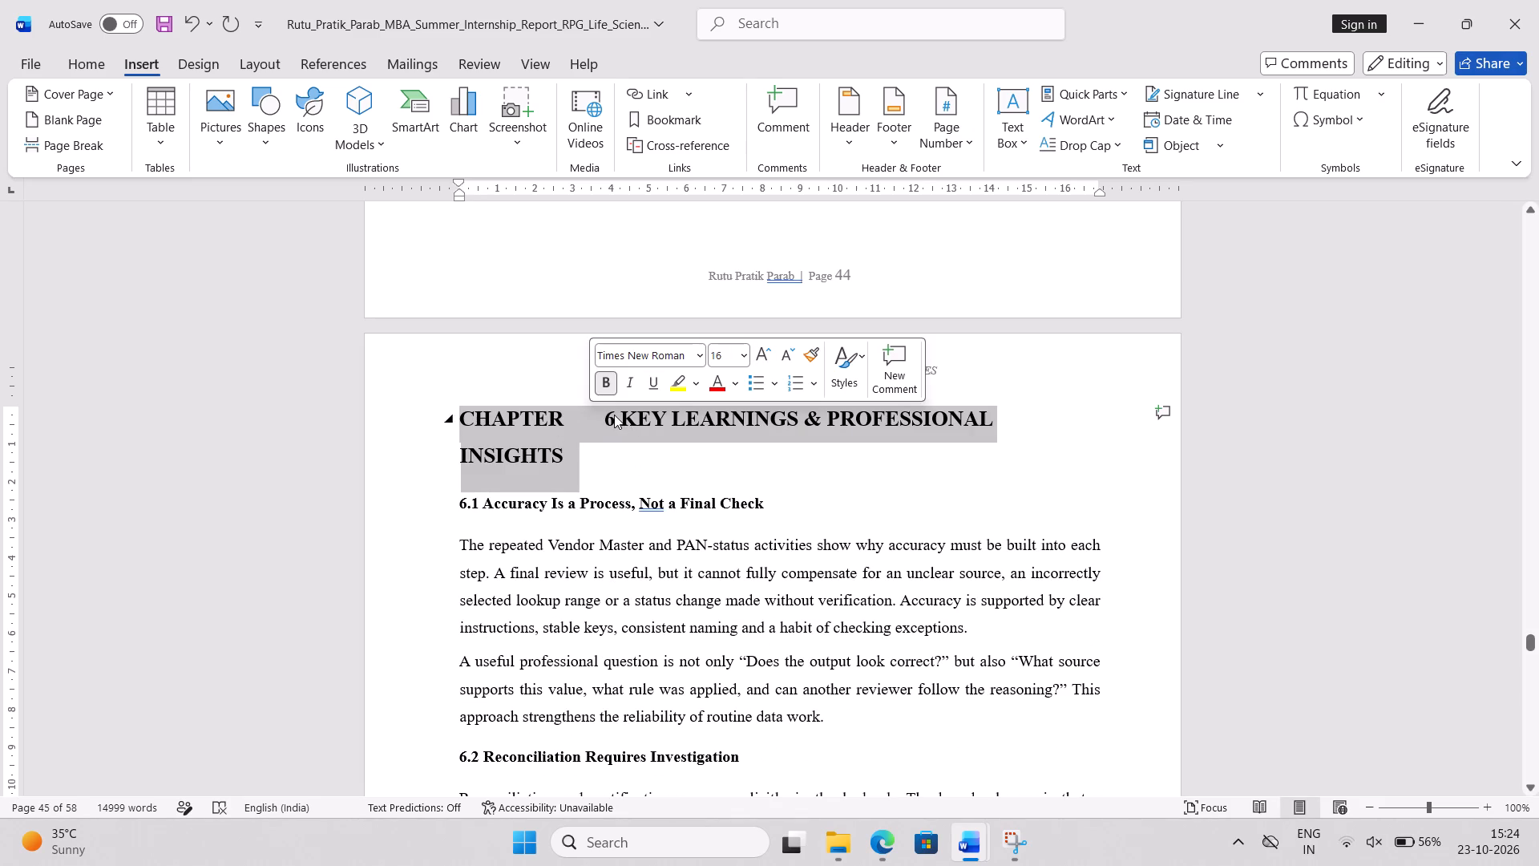
Close the wide gap before the 6 in the Chapter 6 title and add a colon after the number.
click(614, 415)
key(Left)
key(BackSpace)
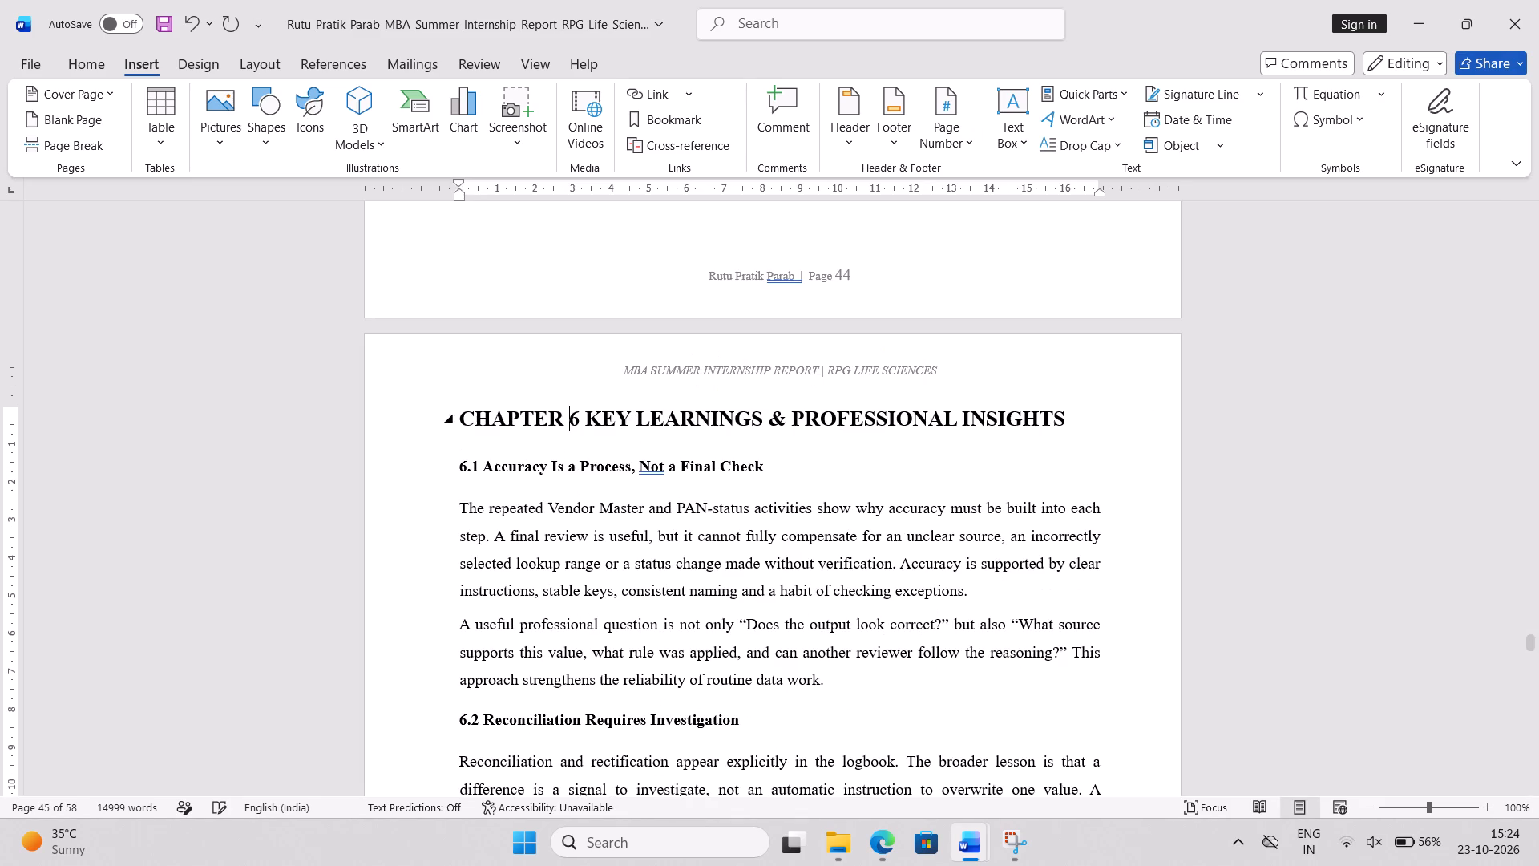
key(Down)
key(Up)
key(Right)
key(shift+colon)
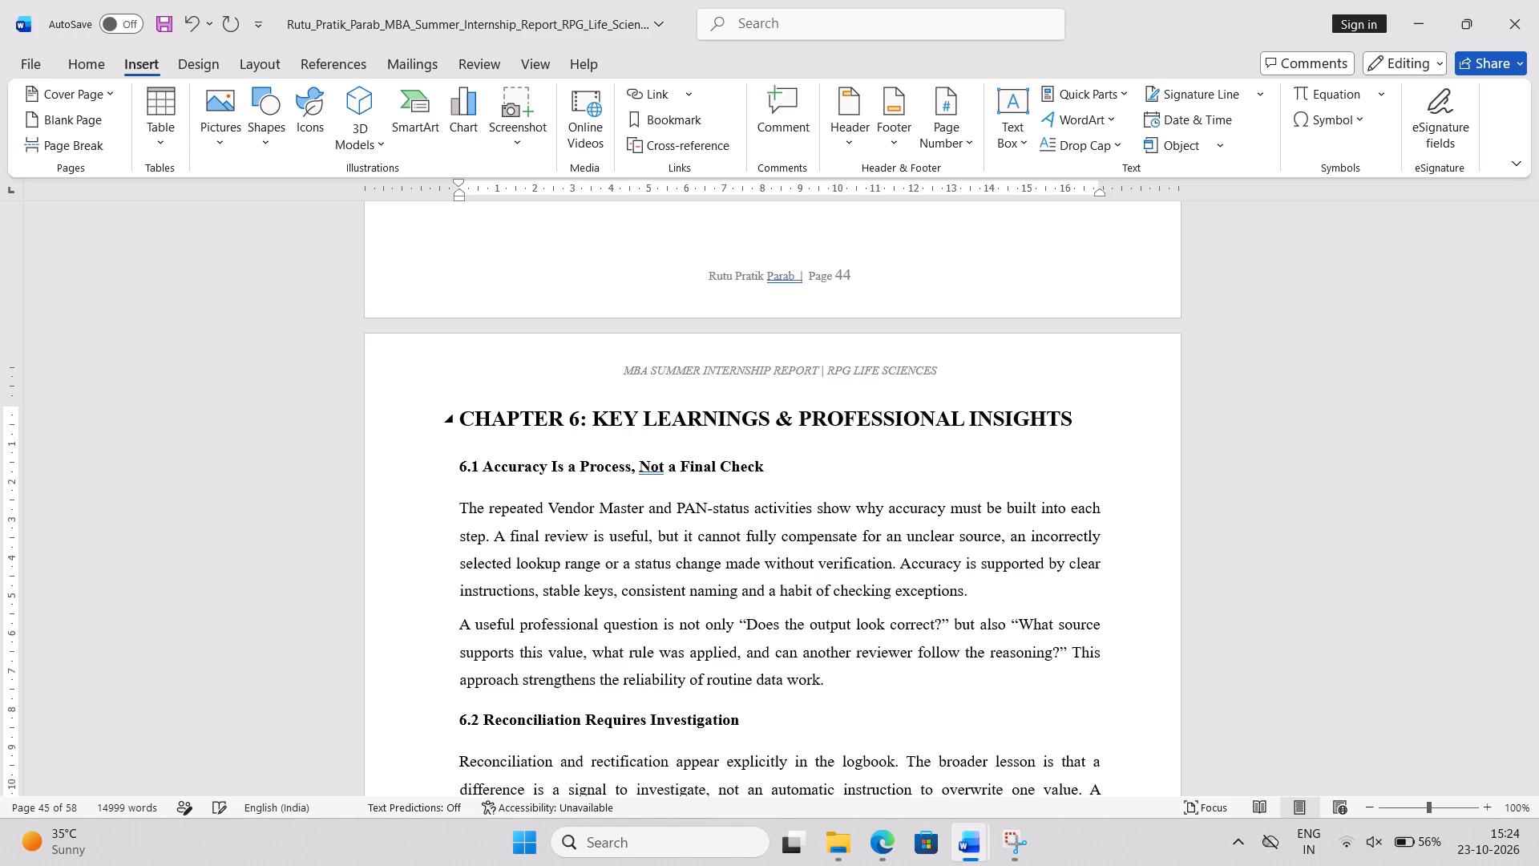
Increase the headings of sections 6.1 through 6.5 to font size 14.
triple_click(597, 464)
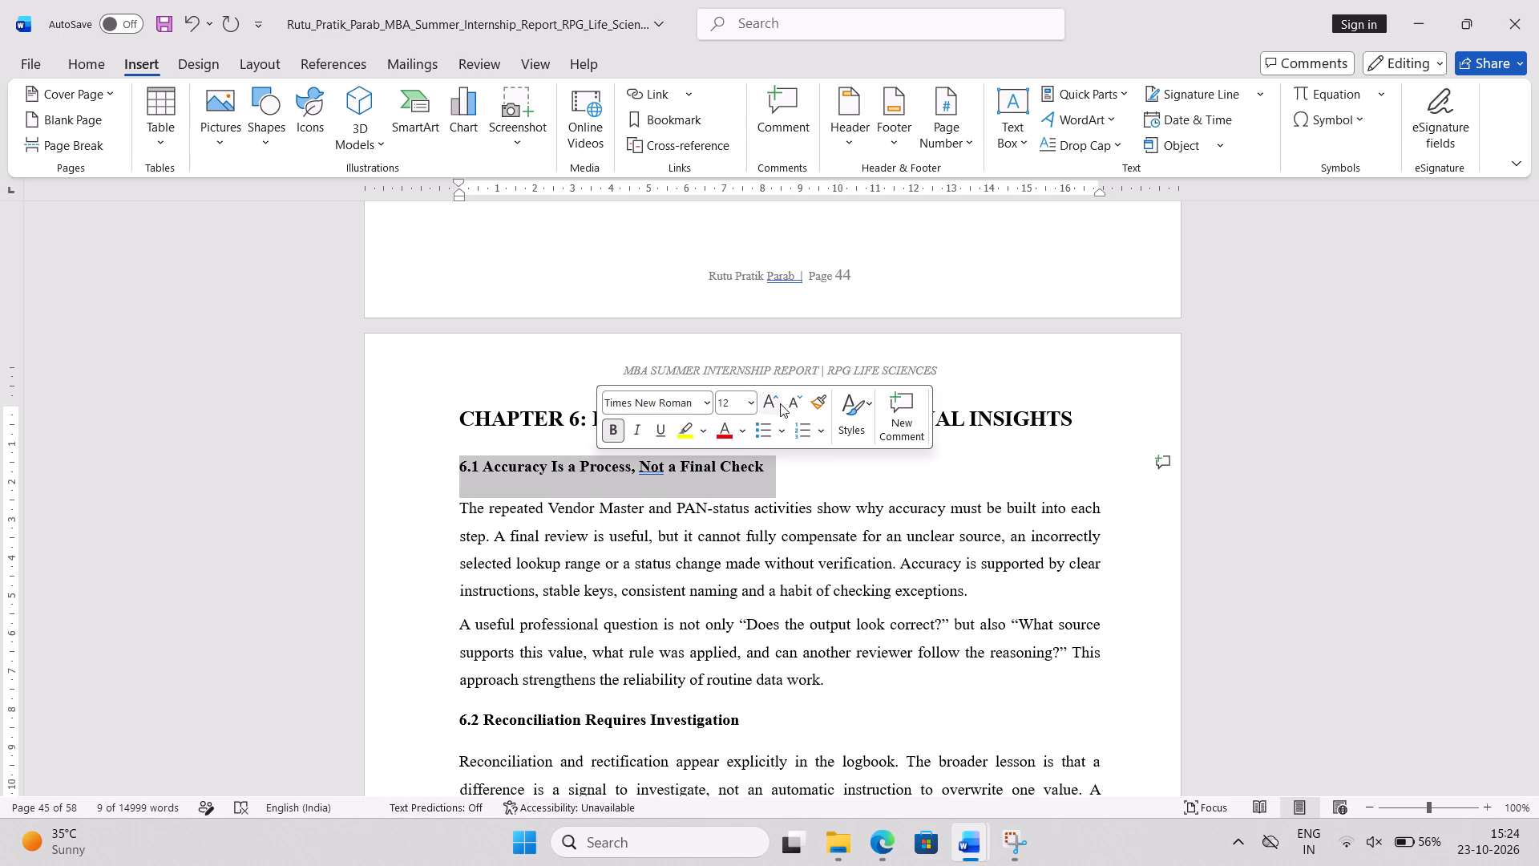
click(780, 403)
scroll(782, 512, down, 2)
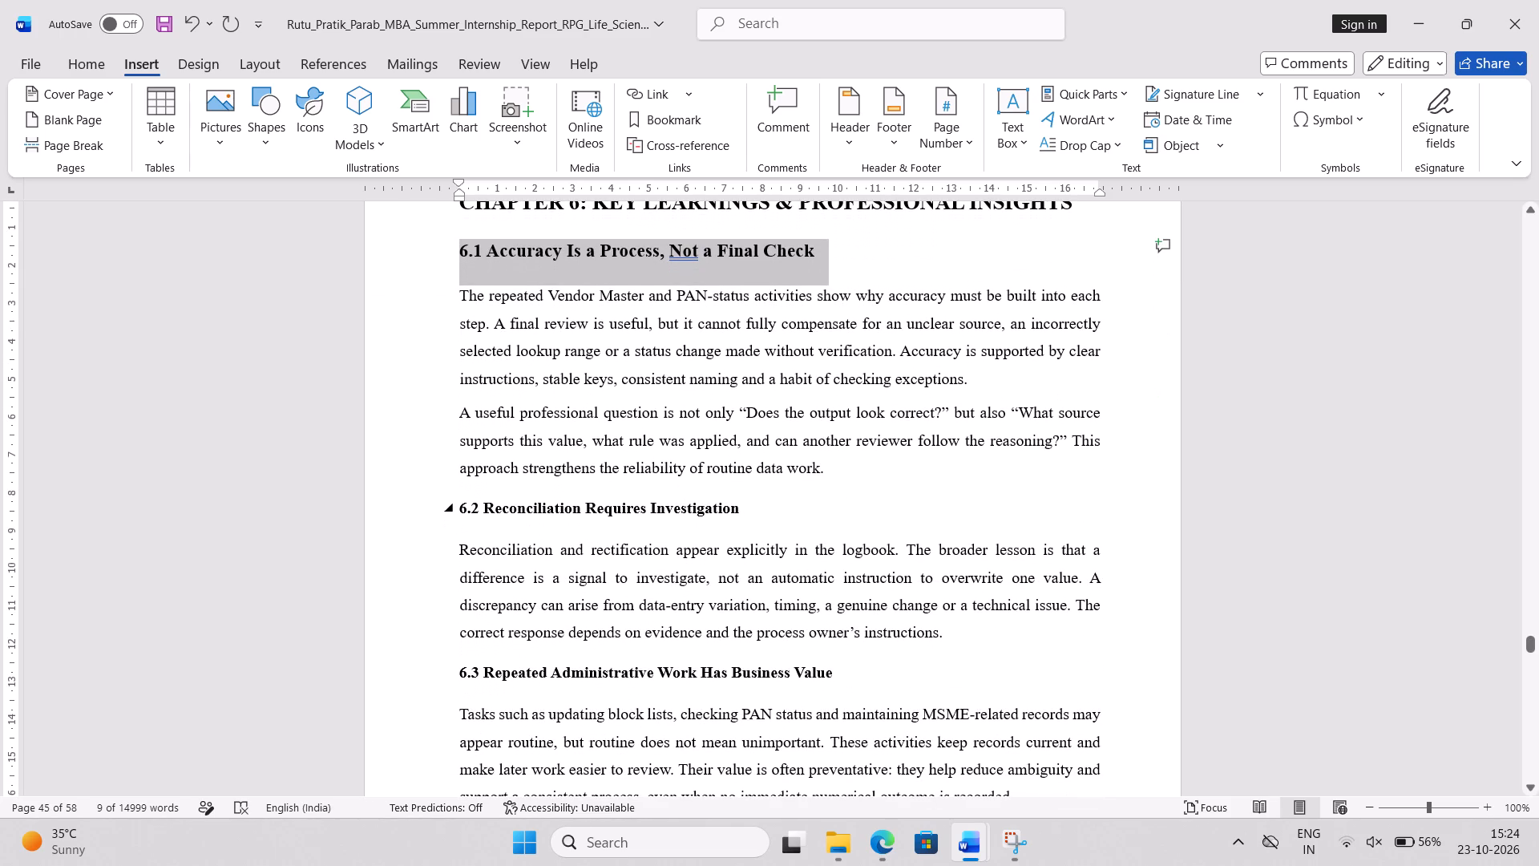
triple_click(680, 505)
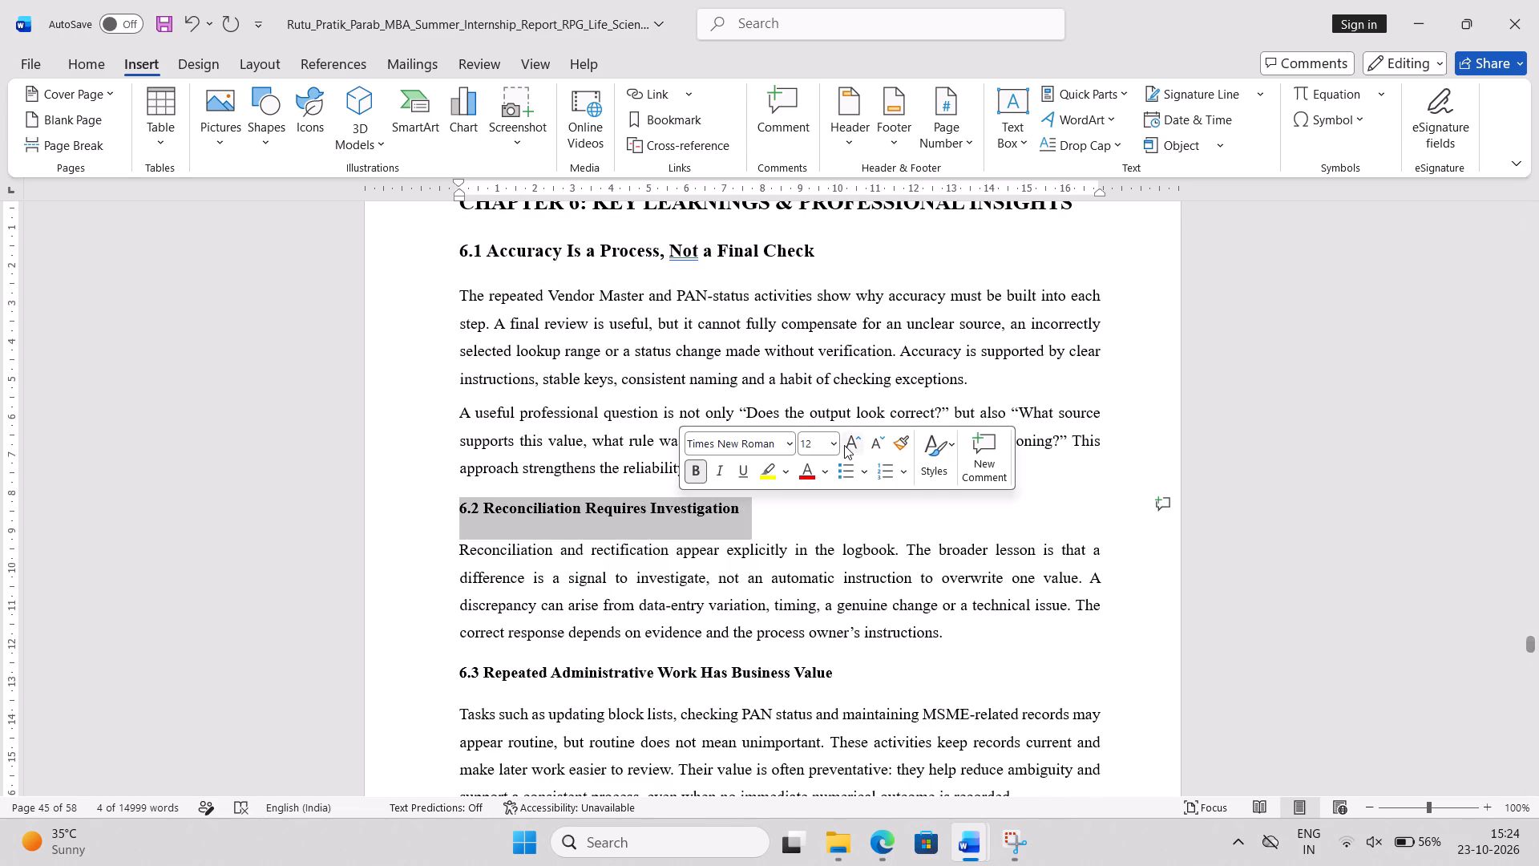
click(845, 447)
triple_click(646, 690)
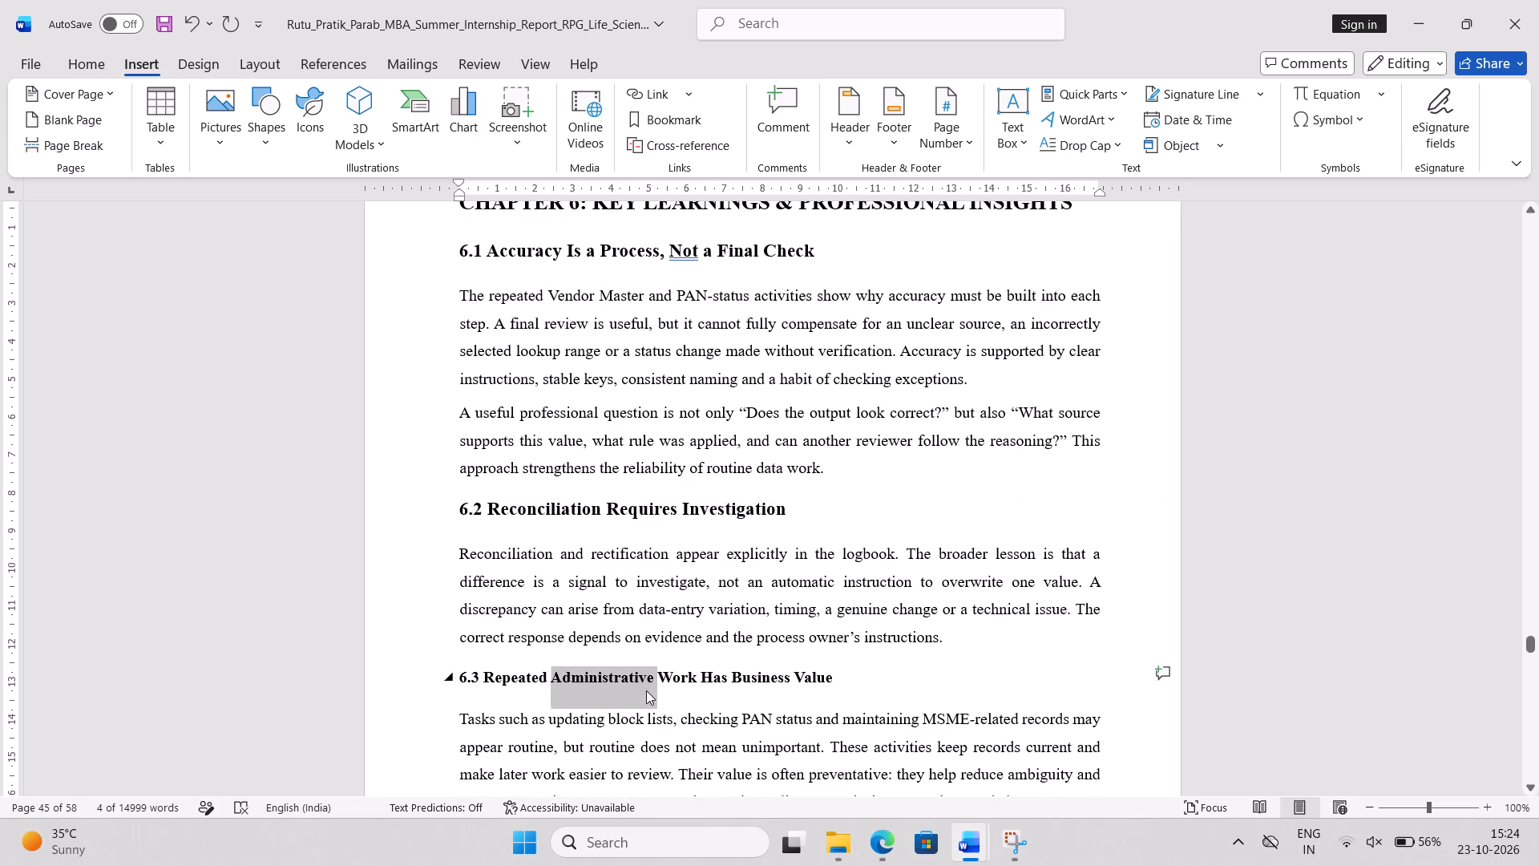
click(813, 631)
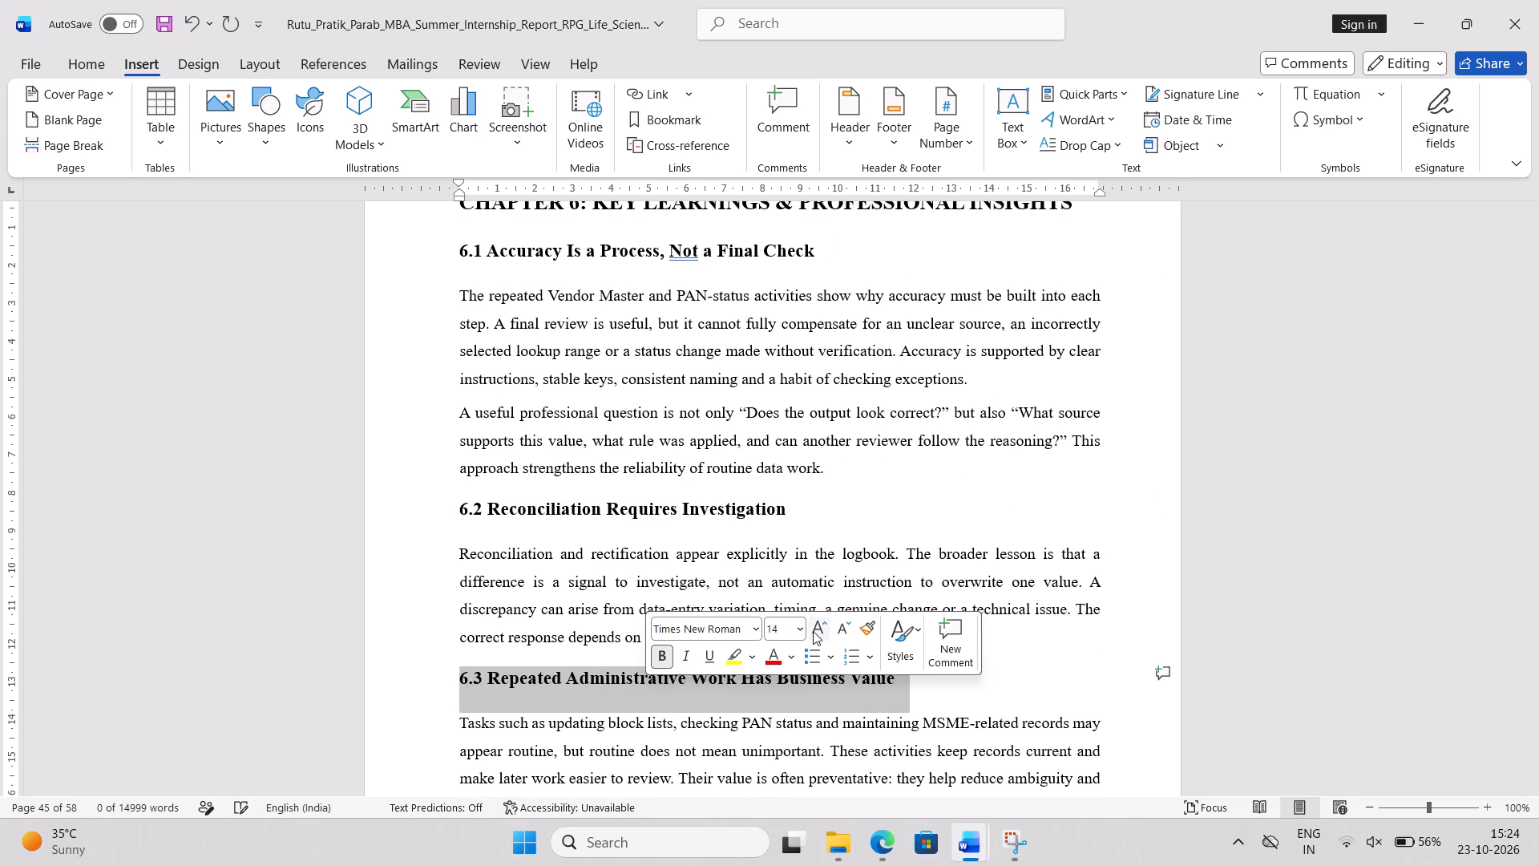
scroll(813, 631, down, 5)
triple_click(649, 441)
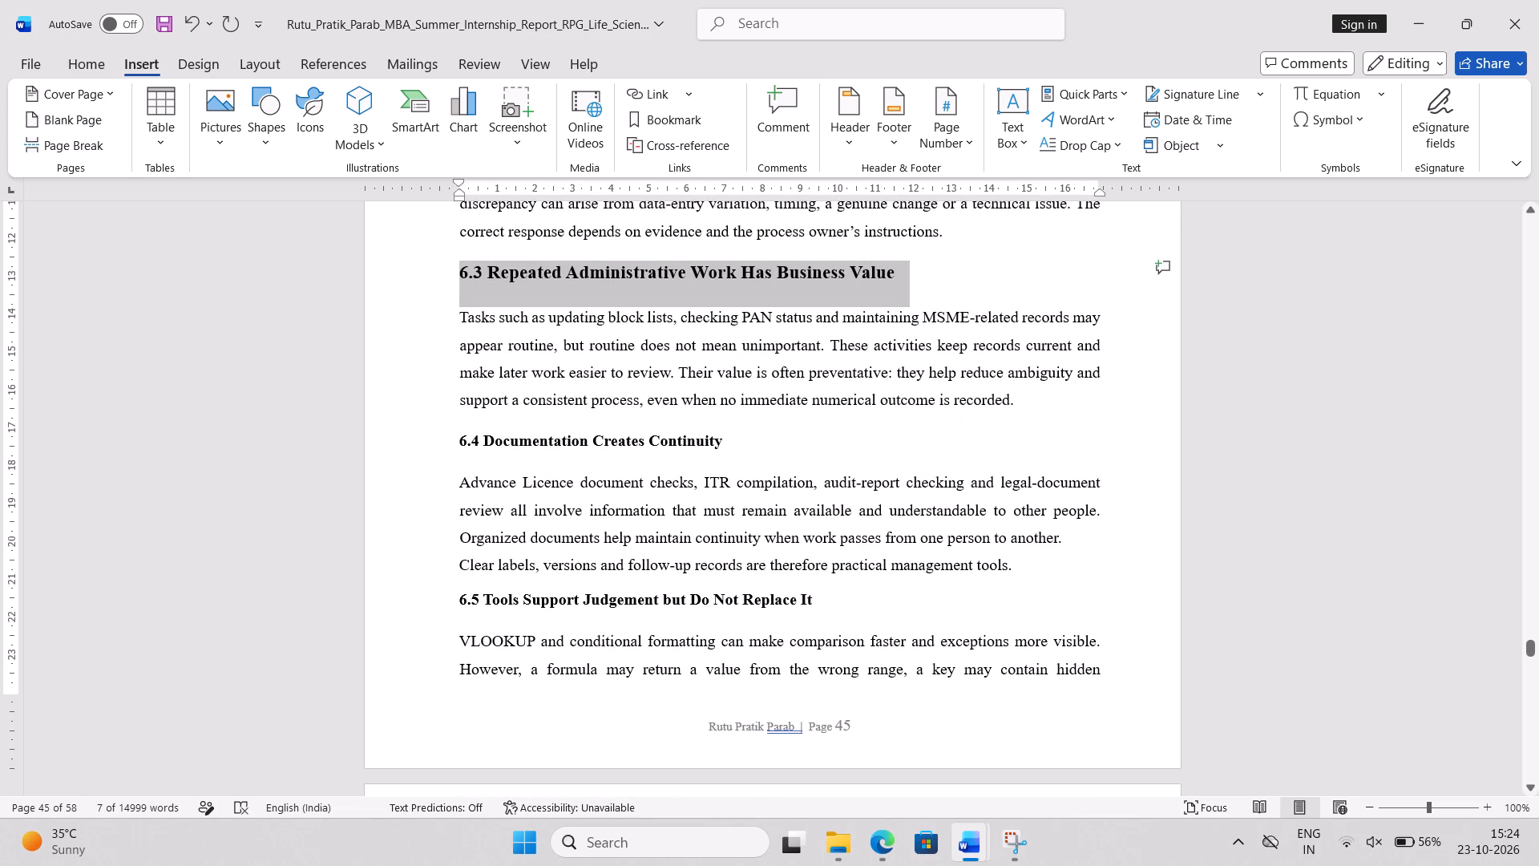
click(821, 379)
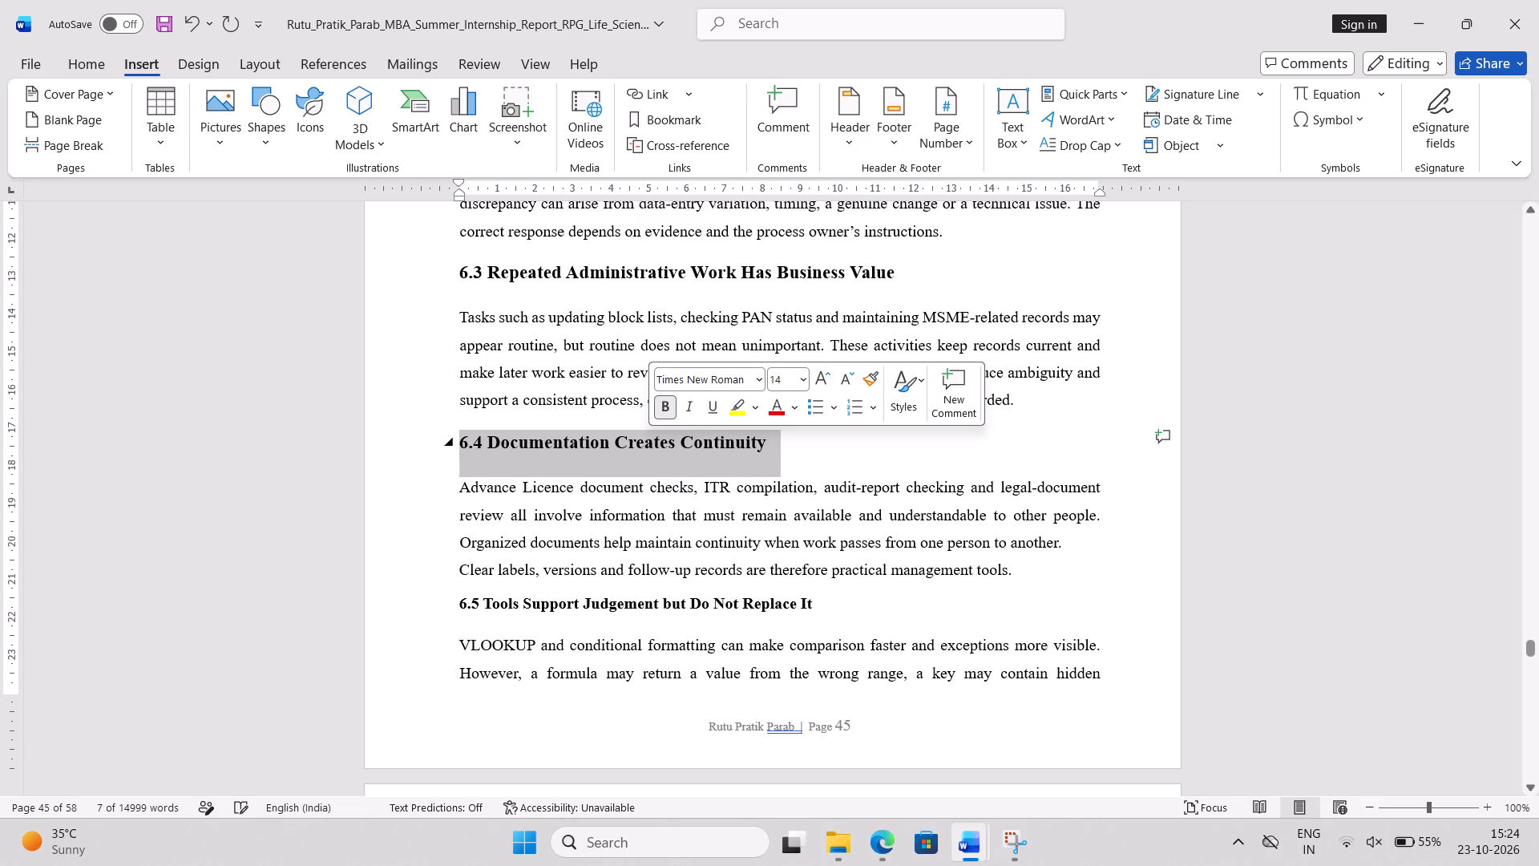
triple_click(726, 601)
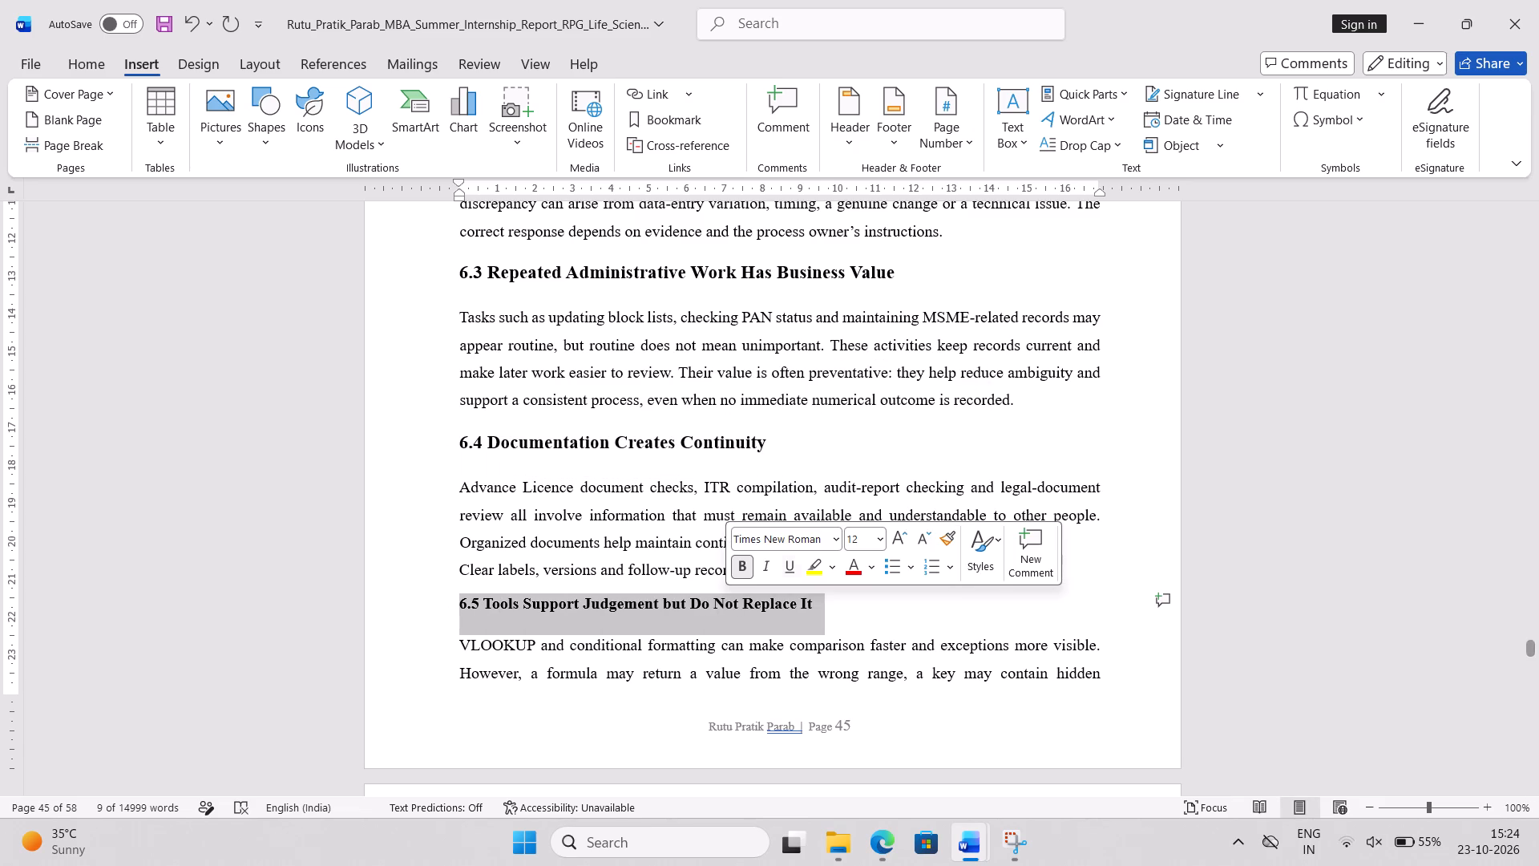
click(891, 531)
Insert a page break before the 6.5 Tools Support Judgement but Do Not Replace It heading.
scroll(891, 531, down, 2)
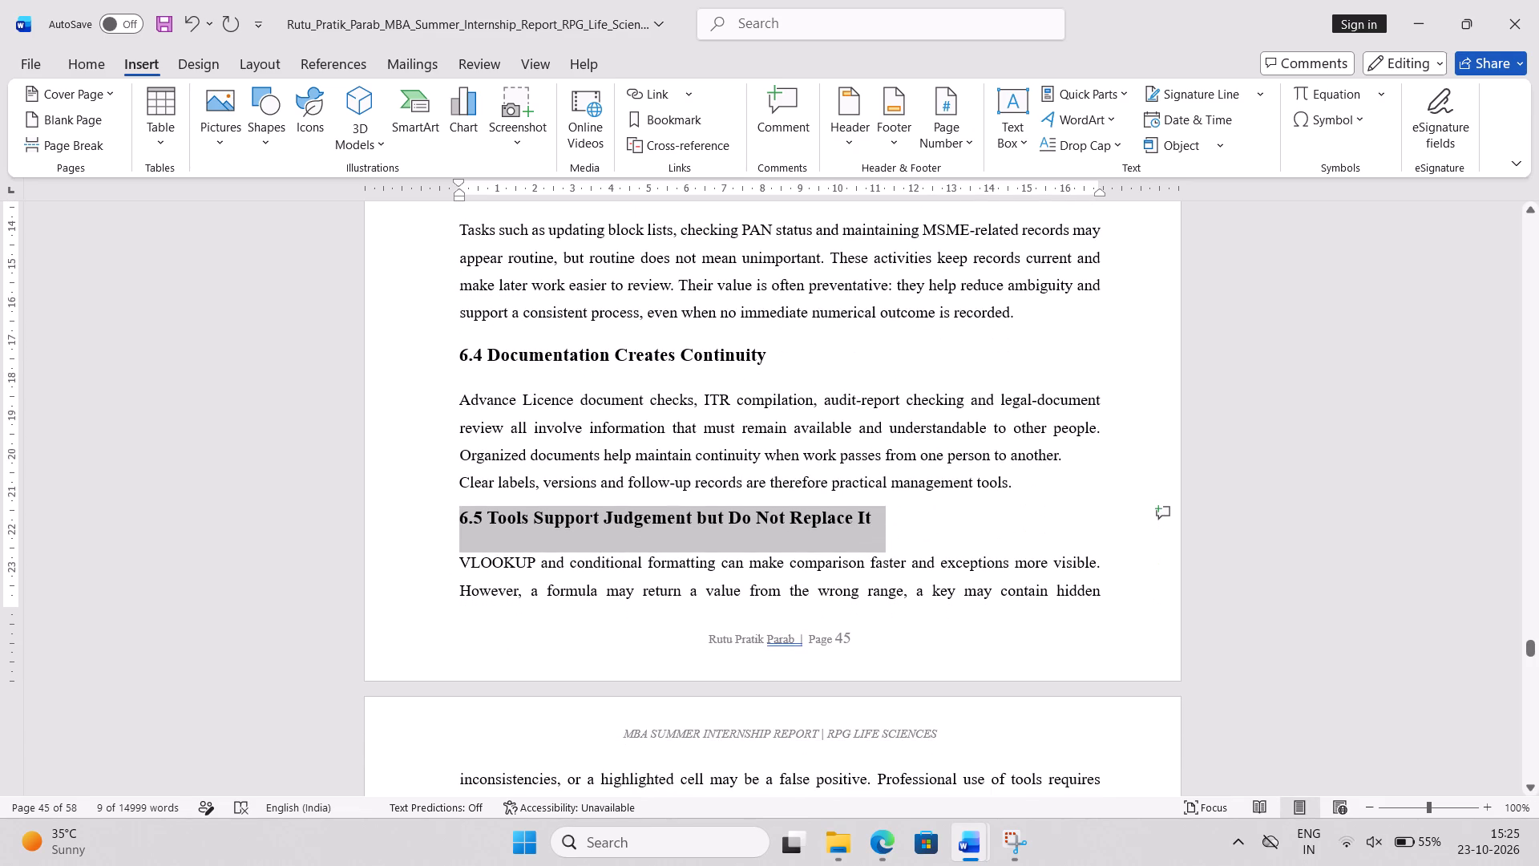
scroll(479, 479, down, 1)
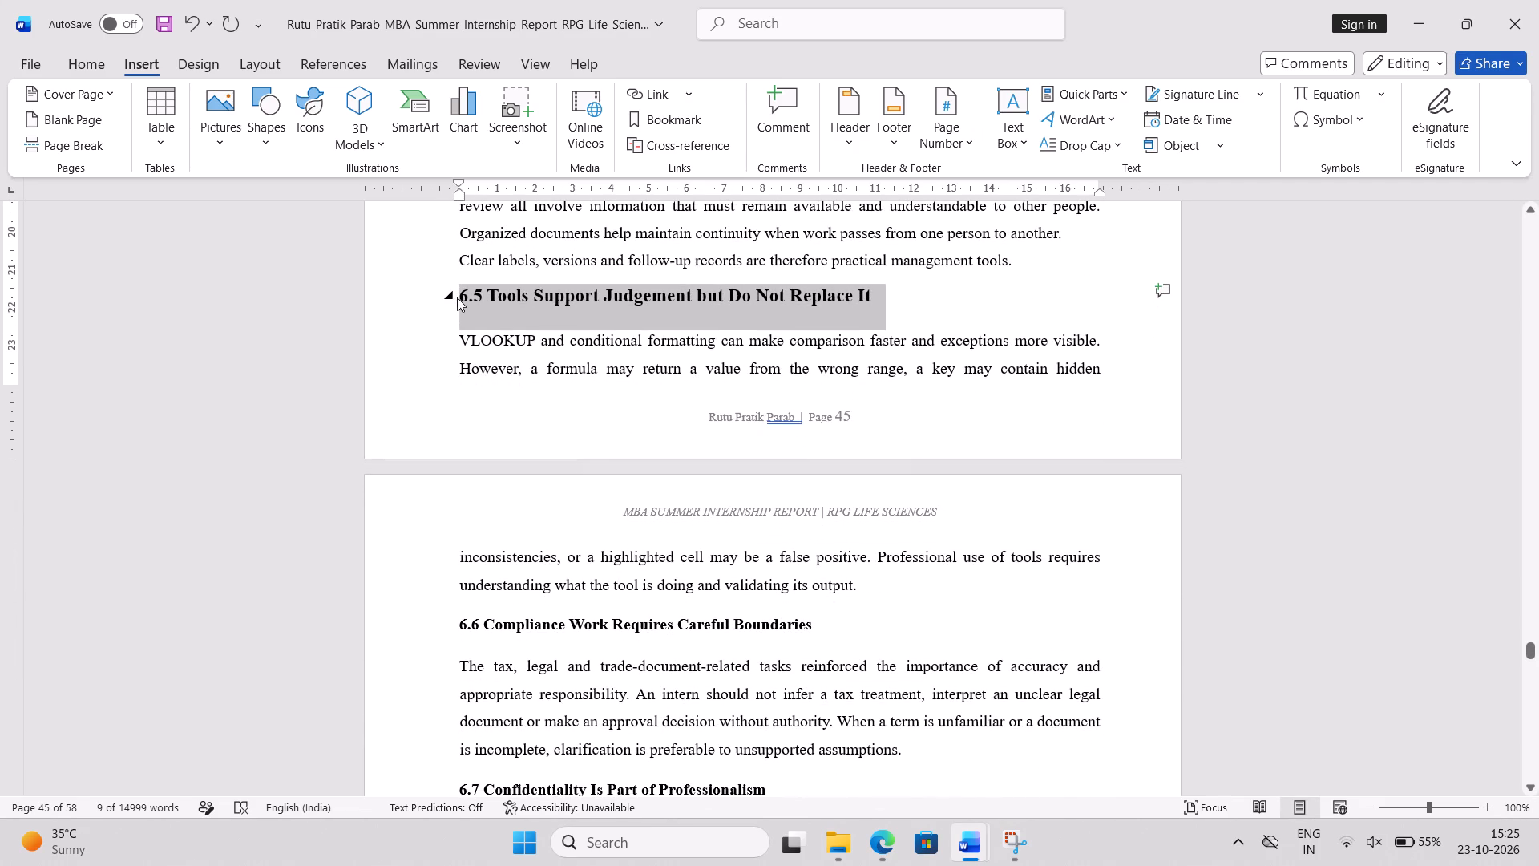
click(465, 295)
key(Left)
click(465, 295)
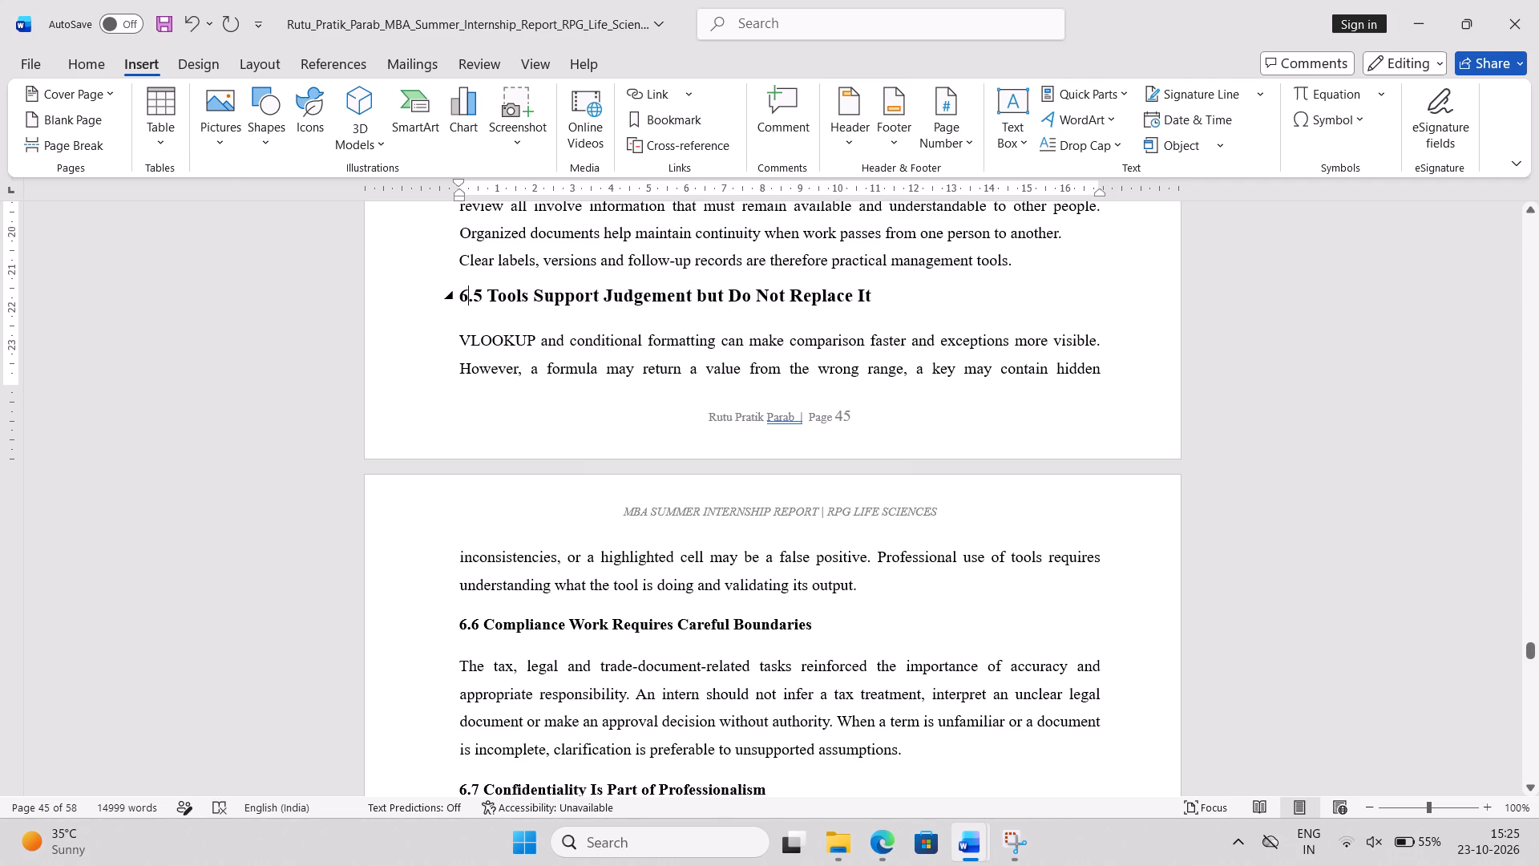
key(Left)
click(110, 144)
Increase the headings of sections 6.6 through 6.9 to font size 14.
scroll(613, 431, down, 1)
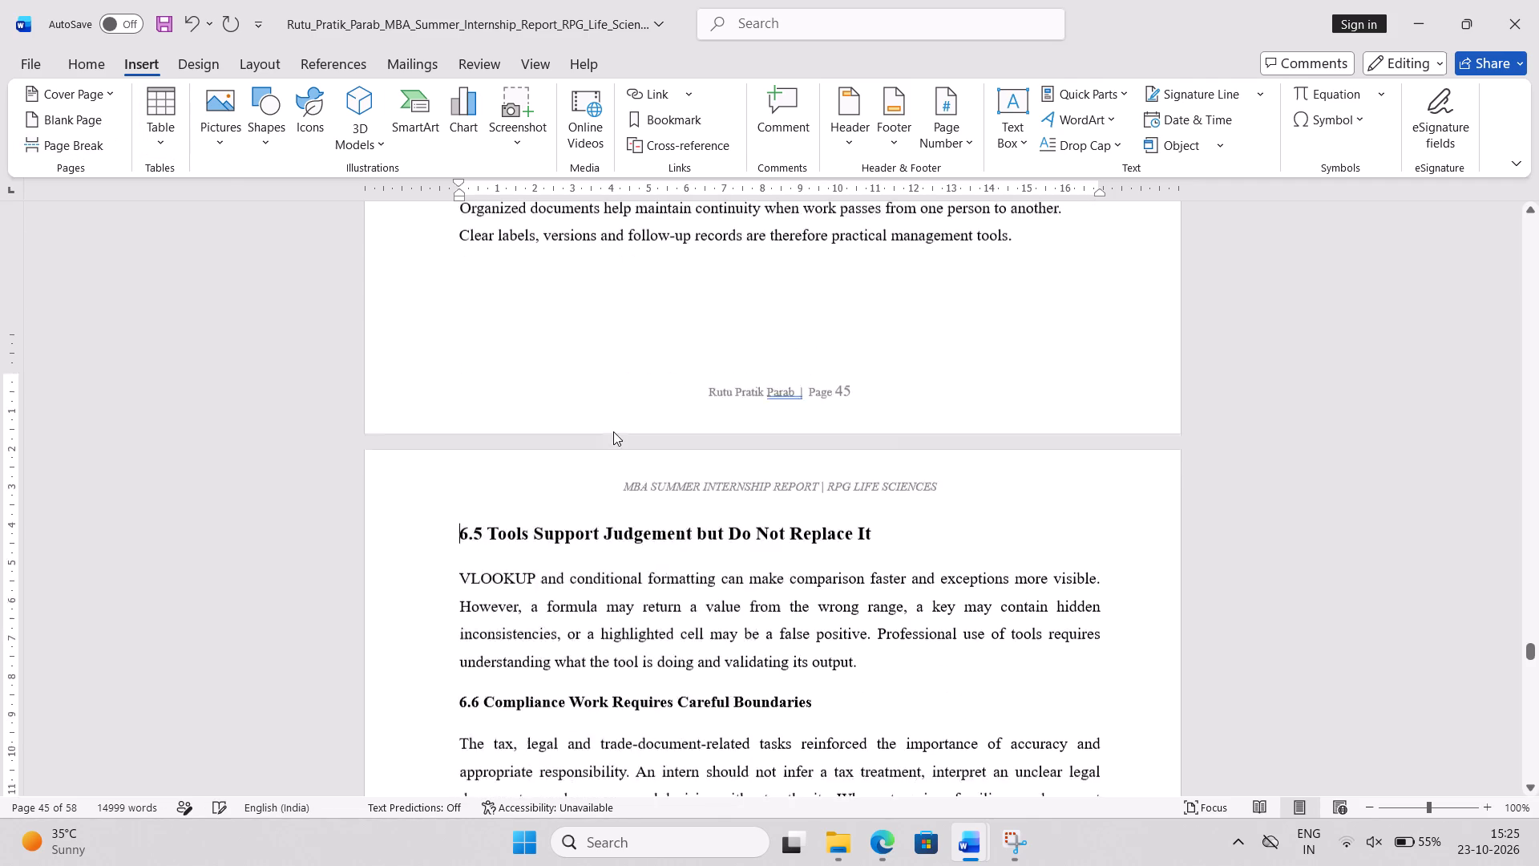
scroll(613, 431, down, 1)
triple_click(491, 295)
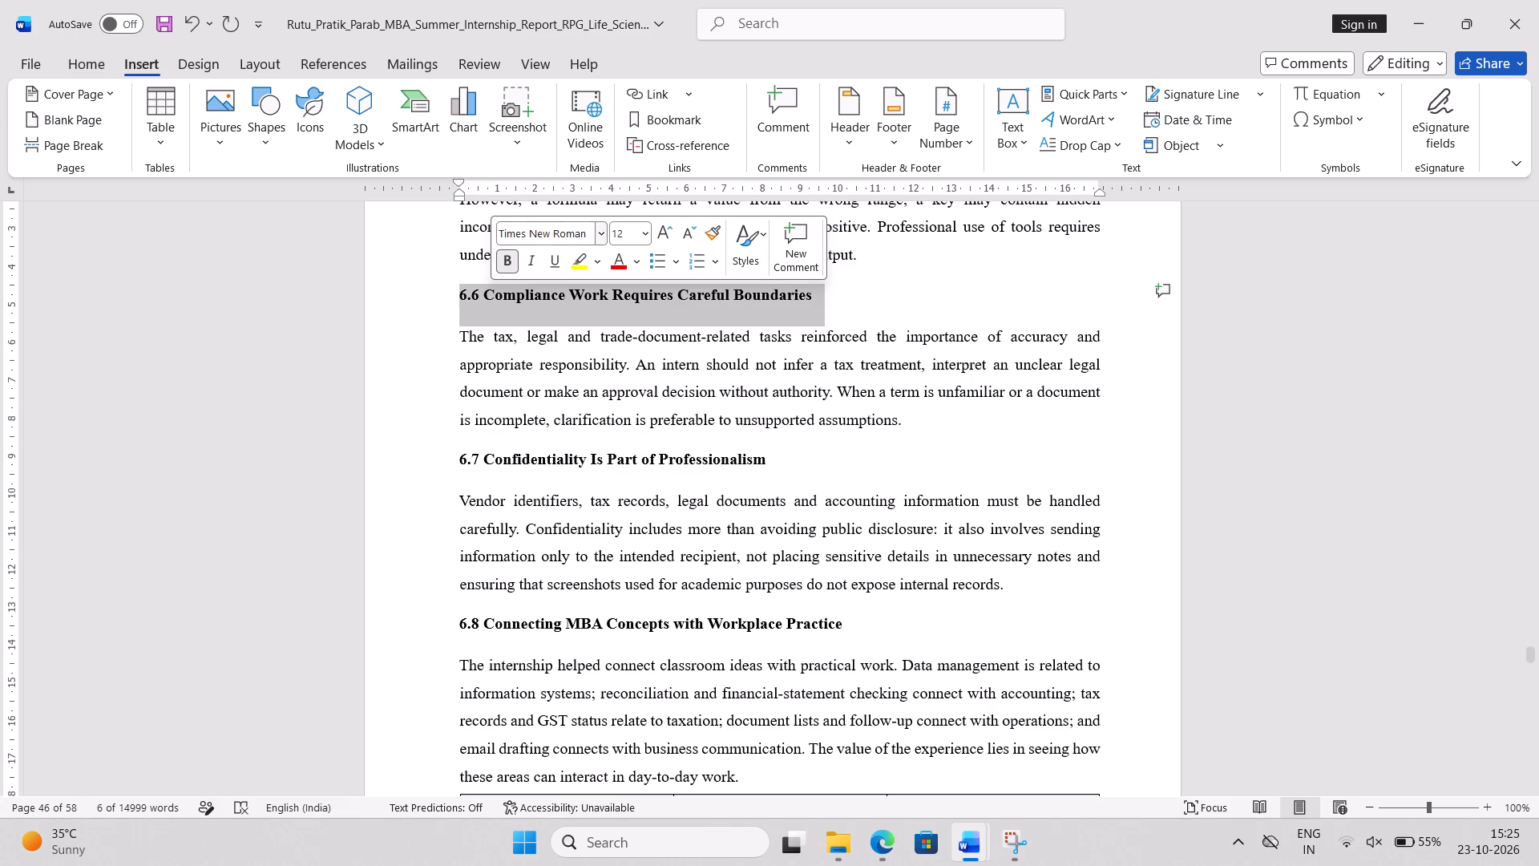
click(655, 228)
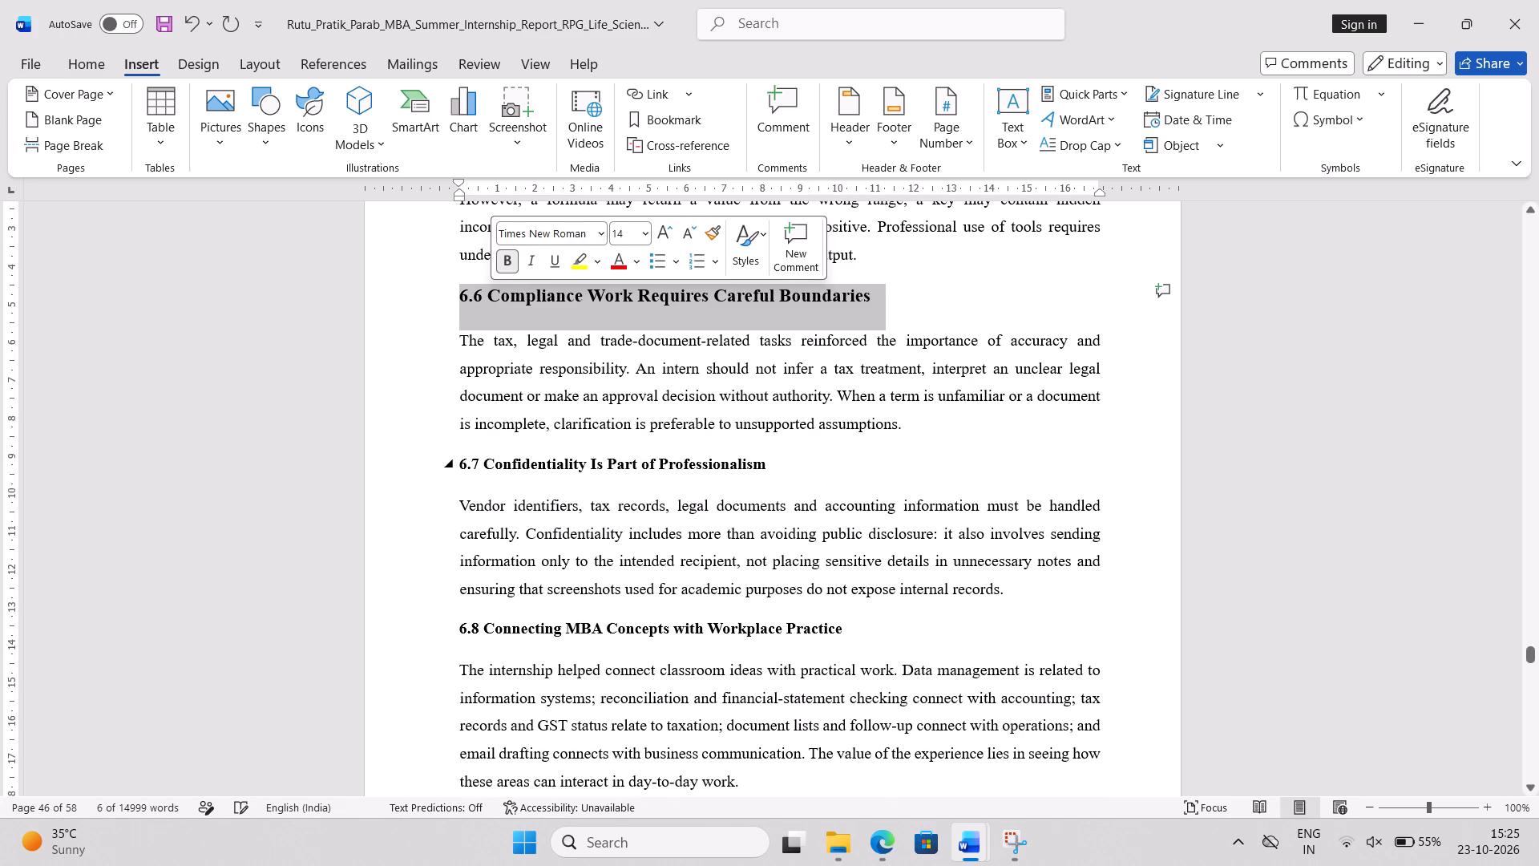
triple_click(568, 456)
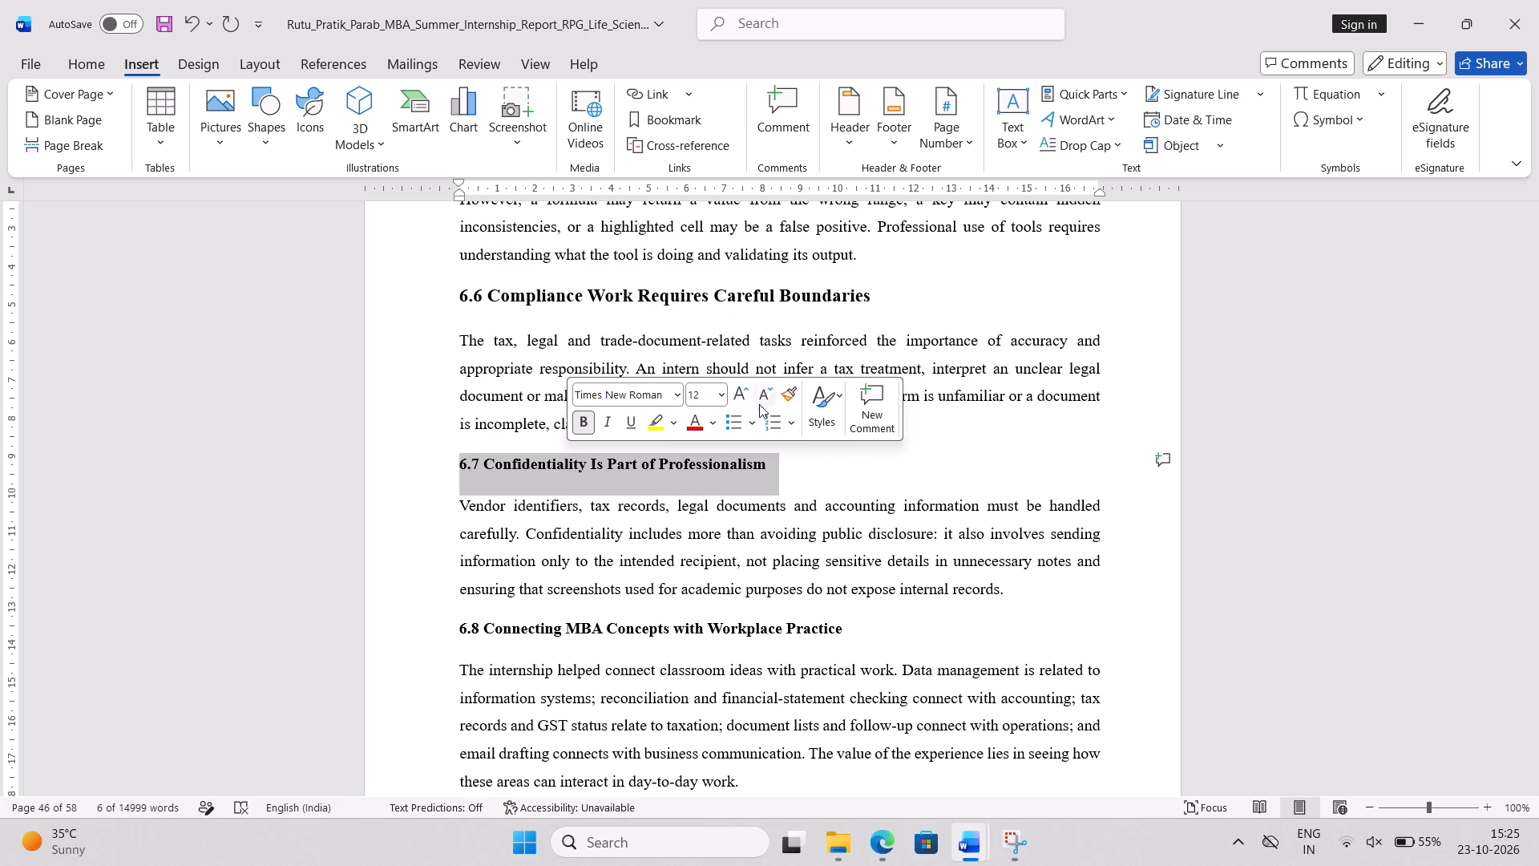
click(749, 394)
scroll(775, 563, down, 1)
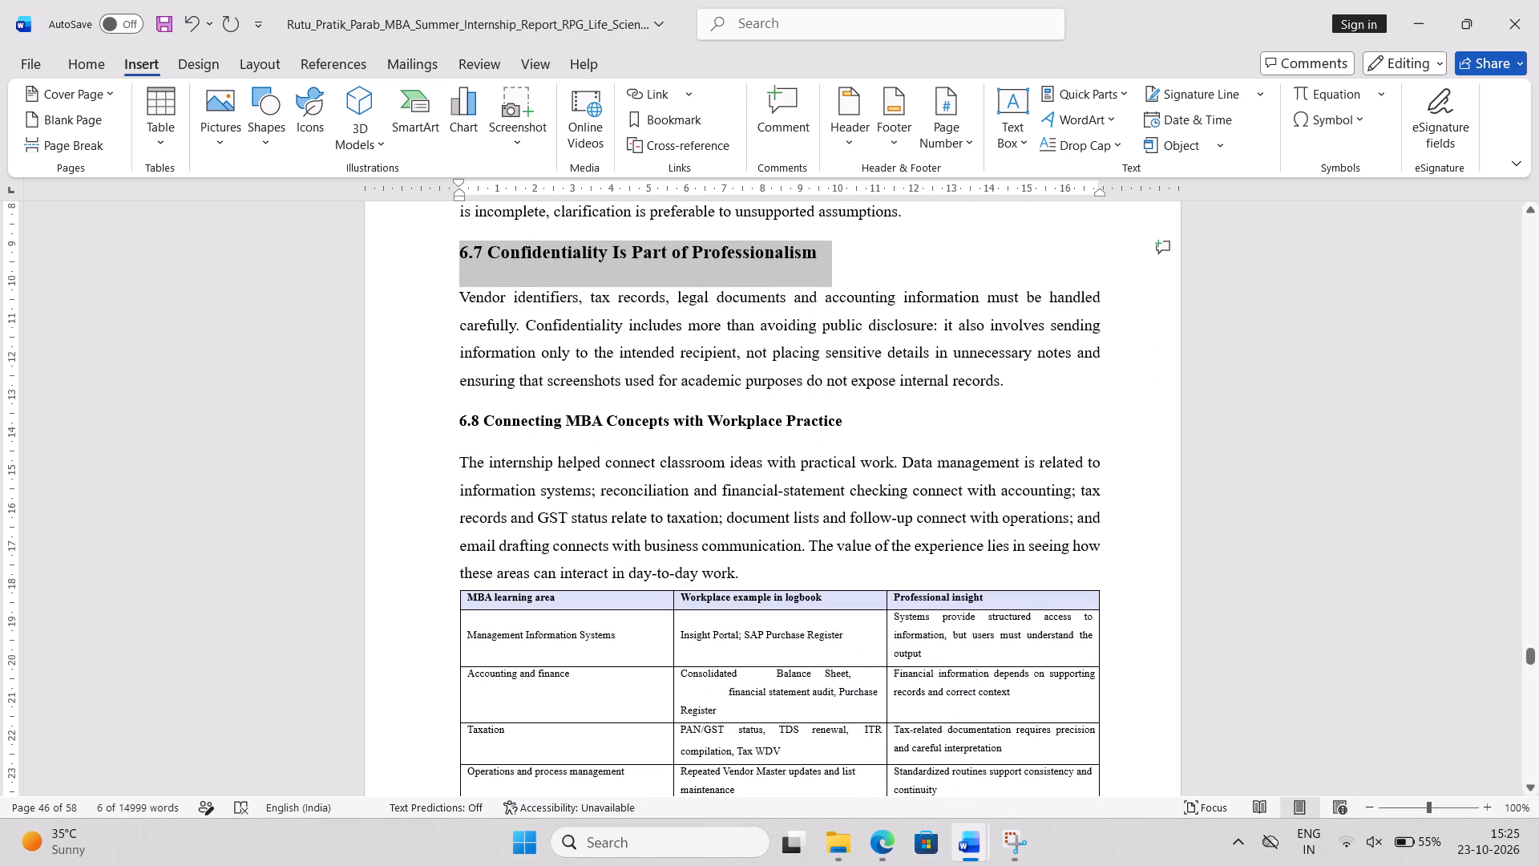
triple_click(659, 416)
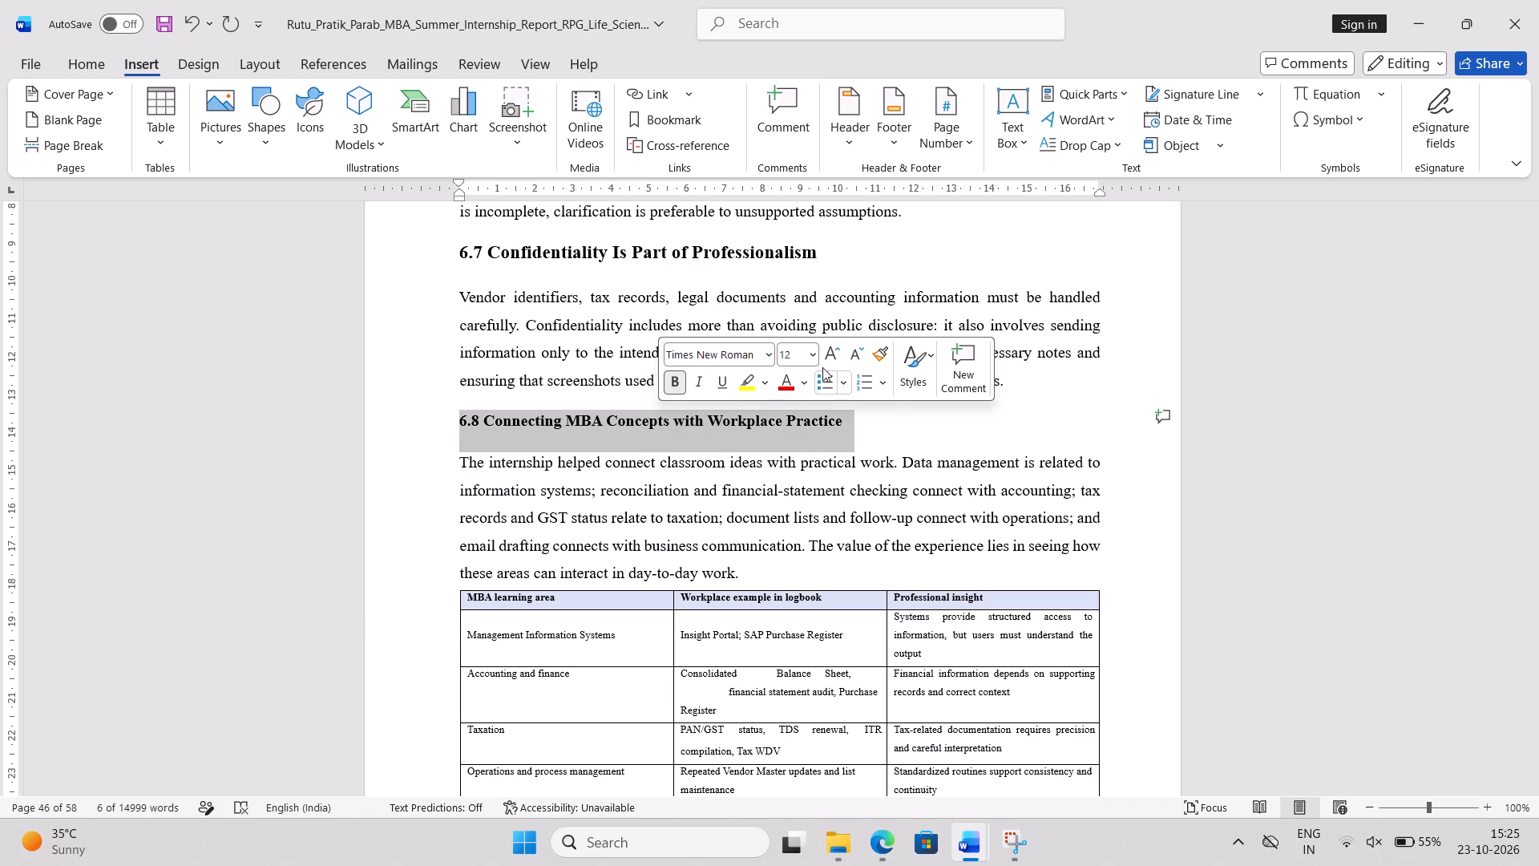
click(826, 358)
scroll(771, 501, down, 2)
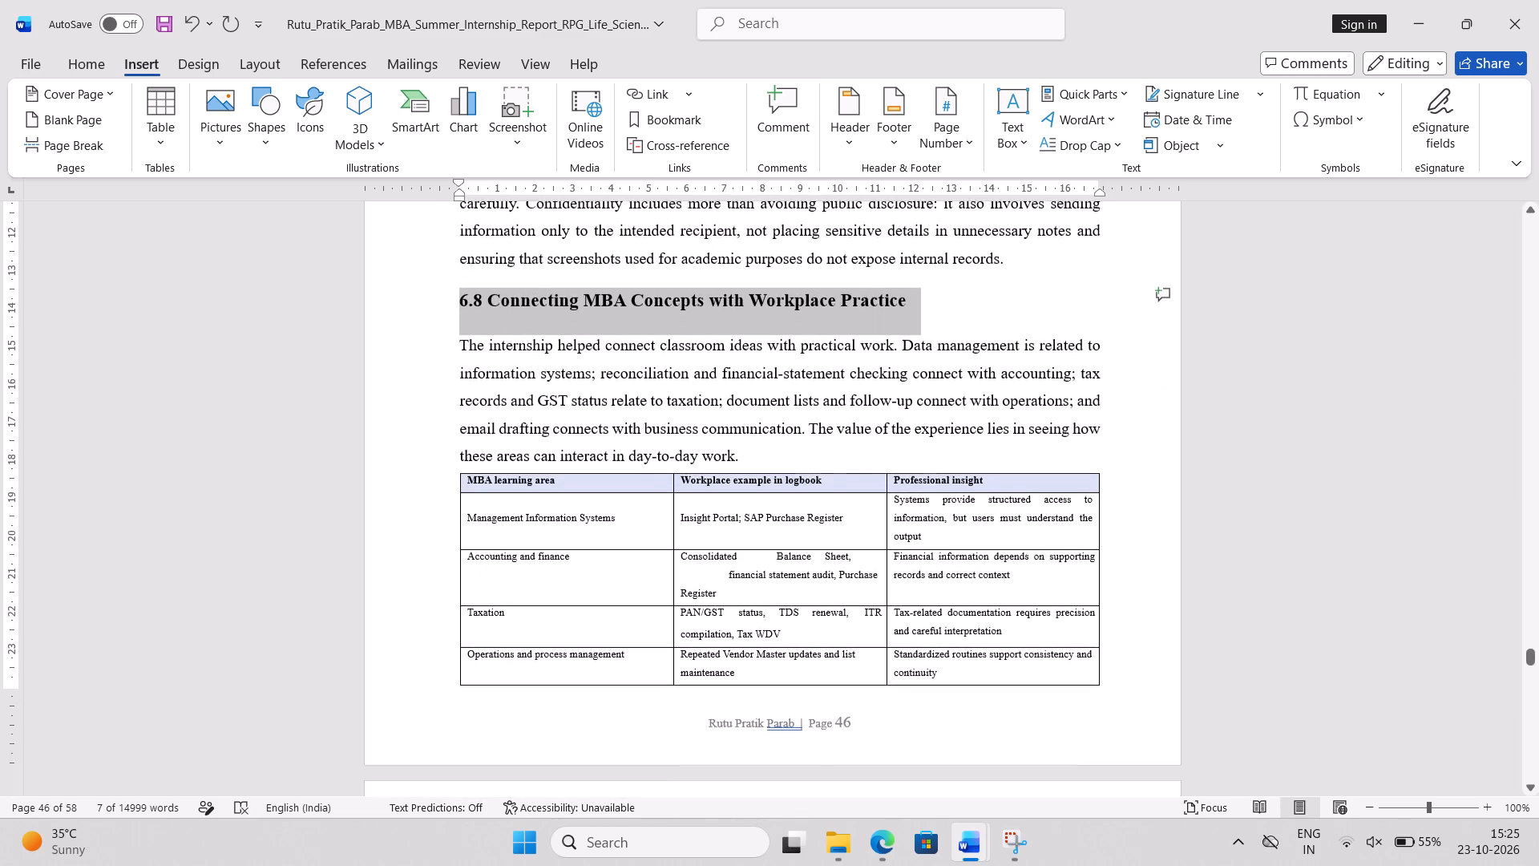
scroll(771, 501, down, 1)
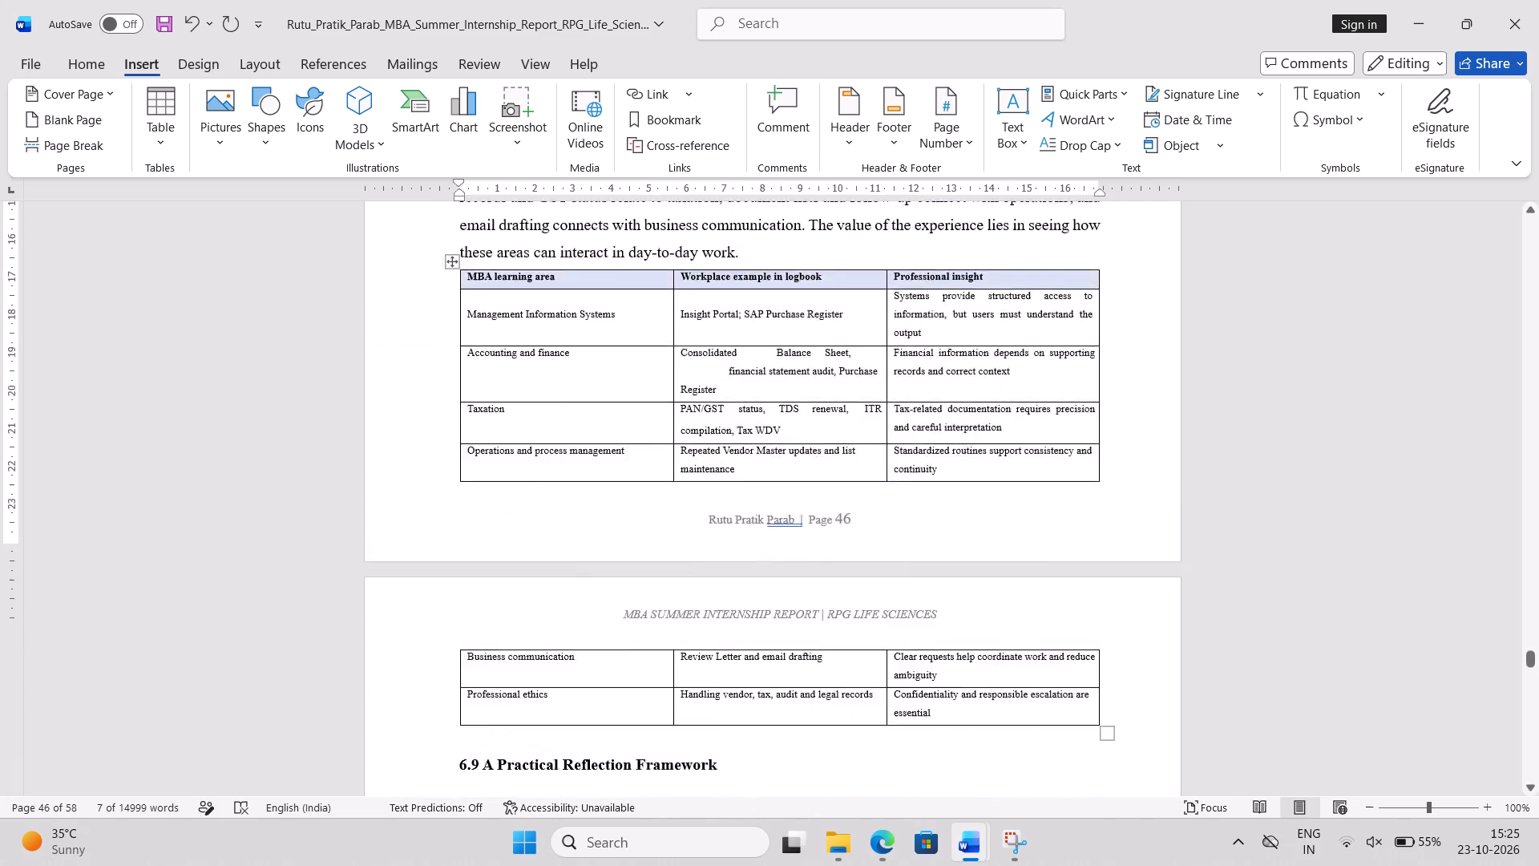
scroll(771, 501, down, 1)
triple_click(660, 600)
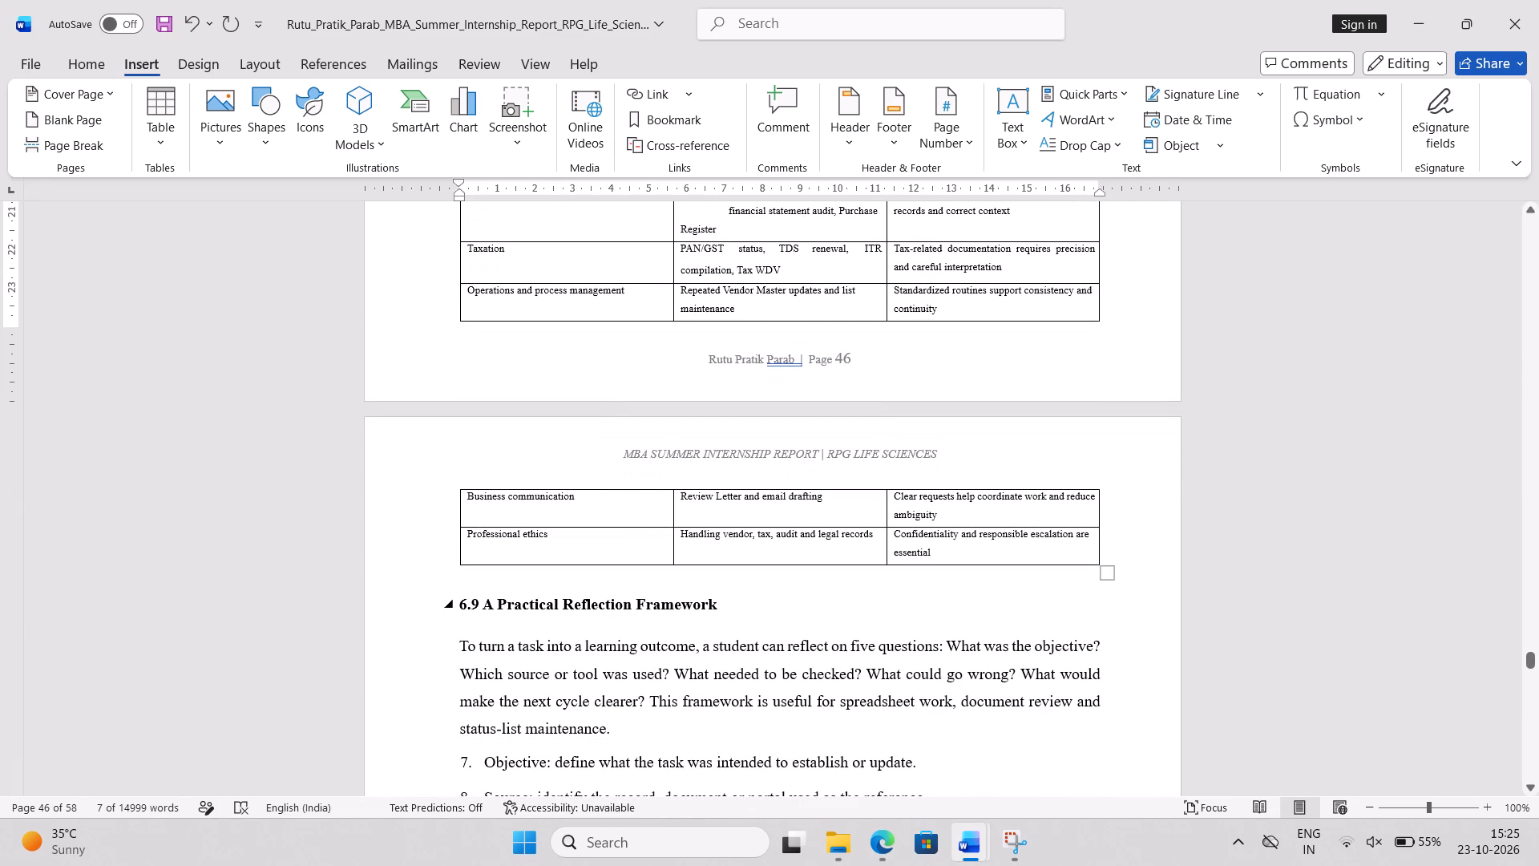
click(842, 541)
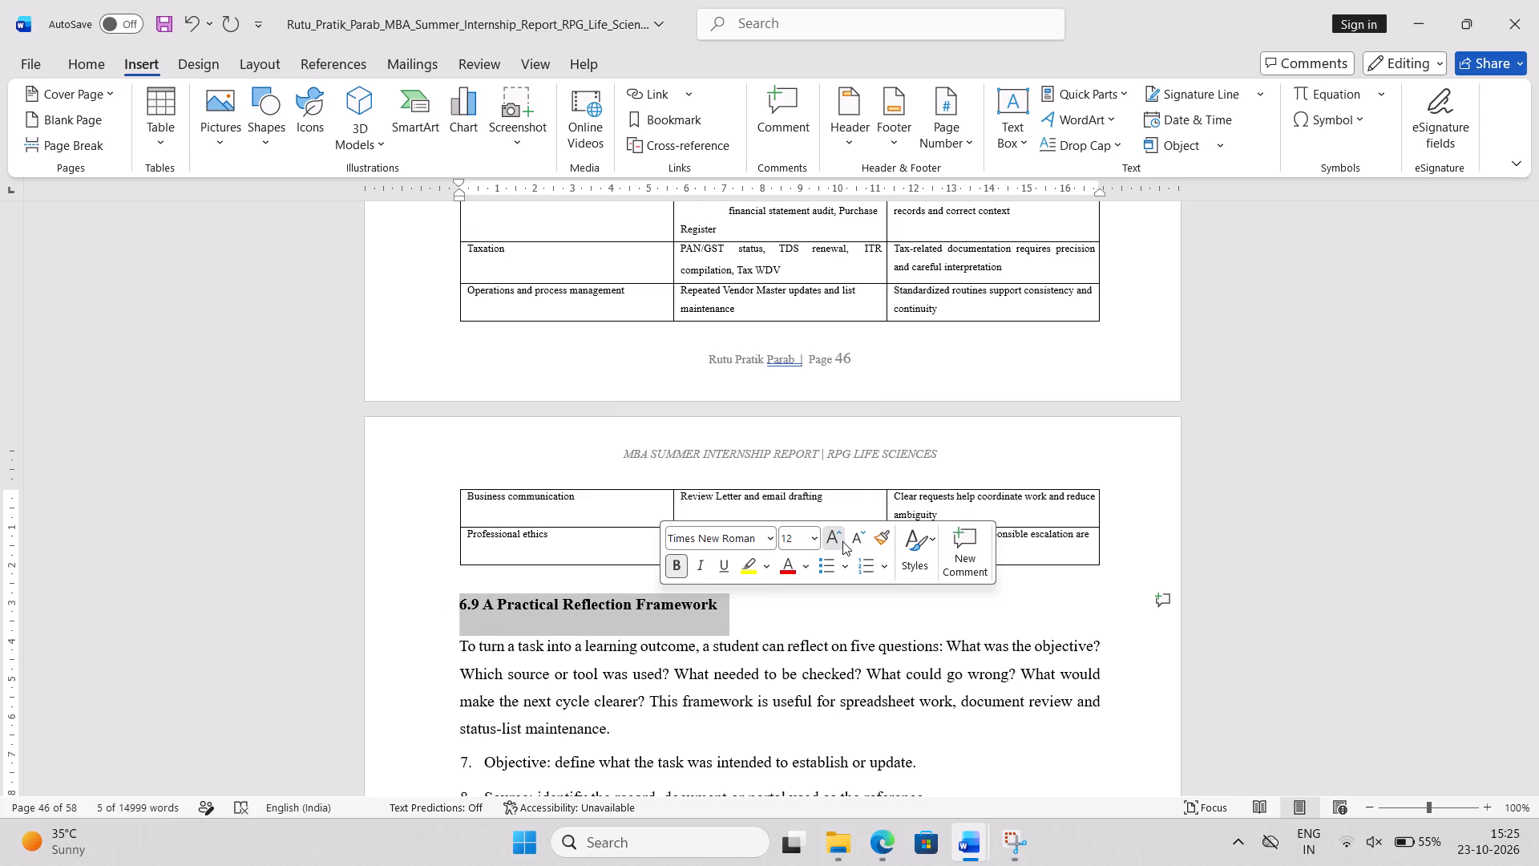
Review the layout from the section 6.8 MBA learning area table through the start of Chapter 7.
scroll(842, 541, down, 6)
scroll(842, 541, up, 2)
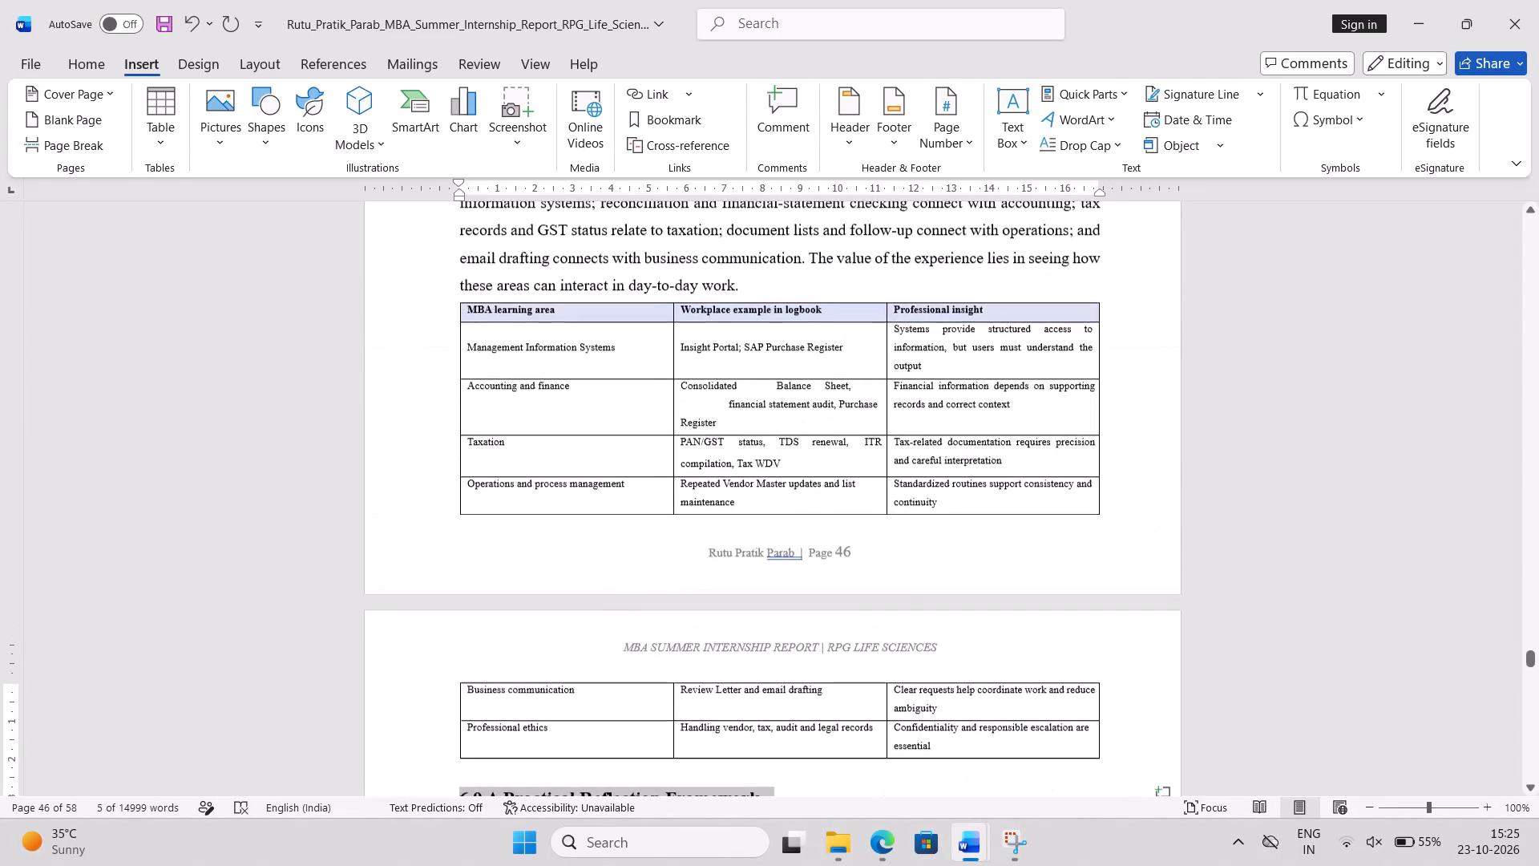
scroll(842, 541, down, 3)
scroll(842, 541, up, 6)
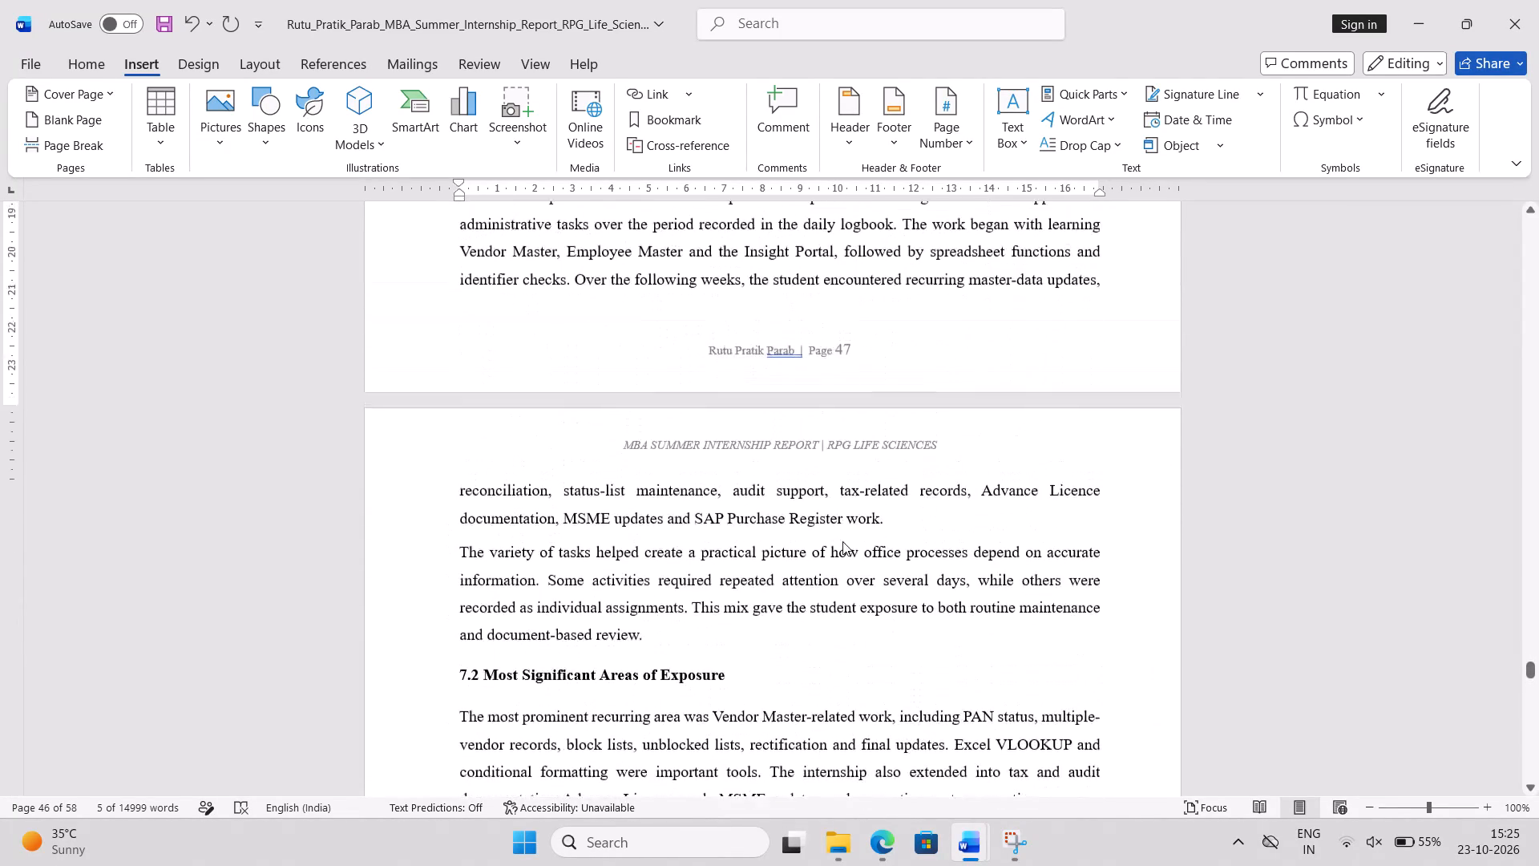
scroll(842, 541, up, 3)
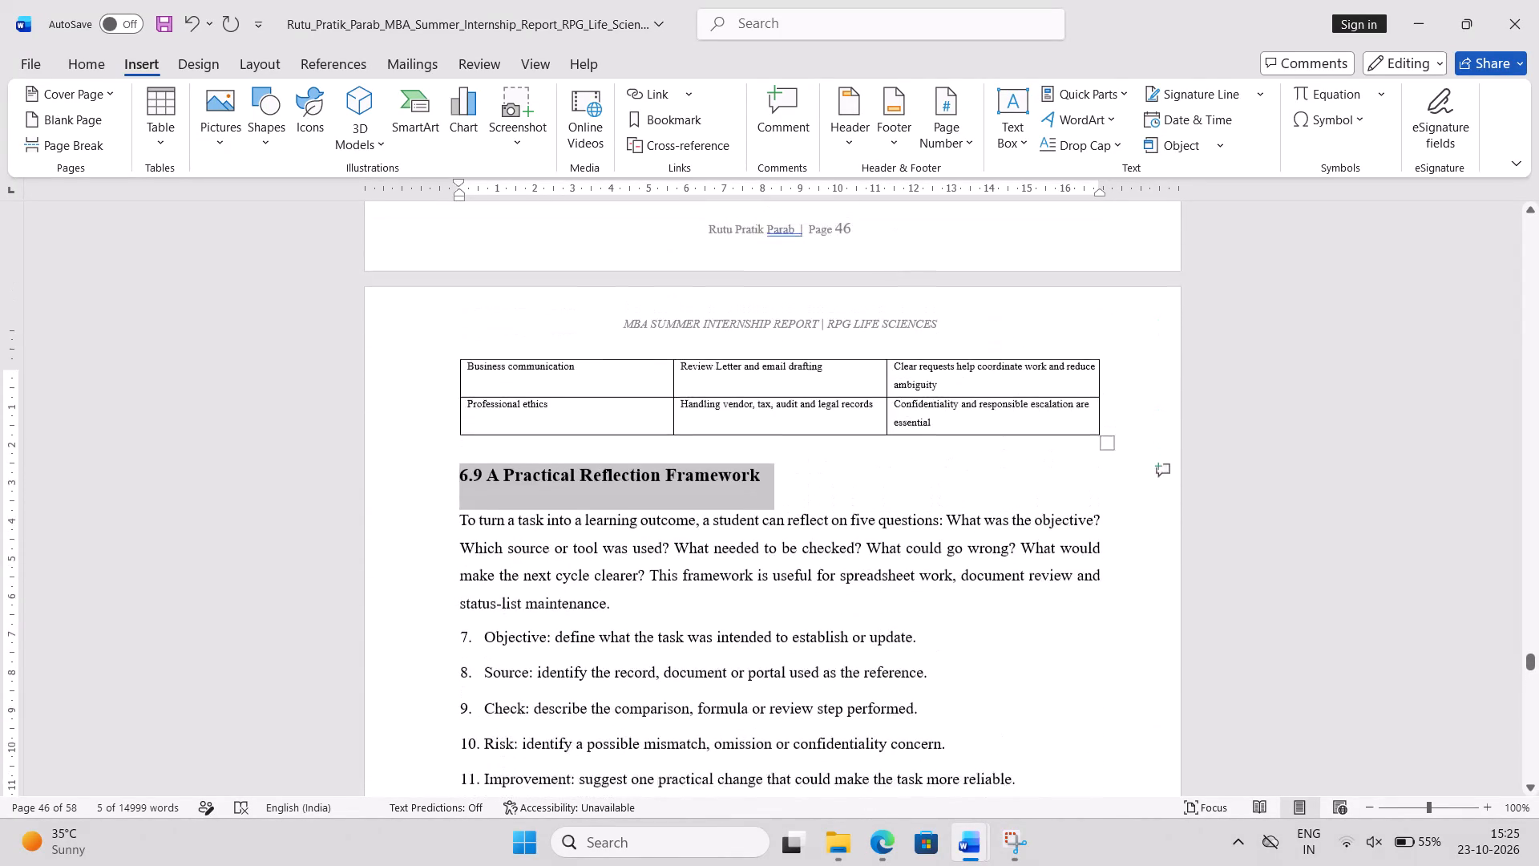
scroll(842, 541, up, 2)
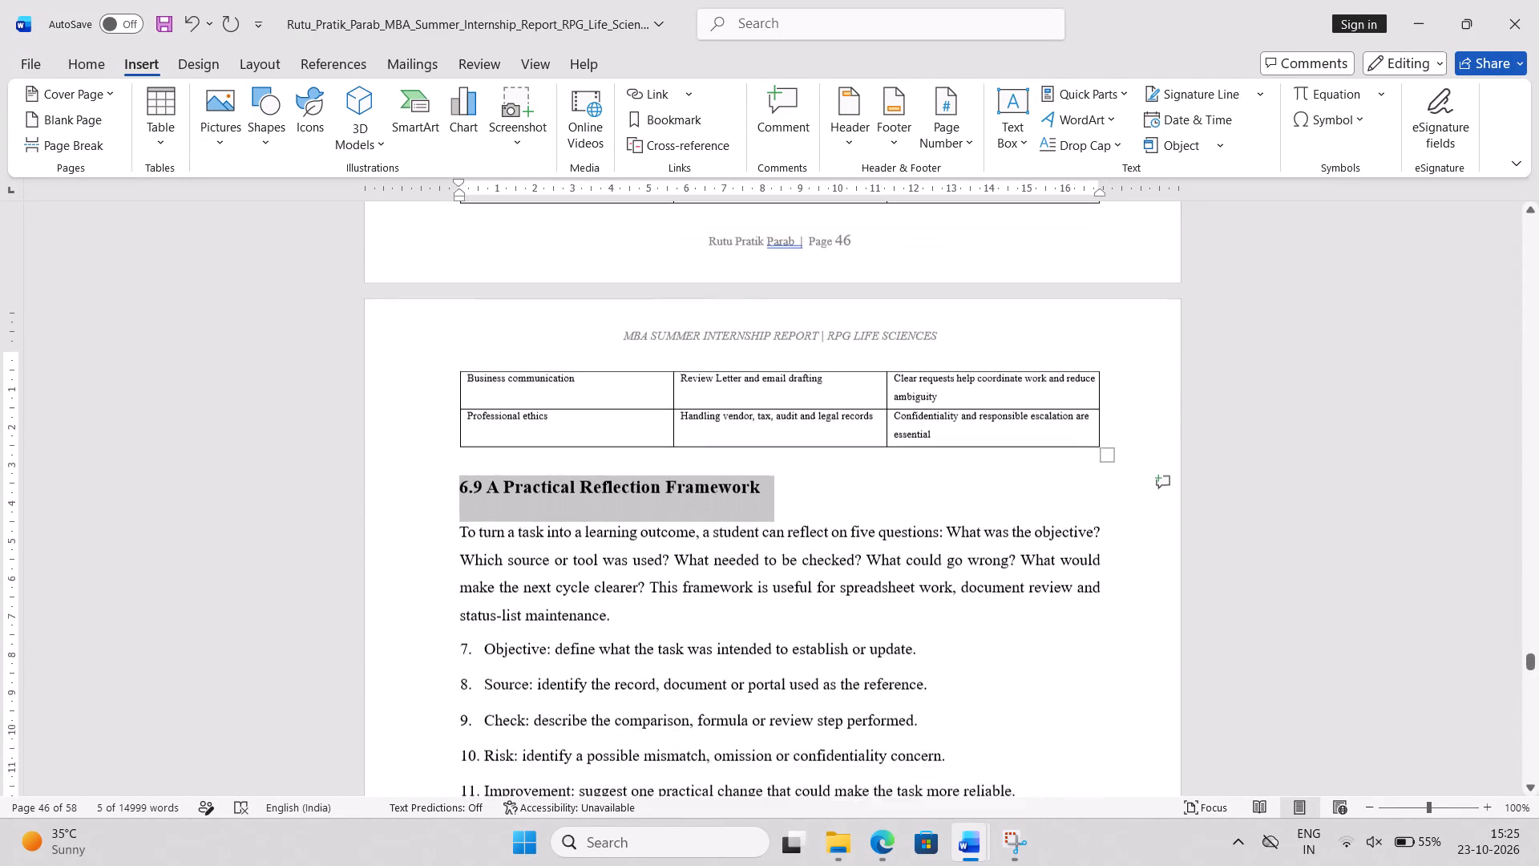
scroll(842, 541, up, 1)
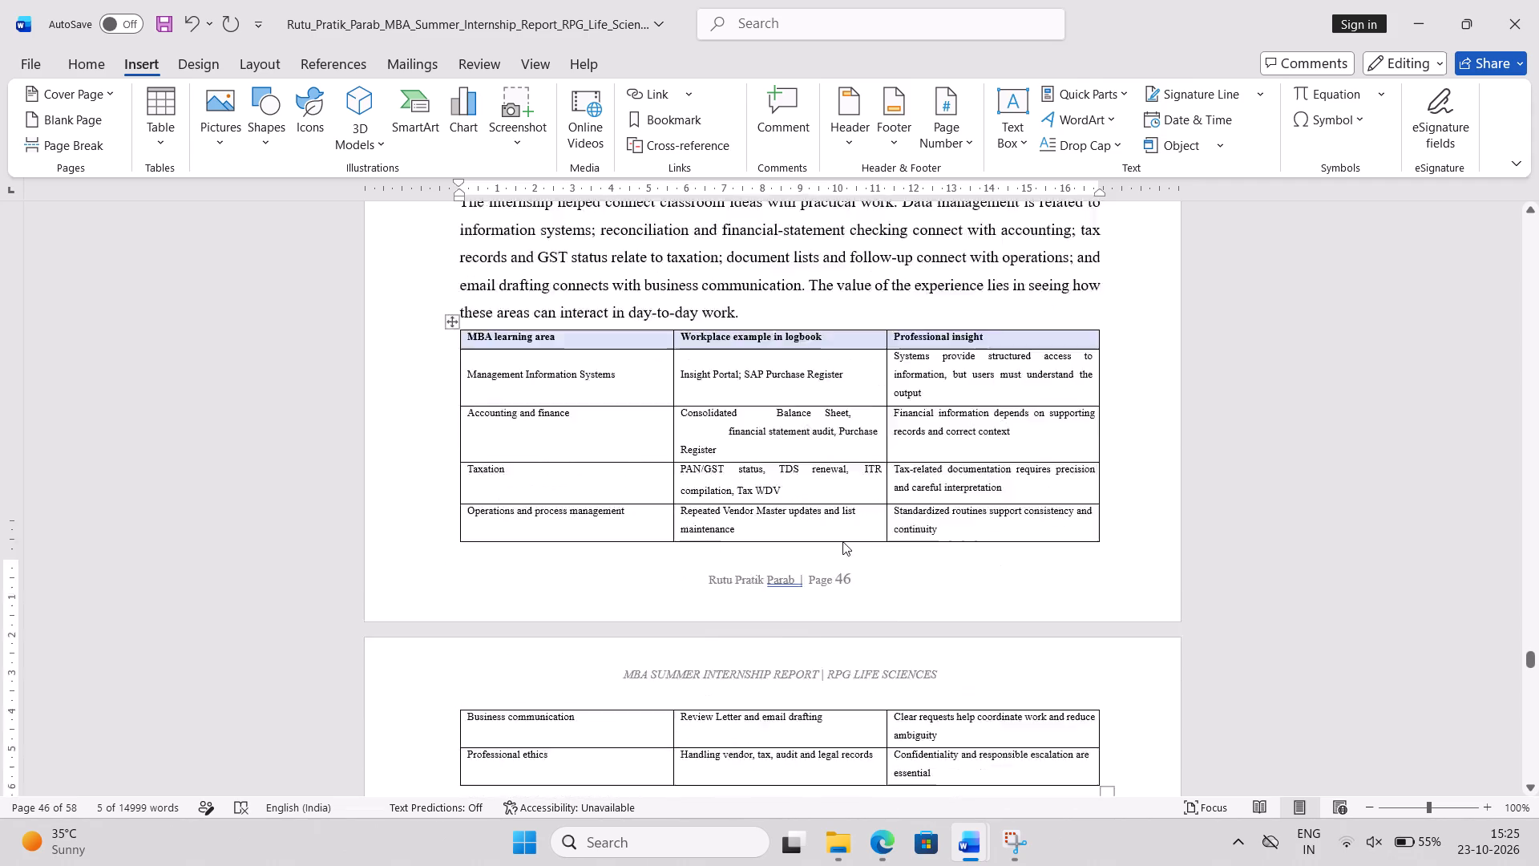
Convert the numbered list under 6.9 A Practical Reflection Framework, from Objective to Improvement, into a bulleted list.
scroll(842, 541, down, 2)
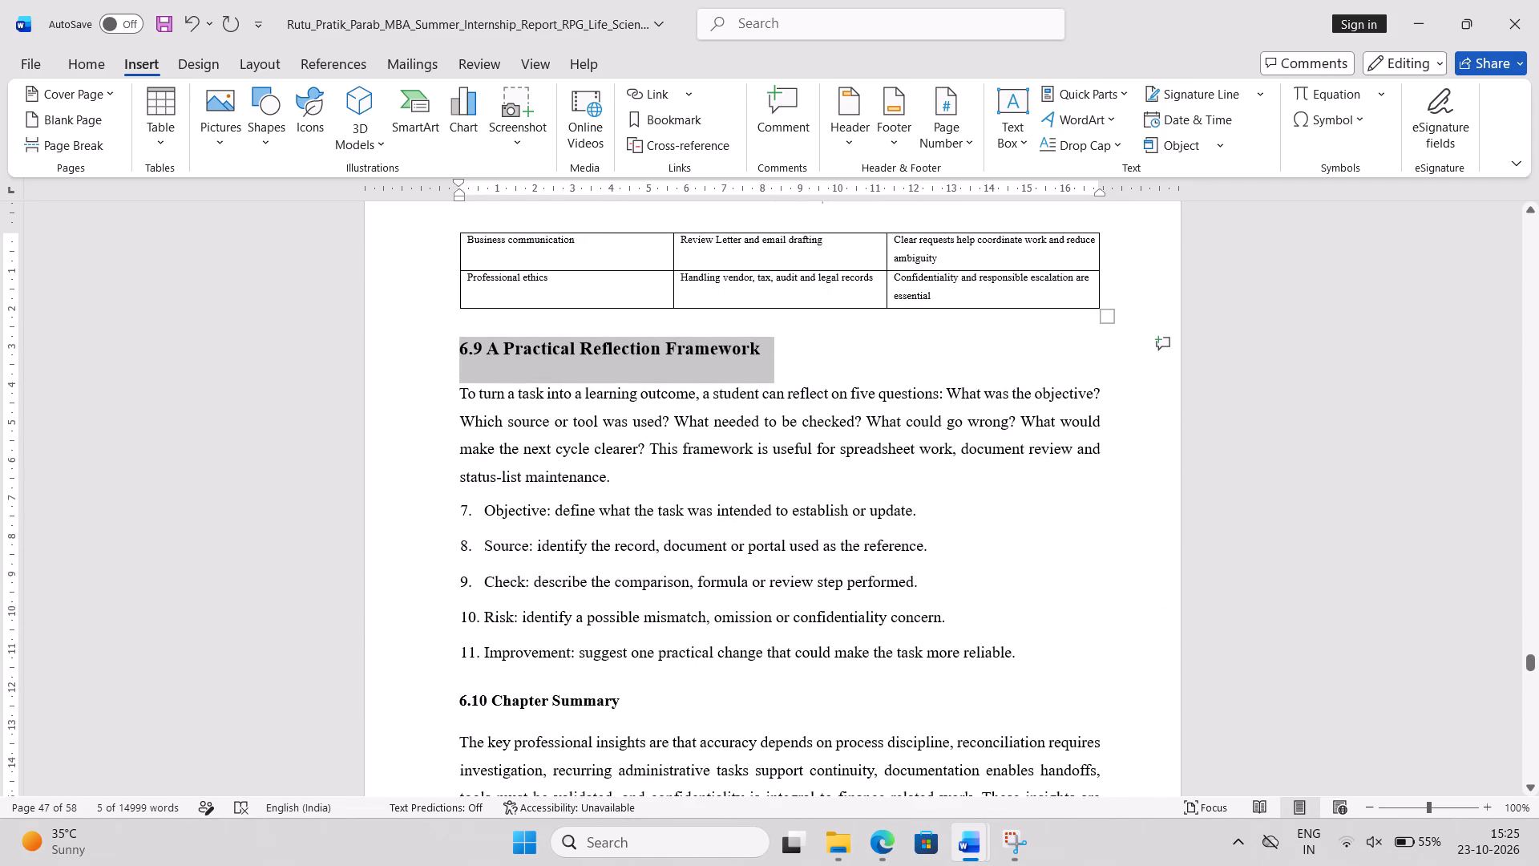
drag(458, 511, 1050, 658)
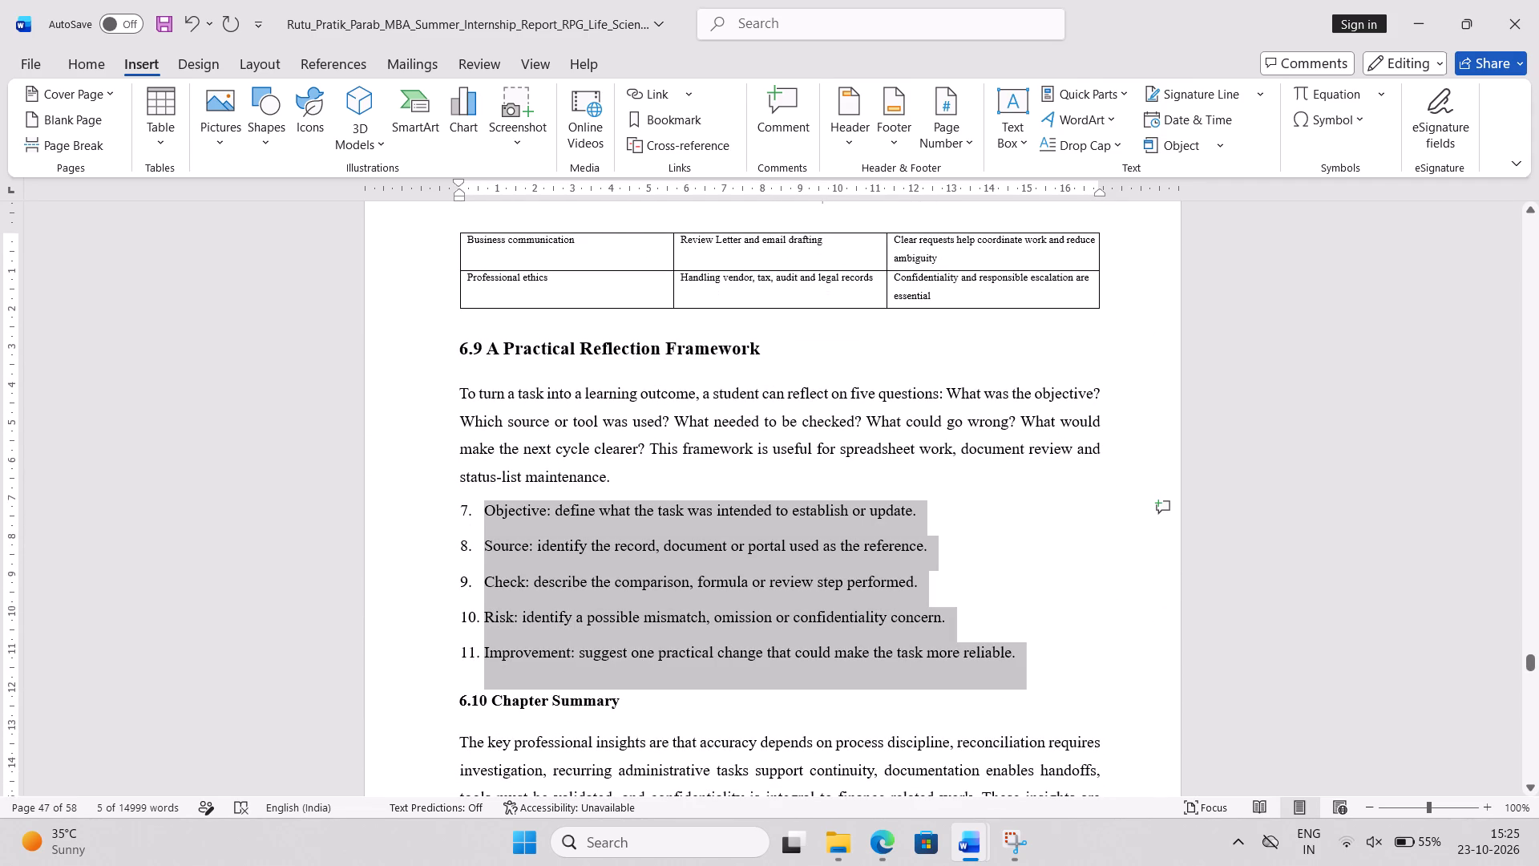
drag(1050, 658, 1049, 658)
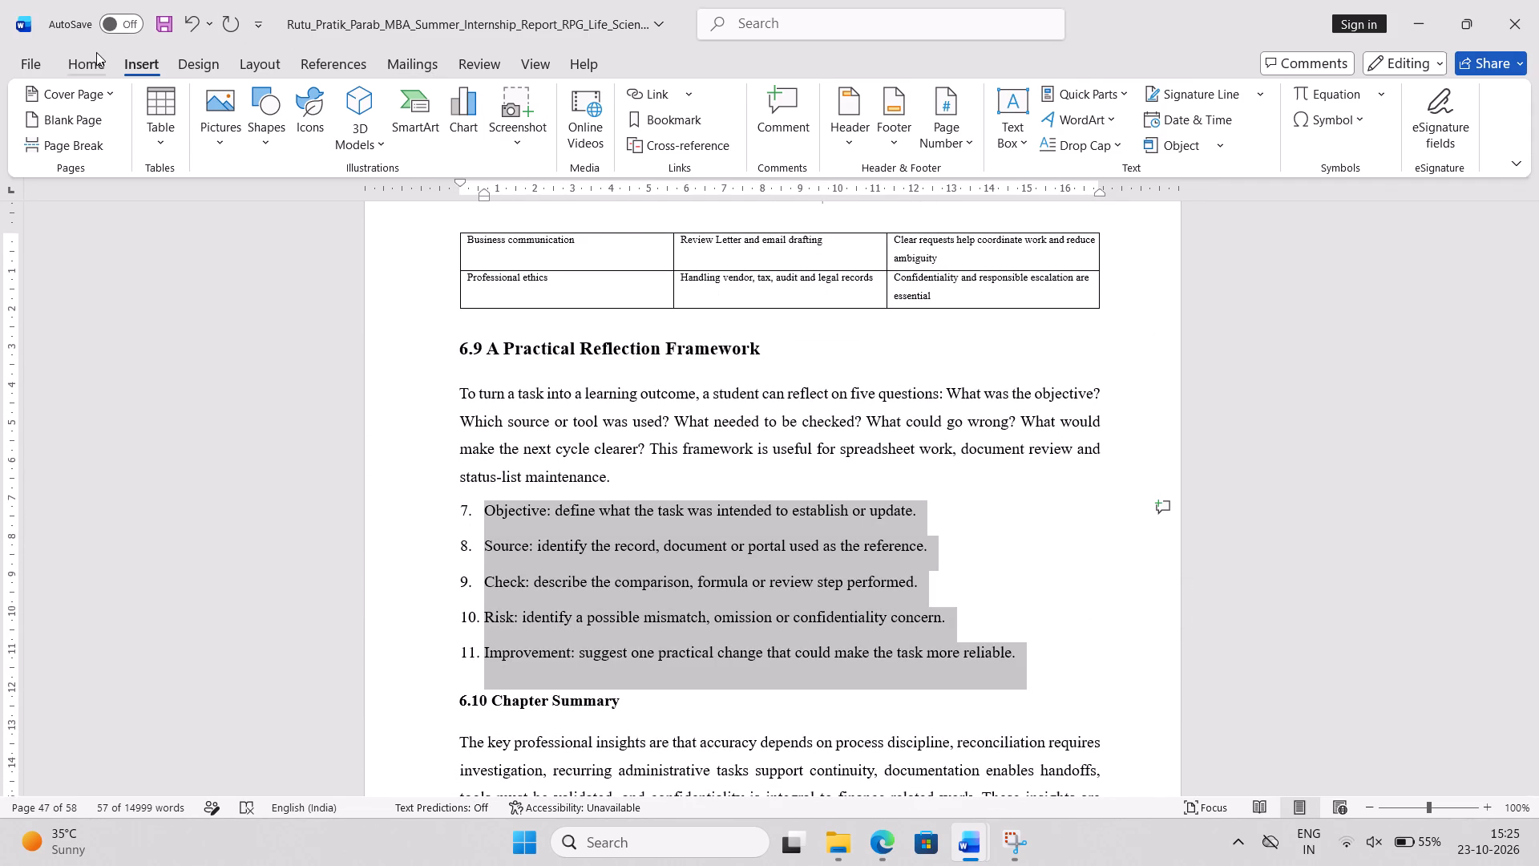
click(96, 52)
click(418, 94)
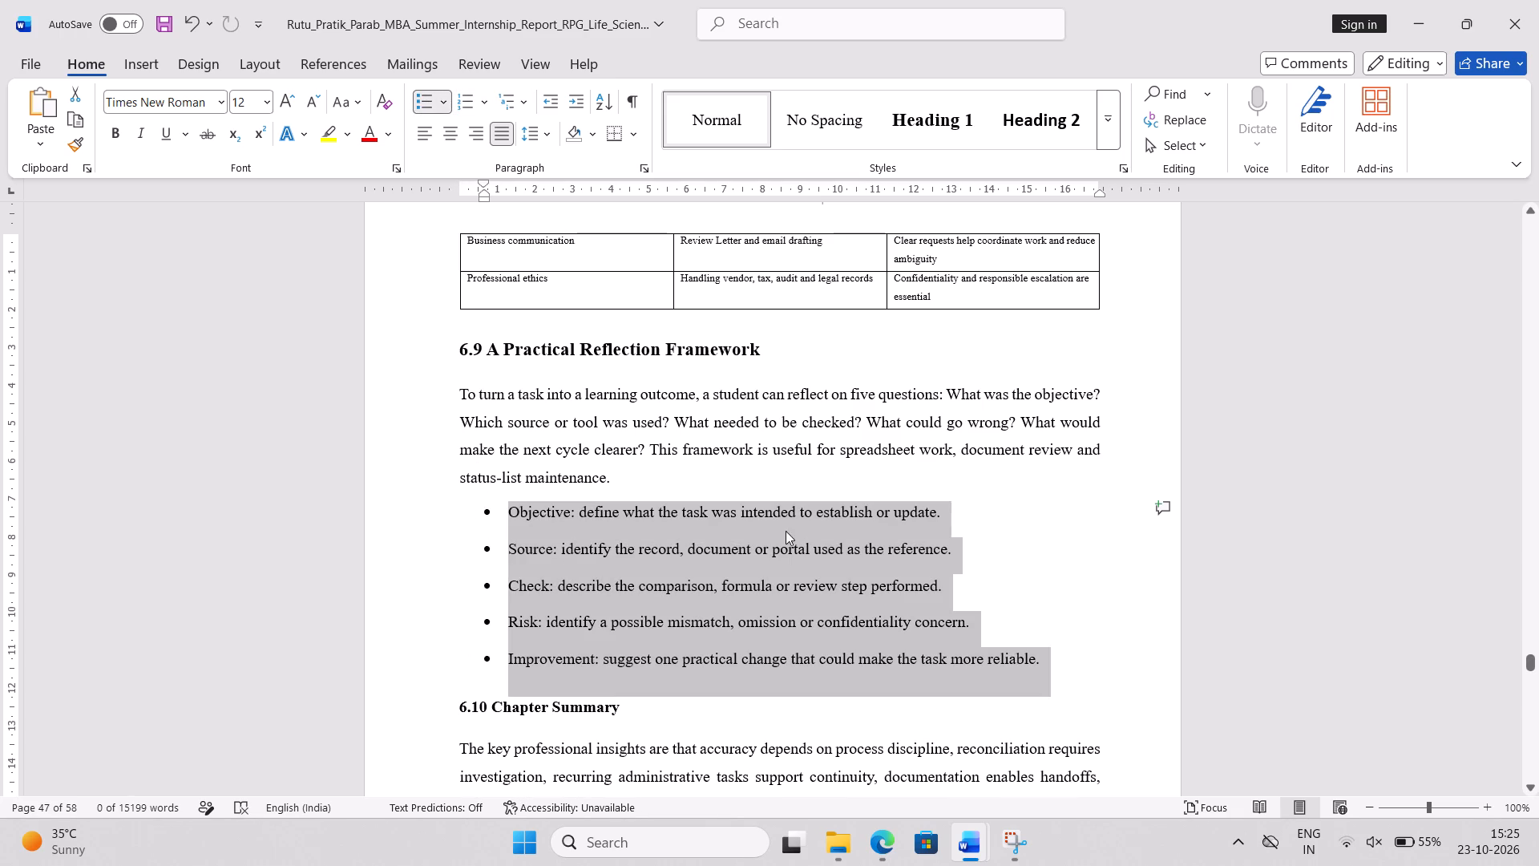
click(1367, 390)
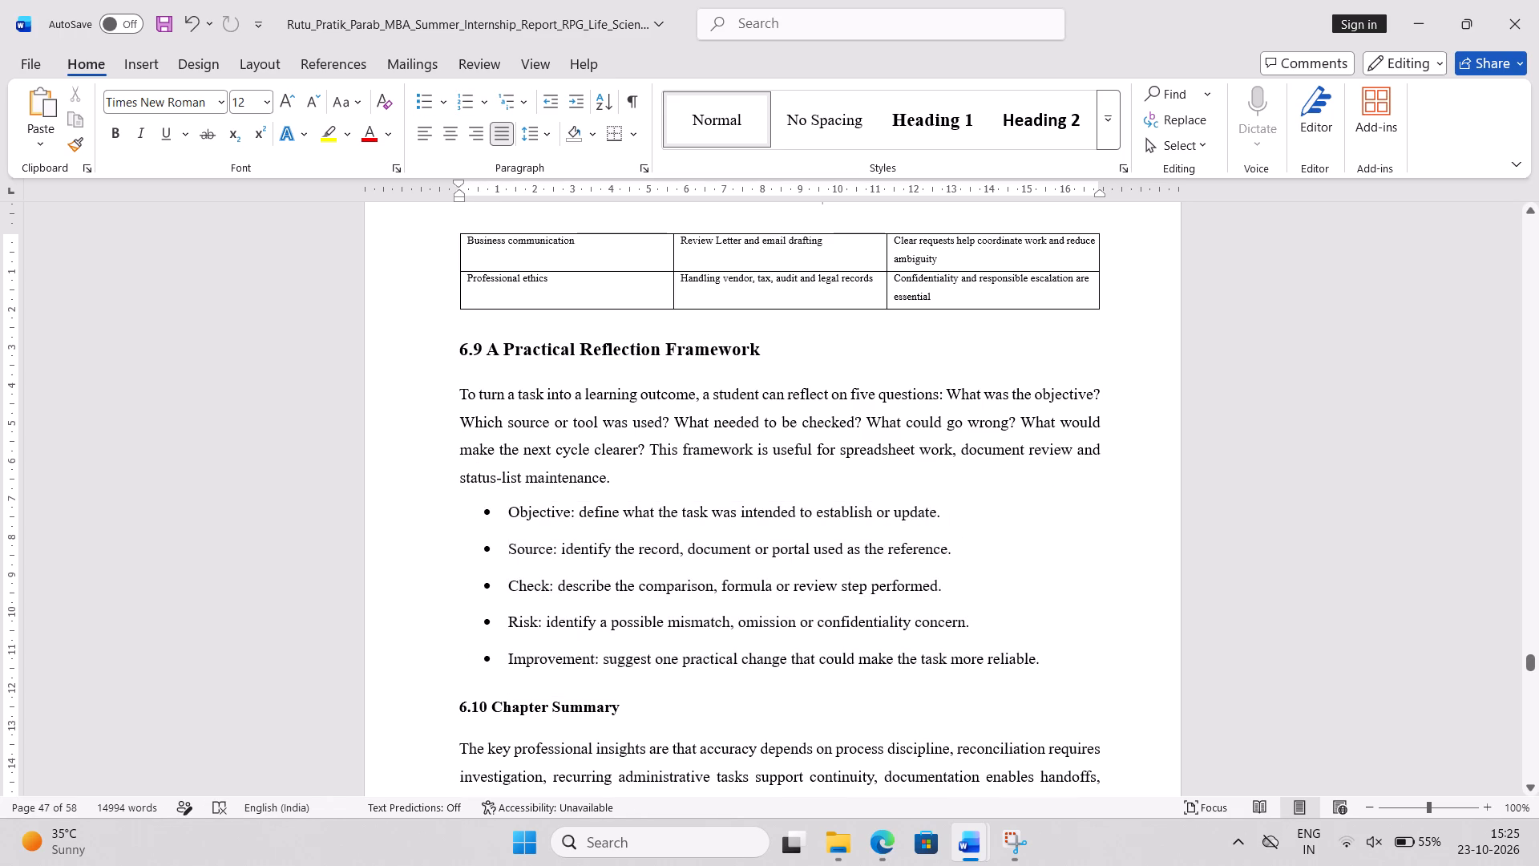
Increase the 6.10 Chapter Summary heading to font size 14.
scroll(560, 502, down, 2)
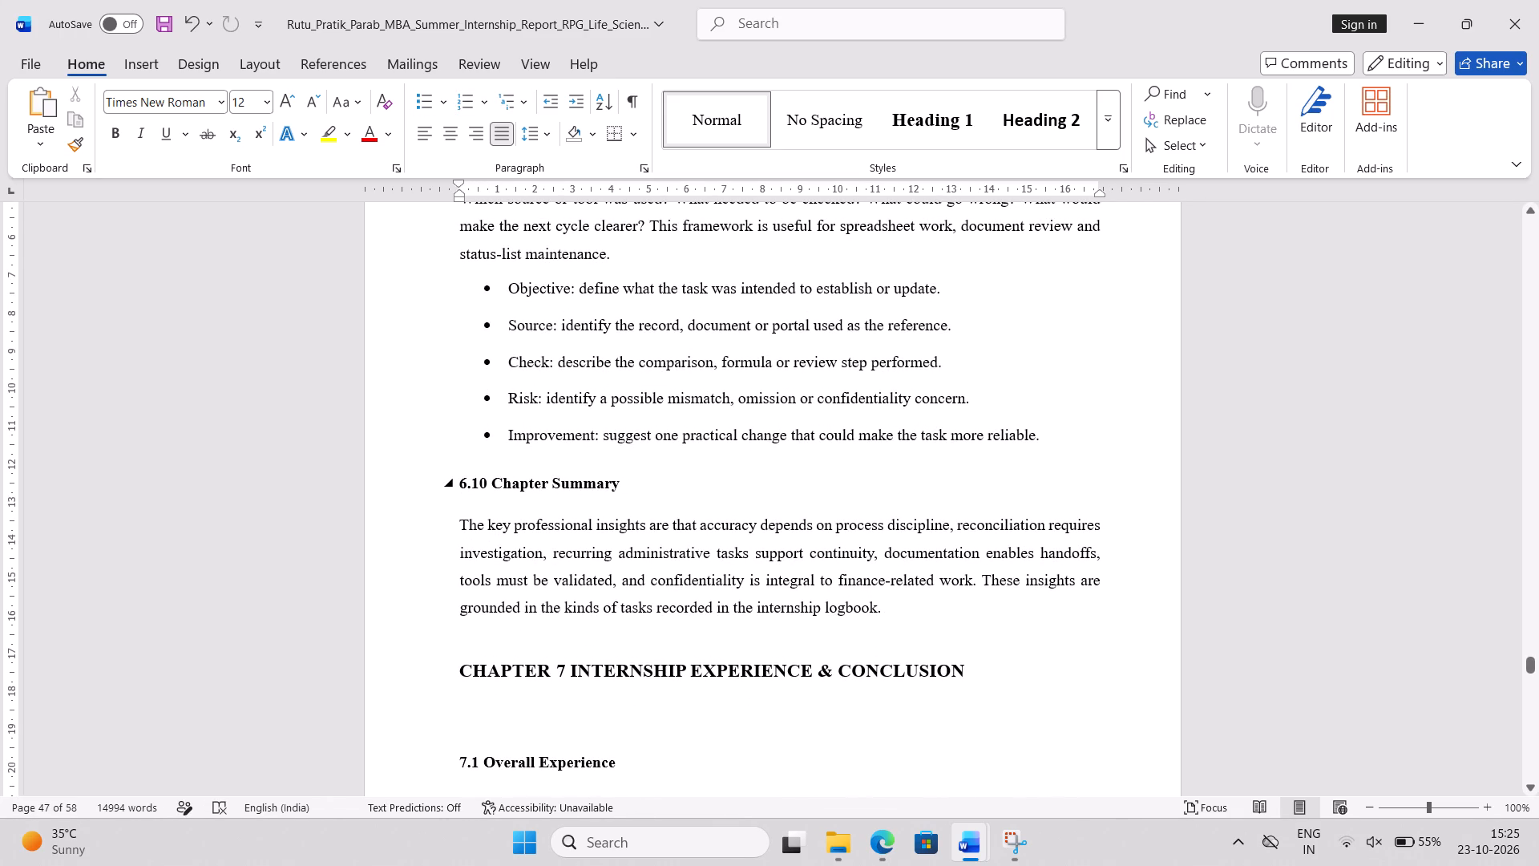
triple_click(550, 484)
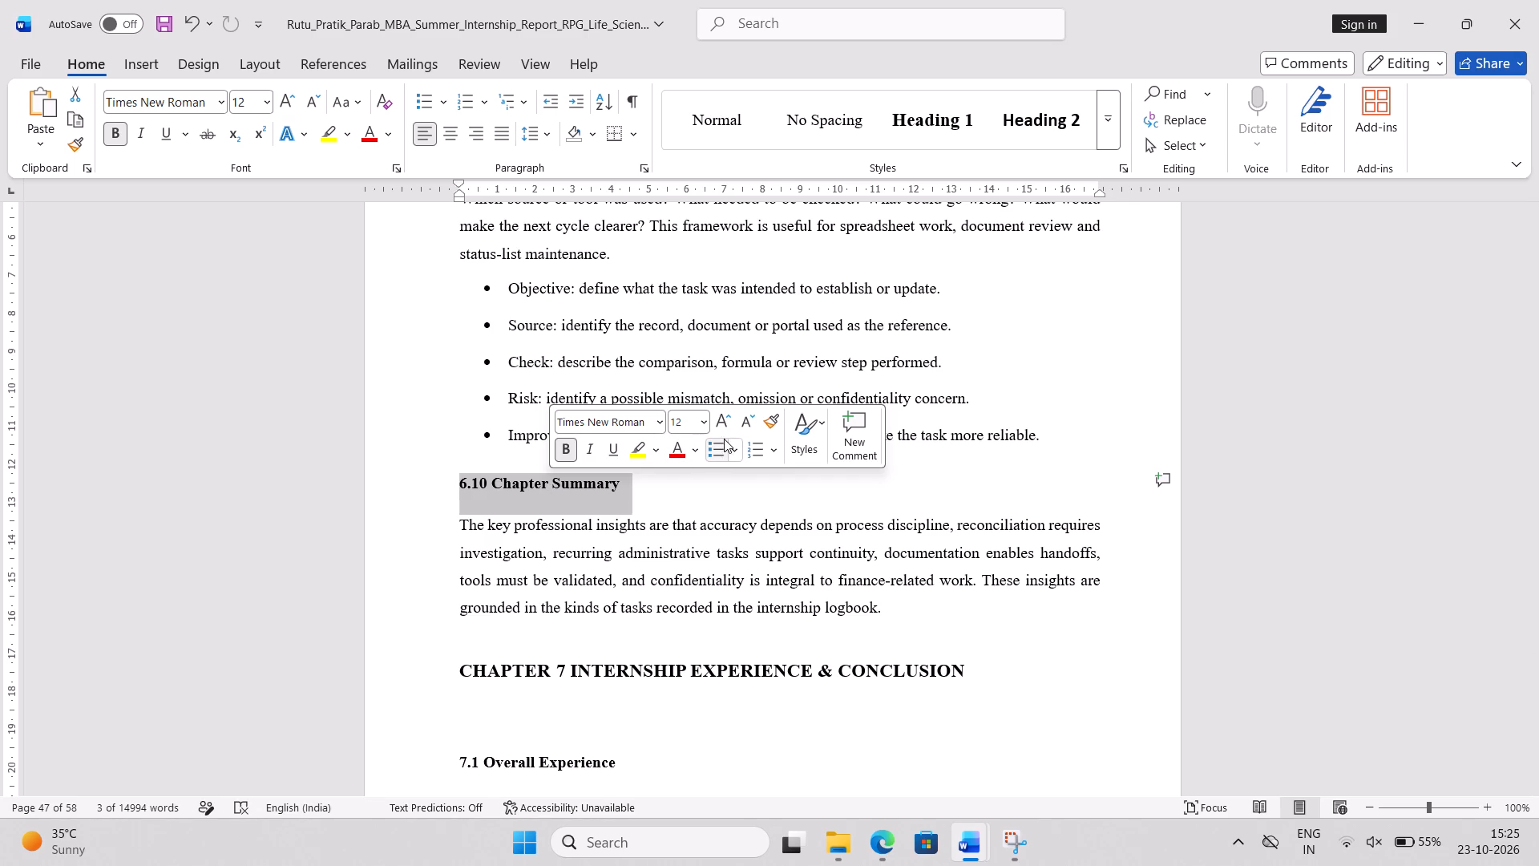
click(722, 431)
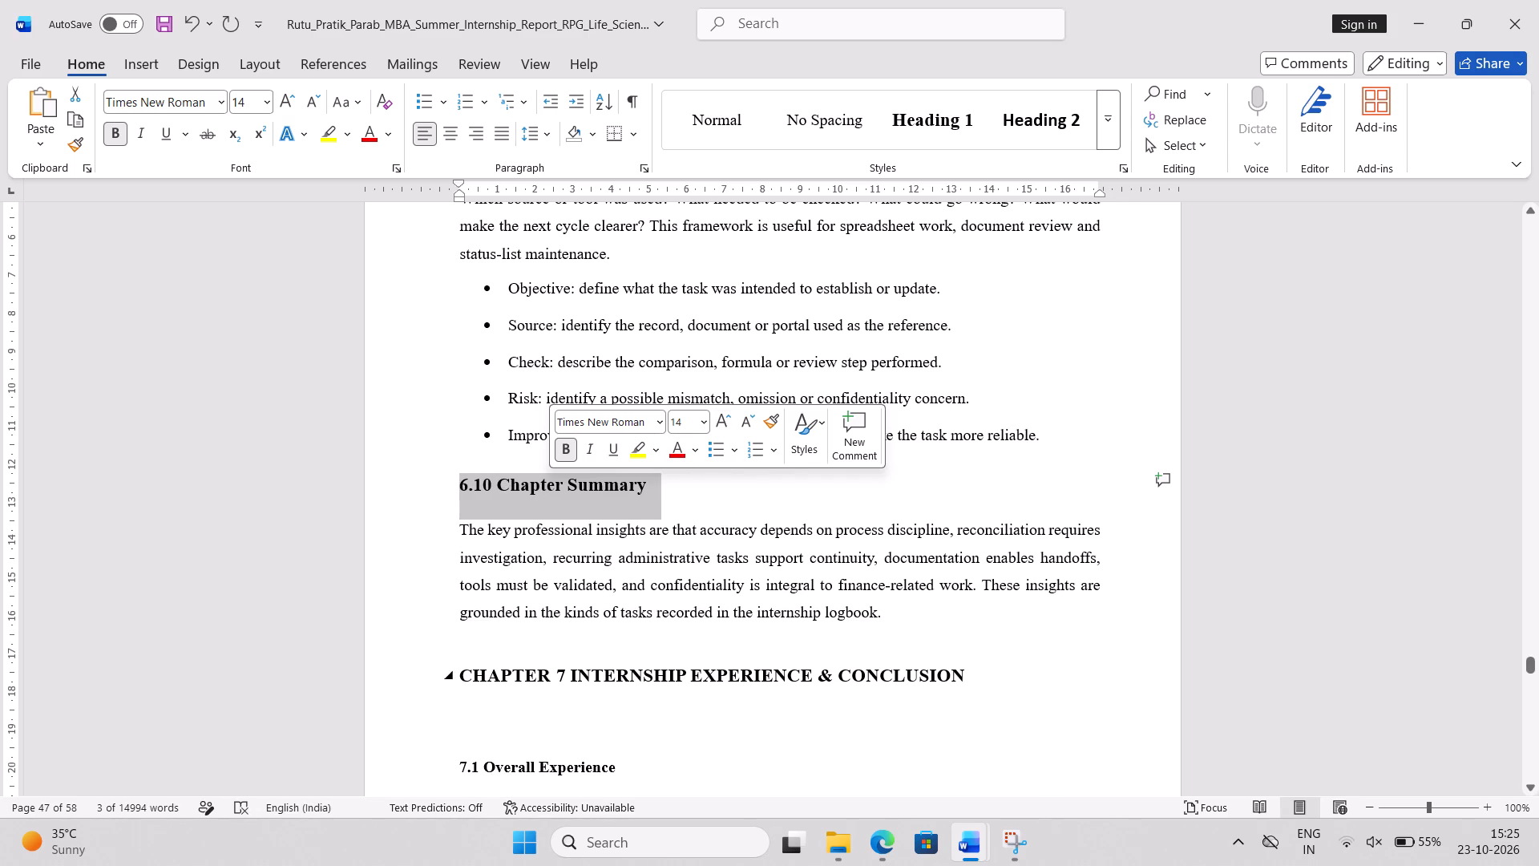
Insert a page break before the Chapter 7 Internship Experience & Conclusion heading.
click(460, 670)
click(151, 77)
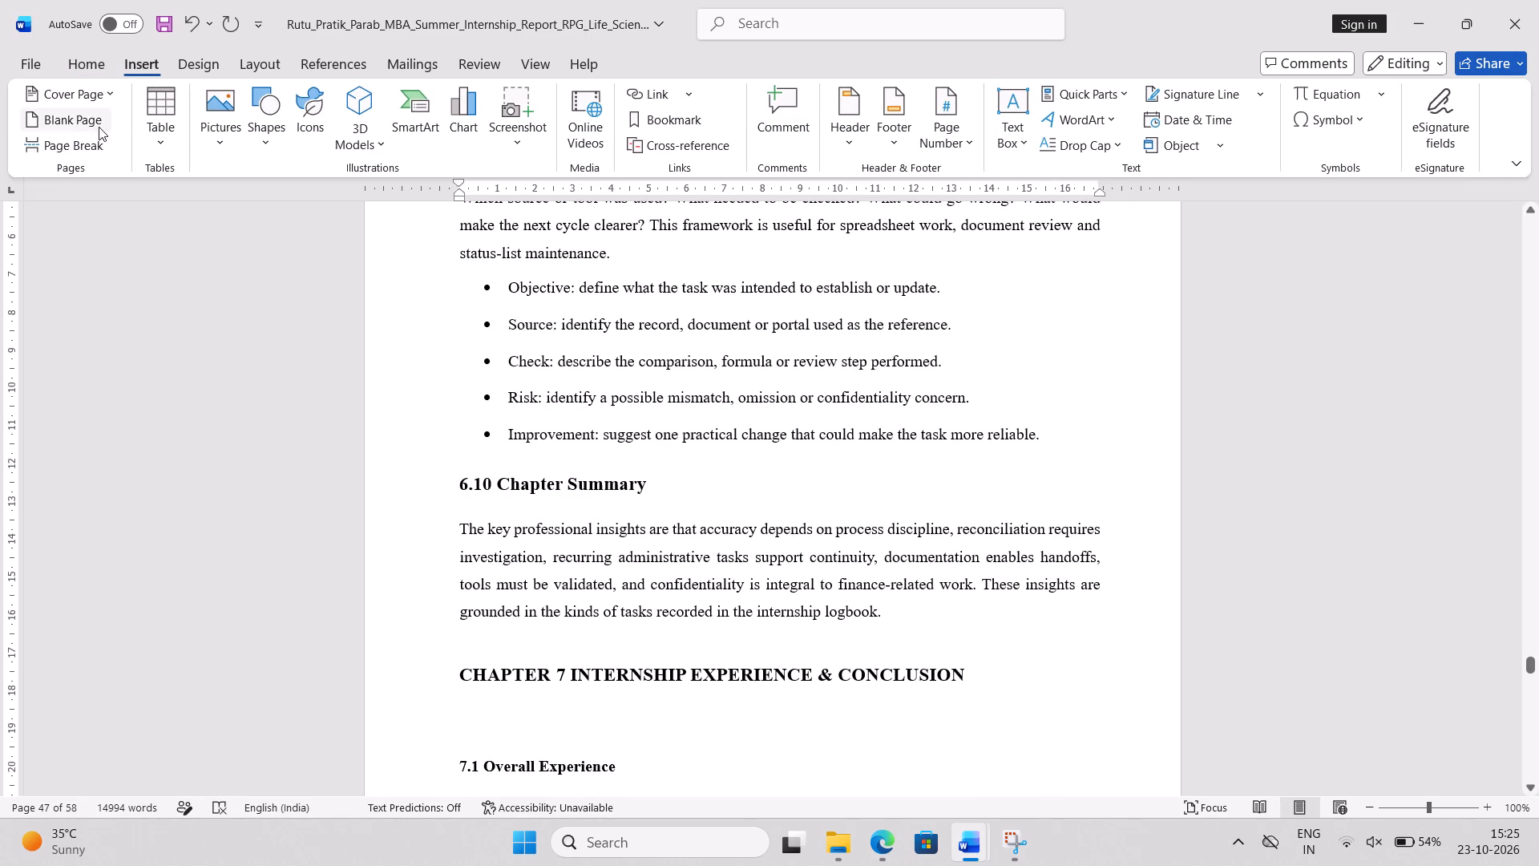
click(96, 153)
Add a colon after CHAPTER 7 in the chapter heading and increase the heading to font size 16.
scroll(606, 399, down, 3)
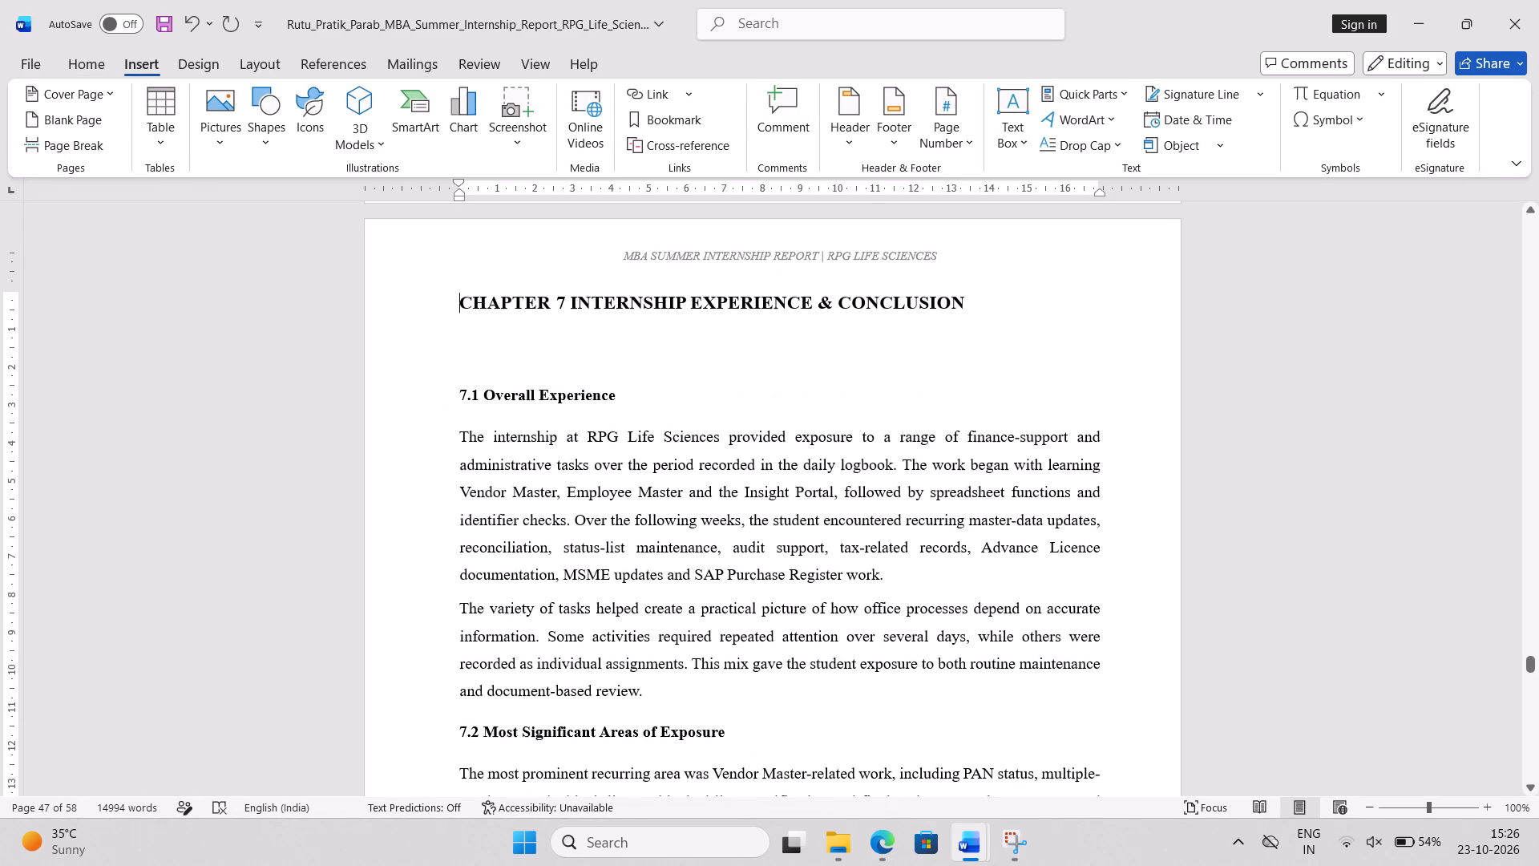
click(563, 298)
key(shift+colon)
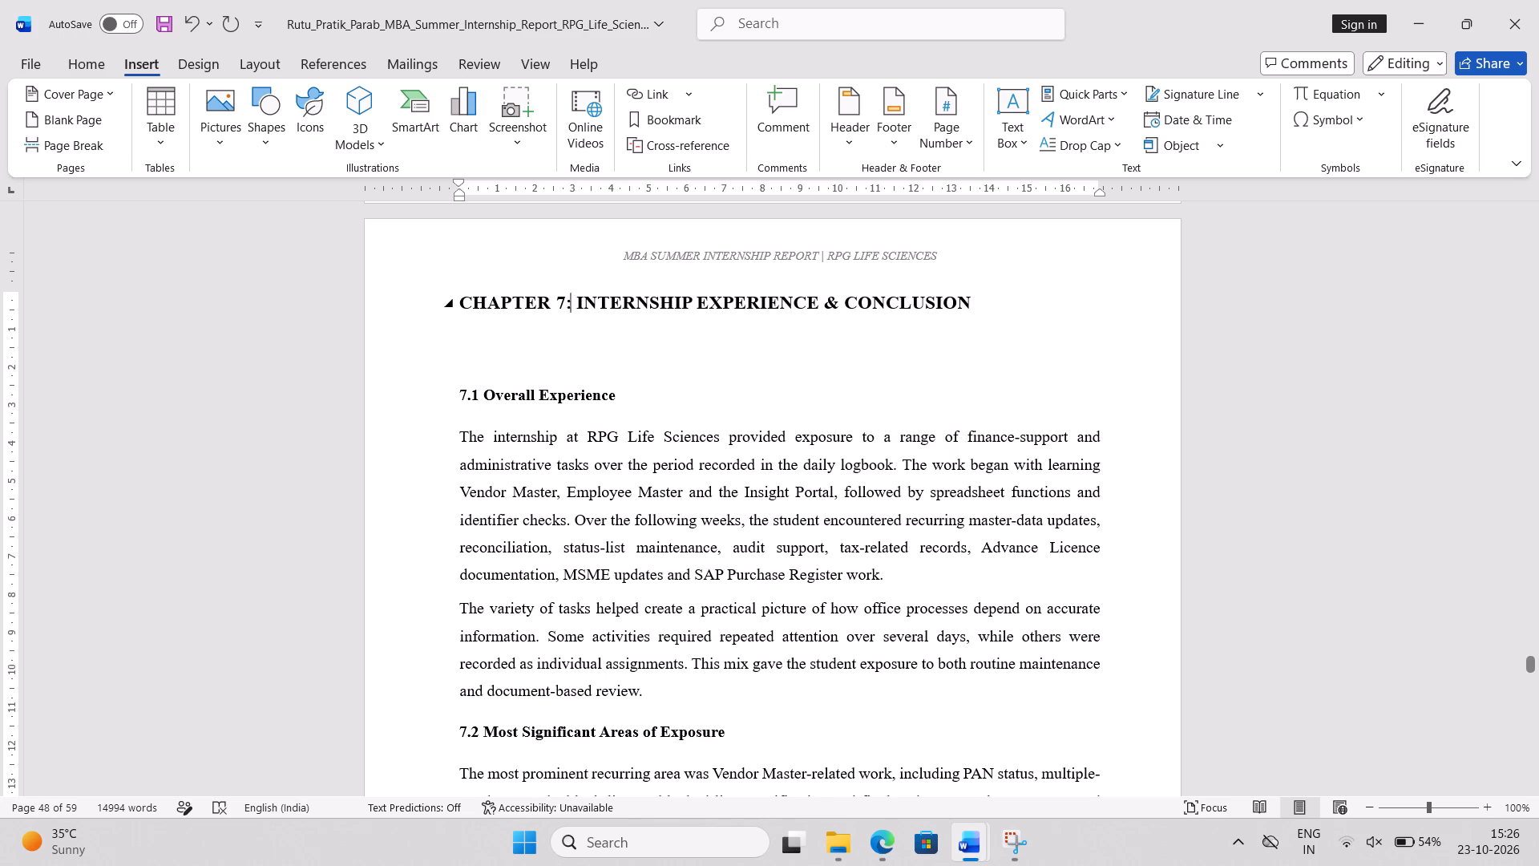
triple_click(461, 303)
click(633, 237)
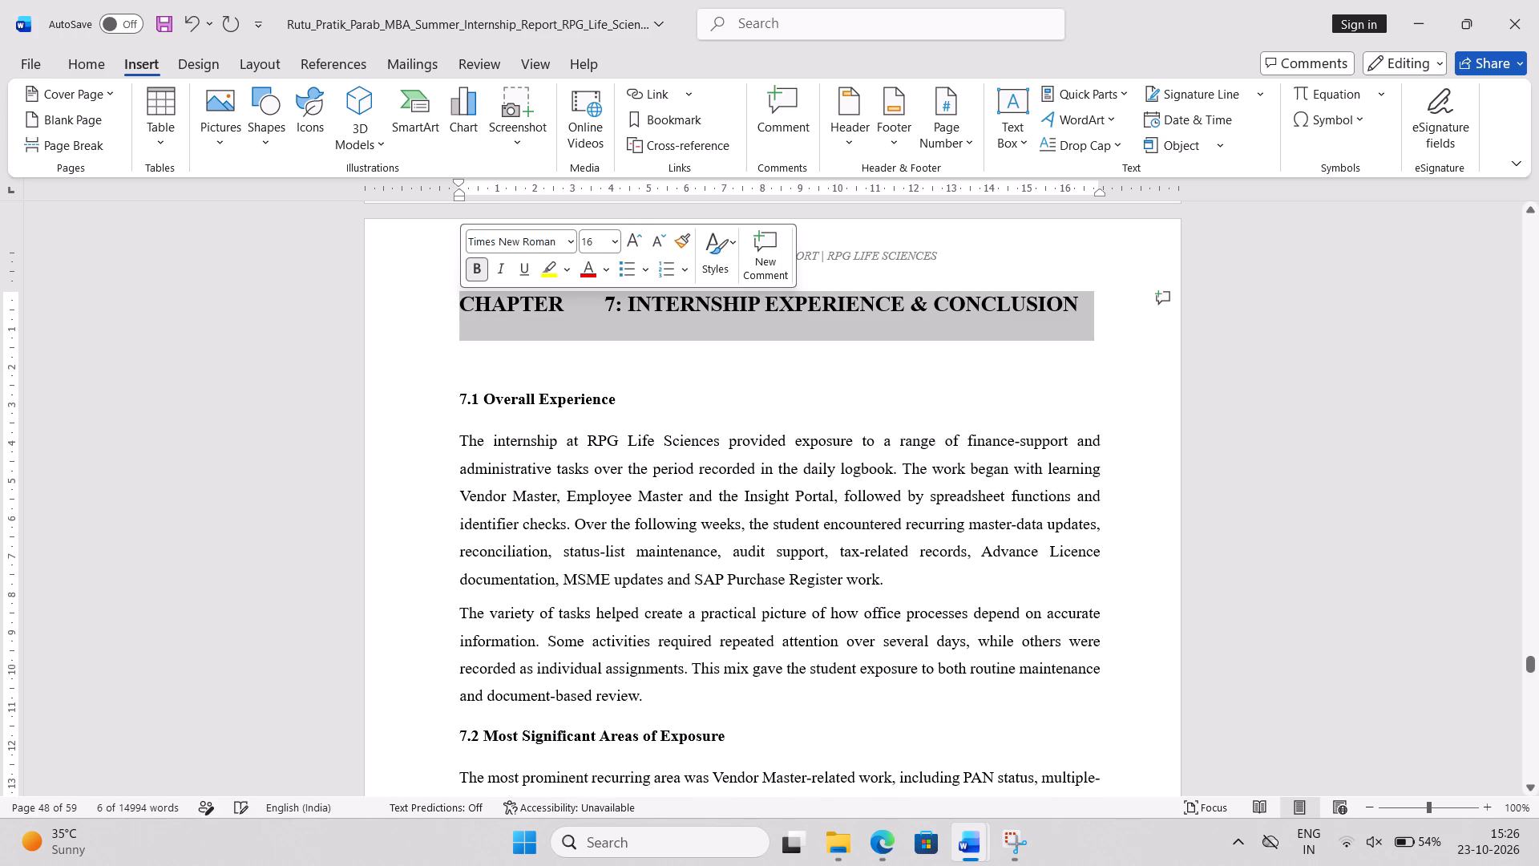
Remove the empty lines between the Chapter 7 heading and 7.1 Overall Experience.
click(538, 362)
key(BackSpace)
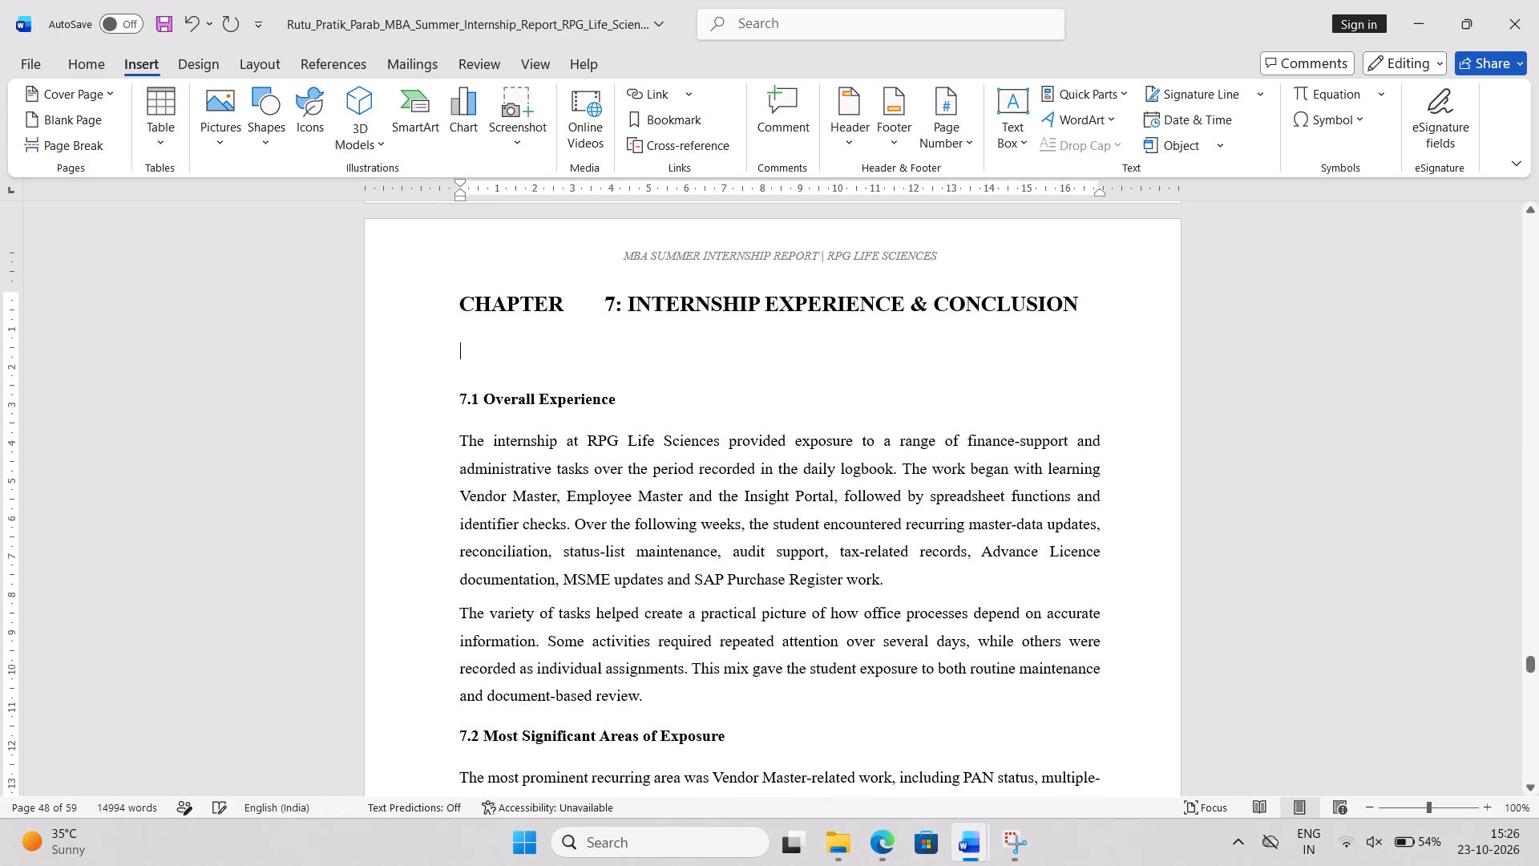
key(BackSpace)
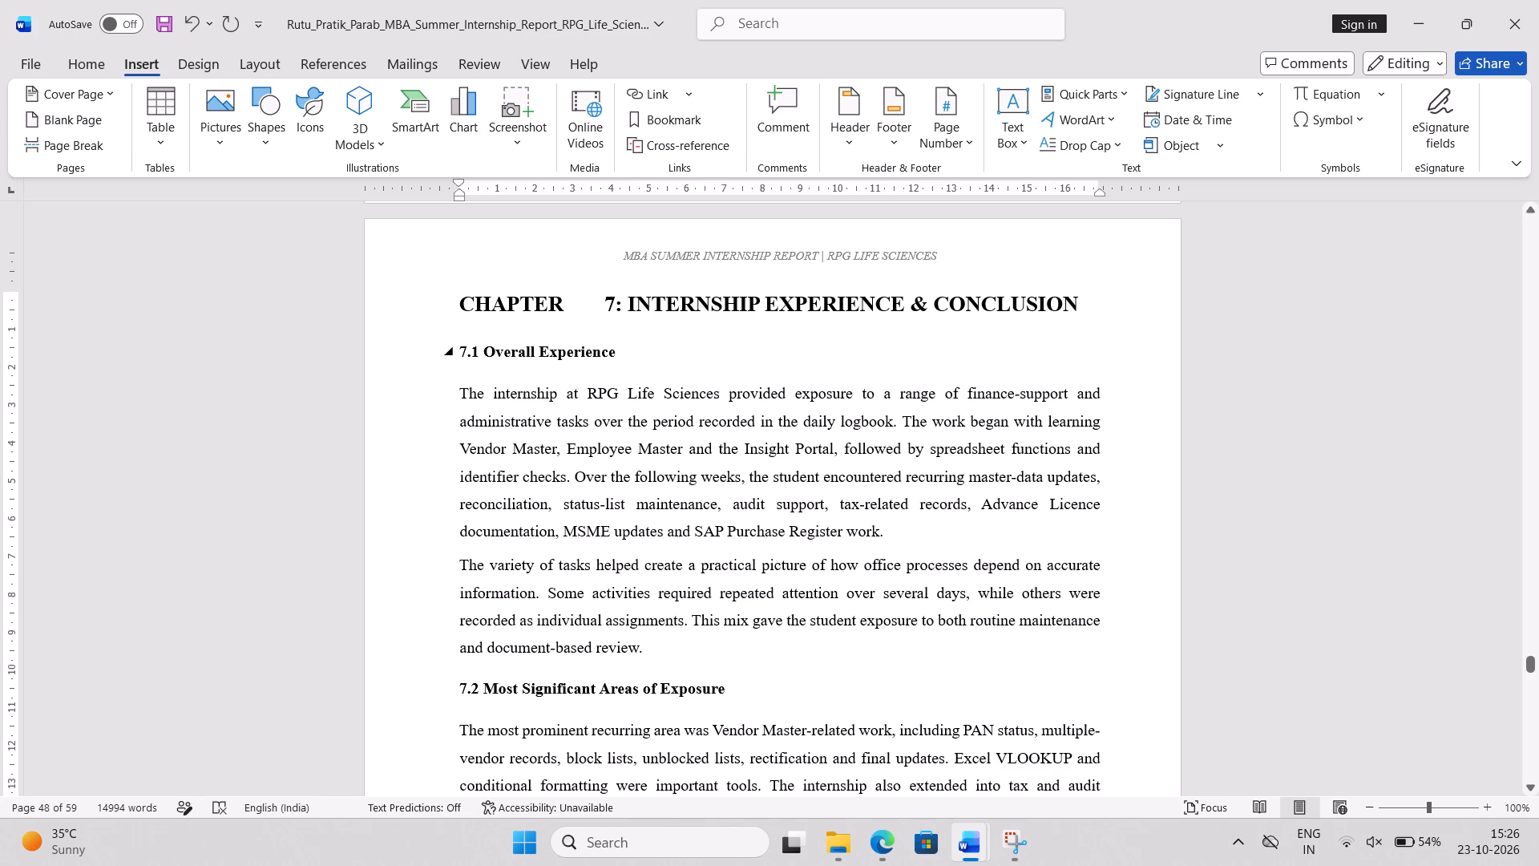
Increase the headings of sections 7.1, 7.2 and 7.3 to font size 14.
triple_click(474, 349)
click(652, 281)
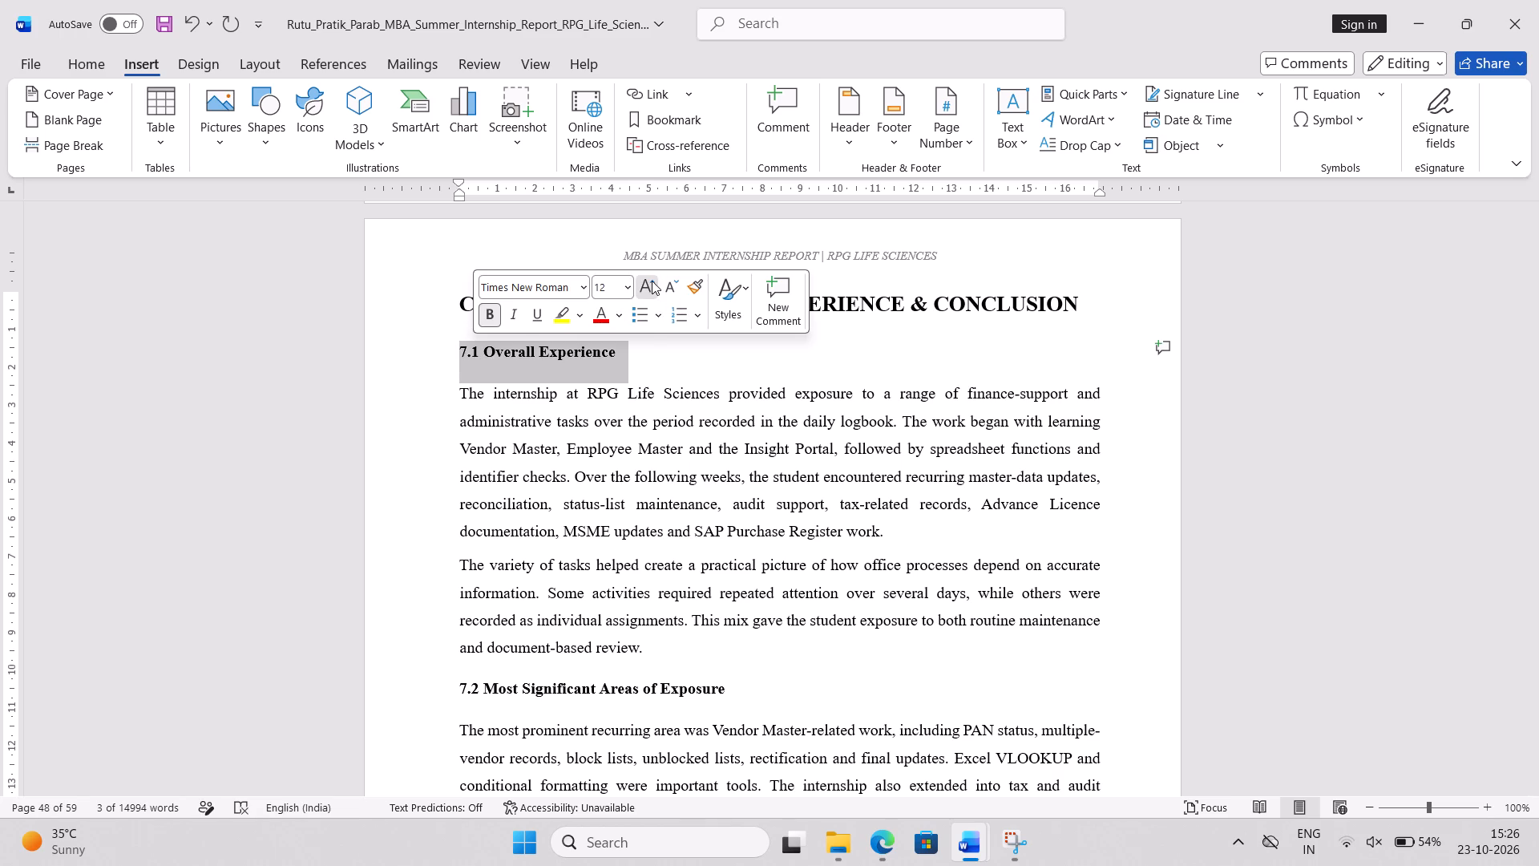
triple_click(587, 696)
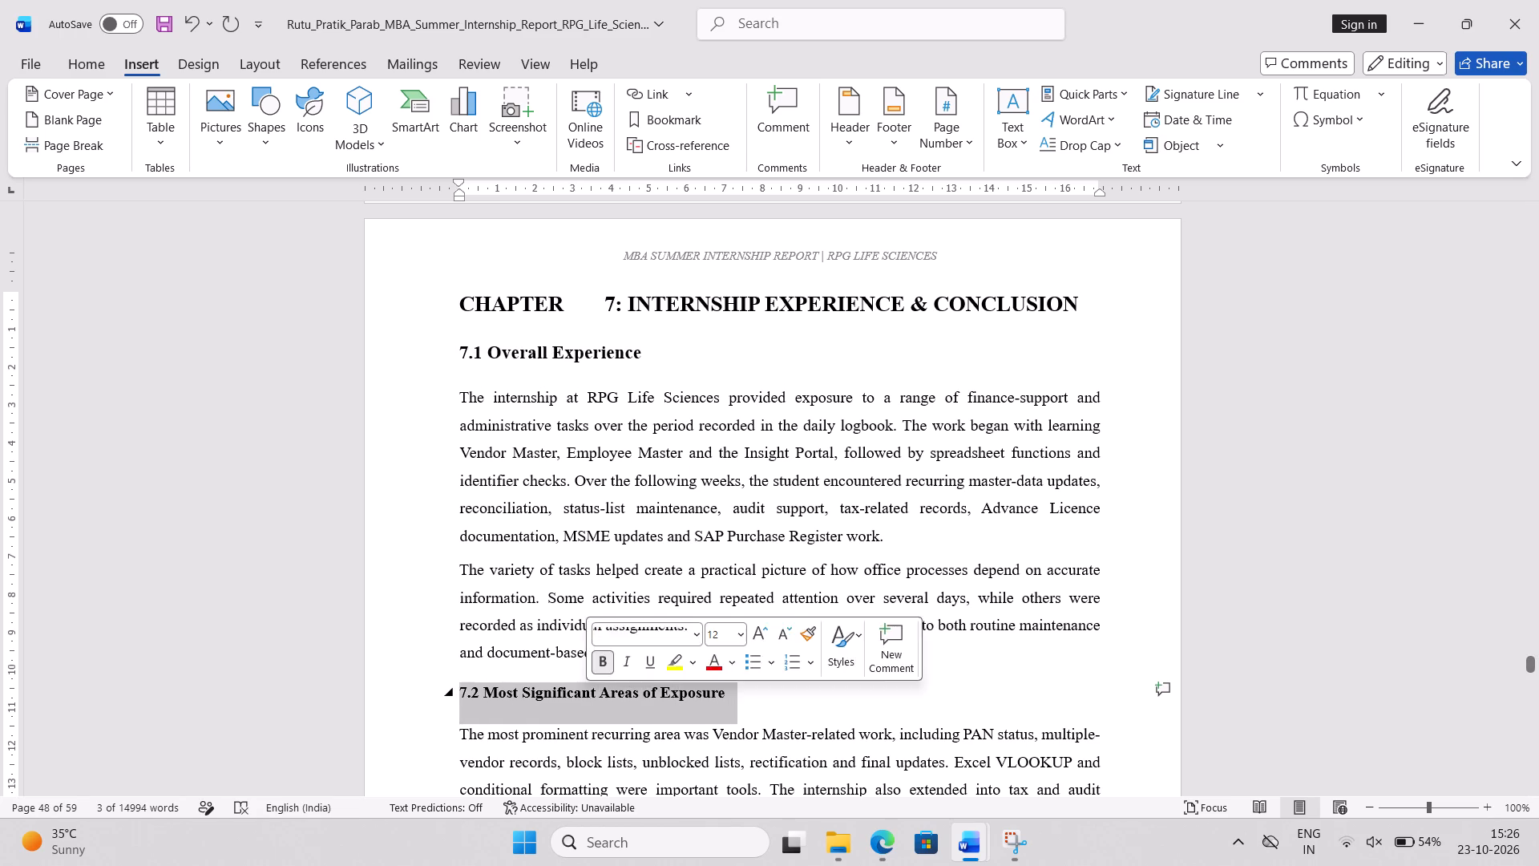
click(758, 630)
scroll(758, 630, down, 3)
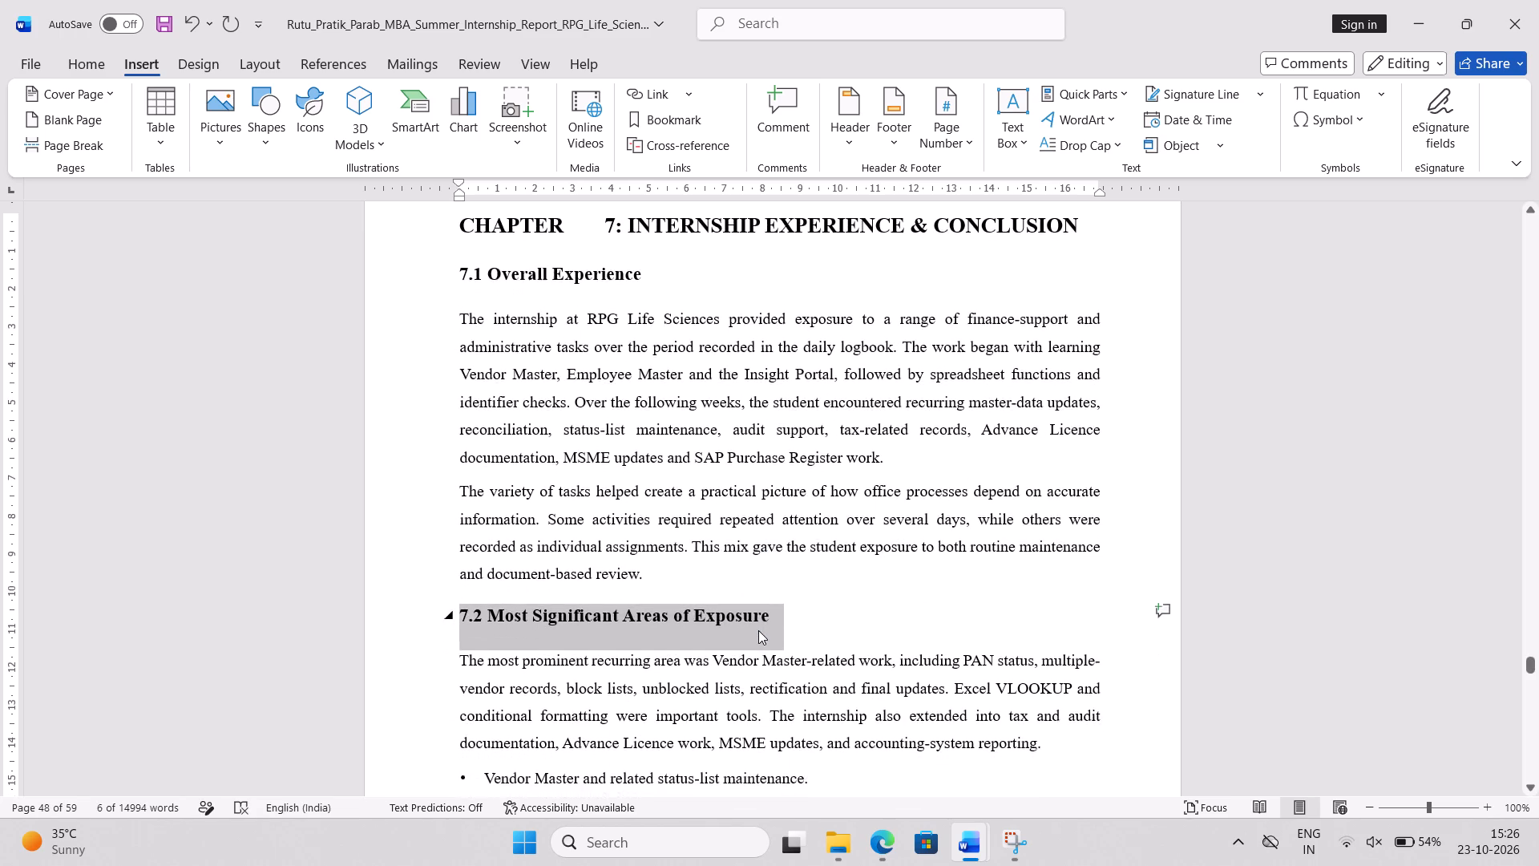
scroll(758, 630, down, 2)
triple_click(656, 608)
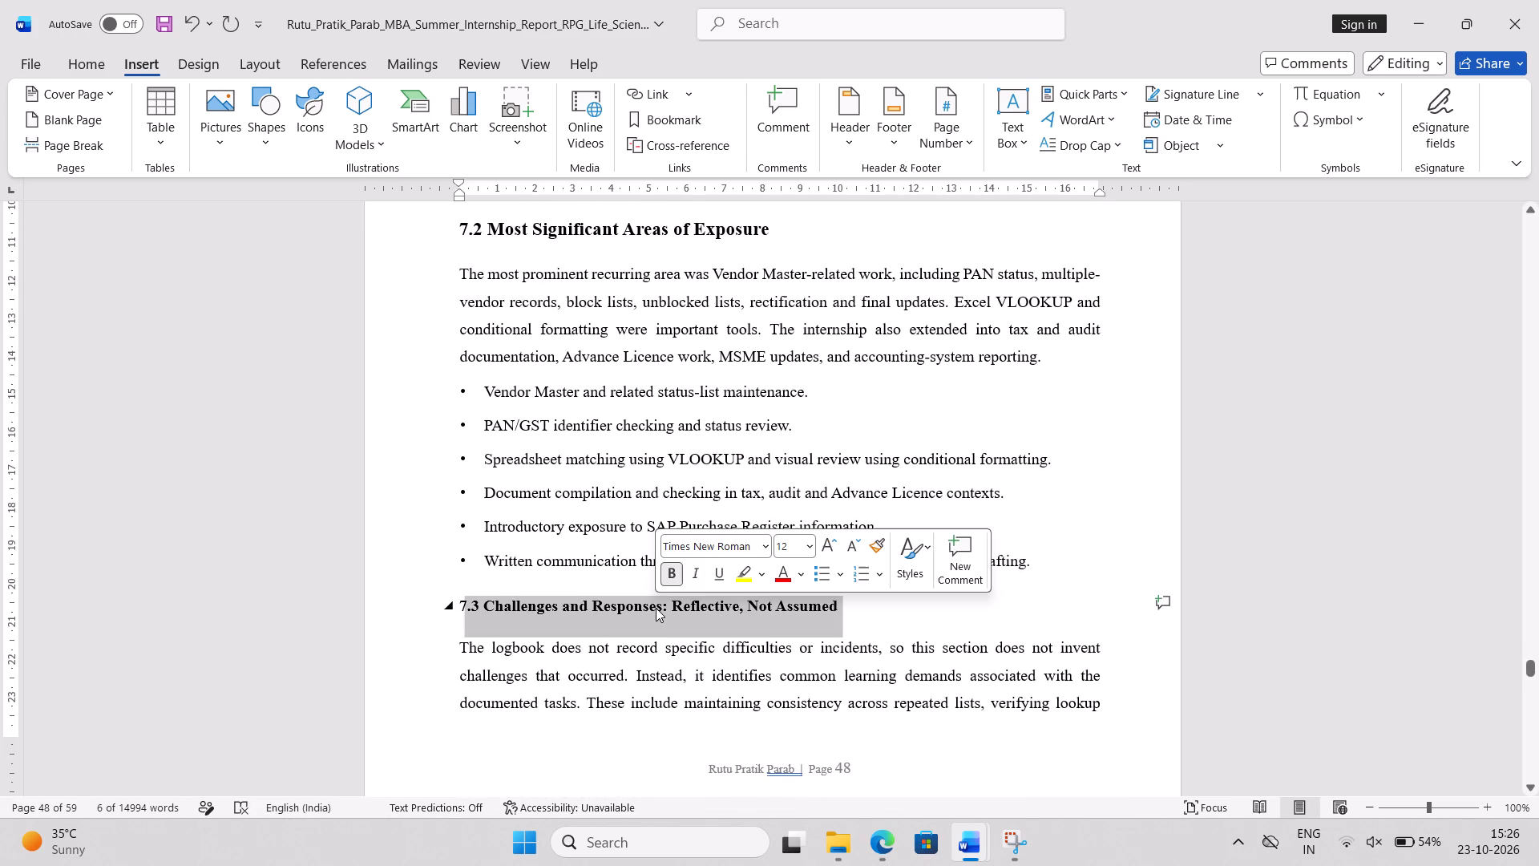
click(830, 552)
Insert a page break before the 7.3 Challenges and Responses: Reflective, Not Assumed heading.
scroll(769, 697, down, 1)
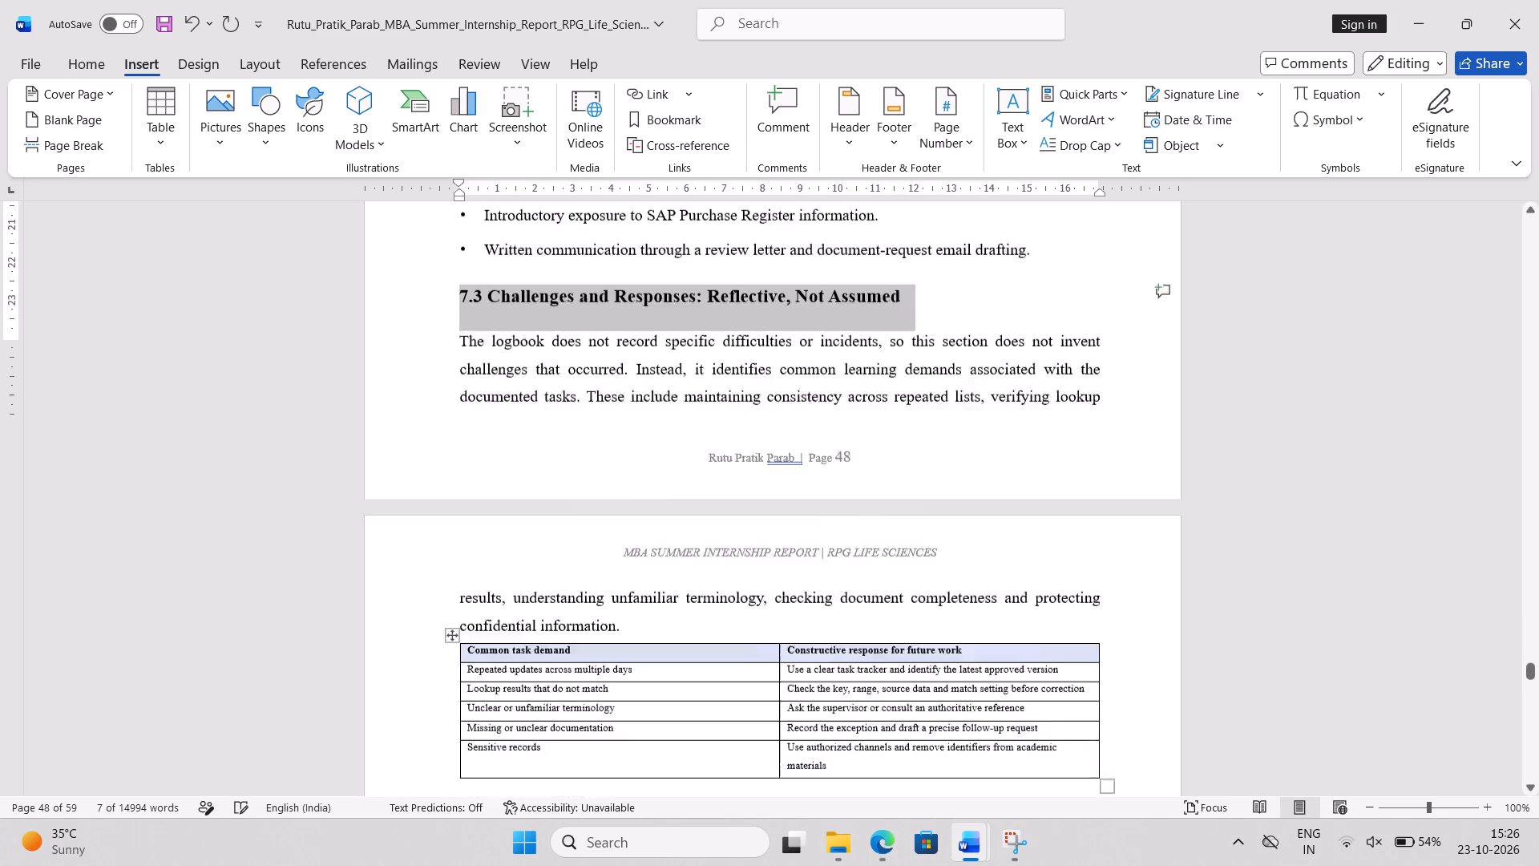
scroll(769, 697, down, 1)
scroll(689, 500, up, 1)
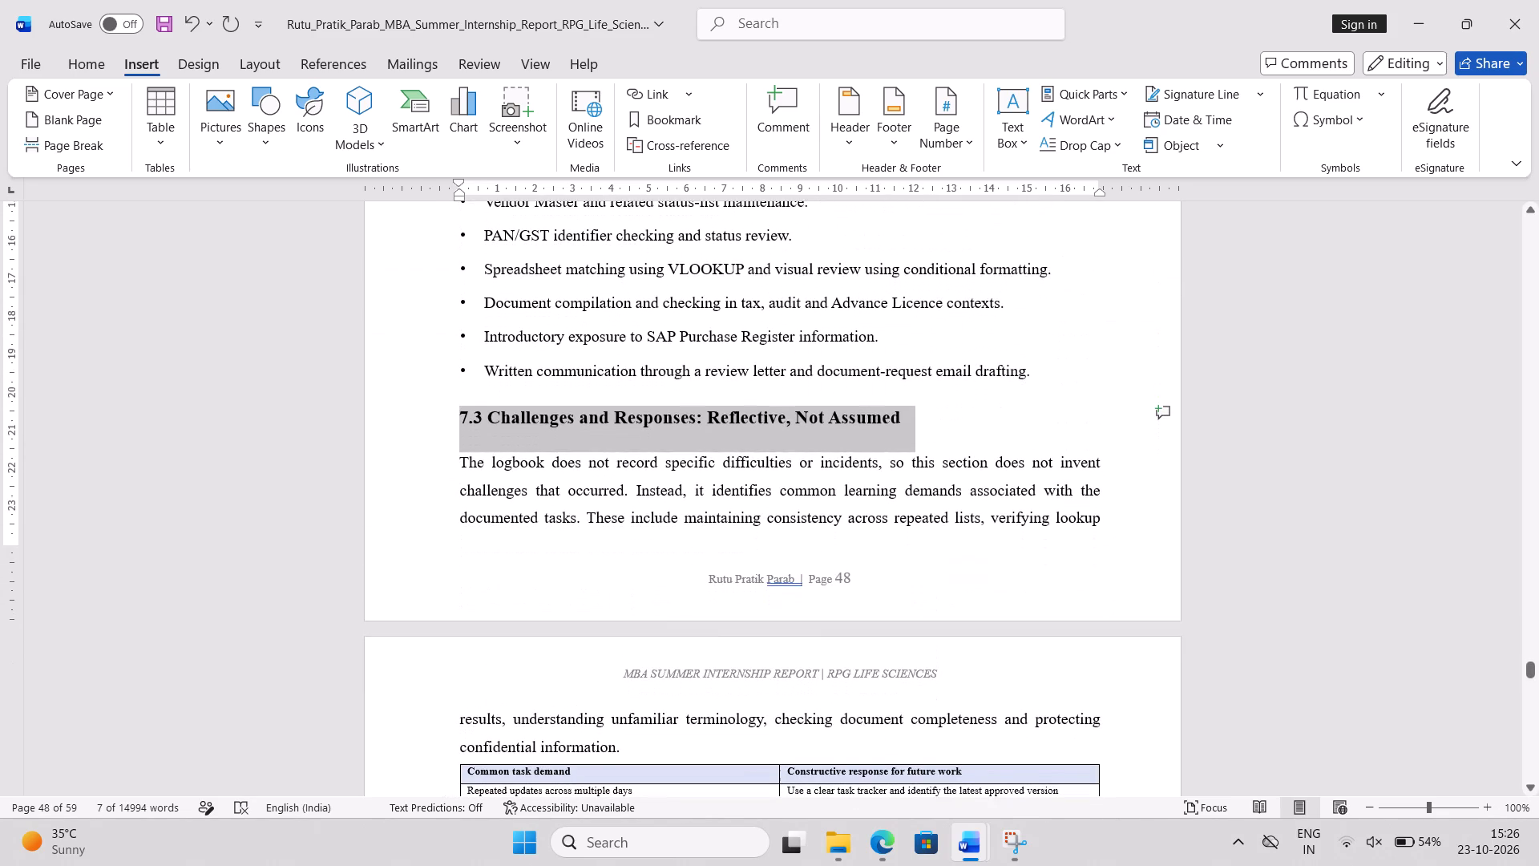
click(458, 415)
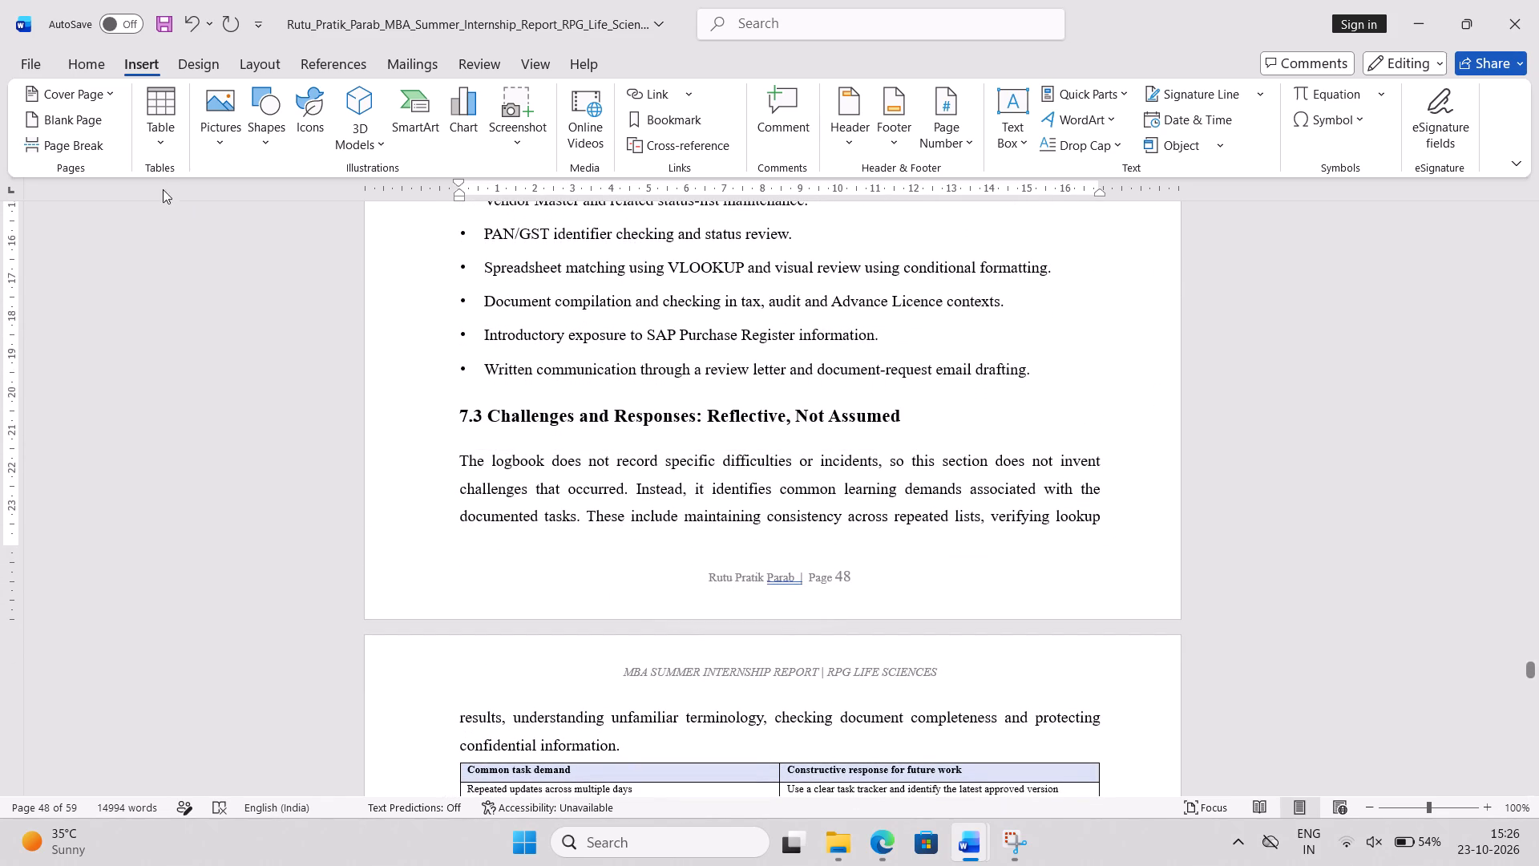
click(121, 145)
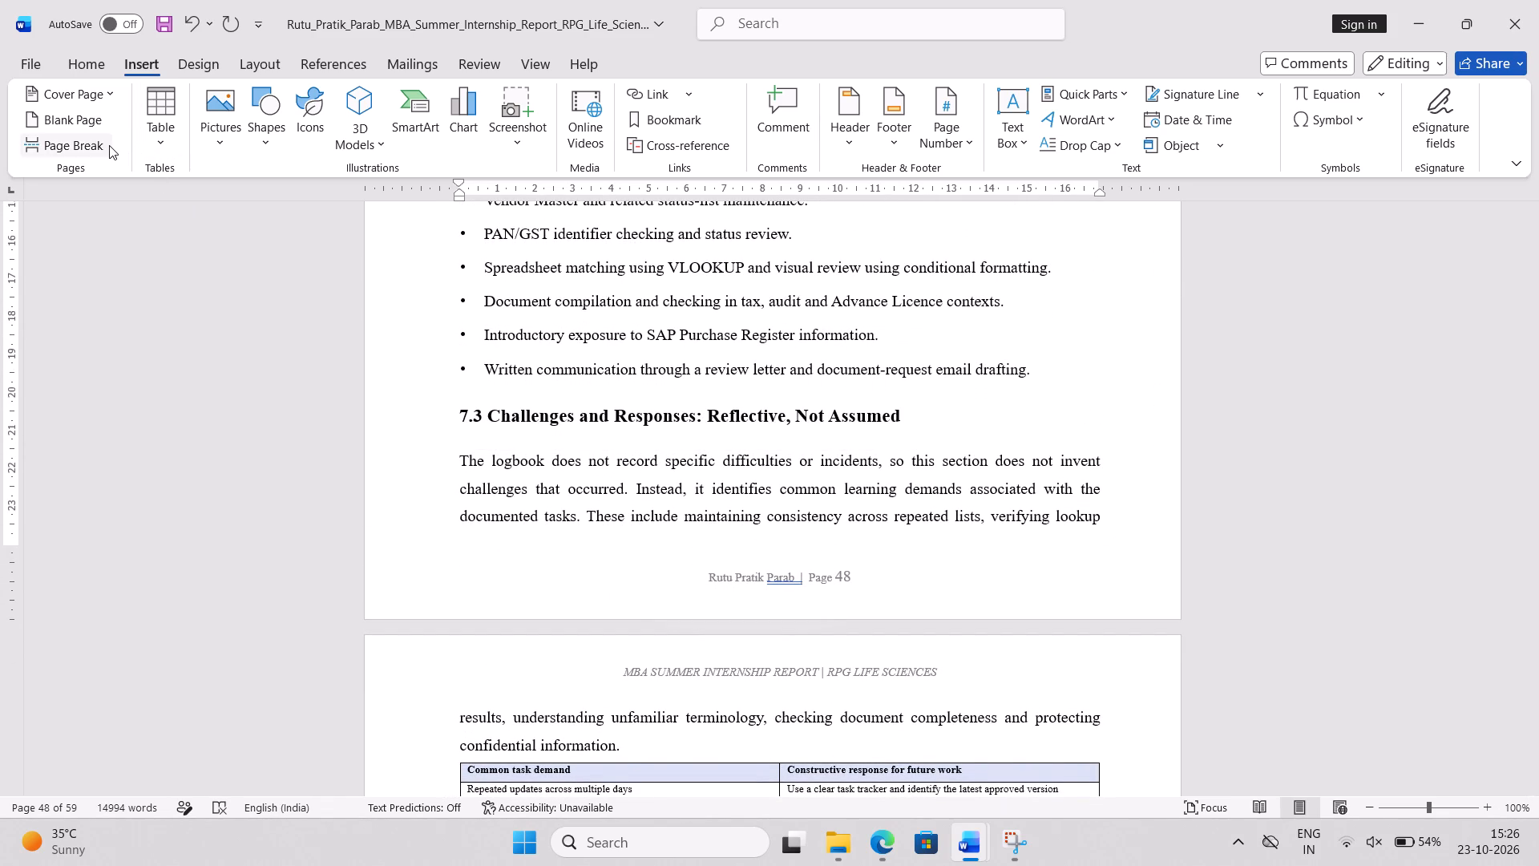
click(109, 145)
Increase the 7.4 Contribution and Learning Boundaries and 7.5 Conclusion headings to font size 14.
scroll(502, 378, down, 4)
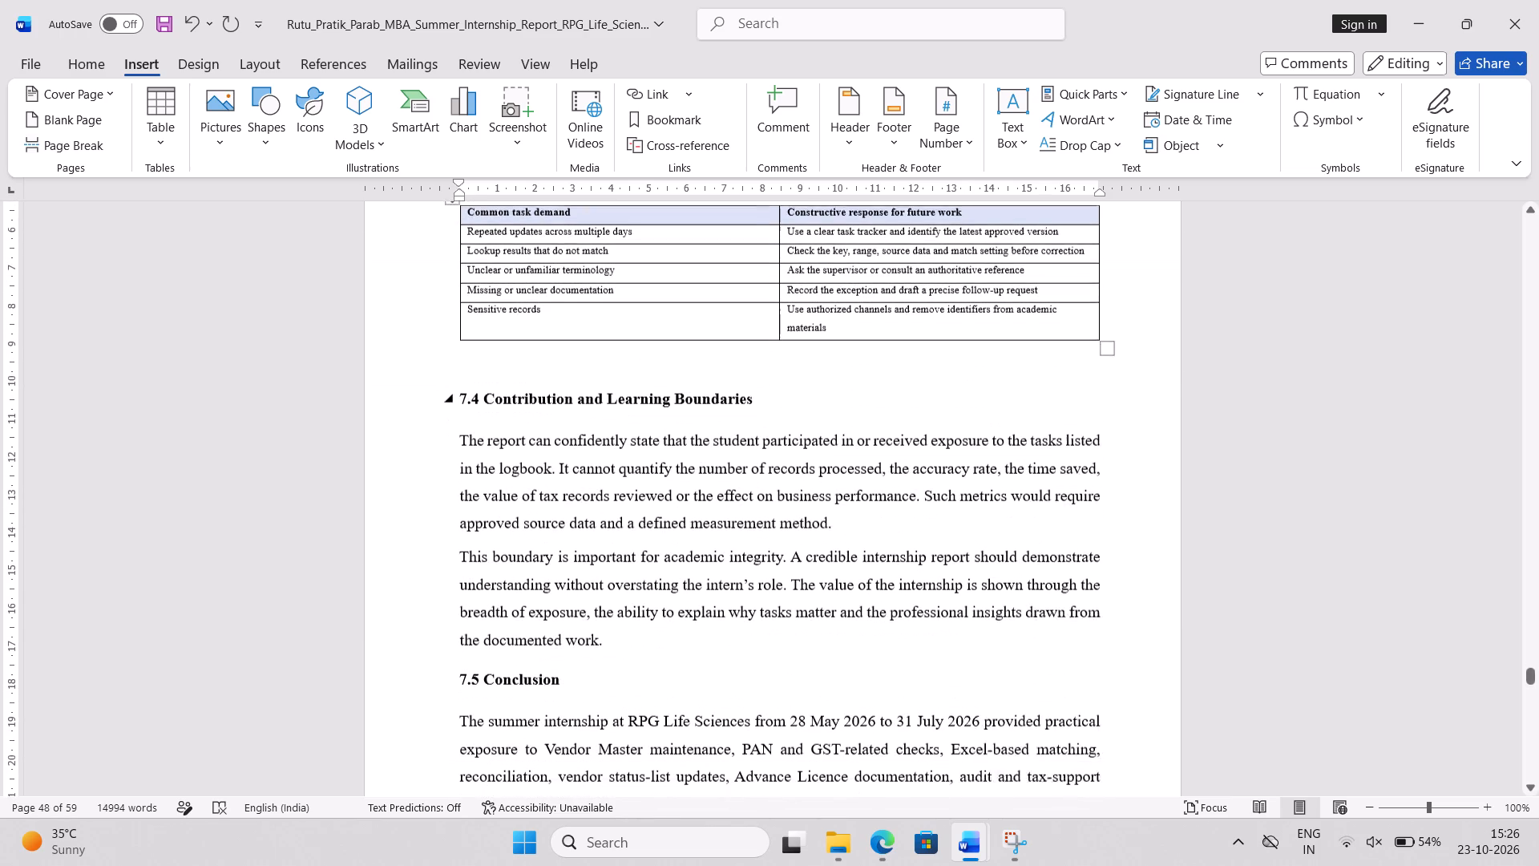
triple_click(502, 379)
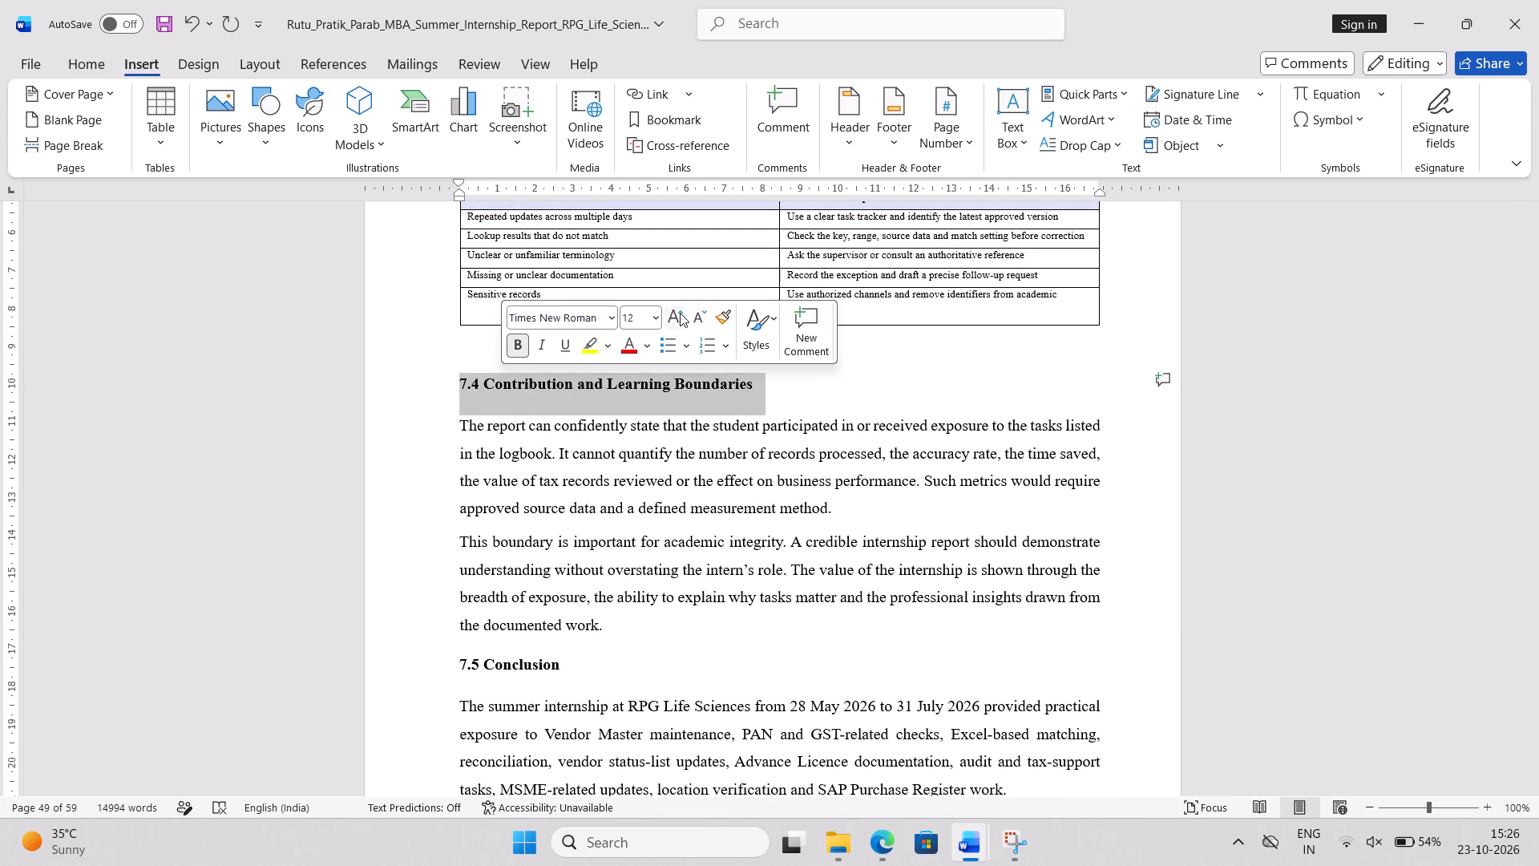
click(680, 313)
triple_click(550, 673)
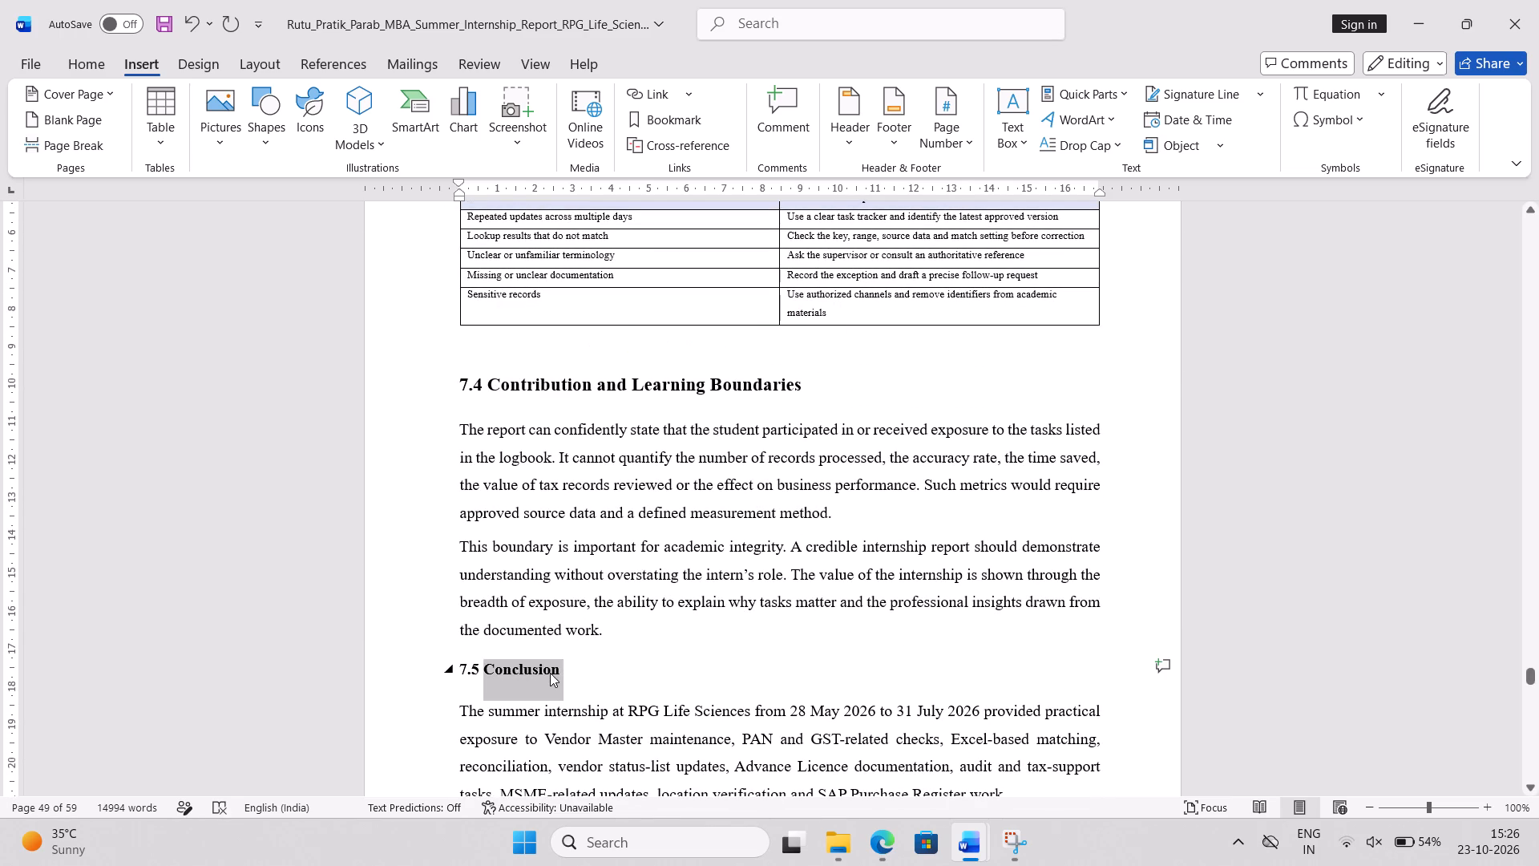
click(717, 601)
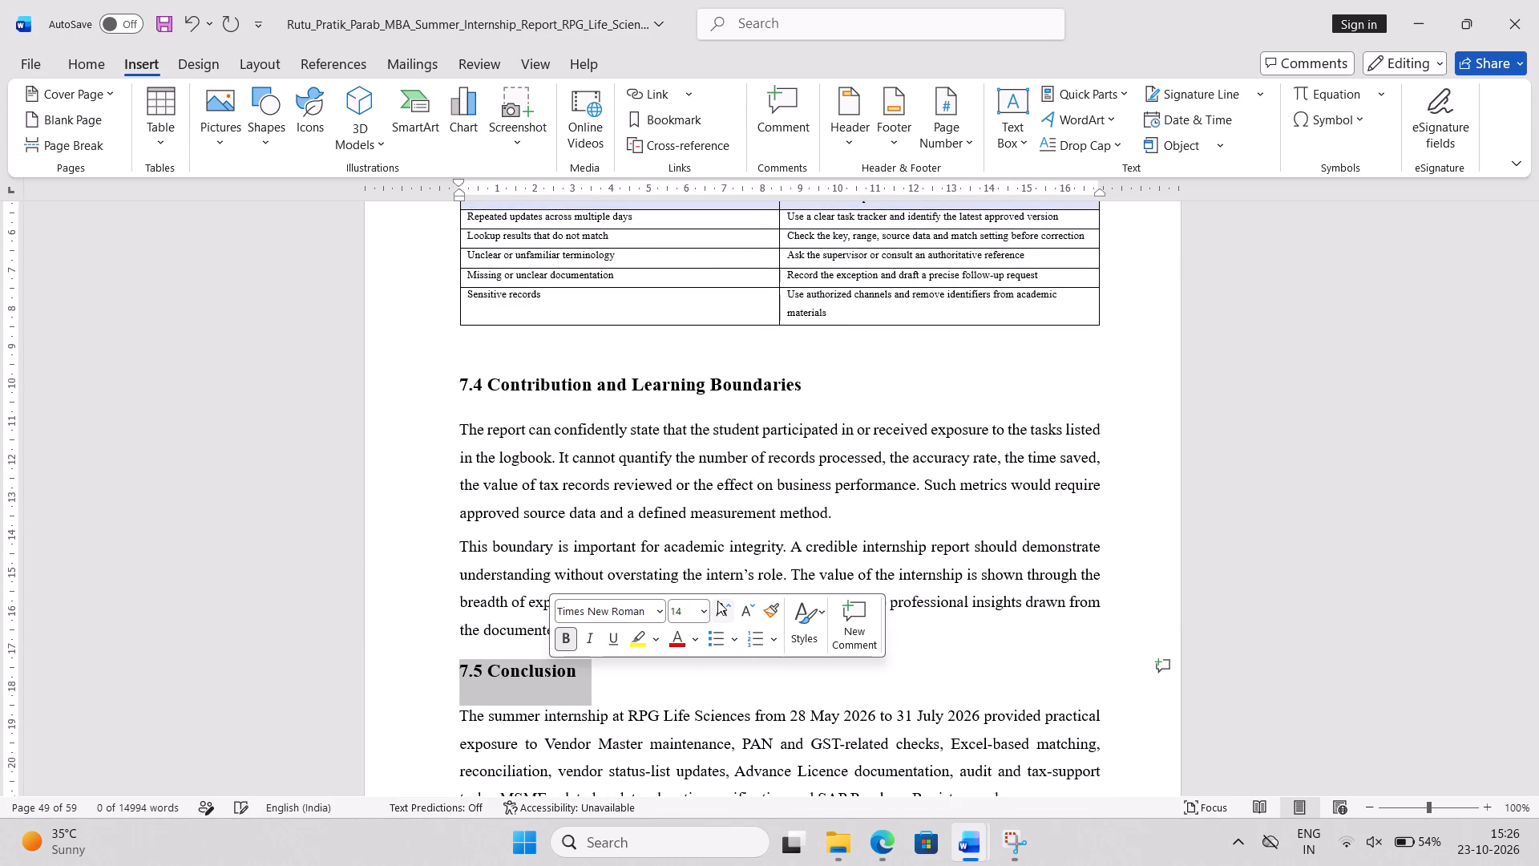
Insert a page break before the 7.5 Conclusion heading.
scroll(717, 601, down, 6)
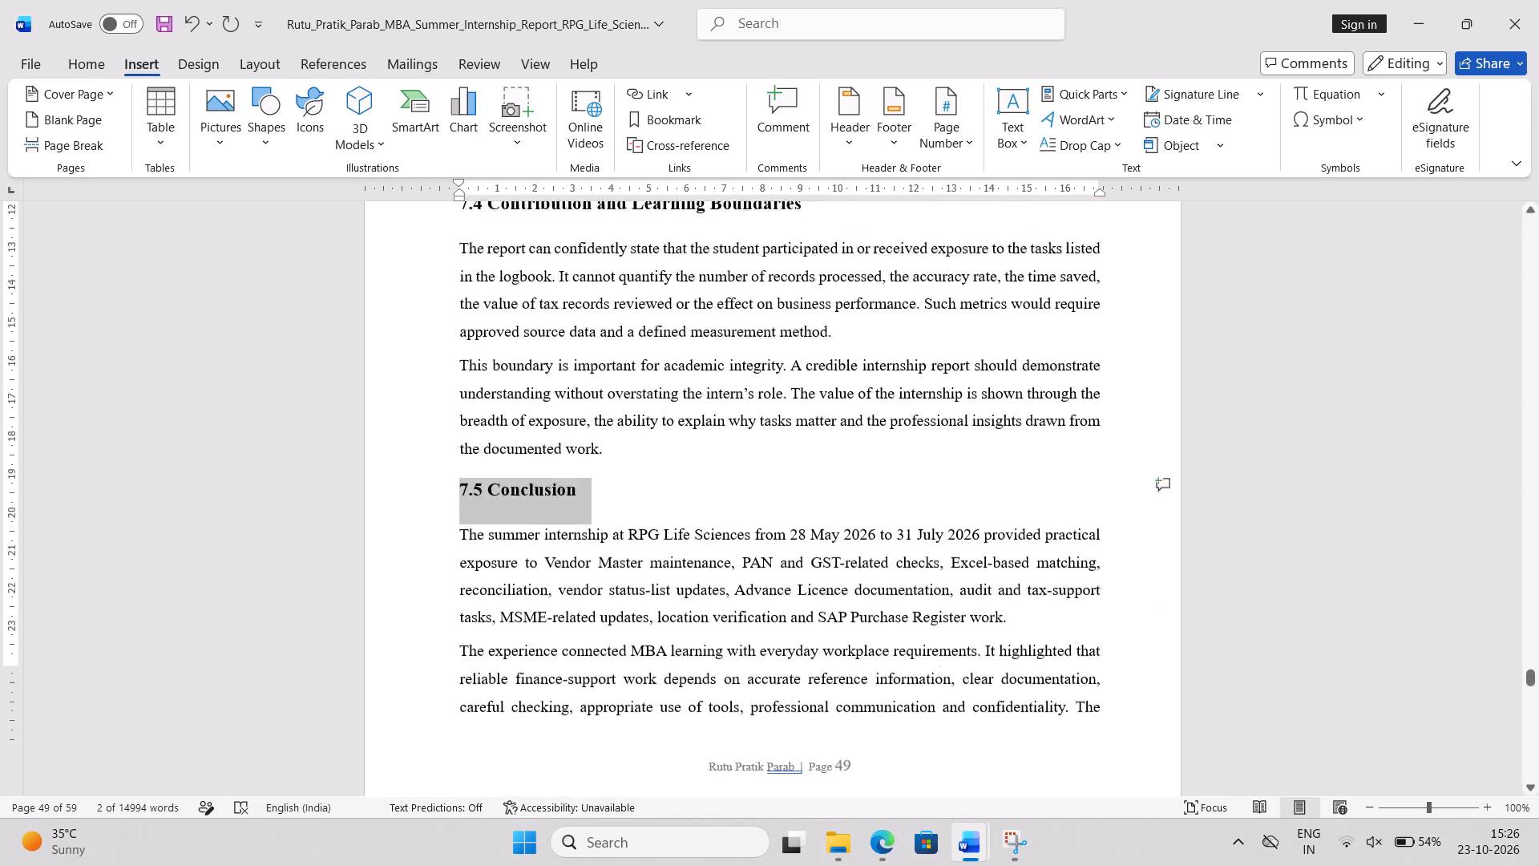
scroll(717, 601, down, 1)
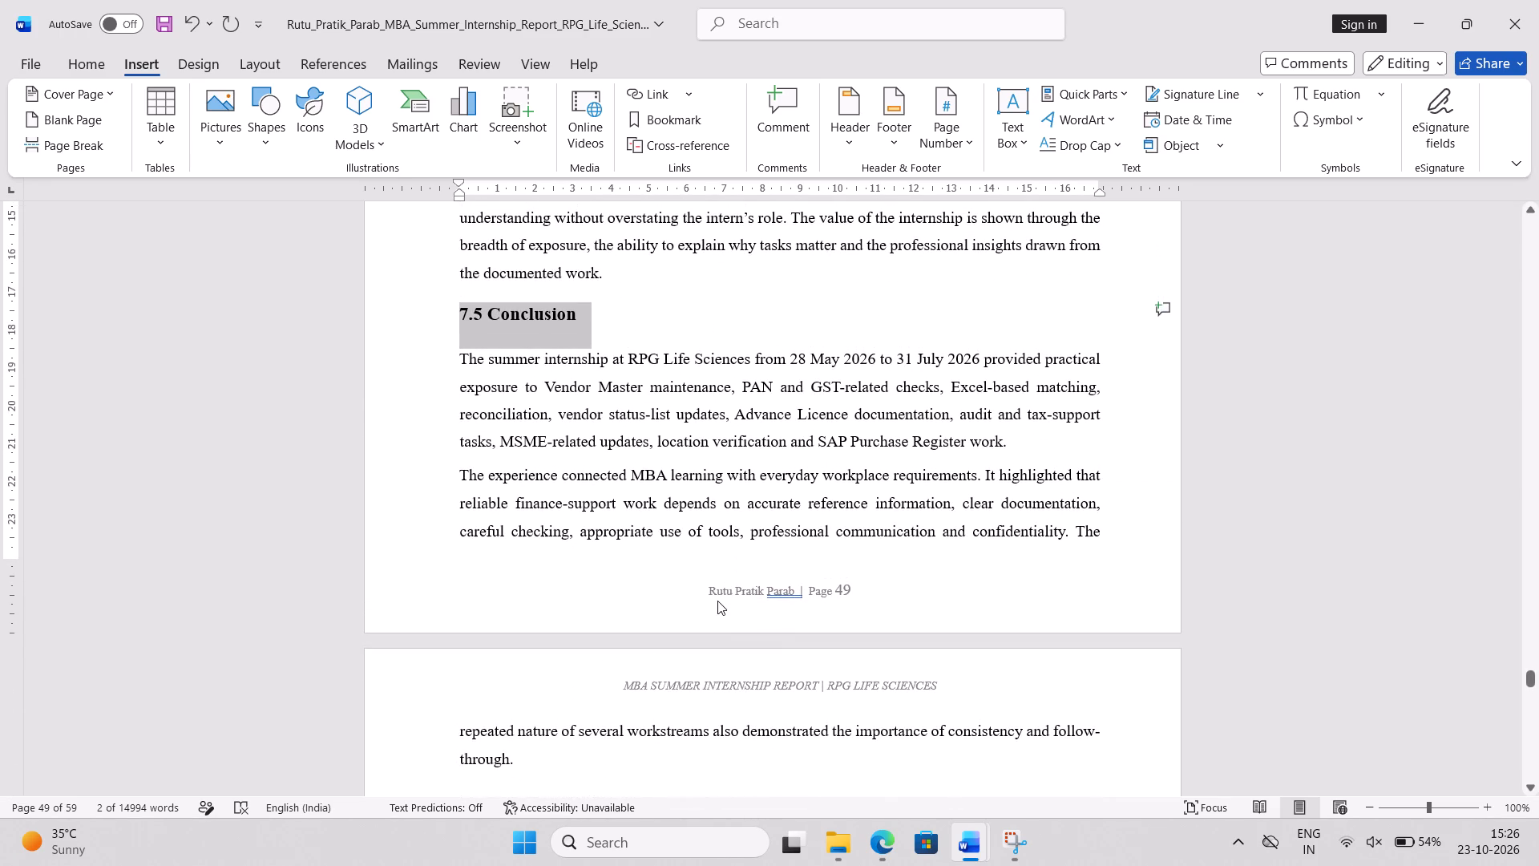
click(464, 318)
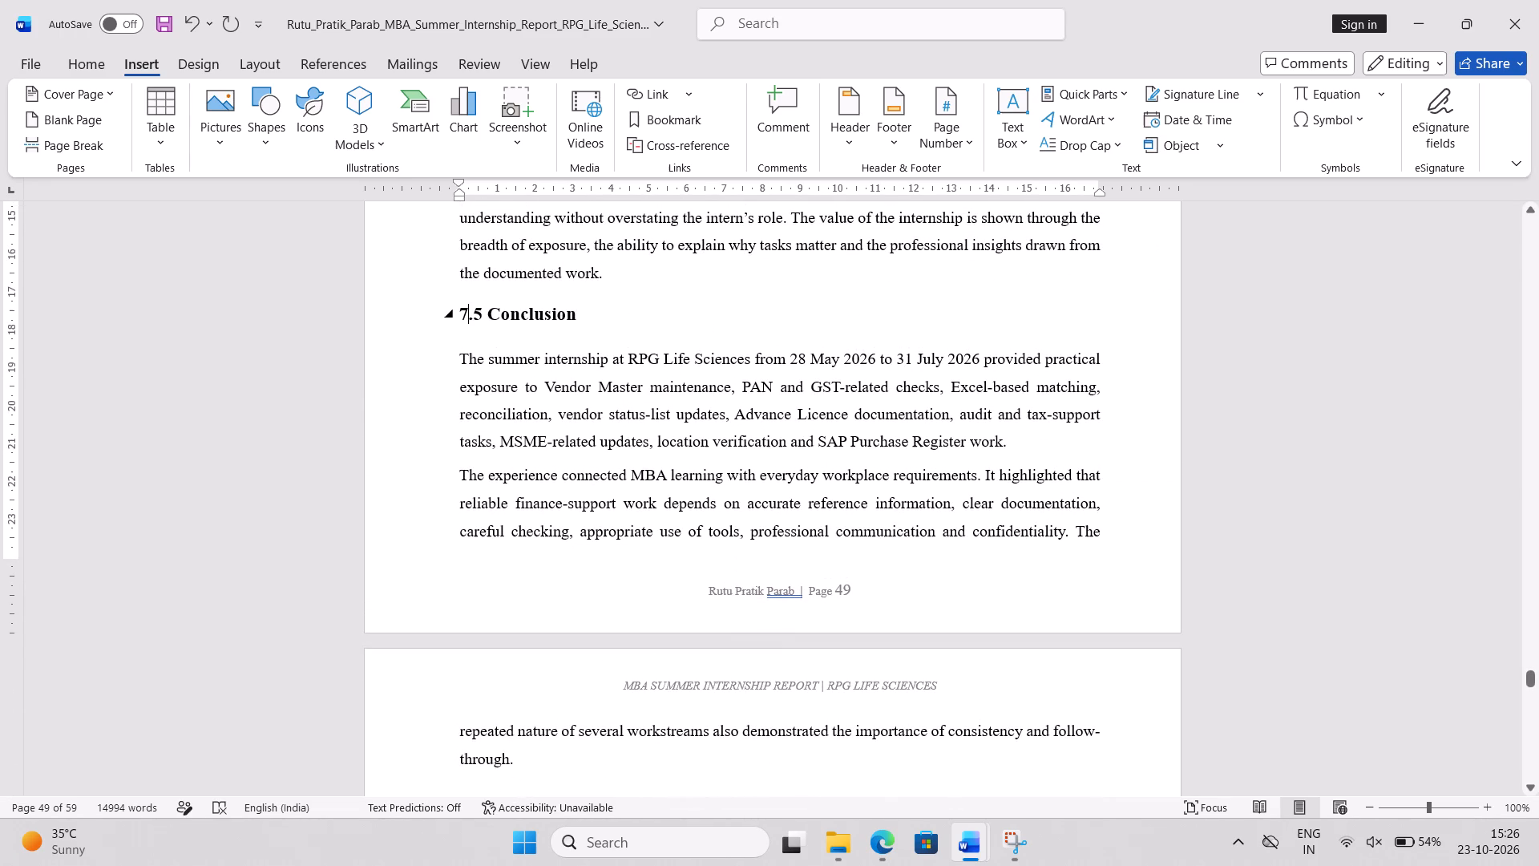
key(Left)
click(105, 144)
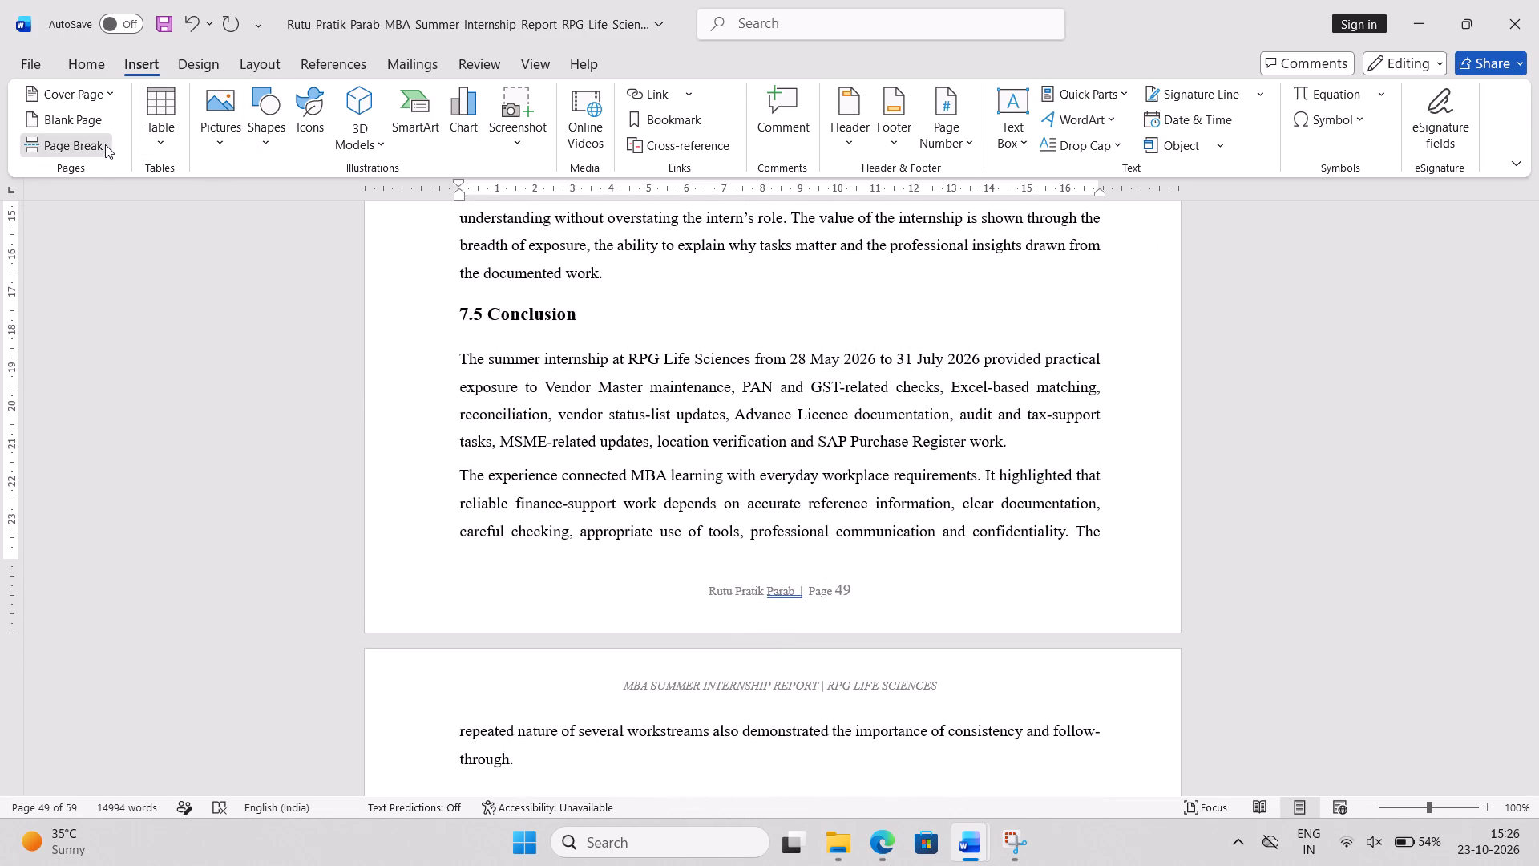
Remove the empty line before the paragraph starting "Overall, the internship offered" in section 7.5.
scroll(691, 374, down, 4)
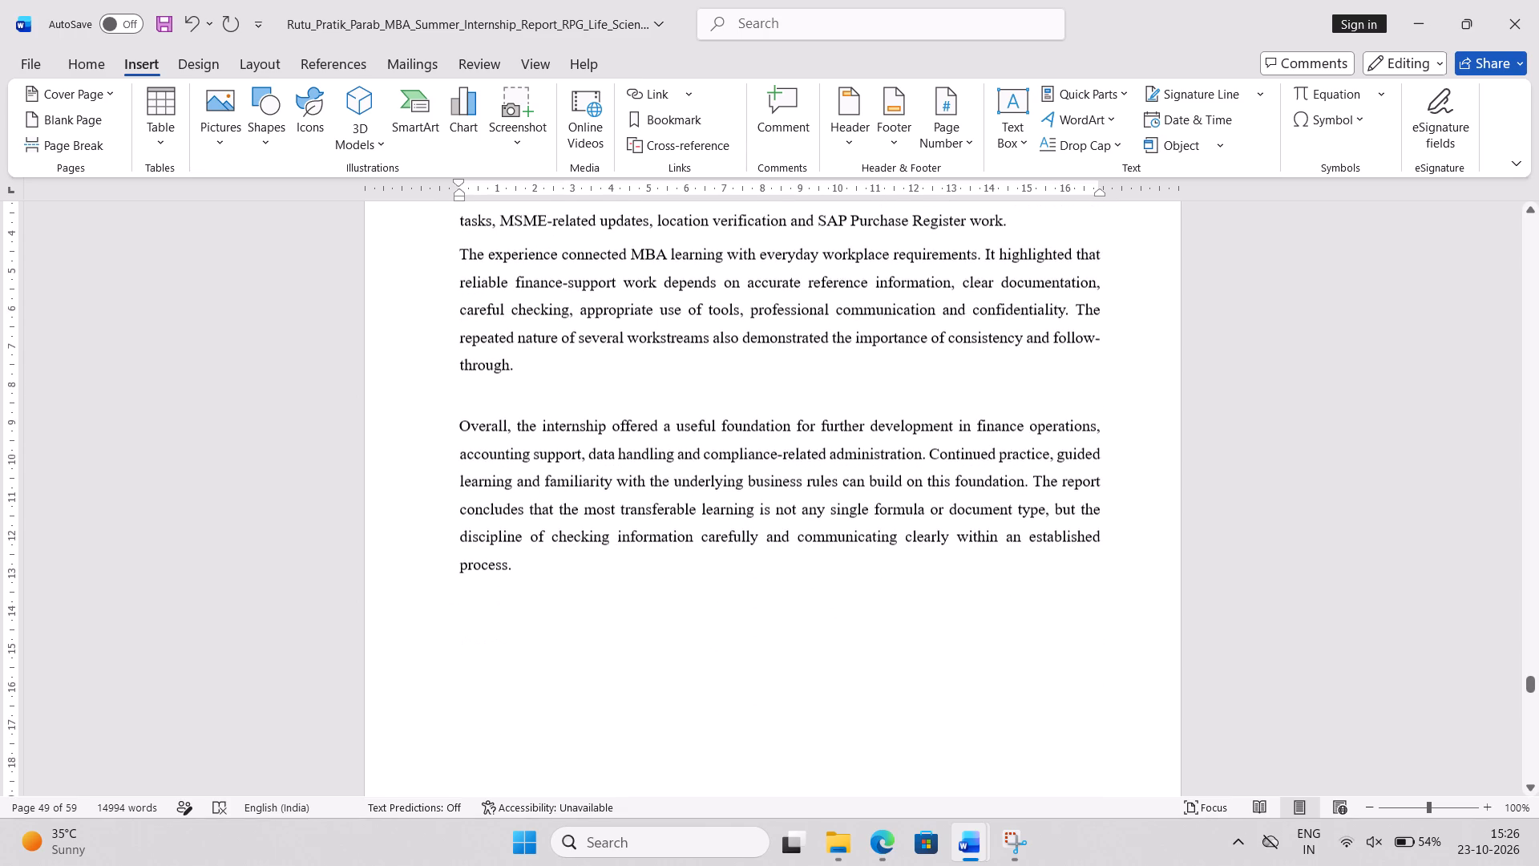
click(485, 406)
key(BackSpace)
key(BackSpace)
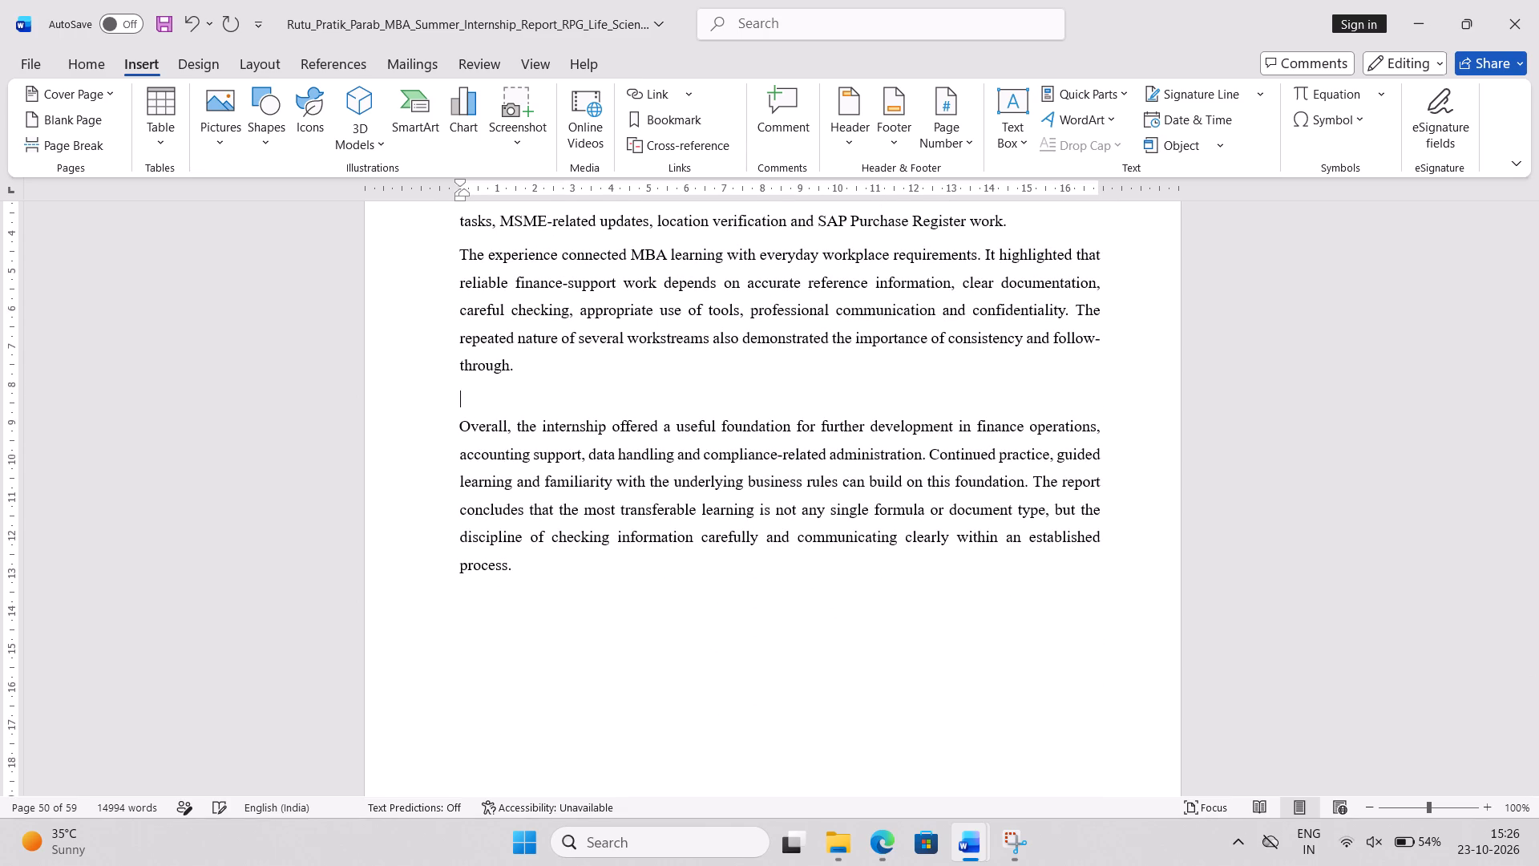
key(BackSpace)
Remove the empty lines between the Chapter 8 Suggestions & Implementation heading and its introductory paragraph.
scroll(486, 400, down, 5)
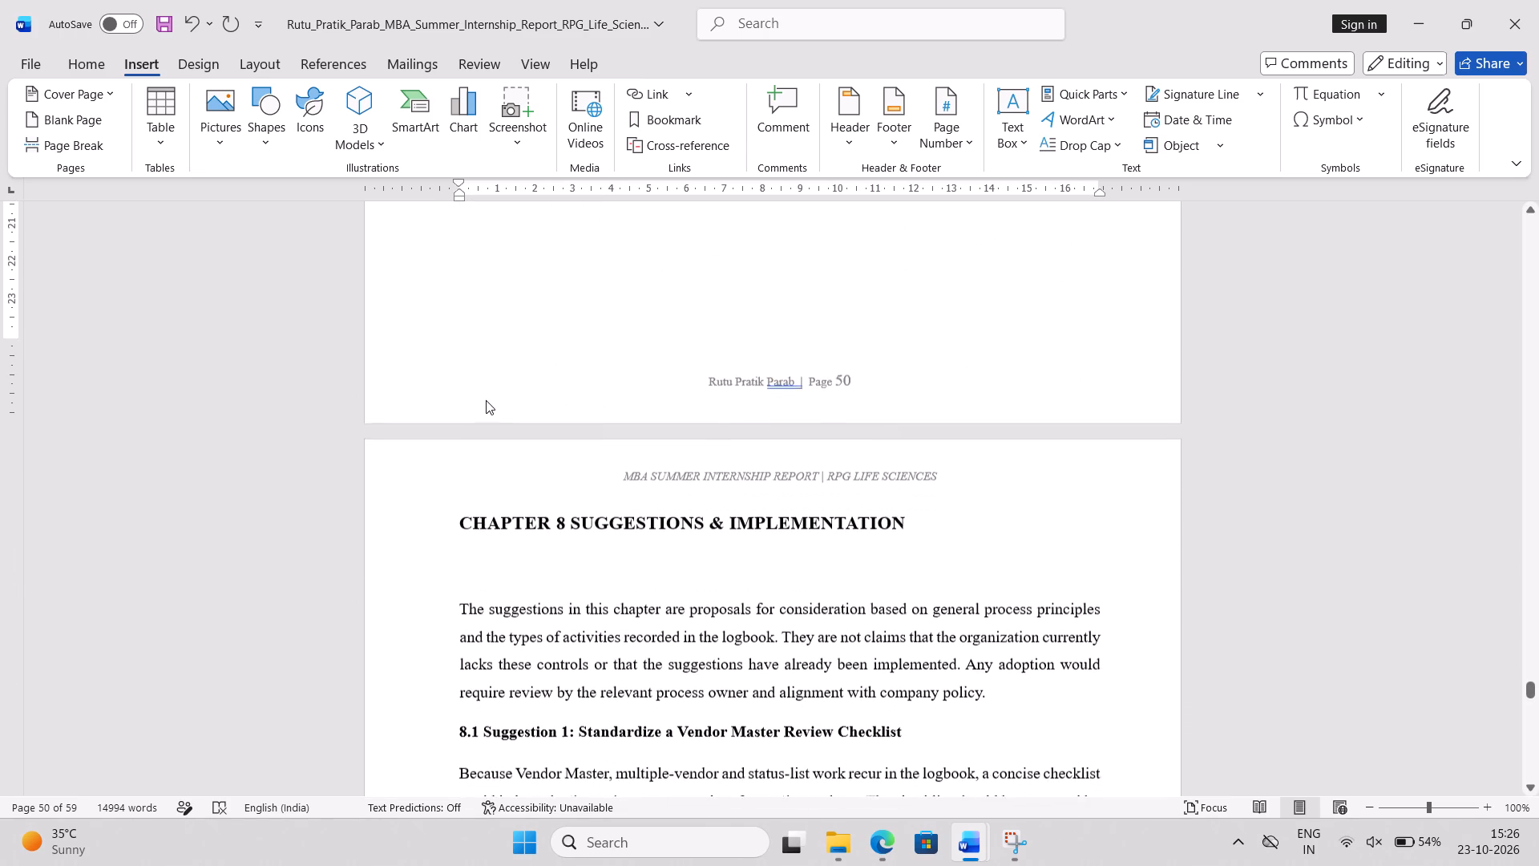
click(479, 568)
key(BackSpace)
key(BackSpace)
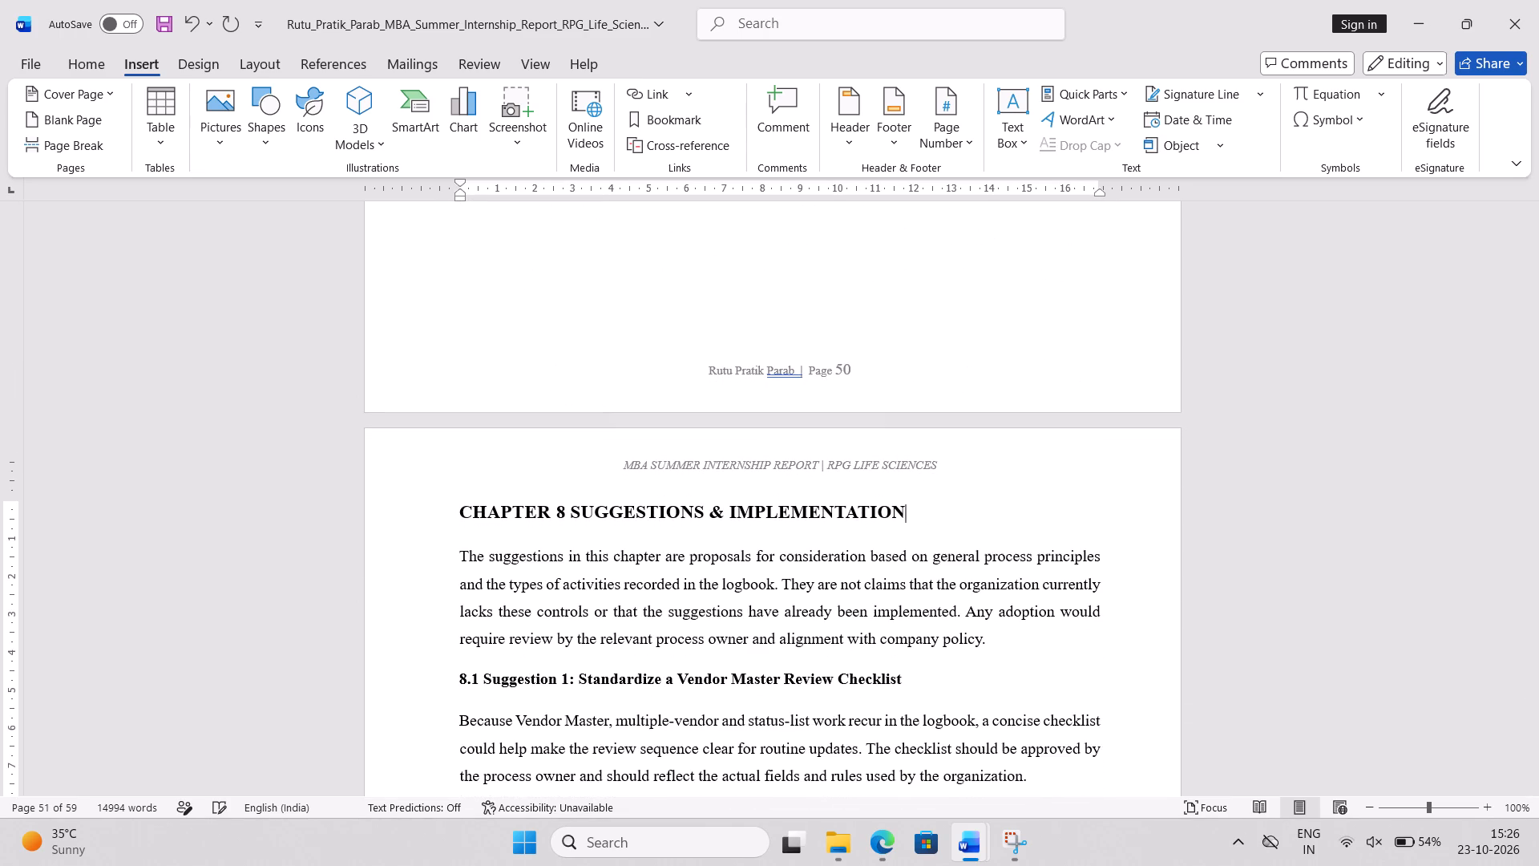
Add a colon directly after CHAPTER 8 so the heading reads CHAPTER 8: SUGGESTIONS & IMPLEMENTATION.
click(568, 512)
key(Left)
click(568, 512)
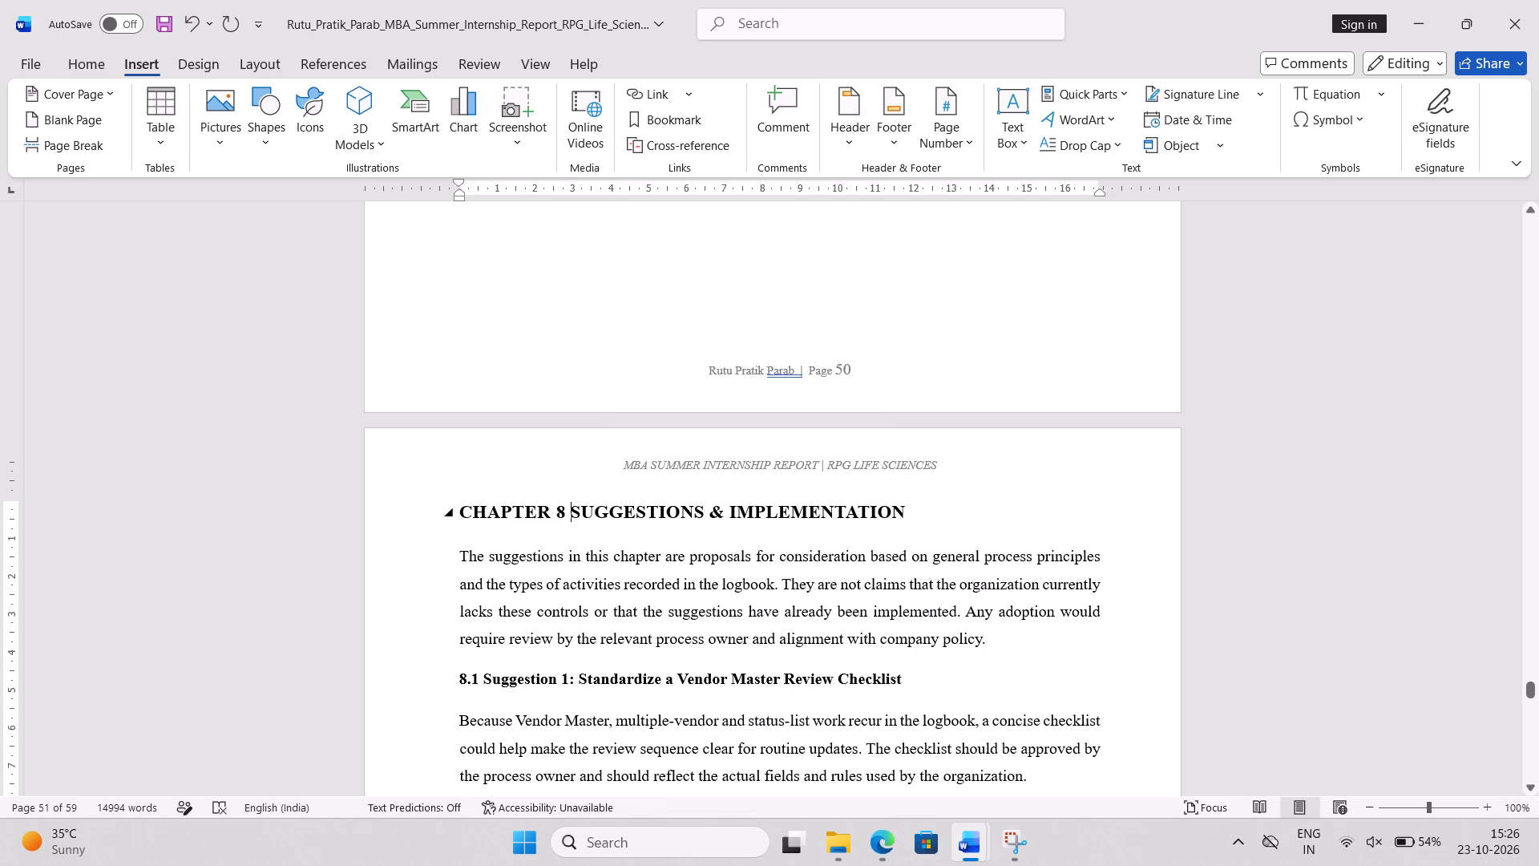
key(shift+colon)
scroll(568, 512, right, 1)
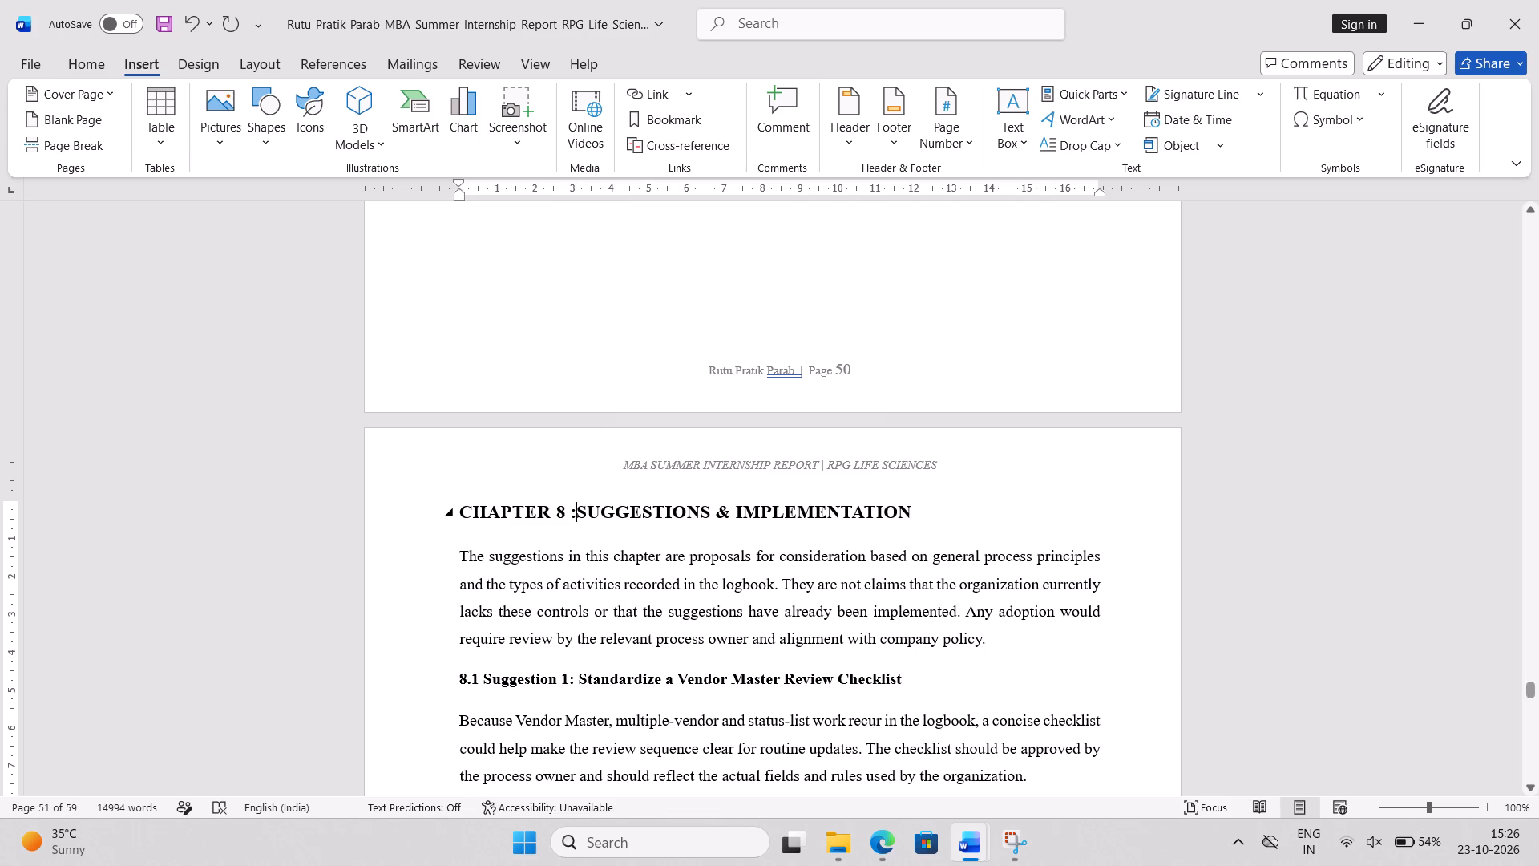
key(space)
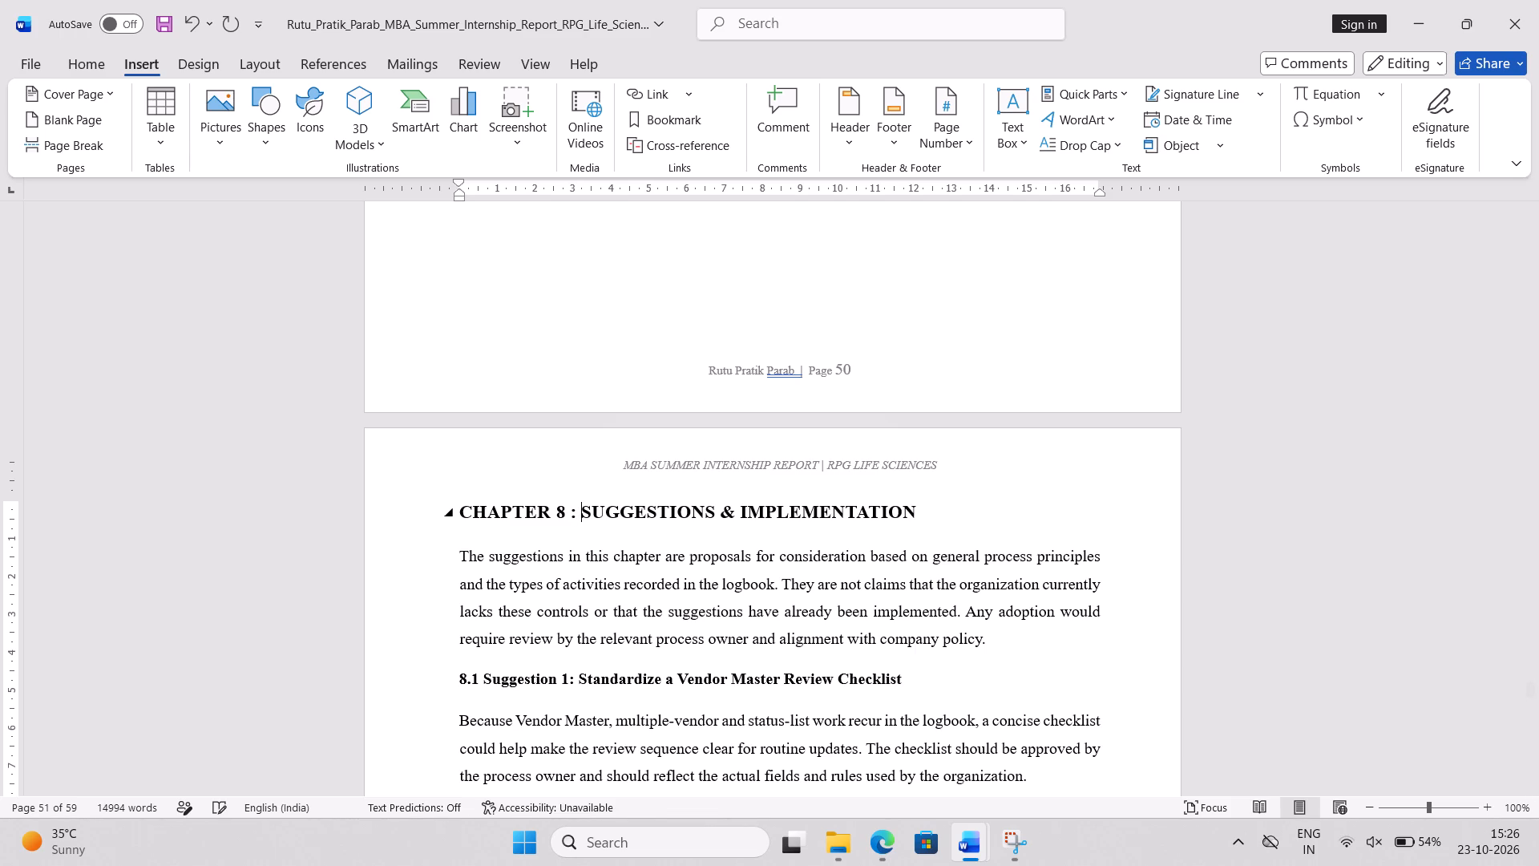
key(Left)
key(Left)
key(BackSpace)
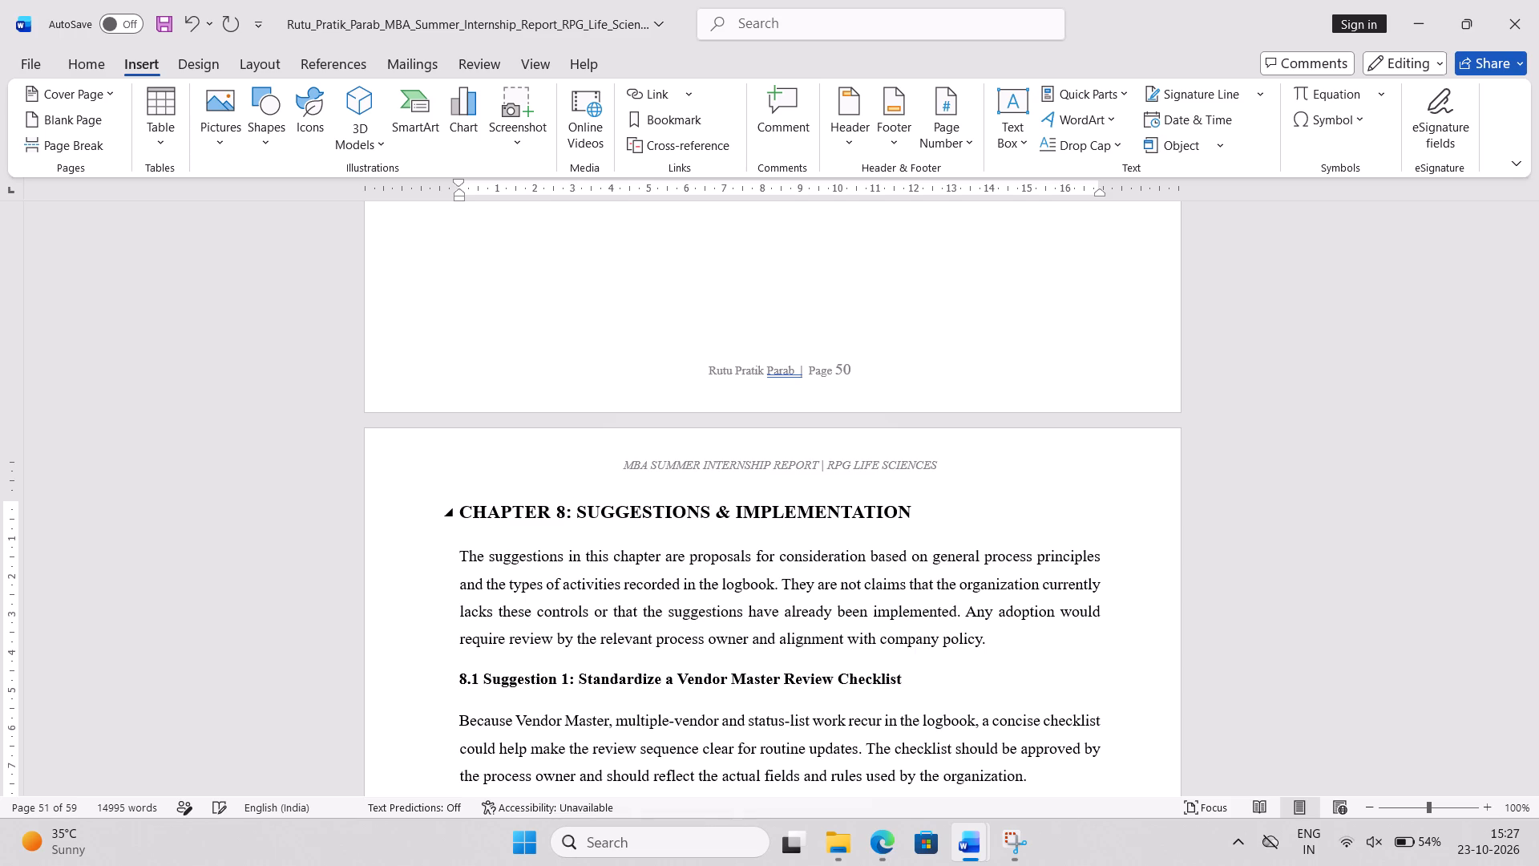
scroll(579, 519, down, 1)
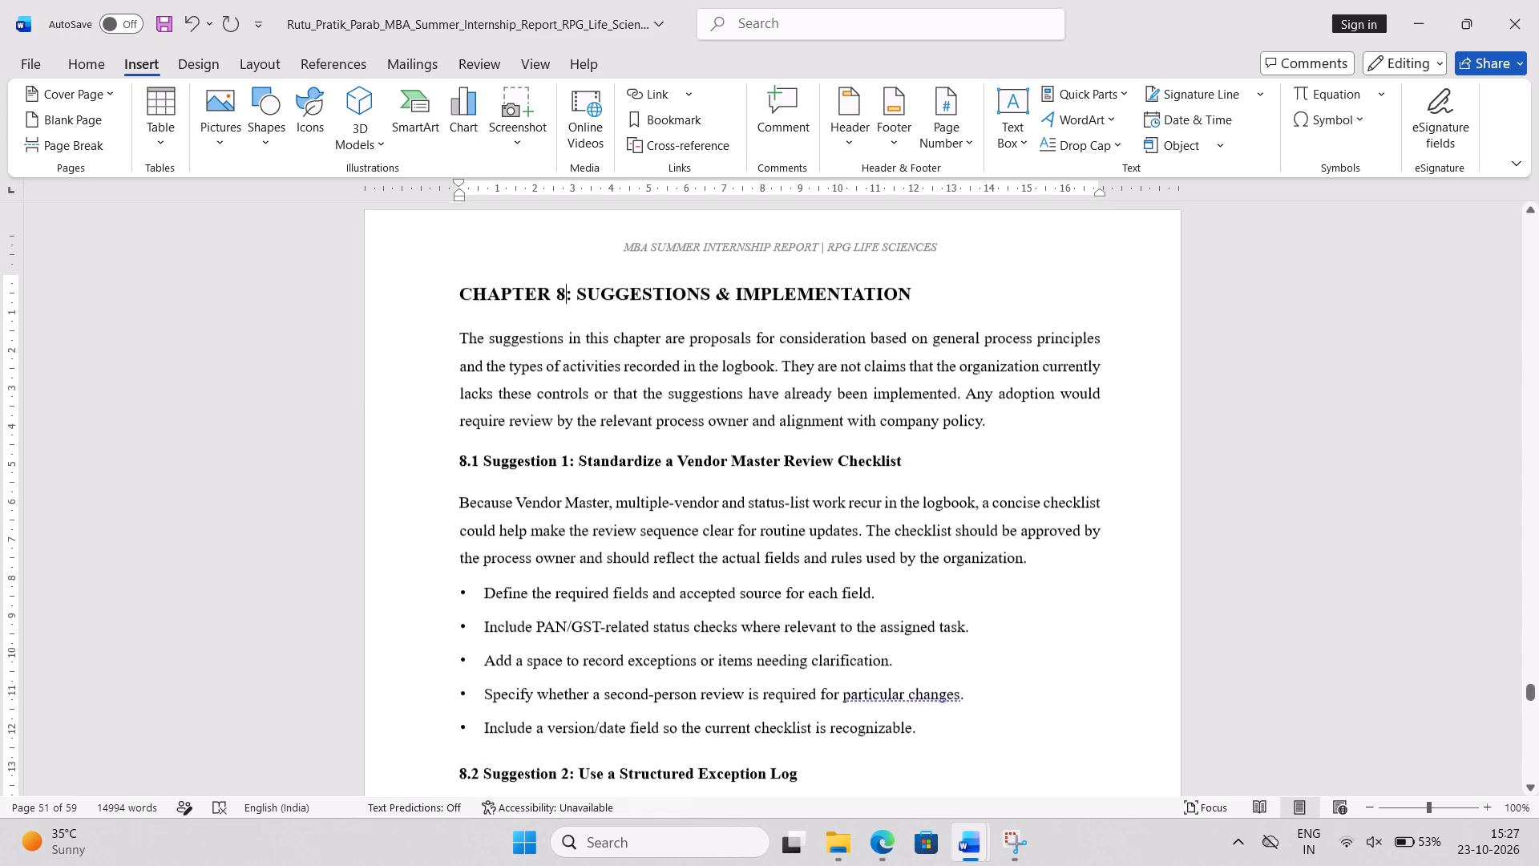
Increase the CHAPTER 8: SUGGESTIONS & IMPLEMENTATION heading to 16 pt.
scroll(579, 519, down, 1)
triple_click(640, 298)
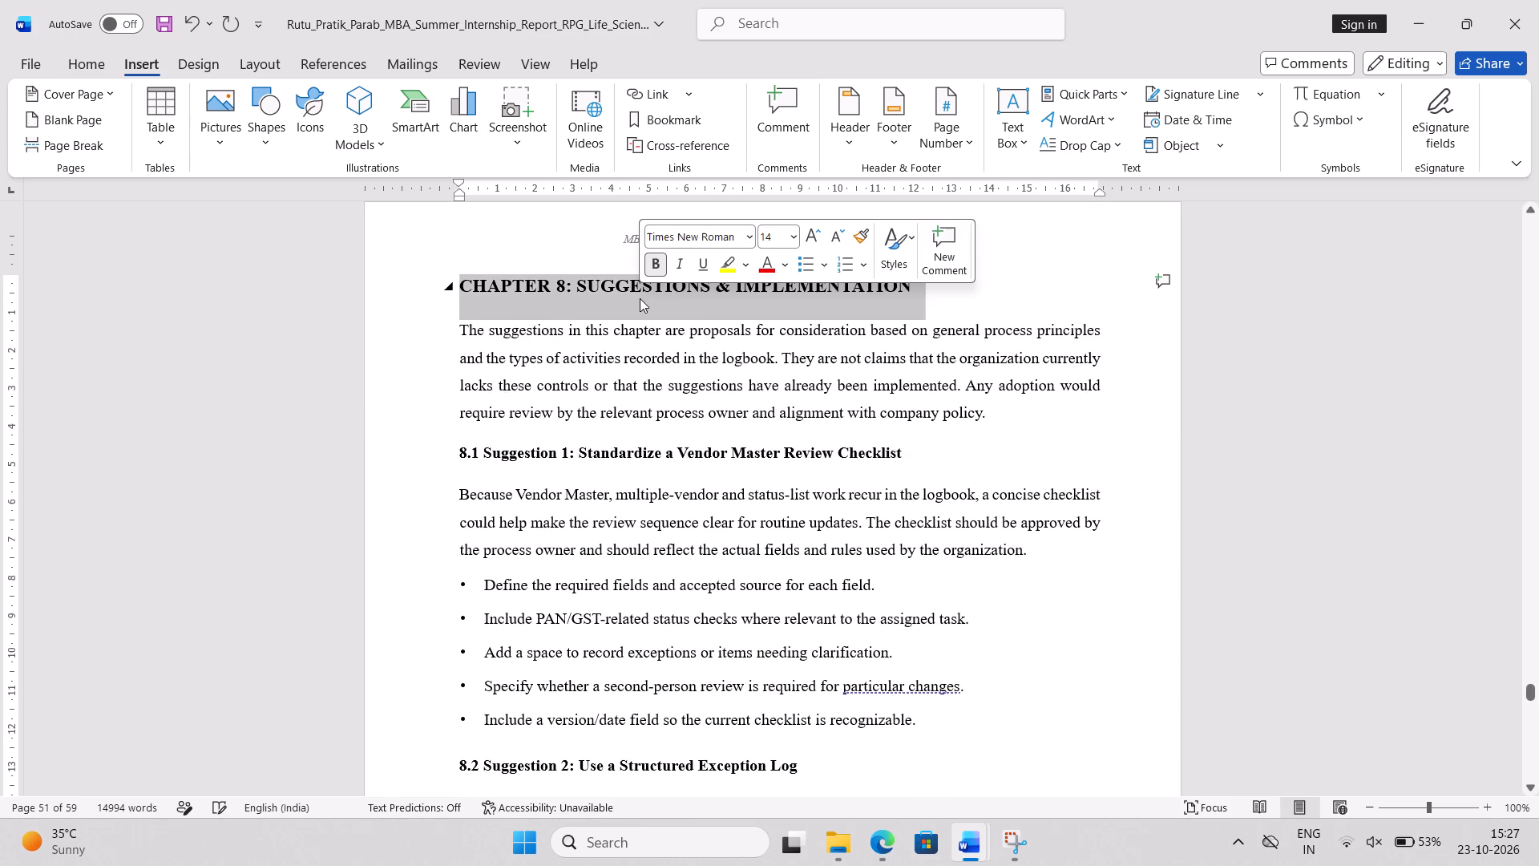
click(812, 230)
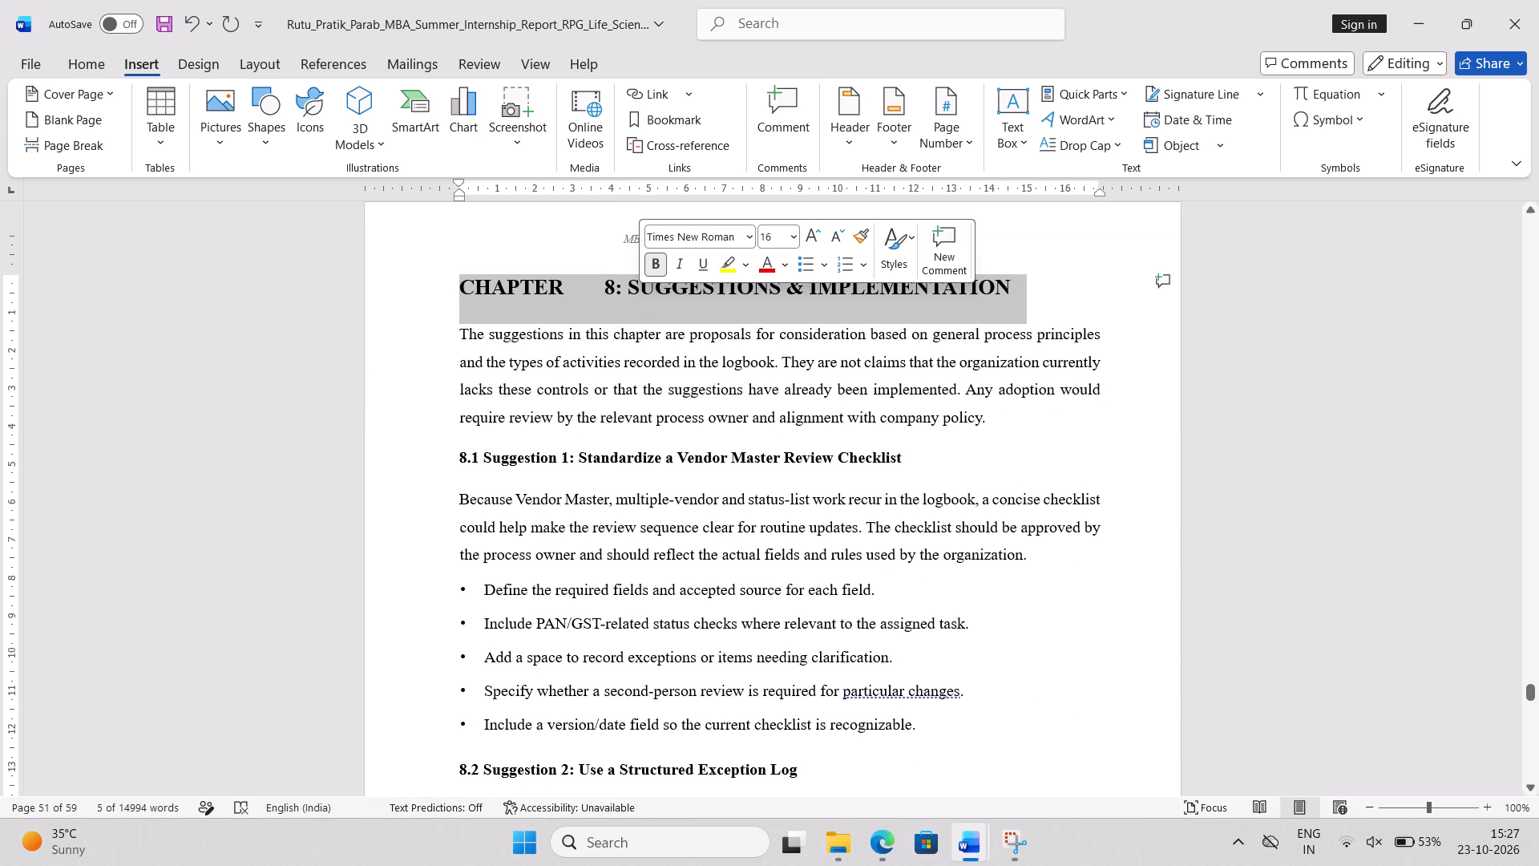
Increase the 8.1, 8.2 and 8.3 Suggestion headings to 14 pt.
triple_click(699, 454)
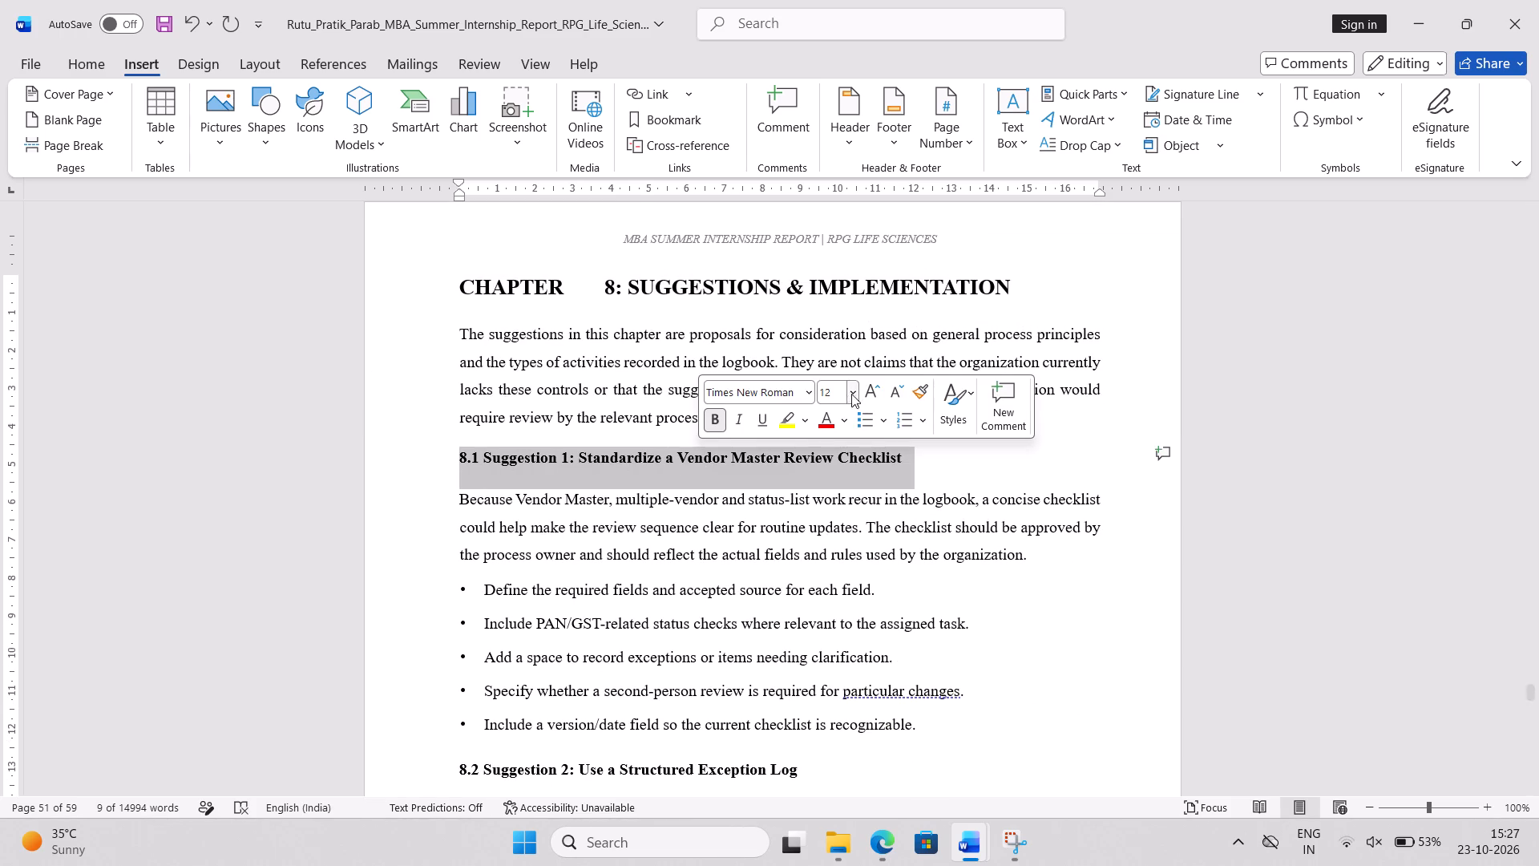
click(870, 396)
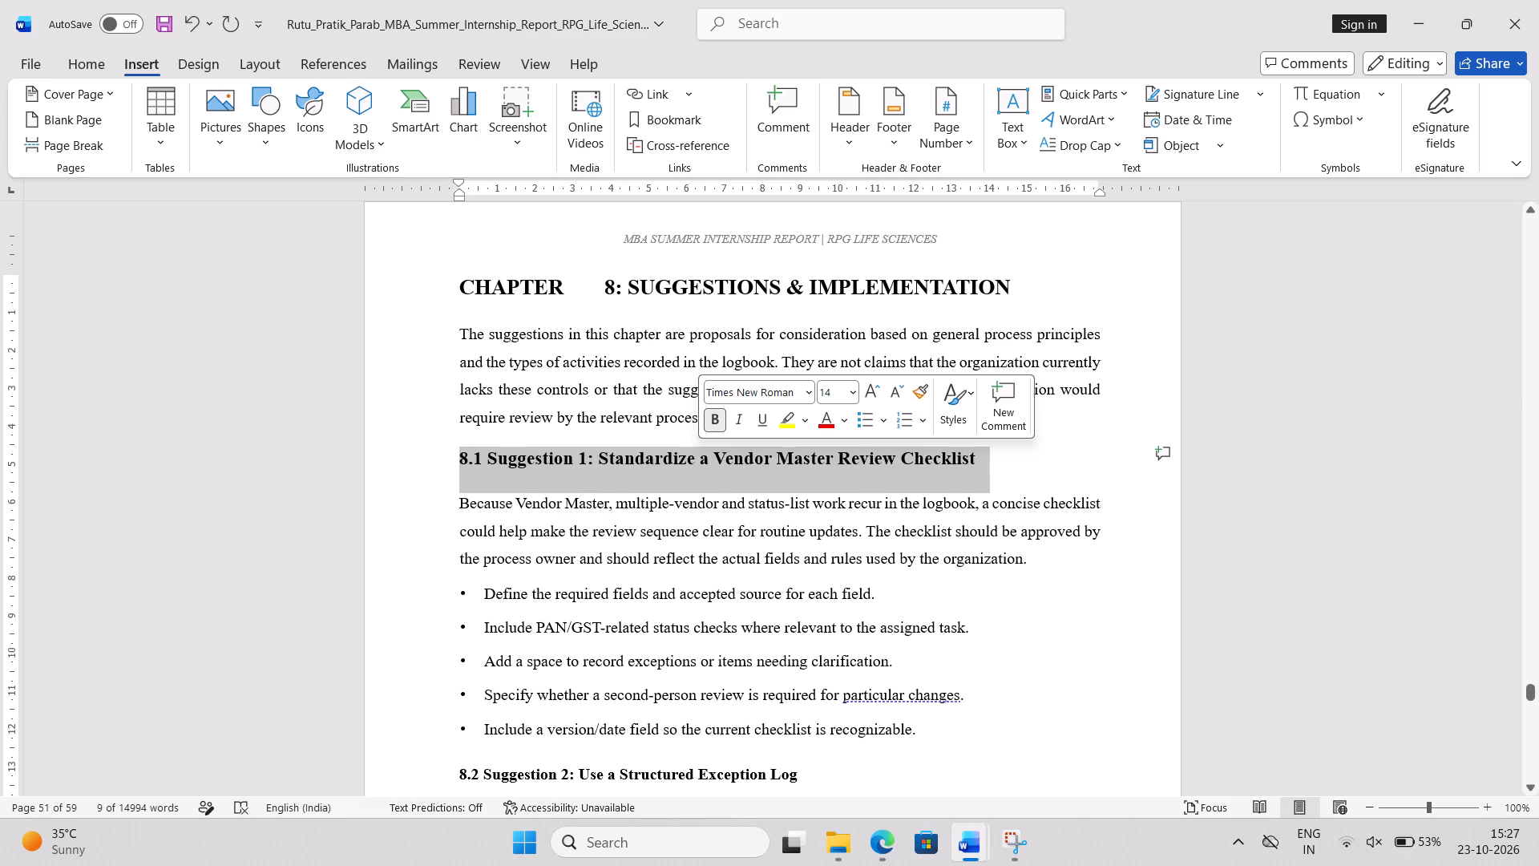
double_click(655, 764)
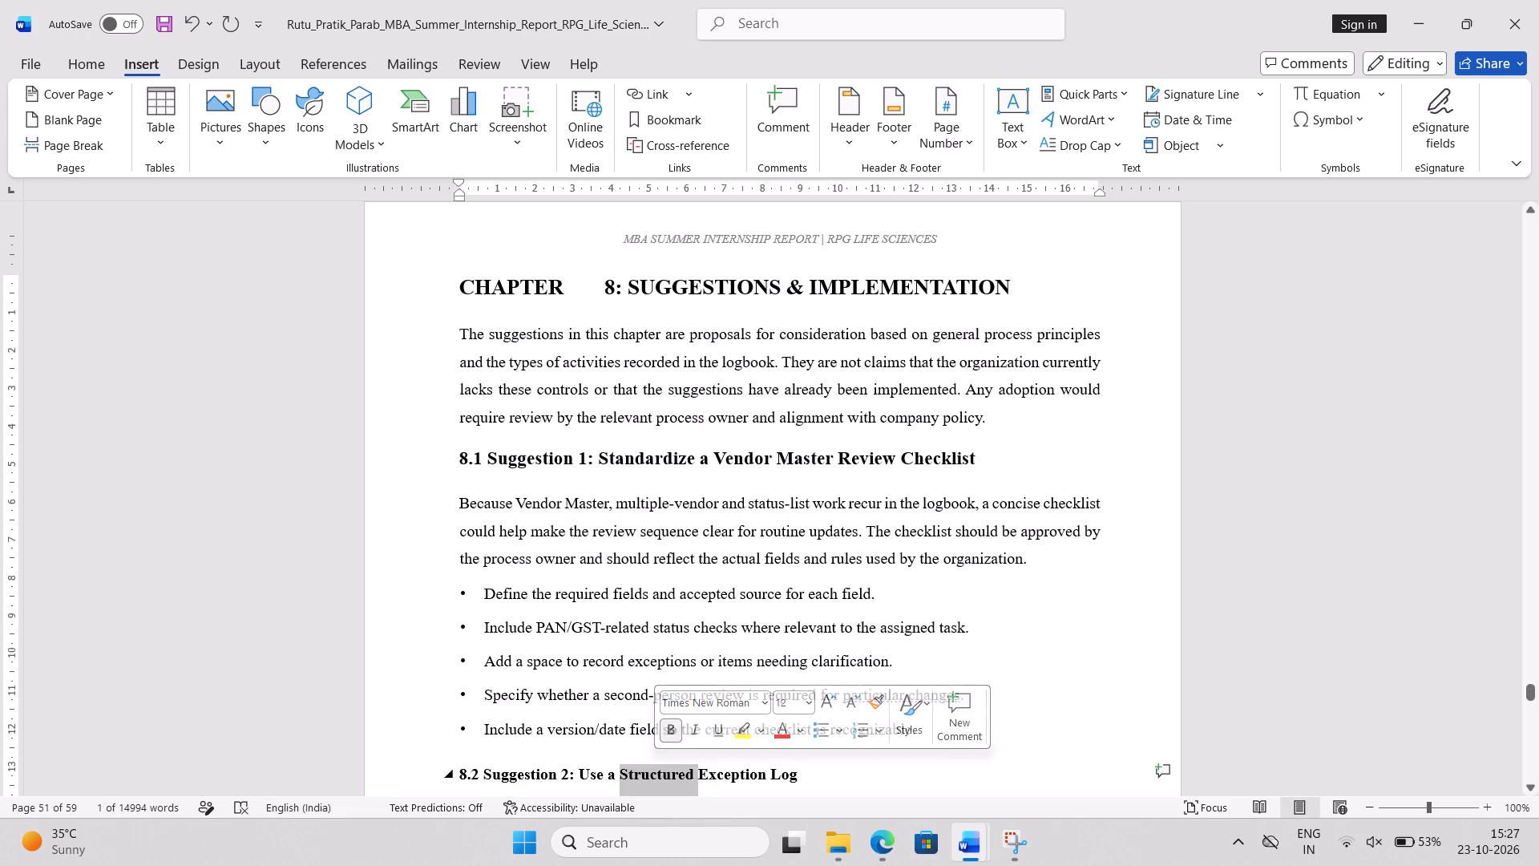
triple_click(697, 774)
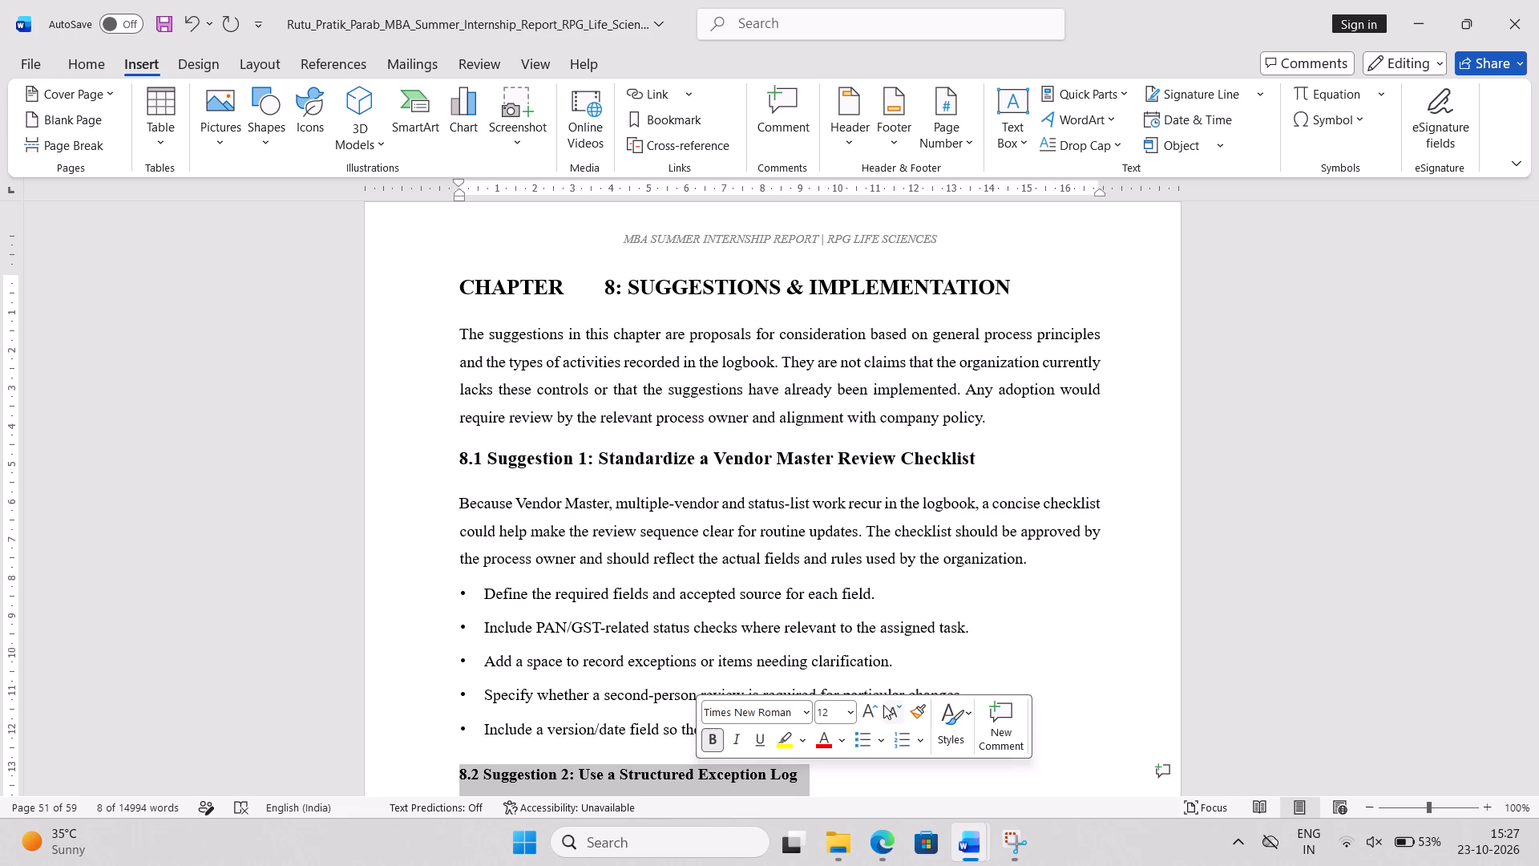
click(873, 711)
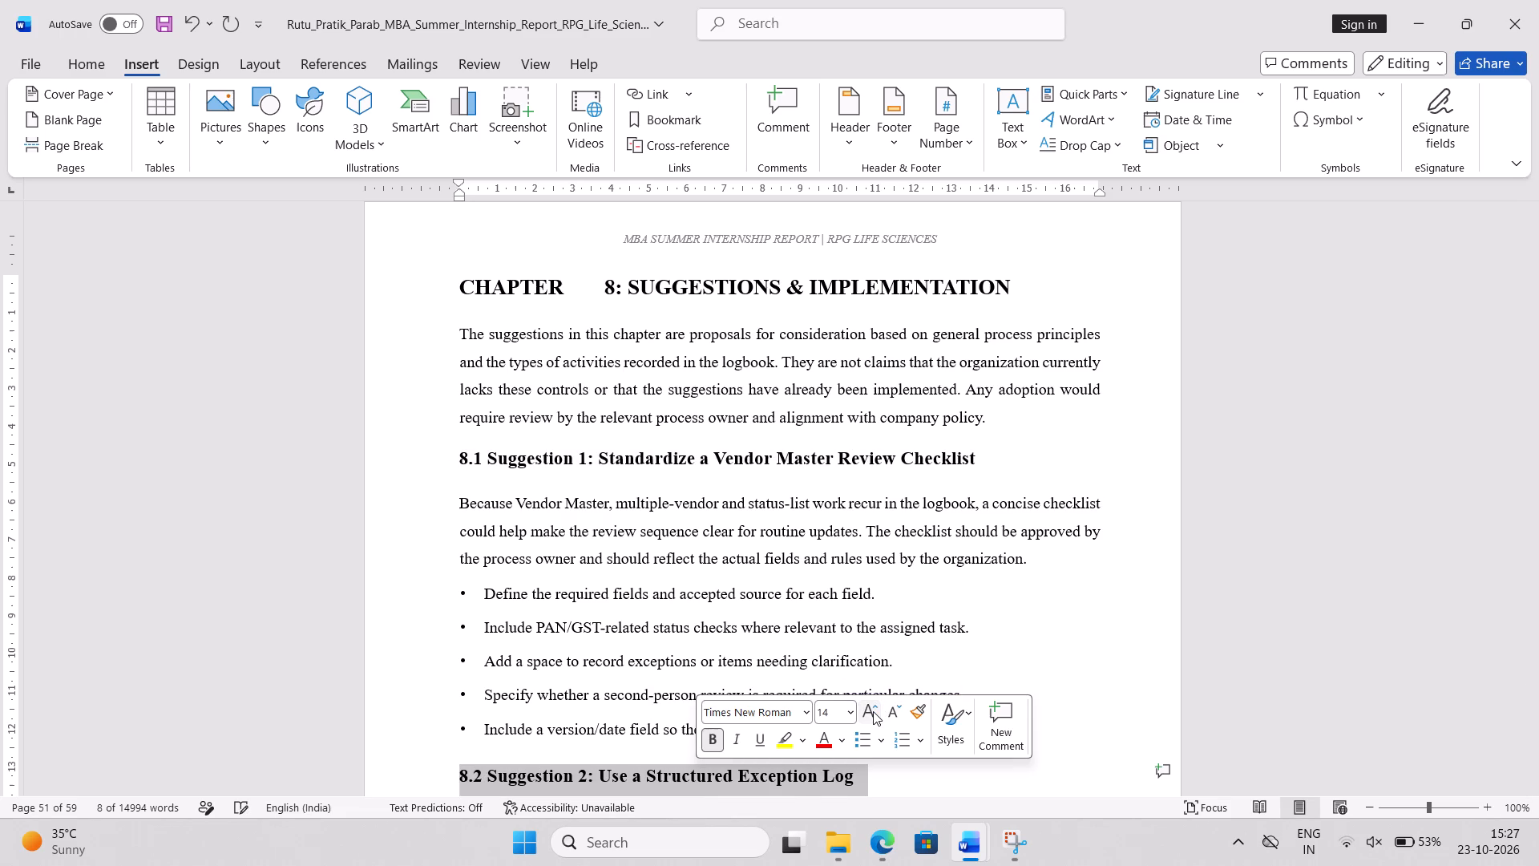
scroll(834, 600, down, 3)
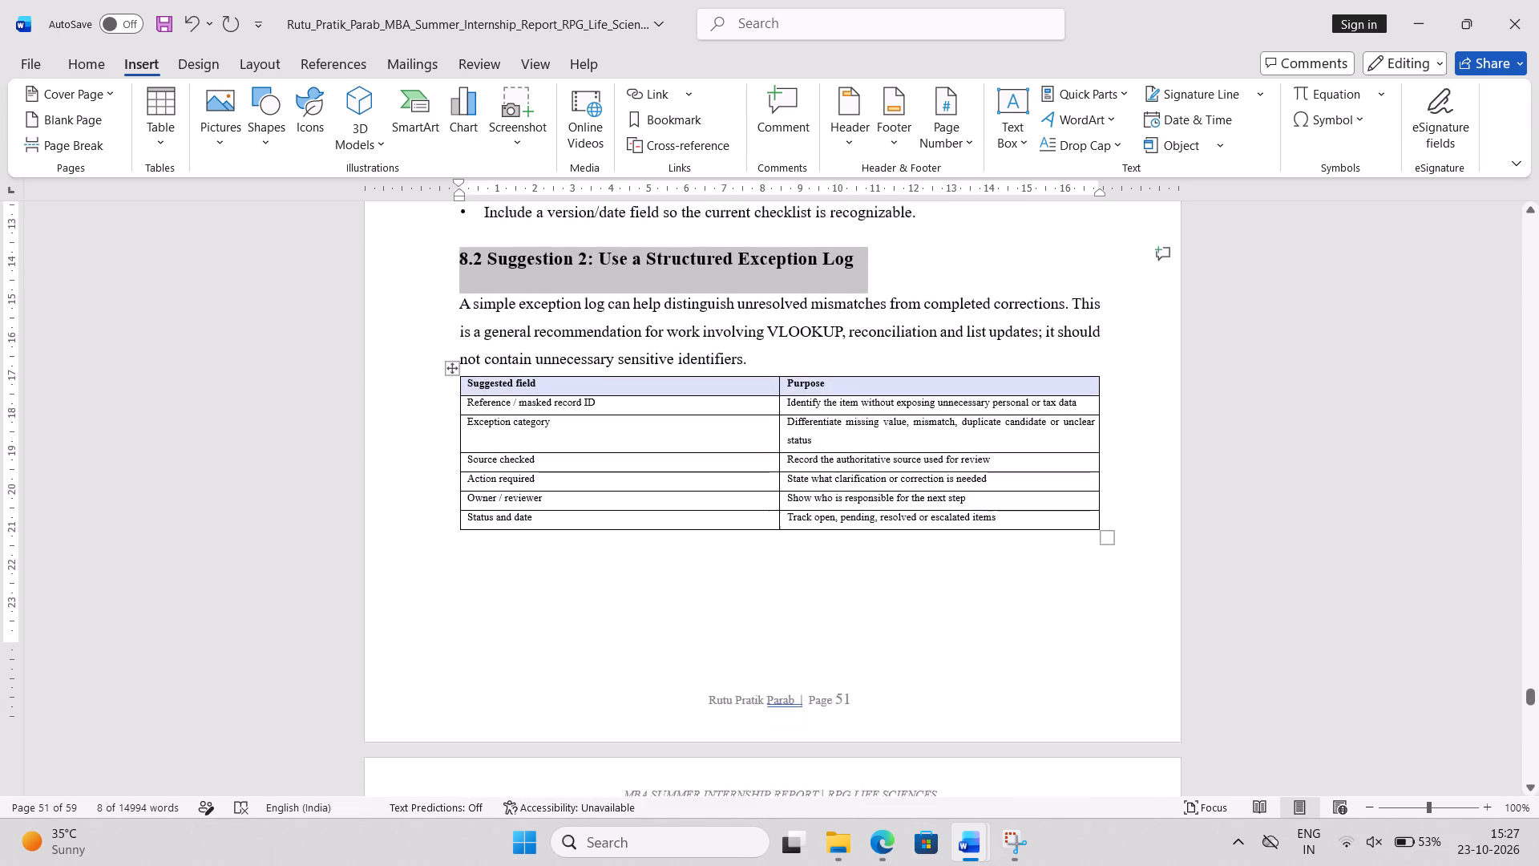
scroll(834, 600, down, 3)
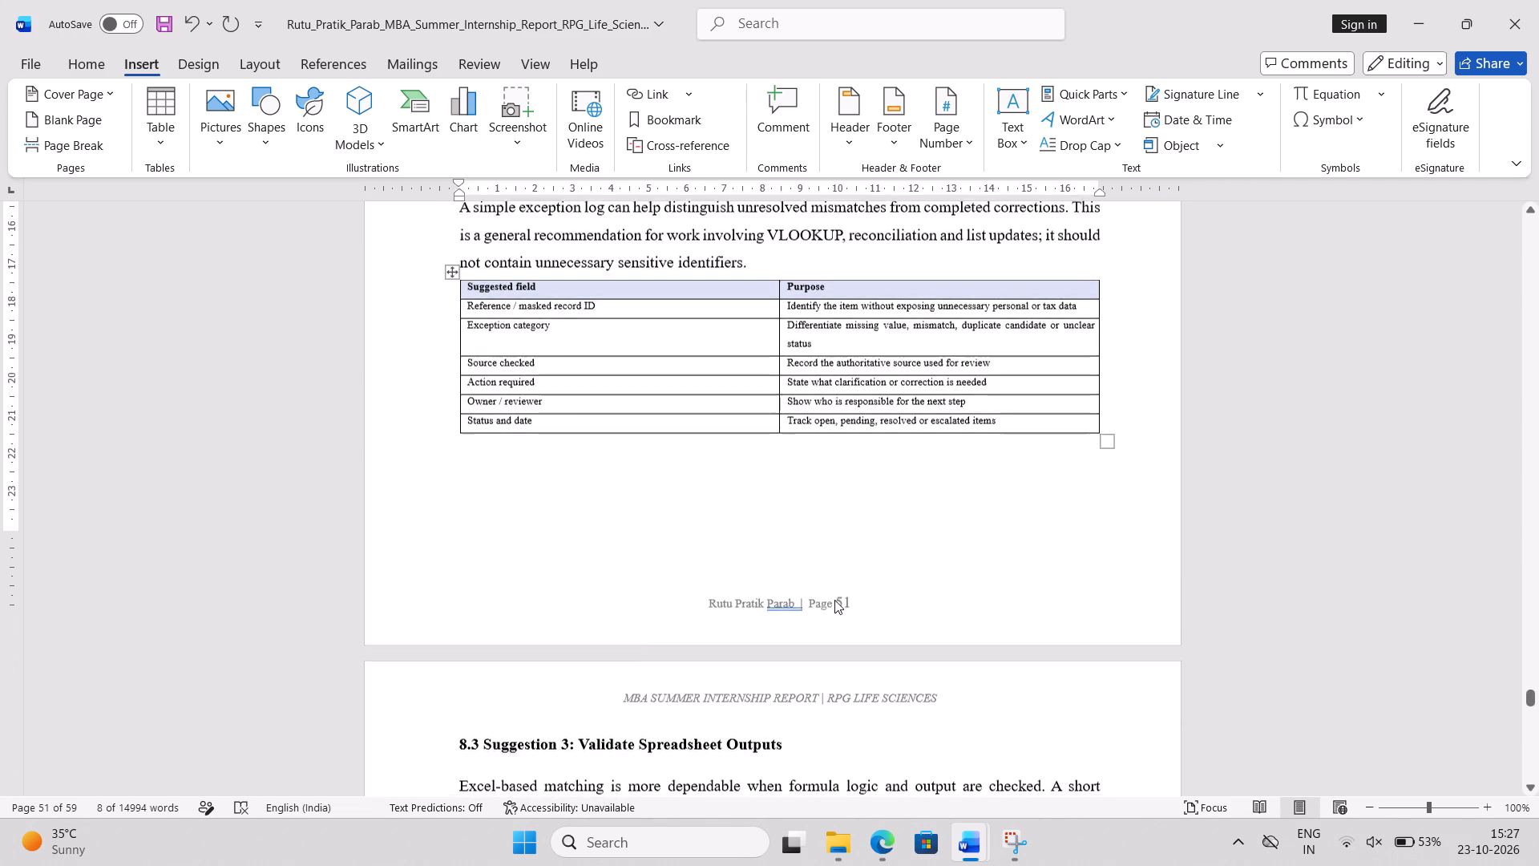
scroll(834, 600, down, 1)
triple_click(691, 653)
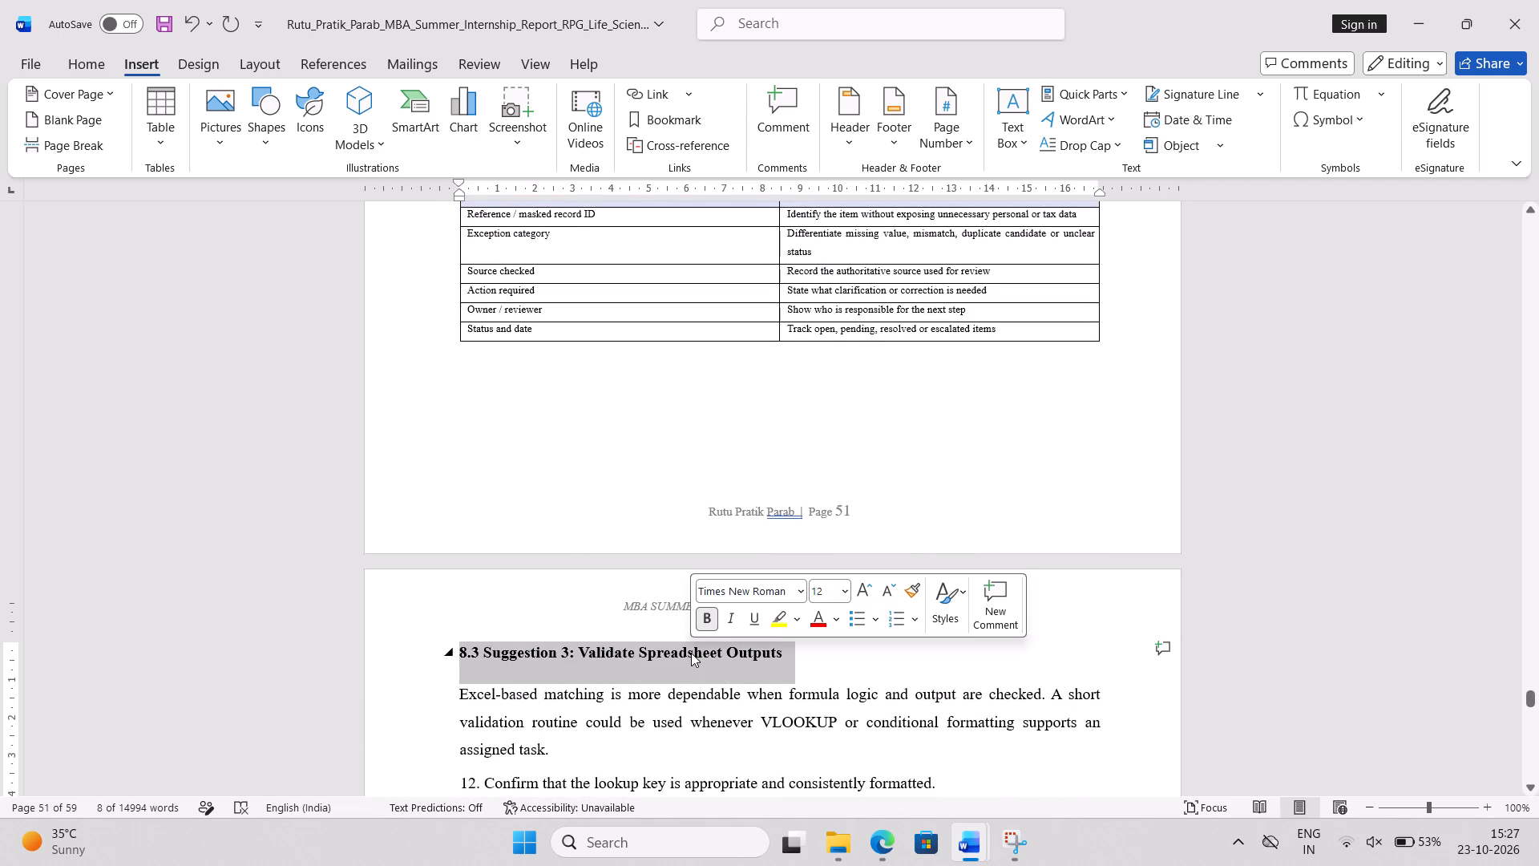
click(868, 594)
Convert the numbered list in section 8.3, from "Confirm that the lookup key" to "Retain or document the approved output", into a bulleted list.
scroll(827, 681, down, 2)
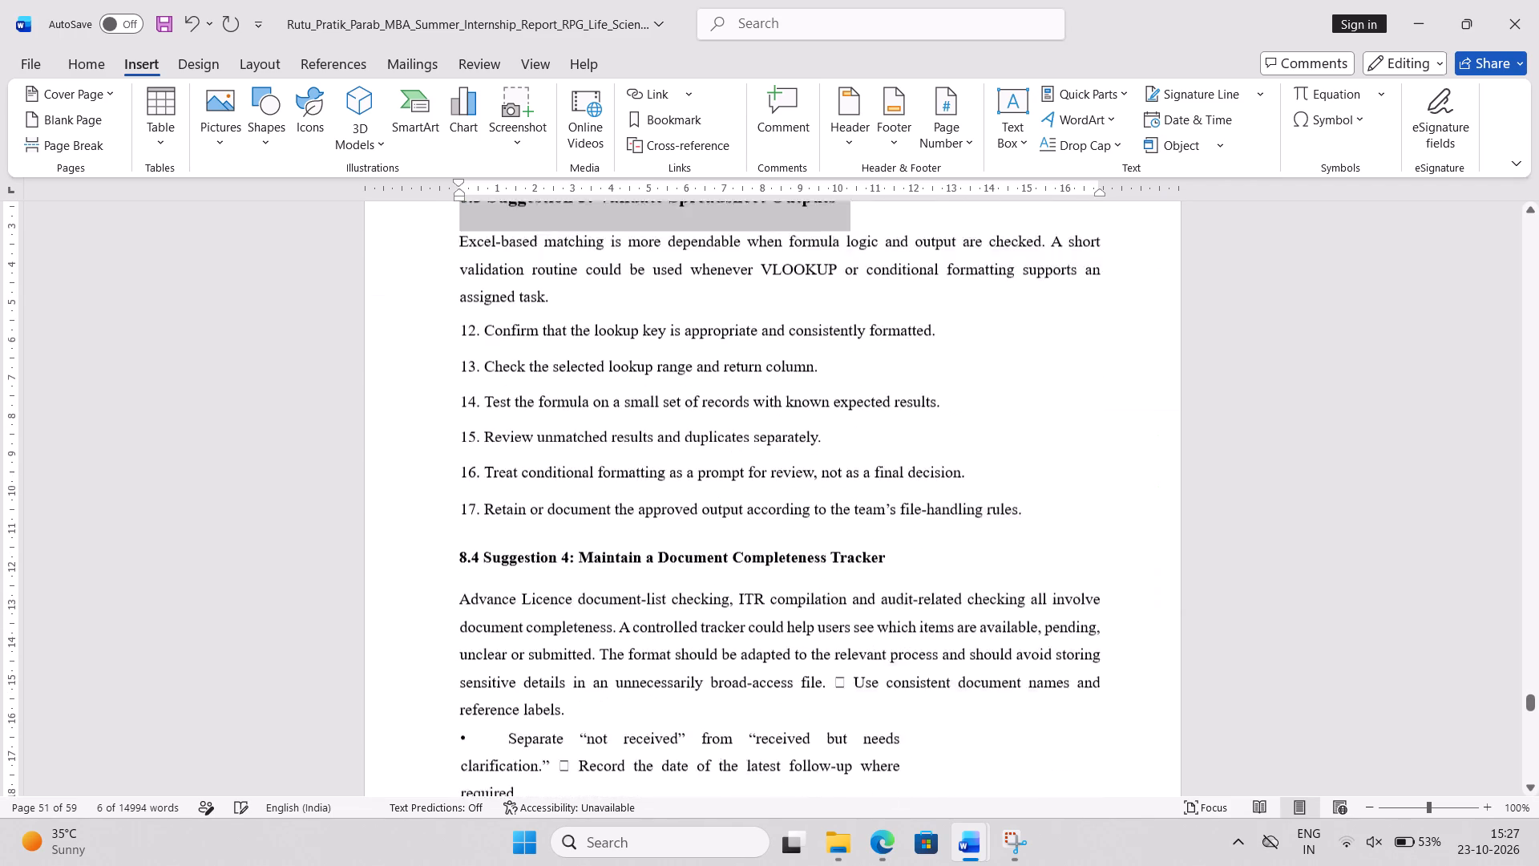
scroll(827, 681, down, 1)
scroll(693, 528, up, 1)
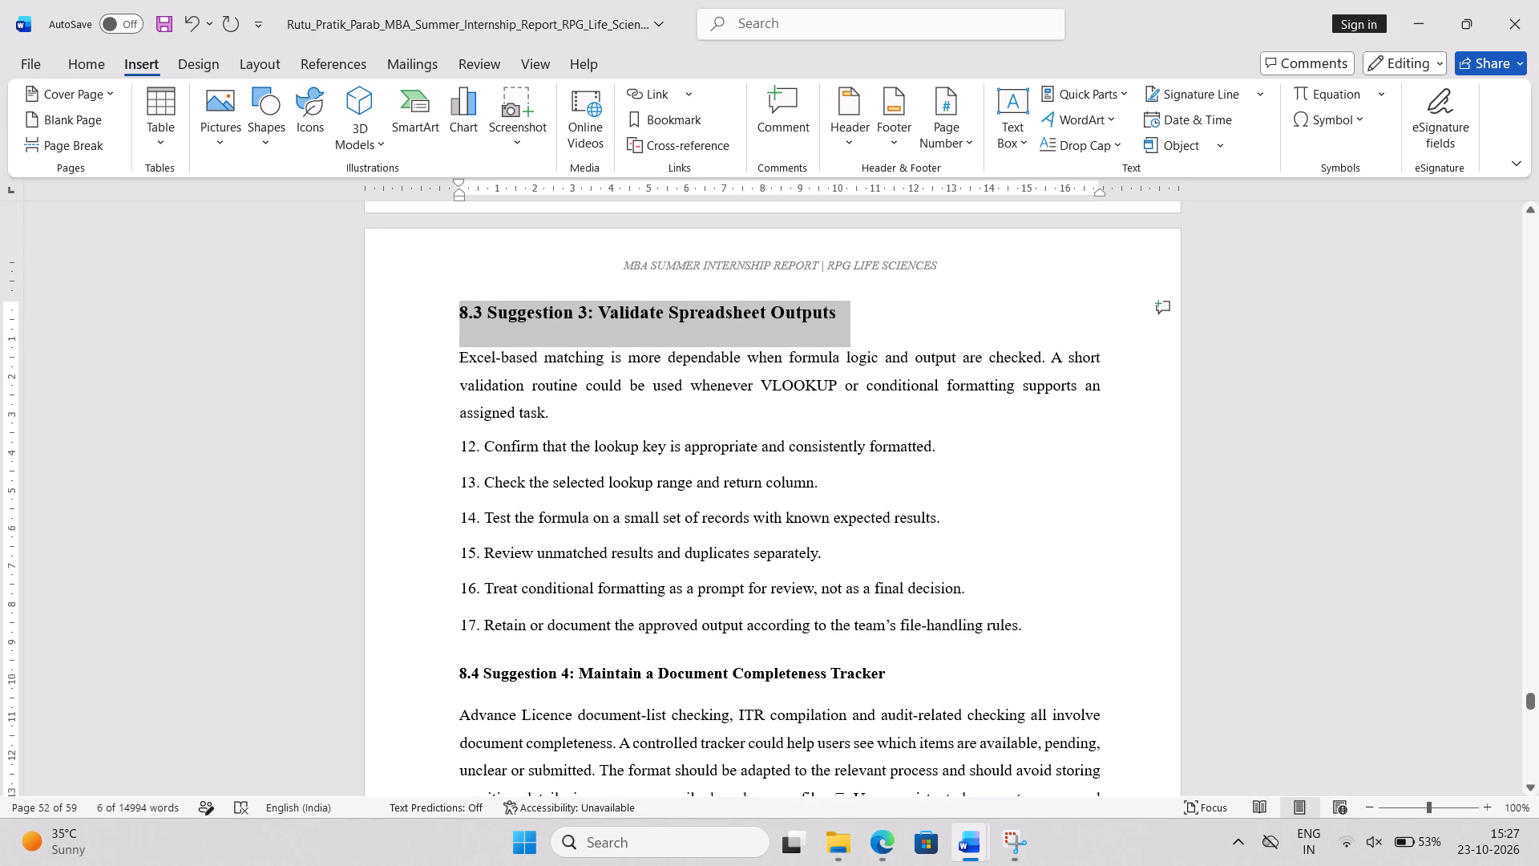
drag(481, 443, 1034, 623)
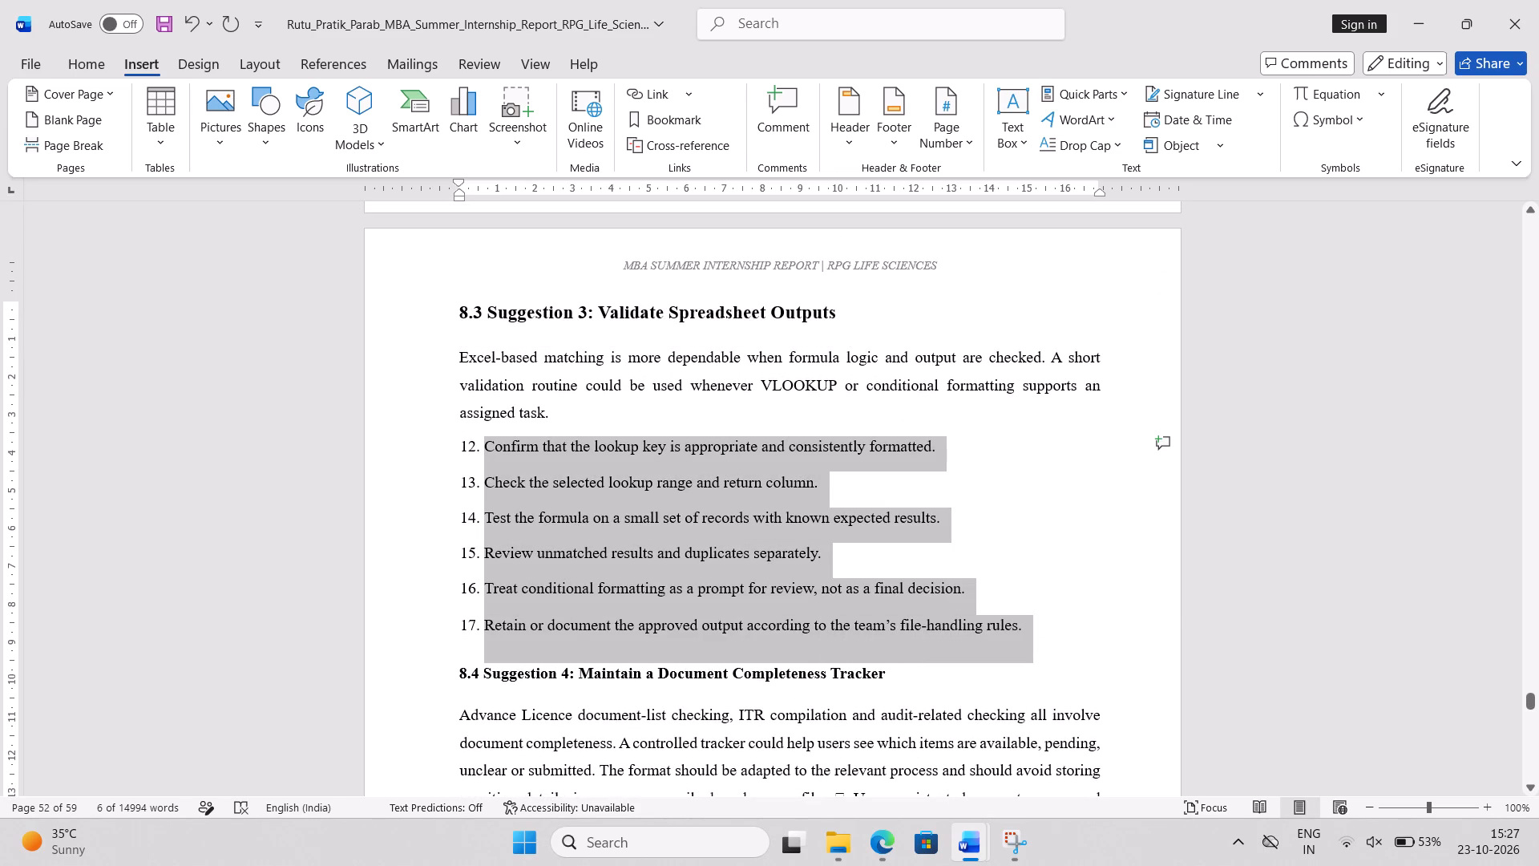
drag(1034, 623, 1028, 619)
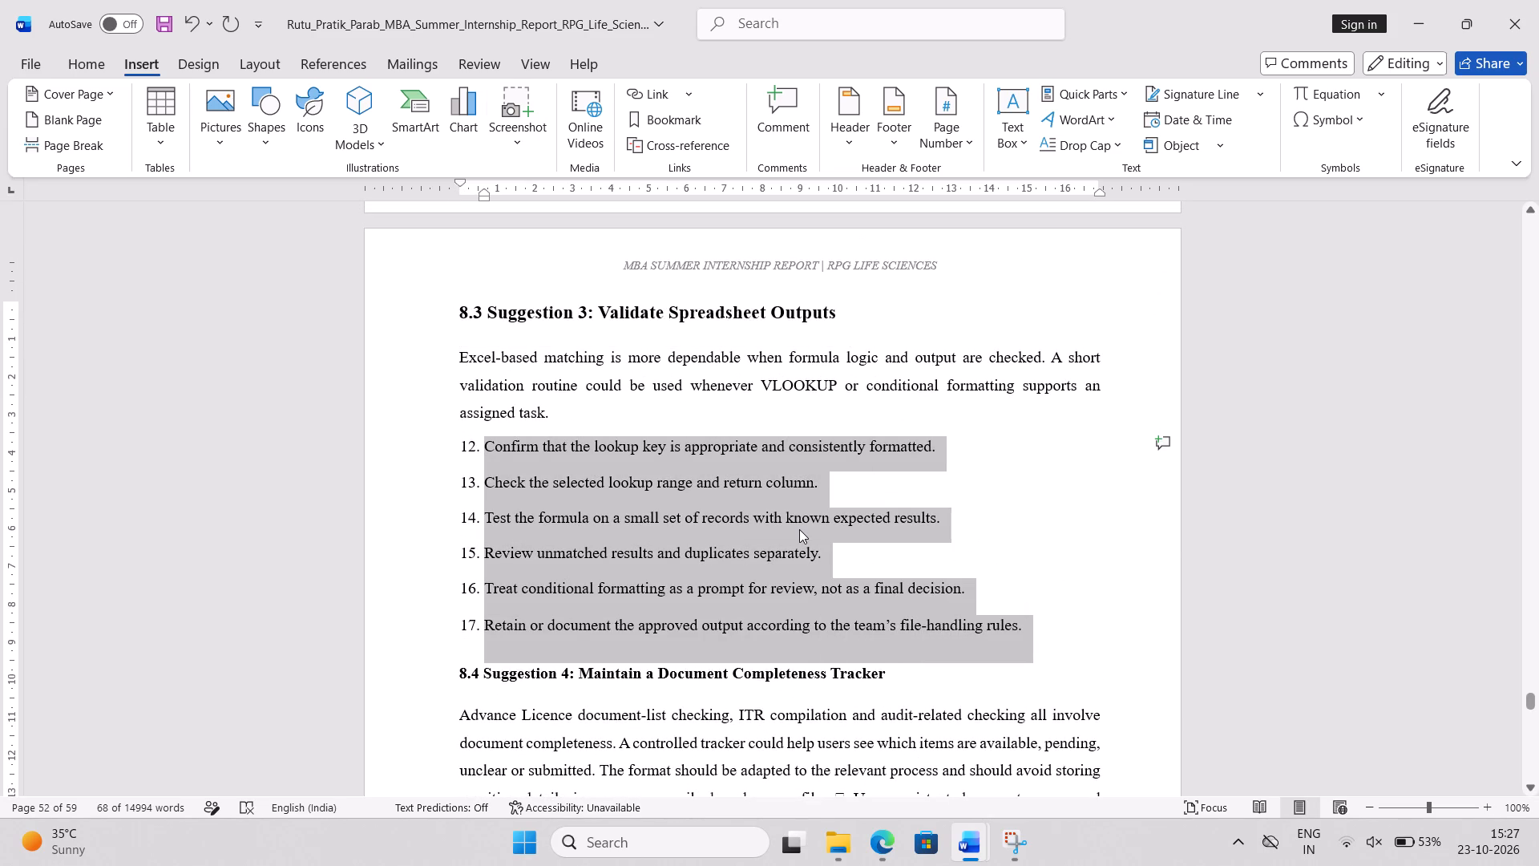
right_click(799, 529)
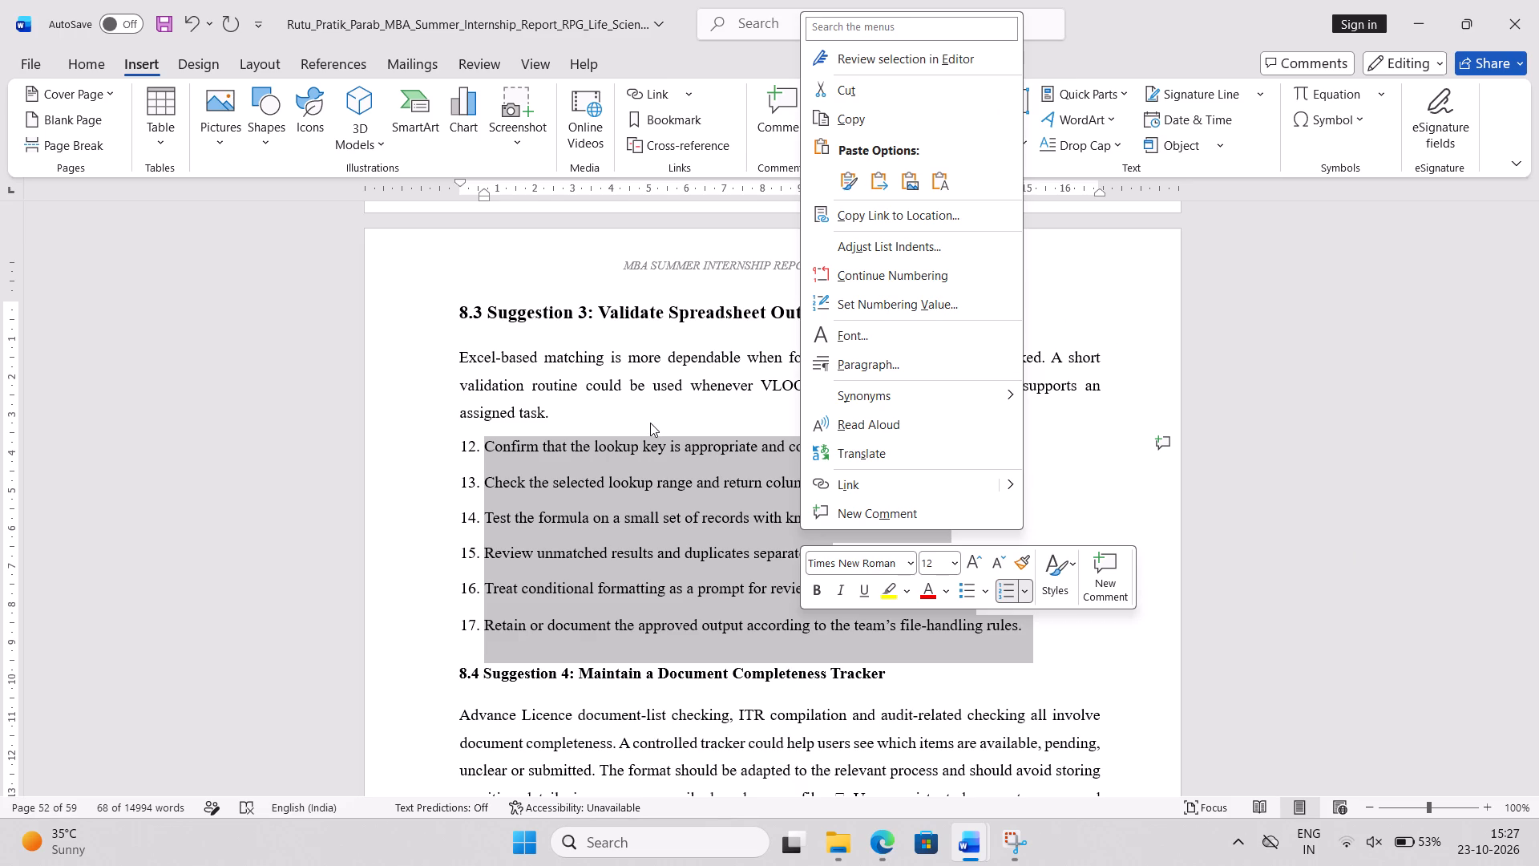
click(973, 590)
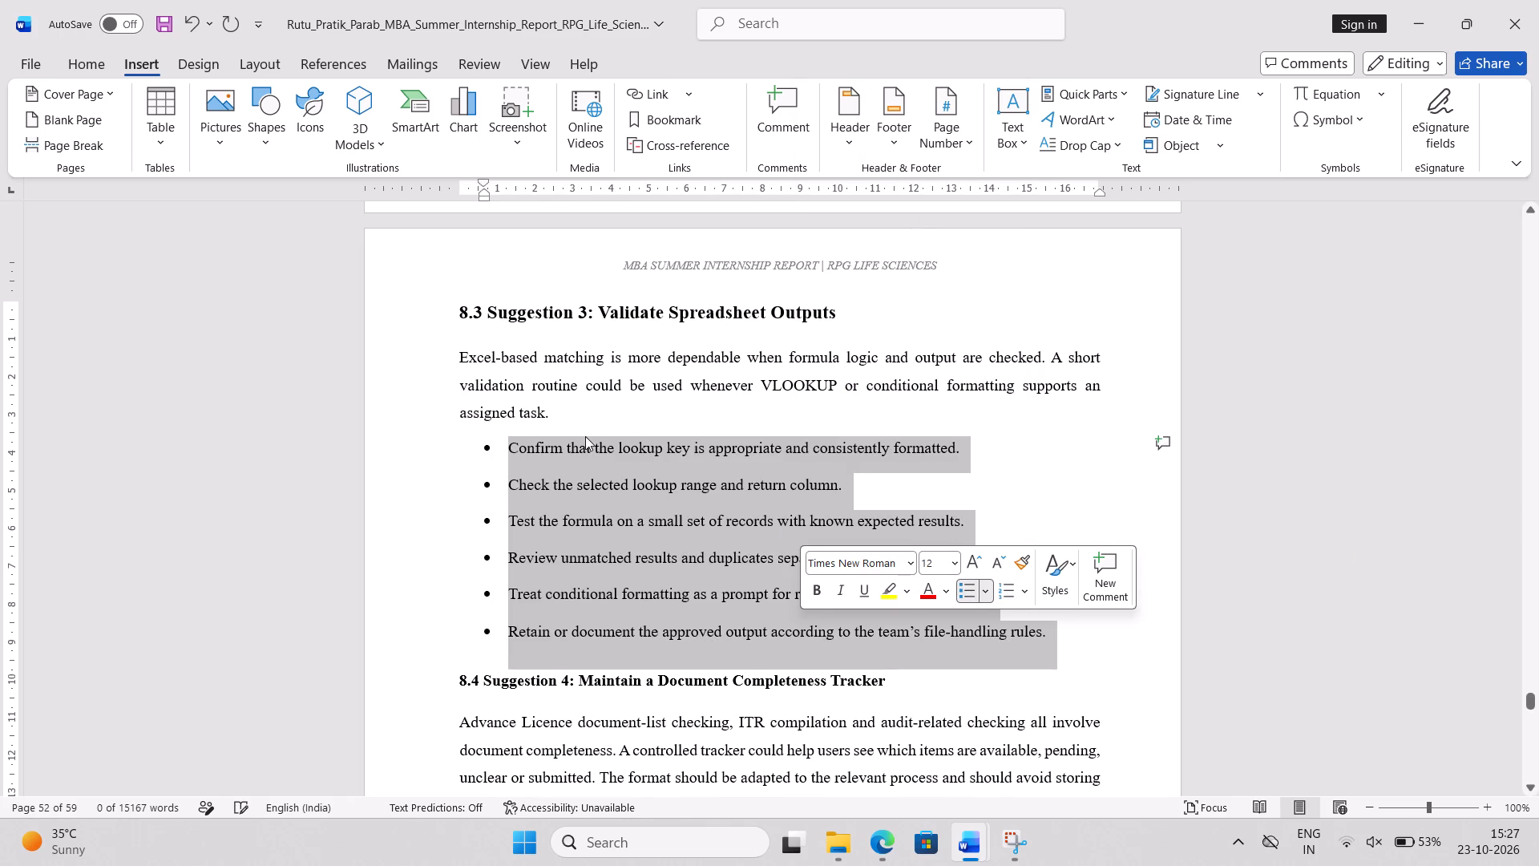
Look back through the pages of chapters 5 to 8 to examine their headings, lists and page layout.
scroll(585, 436, up, 7)
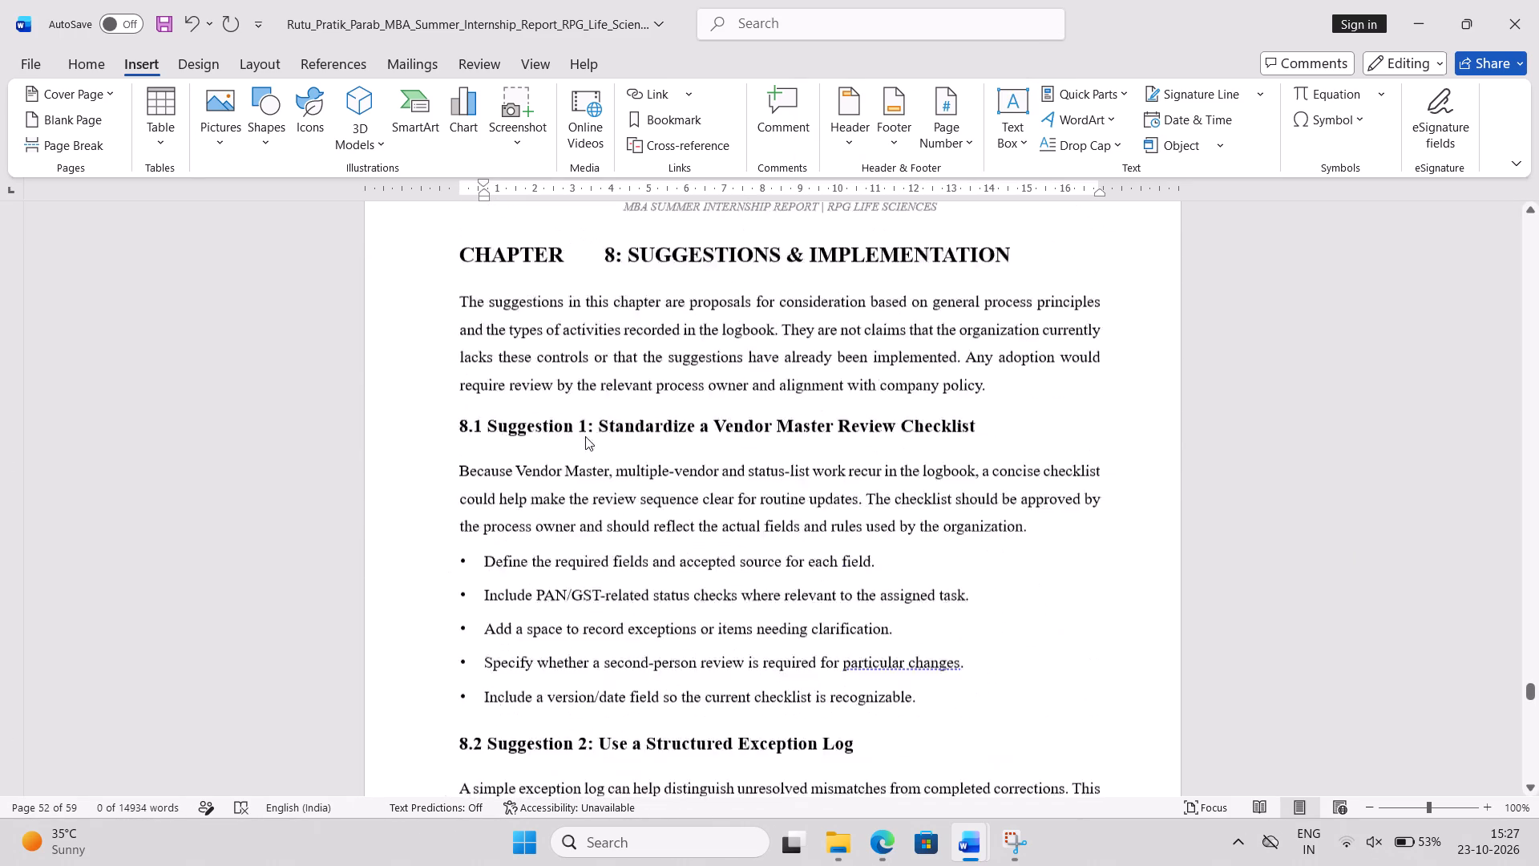
scroll(585, 436, up, 8)
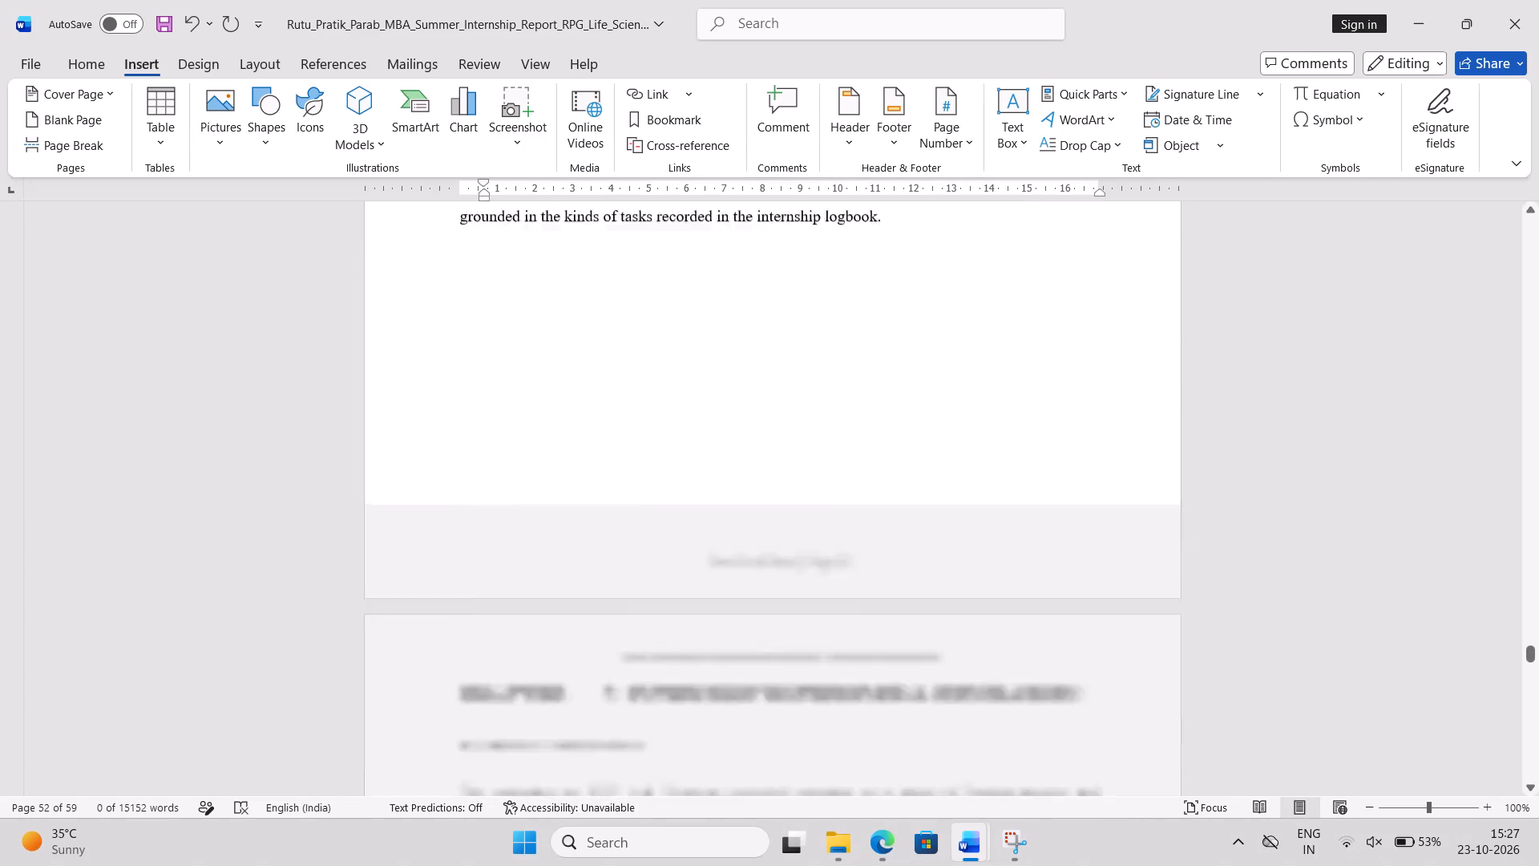
scroll(585, 436, up, 4)
scroll(585, 436, down, 1)
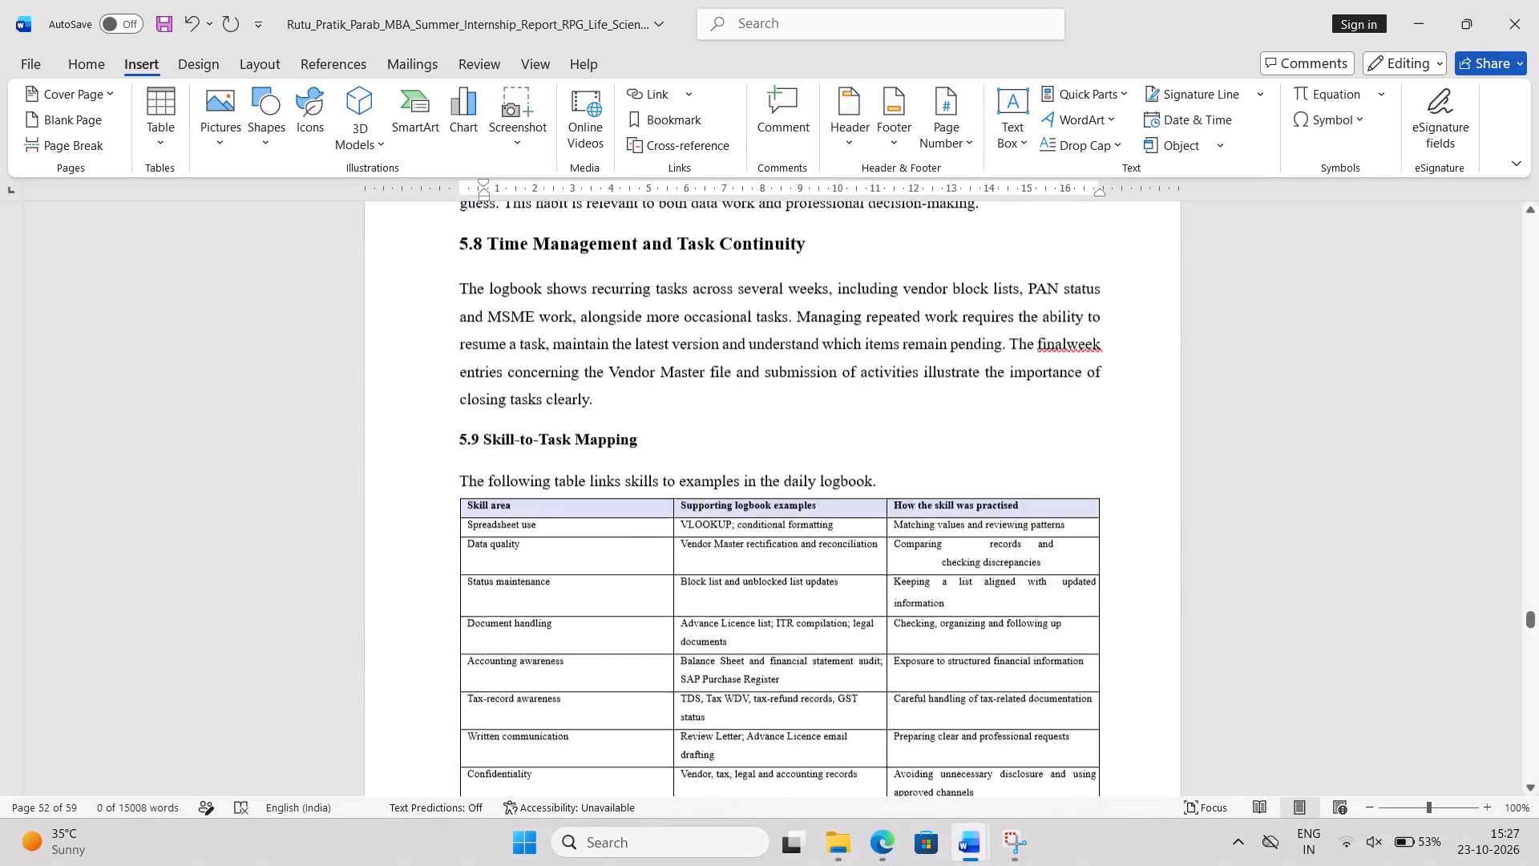
scroll(585, 436, down, 2)
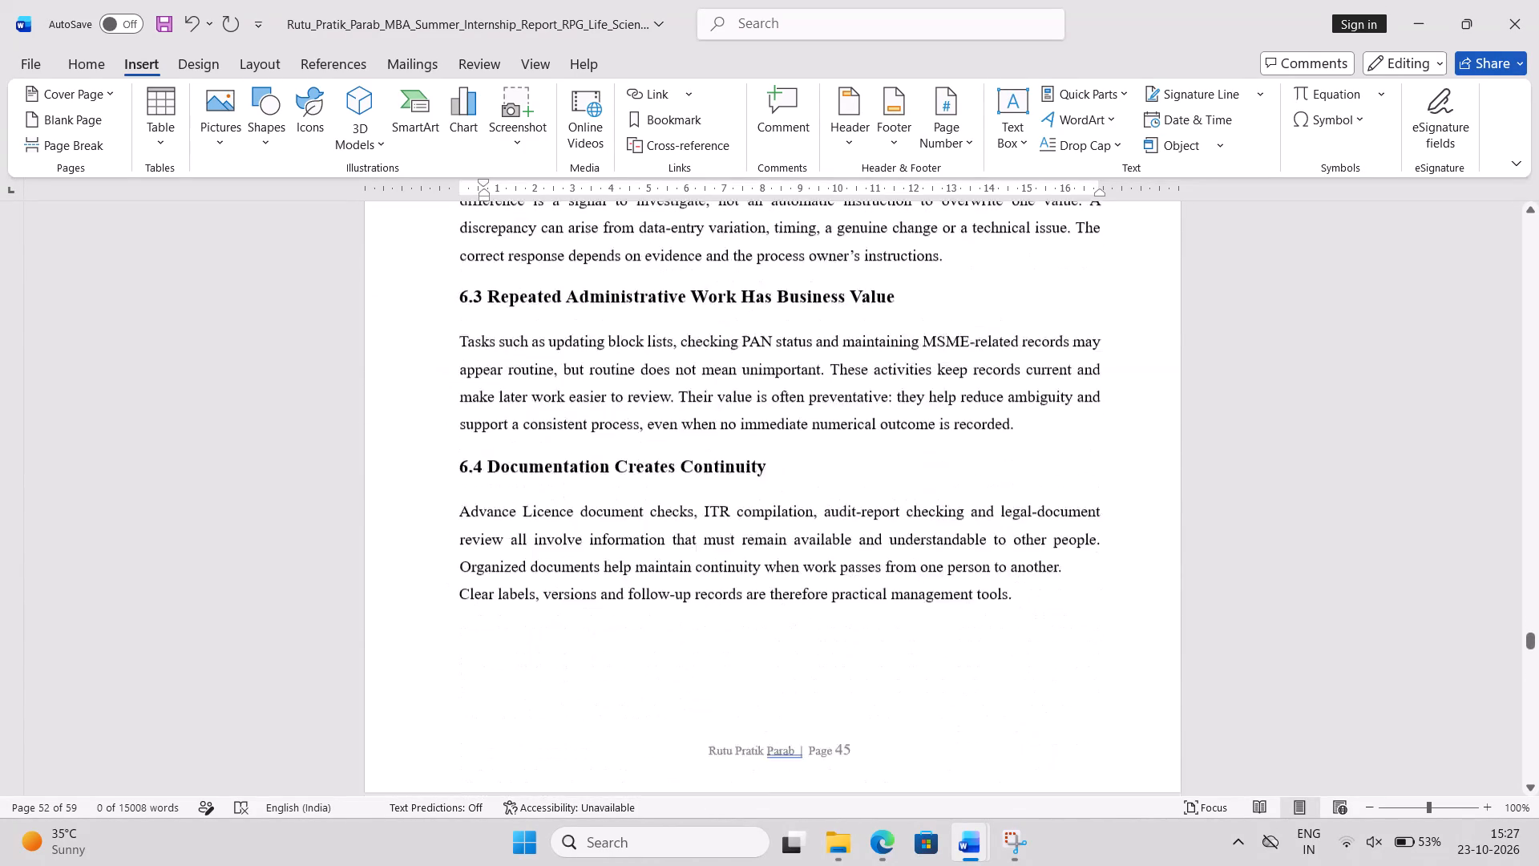
scroll(585, 436, down, 4)
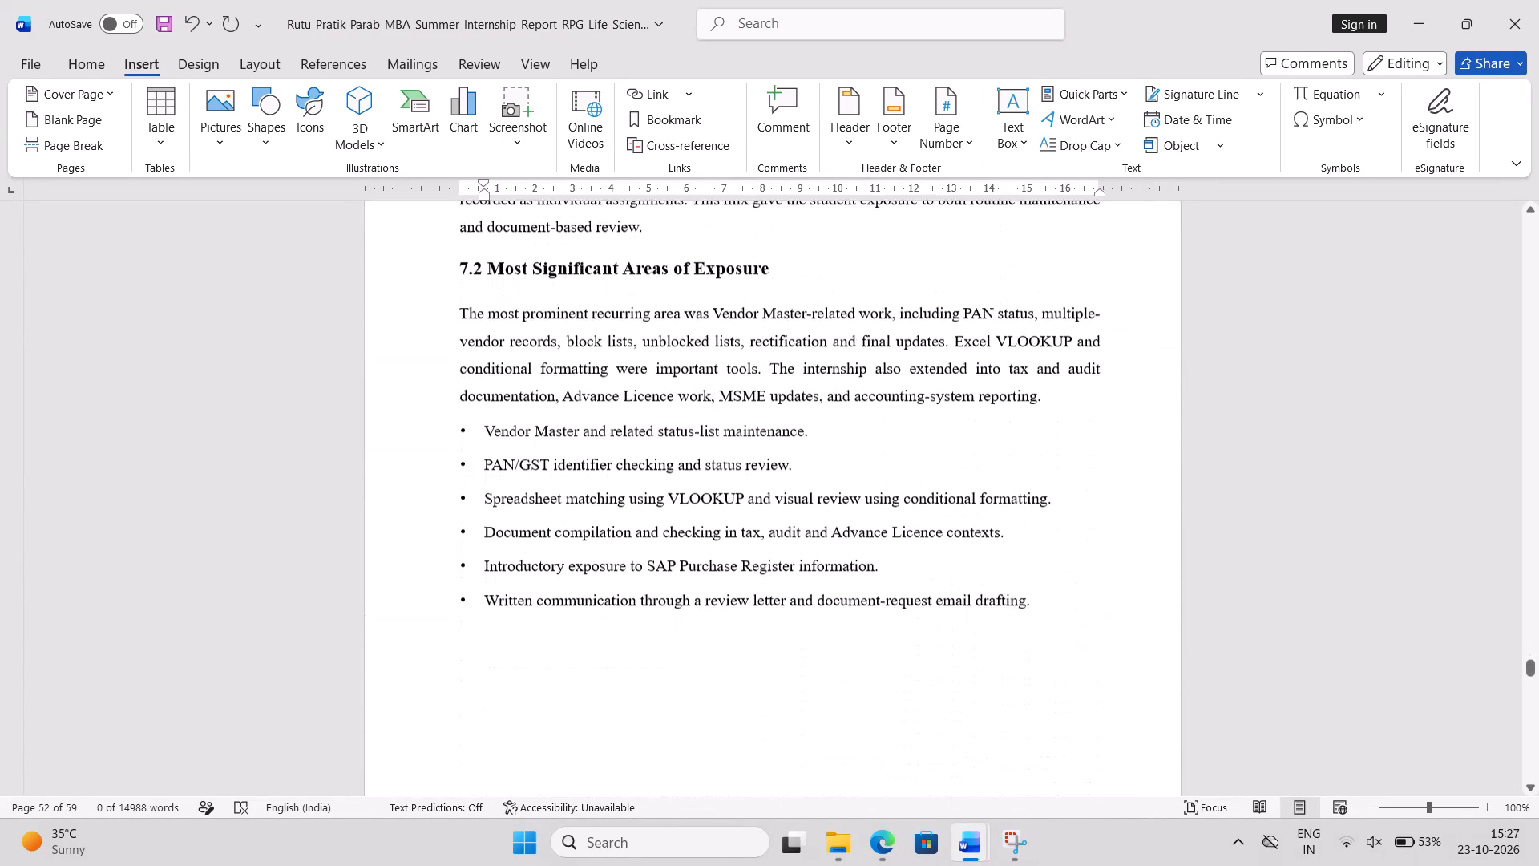
scroll(585, 436, down, 7)
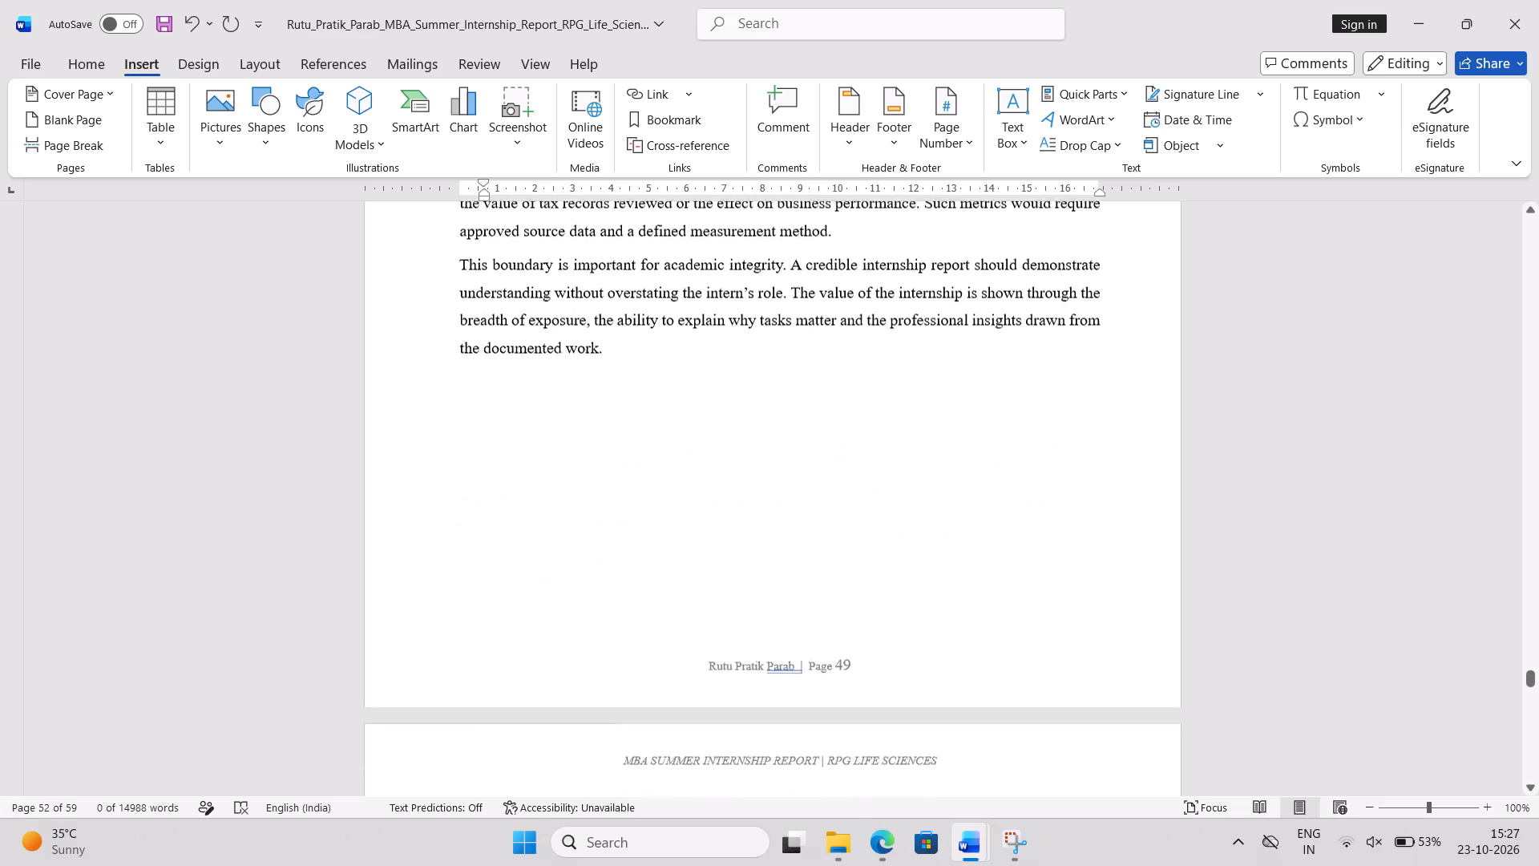
scroll(585, 436, down, 6)
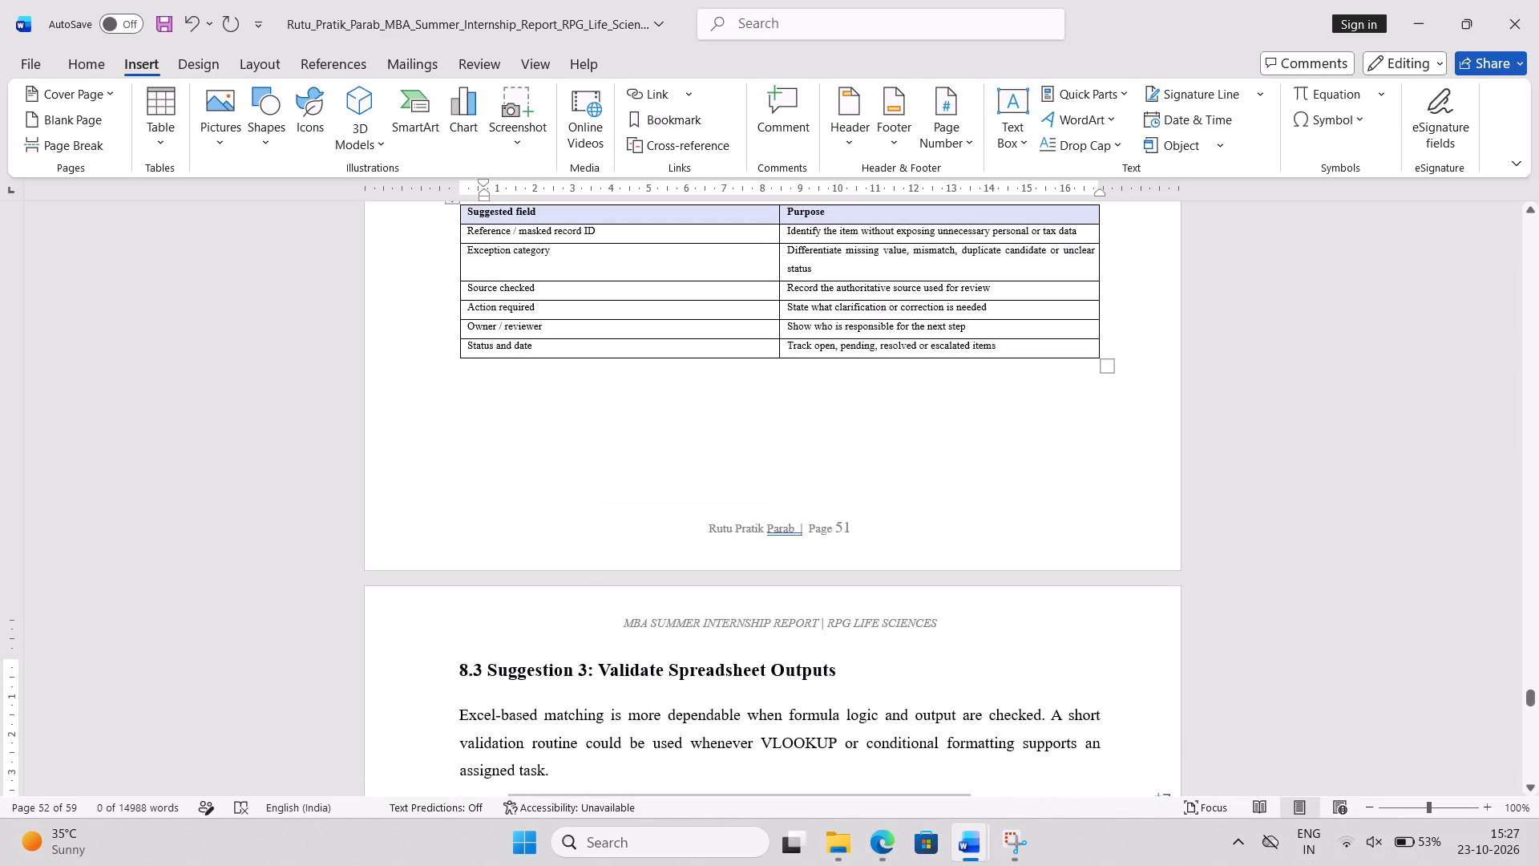
scroll(585, 436, down, 2)
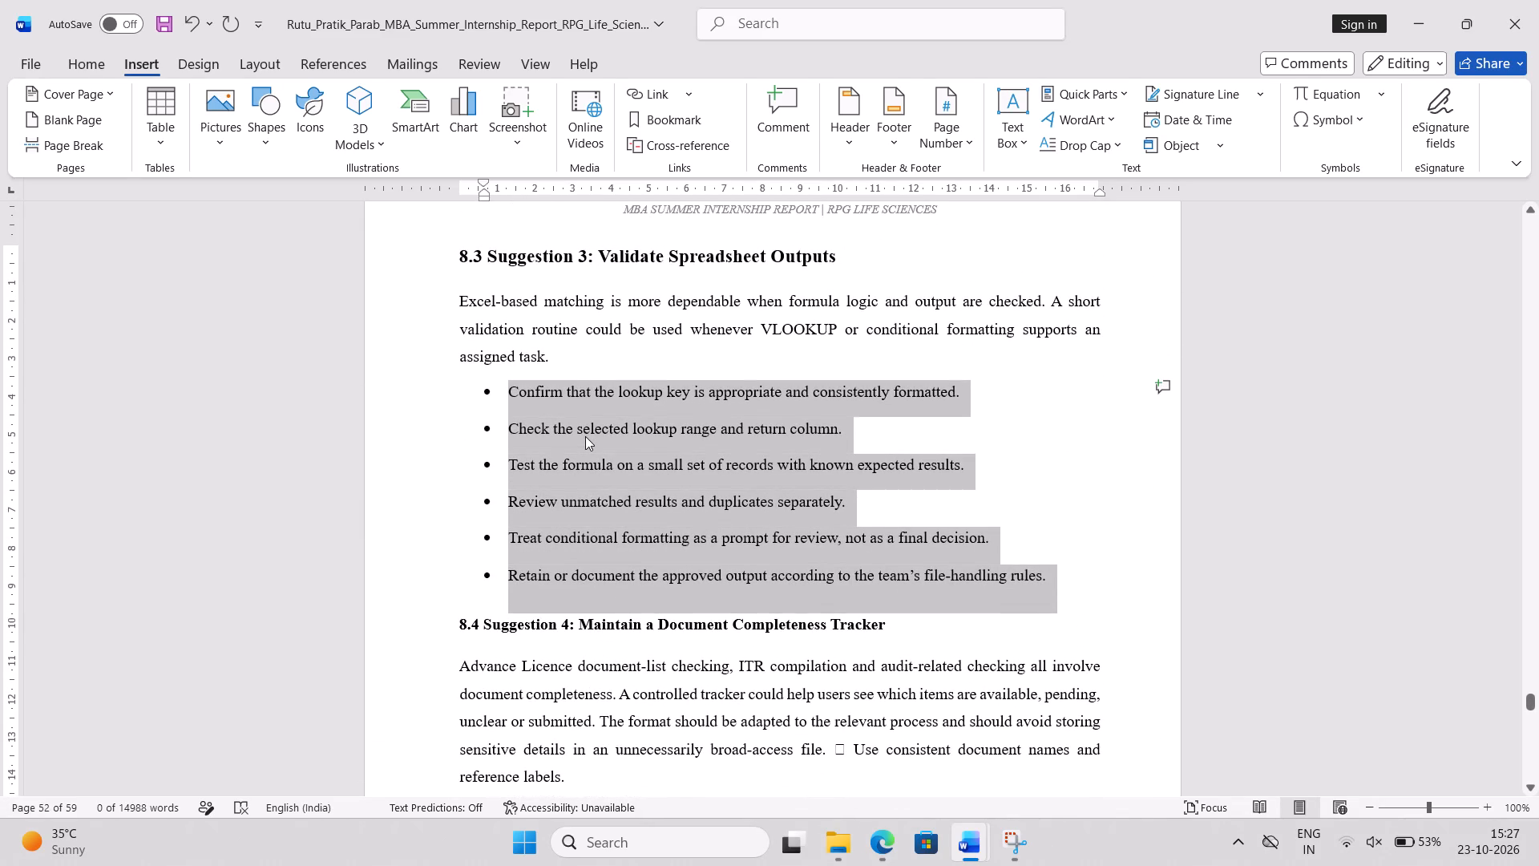
Increase the 8.4 Suggestion 4: Maintain a Document Completeness Tracker heading to 14 pt.
triple_click(563, 628)
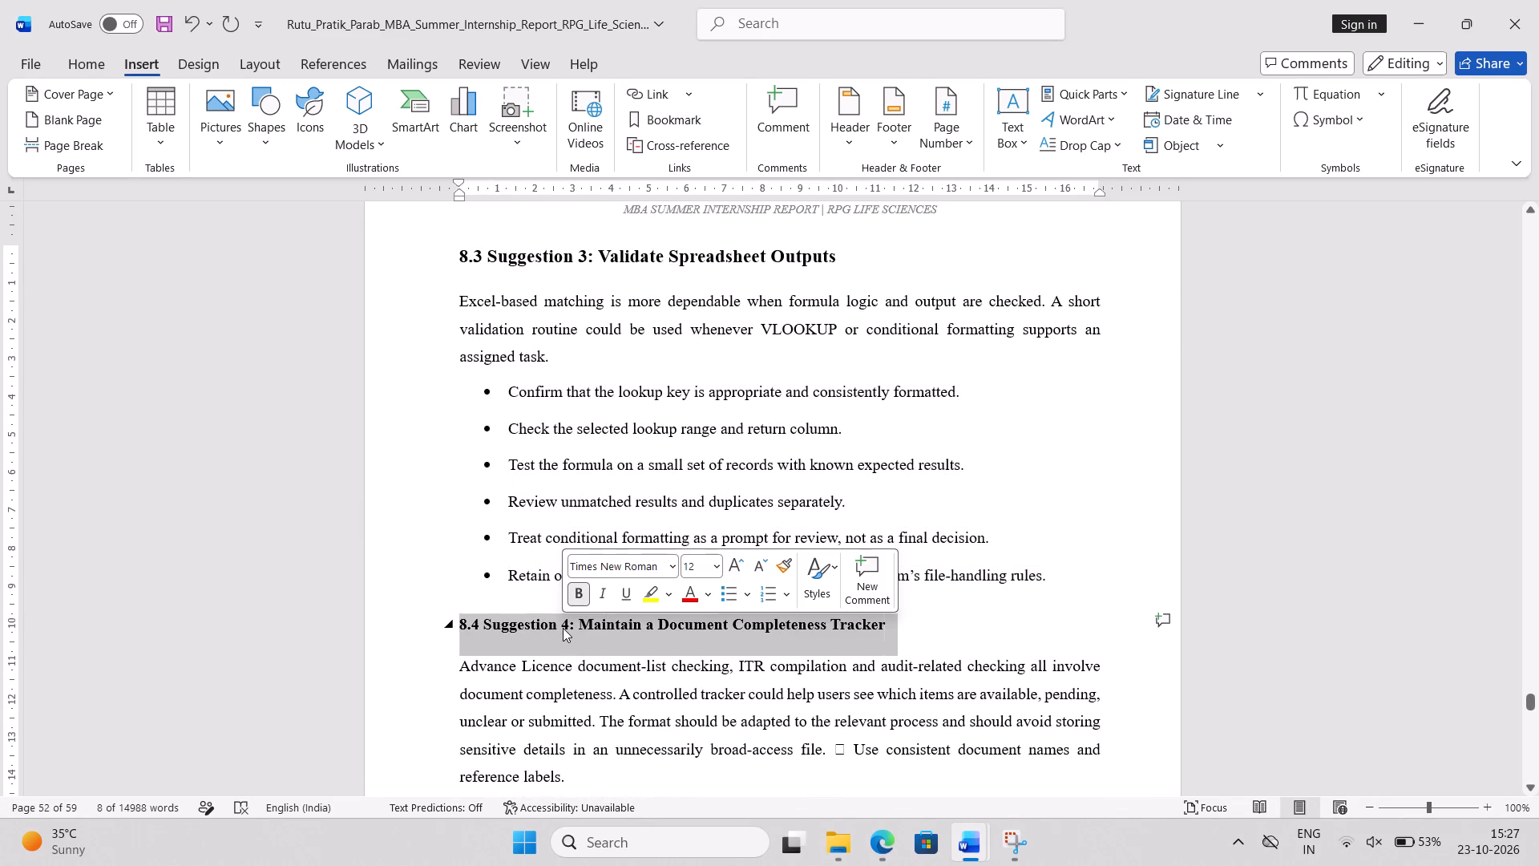
drag(723, 562, 733, 570)
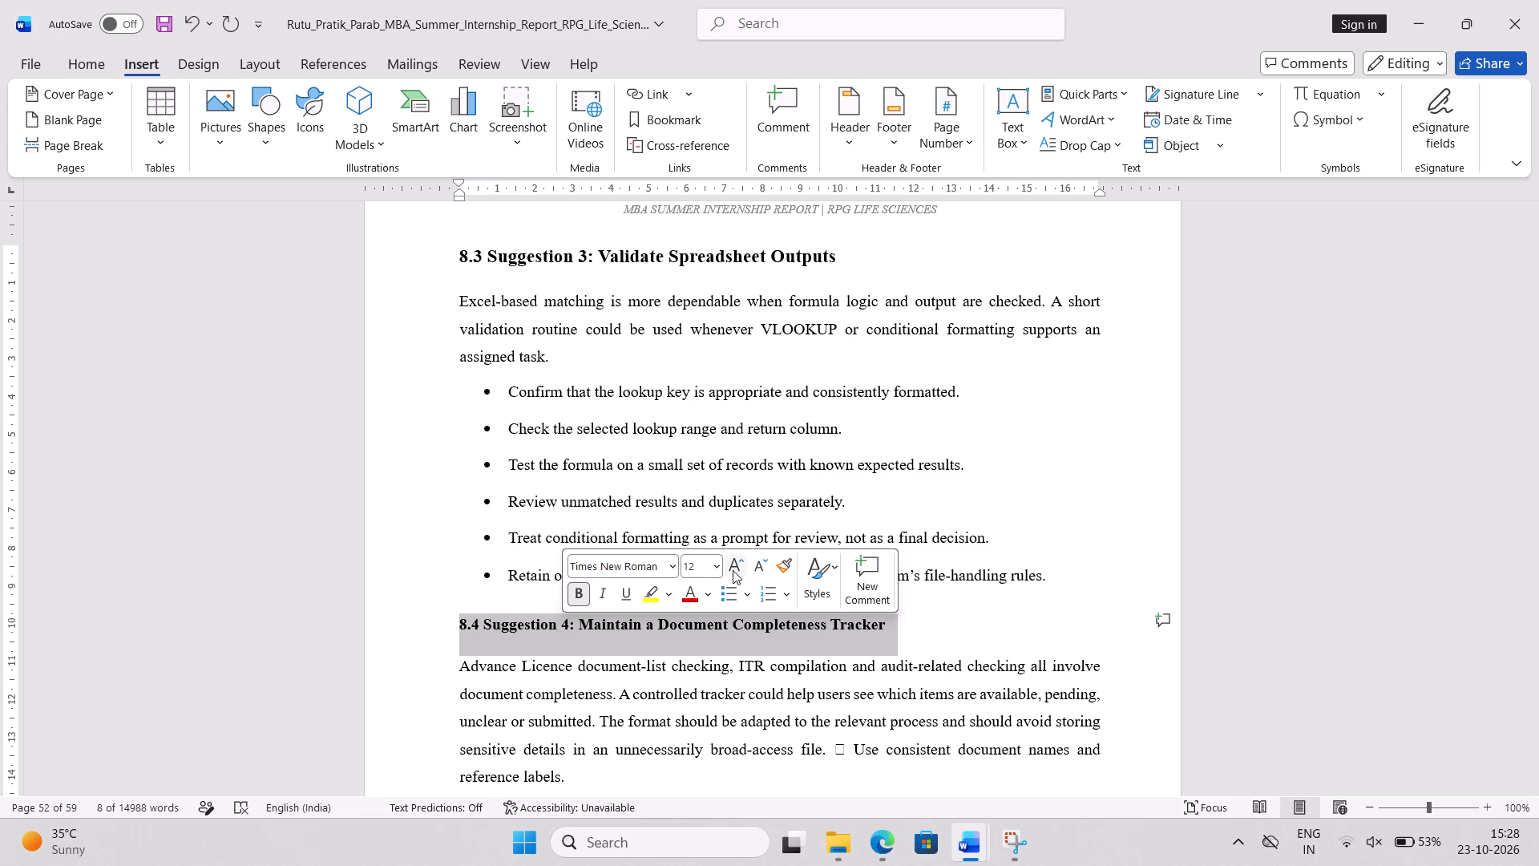
click(733, 570)
Delete the stray box symbol and the sentence "Record the date of the latest follow-up where required." from the first bullet in section 8.4.
scroll(733, 570, down, 4)
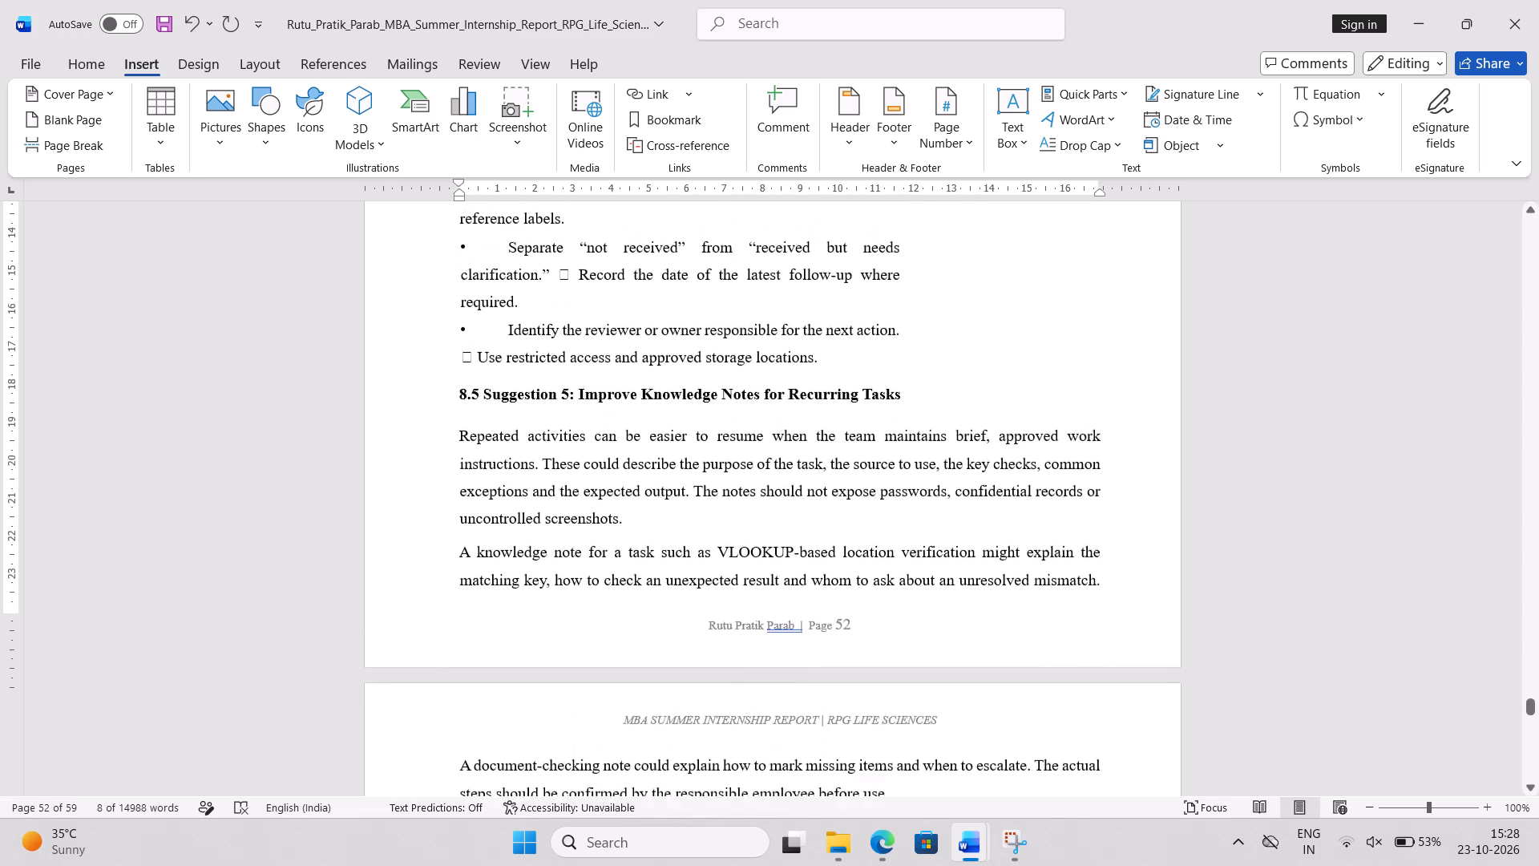
scroll(733, 570, down, 1)
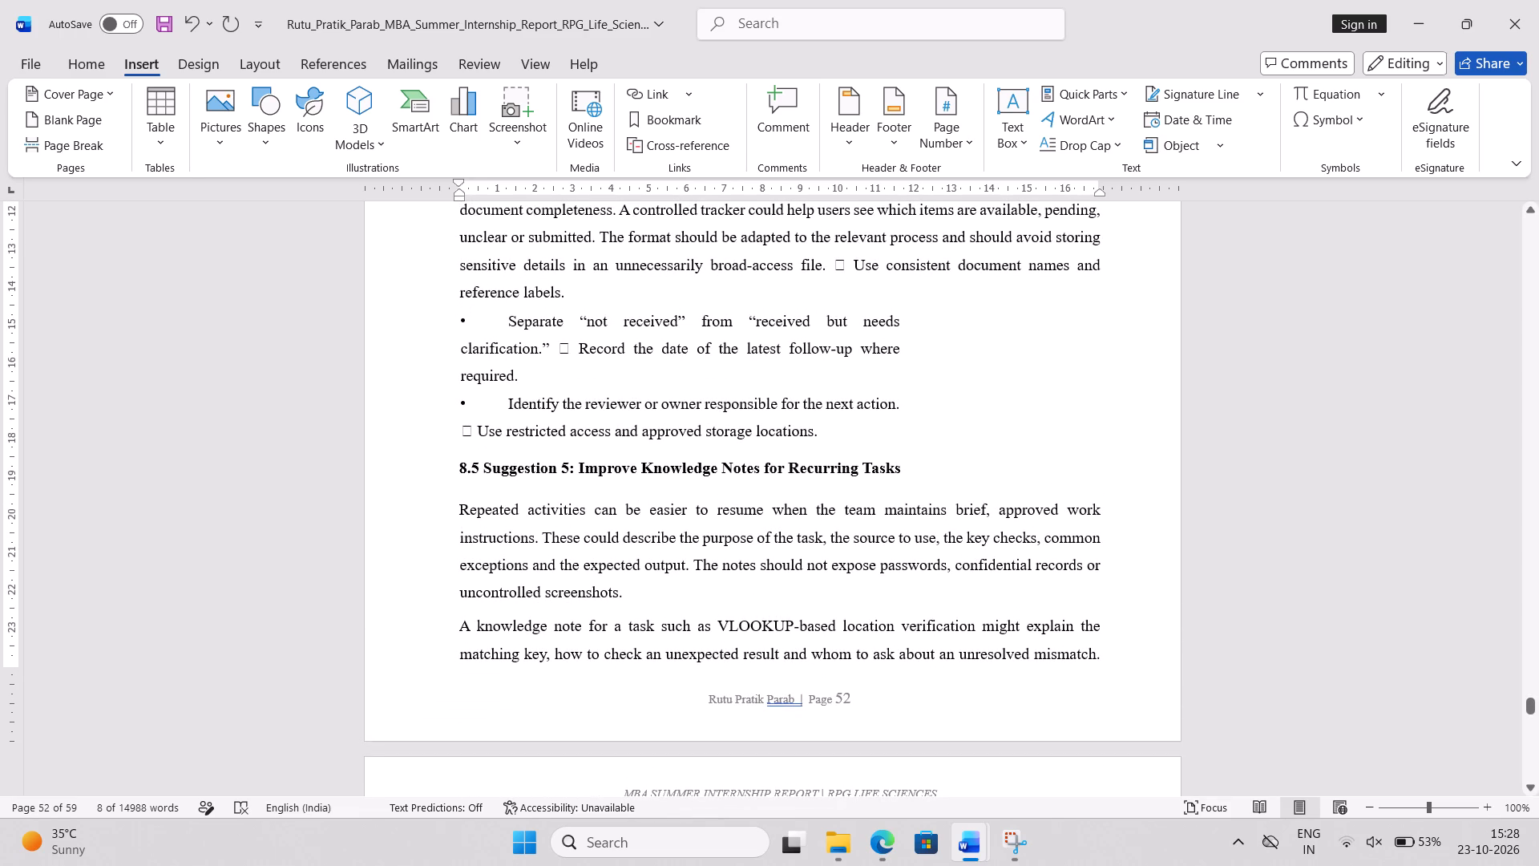
scroll(557, 350, up, 1)
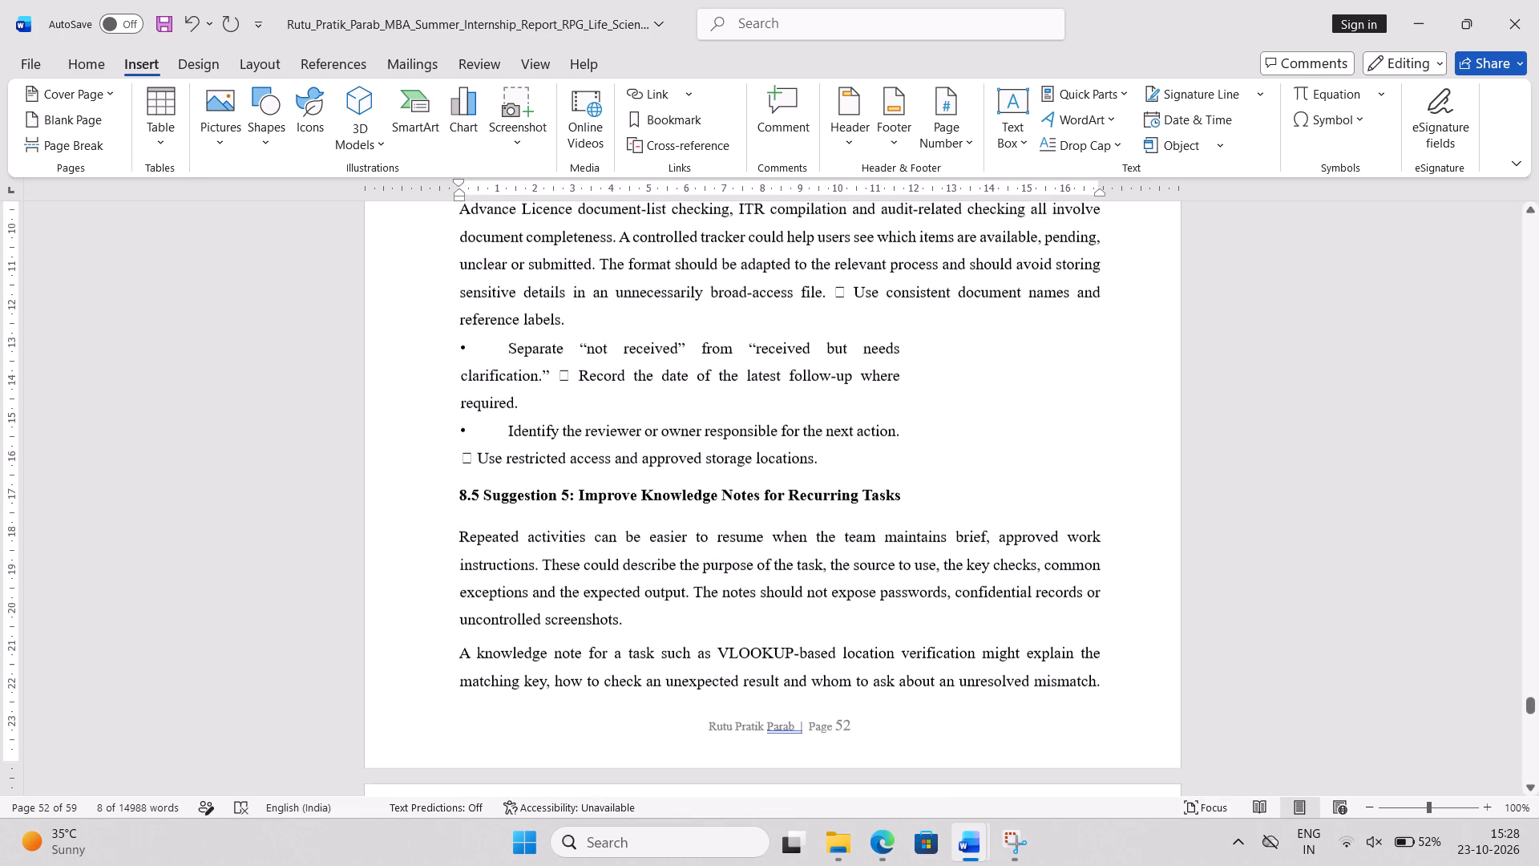
scroll(557, 350, up, 1)
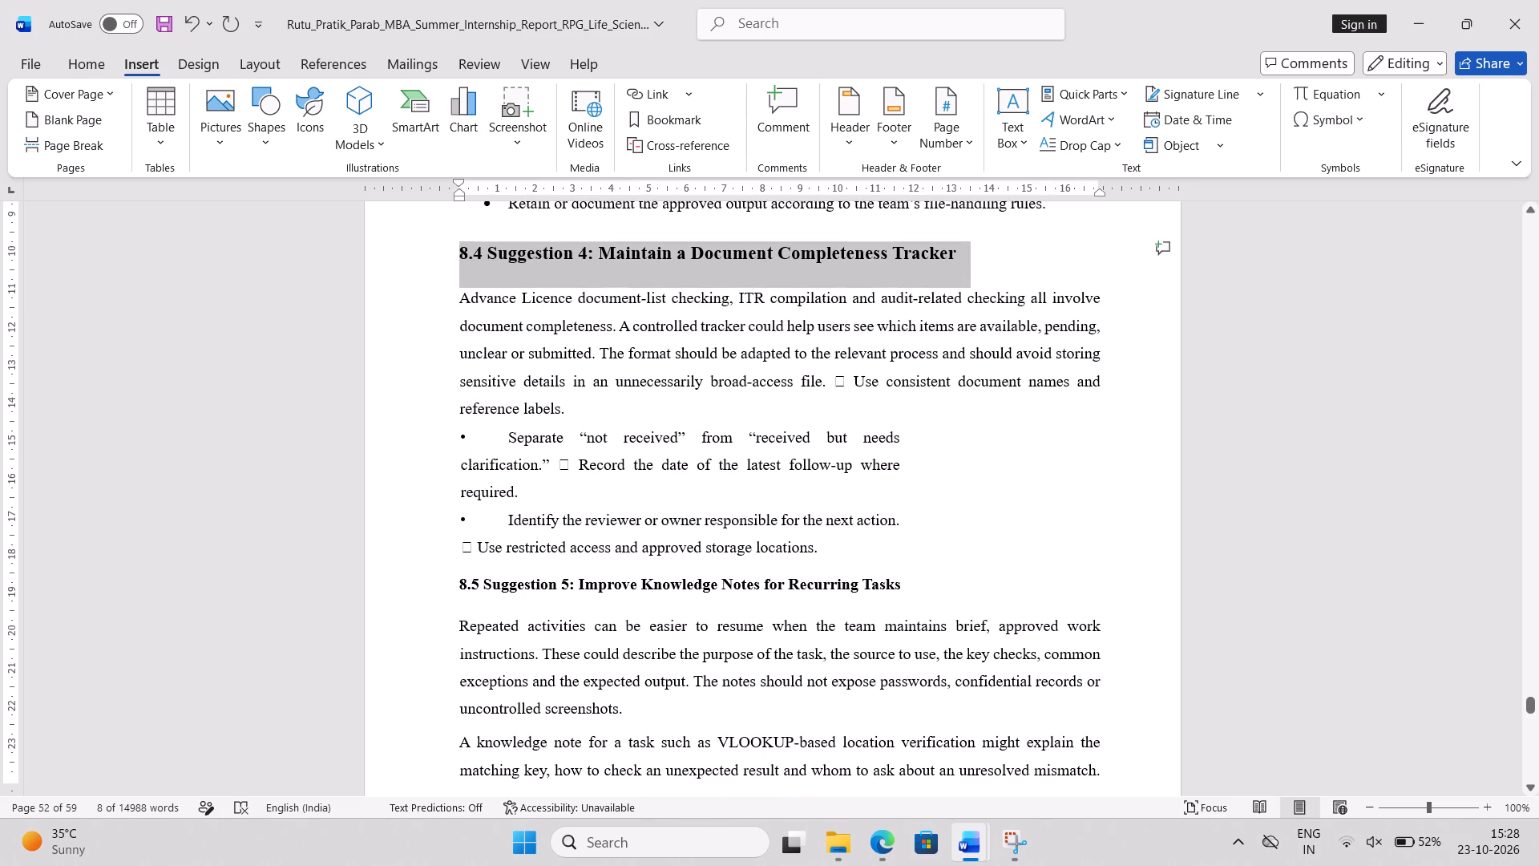
drag(563, 463, 543, 505)
key(BackSpace)
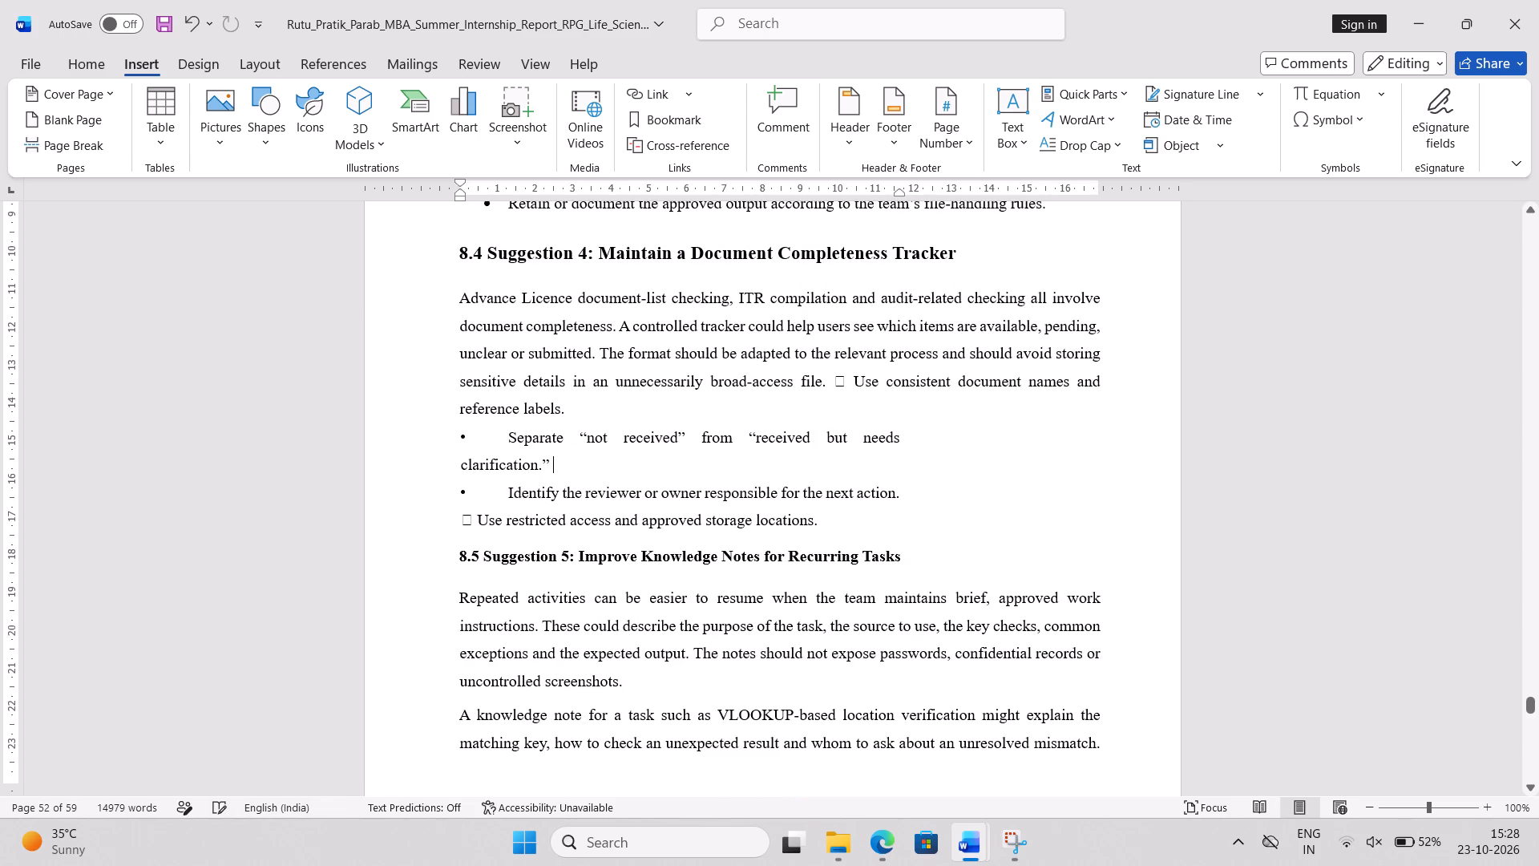
Delete the line "Use restricted access and approved storage locations." with its stray box symbol from the end of section 8.4.
drag(460, 521, 729, 515)
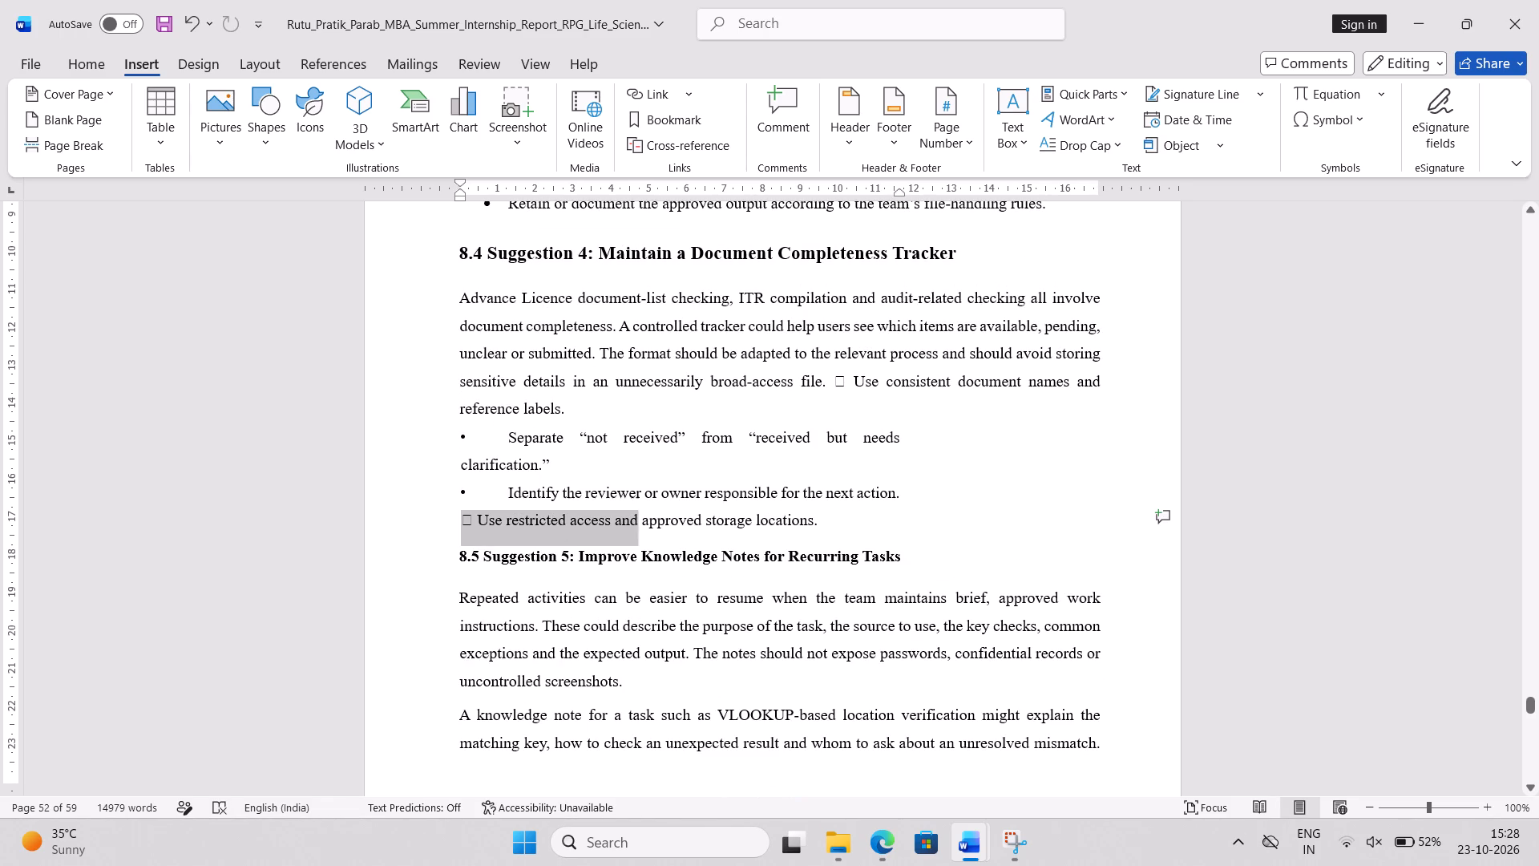
drag(729, 515, 817, 521)
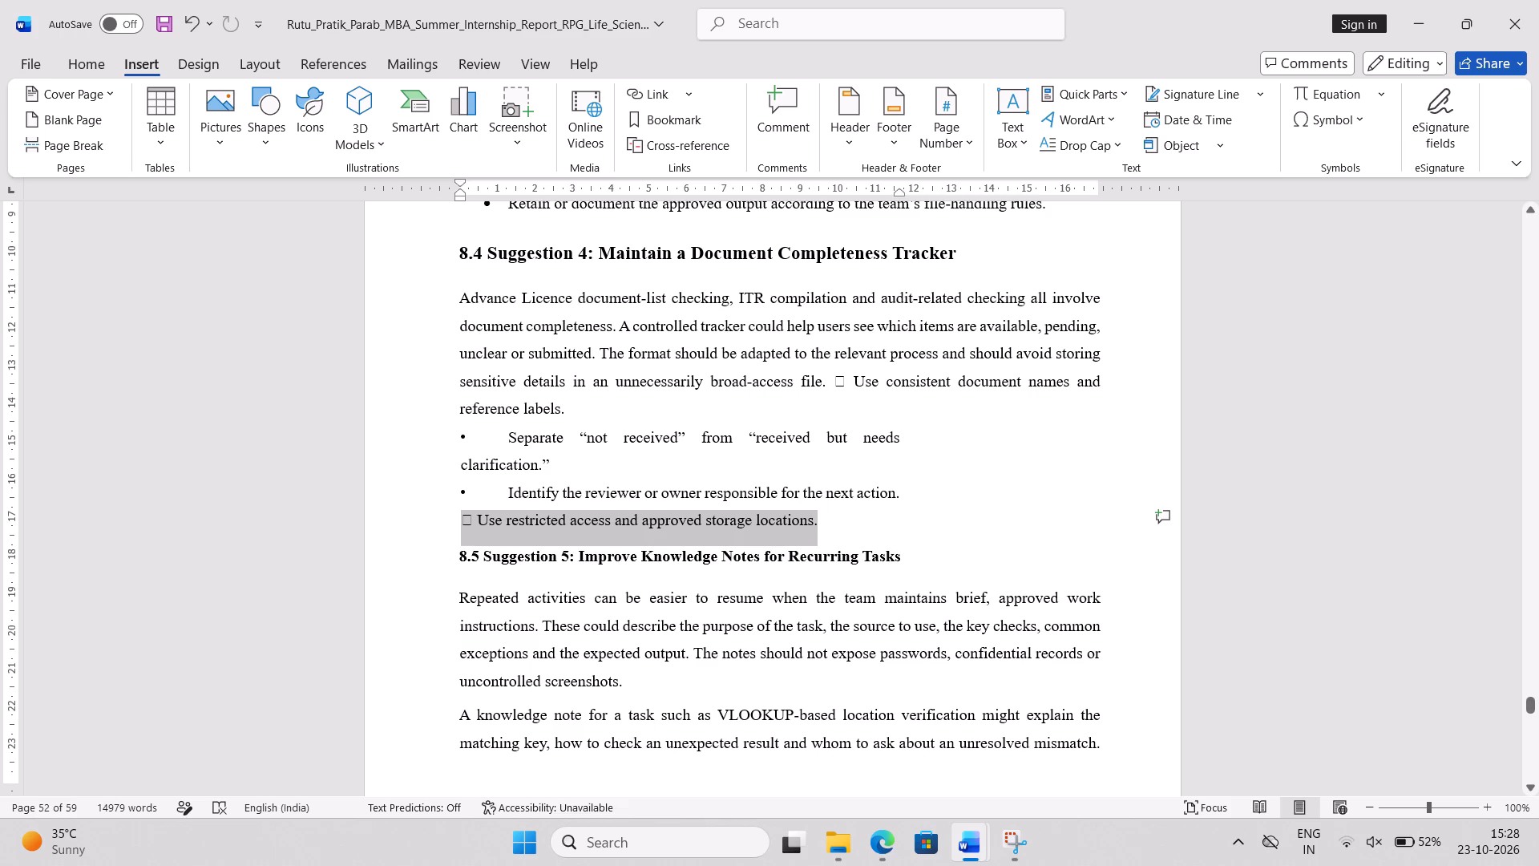
drag(817, 521, 819, 521)
key(BackSpace)
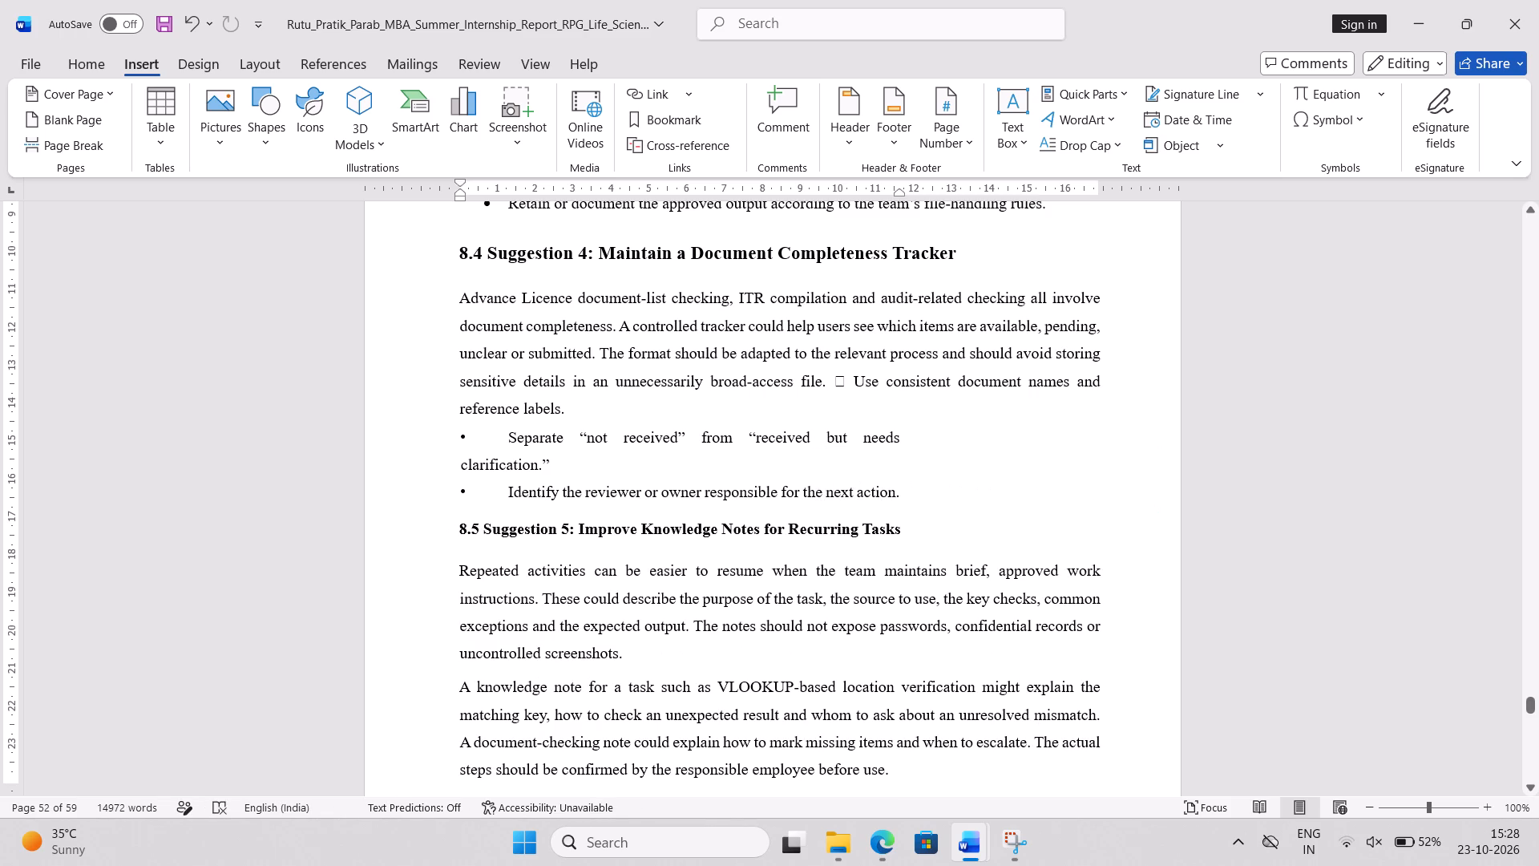
Reformat the two loosely indented points at the end of section 8.4 as a proper round-bullet list.
drag(451, 435, 905, 505)
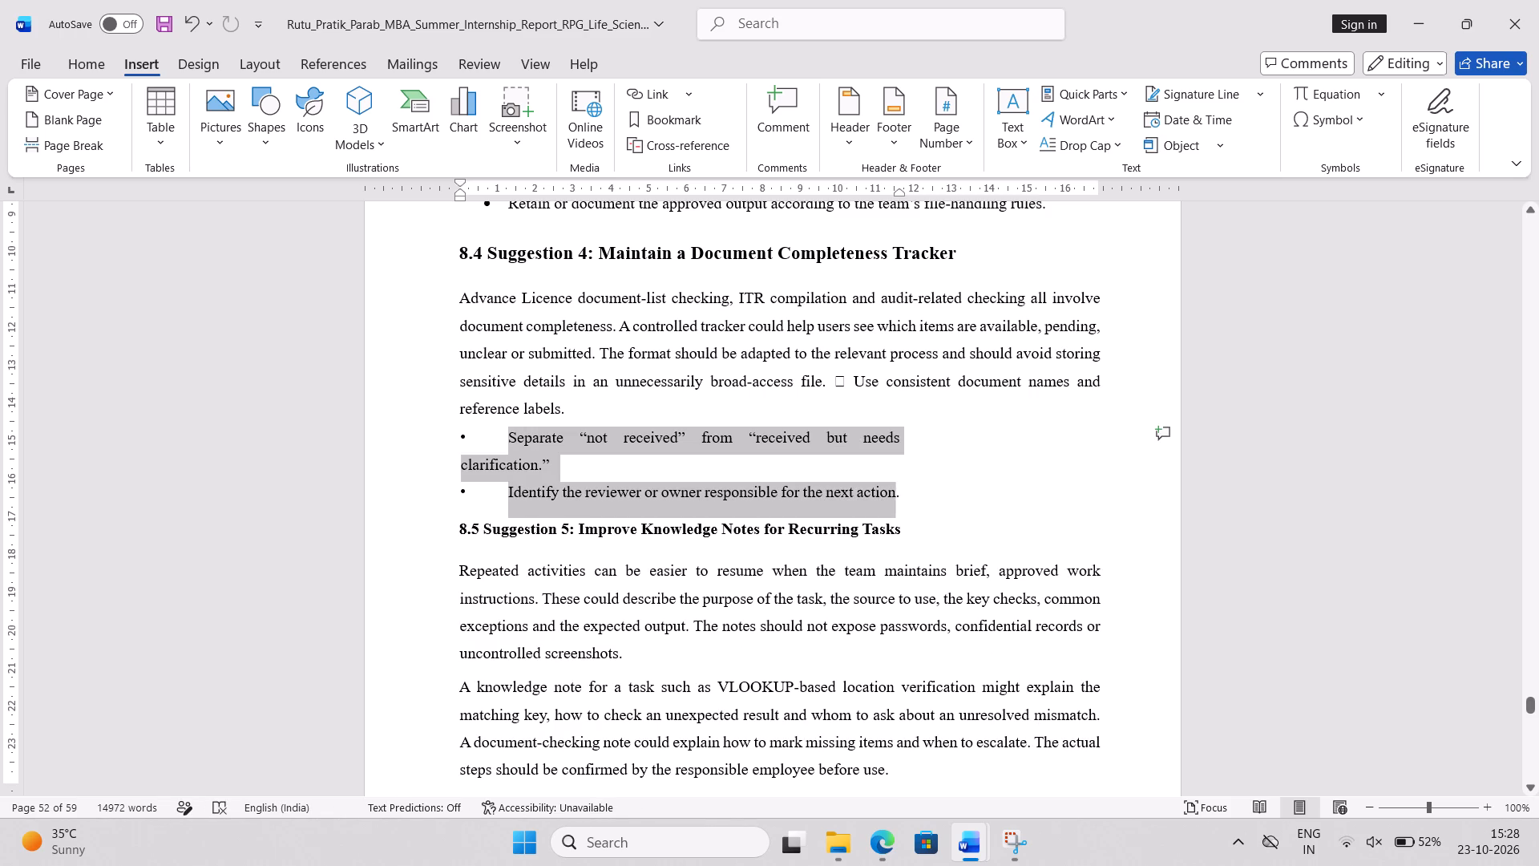
drag(905, 505, 926, 500)
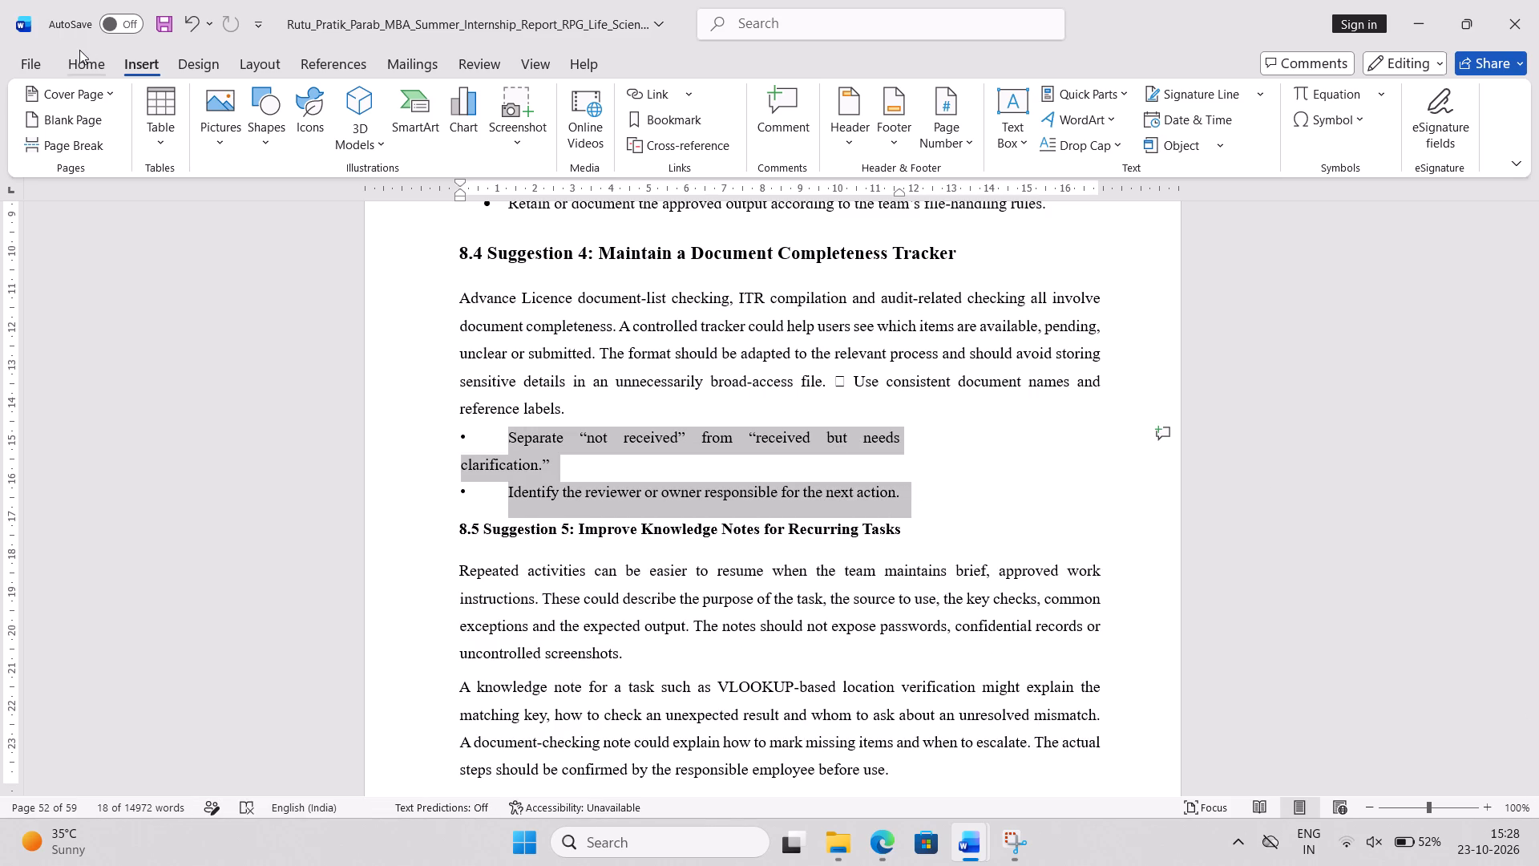
click(79, 50)
click(428, 97)
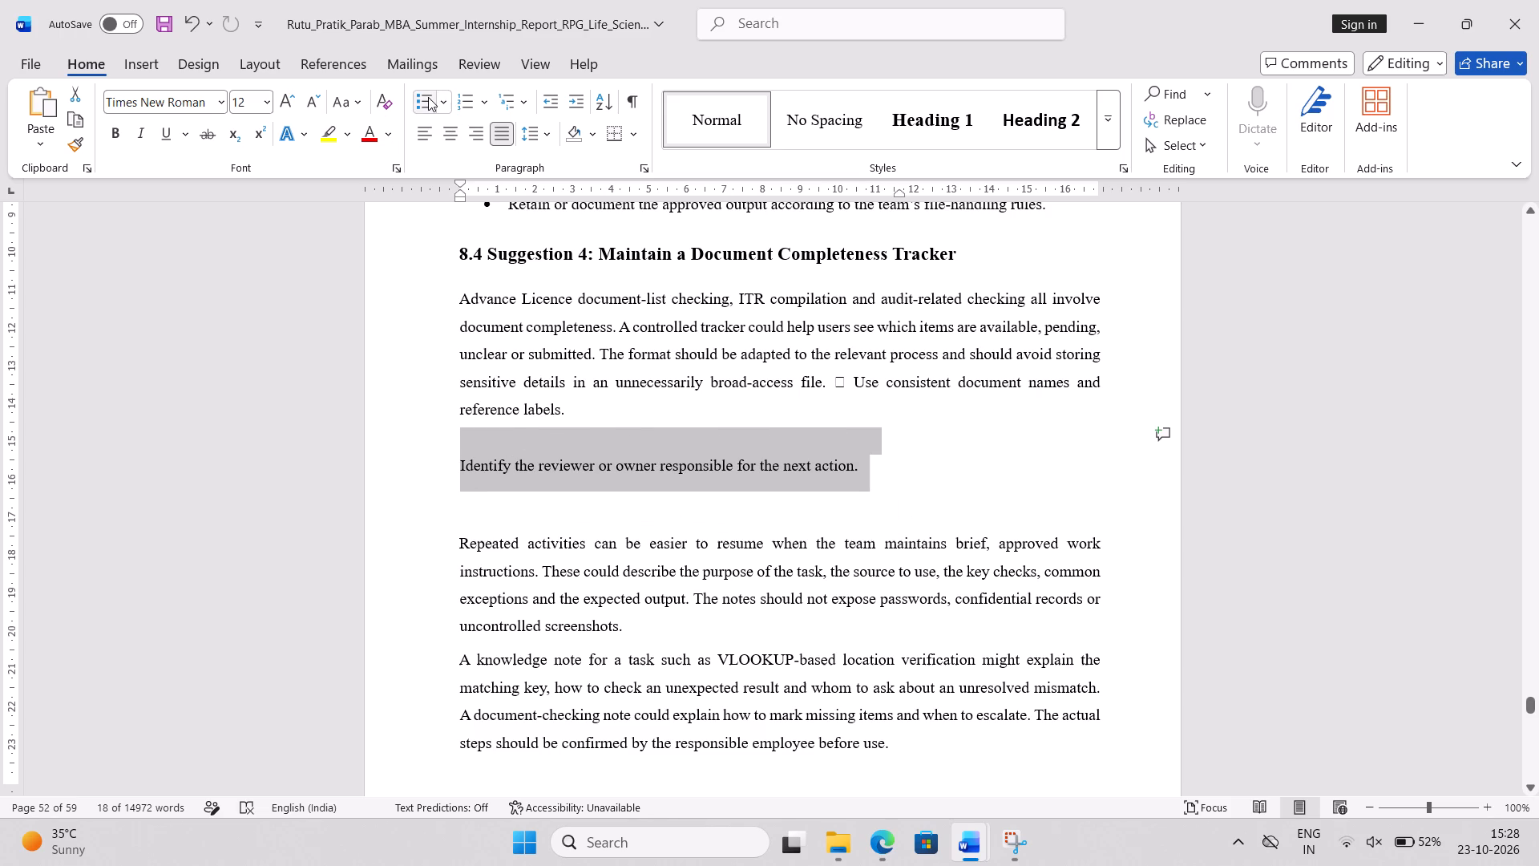
click(422, 109)
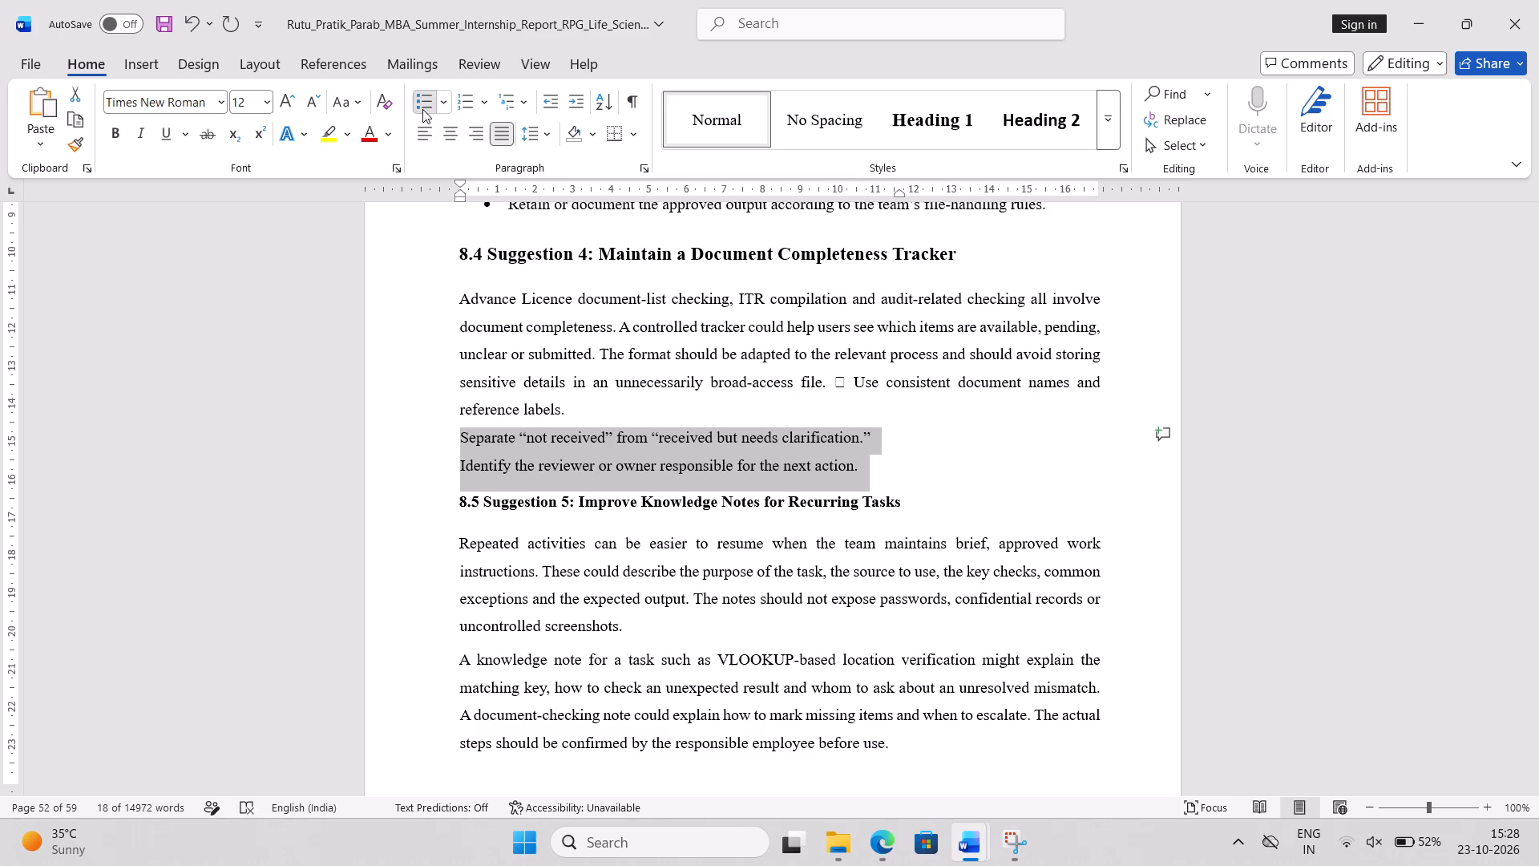
Increase the section headings 8.5, 8.6, 8.7 and 8.8 to 14 pt.
click(157, 67)
triple_click(511, 535)
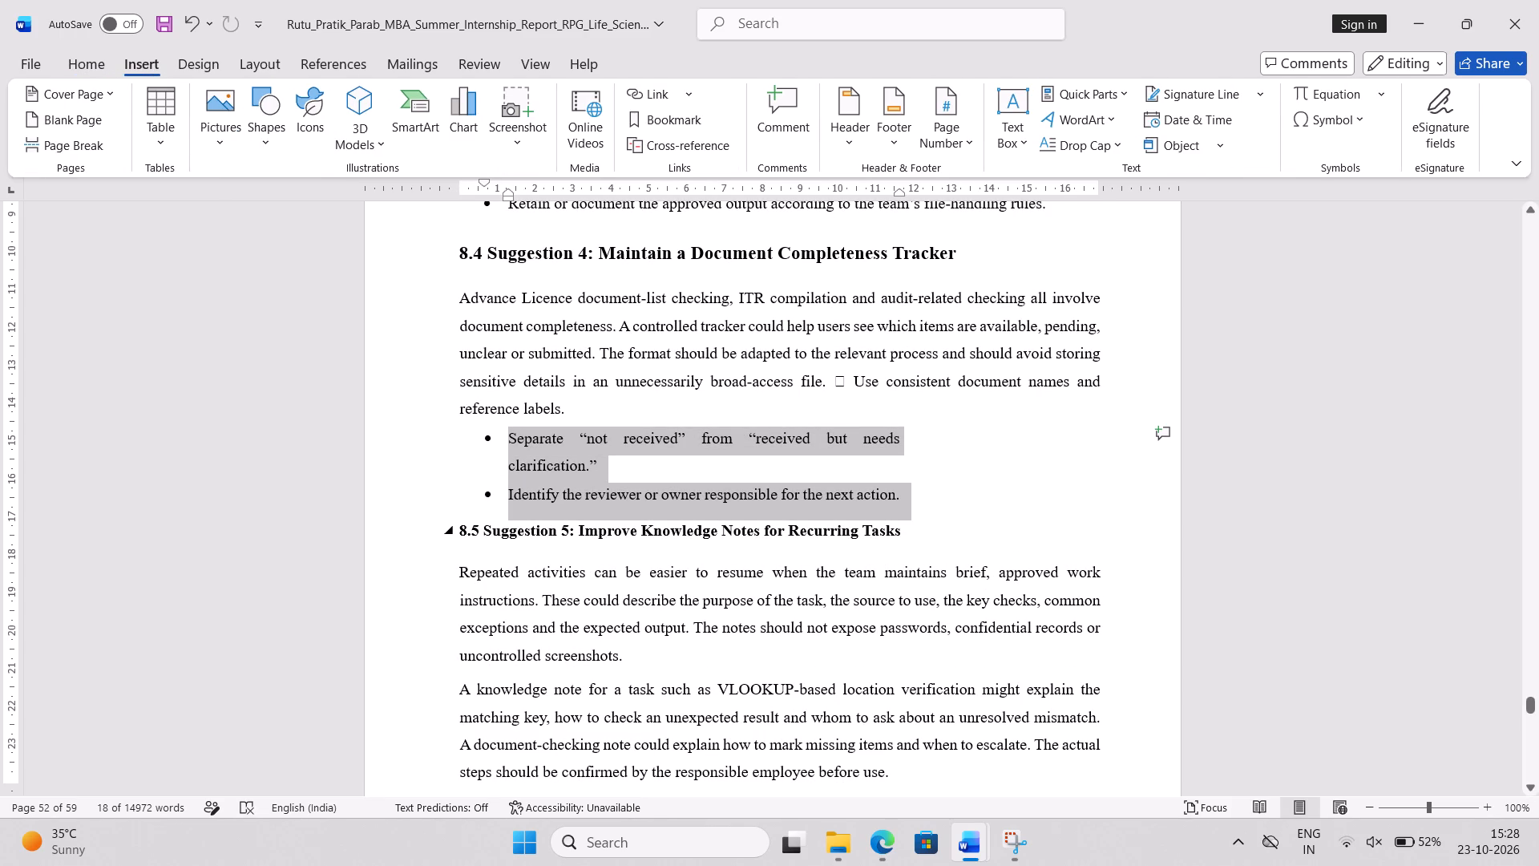
click(687, 473)
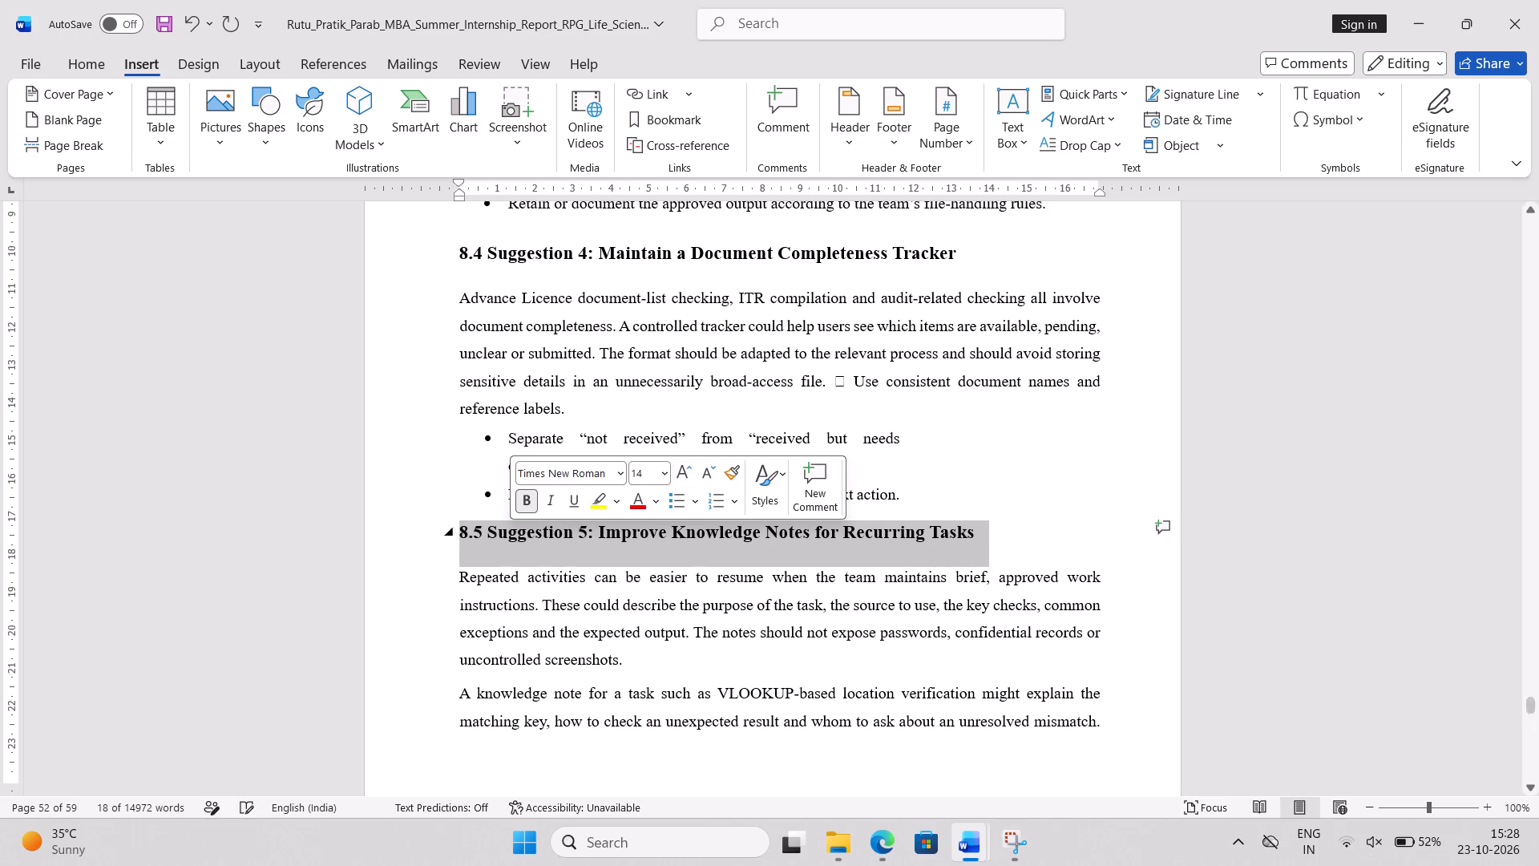
scroll(714, 673, down, 3)
triple_click(609, 471)
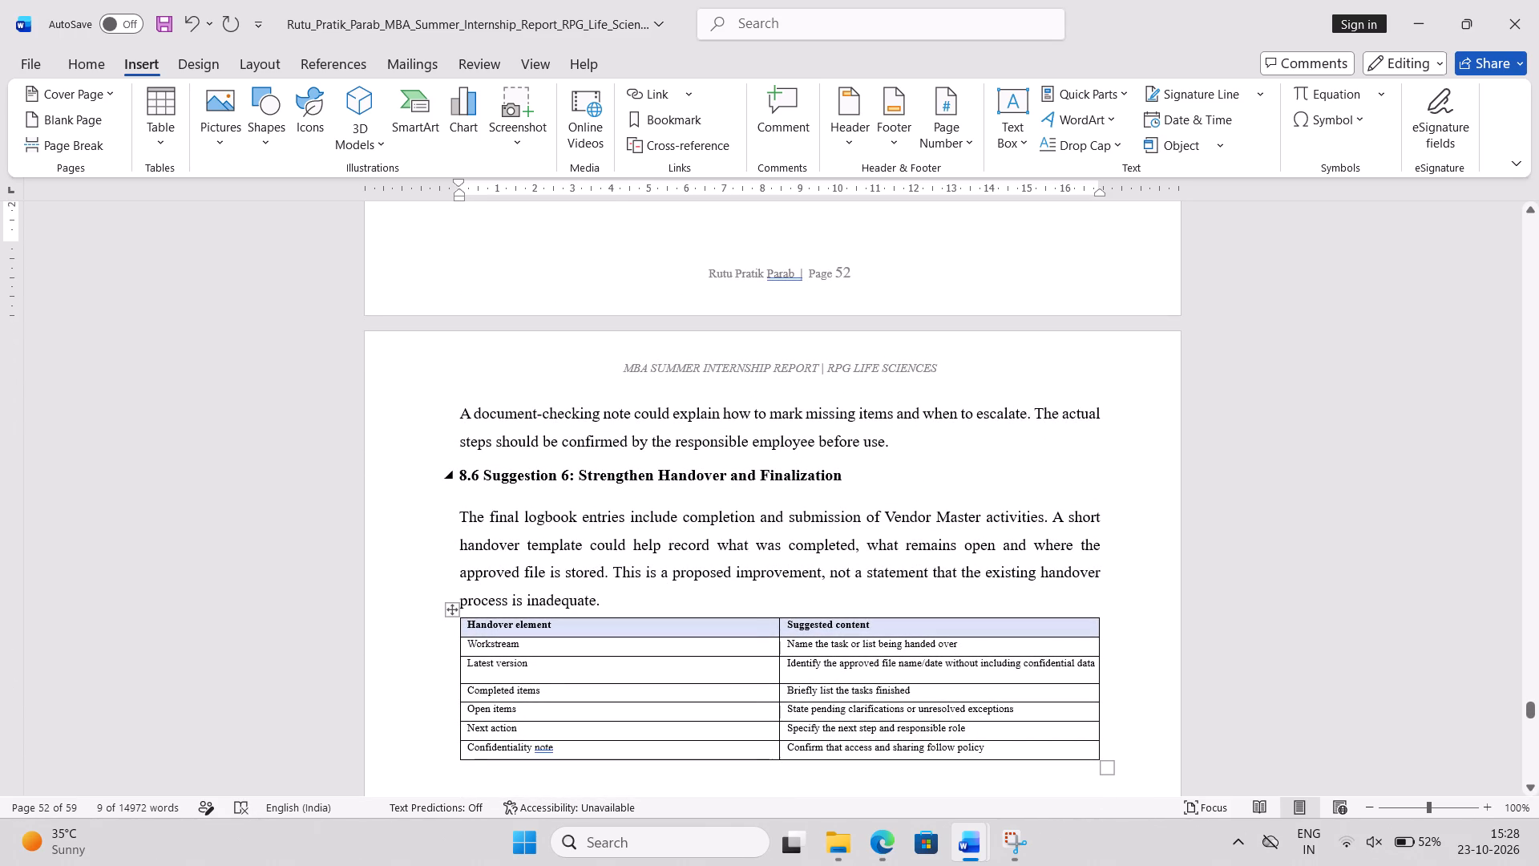
click(774, 410)
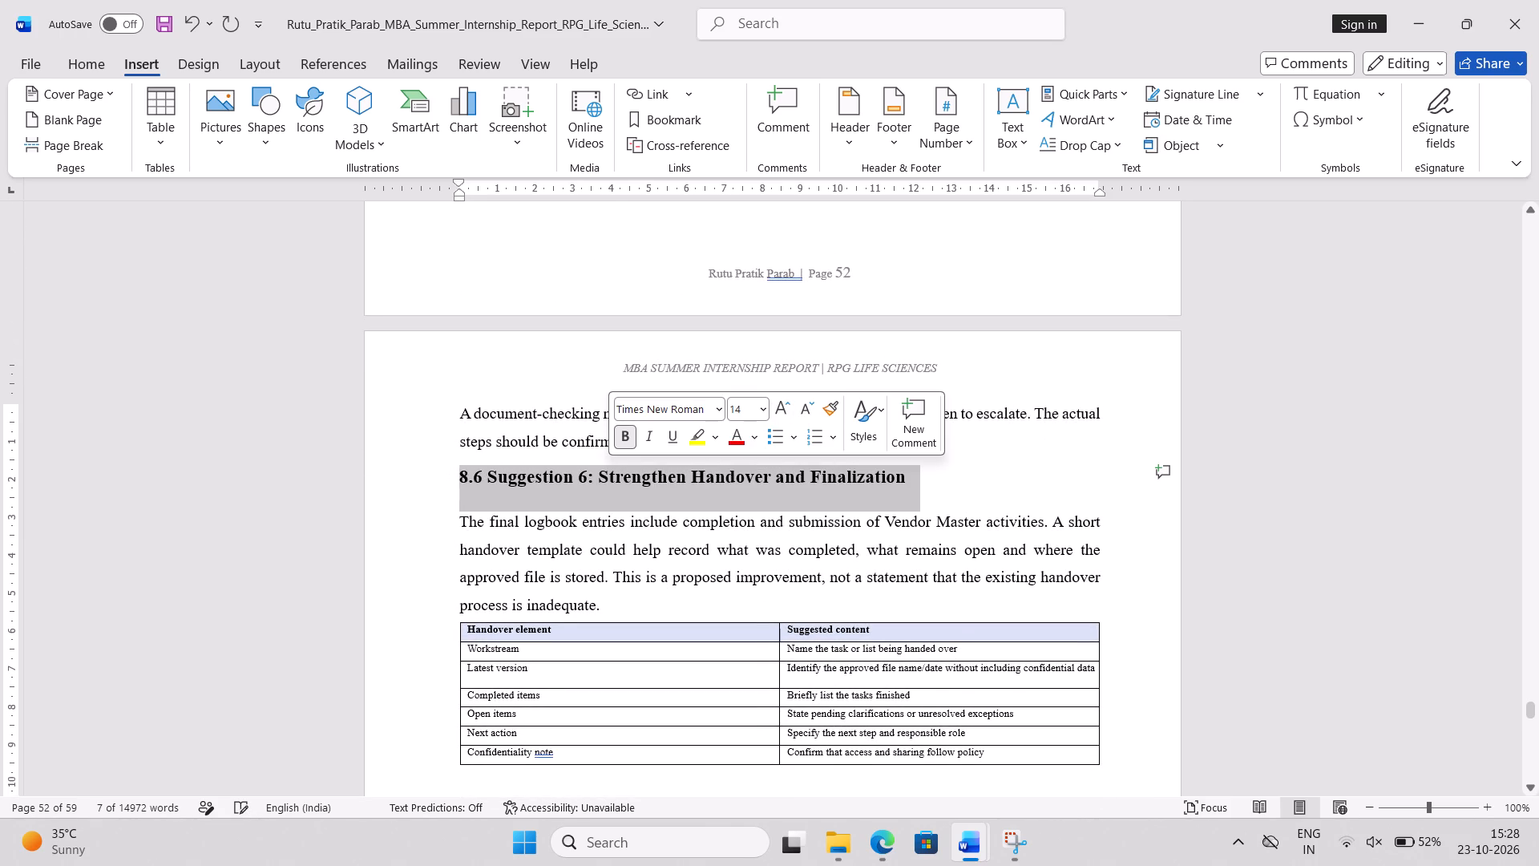
scroll(757, 610, down, 3)
triple_click(709, 356)
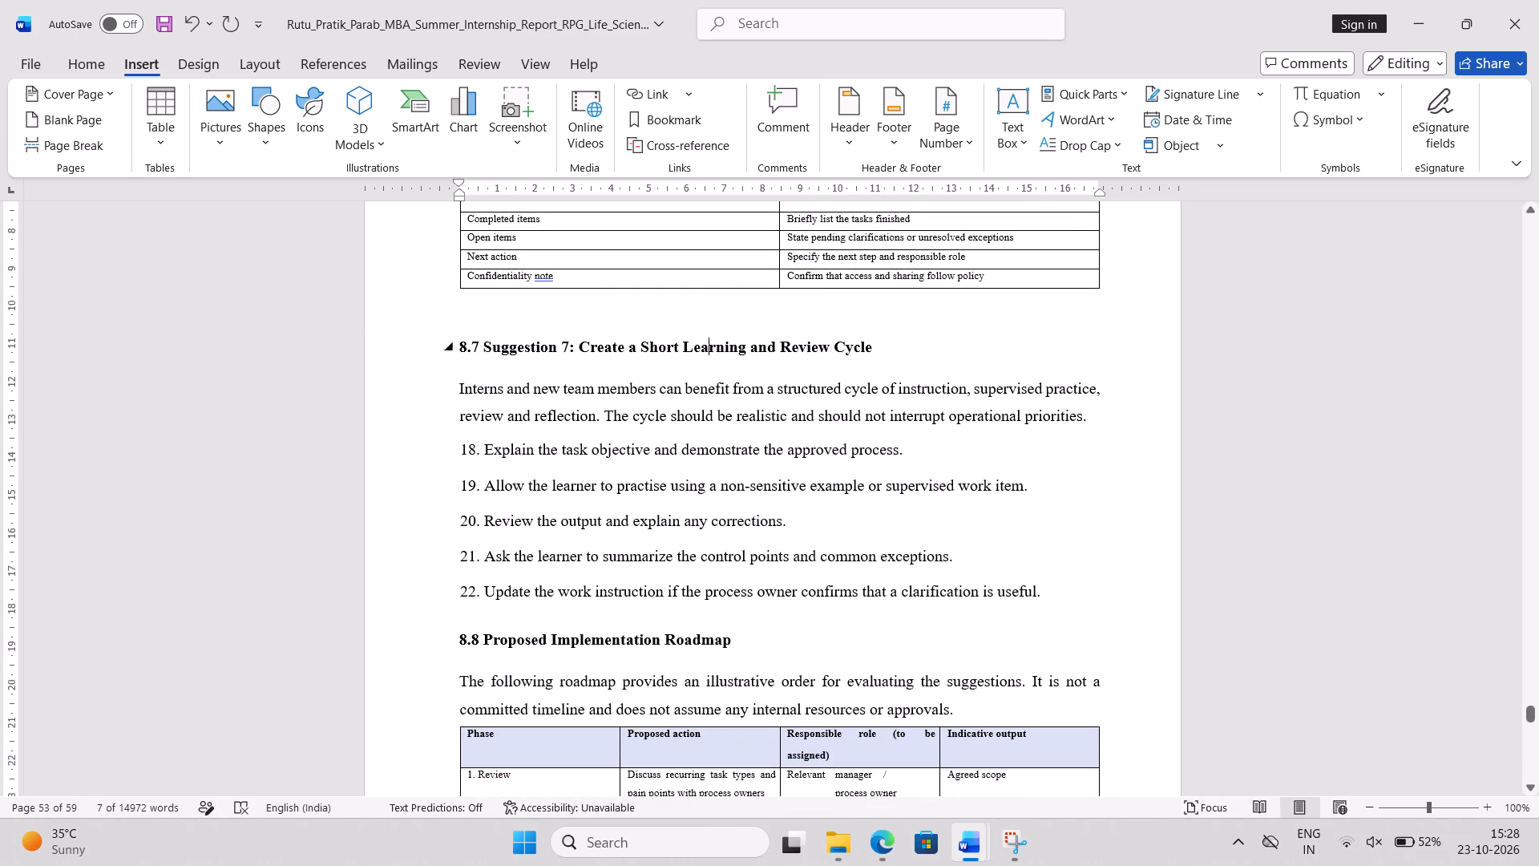
click(875, 304)
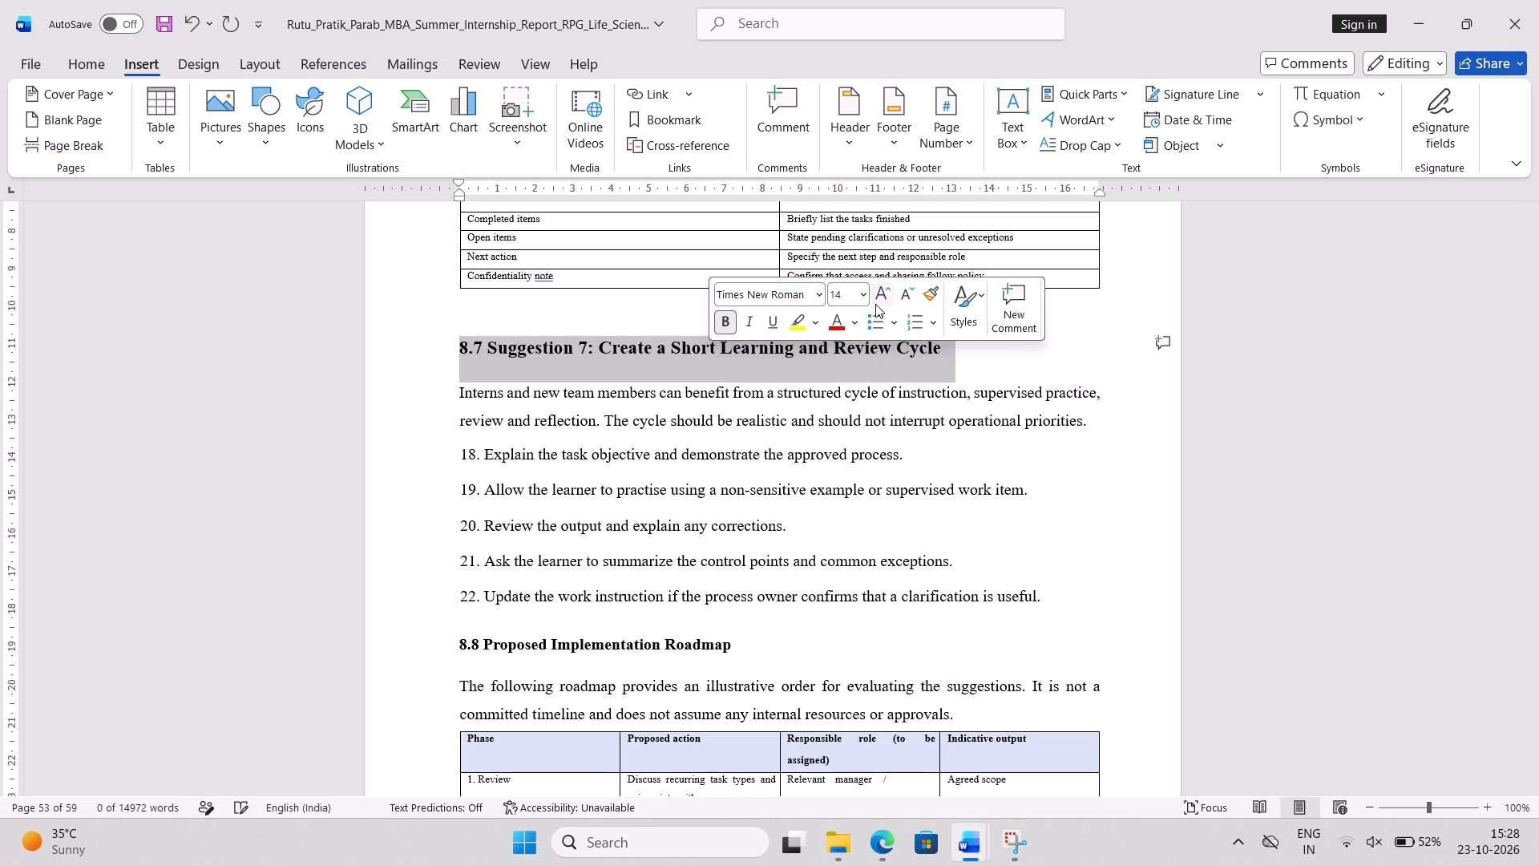
scroll(911, 491, down, 1)
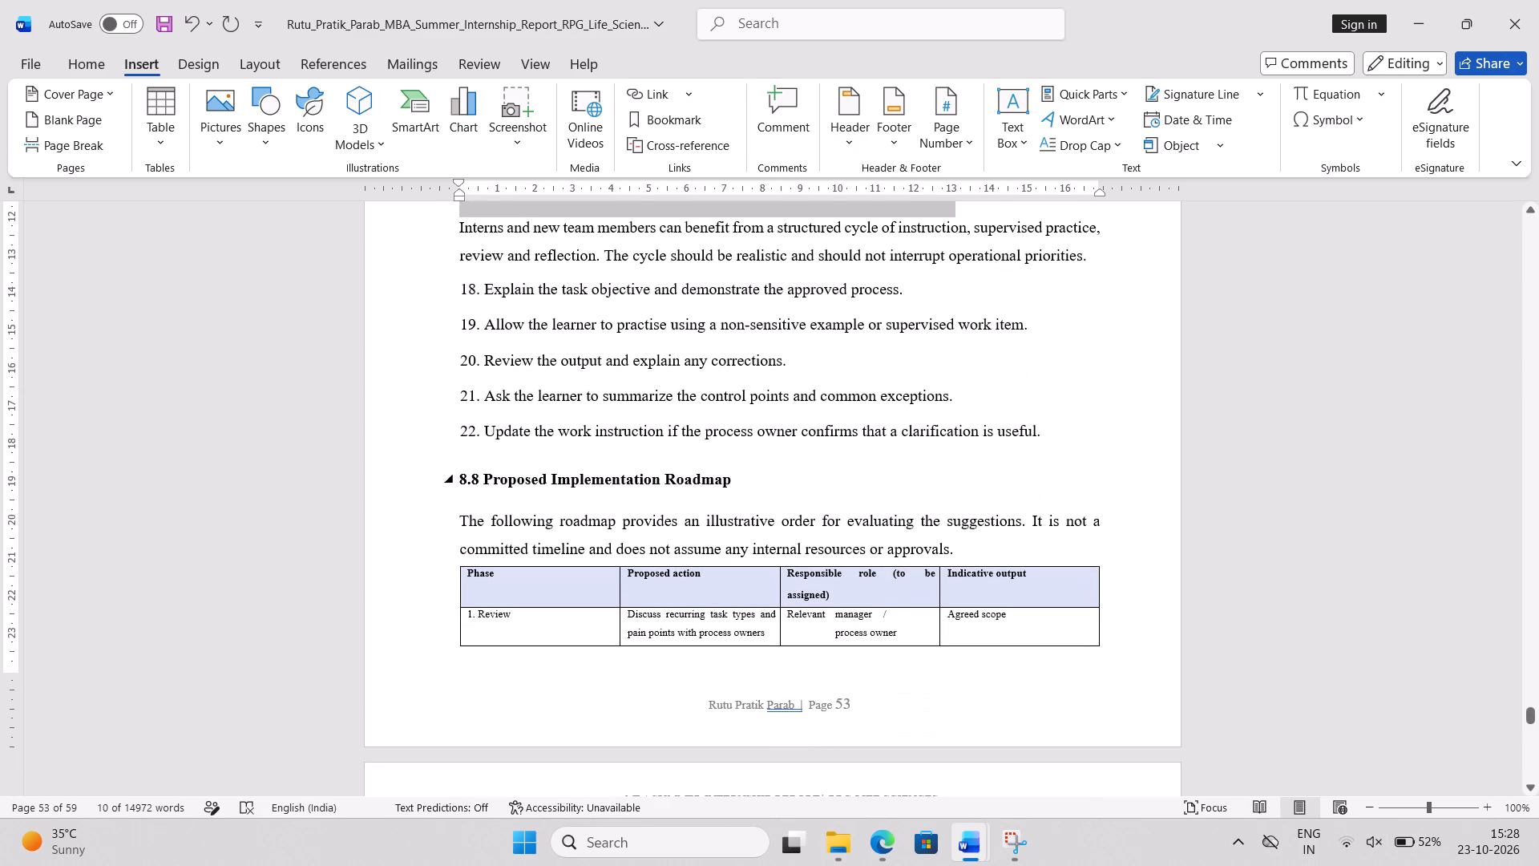
triple_click(673, 488)
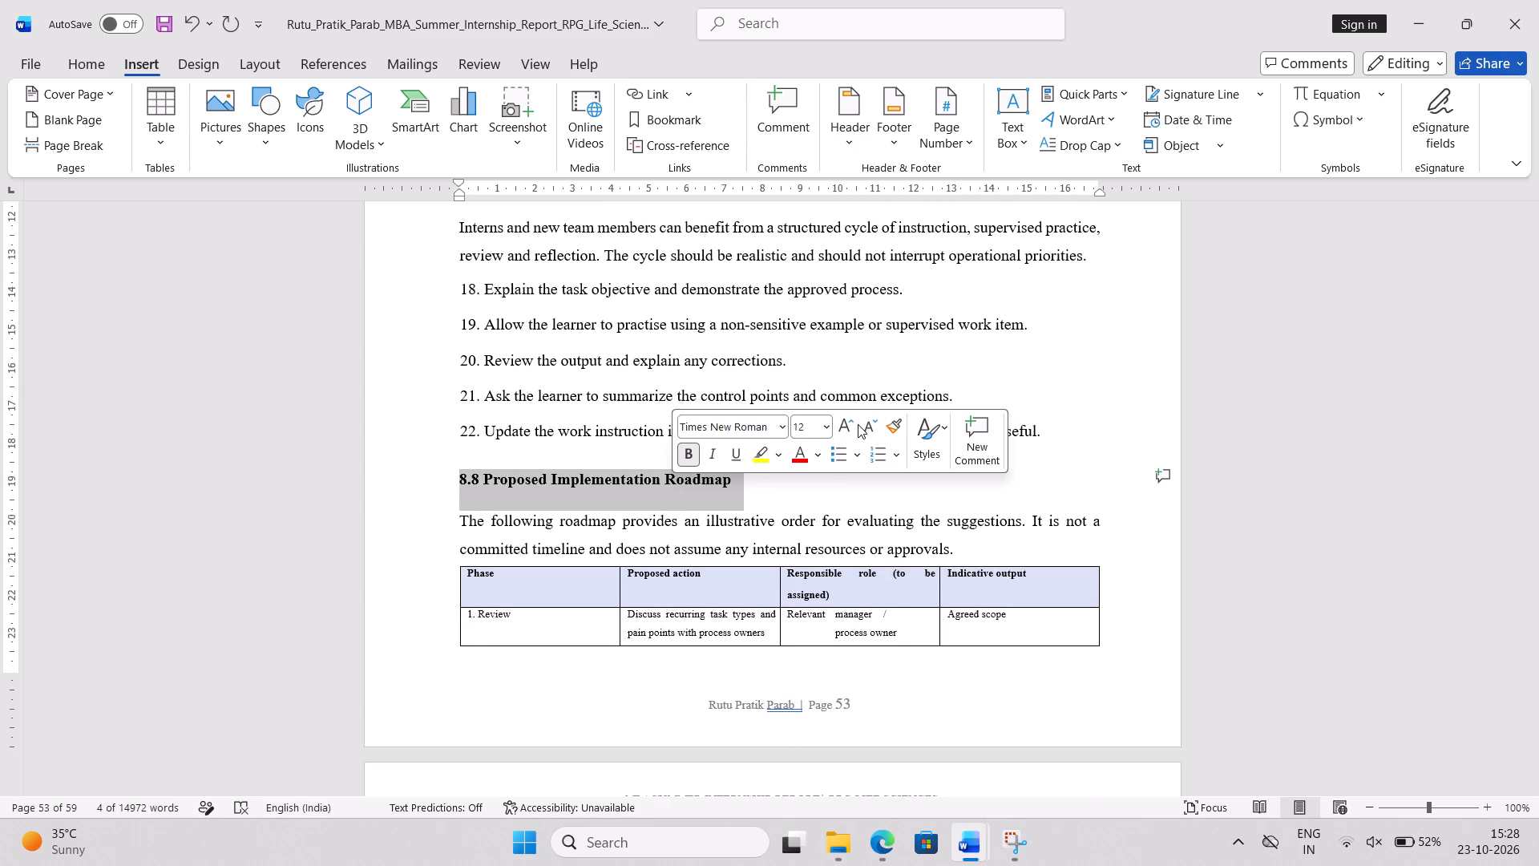
click(858, 430)
click(851, 430)
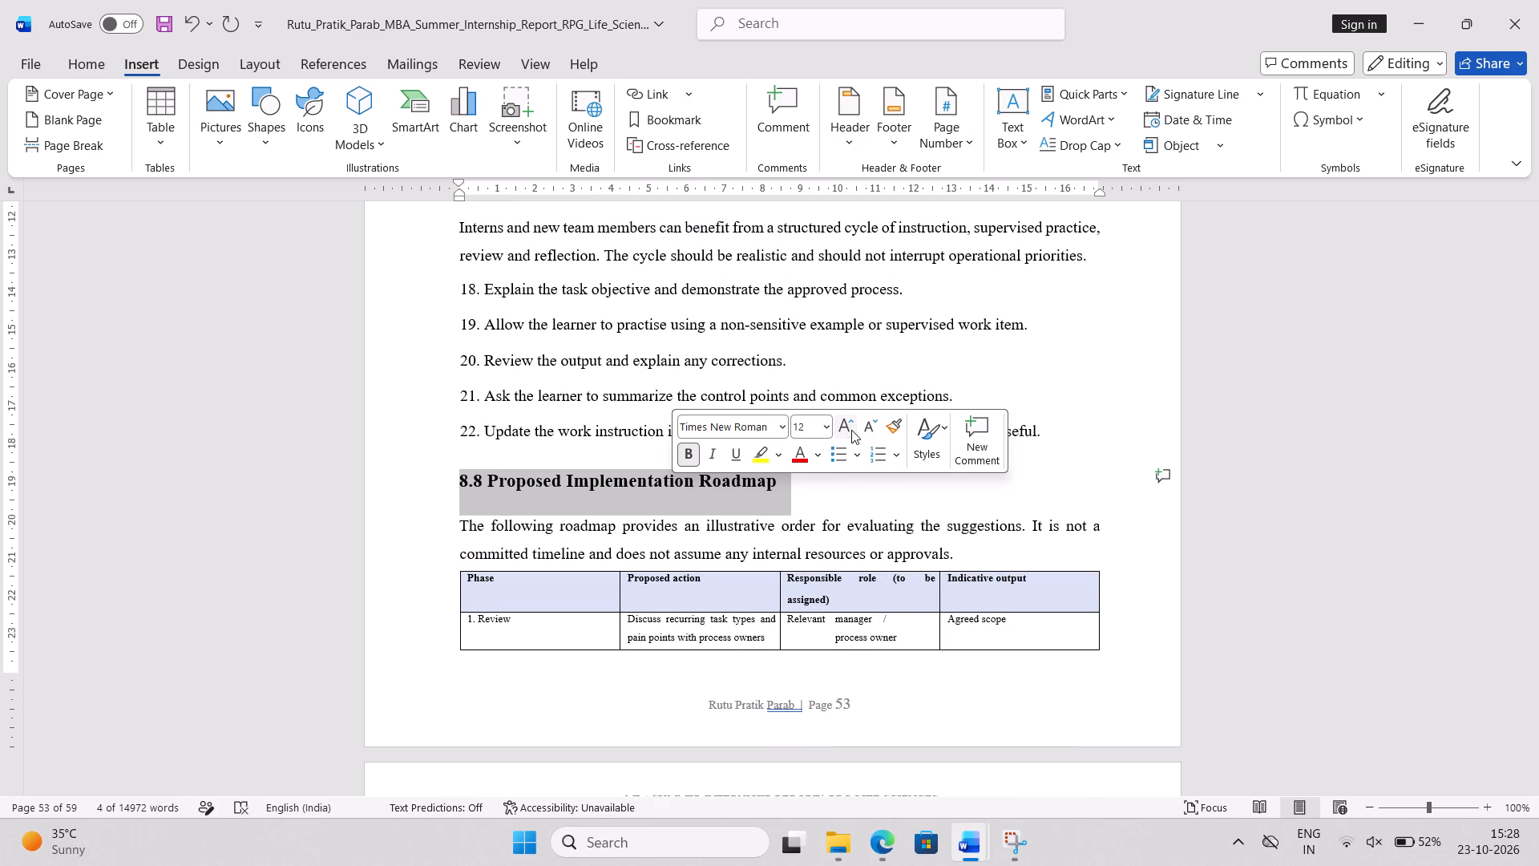
Insert a page break before the 8.8 Proposed Implementation Roadmap heading.
click(458, 478)
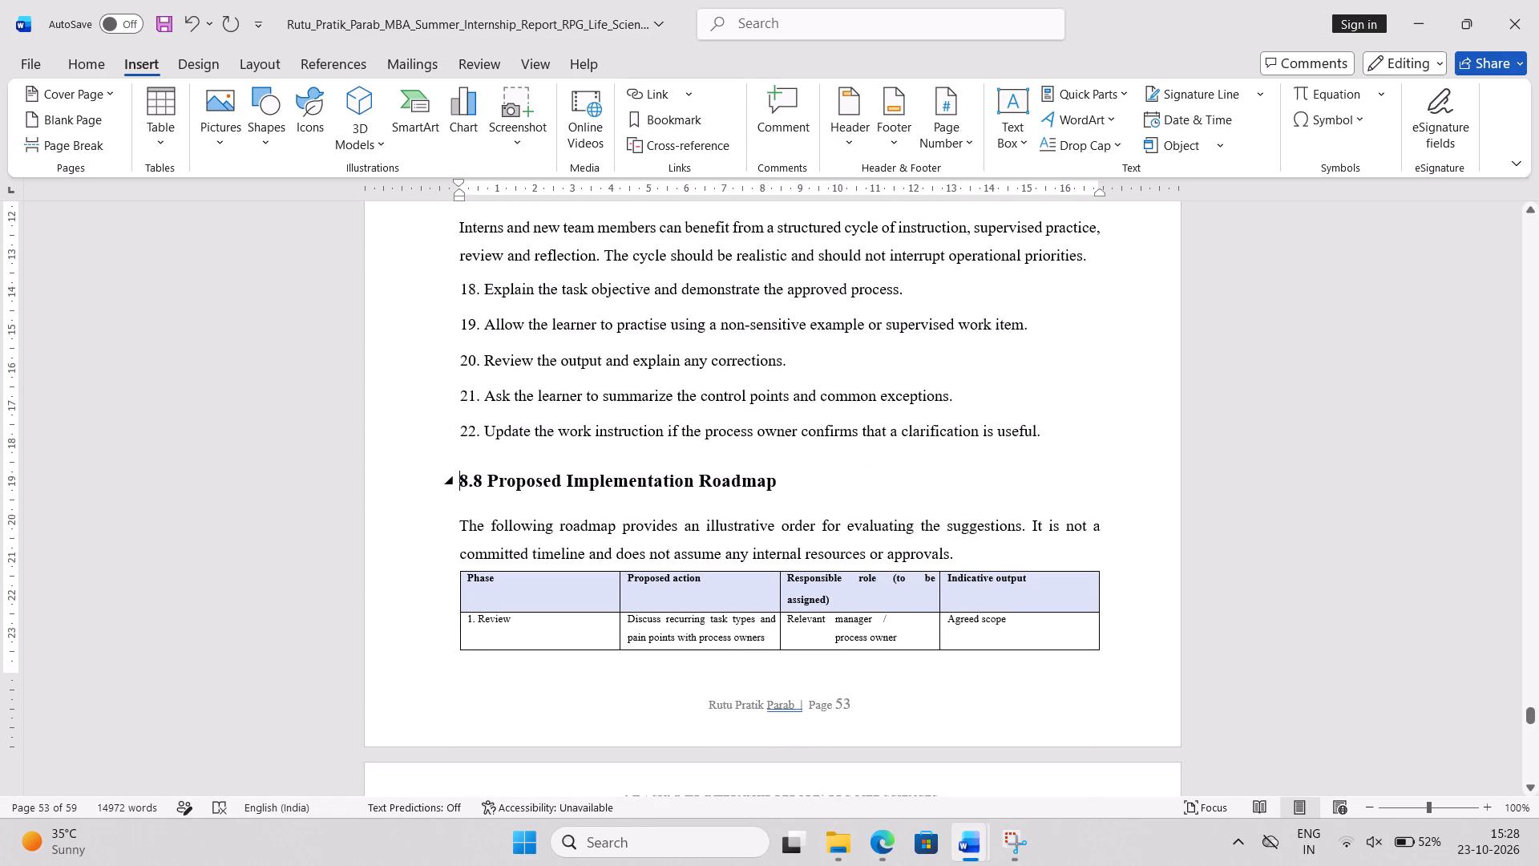
click(112, 154)
click(88, 146)
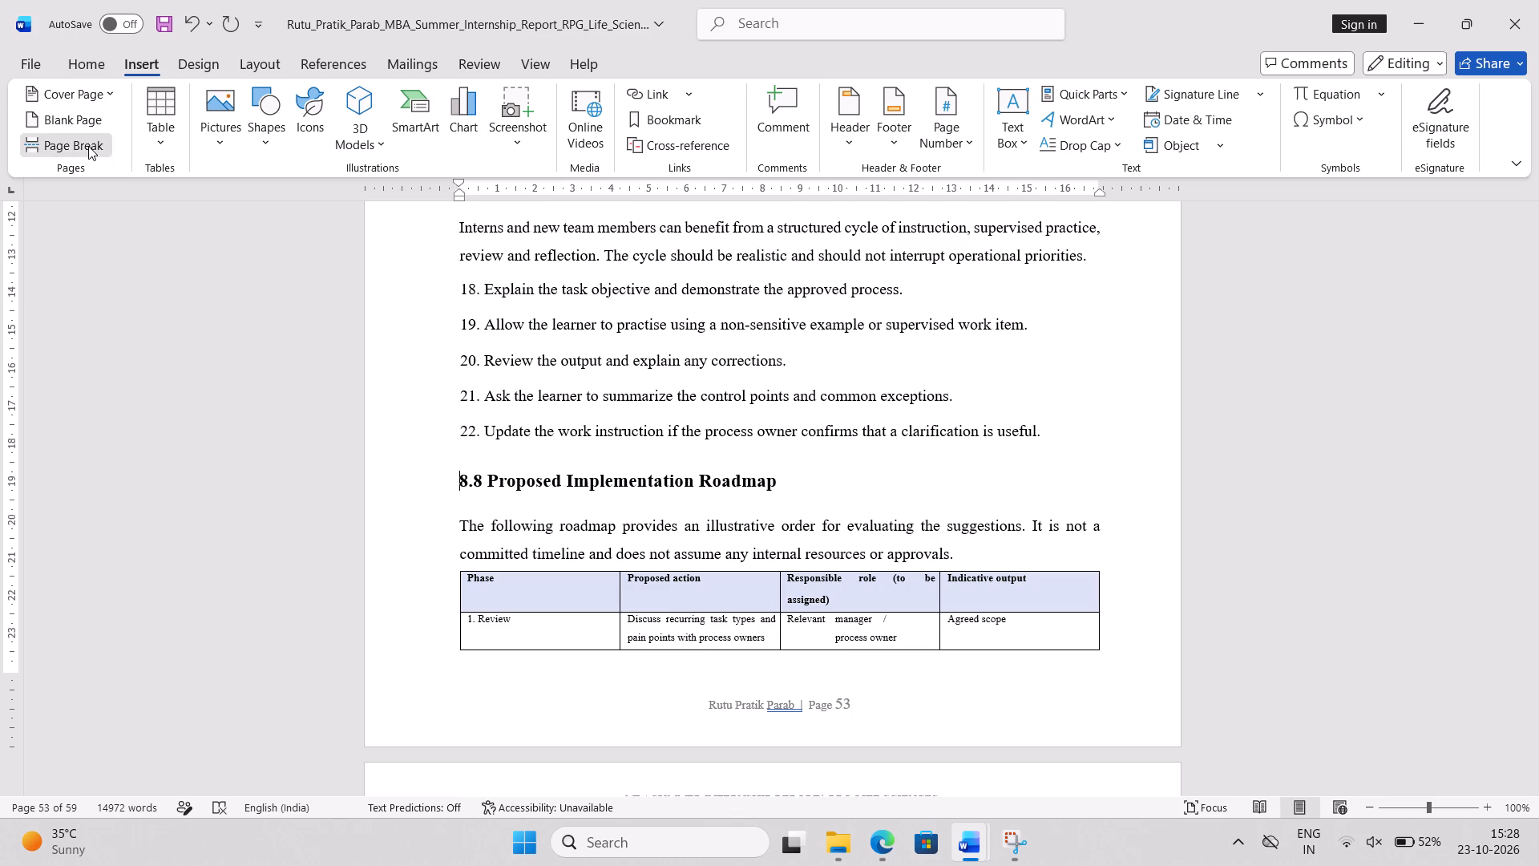
Delete the line "(To be inserted or replaced with an approved company/process visual, if permitted.)" from the Figure 8.1 placeholder box.
scroll(760, 475, down, 4)
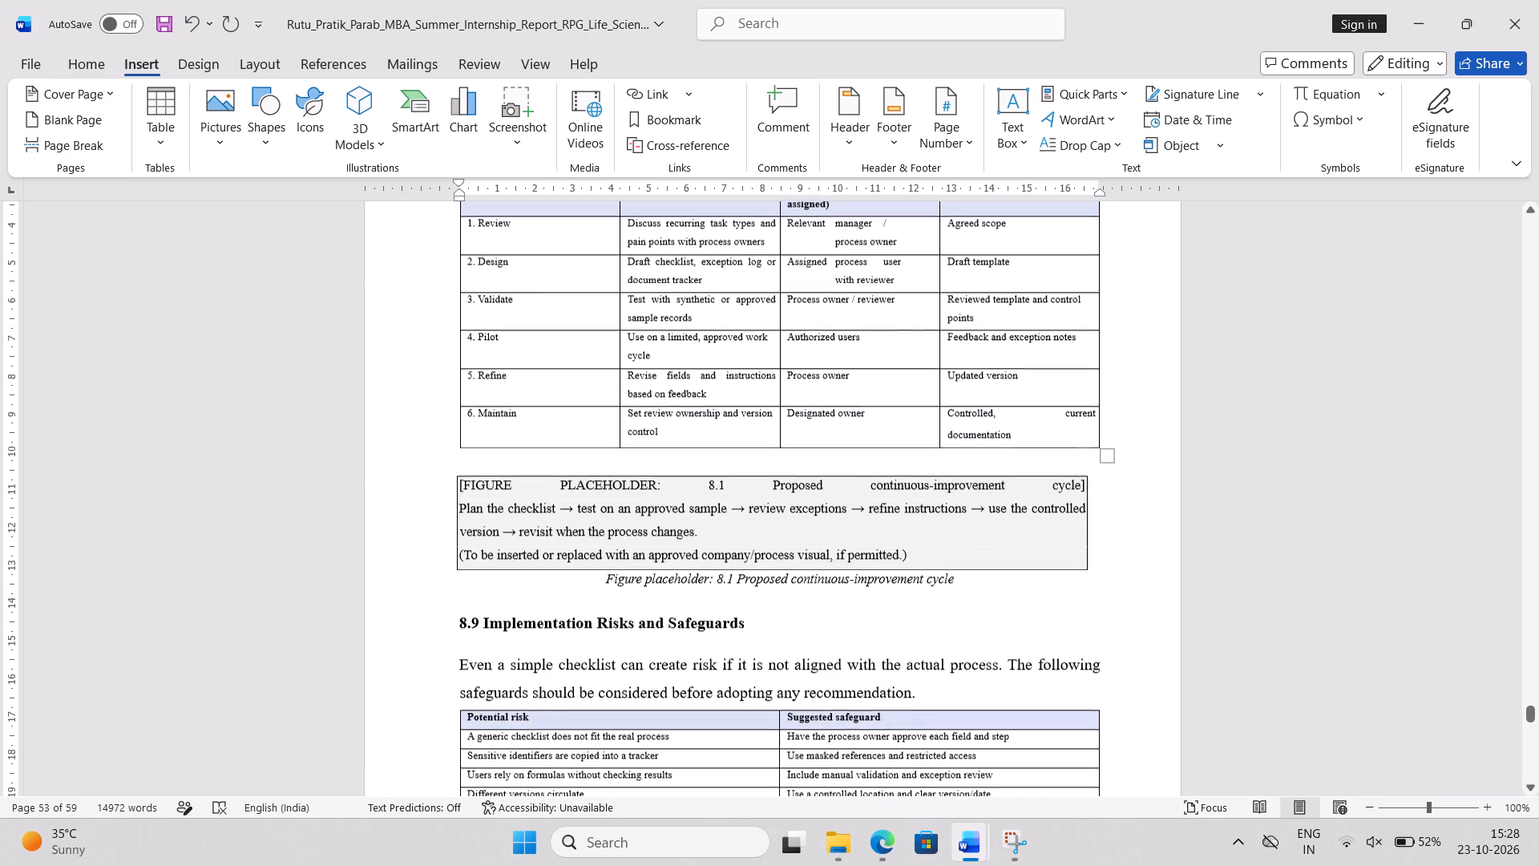
drag(923, 558, 490, 553)
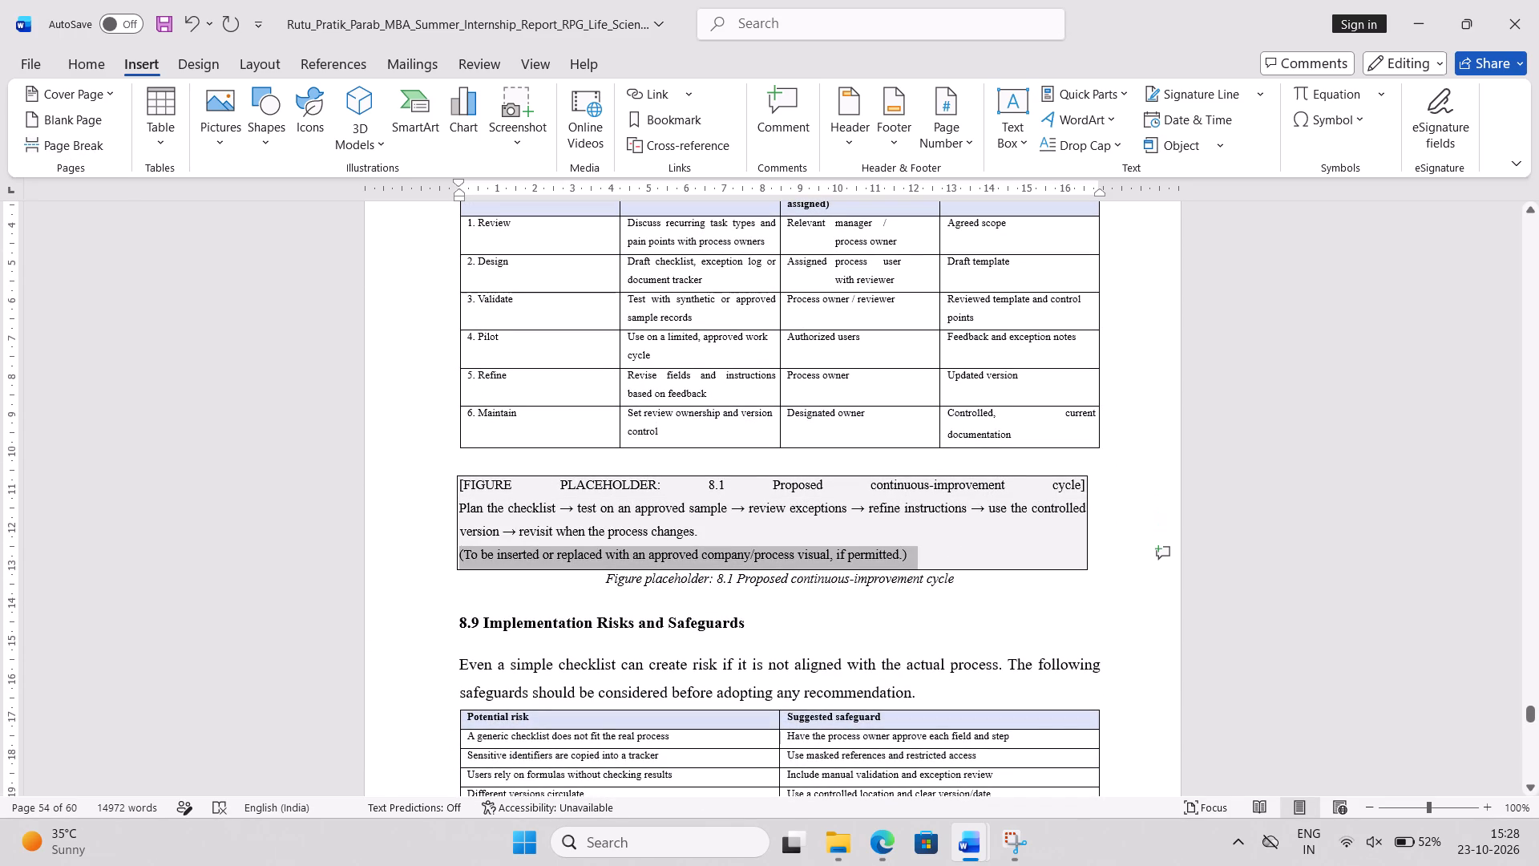
drag(490, 553, 480, 556)
key(BackSpace)
key(BackSpace)
key(BackSpace)
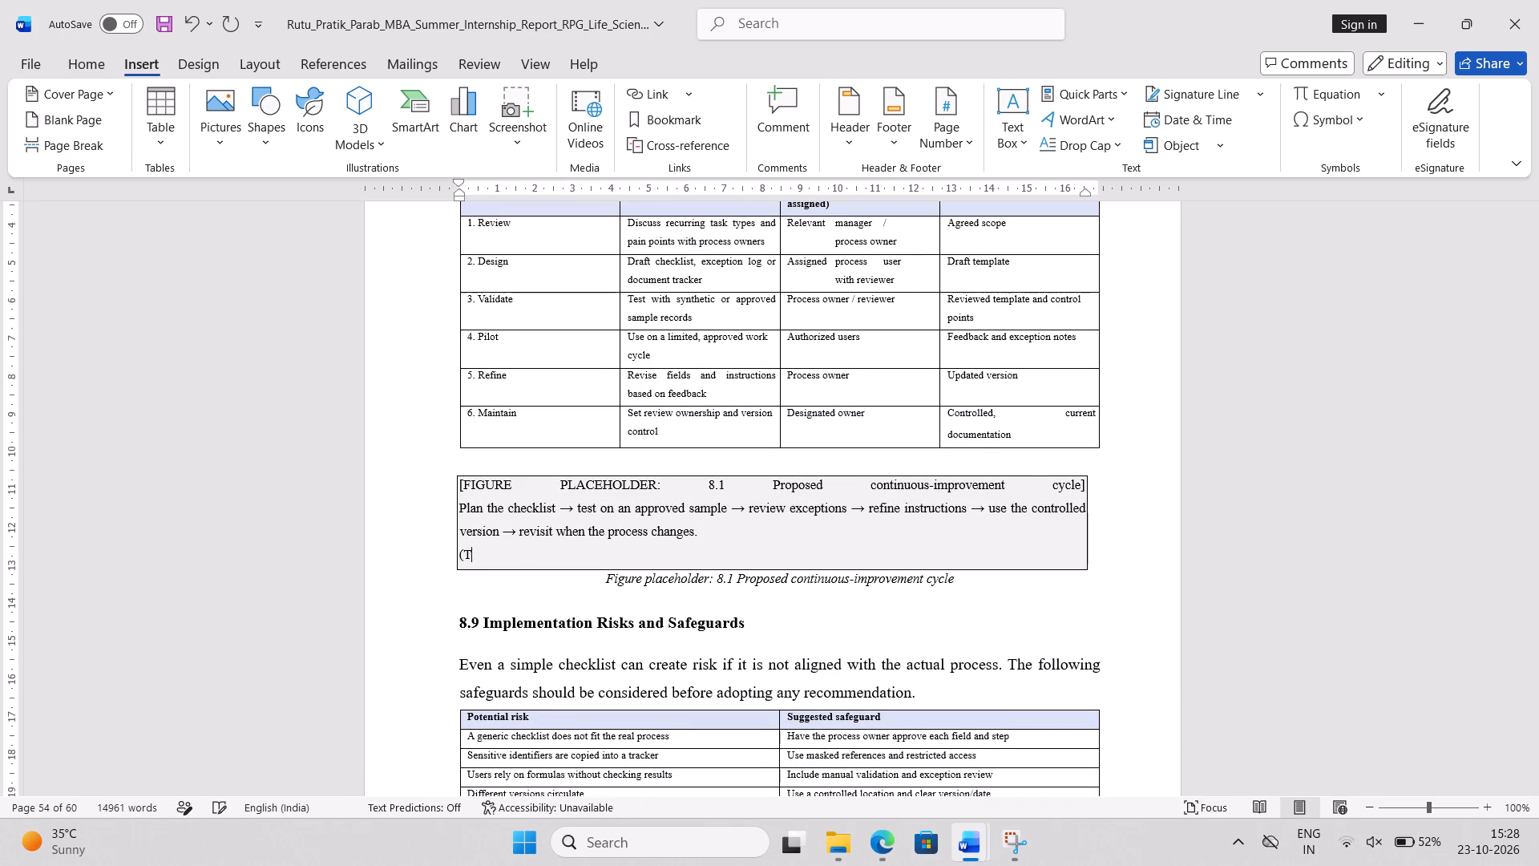
key(BackSpace)
key(BackSpace)
key(BackSpace)
key(BackSpace)
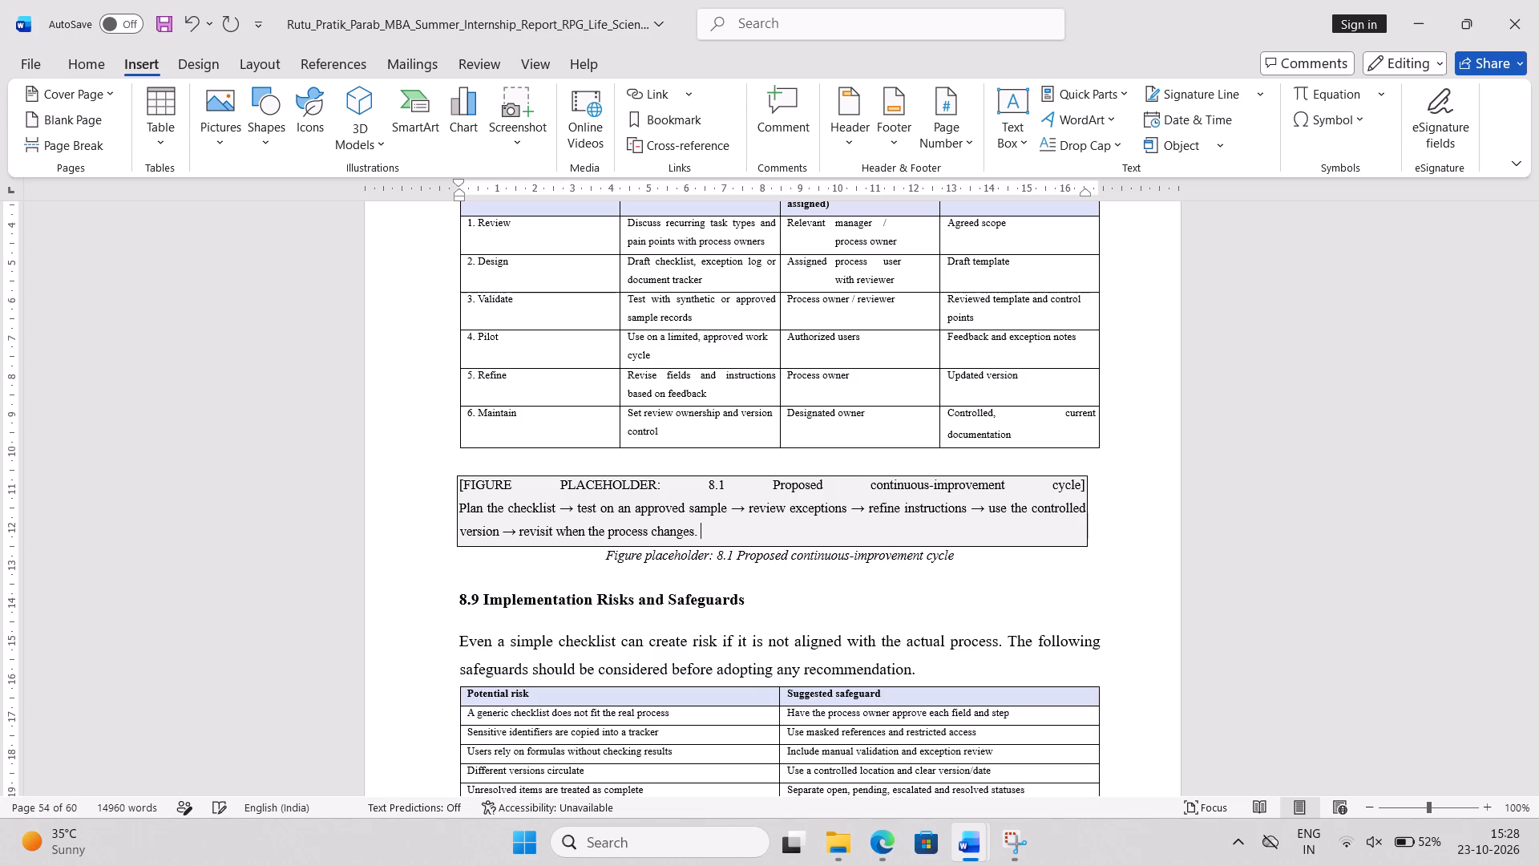
Increase the 8.9 Implementation Risks and Safeguards and 8.10 How to Evaluate Whether a Suggestion Helps headings to 14 pt.
triple_click(523, 605)
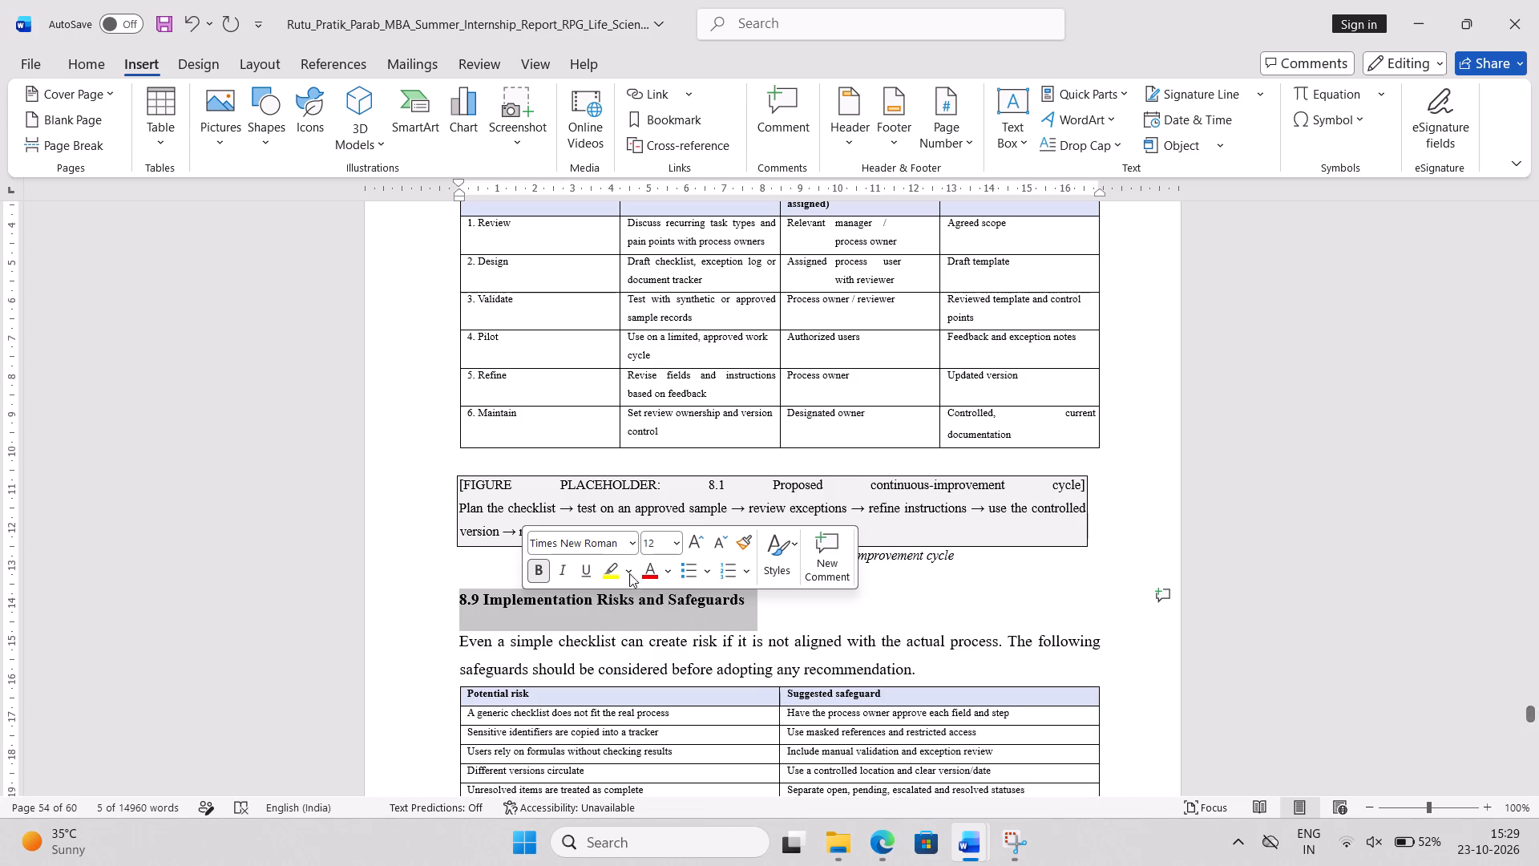
click(699, 540)
scroll(684, 648, down, 3)
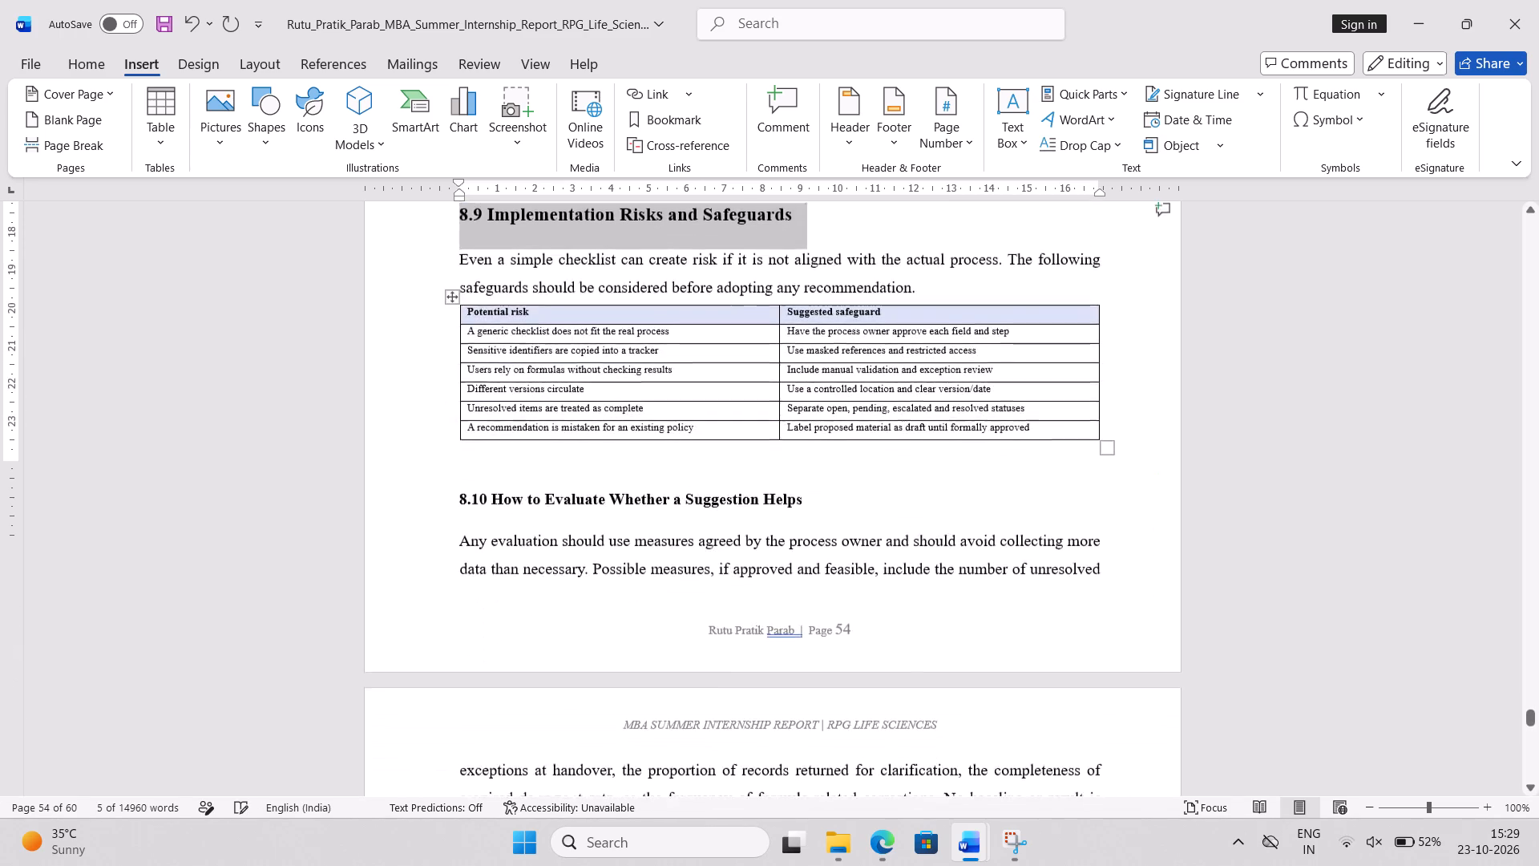
triple_click(630, 371)
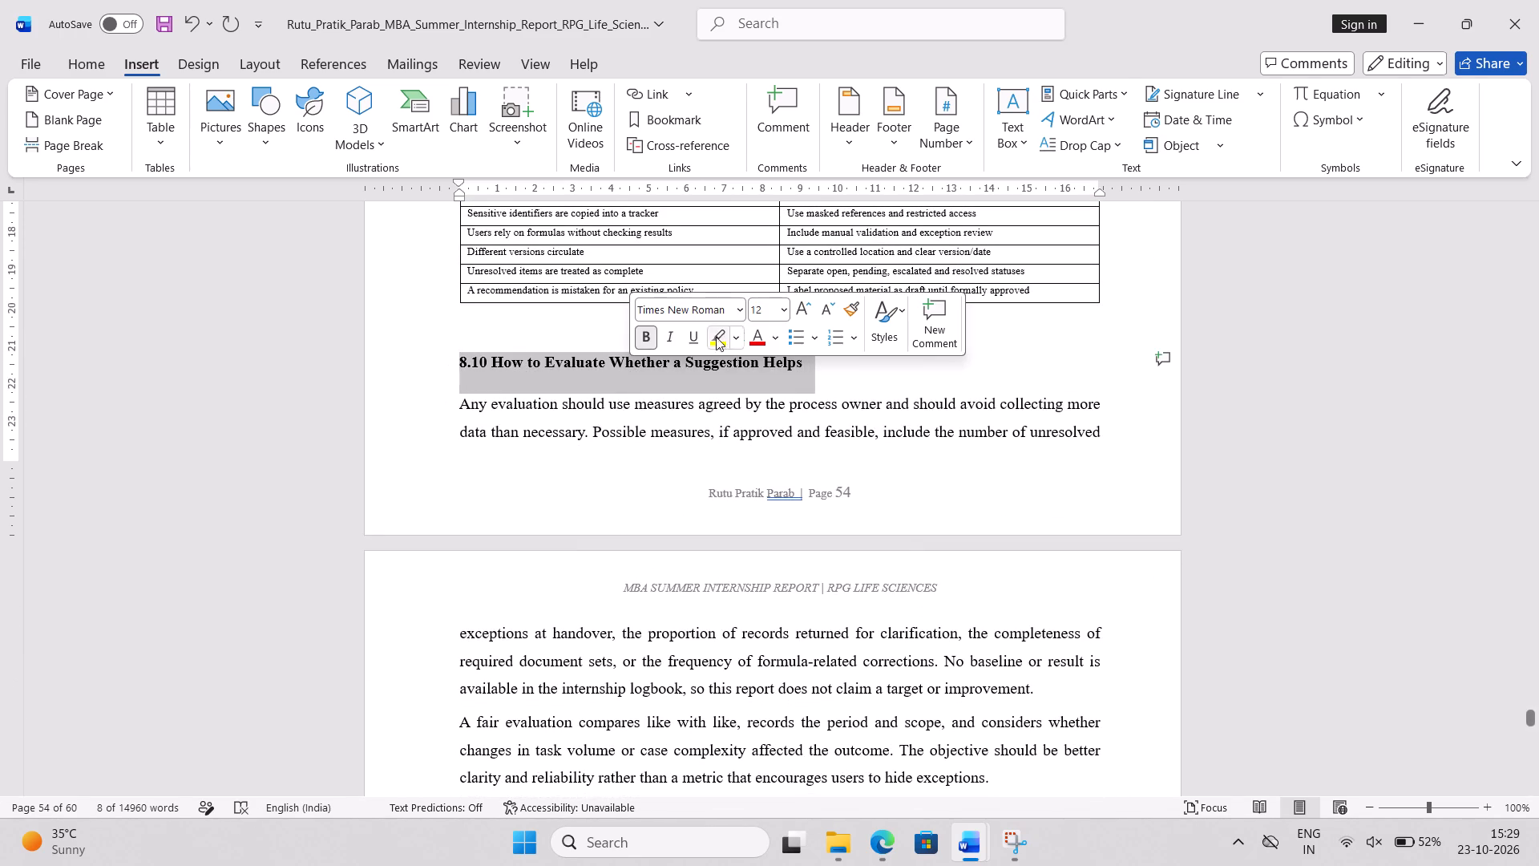
click(806, 303)
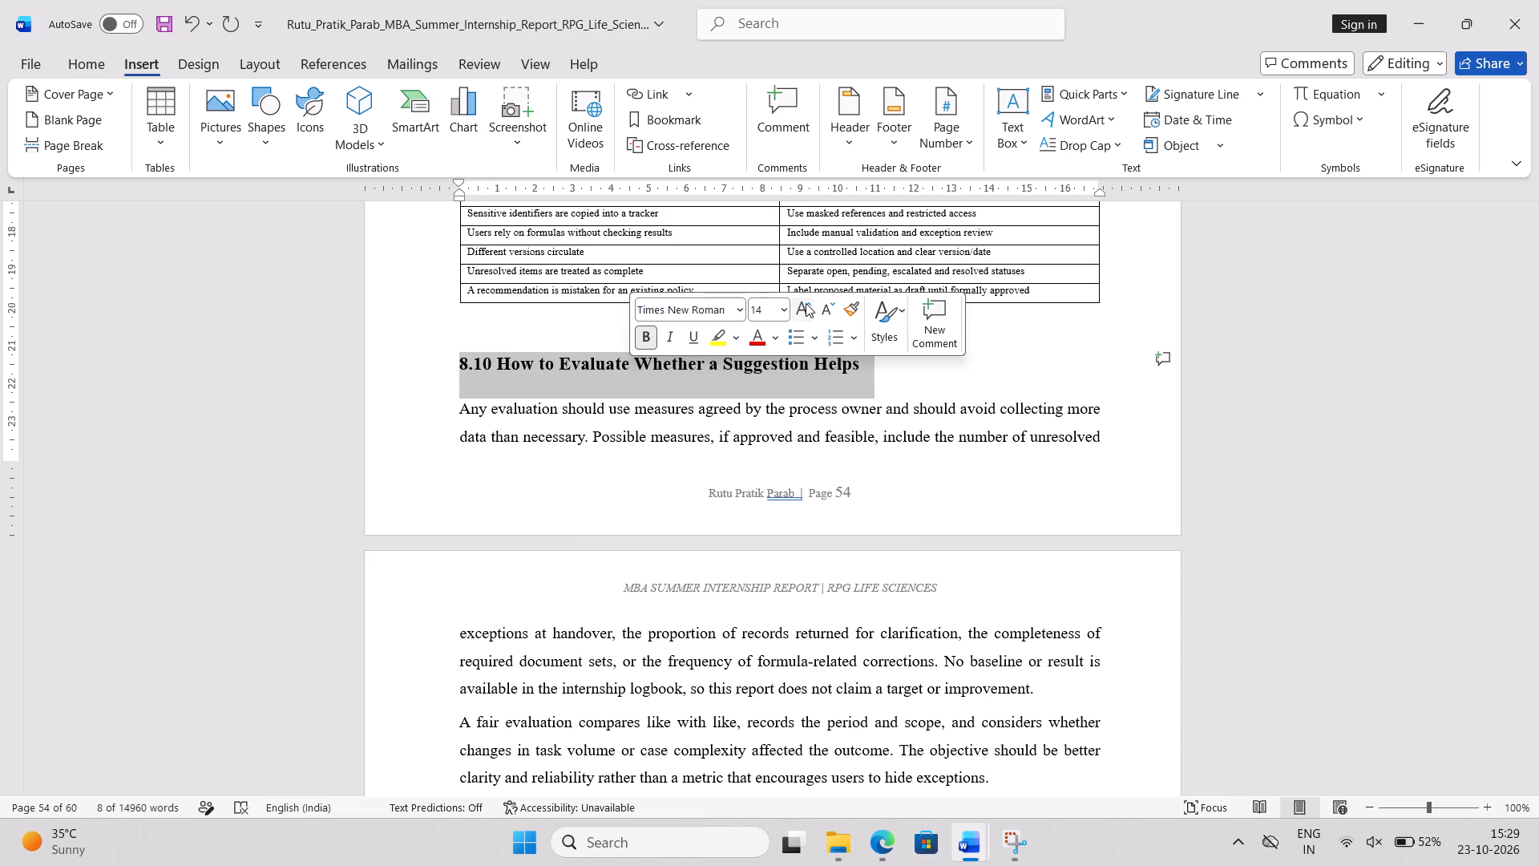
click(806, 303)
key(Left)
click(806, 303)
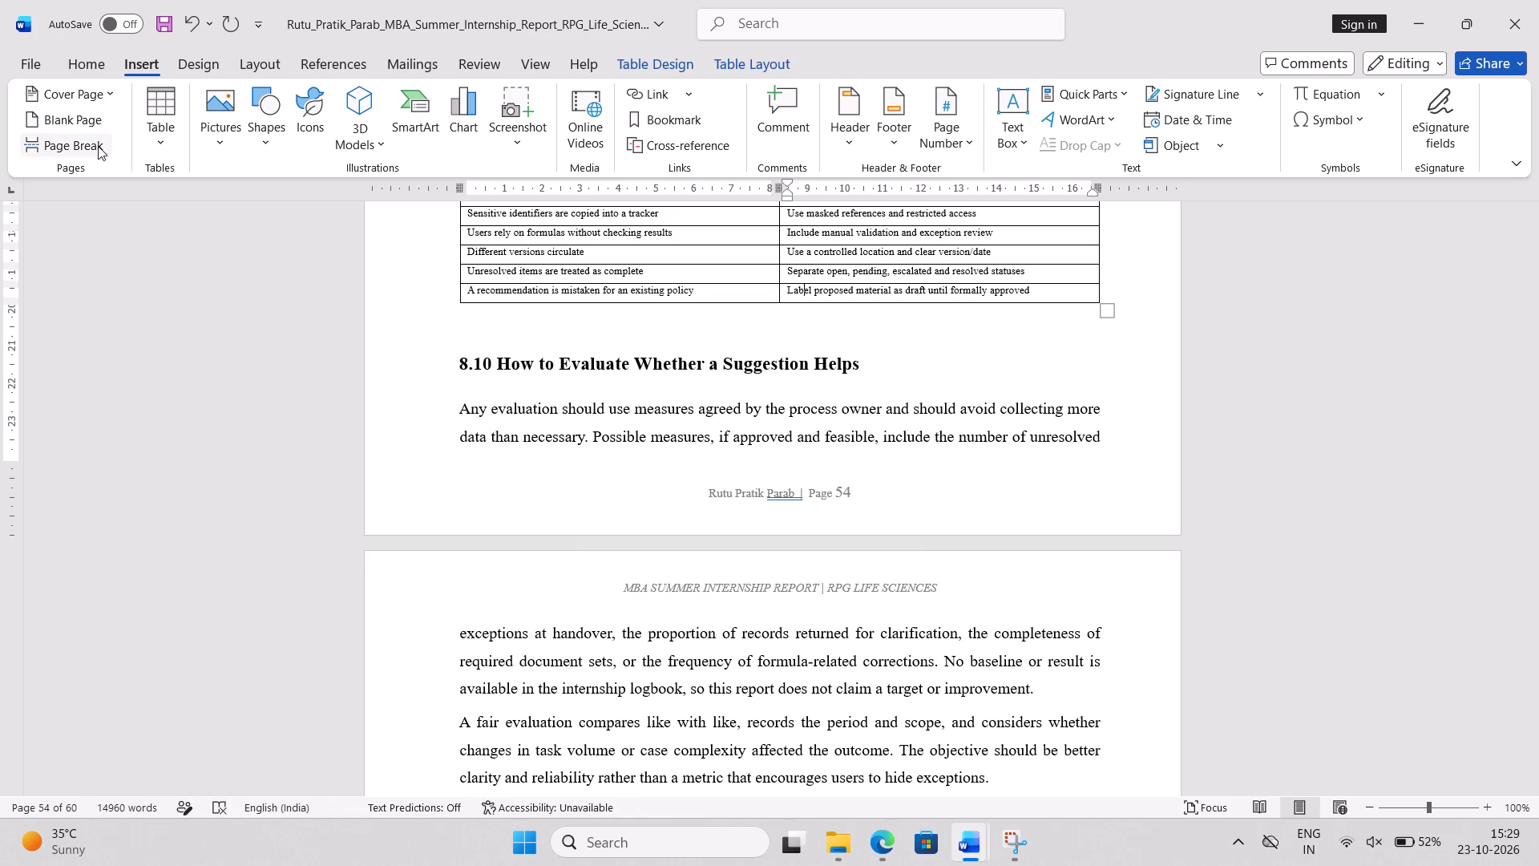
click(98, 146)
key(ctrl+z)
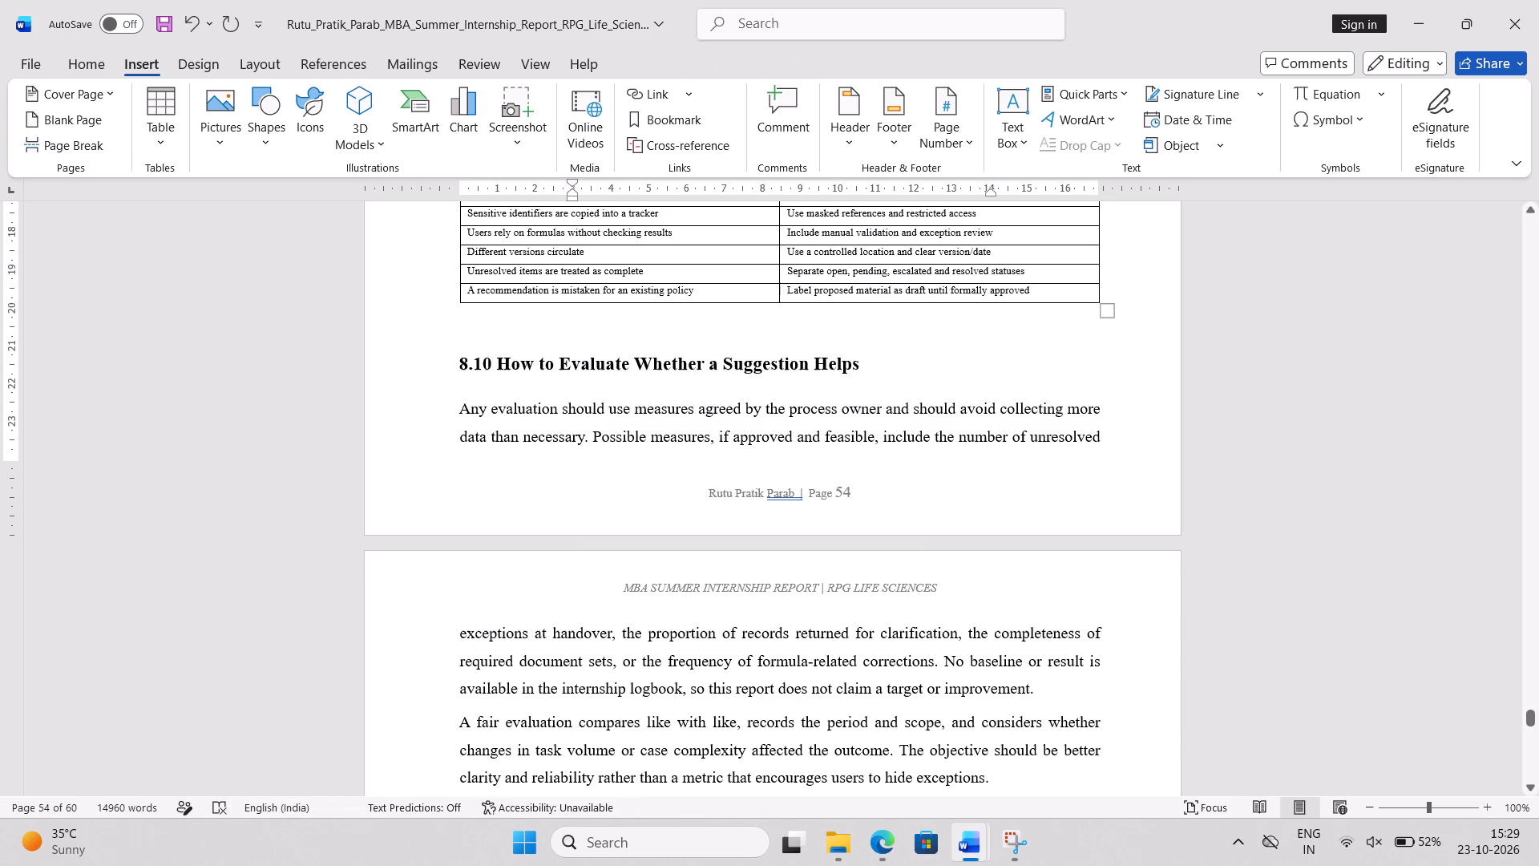
Insert a page break before the 8.10 How to Evaluate Whether a Suggestion Helps heading.
click(461, 363)
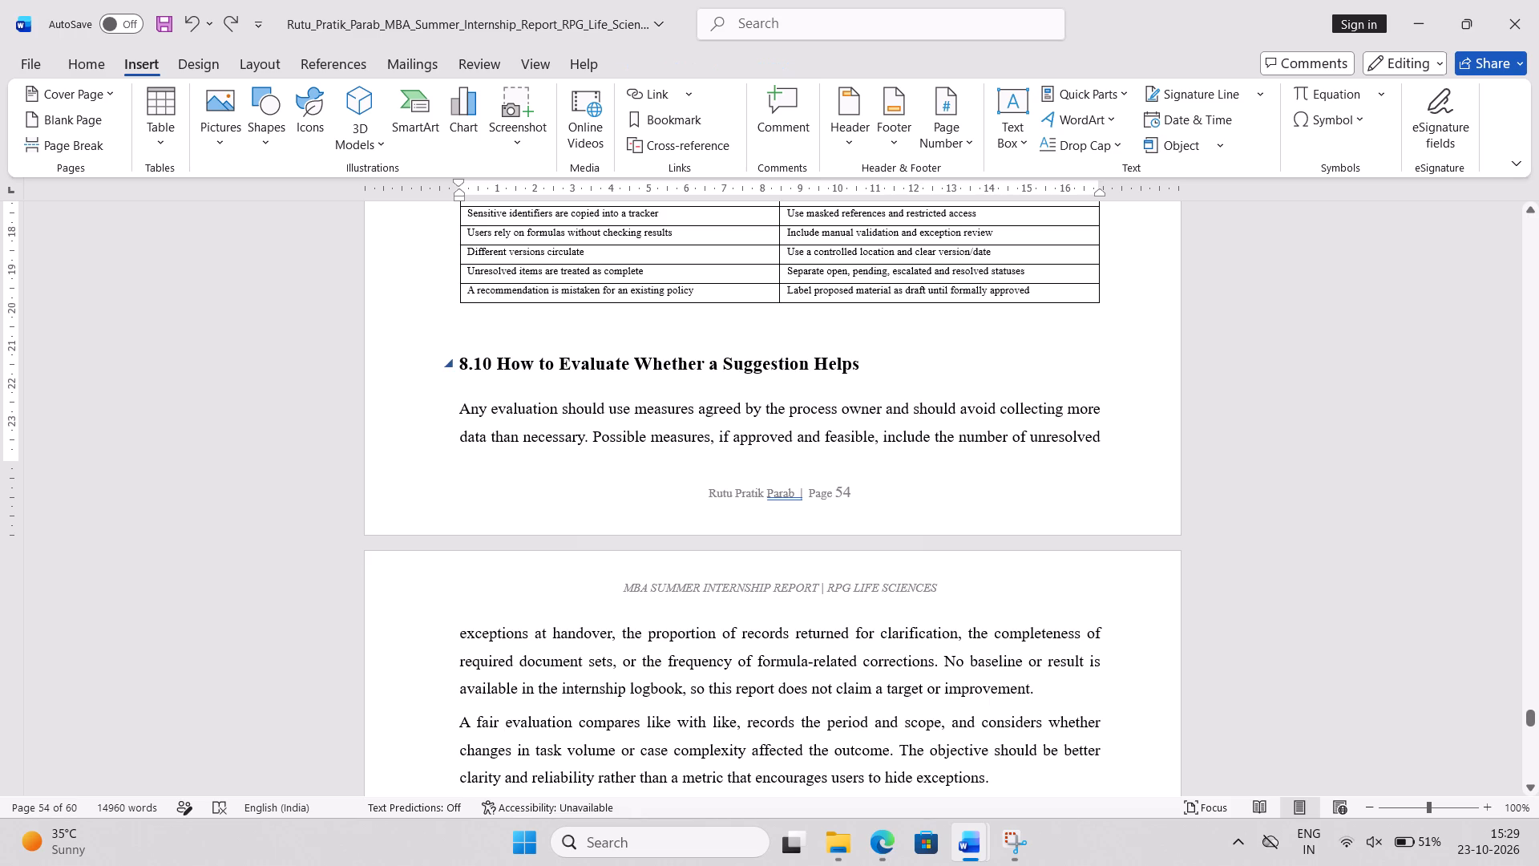
click(106, 143)
Increase the 8.11 Chapter Summary heading to 14 pt.
scroll(627, 544, down, 1)
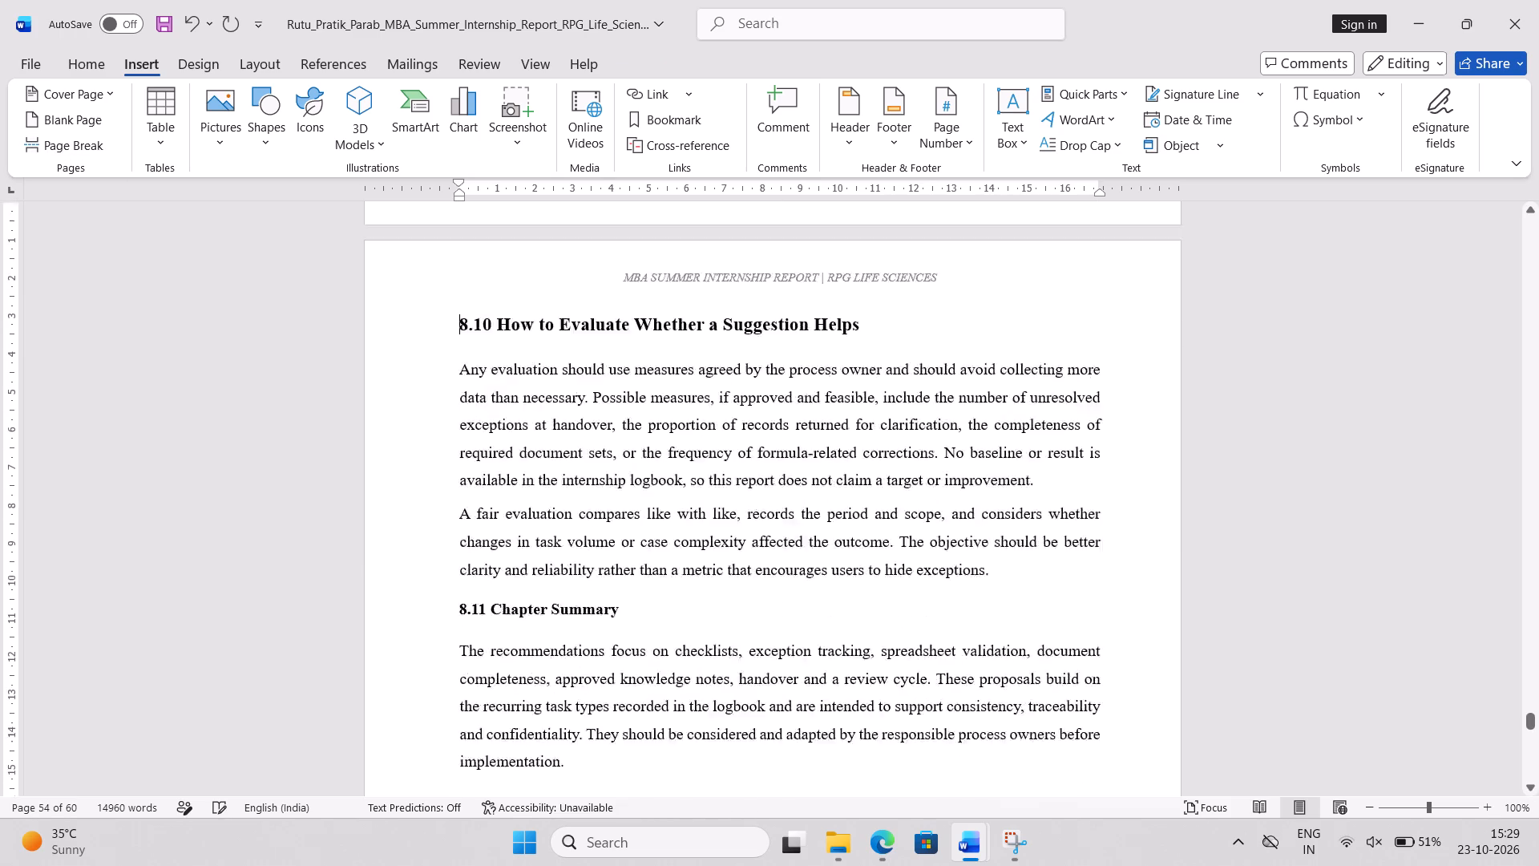
scroll(627, 544, down, 2)
triple_click(548, 293)
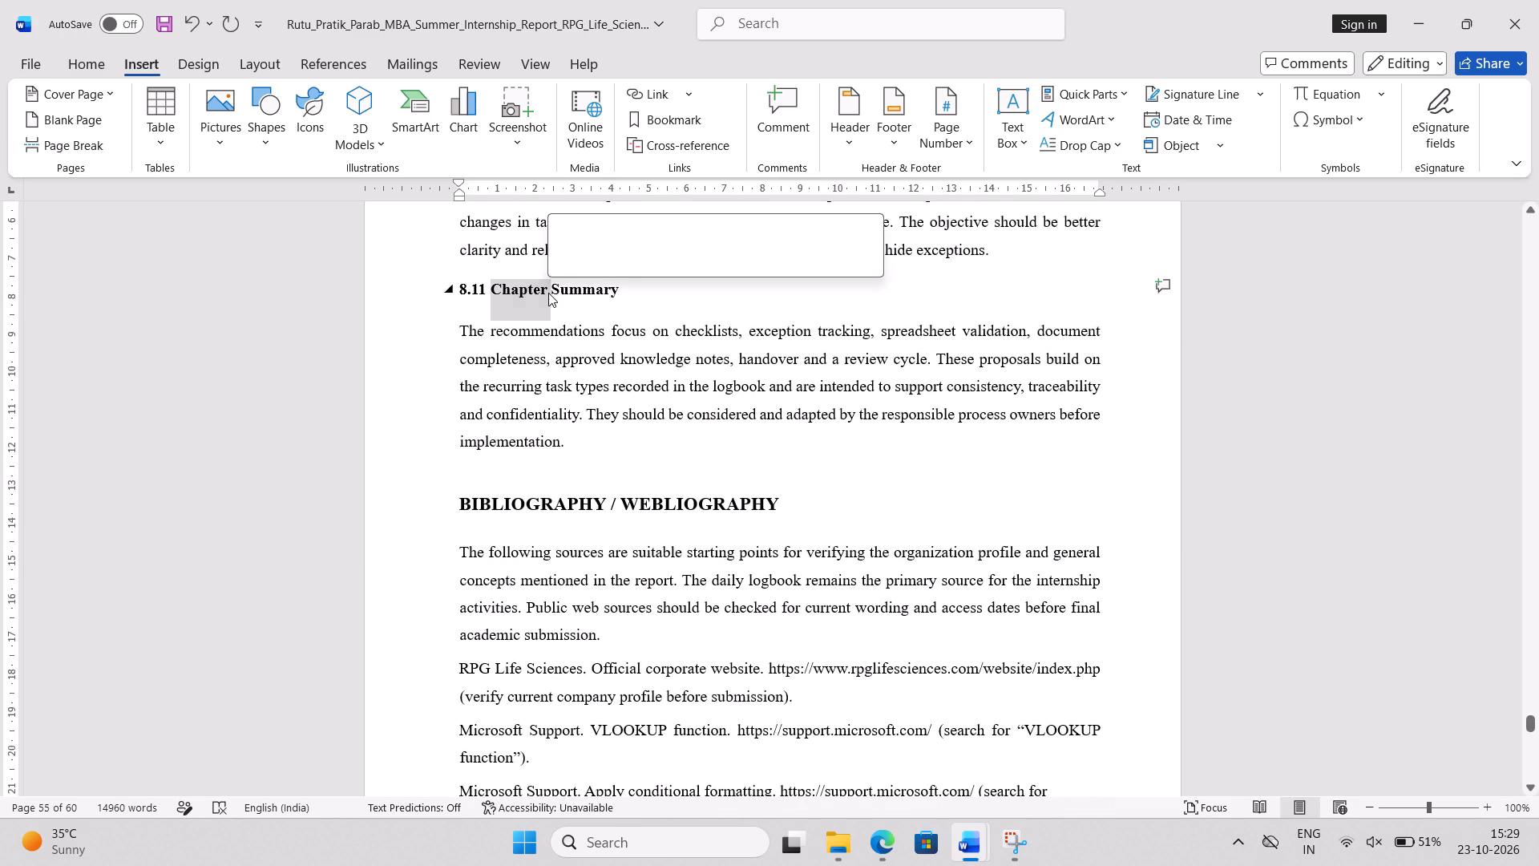
click(720, 224)
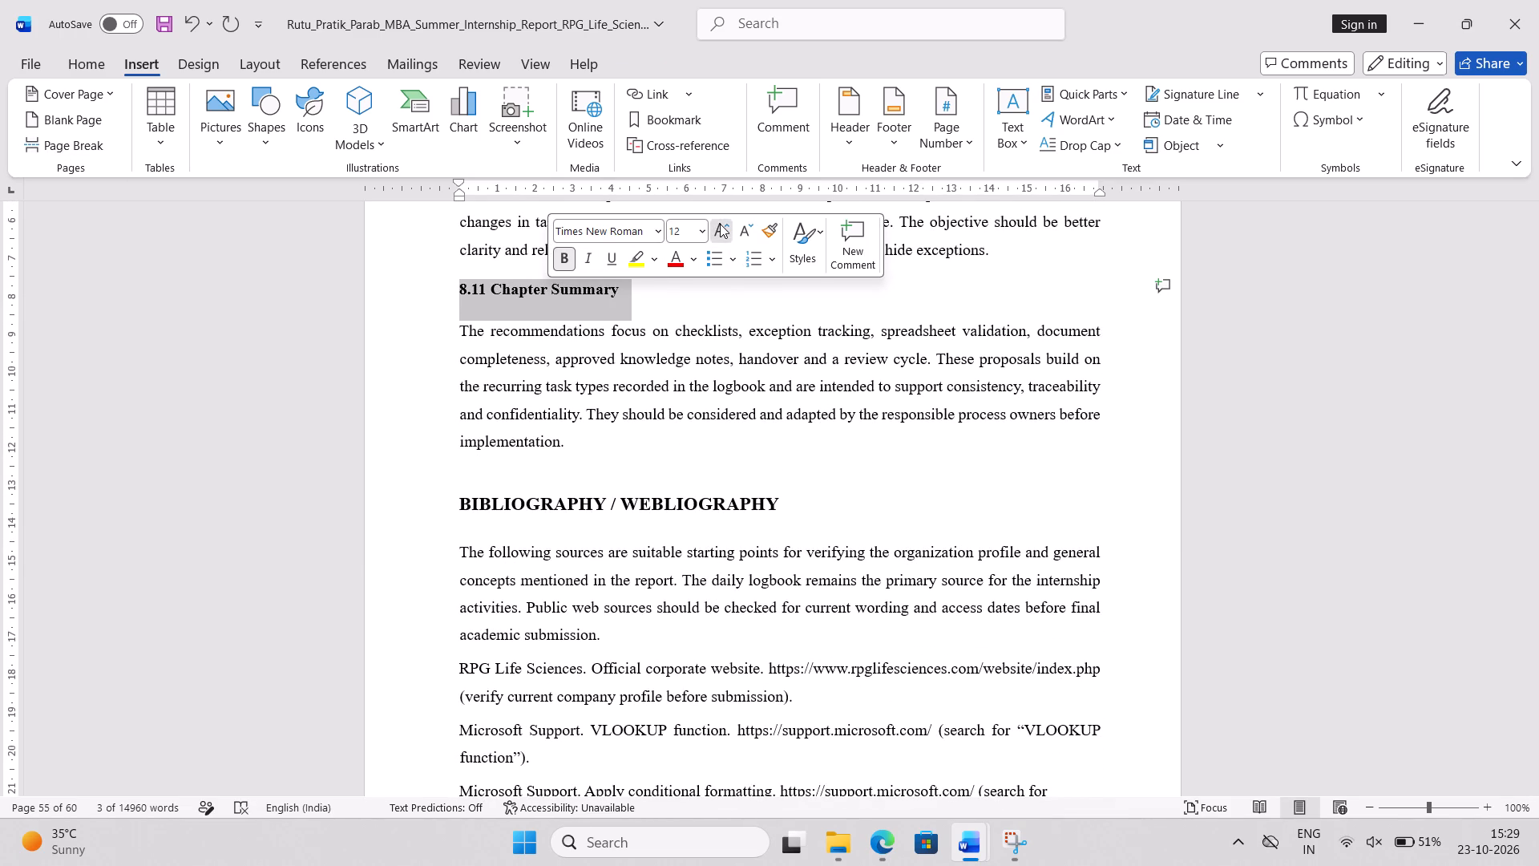
Insert a page break before the BIBLIOGRAPHY / WEBLIOGRAPHY heading.
click(456, 509)
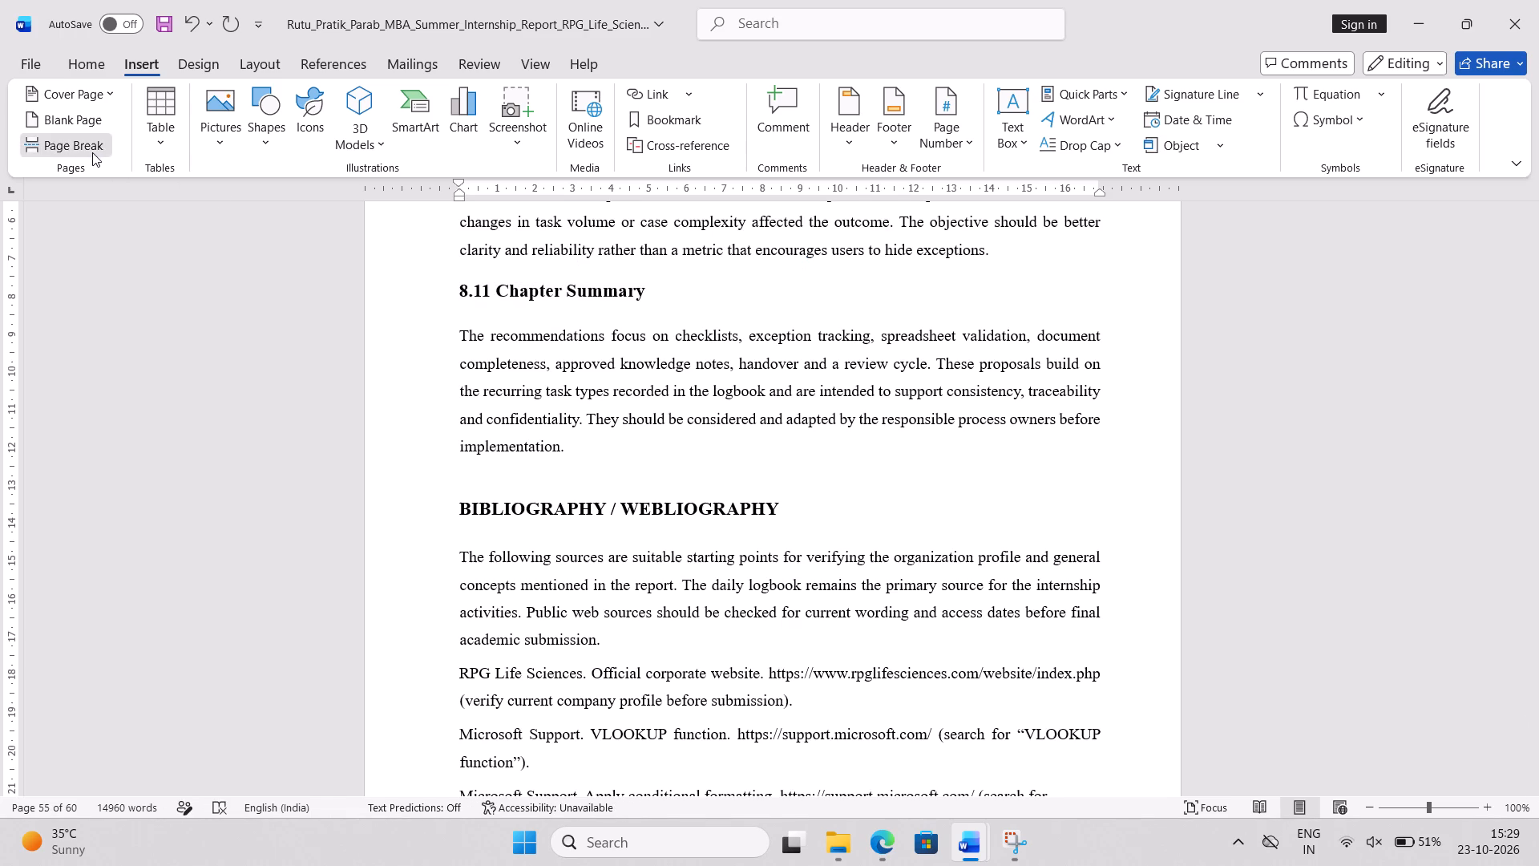
click(92, 152)
Examine the Bibliography / Webliography heading and look through the annexure headings, tables and page layout.
scroll(624, 472, down, 2)
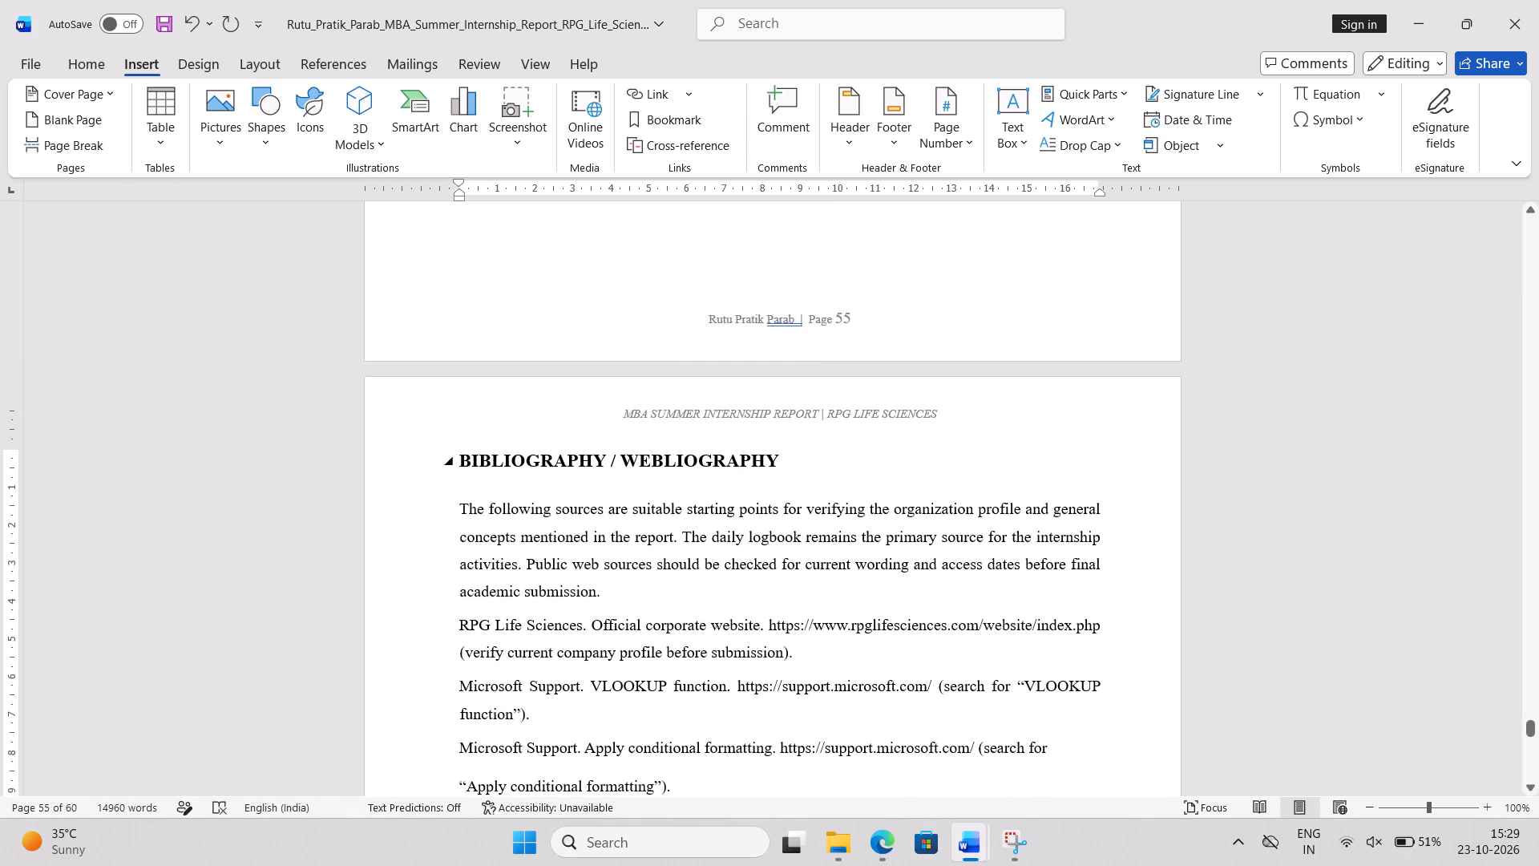
triple_click(628, 450)
click(628, 450)
double_click(628, 450)
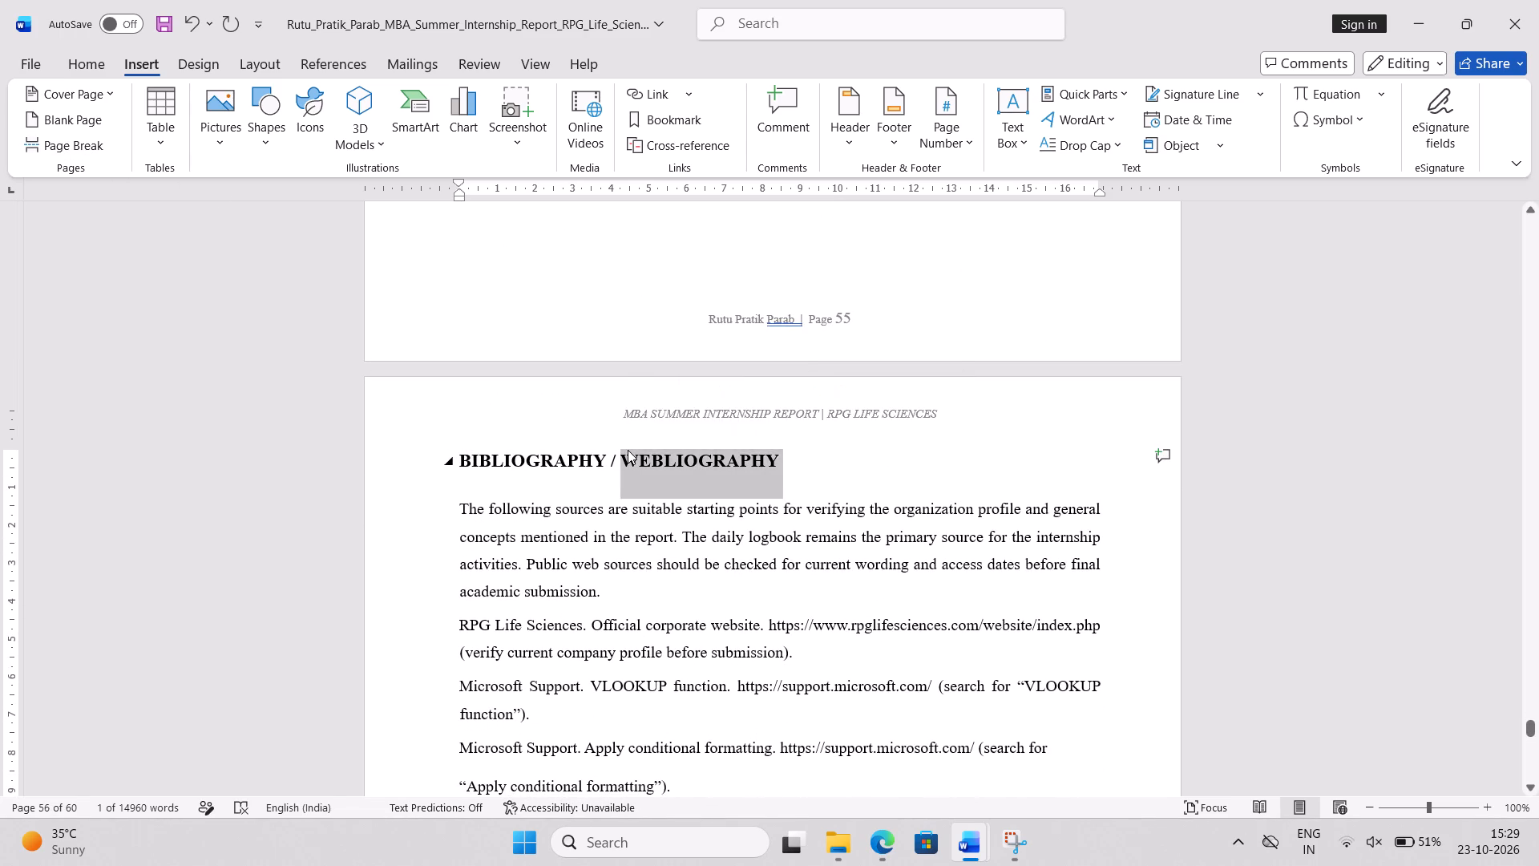
triple_click(570, 464)
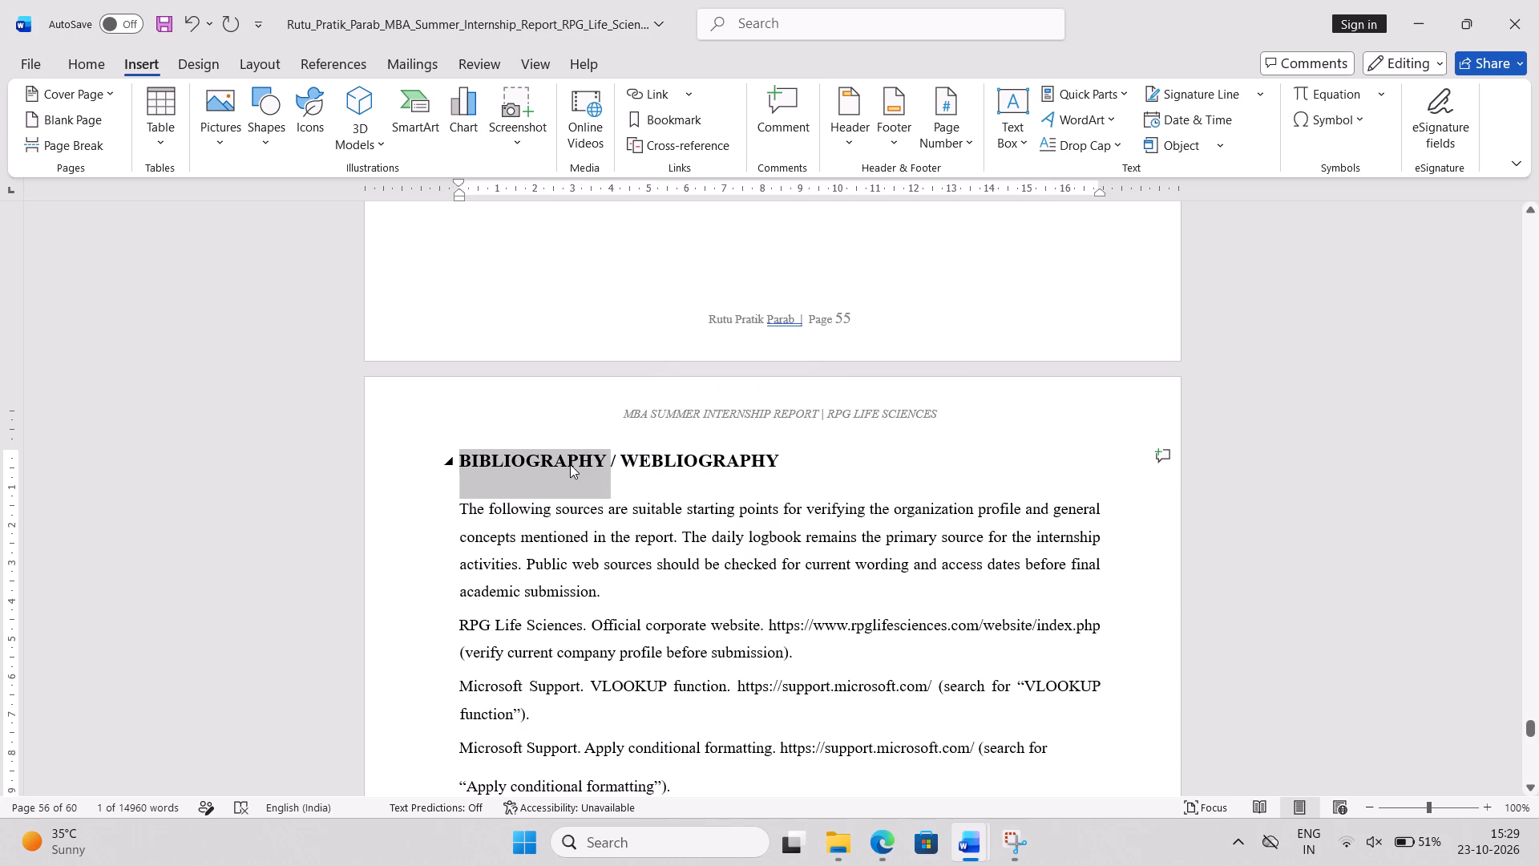
scroll(846, 579, down, 6)
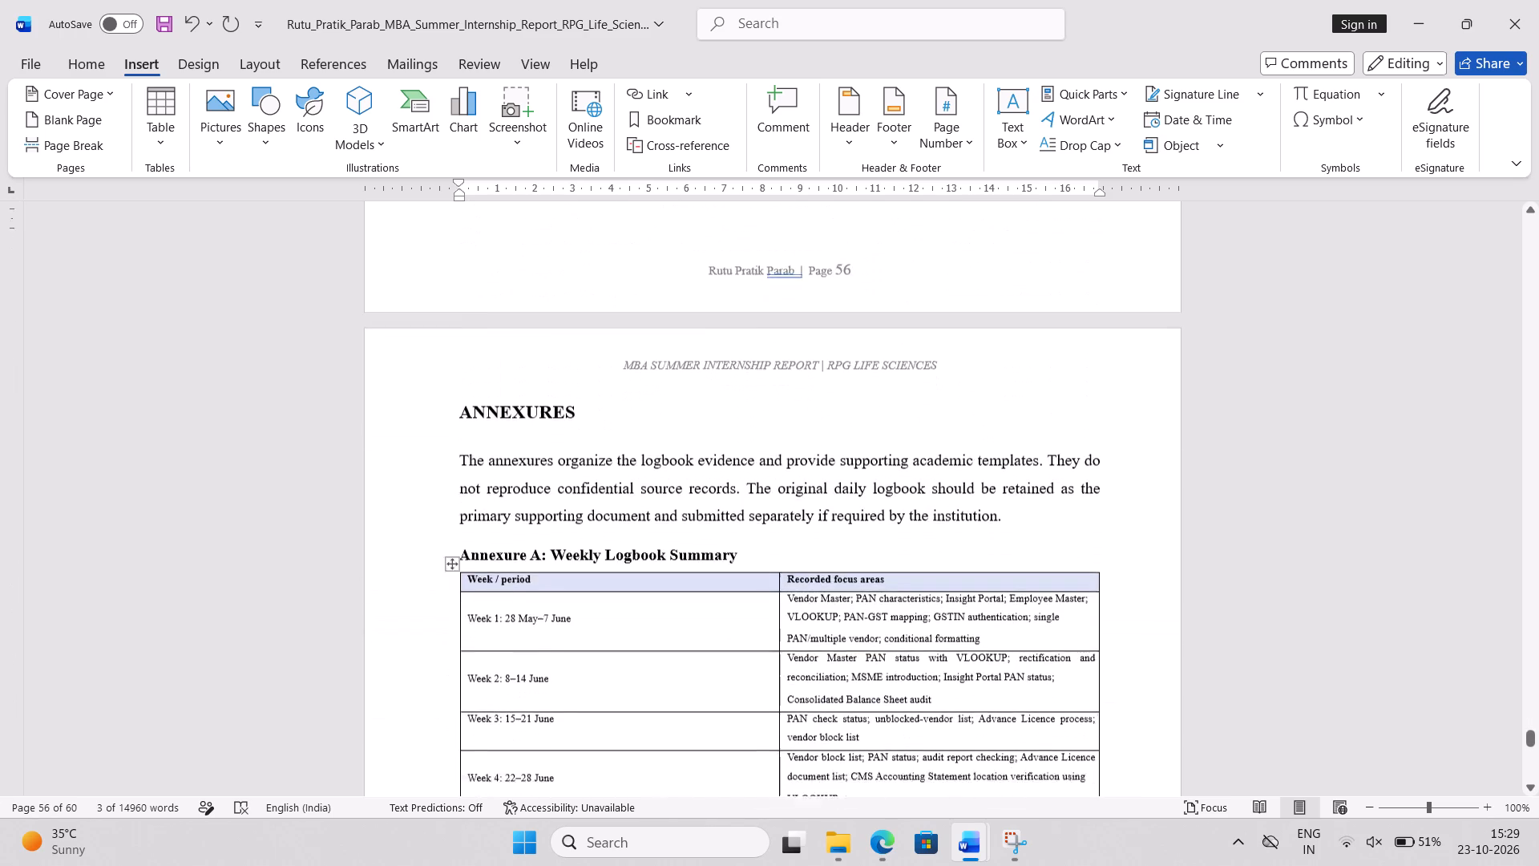
scroll(846, 579, down, 9)
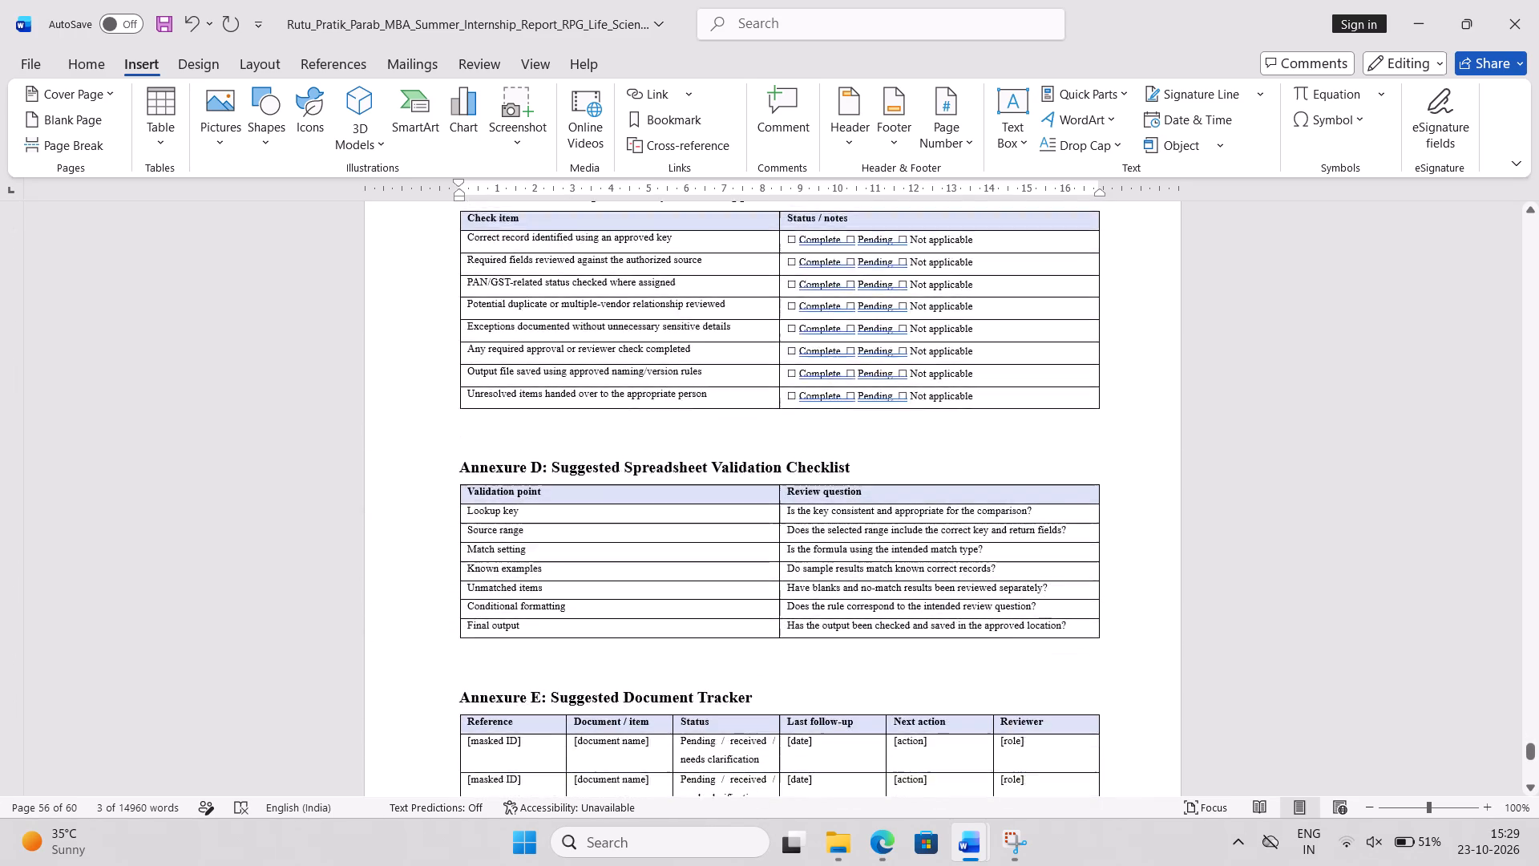
Examine the annexure checklists, logbook tables and the Bibliography / Webliography source entries for remaining layout issues and notes.
scroll(846, 579, down, 6)
scroll(846, 579, up, 1)
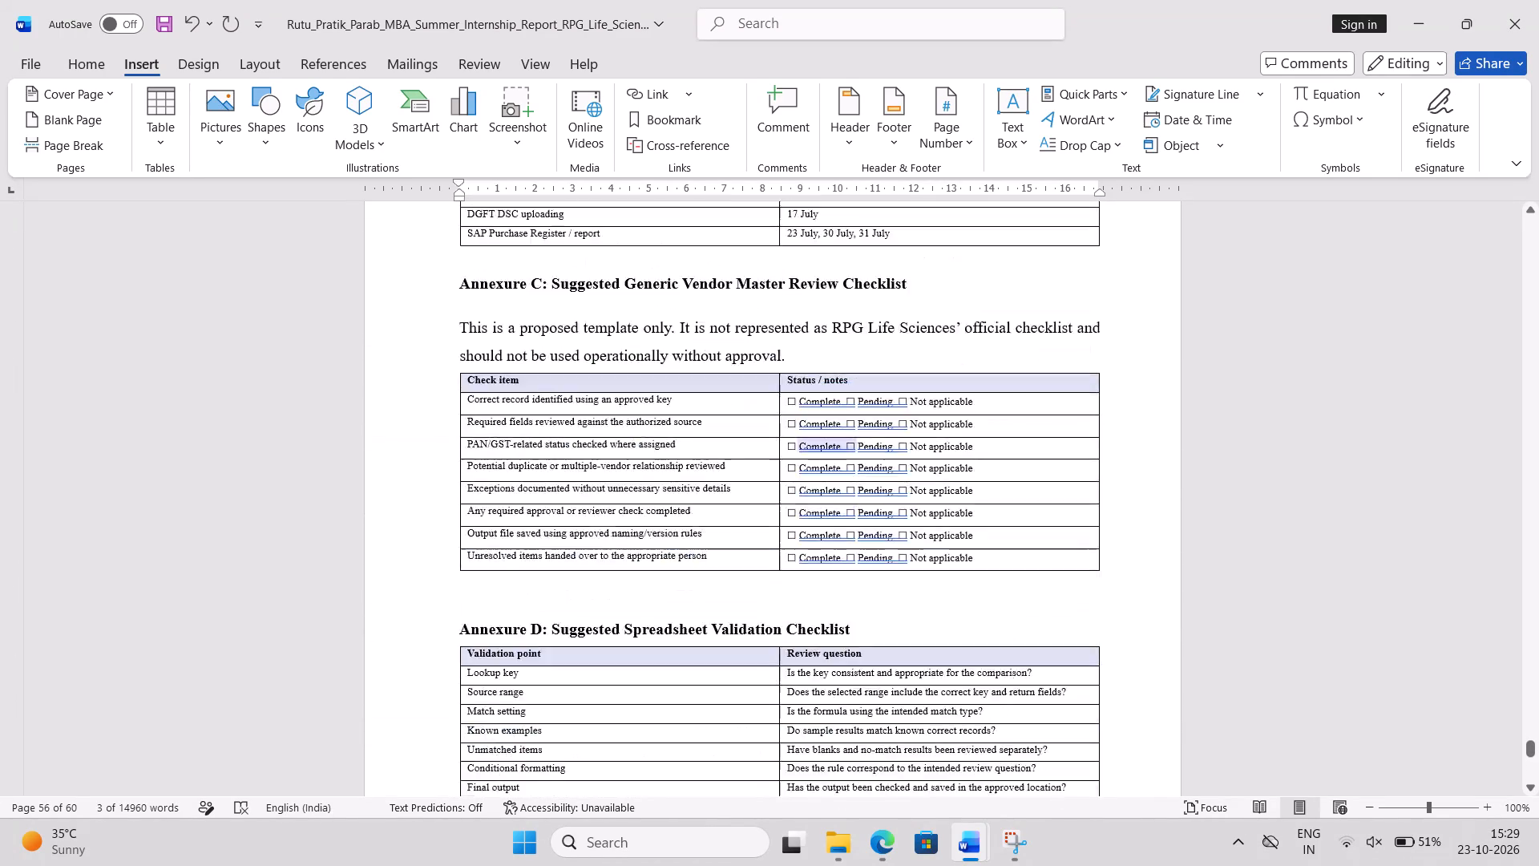
scroll(846, 579, up, 1)
scroll(846, 579, down, 1)
scroll(846, 579, up, 3)
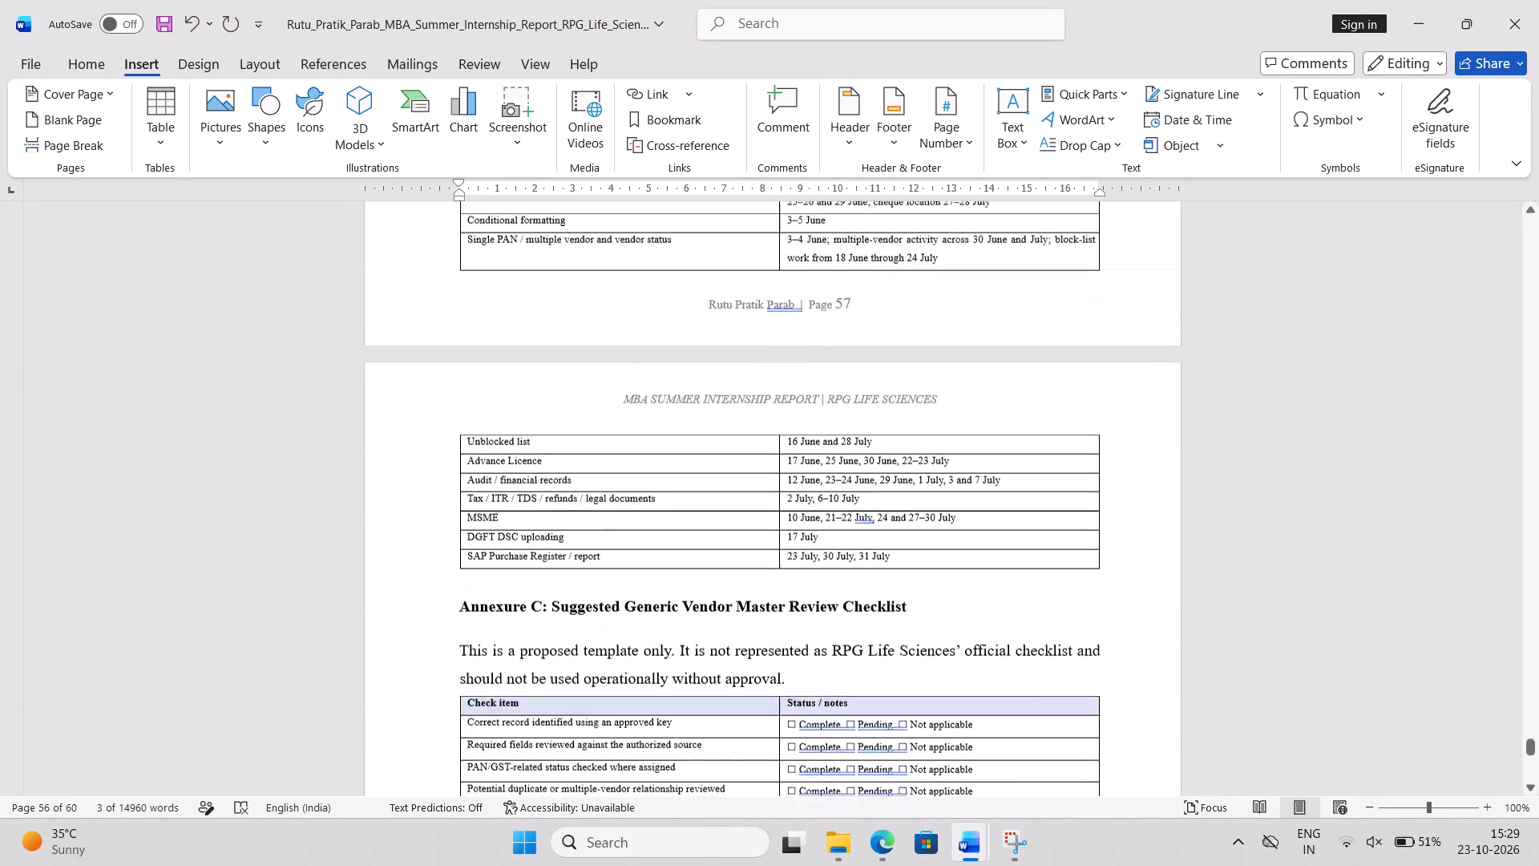
scroll(846, 579, up, 6)
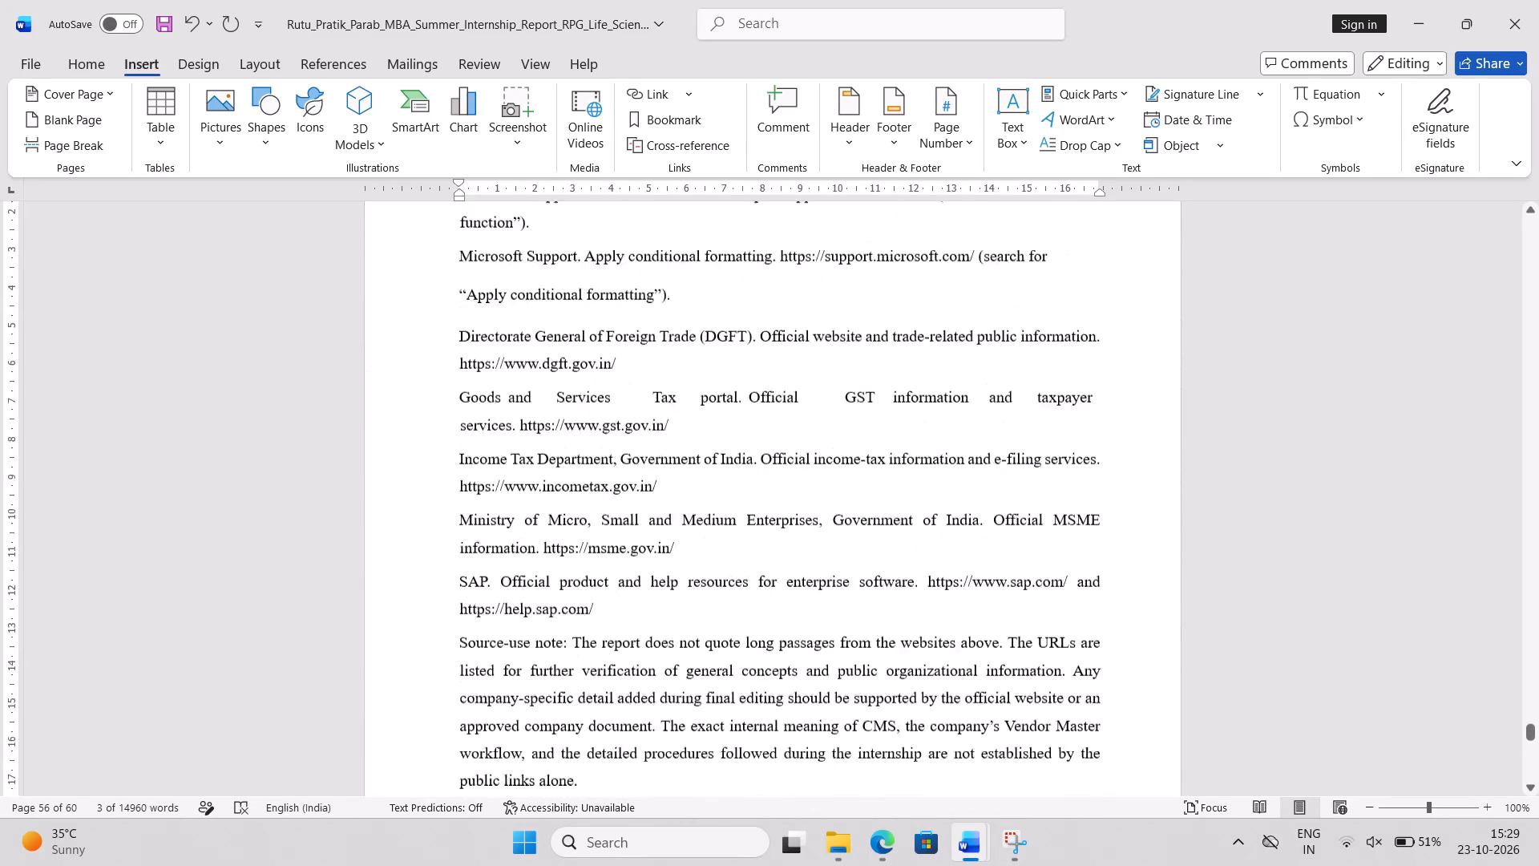
scroll(846, 579, up, 2)
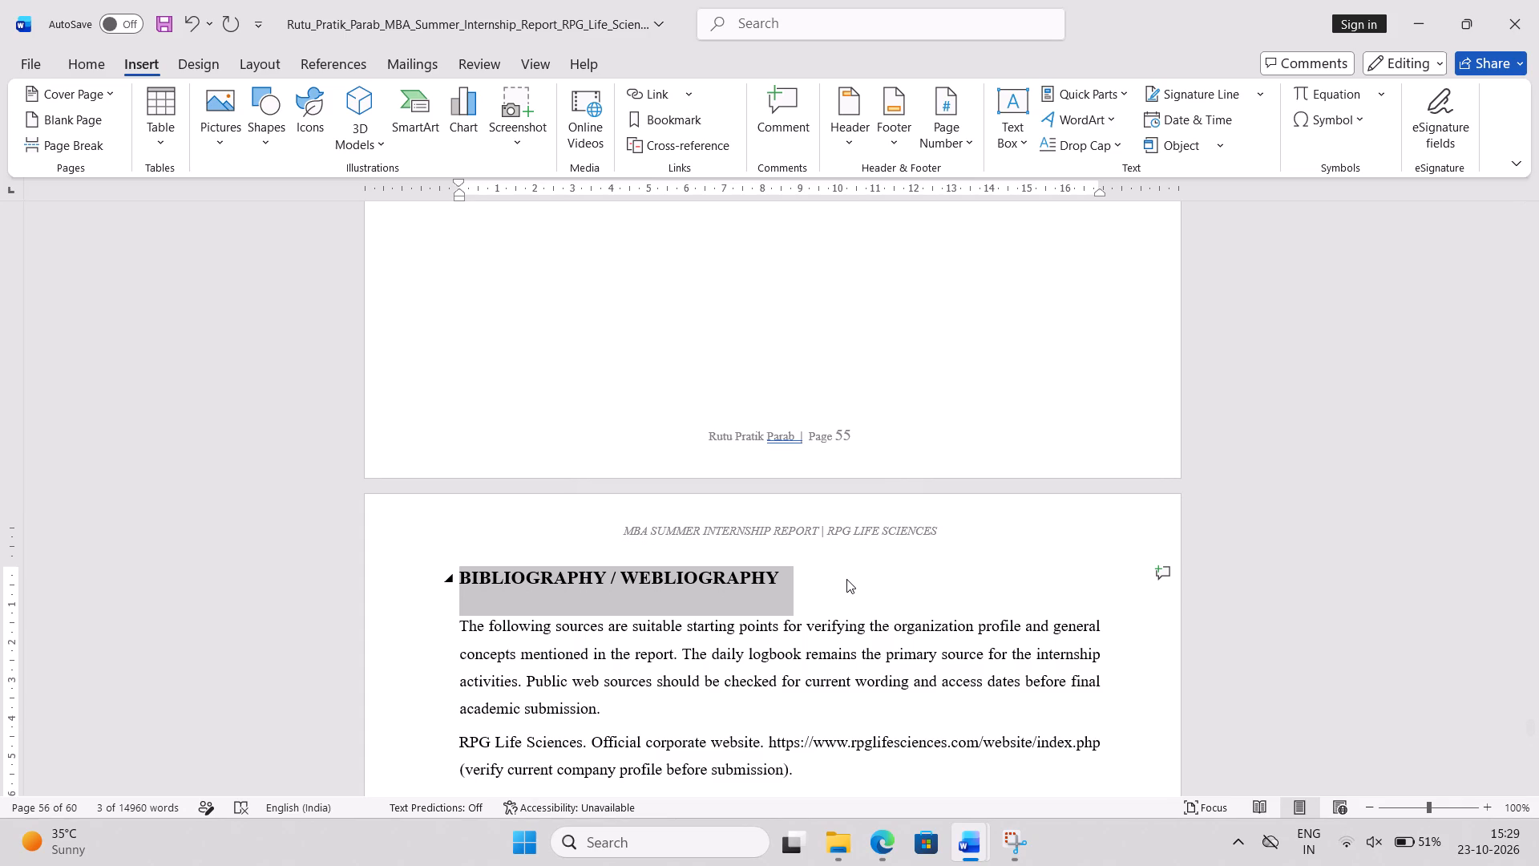
scroll(846, 579, right, 1)
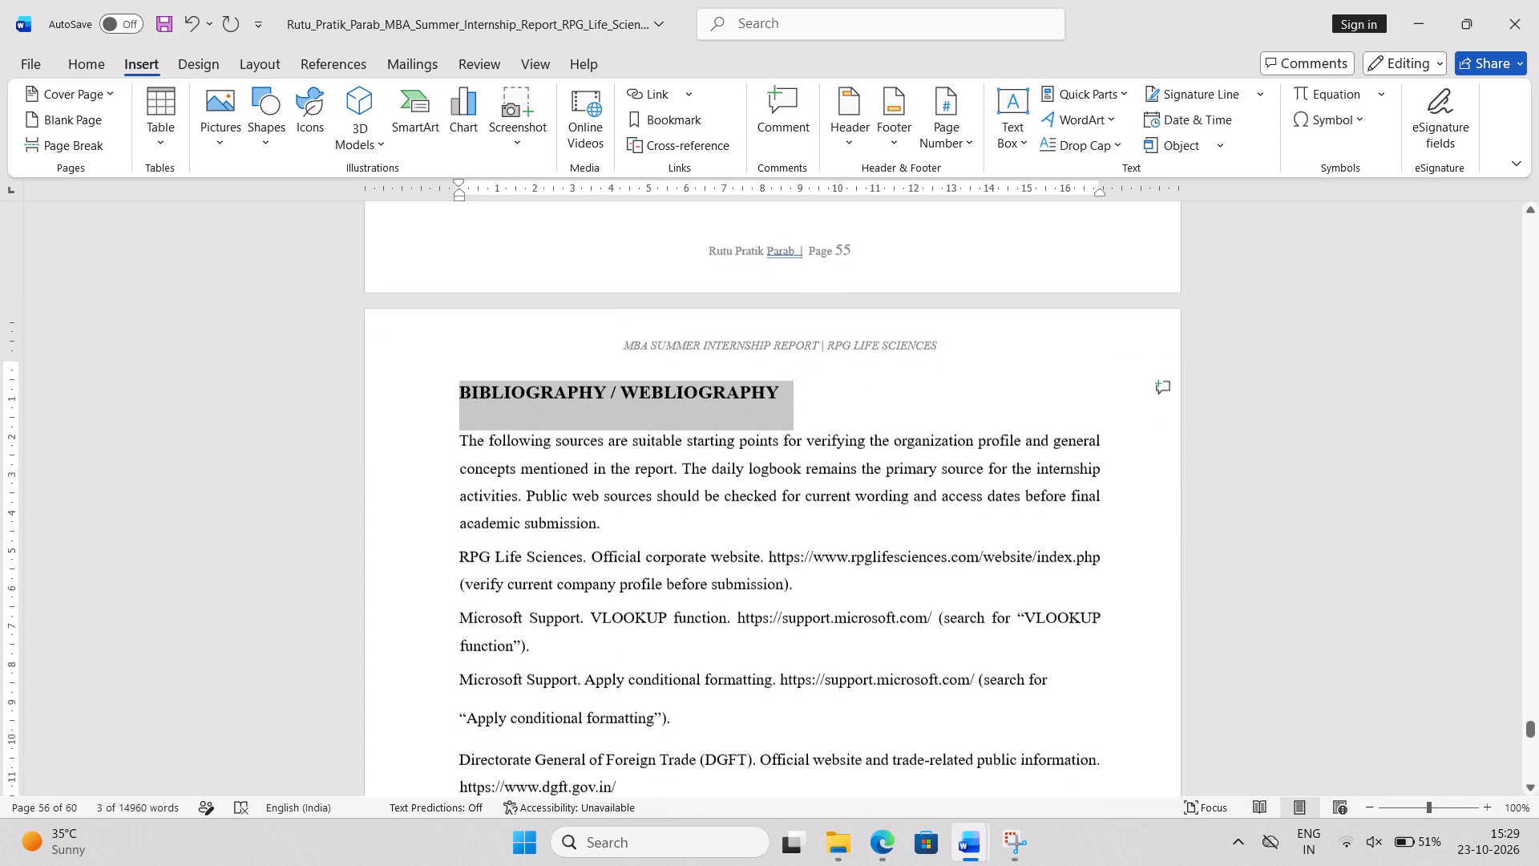
scroll(846, 579, right, 3)
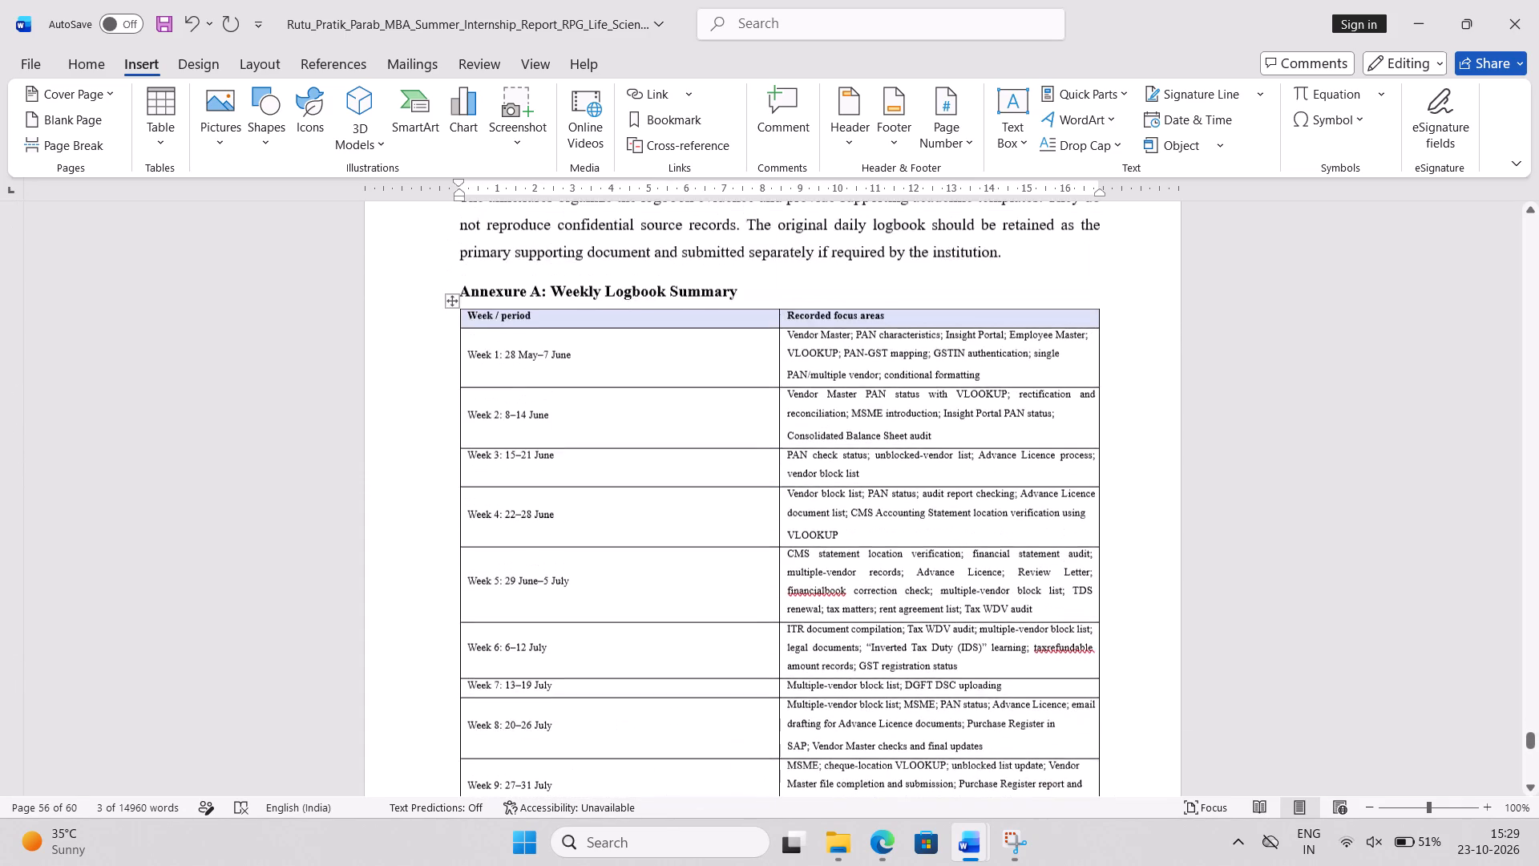
scroll(846, 579, up, 7)
scroll(846, 579, down, 2)
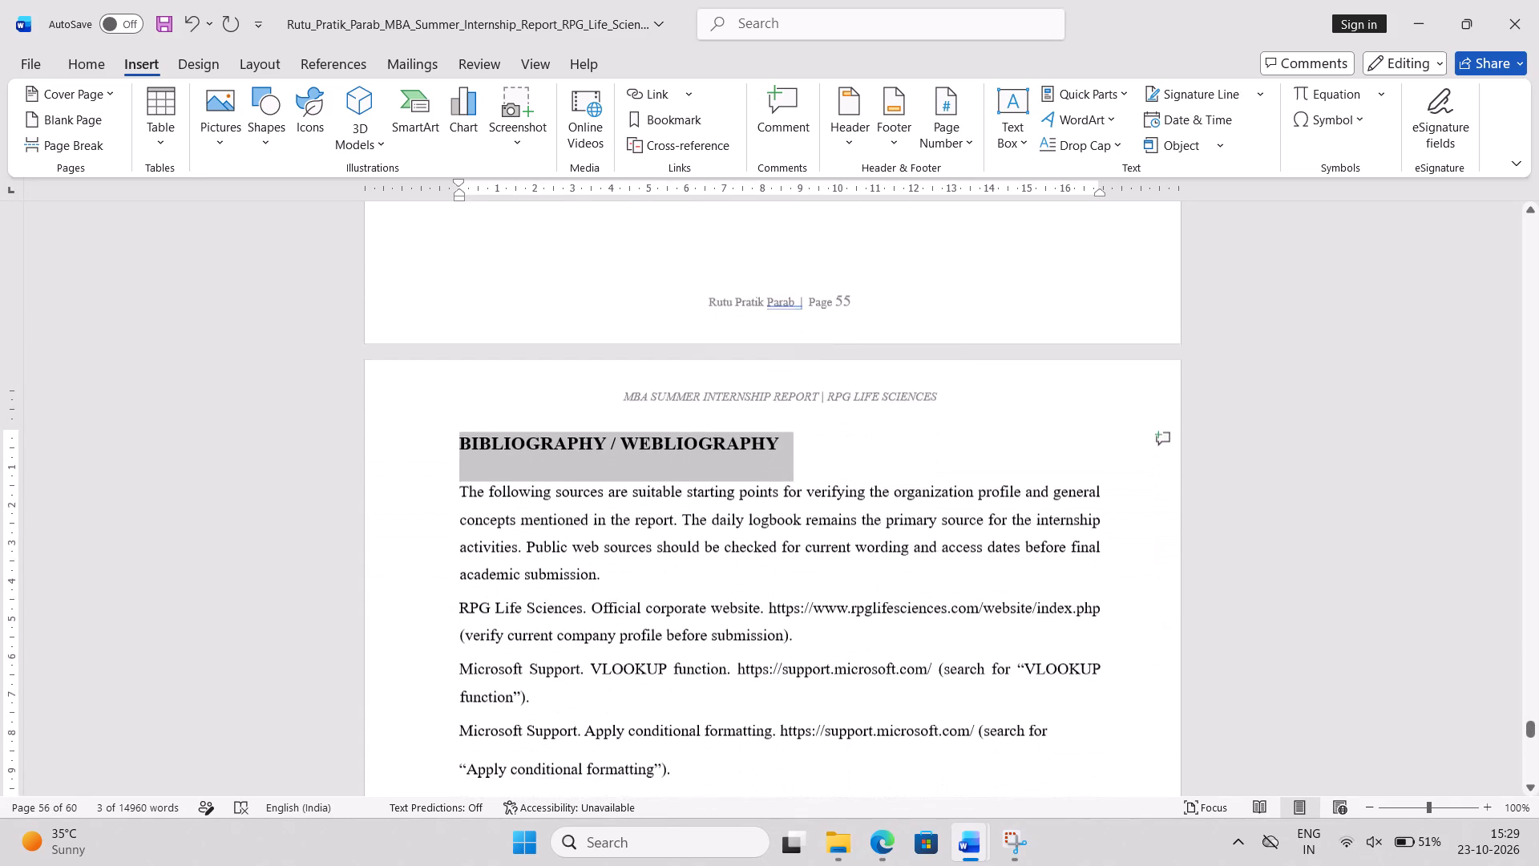
Delete the "(verify current company profile before submission)" note from the RPG Life Sciences entry in the bibliography, keeping the final full stop.
scroll(846, 579, down, 3)
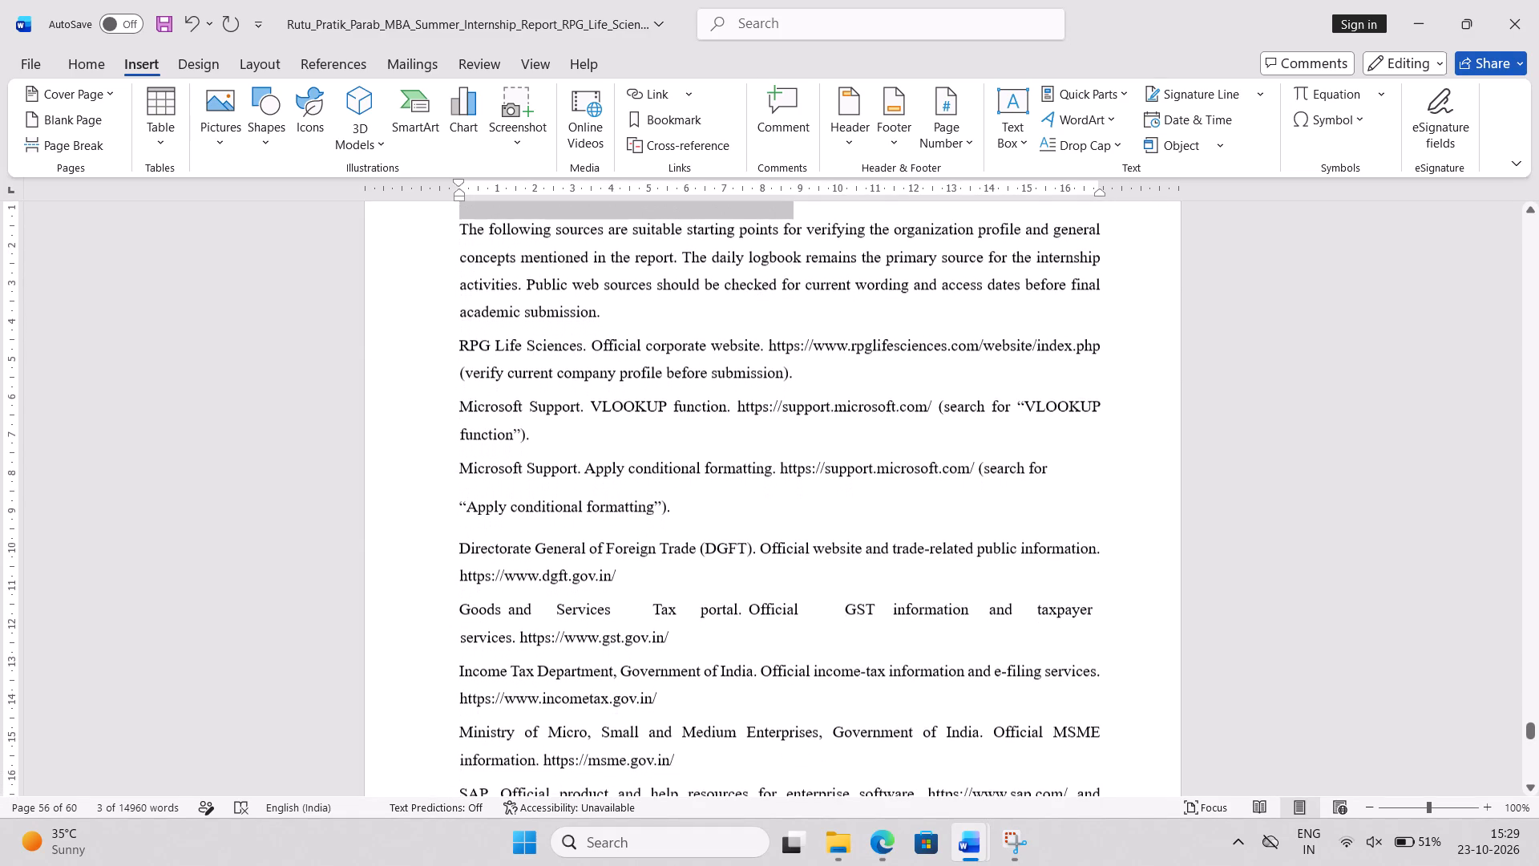
scroll(846, 579, down, 2)
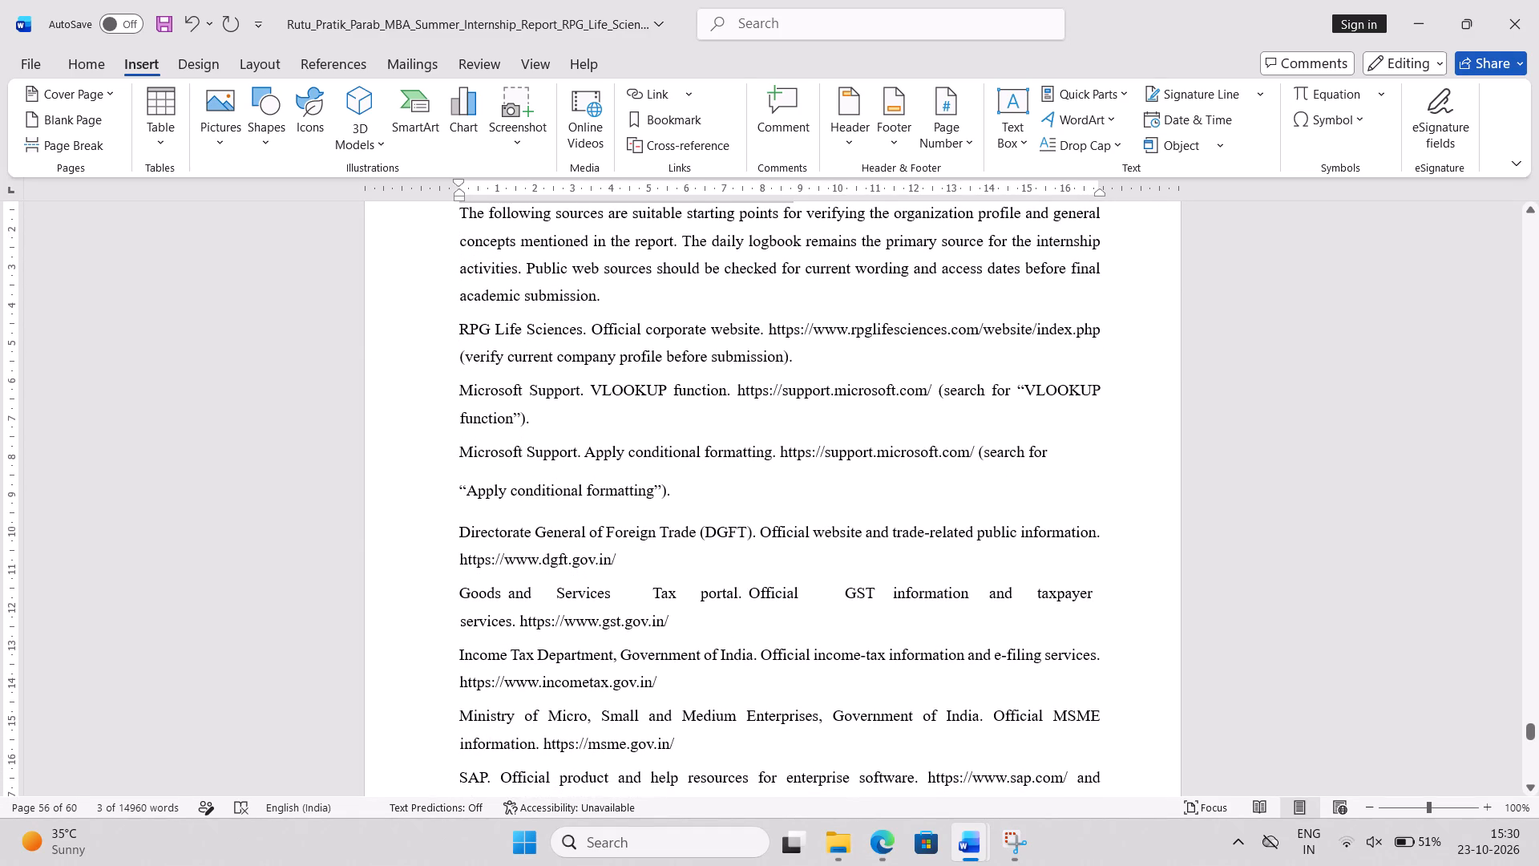
drag(786, 354, 473, 355)
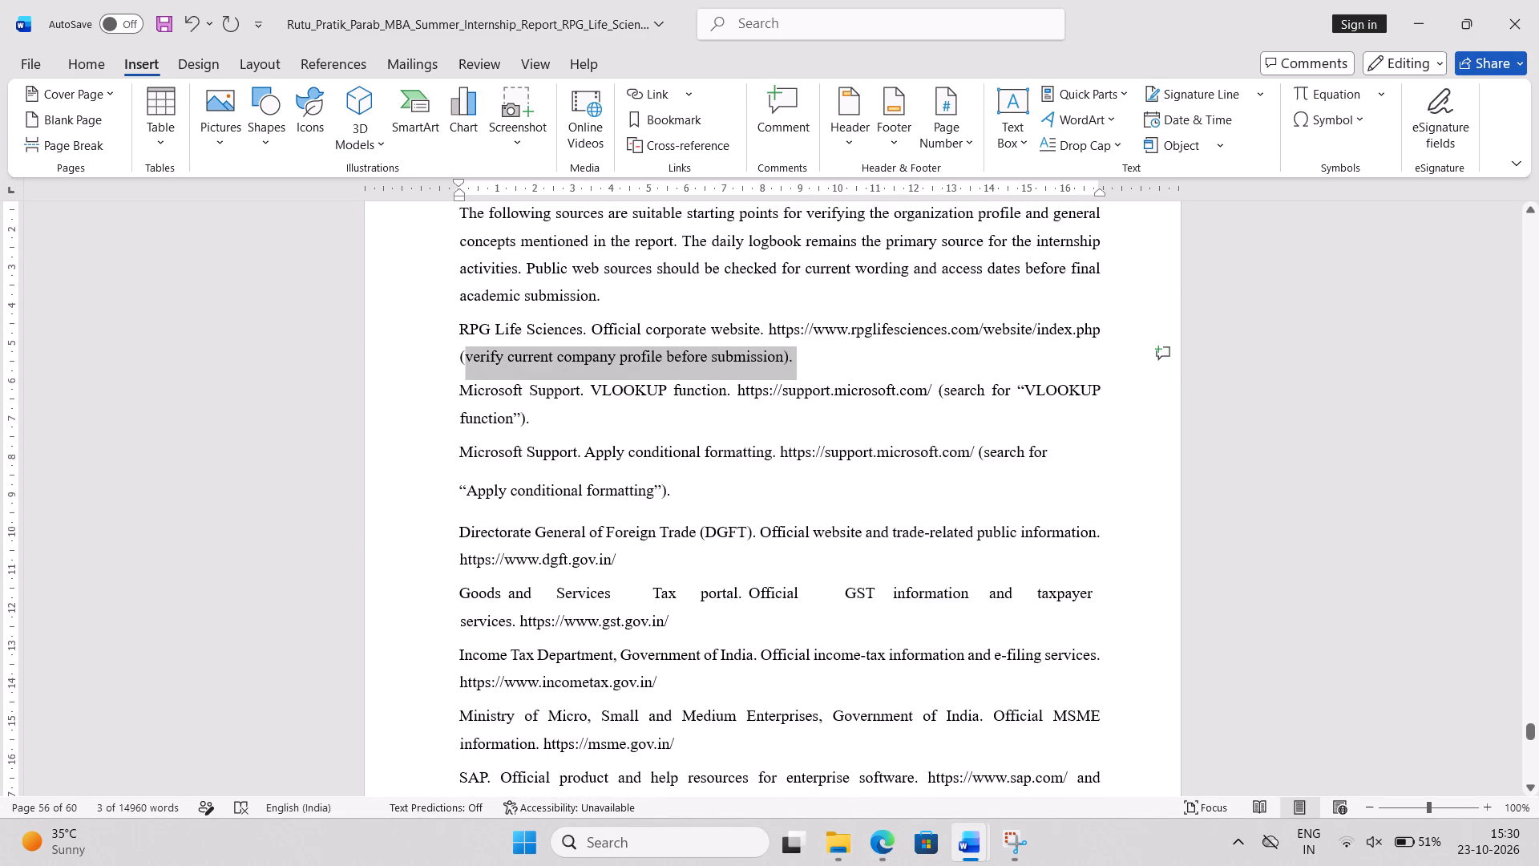
drag(473, 355, 460, 360)
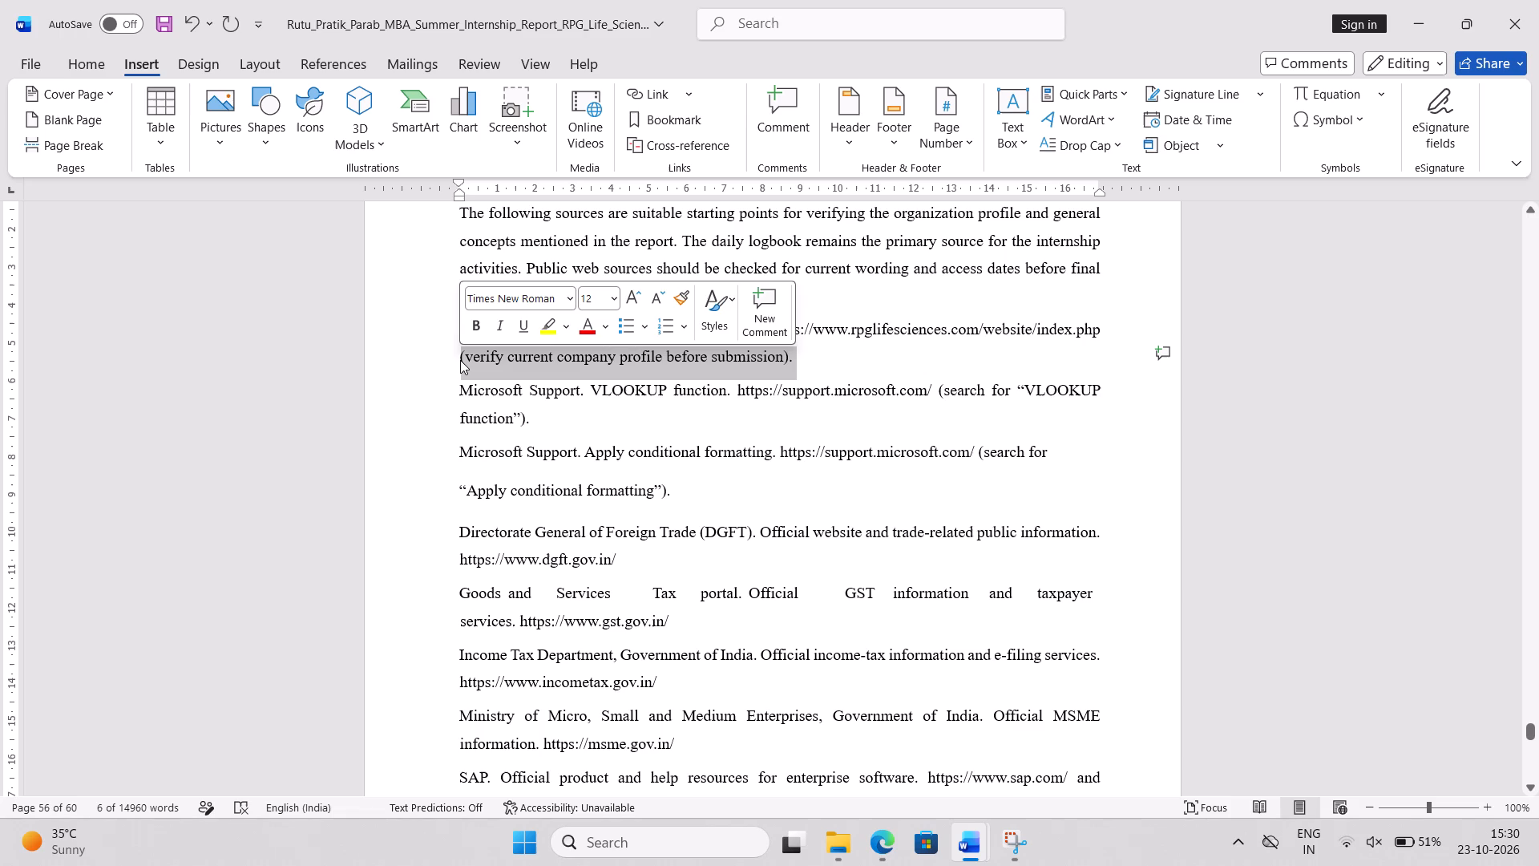
key(ctrl+Left)
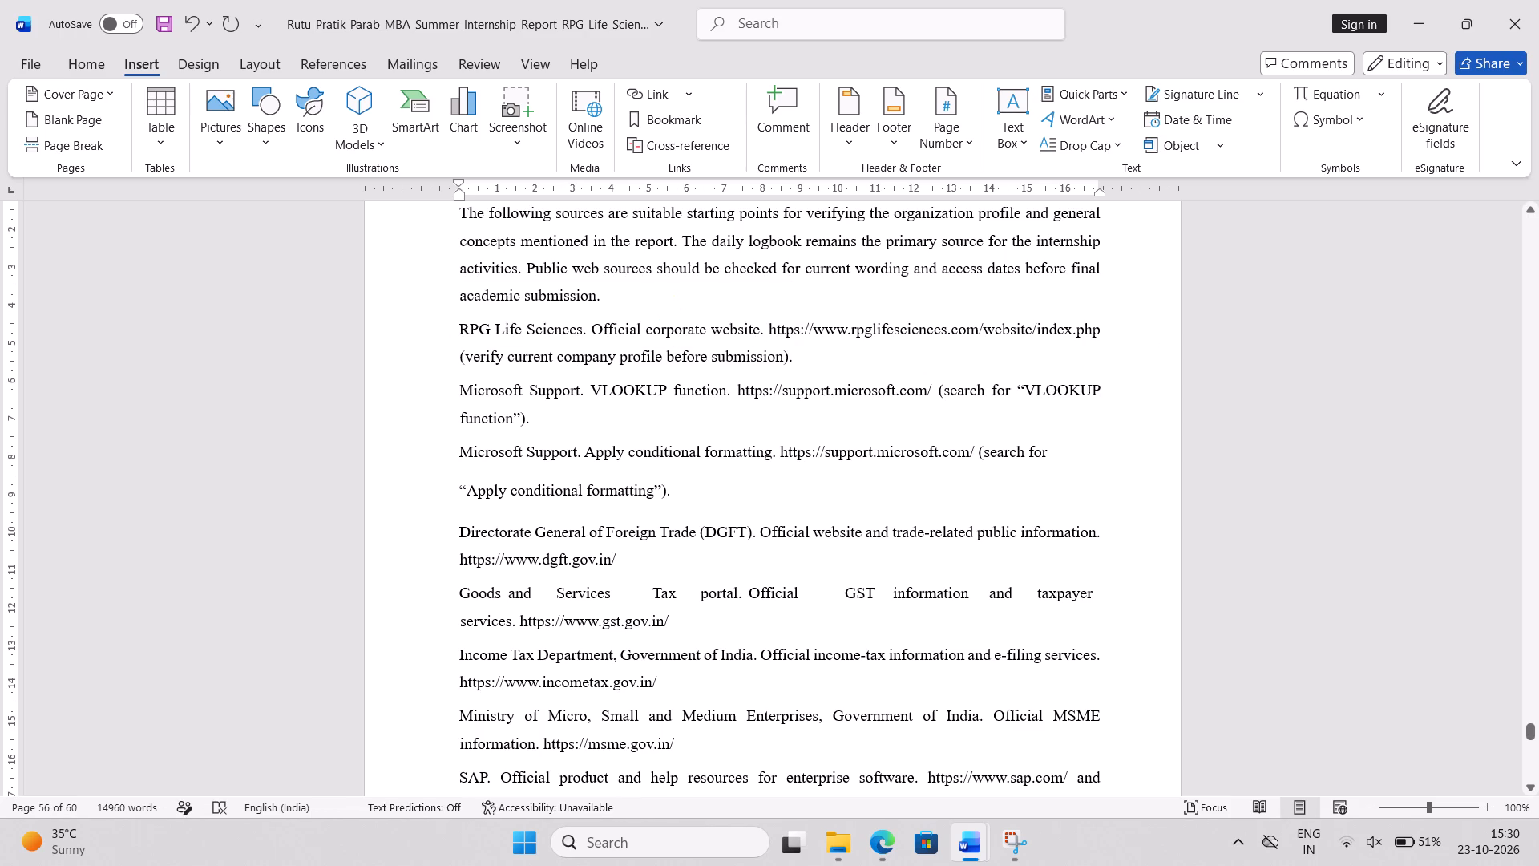
key(ctrl+shift+Right)
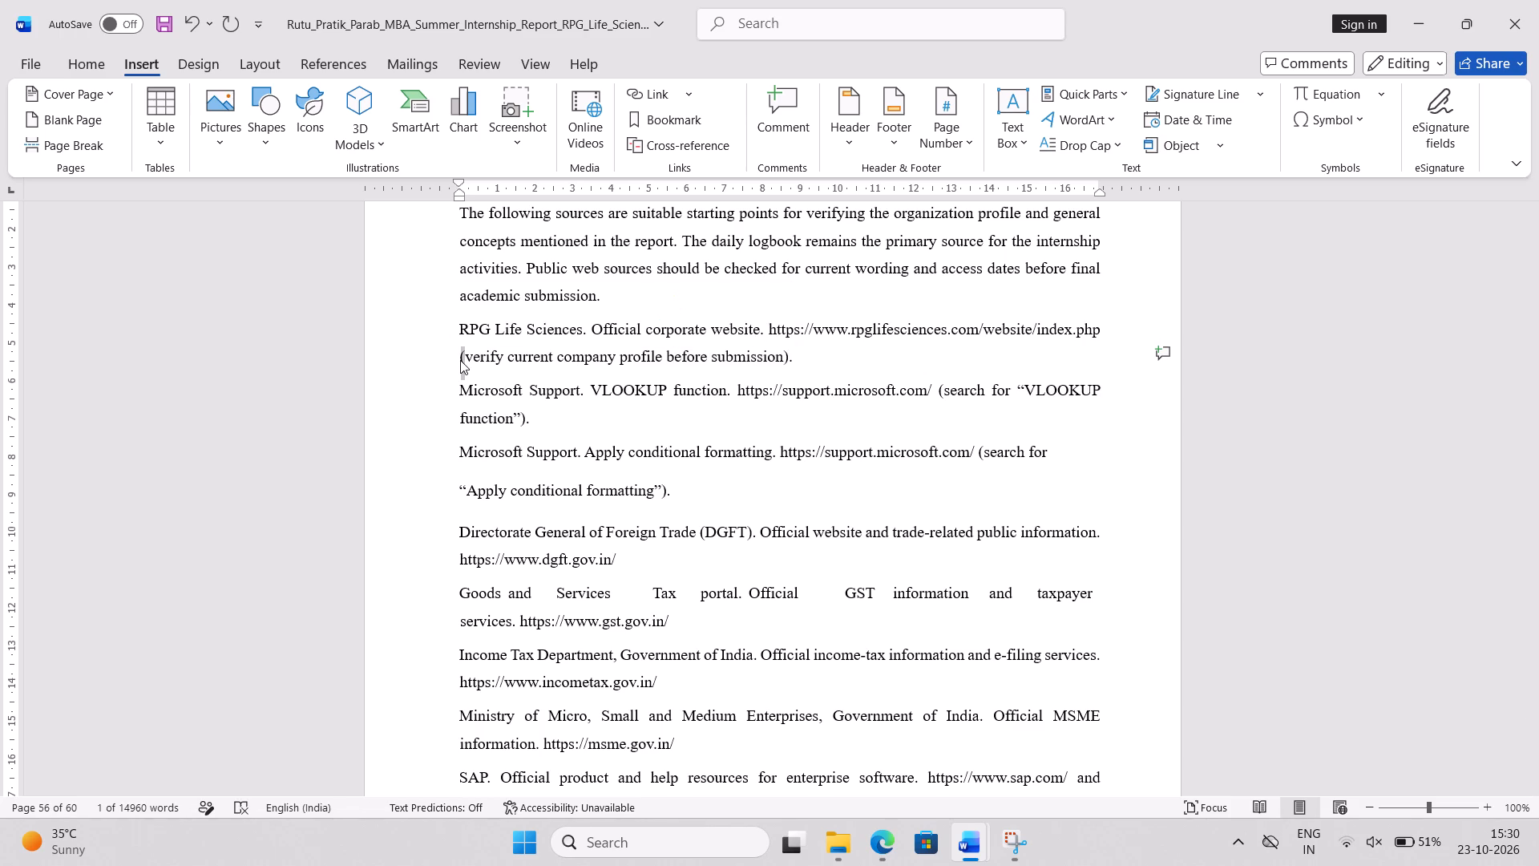
key(ctrl+shift+Right)
key(ctrl+shift+Right)
key(ctrl+shift+Right)
key(ctrl+shift+Right)
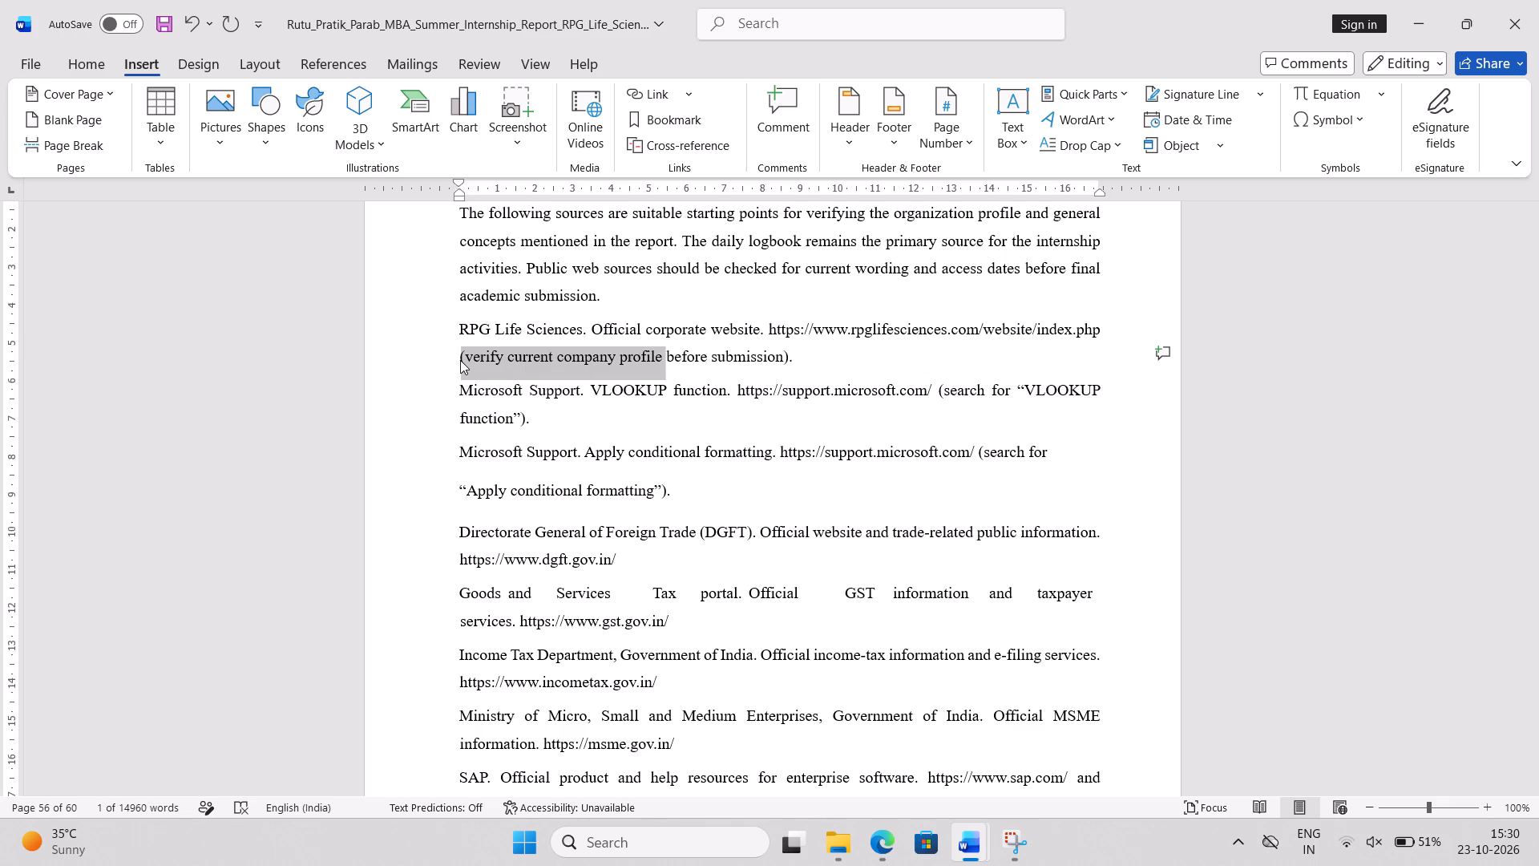
key(ctrl+shift+Right)
key(ctrl+shift+Right)
key(ctrl+shift+Right)
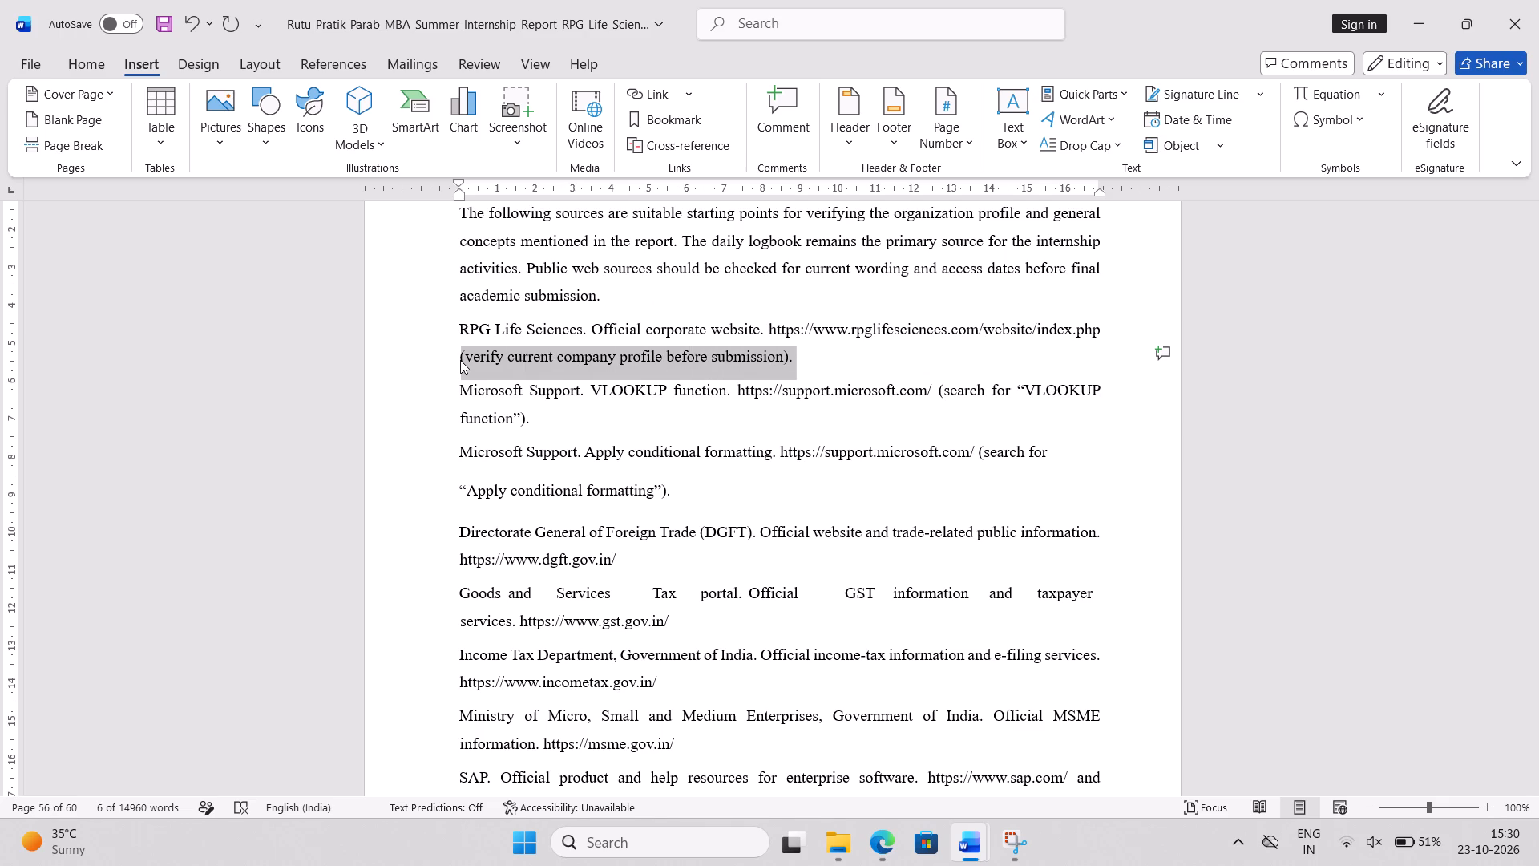
double_click(786, 359)
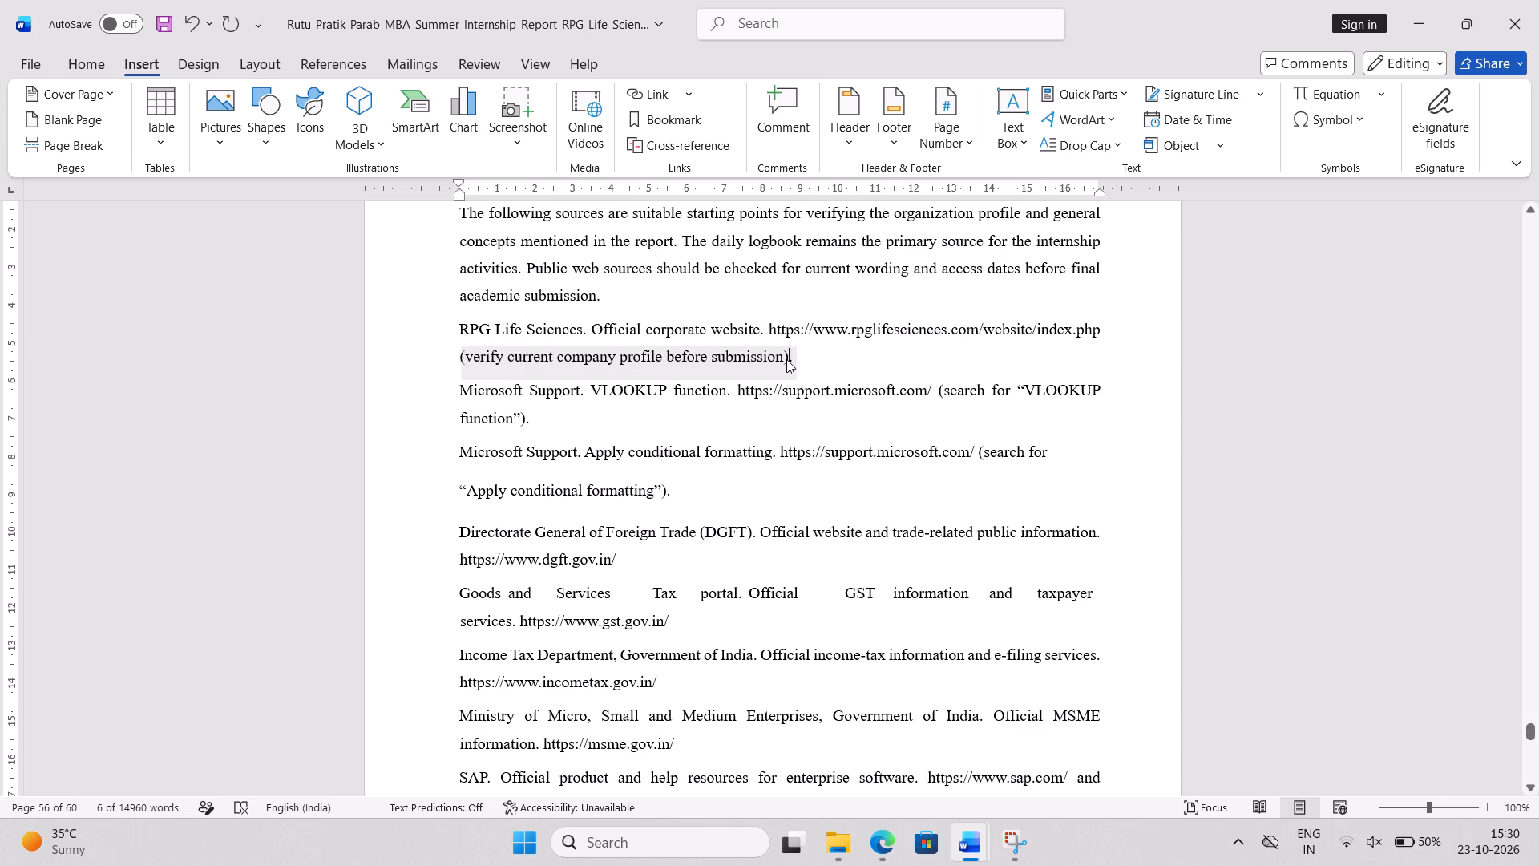
click(786, 359)
drag(786, 359, 435, 390)
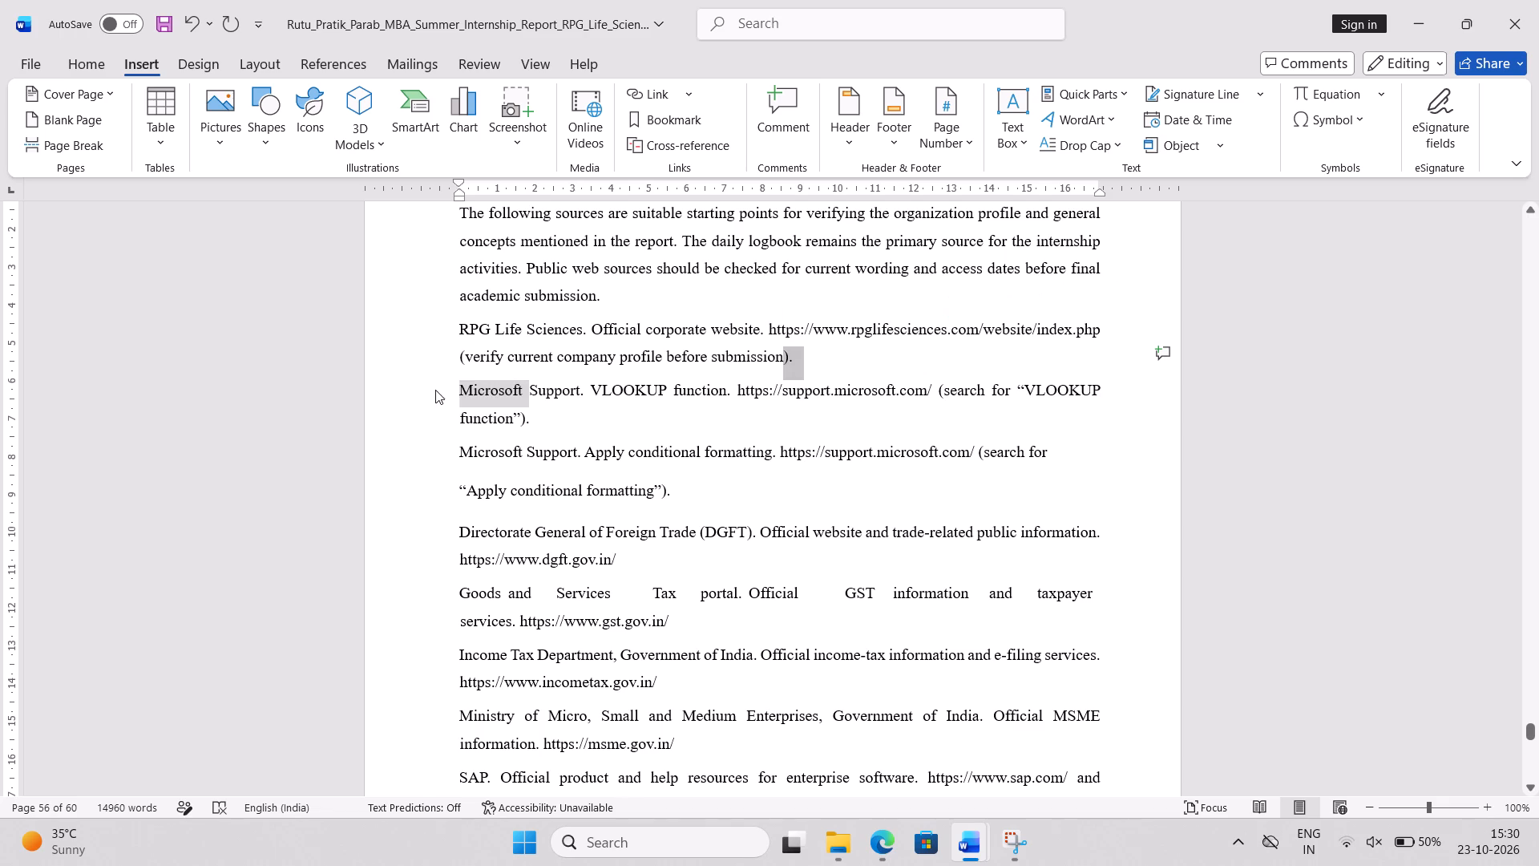
drag(435, 390, 440, 361)
key(BackSpace)
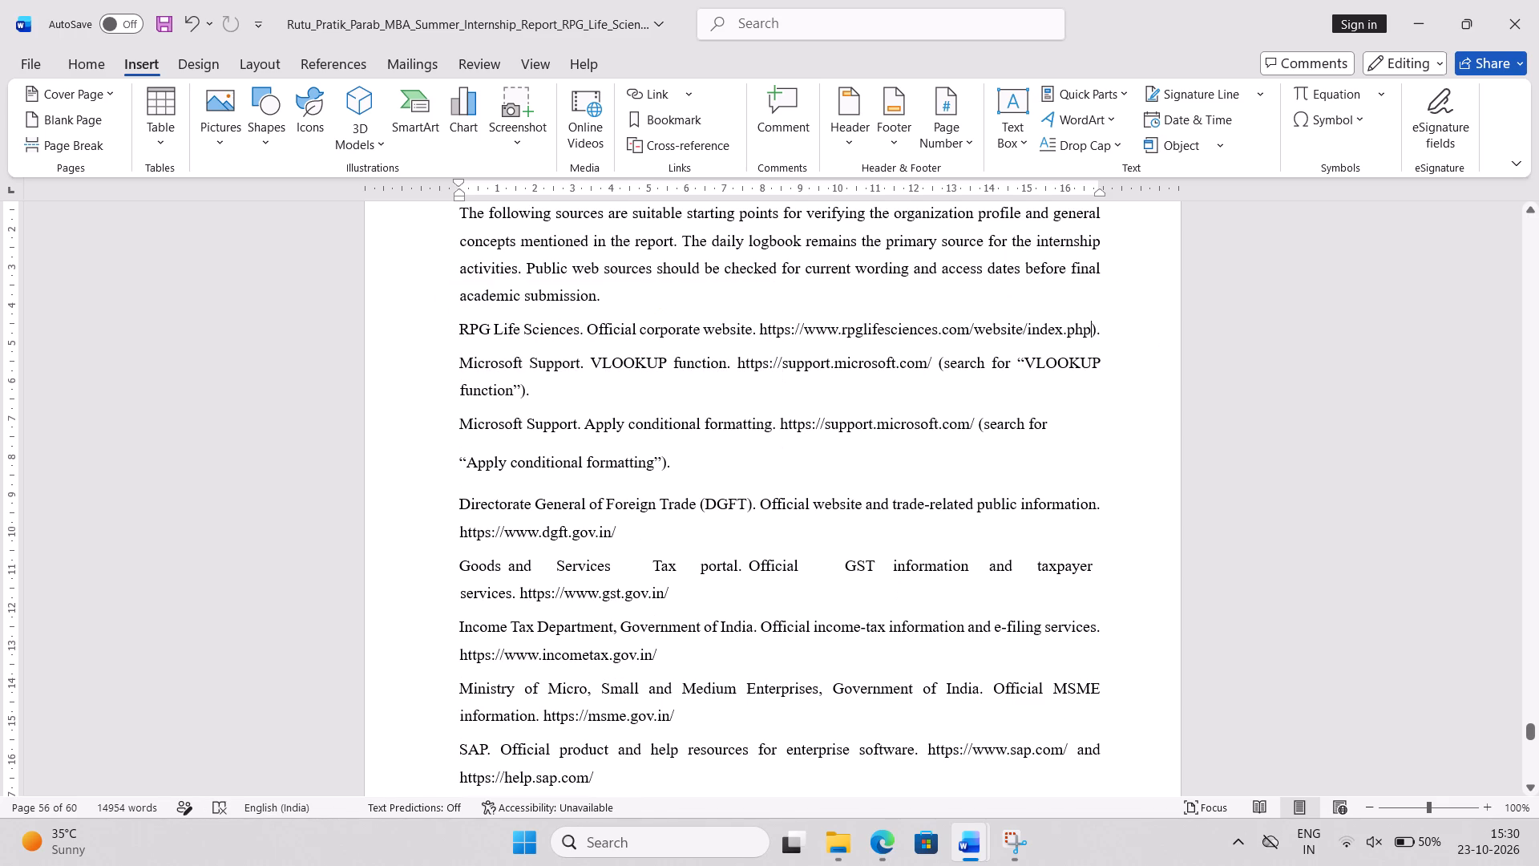
key(Right)
key(BackSpace)
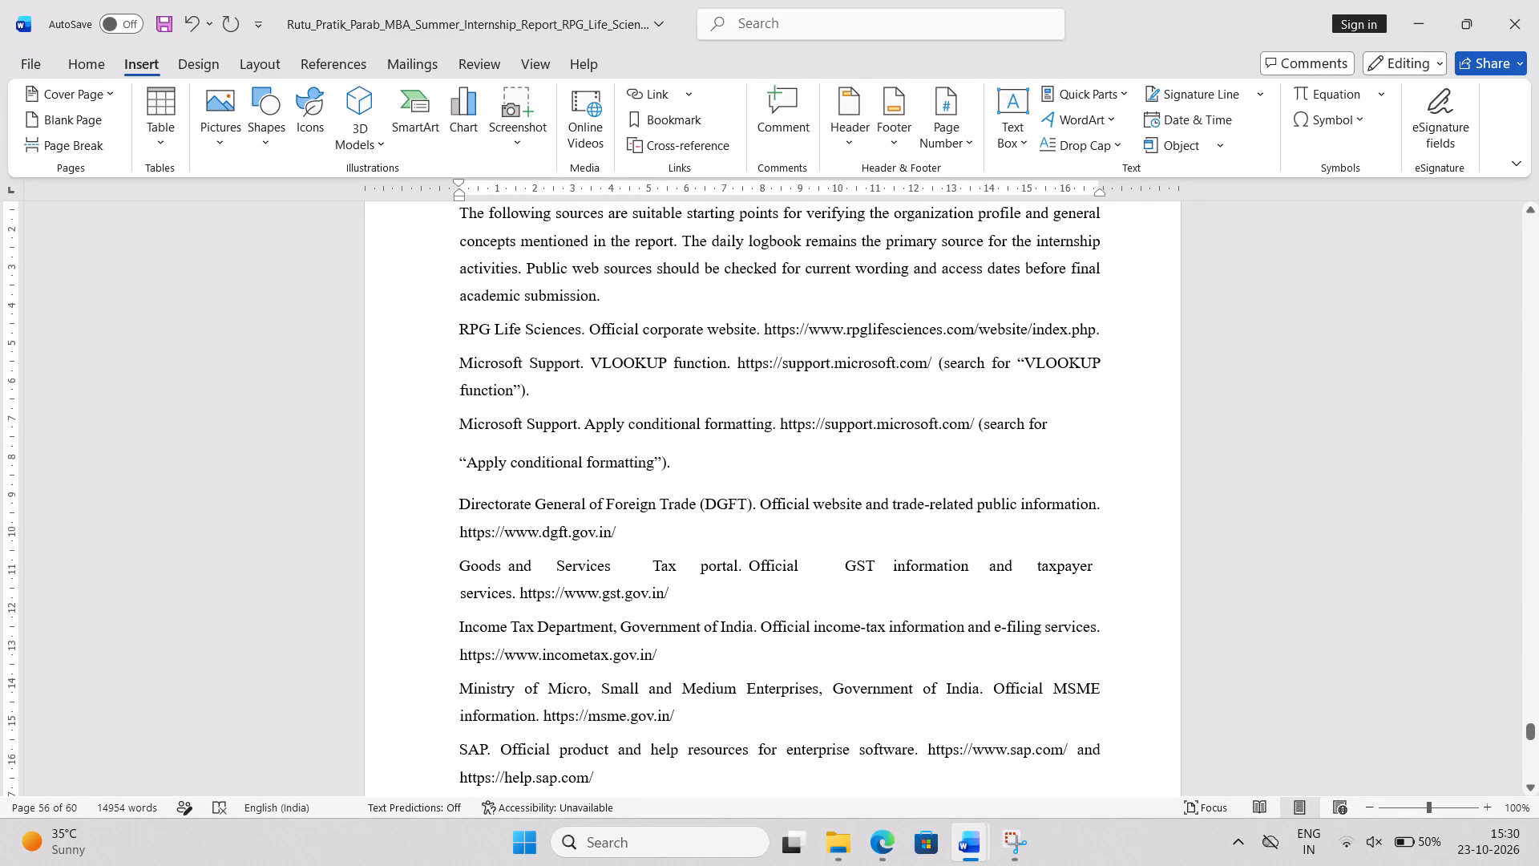
Enlarge the BIBLIOGRAPHY / WEBLIOGRAPHY and ANNEXURES headings by one font size increment each.
scroll(806, 647, down, 1)
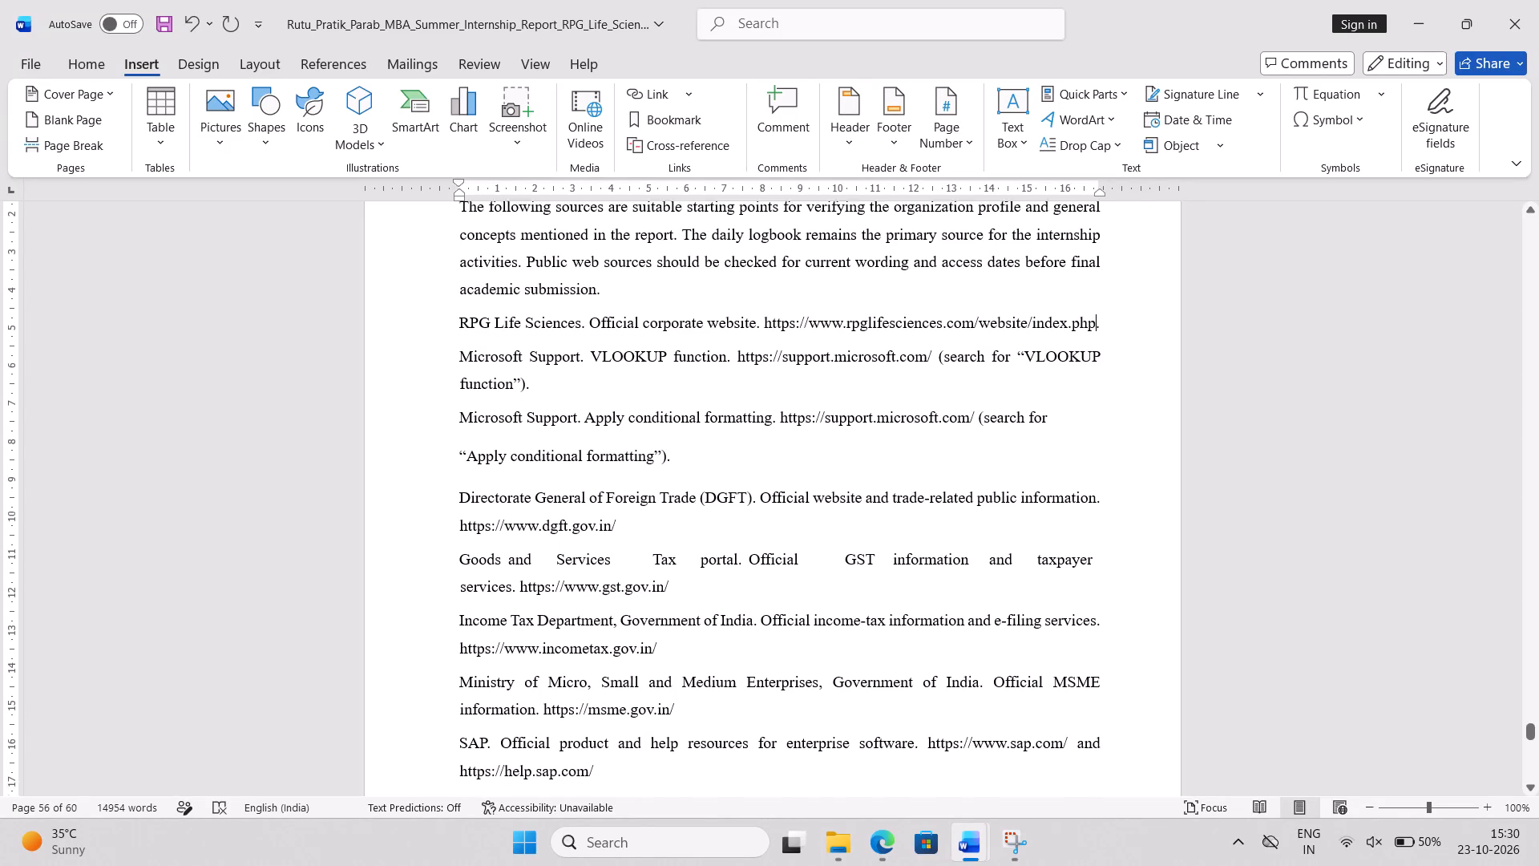
scroll(806, 647, down, 2)
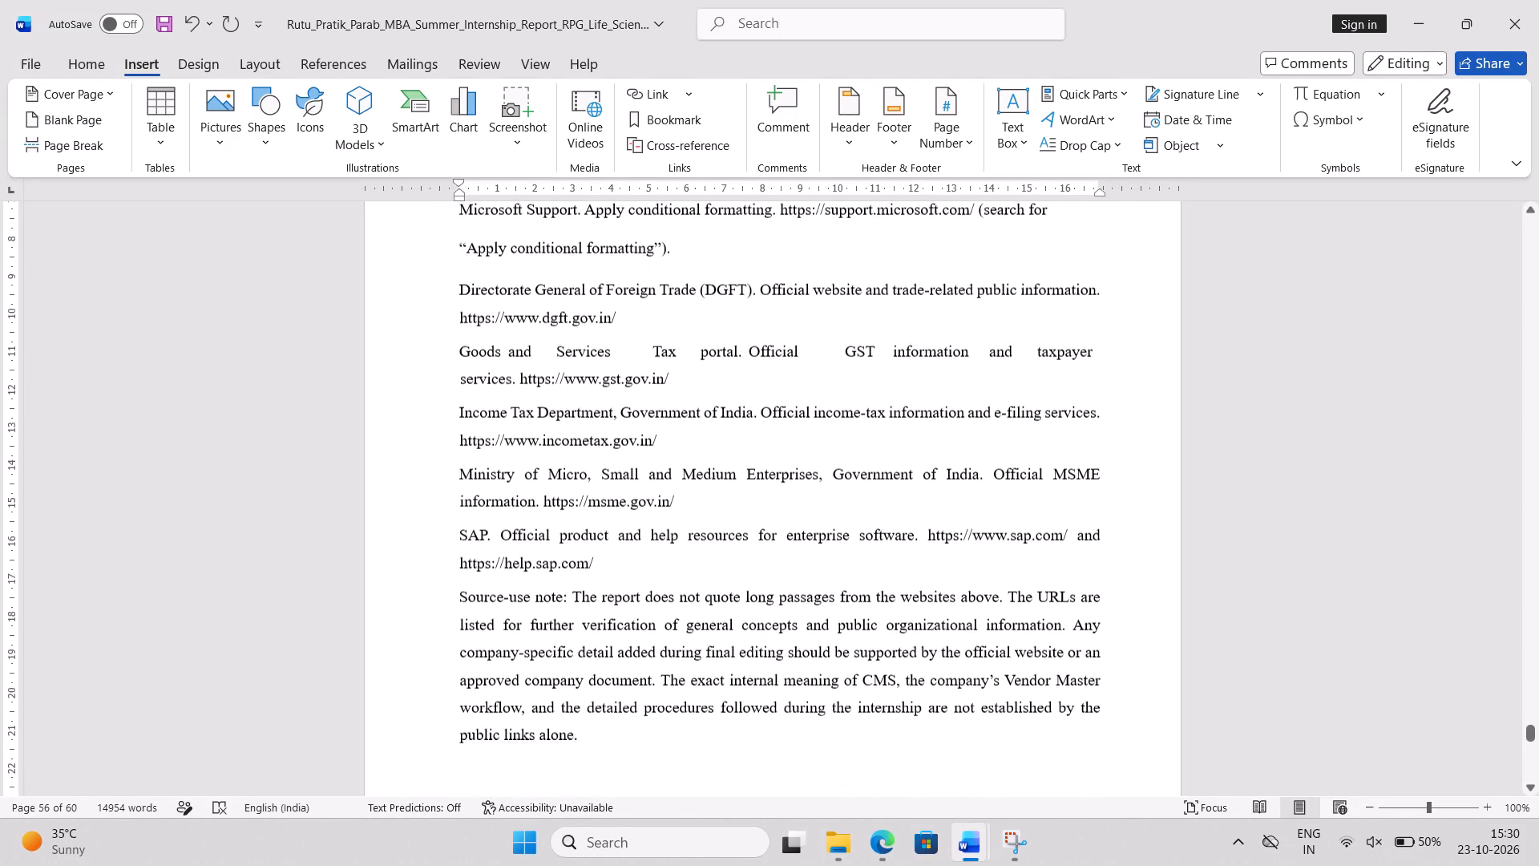
scroll(806, 647, down, 1)
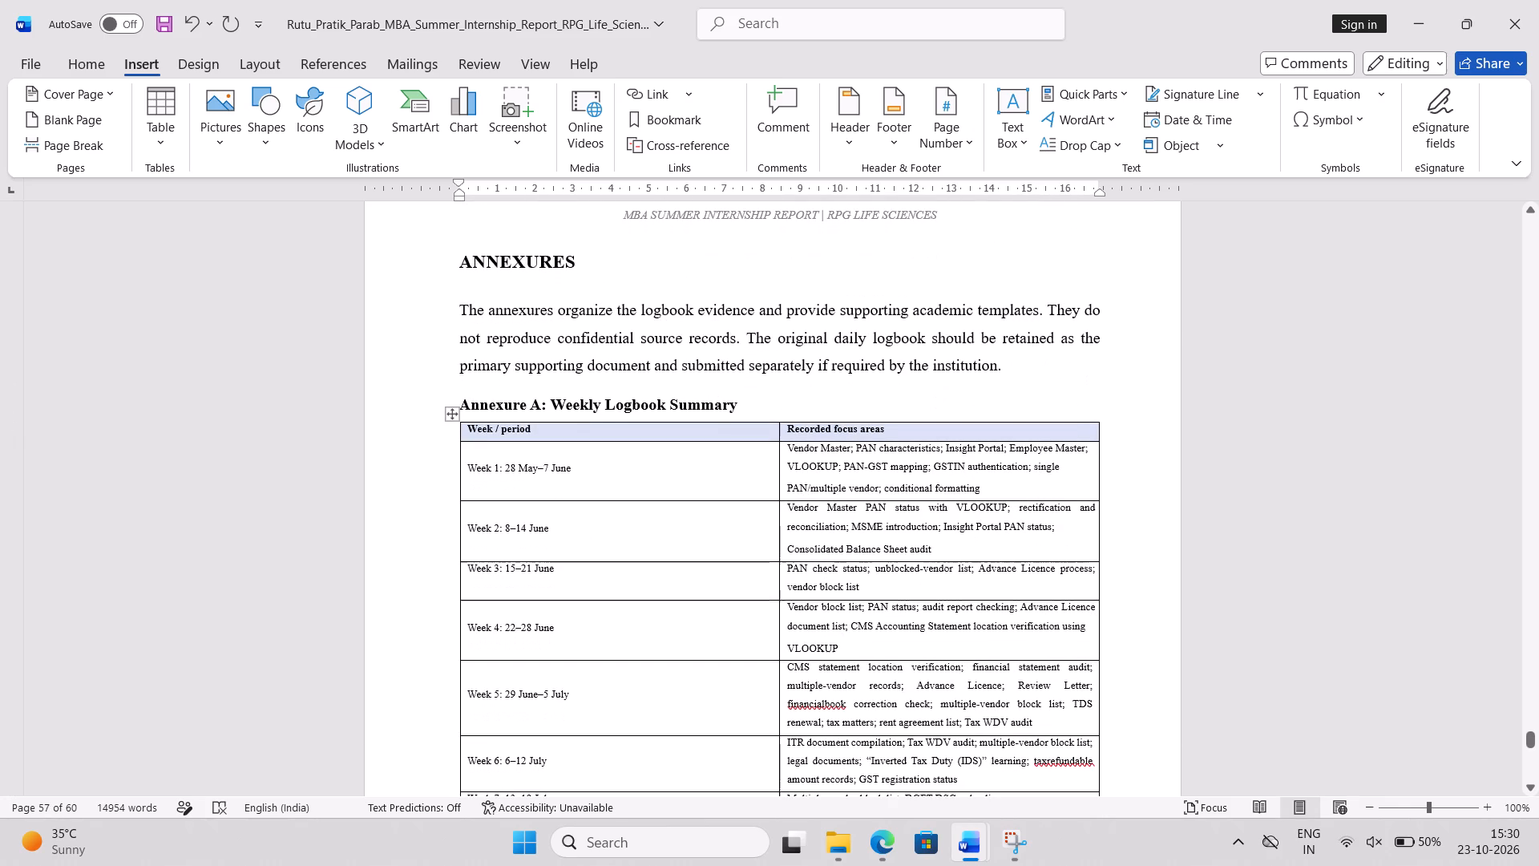
scroll(757, 636, up, 1)
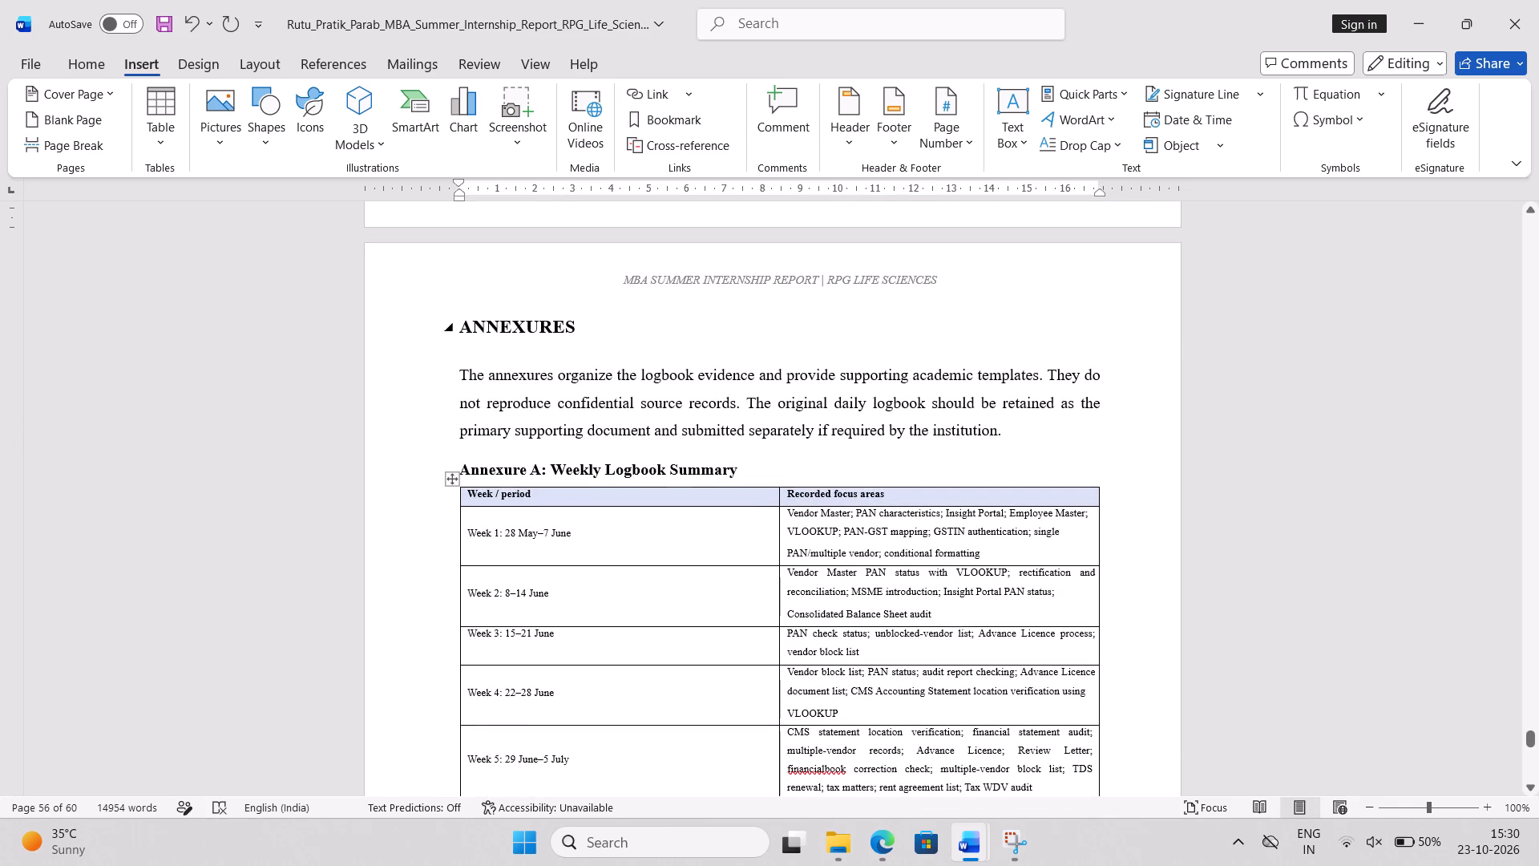
click(538, 330)
scroll(538, 330, up, 7)
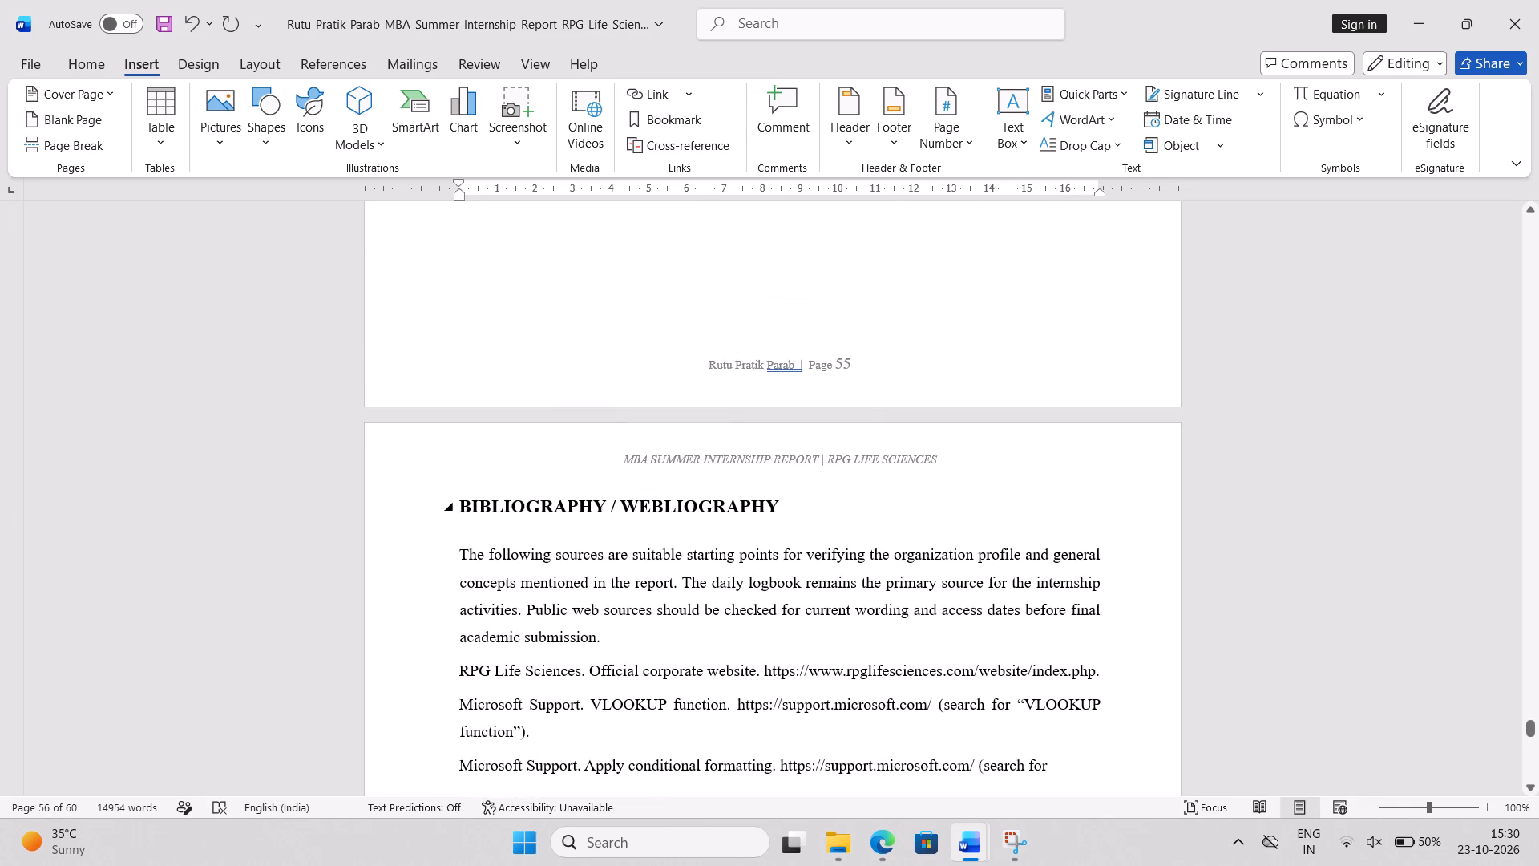
triple_click(561, 504)
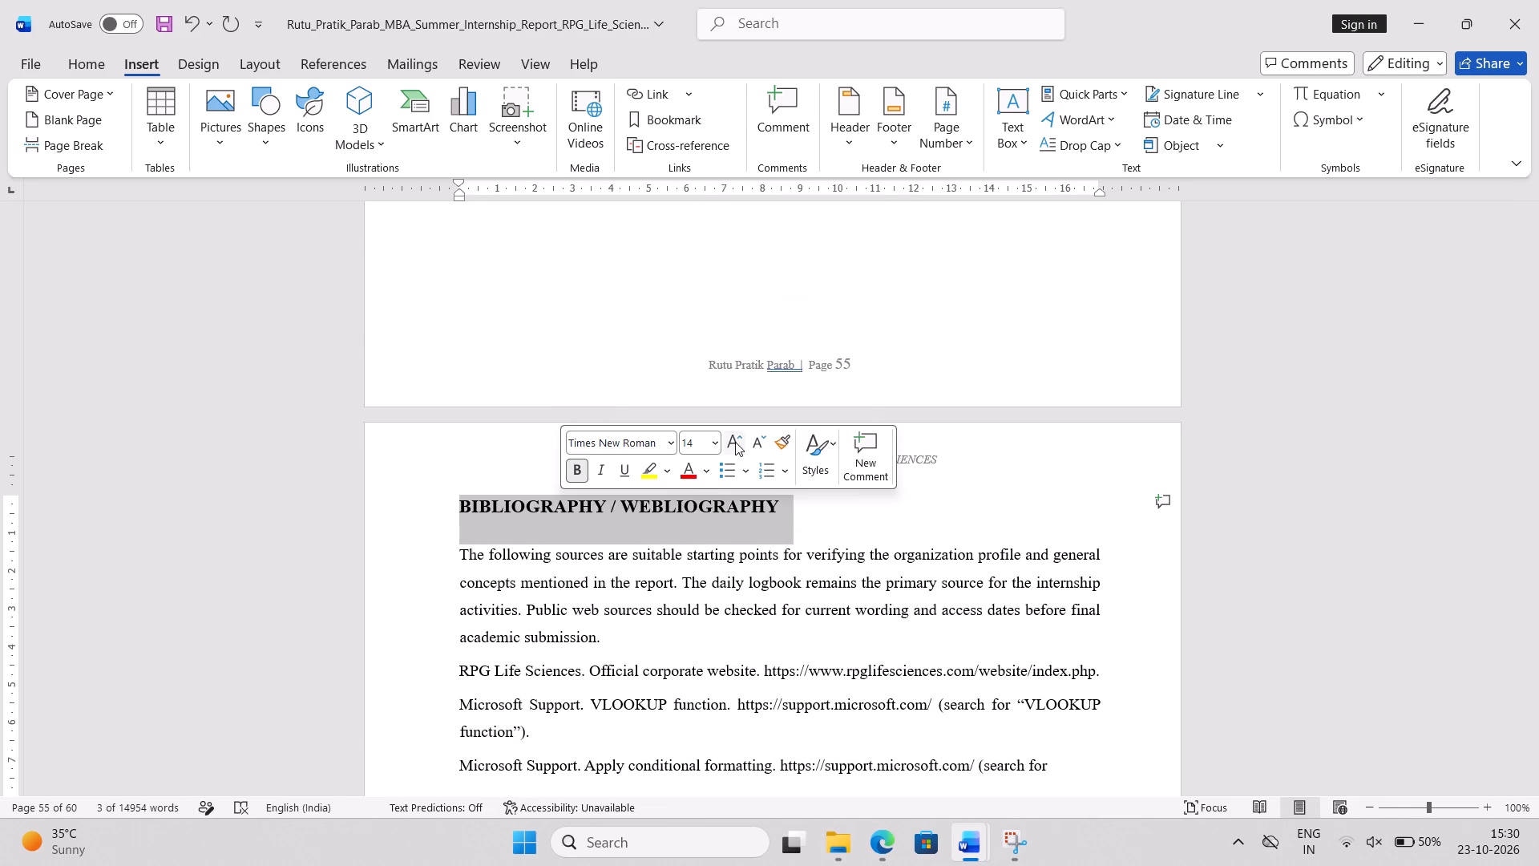
click(735, 442)
scroll(729, 562, down, 5)
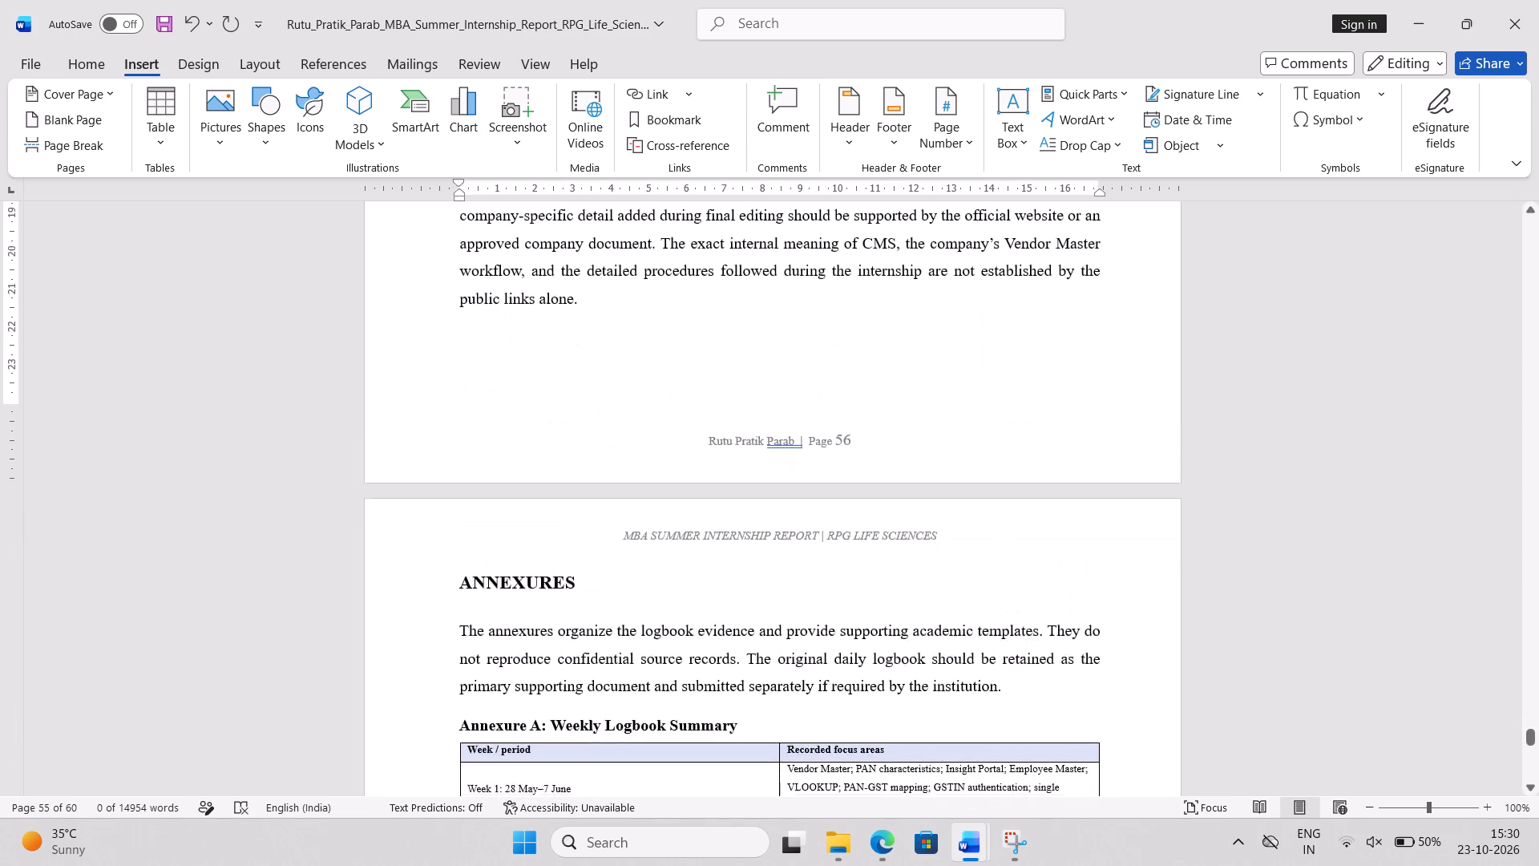
triple_click(552, 585)
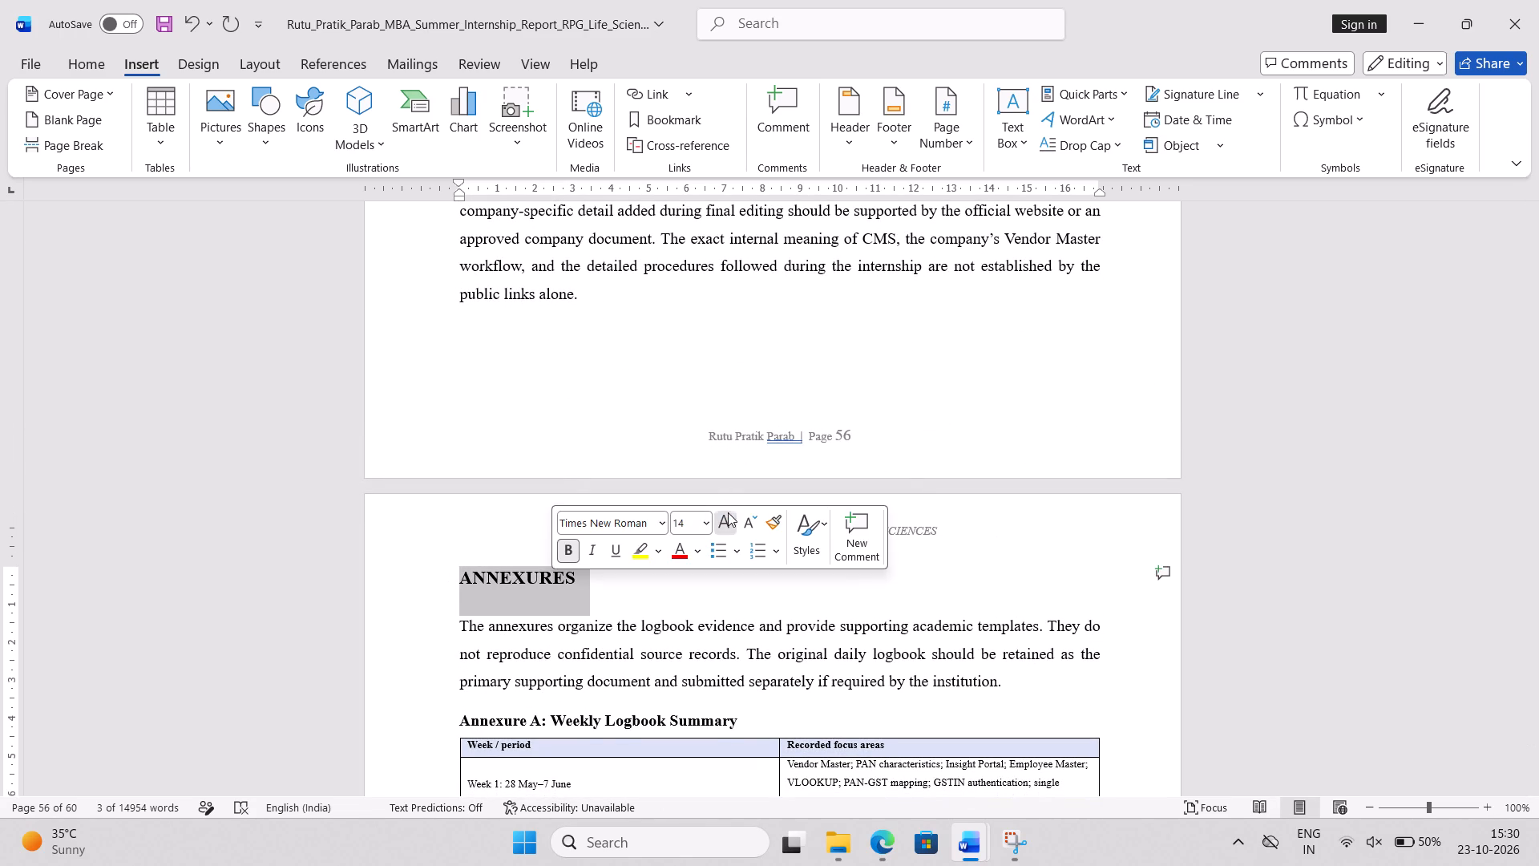
click(728, 512)
Increase the Annexure A: Weekly Logbook Summary and Annexure B: Detailed Activity Index by Workstream headings to 14 pt.
triple_click(640, 718)
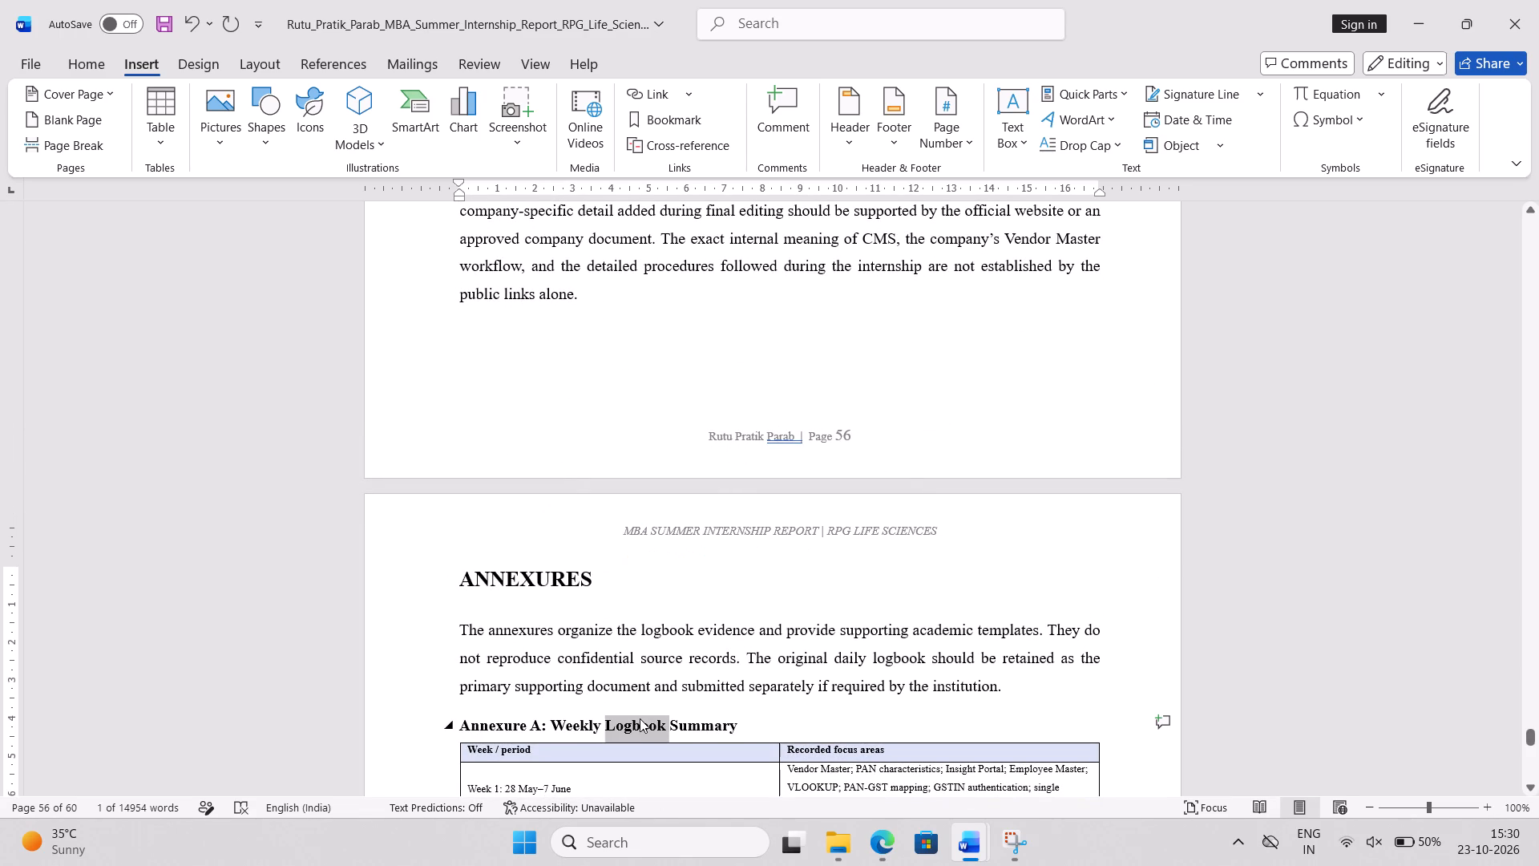
click(812, 660)
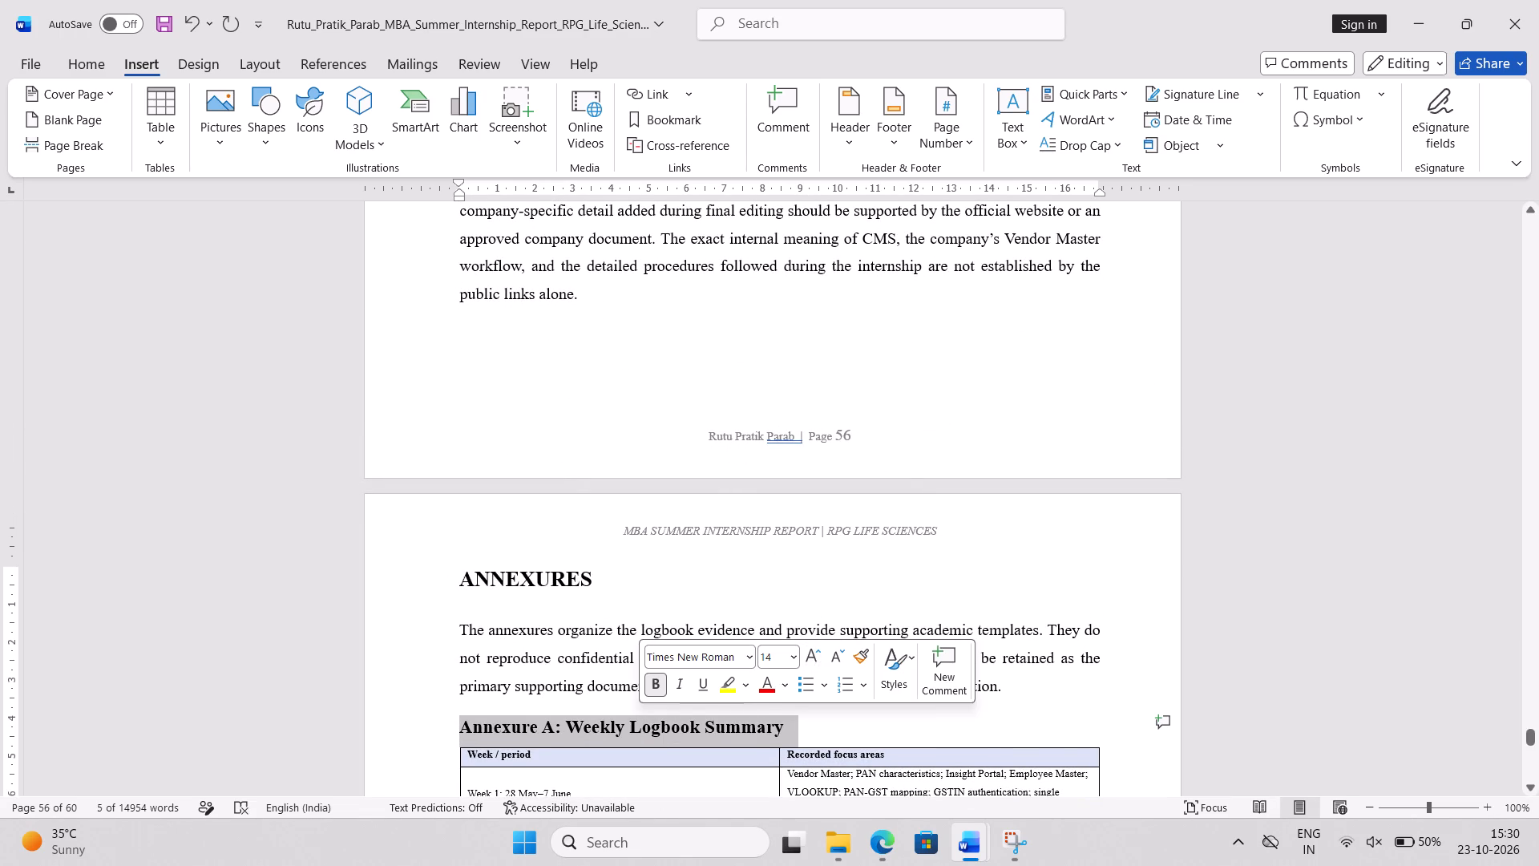
scroll(807, 562, down, 4)
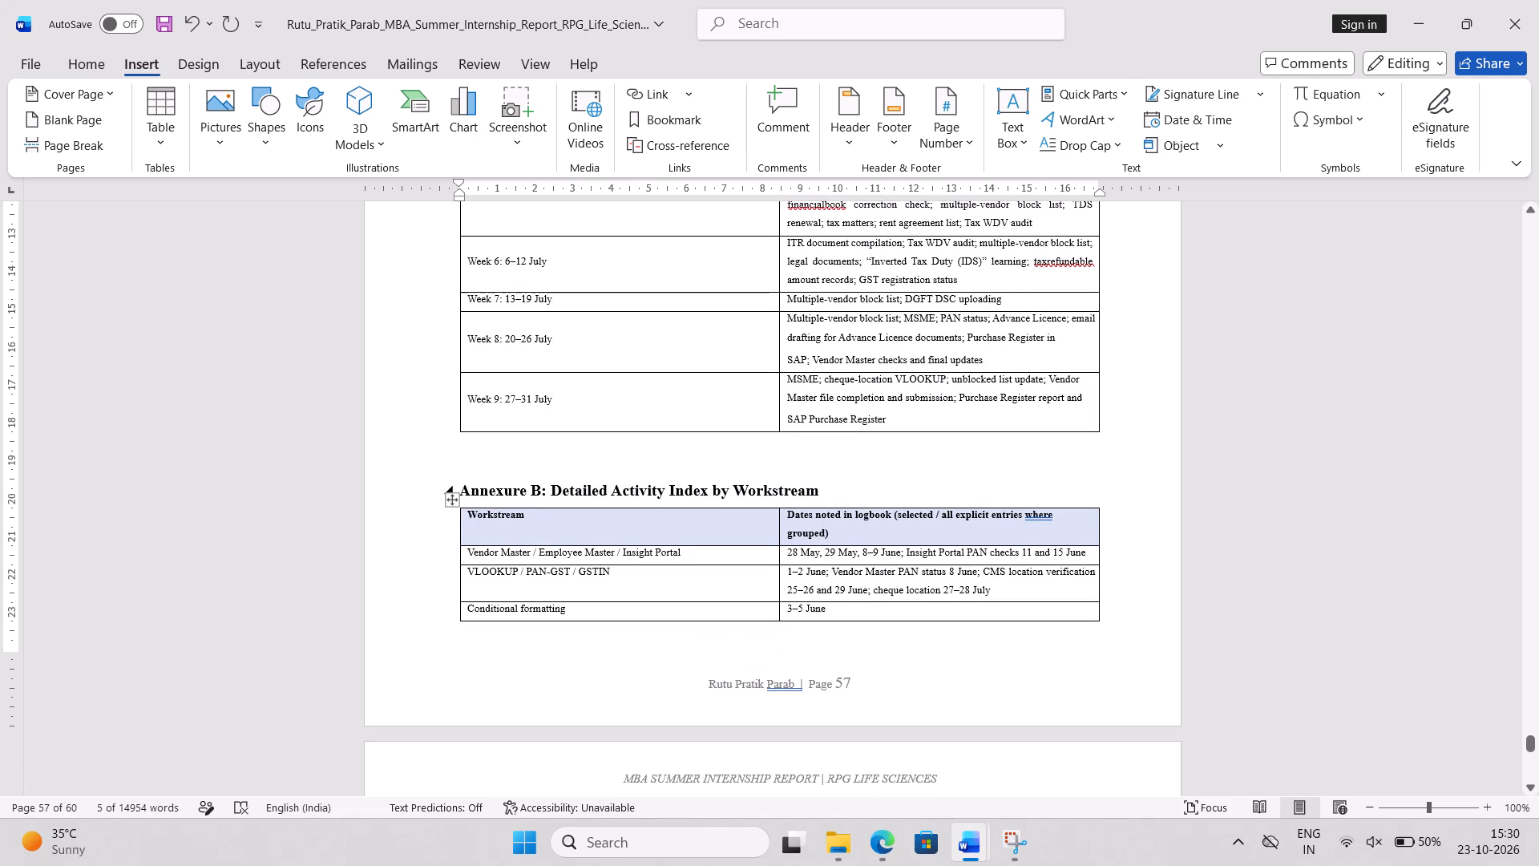
double_click(506, 492)
triple_click(506, 492)
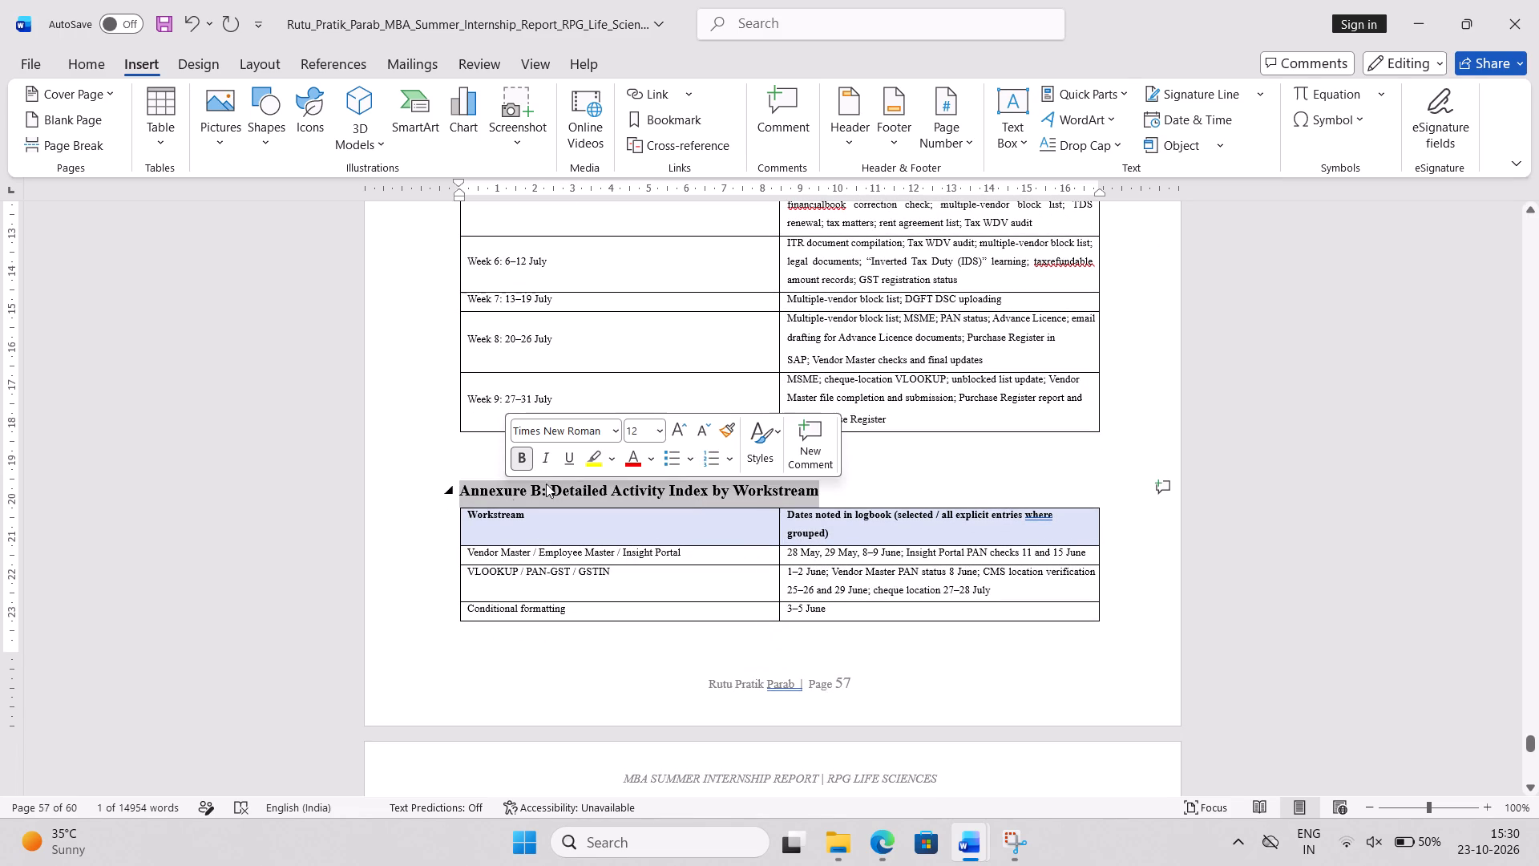
click(685, 424)
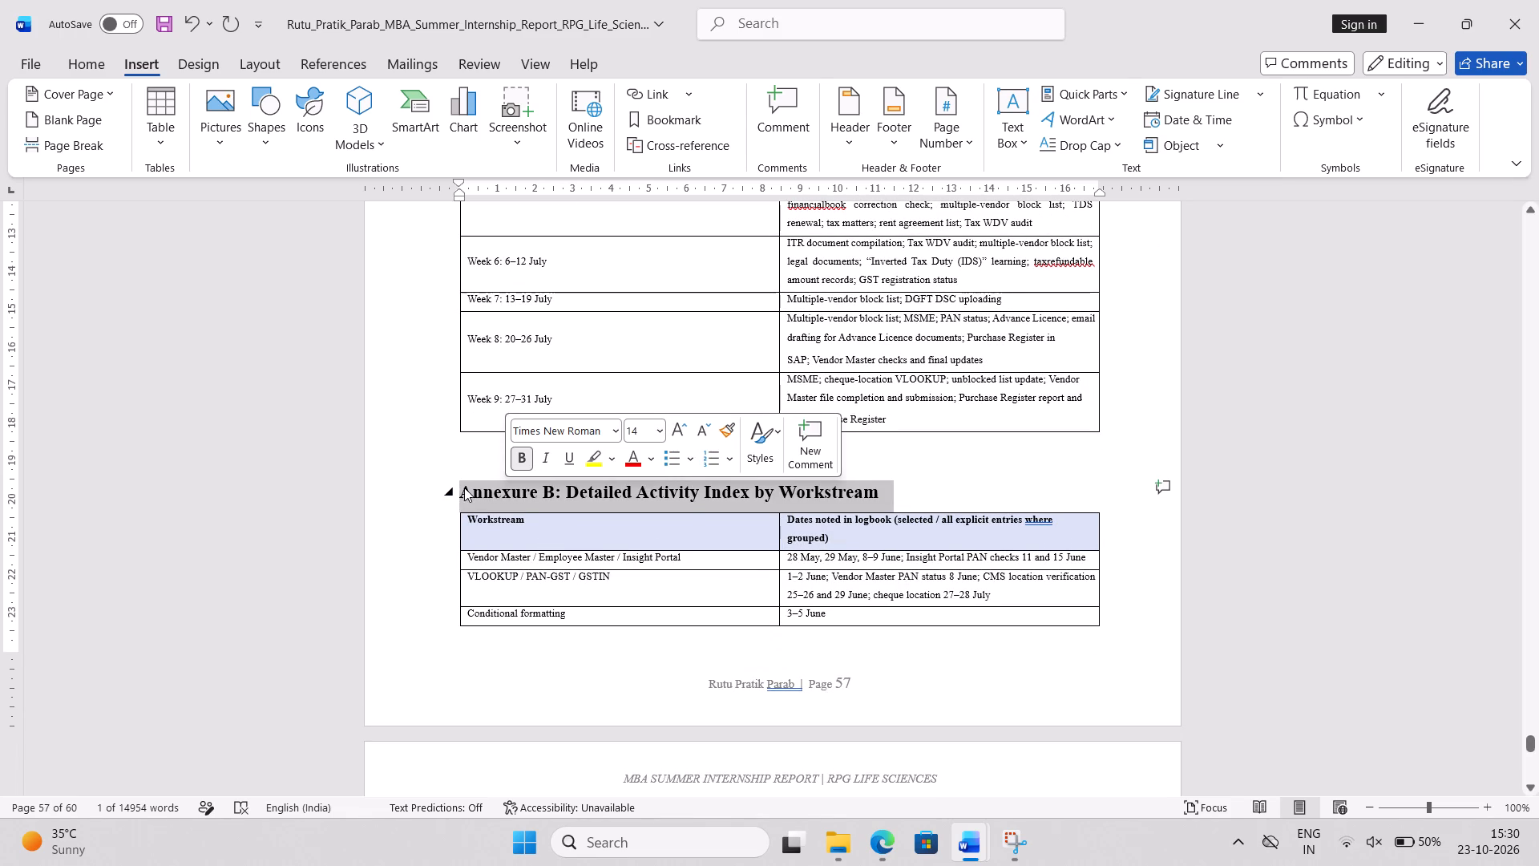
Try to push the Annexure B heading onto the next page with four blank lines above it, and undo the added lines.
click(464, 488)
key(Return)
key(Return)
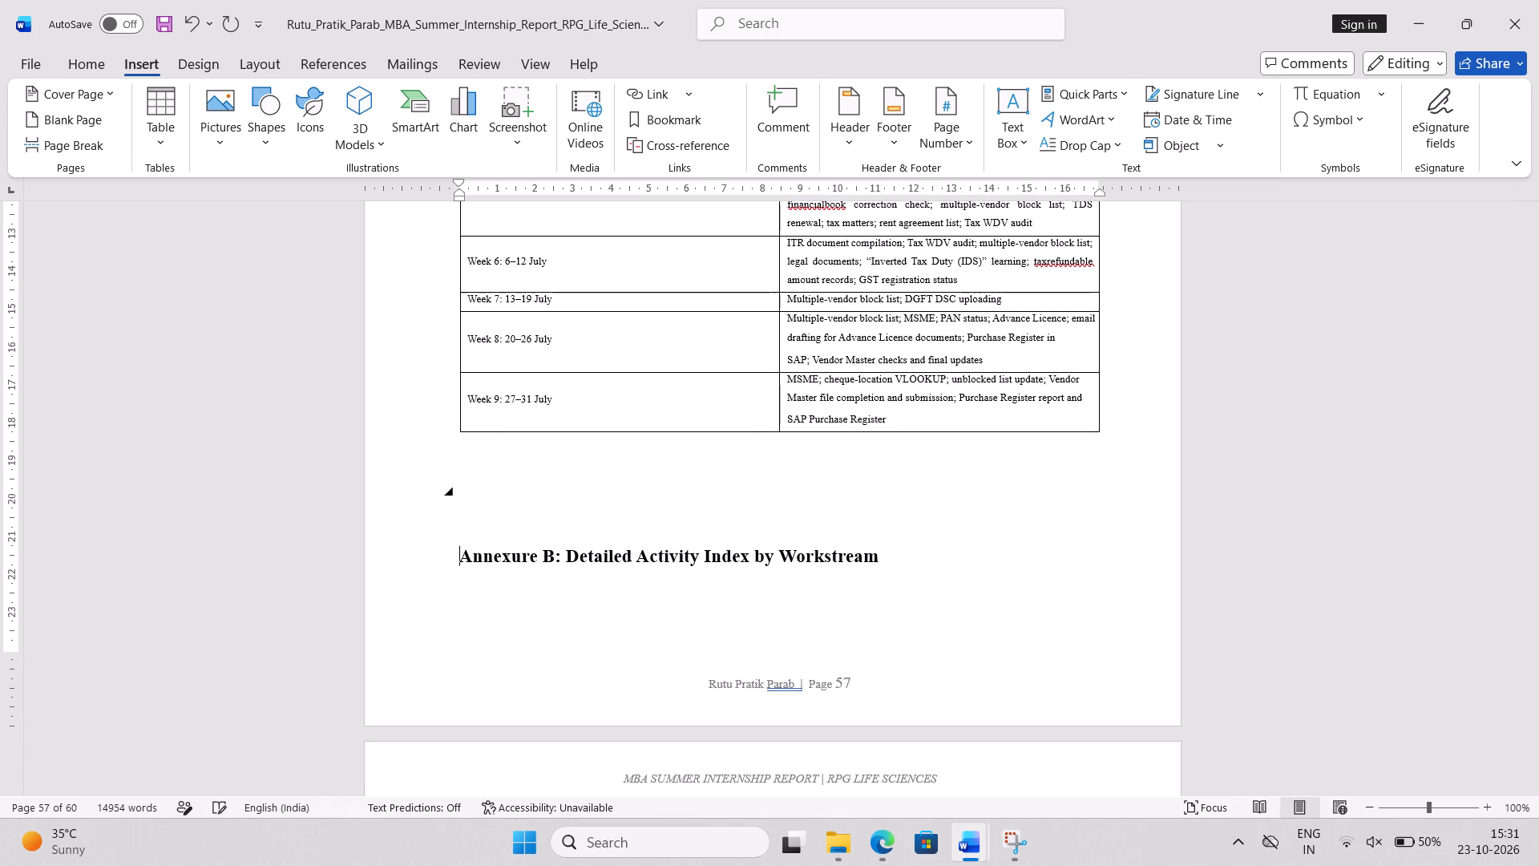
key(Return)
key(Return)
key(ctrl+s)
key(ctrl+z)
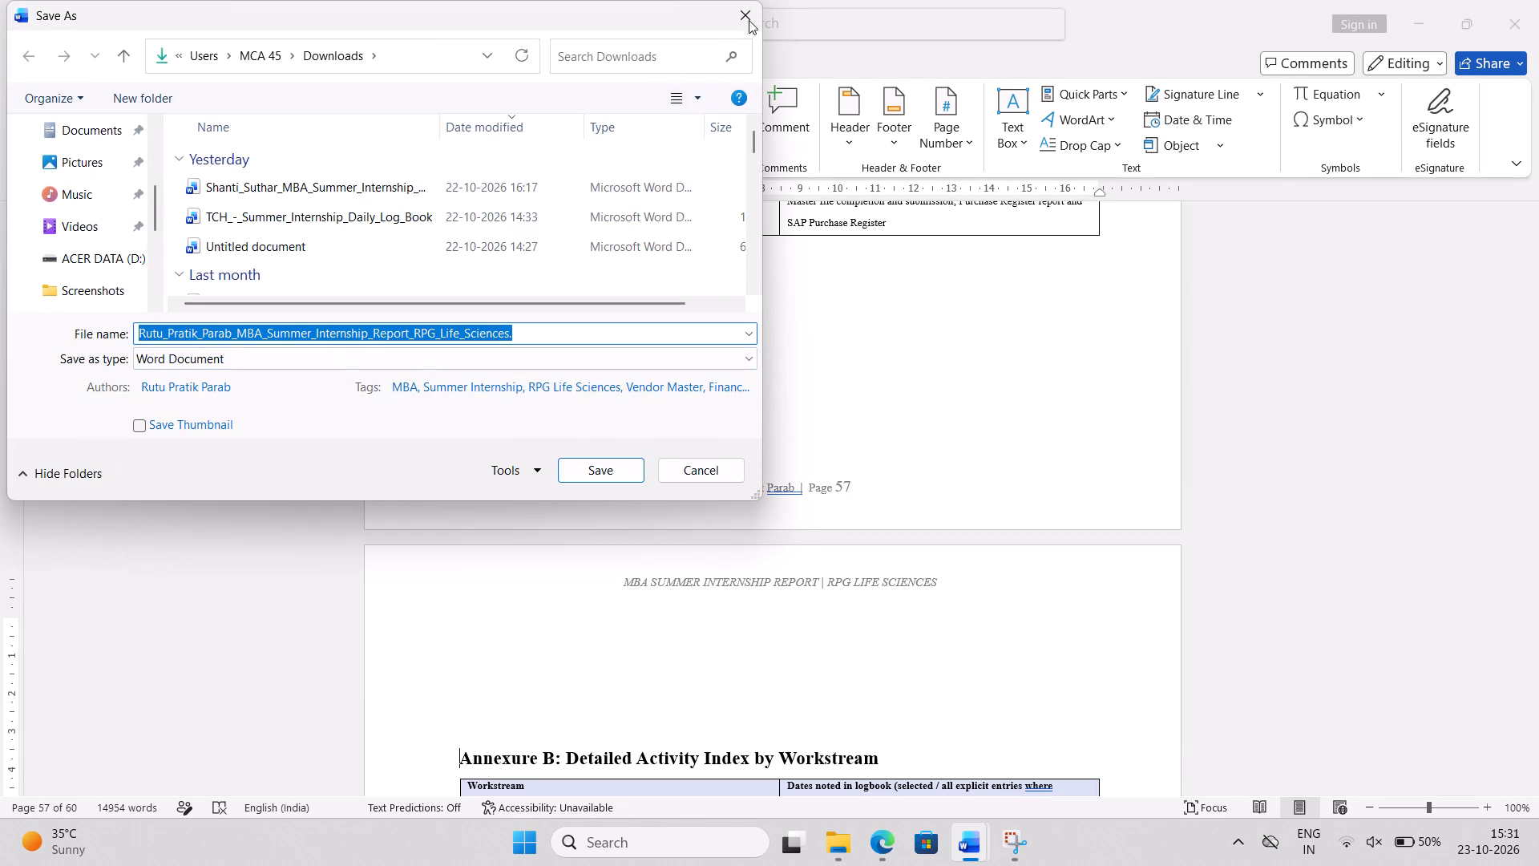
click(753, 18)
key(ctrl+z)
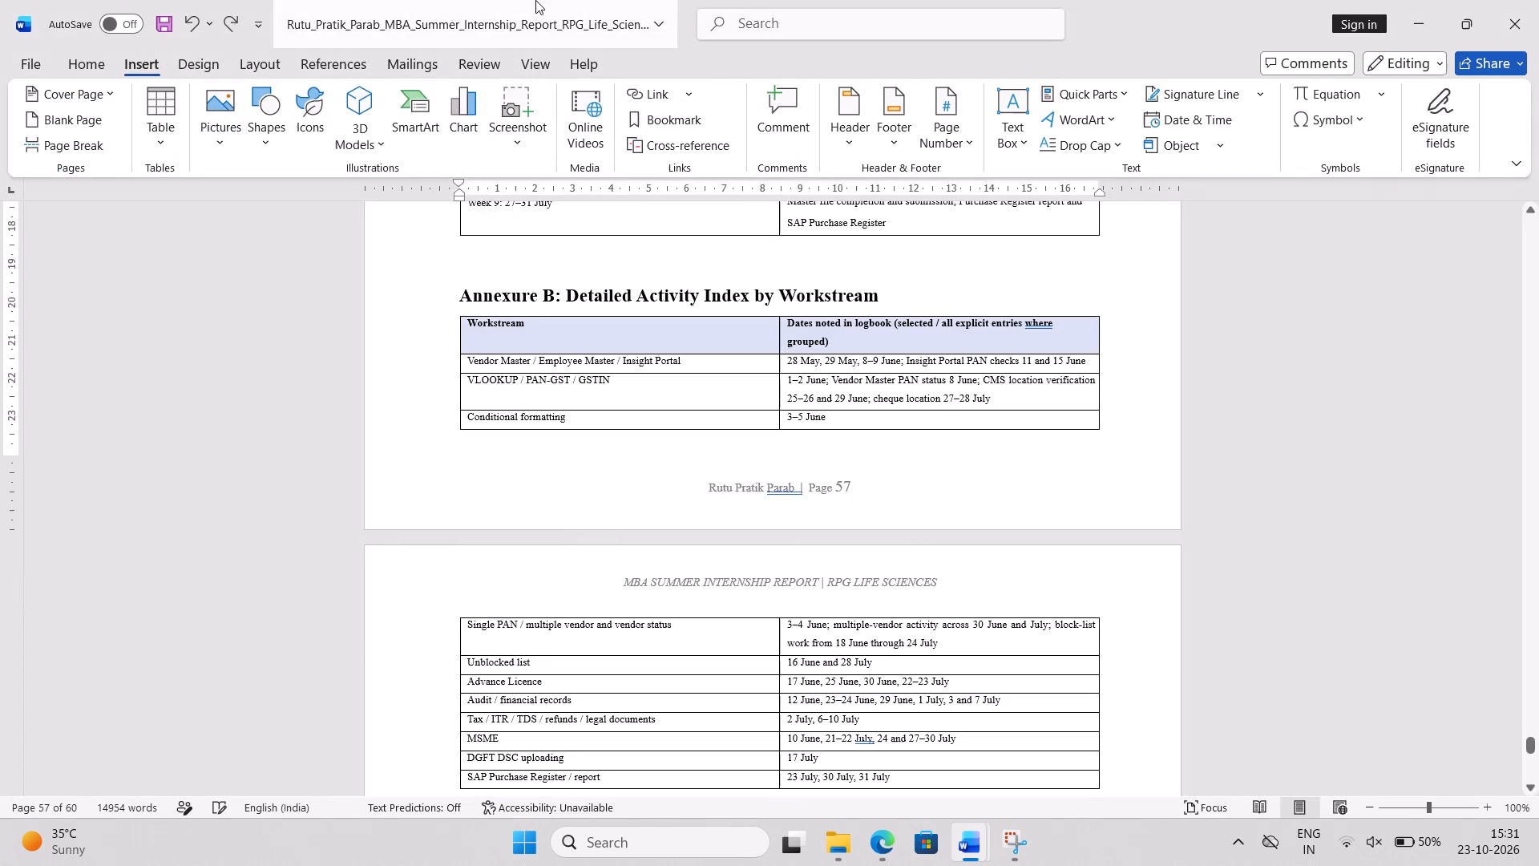
Insert a page break before the Annexure B: Detailed Activity Index by Workstream heading.
click(85, 144)
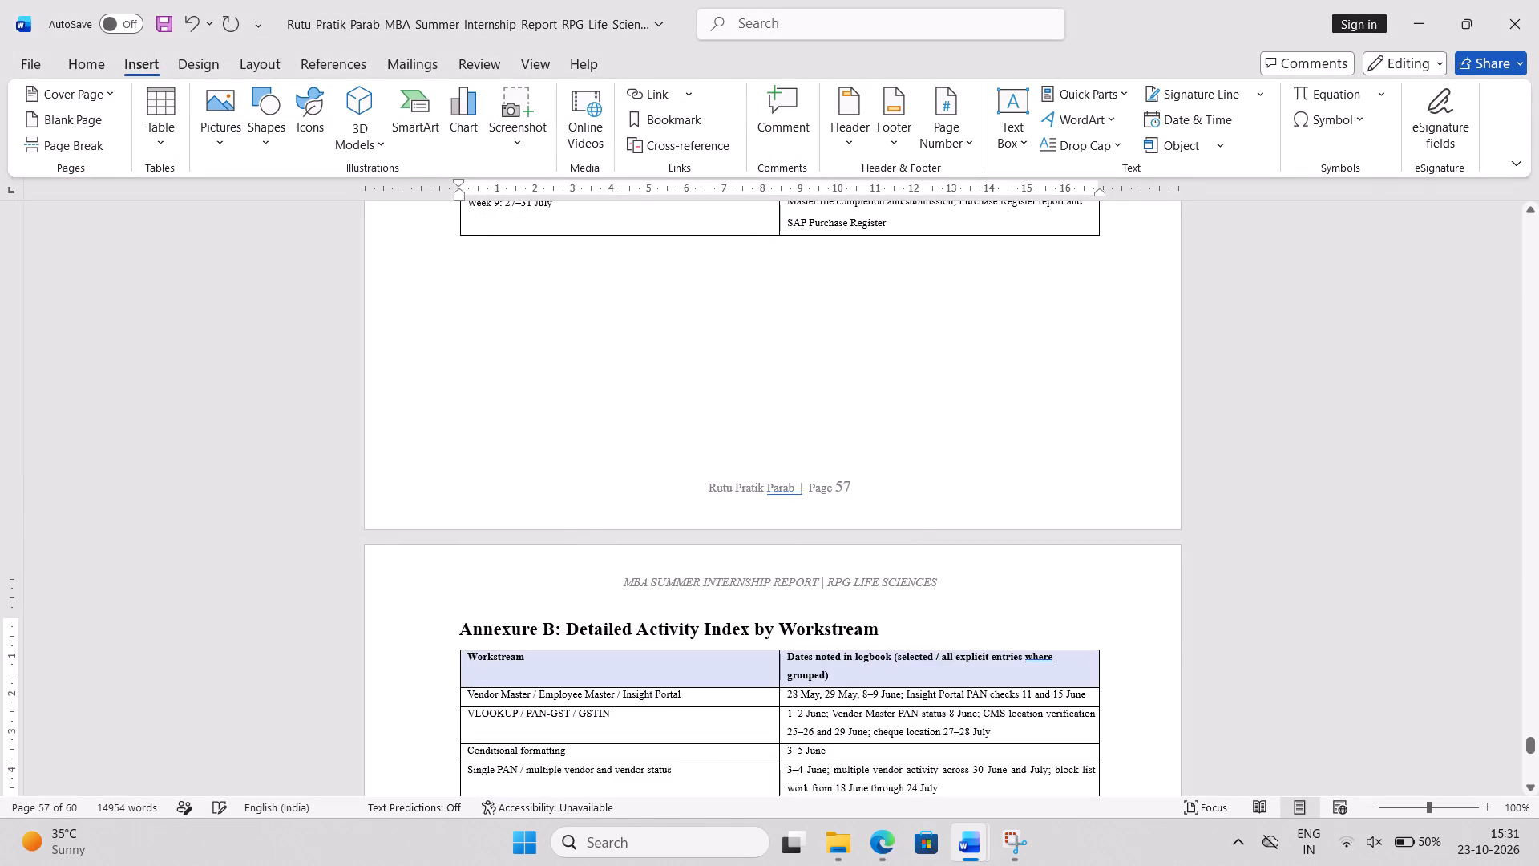
Increase the Annexure C: Suggested Generic Vendor Master Review Checklist heading to 14 pt.
scroll(600, 424, down, 4)
scroll(600, 424, up, 1)
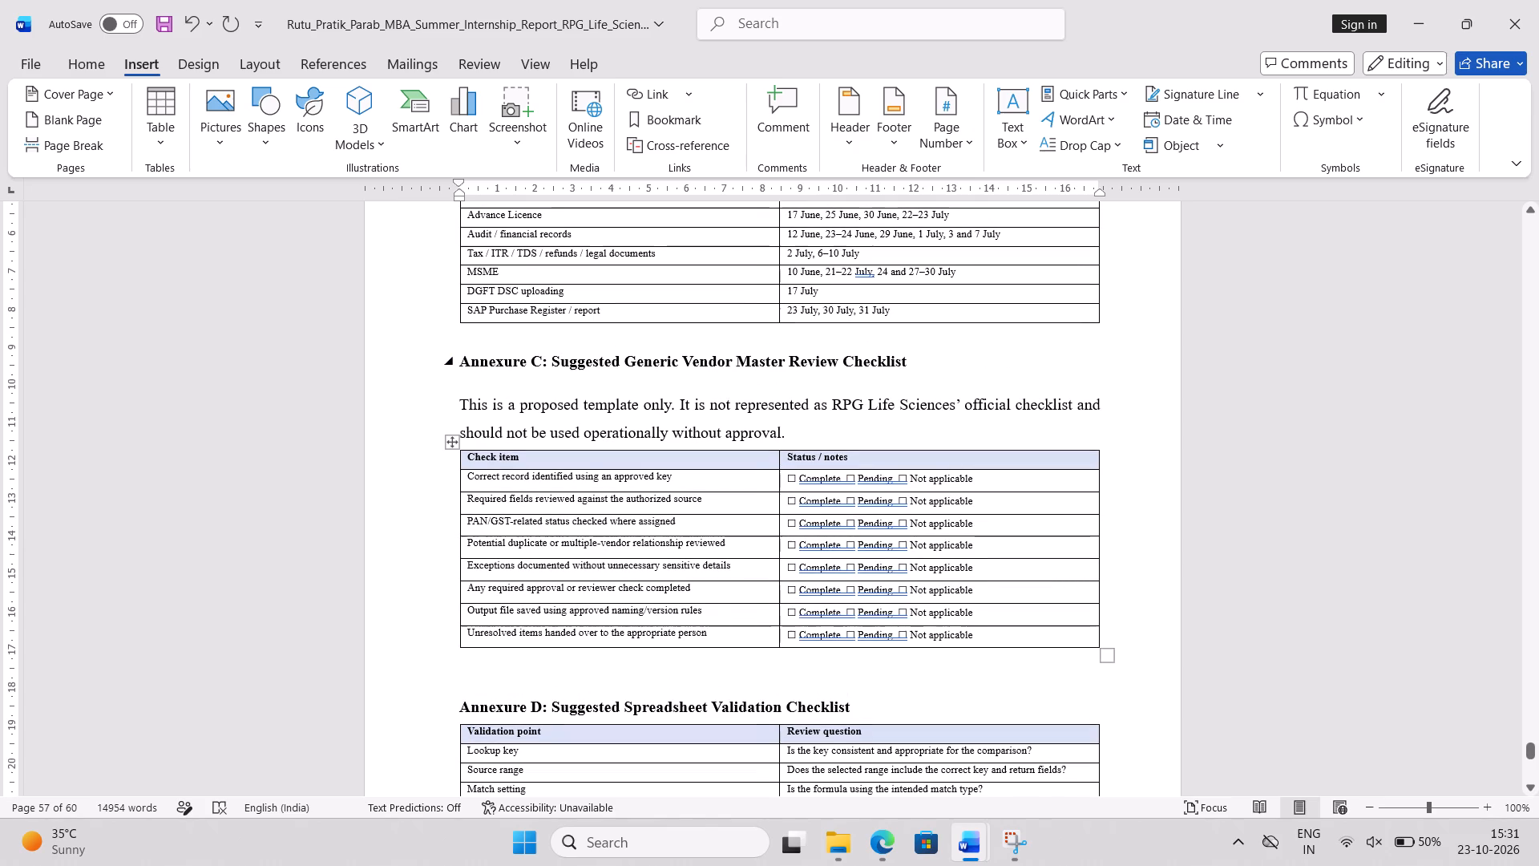
triple_click(472, 366)
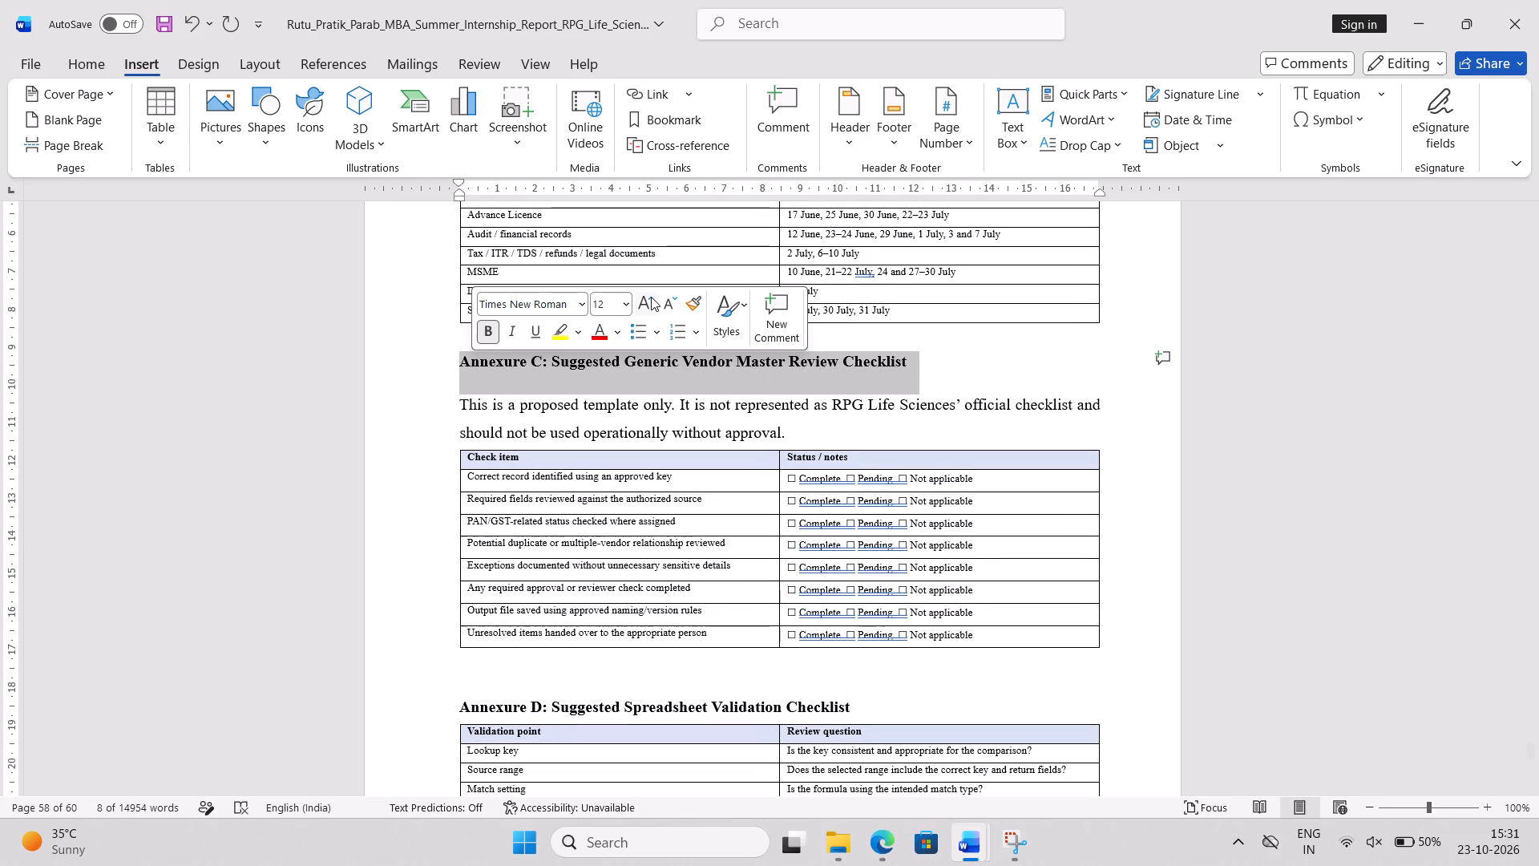
click(651, 297)
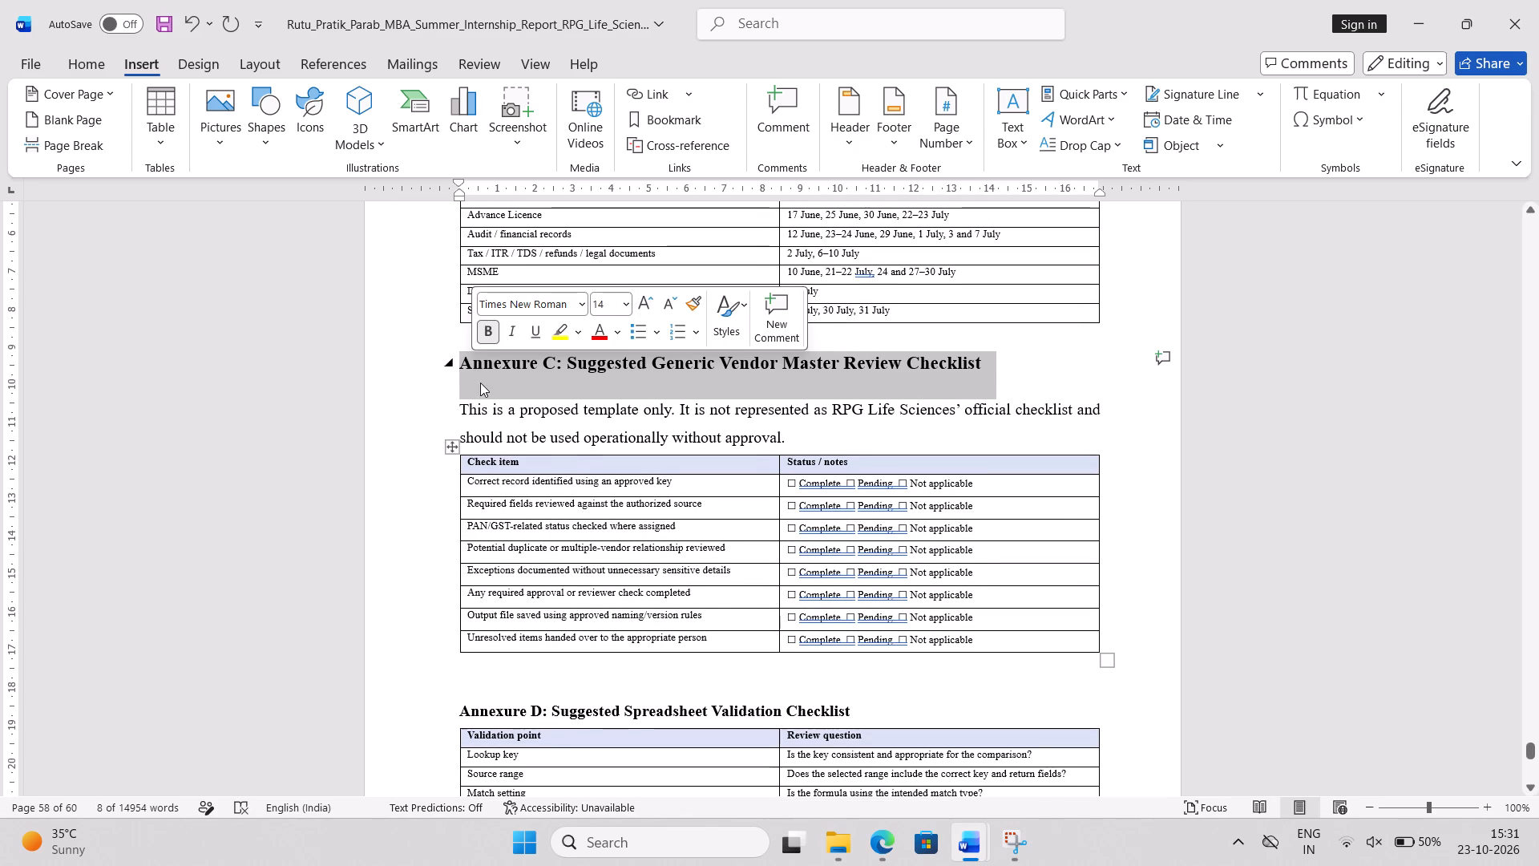
Delete the "This is a proposed template only" note under the Annexure C heading, along with the empty line it leaves.
drag(462, 407, 808, 438)
key(BackSpace)
scroll(808, 438, up, 2)
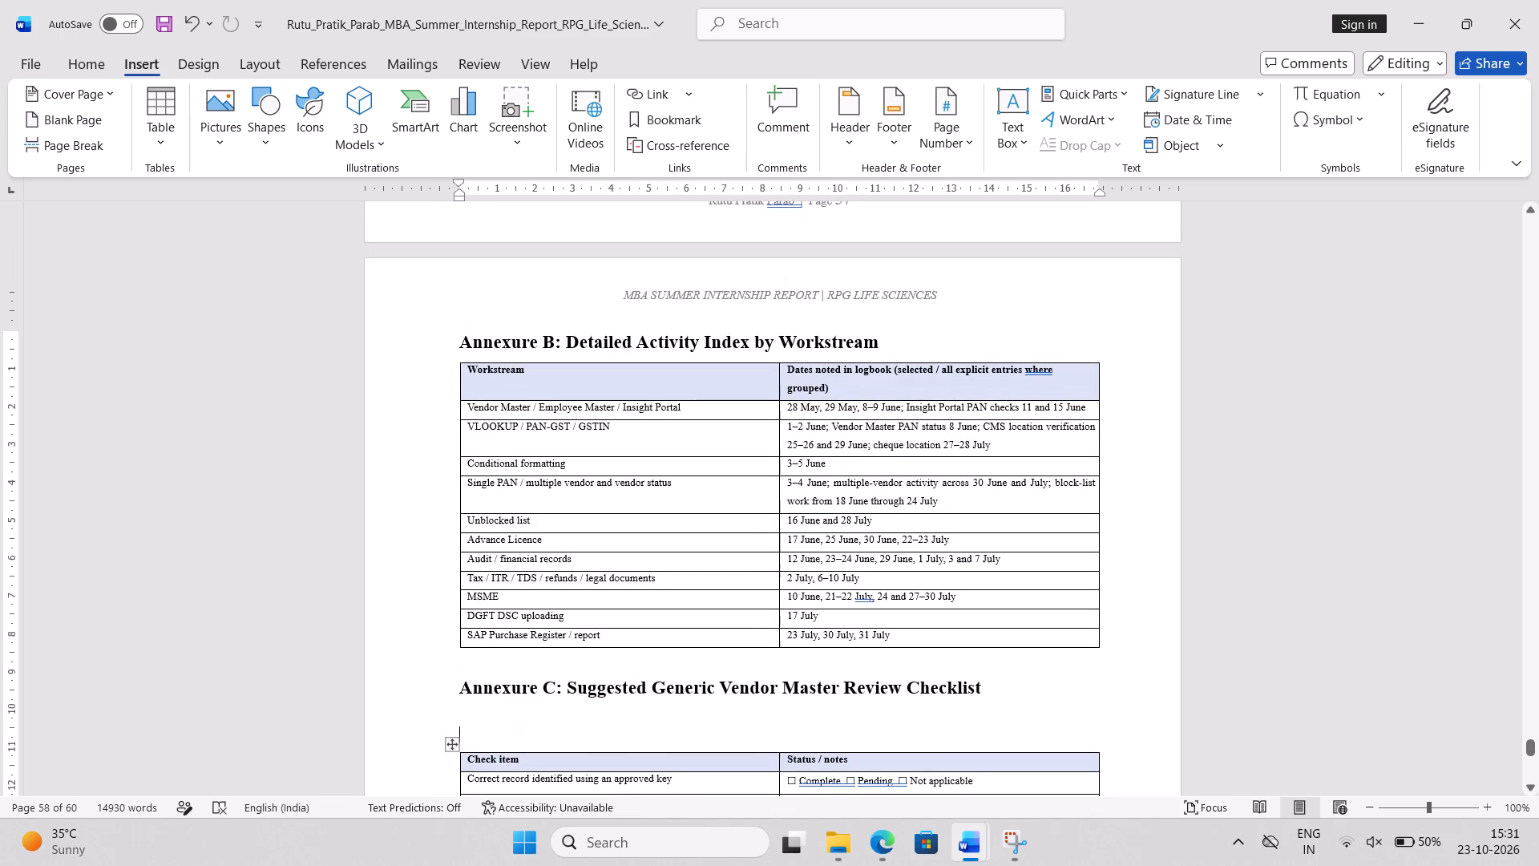
key(BackSpace)
key(BackSpace)
Reduce the status of "Correct record identified using an approved key" in the Annexure C table to just "Complete", without checkboxes or other options.
scroll(808, 438, down, 1)
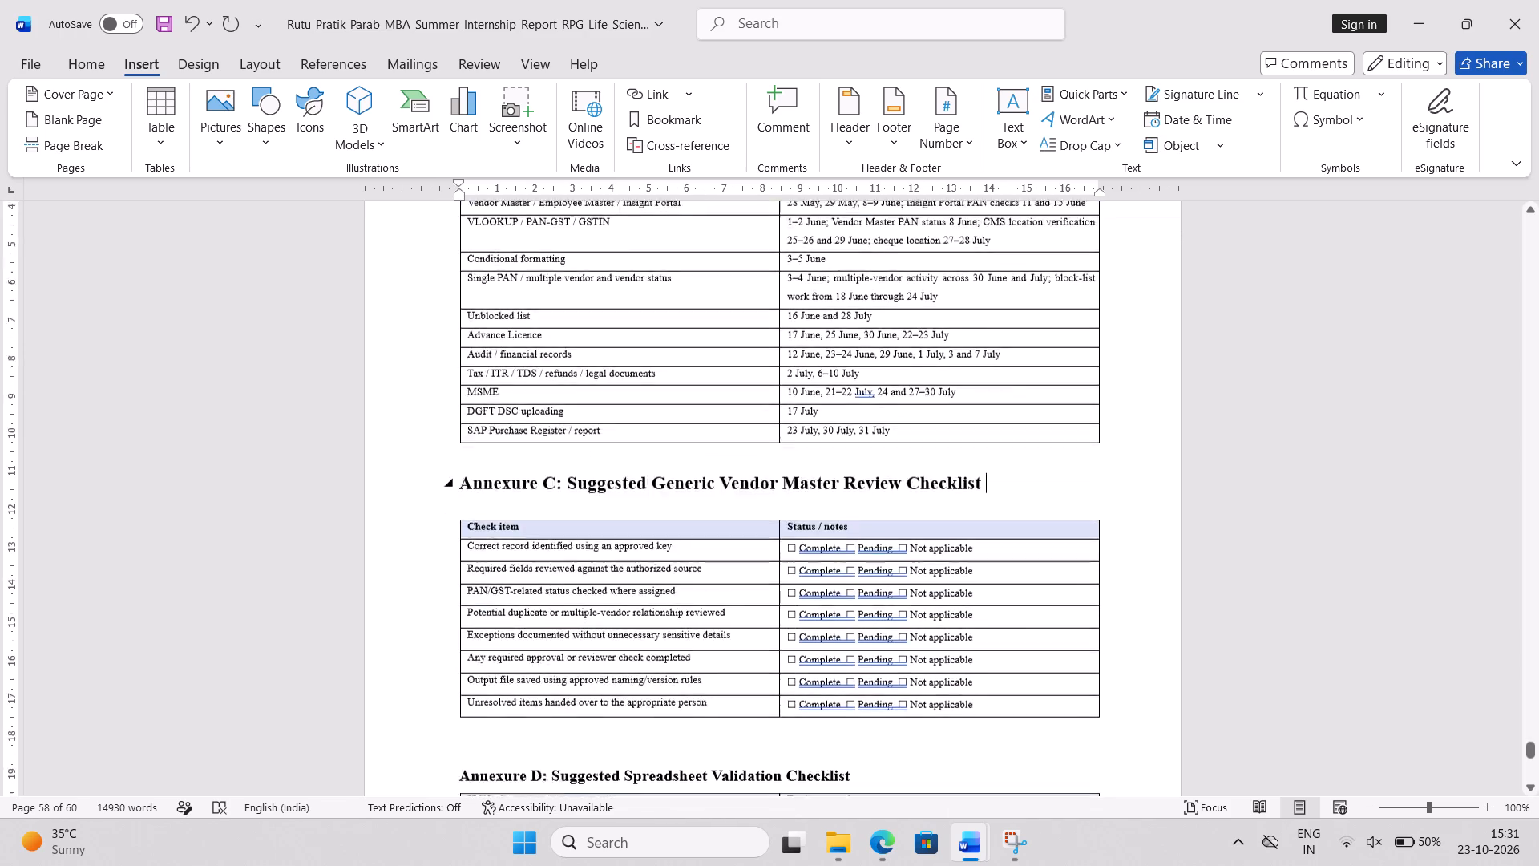
scroll(808, 438, down, 1)
scroll(808, 438, right, 1)
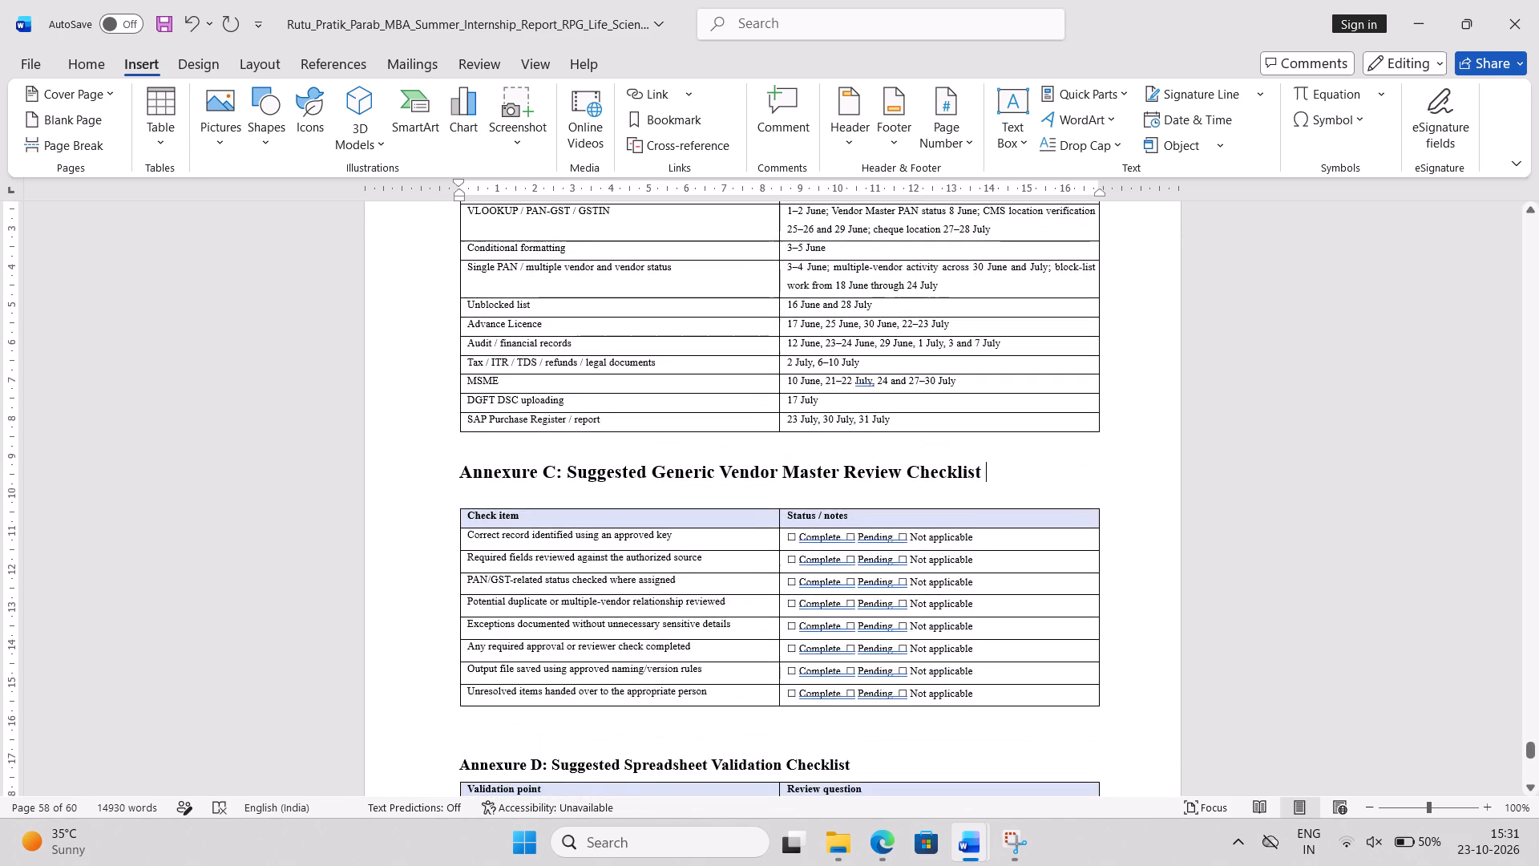
scroll(808, 438, right, 2)
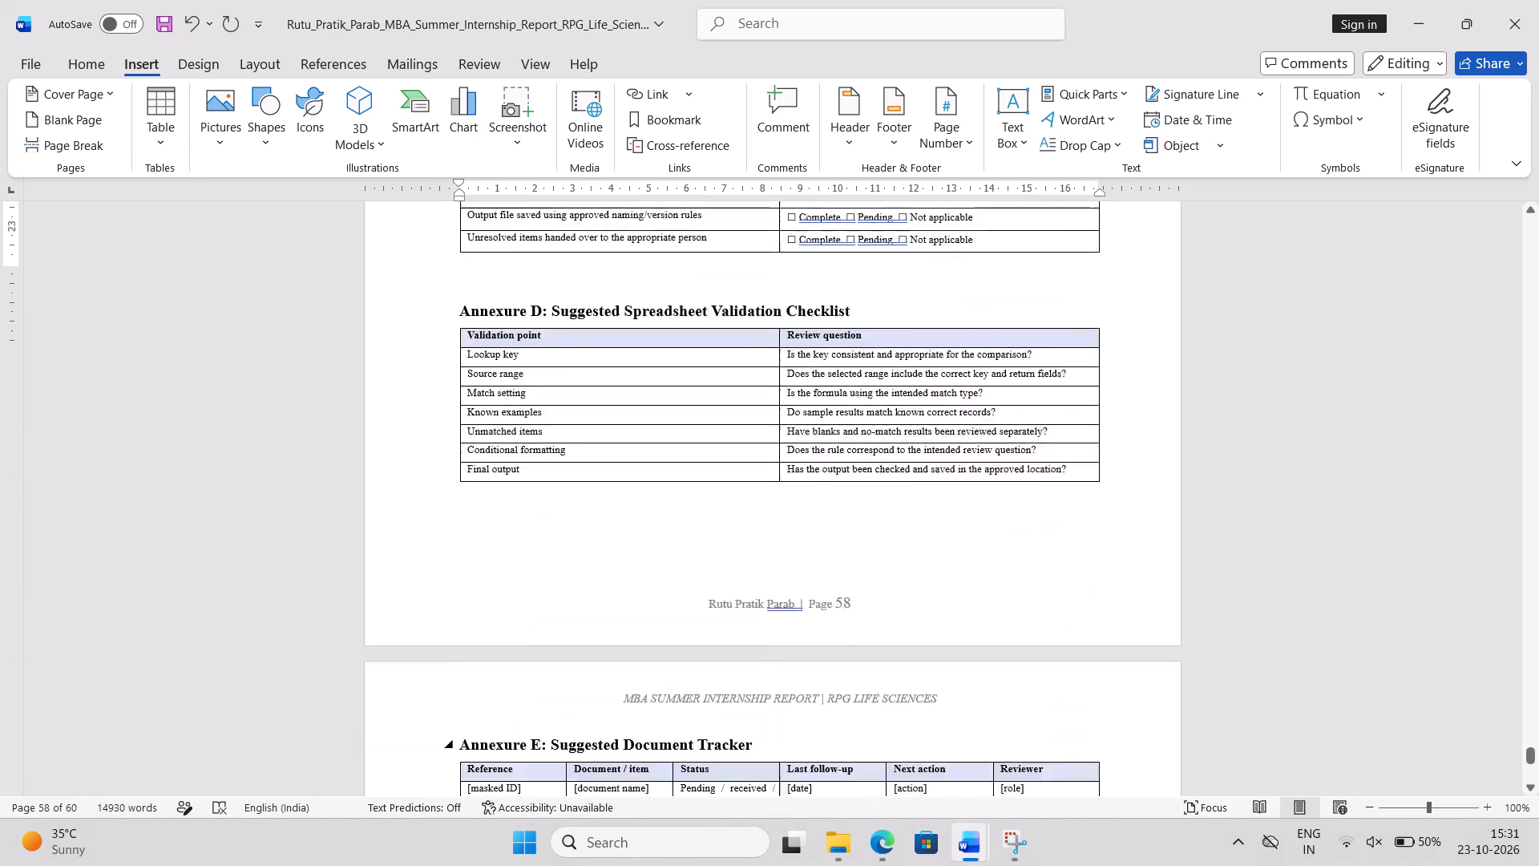
scroll(808, 438, right, 1)
scroll(808, 438, up, 4)
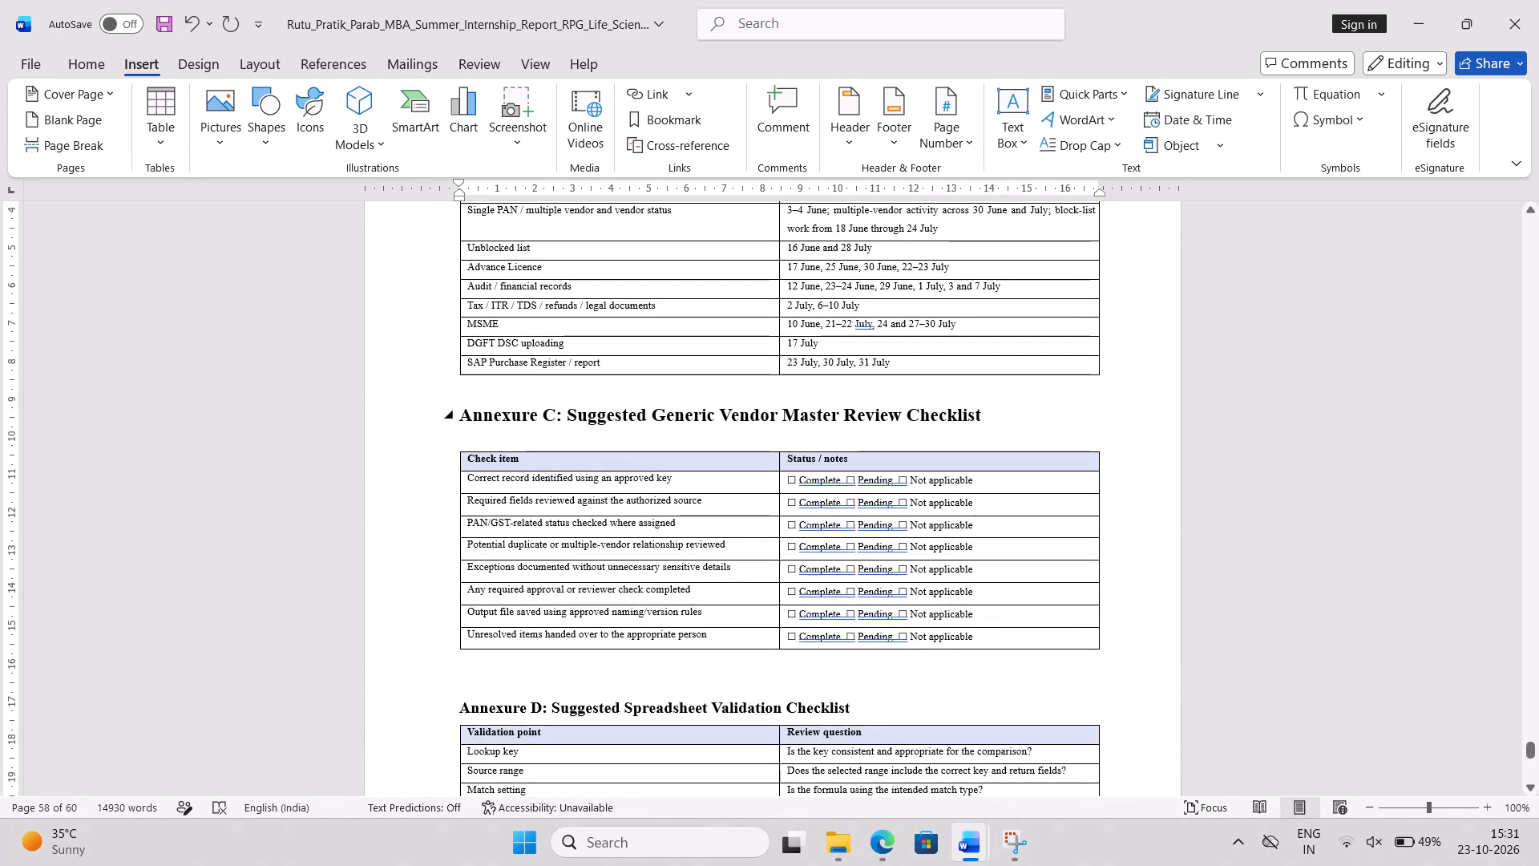
click(803, 481)
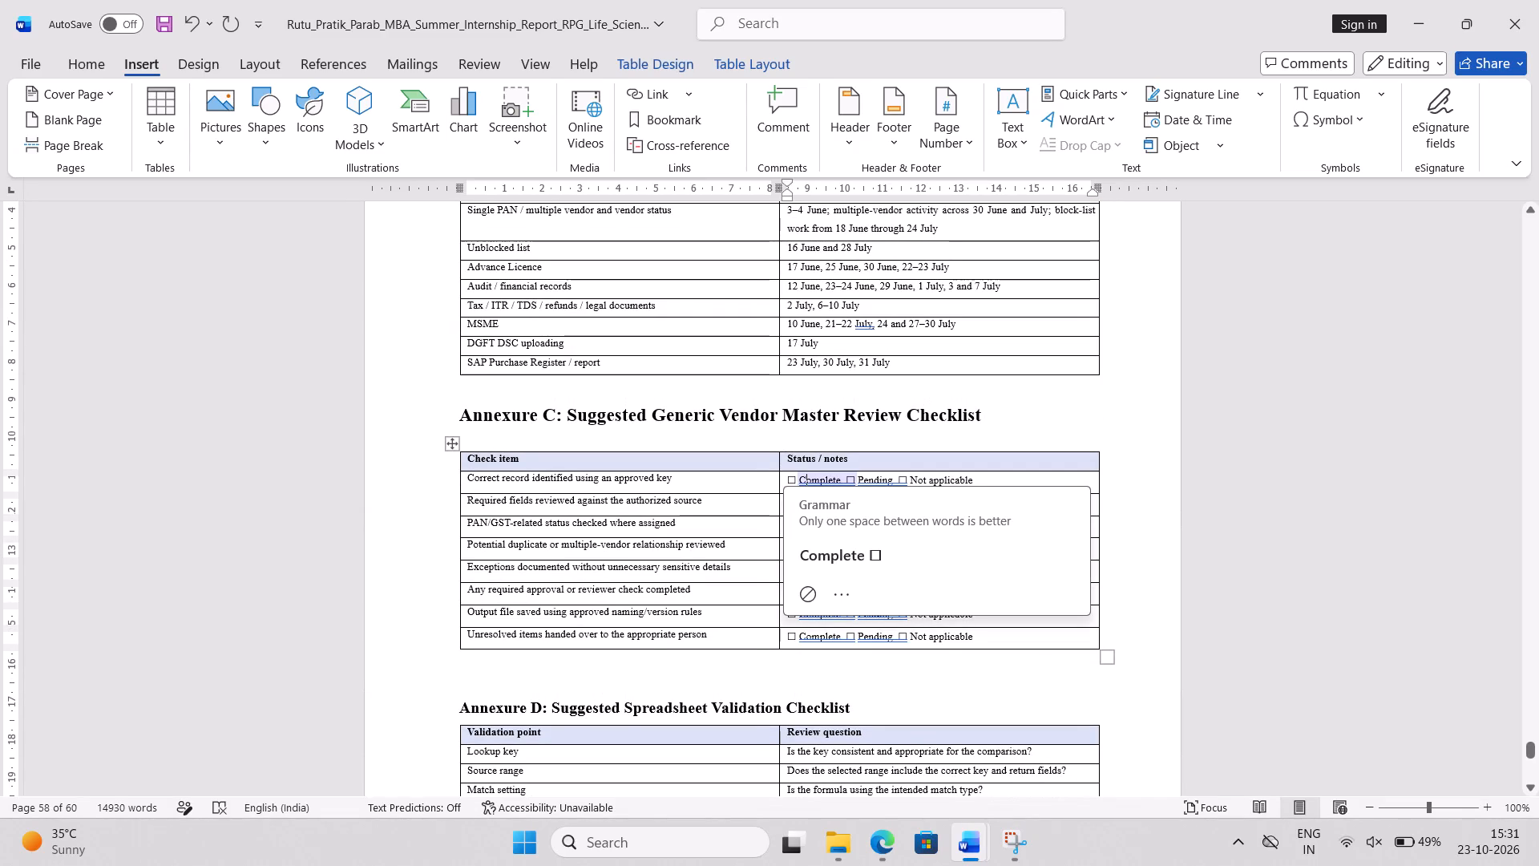
click(877, 557)
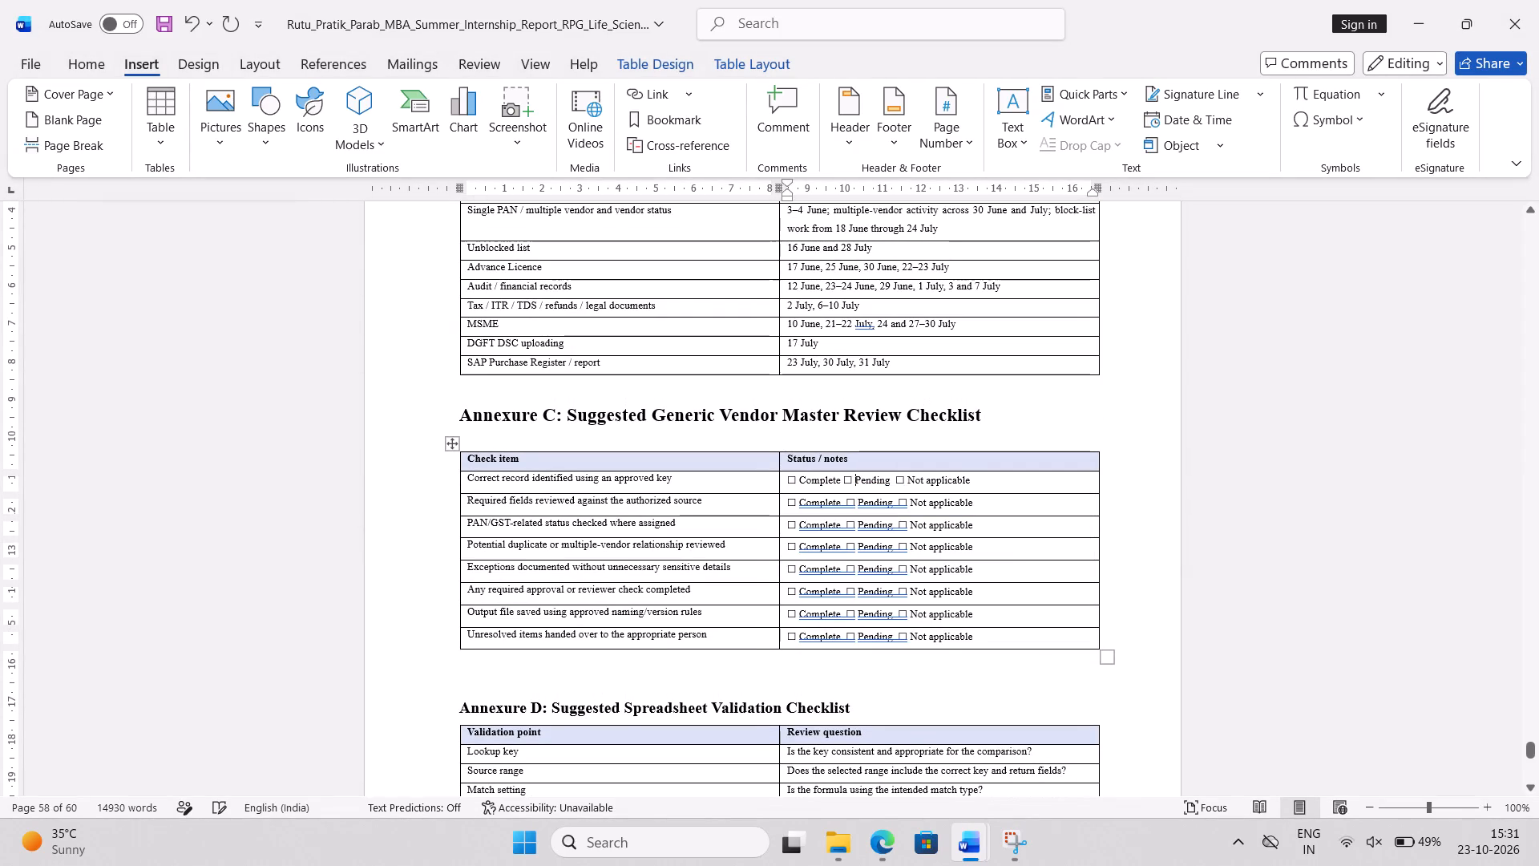
click(790, 480)
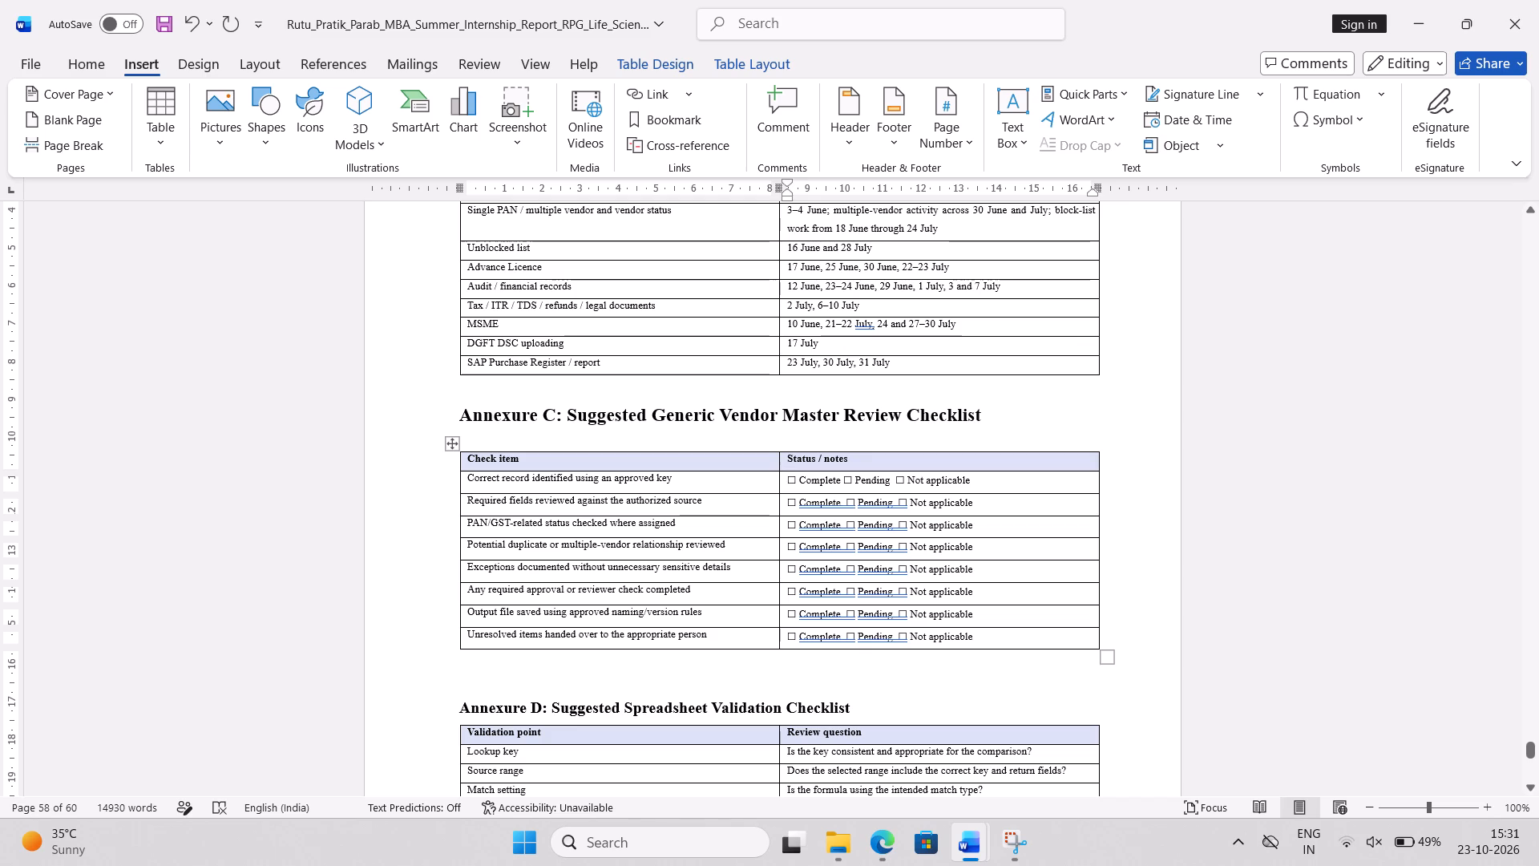
drag(795, 479, 782, 480)
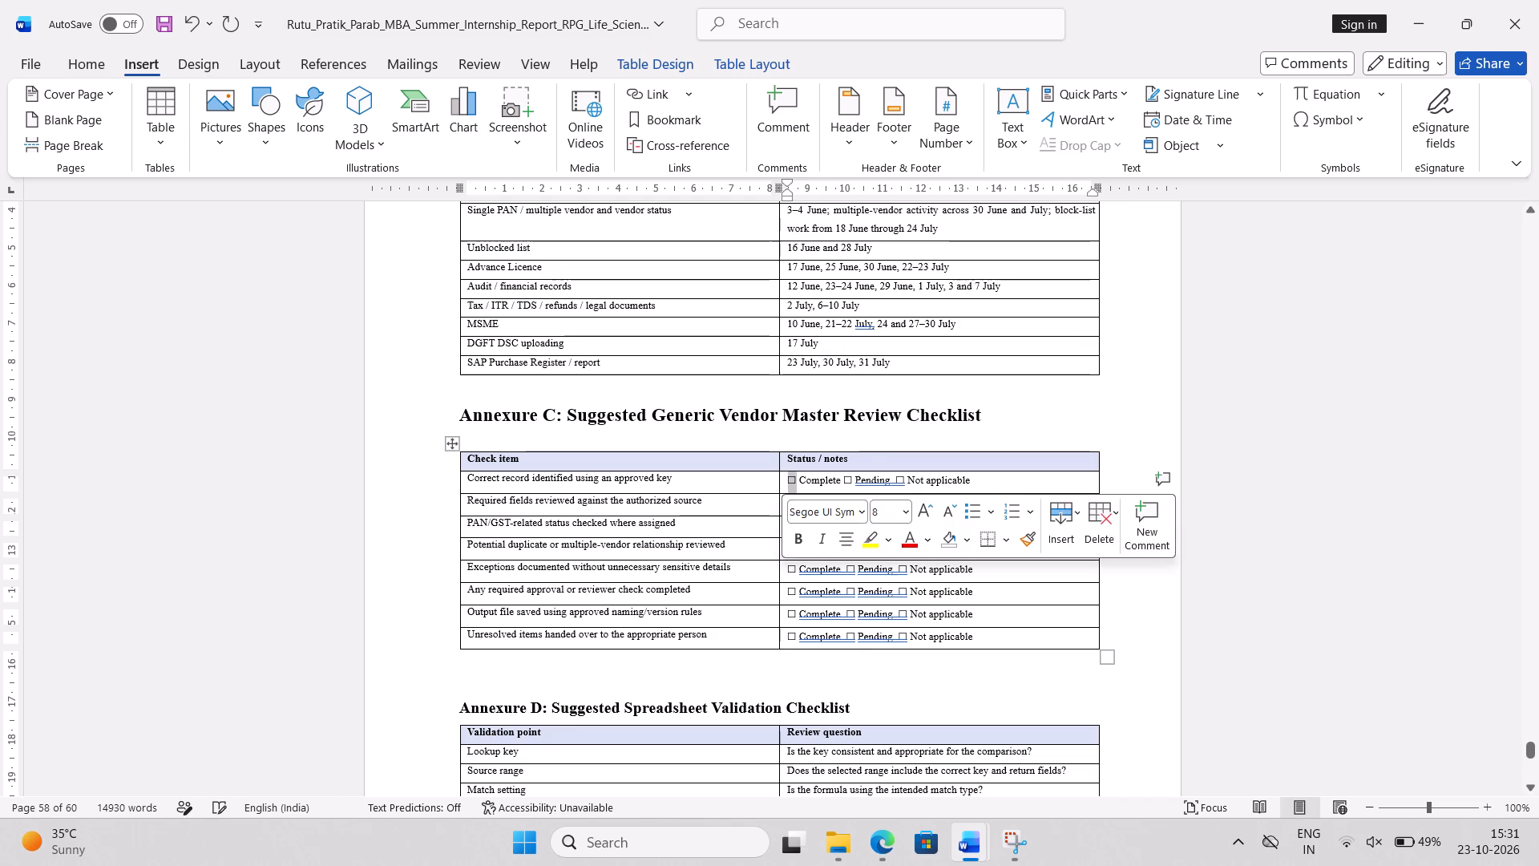
key(BackSpace)
click(829, 482)
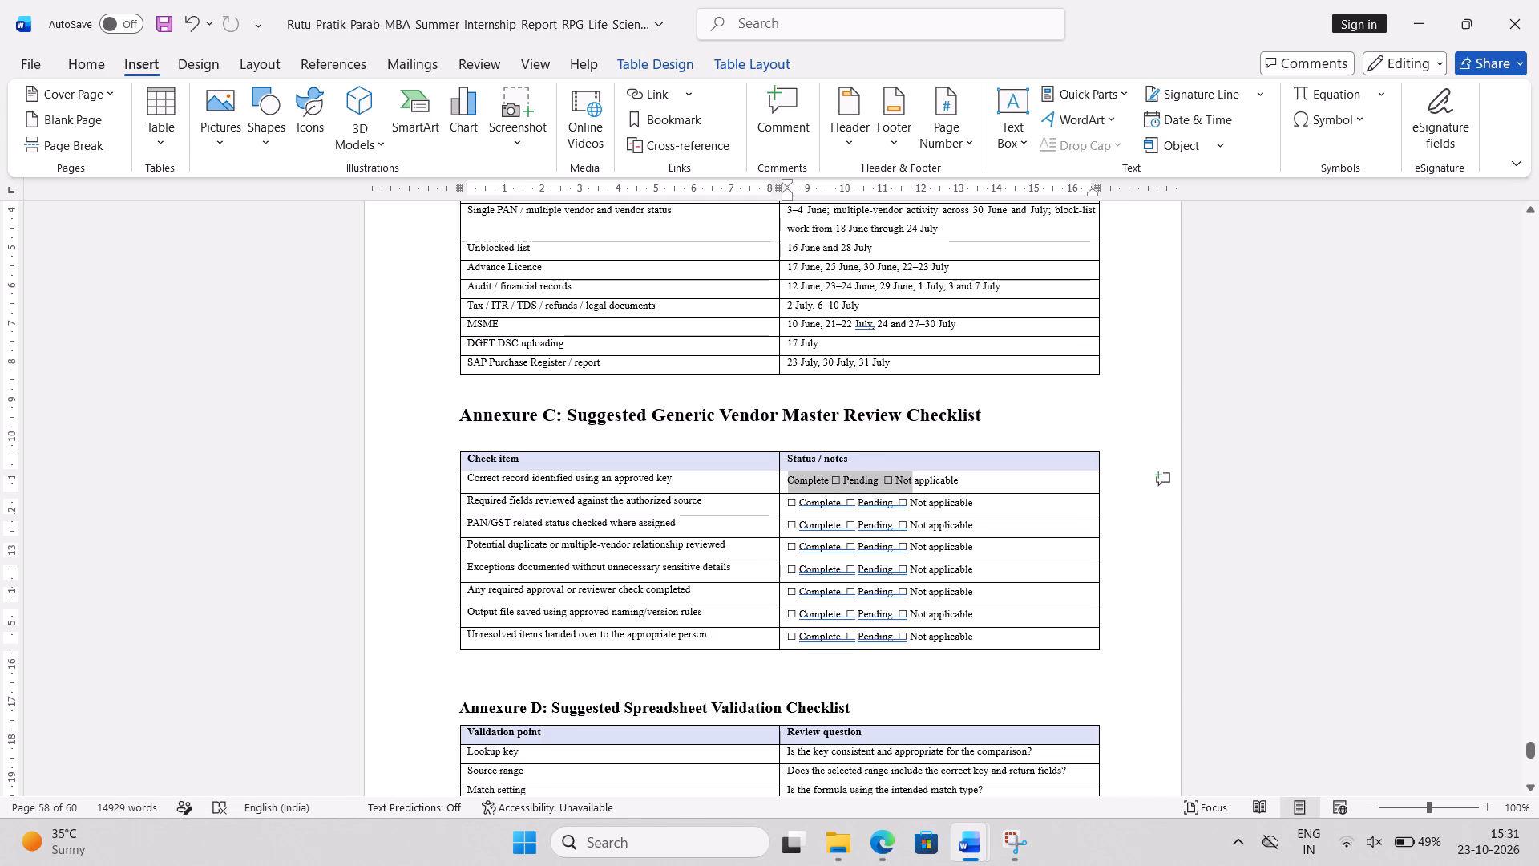
click(832, 480)
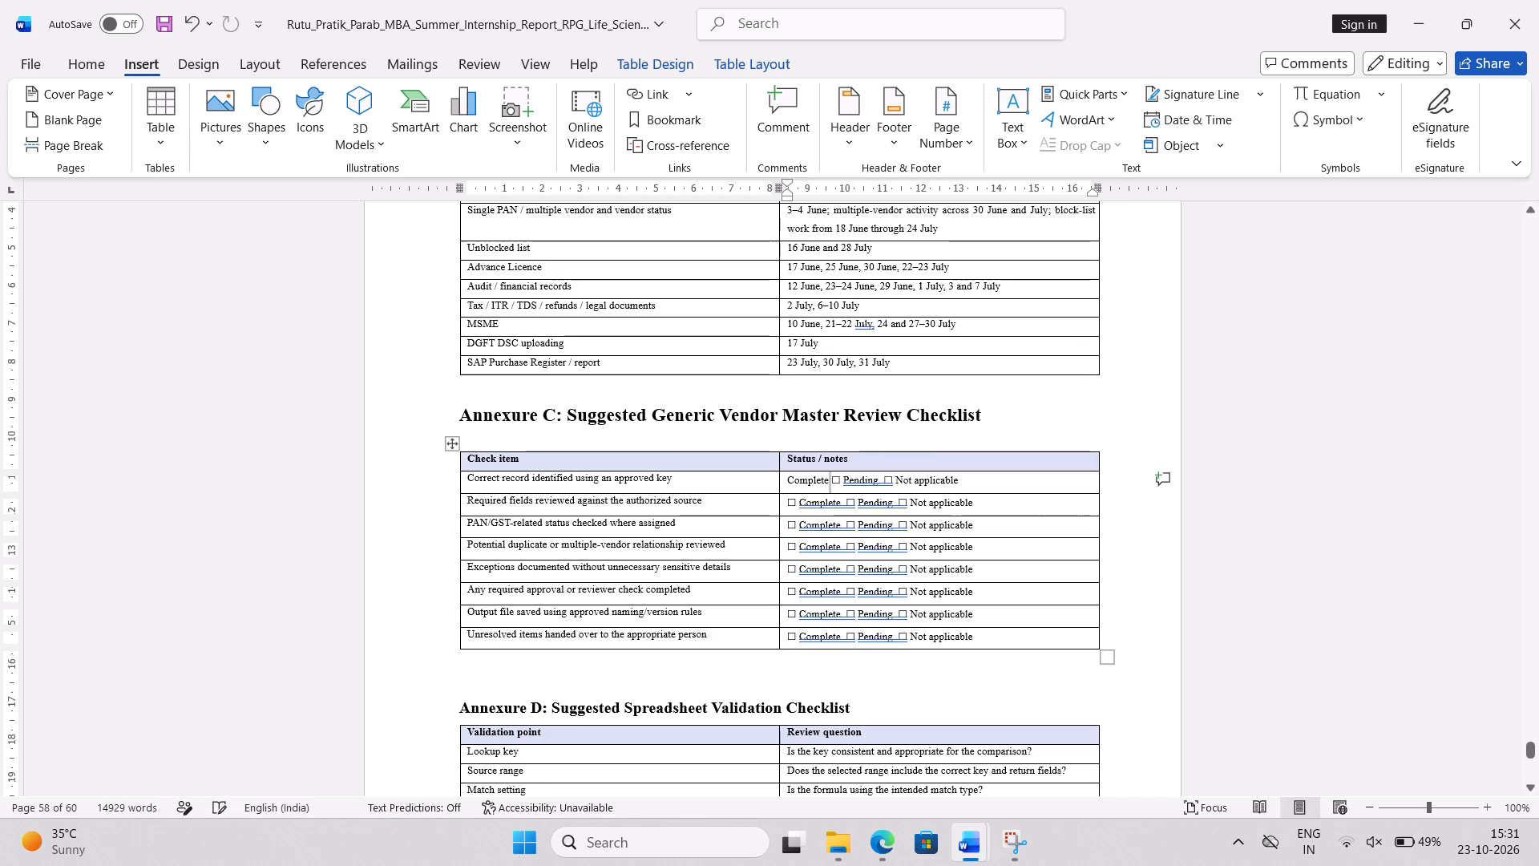
drag(832, 480, 954, 488)
key(BackSpace)
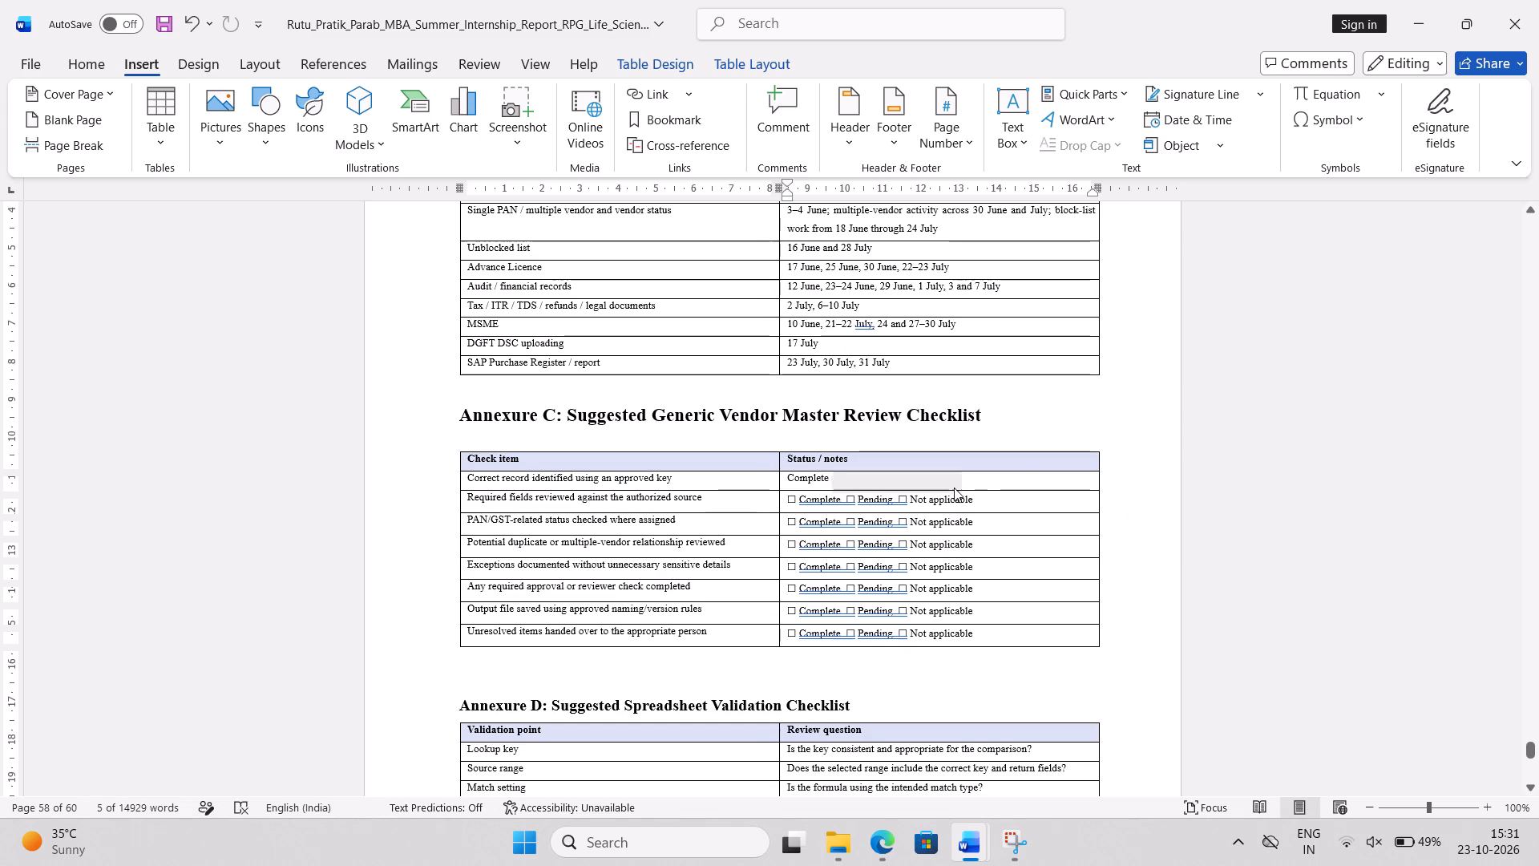
key(BackSpace)
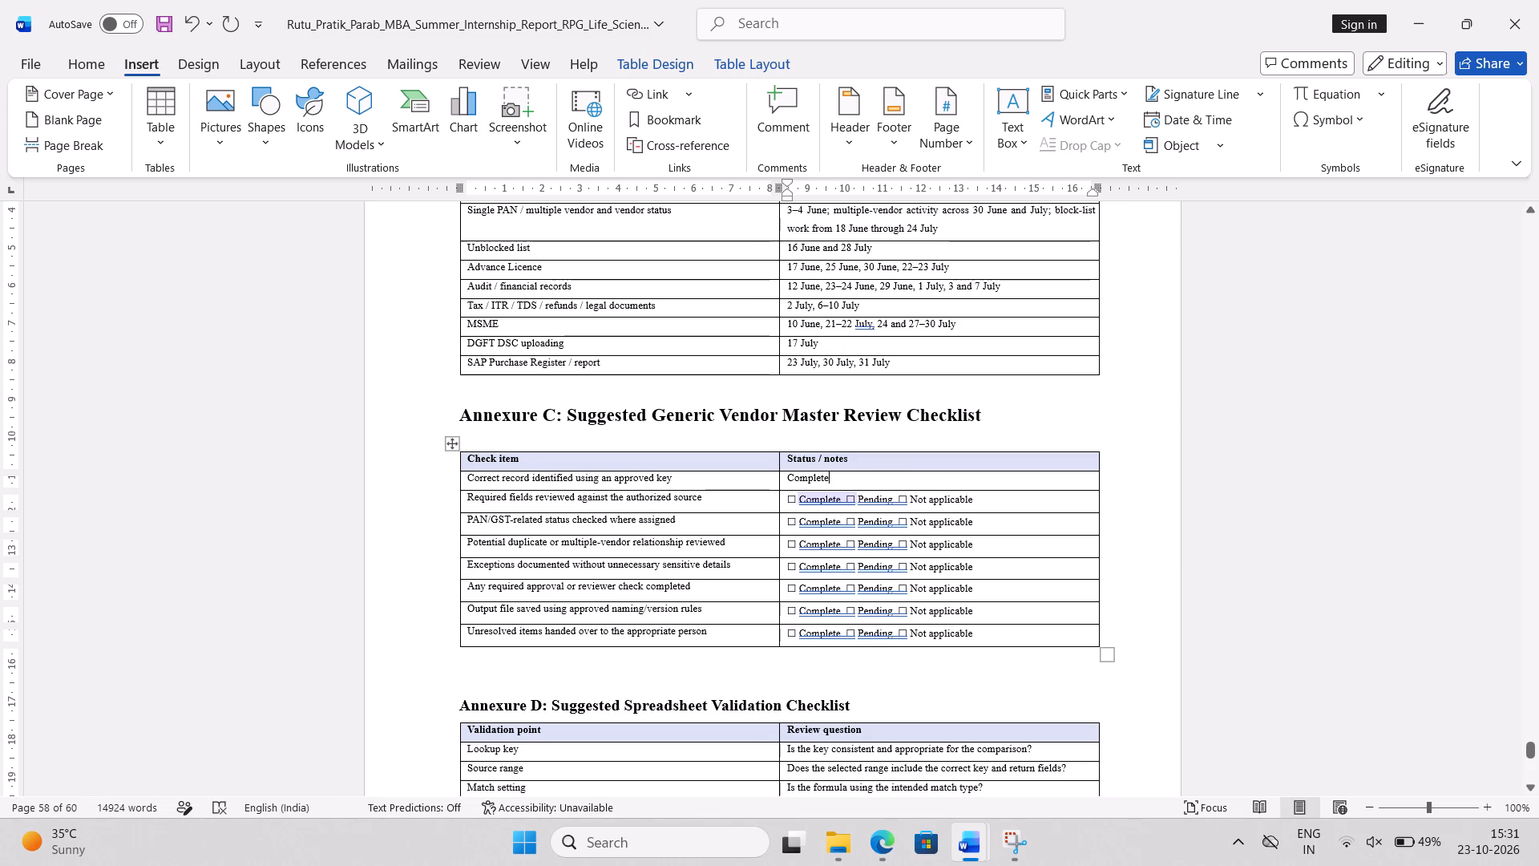
Copy "Complete" over the checkbox options in the second to fourth check item rows of the Annexure C table.
click(811, 483)
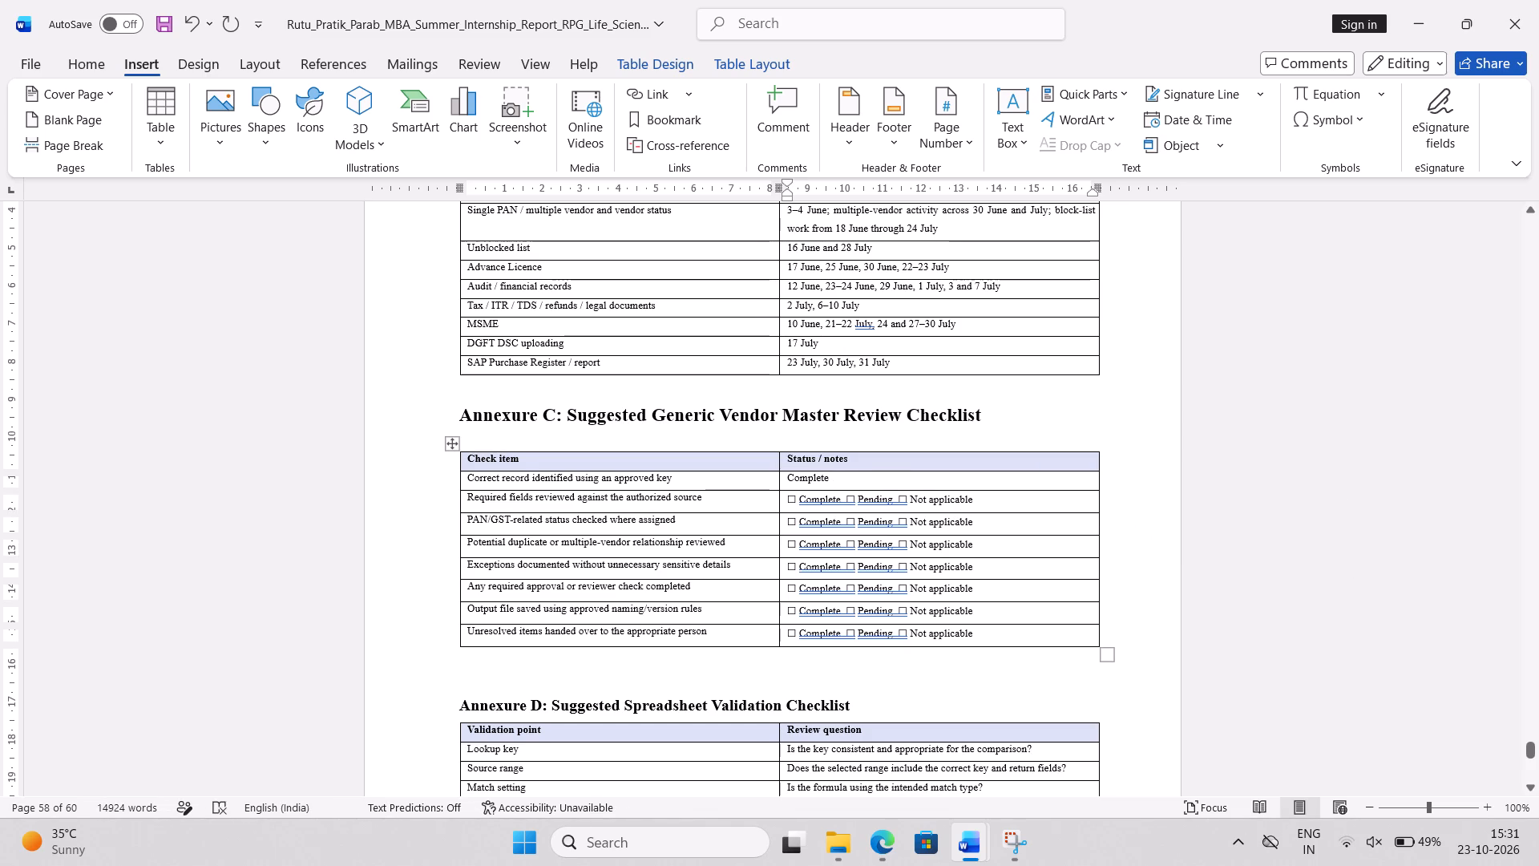
double_click(811, 483)
key(ctrl+c)
key(Down)
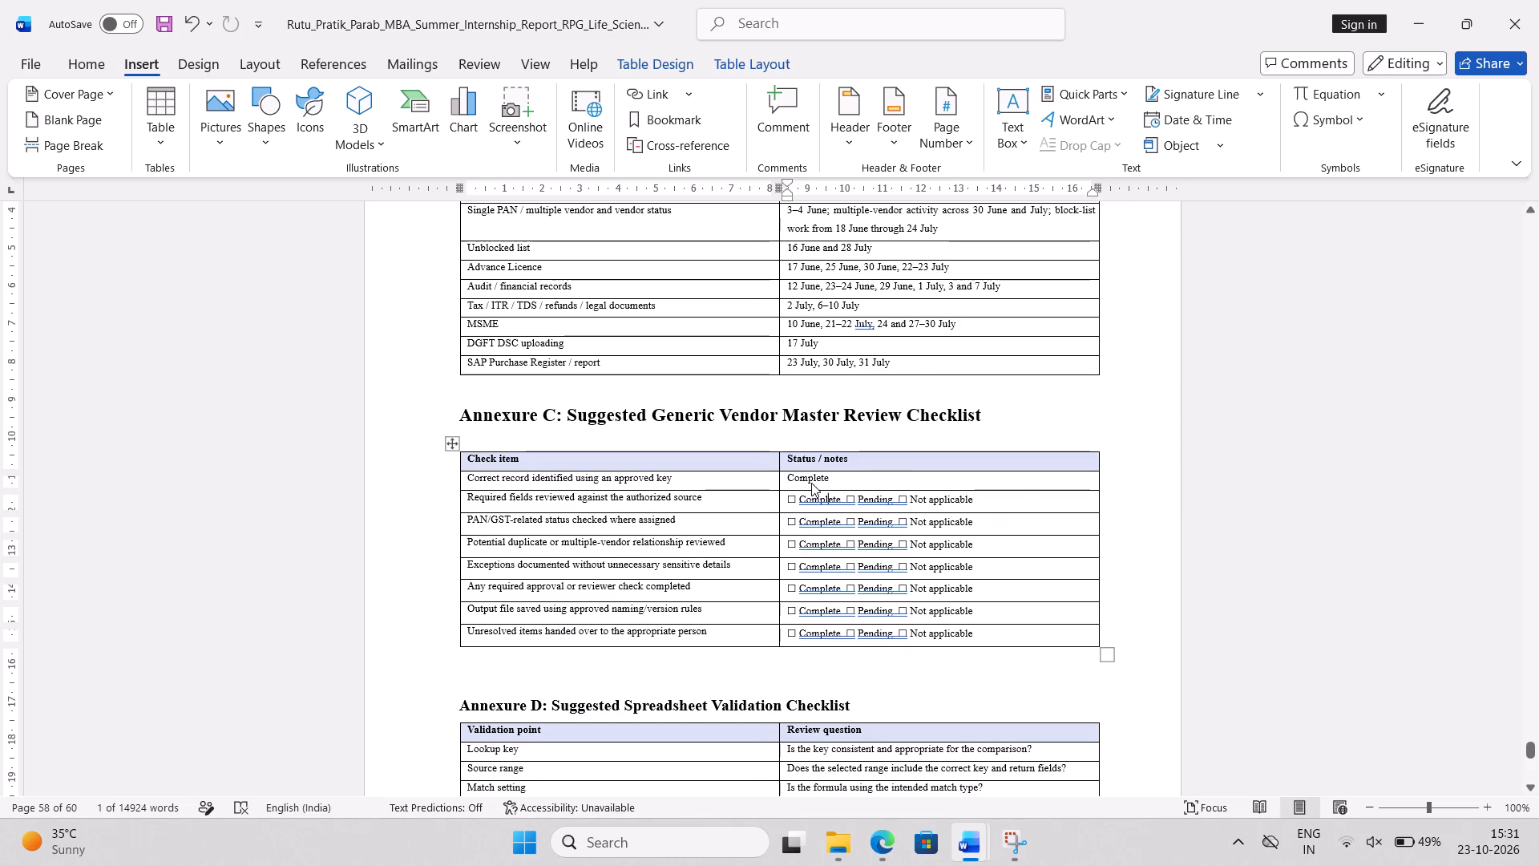
key(ctrl+v)
key(Down)
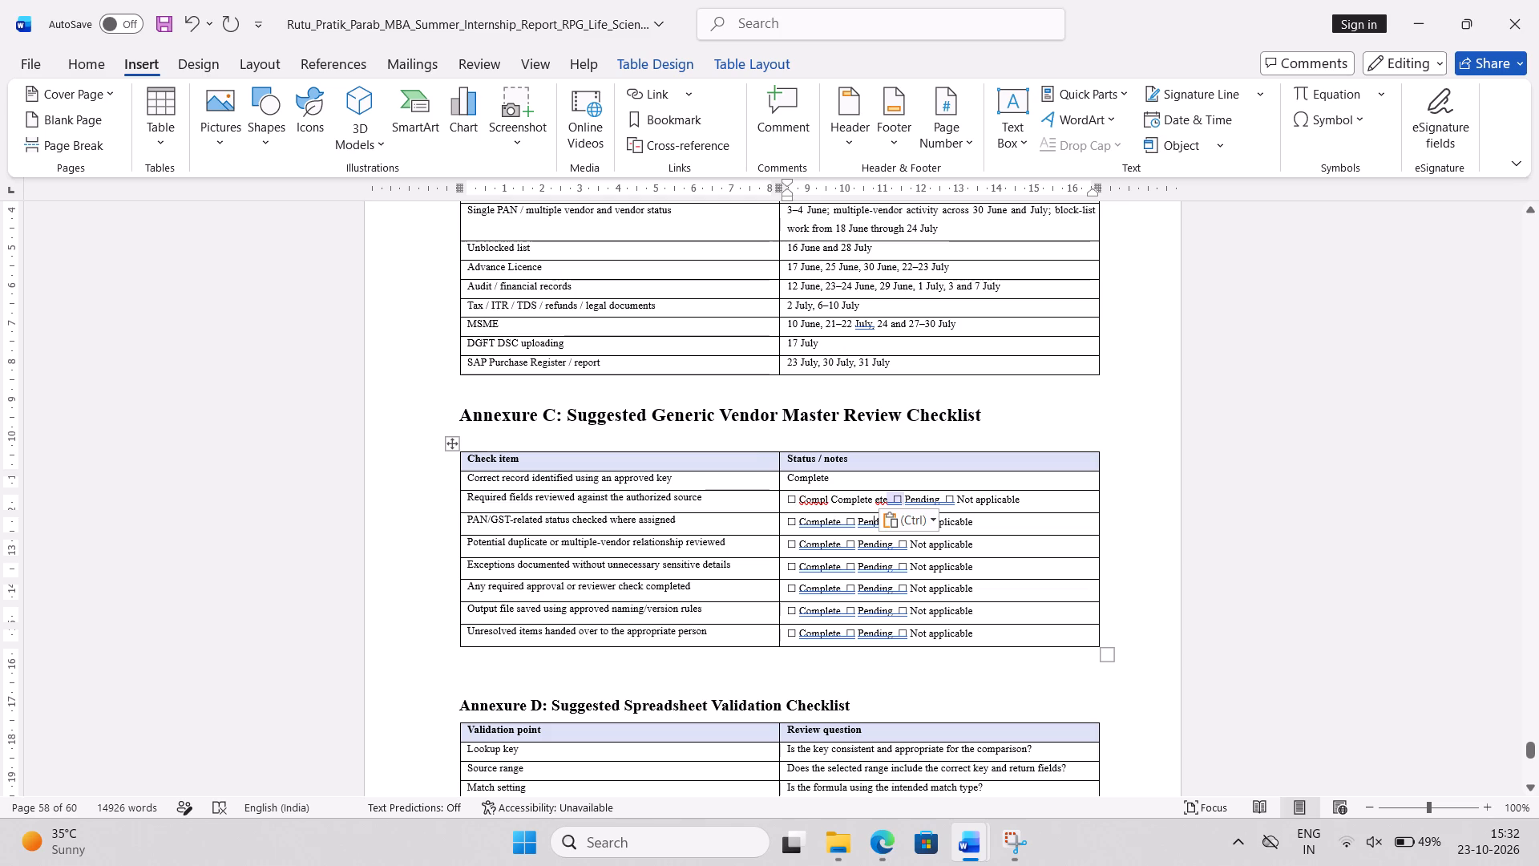
triple_click(895, 505)
triple_click(974, 499)
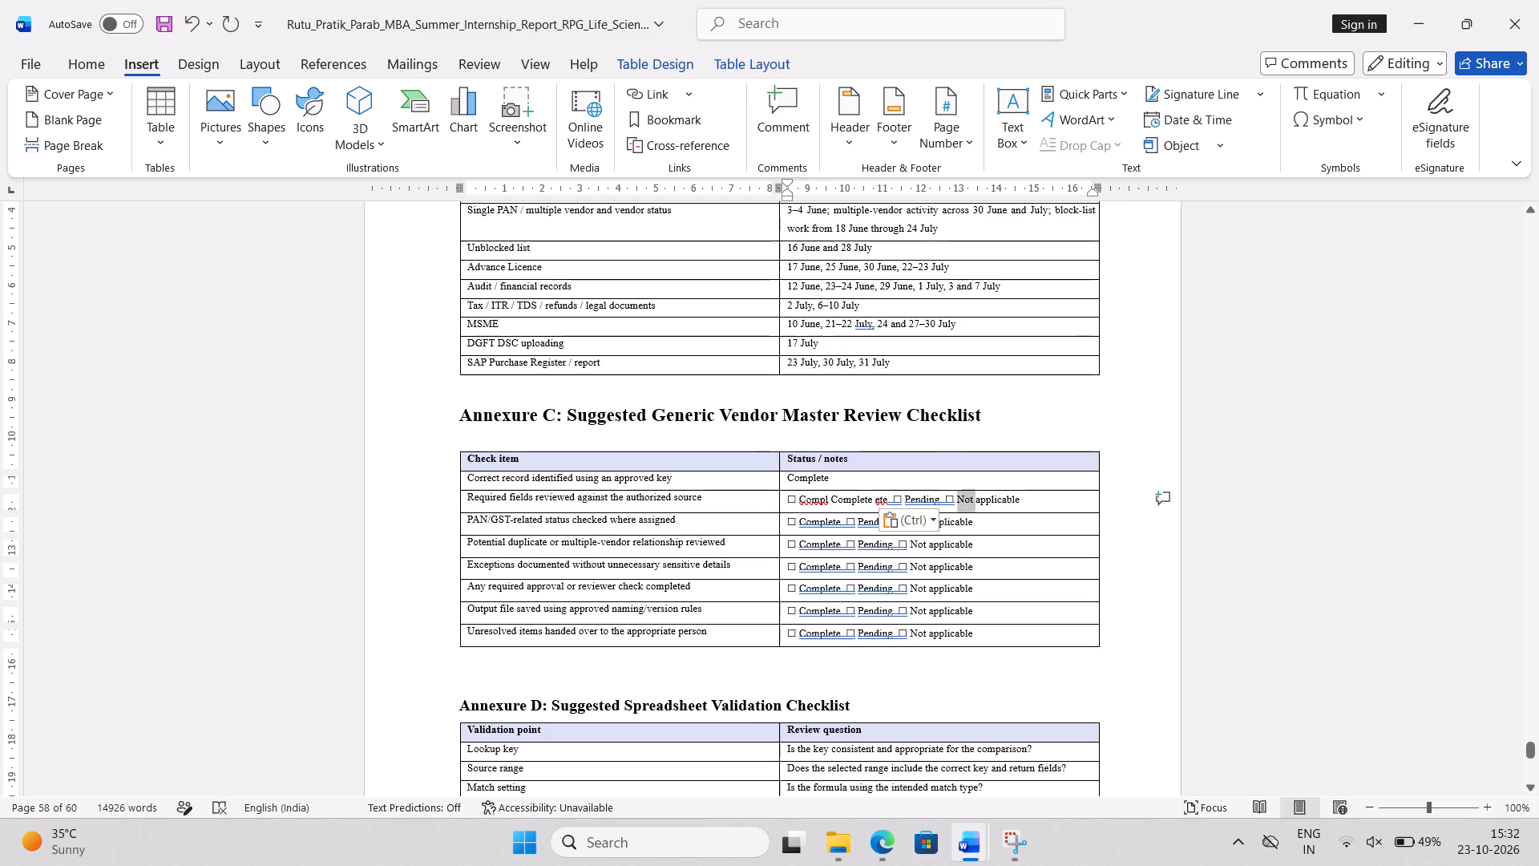
key(ctrl+v)
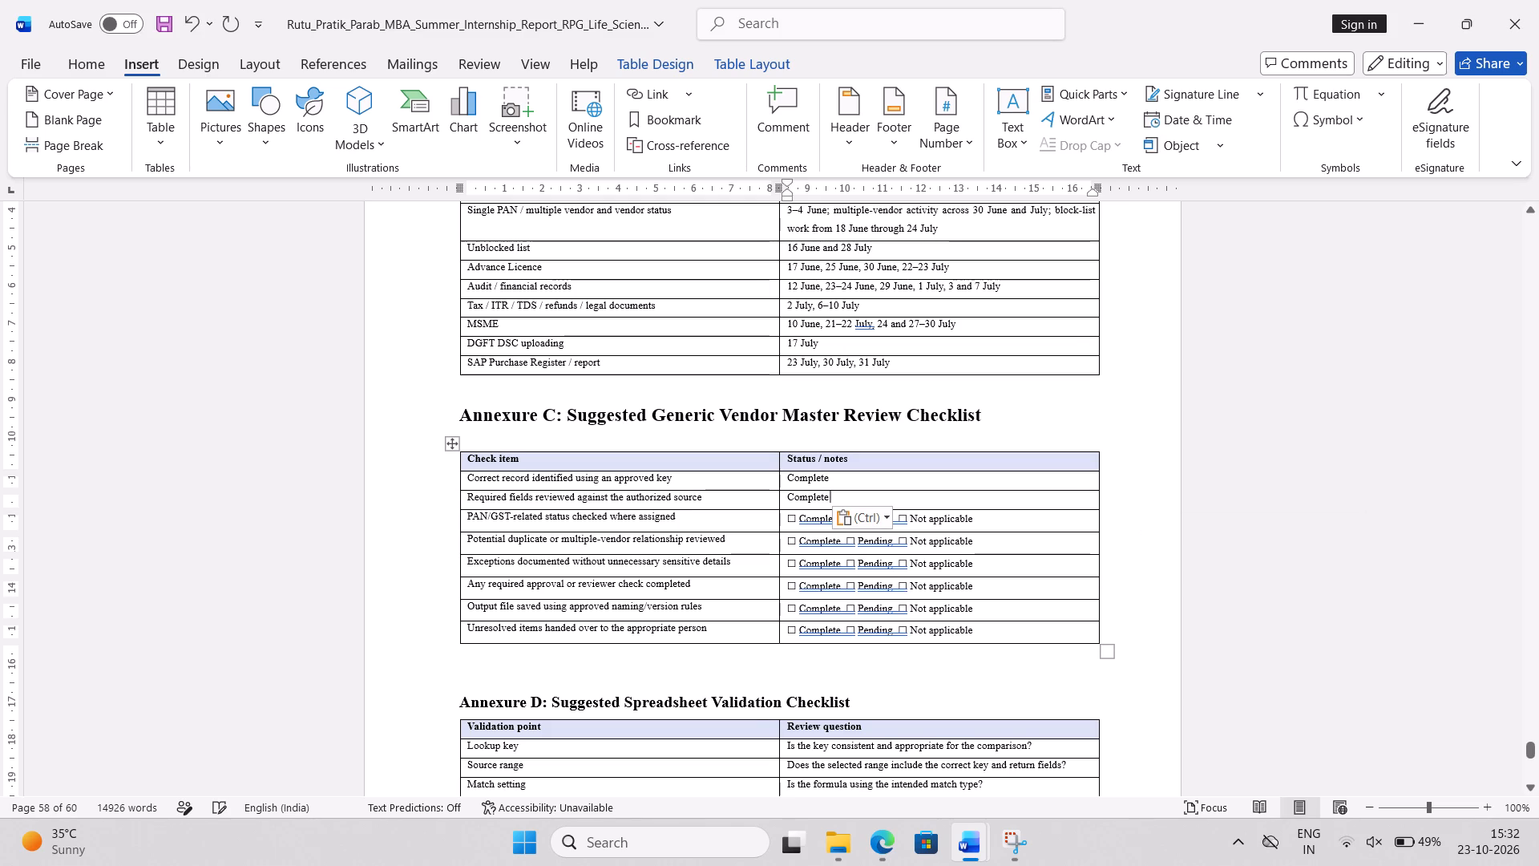
triple_click(931, 521)
key(ctrl+v)
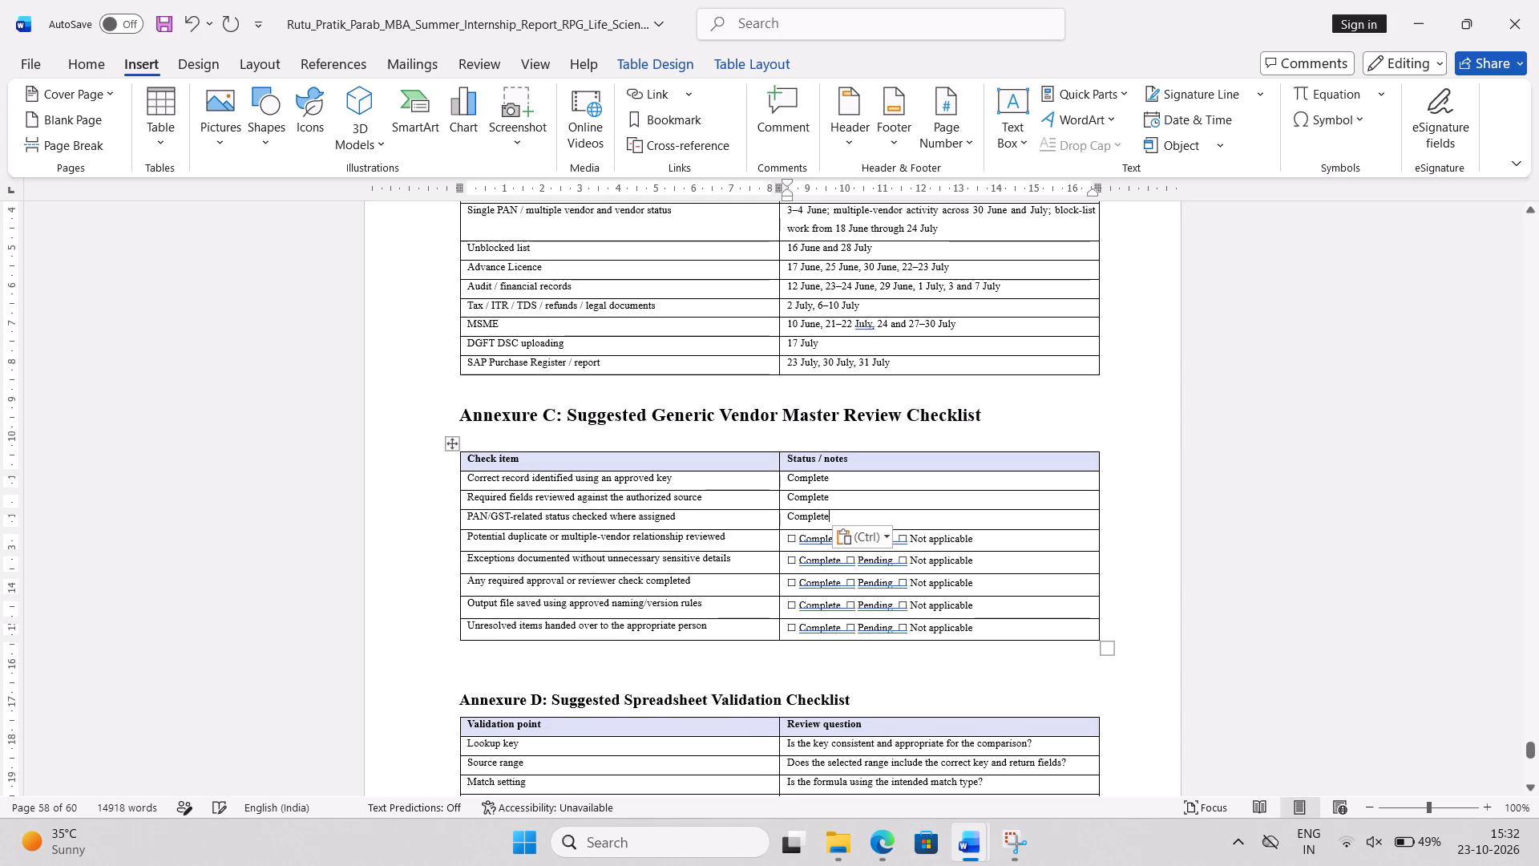
triple_click(922, 537)
key(ctrl+v)
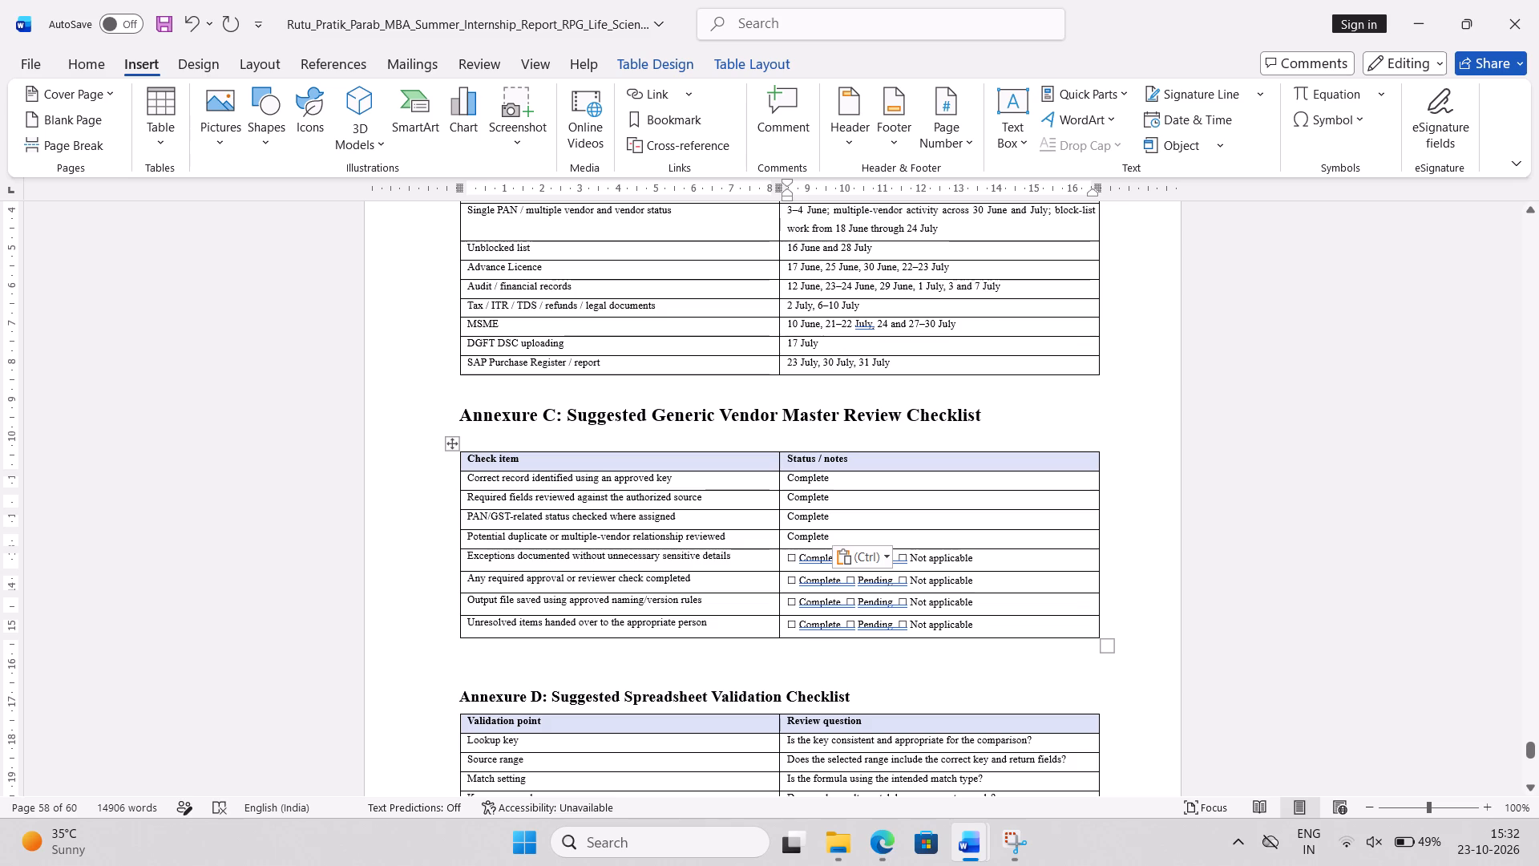
Replace the checkbox options in the last four check item rows of the Annexure C table with the copied "Complete".
triple_click(921, 554)
key(ctrl+v)
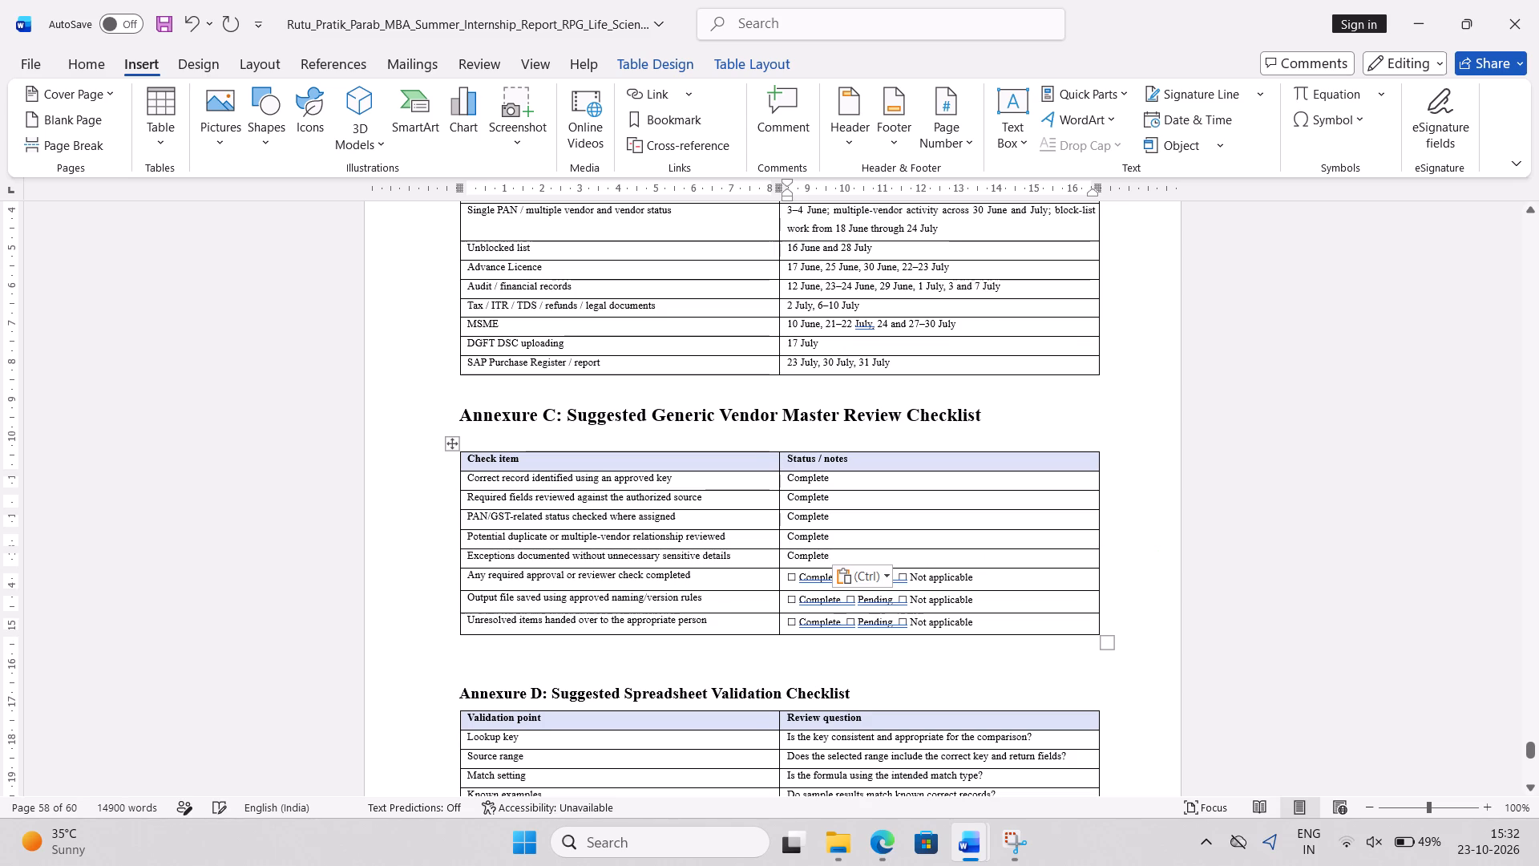
triple_click(921, 577)
key(ctrl+v)
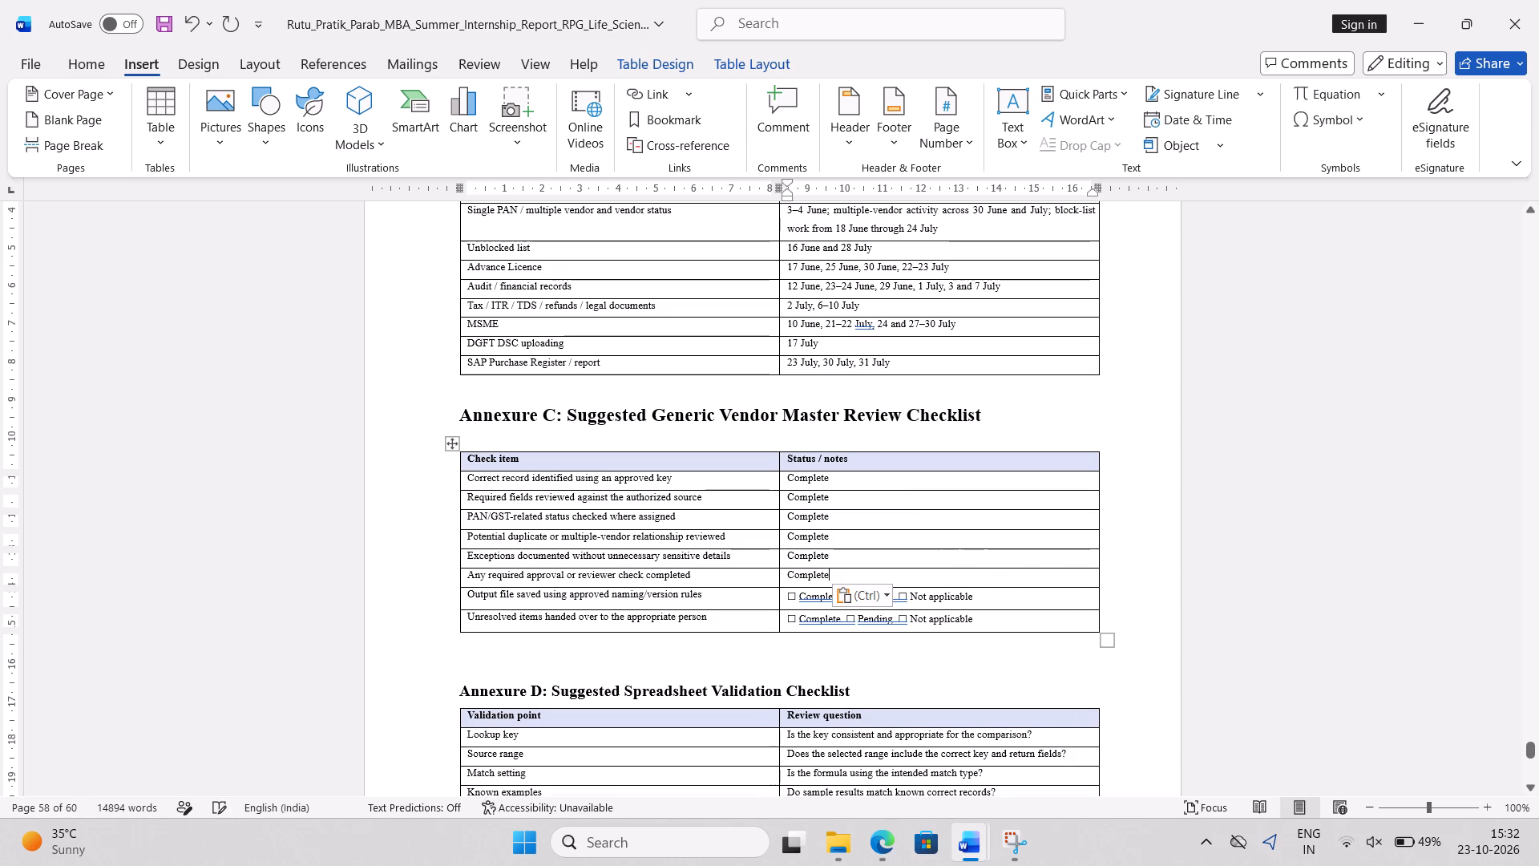
triple_click(920, 593)
key(ctrl+v)
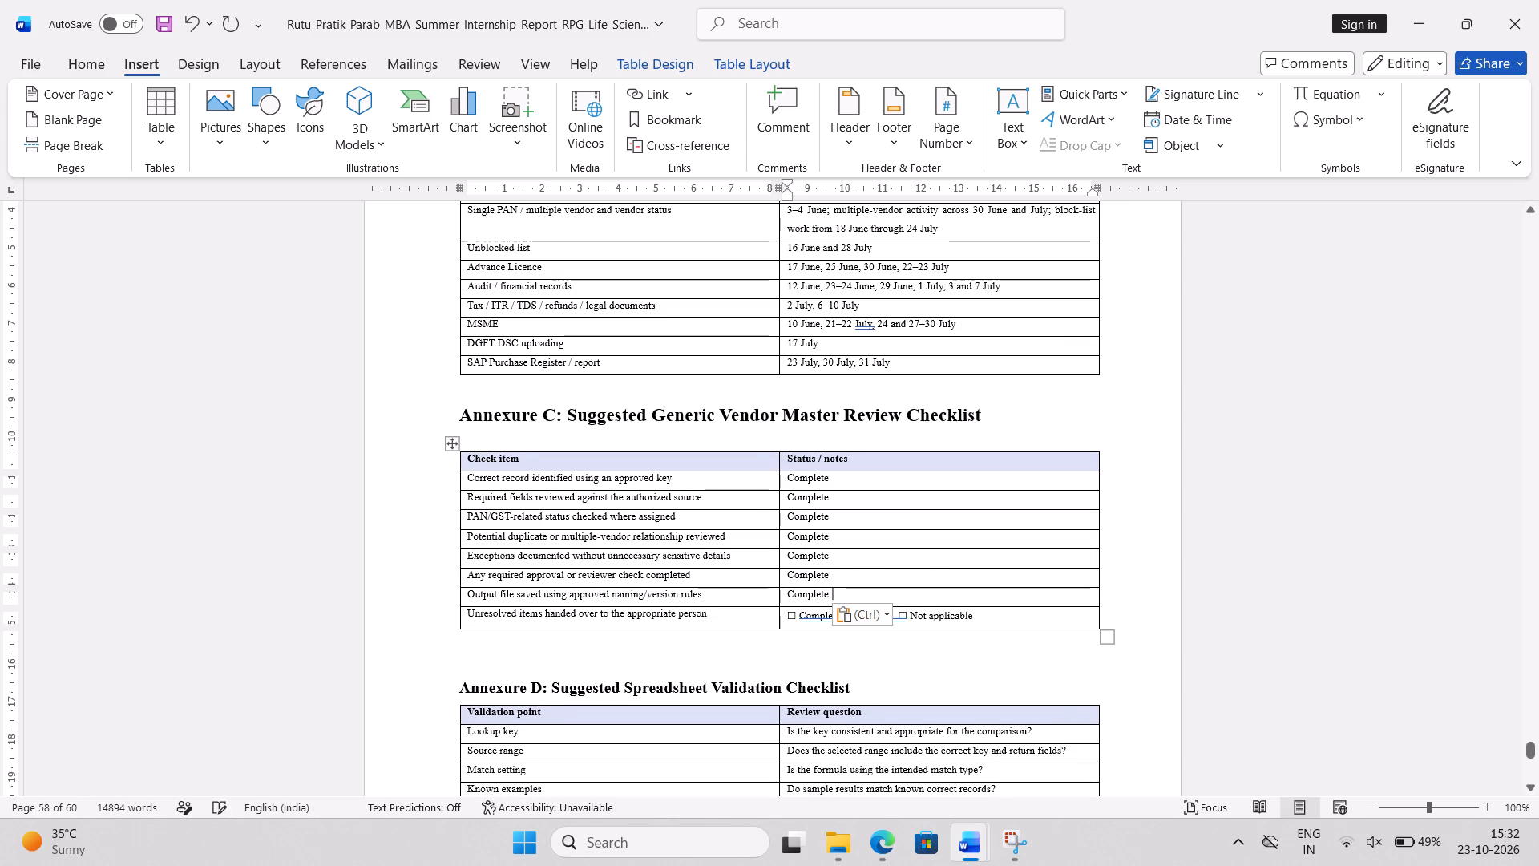
triple_click(915, 623)
key(ctrl+v)
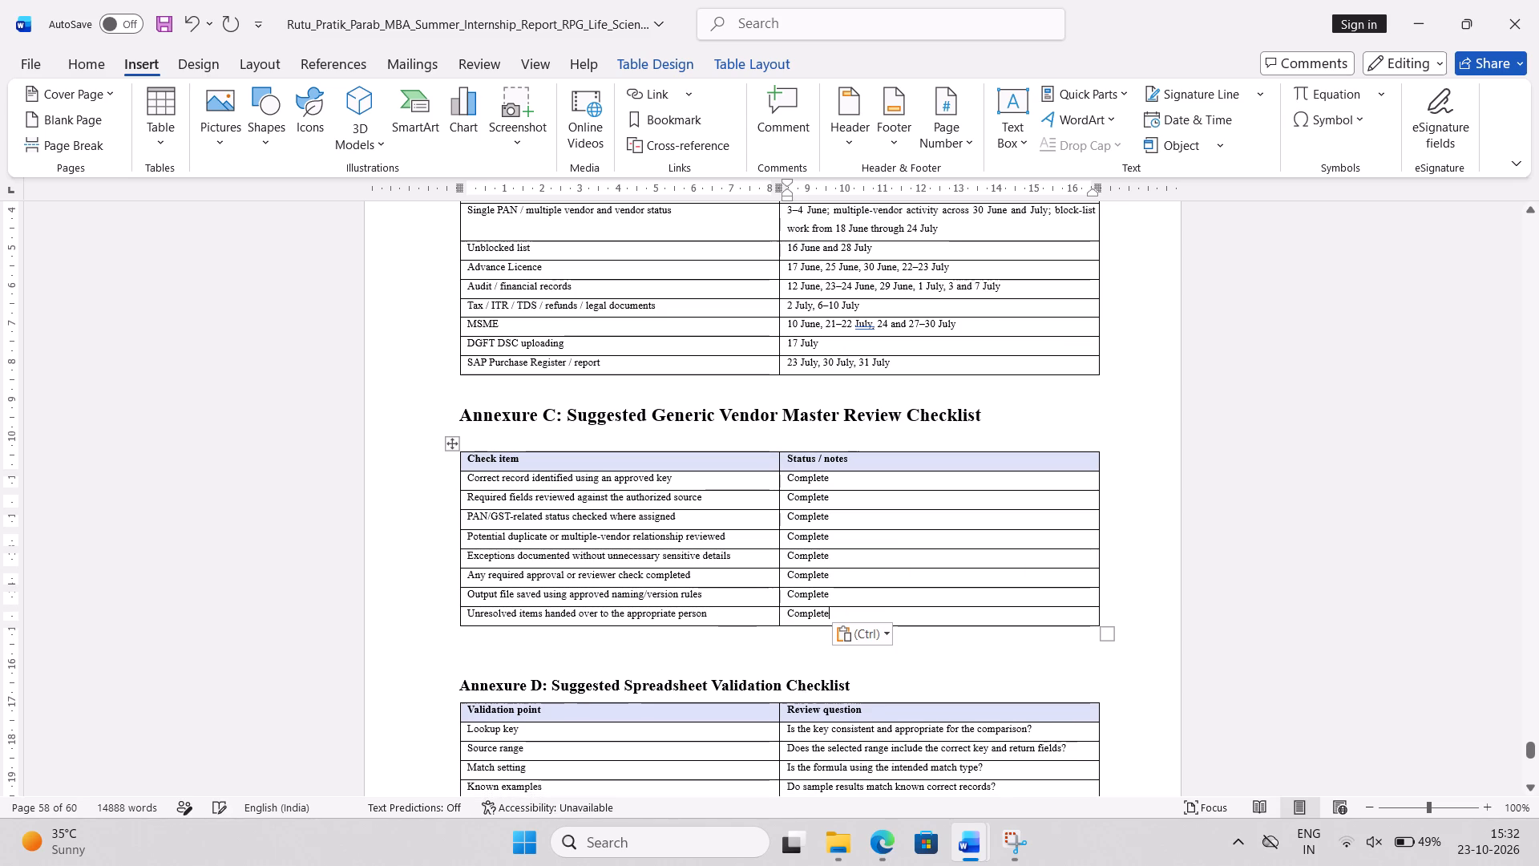
Enlarge the Annexure D: Suggested Spreadsheet Validation Checklist and Annexure E: Suggested Document Tracker headings by one font size increment each.
scroll(915, 623, down, 3)
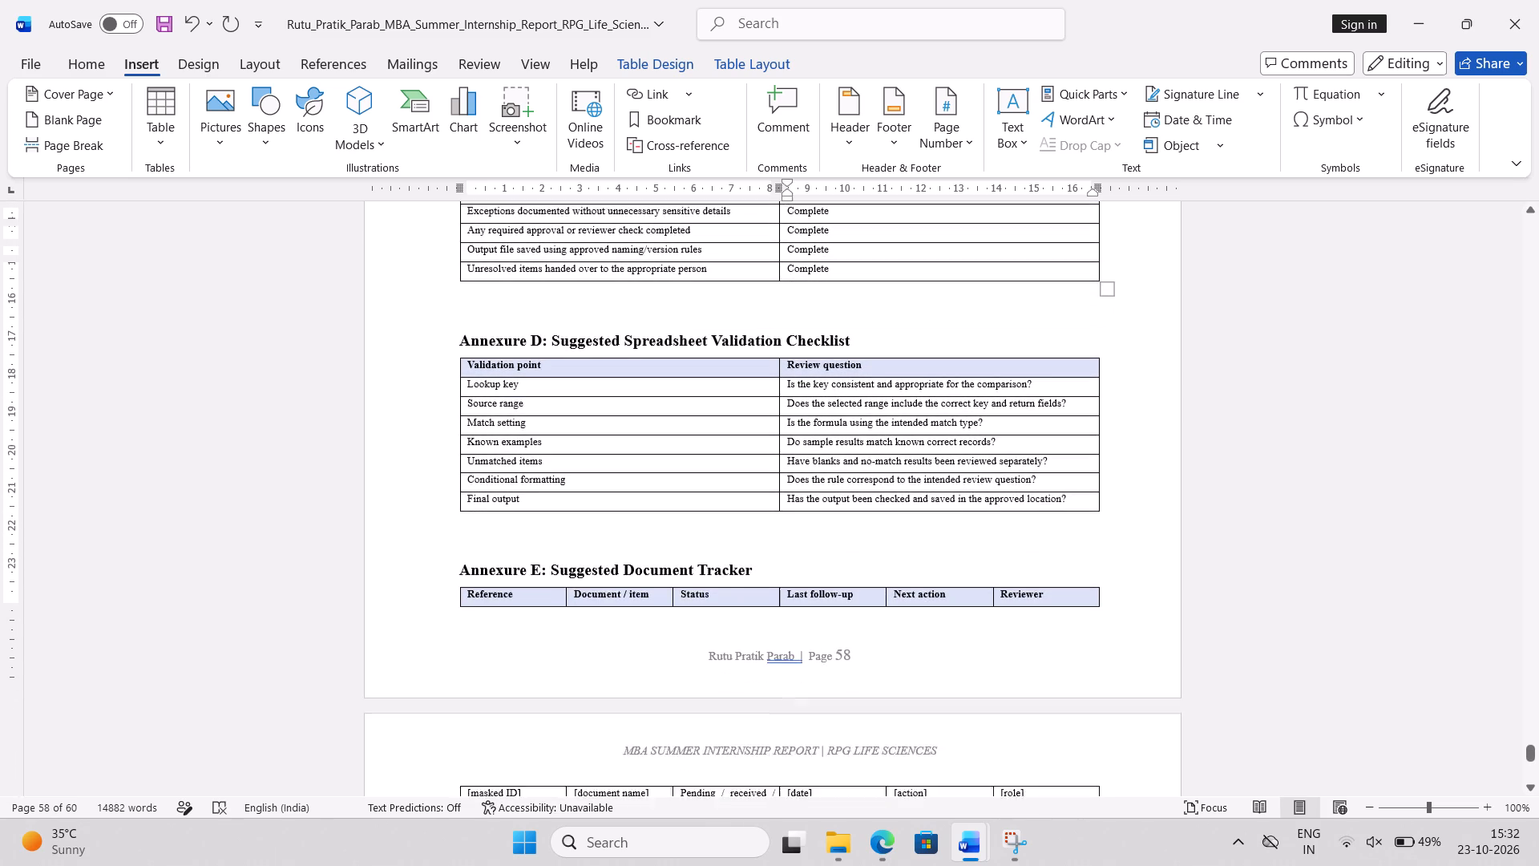
scroll(535, 419, up, 2)
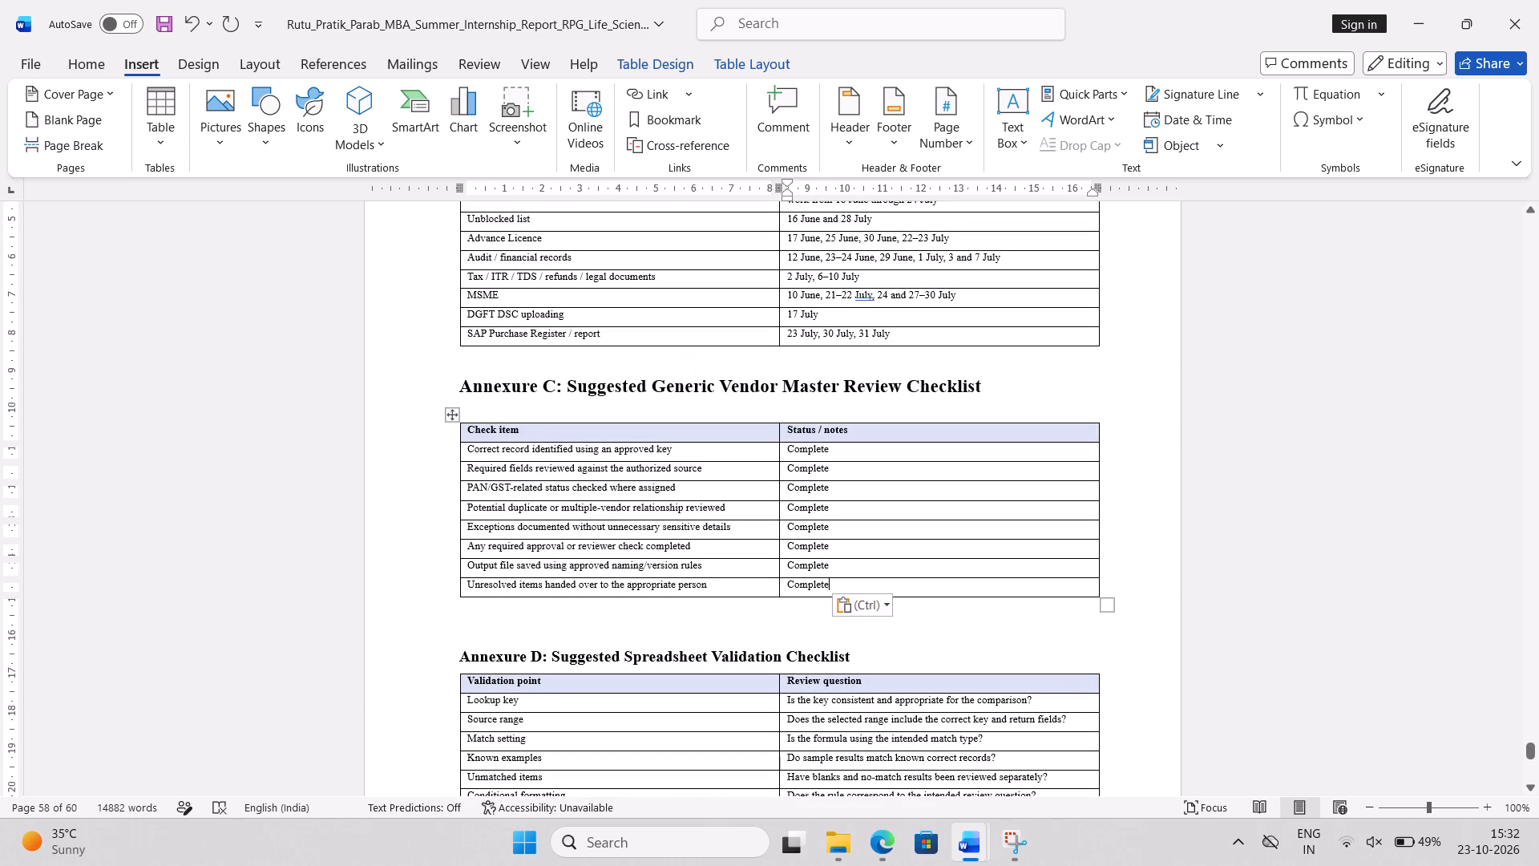
triple_click(580, 654)
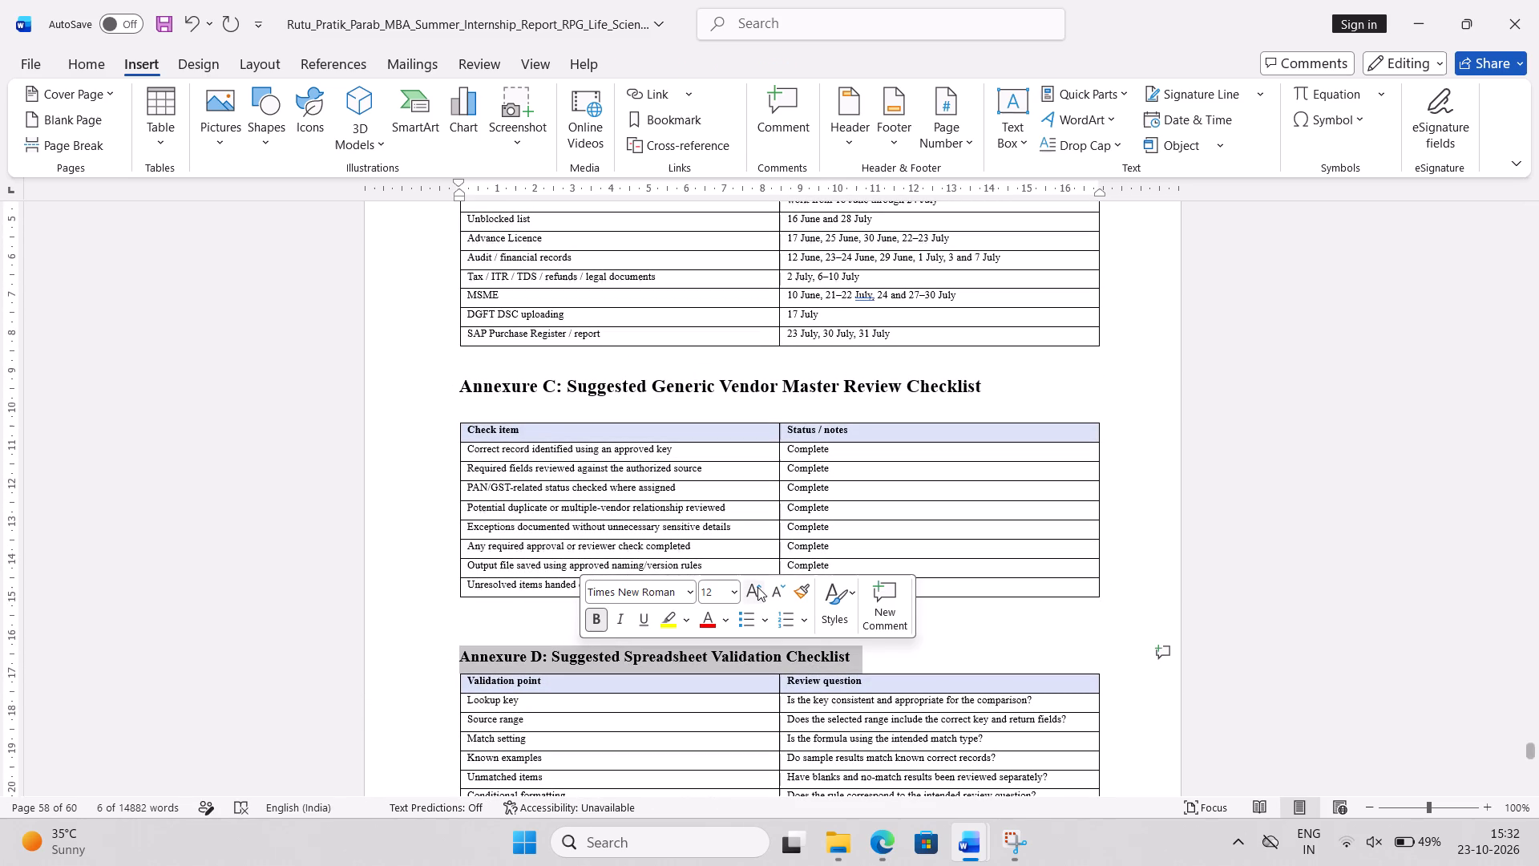
click(757, 592)
scroll(757, 592, down, 2)
scroll(413, 779, down, 1)
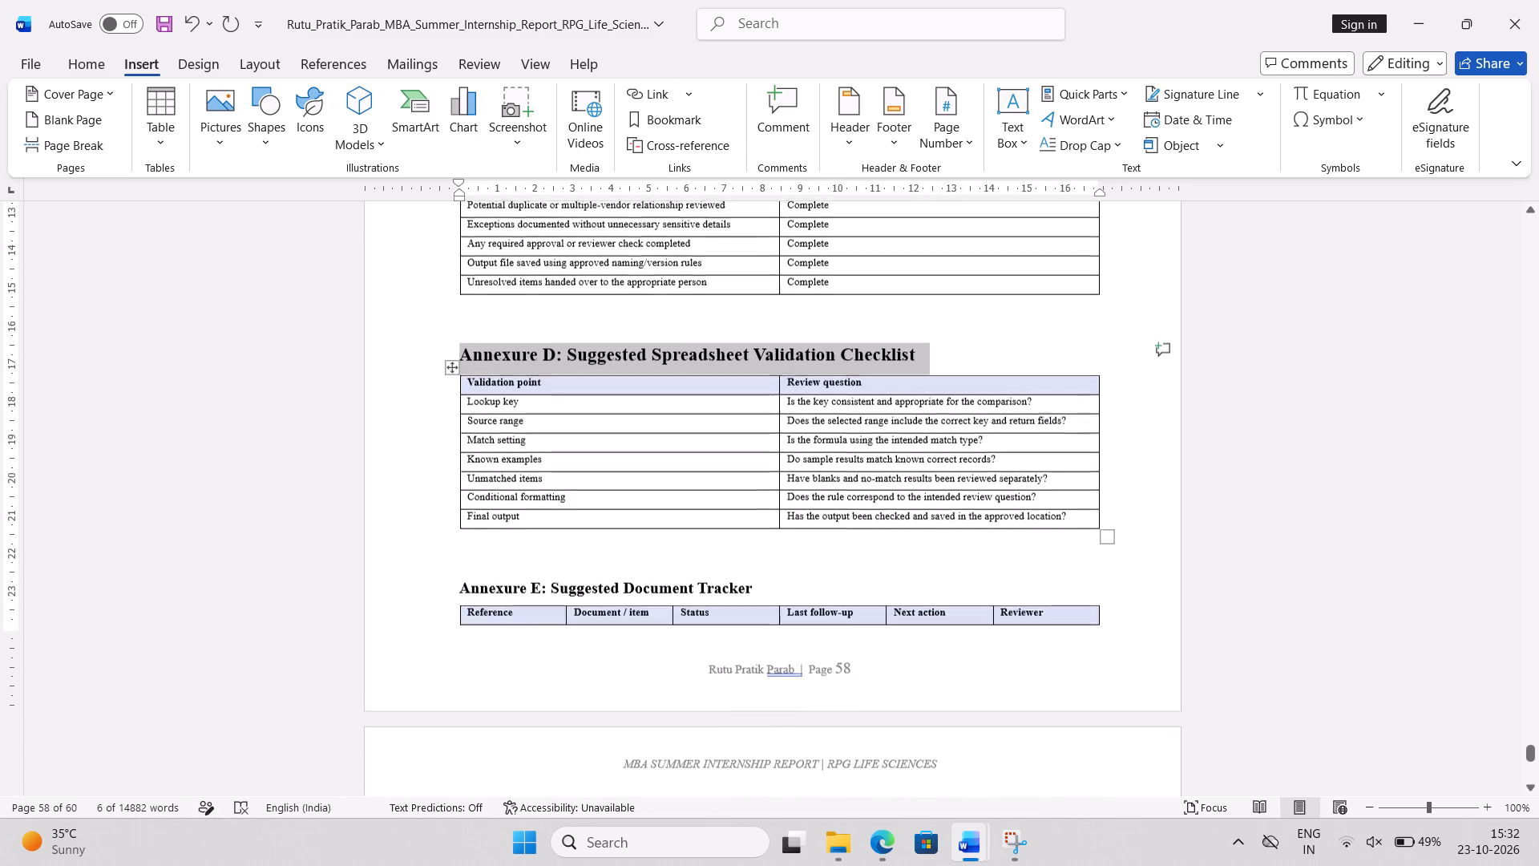
triple_click(478, 586)
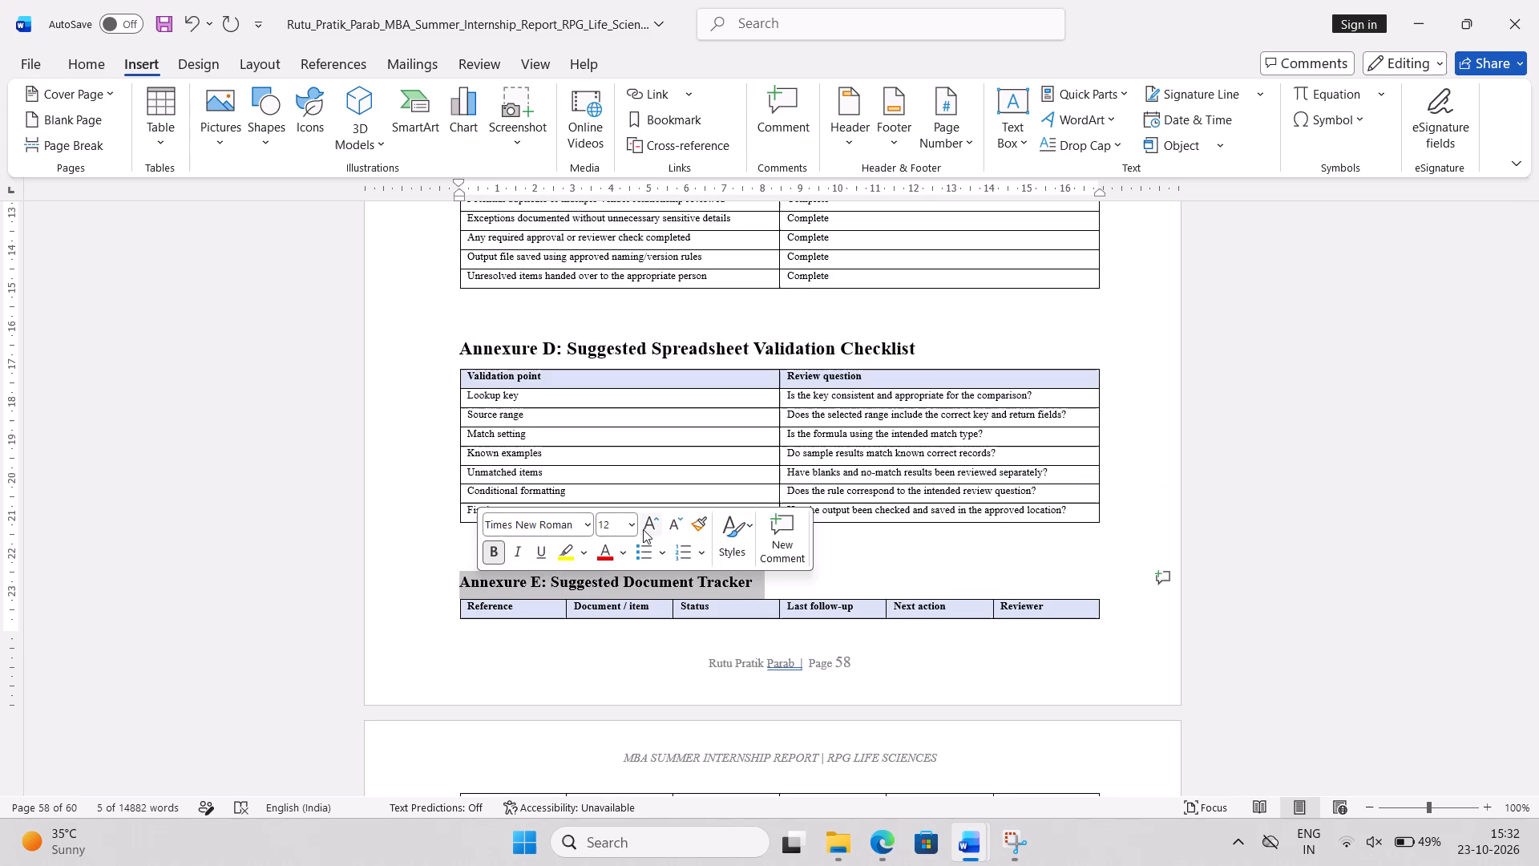
click(643, 529)
Insert a page break before the Annexure E: Suggested Document Tracker heading.
key(Left)
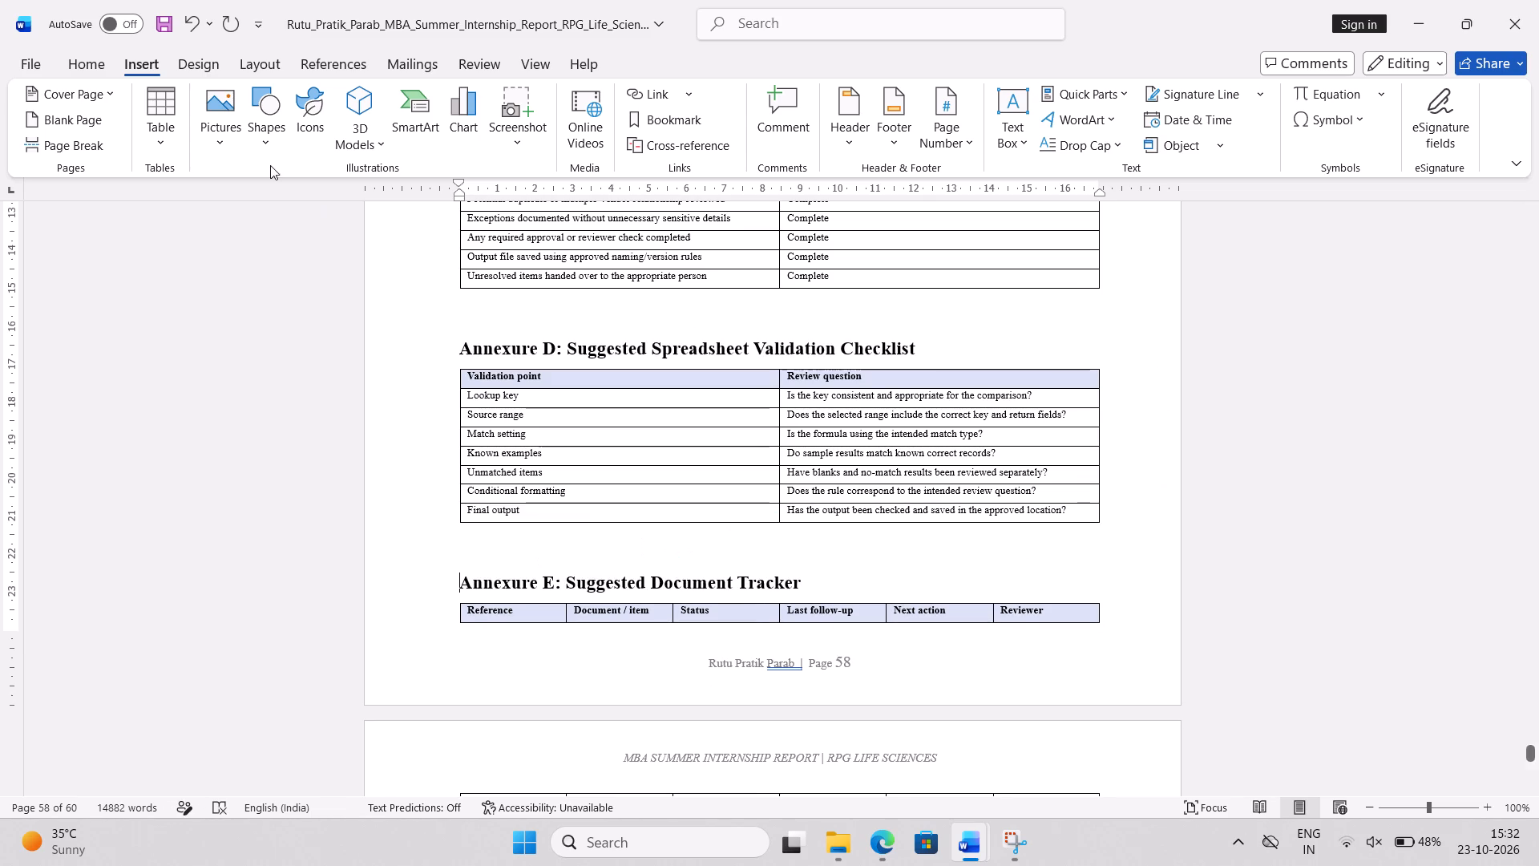
click(102, 144)
scroll(374, 424, down, 3)
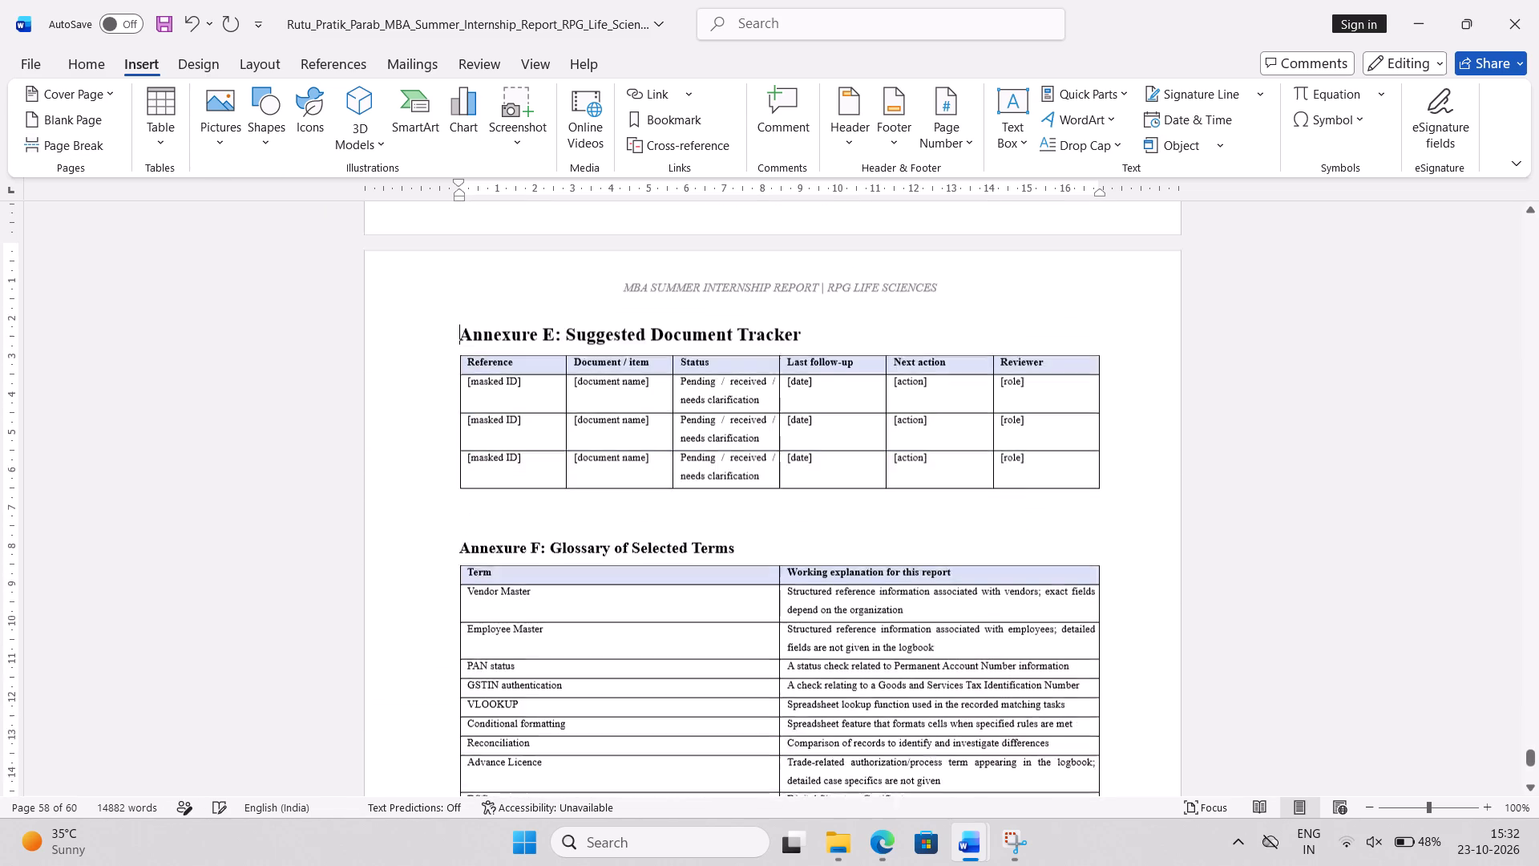
Enlarge the Annexure F: Glossary of Selected Terms heading by one font size increment.
triple_click(494, 362)
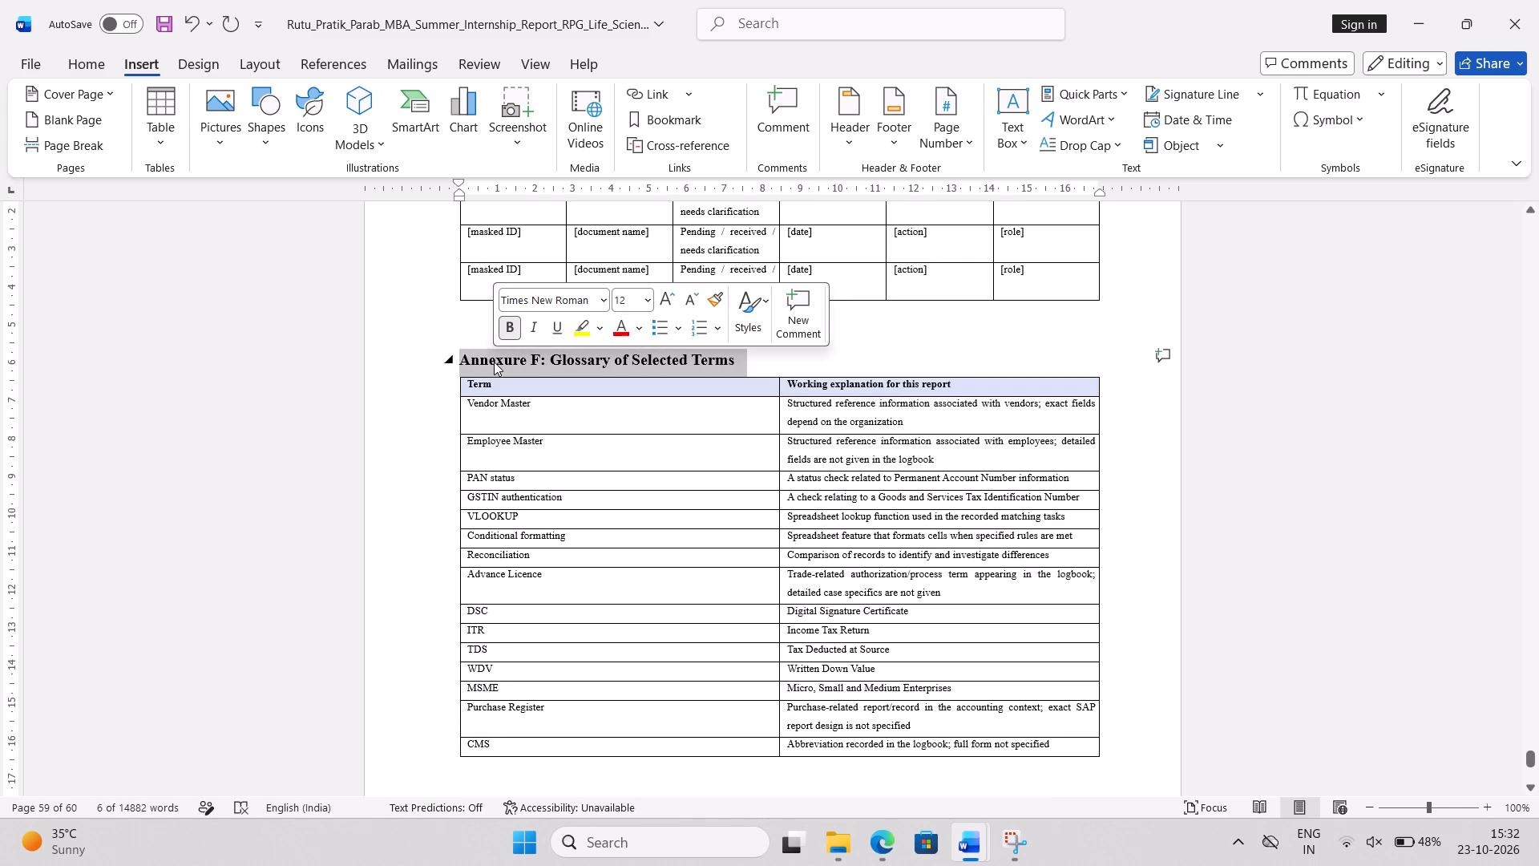
click(665, 303)
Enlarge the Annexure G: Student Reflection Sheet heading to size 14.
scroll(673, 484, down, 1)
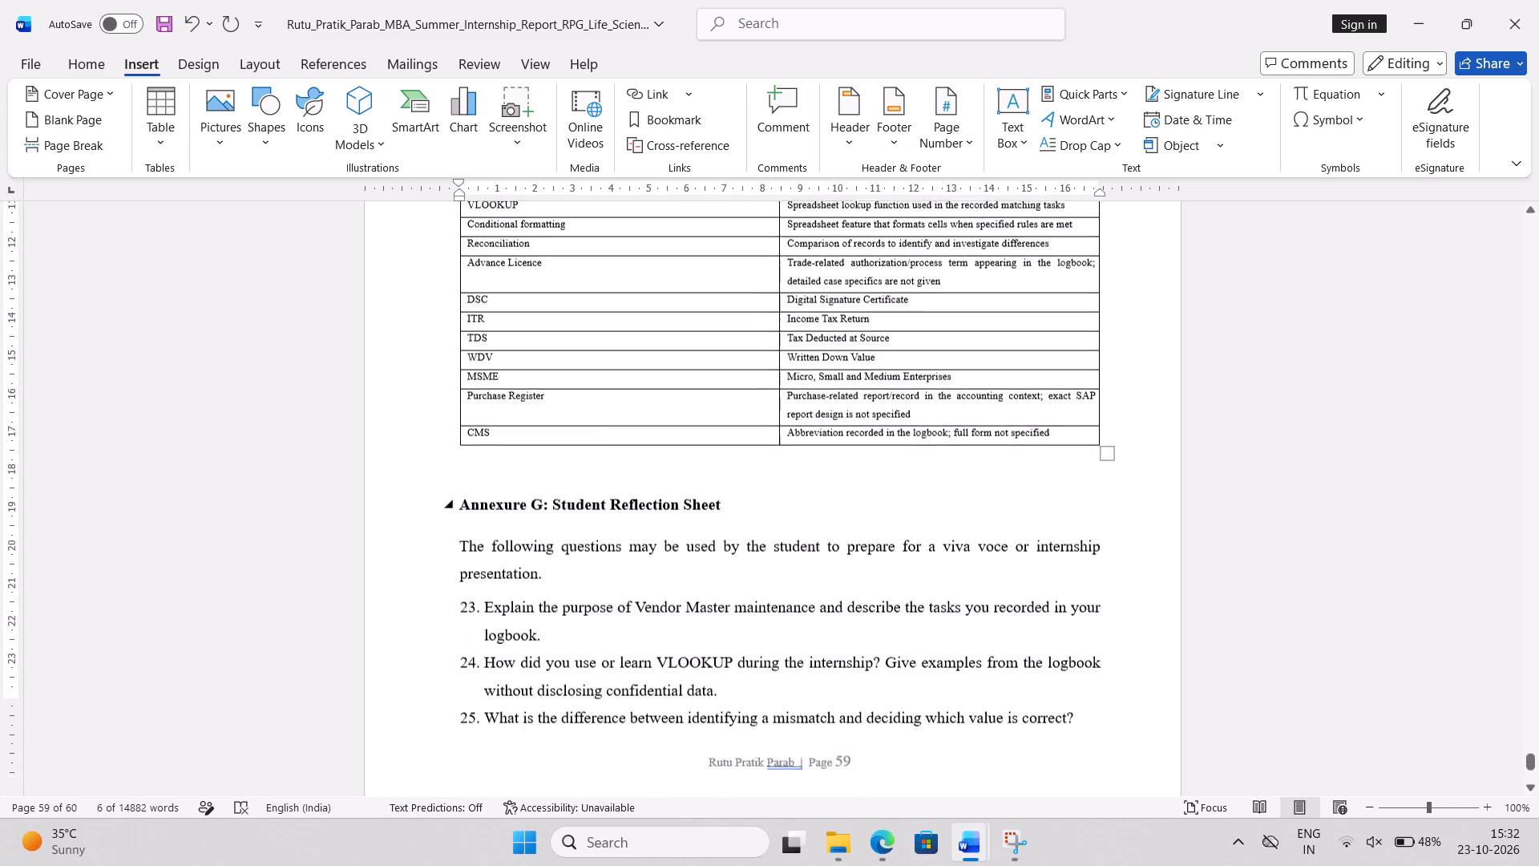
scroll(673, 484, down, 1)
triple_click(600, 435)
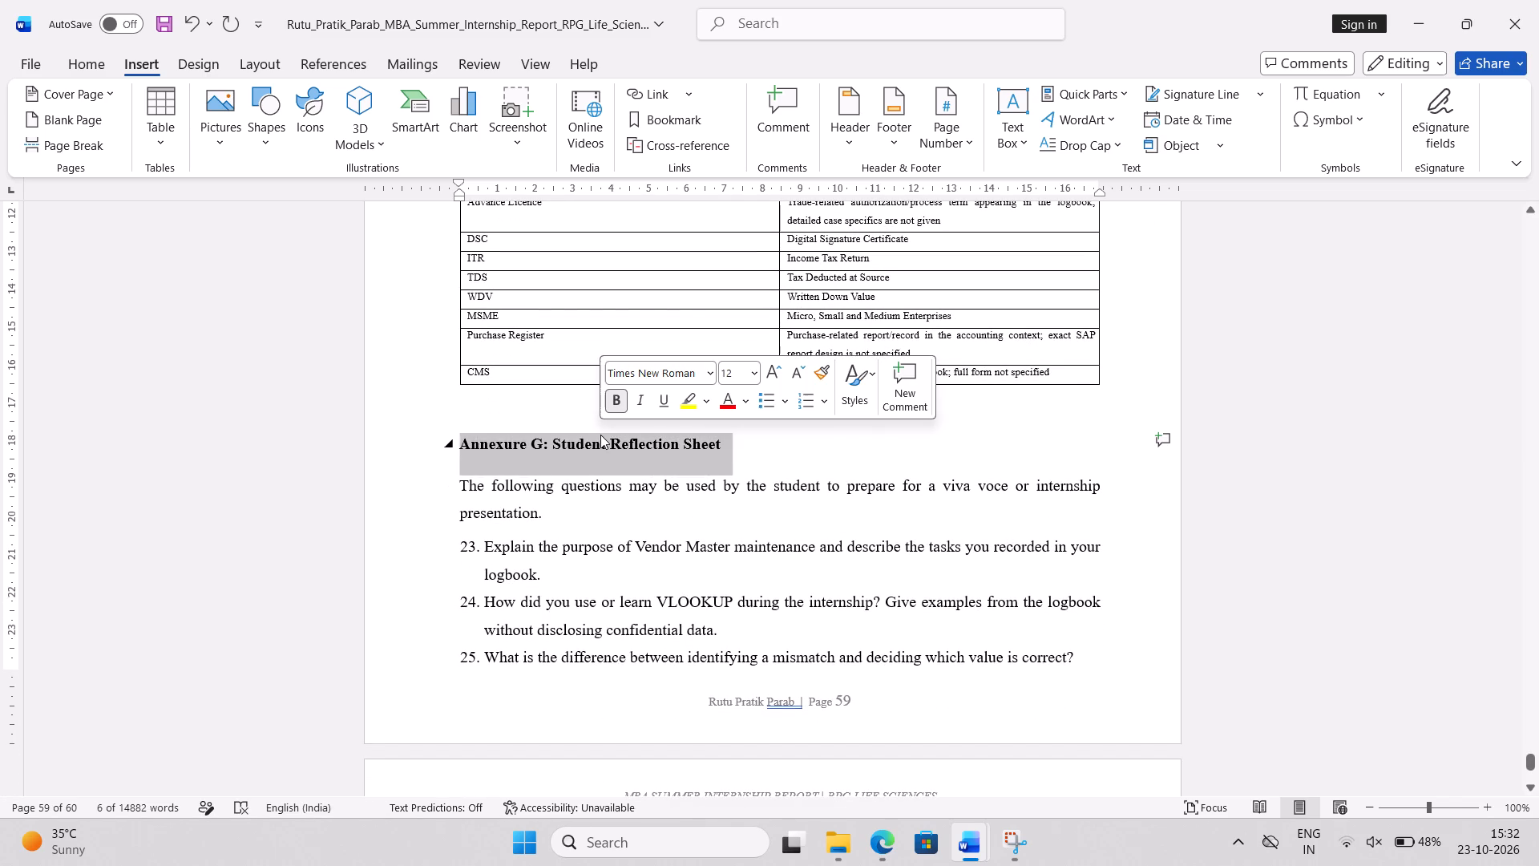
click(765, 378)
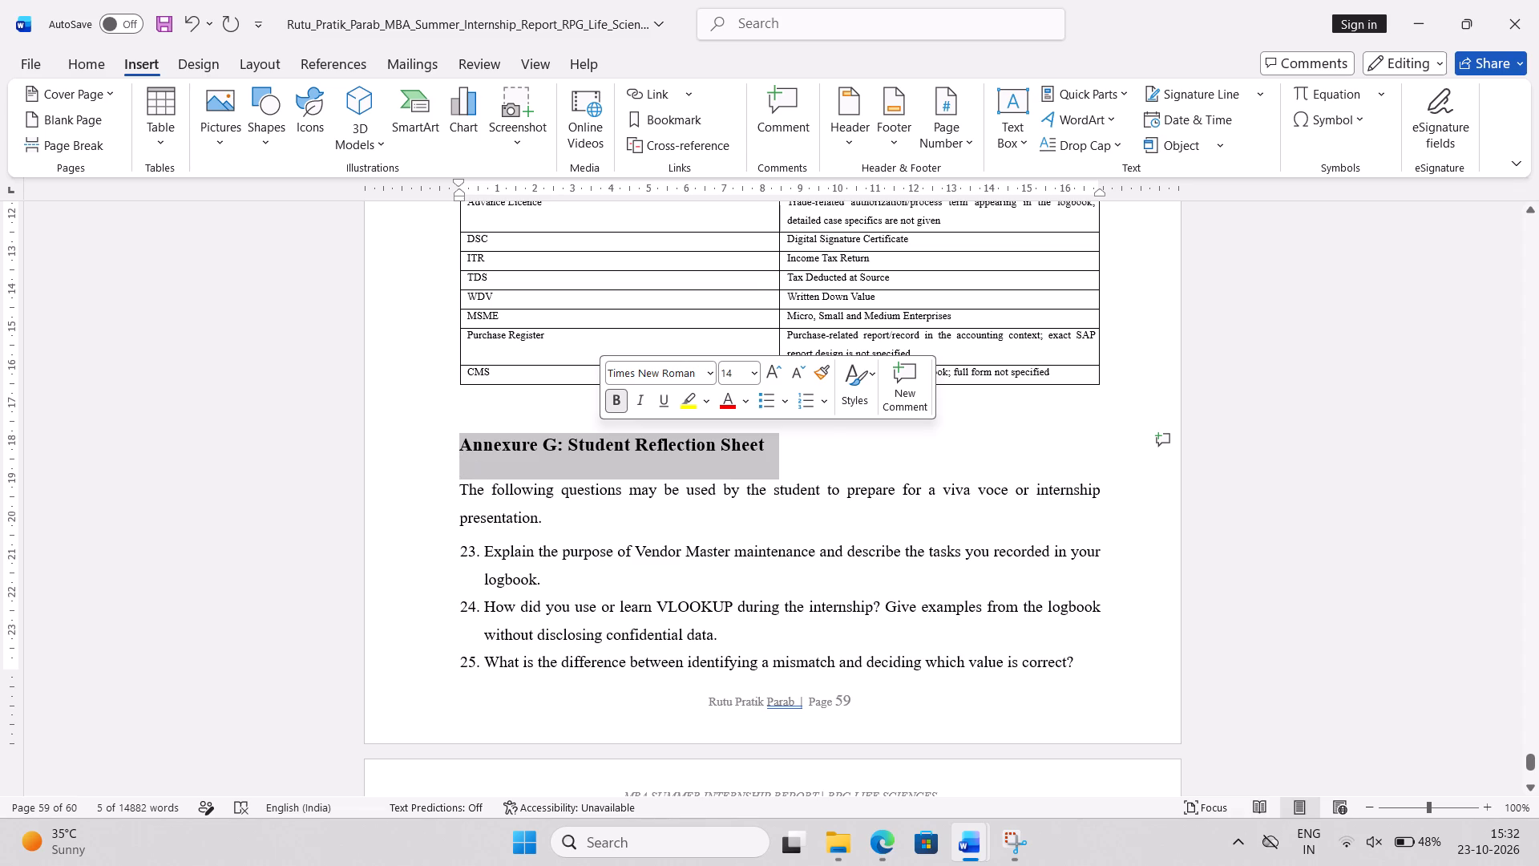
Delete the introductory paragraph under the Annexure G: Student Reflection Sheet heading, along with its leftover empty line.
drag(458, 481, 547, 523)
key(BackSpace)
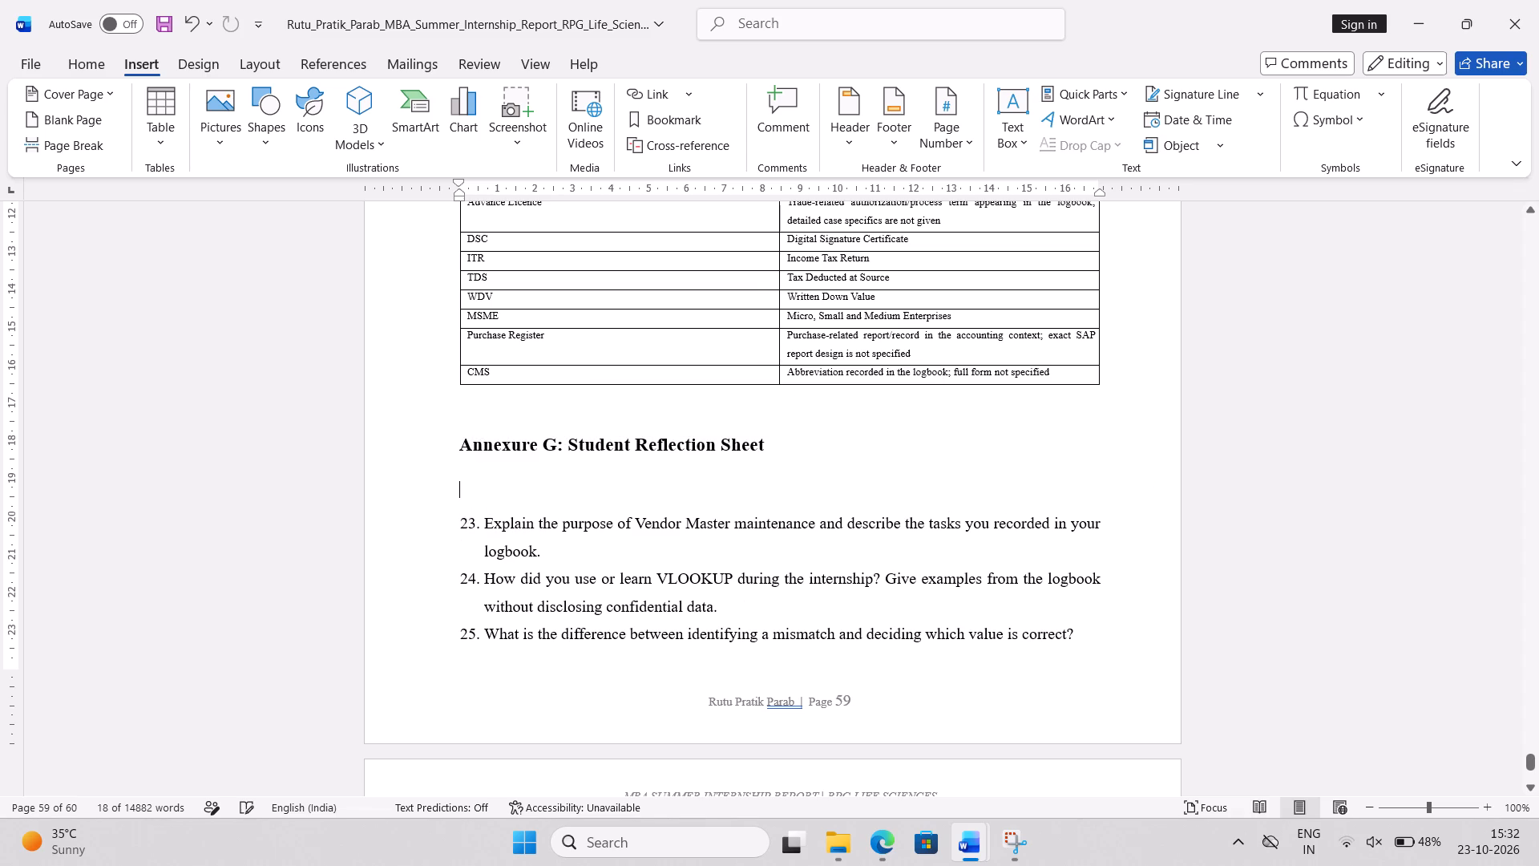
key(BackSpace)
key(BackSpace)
Delete the whole Annexure G: Student Reflection Sheet section, from its heading through the last numbered question.
scroll(547, 523, down, 1)
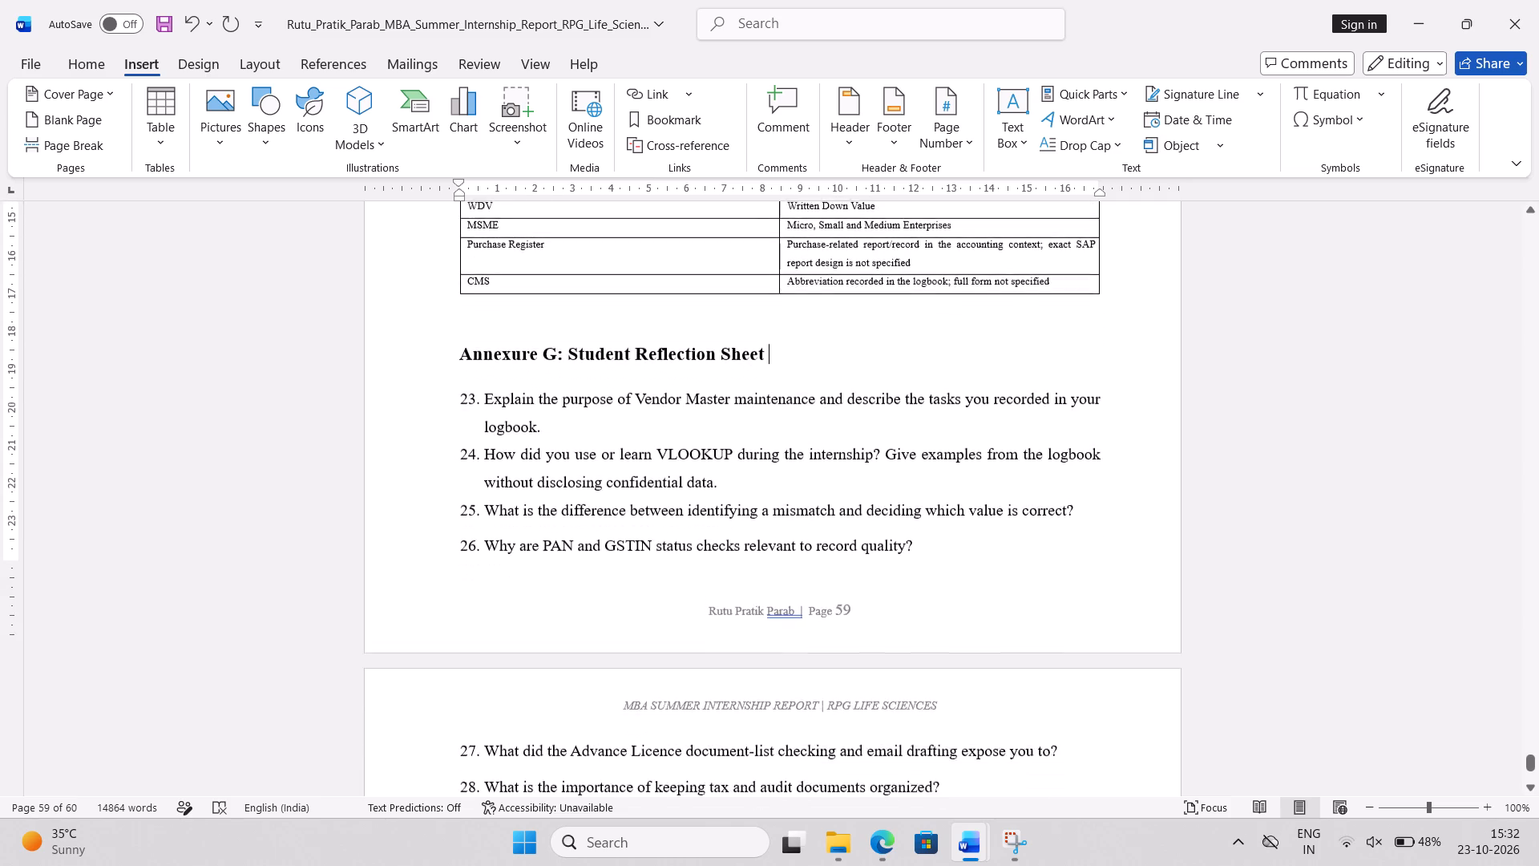
scroll(547, 523, down, 1)
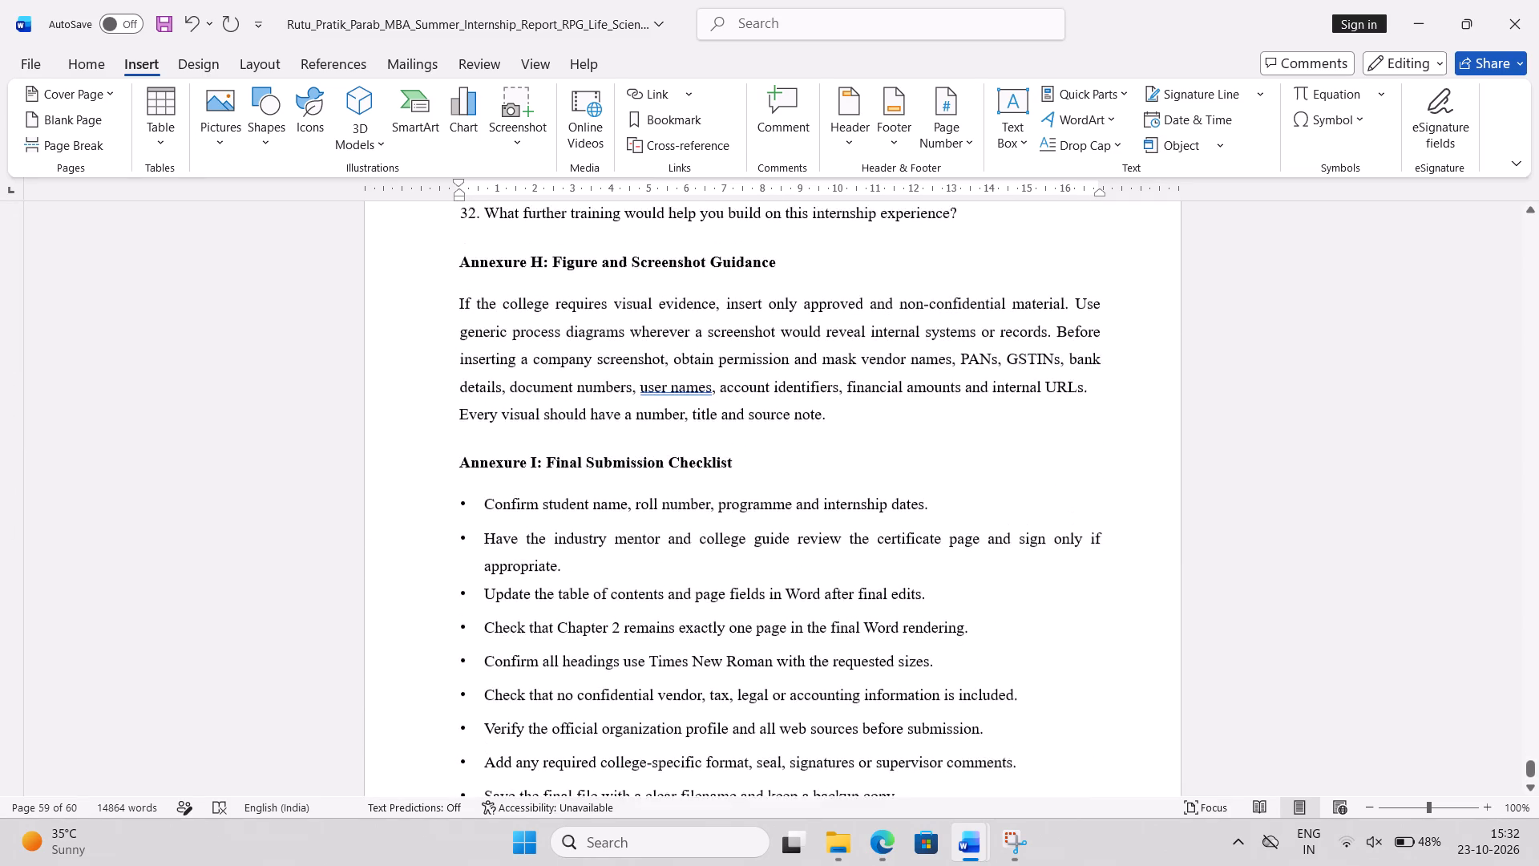
scroll(547, 523, down, 1)
scroll(547, 523, up, 1)
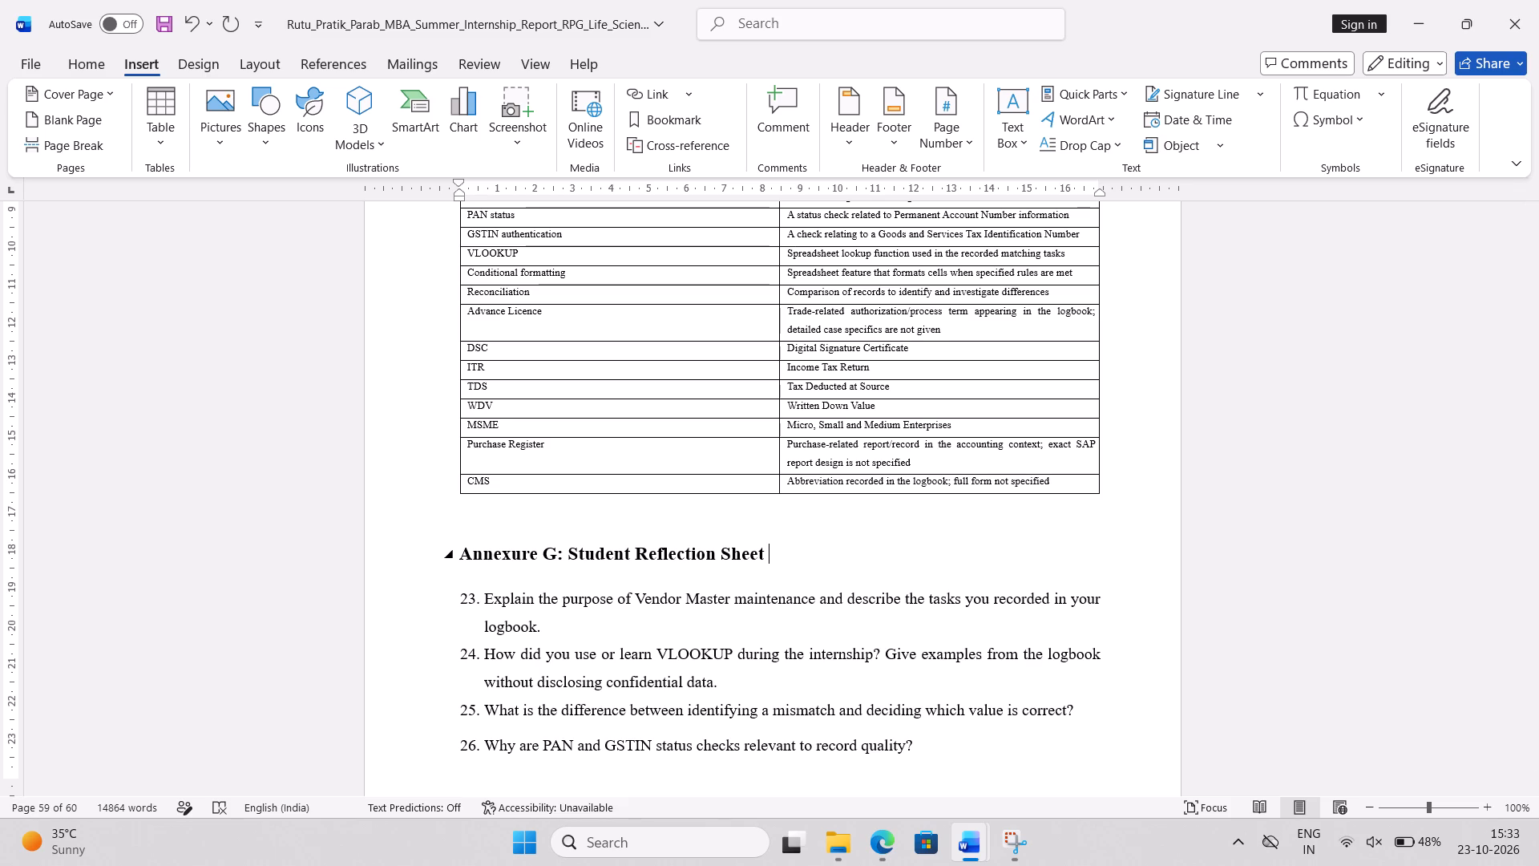
drag(459, 552, 703, 811)
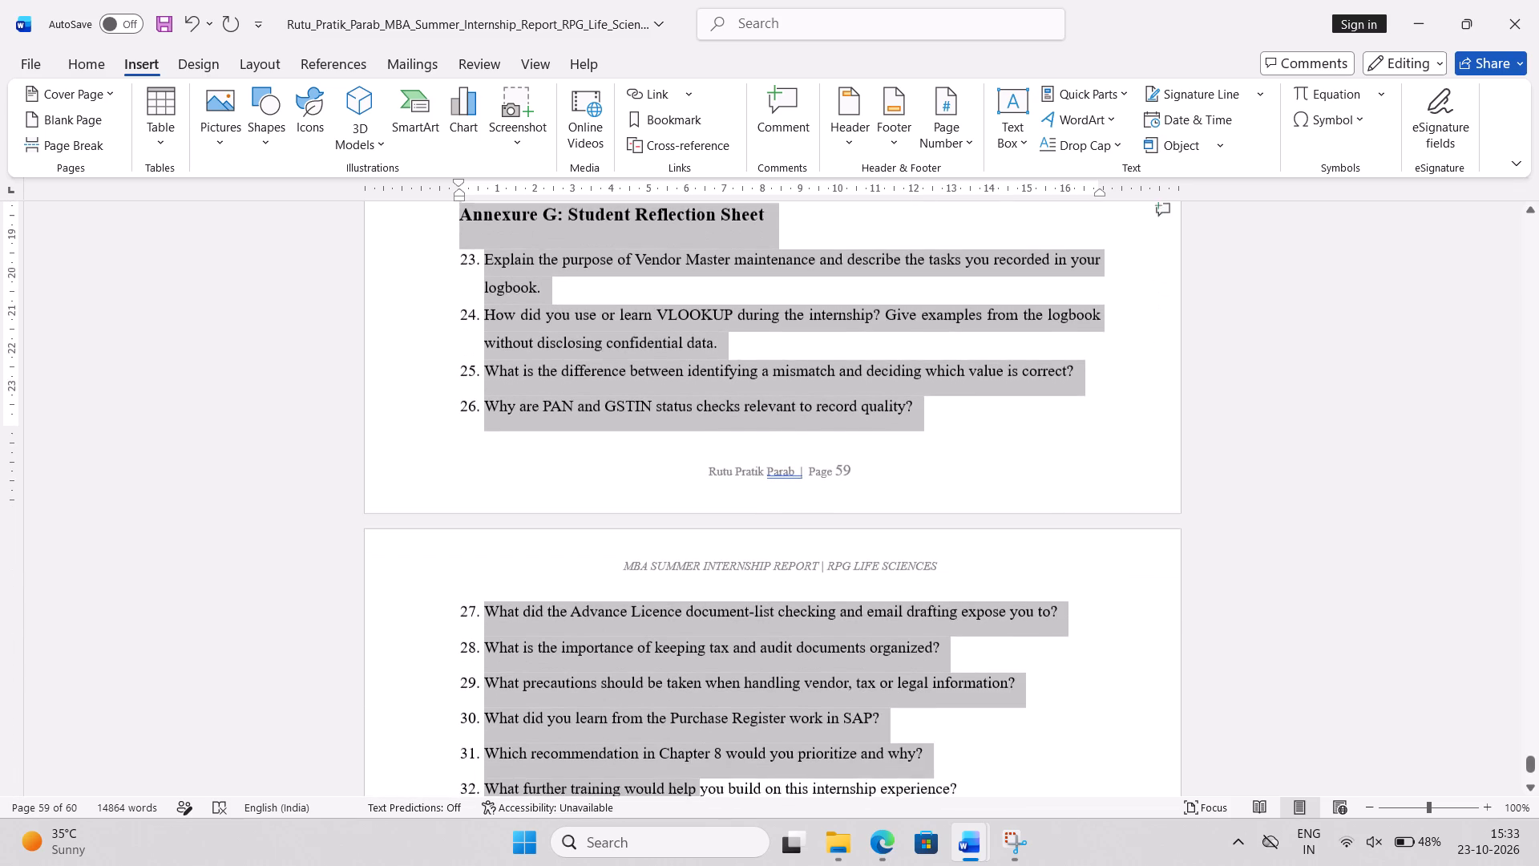
drag(703, 811, 977, 681)
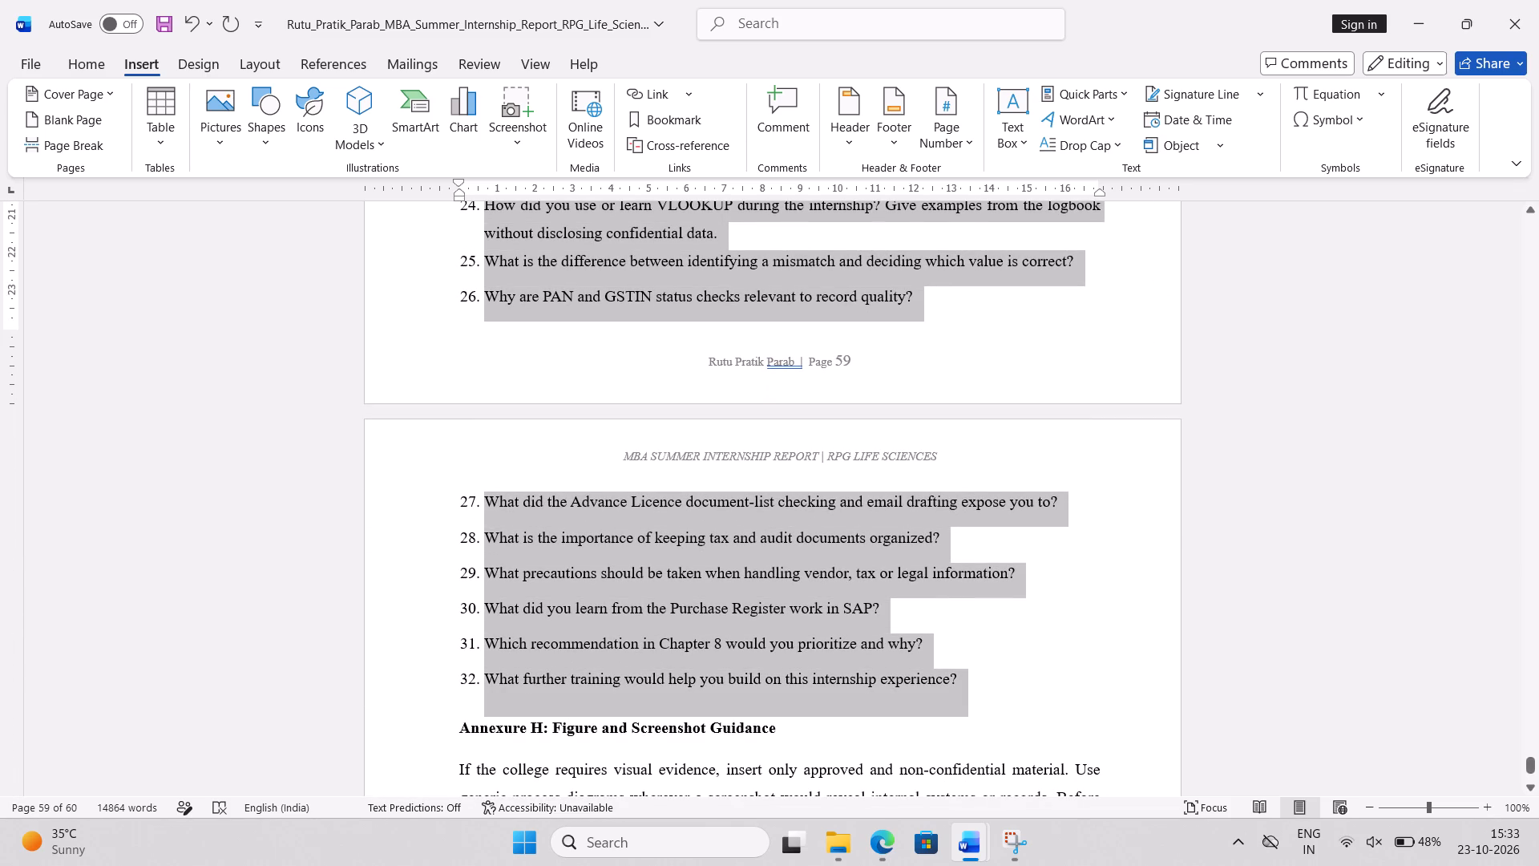
drag(977, 681, 982, 679)
key(BackSpace)
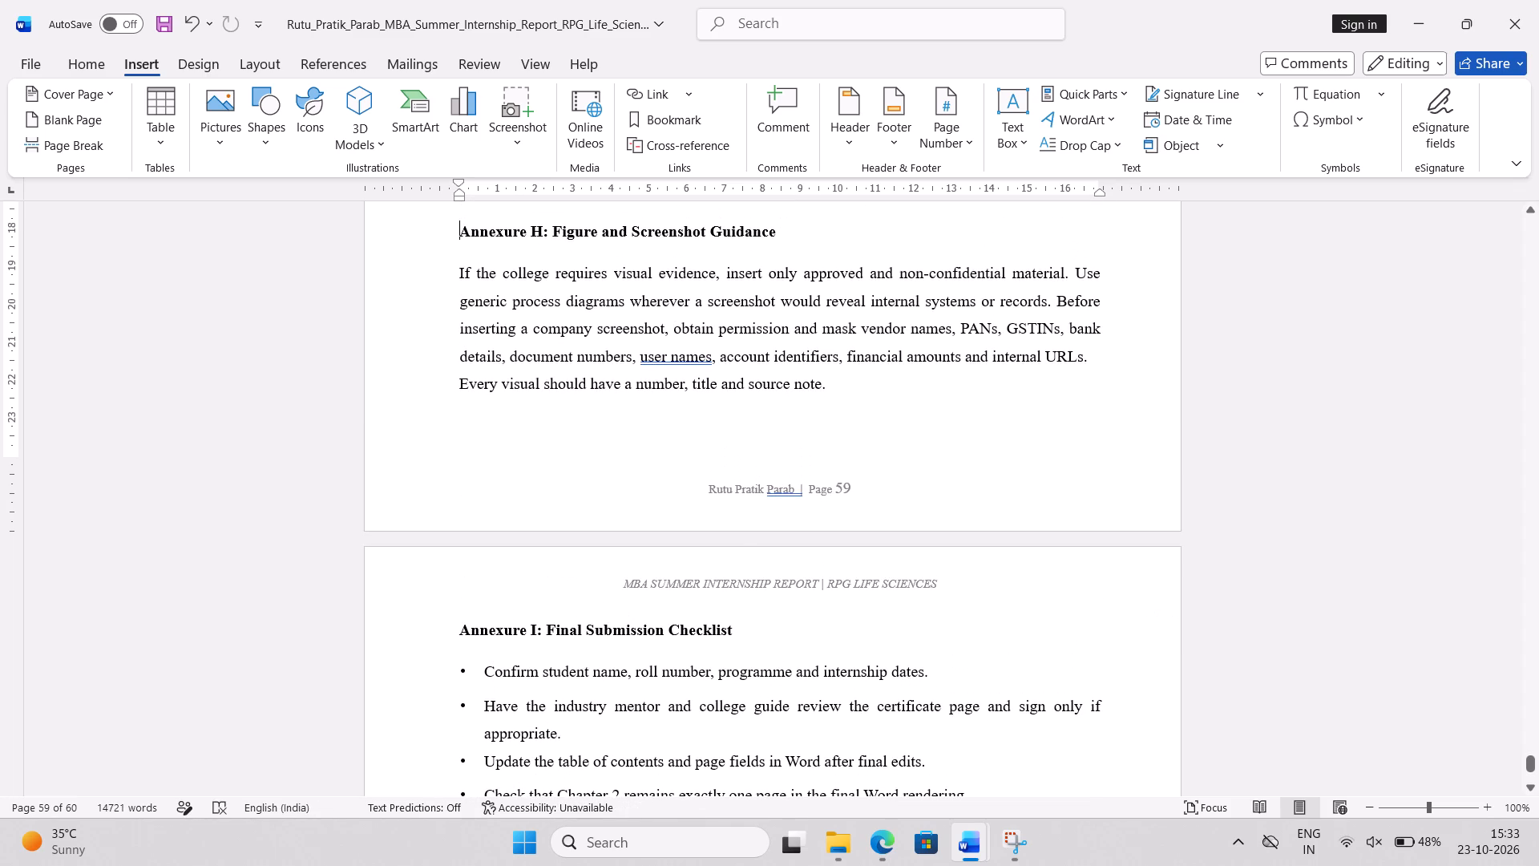
Enlarge the Annexure H: Figure and Screenshot Guidance heading to size 14 and reletter it as Annexure G.
triple_click(531, 225)
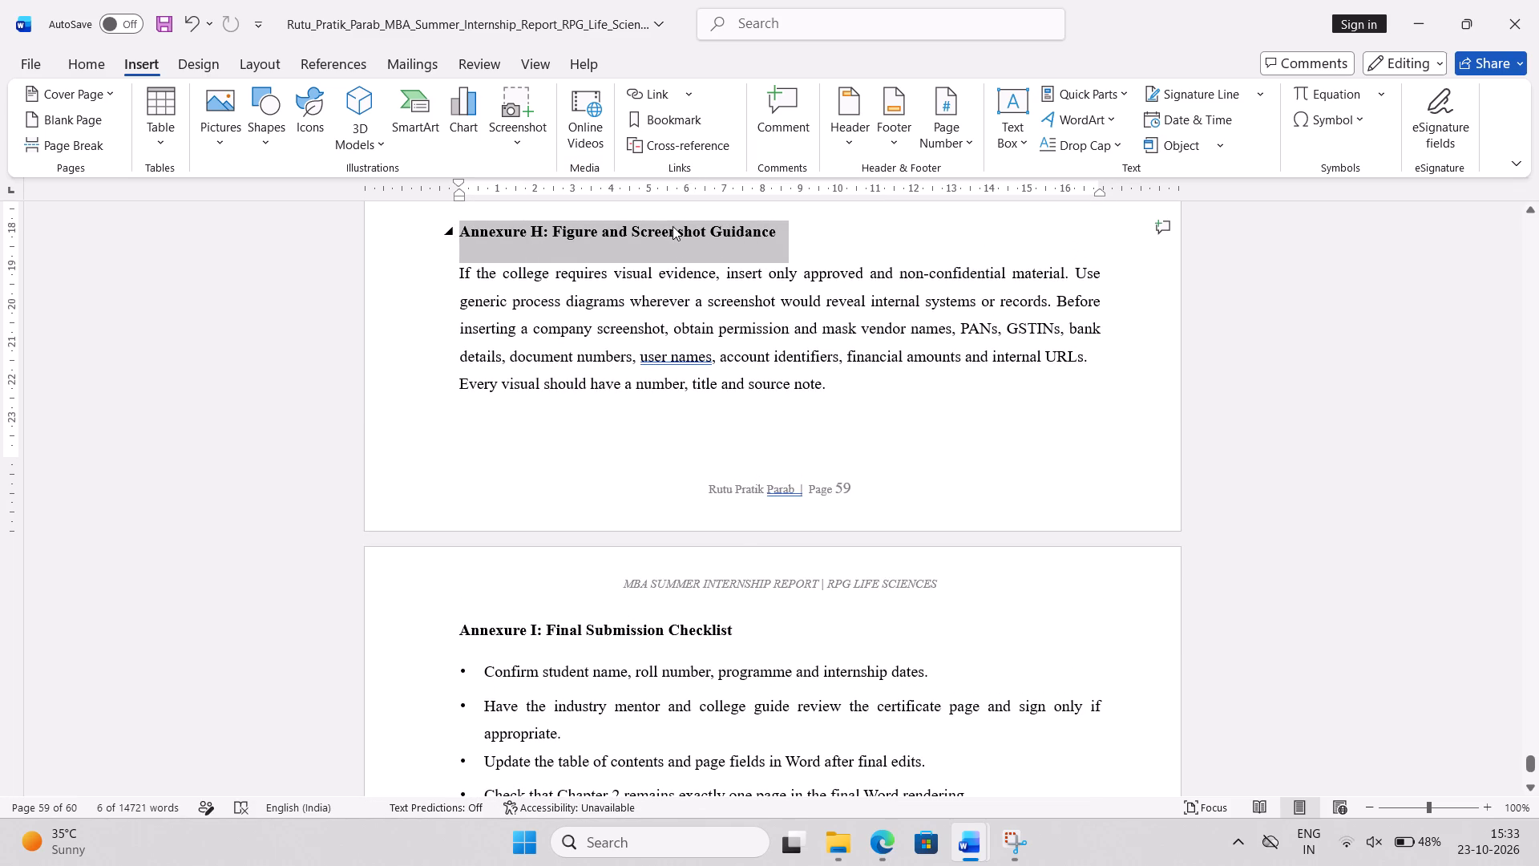
click(673, 233)
triple_click(494, 232)
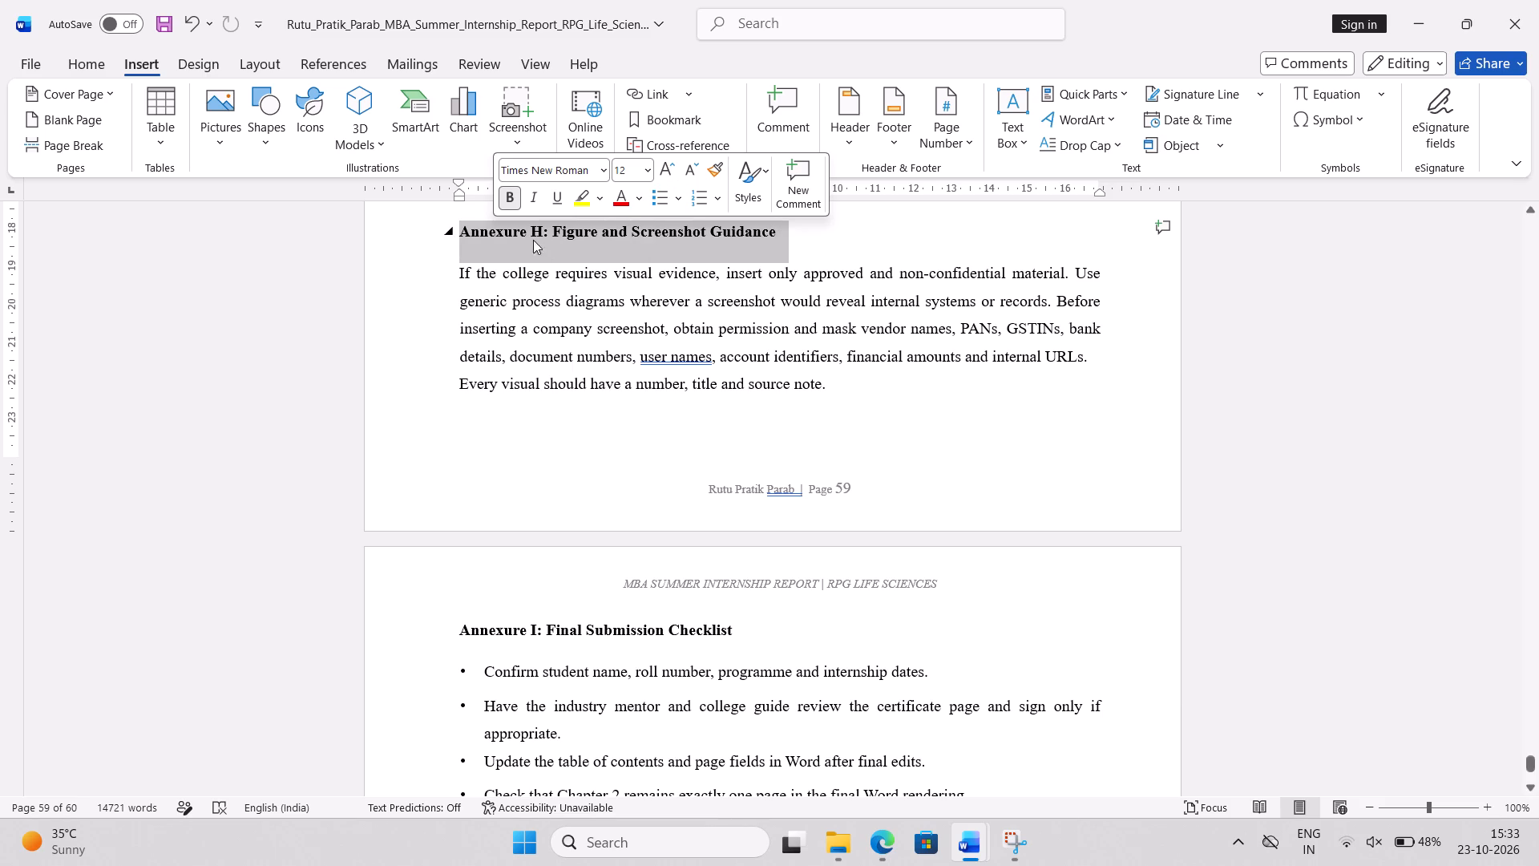
click(660, 159)
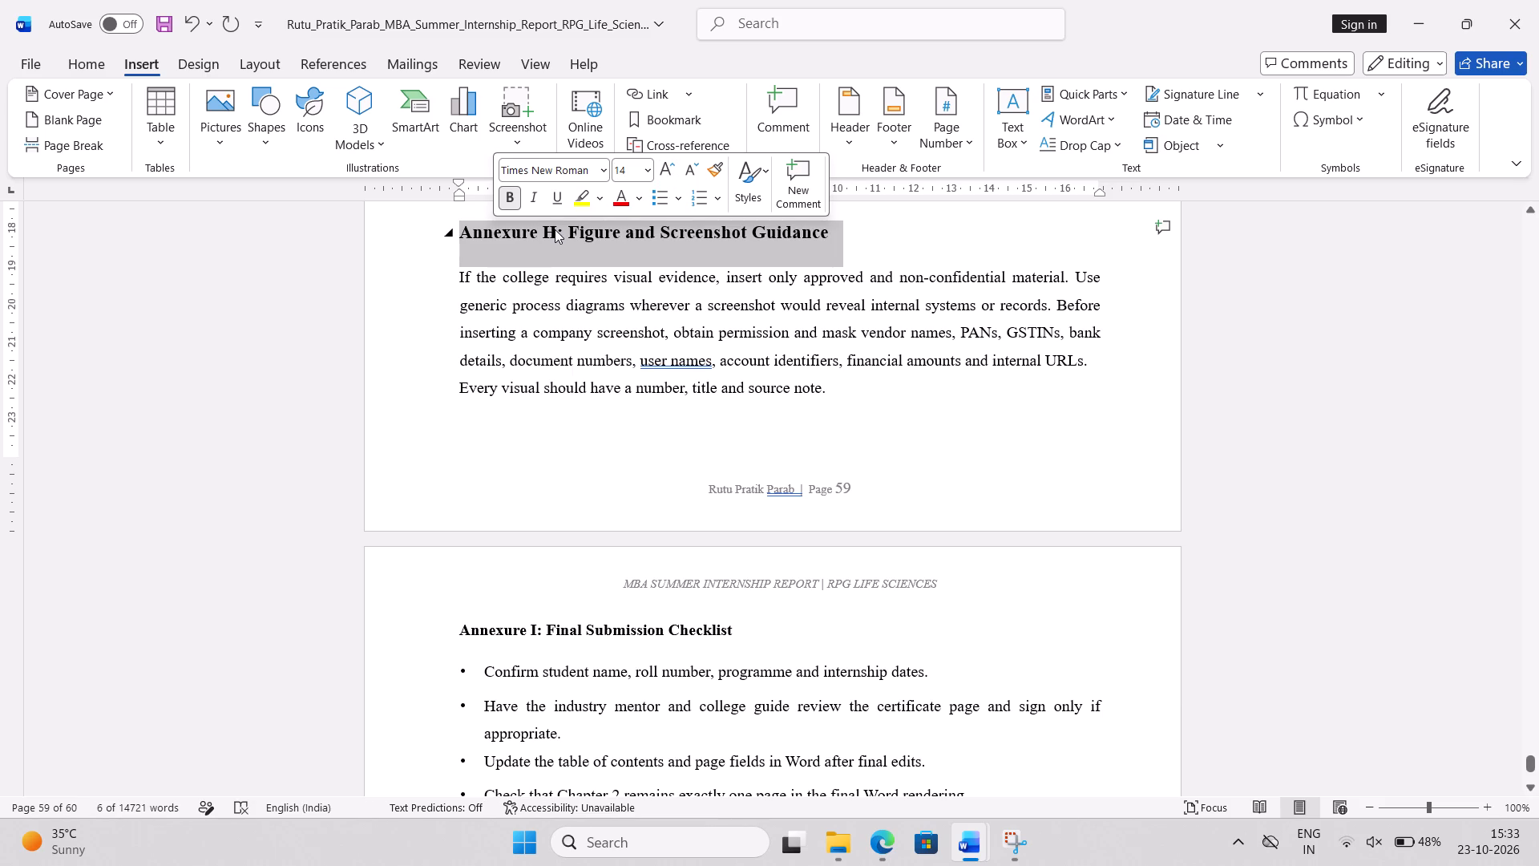
click(555, 229)
key(BackSpace)
key(shift+g)
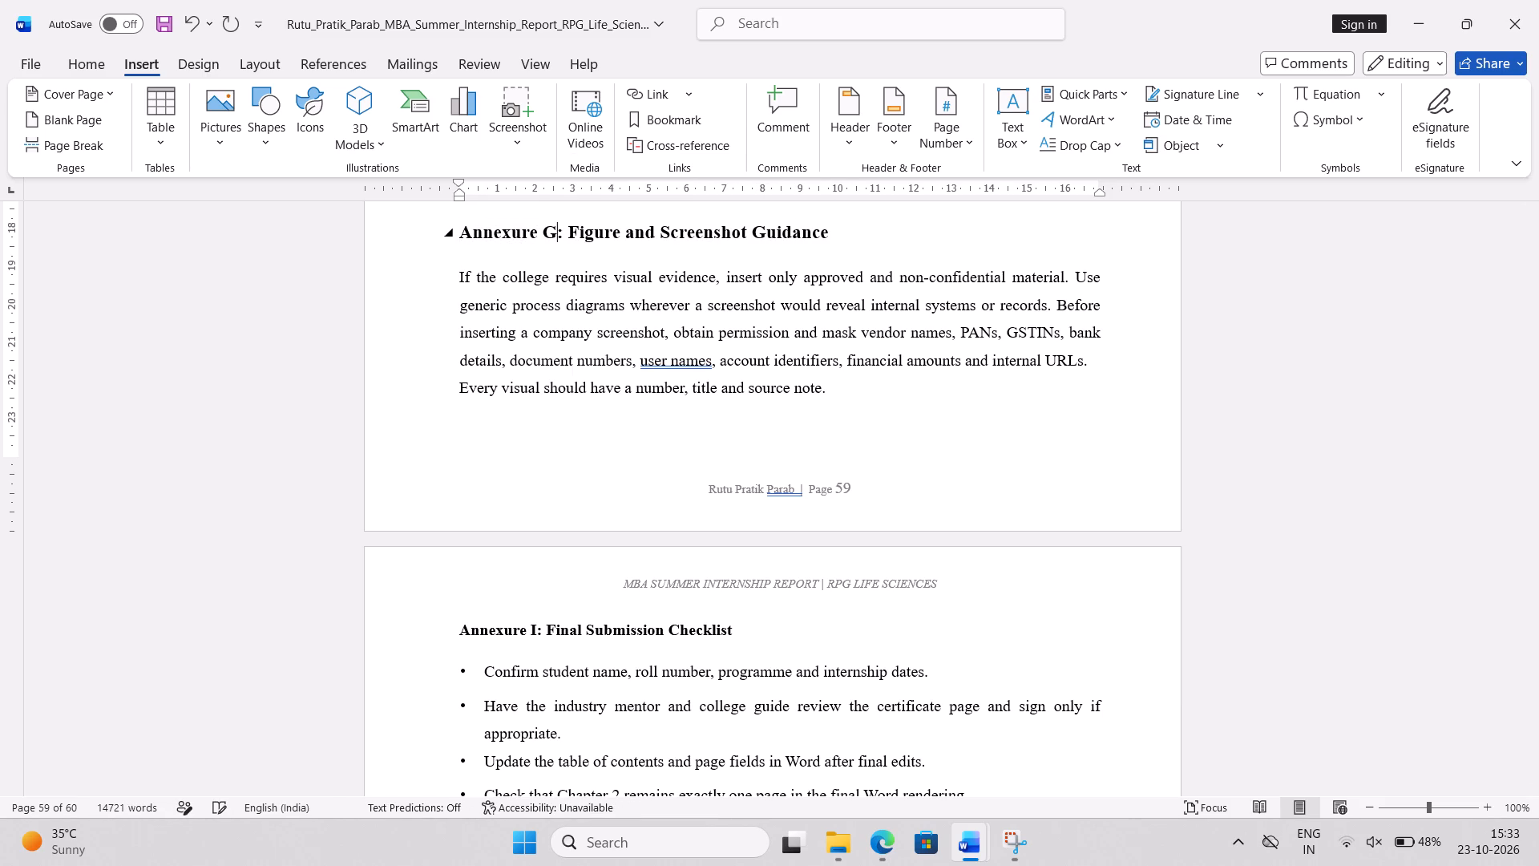
Enlarge the Annexure I: Final Submission Checklist heading to size 14 and reletter it as Annexure H.
triple_click(521, 633)
click(698, 574)
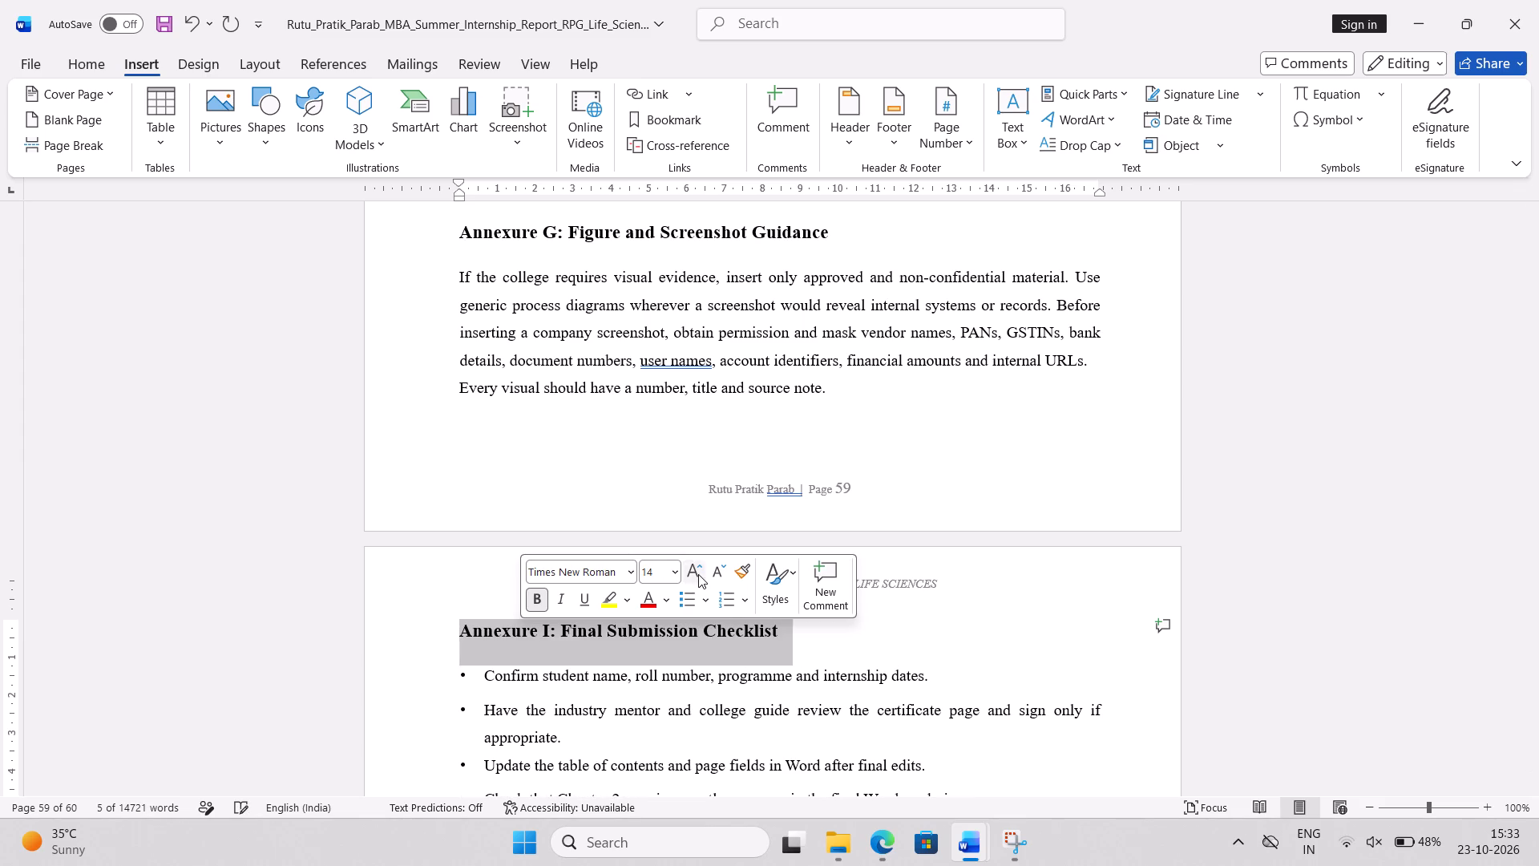
double_click(545, 637)
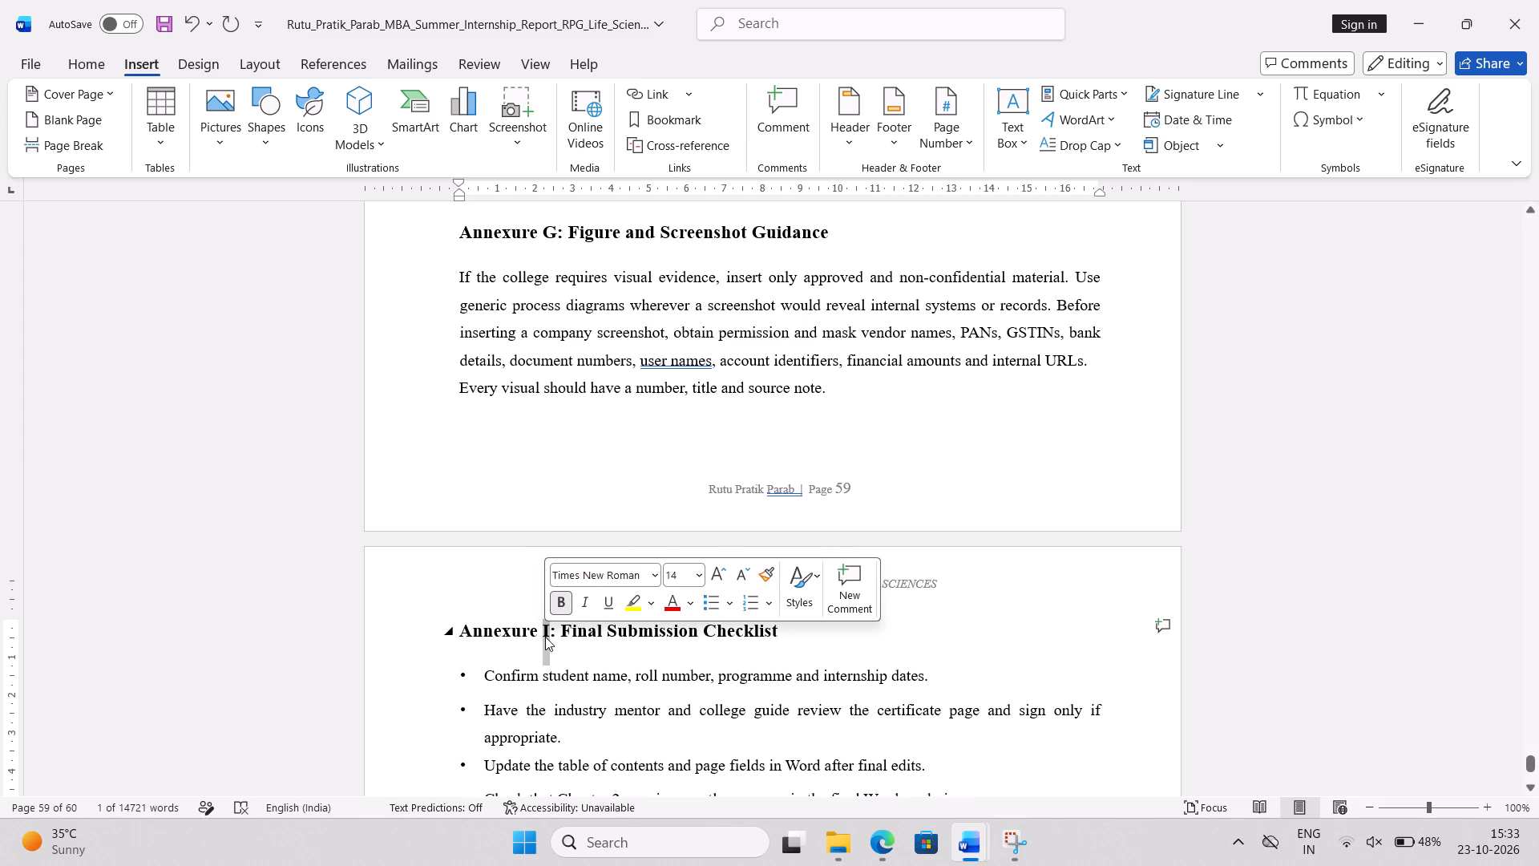
key(shift+h)
Review the end of the report and the front matter, including the table of contents and the lists of tables, figures and abbreviations.
scroll(545, 637, down, 2)
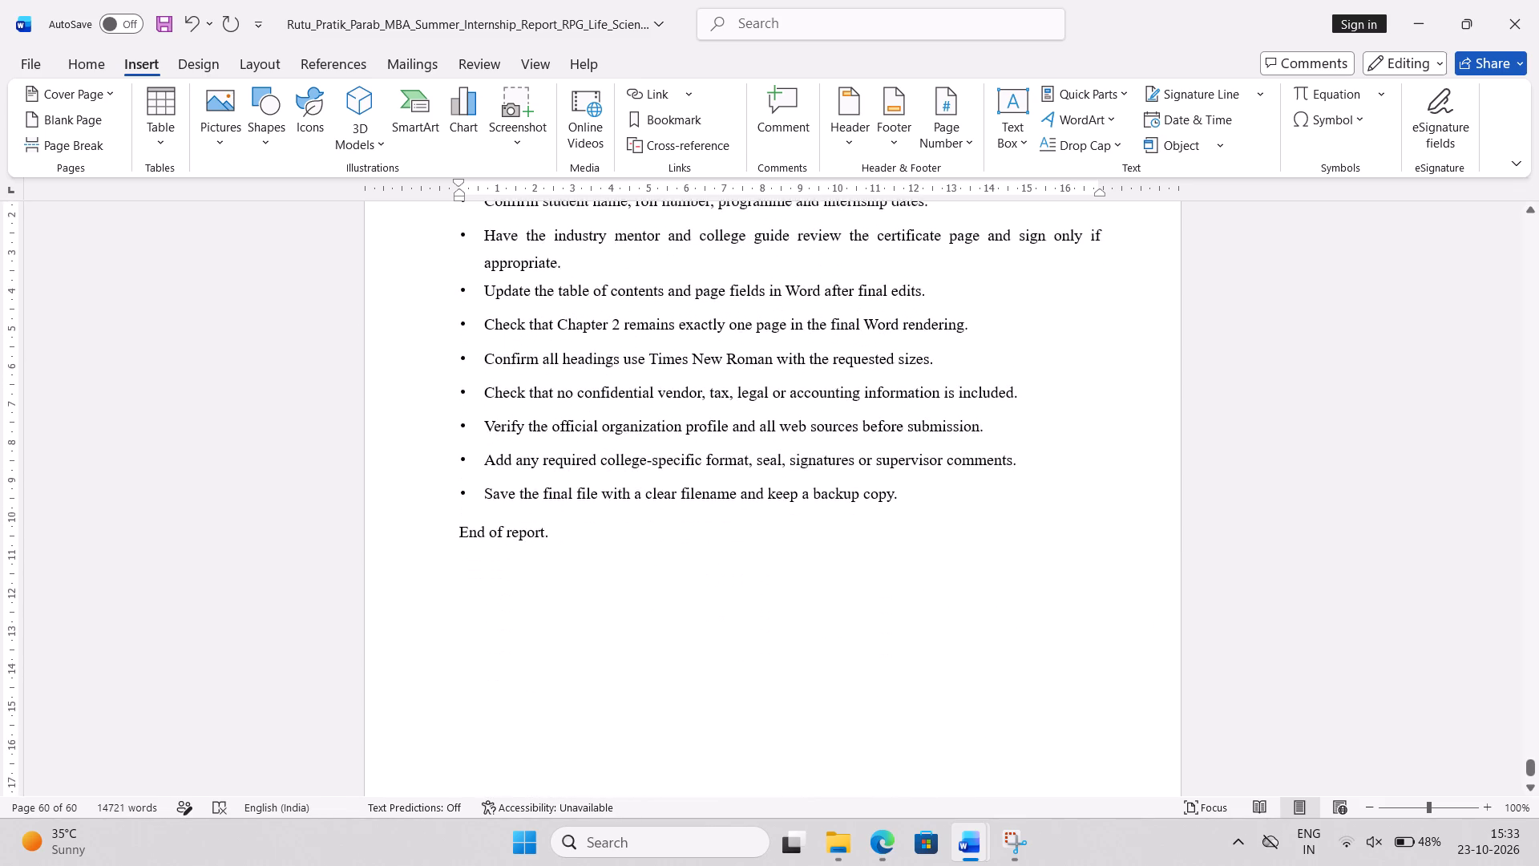
scroll(545, 637, down, 2)
scroll(544, 593, up, 8)
scroll(544, 593, up, 20)
scroll(544, 593, up, 14)
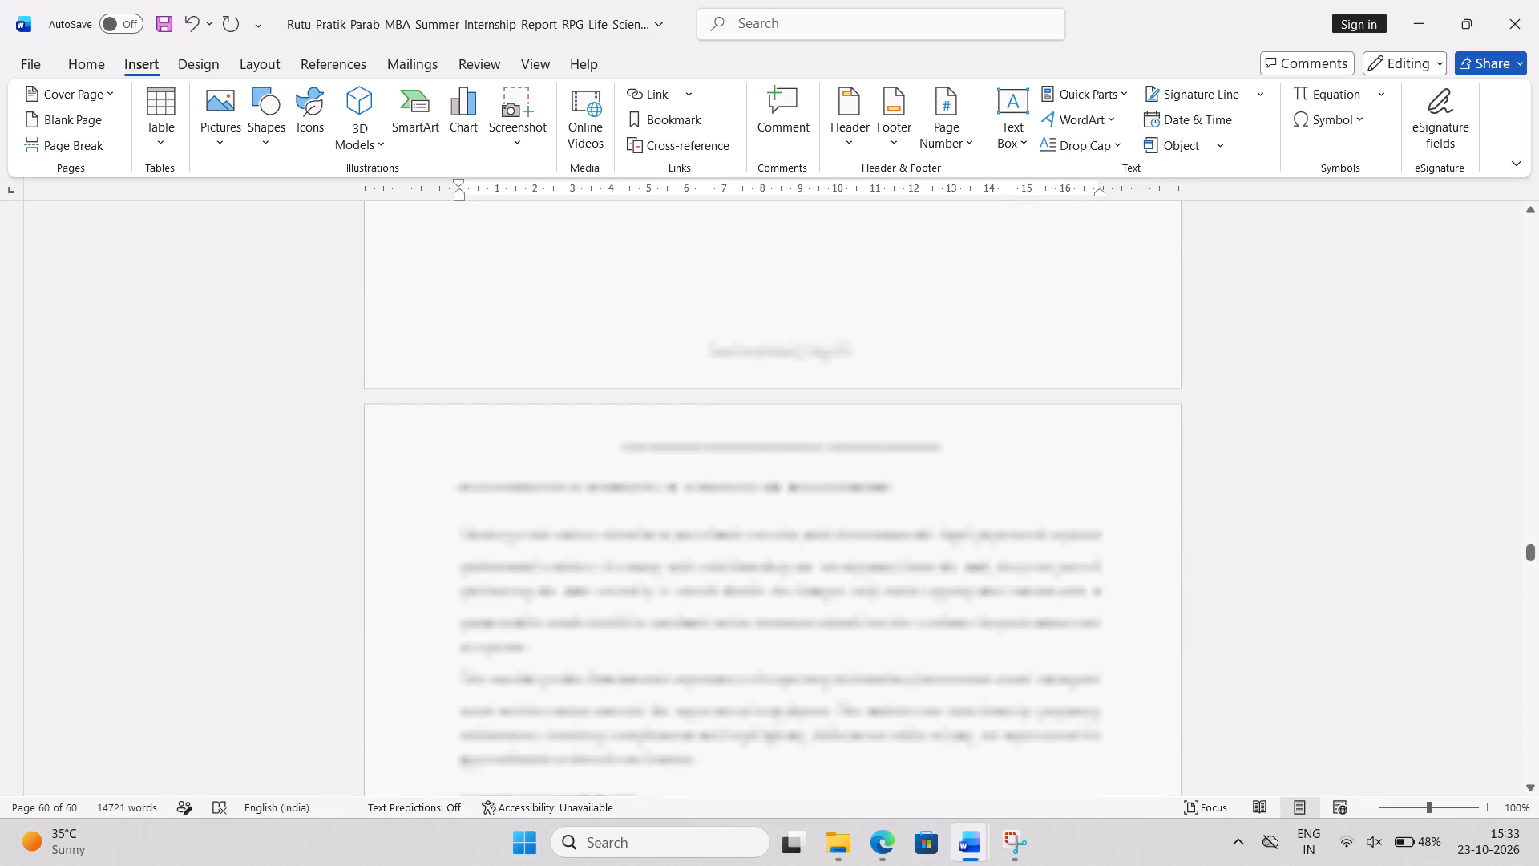
scroll(1331, 717, up, 20)
scroll(1331, 717, up, 20)
scroll(1331, 717, up, 20)
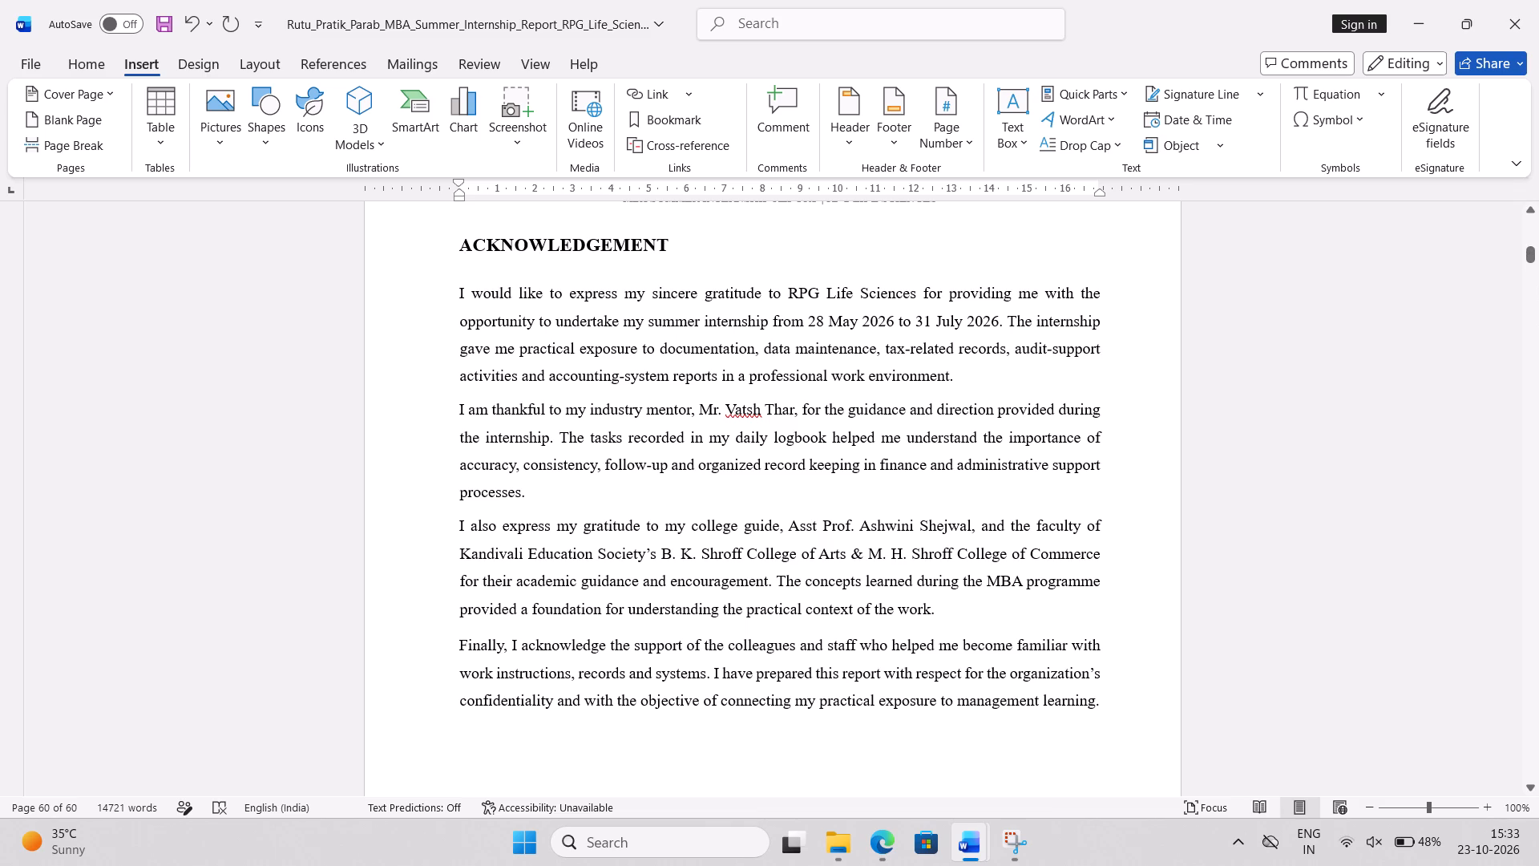
scroll(1003, 391, up, 9)
scroll(1003, 391, down, 10)
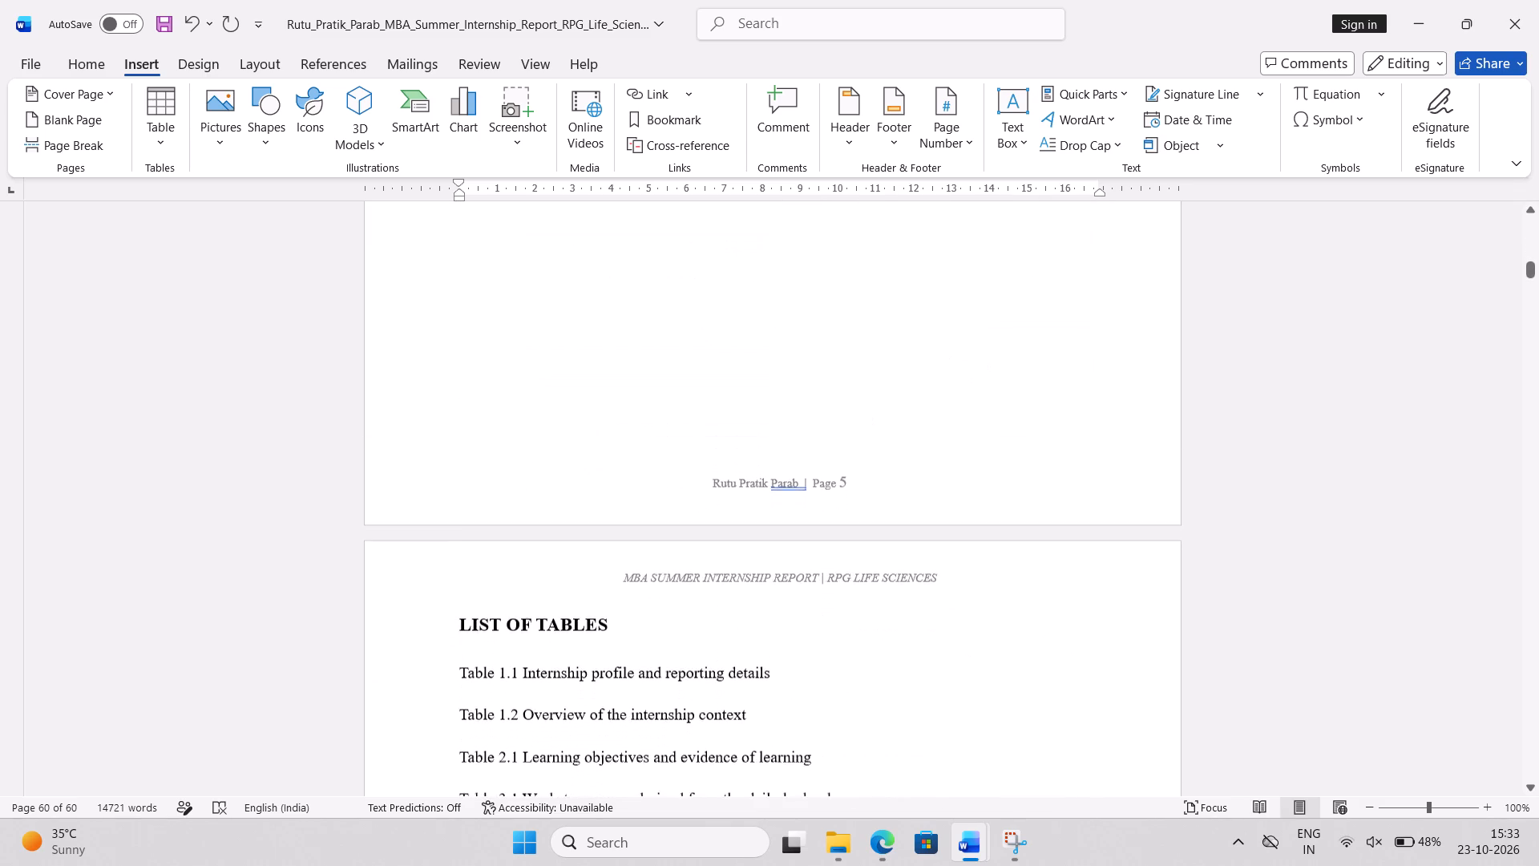
scroll(1003, 391, down, 4)
scroll(1003, 391, up, 1)
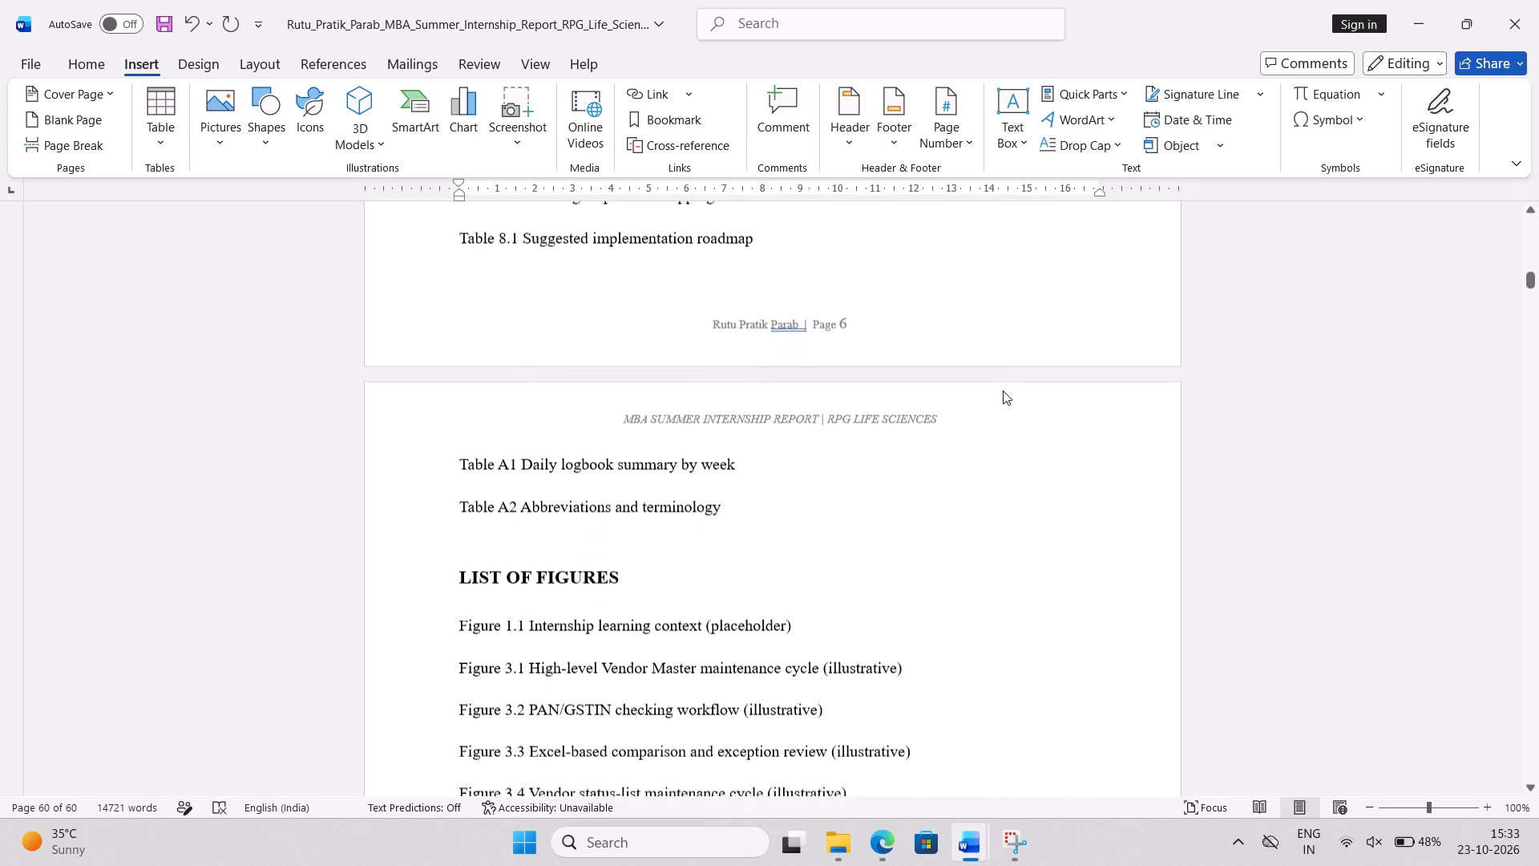
scroll(1003, 391, up, 2)
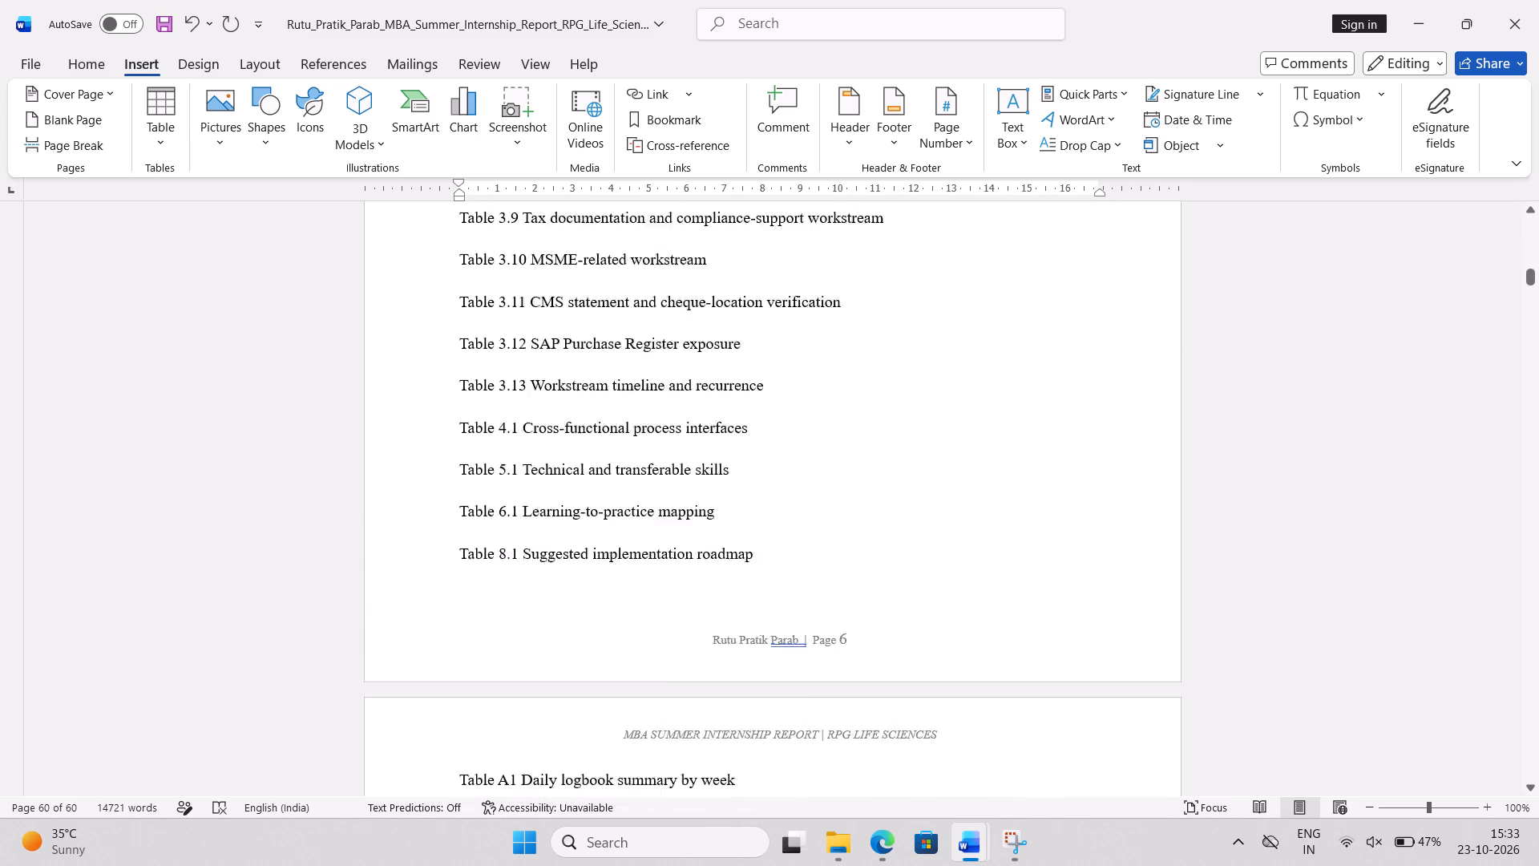
scroll(1003, 391, down, 4)
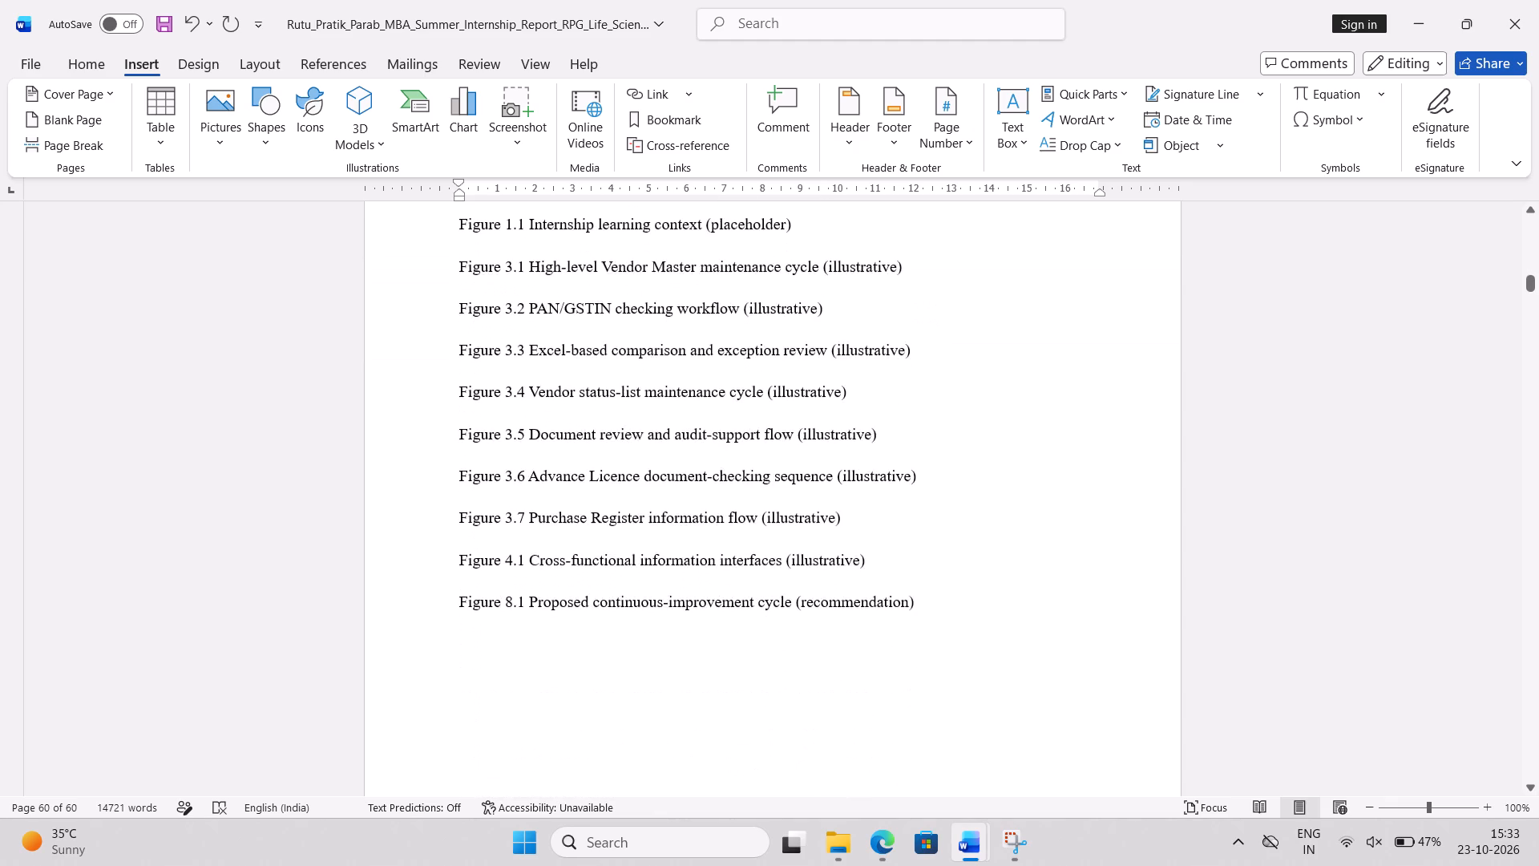
scroll(1003, 391, down, 3)
click(1003, 391)
scroll(1003, 391, down, 1)
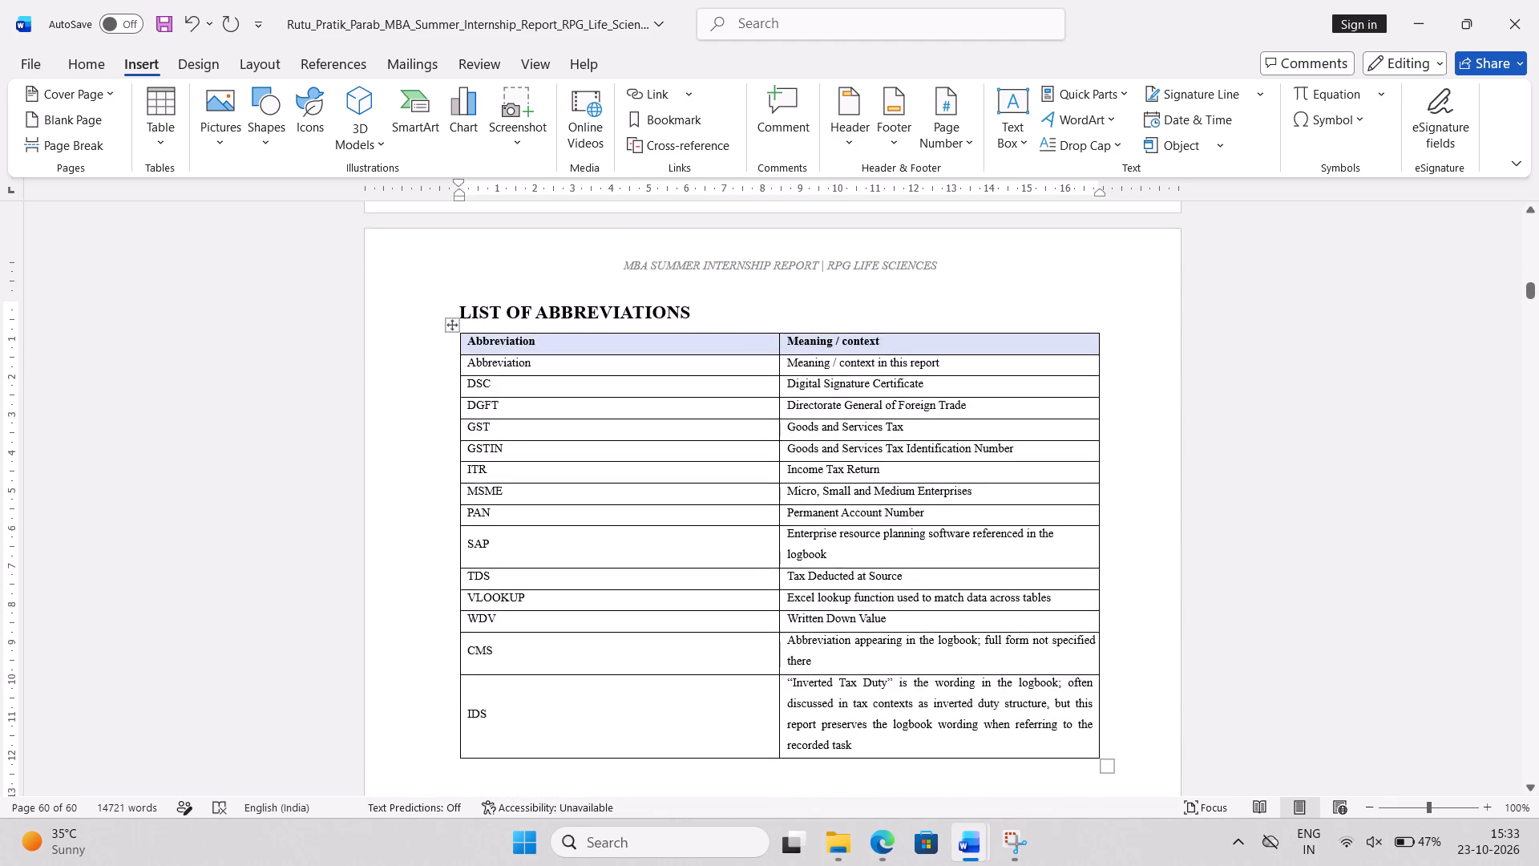
scroll(1003, 391, down, 3)
scroll(1003, 391, up, 3)
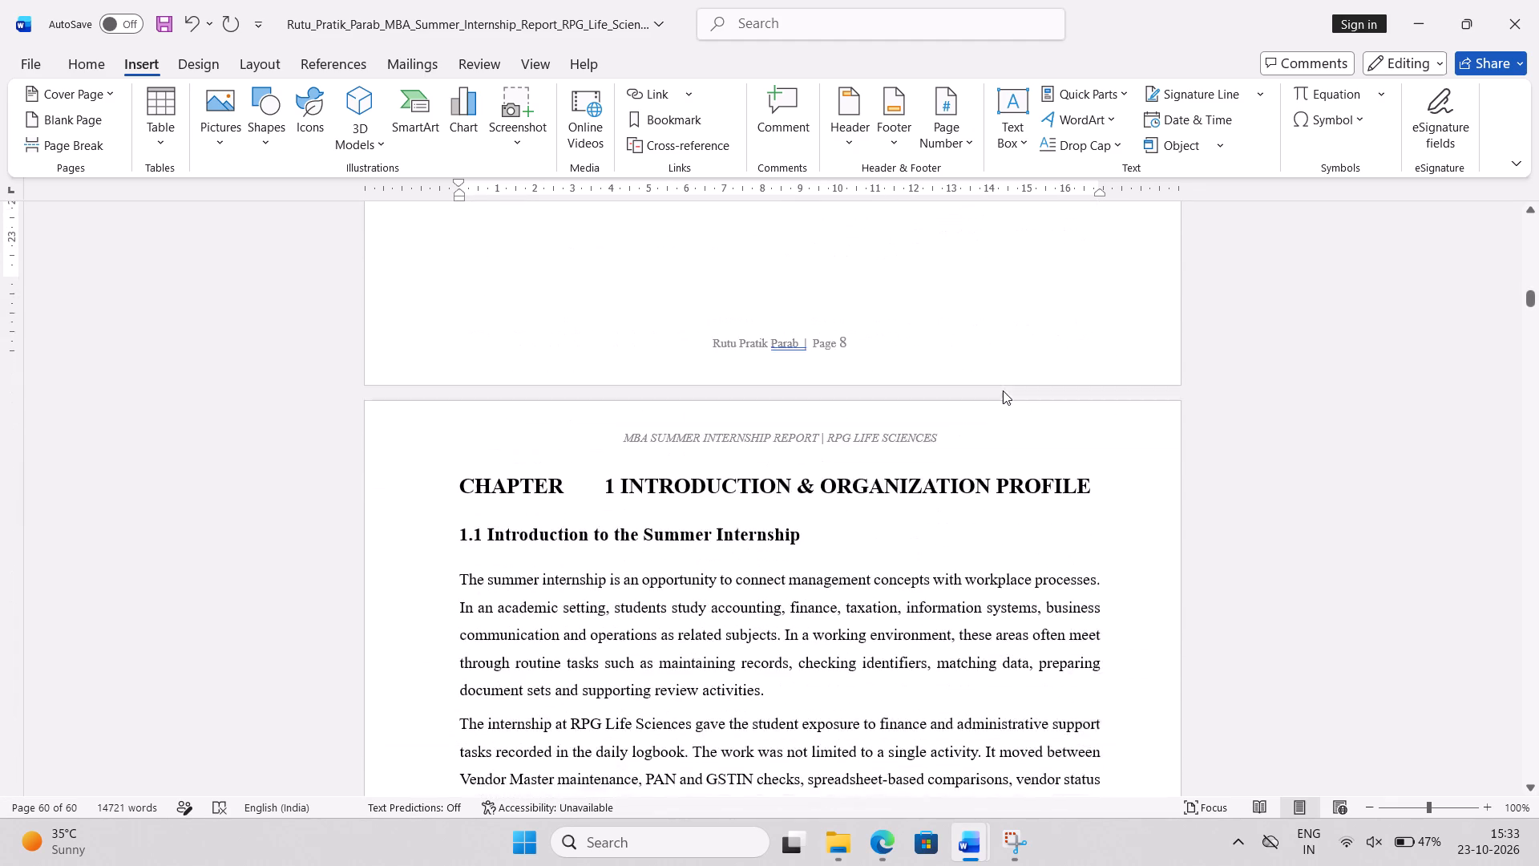
scroll(1003, 391, up, 2)
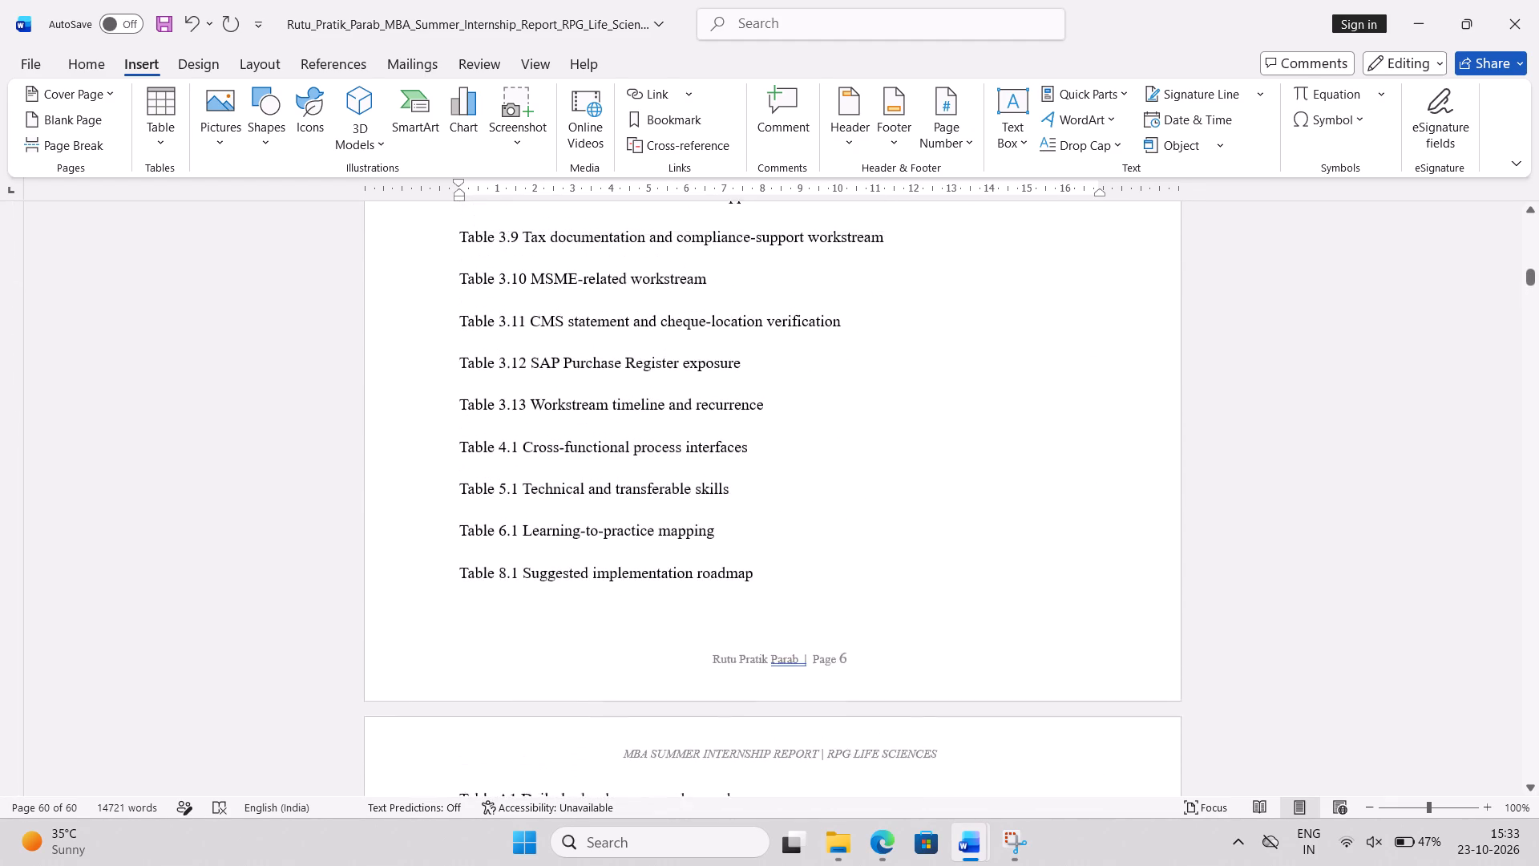
scroll(1003, 391, up, 2)
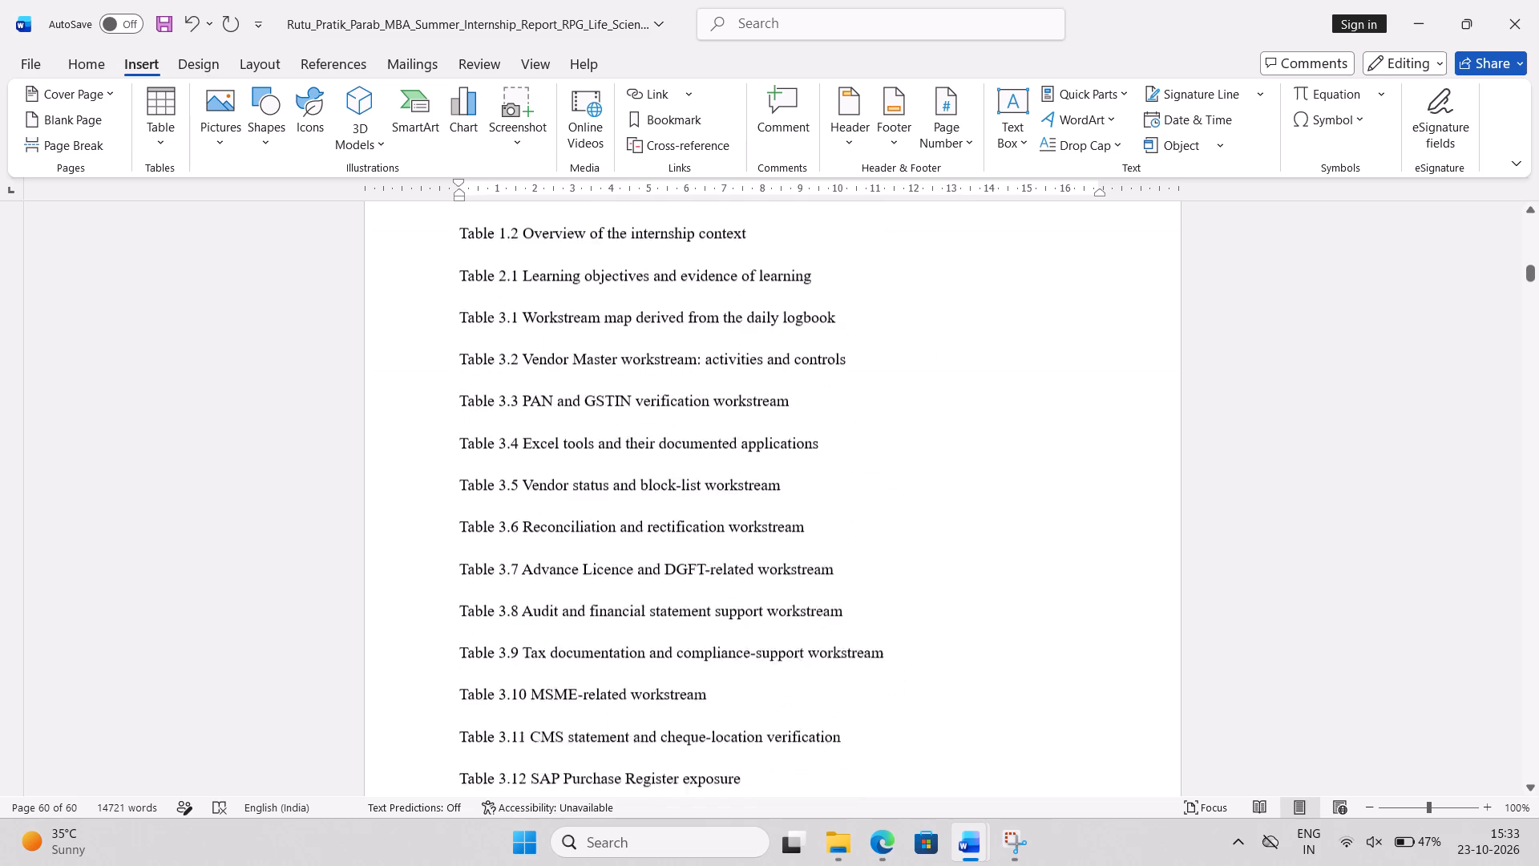
scroll(1003, 391, up, 2)
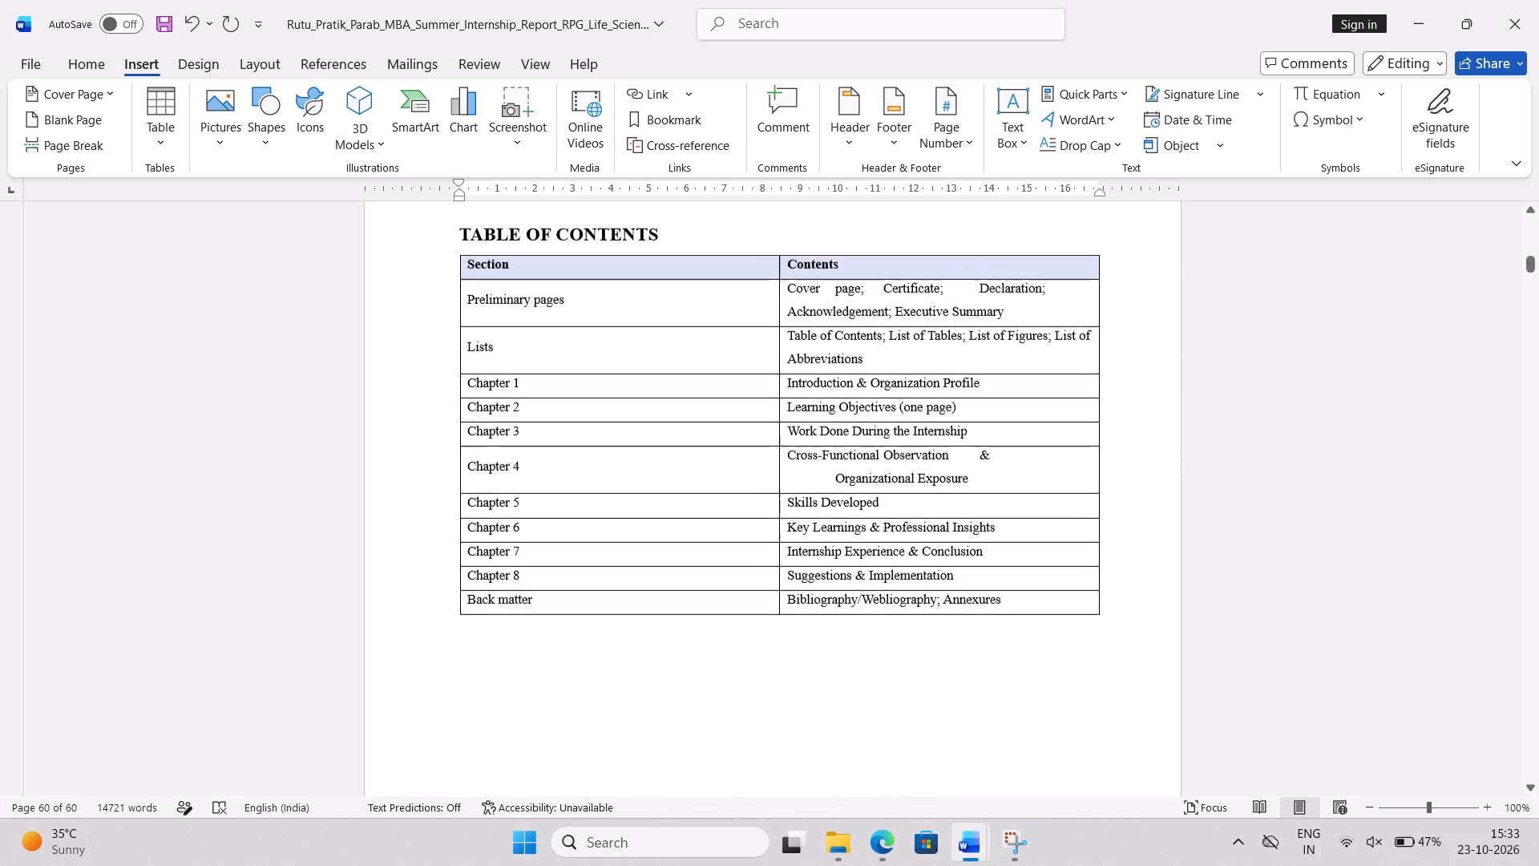
scroll(1003, 391, up, 1)
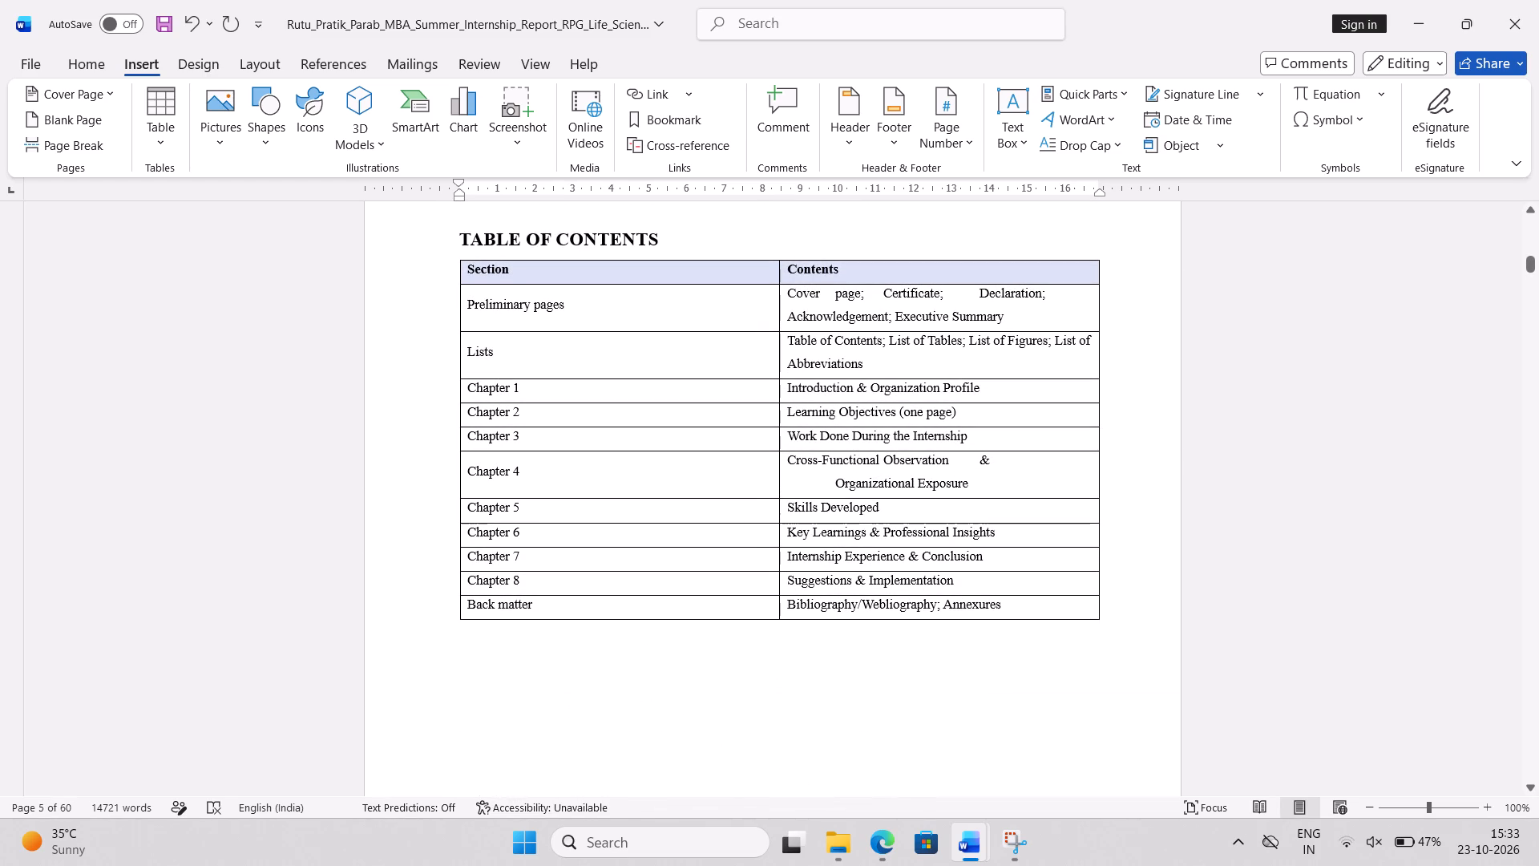
Insert an empty line above "End of report." after the Annexure H: Final Submission Checklist bullets.
scroll(1044, 666, down, 20)
scroll(1044, 666, down, 4)
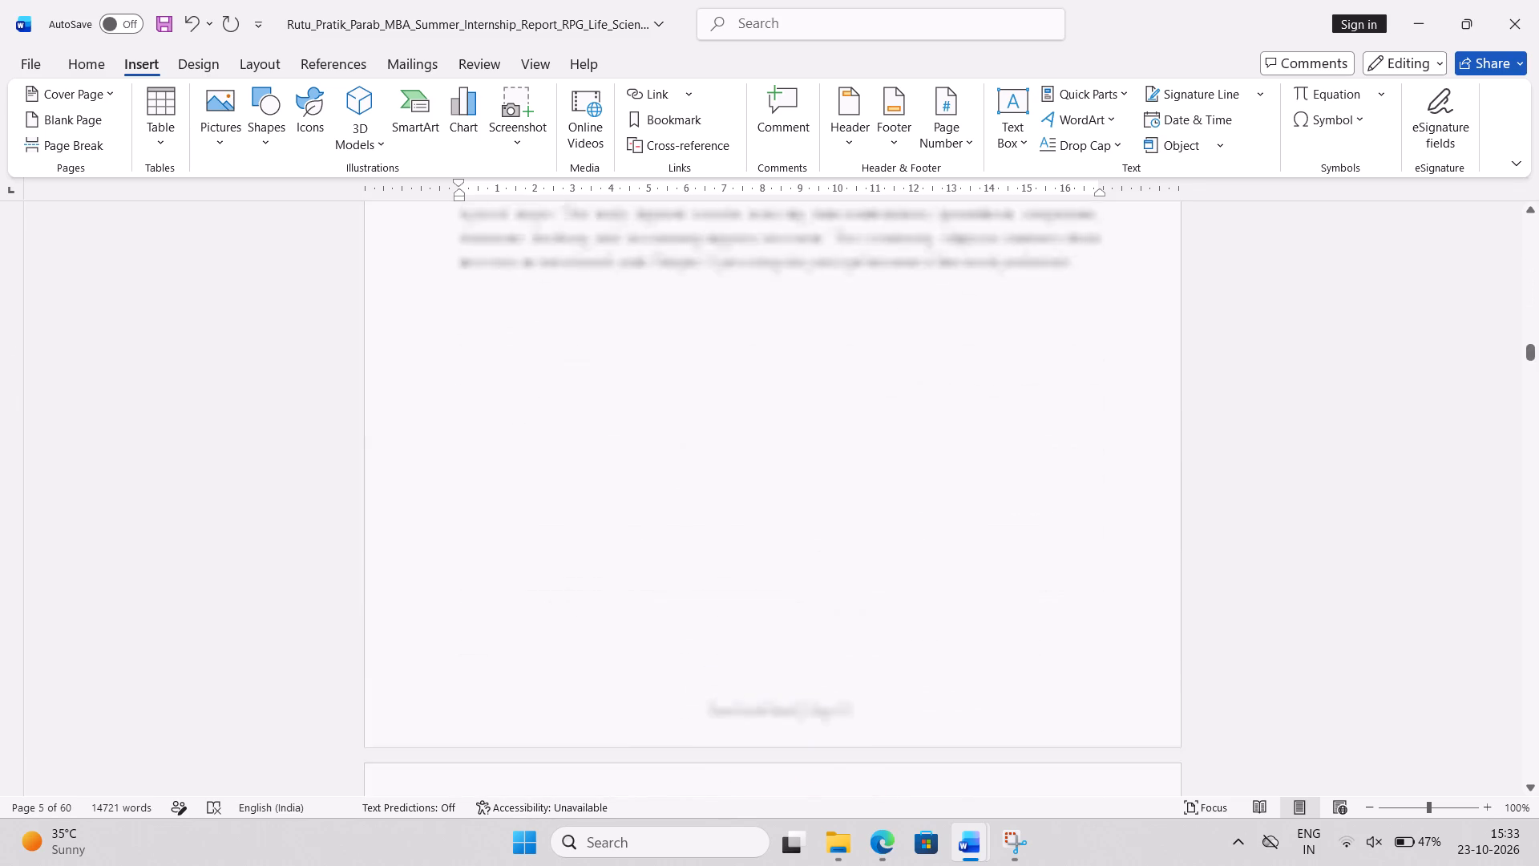
scroll(1044, 666, down, 6)
scroll(1044, 666, down, 20)
scroll(1044, 666, down, 8)
scroll(1044, 666, up, 1)
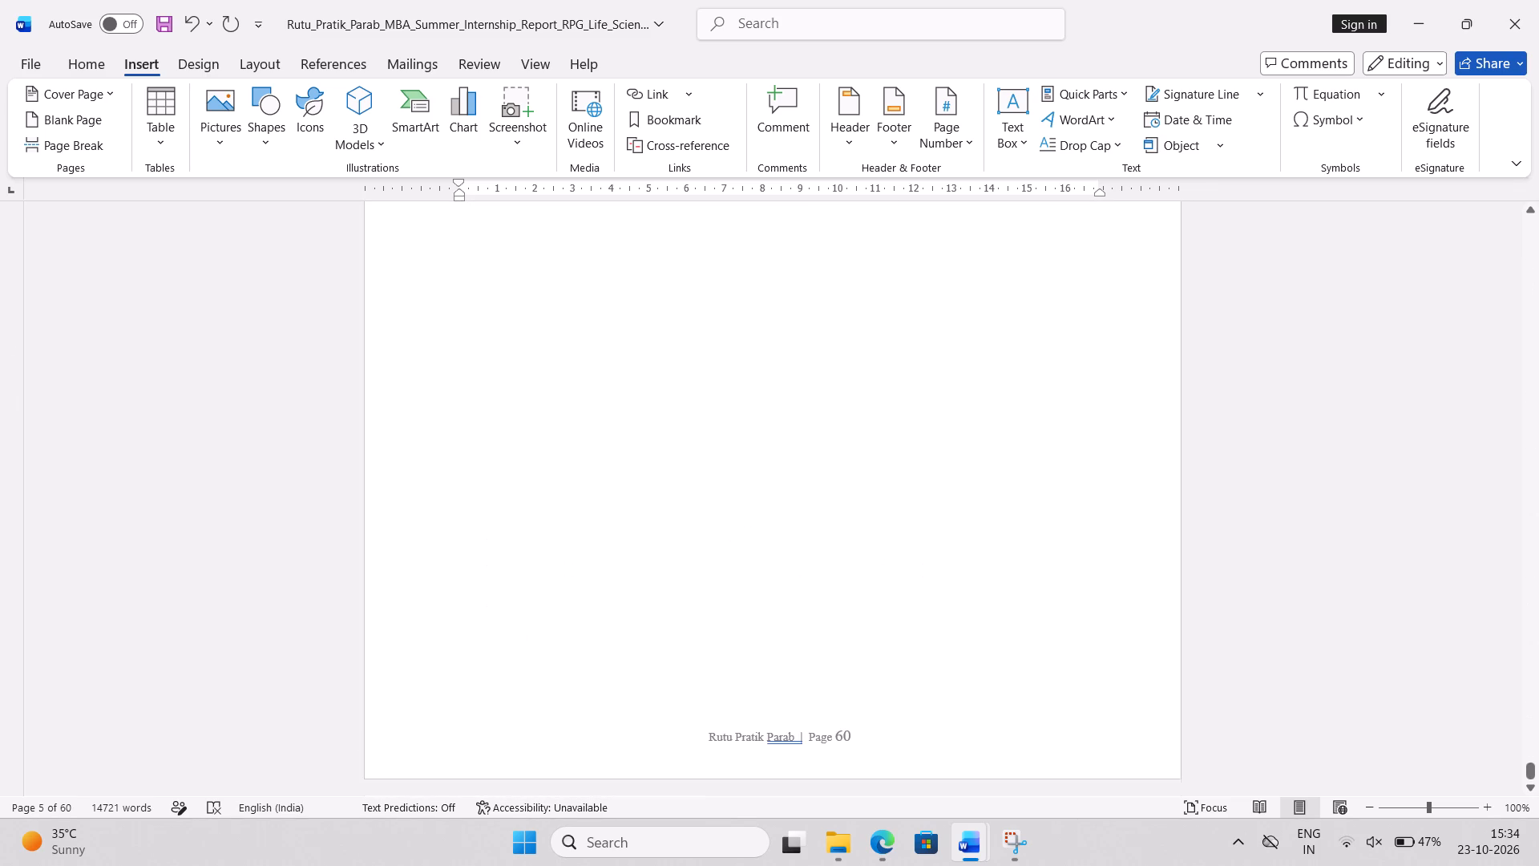
scroll(1044, 666, up, 1)
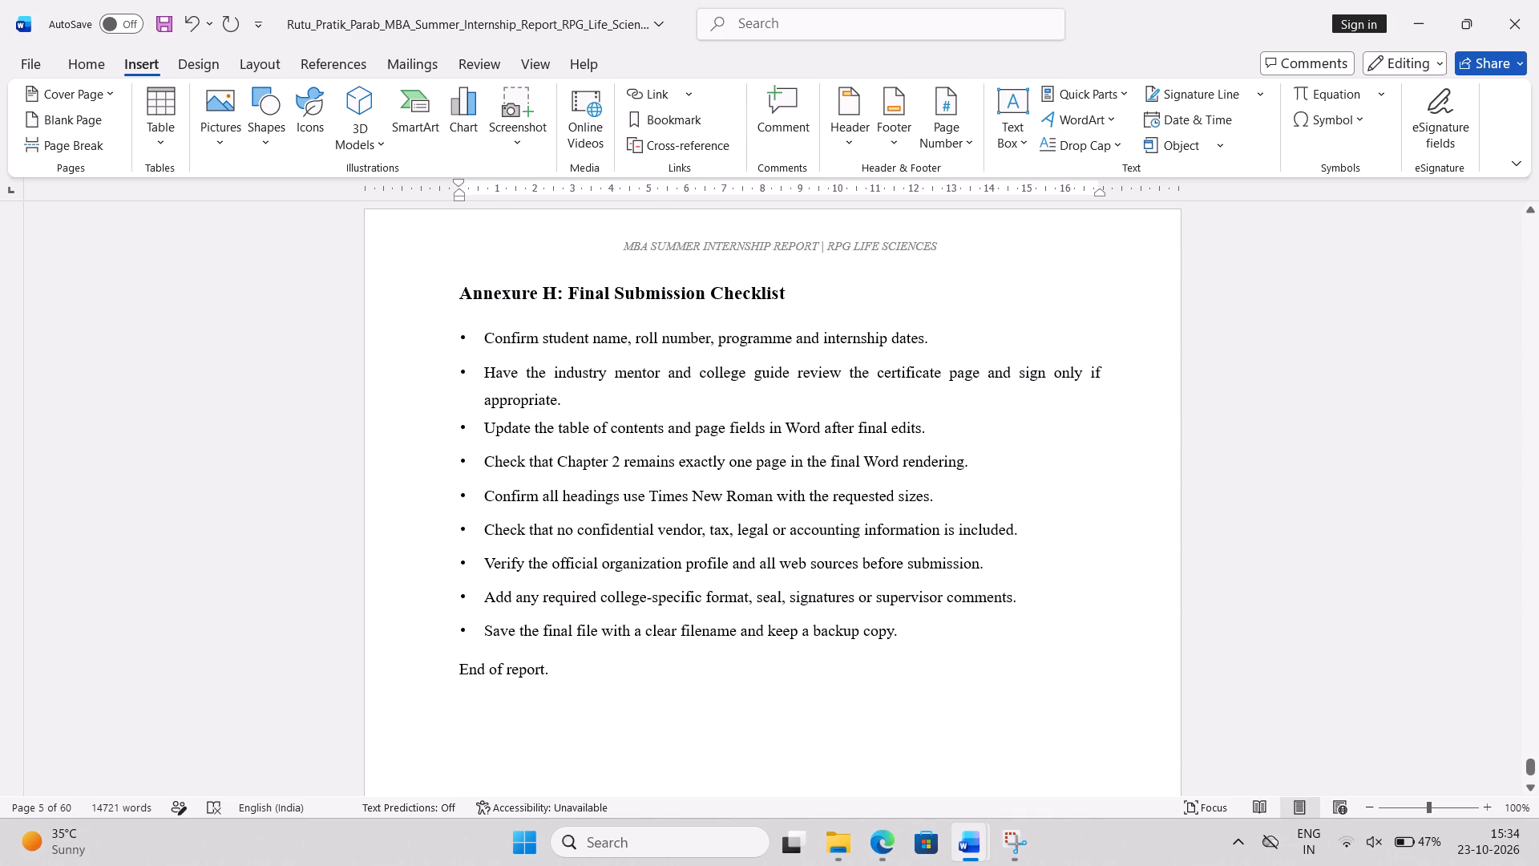
click(454, 677)
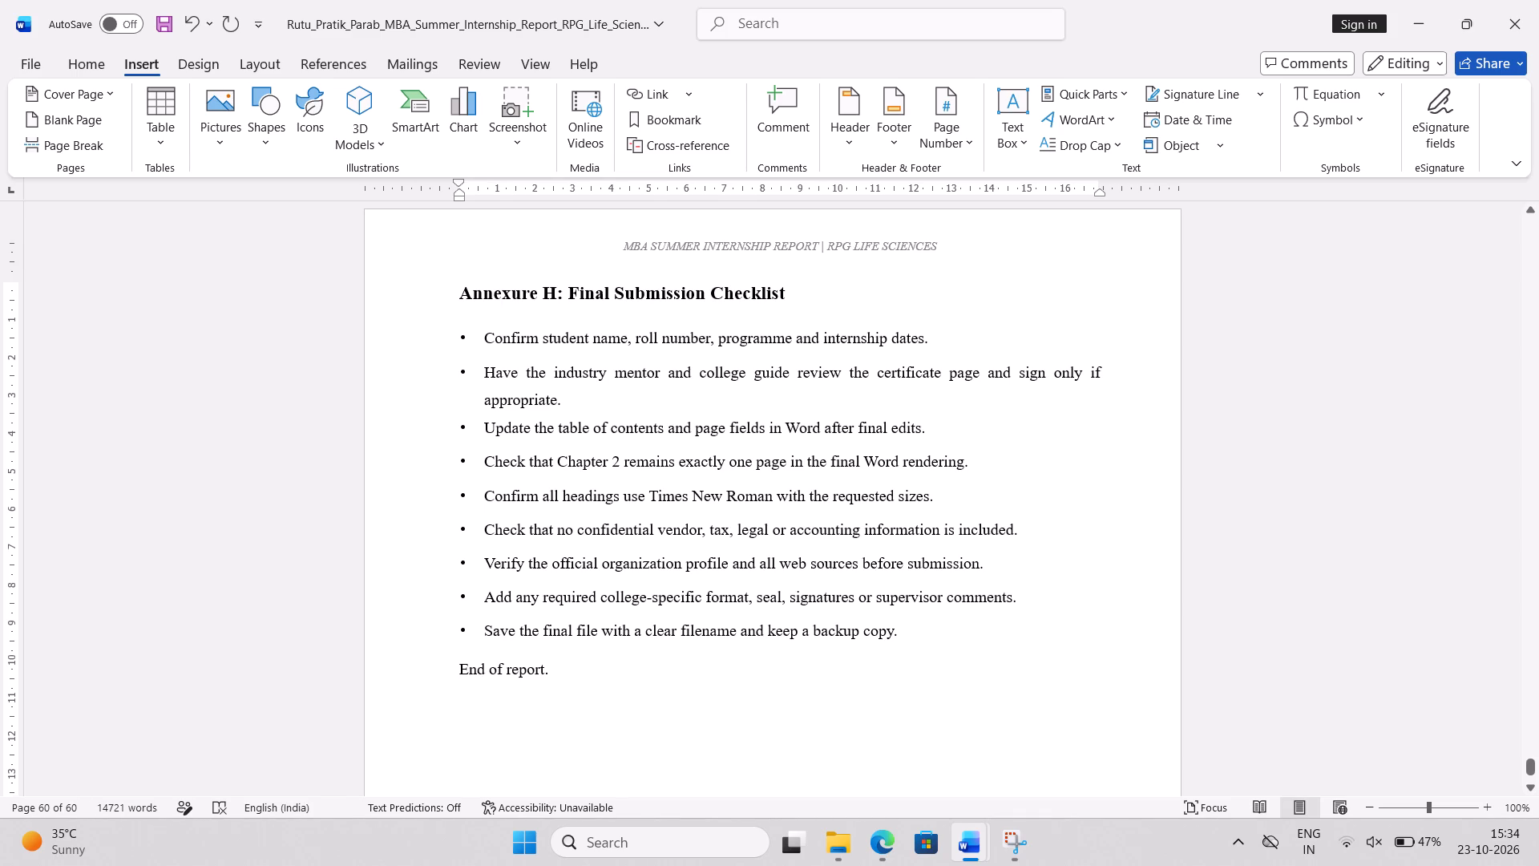
key(Return)
click(471, 662)
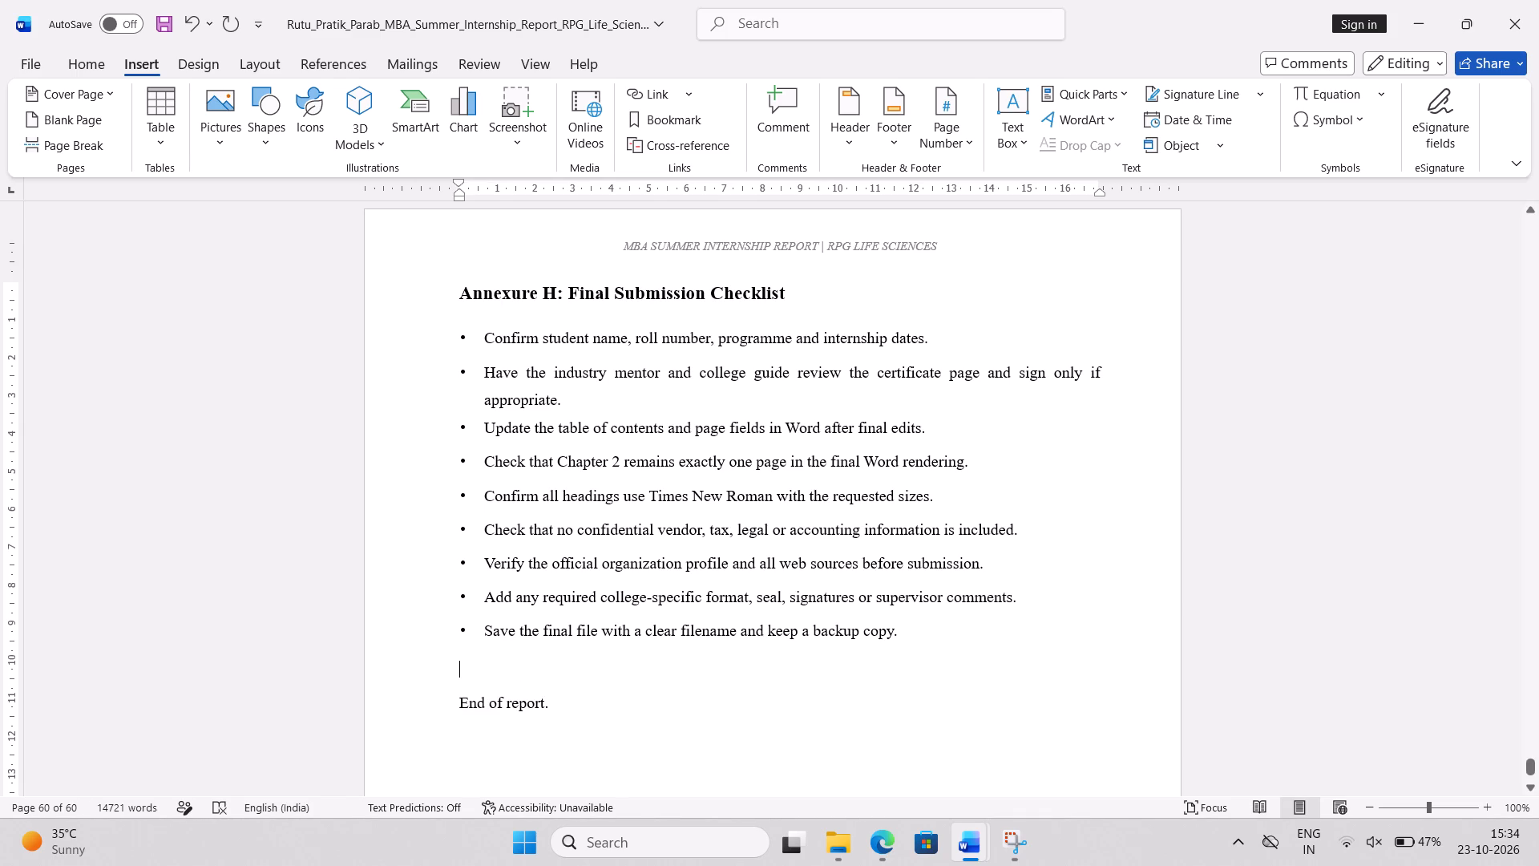
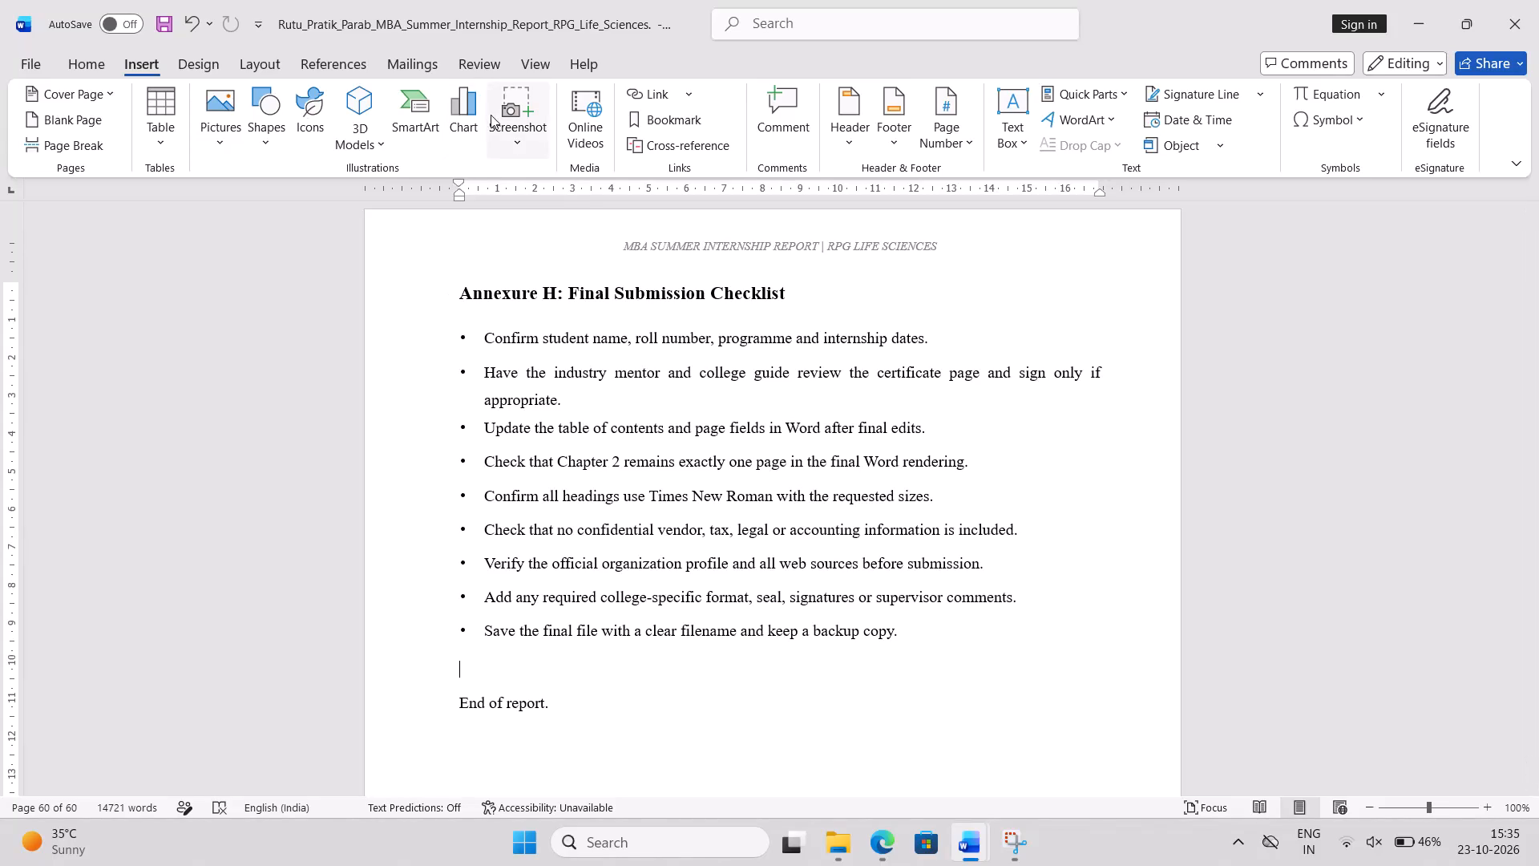
Insert the picture "WhatsApp Image 2026-10-23 at 3.34.53 PM" from Downloads on the empty line above "End of report.".
scroll(224, 141, up, 1)
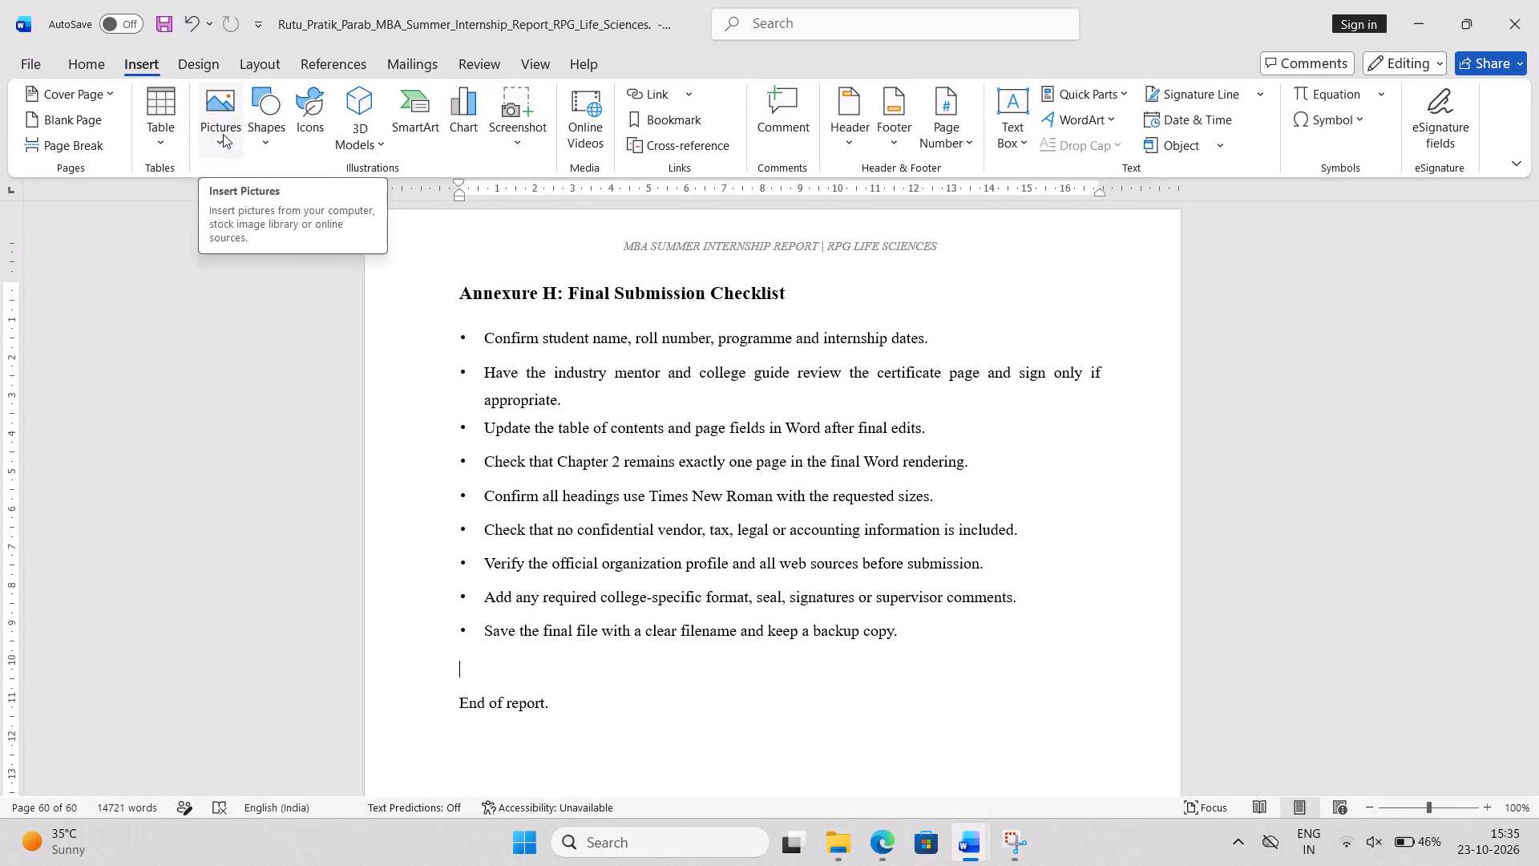
scroll(223, 134, up, 1)
click(215, 122)
click(240, 209)
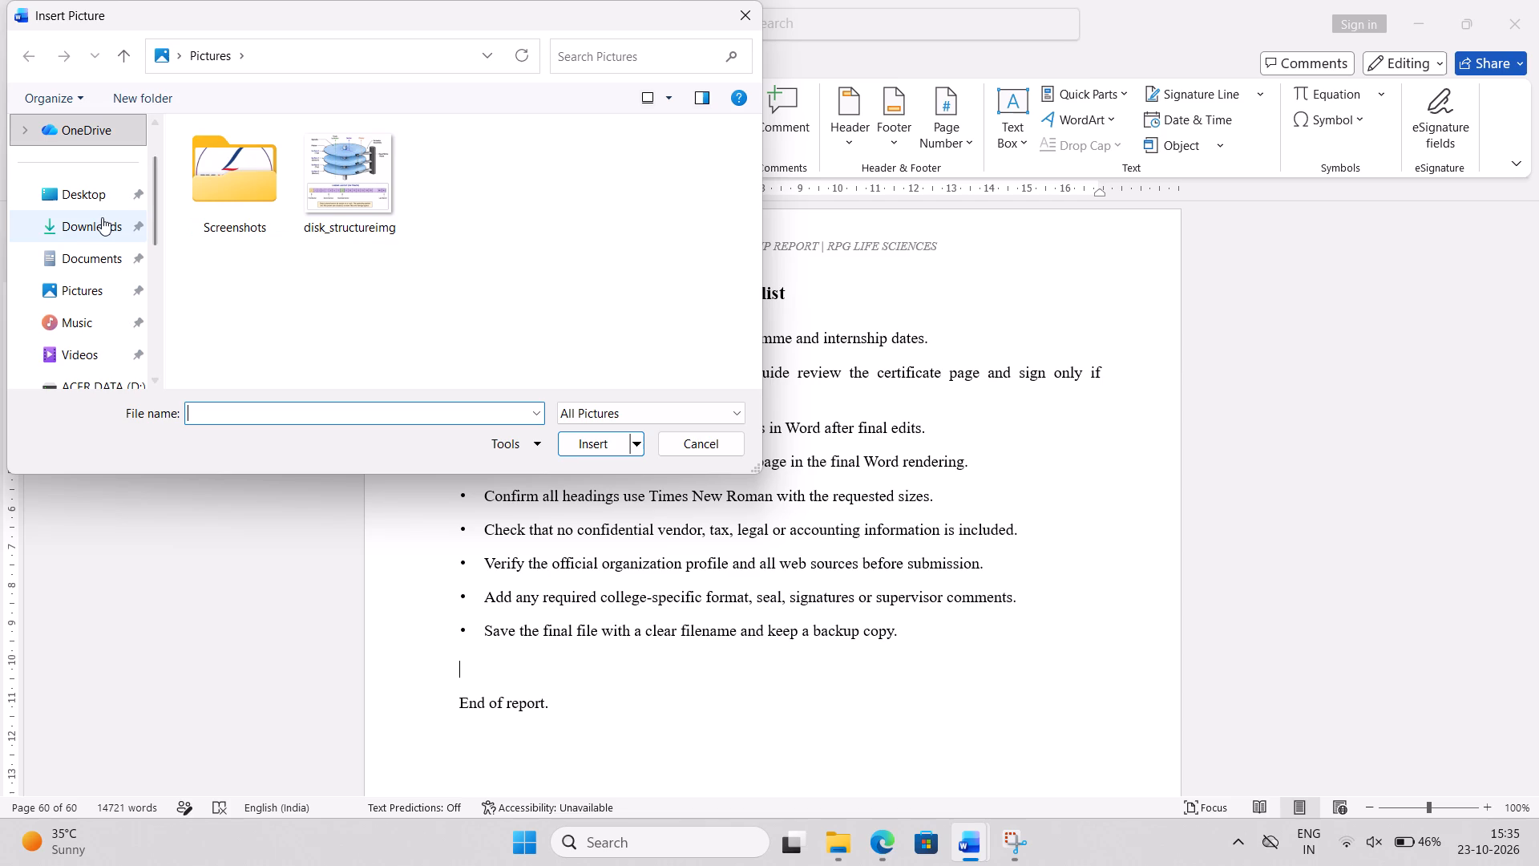
click(93, 222)
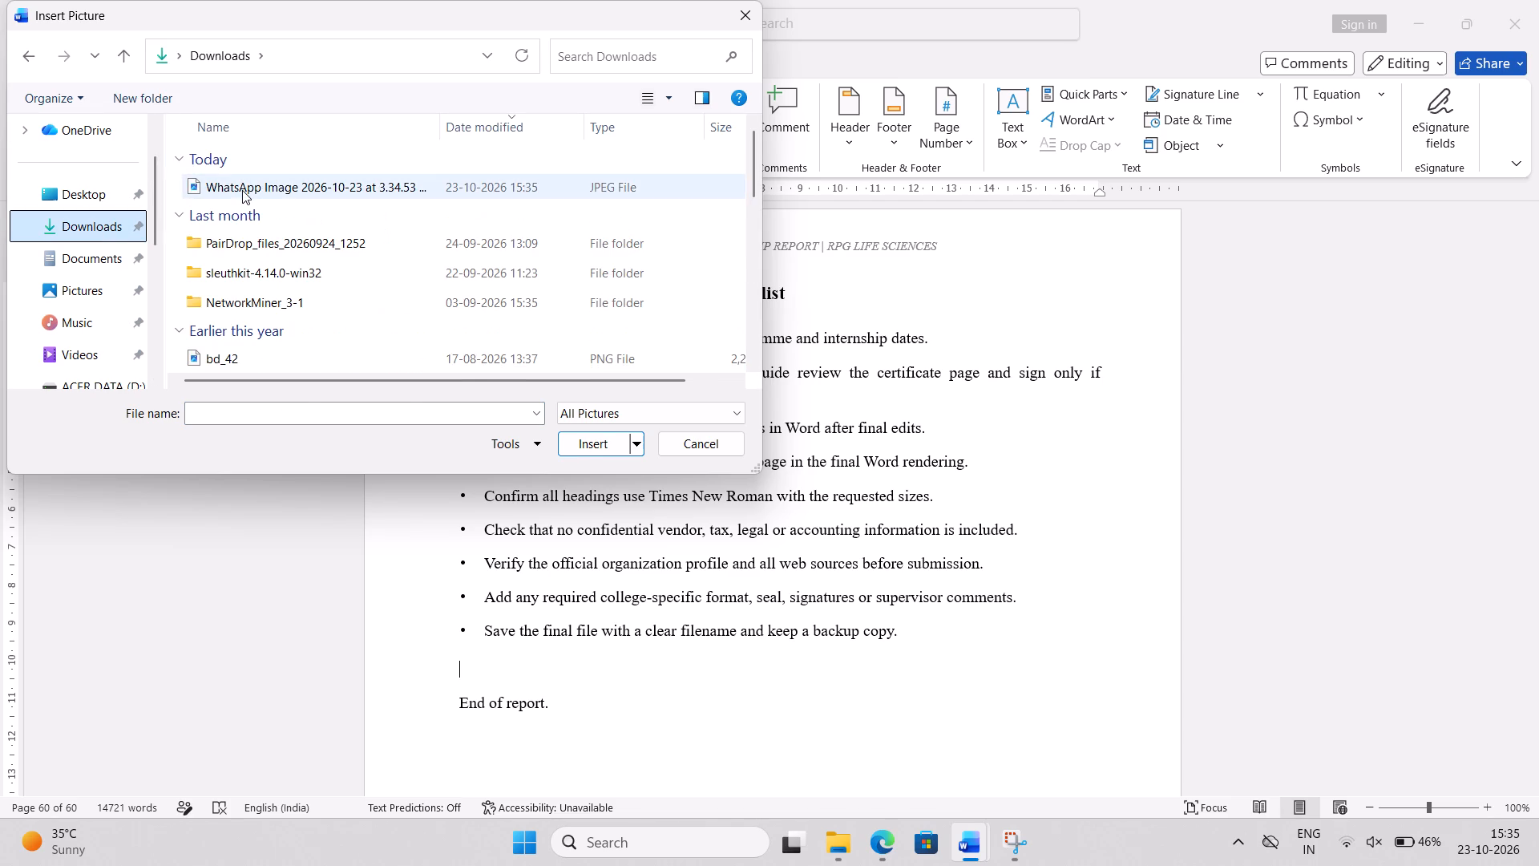
click(242, 190)
click(602, 435)
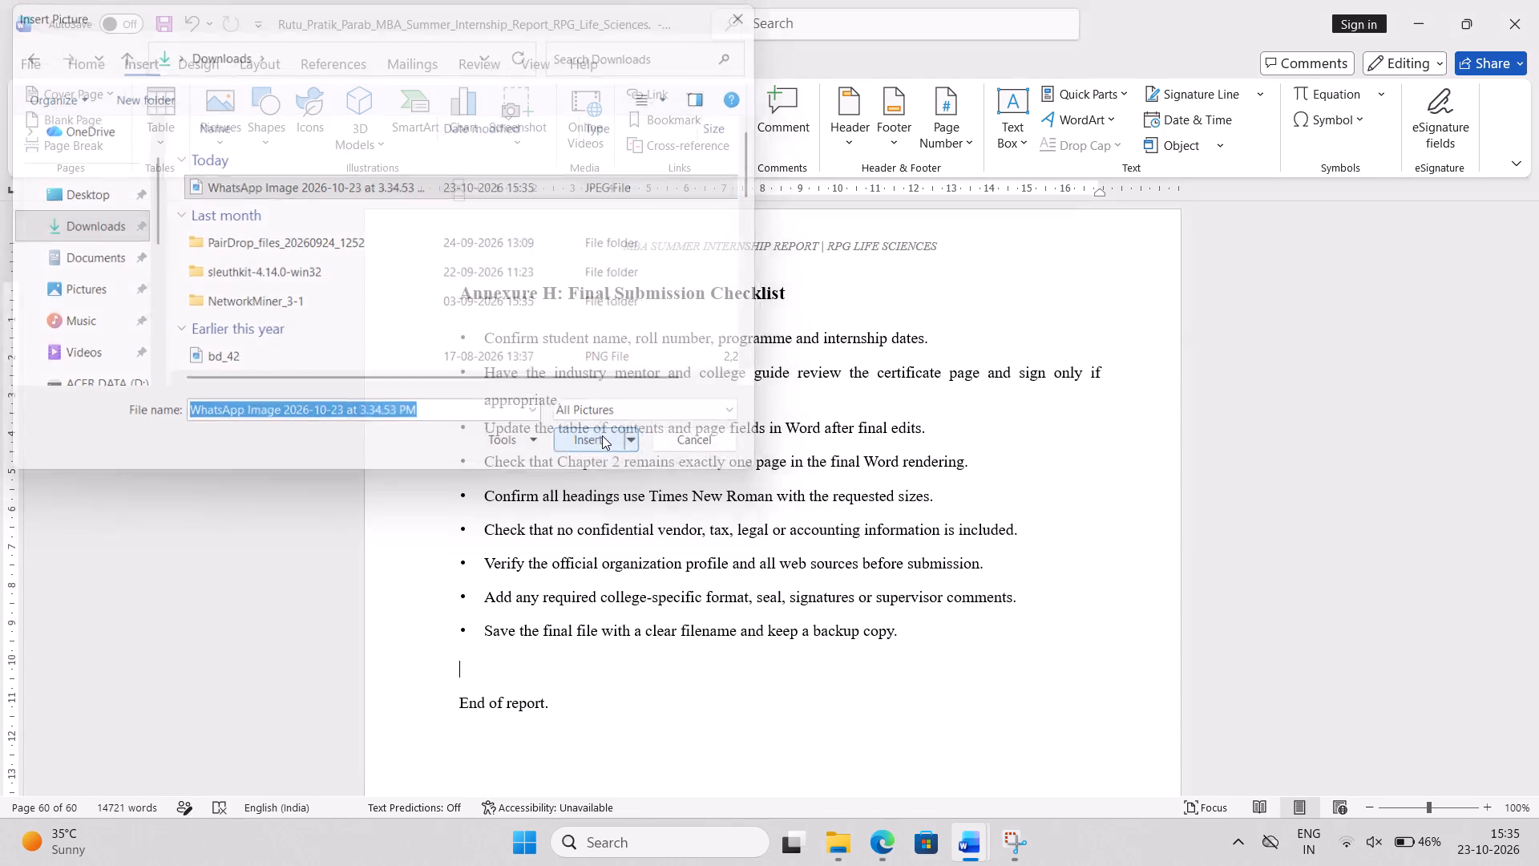
Narrow the inserted internship completion letter picture slightly from its right edge.
scroll(824, 587, down, 5)
scroll(824, 587, up, 6)
scroll(824, 587, right, 1)
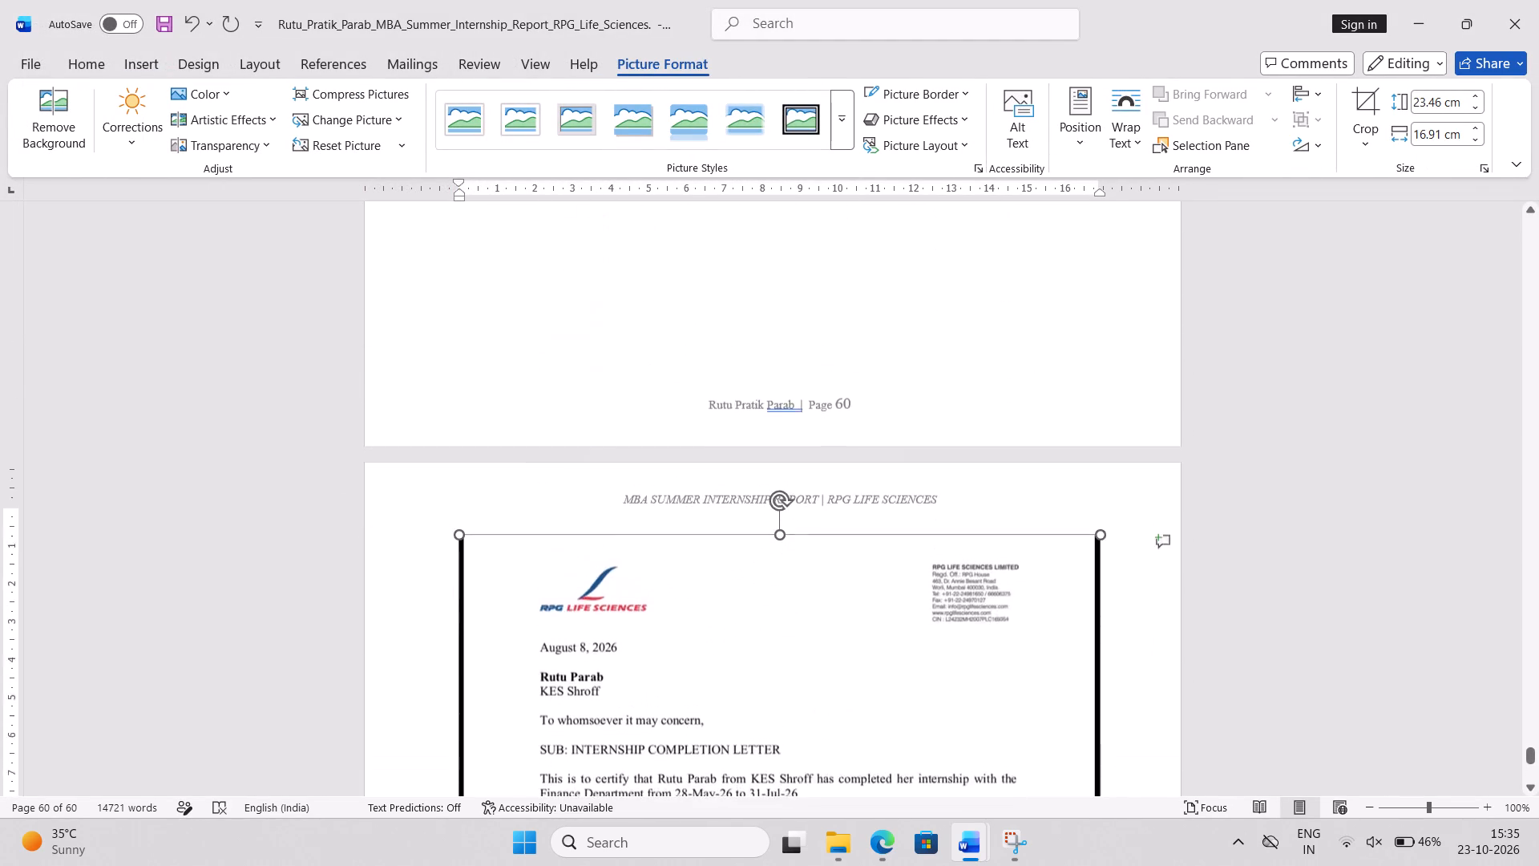
scroll(824, 587, right, 1)
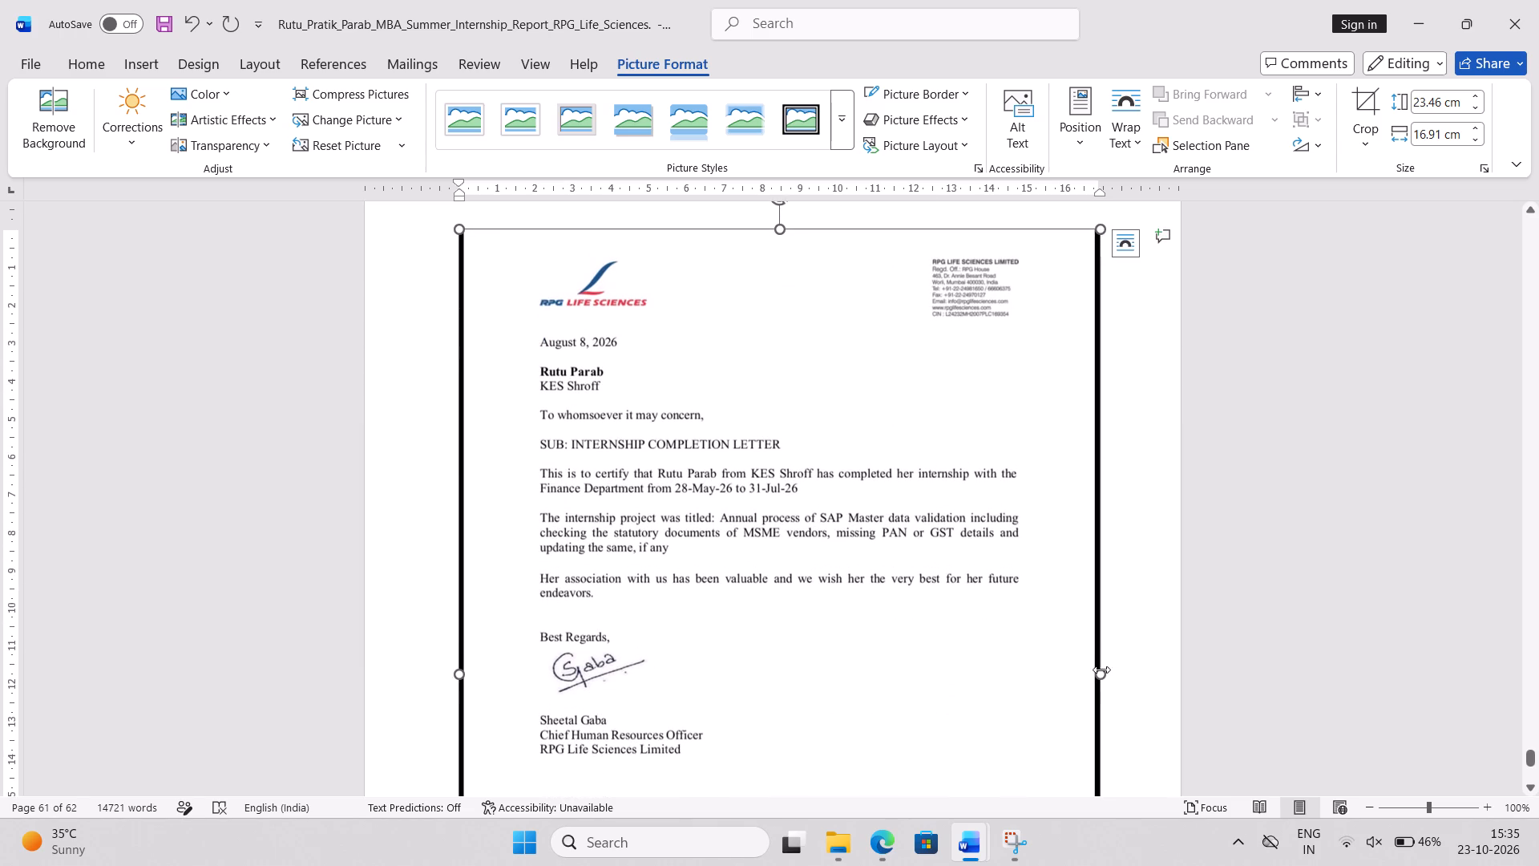
click(1102, 674)
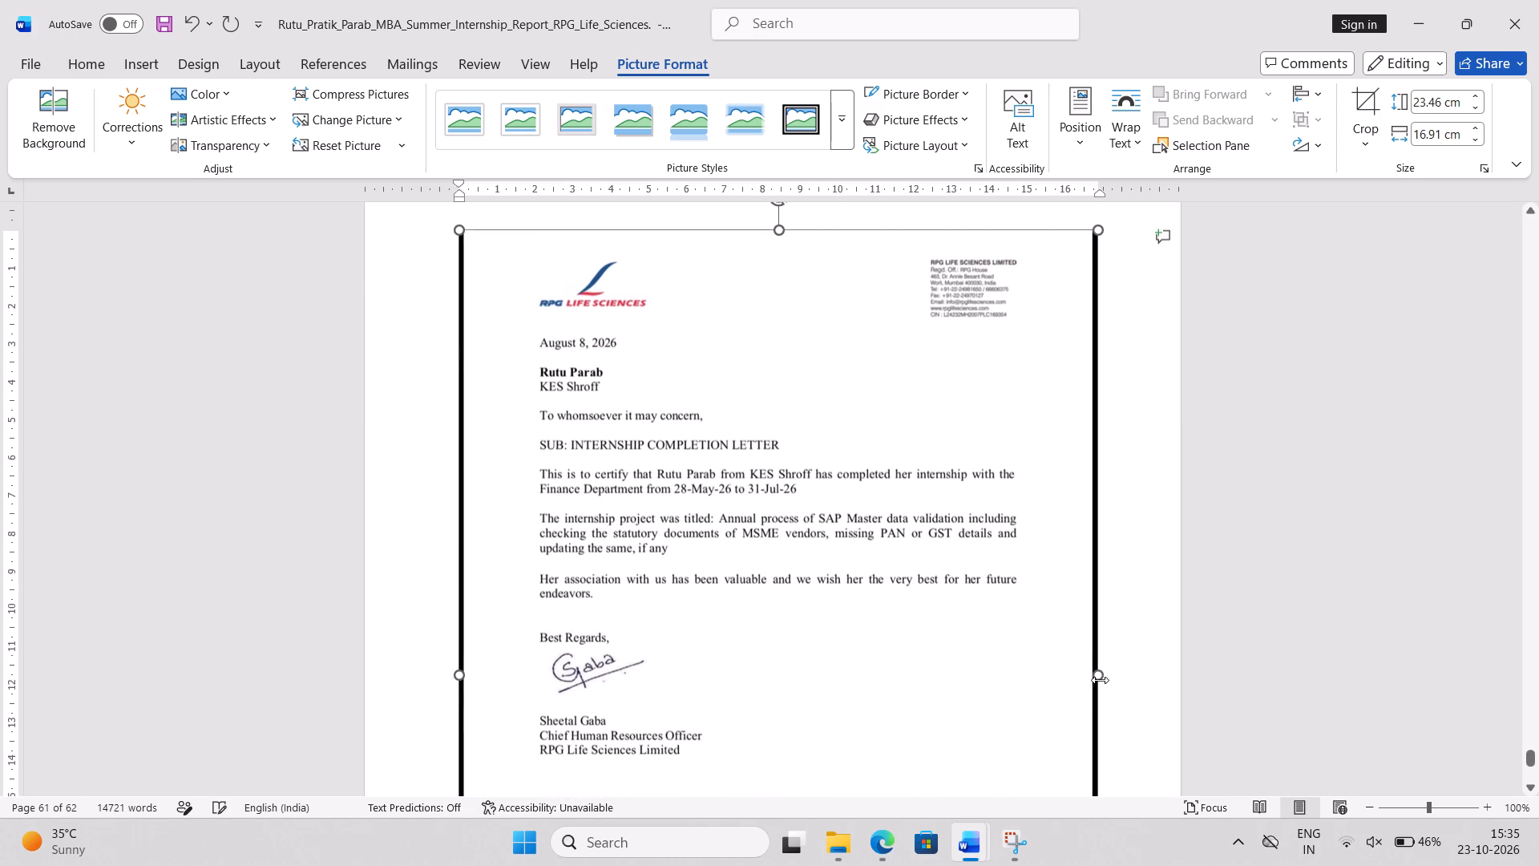
Crop the black border off the edges of the internship completion letter picture, to about 23.38 cm high by 16.64 cm wide.
click(1359, 101)
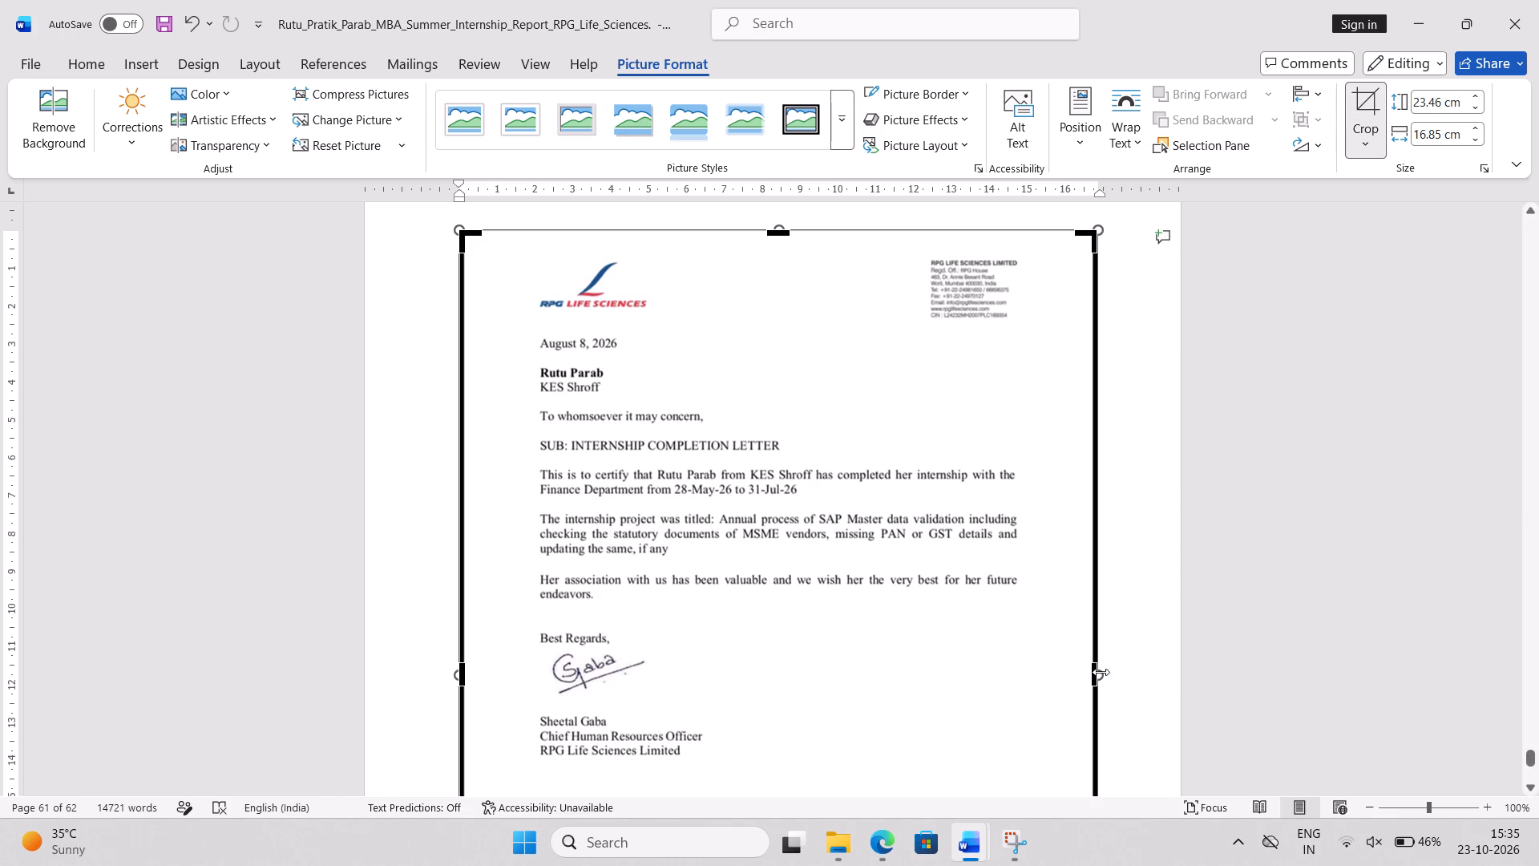
click(1101, 672)
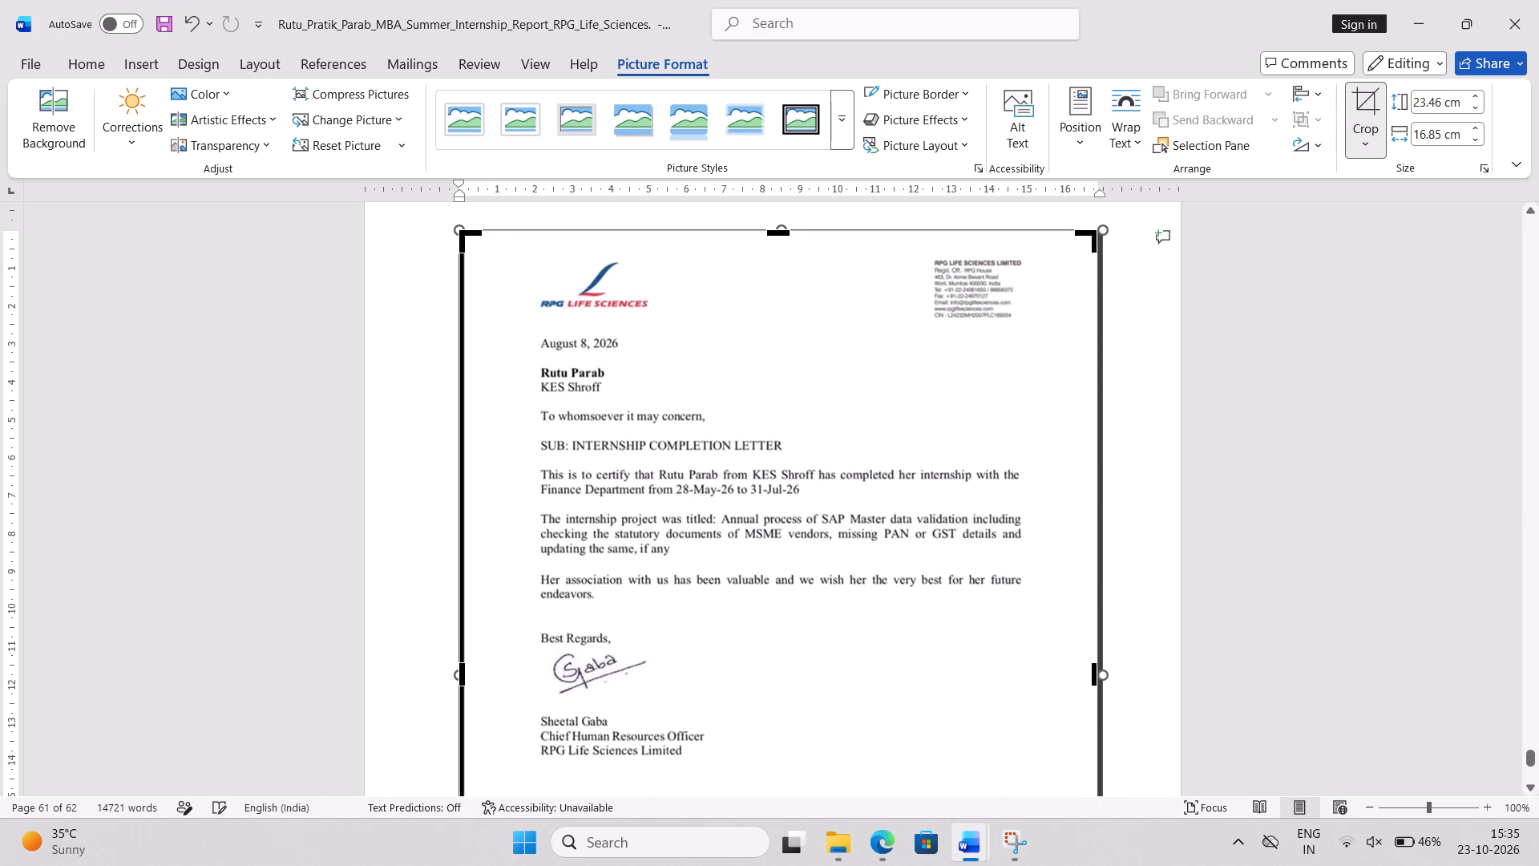
scroll(1028, 448, up, 1)
click(1094, 367)
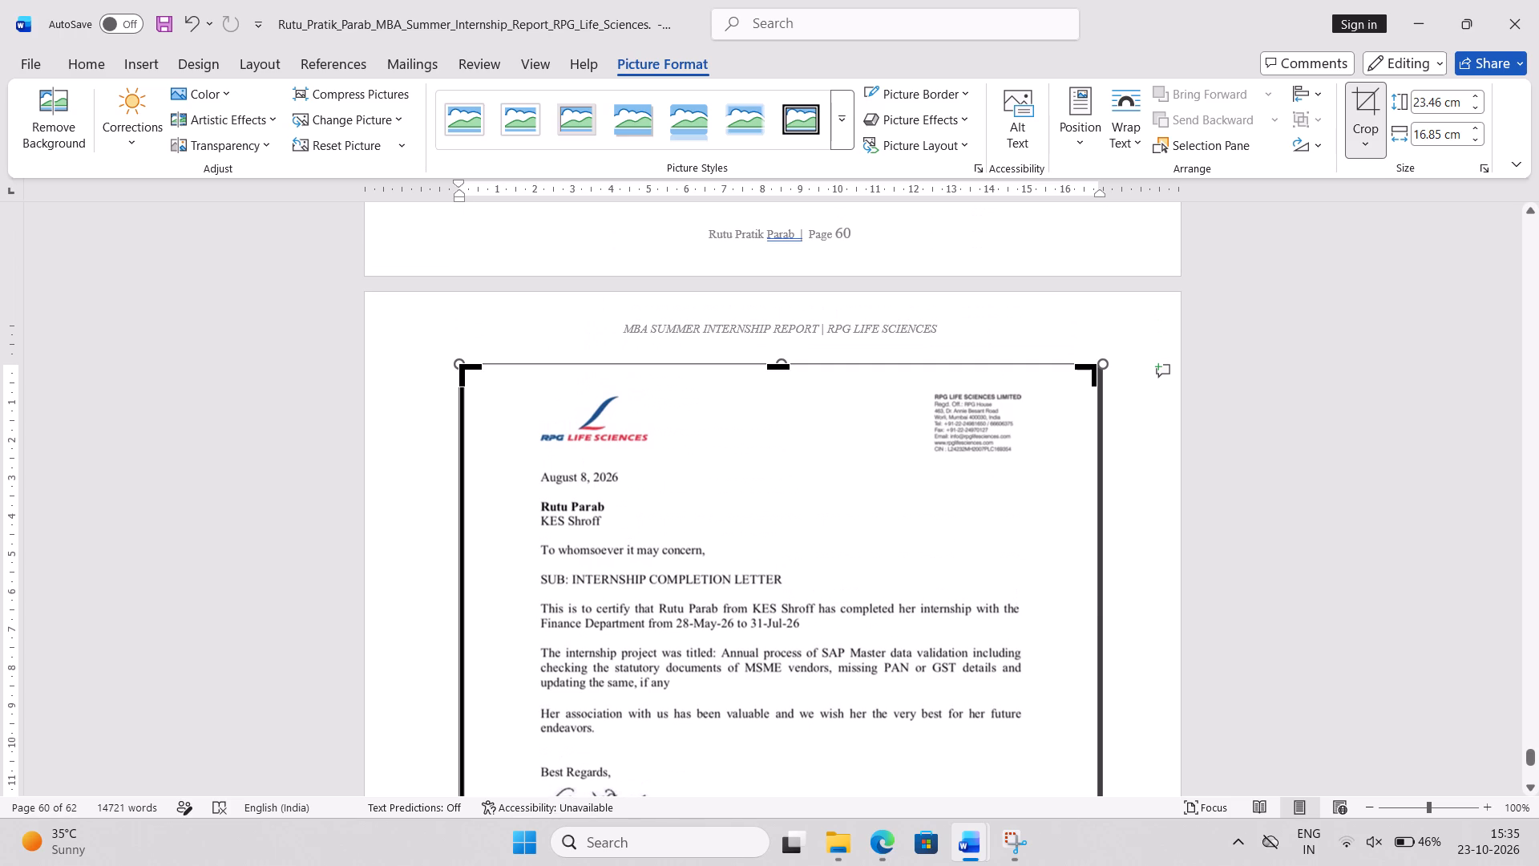
click(1094, 367)
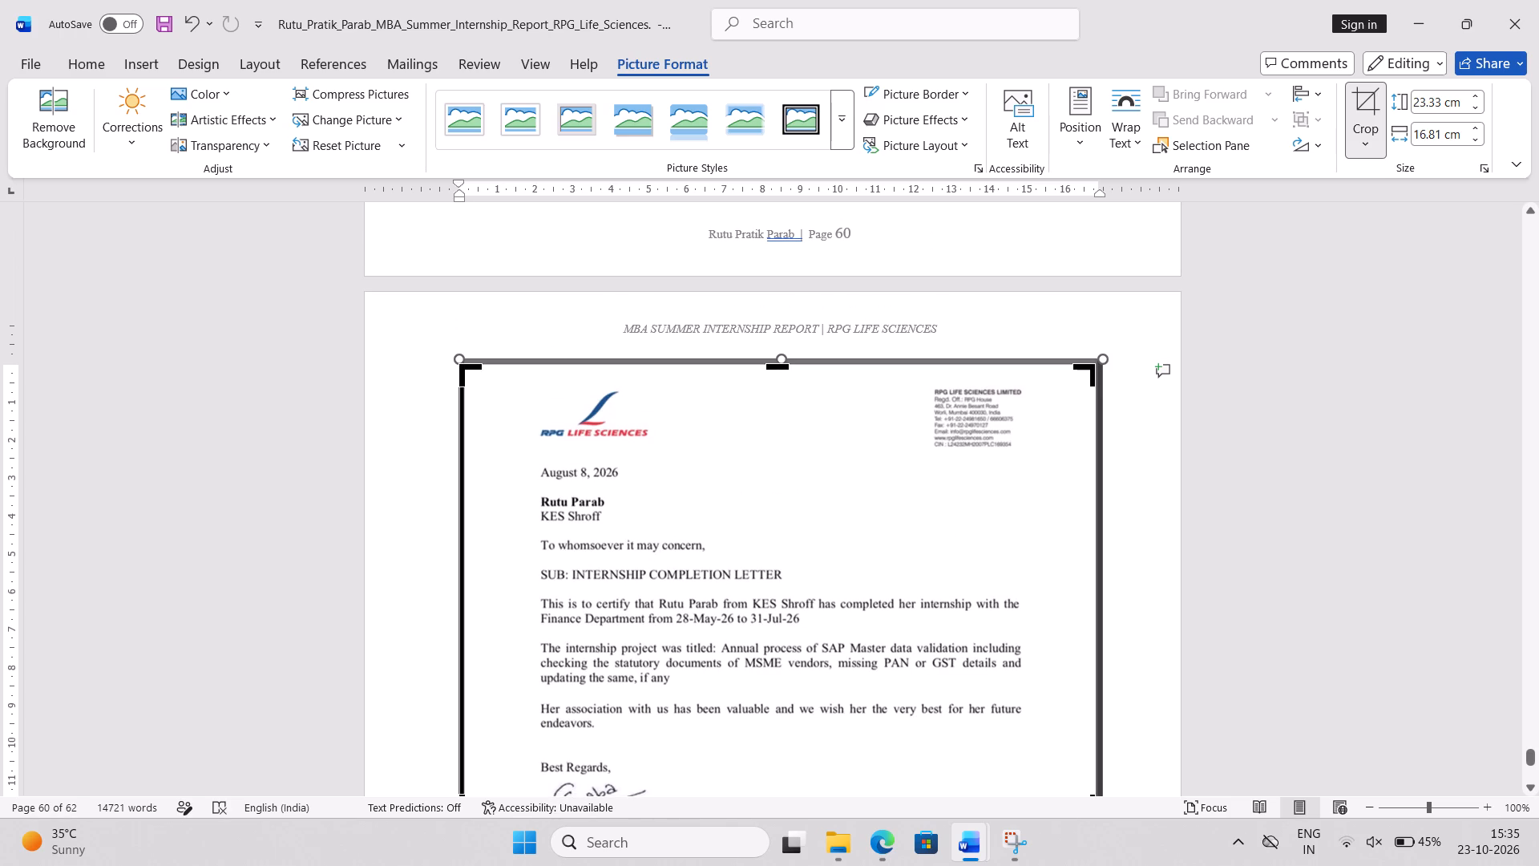
click(466, 368)
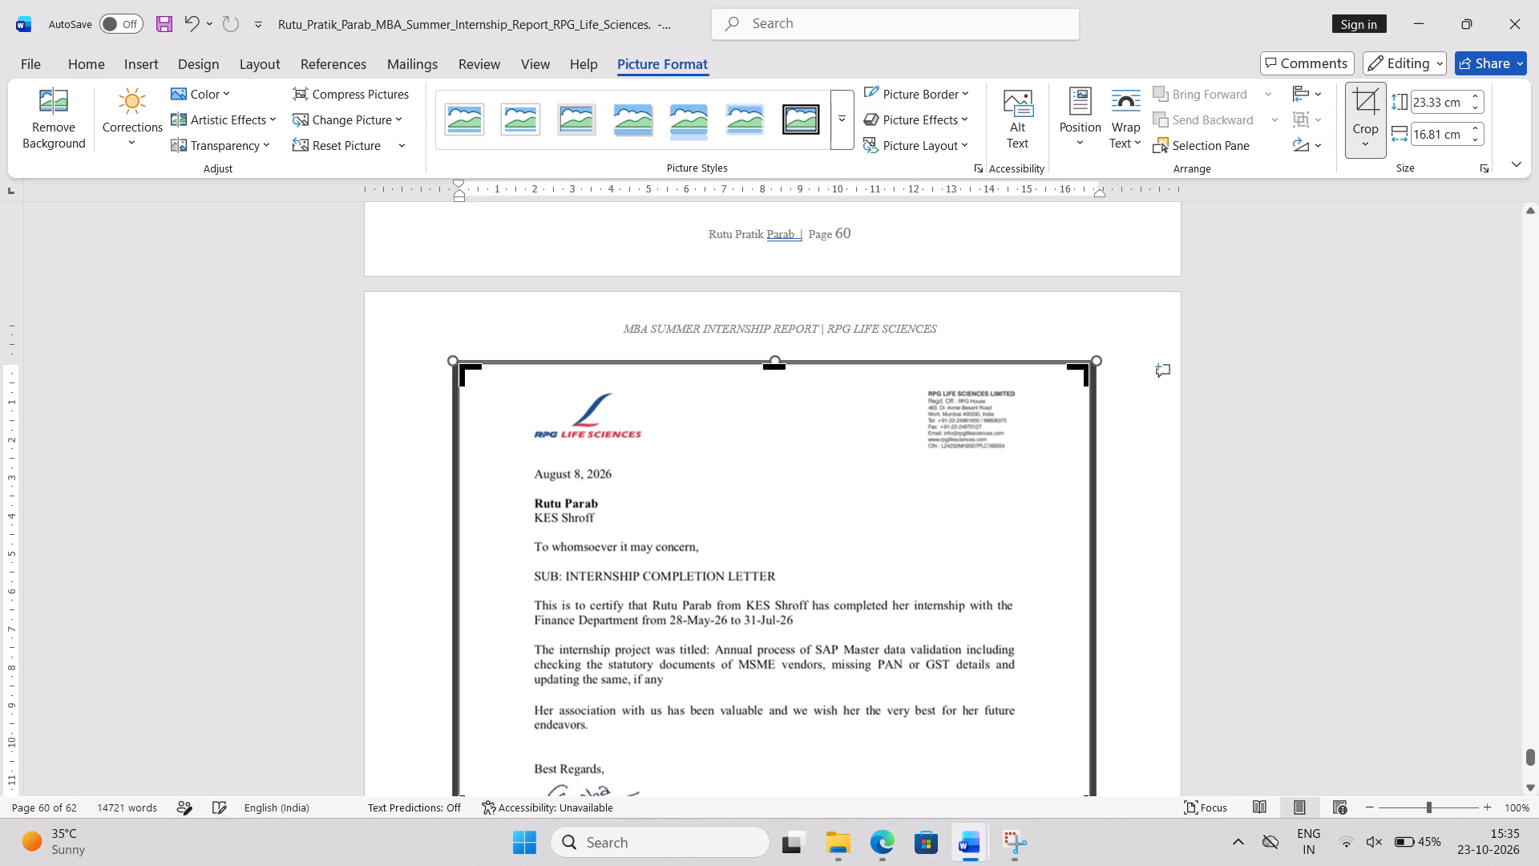
scroll(1030, 500, down, 3)
click(1215, 492)
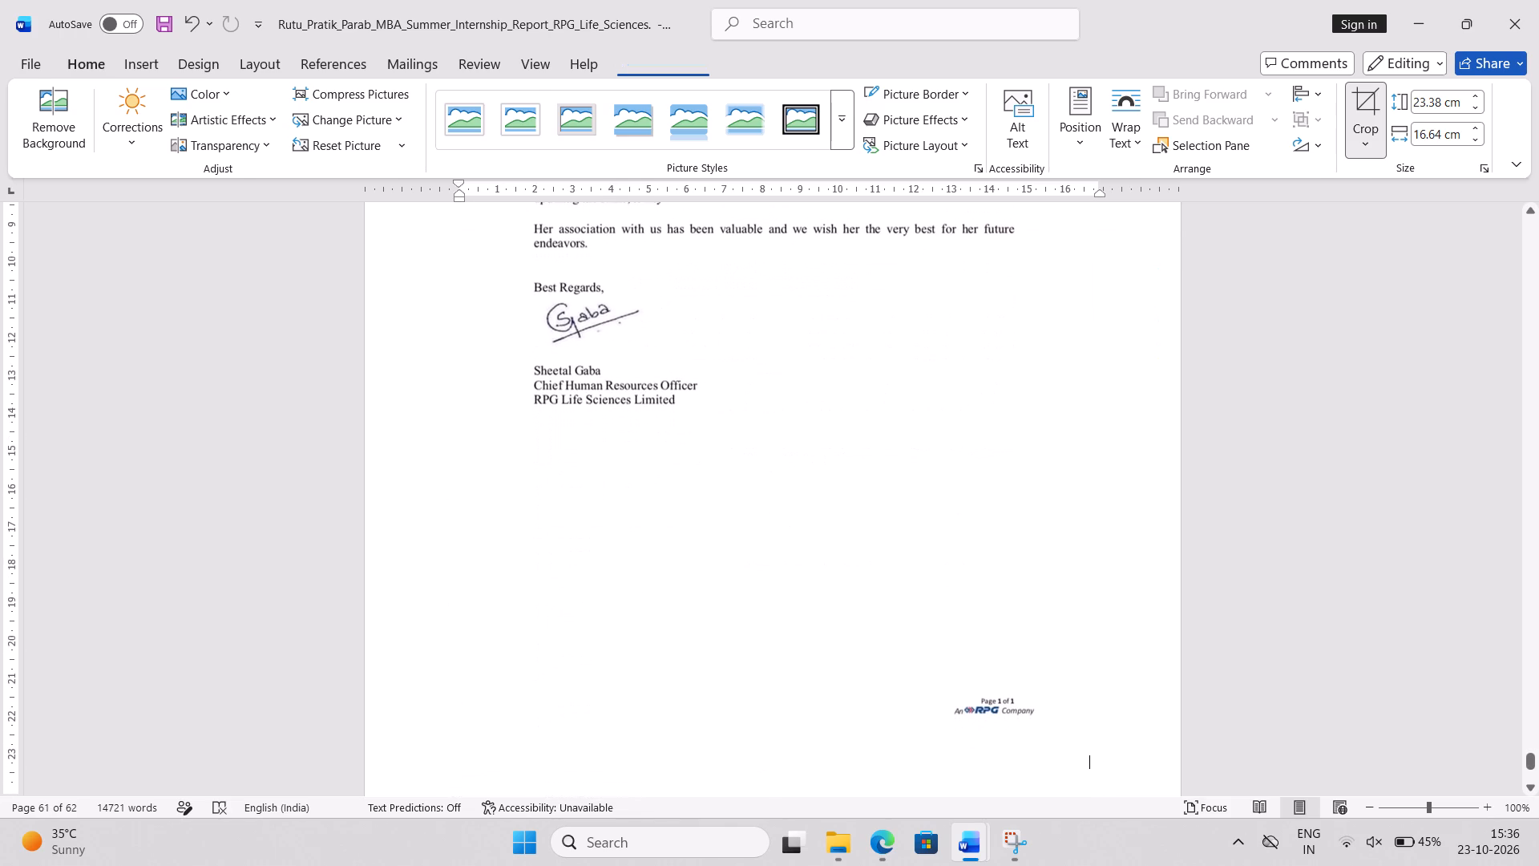
Shrink the completion letter picture slightly from its lower corner so the "End of report." line fits beneath it on the same page.
scroll(1215, 492, up, 2)
ctrl+scroll(1215, 492, down, 1)
ctrl+scroll(1215, 492, up, 2)
scroll(1215, 492, up, 1)
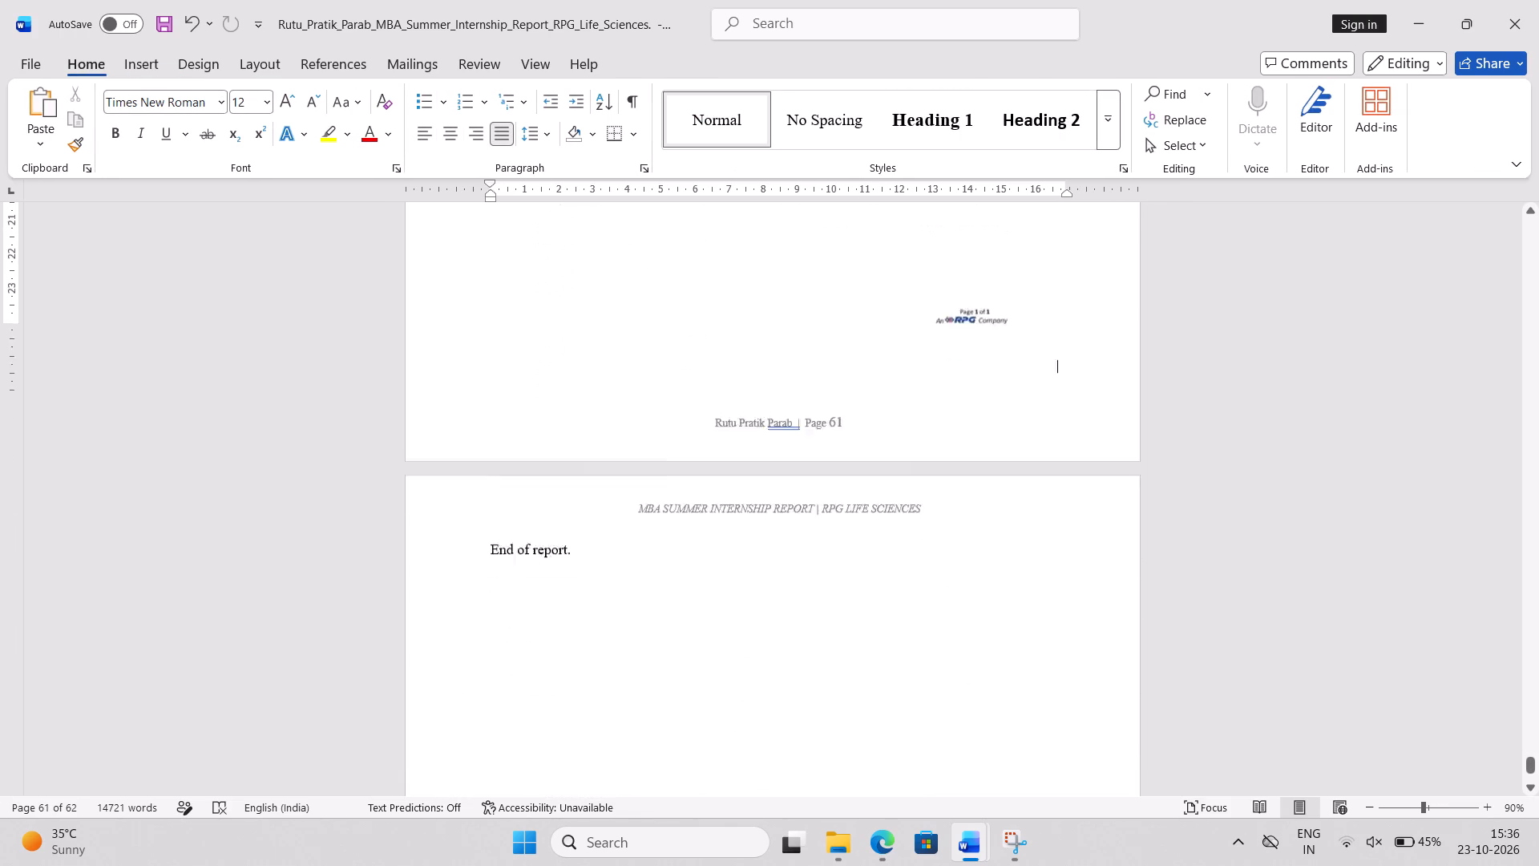
scroll(1215, 492, up, 2)
scroll(1215, 492, down, 2)
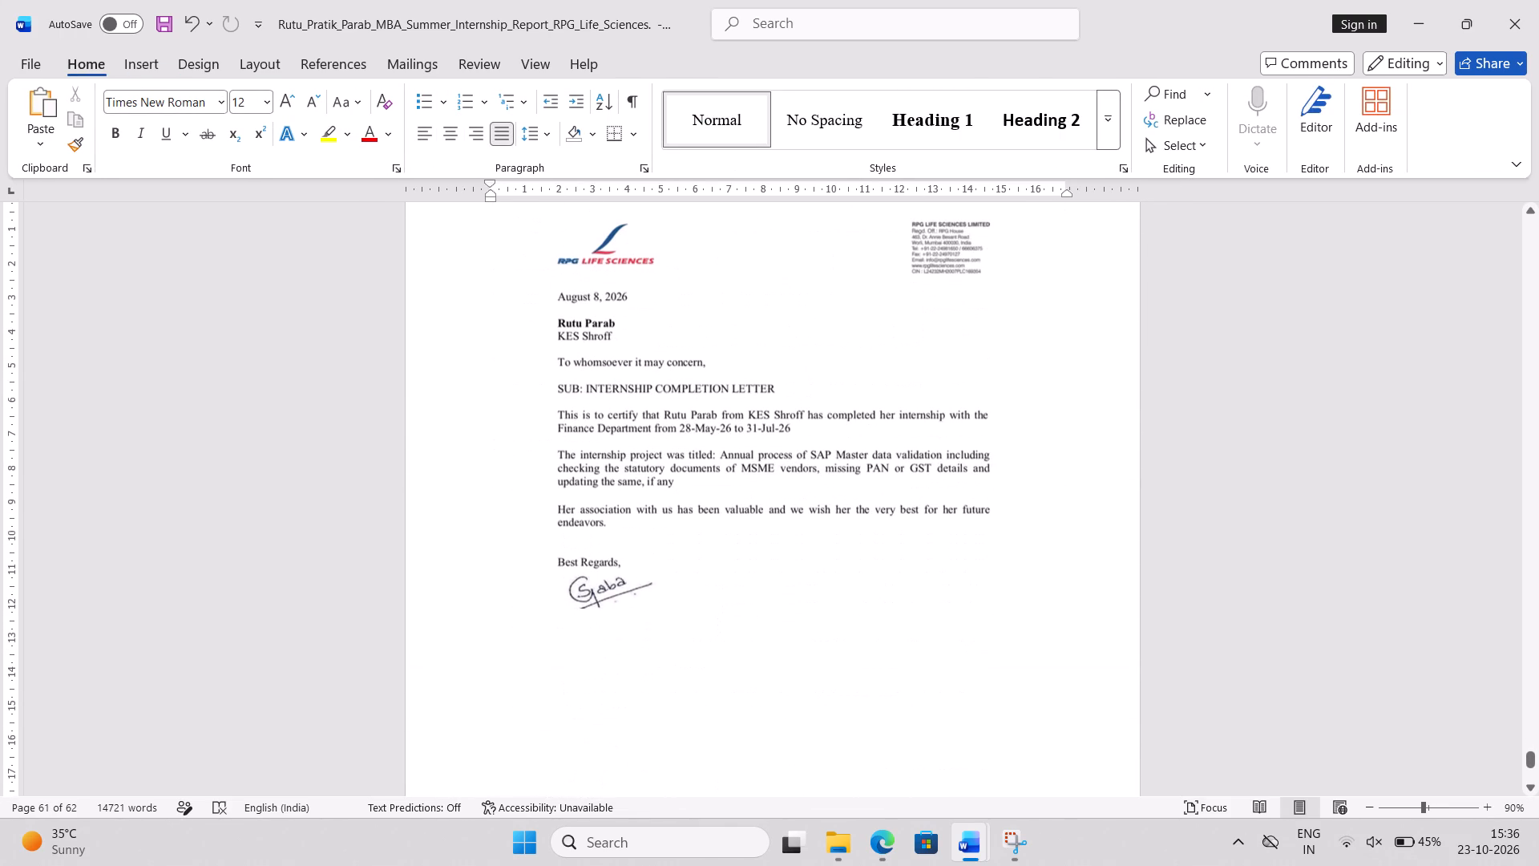
click(912, 575)
scroll(912, 575, right, 1)
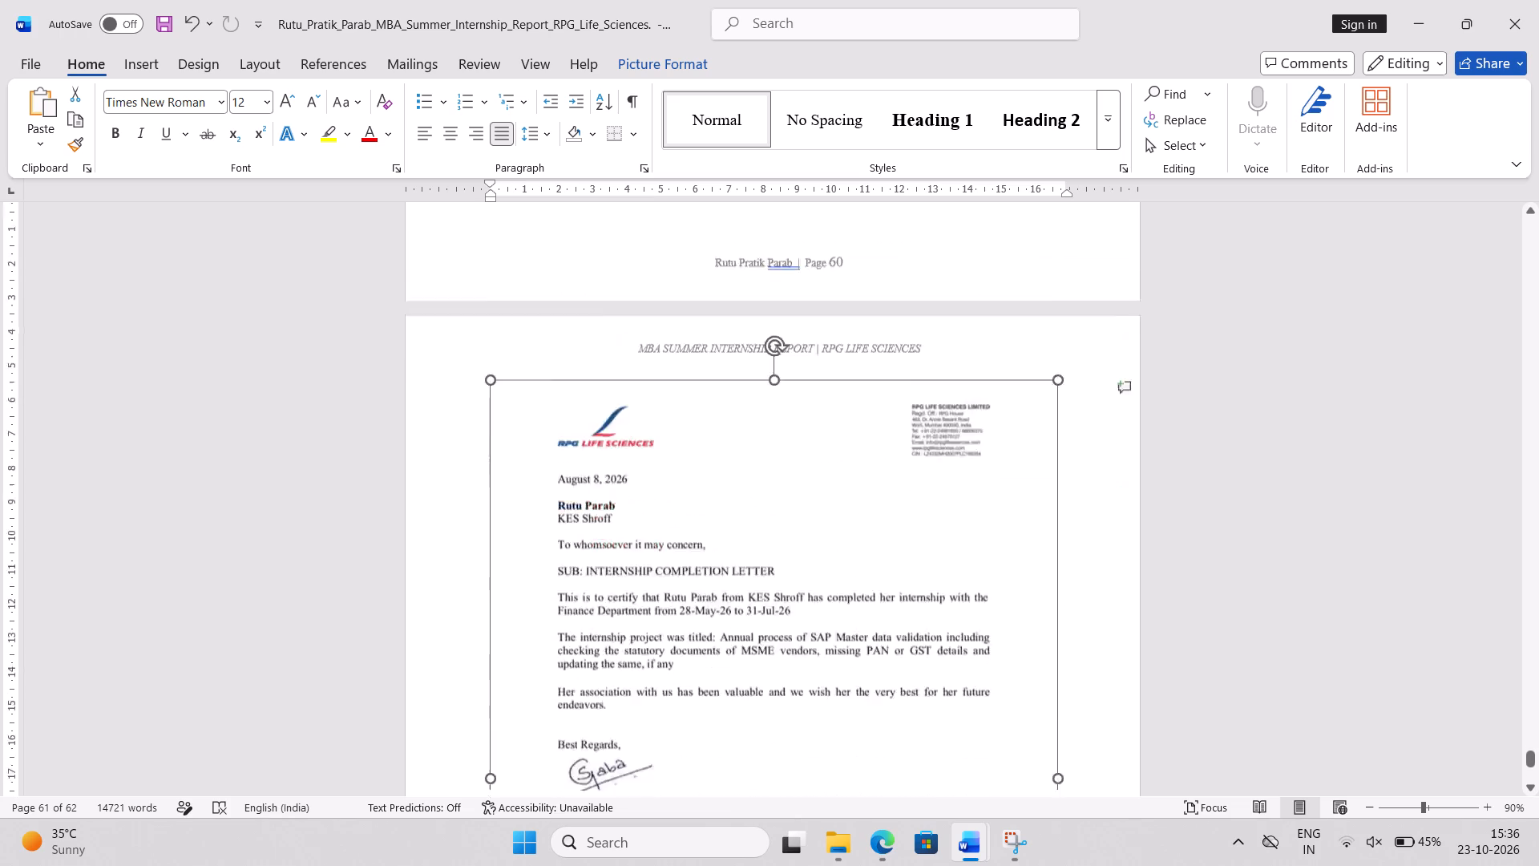
scroll(912, 575, right, 1)
drag(1060, 745, 1041, 703)
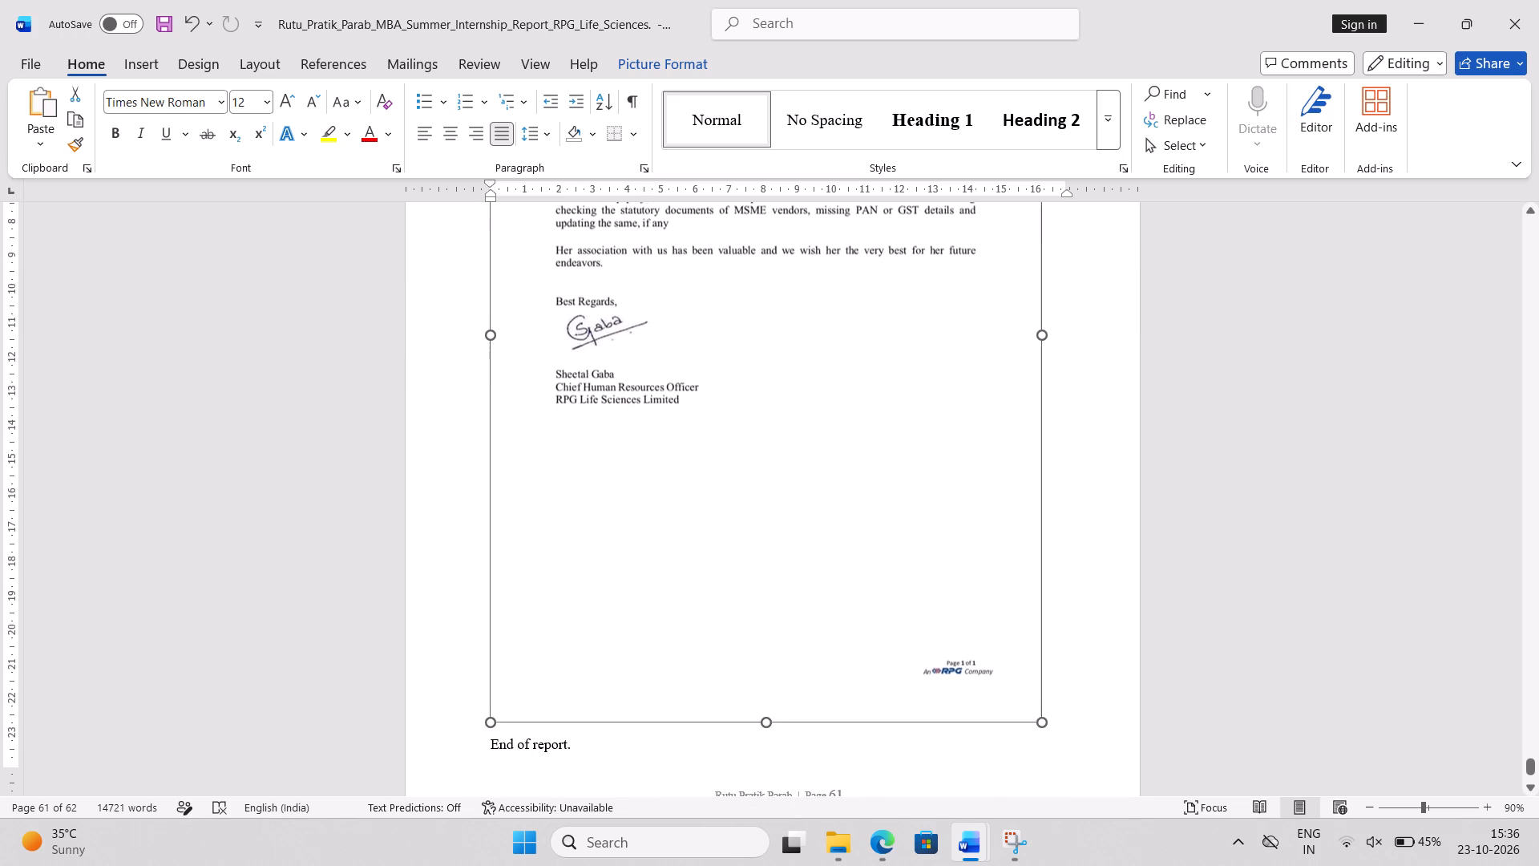
drag(1041, 703, 1040, 707)
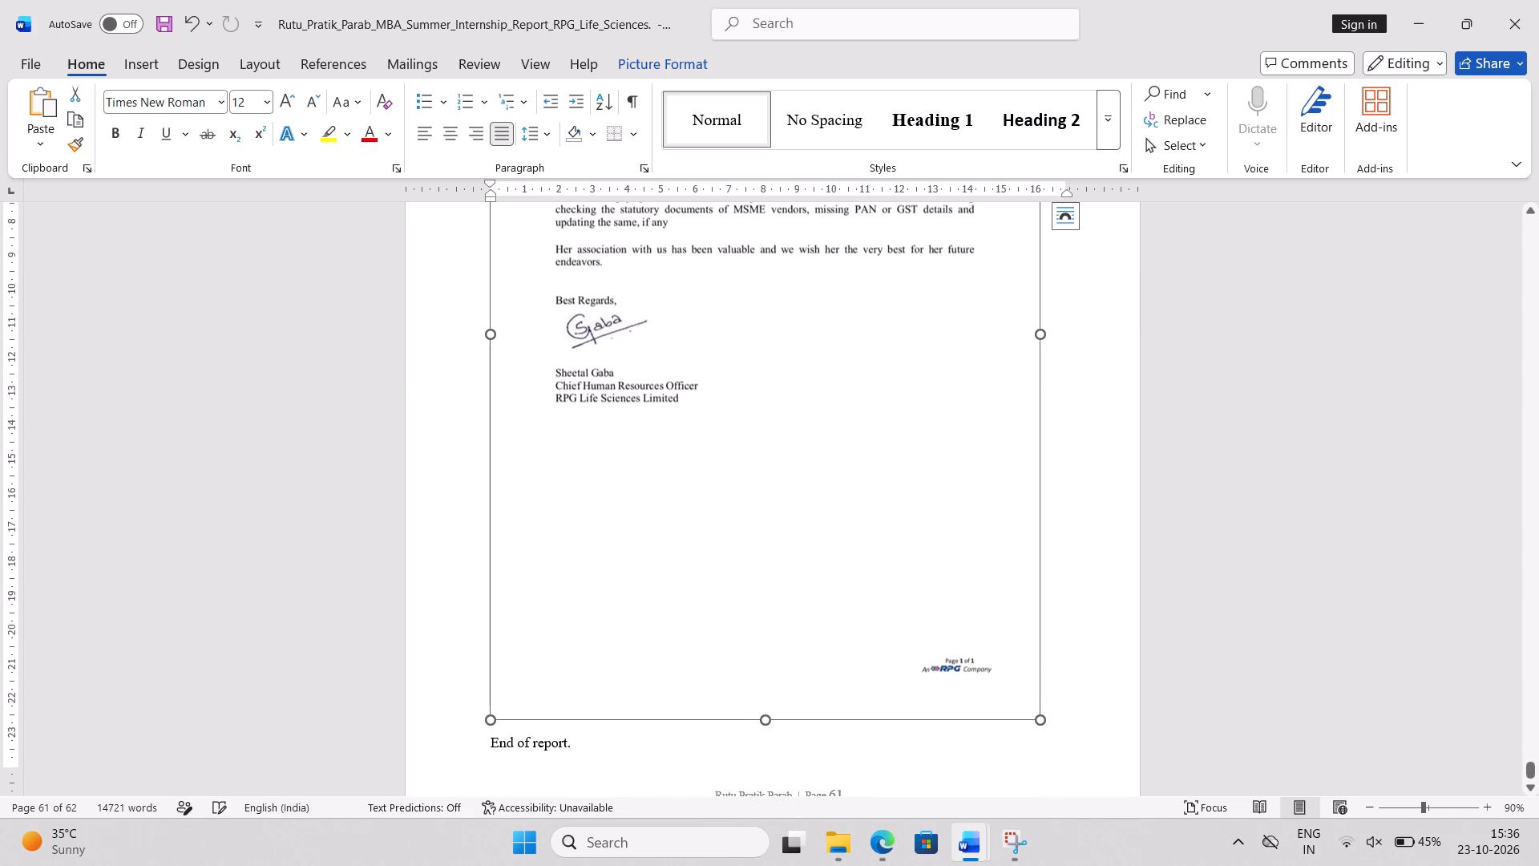
click(1266, 669)
Add a new unbulleted, unindented paragraph below the last item of the Annexure H: Final Submission Checklist.
scroll(1266, 669, up, 6)
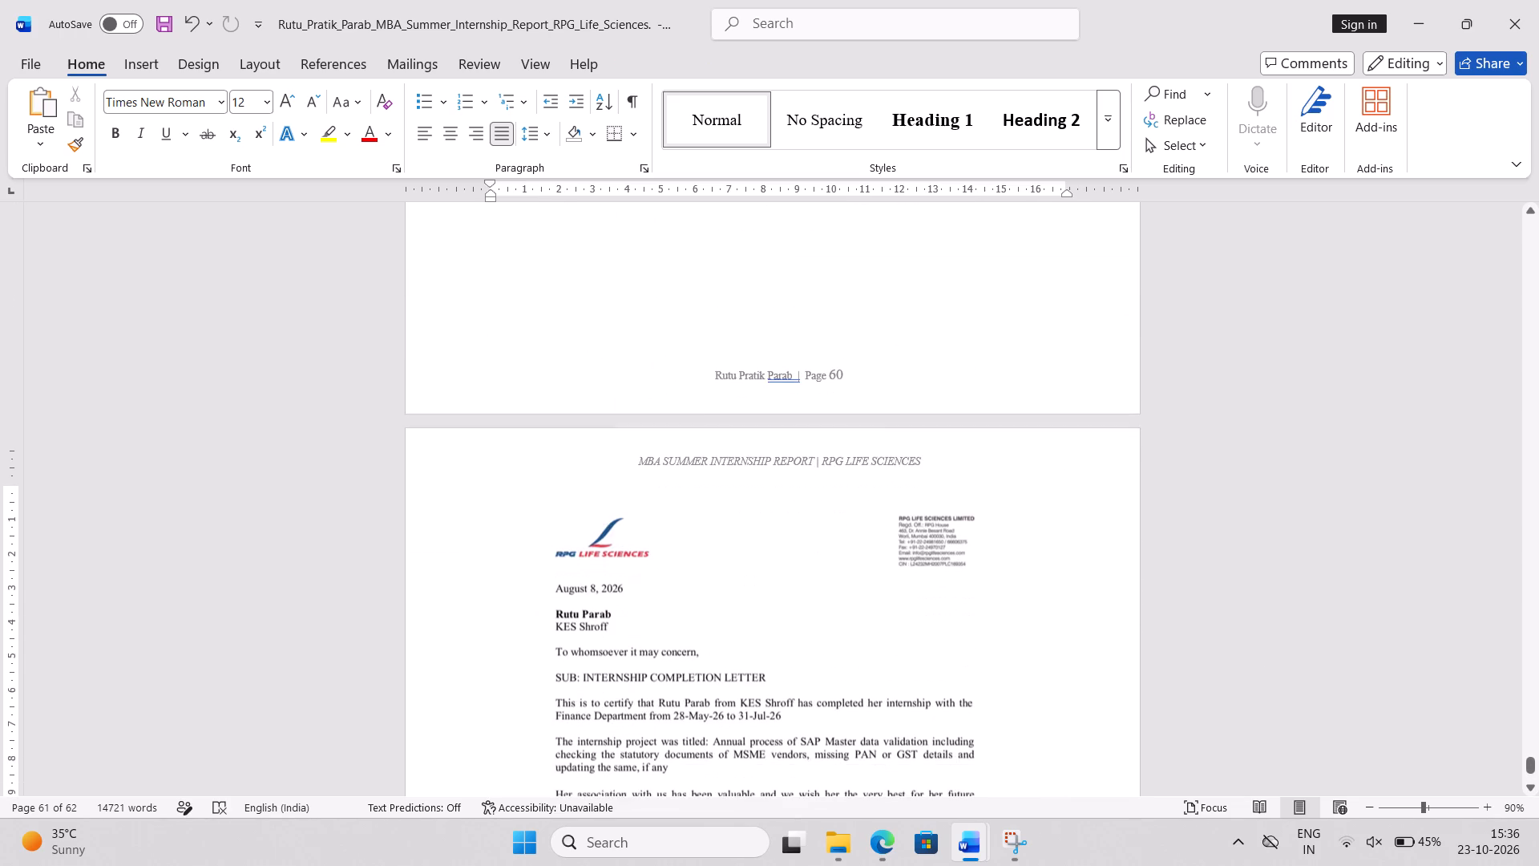
scroll(1266, 669, up, 1)
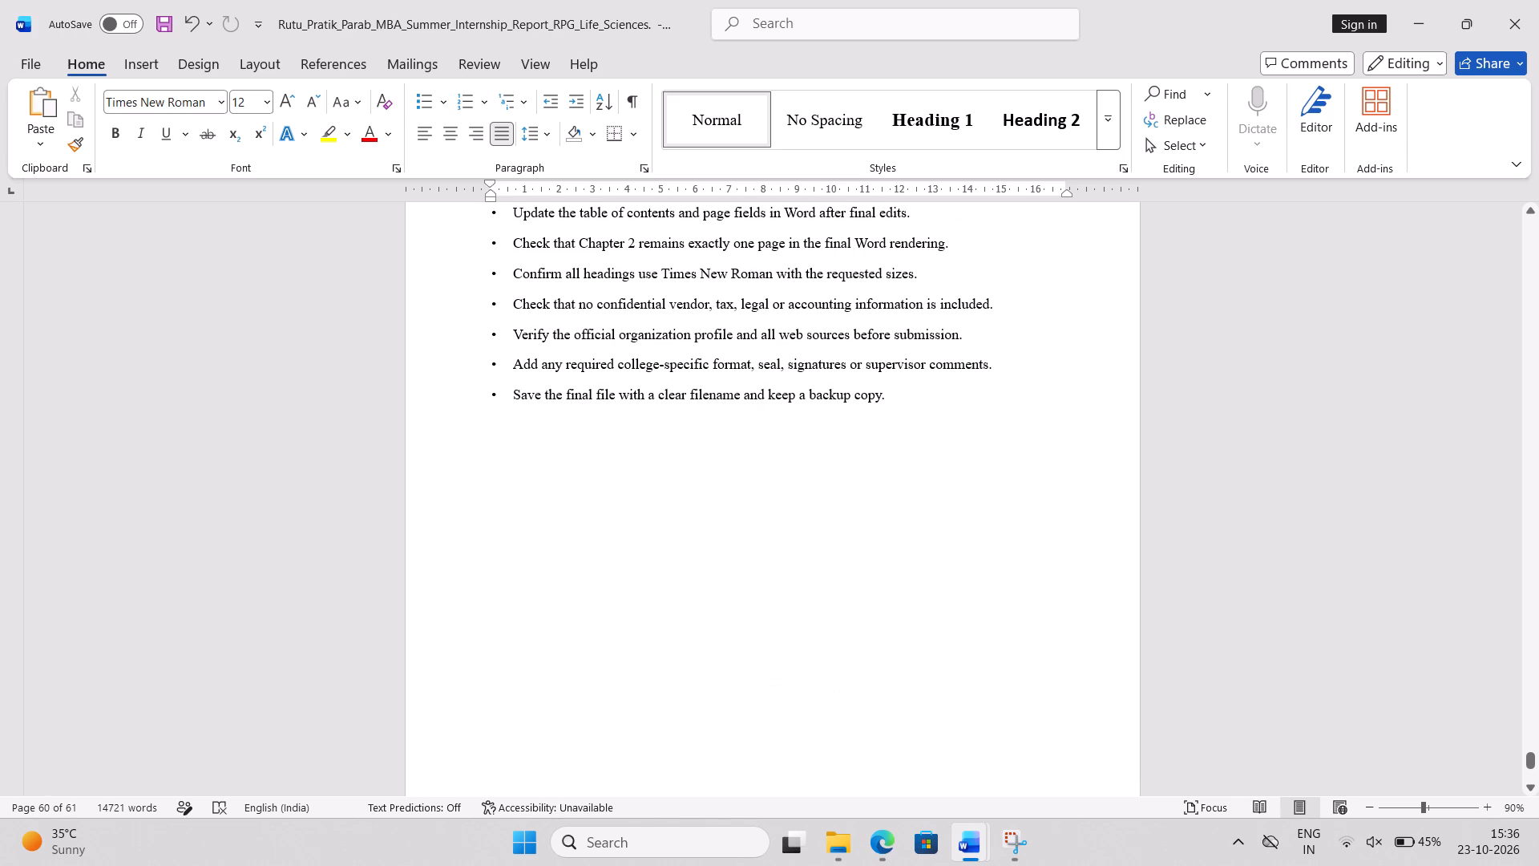
scroll(1266, 669, up, 2)
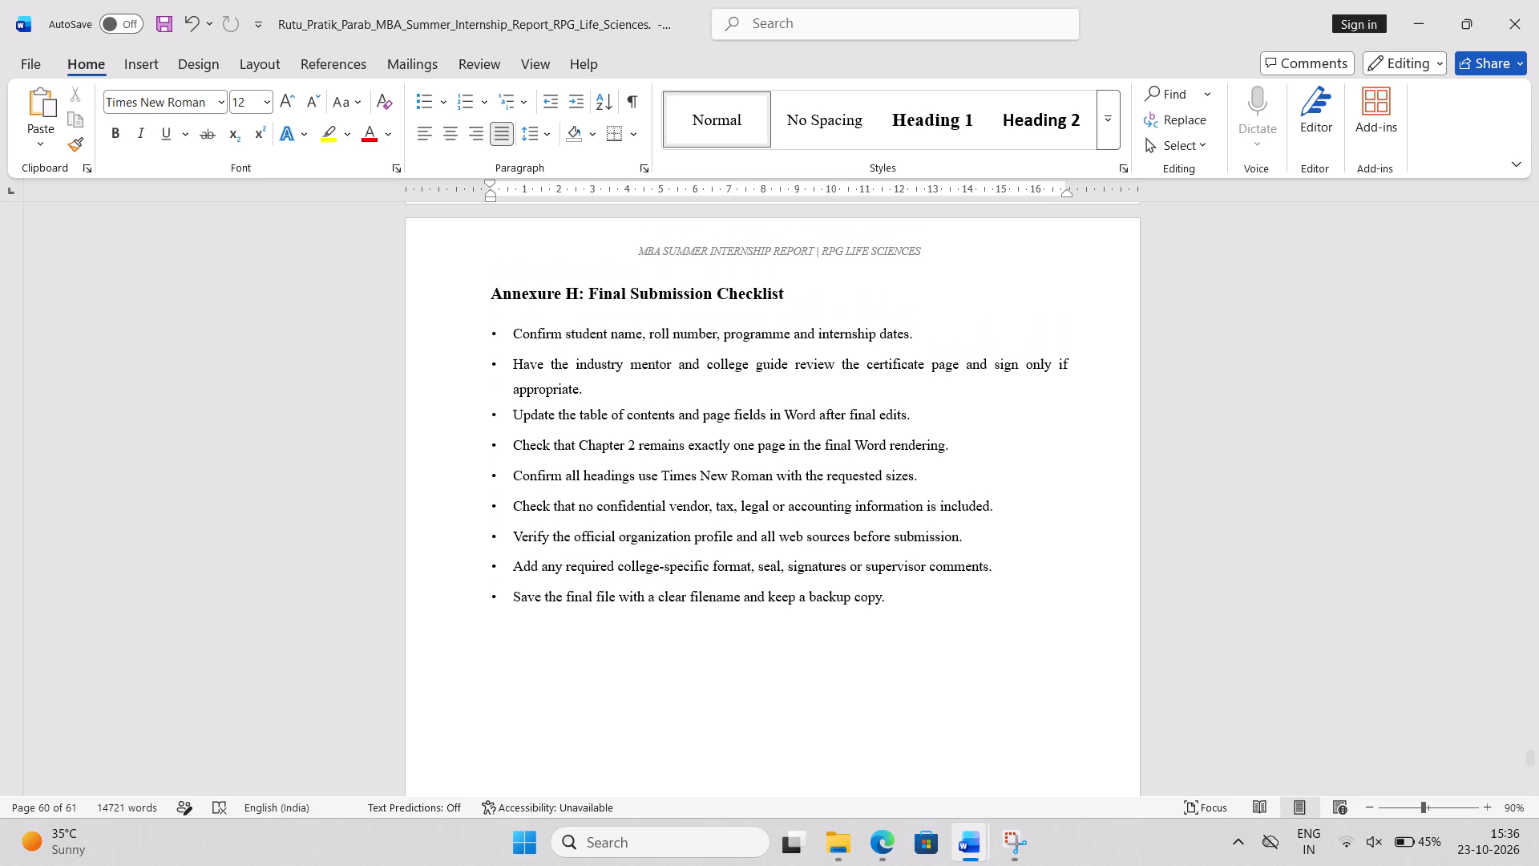
click(709, 654)
click(547, 644)
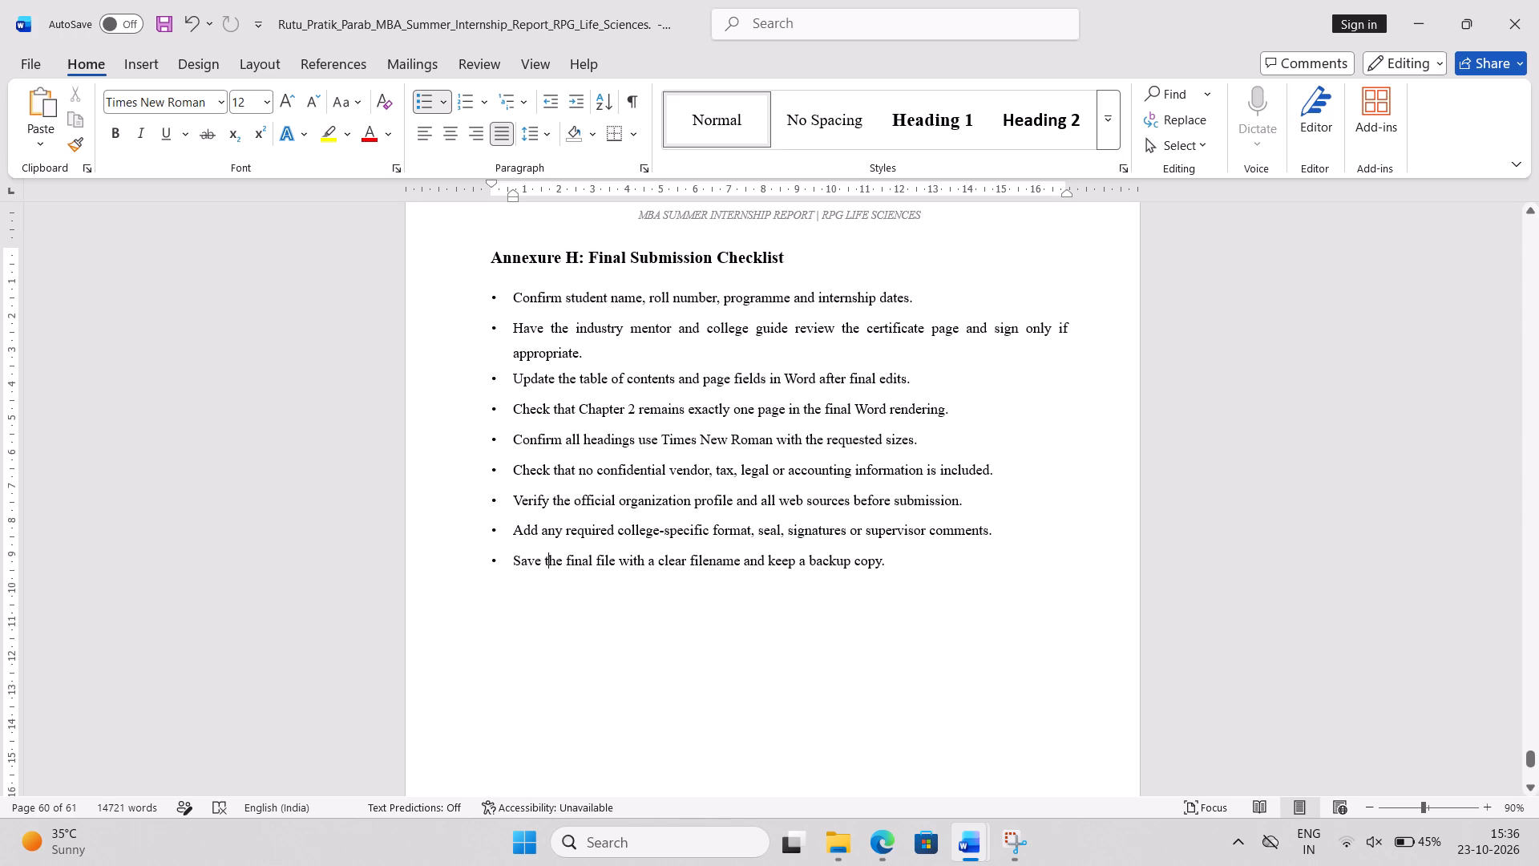
click(925, 565)
key(Return)
scroll(925, 565, down, 1)
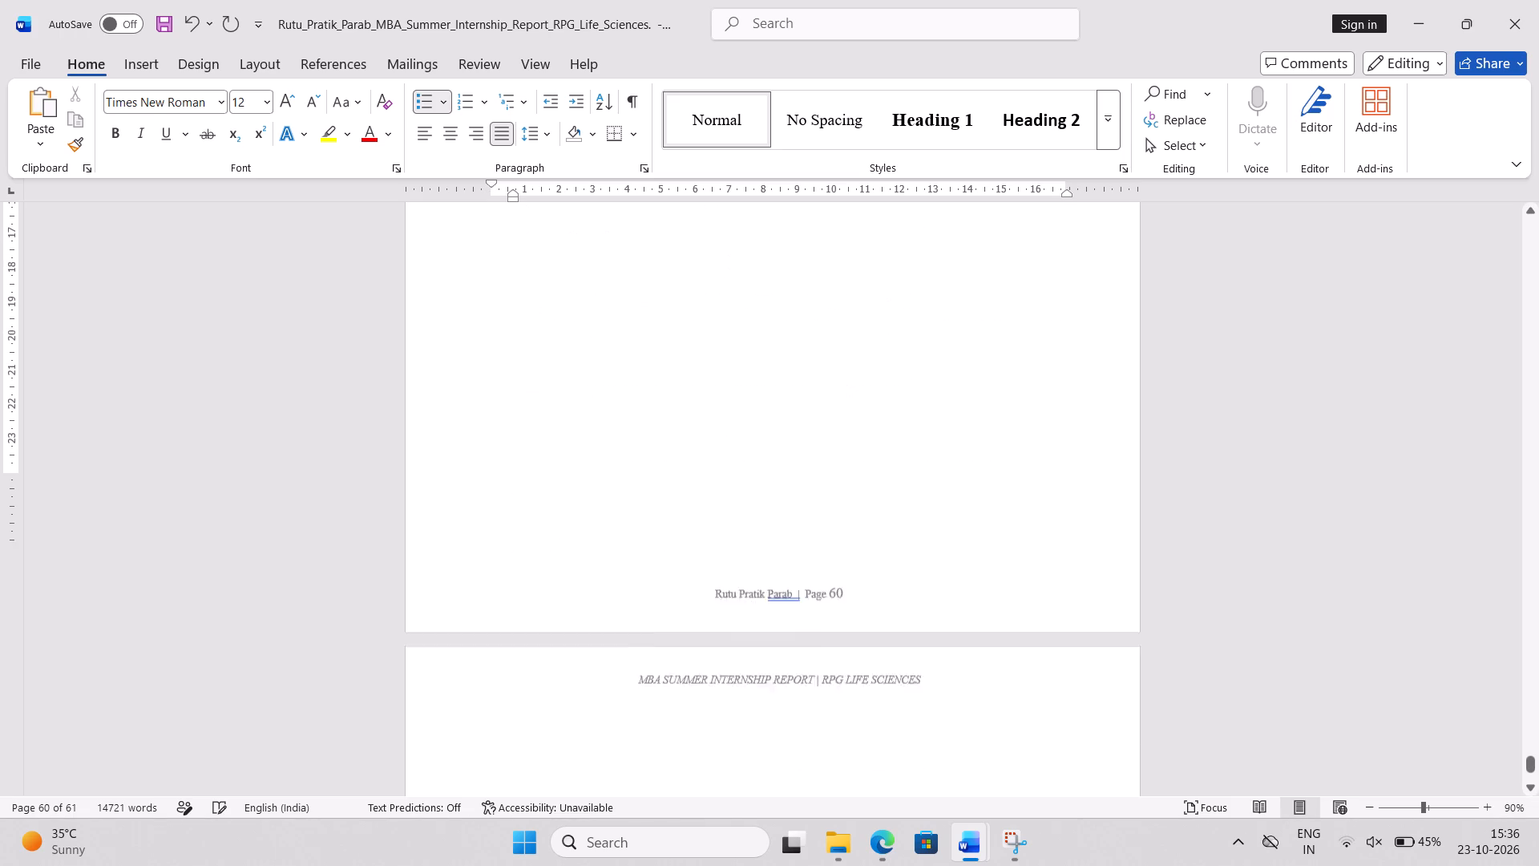
scroll(925, 565, down, 1)
key(BackSpace)
key(BackSpace)
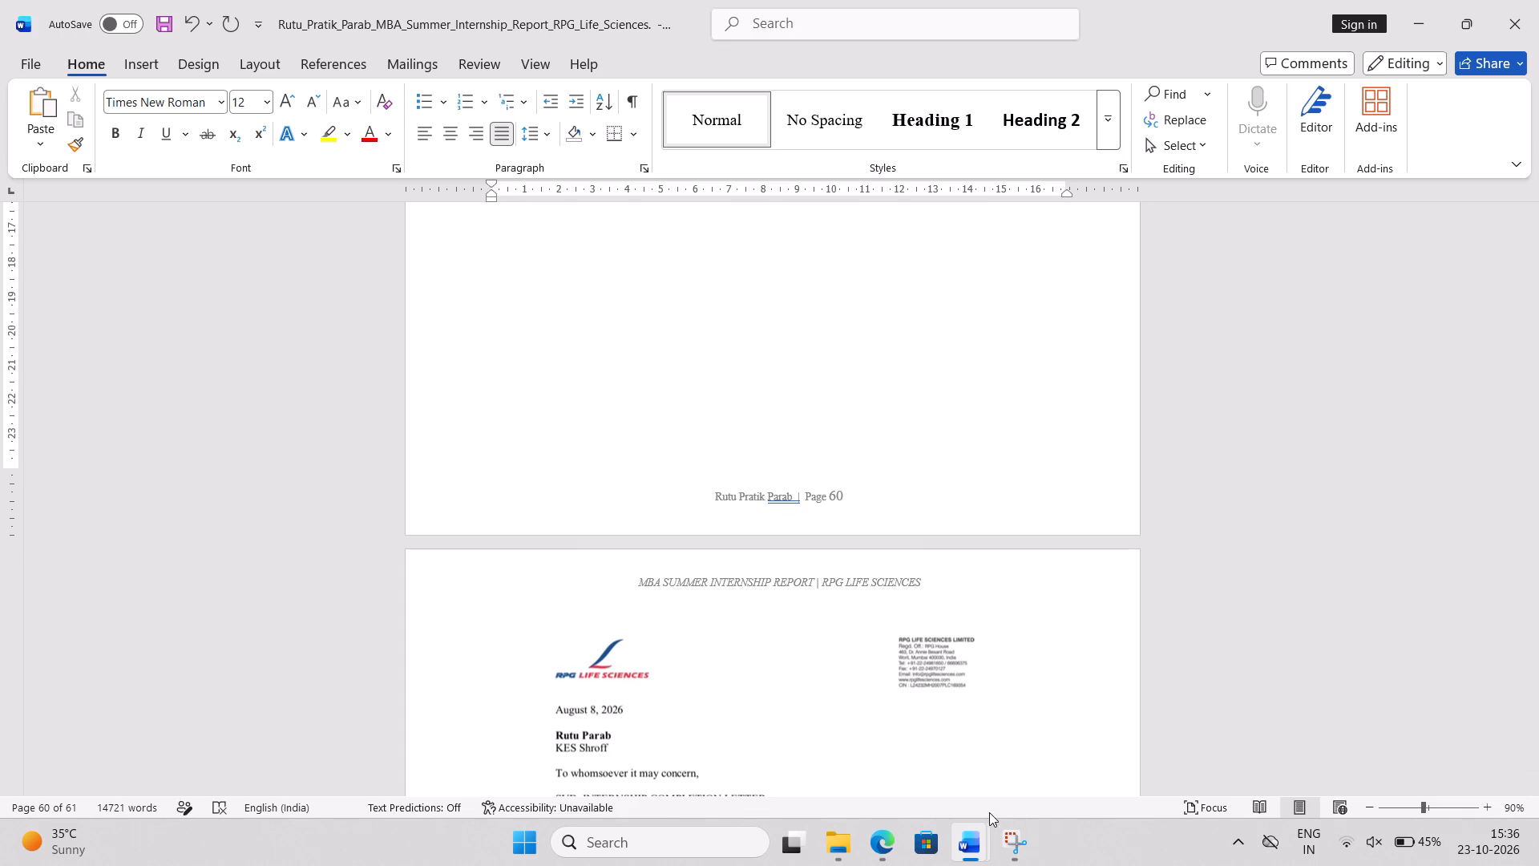
scroll(963, 654, up, 2)
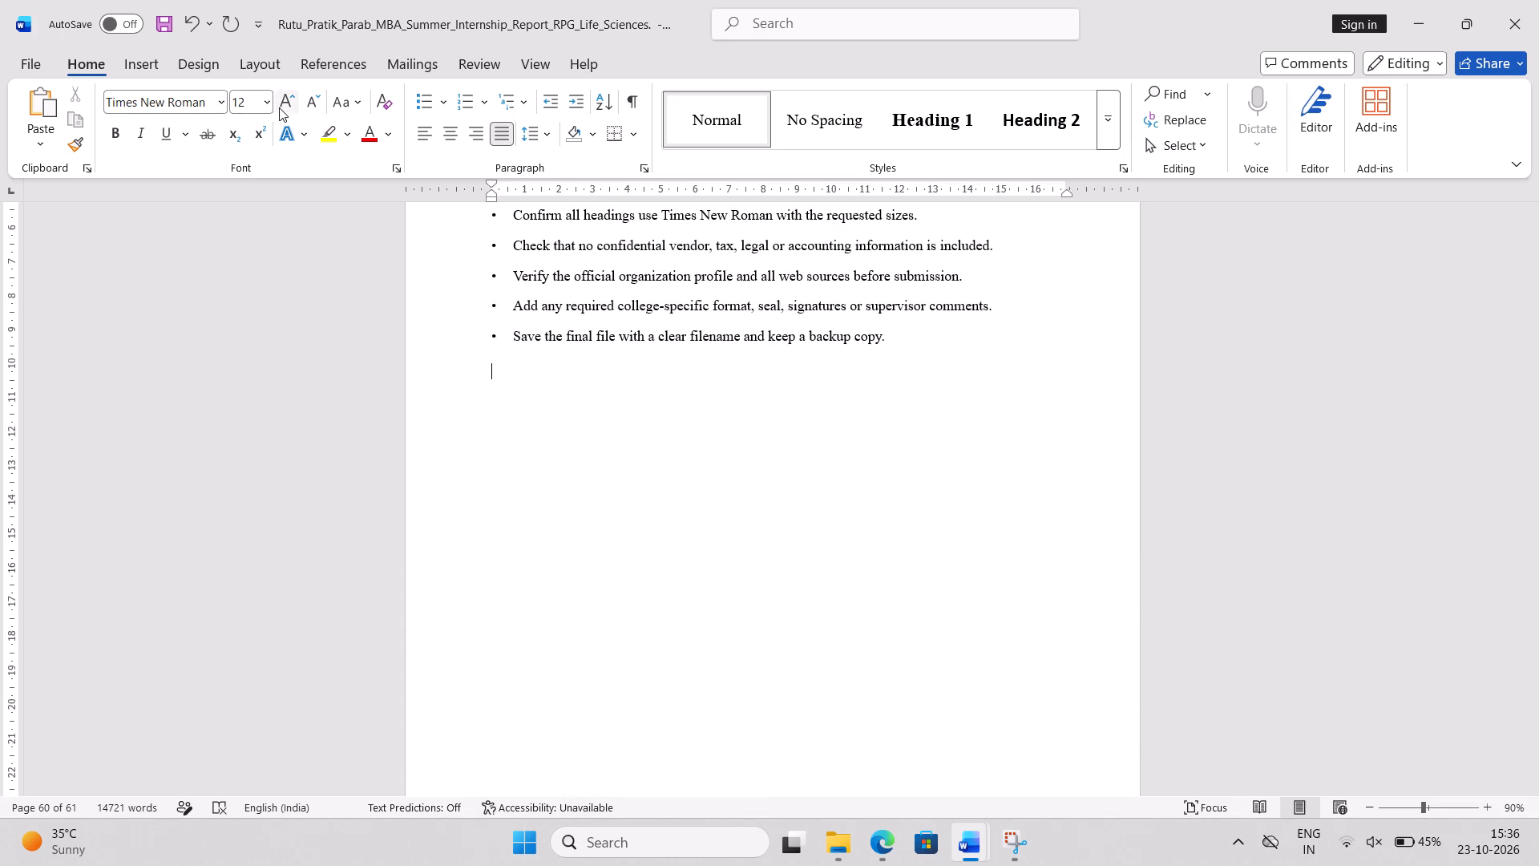
Enter "Annexure I: Internship Completion Report" in the new paragraph below the Annexure H checklist.
text(Anne)
scroll(279, 107, up, 4)
scroll(499, 385, up, 1)
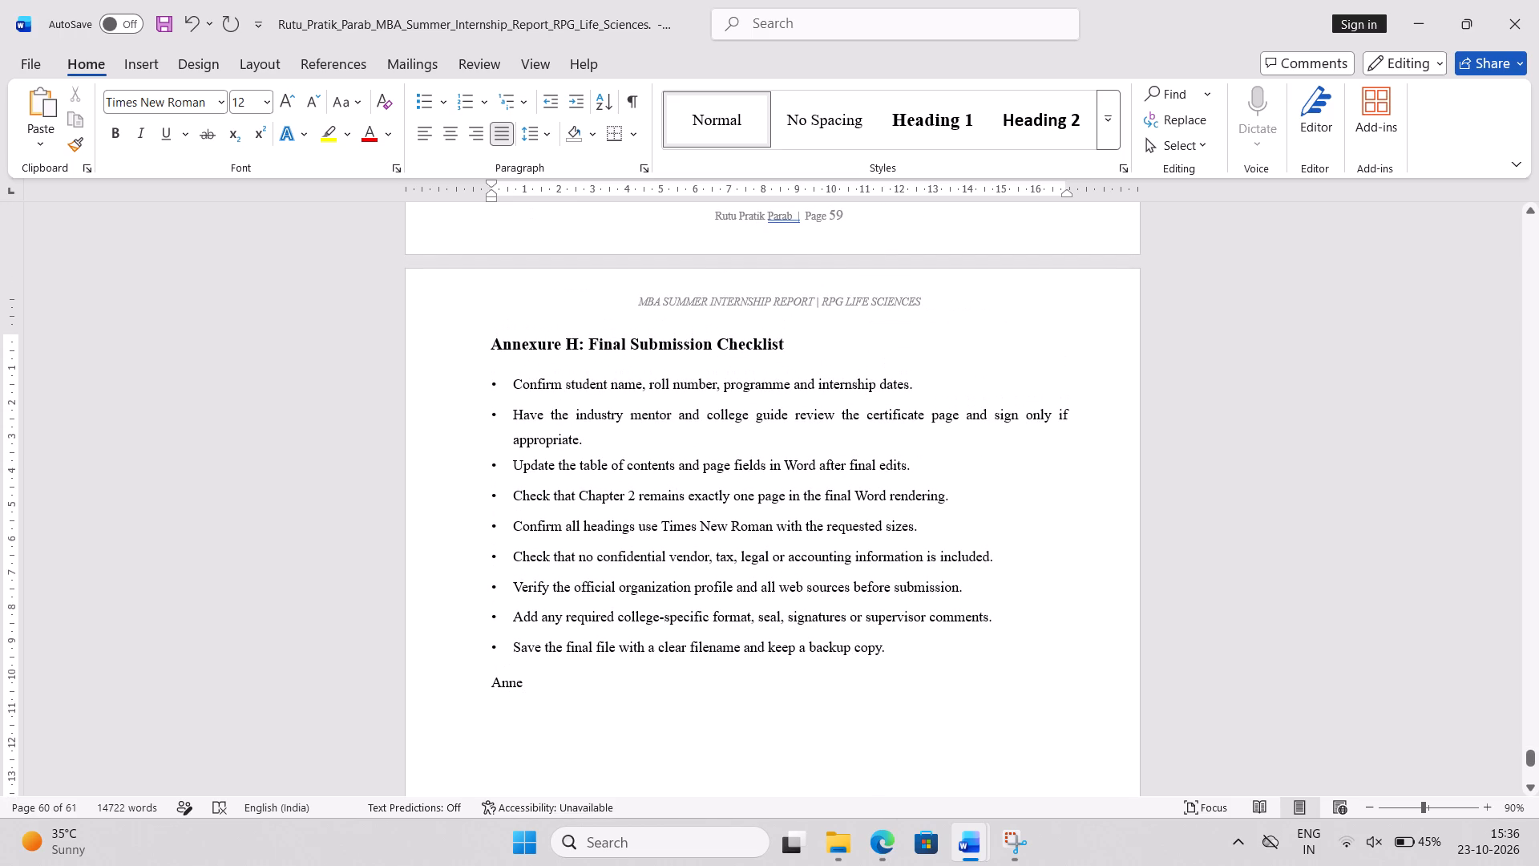
text(xure)
key(space)
key(shift+i)
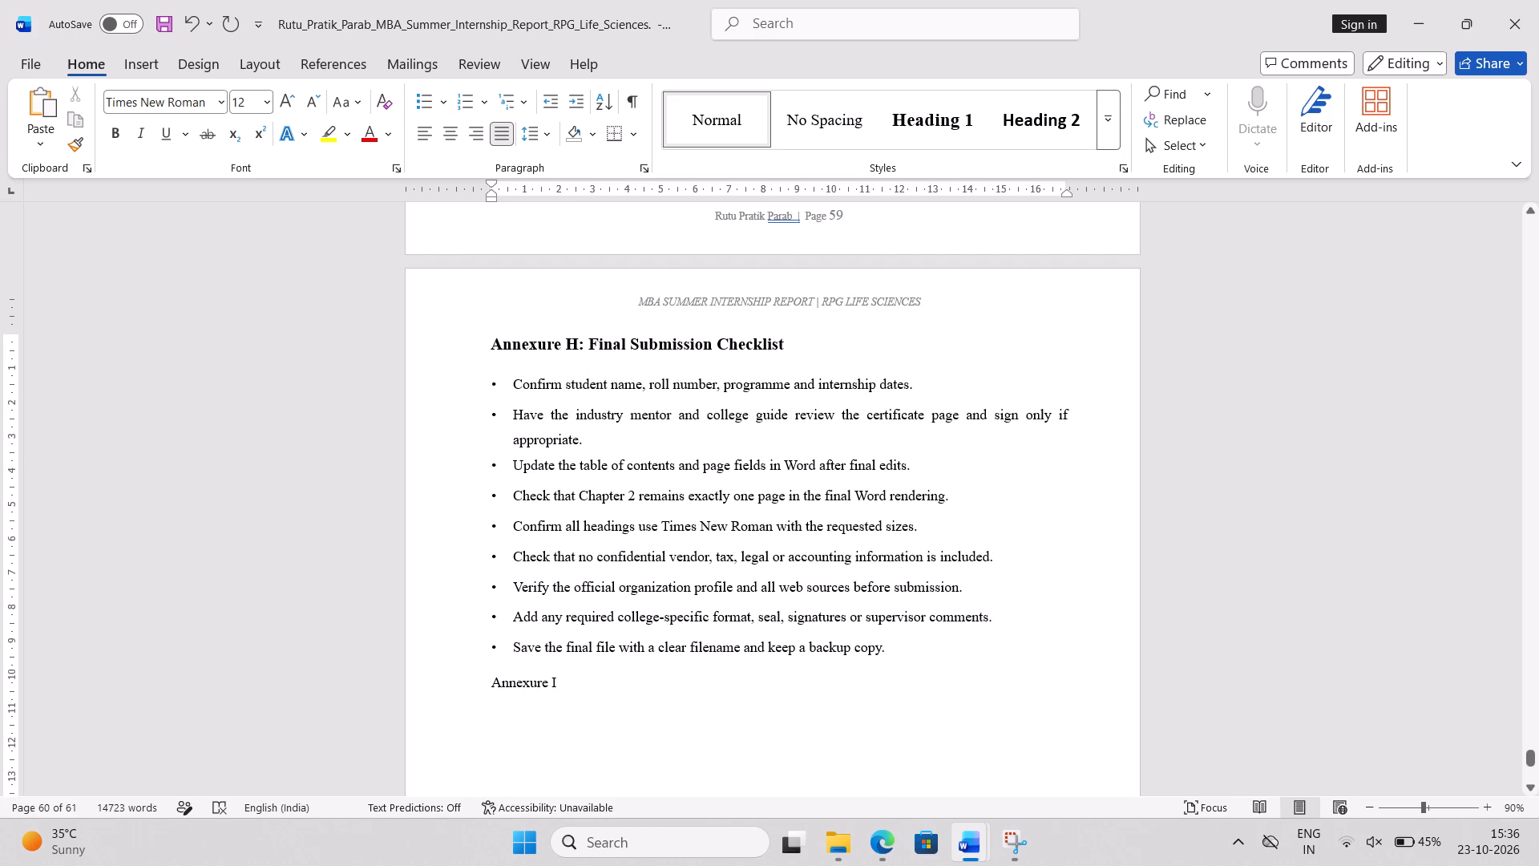
text(:)
key(space)
text(Inter)
text(nship)
key(space)
key(shift+c)
text(ompletion Report)
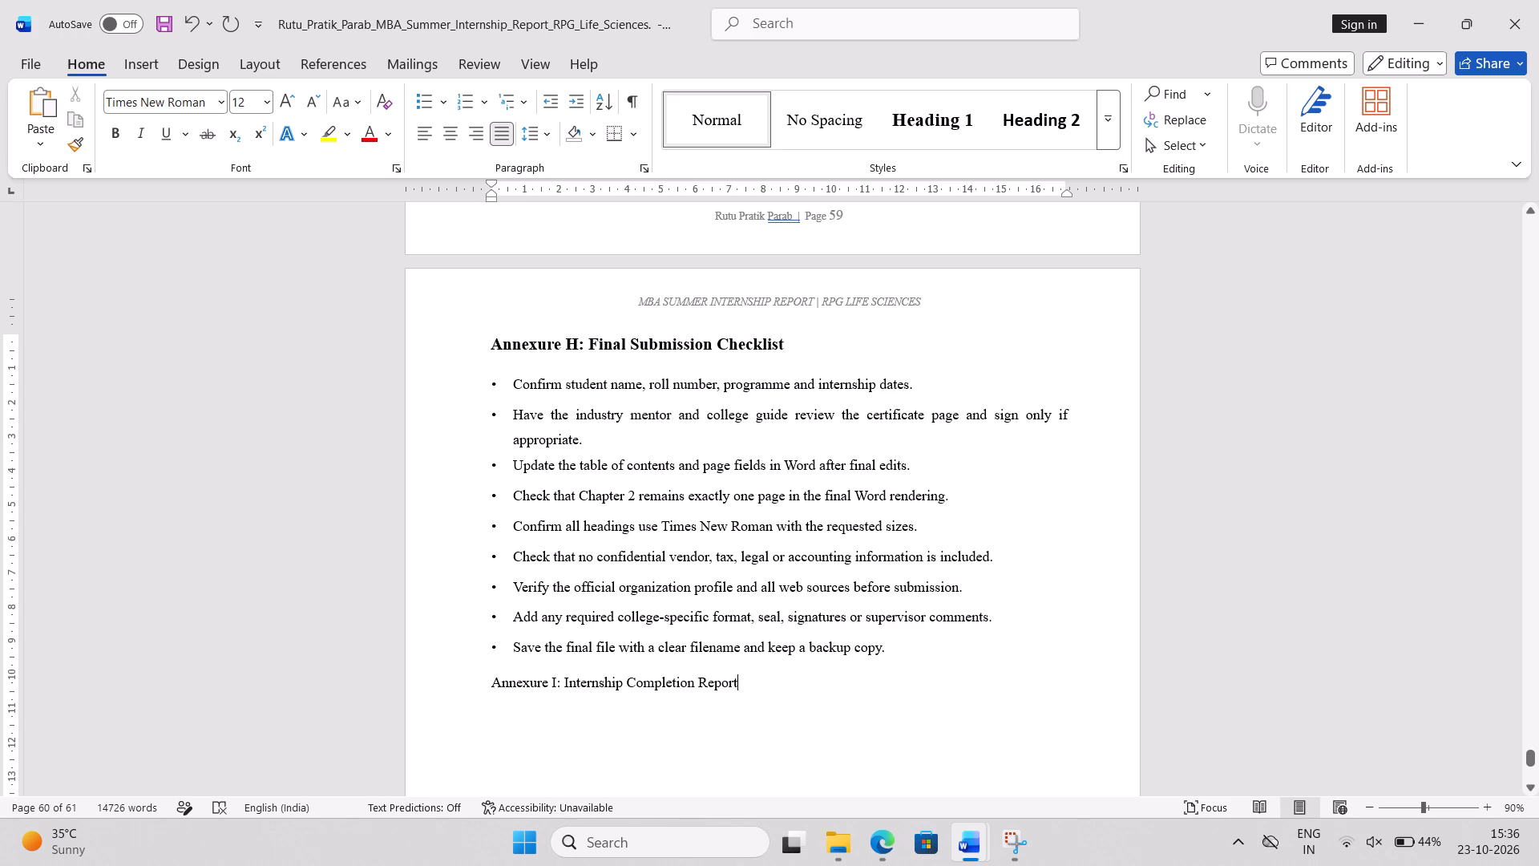
Format the "Annexure I: Internship Completion Report" line as 14 pt bold.
triple_click(527, 688)
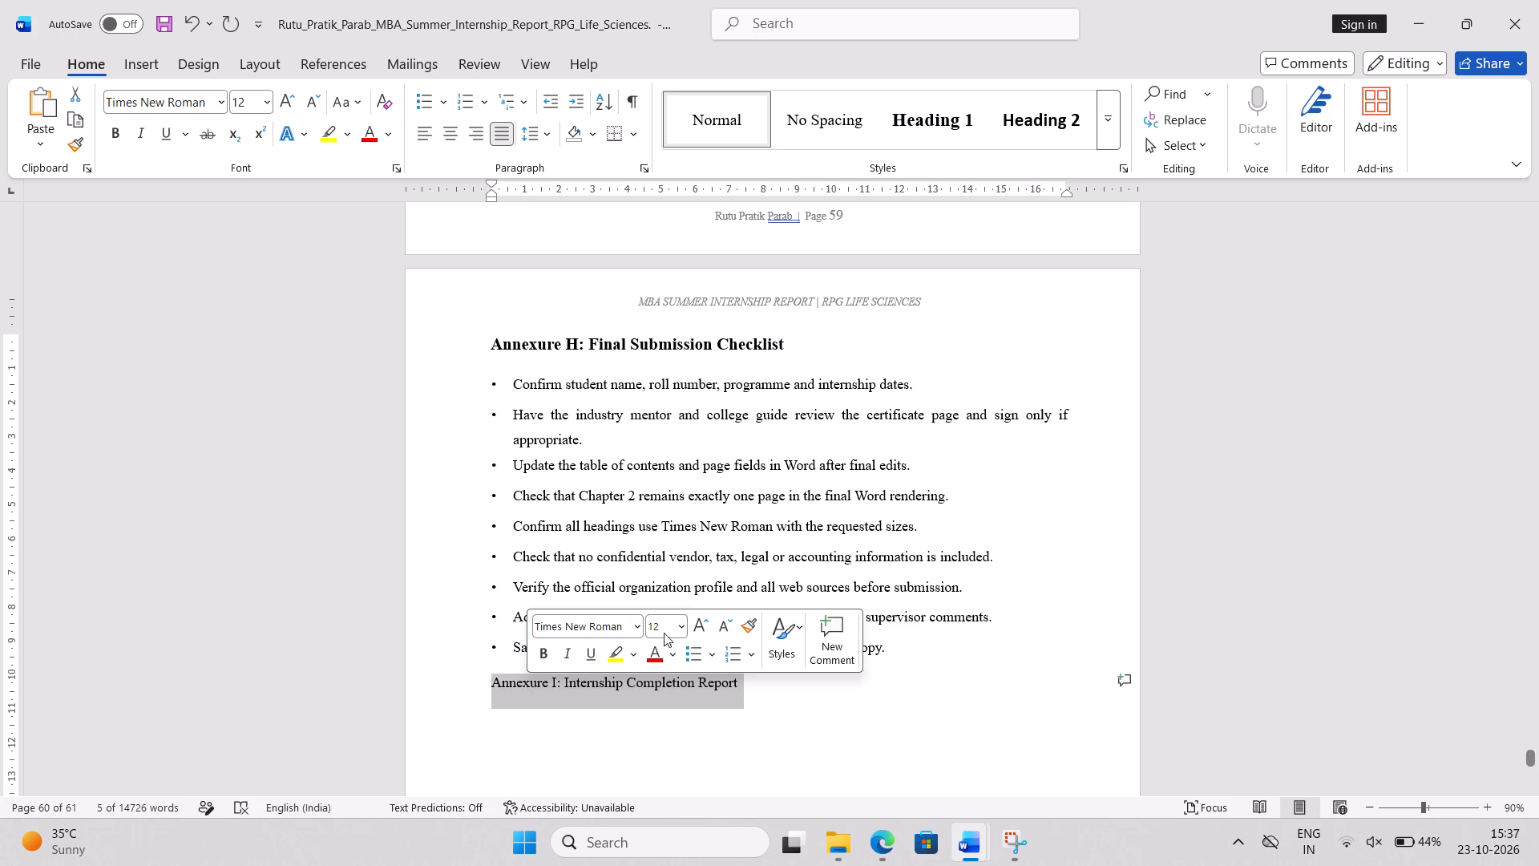
click(690, 633)
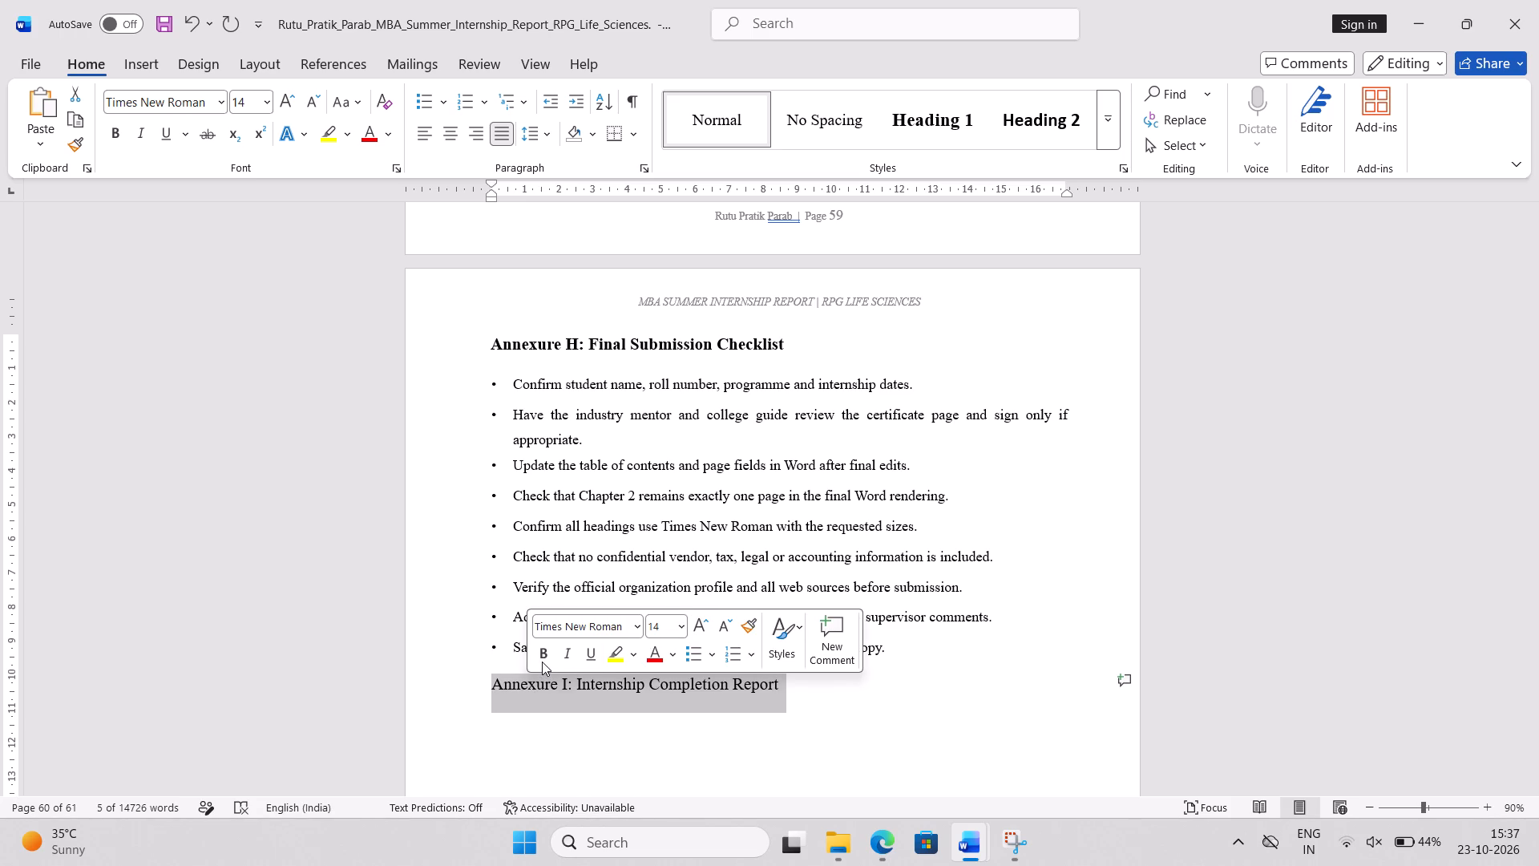
click(542, 662)
click(1278, 485)
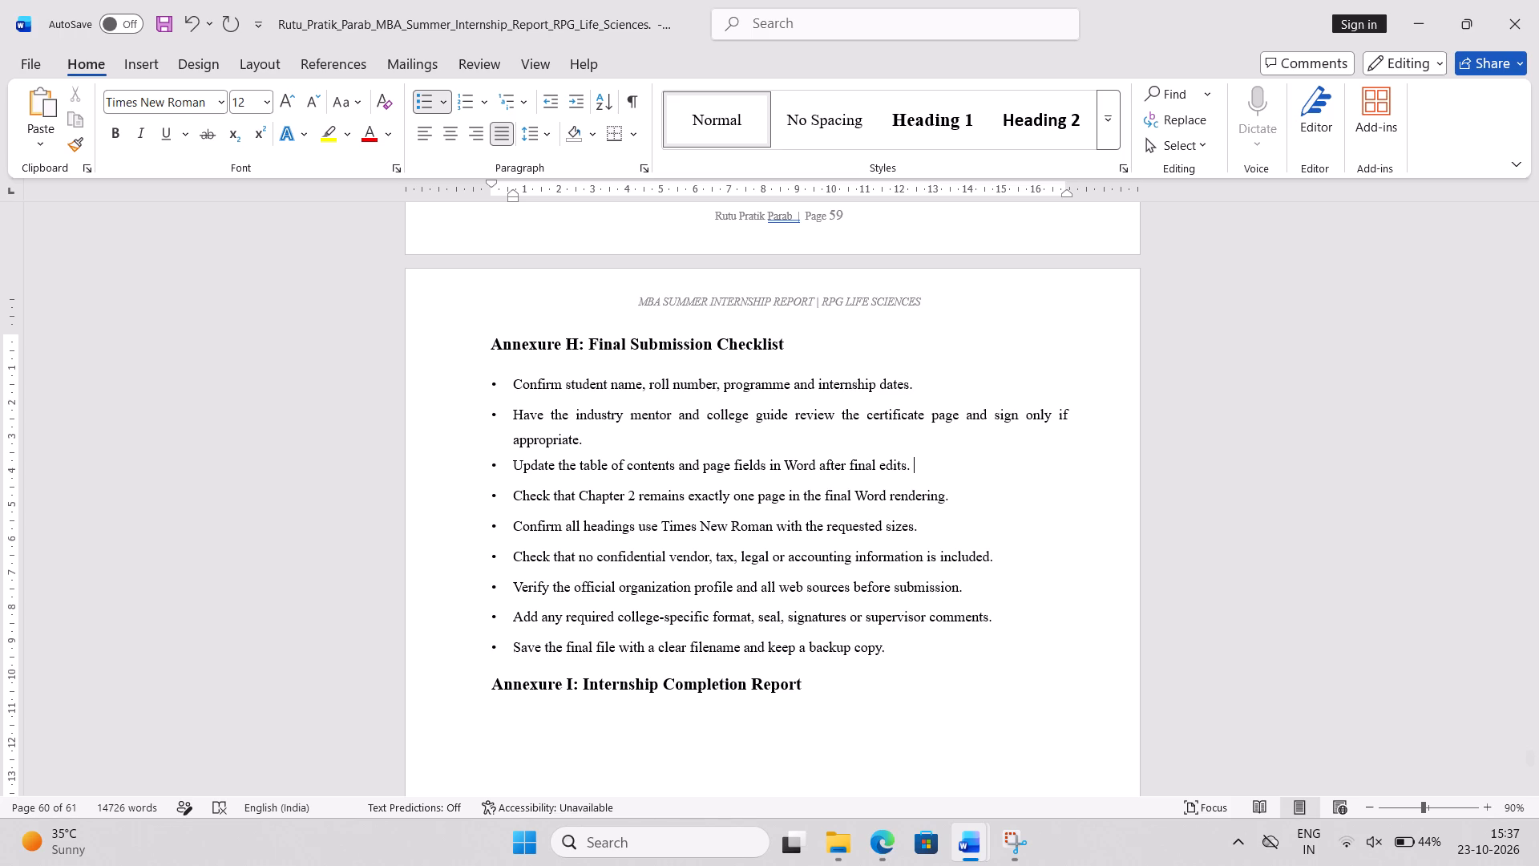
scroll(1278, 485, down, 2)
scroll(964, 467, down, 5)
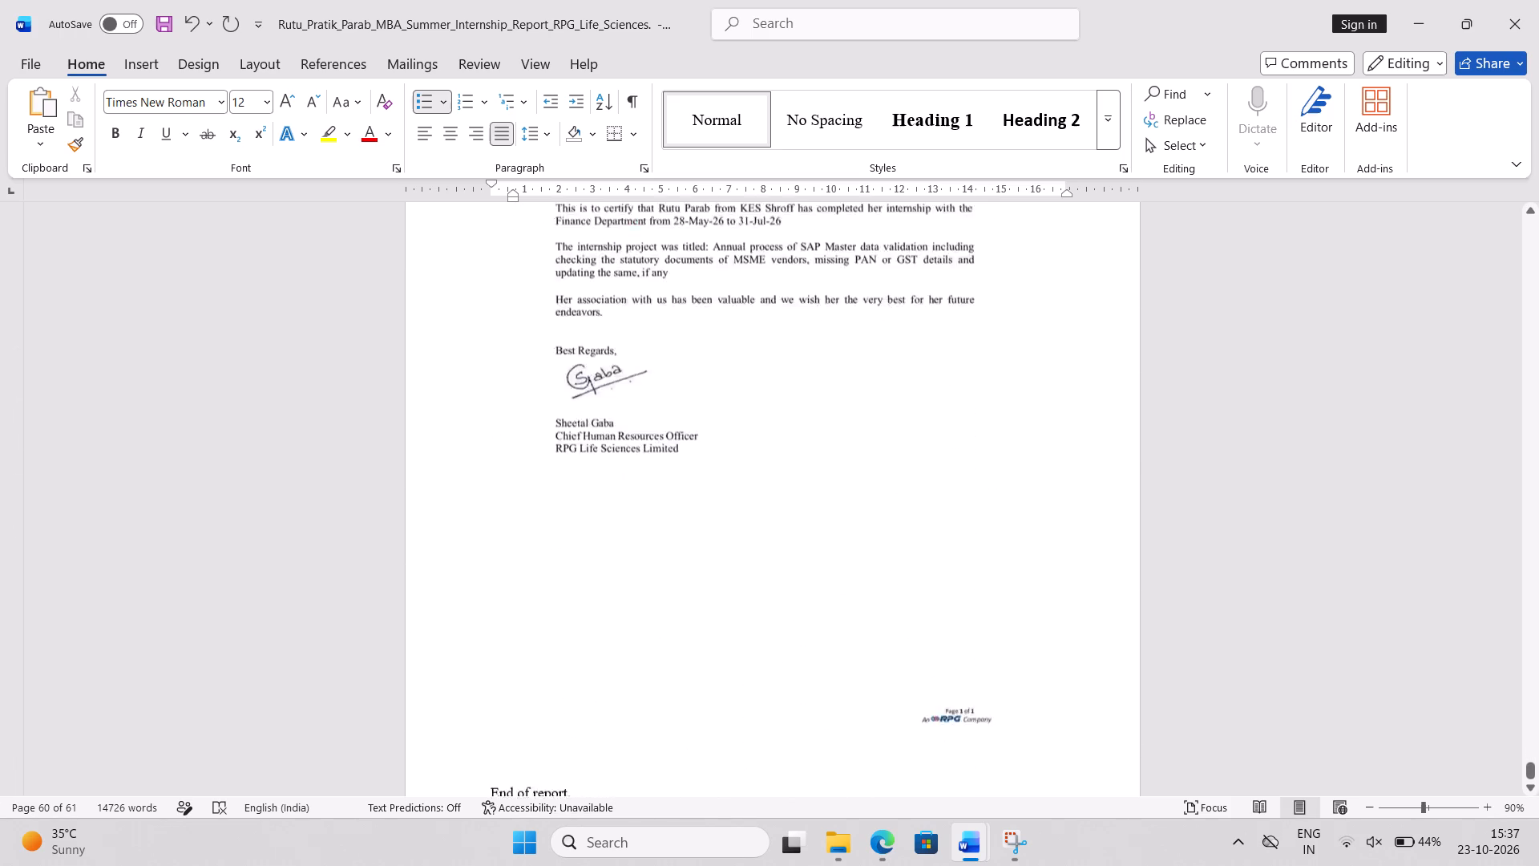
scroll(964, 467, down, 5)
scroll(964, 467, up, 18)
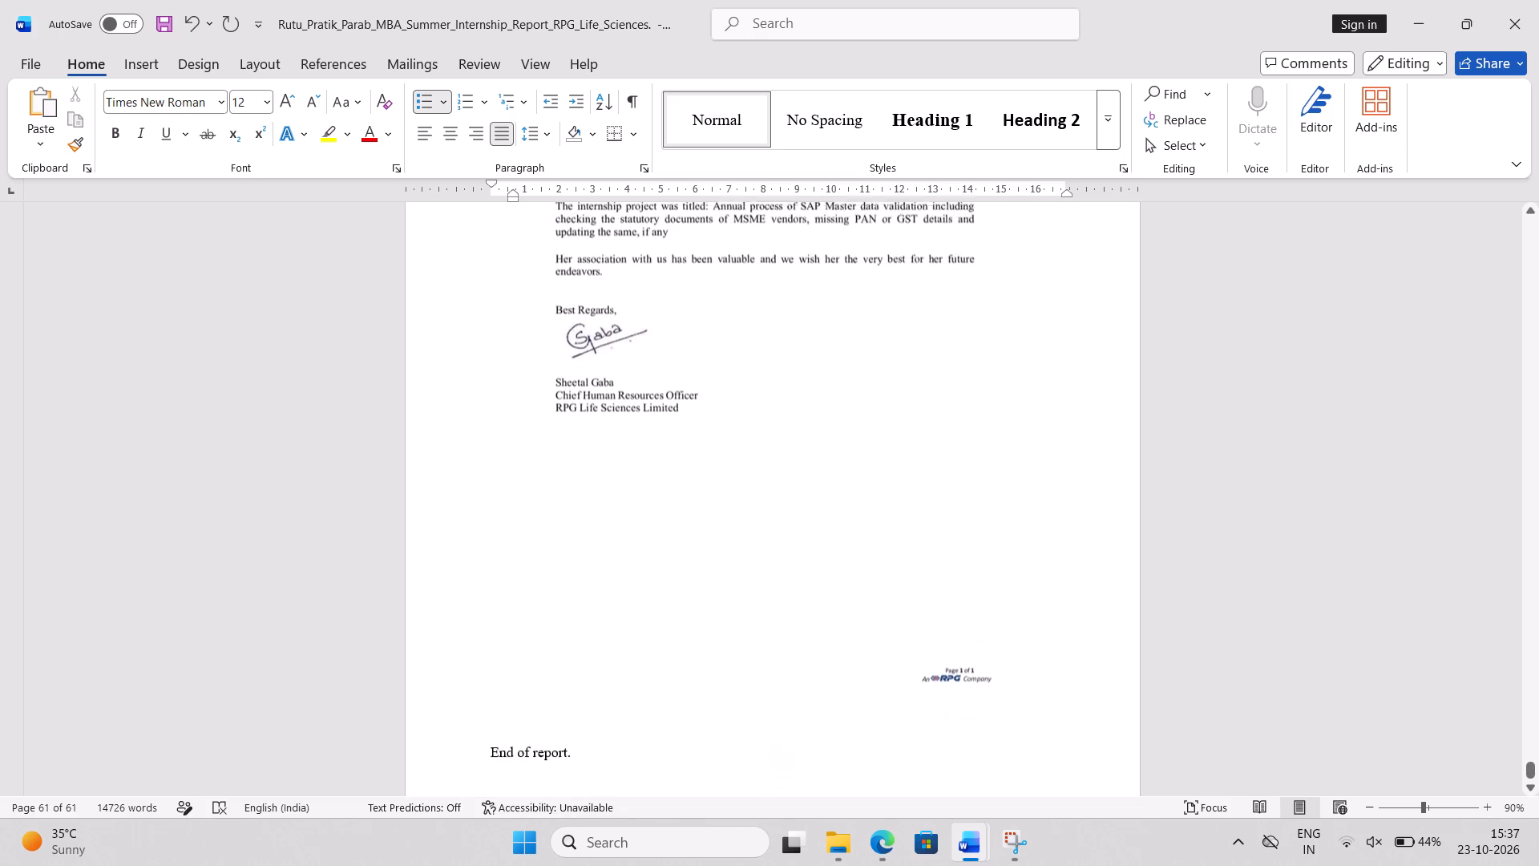
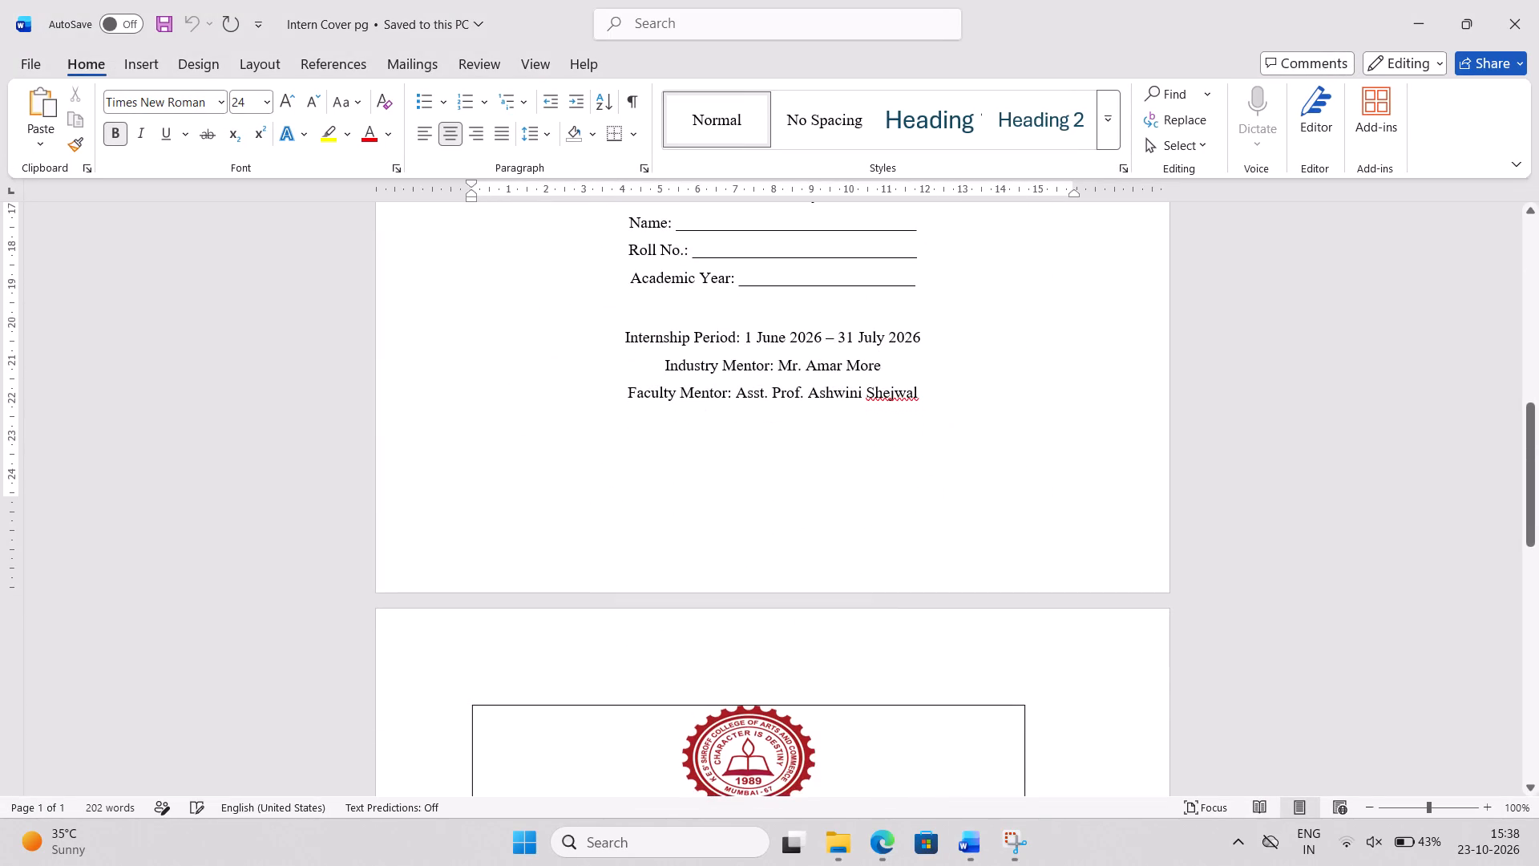
Copy the whole content of the Intern Cover pg document, from the college header picture to the certificate's signature names.
scroll(871, 616, up, 4)
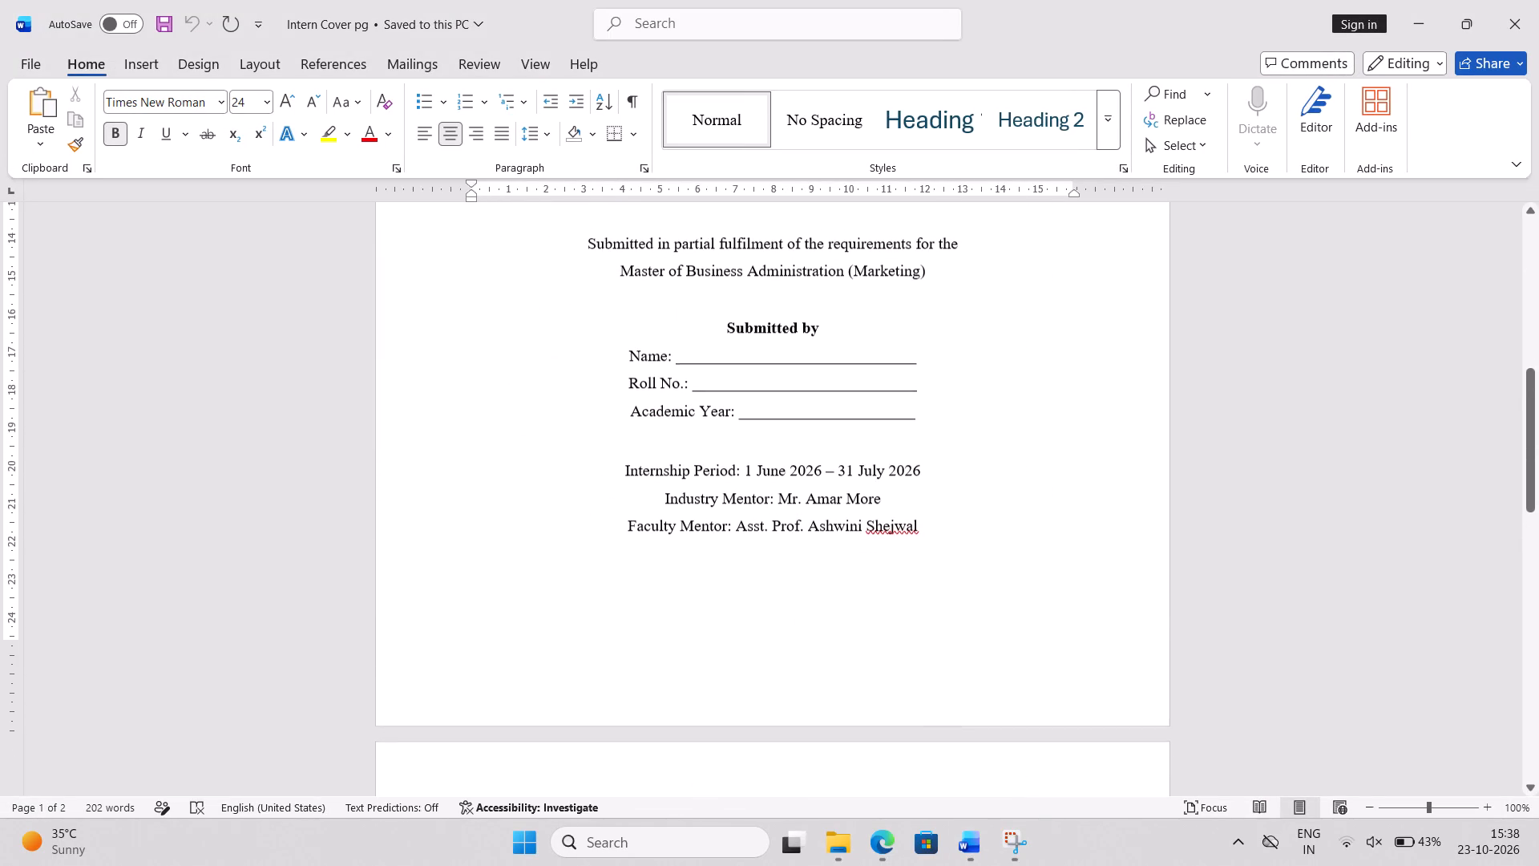
scroll(871, 616, up, 3)
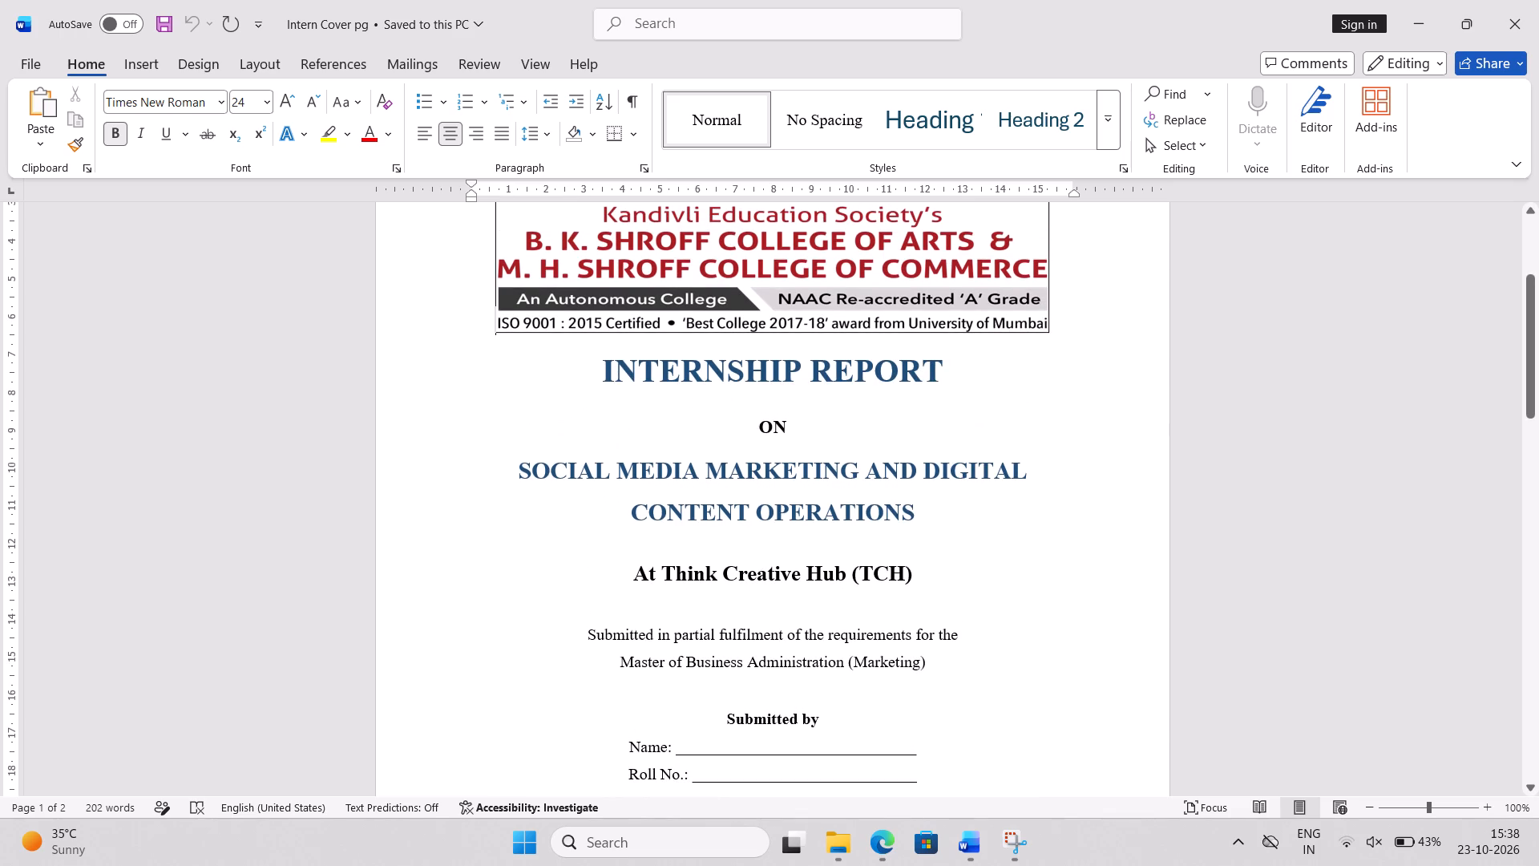
scroll(633, 622, up, 2)
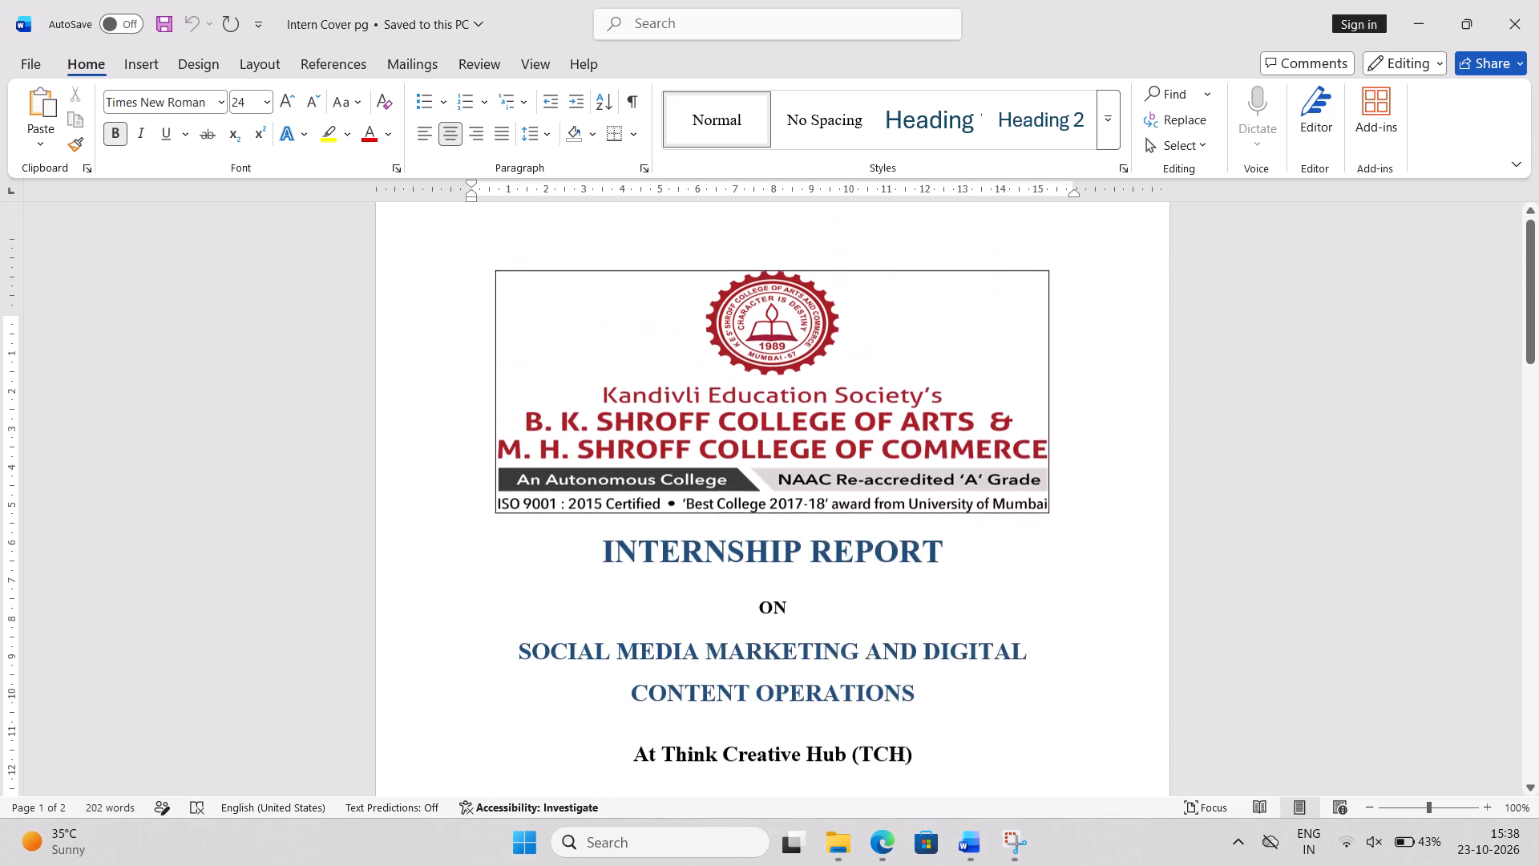
scroll(633, 622, up, 2)
drag(474, 308, 979, 855)
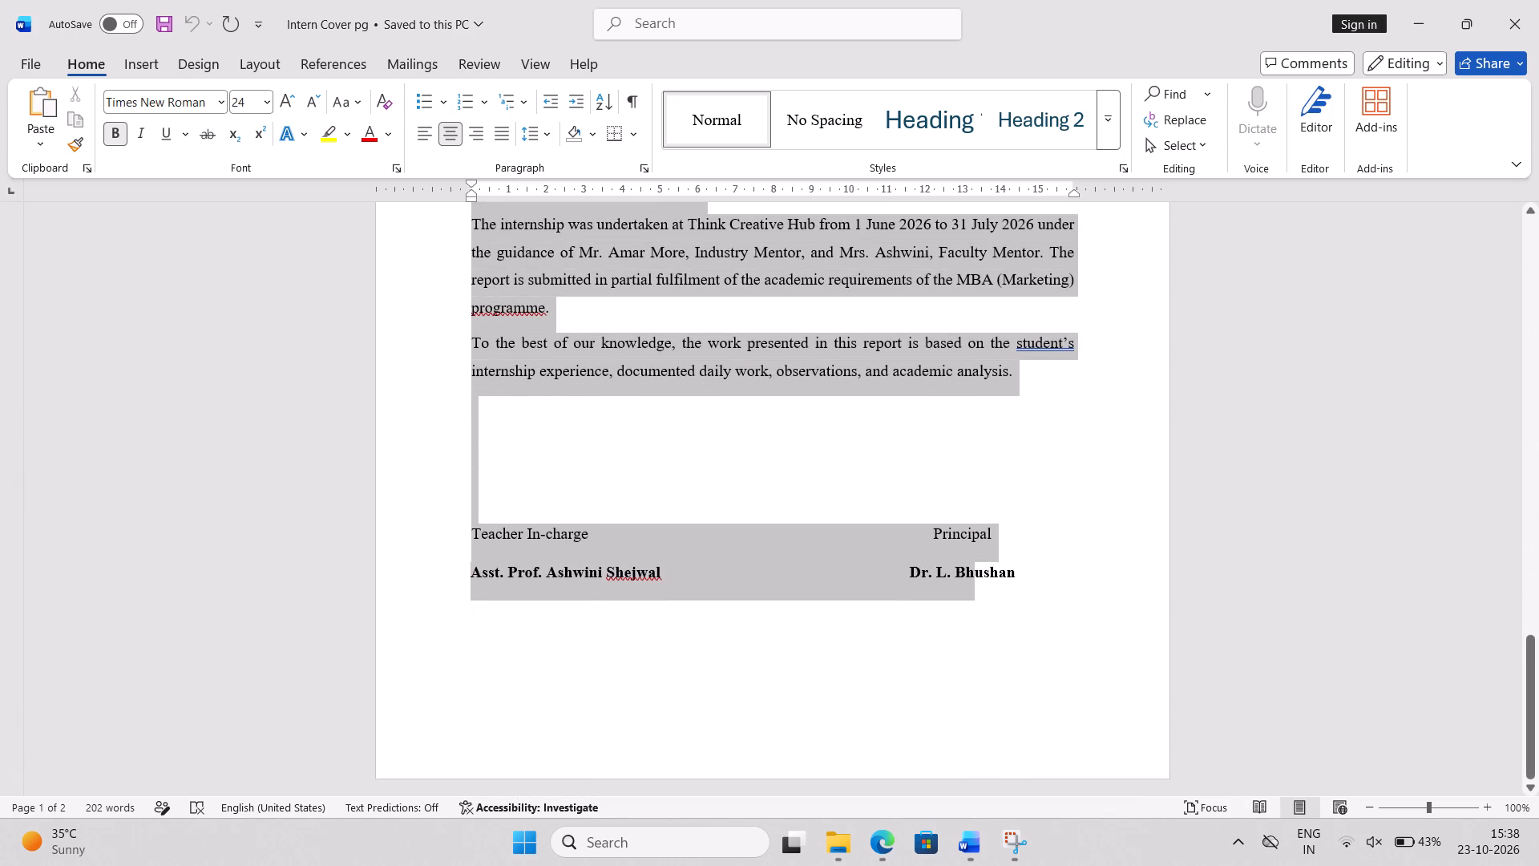
drag(979, 855, 1067, 746)
key(ctrl+c)
In the RPG Life Sciences report, delete the old title page and signature-table page ahead of the Declaration.
key(alt+Tab)
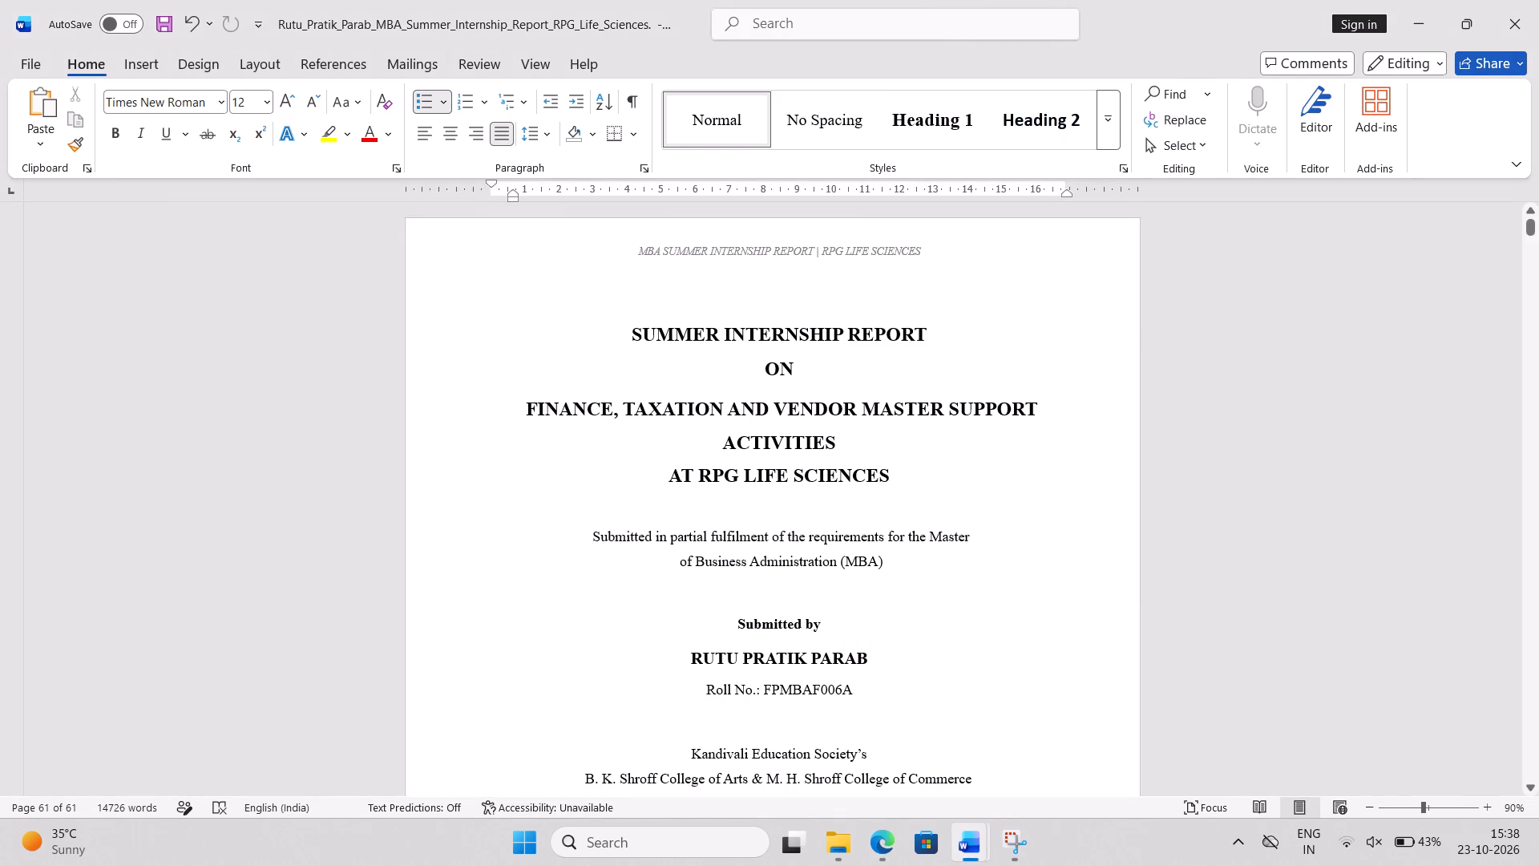
drag(620, 328, 1004, 751)
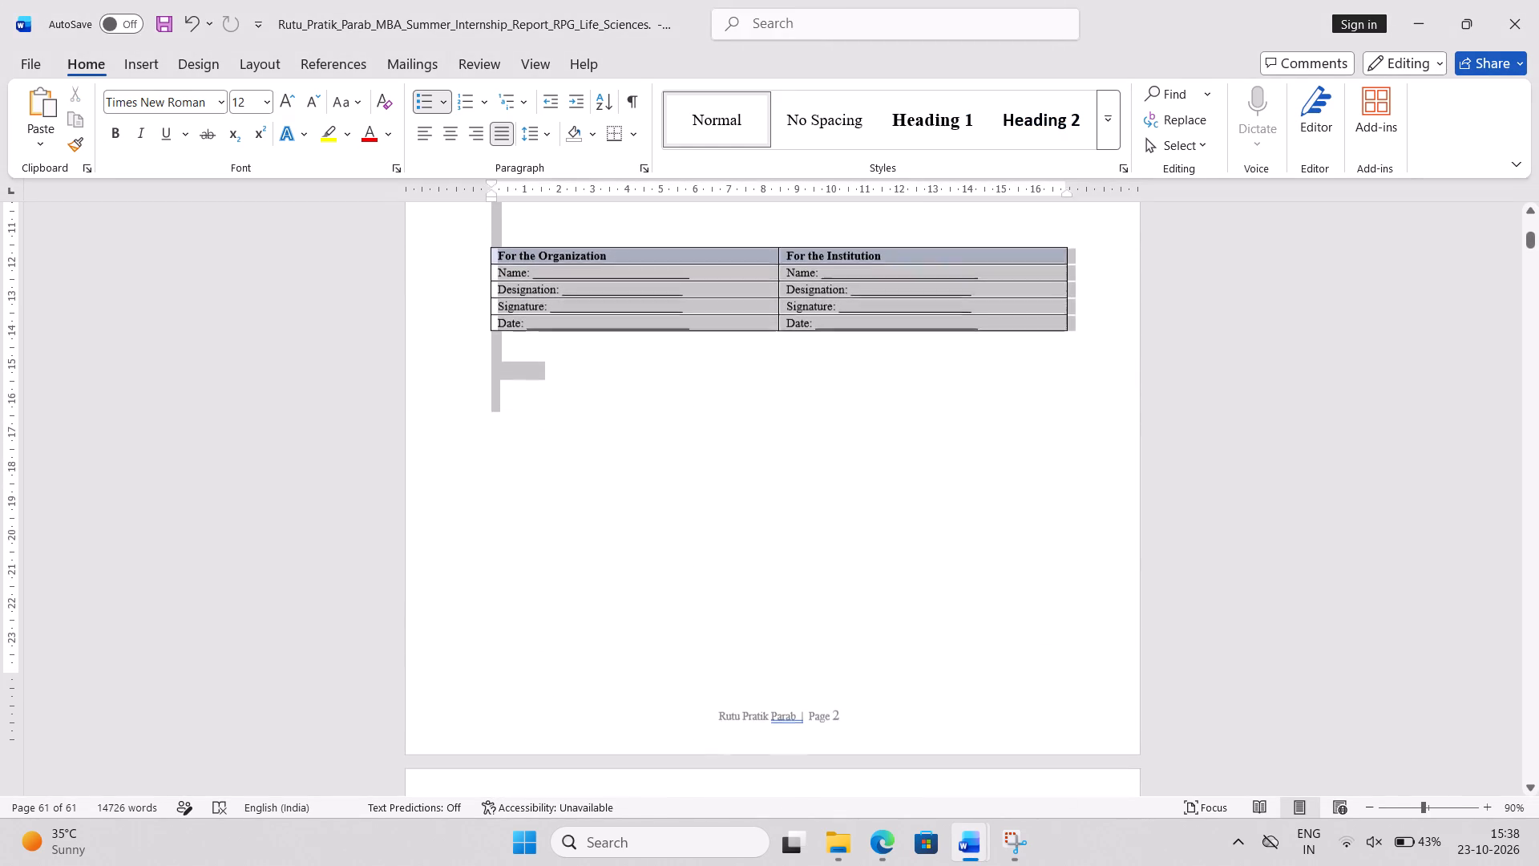
drag(1004, 751, 890, 555)
key(BackSpace)
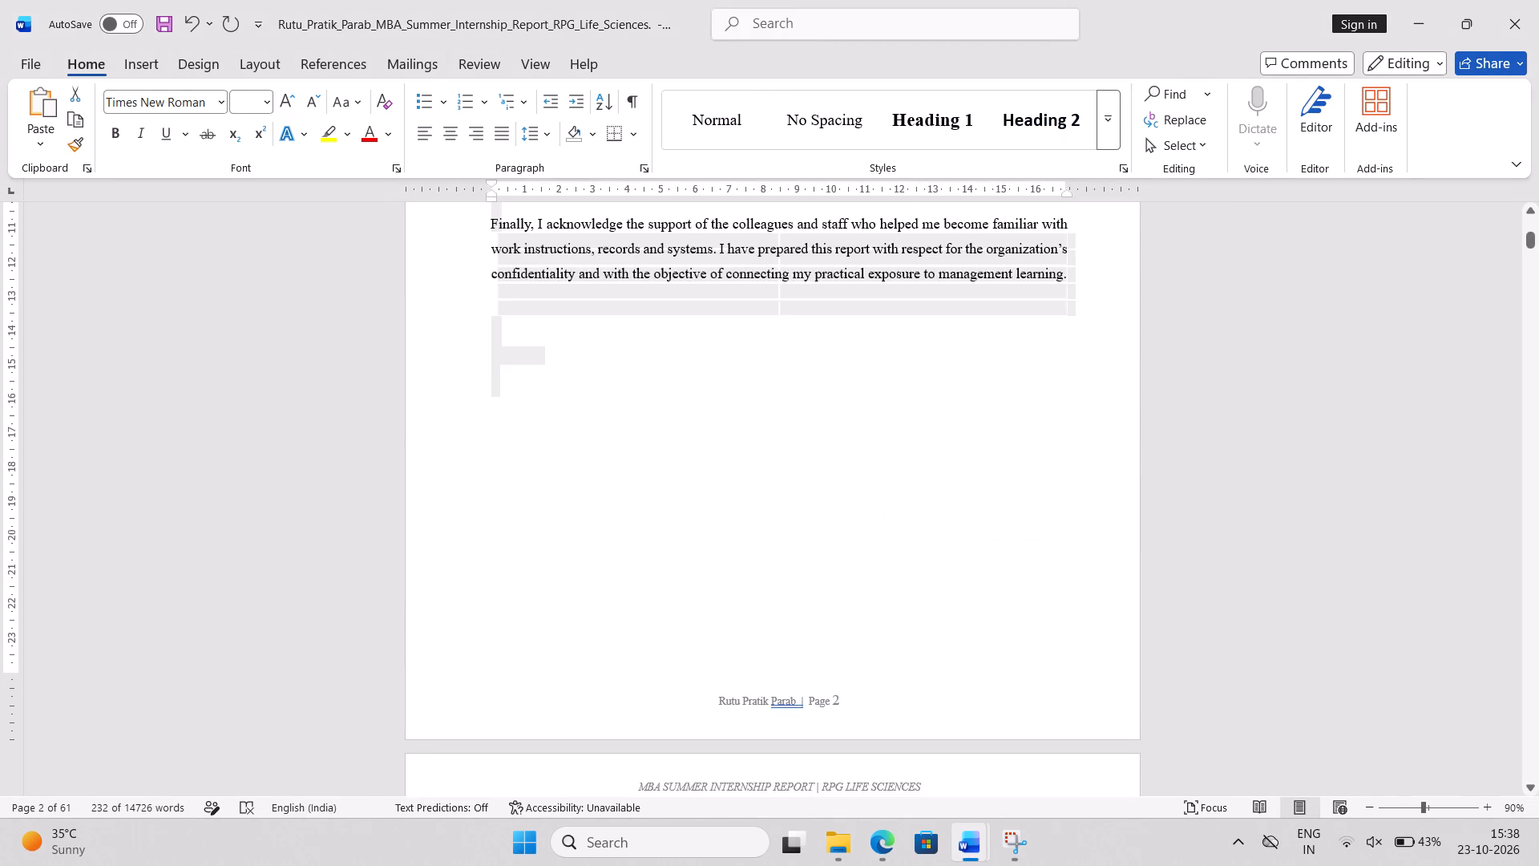
Insert a blank page before the DECLARATION heading.
scroll(890, 555, up, 10)
scroll(890, 555, down, 4)
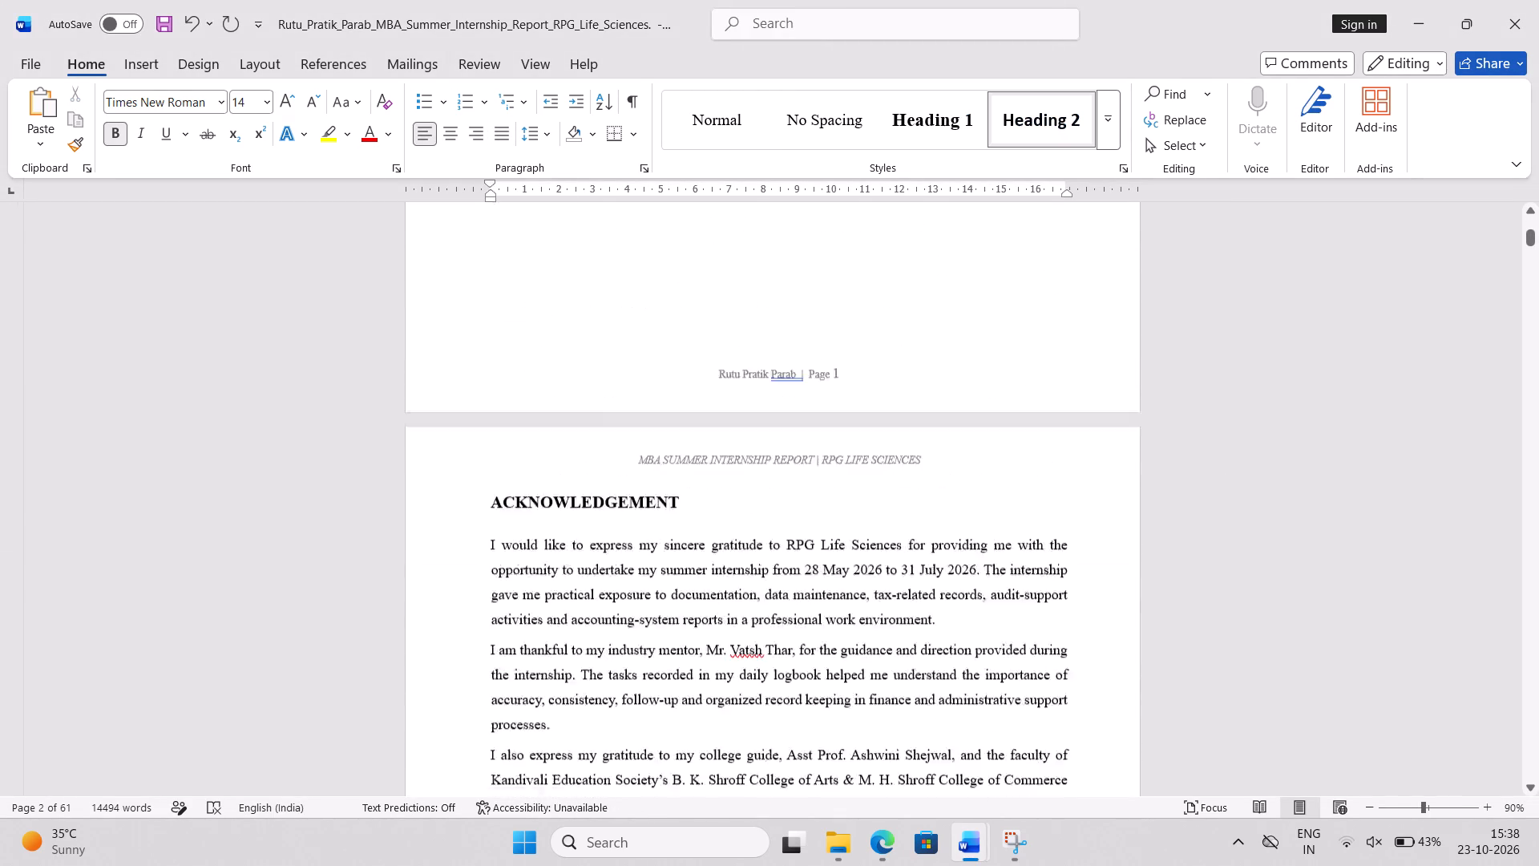
scroll(890, 555, up, 8)
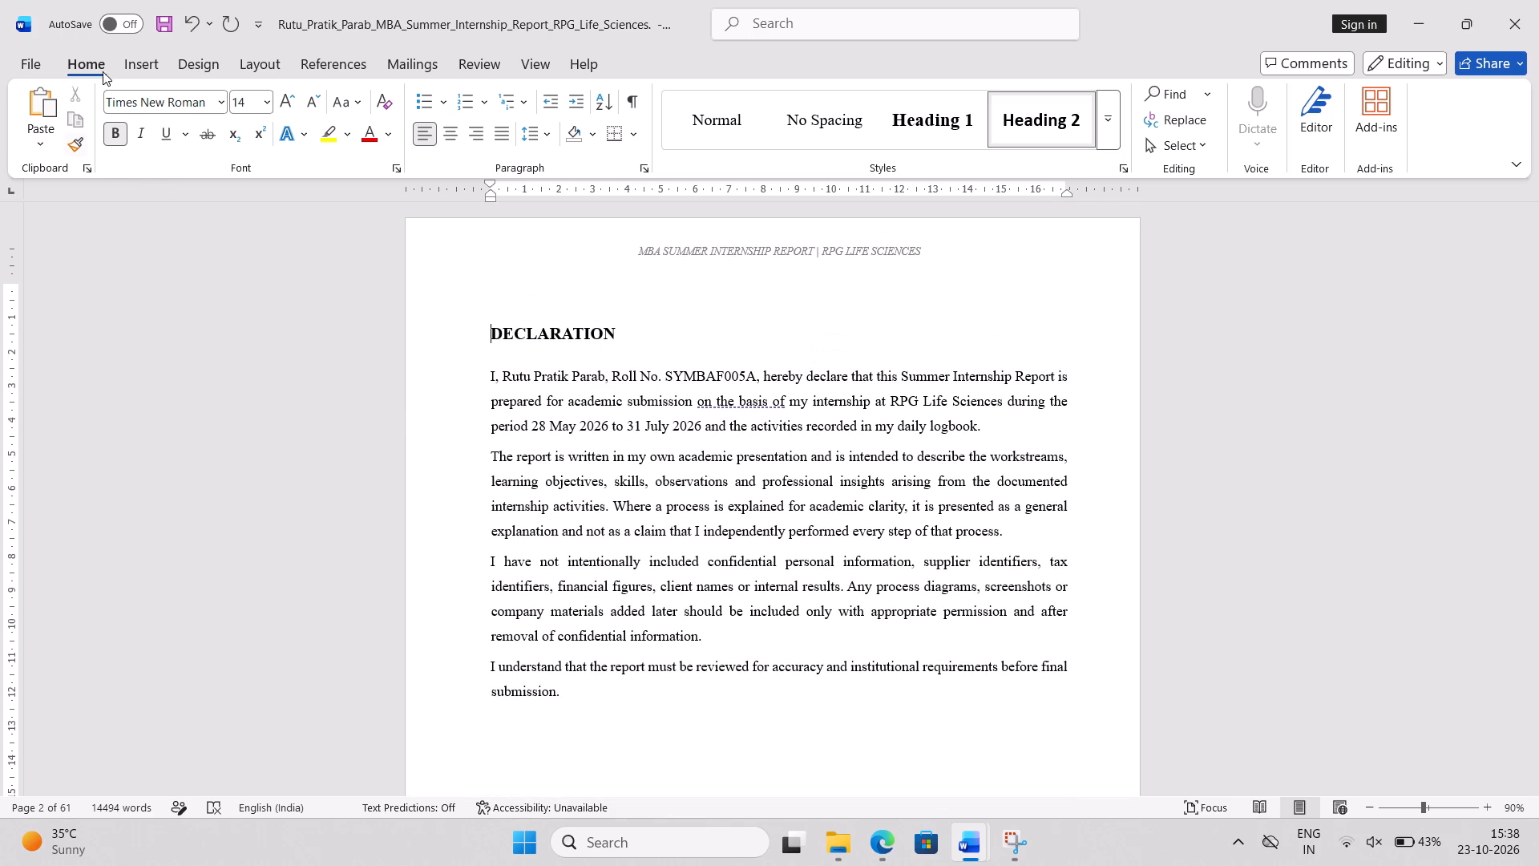
click(128, 66)
click(88, 112)
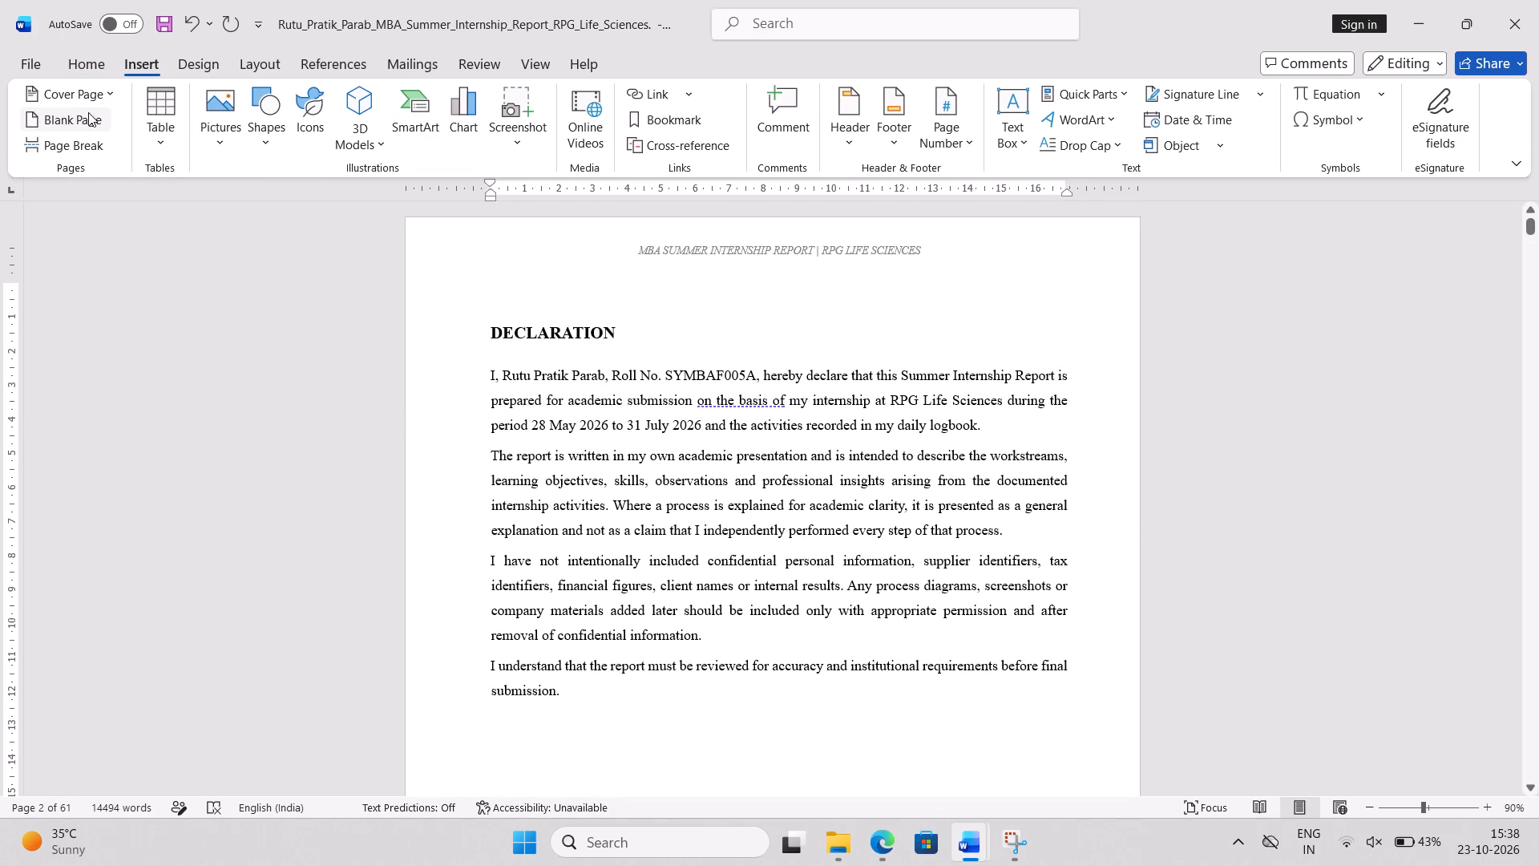
Paste the copied cover and certificate content onto the new blank first page.
scroll(622, 424, up, 7)
click(622, 424)
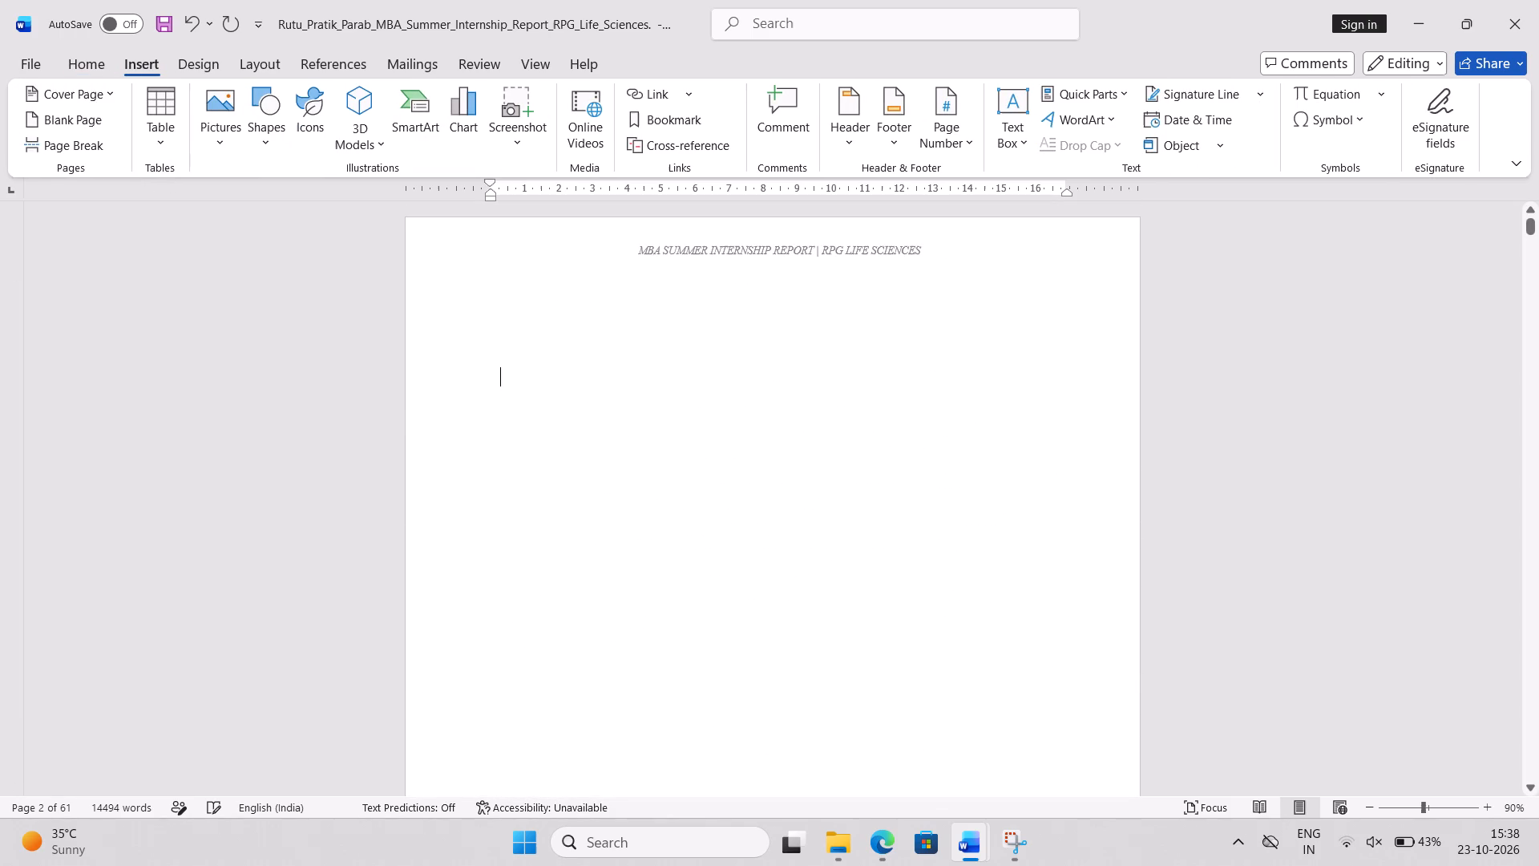
key(ctrl+v)
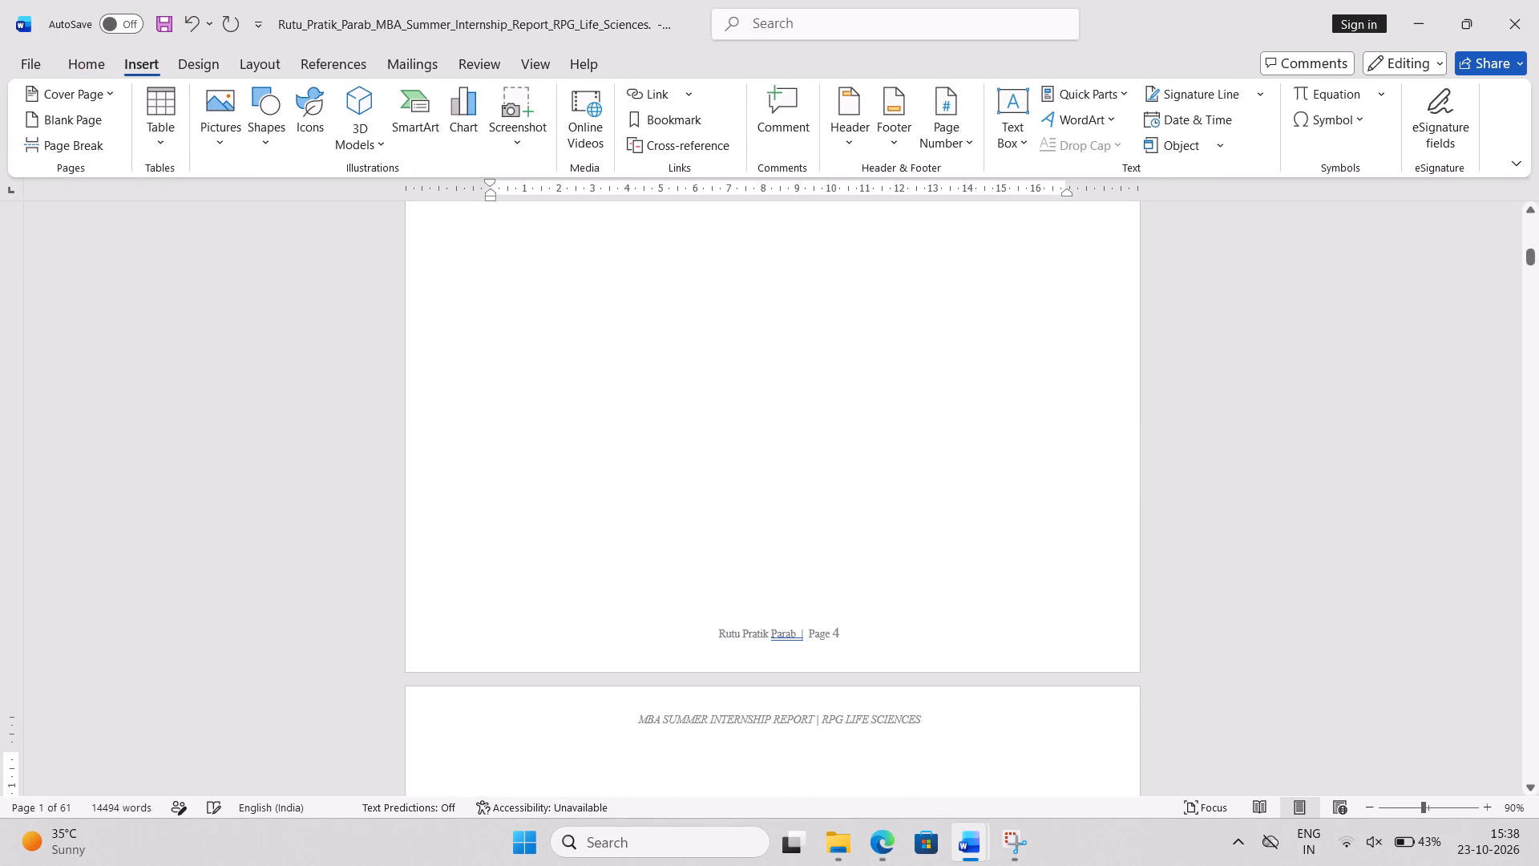
Check the pasted pages and remove surplus blank space around the start of the cover page.
scroll(622, 424, down, 3)
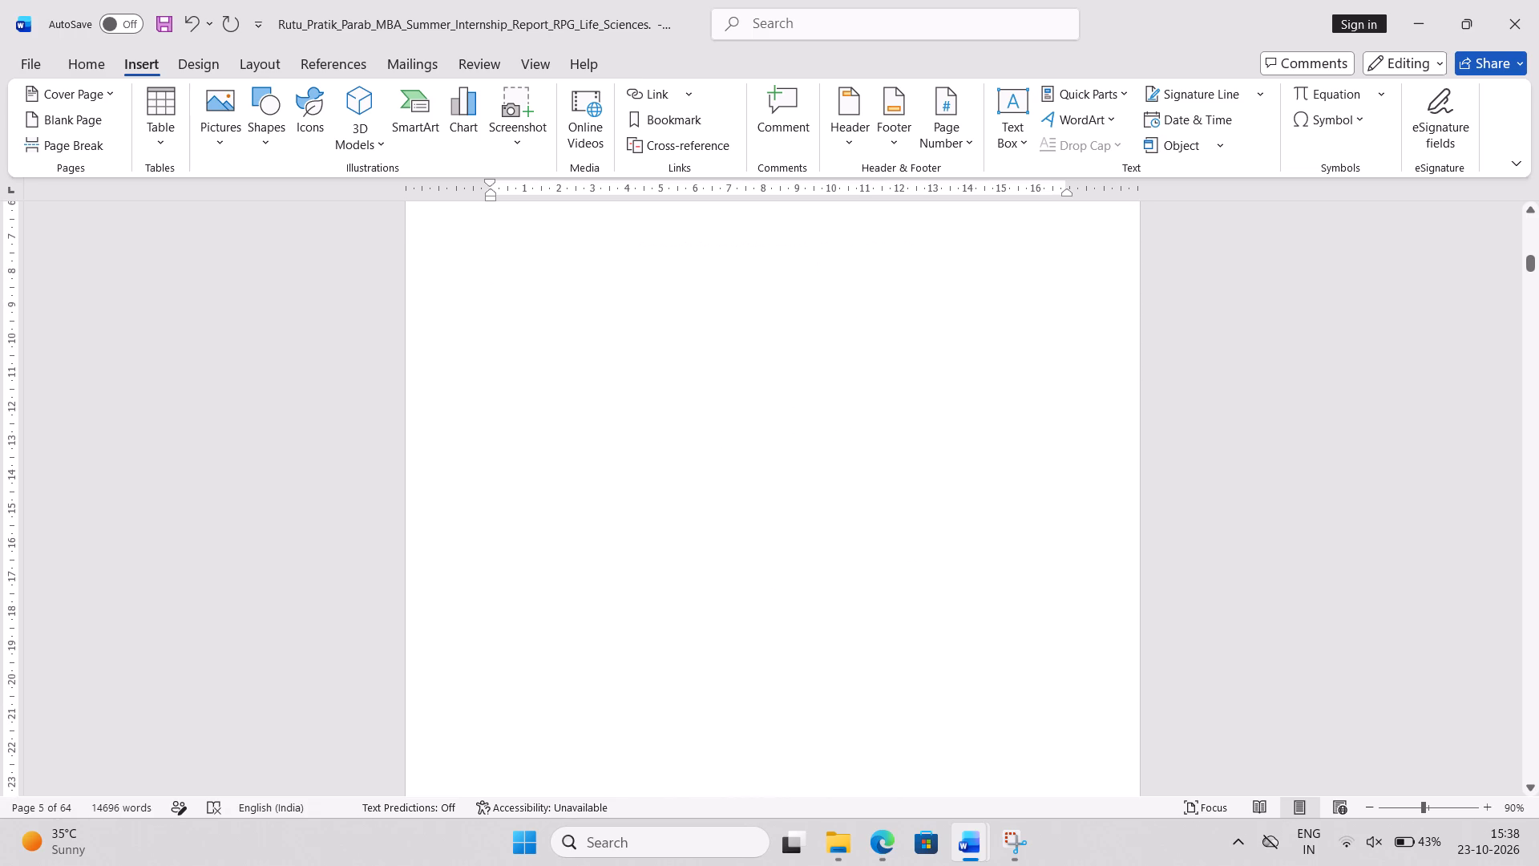
scroll(622, 424, up, 13)
scroll(622, 424, down, 3)
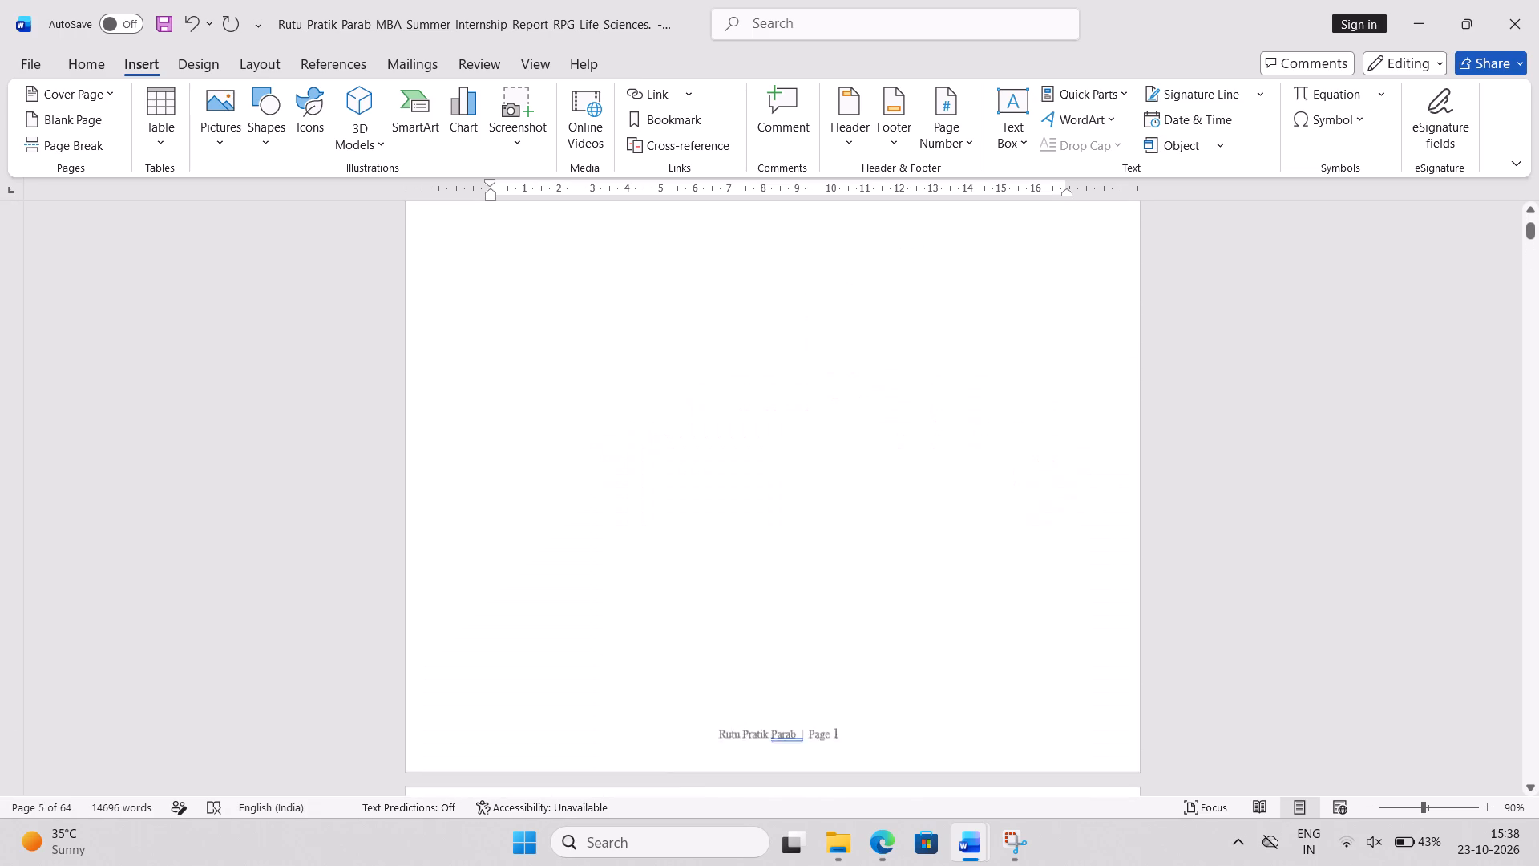
scroll(622, 424, down, 1)
scroll(622, 424, up, 2)
click(622, 424)
scroll(622, 424, up, 6)
key(Delete)
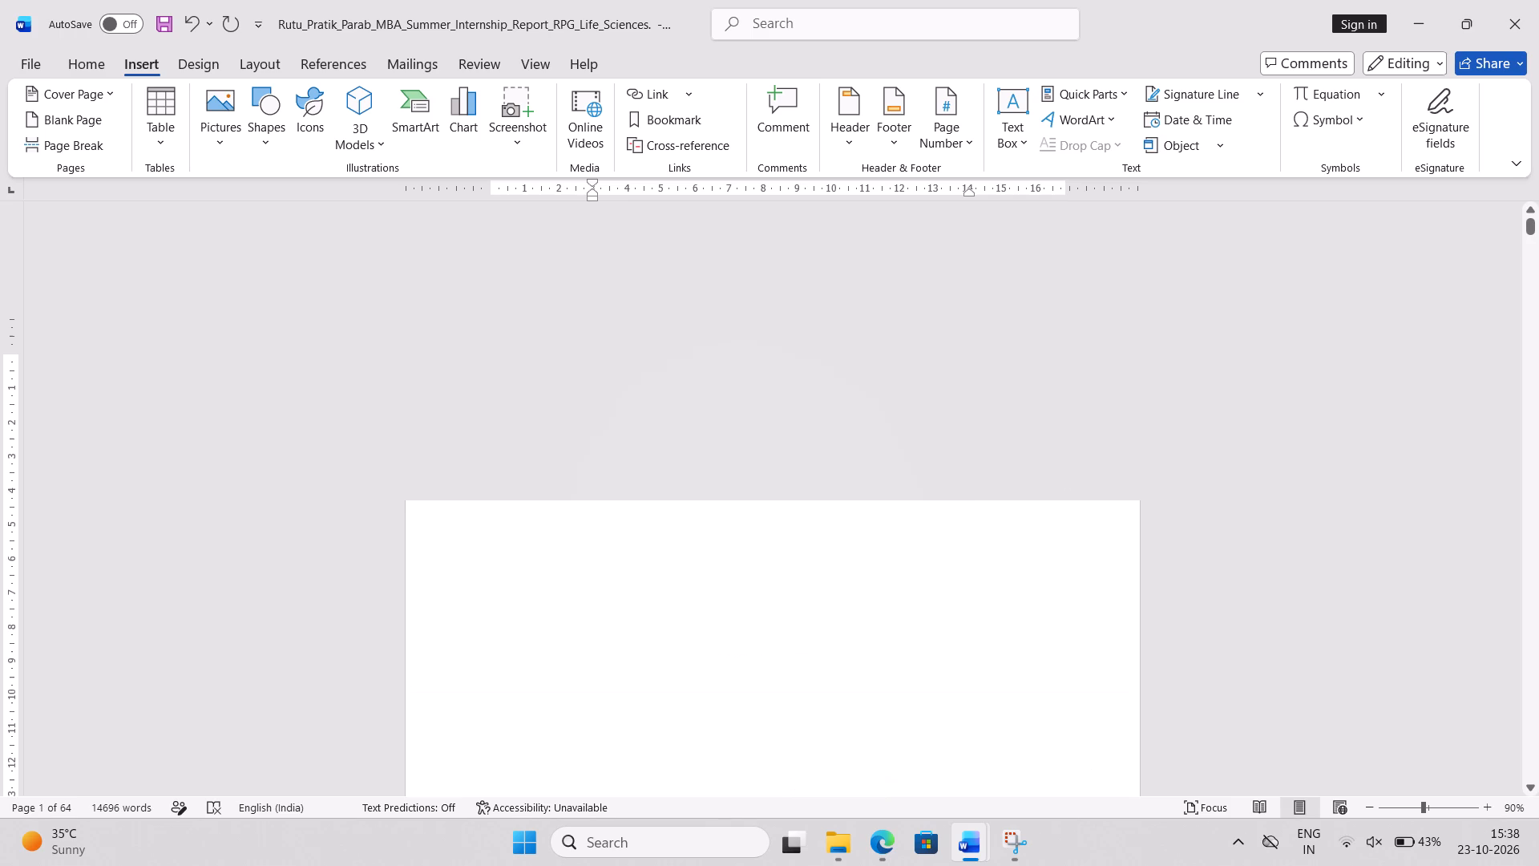
scroll(622, 424, up, 7)
click(634, 338)
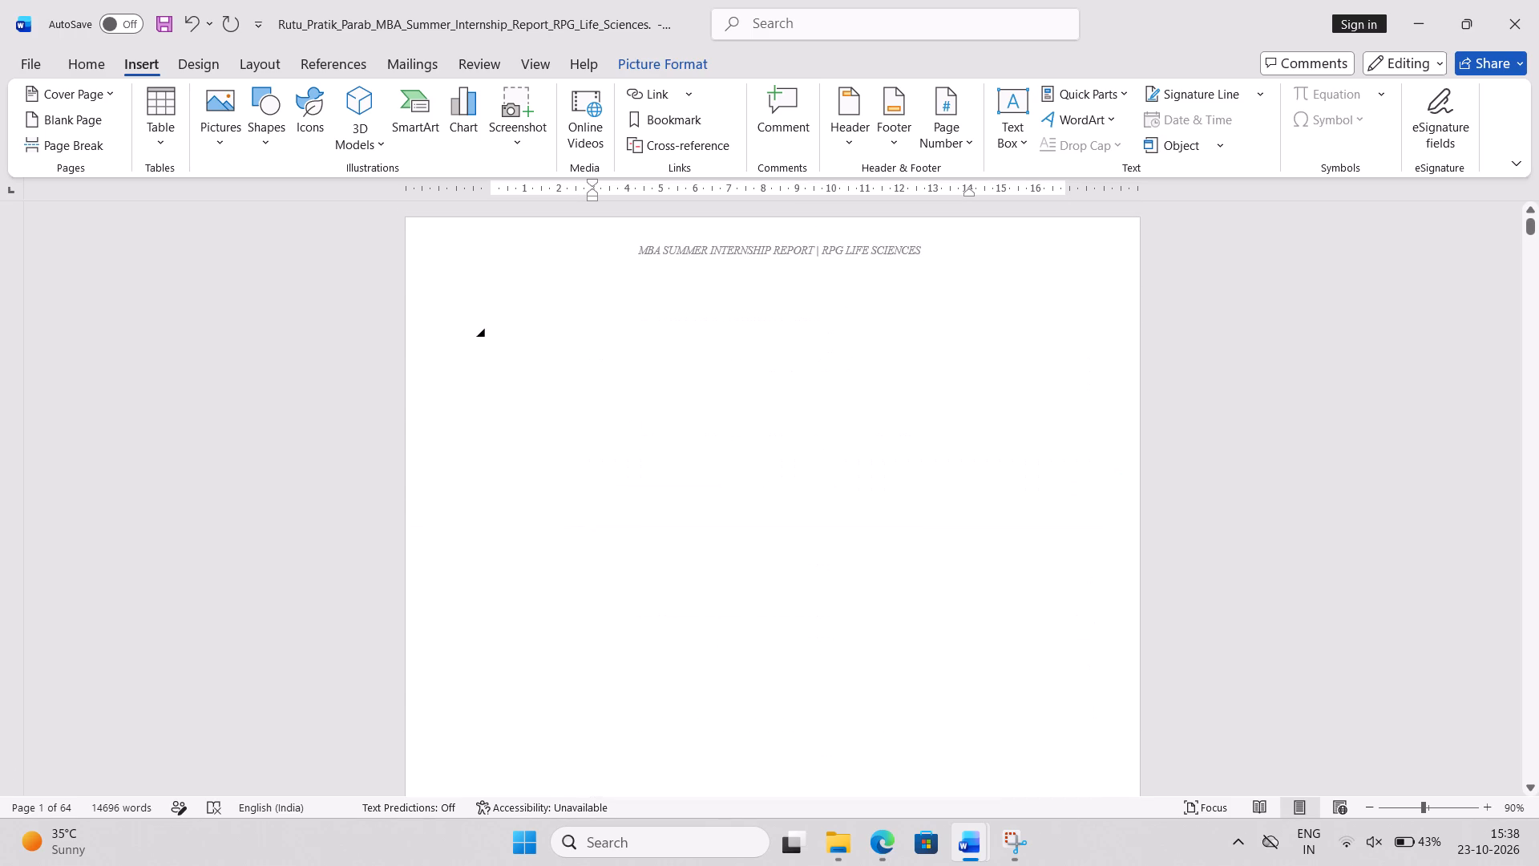
key(Delete)
key(Delete)
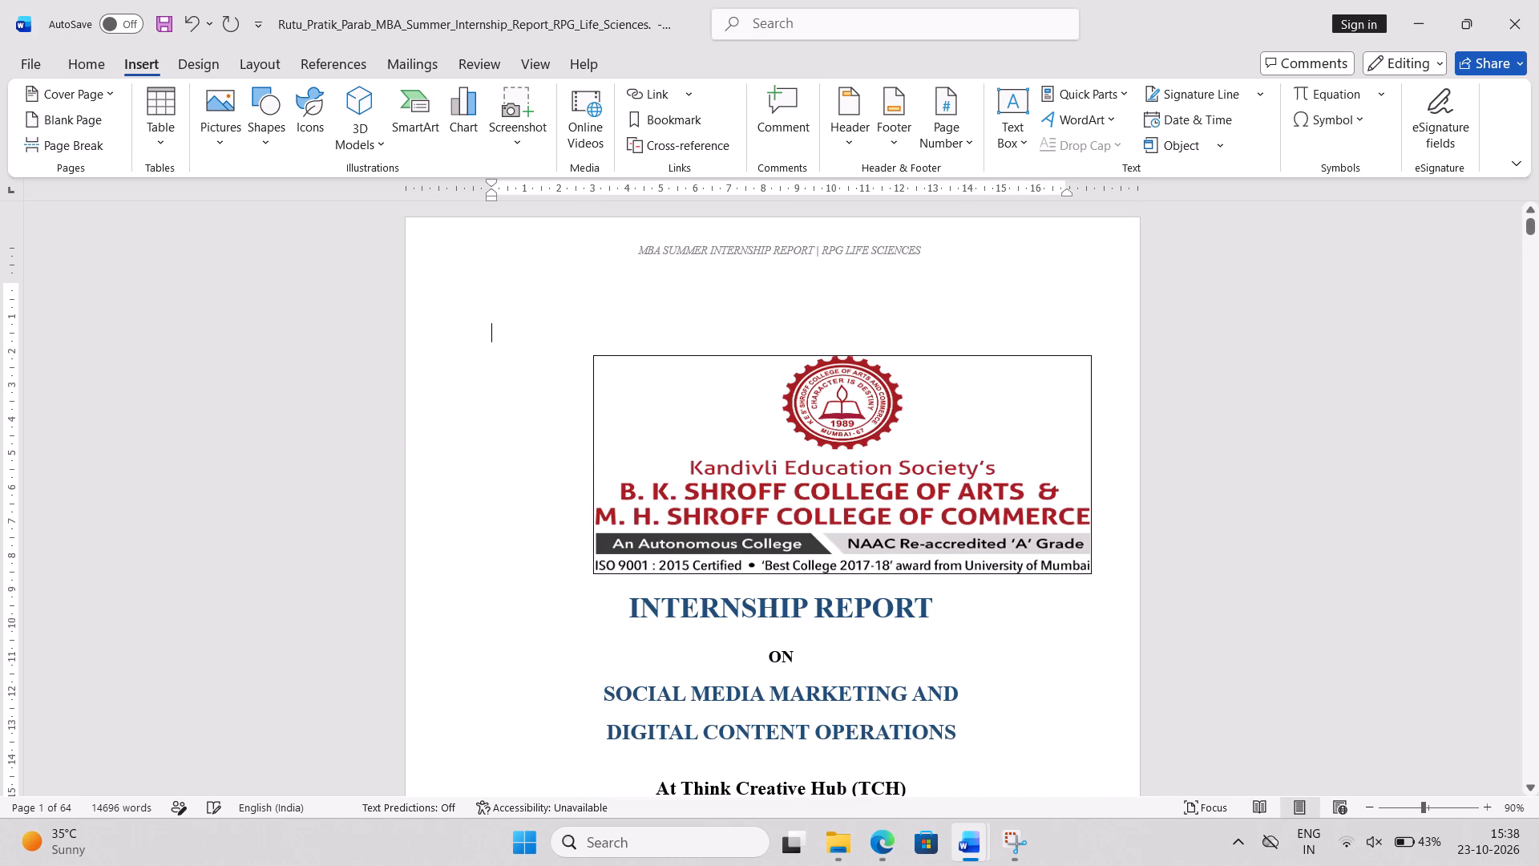
Move the cover page's college header picture up onto the empty first line at the margin.
click(638, 368)
drag(631, 381, 547, 307)
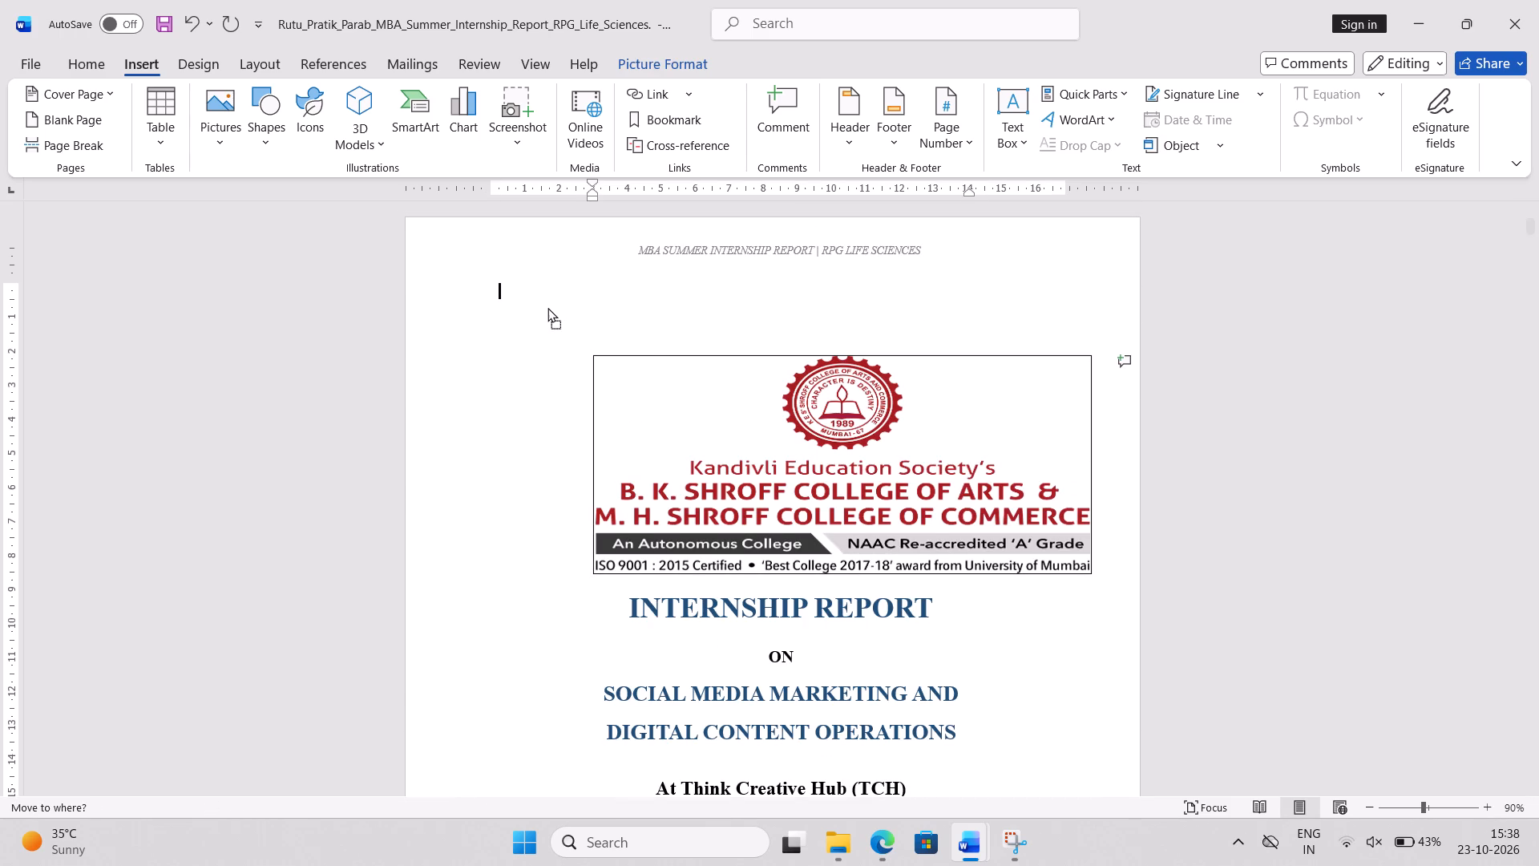
drag(547, 307, 543, 308)
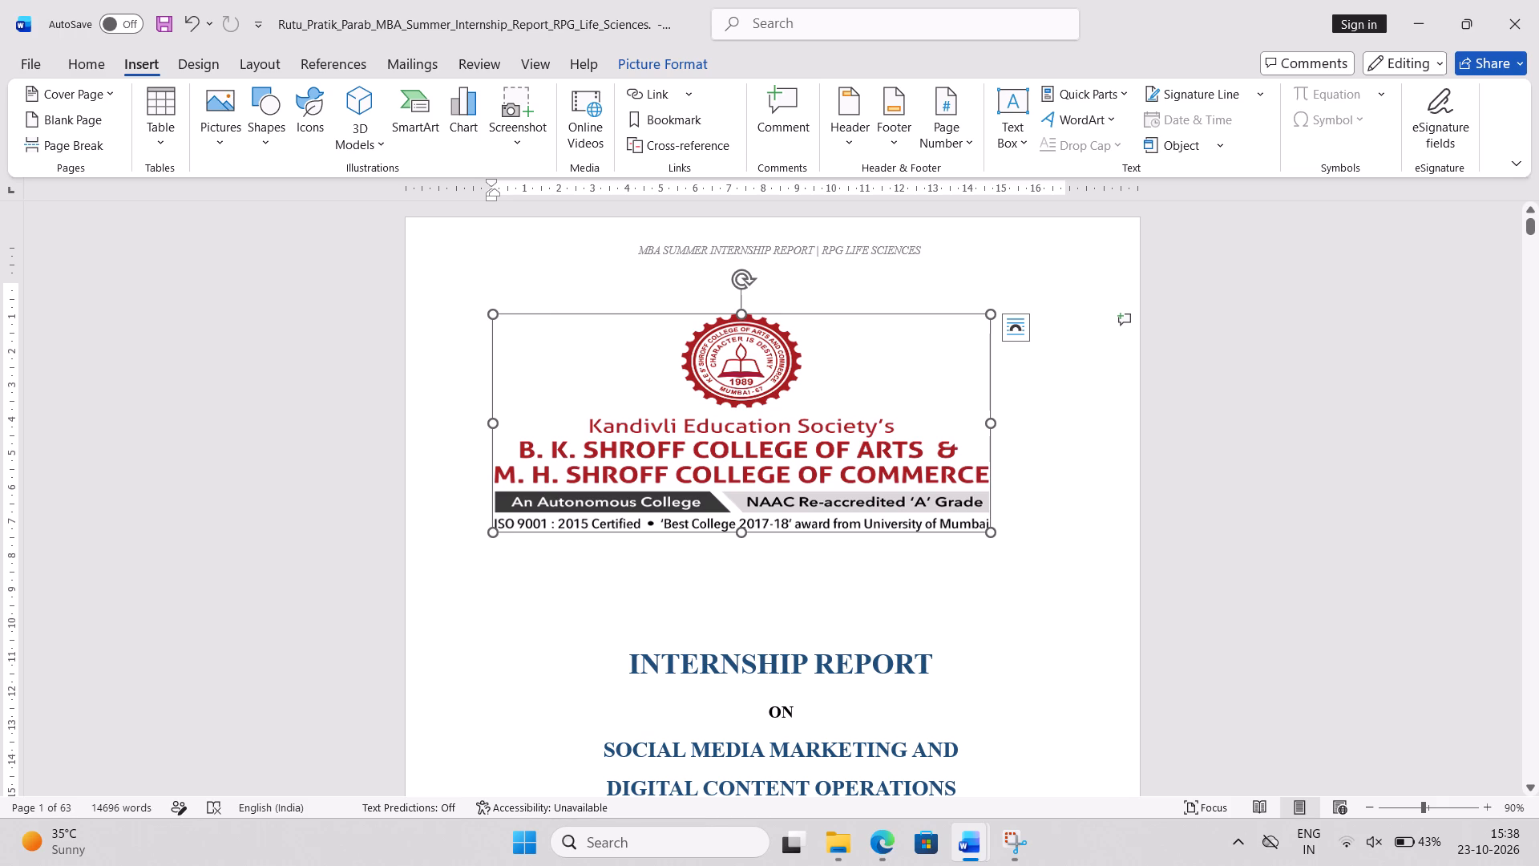
drag(827, 388, 918, 363)
Enlarge the cover page's college header picture from its corner until it spans roughly the full text width.
drag(990, 315, 1077, 307)
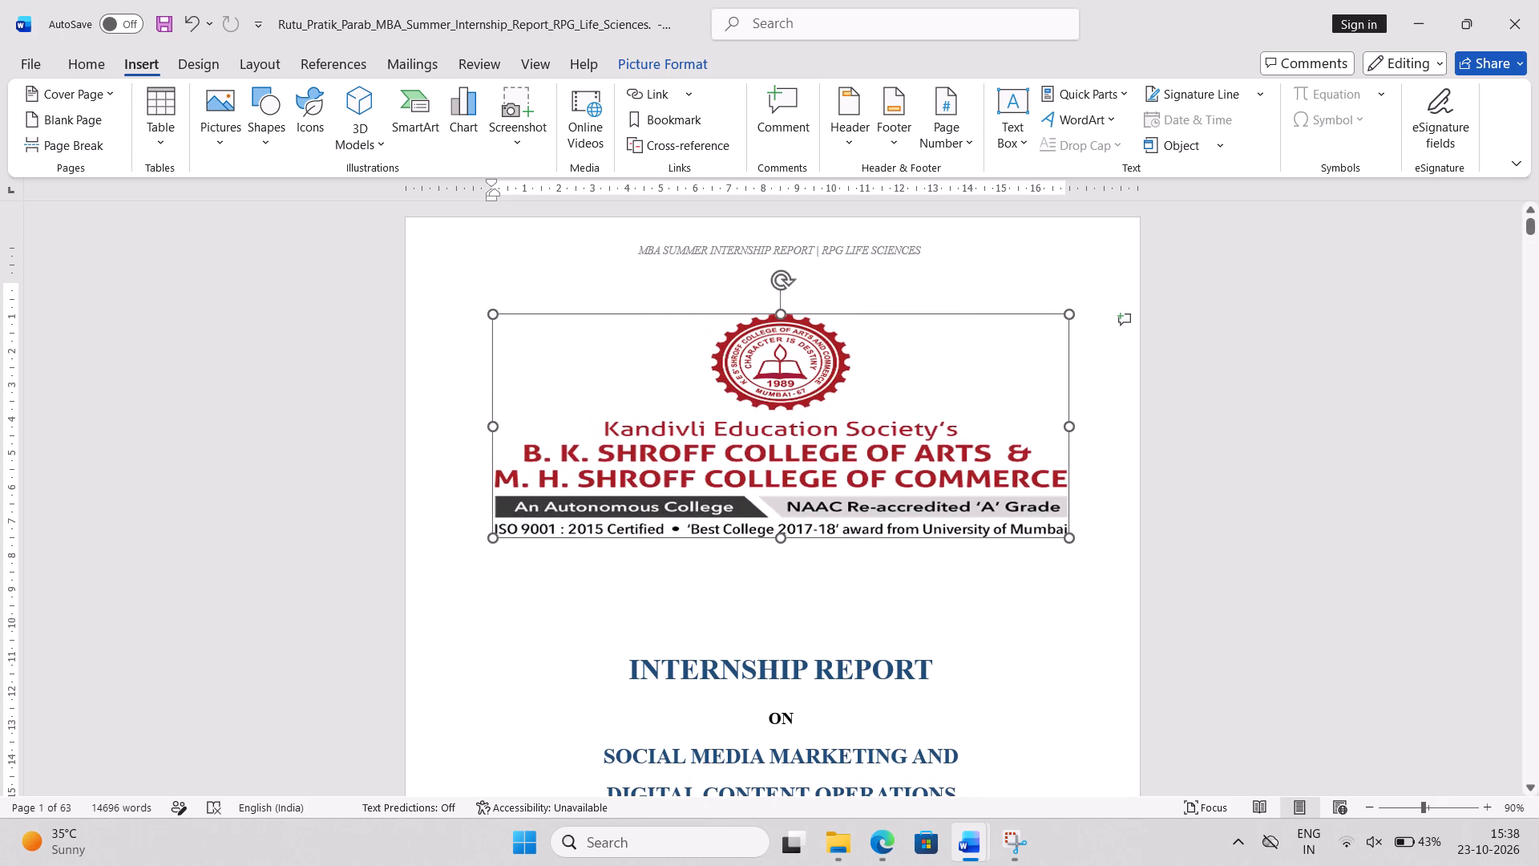
drag(1077, 307, 1097, 305)
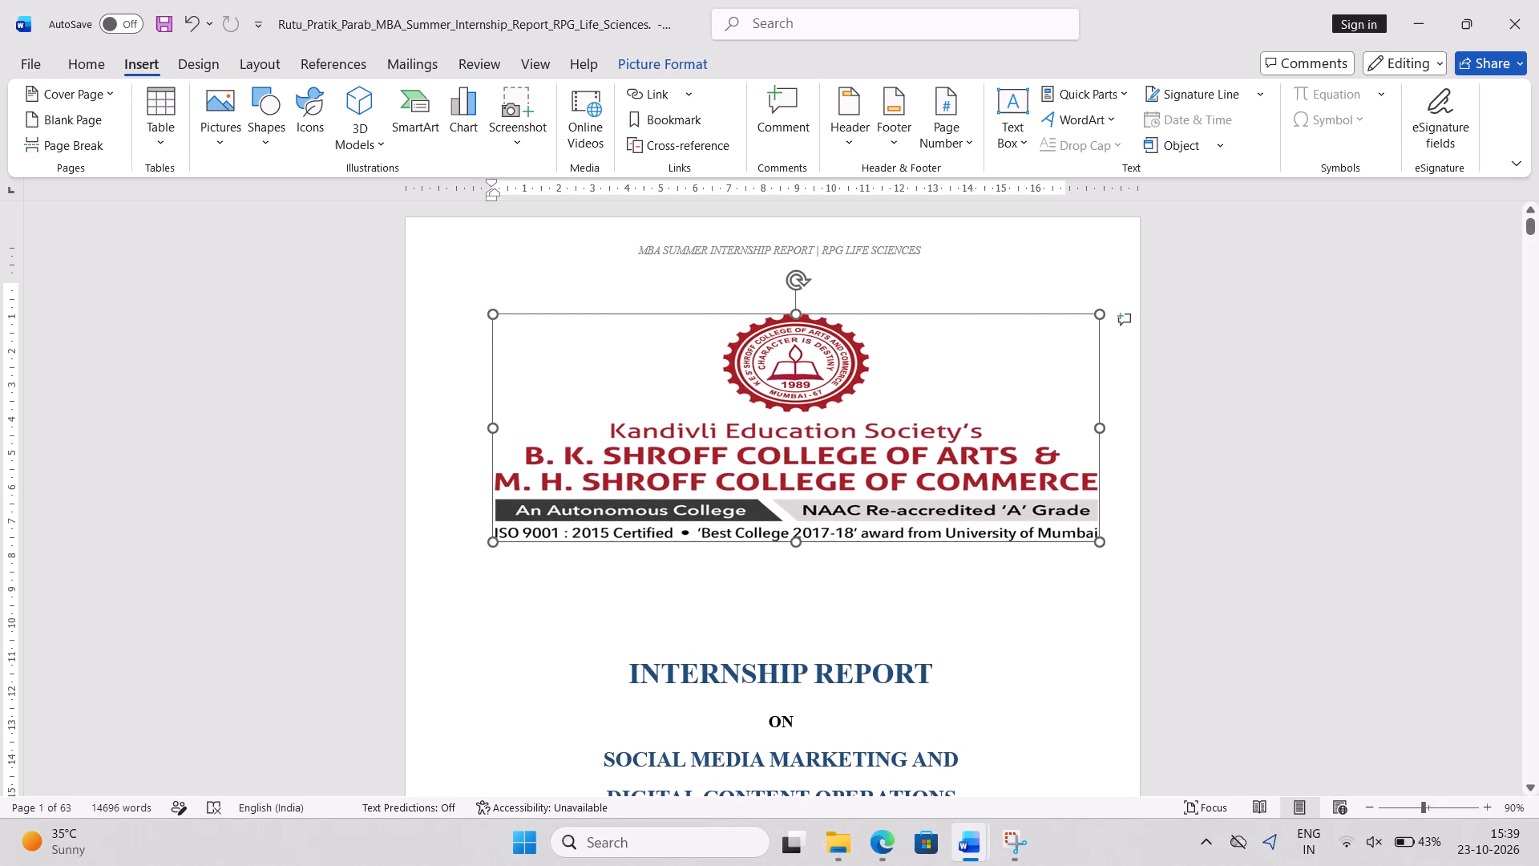
drag(1097, 305, 1093, 304)
Delete the empty lines between the college header picture and the INTERNSHIP REPORT title.
click(744, 654)
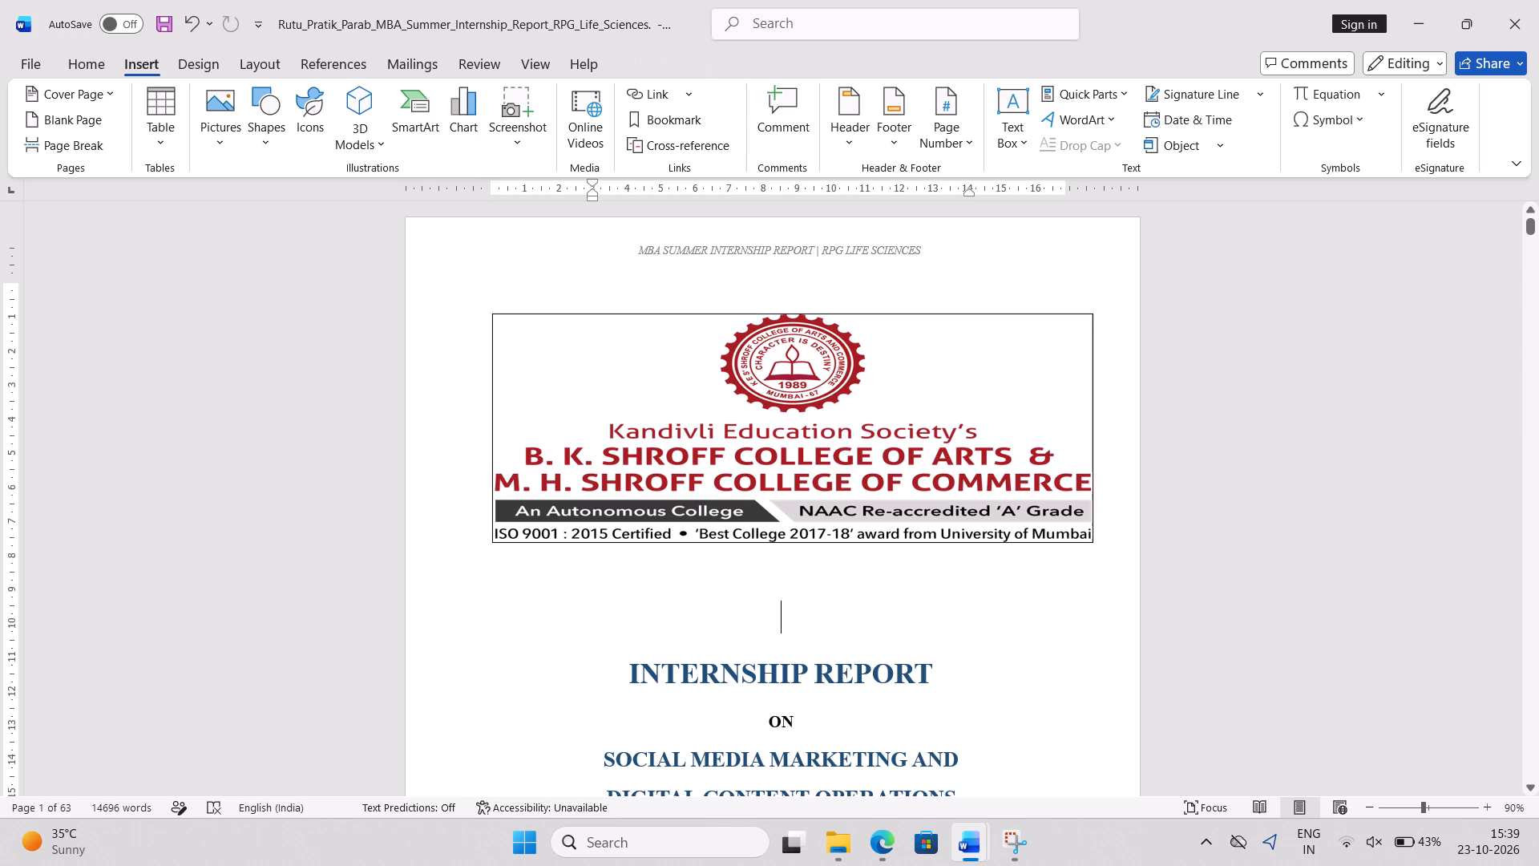
key(BackSpace)
key(BackSpace)
key(BackSpace)
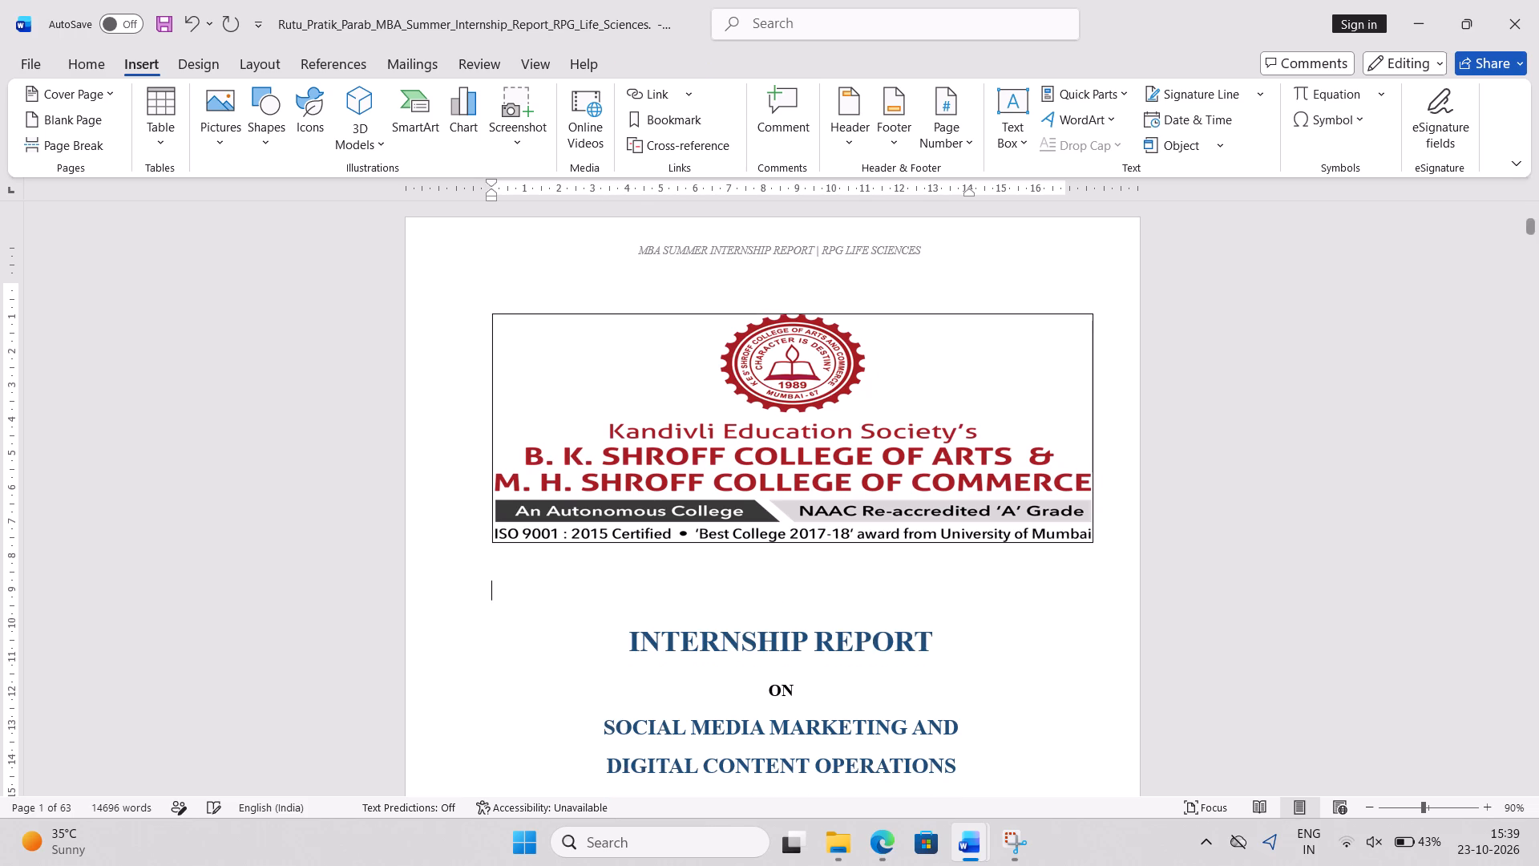
key(BackSpace)
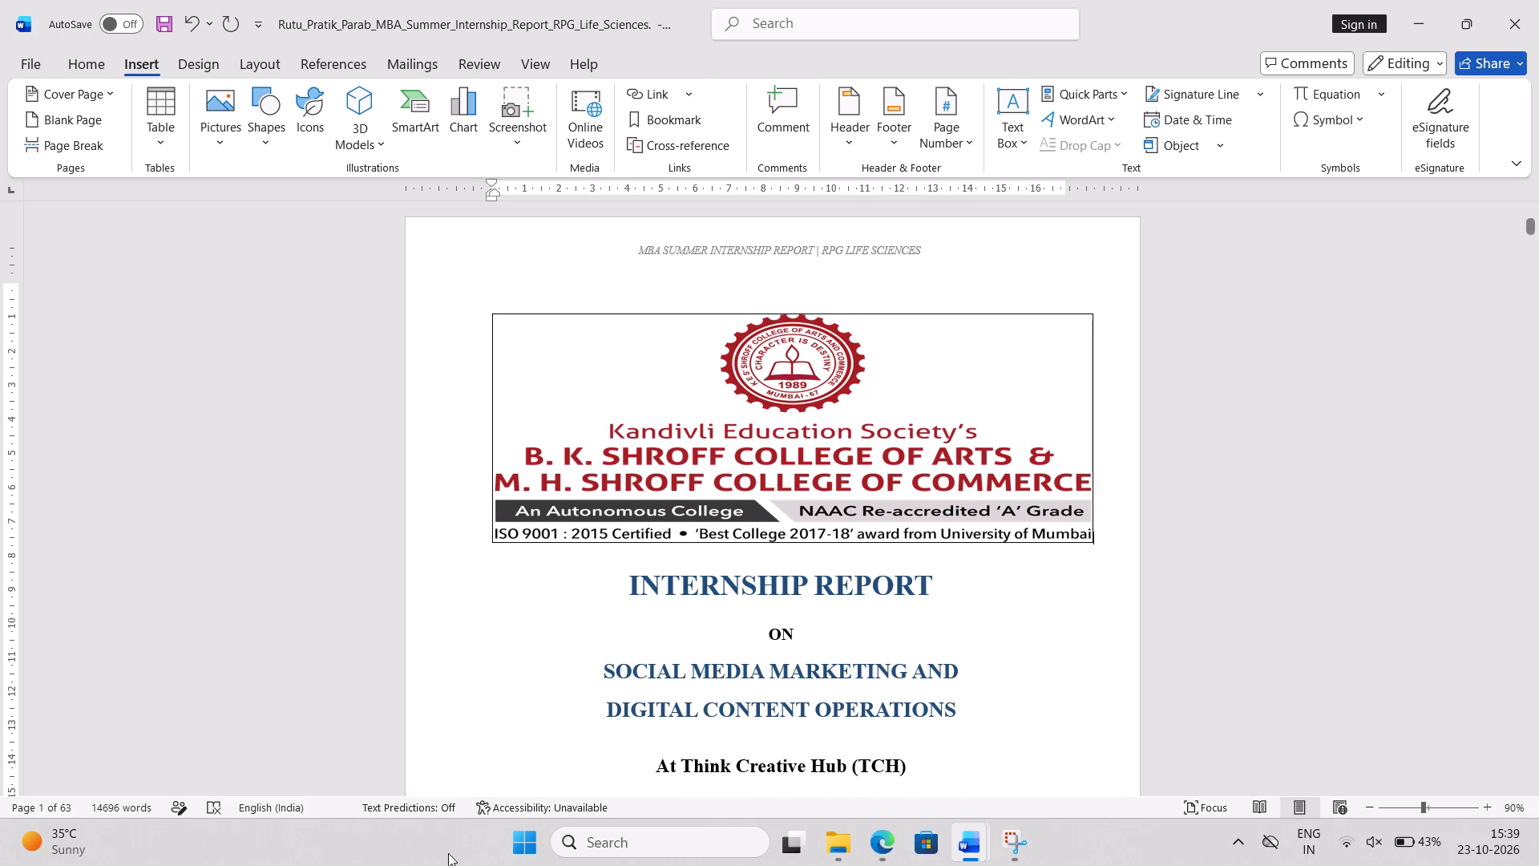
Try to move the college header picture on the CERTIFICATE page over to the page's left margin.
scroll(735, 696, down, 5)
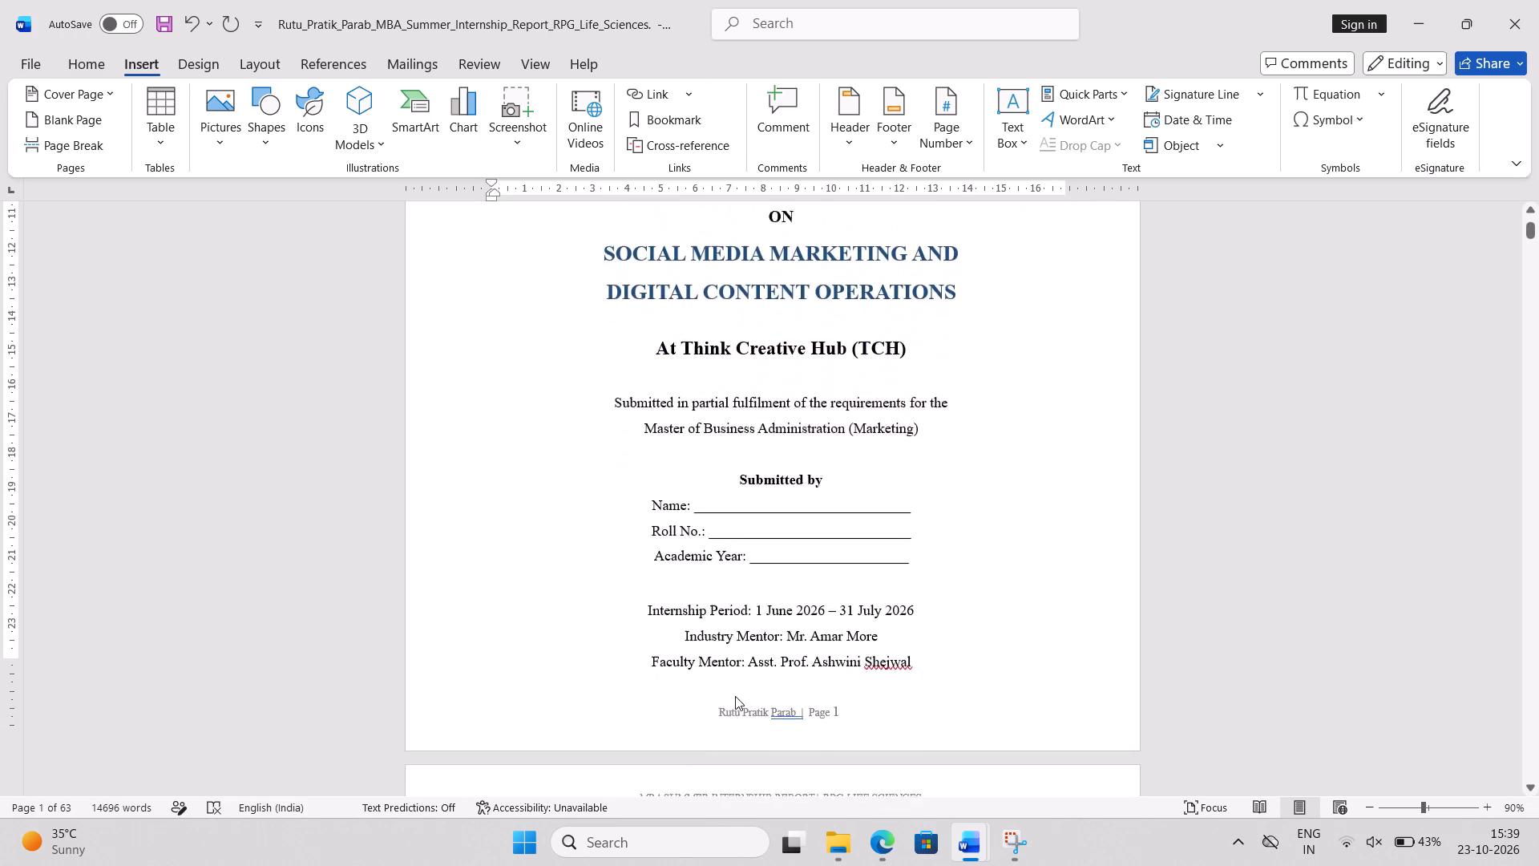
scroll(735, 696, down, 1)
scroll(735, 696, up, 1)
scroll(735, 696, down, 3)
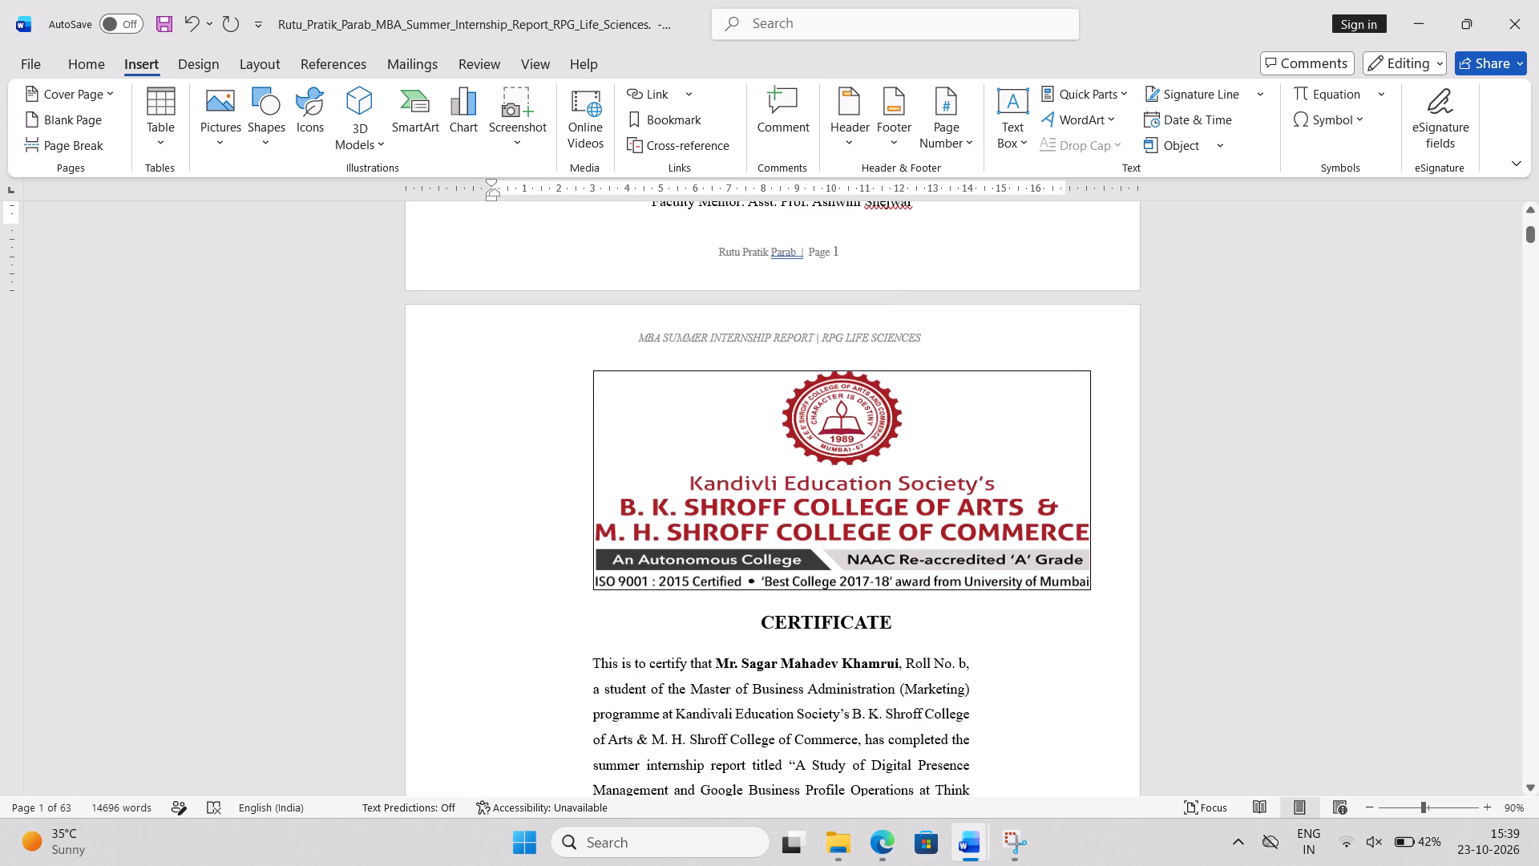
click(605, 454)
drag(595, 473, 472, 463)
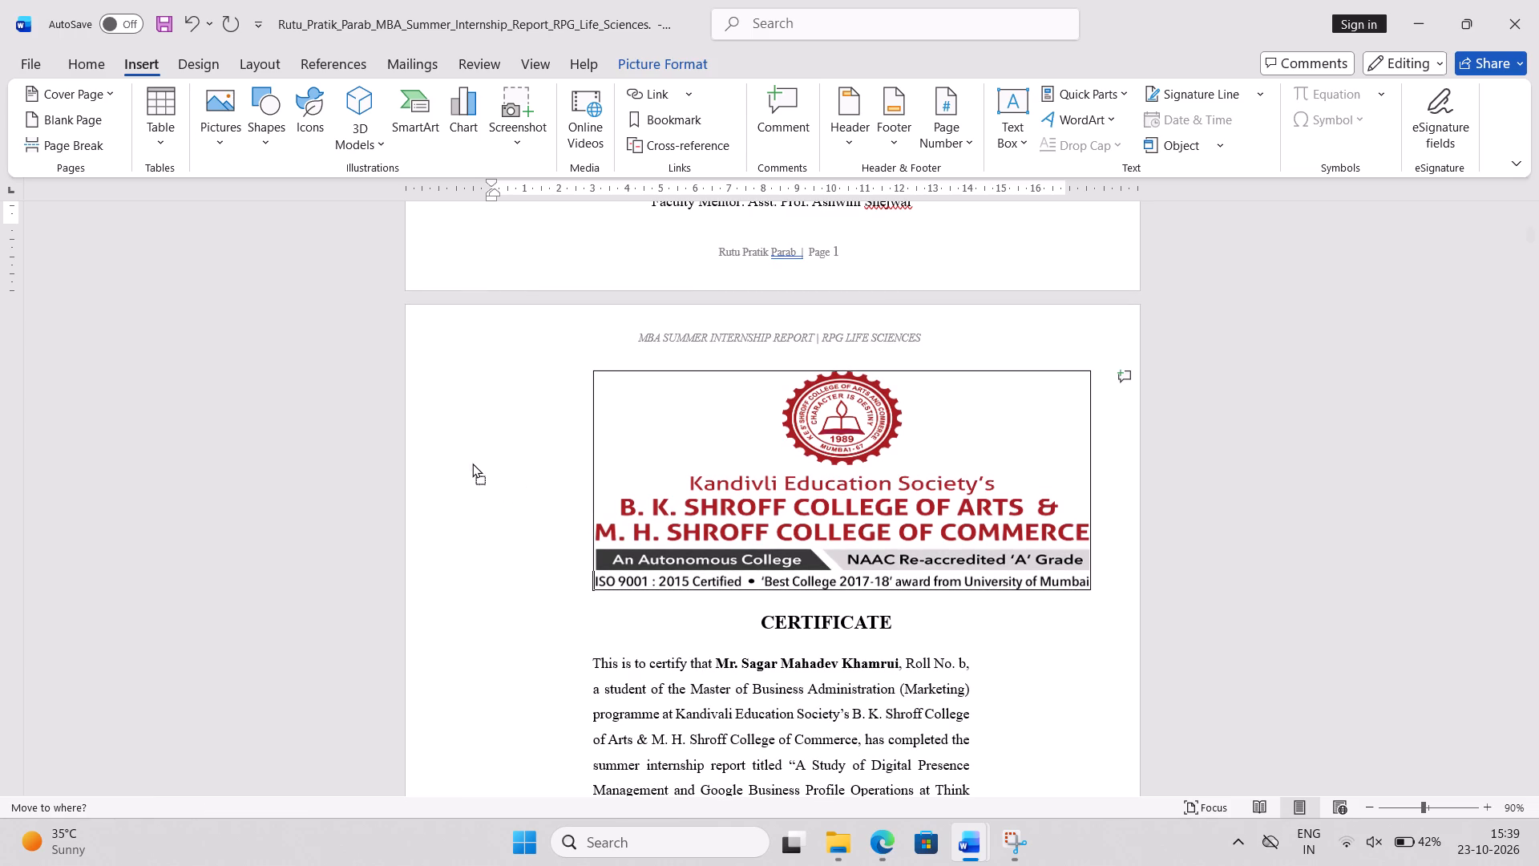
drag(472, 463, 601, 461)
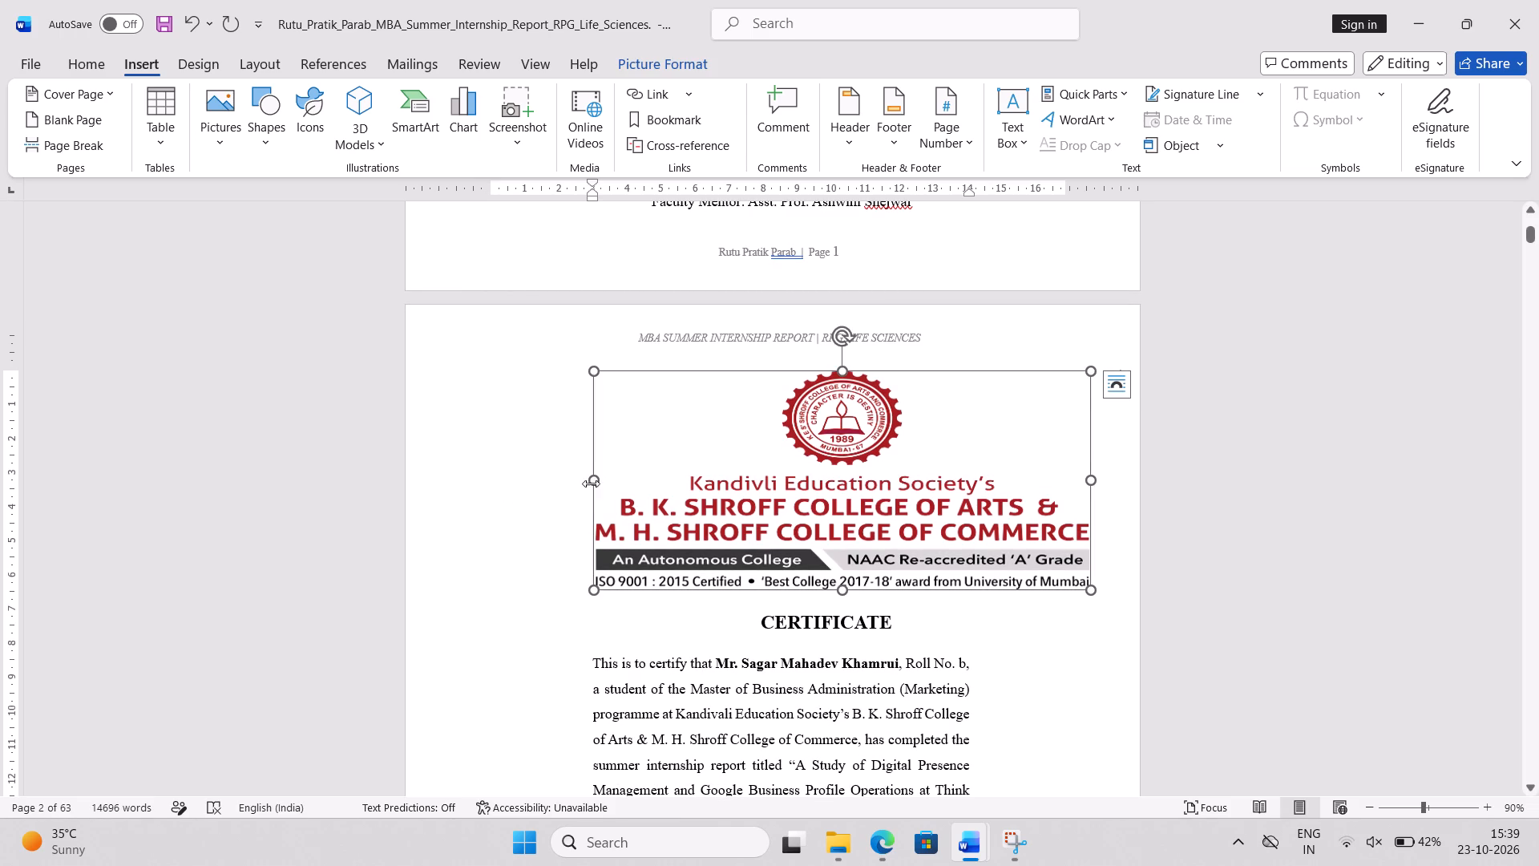
Widen the college header picture on the CERTIFICATE page from its side edge.
drag(598, 480, 516, 475)
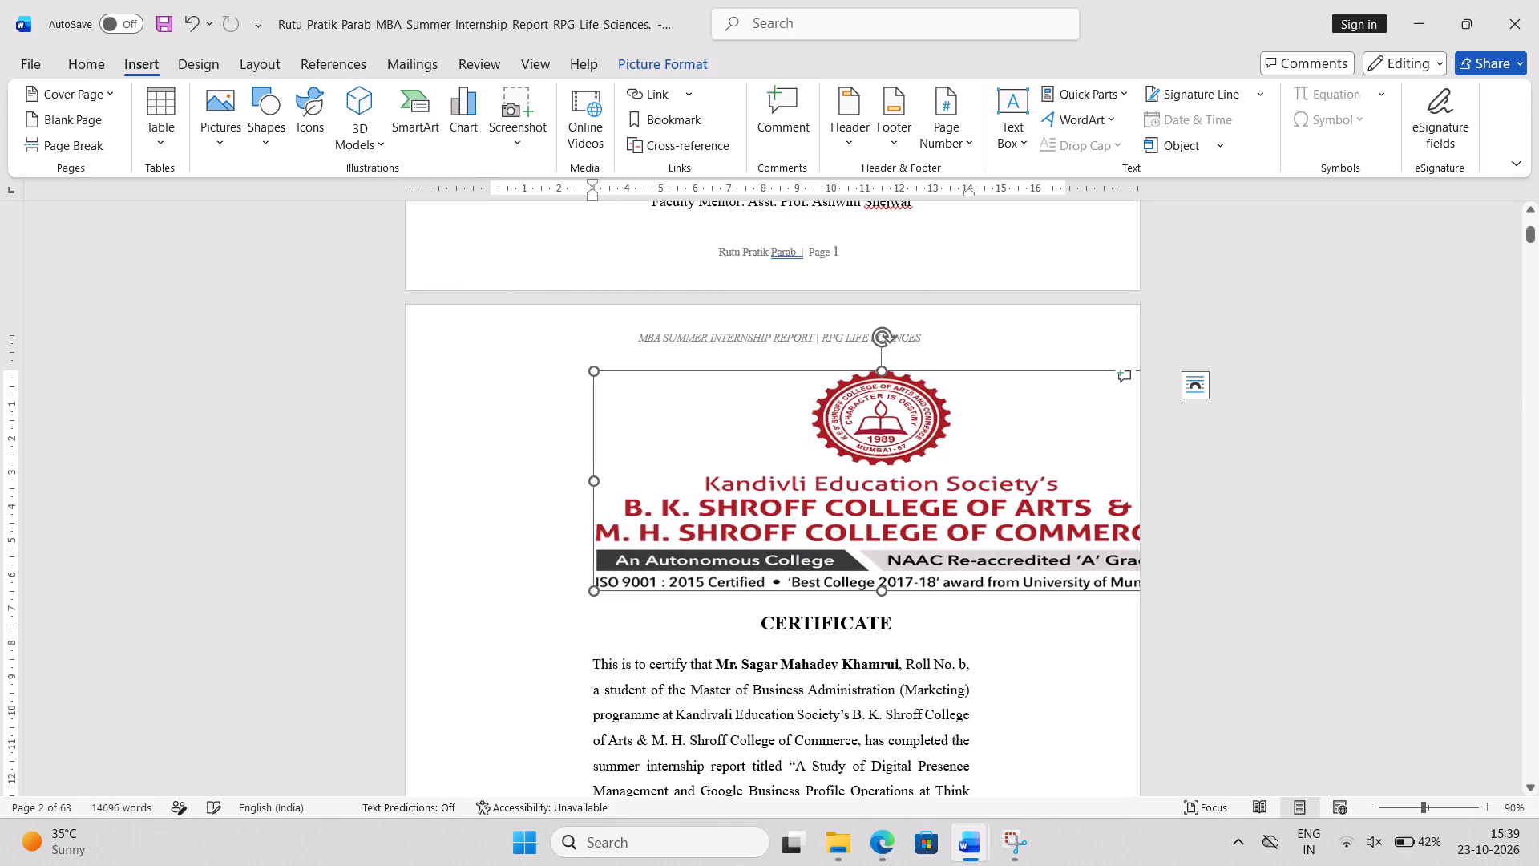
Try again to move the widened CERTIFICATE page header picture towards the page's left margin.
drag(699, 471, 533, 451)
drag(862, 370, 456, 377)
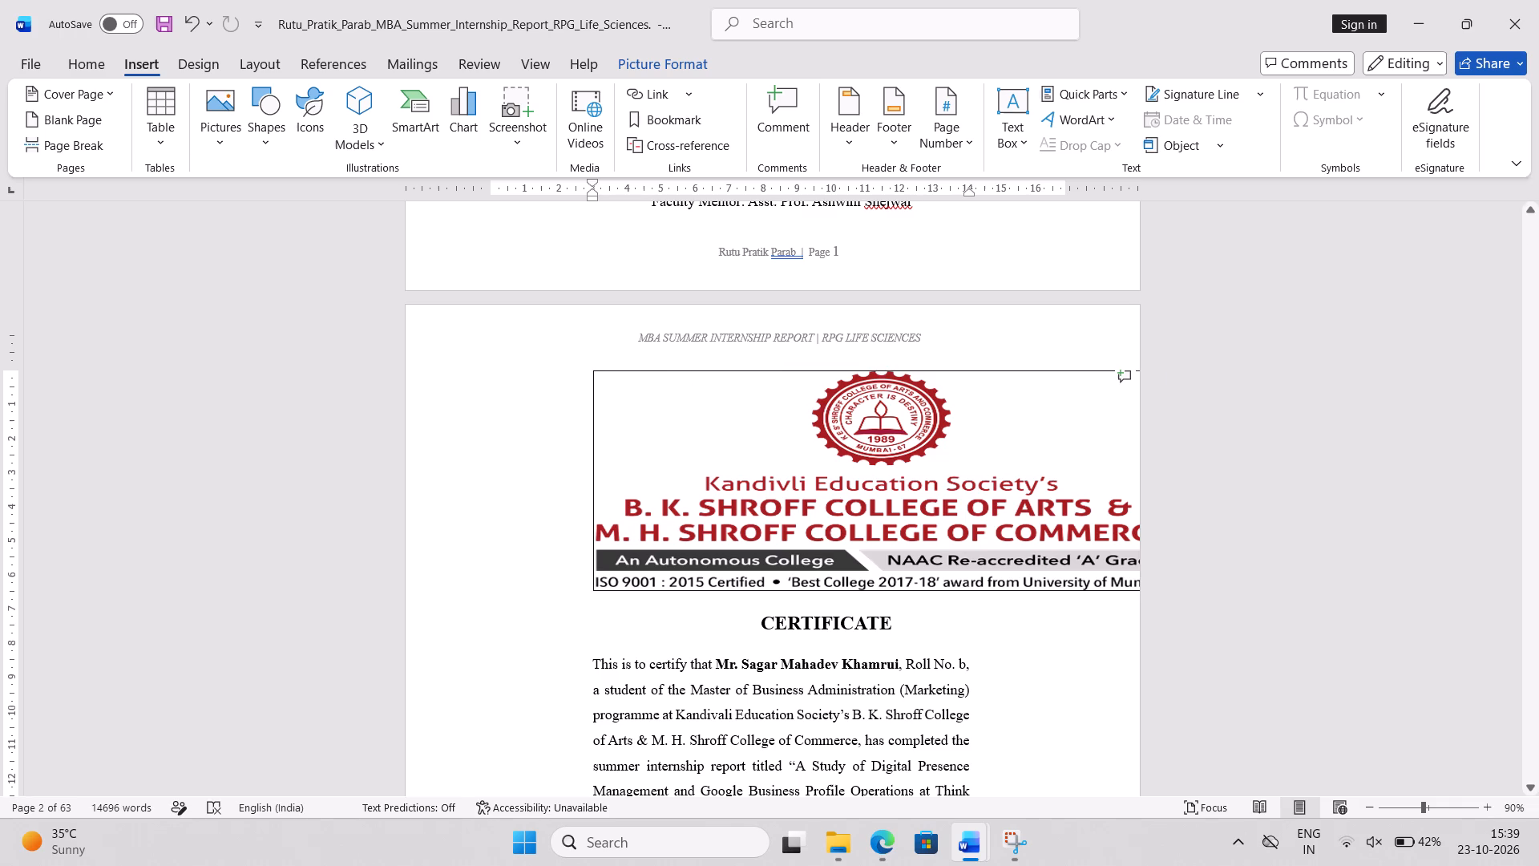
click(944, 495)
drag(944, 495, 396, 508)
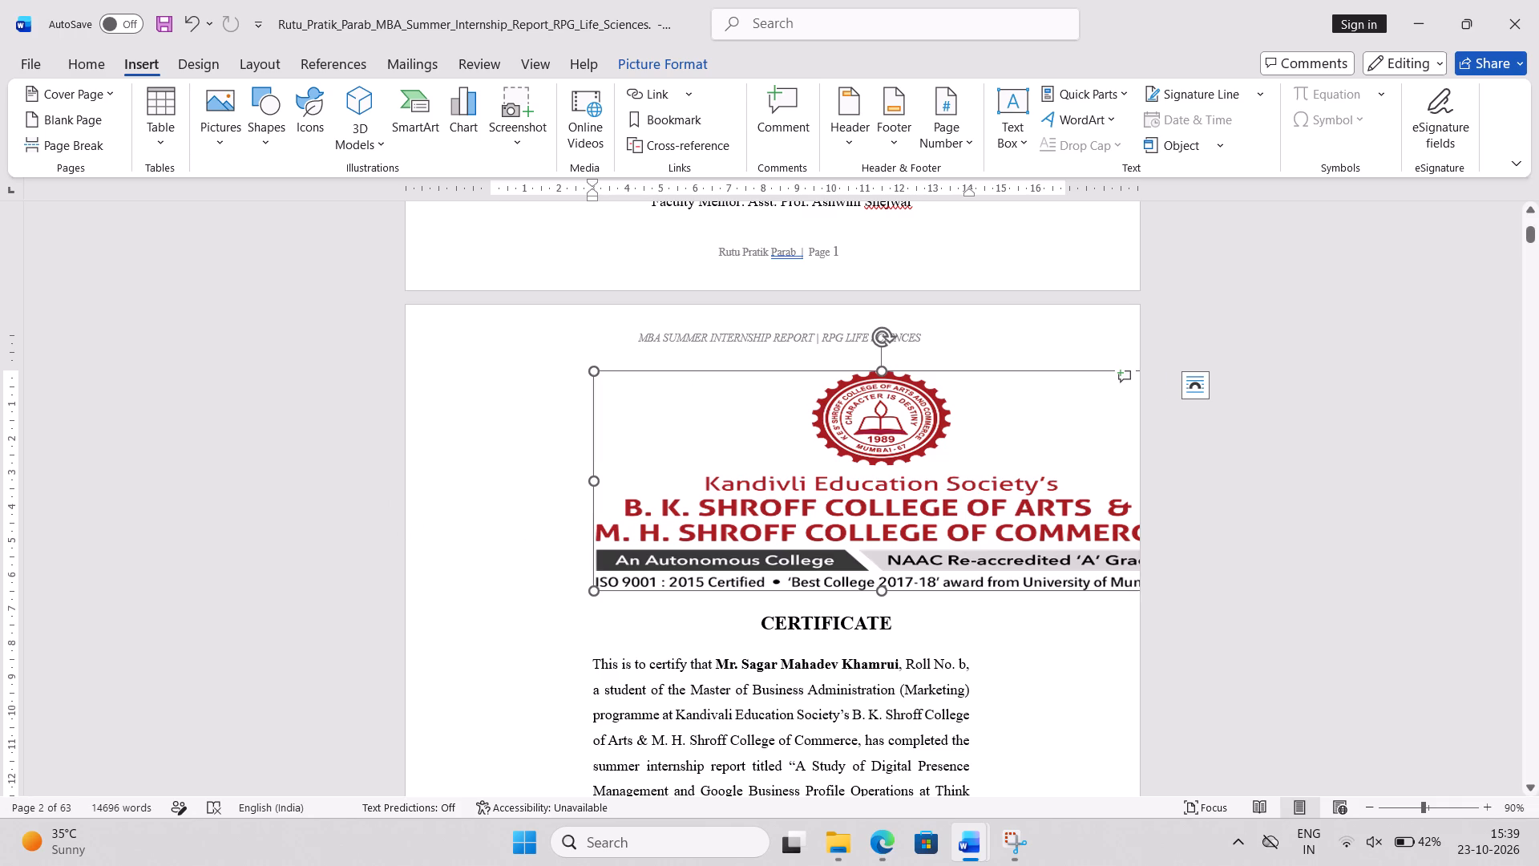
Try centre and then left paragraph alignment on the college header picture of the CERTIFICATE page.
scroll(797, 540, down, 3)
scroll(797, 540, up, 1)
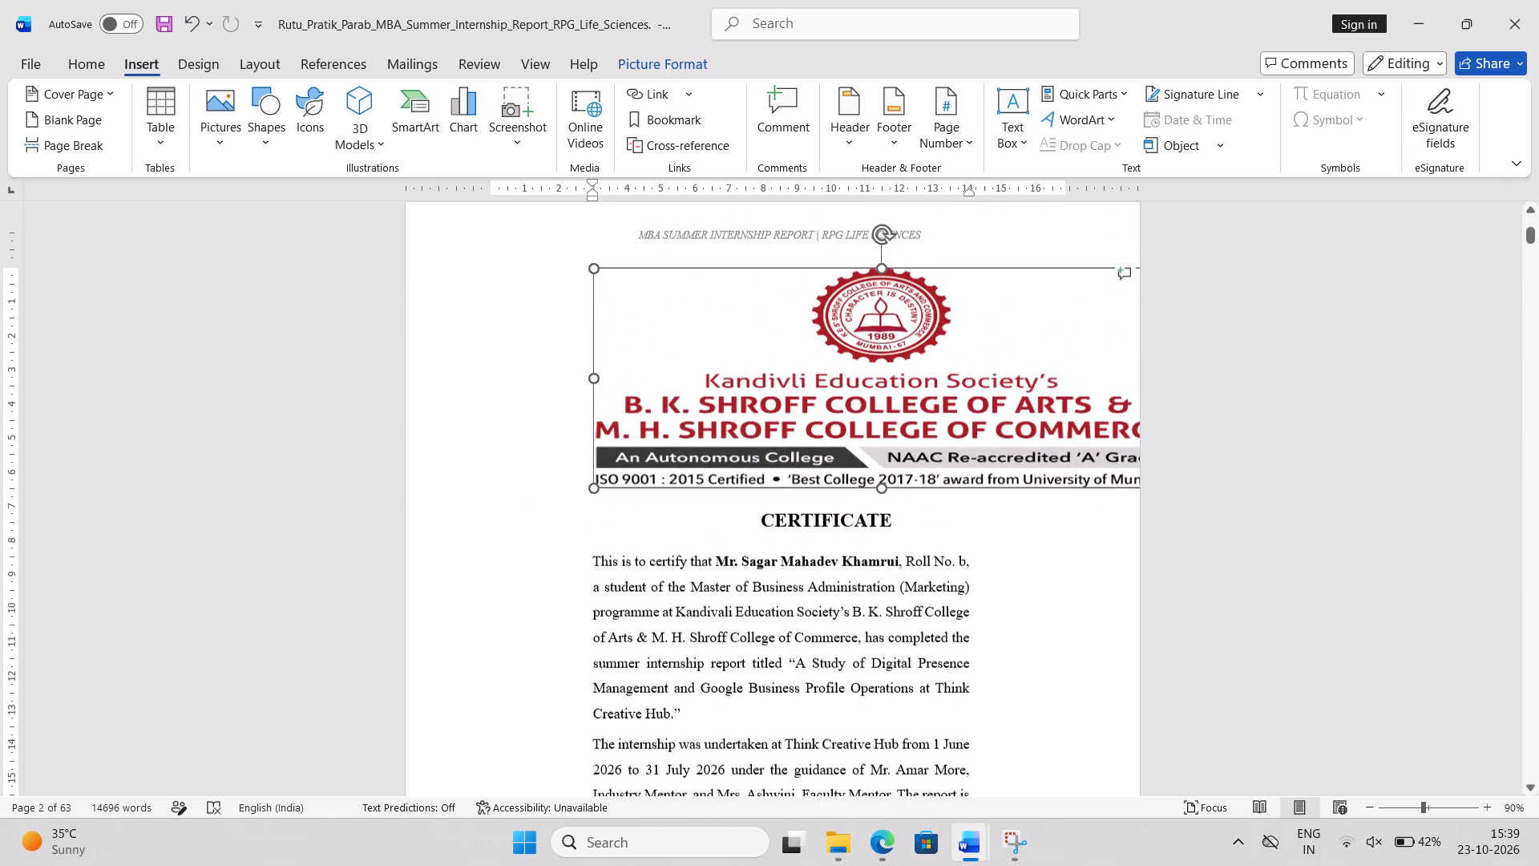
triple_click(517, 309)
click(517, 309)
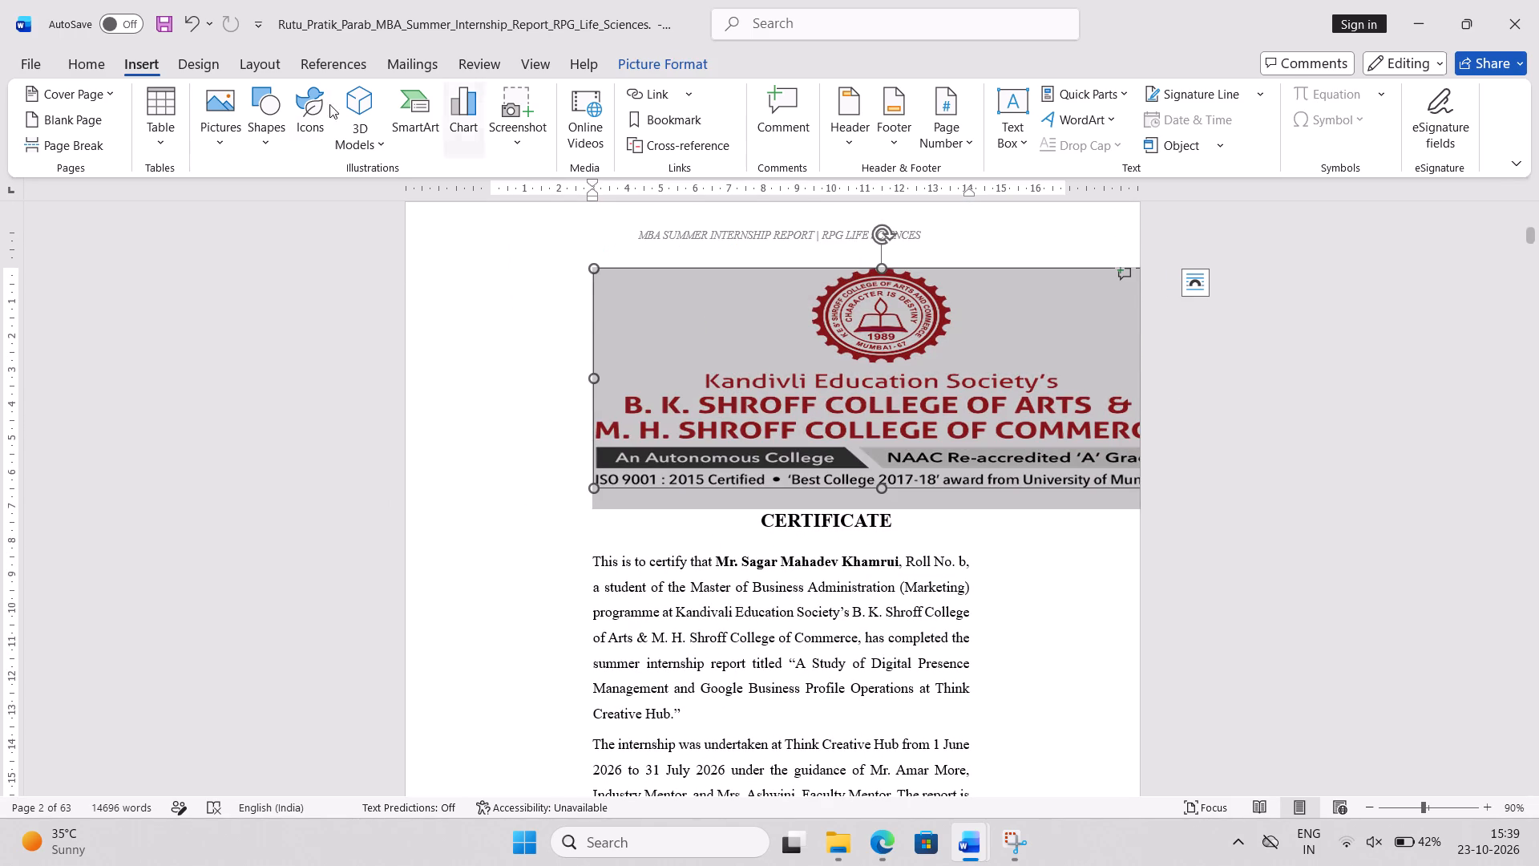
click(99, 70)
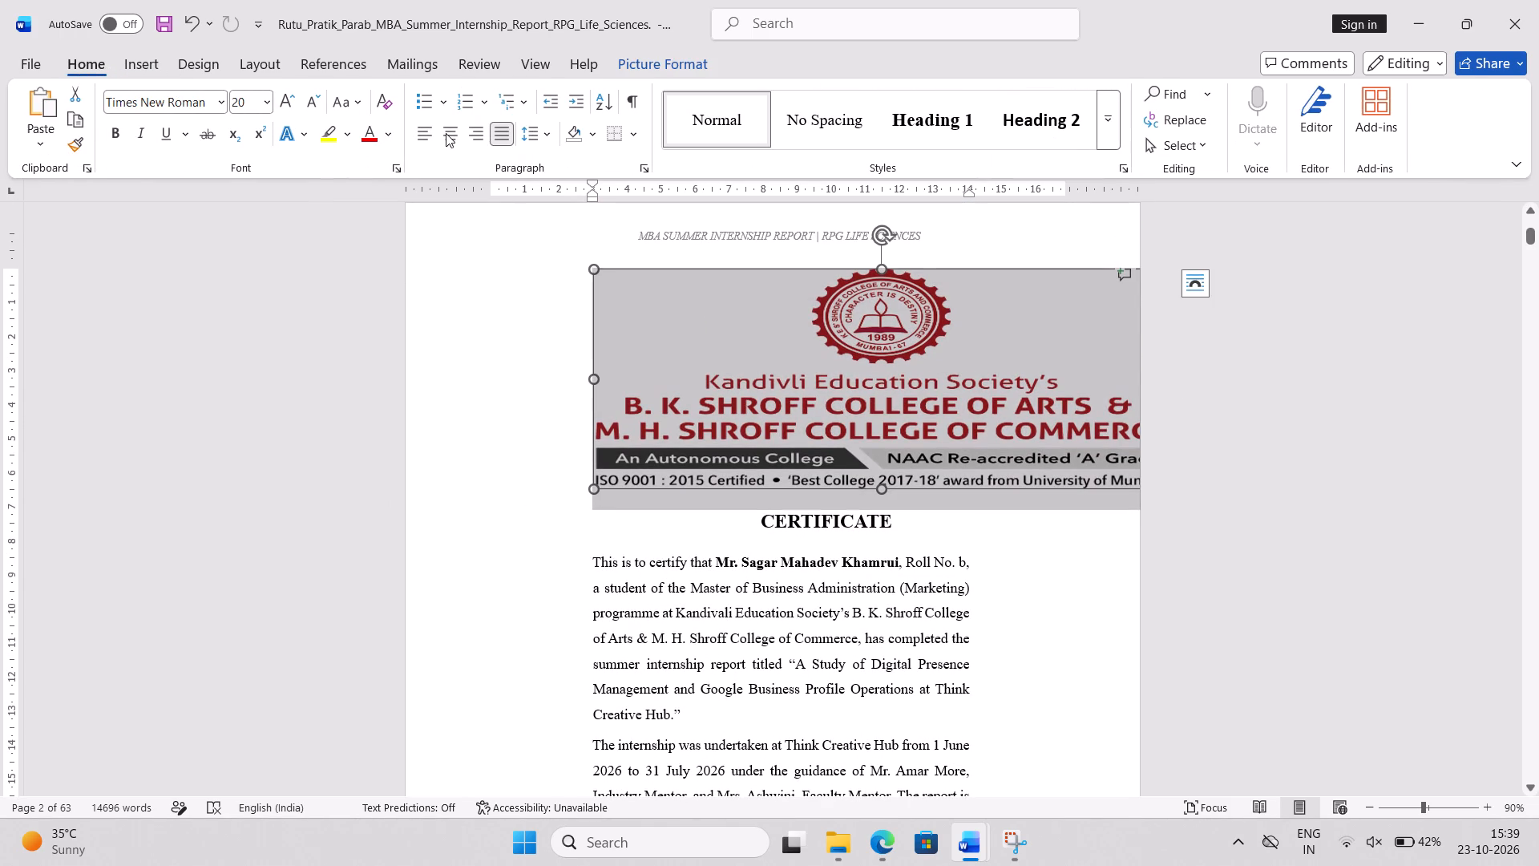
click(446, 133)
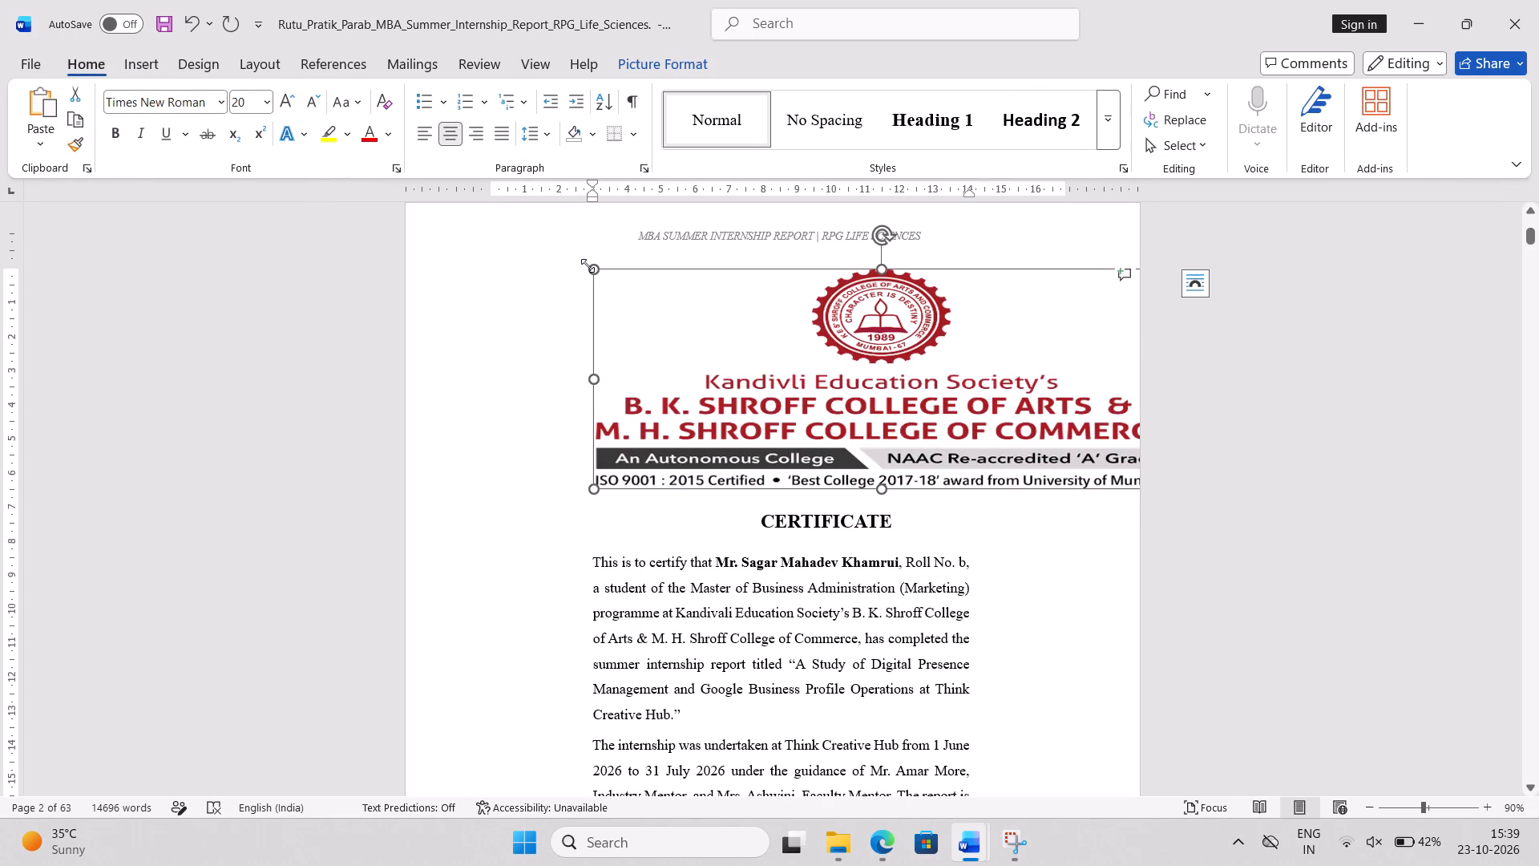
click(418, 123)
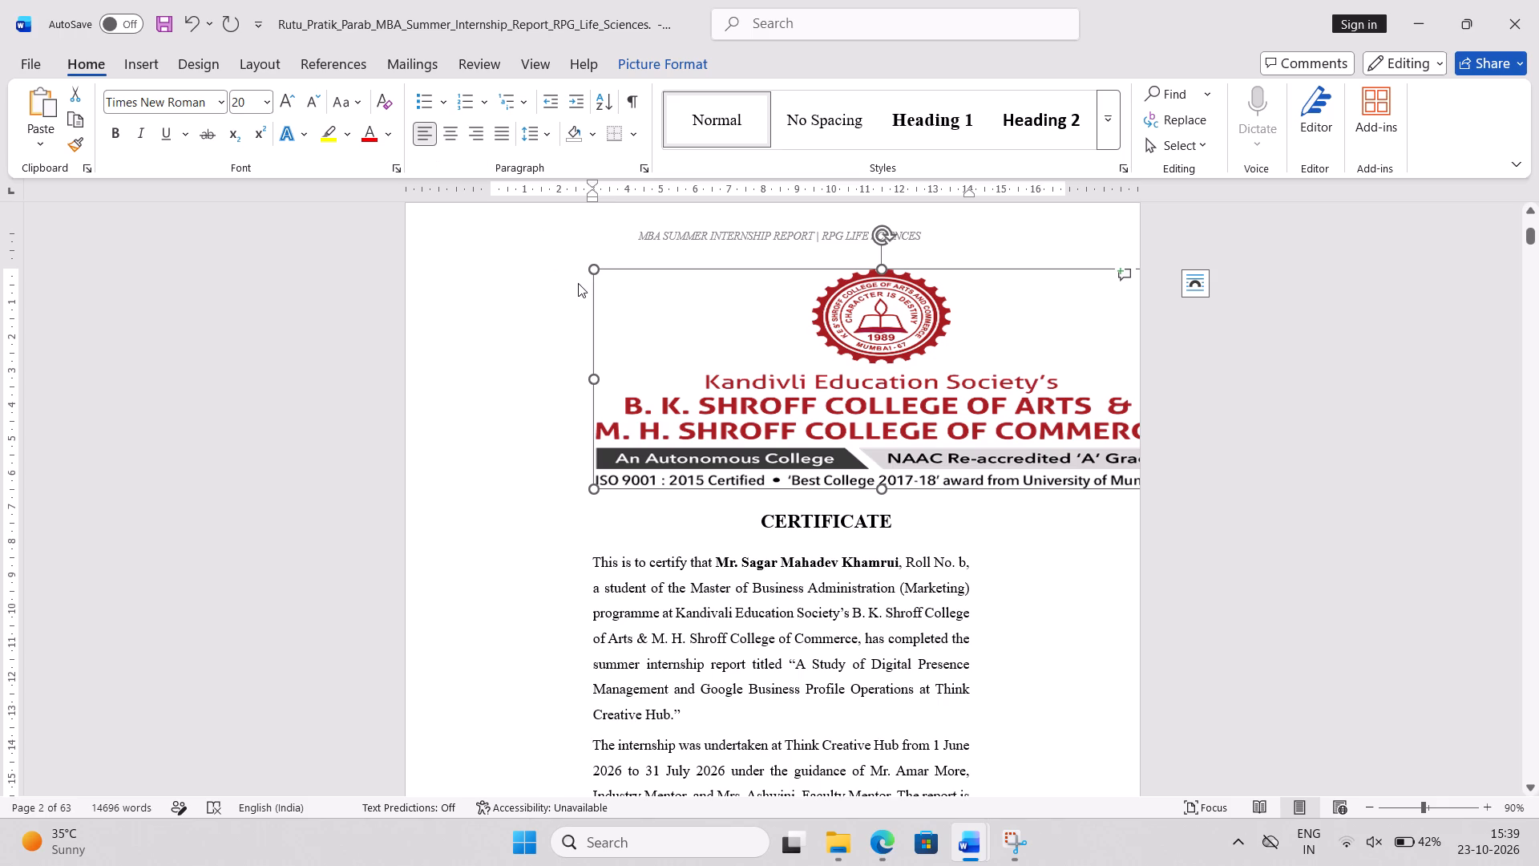
Left-align the whole certificate, from the college header picture down to the signatory names below Teacher In-charge and Principal.
click(578, 283)
click(578, 280)
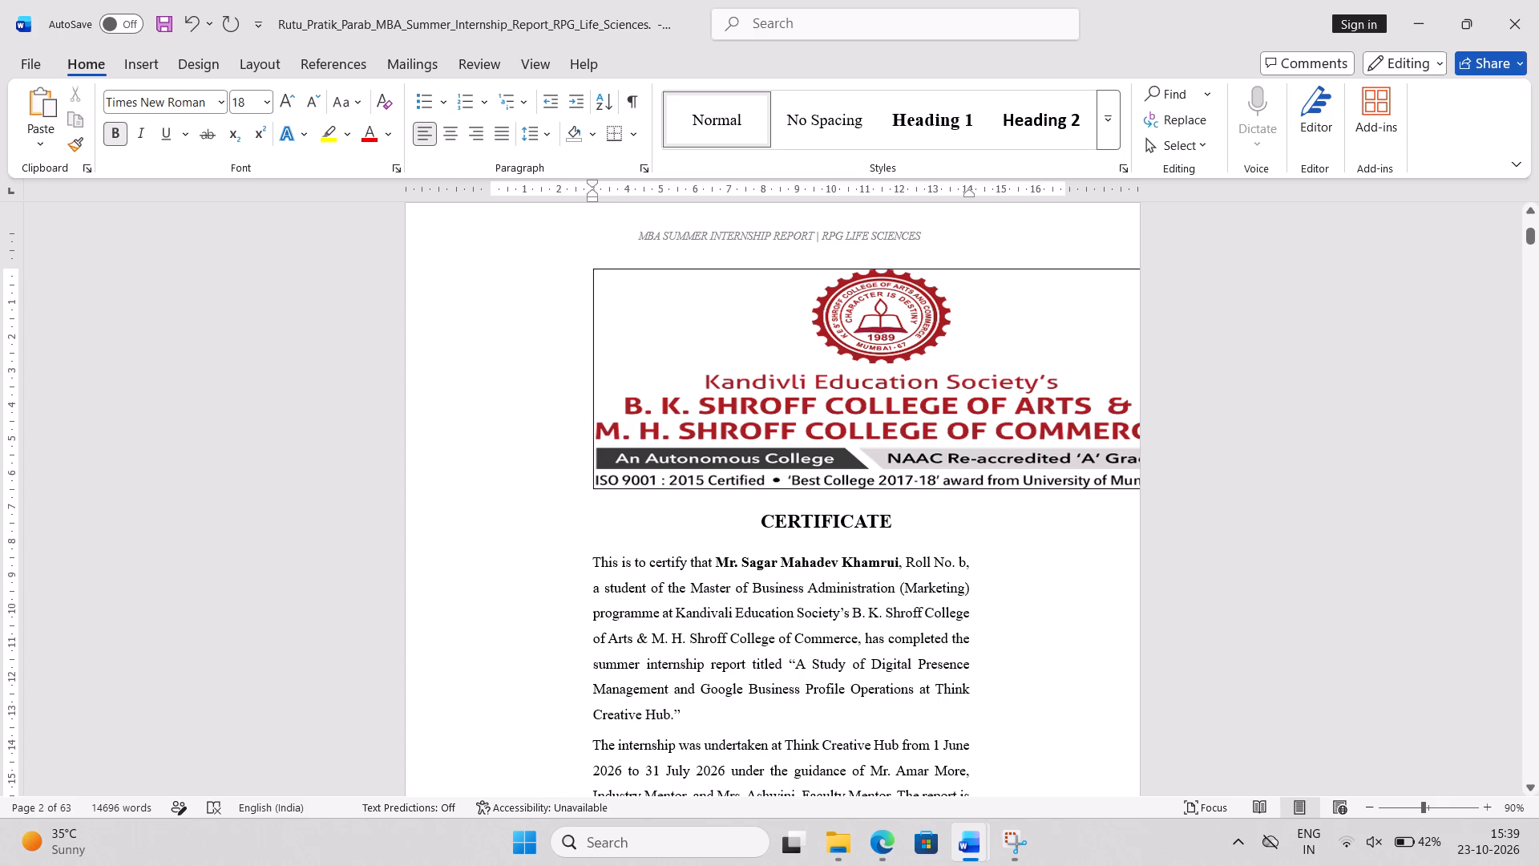
drag(566, 281, 979, 775)
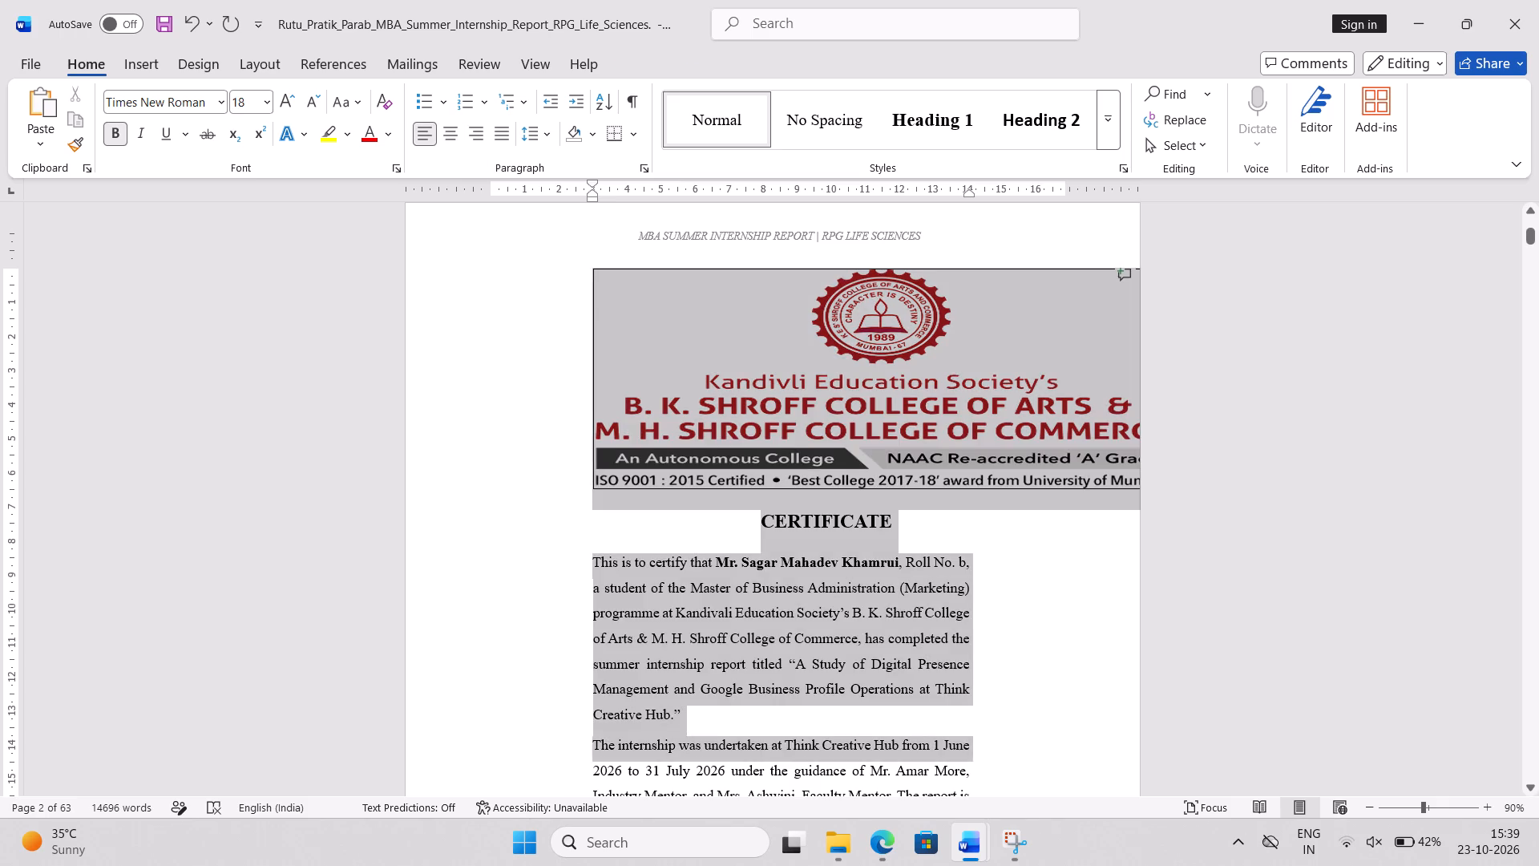
drag(979, 775, 977, 708)
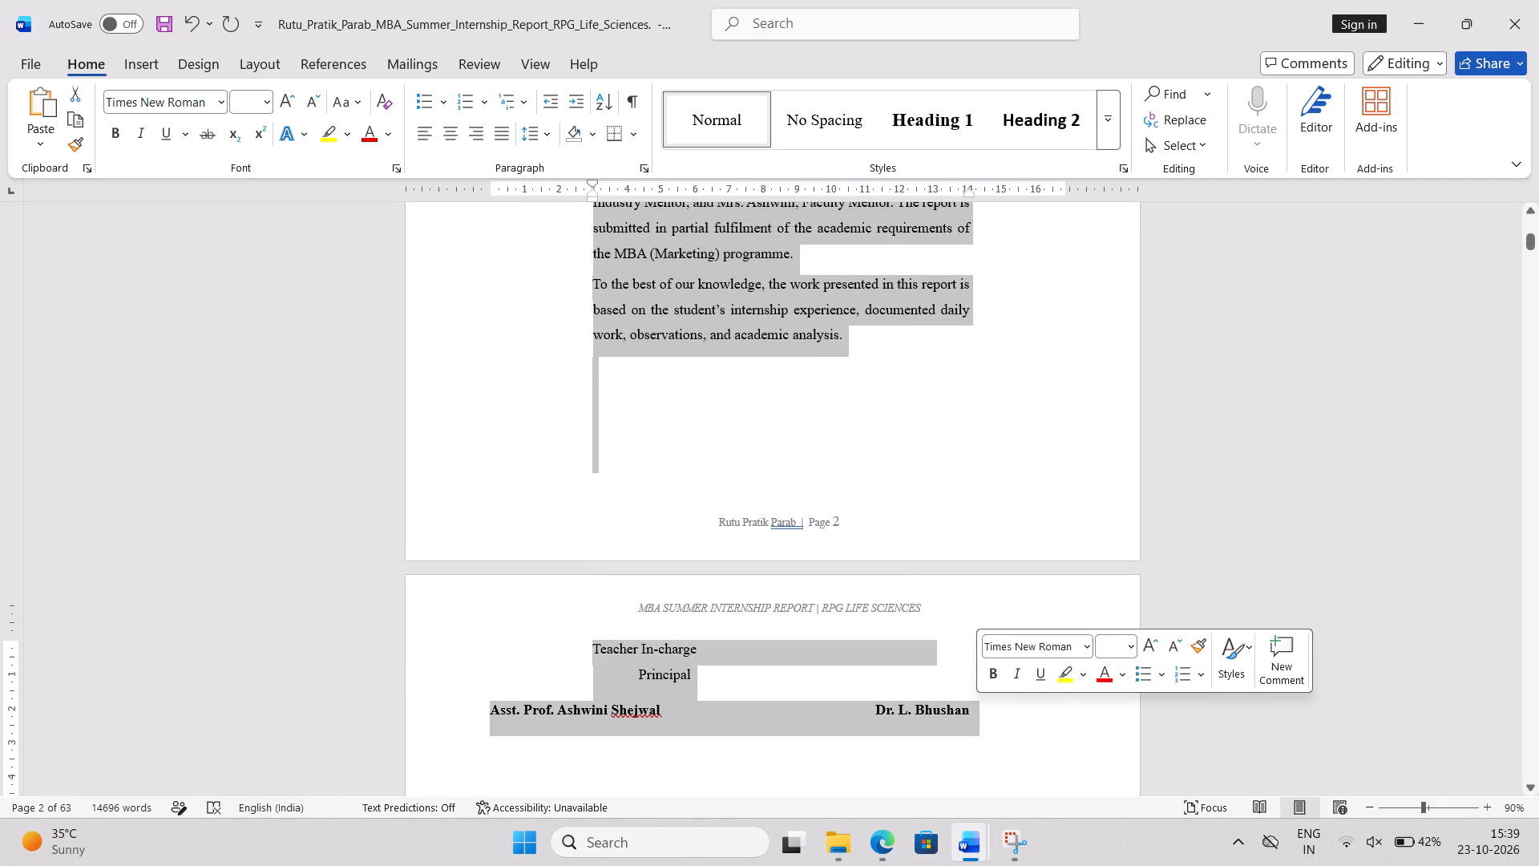
click(434, 131)
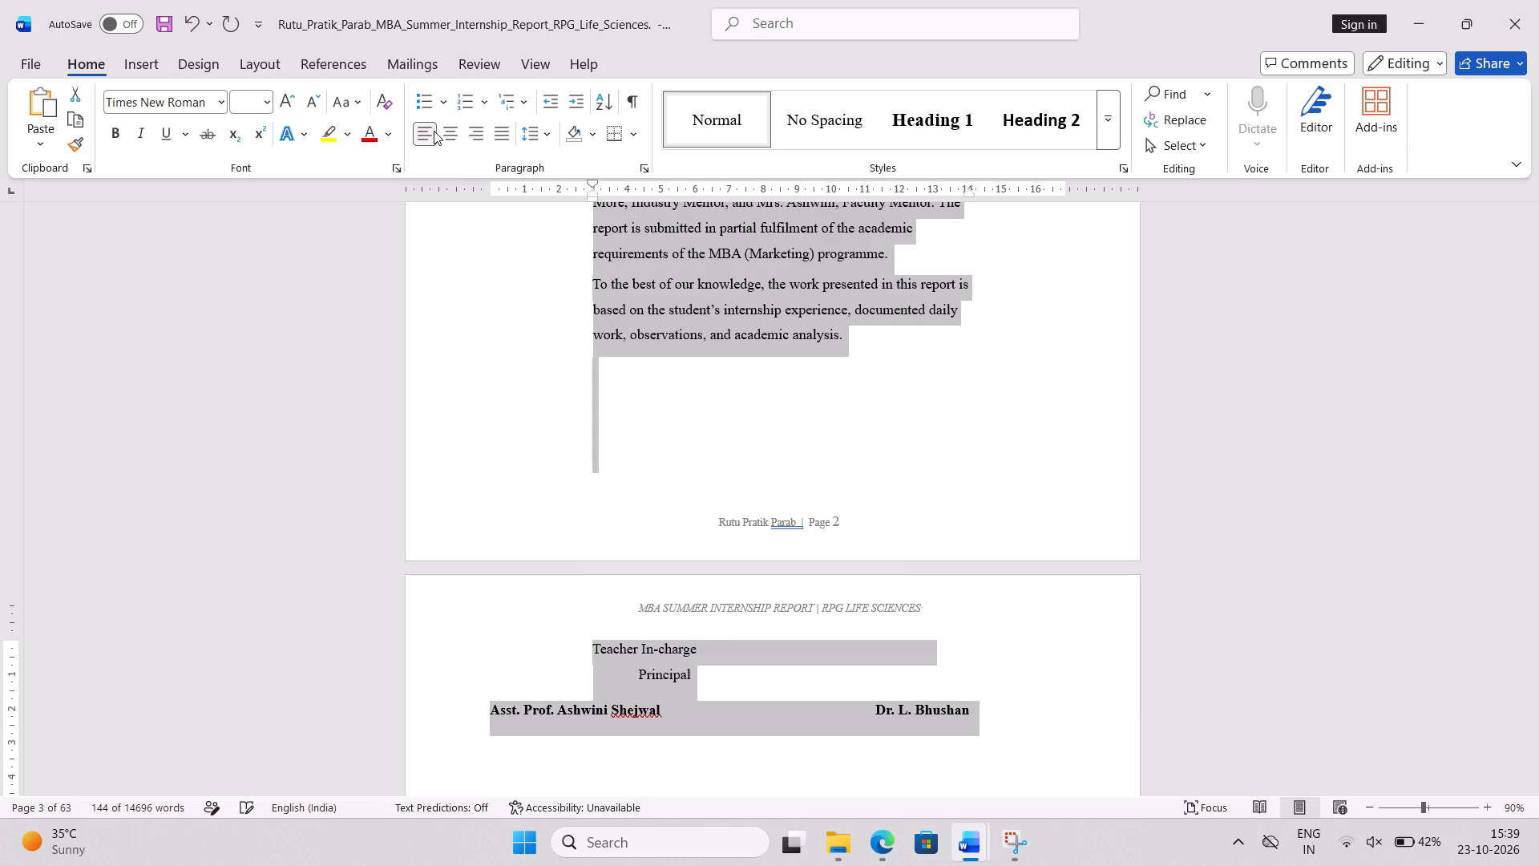
click(434, 131)
click(446, 135)
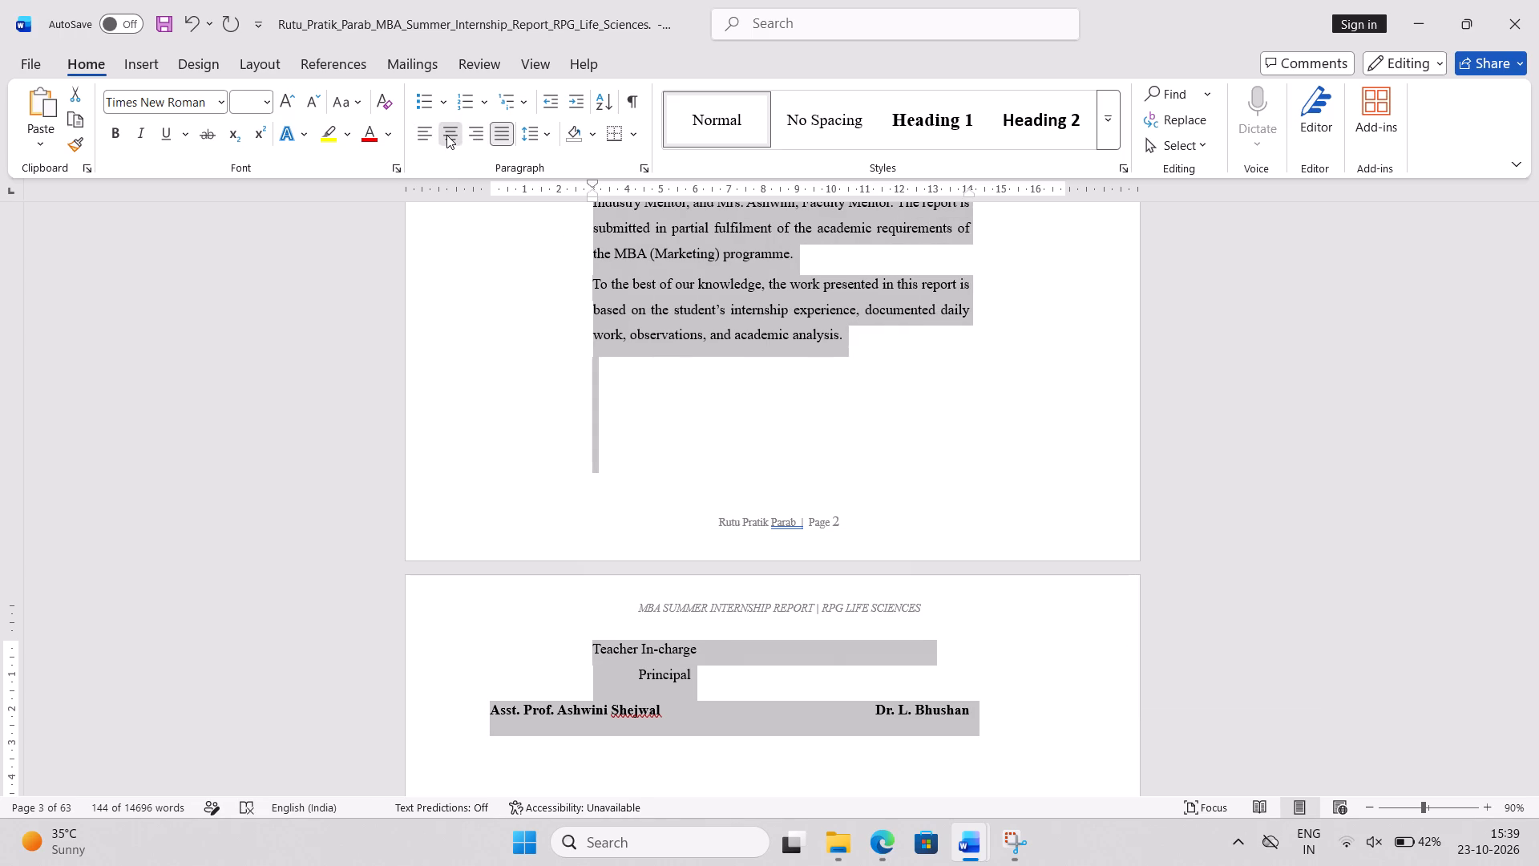
click(427, 137)
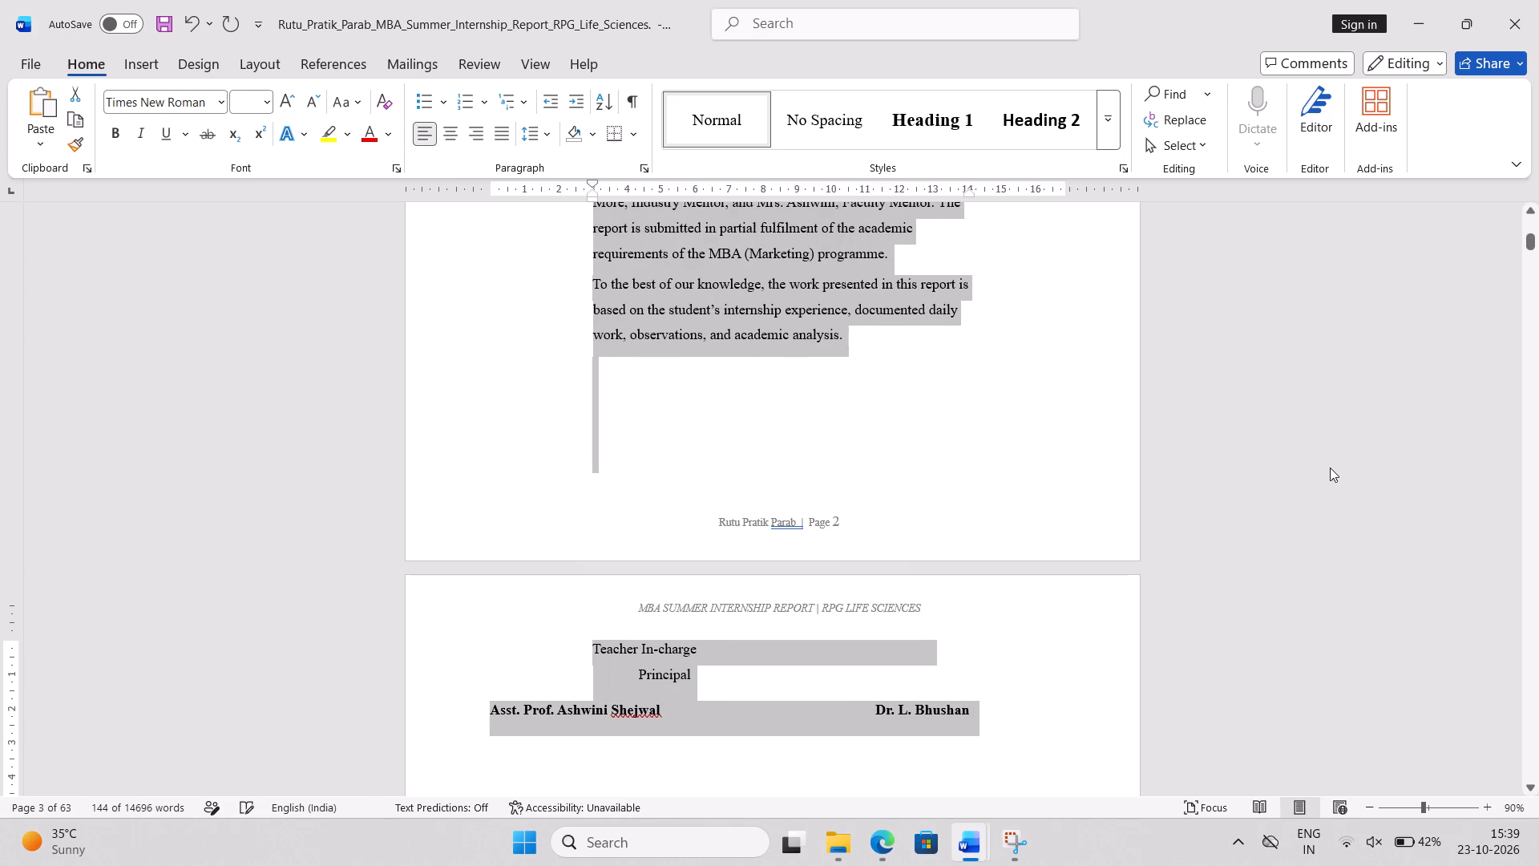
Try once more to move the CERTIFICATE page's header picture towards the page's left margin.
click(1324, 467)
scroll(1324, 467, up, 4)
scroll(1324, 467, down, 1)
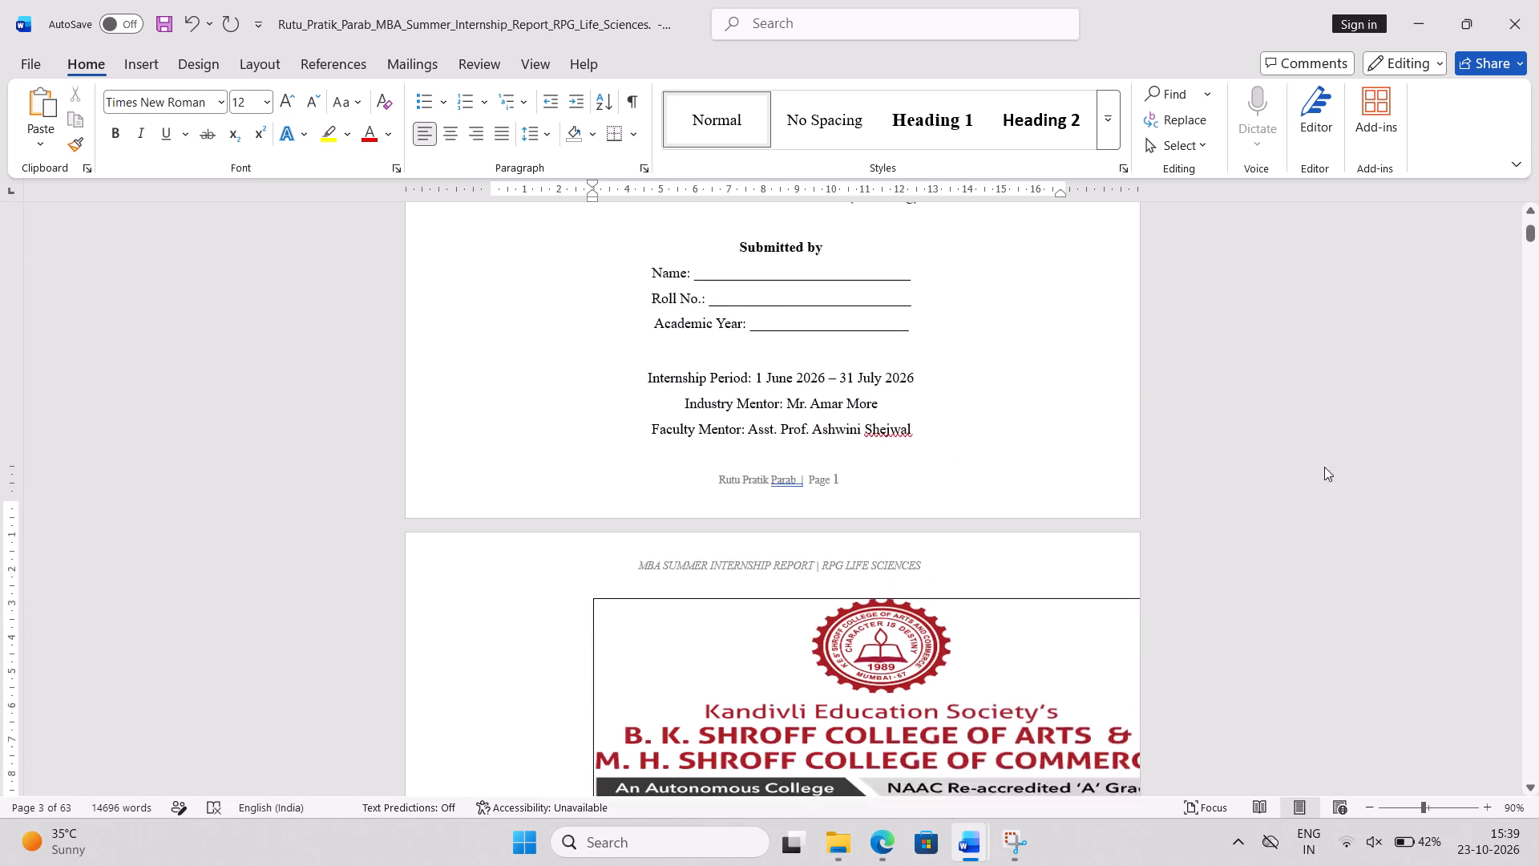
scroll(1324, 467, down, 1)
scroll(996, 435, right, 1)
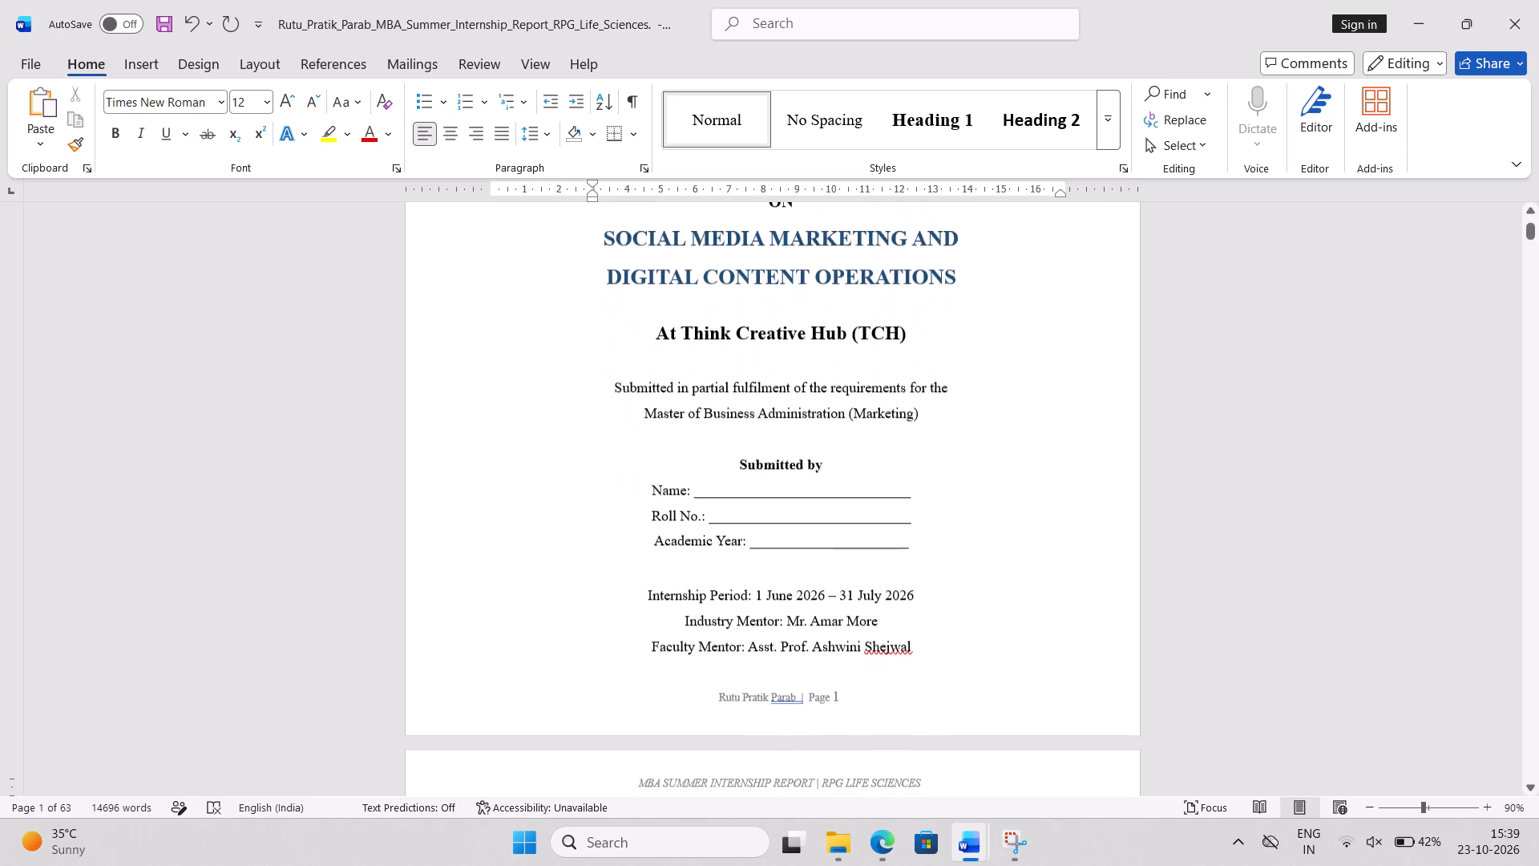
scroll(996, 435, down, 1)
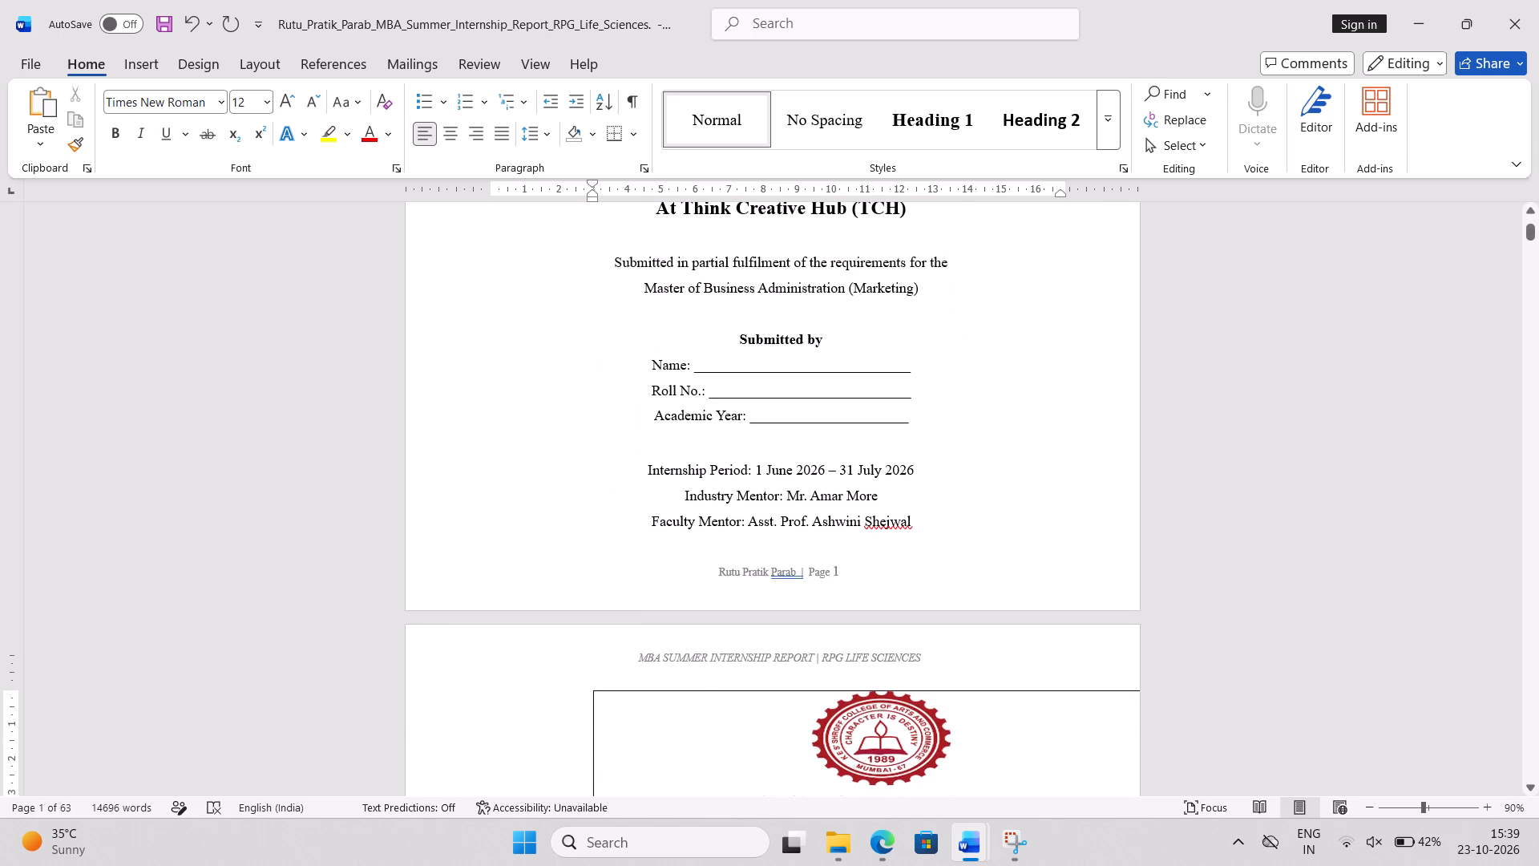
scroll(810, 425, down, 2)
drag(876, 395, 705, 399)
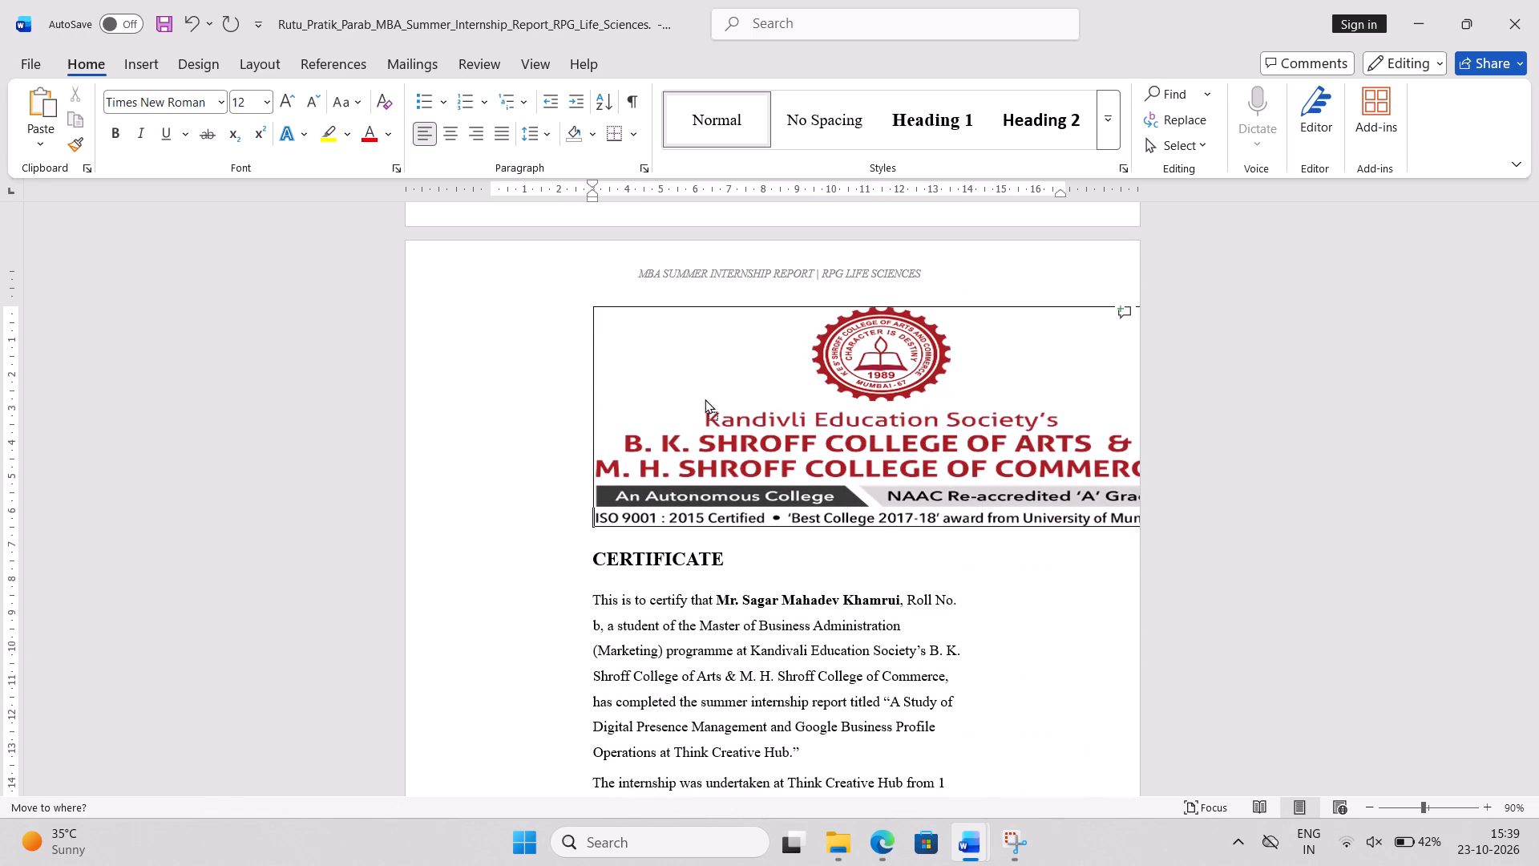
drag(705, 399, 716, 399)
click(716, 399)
Cut the CERTIFICATE page's header picture, remove the left indent of its empty line, and paste the picture back there.
click(781, 421)
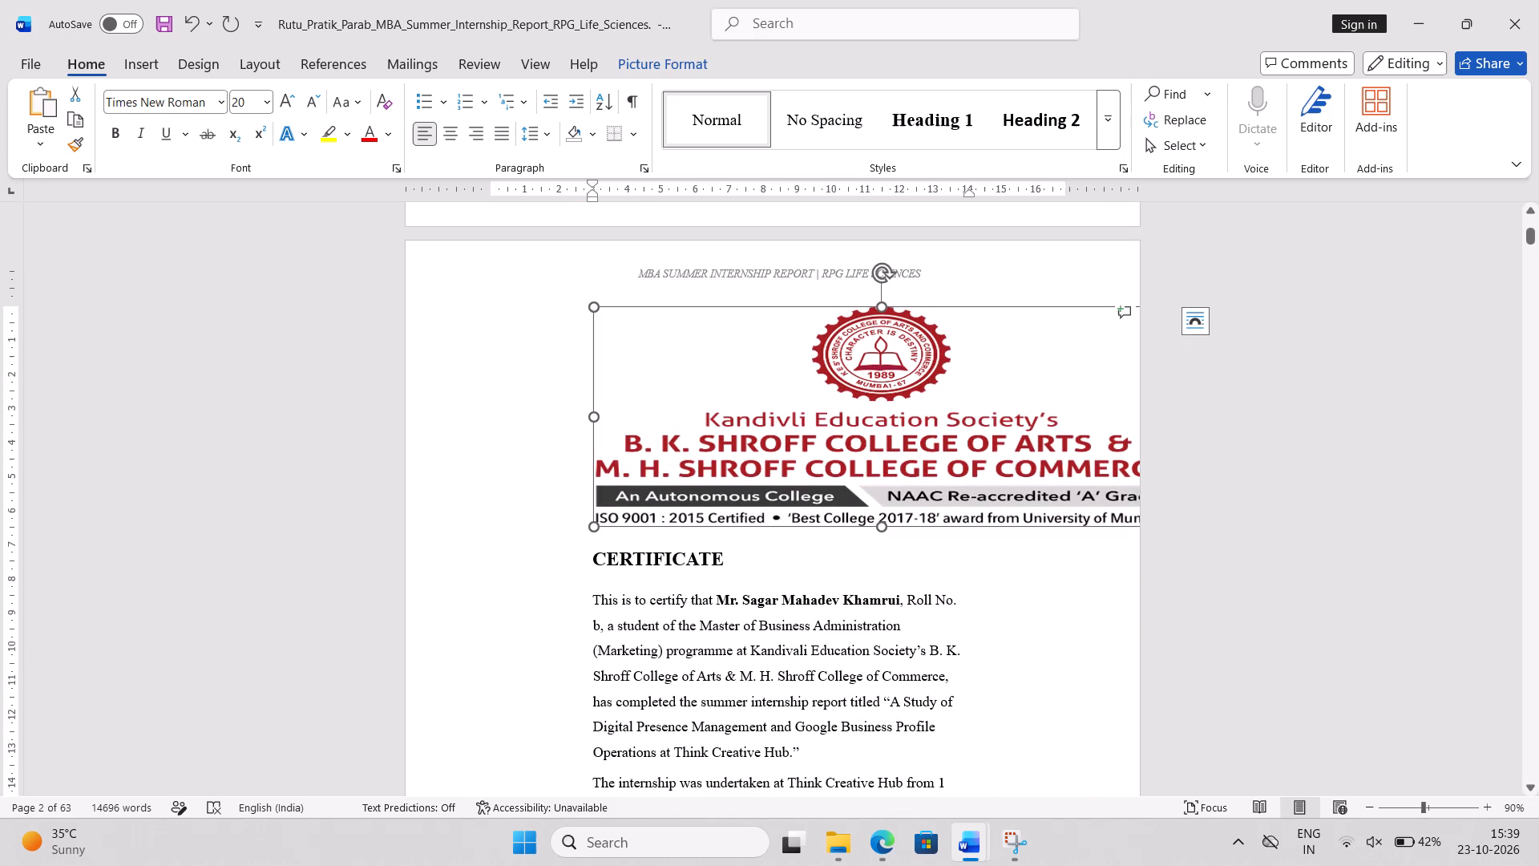
key(ctrl+x)
drag(596, 326, 430, 308)
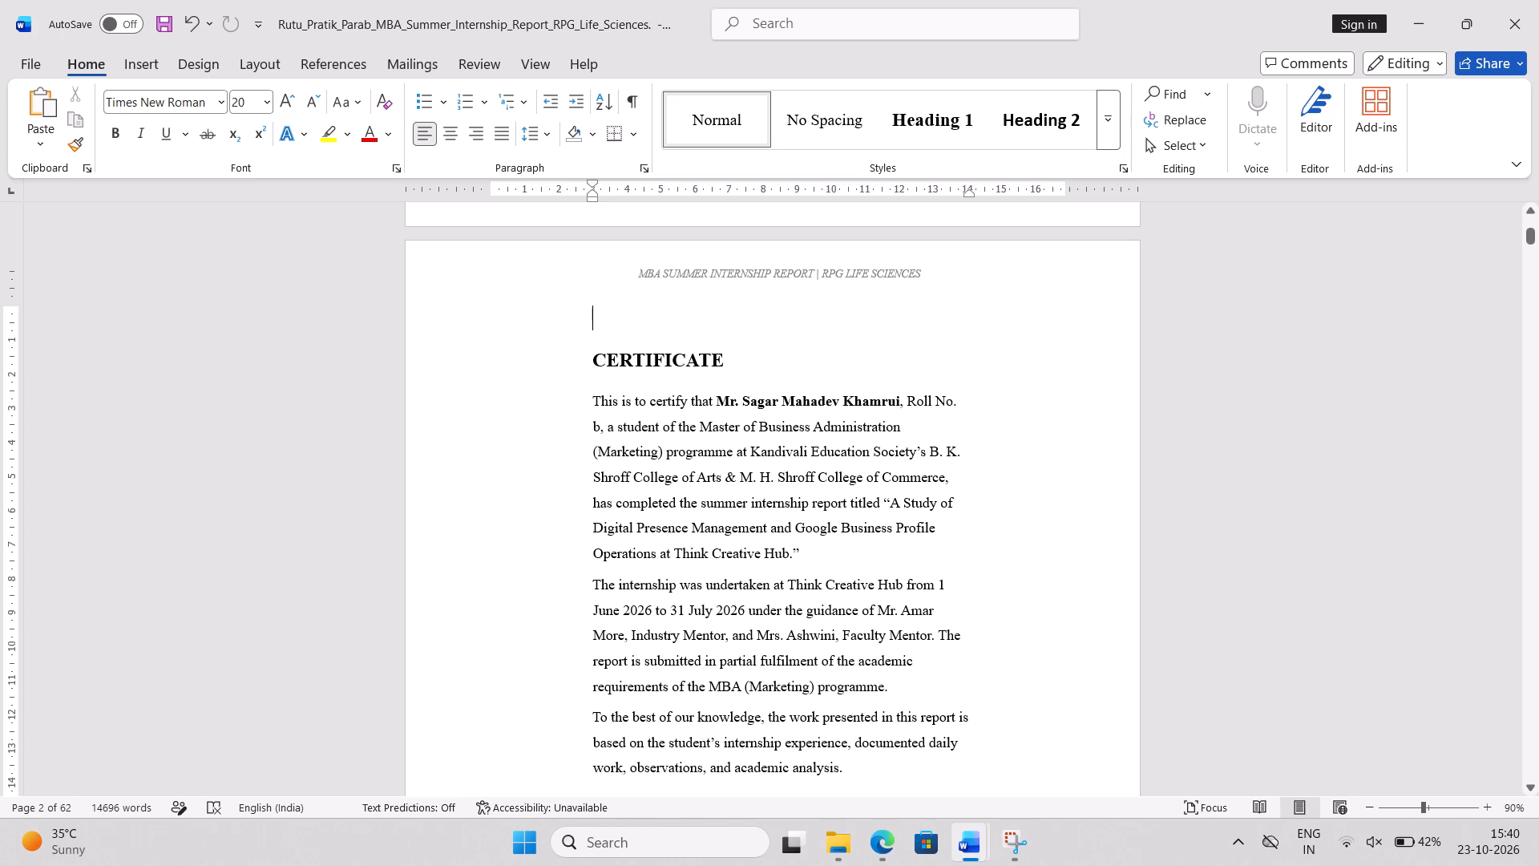
drag(430, 308, 430, 310)
key(BackSpace)
key(BackSpace)
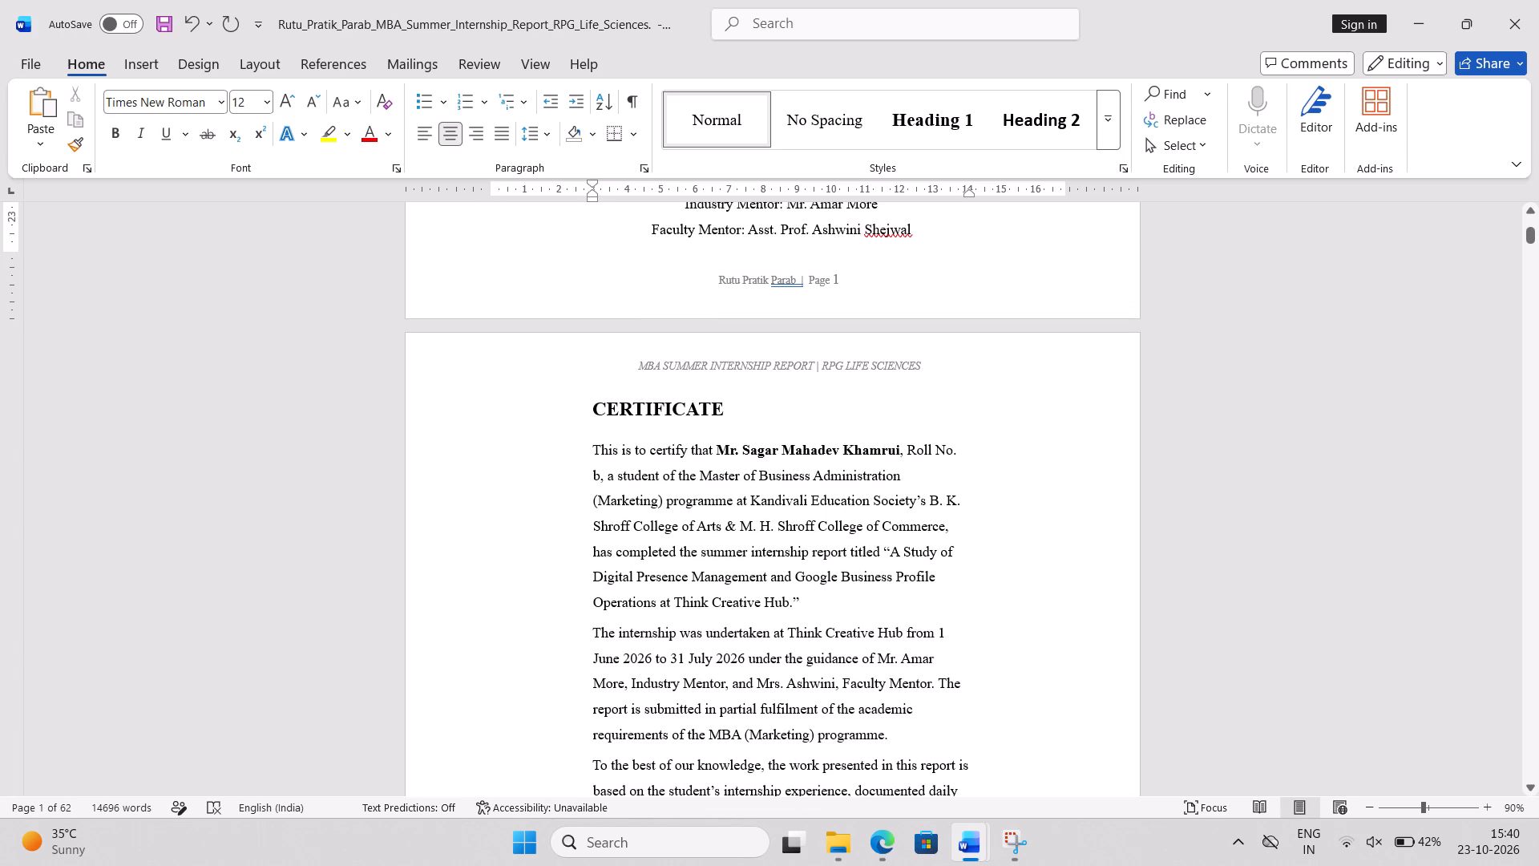
key(ctrl+z)
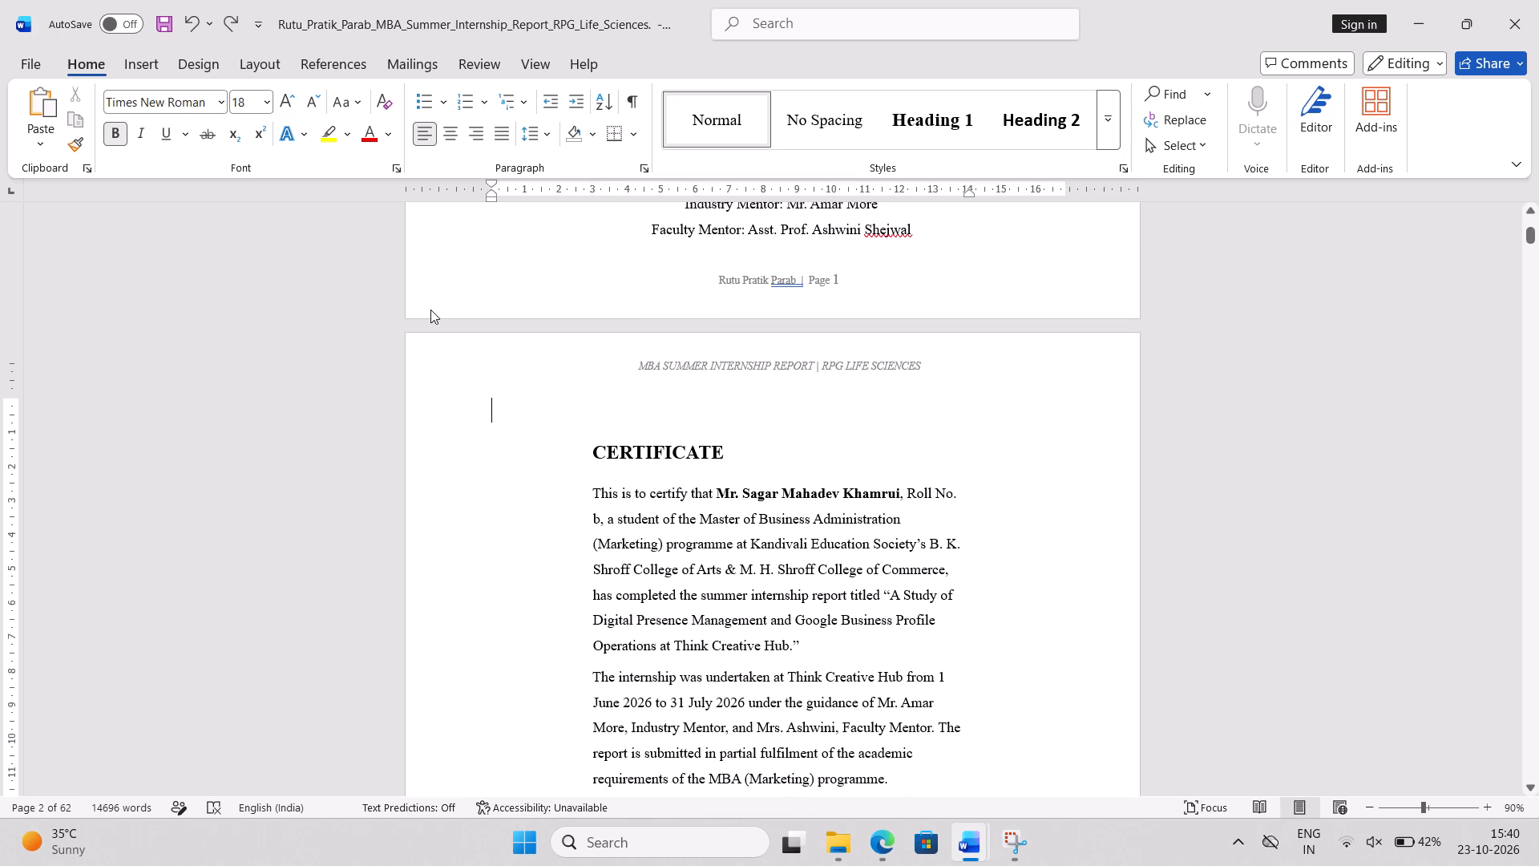
key(ctrl+v)
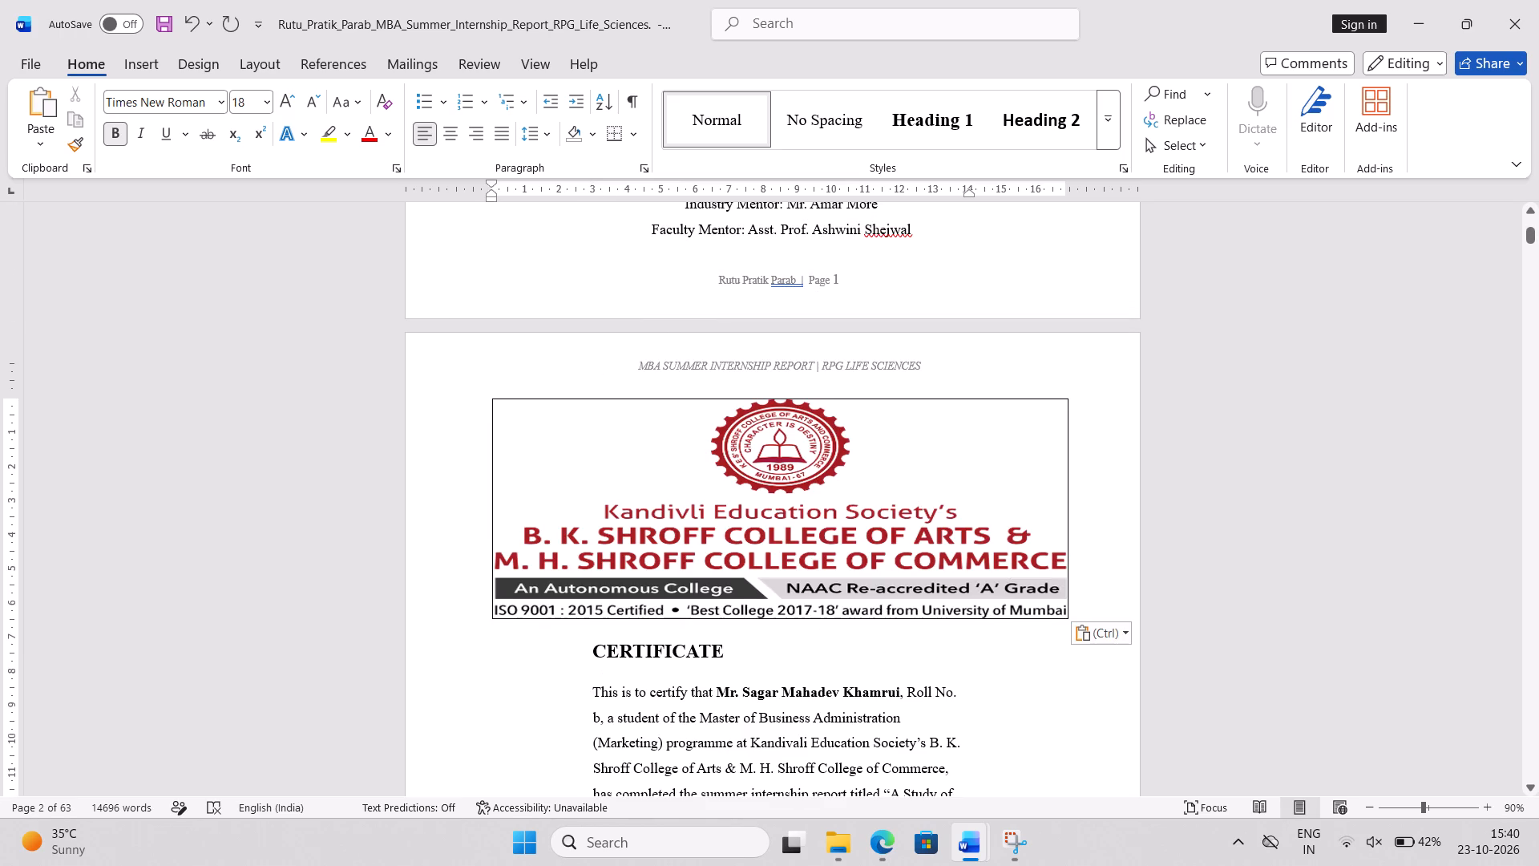
Cut the certificate text from the CERTIFICATE heading through the signatory names and paste it back below the header picture.
scroll(738, 526, down, 2)
scroll(665, 374, up, 1)
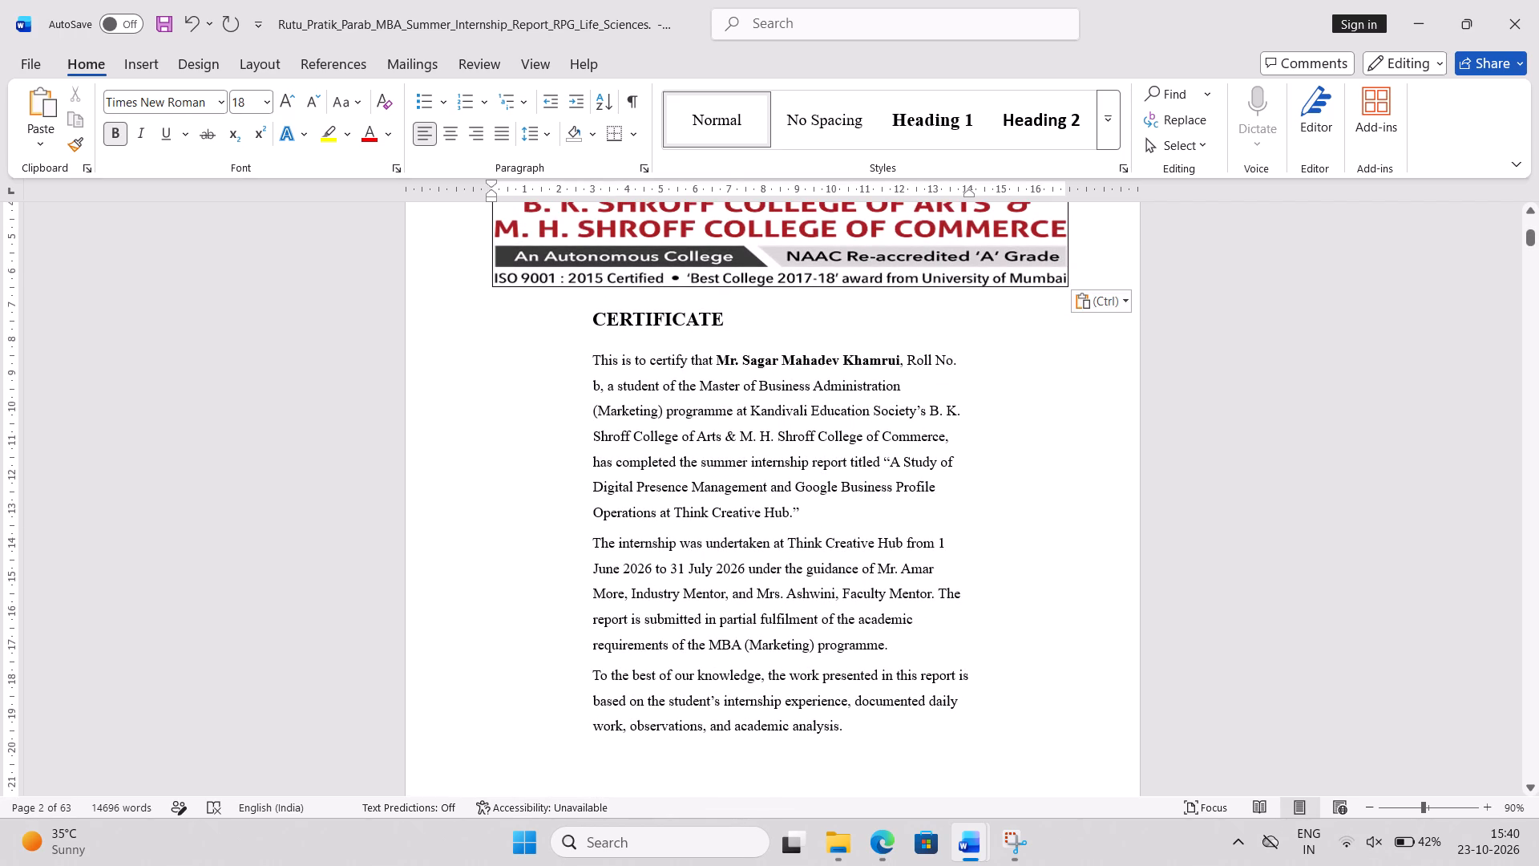
drag(588, 318, 914, 802)
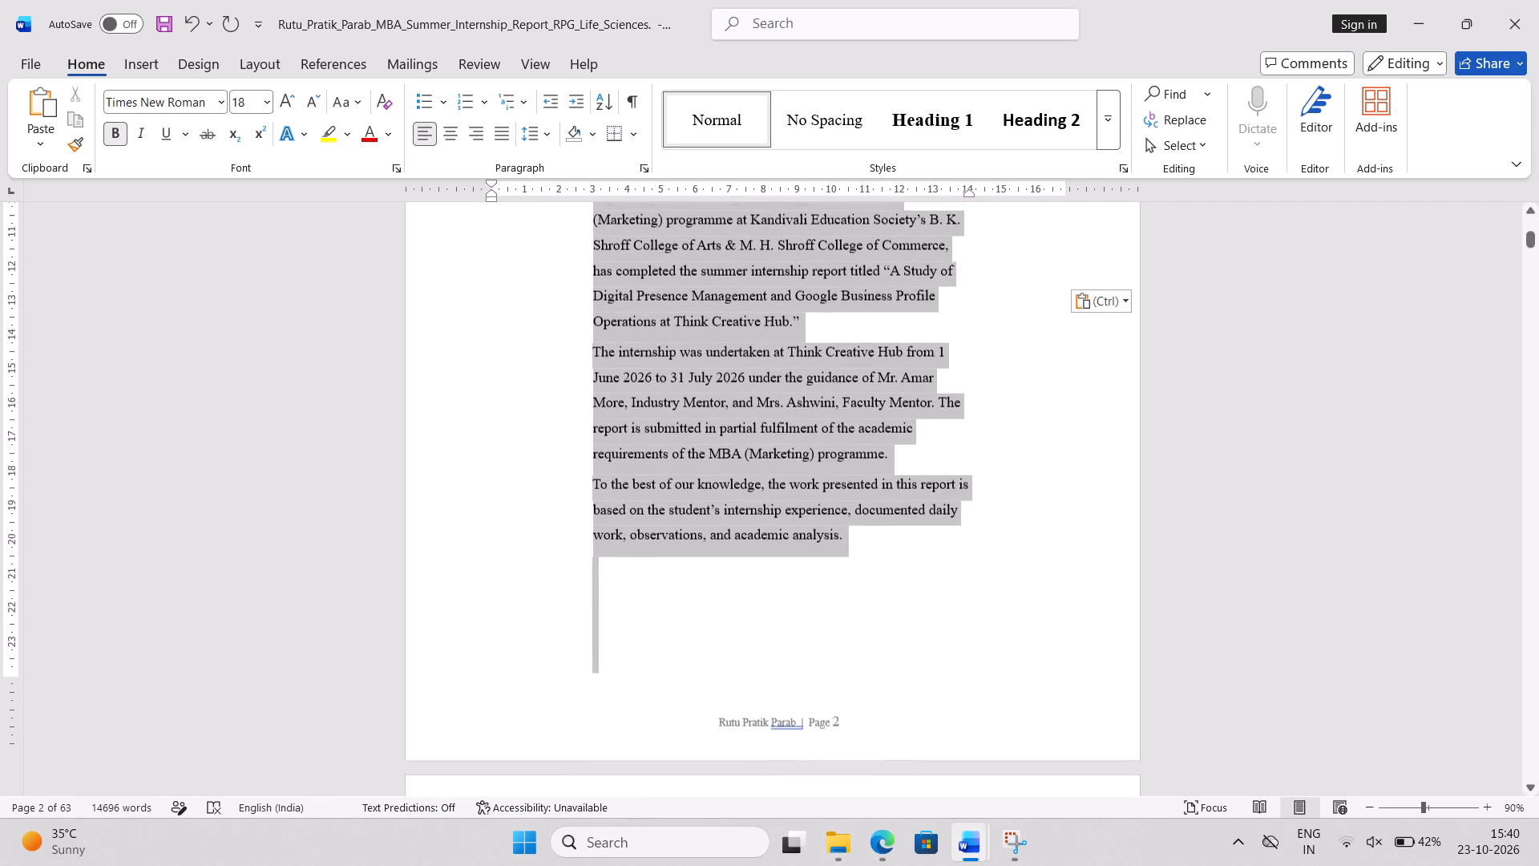
drag(914, 802, 1002, 656)
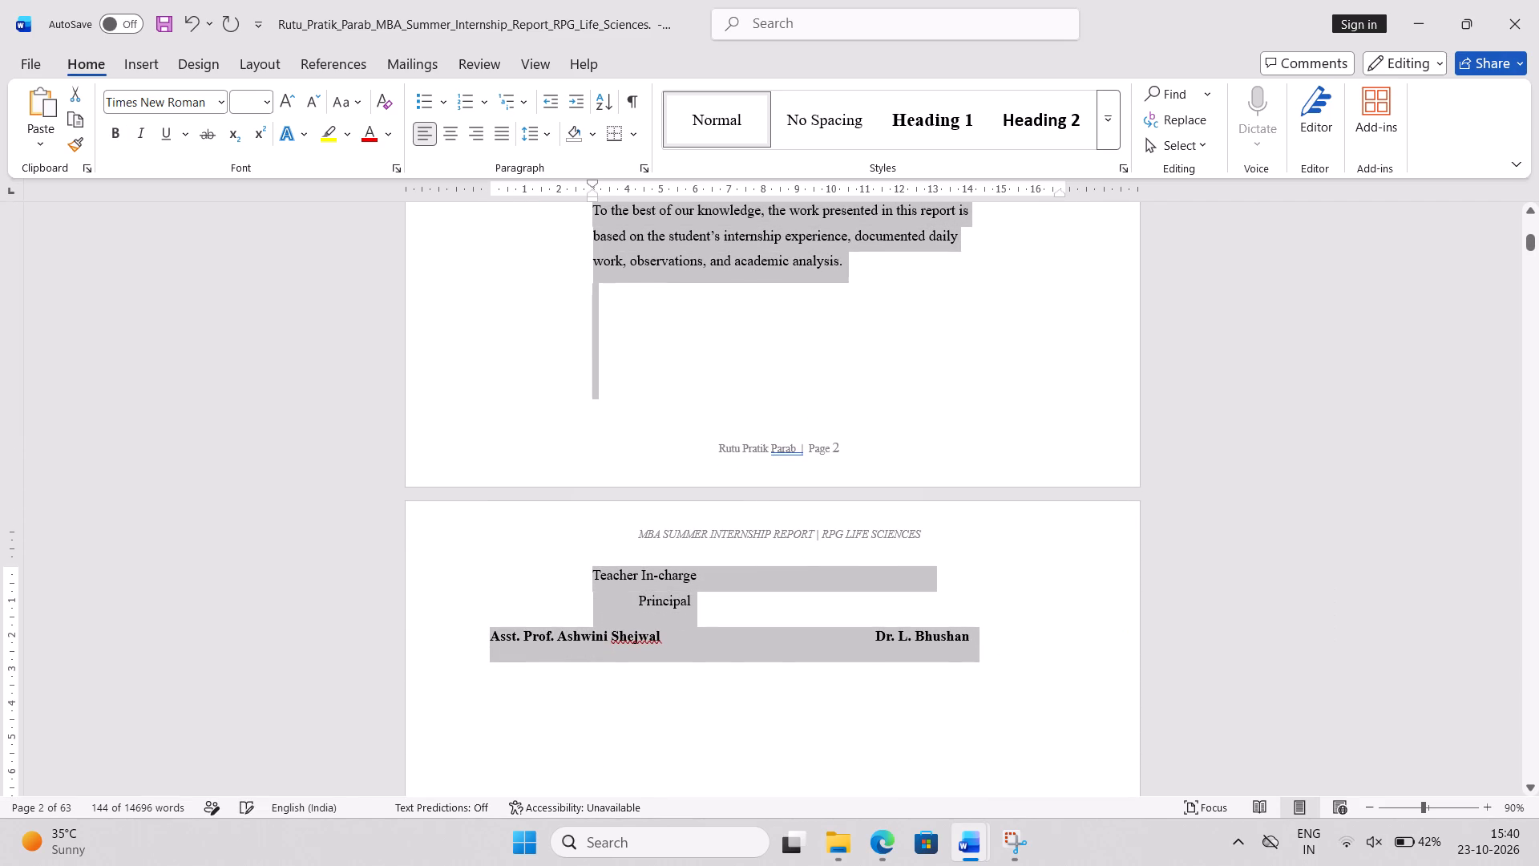
key(ctrl+x)
scroll(1002, 656, up, 4)
scroll(795, 544, down, 2)
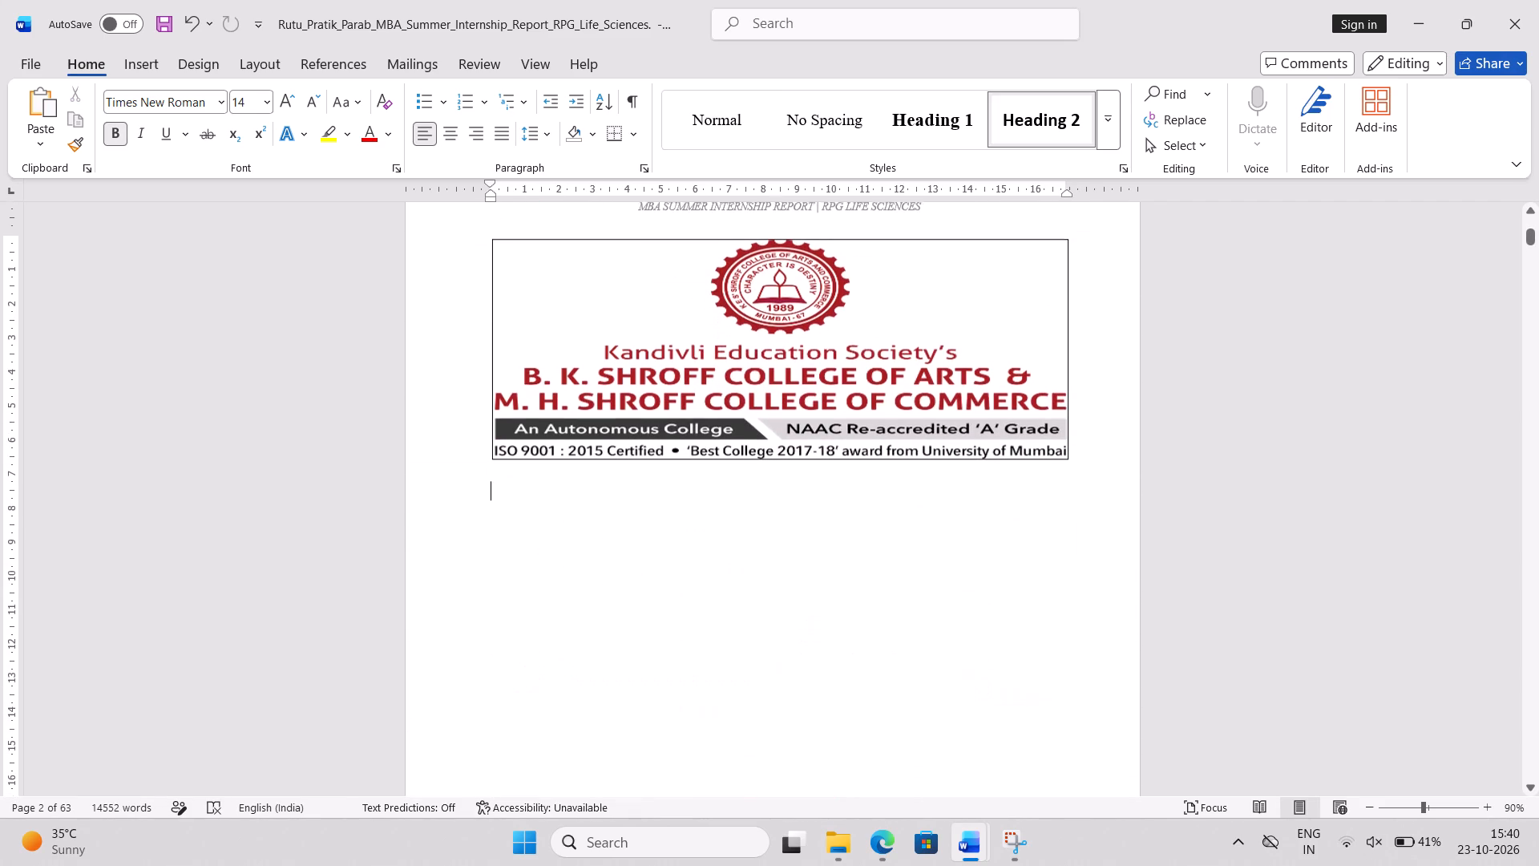
key(ctrl+v)
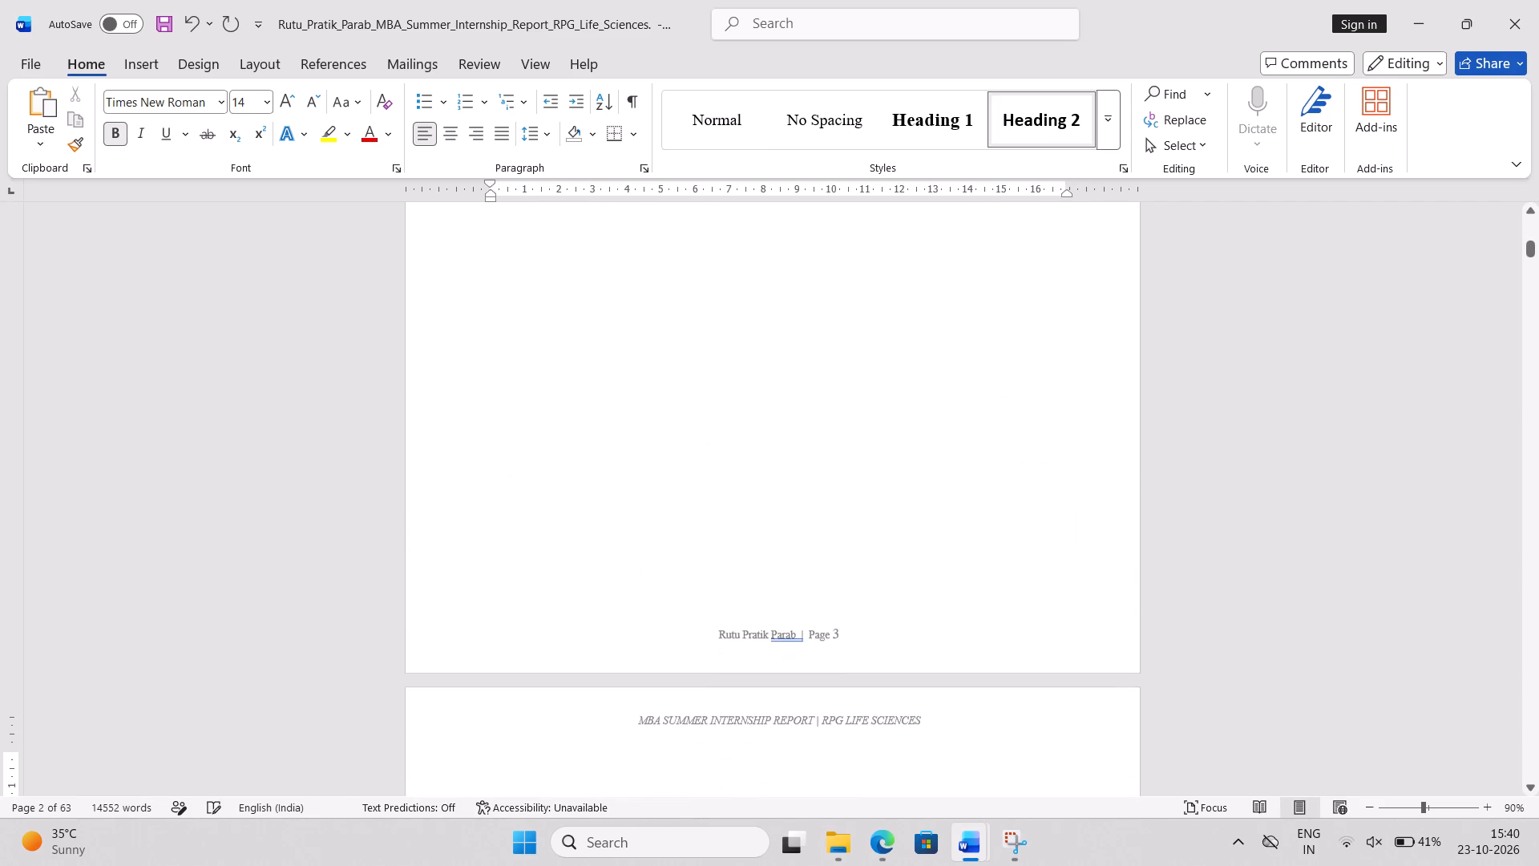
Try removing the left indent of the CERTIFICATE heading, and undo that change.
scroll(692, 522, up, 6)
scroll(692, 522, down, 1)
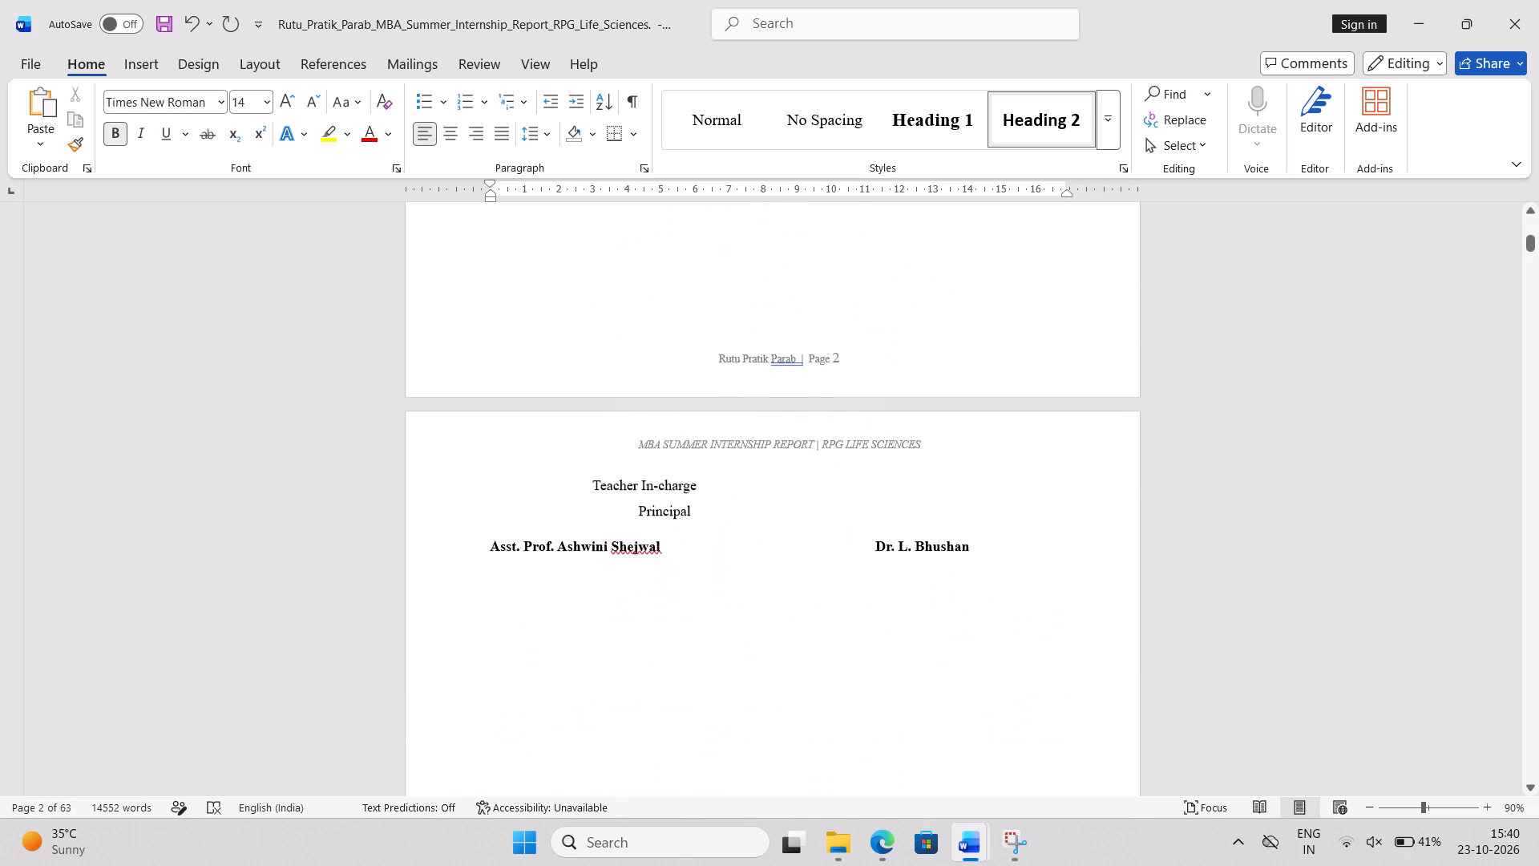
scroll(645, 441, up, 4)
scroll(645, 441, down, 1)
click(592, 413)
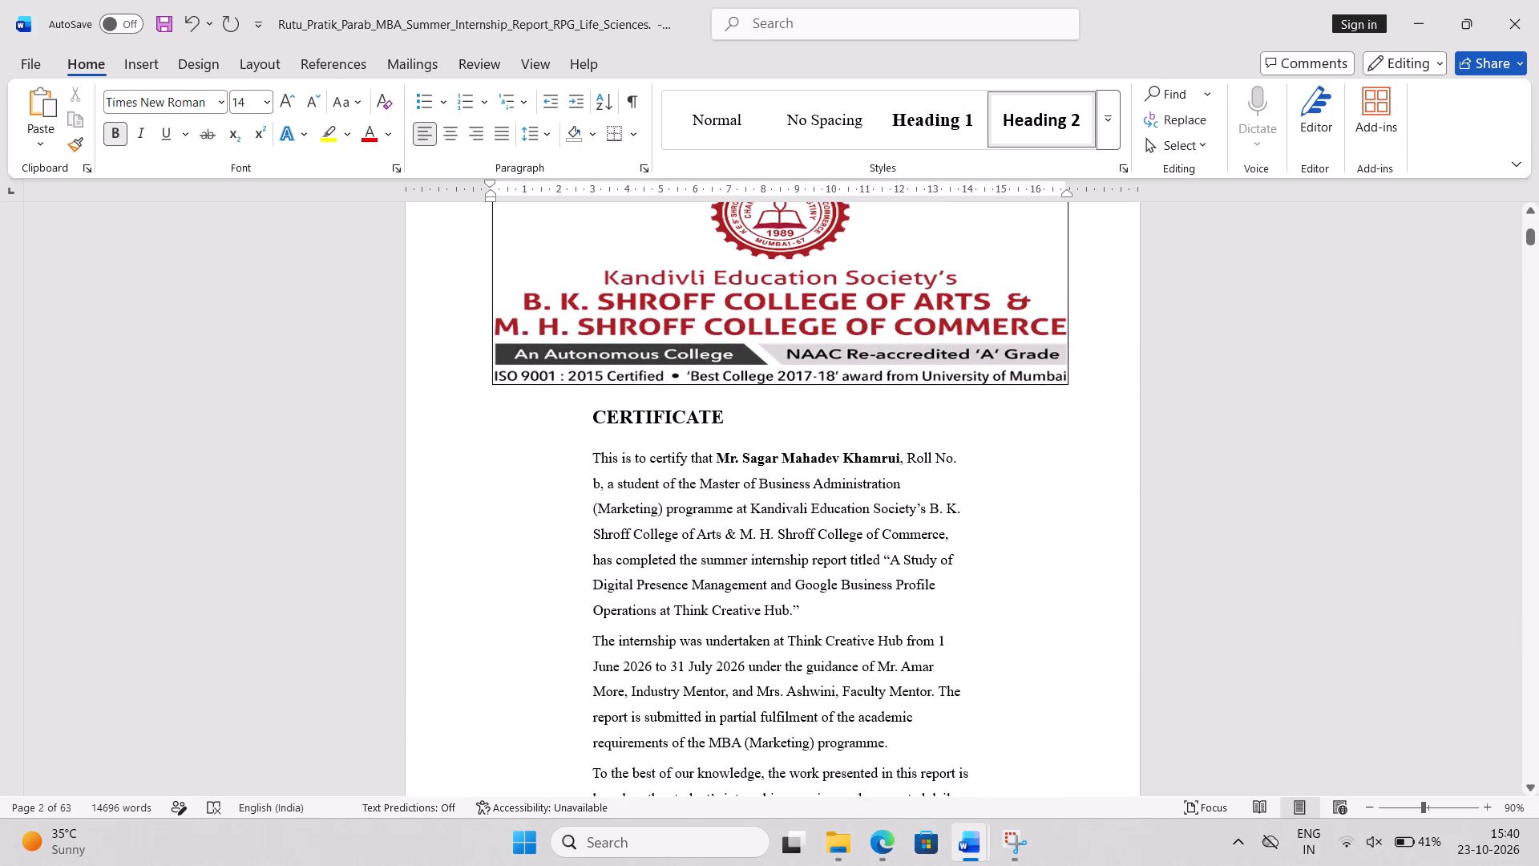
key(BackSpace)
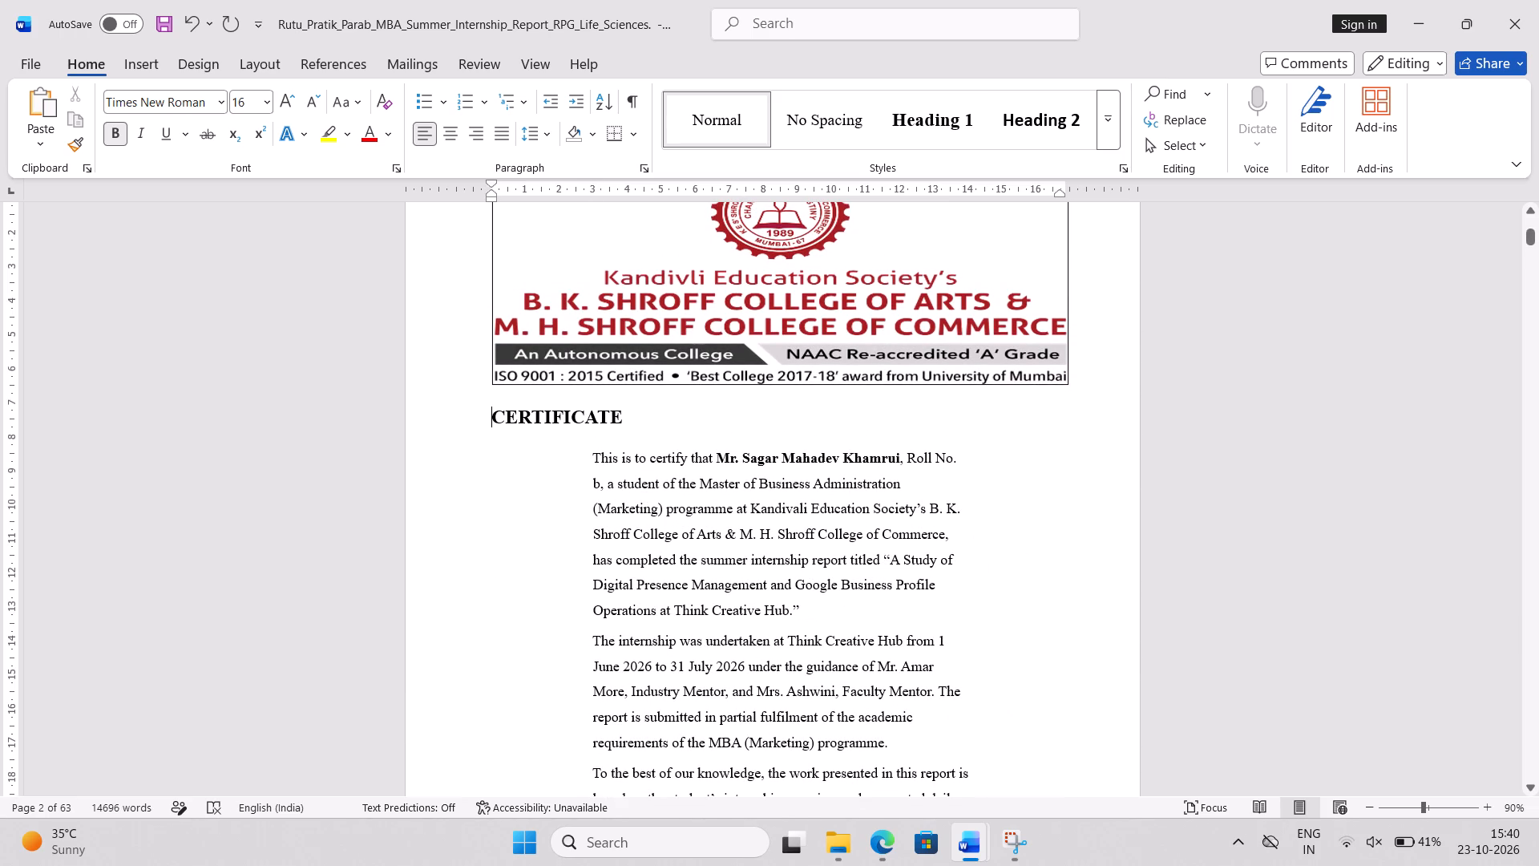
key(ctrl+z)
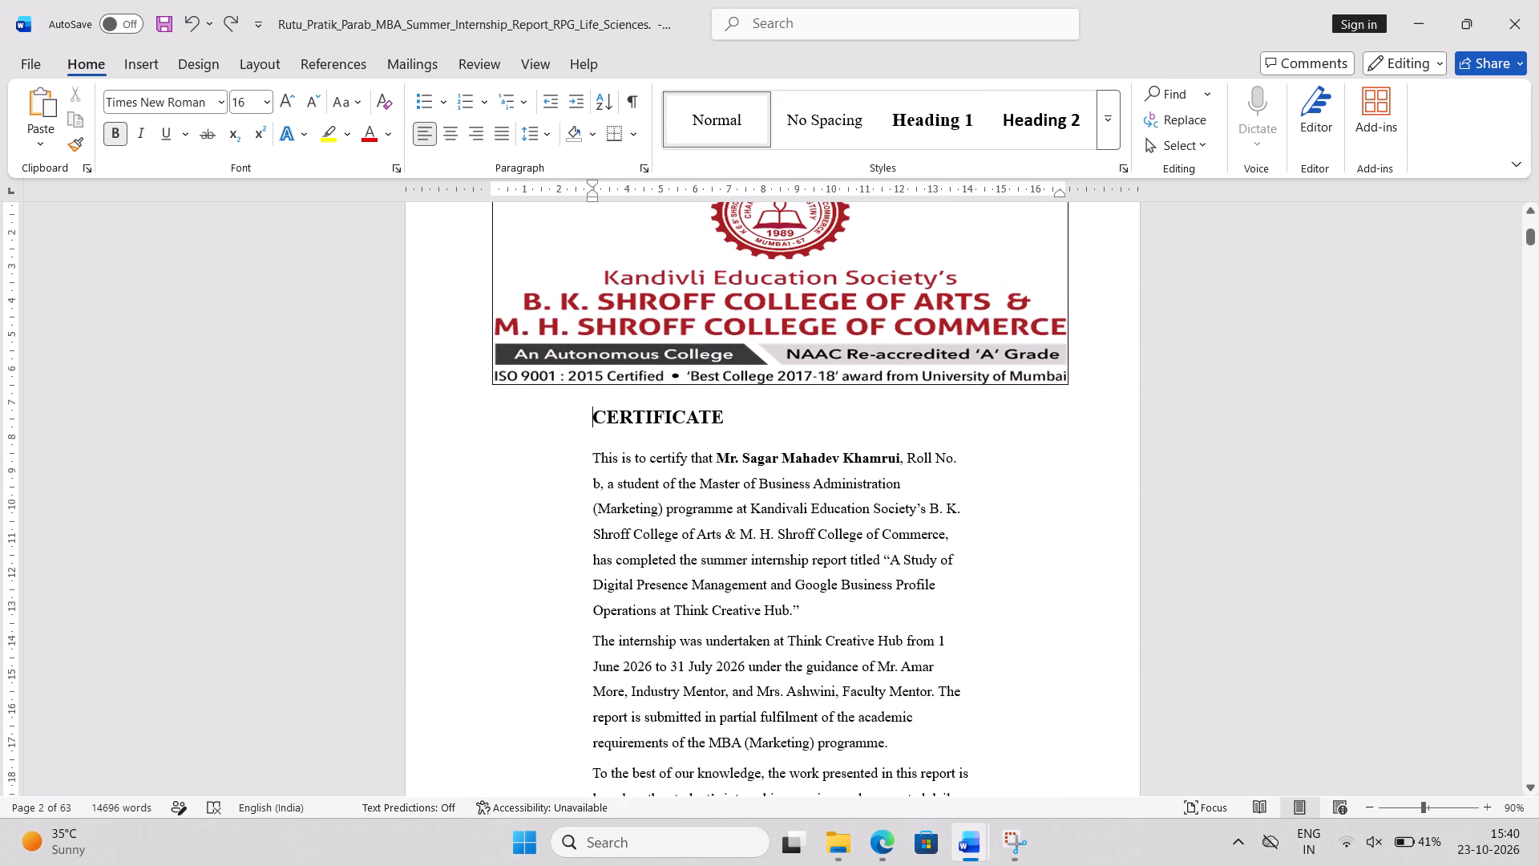
Centre the CERTIFICATE heading below the college header picture.
click(448, 140)
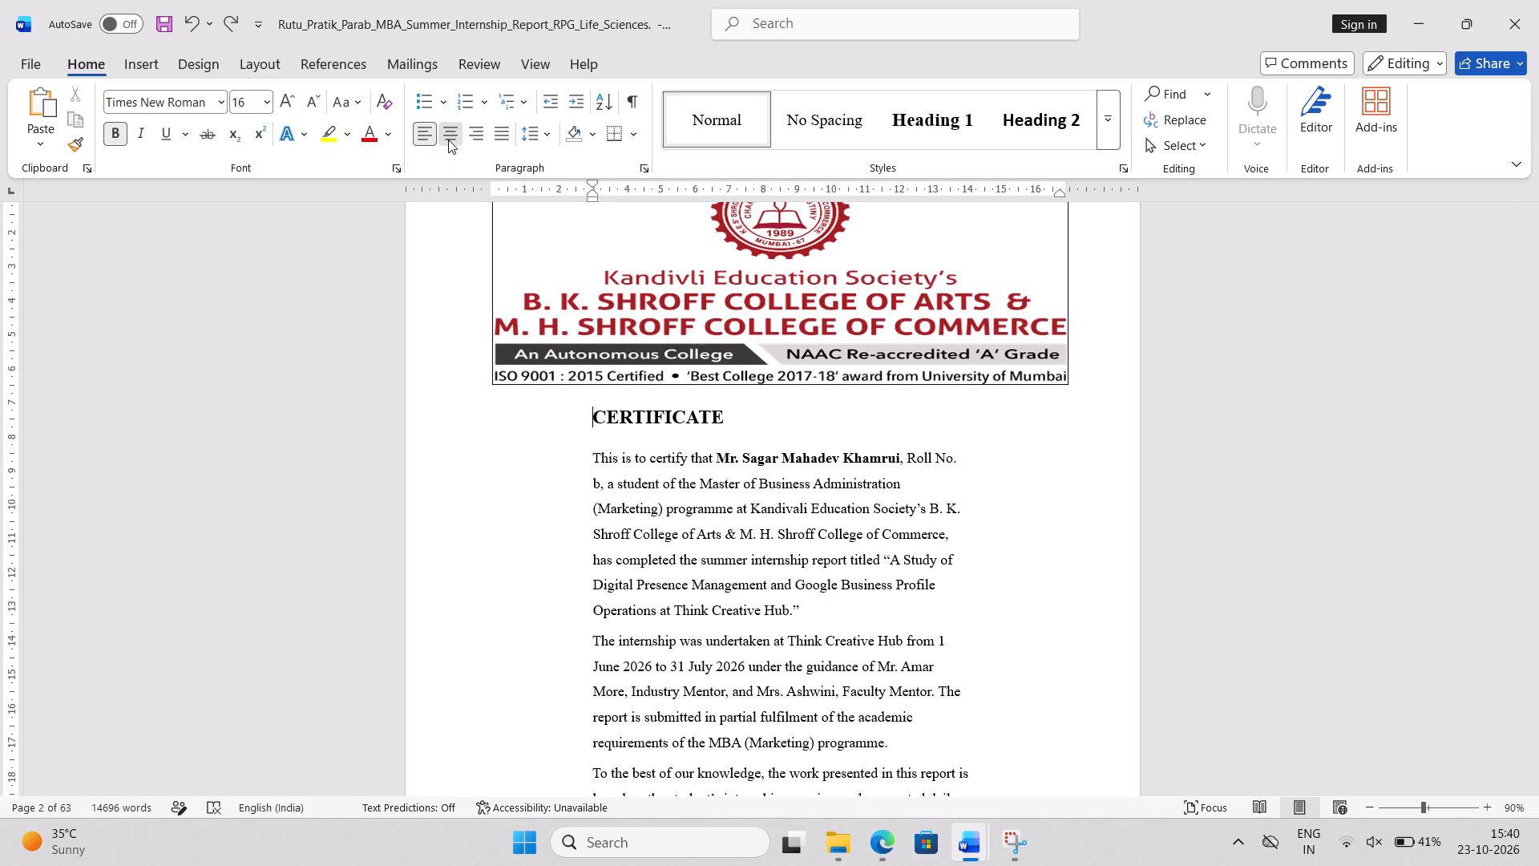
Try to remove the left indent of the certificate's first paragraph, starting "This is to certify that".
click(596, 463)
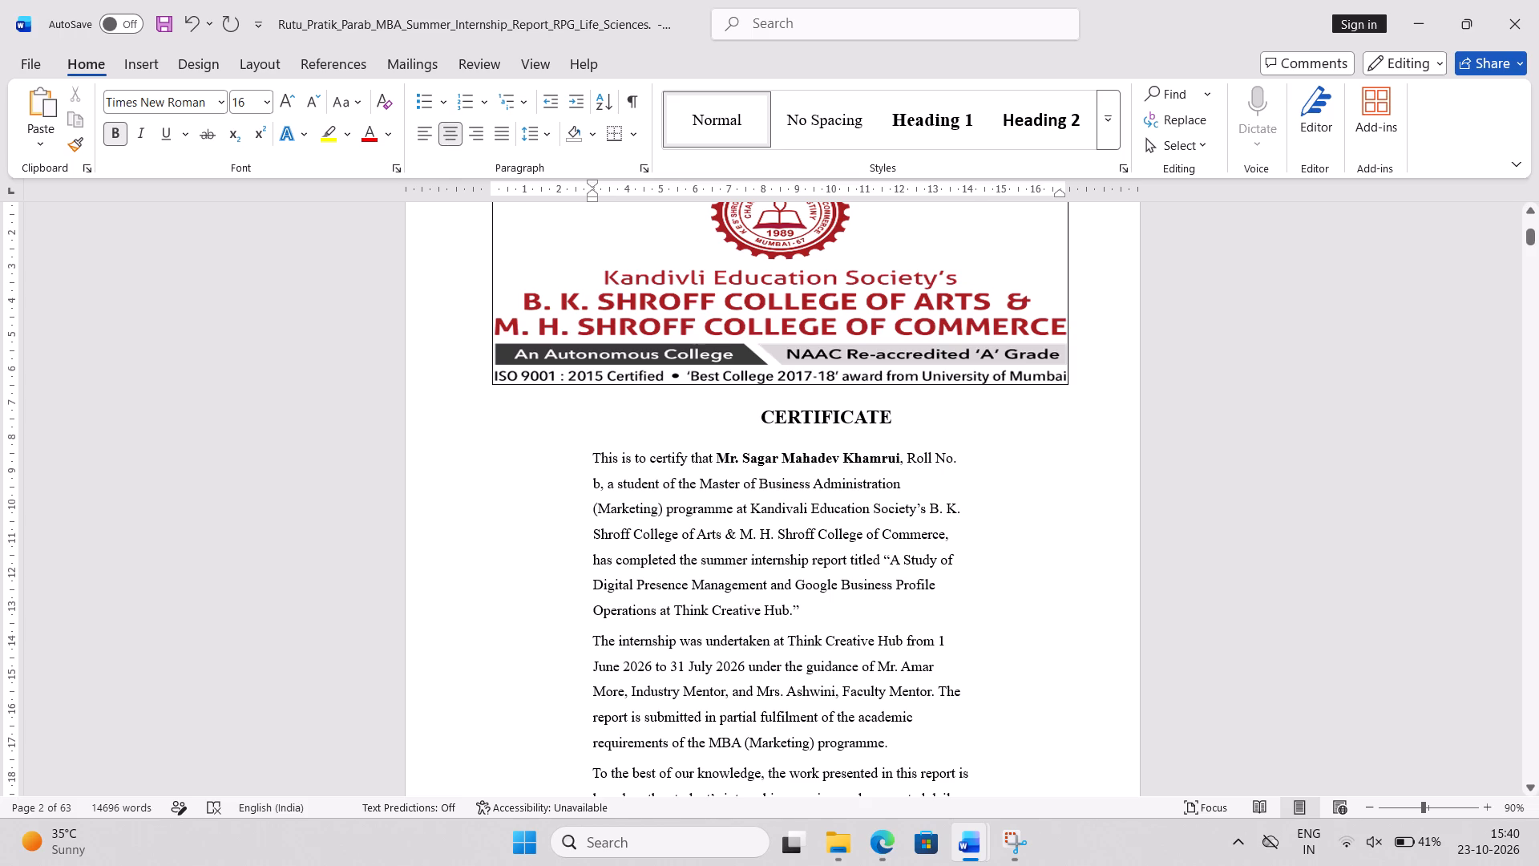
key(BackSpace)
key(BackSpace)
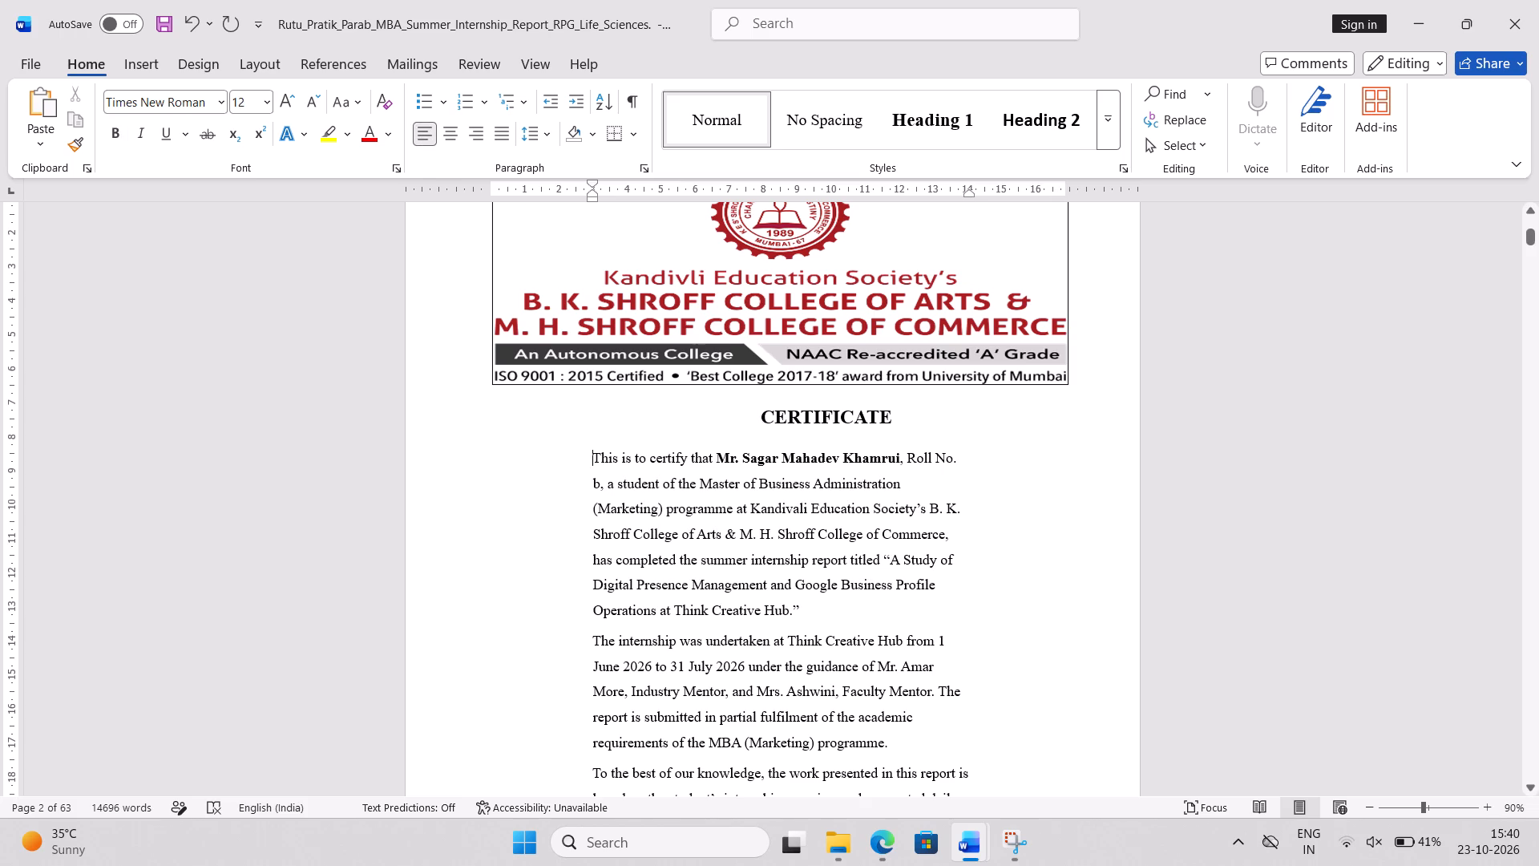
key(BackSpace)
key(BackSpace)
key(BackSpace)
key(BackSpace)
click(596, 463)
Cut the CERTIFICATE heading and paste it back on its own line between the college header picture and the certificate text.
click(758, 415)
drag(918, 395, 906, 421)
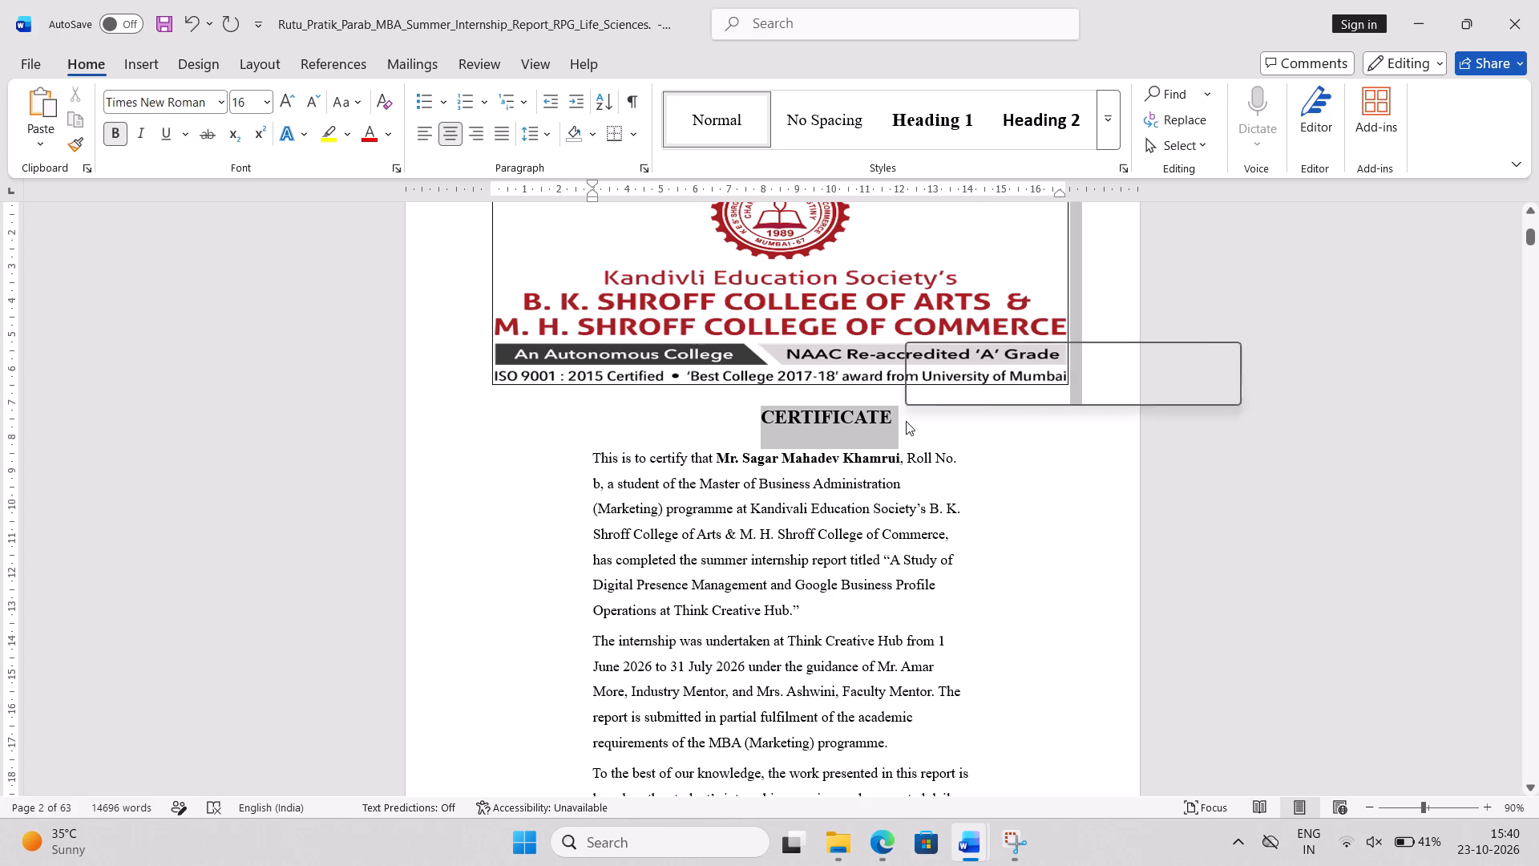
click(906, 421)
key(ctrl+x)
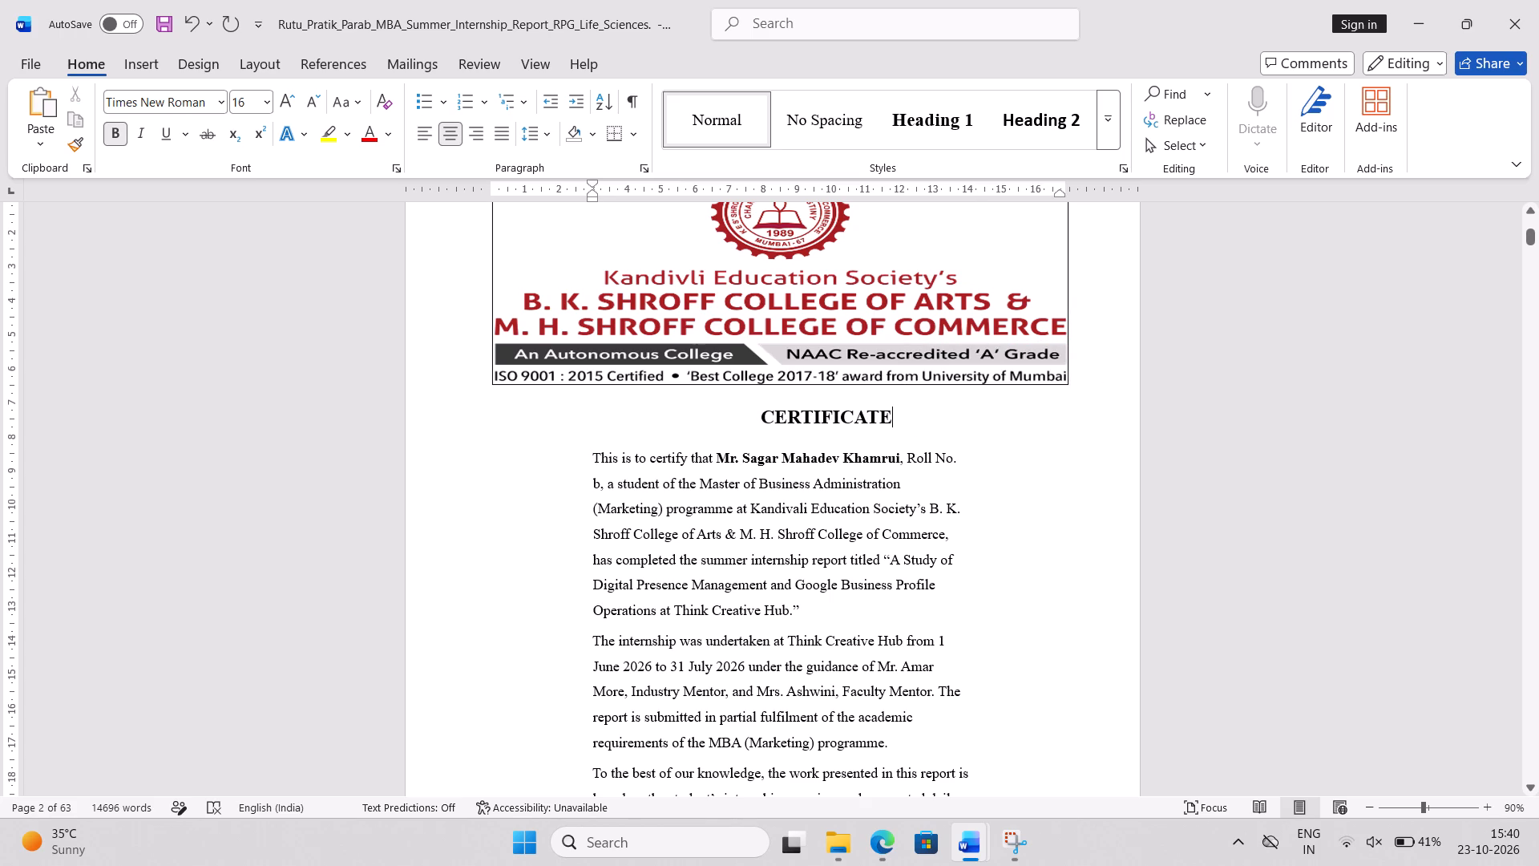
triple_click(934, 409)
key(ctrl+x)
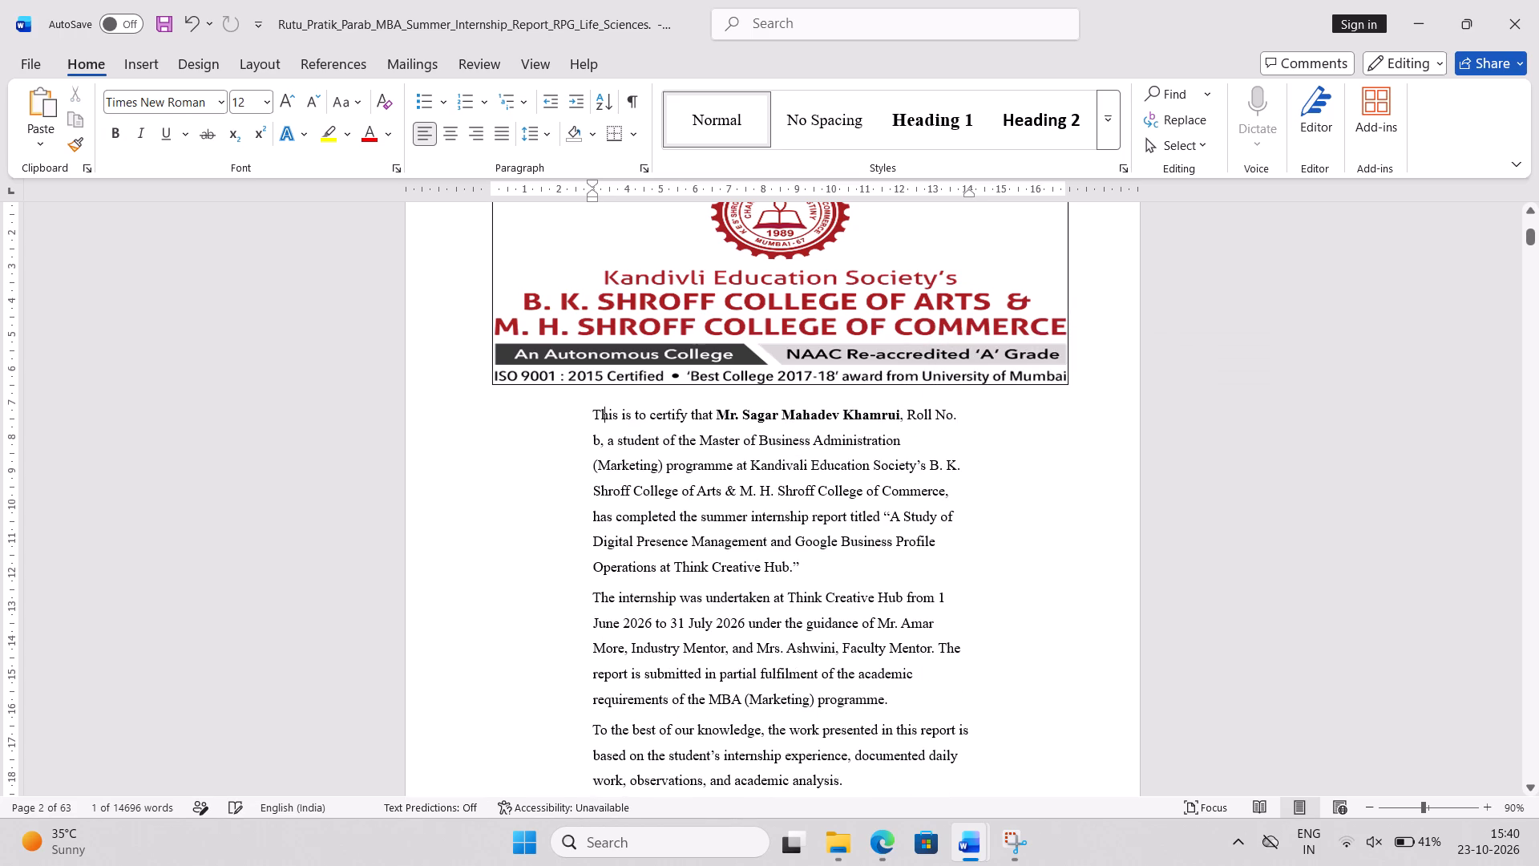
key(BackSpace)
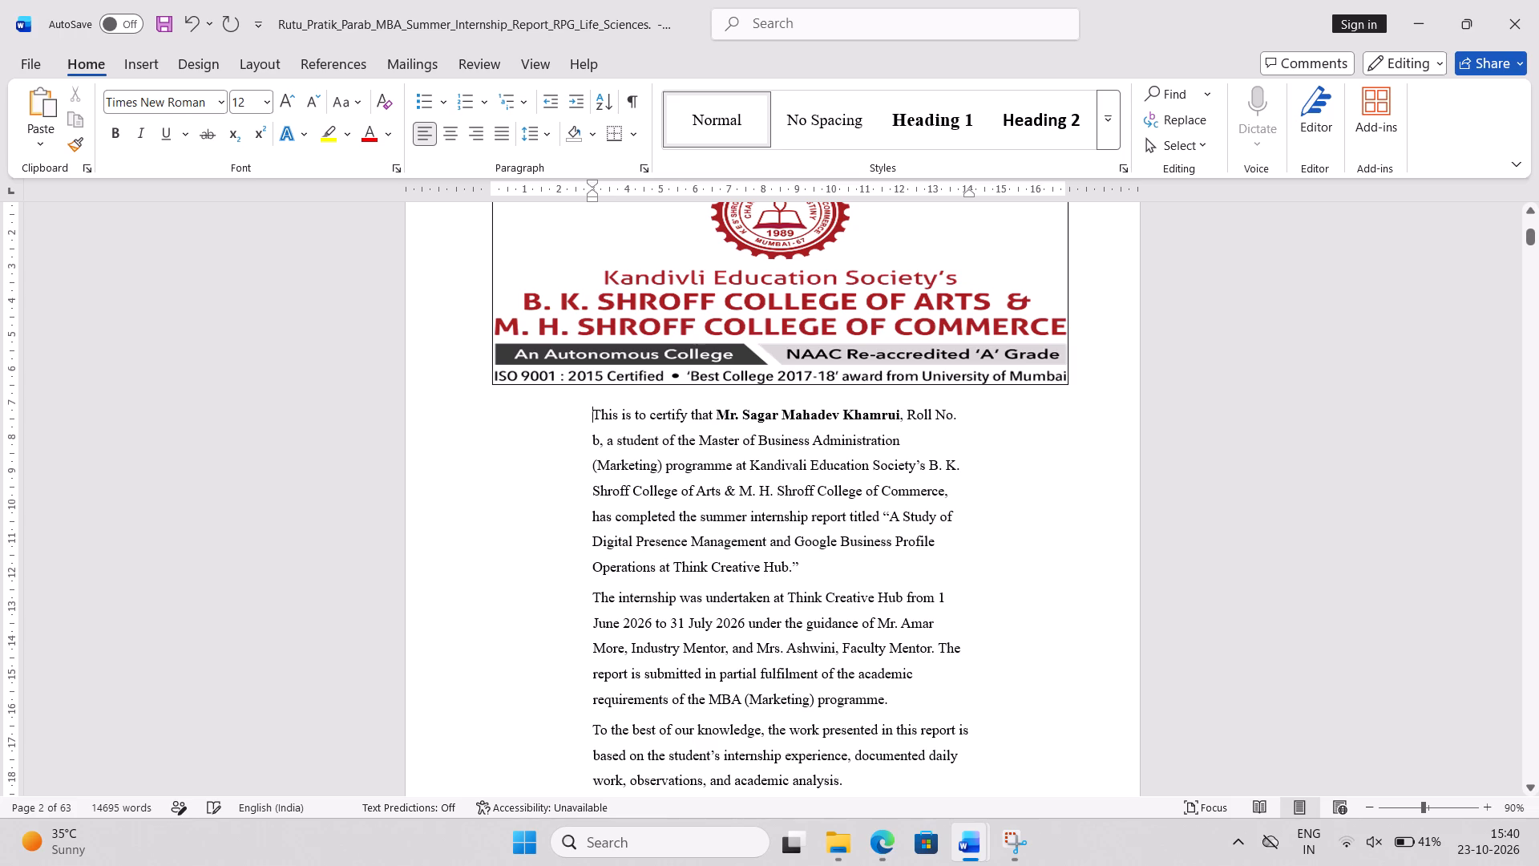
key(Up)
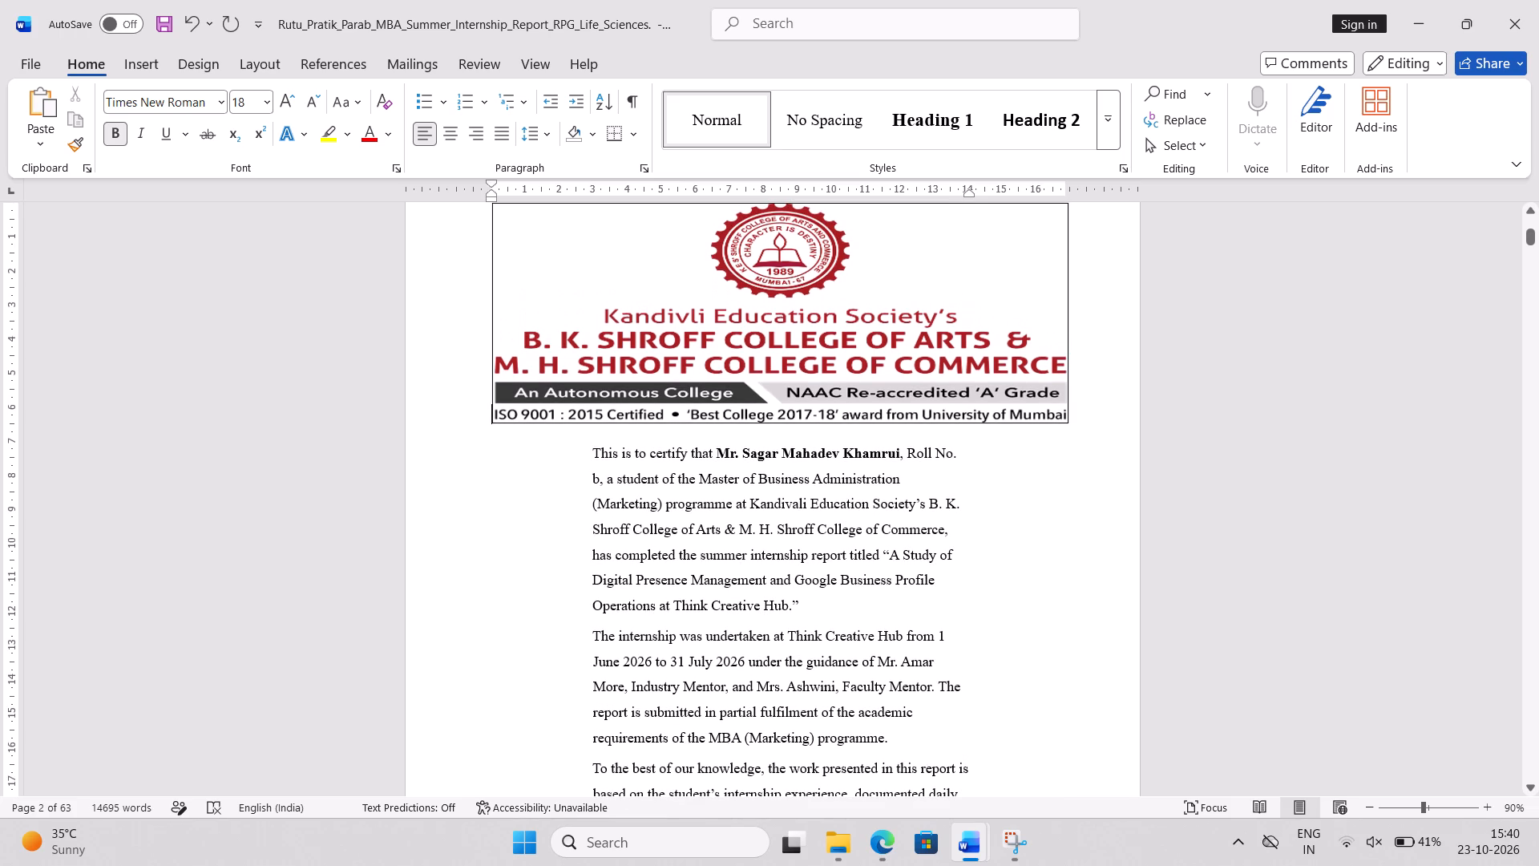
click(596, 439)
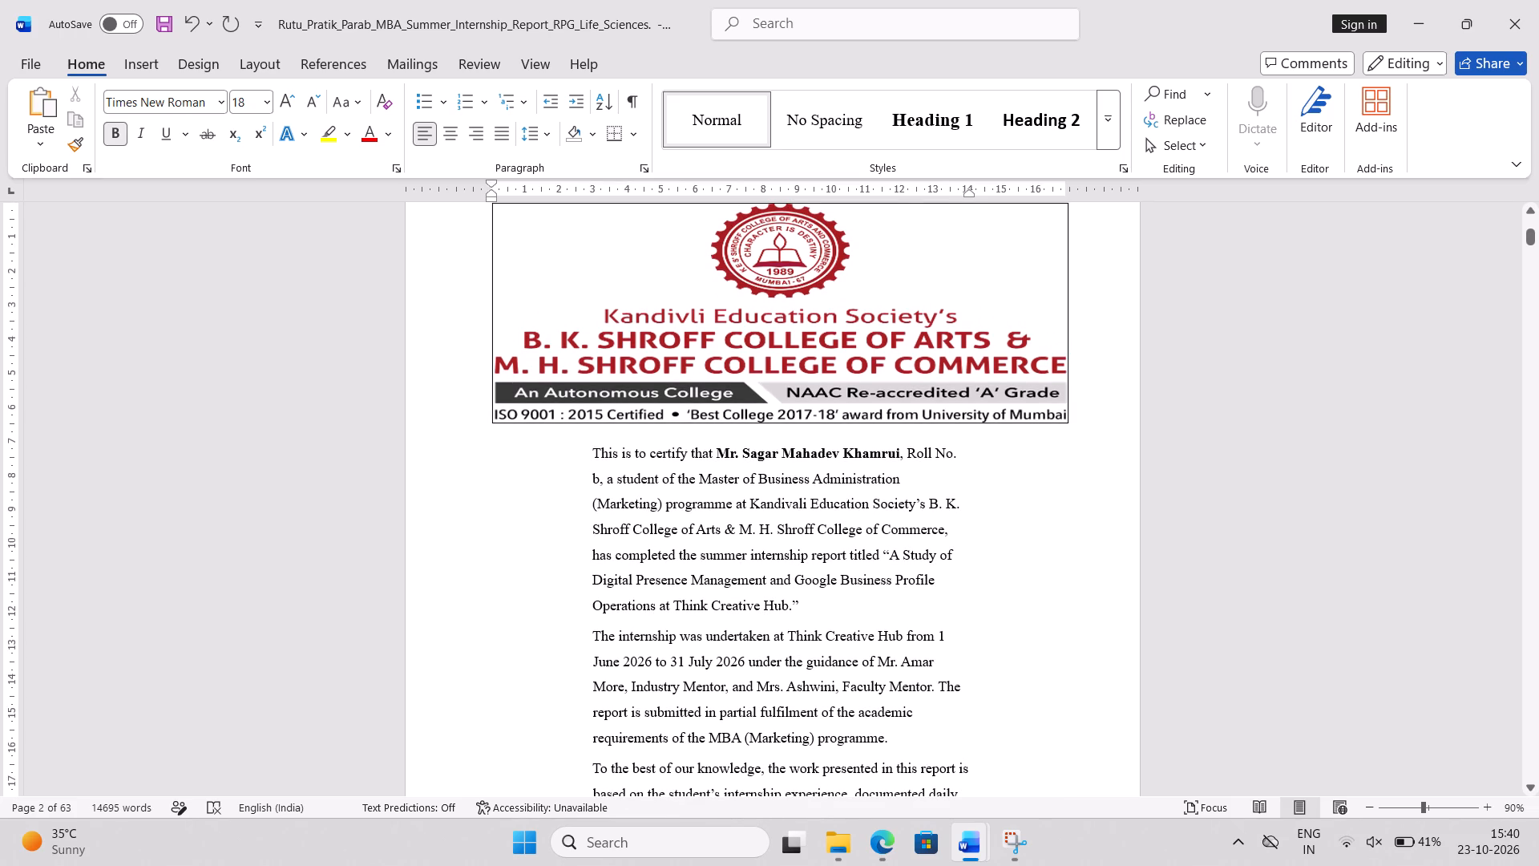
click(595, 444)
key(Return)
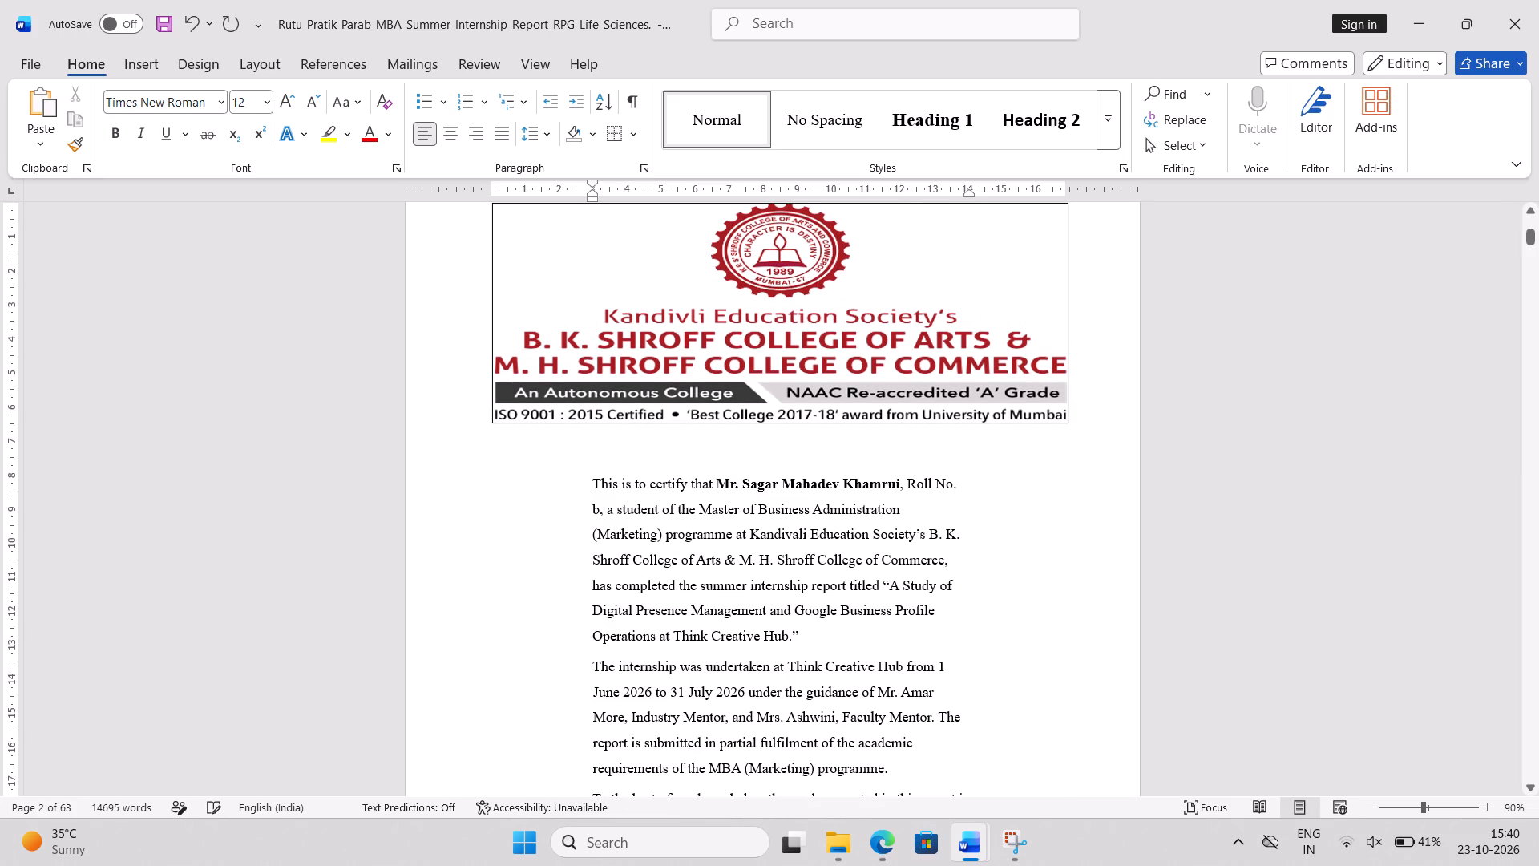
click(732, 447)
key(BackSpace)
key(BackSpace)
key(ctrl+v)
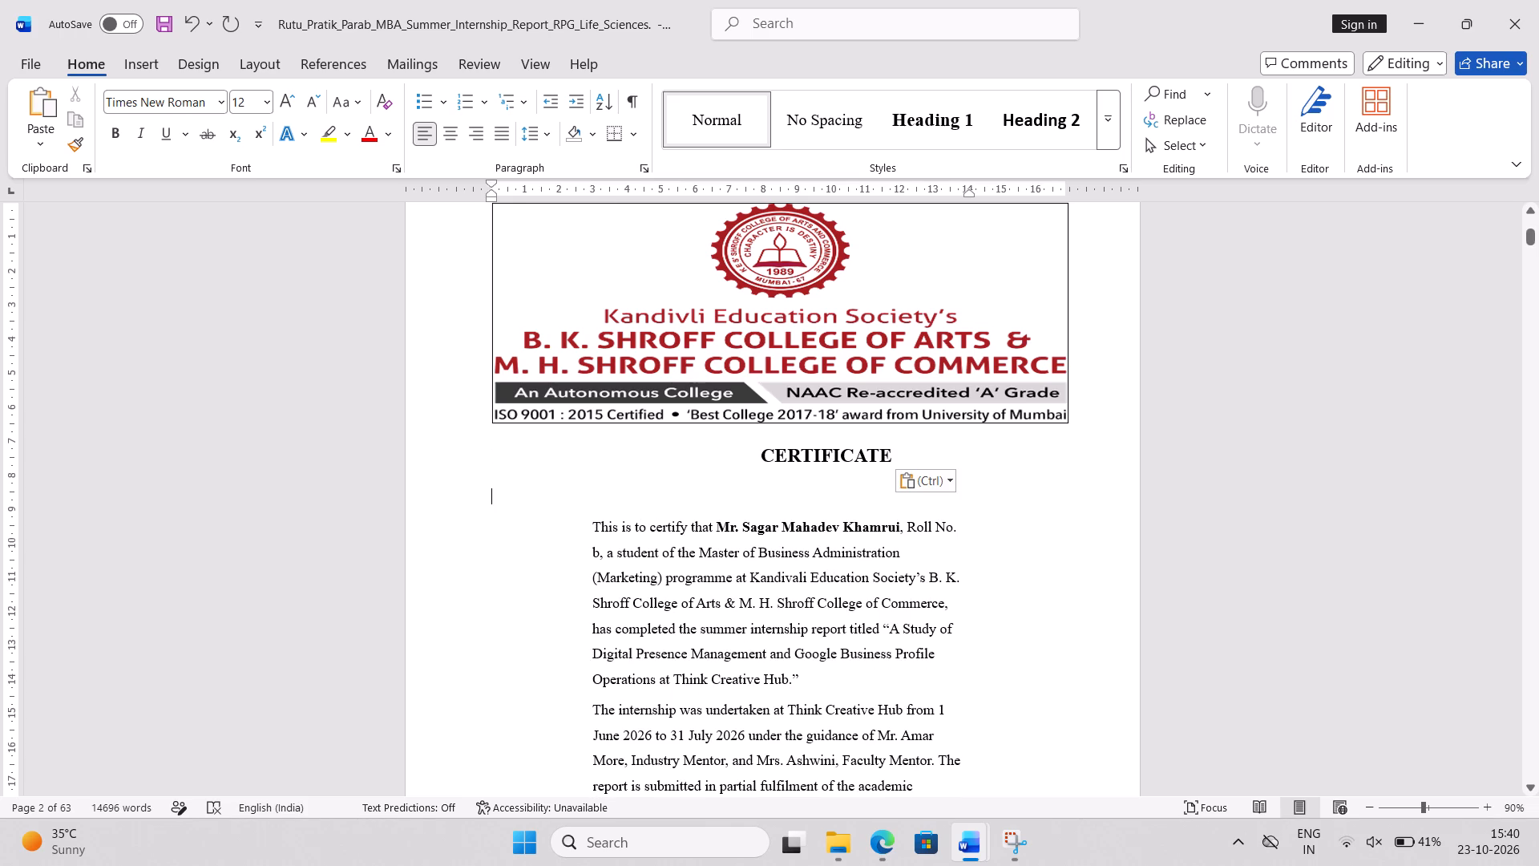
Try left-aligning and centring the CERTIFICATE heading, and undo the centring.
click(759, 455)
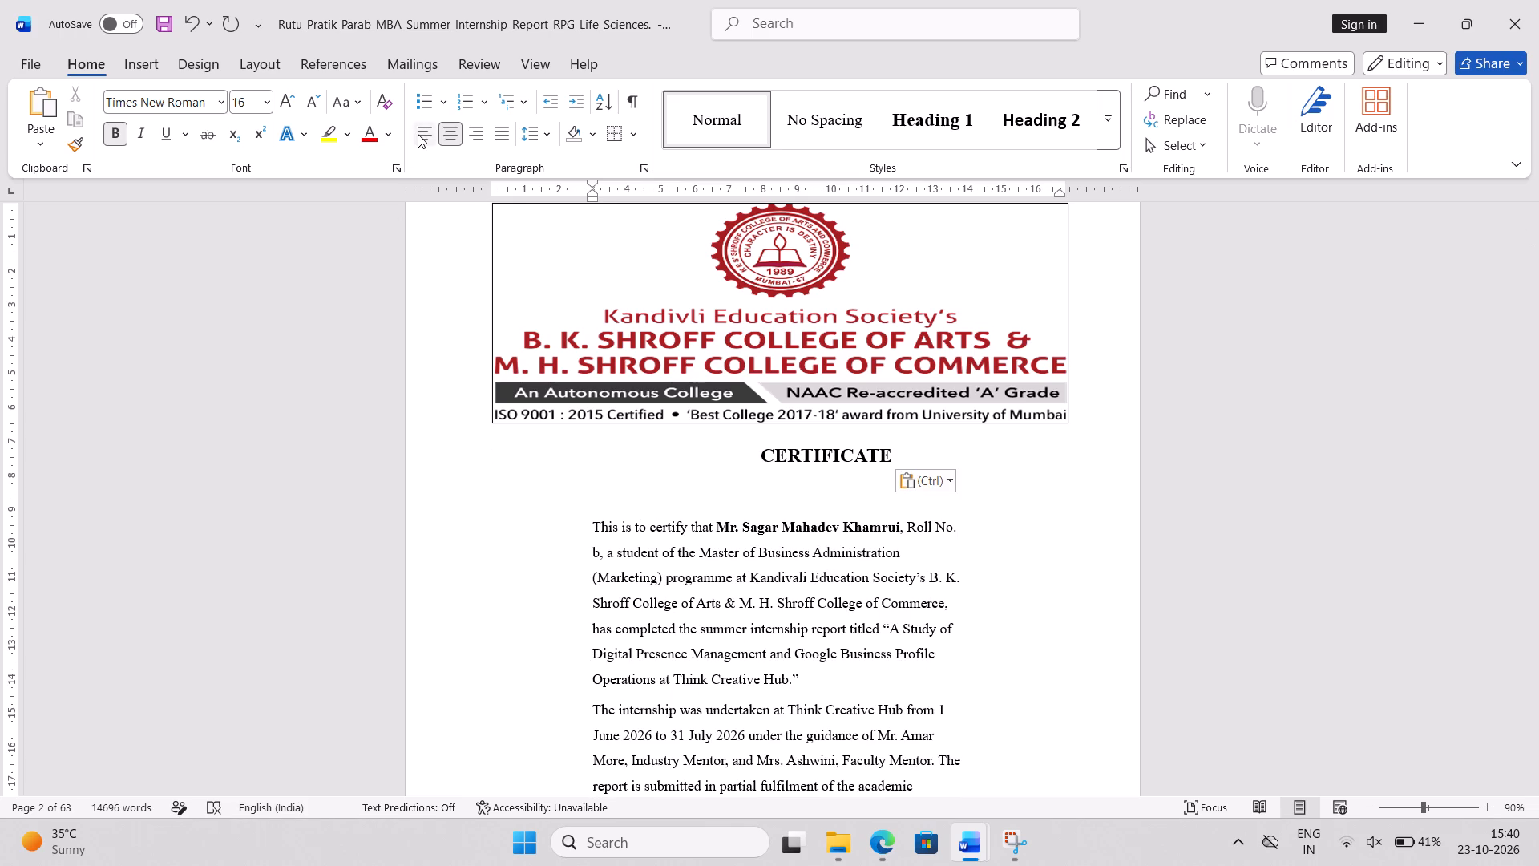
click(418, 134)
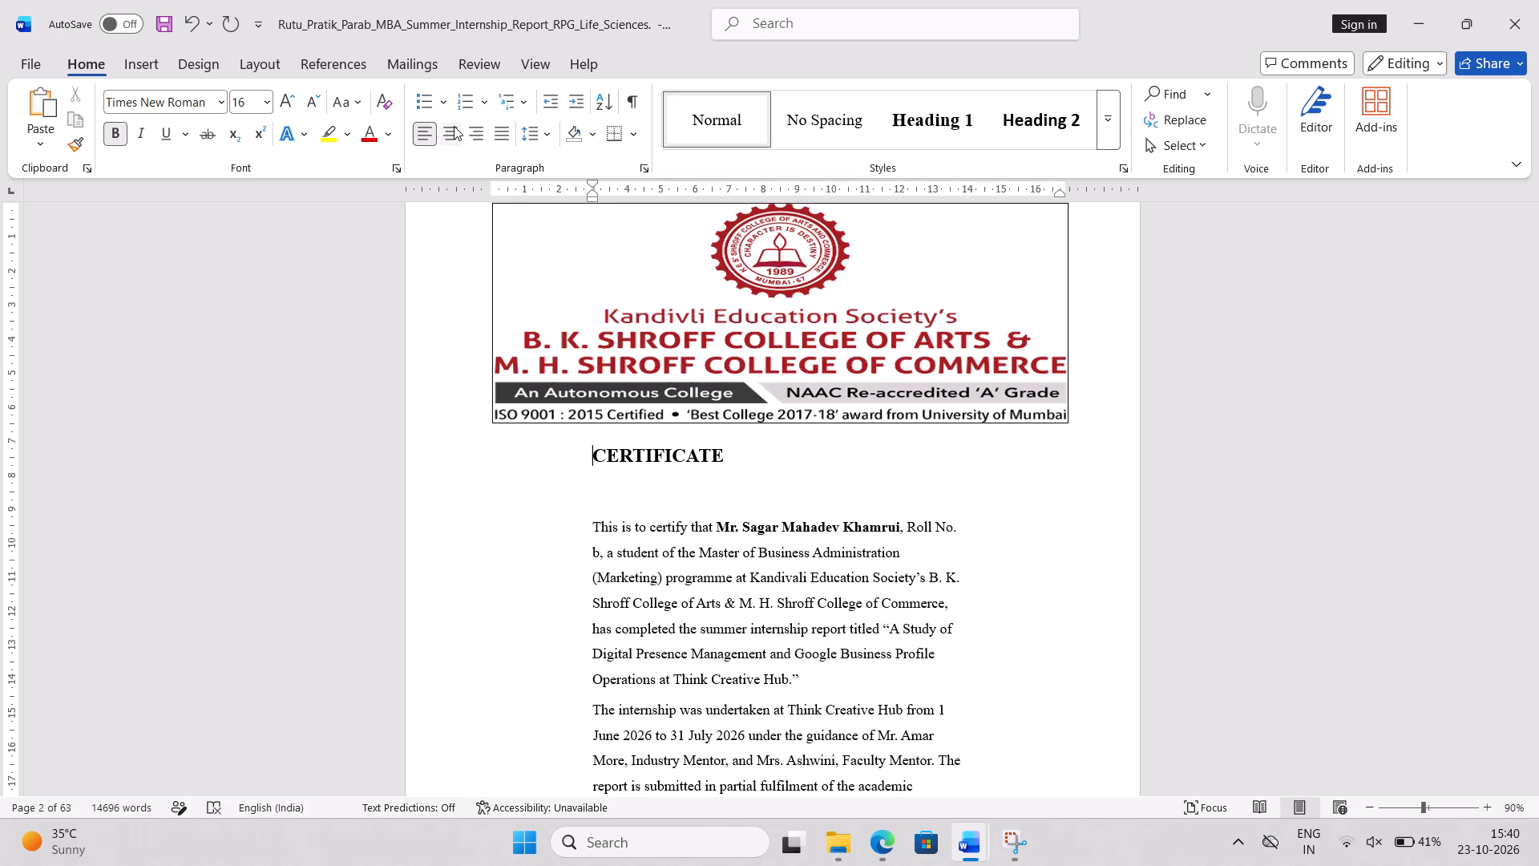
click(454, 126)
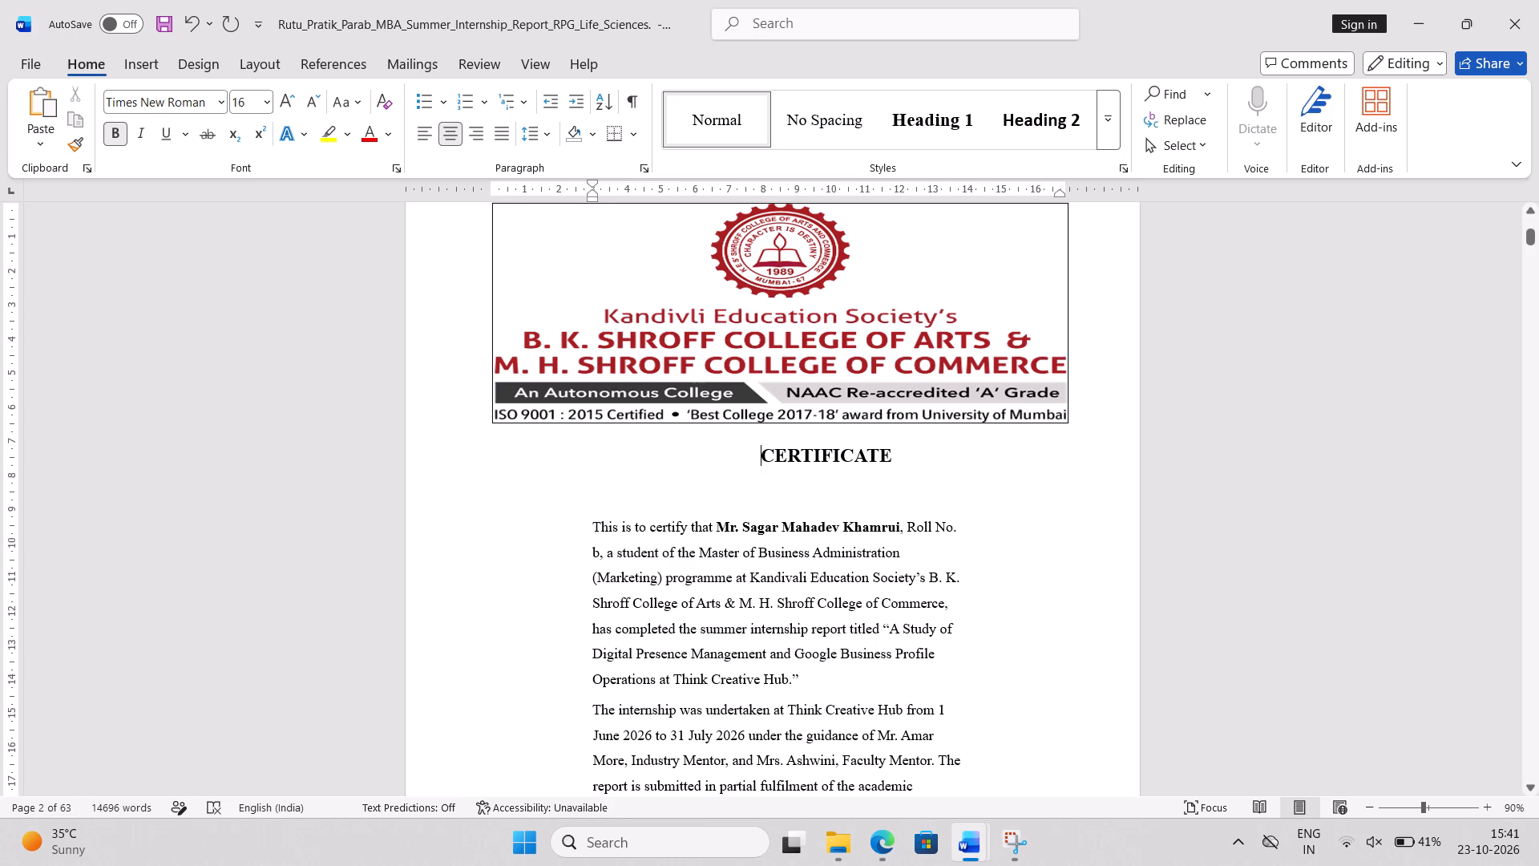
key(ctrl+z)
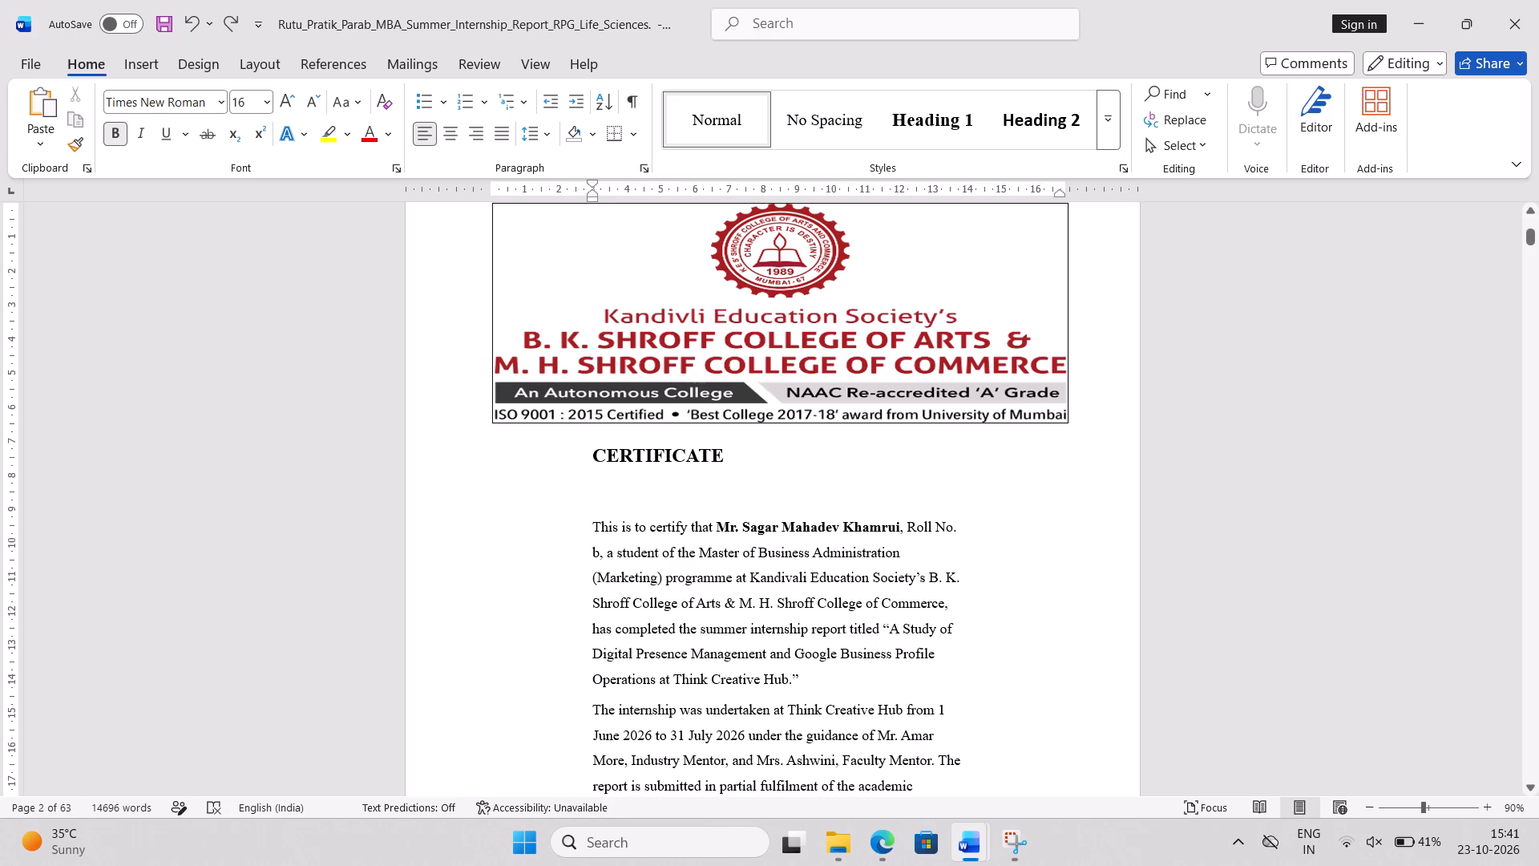
Delete all the certificate page's content, from the college header picture through the certificate text.
click(1145, 391)
drag(481, 249, 935, 770)
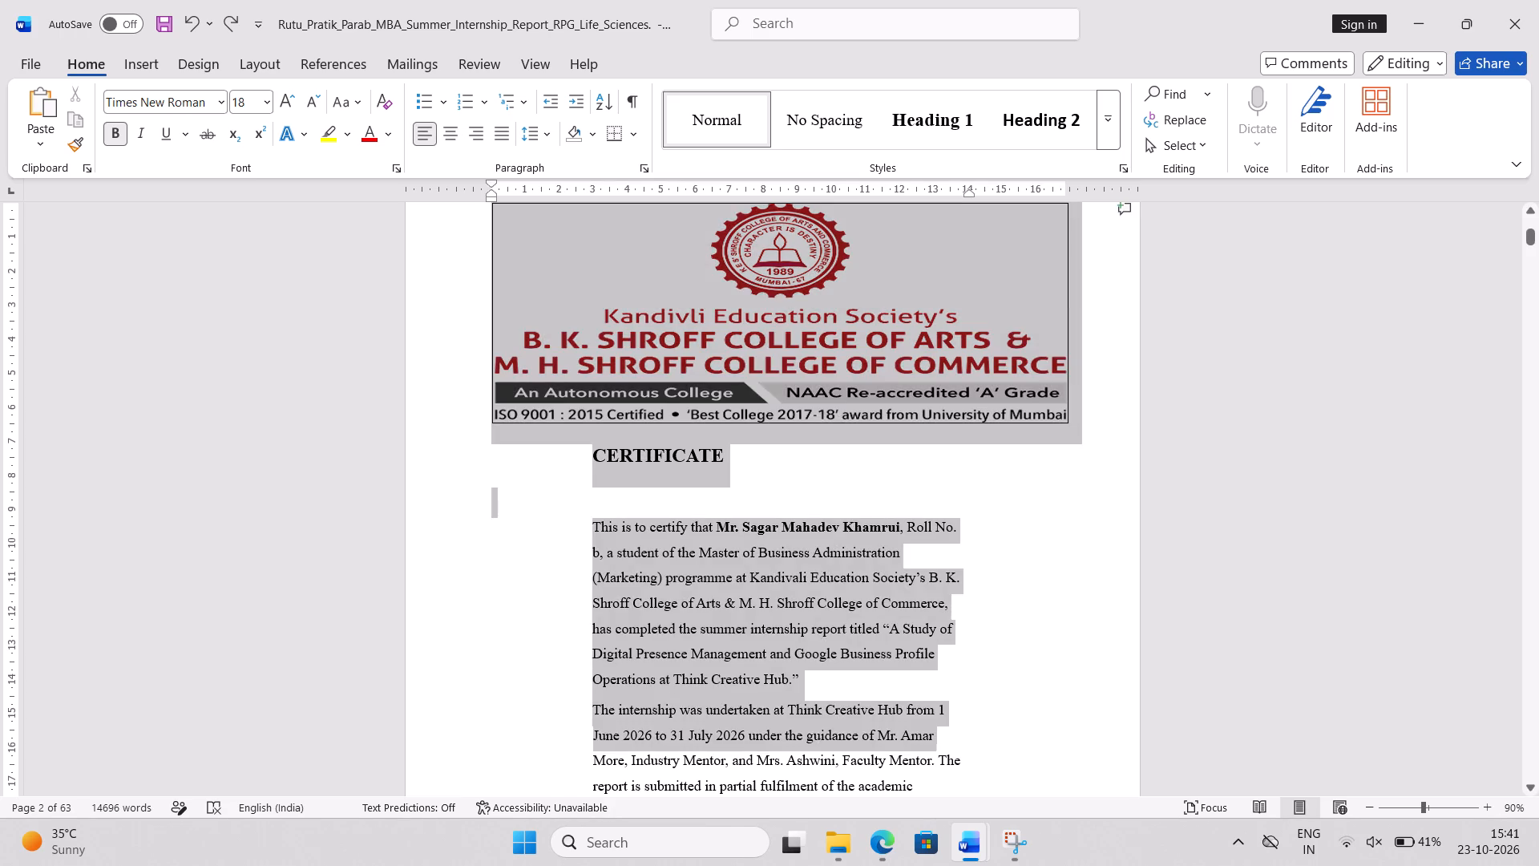
drag(935, 770, 1081, 635)
key(Delete)
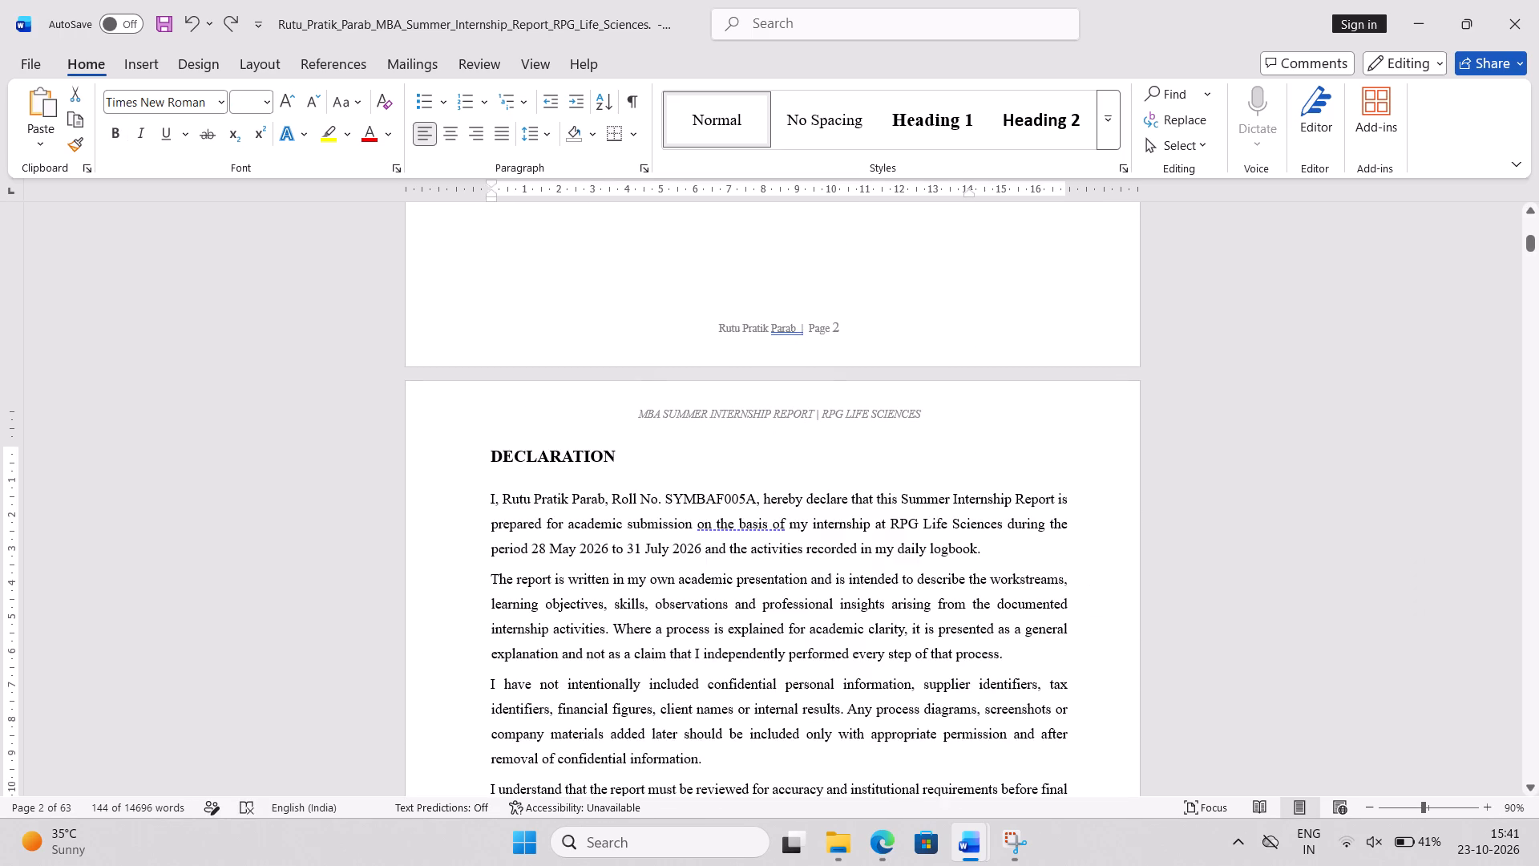
scroll(1081, 635, up, 5)
scroll(1081, 635, down, 3)
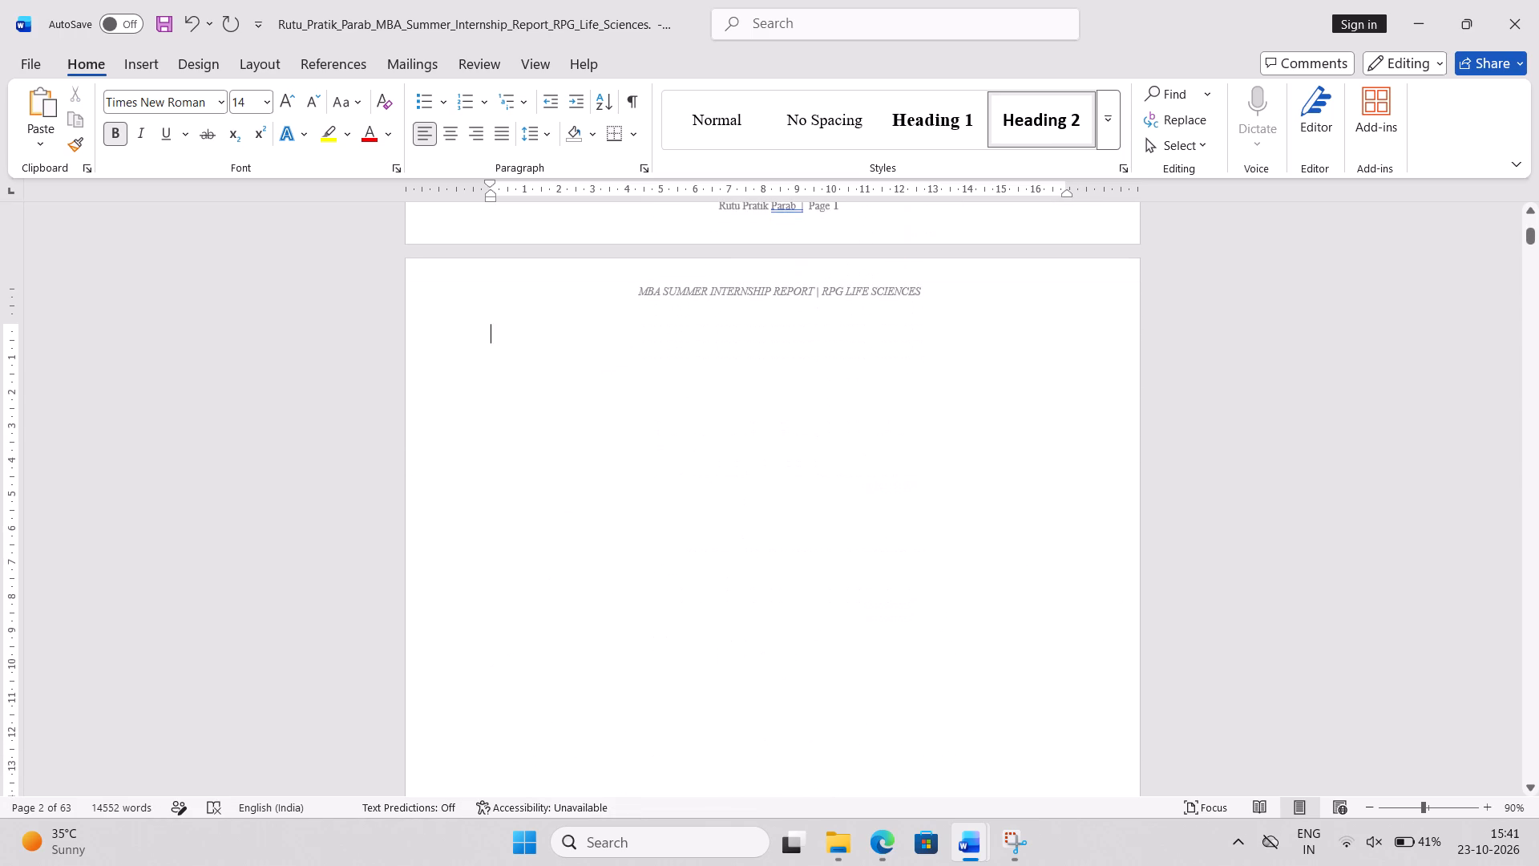
Copy only the college header picture above CERTIFICATE in the Intern Cover pg document and paste it at the top of the report's empty page 2.
key(alt+Tab)
scroll(884, 483, up, 3)
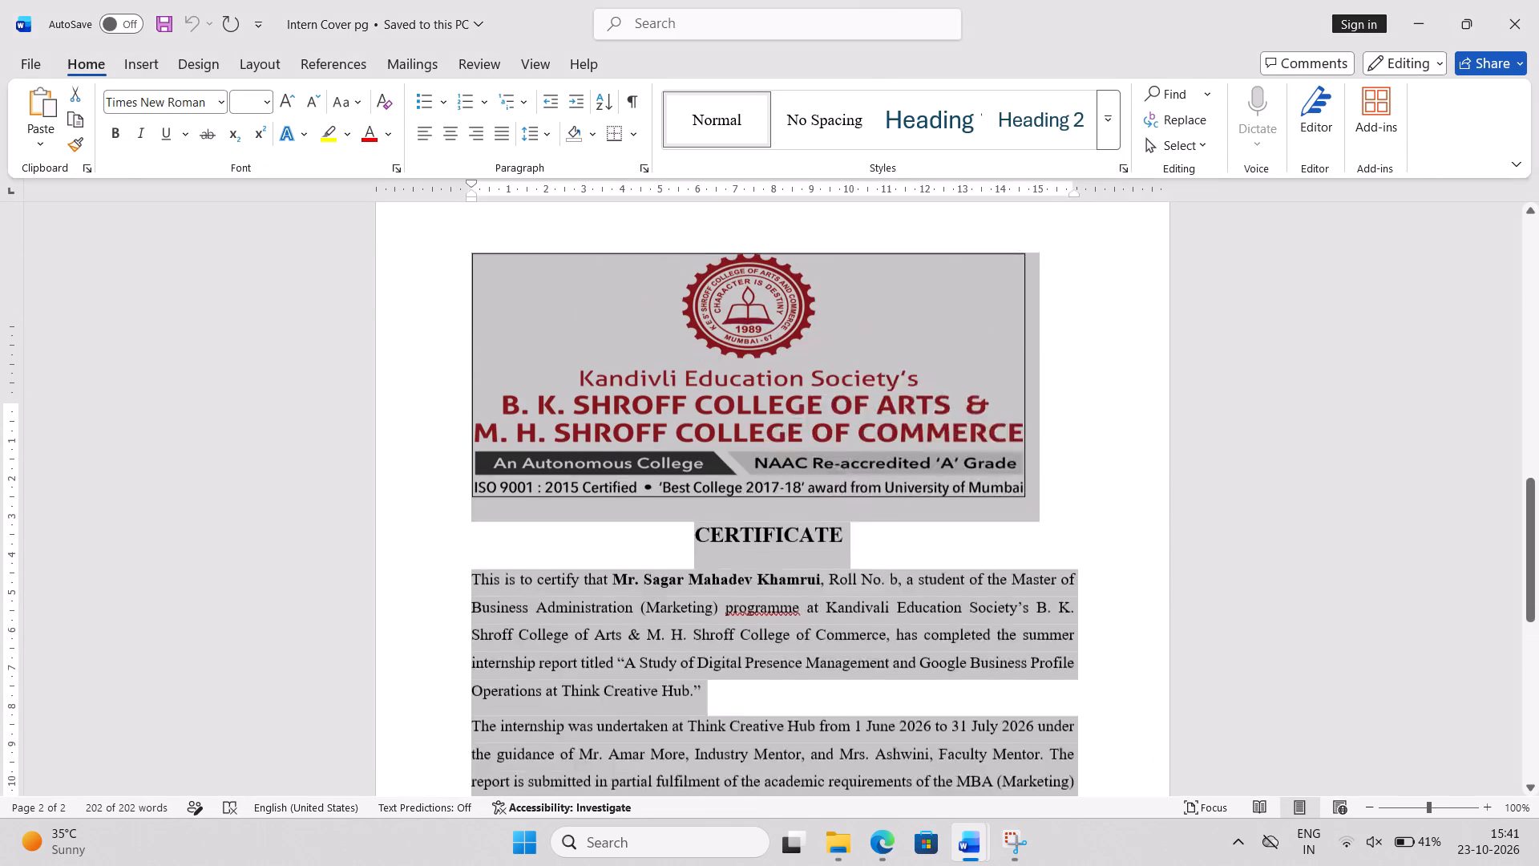
click(426, 439)
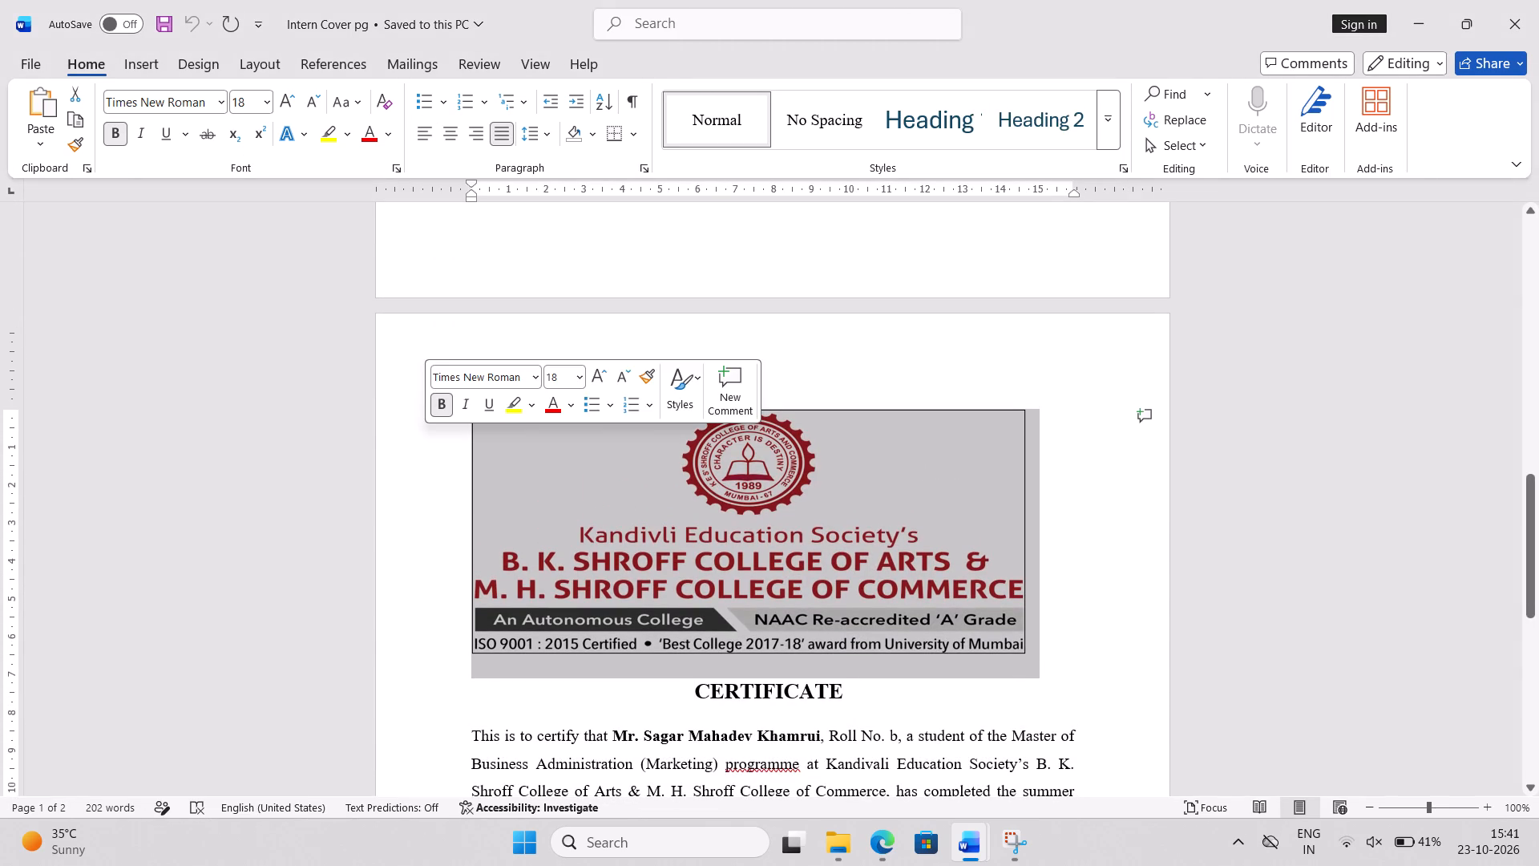
click(445, 439)
triple_click(466, 417)
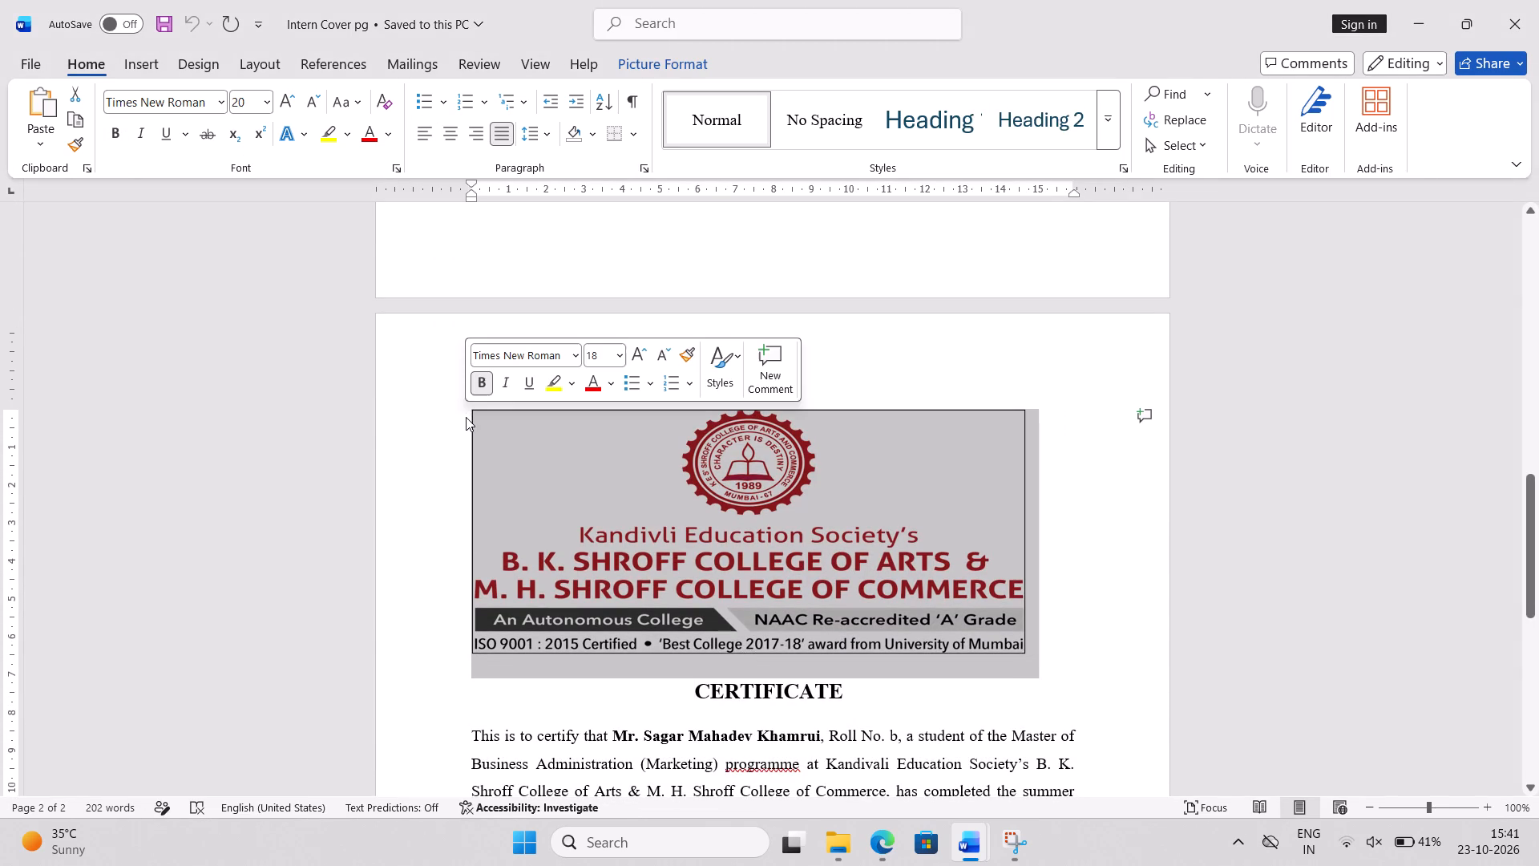
click(458, 416)
key(ctrl+x)
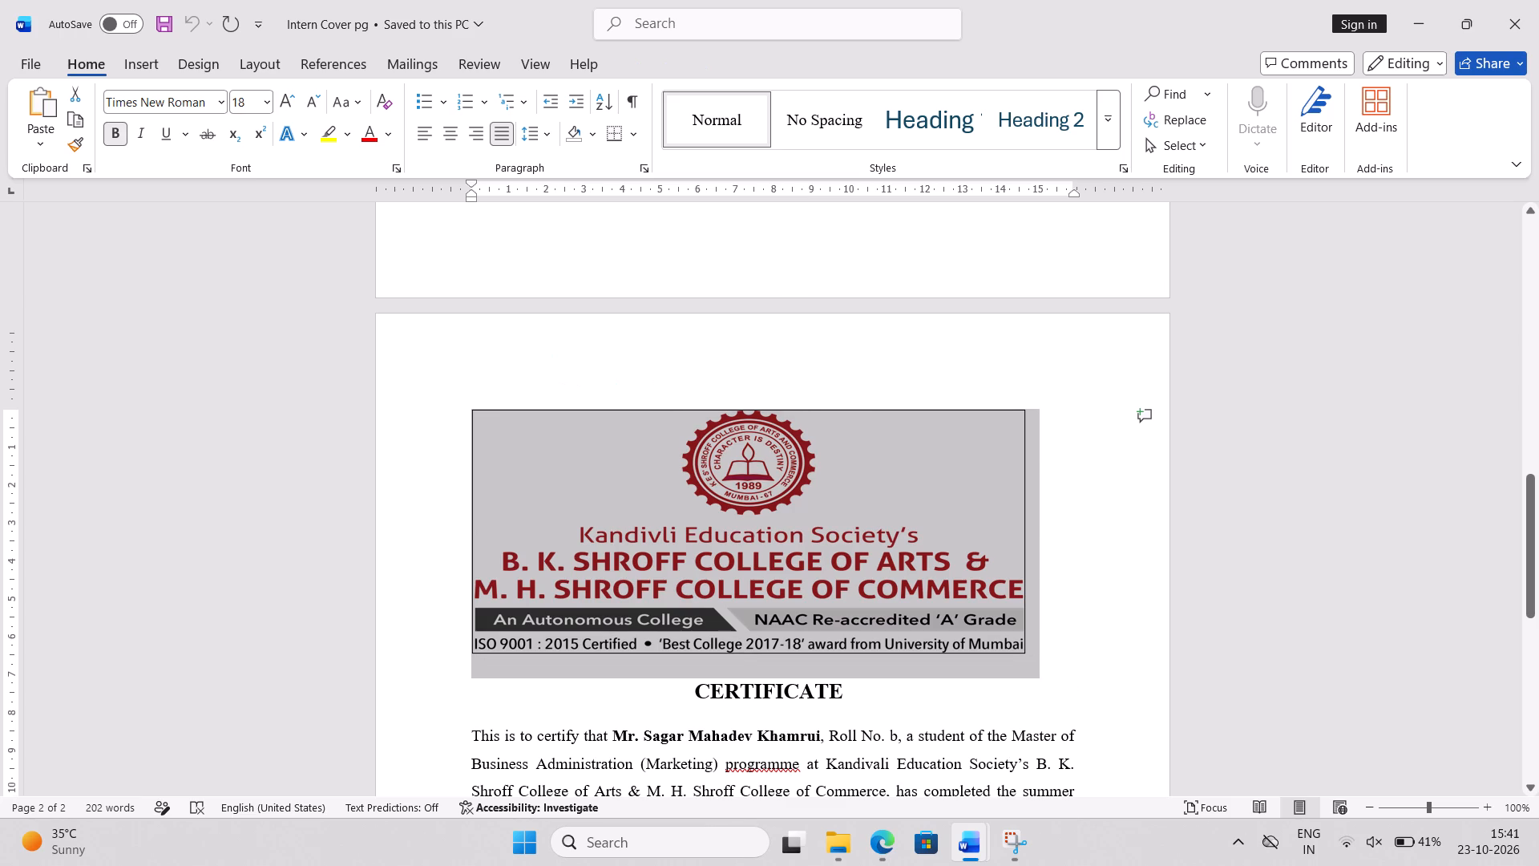
key(ctrl+z)
key(ctrl+x)
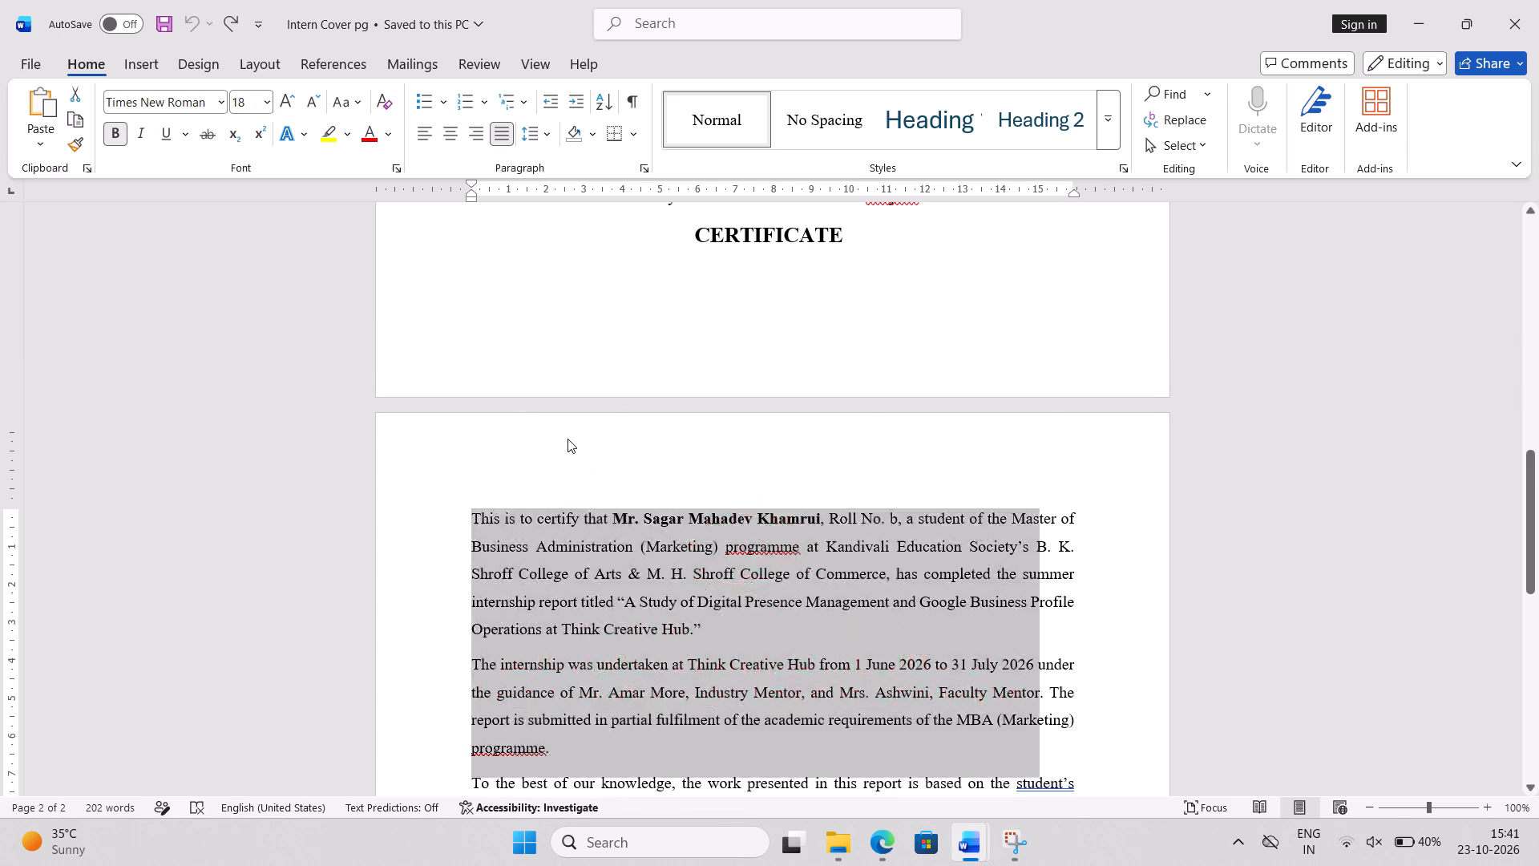
key(ctrl+z)
key(ctrl+c)
key(alt+Tab)
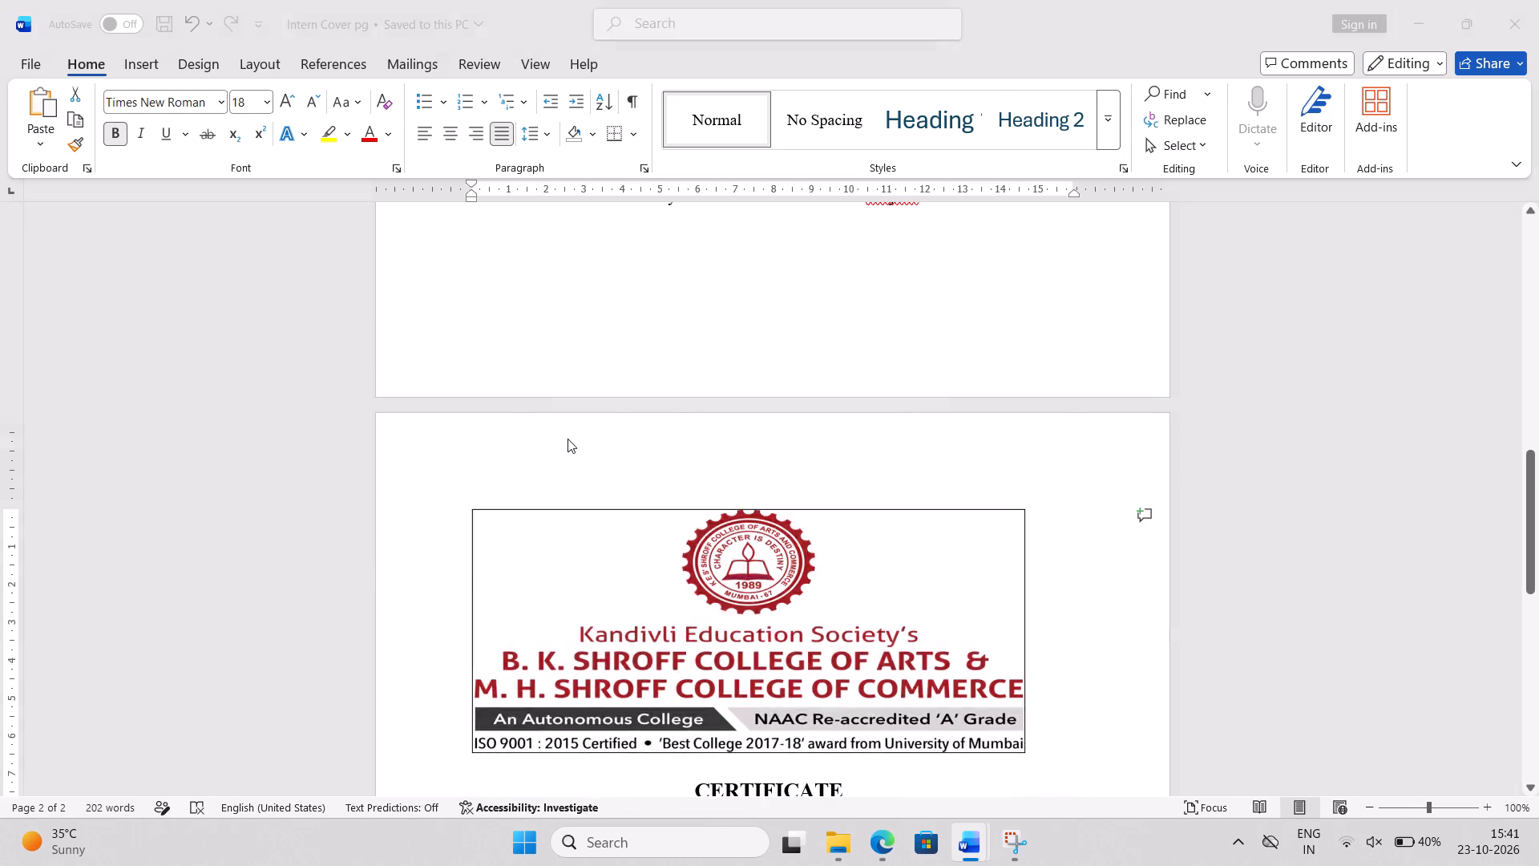
key(ctrl+v)
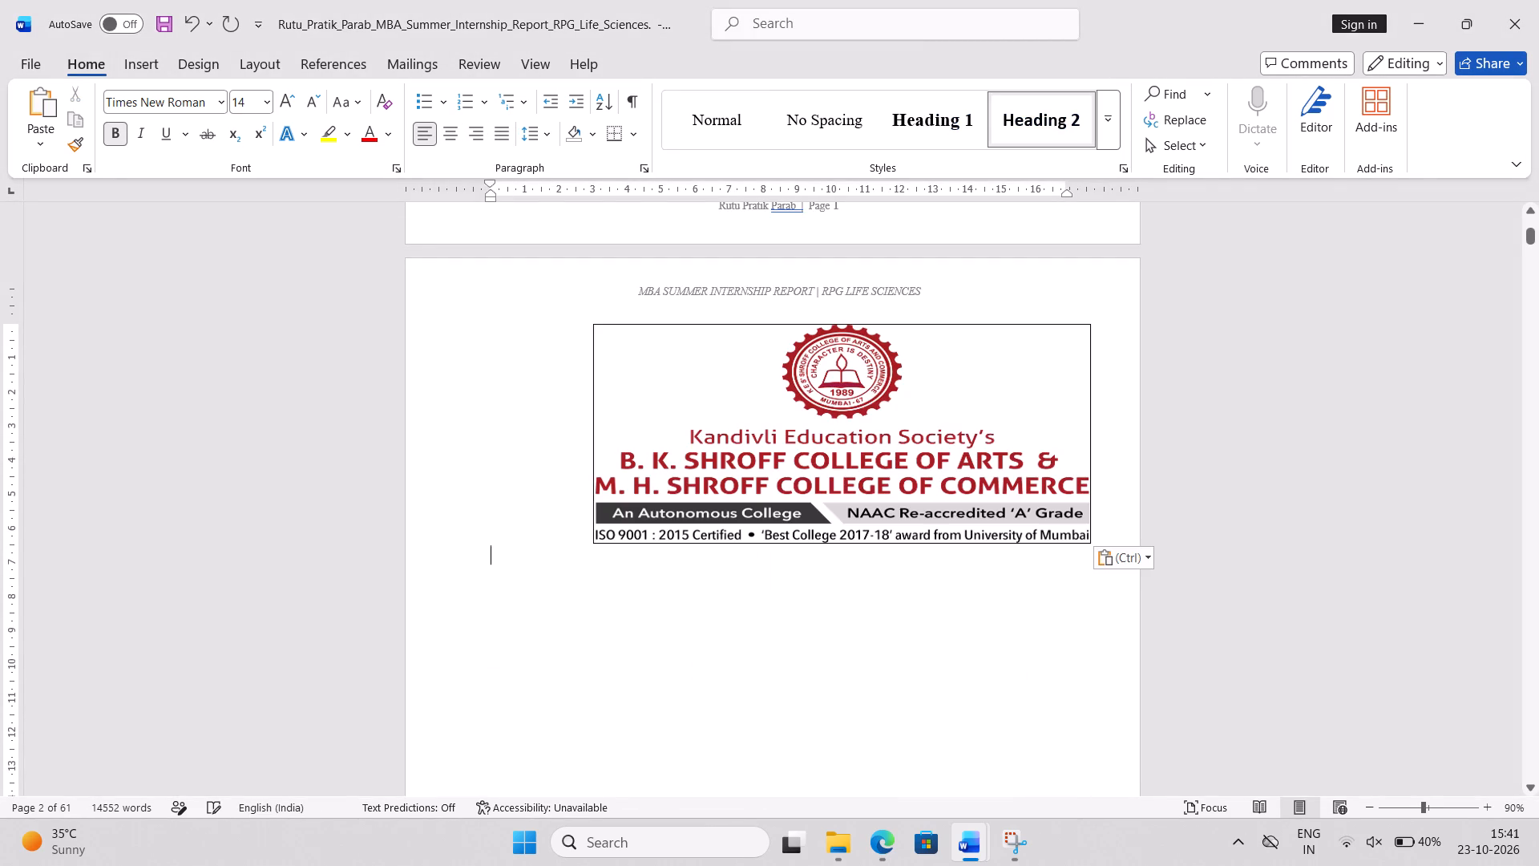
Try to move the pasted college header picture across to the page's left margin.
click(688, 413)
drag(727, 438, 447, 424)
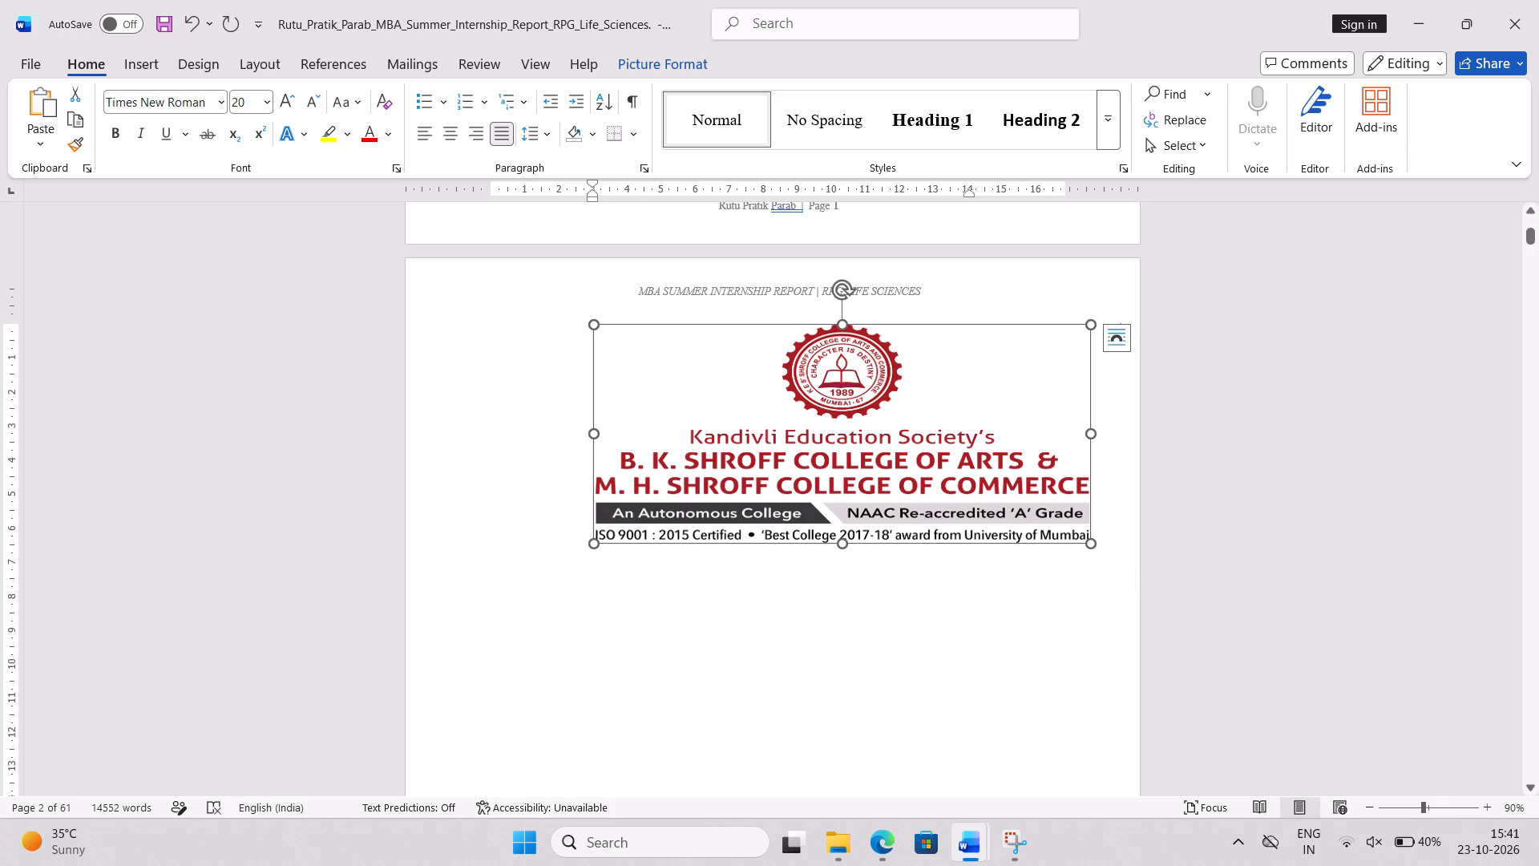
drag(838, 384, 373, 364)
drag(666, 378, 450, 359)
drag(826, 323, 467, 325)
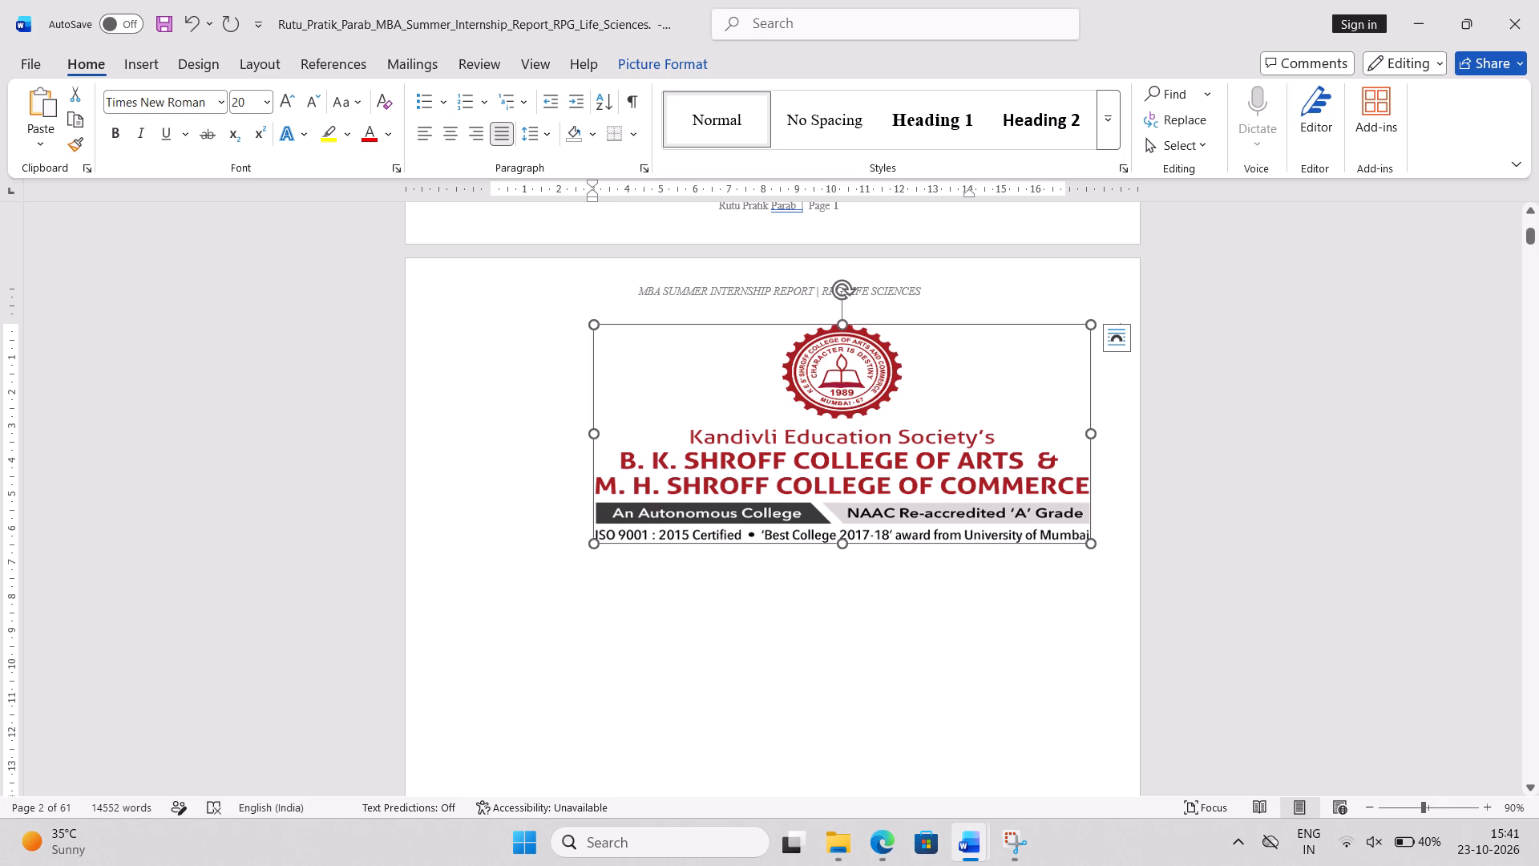
Left-align the paragraph holding the college header picture on page 2.
click(988, 509)
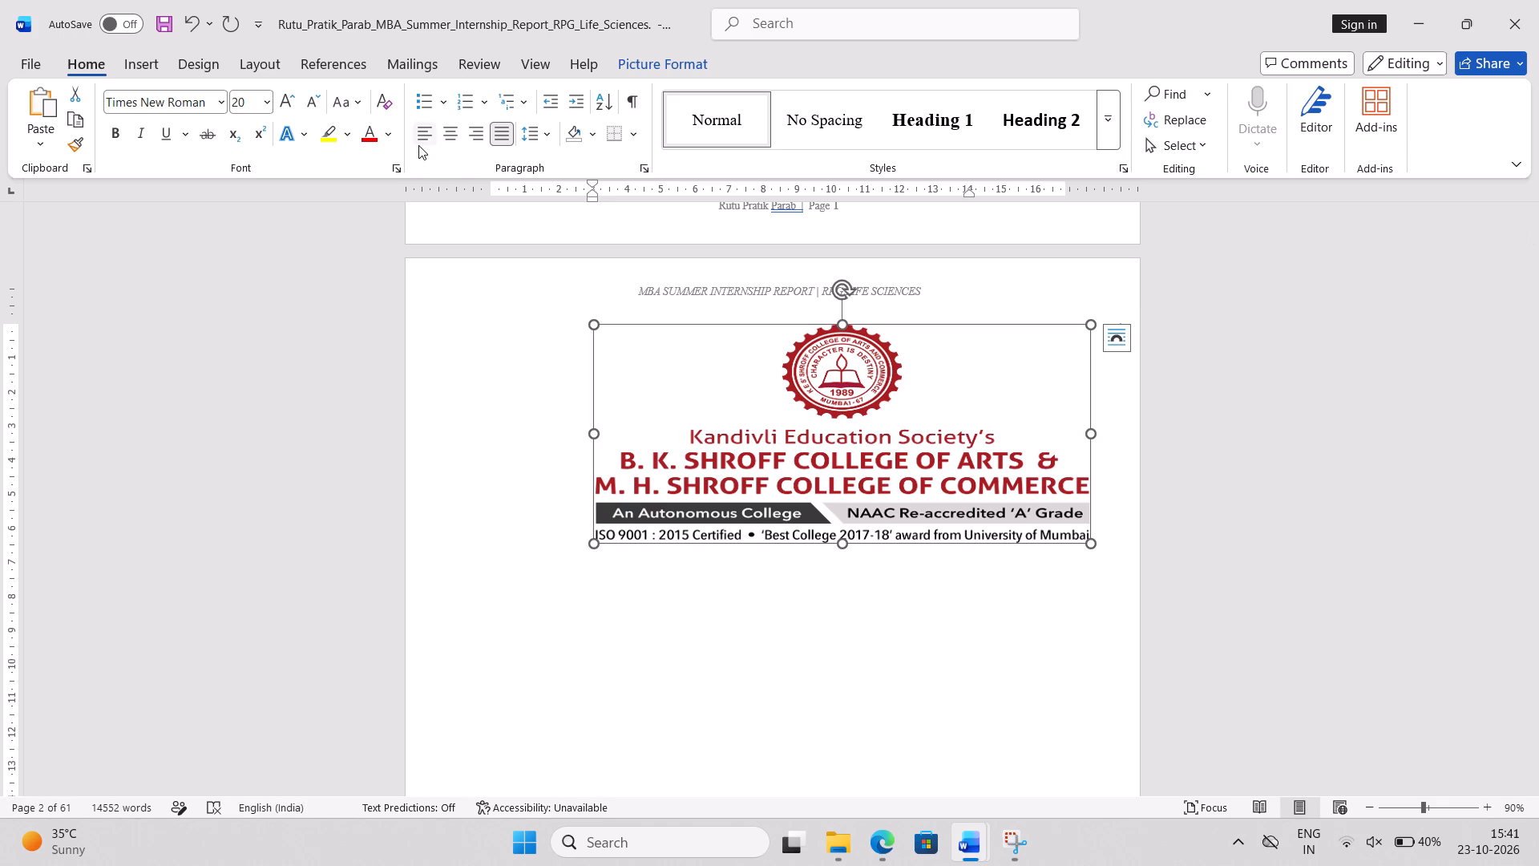
click(418, 145)
click(647, 328)
Position the college header picture at the top centre of page 2 with text wrapping.
click(593, 327)
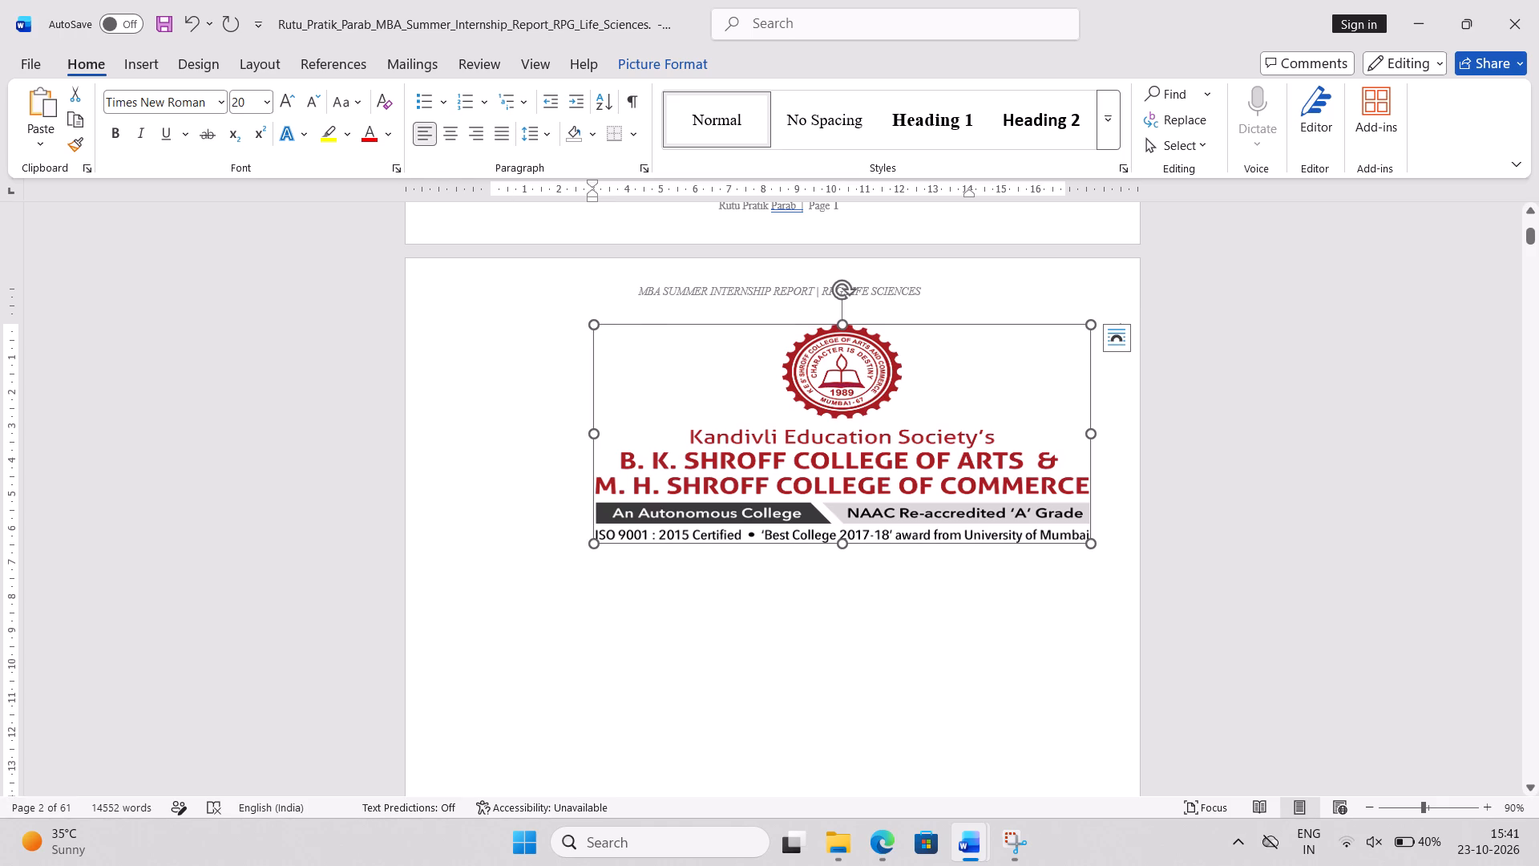
click(622, 343)
click(630, 320)
double_click(690, 384)
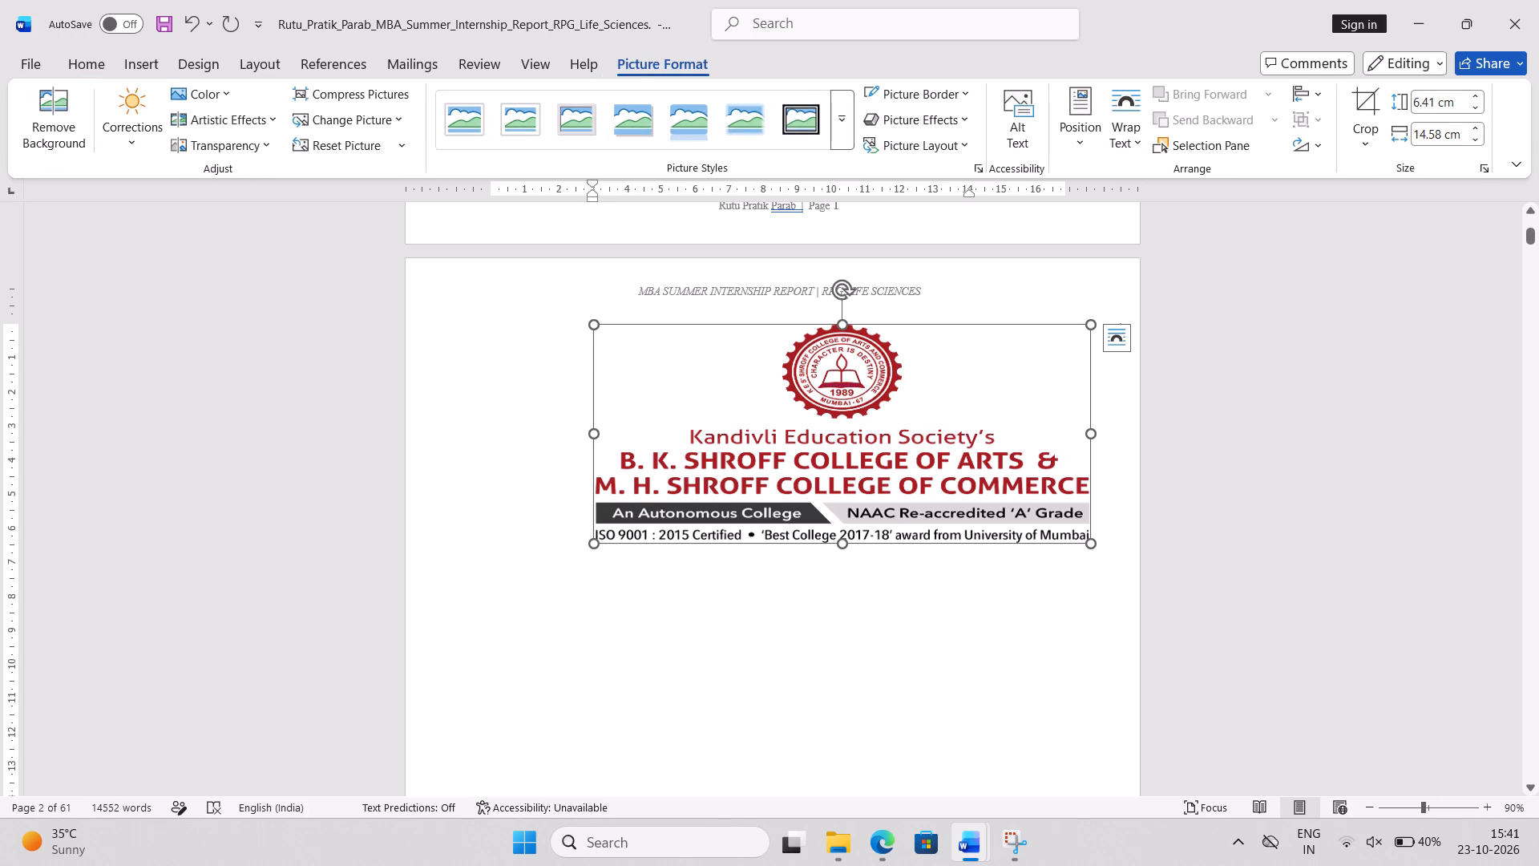
drag(532, 323, 1015, 424)
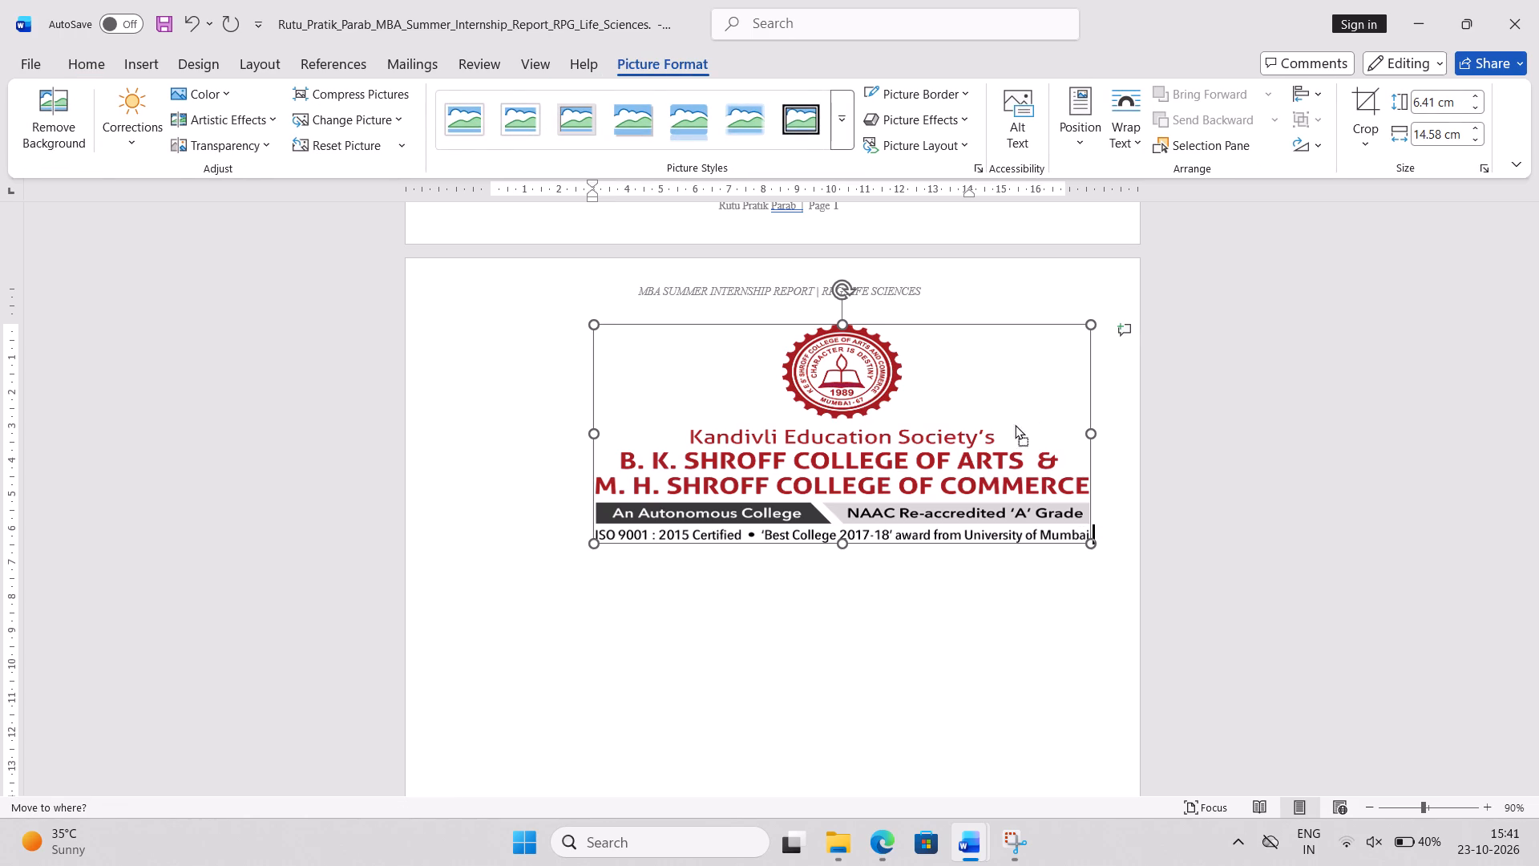
drag(1015, 424, 950, 431)
click(992, 402)
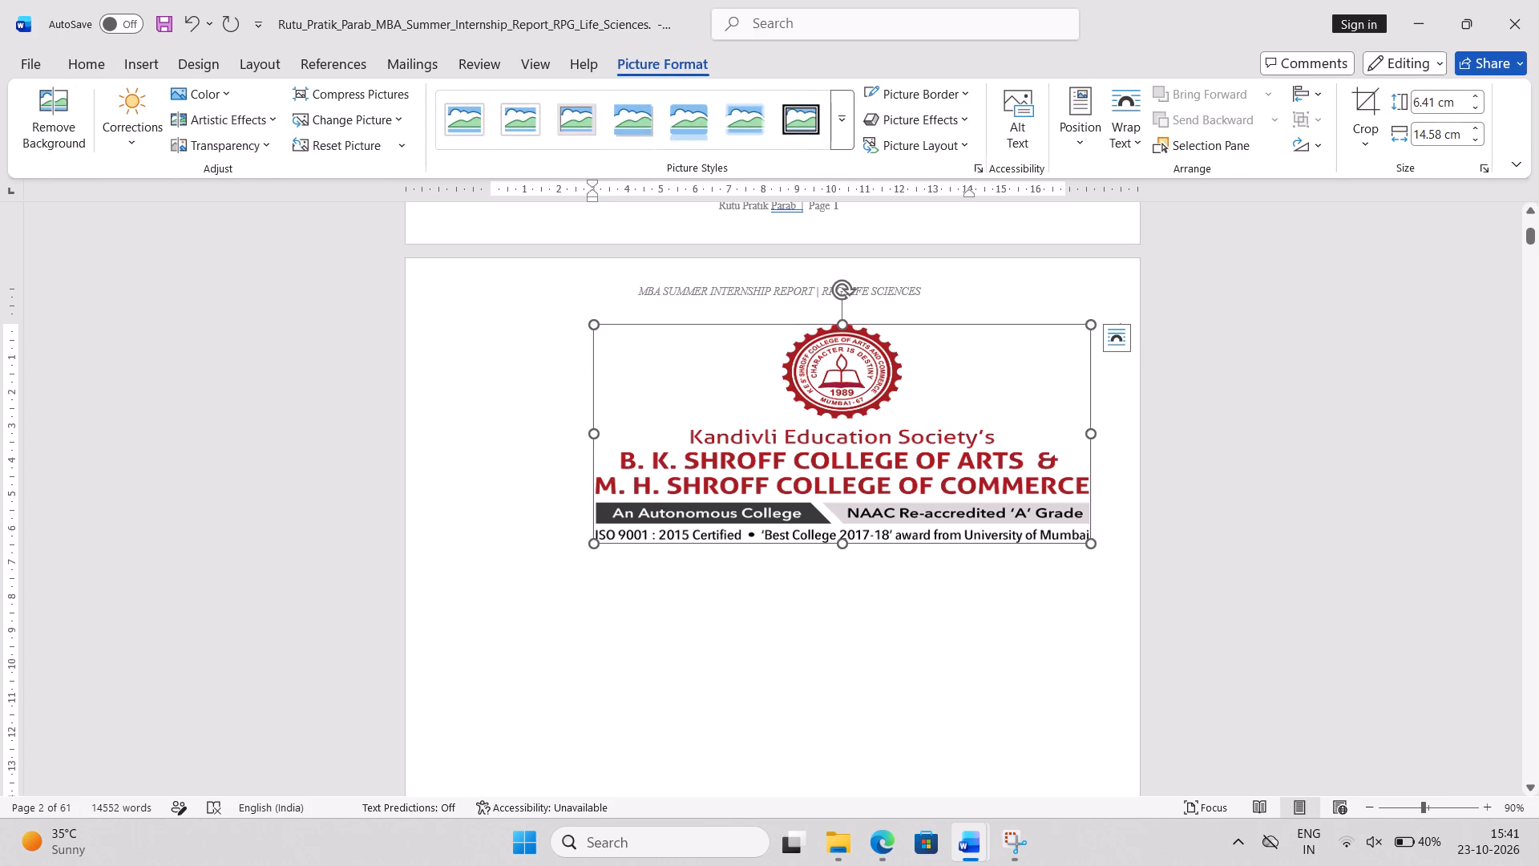
click(1083, 141)
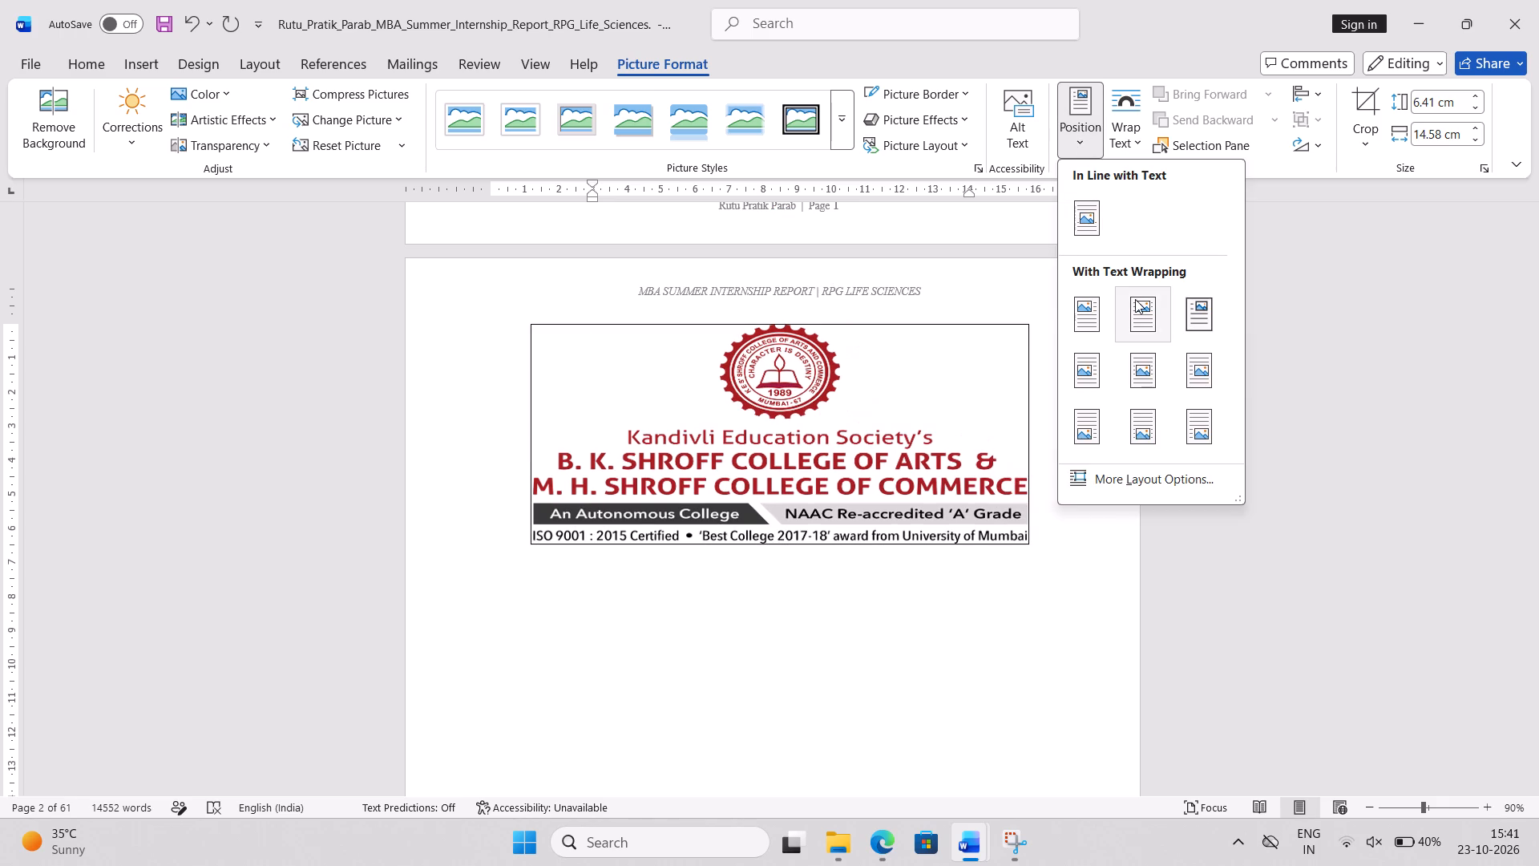
click(1135, 299)
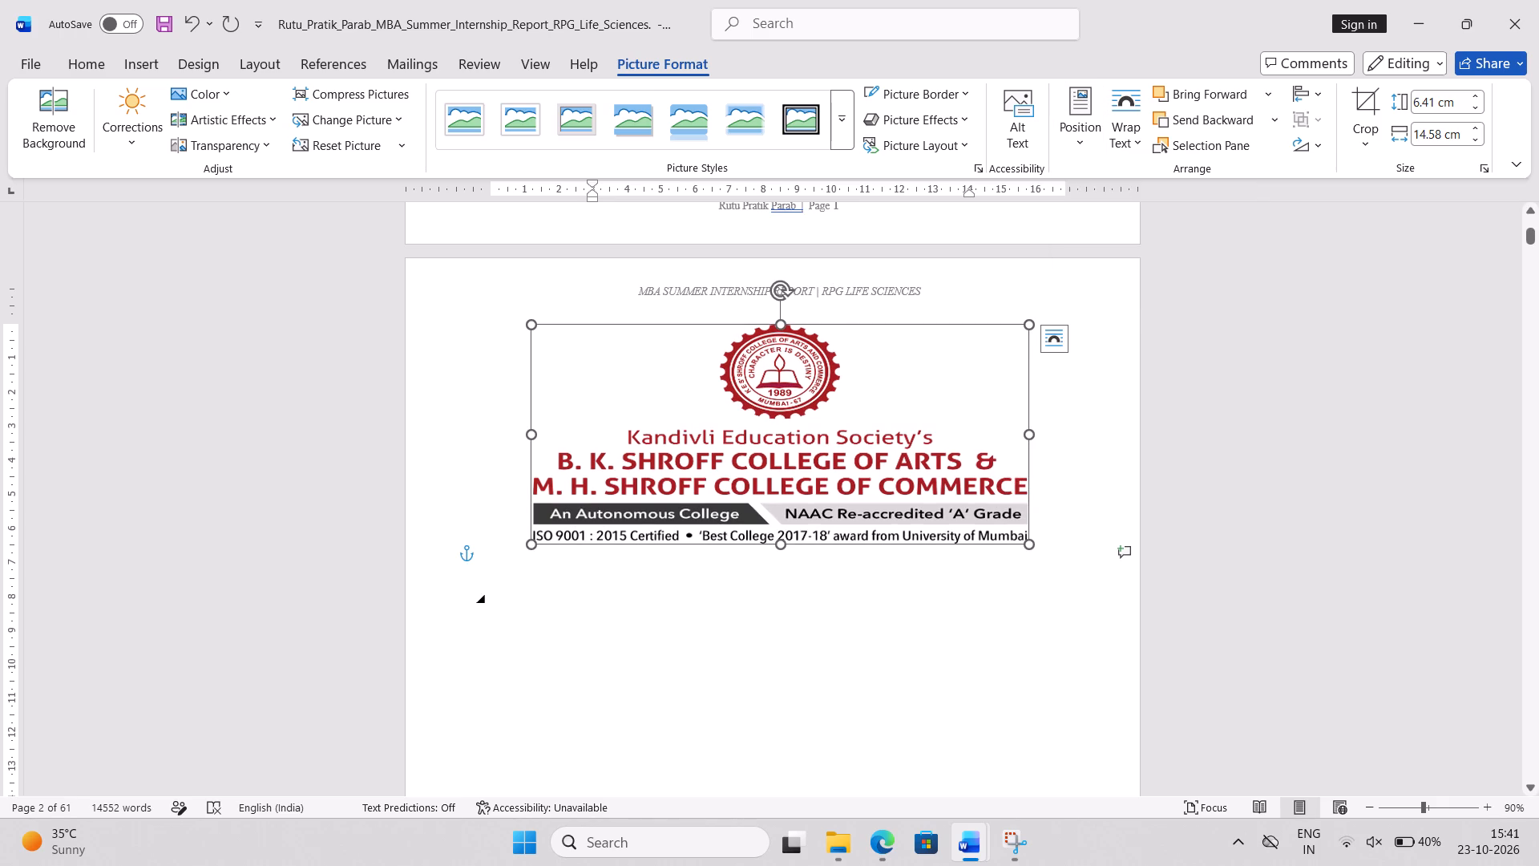
Copy everything from the CERTIFICATE heading through the signature lines in the Intern Cover pg document and paste it below the report's header picture.
click(622, 630)
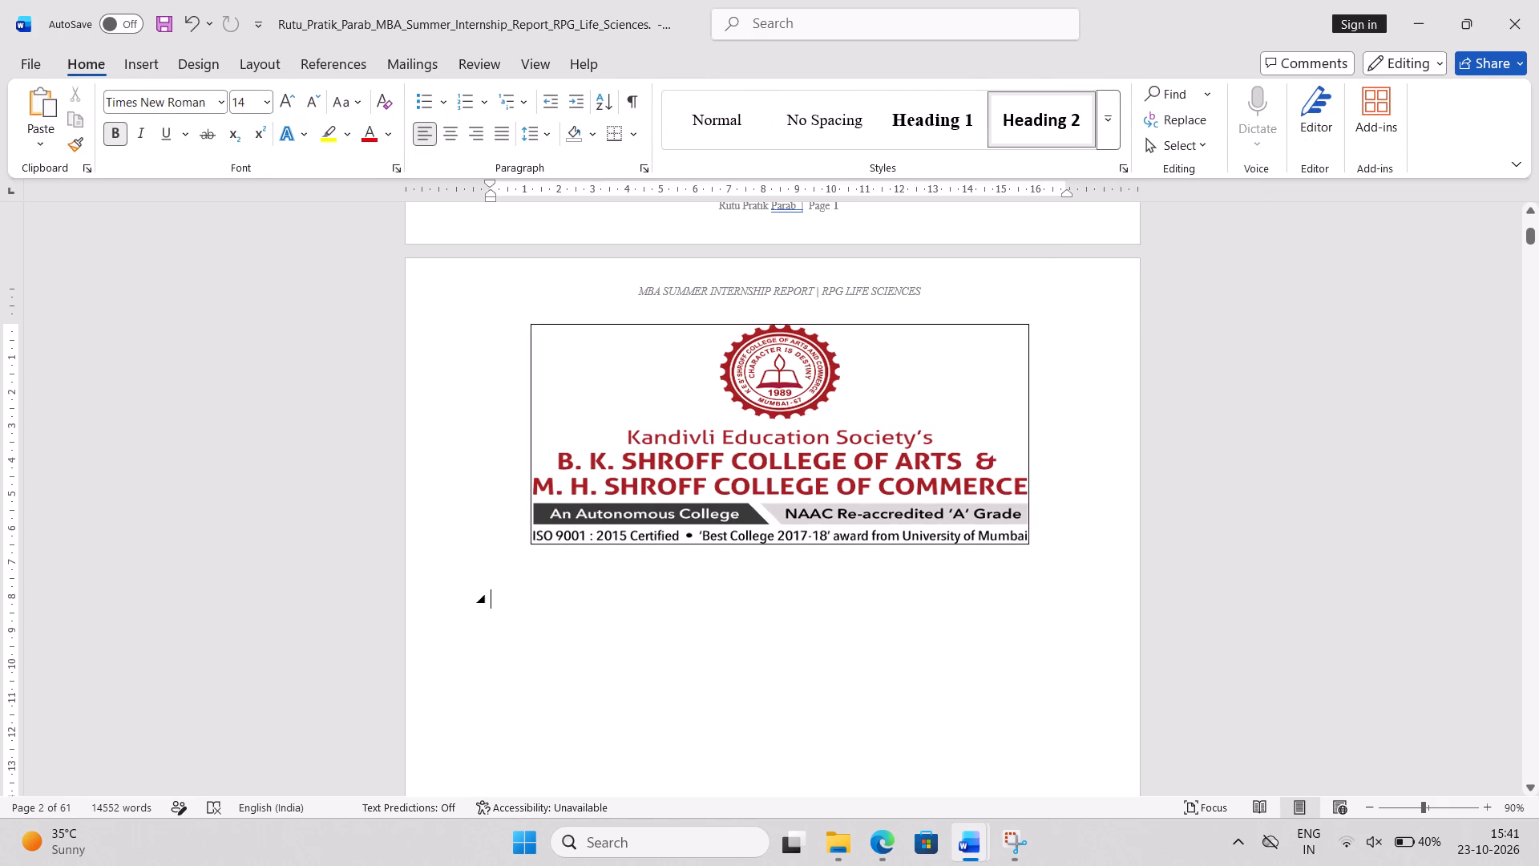
key(alt+Tab)
scroll(711, 605, down, 2)
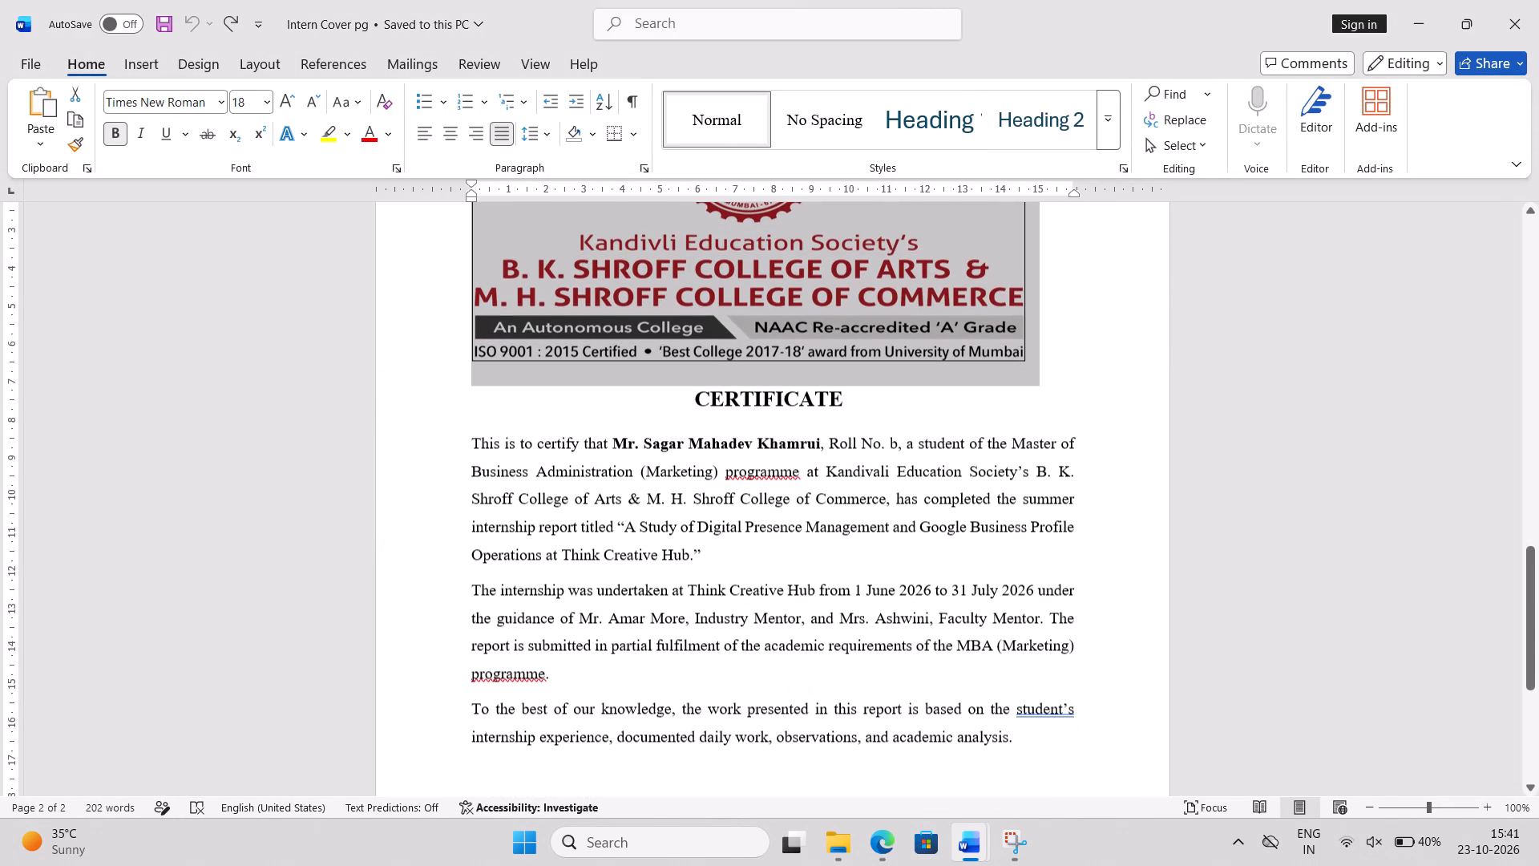
drag(500, 407, 903, 828)
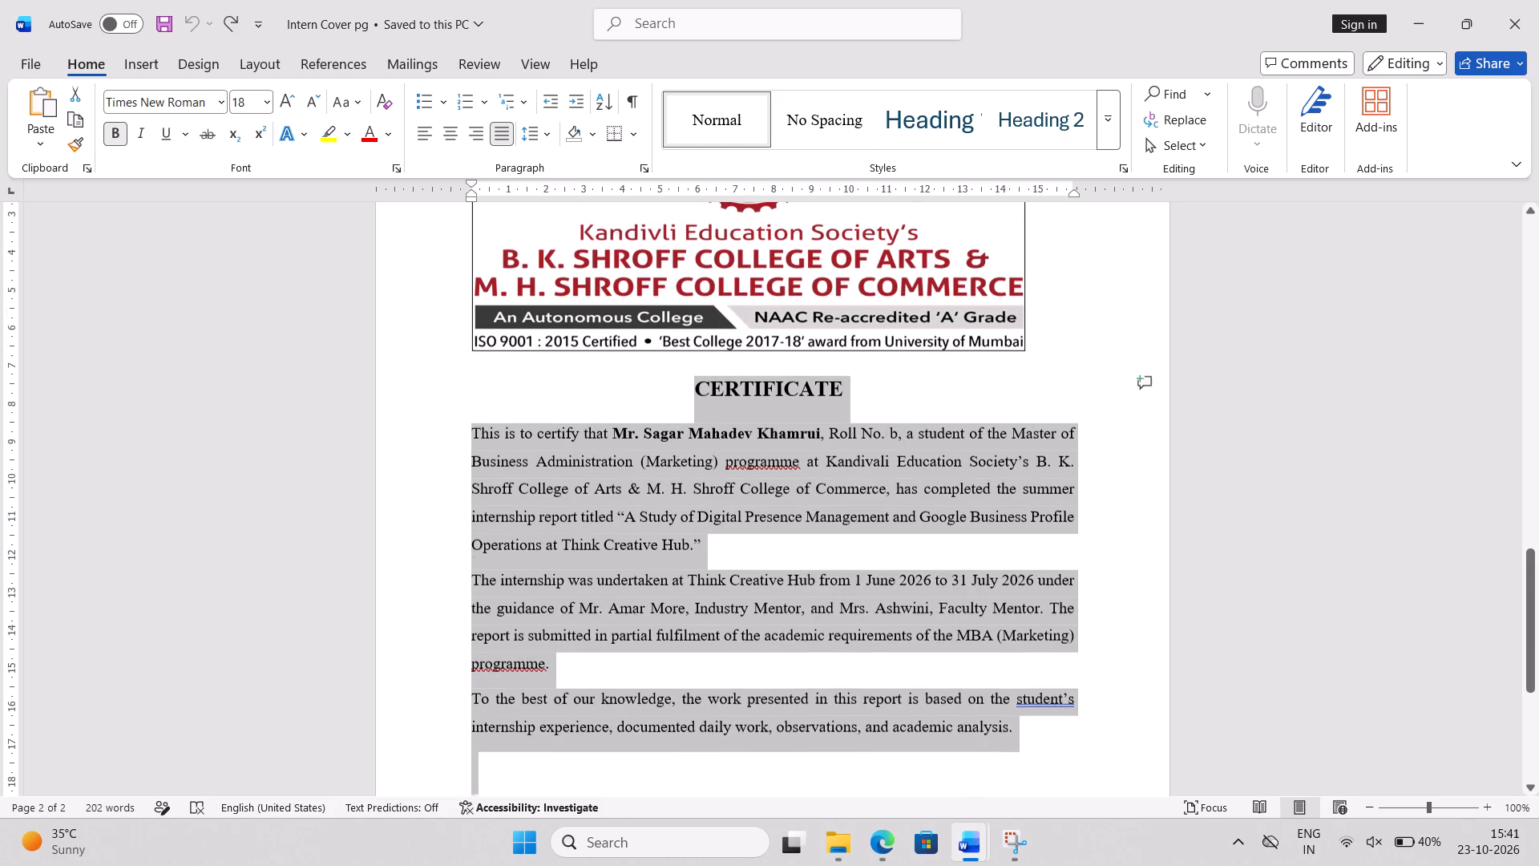
drag(903, 828, 1063, 734)
key(ctrl+c)
key(alt+Tab)
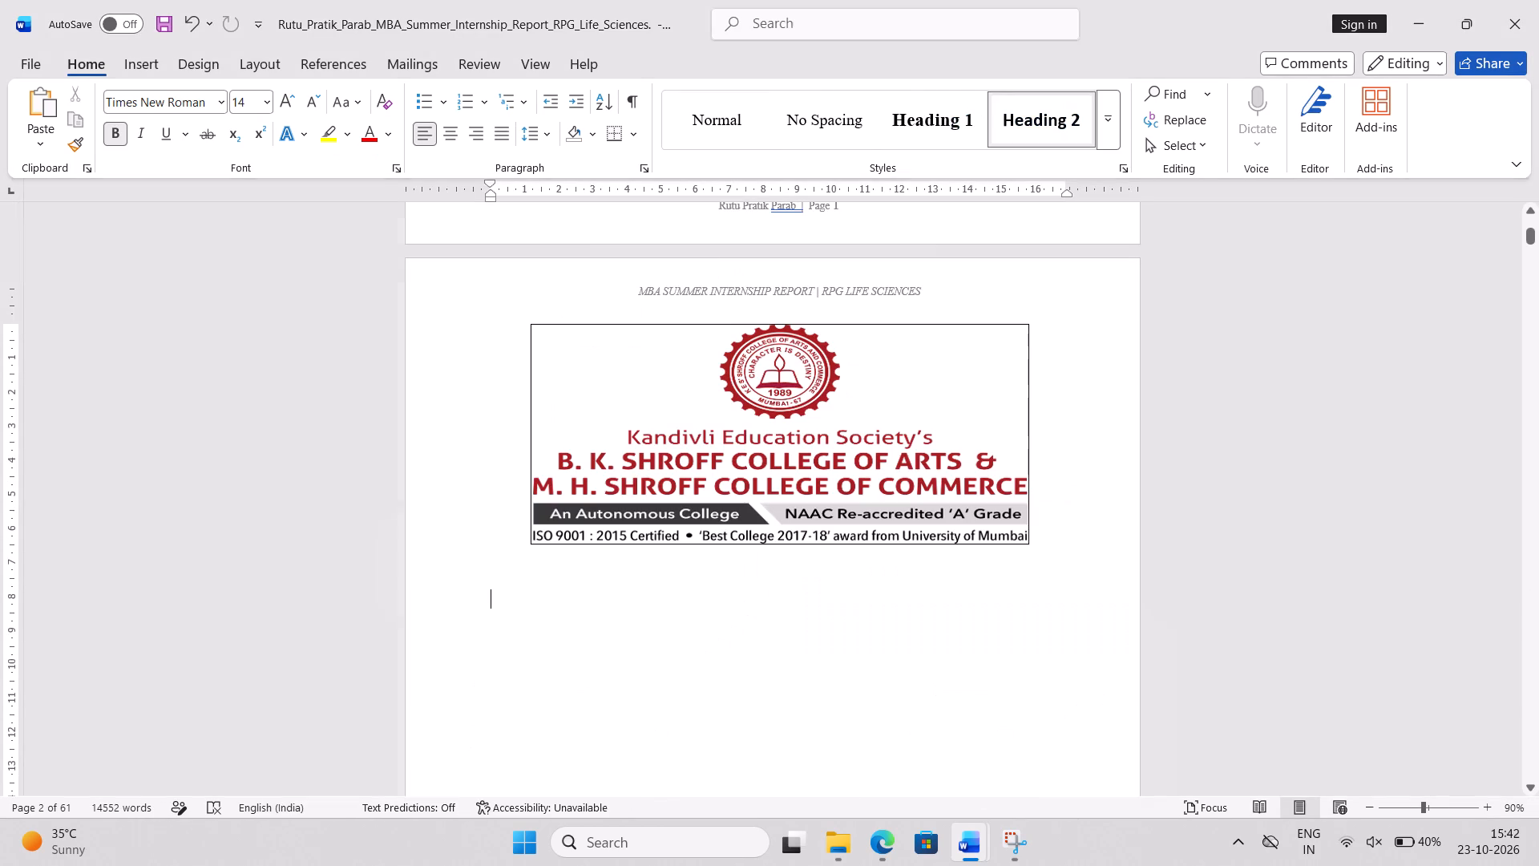
key(ctrl+v)
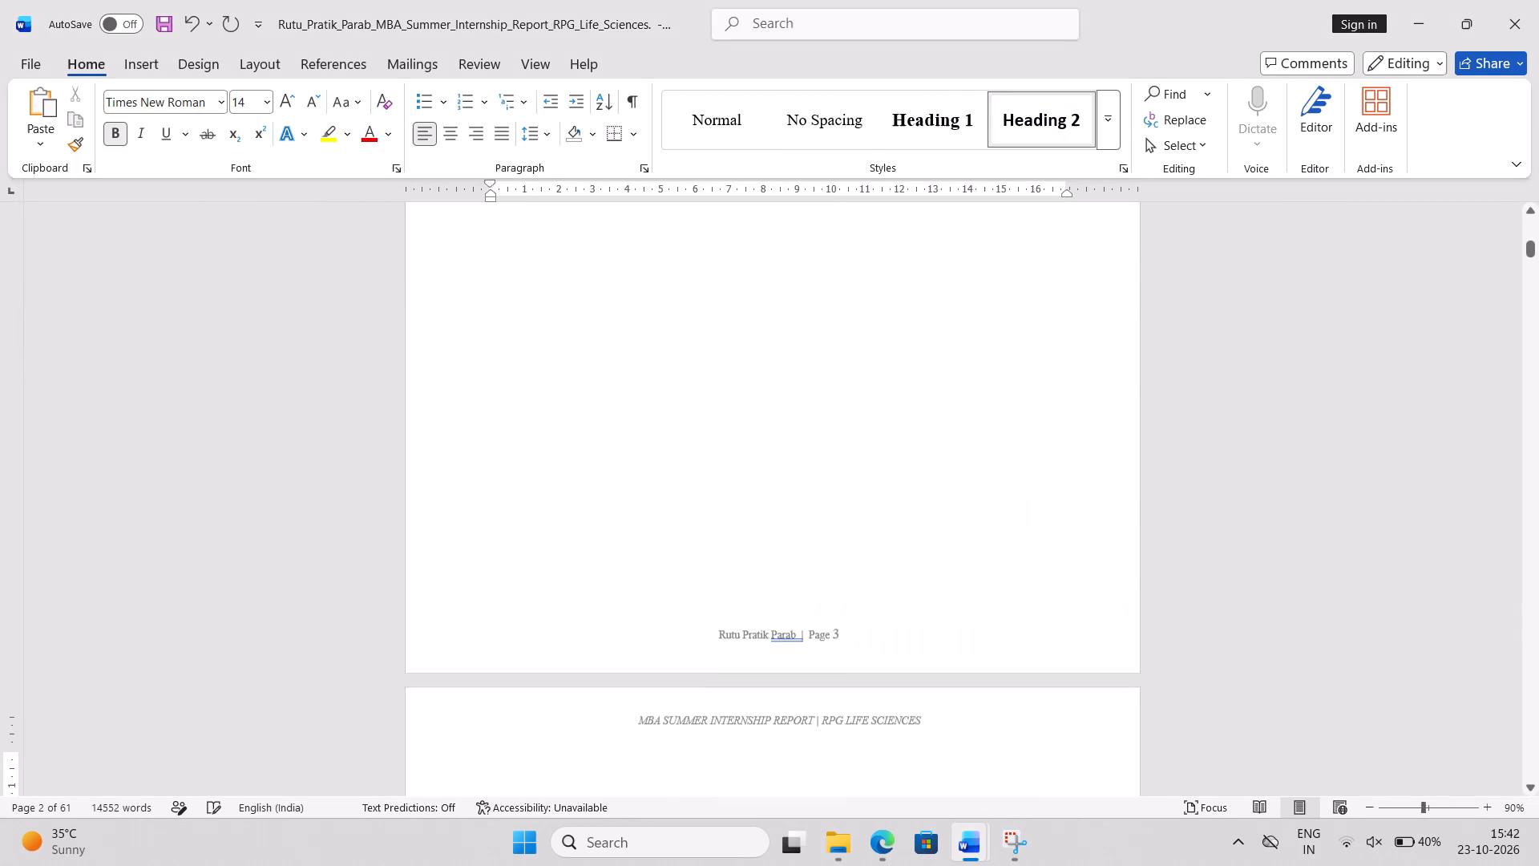
scroll(920, 575, up, 7)
scroll(920, 575, right, 1)
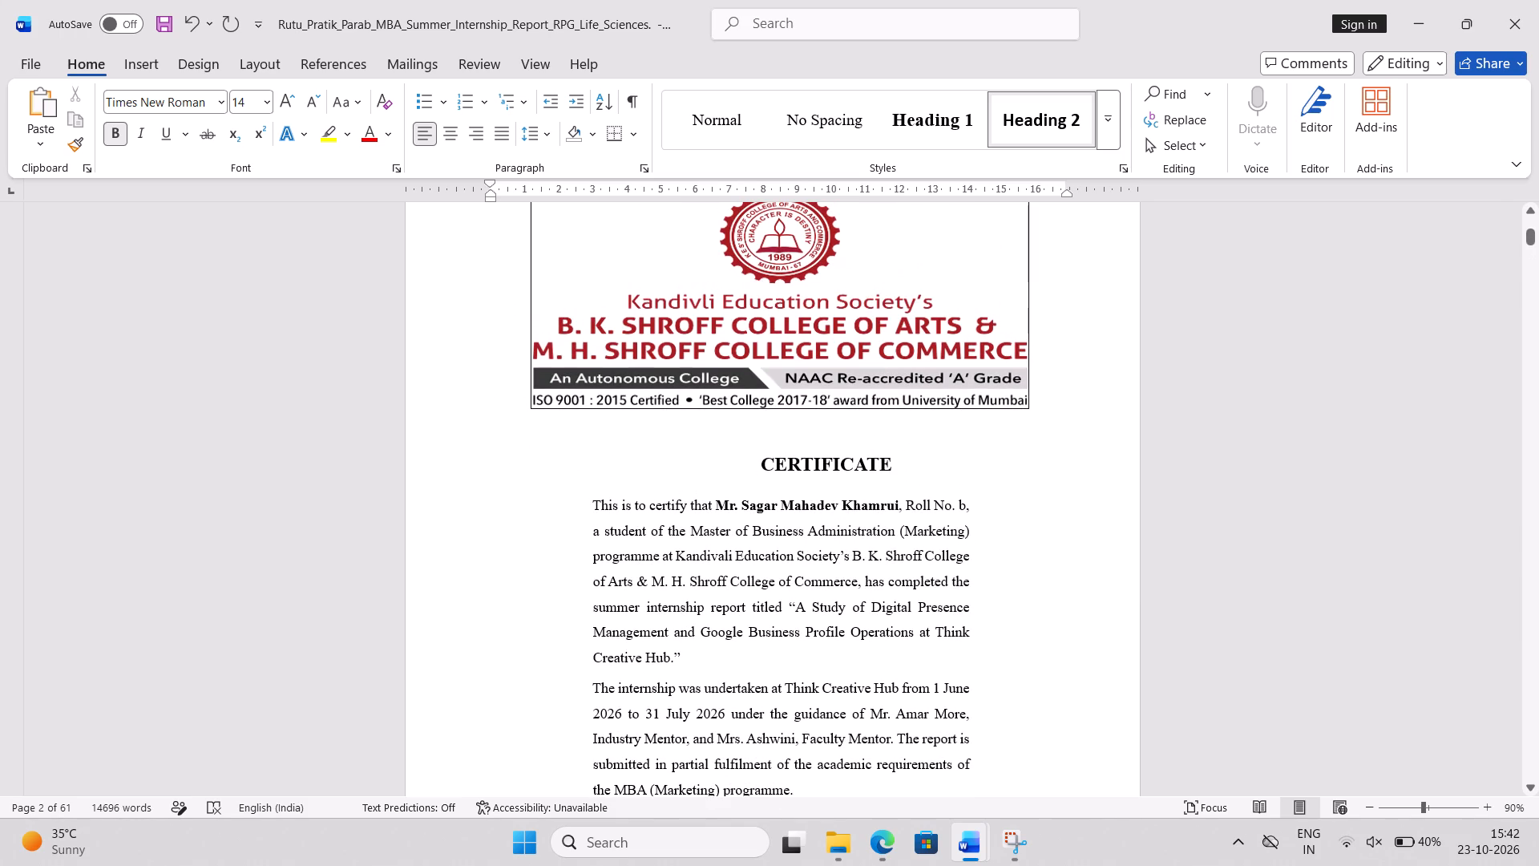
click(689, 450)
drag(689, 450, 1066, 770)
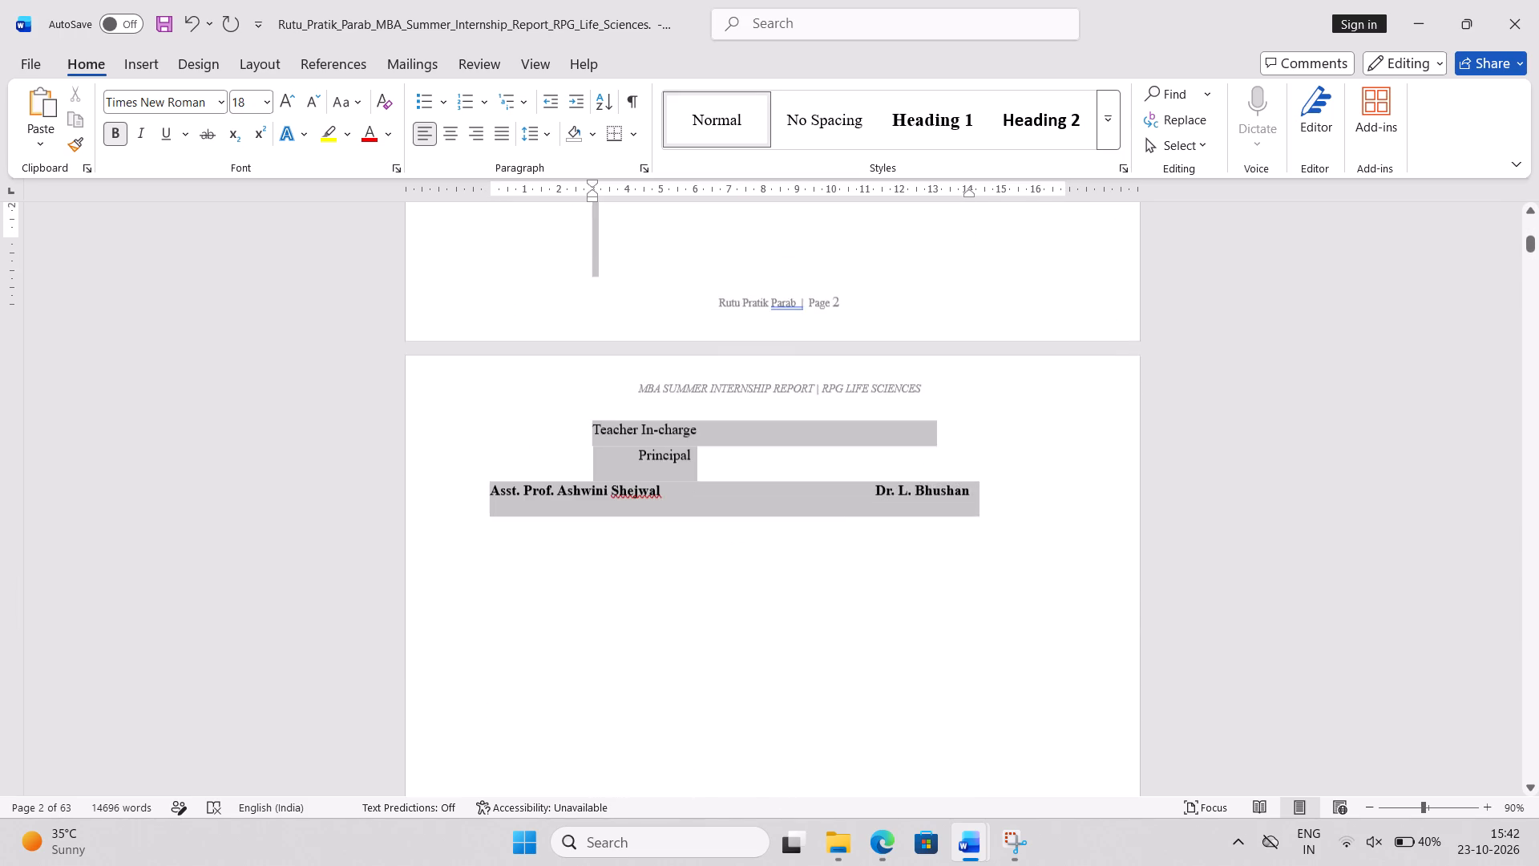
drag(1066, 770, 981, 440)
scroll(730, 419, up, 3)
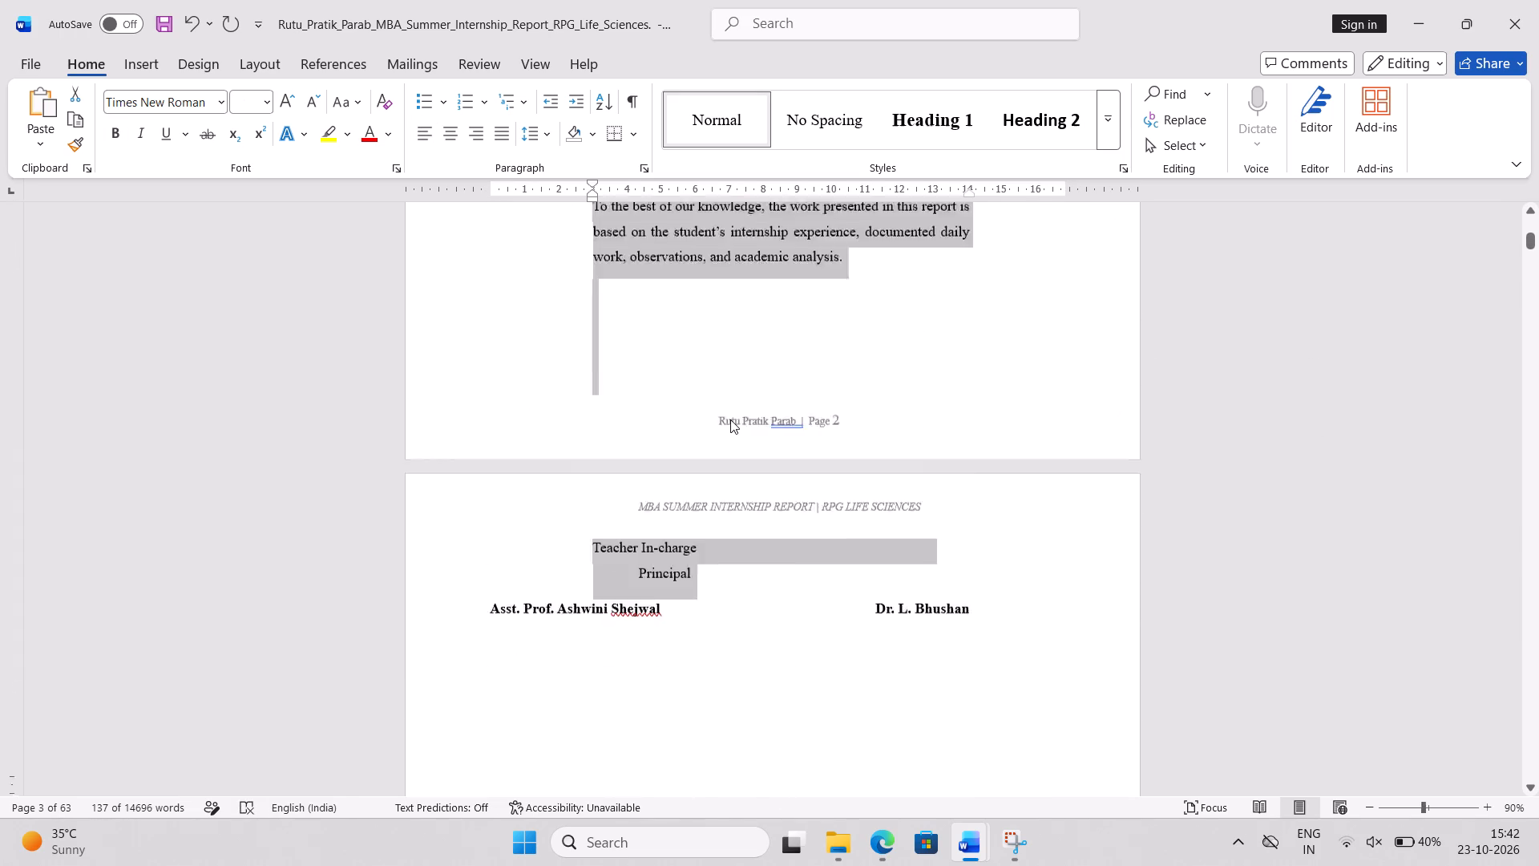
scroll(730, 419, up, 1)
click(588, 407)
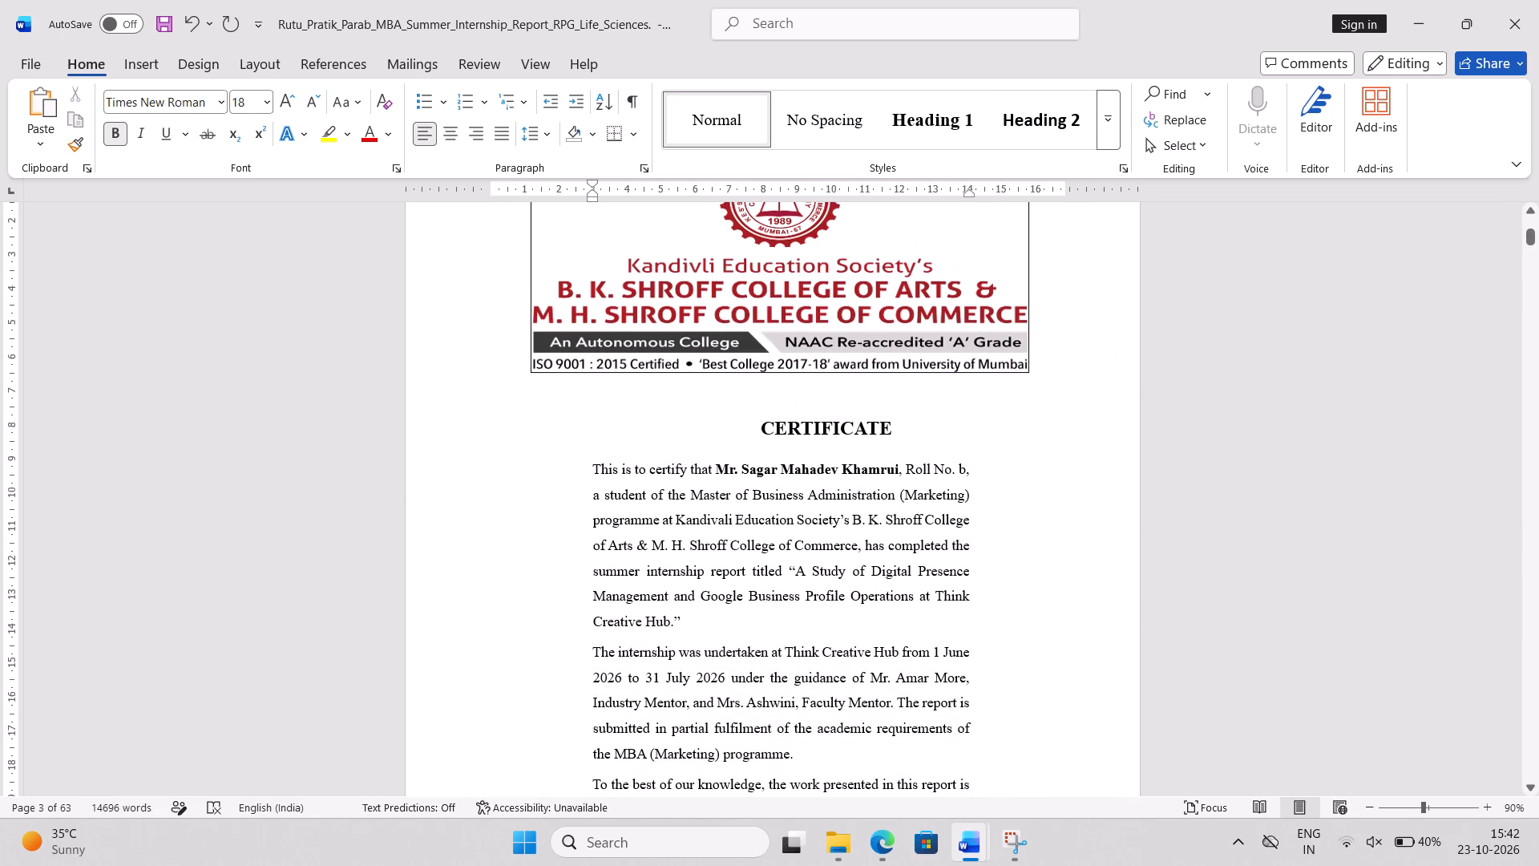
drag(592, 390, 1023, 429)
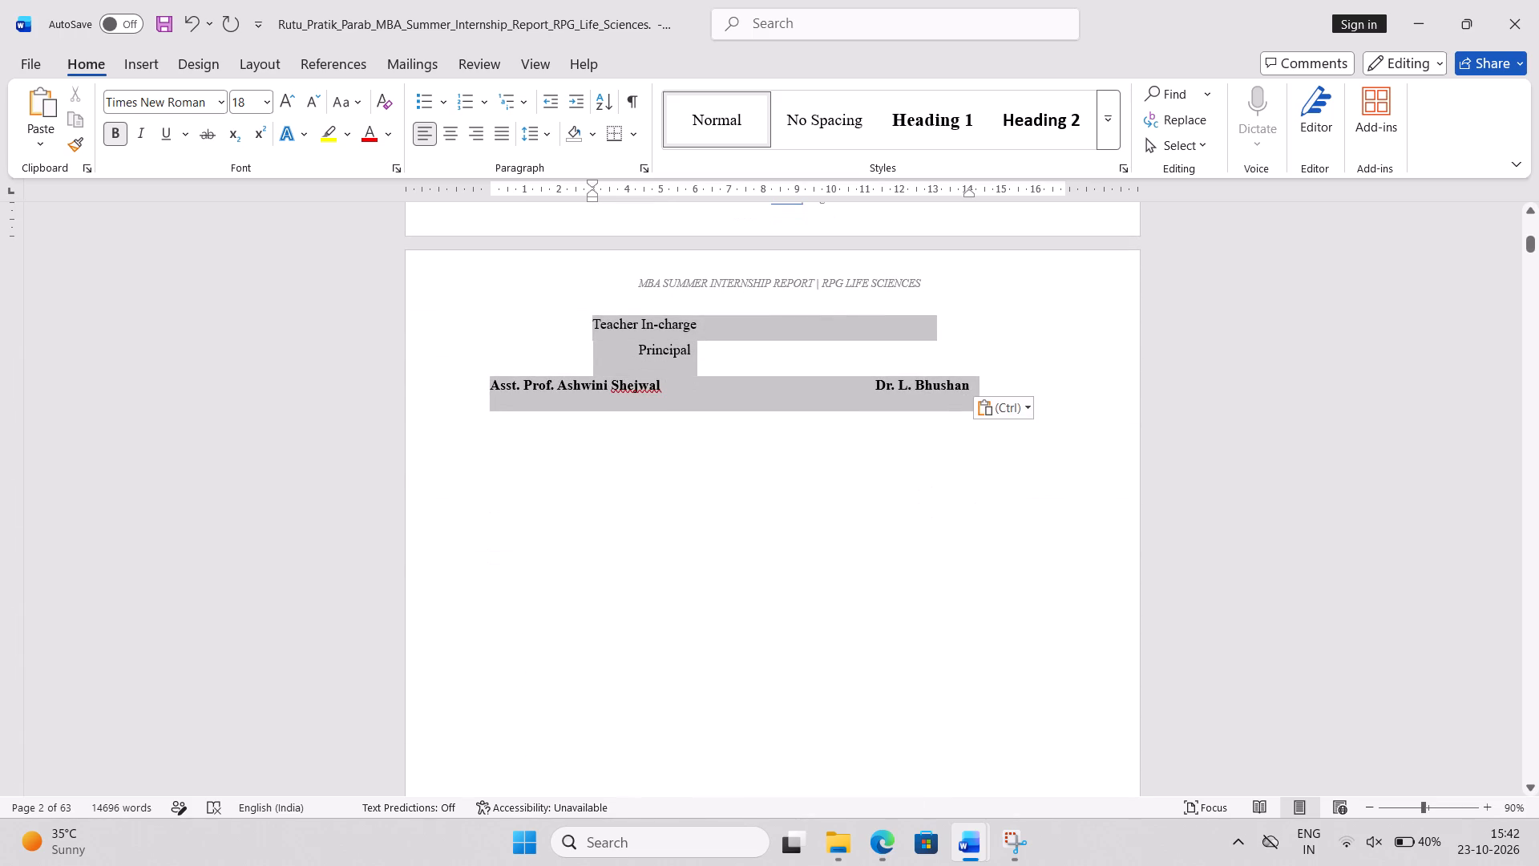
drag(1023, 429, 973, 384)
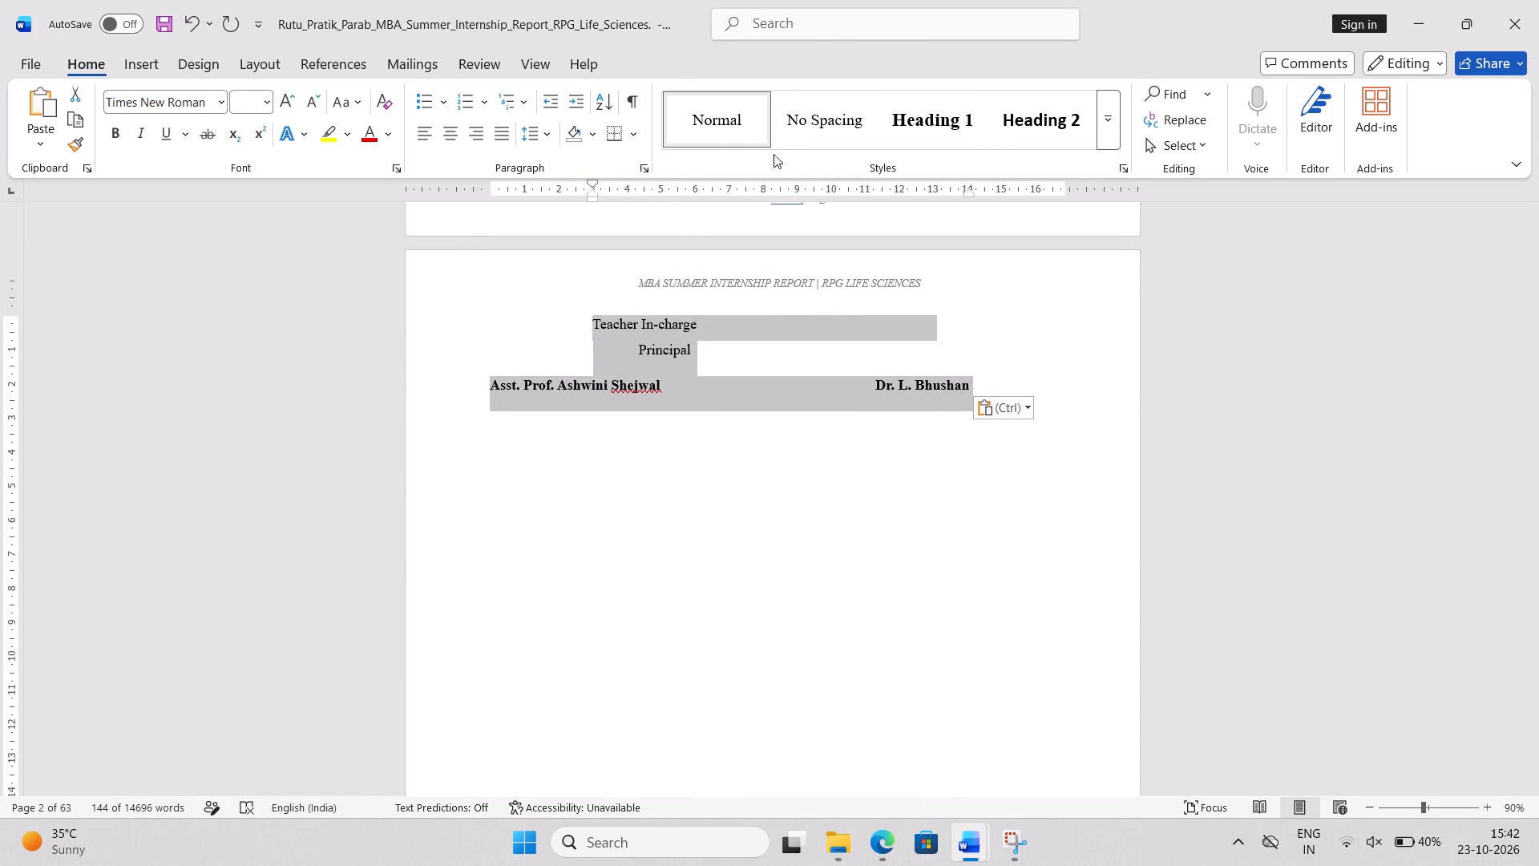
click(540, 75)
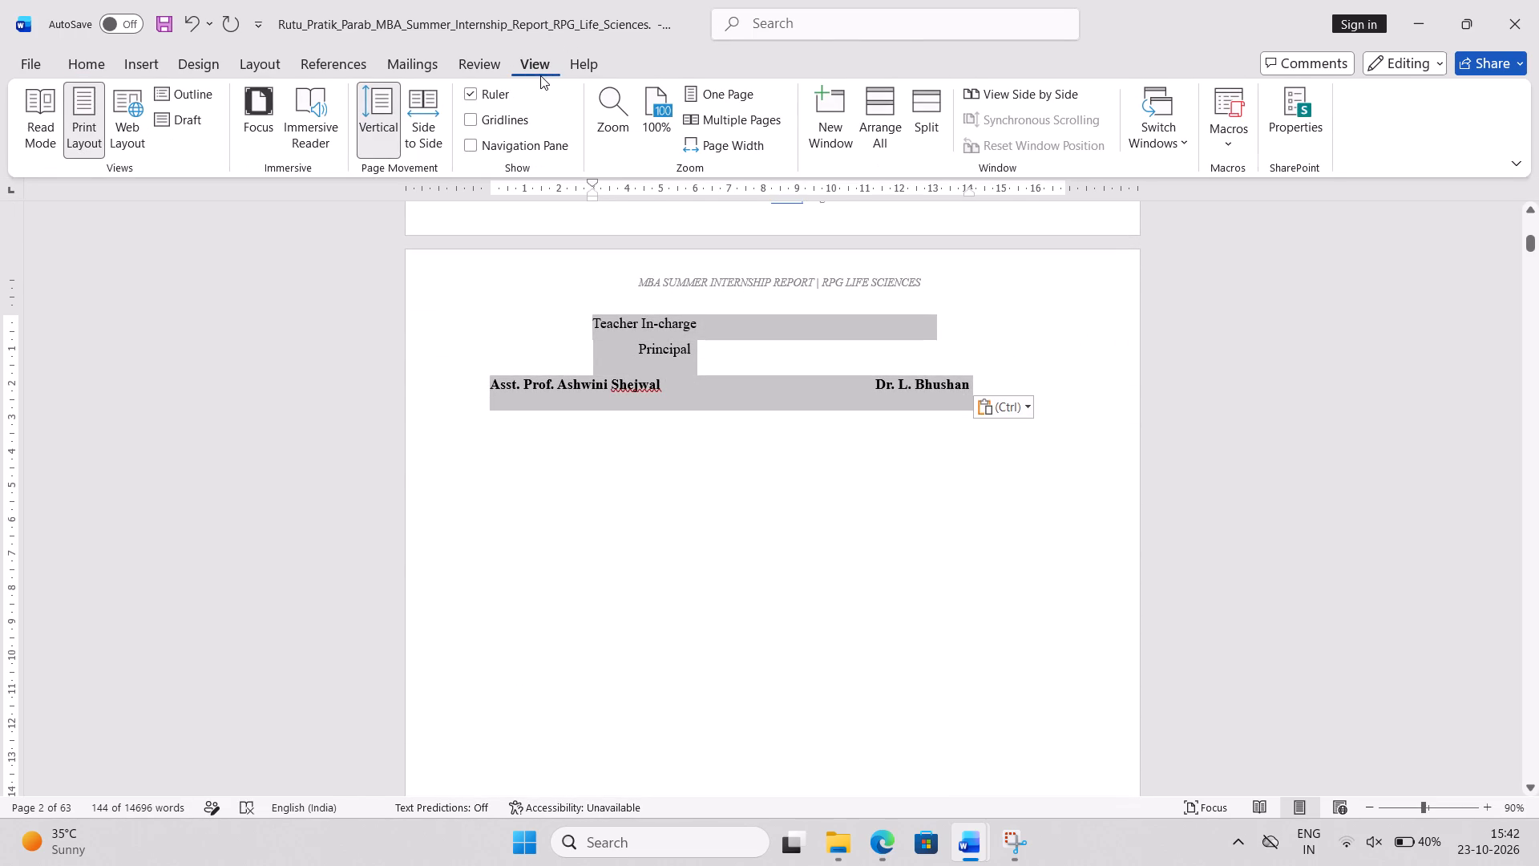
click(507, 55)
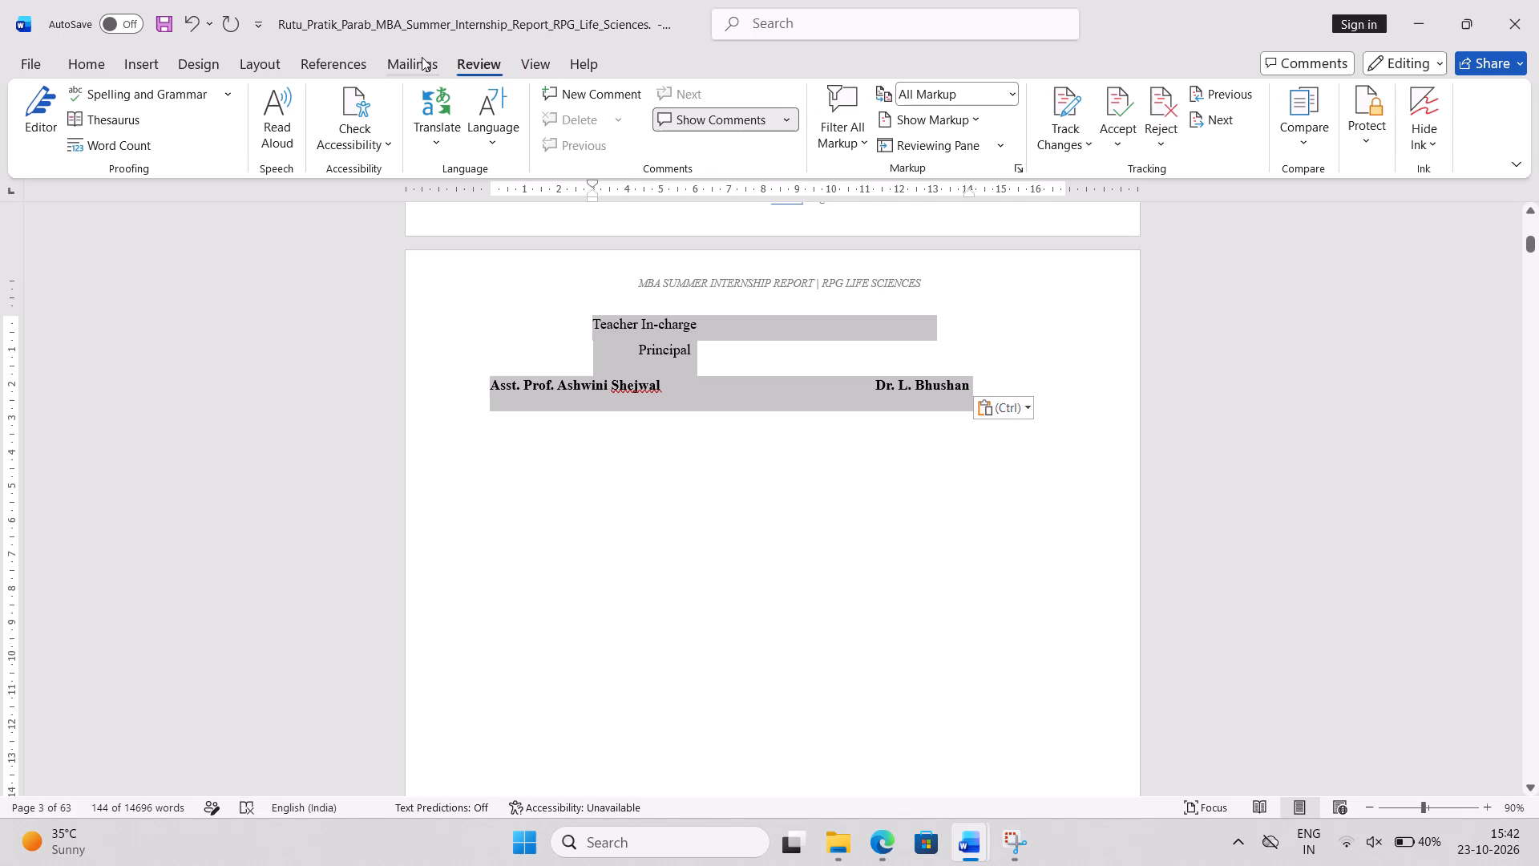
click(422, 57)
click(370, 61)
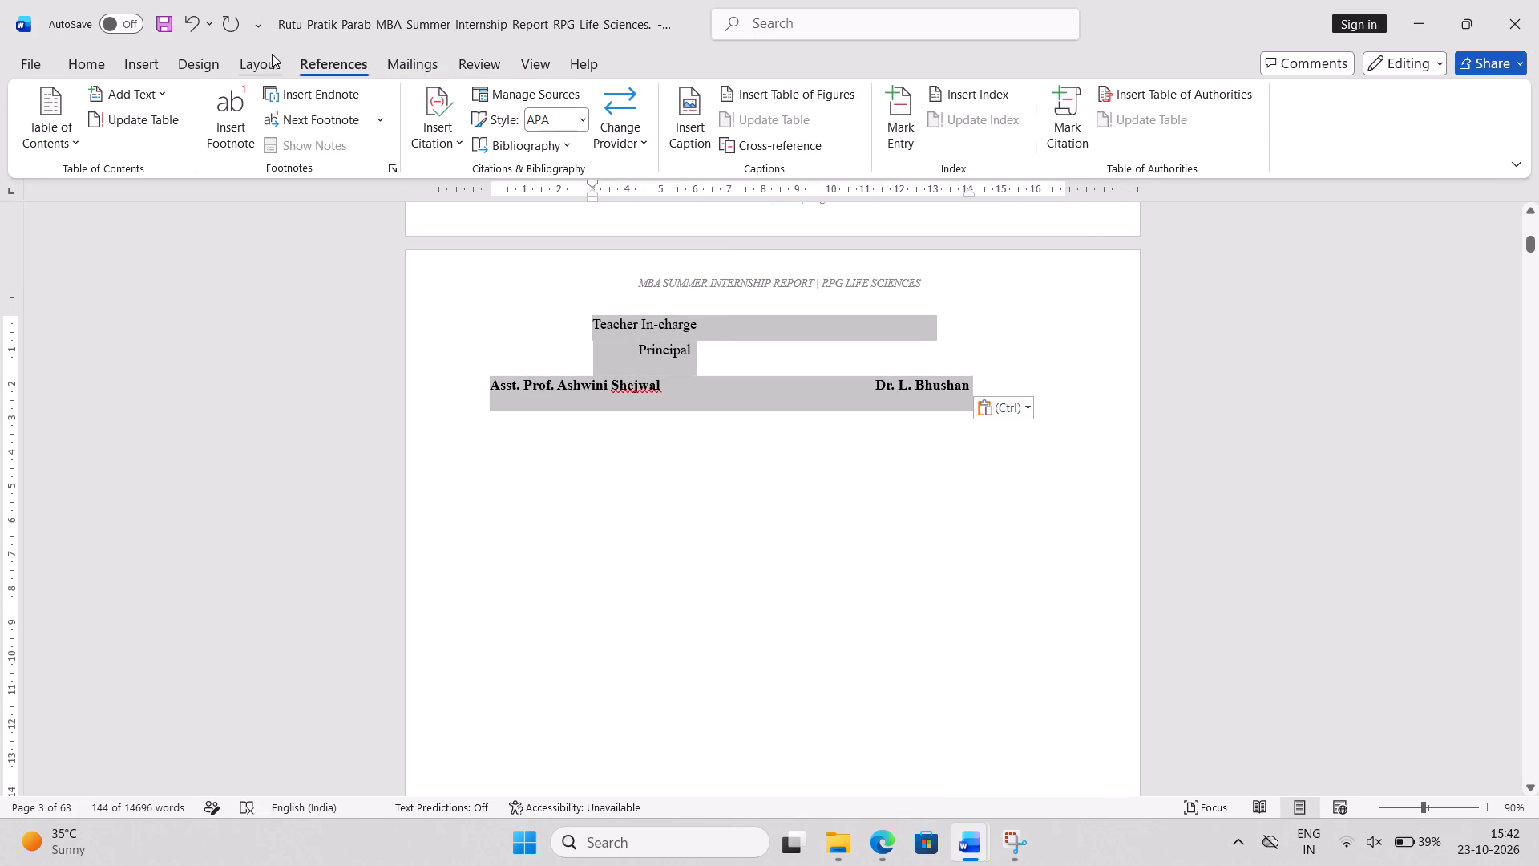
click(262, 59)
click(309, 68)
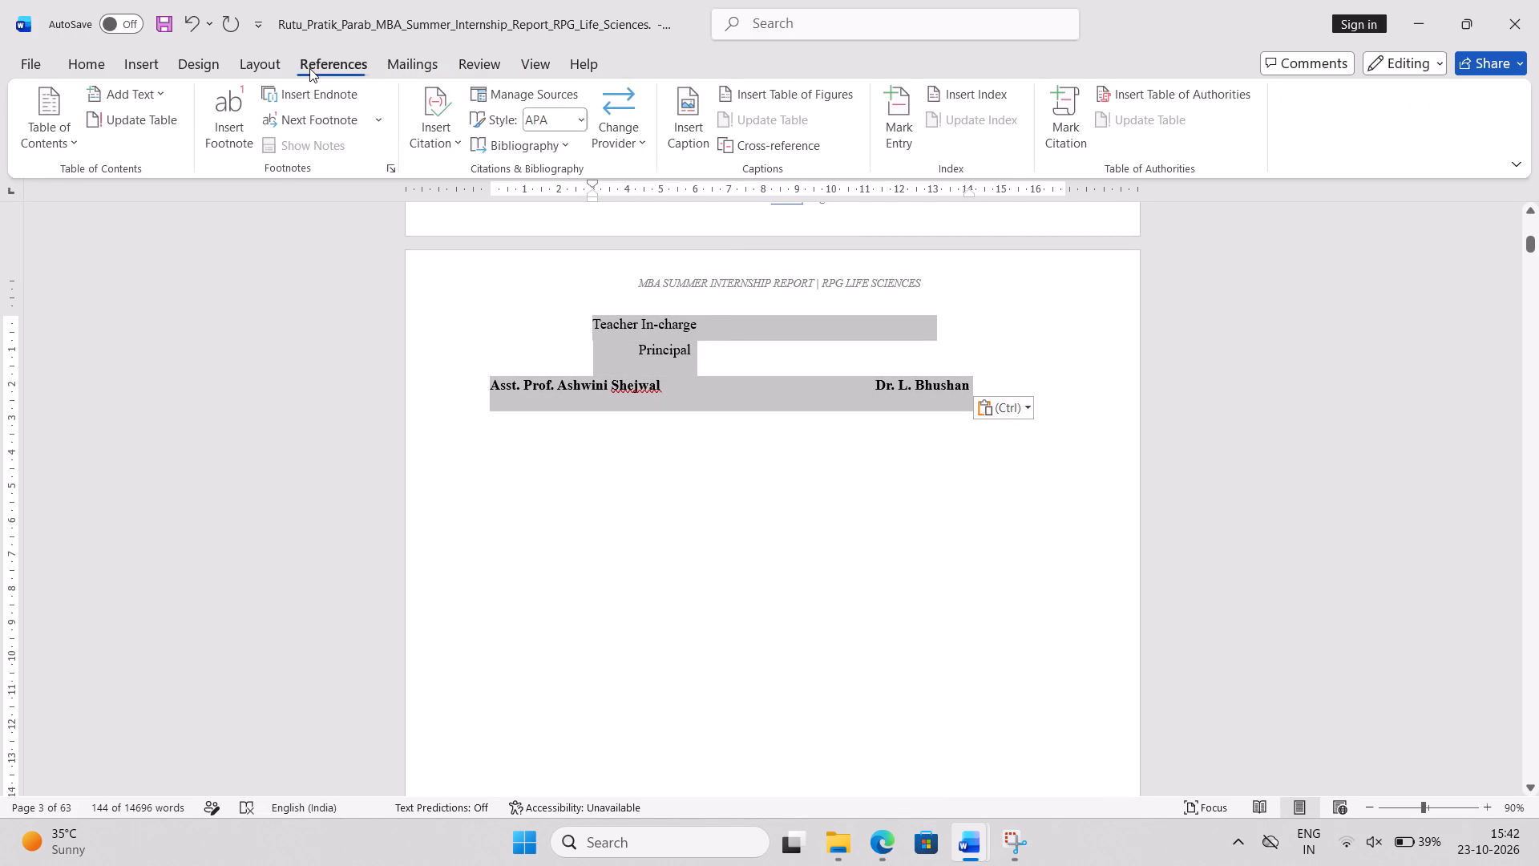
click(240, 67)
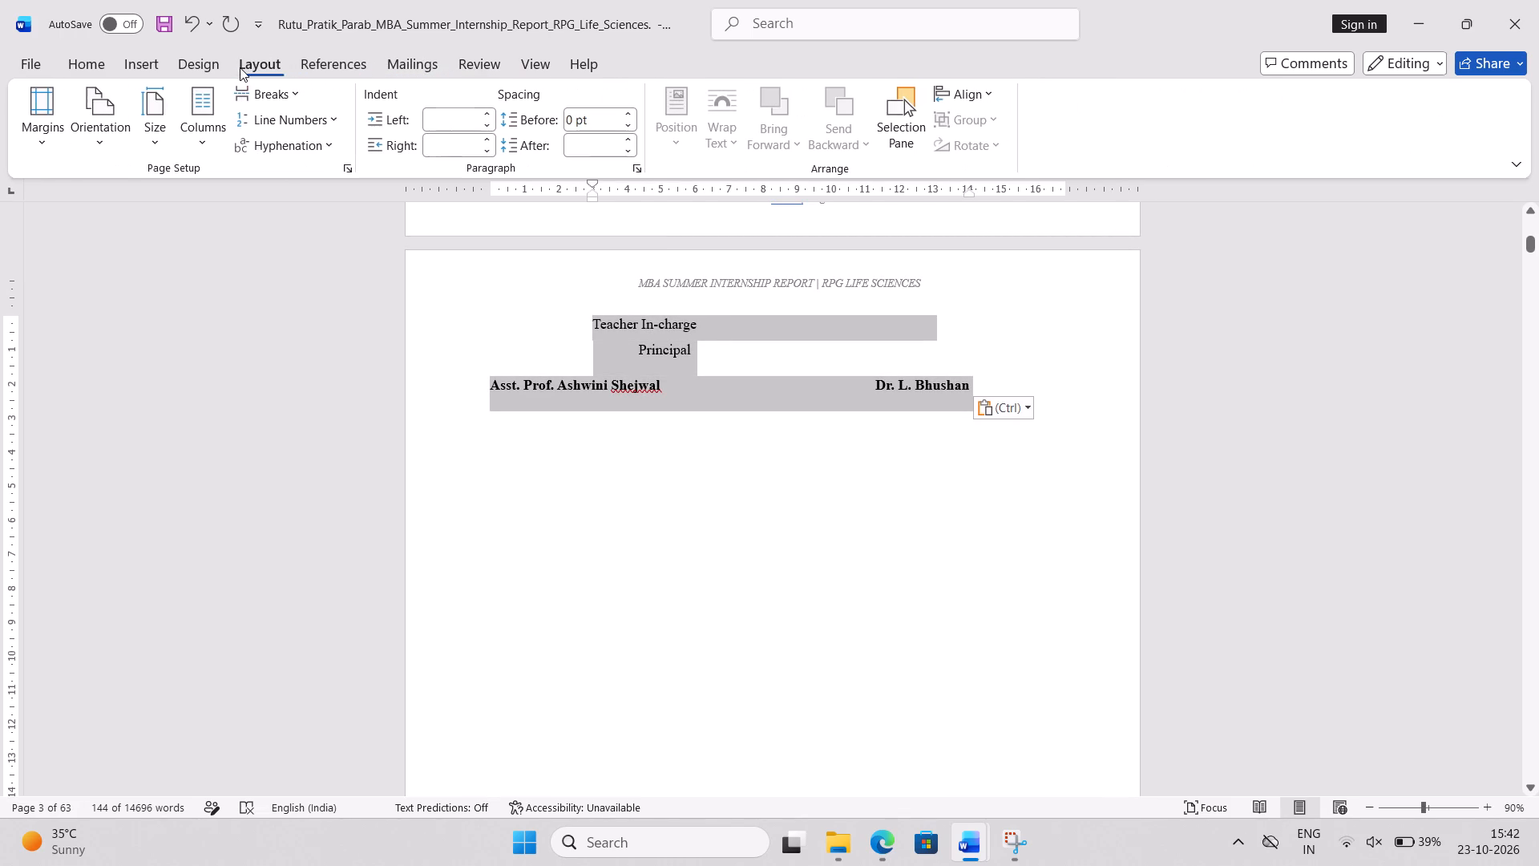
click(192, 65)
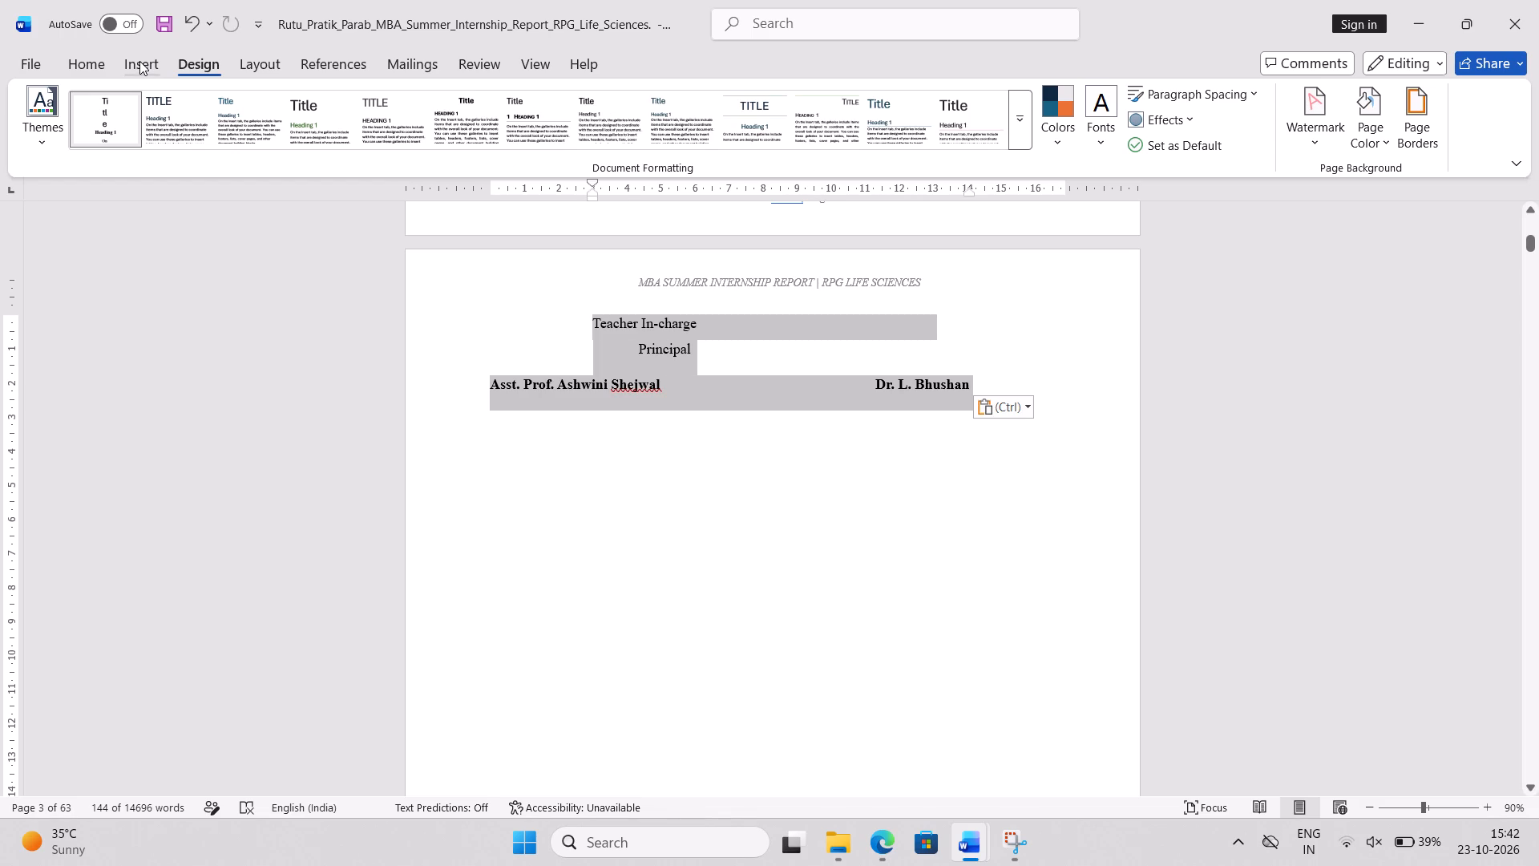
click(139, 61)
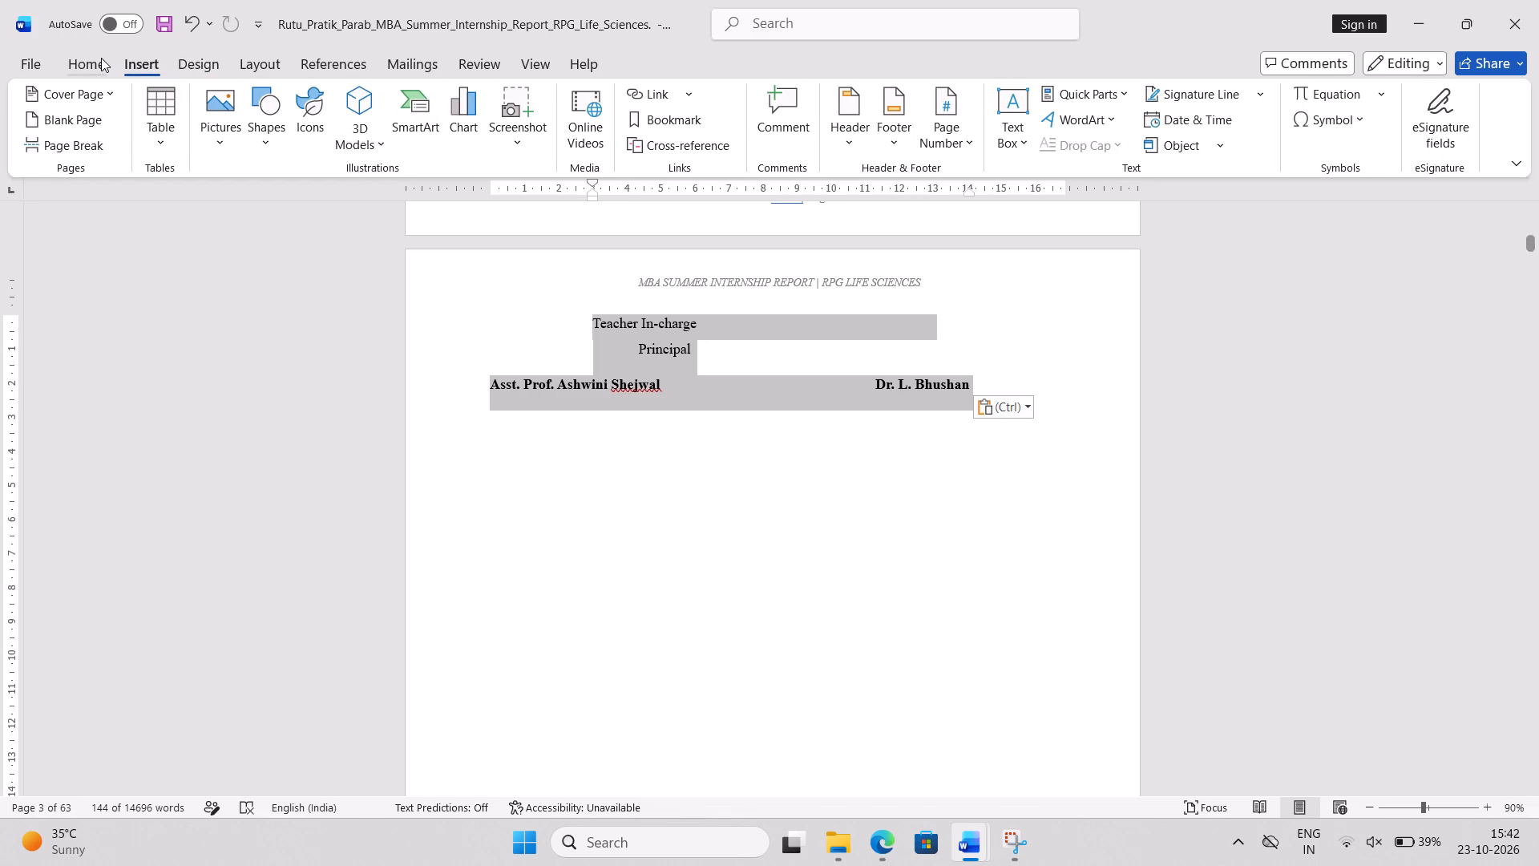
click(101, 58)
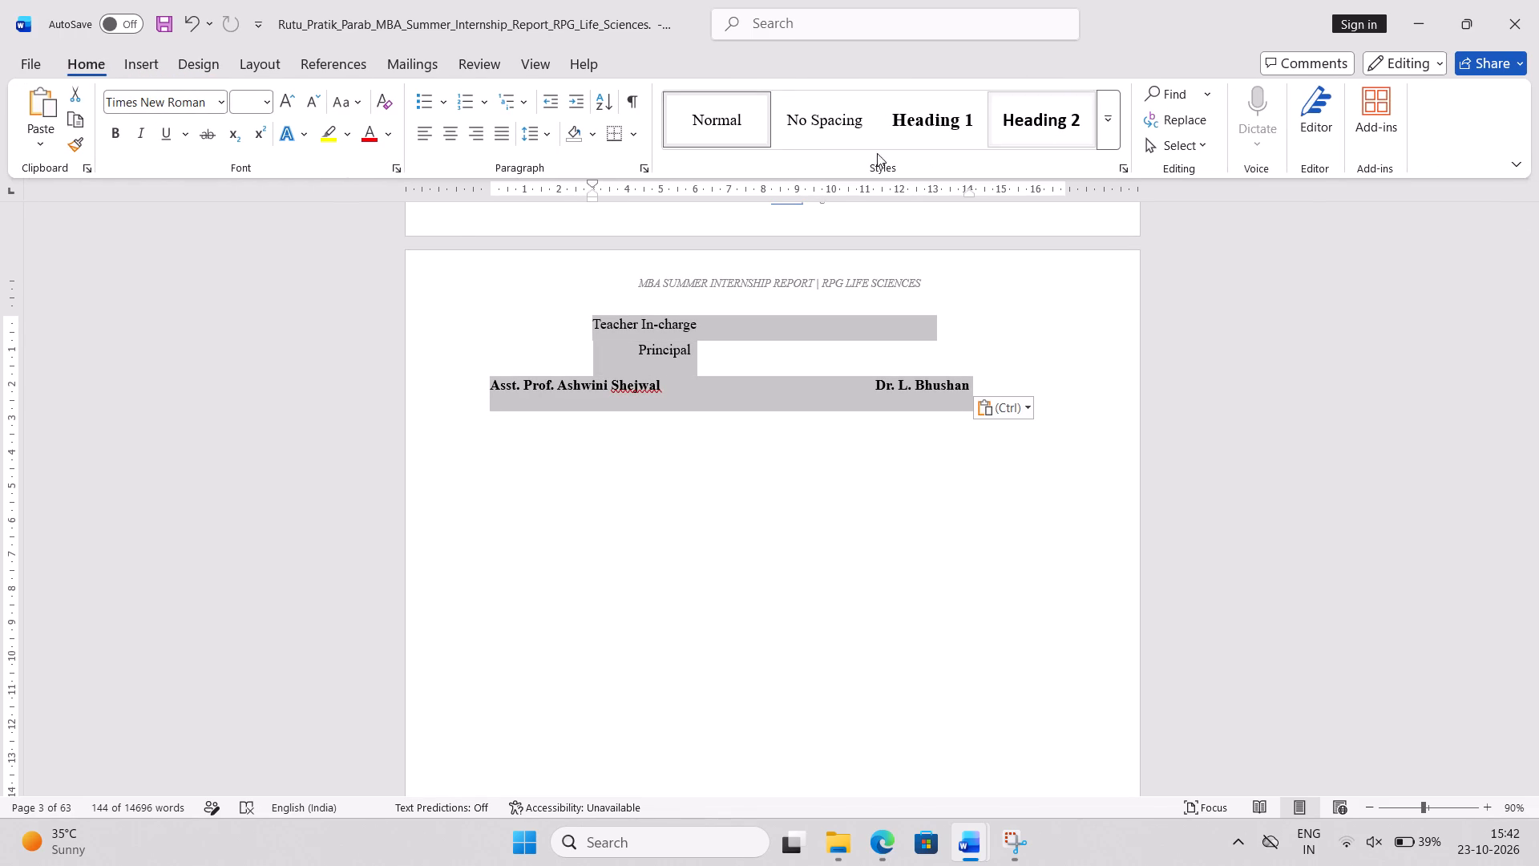
Justify the certificate page's content from the header picture through the blank lines above Teacher In-charge, including the CERTIFICATE heading.
drag(455, 235, 592, 152)
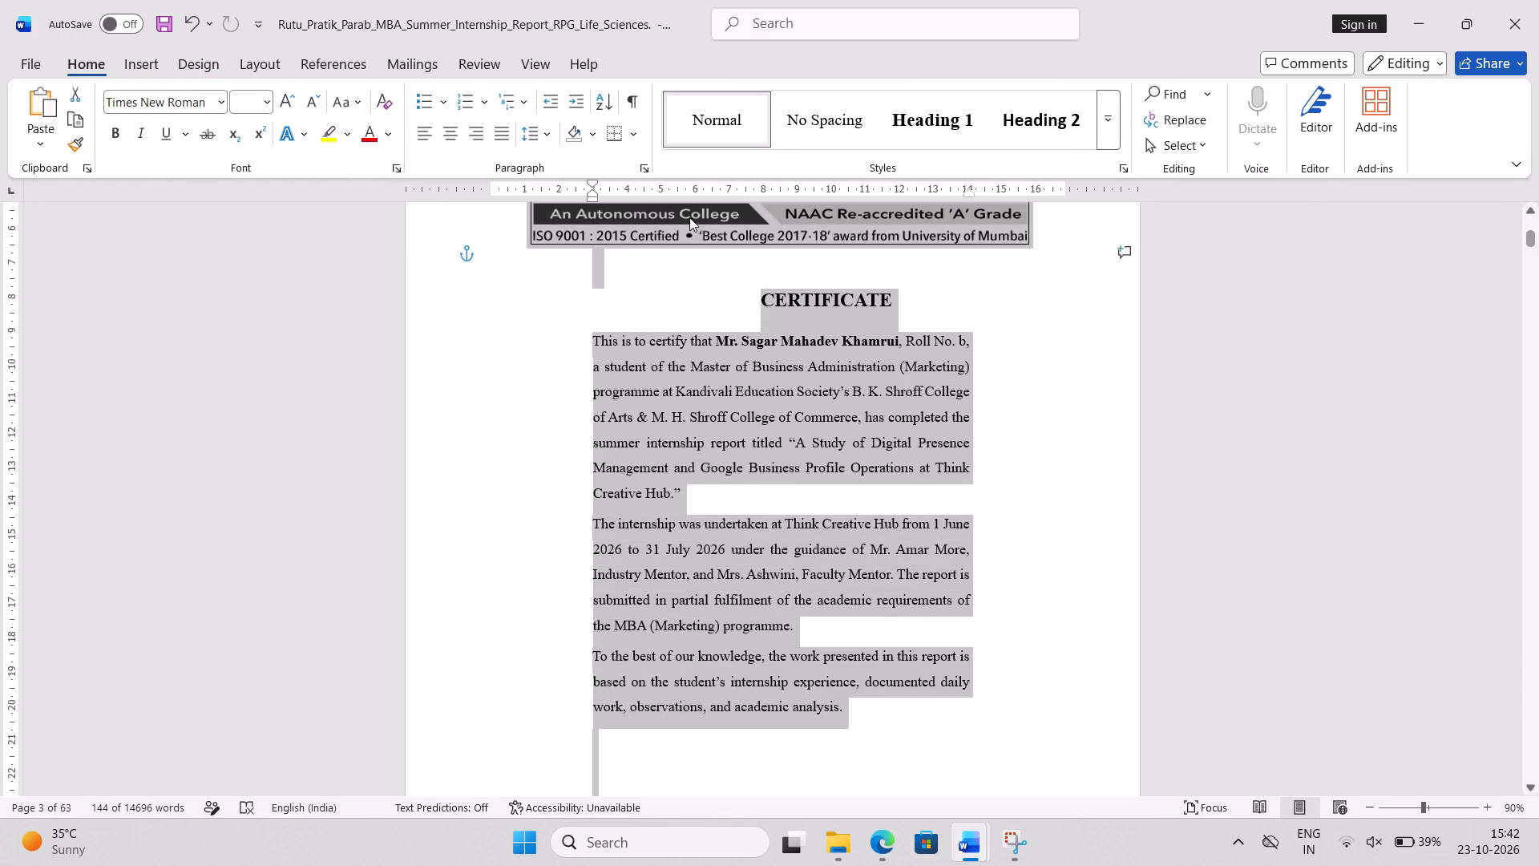
click(419, 128)
click(419, 128)
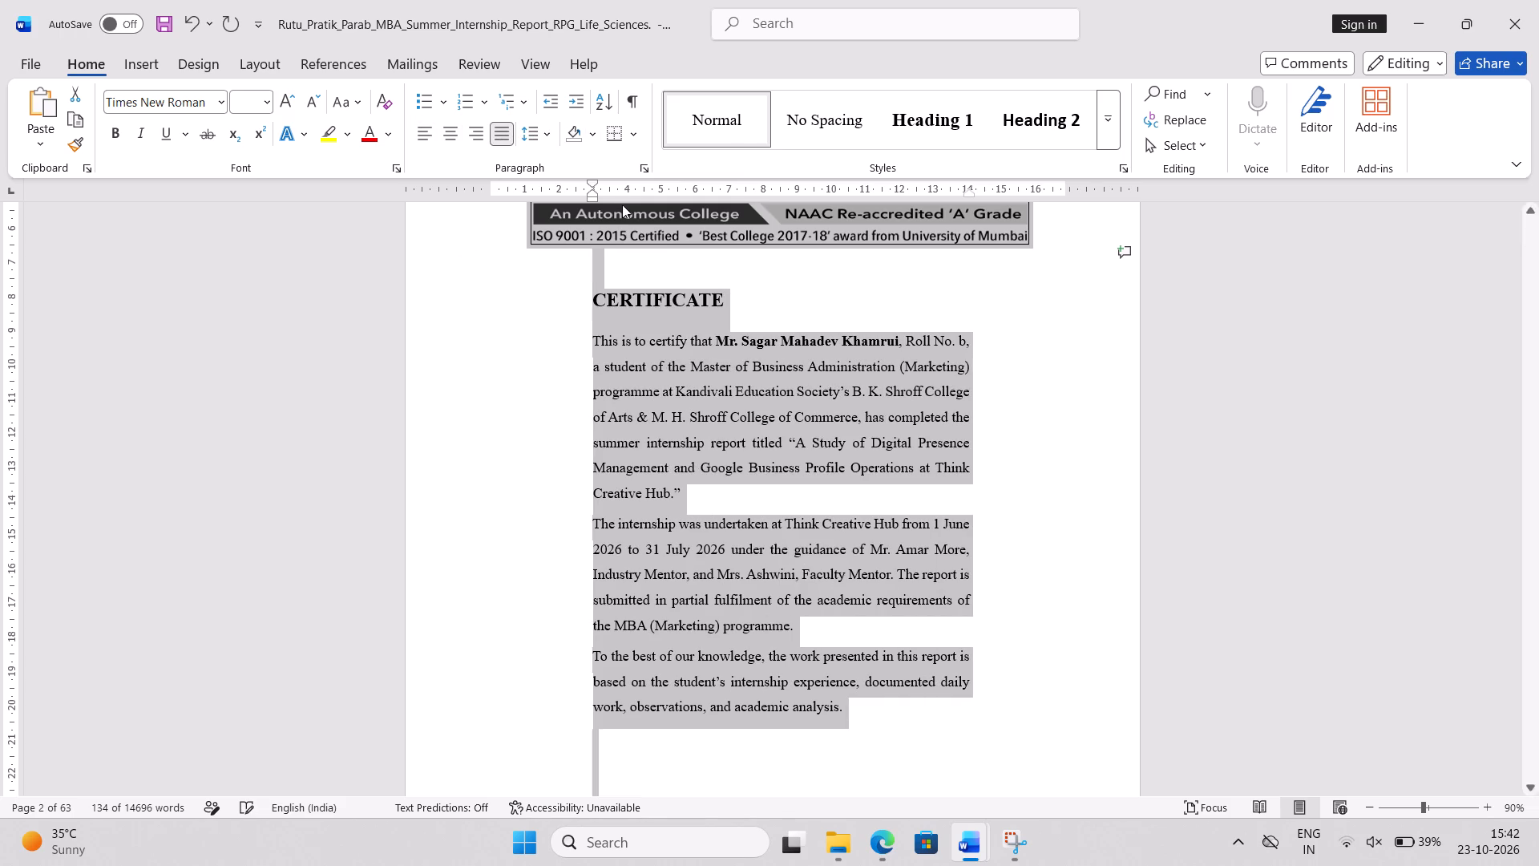
Set the certificate text's left indent to about 1.3 cm, in line with the header picture's left edge.
drag(589, 196, 491, 199)
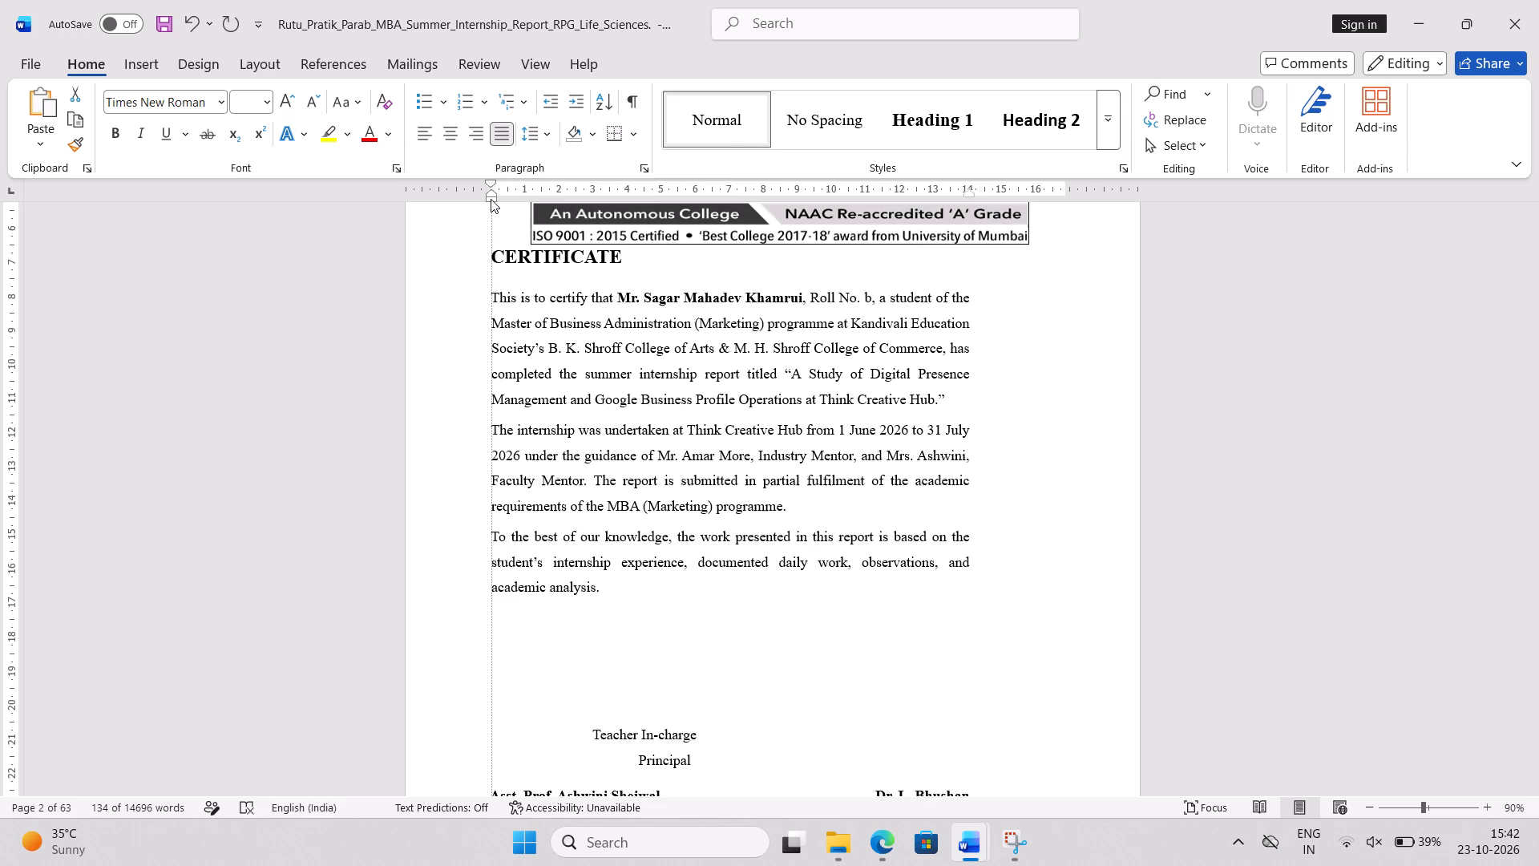
drag(491, 199, 492, 206)
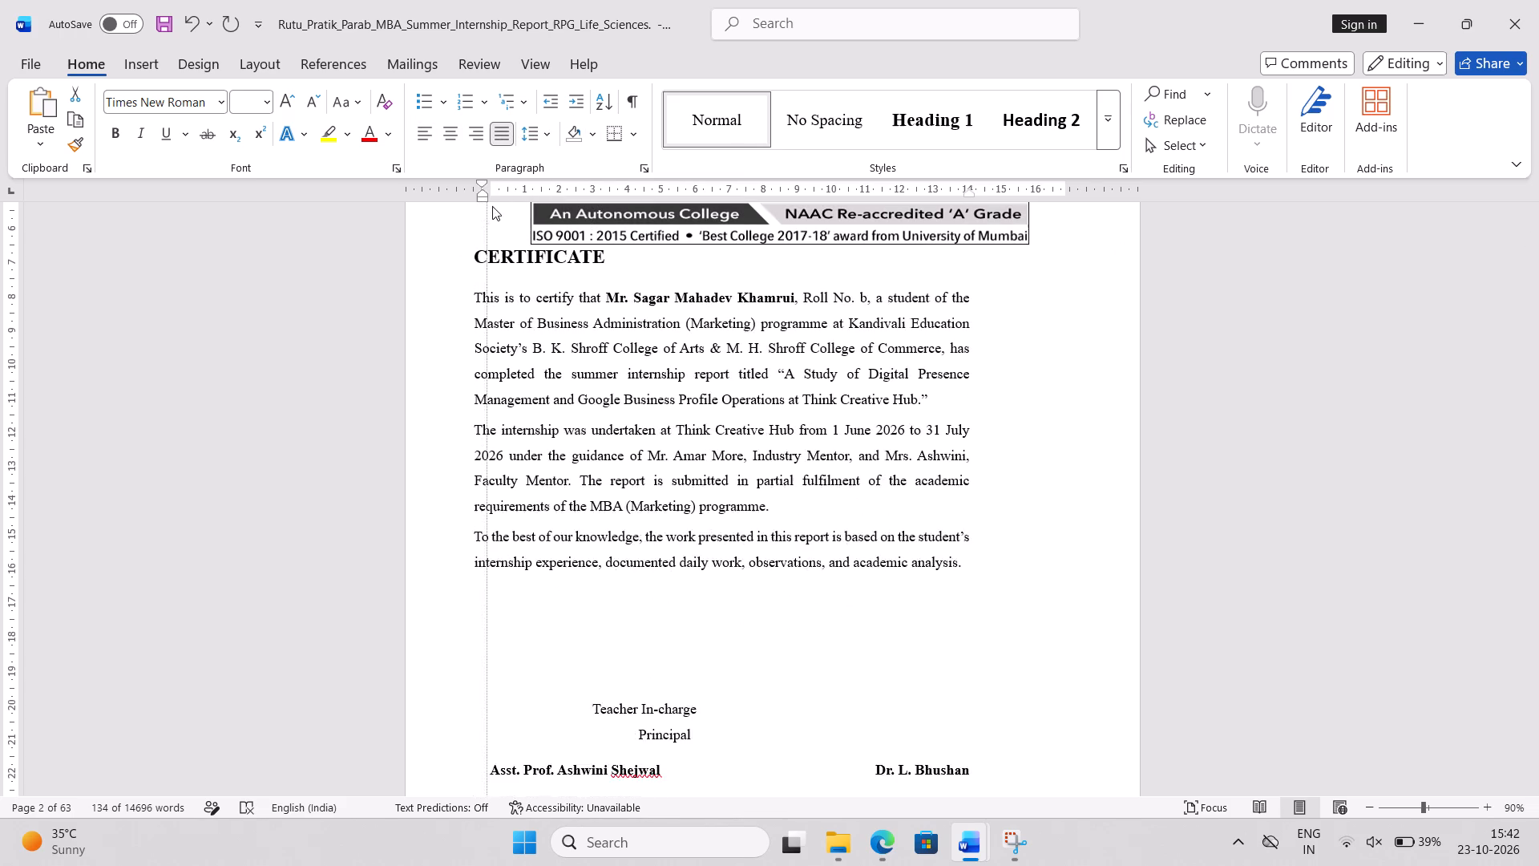
drag(492, 206, 529, 210)
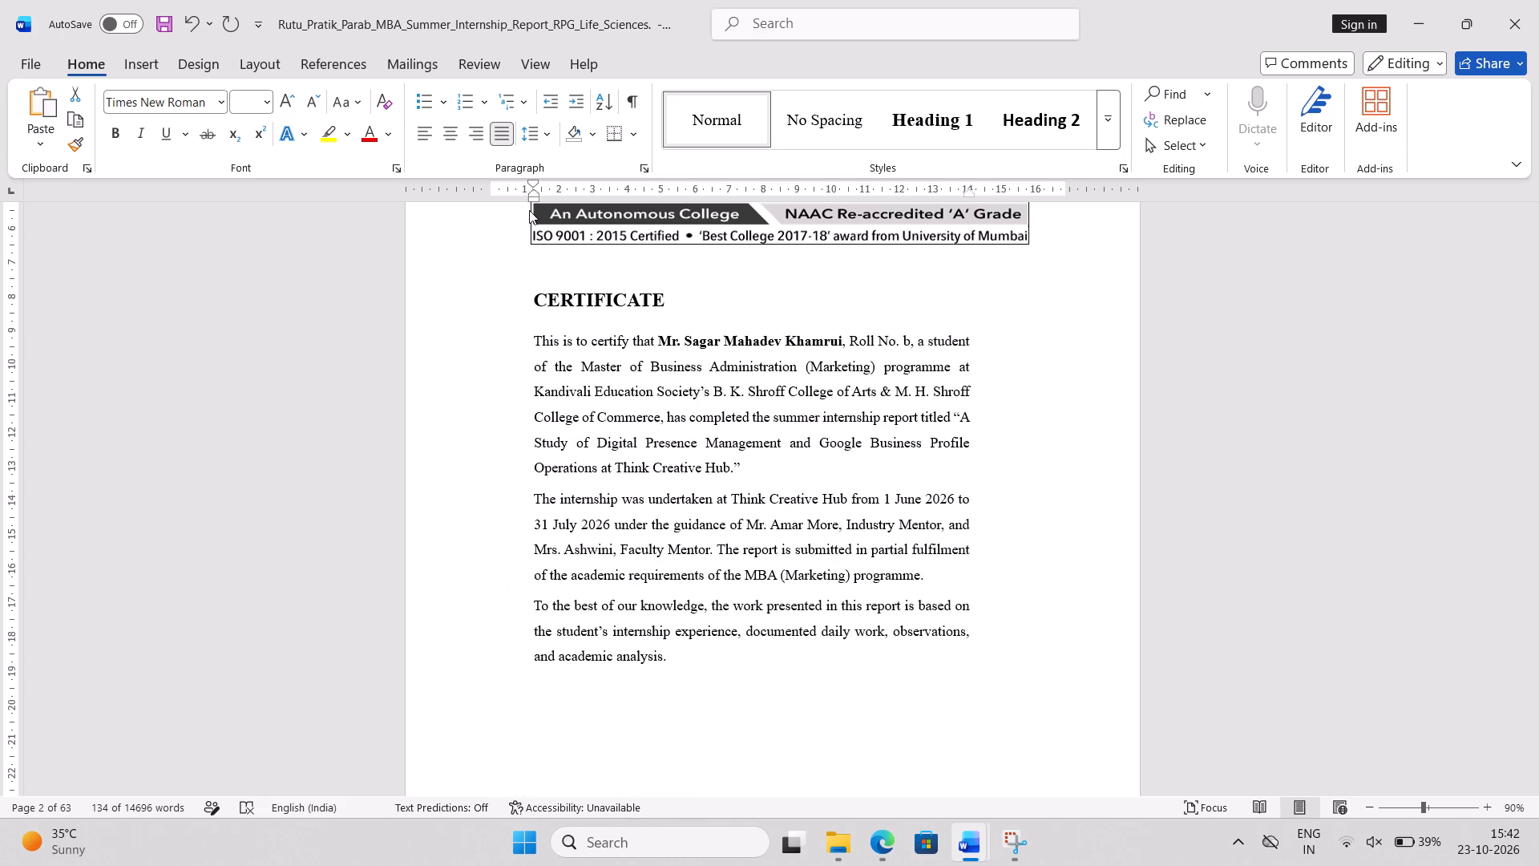
Centre the CERTIFICATE heading.
click(616, 308)
triple_click(616, 308)
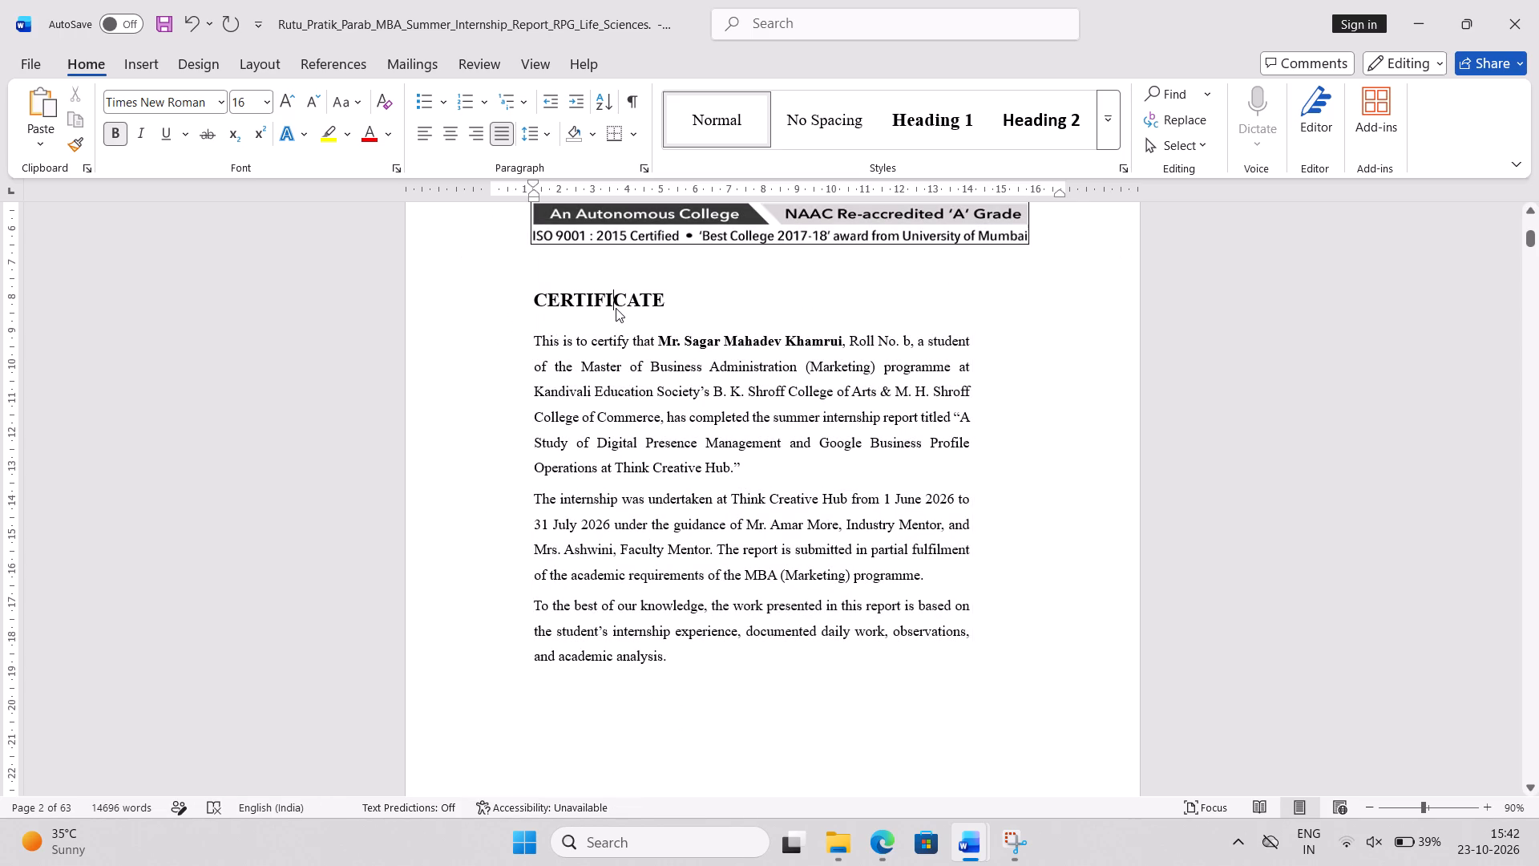
click(458, 132)
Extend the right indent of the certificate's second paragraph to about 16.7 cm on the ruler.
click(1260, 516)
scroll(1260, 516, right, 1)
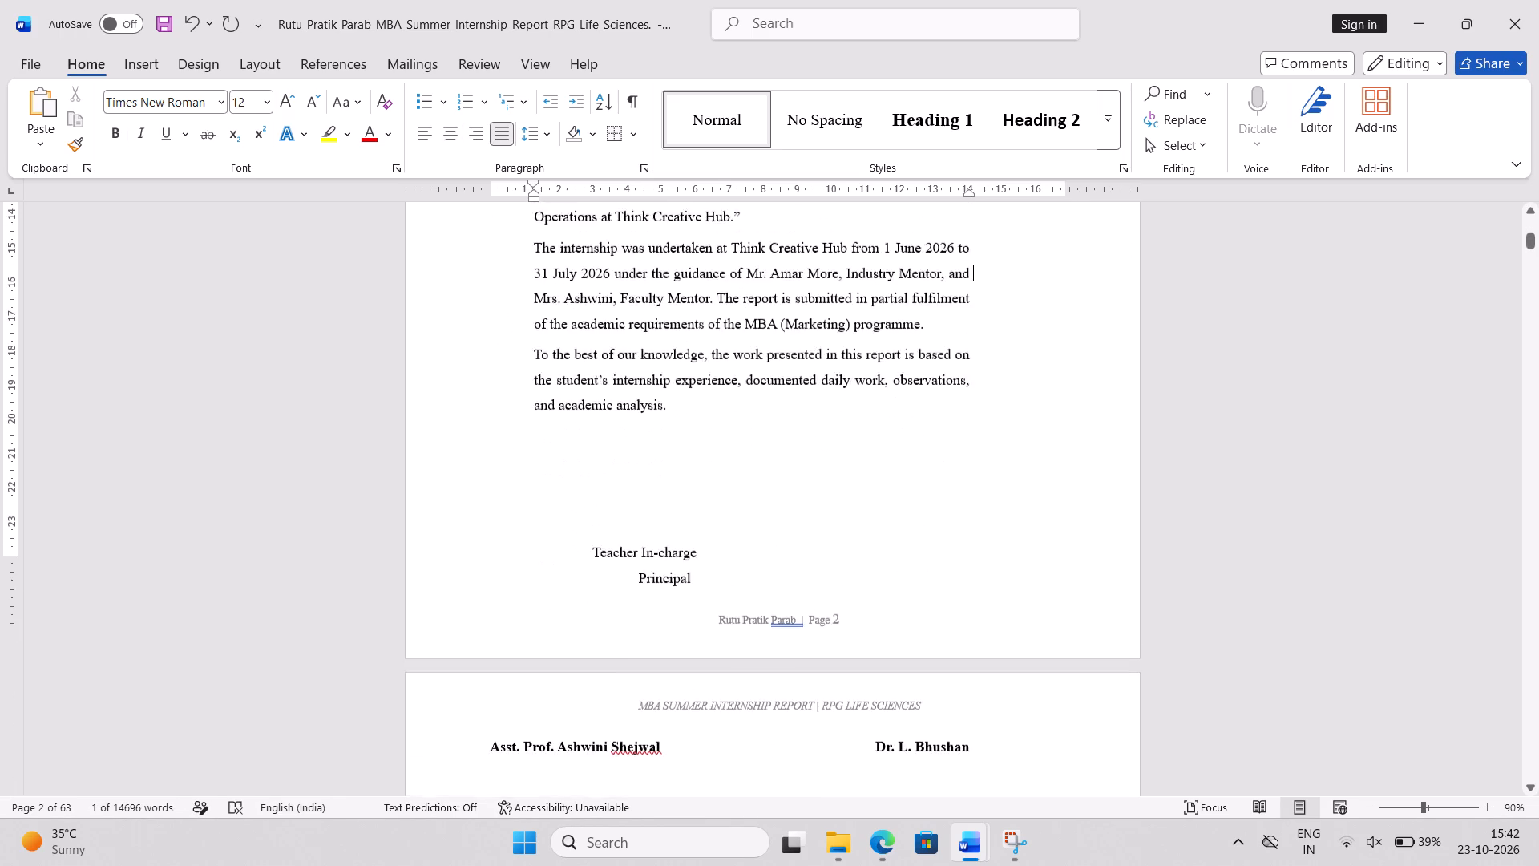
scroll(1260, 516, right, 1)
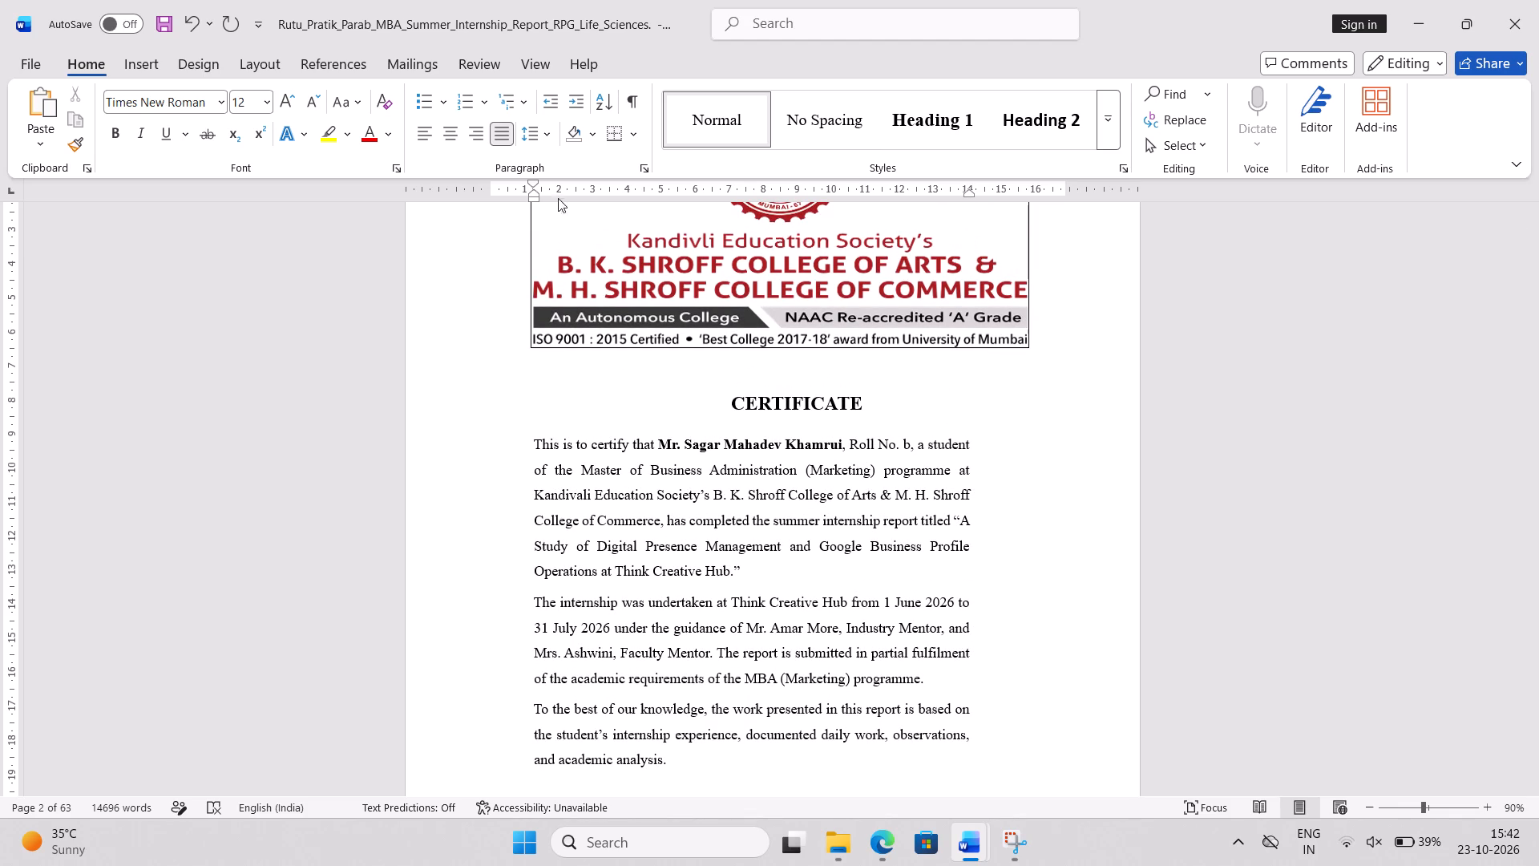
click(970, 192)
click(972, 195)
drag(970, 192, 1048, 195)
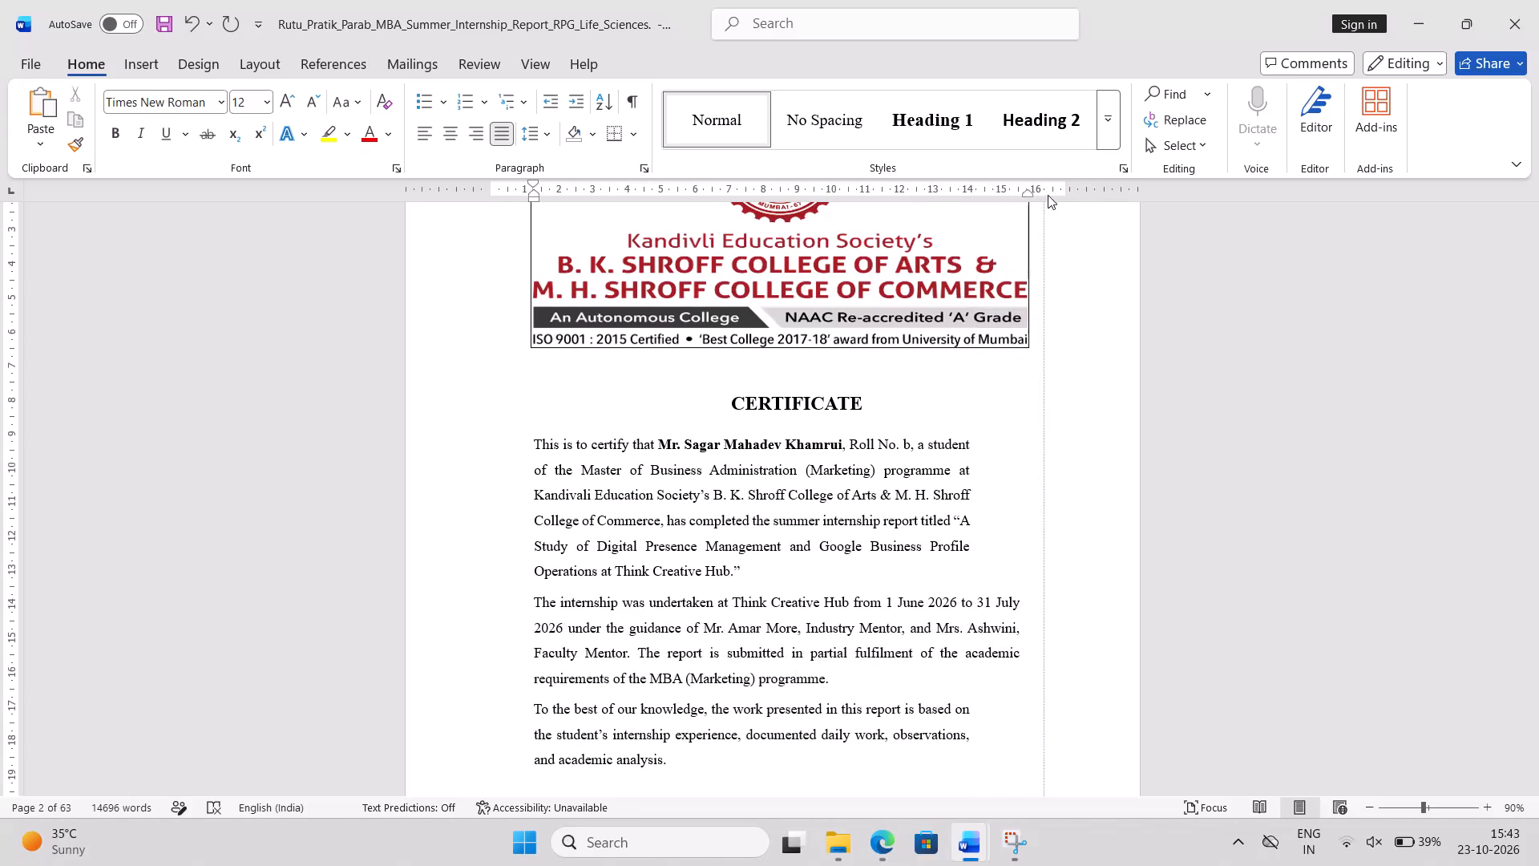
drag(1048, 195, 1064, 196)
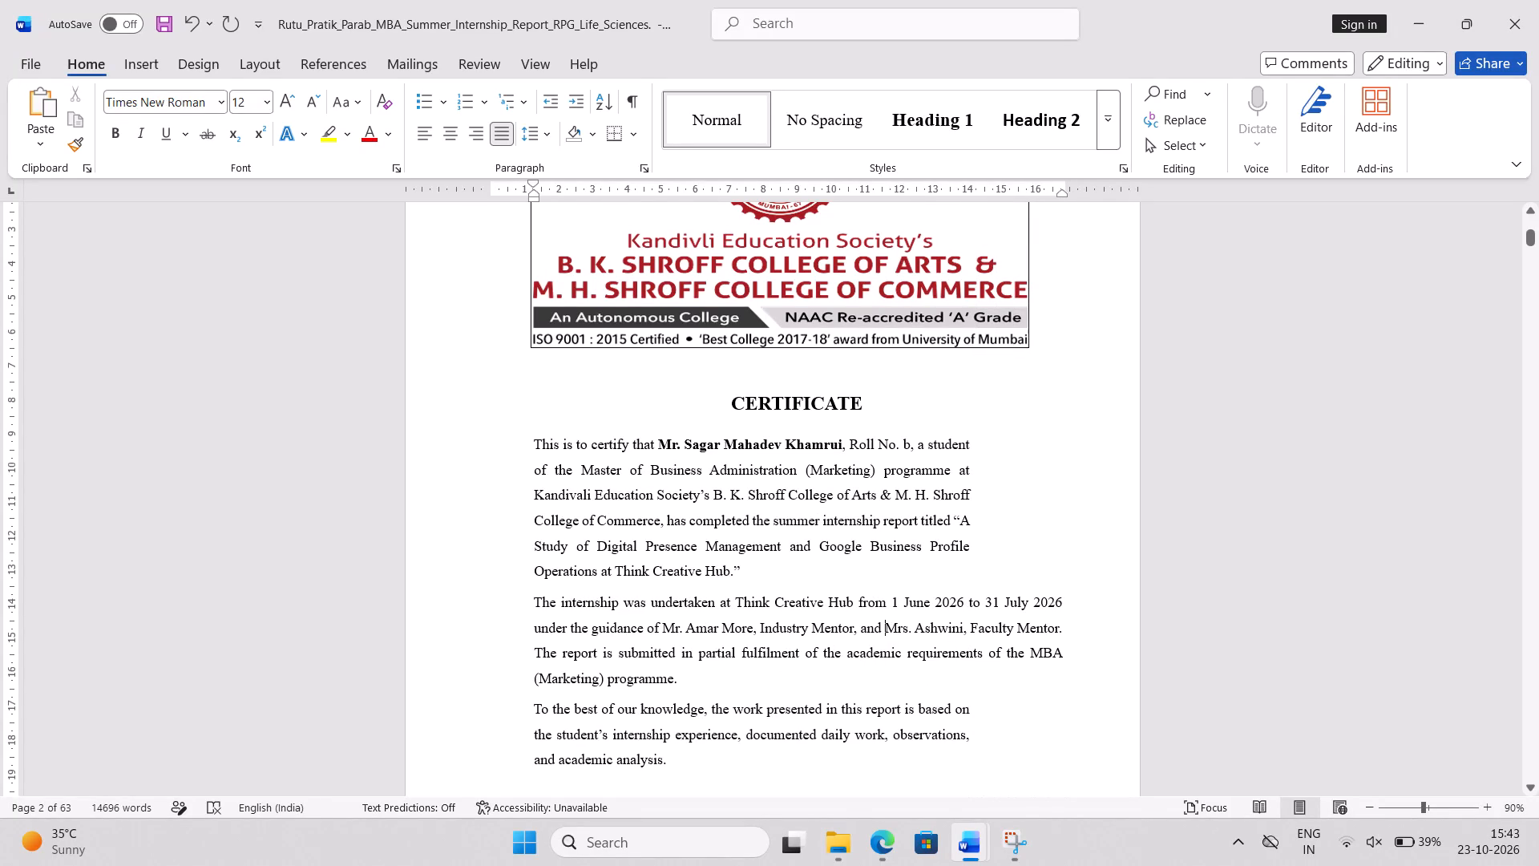
Set the right indent of everything from "This is to certify" through the signature names to about 16.7 cm on the ruler.
drag(531, 443, 1067, 796)
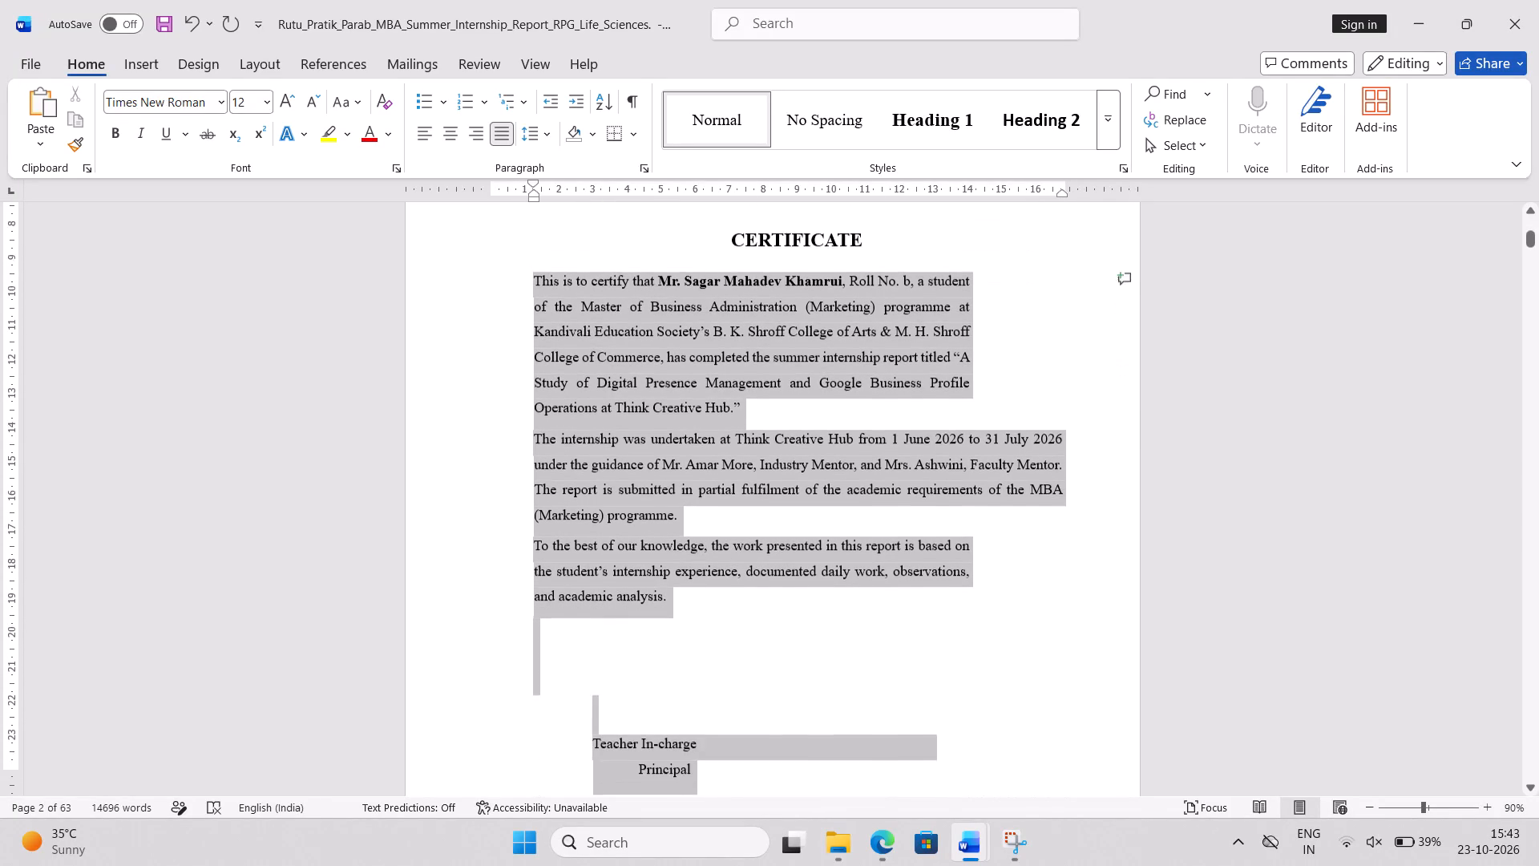
drag(1067, 796, 1048, 669)
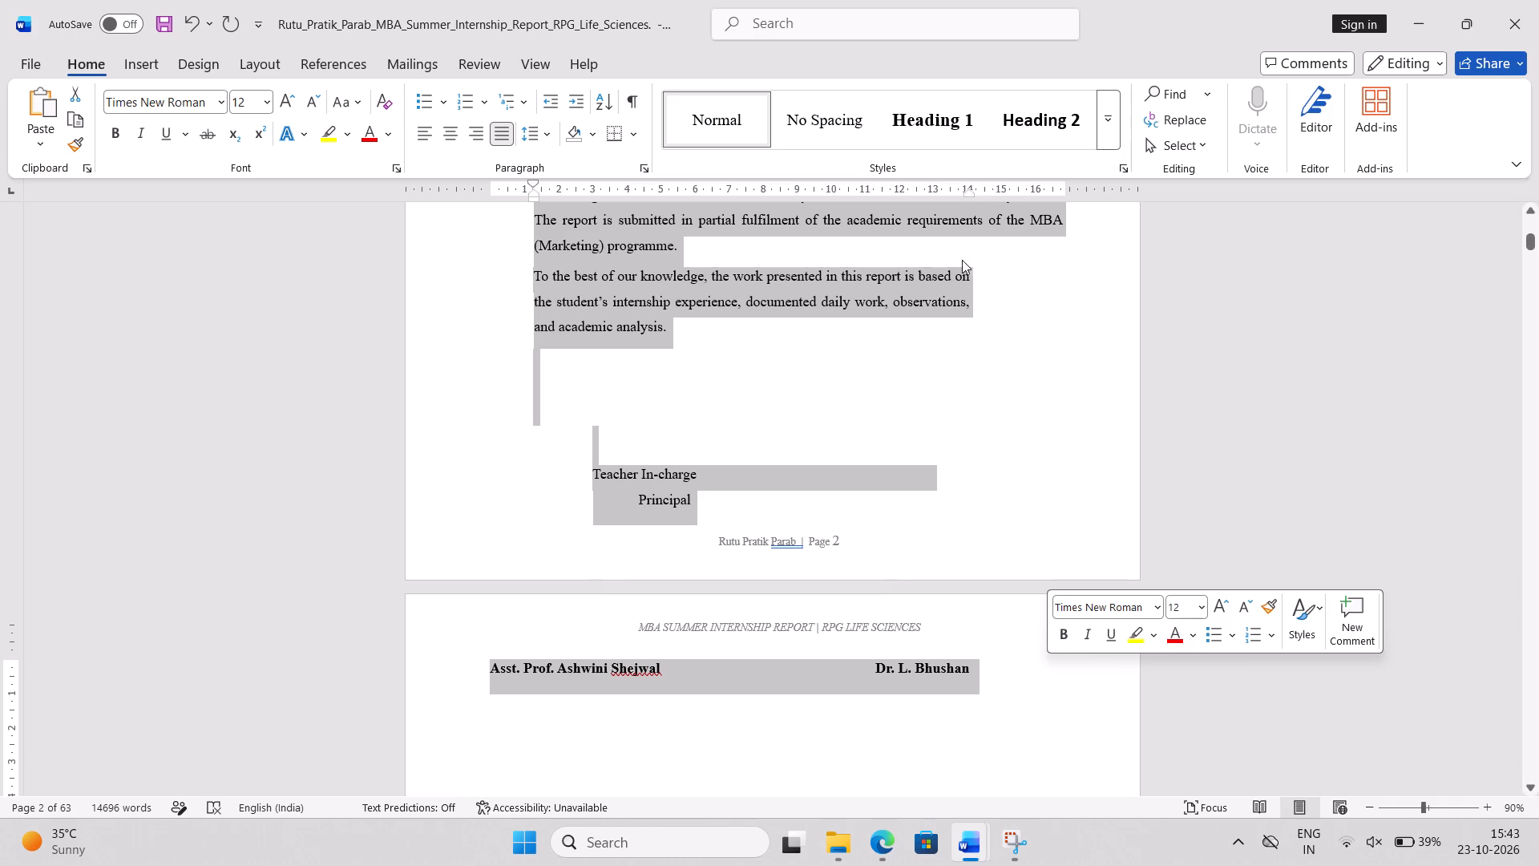
drag(970, 194, 1066, 199)
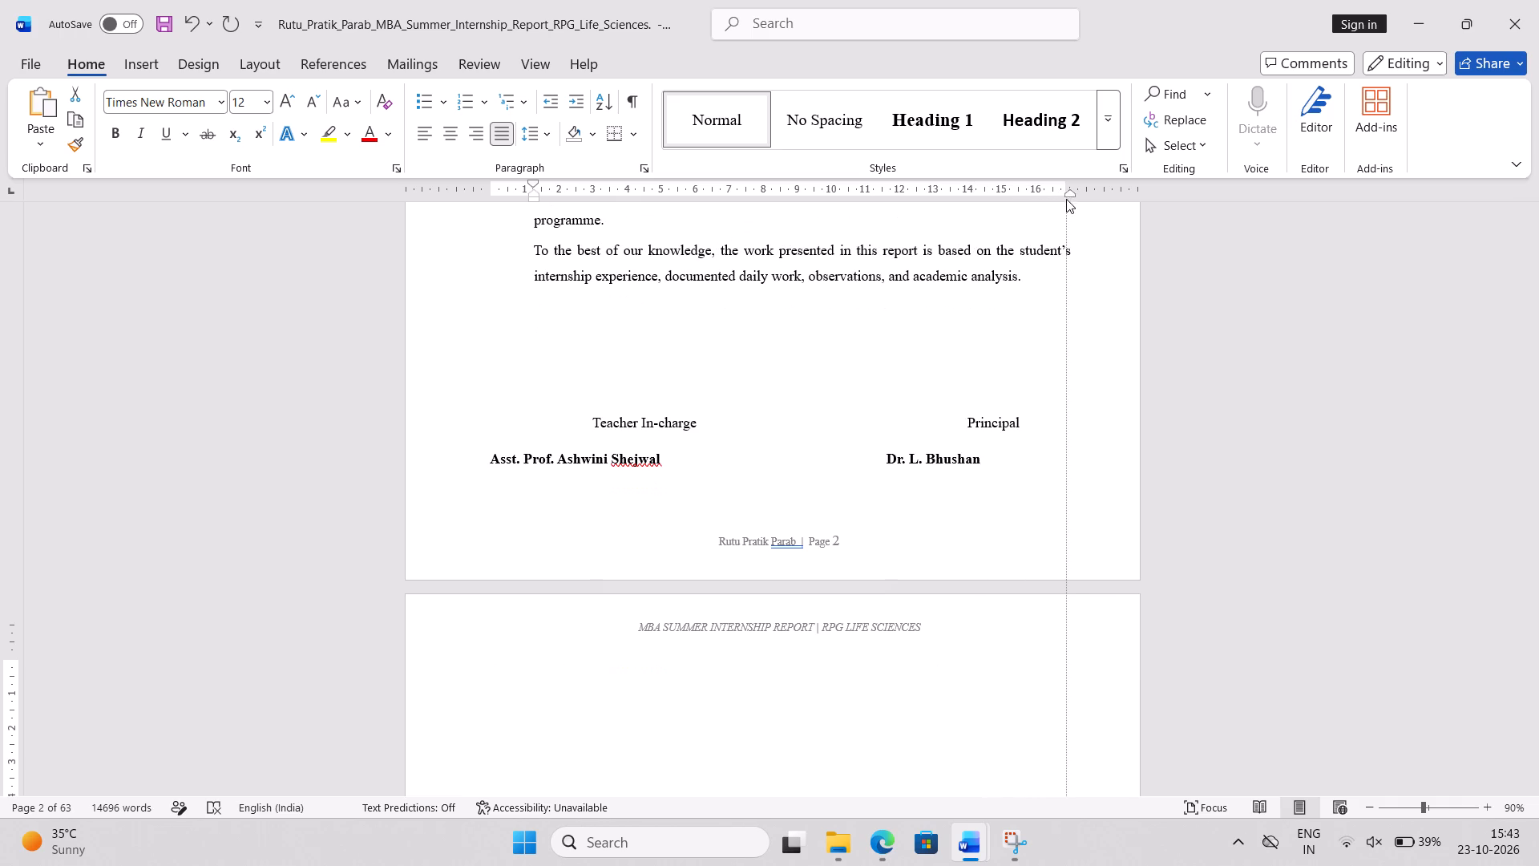
drag(1066, 199, 1064, 204)
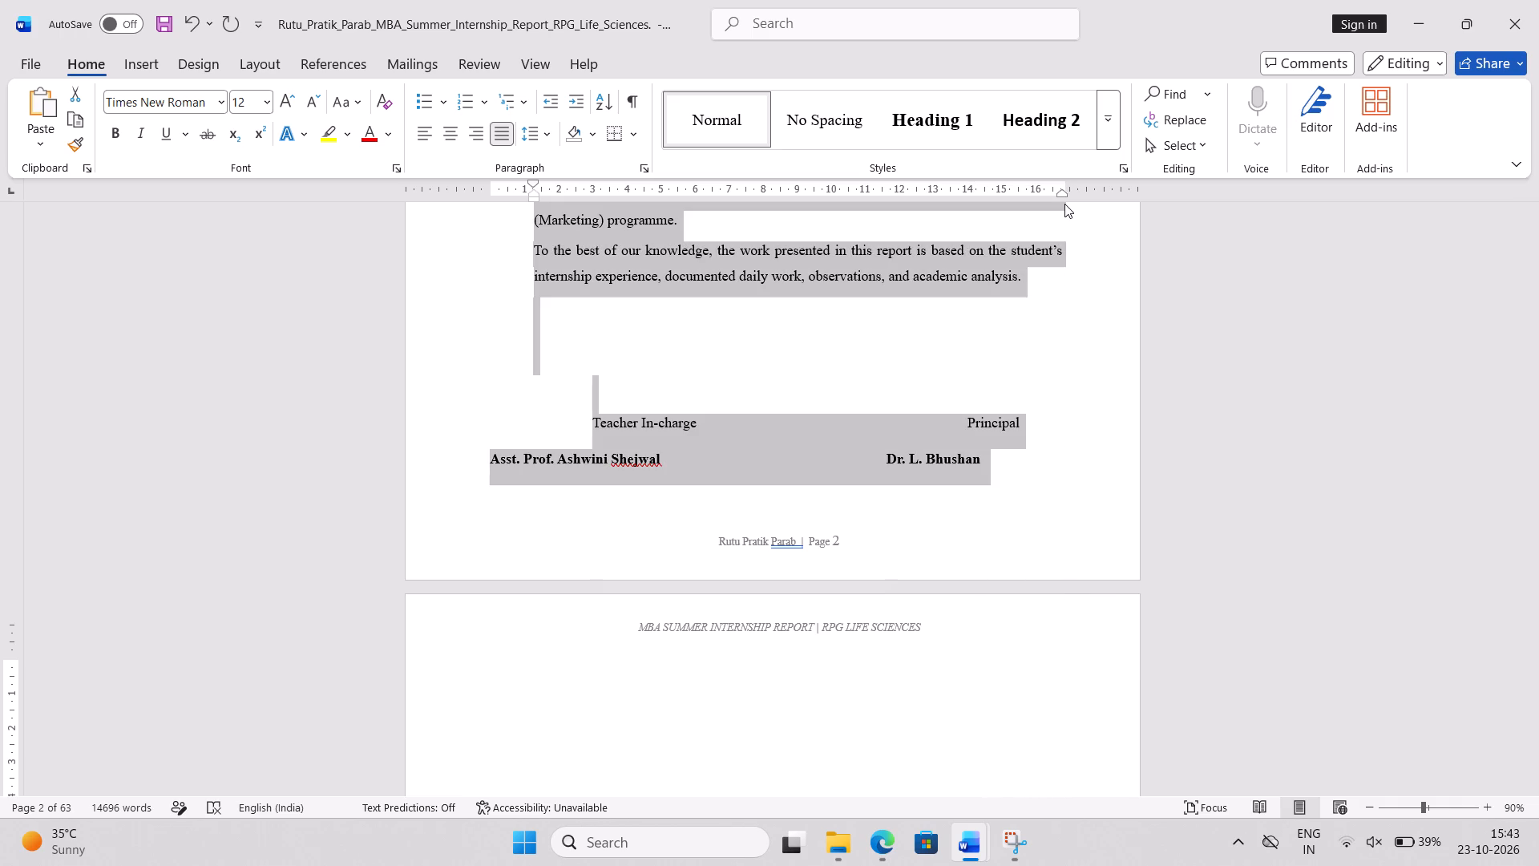
scroll(1214, 472, up, 3)
click(1214, 472)
Set the right indent of the paragraph holding the college header picture to about 16.7 cm on the ruler.
scroll(1214, 472, down, 1)
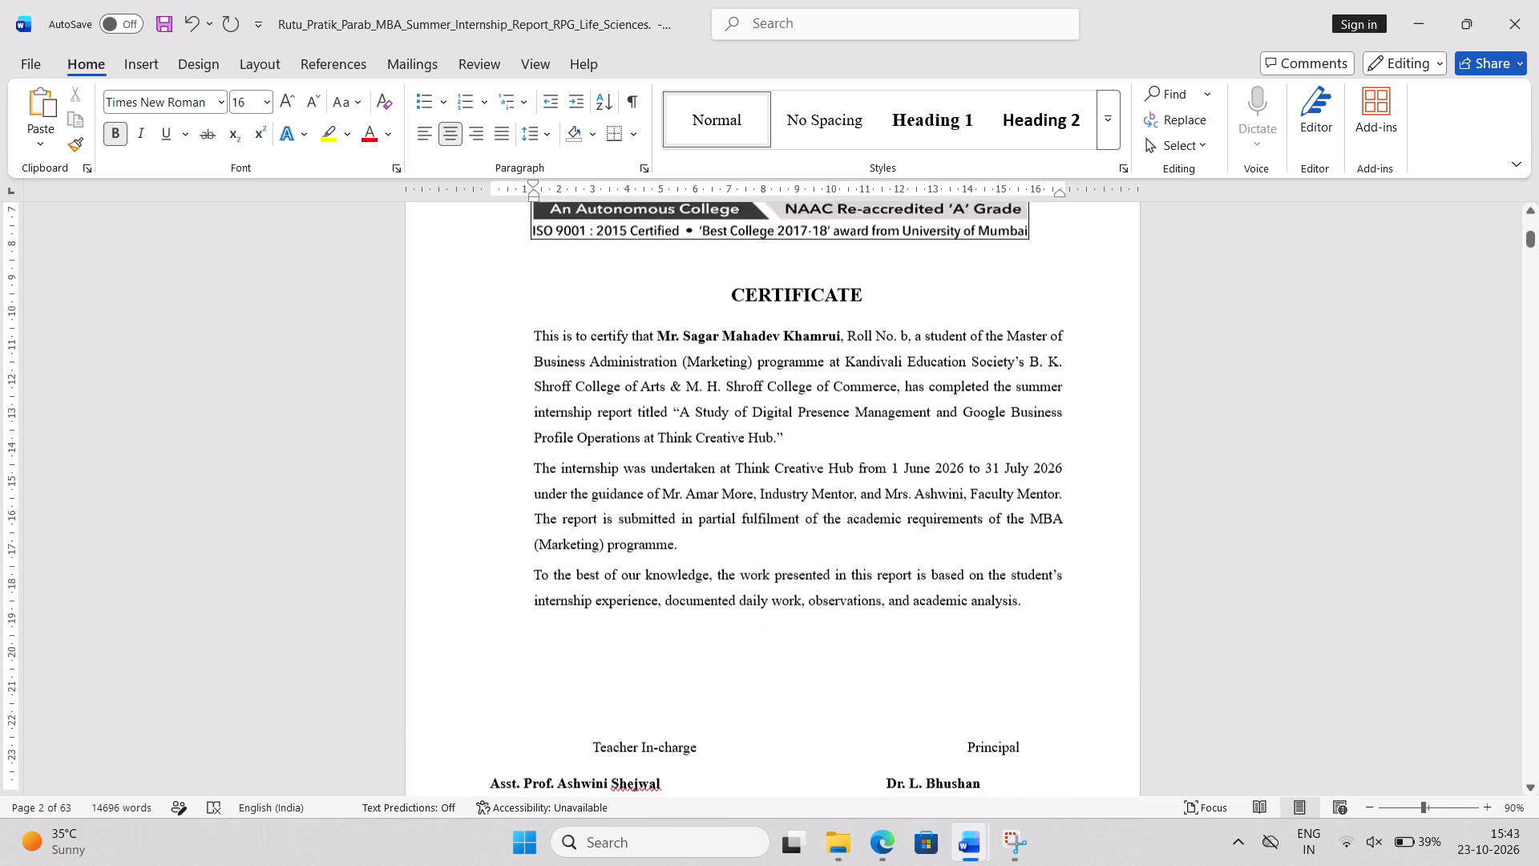
scroll(1214, 472, down, 2)
scroll(737, 342, up, 1)
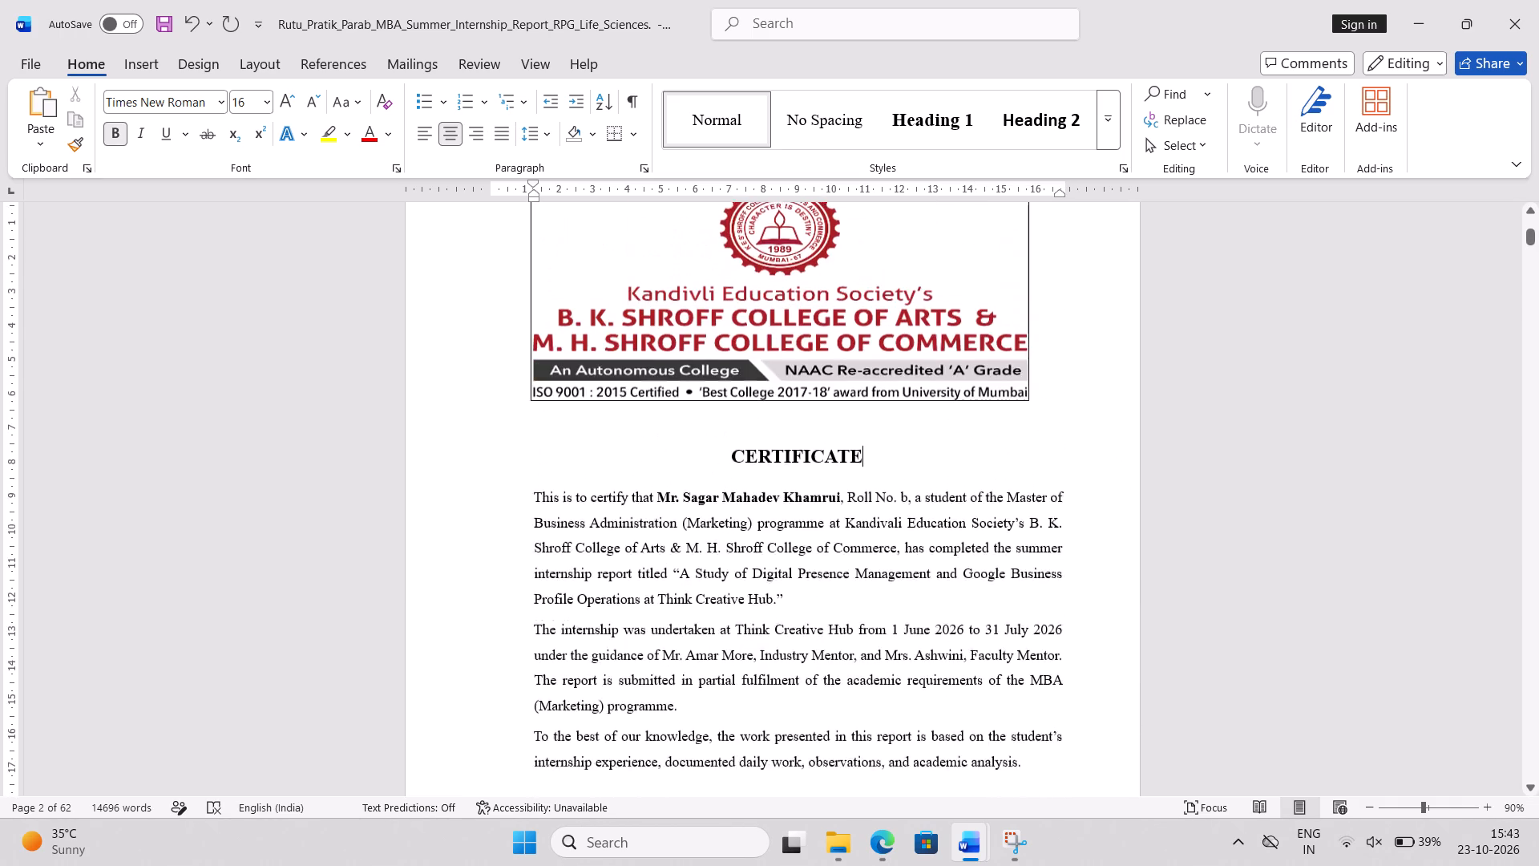
scroll(737, 342, up, 1)
click(860, 240)
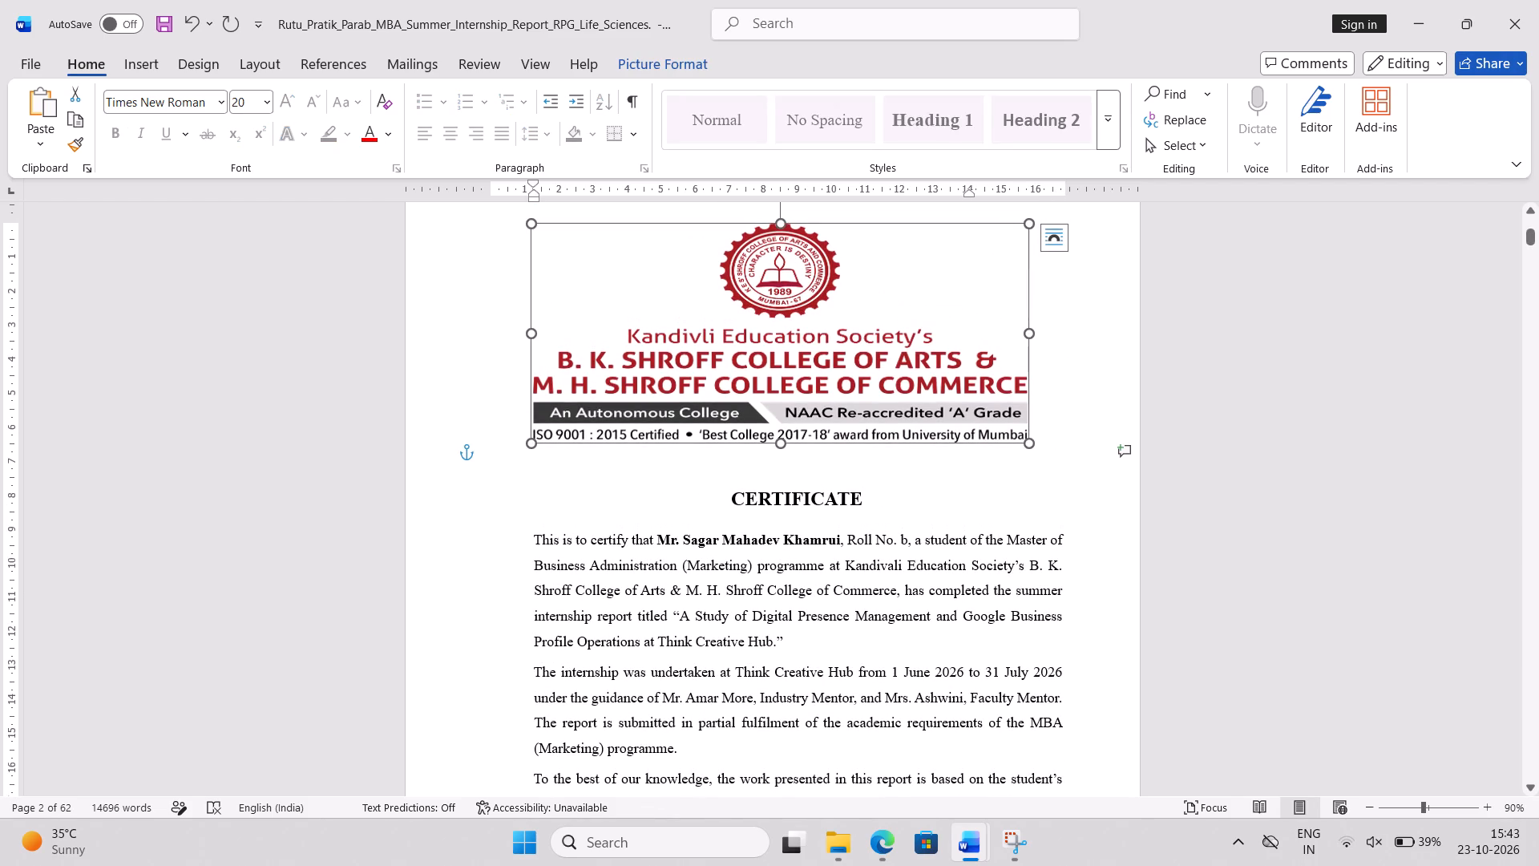
drag(971, 192, 1048, 191)
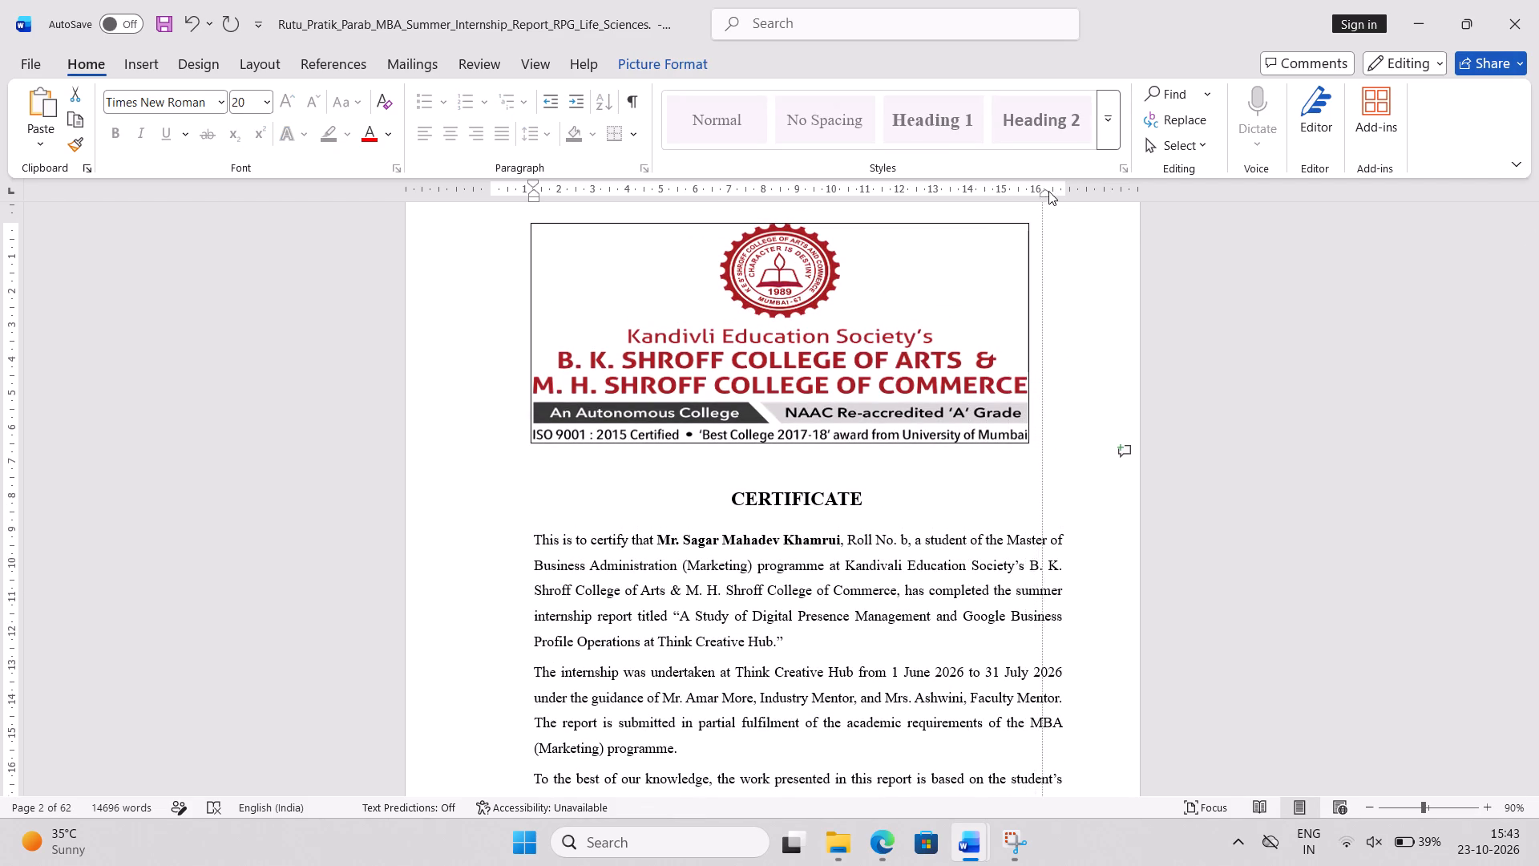
drag(1048, 191, 1060, 192)
click(1271, 450)
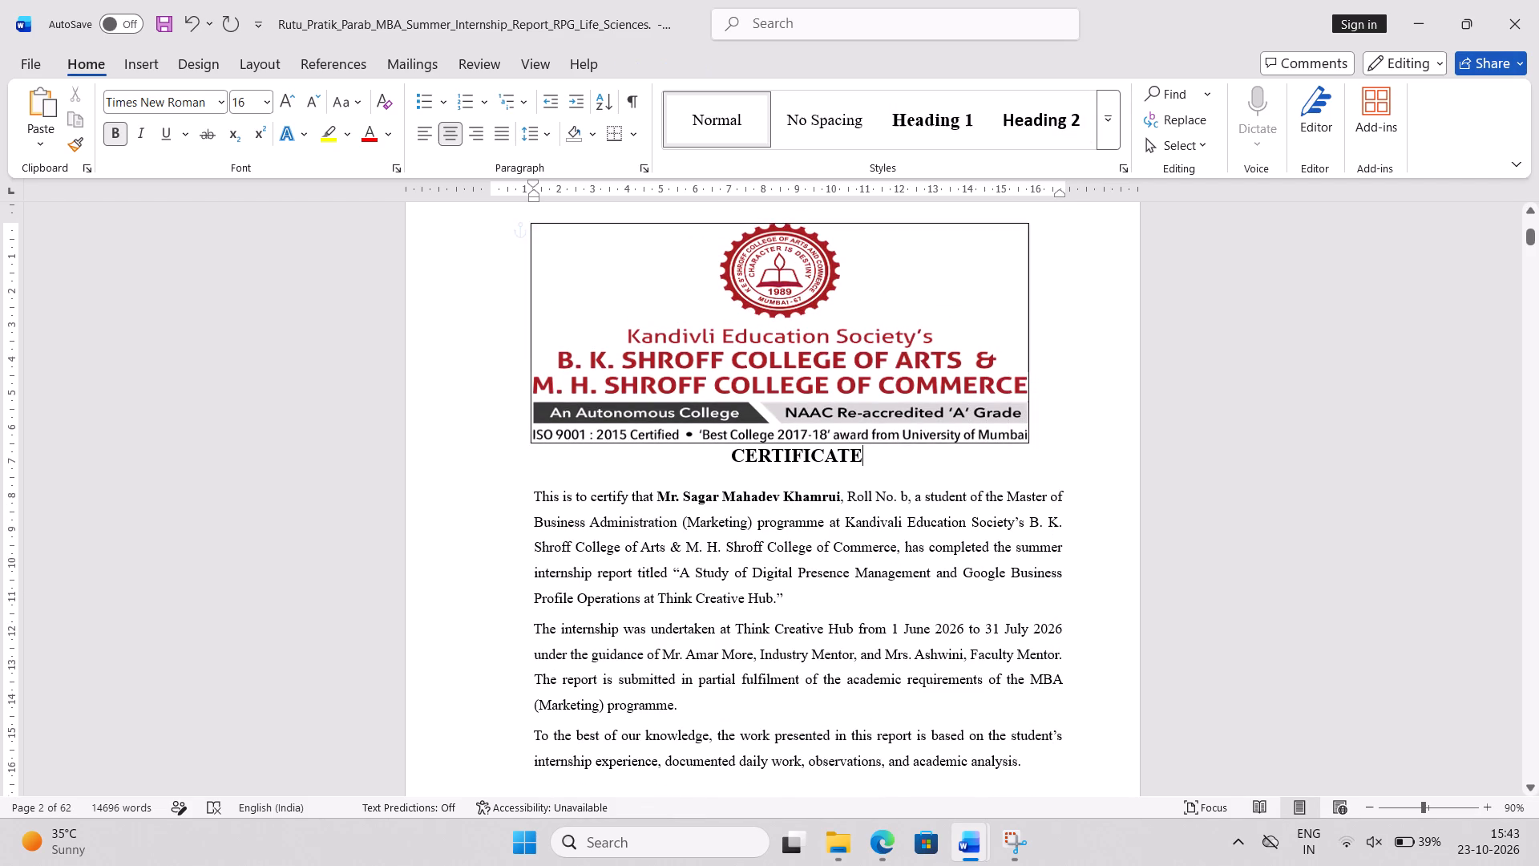
Centre the two signature lines, the Teacher In-charge and Principal titles and the names below them.
scroll(1271, 450, down, 5)
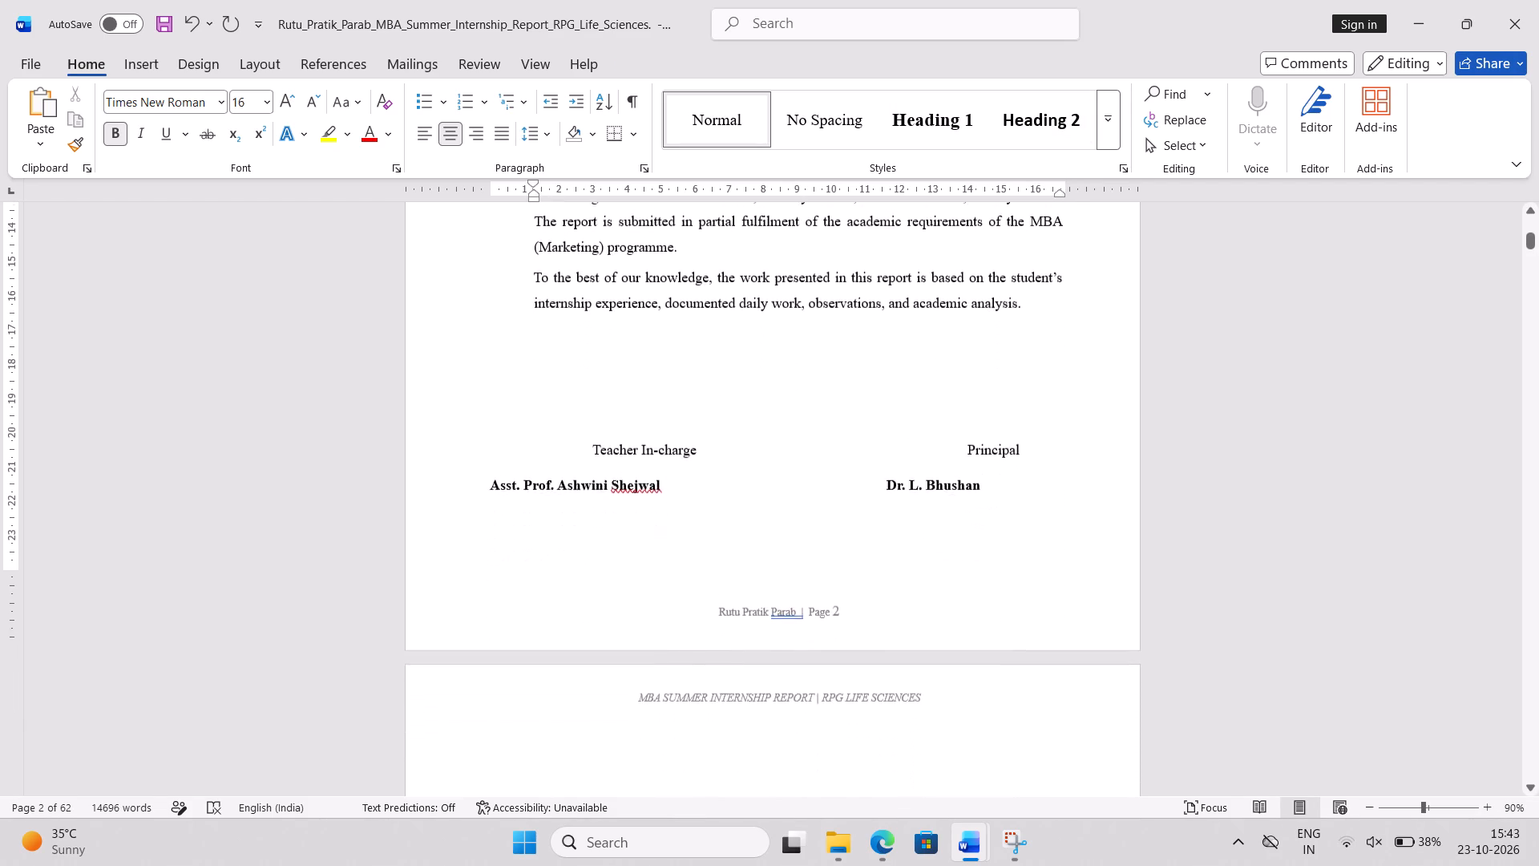
scroll(1271, 450, down, 1)
drag(568, 391, 1085, 442)
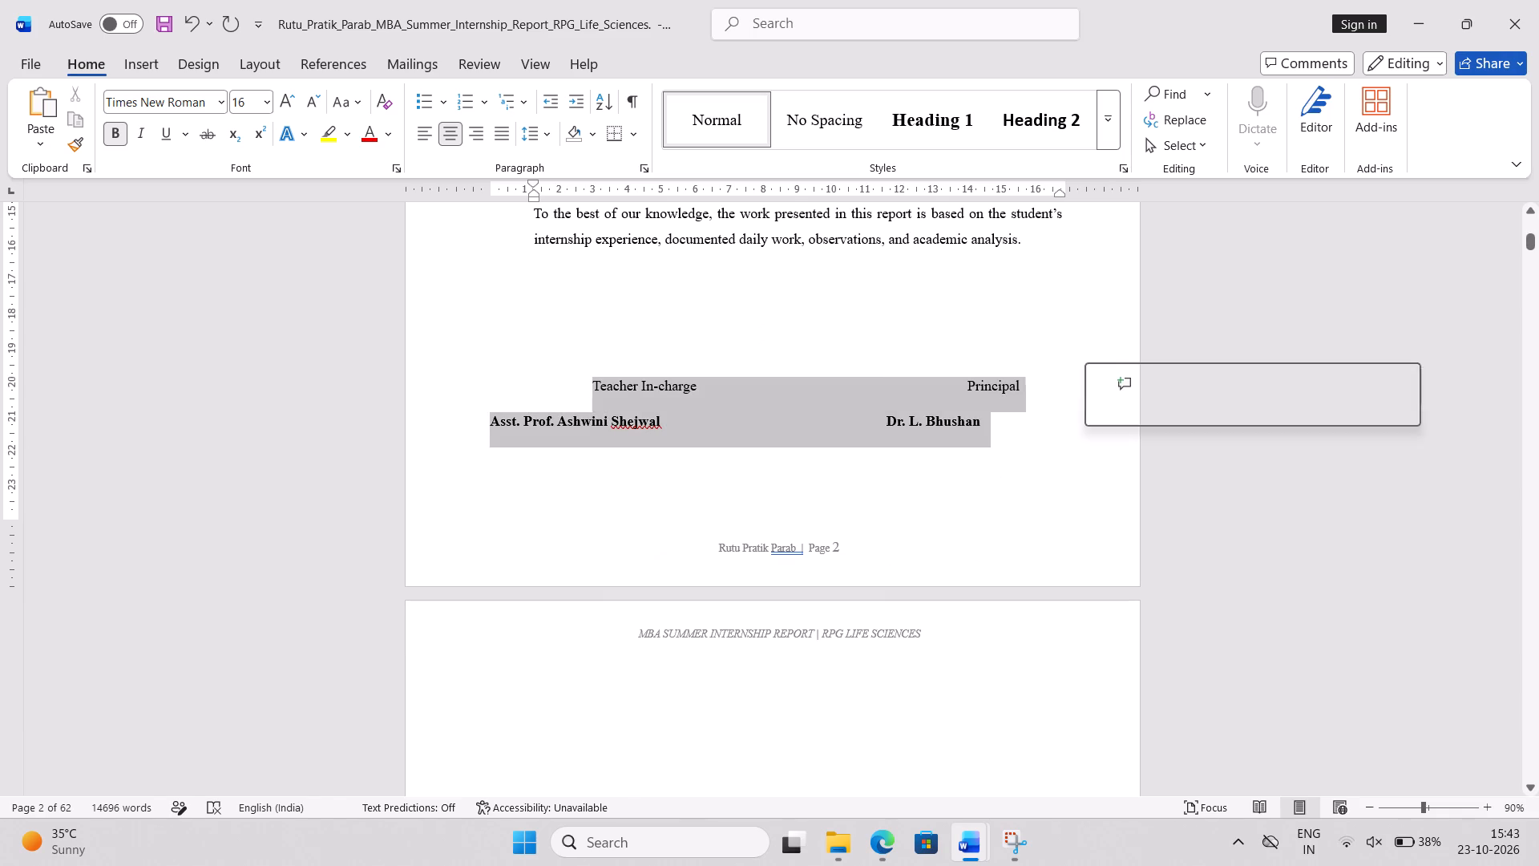
click(447, 133)
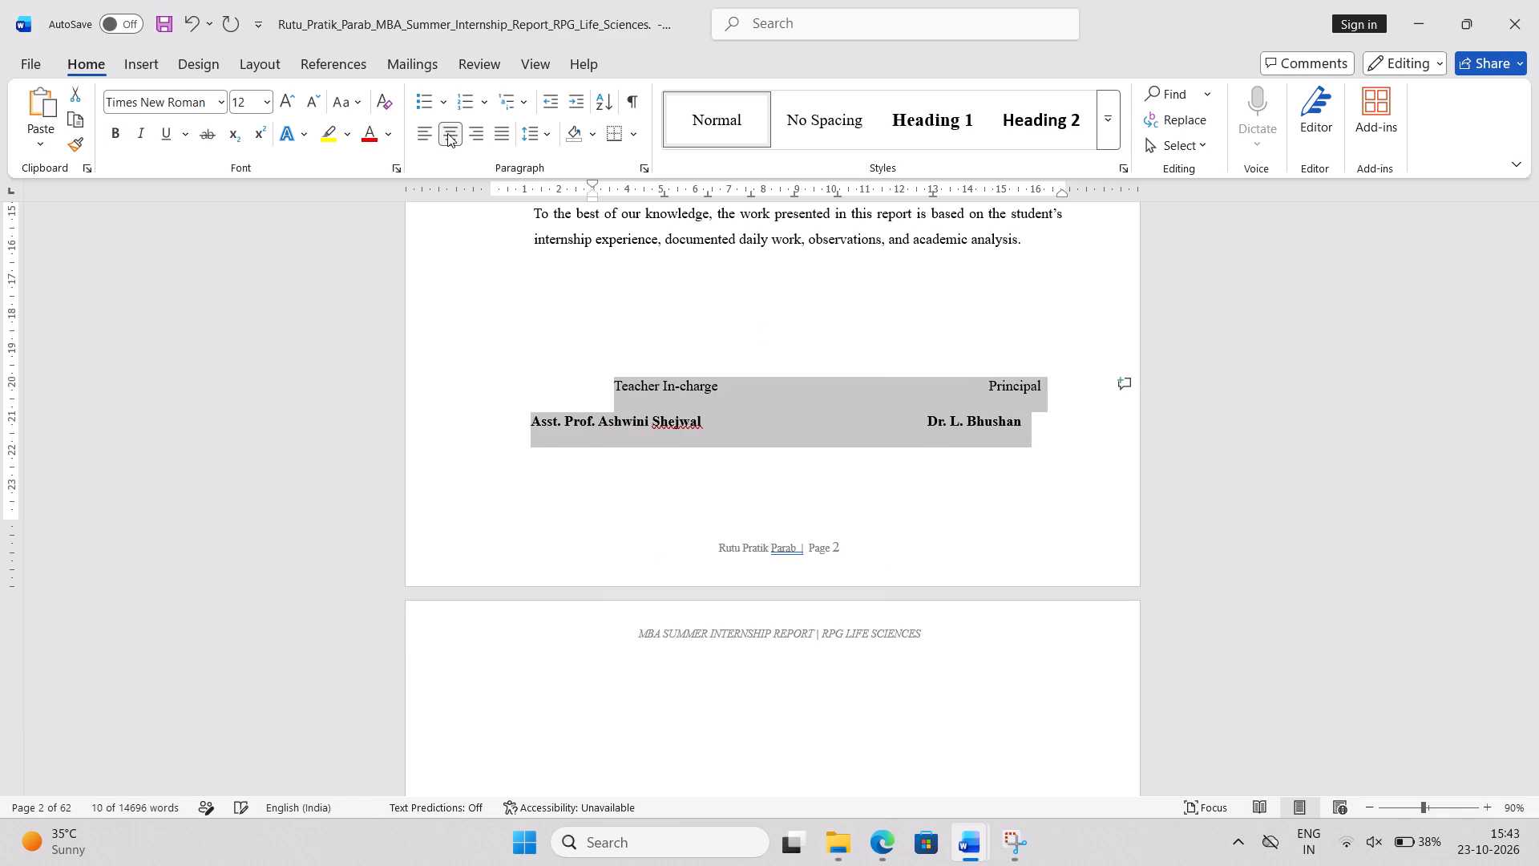
click(422, 127)
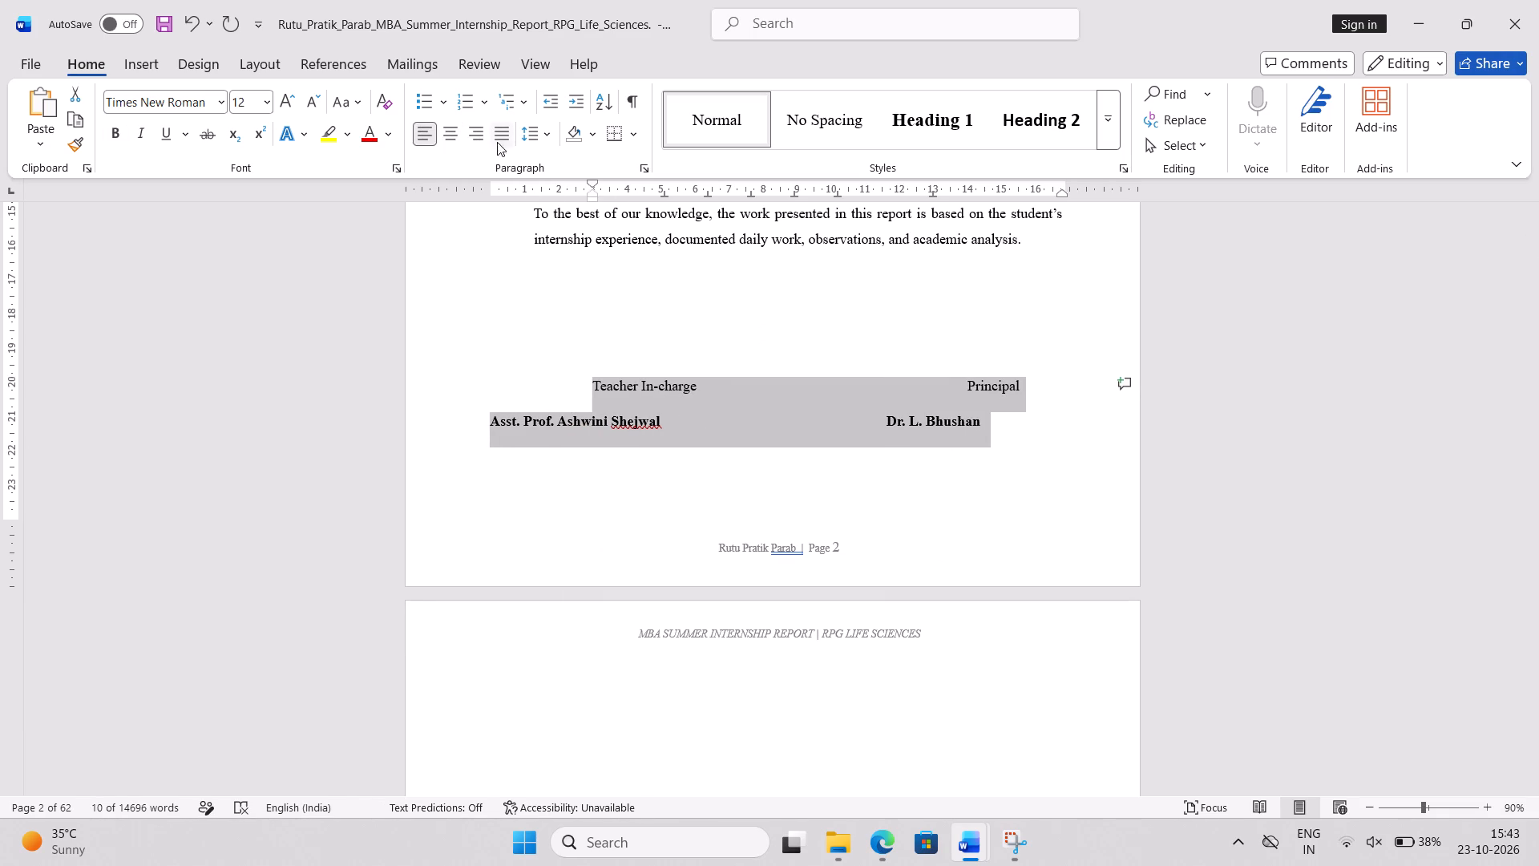
click(454, 133)
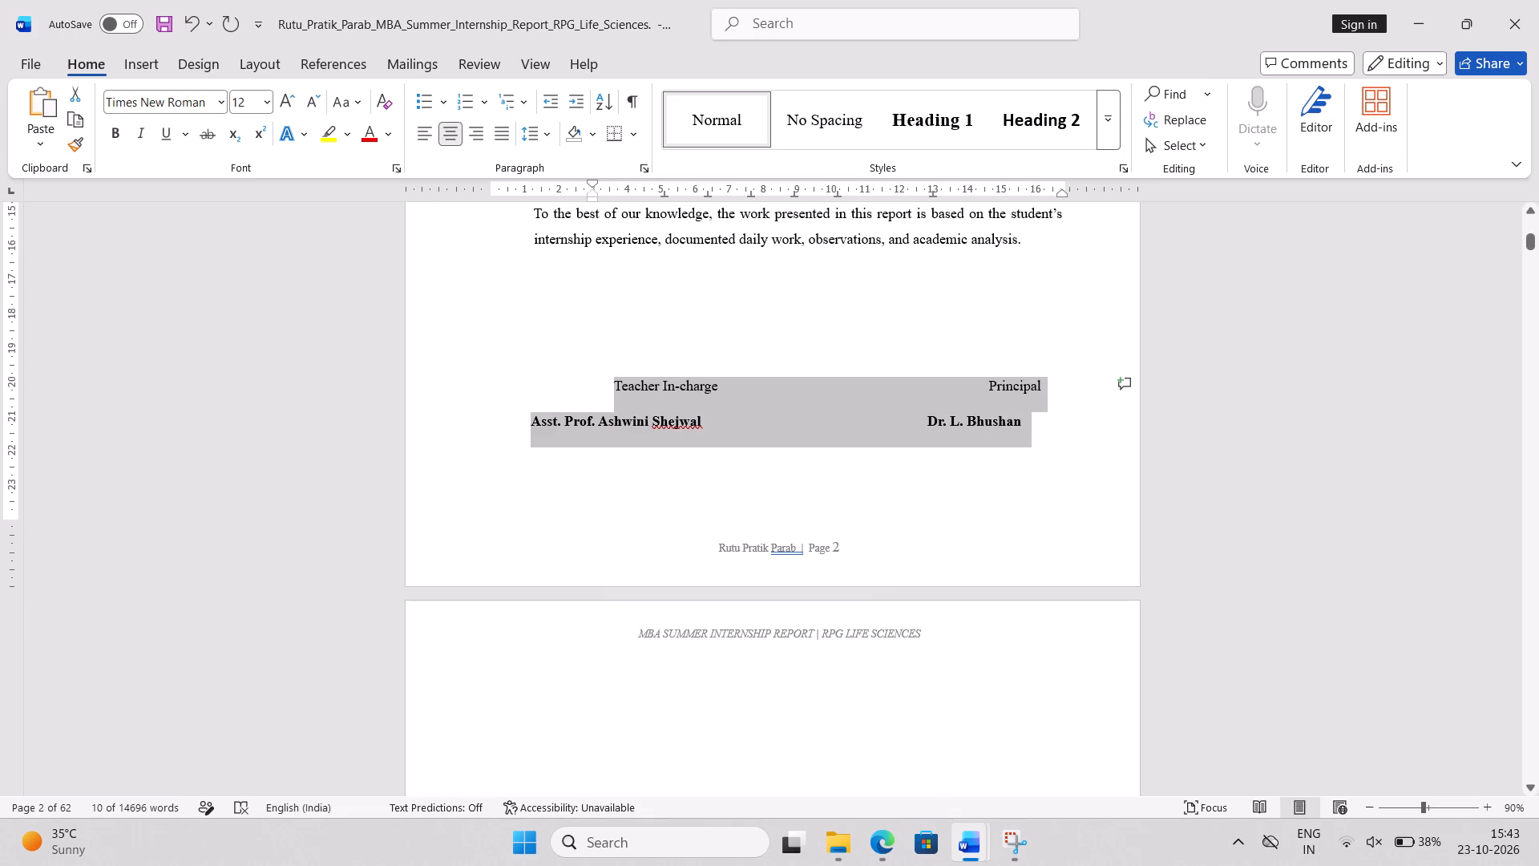
click(1331, 517)
Delete one blank line below the last certificate paragraph and remove the left indent of the blank line there.
scroll(1331, 517, down, 1)
click(673, 273)
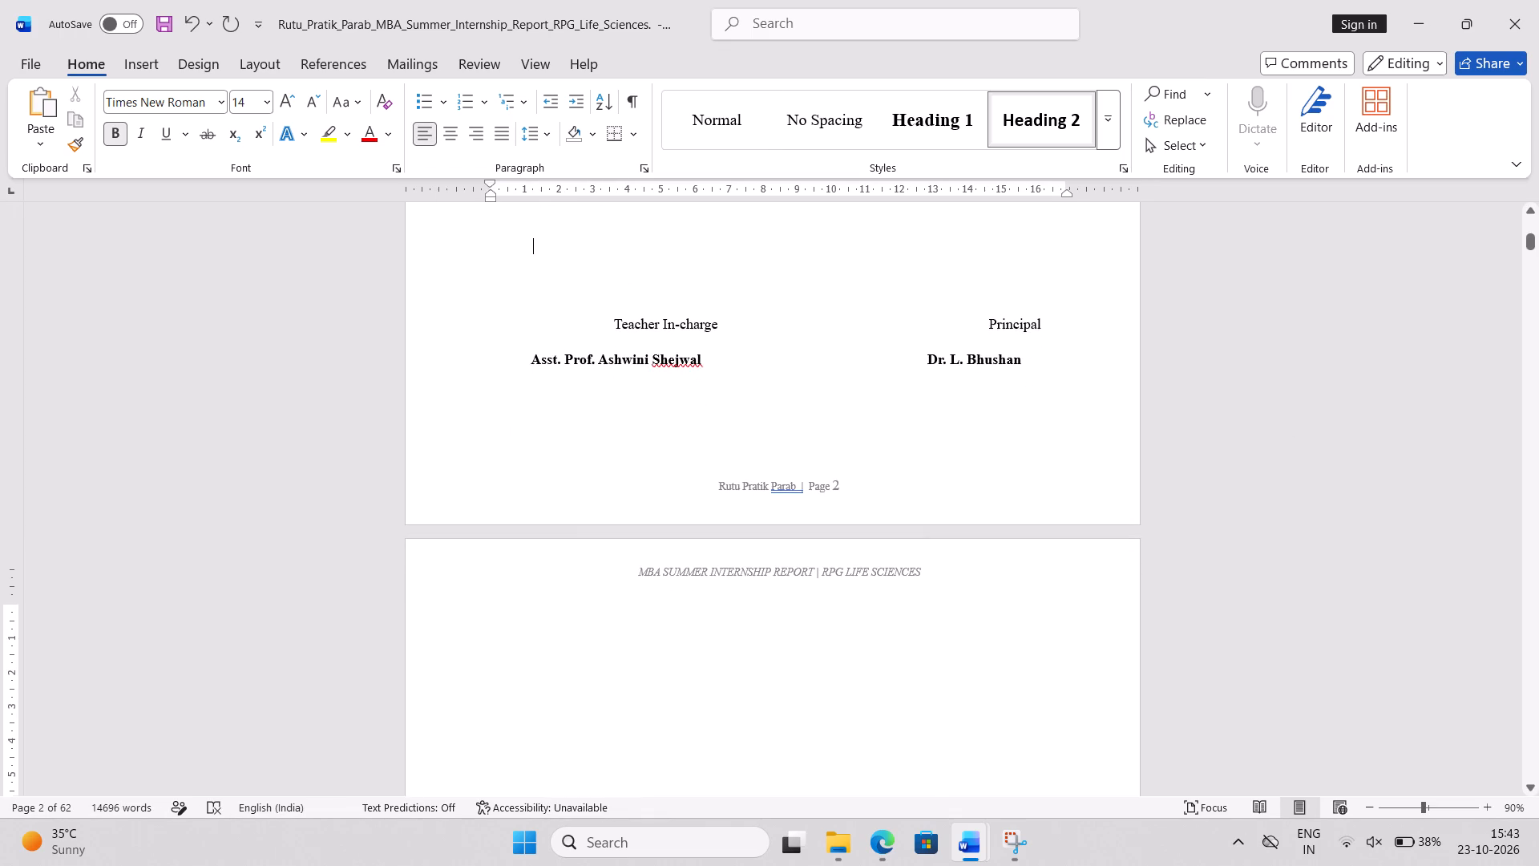
key(BackSpace)
key(BackSpace)
Remove the indentation before Teacher In-charge so the titles line starts at the left margin.
scroll(673, 273, up, 1)
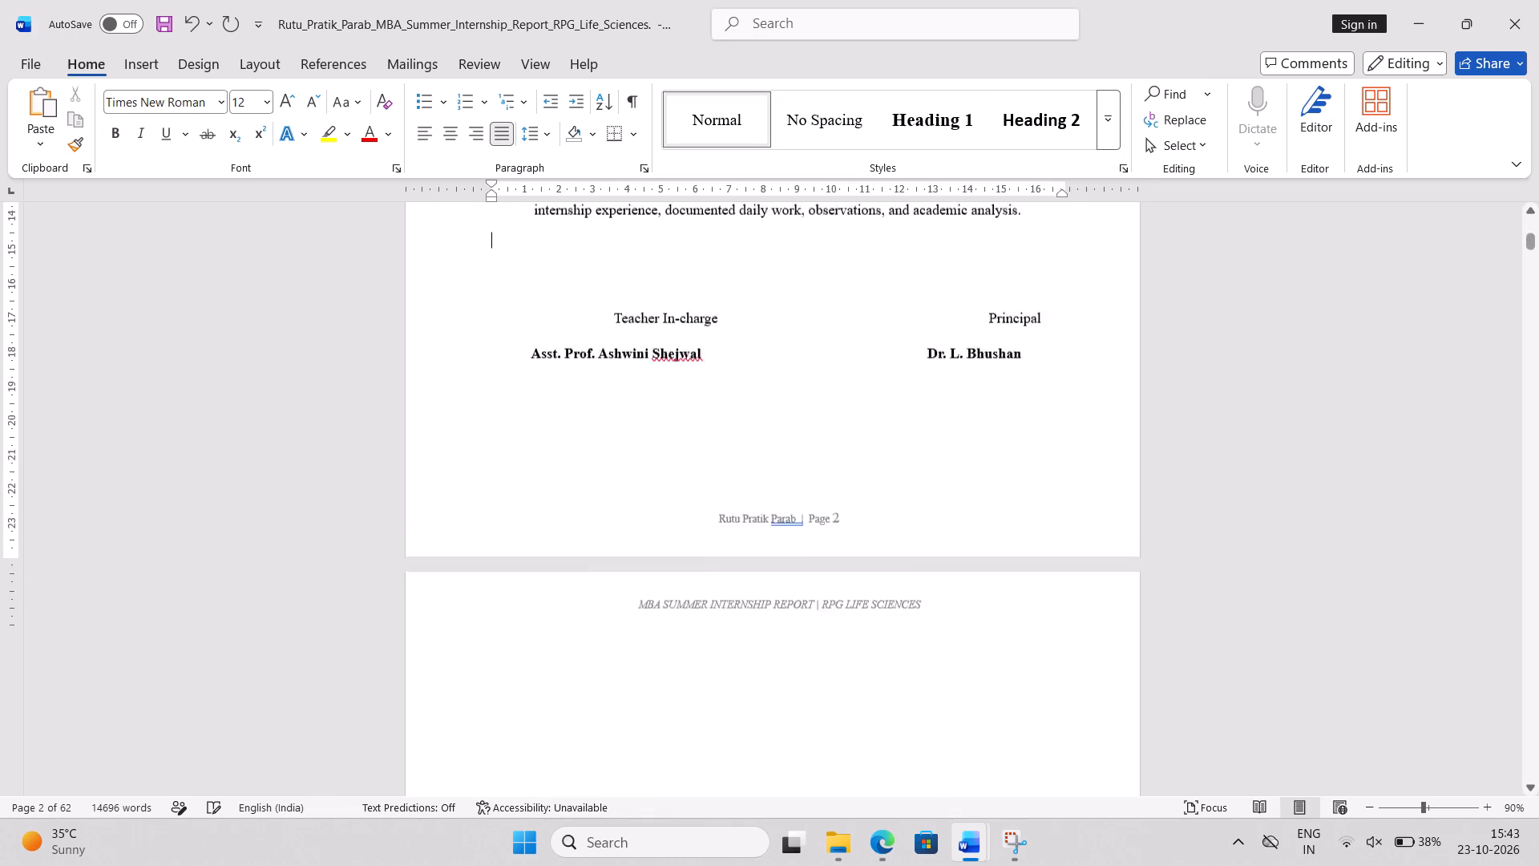
scroll(673, 273, up, 1)
click(608, 663)
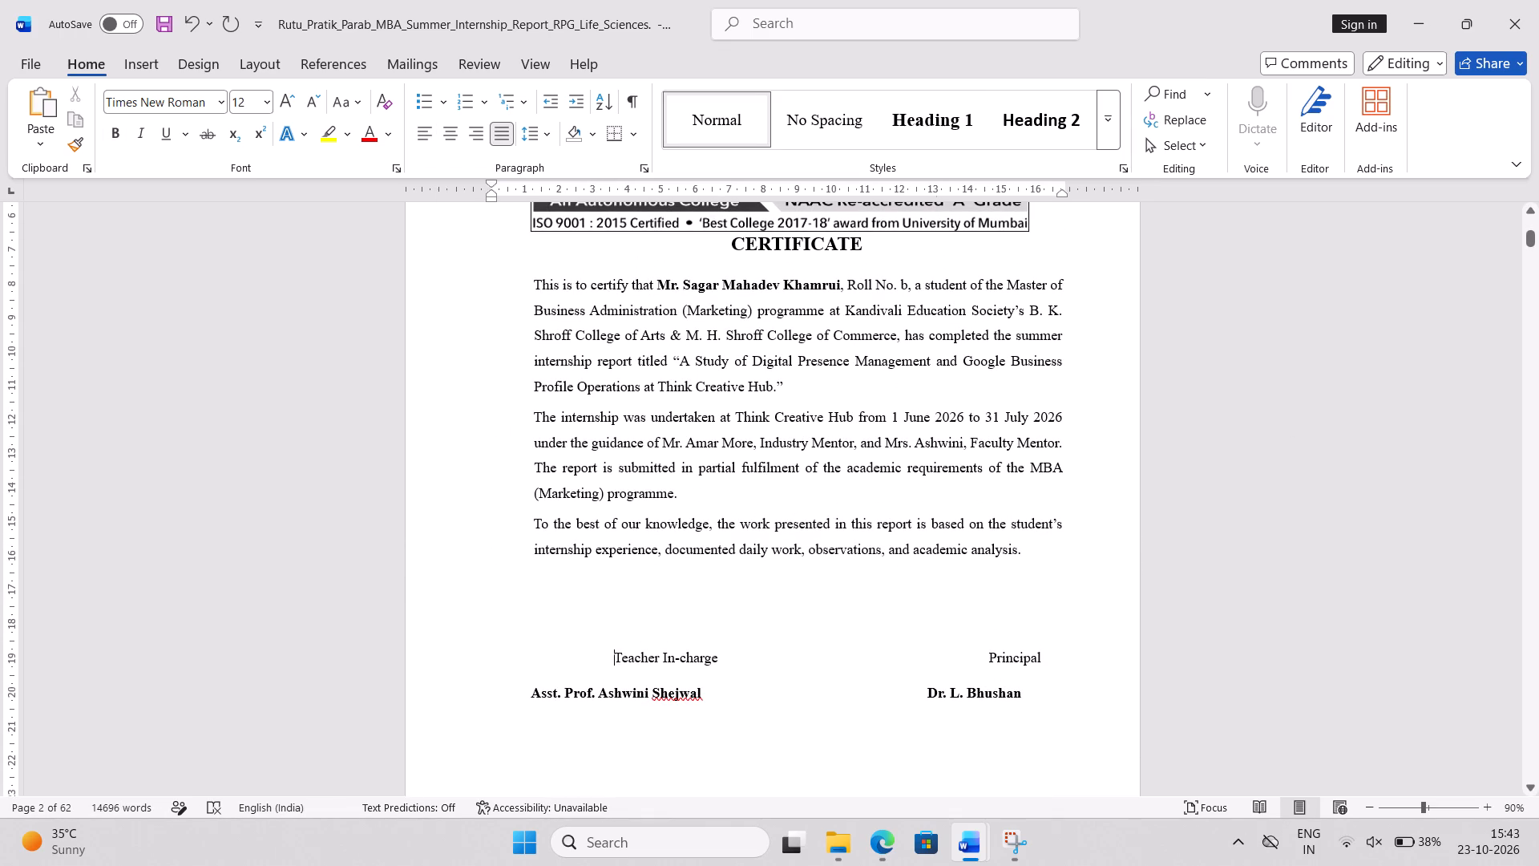
key(BackSpace)
key(BackSpace)
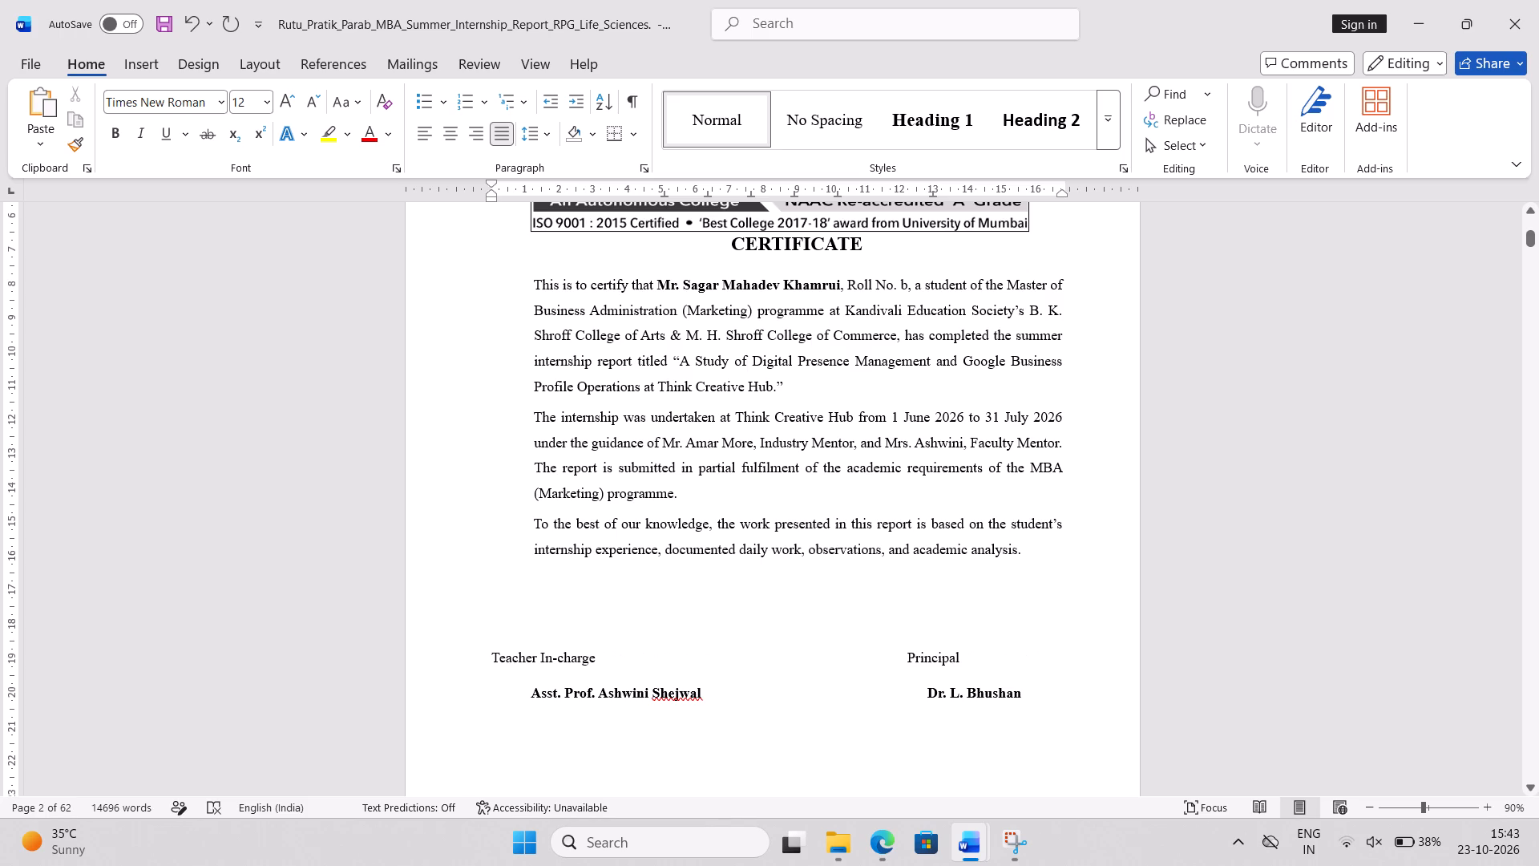
key(ctrl+z)
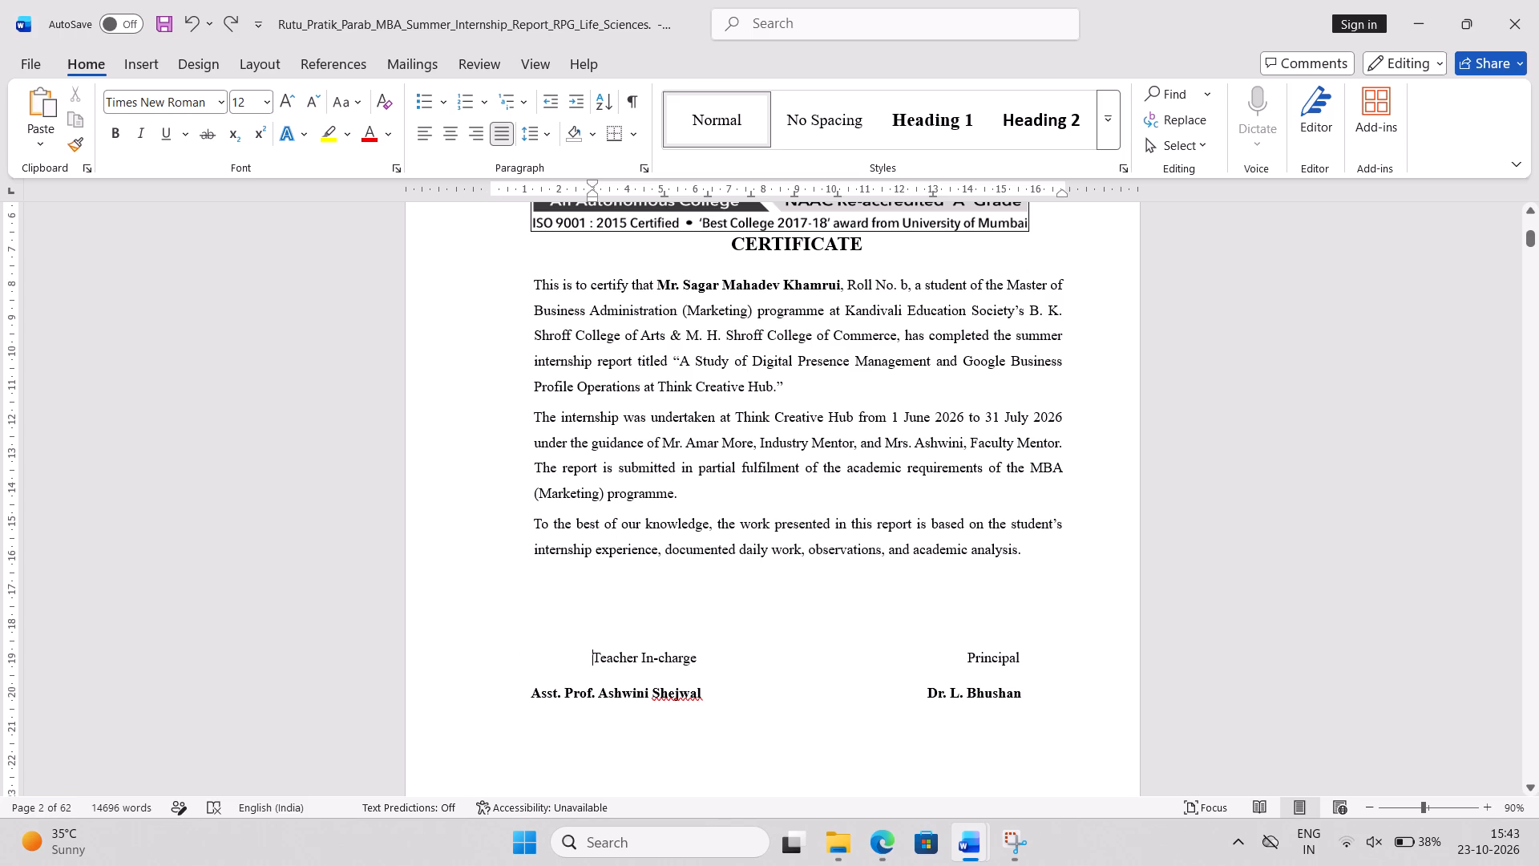
key(BackSpace)
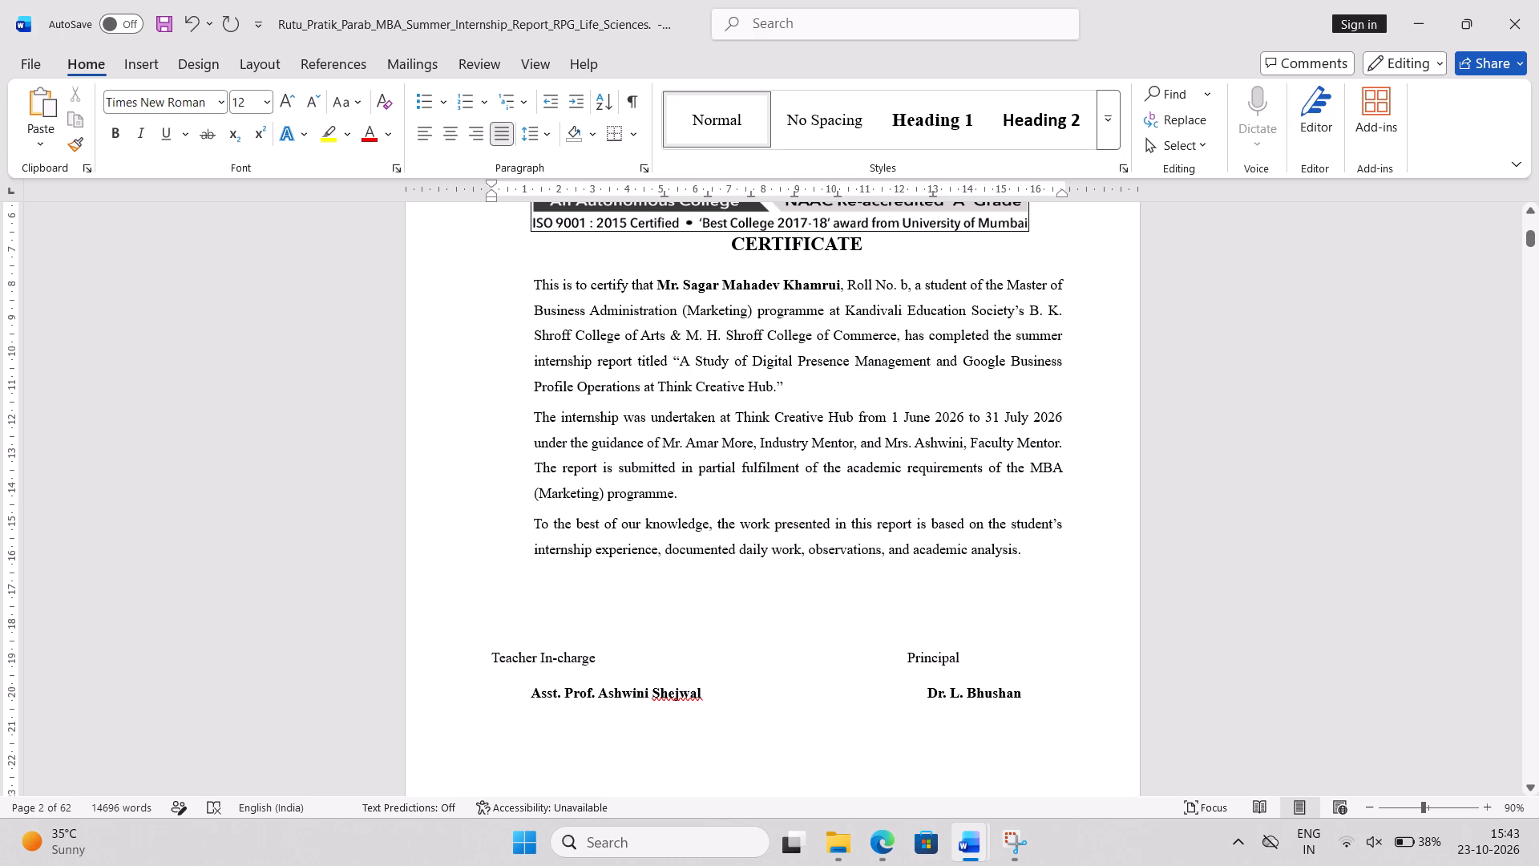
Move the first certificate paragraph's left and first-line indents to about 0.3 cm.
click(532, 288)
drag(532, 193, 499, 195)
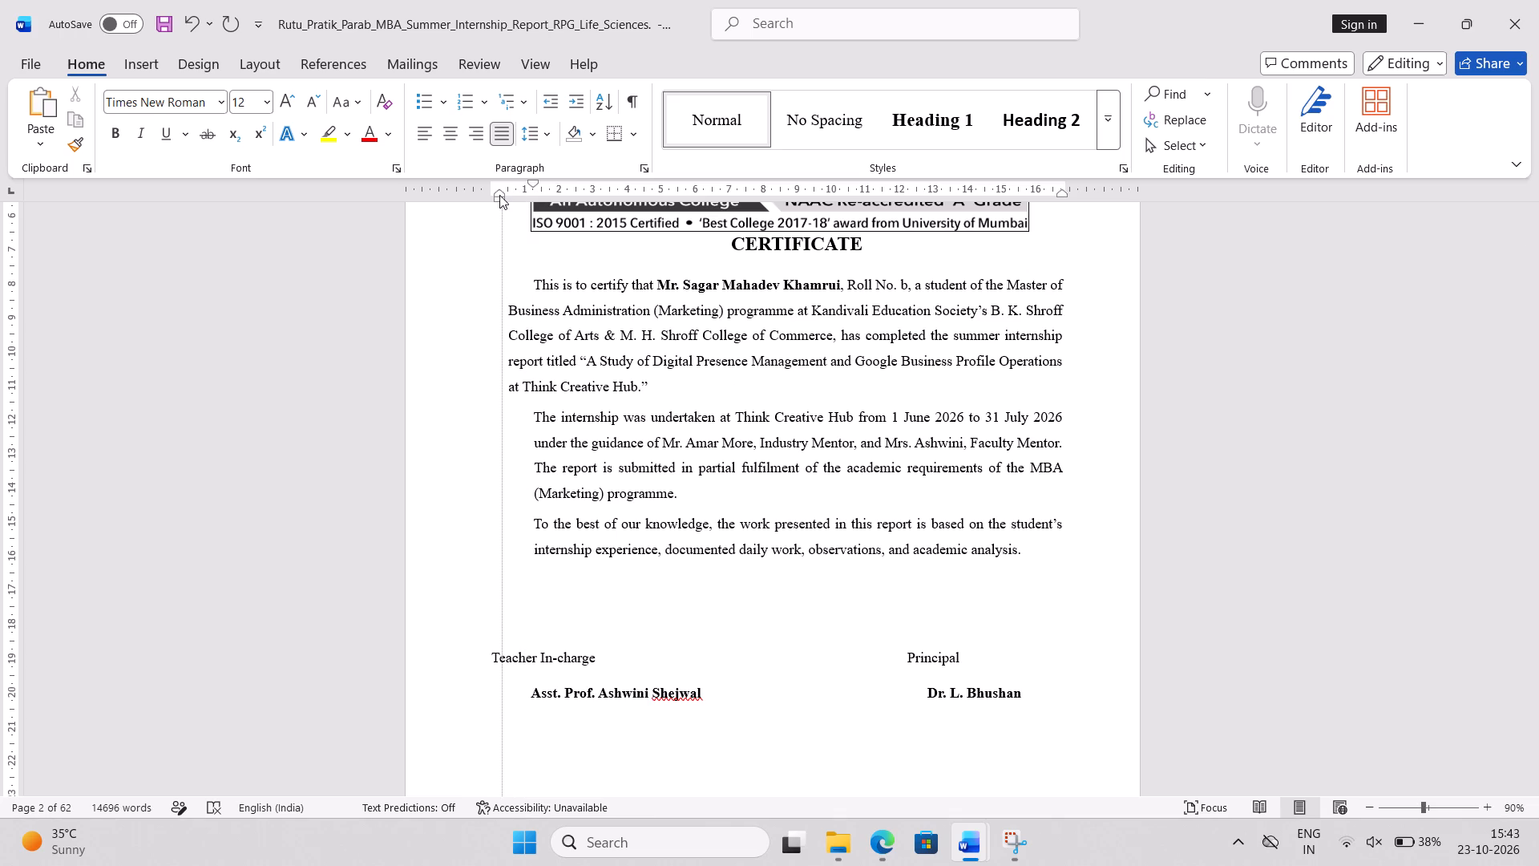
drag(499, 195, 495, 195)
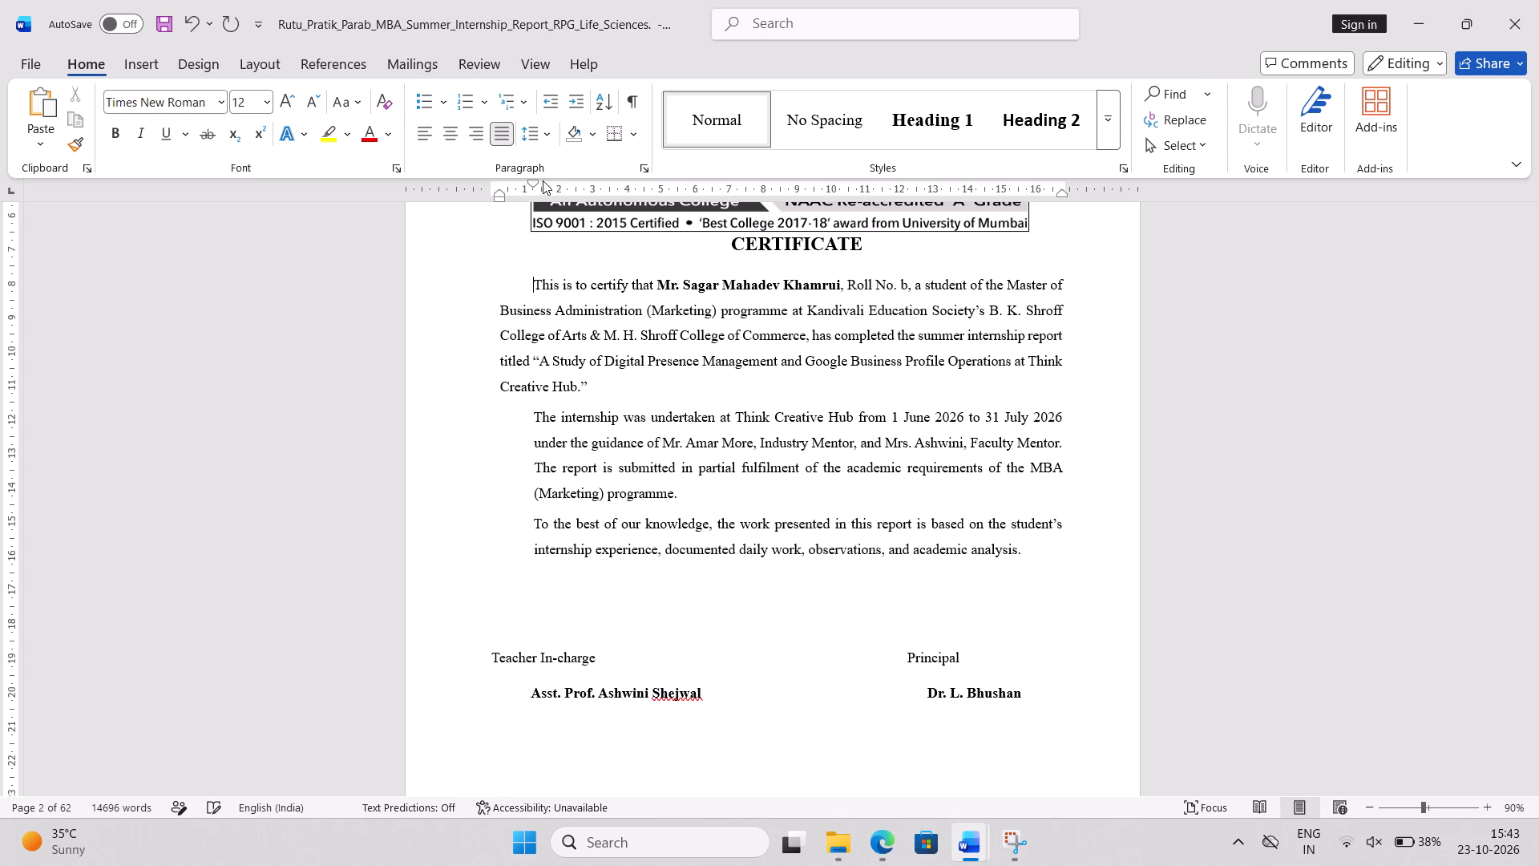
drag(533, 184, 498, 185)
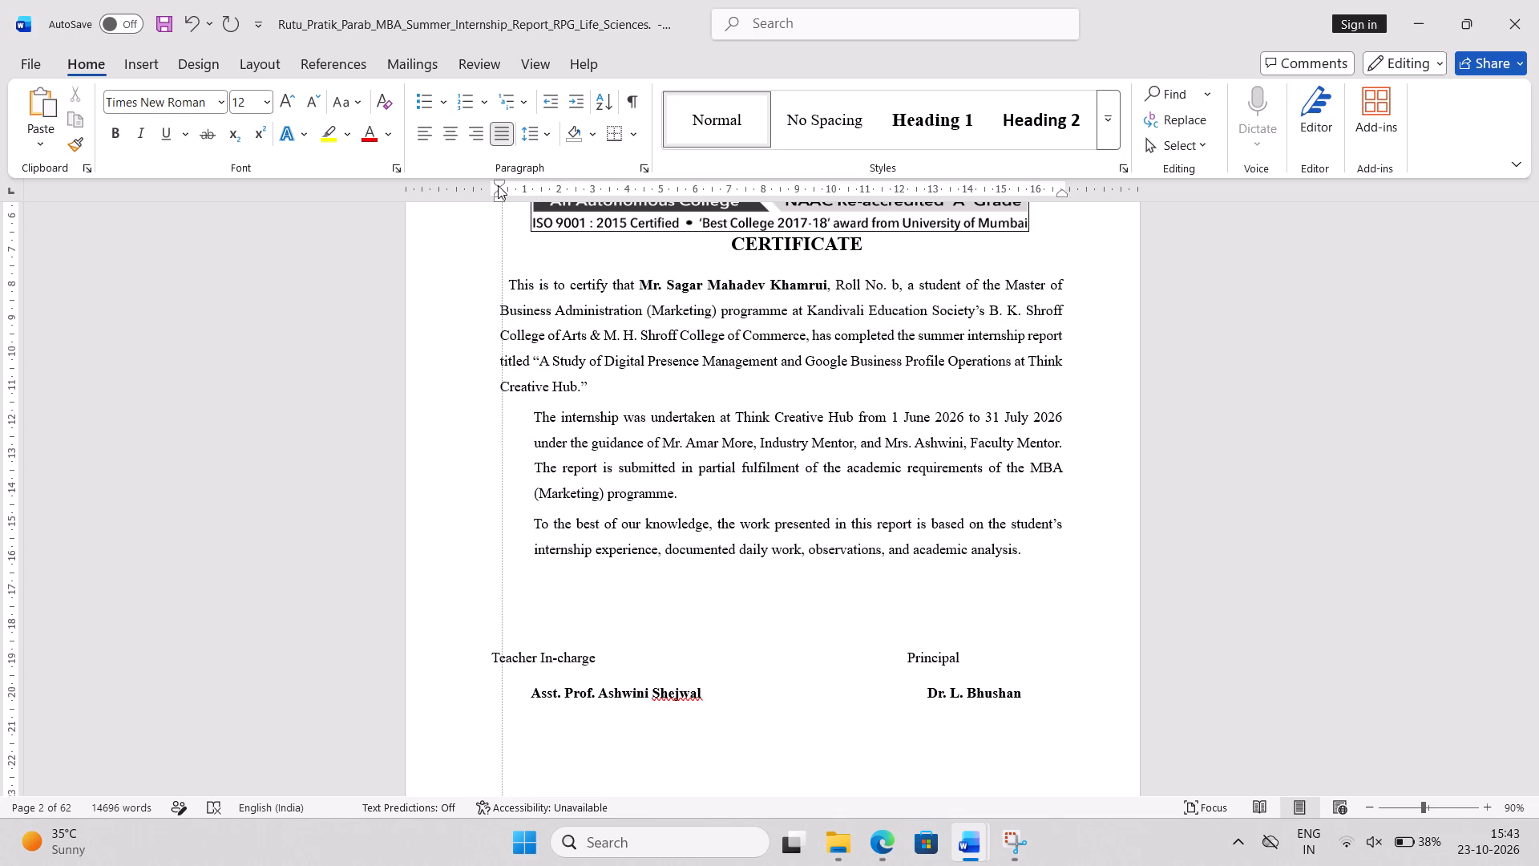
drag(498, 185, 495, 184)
Set the left indent of all three certificate paragraphs to 0 cm, flush with the left margin.
drag(495, 280, 1077, 544)
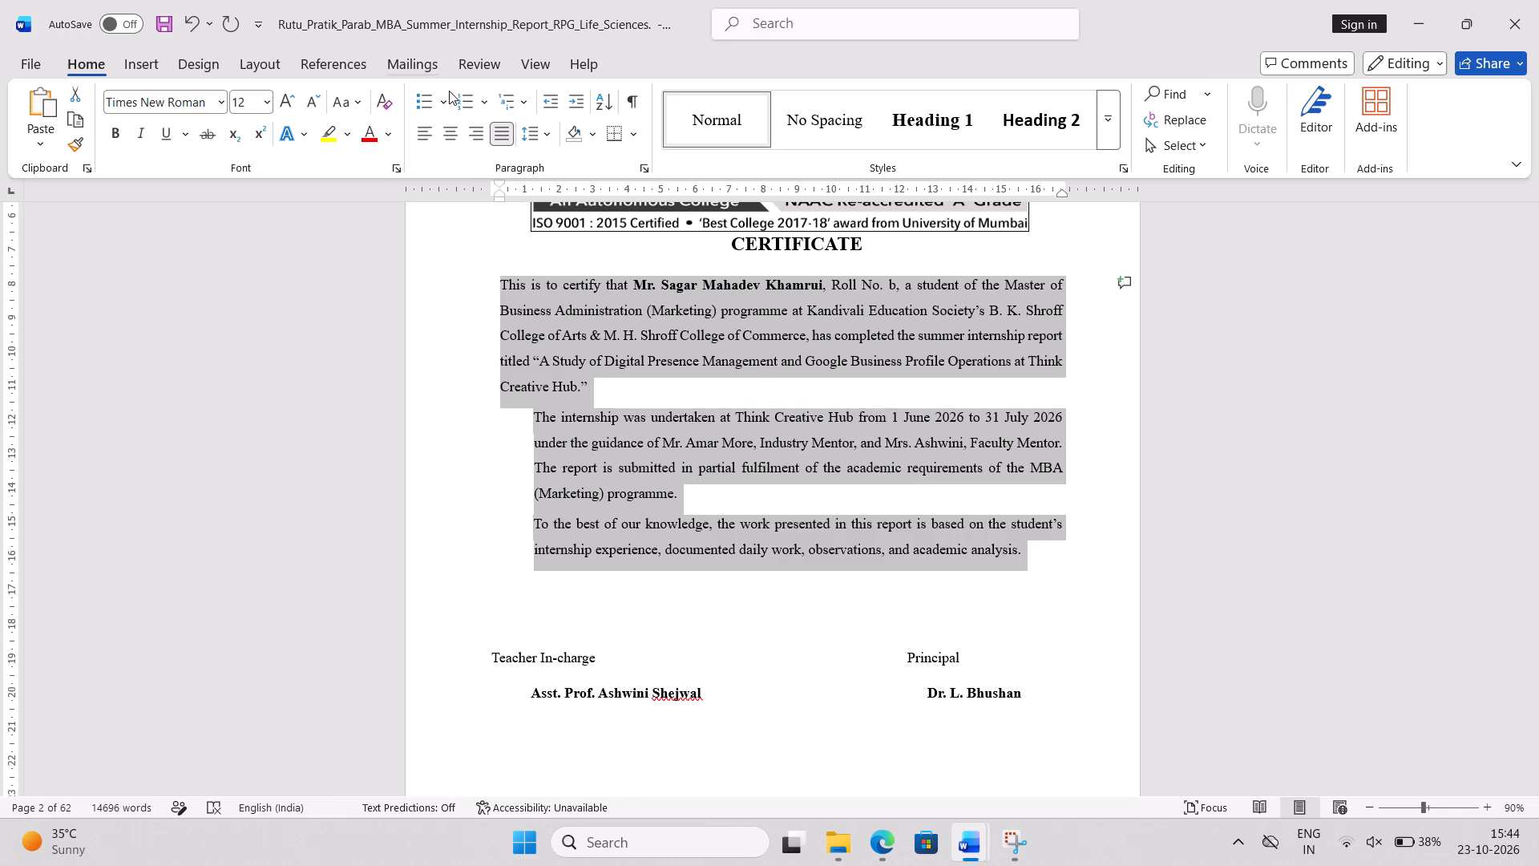
drag(503, 200, 493, 201)
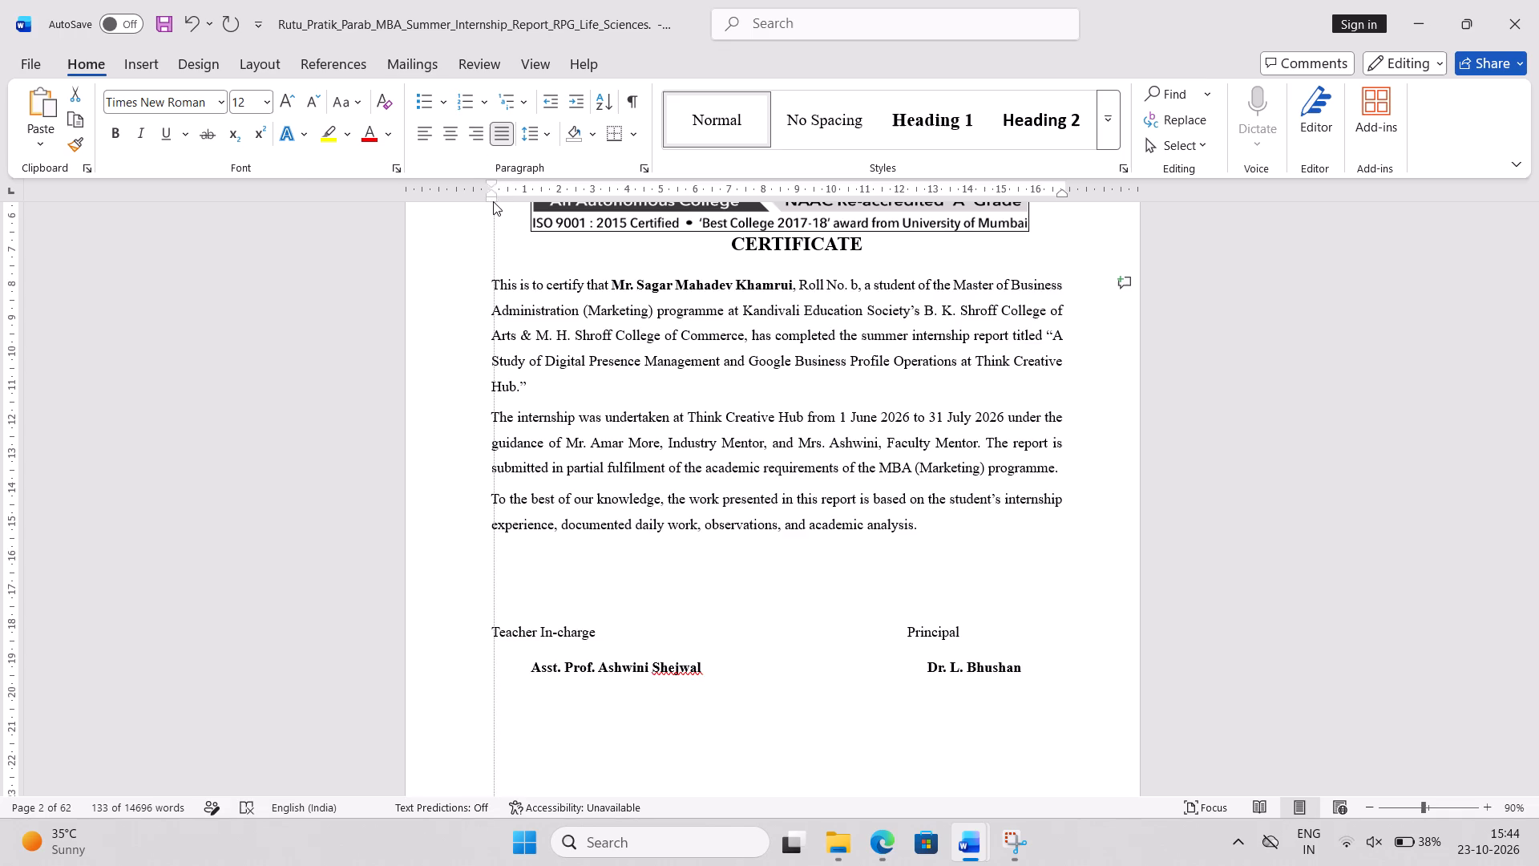
drag(493, 201, 493, 203)
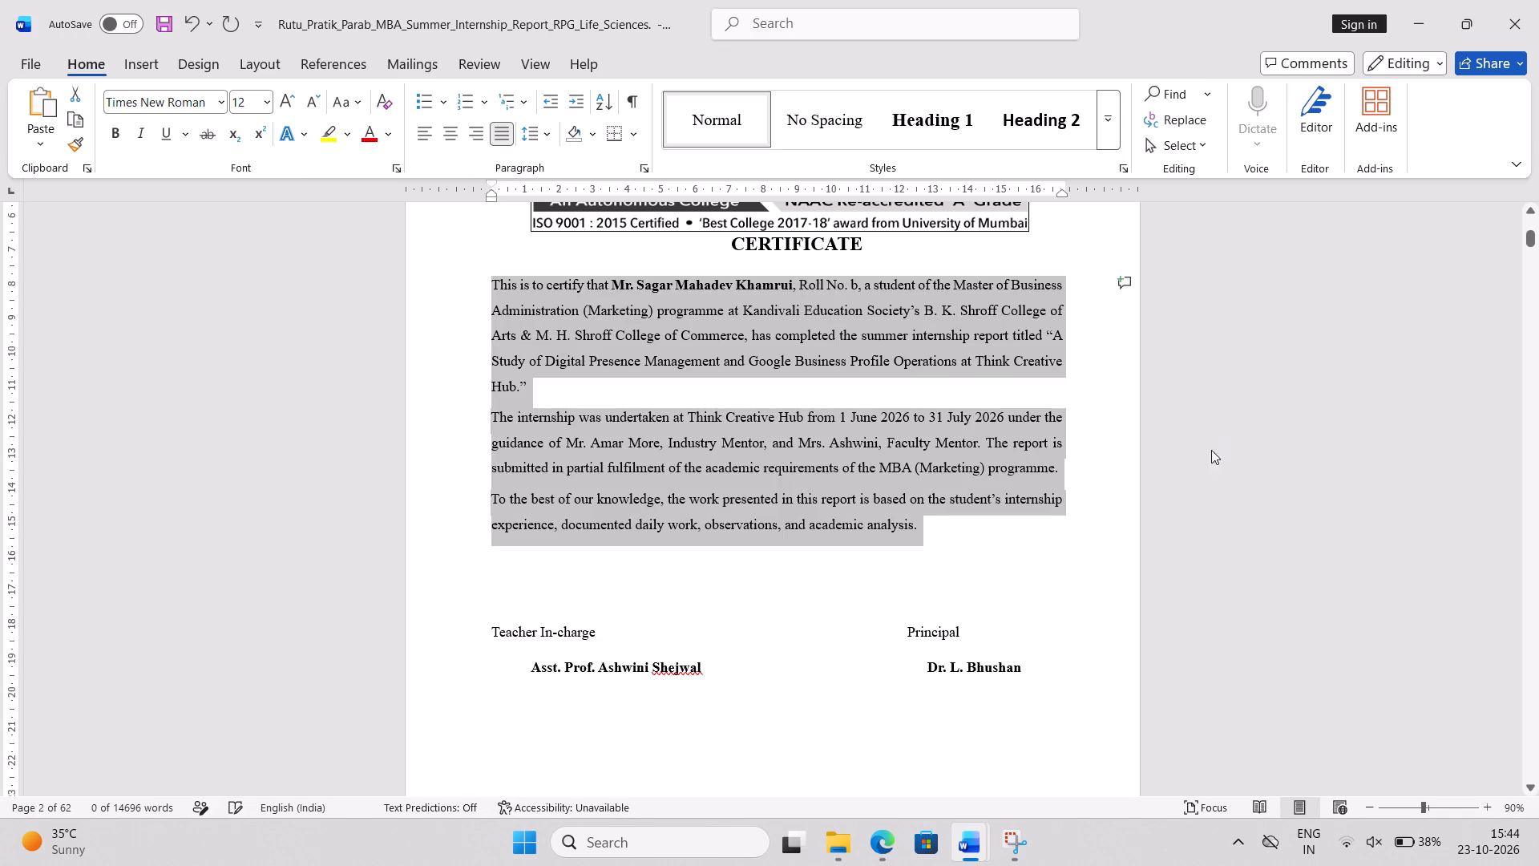
click(1191, 458)
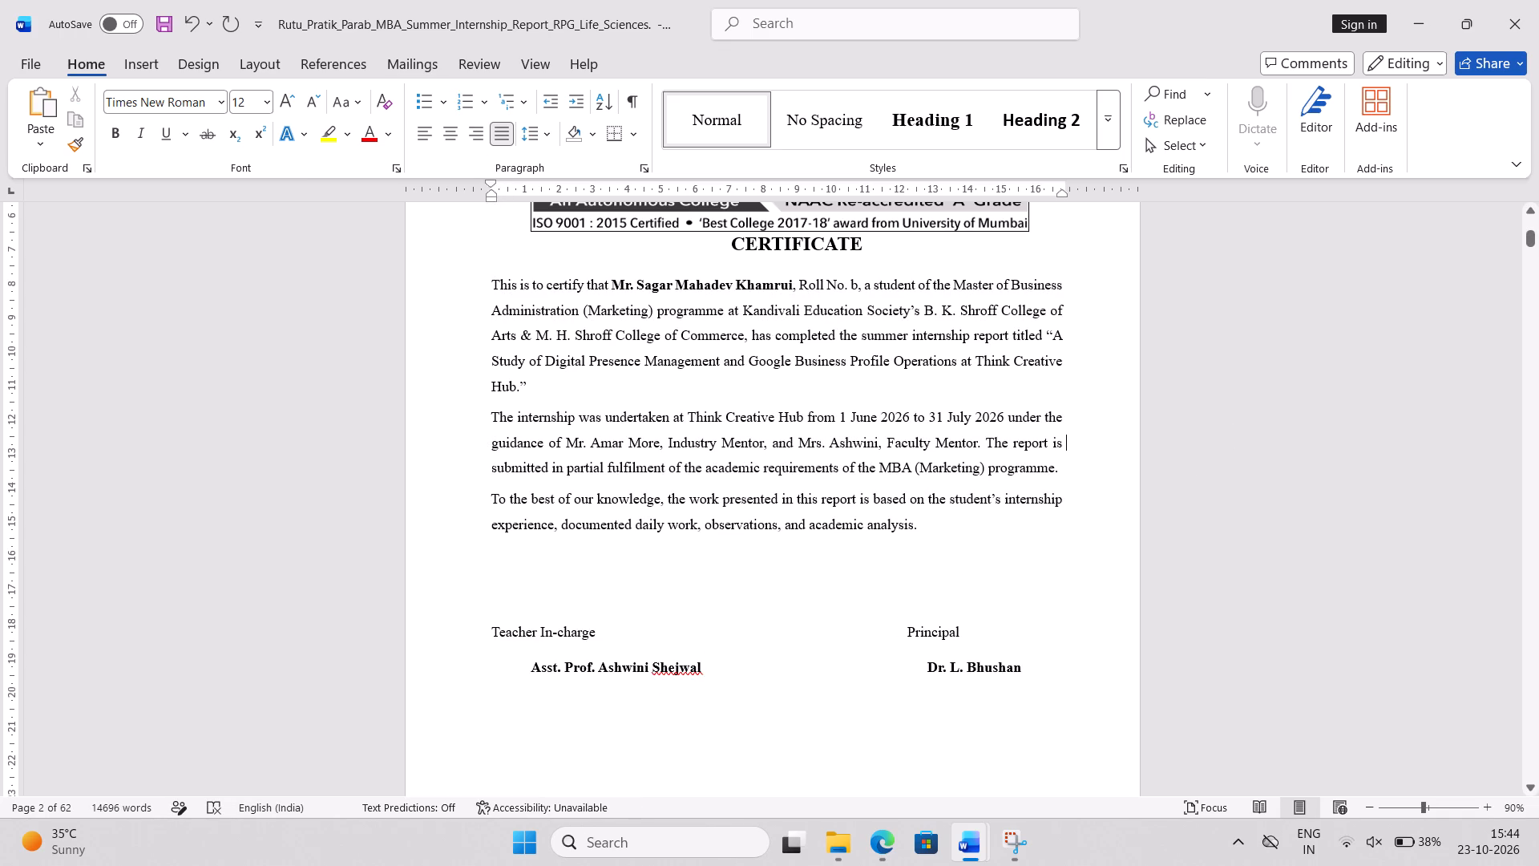
Remove the indentation before the signatory names line so it starts at the left margin under Teacher In-charge.
click(528, 670)
key(BackSpace)
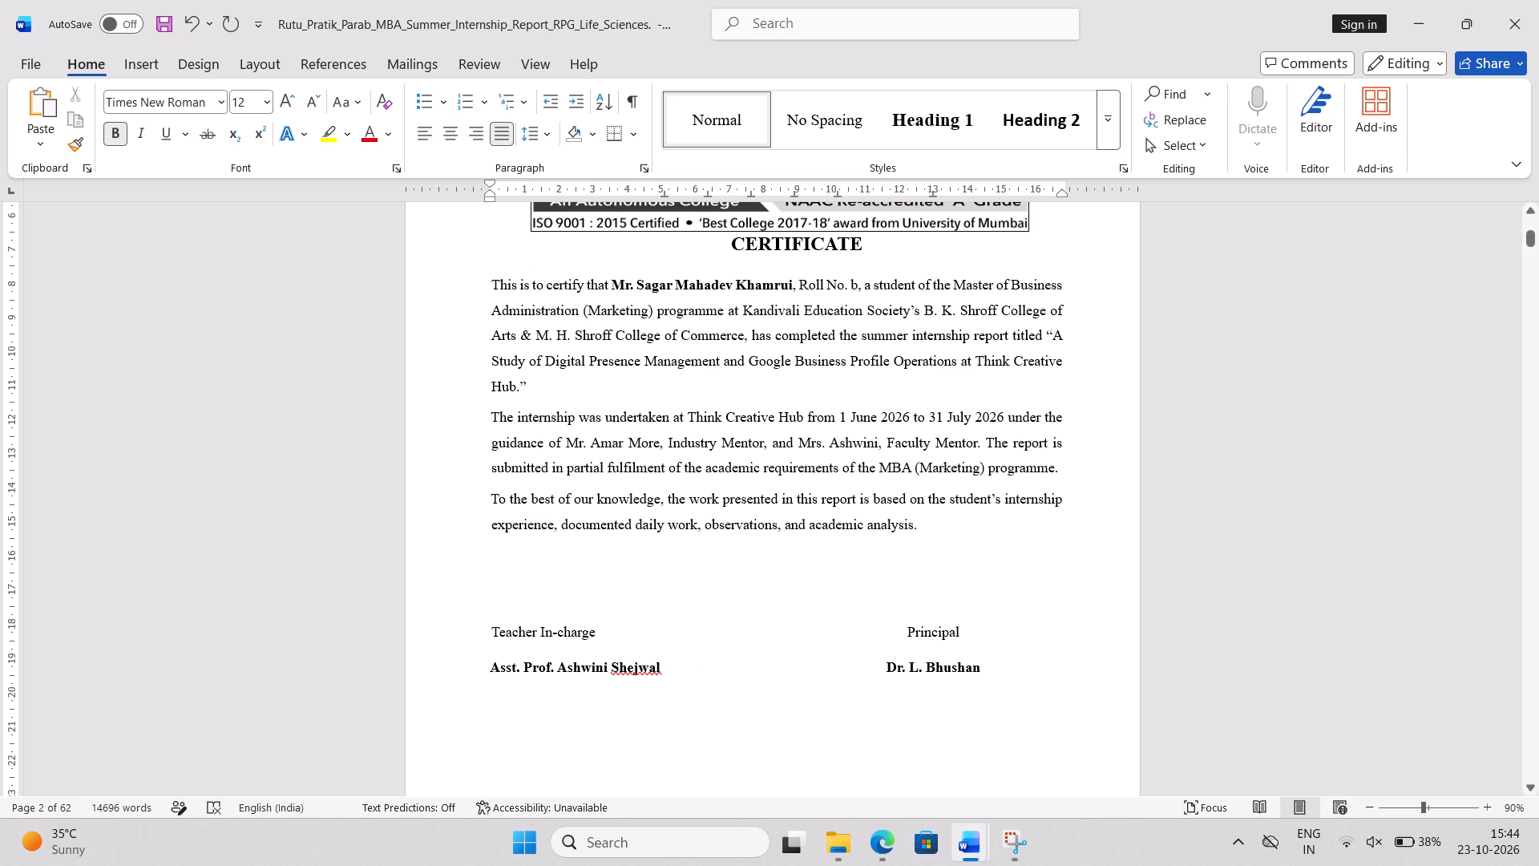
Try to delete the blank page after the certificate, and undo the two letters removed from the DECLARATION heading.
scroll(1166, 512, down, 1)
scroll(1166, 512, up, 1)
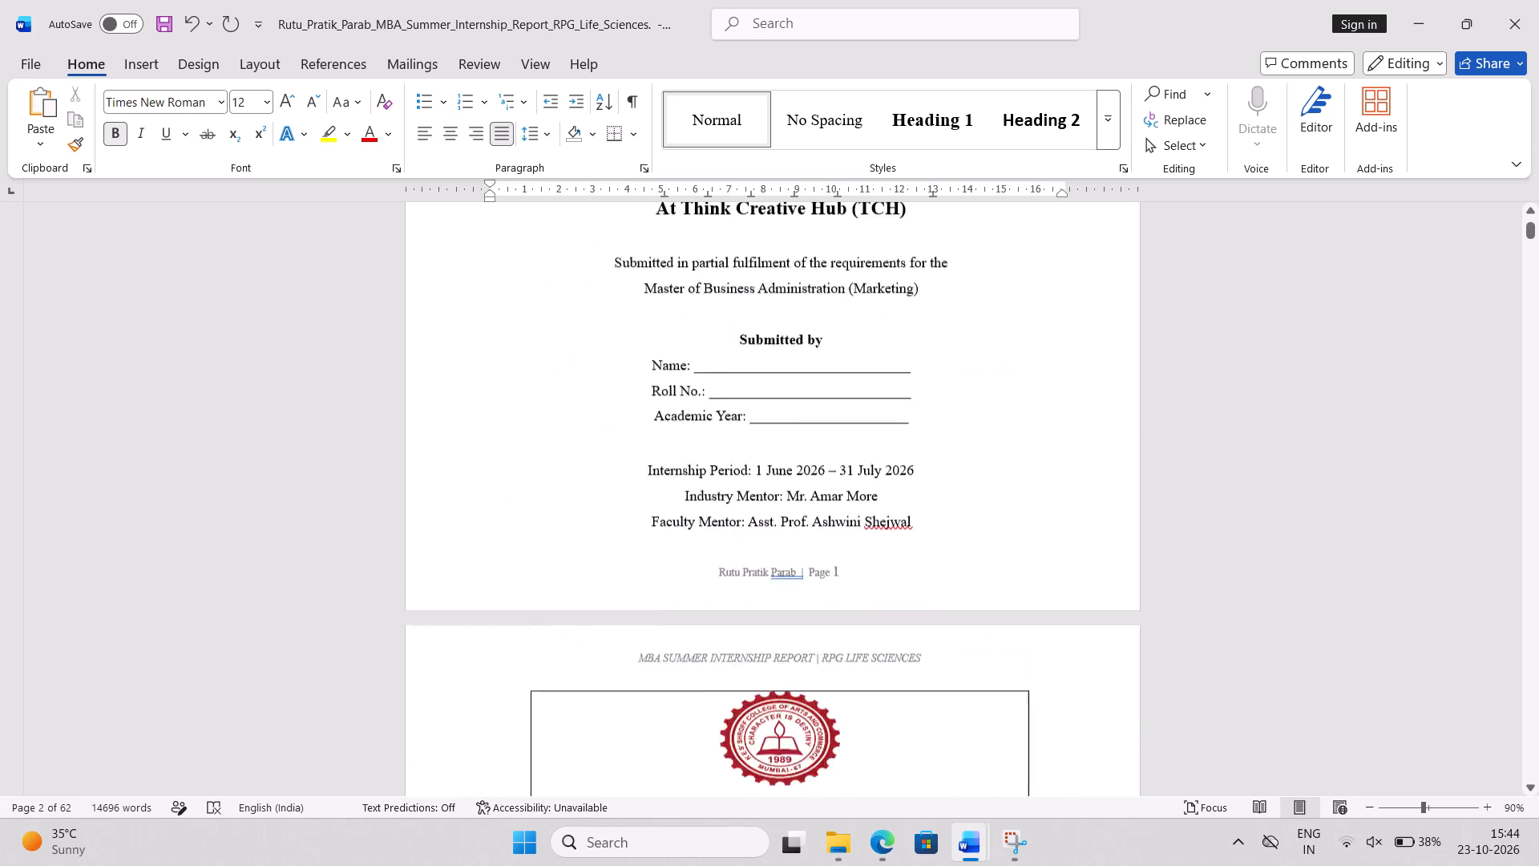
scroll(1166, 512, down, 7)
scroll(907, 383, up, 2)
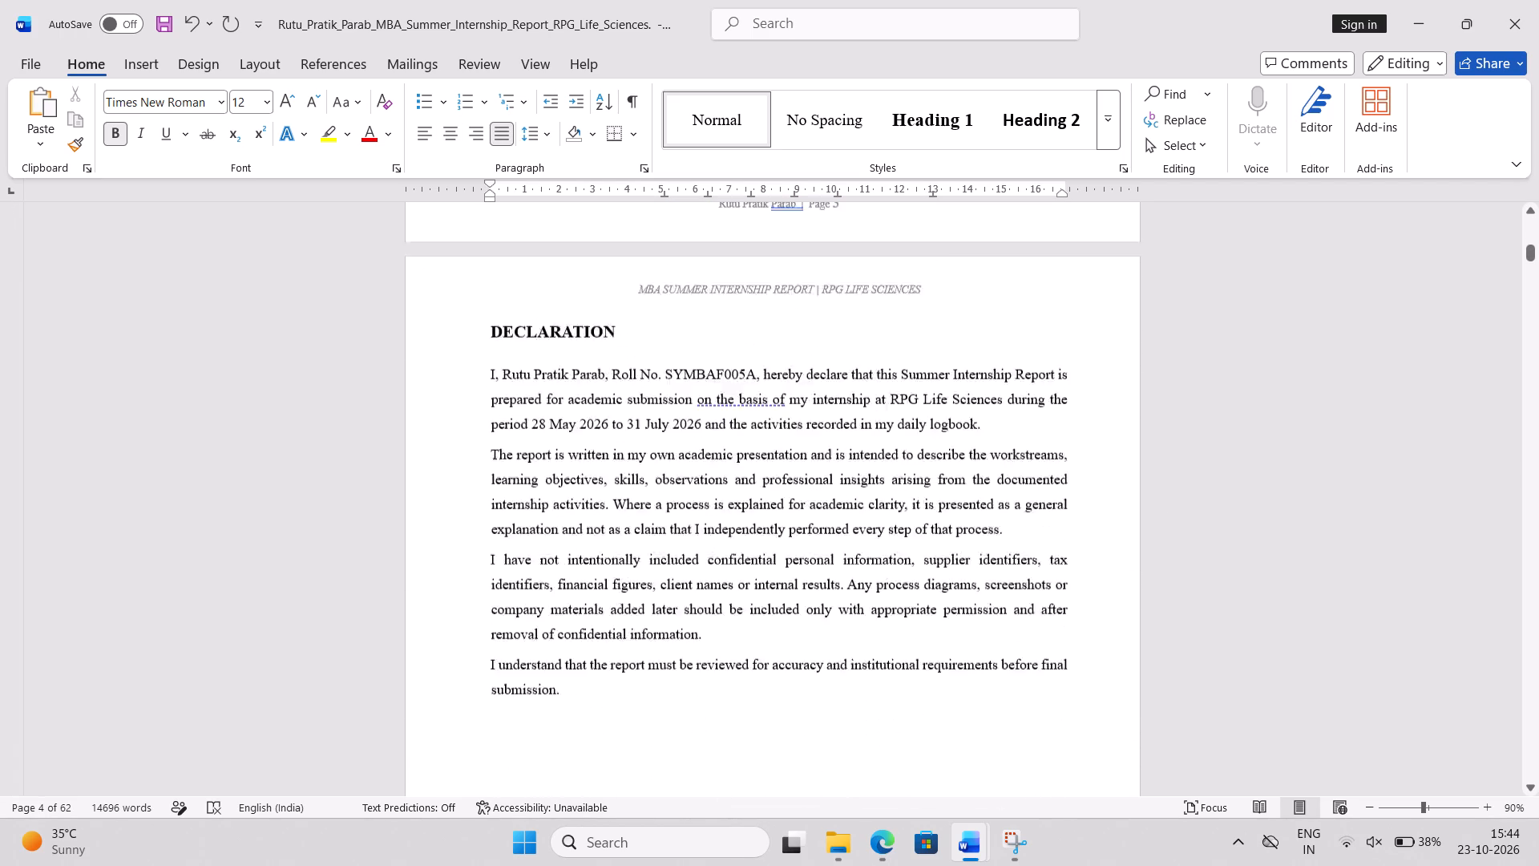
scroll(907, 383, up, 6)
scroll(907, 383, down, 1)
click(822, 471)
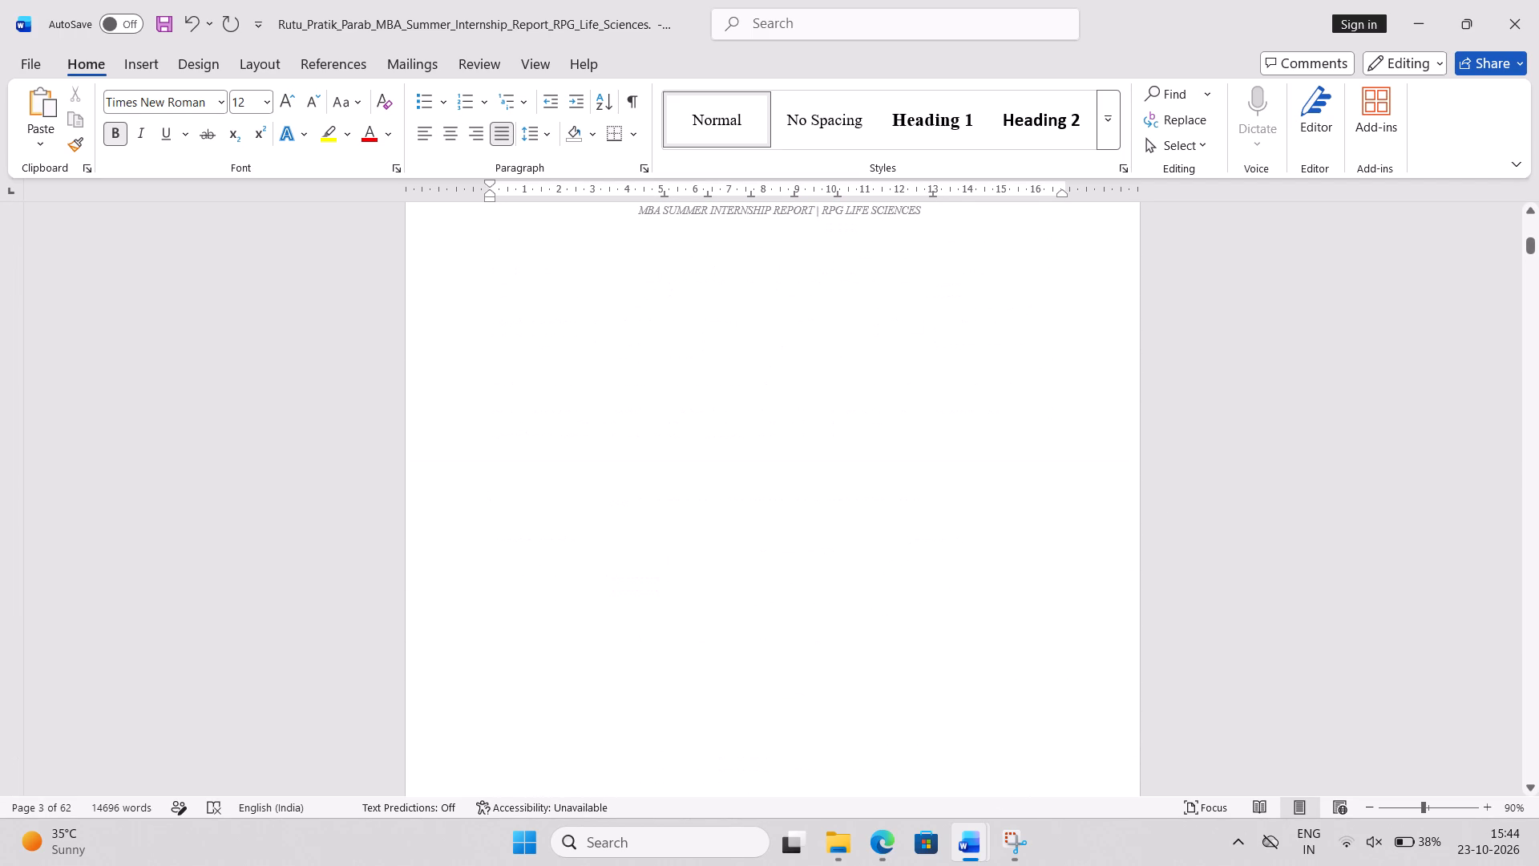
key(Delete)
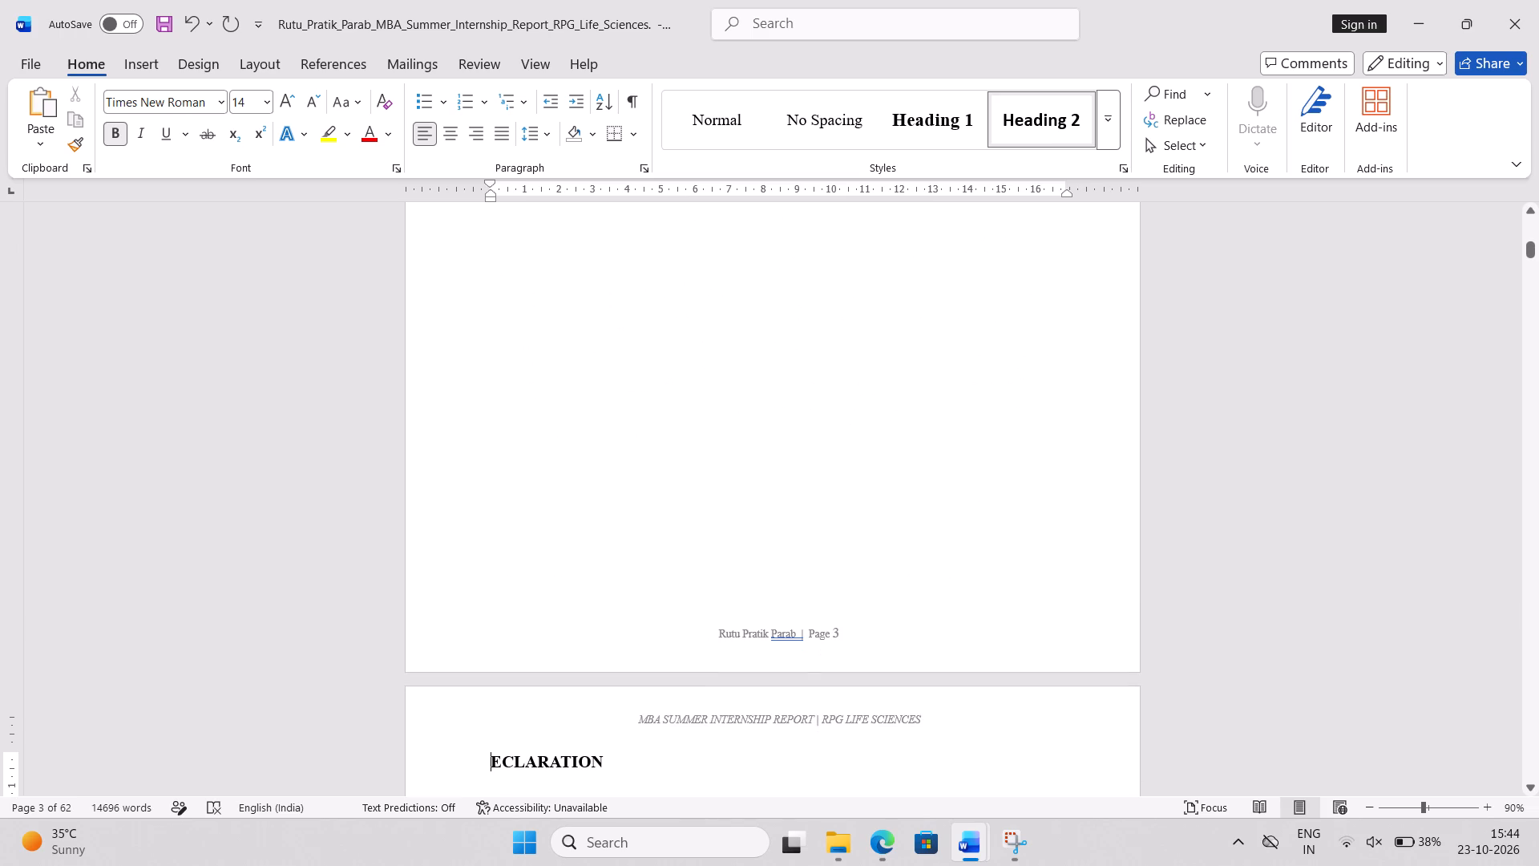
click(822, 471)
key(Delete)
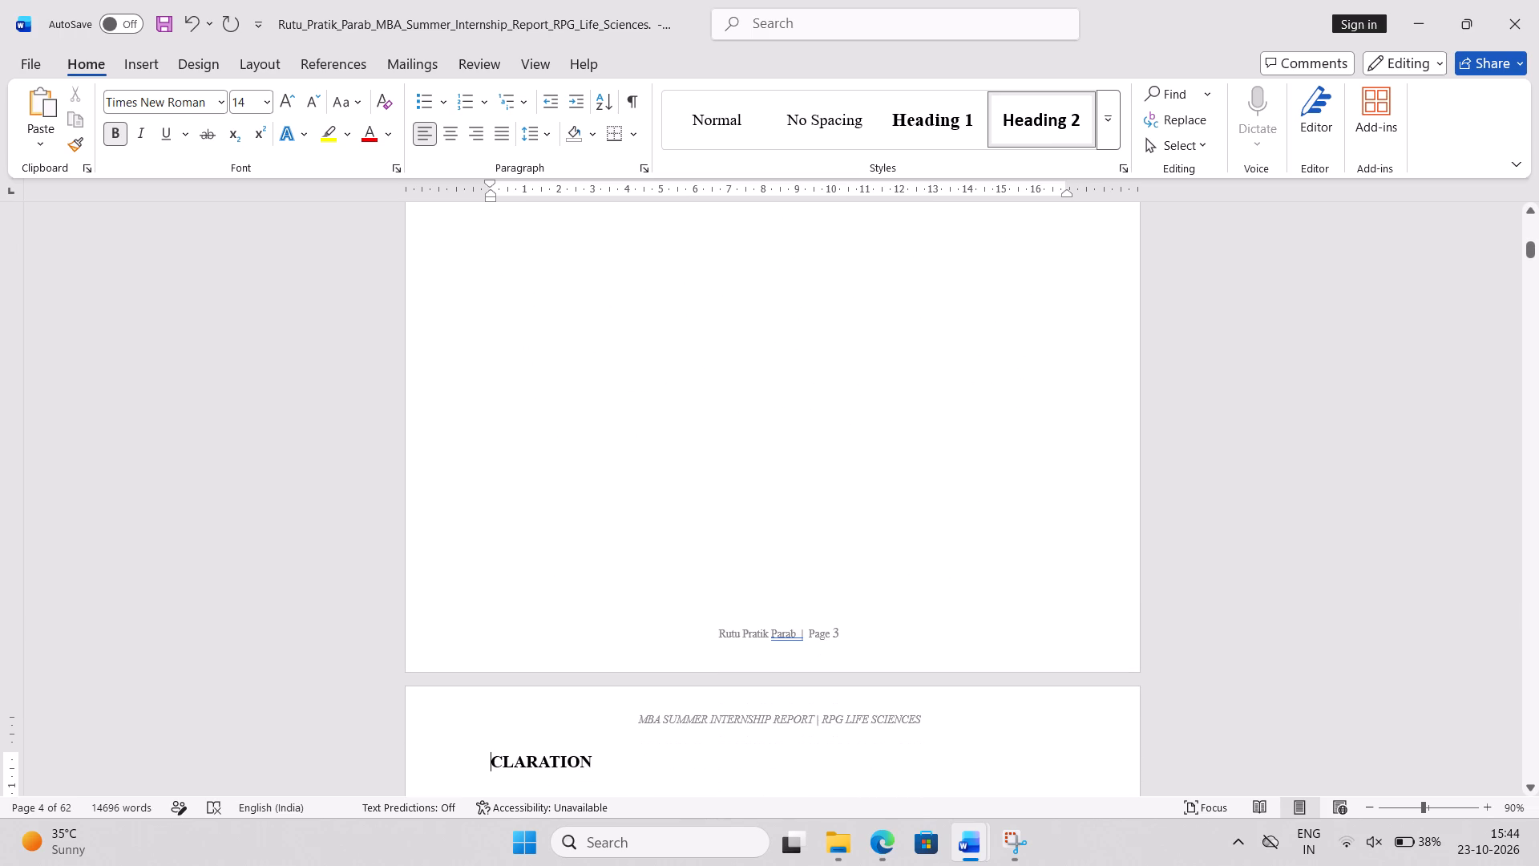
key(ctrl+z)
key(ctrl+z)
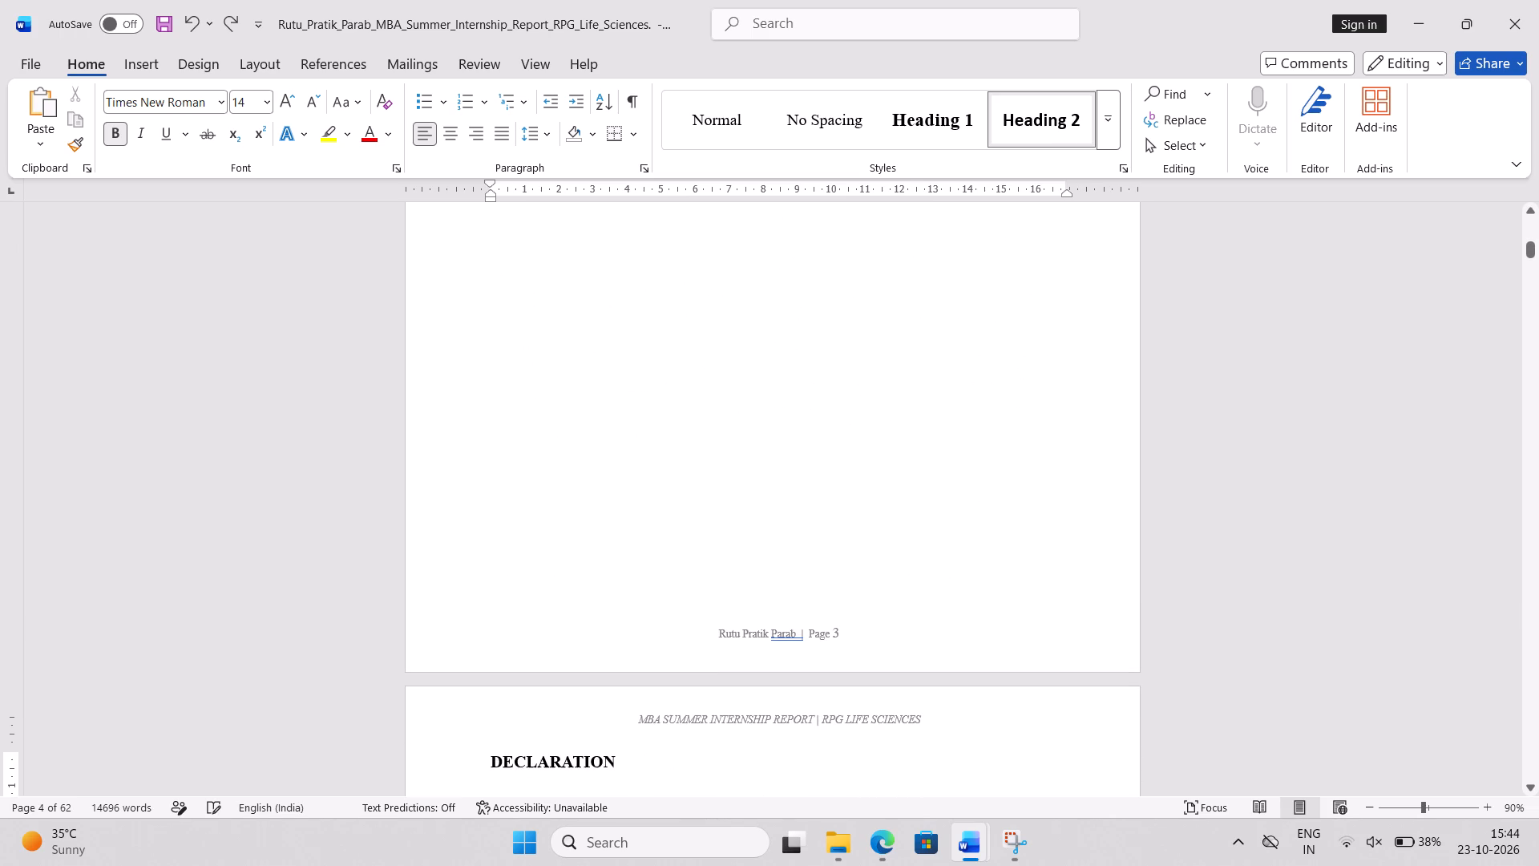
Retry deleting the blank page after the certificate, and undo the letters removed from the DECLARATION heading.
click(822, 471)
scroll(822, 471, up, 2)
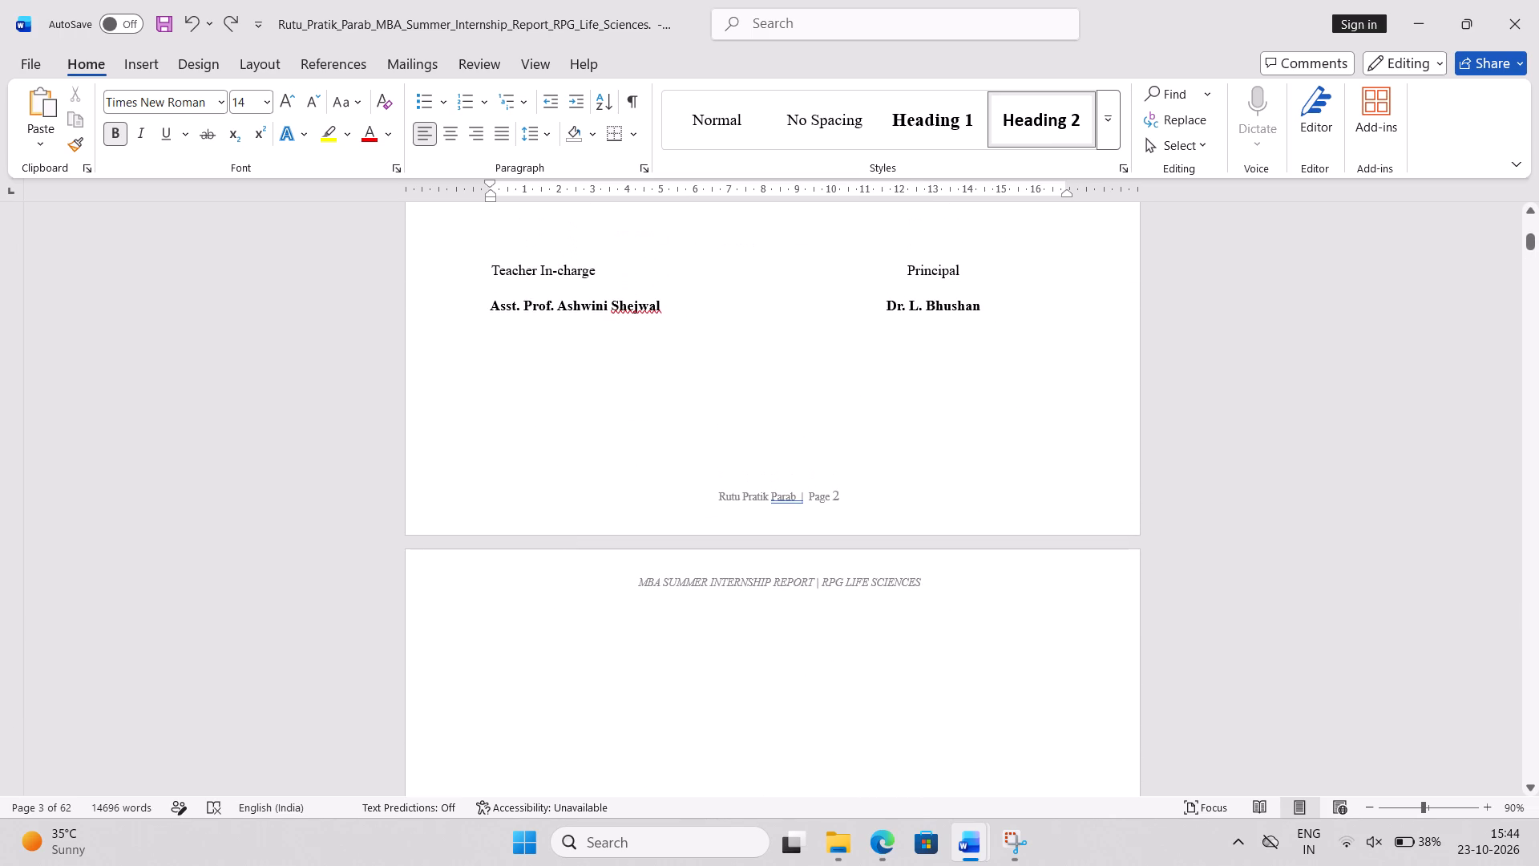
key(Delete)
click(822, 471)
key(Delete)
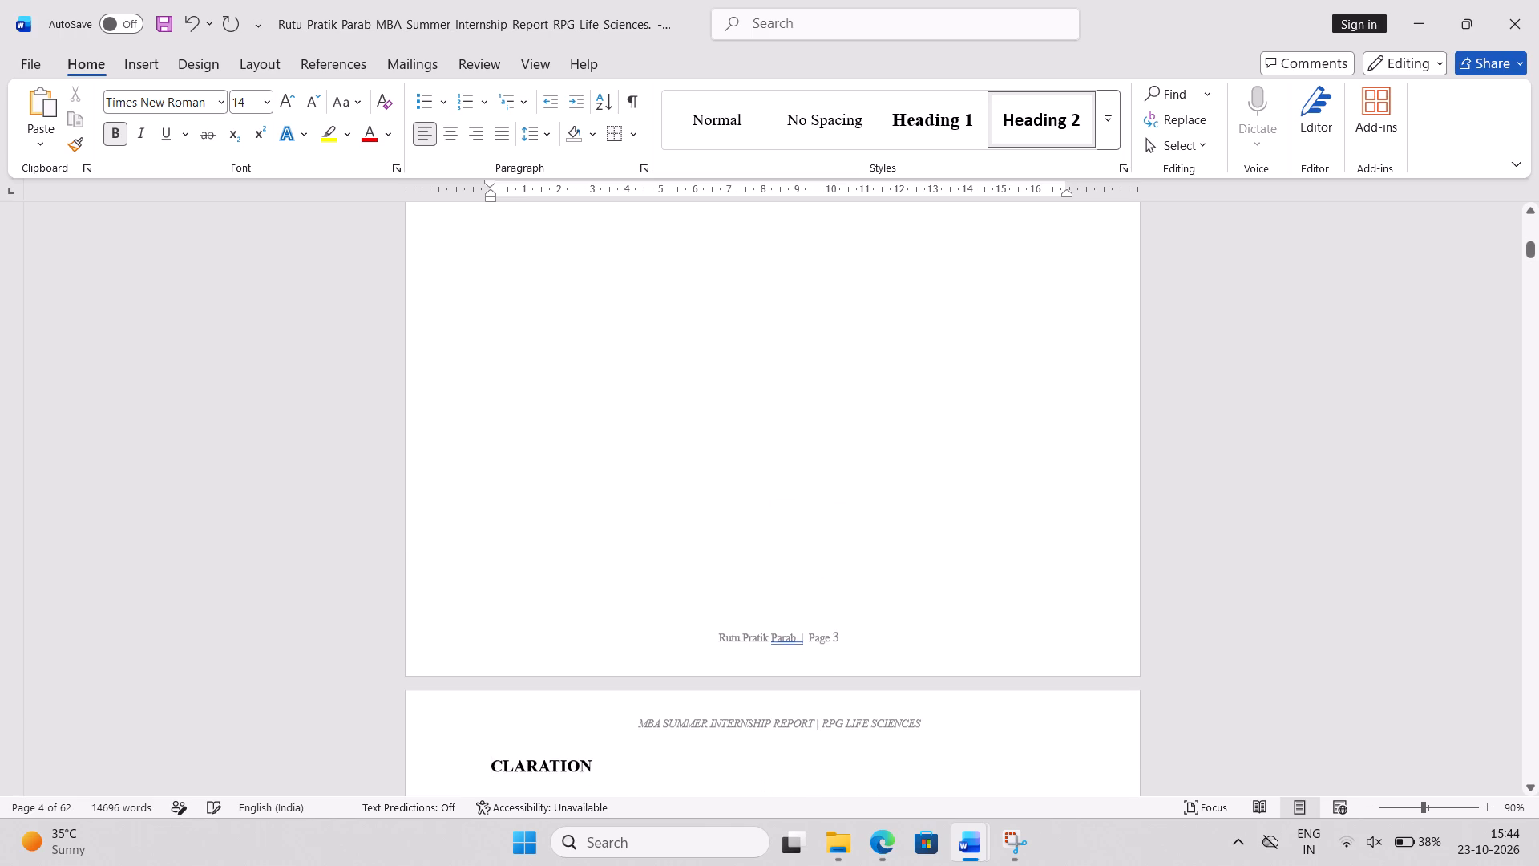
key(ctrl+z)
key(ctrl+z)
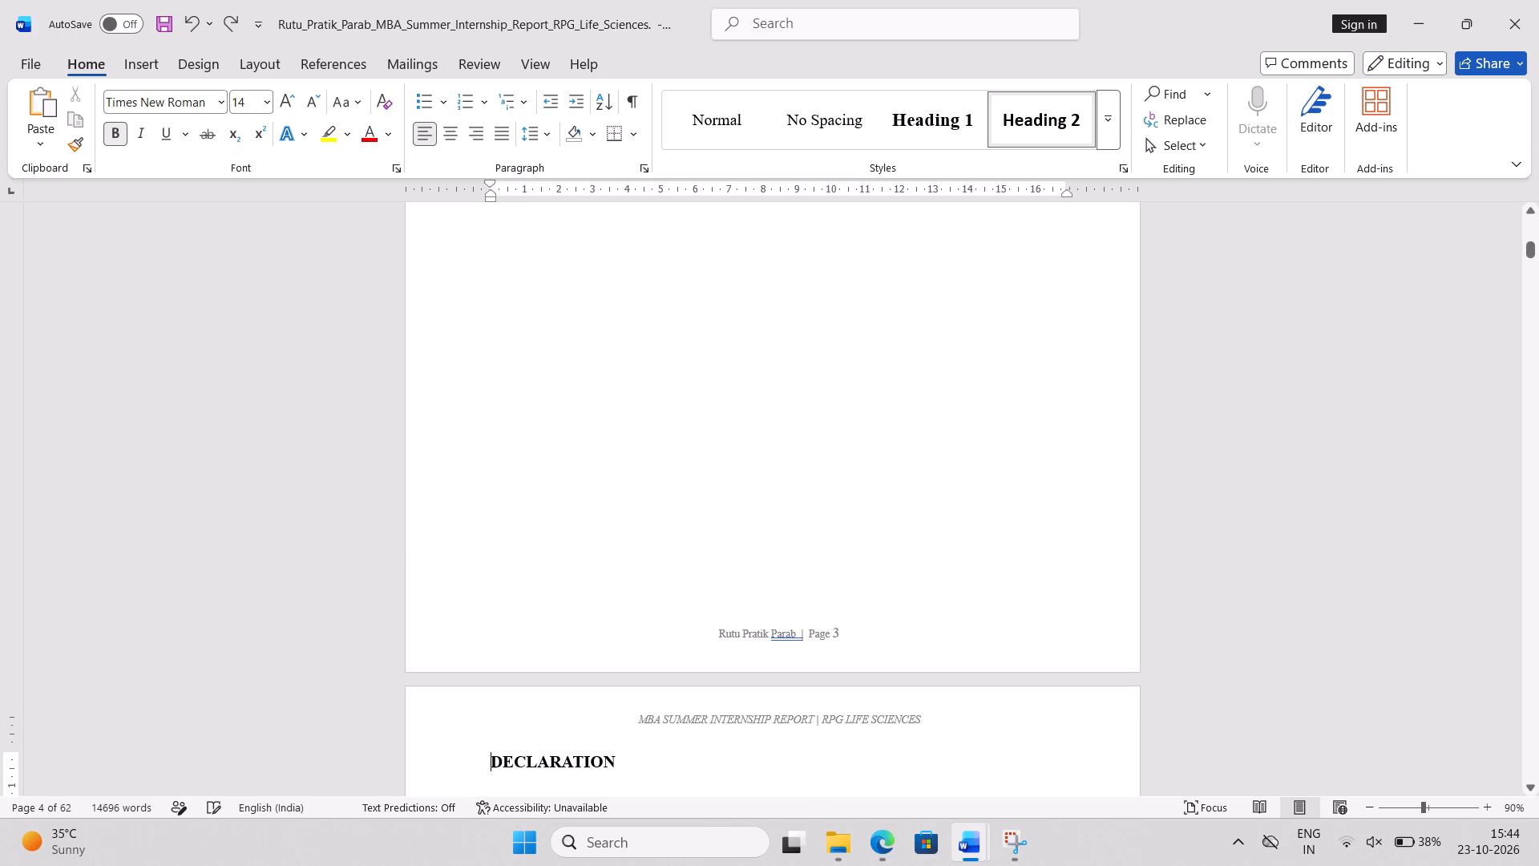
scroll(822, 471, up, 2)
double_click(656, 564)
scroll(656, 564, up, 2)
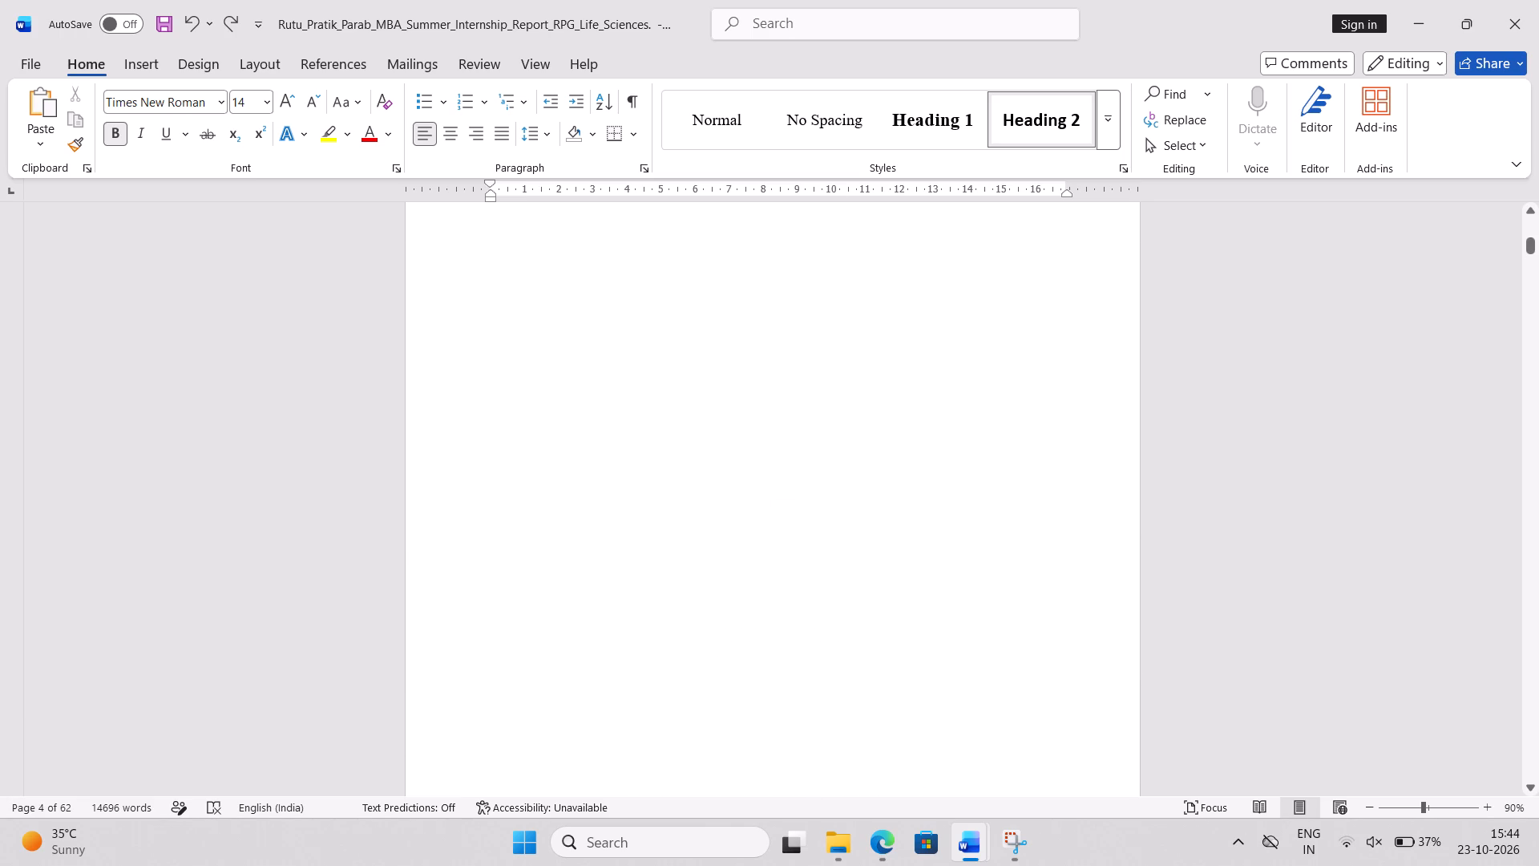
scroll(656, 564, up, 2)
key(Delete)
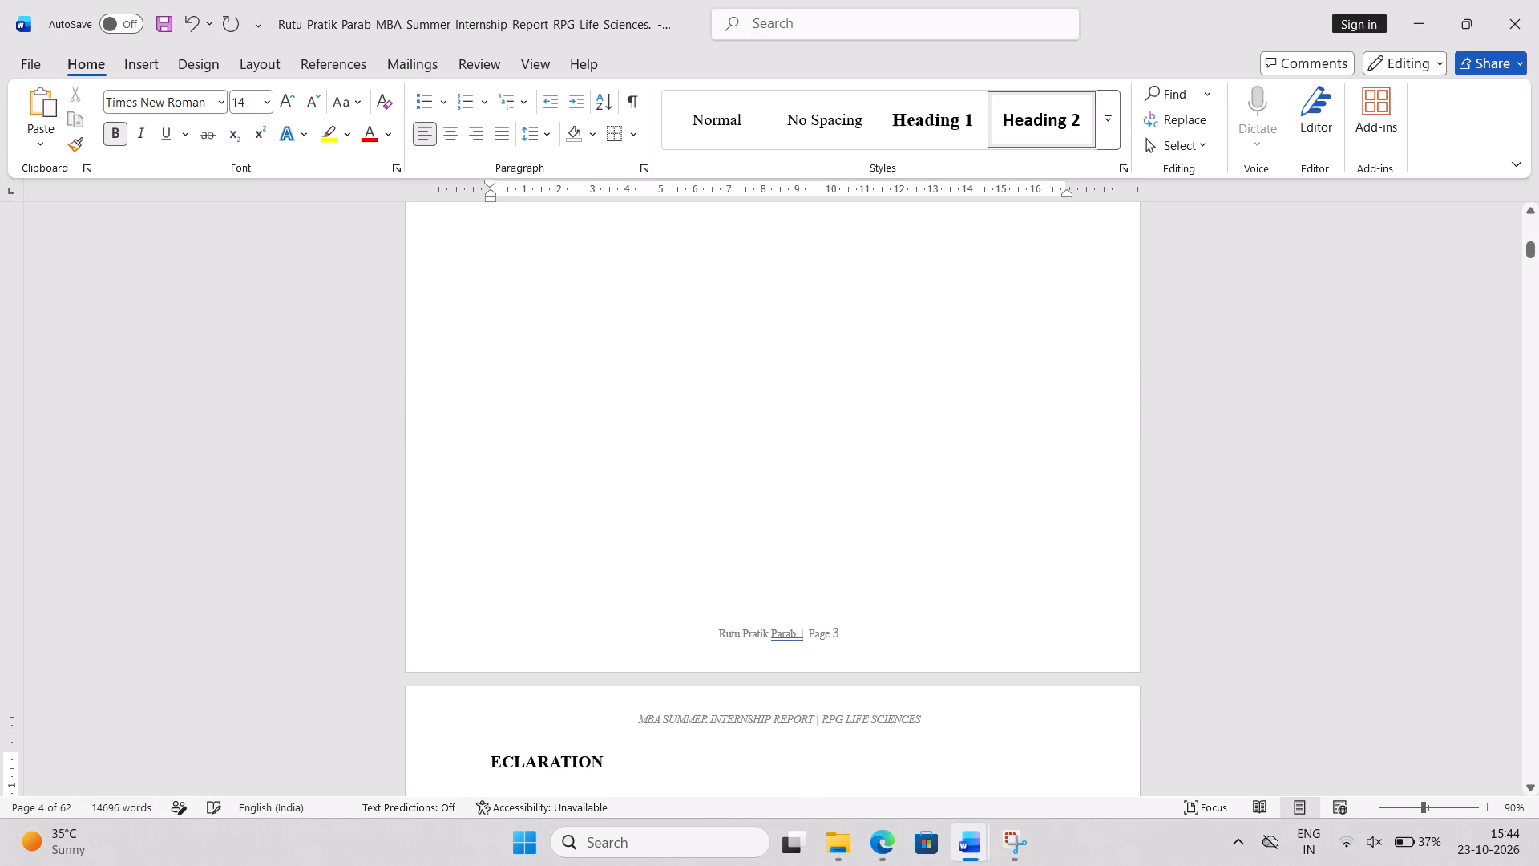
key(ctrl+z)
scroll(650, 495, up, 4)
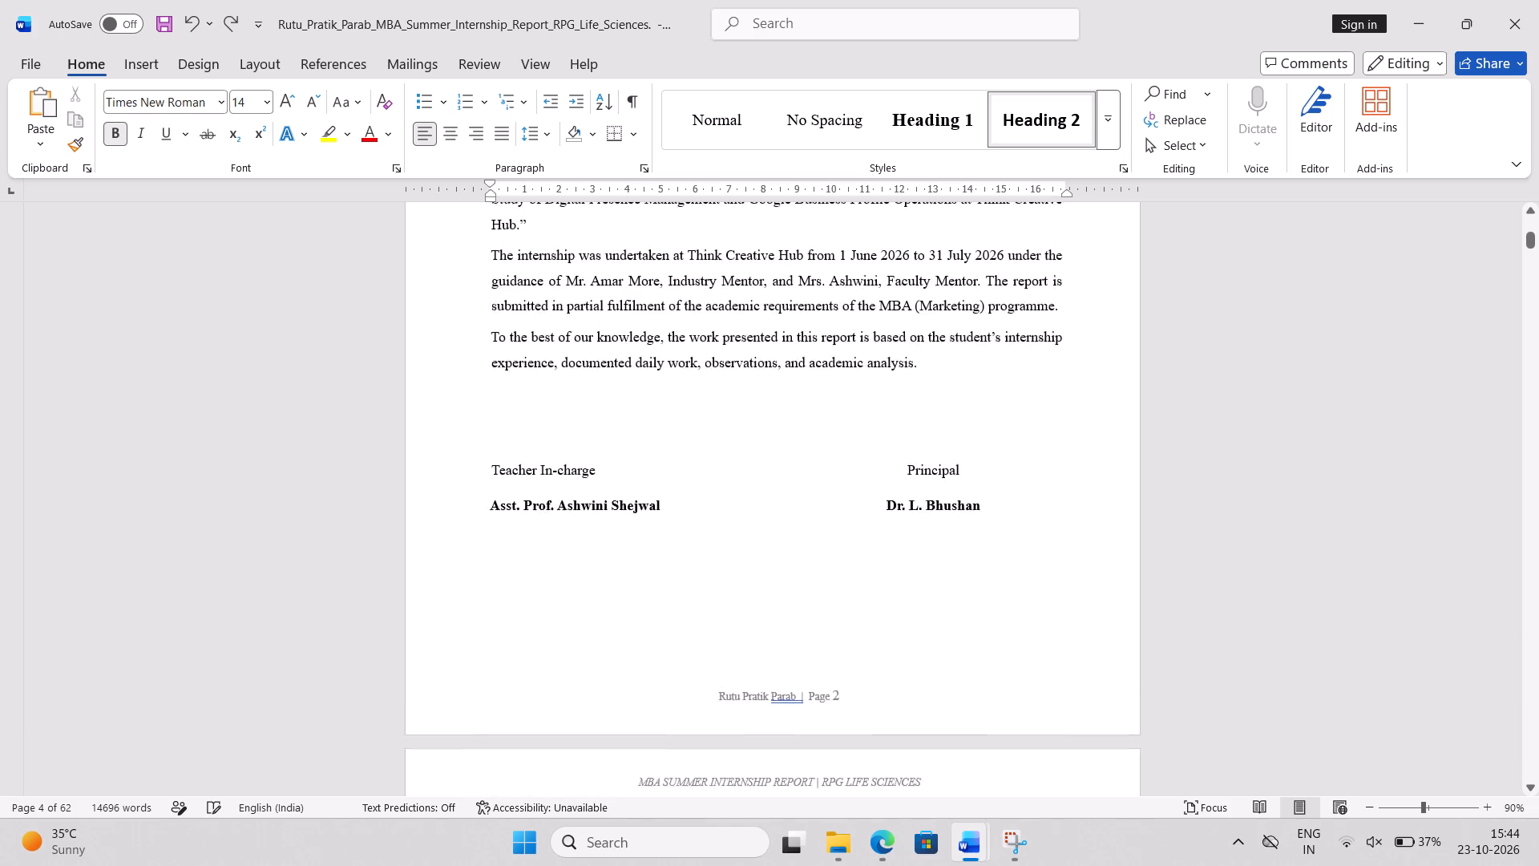
Delete backwards from the start of the DECLARATION heading to remove the blank page between the certificate and the declaration.
scroll(656, 743, down, 4)
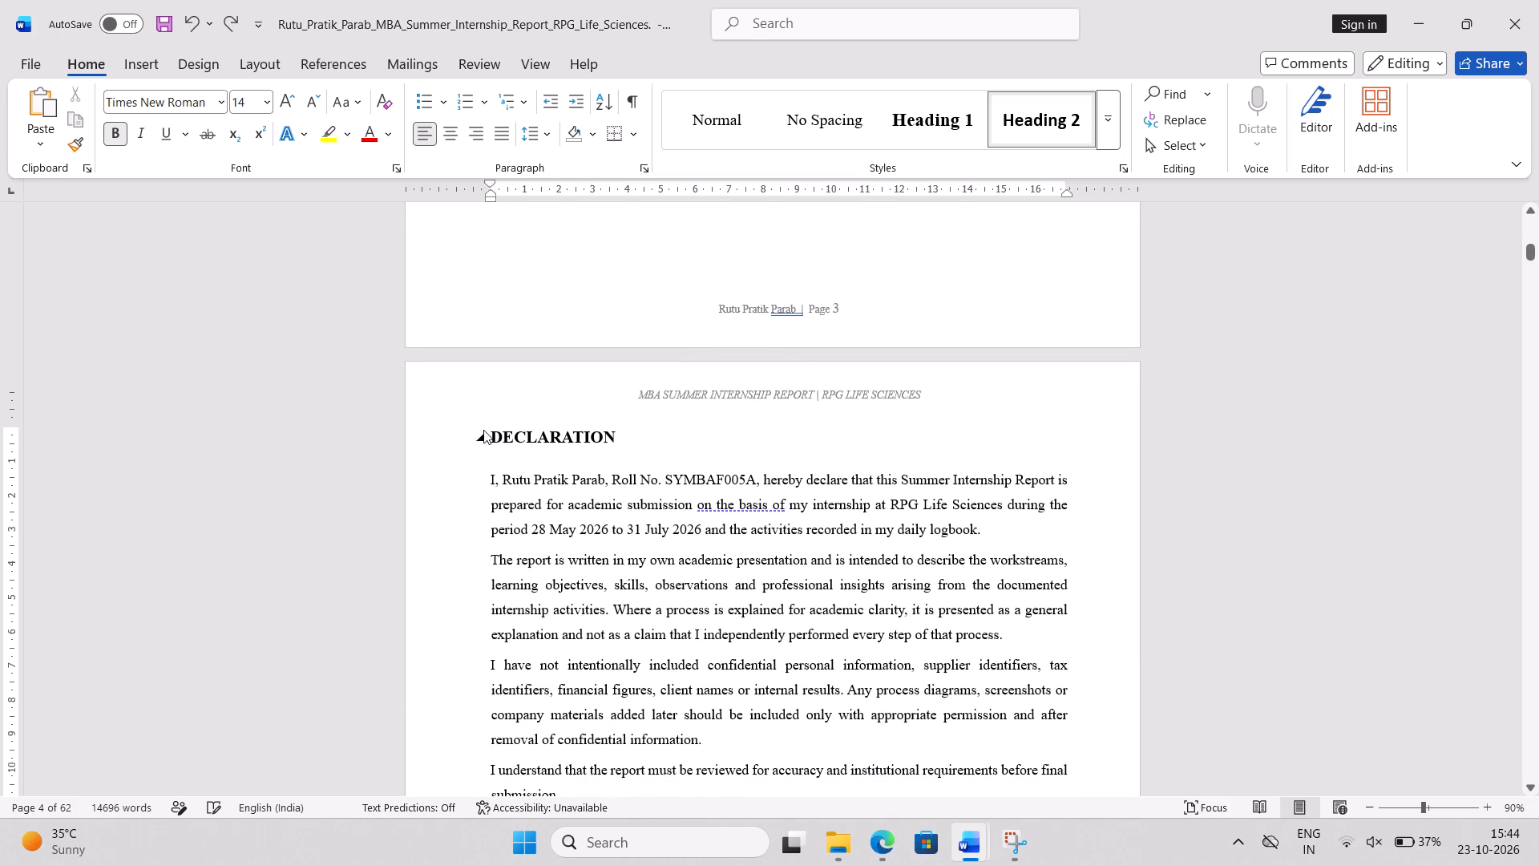
key(BackSpace)
key(BackSpace)
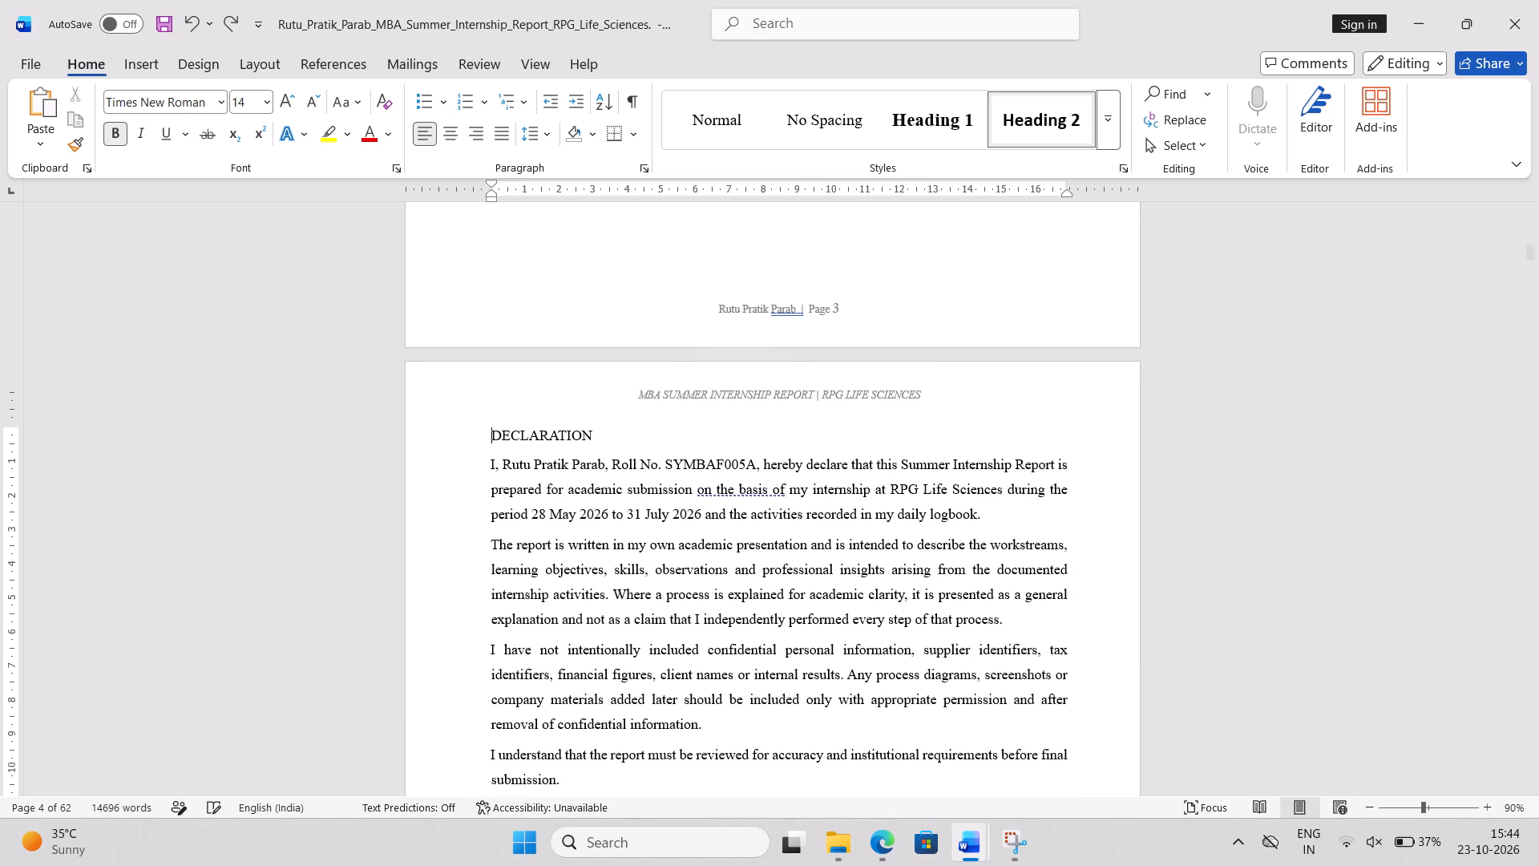
key(BackSpace)
scroll(489, 443, up, 1)
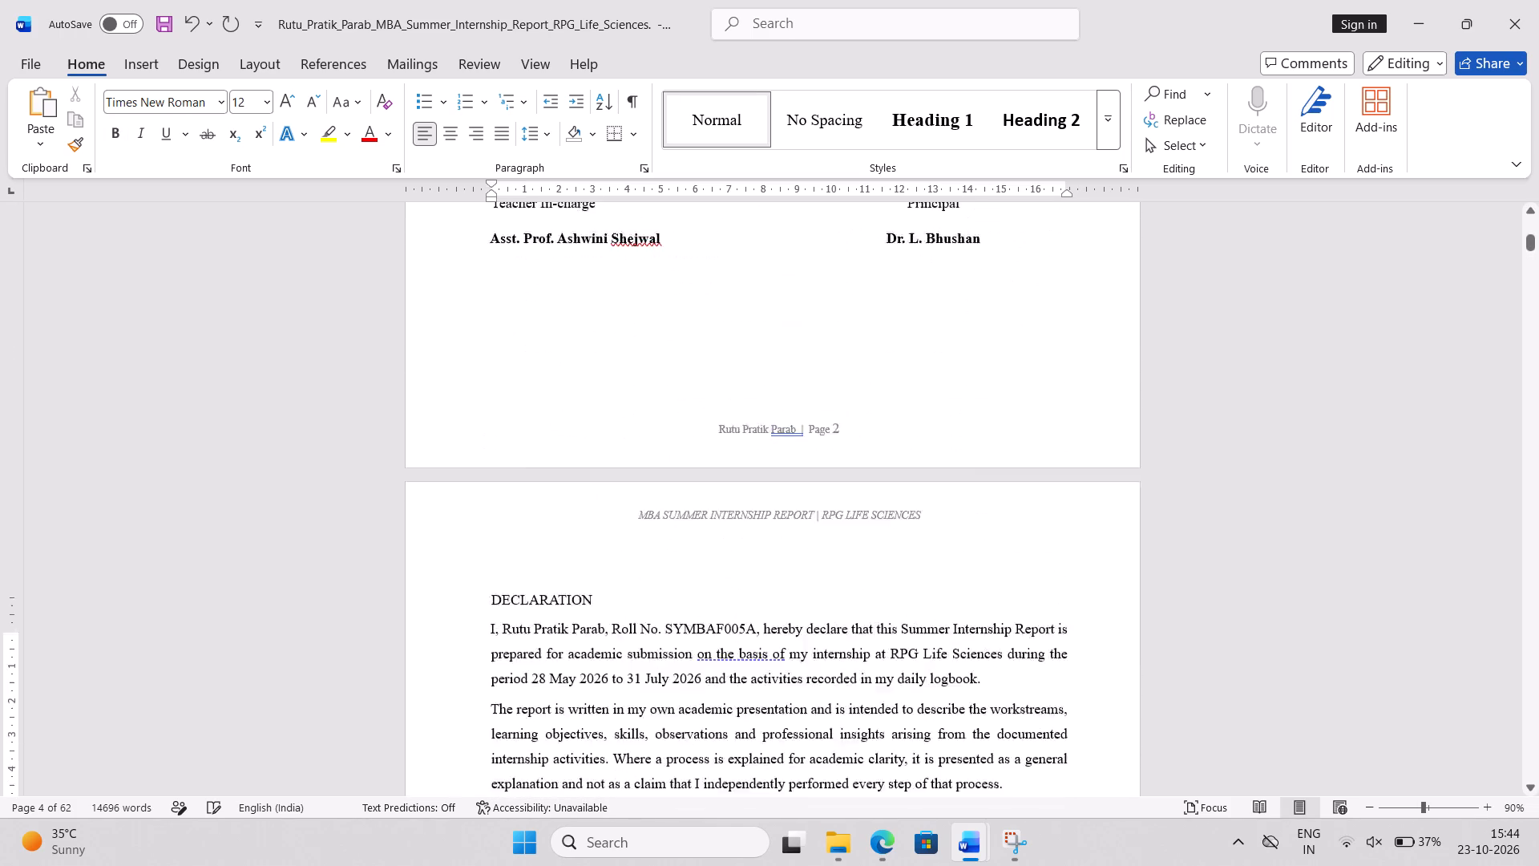
scroll(489, 443, up, 1)
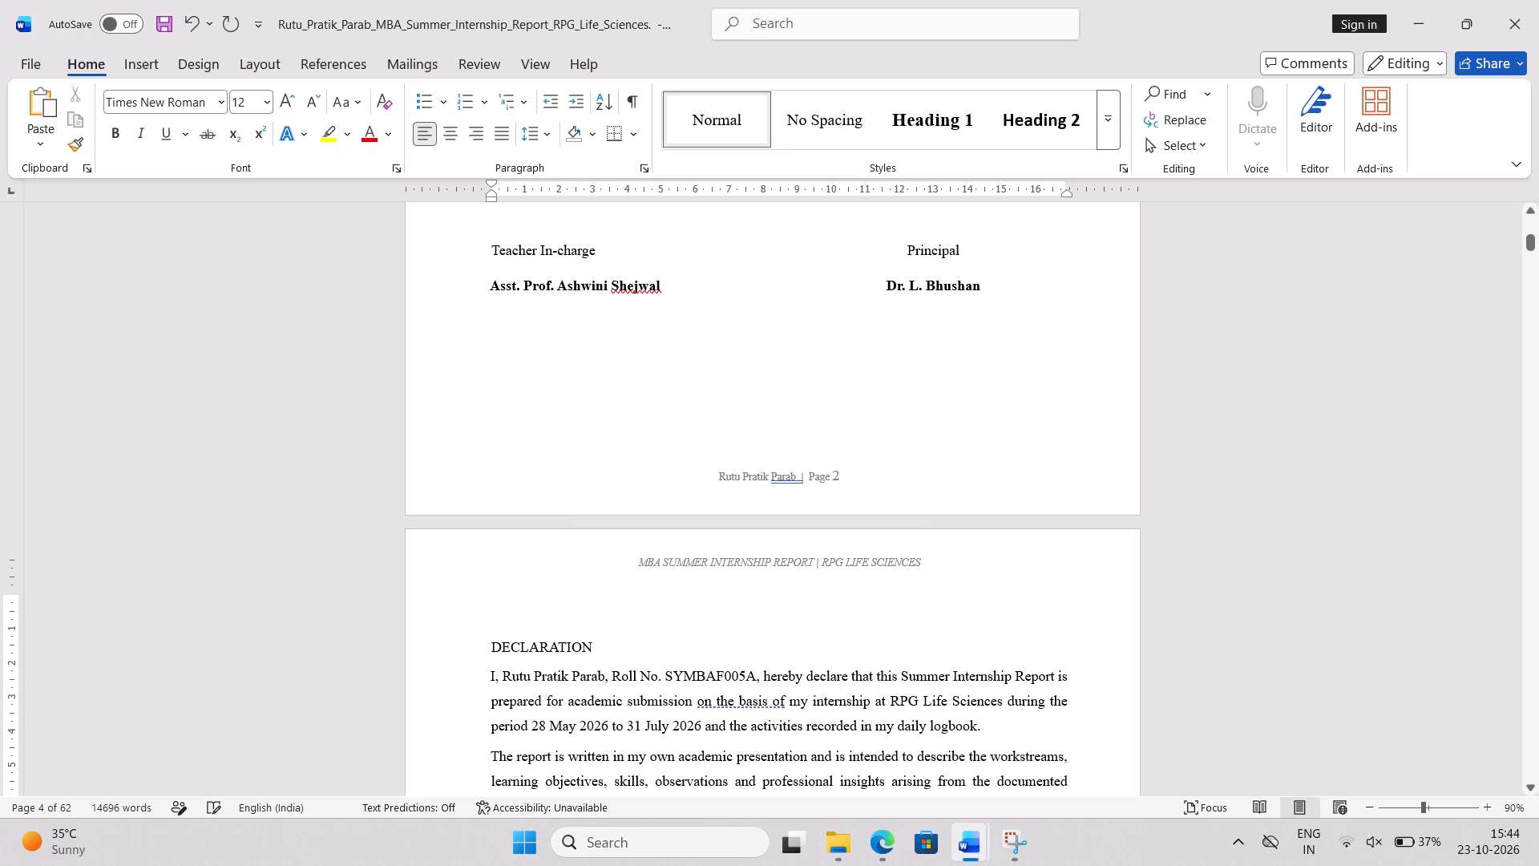
Format the DECLARATION heading as bold at 14 pt.
triple_click(549, 642)
key(ctrl+b)
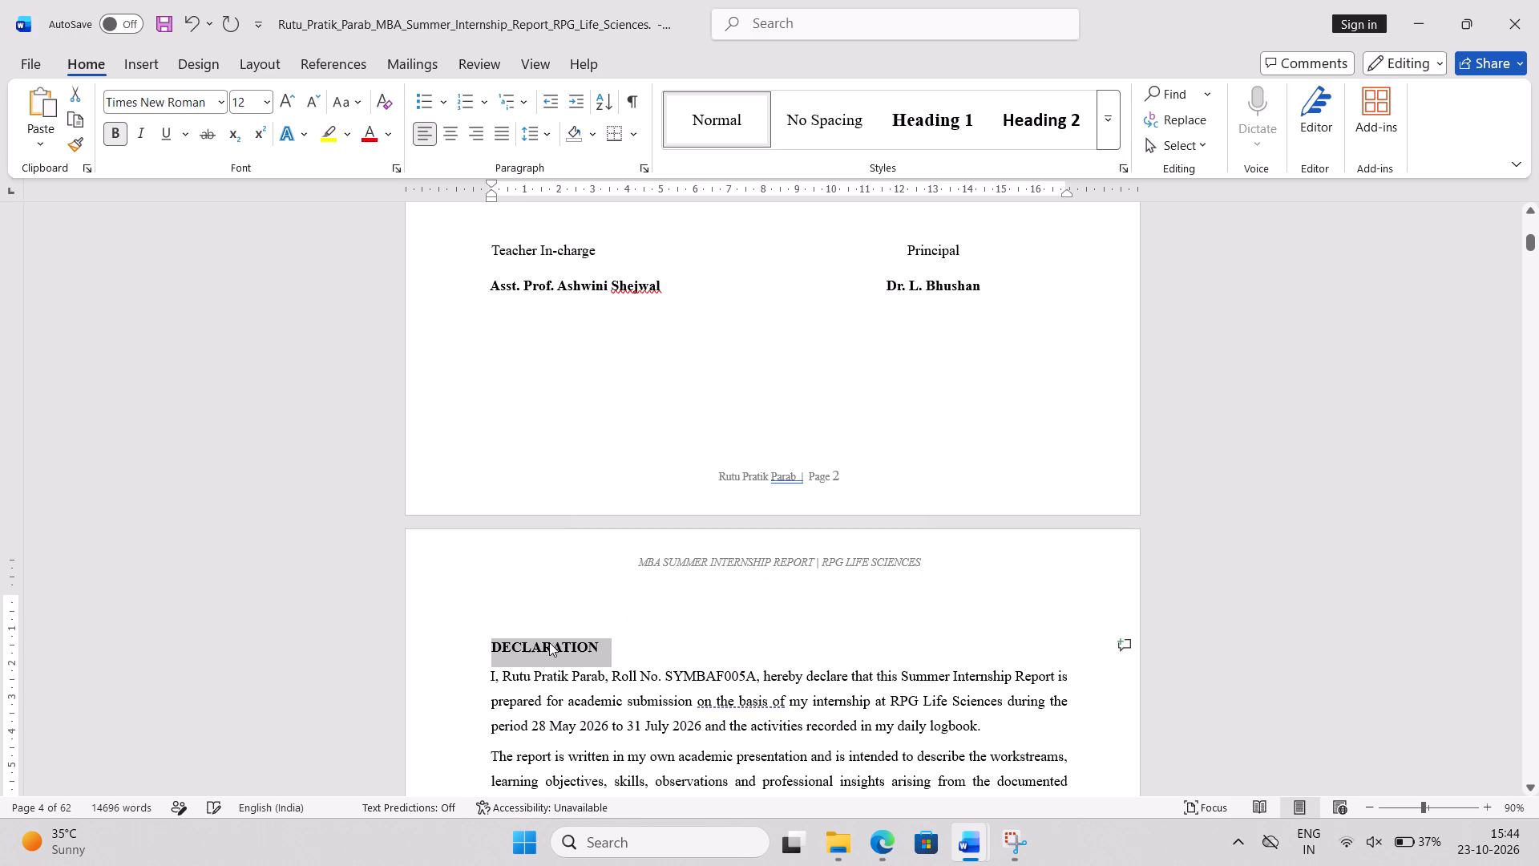
click(289, 100)
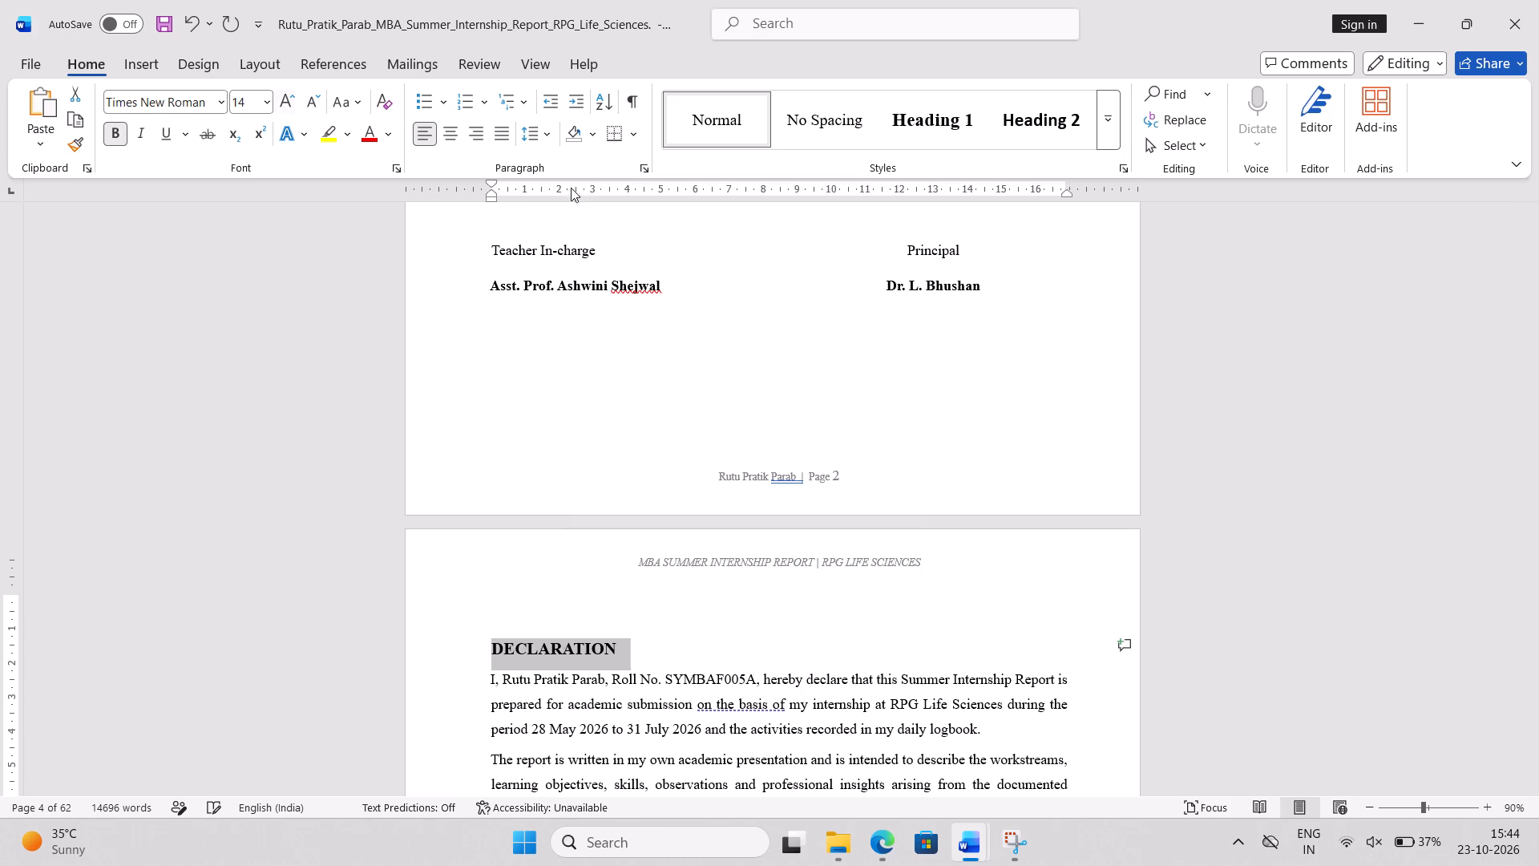
click(1317, 440)
Delete the blank line above the DECLARATION heading so the heading starts at the top of its page.
scroll(1317, 440, down, 1)
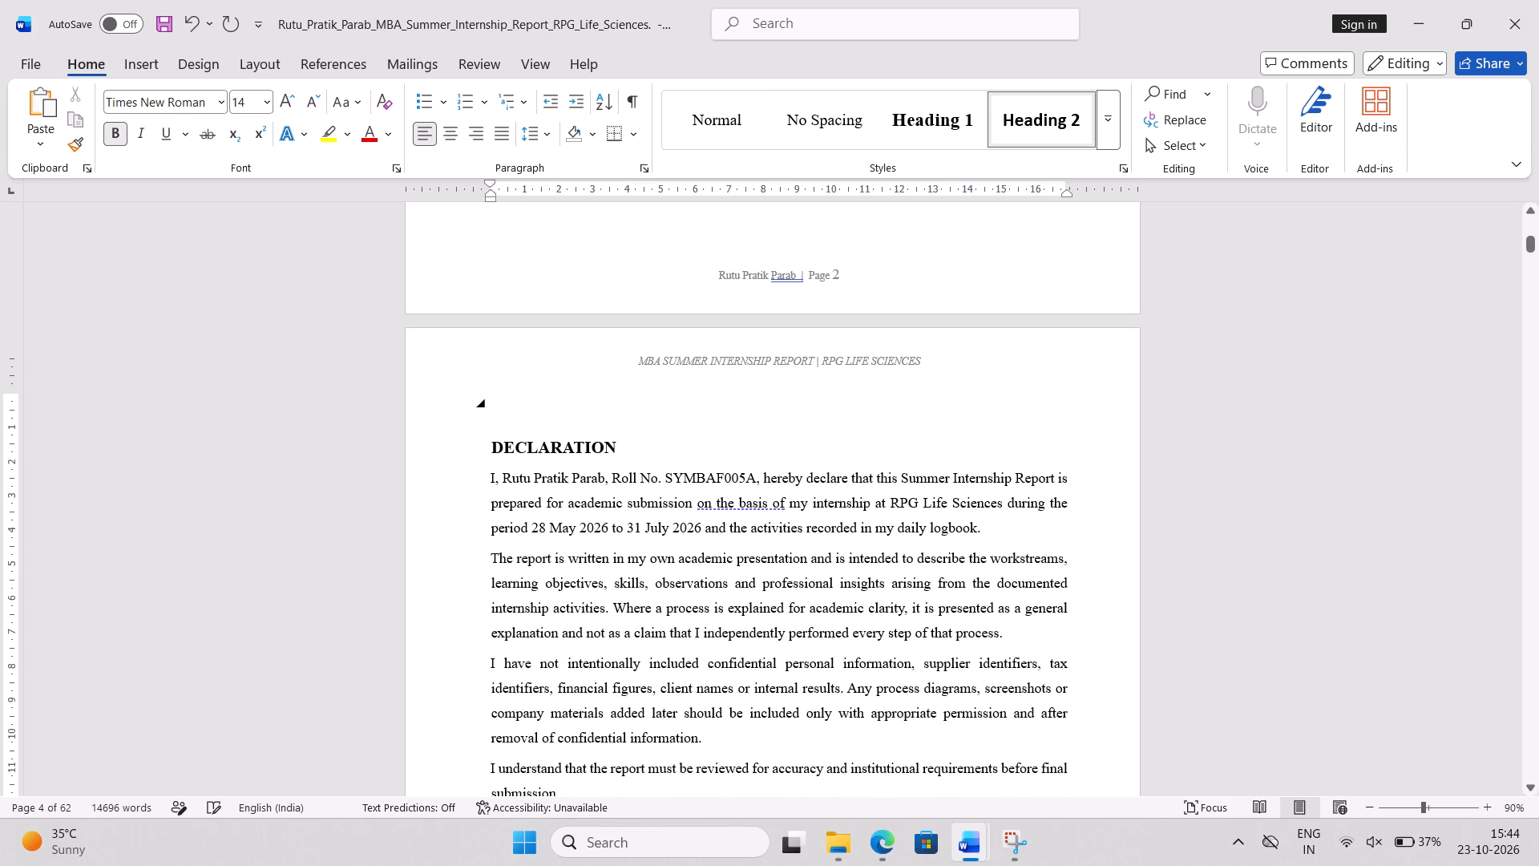
click(546, 416)
key(BackSpace)
key(BackSpace)
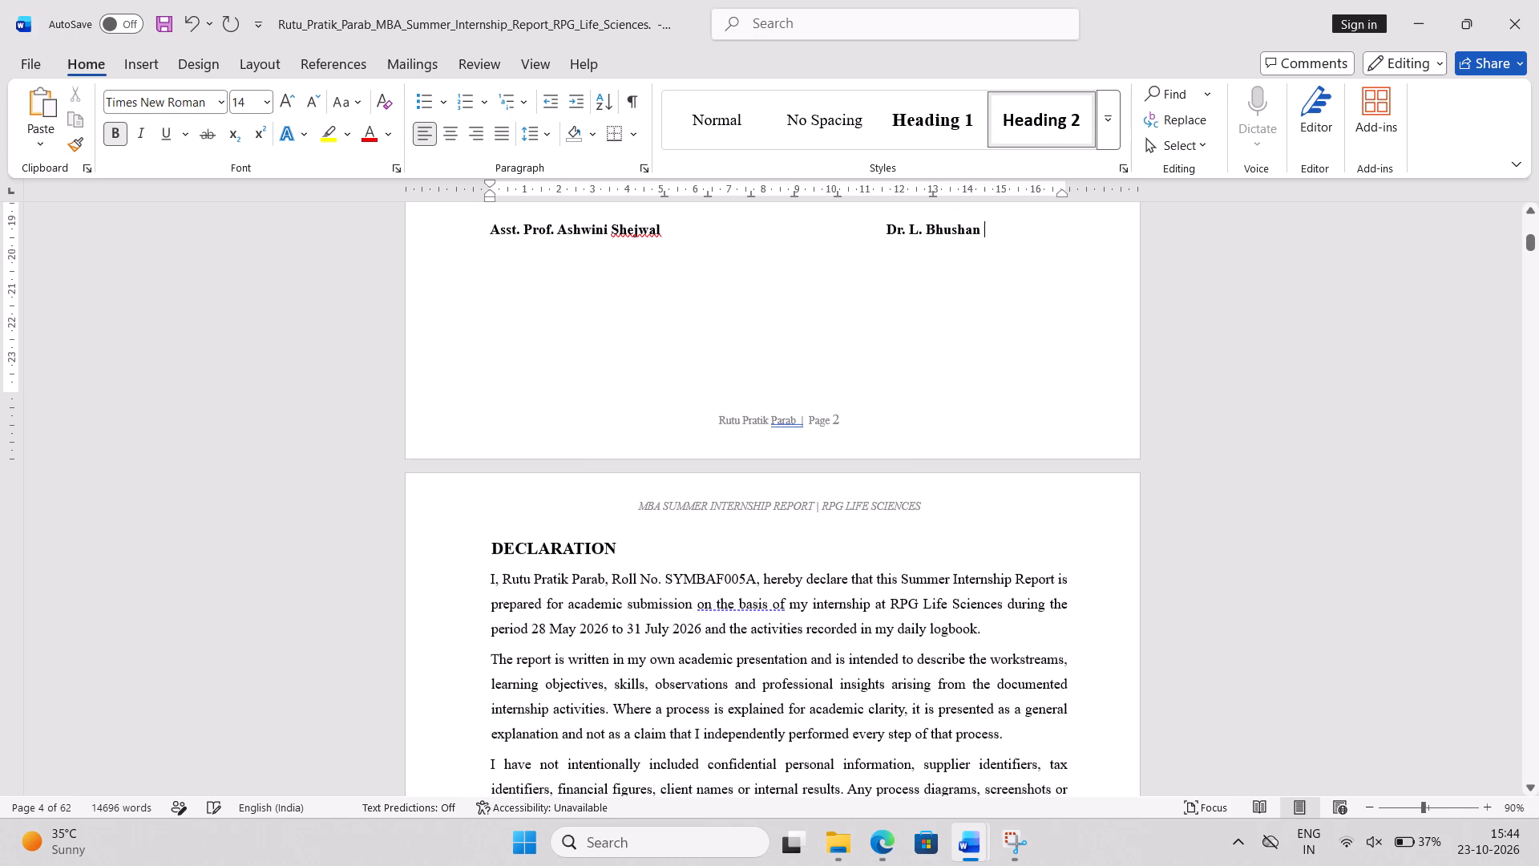
Review the report's page flow from the certificate through the contents and later chapters, and return to the cover page.
scroll(734, 364, up, 6)
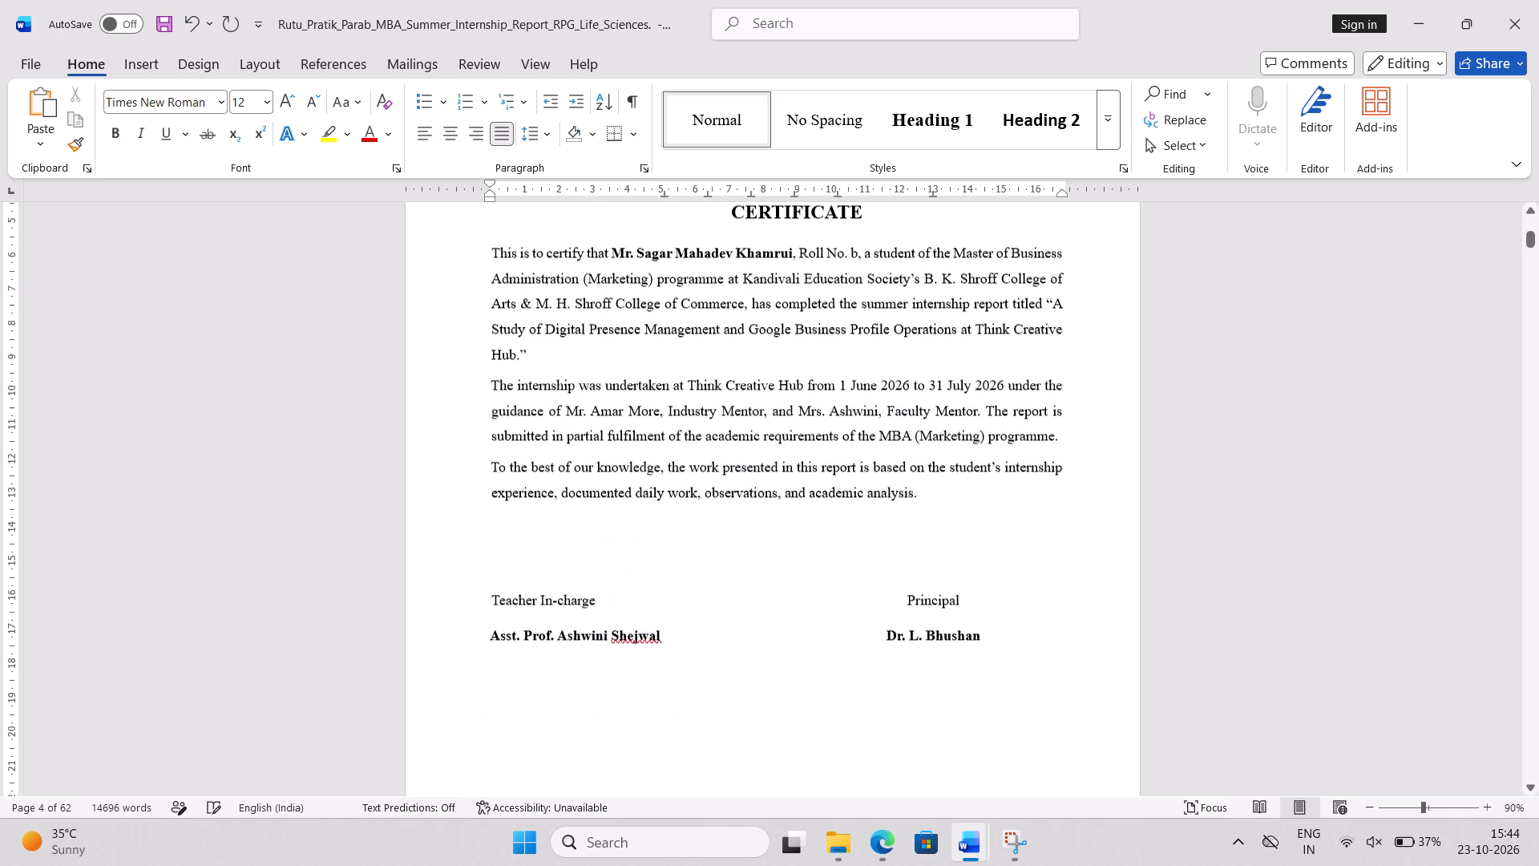
scroll(734, 364, up, 4)
scroll(734, 364, down, 1)
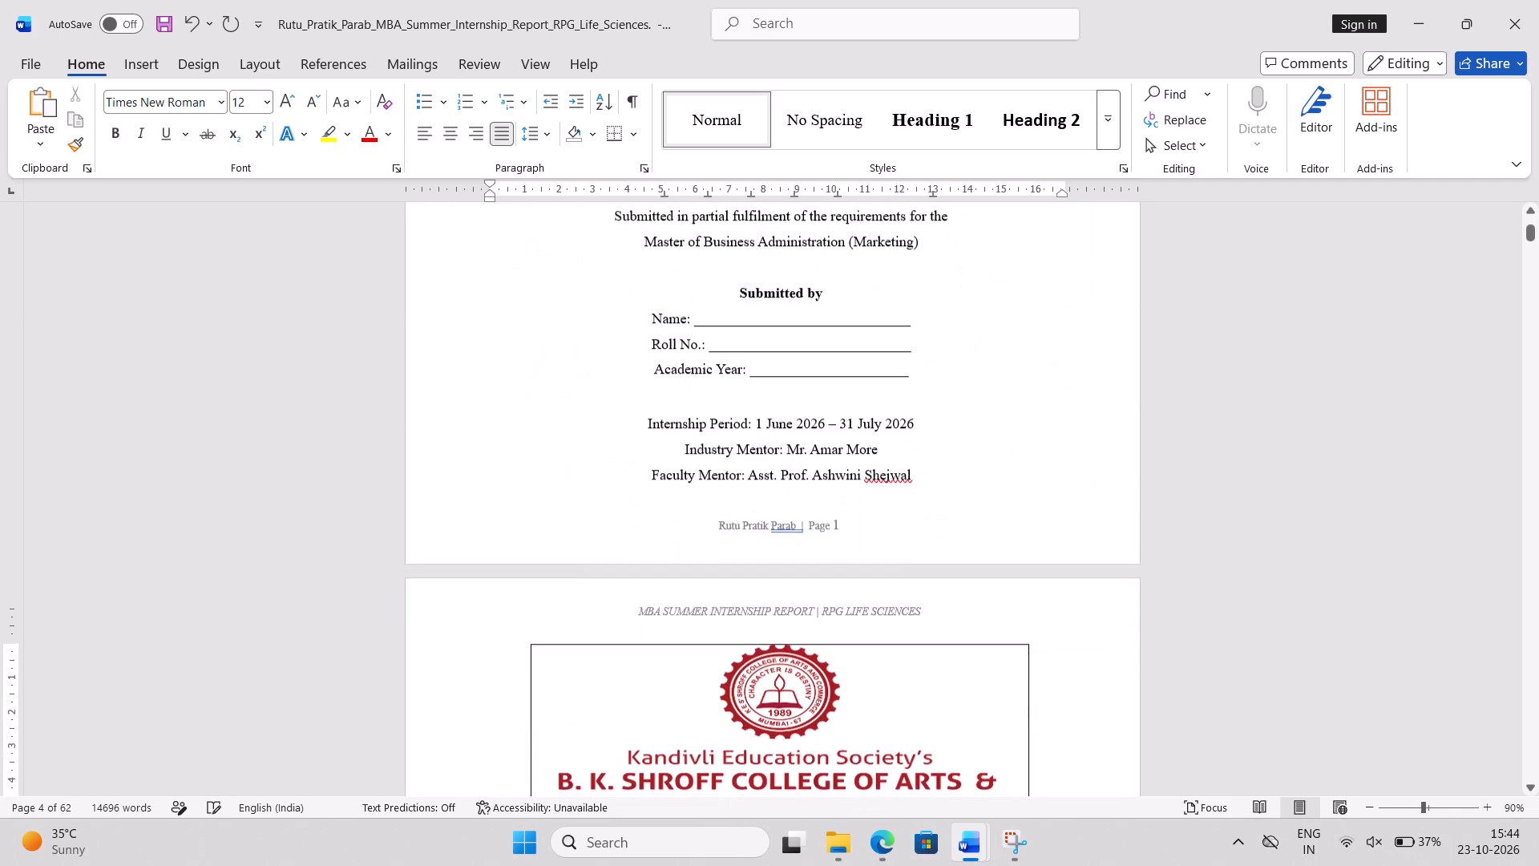
scroll(734, 364, down, 7)
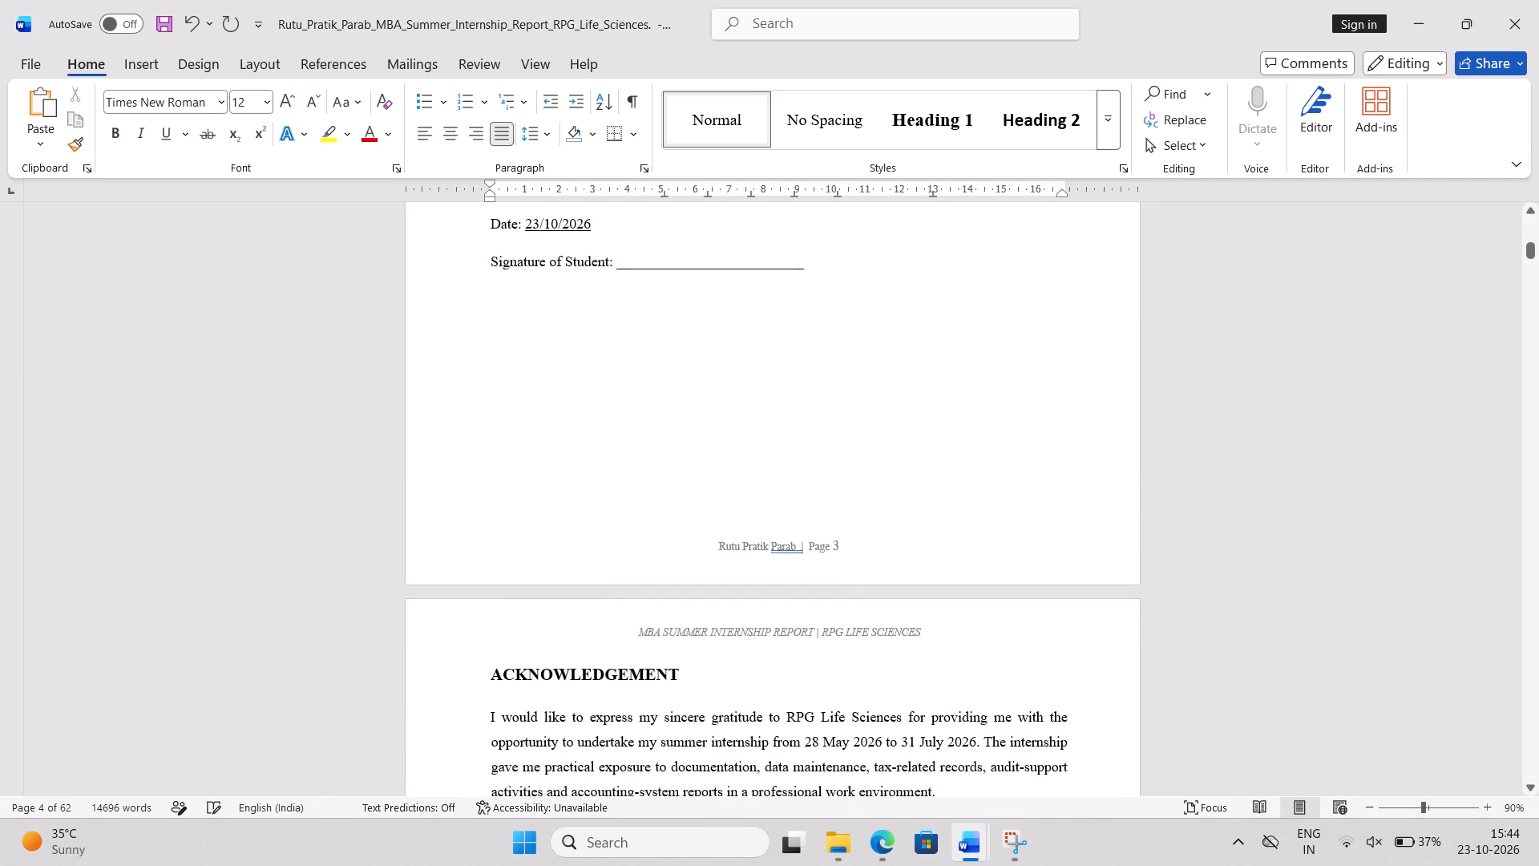
scroll(734, 364, down, 3)
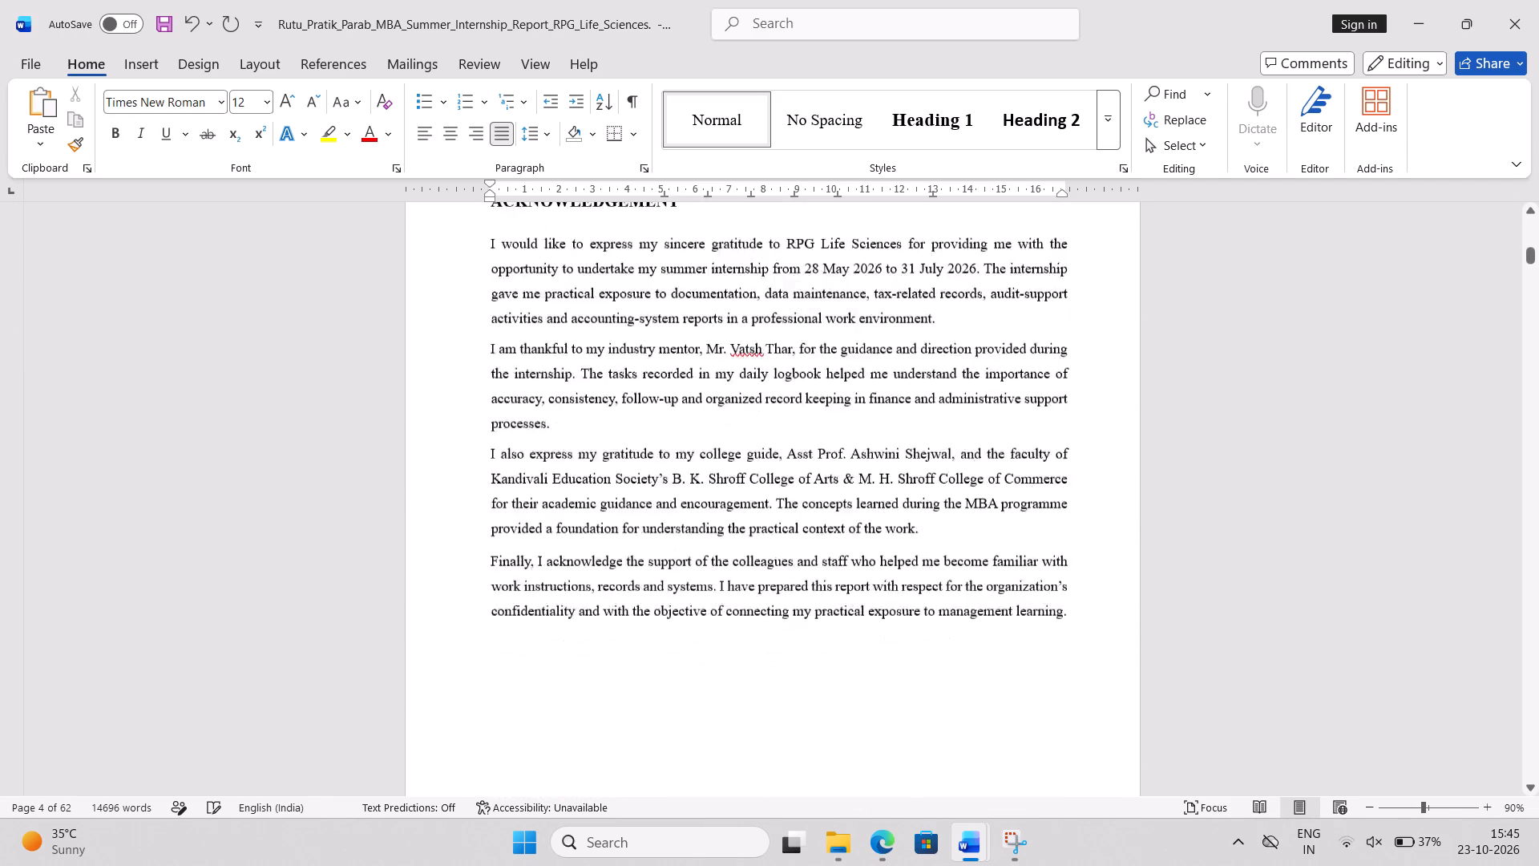
scroll(734, 364, down, 1)
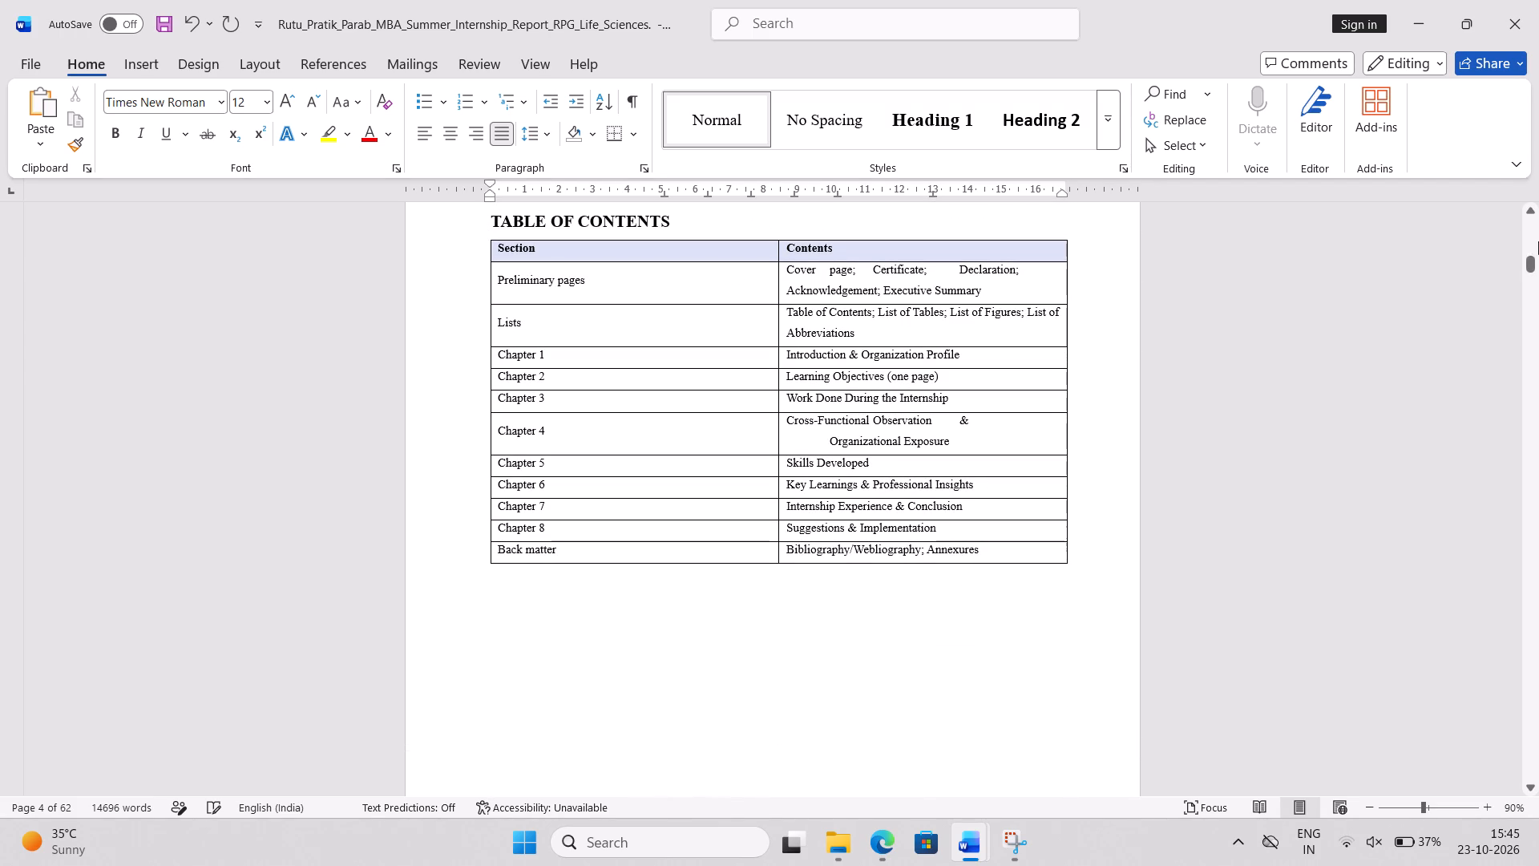
drag(1531, 263, 1529, 476)
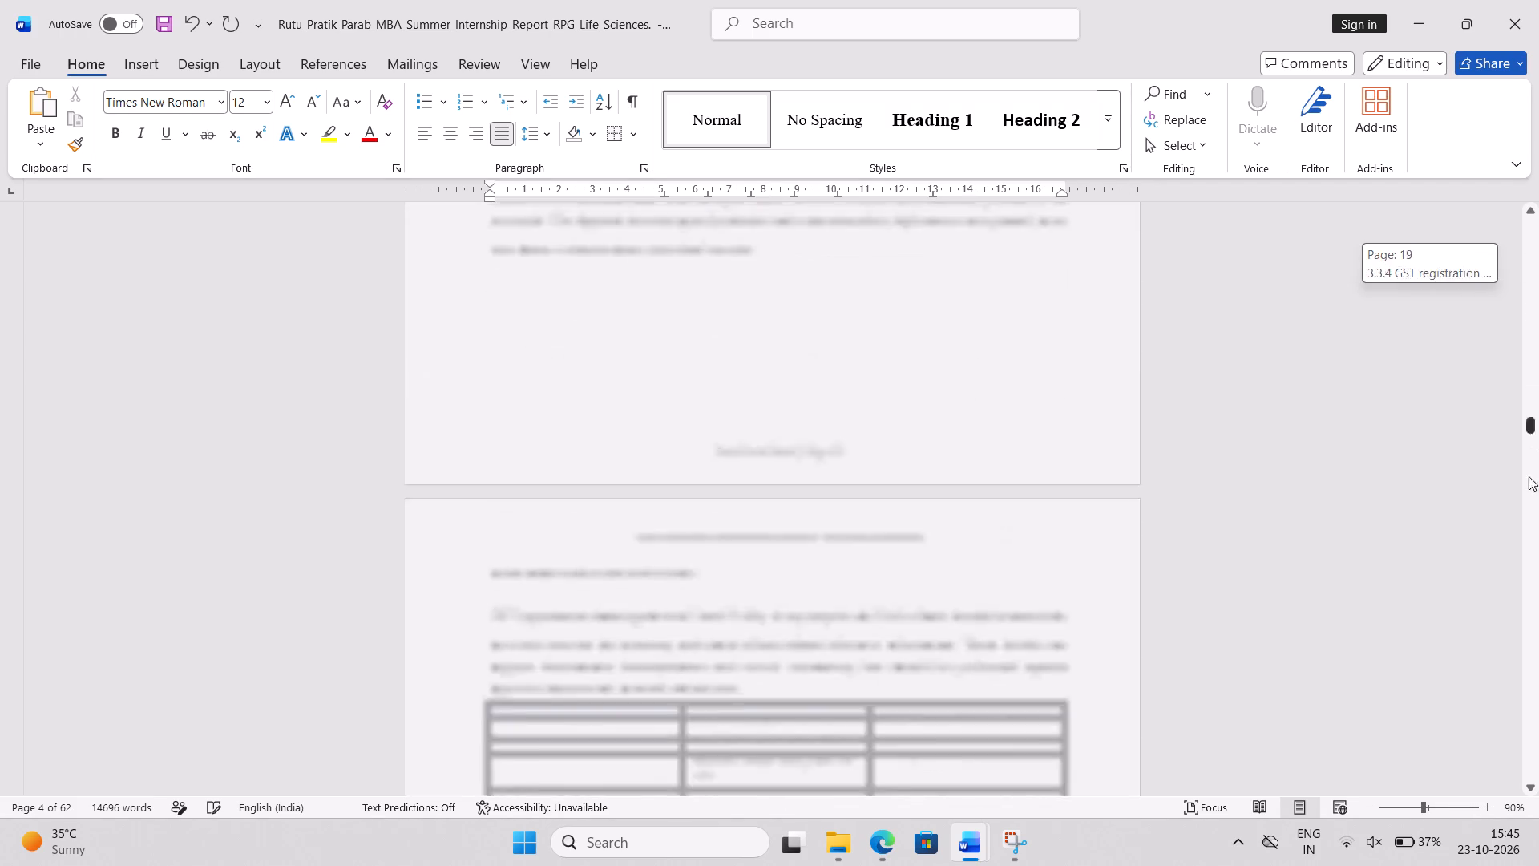
drag(1529, 476, 1538, 0)
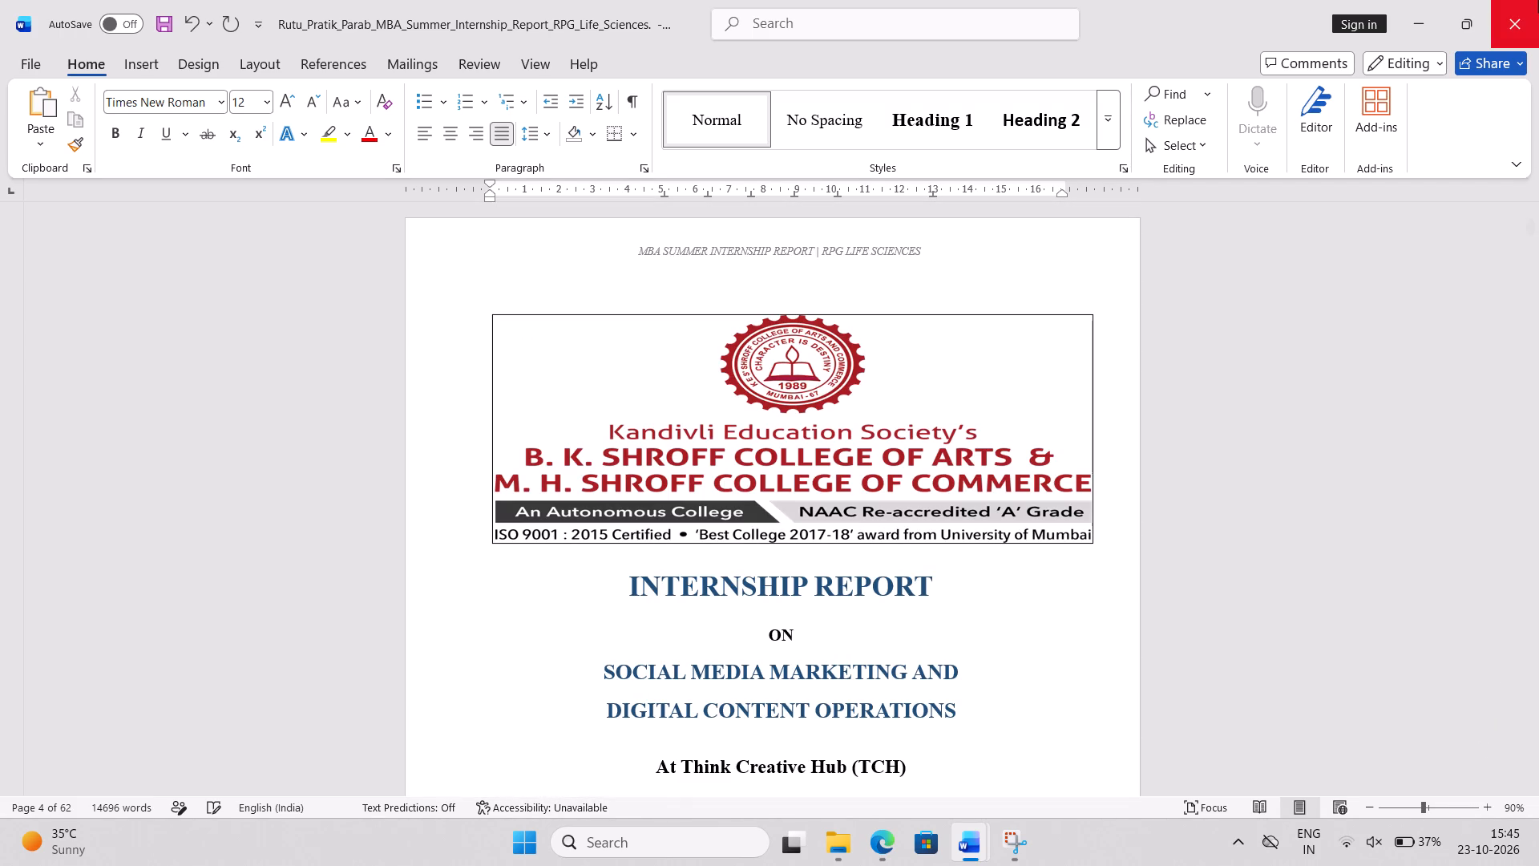
scroll(858, 308, down, 1)
scroll(858, 308, up, 7)
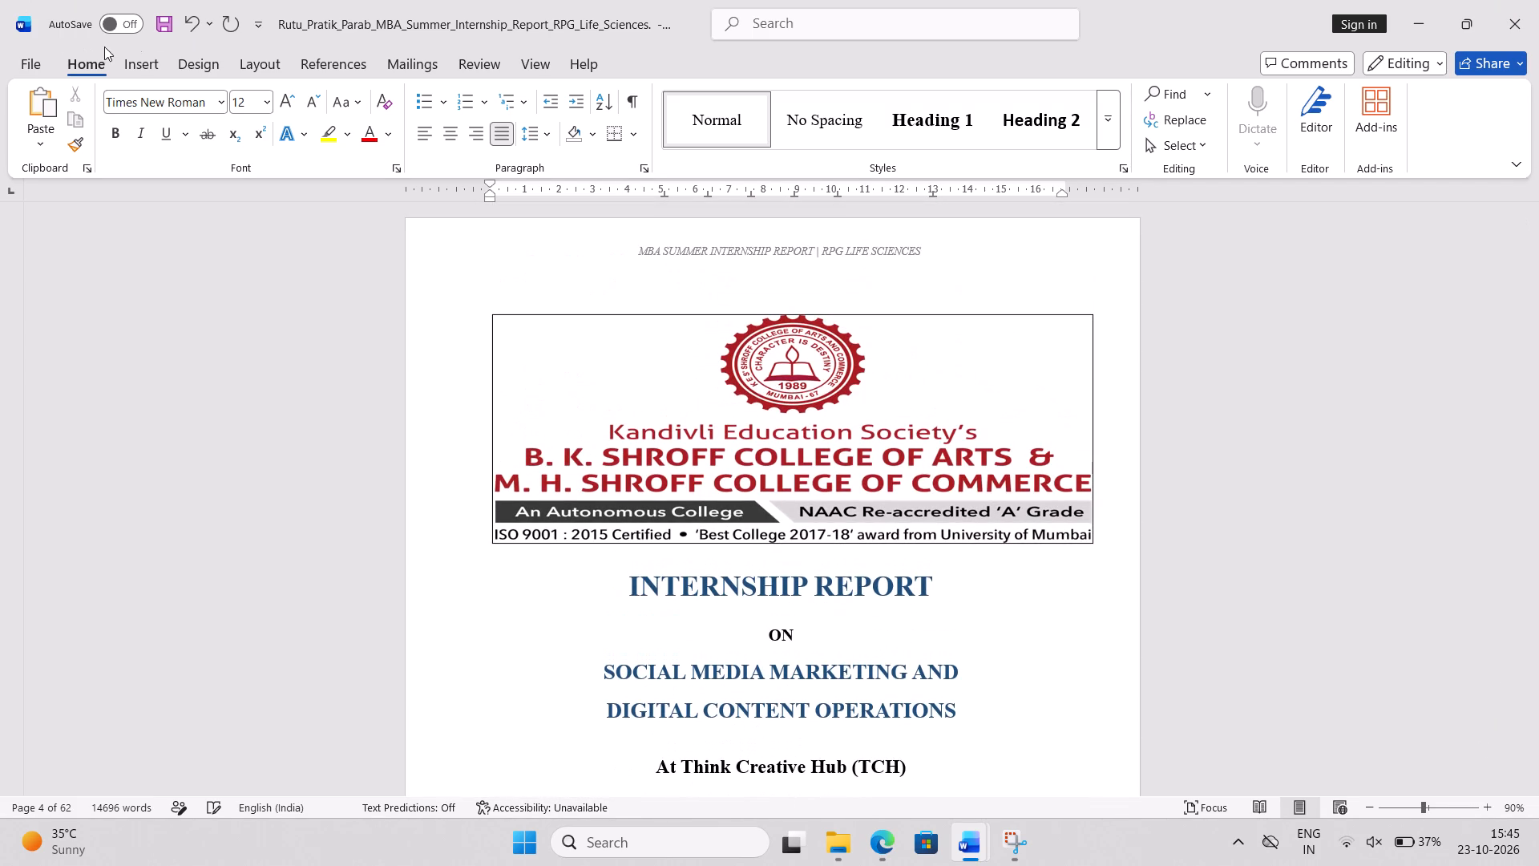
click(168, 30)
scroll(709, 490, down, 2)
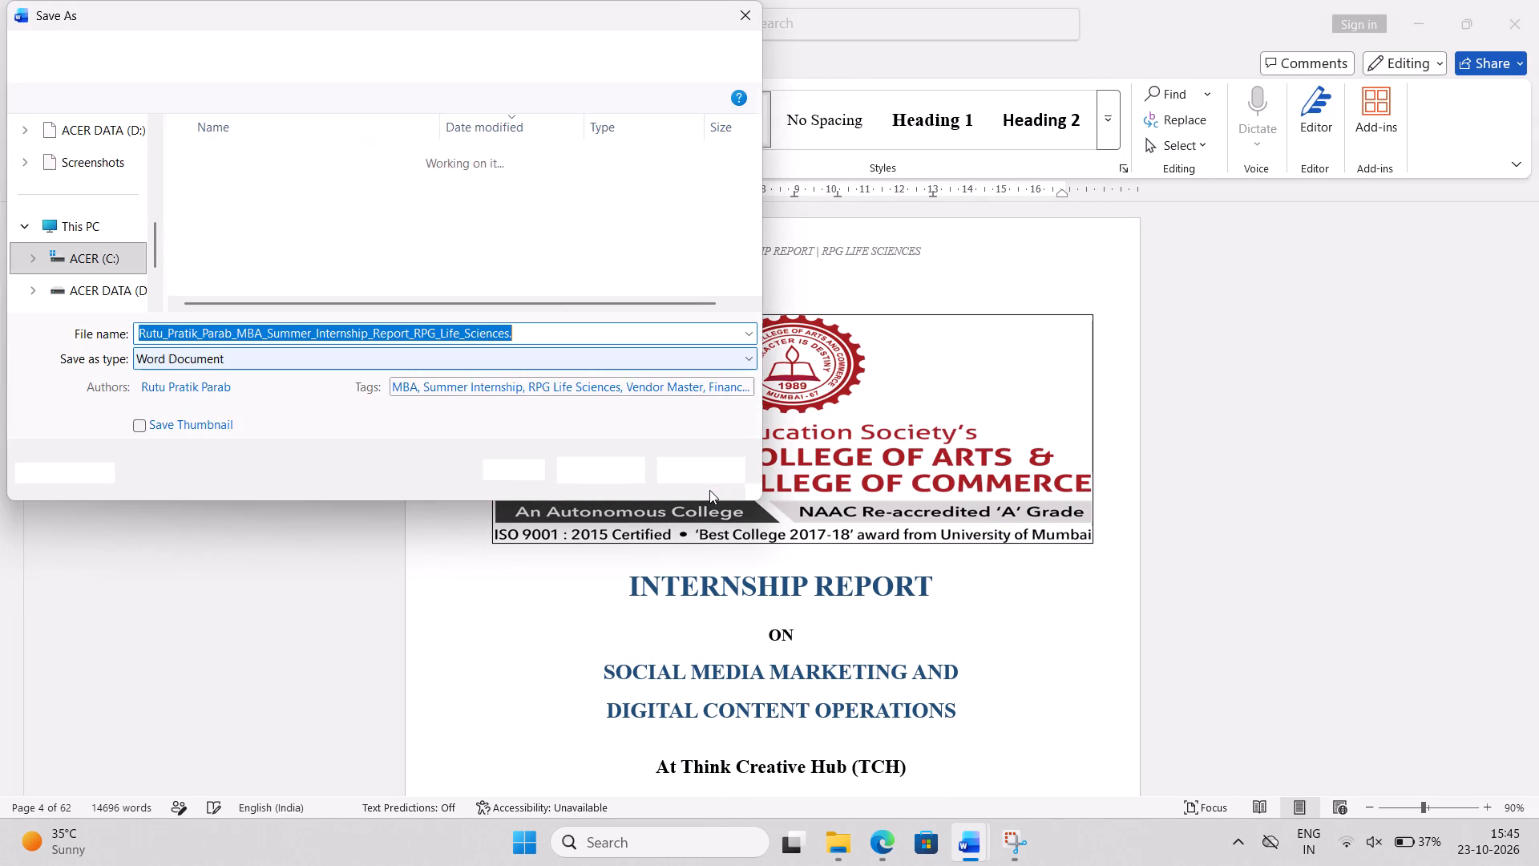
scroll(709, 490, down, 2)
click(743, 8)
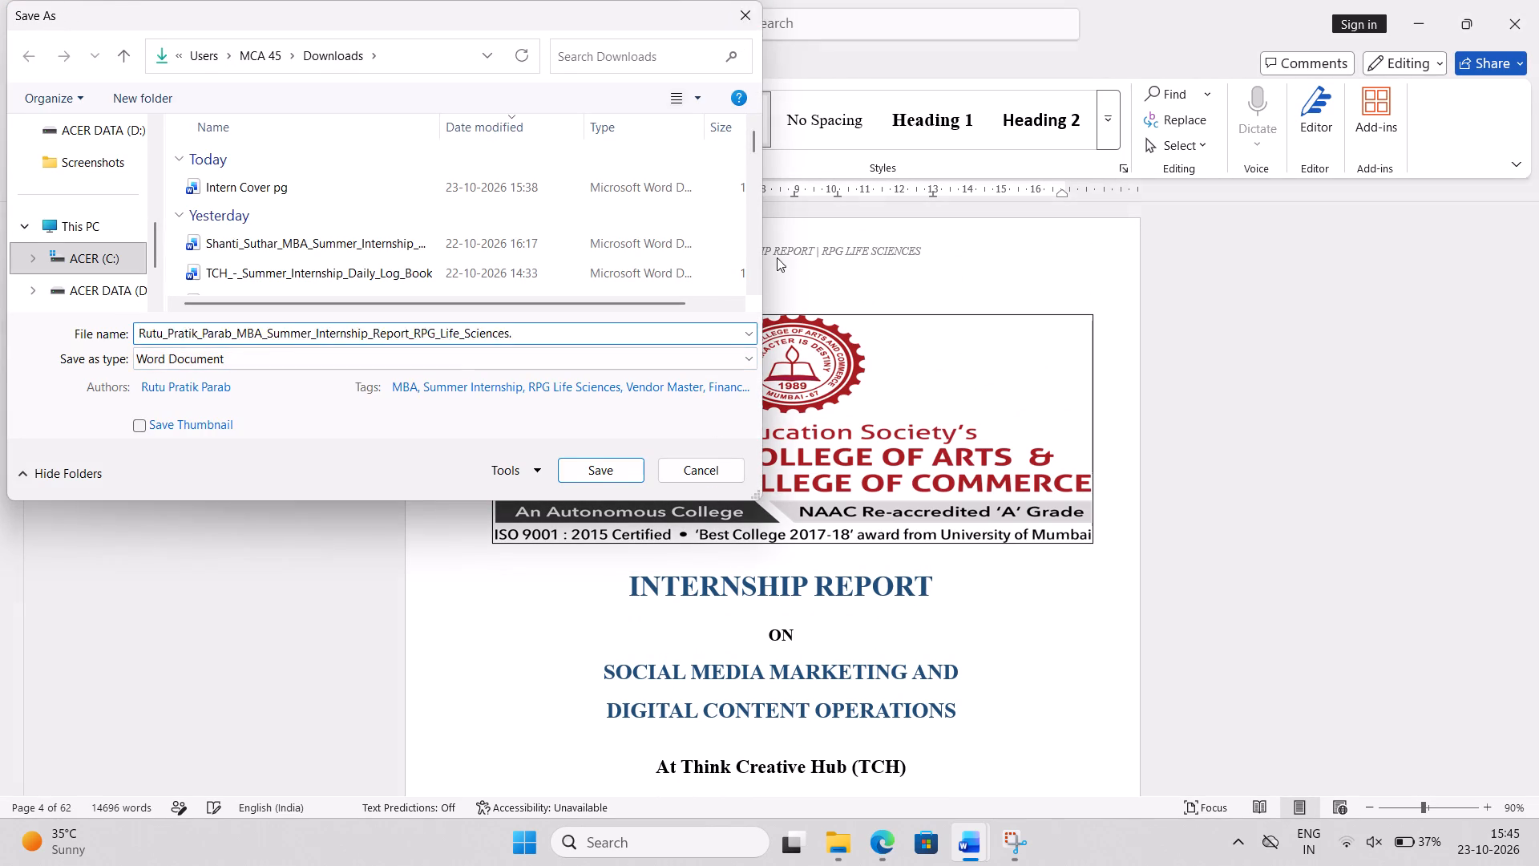
Replace the company name after "At" on the cover page with RPG LIFE SCIENCES (RPGLS).
scroll(830, 590, down, 4)
scroll(727, 386, up, 1)
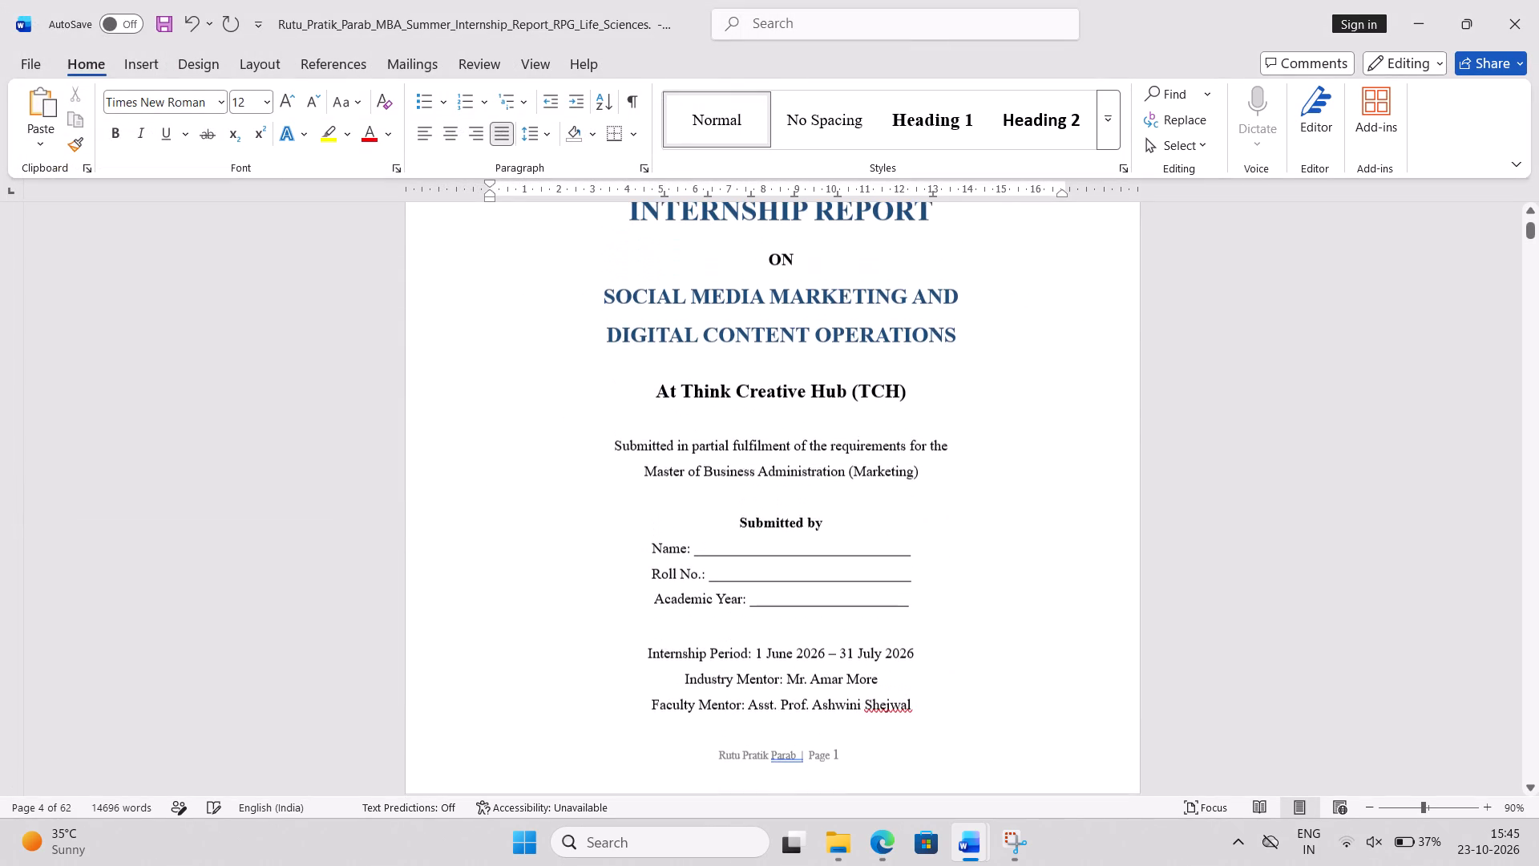
drag(683, 398, 918, 403)
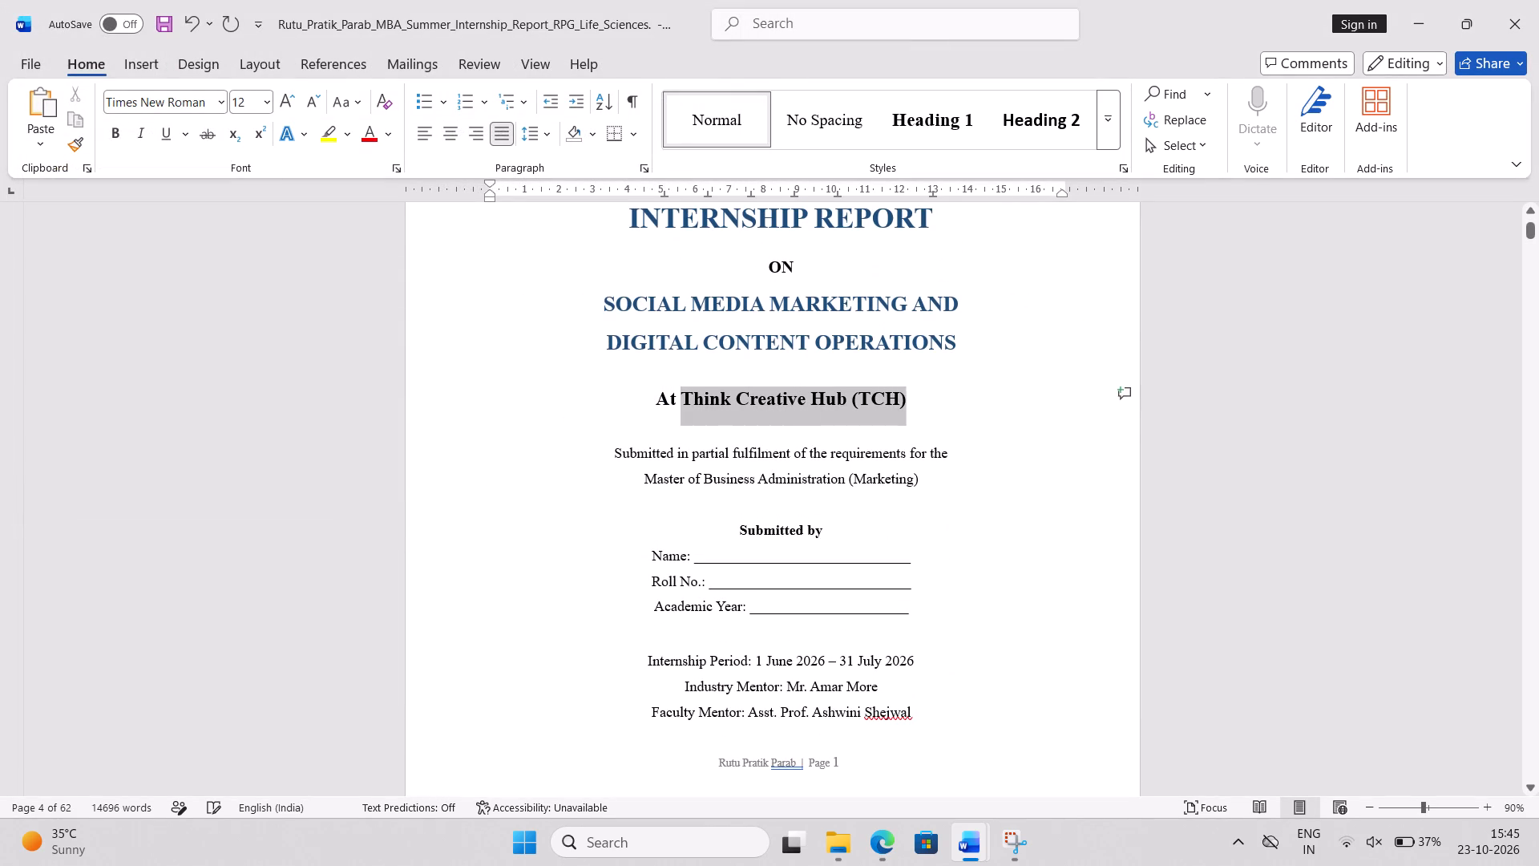
drag(918, 403, 906, 409)
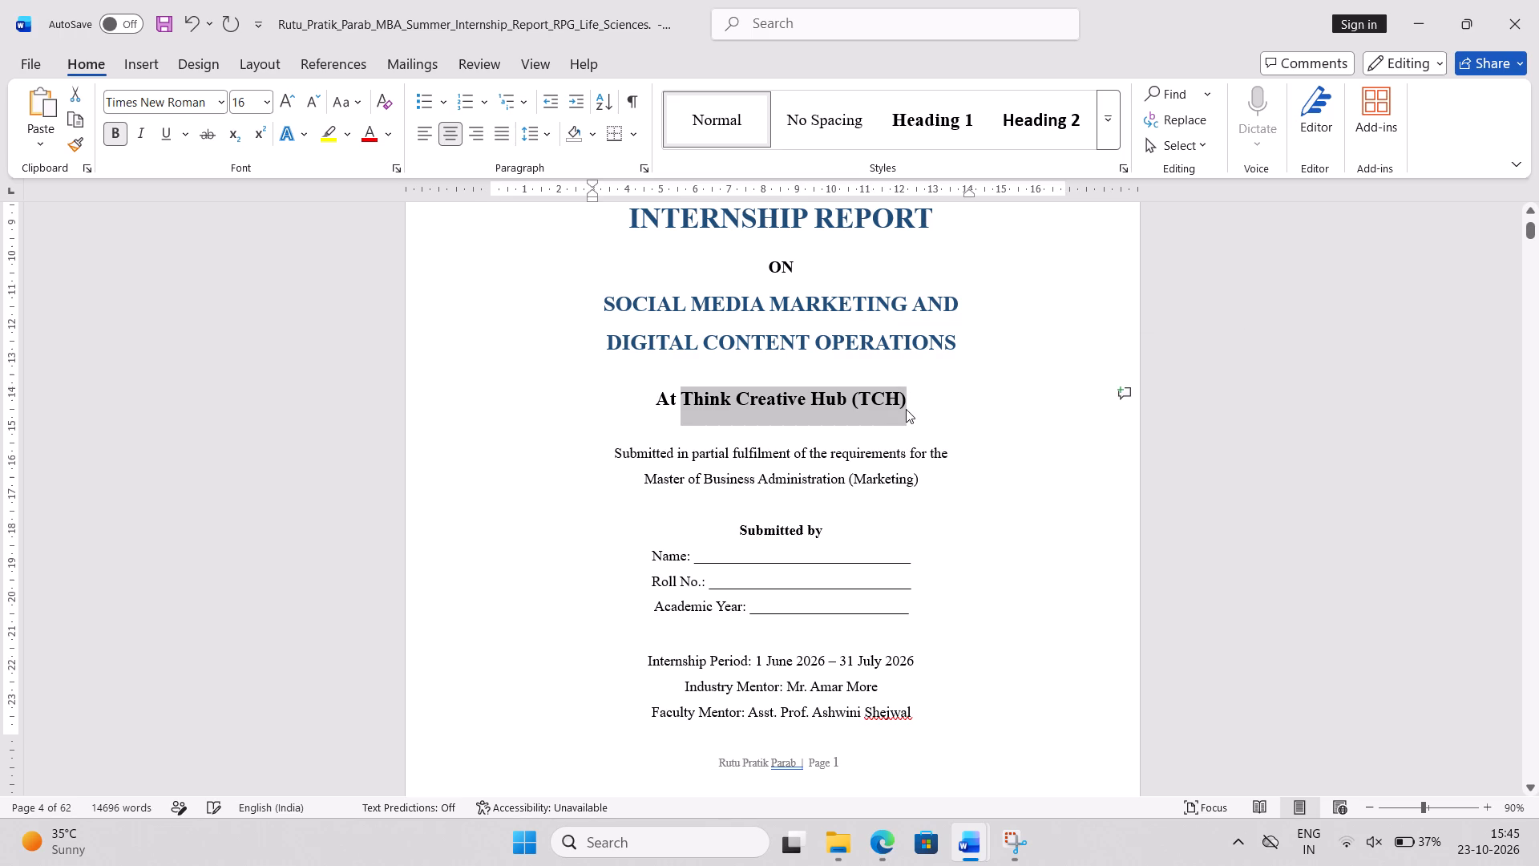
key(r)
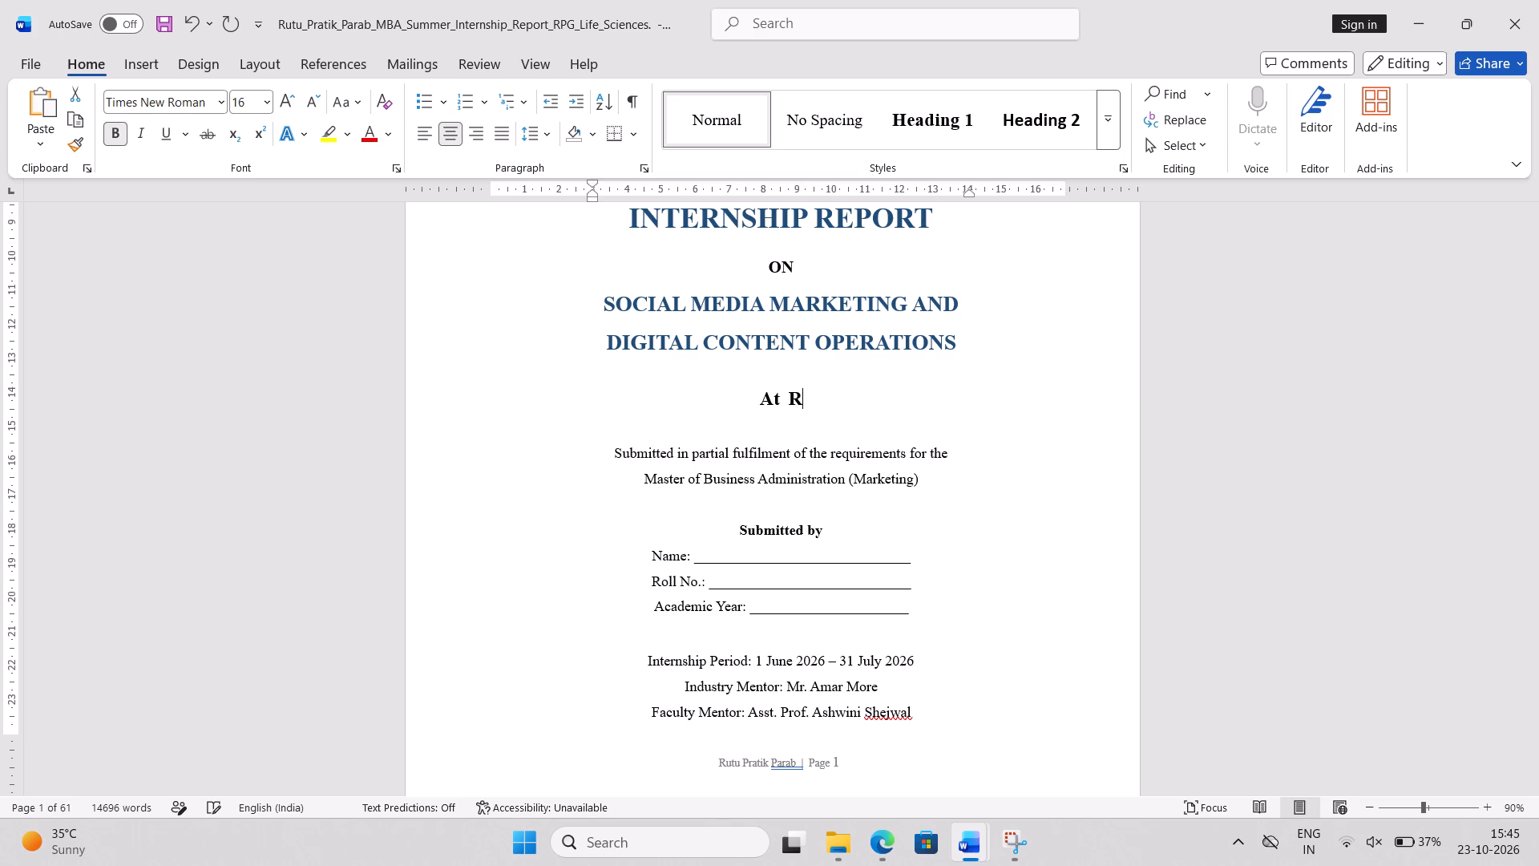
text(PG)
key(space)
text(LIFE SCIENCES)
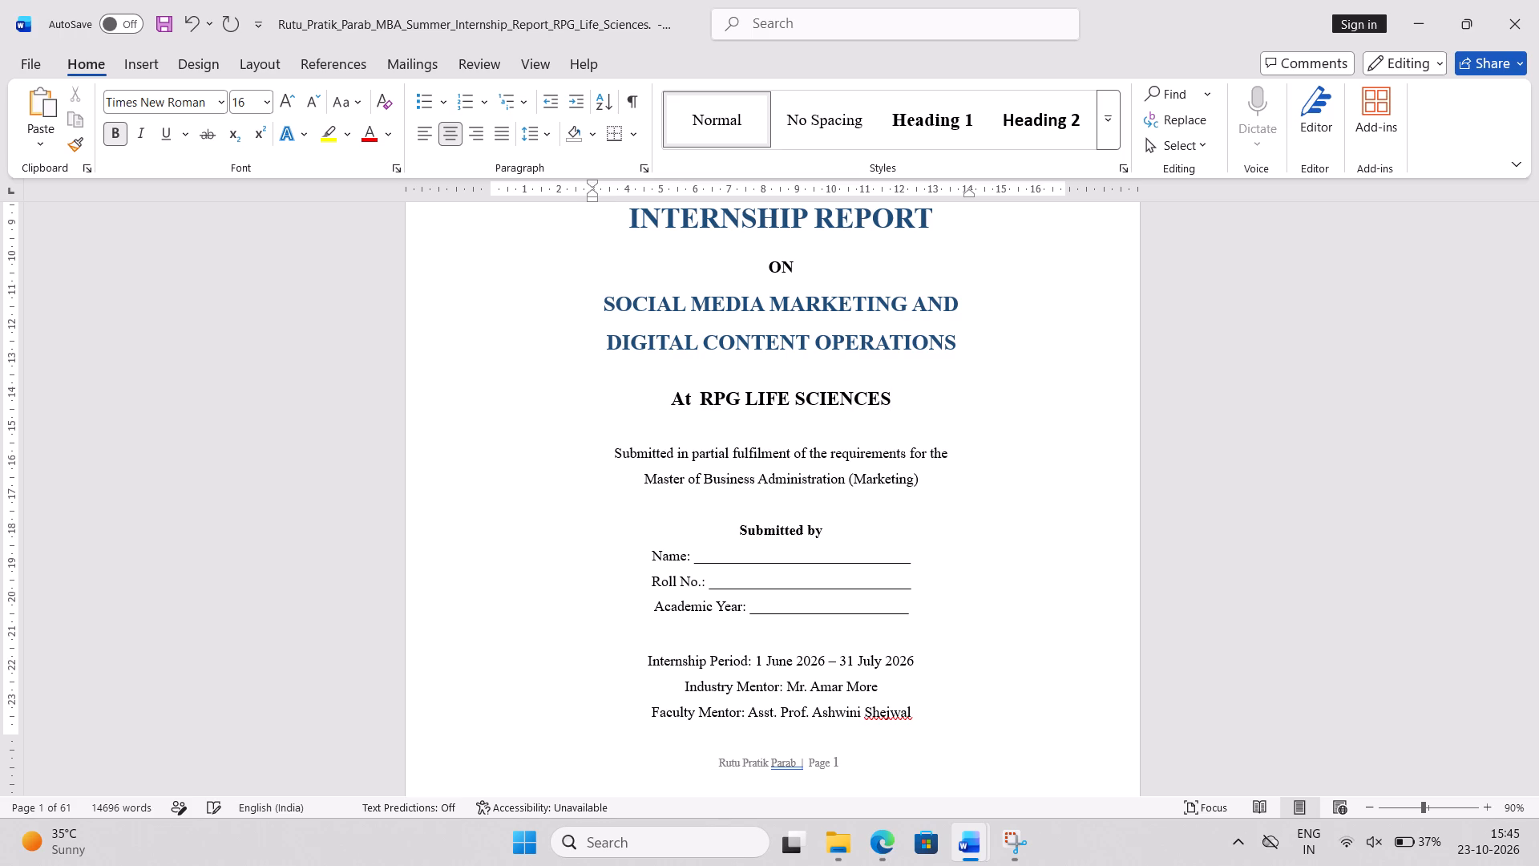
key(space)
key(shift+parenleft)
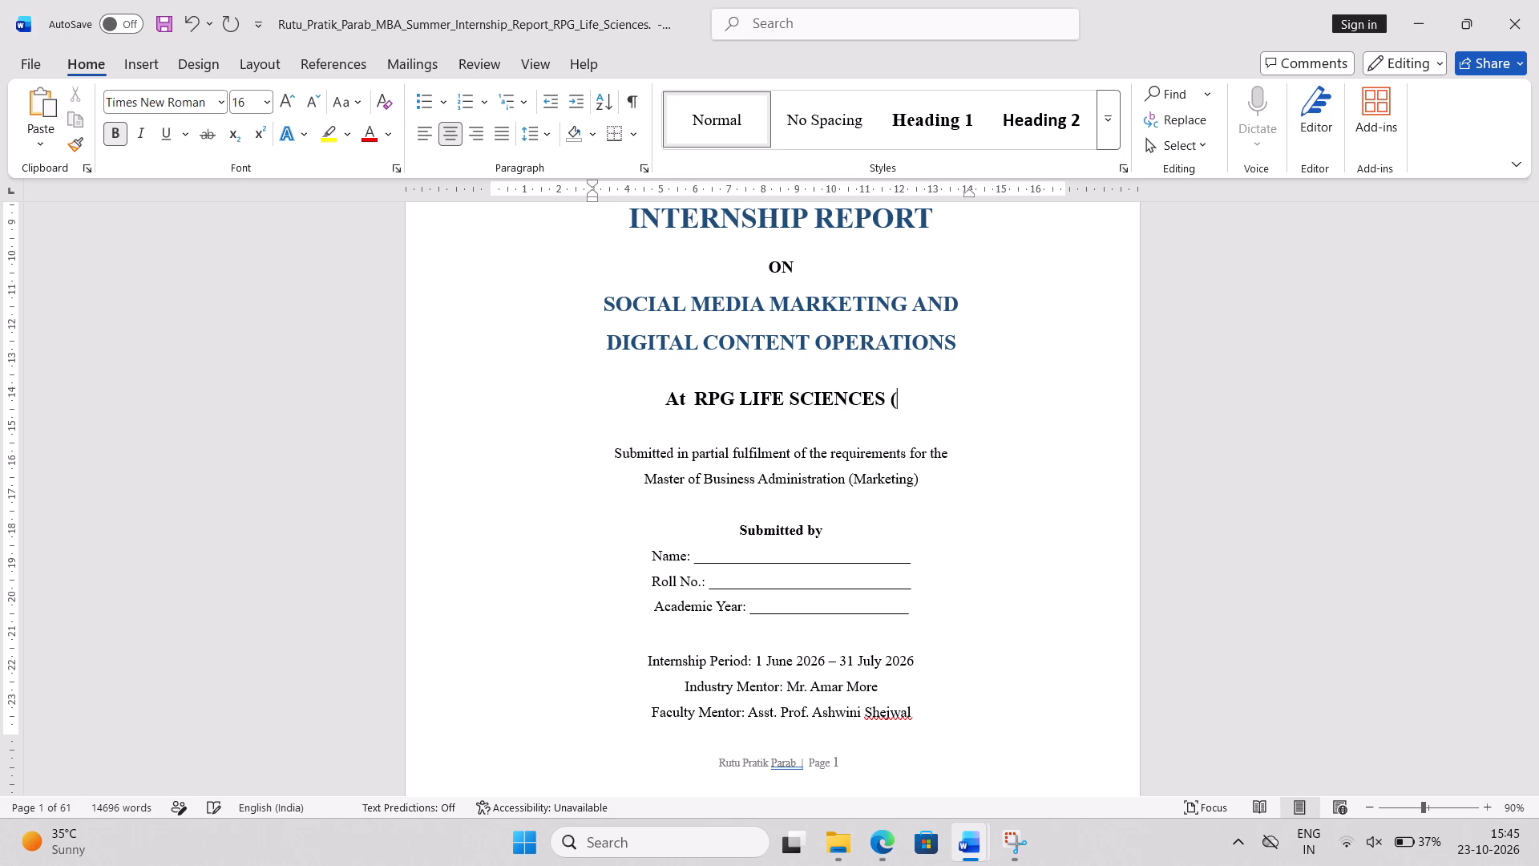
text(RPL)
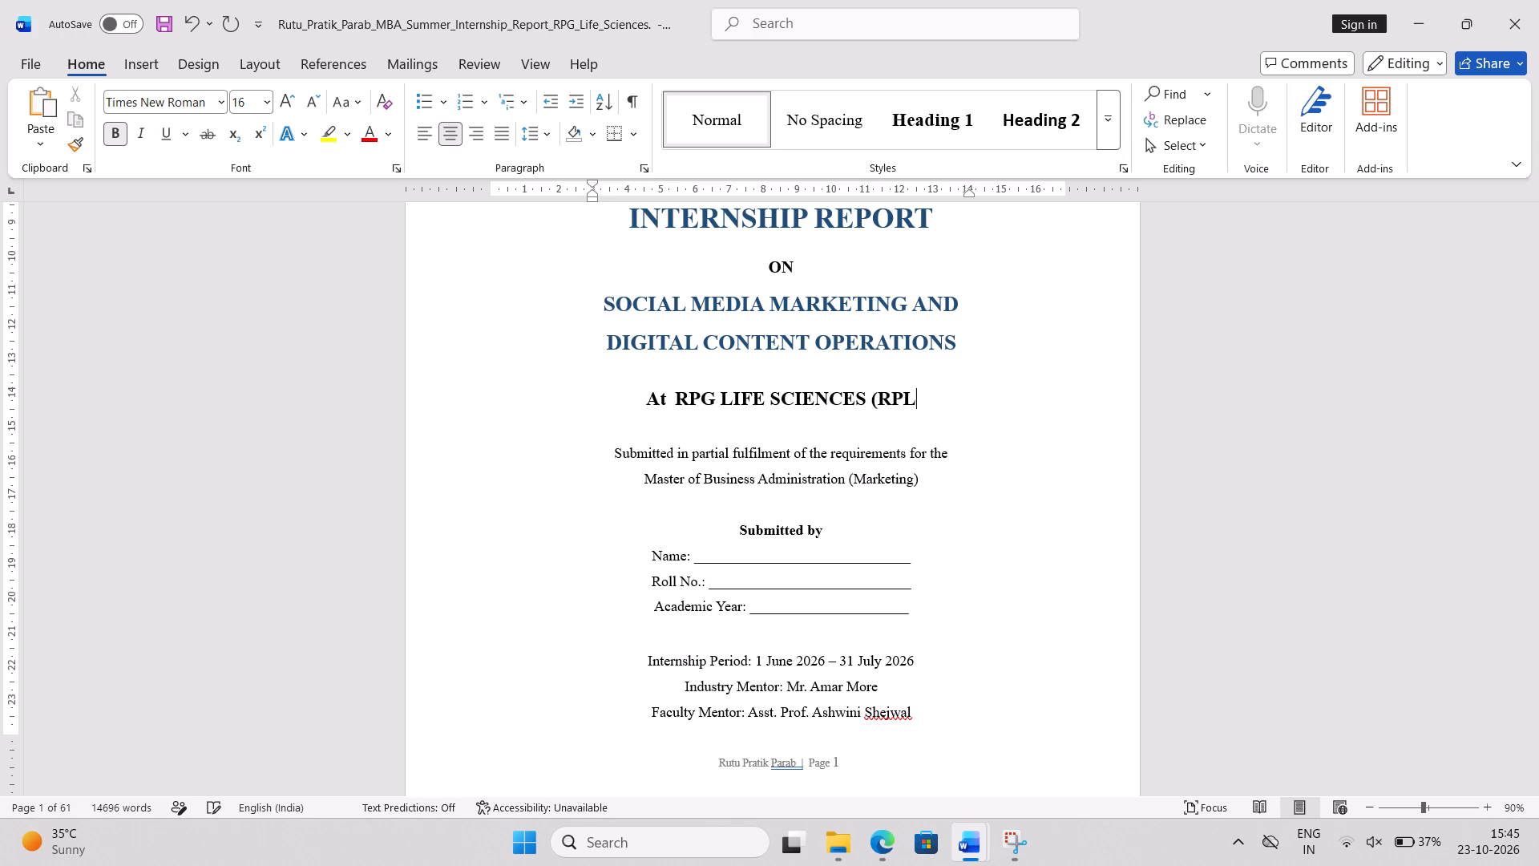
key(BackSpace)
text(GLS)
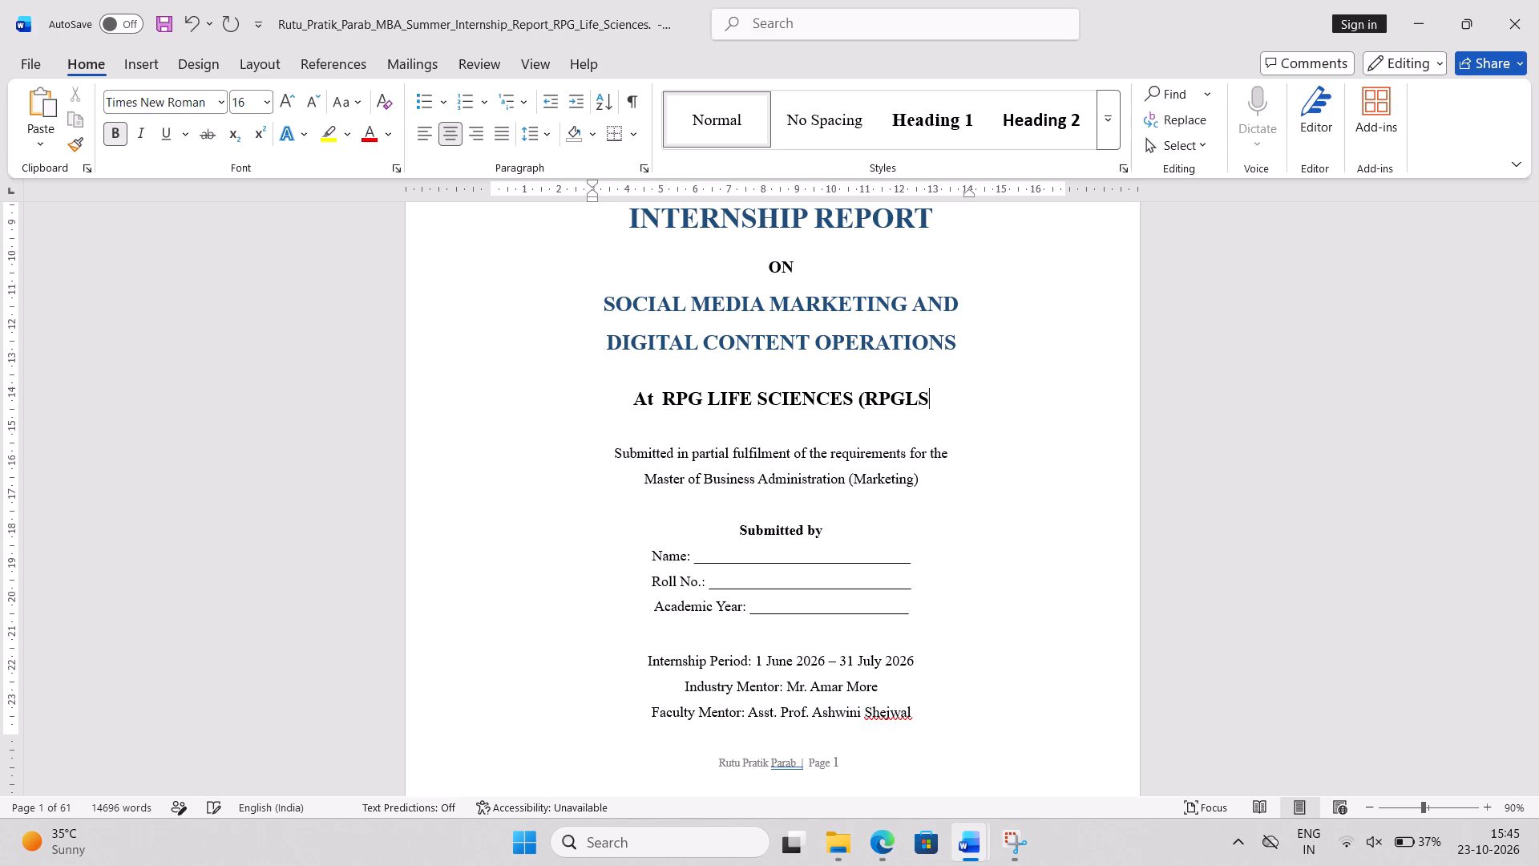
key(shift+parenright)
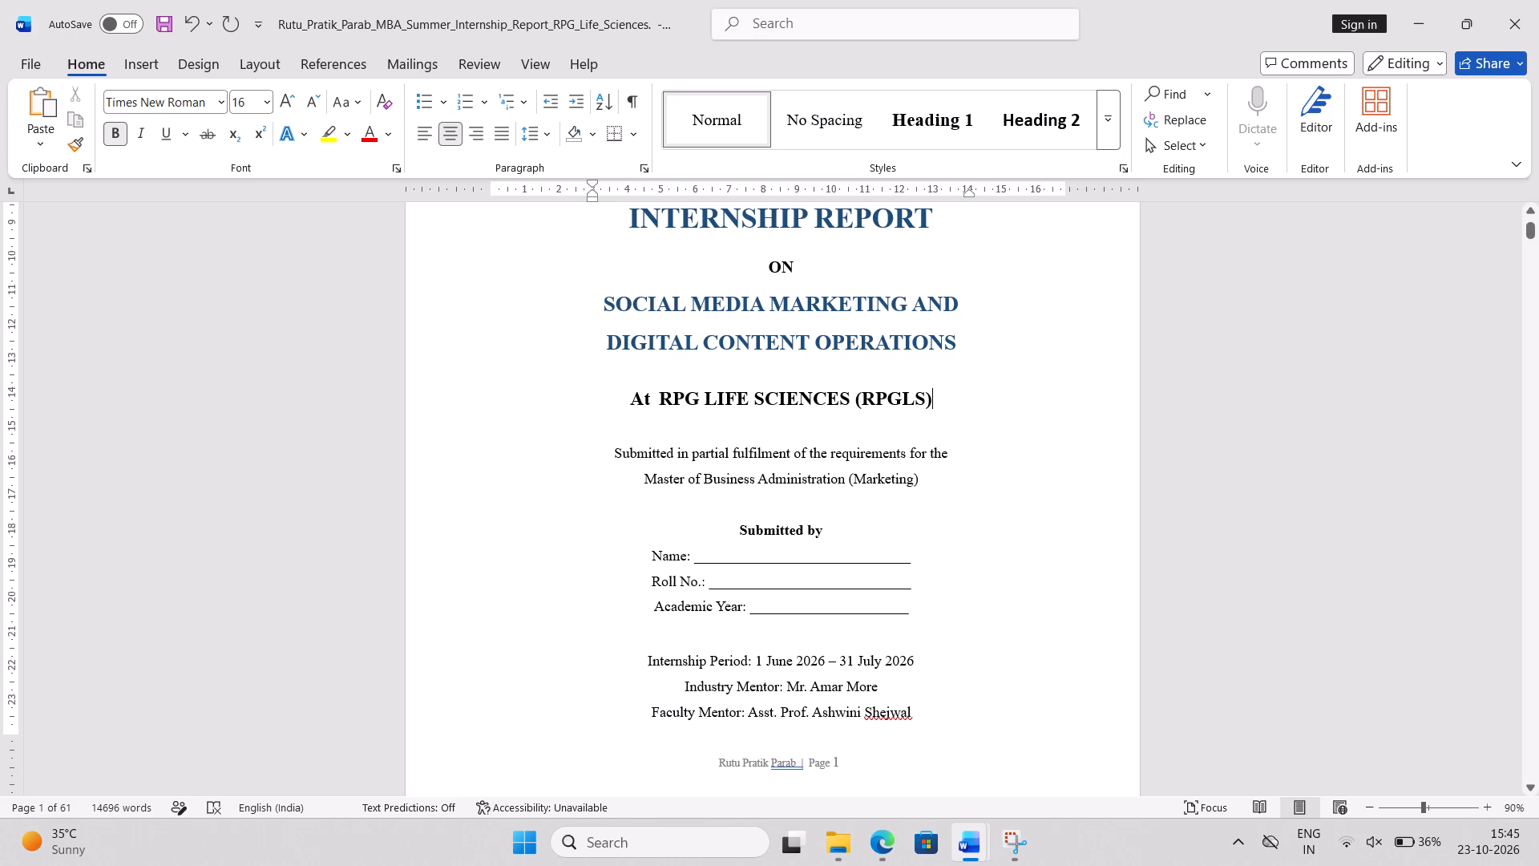
Change the MBA specialisation in brackets to FINANCE and fill in the student's name, underlined, on the Name line.
drag(850, 475, 857, 477)
drag(857, 477, 903, 481)
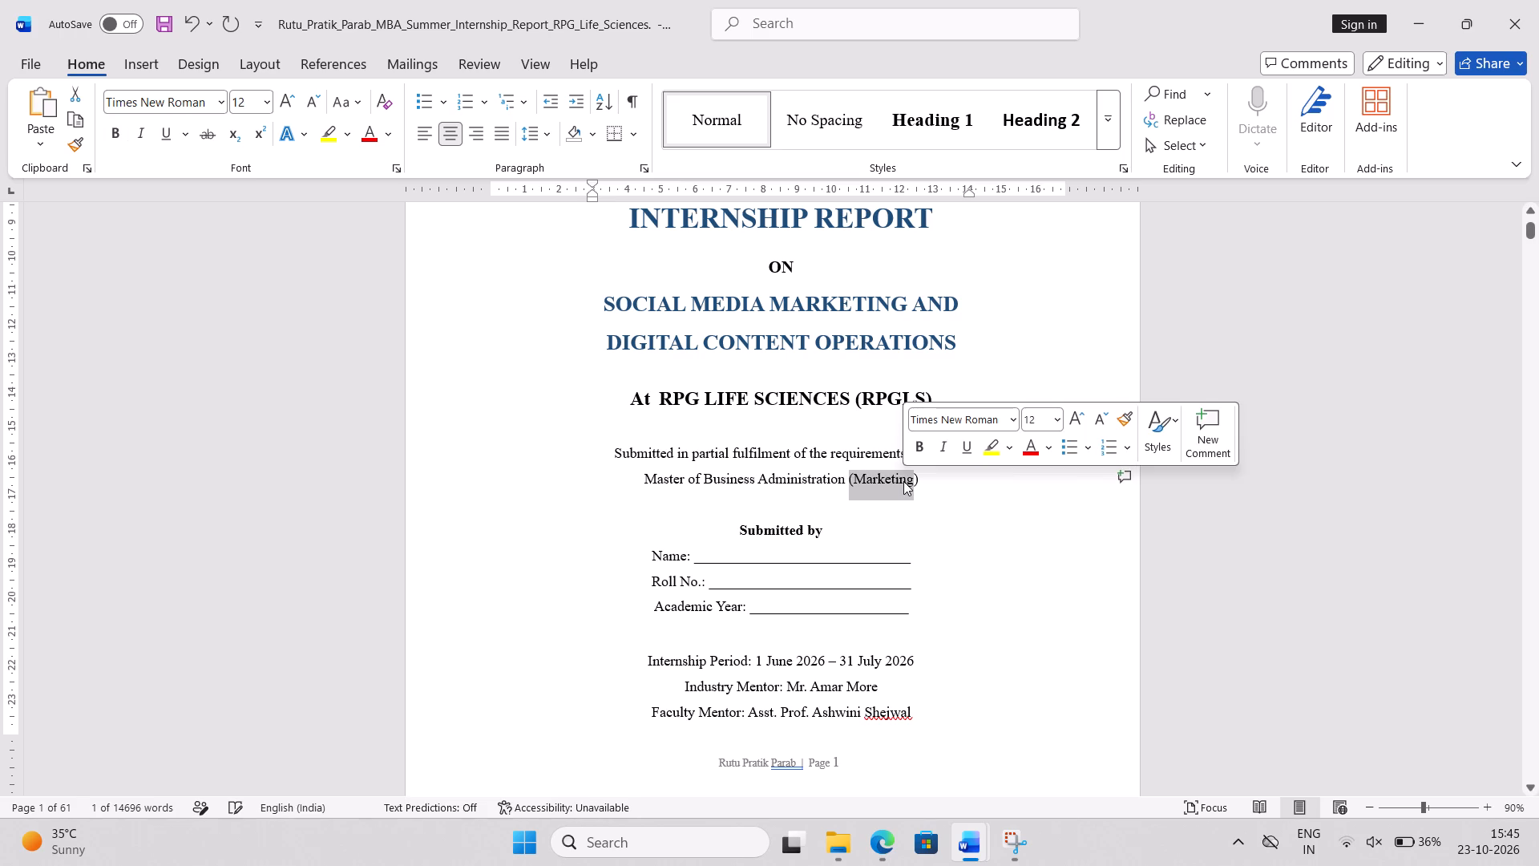
Replace the Marketing specialisation in brackets after Master of Business Administration with FINANCE on the cover page.
key(Right)
key(BackSpace)
key(BackSpace)
key(BackSpace)
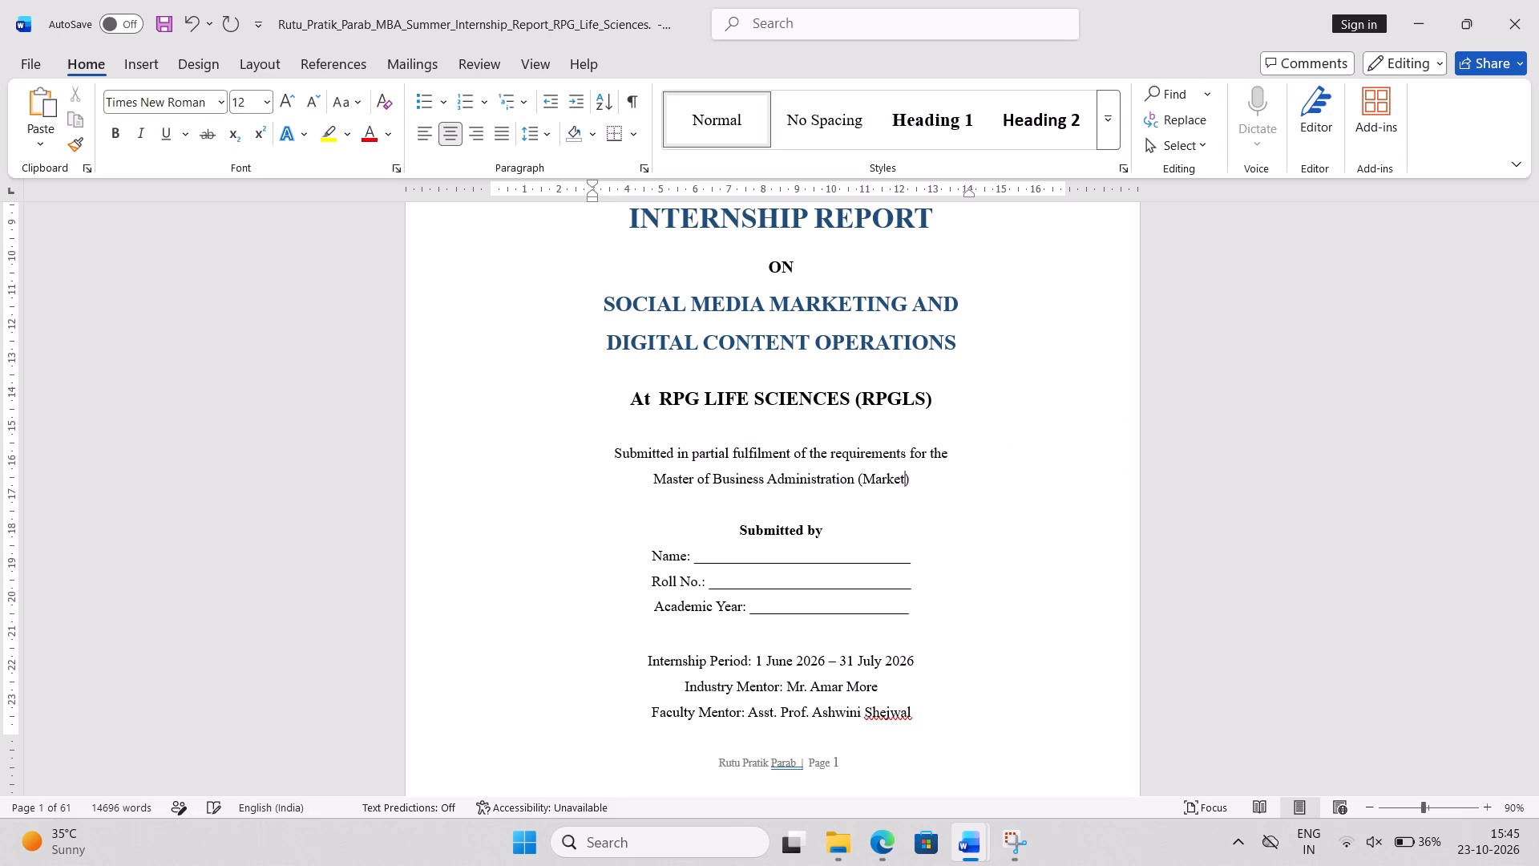
key(BackSpace)
key(BackSpace)
key(BackSpace)
key(BackSpace)
key(BackSpace)
key(BackSpace)
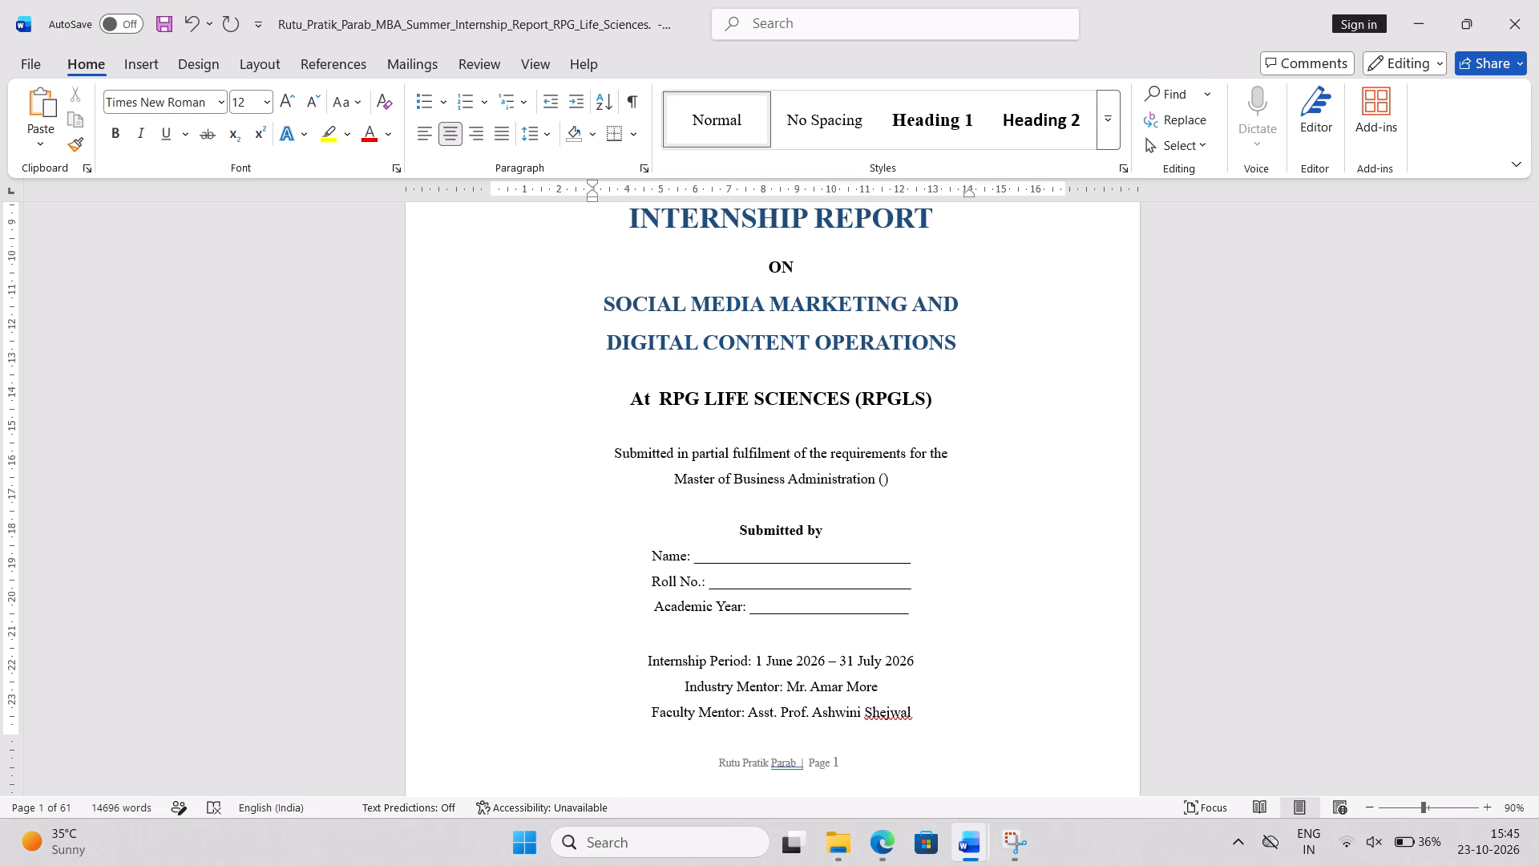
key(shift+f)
key(BackSpace)
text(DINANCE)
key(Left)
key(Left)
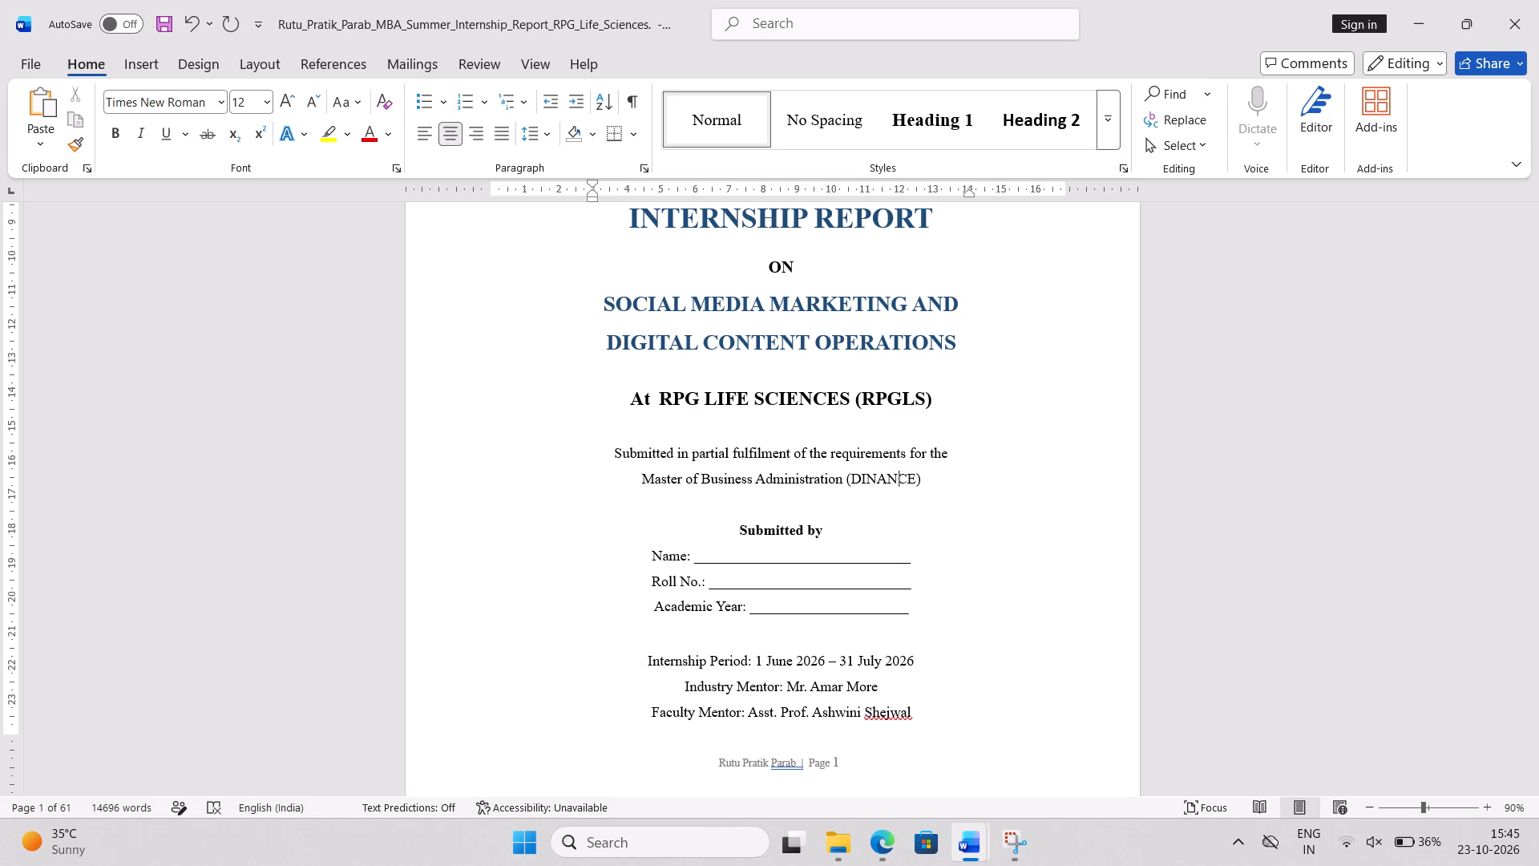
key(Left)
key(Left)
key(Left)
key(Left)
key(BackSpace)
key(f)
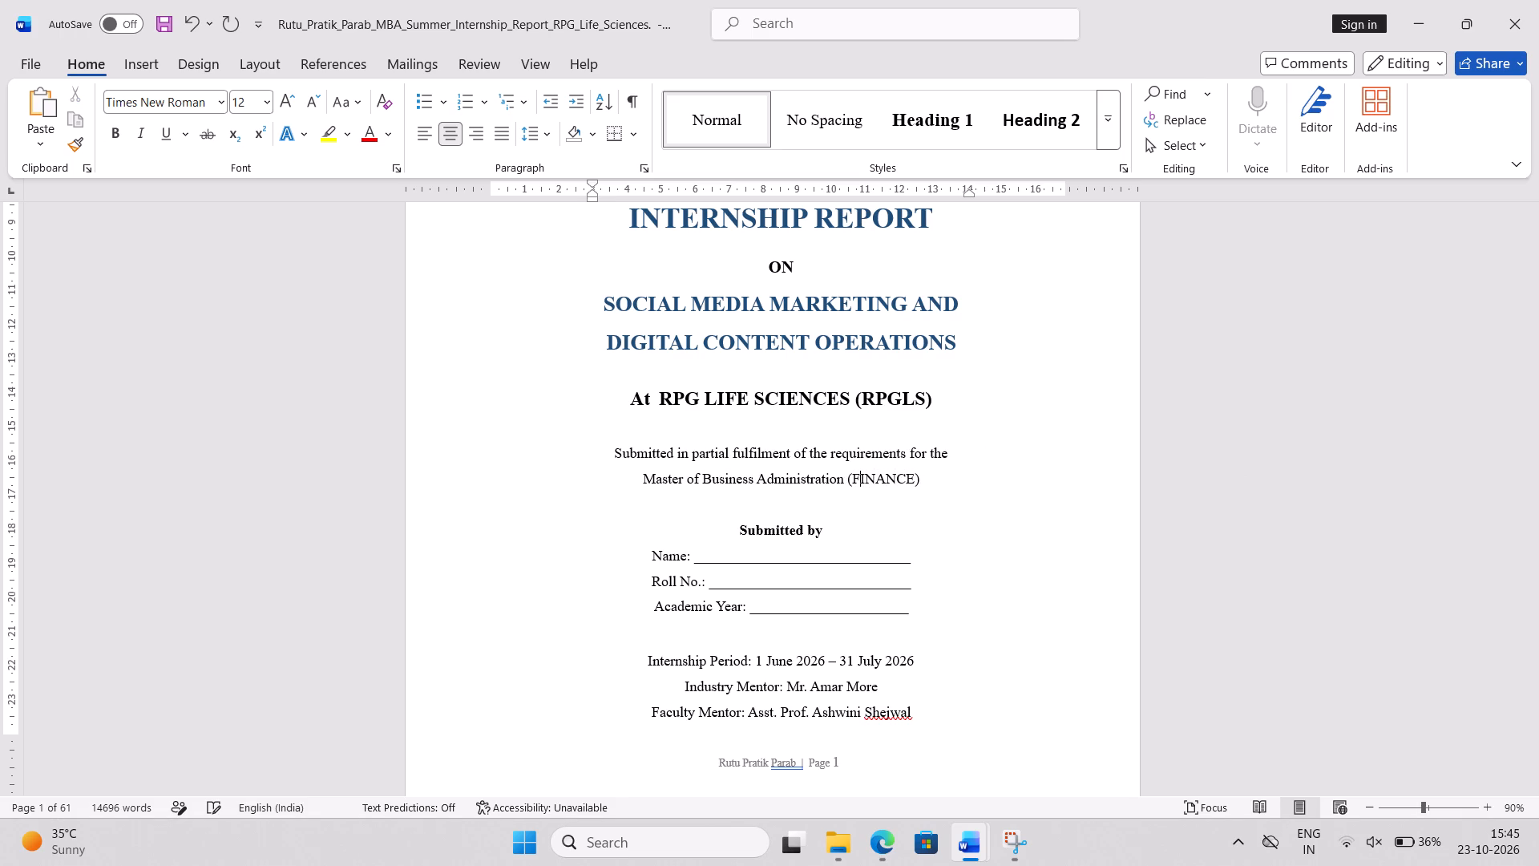
Replace the blank line after Name under Submitted by with the student's full name in capitals.
click(869, 550)
drag(917, 557, 695, 567)
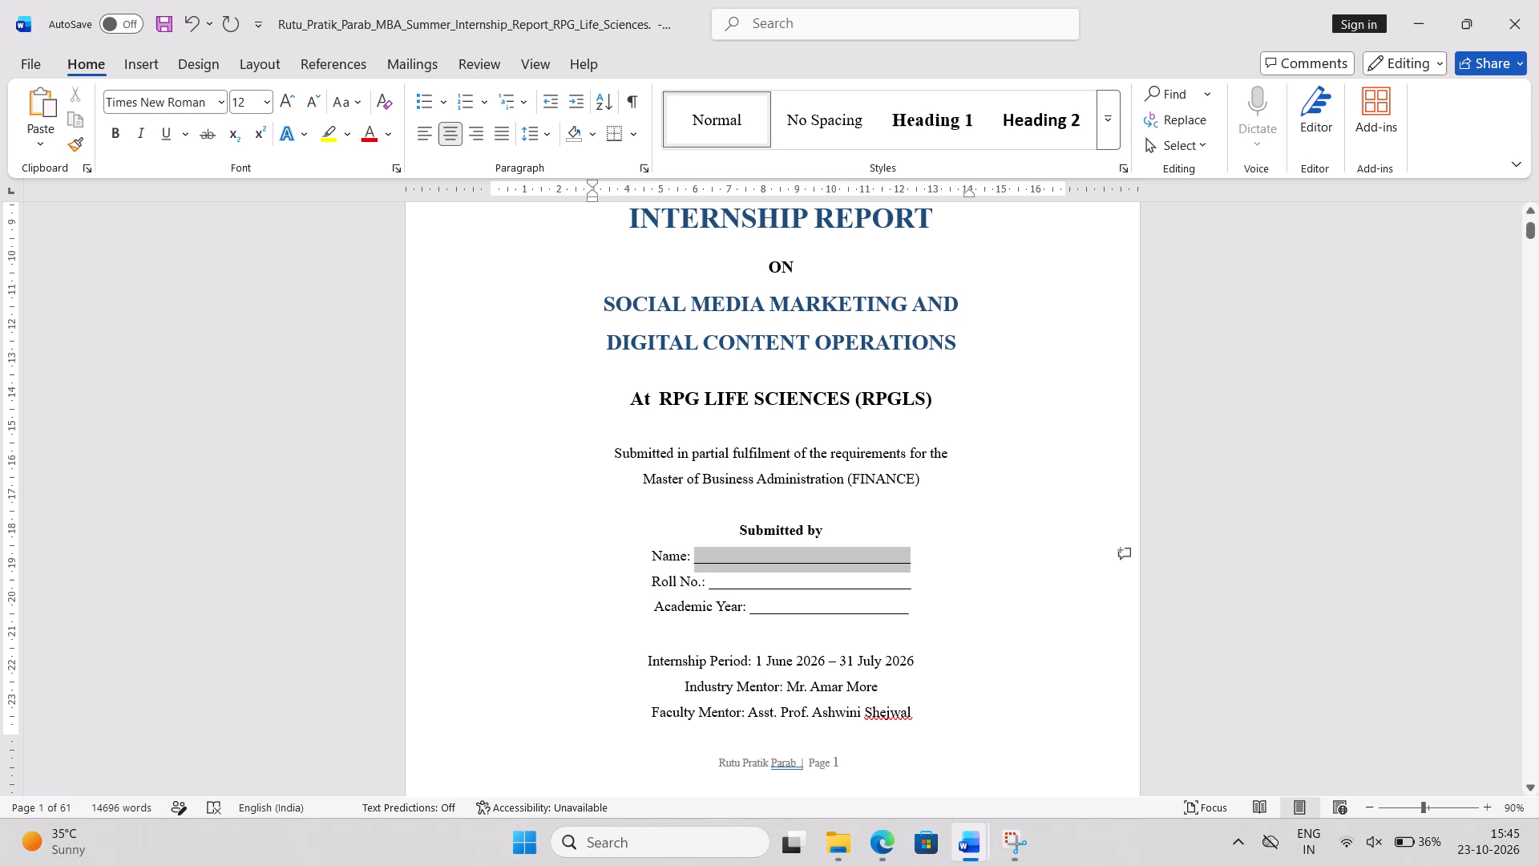
drag(695, 567, 696, 567)
key(BackSpace)
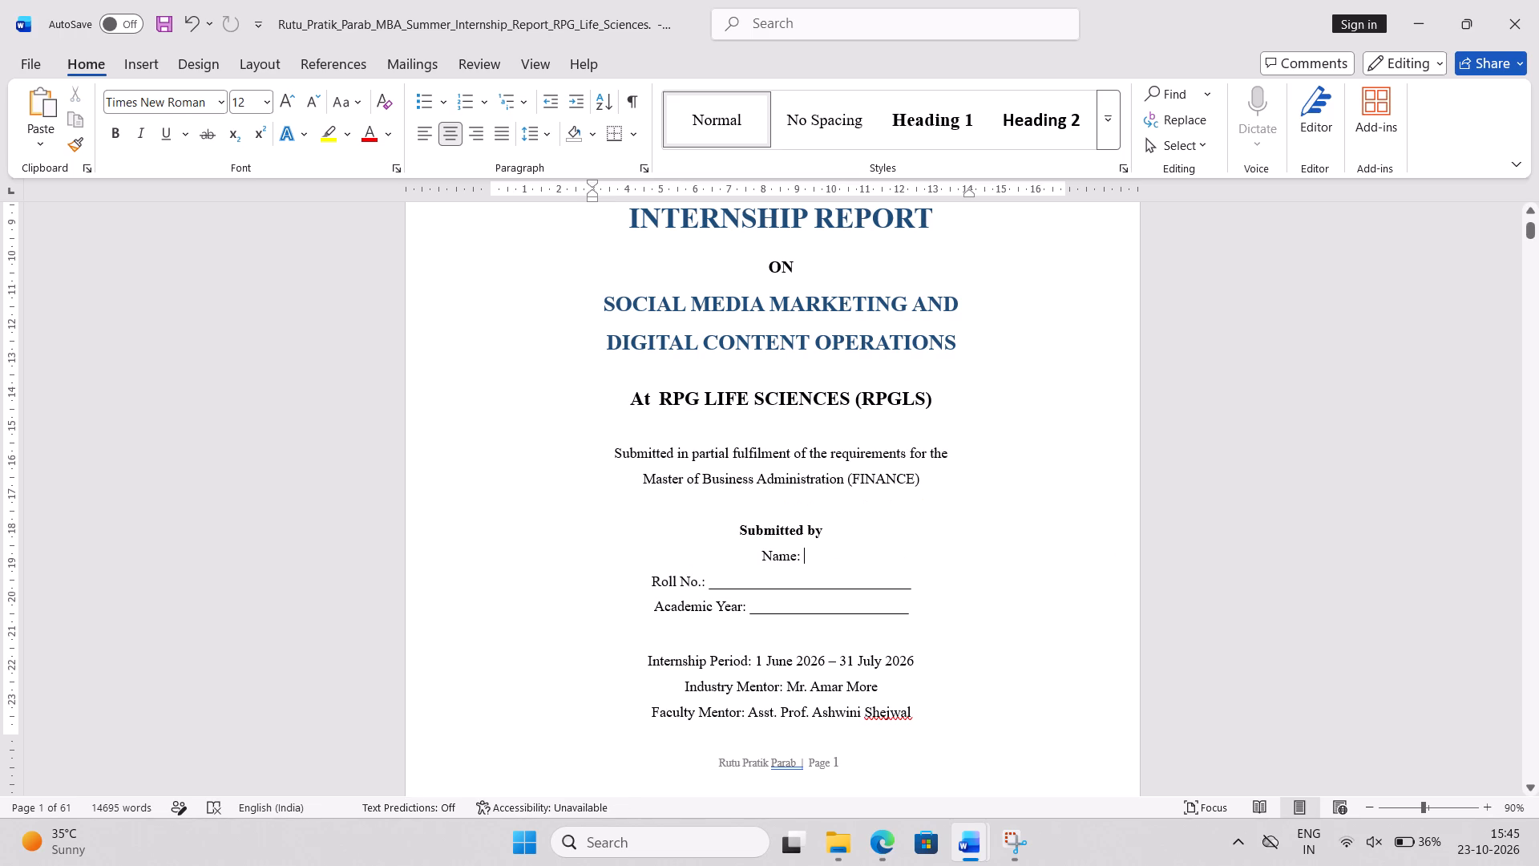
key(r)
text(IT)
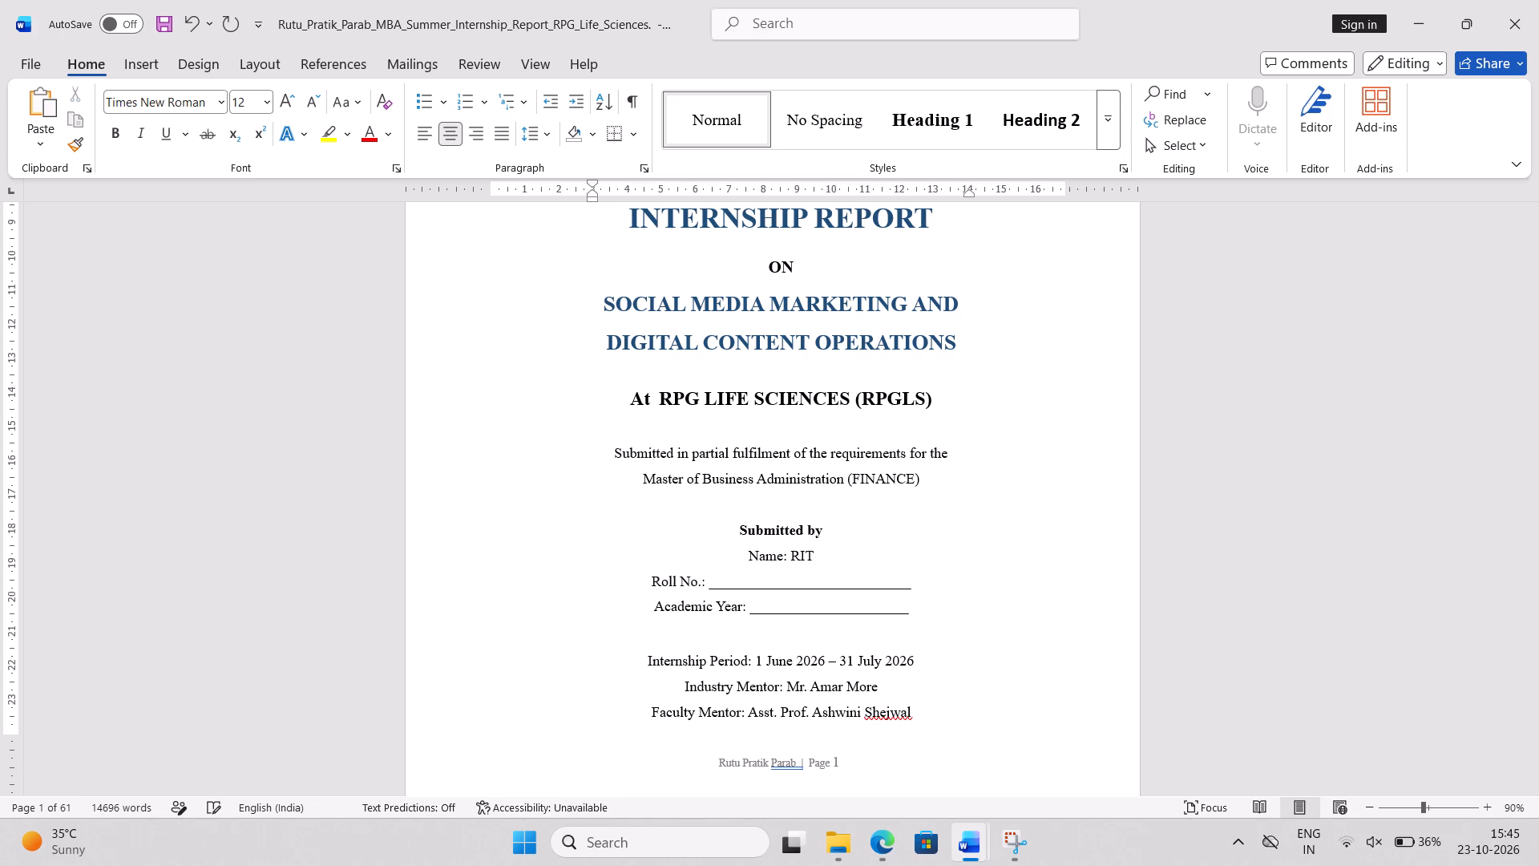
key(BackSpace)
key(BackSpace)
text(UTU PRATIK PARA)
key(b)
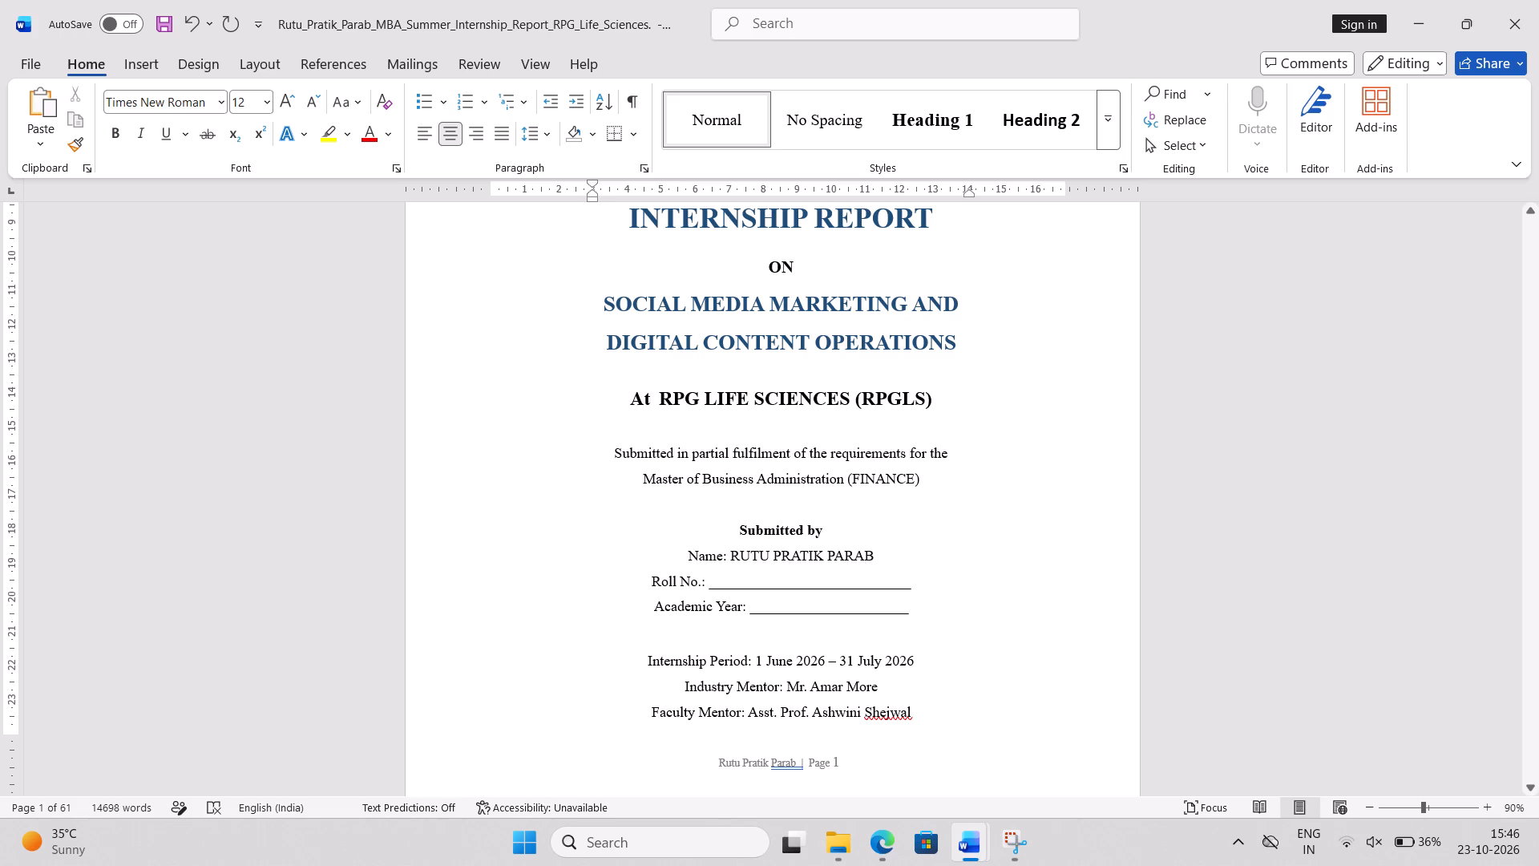
Underline the student's full name on the Name line of the cover page, leaving the Name label plain.
triple_click(741, 565)
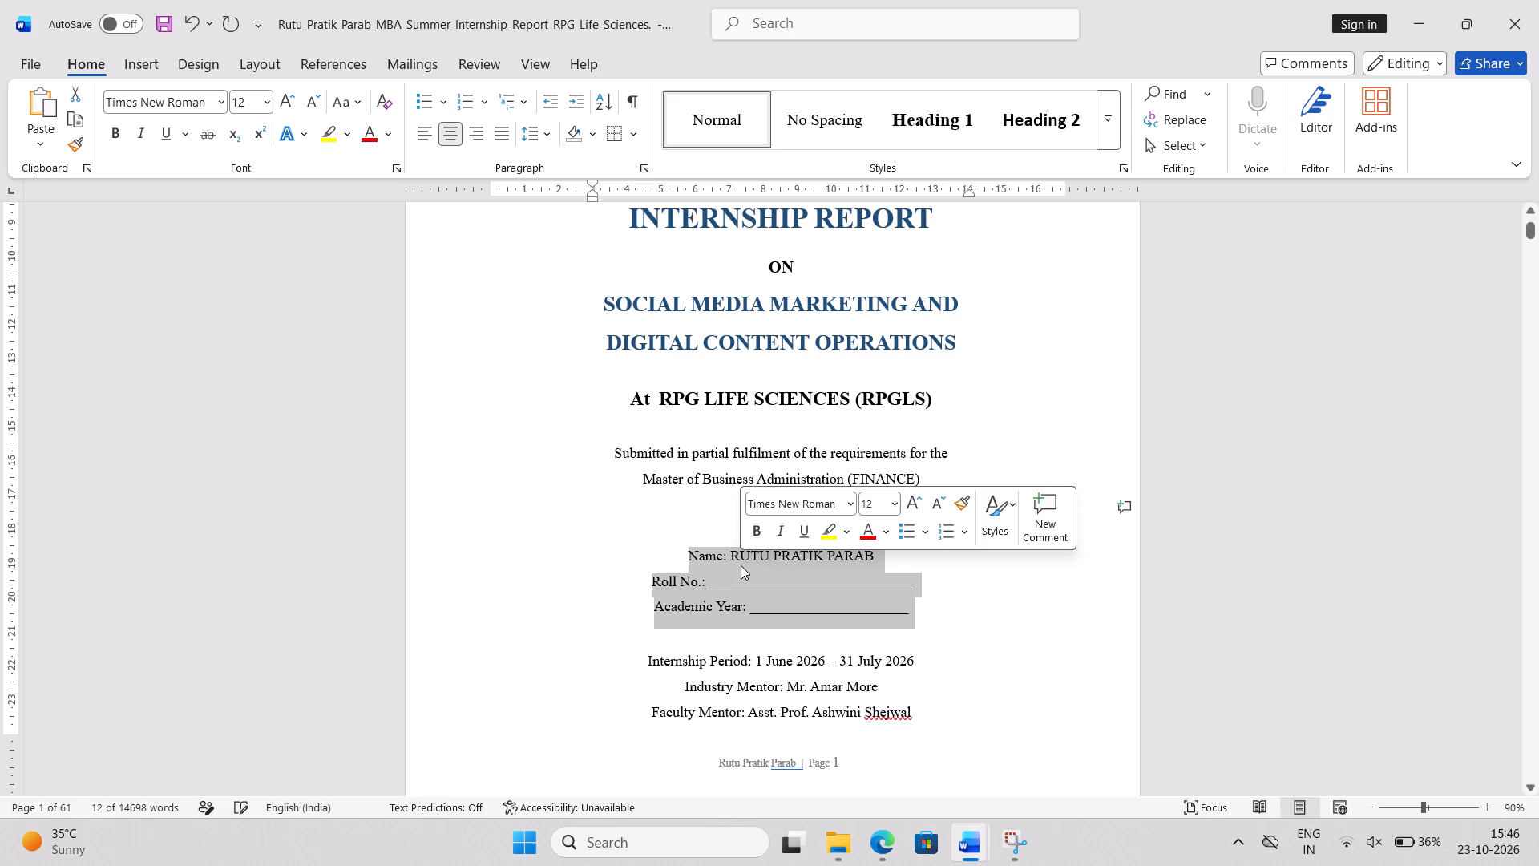
click(759, 560)
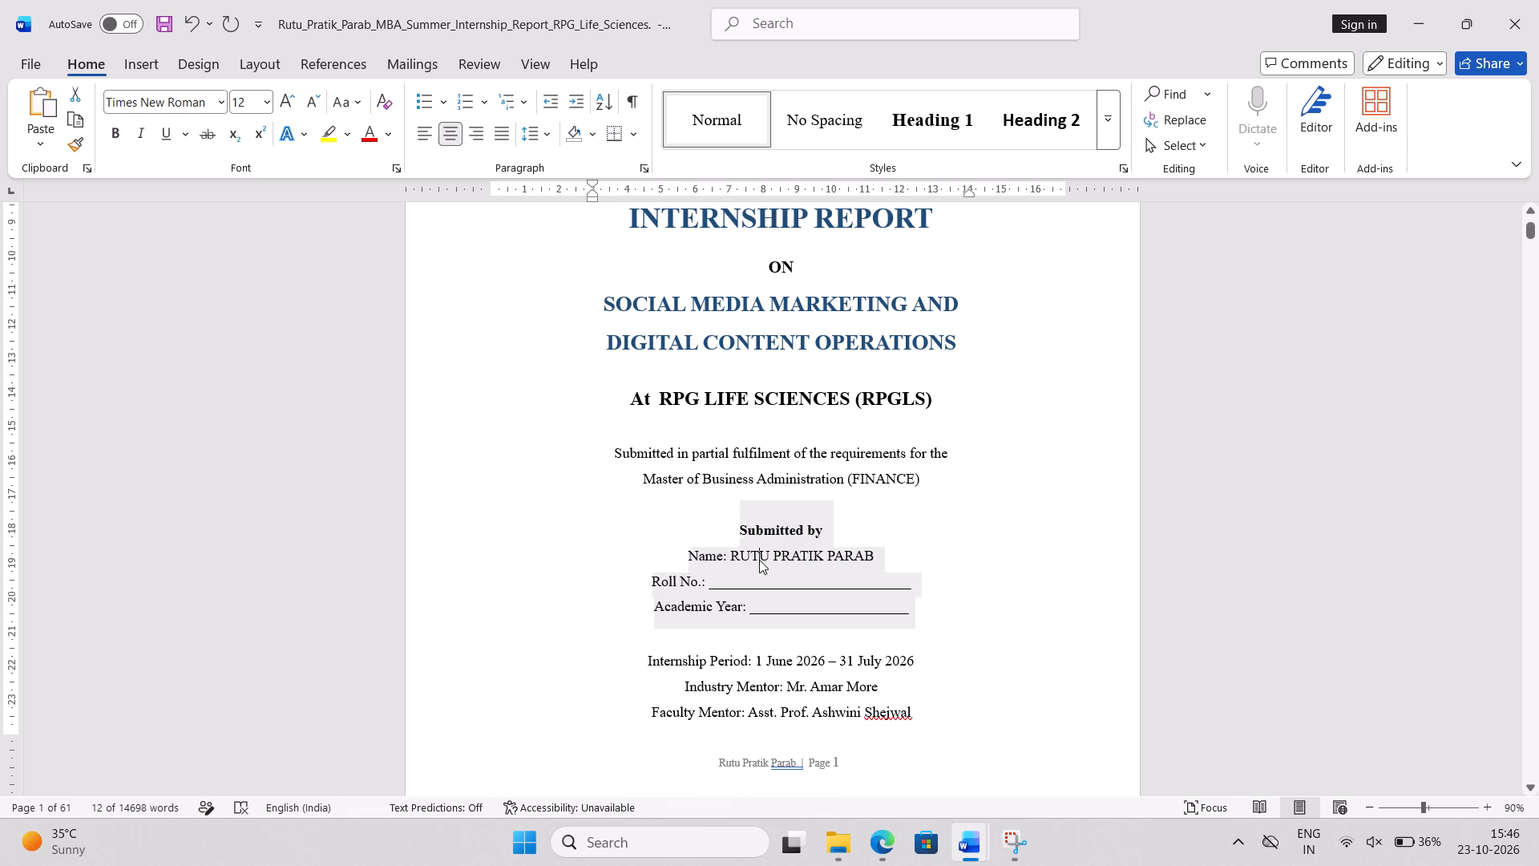
triple_click(759, 560)
drag(759, 560, 728, 556)
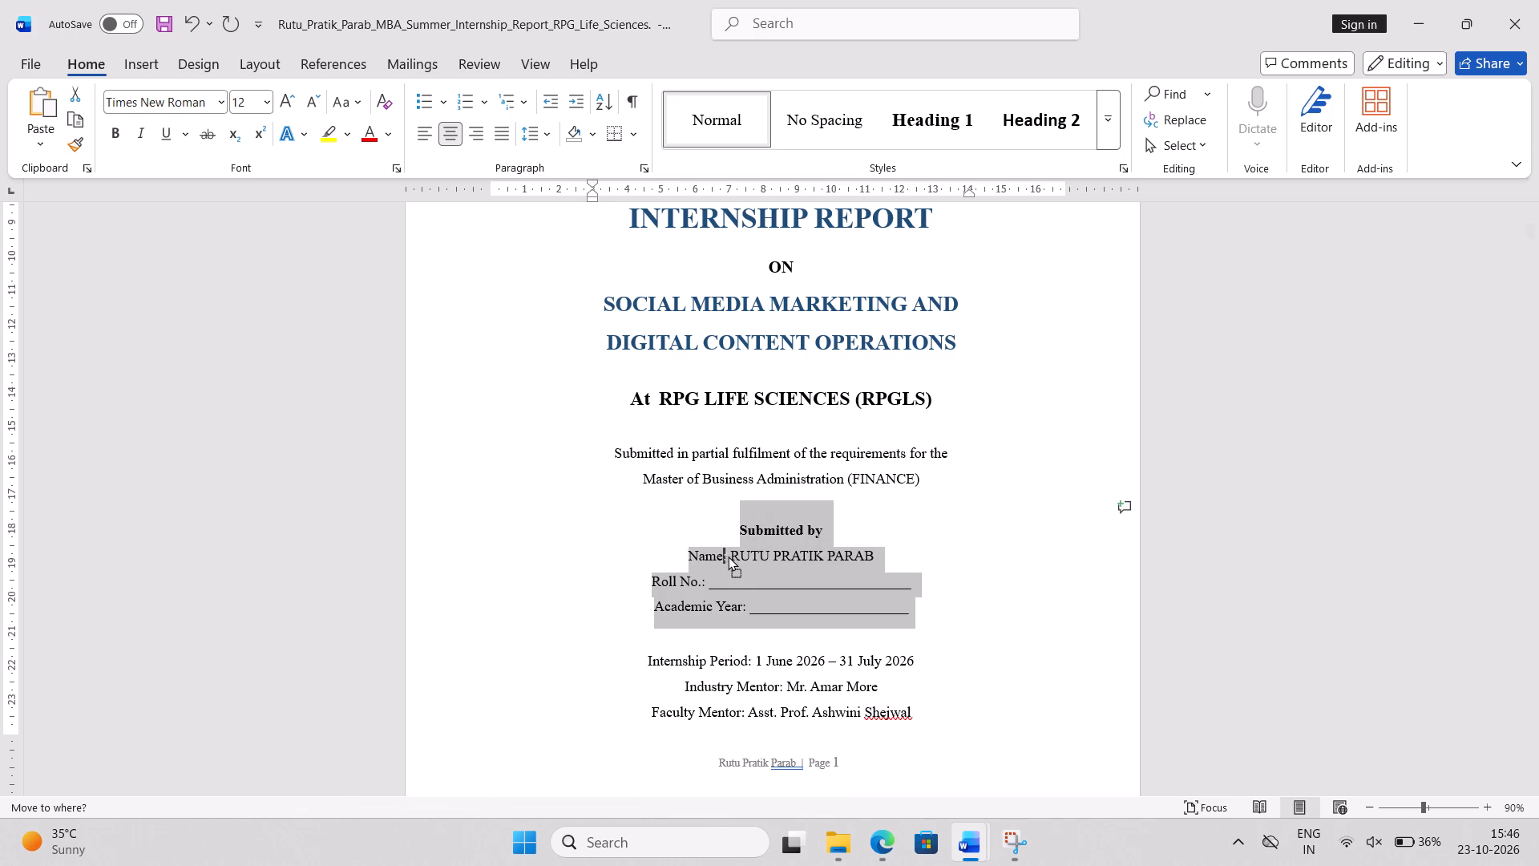
drag(728, 556, 733, 559)
drag(729, 557, 785, 559)
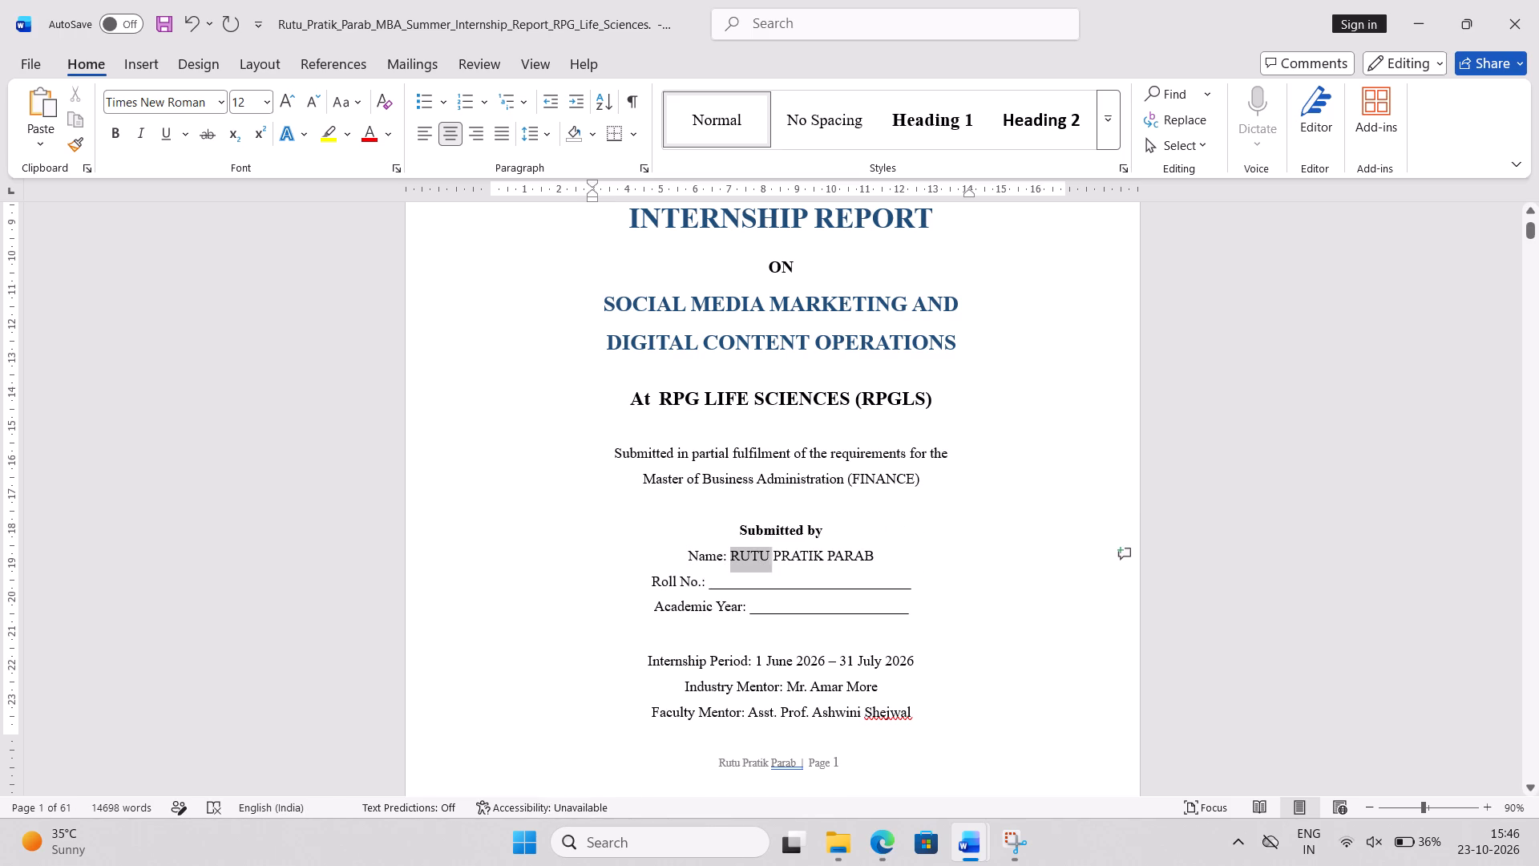
drag(785, 559, 848, 561)
click(907, 529)
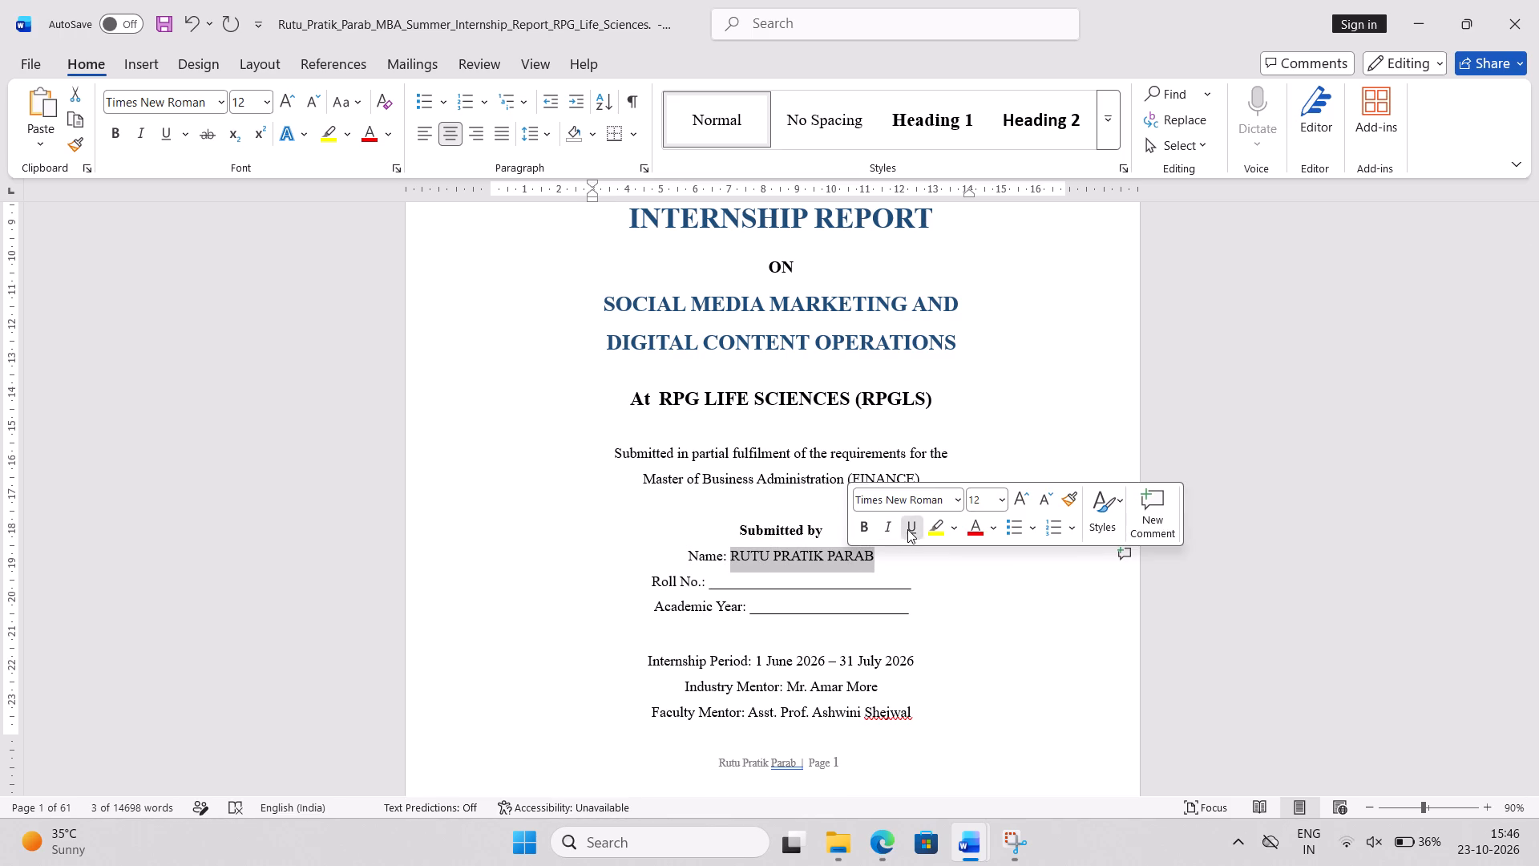
Replace the blank on the Roll No. line with the student's roll number and underline it.
triple_click(852, 580)
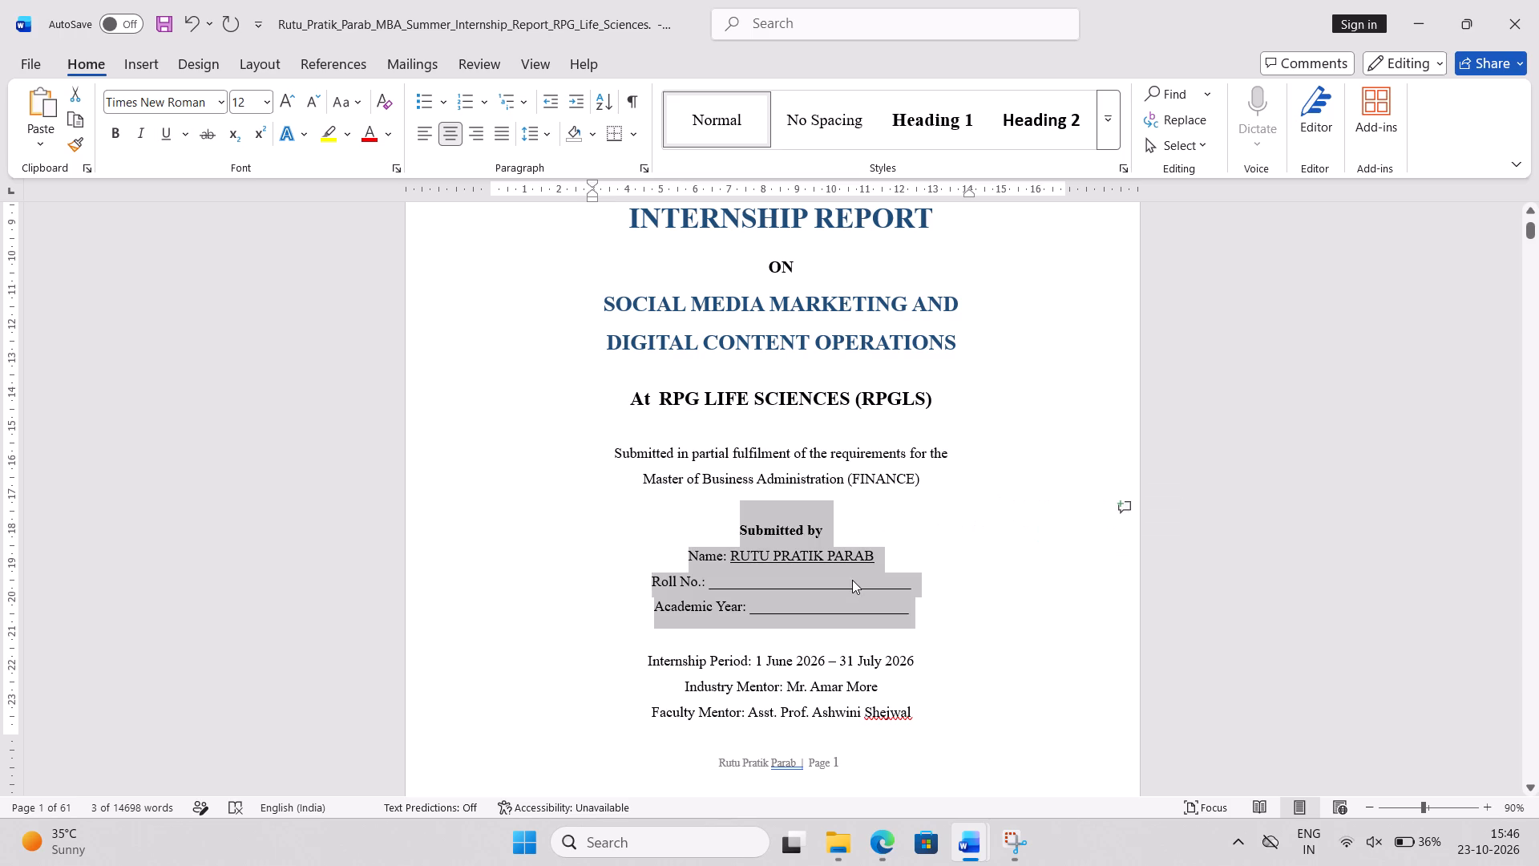
double_click(852, 580)
key(BackSpace)
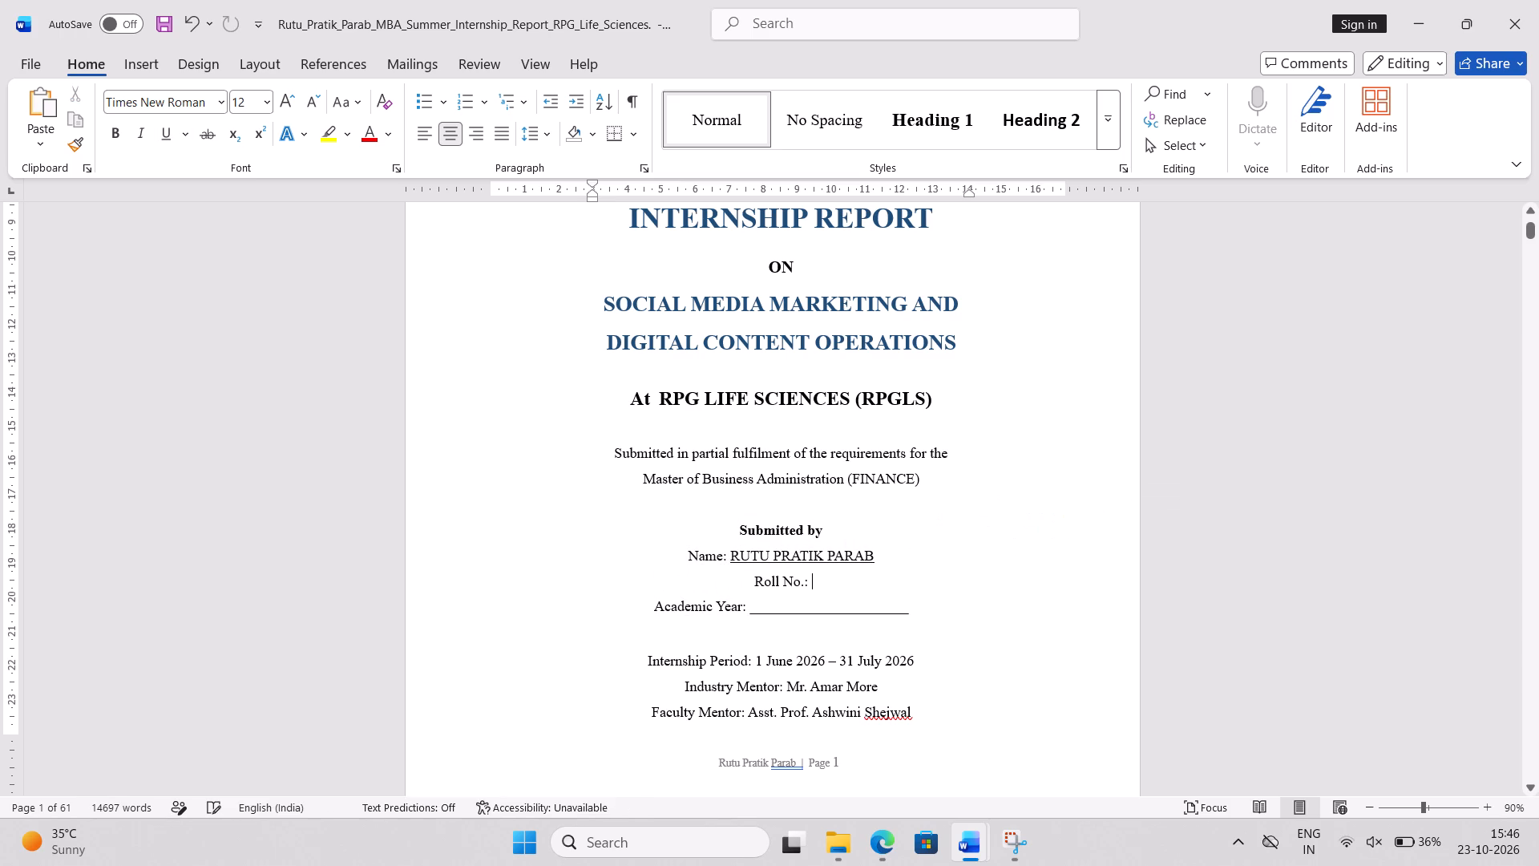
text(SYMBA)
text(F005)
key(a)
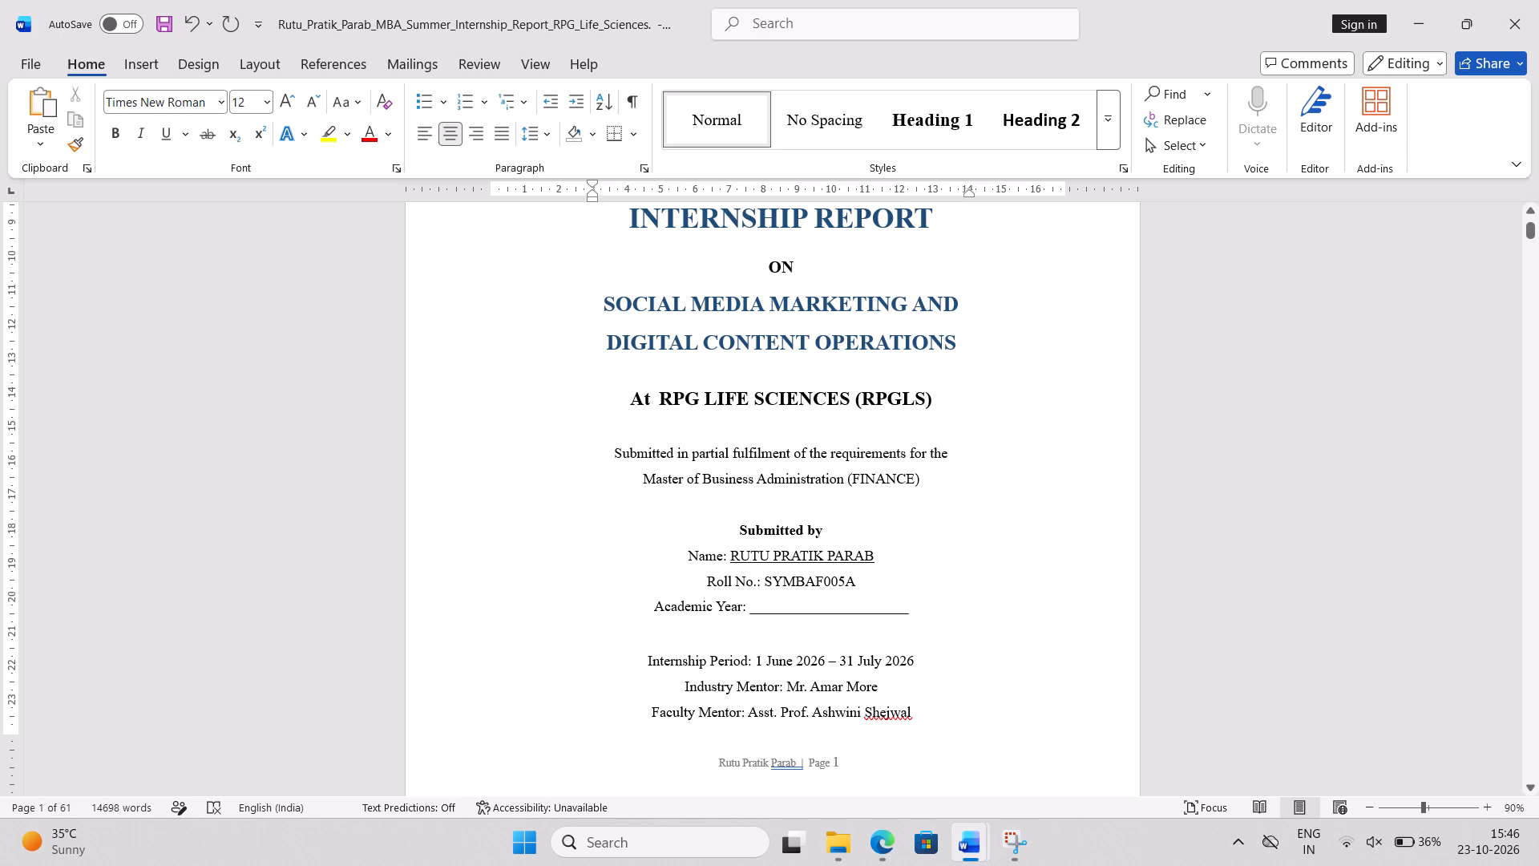
drag(763, 583, 780, 583)
drag(780, 583, 853, 583)
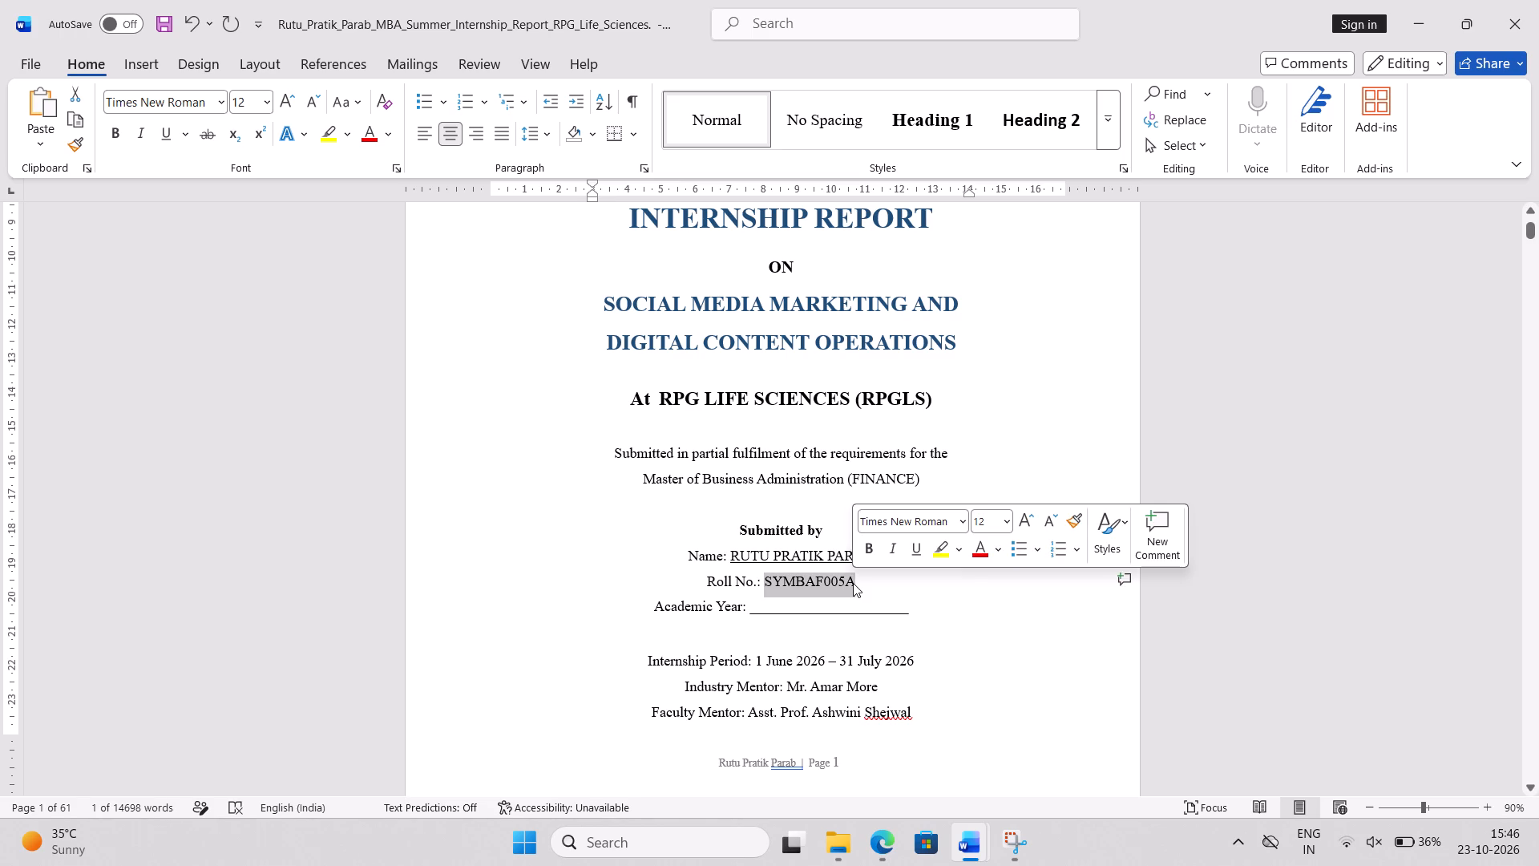
key(ctrl+u)
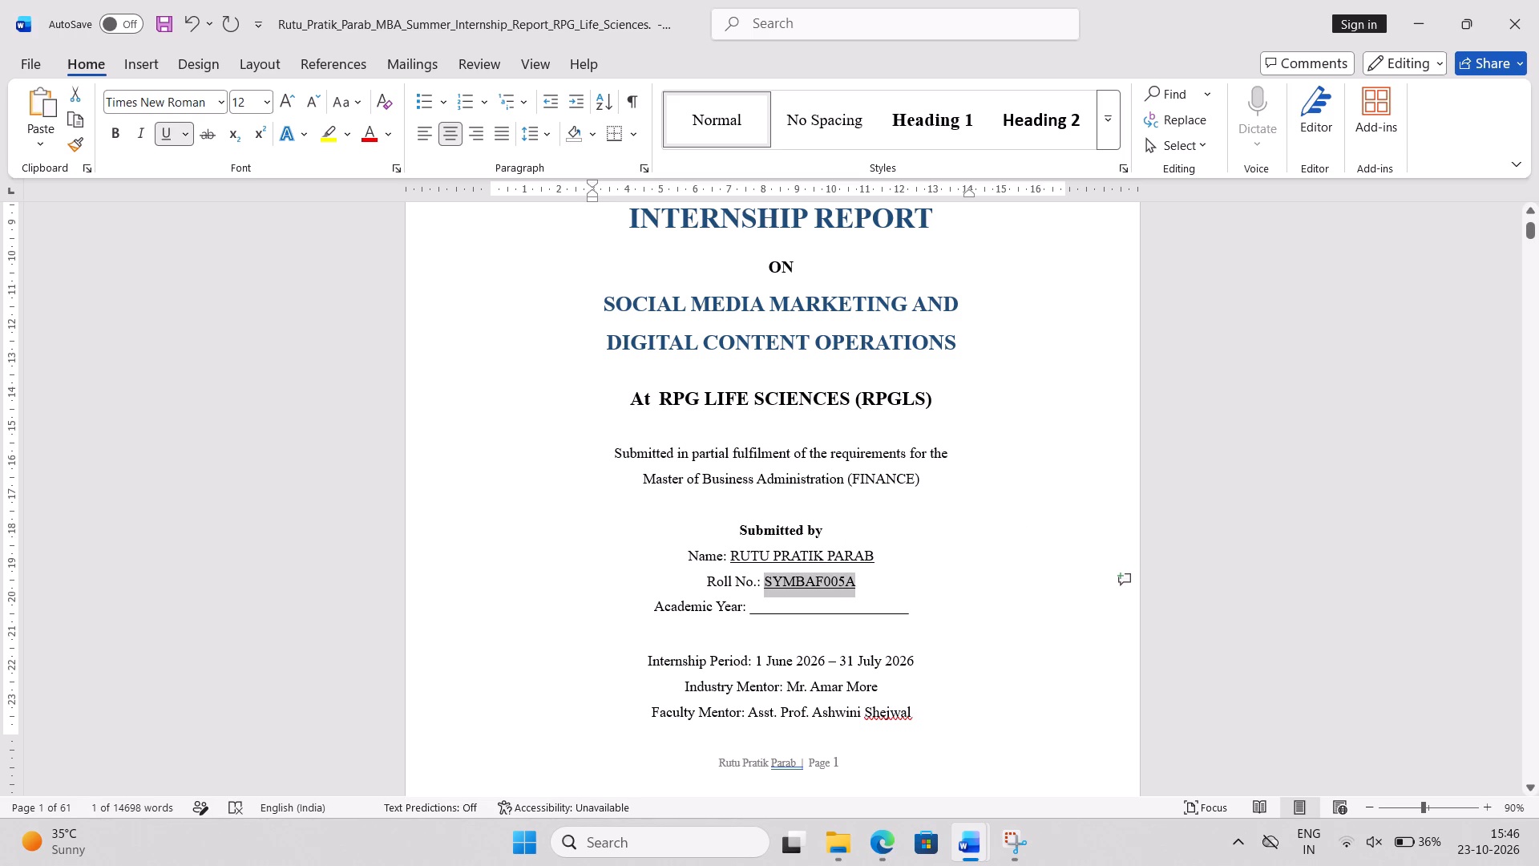
Remove the full stop from the "Roll No.:" label so it reads "Roll No:".
click(758, 584)
key(BackSpace)
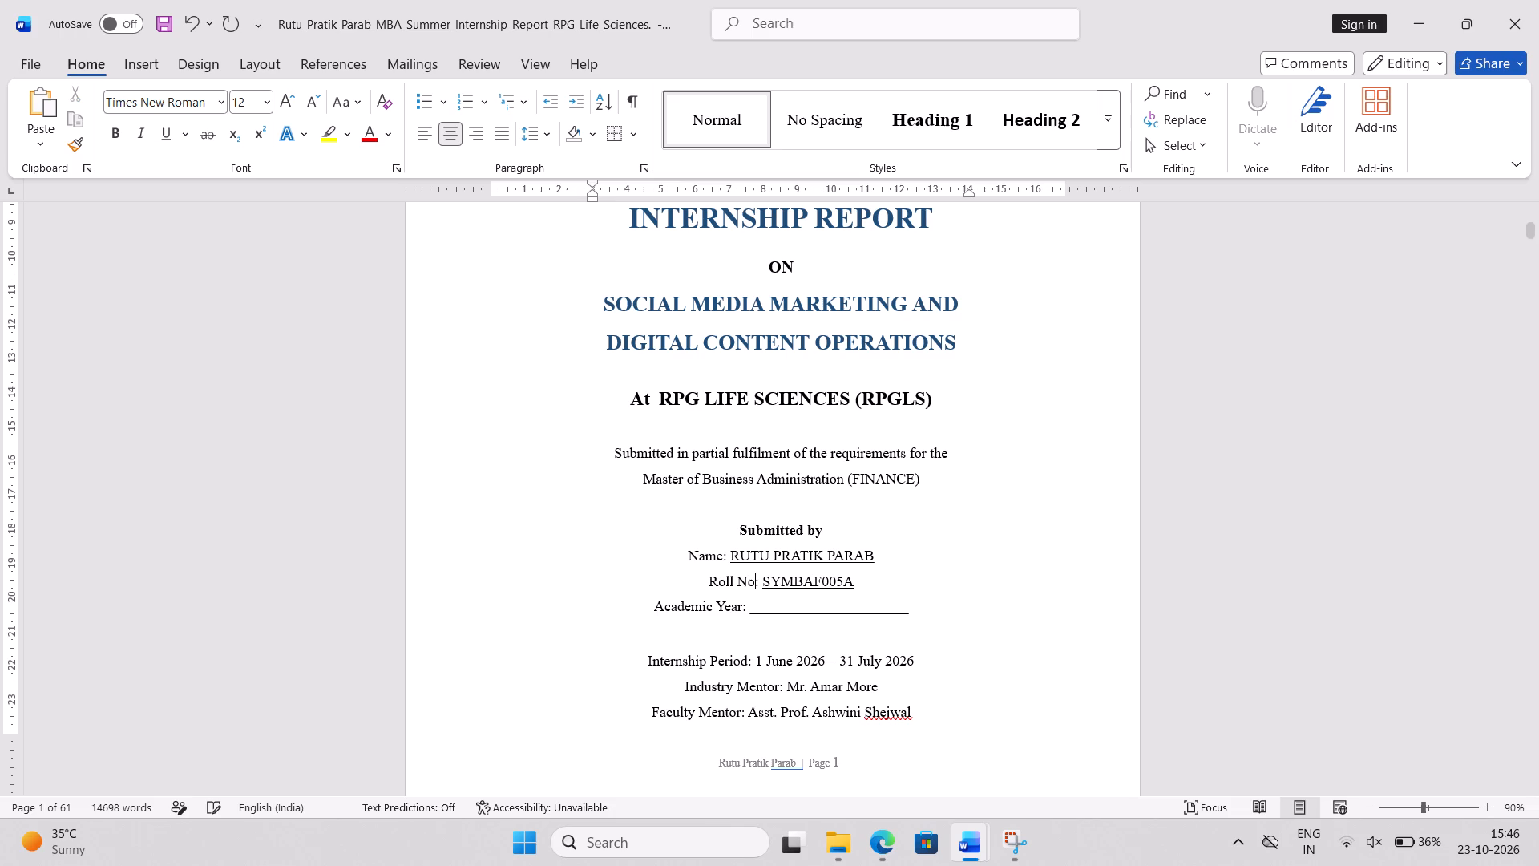
Replace the blank on the Academic Year line with 2026-27.
click(908, 607)
key(BackSpace)
key(BackSpace)
key(BackSpace)
key(BackSpace)
key(BackSpace)
key(BackSpace)
key(BackSpace)
key(BackSpace)
key(BackSpace)
key(BackSpace)
key(BackSpace)
key(BackSpace)
key(BackSpace)
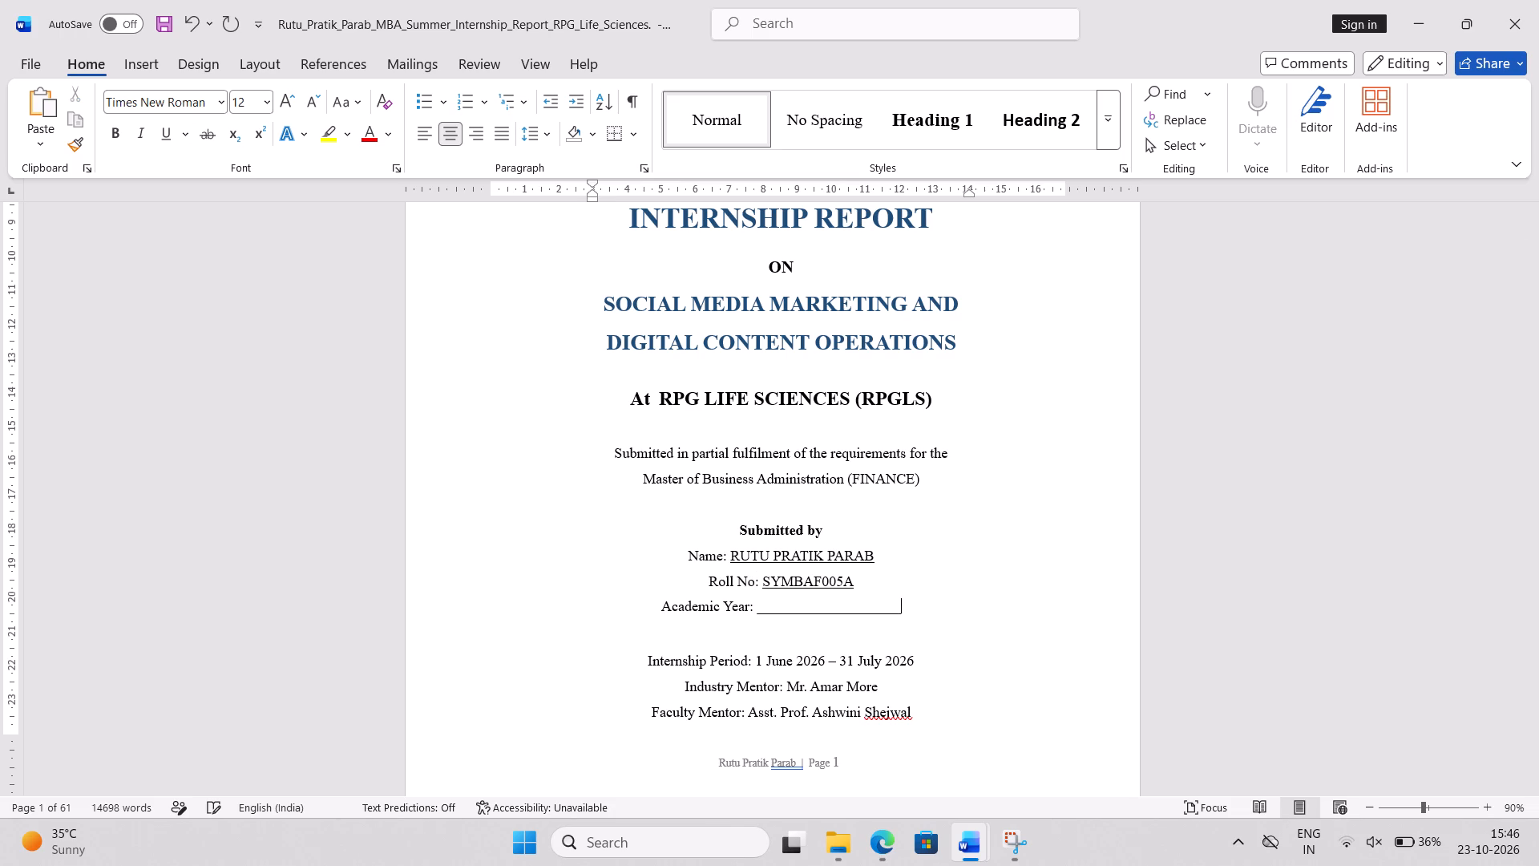
key(BackSpace)
key(BackSpace)
key(BackSpace)
key(BackSpace)
key(BackSpace)
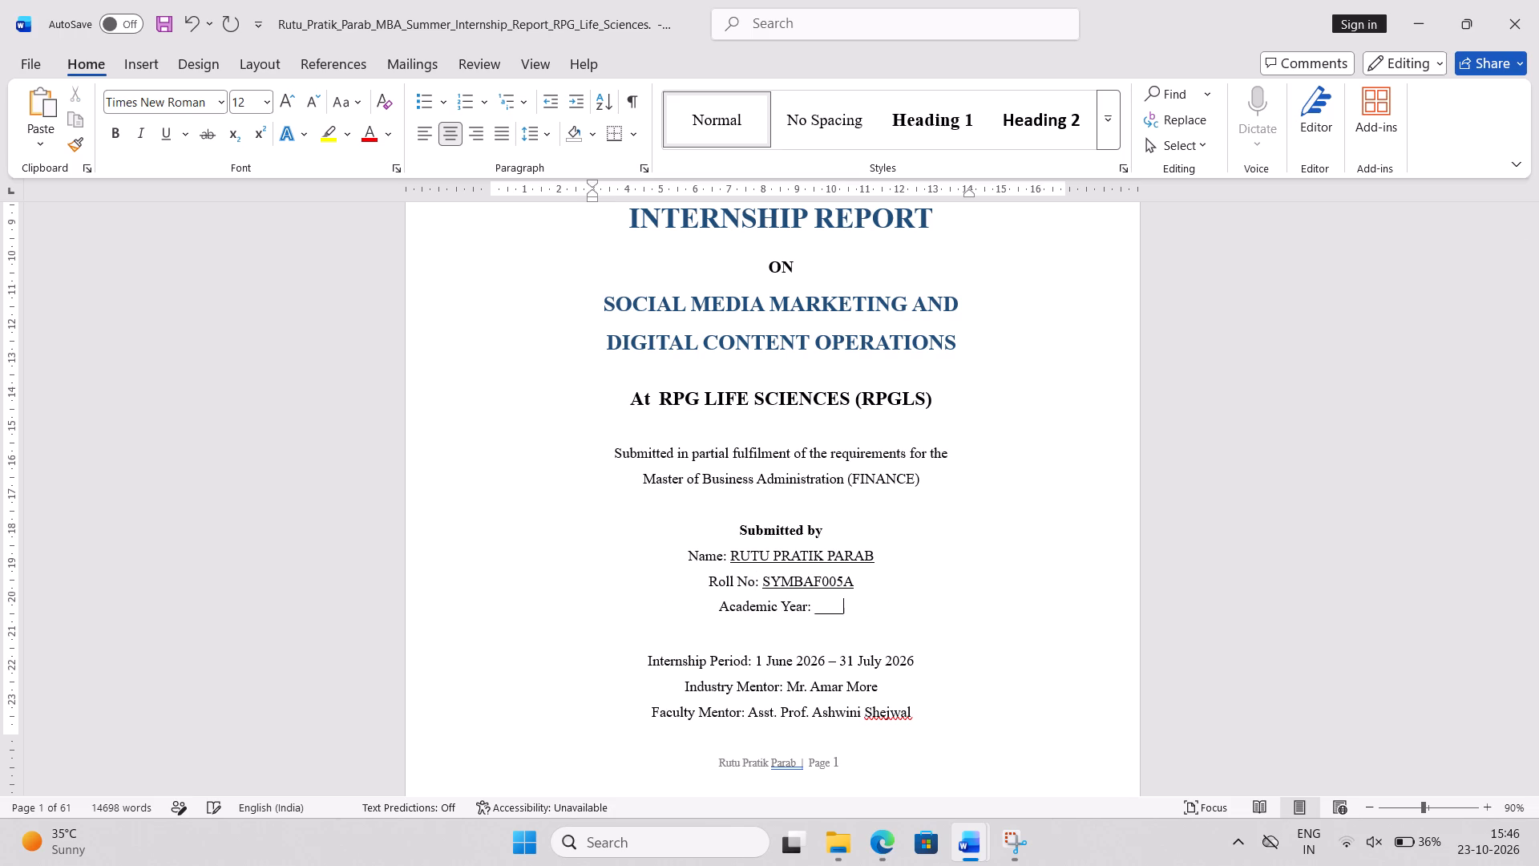
key(BackSpace)
key(BackSpace)
key(BackSpace)
key(BackSpace)
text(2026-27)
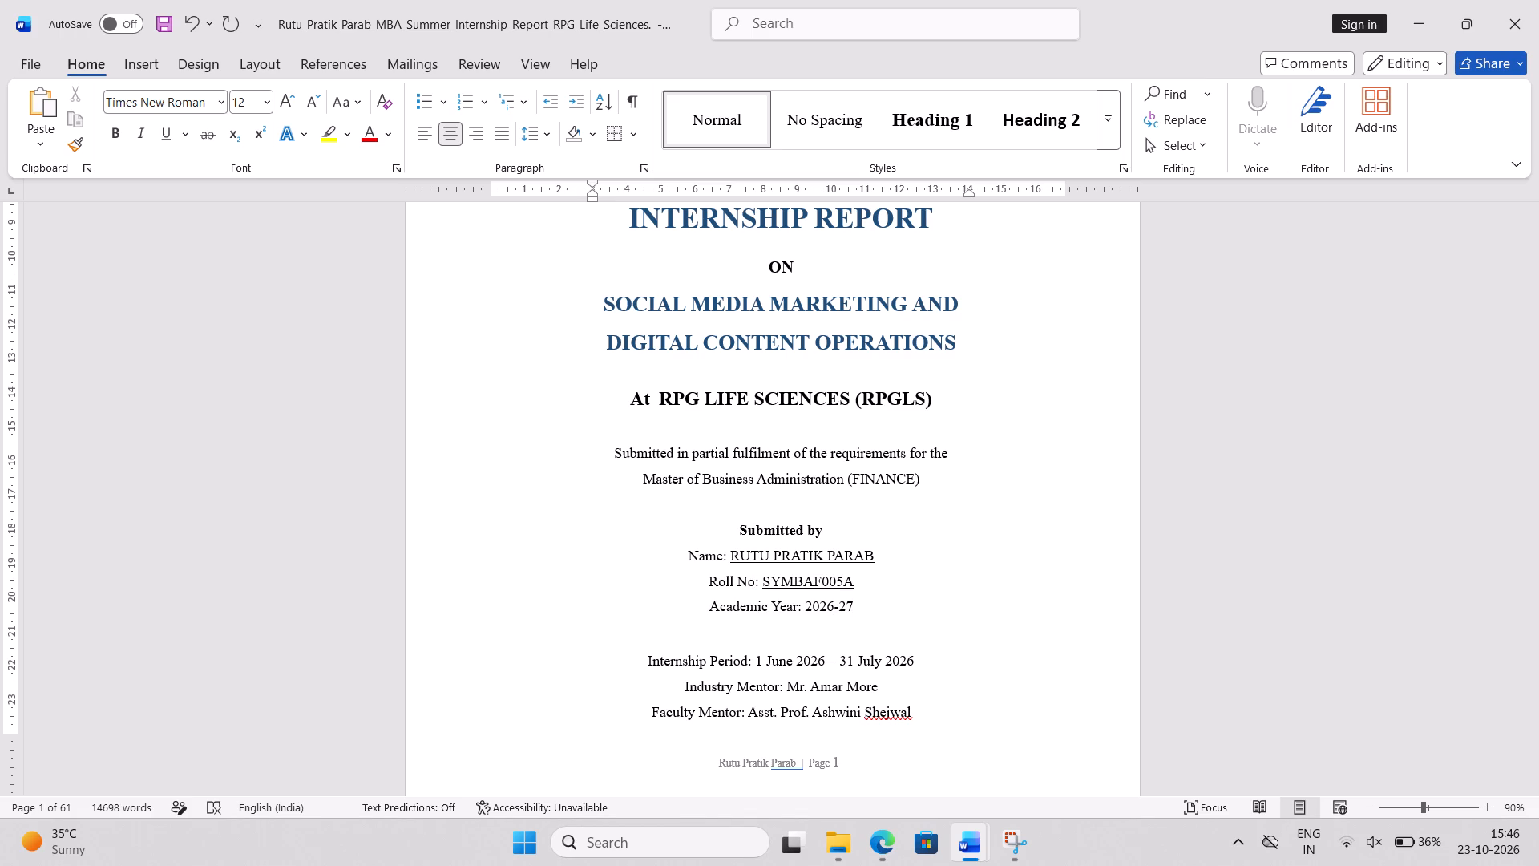
Underline the academic year 2026-27 on the cover page.
triple_click(828, 608)
click(828, 608)
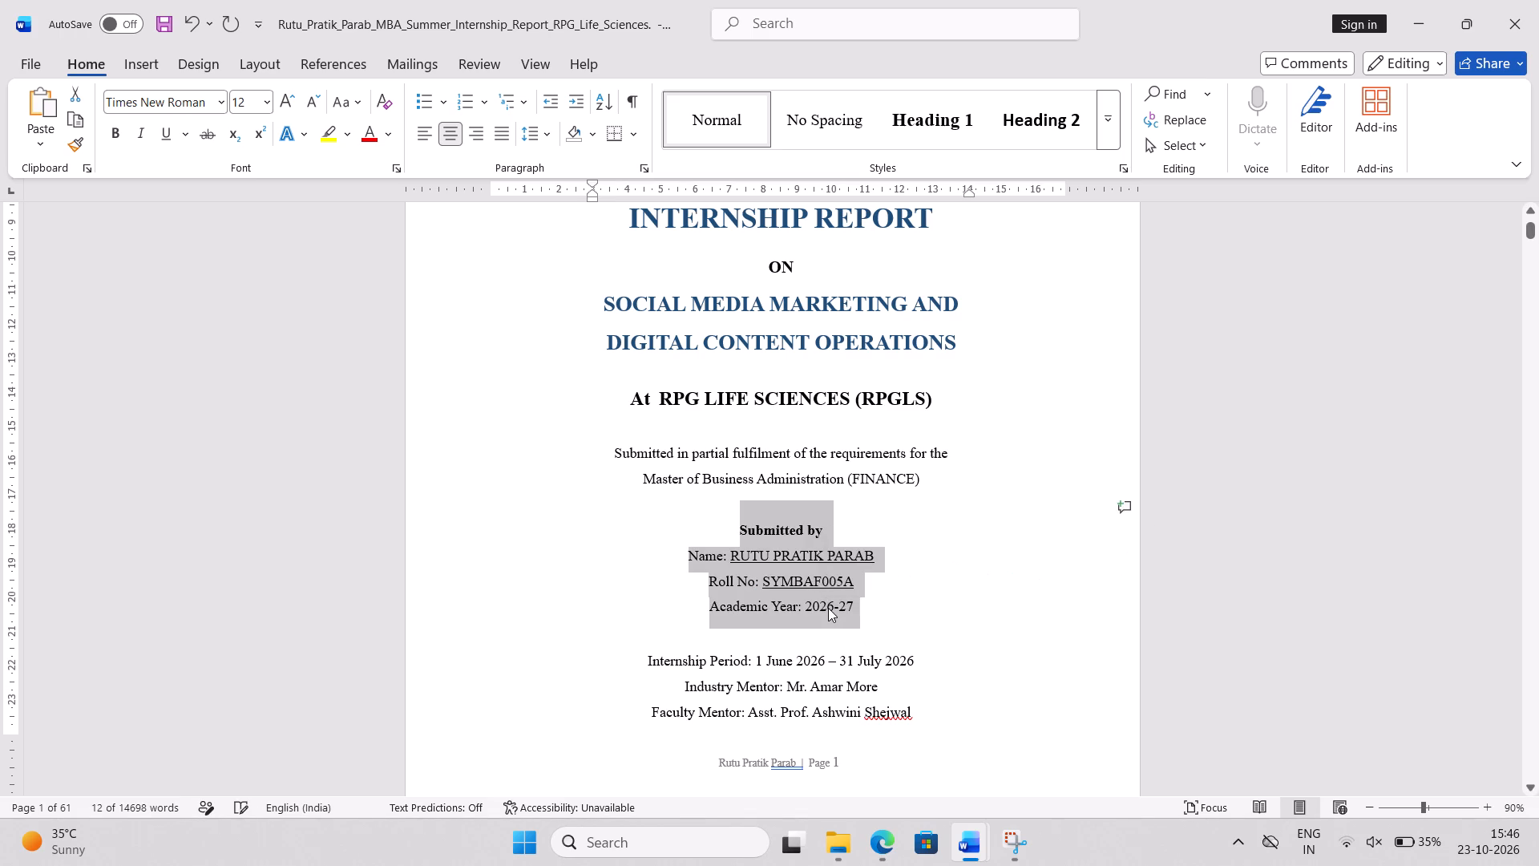
drag(806, 606, 850, 606)
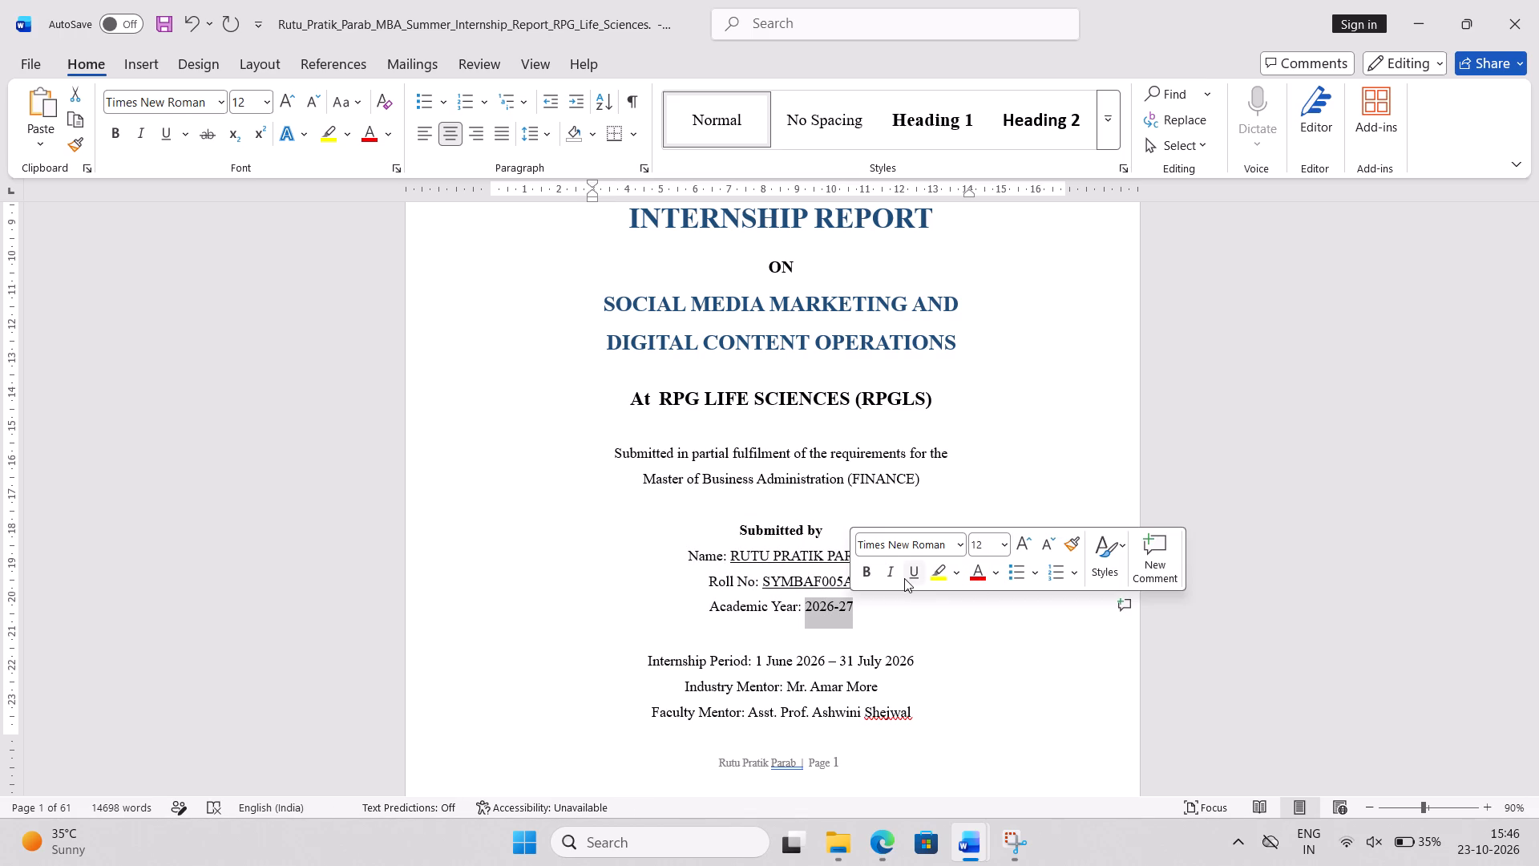
click(904, 580)
click(991, 451)
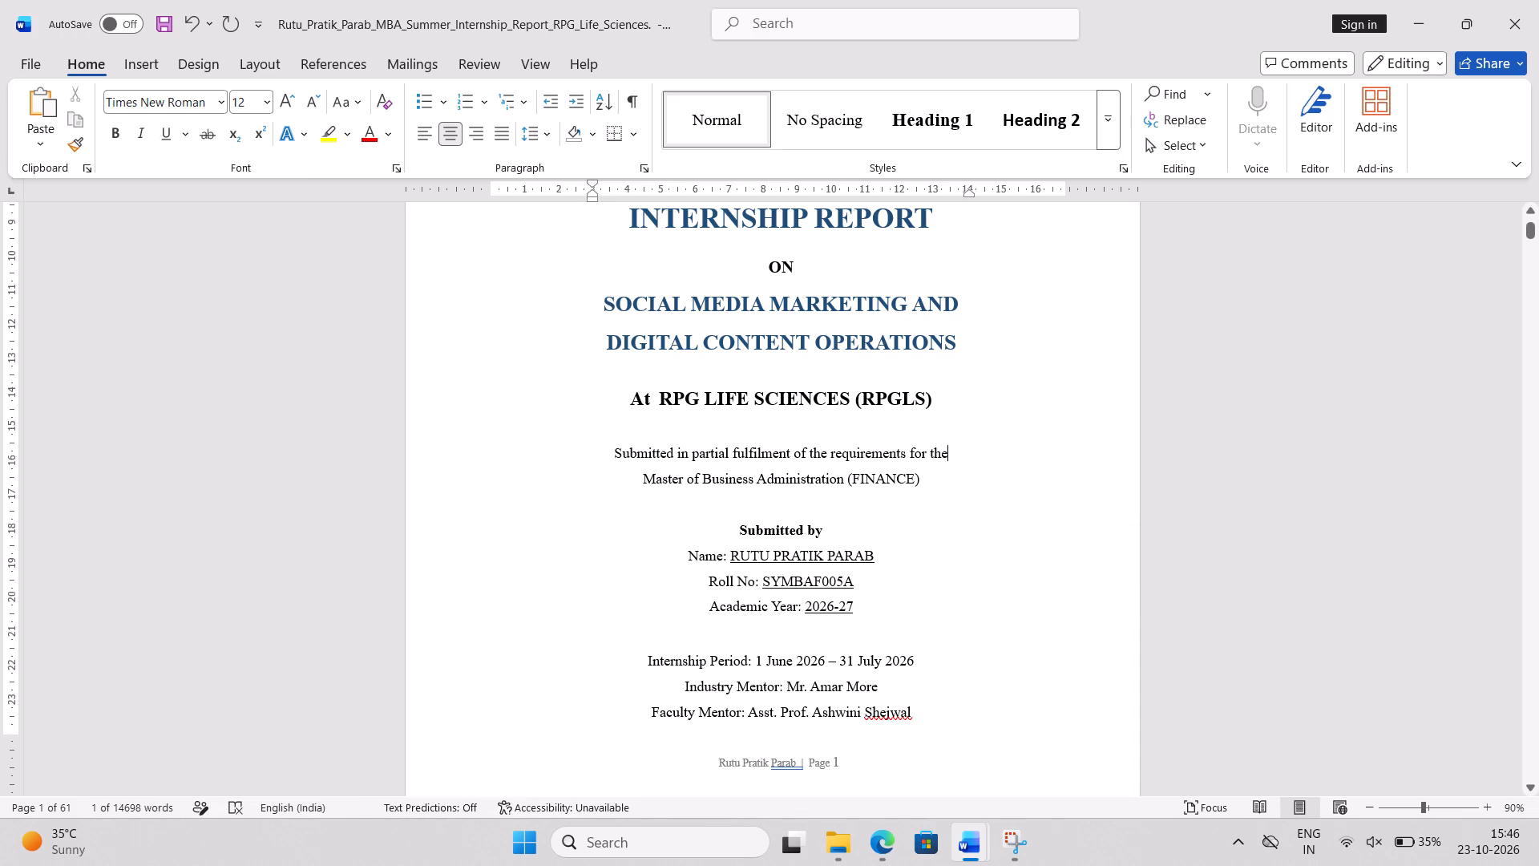
Replace the industry mentor's name after "Mr." with the new mentor's name in capitals.
drag(876, 690, 822, 688)
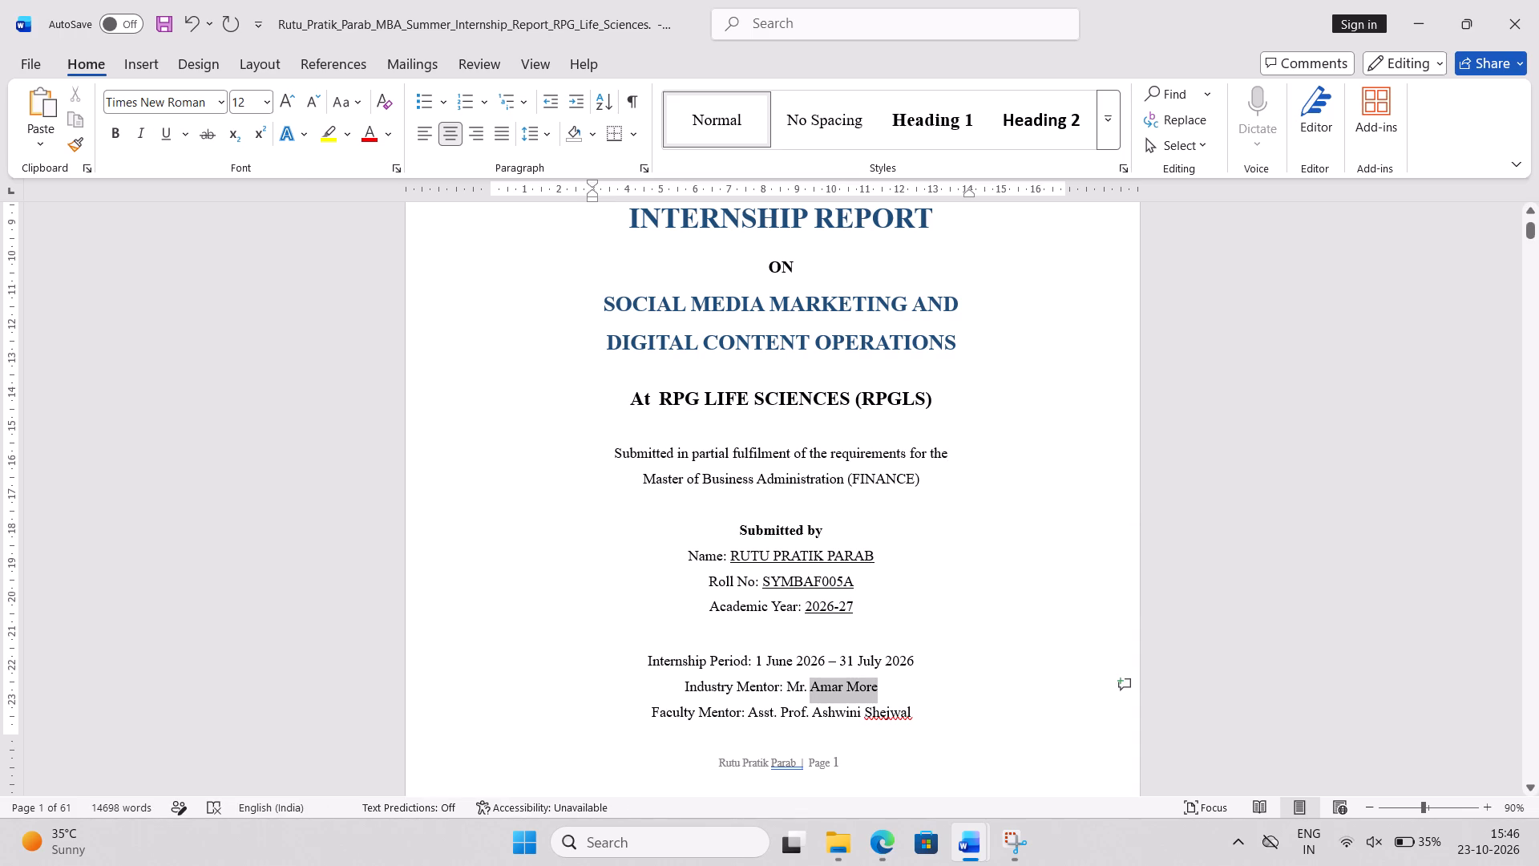
drag(822, 688, 823, 688)
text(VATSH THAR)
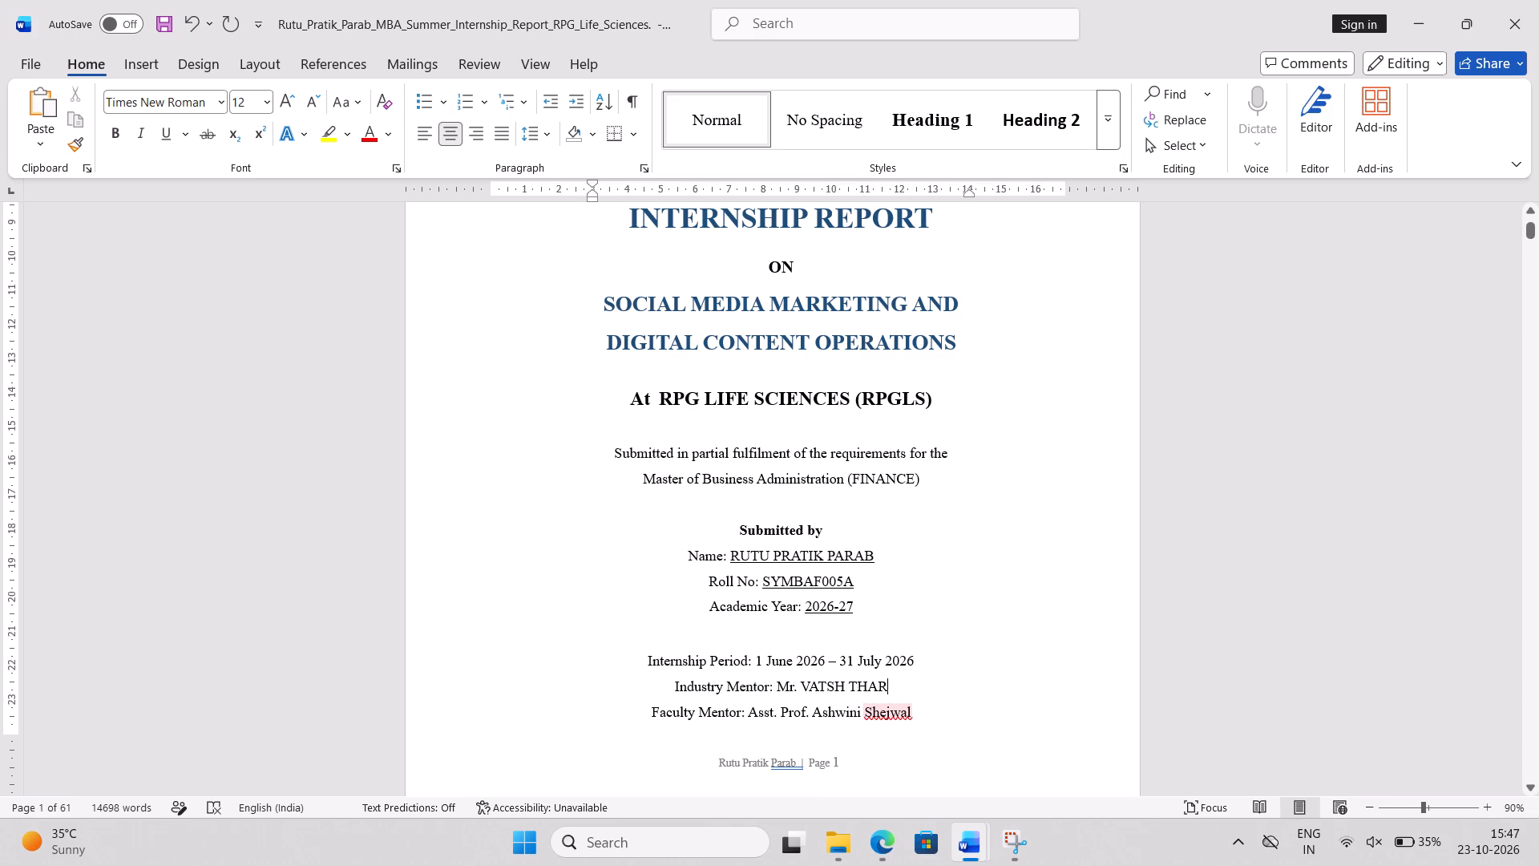
Change the student's name on the cover page from all capitals to capitalised words.
scroll(871, 718, down, 1)
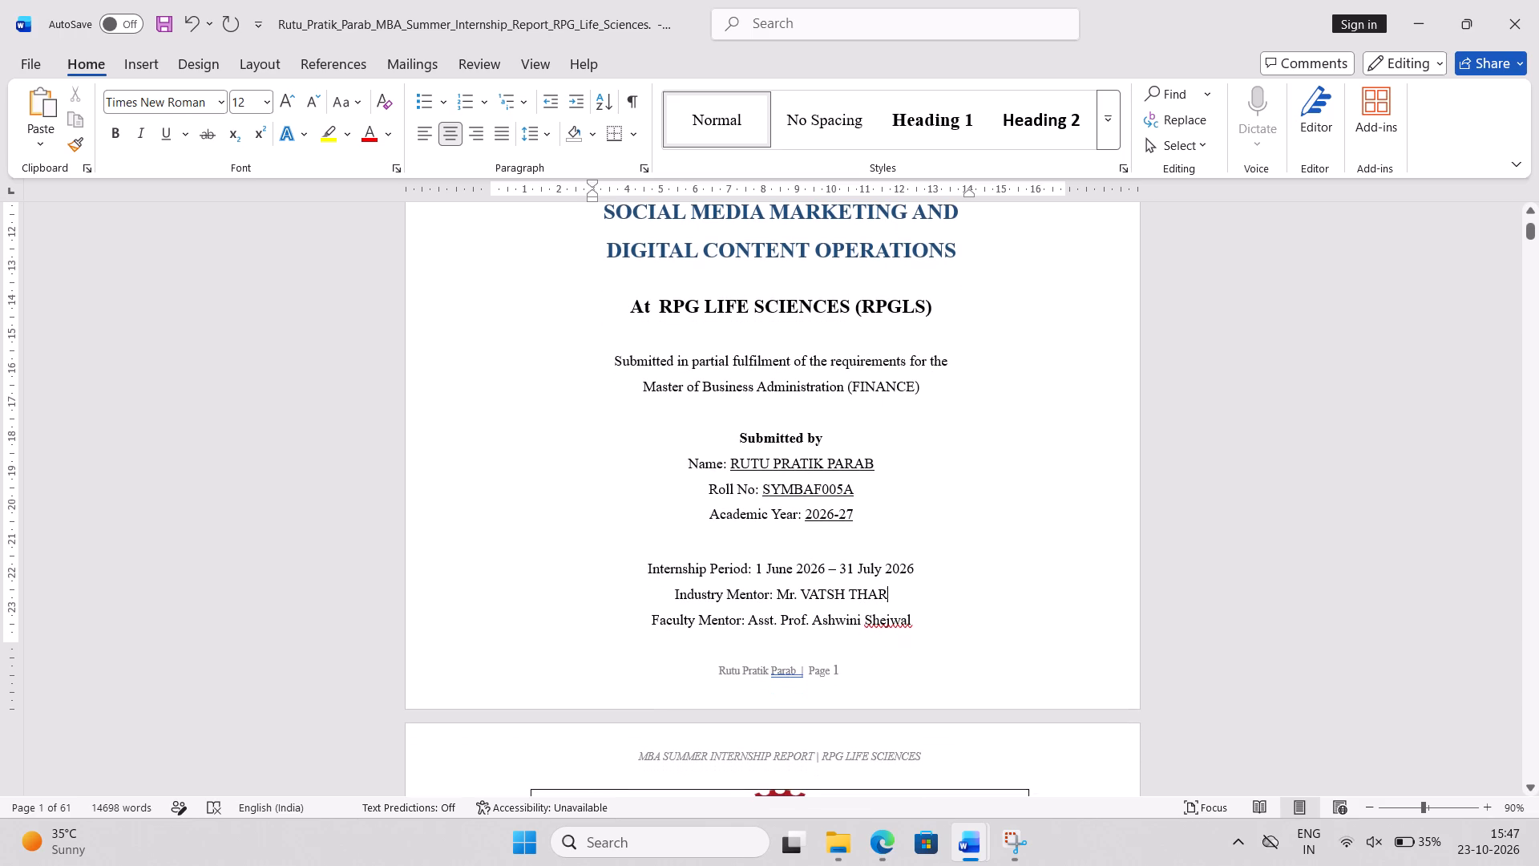
scroll(871, 718, down, 1)
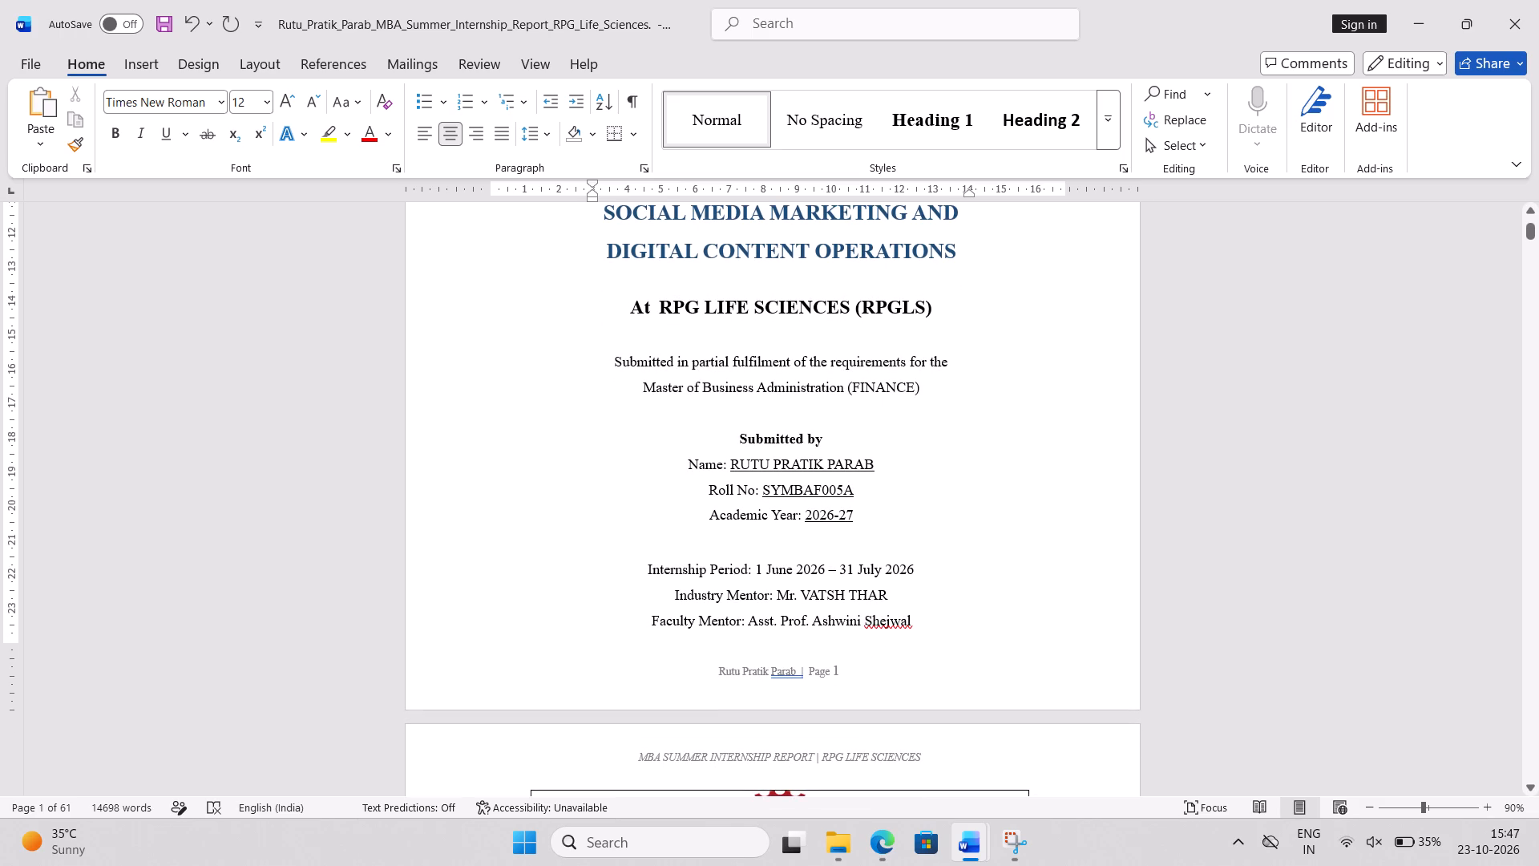
double_click(864, 464)
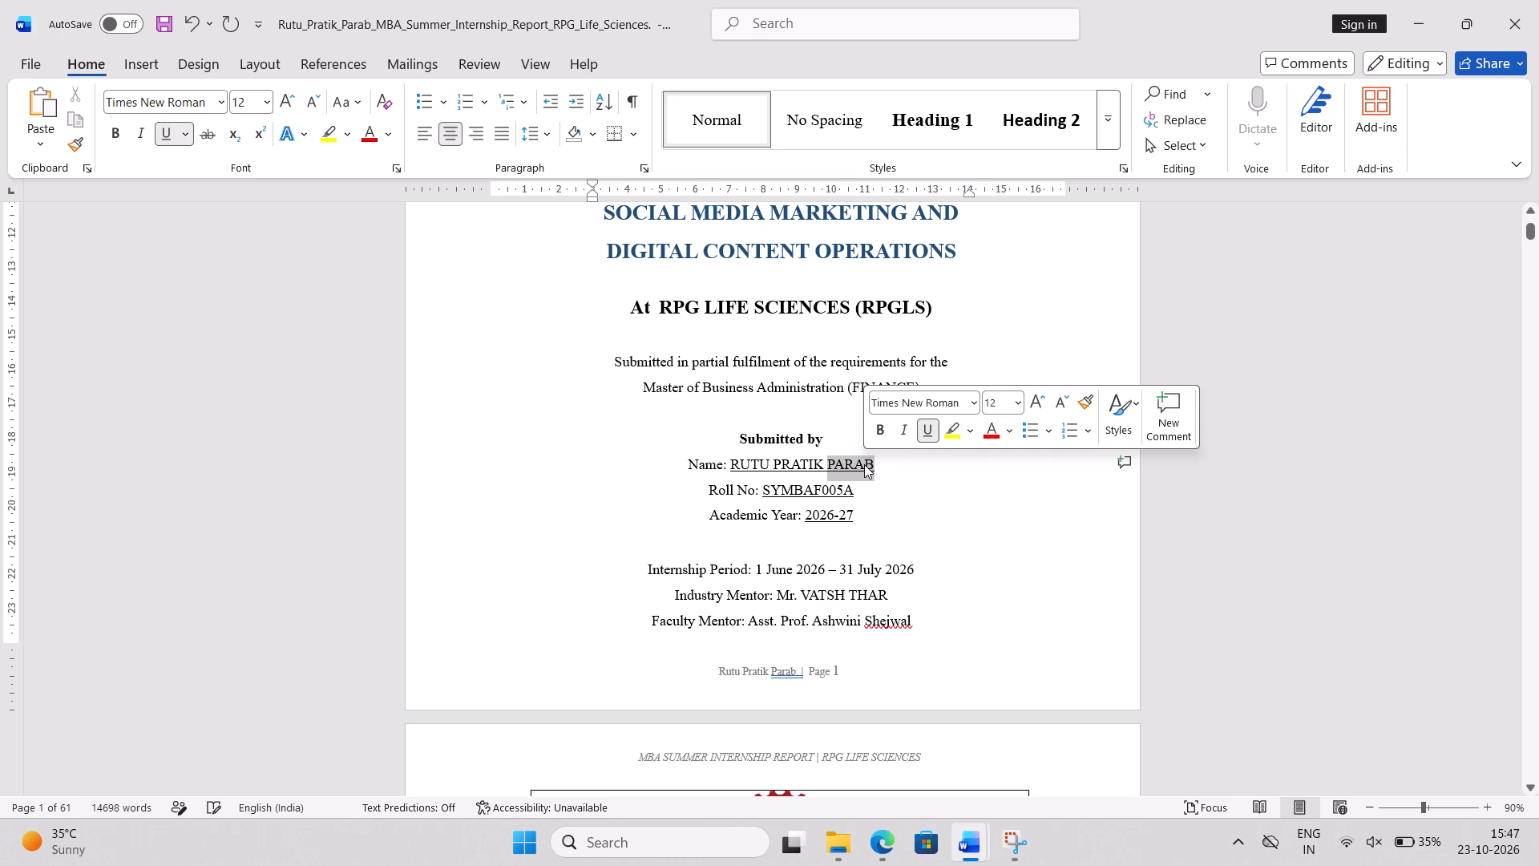
click(873, 463)
drag(873, 463, 778, 459)
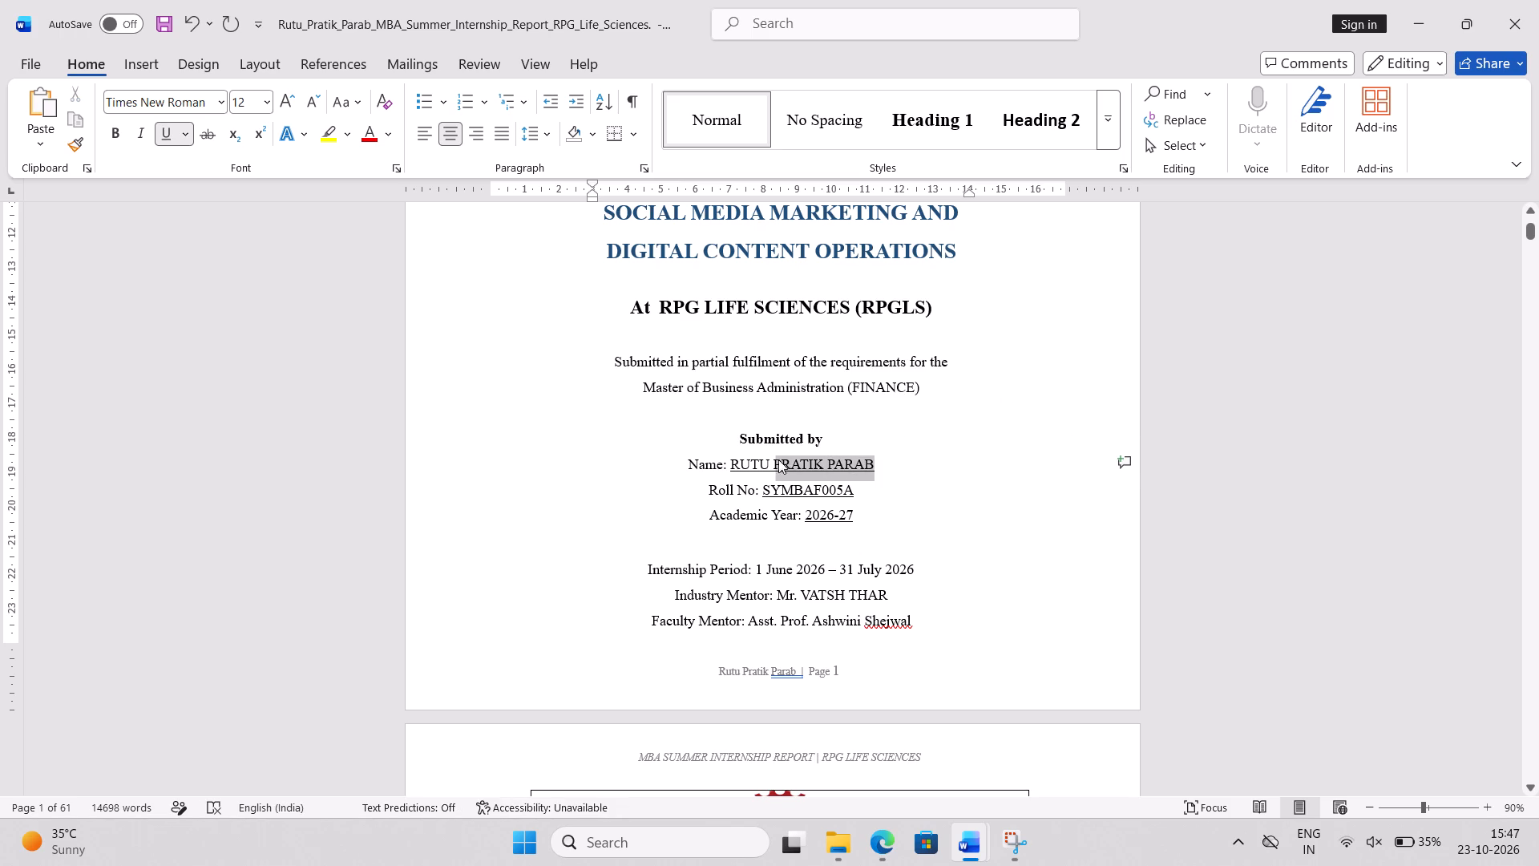
drag(778, 459, 751, 459)
click(345, 107)
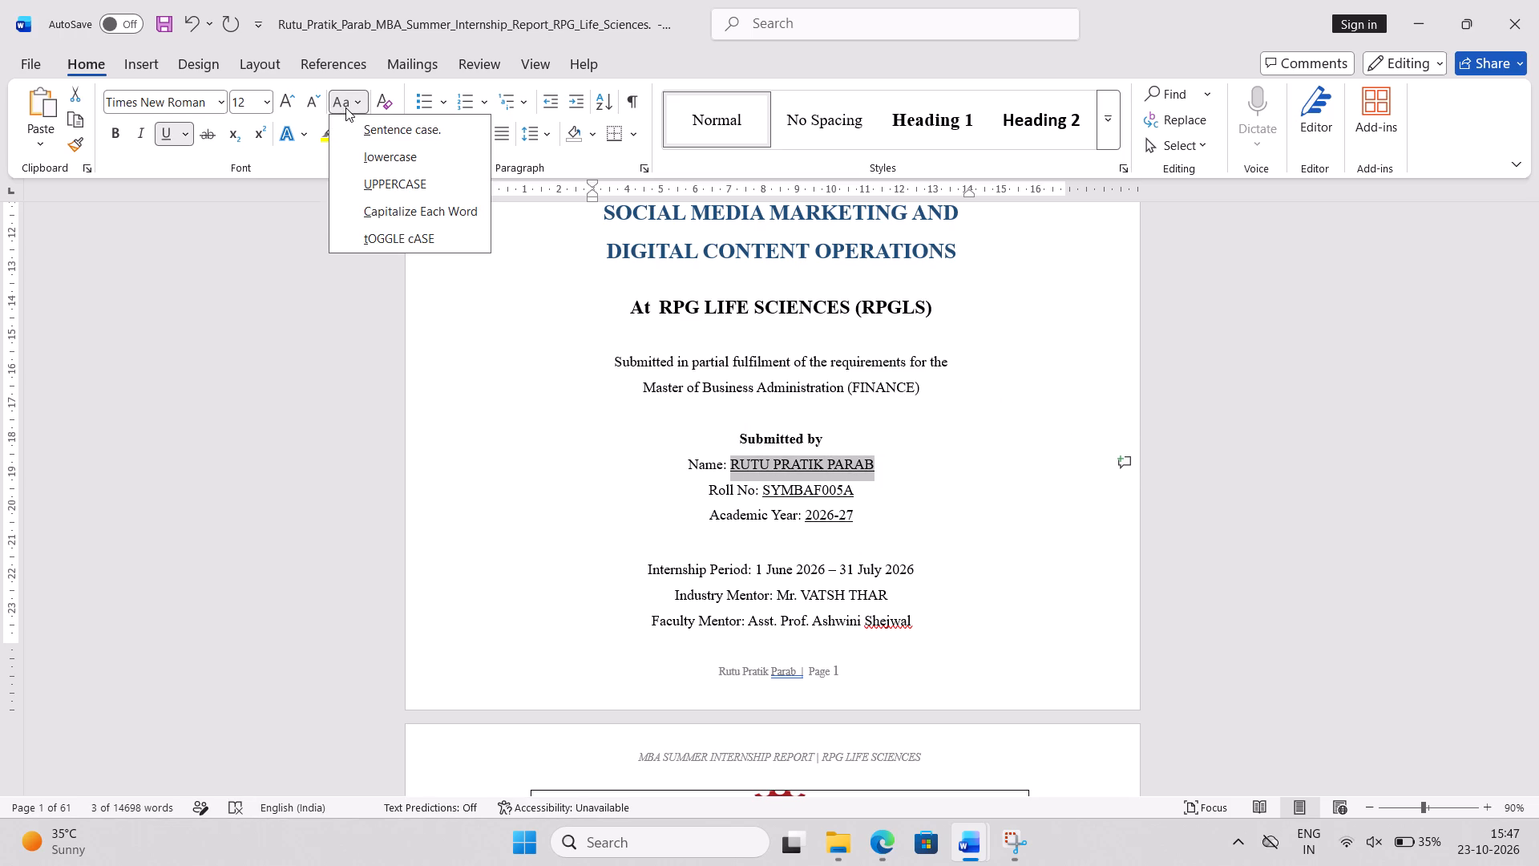
click(374, 121)
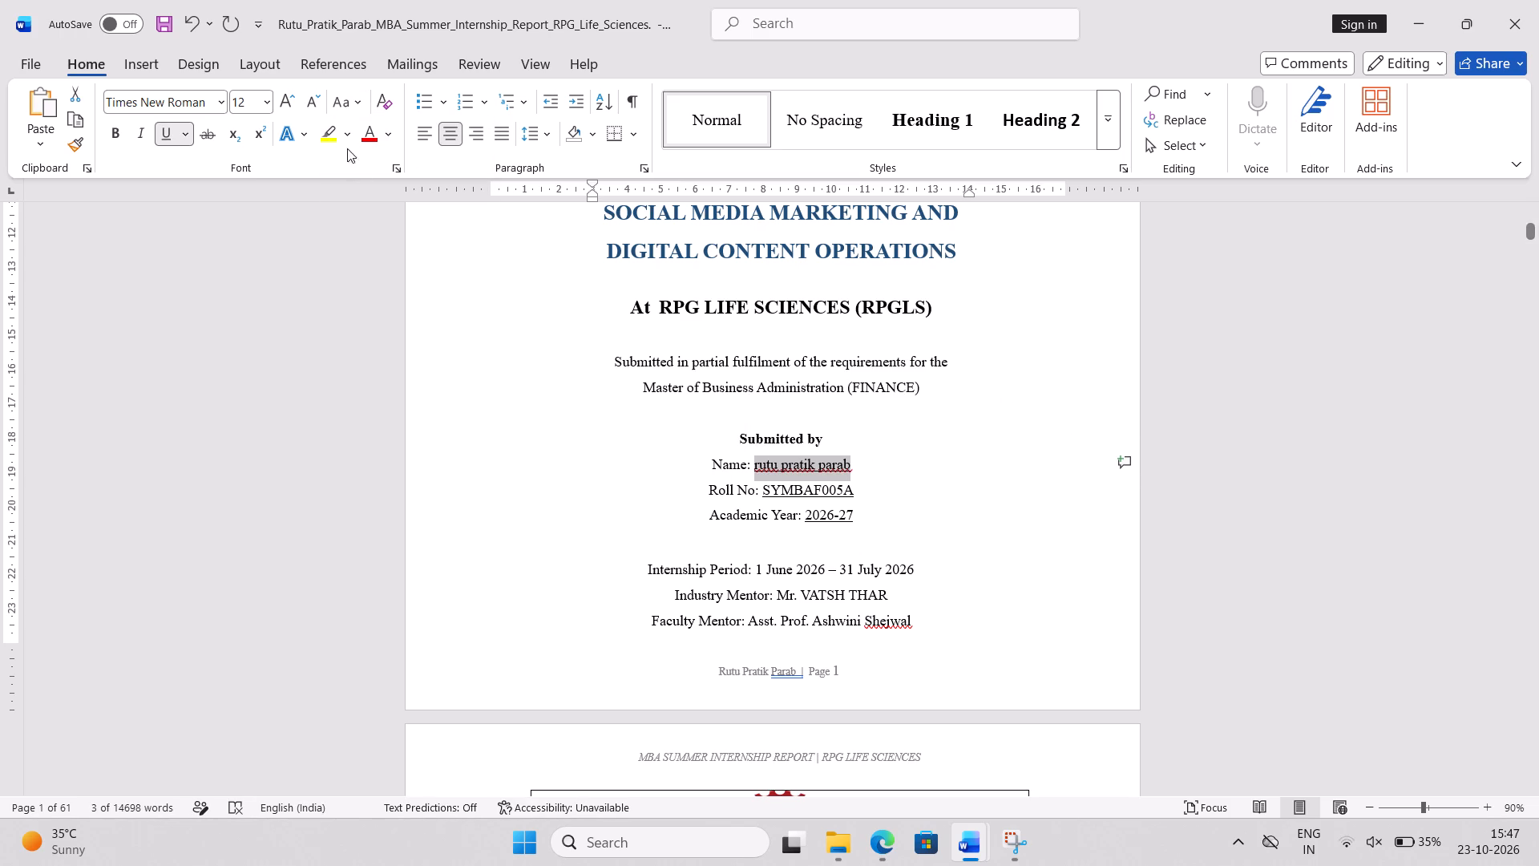
click(350, 102)
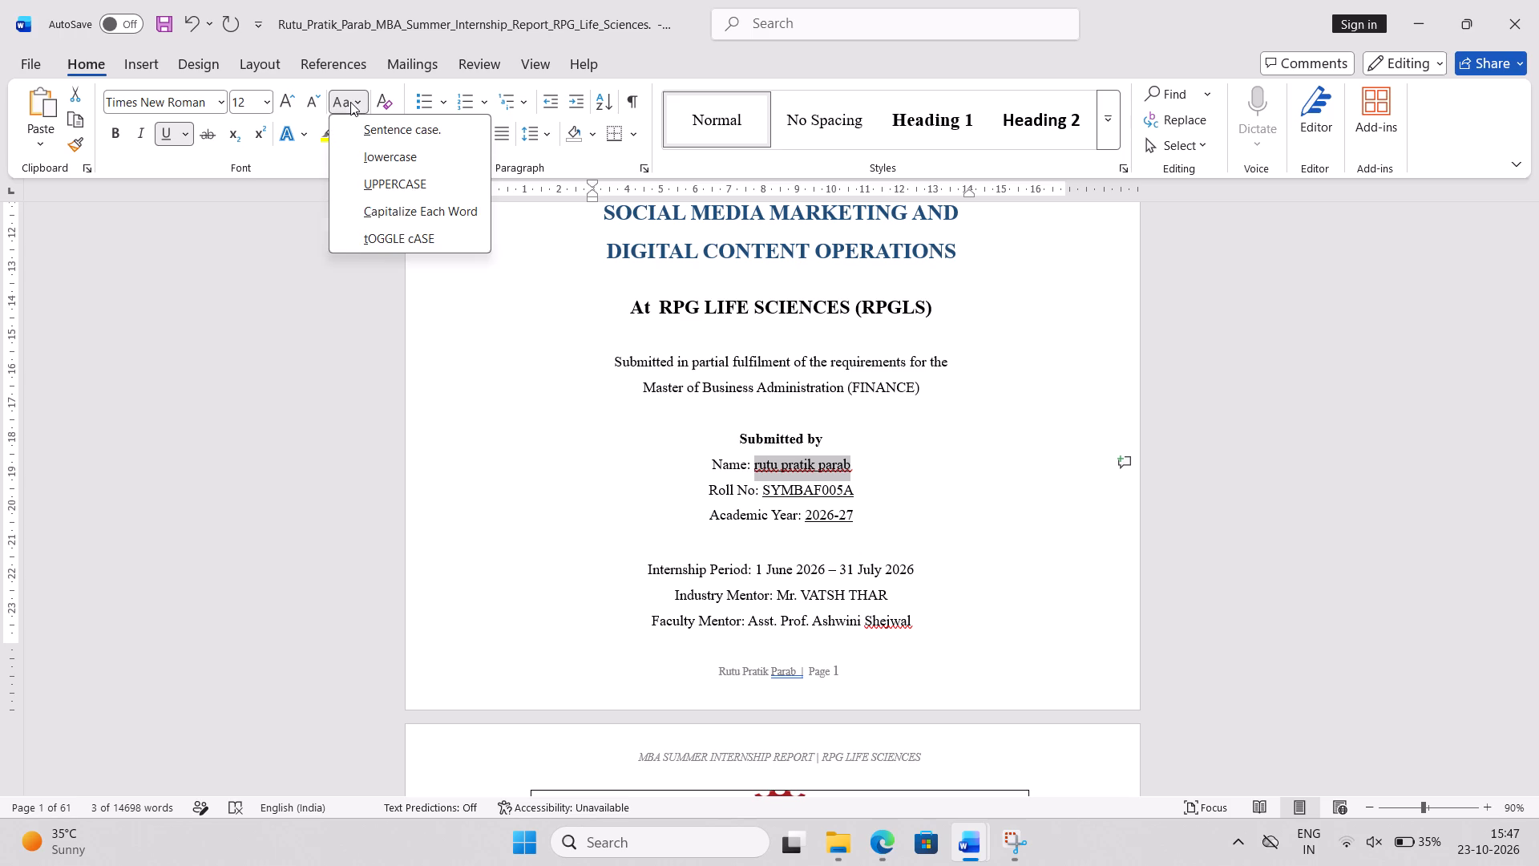
click(378, 132)
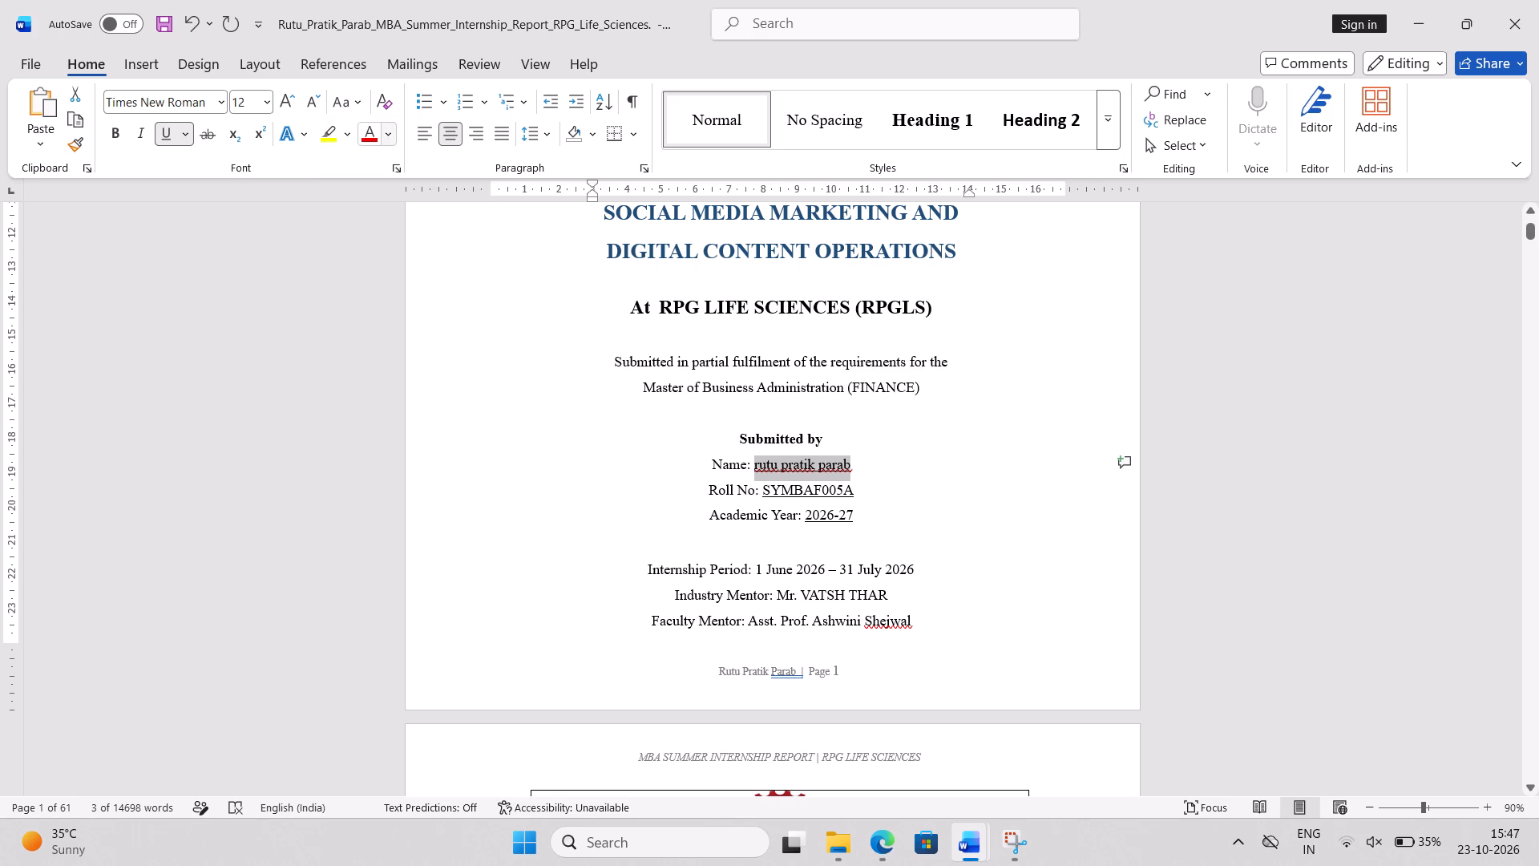
click(764, 459)
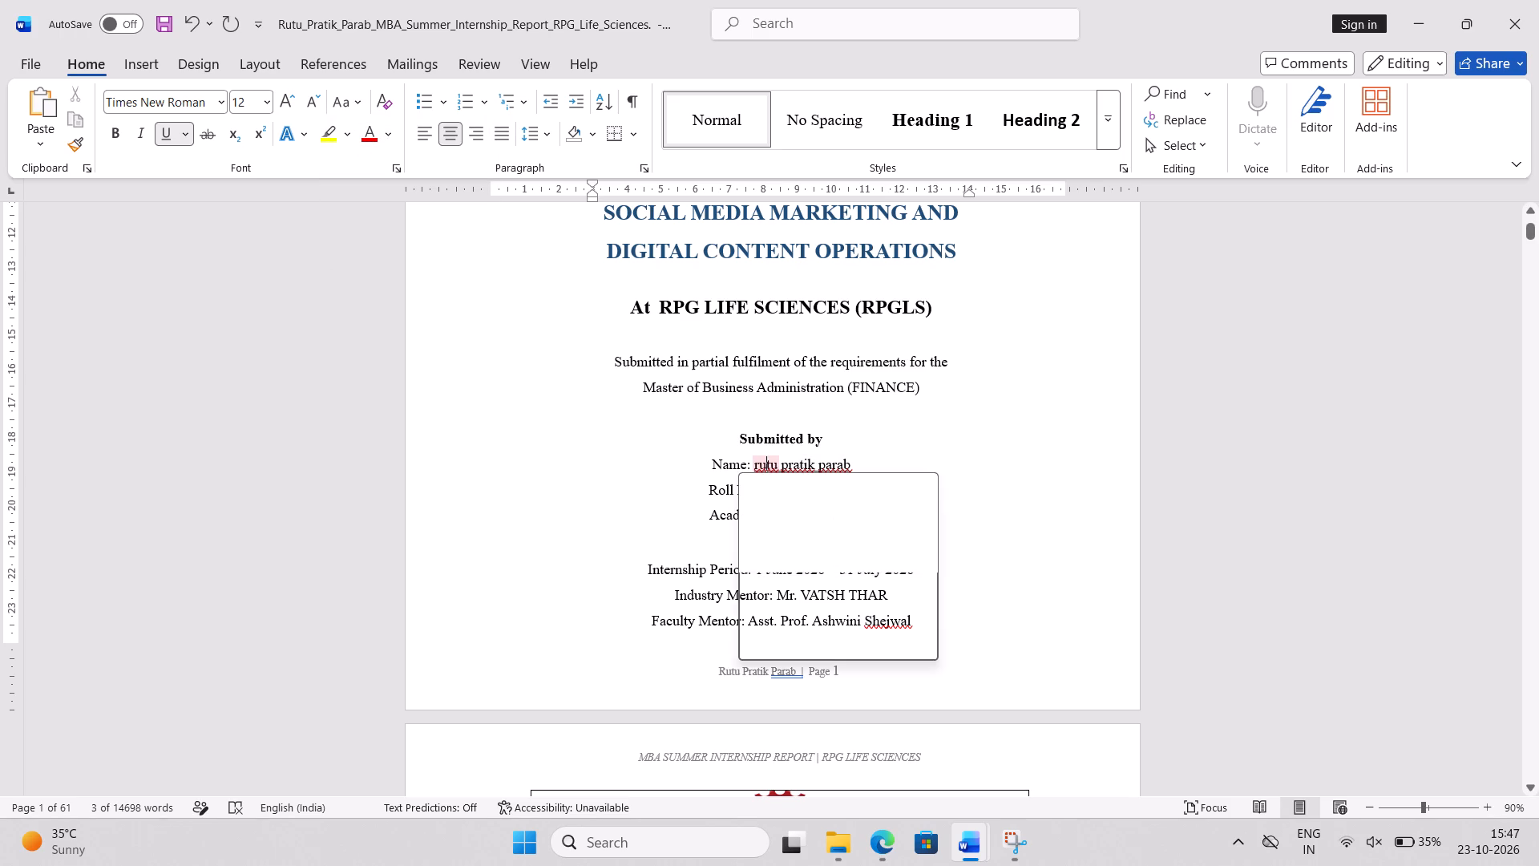
click(838, 538)
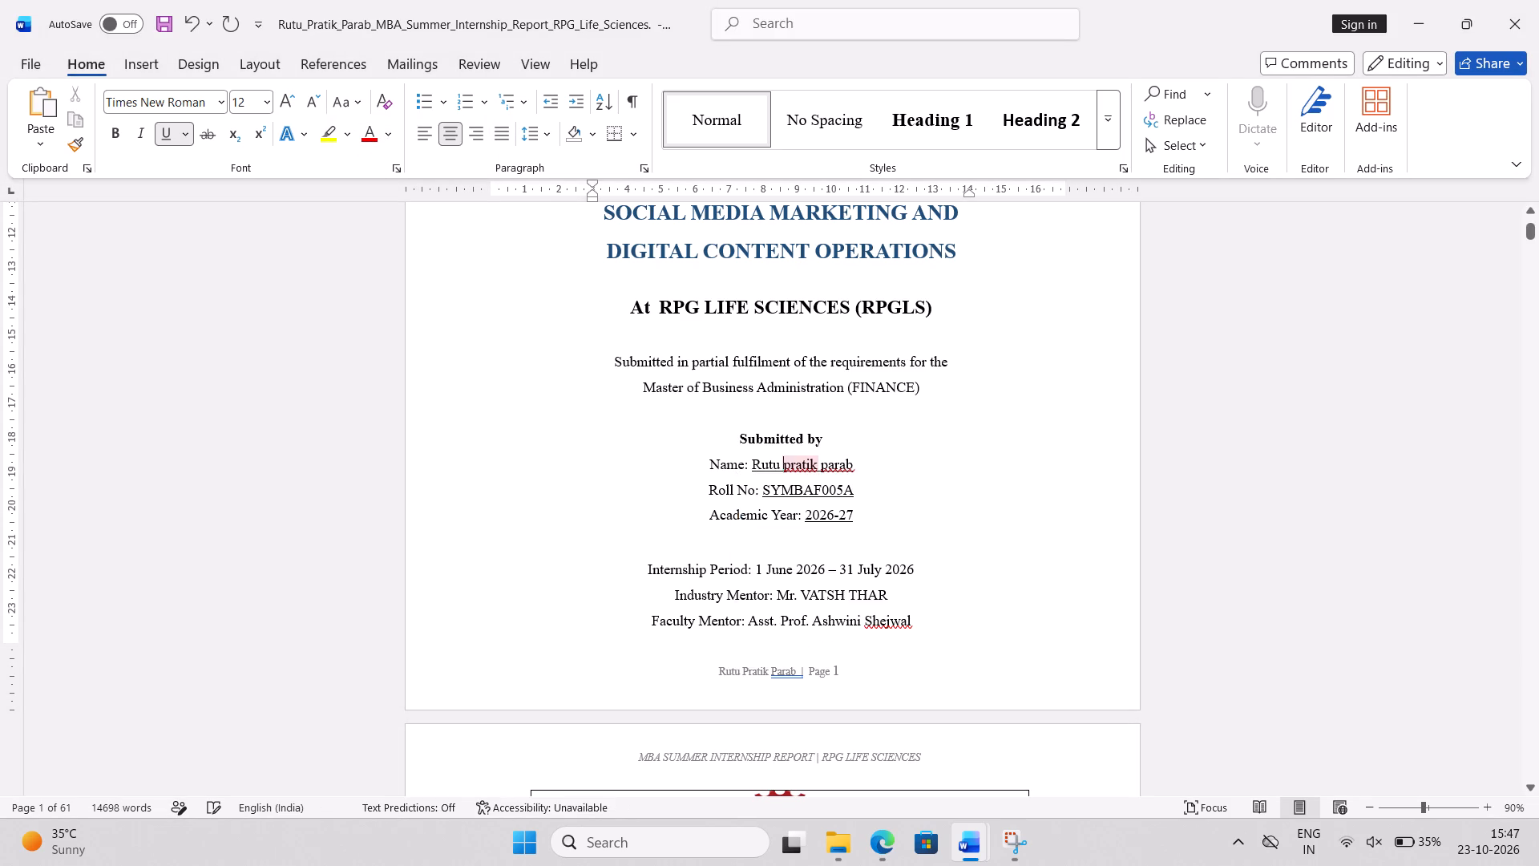
click(797, 467)
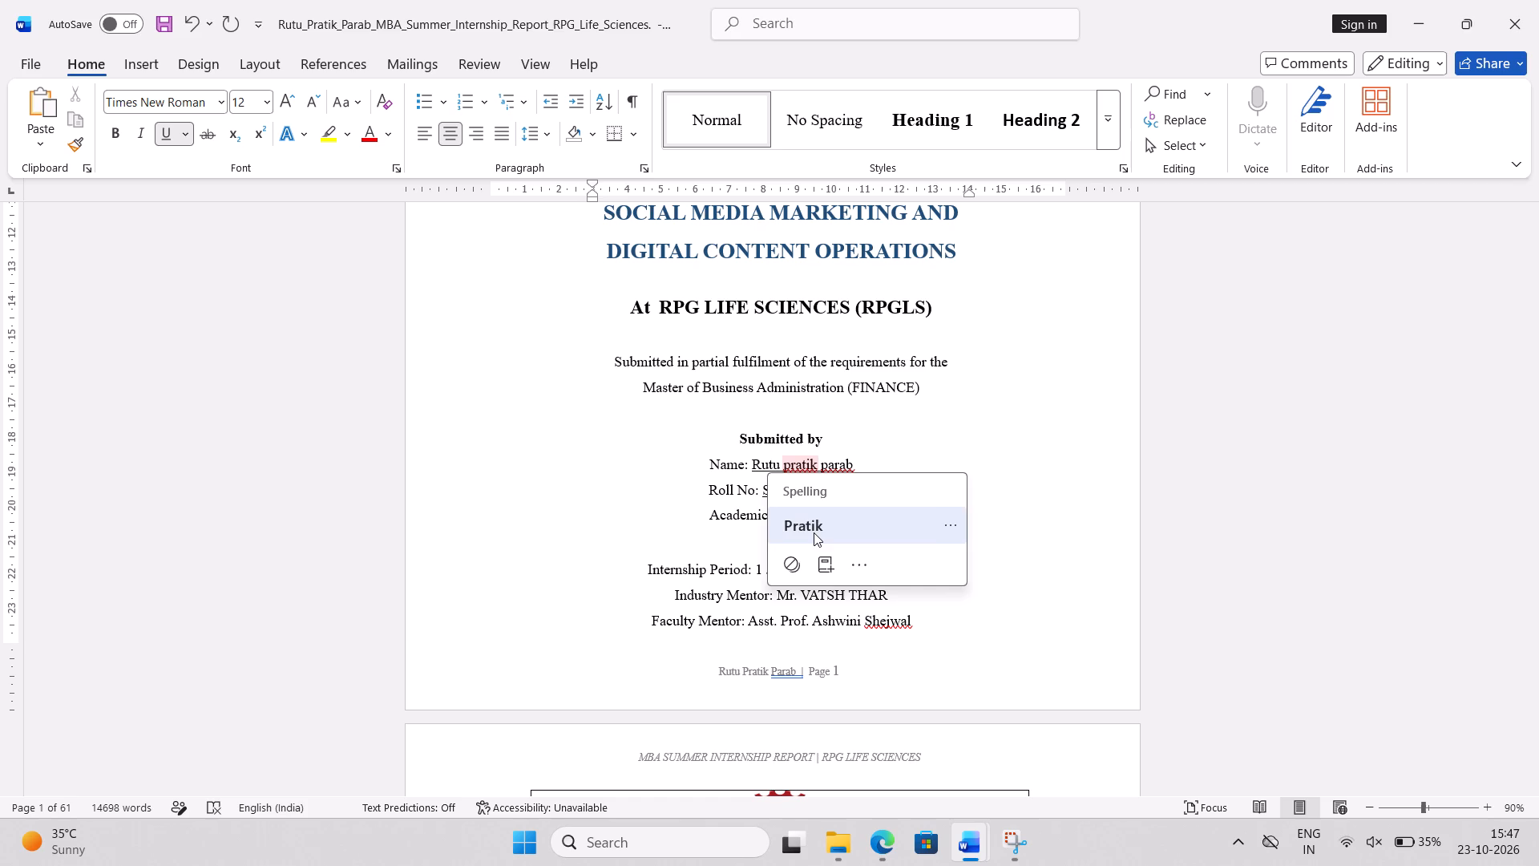
click(814, 532)
click(834, 470)
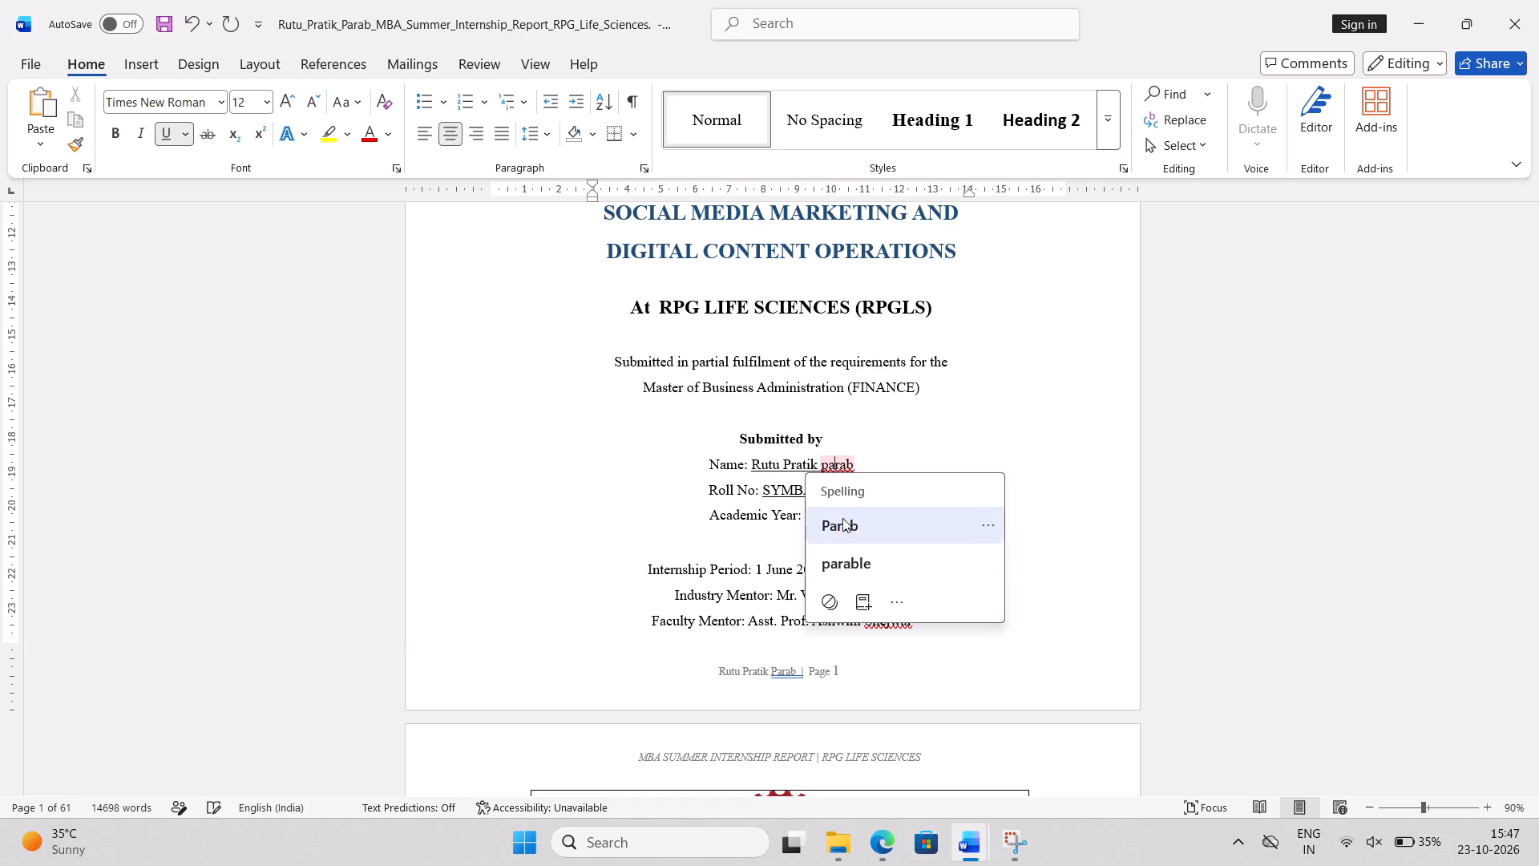
click(846, 524)
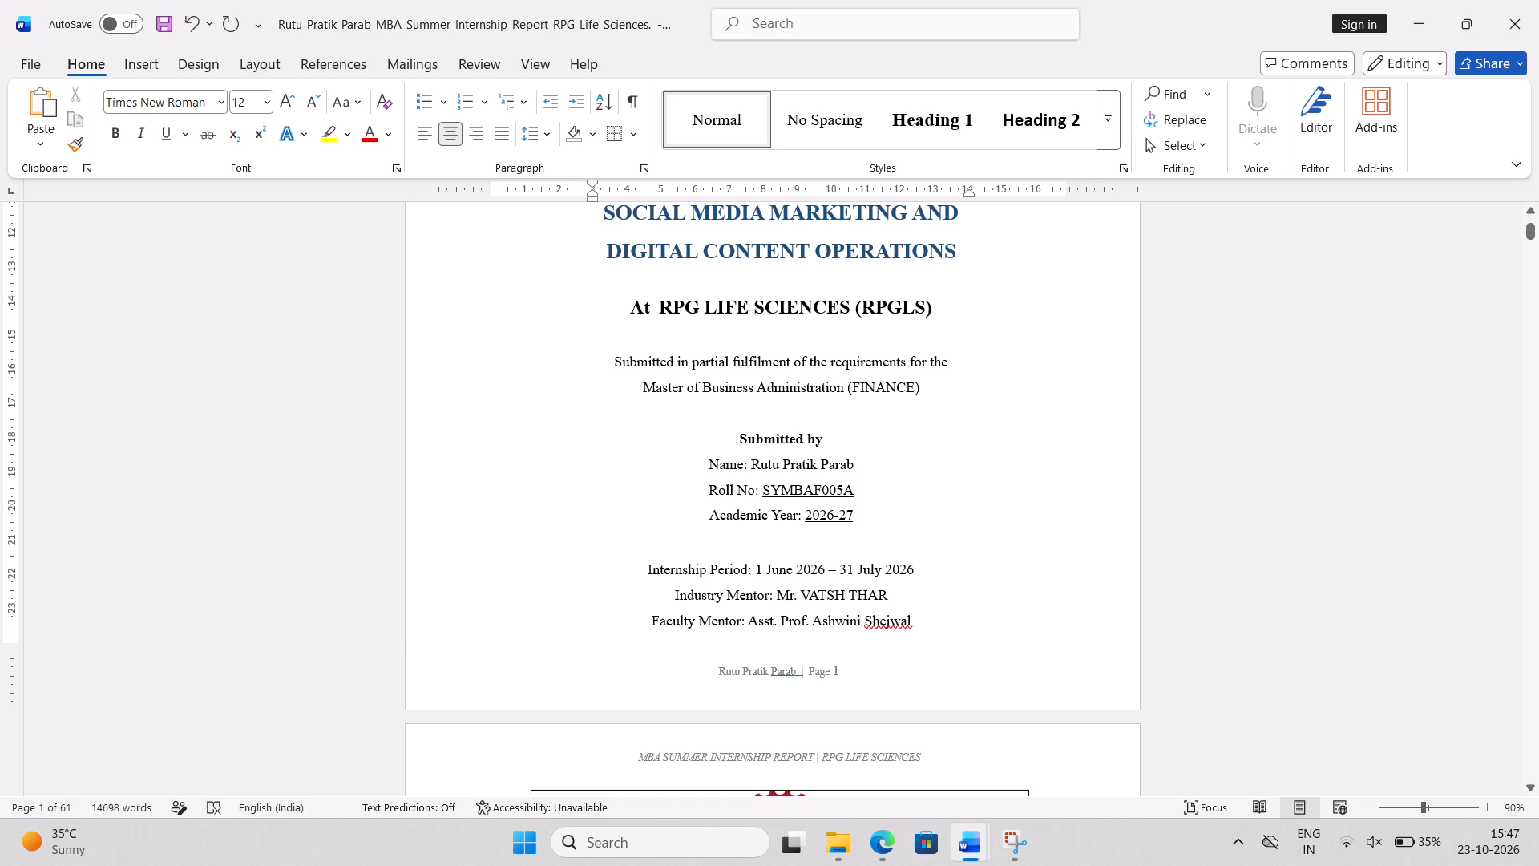
Retype the industry mentor's first name and surname on the cover page with only the initial letters capitalised.
double_click(842, 594)
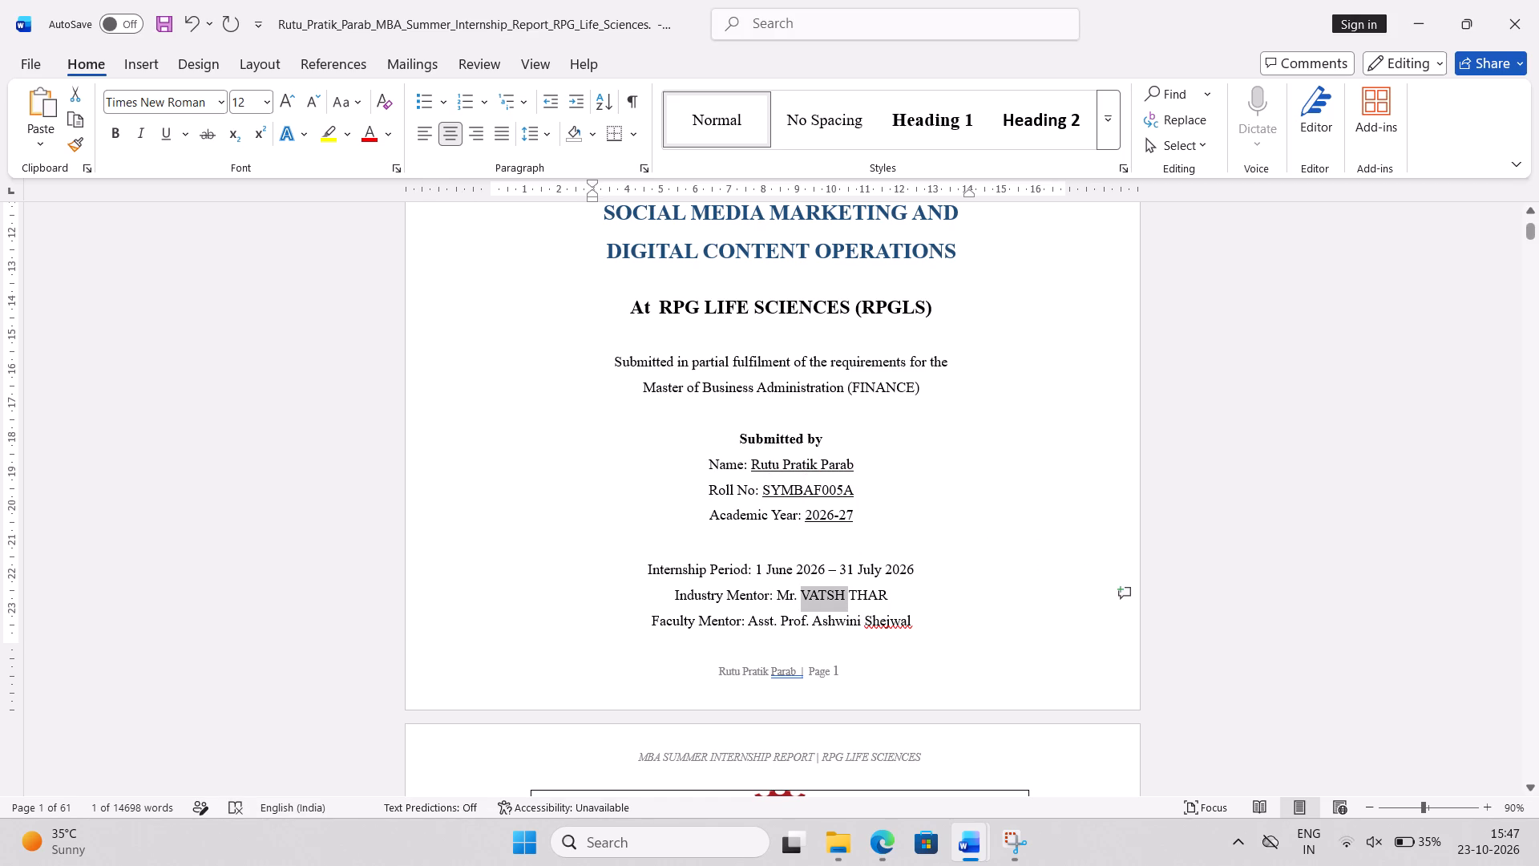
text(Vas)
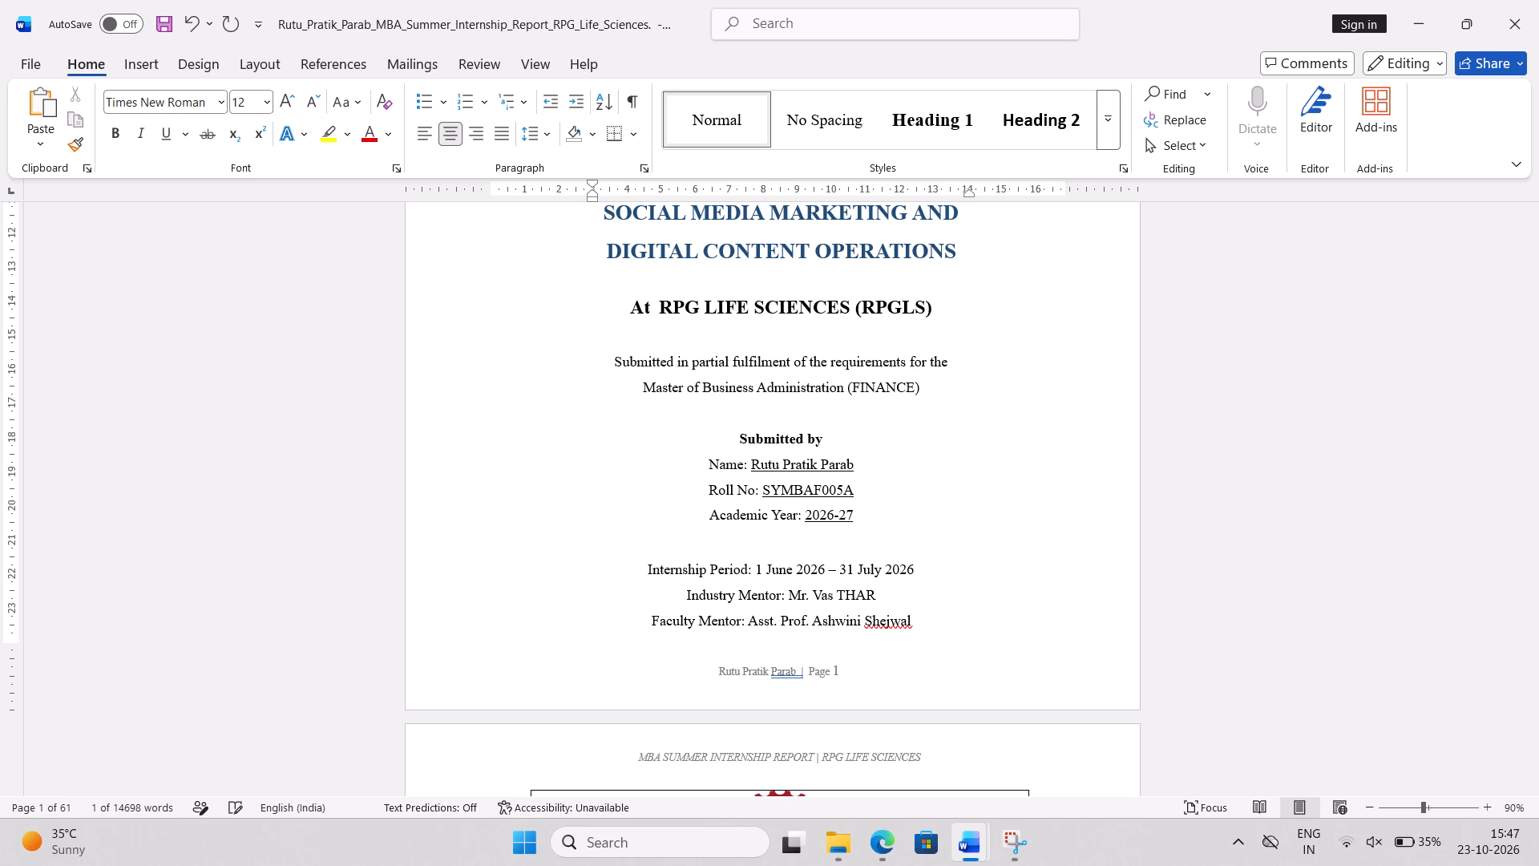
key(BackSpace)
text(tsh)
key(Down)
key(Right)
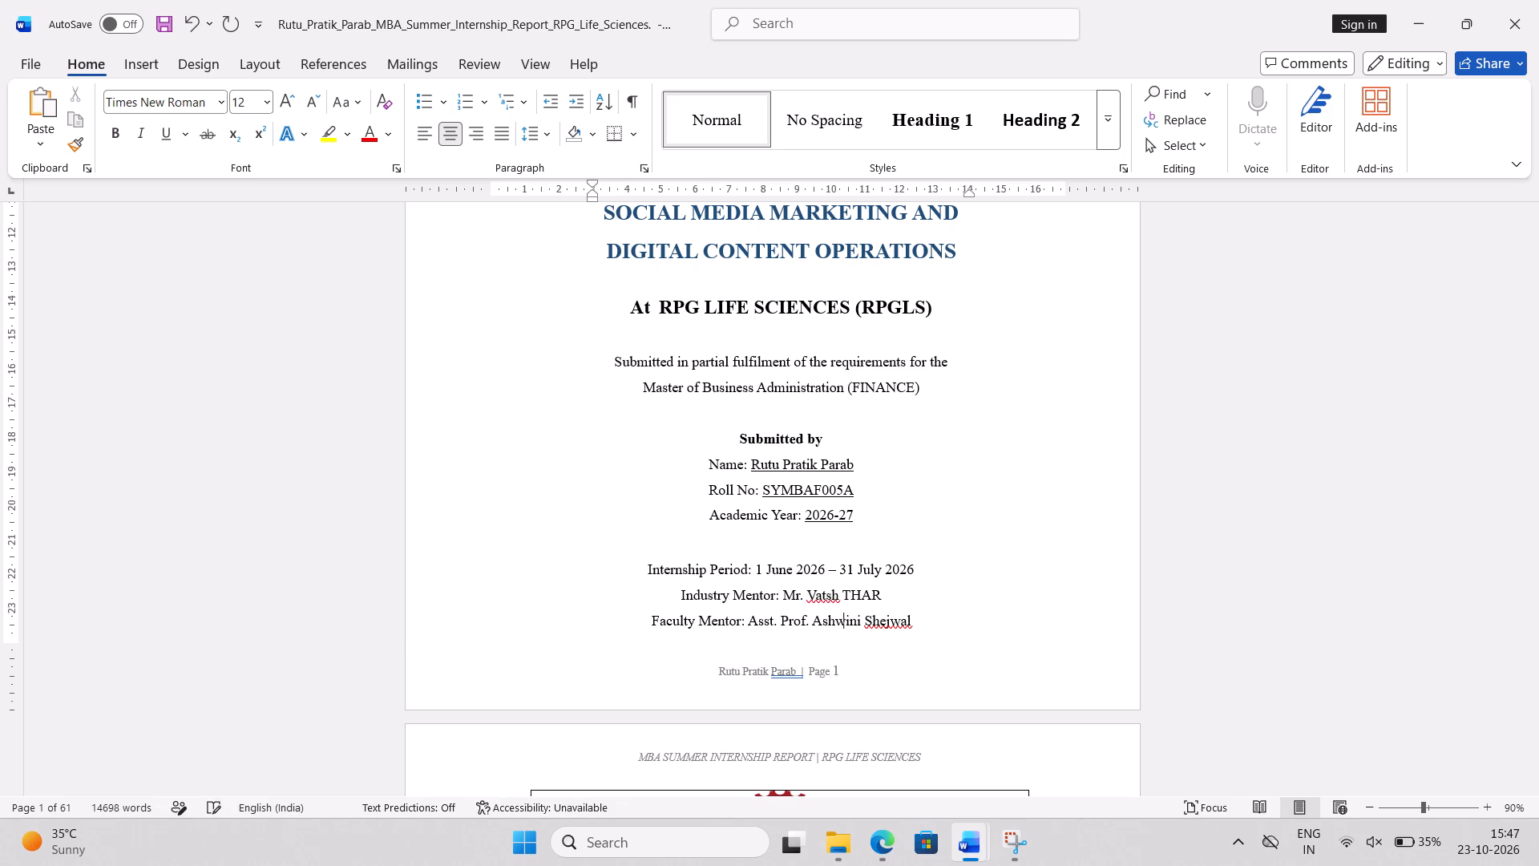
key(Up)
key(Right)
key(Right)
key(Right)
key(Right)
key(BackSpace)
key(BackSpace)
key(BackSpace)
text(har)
Replace the student's name in the first sentence of the certificate with the report author's name, as given on the cover page.
scroll(845, 552, down, 1)
scroll(885, 624, up, 1)
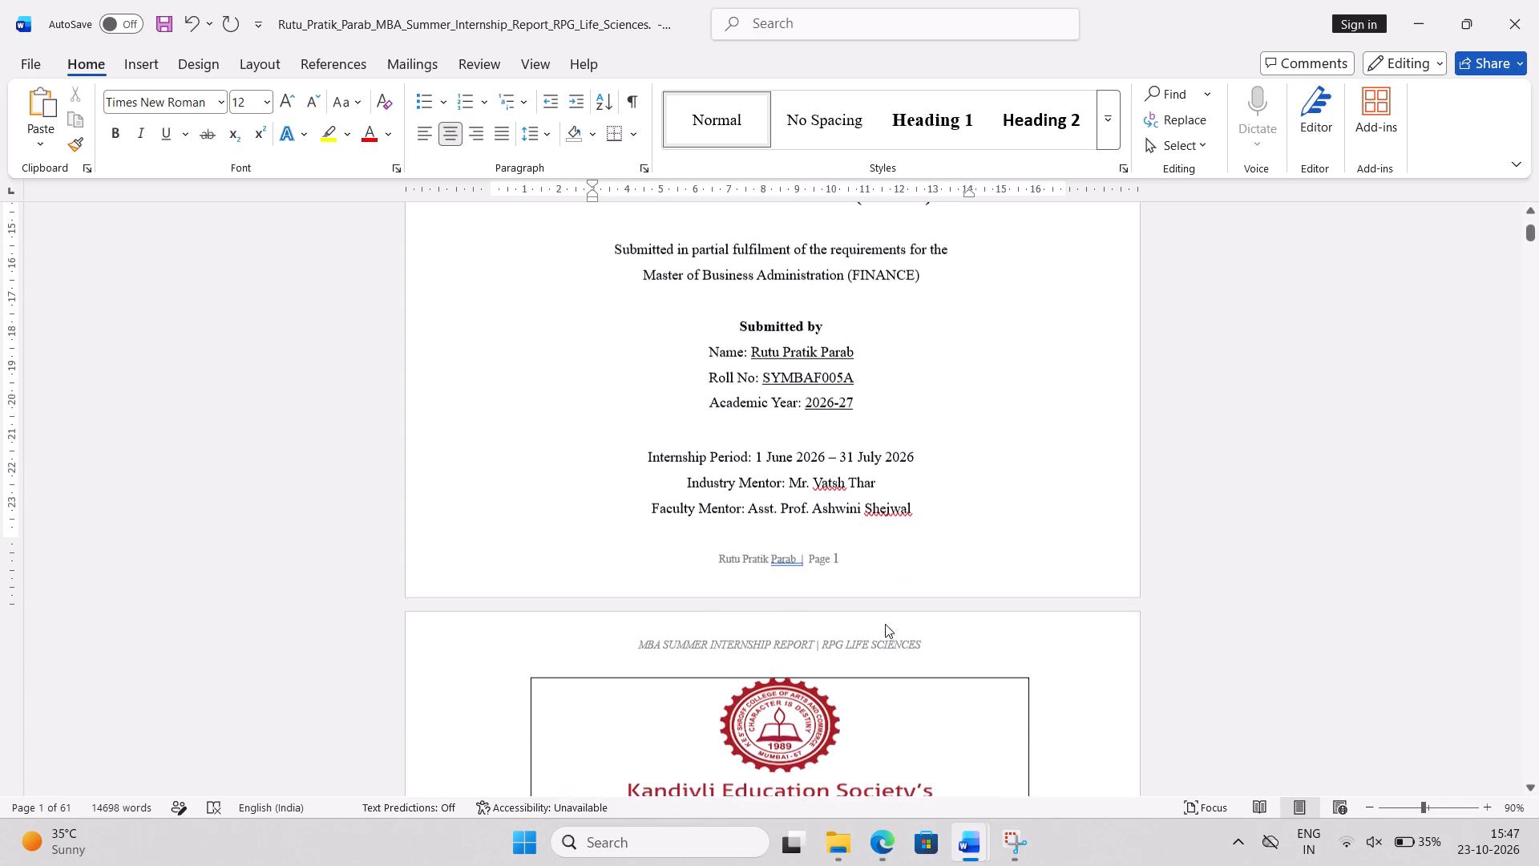
scroll(885, 624, up, 1)
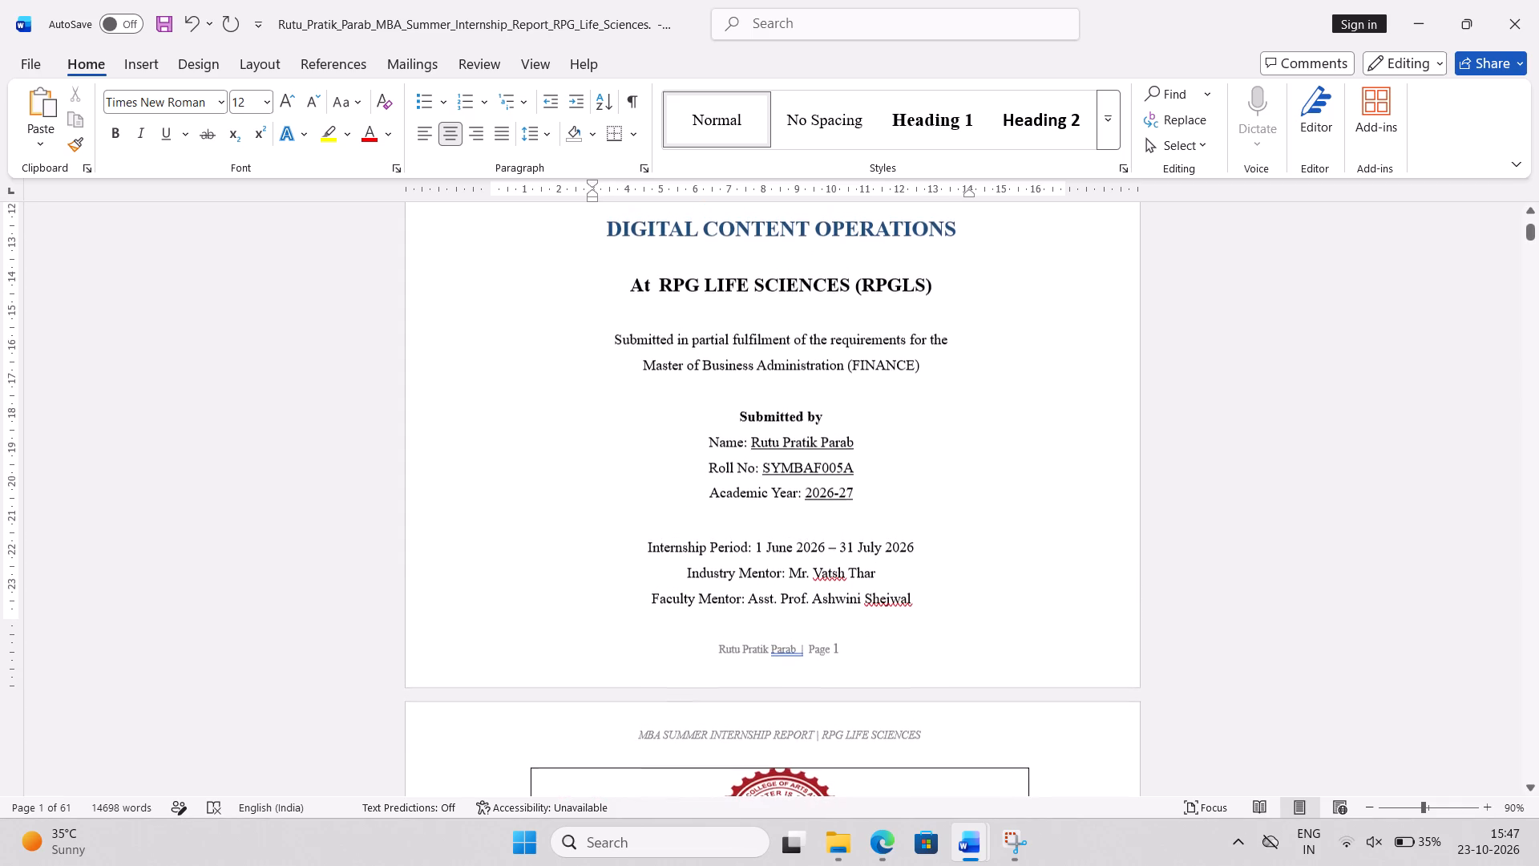
scroll(885, 624, up, 1)
scroll(885, 624, down, 4)
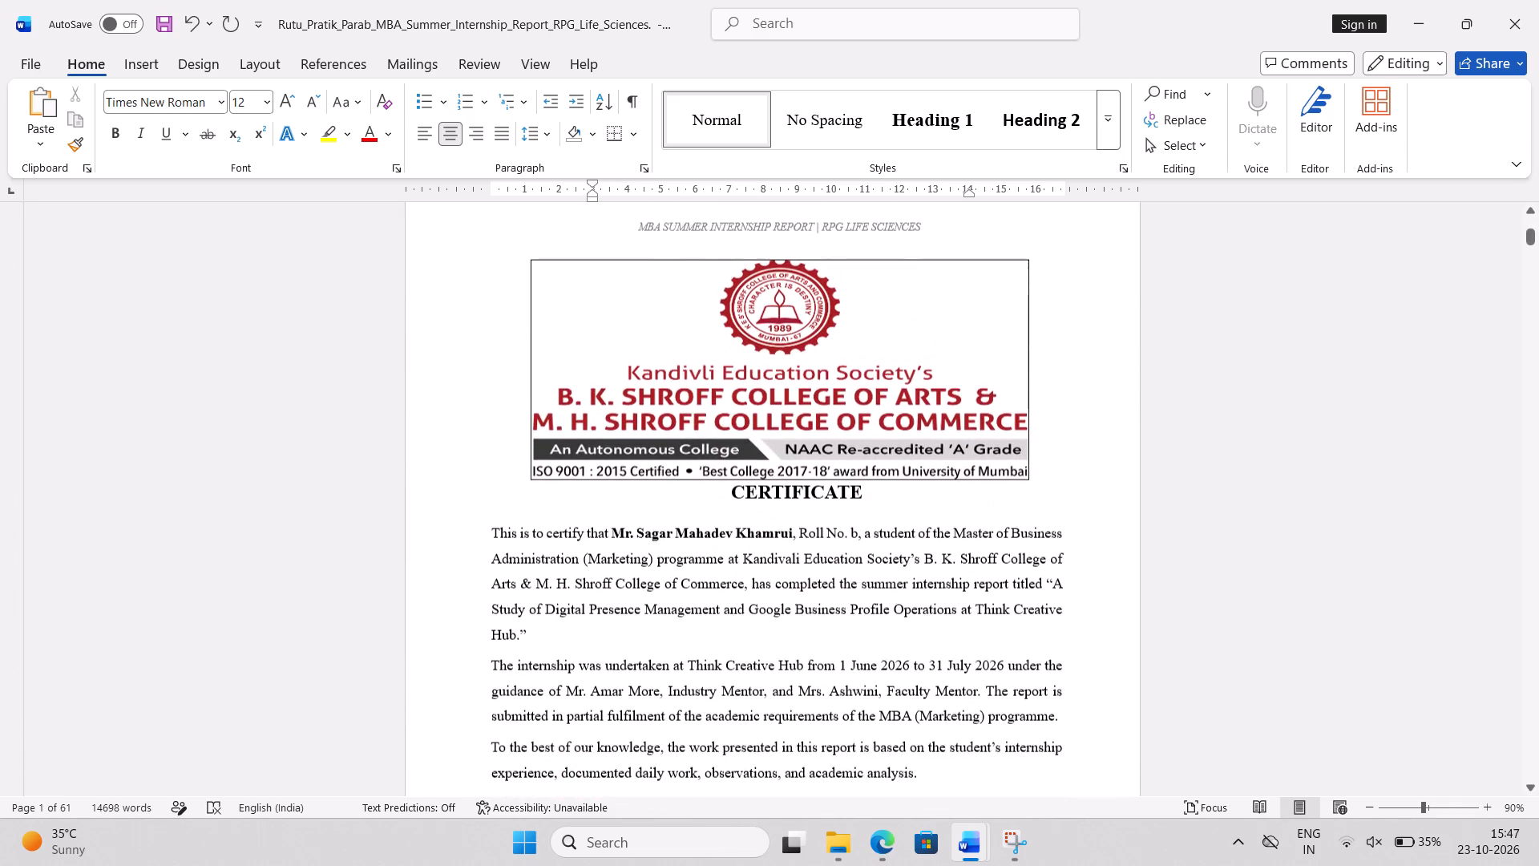
scroll(885, 624, down, 1)
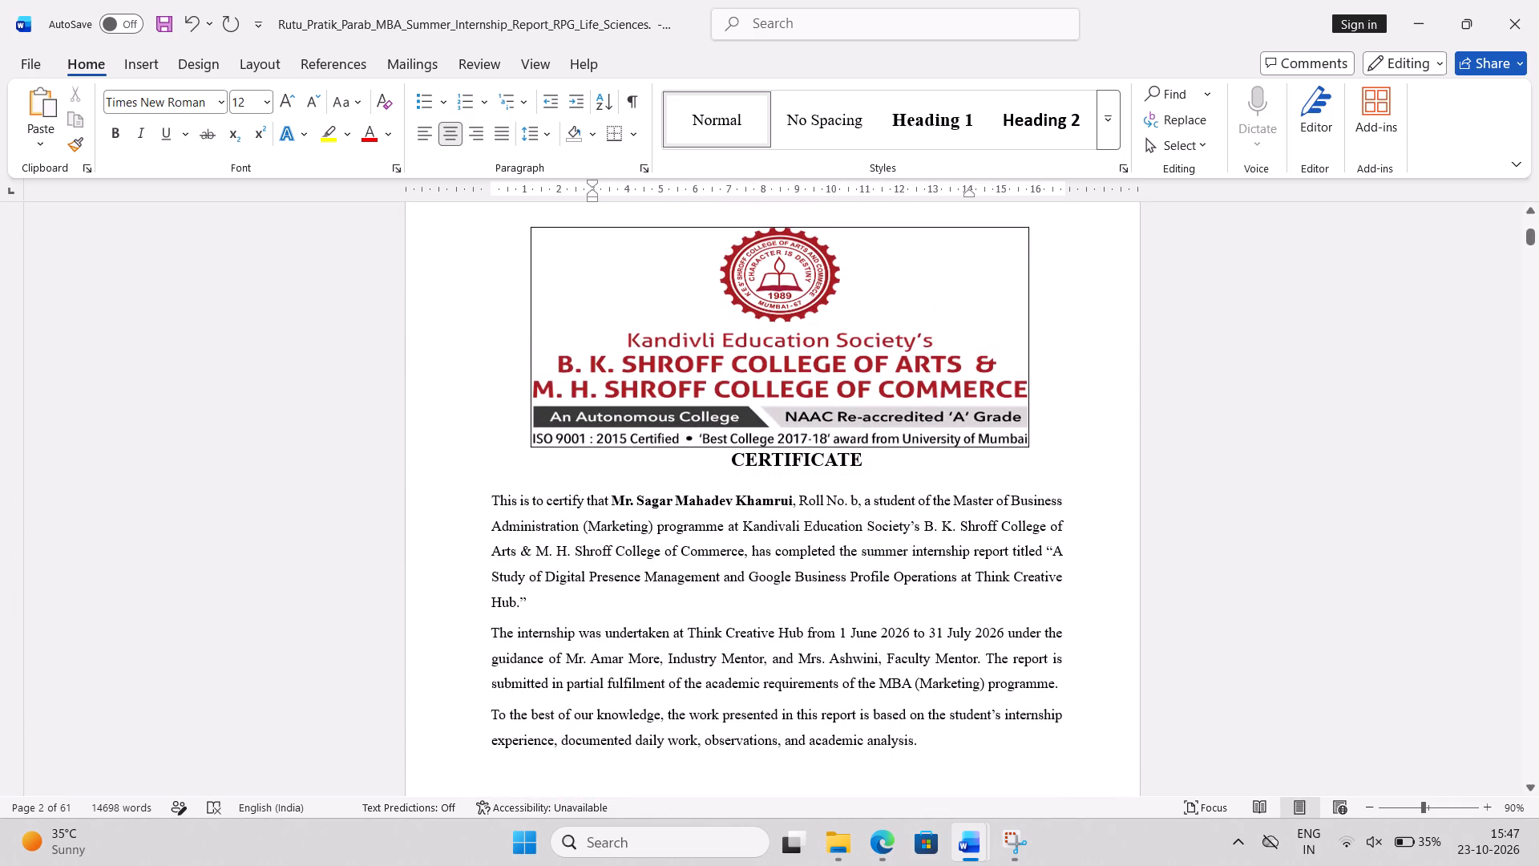
drag(638, 504, 781, 507)
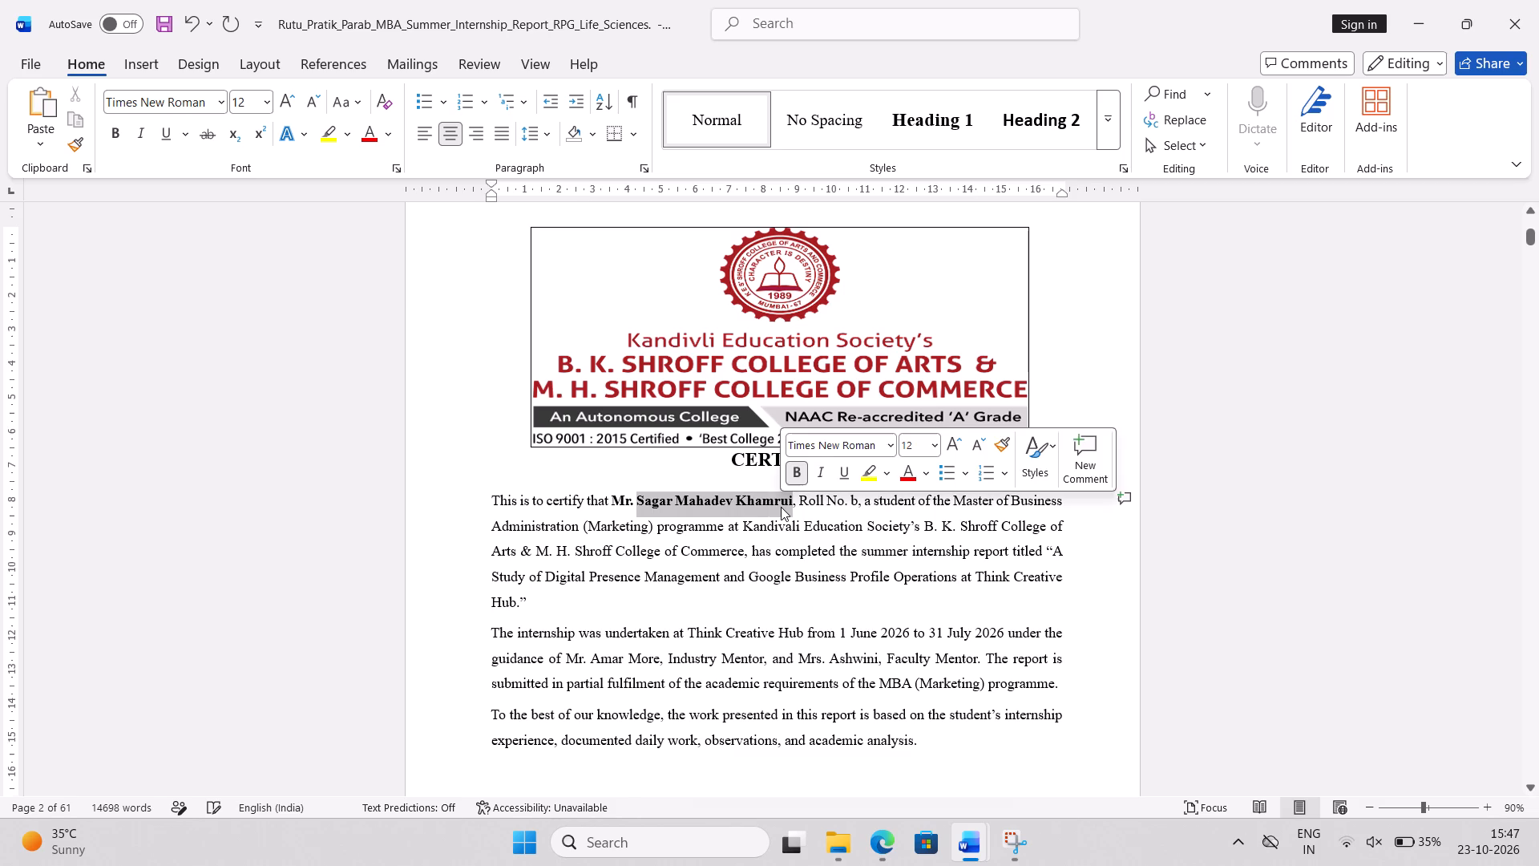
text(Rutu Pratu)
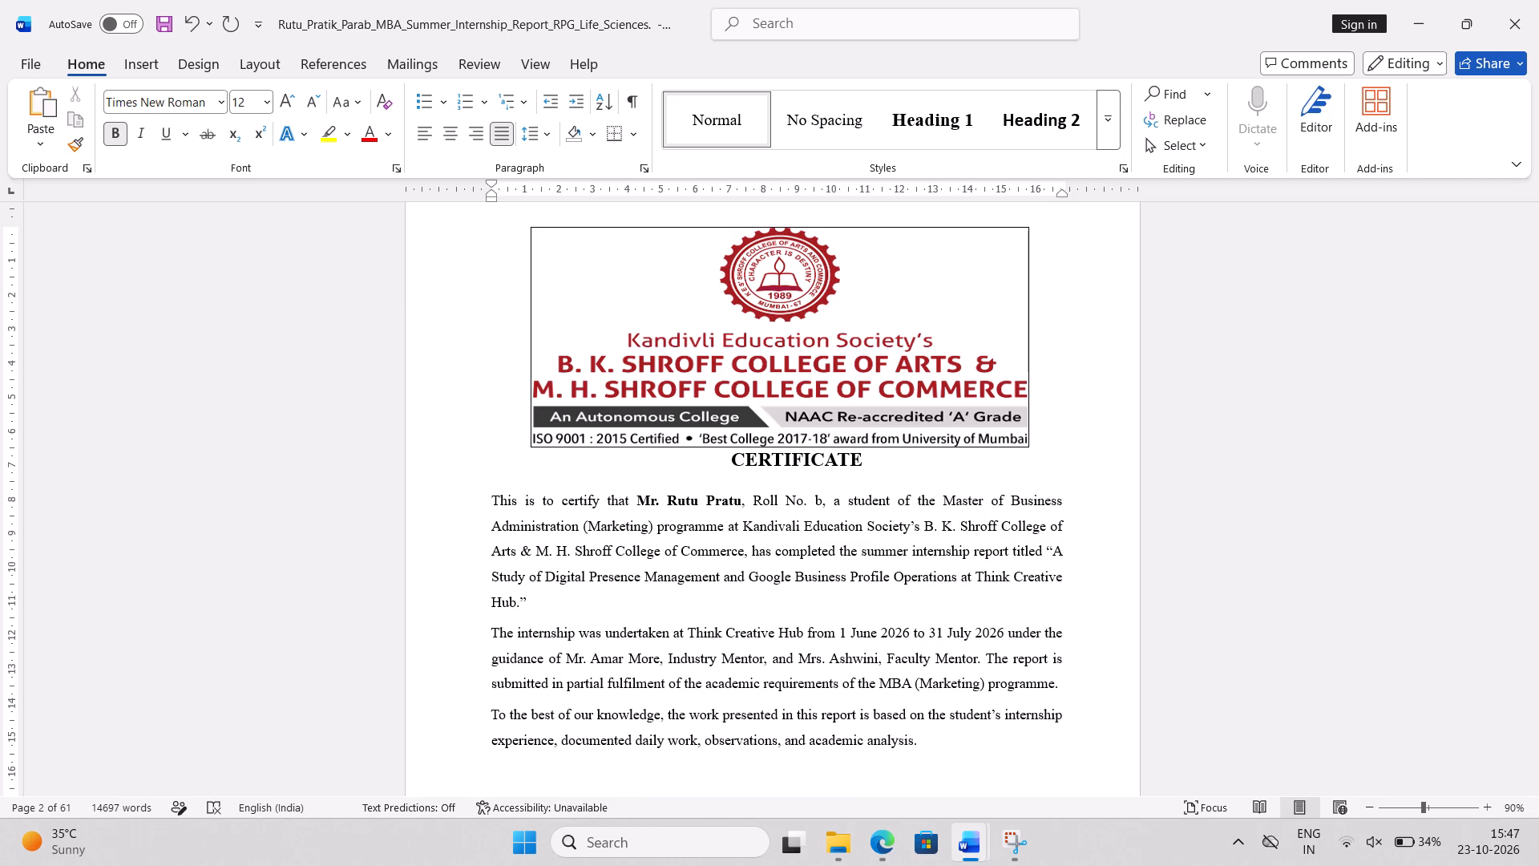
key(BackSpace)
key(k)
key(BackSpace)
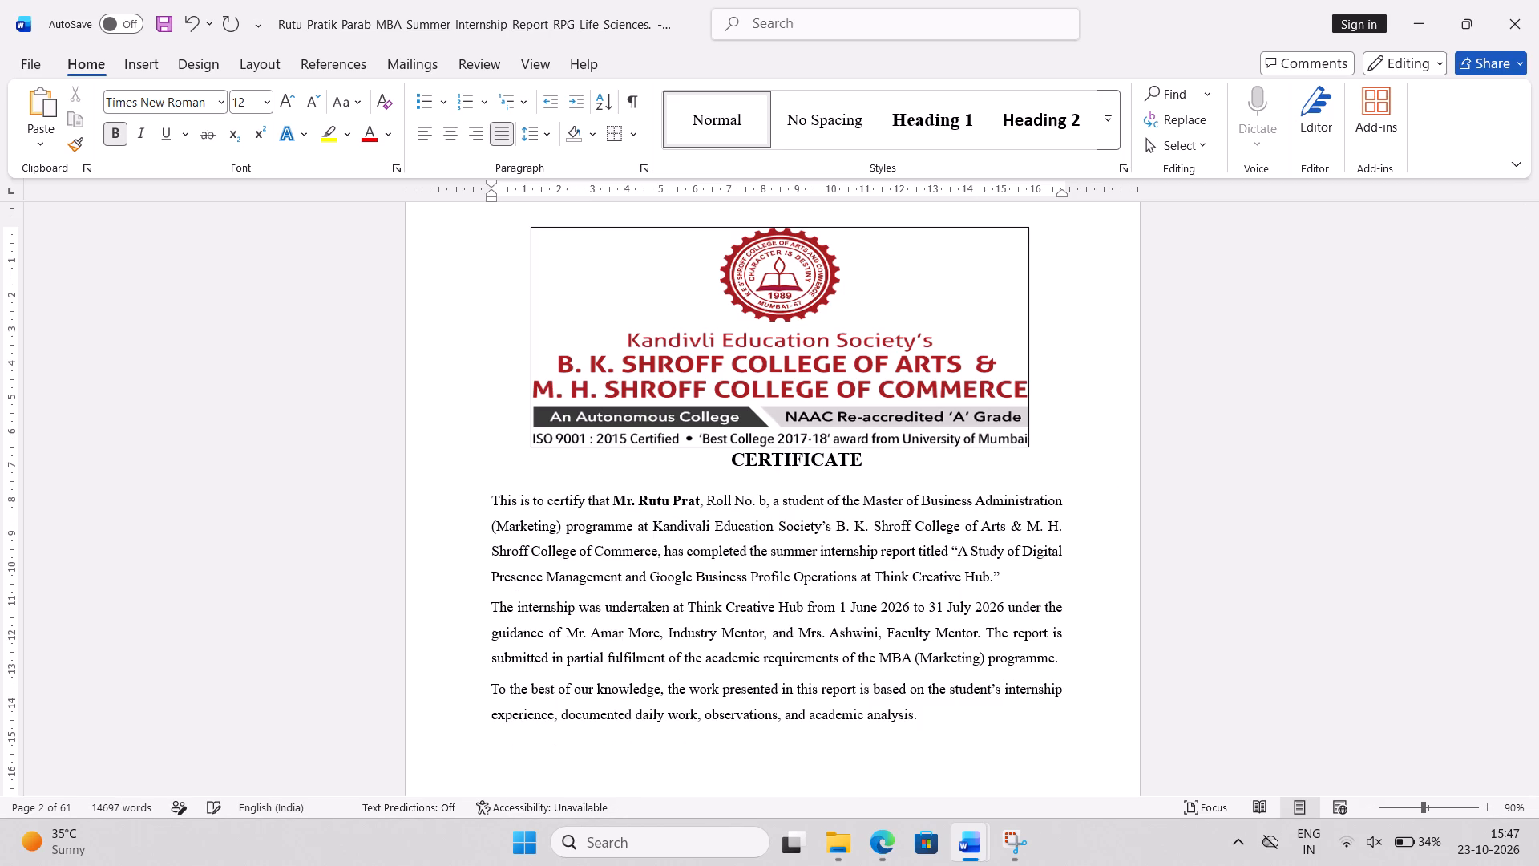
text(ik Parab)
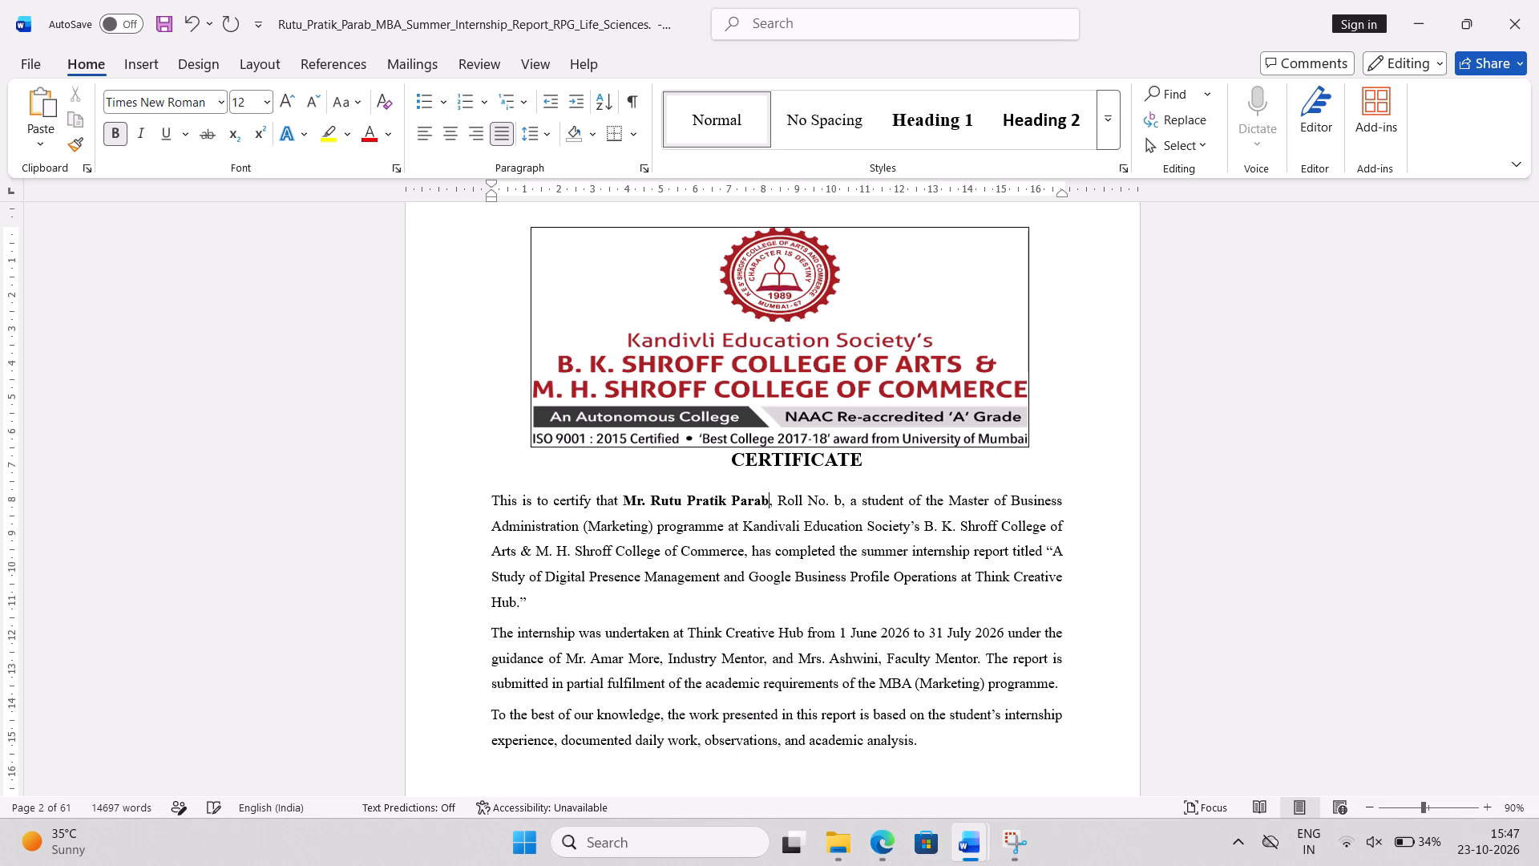
Change the title before the student's name on the certificate to "Ms.".
click(643, 500)
key(BackSpace)
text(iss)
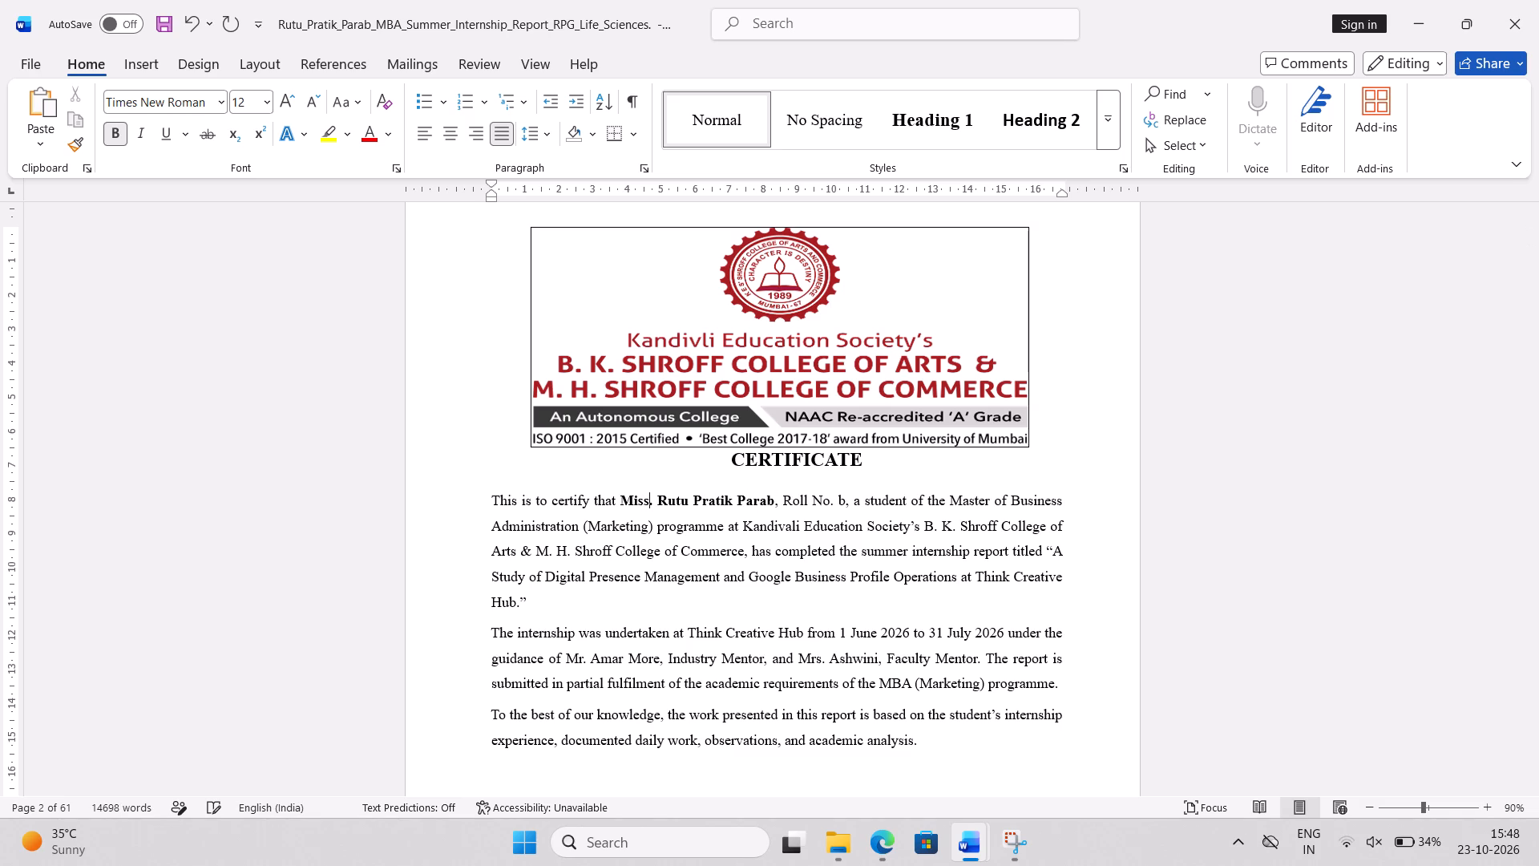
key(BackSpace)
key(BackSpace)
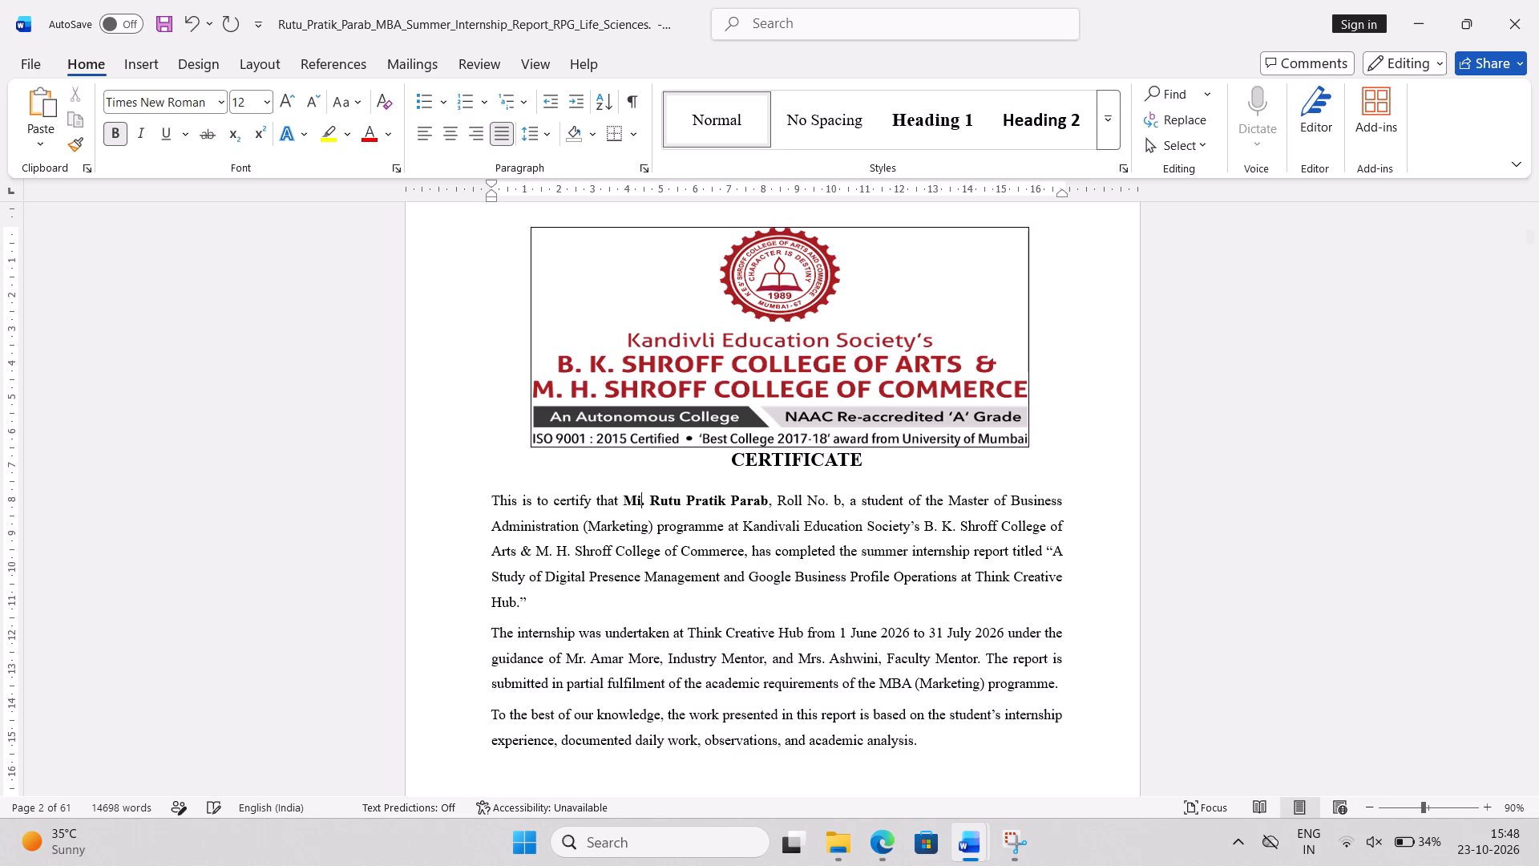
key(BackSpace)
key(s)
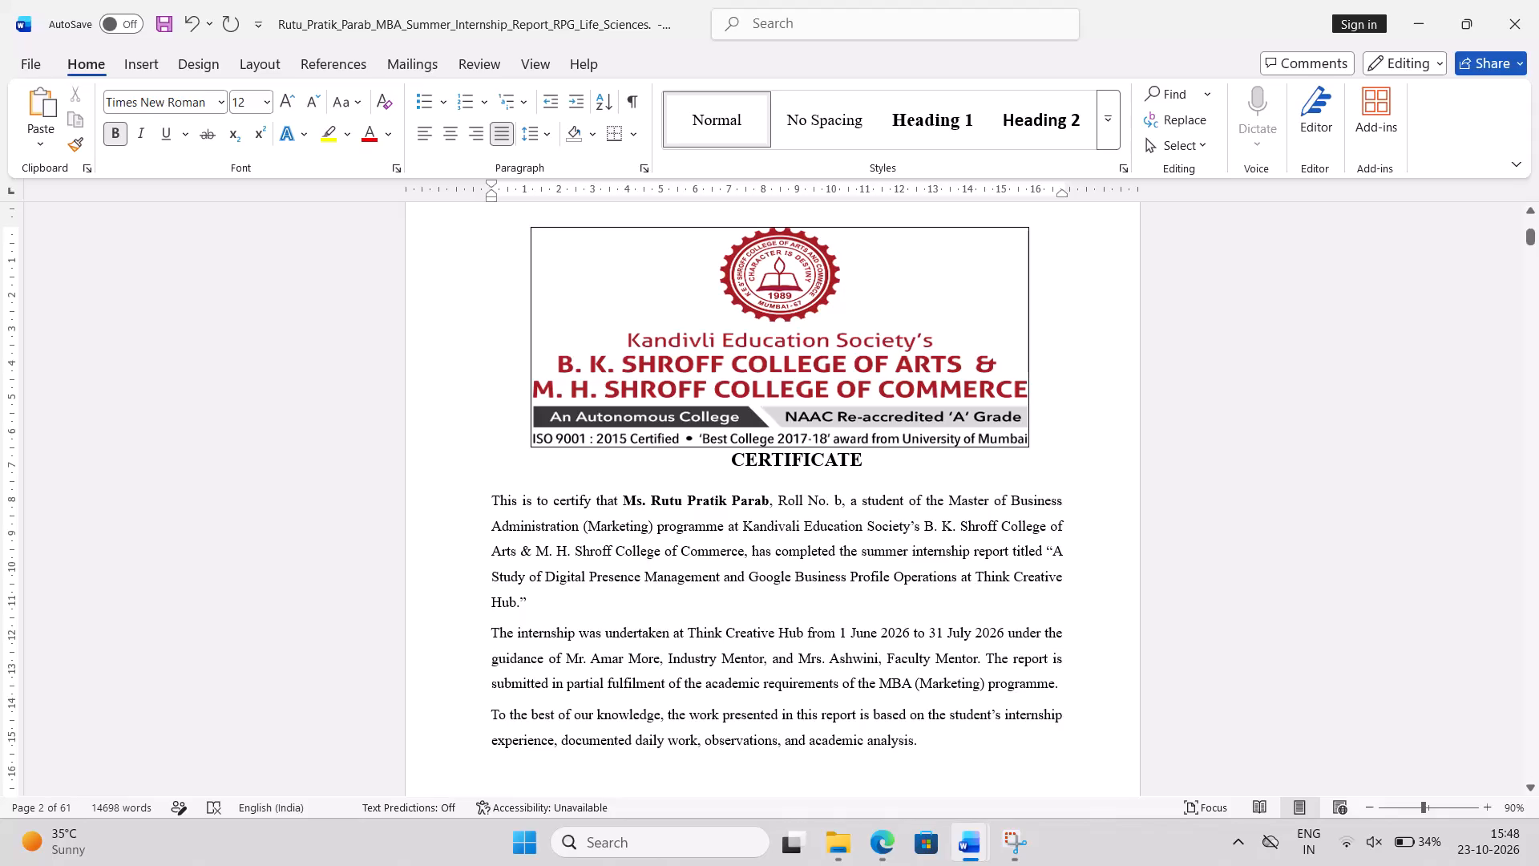
Replace the "b" after "Roll No." in the certificate with the student's roll number in bold uppercase.
click(839, 500)
key(BackSpace)
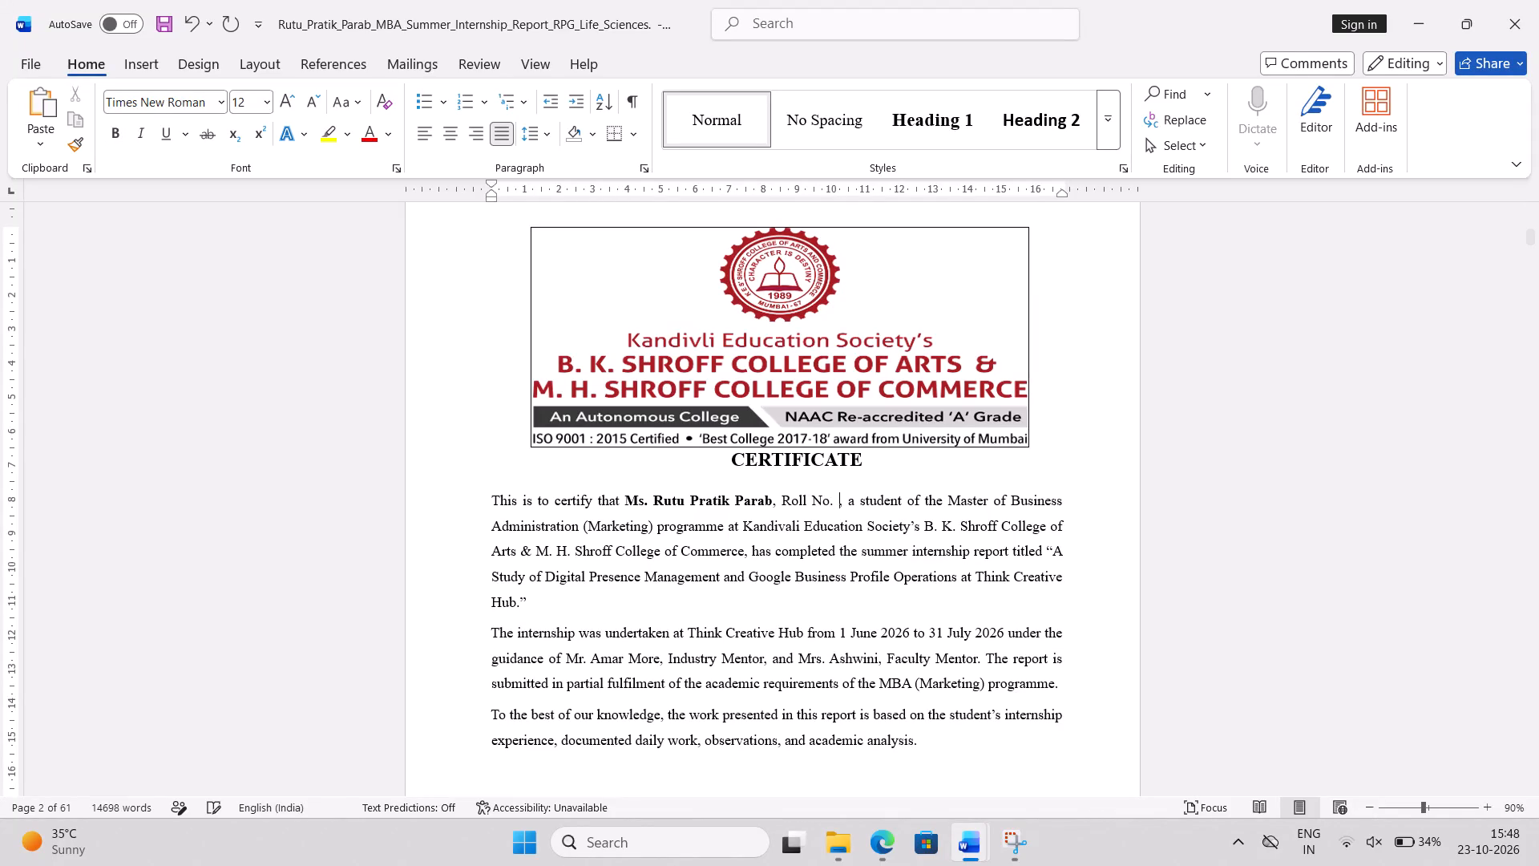
key(BackSpace)
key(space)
key(ctrl+b)
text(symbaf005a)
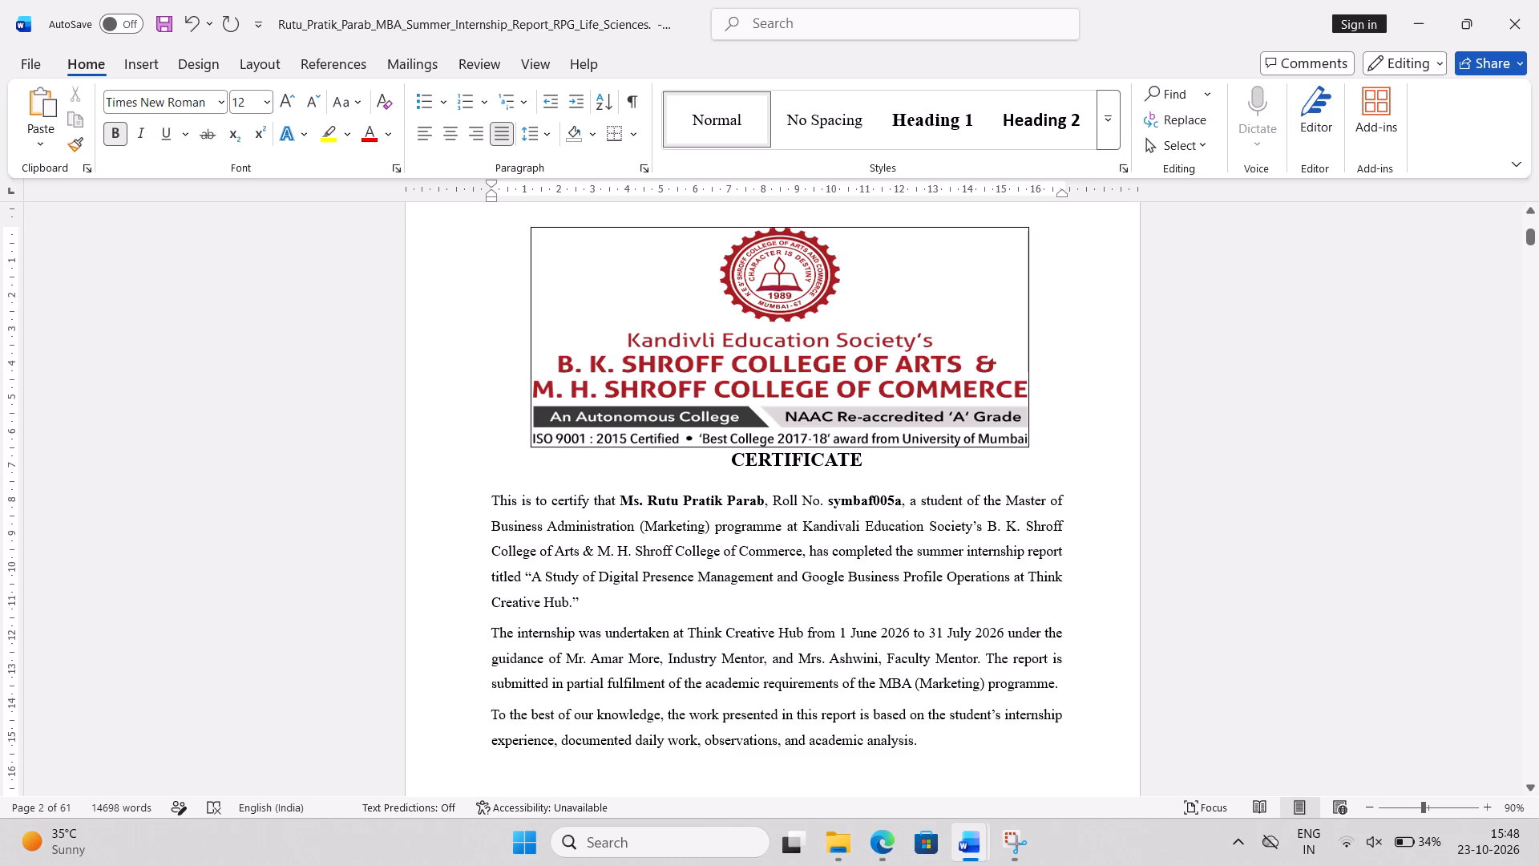
drag(830, 503, 899, 504)
click(356, 106)
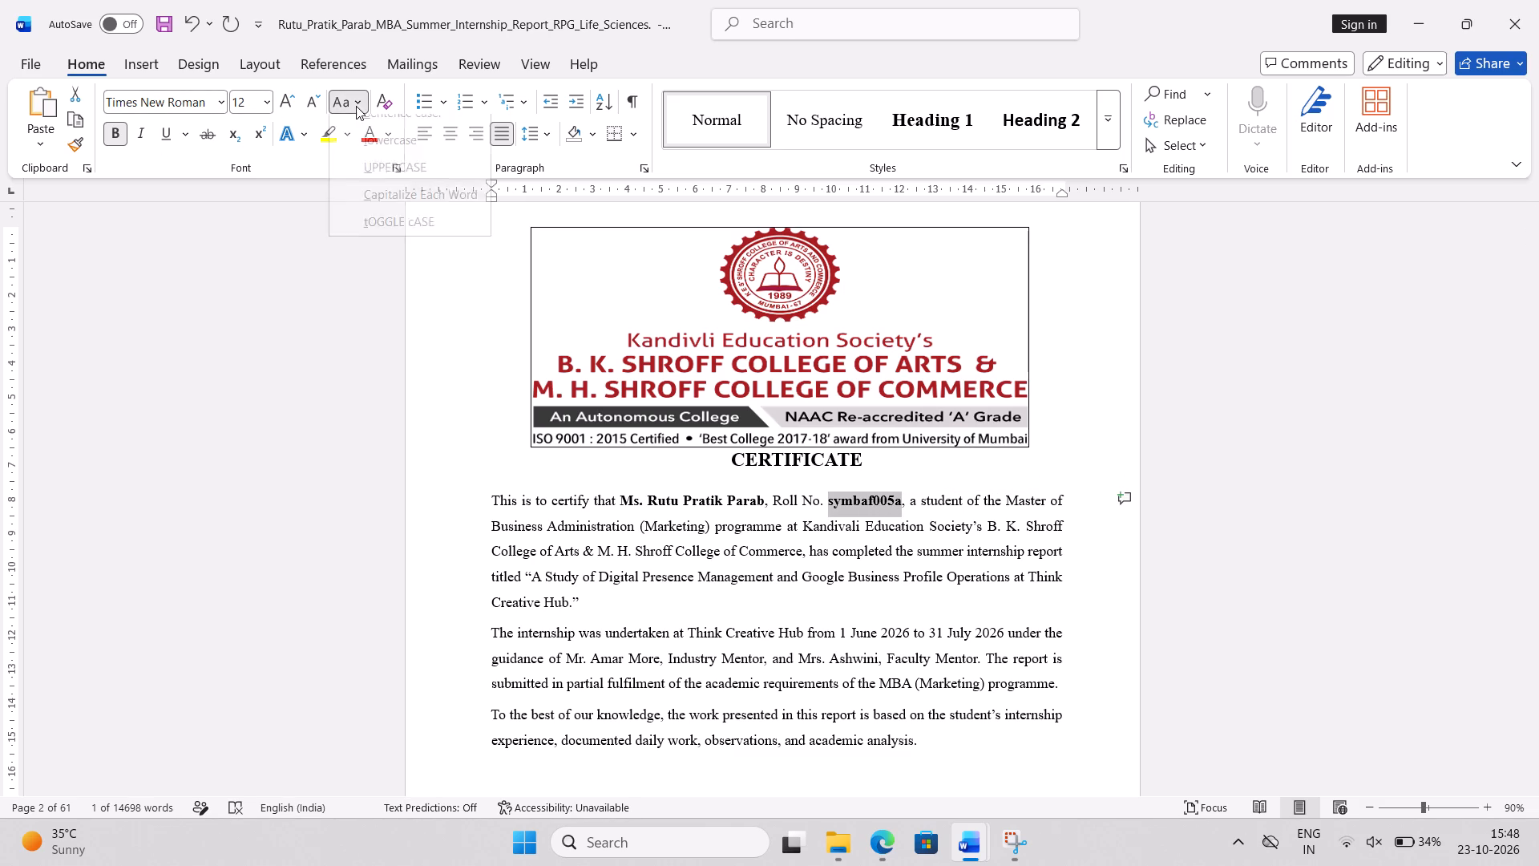
click(397, 187)
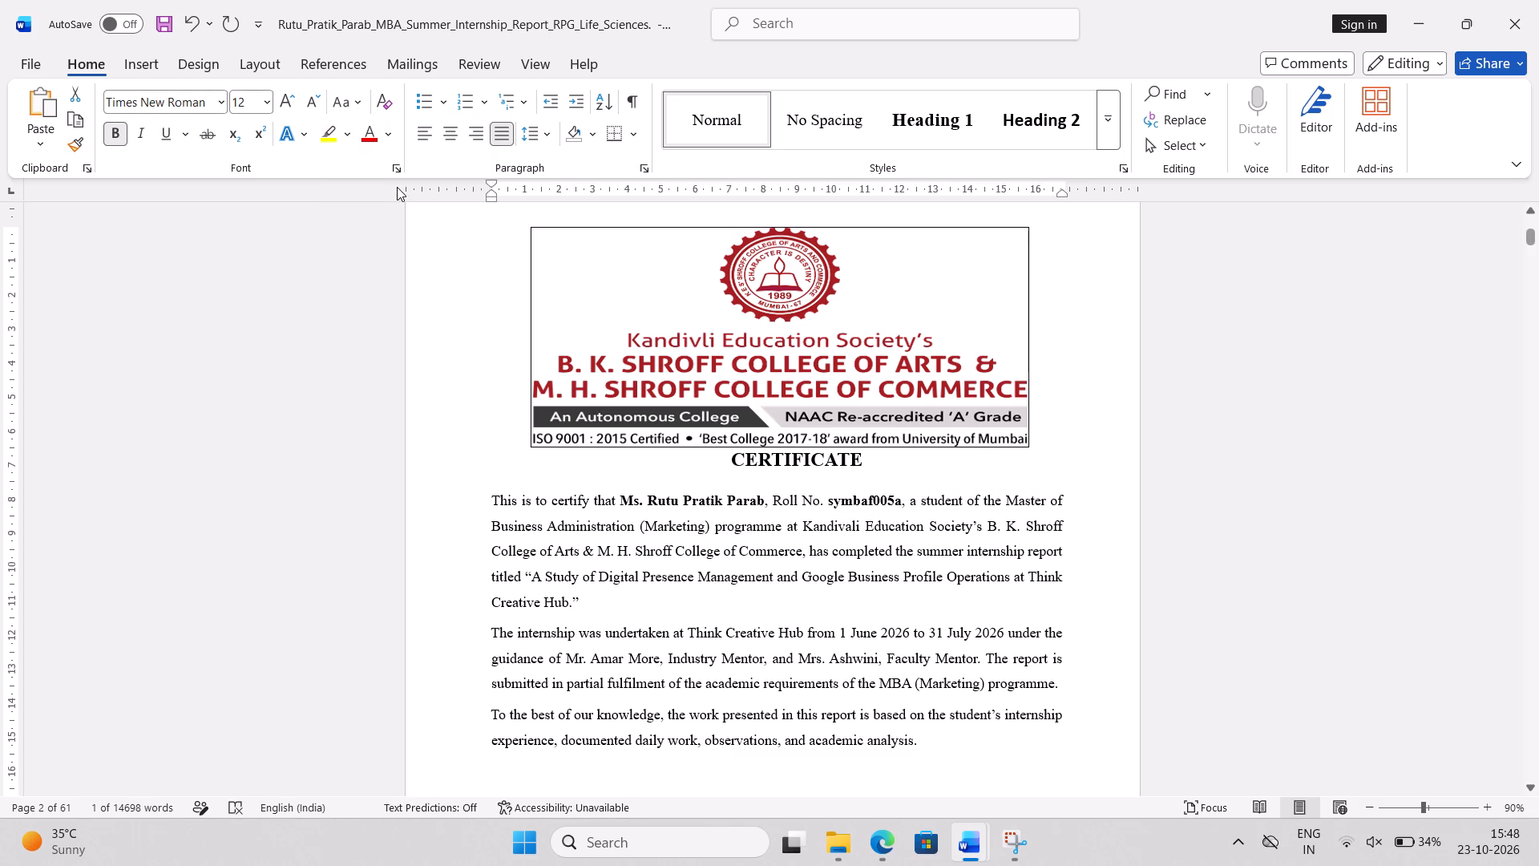
click(1250, 422)
Replace the specialisation in brackets after "Business Administration" in the certificate's first paragraph with "FINANCE".
scroll(990, 516, down, 1)
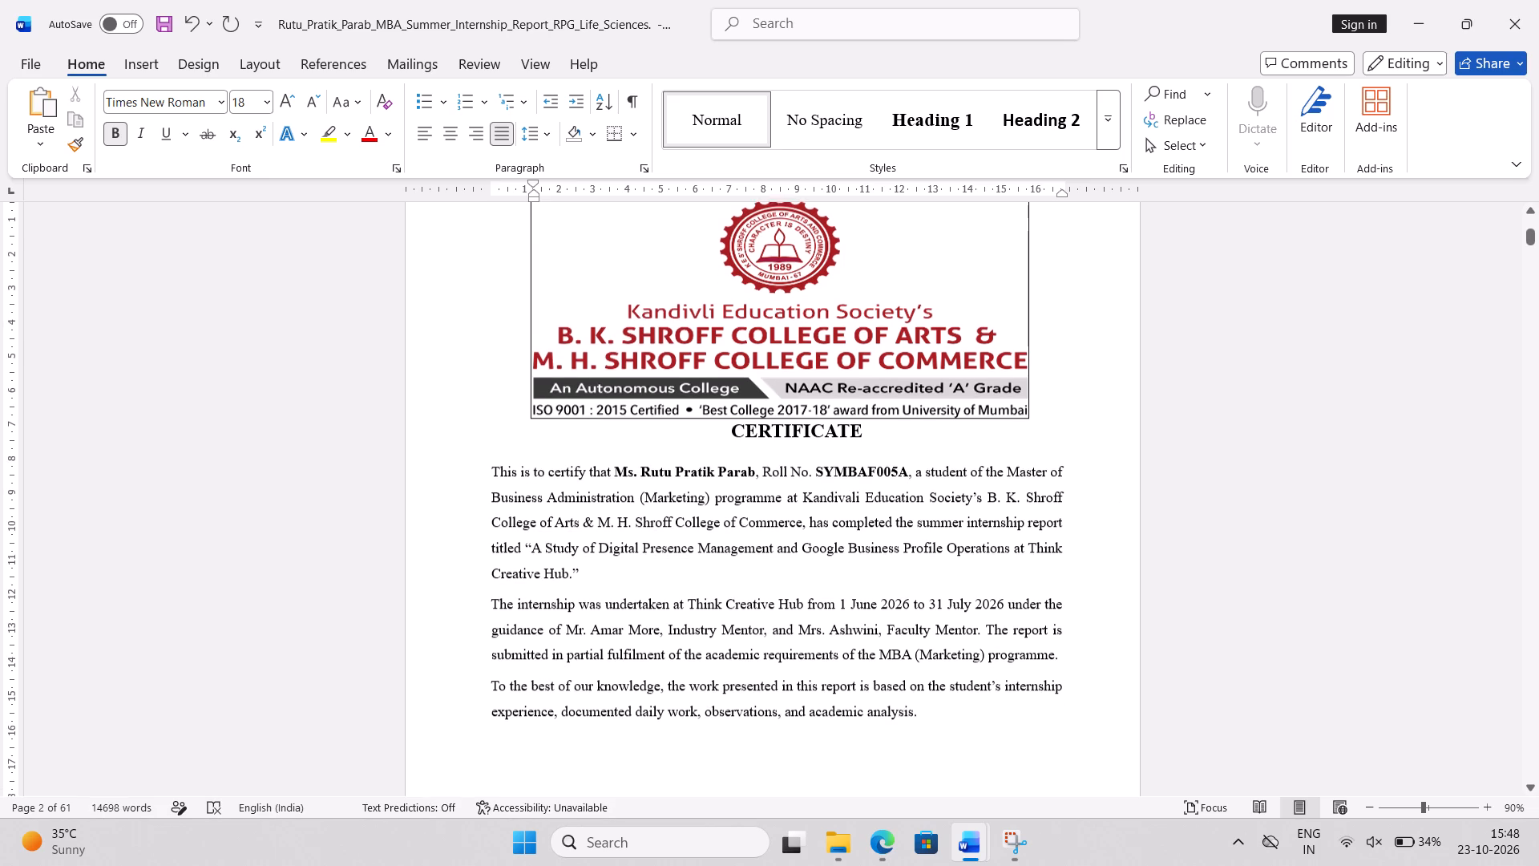
scroll(990, 516, down, 1)
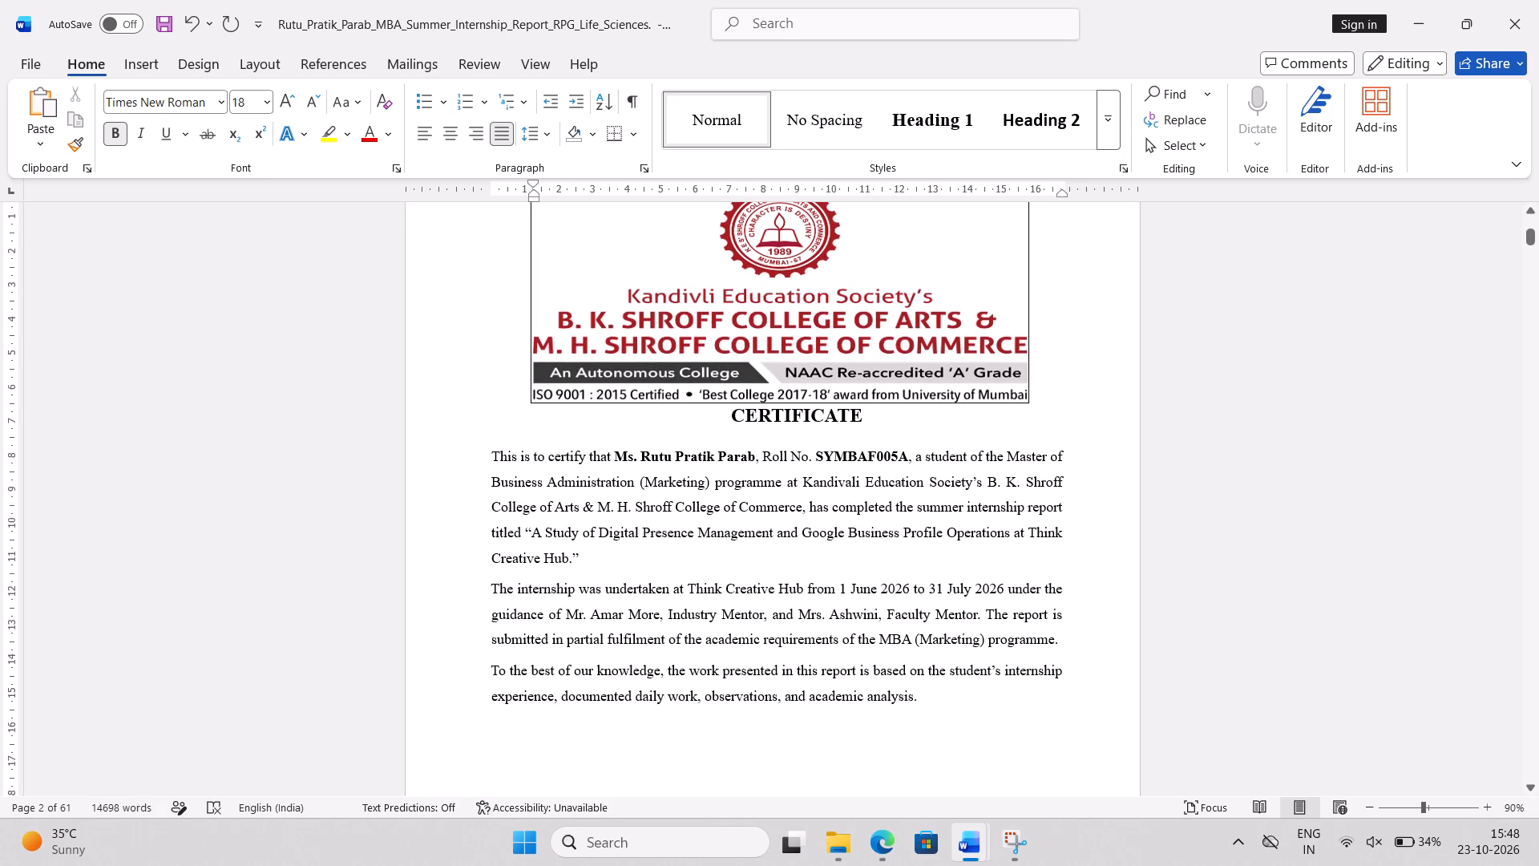
drag(646, 478, 705, 484)
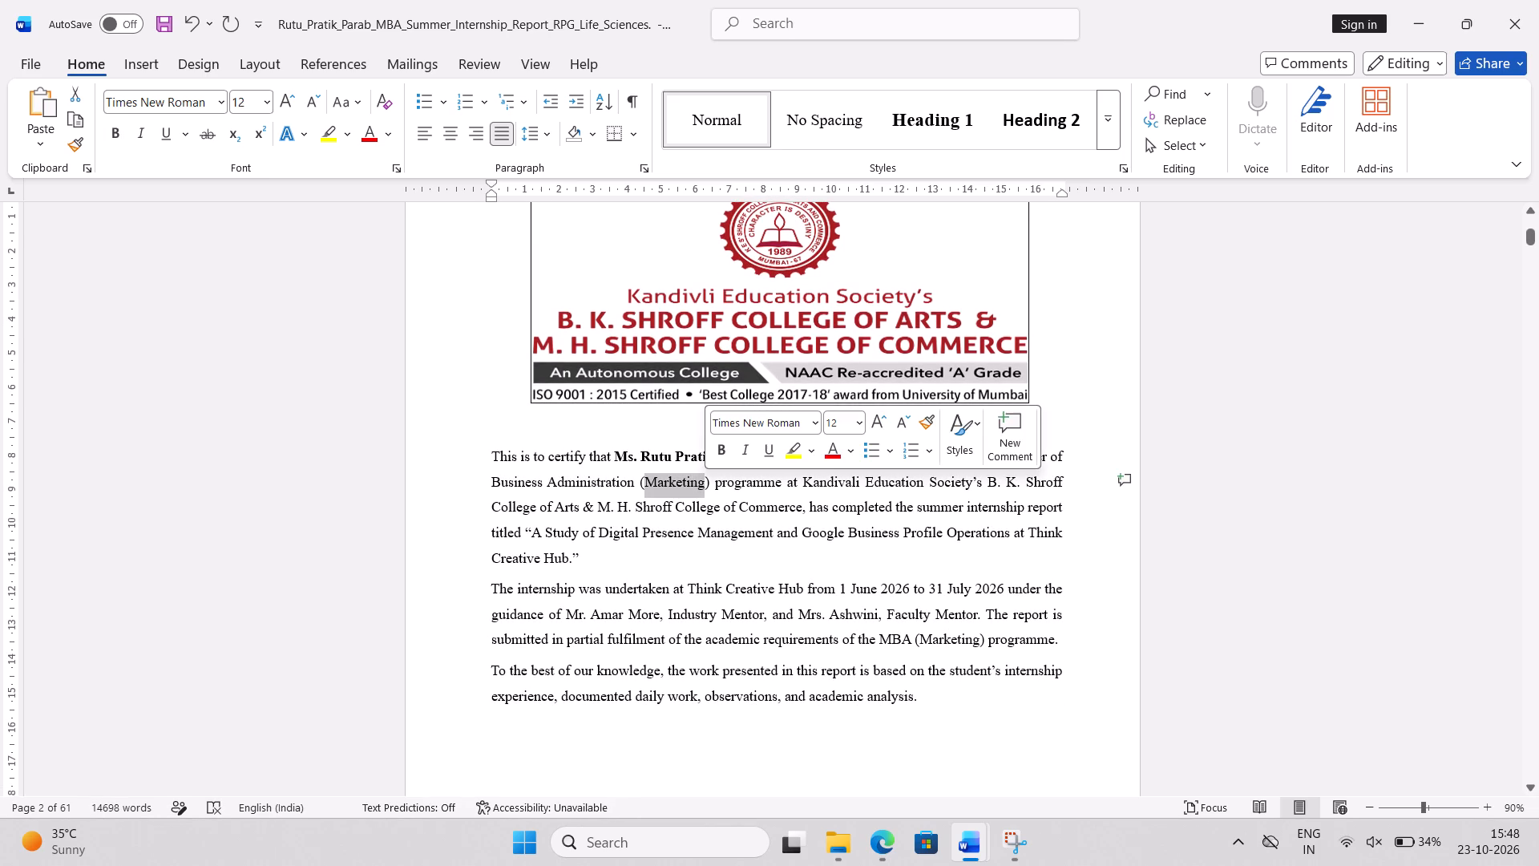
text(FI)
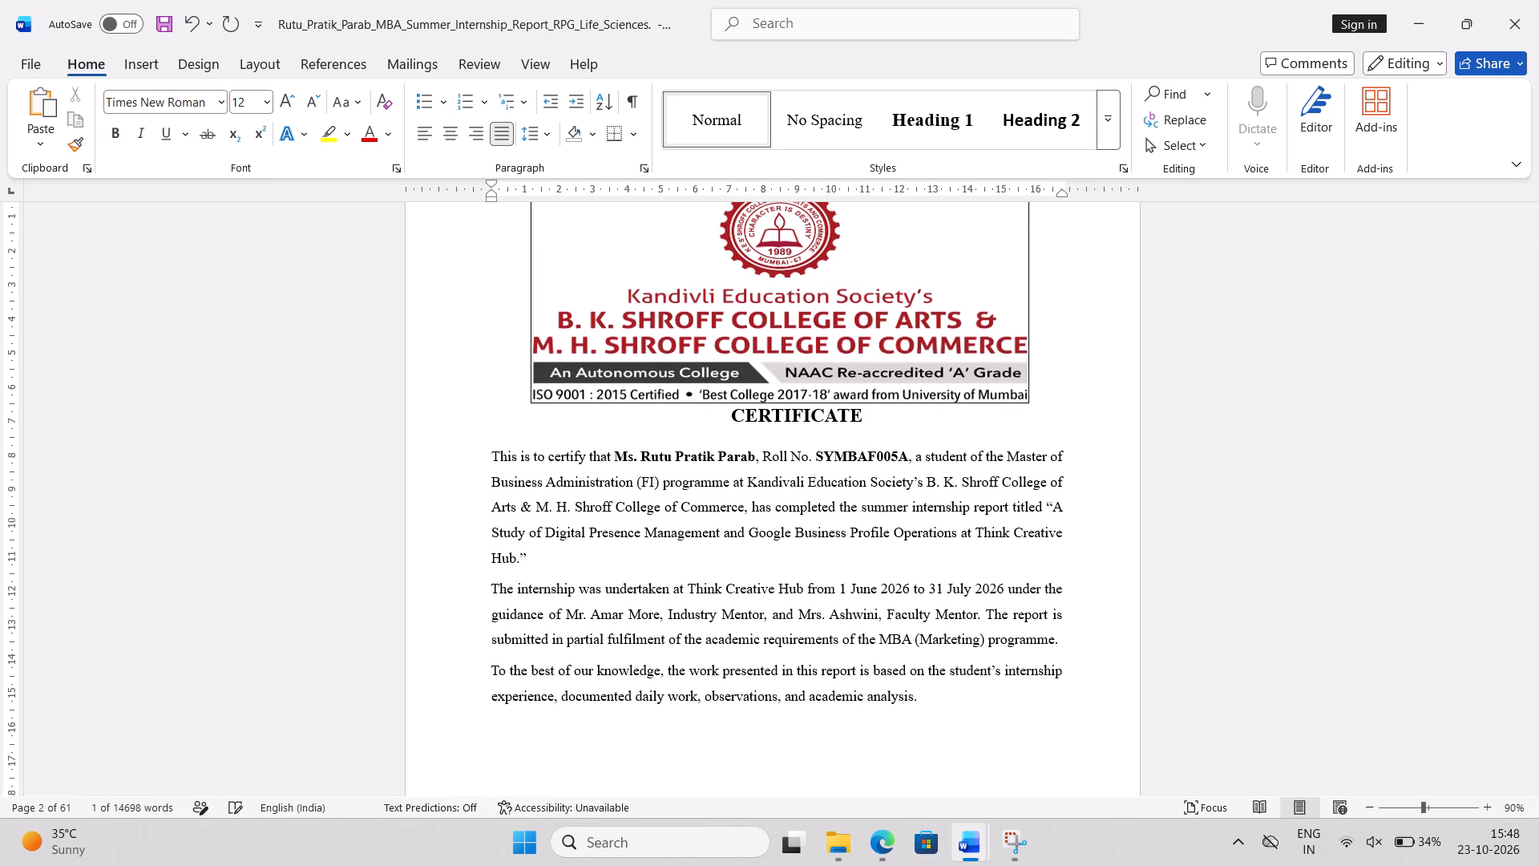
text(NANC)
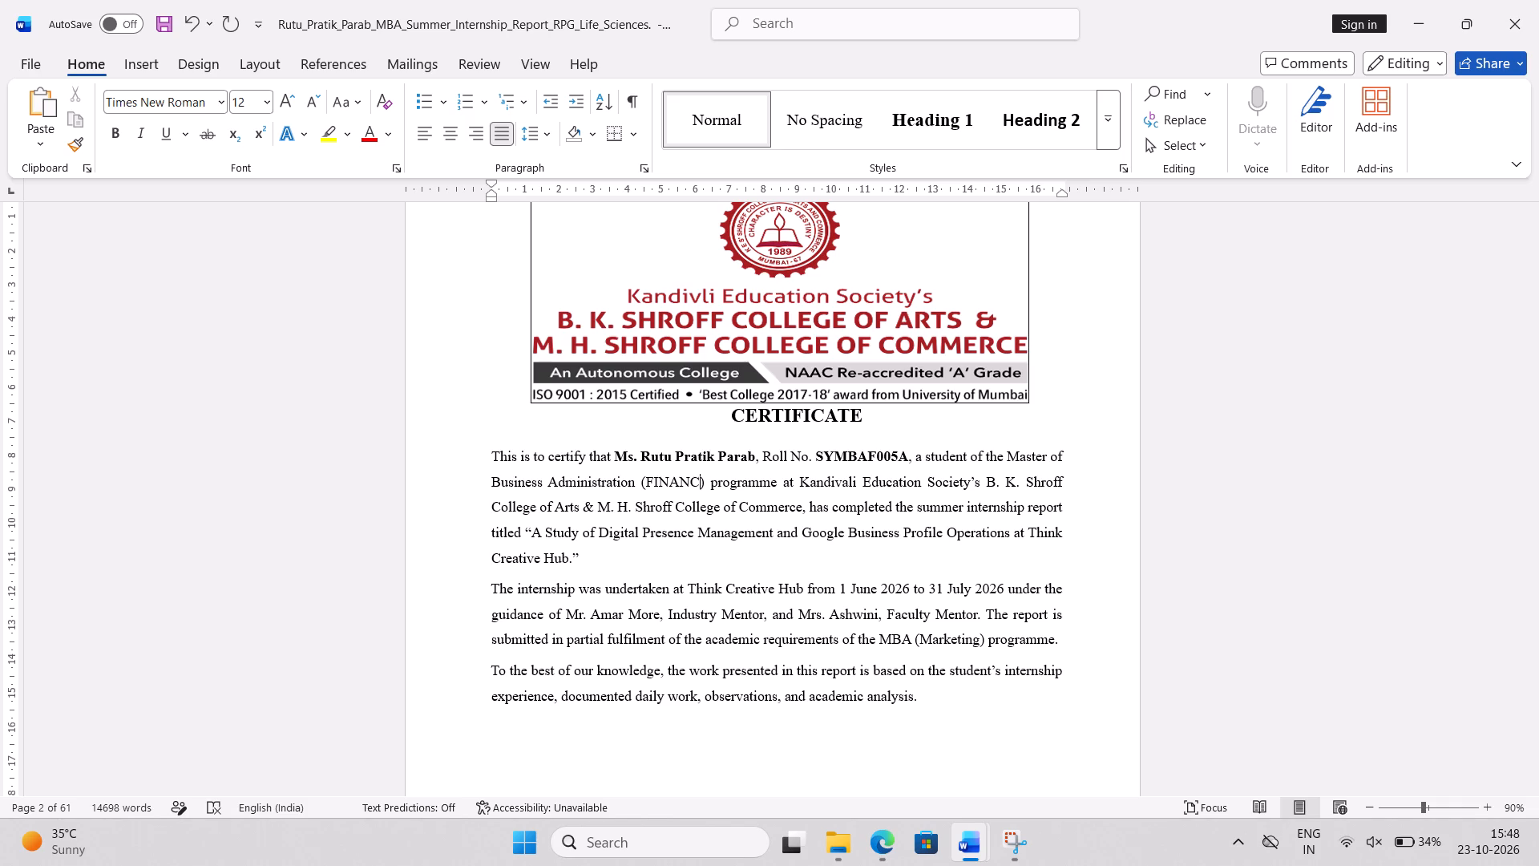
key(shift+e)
click(1161, 549)
Replace Think Creative Hub with RPG Life Sciences in the certificate's paragraph about where the internship was undertaken.
scroll(1161, 549, down, 1)
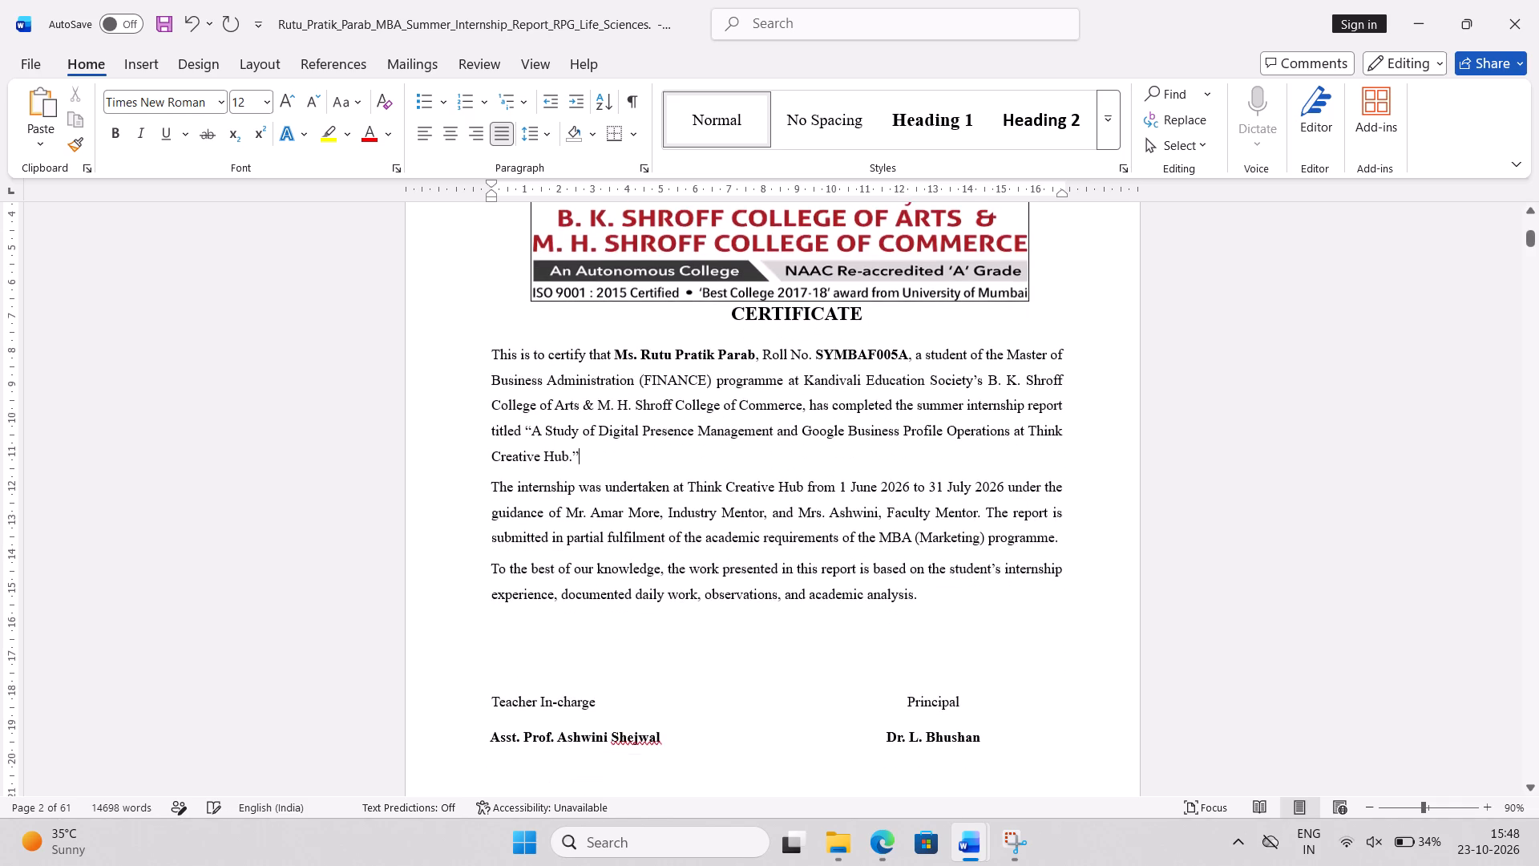
scroll(1161, 549, down, 3)
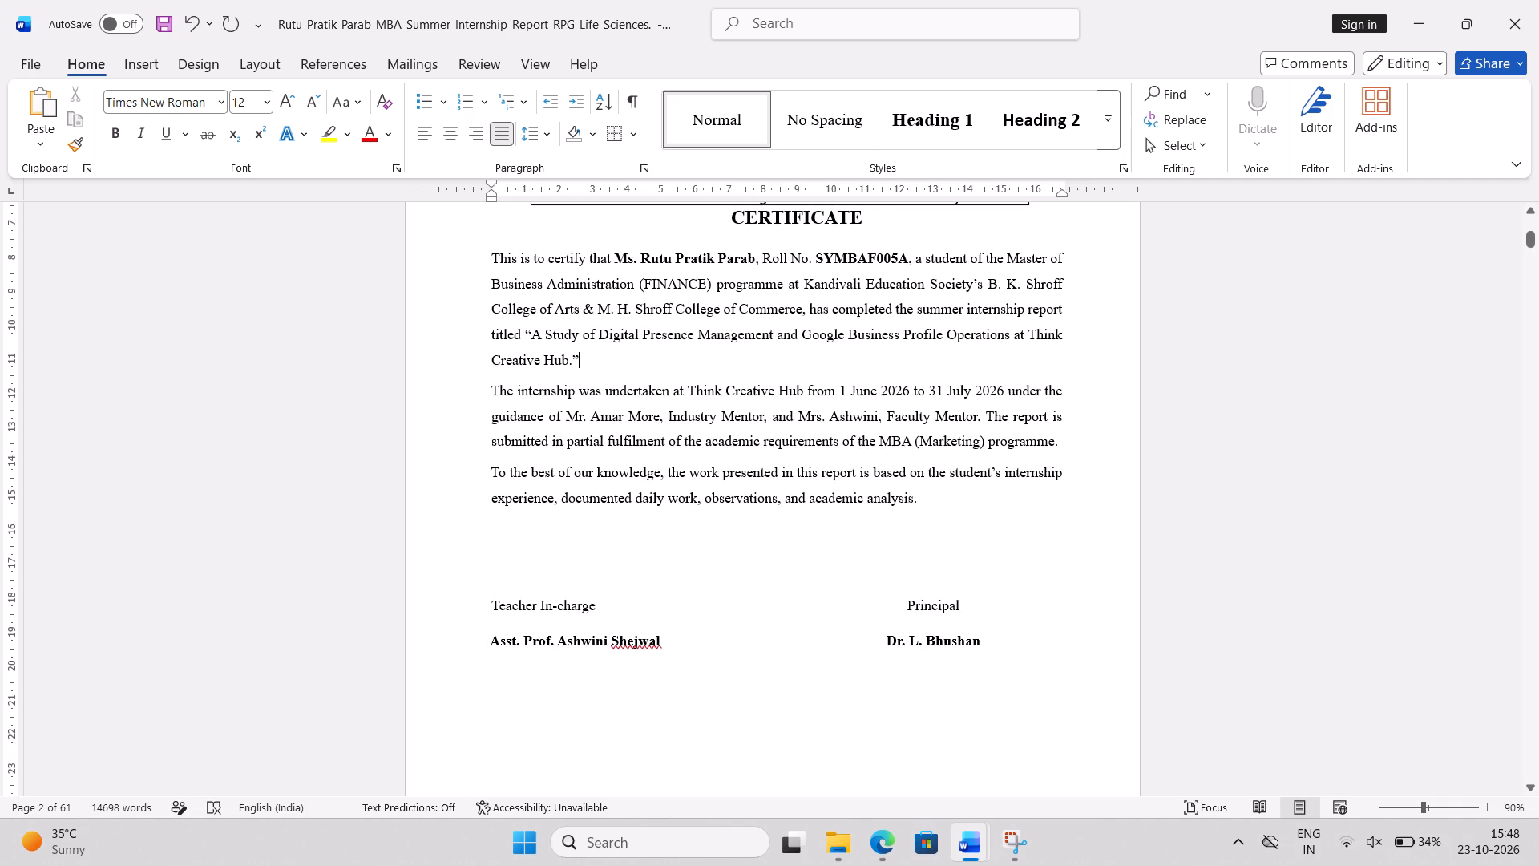
drag(686, 391, 715, 392)
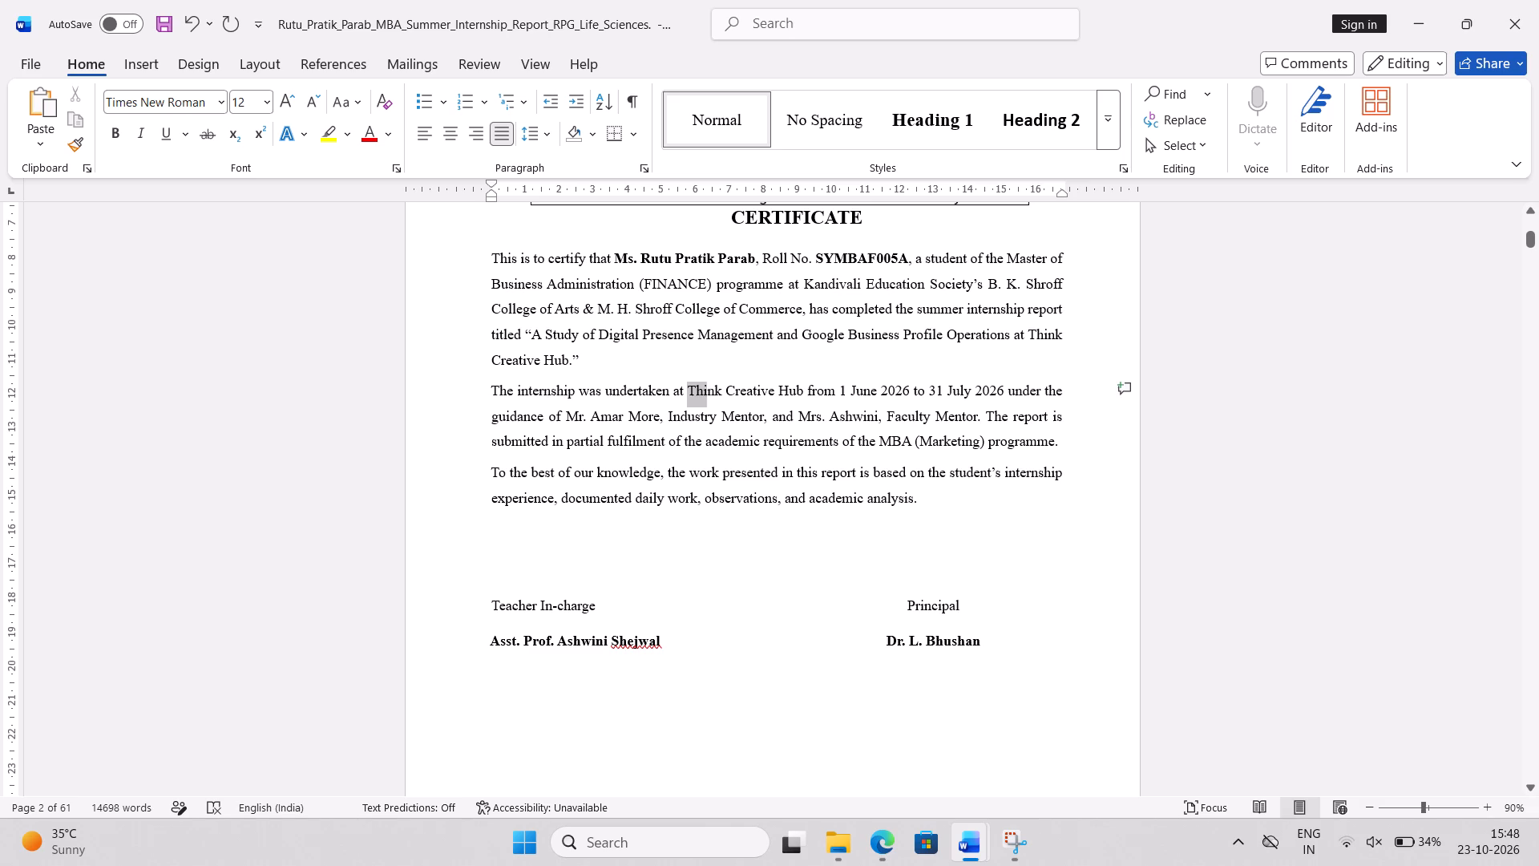
drag(715, 392, 792, 395)
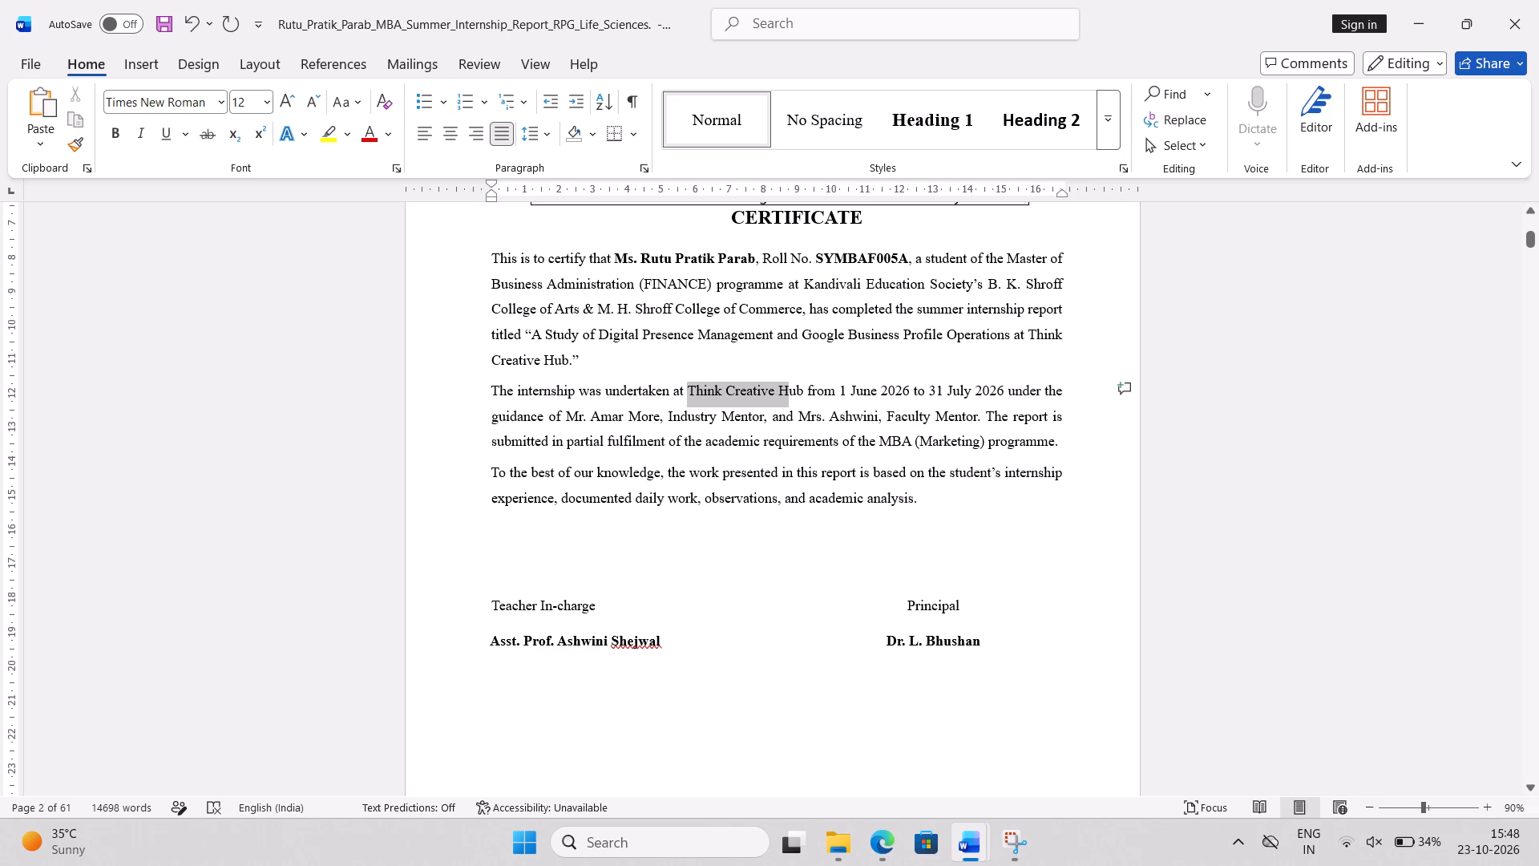
drag(792, 395, 798, 397)
key(BackSpace)
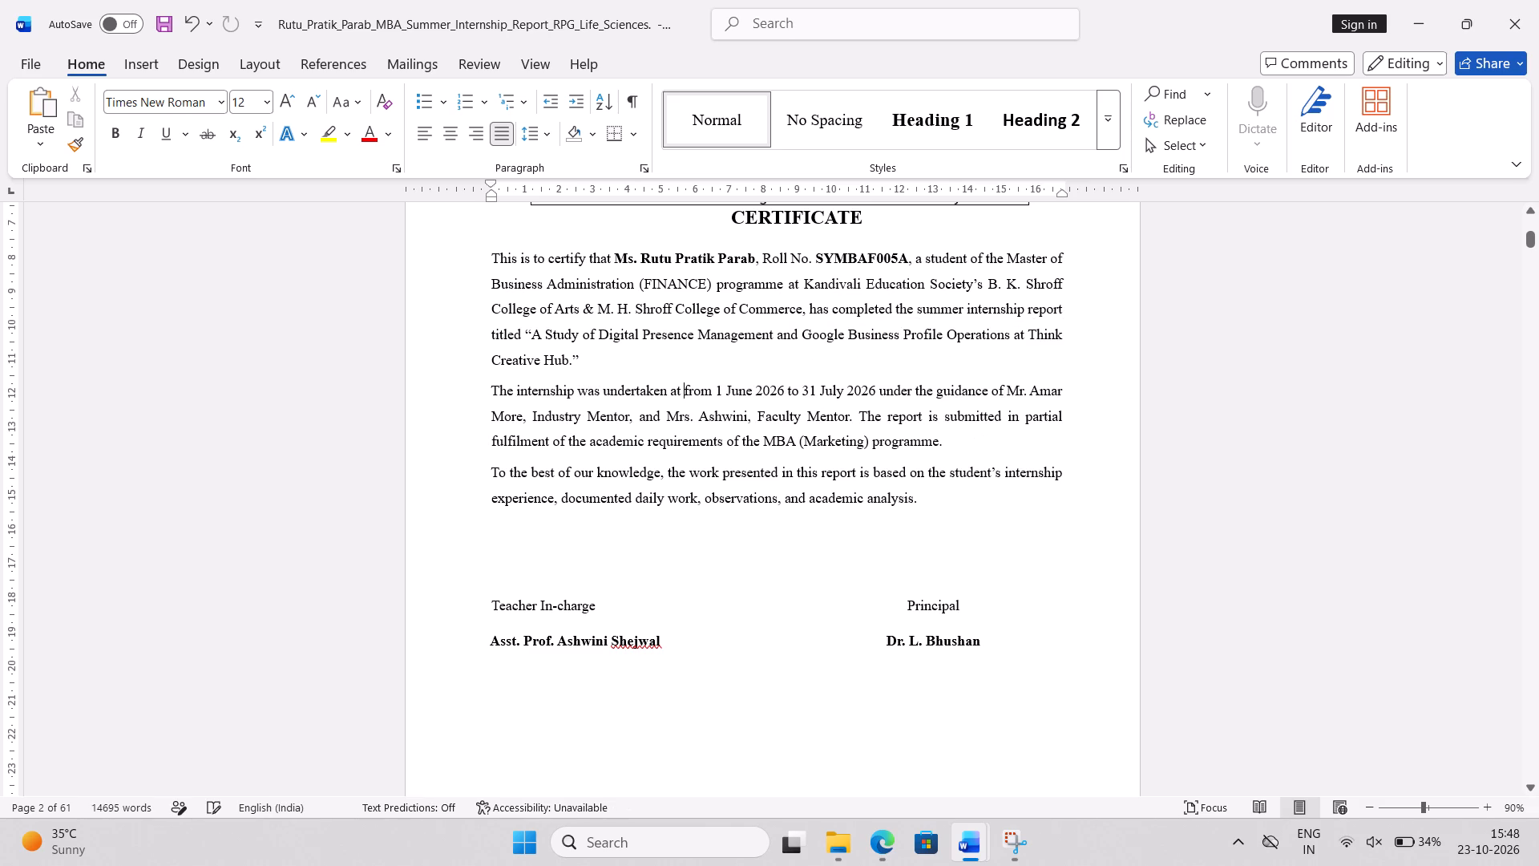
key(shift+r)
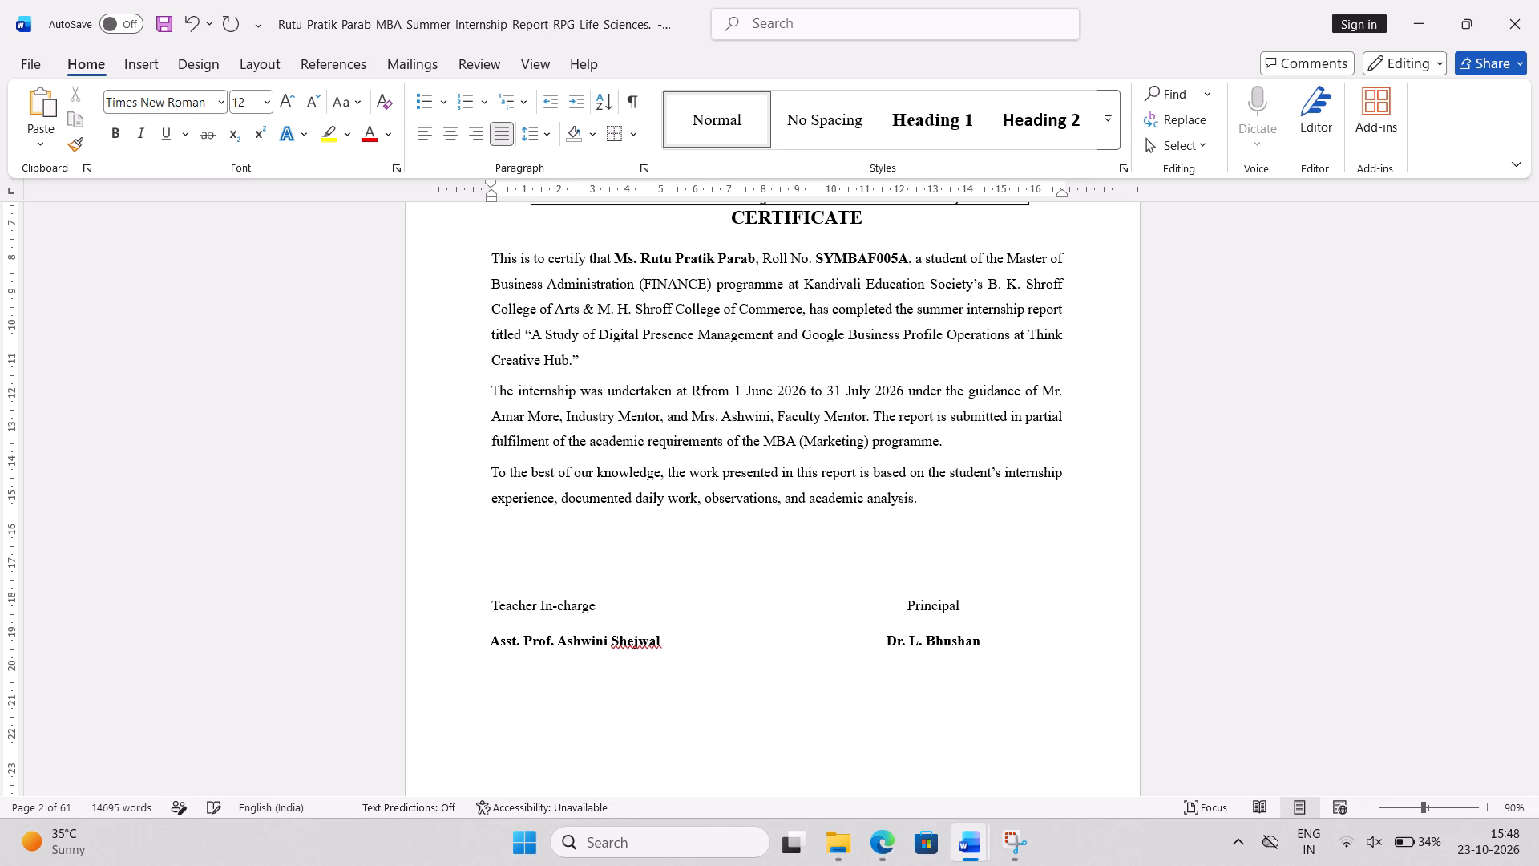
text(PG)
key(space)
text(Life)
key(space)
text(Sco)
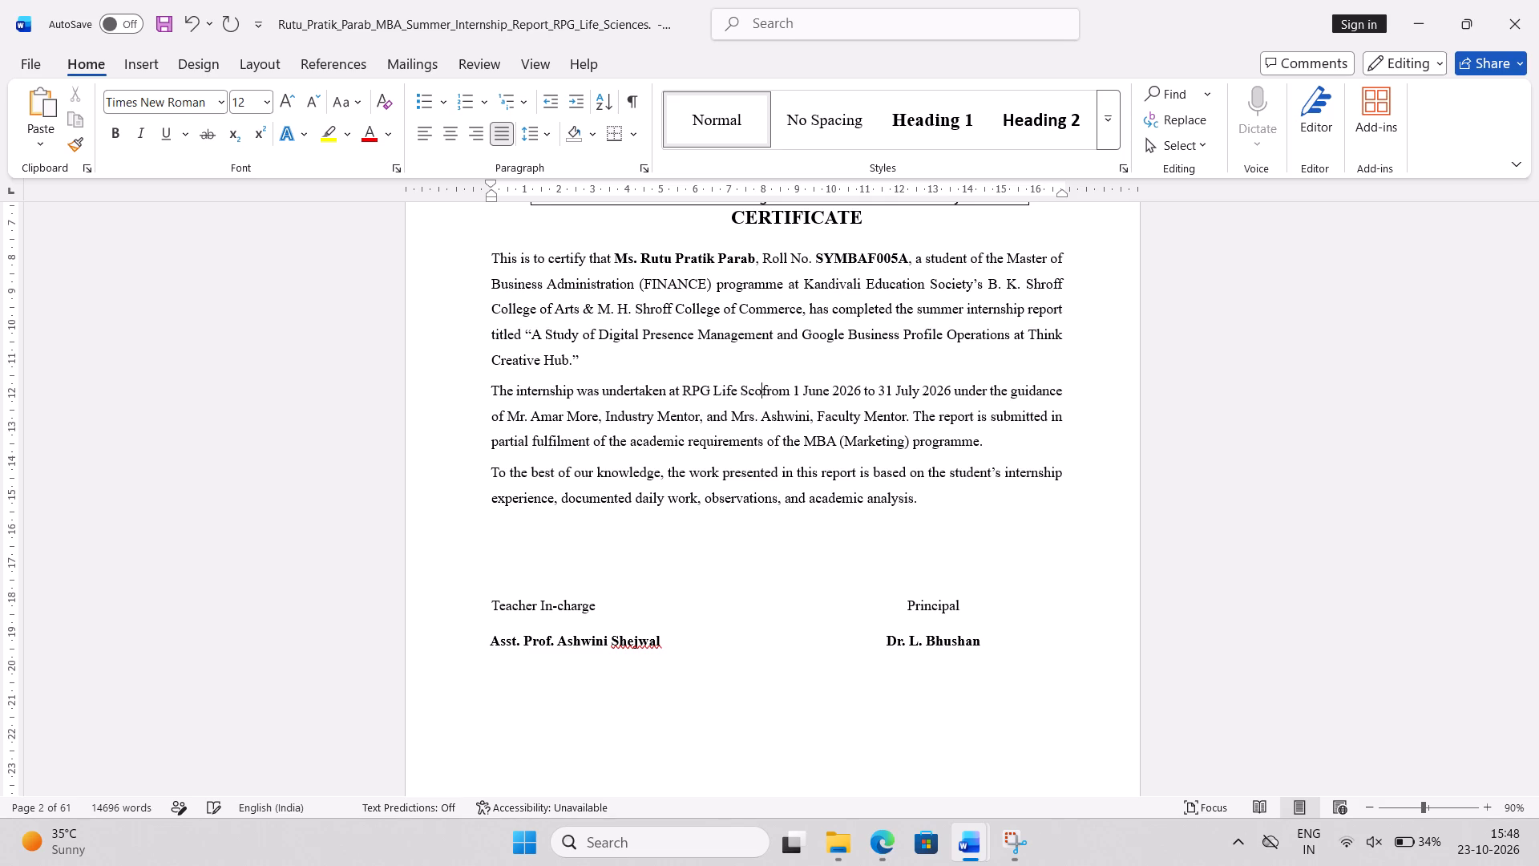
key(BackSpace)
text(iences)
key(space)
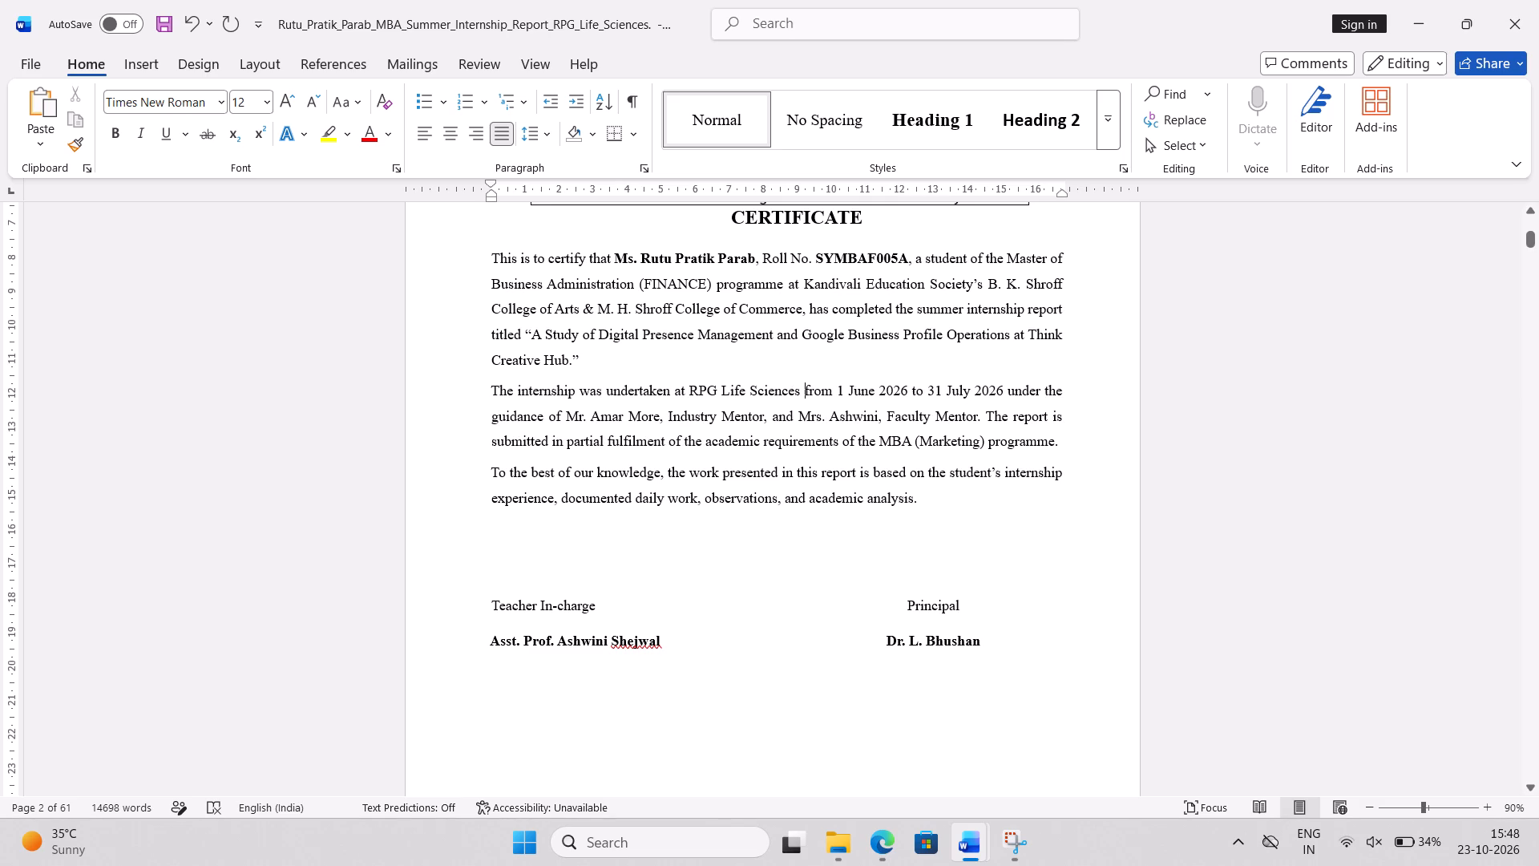
Change the day and month of the internship start date in the certificate to 25 May.
click(881, 393)
key(Left)
key(BackSpace)
key(BackSpace)
key(BackSpace)
key(BackSpace)
key(BackSpace)
key(BackSpace)
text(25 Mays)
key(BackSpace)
Change the day and month of the internship period's start date on the cover page to 28 May.
scroll(881, 393, up, 3)
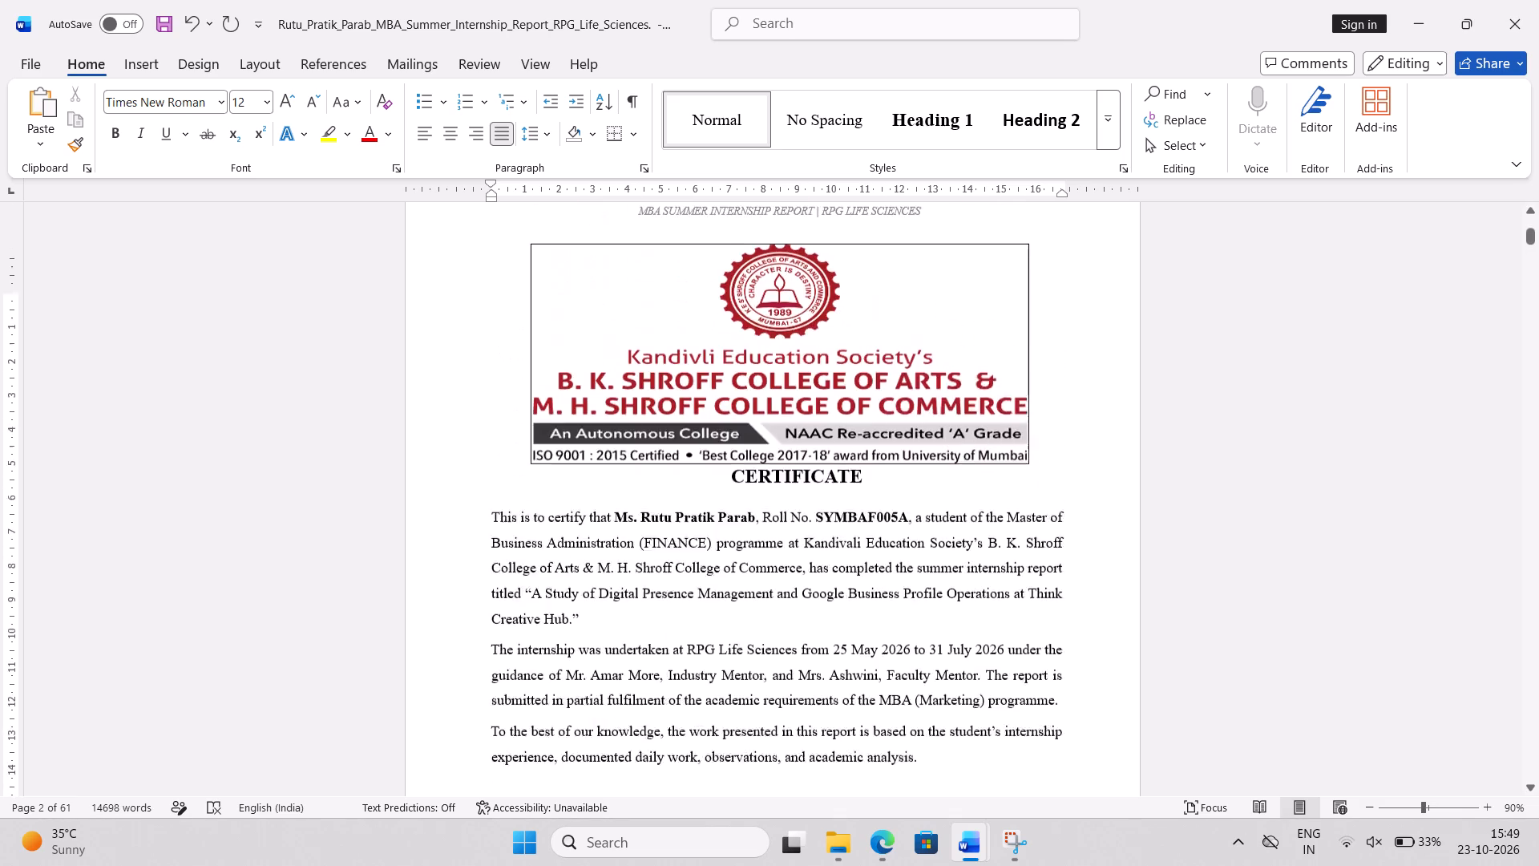
scroll(881, 393, up, 5)
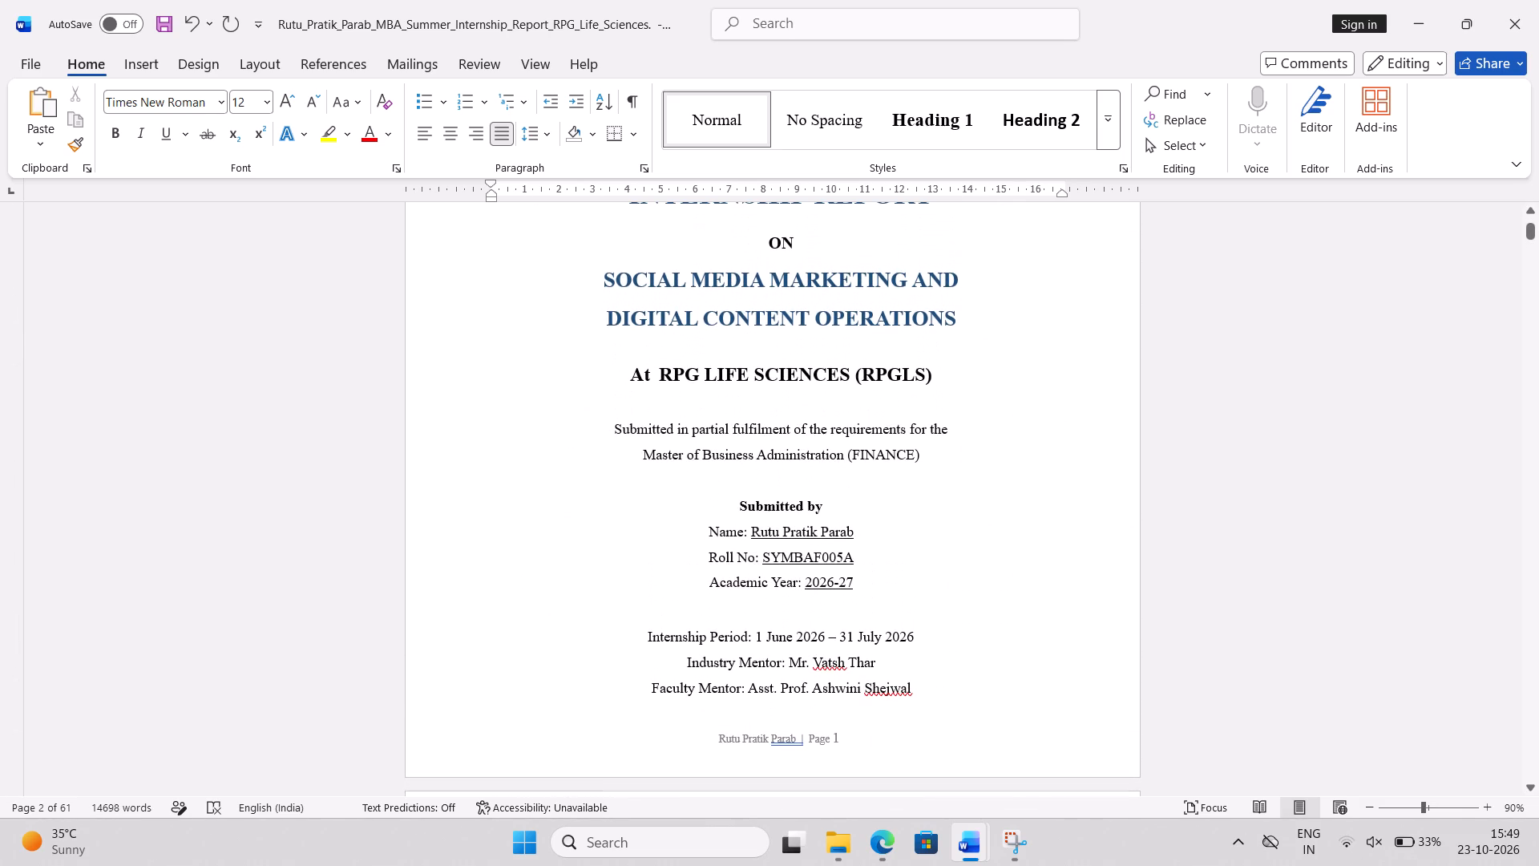
click(794, 637)
key(BackSpace)
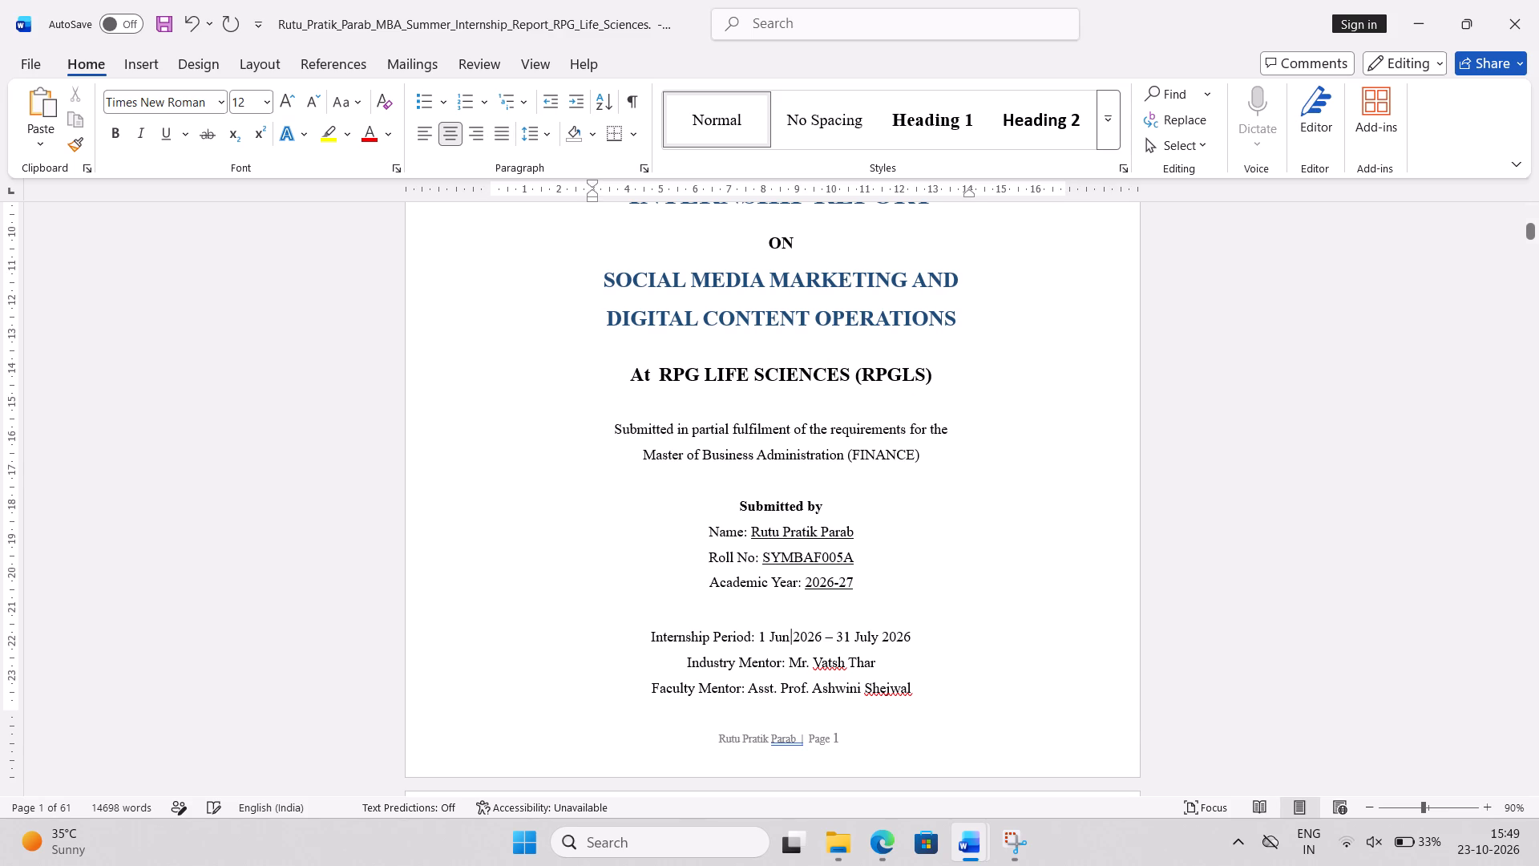
key(BackSpace)
key(BackSpace)
key(BackSpace)
key(BackSpace)
key(BackSpace)
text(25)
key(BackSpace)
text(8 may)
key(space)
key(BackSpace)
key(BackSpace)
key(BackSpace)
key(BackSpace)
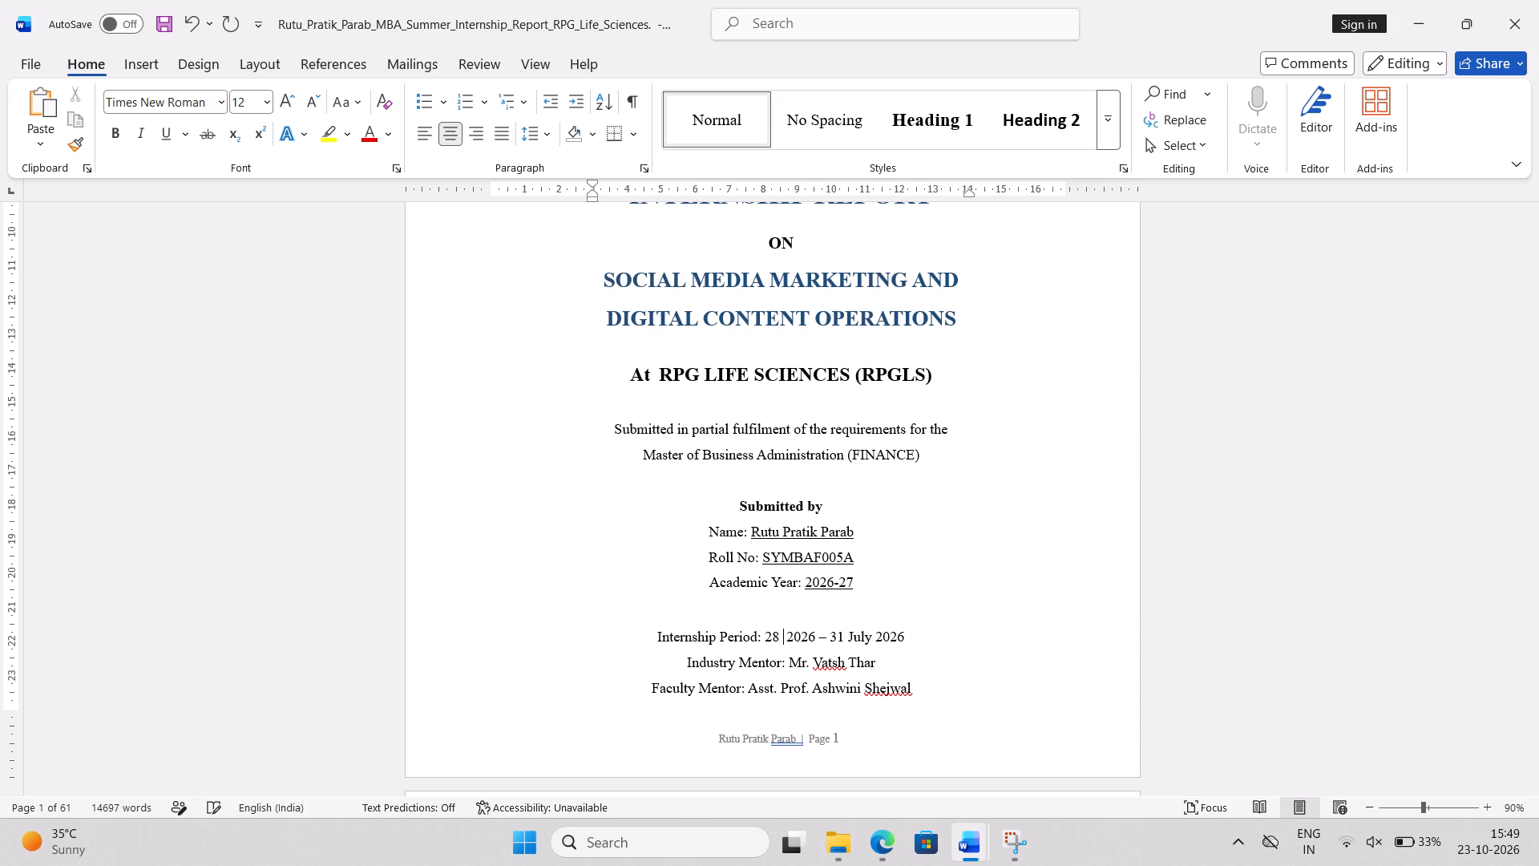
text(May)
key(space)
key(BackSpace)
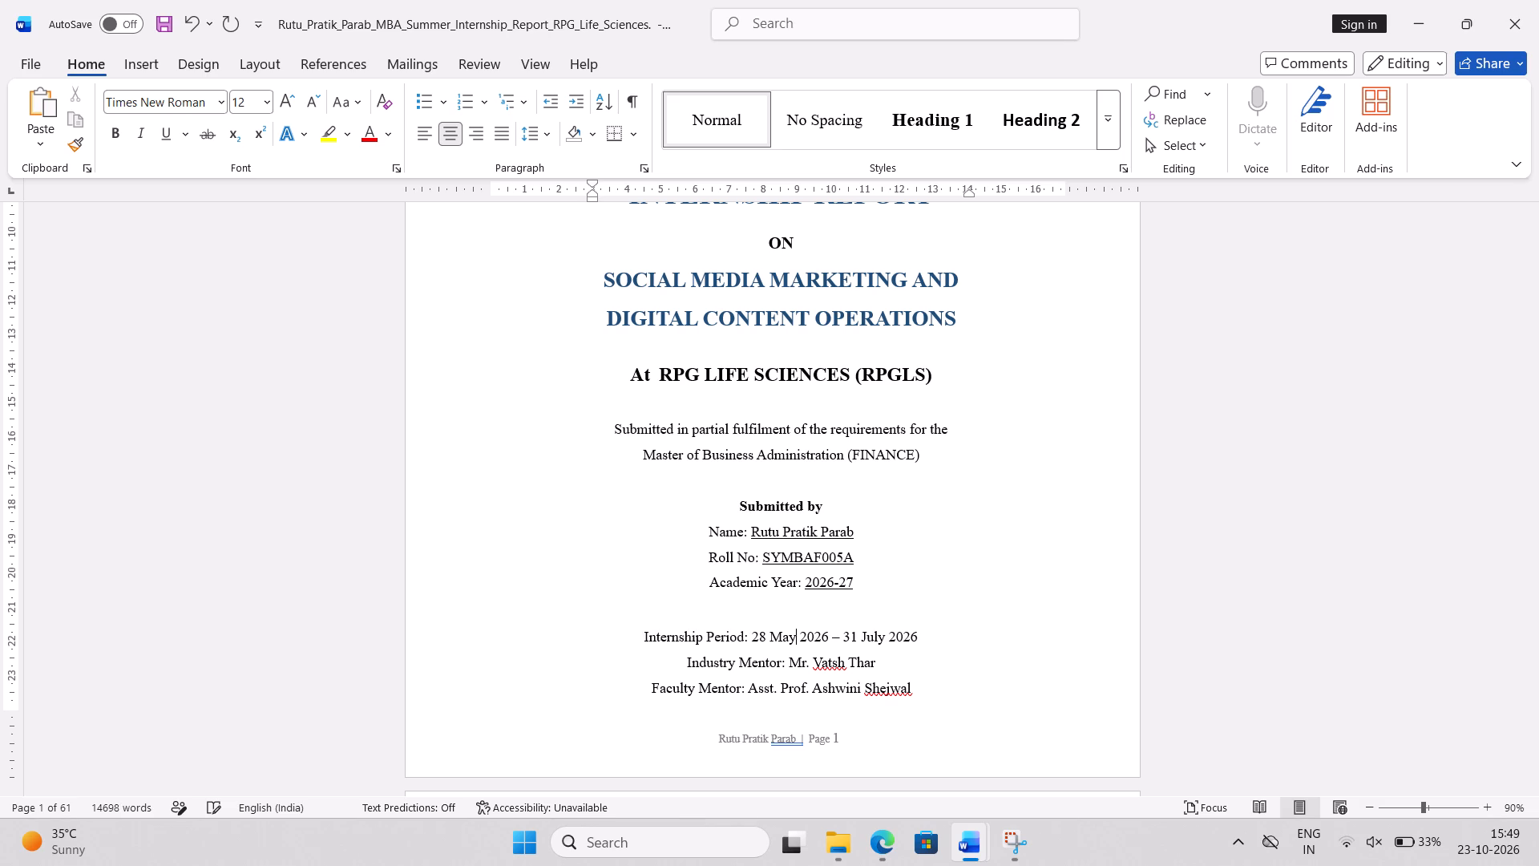
Review the certificate, declaration and acknowledgement pages for their internship dates, company and mentor details.
scroll(867, 636, down, 5)
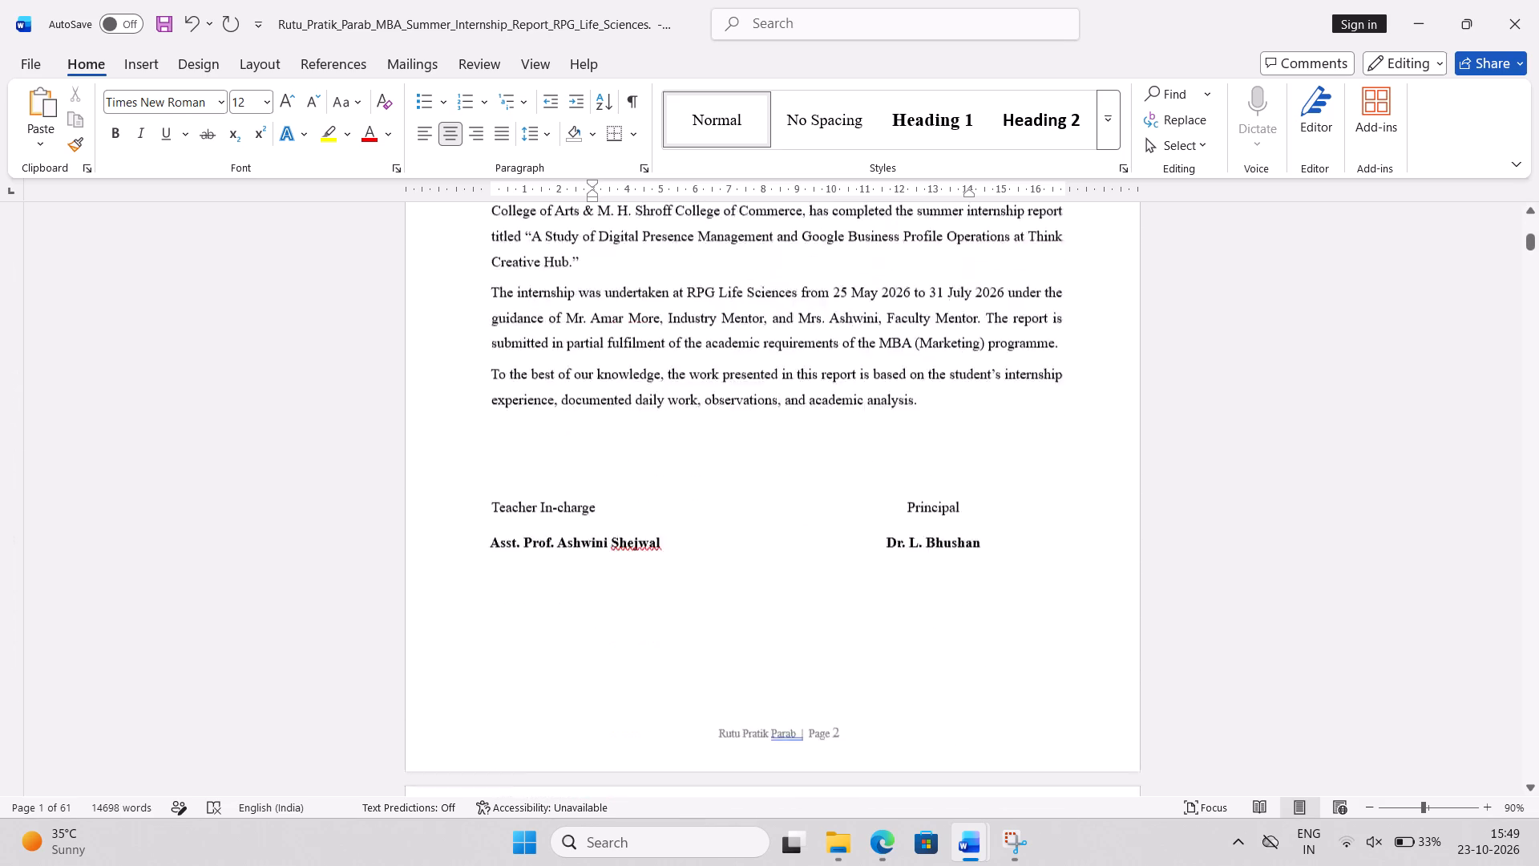
scroll(867, 636, down, 5)
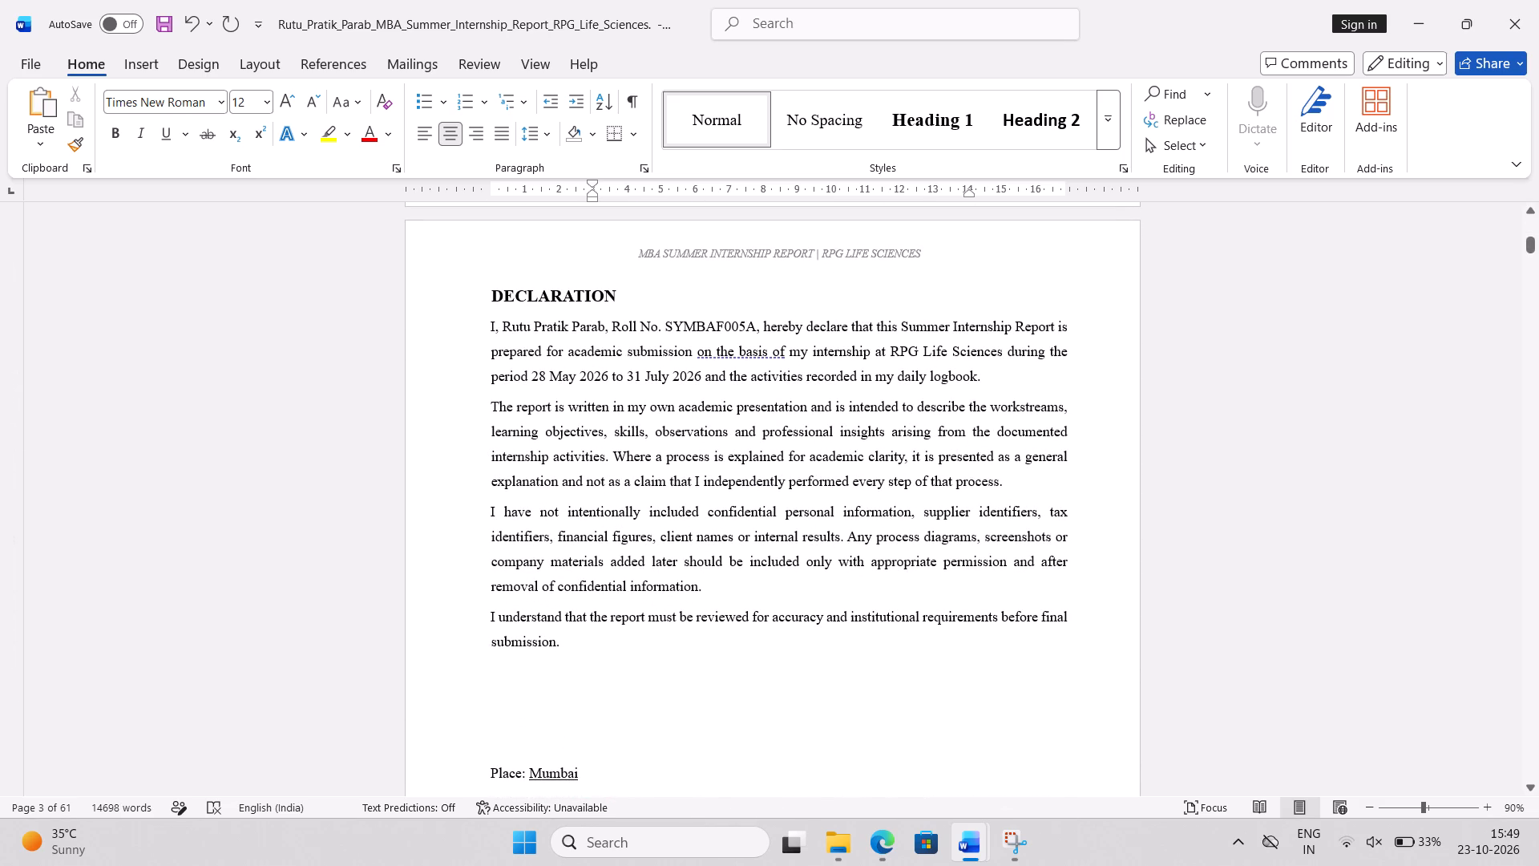
scroll(867, 636, down, 1)
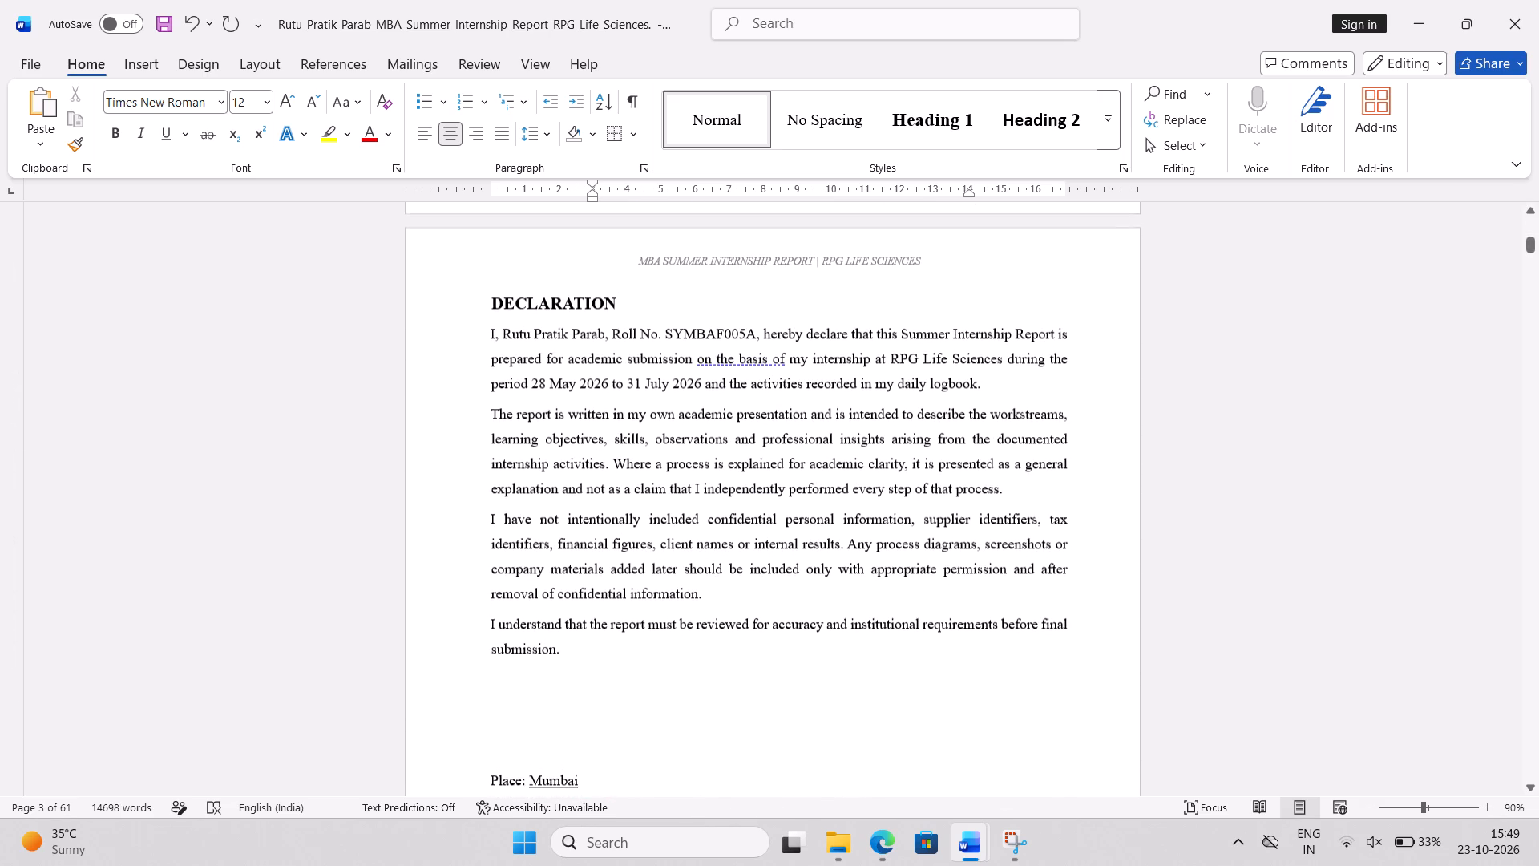
scroll(867, 636, down, 3)
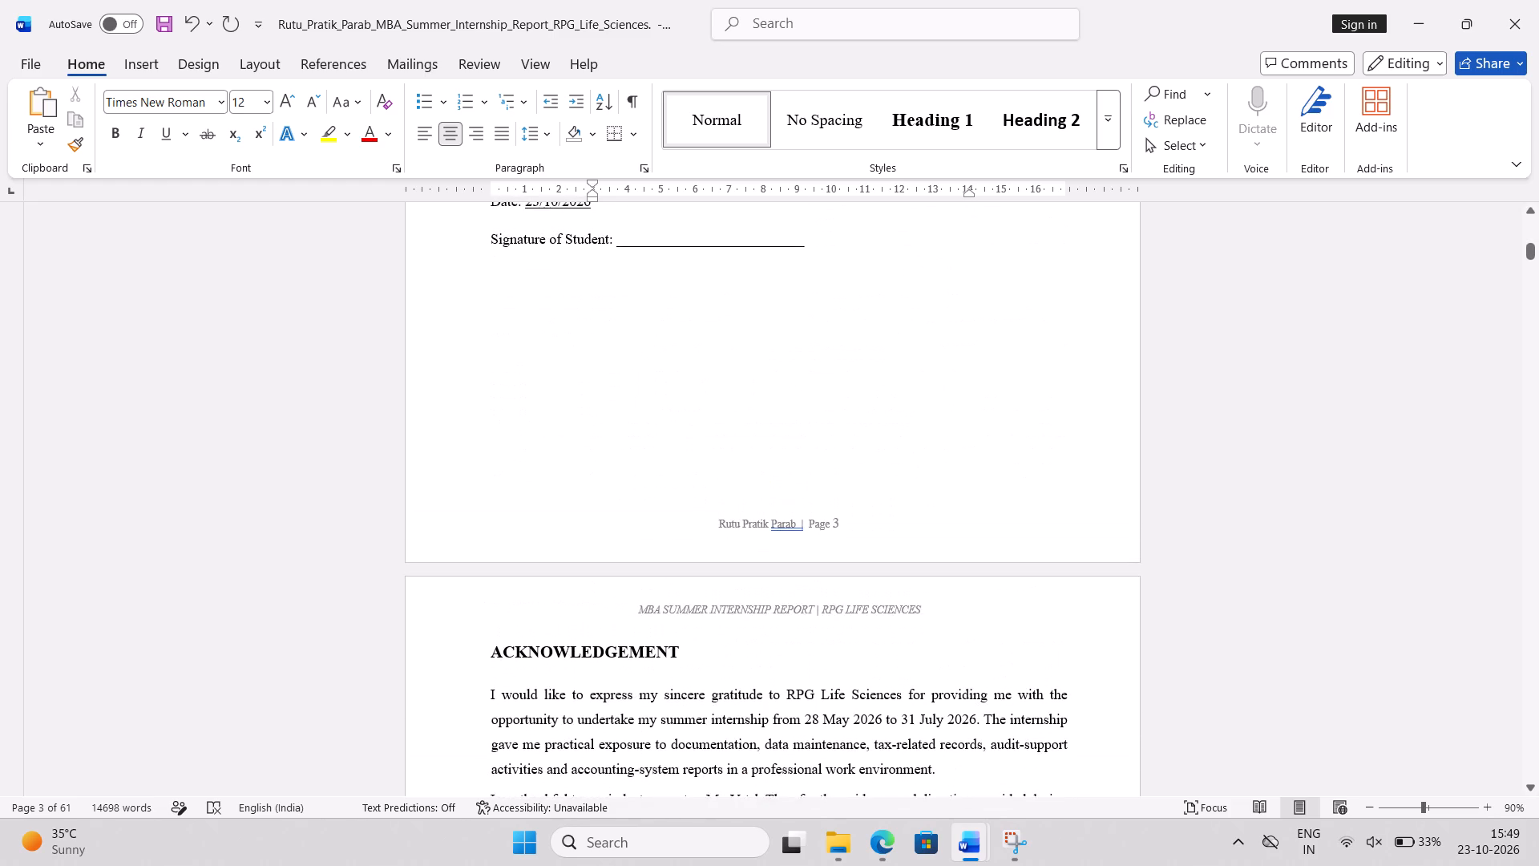
scroll(867, 636, down, 1)
scroll(867, 636, up, 3)
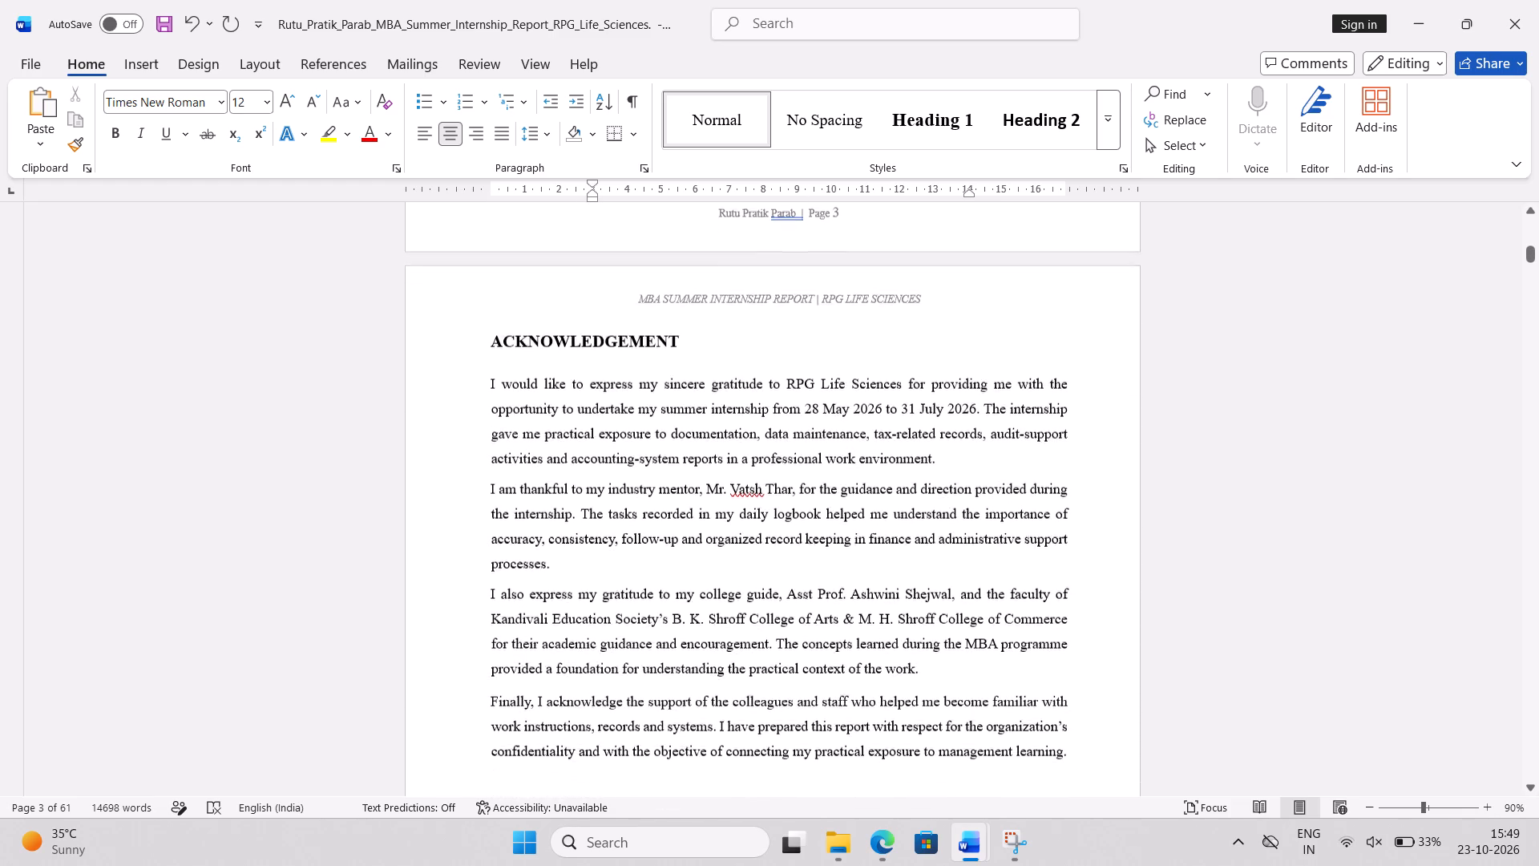
Replace the two-line social media marketing topic on the cover page with ANNUAL PROCESS OD SAP MASTER DATA.
scroll(867, 636, up, 7)
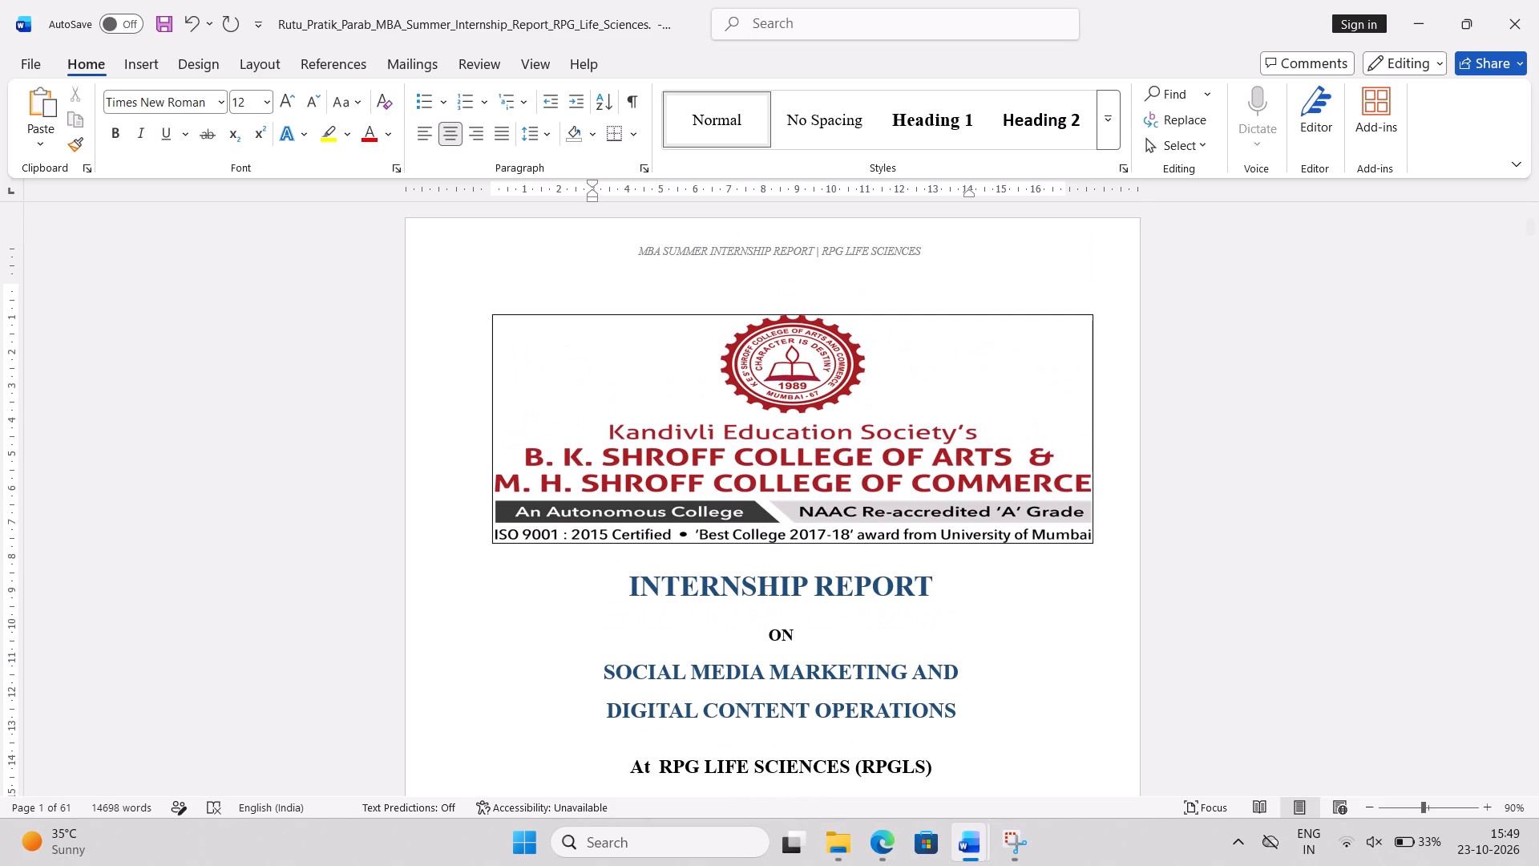
scroll(867, 636, down, 2)
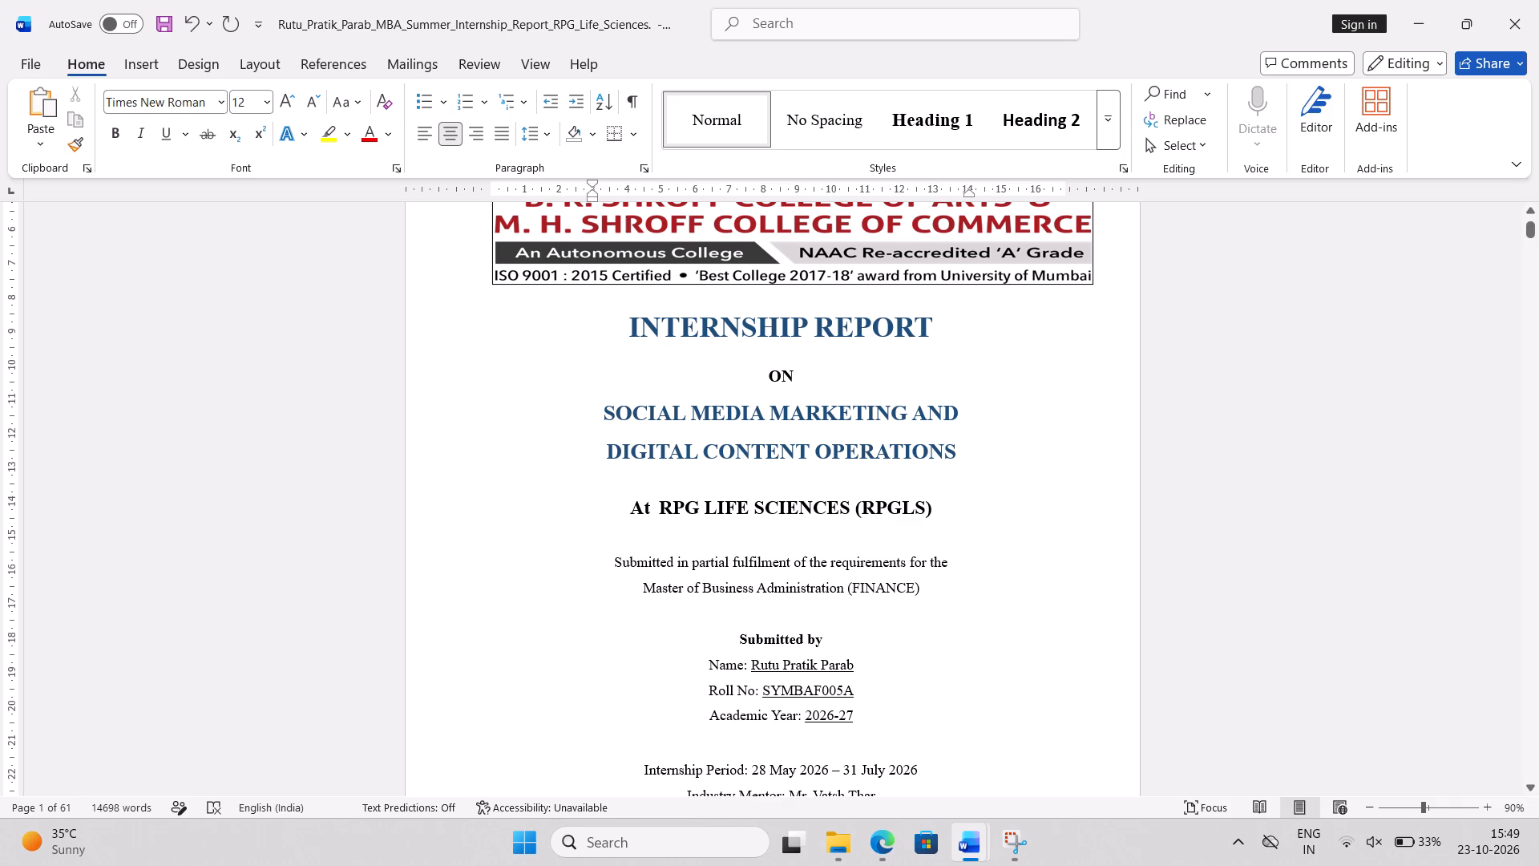
drag(601, 413, 944, 453)
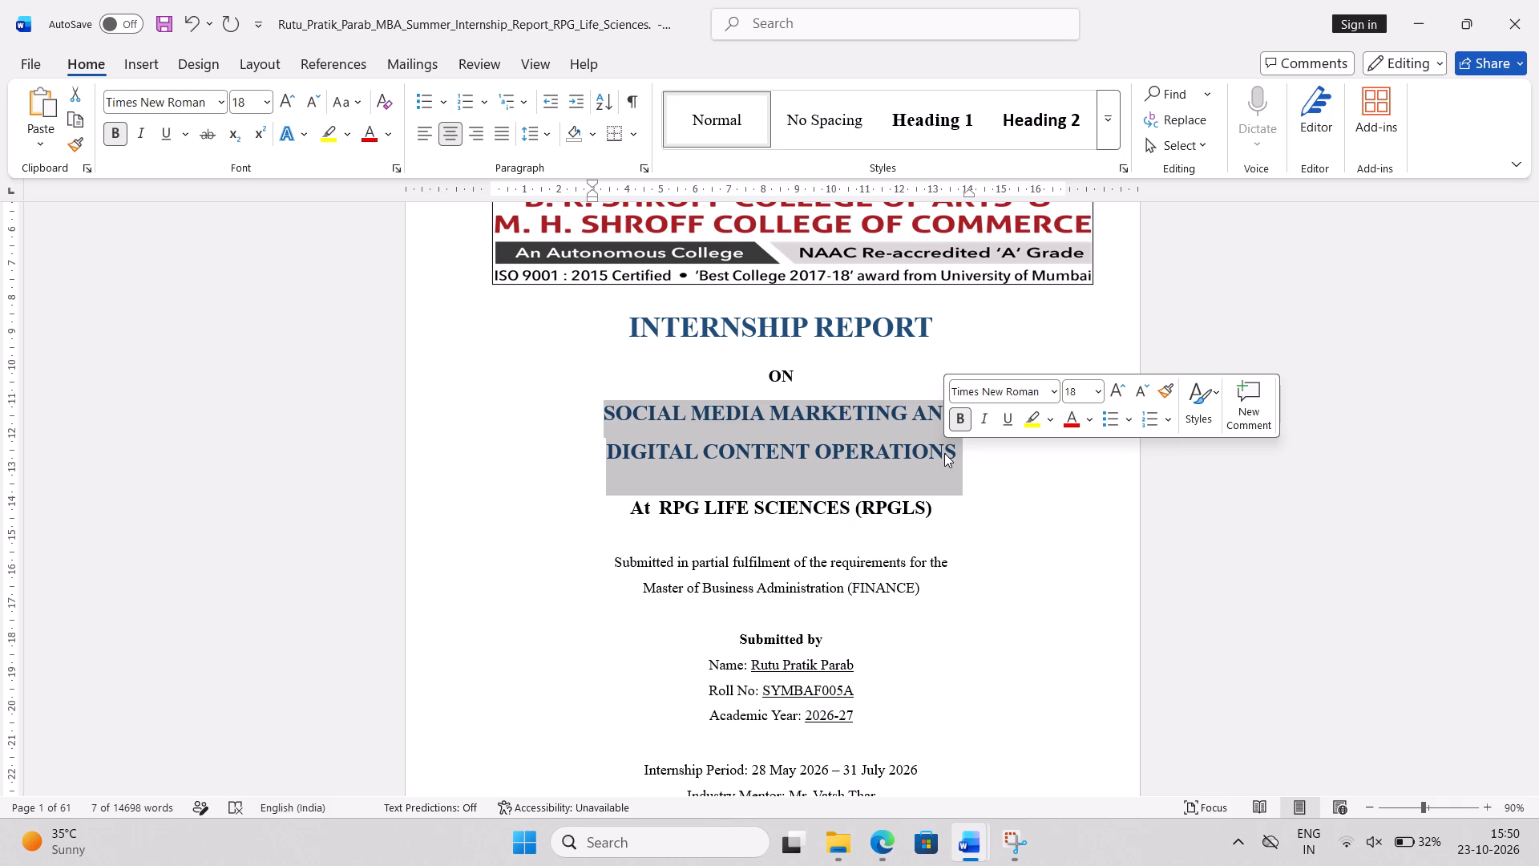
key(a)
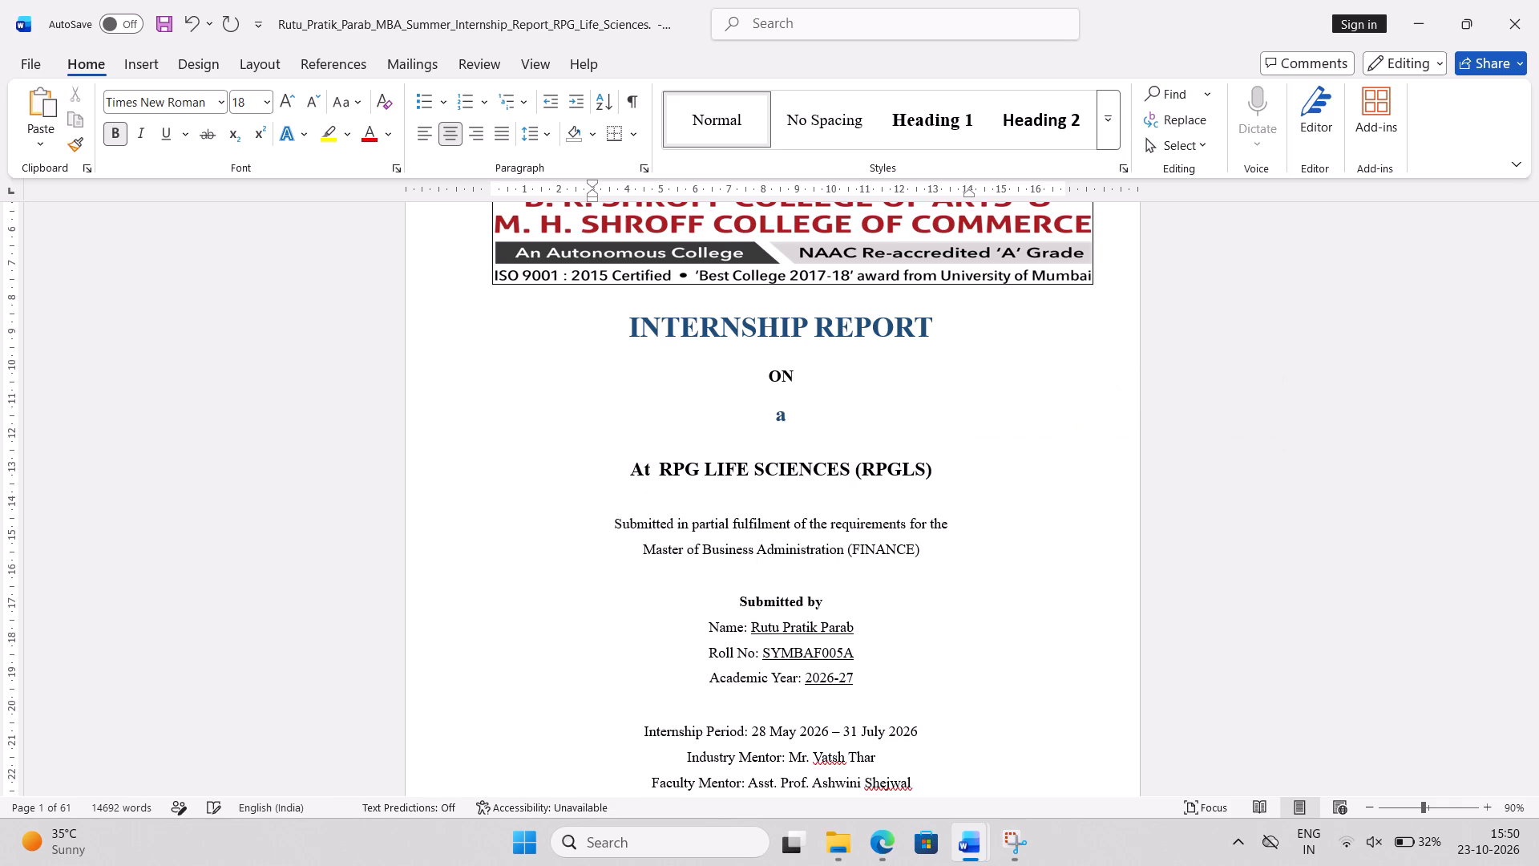
key(BackSpace)
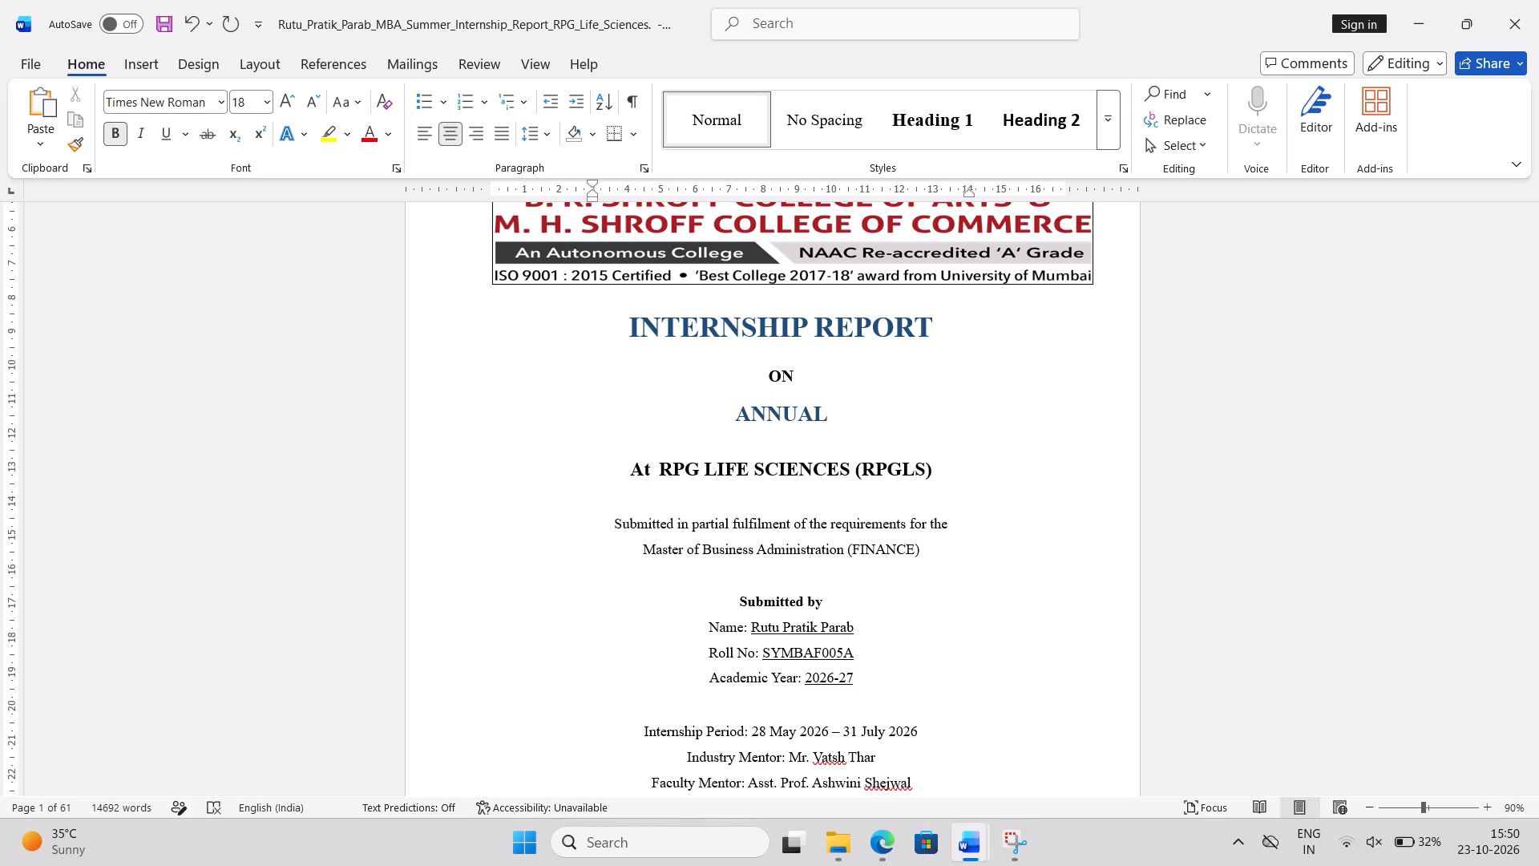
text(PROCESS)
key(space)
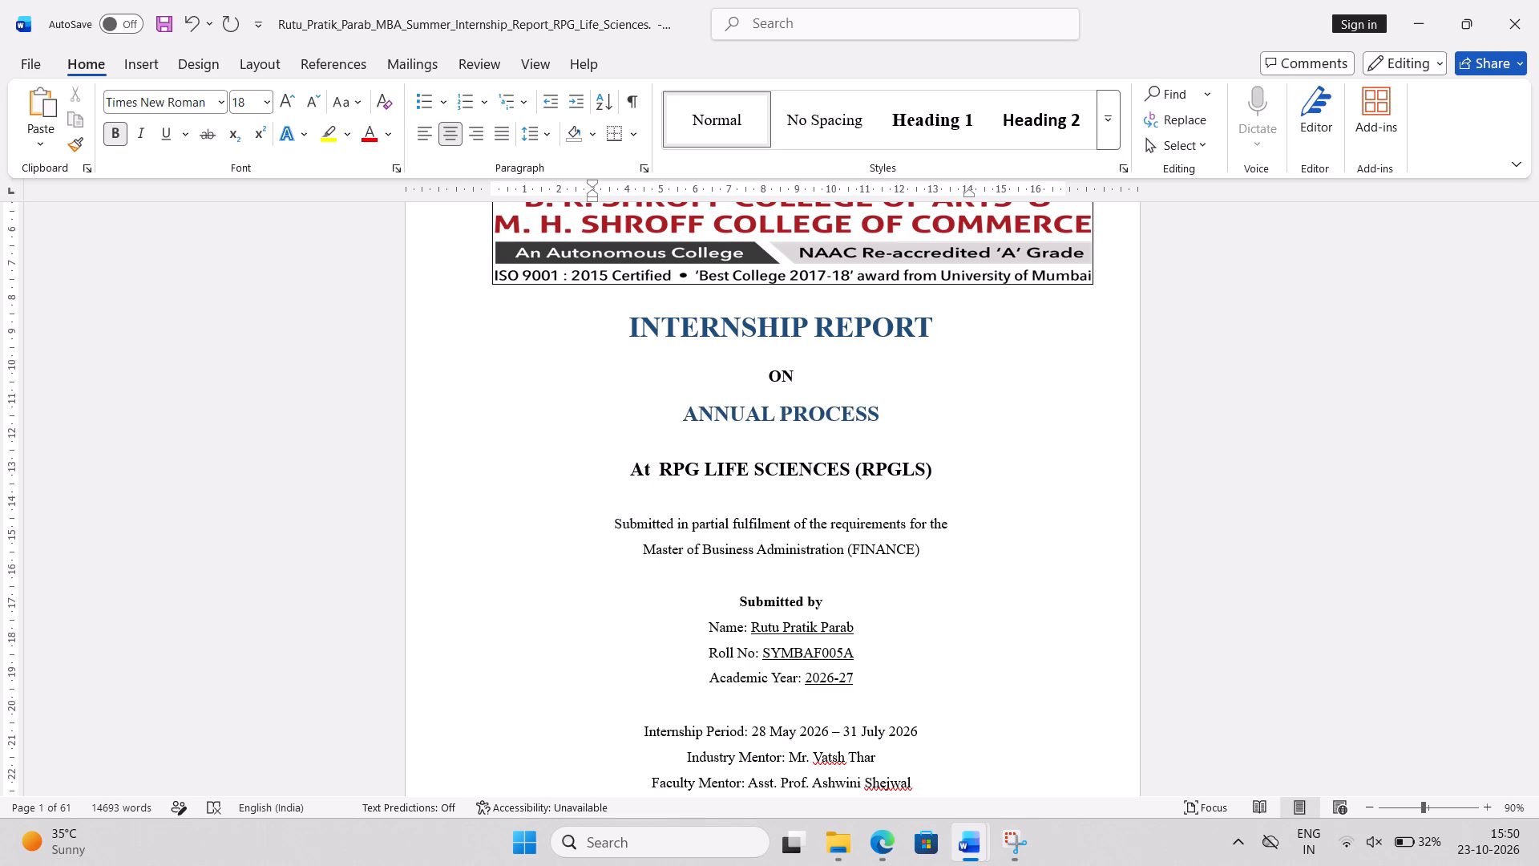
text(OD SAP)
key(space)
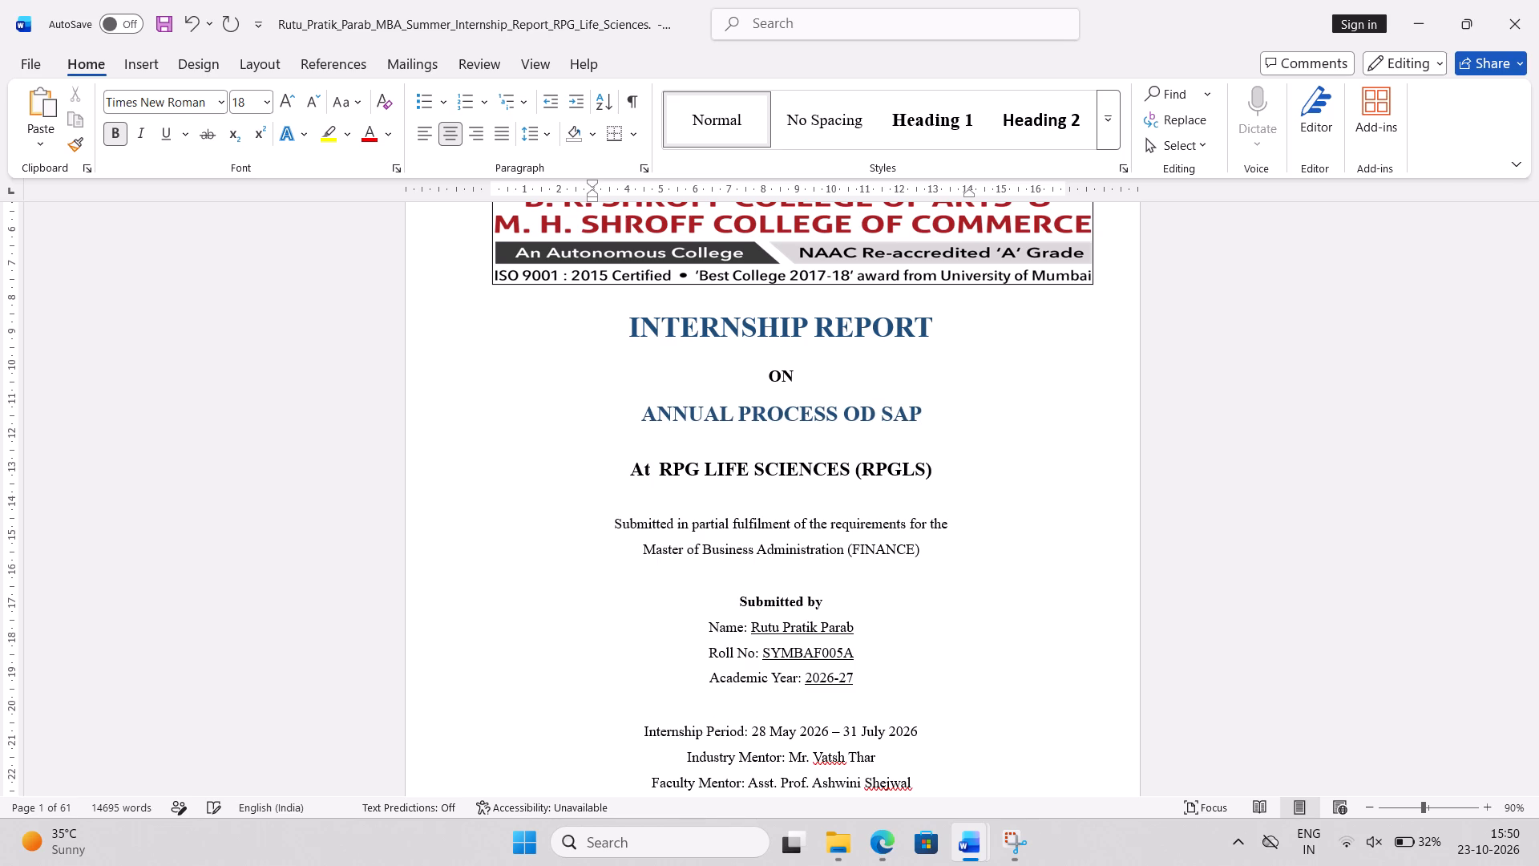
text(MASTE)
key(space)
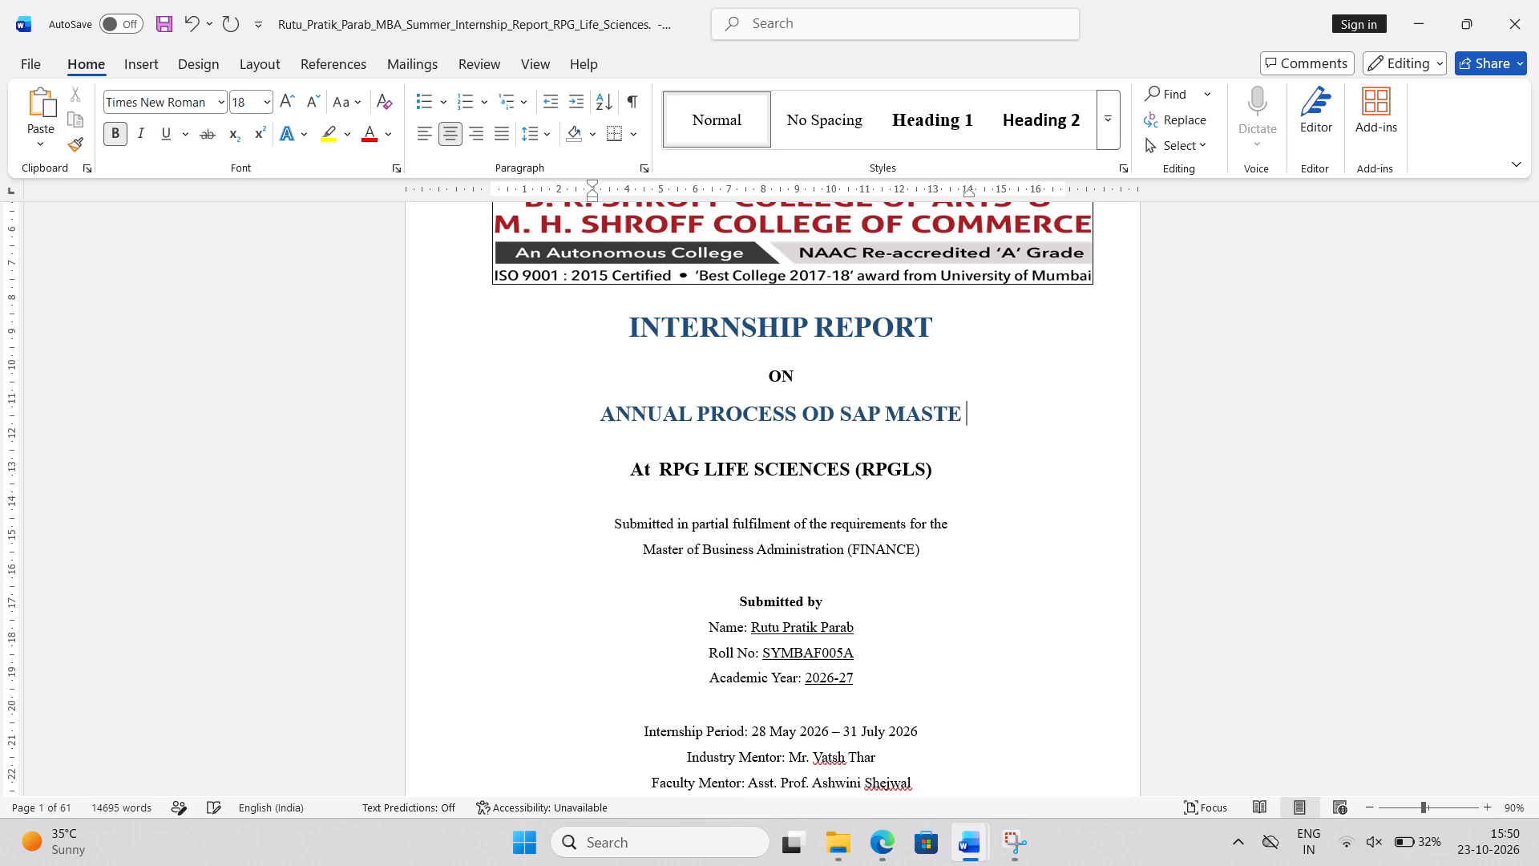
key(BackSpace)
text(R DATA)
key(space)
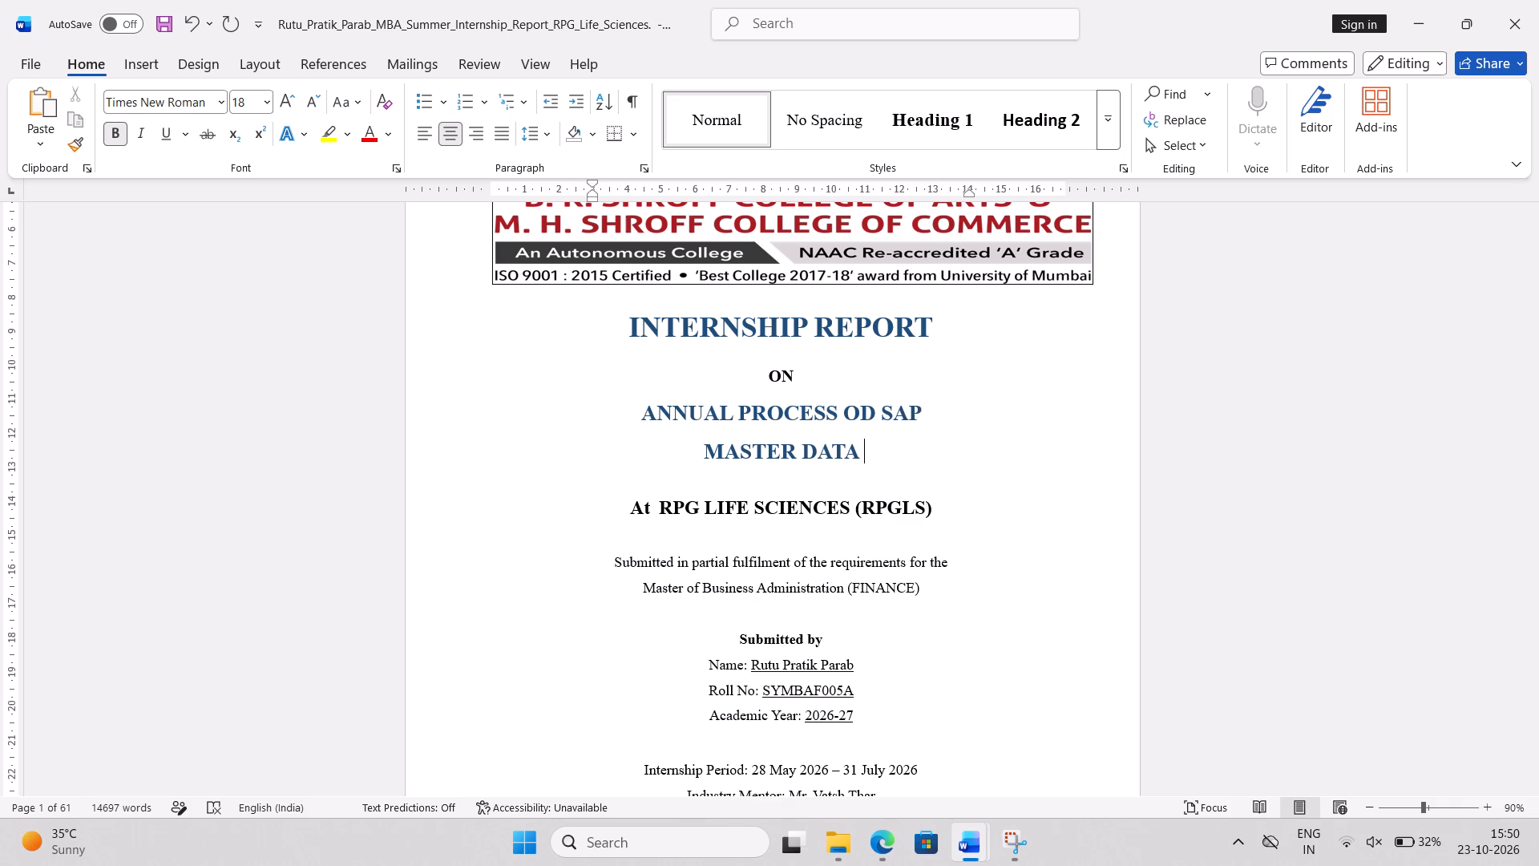
Correct the word OD to OF in the cover page topic.
scroll(944, 453, right, 2)
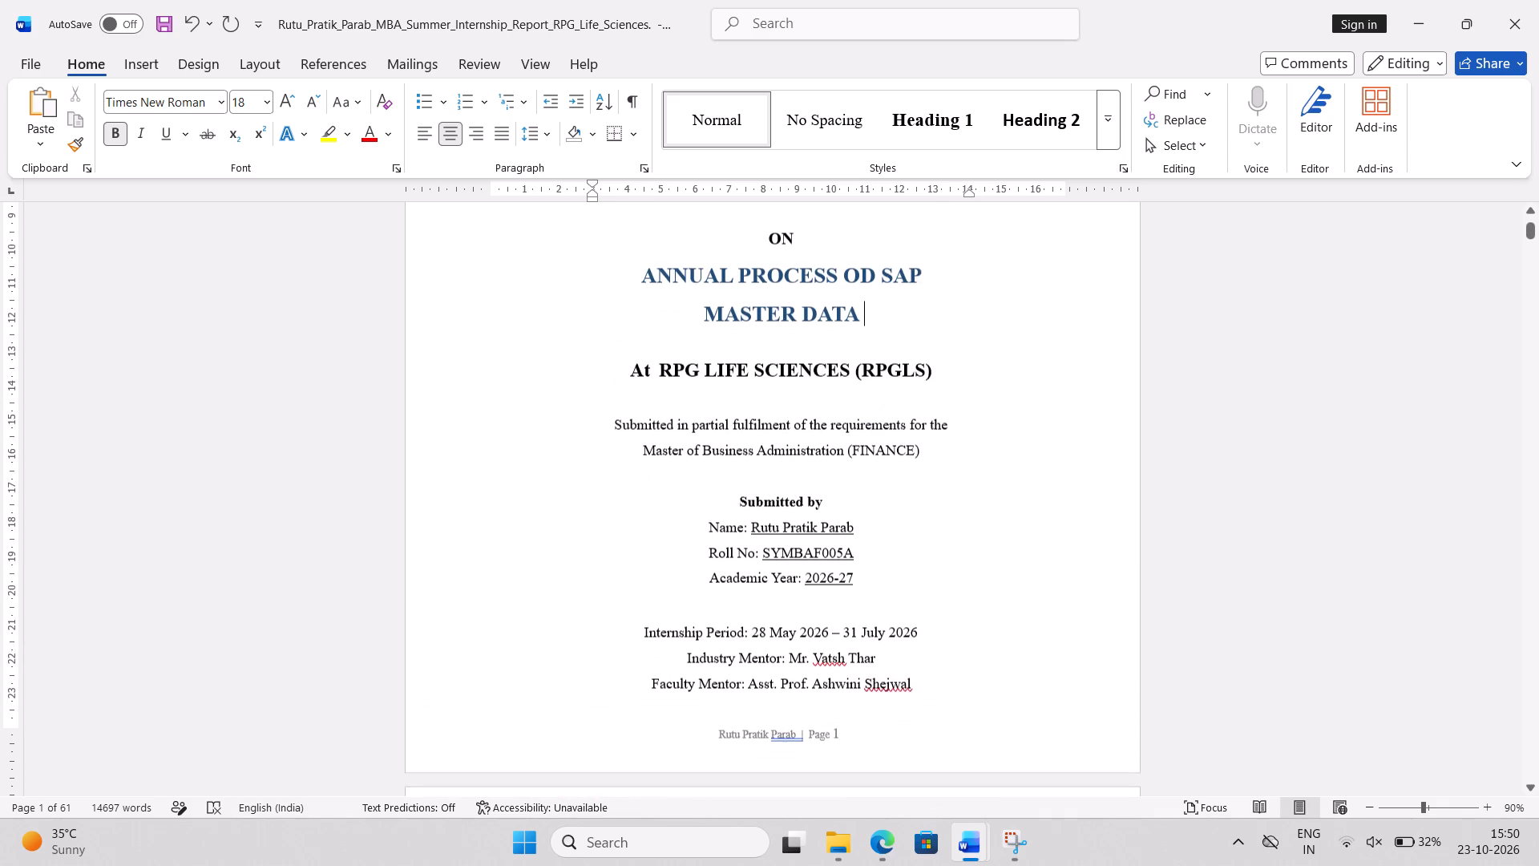
scroll(944, 453, right, 1)
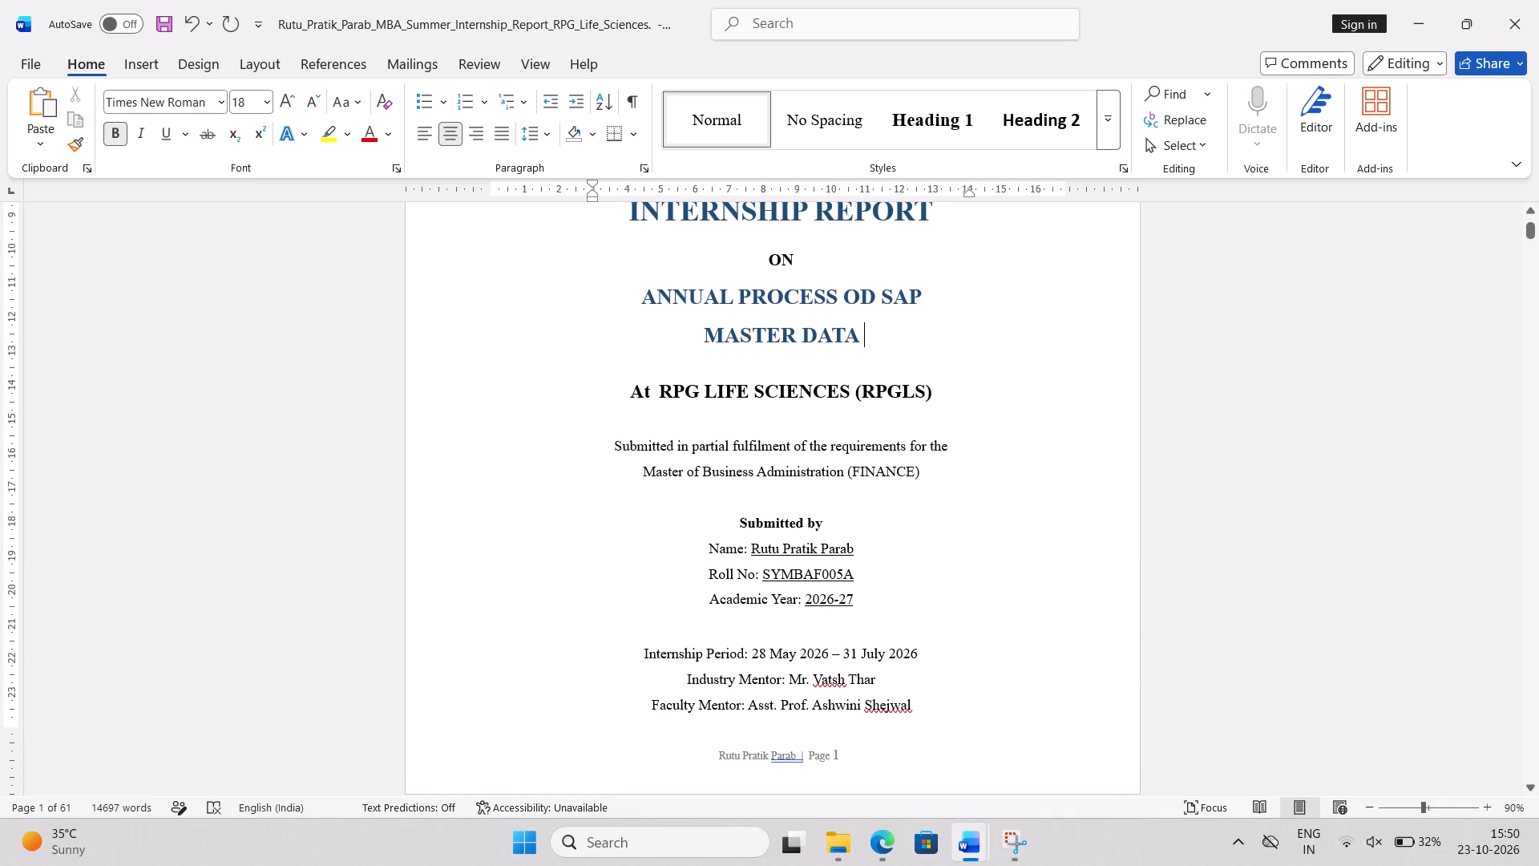
click(863, 285)
key(Right)
key(BackSpace)
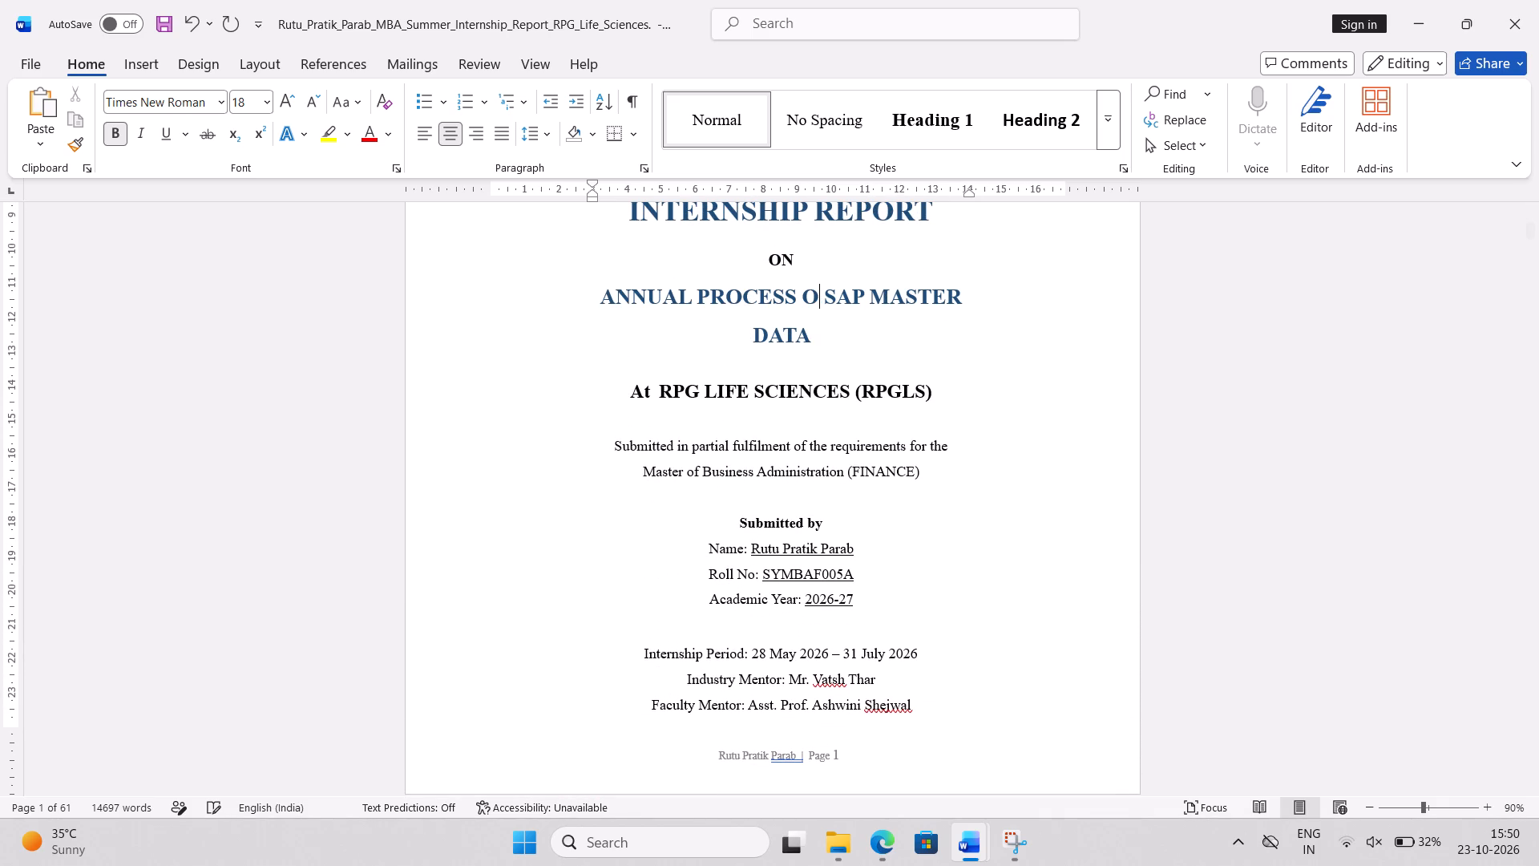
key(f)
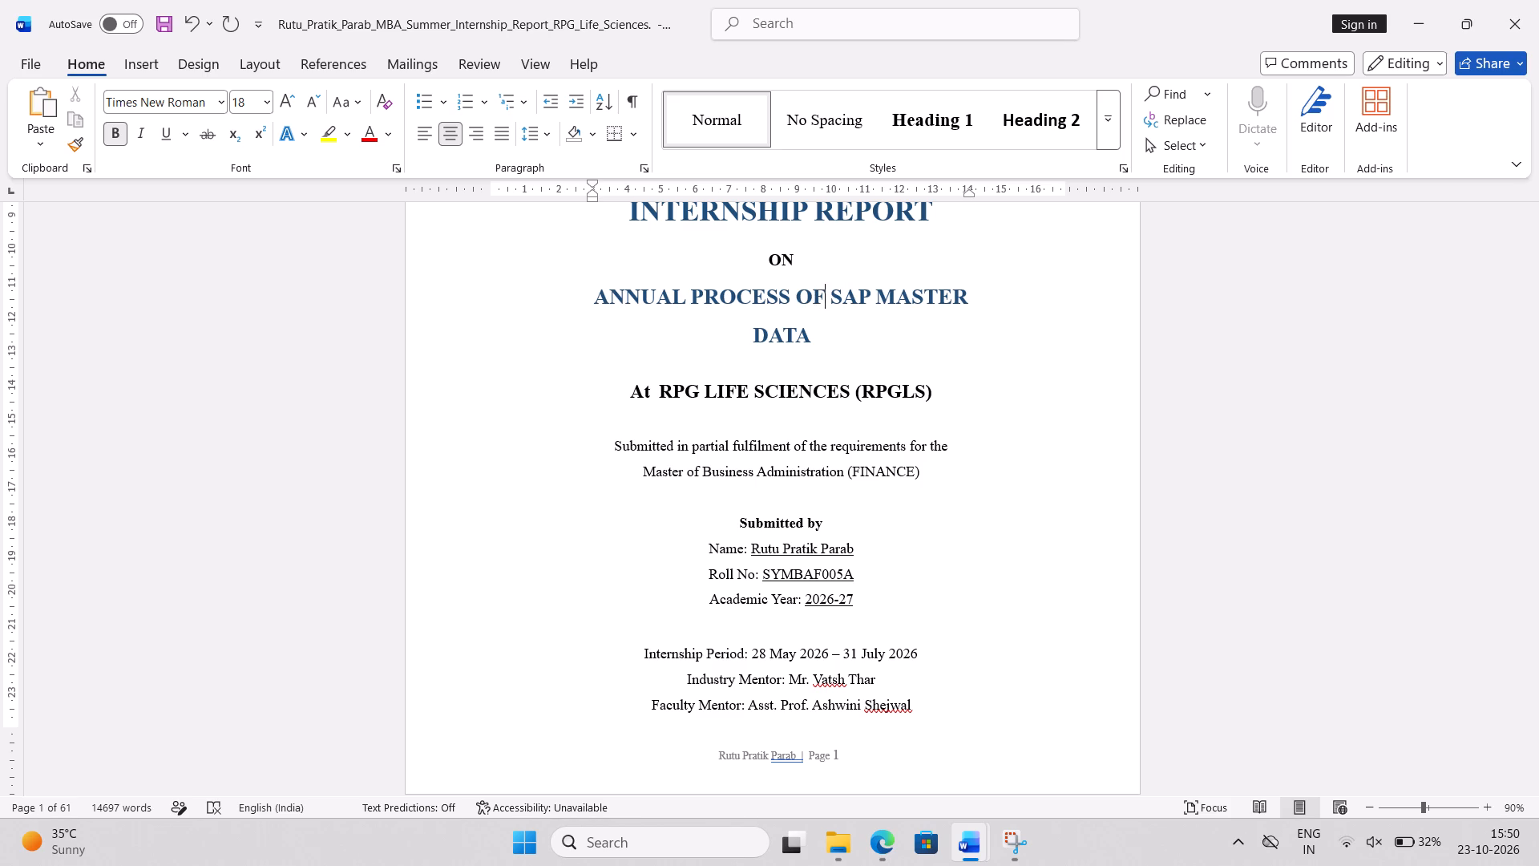
Add VALIDATIOM after DATA at the end of the cover page topic.
click(895, 333)
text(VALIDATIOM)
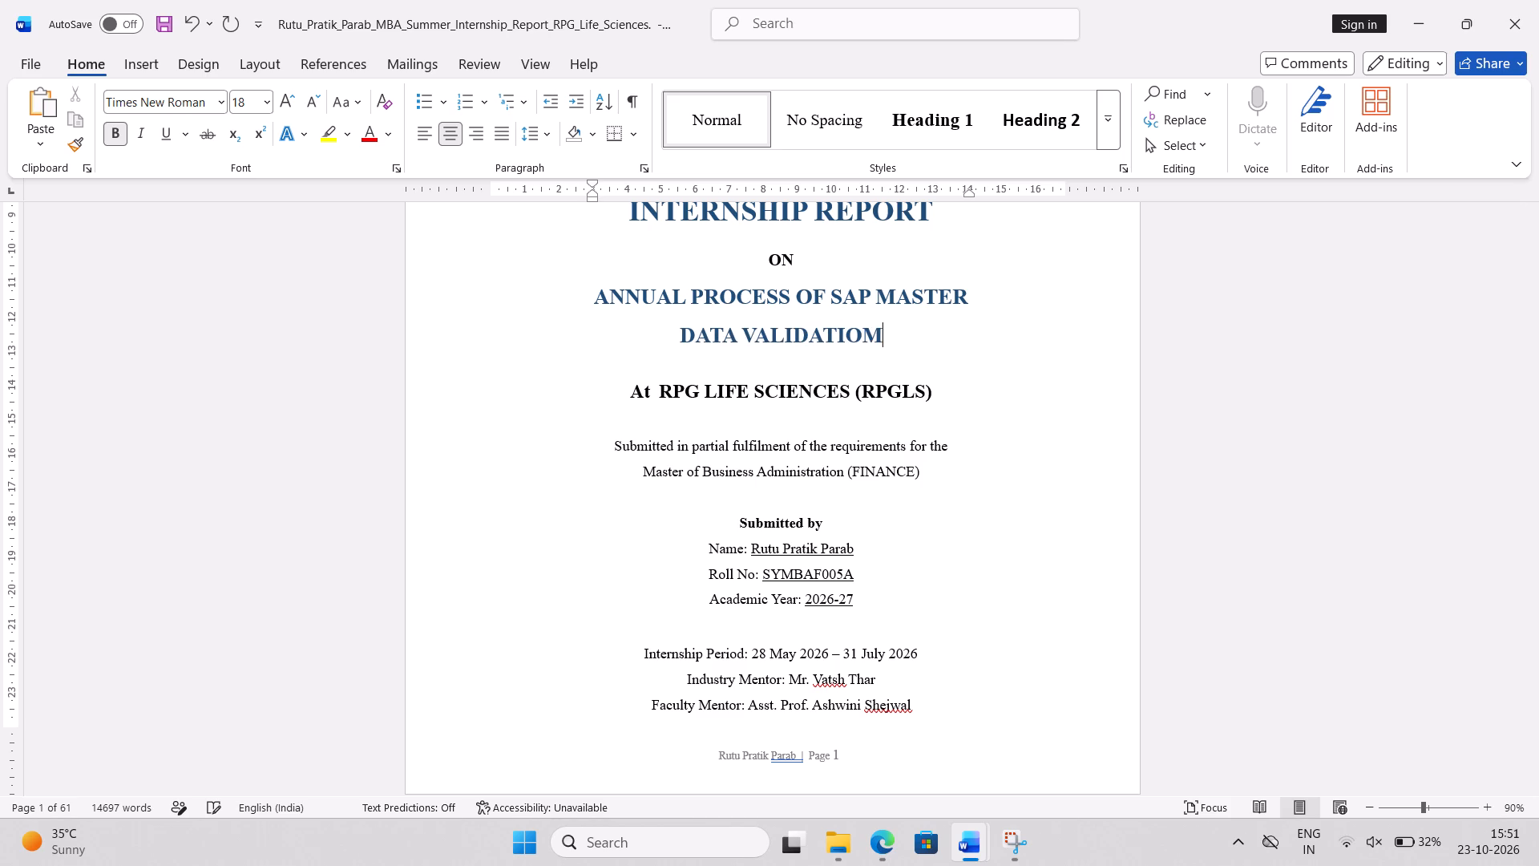
Correct the misspelled last word of the cover page topic to VALIDATION.
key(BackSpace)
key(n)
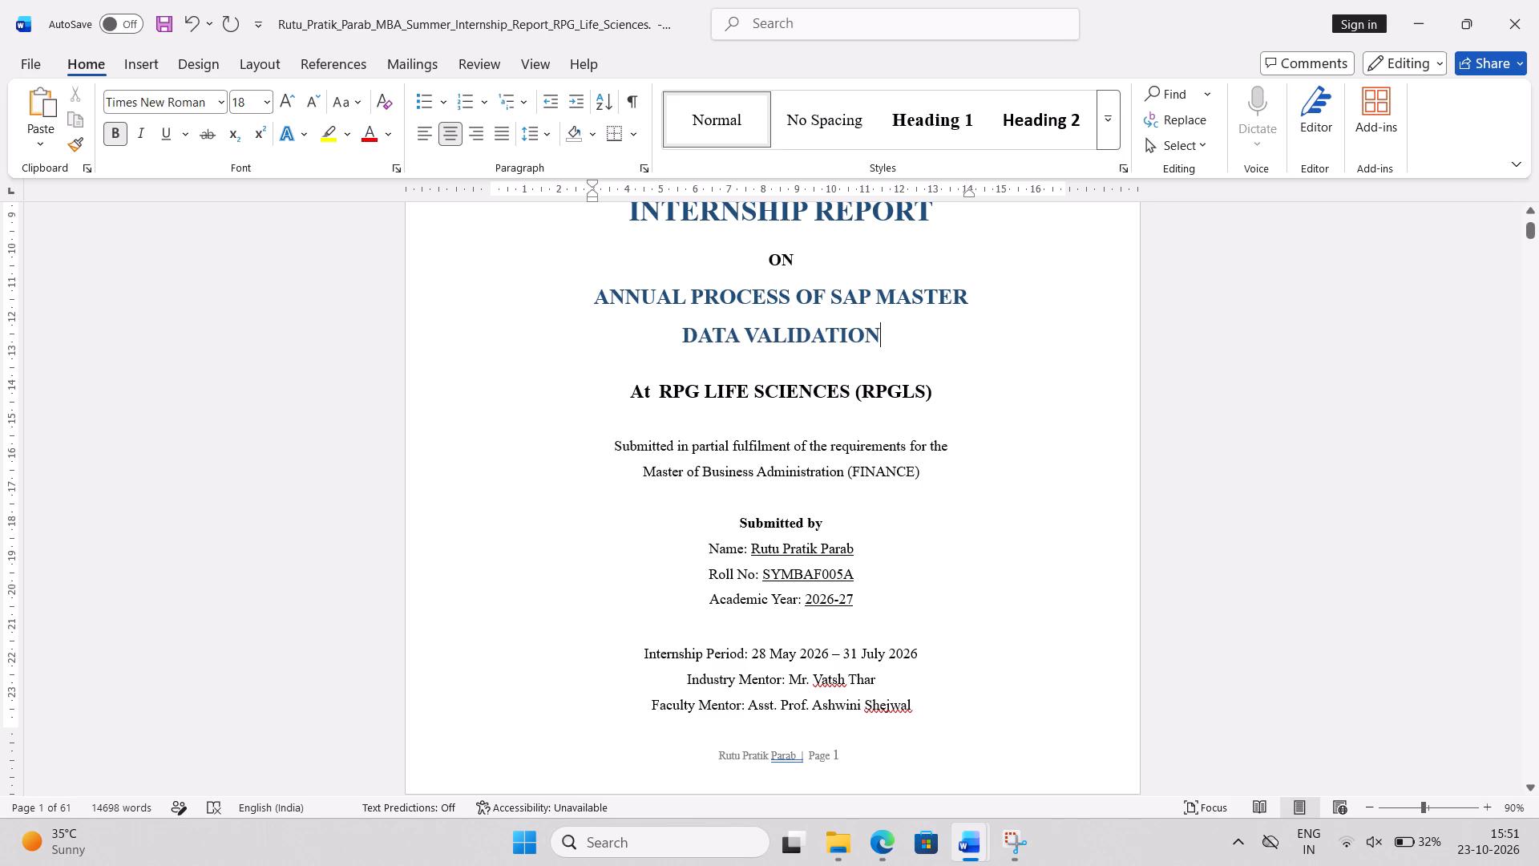
Delete the digital presence management report title from between the quotation marks in the certificate's first paragraph.
scroll(1237, 429, down, 6)
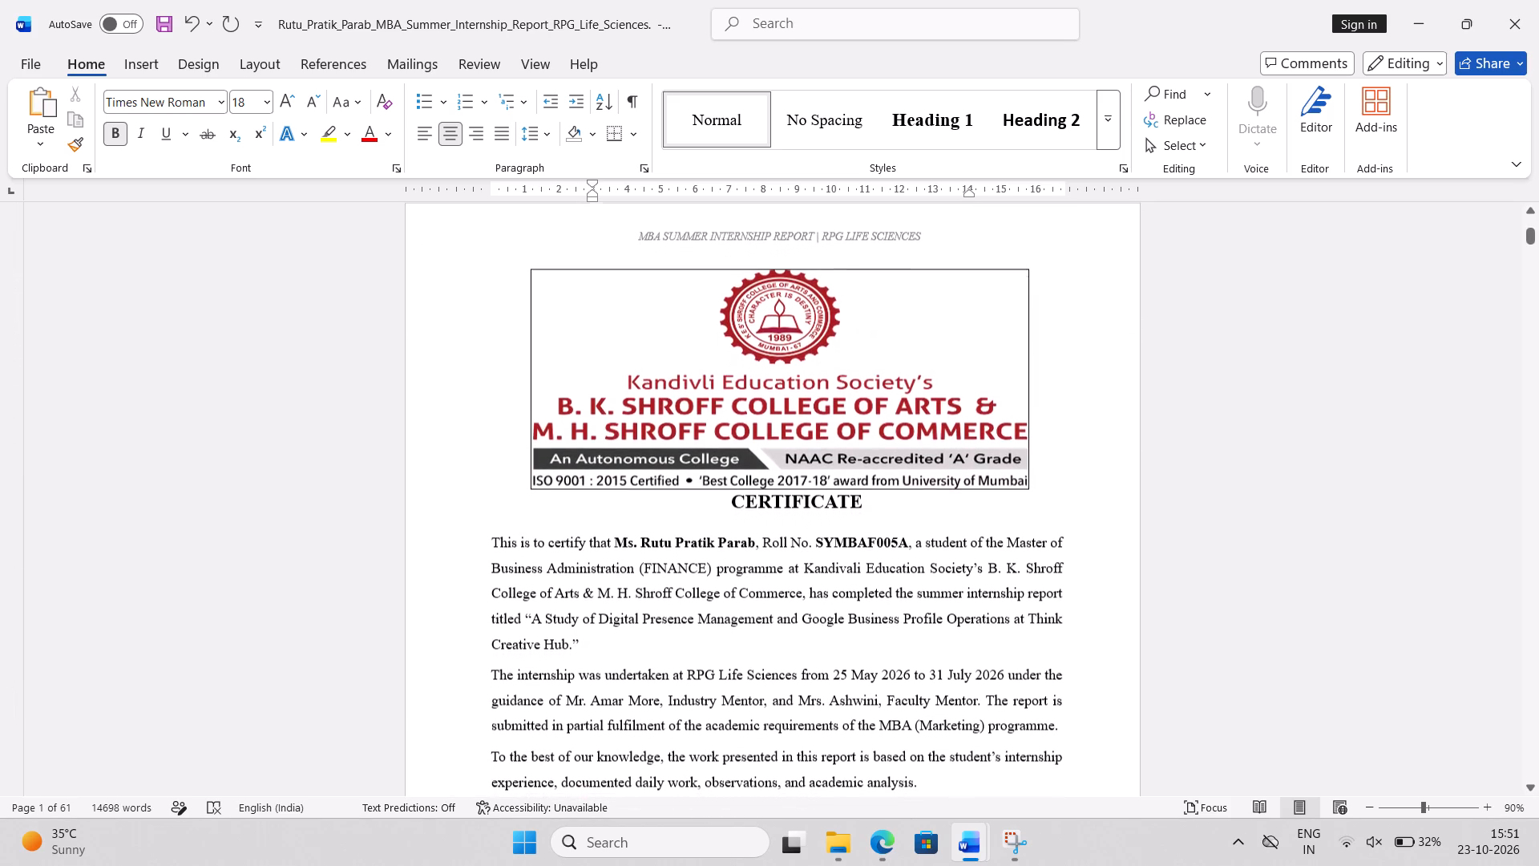
scroll(1237, 429, down, 2)
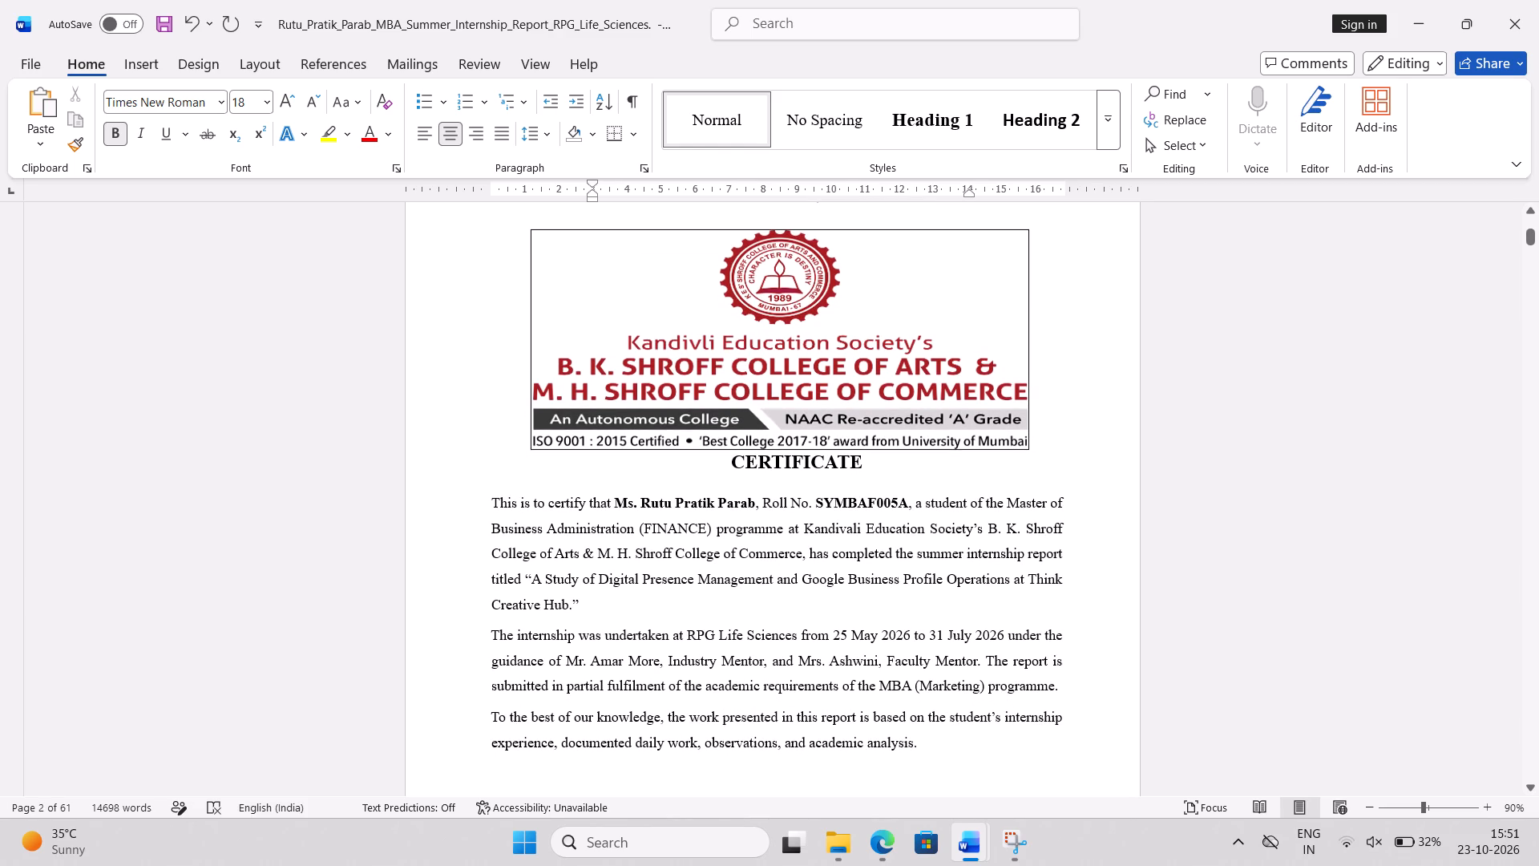
drag(529, 578, 569, 601)
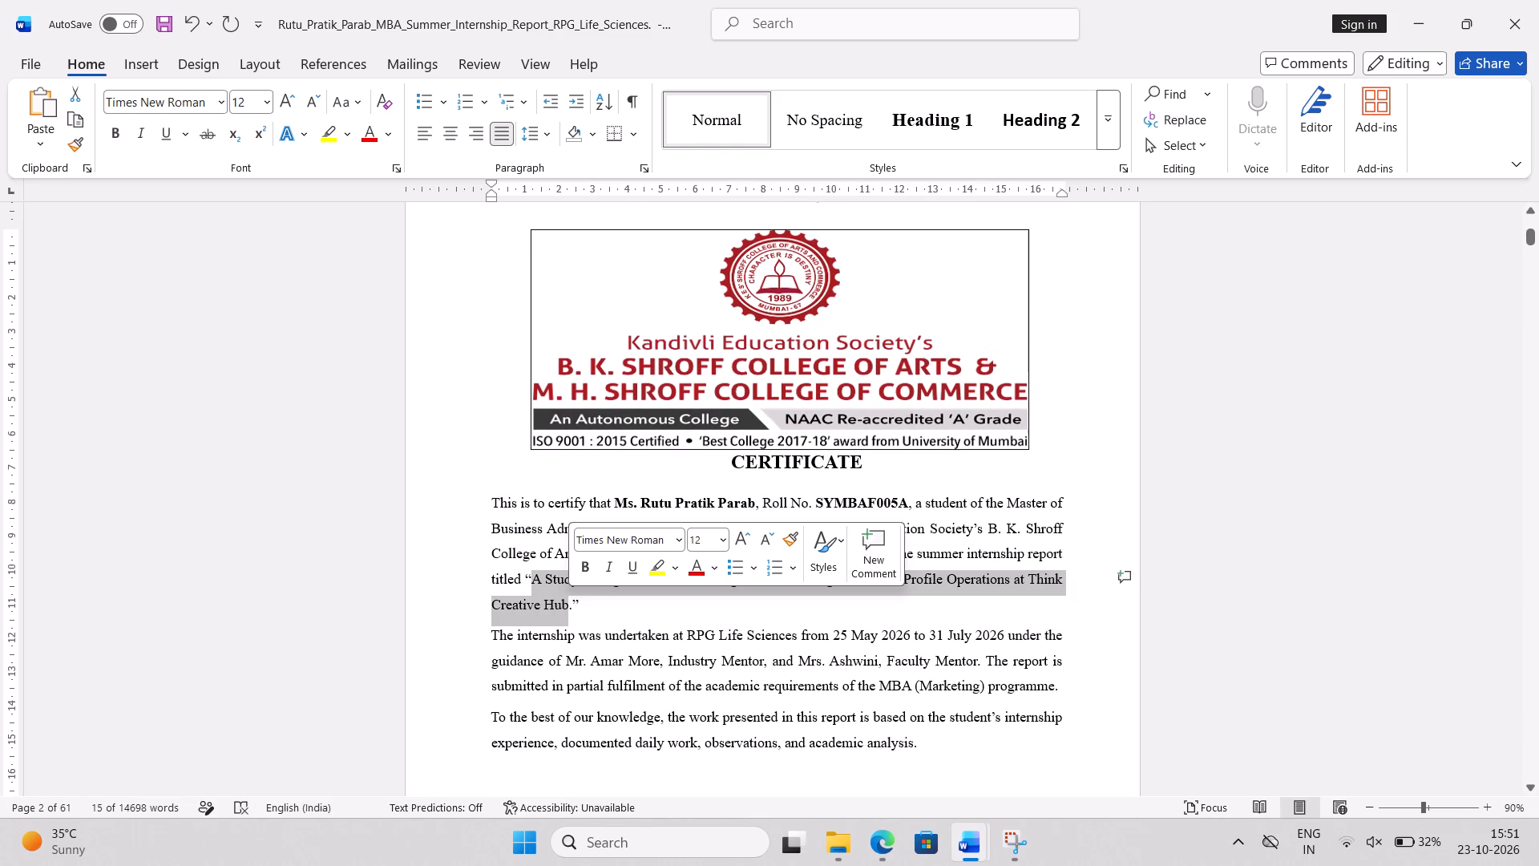
key(BackSpace)
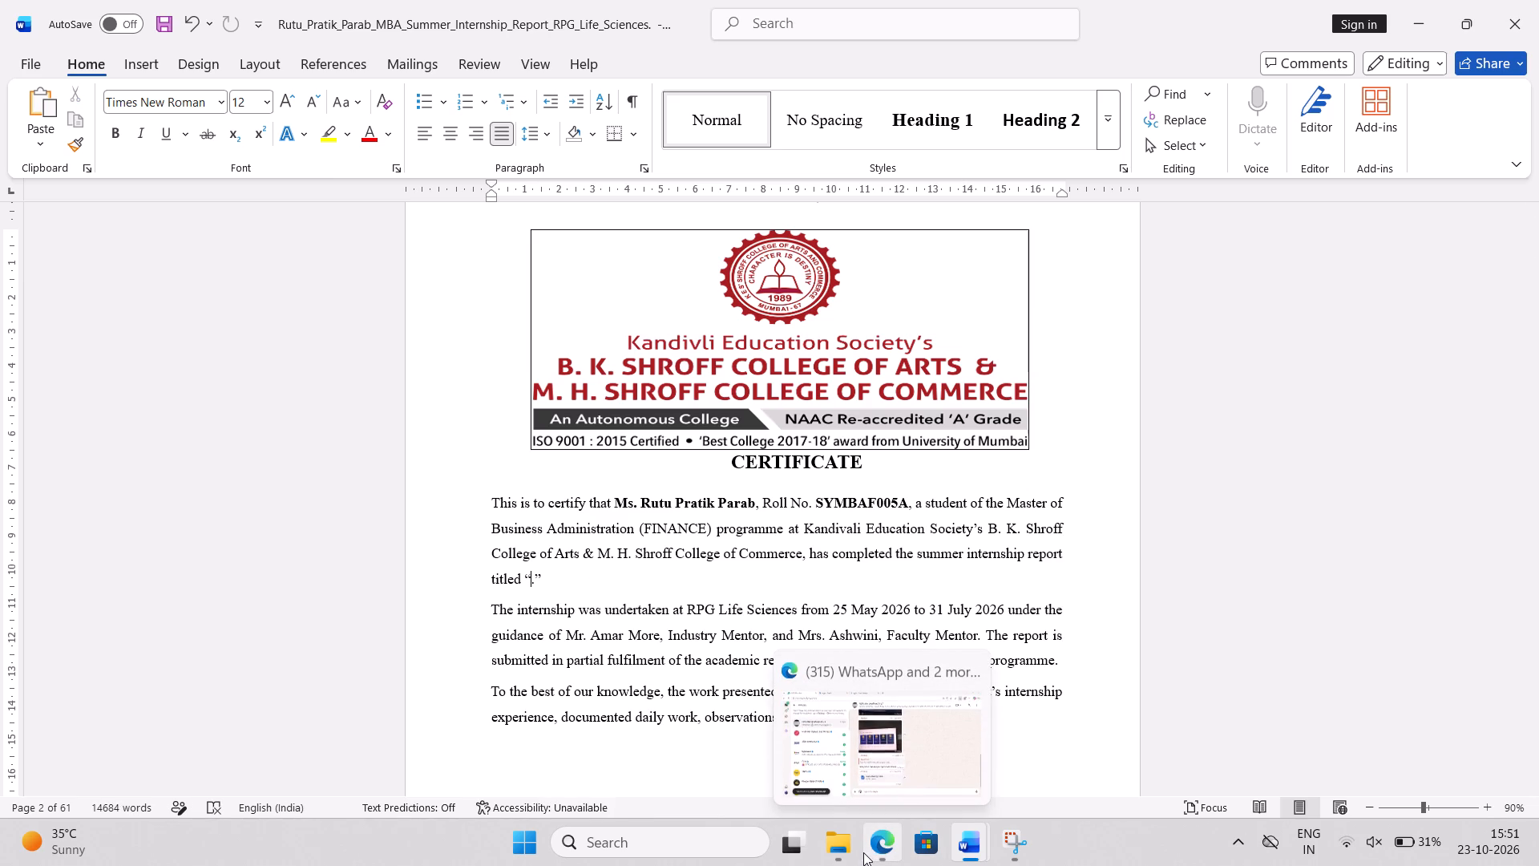
Open the internship completion letter image from the Downloads folder and examine the wording of the internship project title.
click(840, 838)
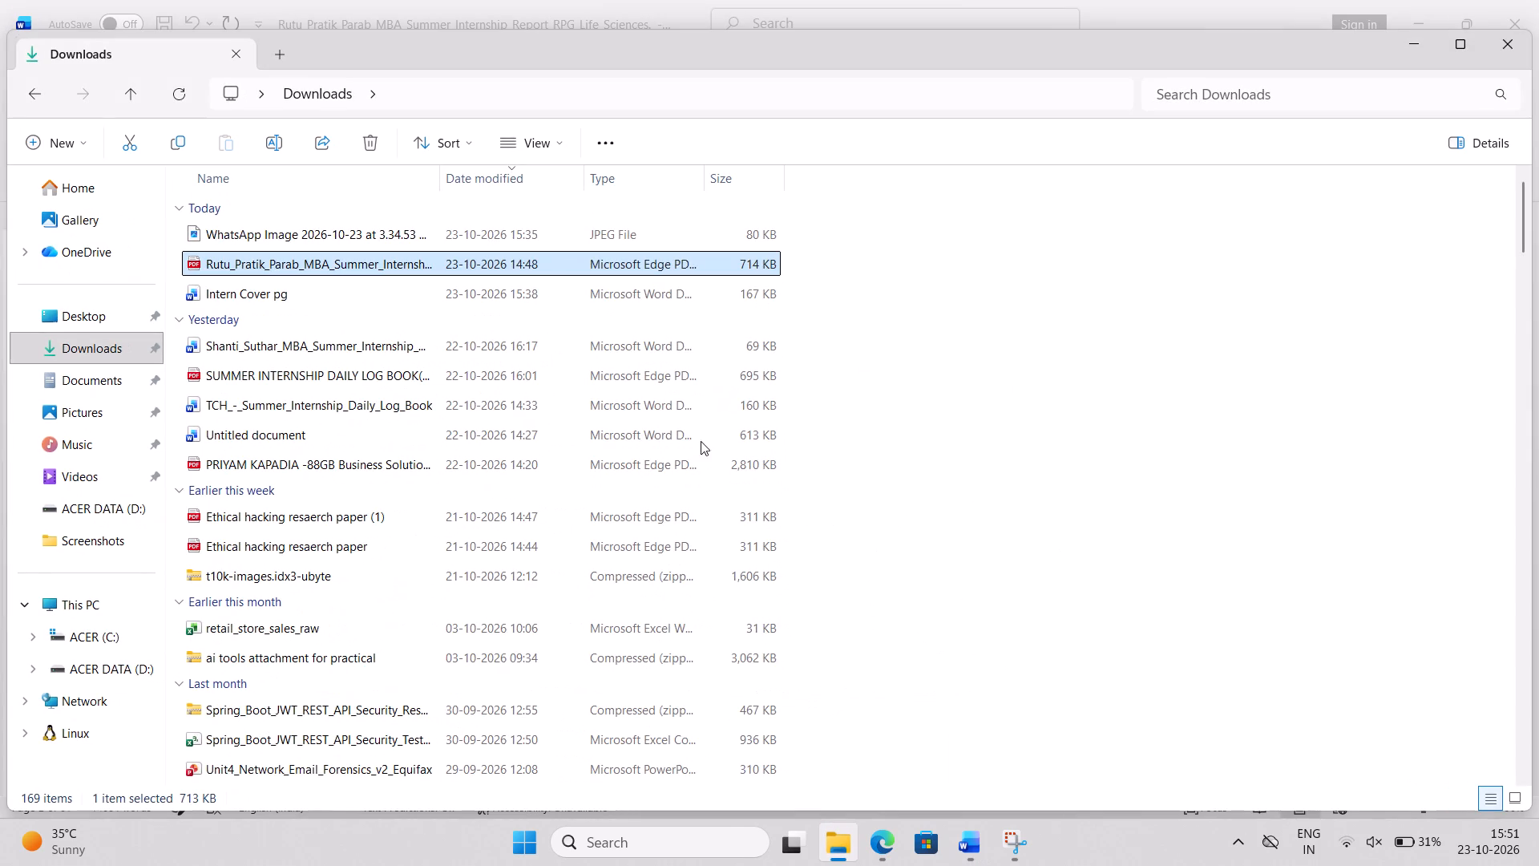
double_click(630, 230)
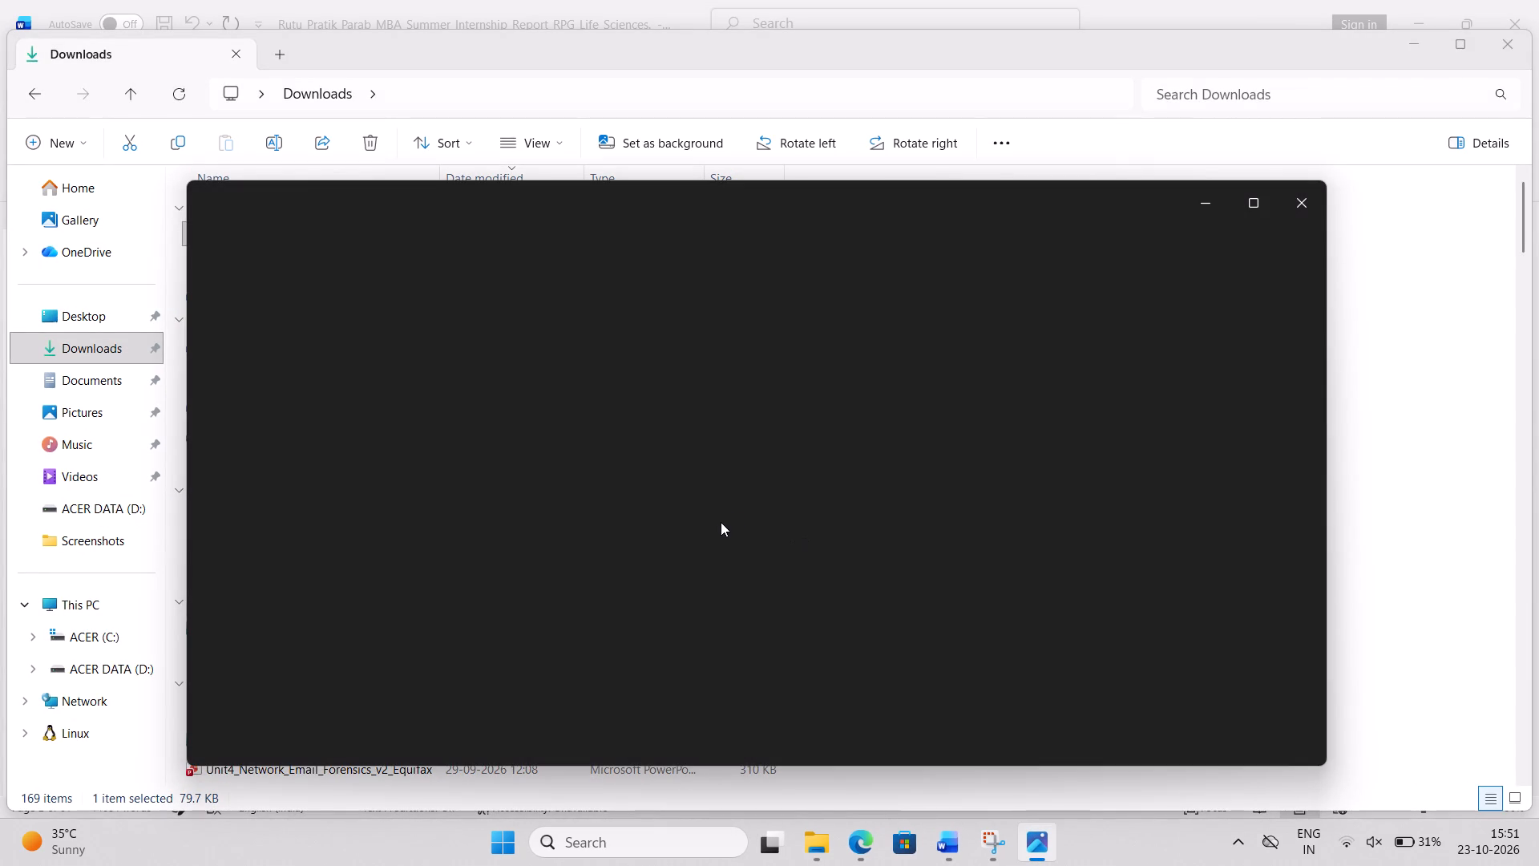
ctrl+scroll(721, 522, up, 5)
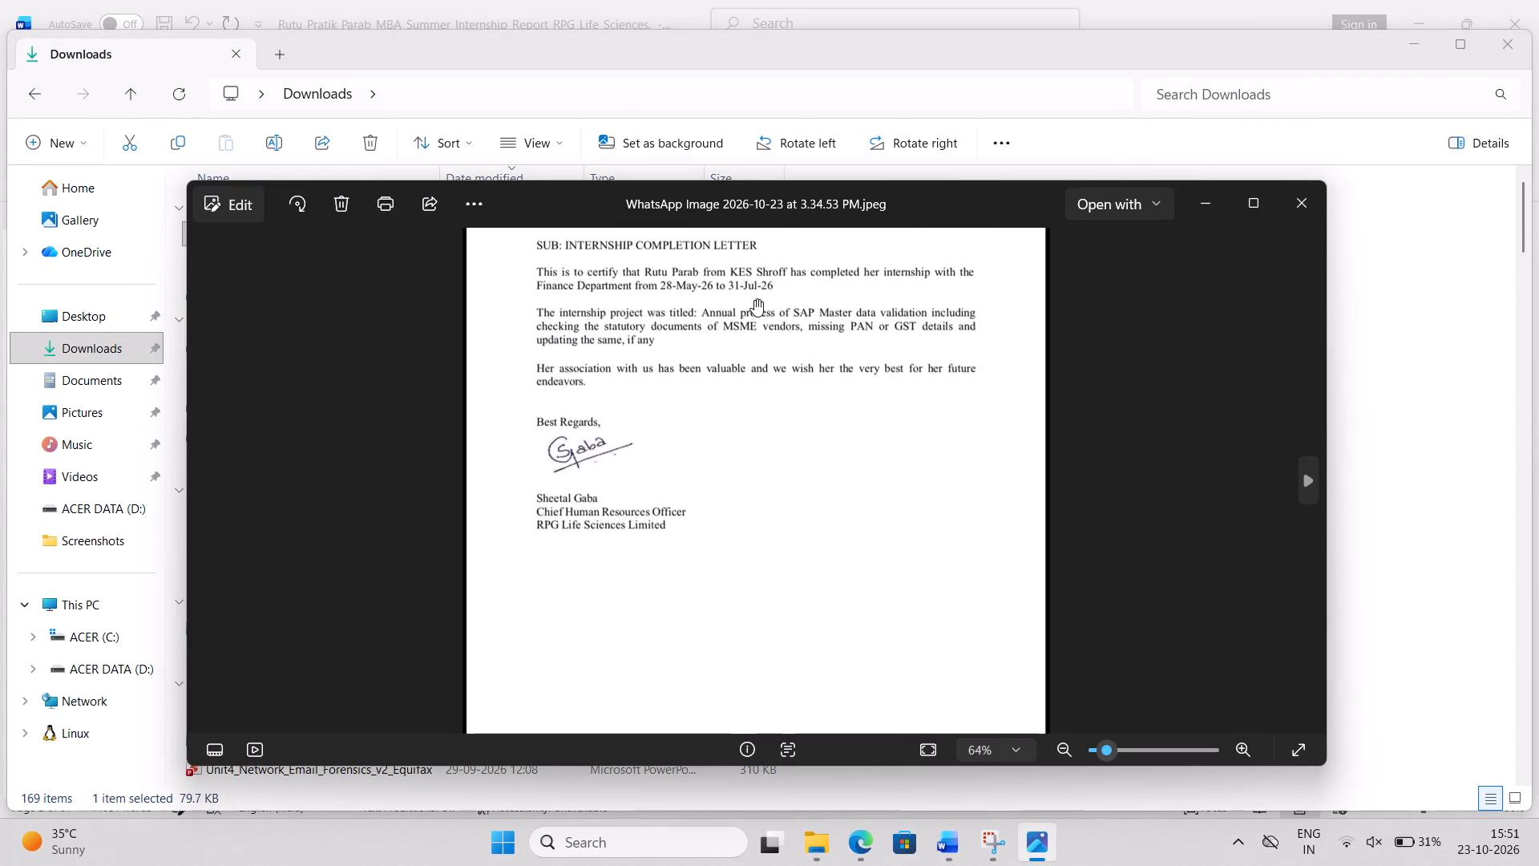
click(697, 307)
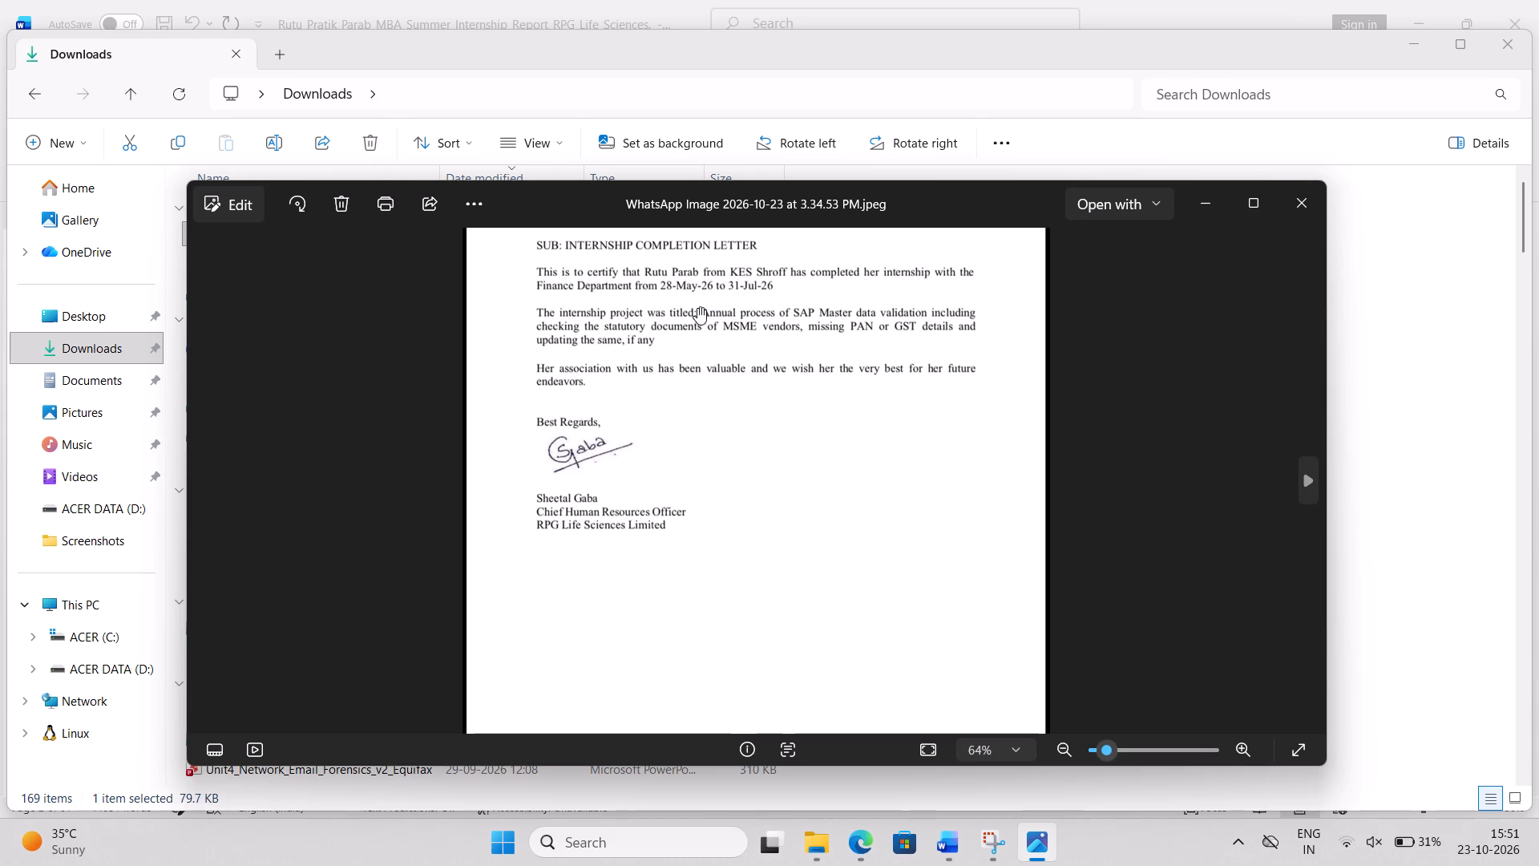
double_click(703, 304)
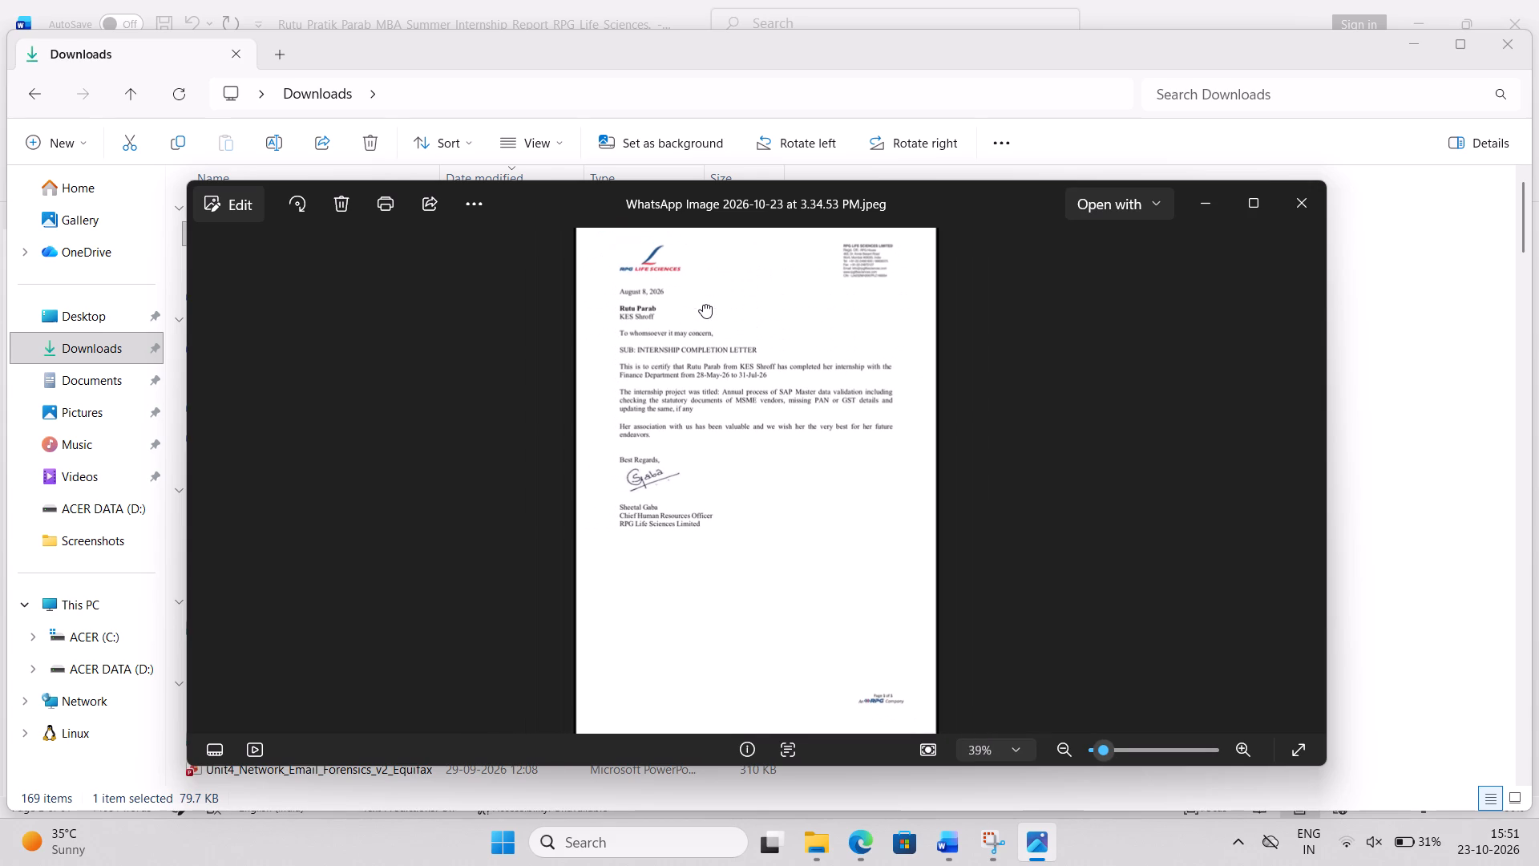
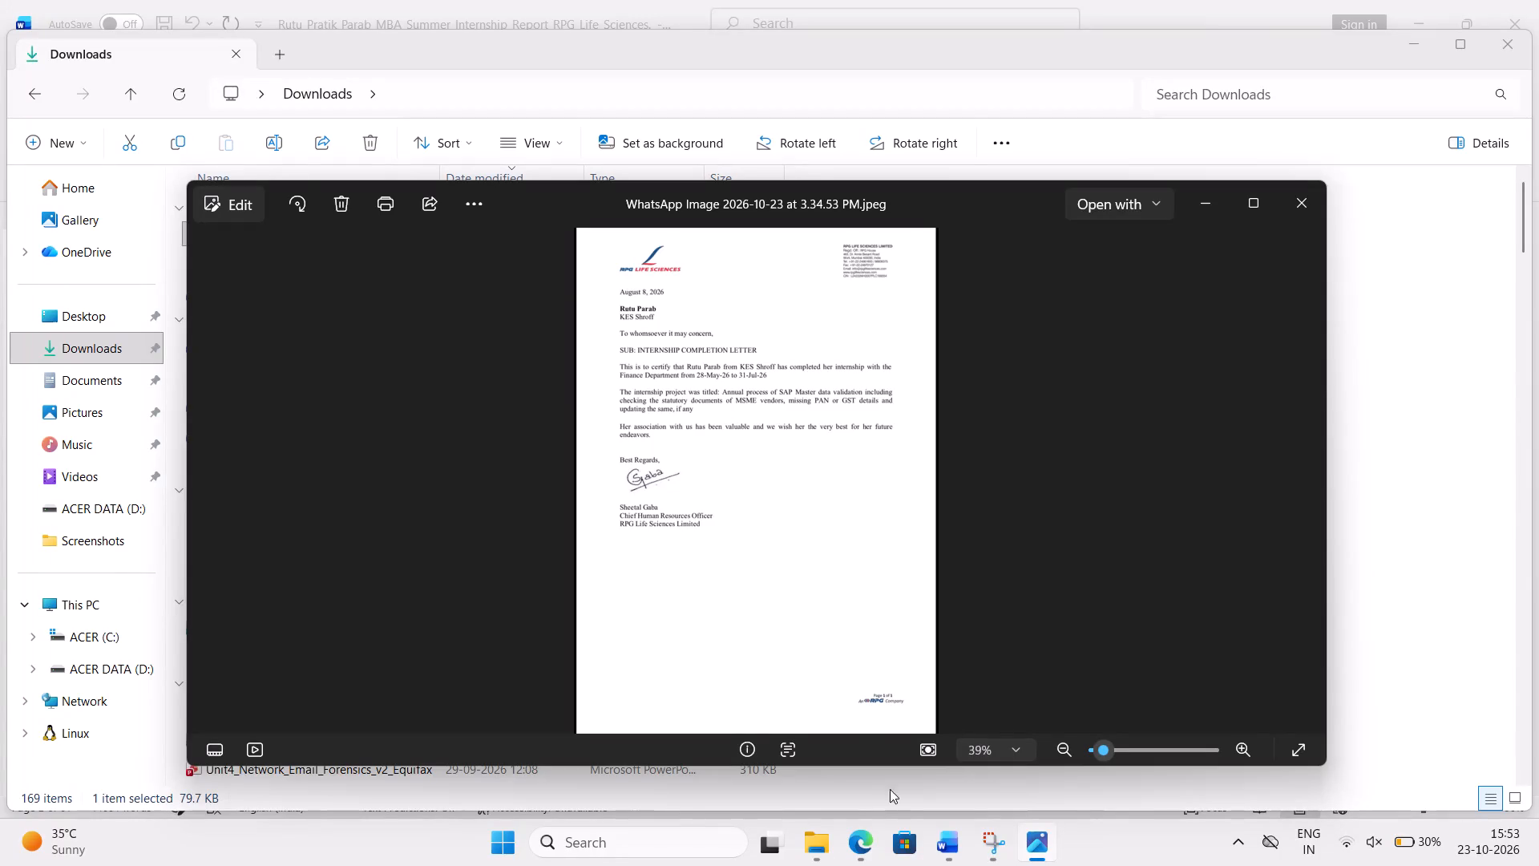
Switch back to the internship report in Word and enter Annual process of SAP inside the certificate's empty title quotation marks.
click(1053, 839)
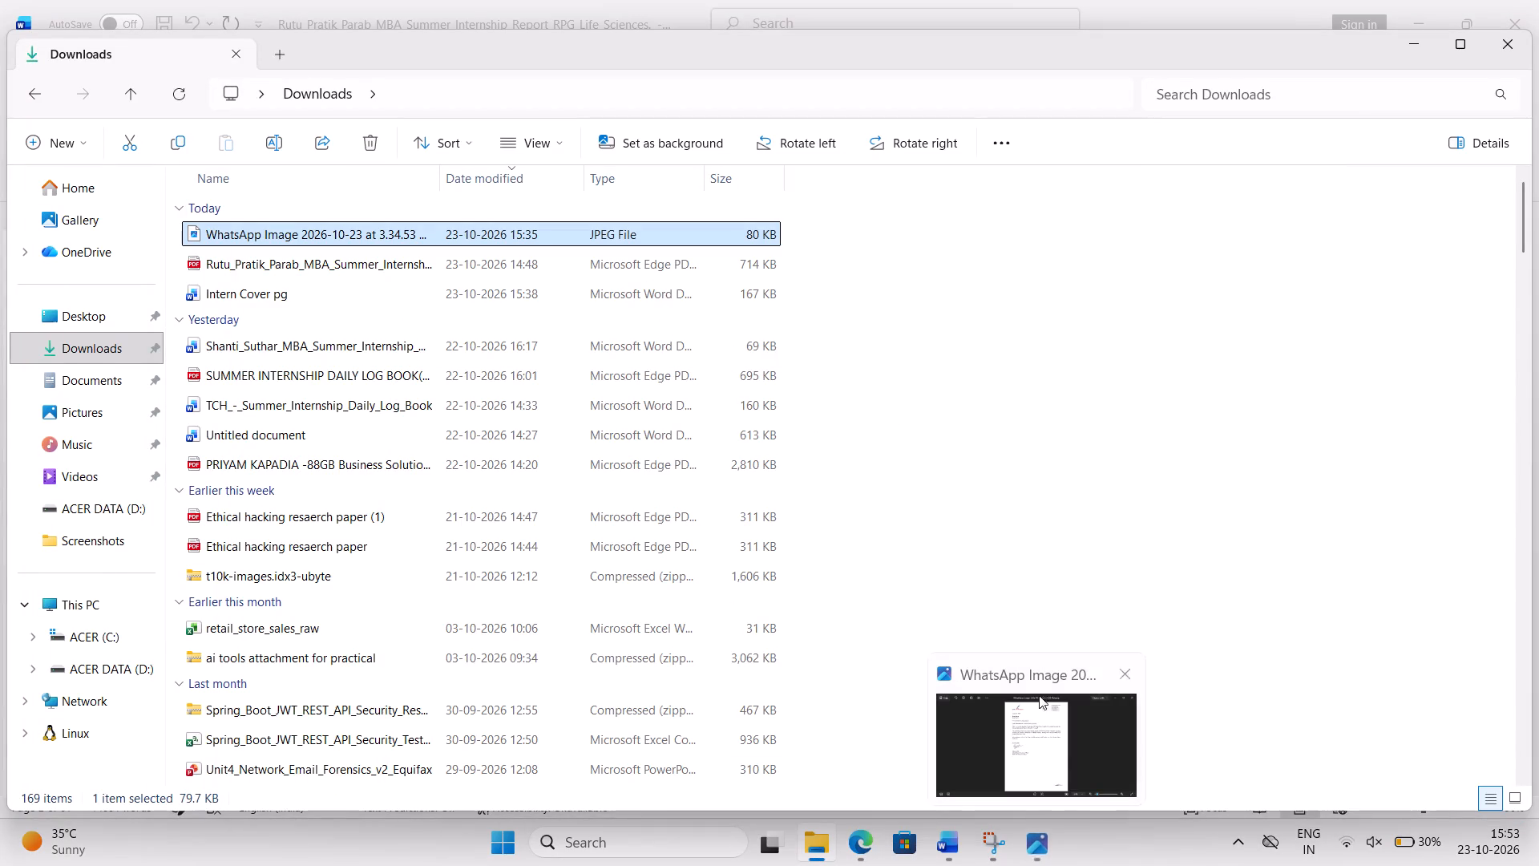
click(961, 848)
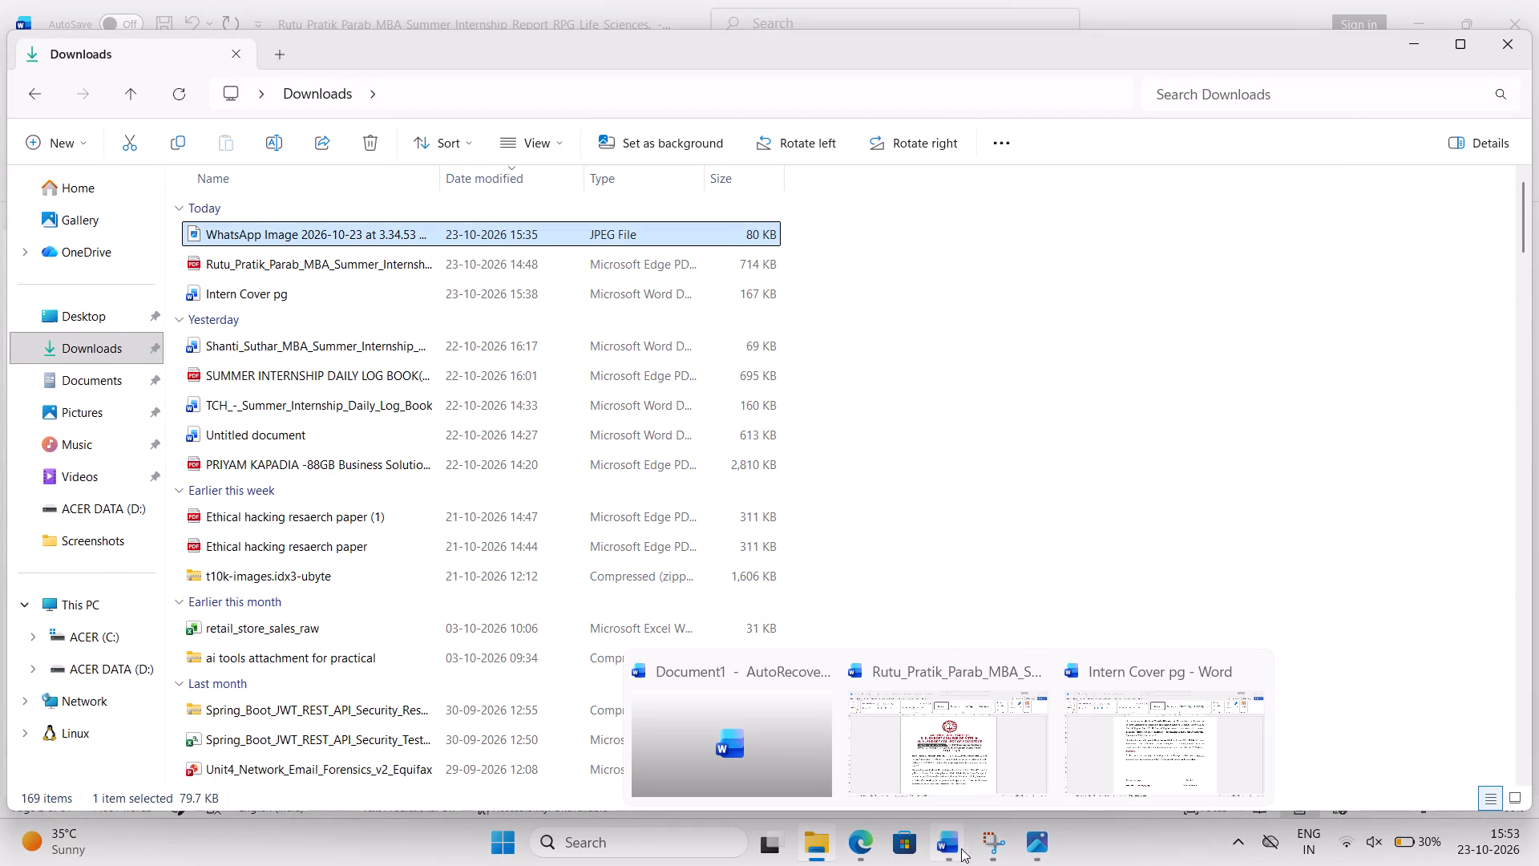
click(1001, 771)
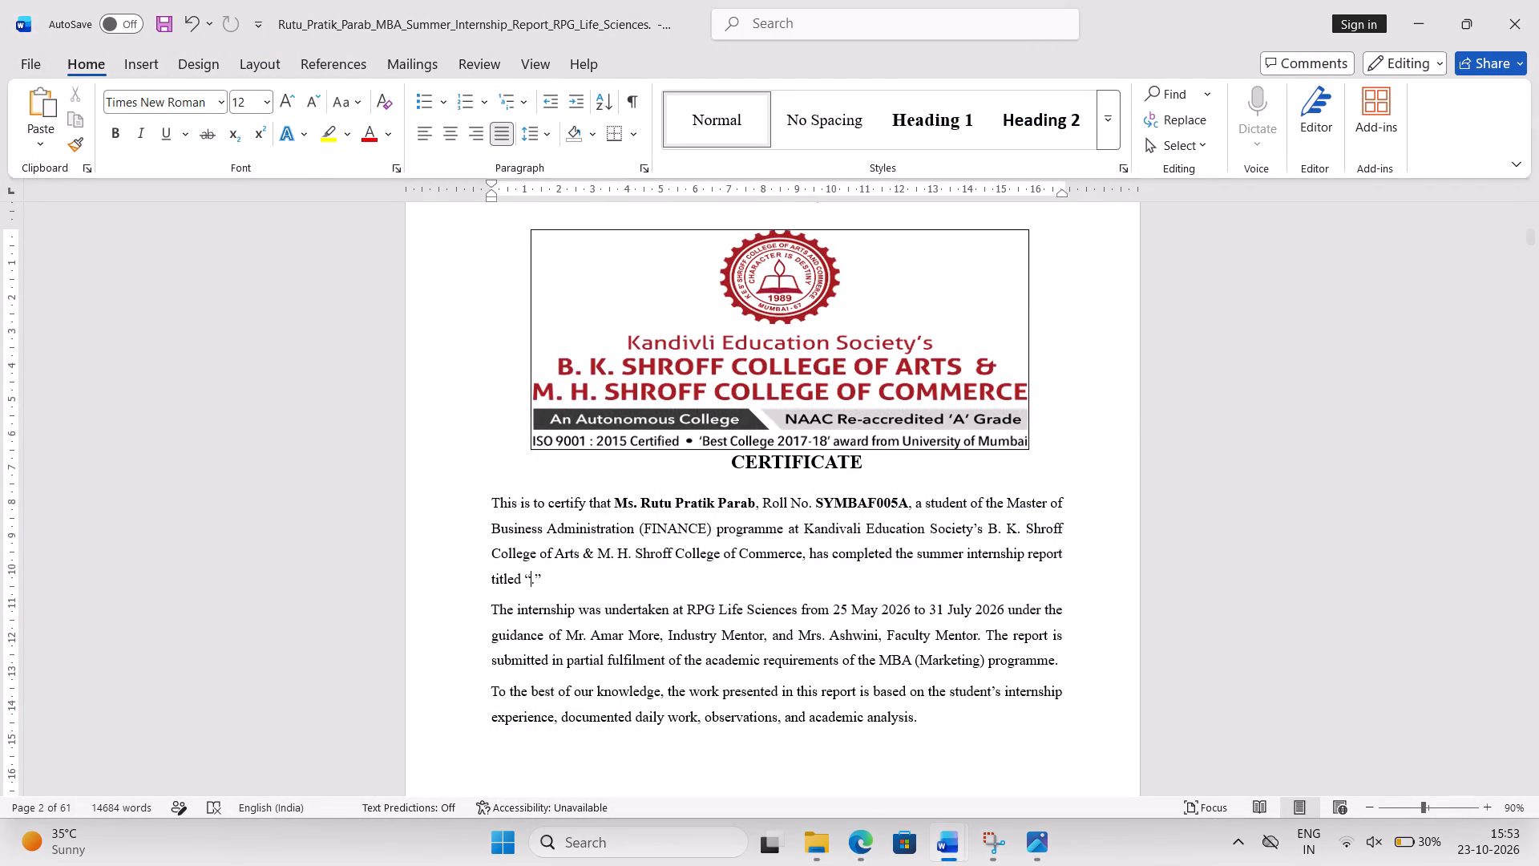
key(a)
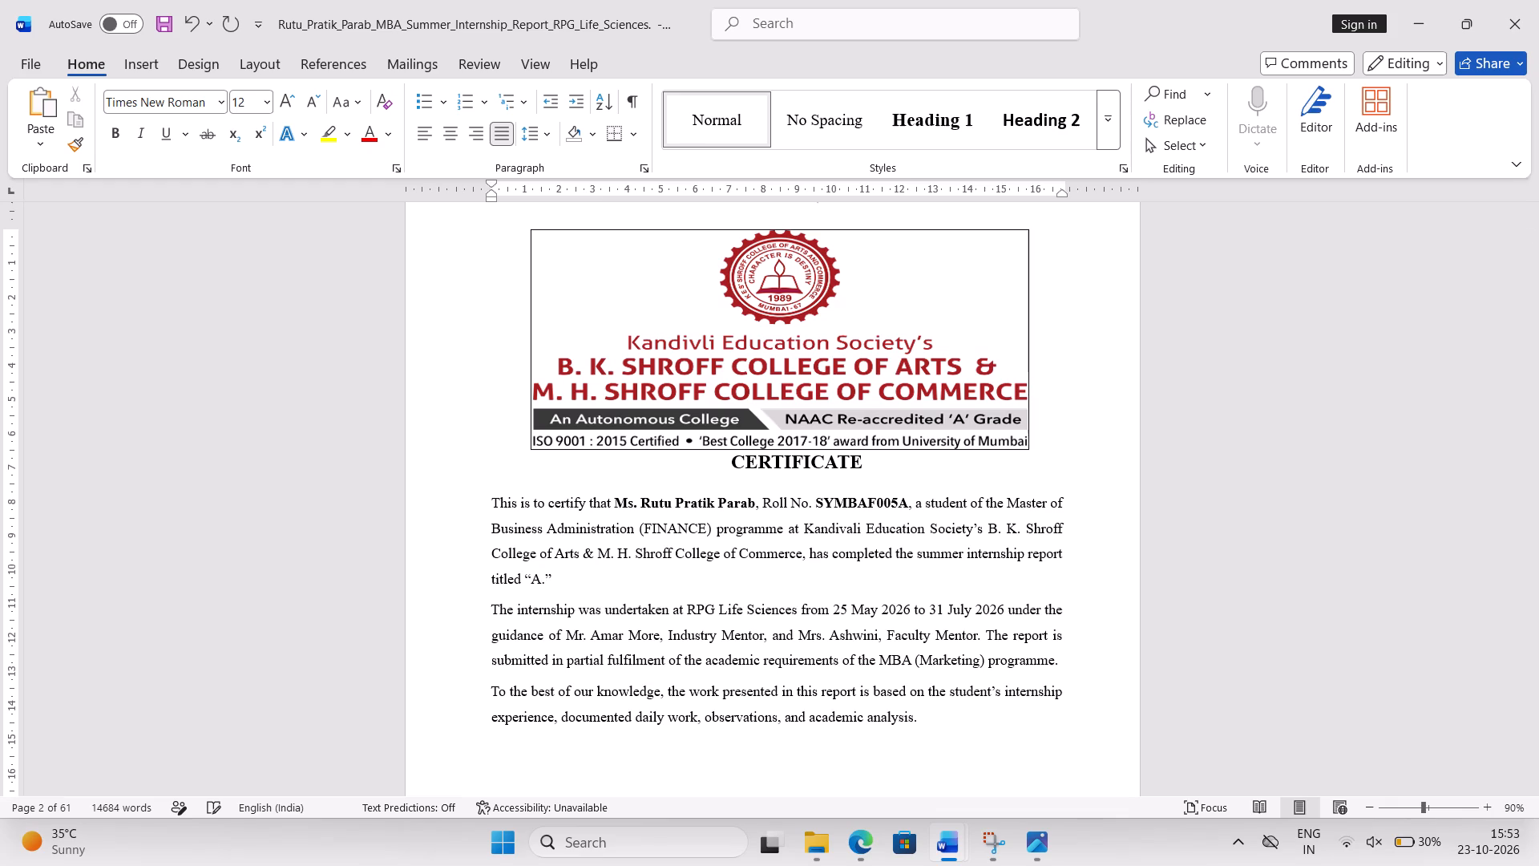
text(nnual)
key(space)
Continue the report title in the certificate after "Annual" with "process of SAP Master Data validation".
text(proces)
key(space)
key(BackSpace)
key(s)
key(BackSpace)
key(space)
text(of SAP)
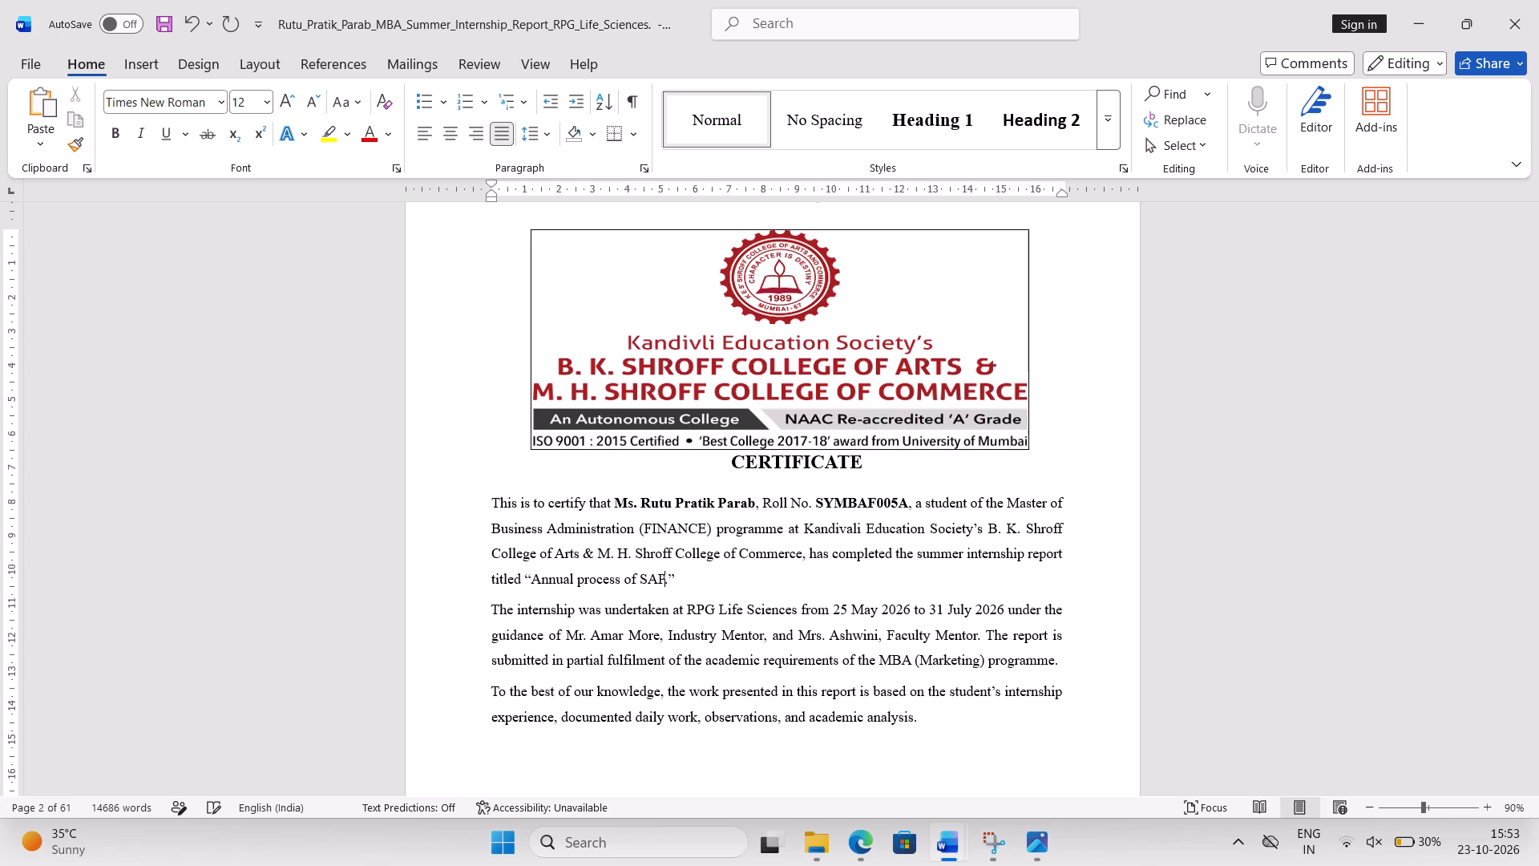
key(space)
text(Master)
key(space)
text(Data)
key(space)
text(valifa)
key(BackSpace)
key(BackSpace)
text(dation)
key(space)
Extend the certificate's report title after "validation" with "including checking the statutory documents of MSME Vendors,".
text(im)
key(BackSpace)
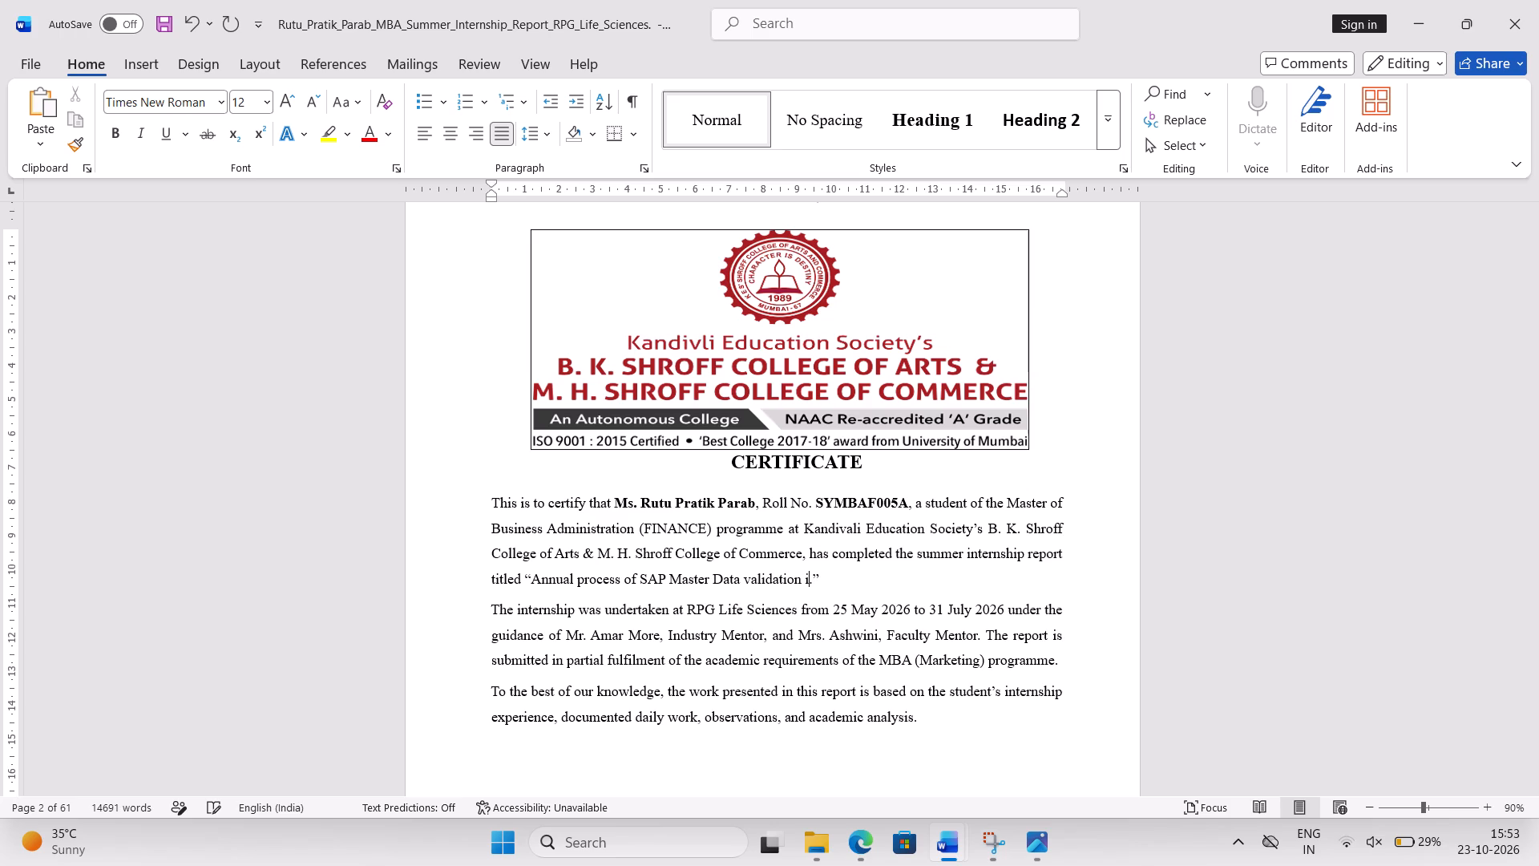
text(ncluding)
key(space)
text(checking the stat)
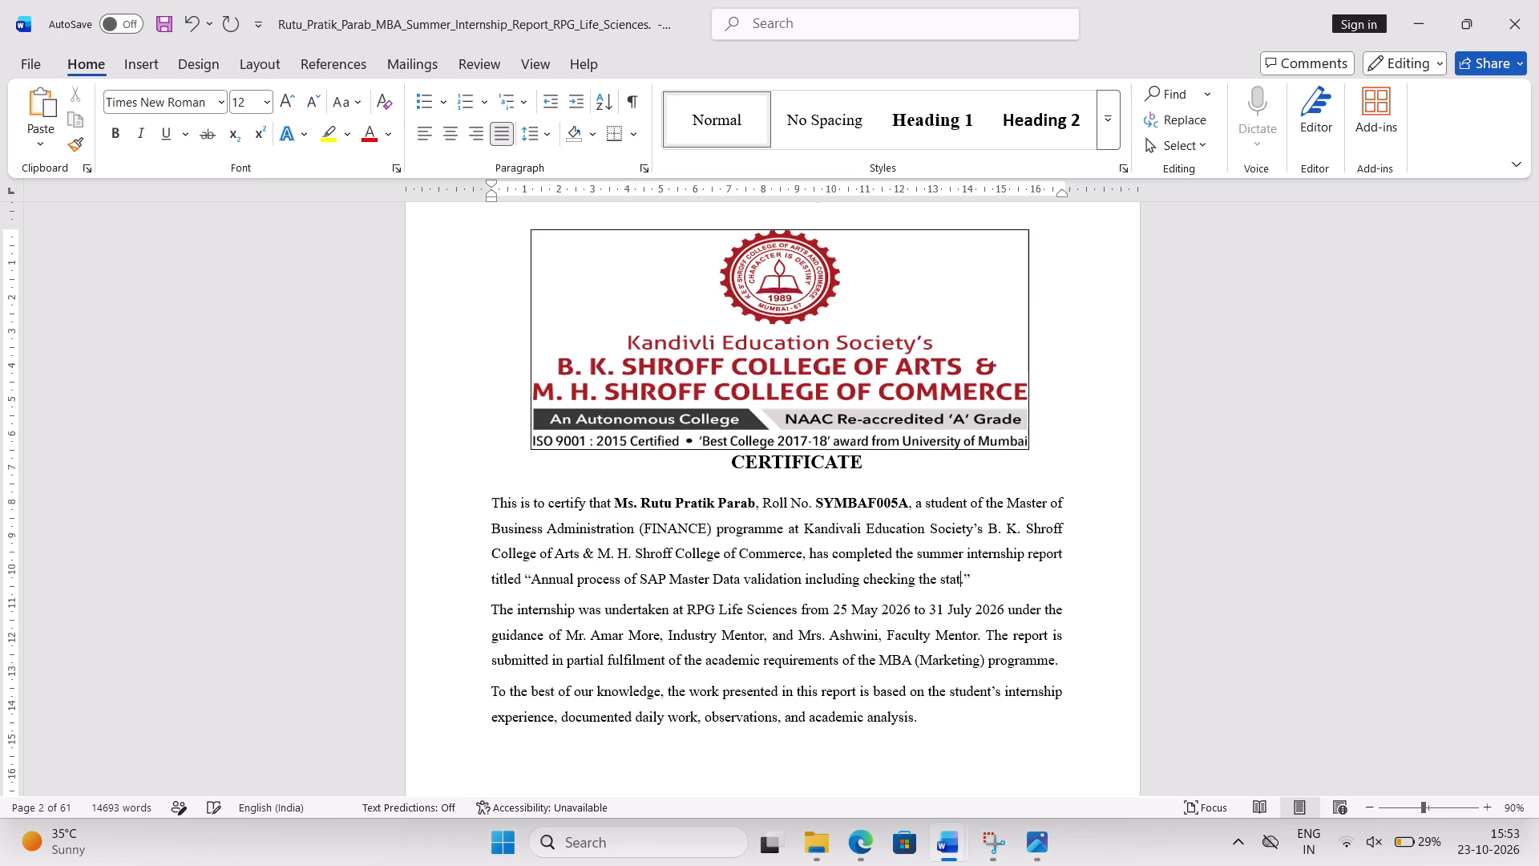
text(utory)
key(space)
text(docum)
text(ents)
key(space)
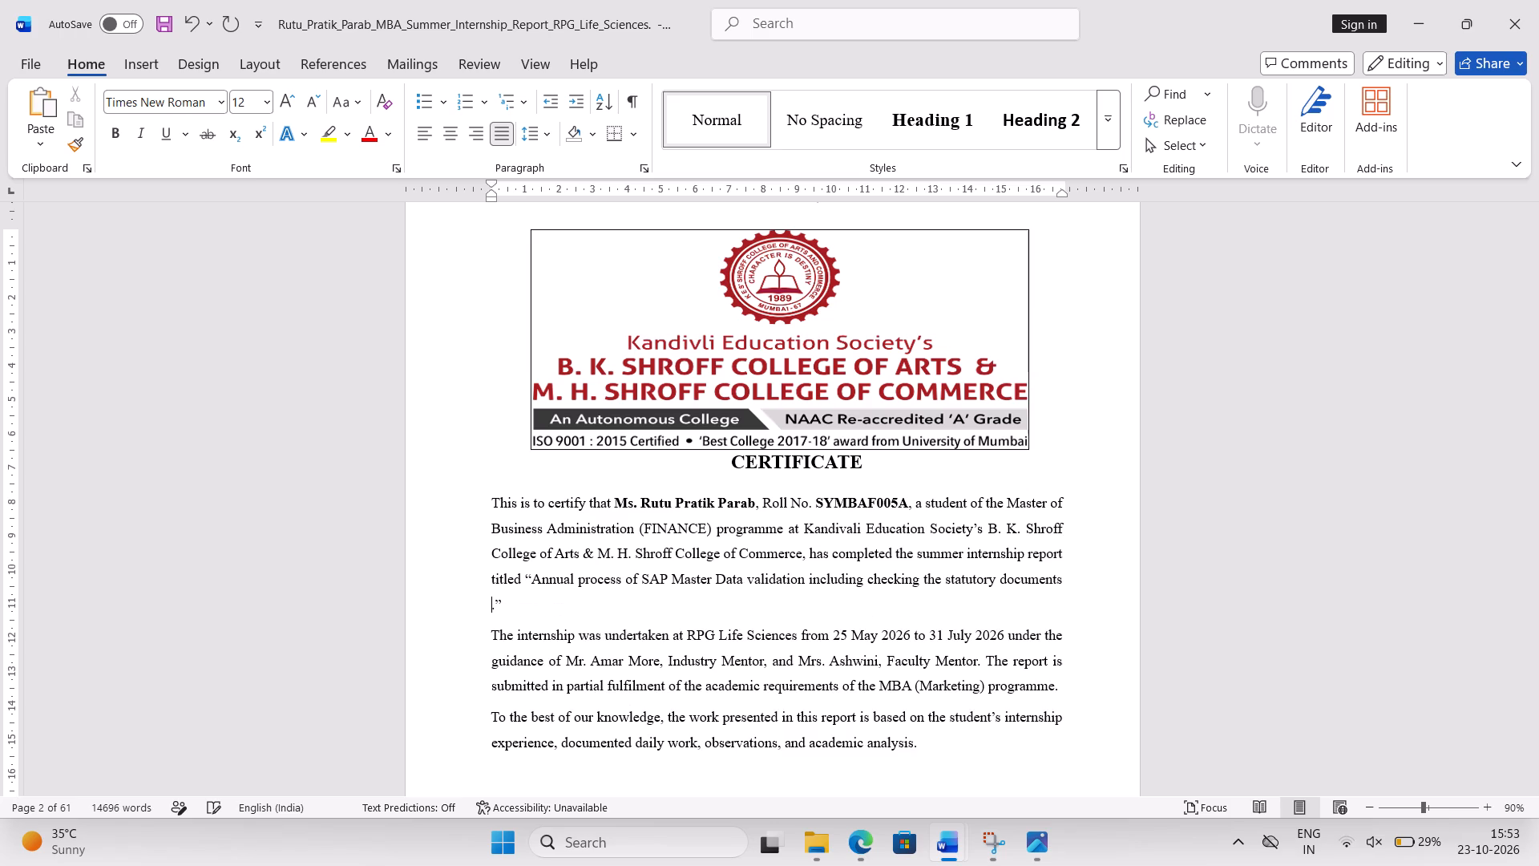
text(of)
key(space)
text(MSME)
key(space)
key(shift+v)
text(endord)
key(BackSpace)
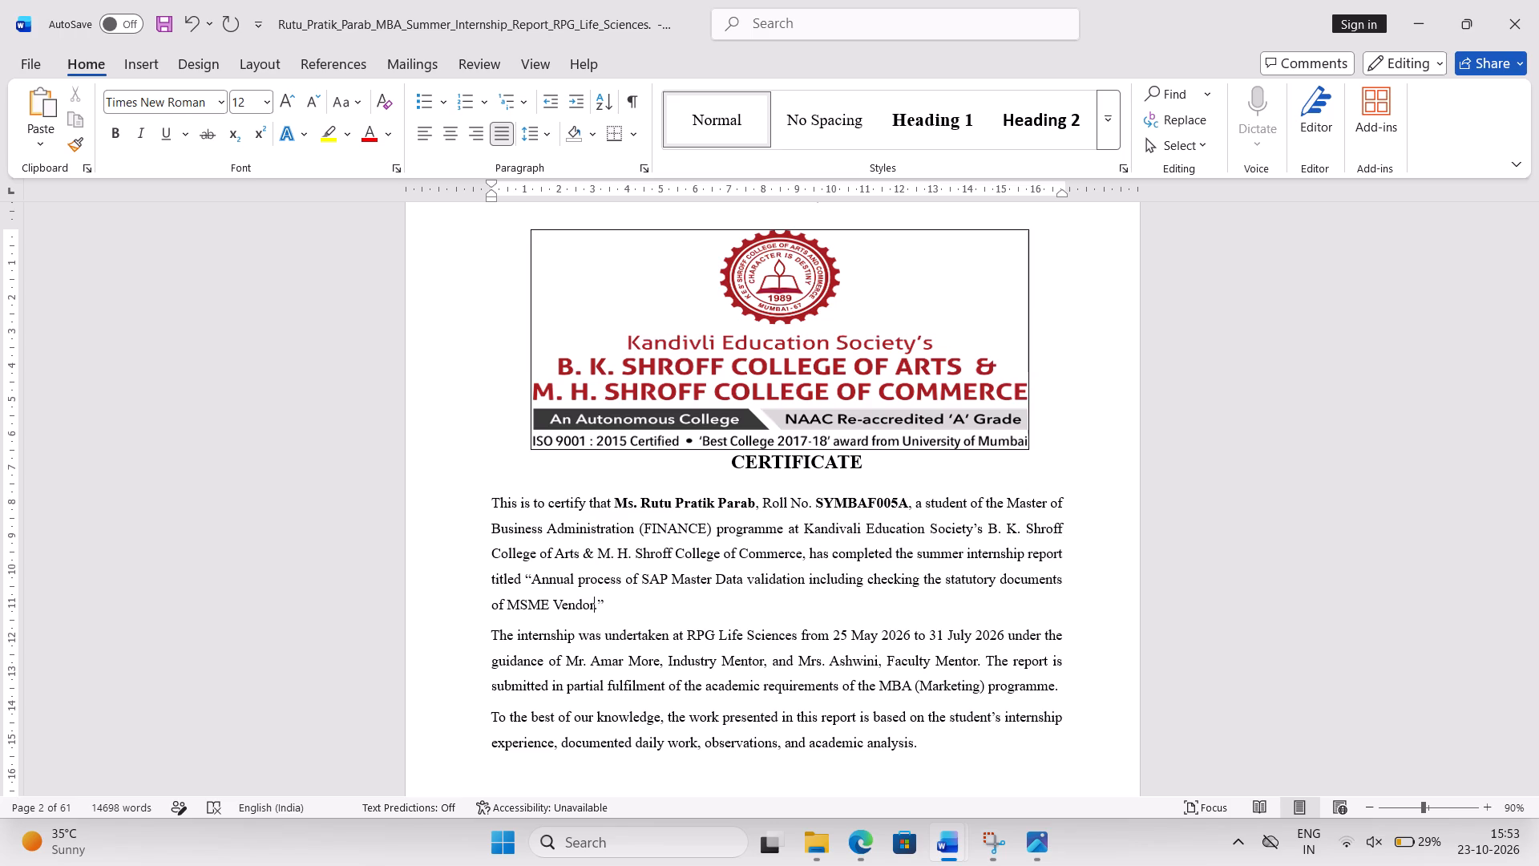
key(s)
text(,)
Complete the certificate's report title after "MSME Vendors," with "missing PAN or GST details and updating the same".
key(space)
text(missing)
key(space)
text(PAN)
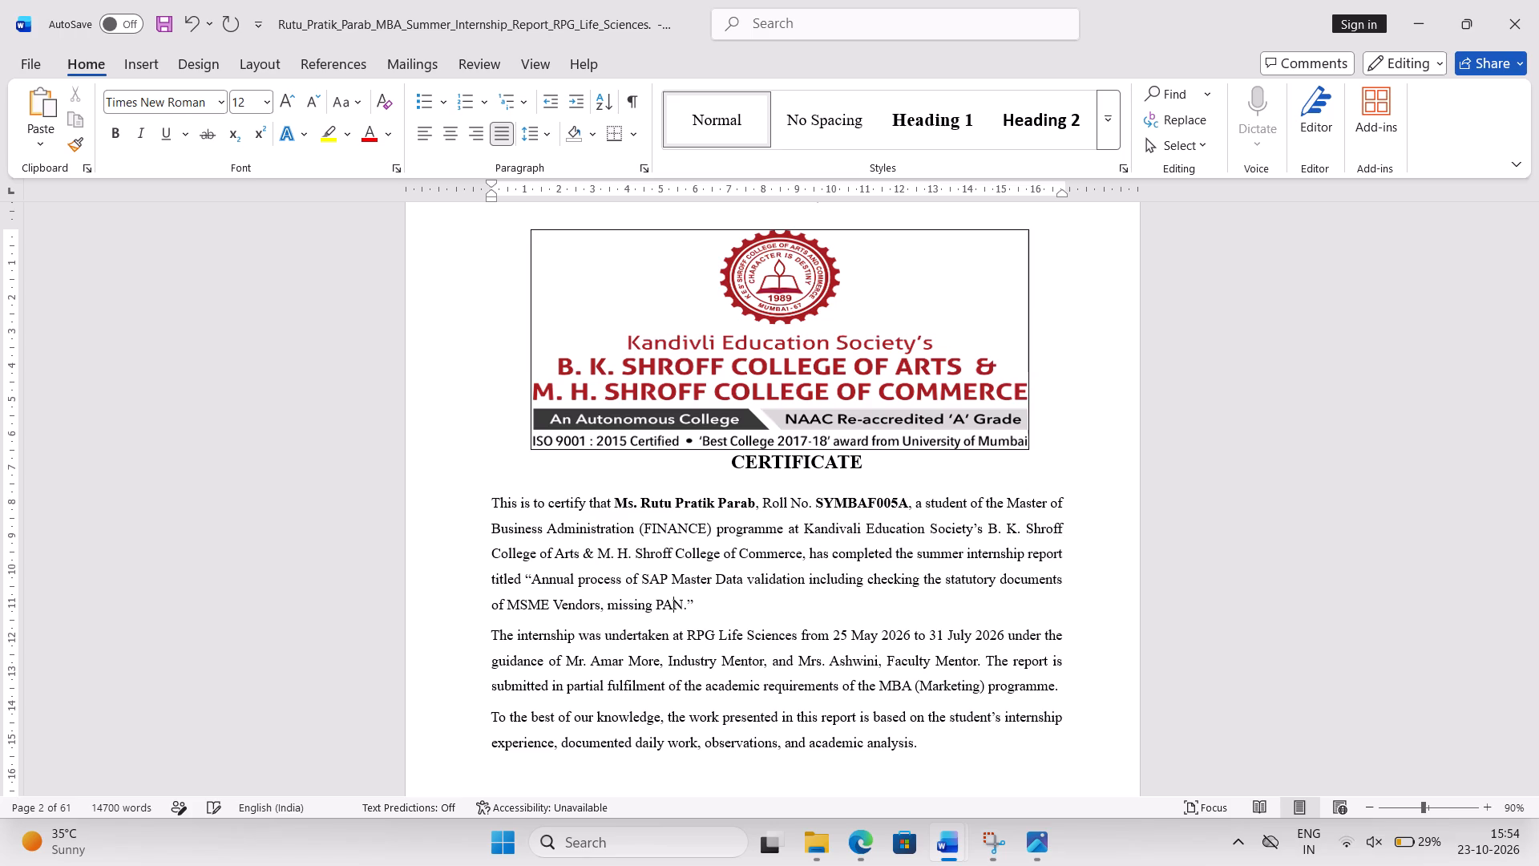
key(space)
text(or GST)
key(space)
text(deta)
text(ils)
key(space)
text(and)
key(space)
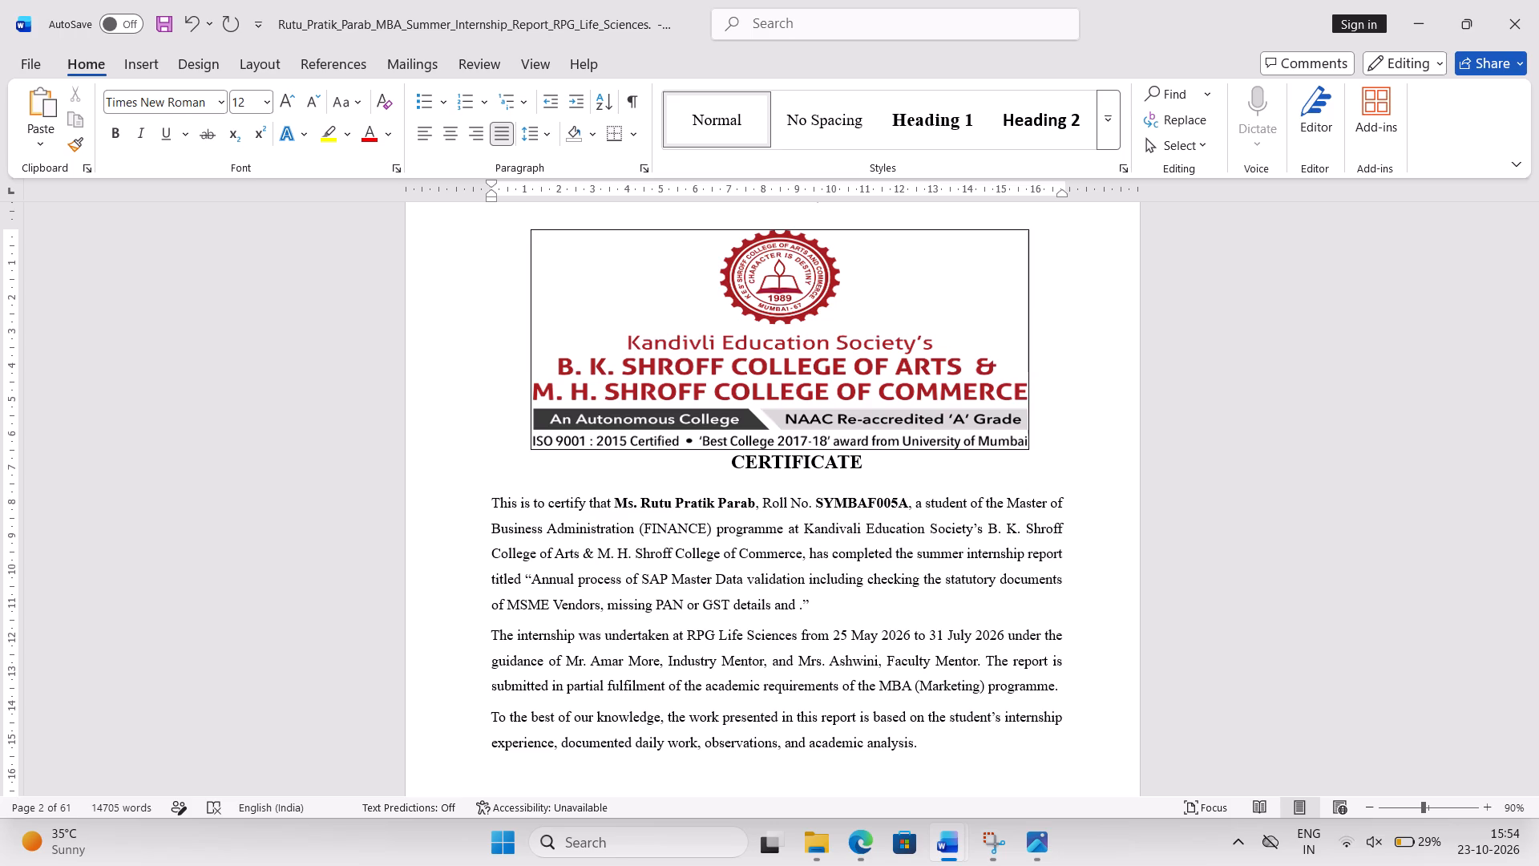
text(updating)
key(space)
text(the samr)
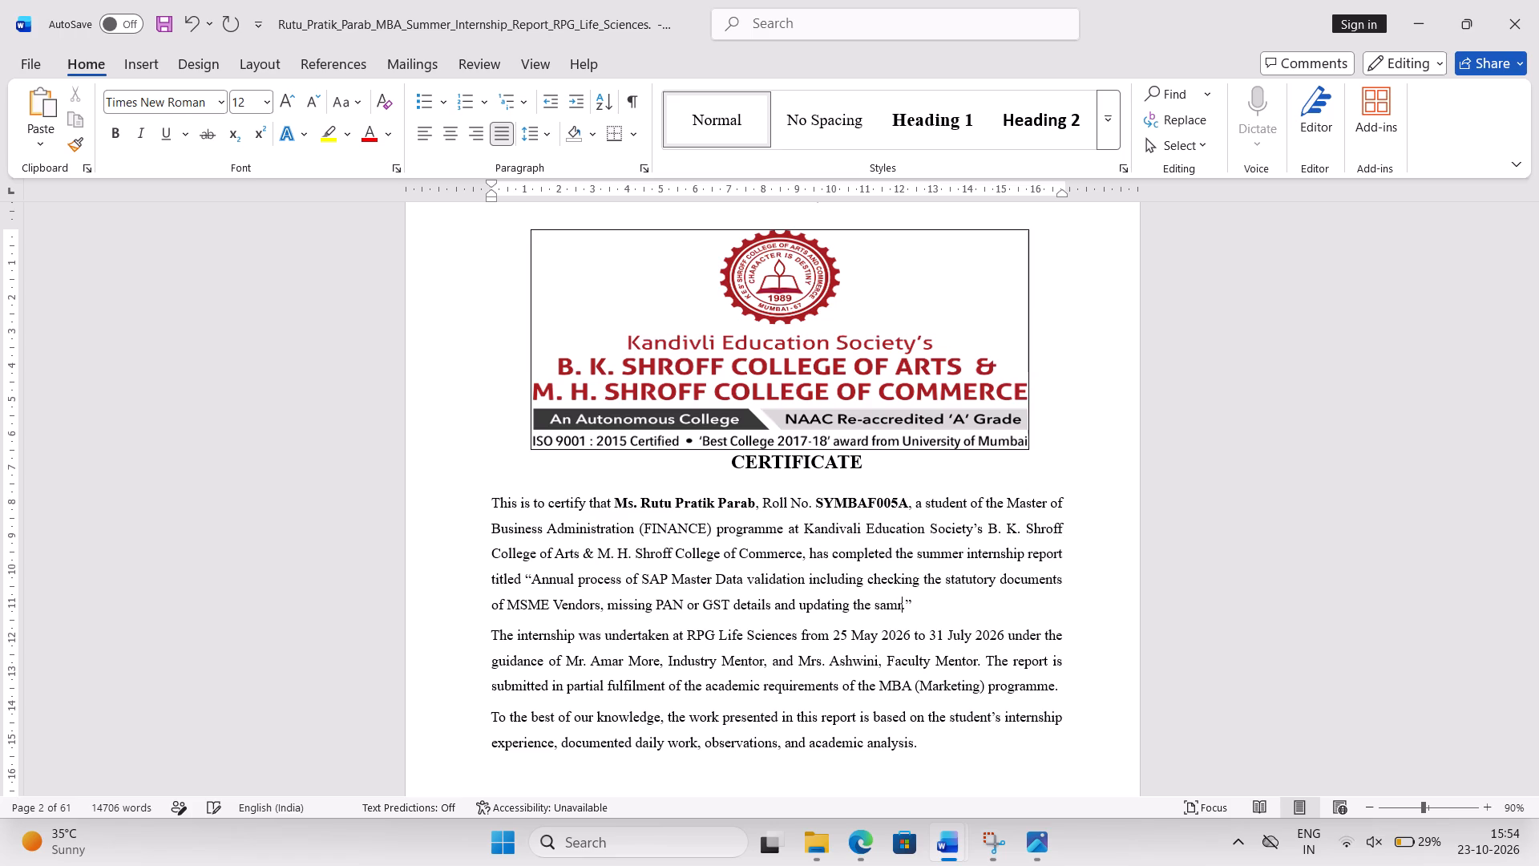
key(BackSpace)
key(r)
key(BackSpace)
key(e)
Set the internship start date in the certificate's second paragraph to 28 May 2026.
scroll(682, 570, down, 1)
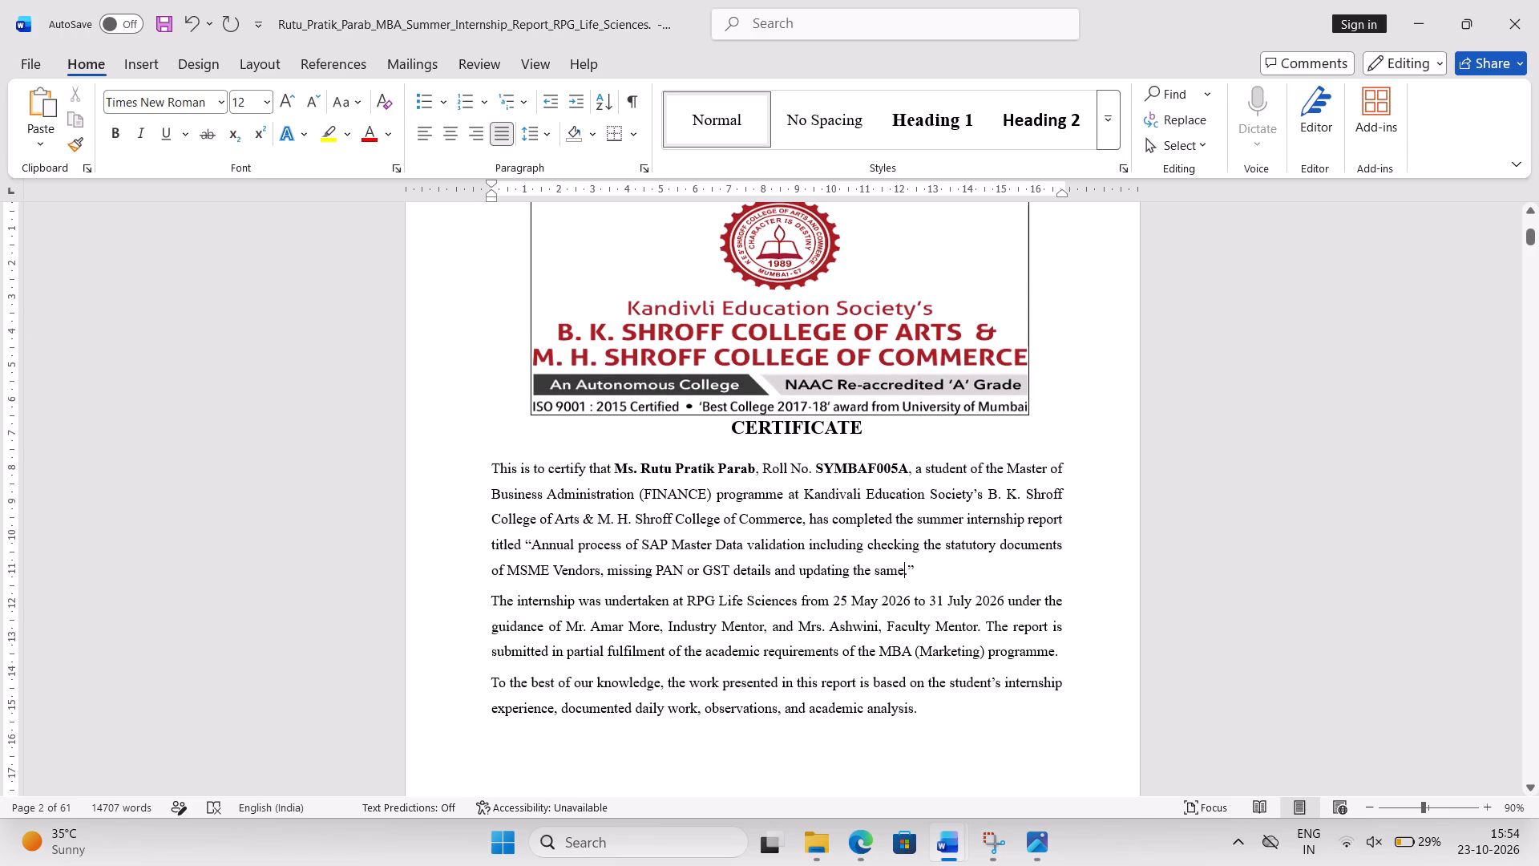
click(847, 599)
key(BackSpace)
key(8)
Replace the industry mentor's name after "Mr." in the certificate's second paragraph with the correct mentor's first and last name.
drag(591, 627, 647, 635)
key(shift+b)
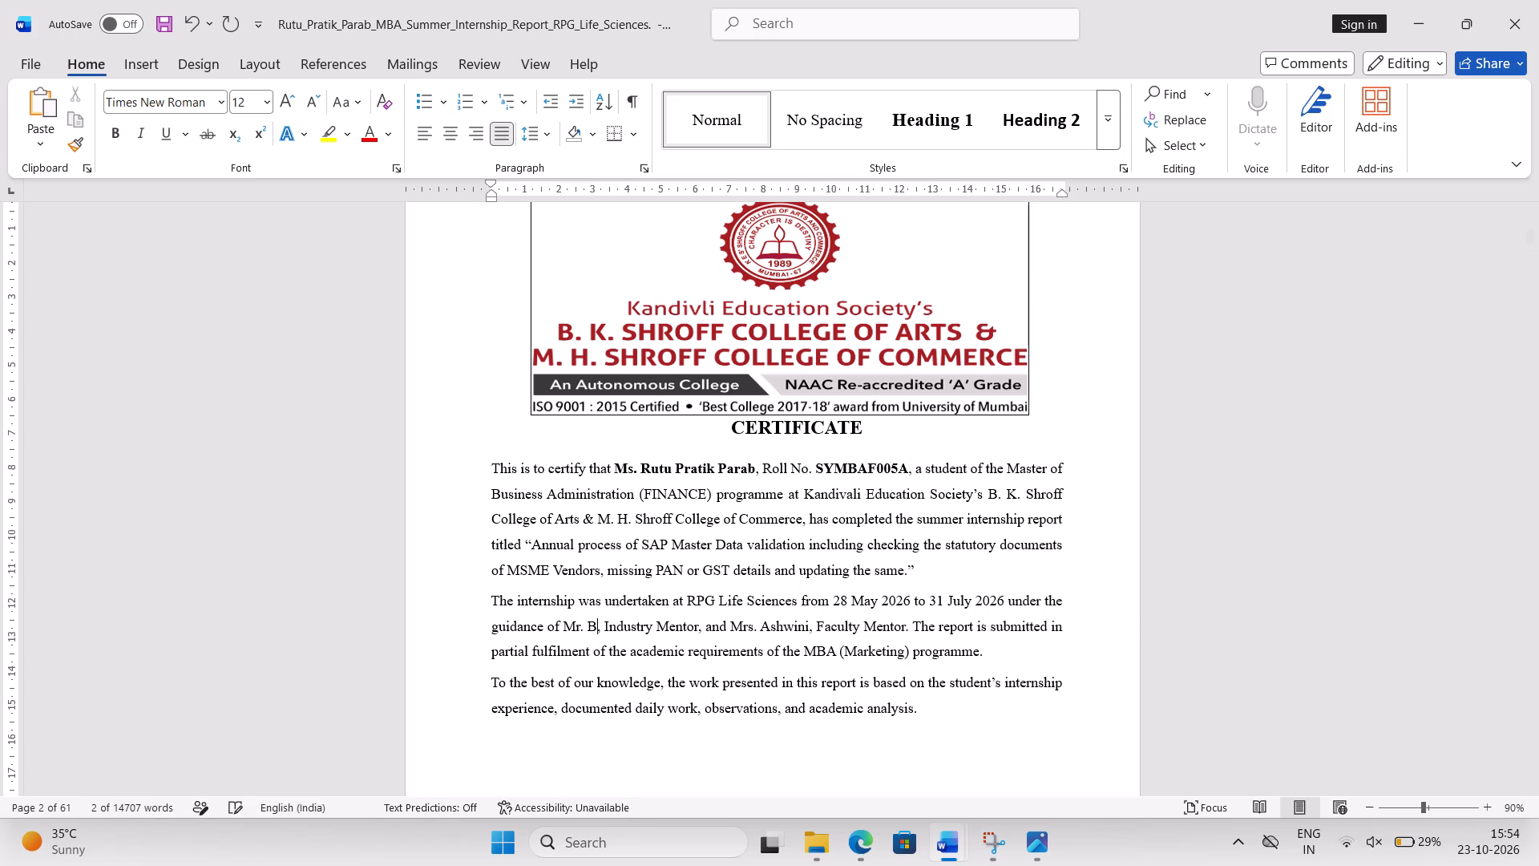
key(BackSpace)
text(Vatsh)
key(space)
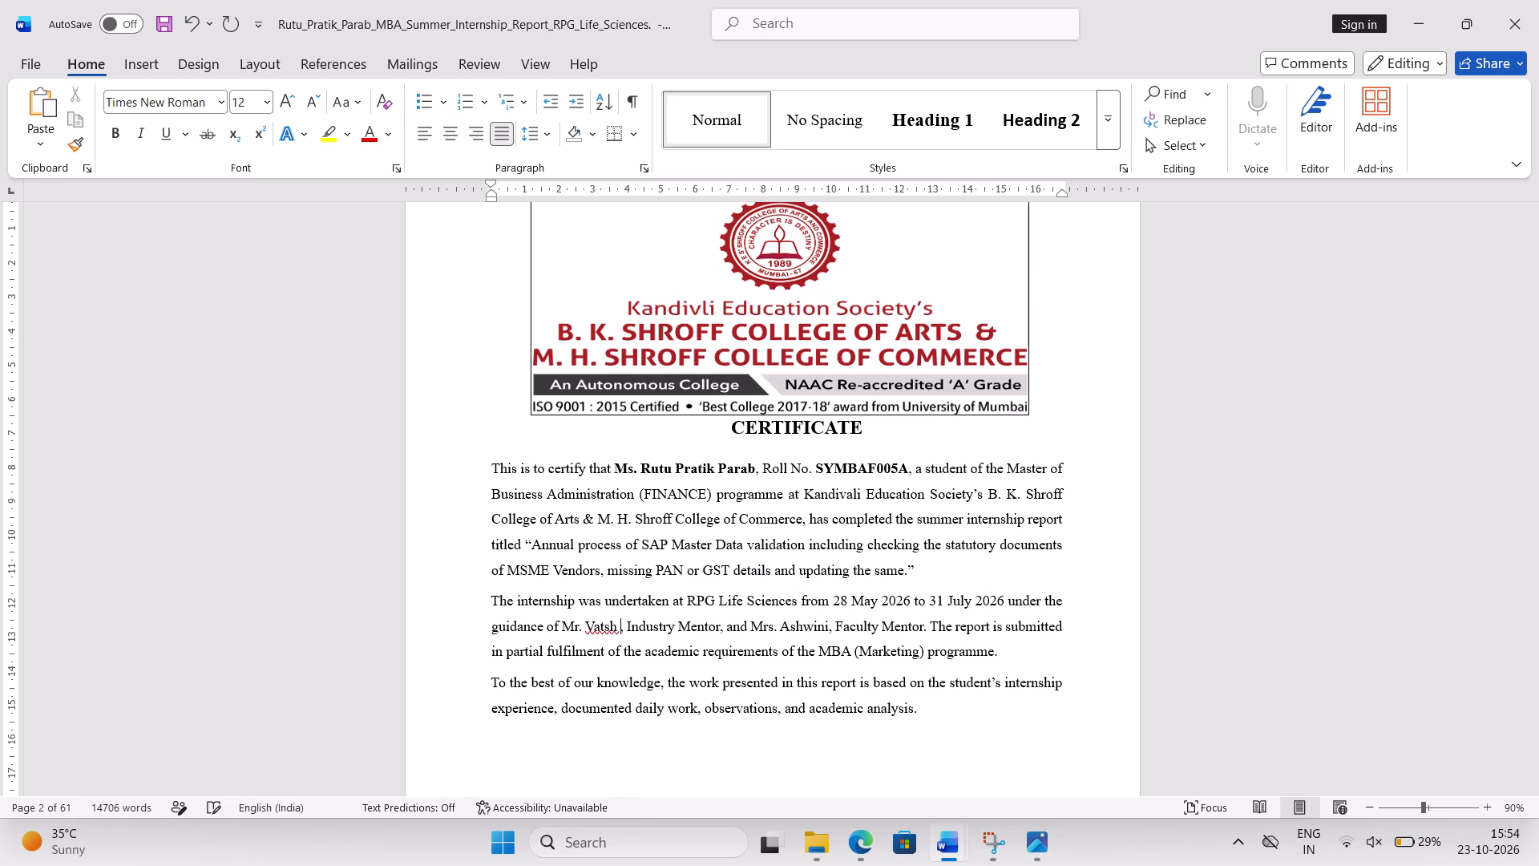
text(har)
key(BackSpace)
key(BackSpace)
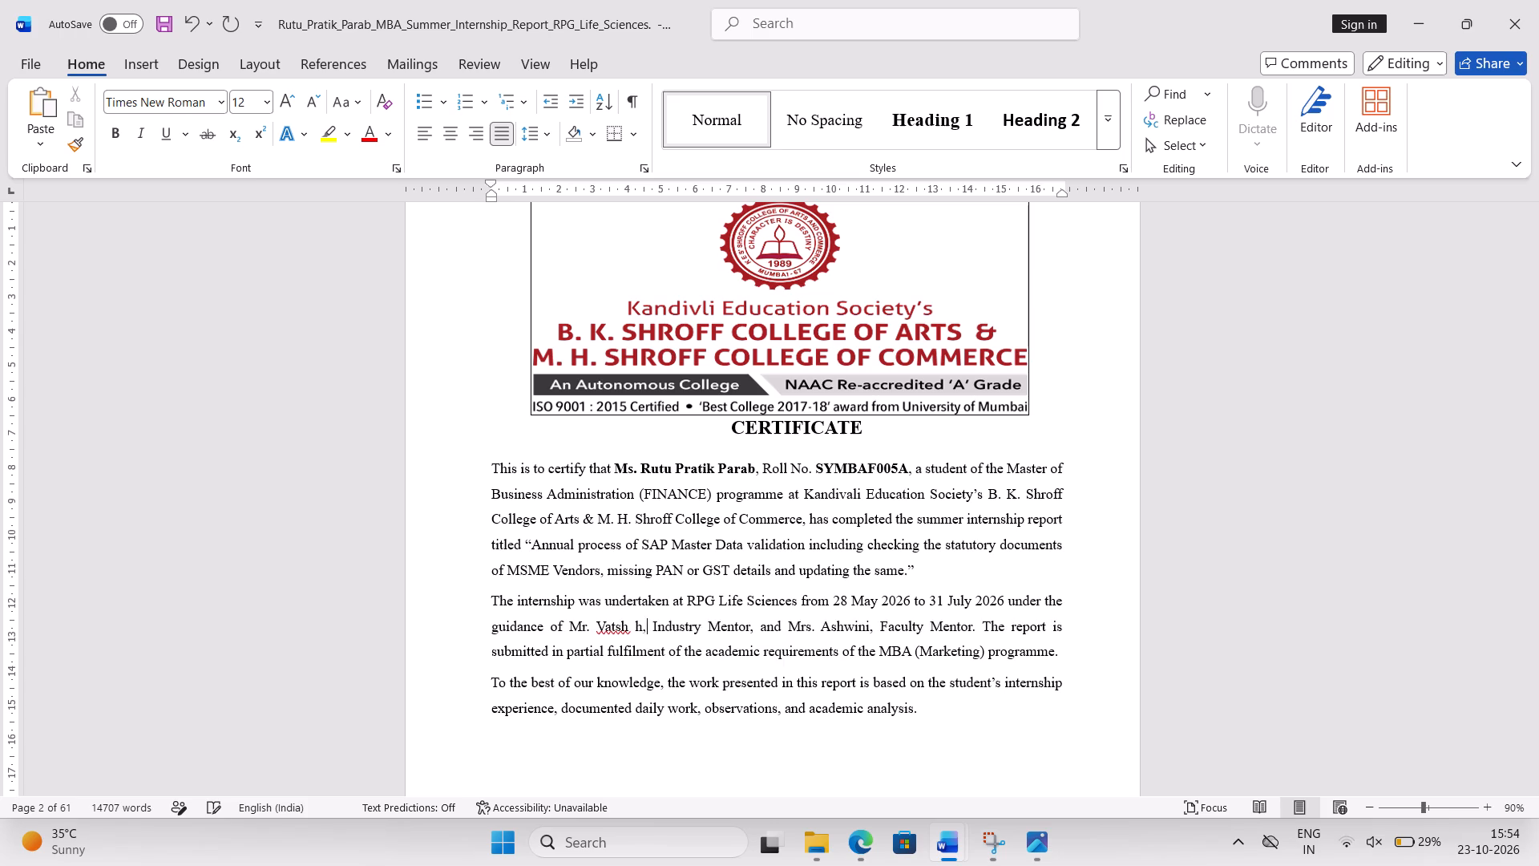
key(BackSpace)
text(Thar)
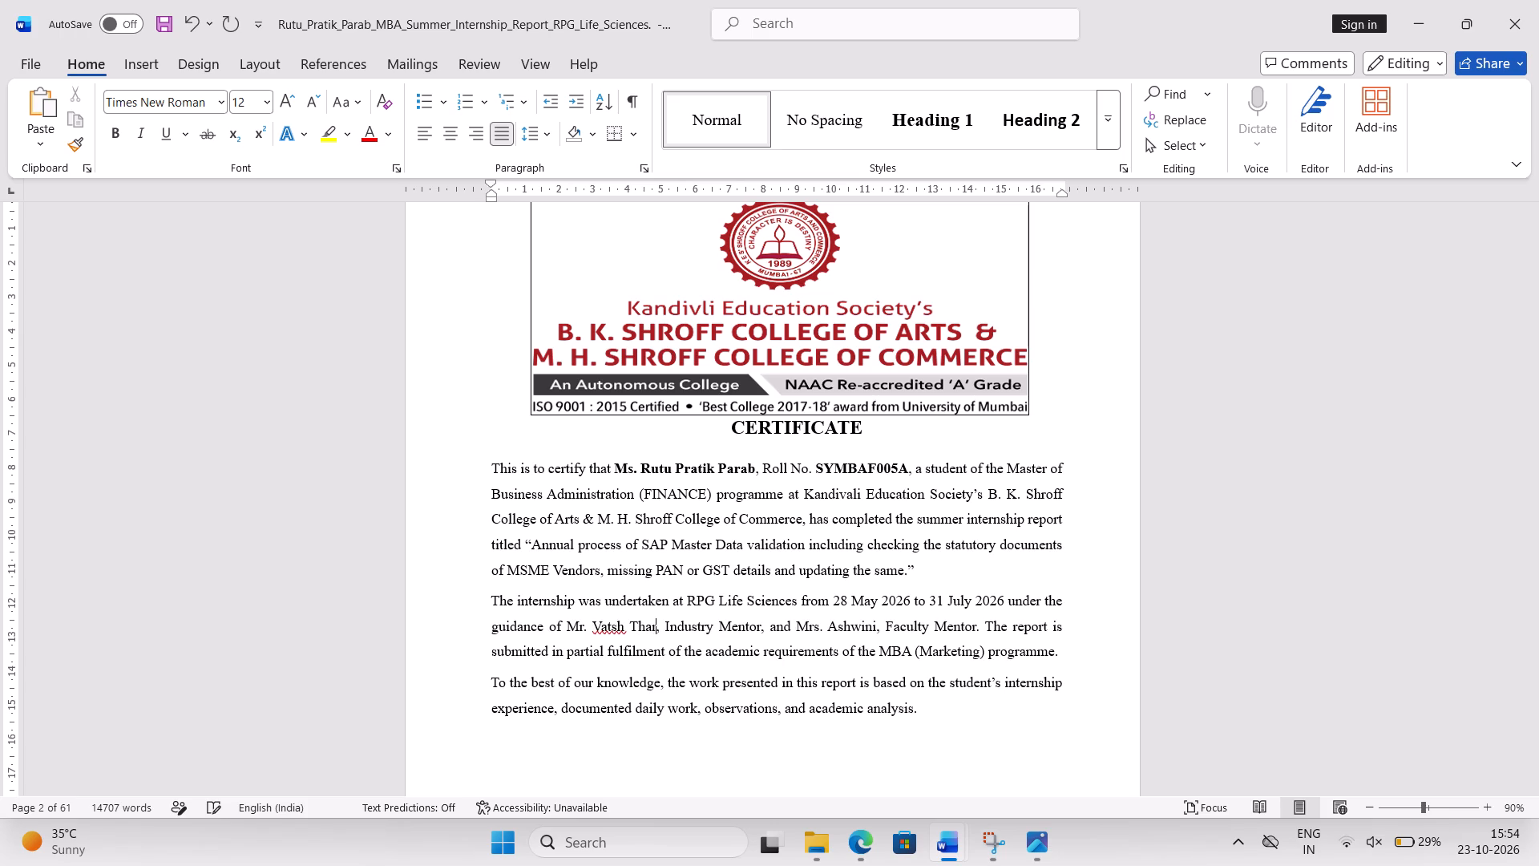
Change the faculty mentor's title in the certificate's second paragraph from "Mrs." to "Asst Prof.".
click(817, 627)
key(BackSpace)
key(BackSpace)
key(BackSpace)
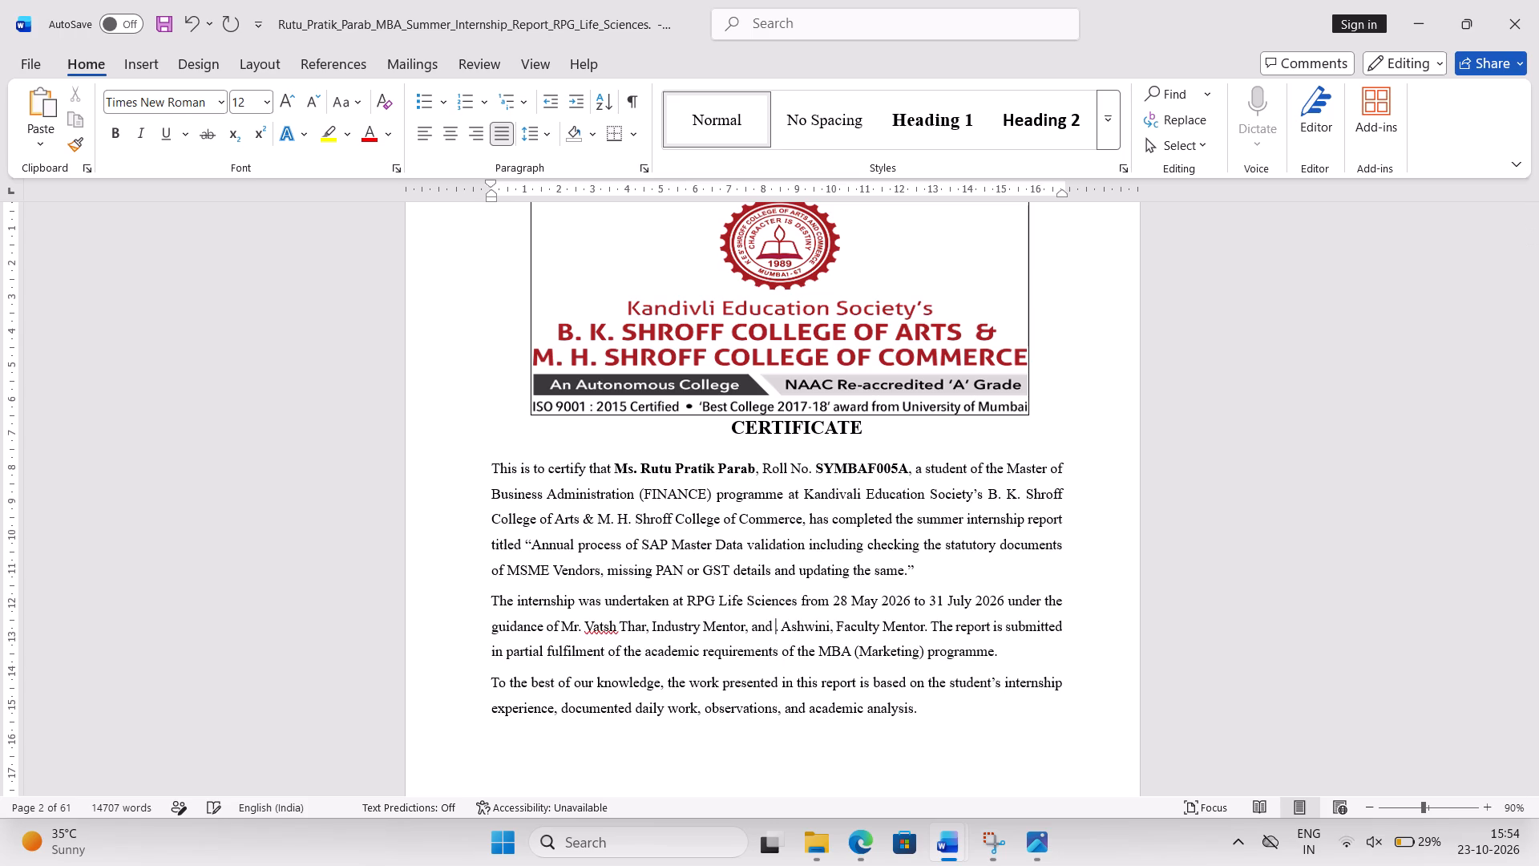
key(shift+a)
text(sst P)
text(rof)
Replace the MBA specialisation in brackets at the end of the certificate's second paragraph with "Finance".
scroll(1158, 634, down, 1)
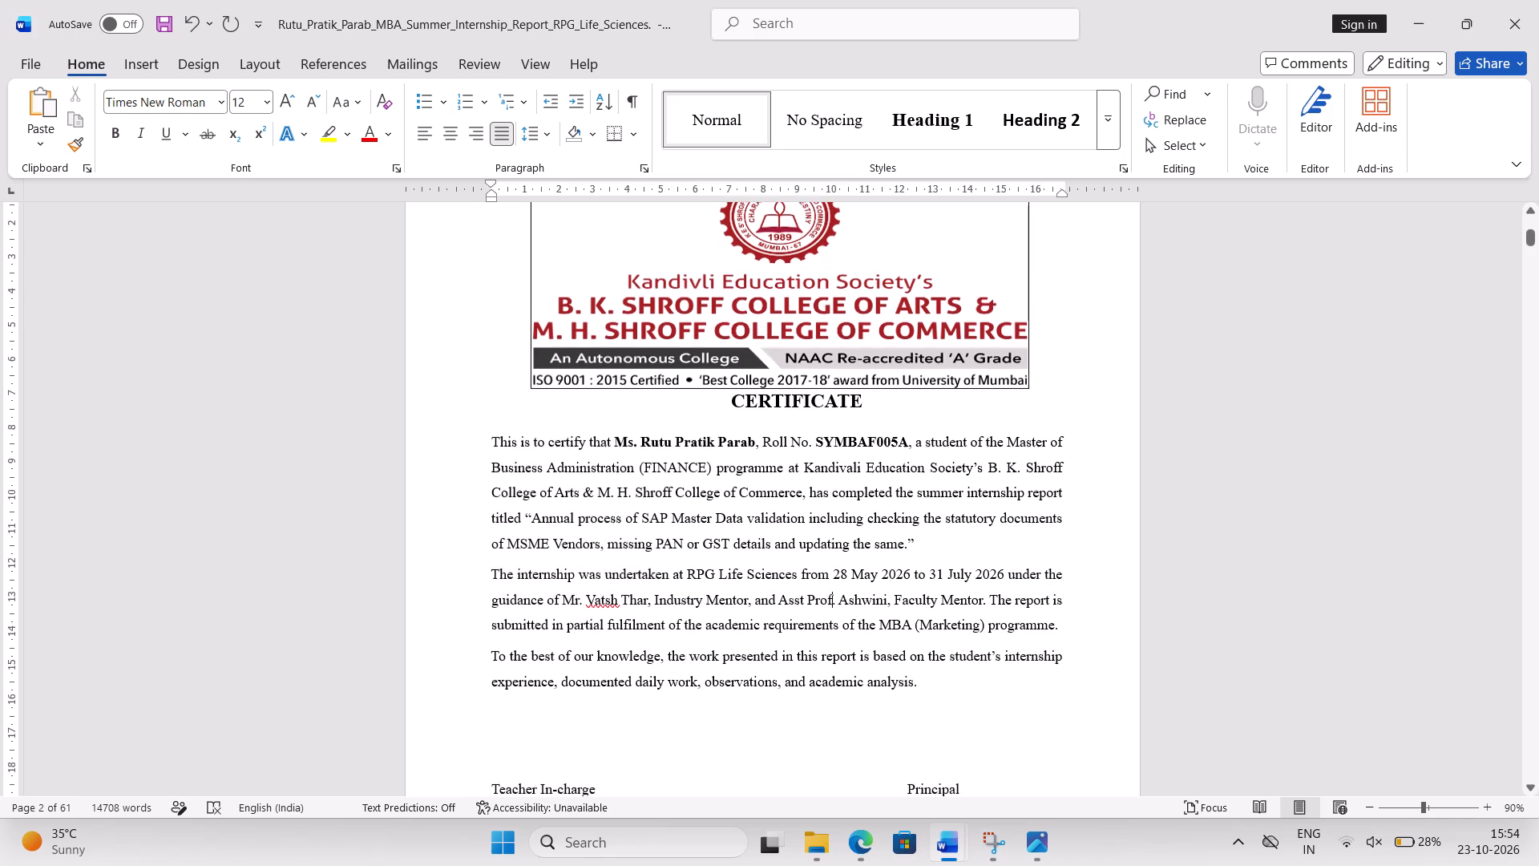
scroll(1158, 634, down, 1)
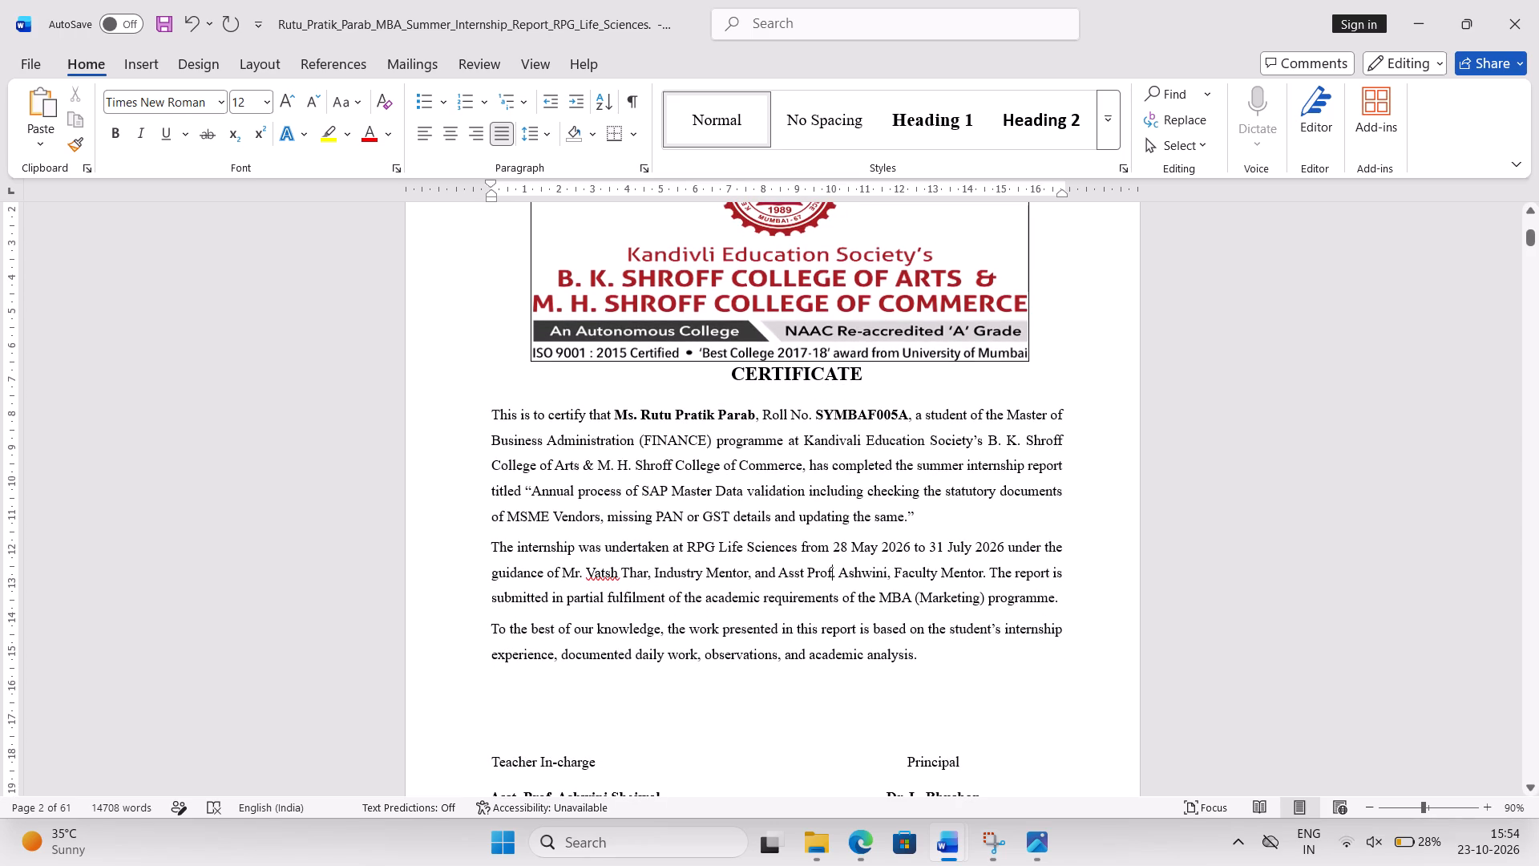
scroll(776, 651, down, 1)
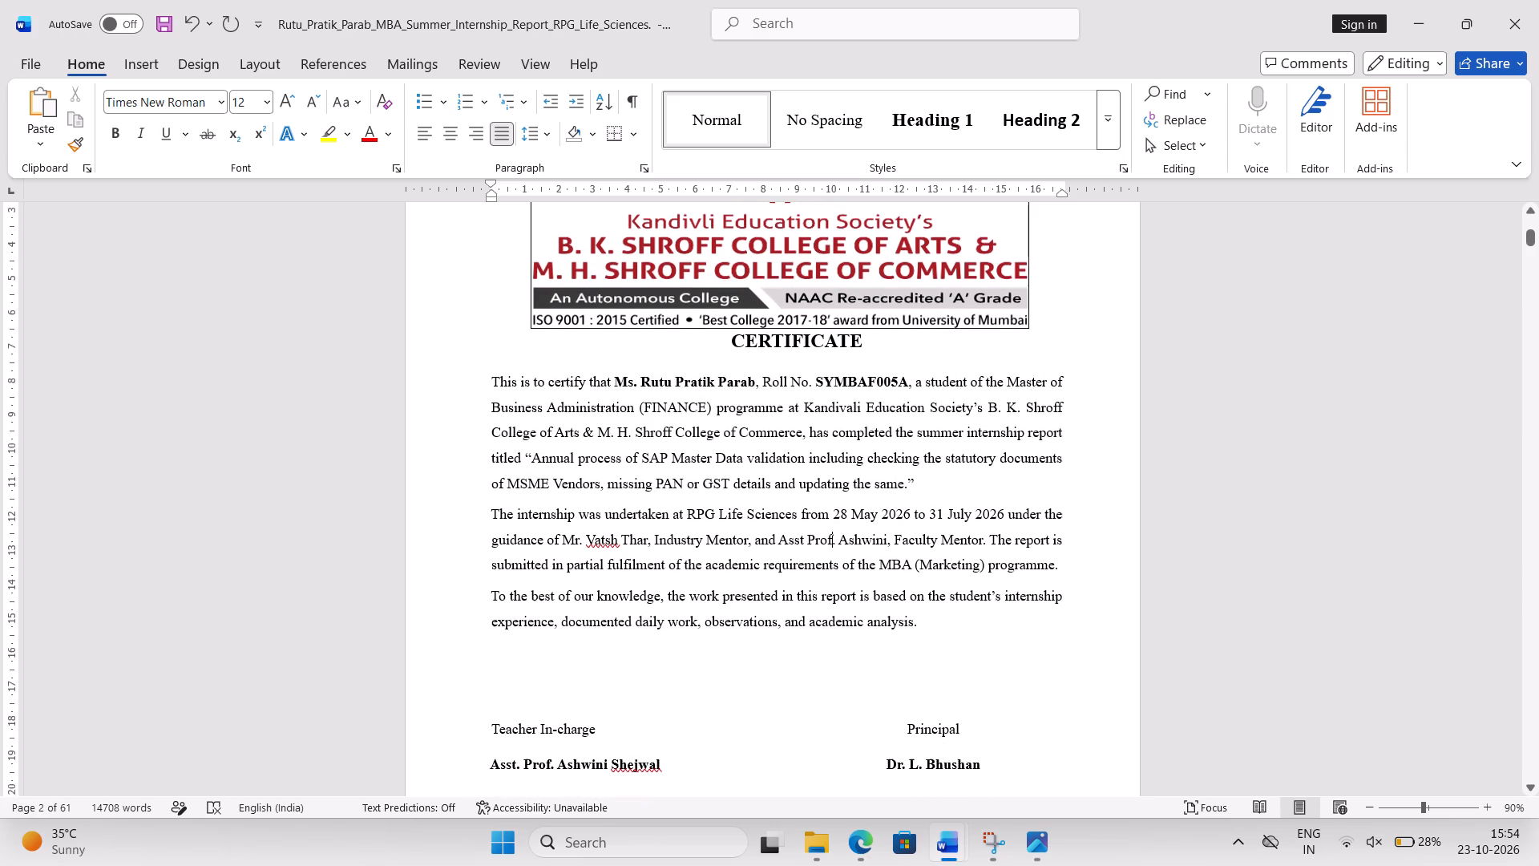
double_click(931, 565)
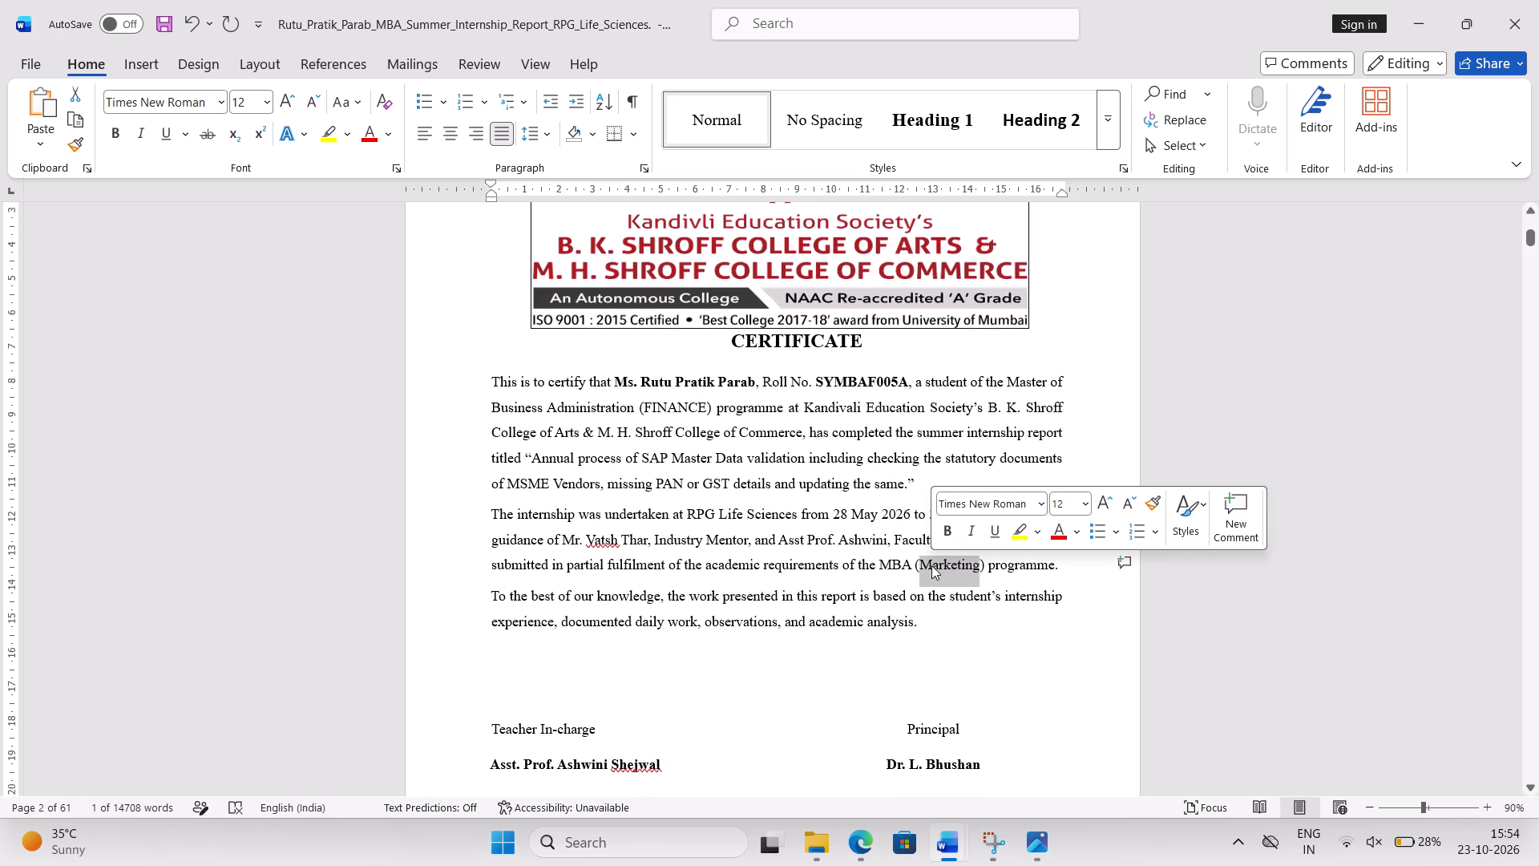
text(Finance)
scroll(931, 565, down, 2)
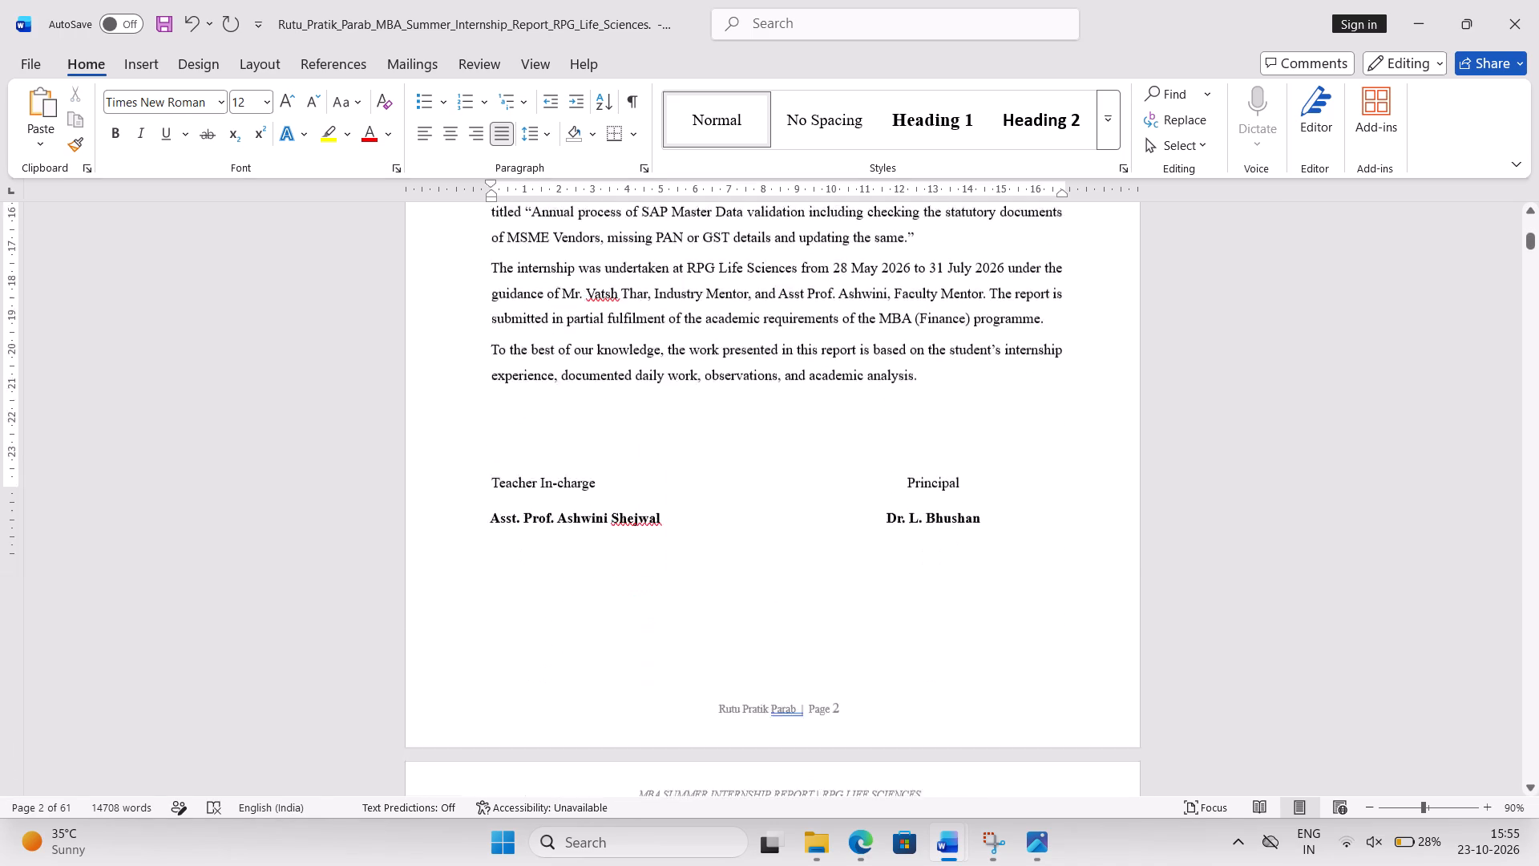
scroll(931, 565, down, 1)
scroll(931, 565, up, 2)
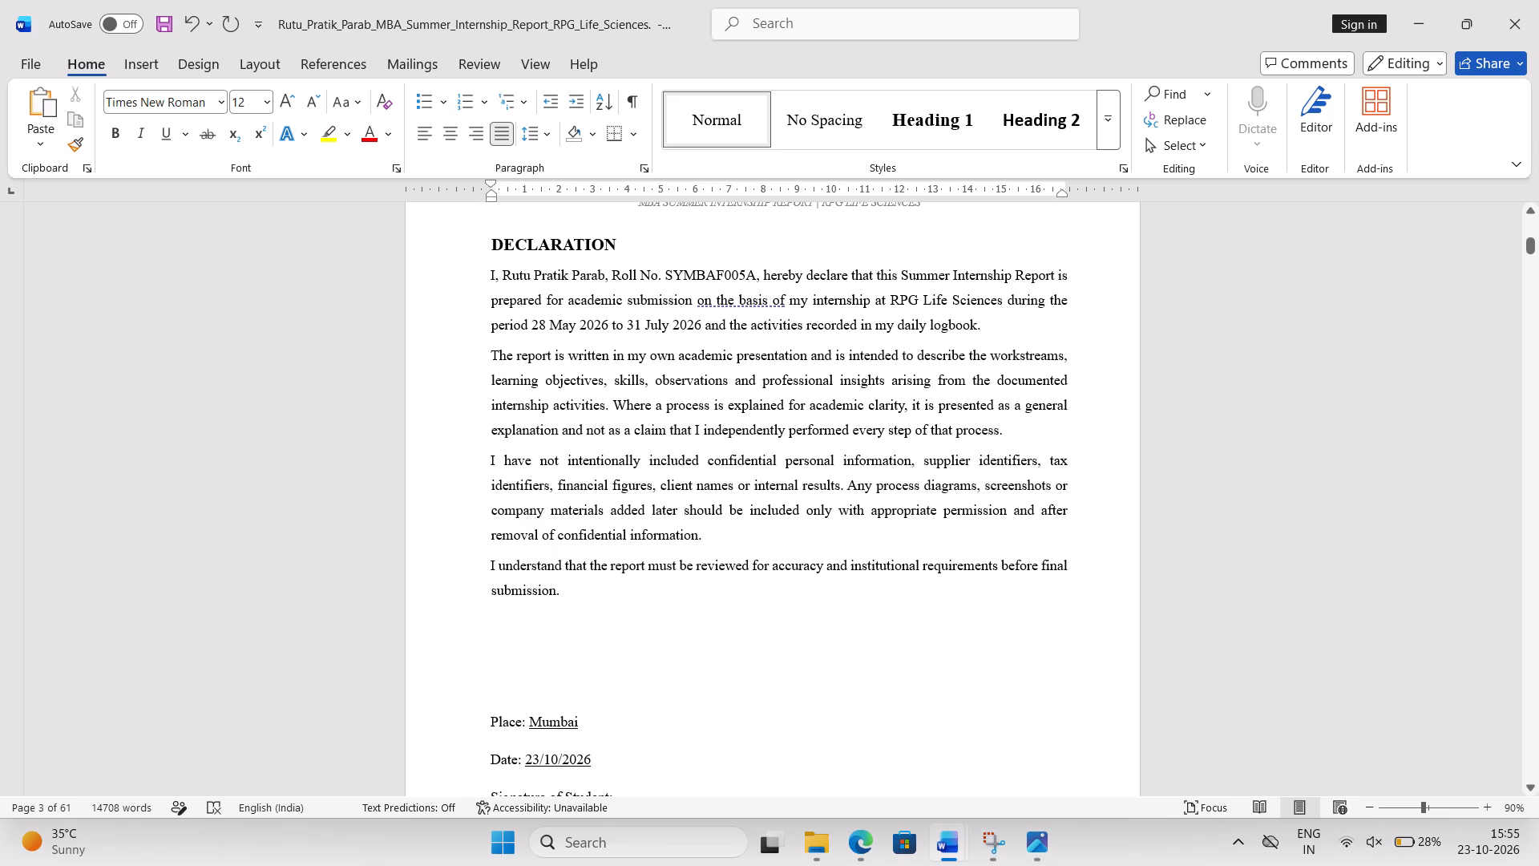
Review the cover page and certificate for the topic, company, specialisation, internship period and mentor details.
scroll(887, 334, up, 20)
scroll(887, 334, up, 4)
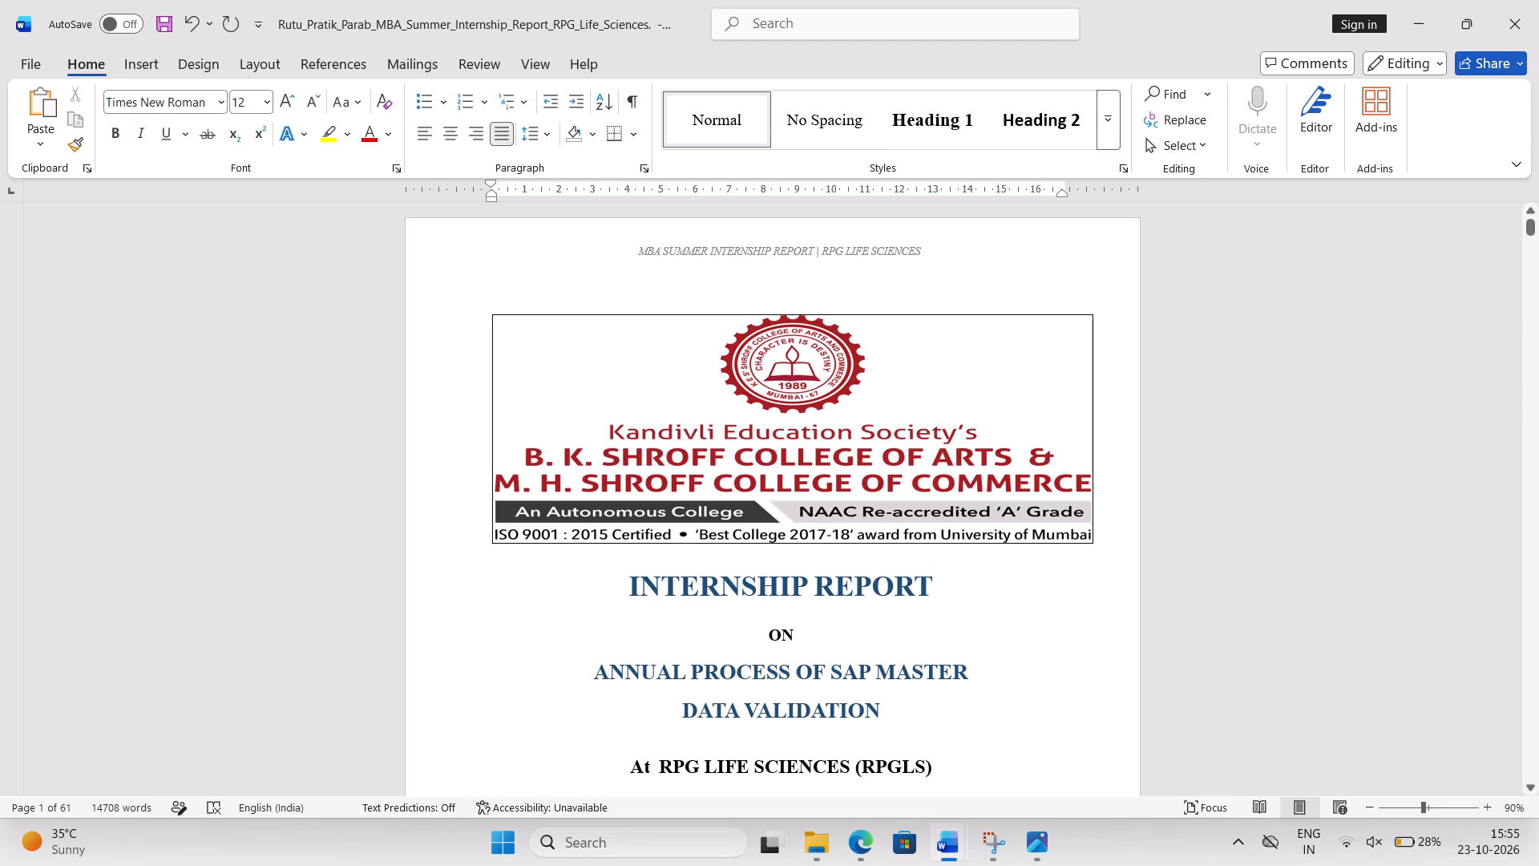
scroll(633, 714, down, 4)
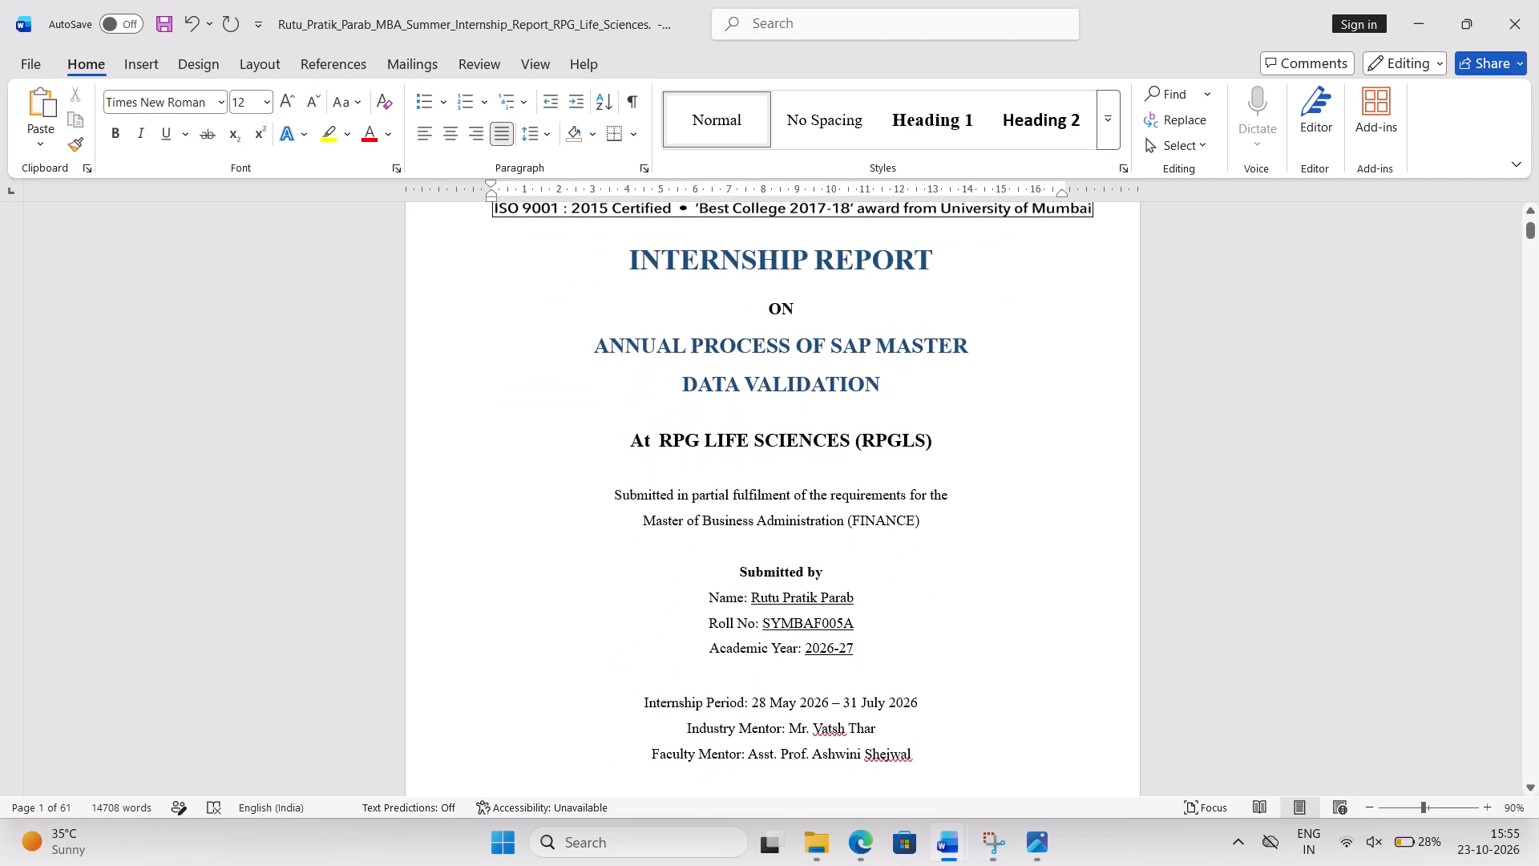
scroll(633, 714, down, 3)
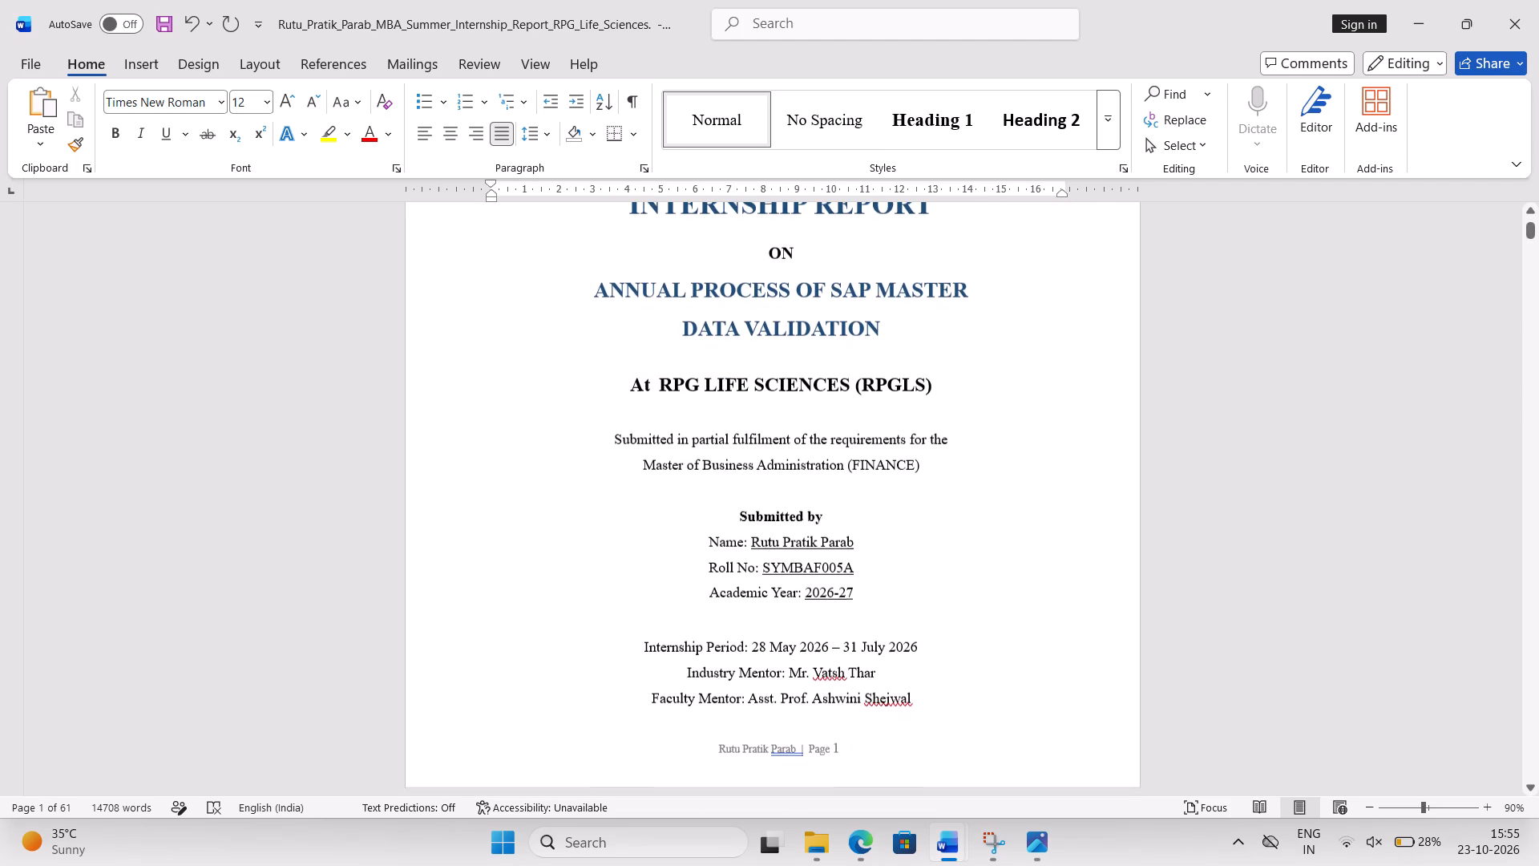
scroll(633, 714, down, 2)
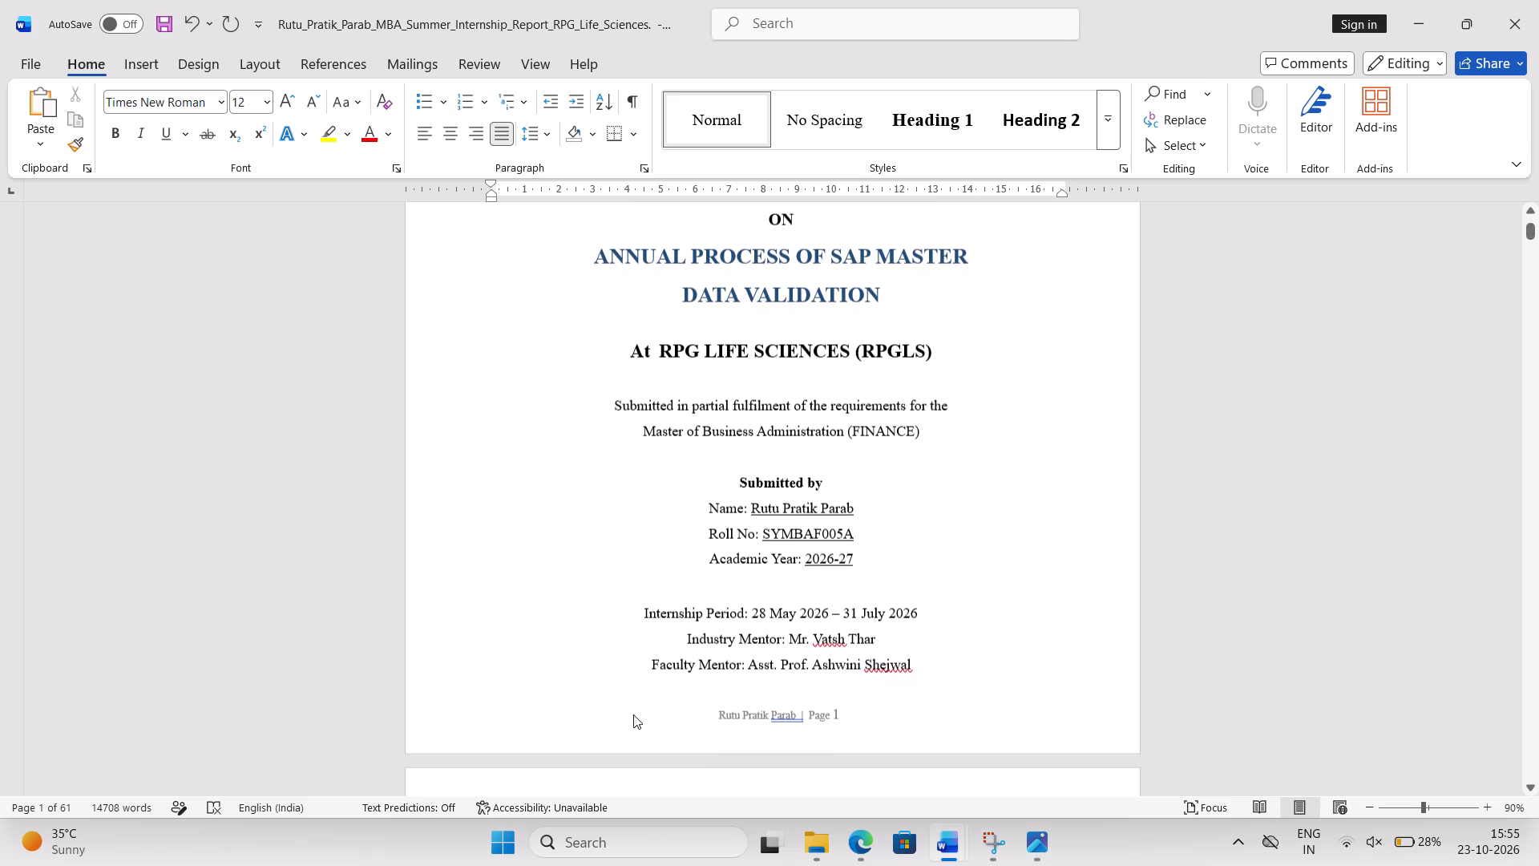
scroll(633, 714, down, 1)
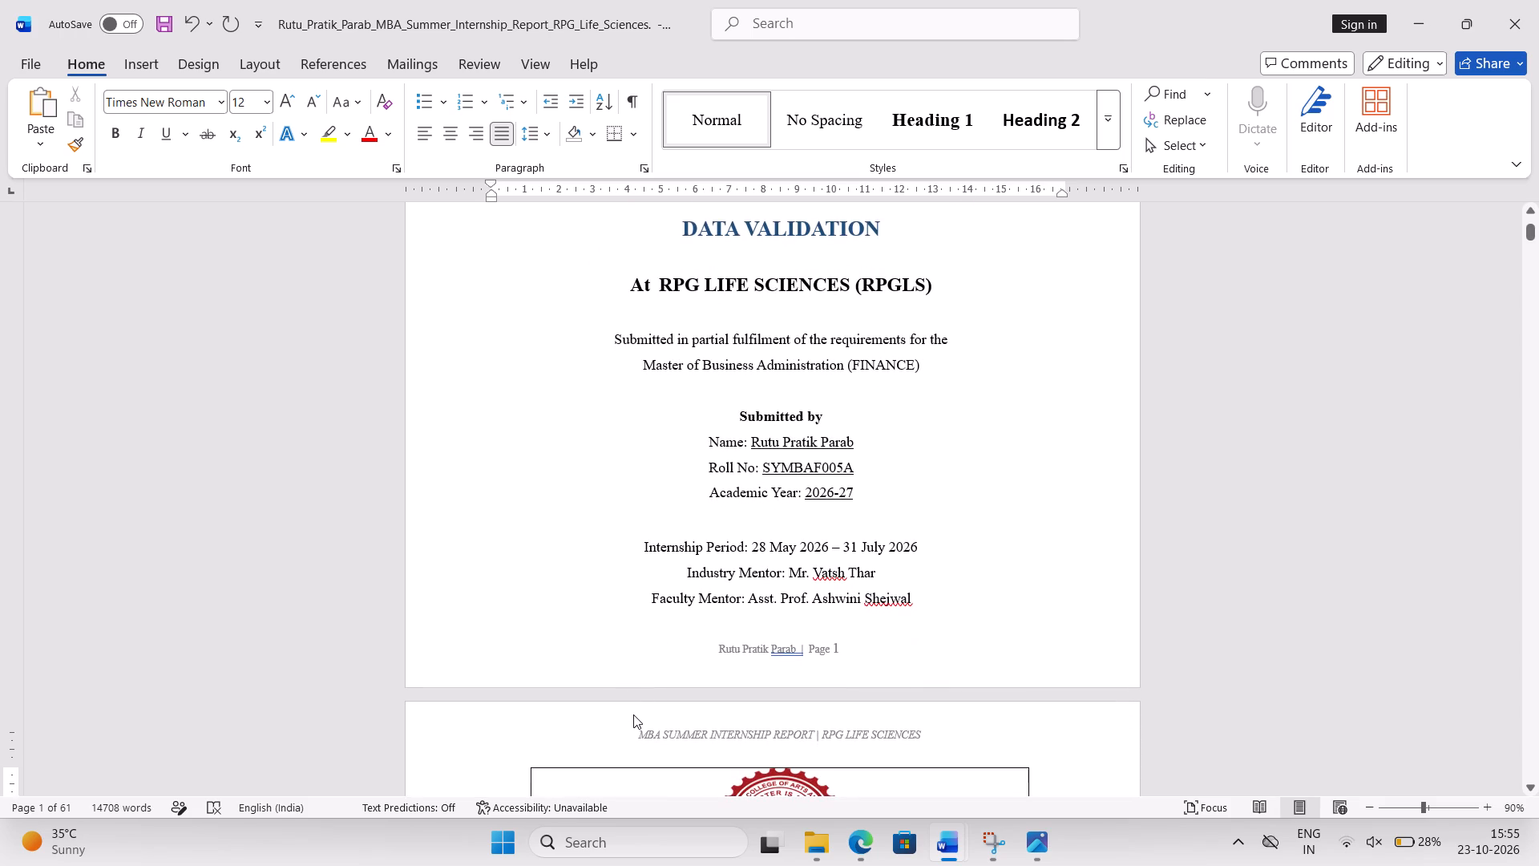
scroll(633, 714, down, 2)
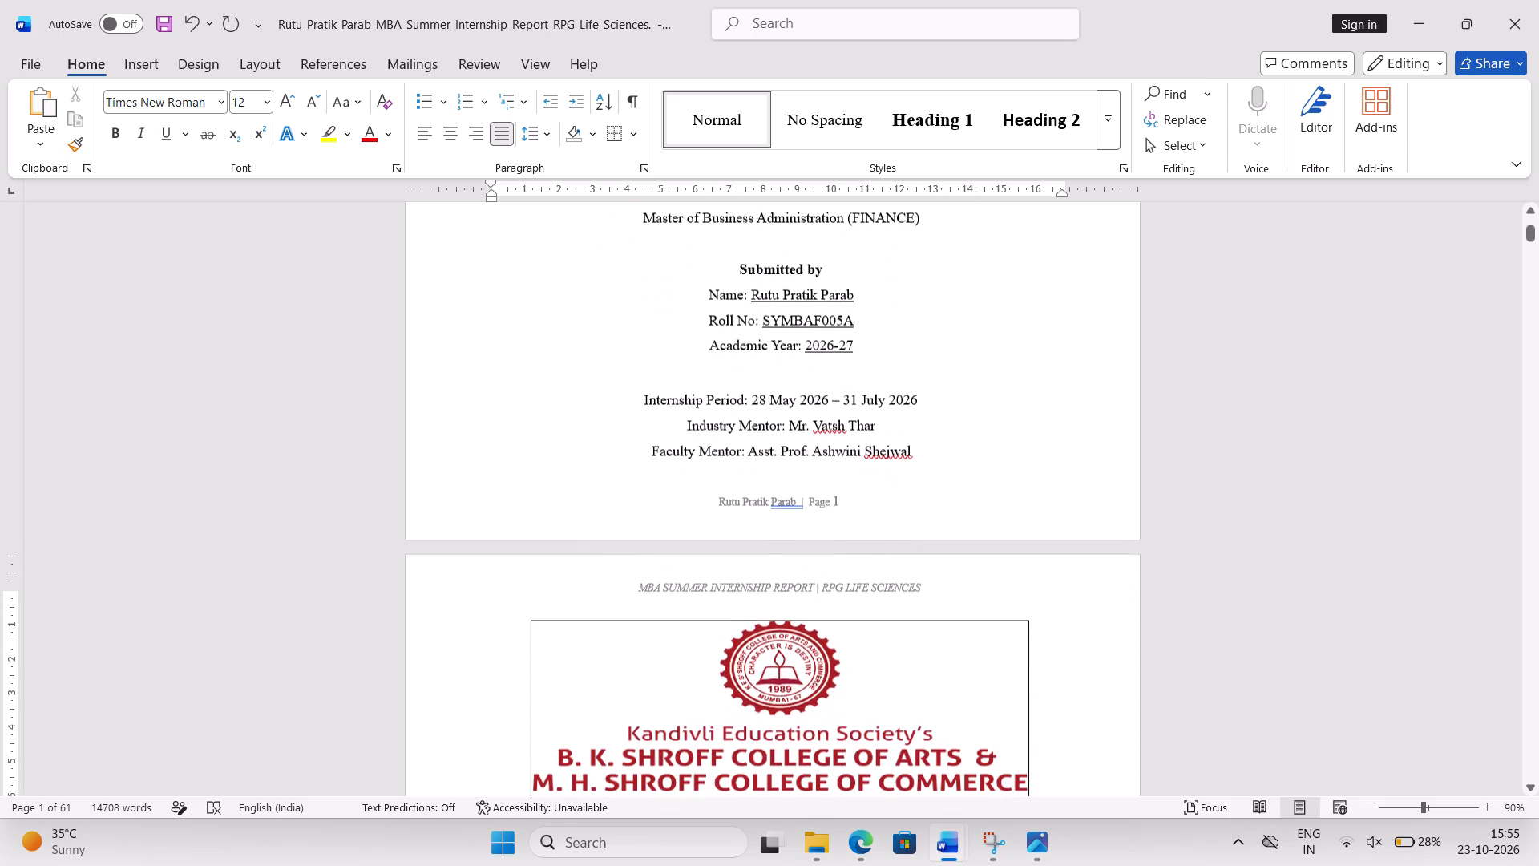
scroll(633, 714, down, 4)
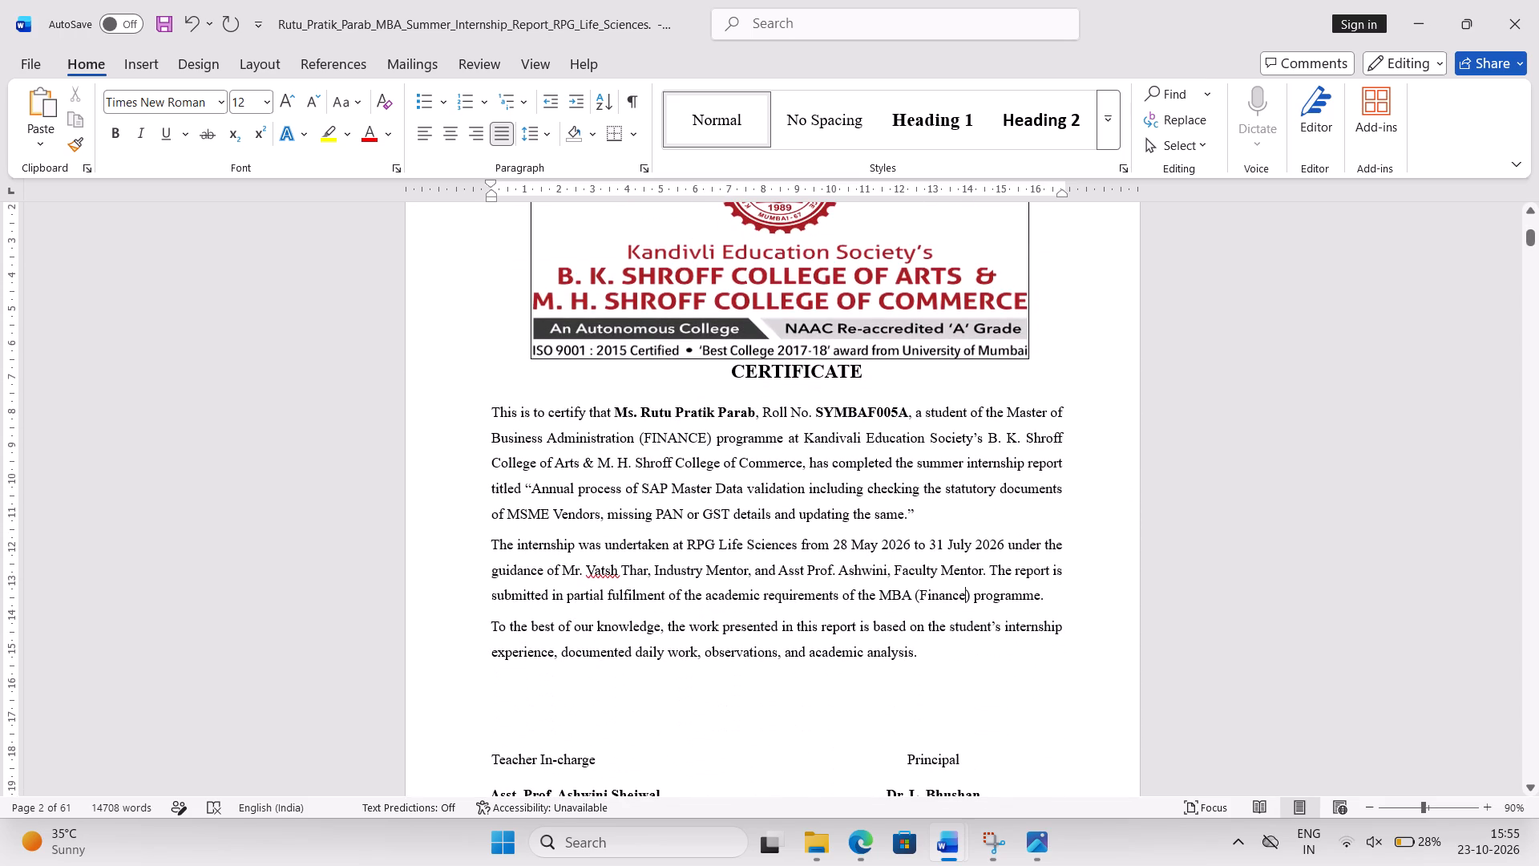
Review the certificate, declaration, acknowledgement, table of contents and list of tables pages for details and layout.
scroll(633, 714, down, 4)
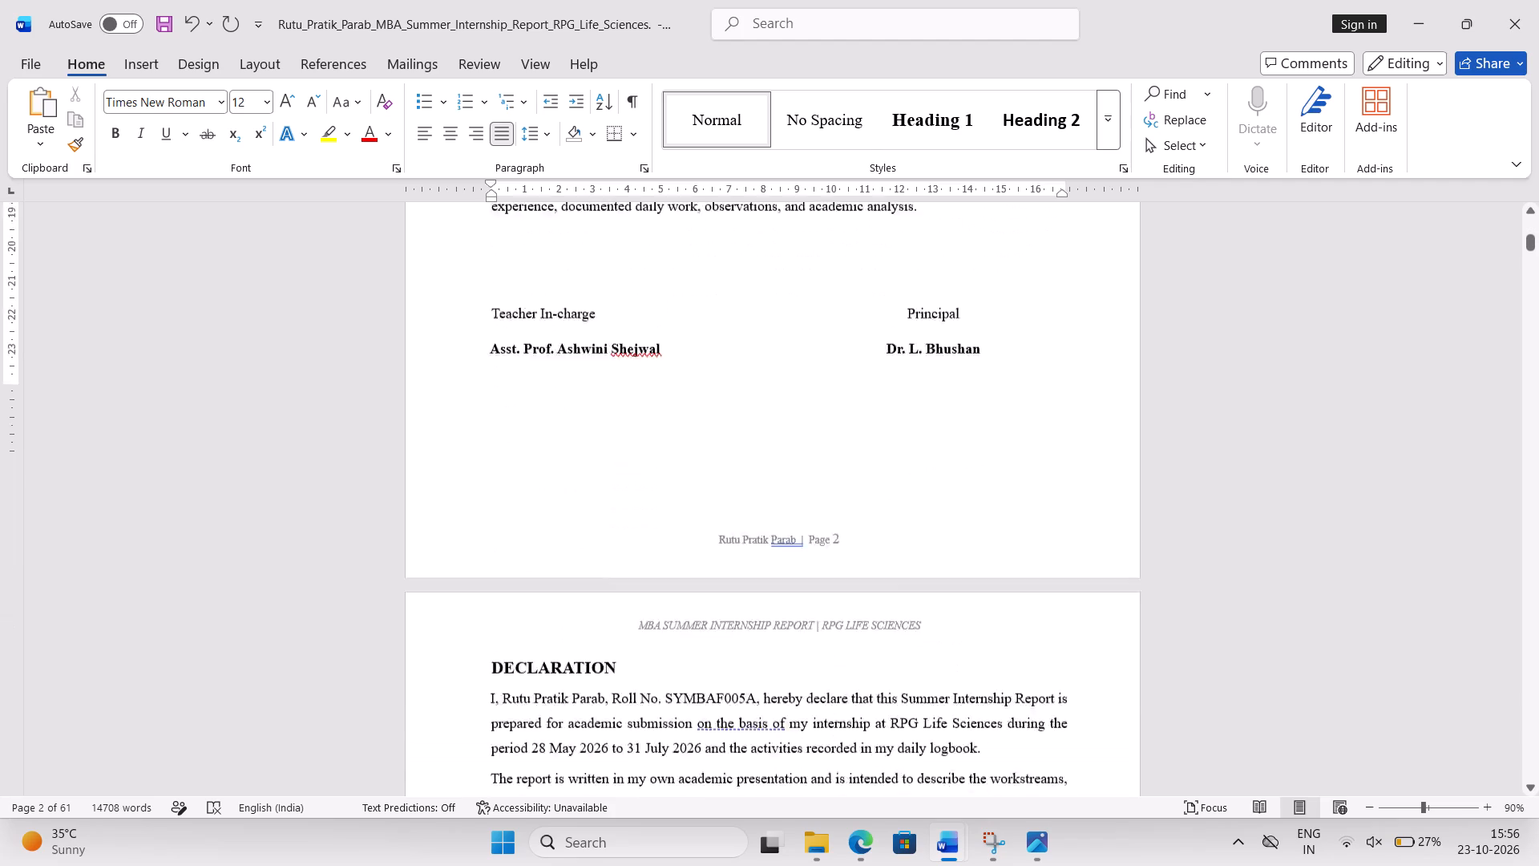
scroll(633, 714, down, 2)
scroll(633, 714, up, 2)
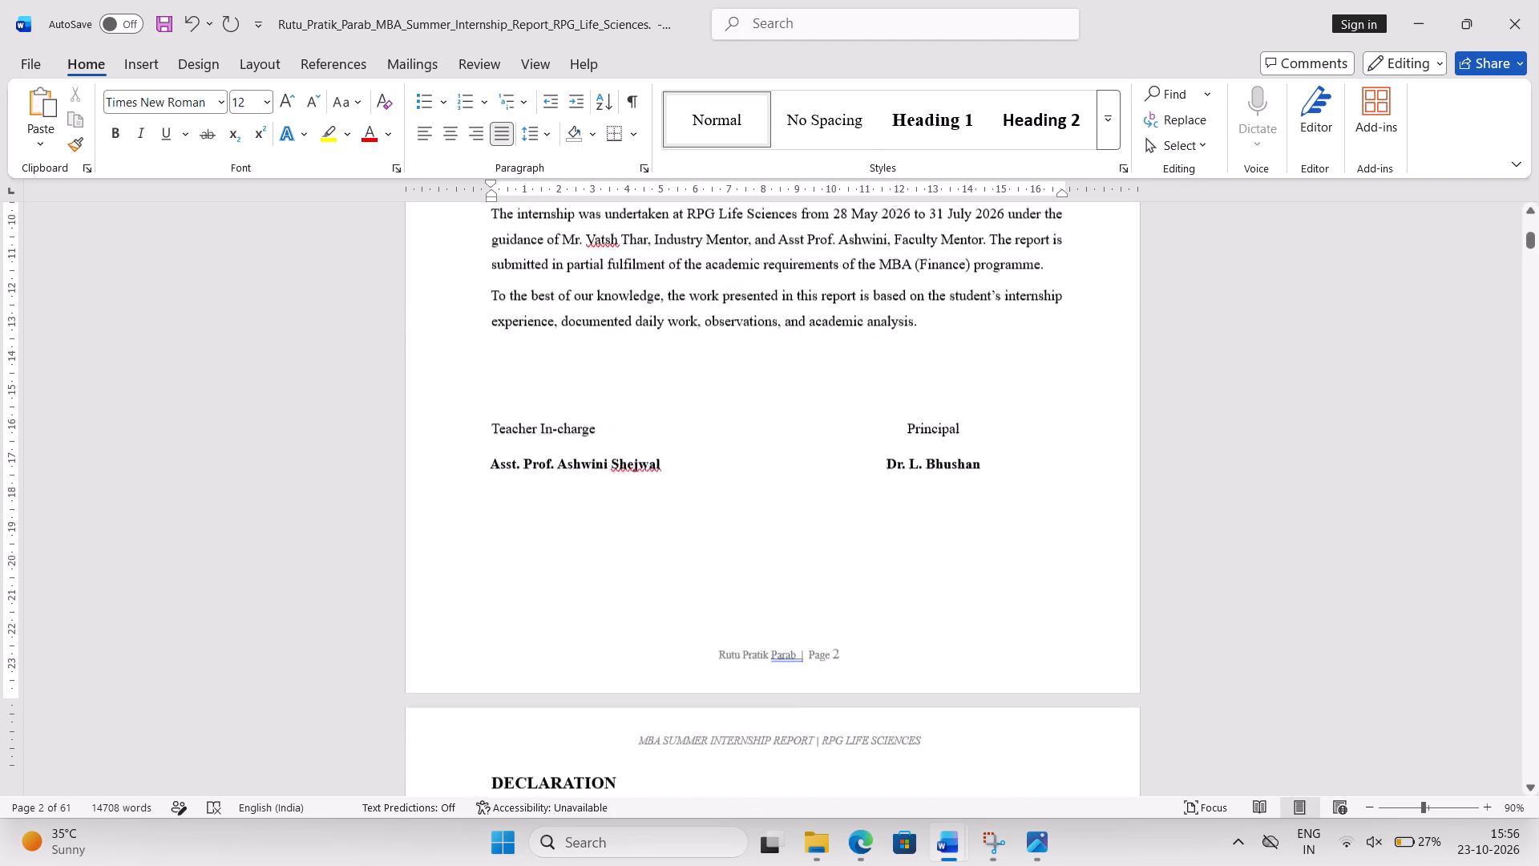
scroll(633, 714, up, 4)
click(633, 714)
scroll(633, 714, down, 1)
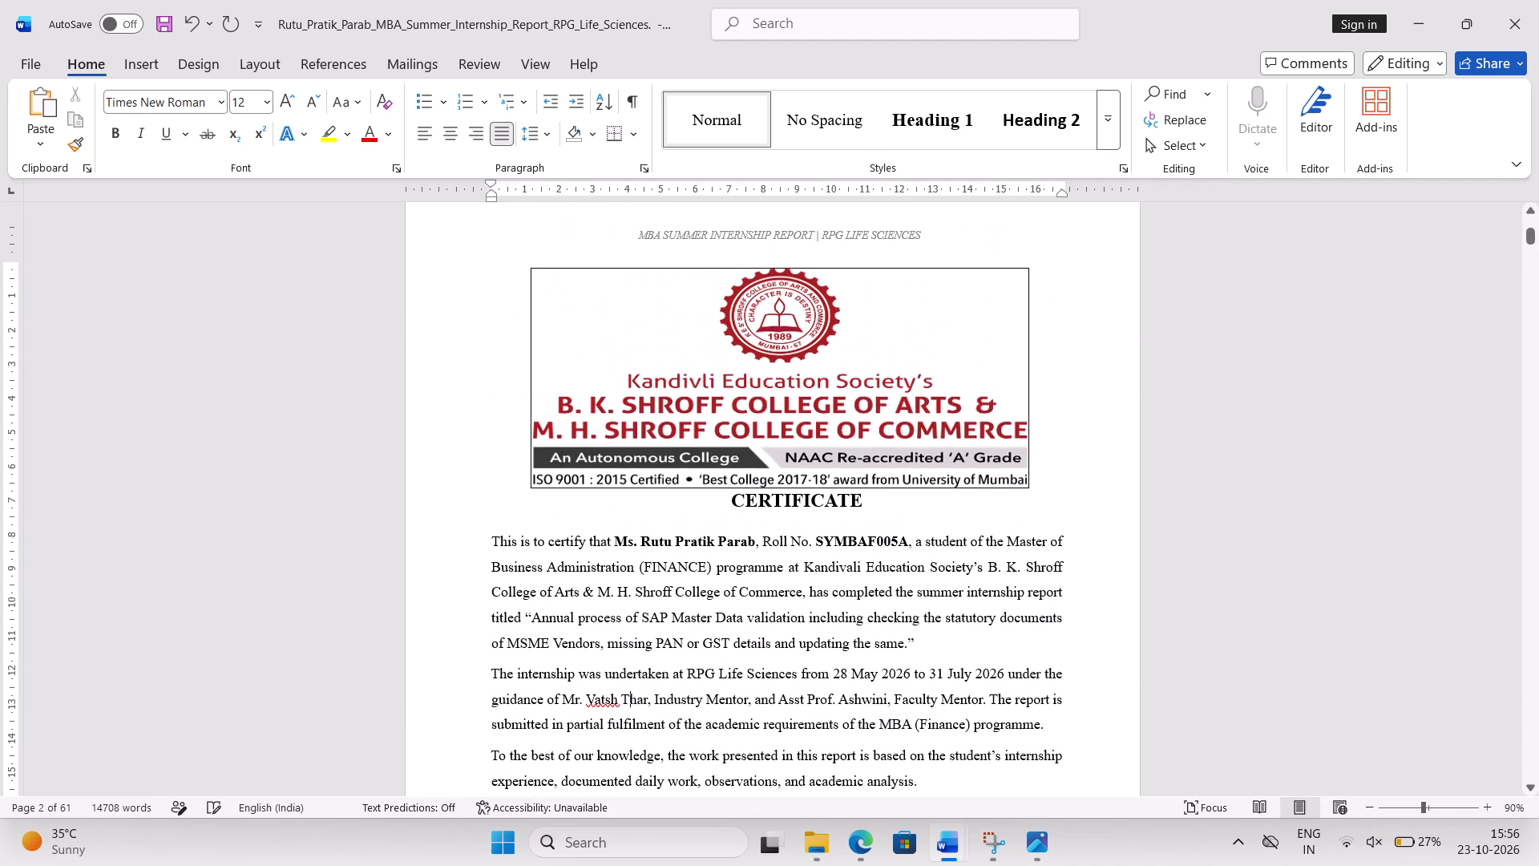
scroll(633, 714, down, 5)
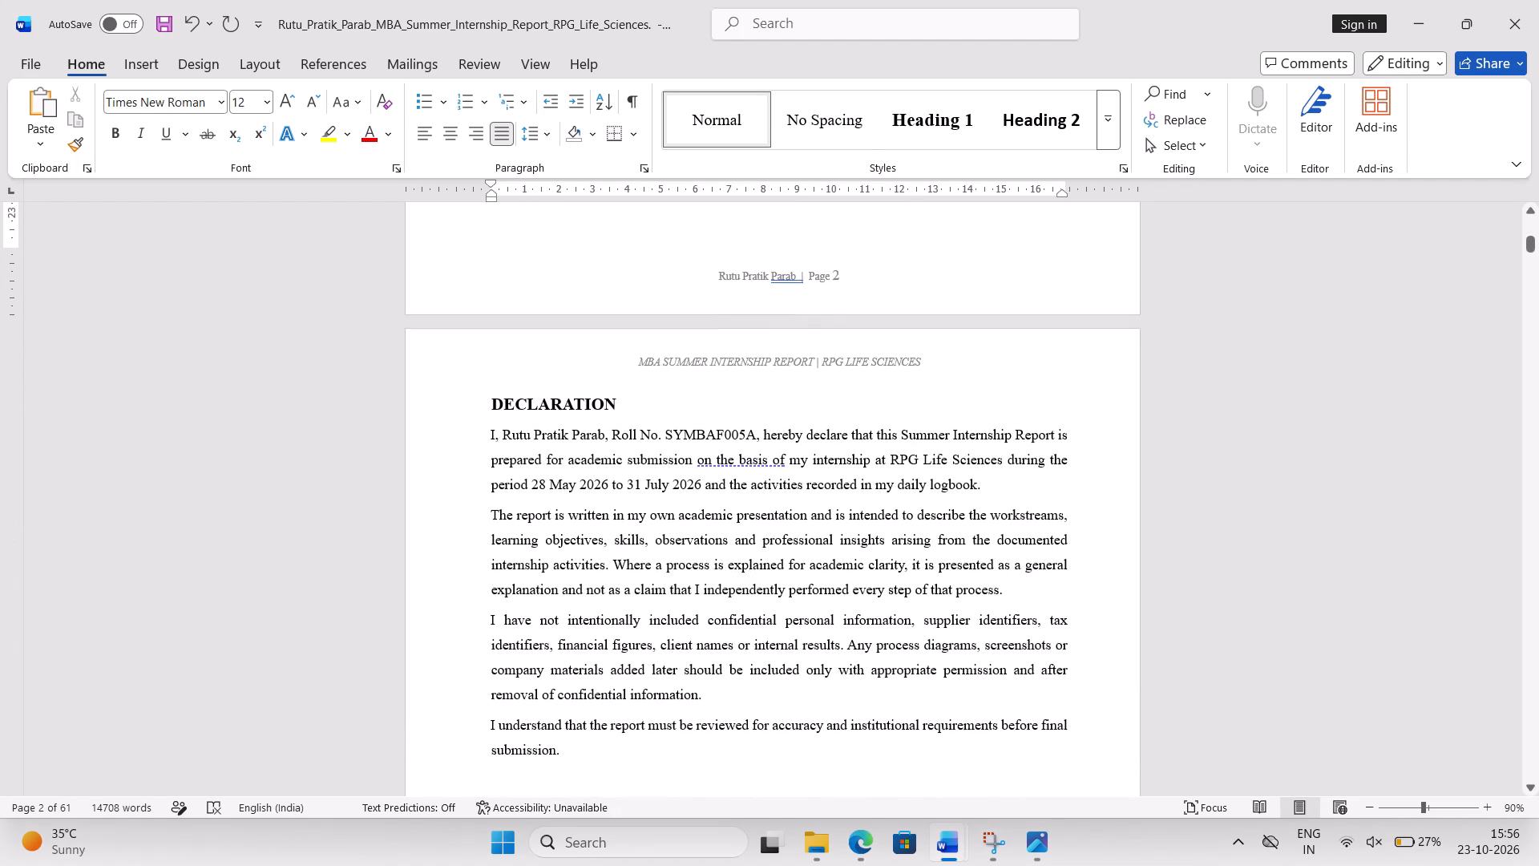
scroll(633, 714, down, 5)
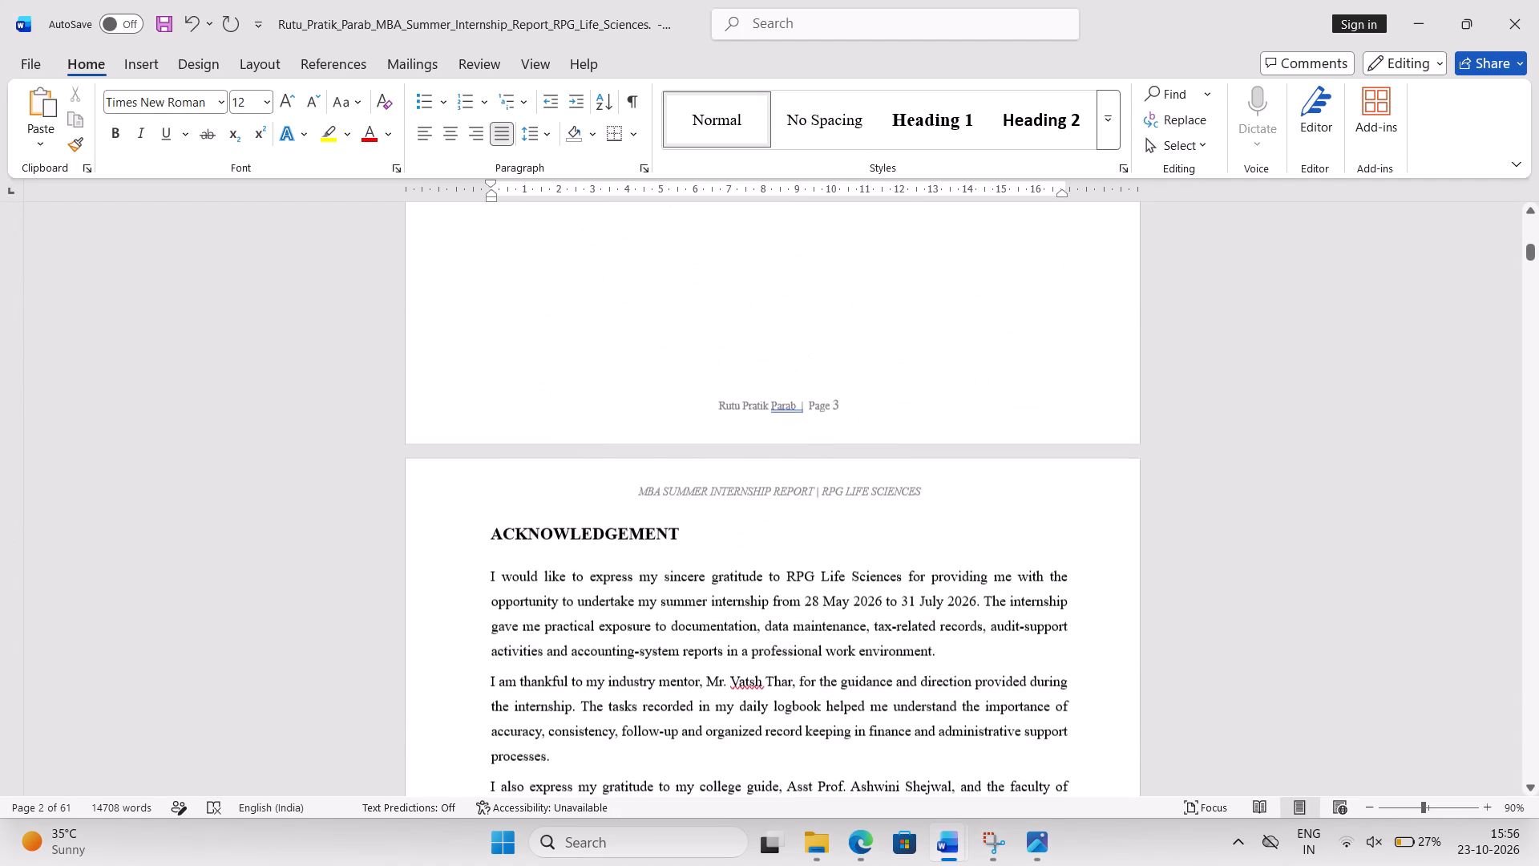
scroll(633, 714, down, 8)
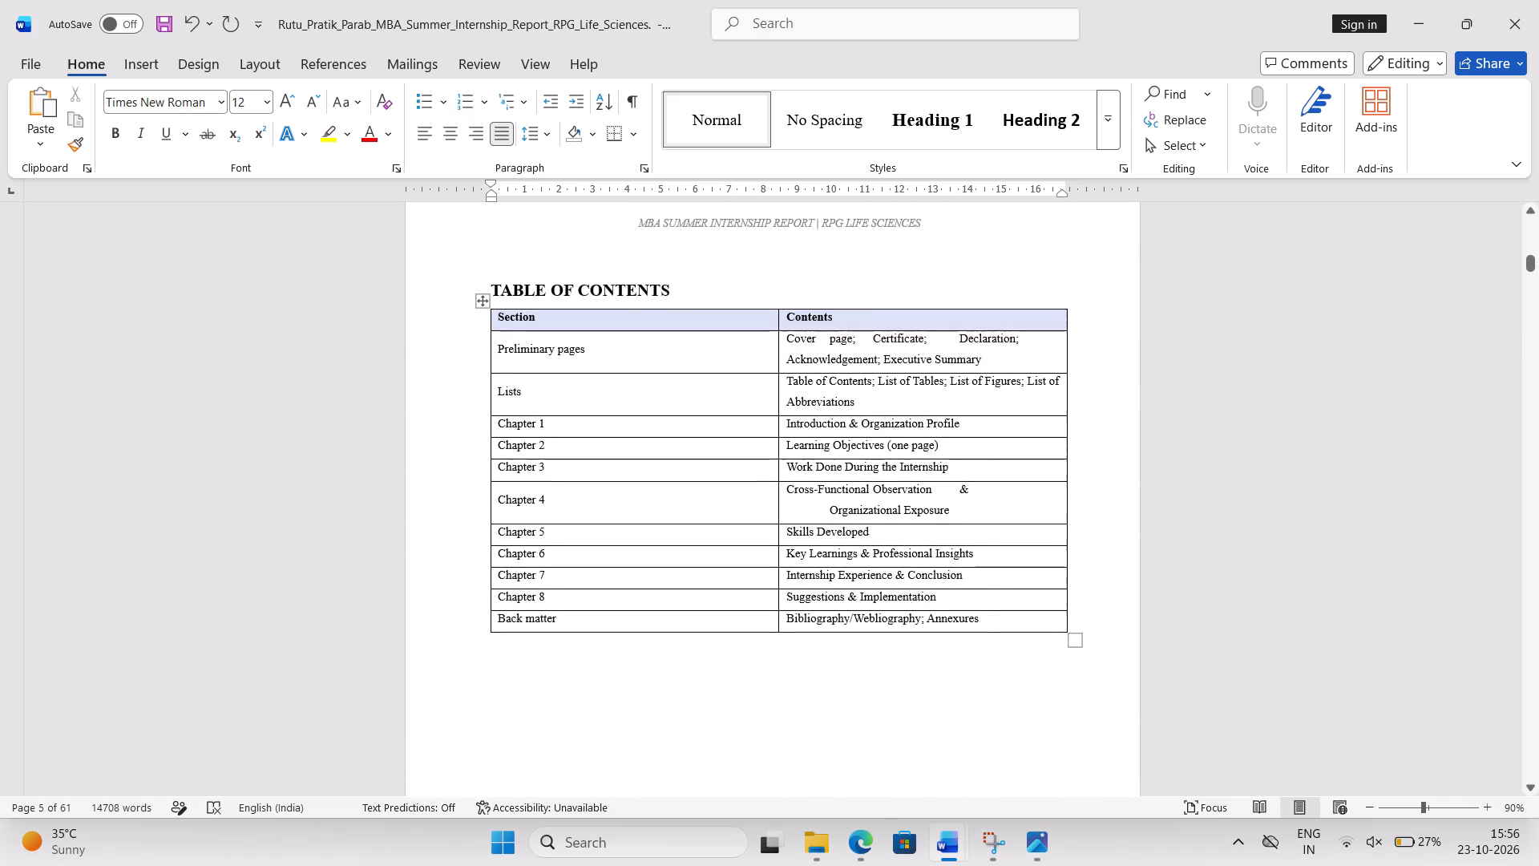
scroll(633, 714, down, 4)
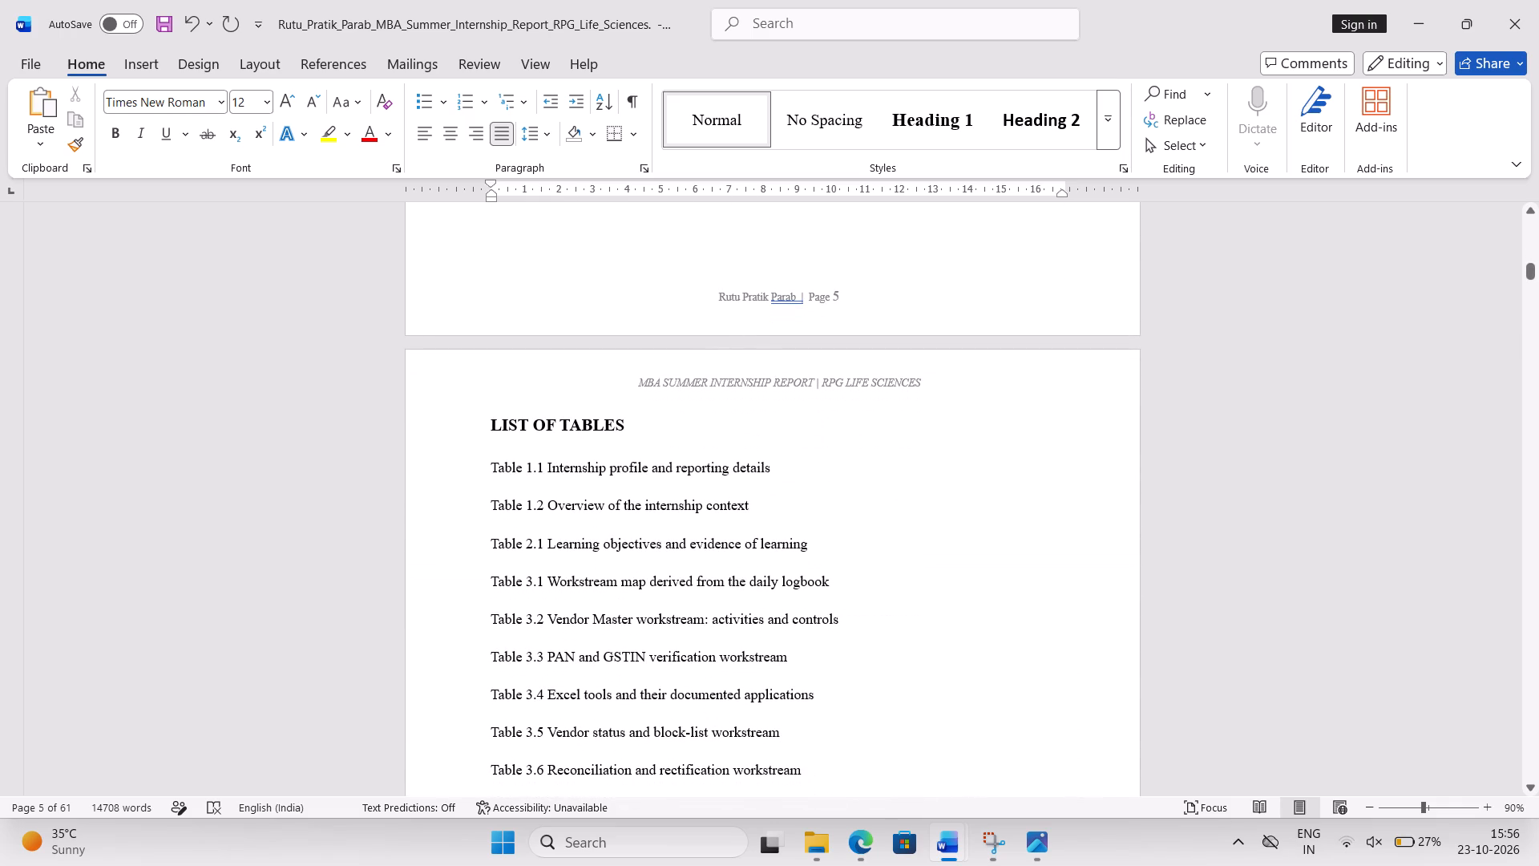
scroll(633, 714, up, 5)
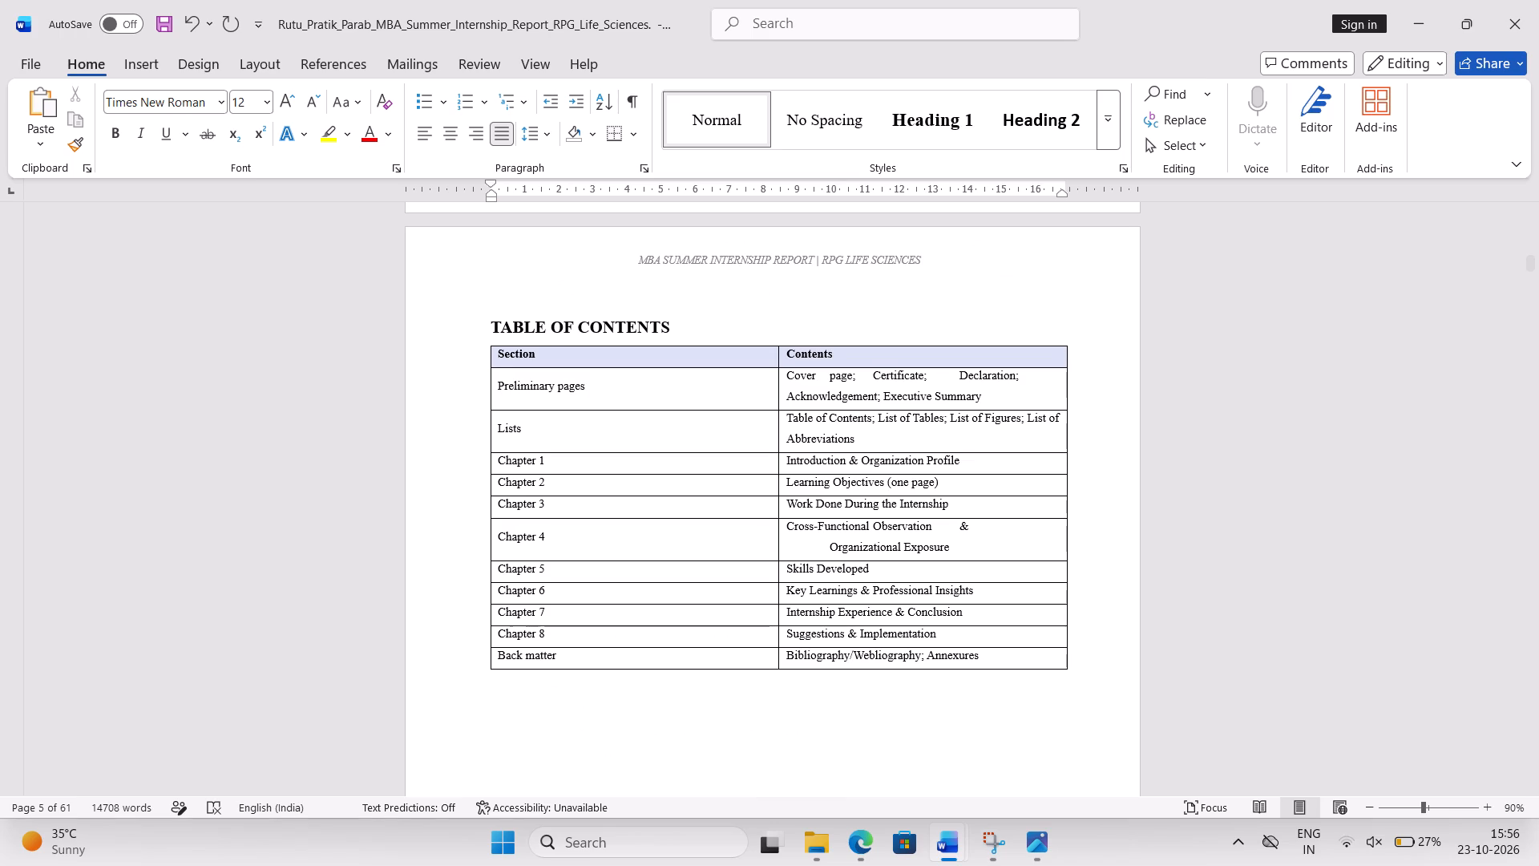
scroll(633, 714, down, 1)
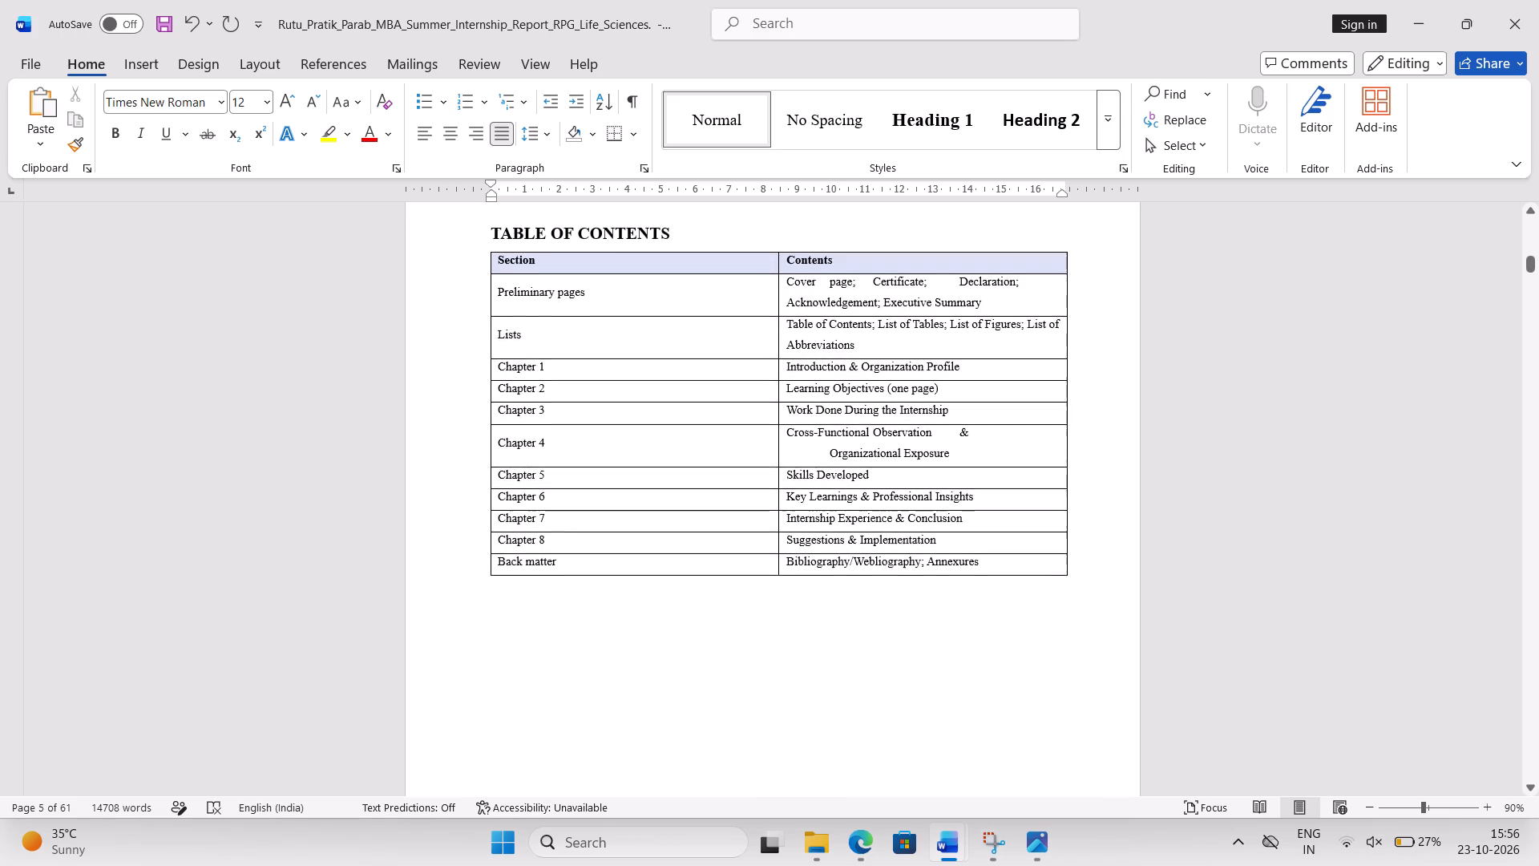
scroll(633, 714, down, 2)
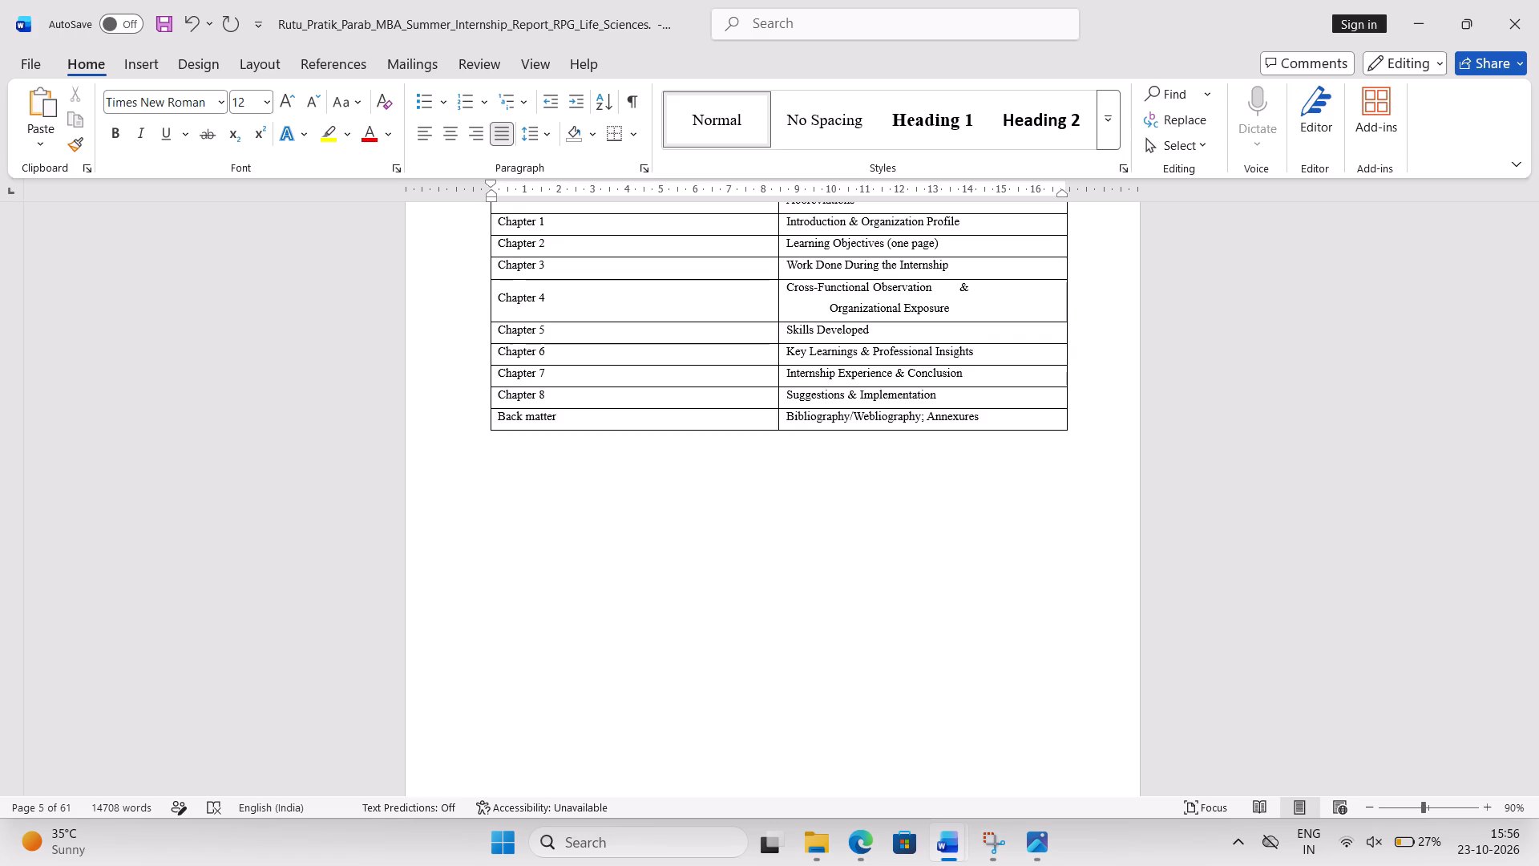
Center the ACKNOWLEDGEMENT heading on its page.
scroll(633, 714, up, 5)
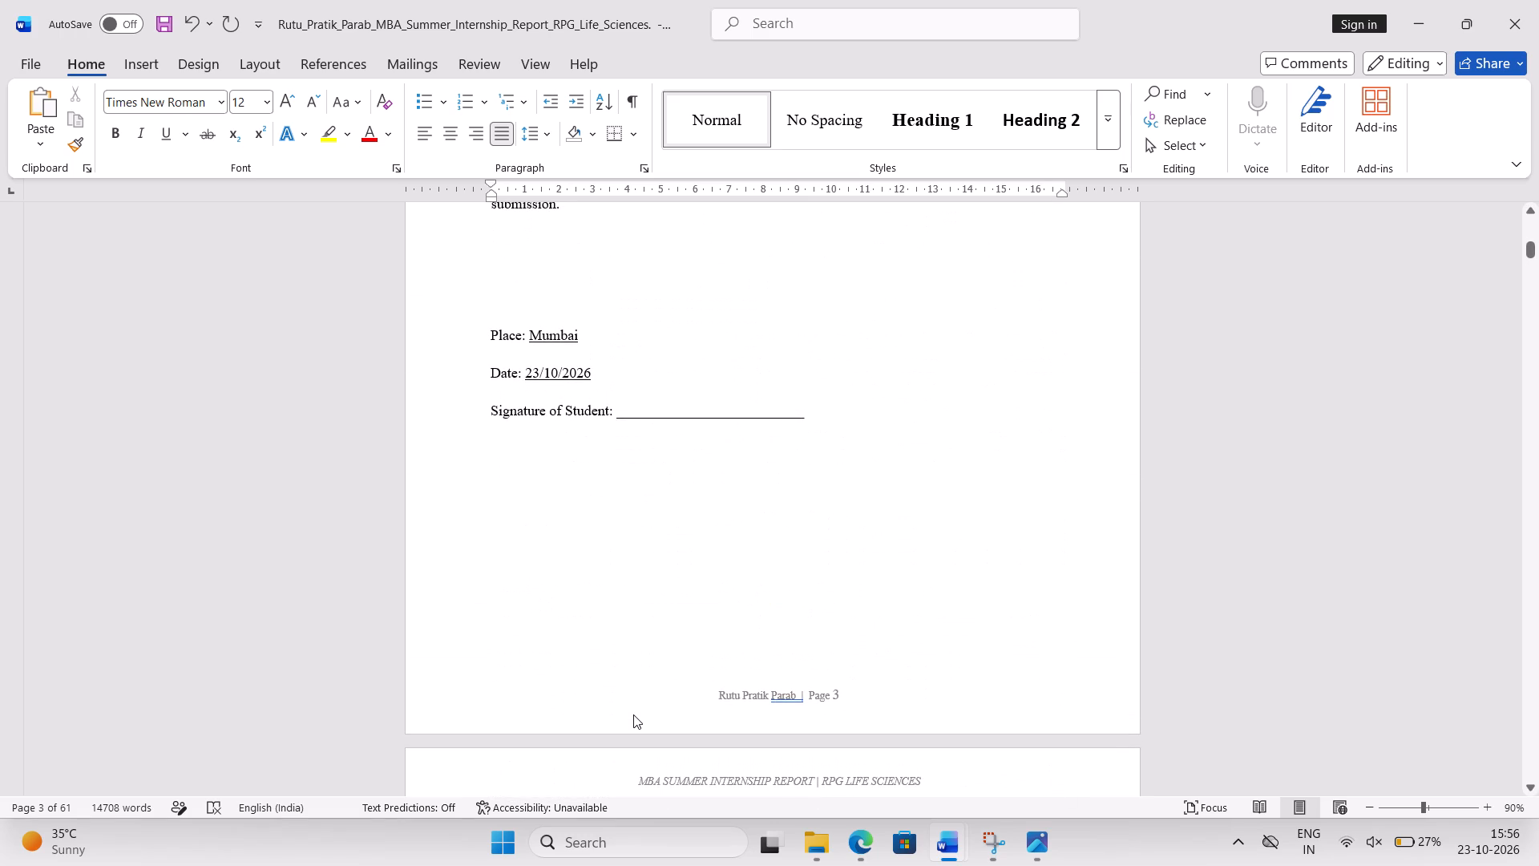
scroll(633, 714, down, 2)
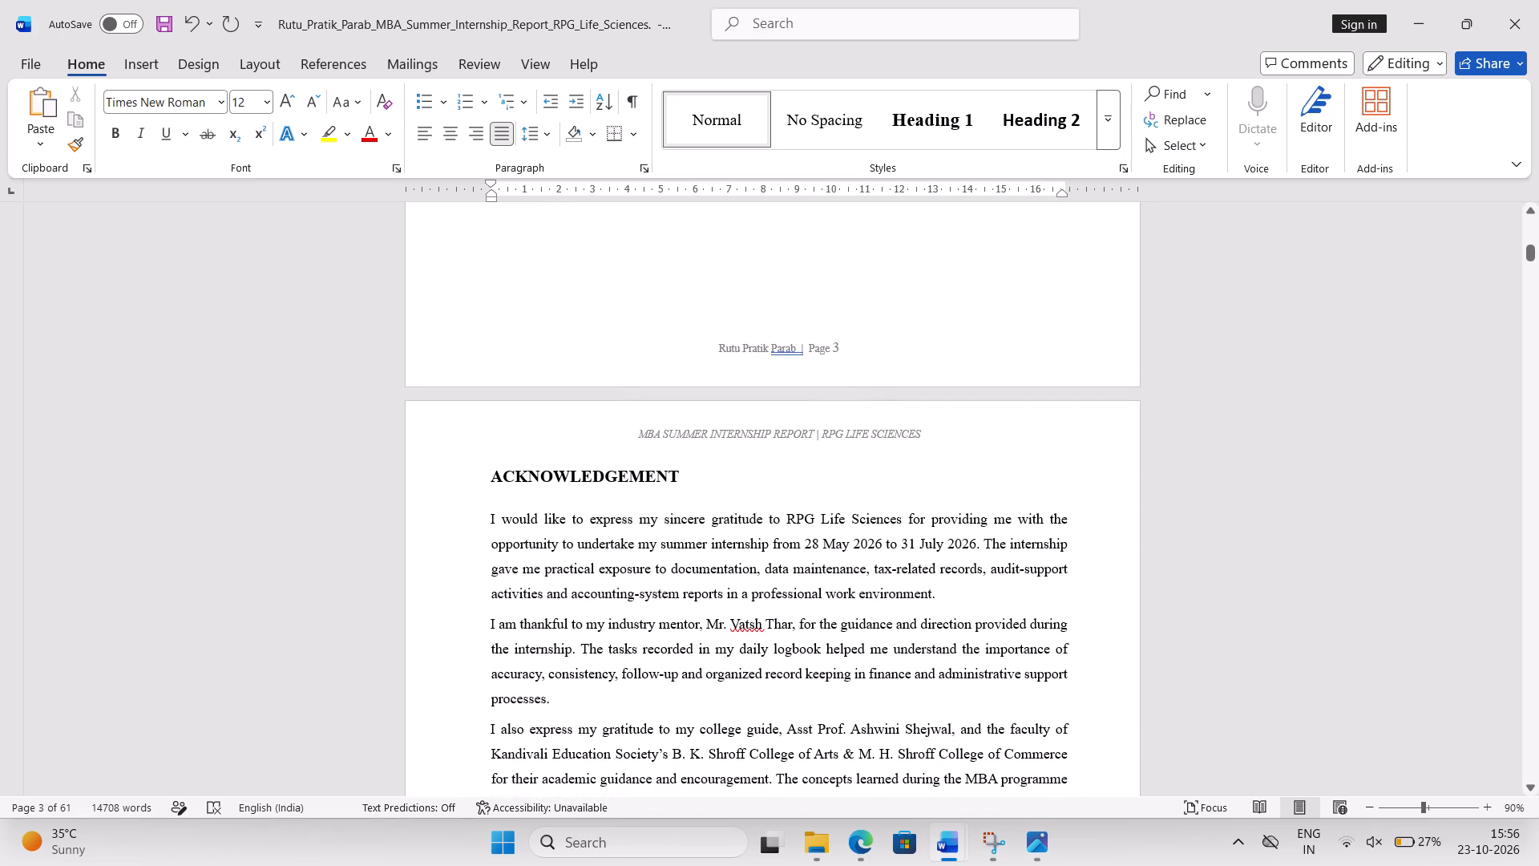
triple_click(512, 479)
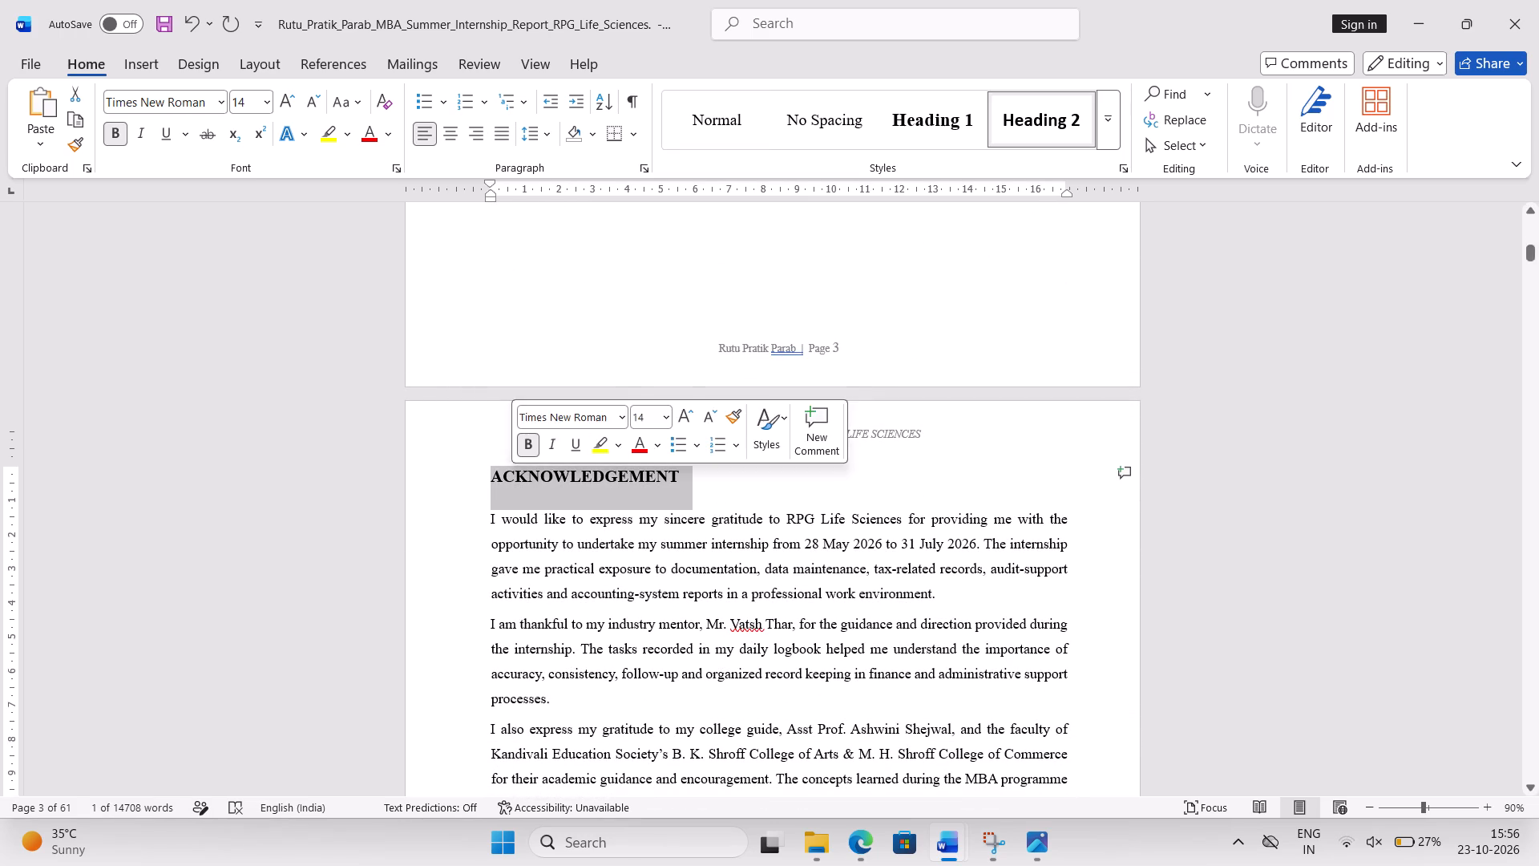
click(462, 140)
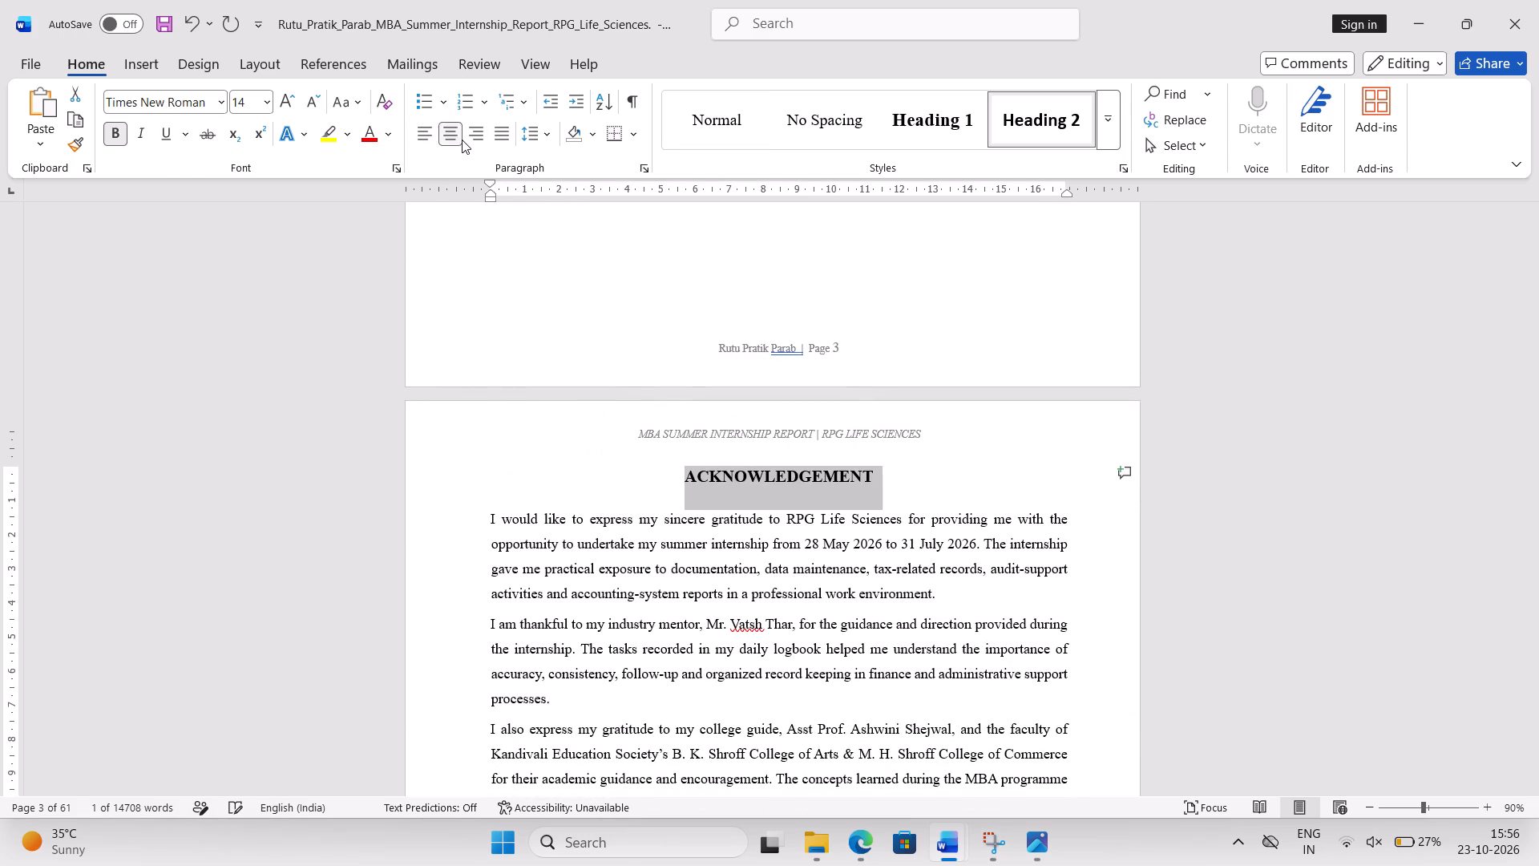
Center the TABLE OF CONTENTS heading above the contents table.
scroll(462, 140, down, 4)
scroll(577, 497, down, 3)
scroll(583, 433, down, 1)
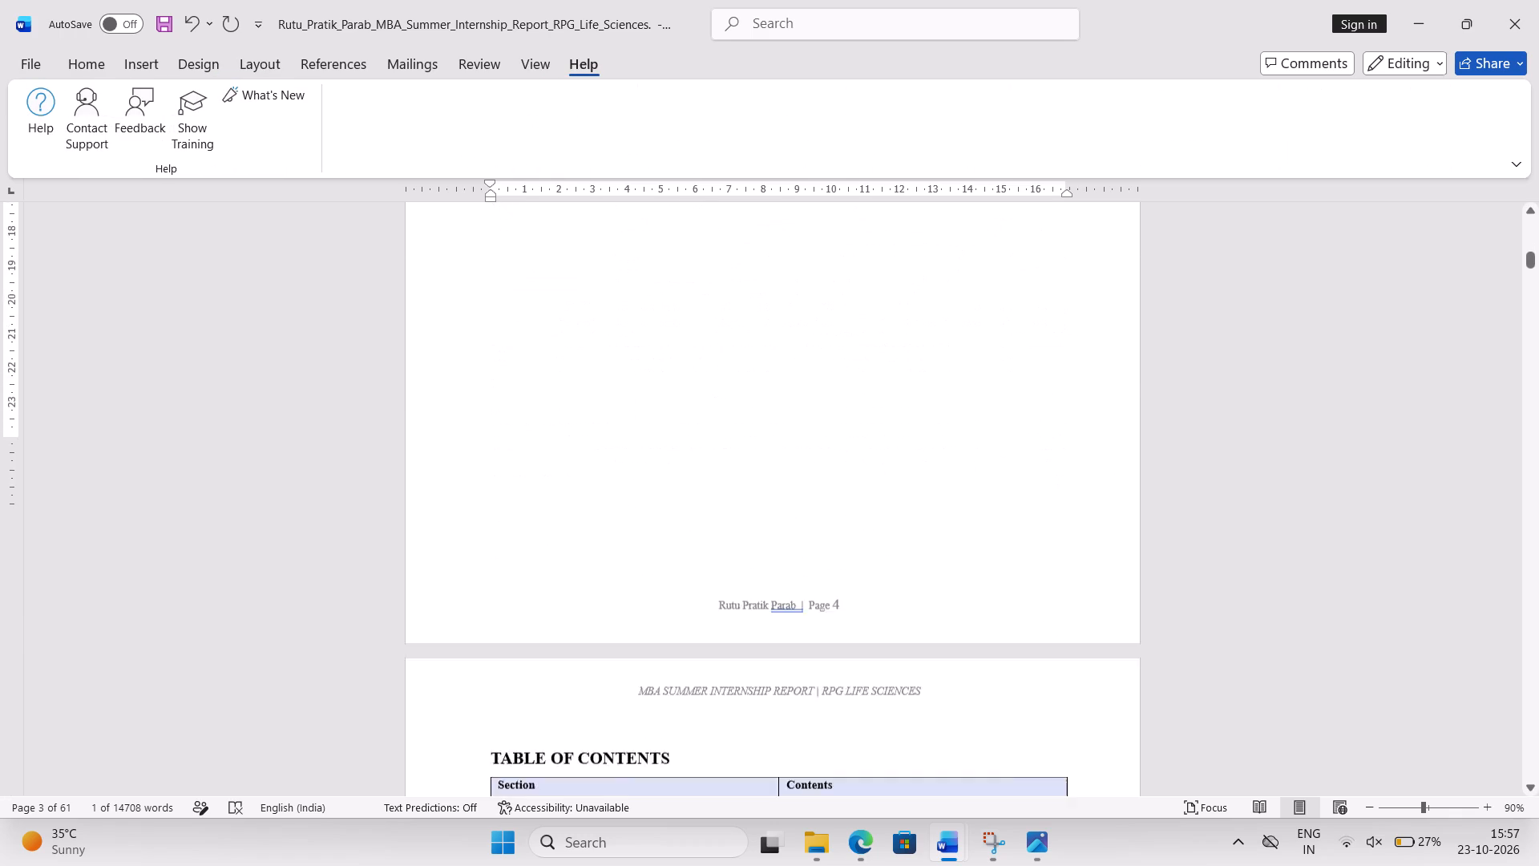
scroll(585, 423, down, 1)
scroll(586, 267, up, 1)
drag(584, 261, 581, 274)
triple_click(581, 274)
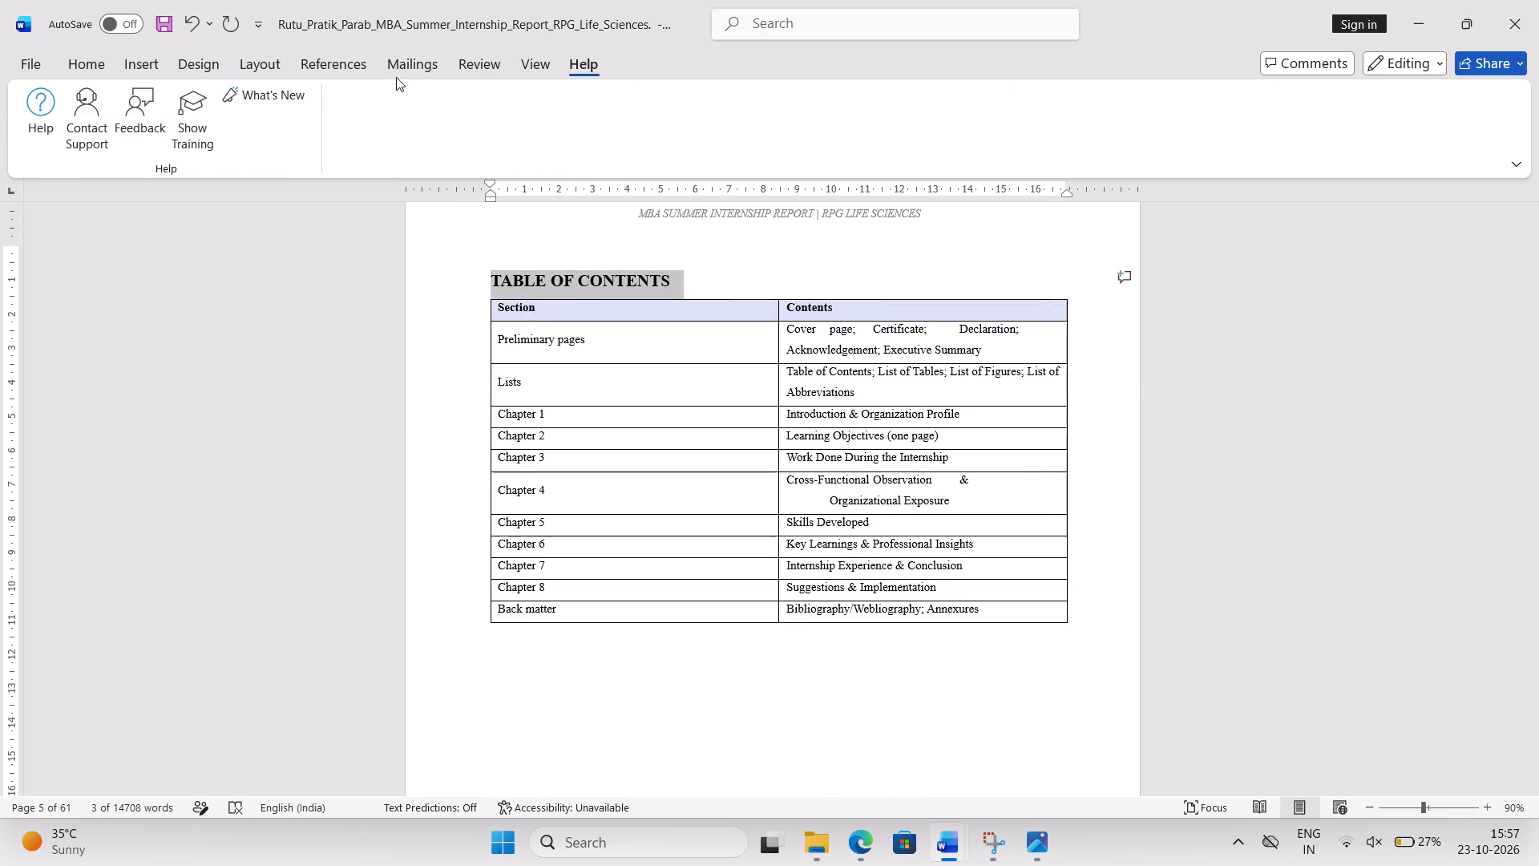
click(92, 63)
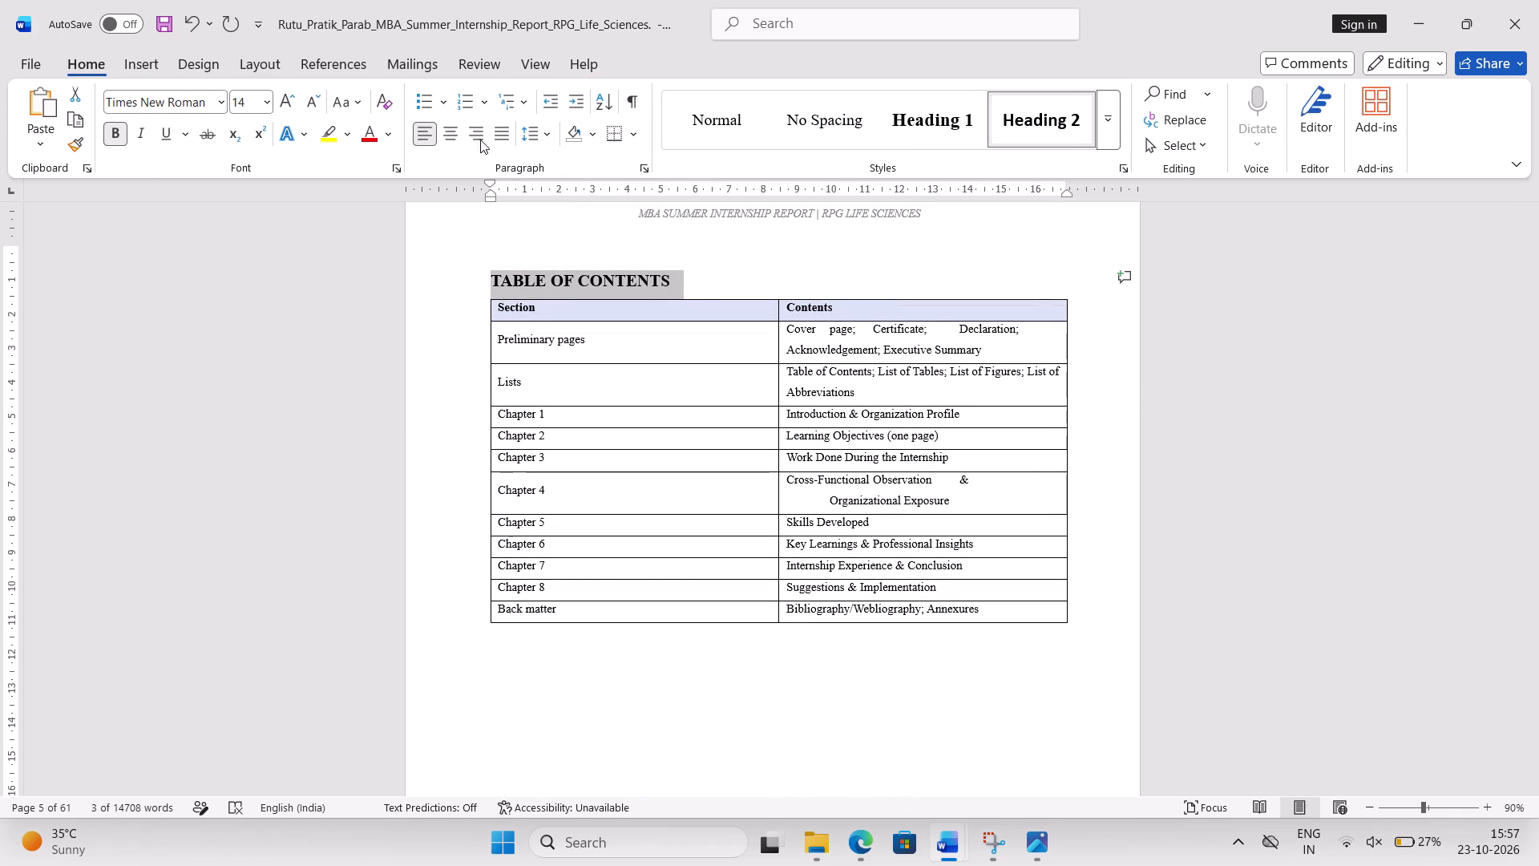
click(442, 139)
Center the LIST OF TABLES heading above its entries.
scroll(700, 474, down, 3)
triple_click(601, 467)
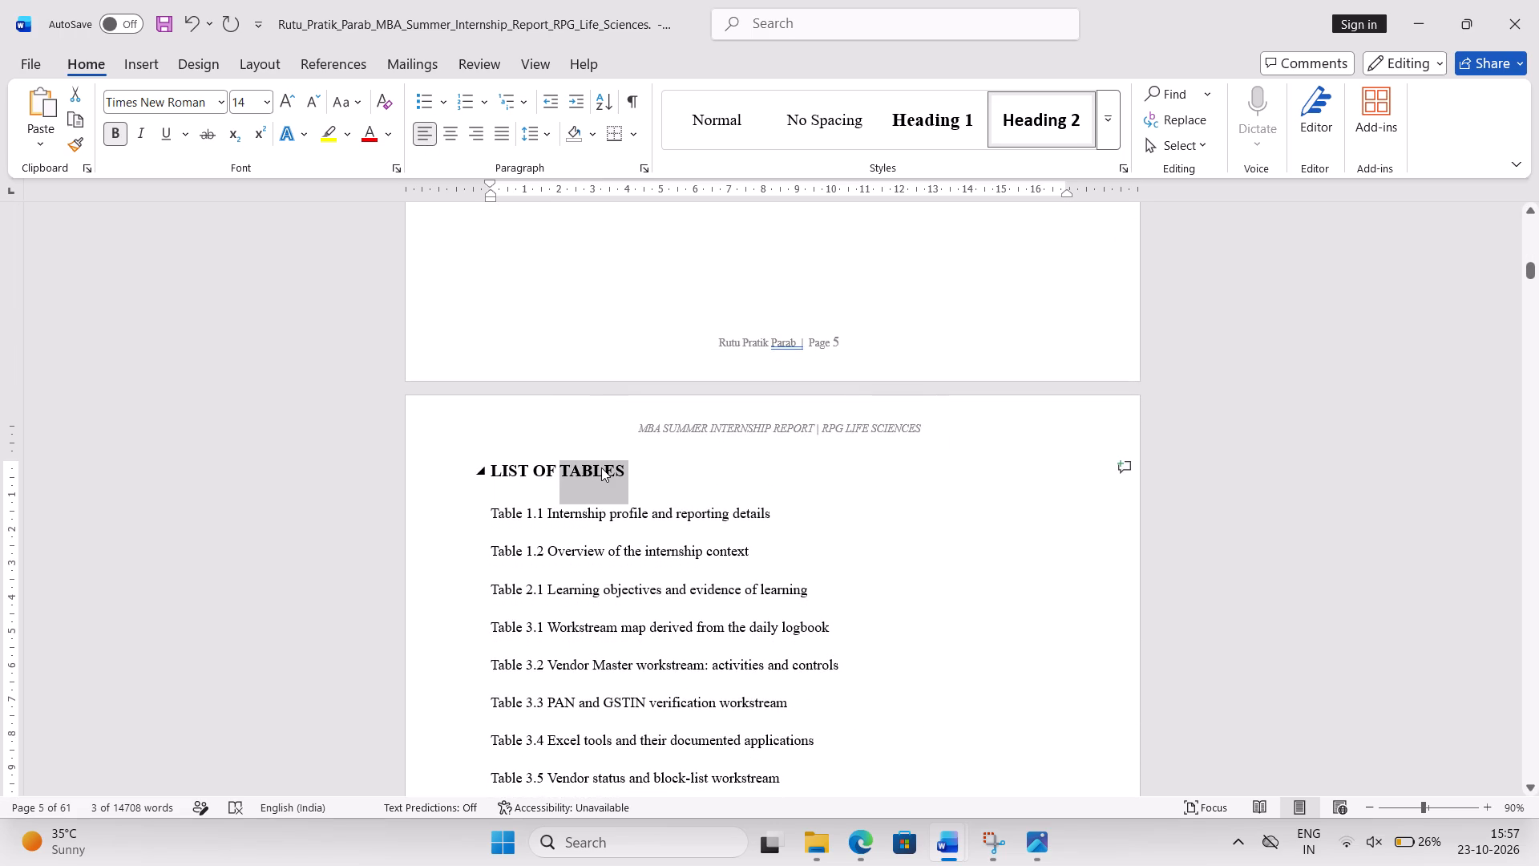
click(466, 150)
click(457, 147)
click(457, 148)
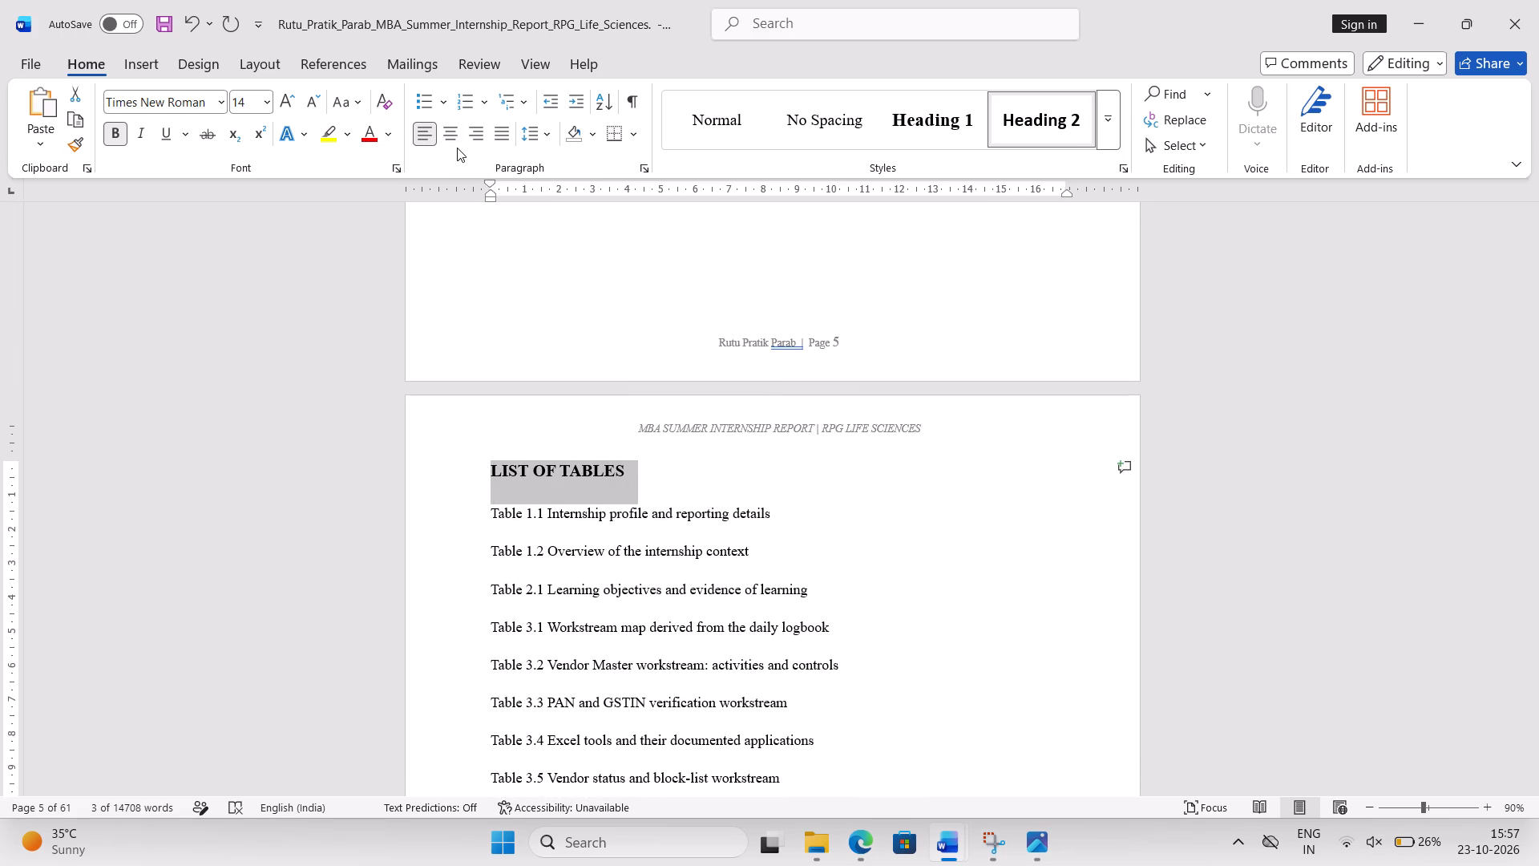
click(454, 141)
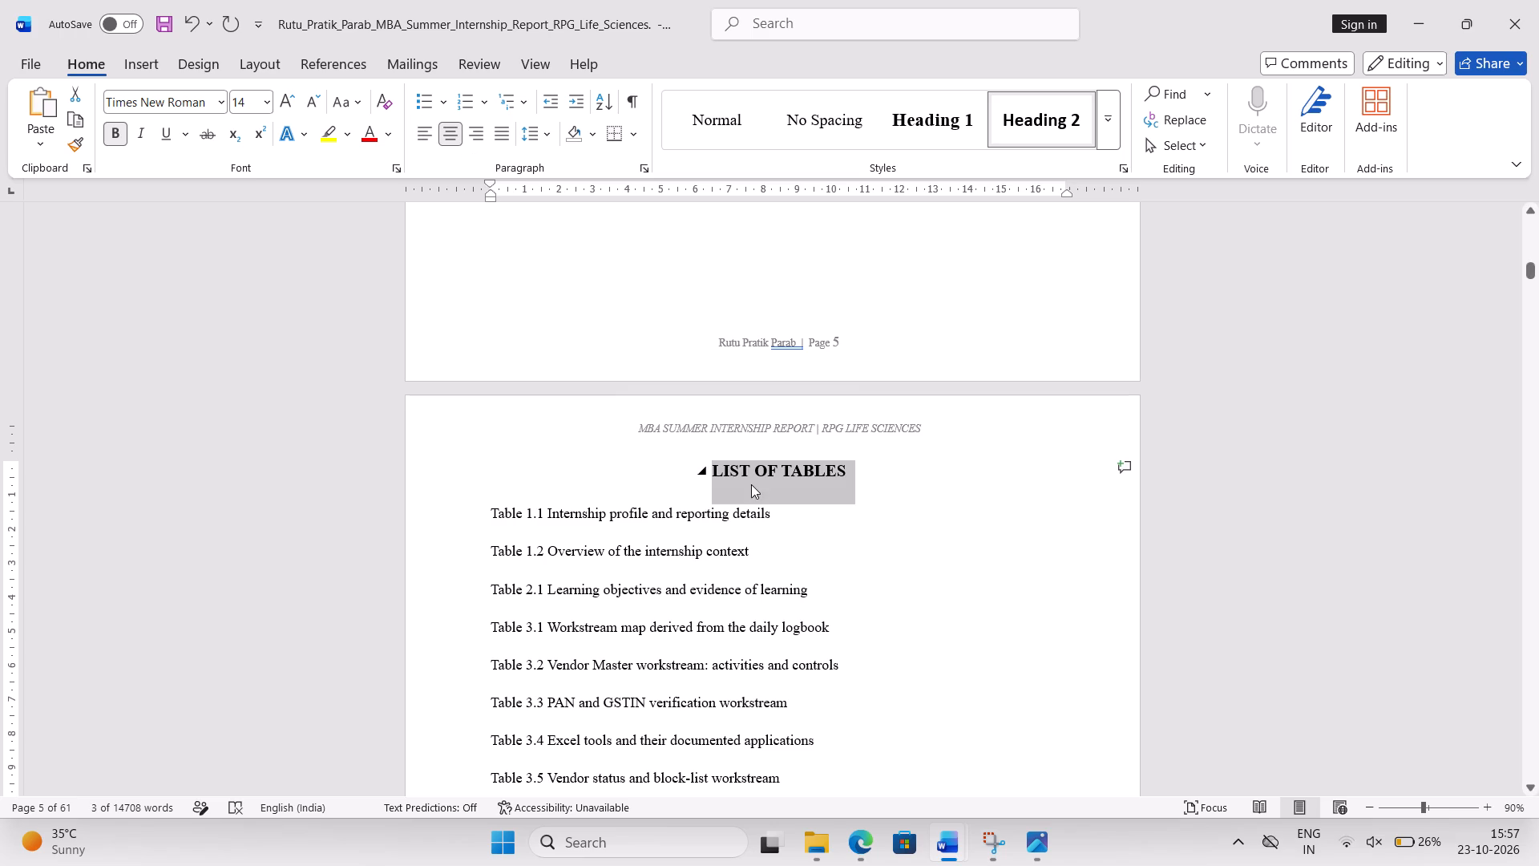
Center the DECLARATION heading on the page after the certificate.
scroll(751, 484, up, 15)
scroll(751, 484, down, 1)
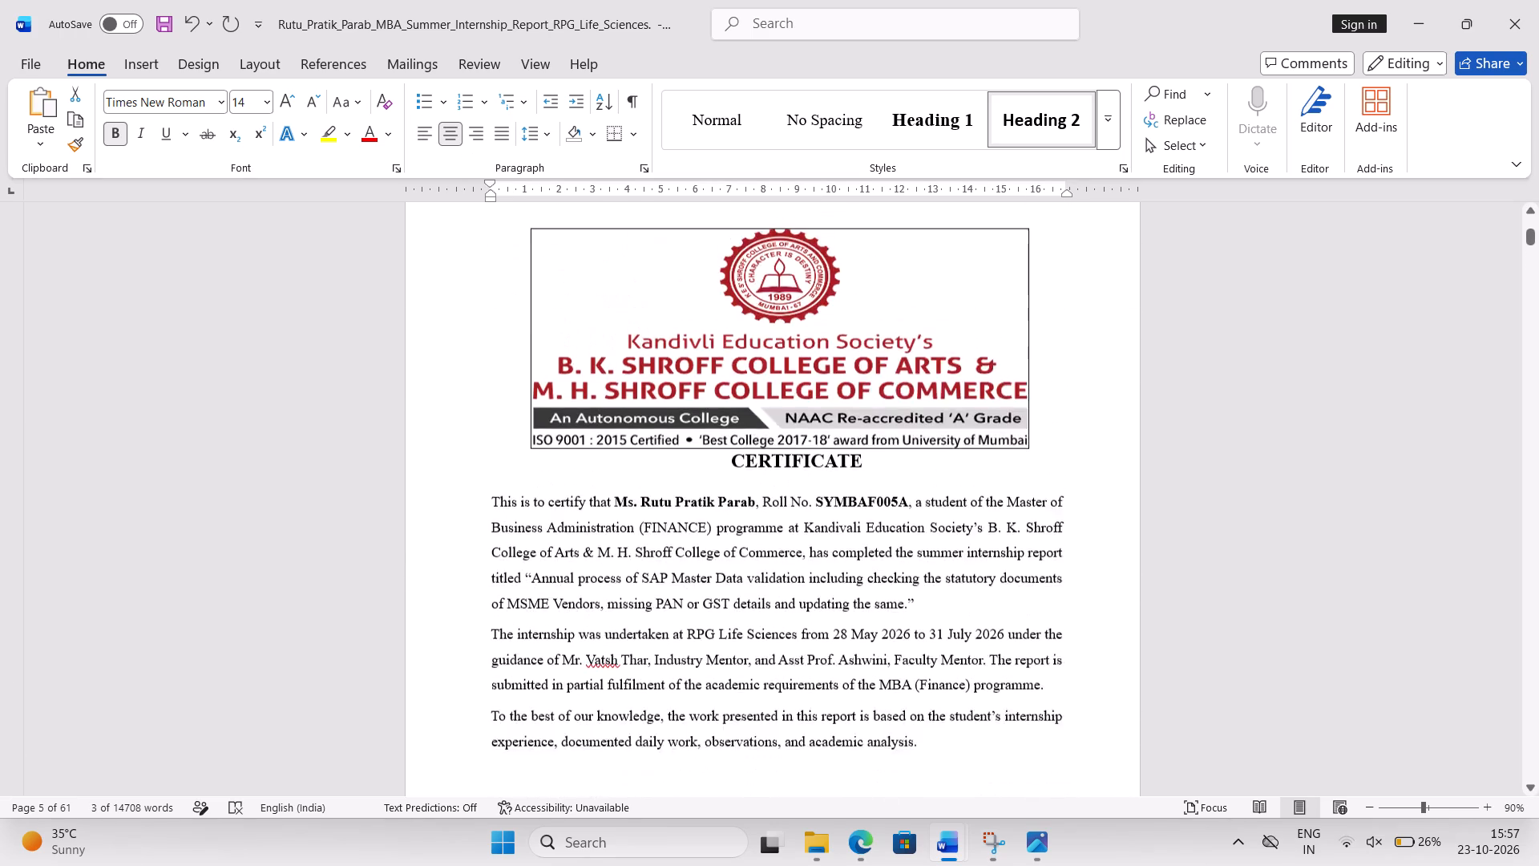
scroll(751, 484, down, 2)
double_click(561, 545)
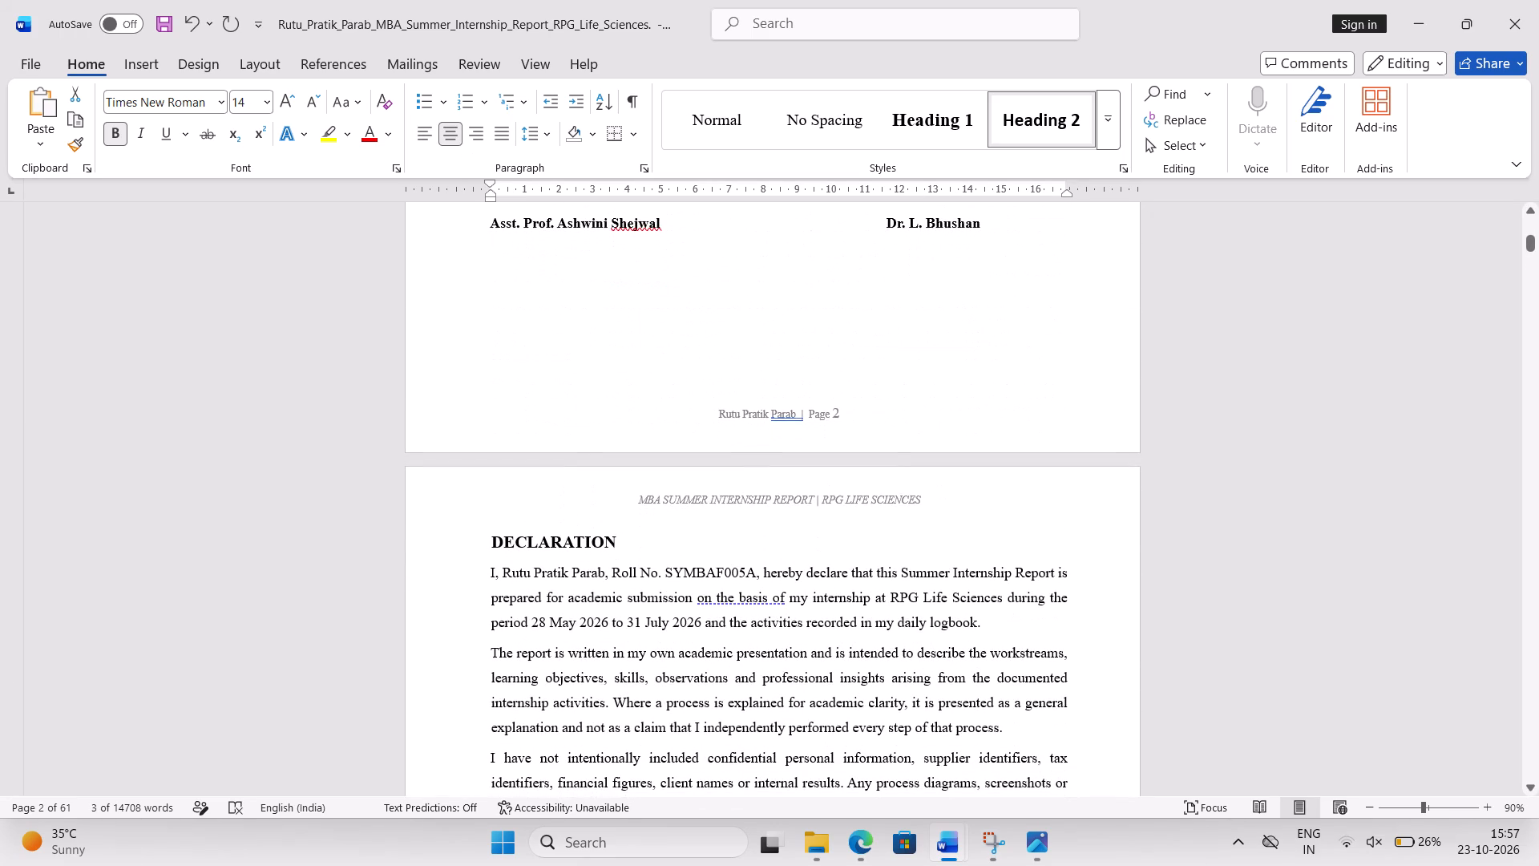
click(460, 130)
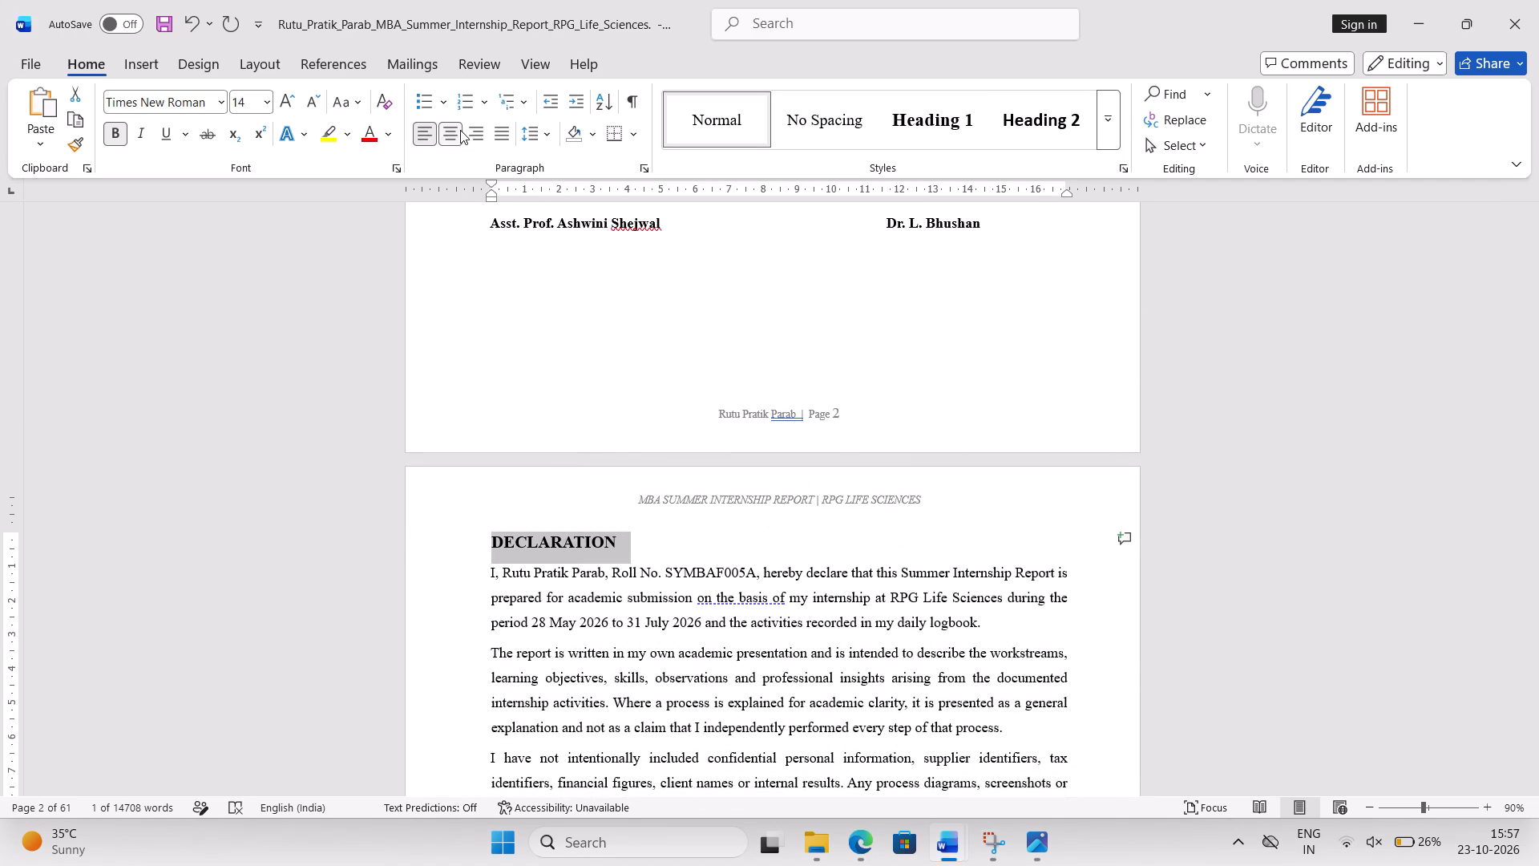
Convert the List of Tables entries from Table 1.1 through Table 8.1 into a bordered single-column table.
scroll(774, 495, down, 4)
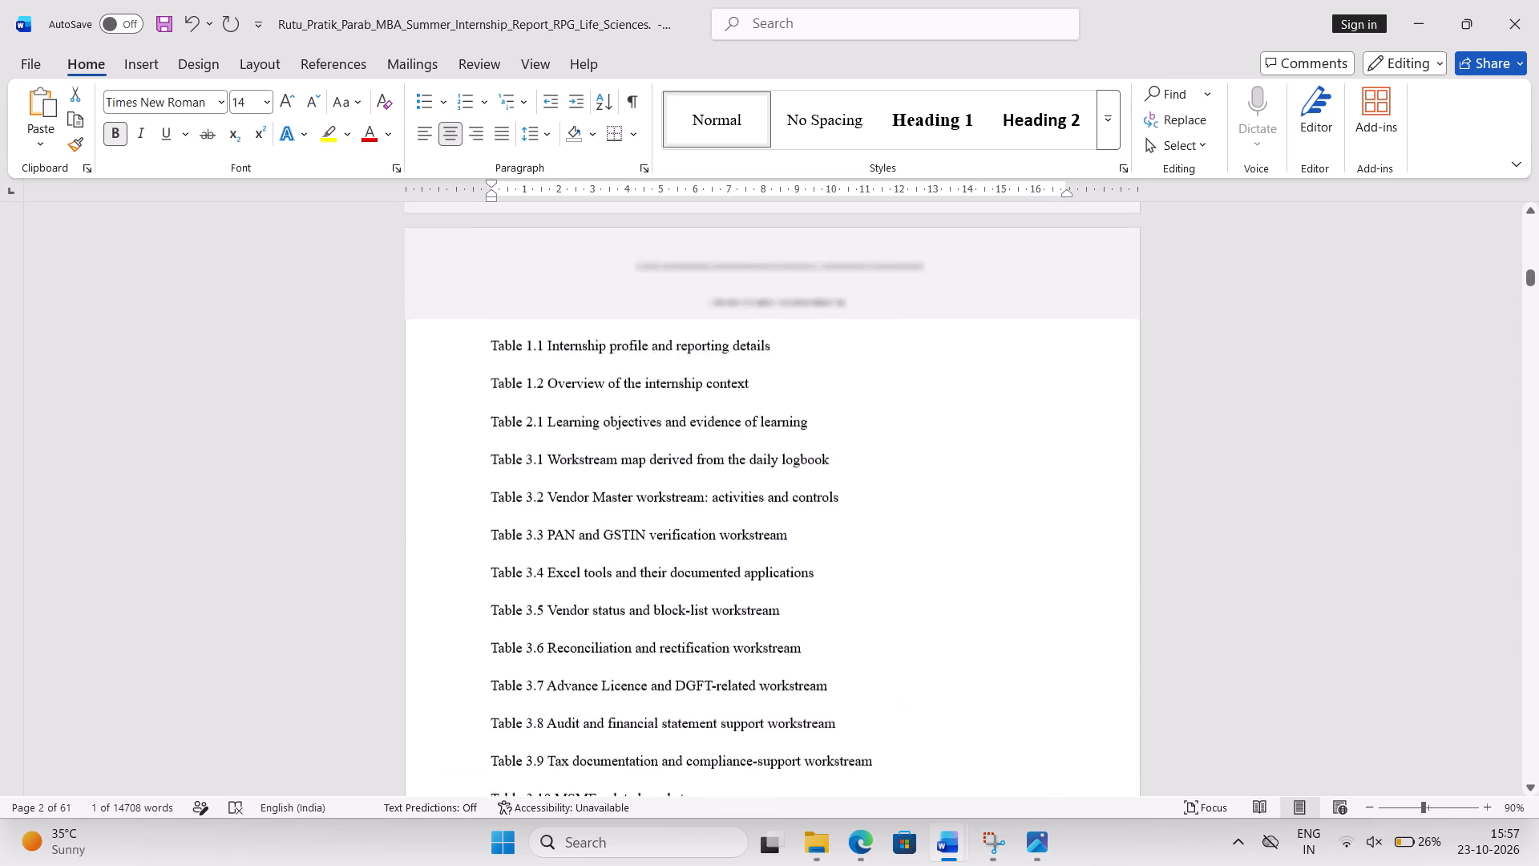
scroll(774, 495, down, 2)
scroll(774, 495, up, 2)
scroll(774, 495, right, 1)
scroll(774, 495, up, 3)
scroll(774, 495, right, 1)
scroll(774, 495, down, 1)
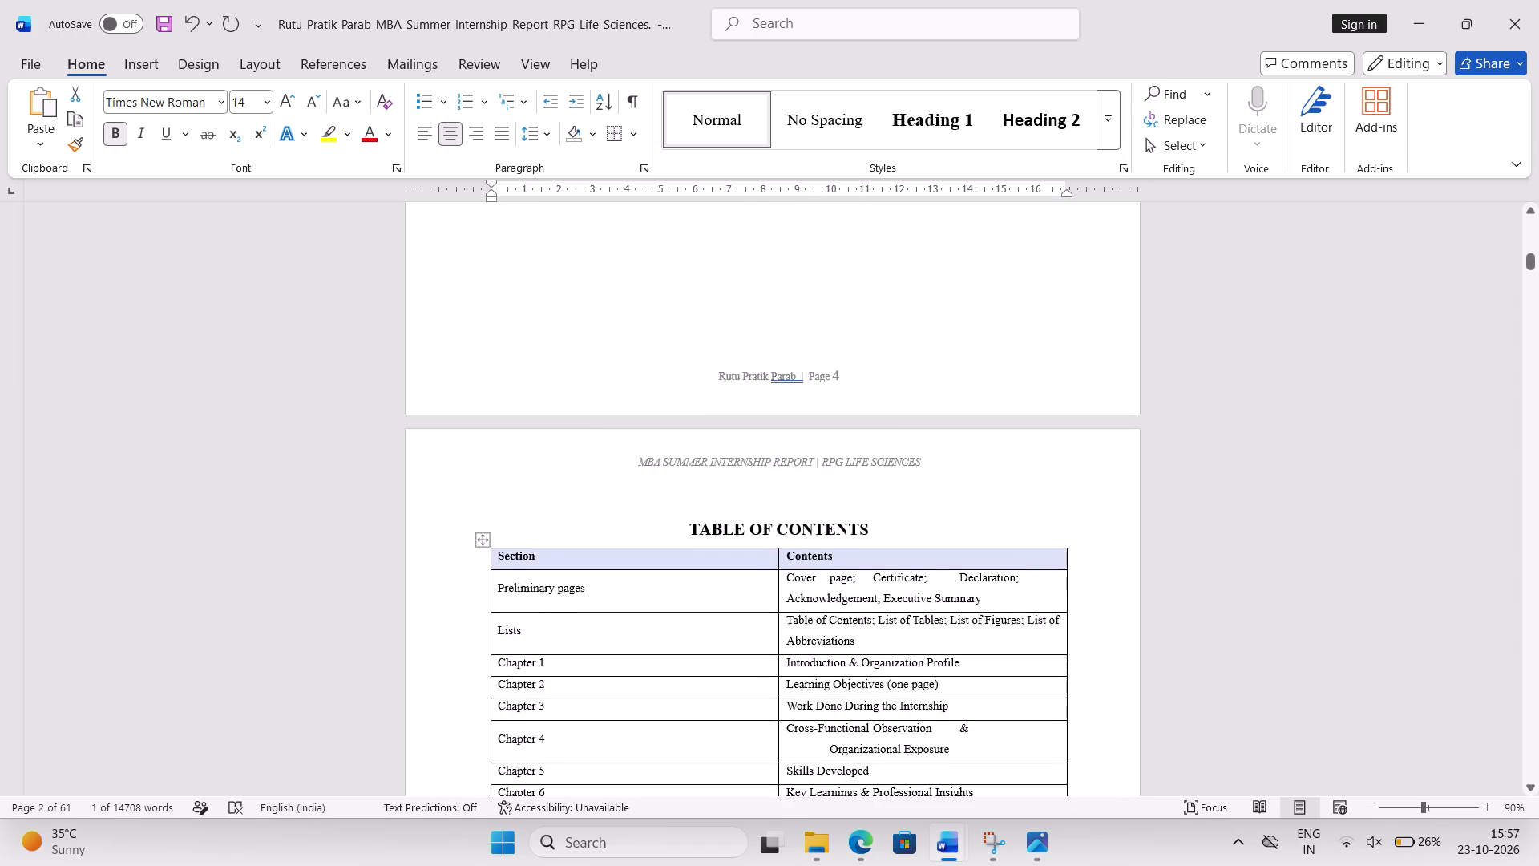
scroll(774, 495, down, 3)
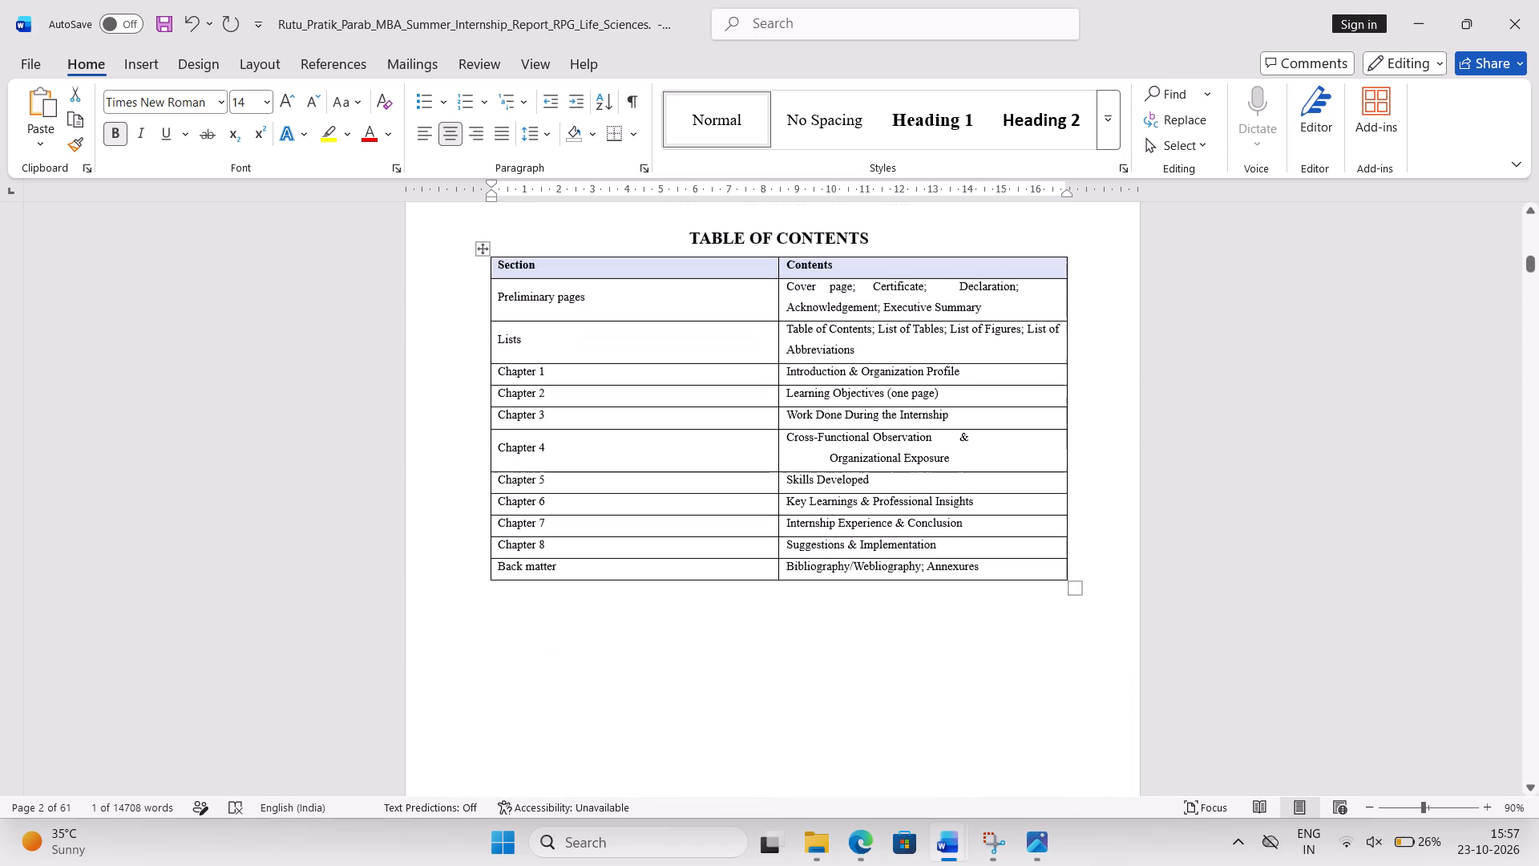
scroll(774, 495, down, 3)
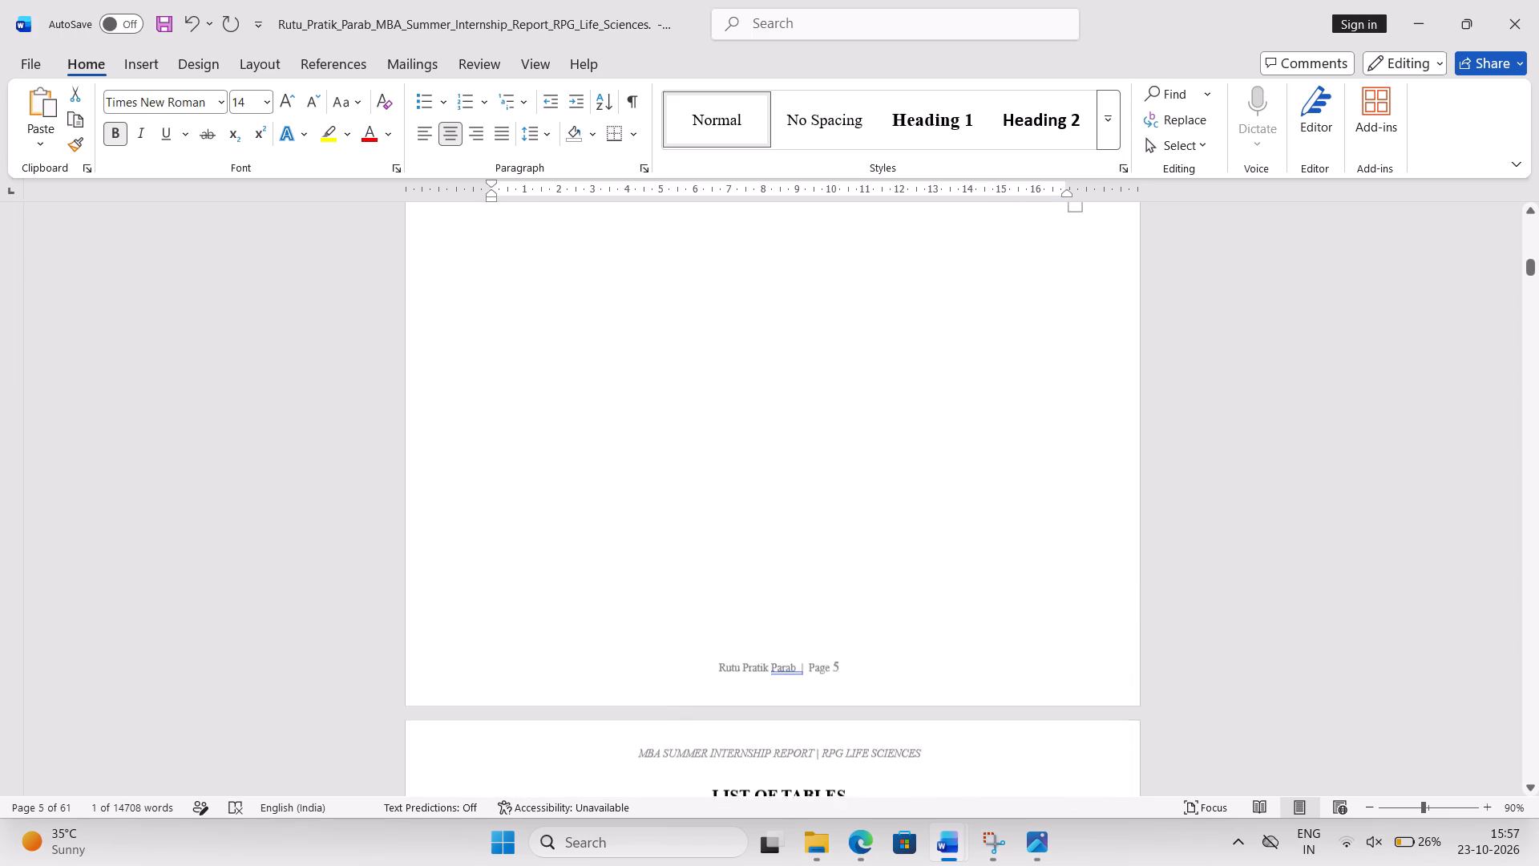
scroll(774, 495, down, 3)
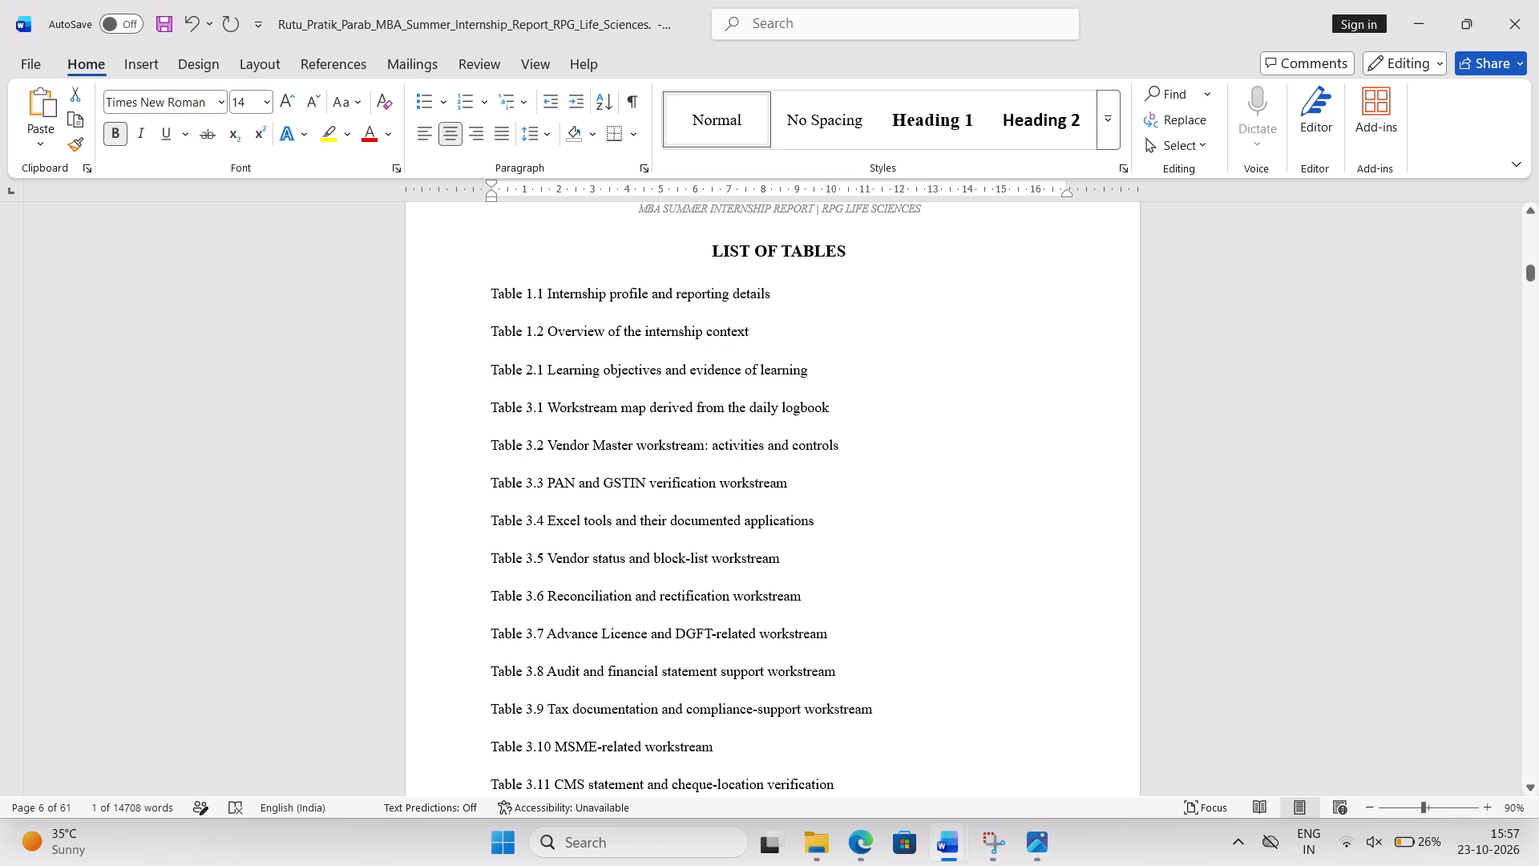
click(545, 290)
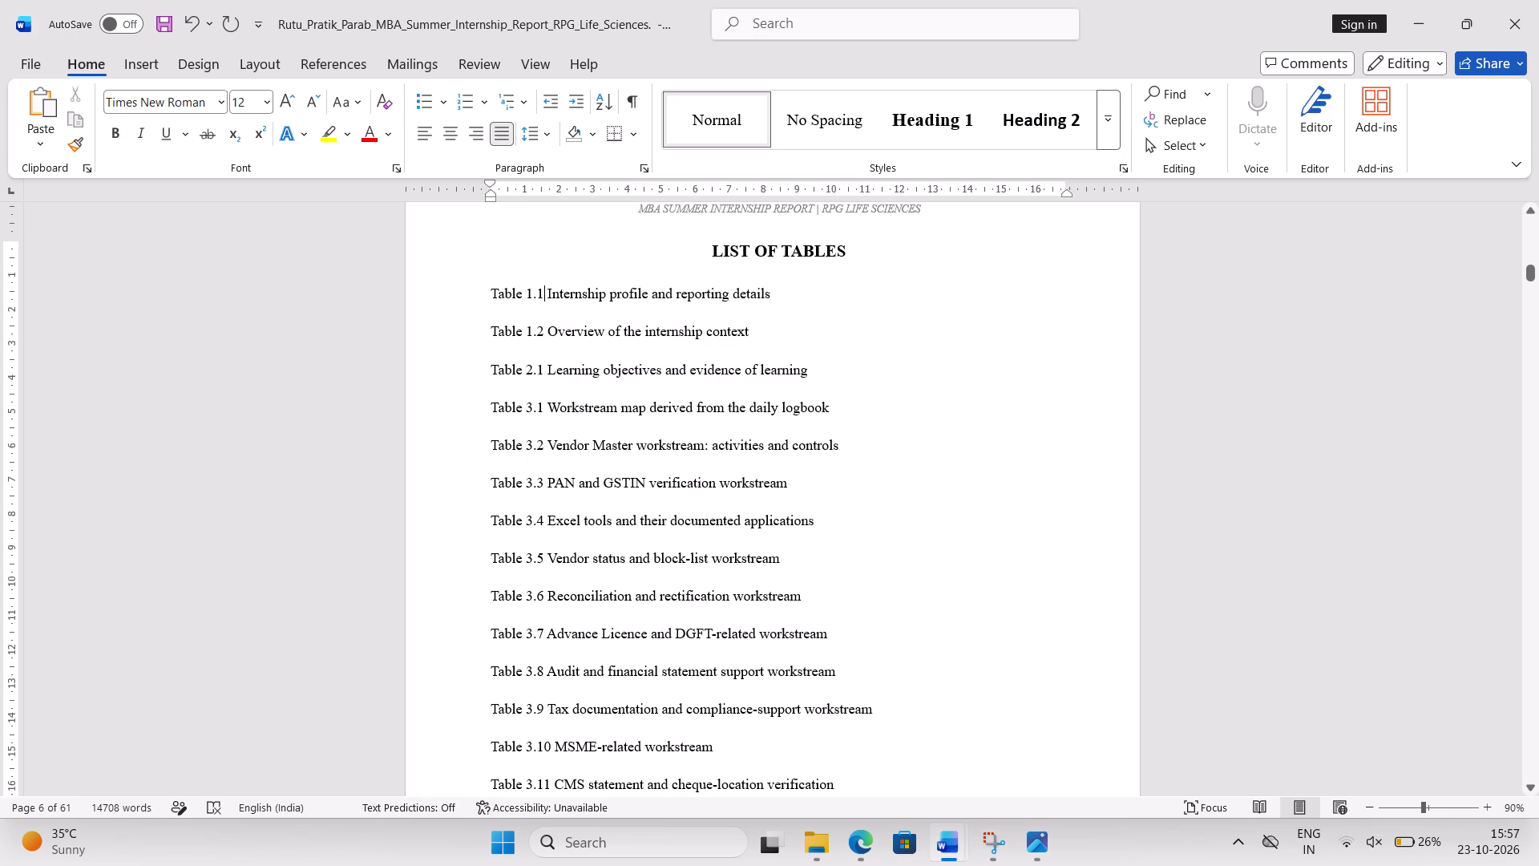
drag(490, 290, 837, 842)
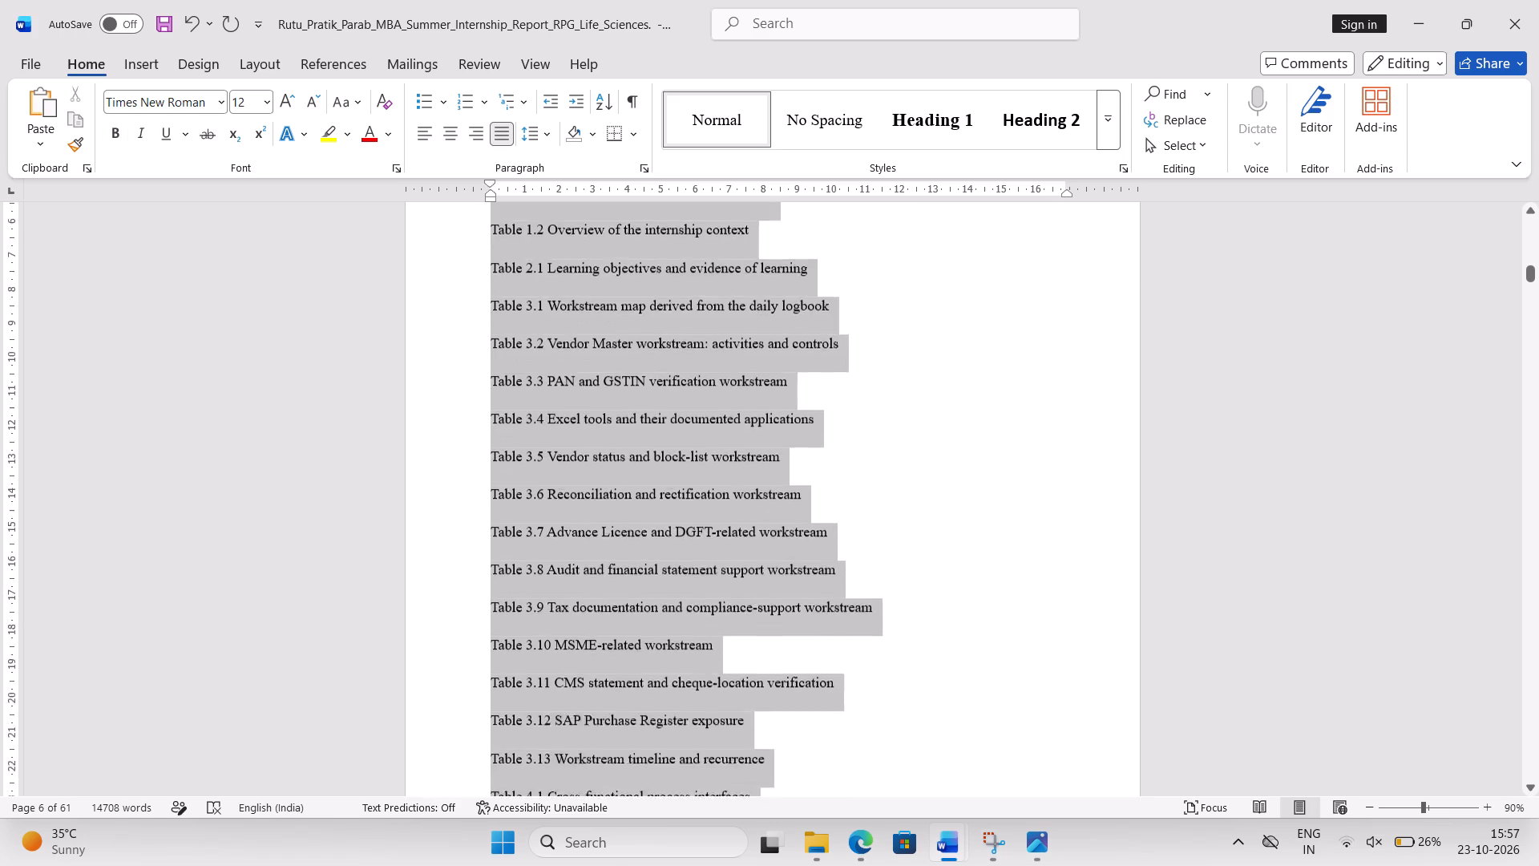
drag(837, 842, 834, 667)
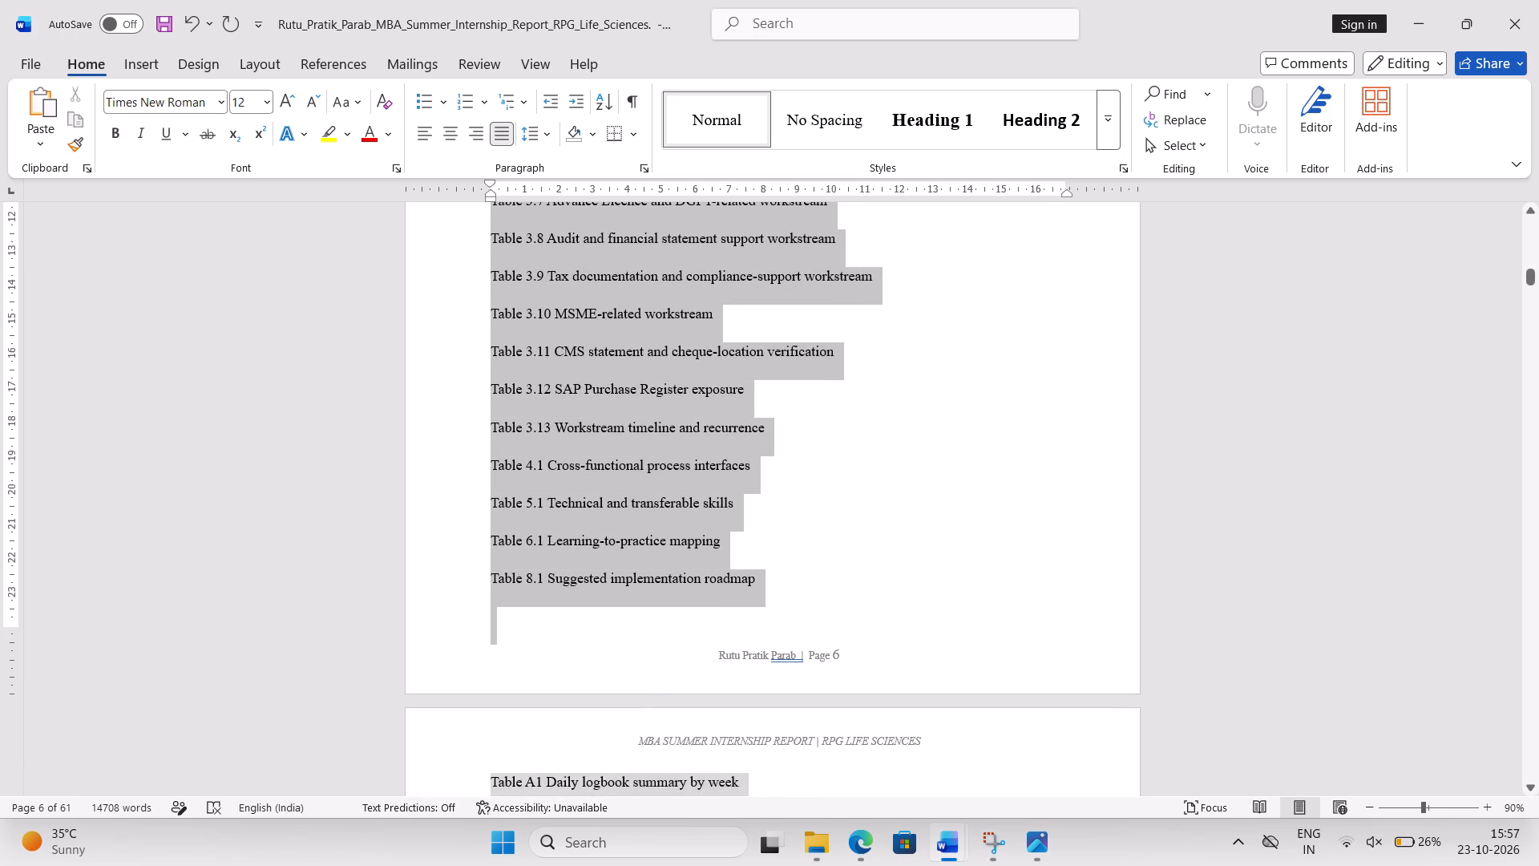
drag(834, 667, 786, 585)
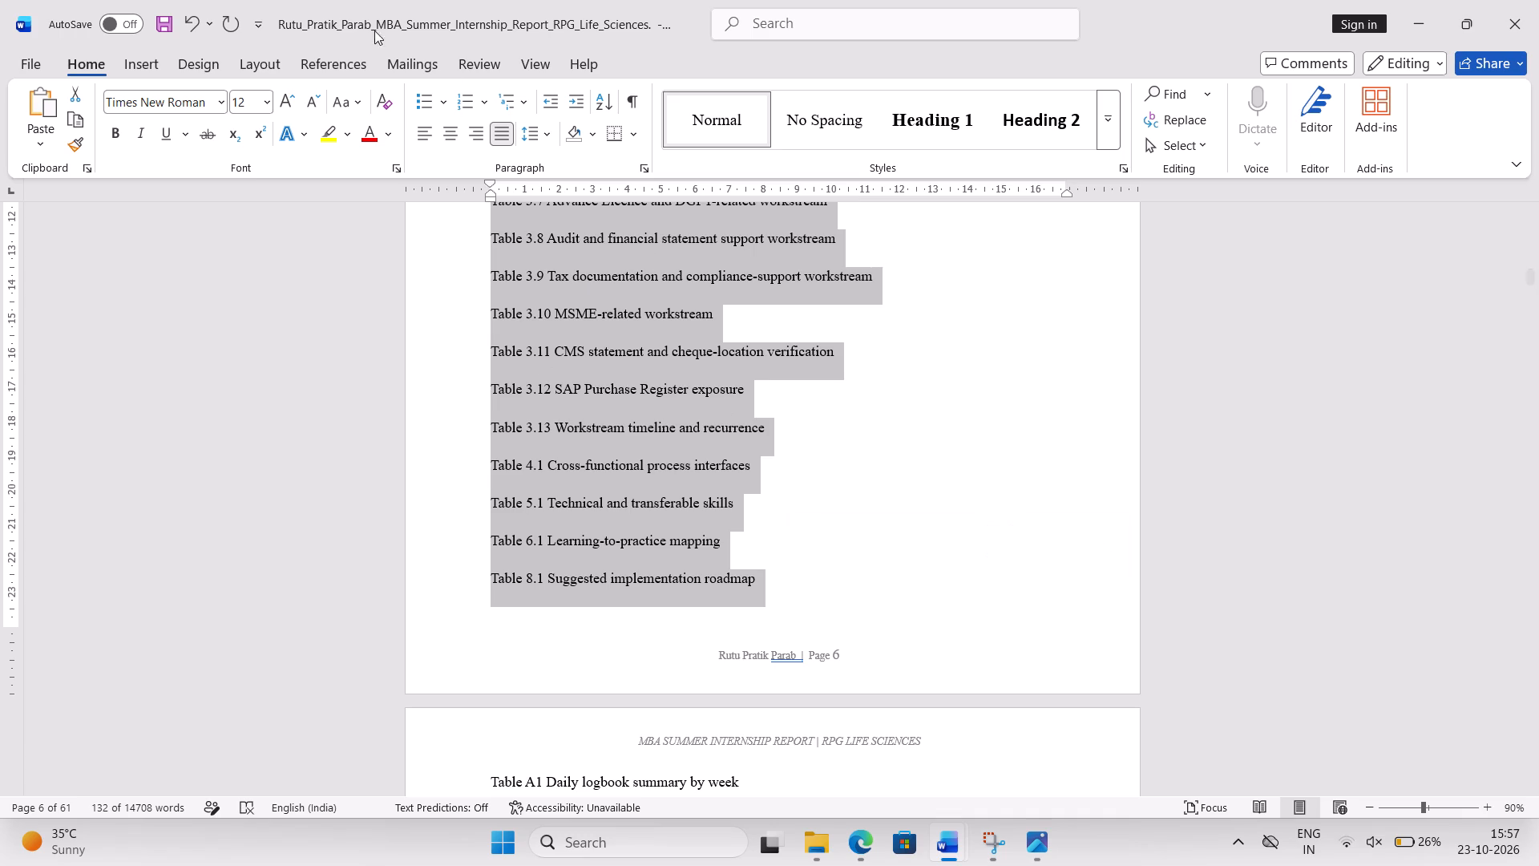
click(150, 67)
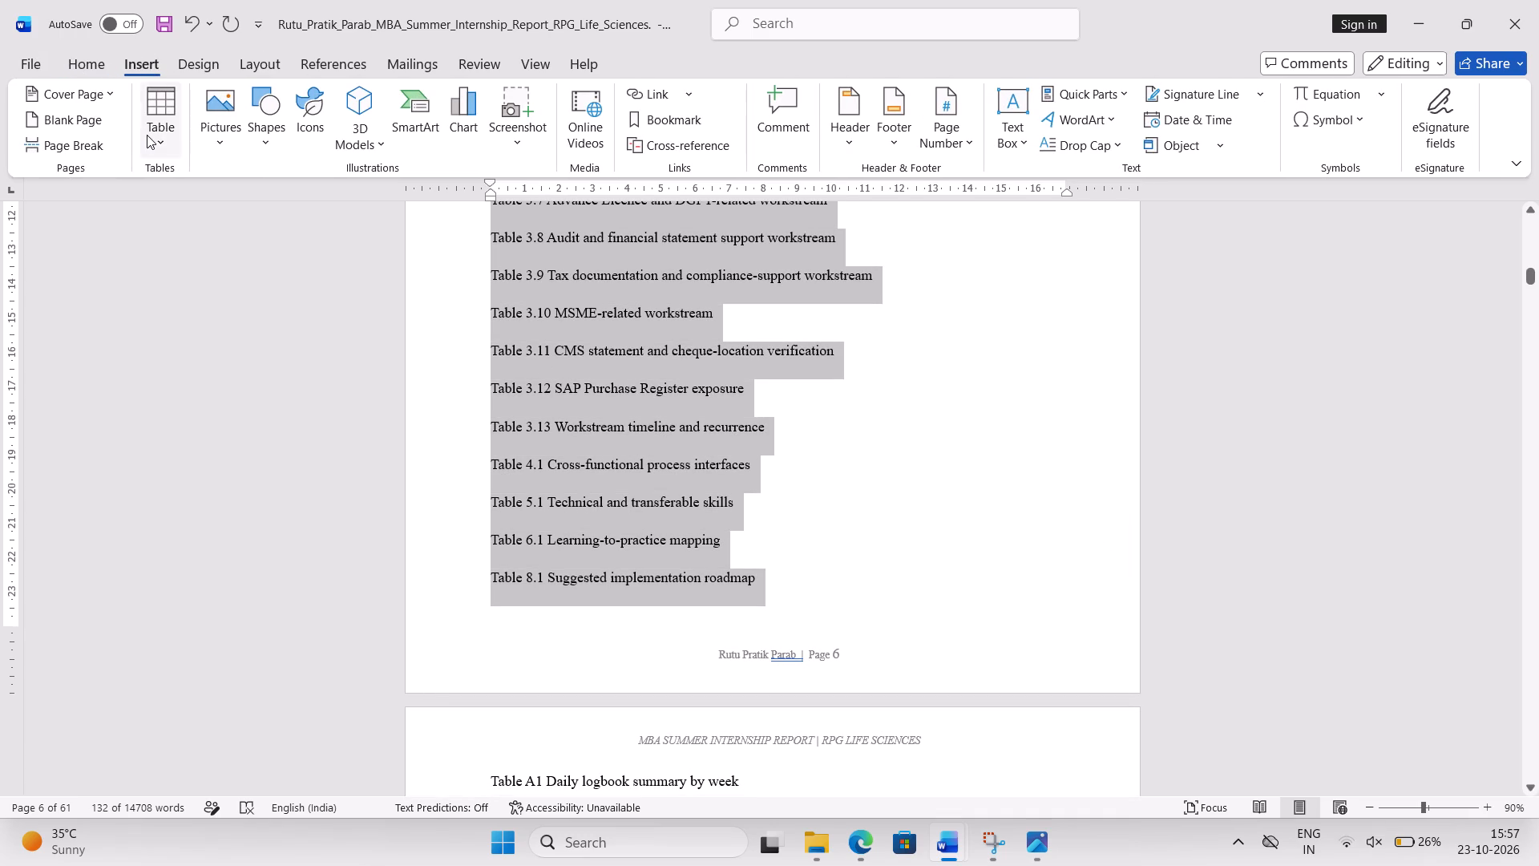
click(147, 127)
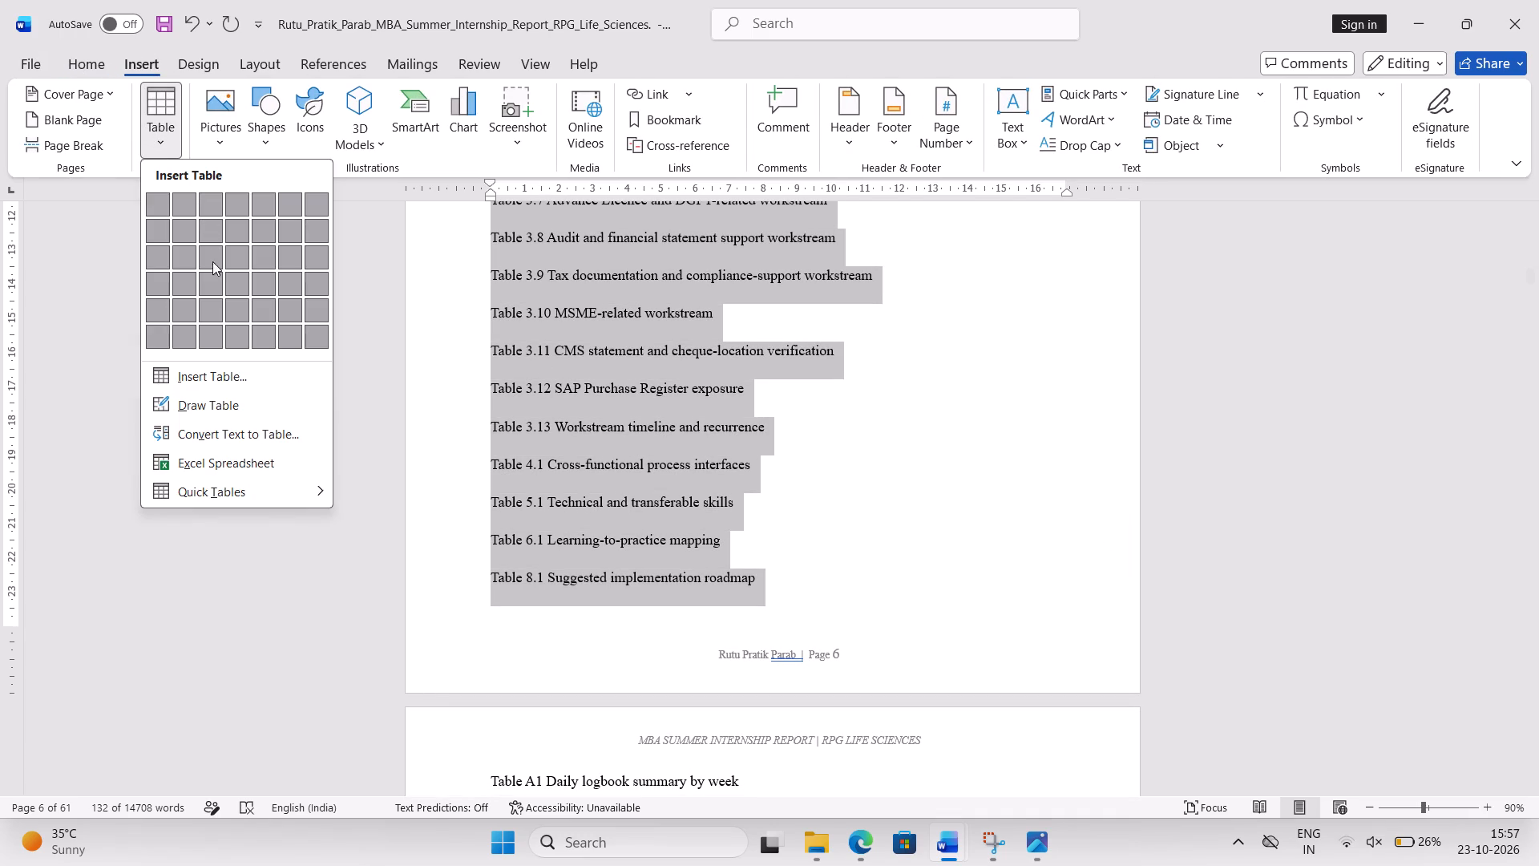
click(220, 377)
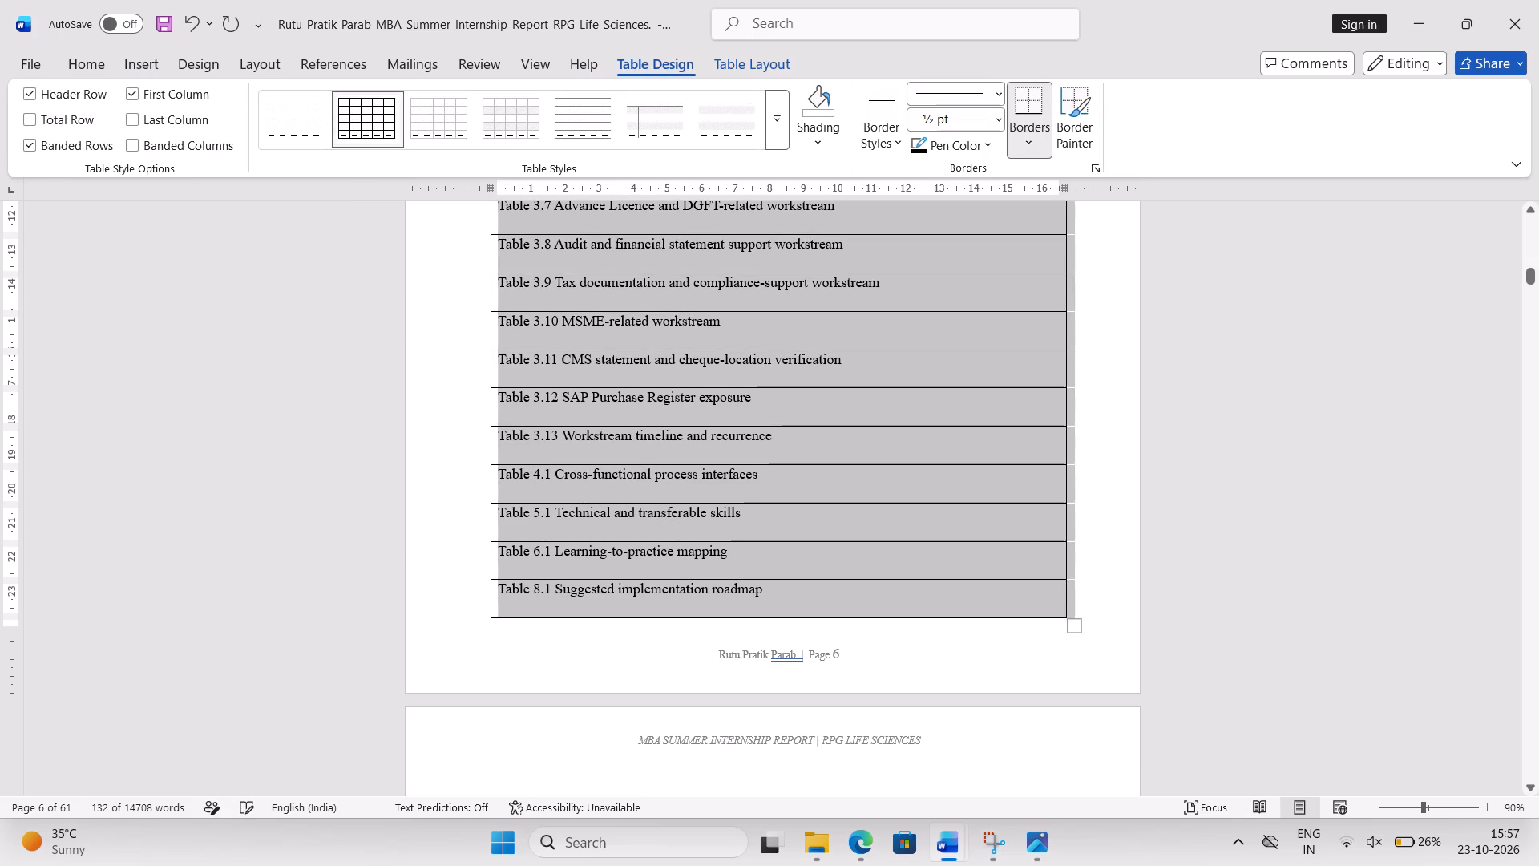
Undo the conversion of the List of Tables entries into a bordered table, restoring them as plain text lines.
scroll(560, 415, up, 4)
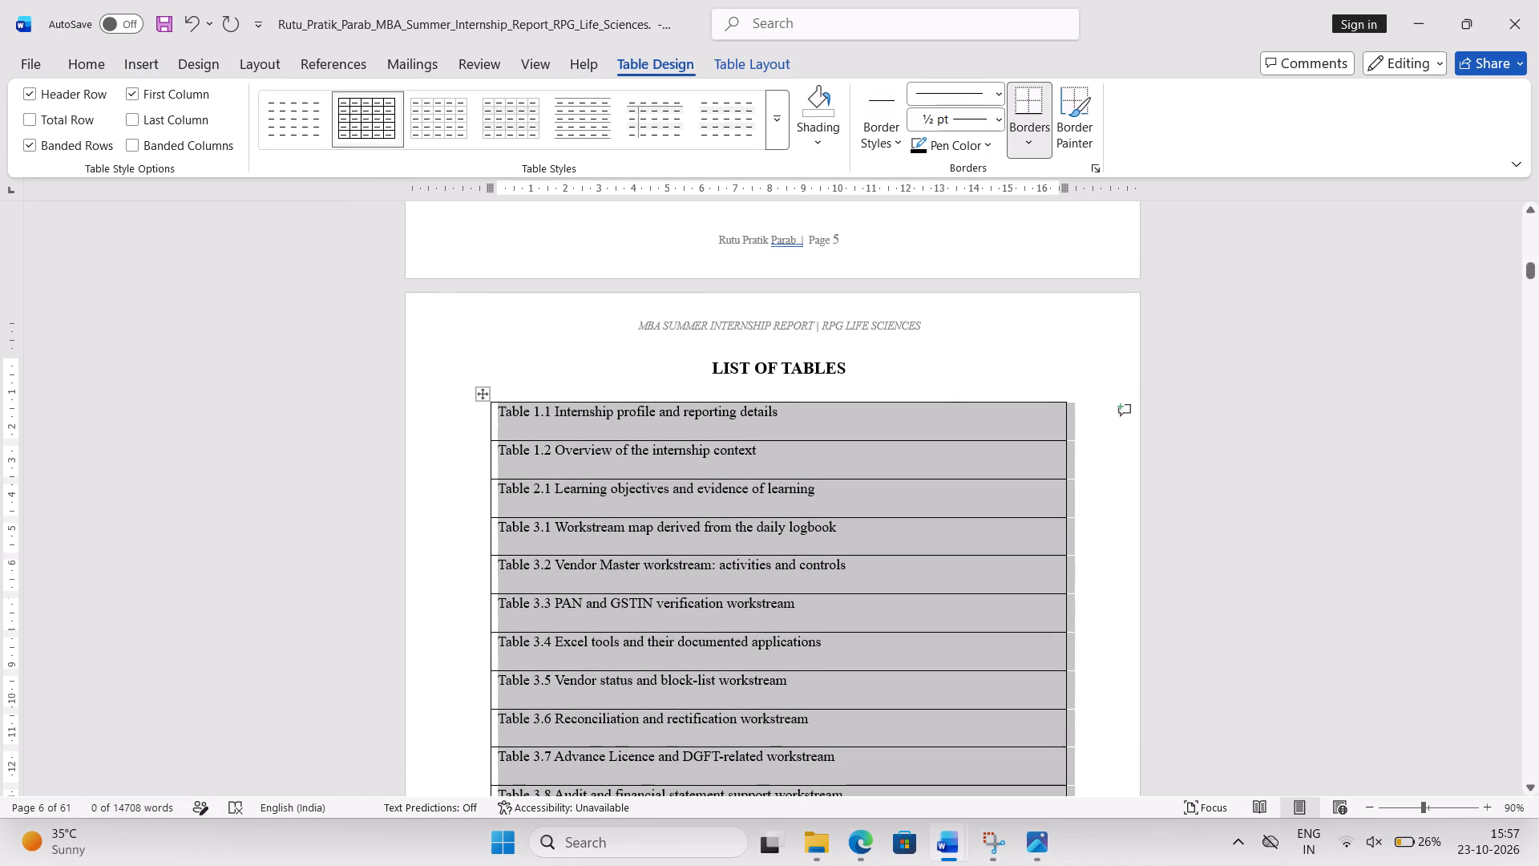
click(555, 403)
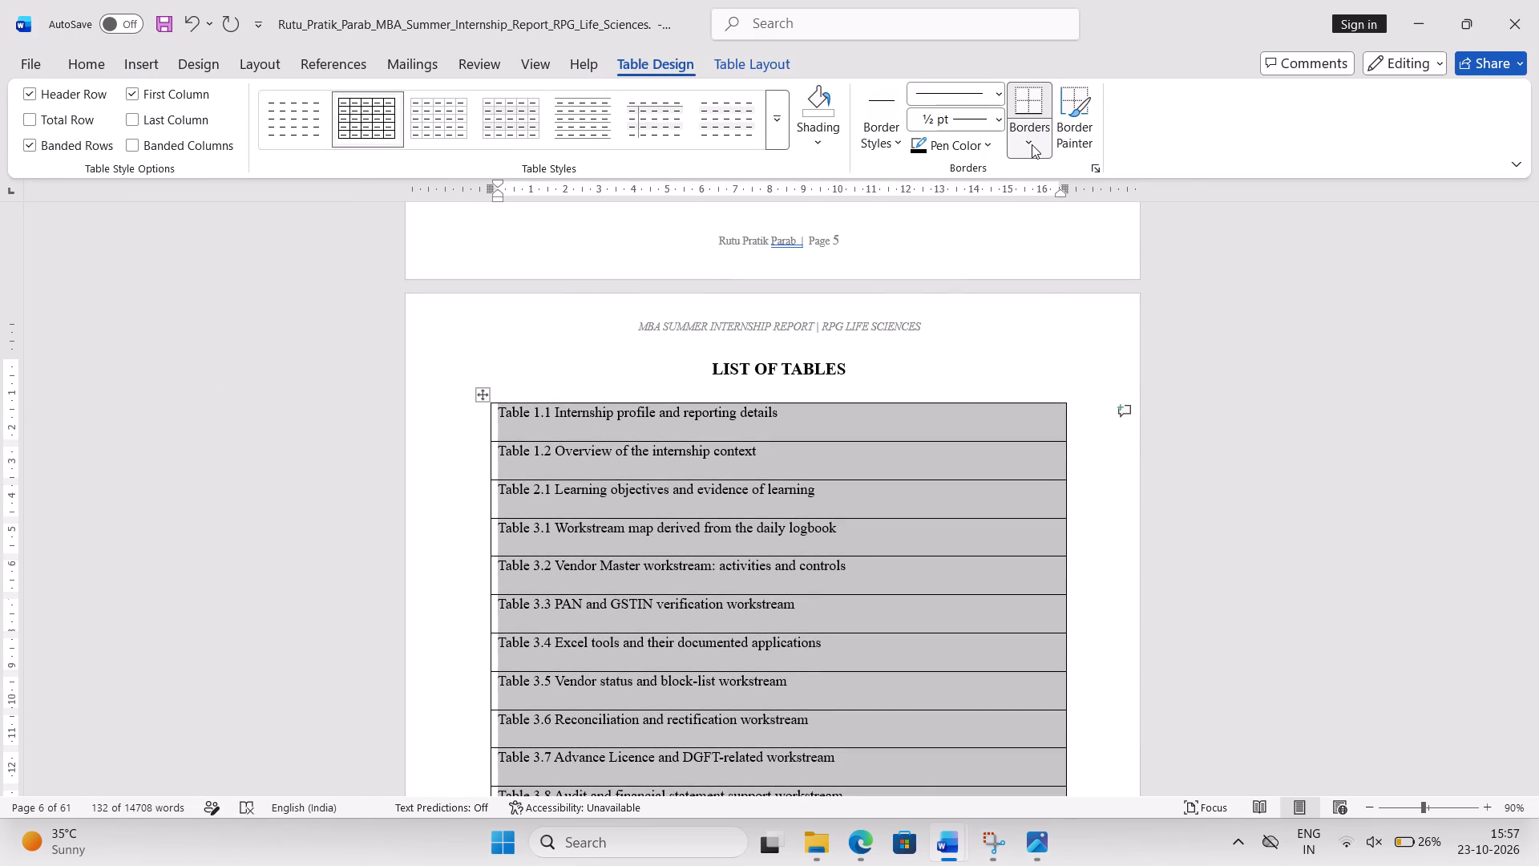
click(1032, 144)
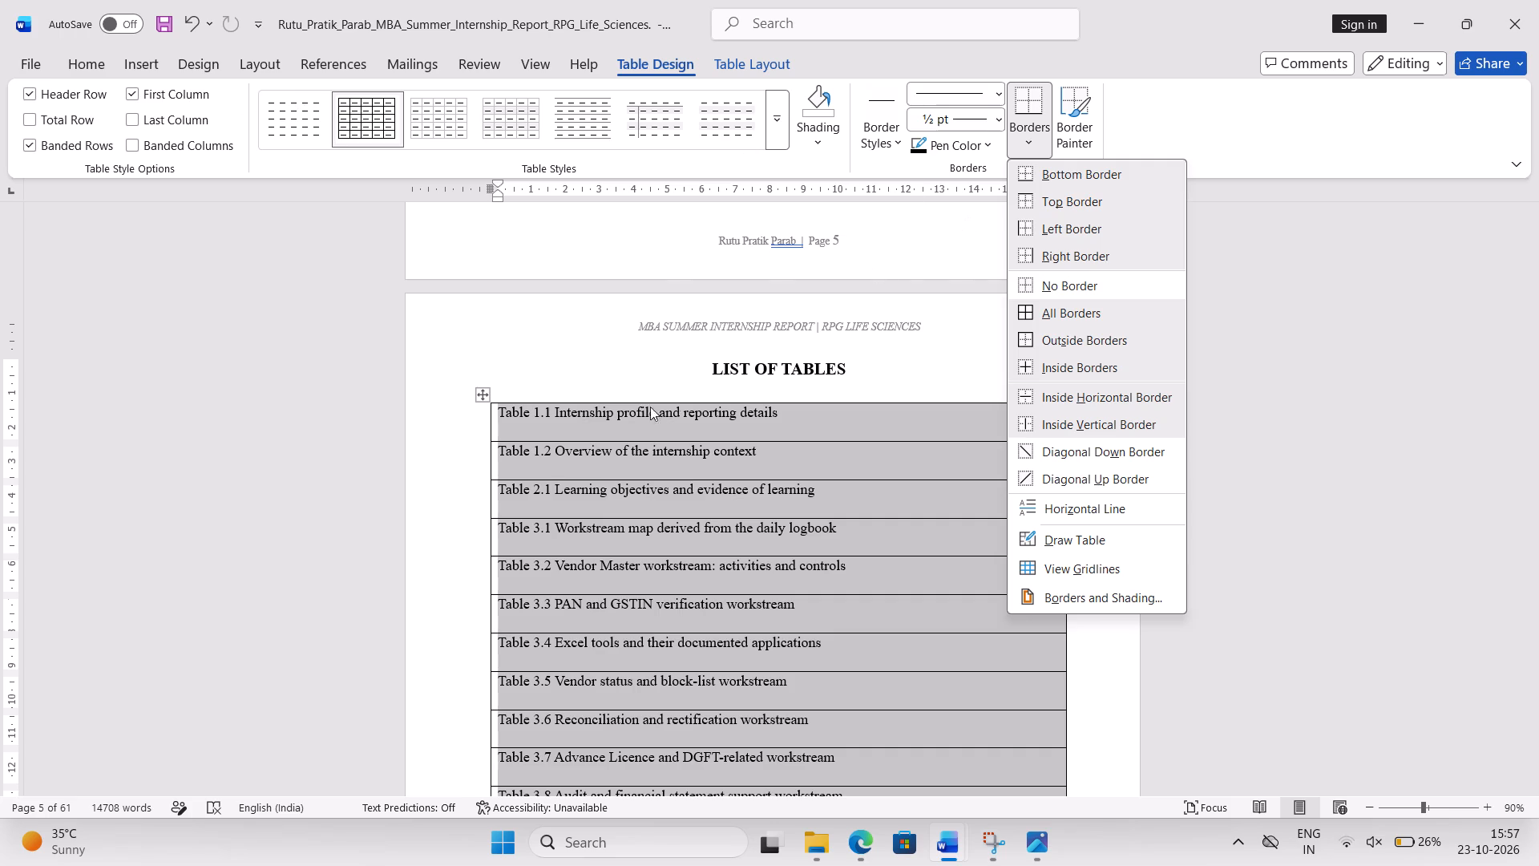
key(ctrl+z)
click(664, 359)
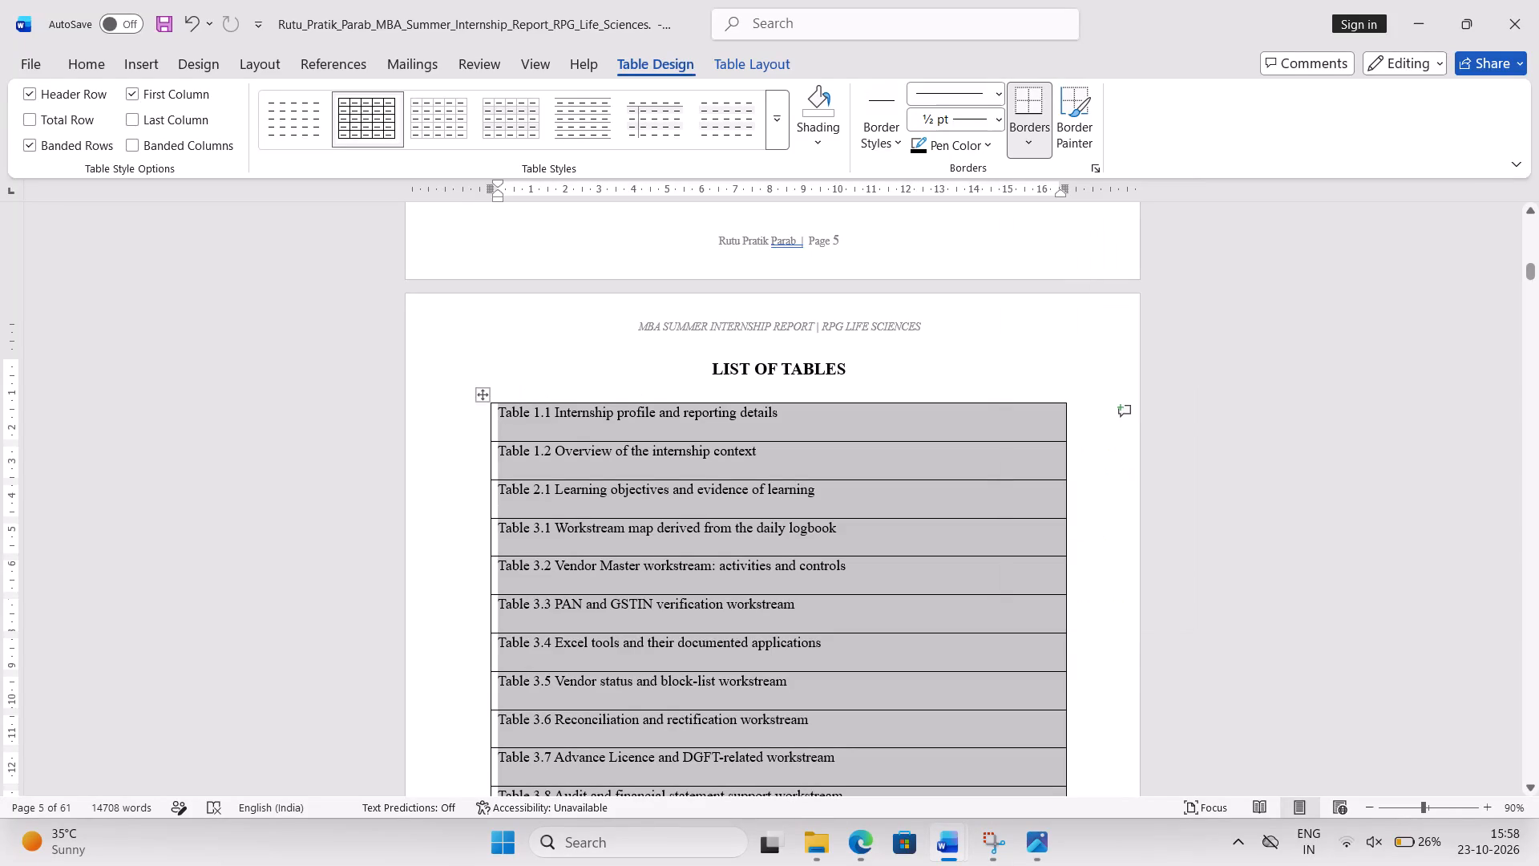
click(194, 21)
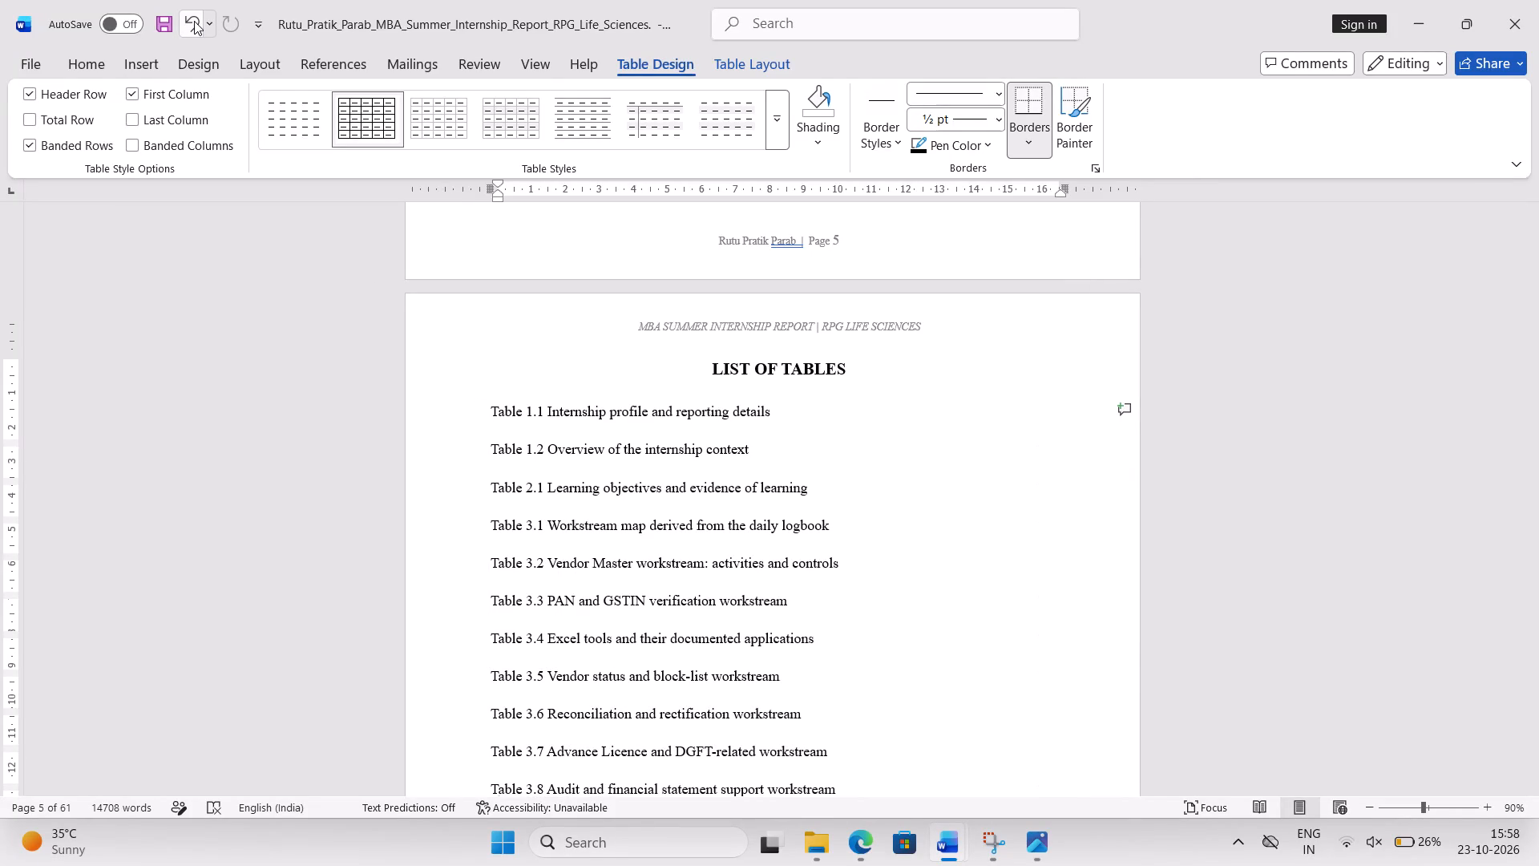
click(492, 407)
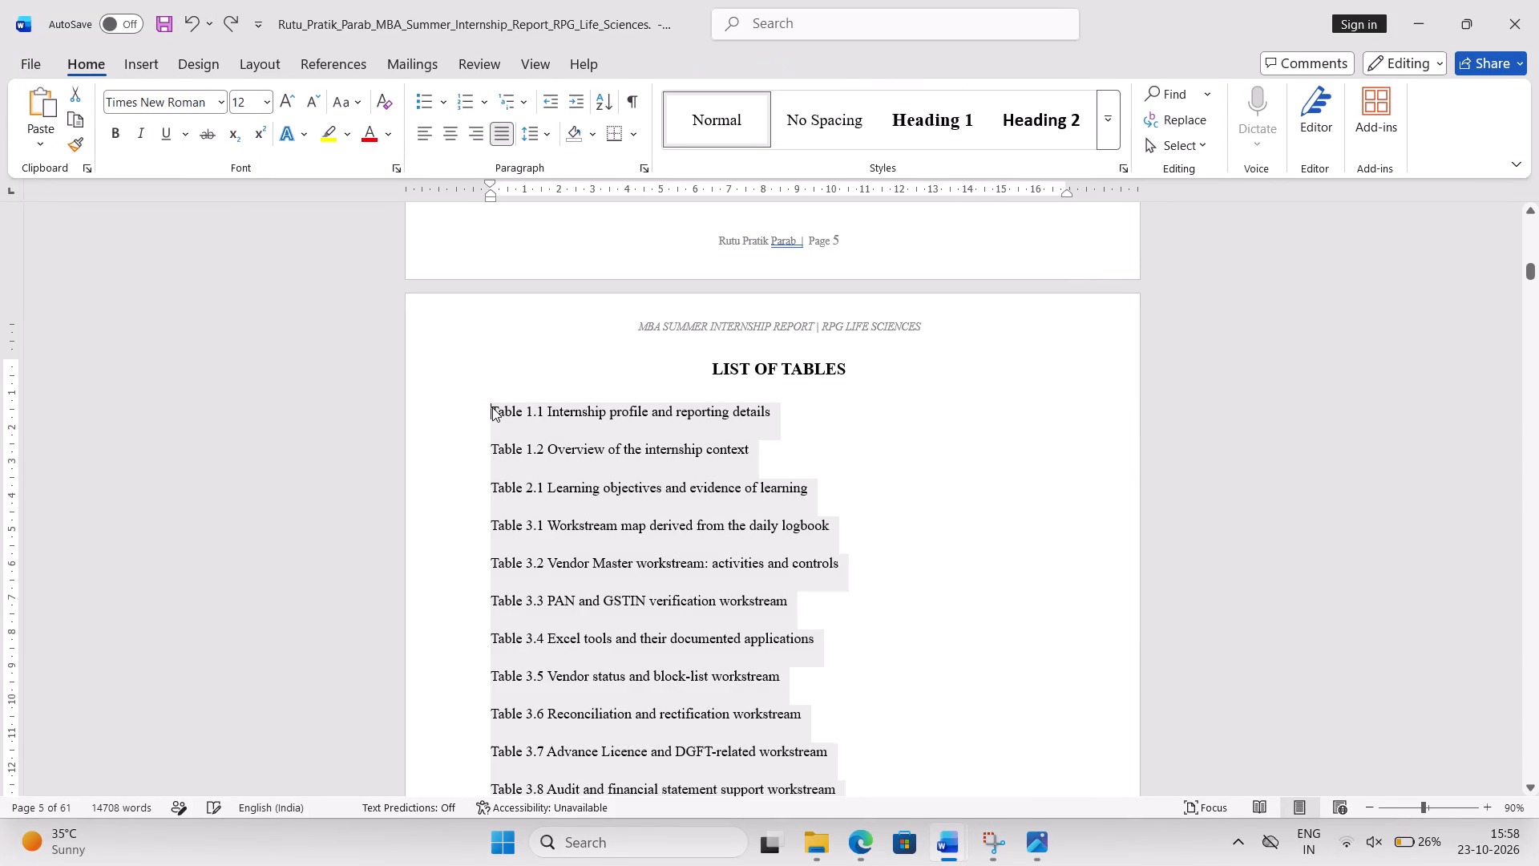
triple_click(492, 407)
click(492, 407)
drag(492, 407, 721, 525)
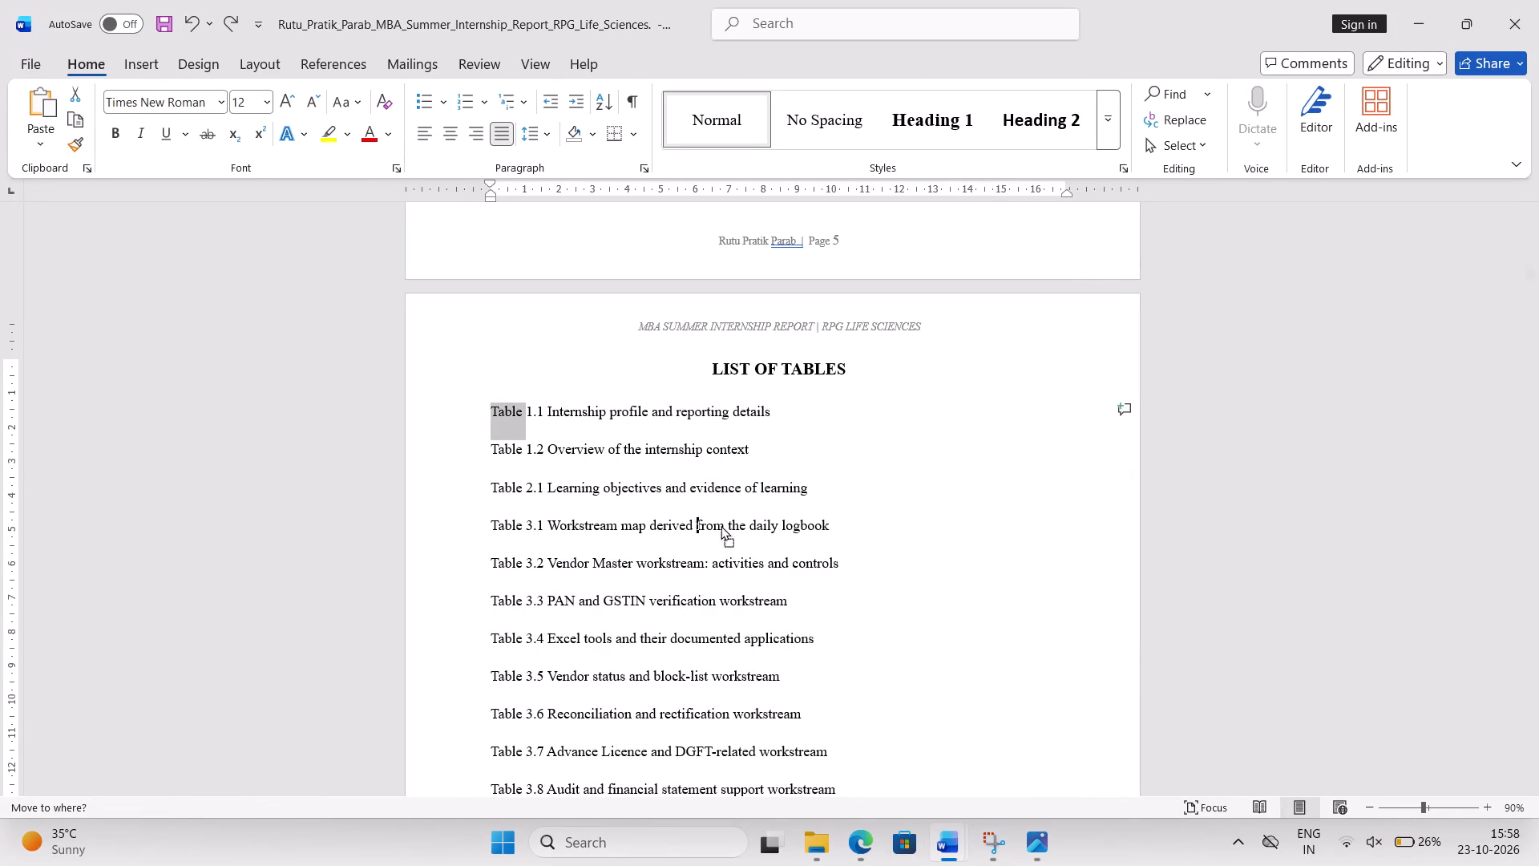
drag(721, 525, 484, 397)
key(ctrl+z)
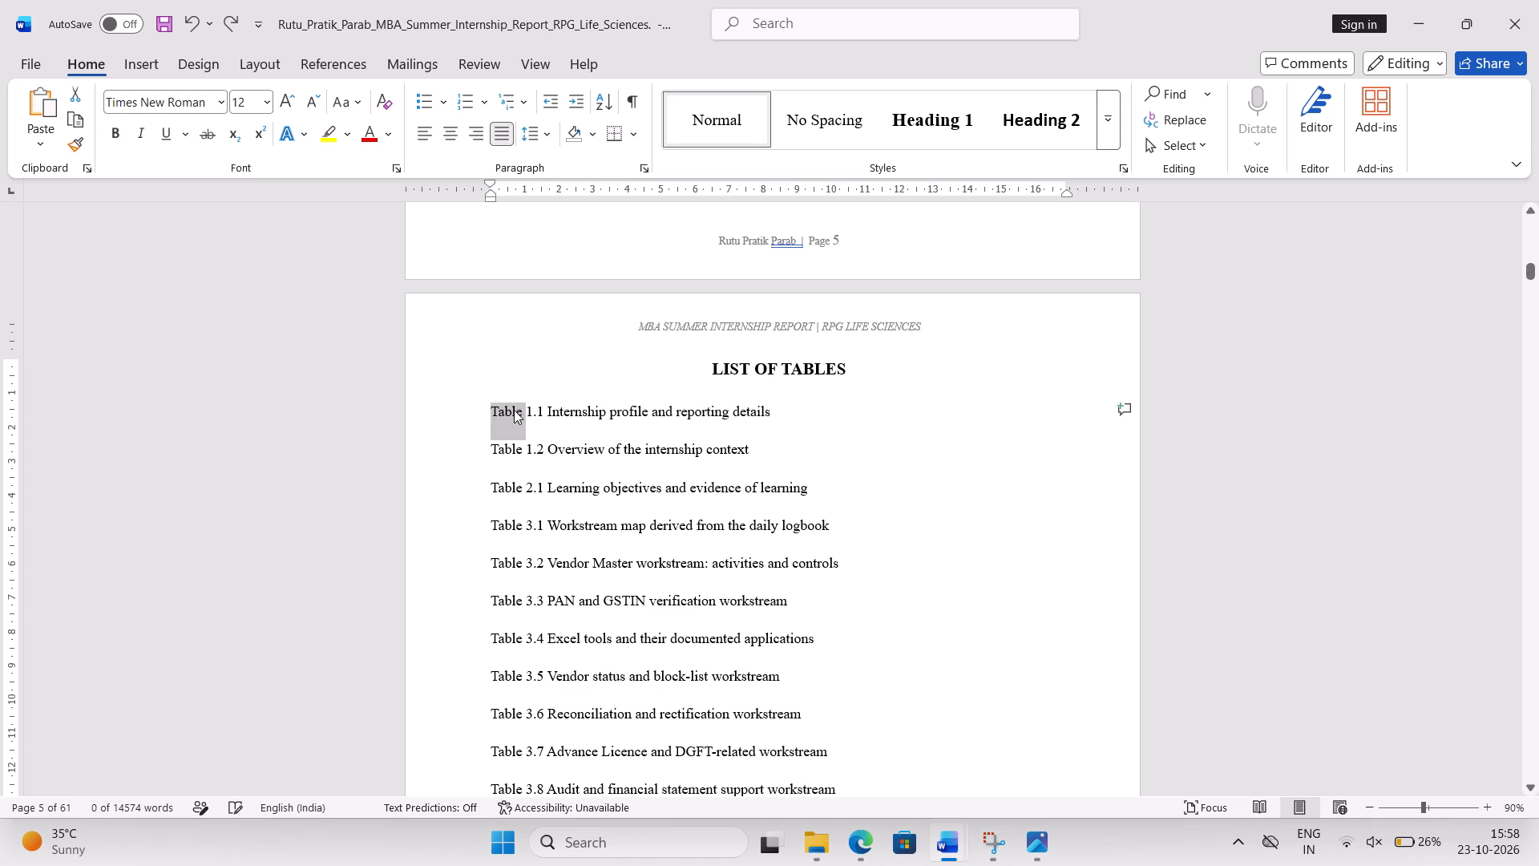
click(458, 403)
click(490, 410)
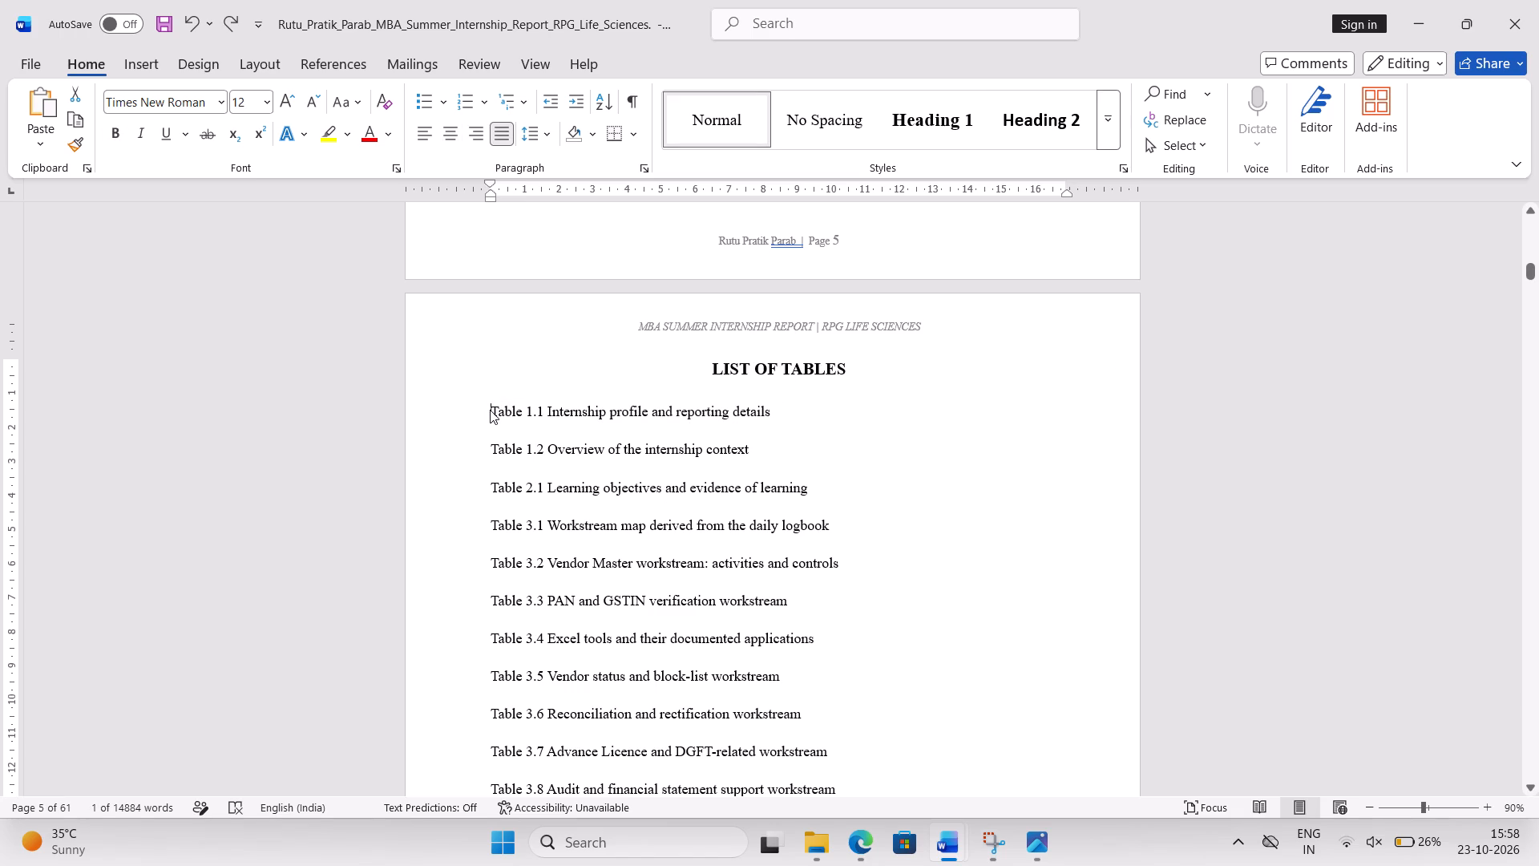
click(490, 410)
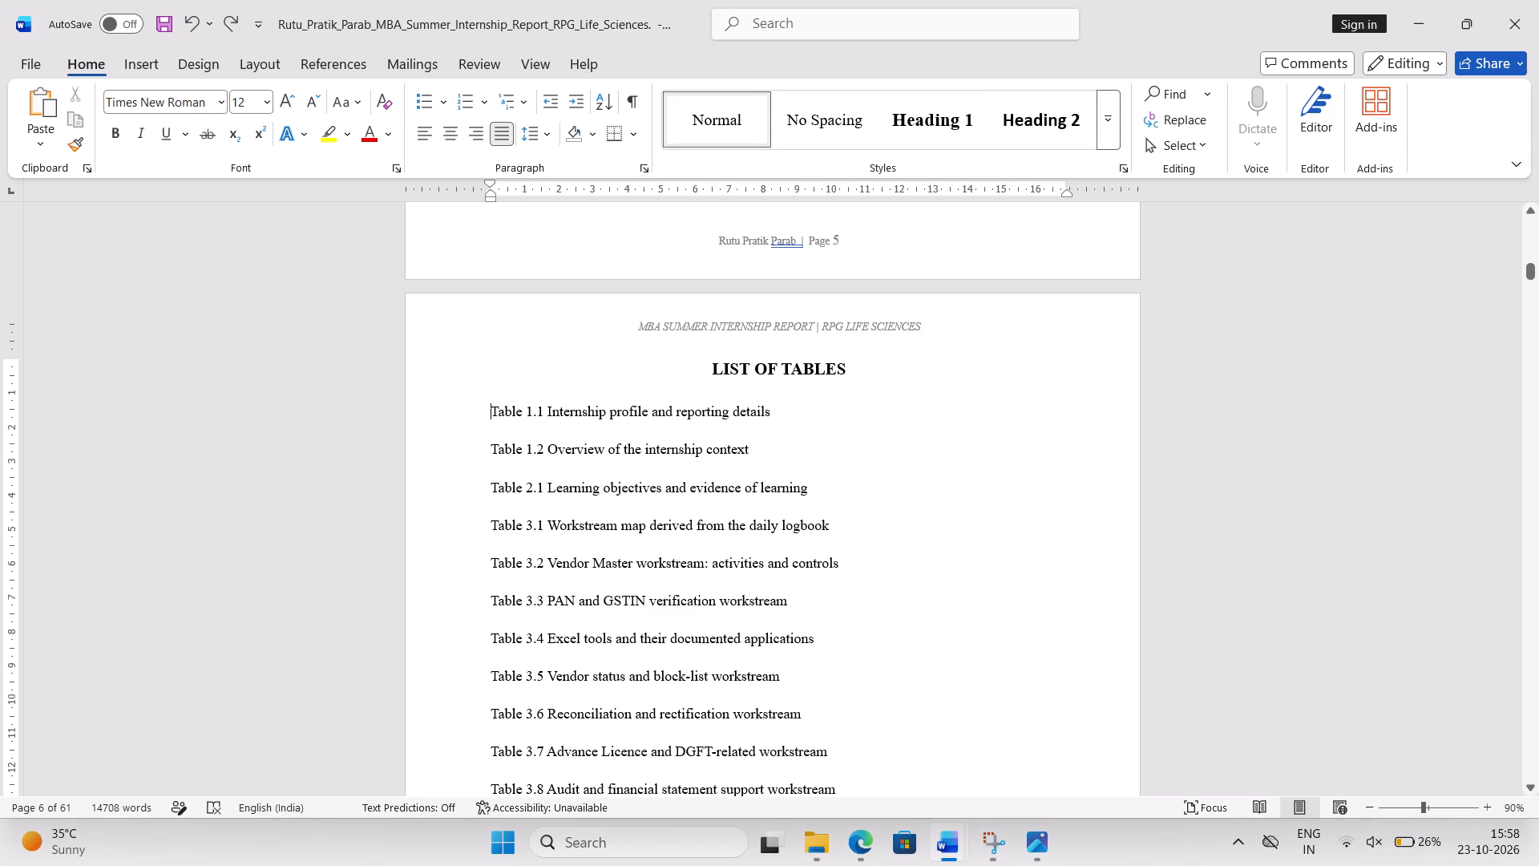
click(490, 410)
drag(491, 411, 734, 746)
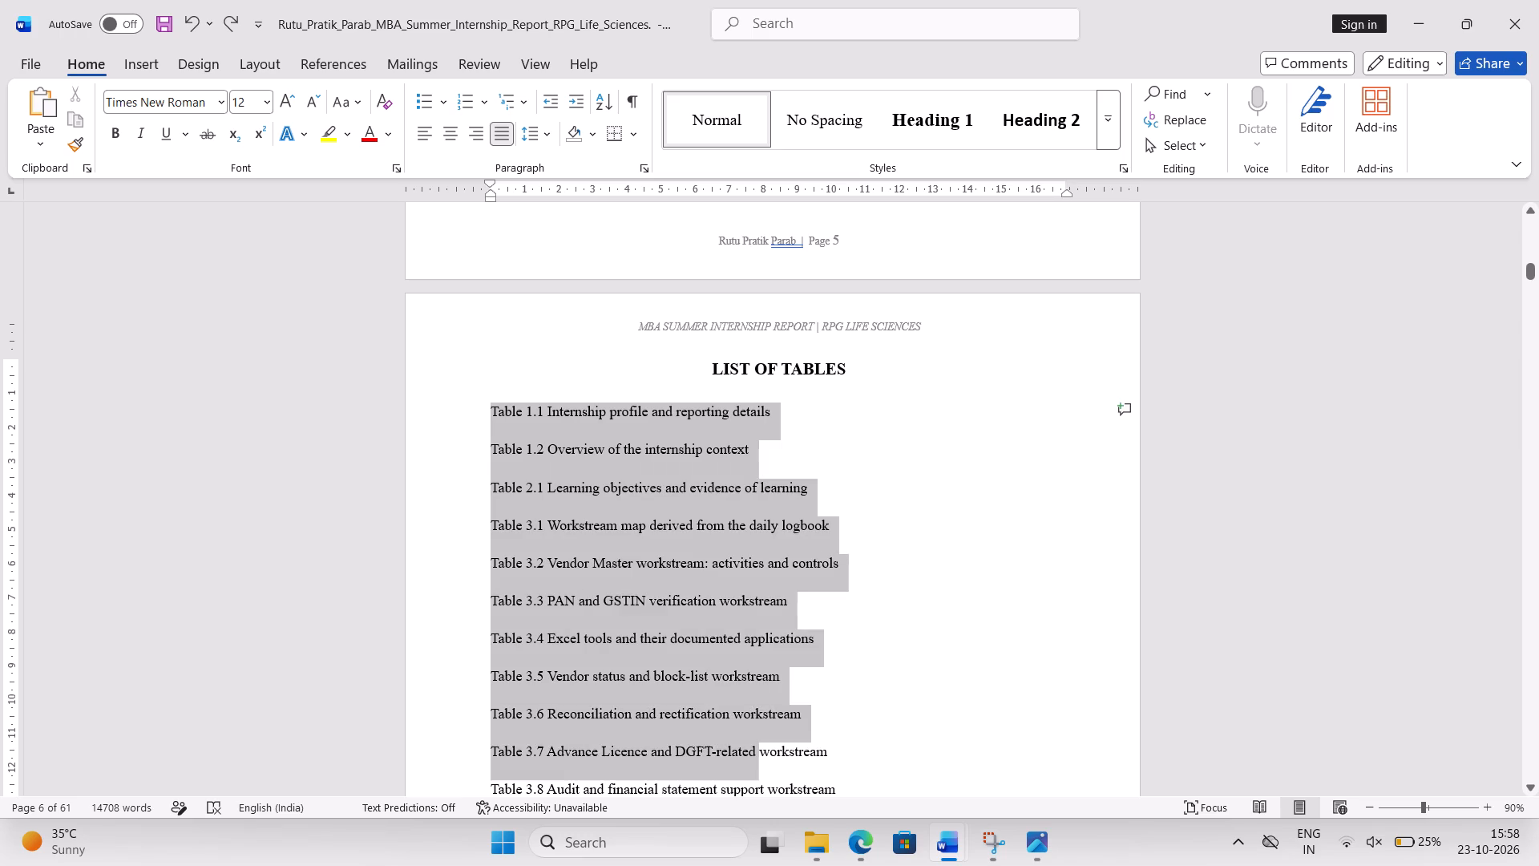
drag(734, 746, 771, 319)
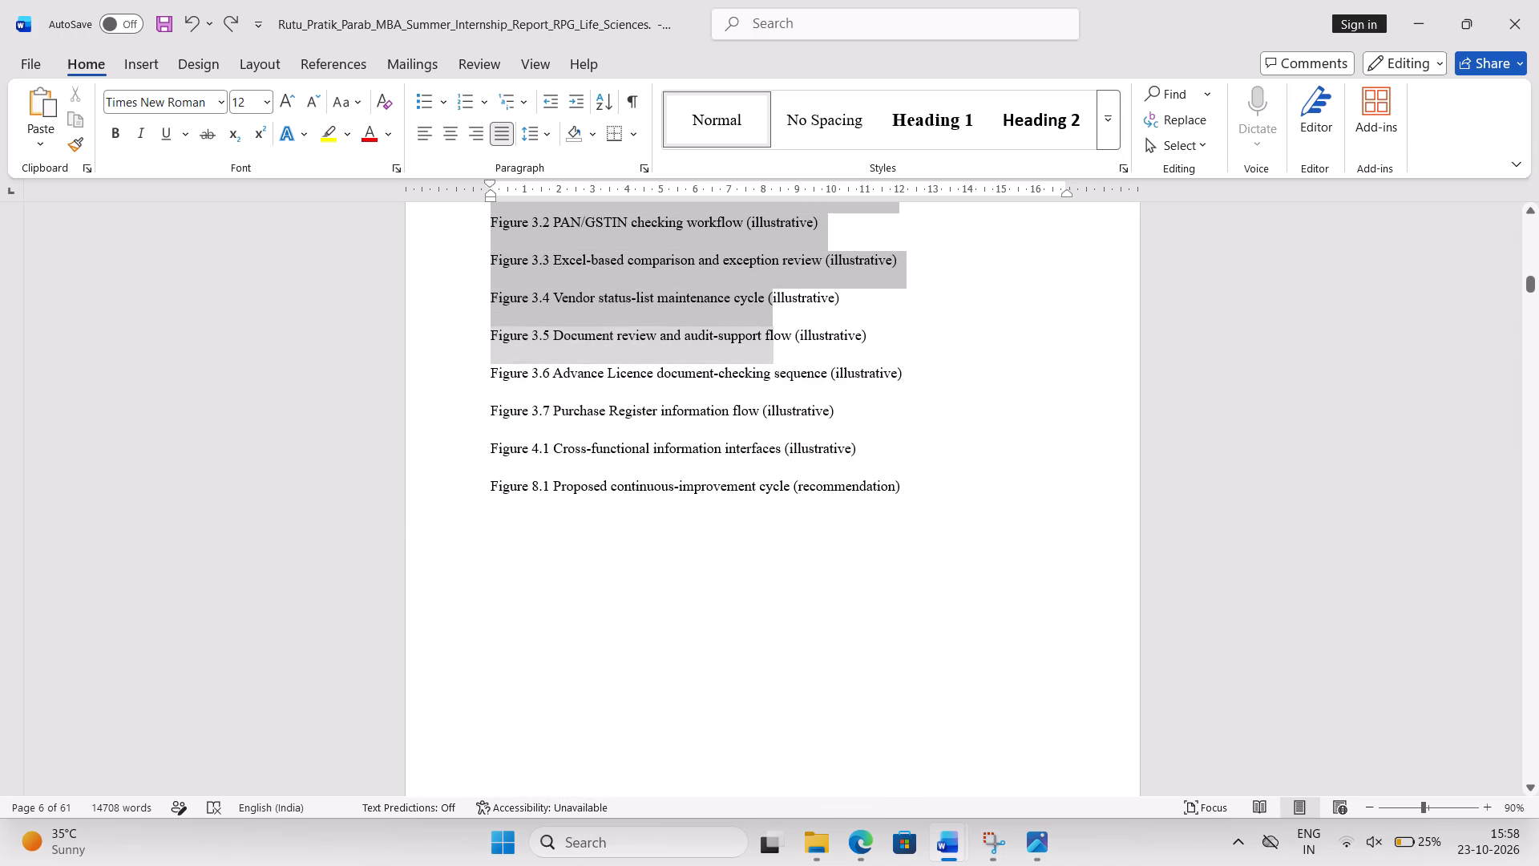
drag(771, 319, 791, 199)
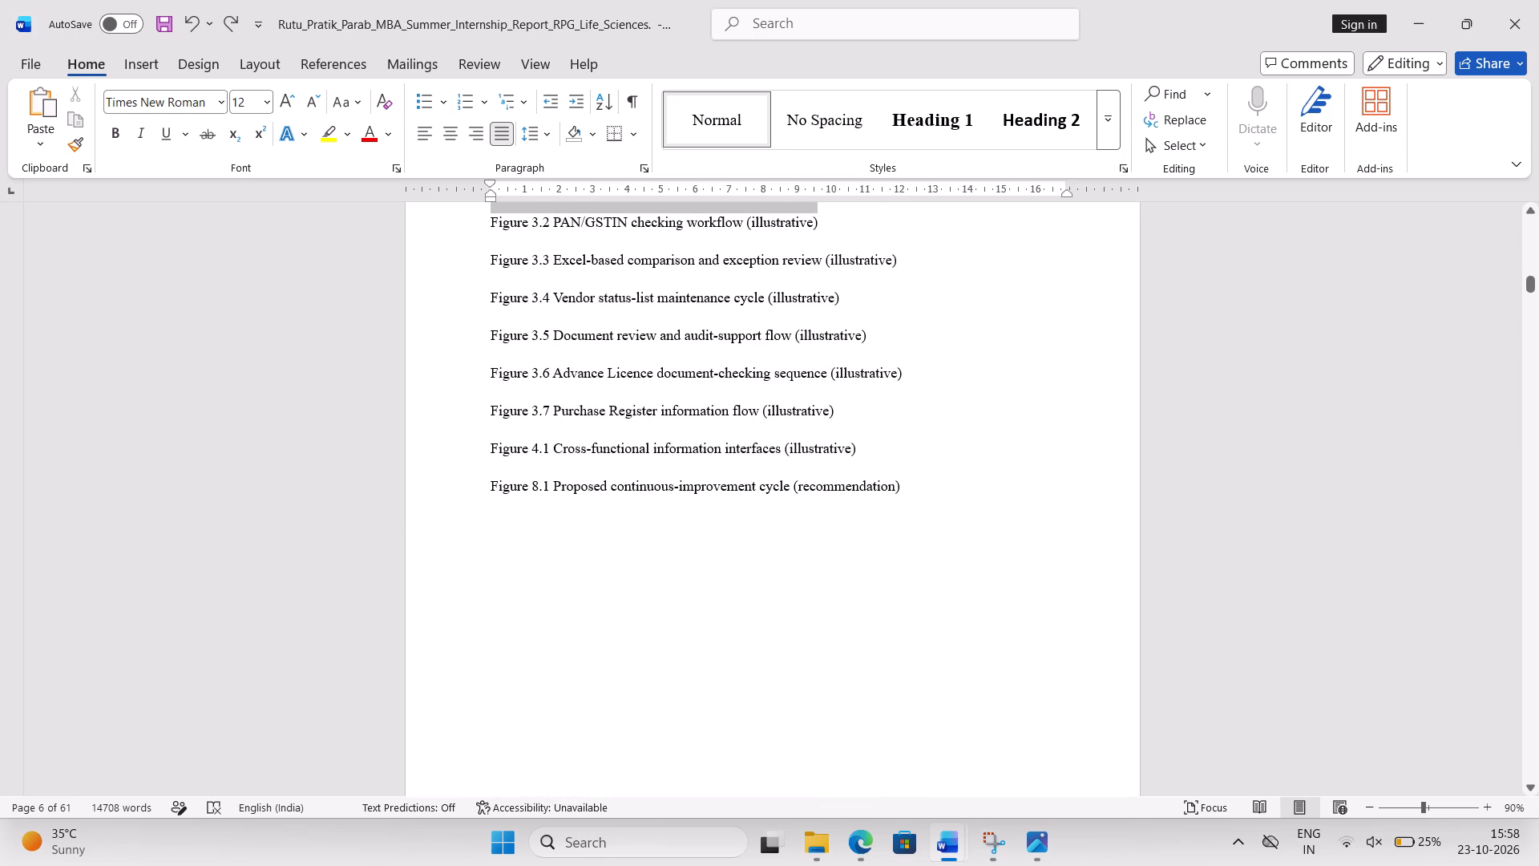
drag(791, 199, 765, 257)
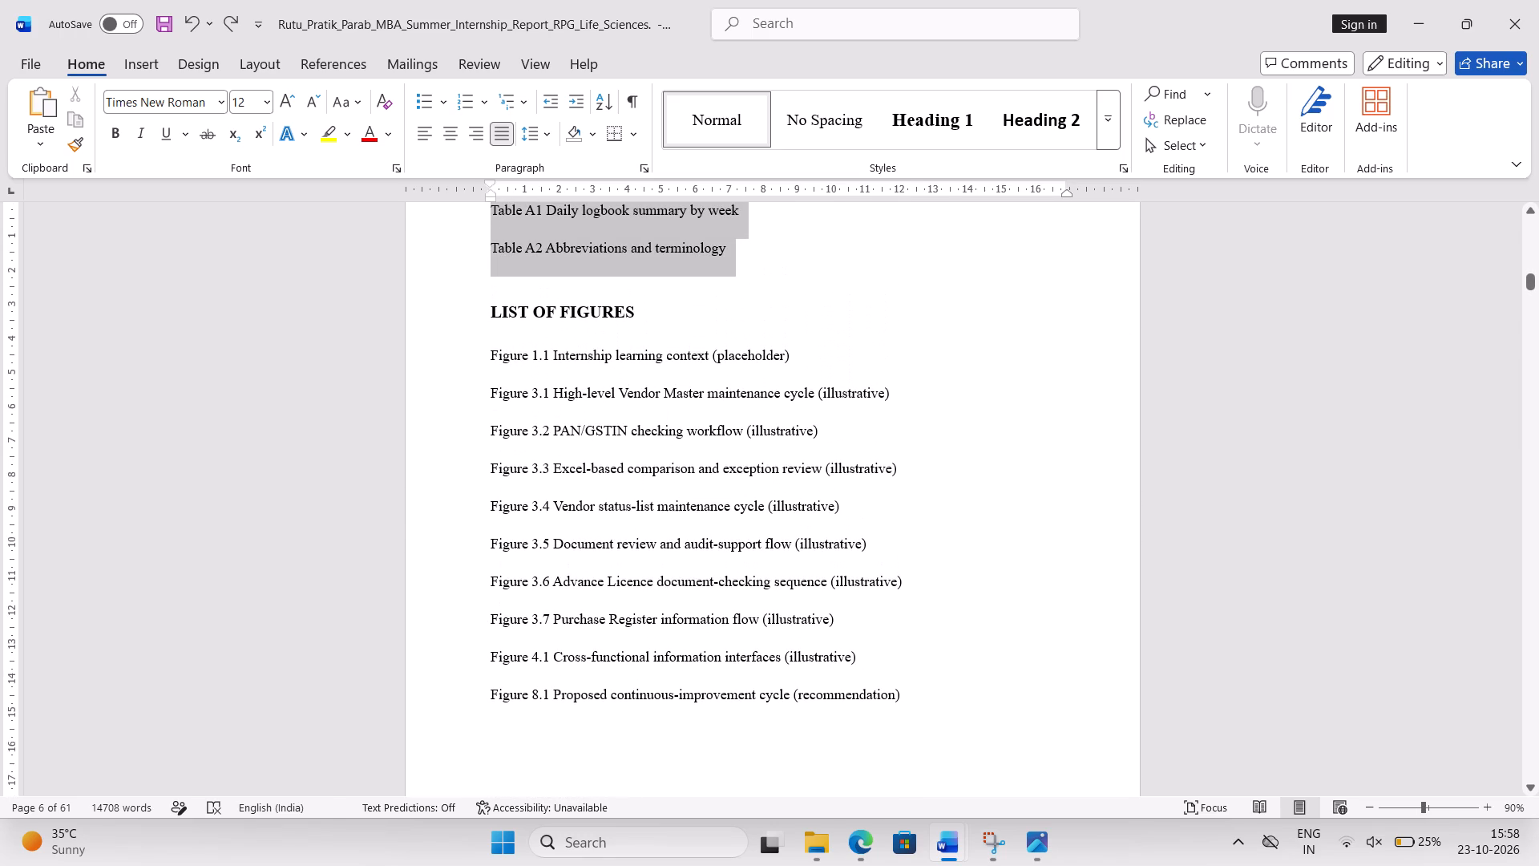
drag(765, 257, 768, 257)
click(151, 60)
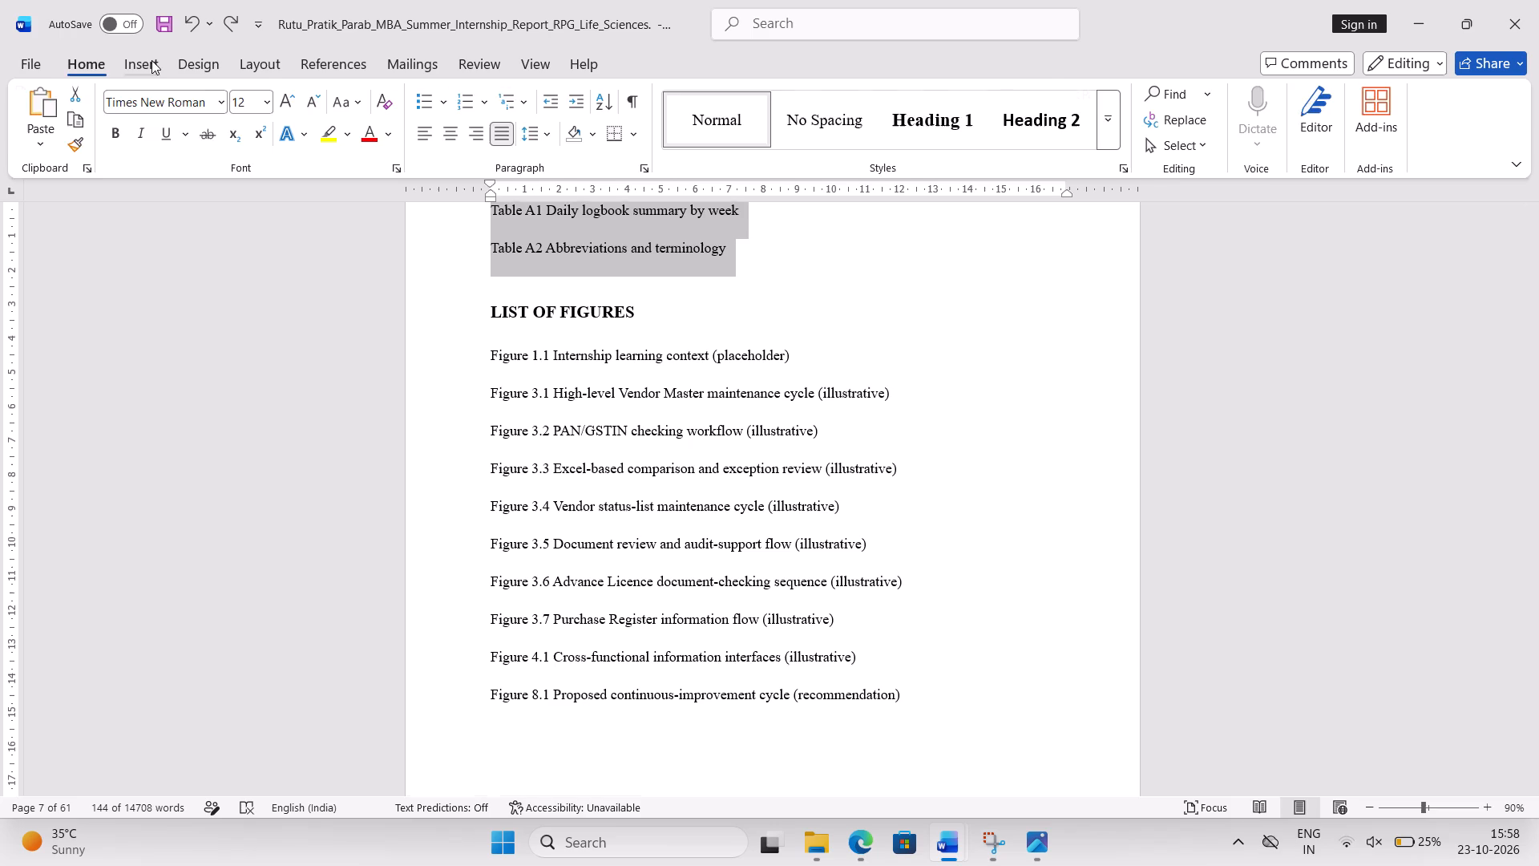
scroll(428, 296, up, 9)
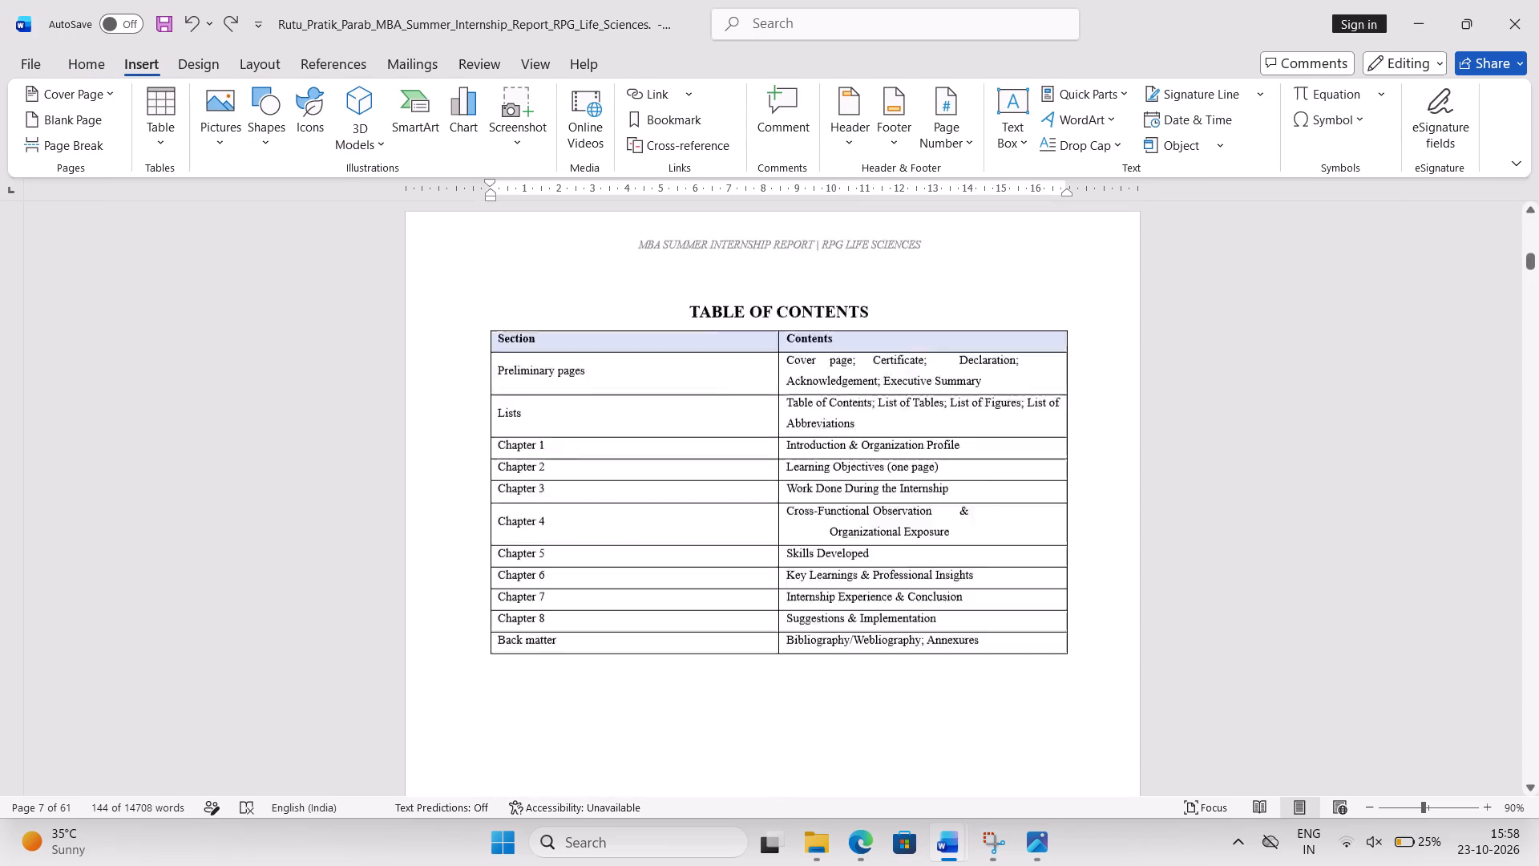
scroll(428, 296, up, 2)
Add a blank left-aligned line between the LIST OF TABLES heading and the Table 1.1 entry.
scroll(741, 39, down, 2)
scroll(757, 188, down, 2)
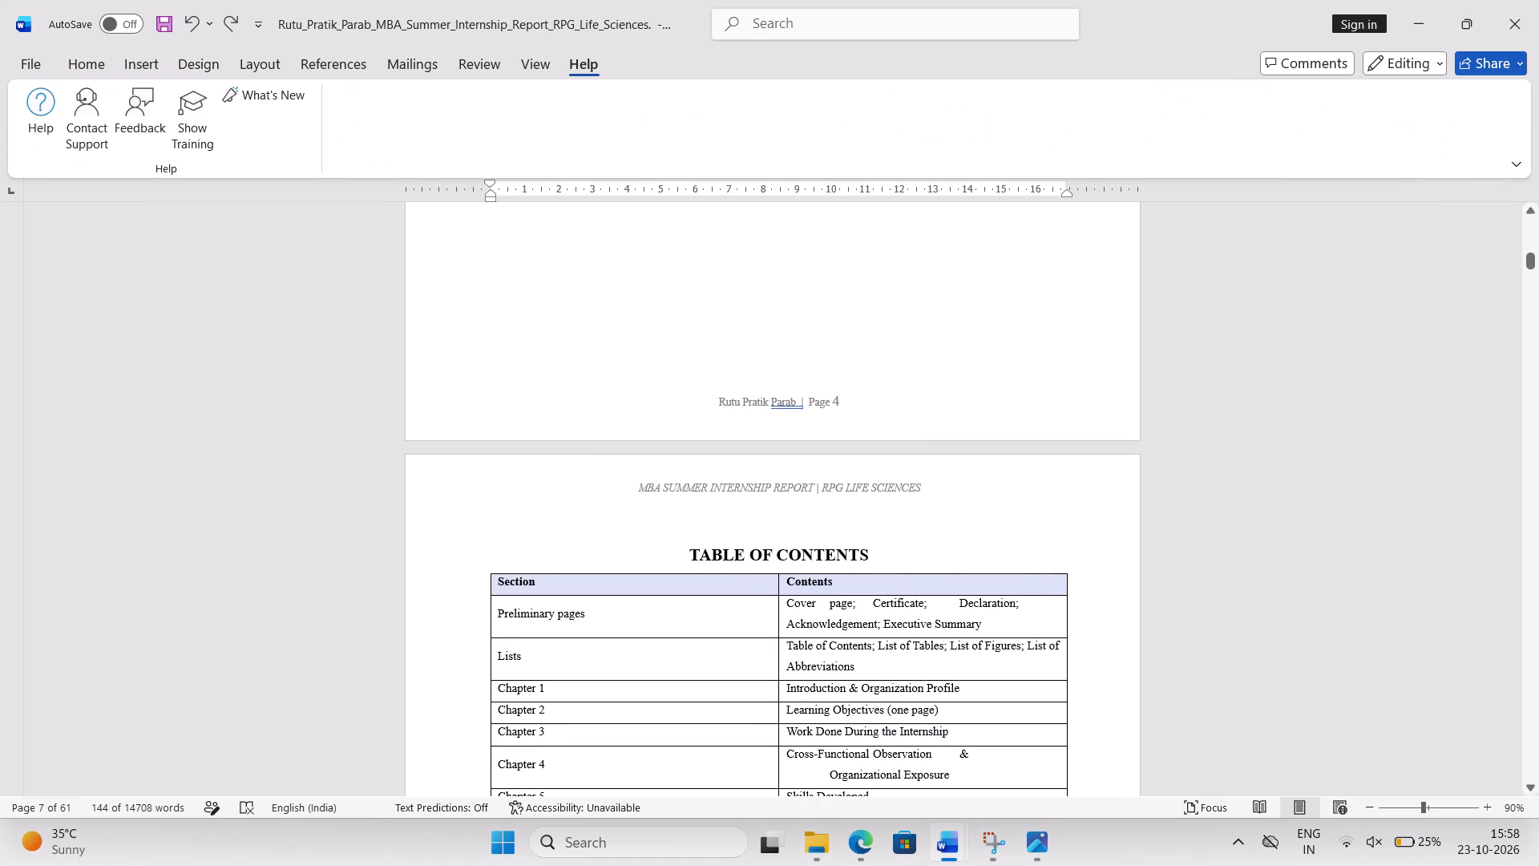
scroll(721, 353, down, 4)
click(874, 487)
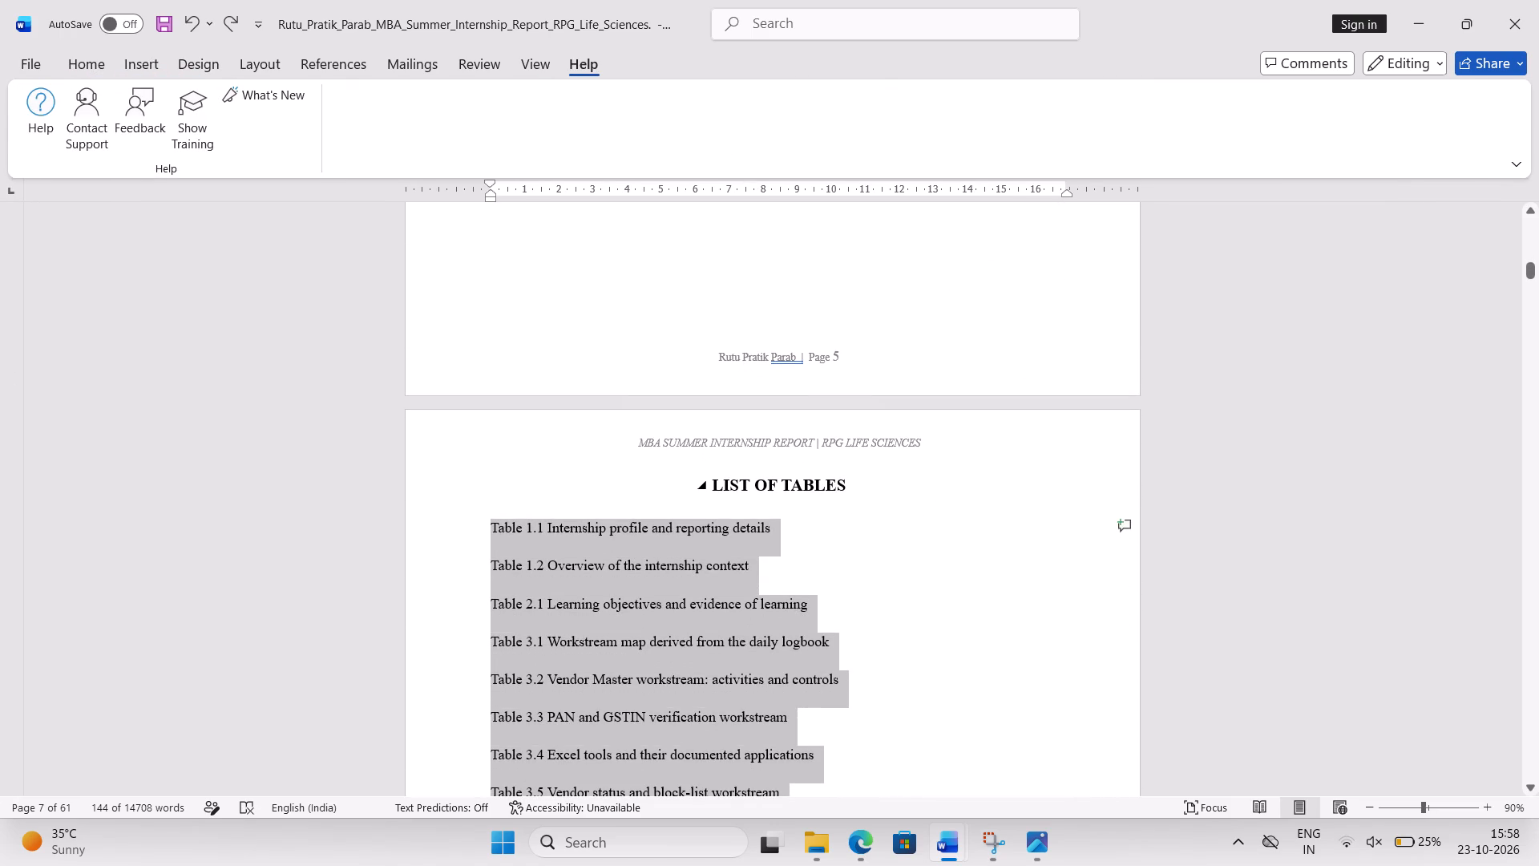
key(Return)
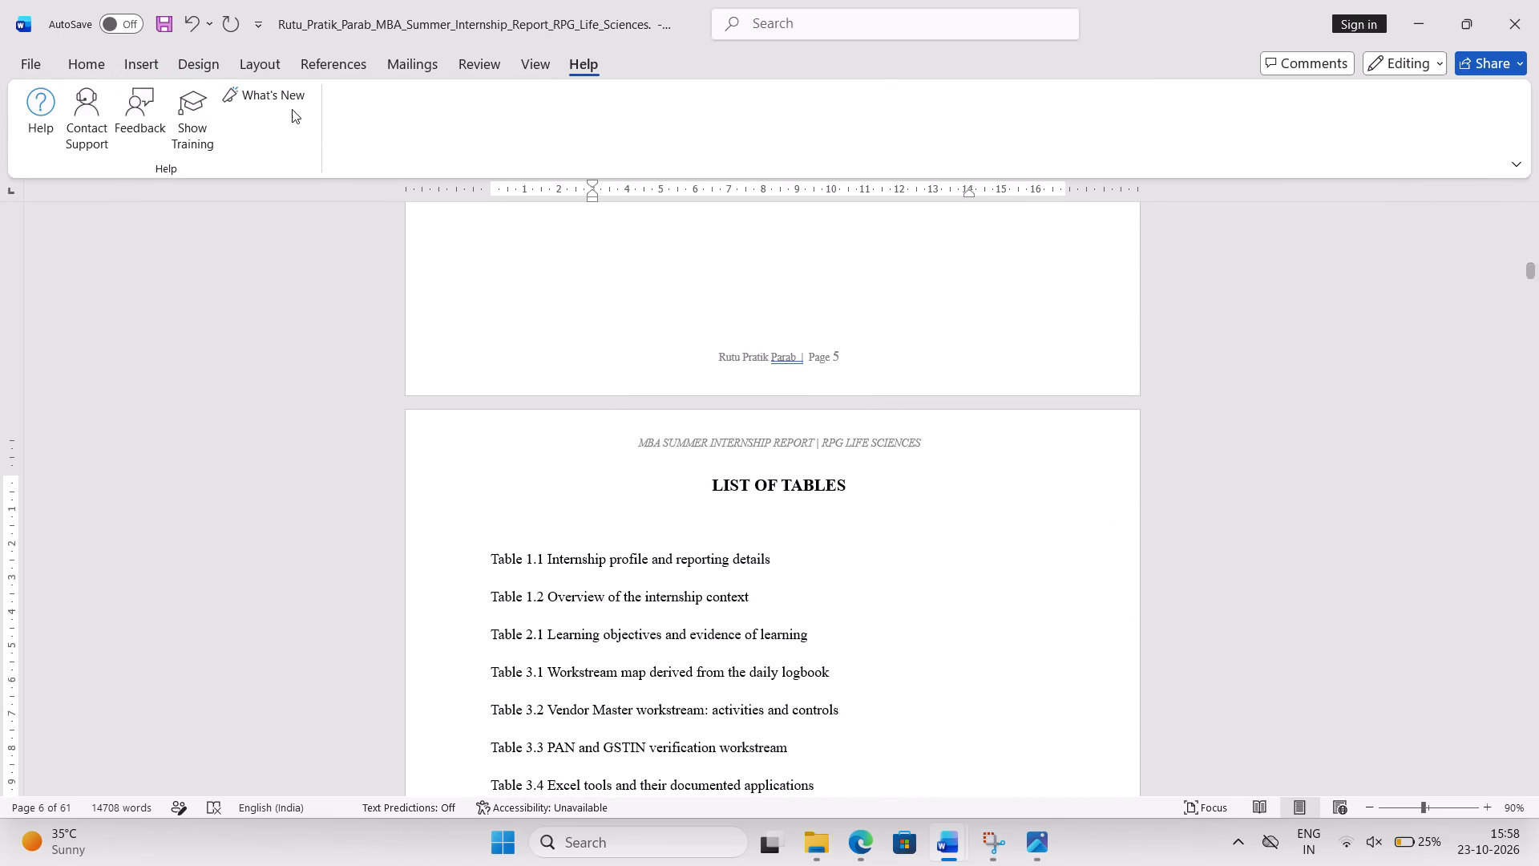
click(132, 59)
key(BackSpace)
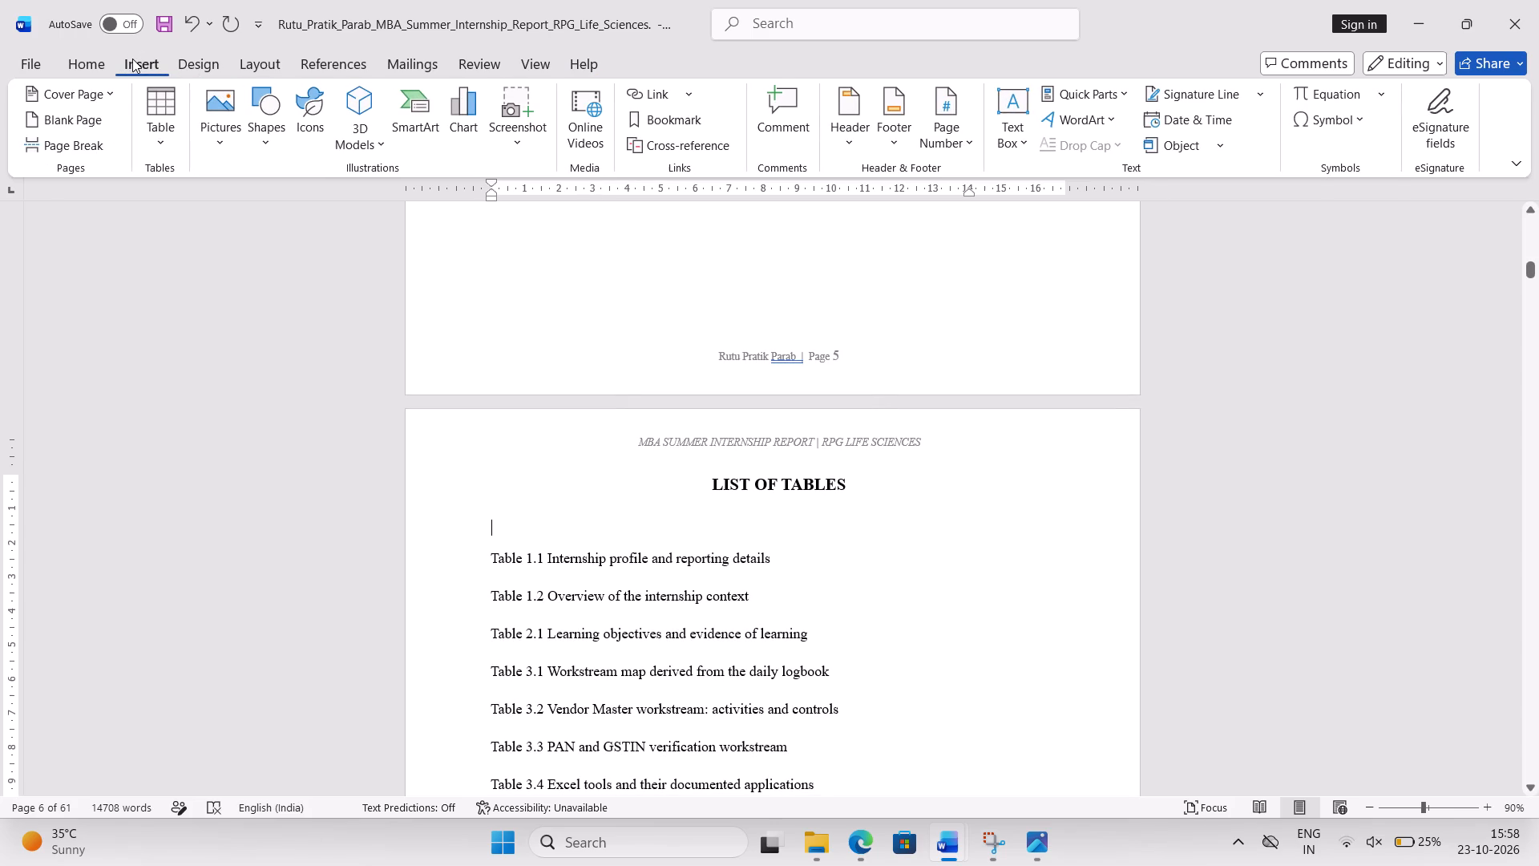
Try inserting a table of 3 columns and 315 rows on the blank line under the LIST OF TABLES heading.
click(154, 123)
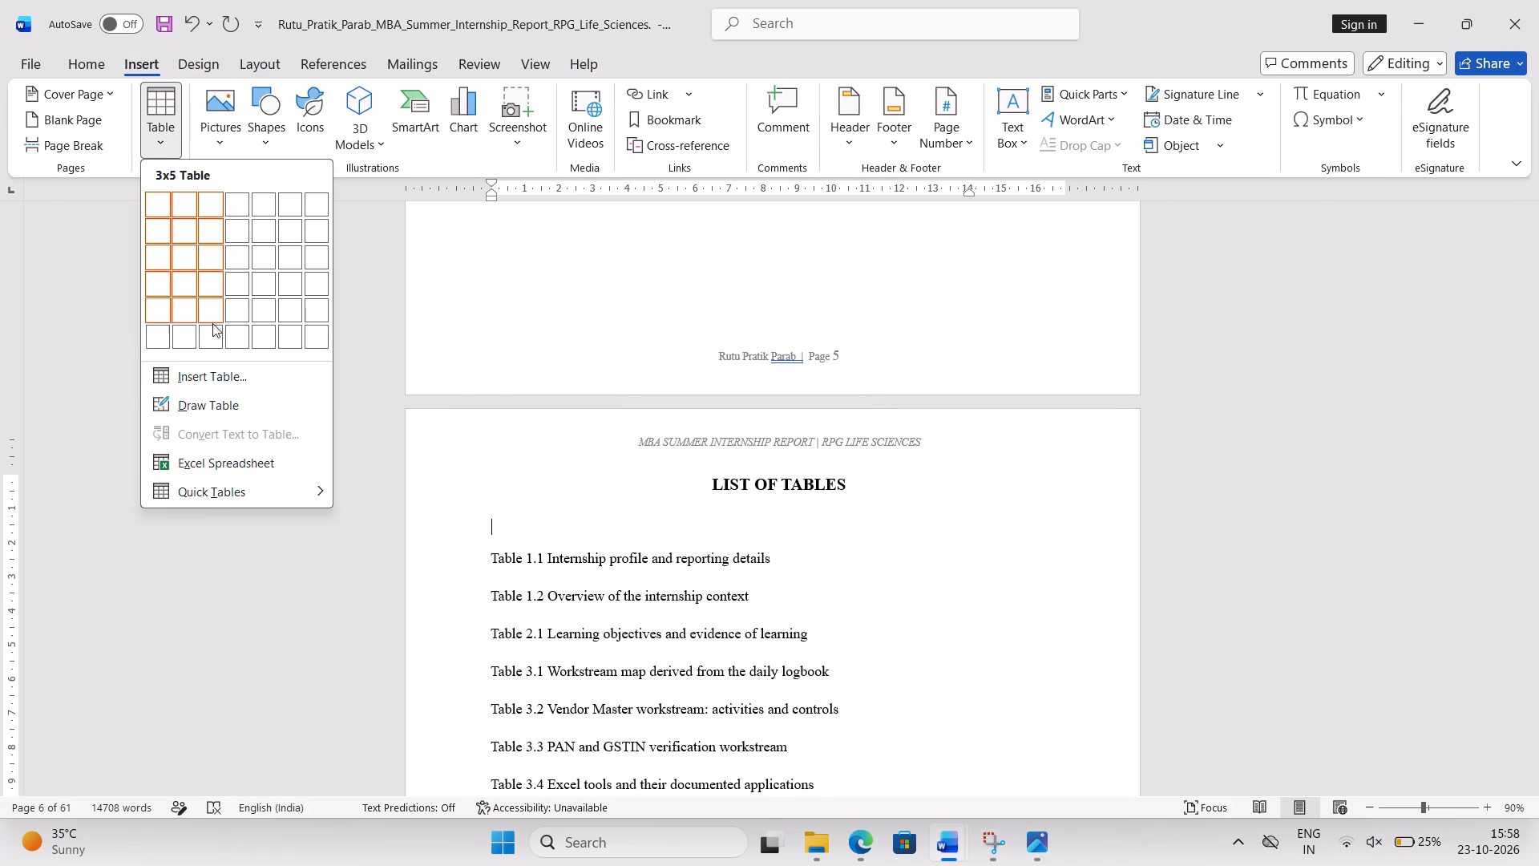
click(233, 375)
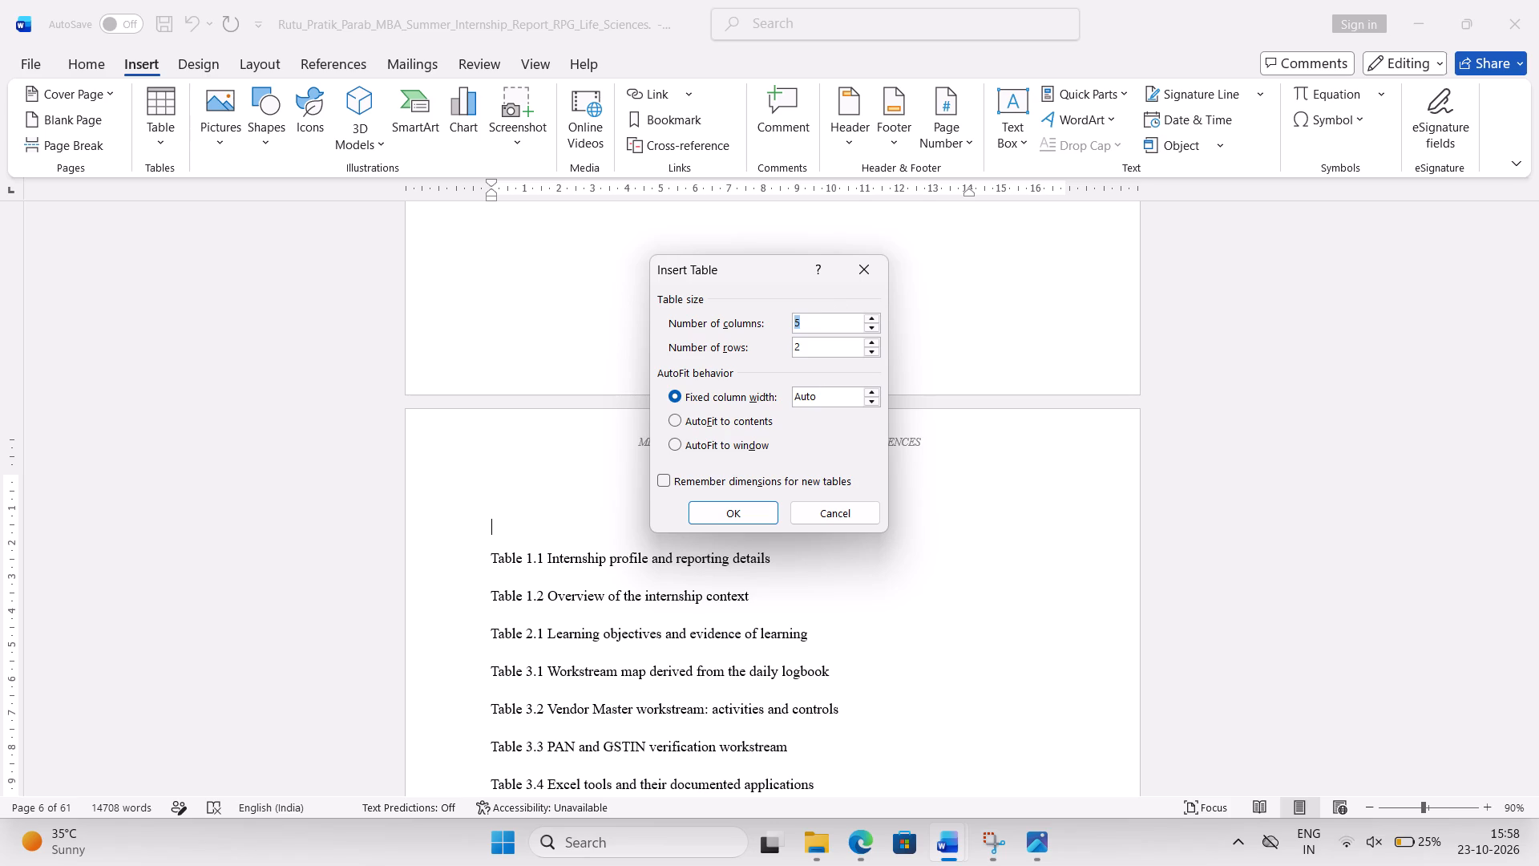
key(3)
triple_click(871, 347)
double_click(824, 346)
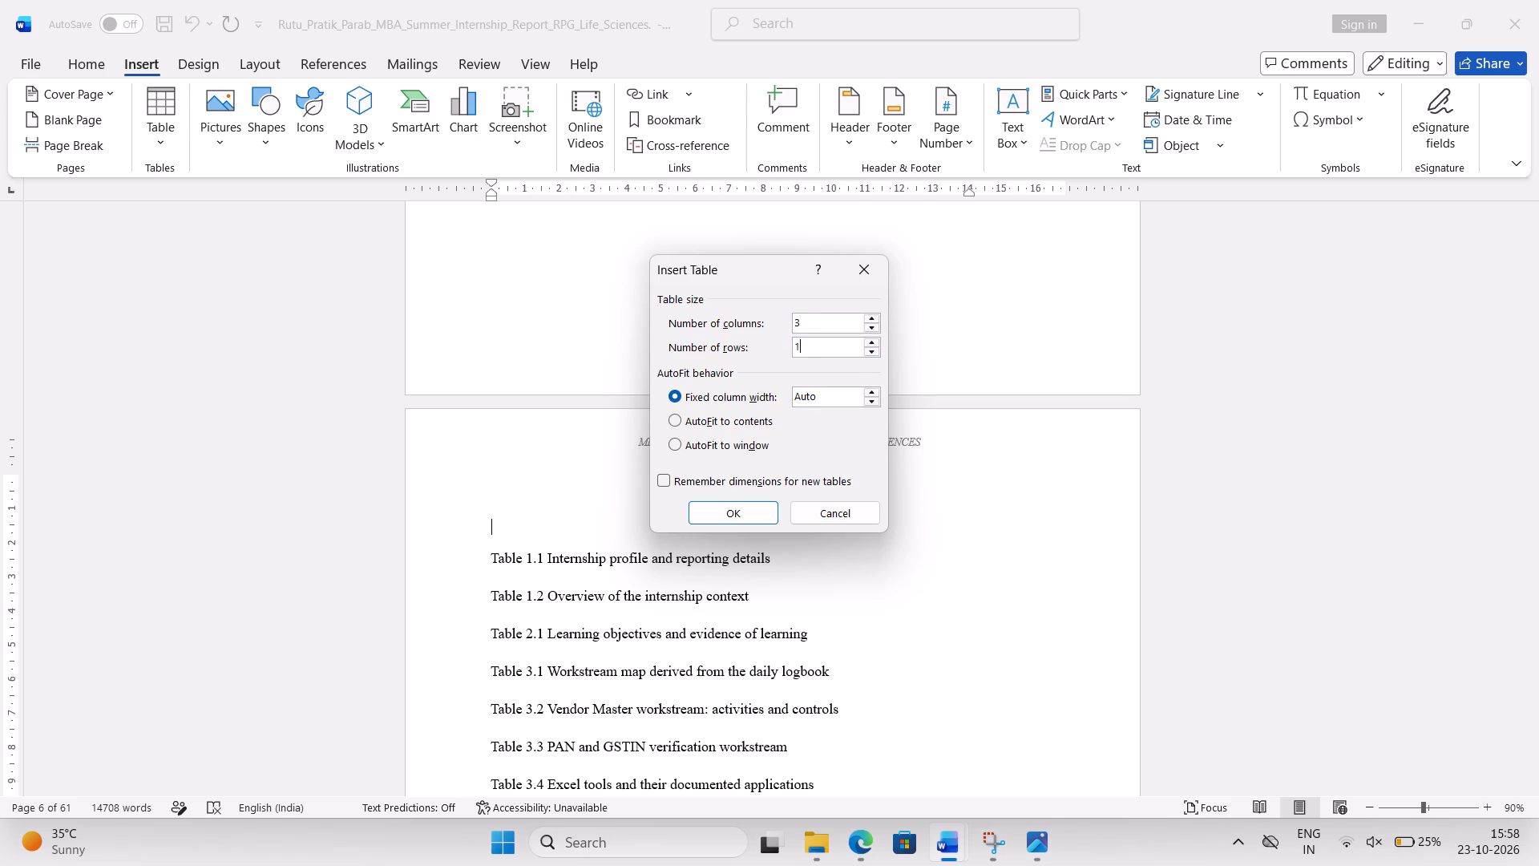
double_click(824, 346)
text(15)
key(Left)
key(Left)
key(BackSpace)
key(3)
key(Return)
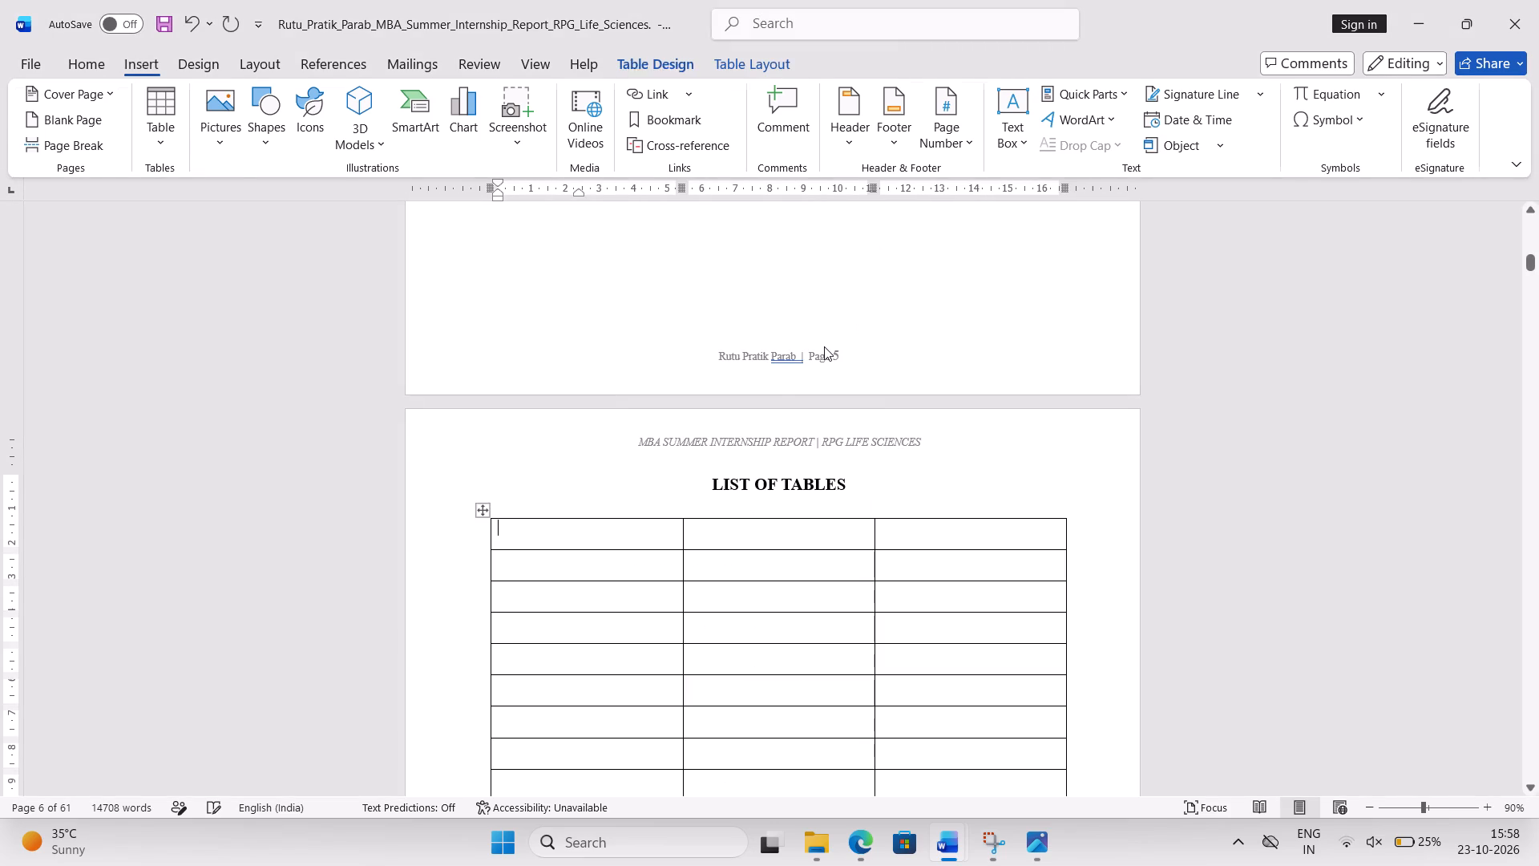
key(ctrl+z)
Insert a table of 3 columns and 15 rows on the blank line under the LIST OF TABLES heading.
scroll(675, 527, down, 2)
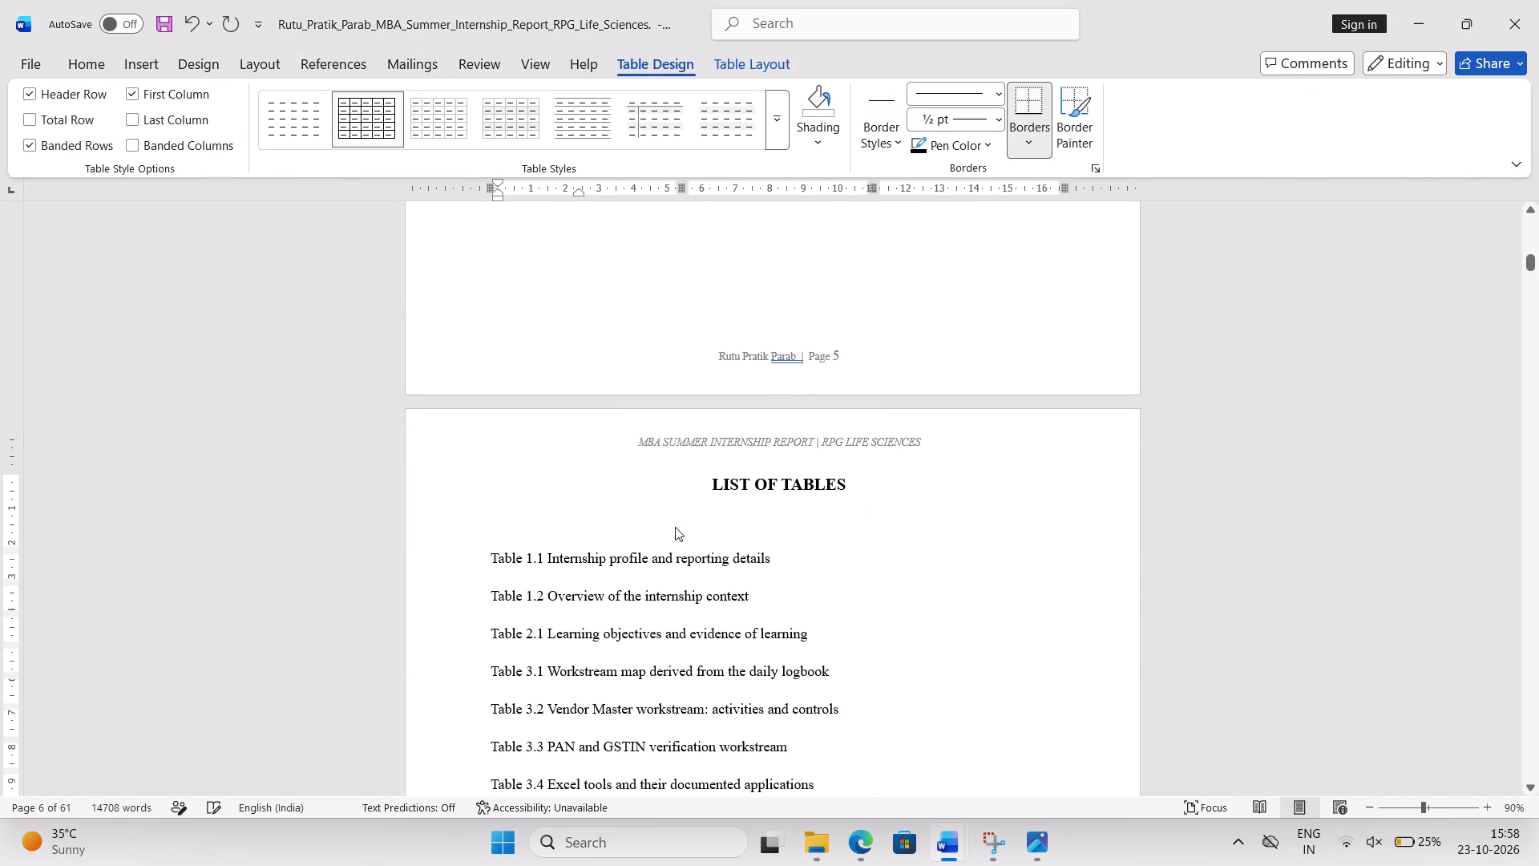
scroll(675, 527, down, 2)
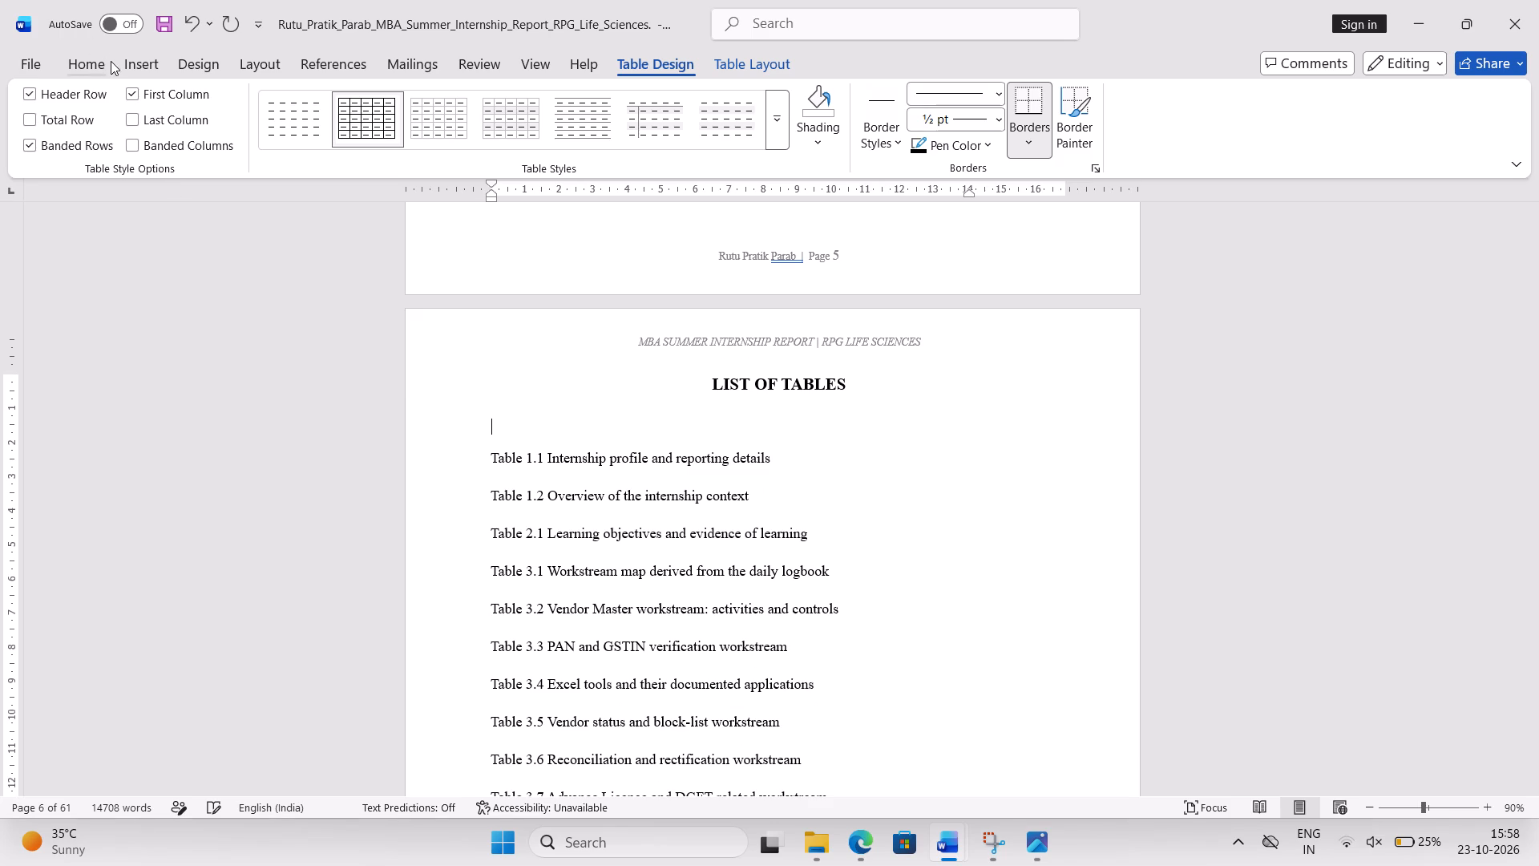
drag(108, 61, 149, 61)
click(149, 61)
click(155, 134)
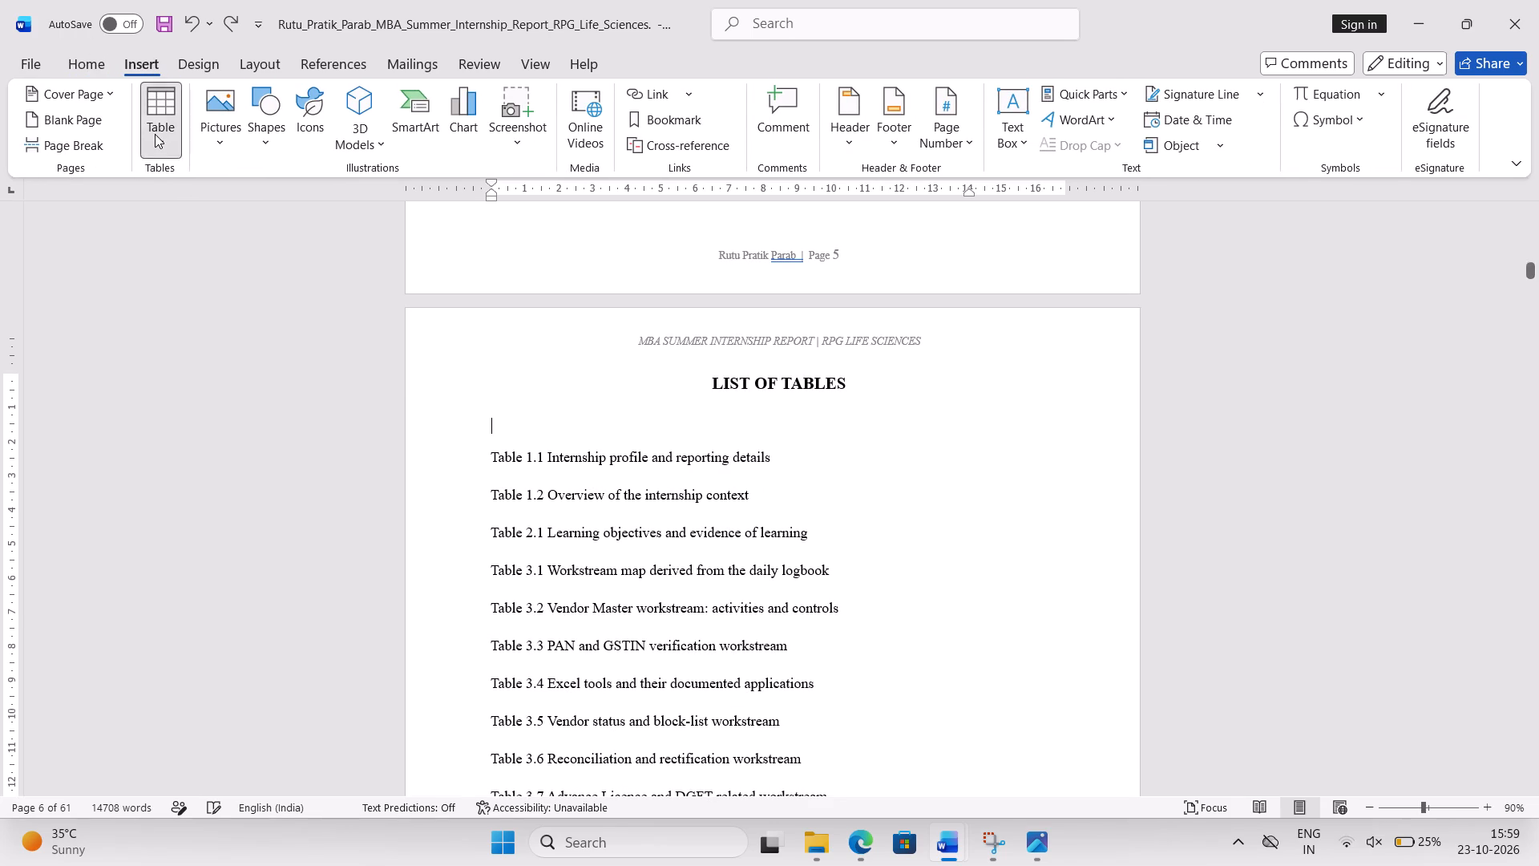
click(224, 370)
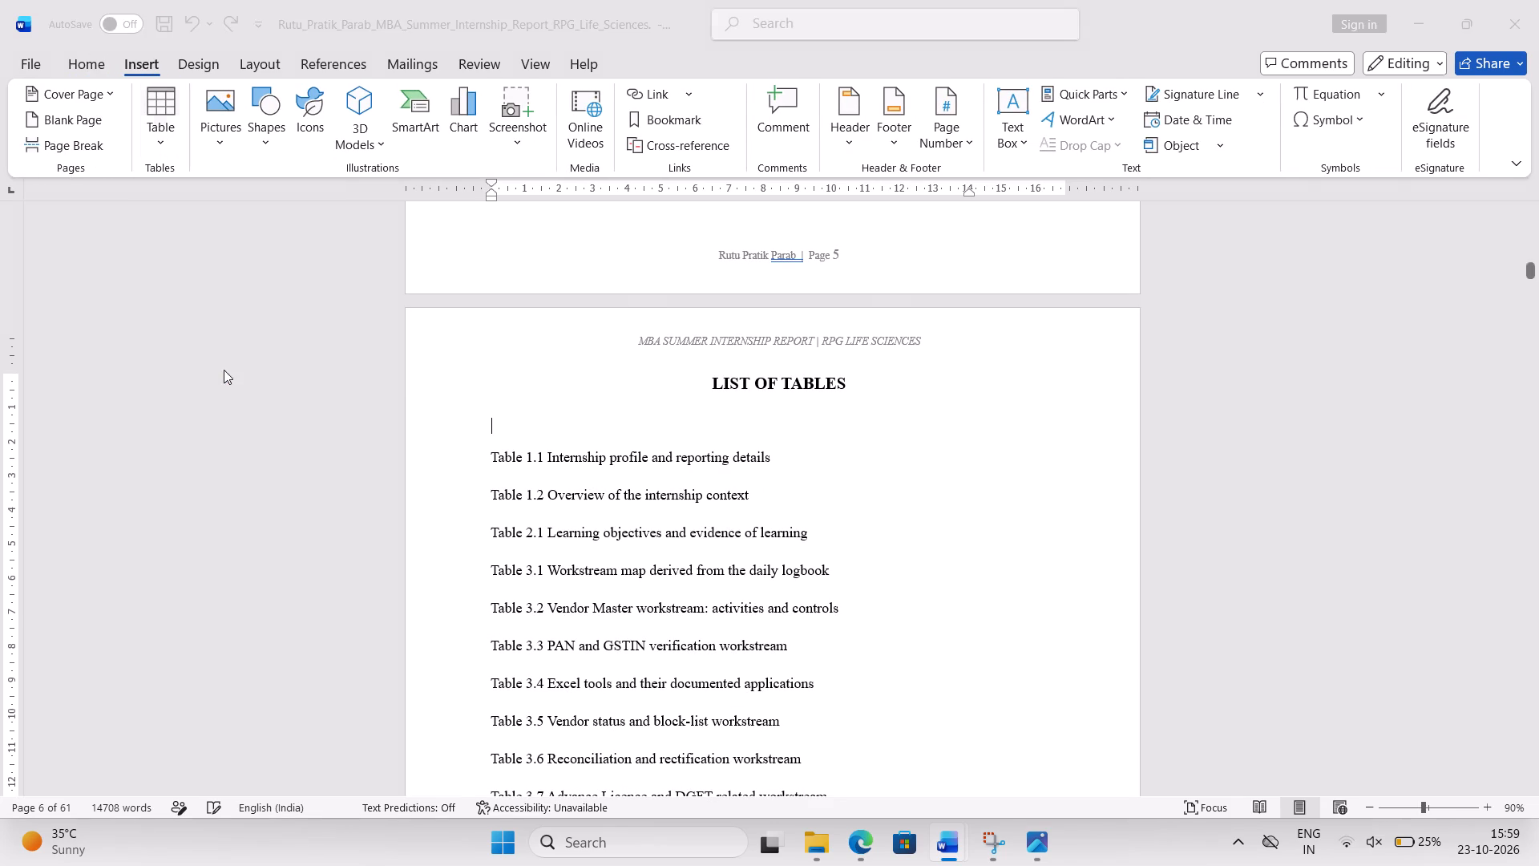
click(806, 325)
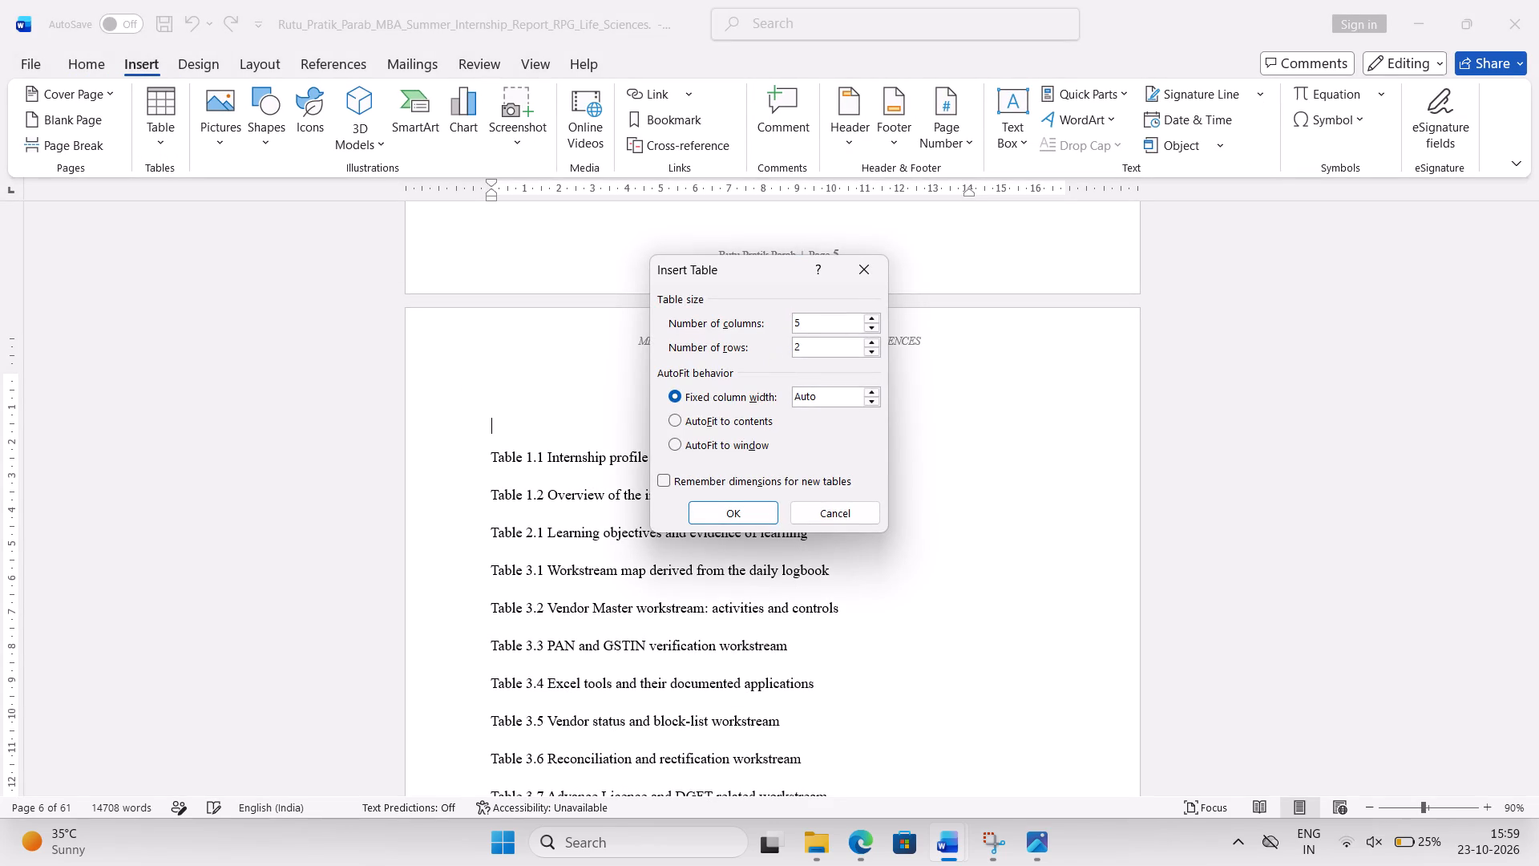
key(BackSpace)
key(3)
key(Down)
key(Down)
key(Up)
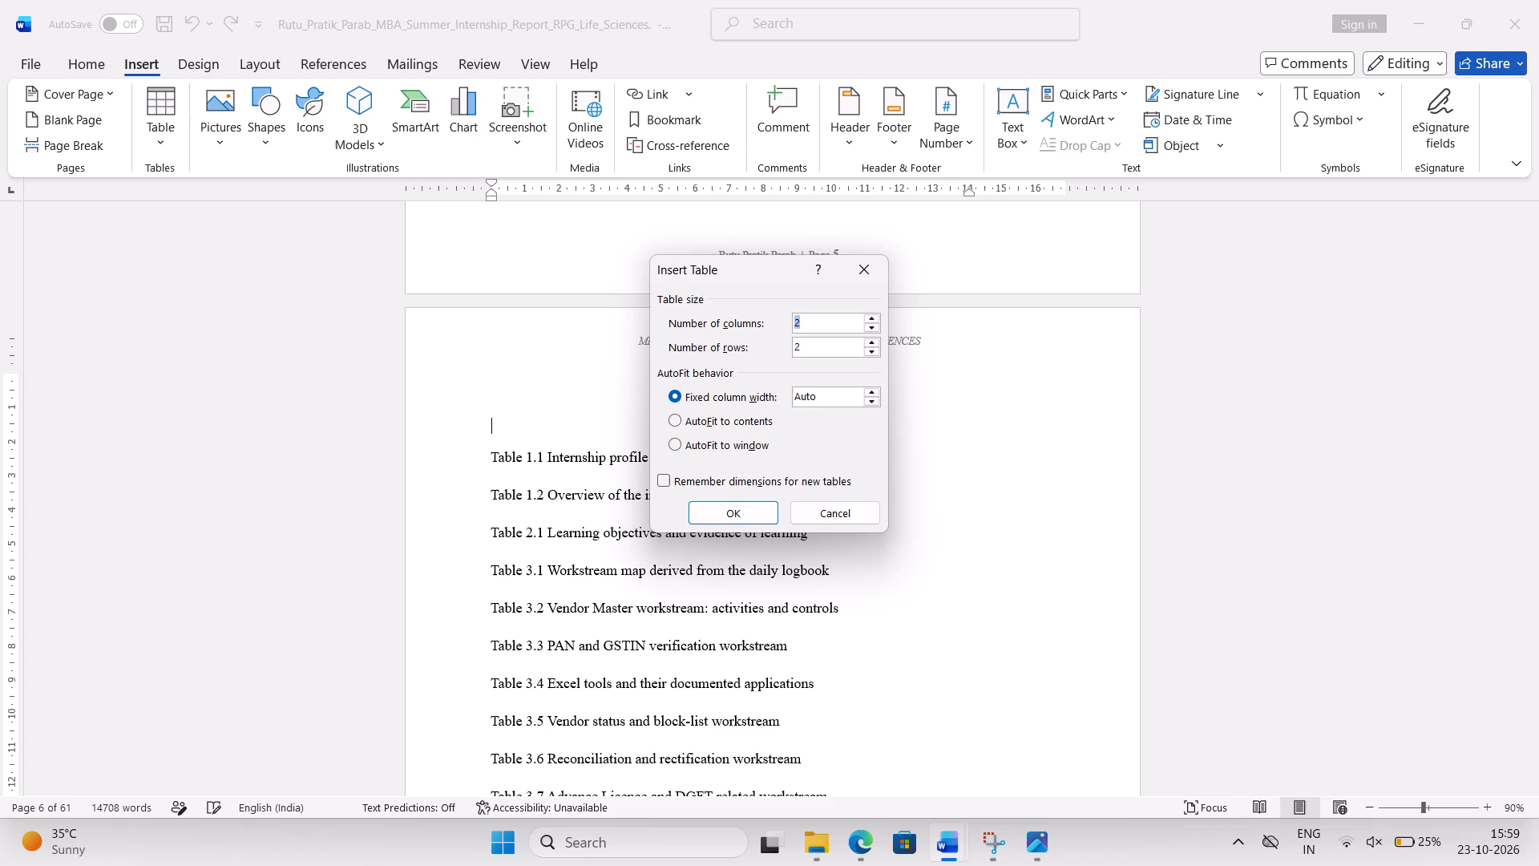
key(Up)
click(803, 350)
key(BackSpace)
text(15)
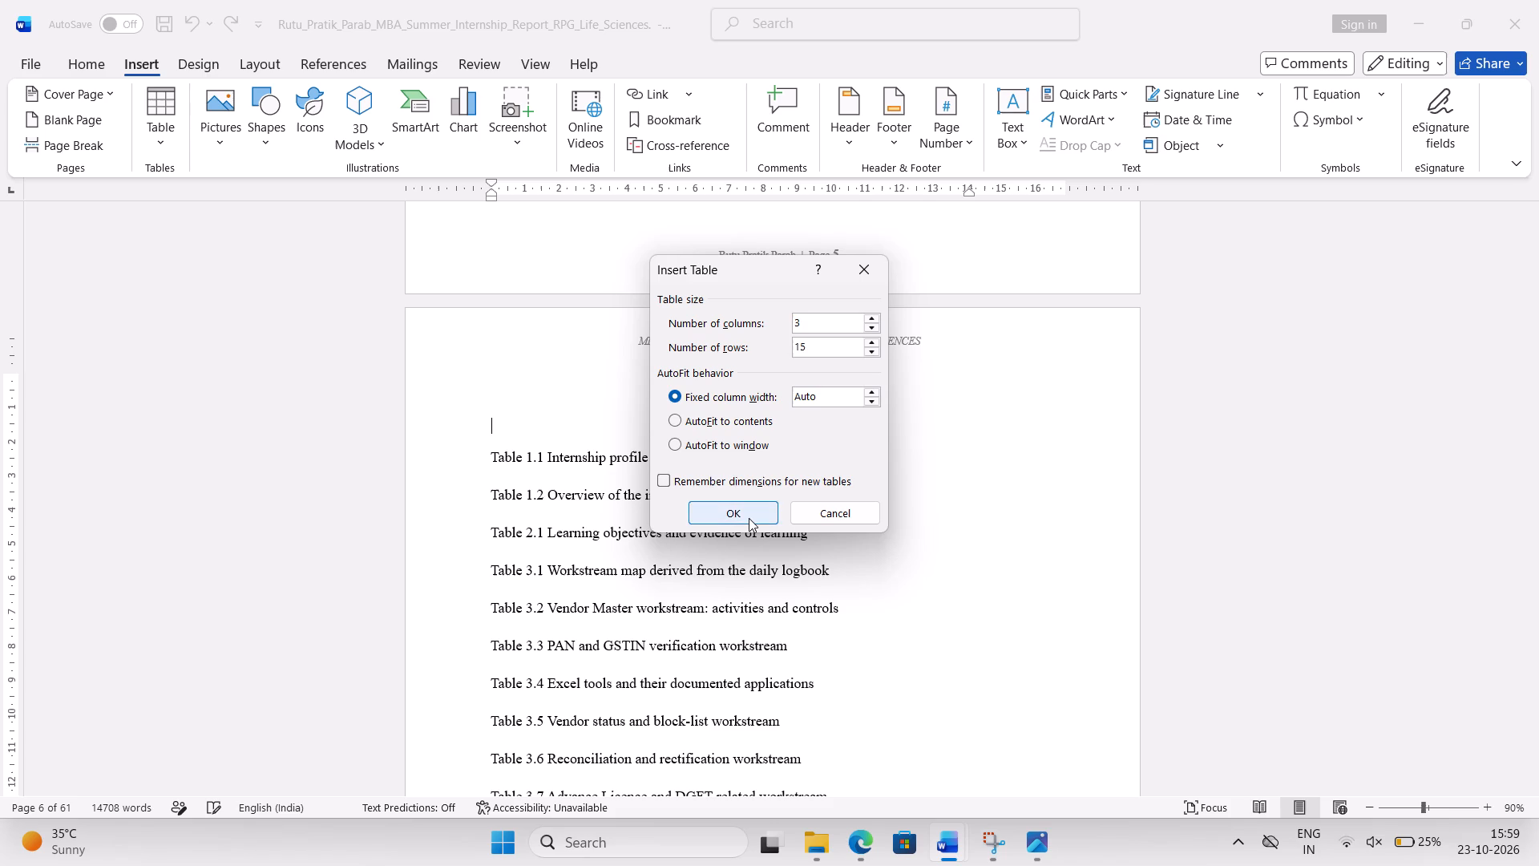
click(749, 518)
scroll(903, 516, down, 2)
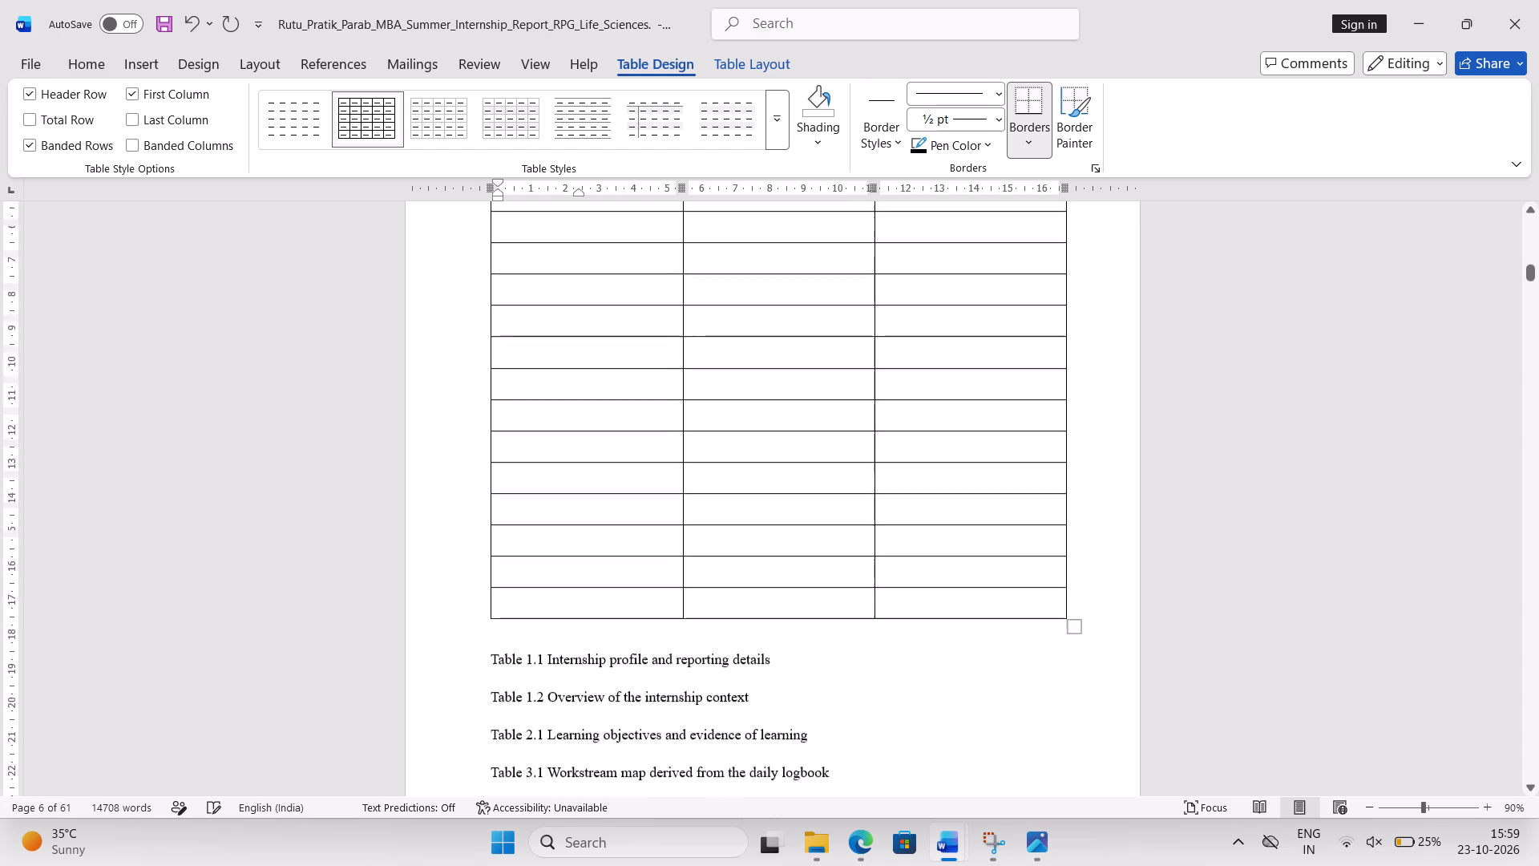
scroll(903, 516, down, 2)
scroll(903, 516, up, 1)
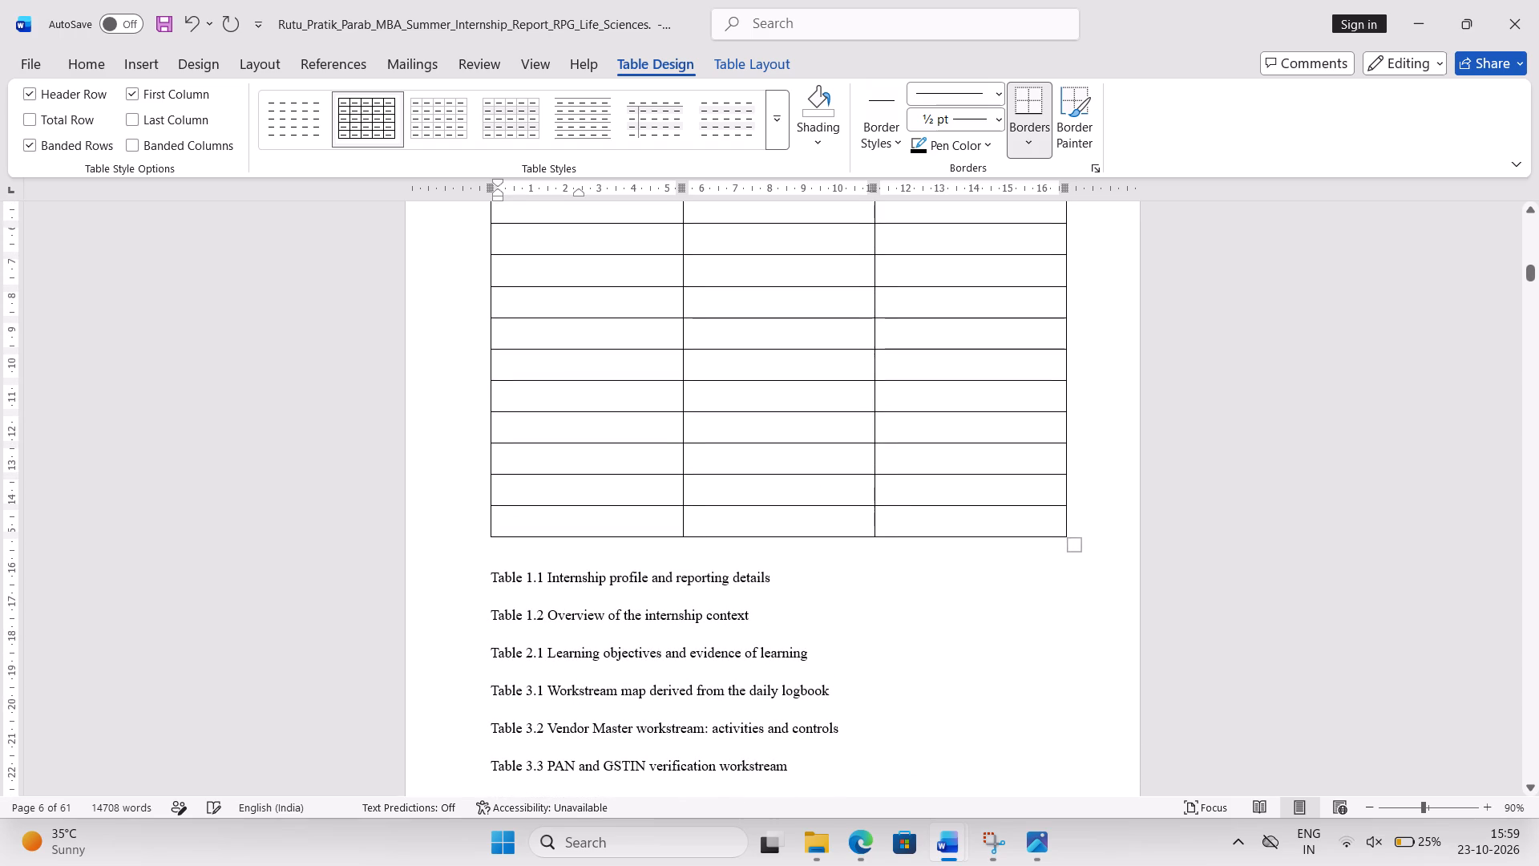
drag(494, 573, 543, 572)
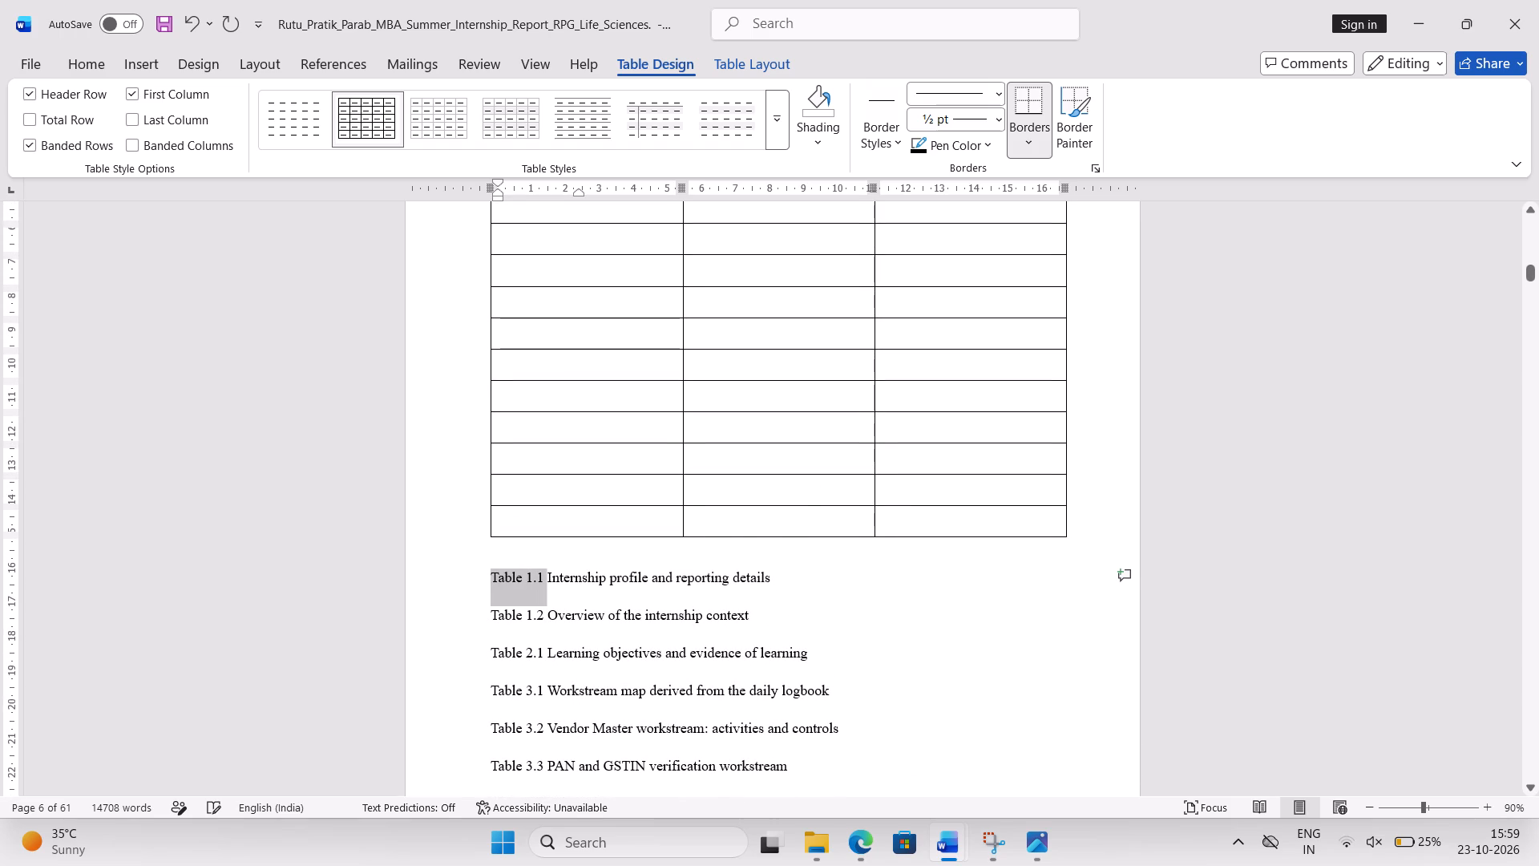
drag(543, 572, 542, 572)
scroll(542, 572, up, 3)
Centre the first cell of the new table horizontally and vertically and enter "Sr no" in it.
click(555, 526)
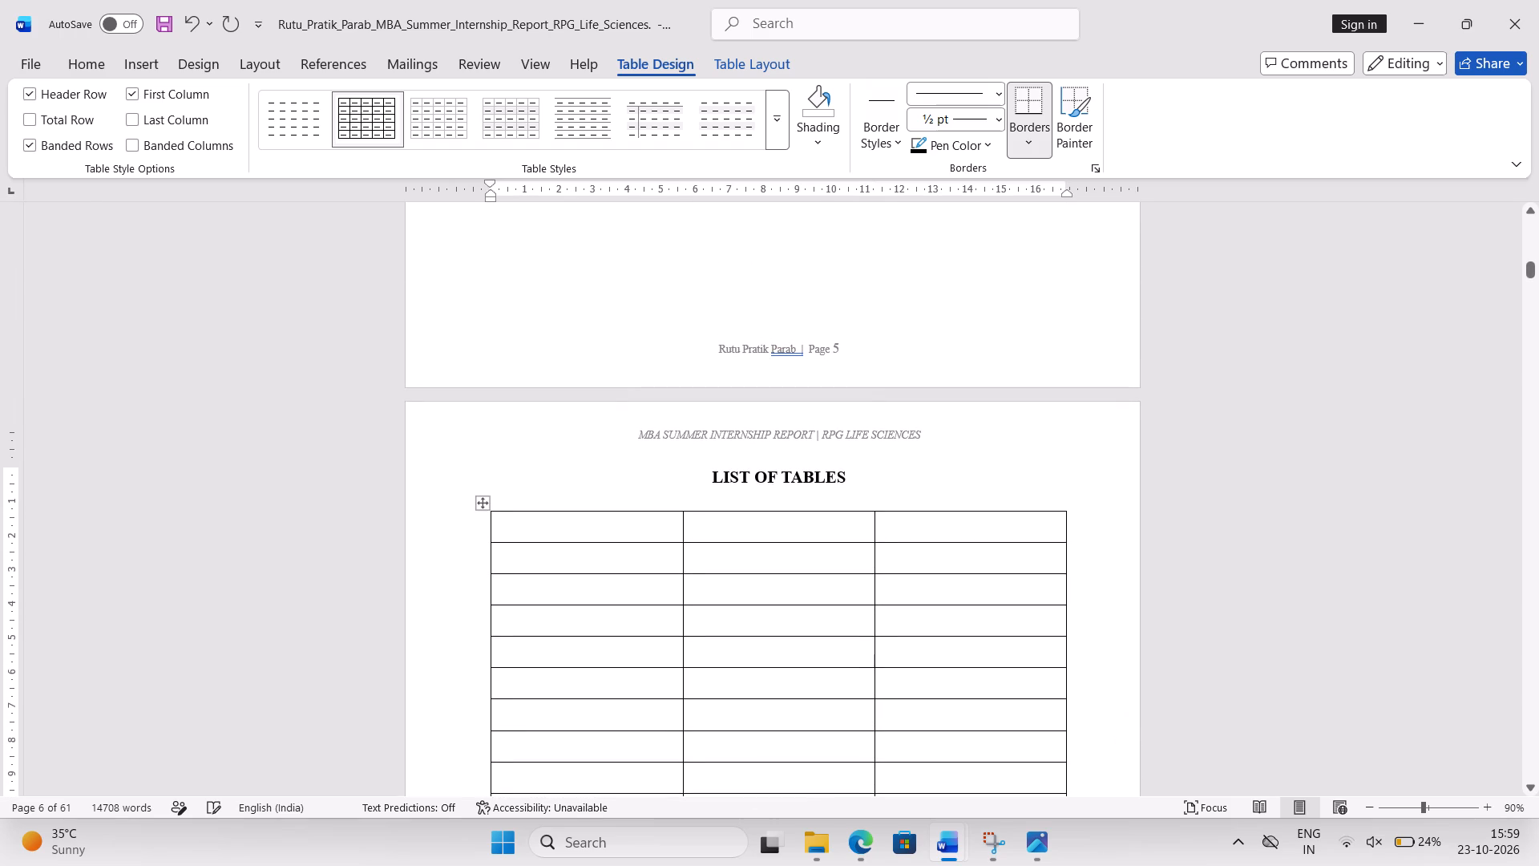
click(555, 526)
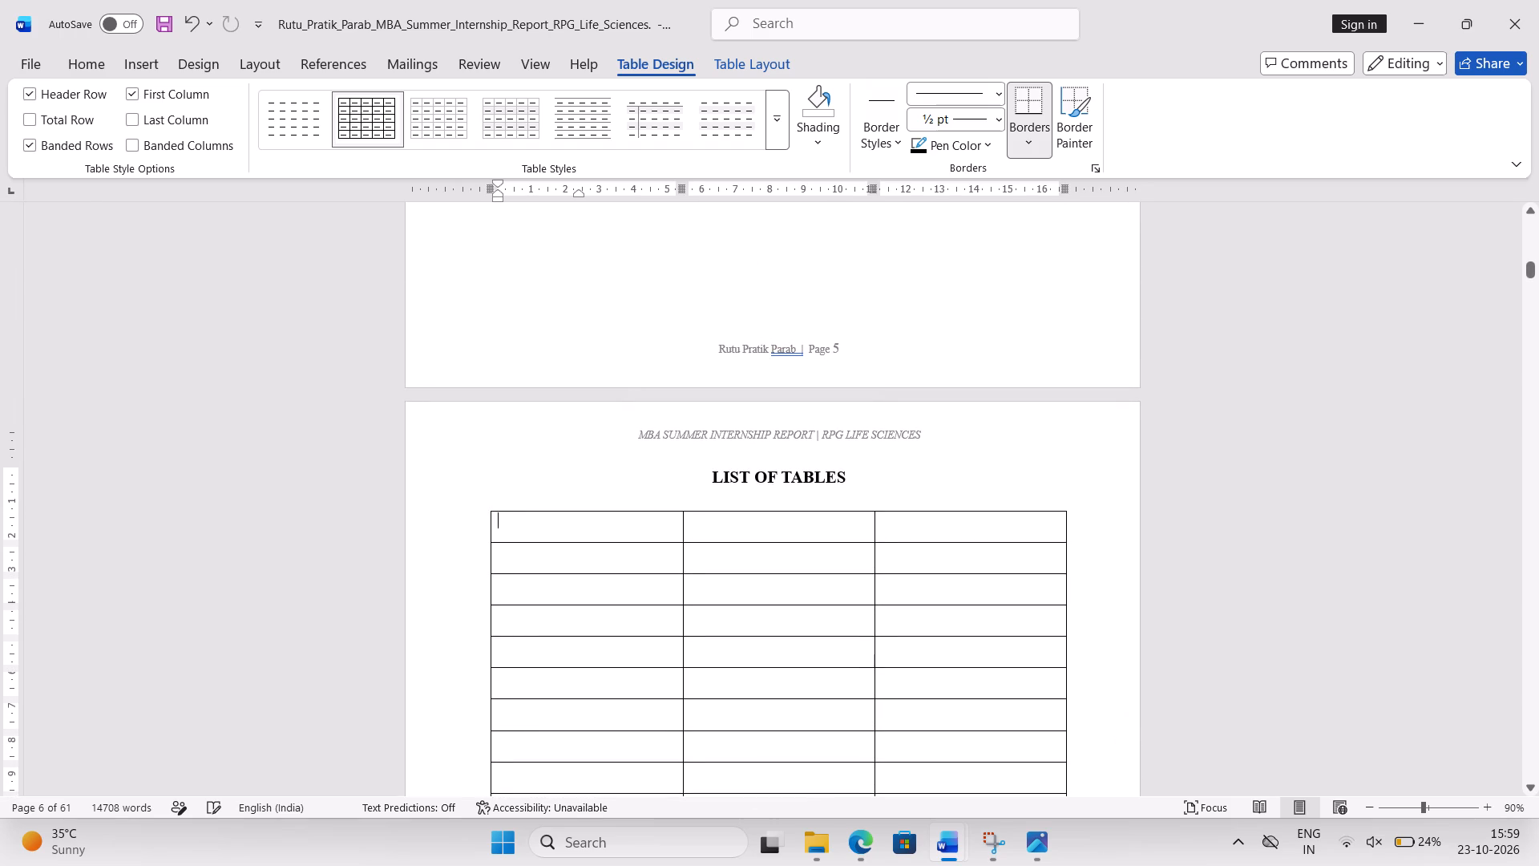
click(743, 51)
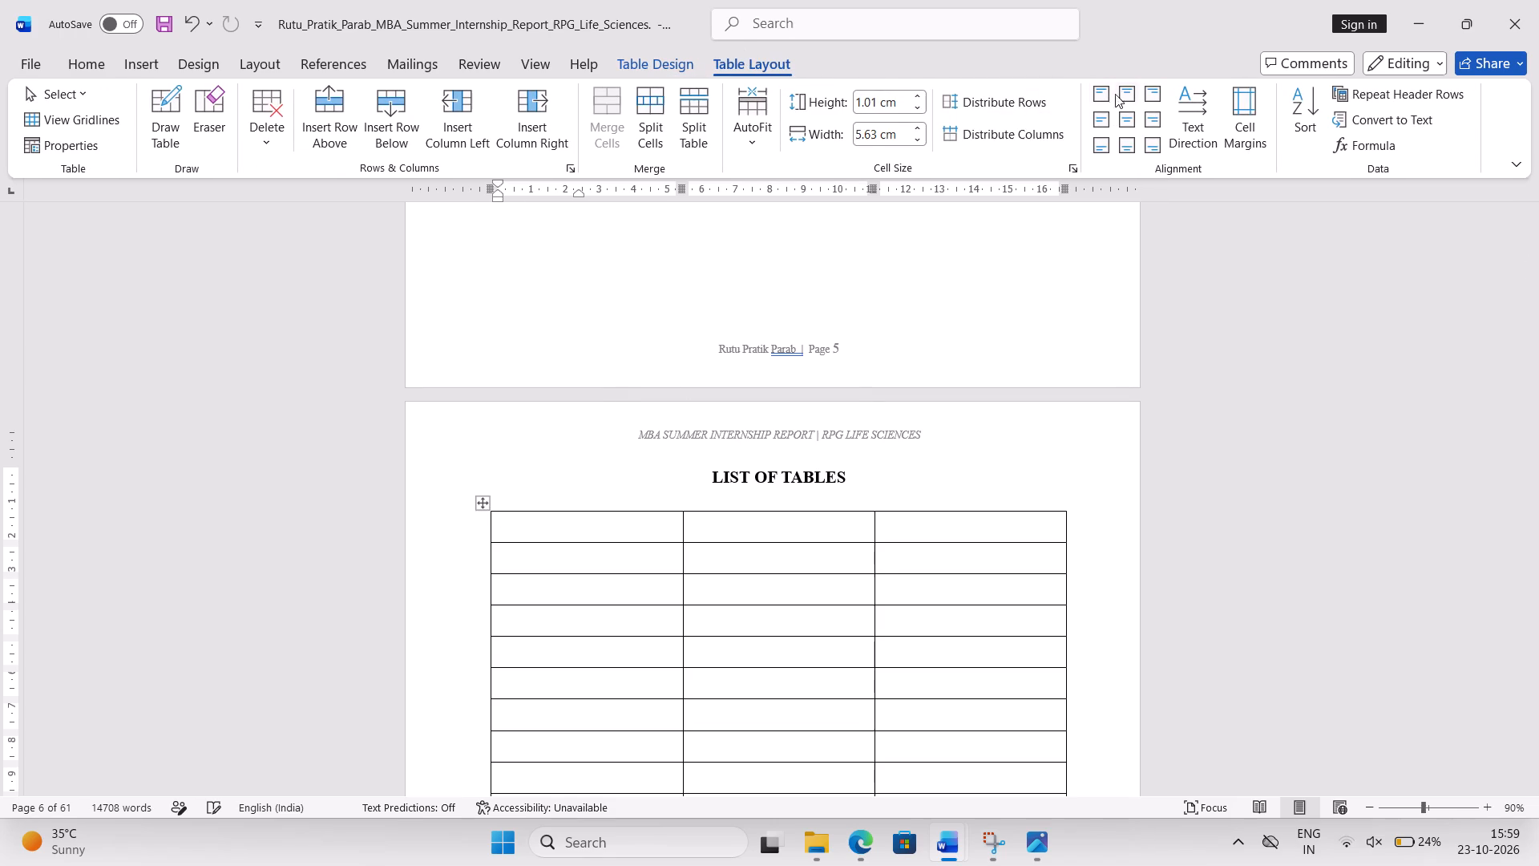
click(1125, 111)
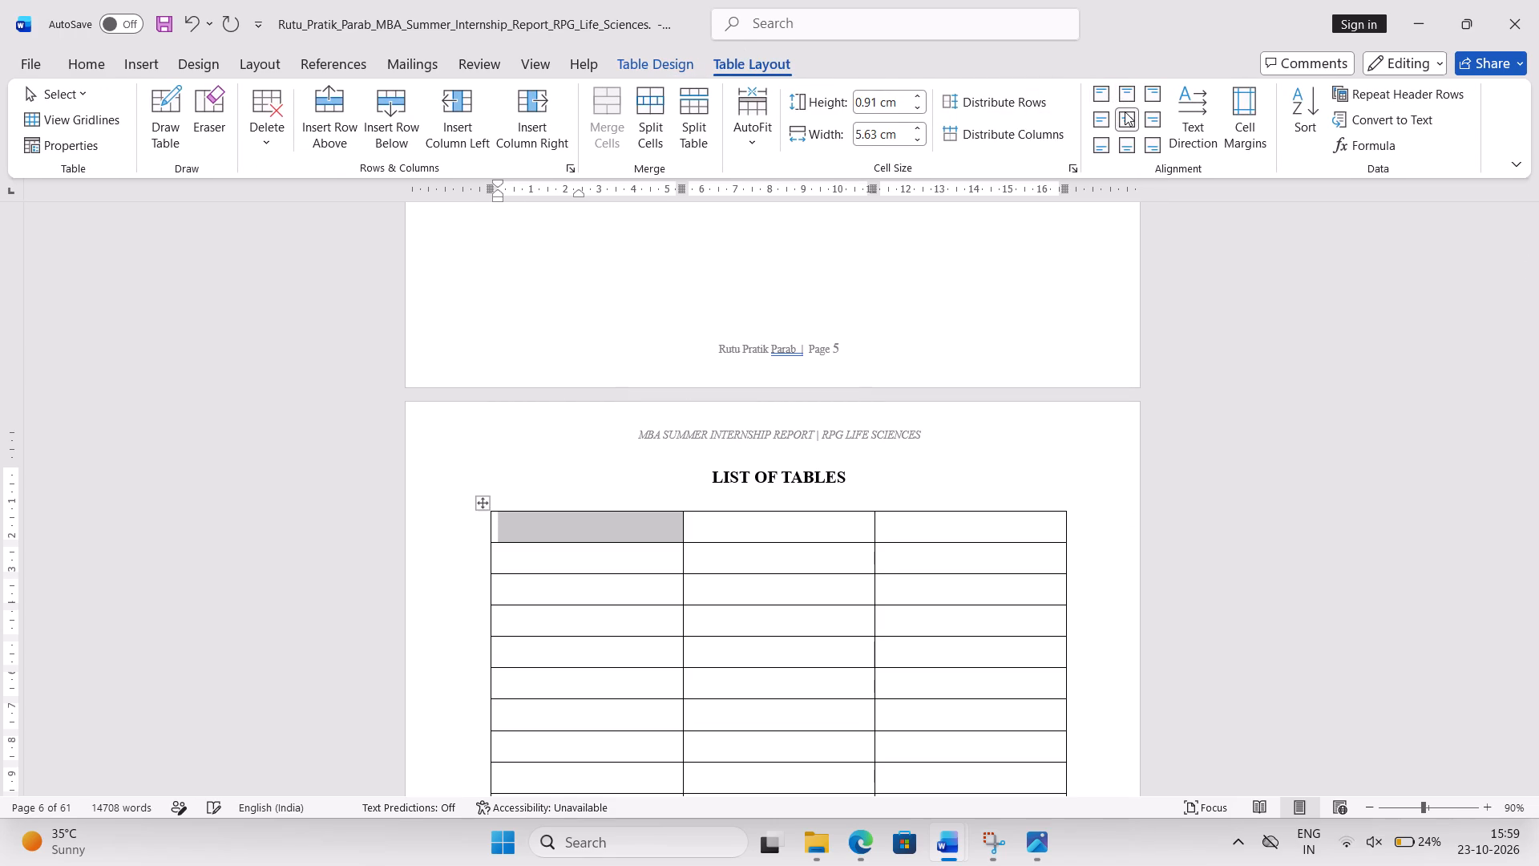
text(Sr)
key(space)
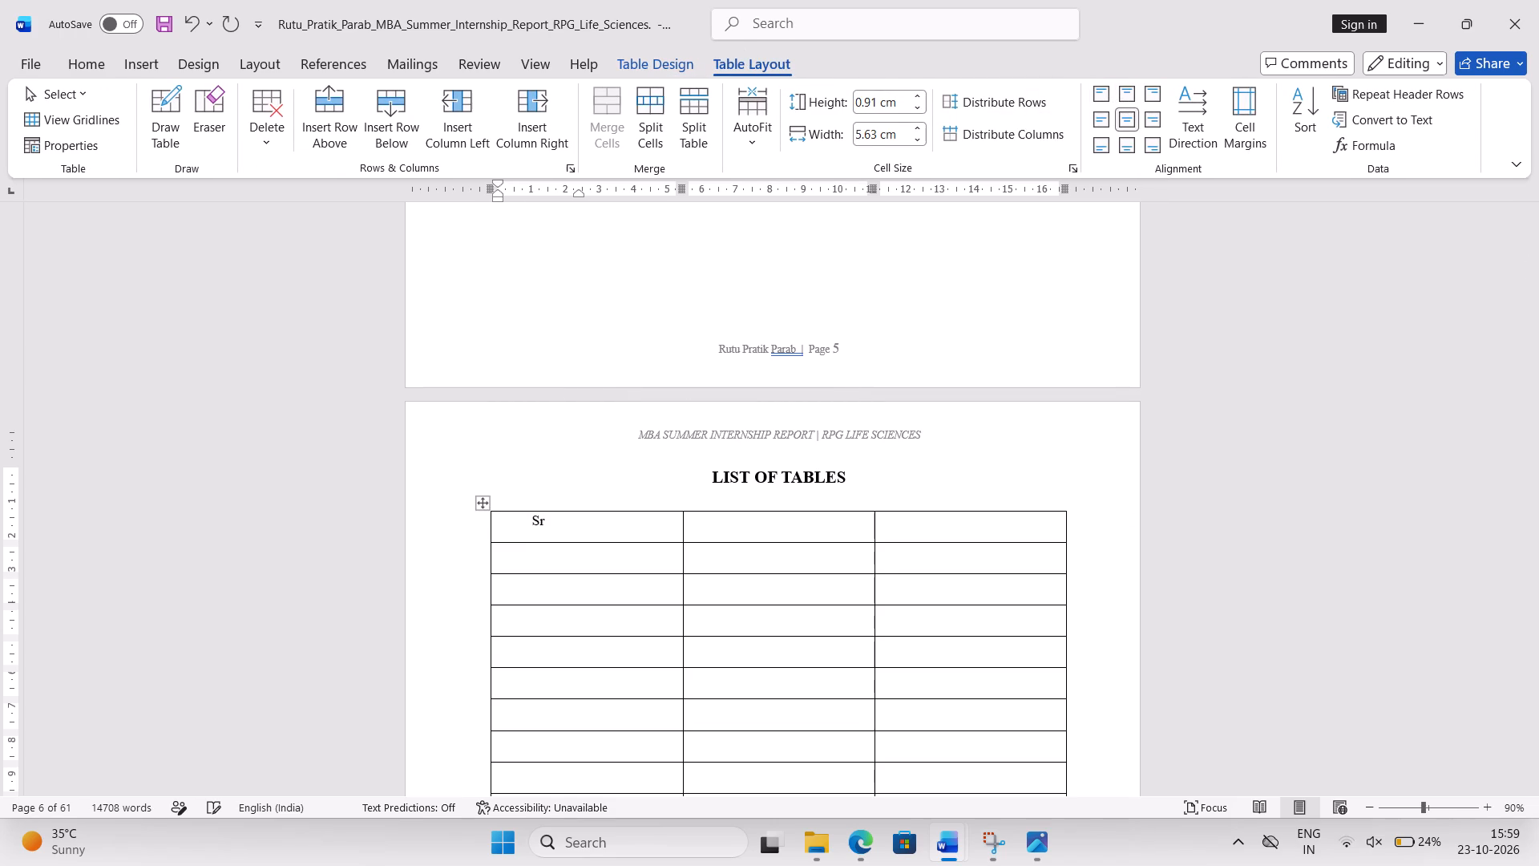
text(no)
Narrow the first column of the new table to about 1.49 cm.
click(686, 526)
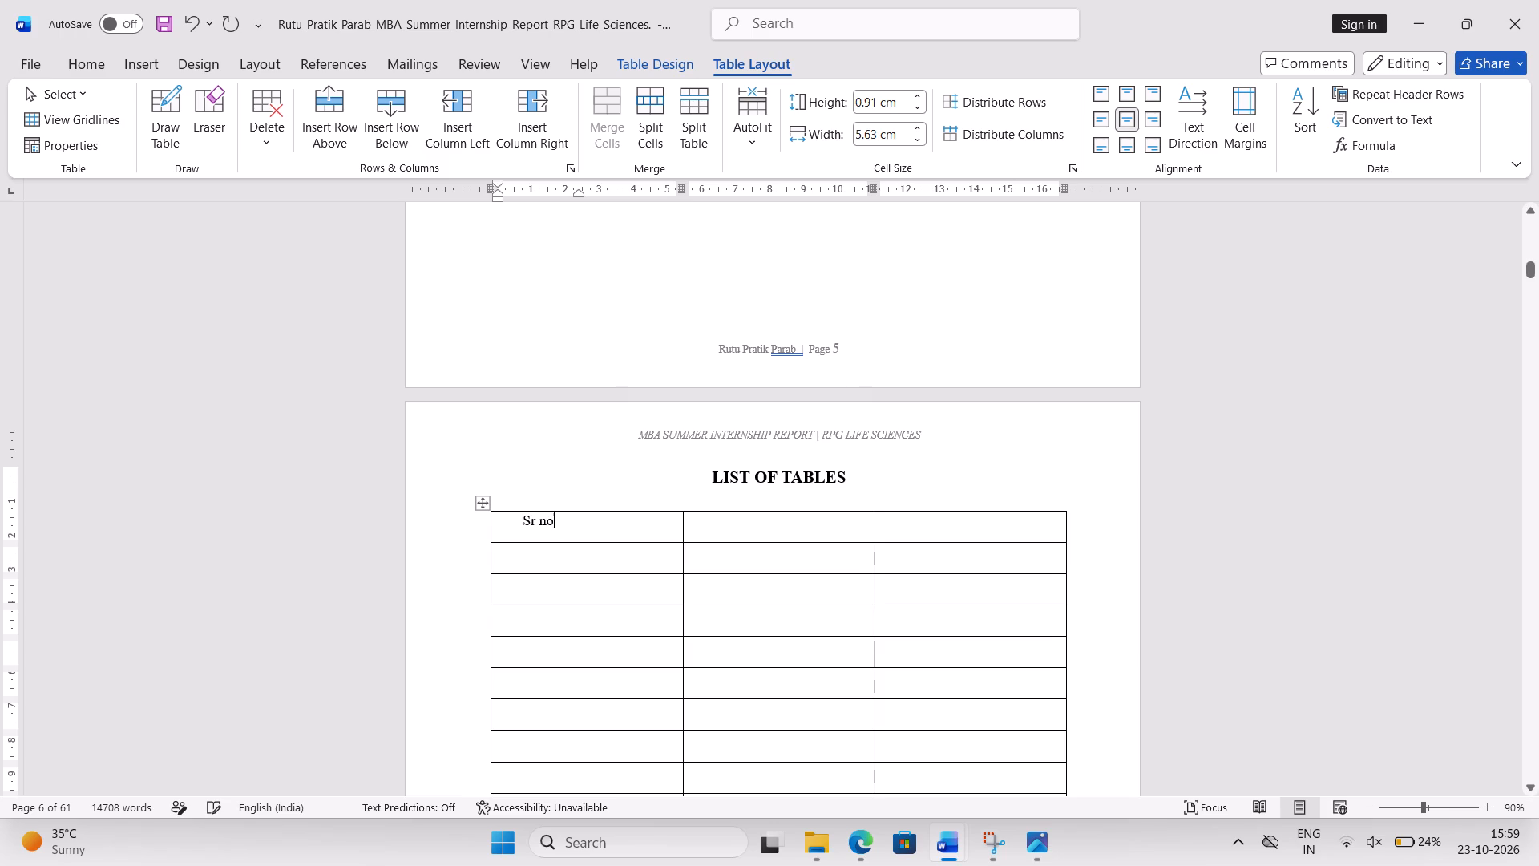
click(684, 516)
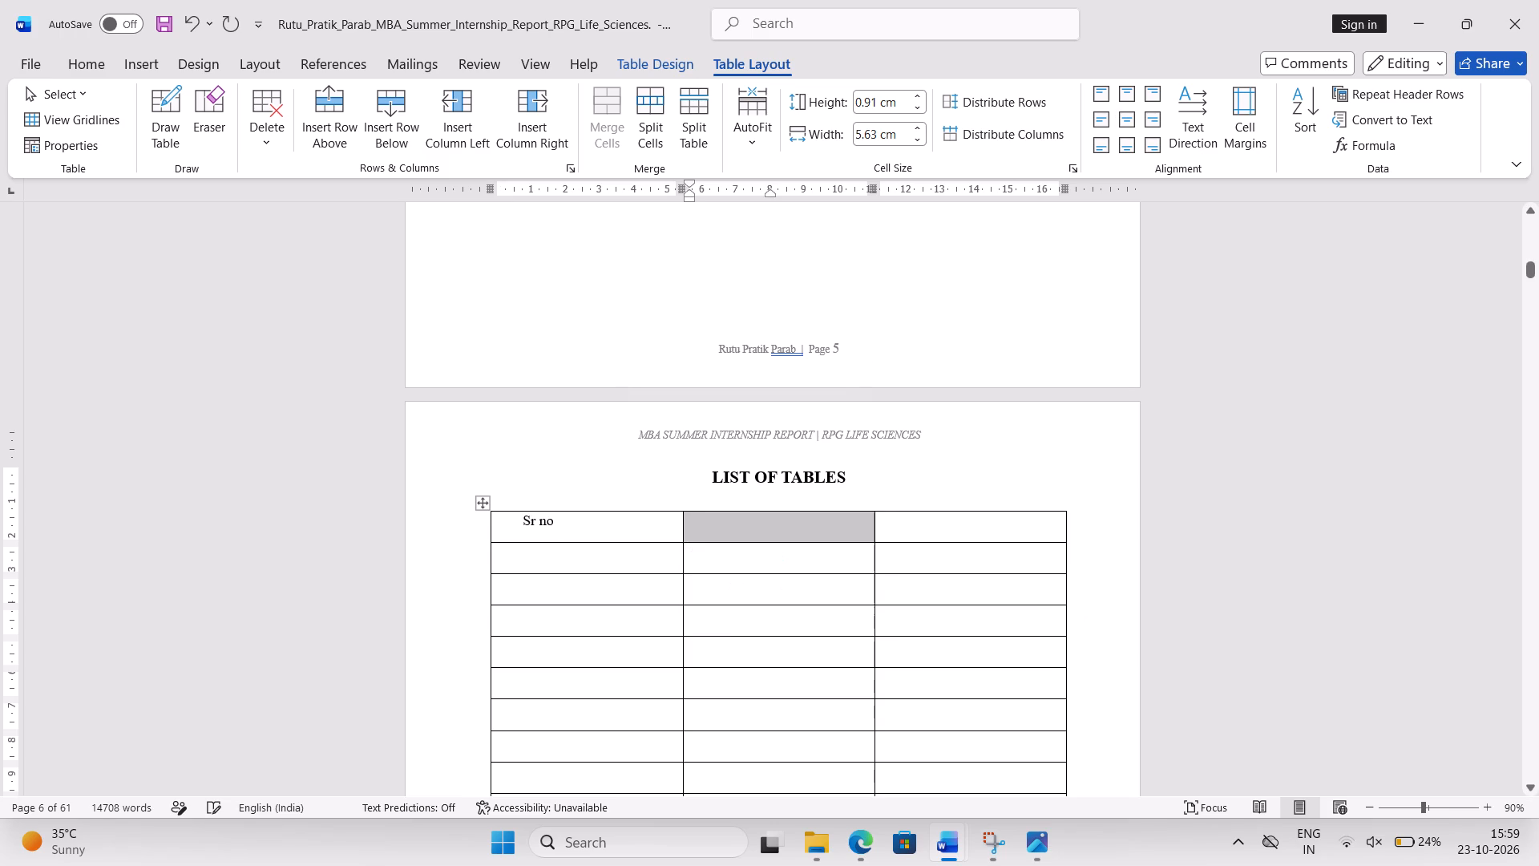
click(681, 514)
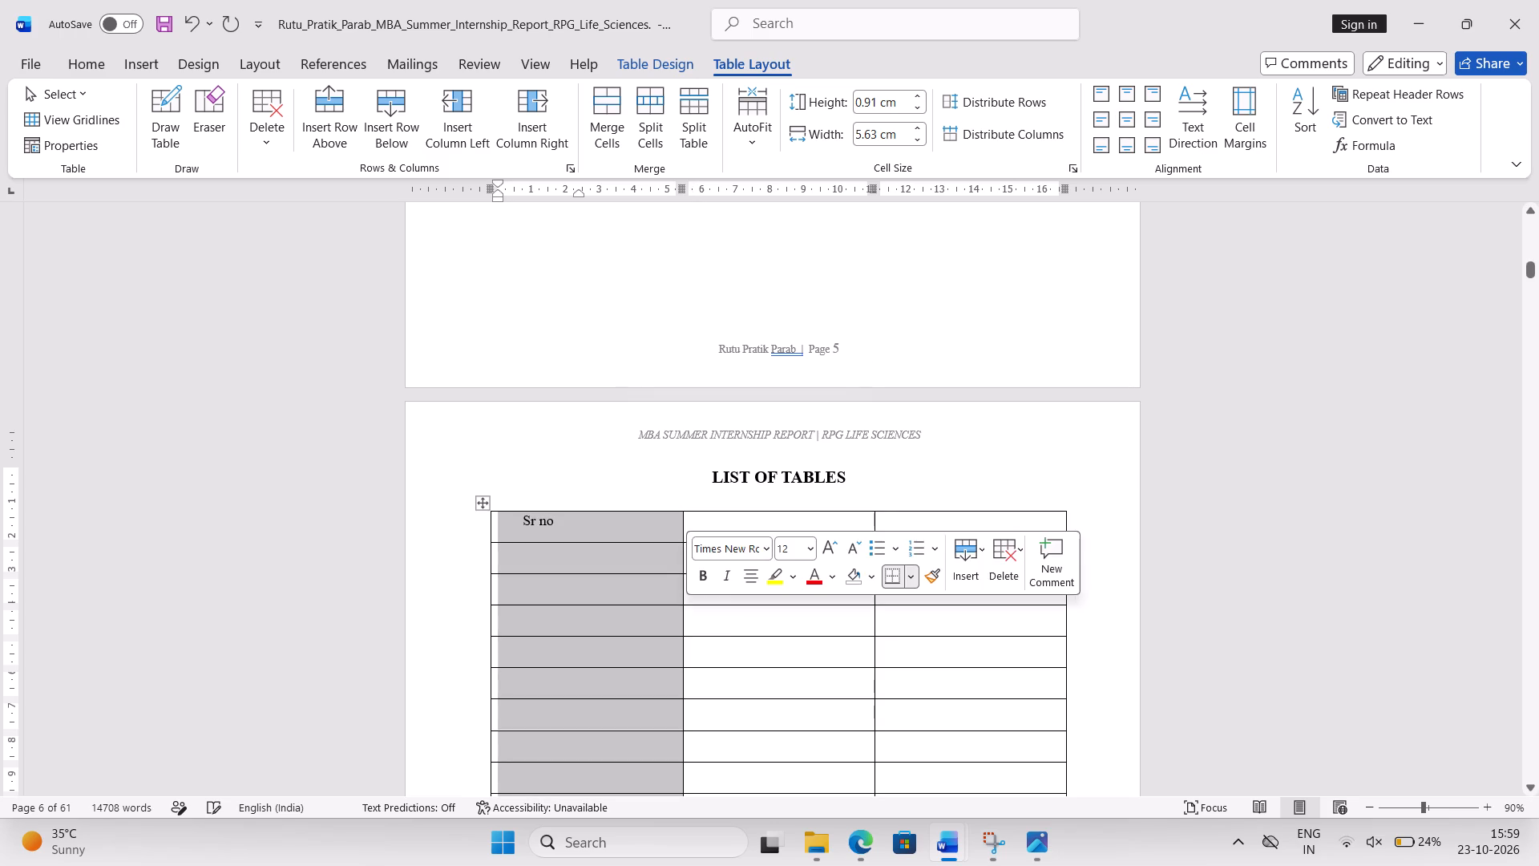
click(686, 516)
click(657, 520)
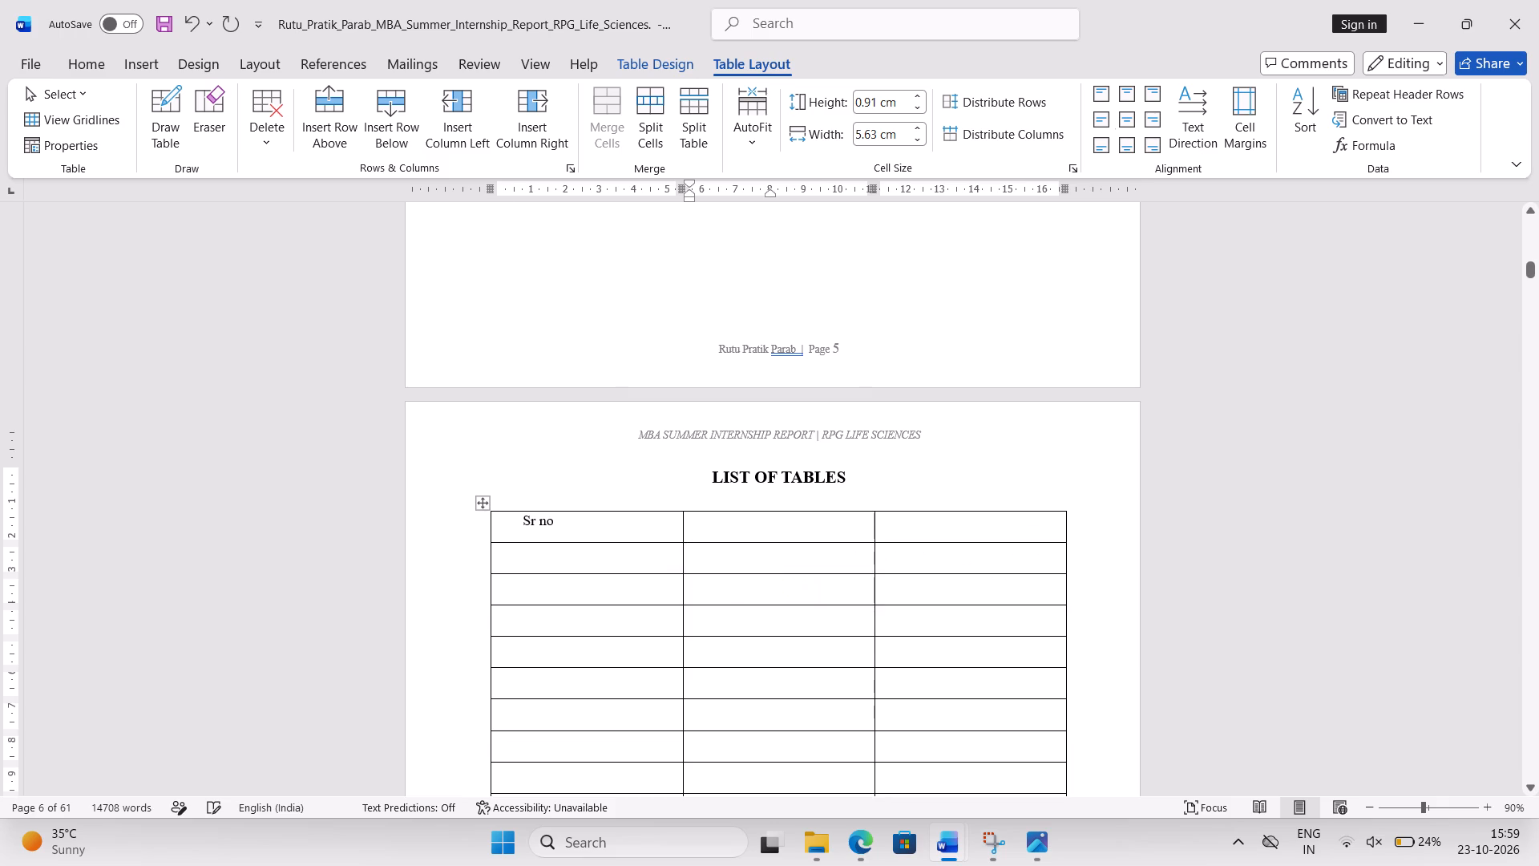
drag(681, 521, 550, 538)
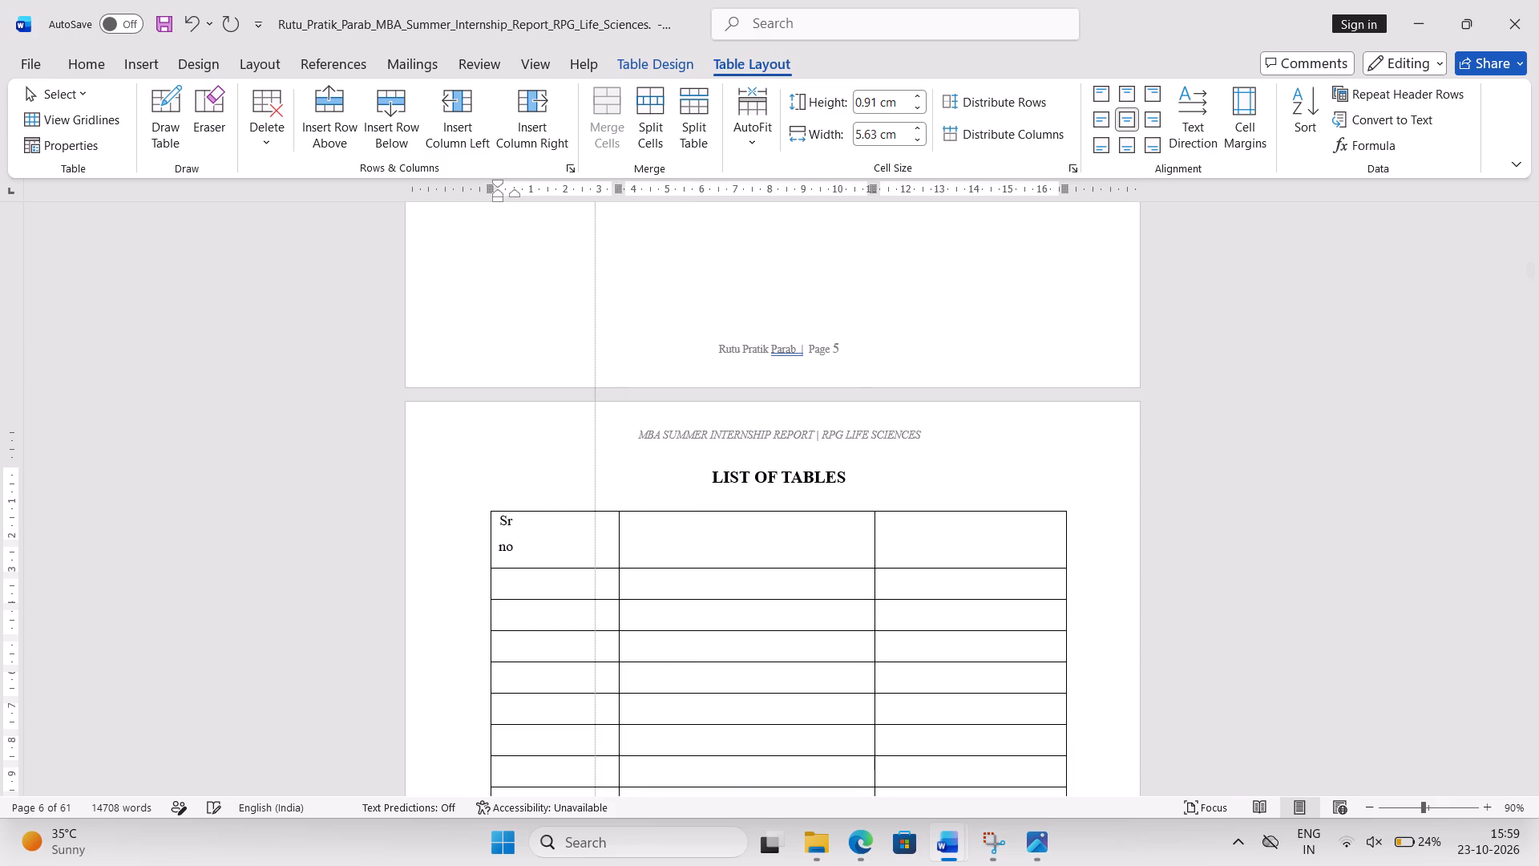
drag(550, 538, 535, 532)
drag(617, 529, 539, 536)
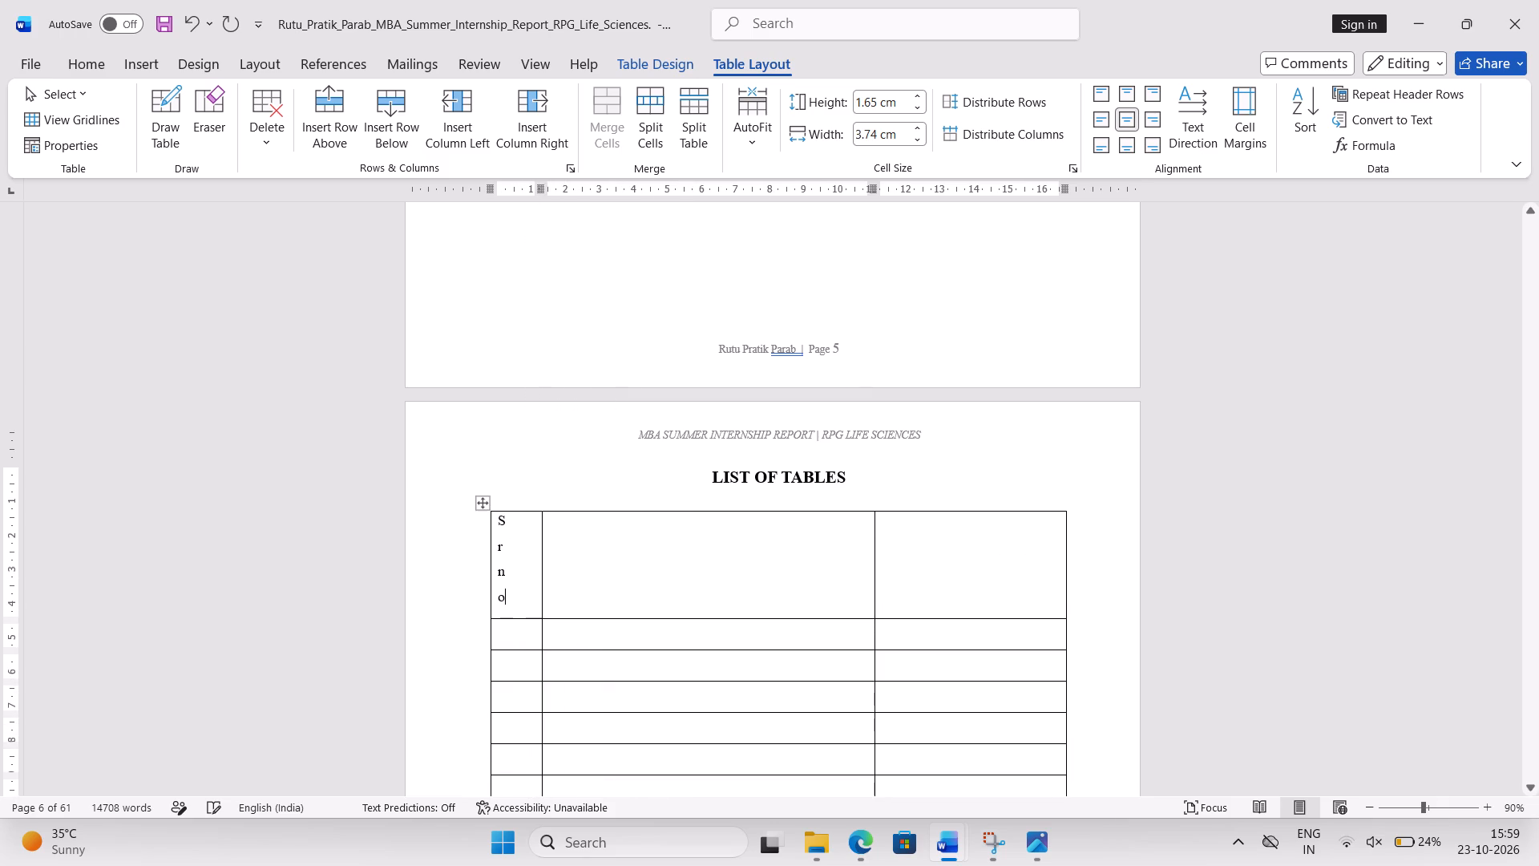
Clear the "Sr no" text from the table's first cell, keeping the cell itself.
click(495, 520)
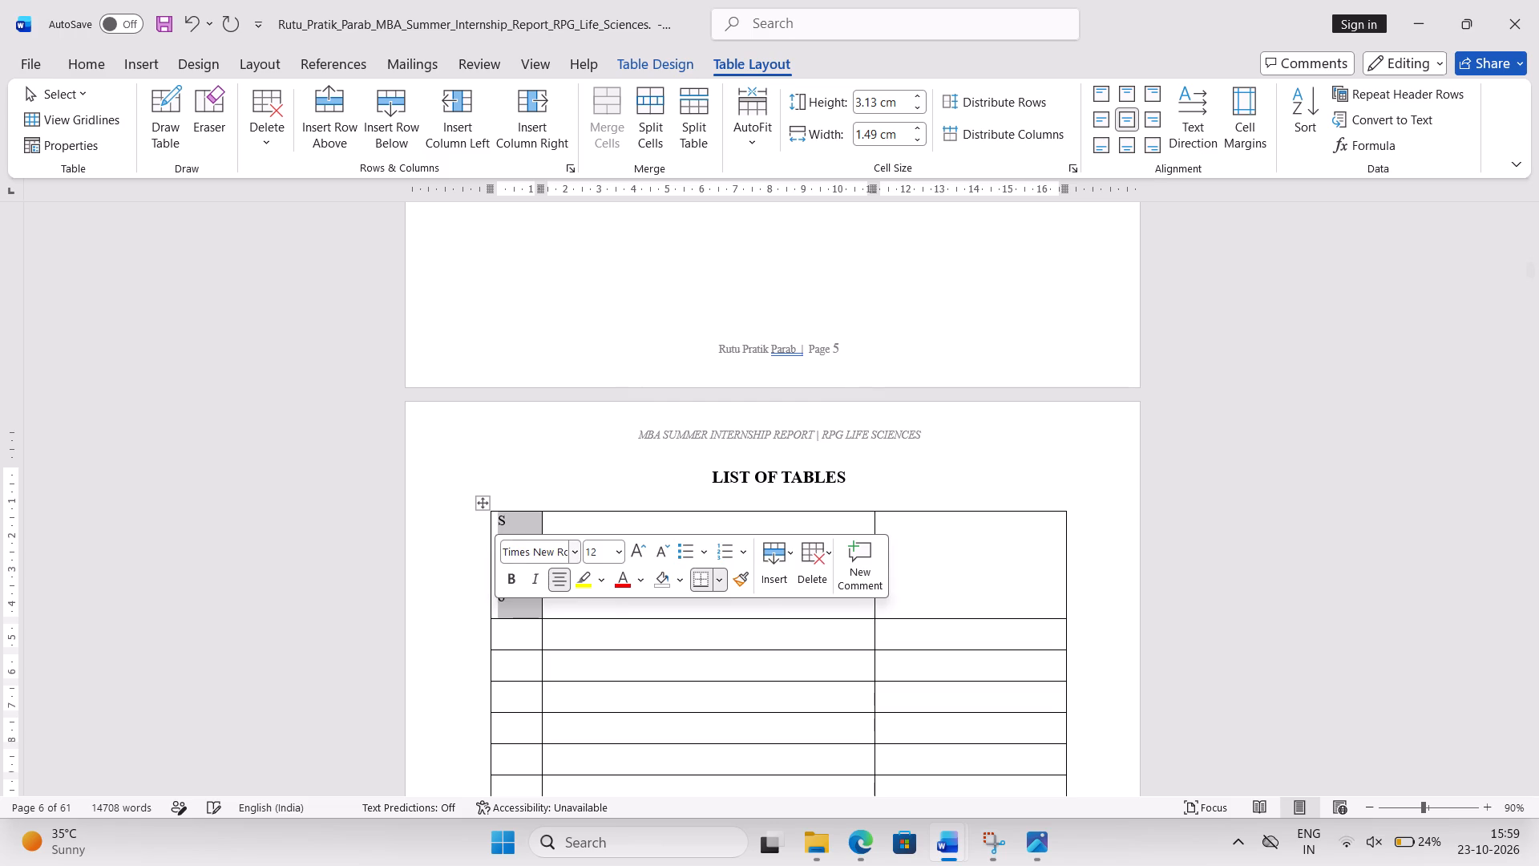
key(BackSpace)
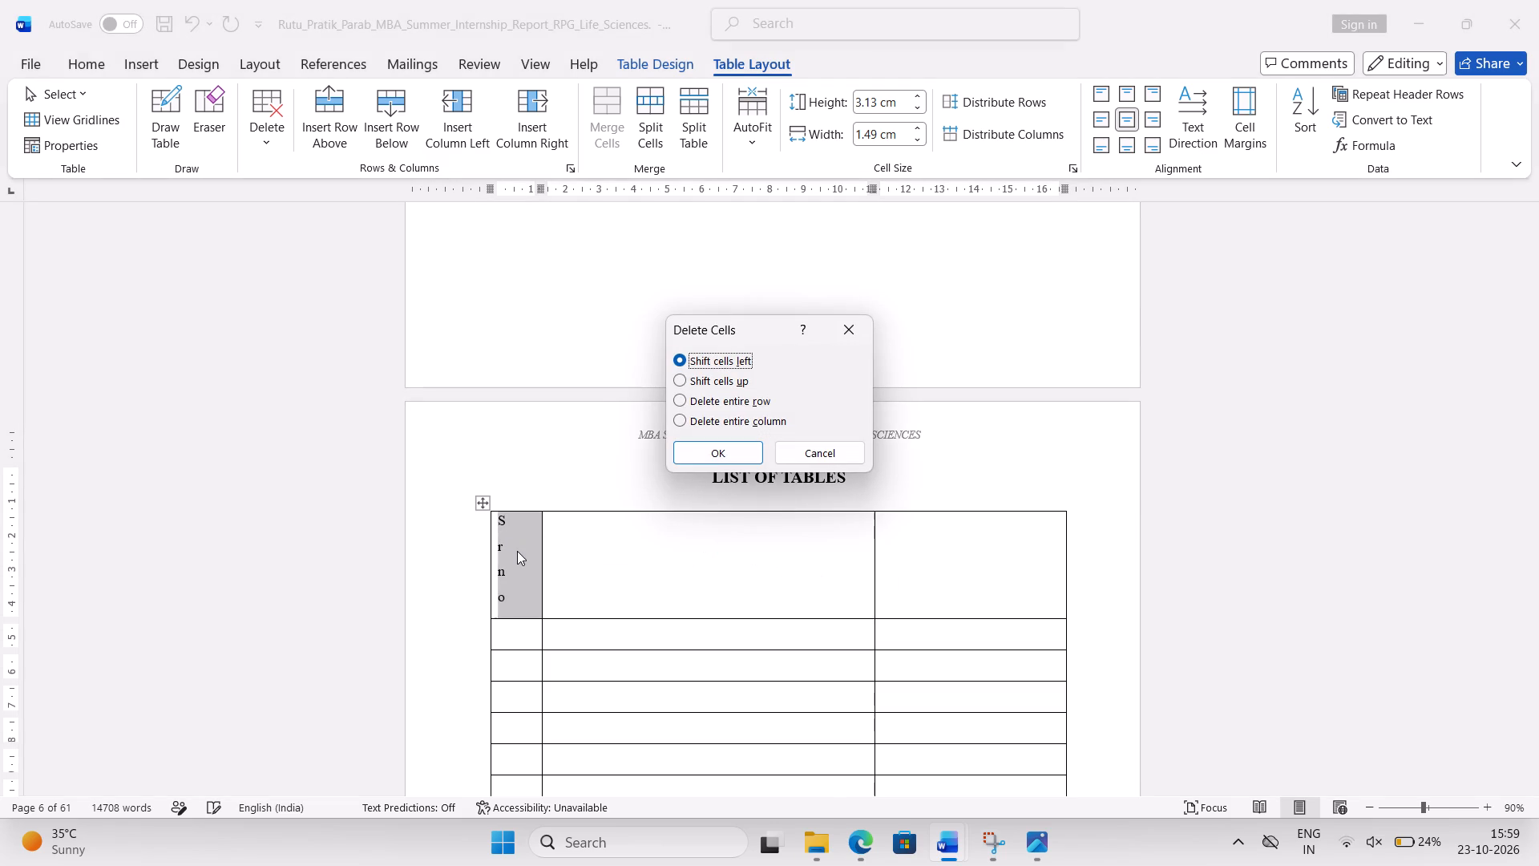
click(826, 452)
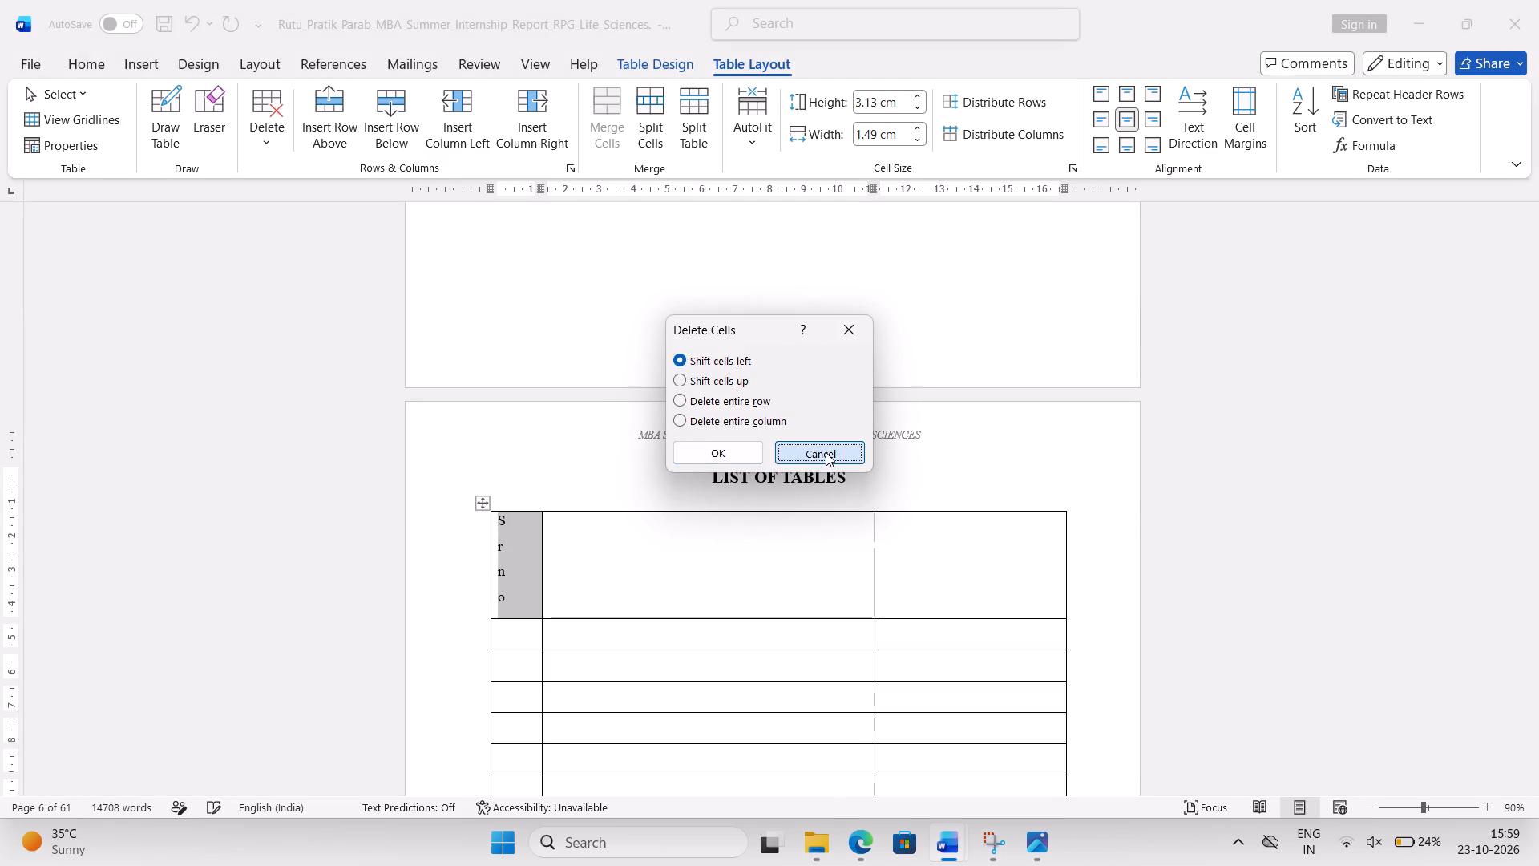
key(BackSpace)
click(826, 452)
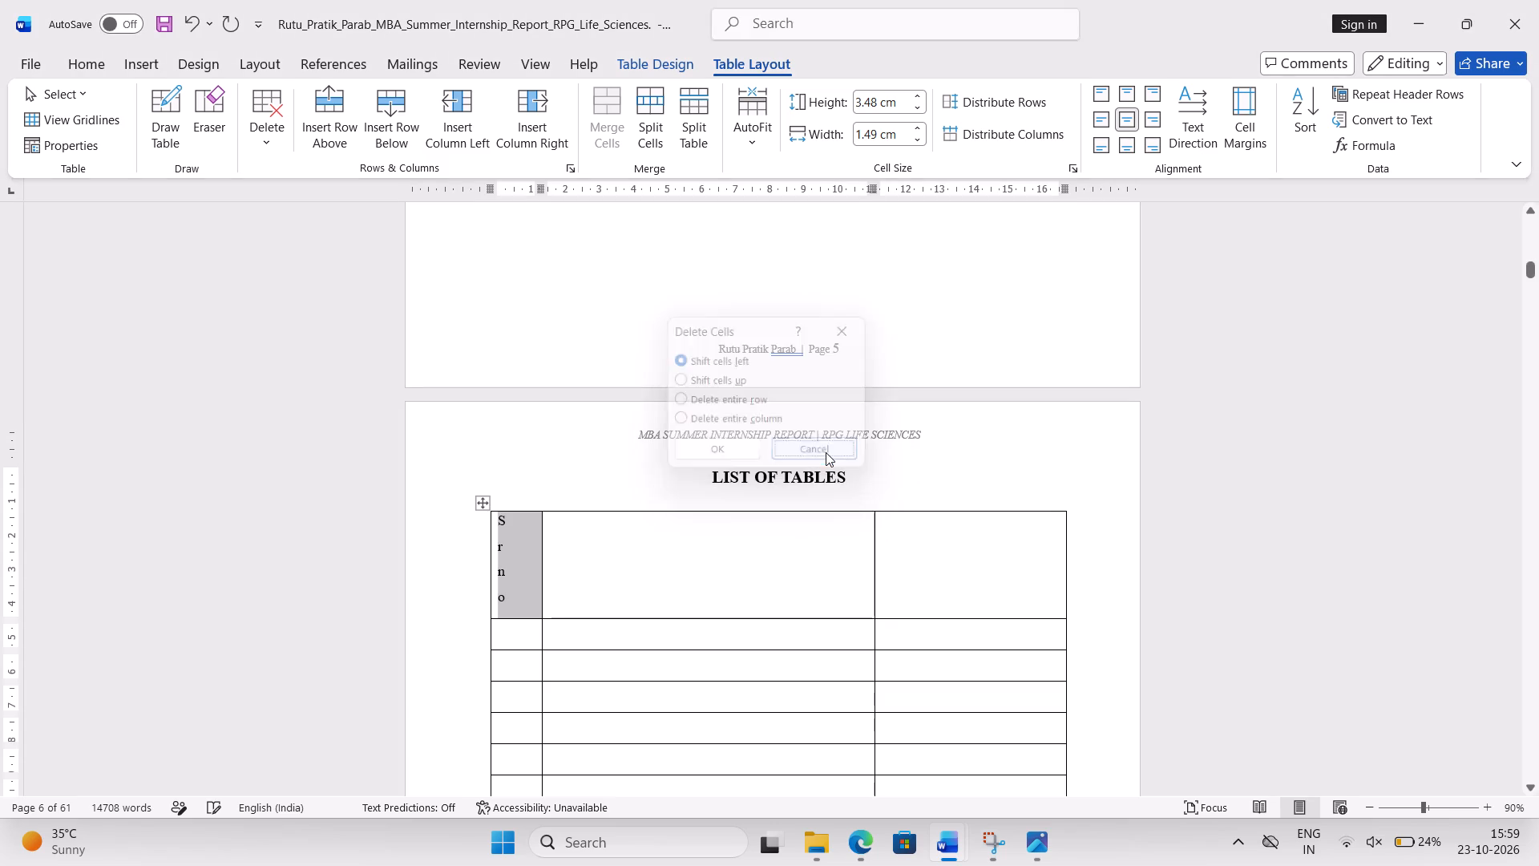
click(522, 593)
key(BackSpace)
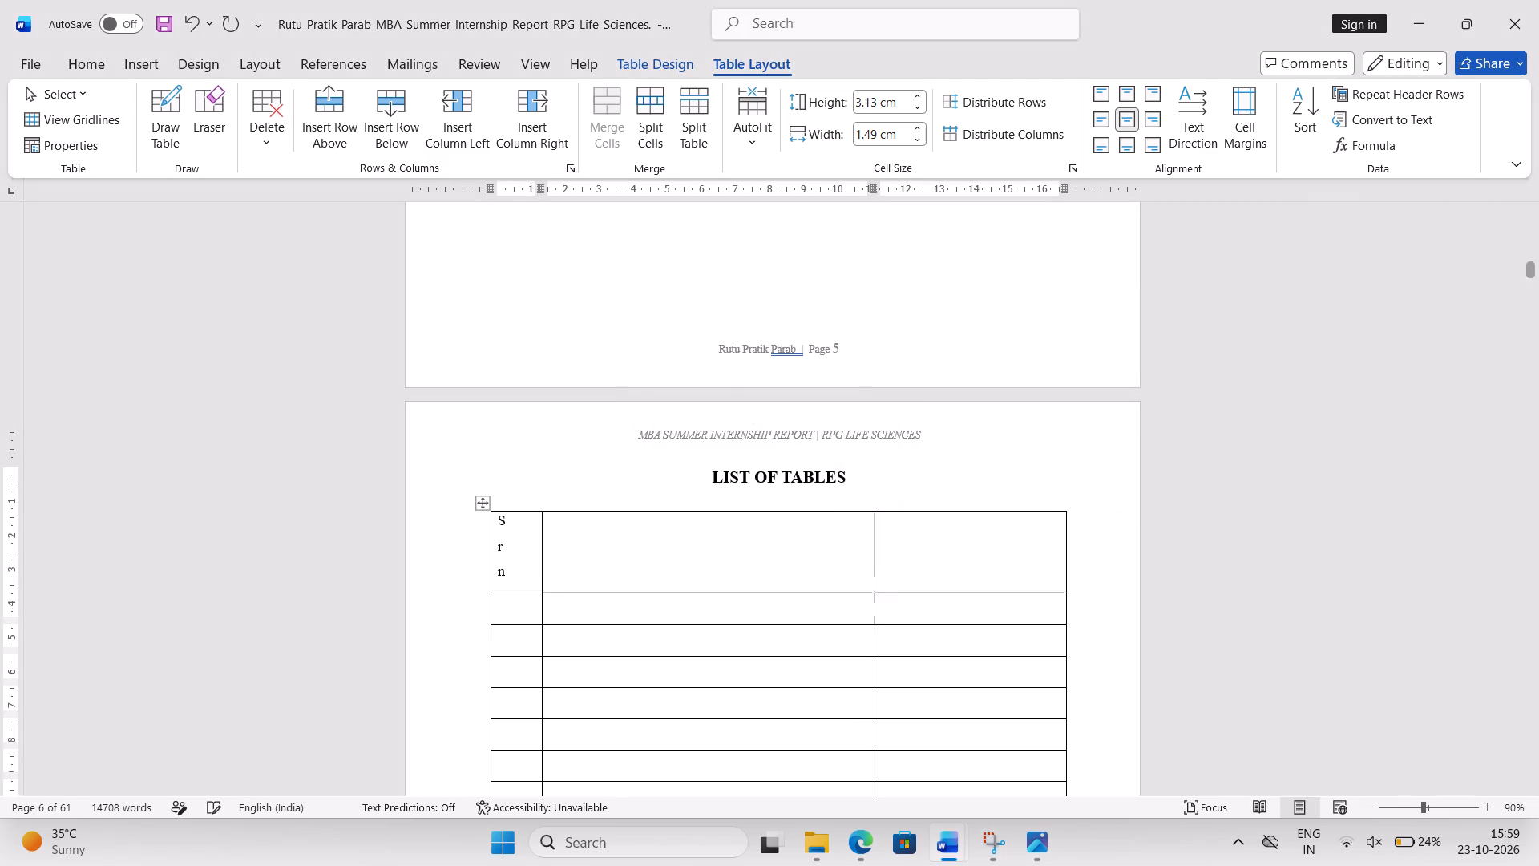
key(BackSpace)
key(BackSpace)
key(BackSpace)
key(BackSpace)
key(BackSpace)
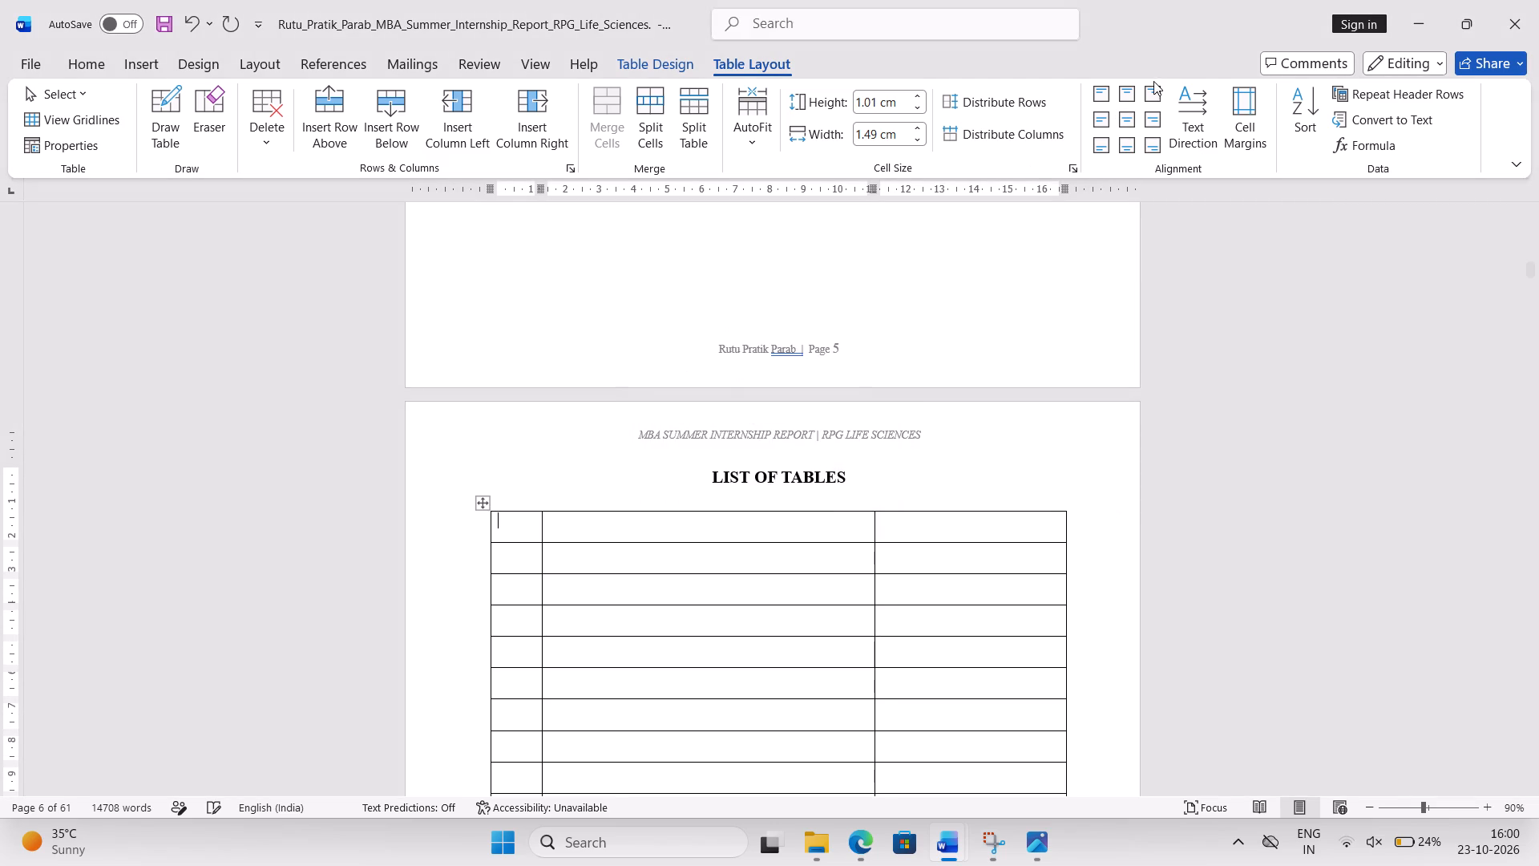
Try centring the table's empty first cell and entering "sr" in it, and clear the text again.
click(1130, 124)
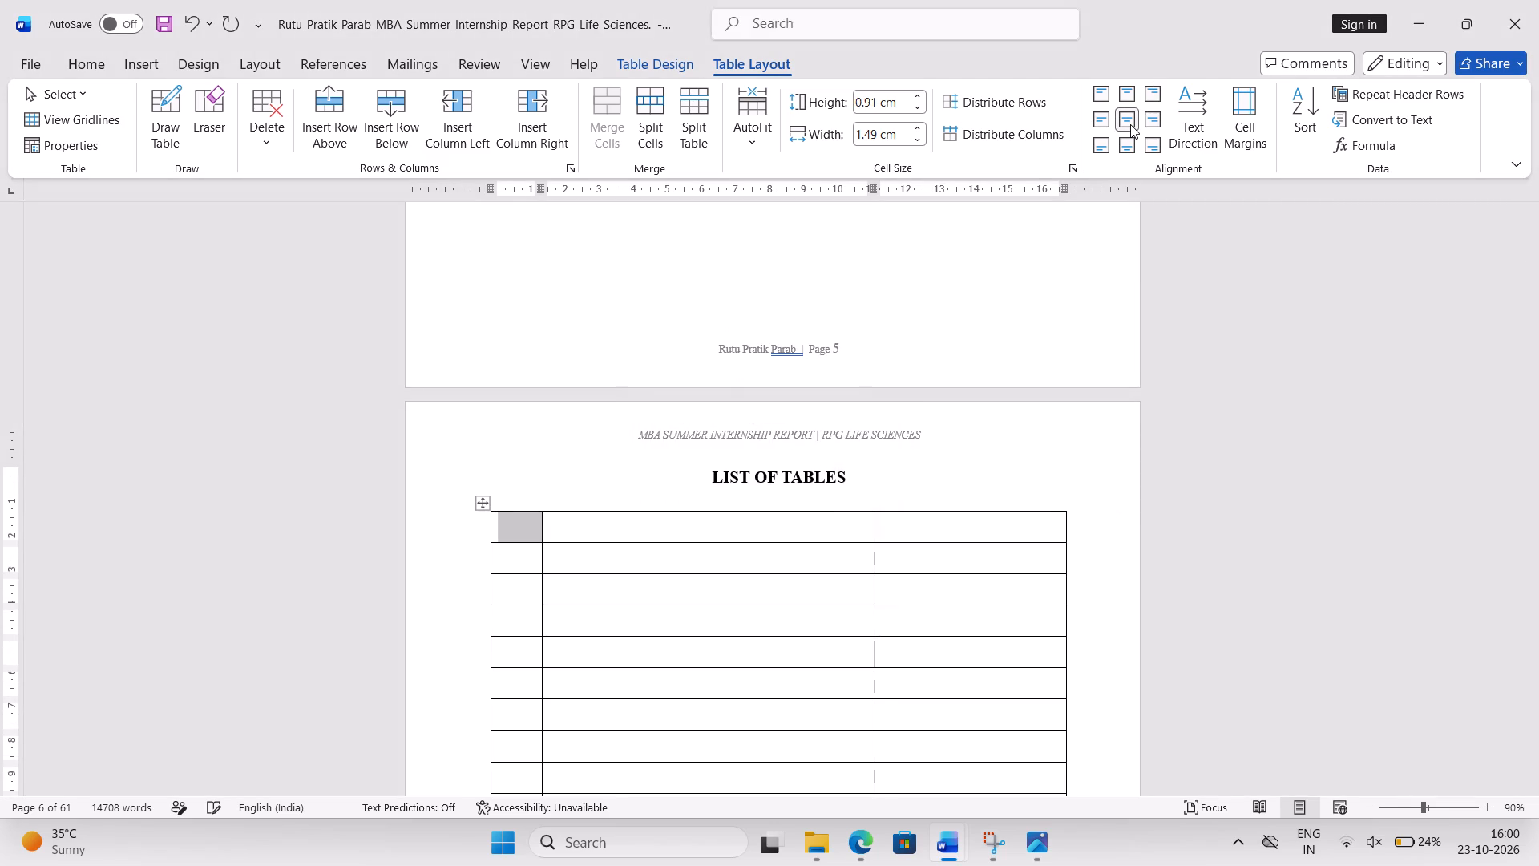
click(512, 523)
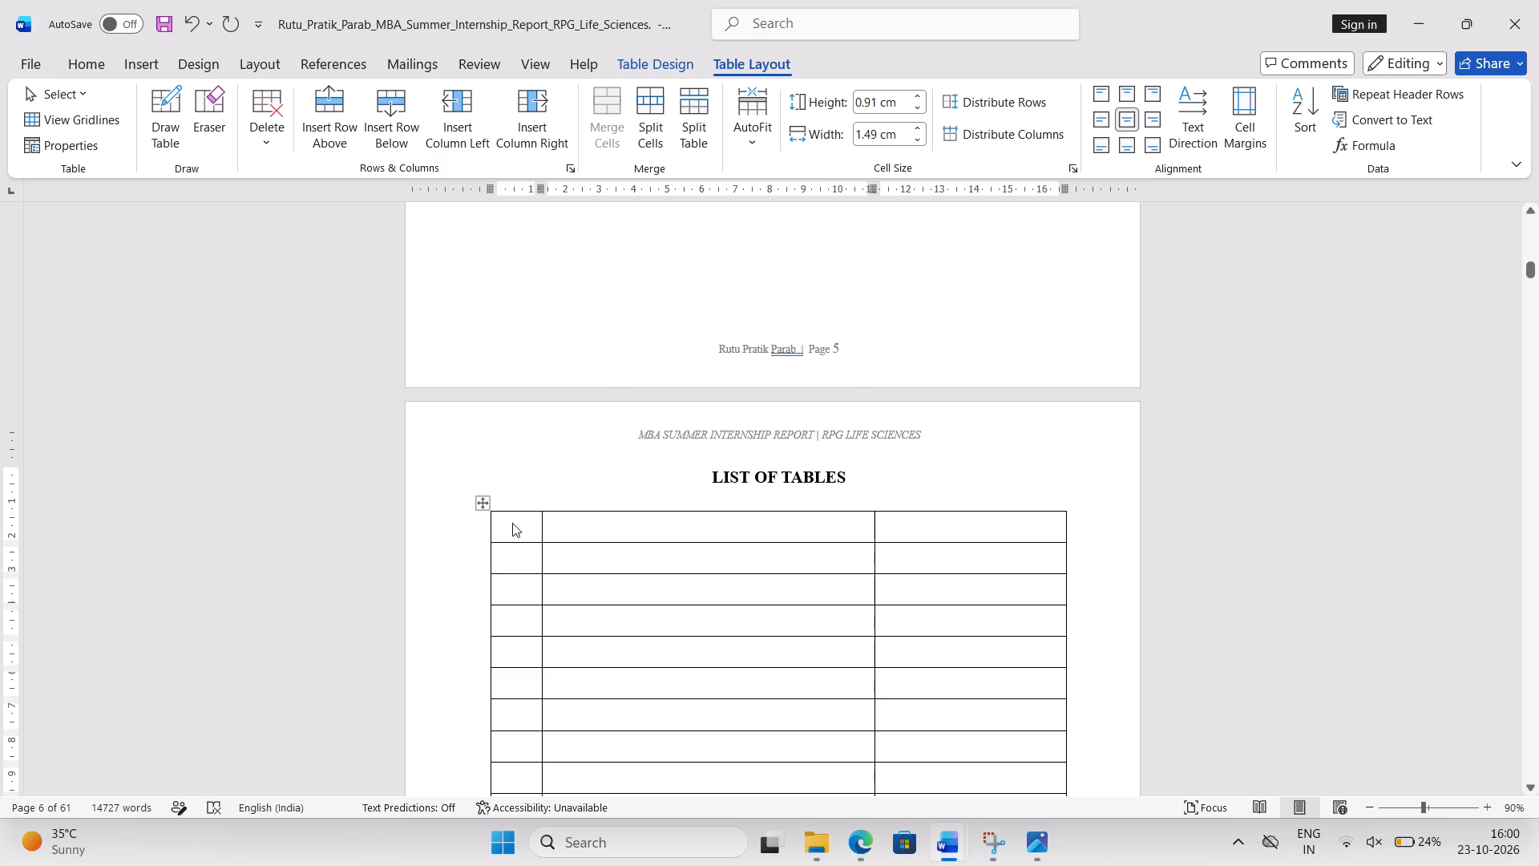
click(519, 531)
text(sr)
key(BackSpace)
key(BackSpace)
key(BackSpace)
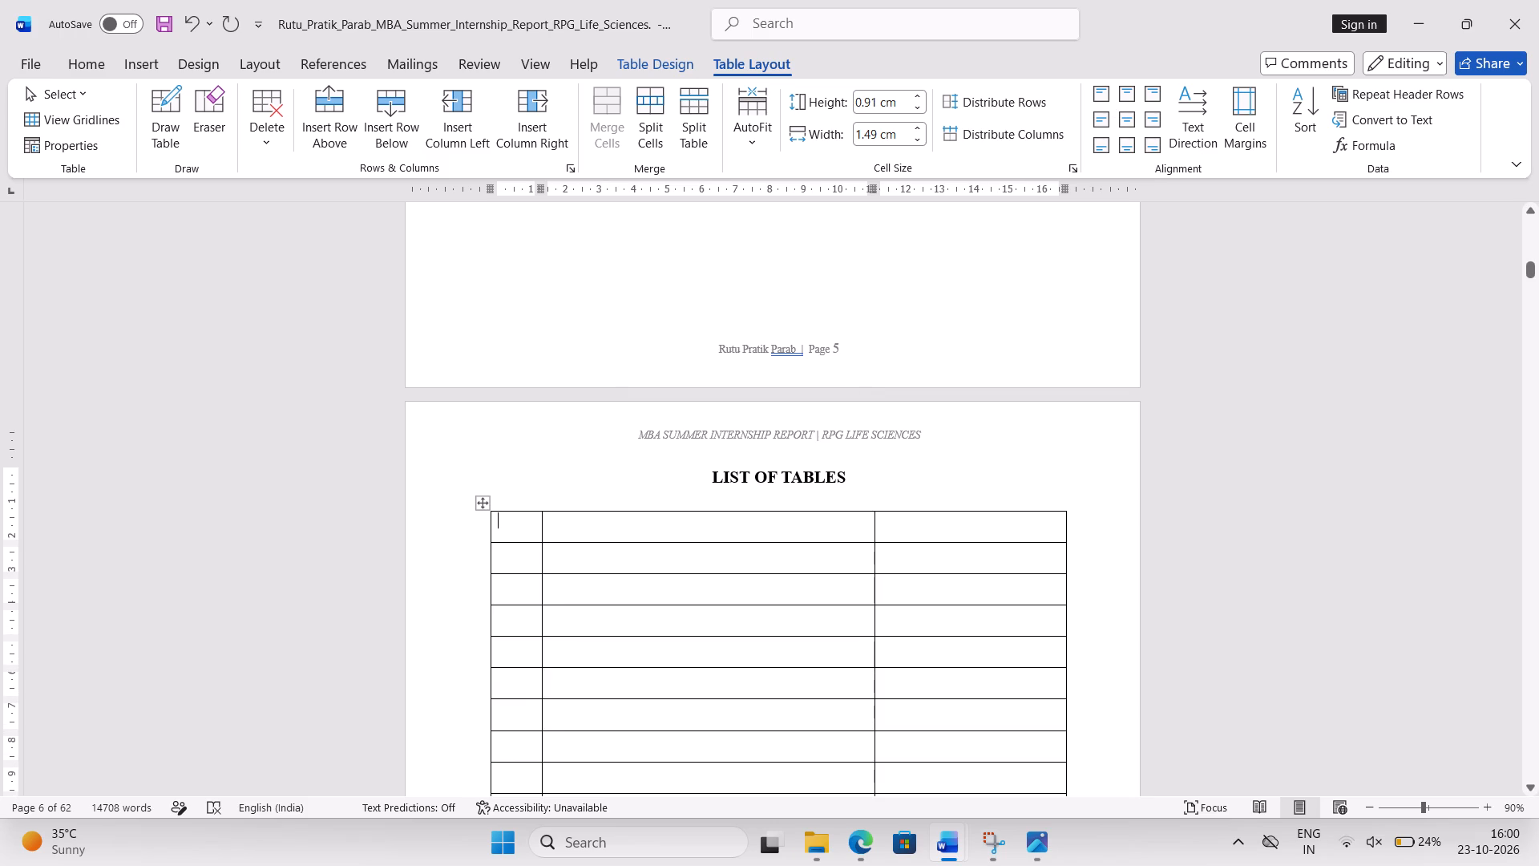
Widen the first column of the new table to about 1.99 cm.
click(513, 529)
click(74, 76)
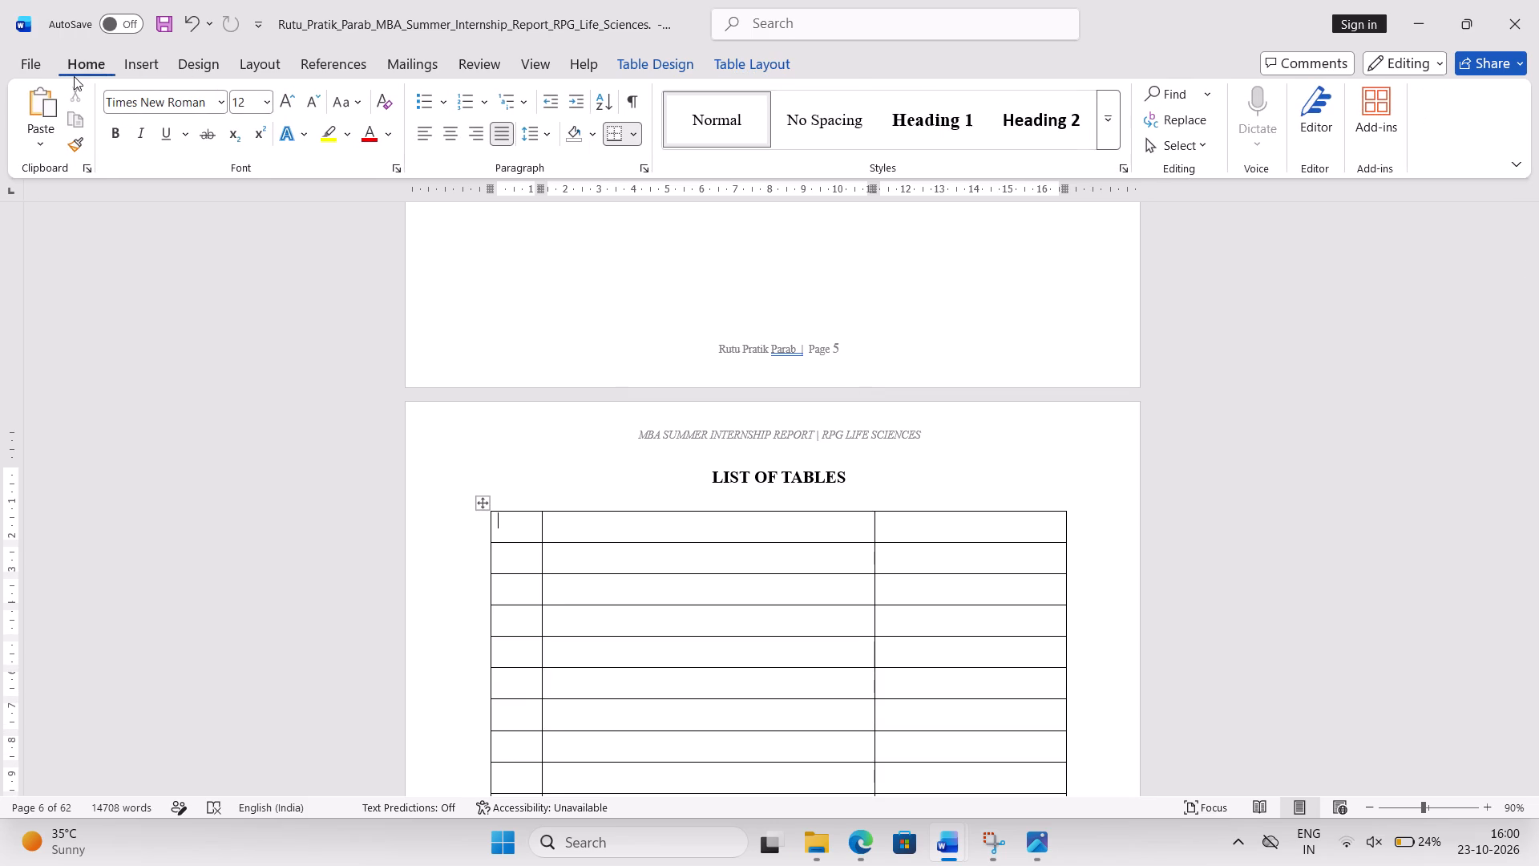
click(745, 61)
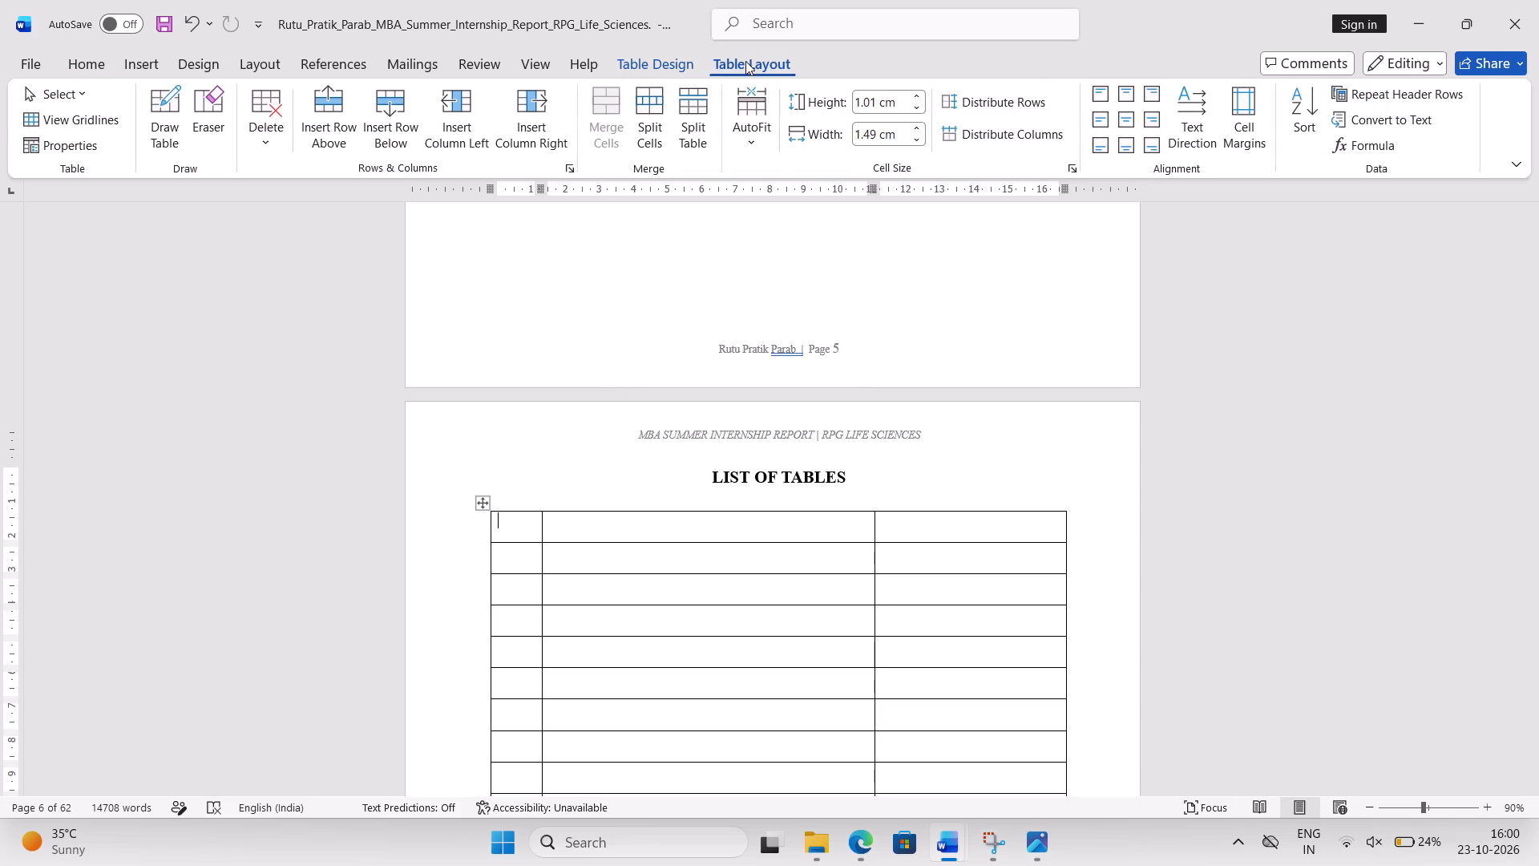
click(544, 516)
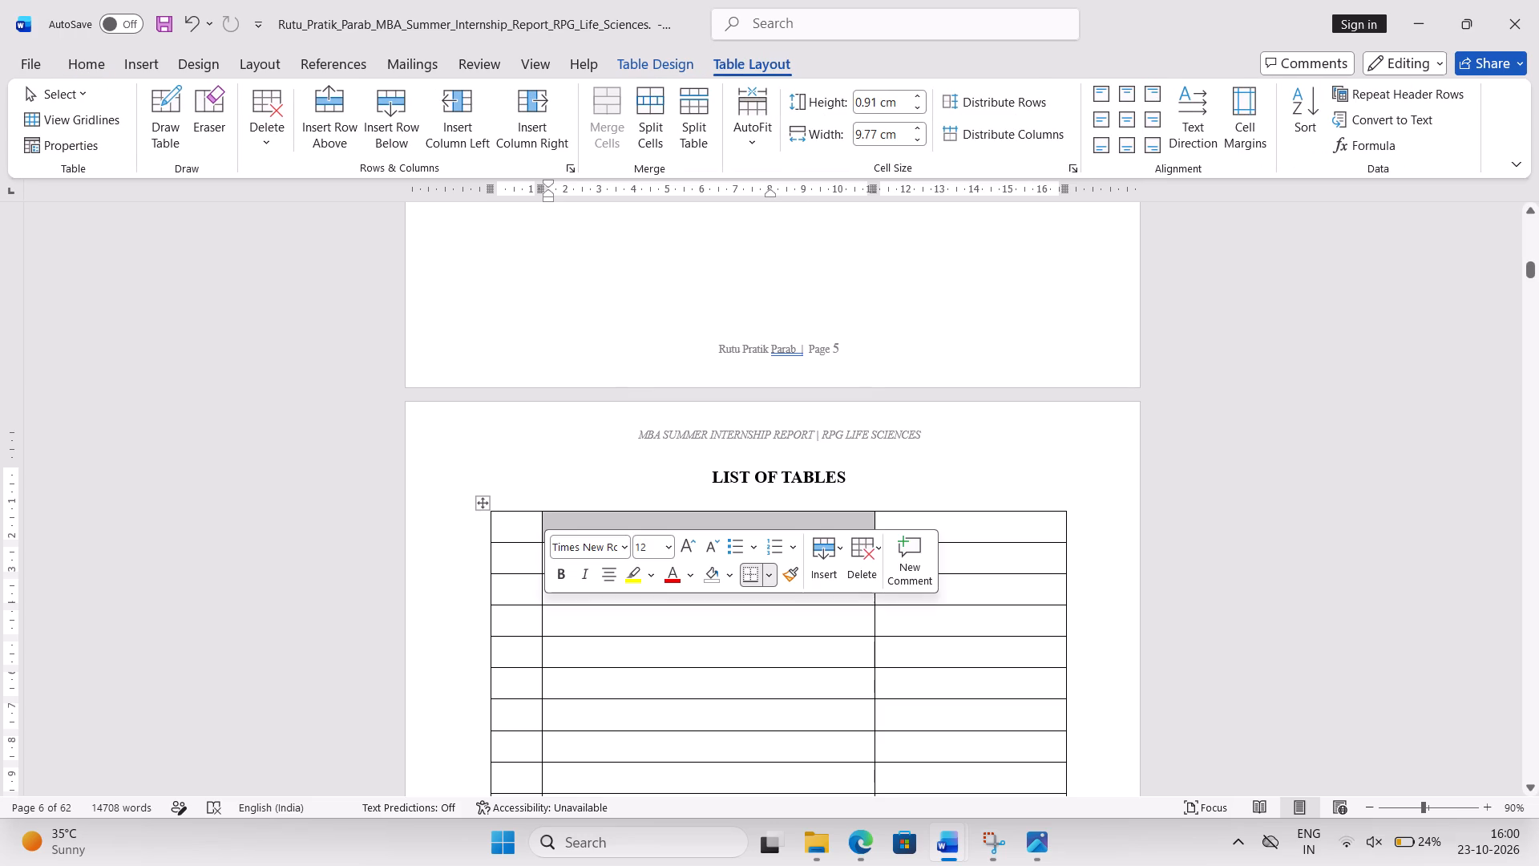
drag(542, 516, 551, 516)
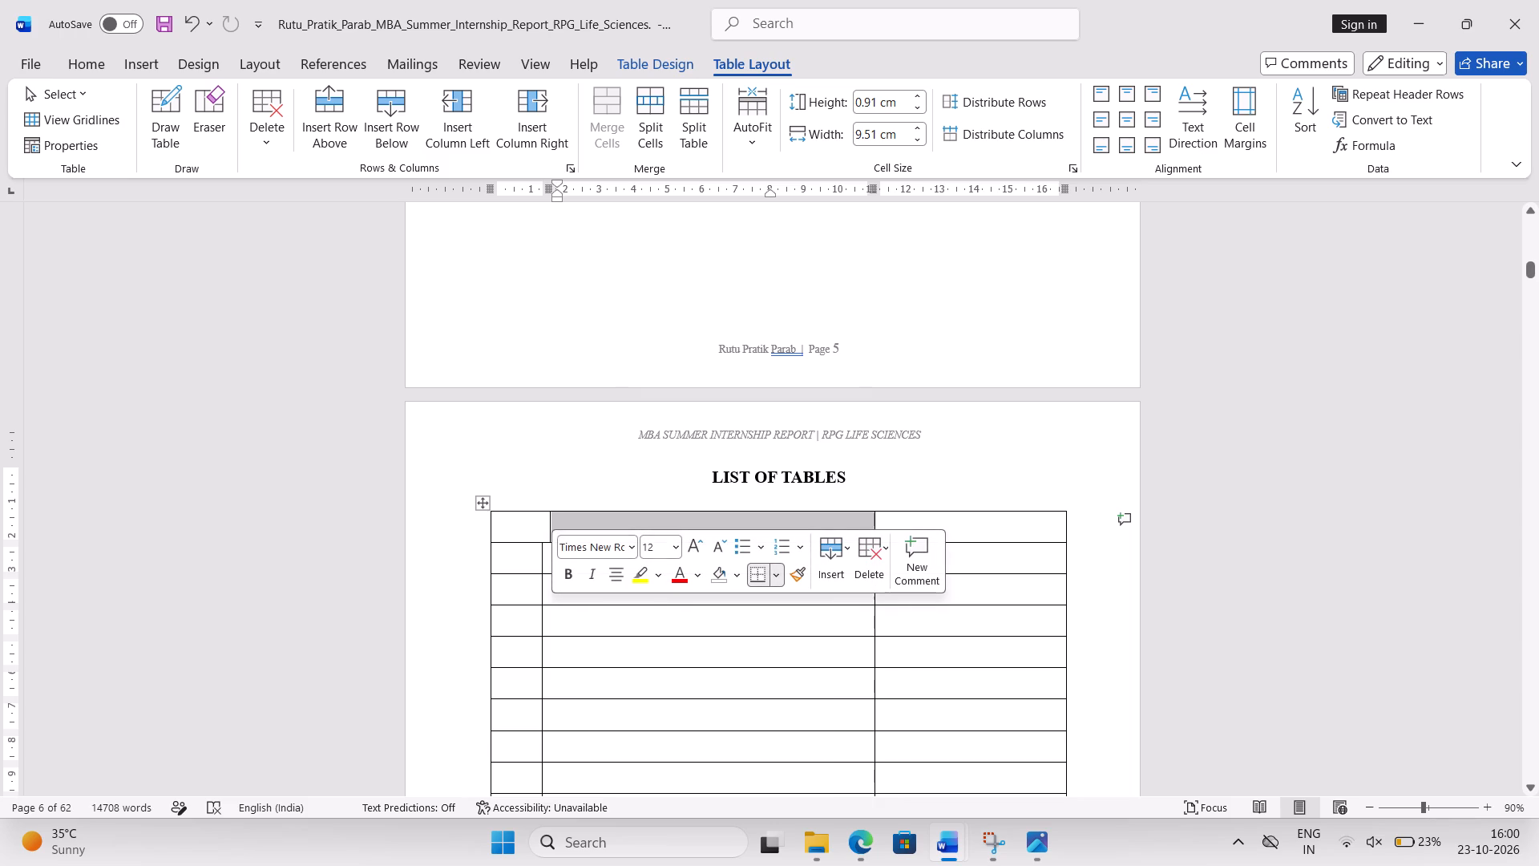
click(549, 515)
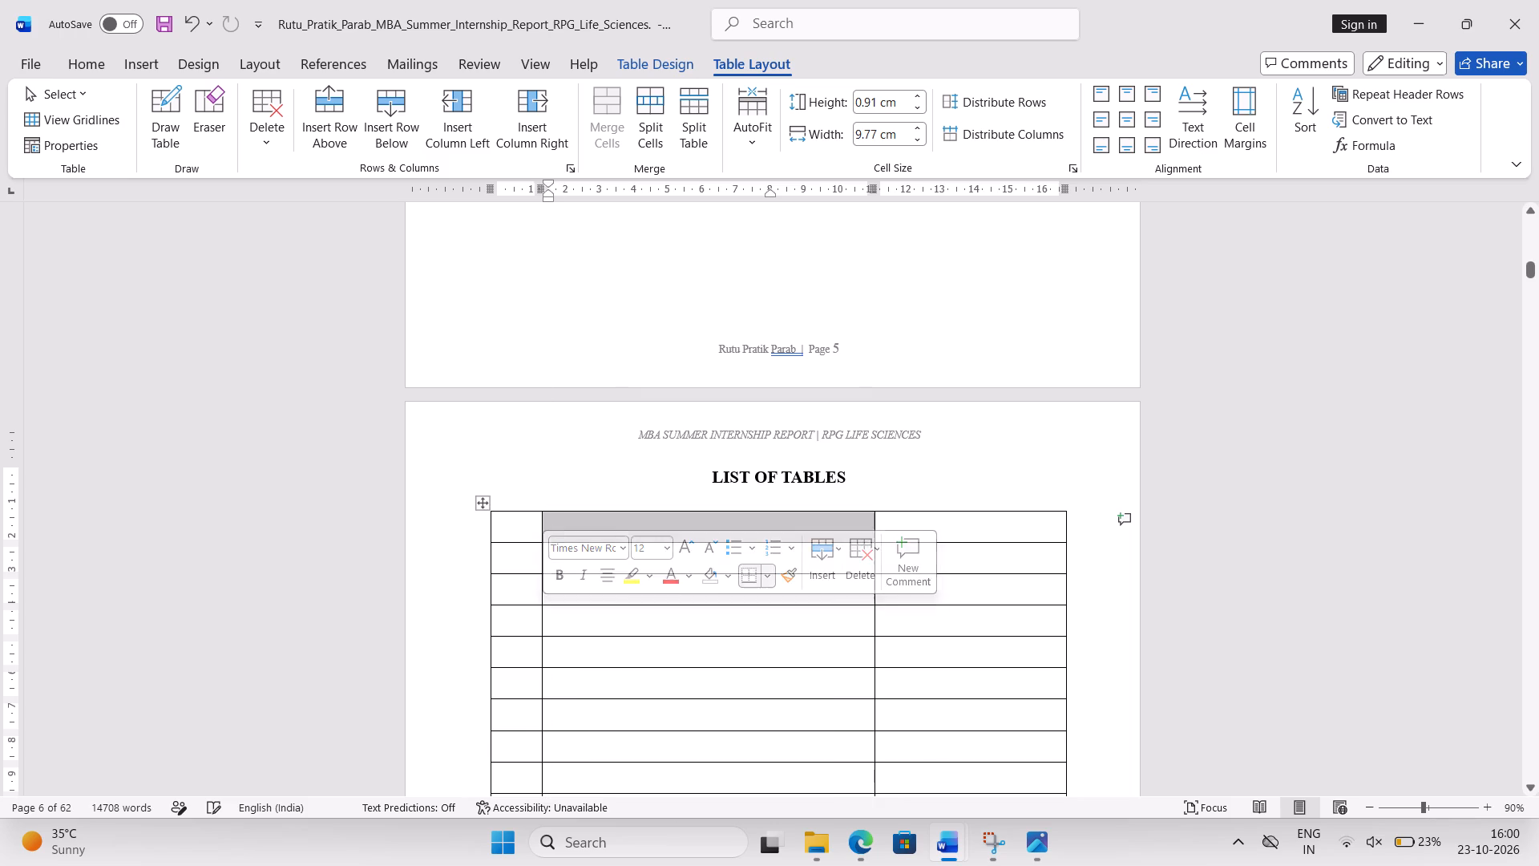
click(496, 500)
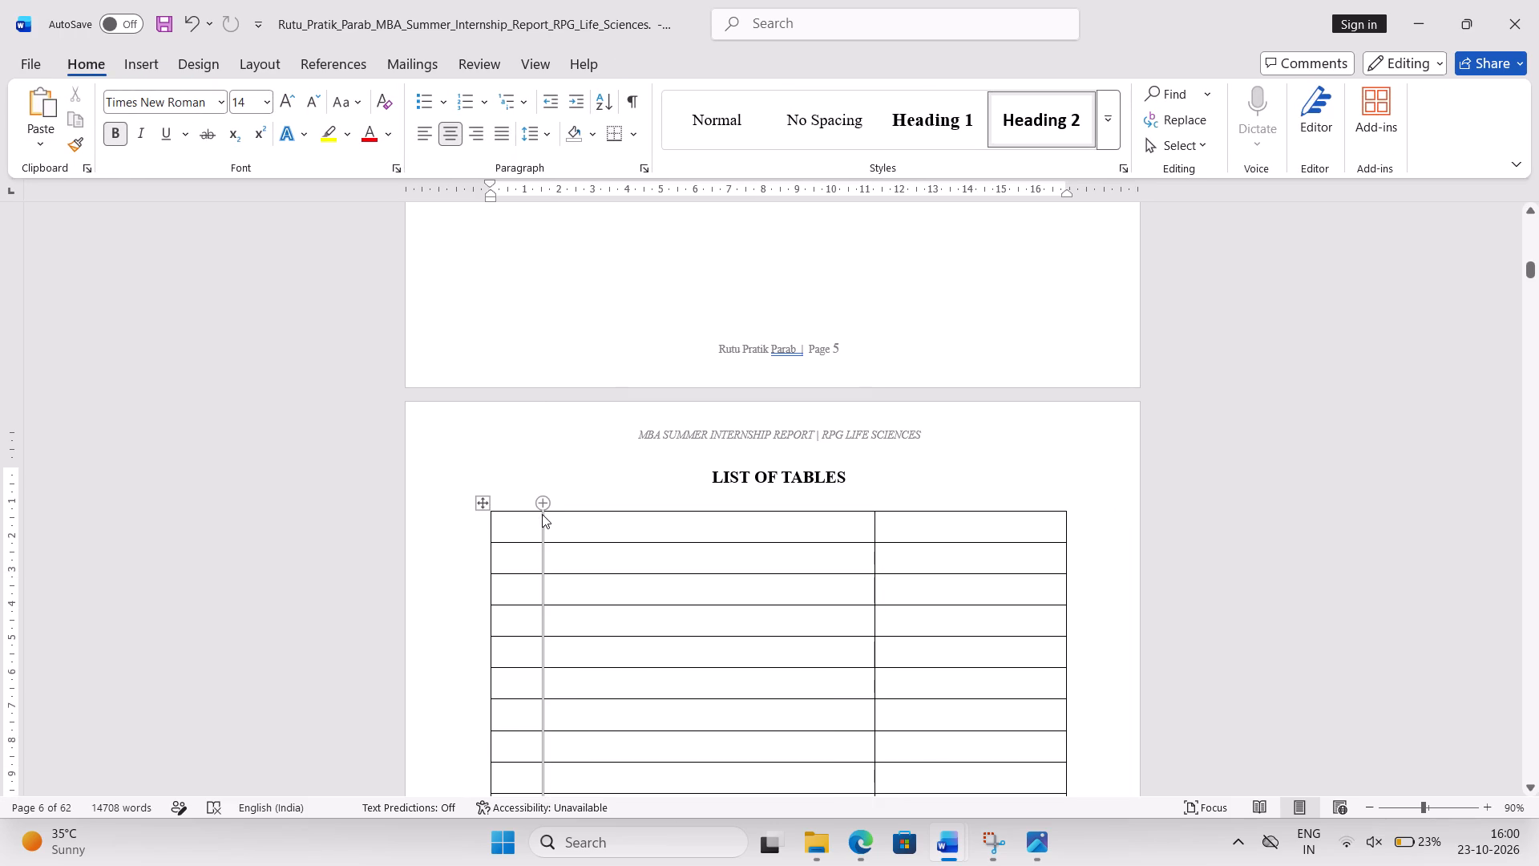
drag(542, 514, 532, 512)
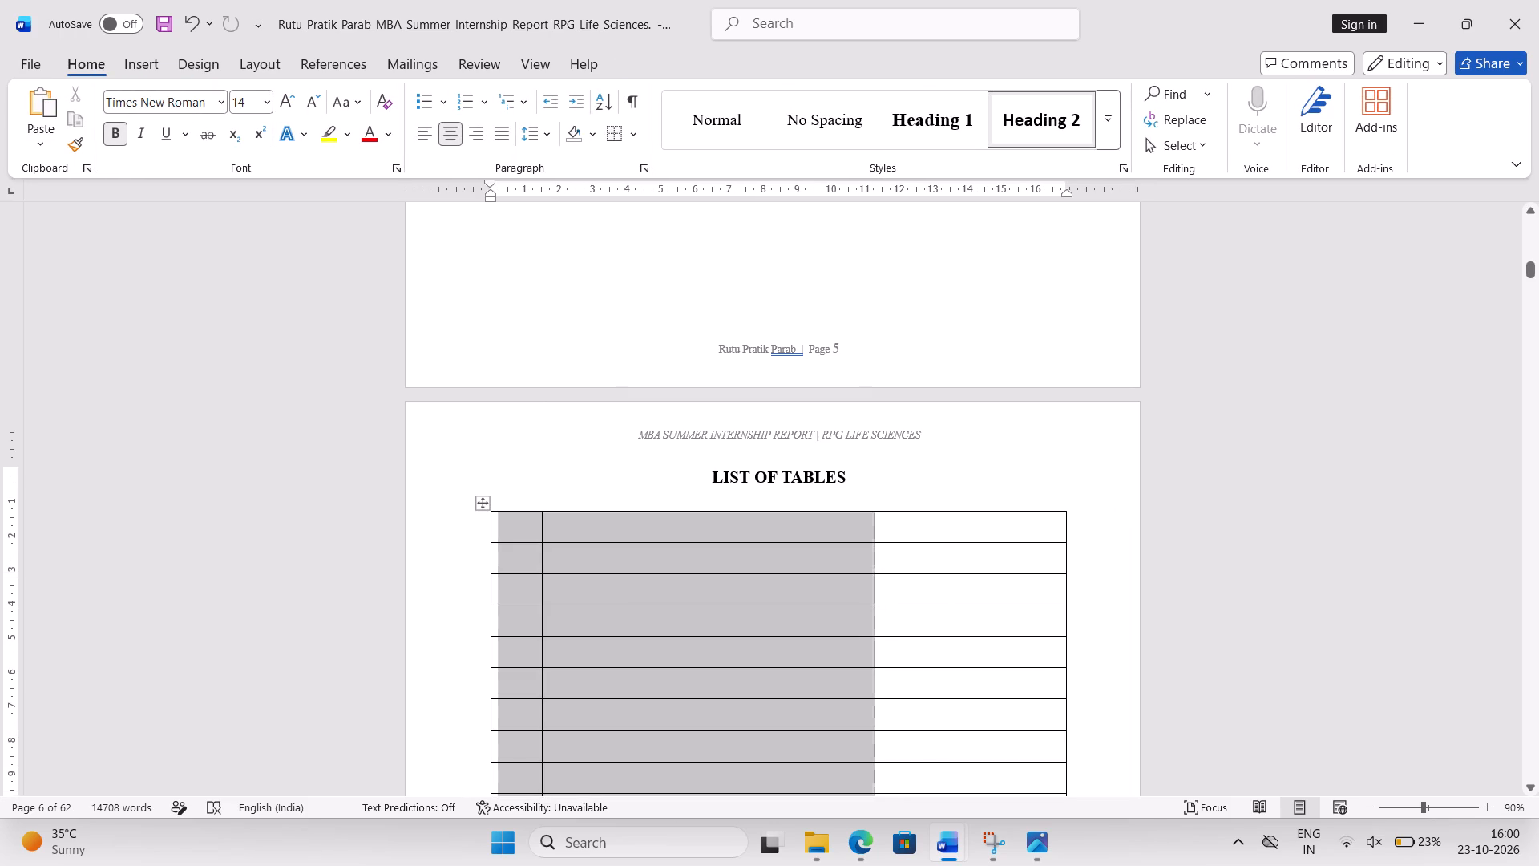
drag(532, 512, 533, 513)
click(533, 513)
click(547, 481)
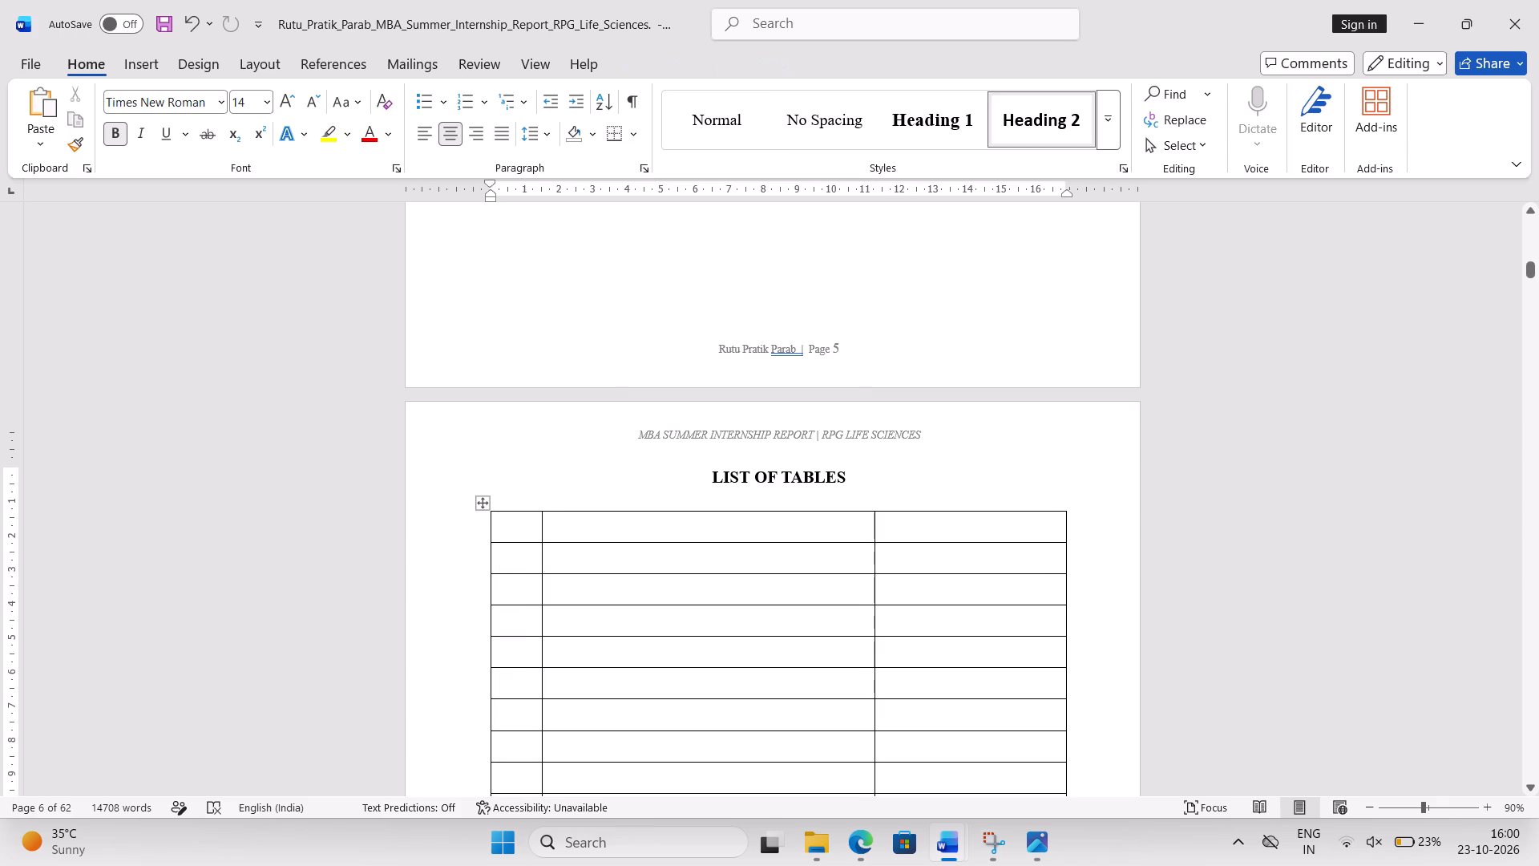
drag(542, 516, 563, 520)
Align the table's first cell centre-left and enter "Sr no" in it.
click(539, 528)
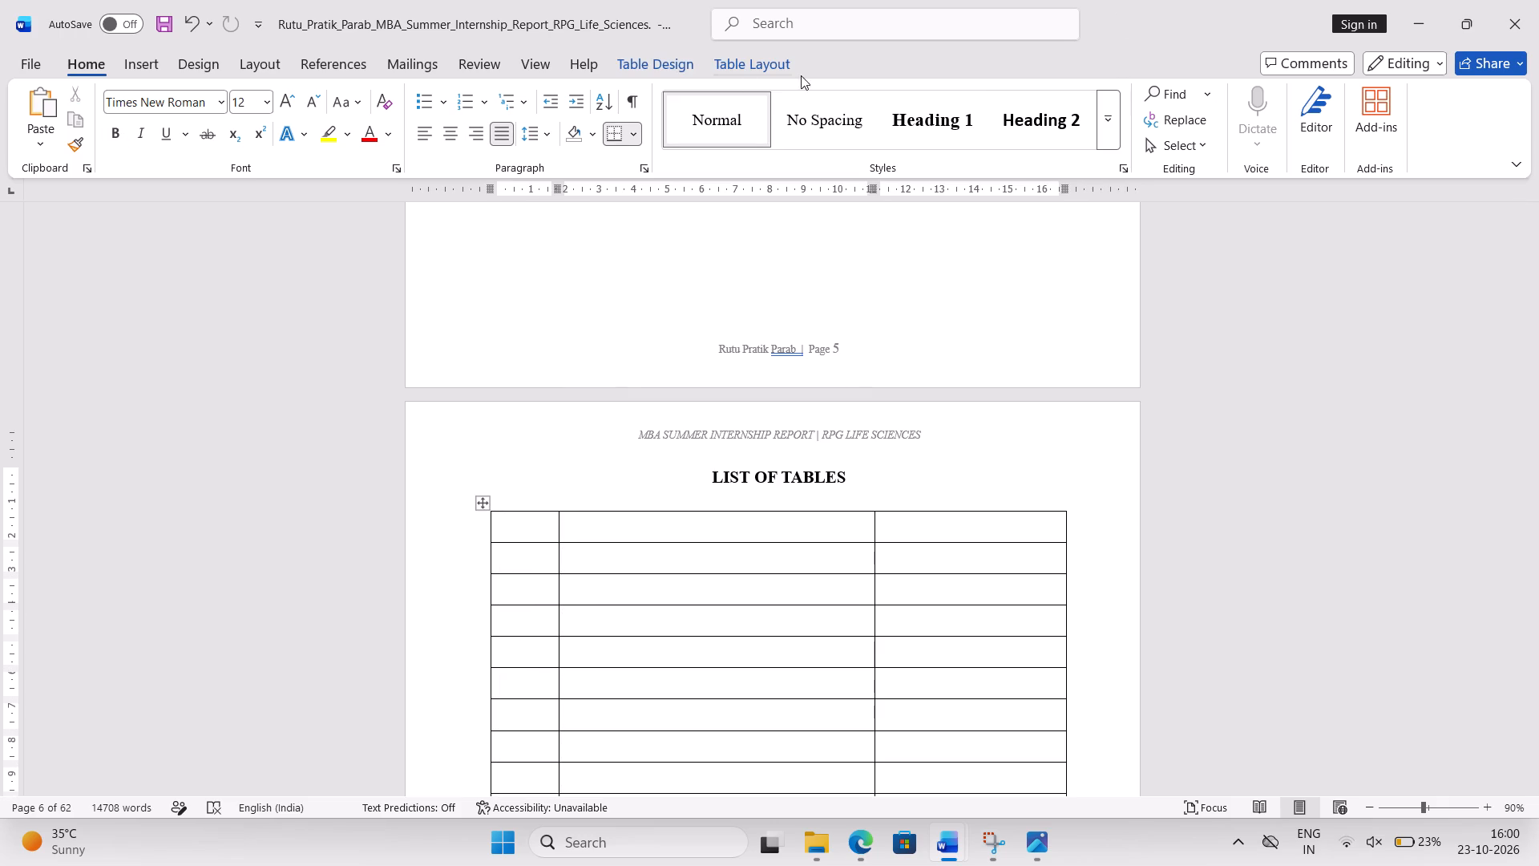
click(717, 75)
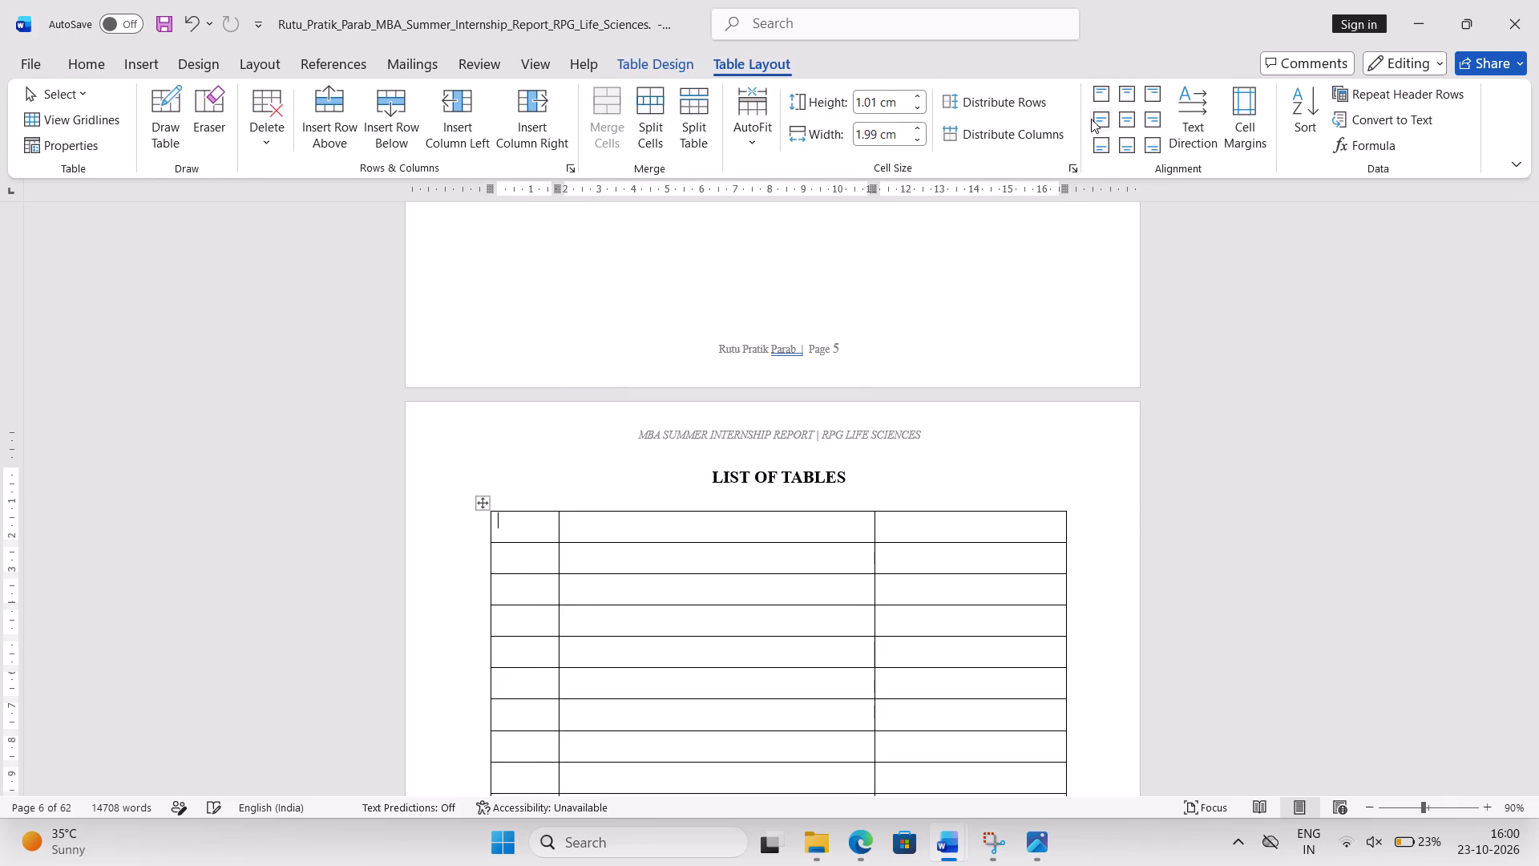
click(1091, 119)
text(sr)
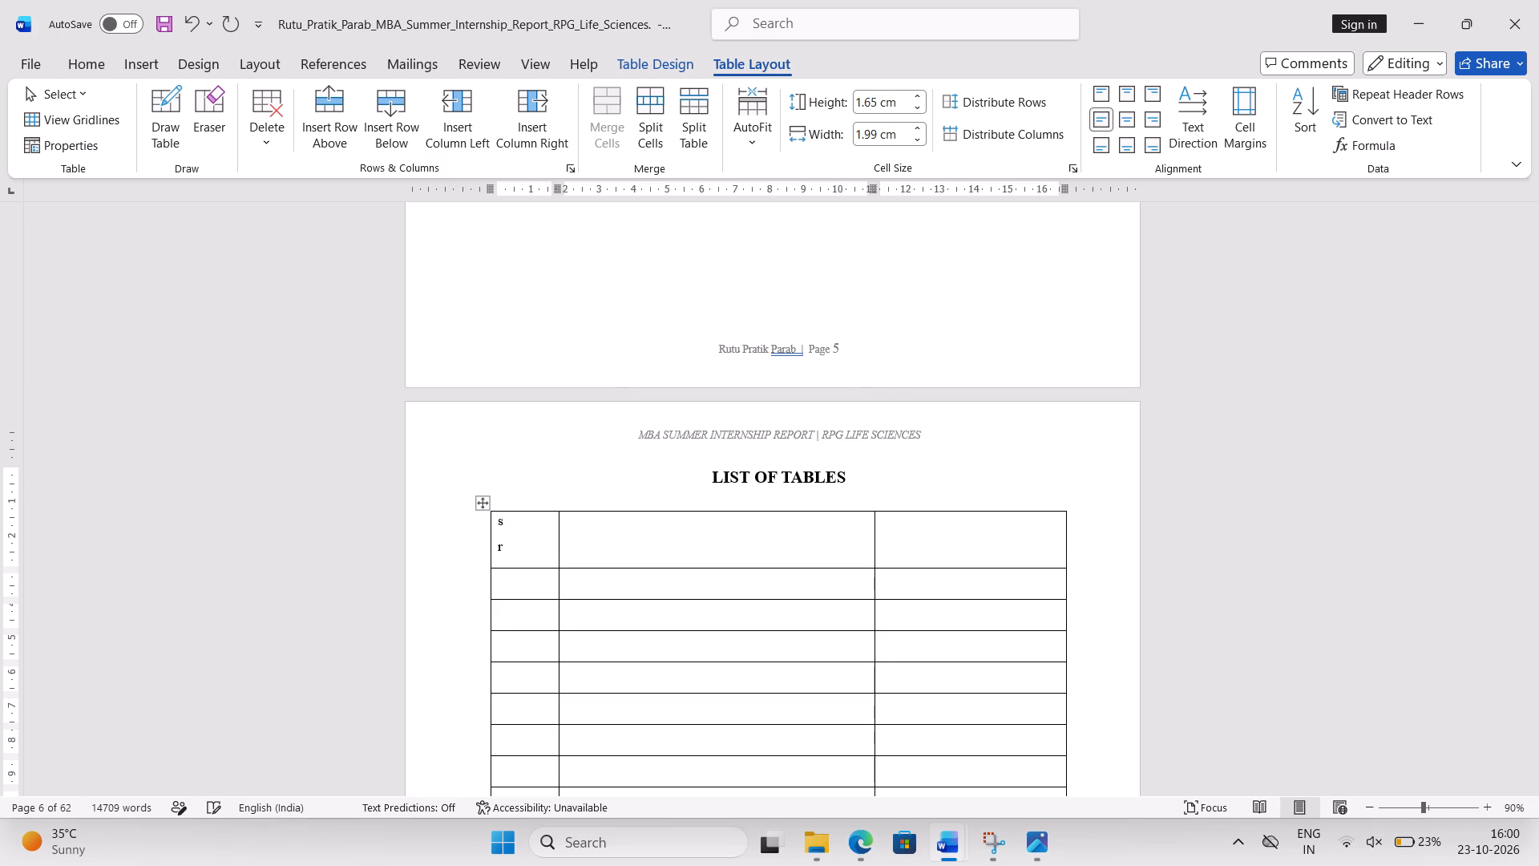
key(space)
text(no)
key(space)
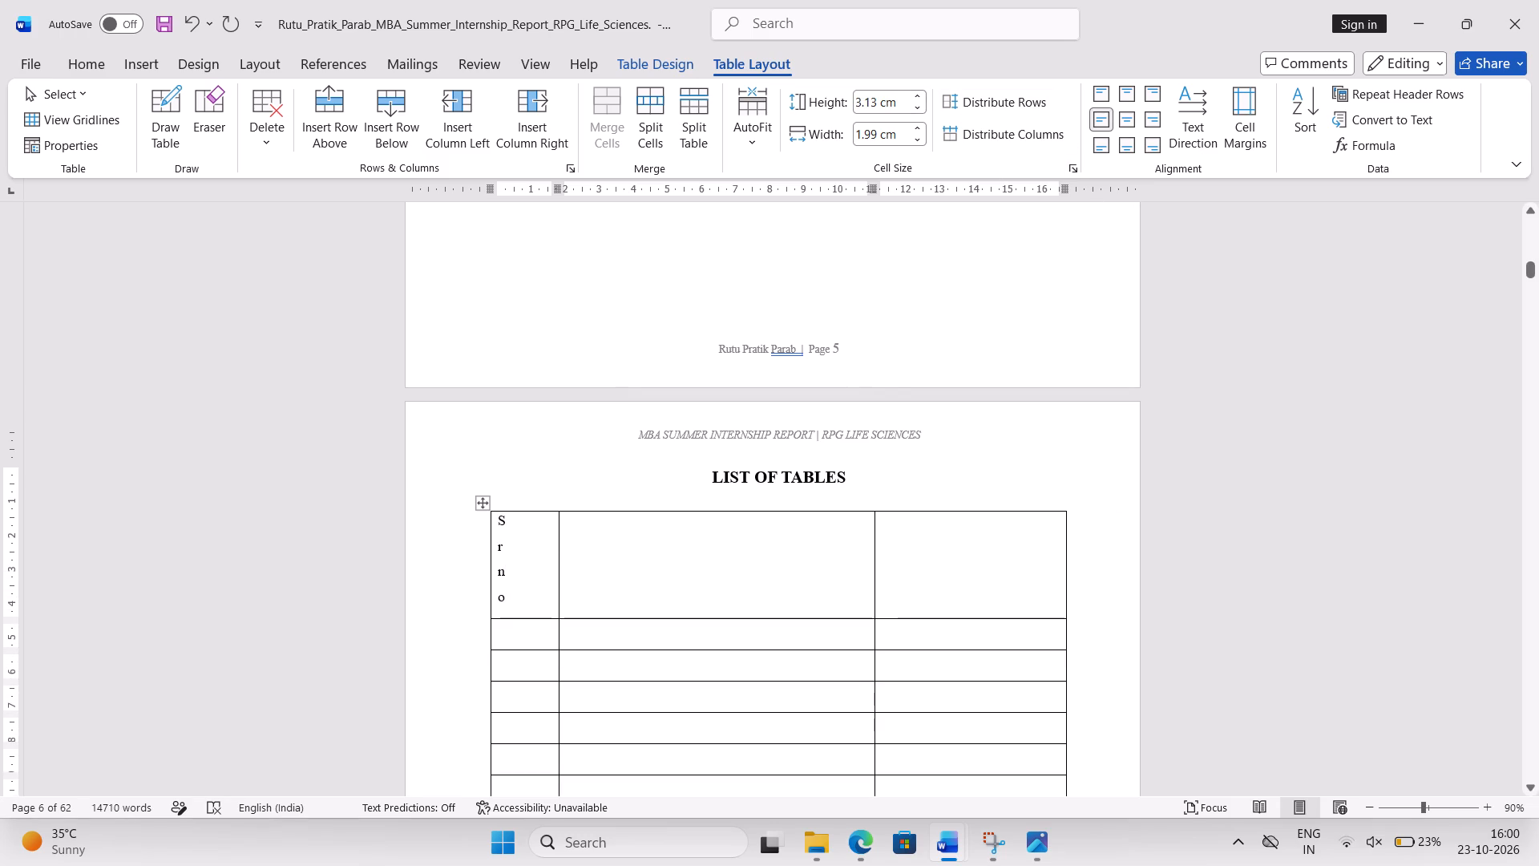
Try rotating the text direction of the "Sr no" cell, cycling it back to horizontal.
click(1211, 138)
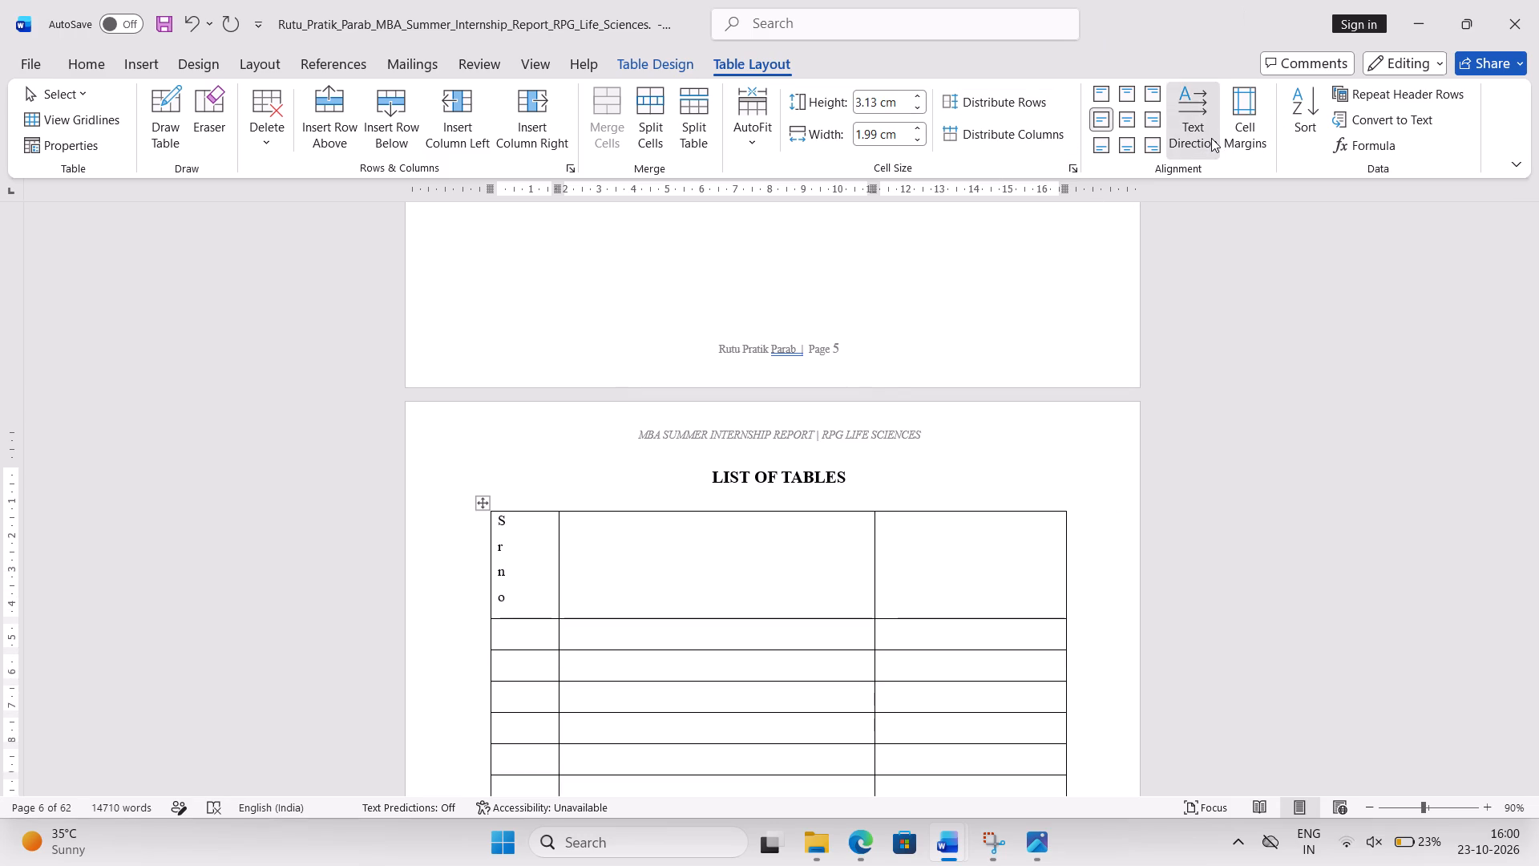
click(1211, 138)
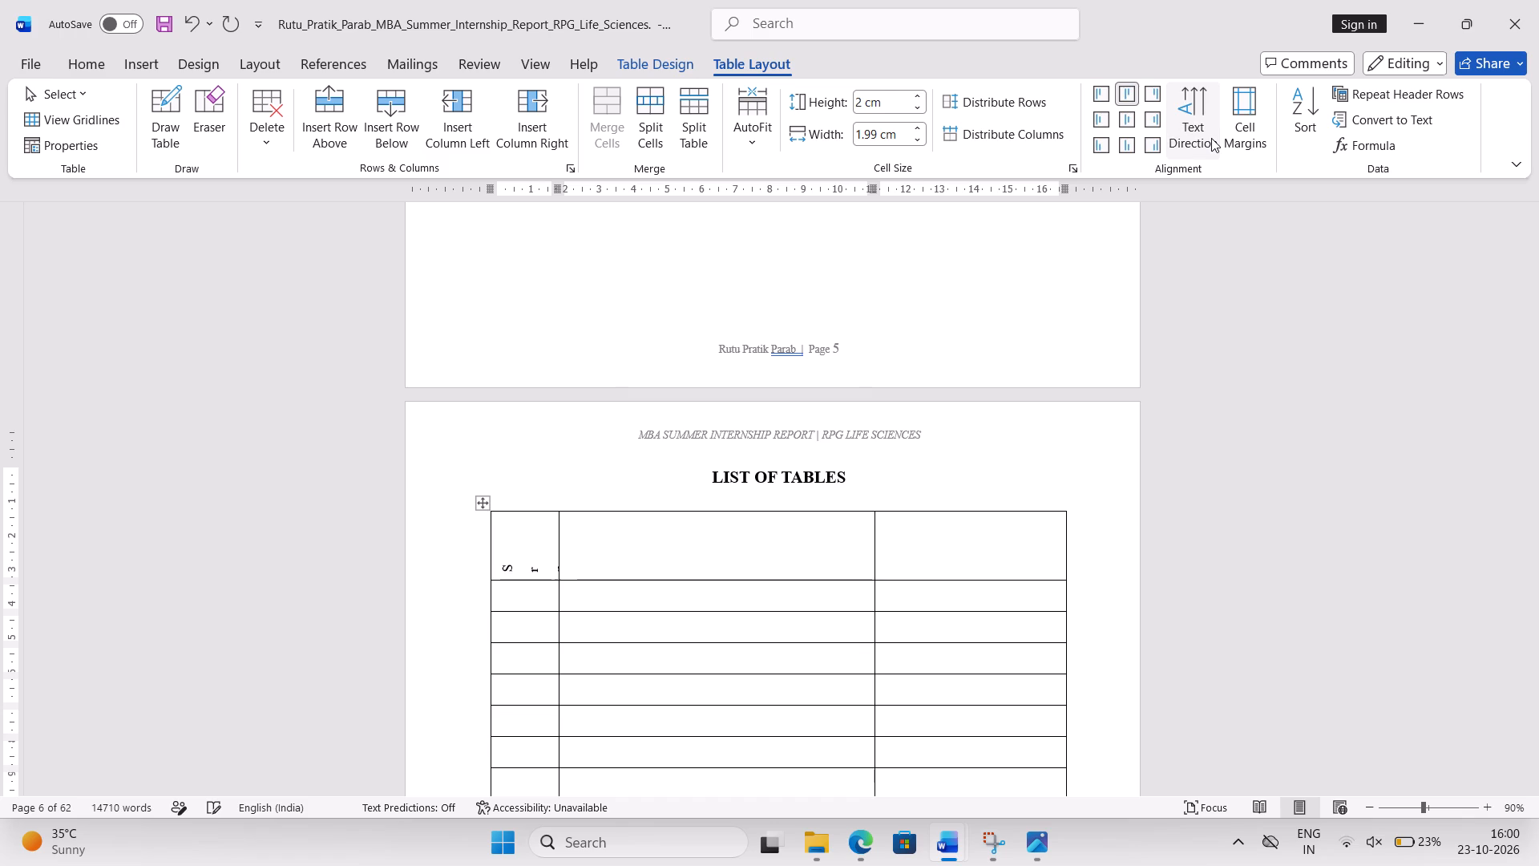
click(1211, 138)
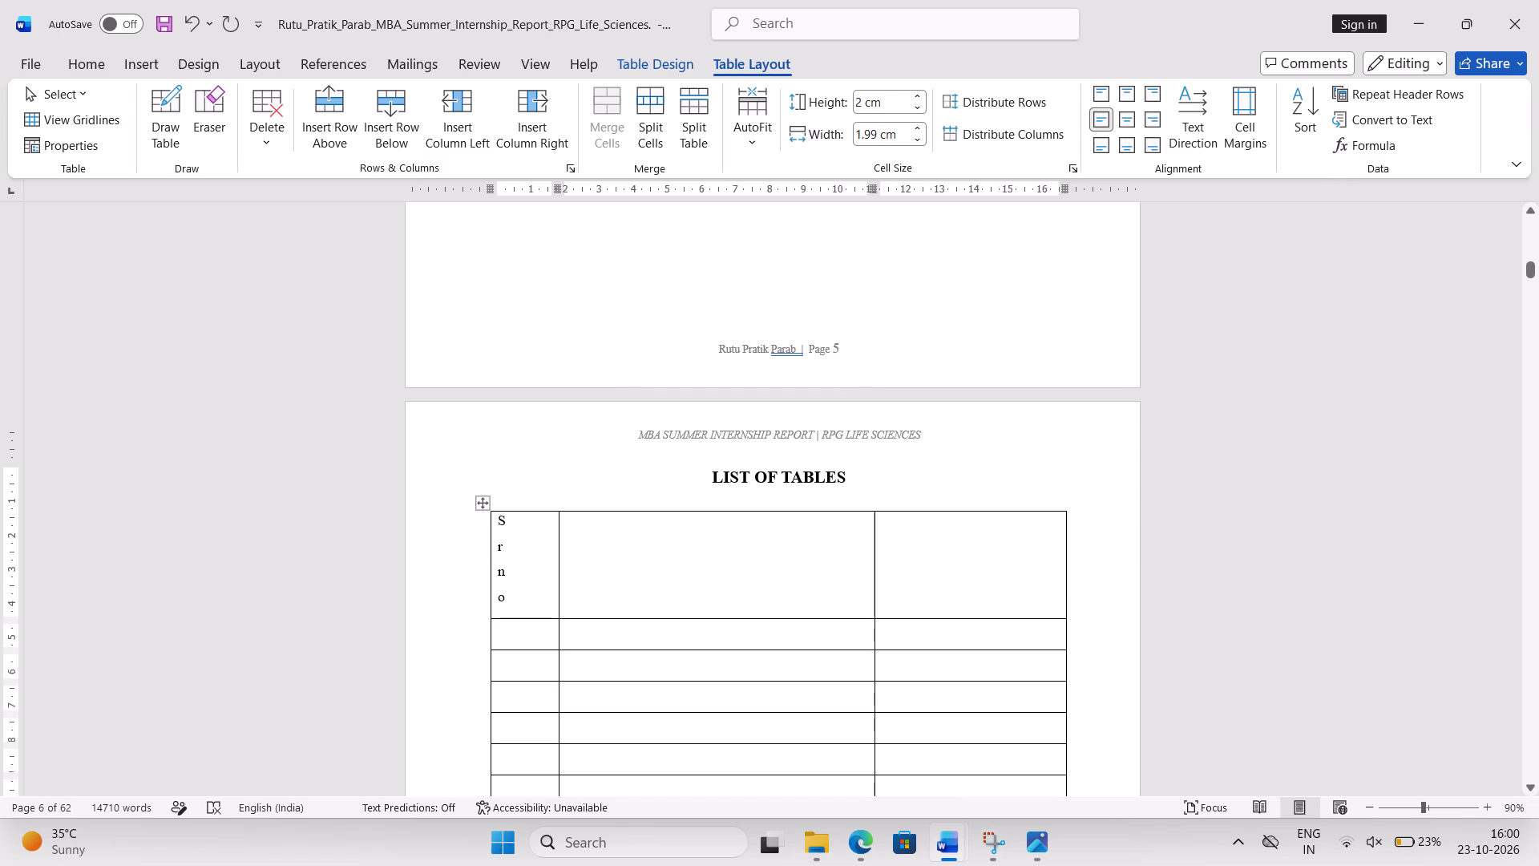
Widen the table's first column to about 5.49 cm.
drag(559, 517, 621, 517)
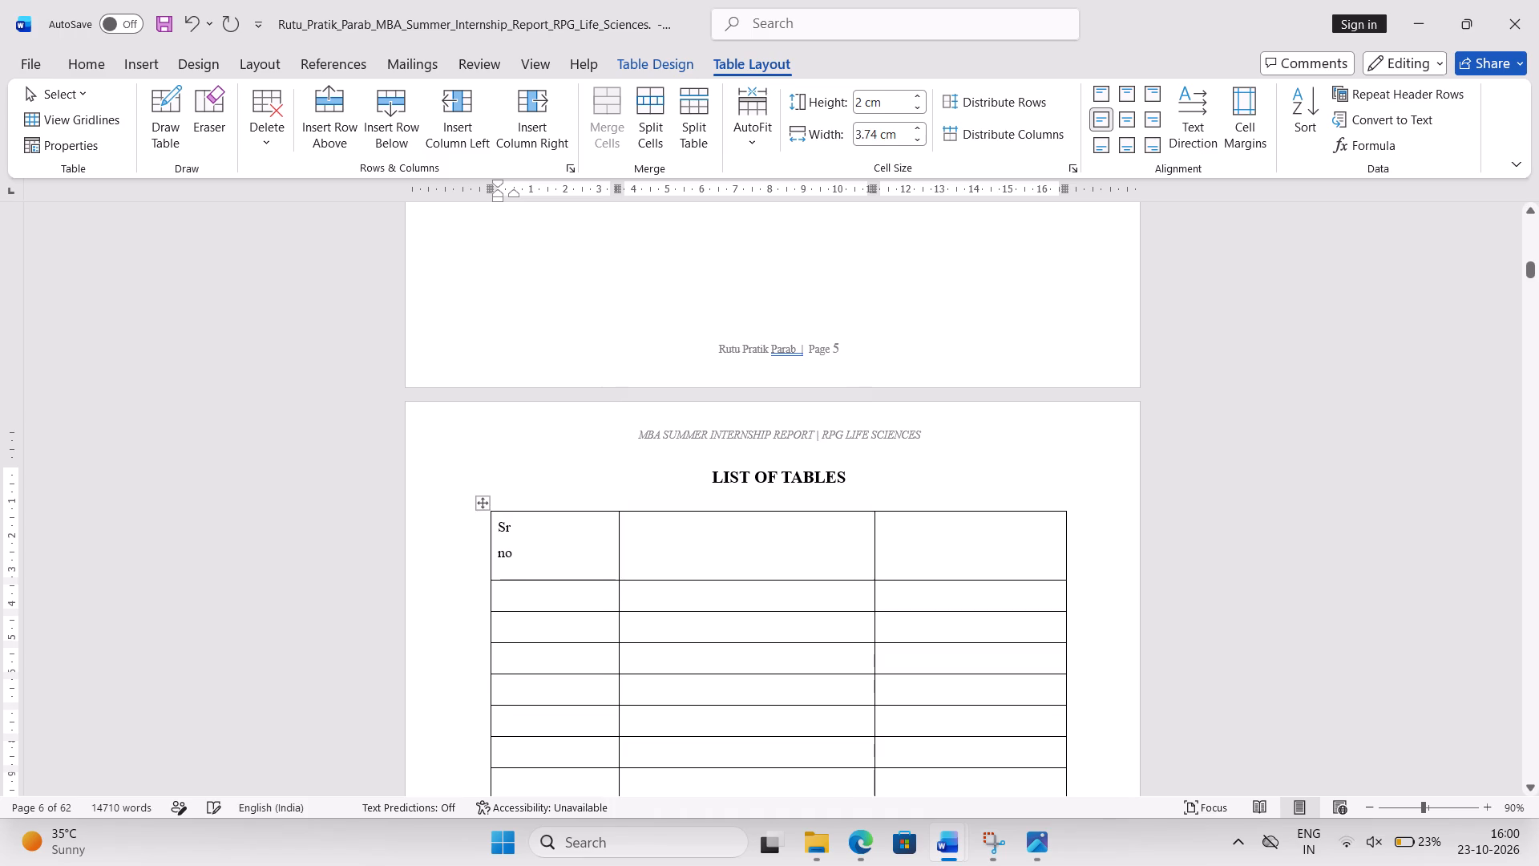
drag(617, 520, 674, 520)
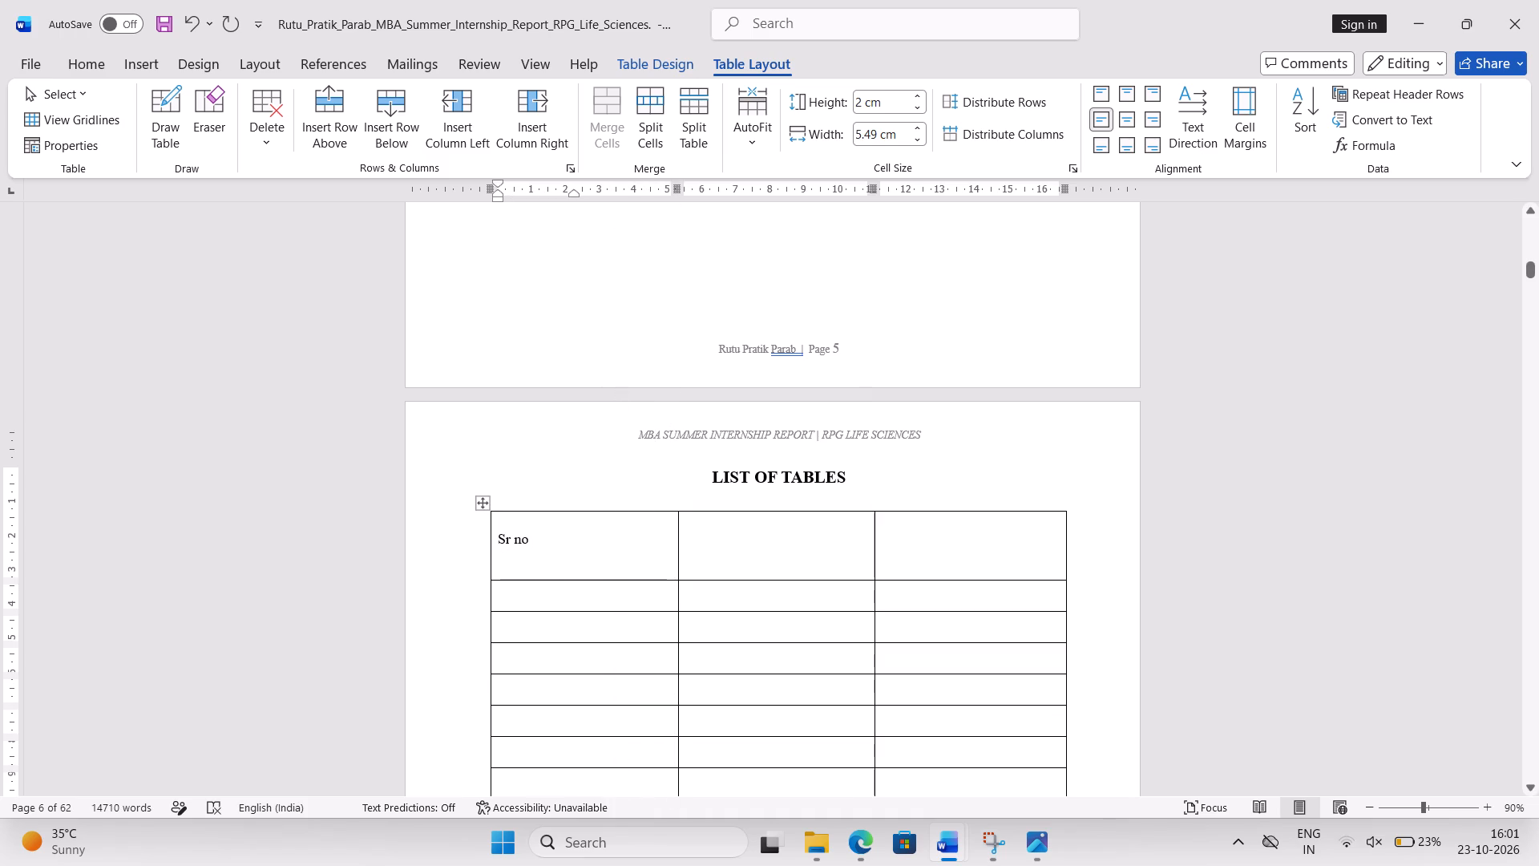
Centre the second header cell horizontally and vertically and enter "Particulars" in it.
scroll(758, 517, down, 1)
click(764, 424)
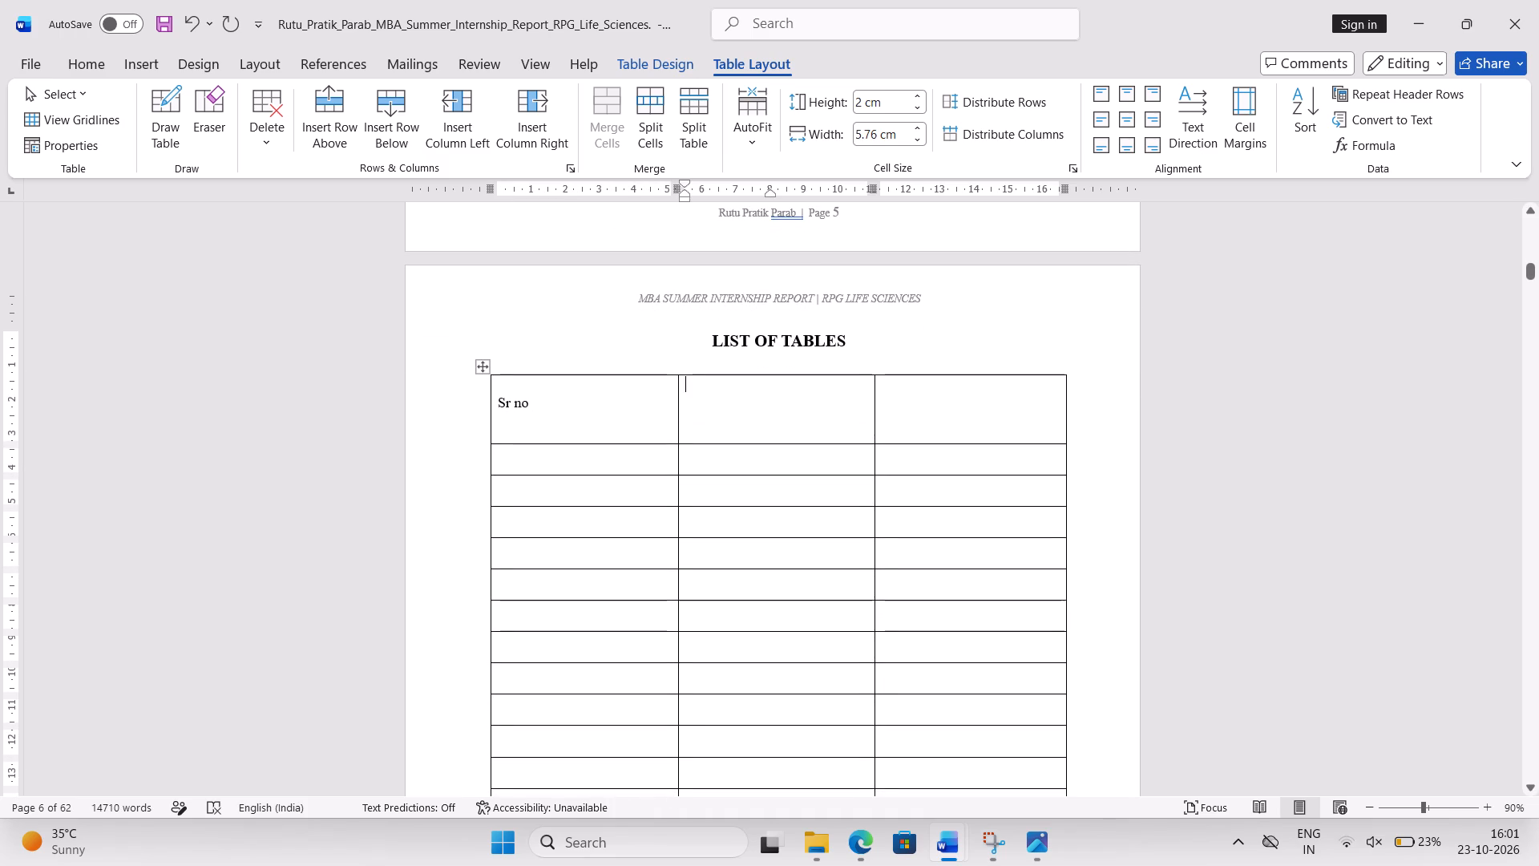
click(1127, 114)
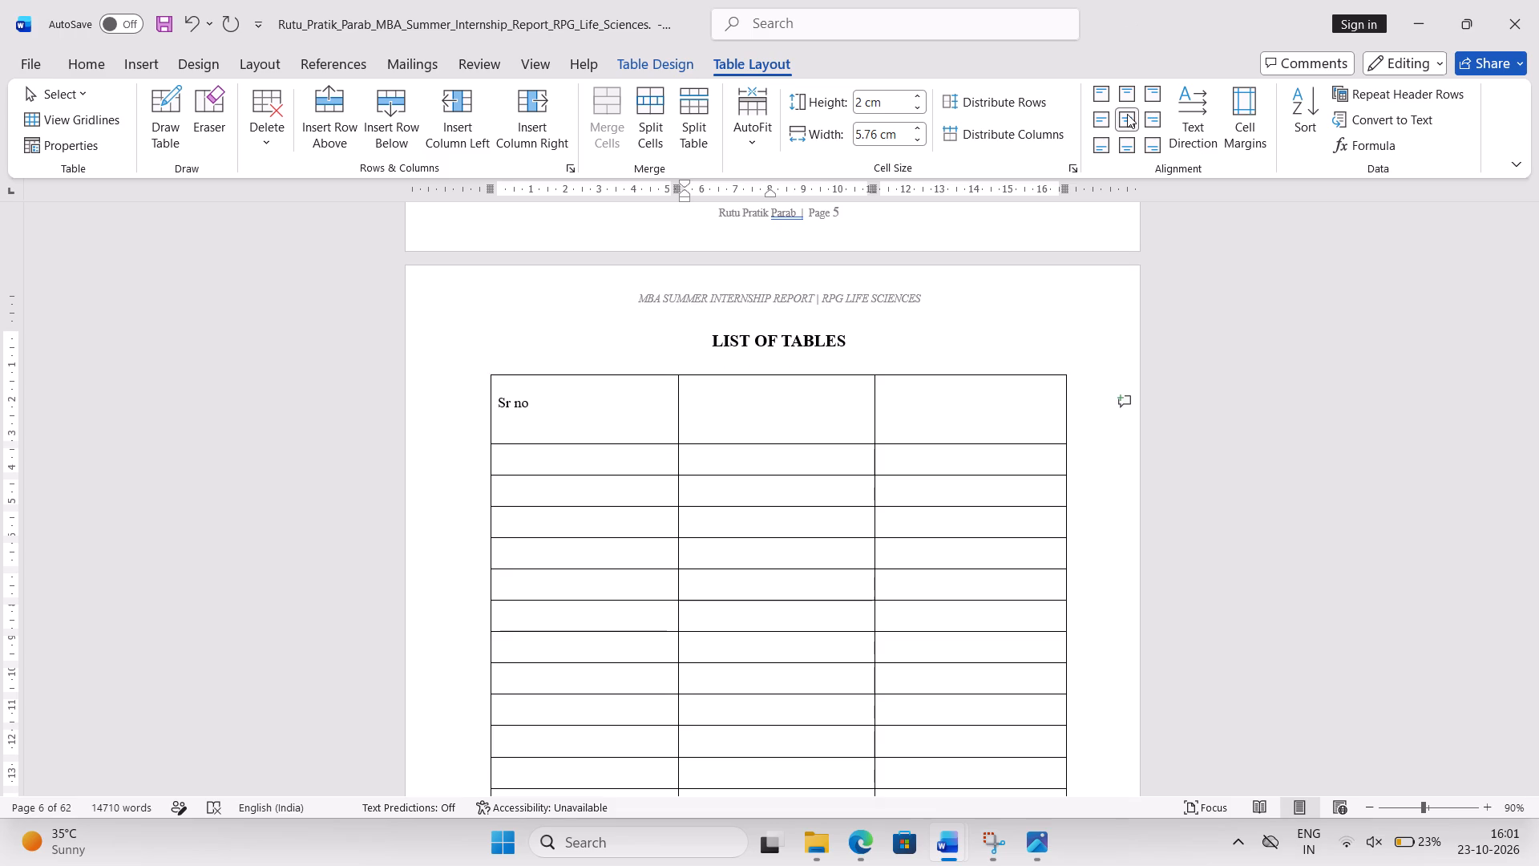
text(Part)
text(iculars)
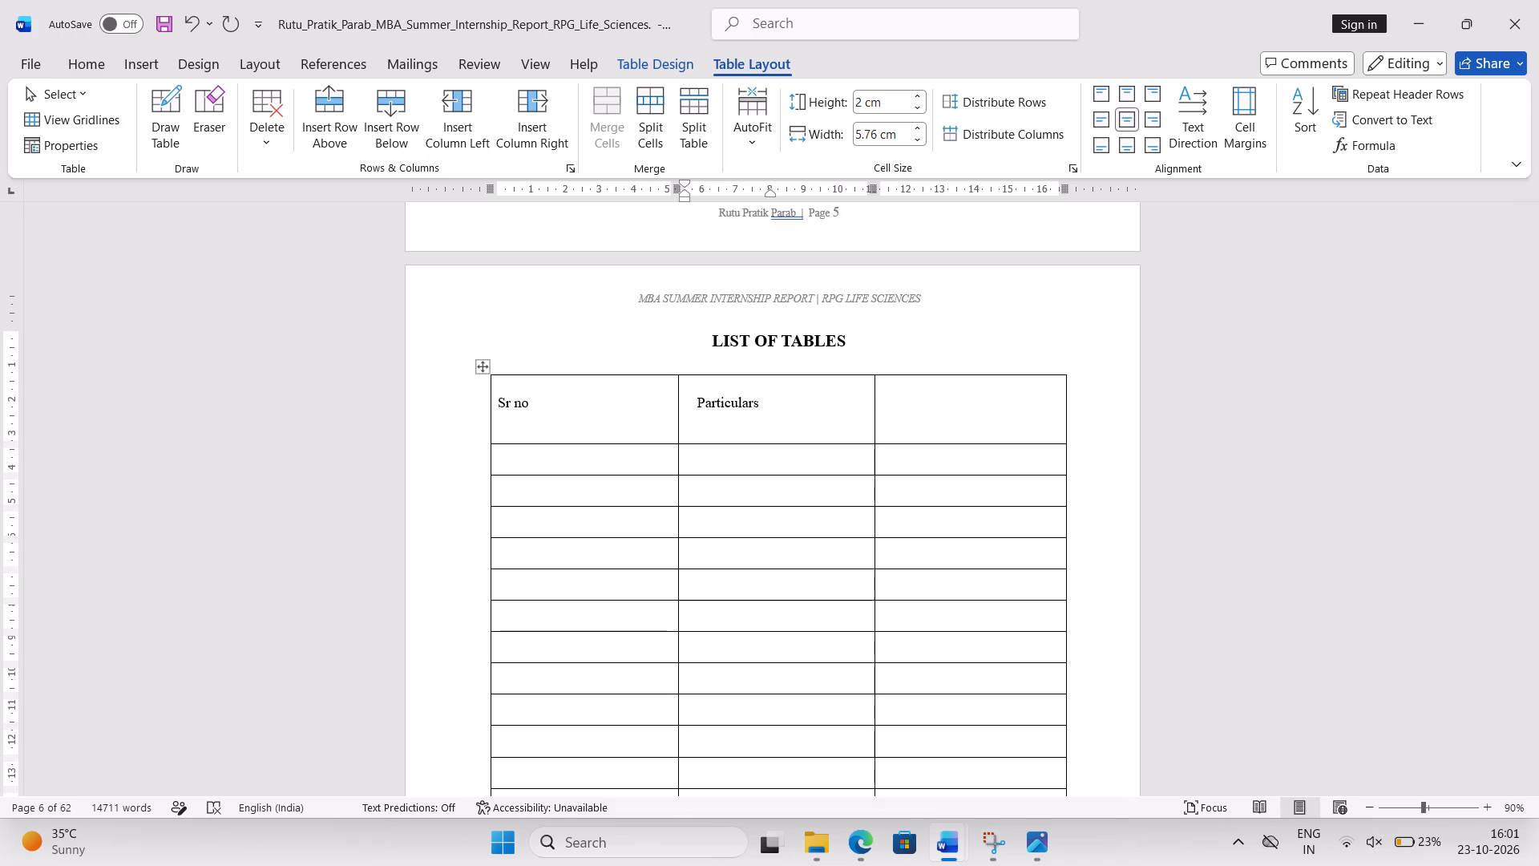
Reduce the height of the table's header row to about 0.95 cm.
double_click(543, 443)
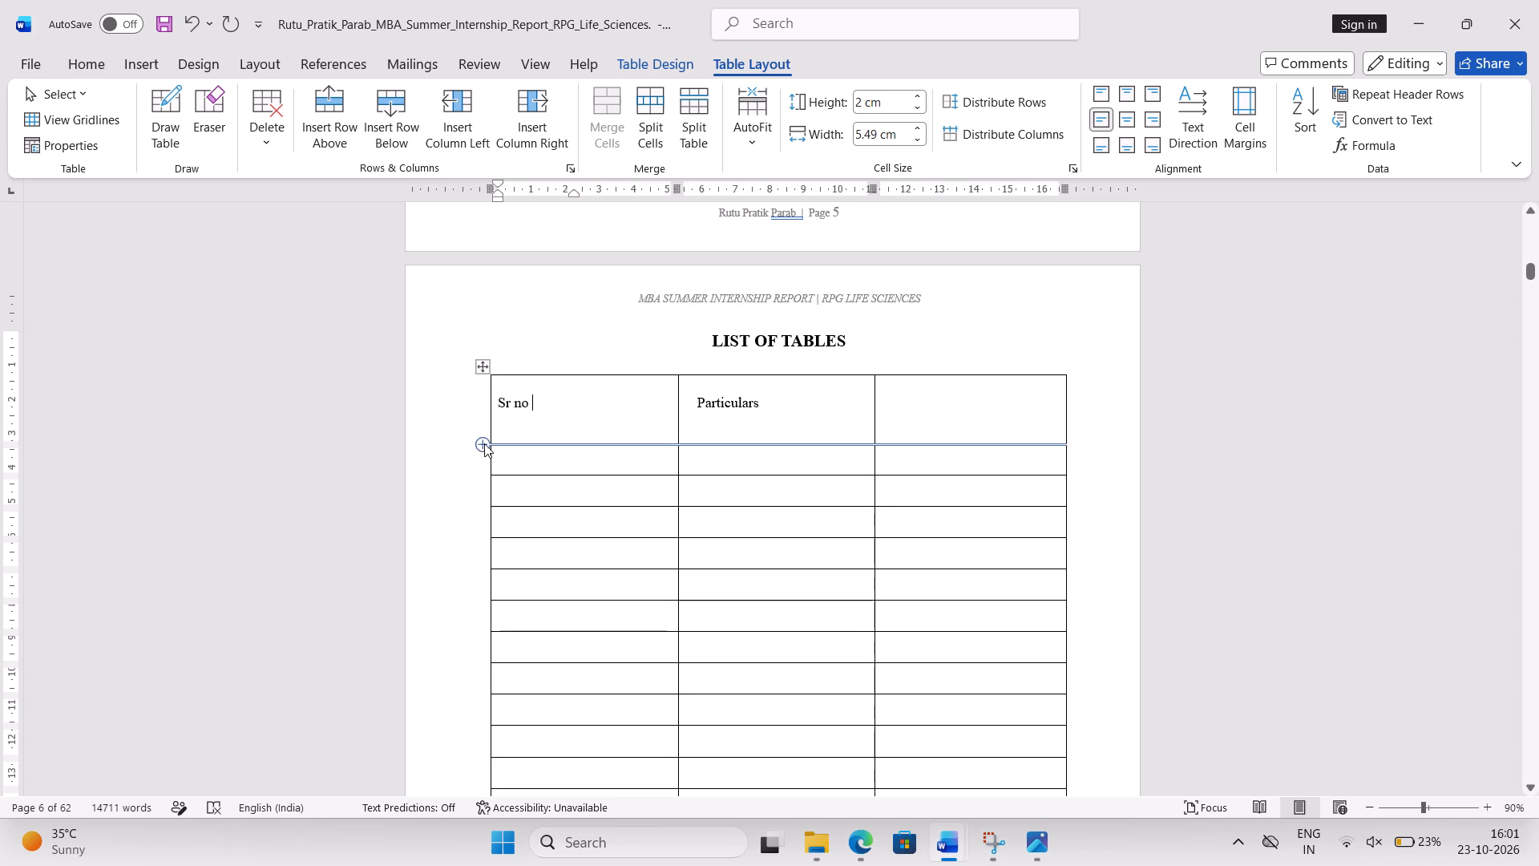
drag(499, 444, 511, 398)
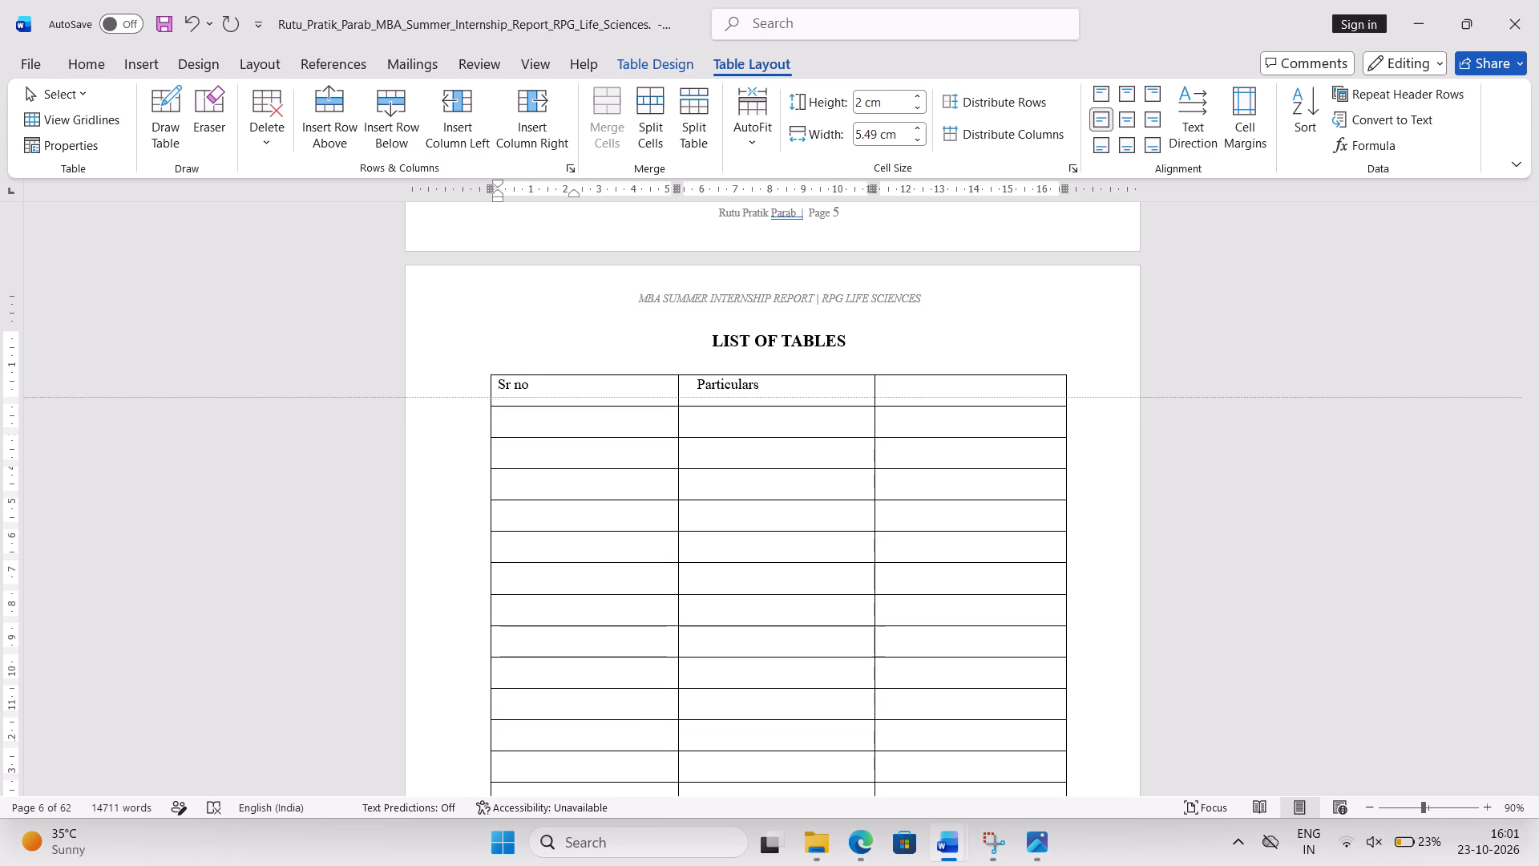
drag(511, 398, 512, 403)
Centre the third header cell horizontally and vertically and enter "Page no" in it.
click(945, 388)
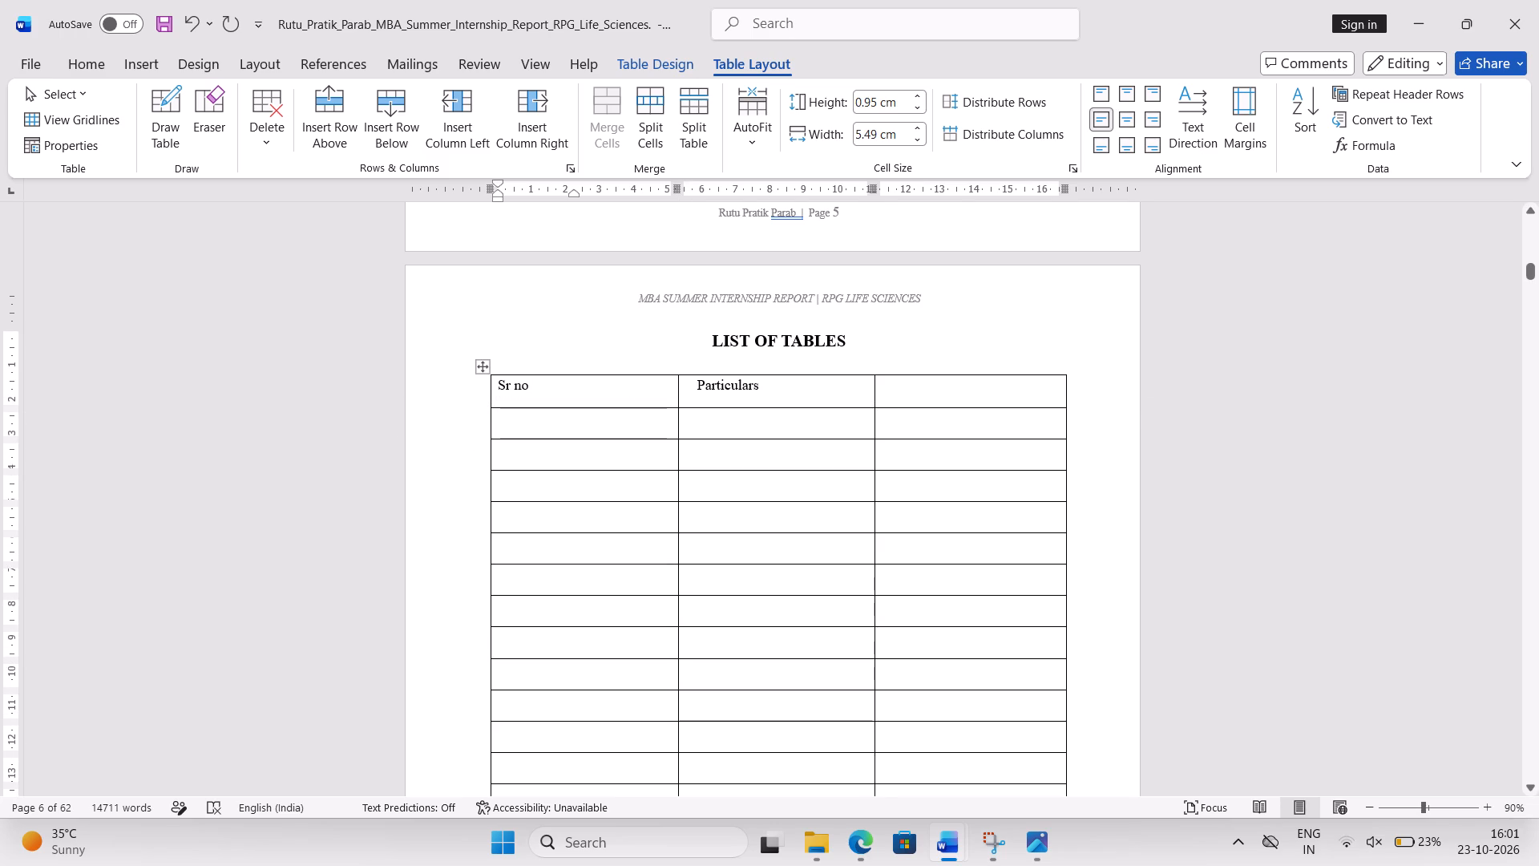
click(1122, 115)
text(Page)
key(space)
text(no)
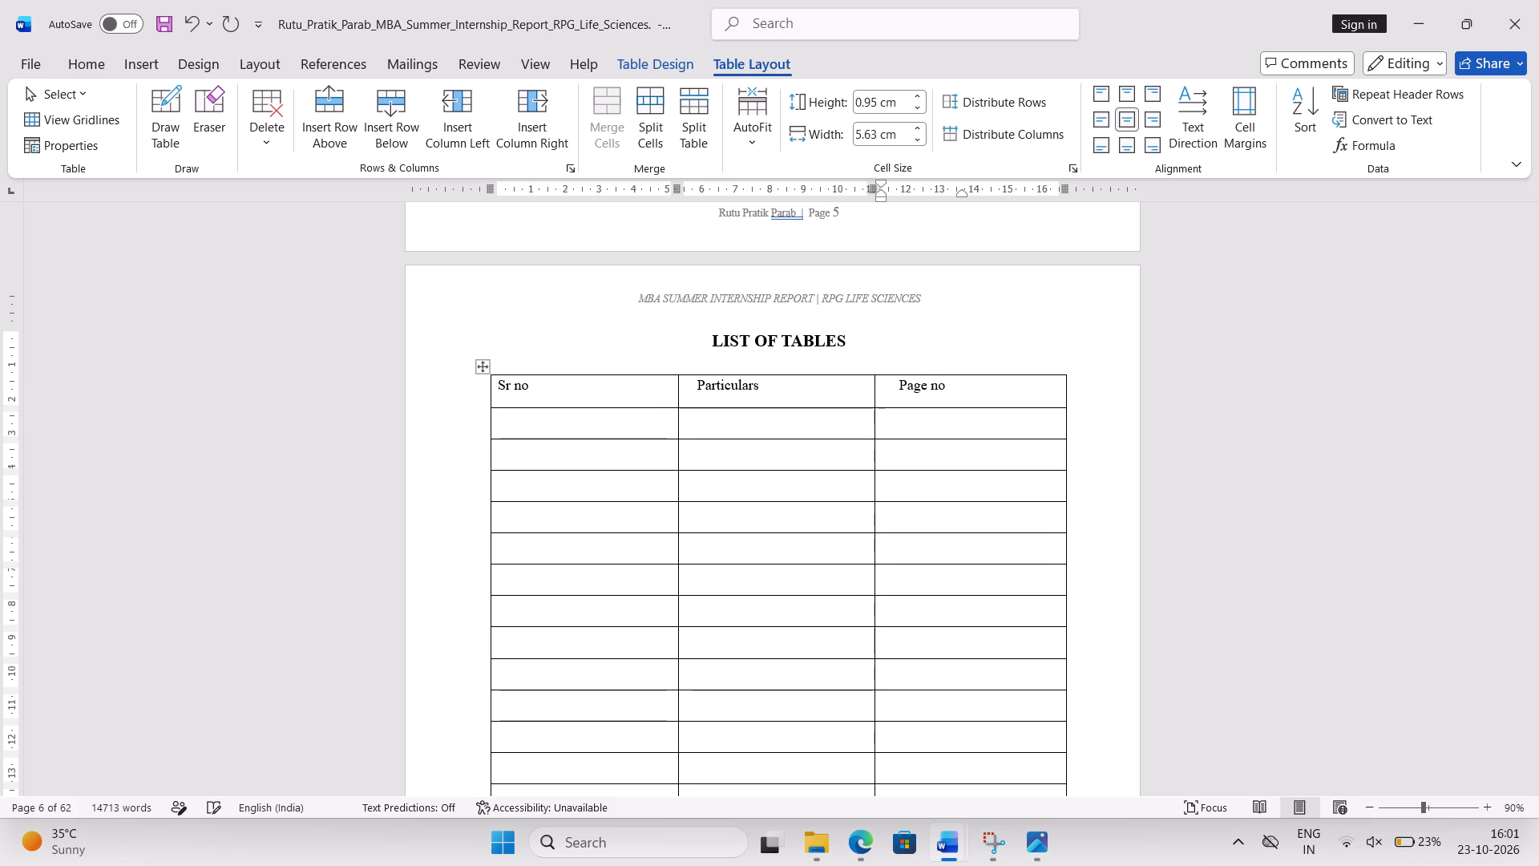
key(space)
Narrow the table's "Sr no" column to about 1.2 cm, giving the space to the "Particulars" column.
click(1215, 334)
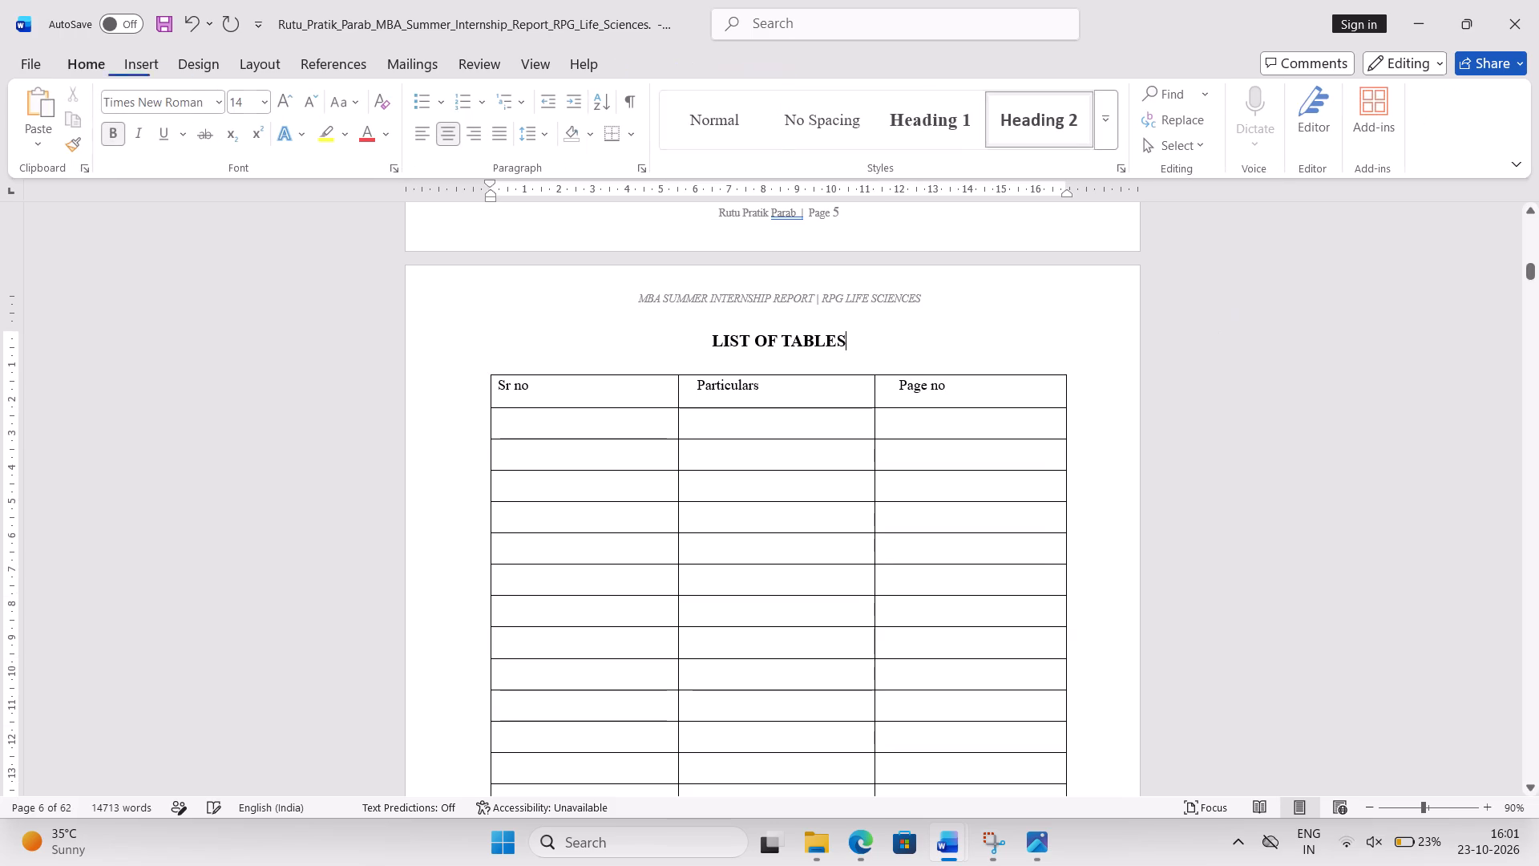
key(Down)
key(Down)
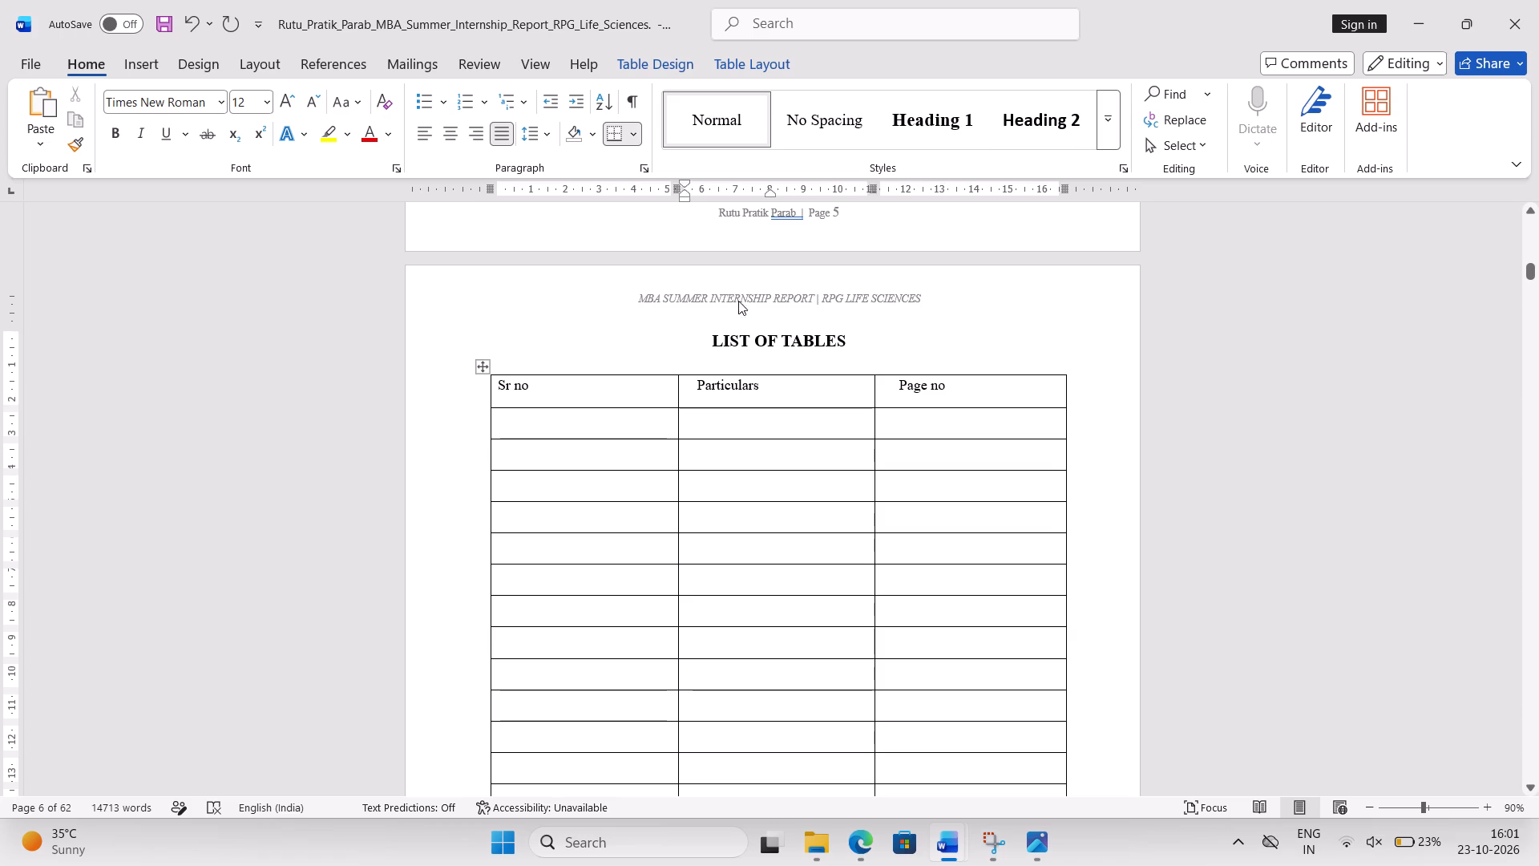
drag(677, 382, 580, 410)
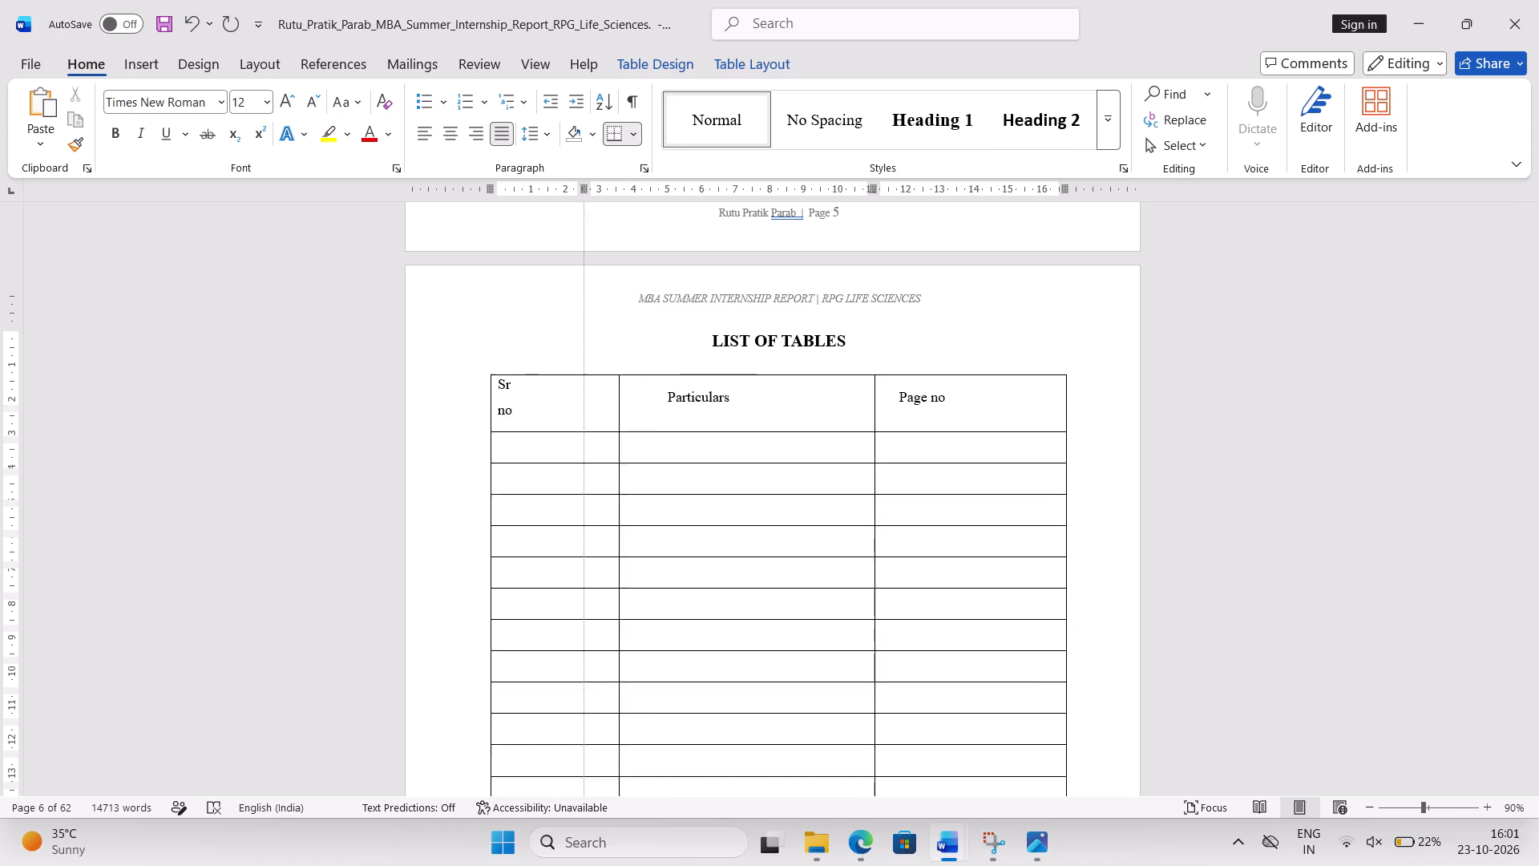
drag(580, 410, 536, 419)
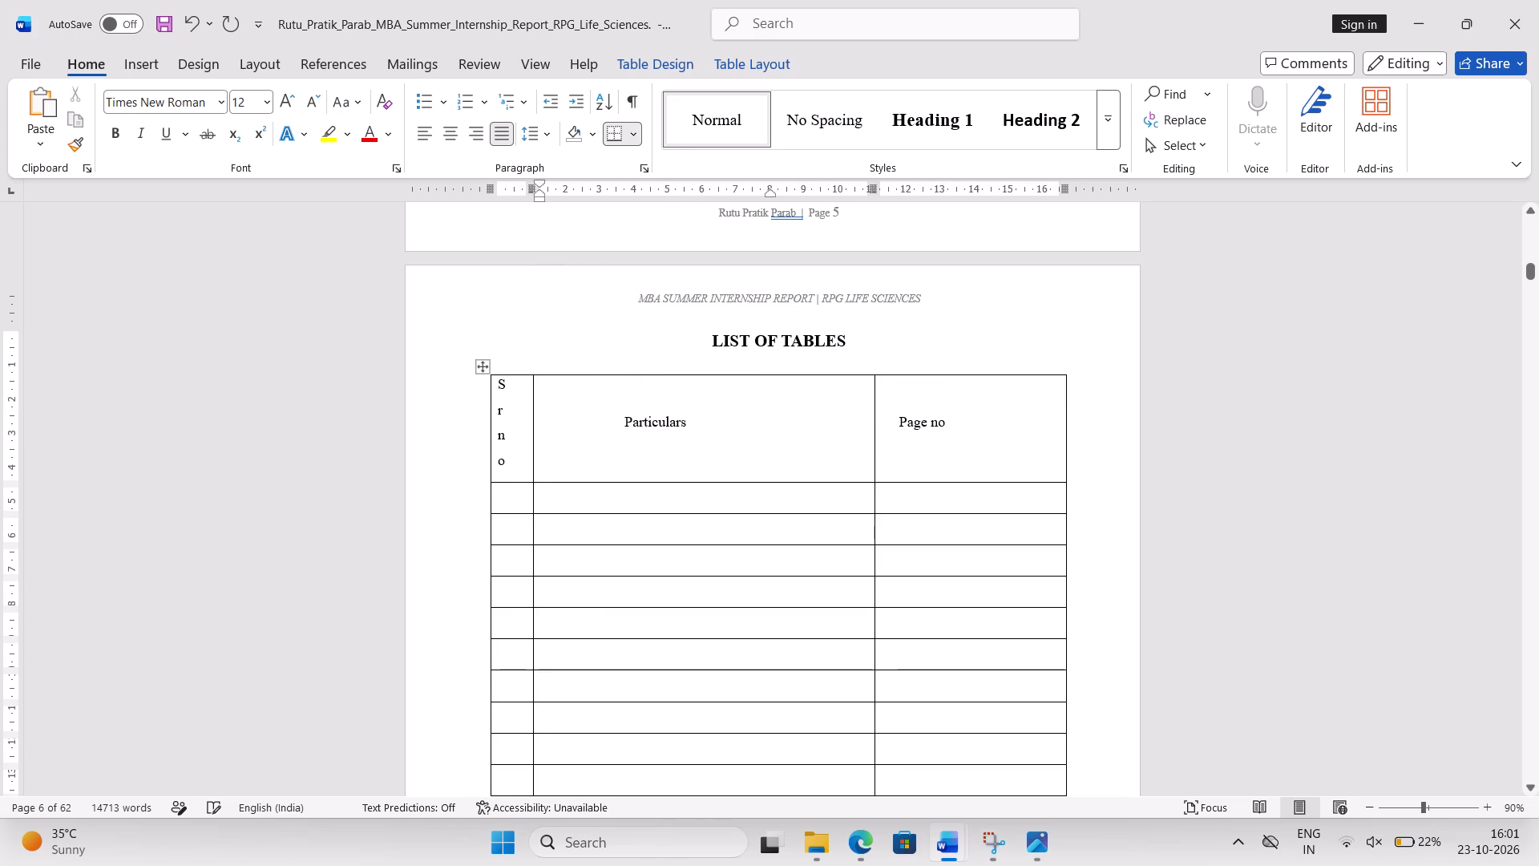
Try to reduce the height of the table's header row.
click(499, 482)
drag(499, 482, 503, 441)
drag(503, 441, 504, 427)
Look through the plain-text table and figure entries that follow the new table.
scroll(523, 503, down, 6)
scroll(523, 503, up, 2)
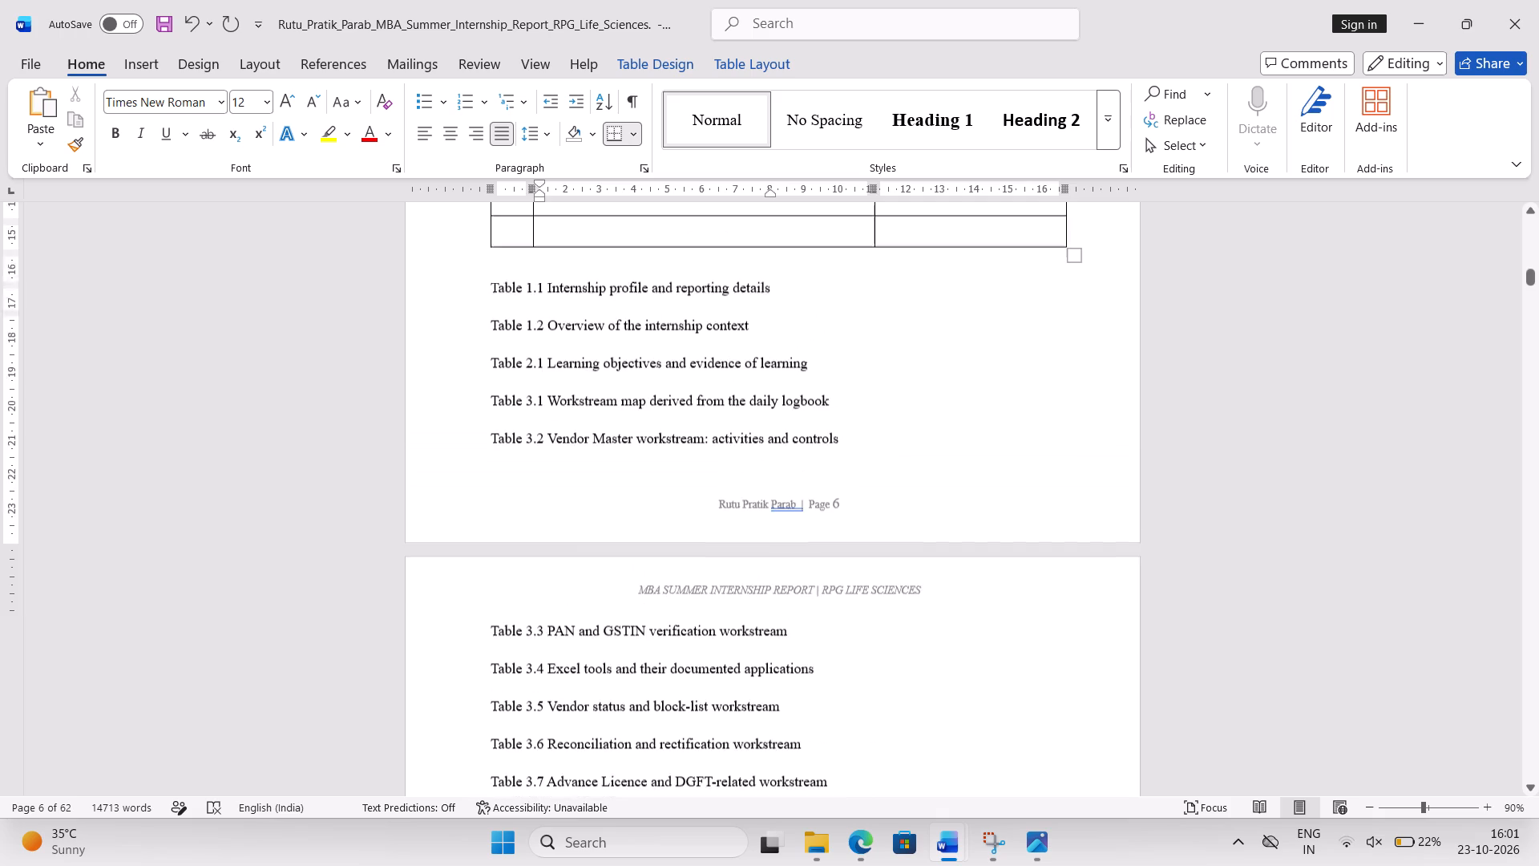
scroll(523, 503, up, 1)
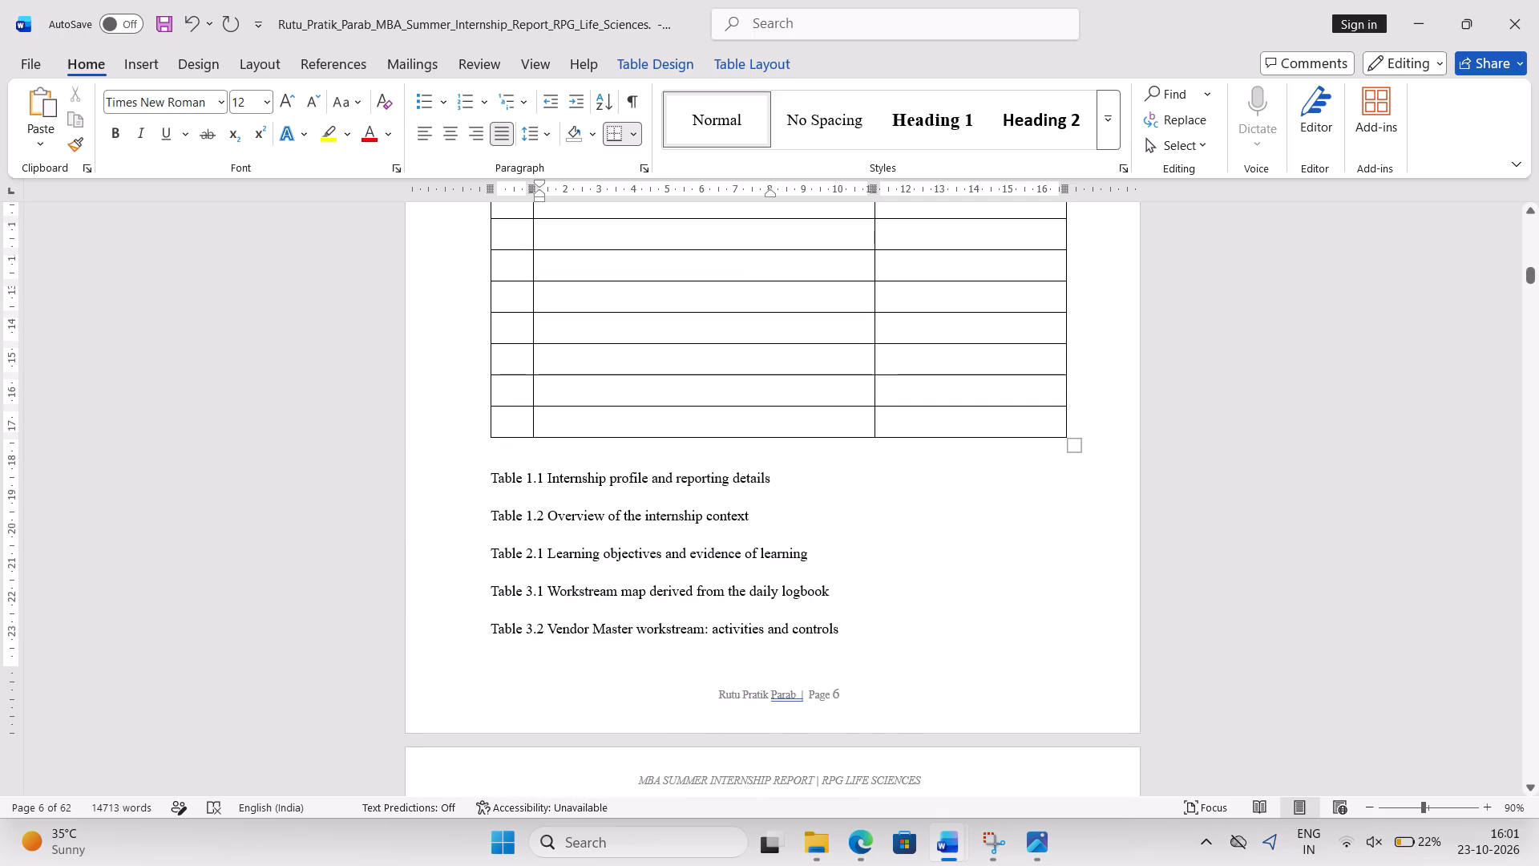
scroll(714, 593, down, 10)
scroll(714, 593, right, 1)
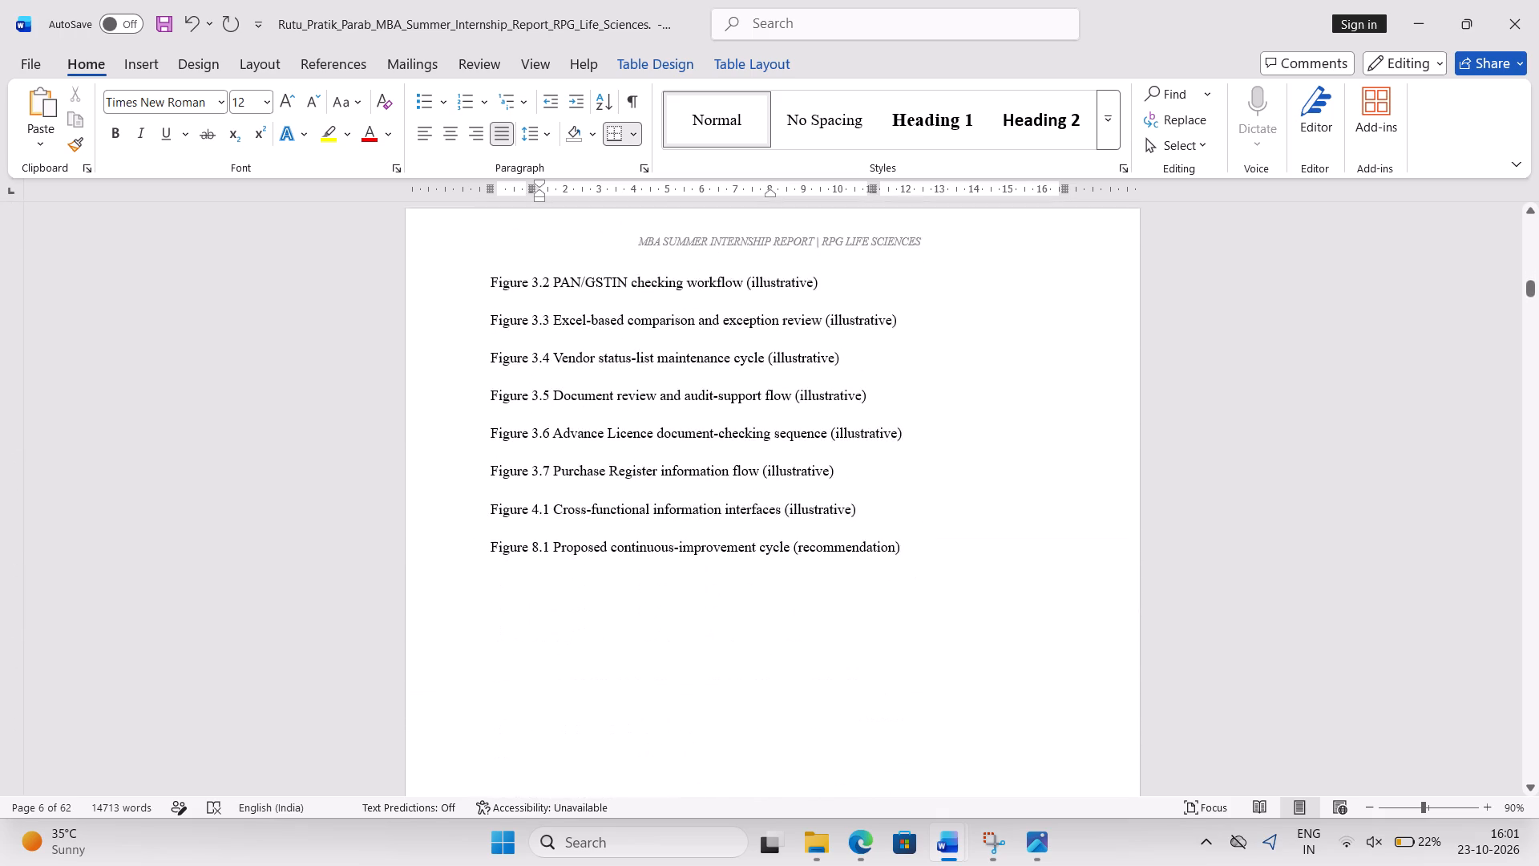
scroll(714, 593, right, 2)
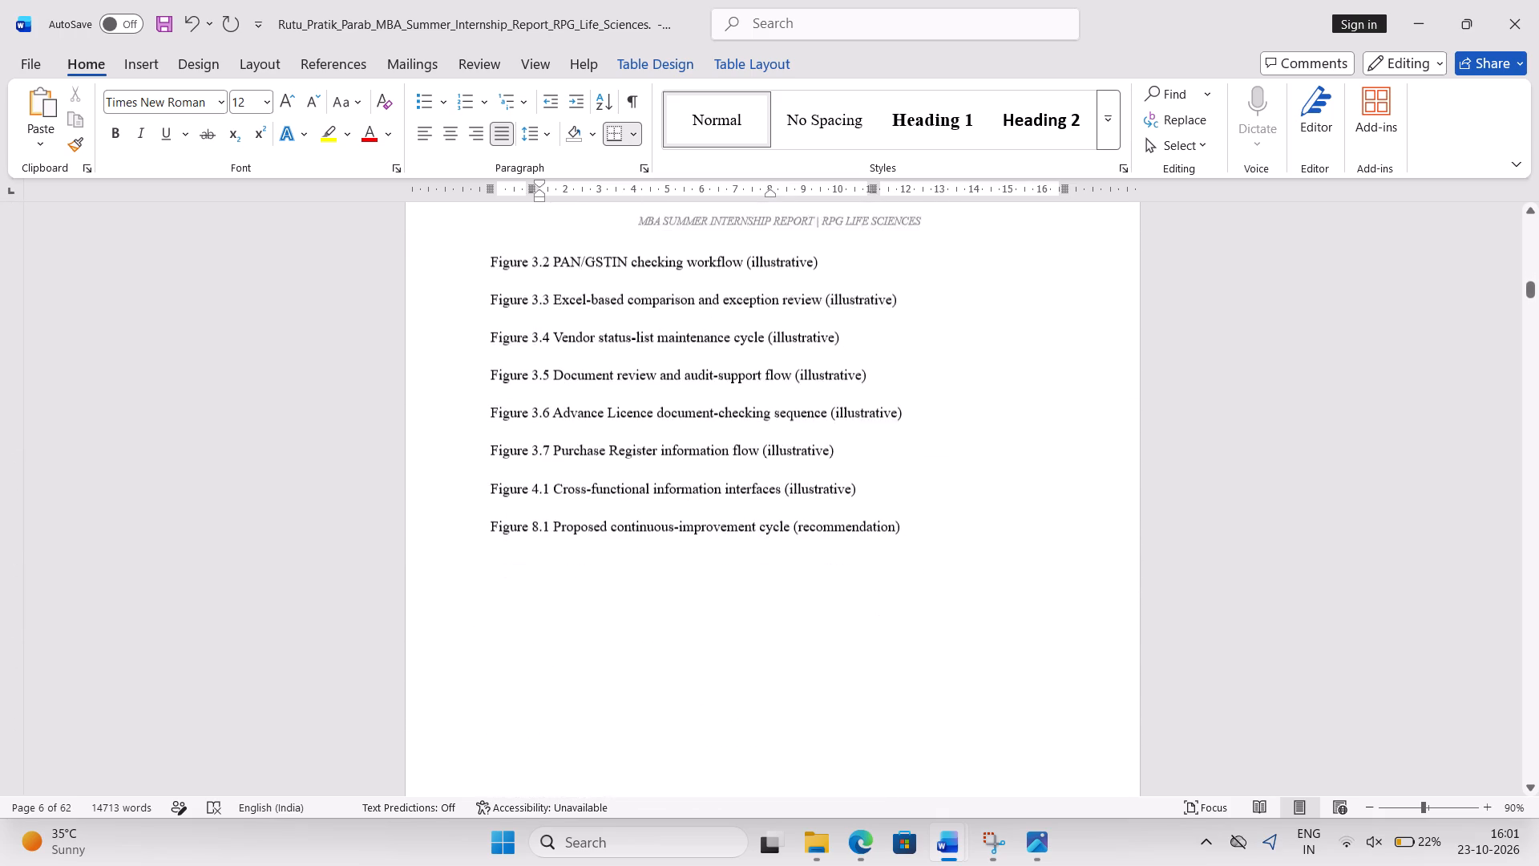
Look through the remaining figure entries, the List of Abbreviations and the Table of Contents.
scroll(714, 593, down, 7)
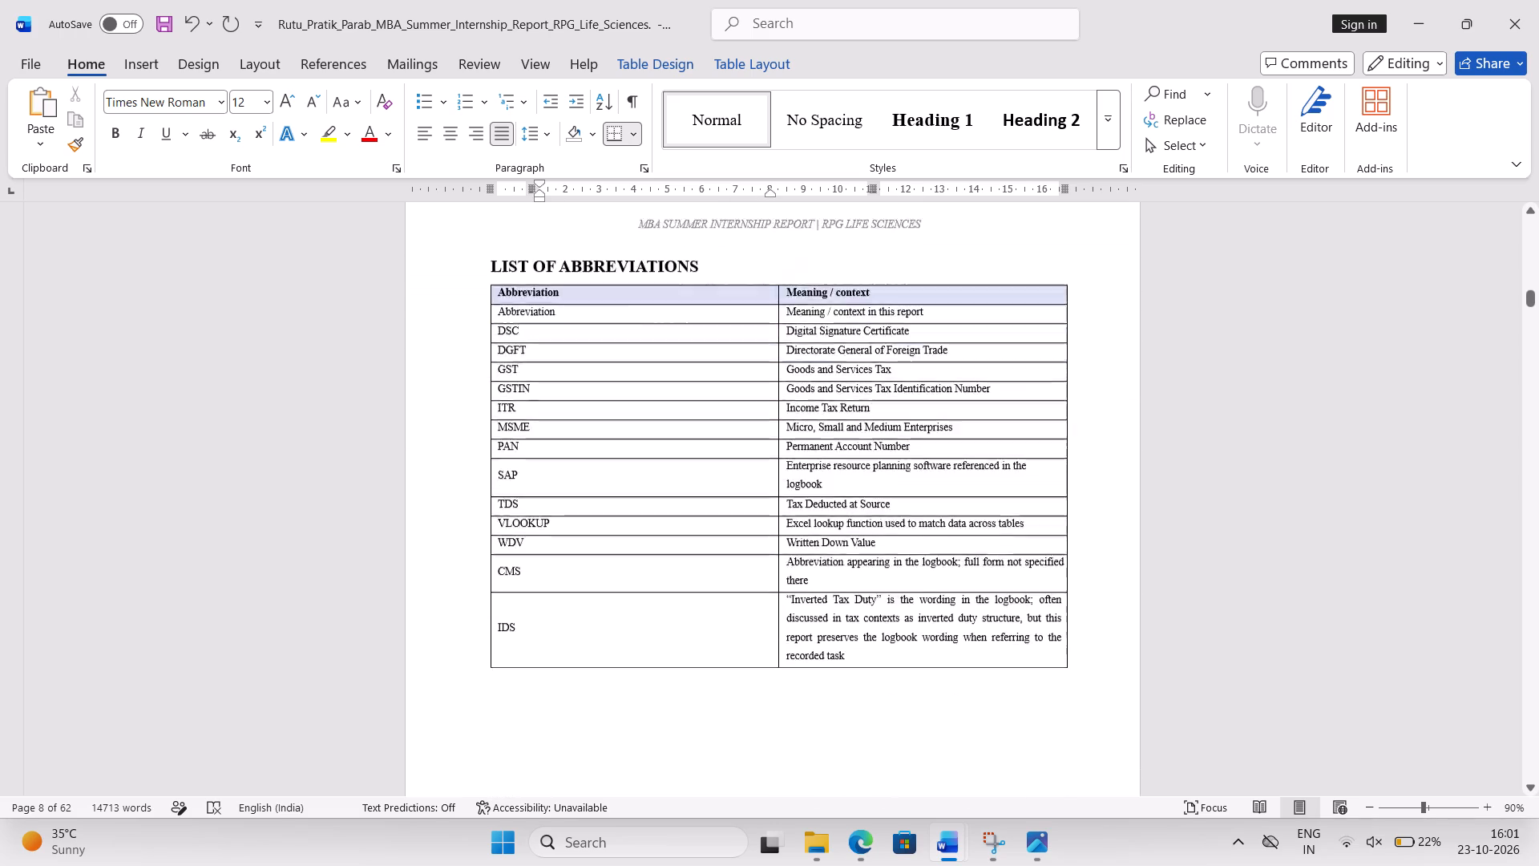
scroll(714, 593, down, 1)
scroll(714, 593, up, 3)
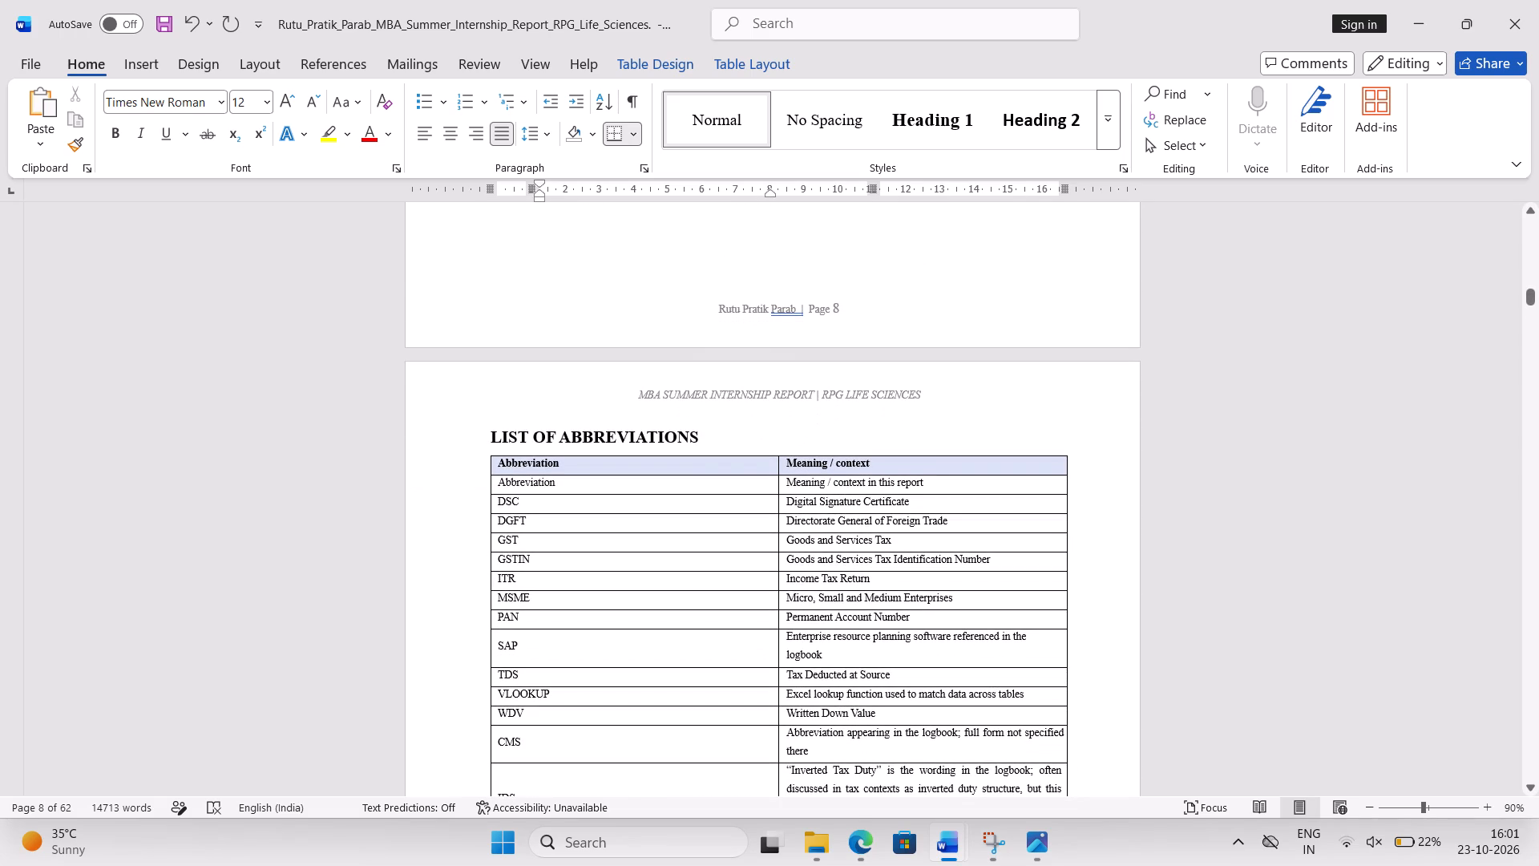
scroll(714, 593, up, 3)
scroll(714, 593, right, 1)
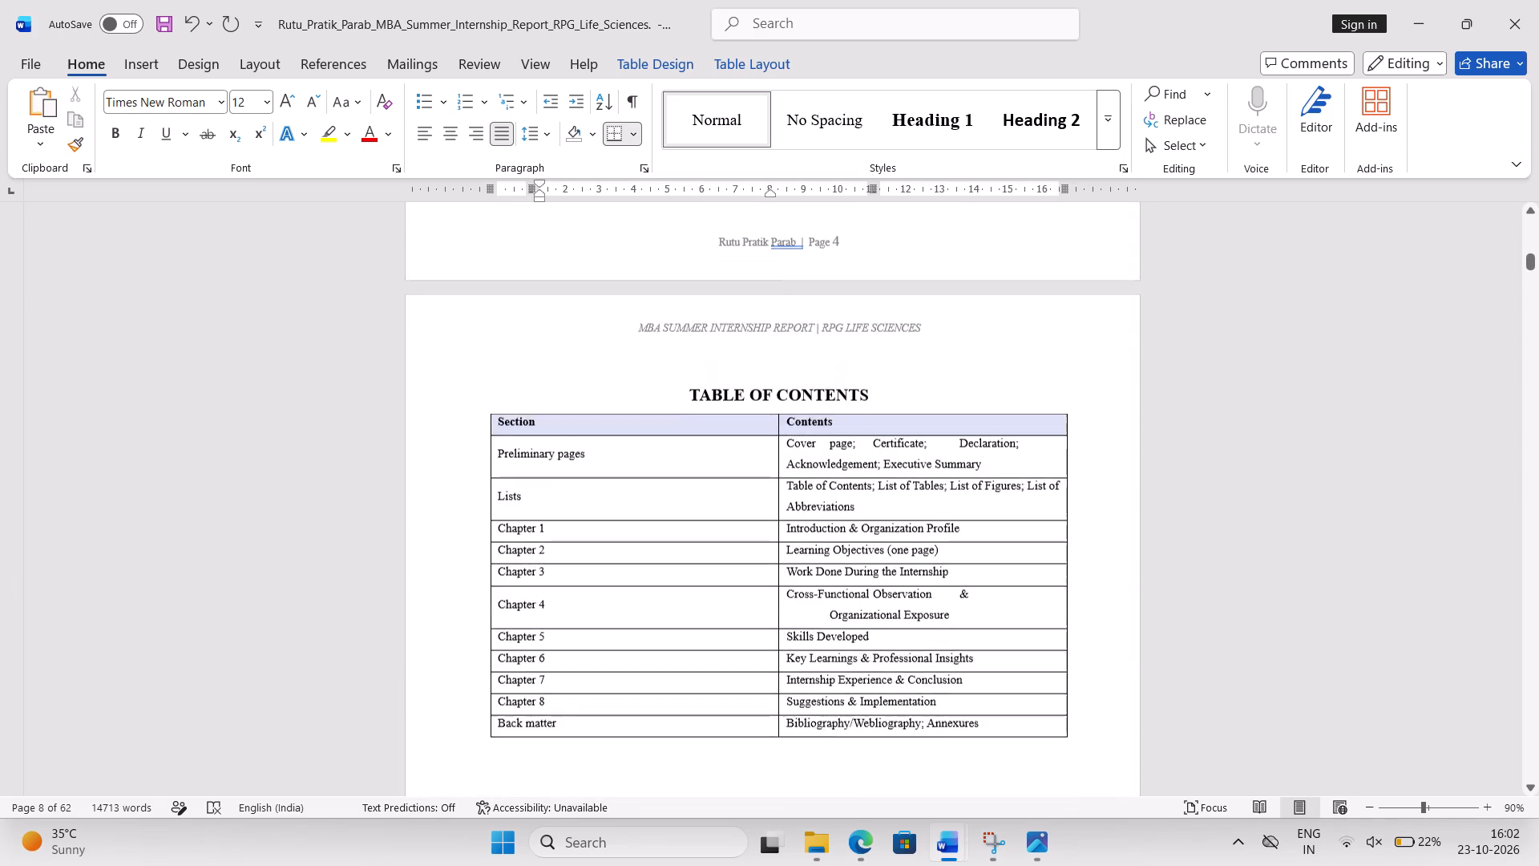
scroll(714, 593, right, 2)
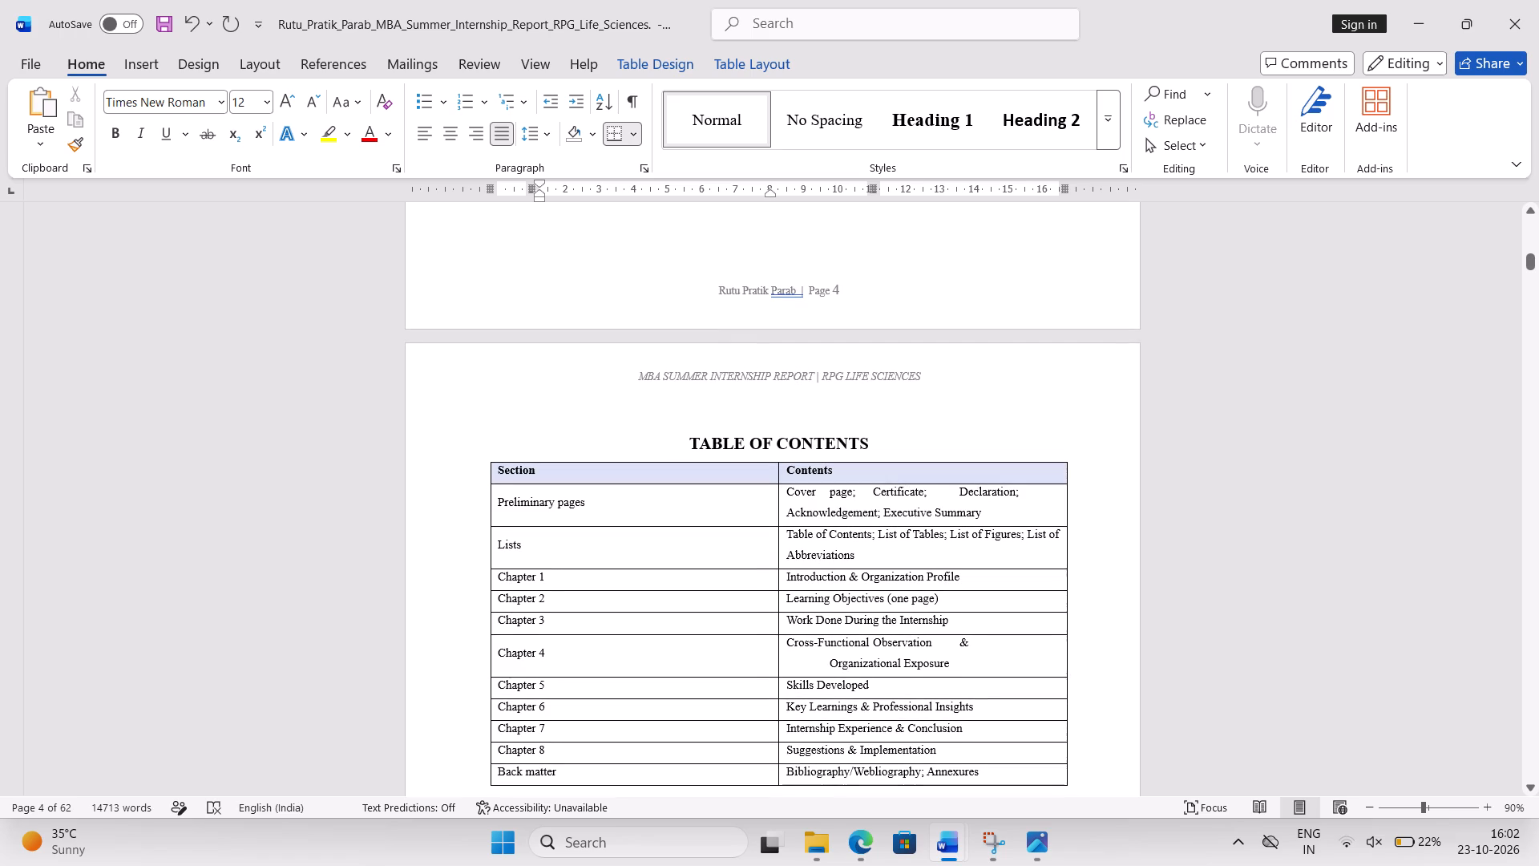
scroll(714, 593, down, 1)
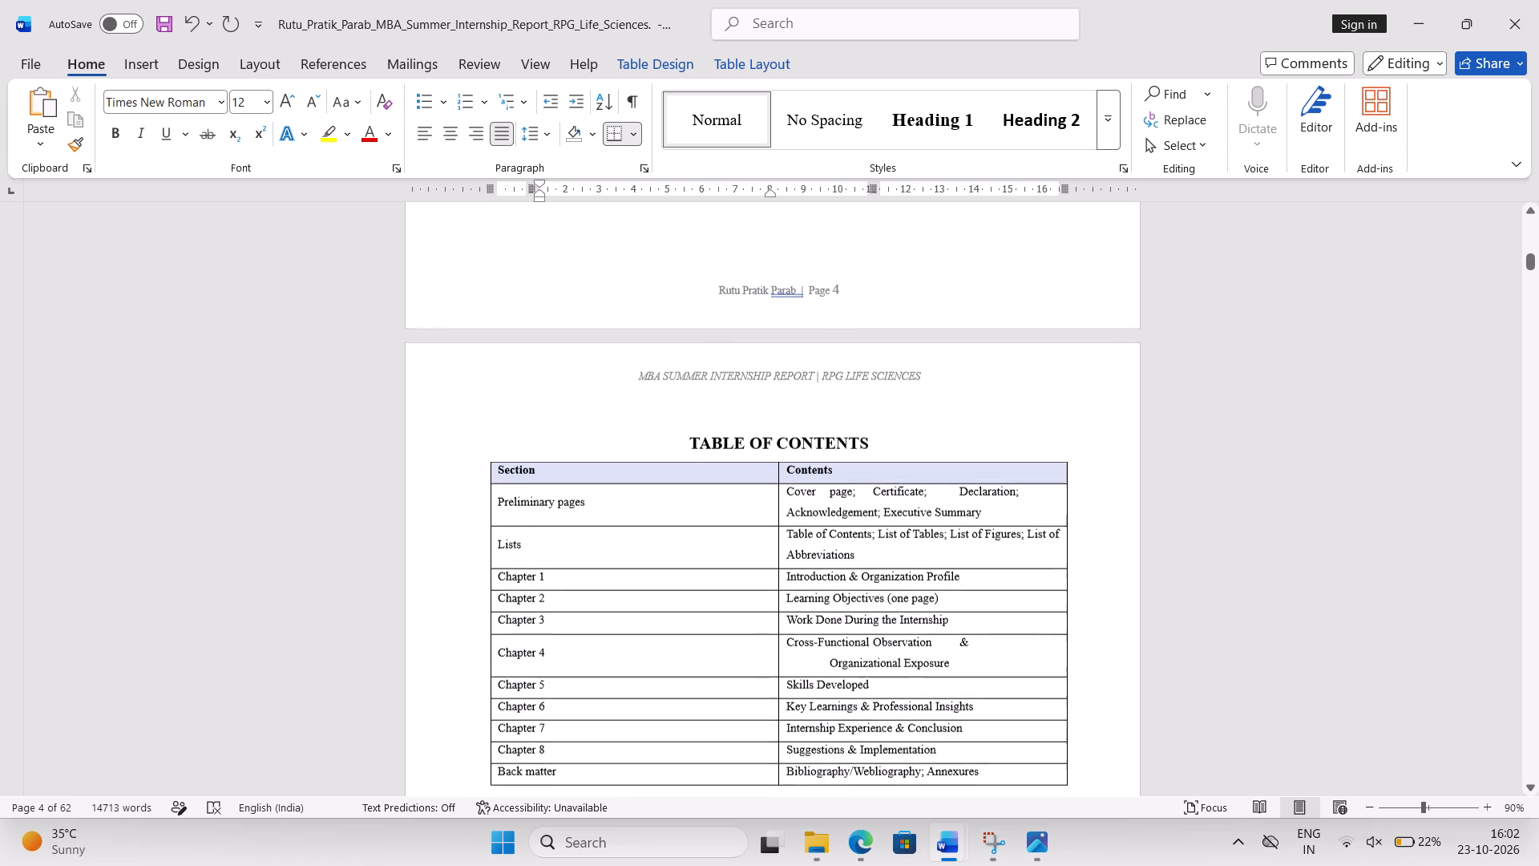
Narrow the "Page no" column of the List of Tables table, widening the "Particulars" column to 14 cm.
scroll(714, 593, down, 3)
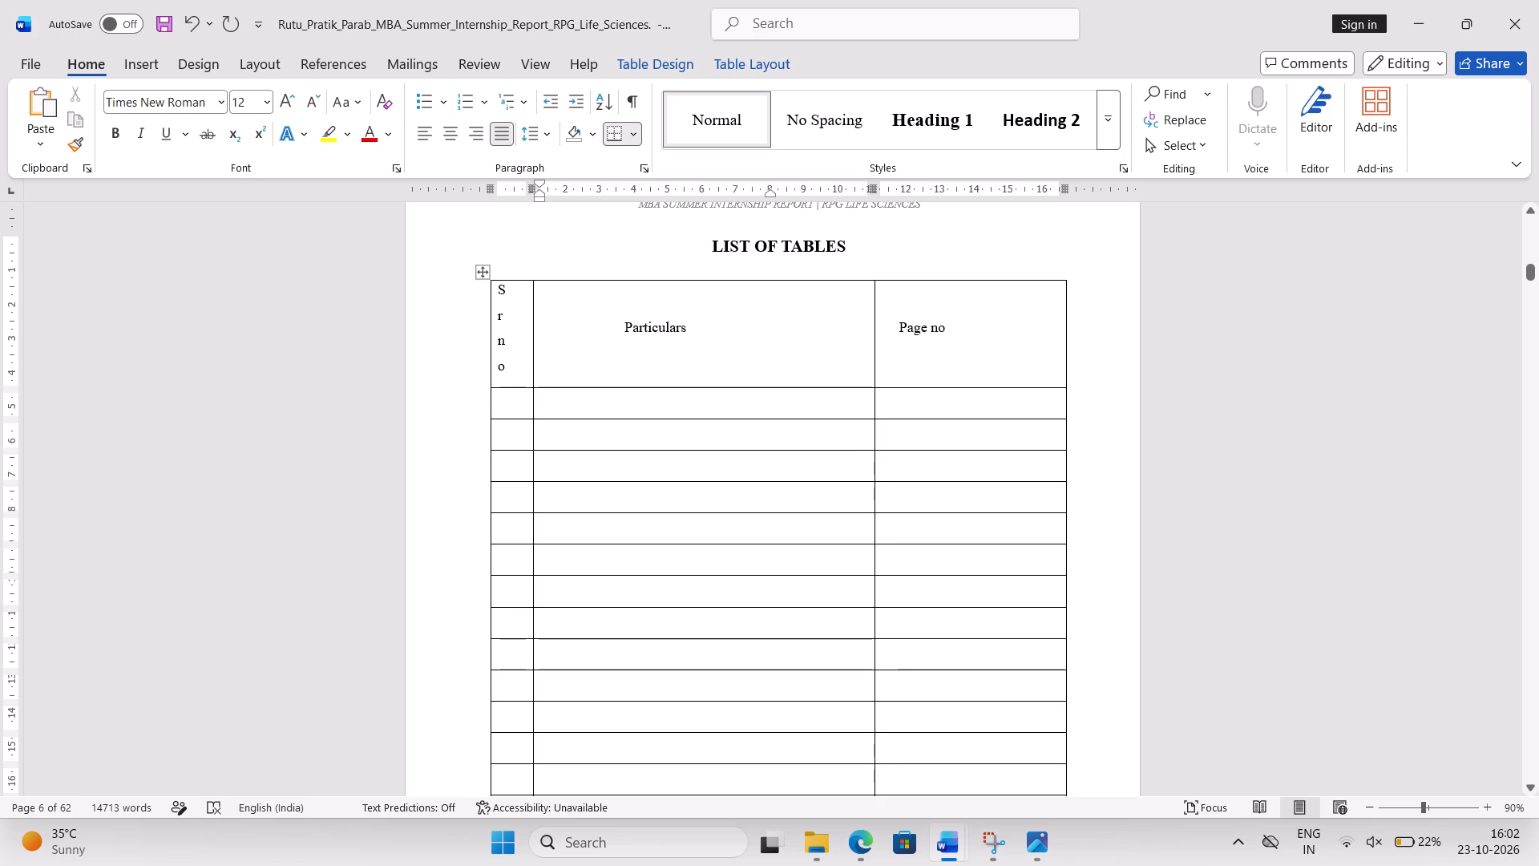
drag(875, 289, 1012, 281)
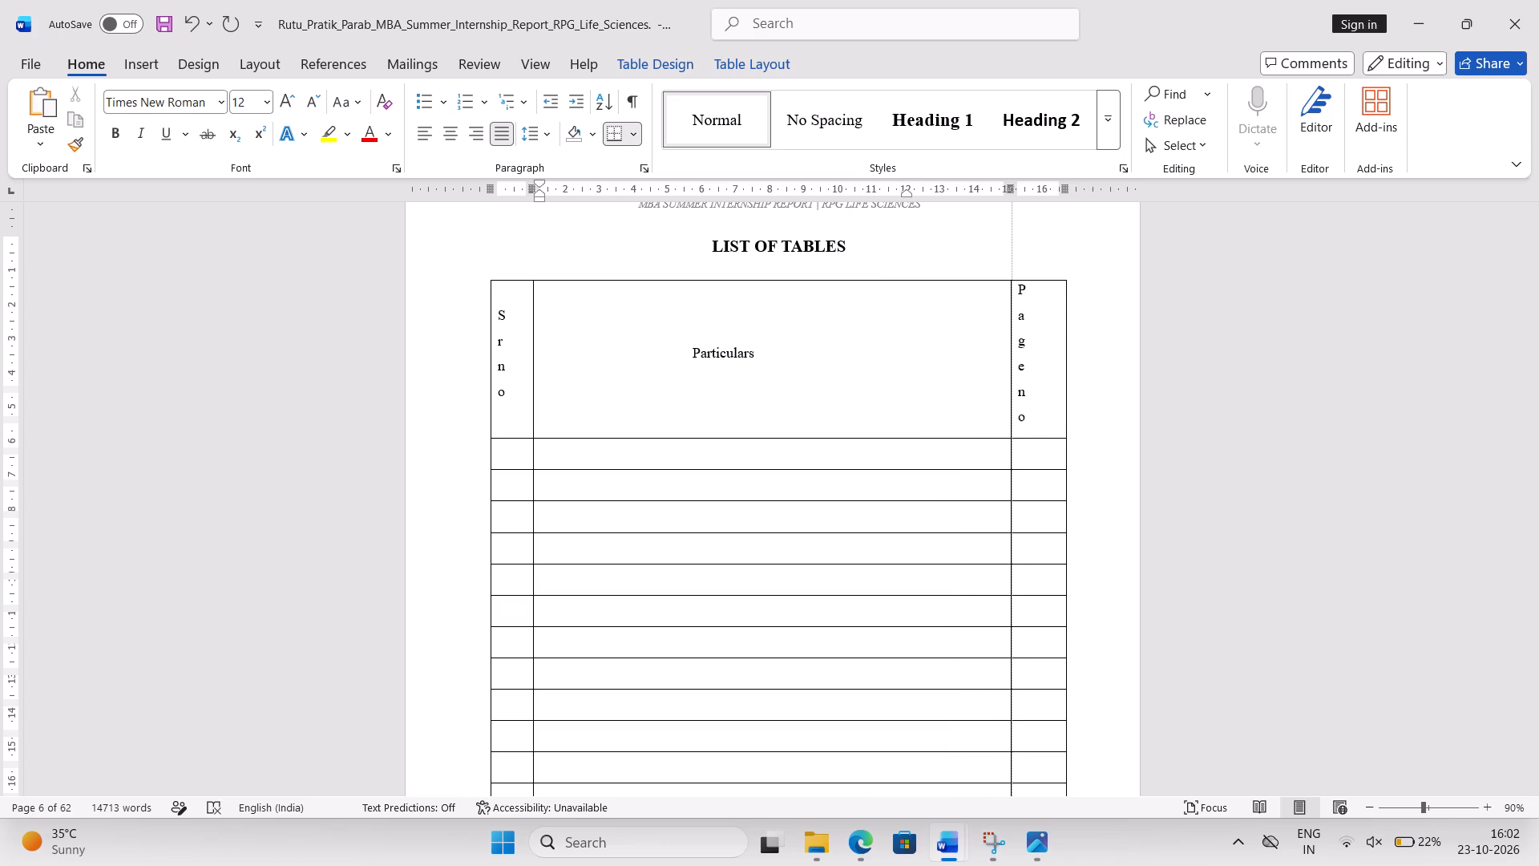
drag(1012, 281, 1008, 281)
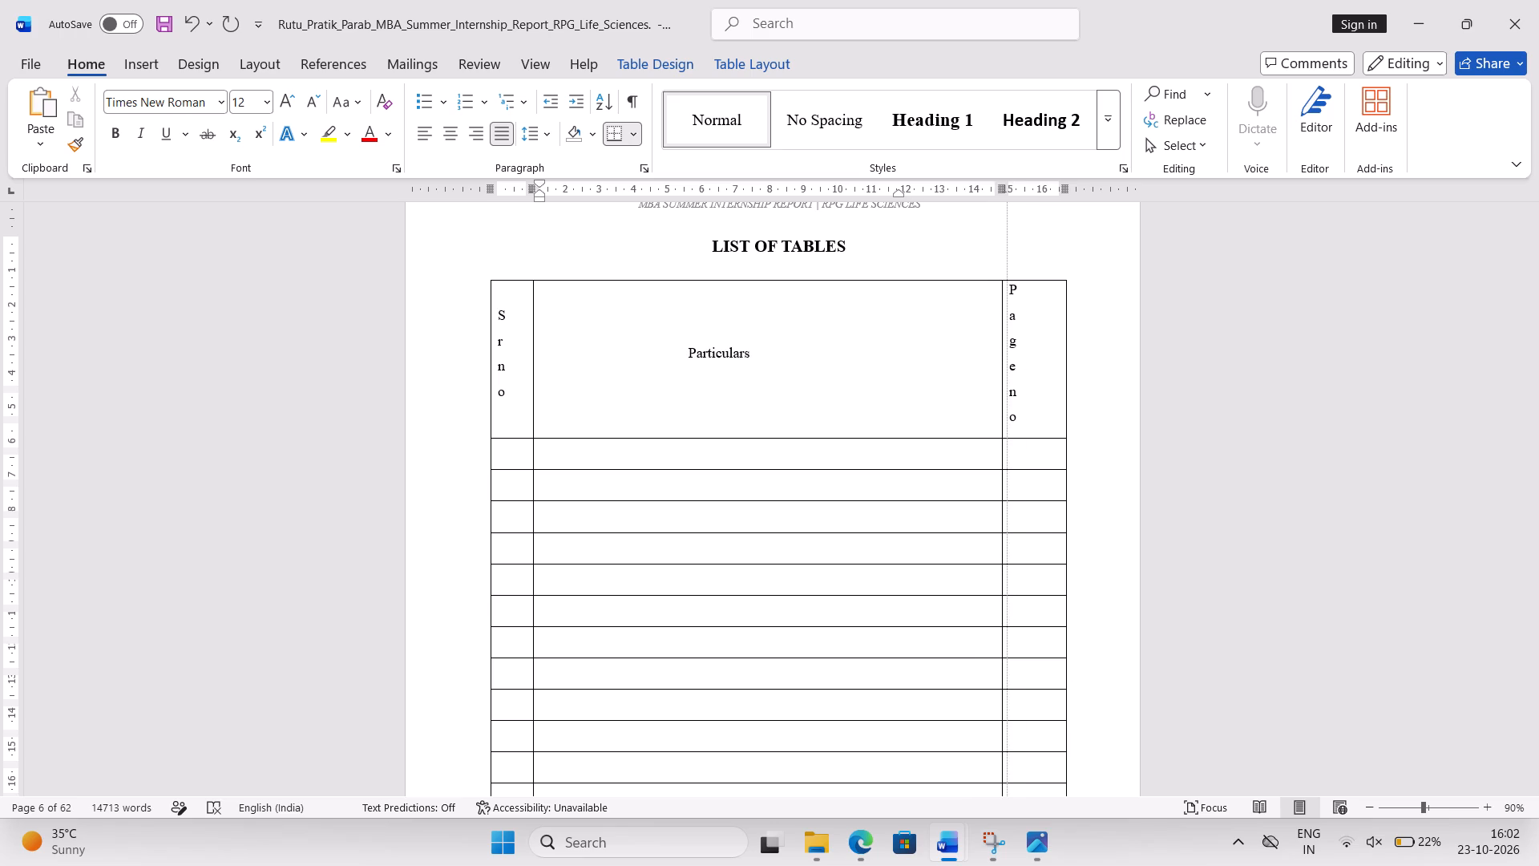
drag(1008, 281, 1011, 281)
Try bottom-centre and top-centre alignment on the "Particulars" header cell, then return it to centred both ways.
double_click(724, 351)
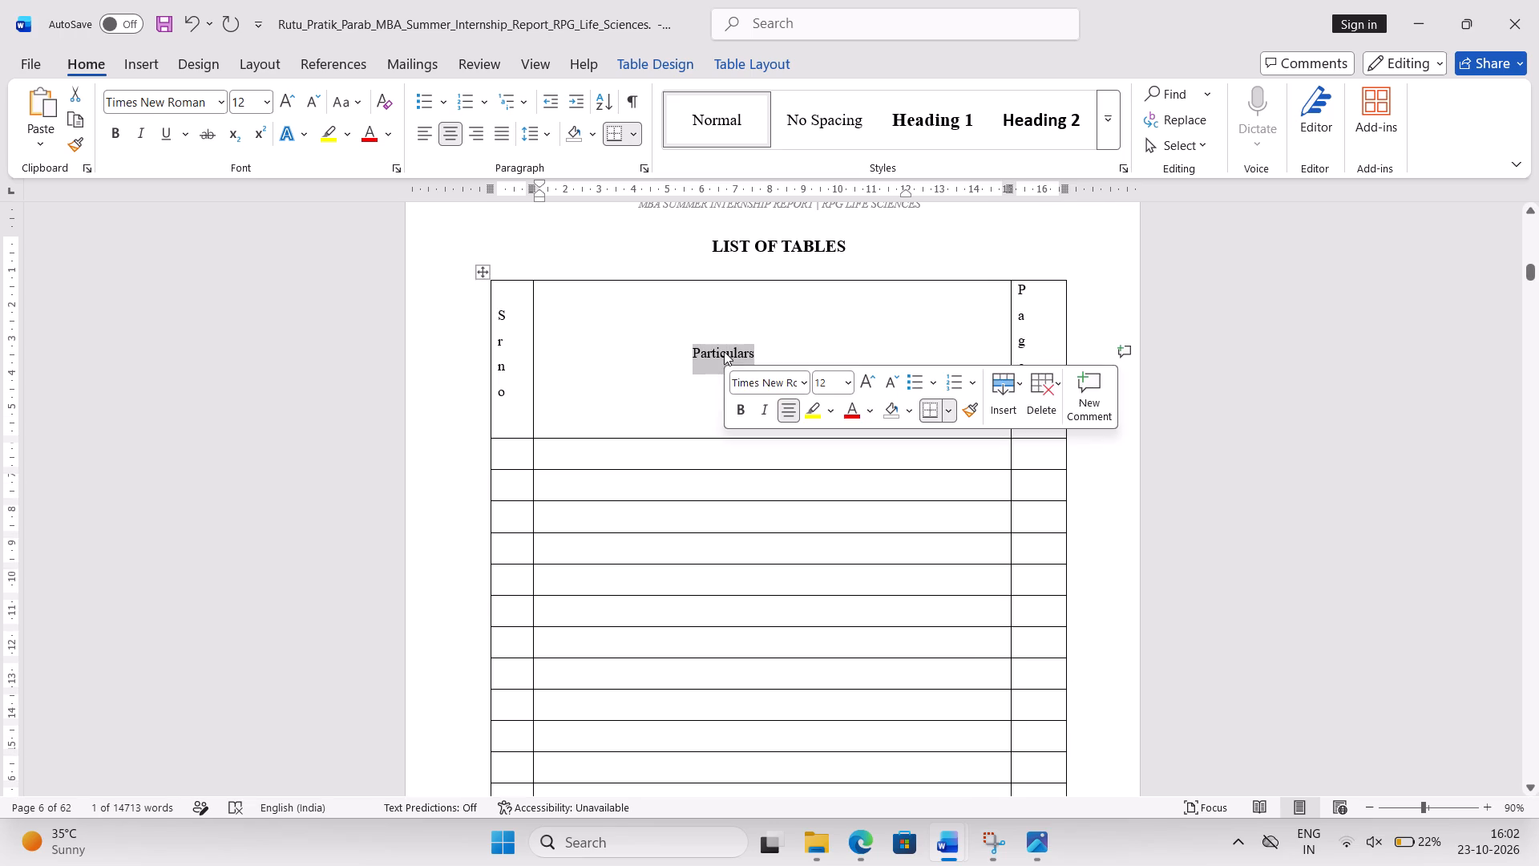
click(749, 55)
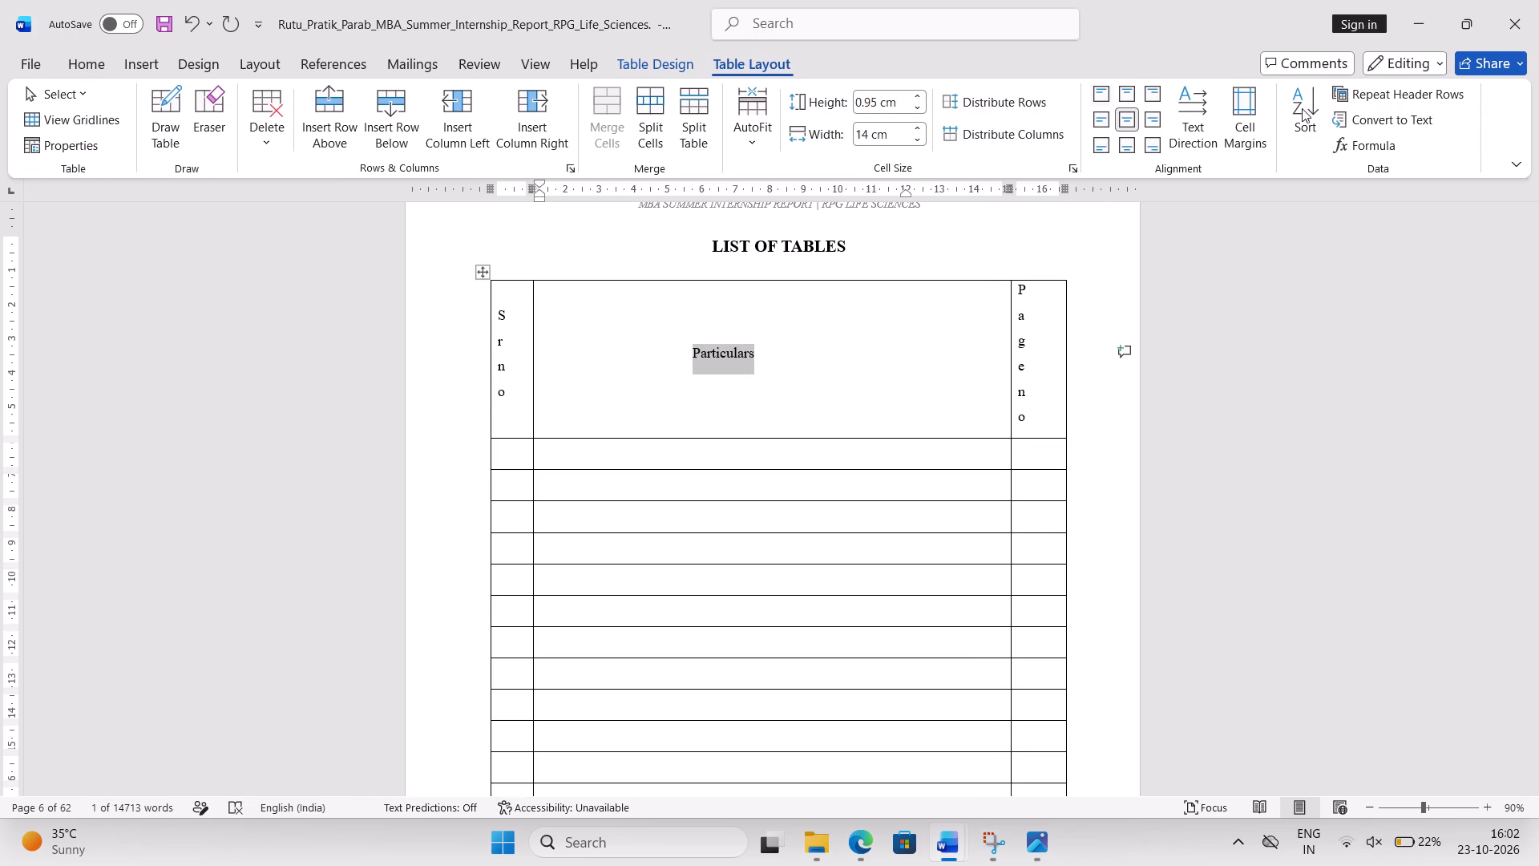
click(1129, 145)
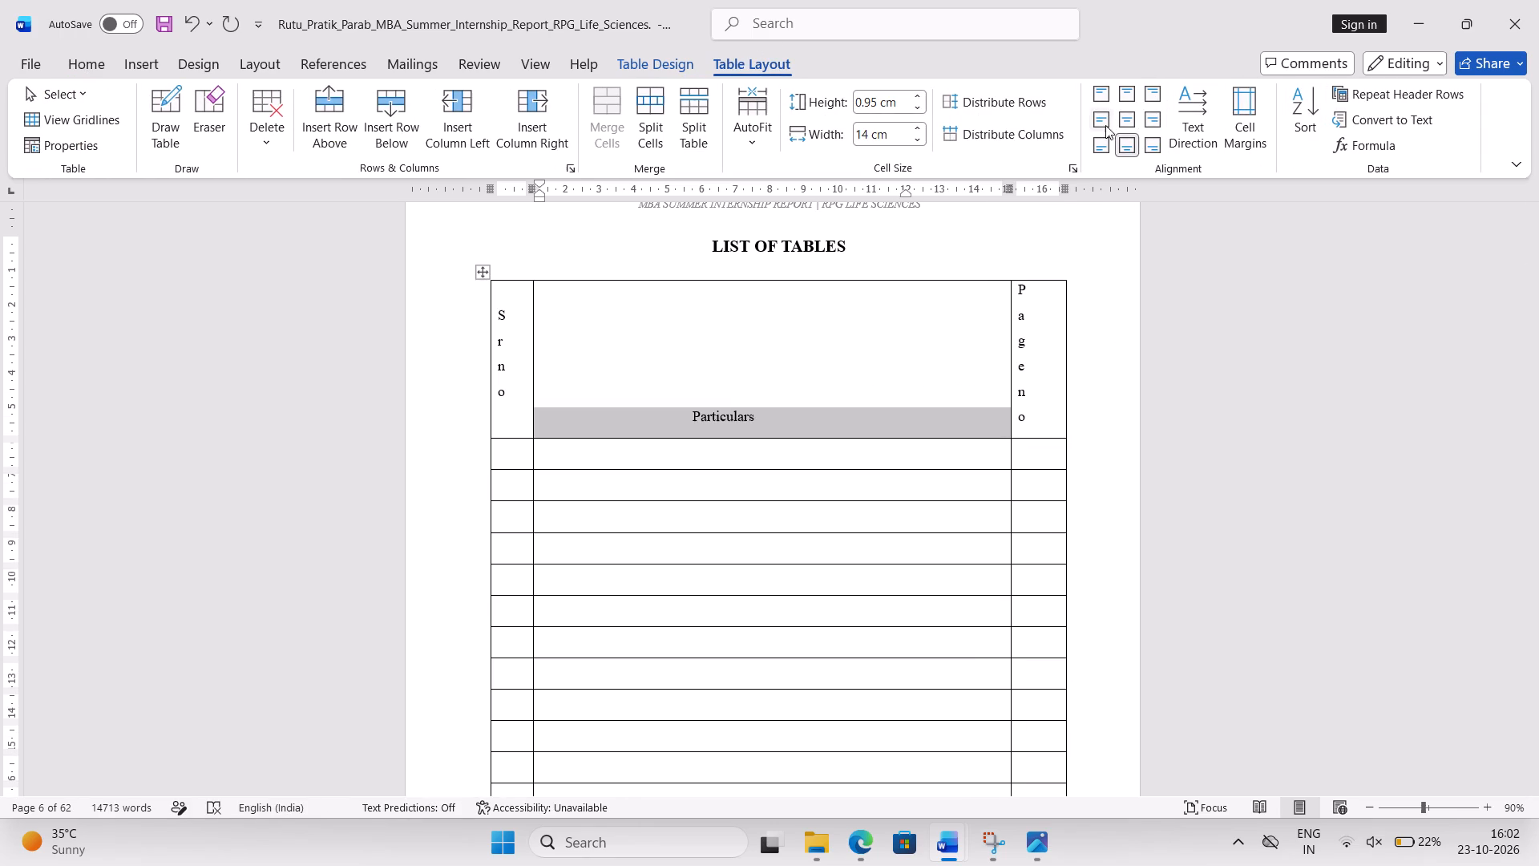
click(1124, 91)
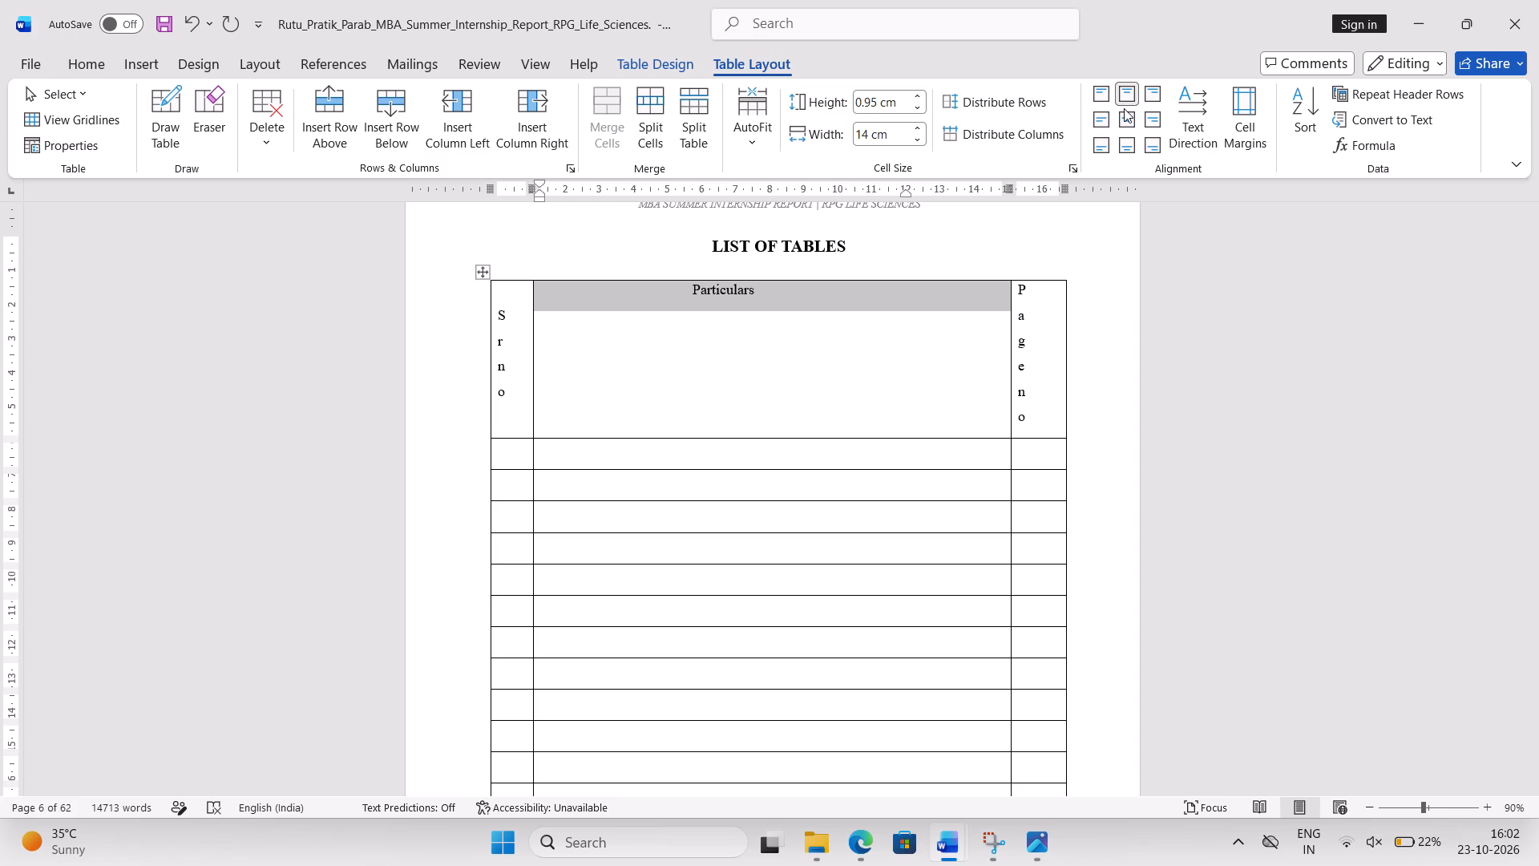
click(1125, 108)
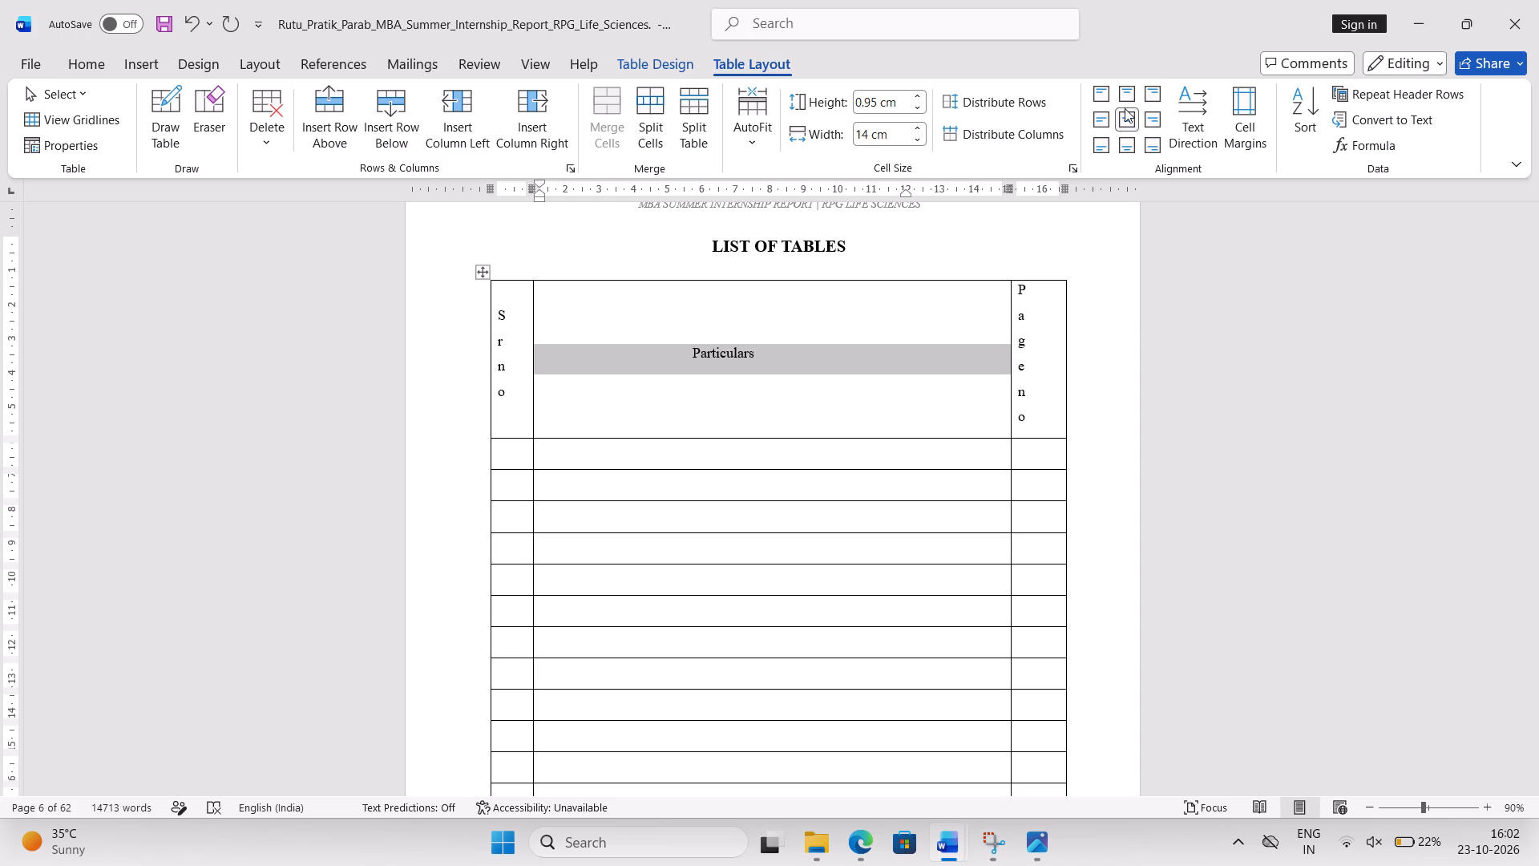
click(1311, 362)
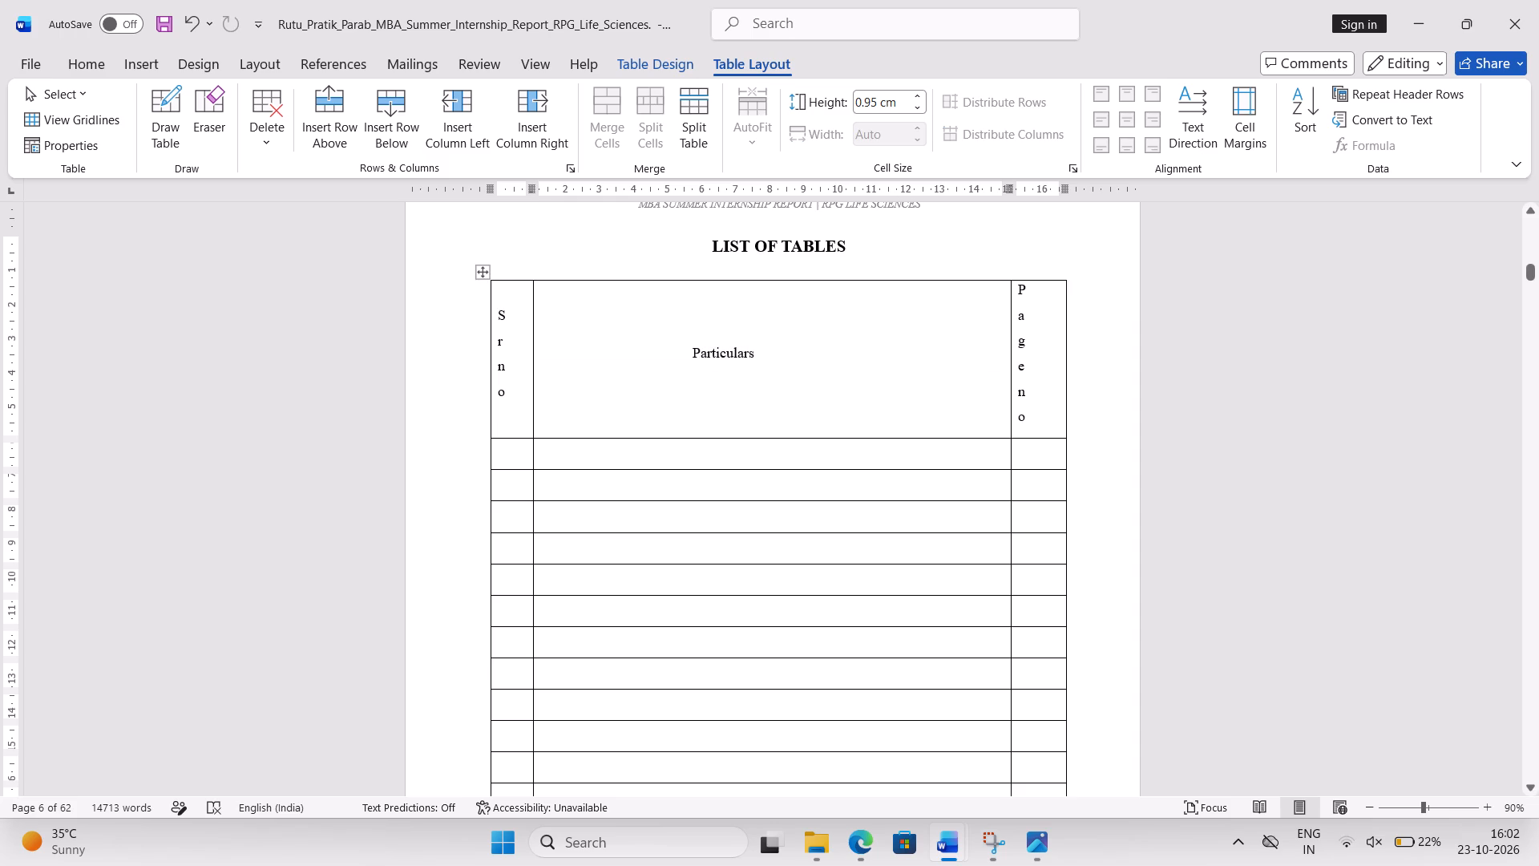
Try to reduce the height of the table's header row to about 2.95 cm.
drag(503, 439, 506, 413)
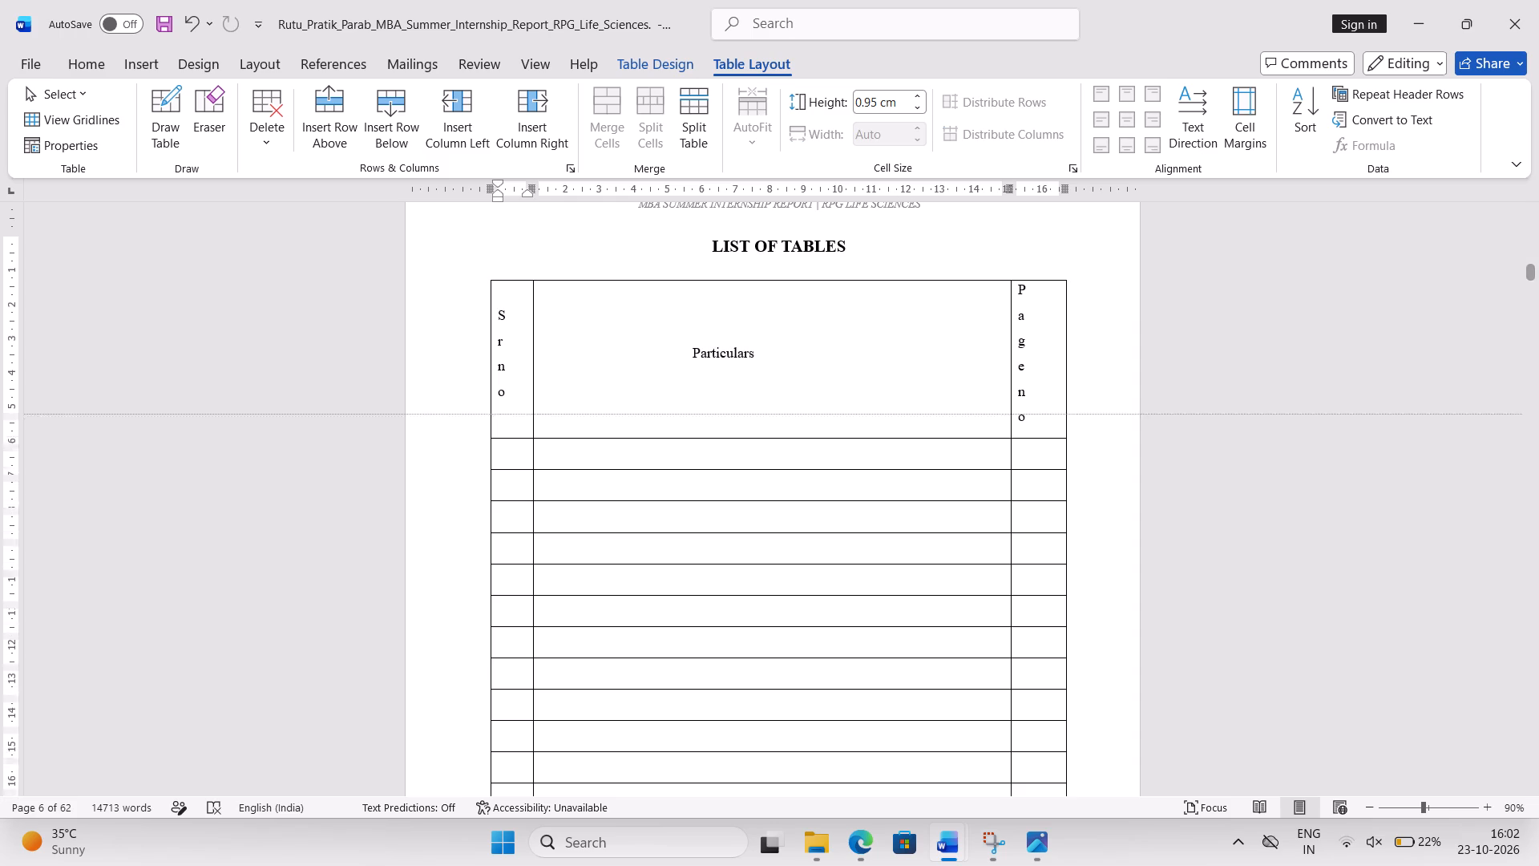
drag(506, 413, 516, 382)
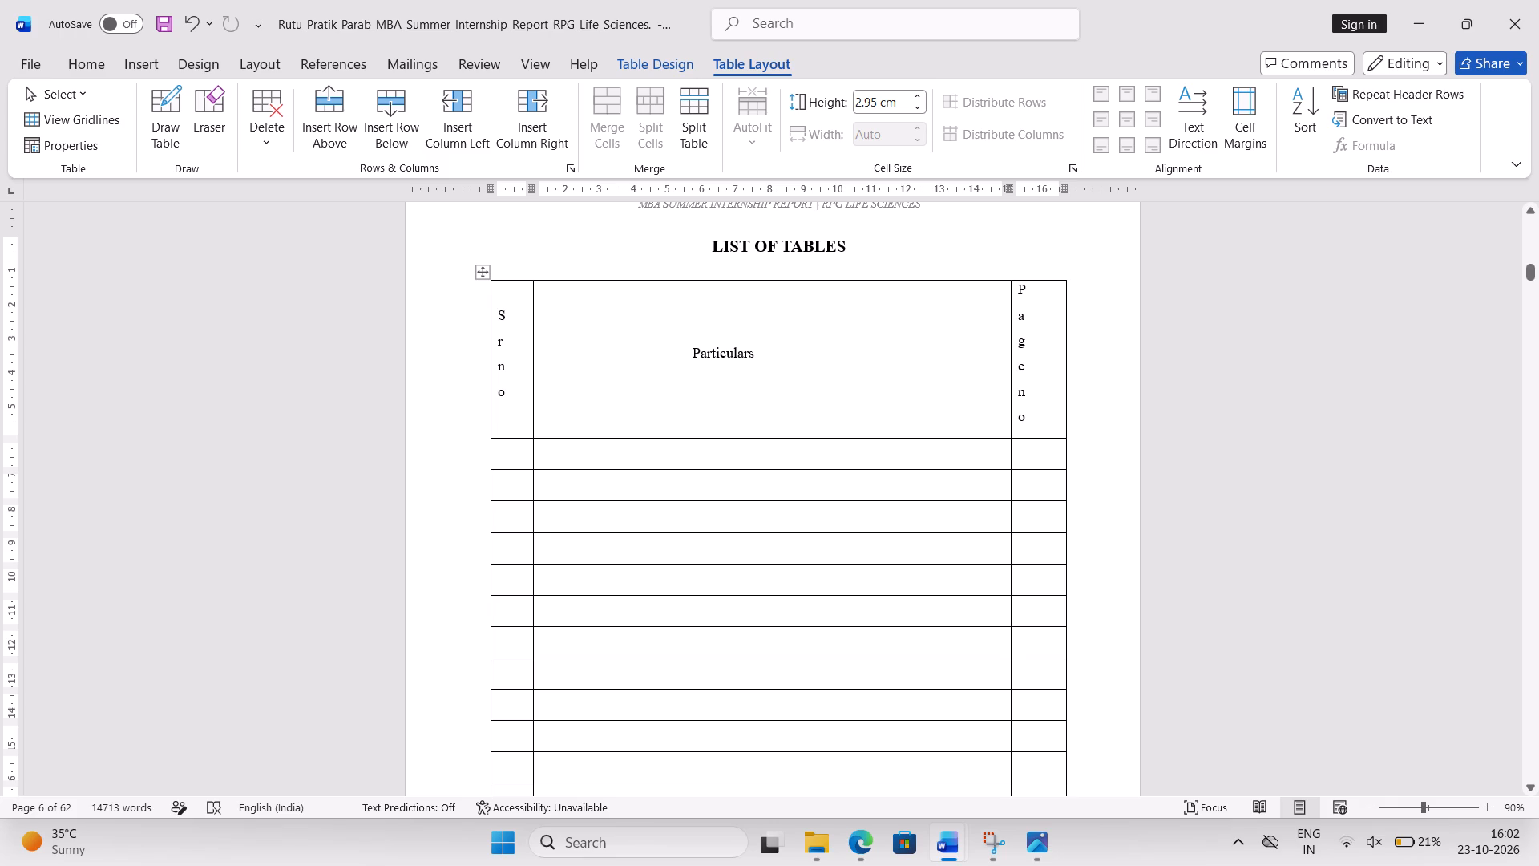
drag(491, 297, 426, 292)
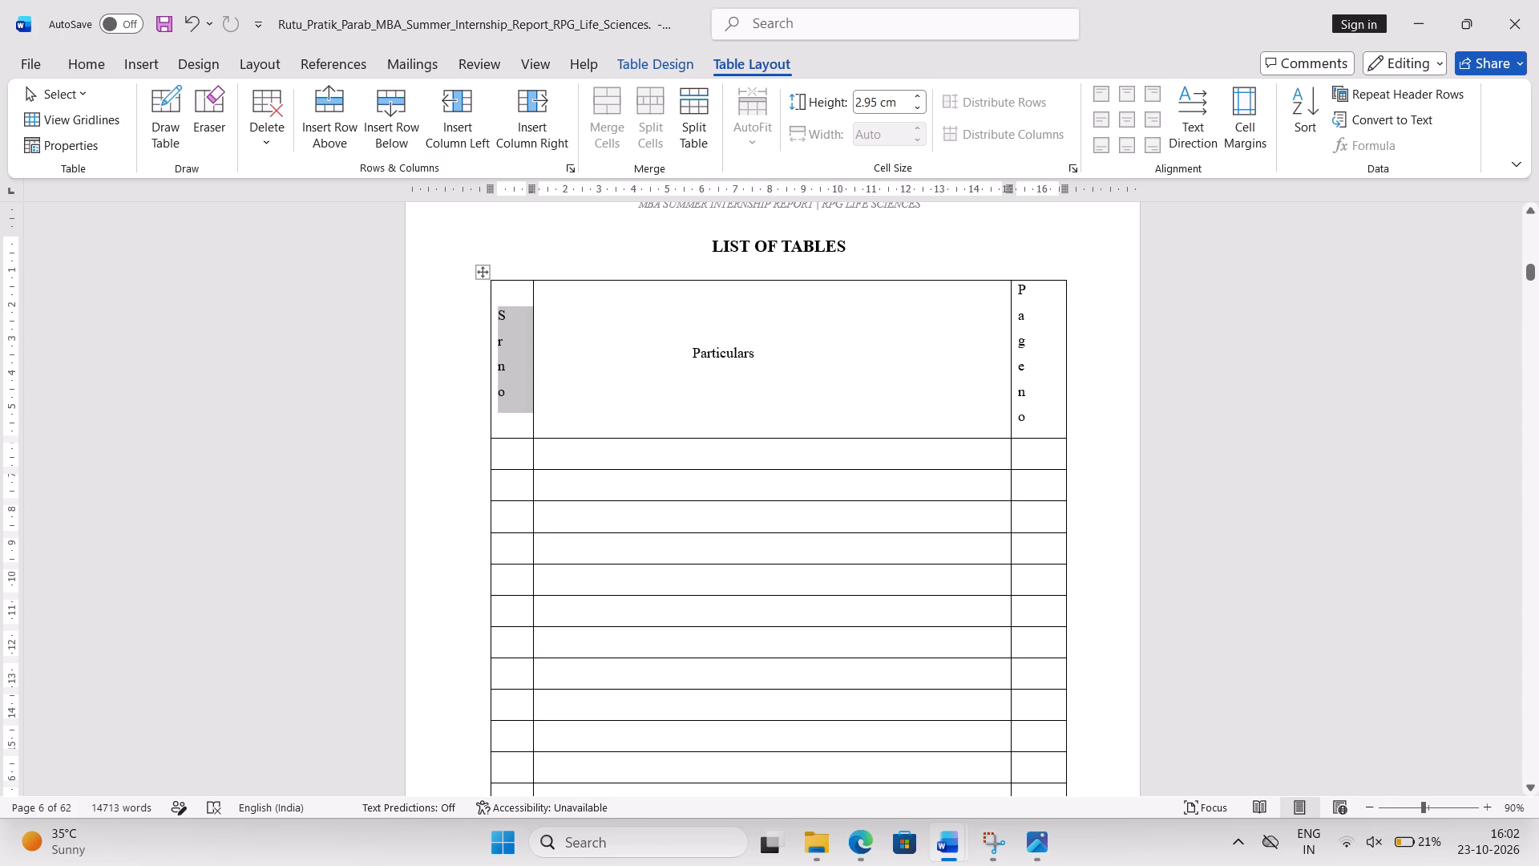
drag(426, 292, 426, 292)
click(640, 324)
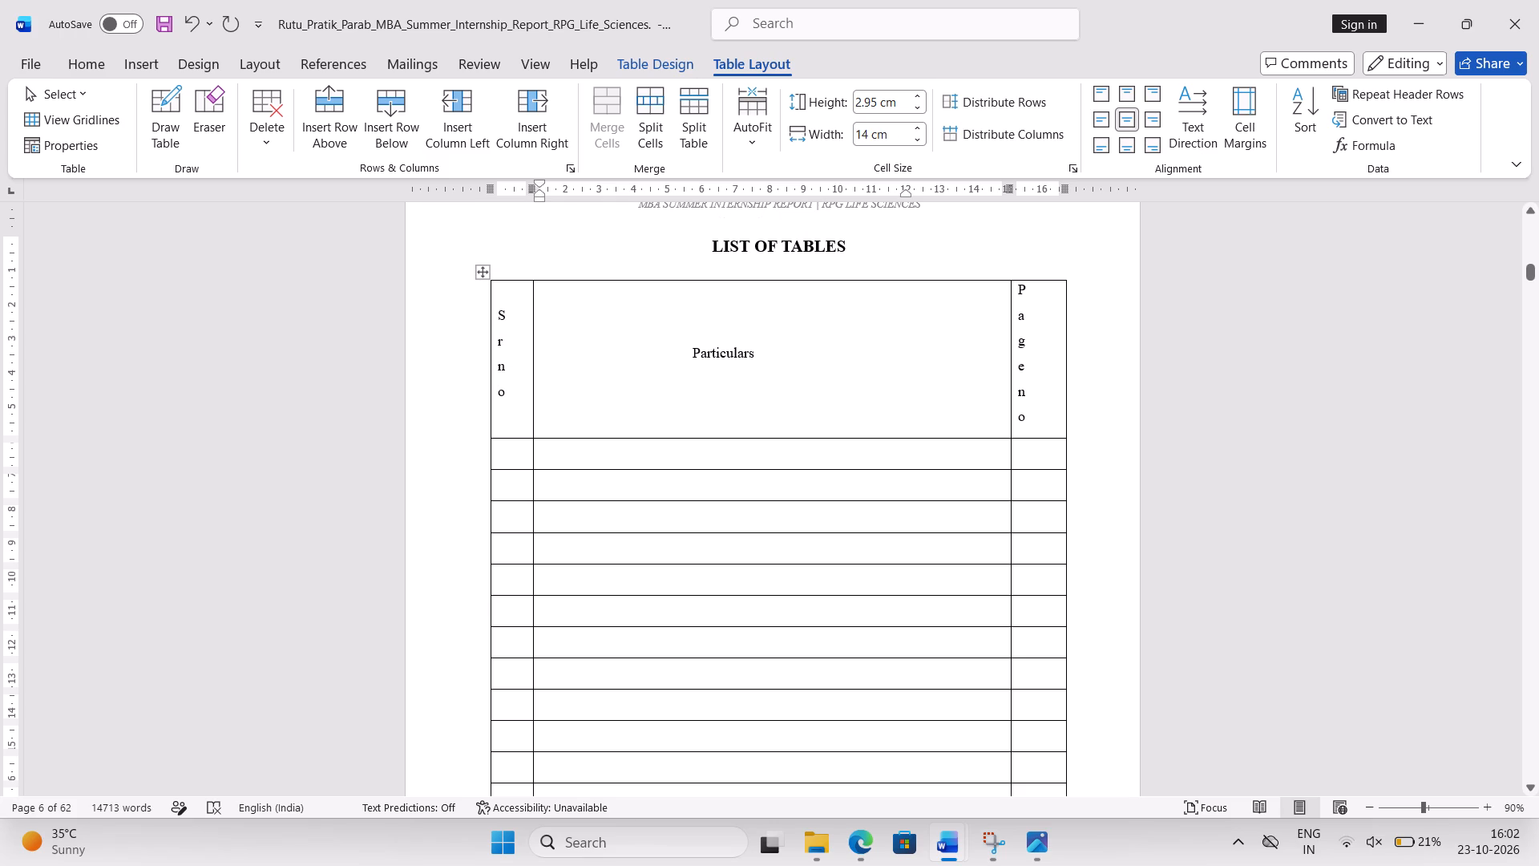
drag(513, 438, 520, 388)
Correct the student's roll number on the cover page by changing its second letter to "P".
scroll(845, 477, up, 14)
scroll(845, 477, down, 1)
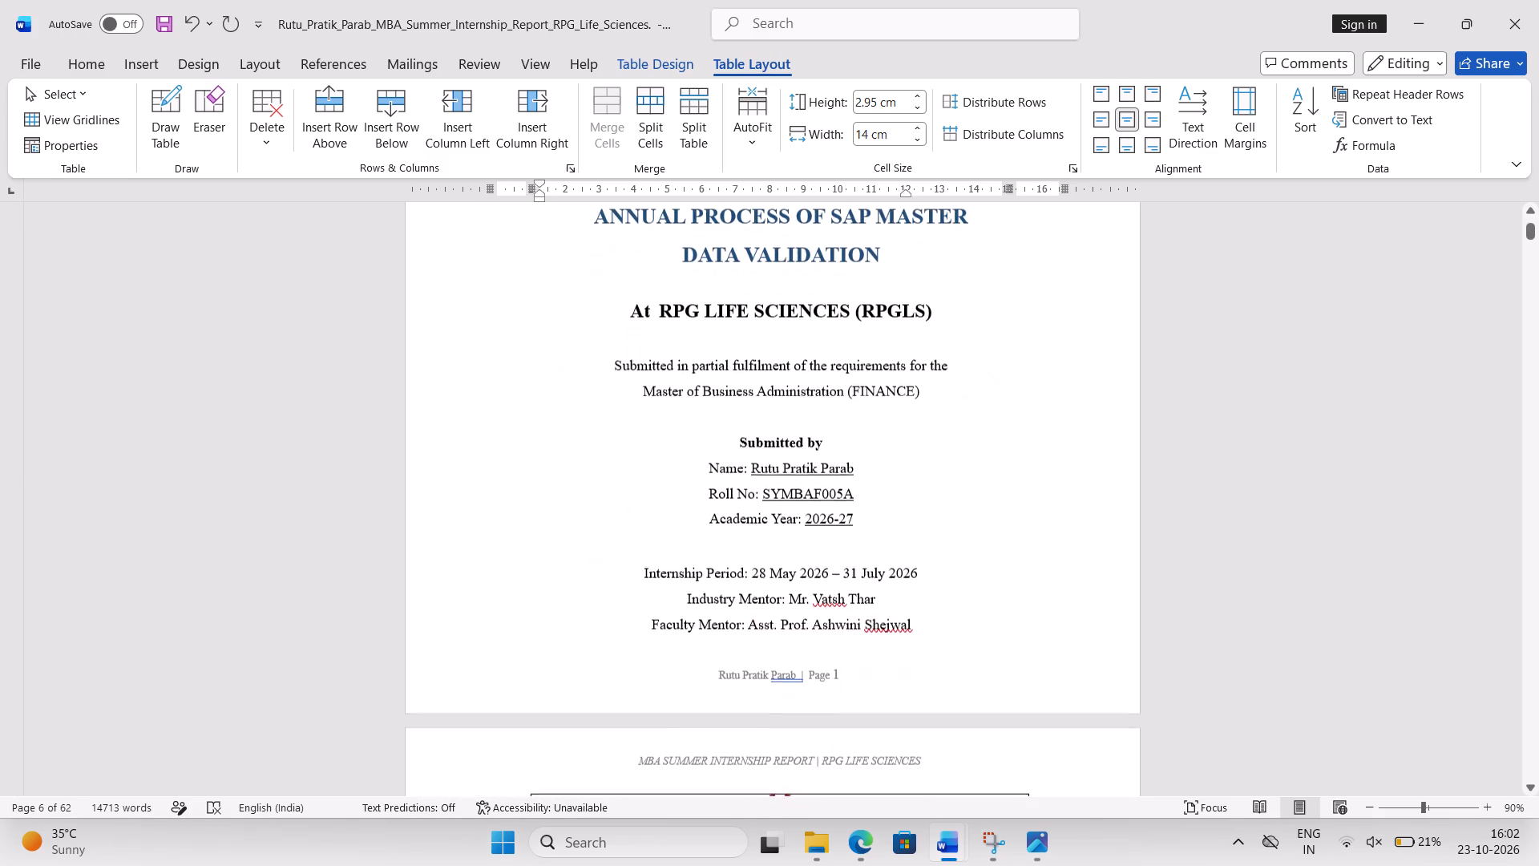
click(780, 483)
key(BackSpace)
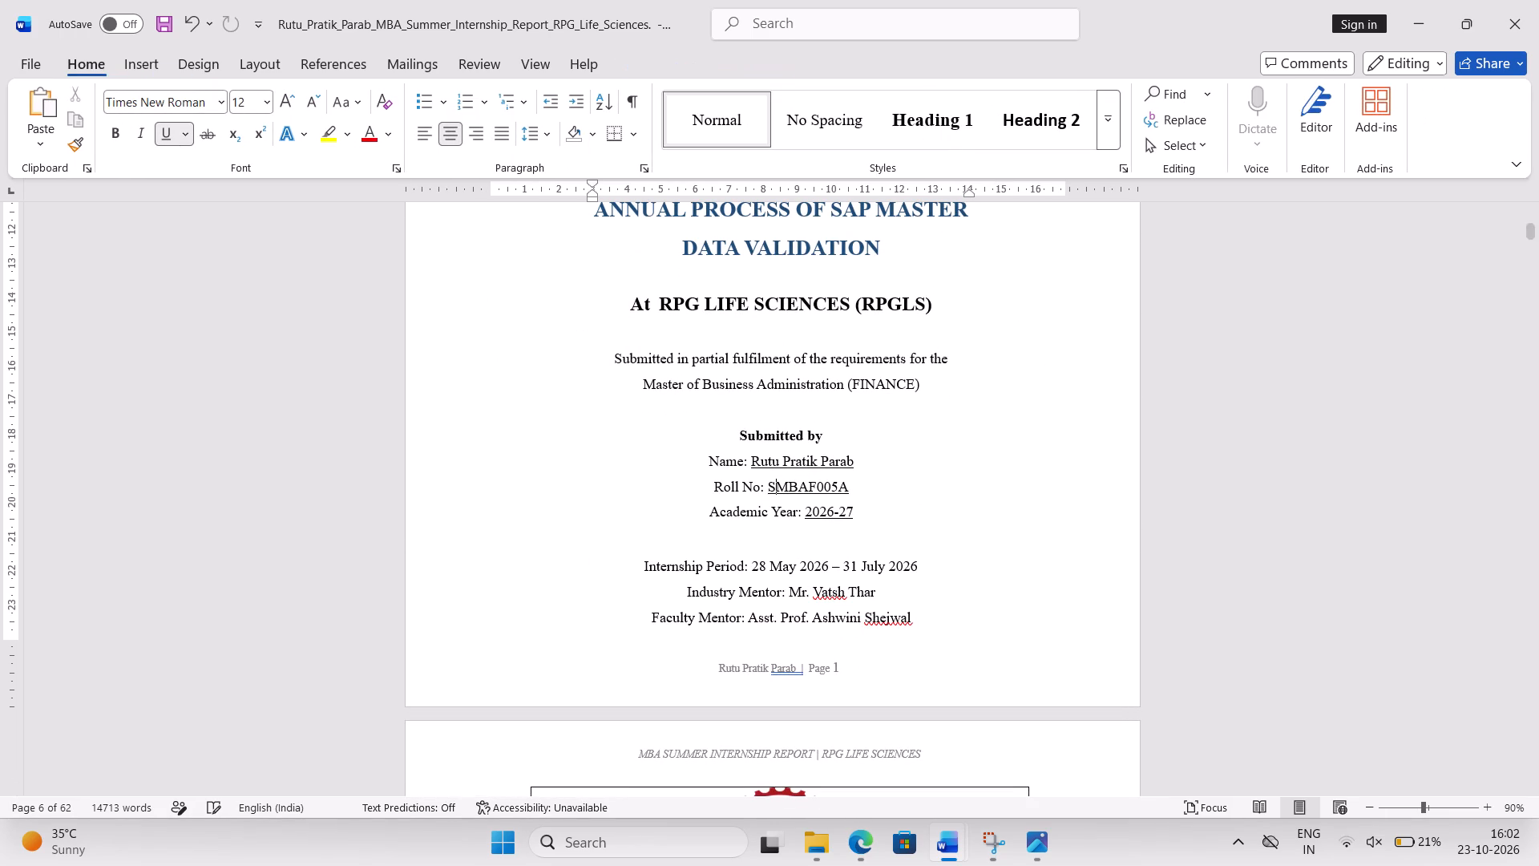
key(shift+p)
Correct the roll number in the Certificate's first paragraph by changing its second letter to "P".
scroll(780, 483, down, 3)
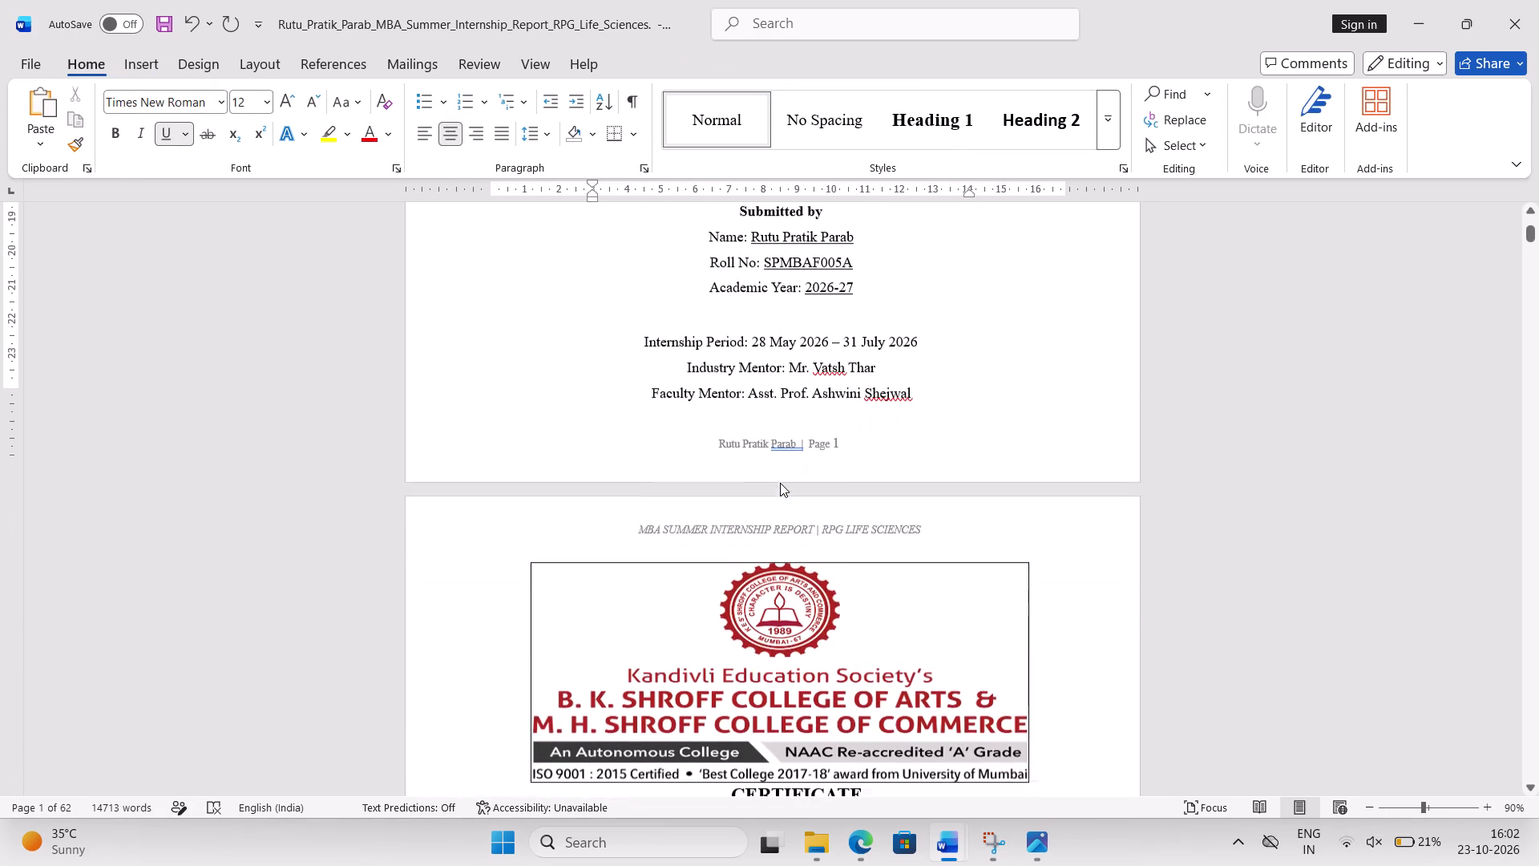
scroll(780, 483, down, 2)
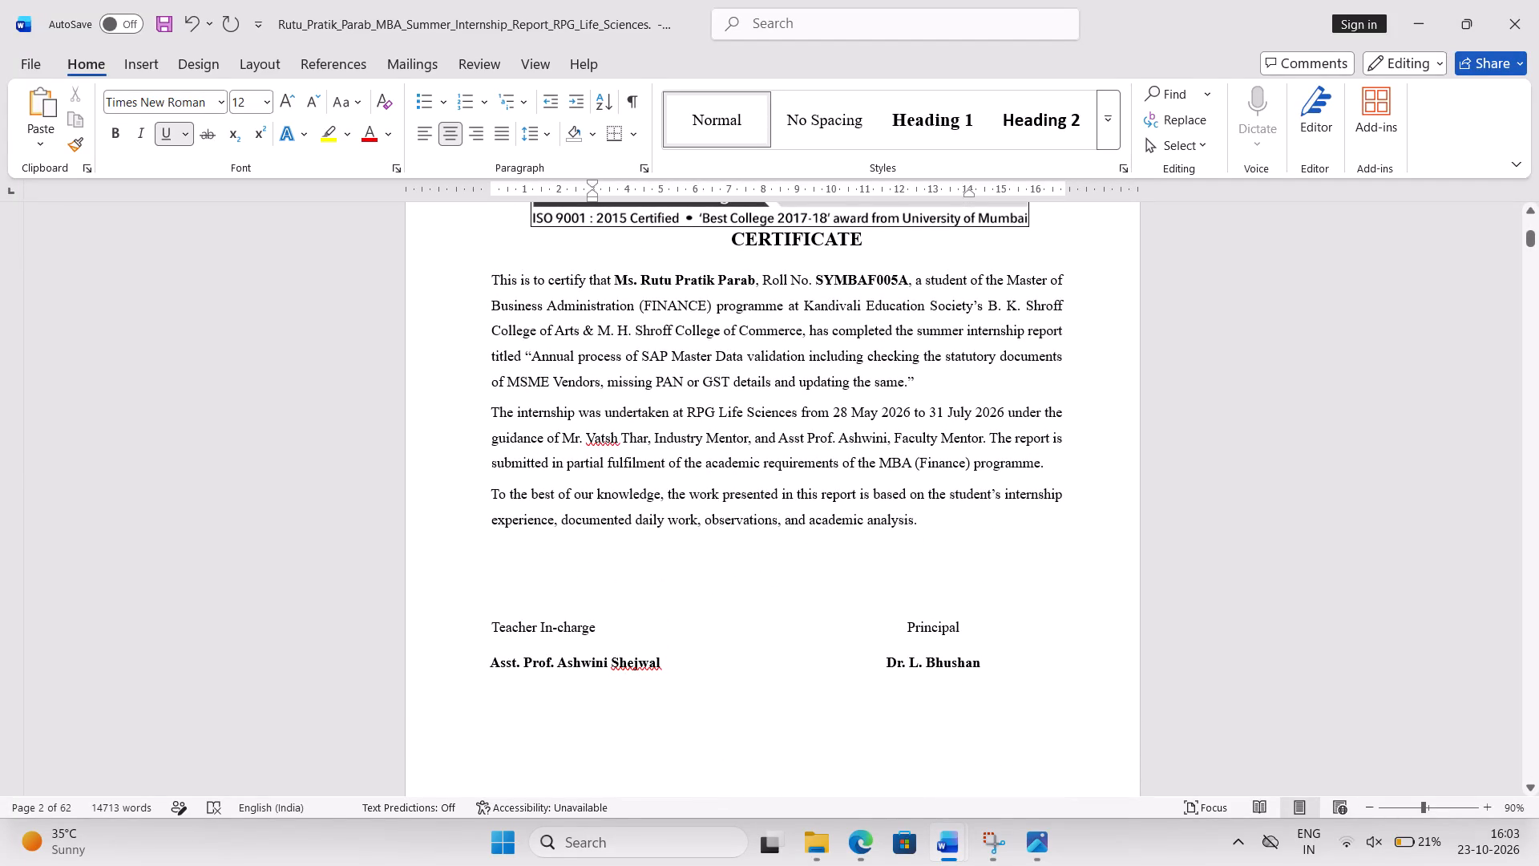
click(833, 272)
key(BackSpace)
key(shift+p)
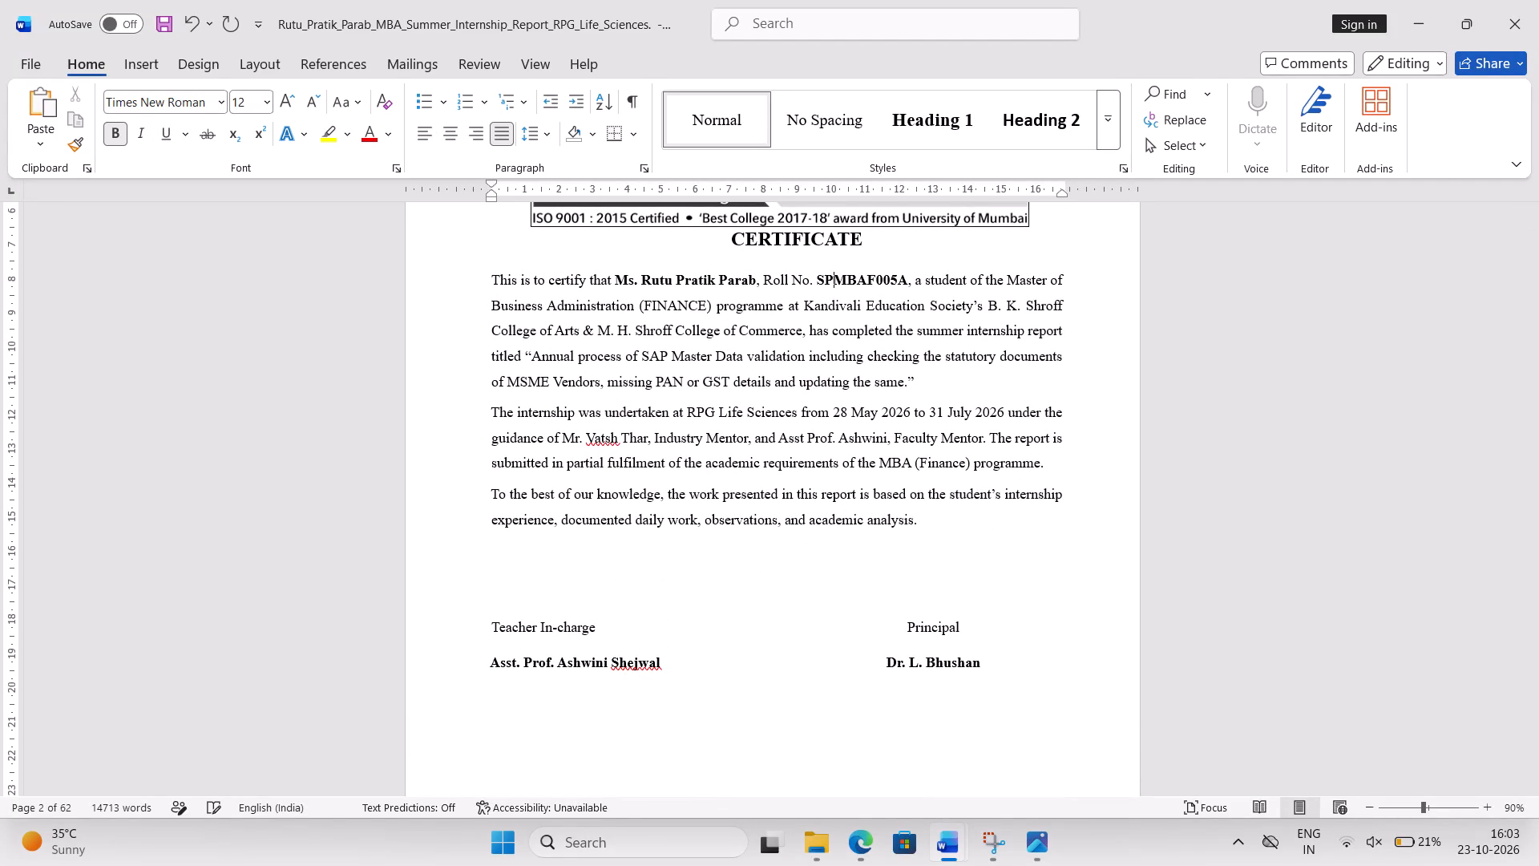
Correct the roll number in the Declaration's opening sentence by changing its second letter to "P".
scroll(825, 417, up, 6)
scroll(825, 417, down, 1)
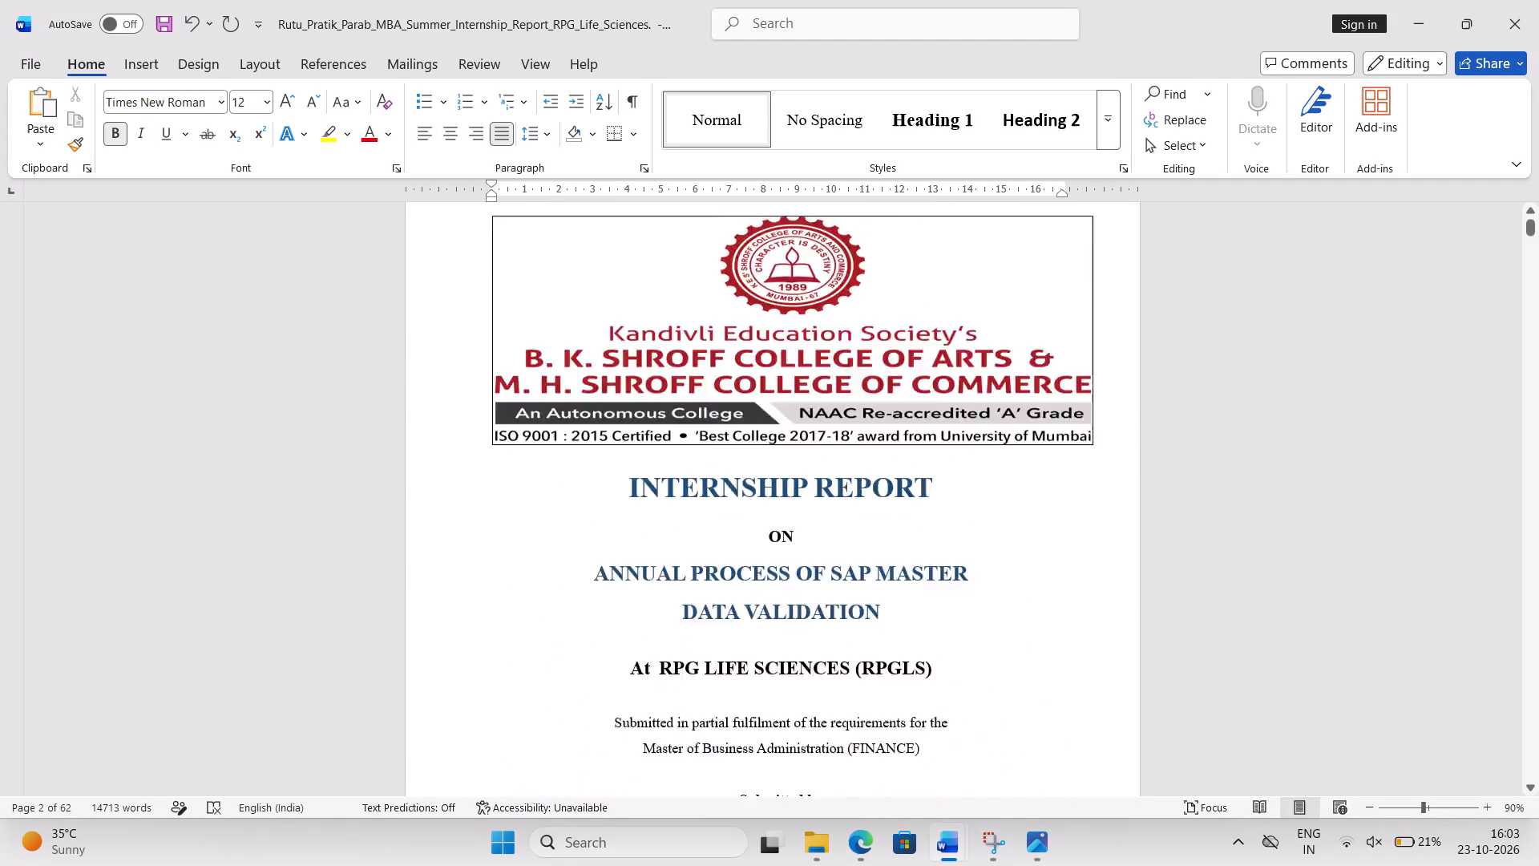
scroll(825, 417, down, 3)
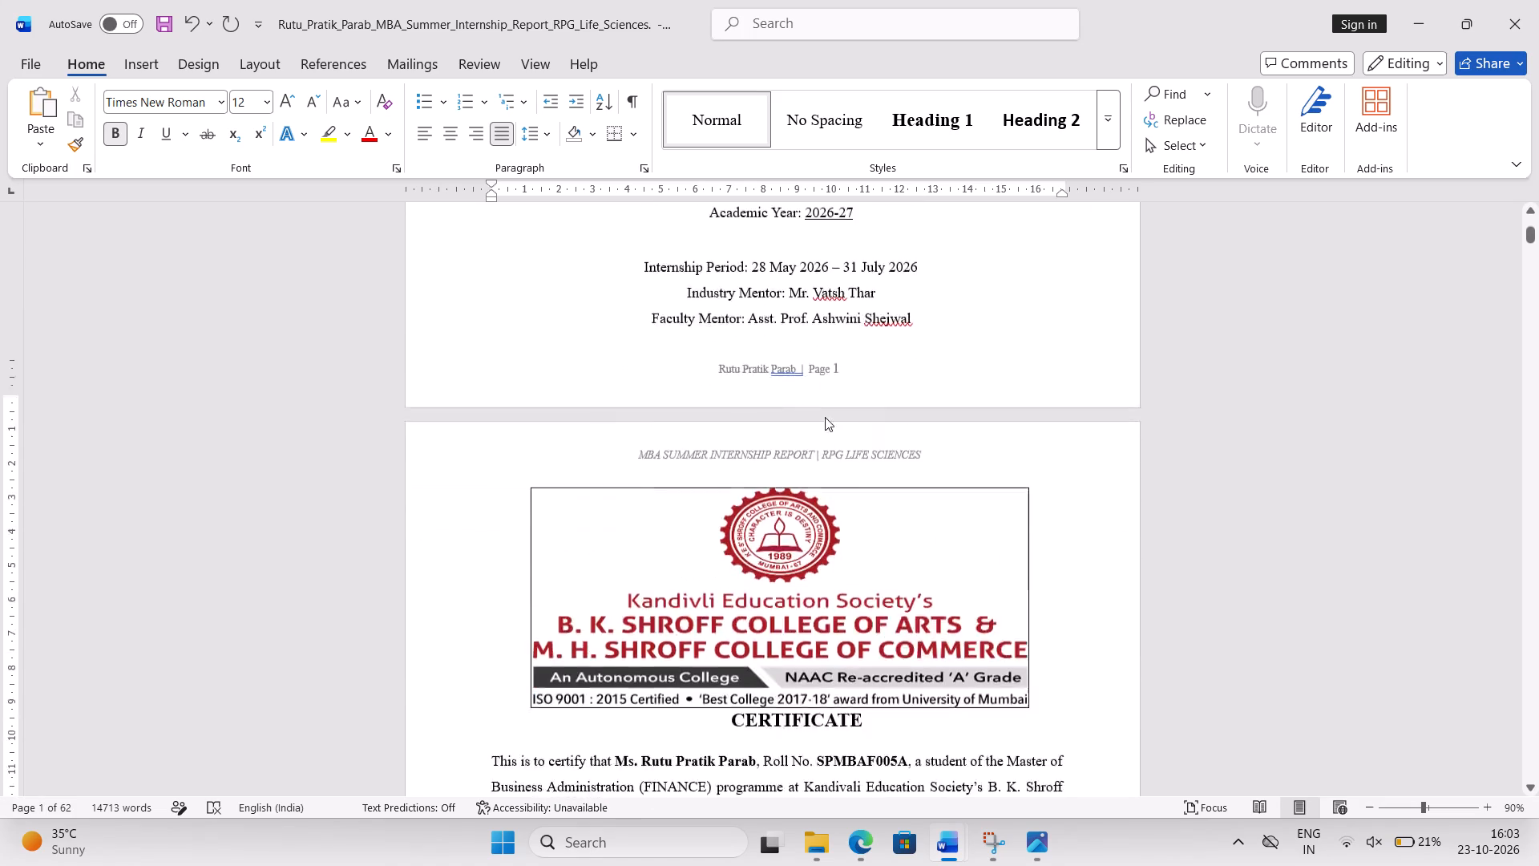
scroll(825, 417, down, 3)
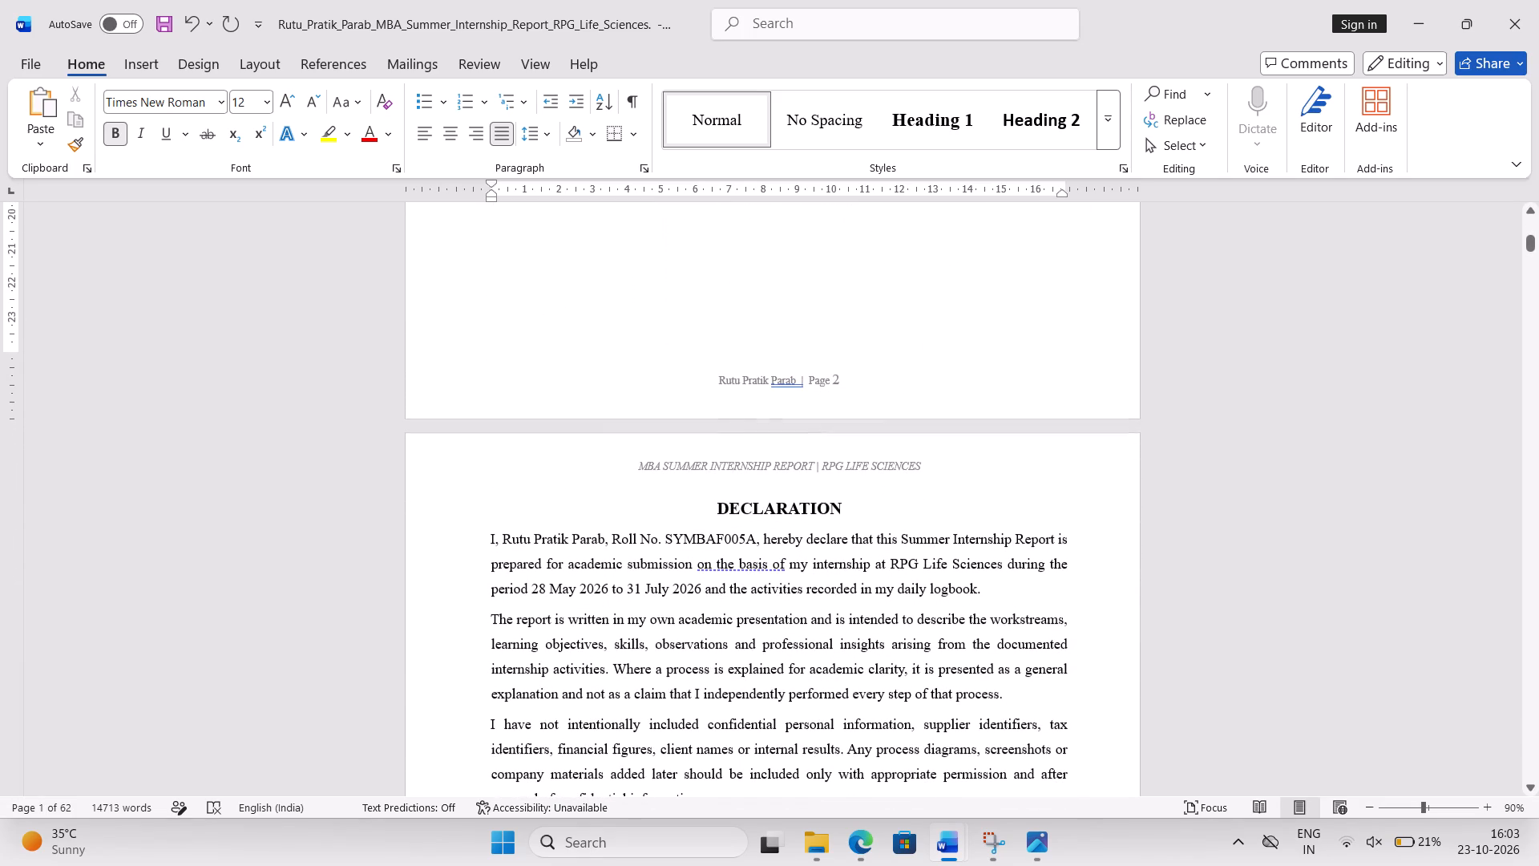
click(681, 545)
key(BackSpace)
key(shift+p)
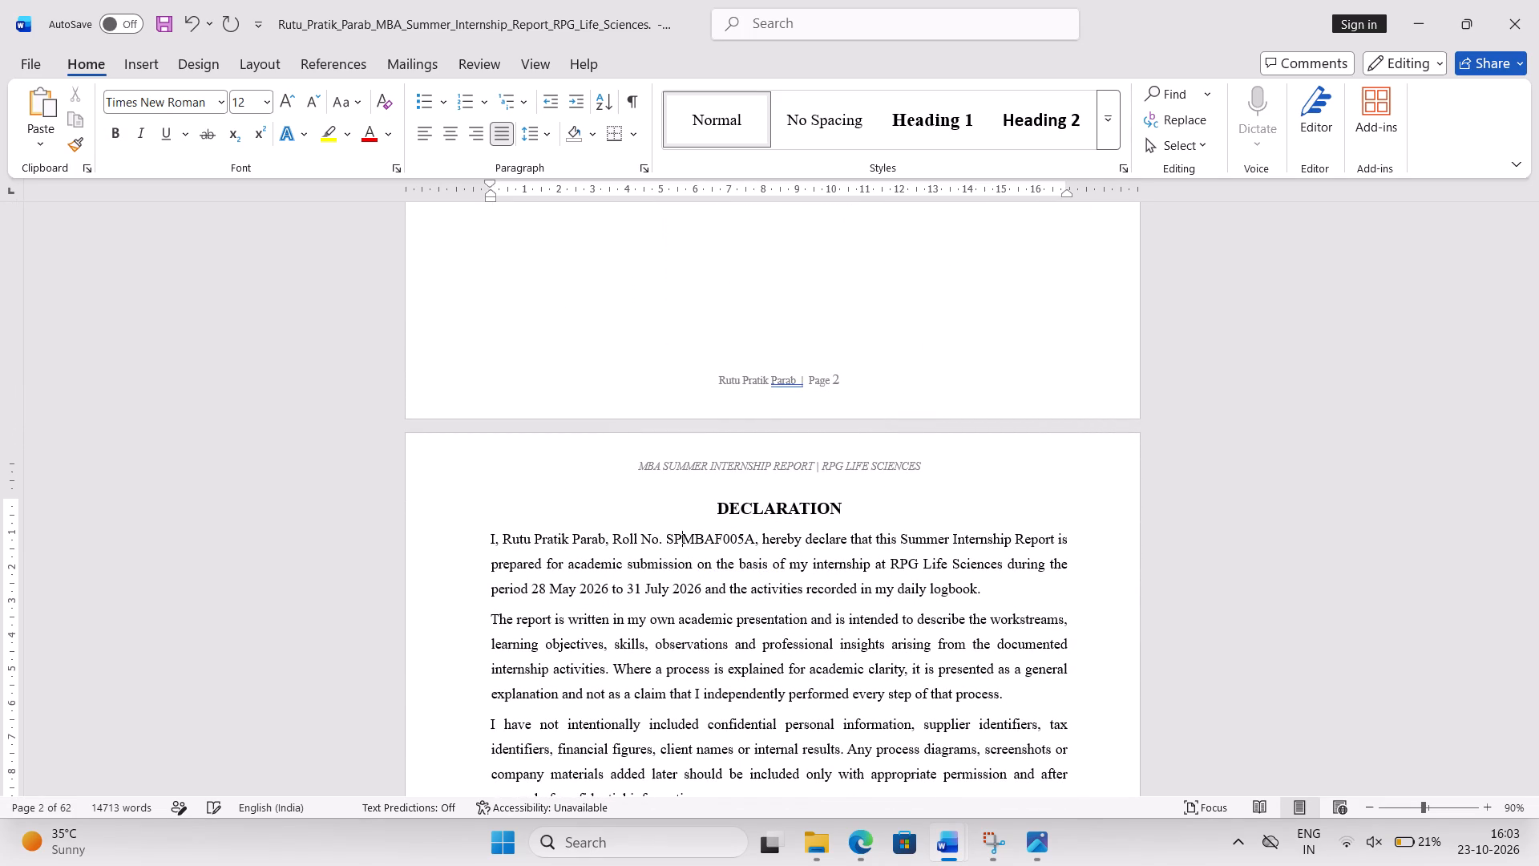
Review the rest of the Declaration, the Acknowledgement and the pages up to the end of the List of Tables table.
scroll(681, 545, down, 4)
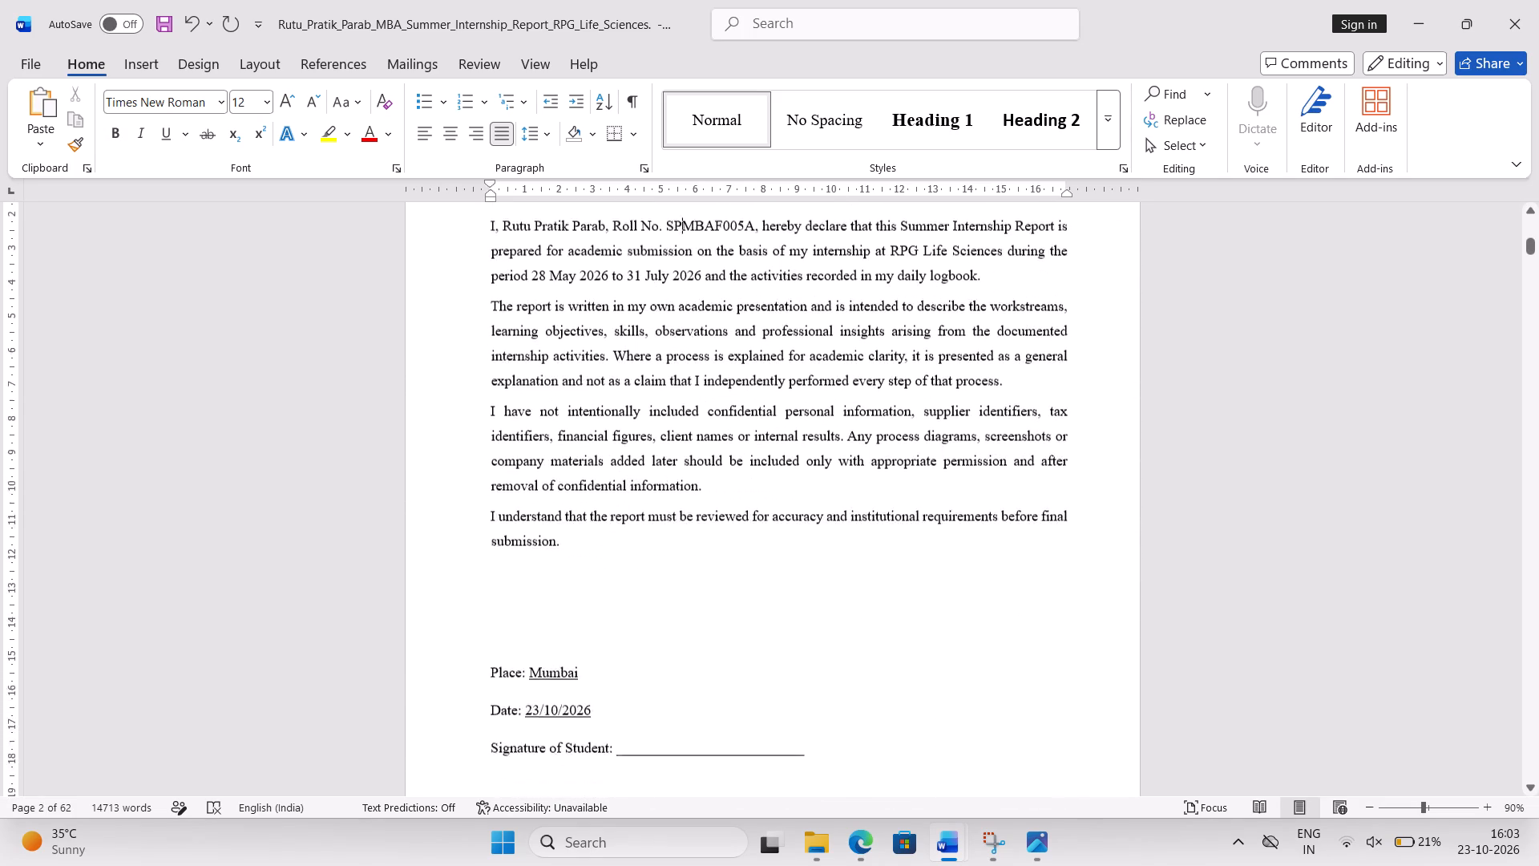
scroll(681, 545, down, 4)
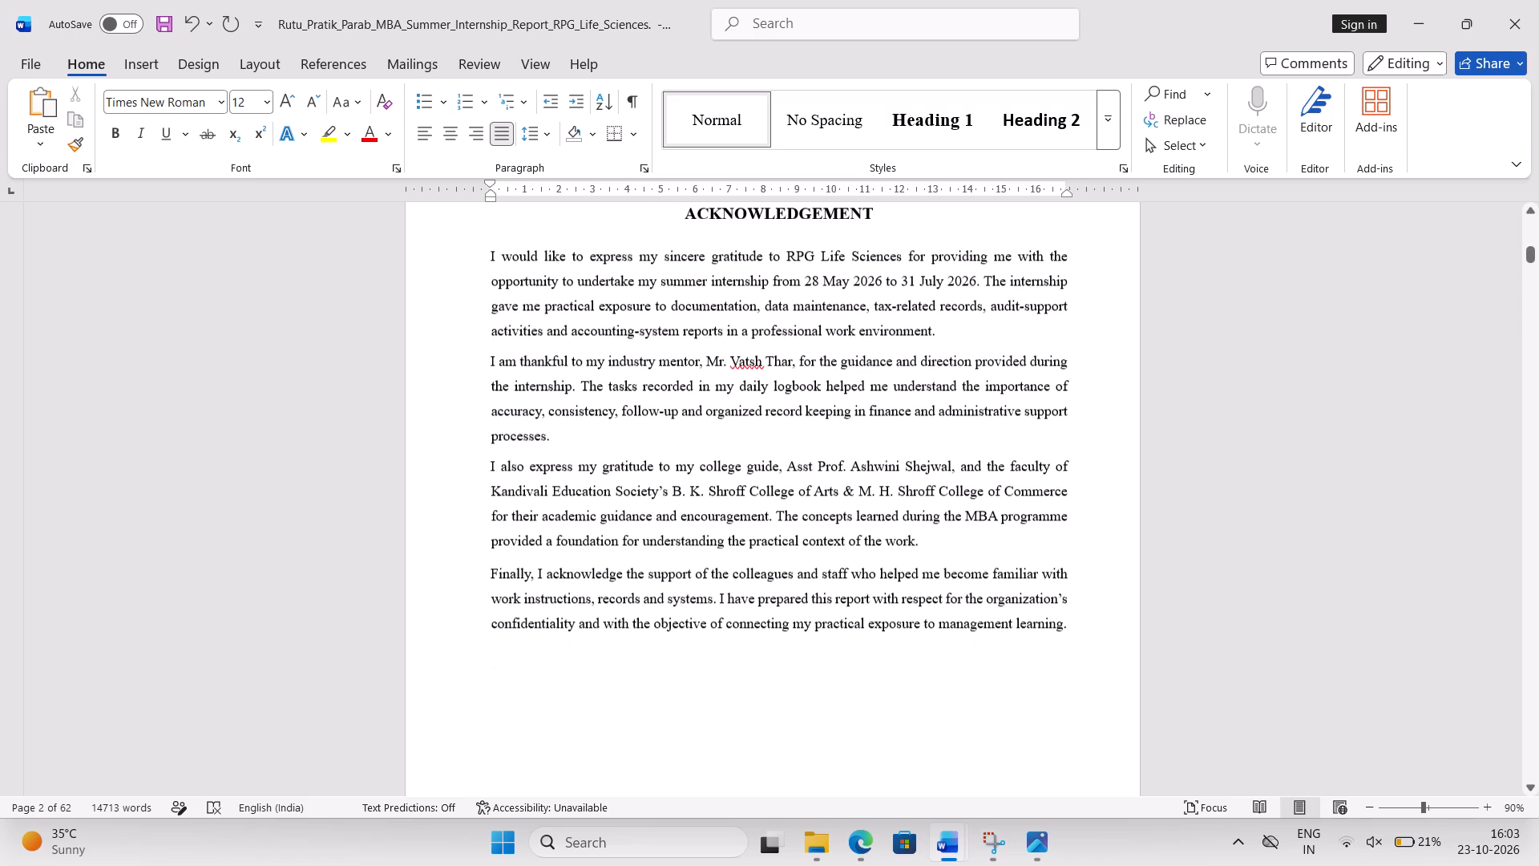
scroll(681, 545, down, 2)
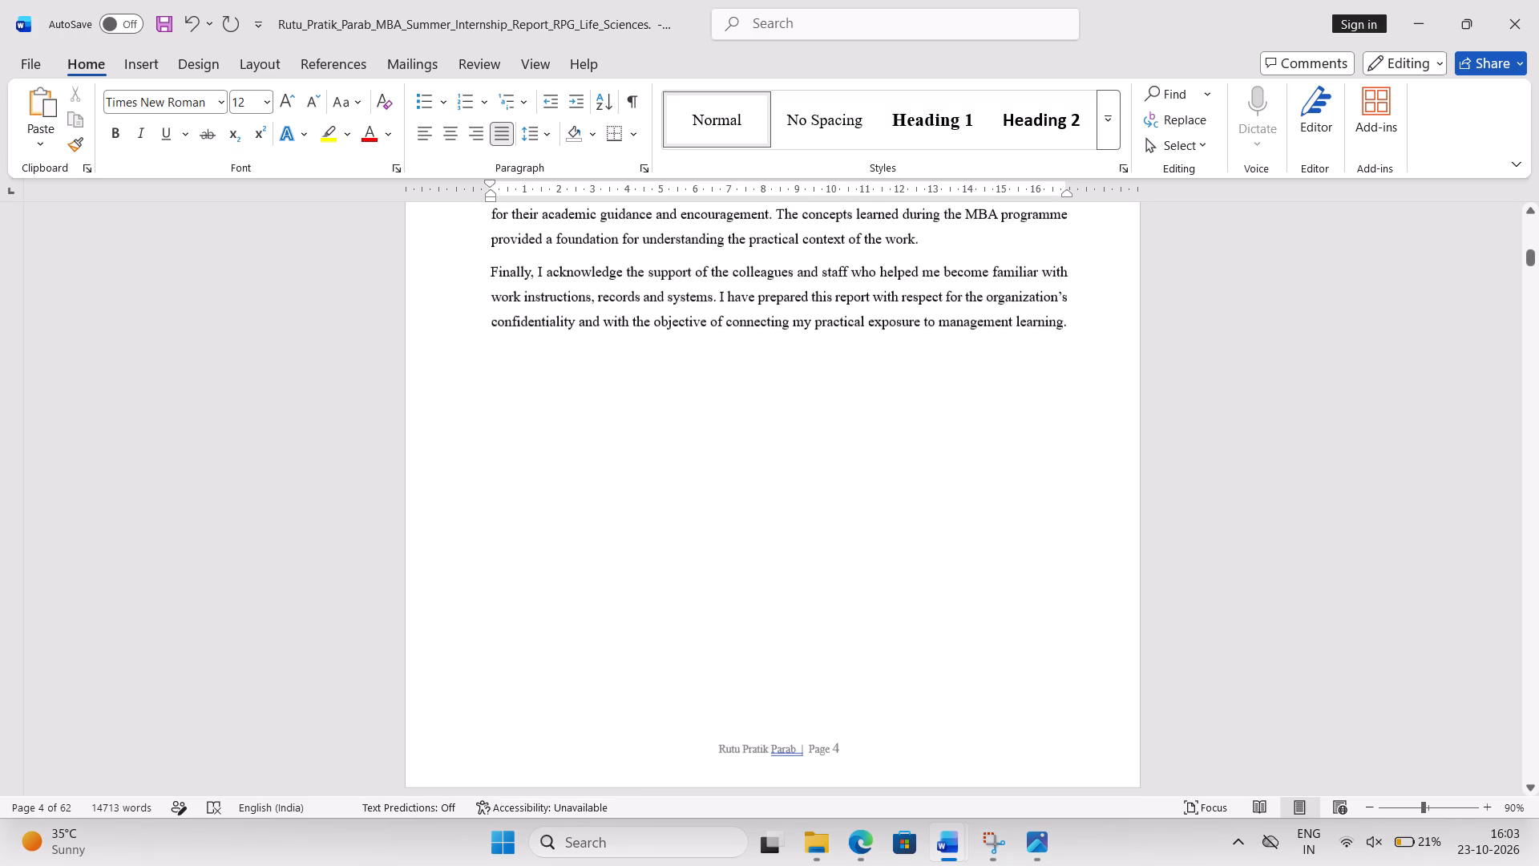
scroll(681, 545, up, 2)
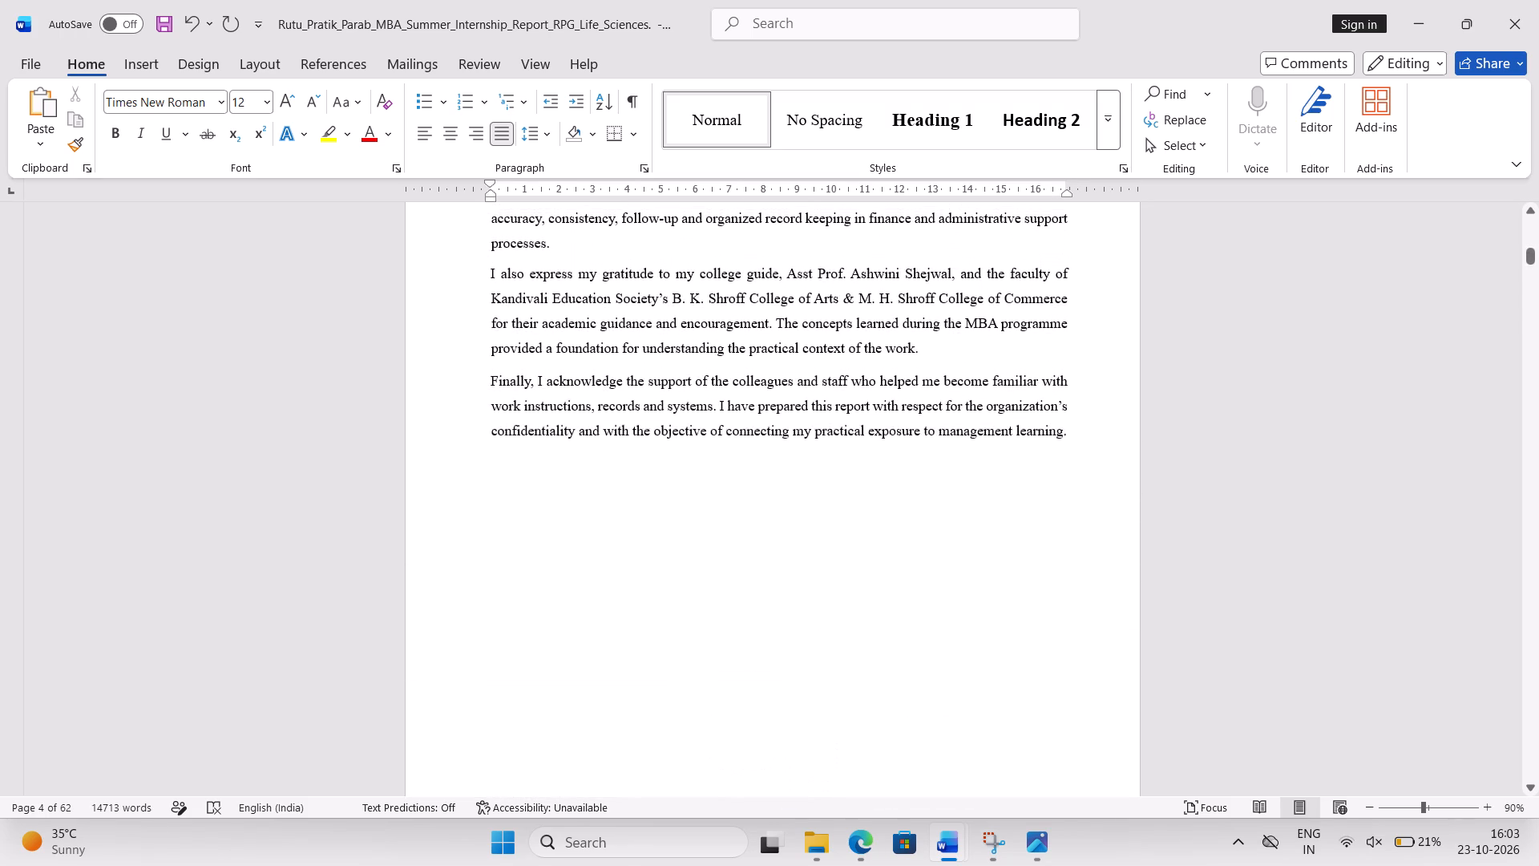
scroll(681, 545, up, 20)
scroll(681, 545, down, 4)
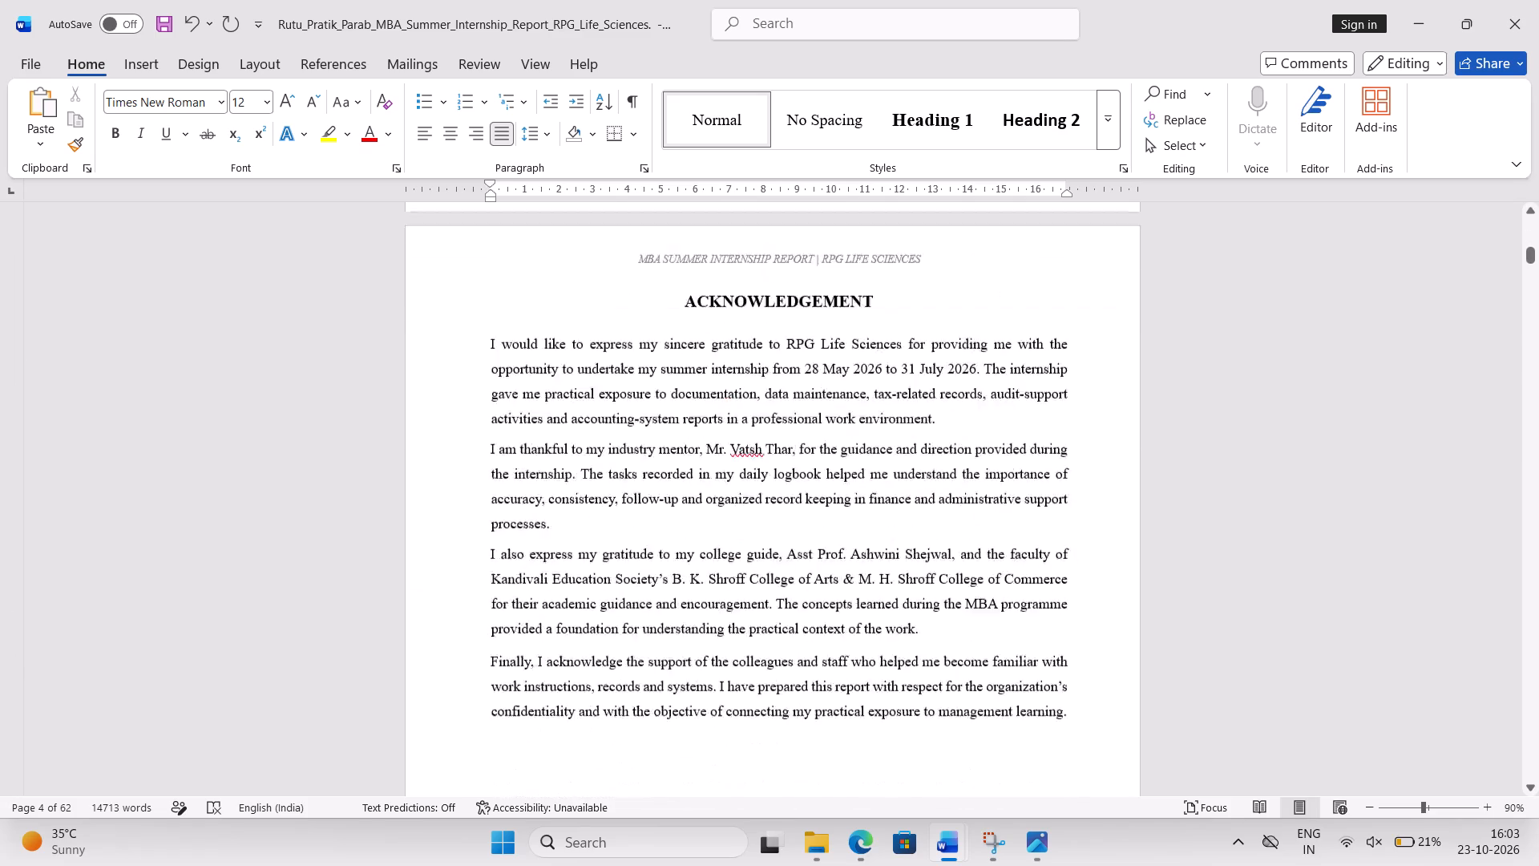
scroll(681, 545, down, 6)
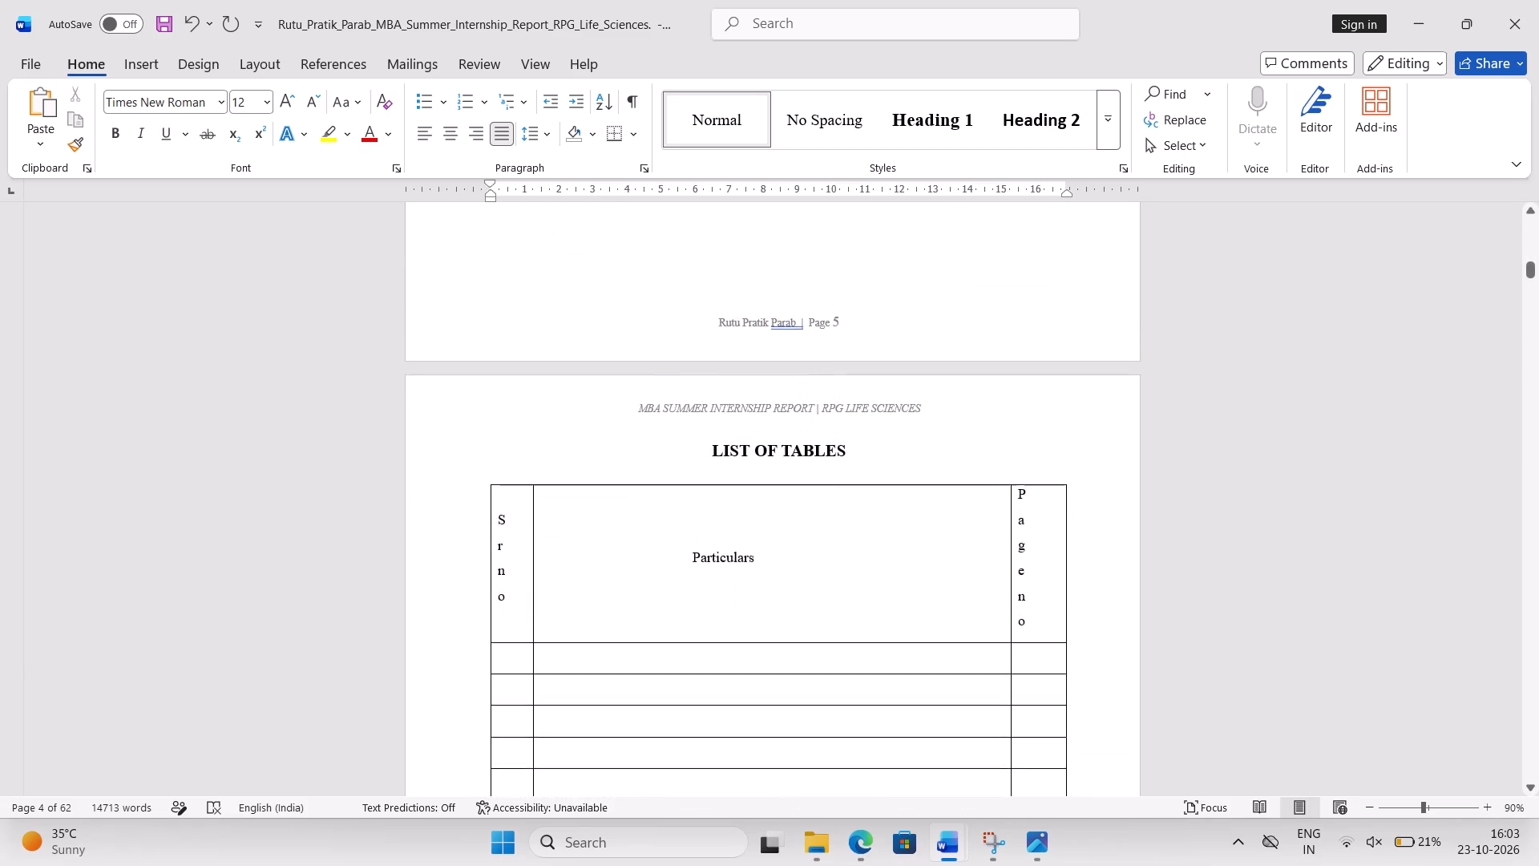
scroll(681, 545, down, 3)
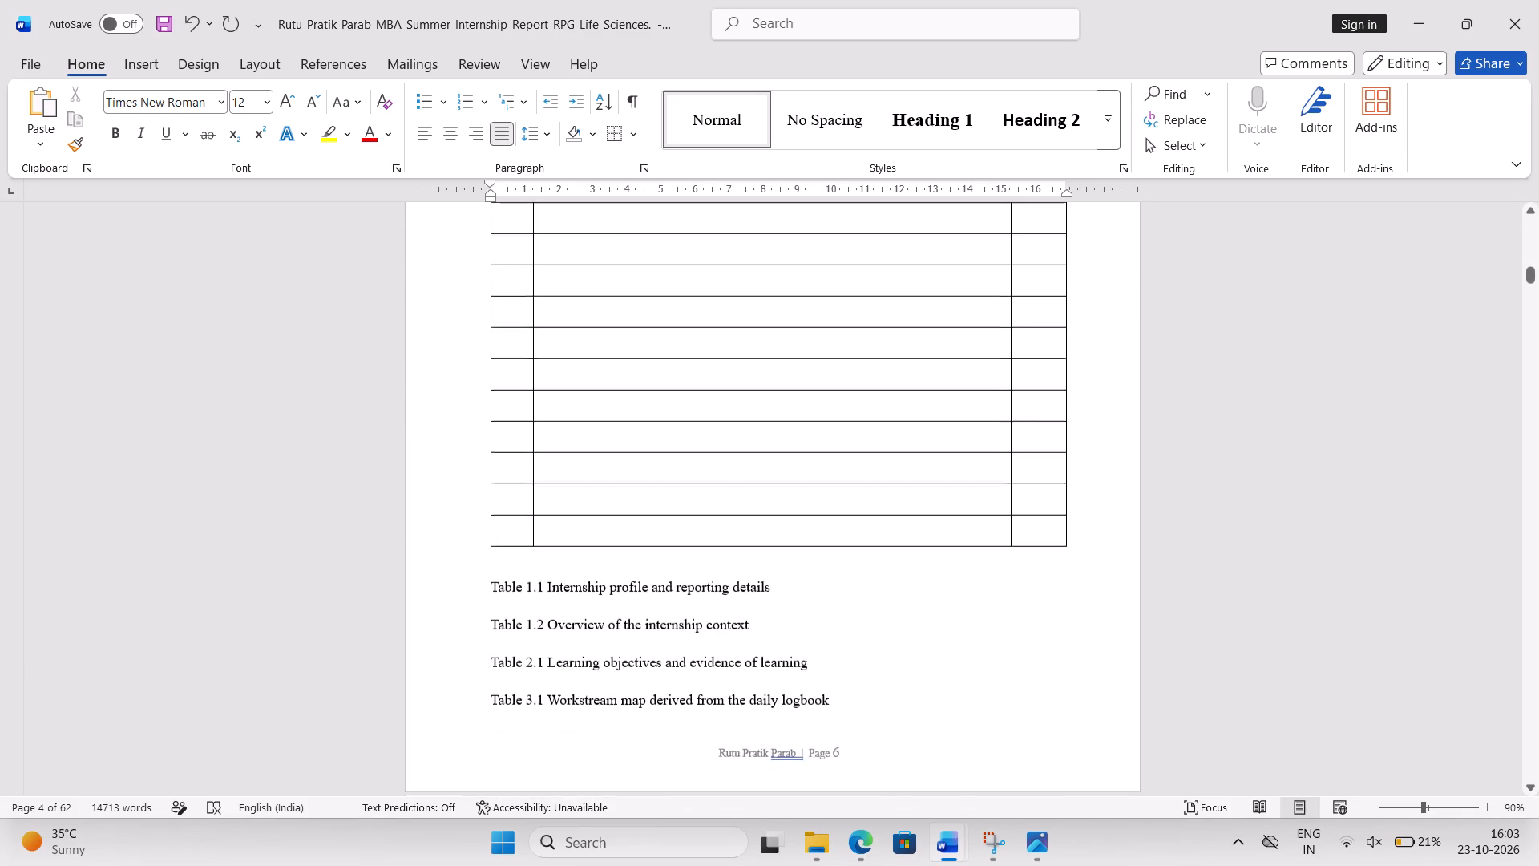
Move the title "Internship profile and reporting details" from the Table 1.1 line into the first Particulars row of the List of Tables.
scroll(681, 545, down, 1)
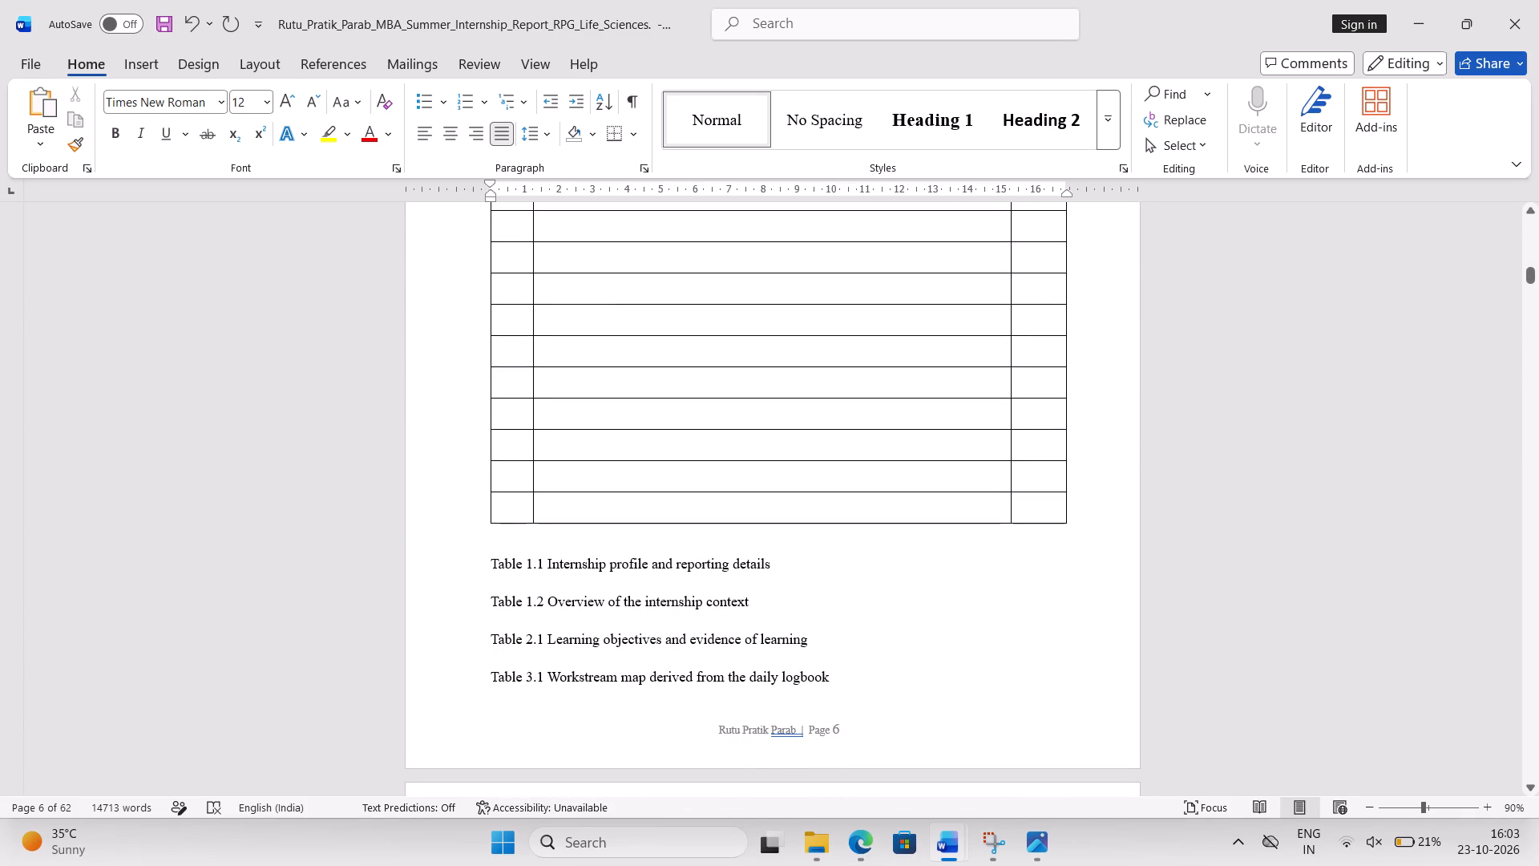
click(547, 560)
drag(547, 560, 756, 568)
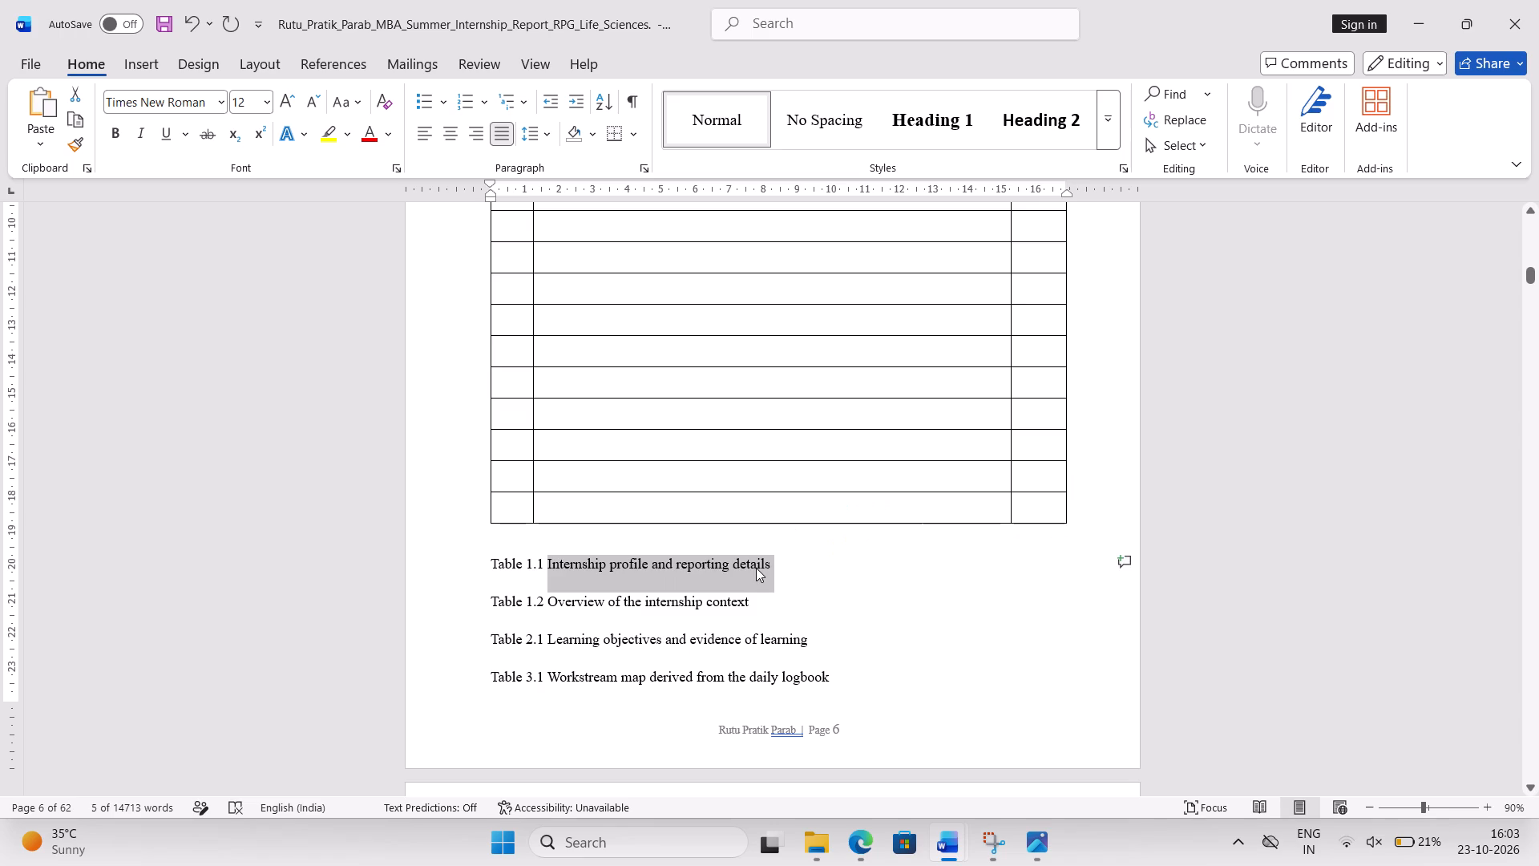
key(ctrl+x)
scroll(756, 568, up, 4)
scroll(756, 568, down, 1)
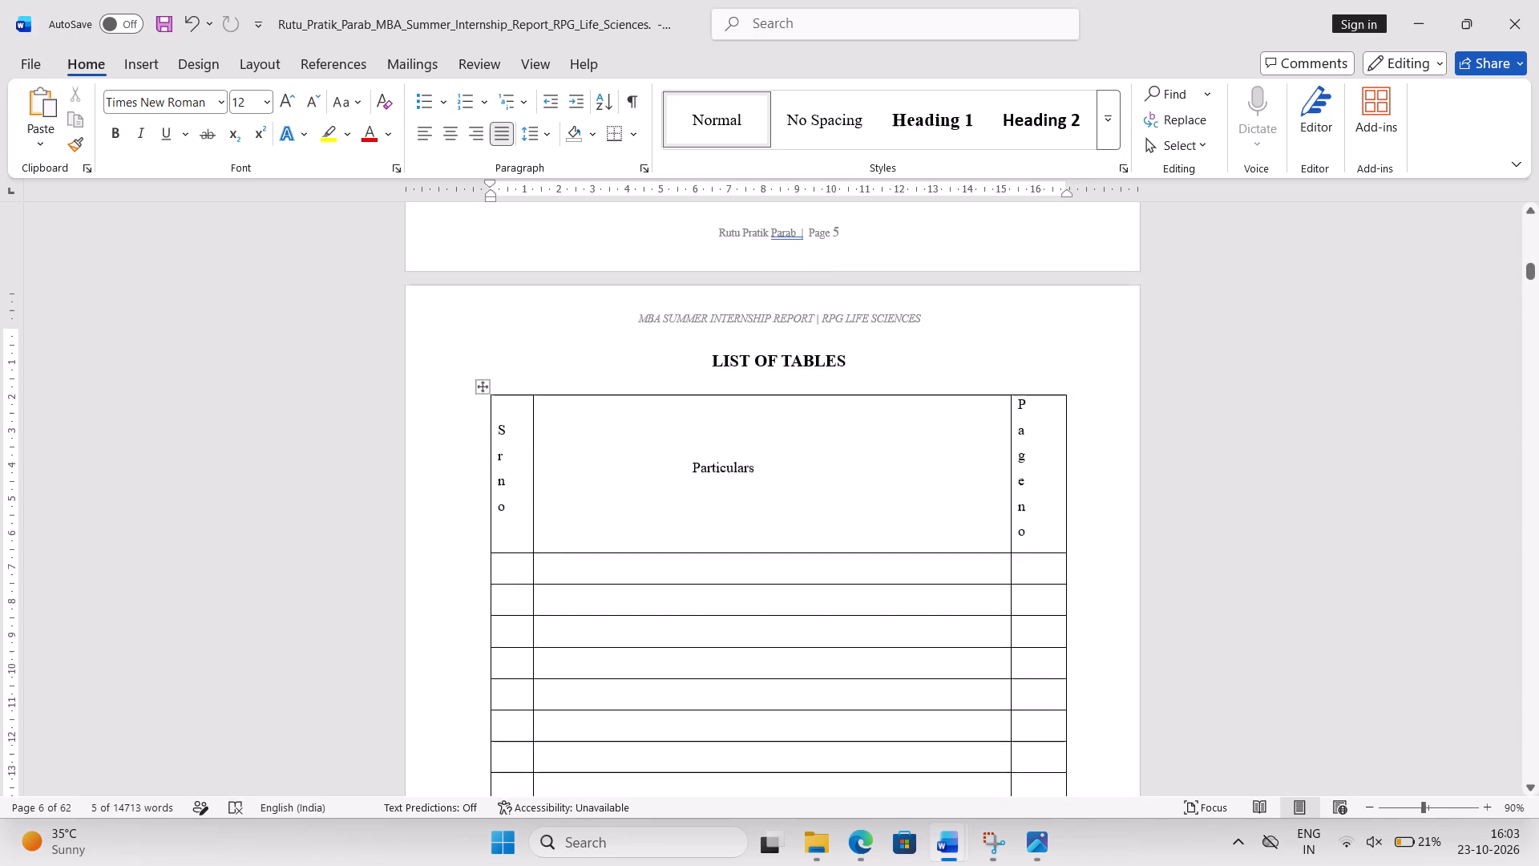
click(749, 555)
key(ctrl+v)
Move "Overview of the internship context" from the Table 1.2 line into the second Particulars row, without any leading number.
scroll(749, 555, down, 1)
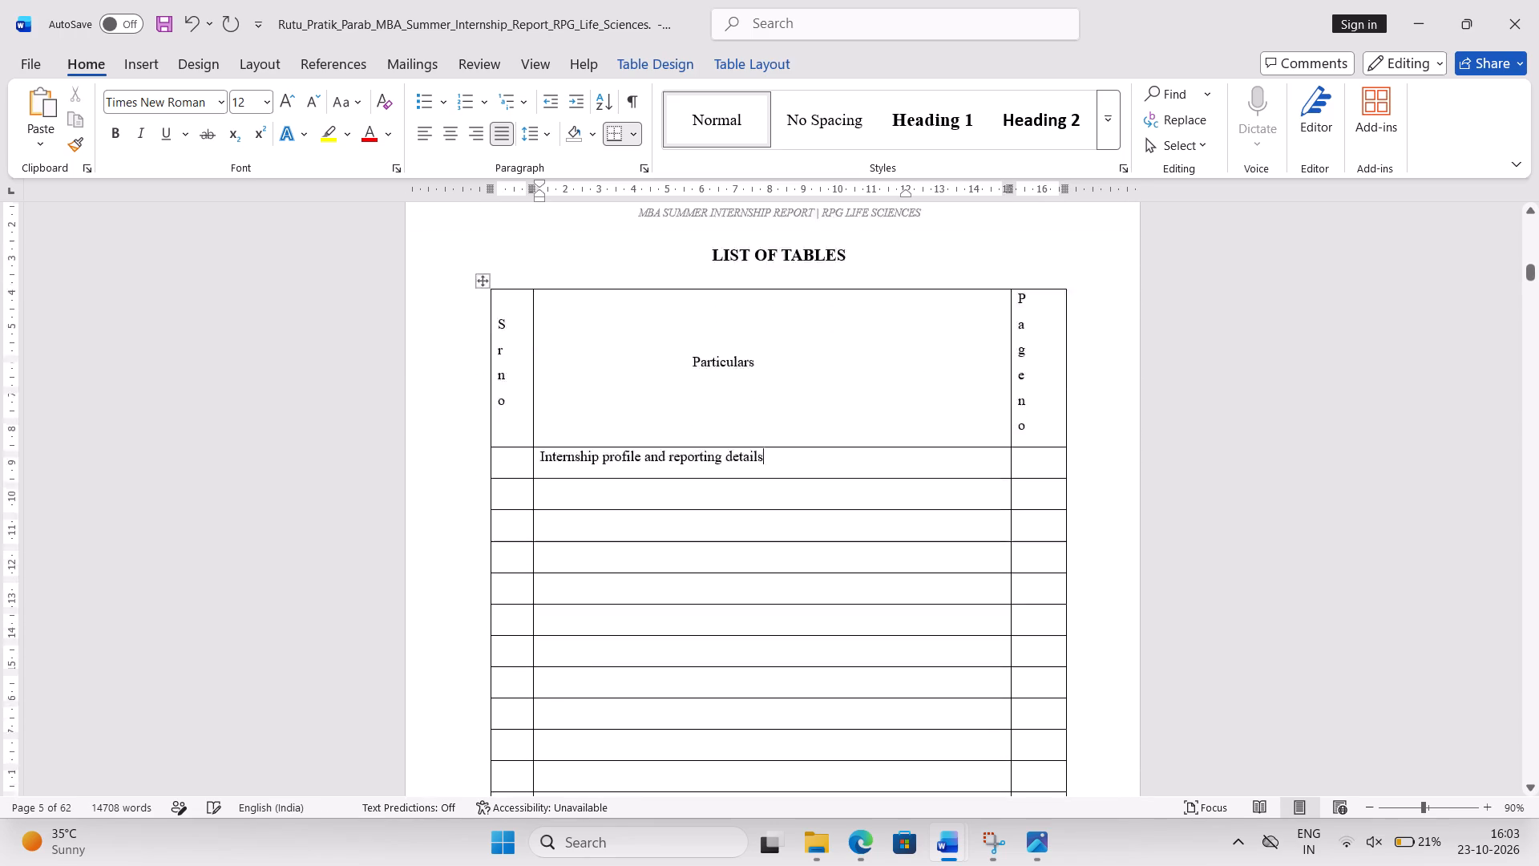
scroll(749, 555, down, 2)
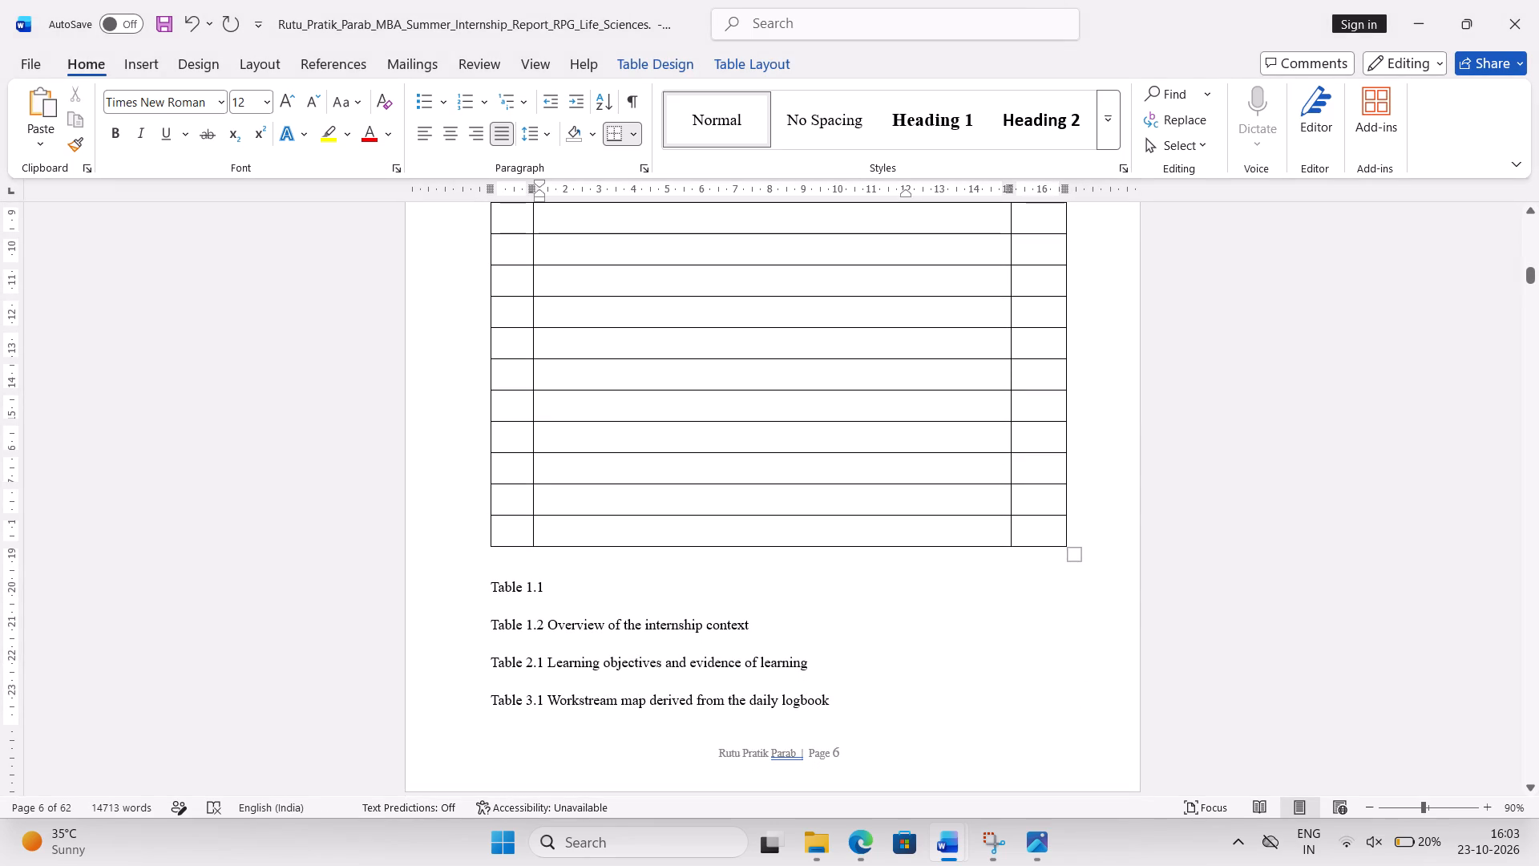
drag(545, 625, 749, 615)
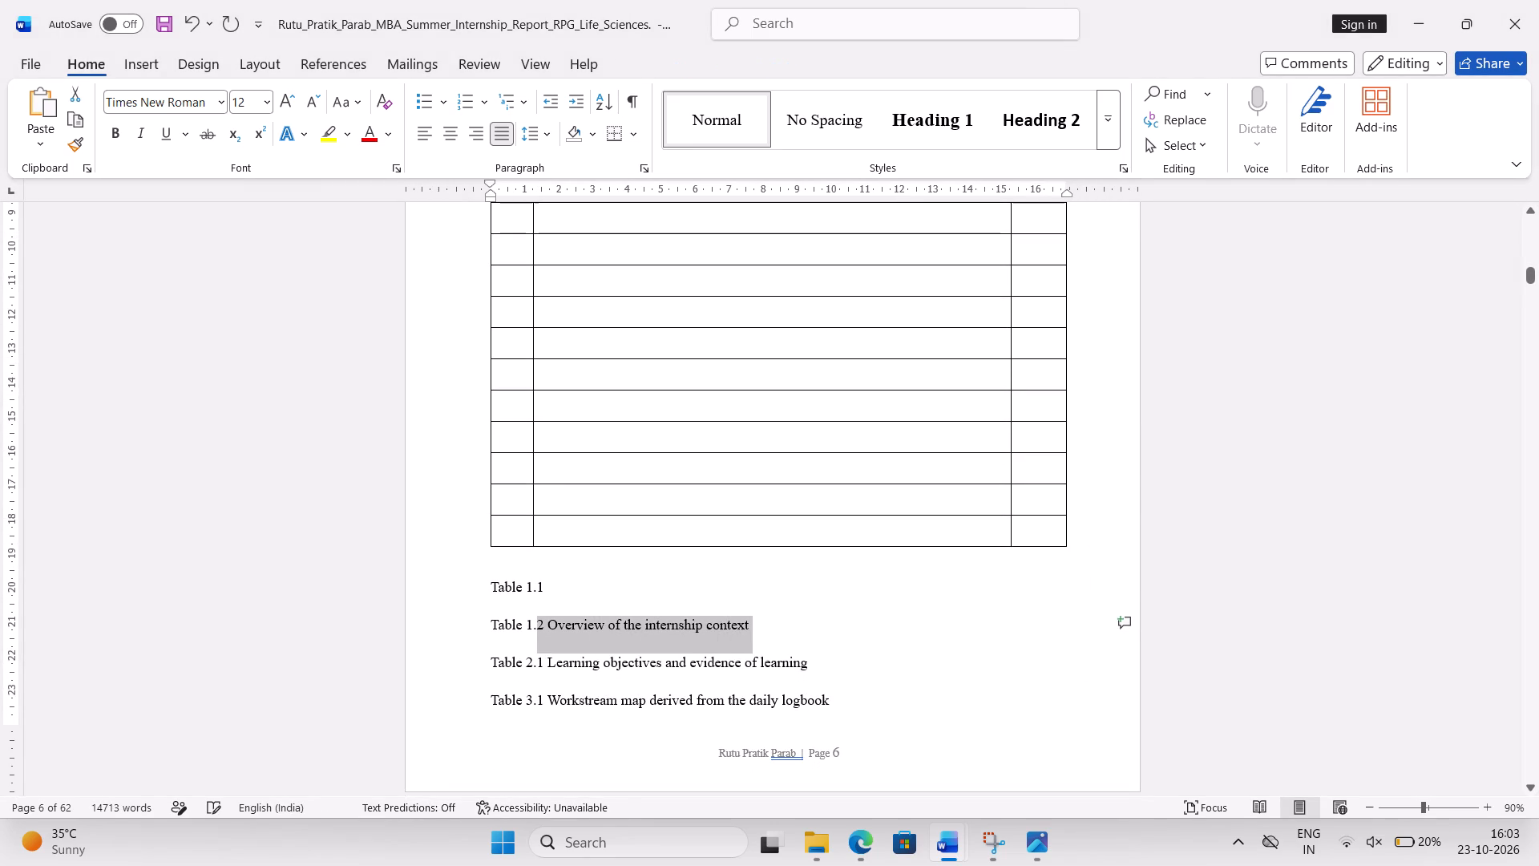
key(ctrl+x)
scroll(749, 615, up, 5)
scroll(646, 666, down, 1)
ctrl+scroll(690, 537, up, 1)
ctrl+scroll(690, 537, down, 1)
scroll(690, 537, down, 1)
ctrl+scroll(690, 537, down, 3)
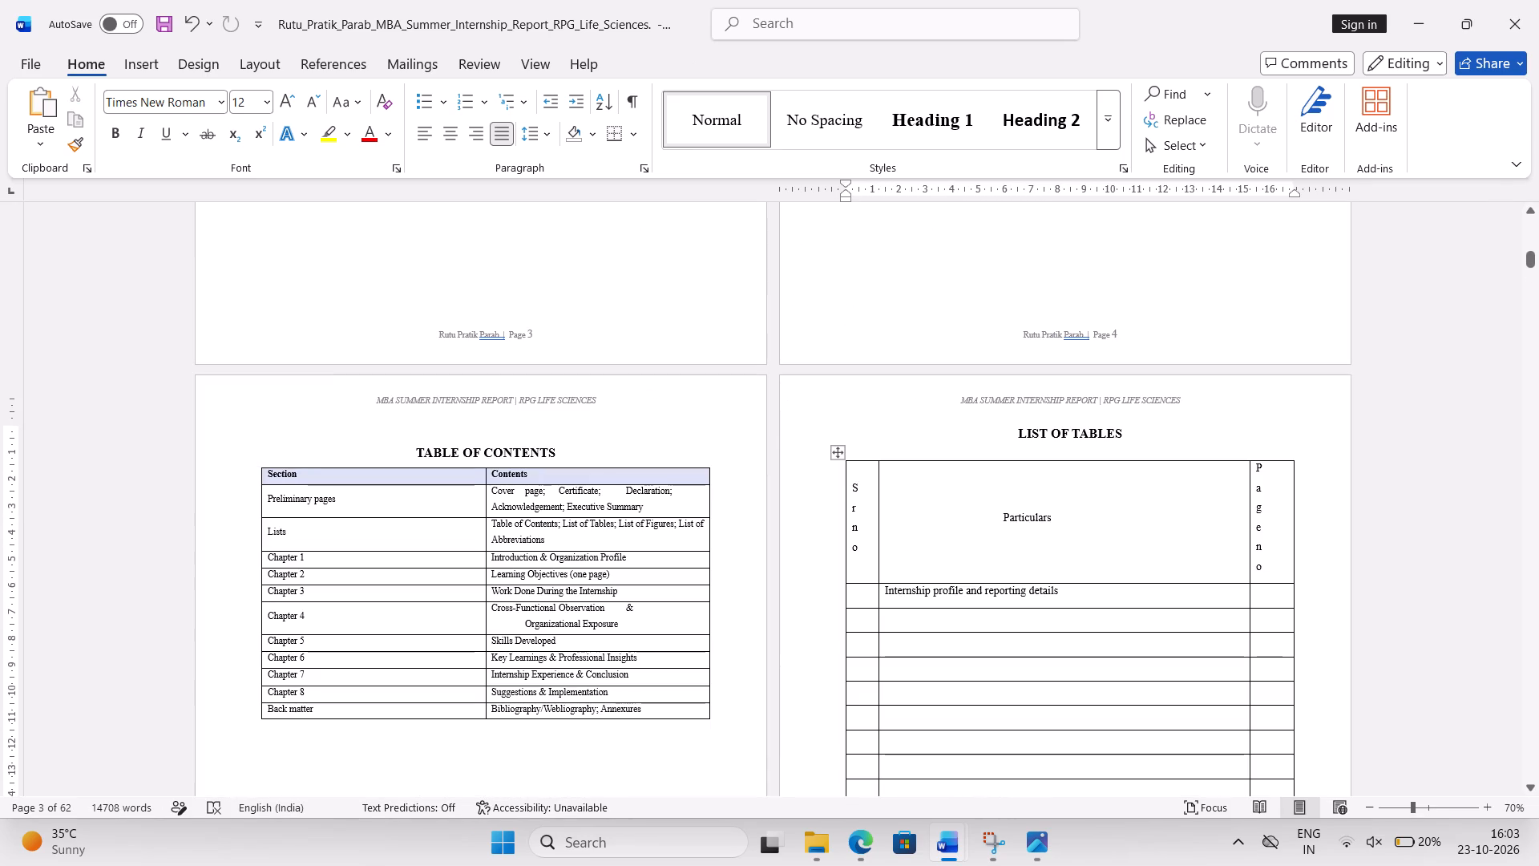
click(912, 615)
key(ctrl+v)
scroll(912, 615, down, 2)
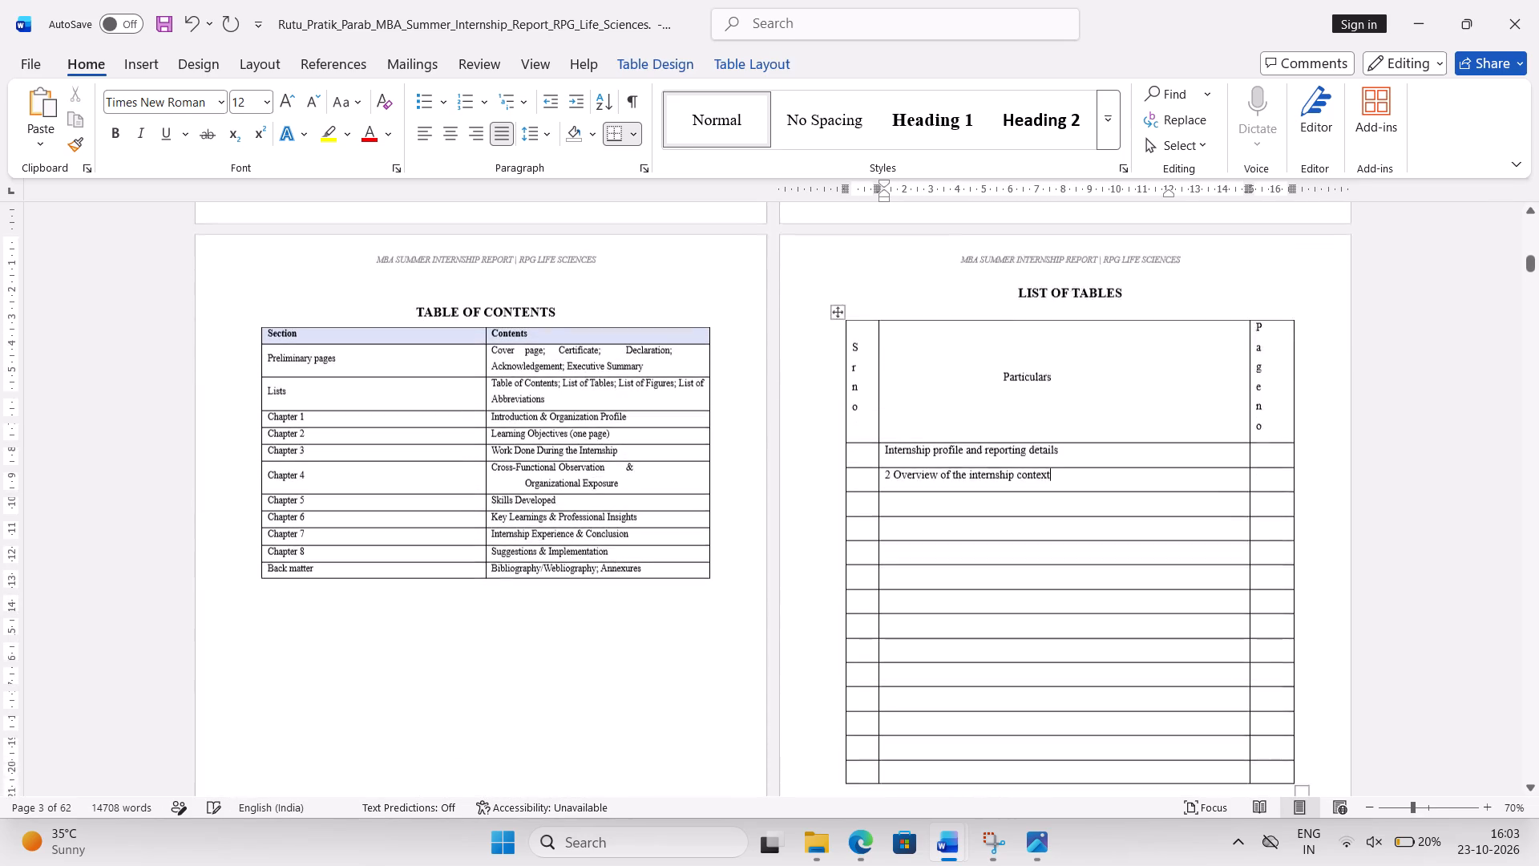
scroll(912, 615, down, 1)
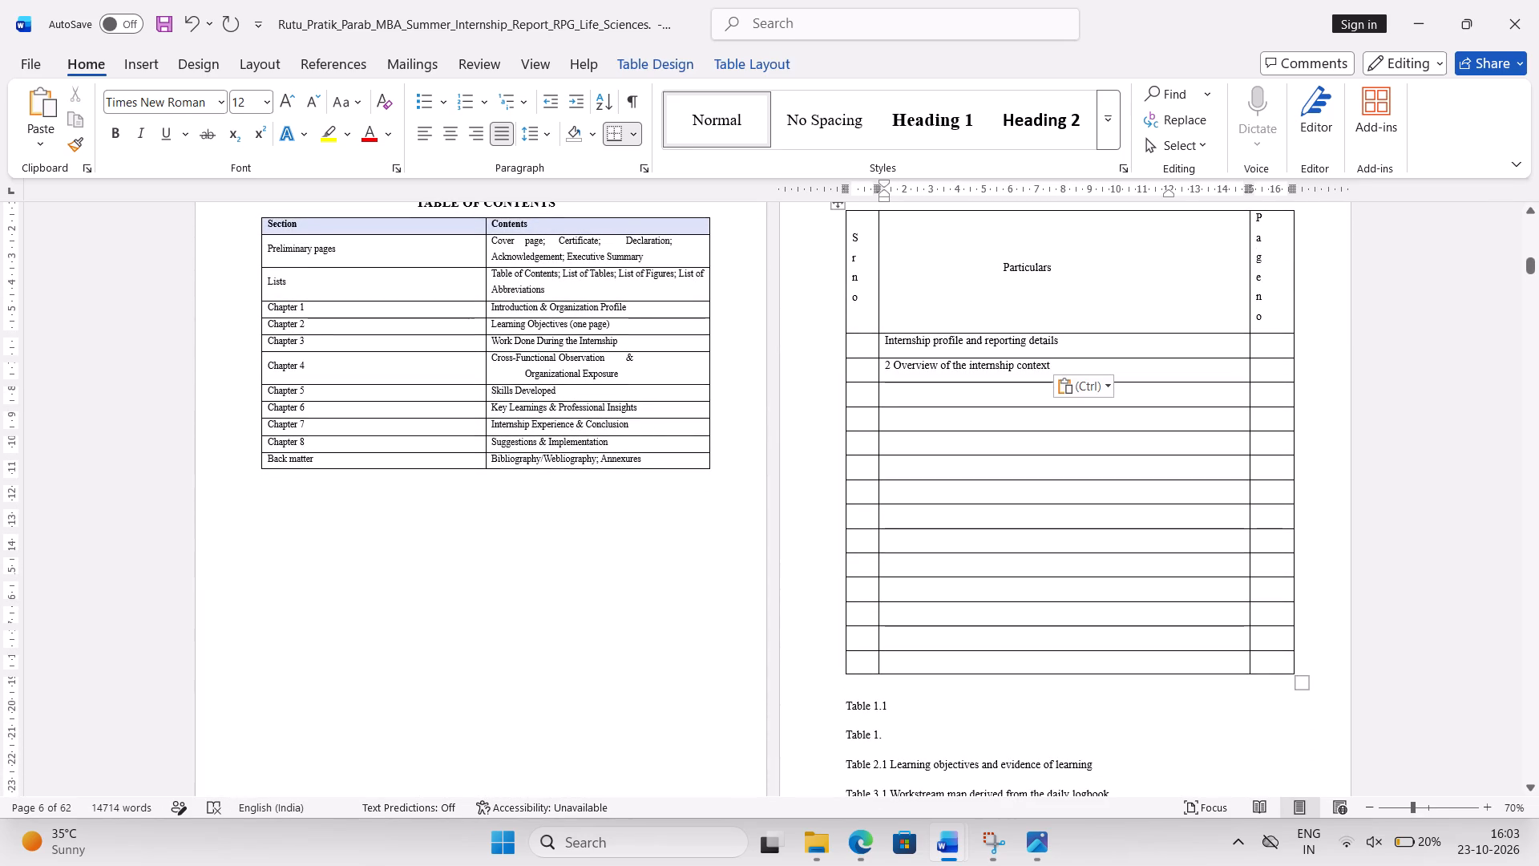
click(896, 370)
key(BackSpace)
key(BackSpace)
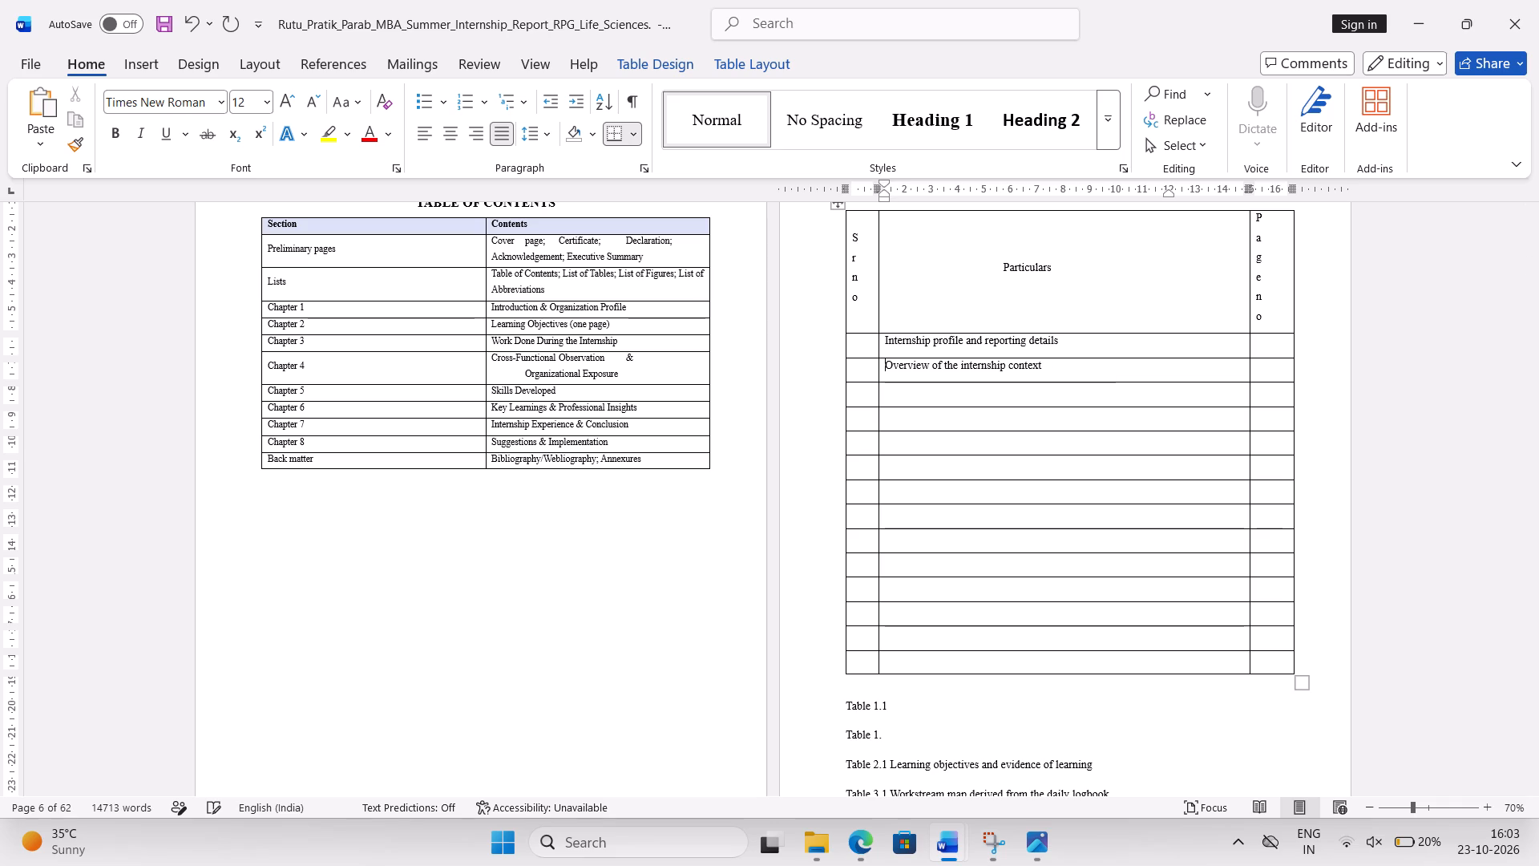
Move "Learning objectives and evidence of learning" from the Table 2.1 line into the third Particulars row, without an extra blank line.
click(888, 767)
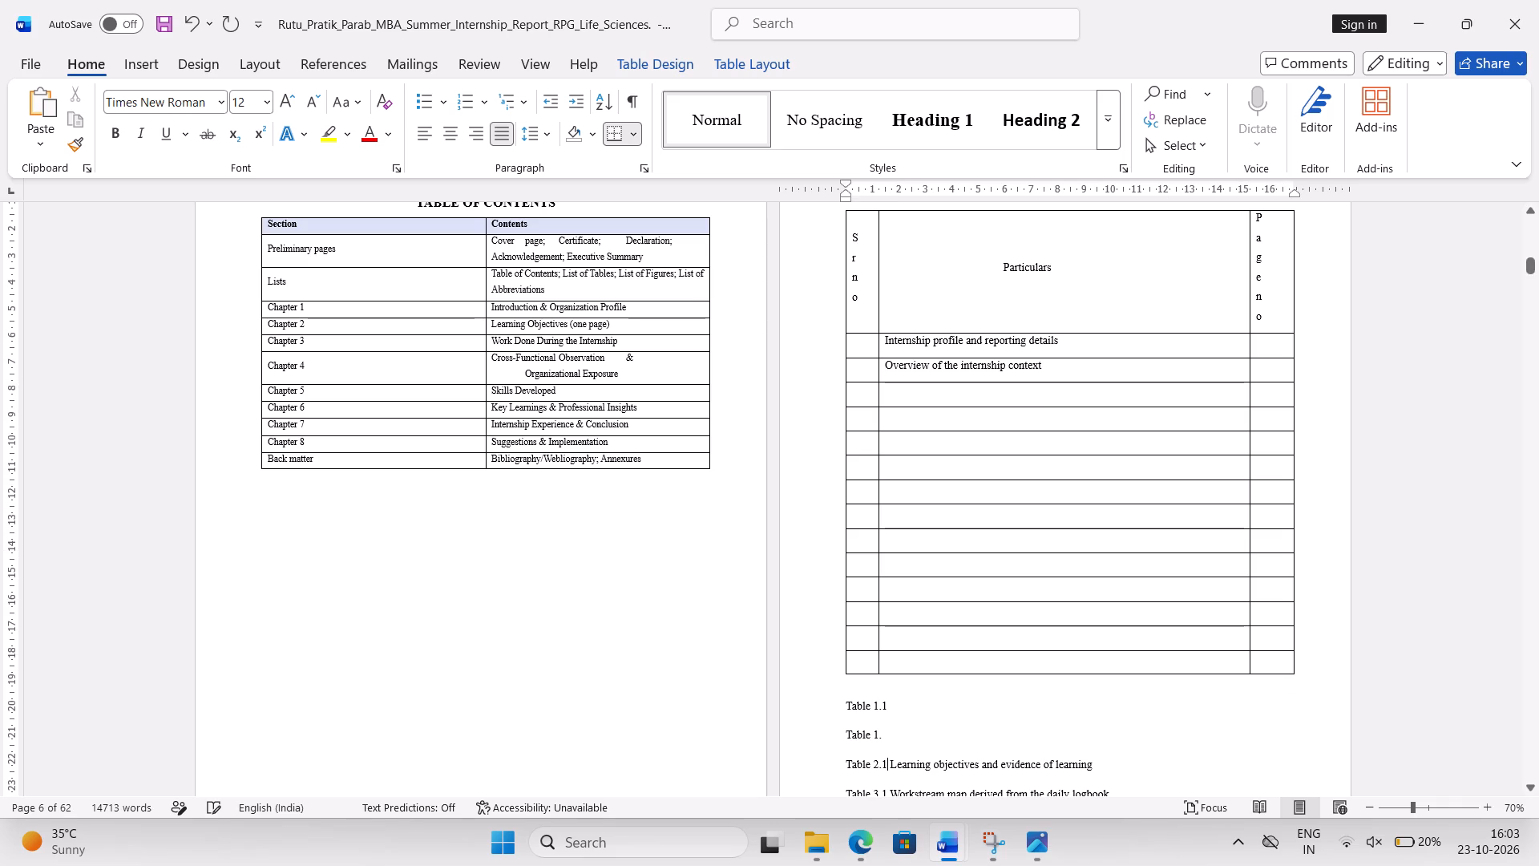
drag(1094, 759, 907, 764)
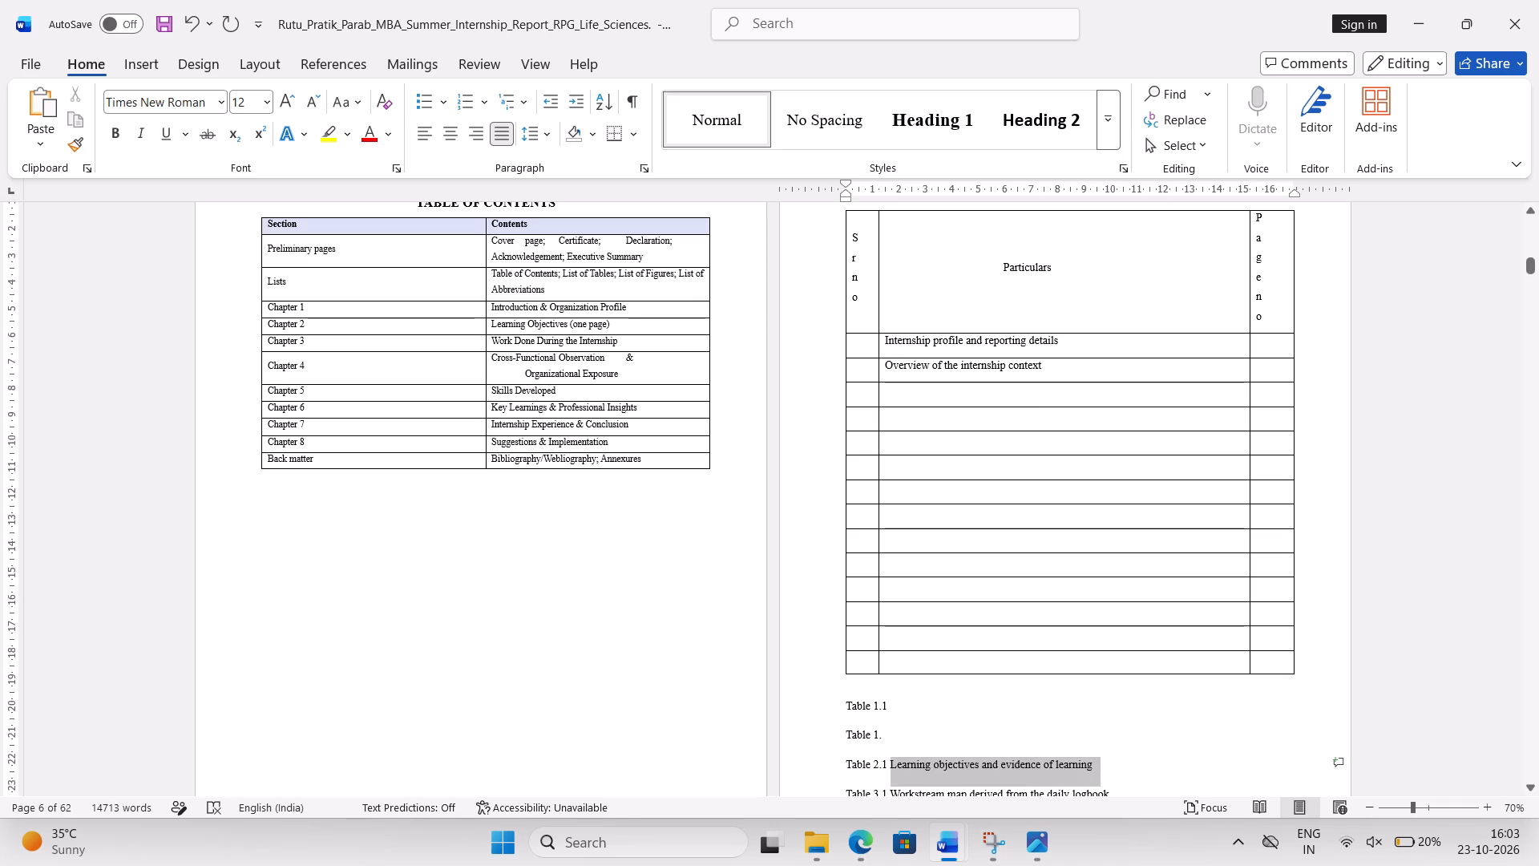
drag(907, 764, 892, 767)
key(ctrl+x)
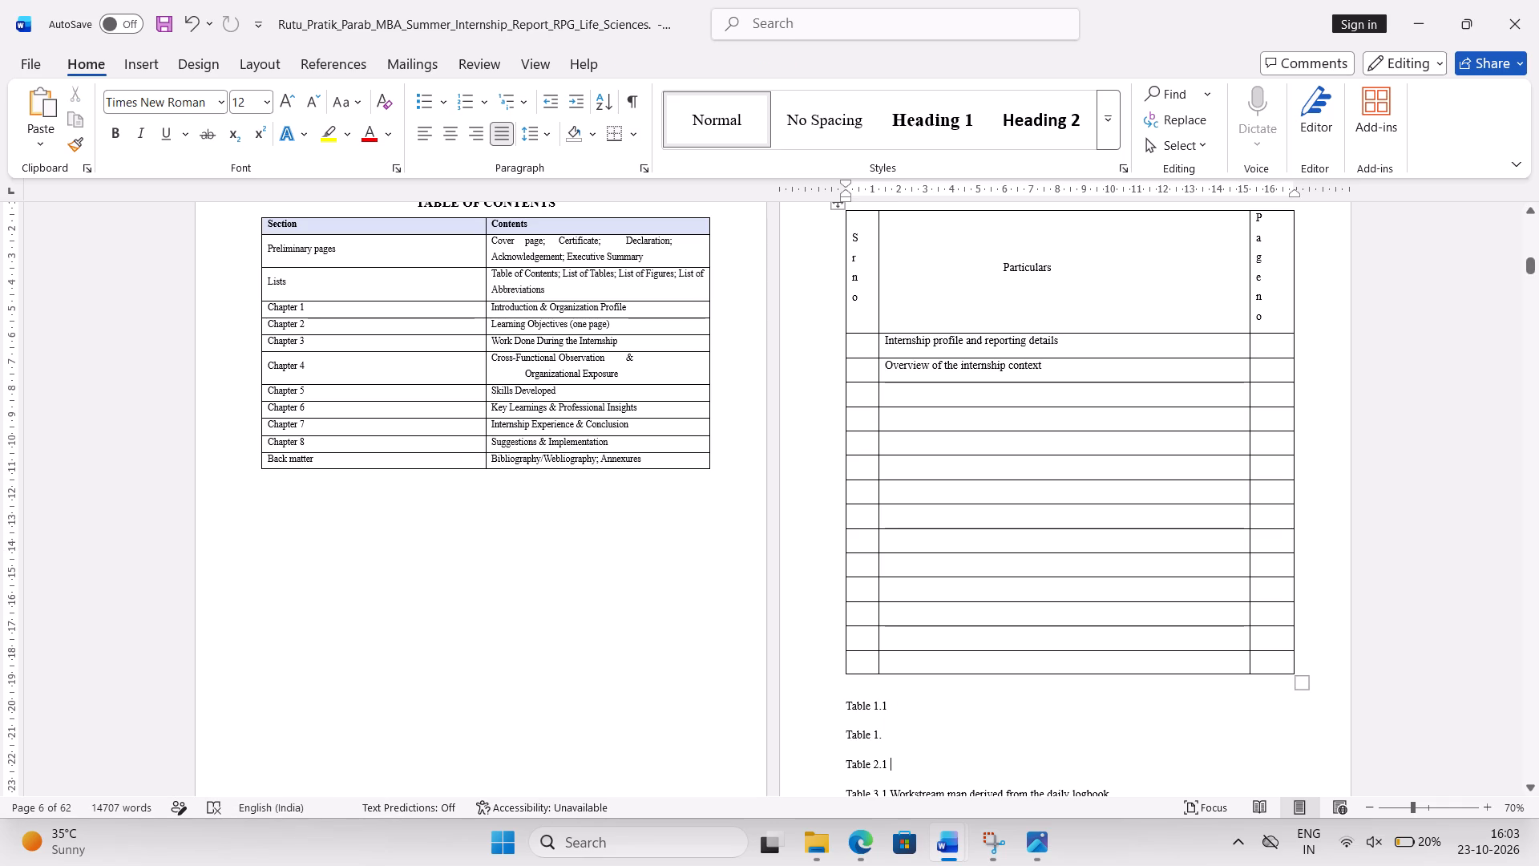
click(967, 391)
key(ctrl+v)
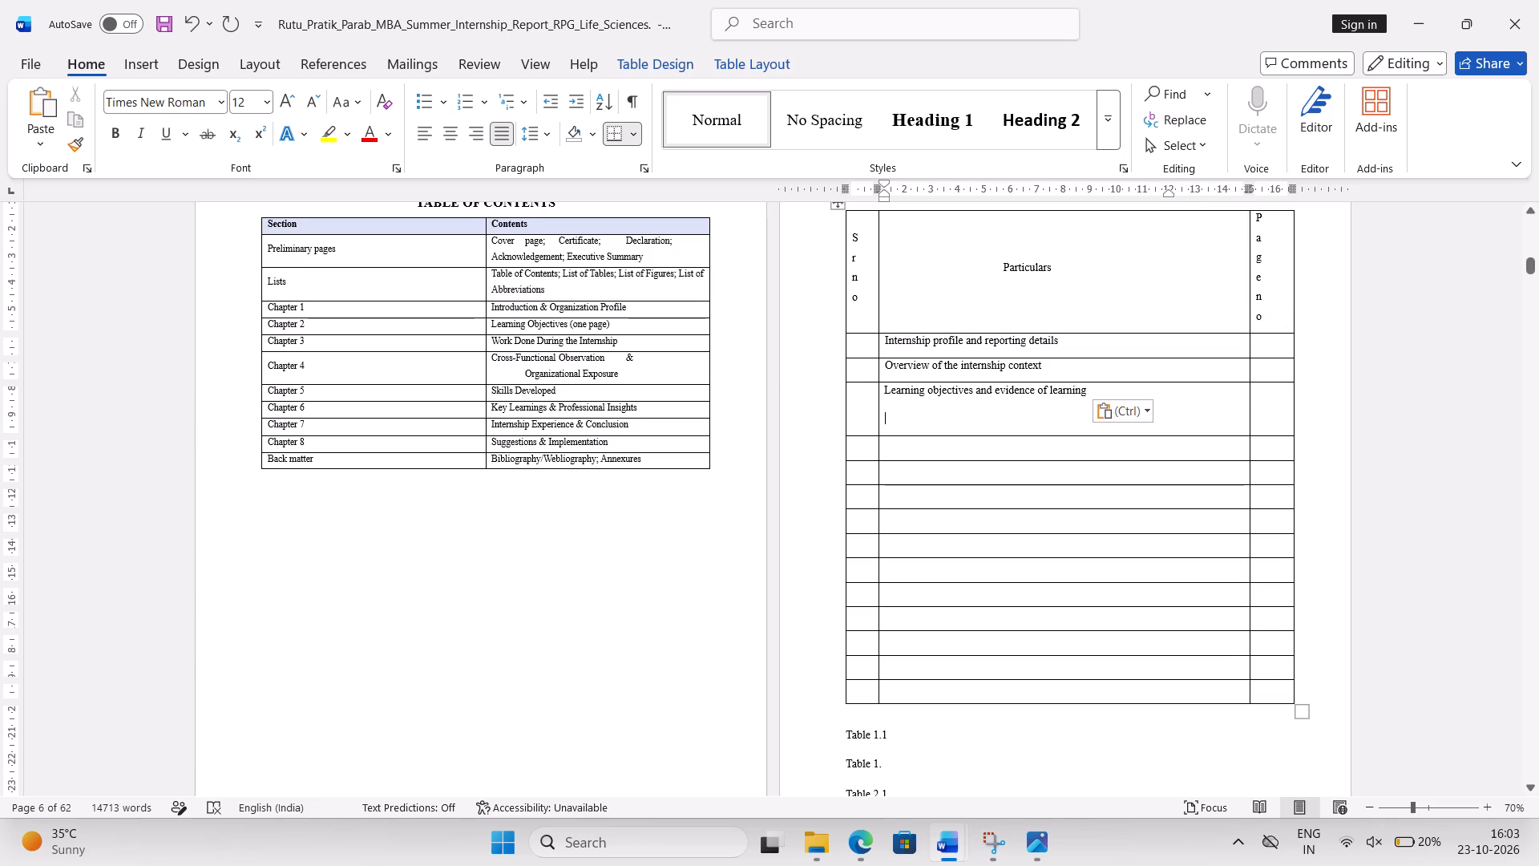
key(BackSpace)
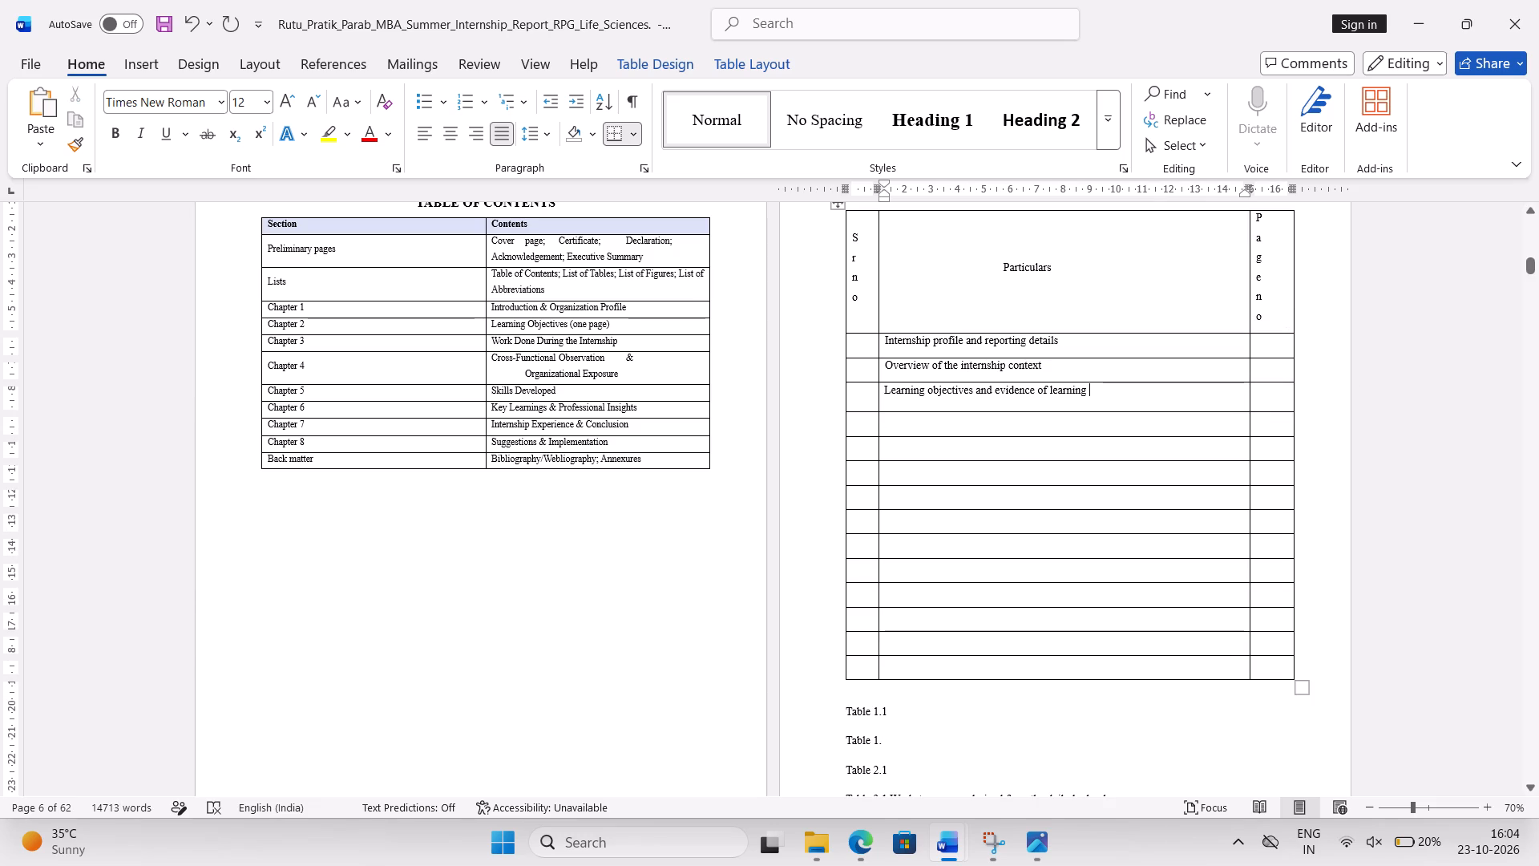
Enter 1.1 as the Sr no for the "Internship profile and reporting details" row.
drag(840, 710, 877, 773)
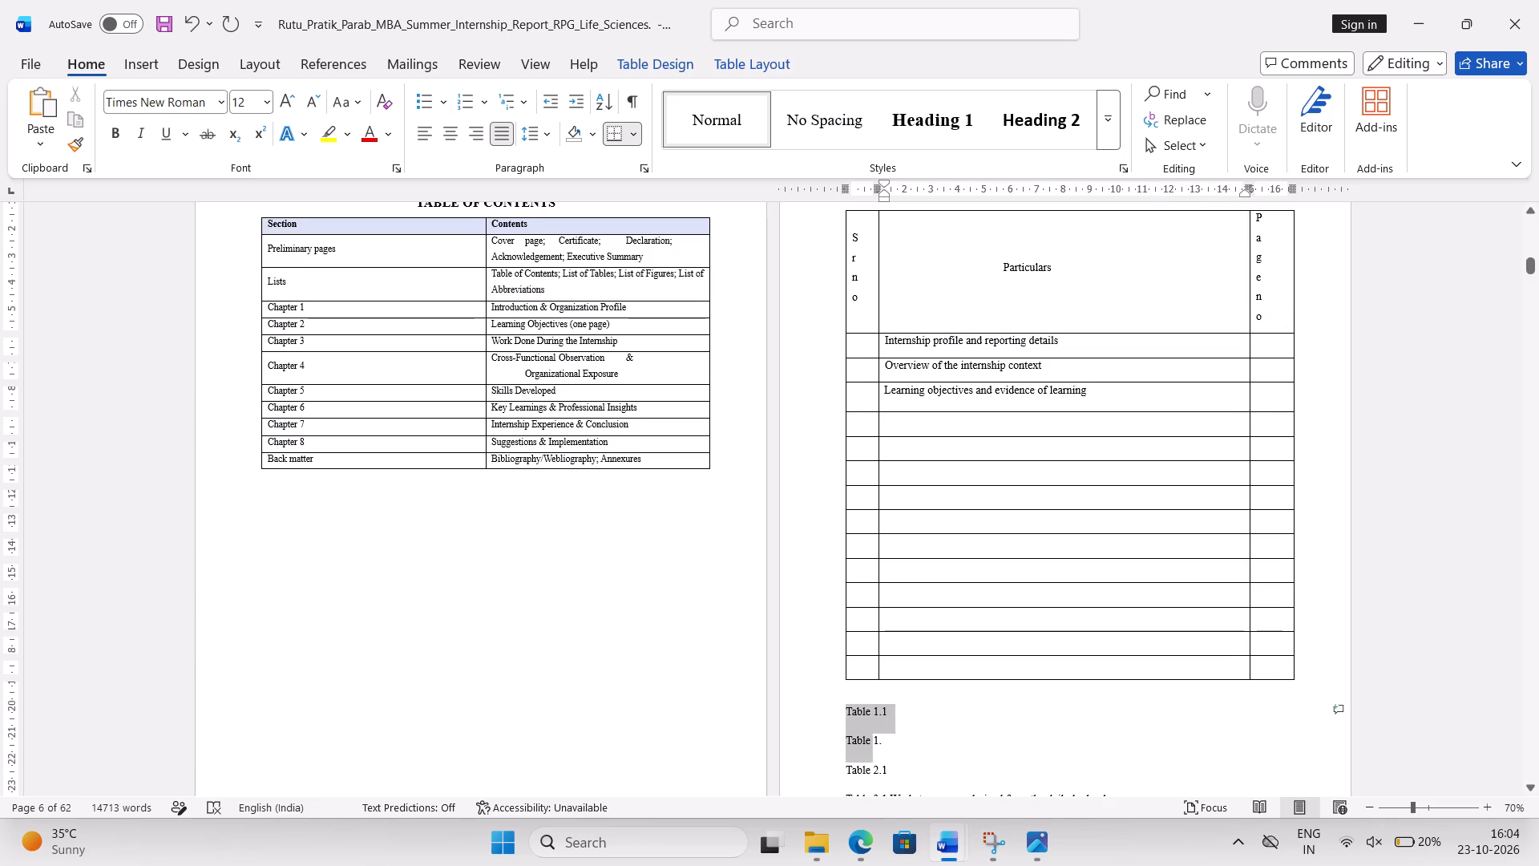
drag(877, 773, 889, 771)
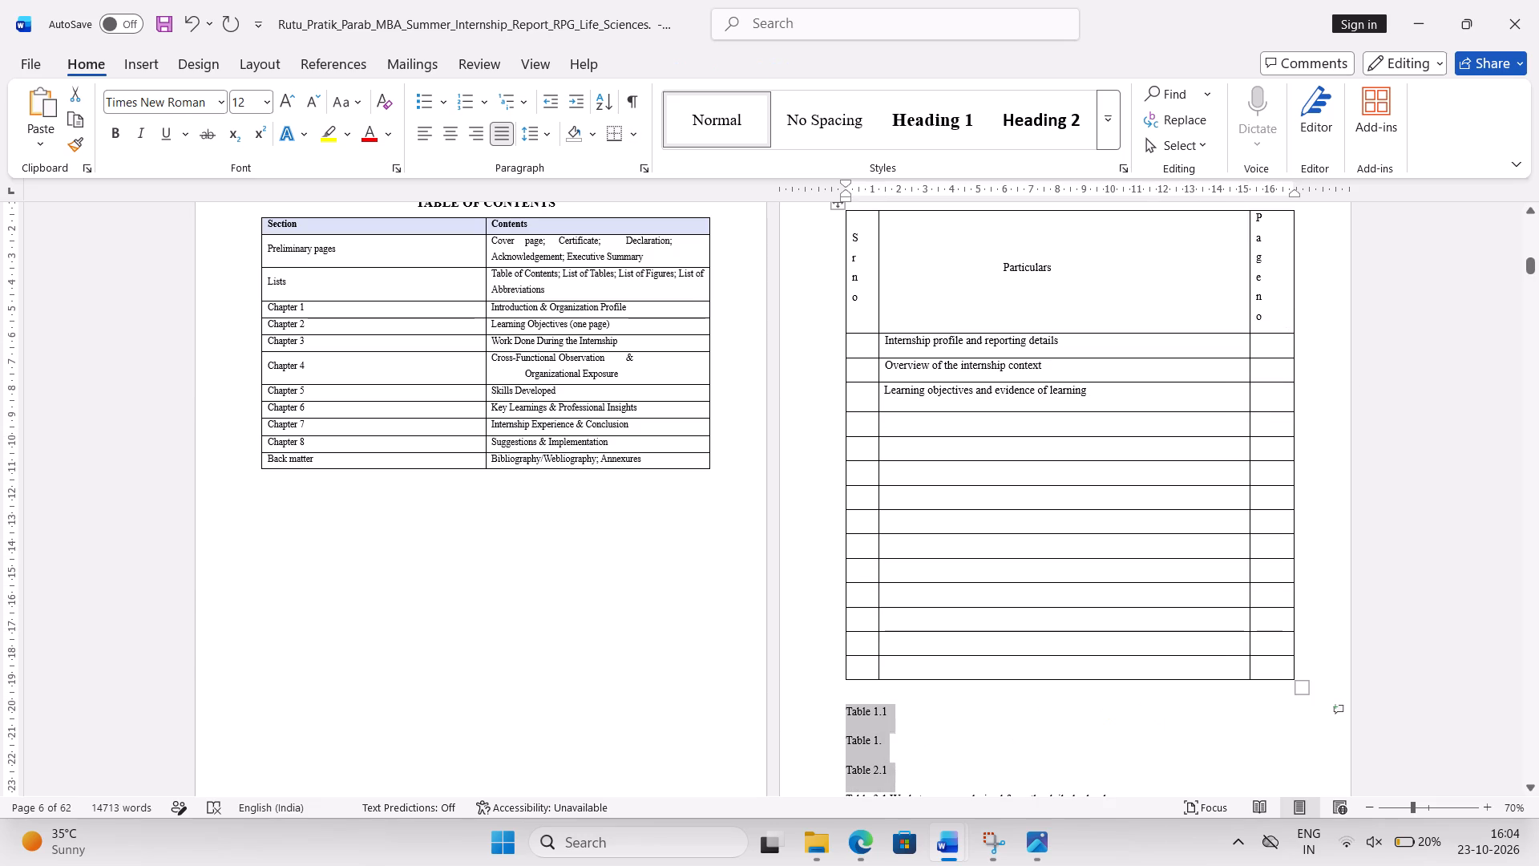
click(865, 351)
key(1)
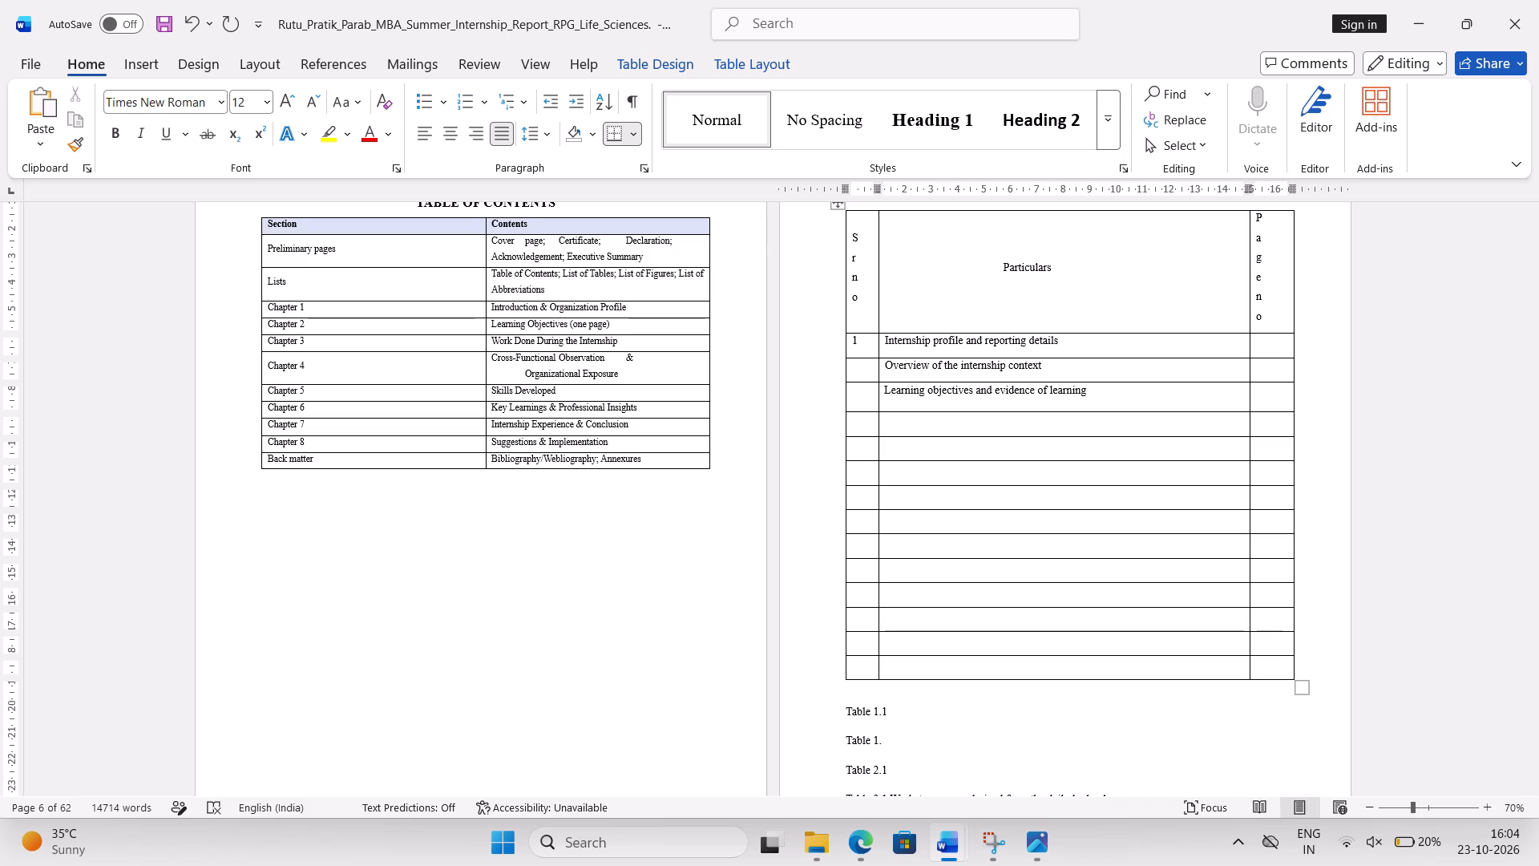
text(.1)
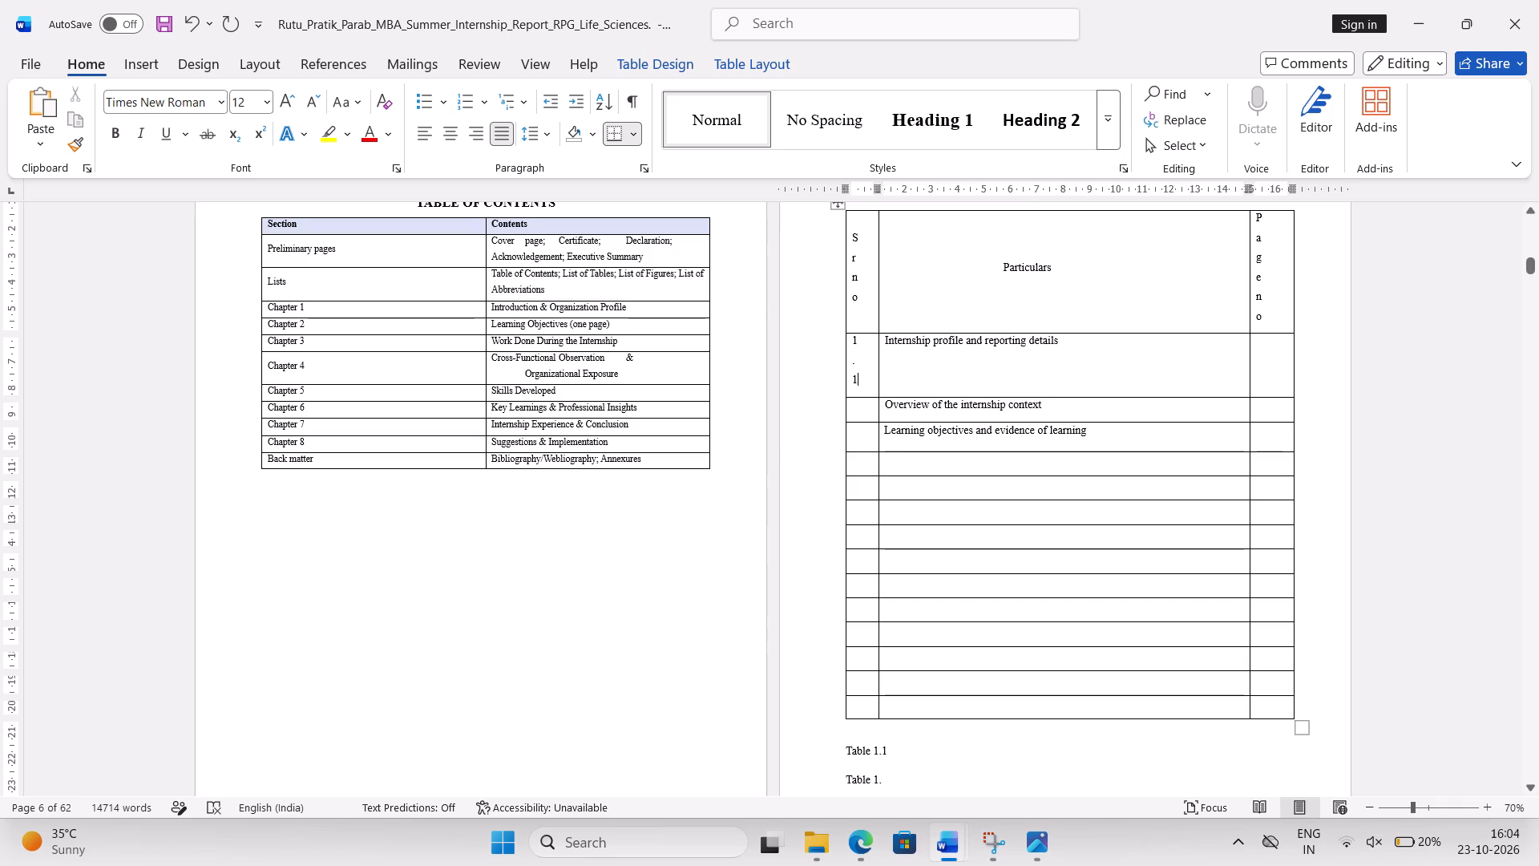
Widen the Sr no column of the List of Tables to about 4 cm by moving its border with Particulars.
drag(879, 223, 896, 226)
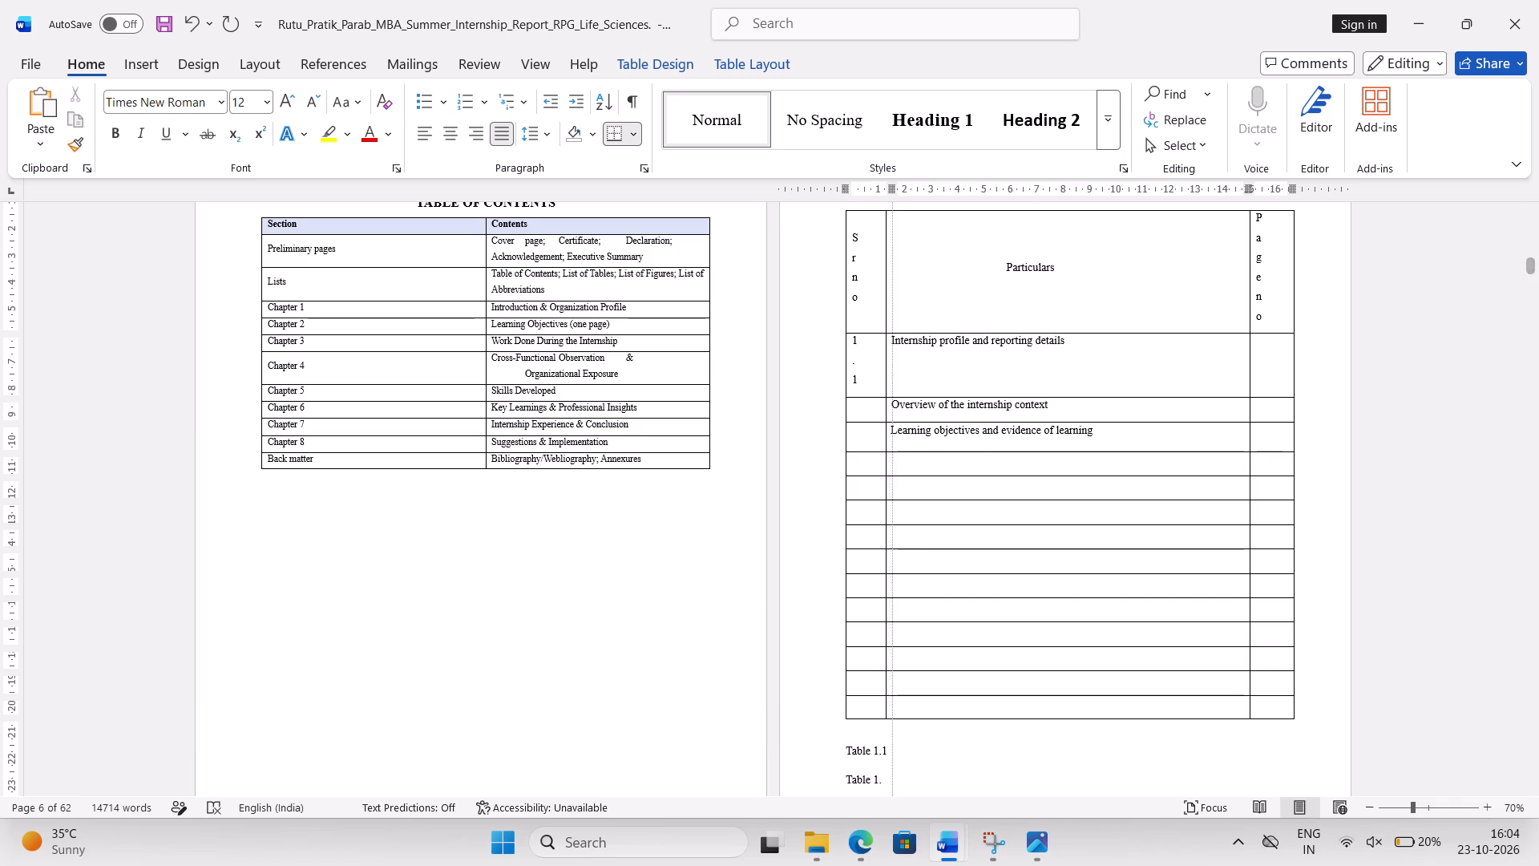
drag(896, 226, 931, 225)
drag(931, 225, 948, 228)
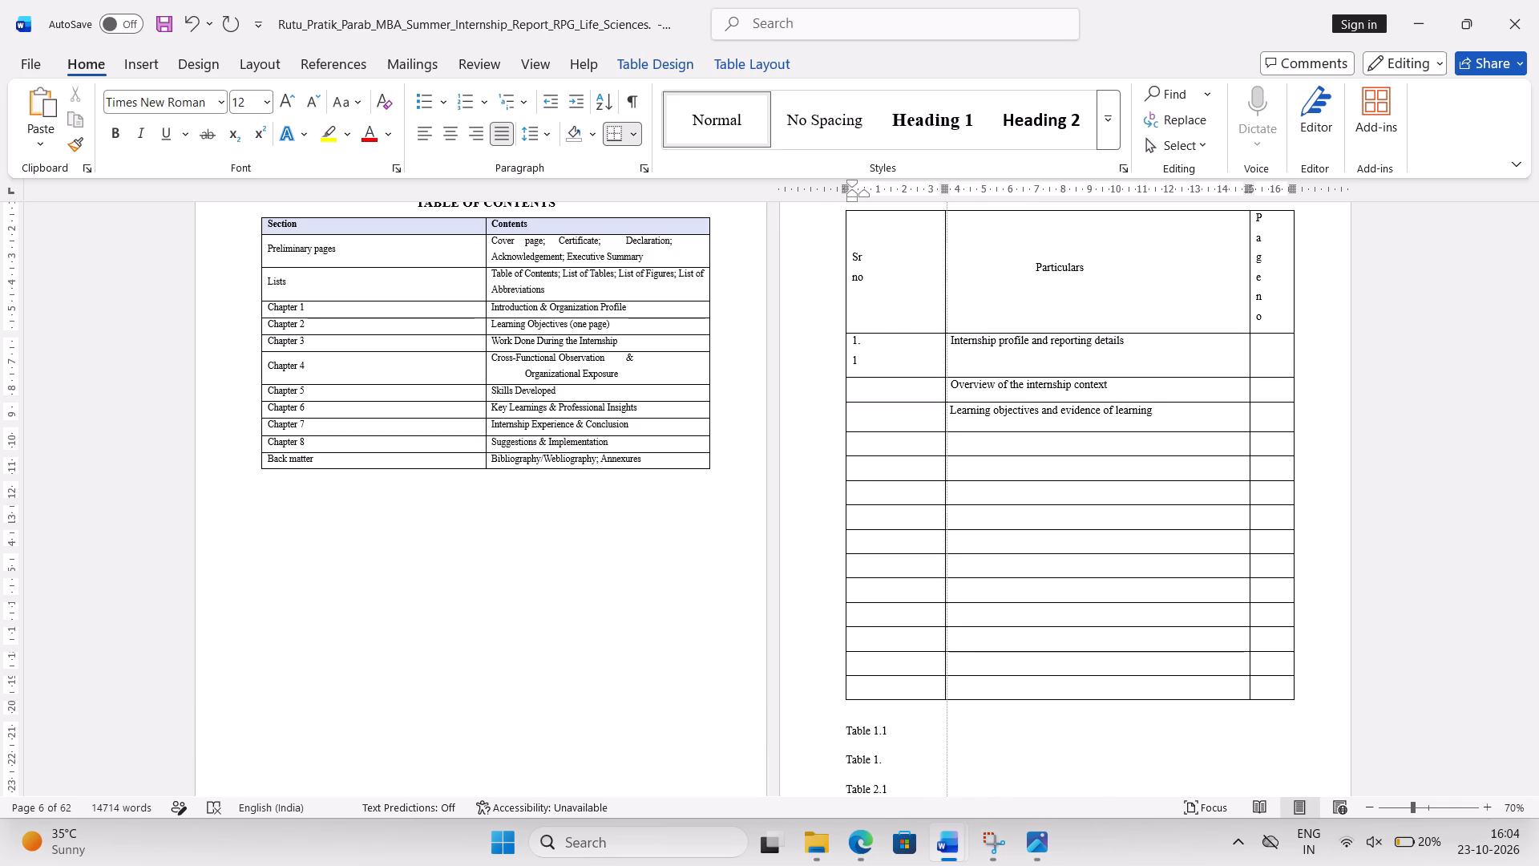
drag(948, 228, 951, 228)
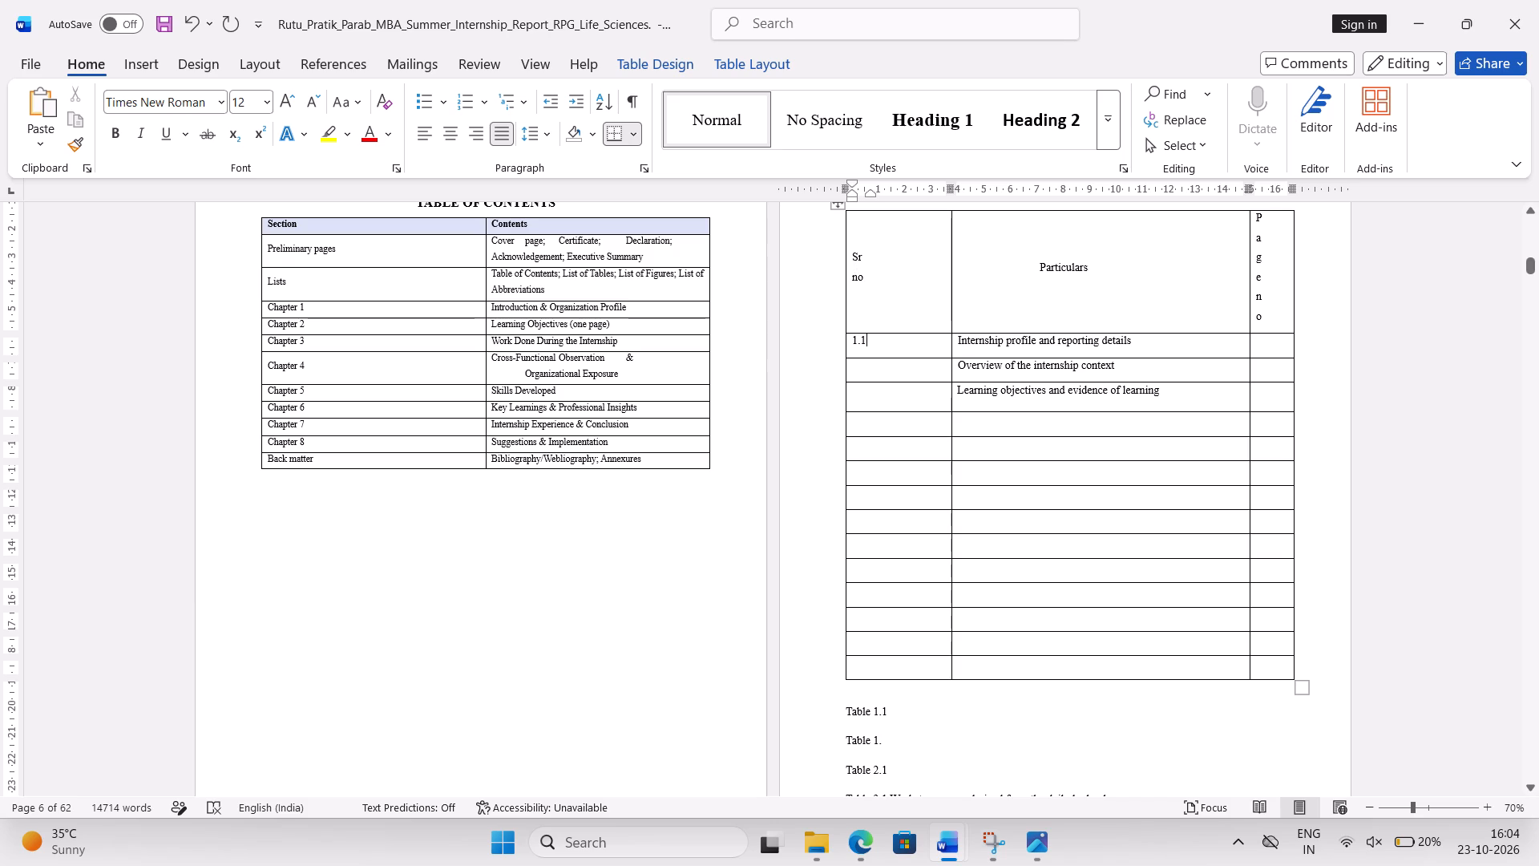
Widen the Page no column by moving its border into Particulars so that "Page" fits on one line.
click(1250, 329)
drag(1249, 327, 1188, 331)
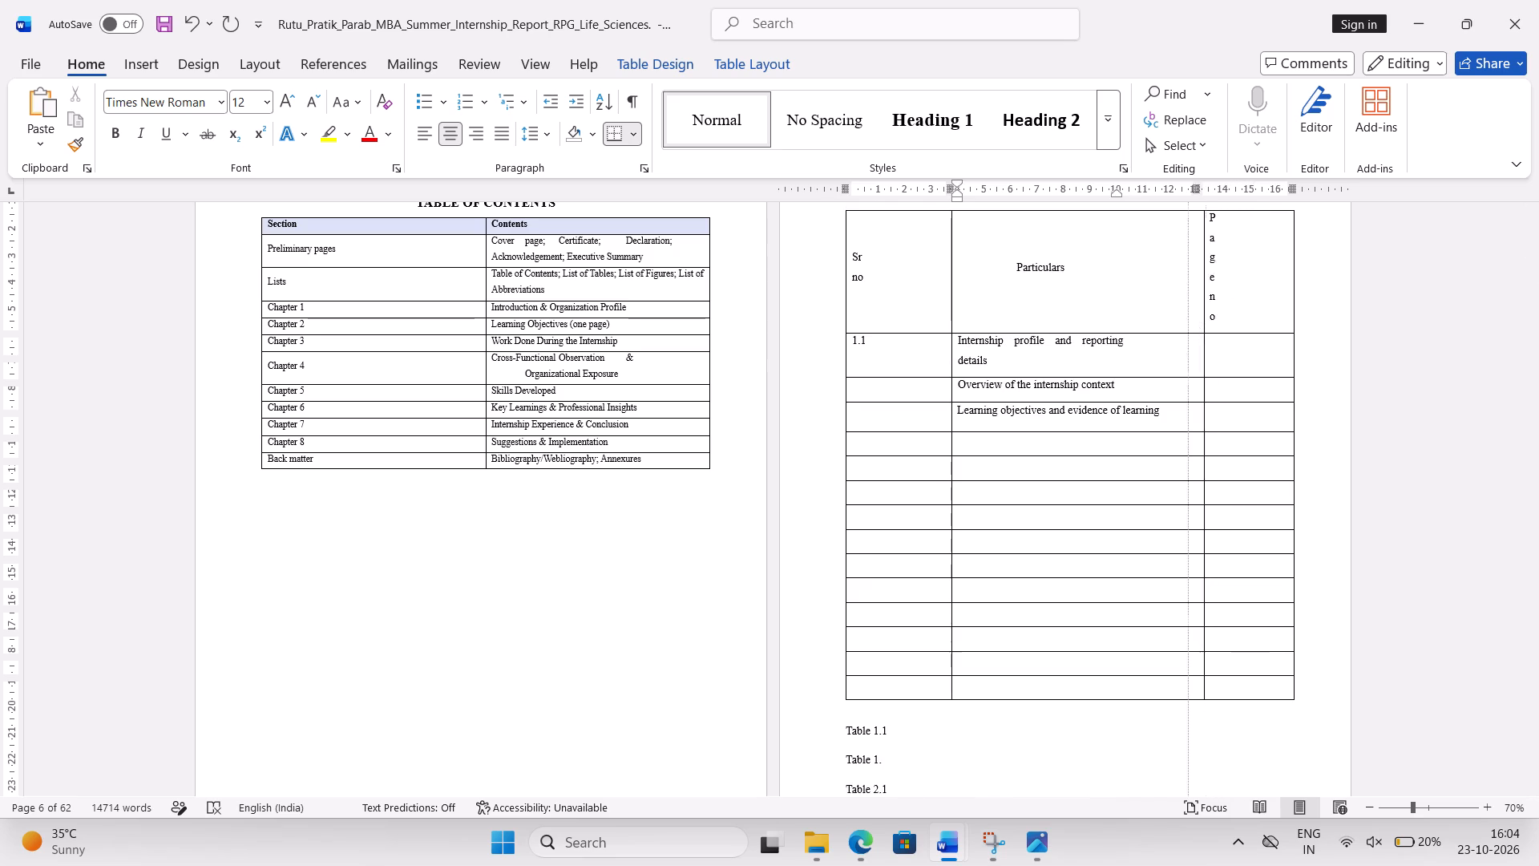
drag(1188, 331, 1179, 332)
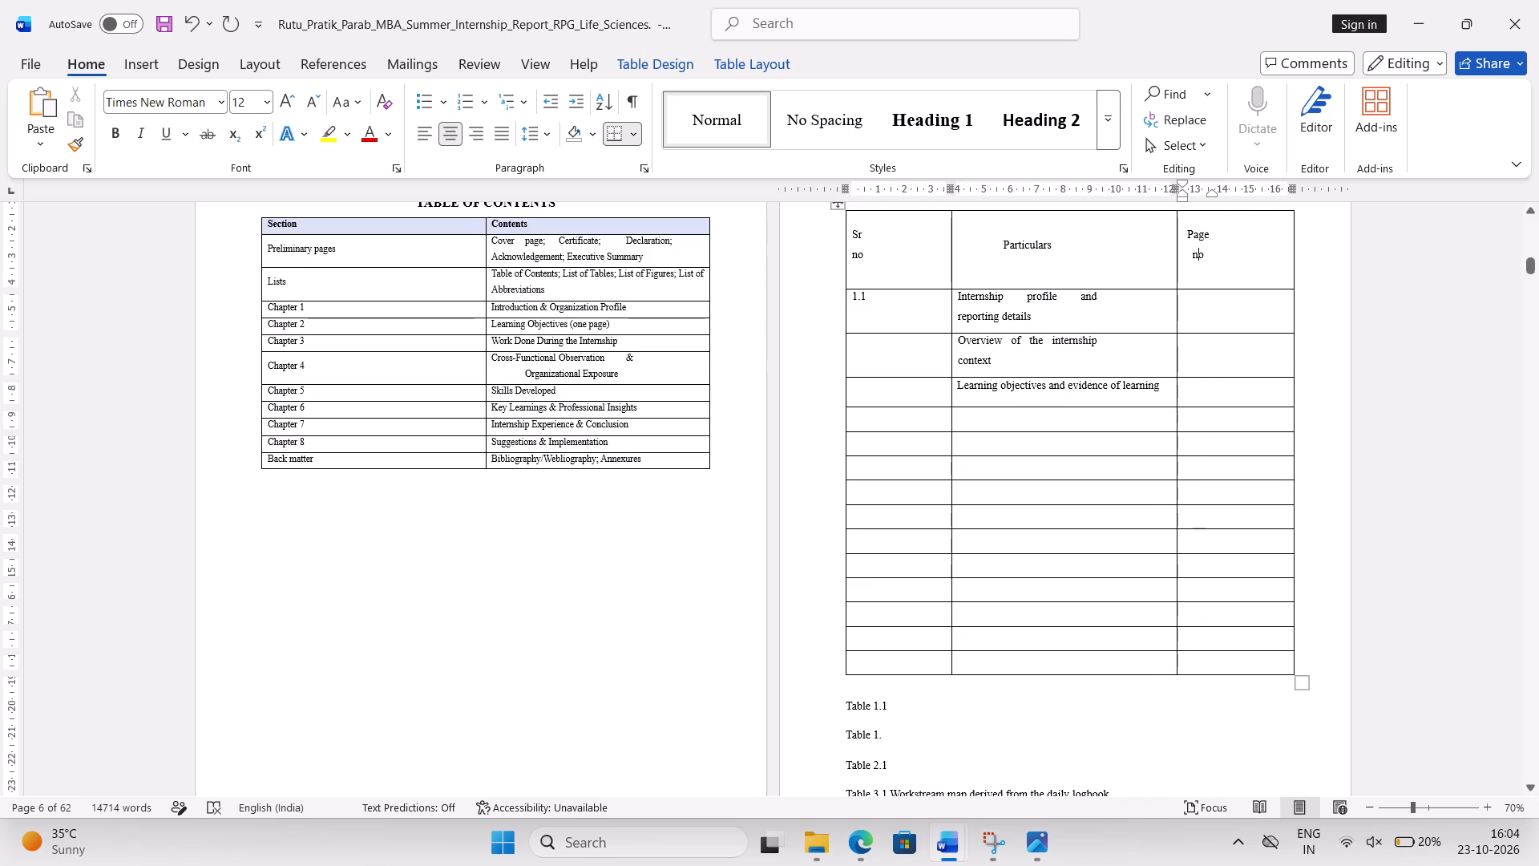
Centre the contents of the whole Sr no column horizontally and vertically in their cells.
triple_click(870, 271)
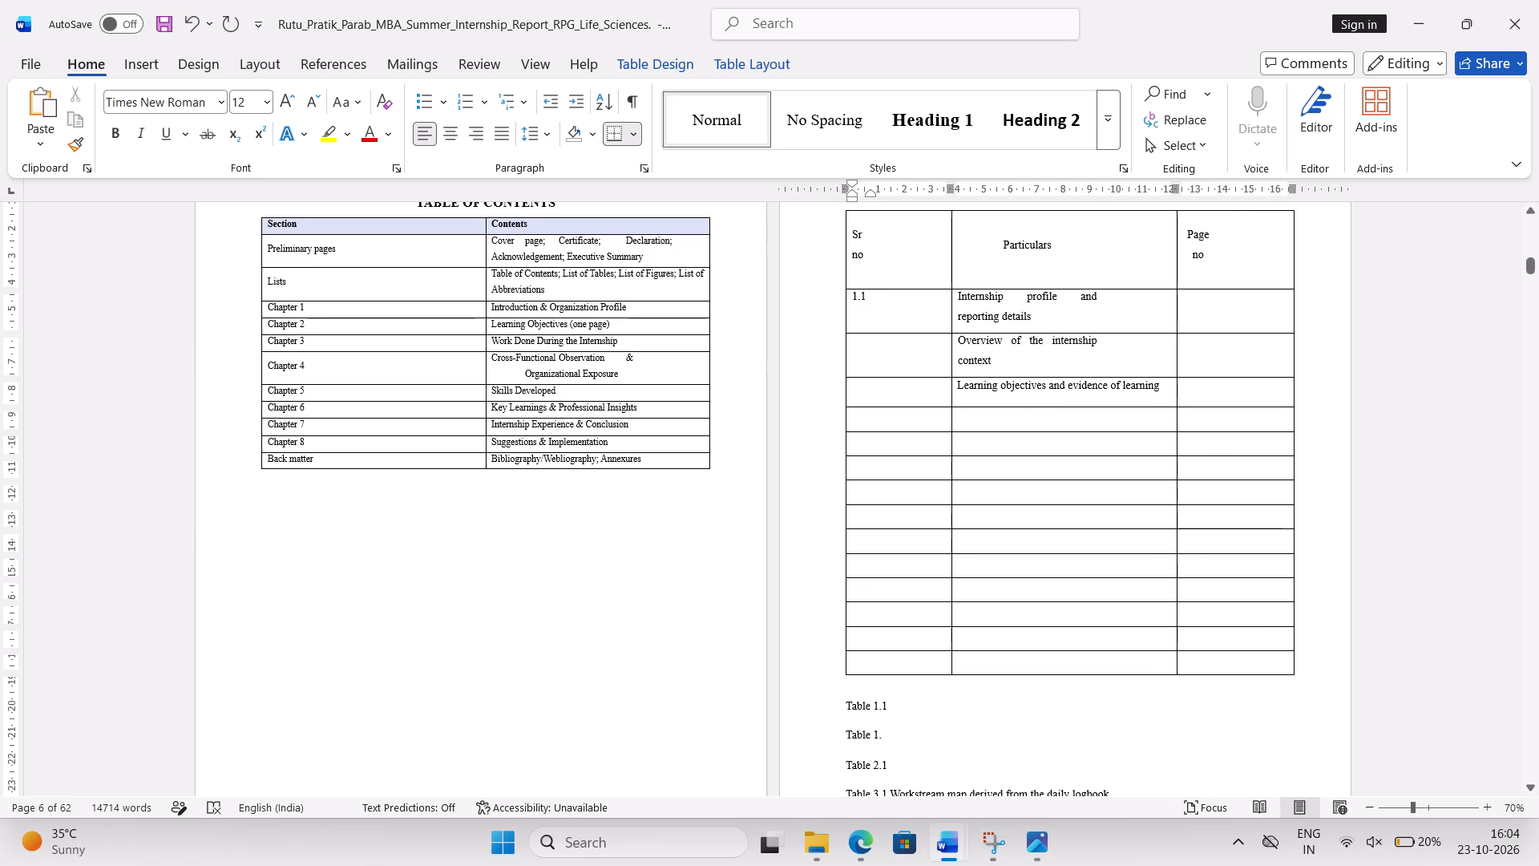
click(870, 271)
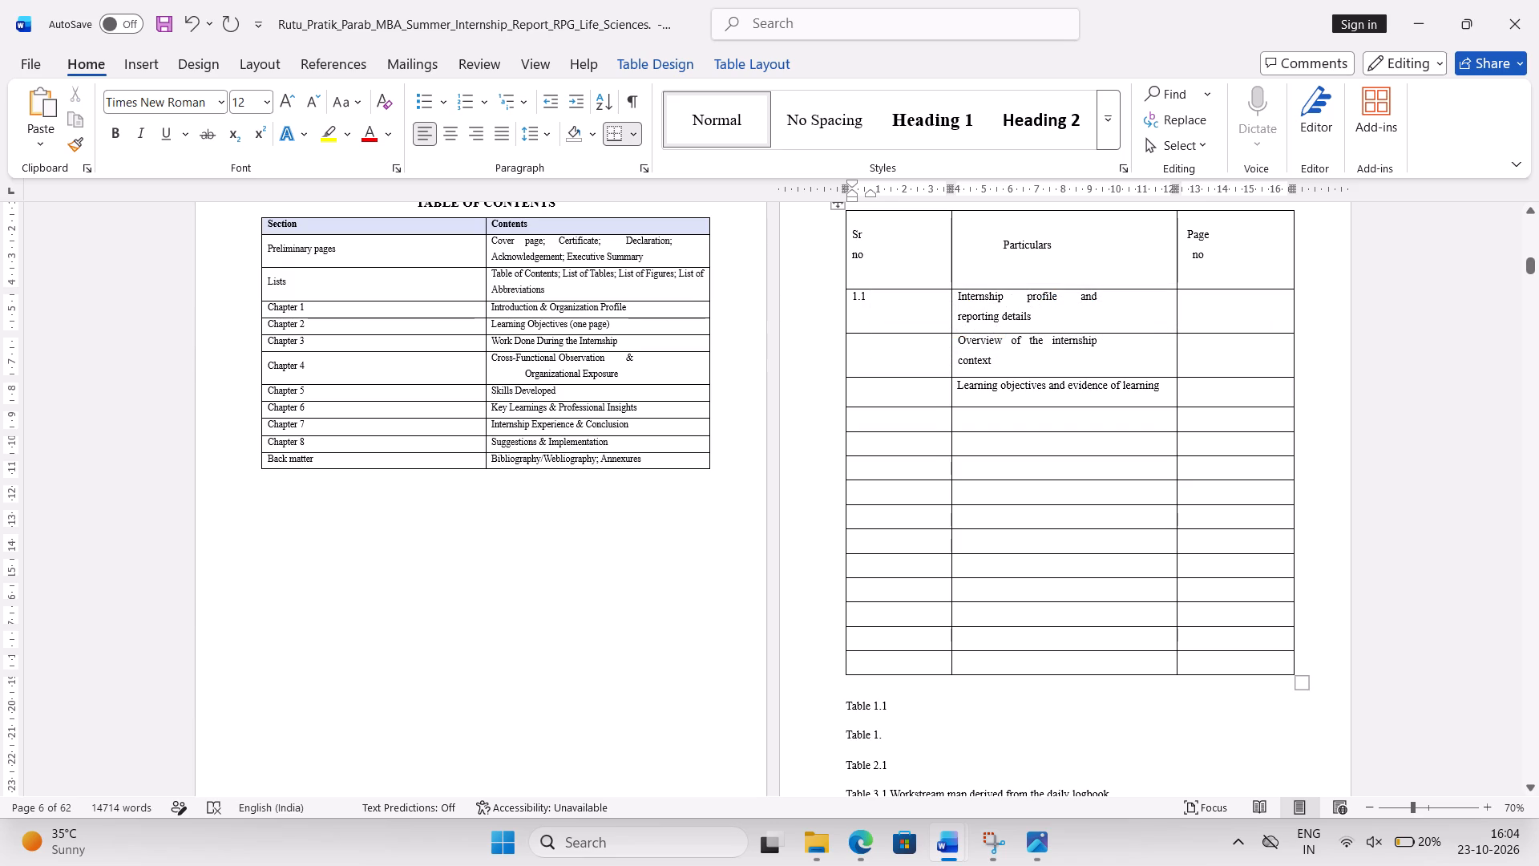
click(890, 214)
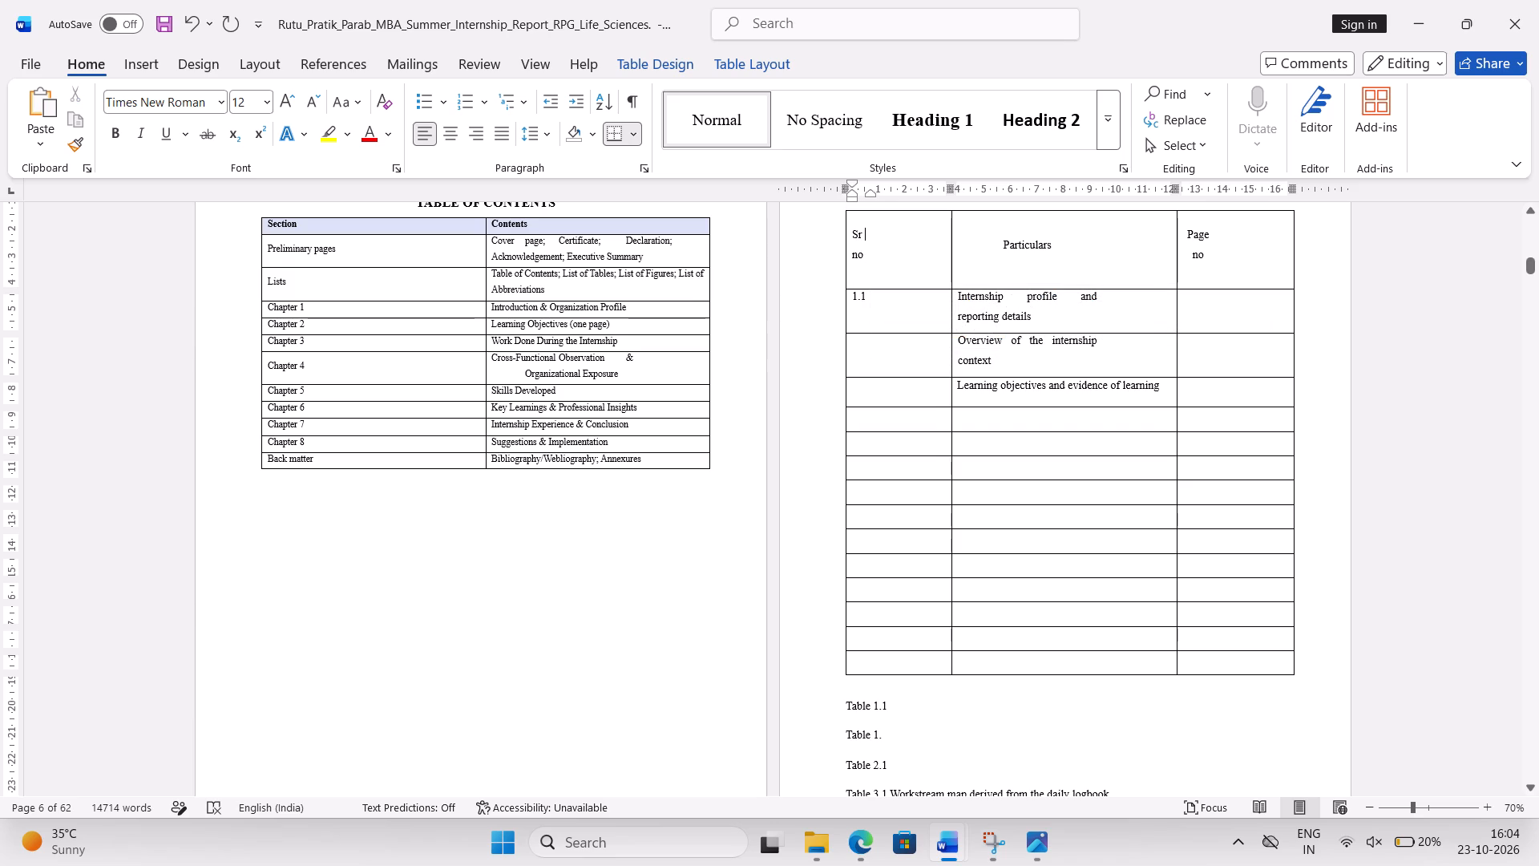
click(891, 211)
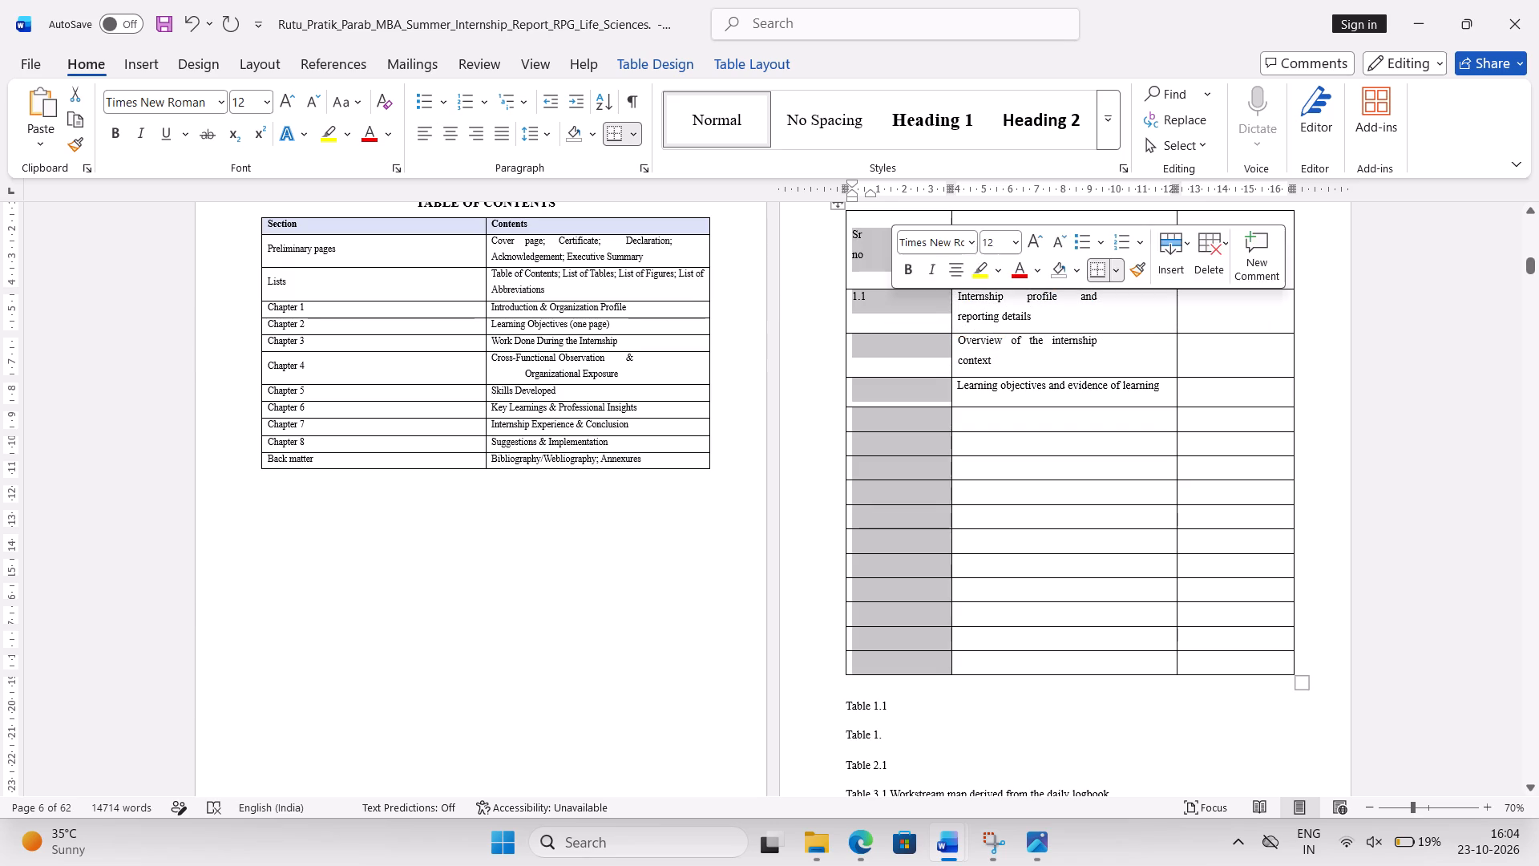
click(787, 64)
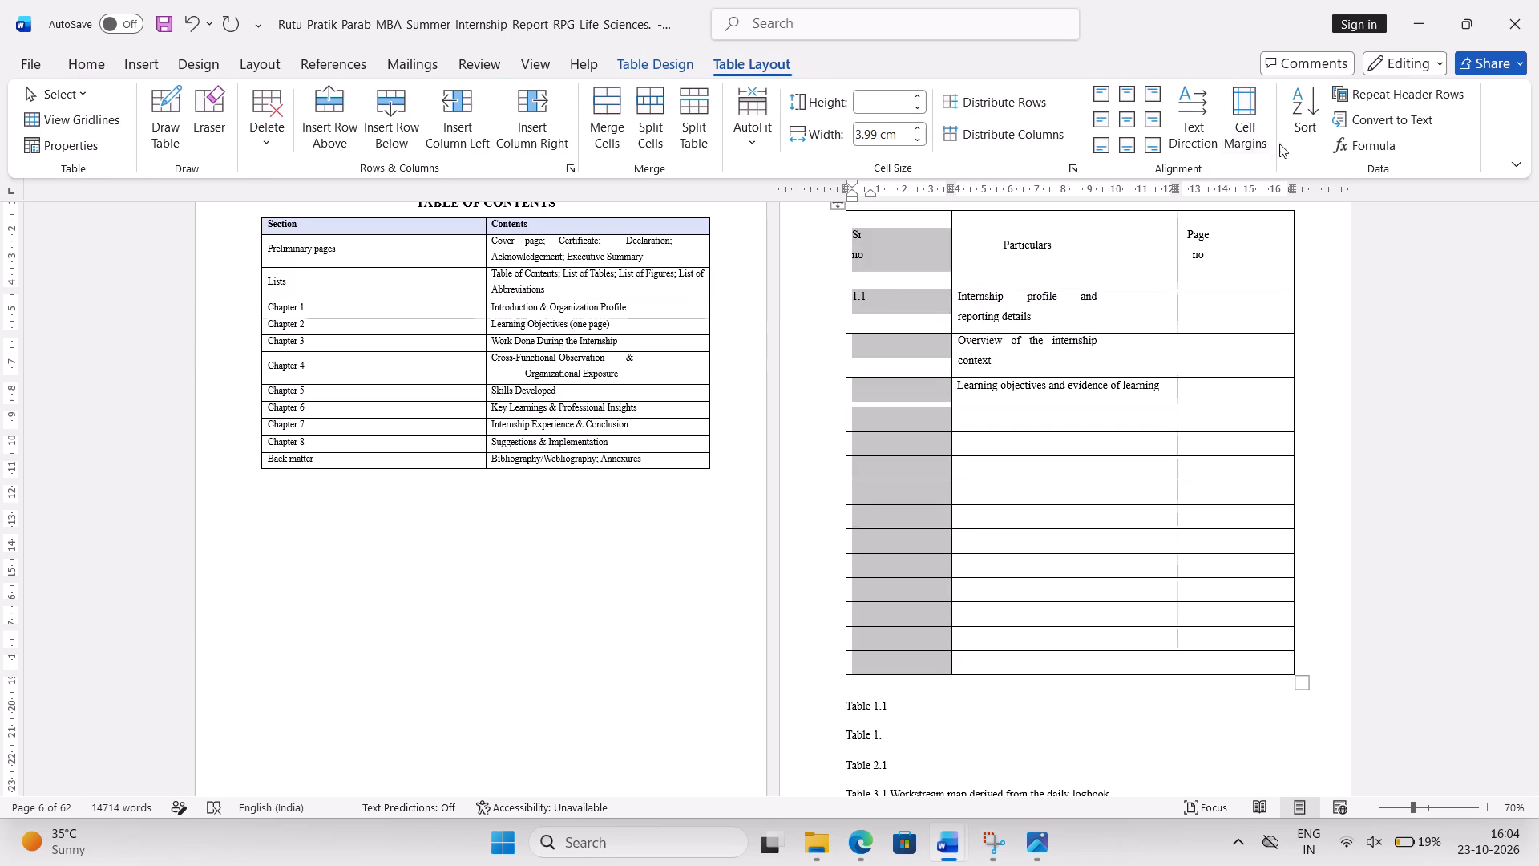
click(1126, 115)
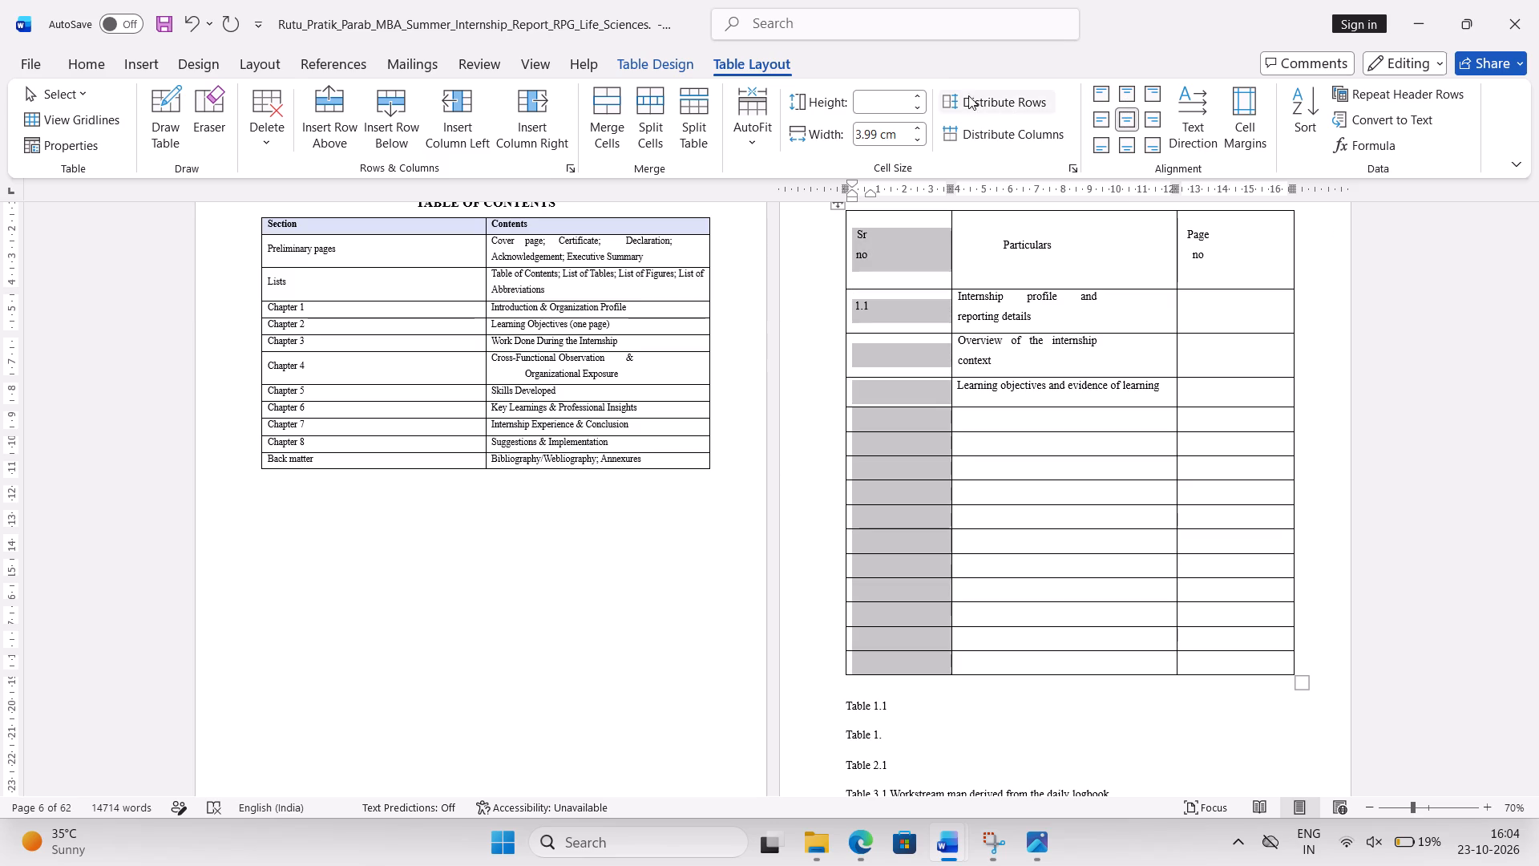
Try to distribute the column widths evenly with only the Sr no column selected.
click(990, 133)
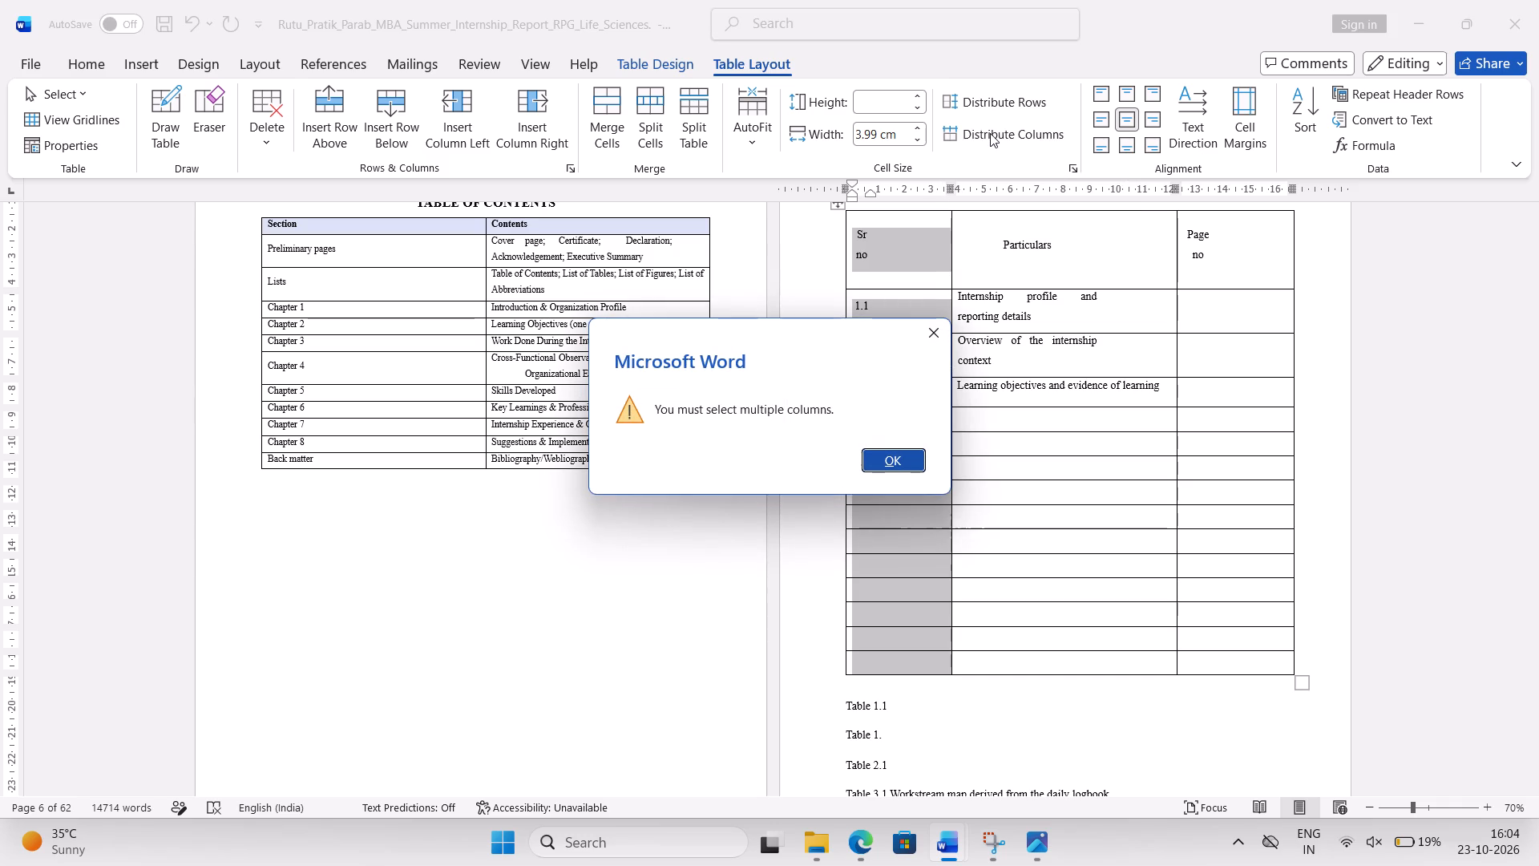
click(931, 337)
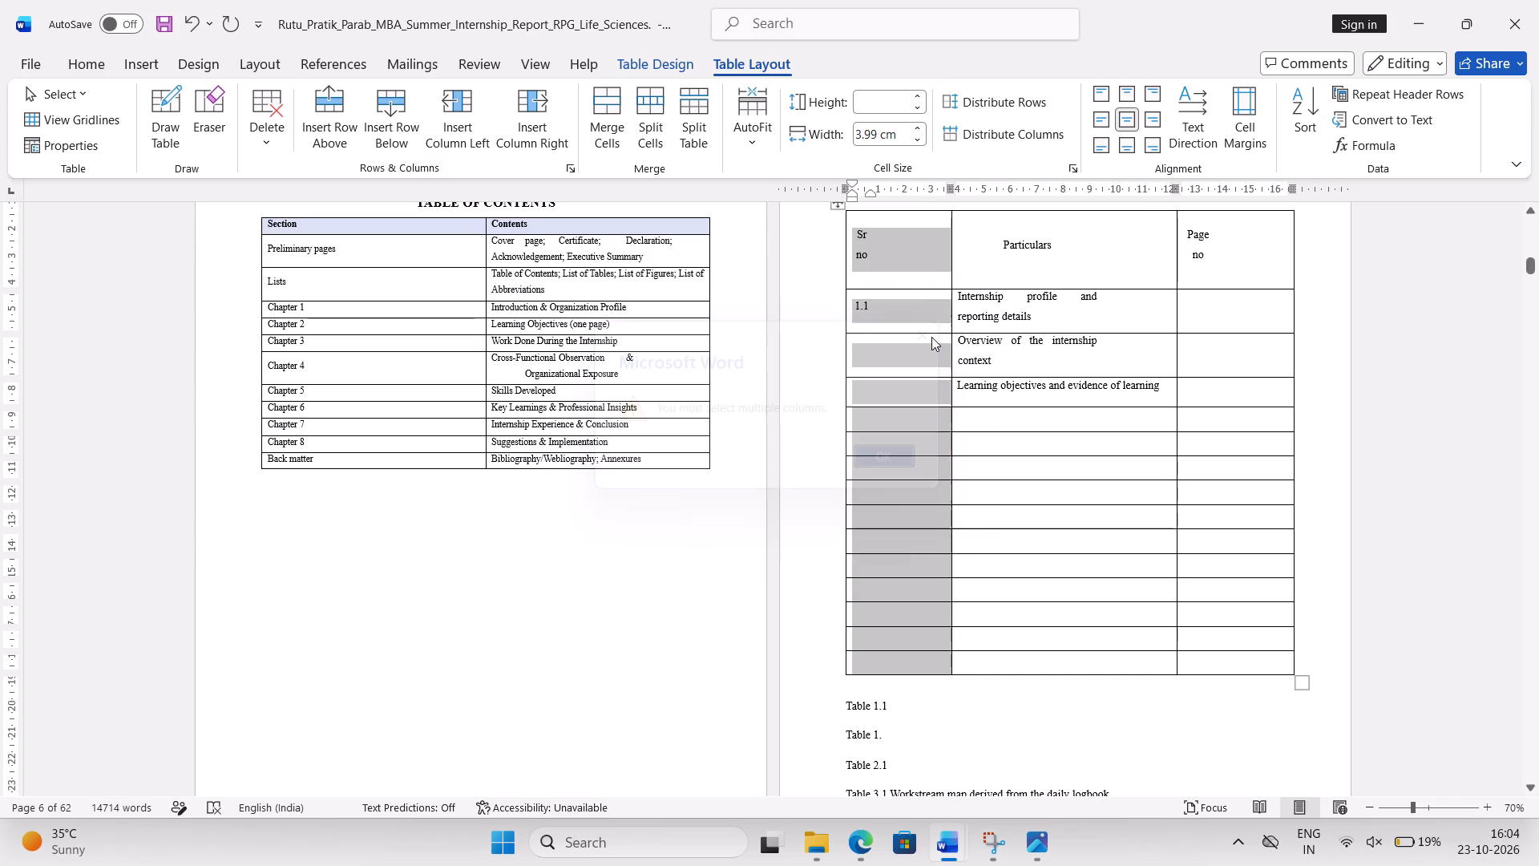
Set the width of the Sr no column in the List of Tables to 3.8 cm.
click(926, 120)
triple_click(917, 139)
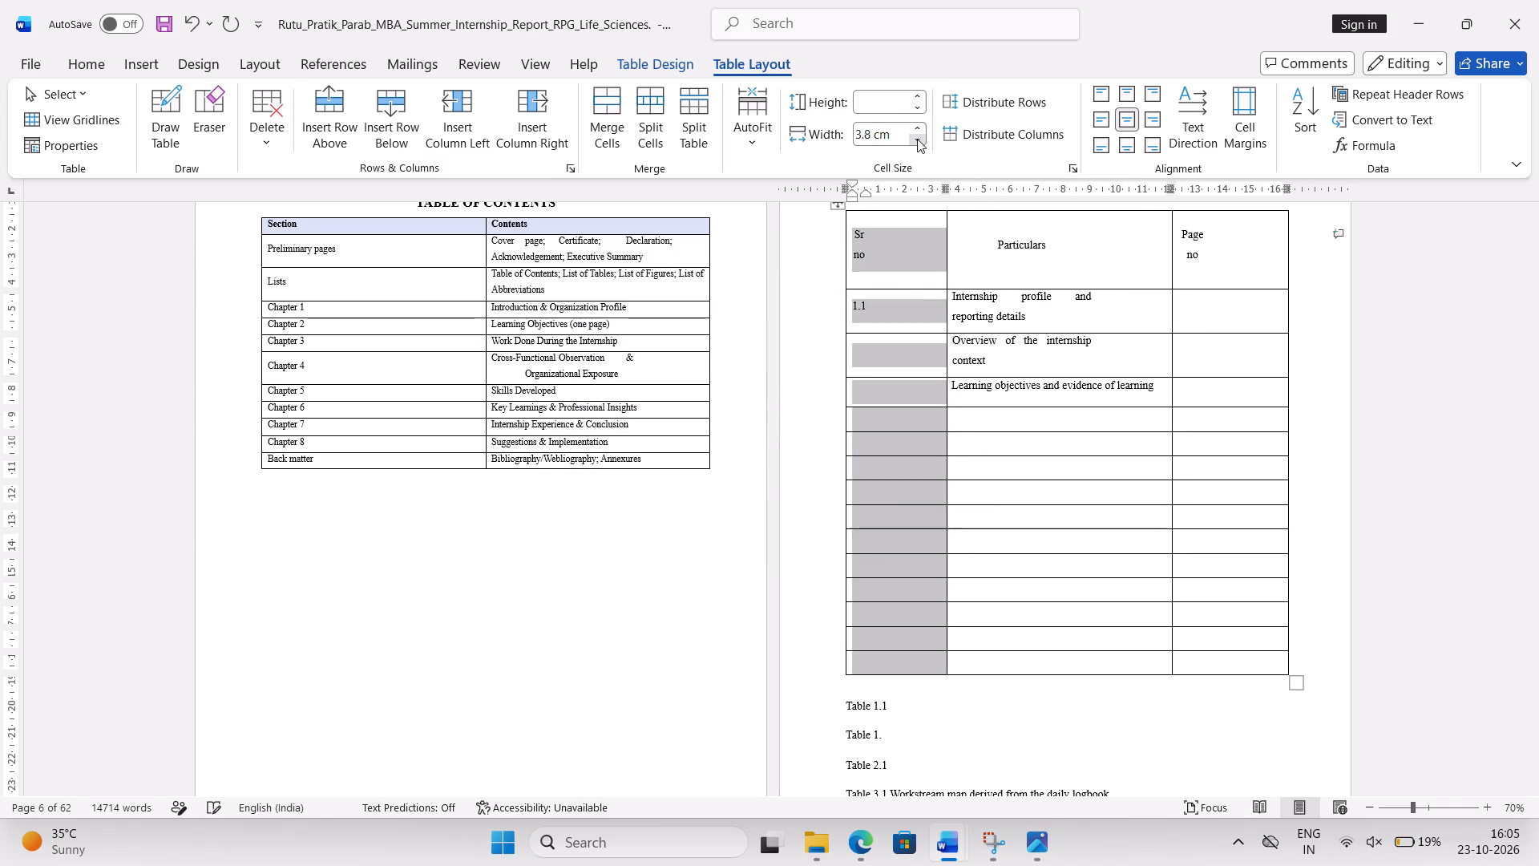
triple_click(917, 139)
double_click(917, 139)
triple_click(917, 127)
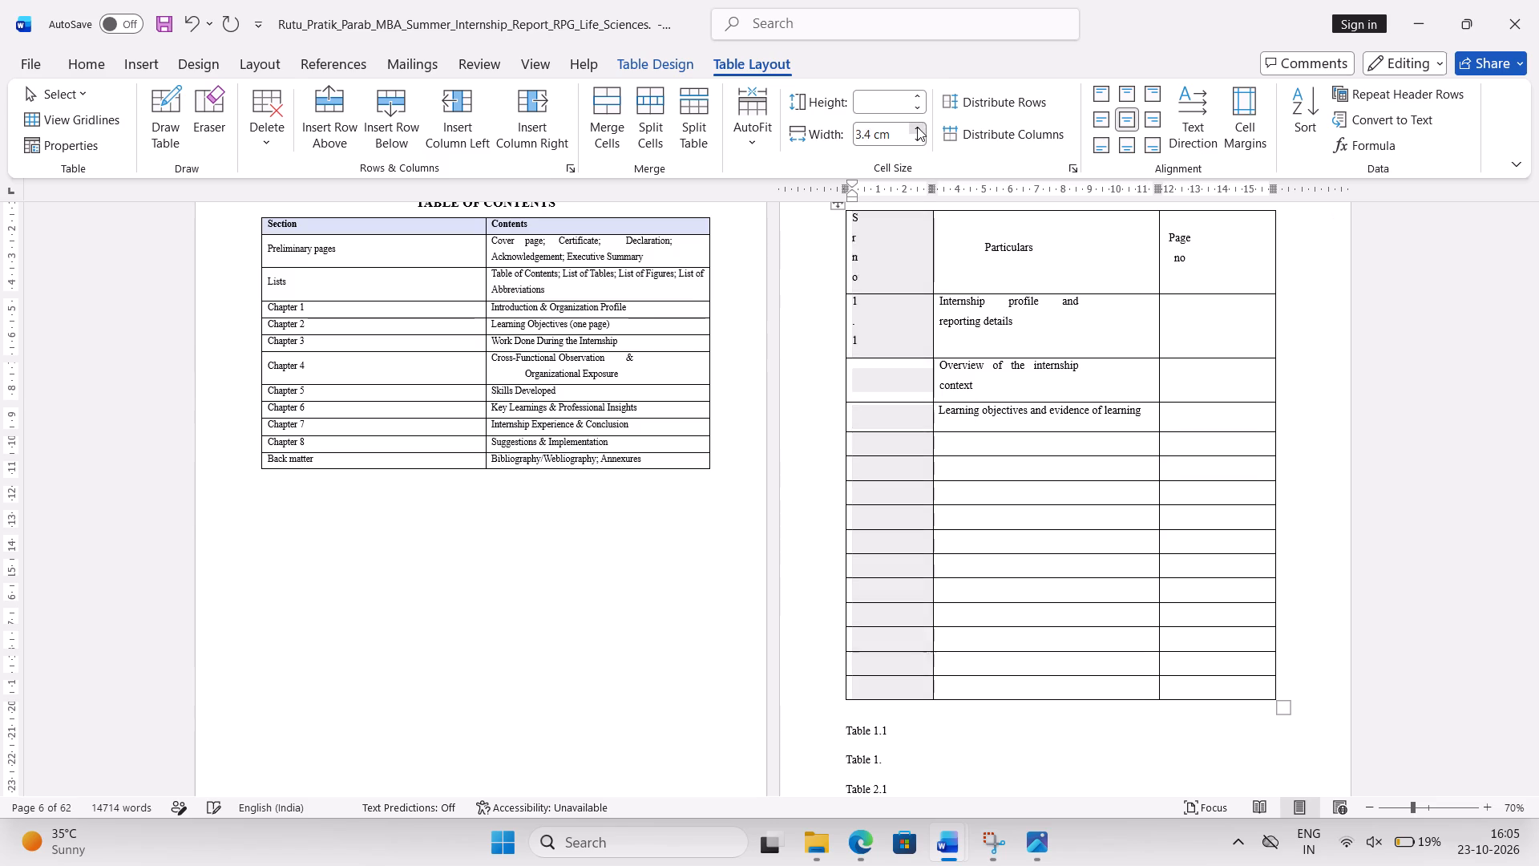
triple_click(917, 127)
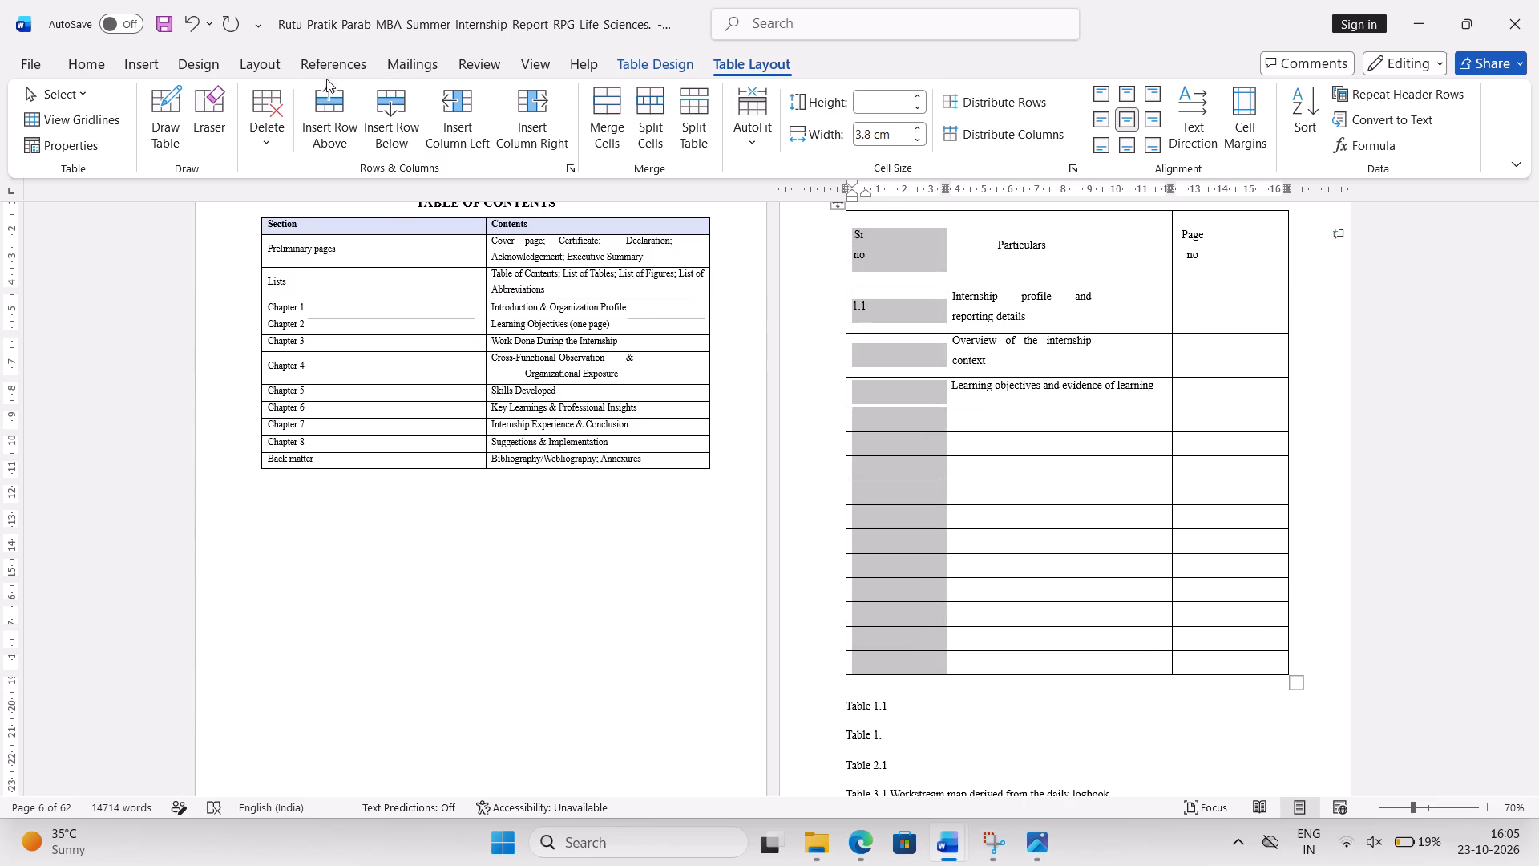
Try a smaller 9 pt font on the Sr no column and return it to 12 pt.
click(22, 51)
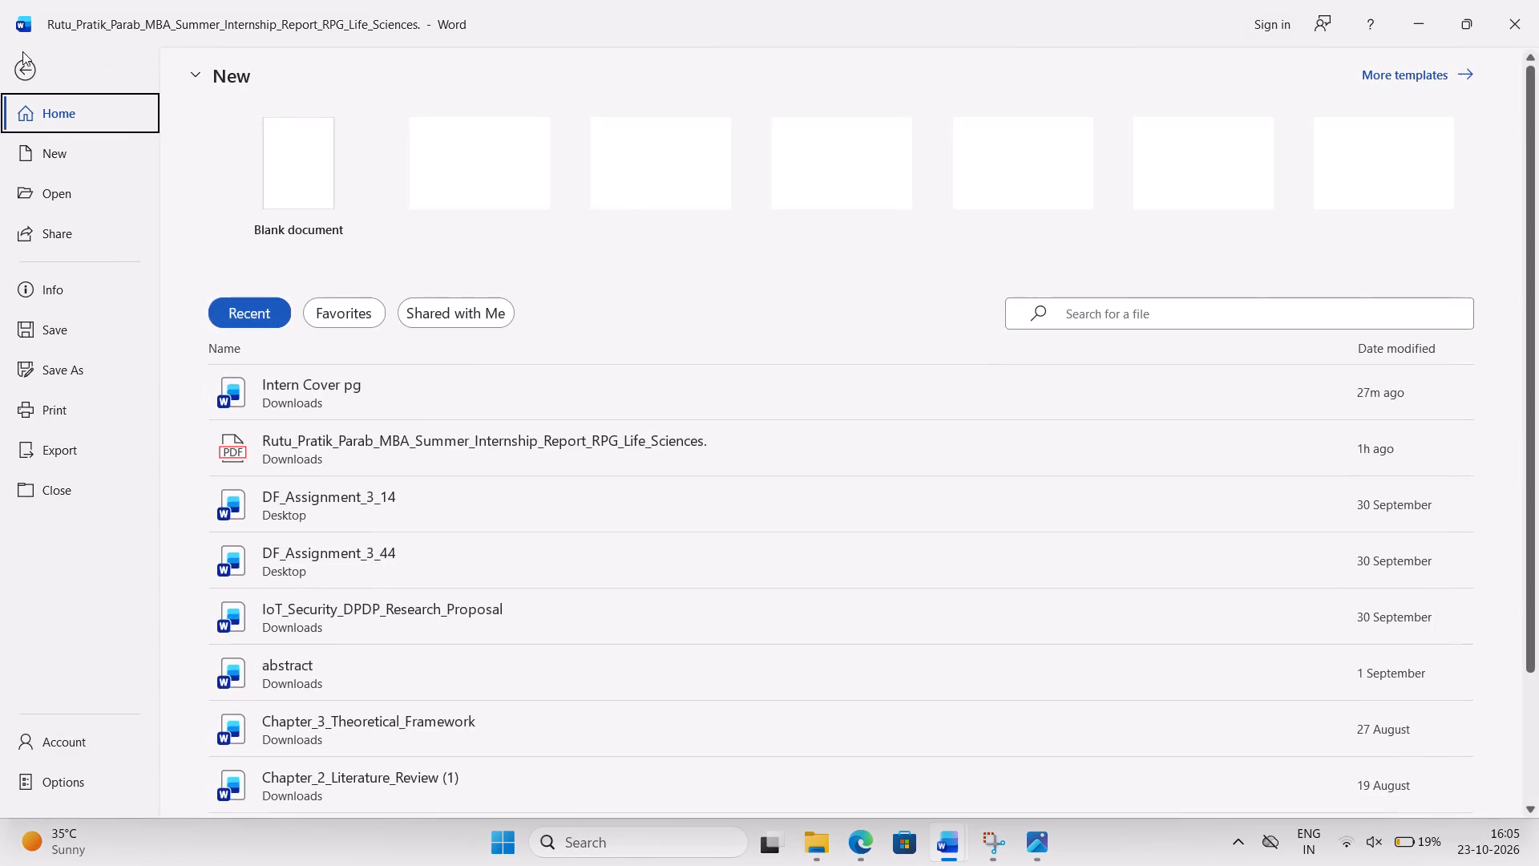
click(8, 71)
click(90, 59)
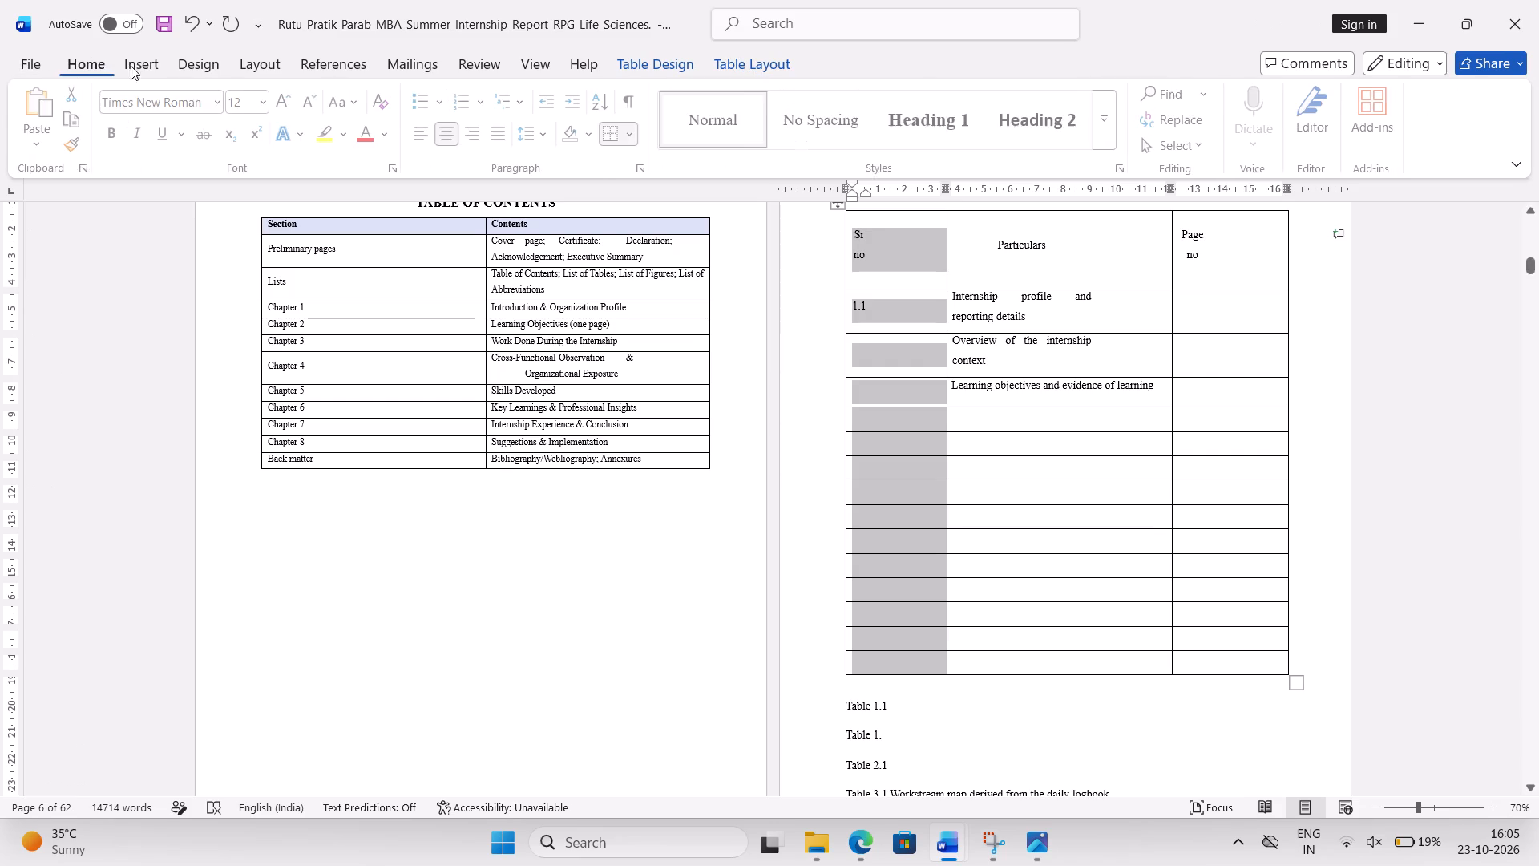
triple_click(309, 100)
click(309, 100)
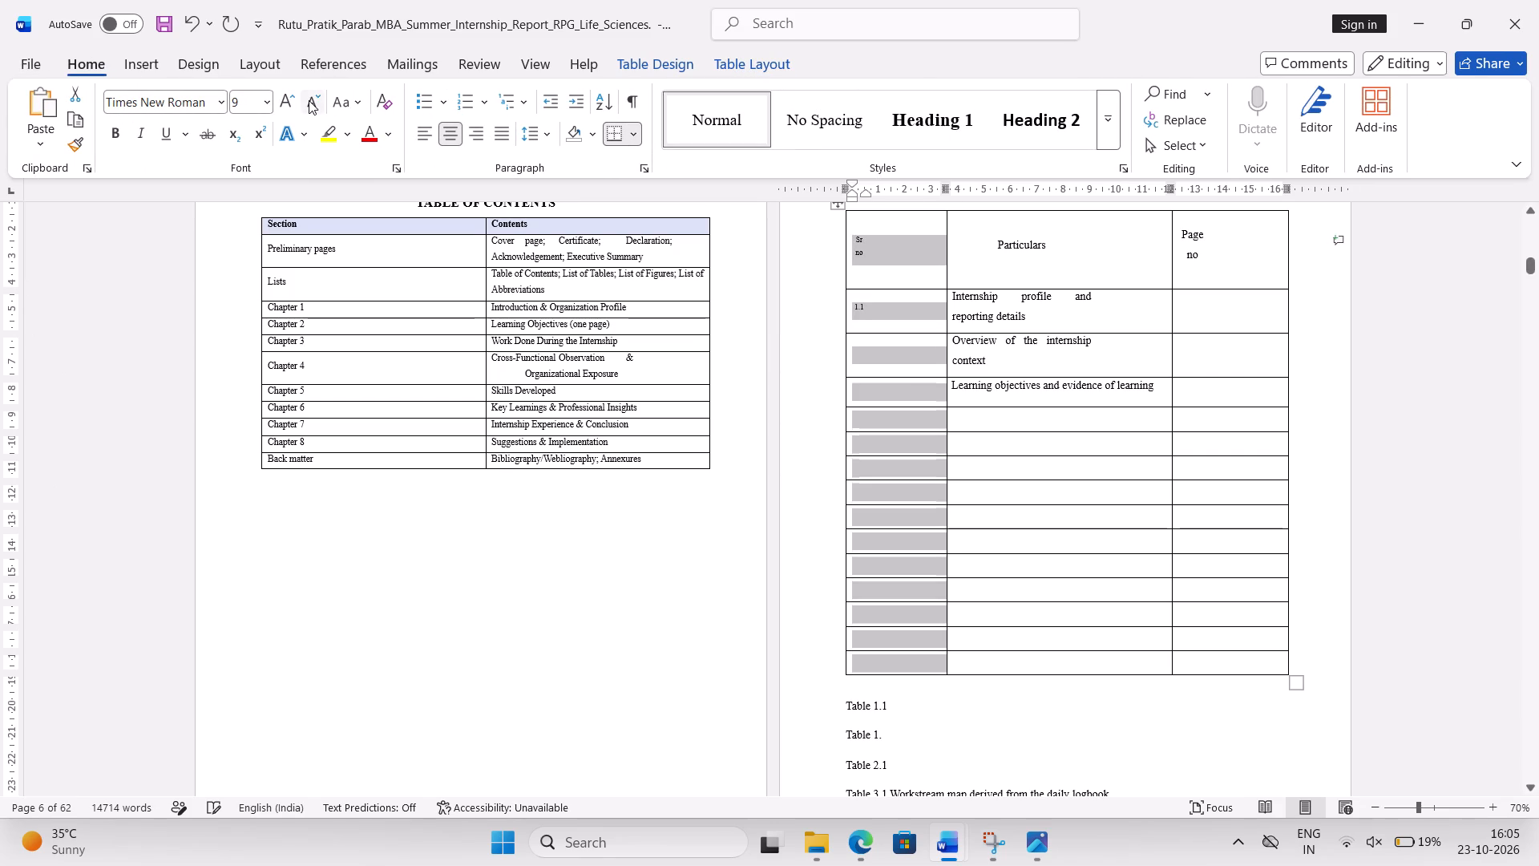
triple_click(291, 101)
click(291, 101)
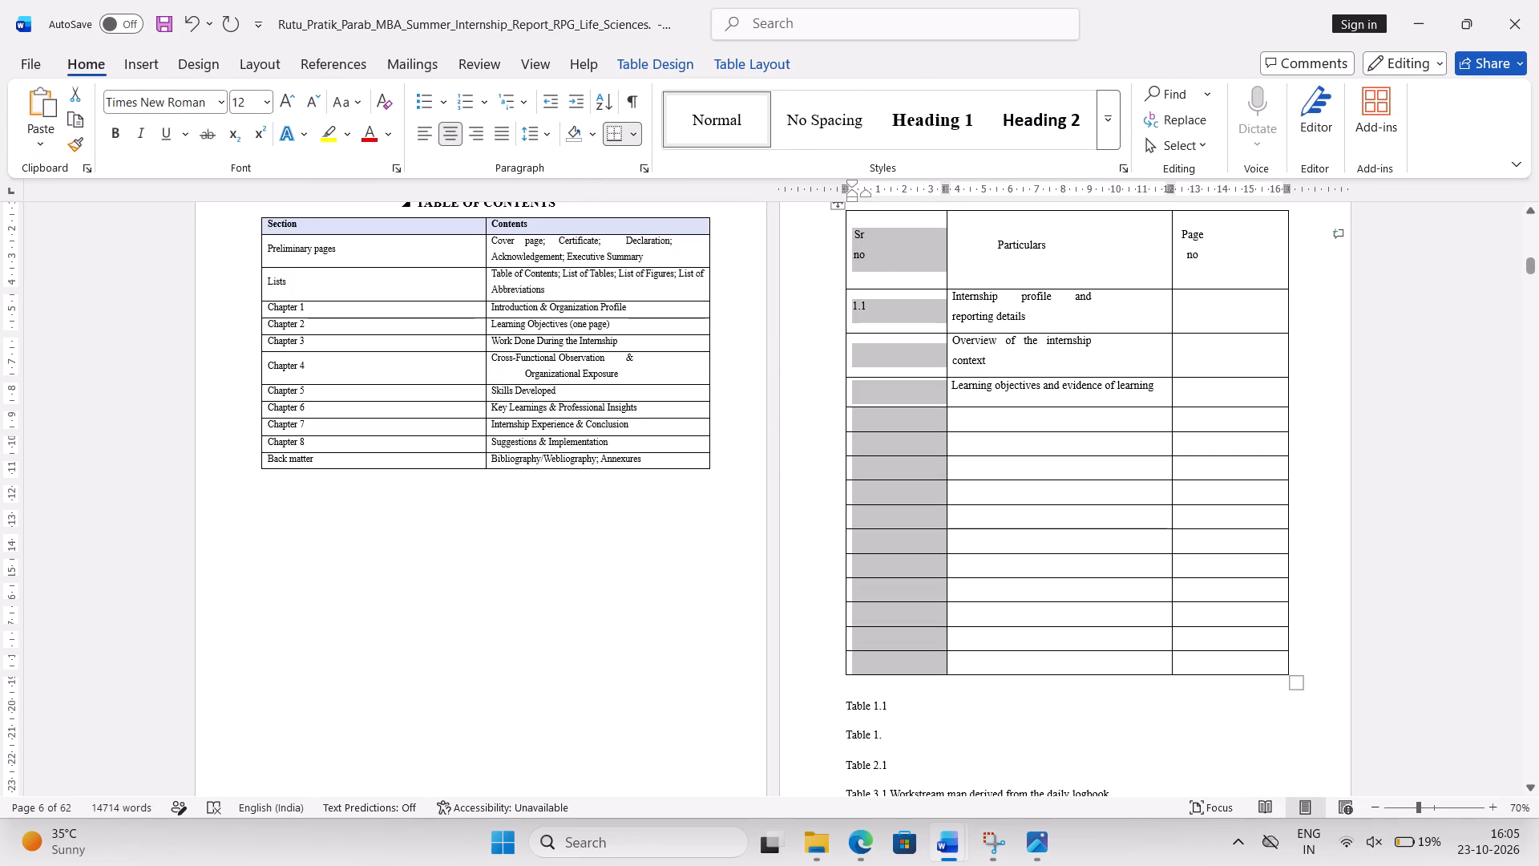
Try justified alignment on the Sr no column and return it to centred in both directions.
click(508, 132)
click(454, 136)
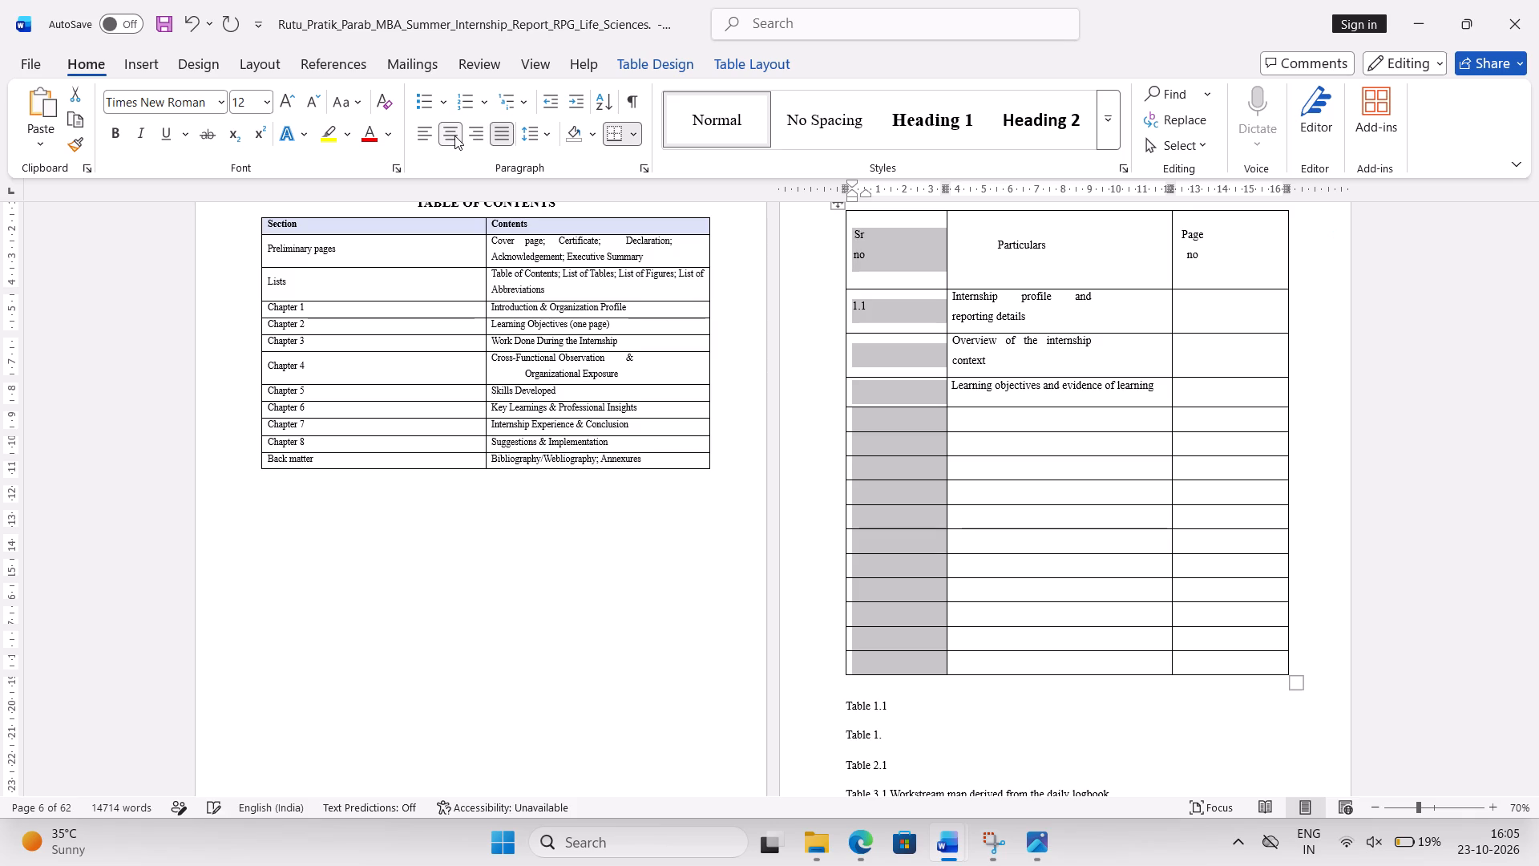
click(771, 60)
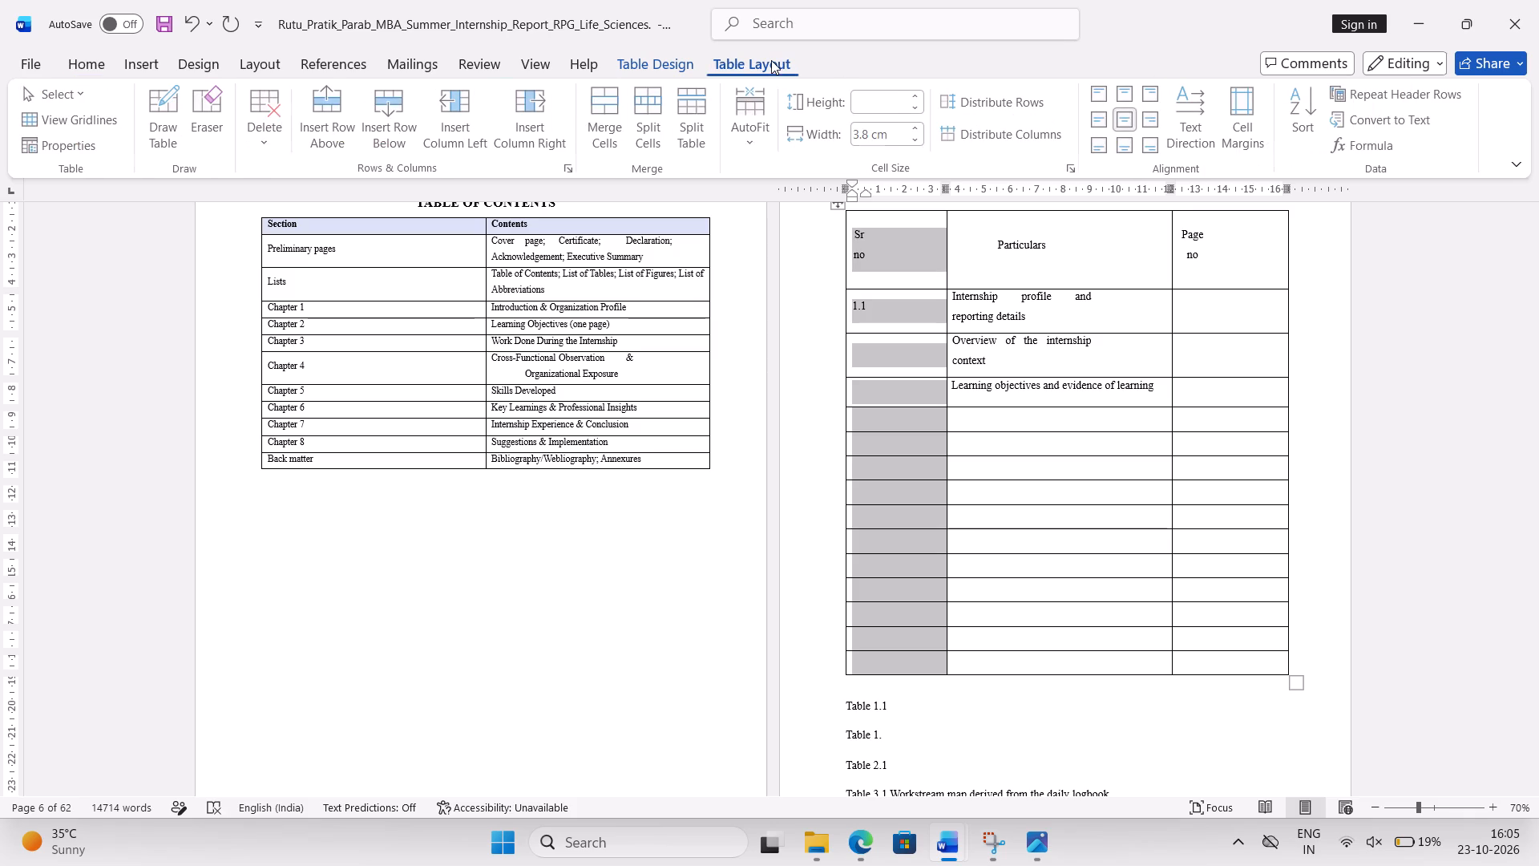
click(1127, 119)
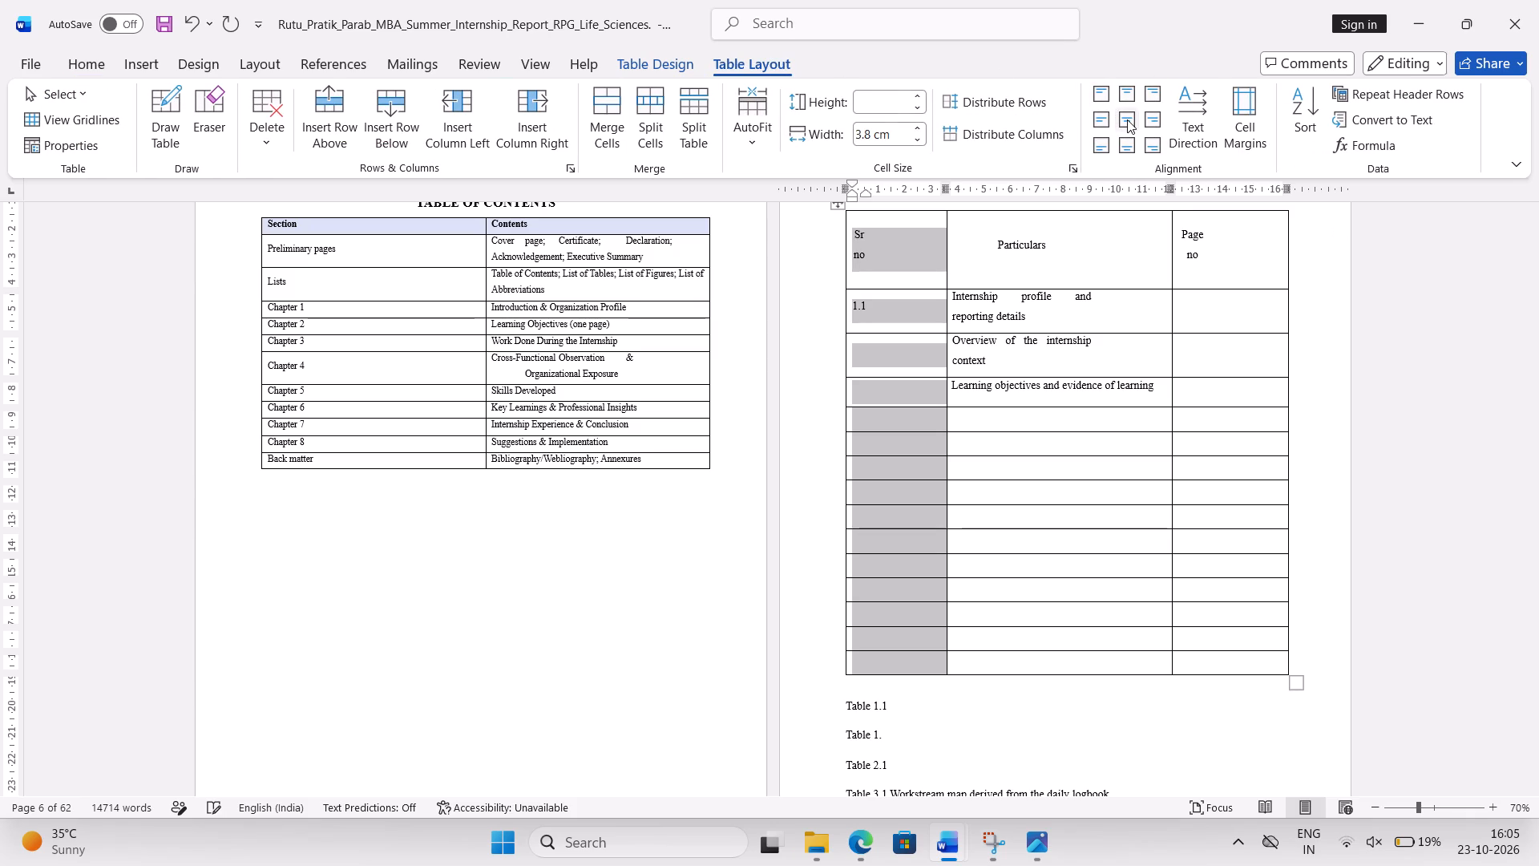
Centre the whole header row, Sr no, Particulars and Page no, horizontally and vertically in its cells.
click(1194, 242)
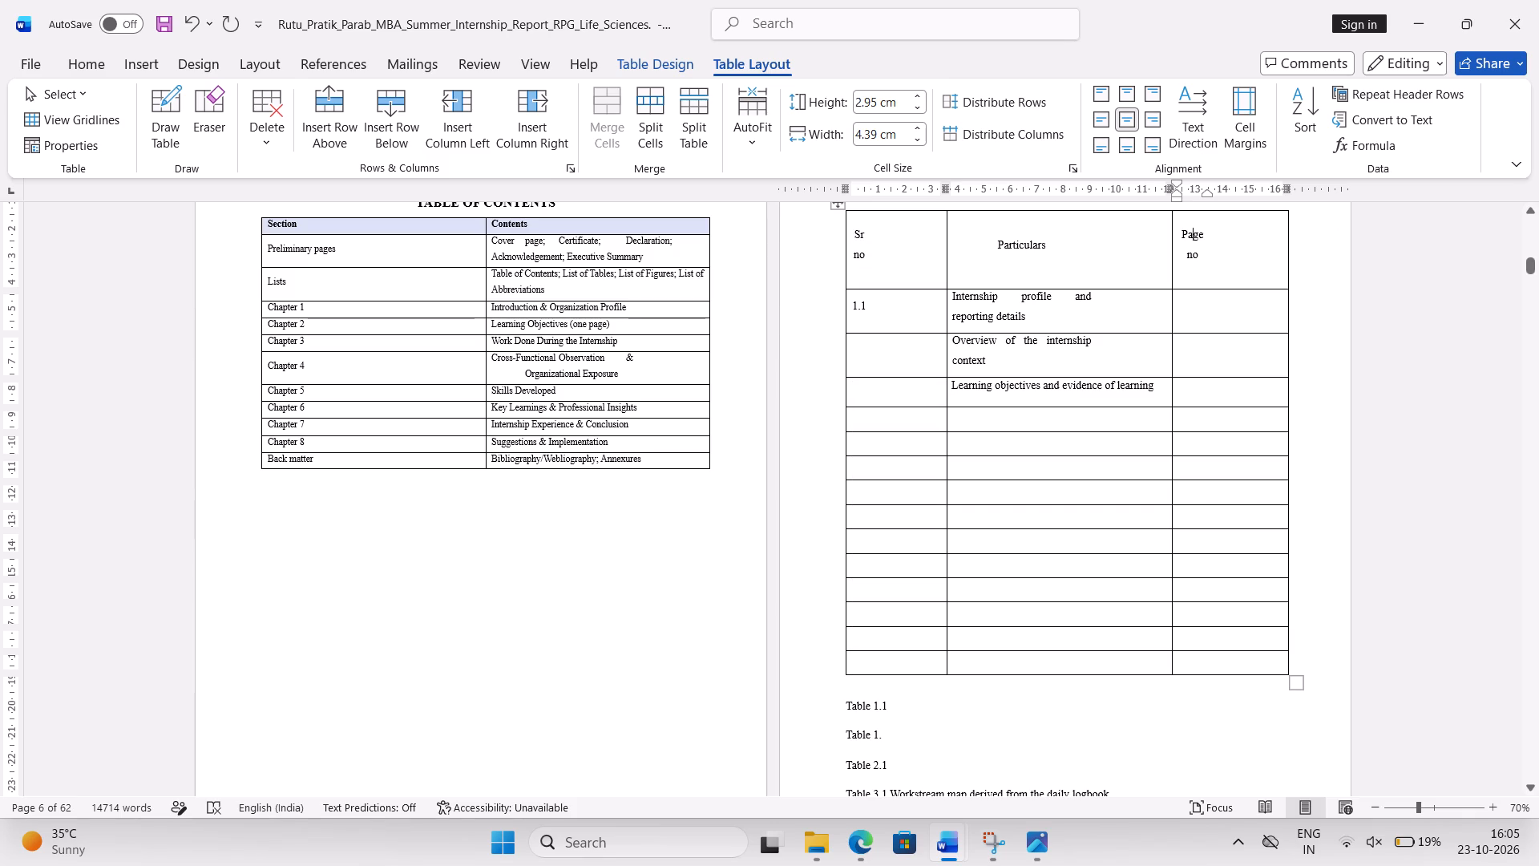
drag(858, 236, 1274, 271)
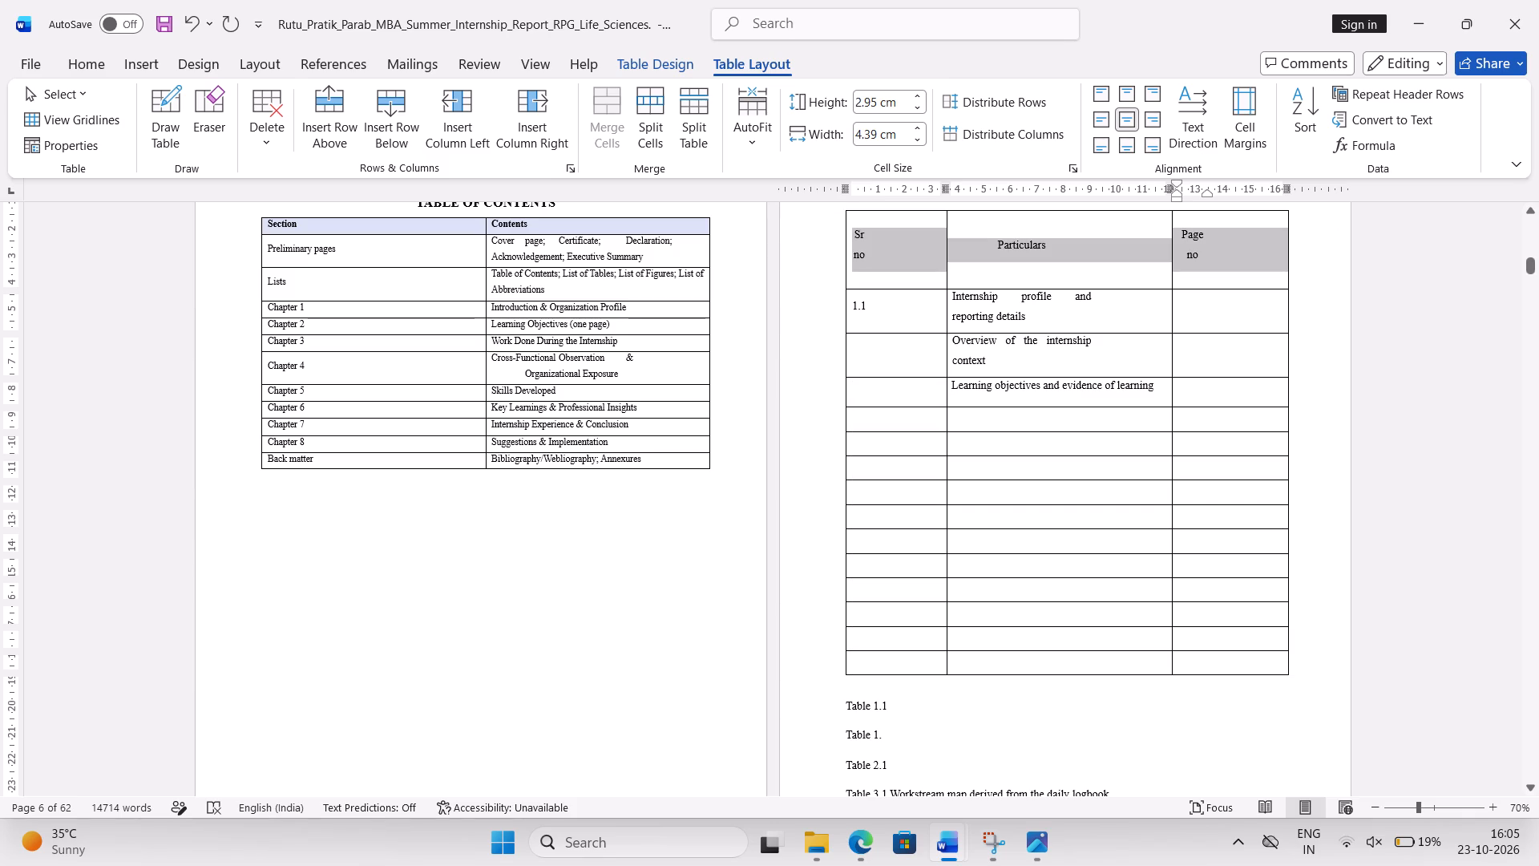
drag(1274, 271, 1291, 266)
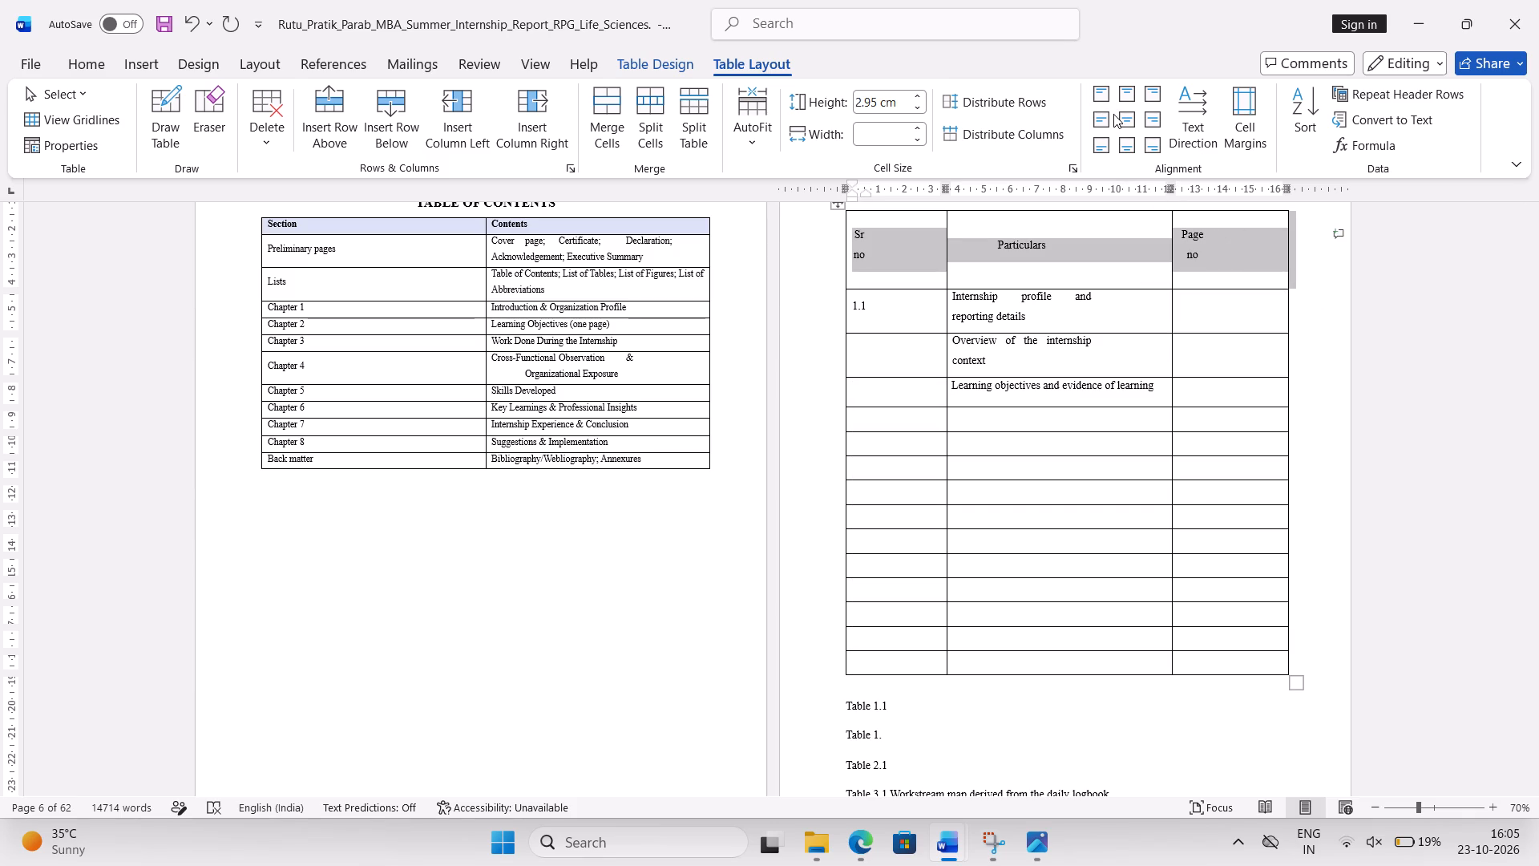
click(1129, 114)
click(1462, 447)
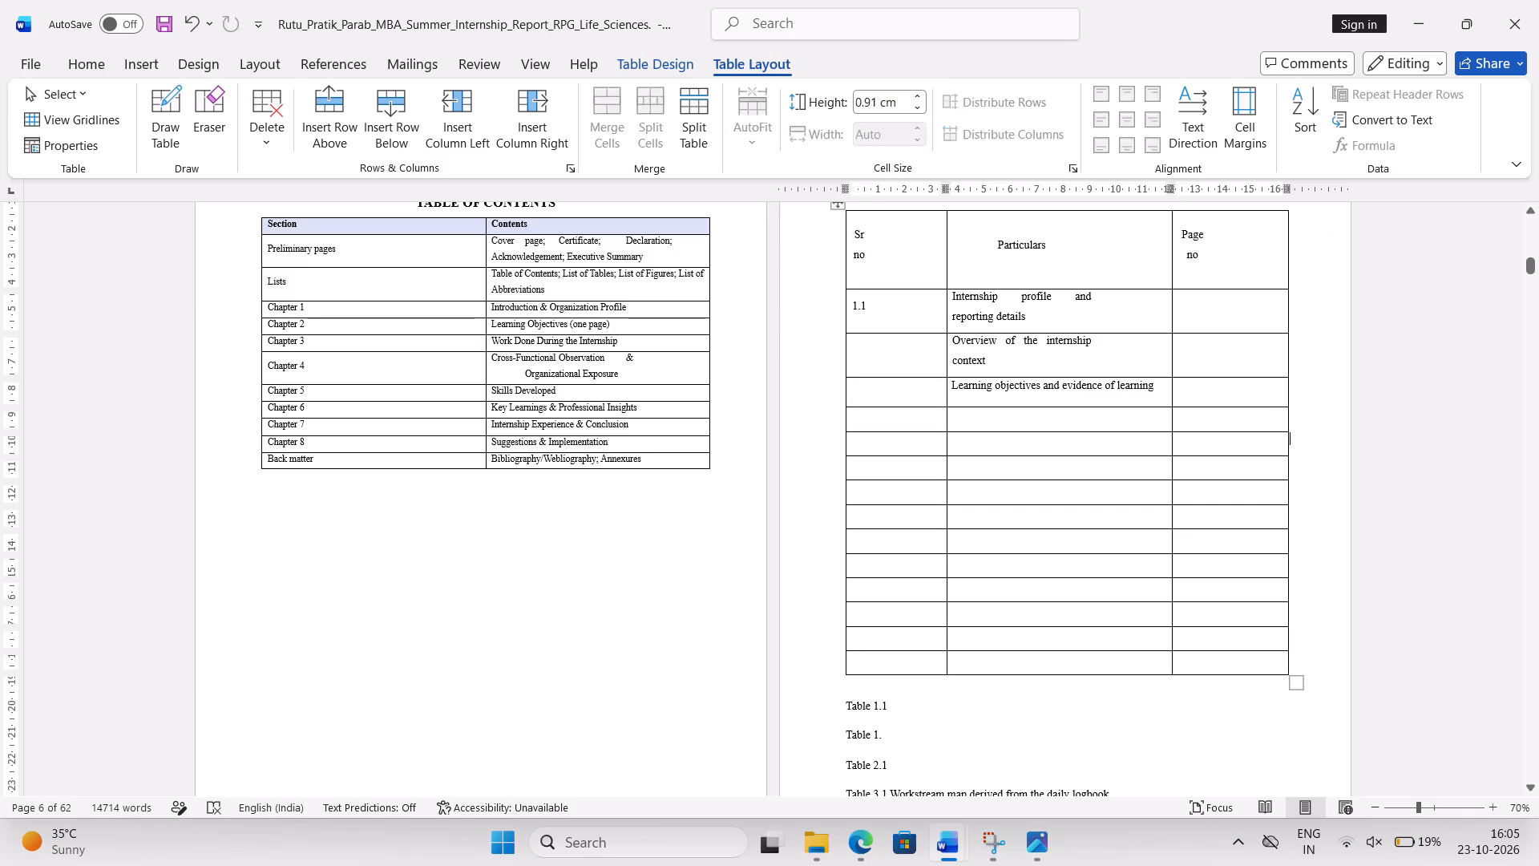
Number the "Overview of the internship context" row 1.2 and the "Learning objectives and evidence of learning" row 2.1.
click(886, 369)
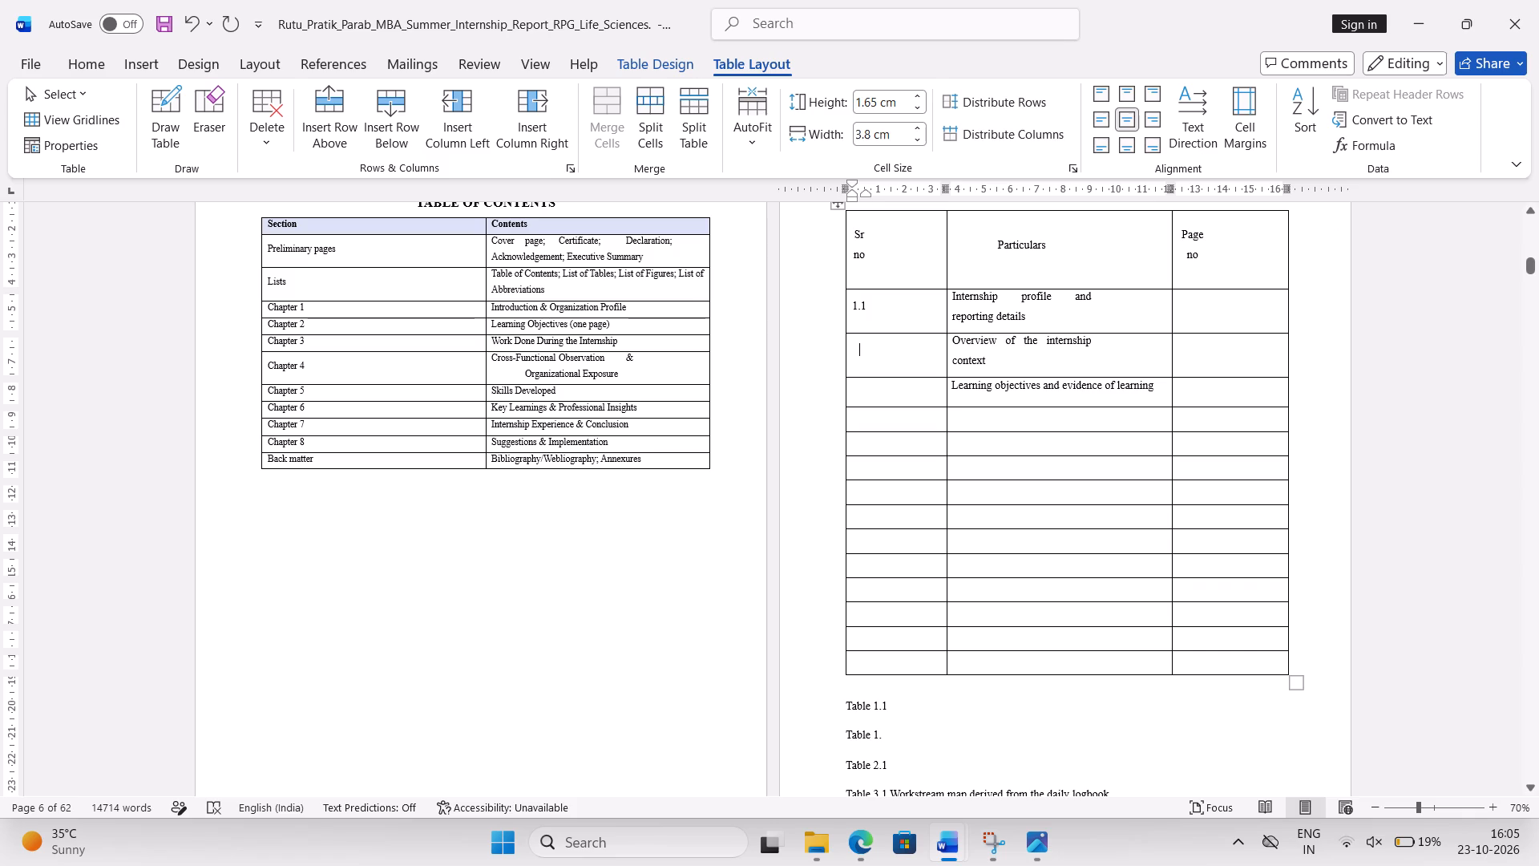
key(1)
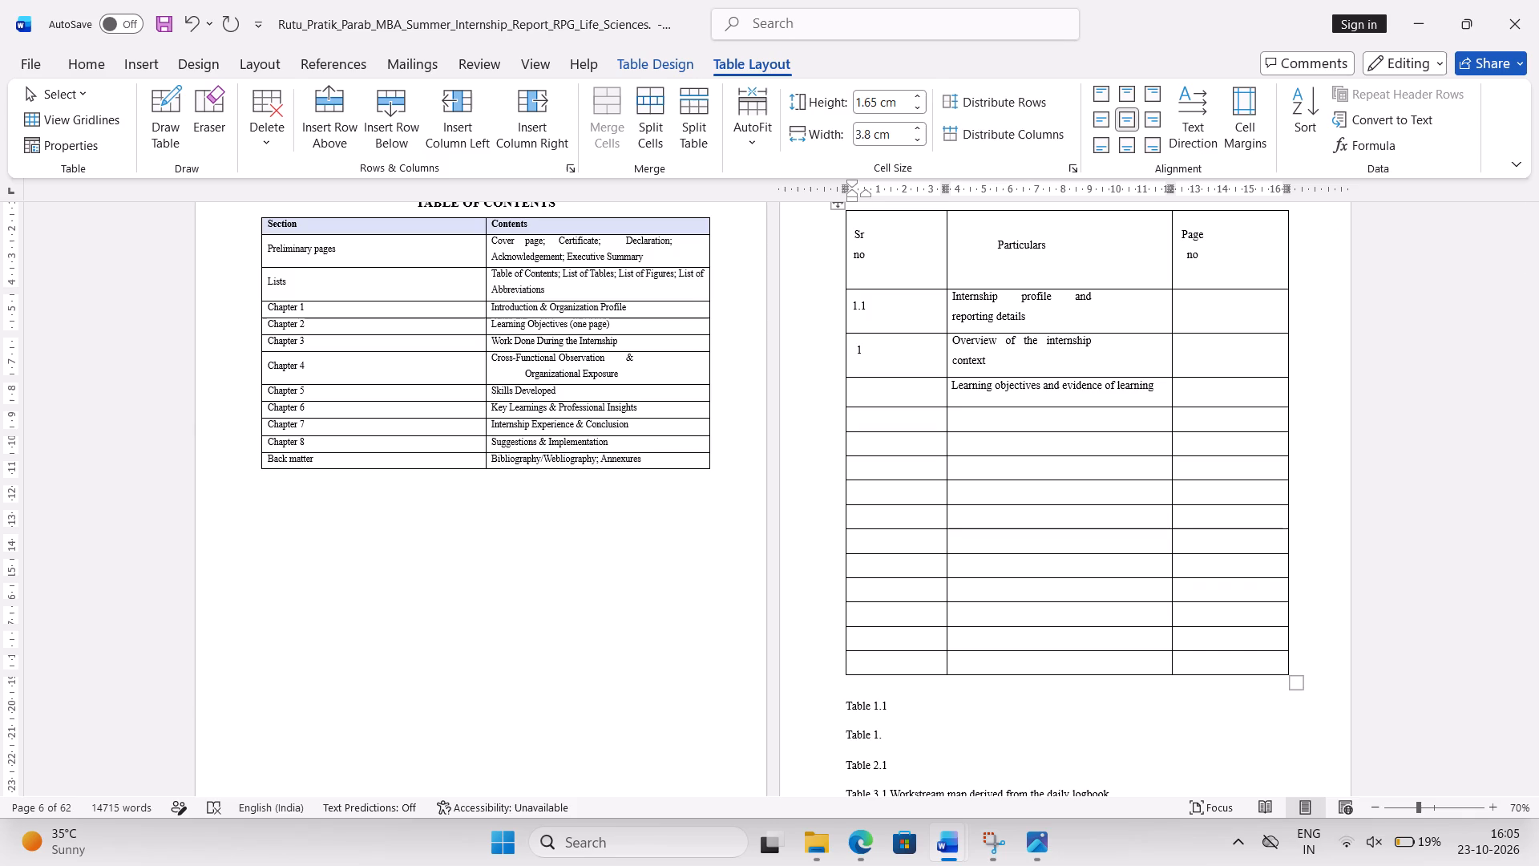
text(.2)
key(Down)
text(2.1)
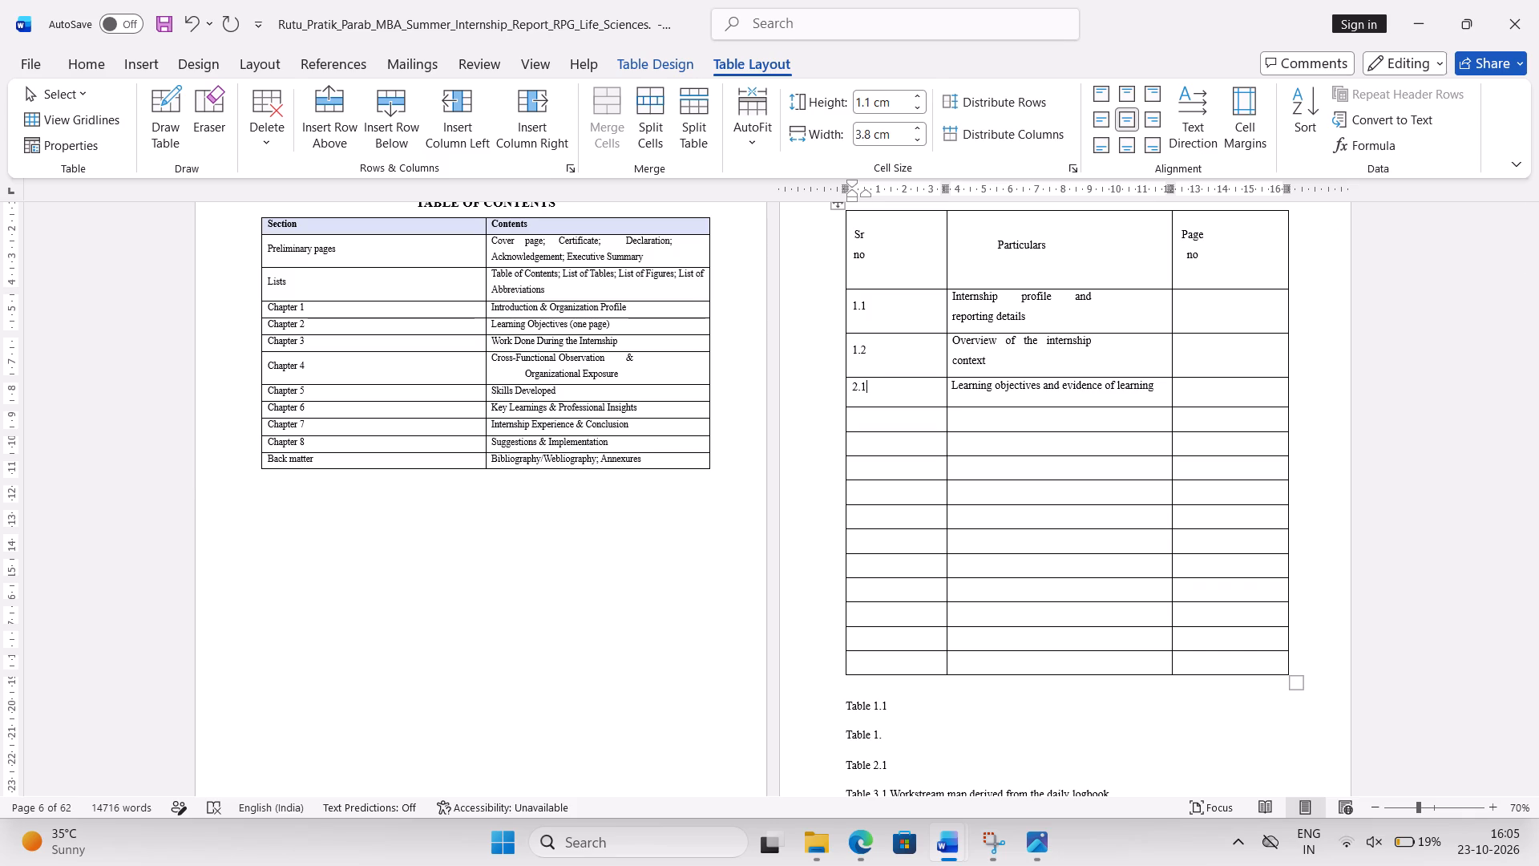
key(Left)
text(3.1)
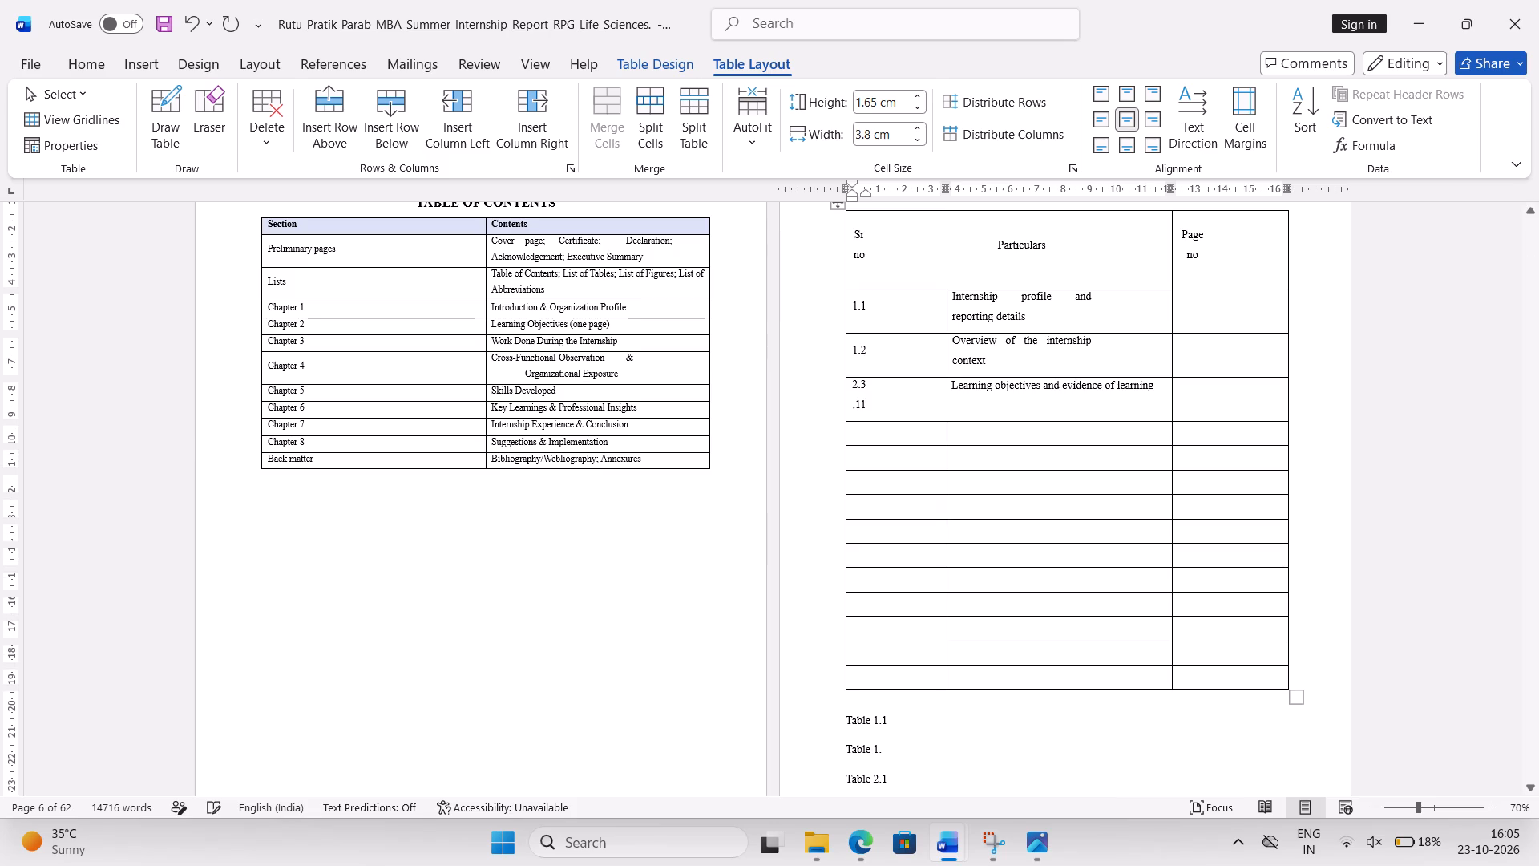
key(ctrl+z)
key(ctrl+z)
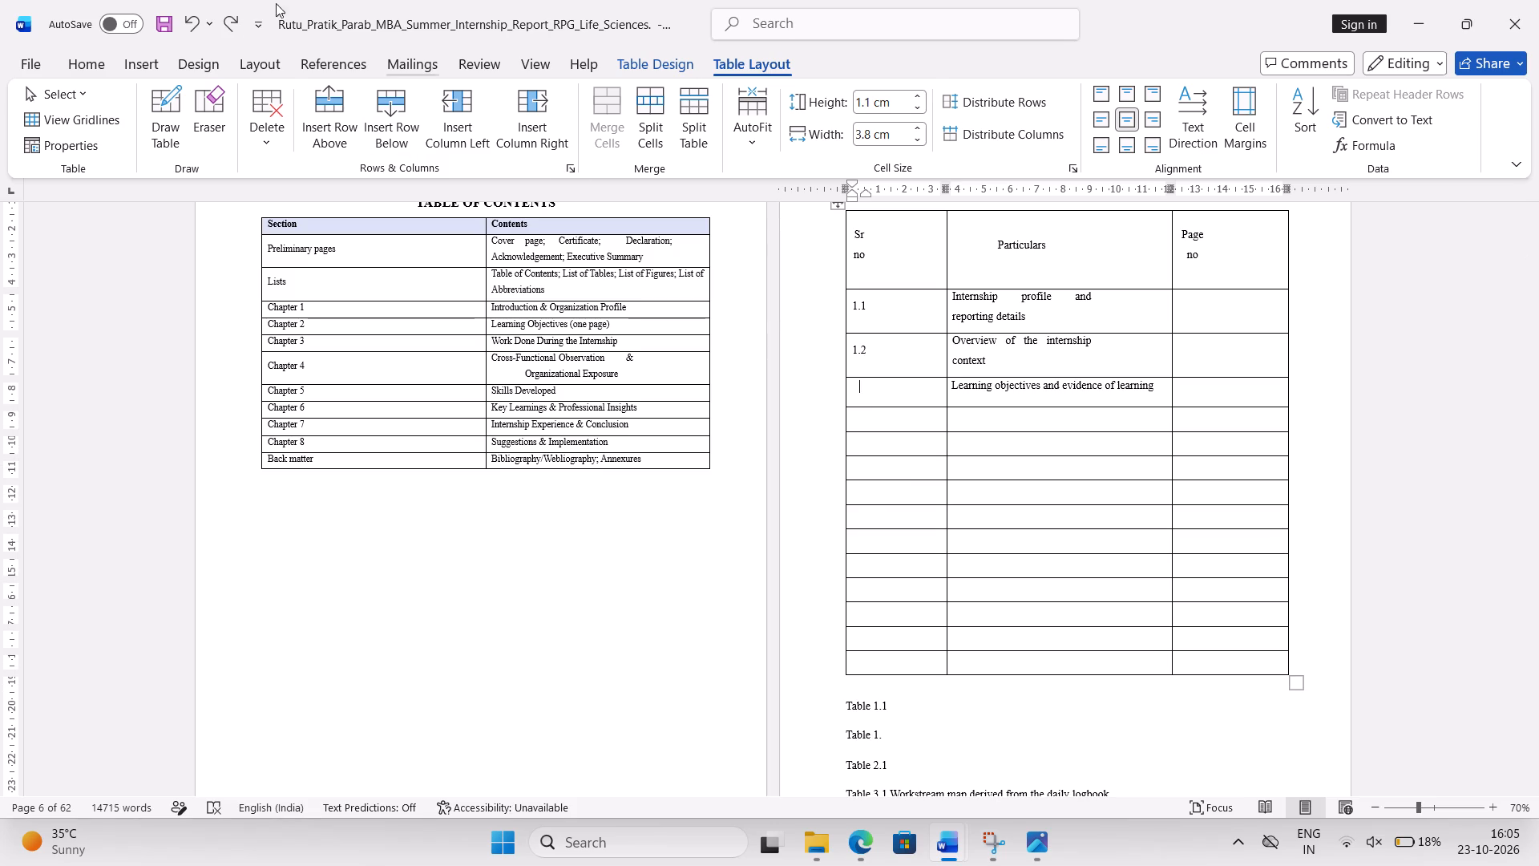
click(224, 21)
Enter 3.1 in the Sr no cell of the first empty row below 2.1.
click(901, 423)
text(3.1)
key(Right)
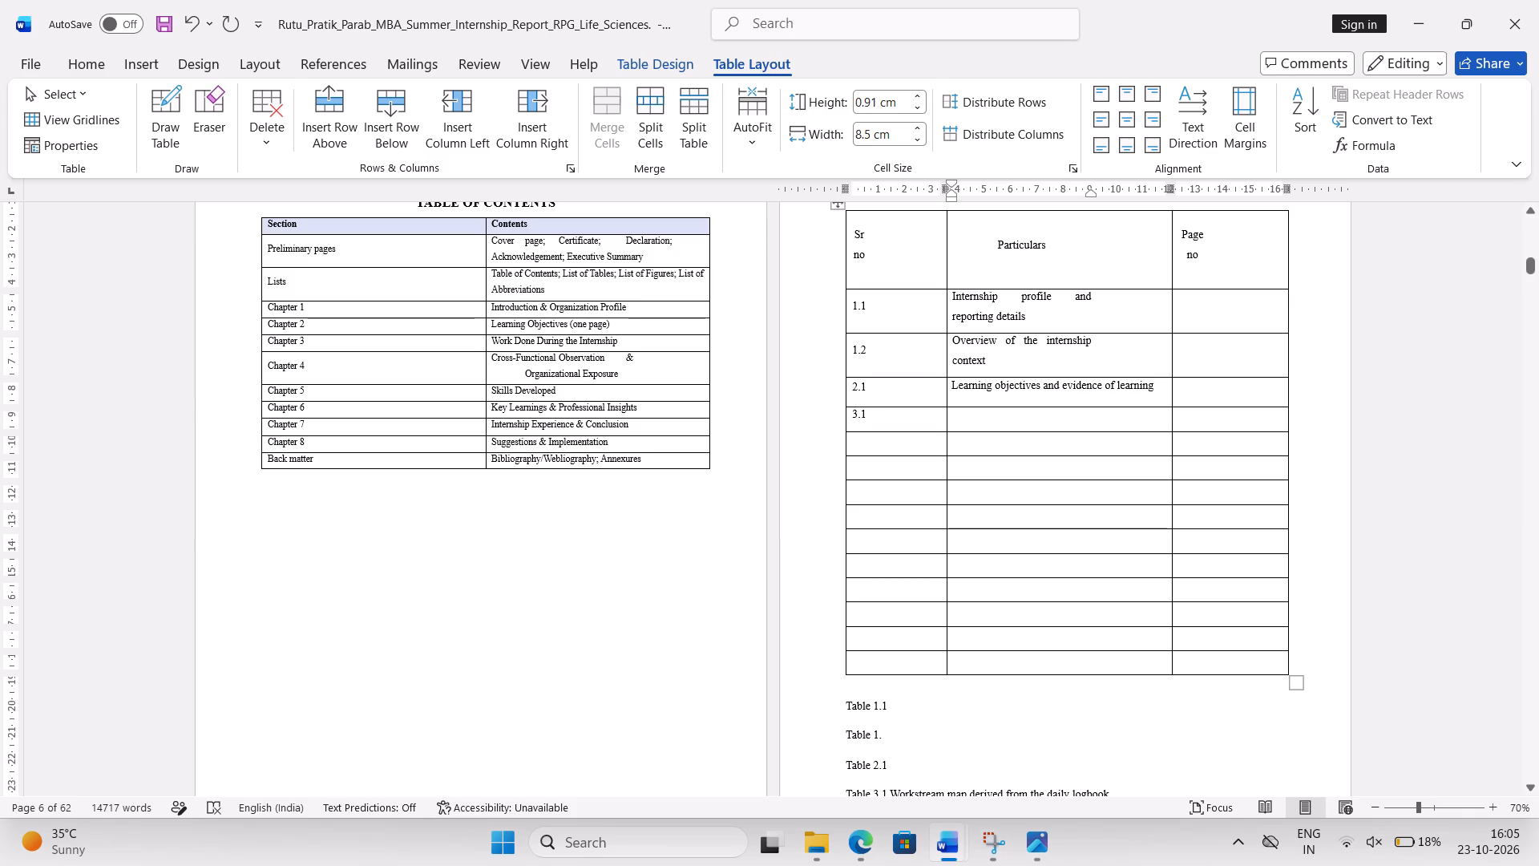
Delete the leftover labels "Table 1.1", "Table 1." and "Table 2.1" below the table.
drag(840, 703, 892, 766)
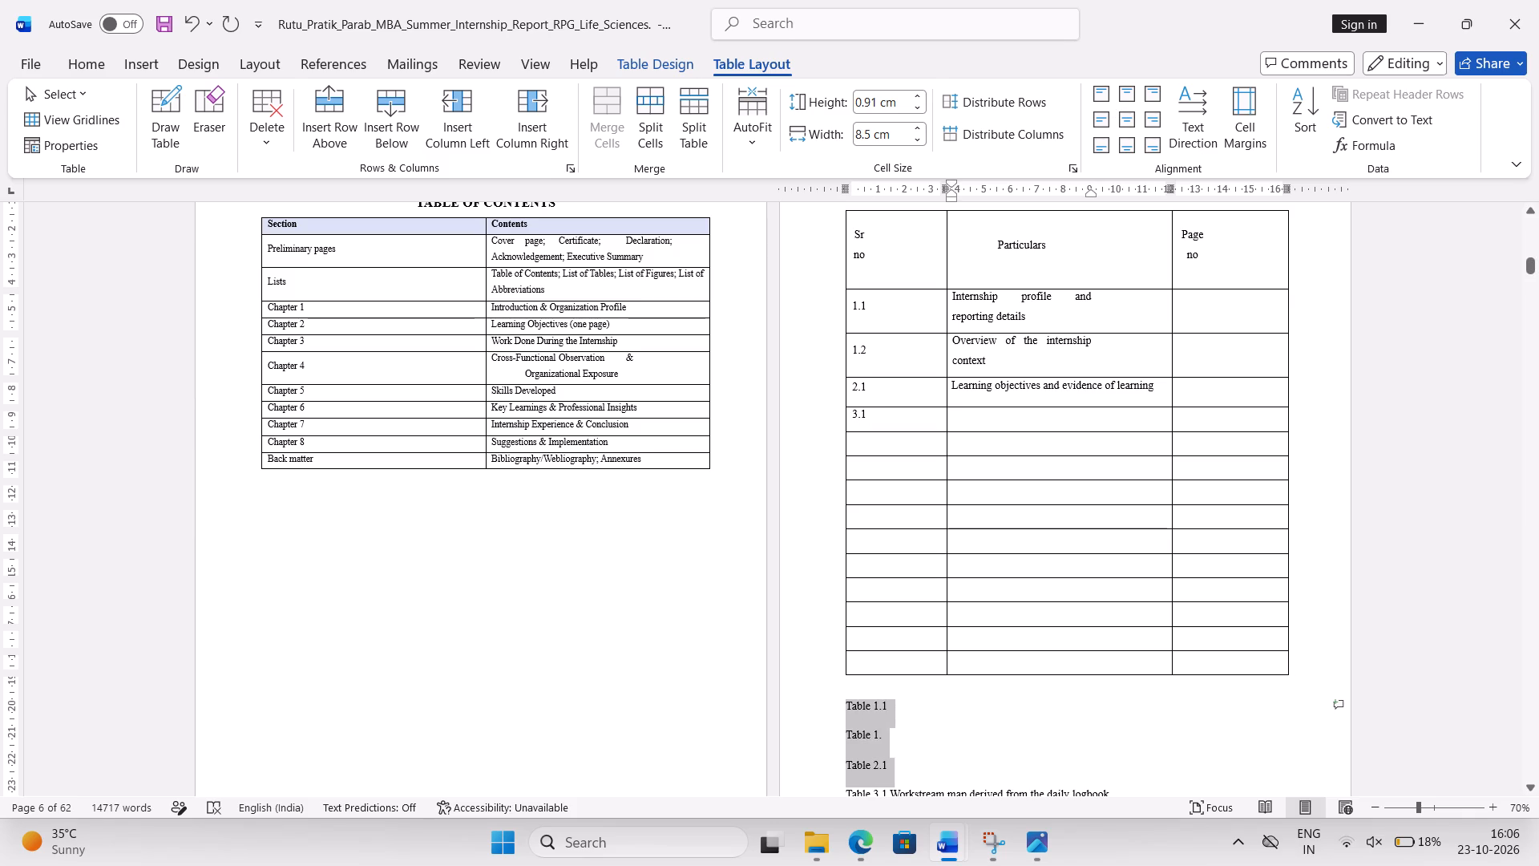
drag(892, 766, 893, 765)
key(BackSpace)
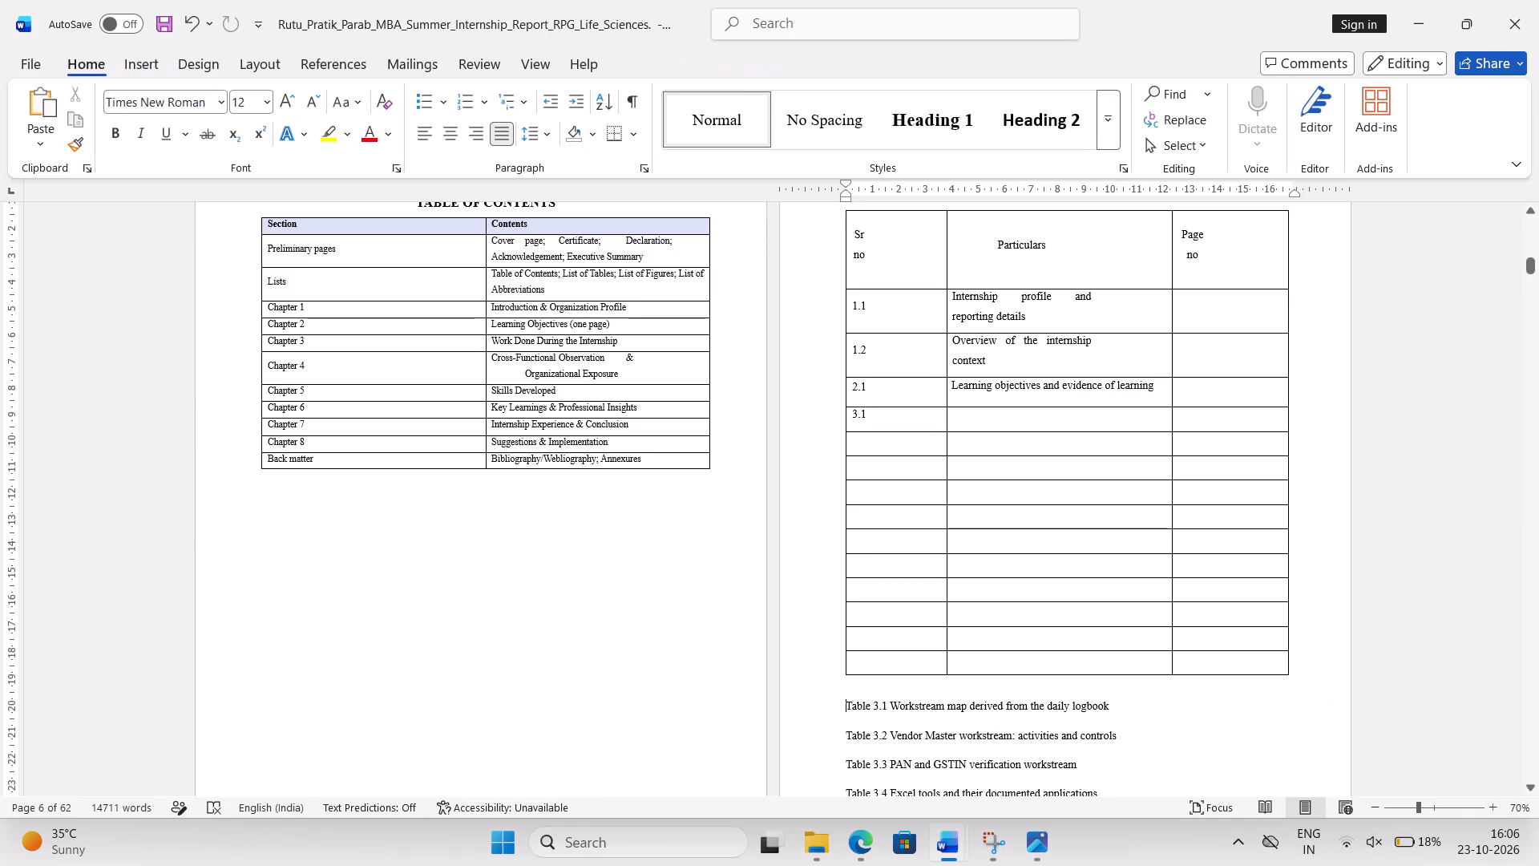
Move the title "Workstream map derived from the daily logbook" from below the table into the Particulars cell of row 3.1.
click(896, 707)
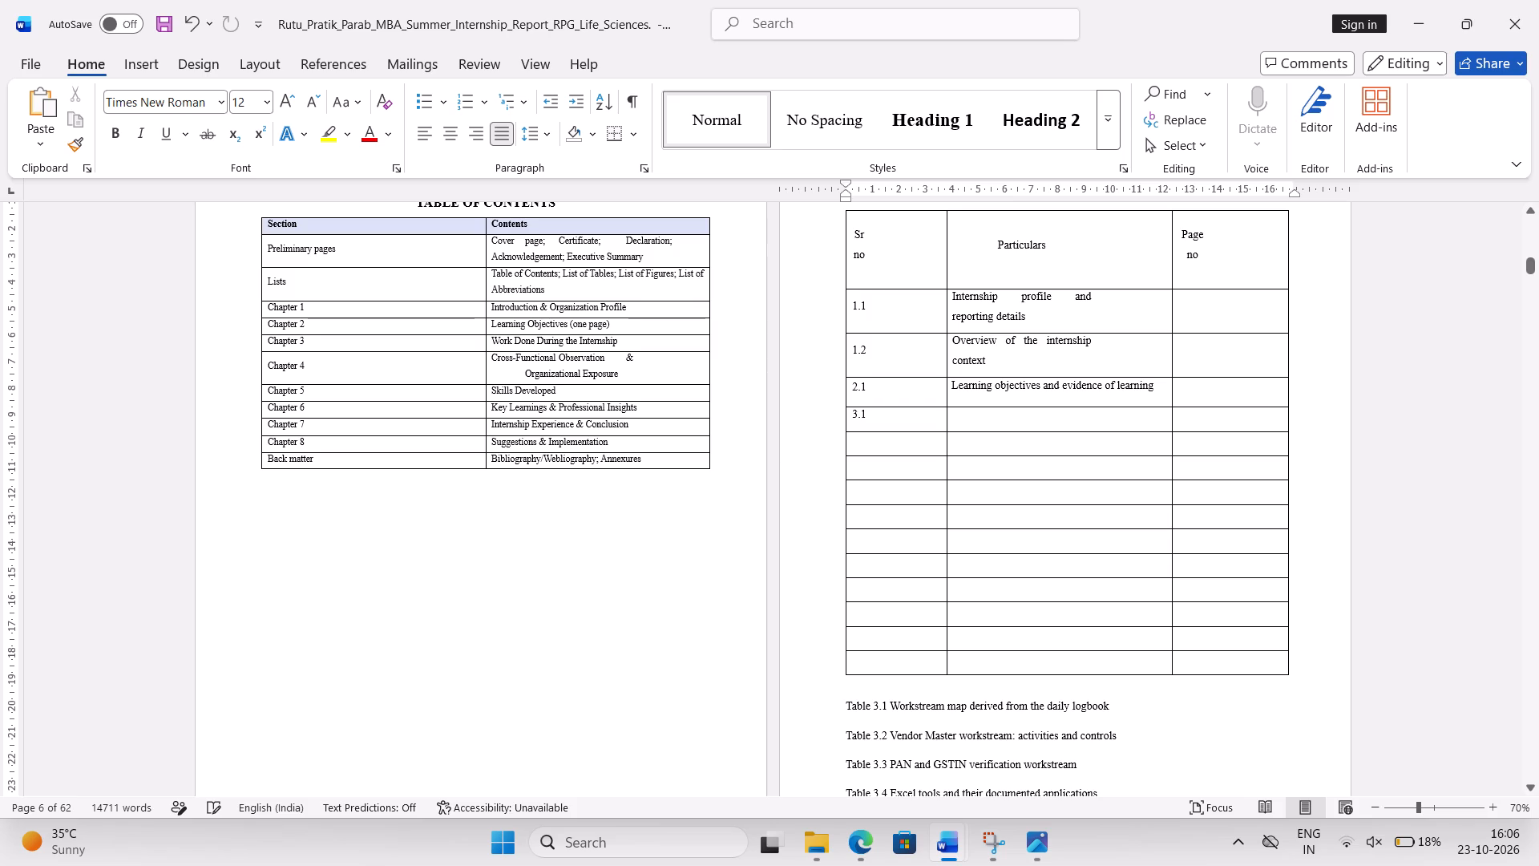
click(893, 705)
drag(893, 705, 1113, 710)
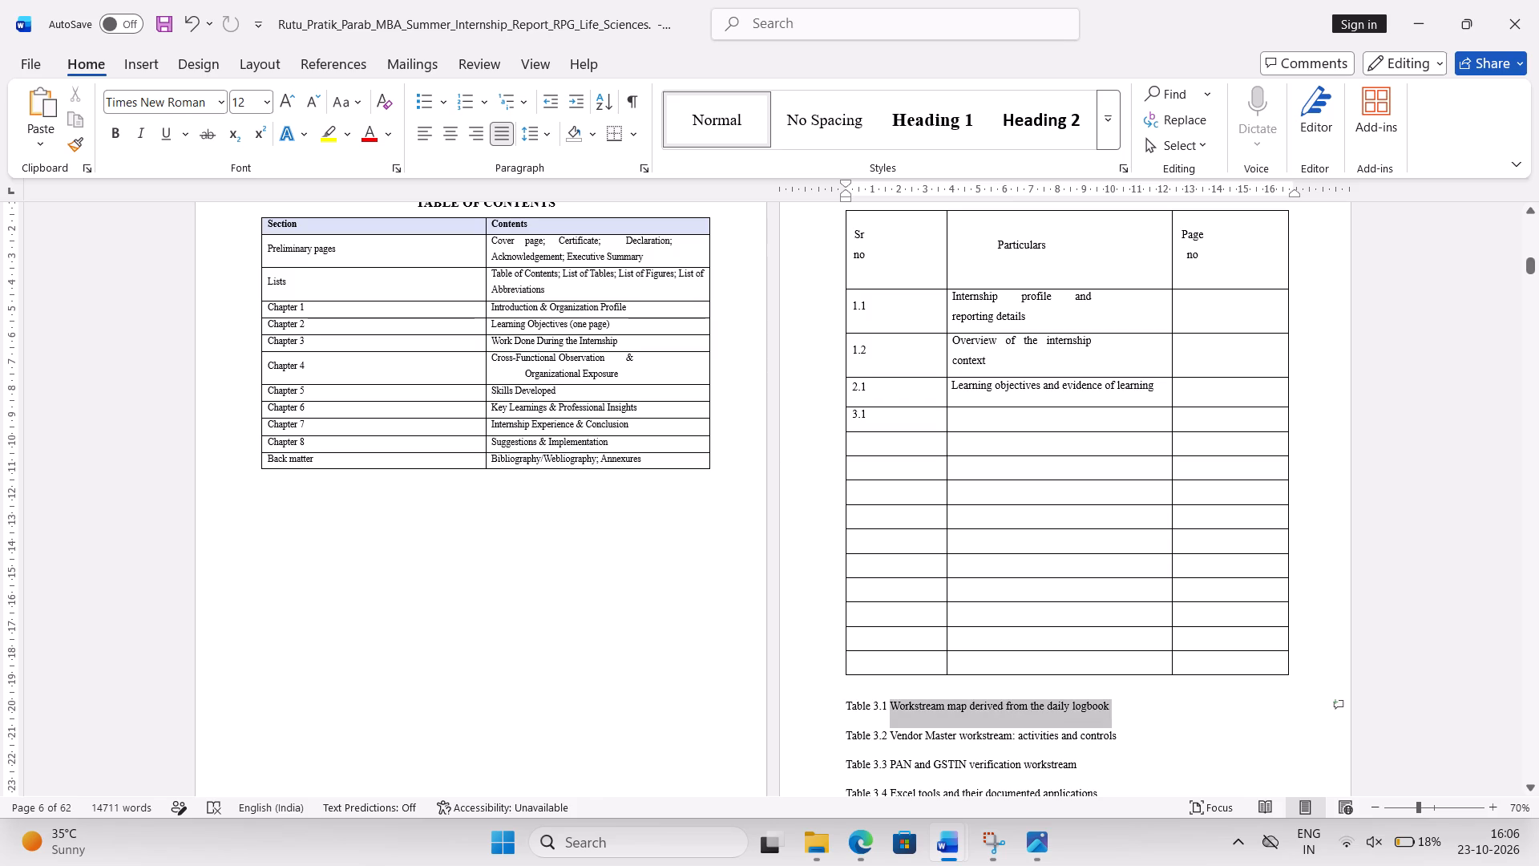
drag(1113, 710, 1112, 709)
key(ctrl+x)
click(1000, 416)
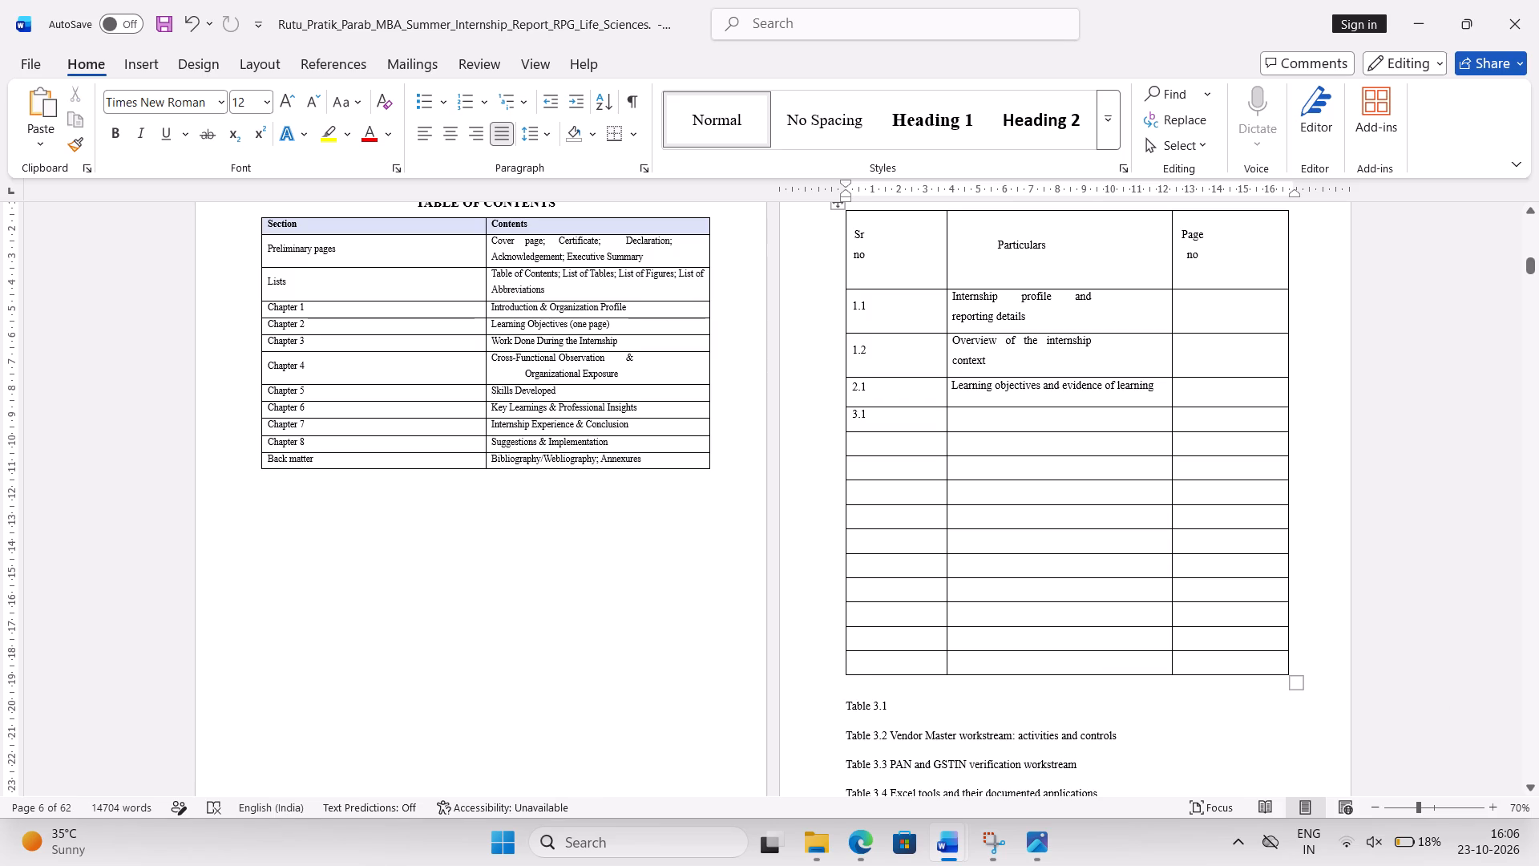
key(ctrl+v)
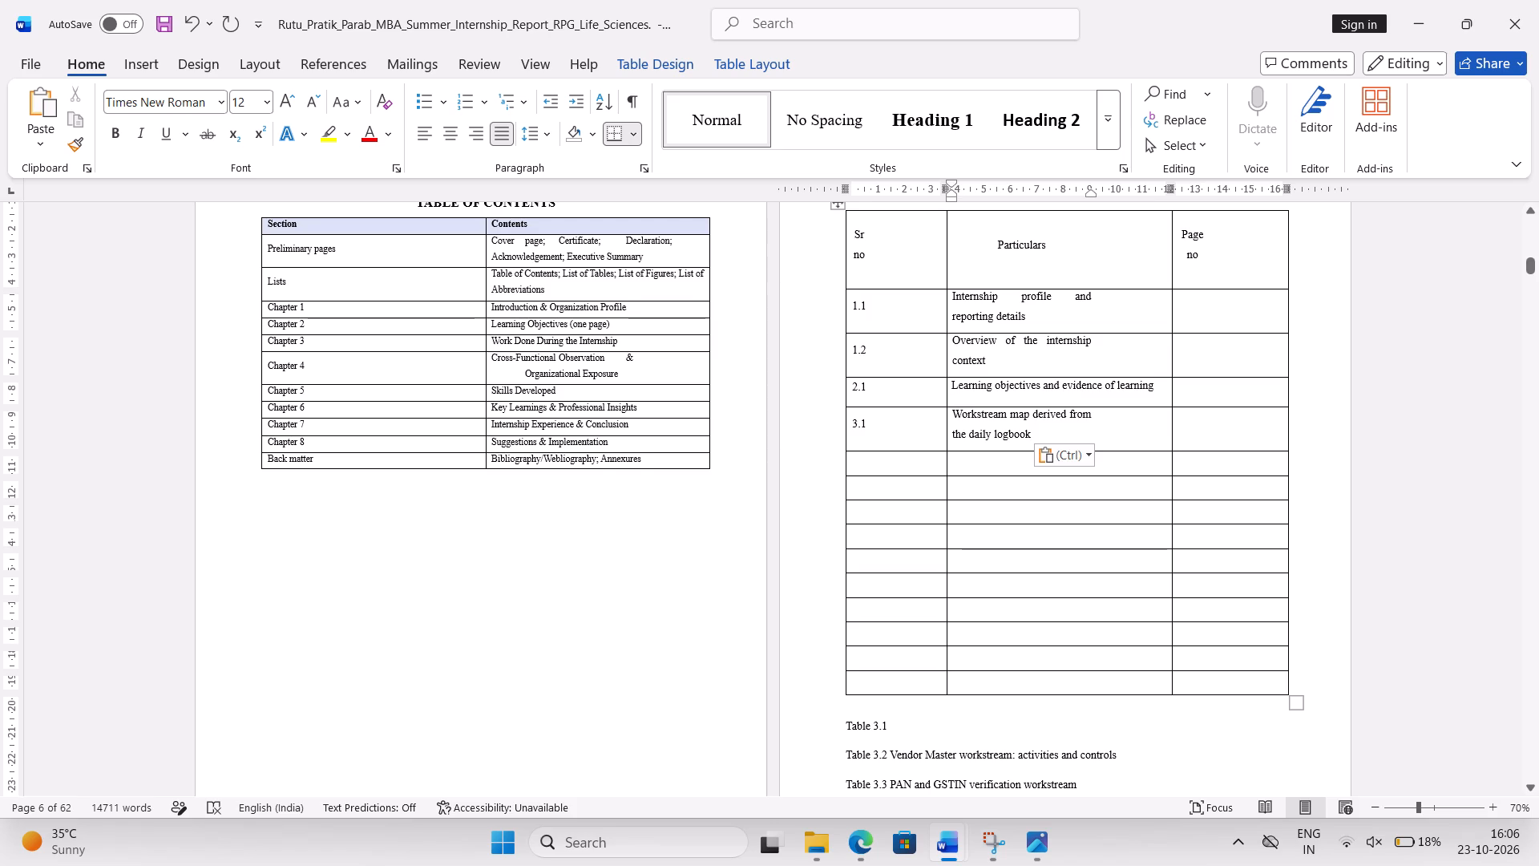
Delete the leftover "Table 3.1" line and the "Table 3.2" label in front of the Vendor Master title below the table.
scroll(883, 759, down, 2)
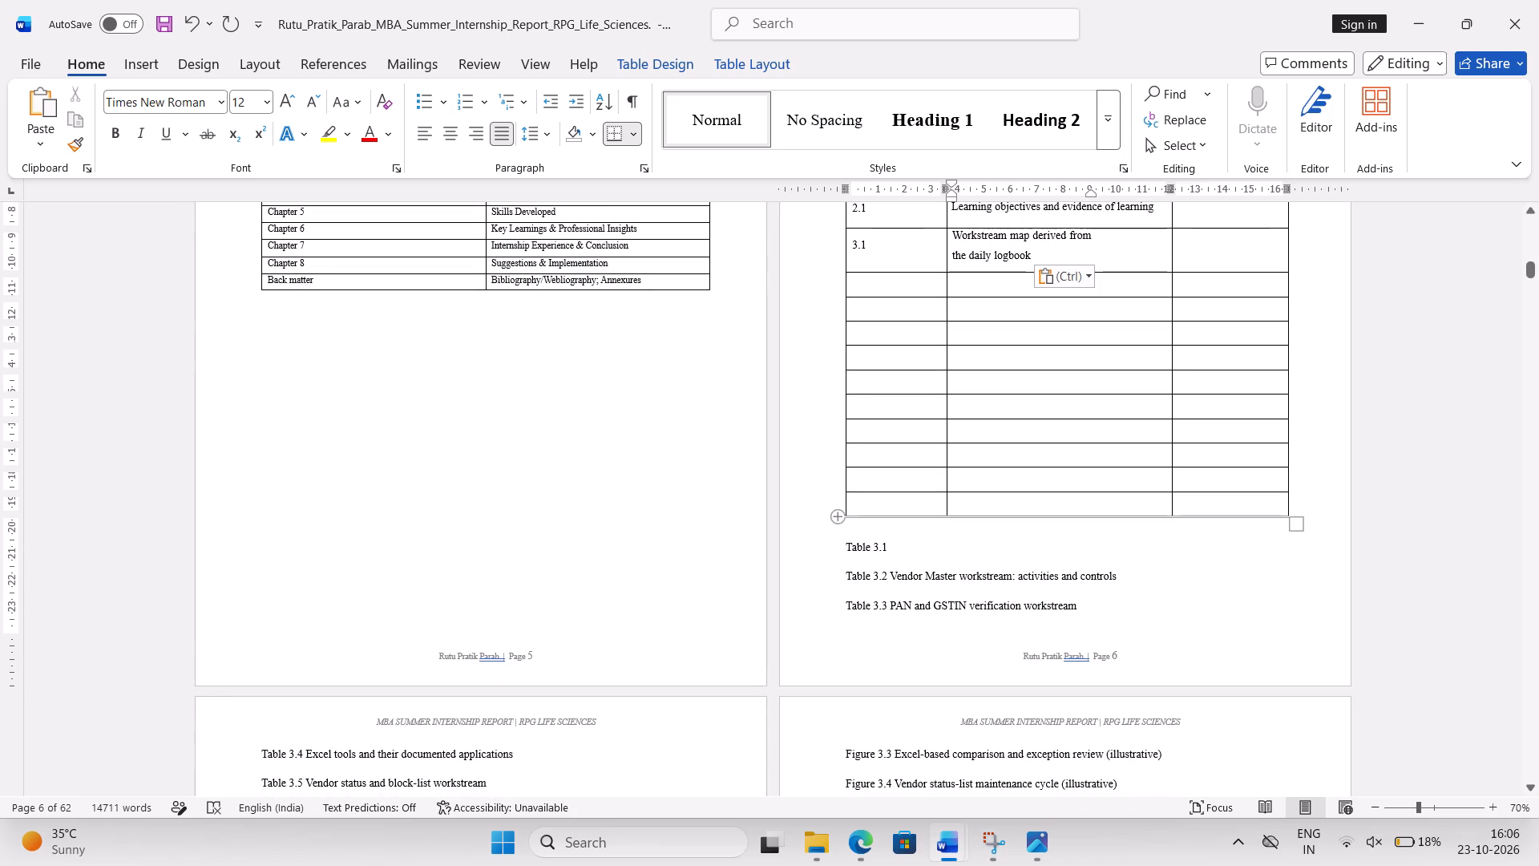
drag(841, 536, 887, 615)
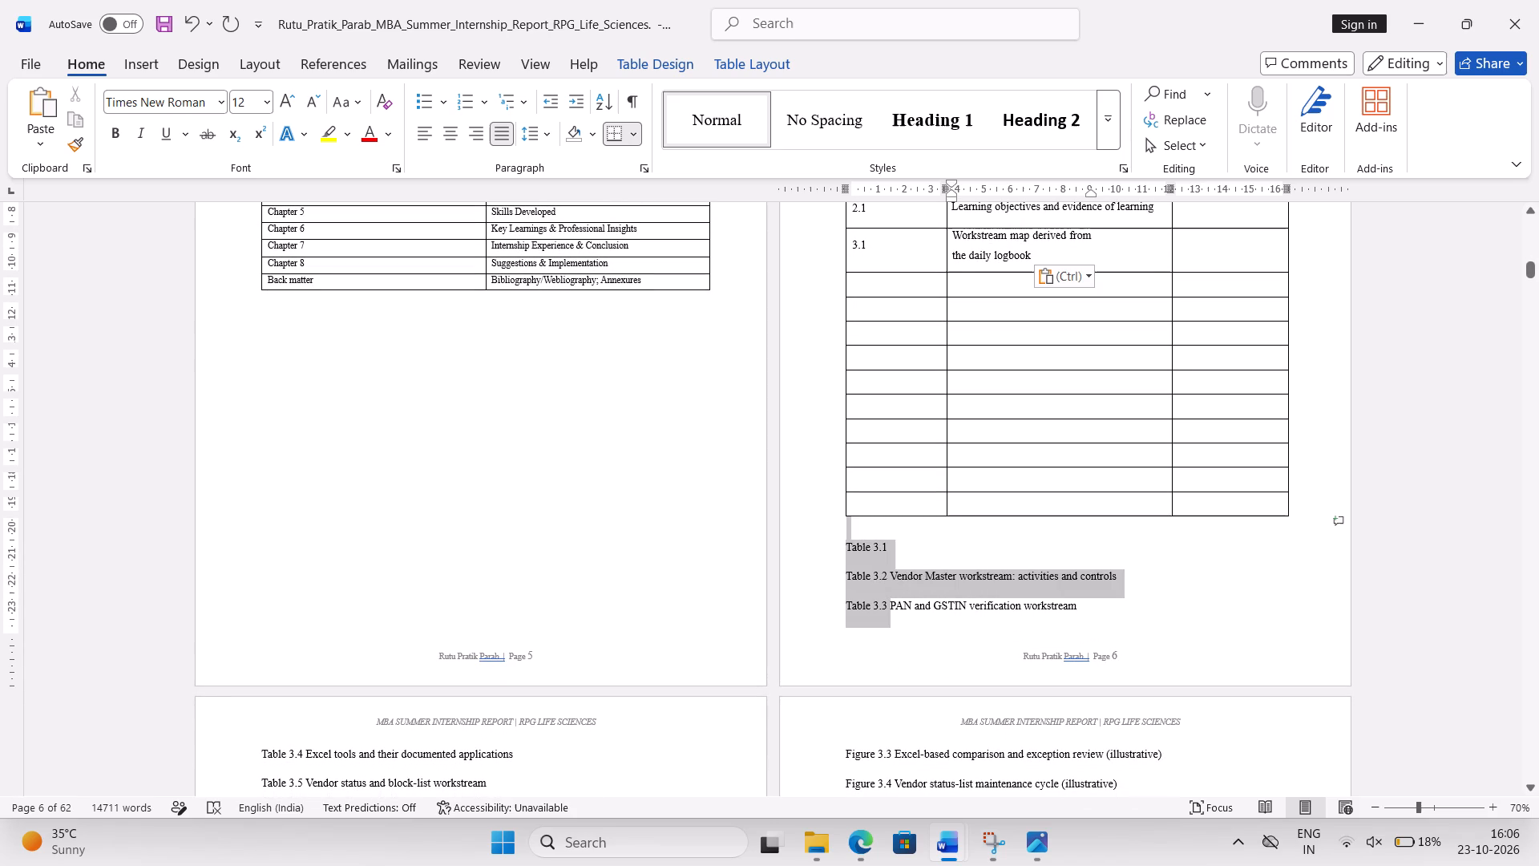
drag(887, 615, 889, 575)
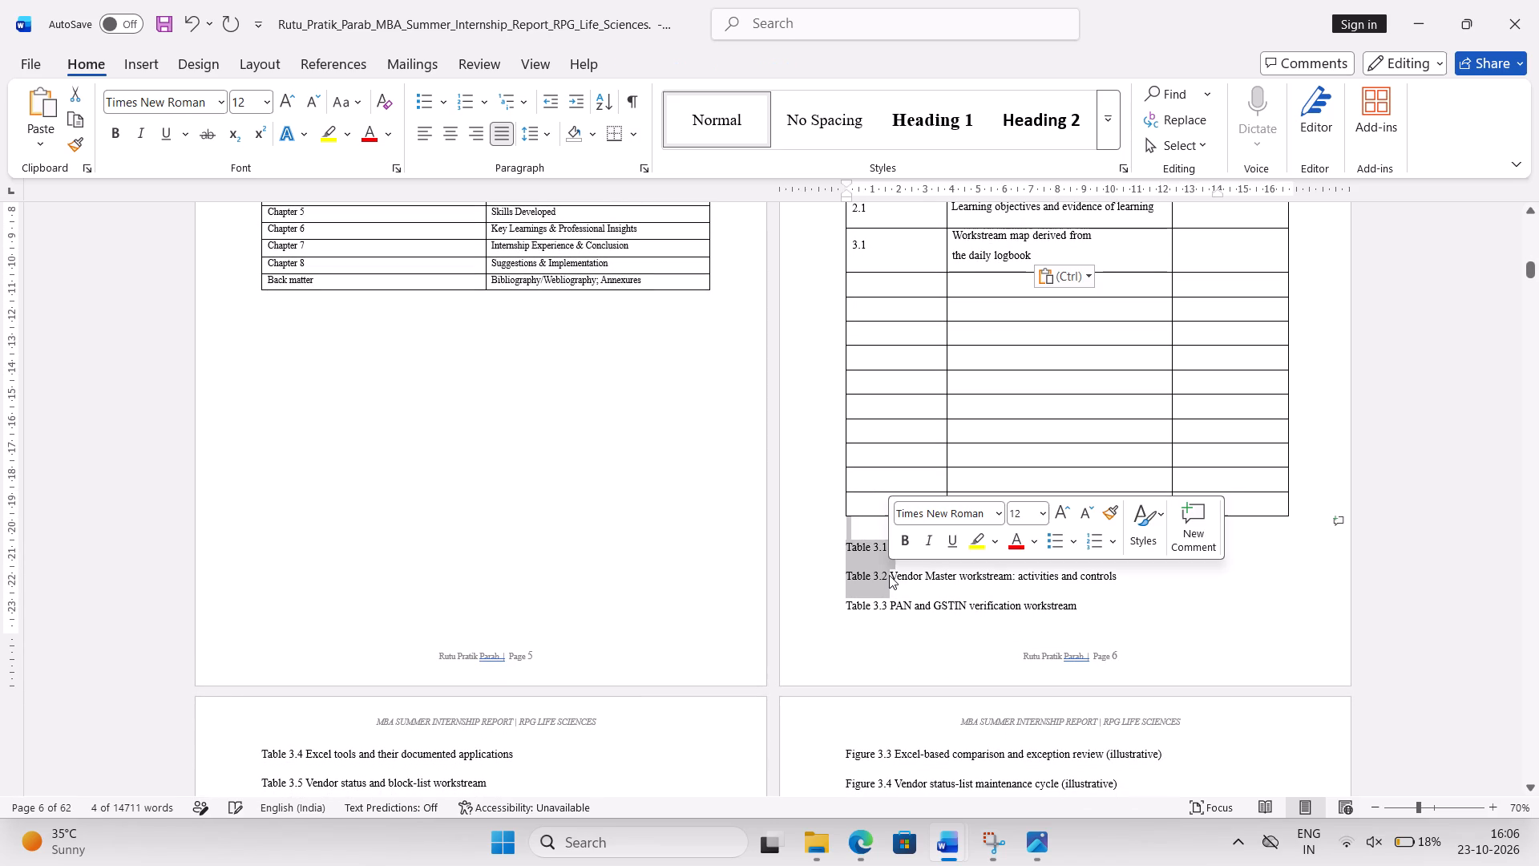
key(BackSpace)
Enter 3.2 in the Sr no cell of the row below 3.1.
click(878, 286)
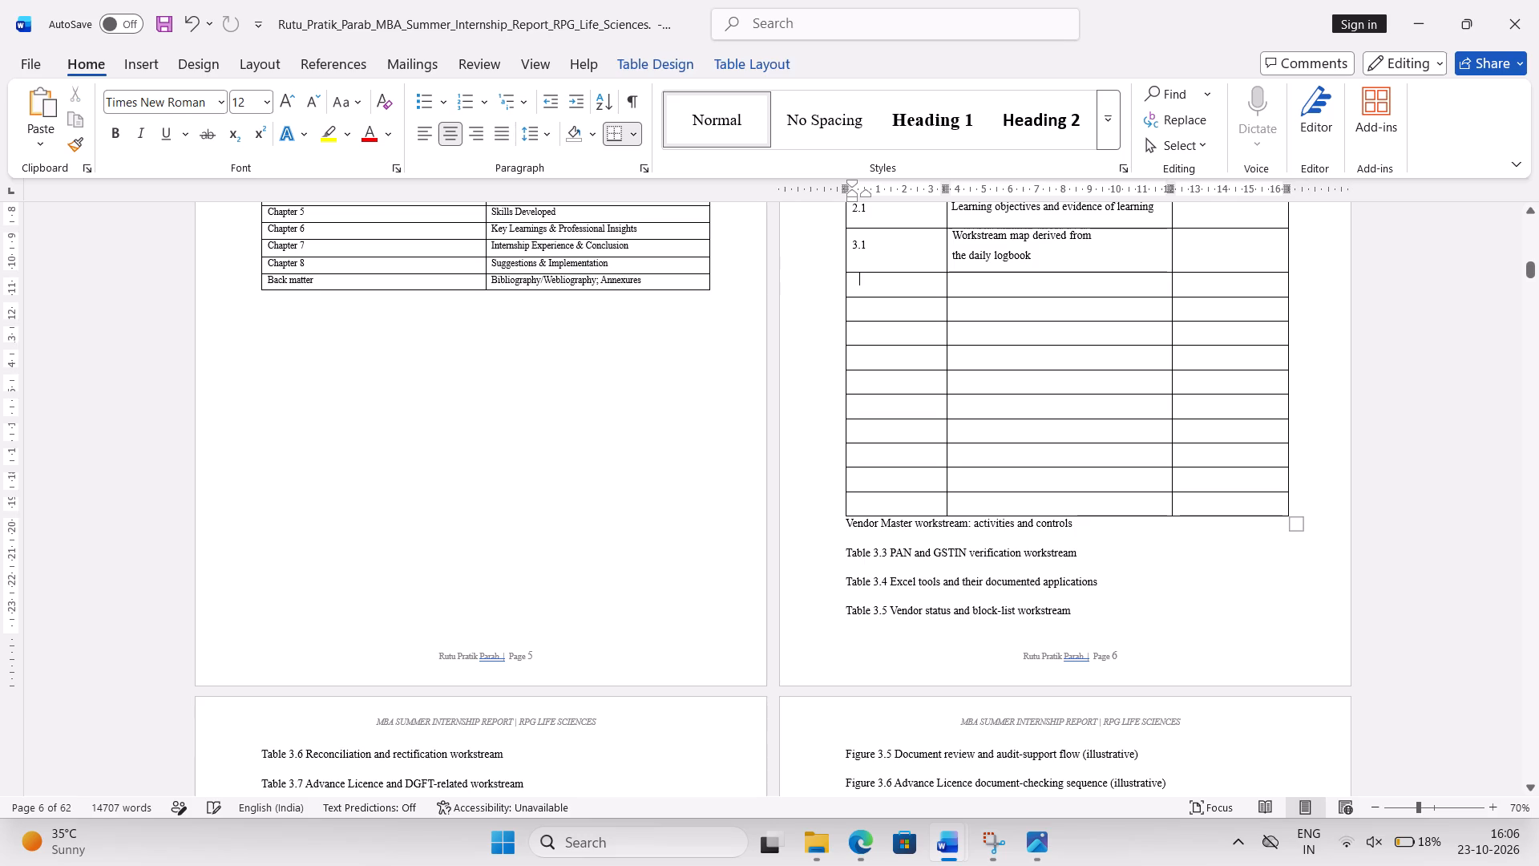
text(3.2)
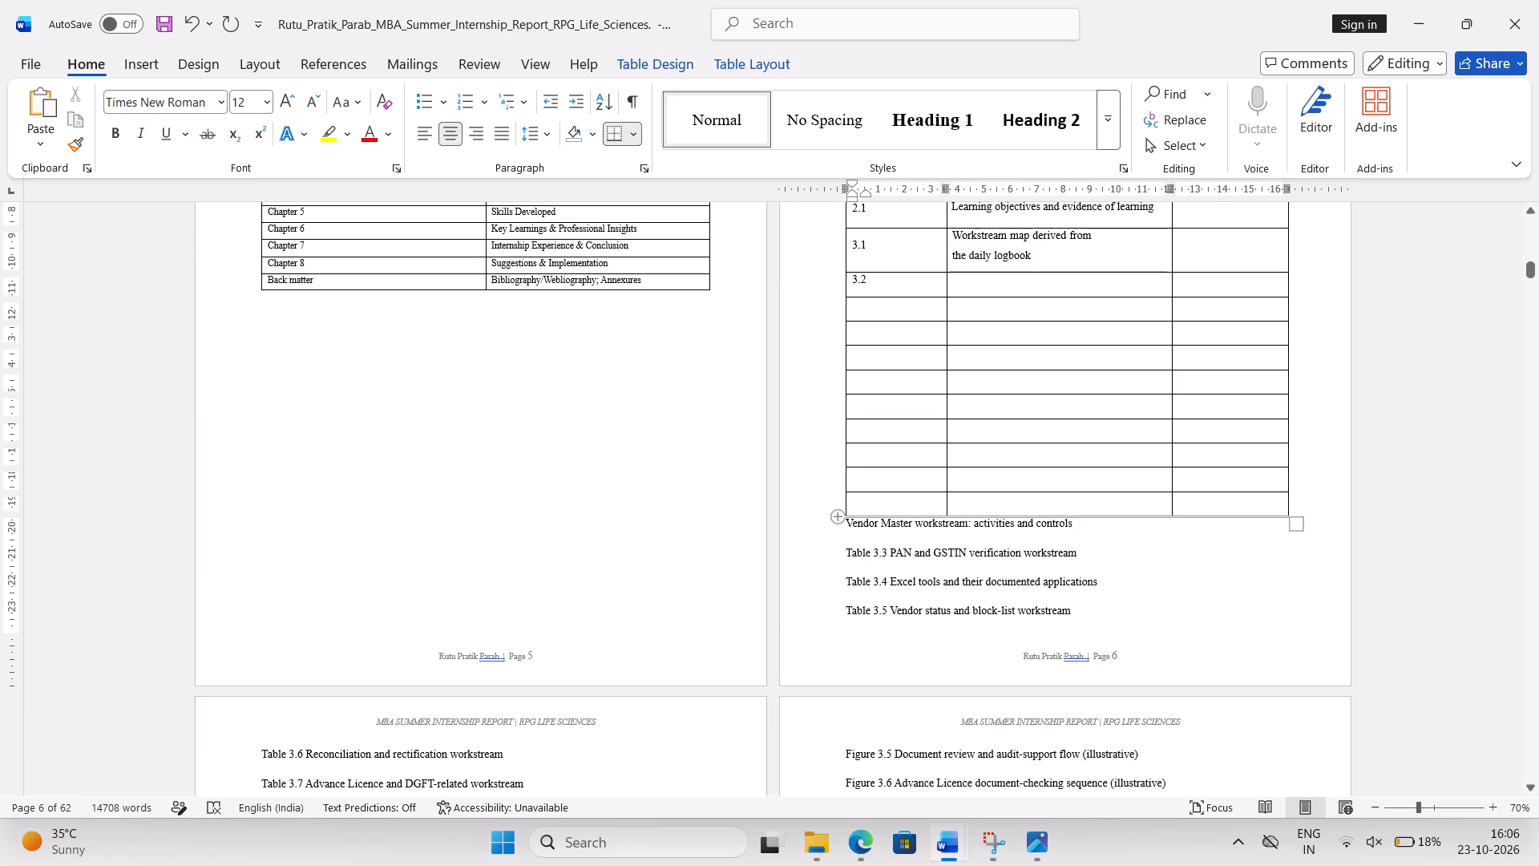
Move the title "Vendor Master workstream: activities and controls" from below the table into the Particulars cell of row 3.2, without a trailing blank line.
drag(846, 524, 1061, 520)
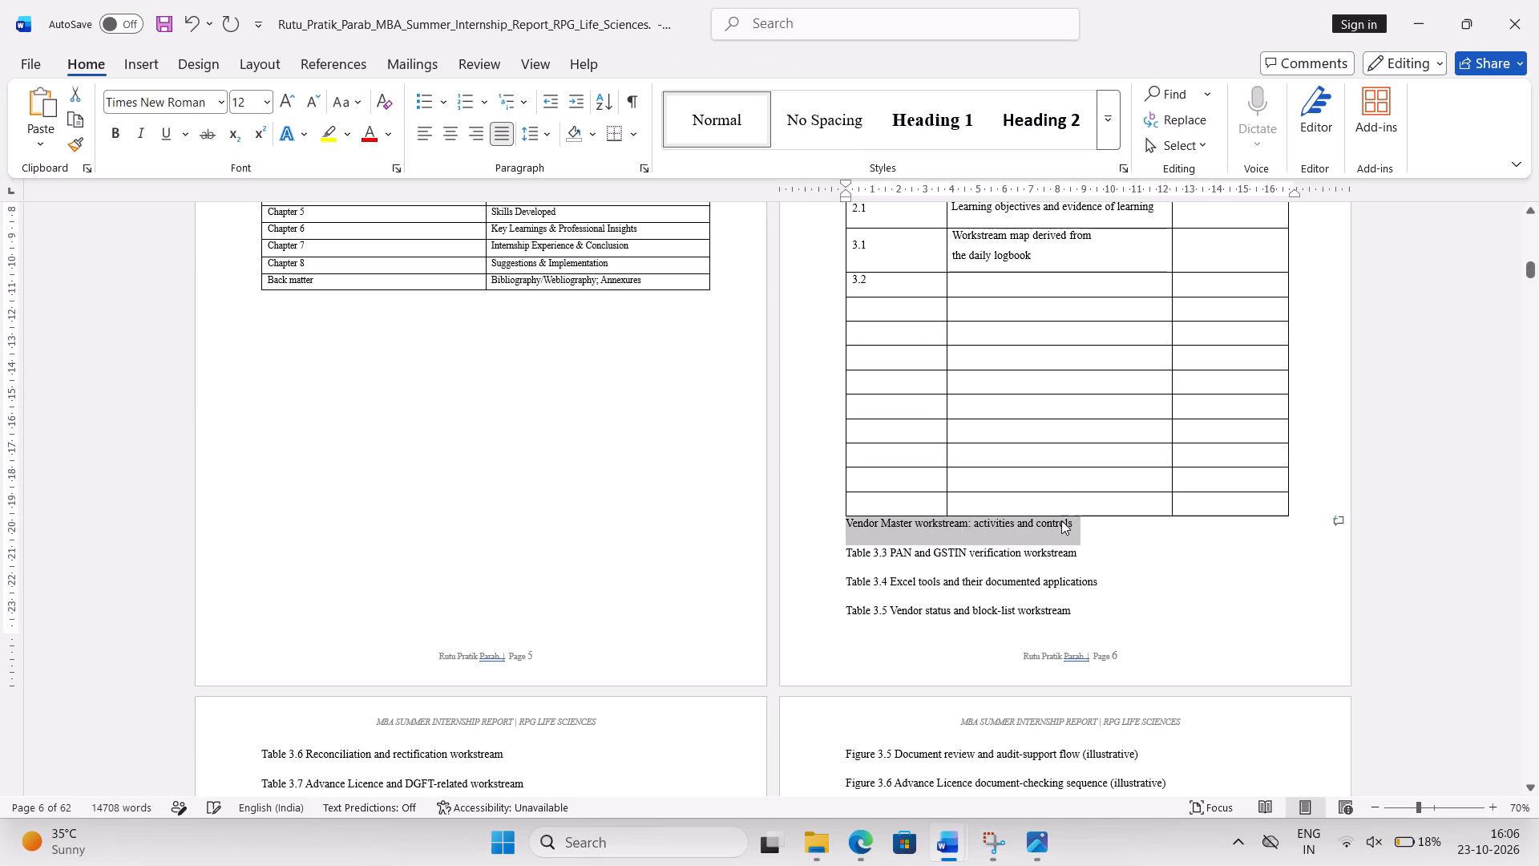
key(ctrl+x)
click(1020, 281)
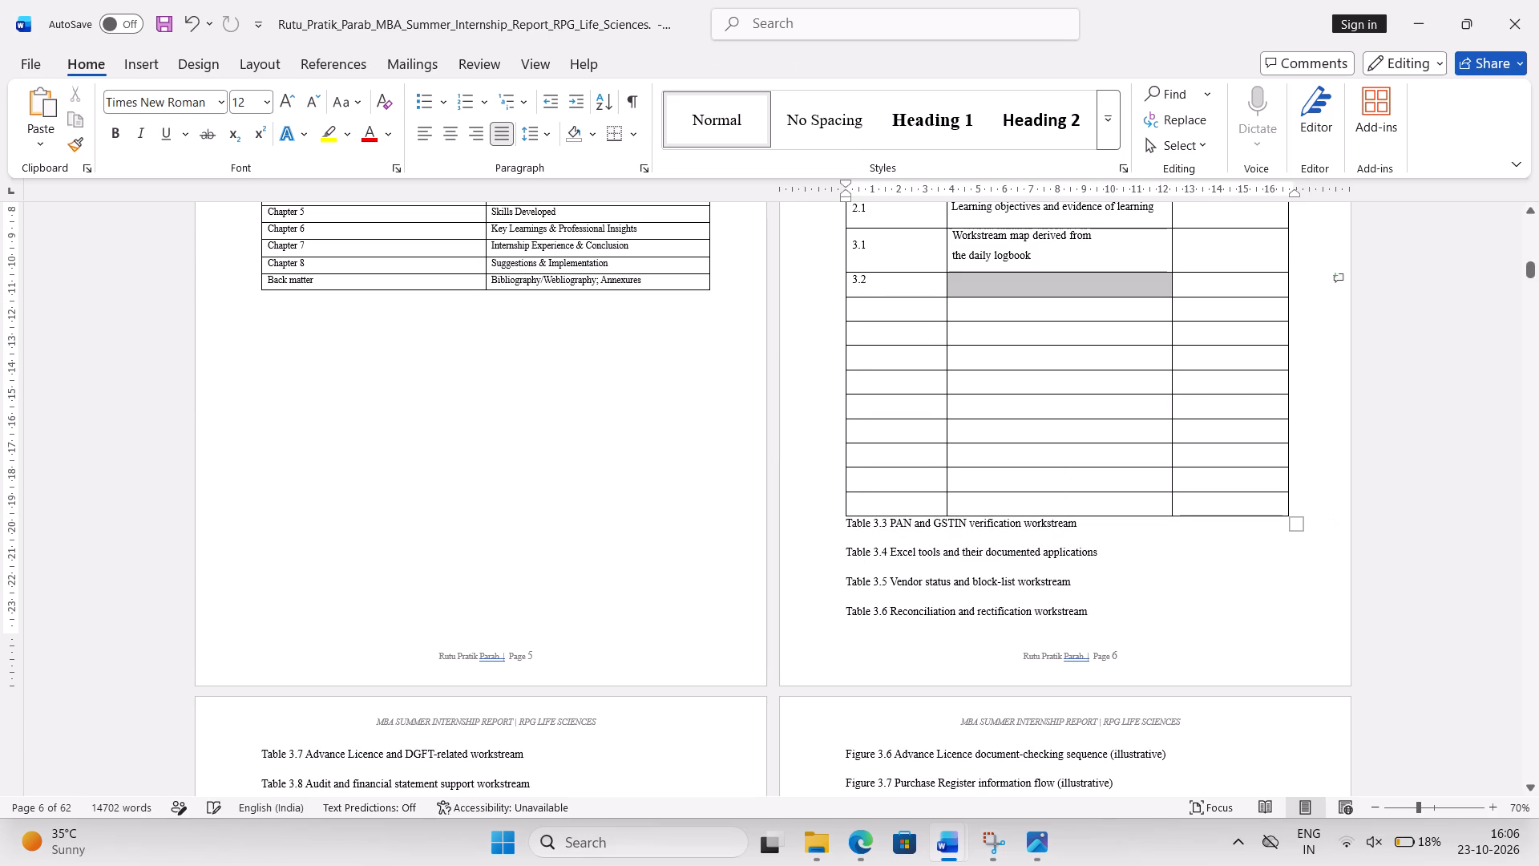
key(ctrl+v)
click(880, 367)
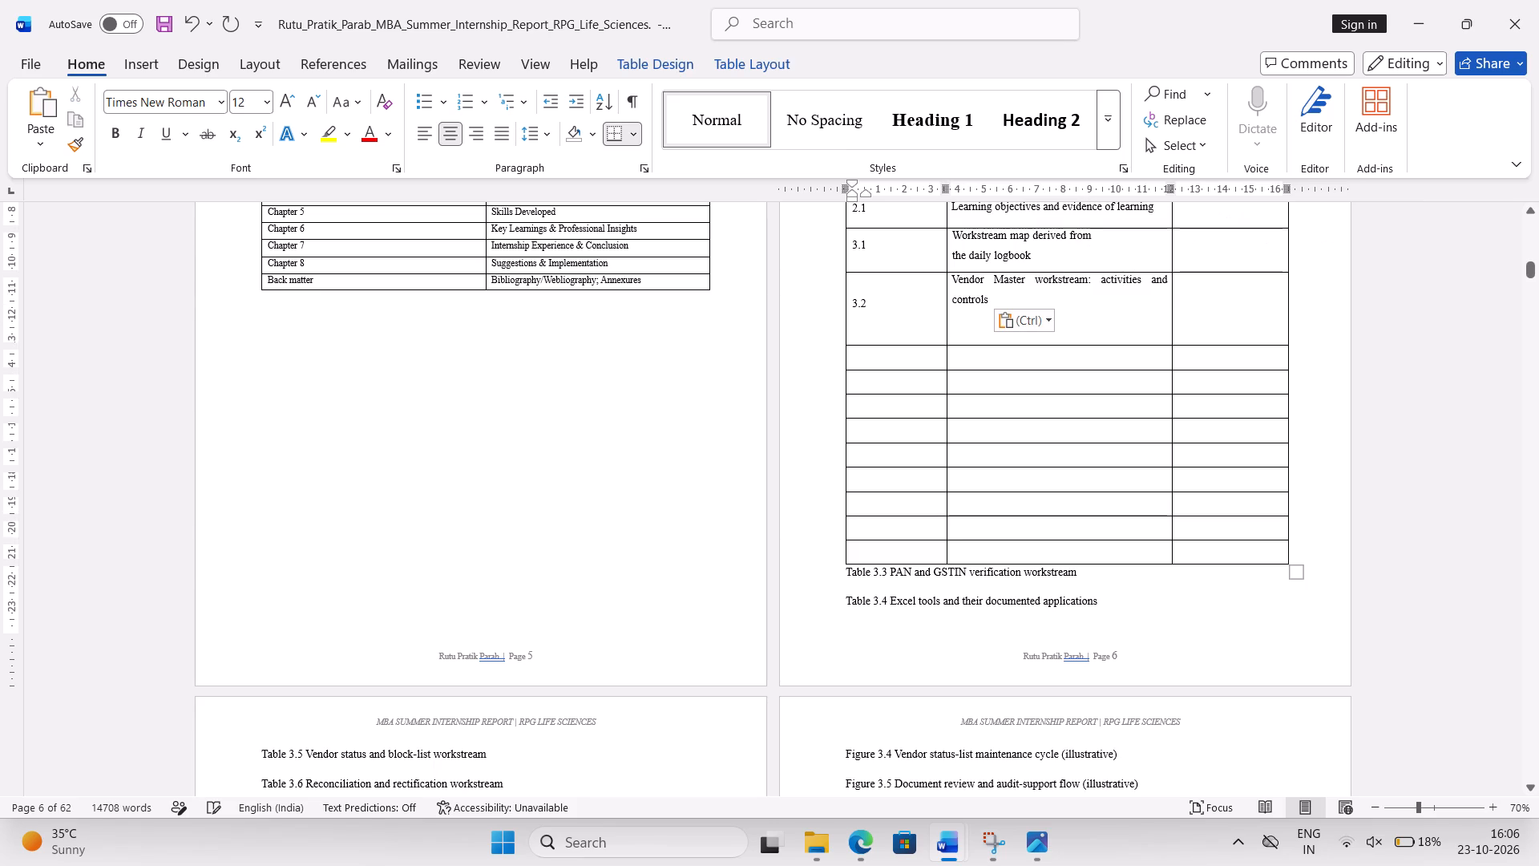
click(970, 341)
key(BackSpace)
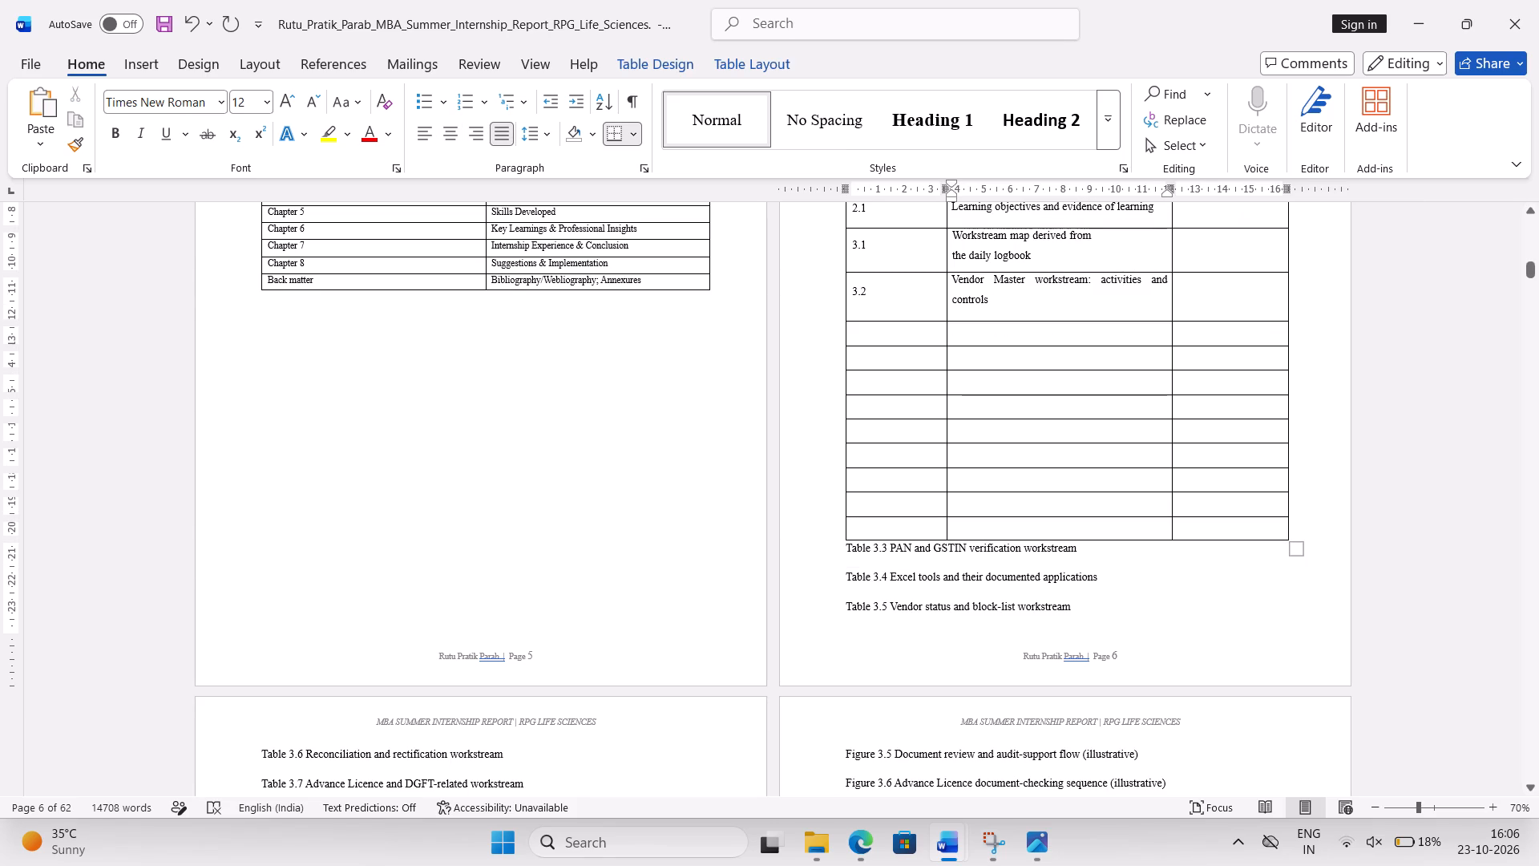
Enter 3.3, 3.4 and 3.5 in the Sr no cells of the three rows below 3.2.
click(886, 333)
key(3)
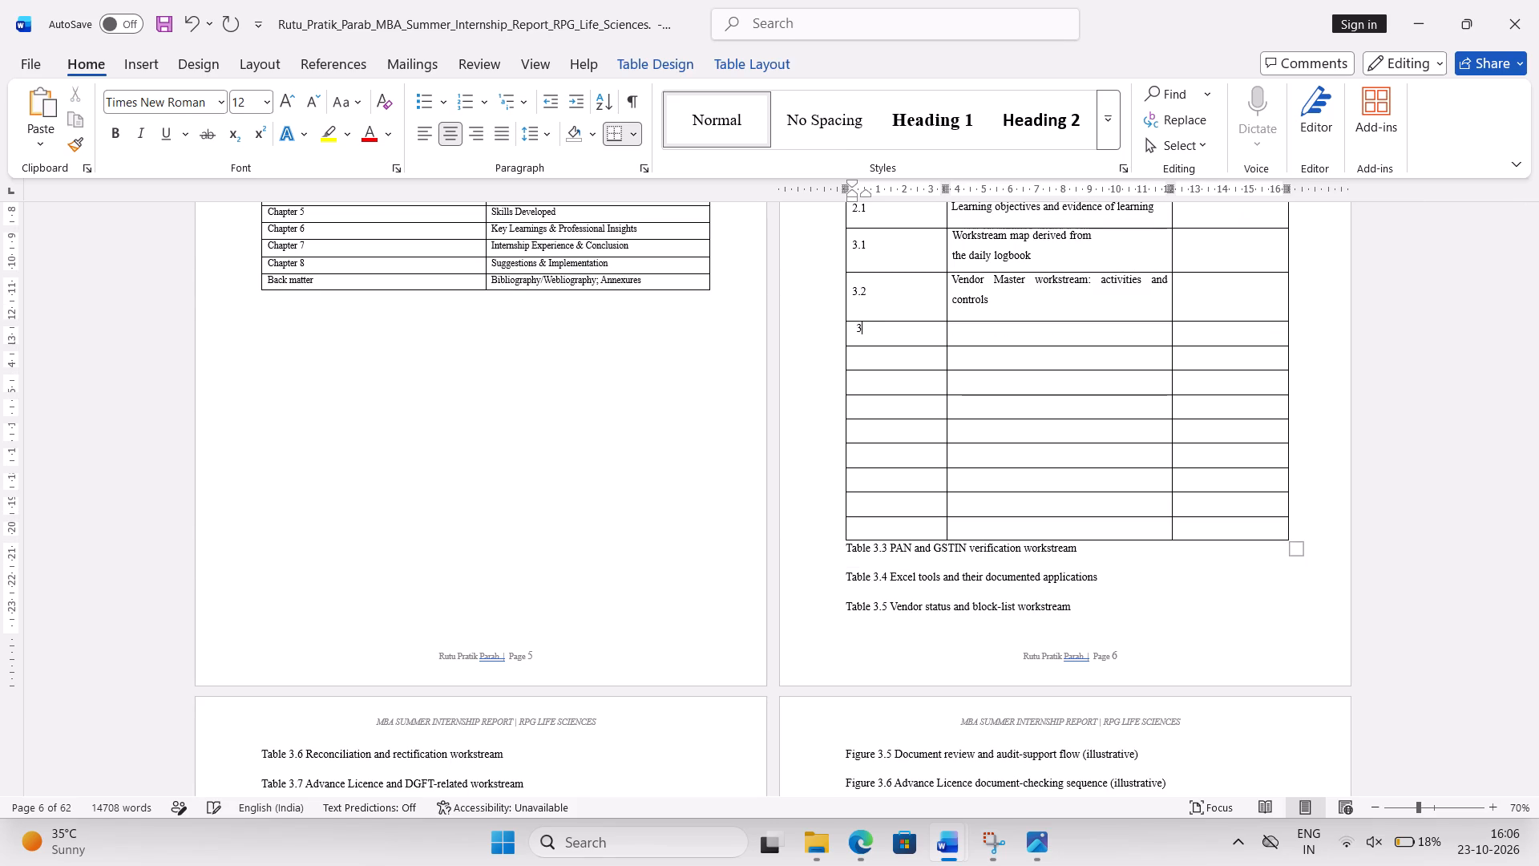
text(.3)
key(Down)
text(3.4)
key(Left)
key(Right)
key(Down)
text(3.5)
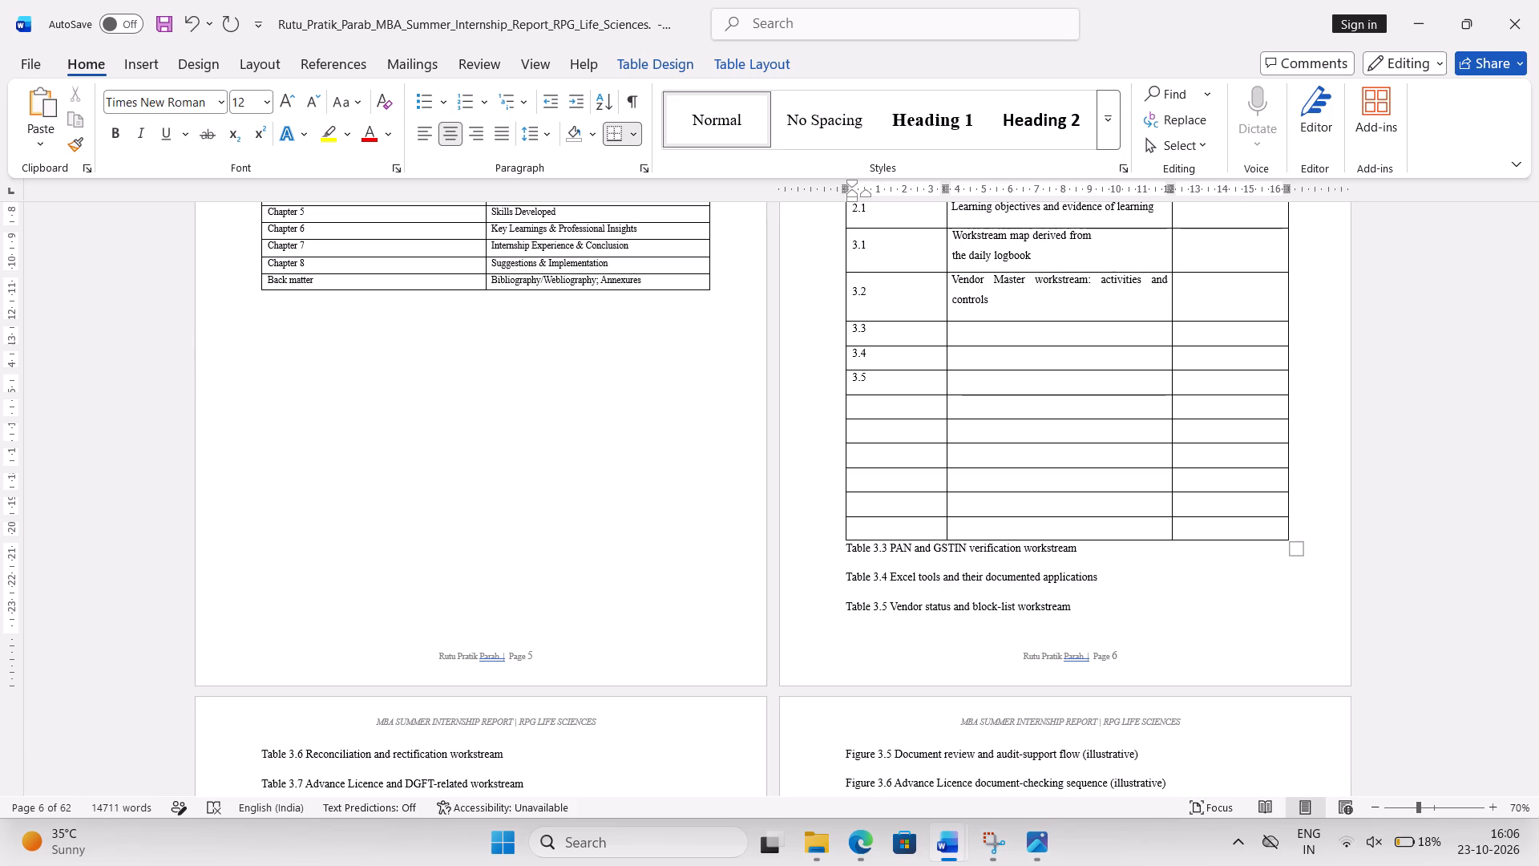
Enter 3.6, 3.7 and 3.8 in the Sr no cells of the rows below 3.5.
key(Down)
scroll(886, 333, down, 1)
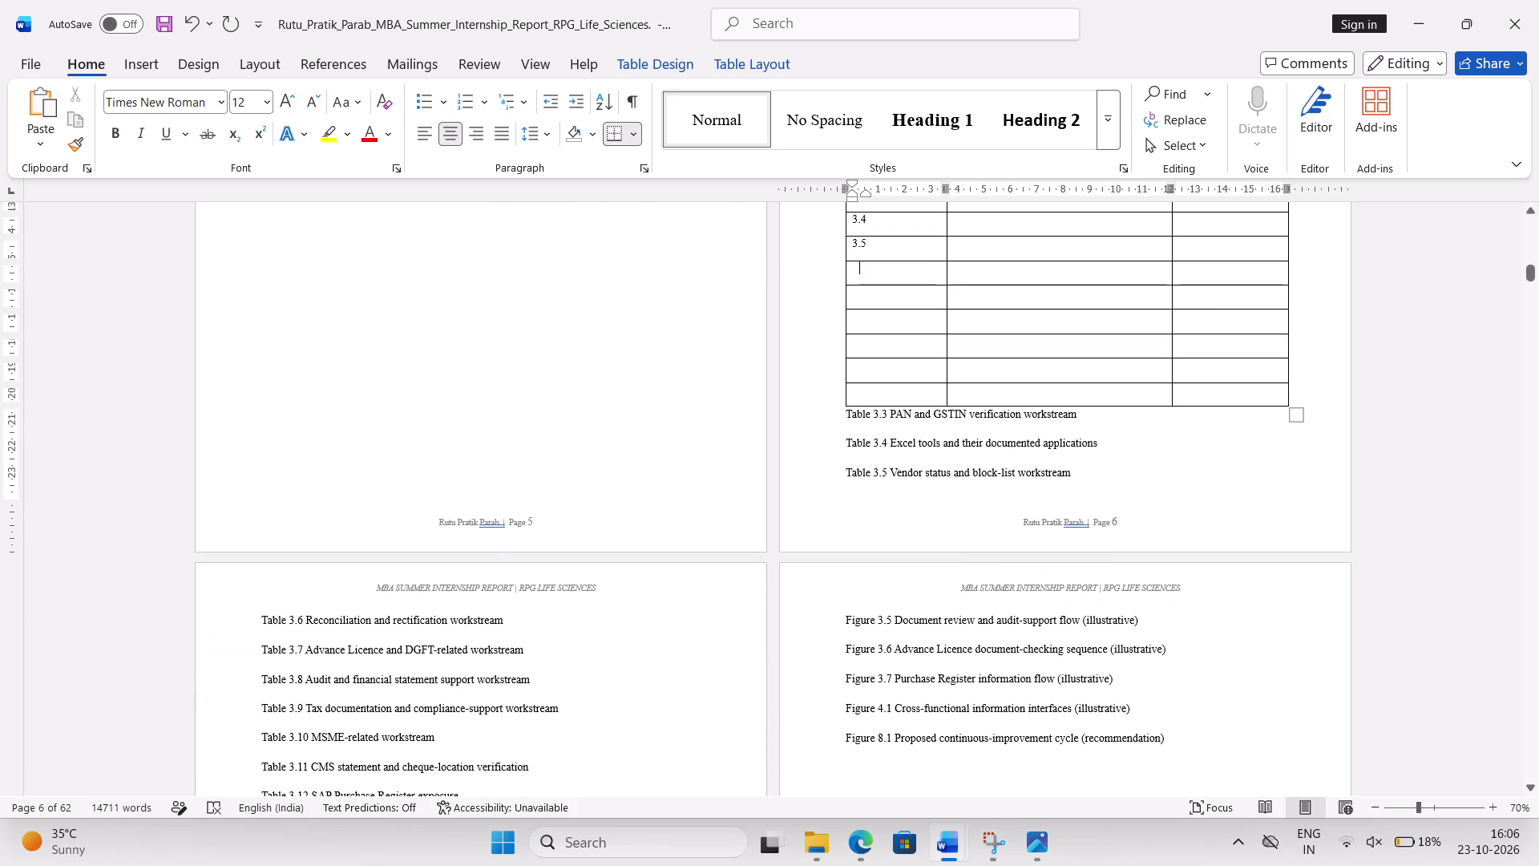
key(3)
text(.6)
key(Down)
text(3.)
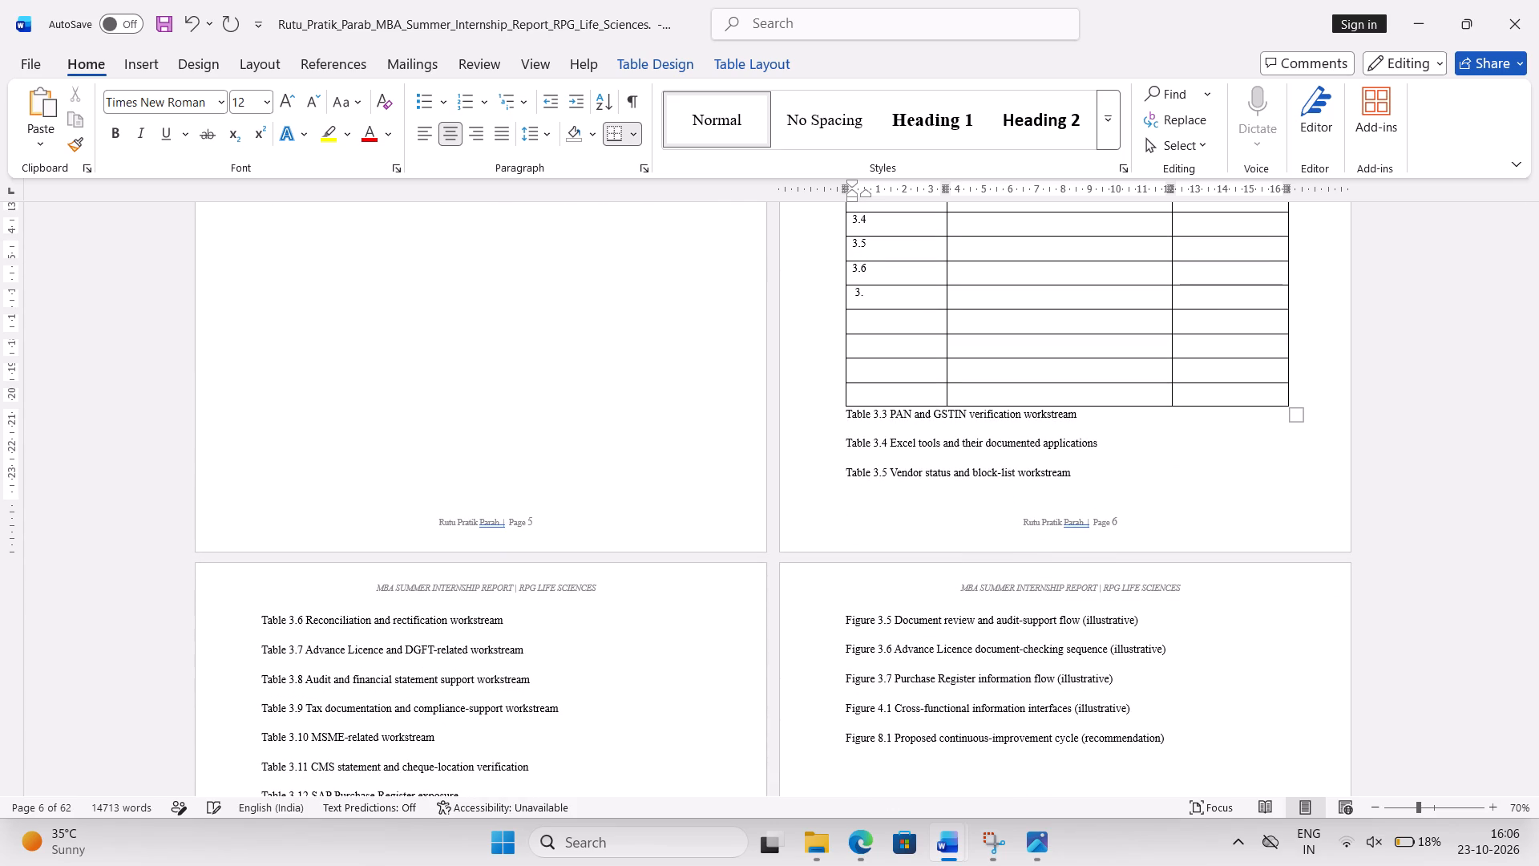
key(7)
key(Down)
text(3.7\)
key(BackSpace)
key(BackSpace)
text(8.)
Enter 3.9 and 3.10 in the Sr no cells of the rows below 3.8.
key(Down)
text(3.9)
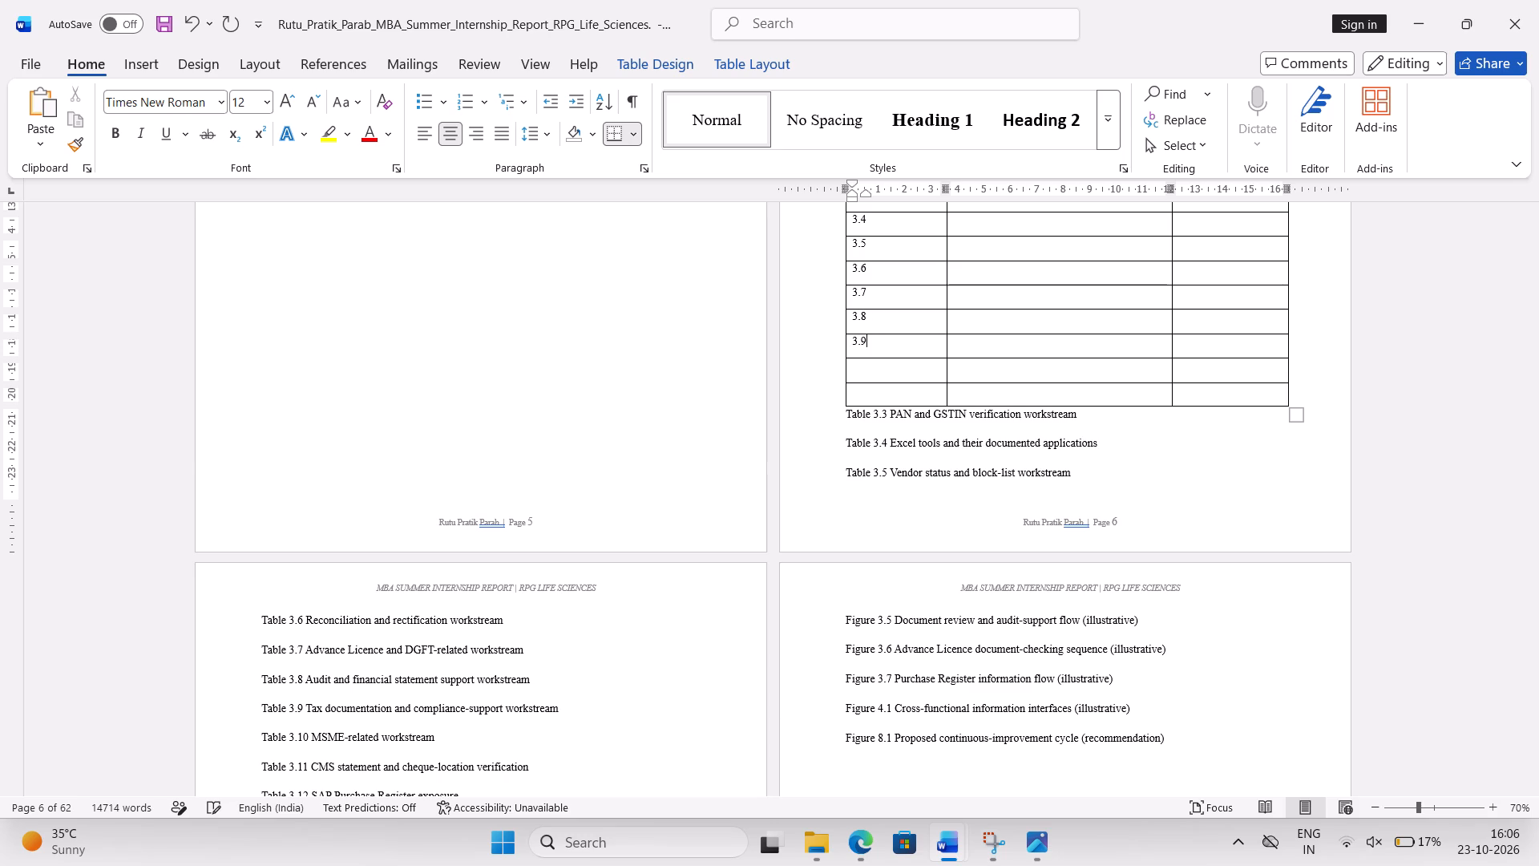
key(Down)
text(31)
key(BackSpace)
text(.10)
key(BackSpace)
key(0)
Widen the Sr no column of the List of Tables enough to hold 3.10 on one line.
scroll(886, 333, up, 5)
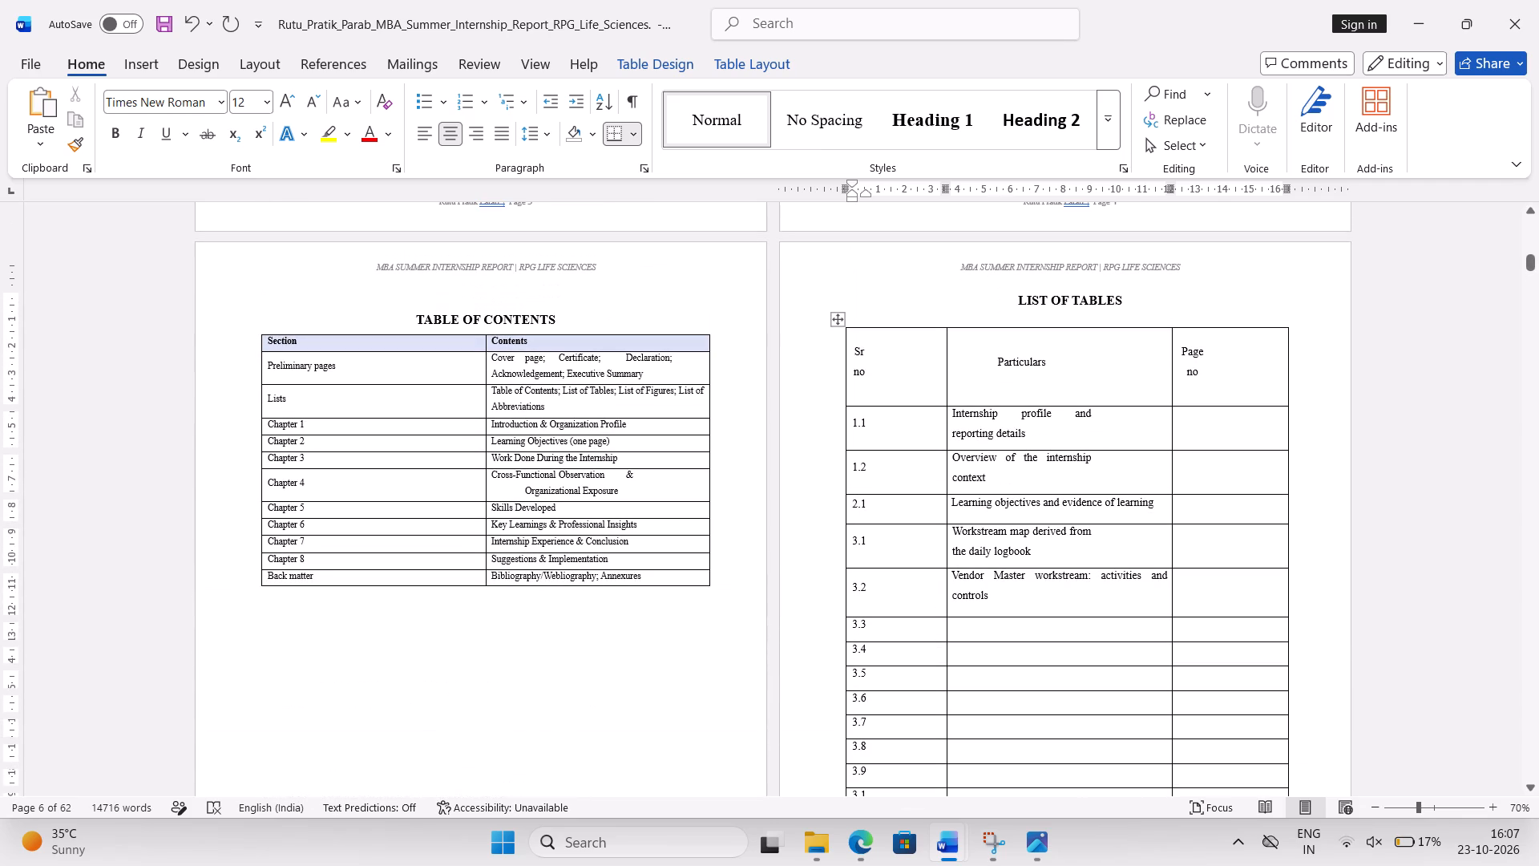
drag(946, 339, 953, 339)
scroll(953, 339, right, 1)
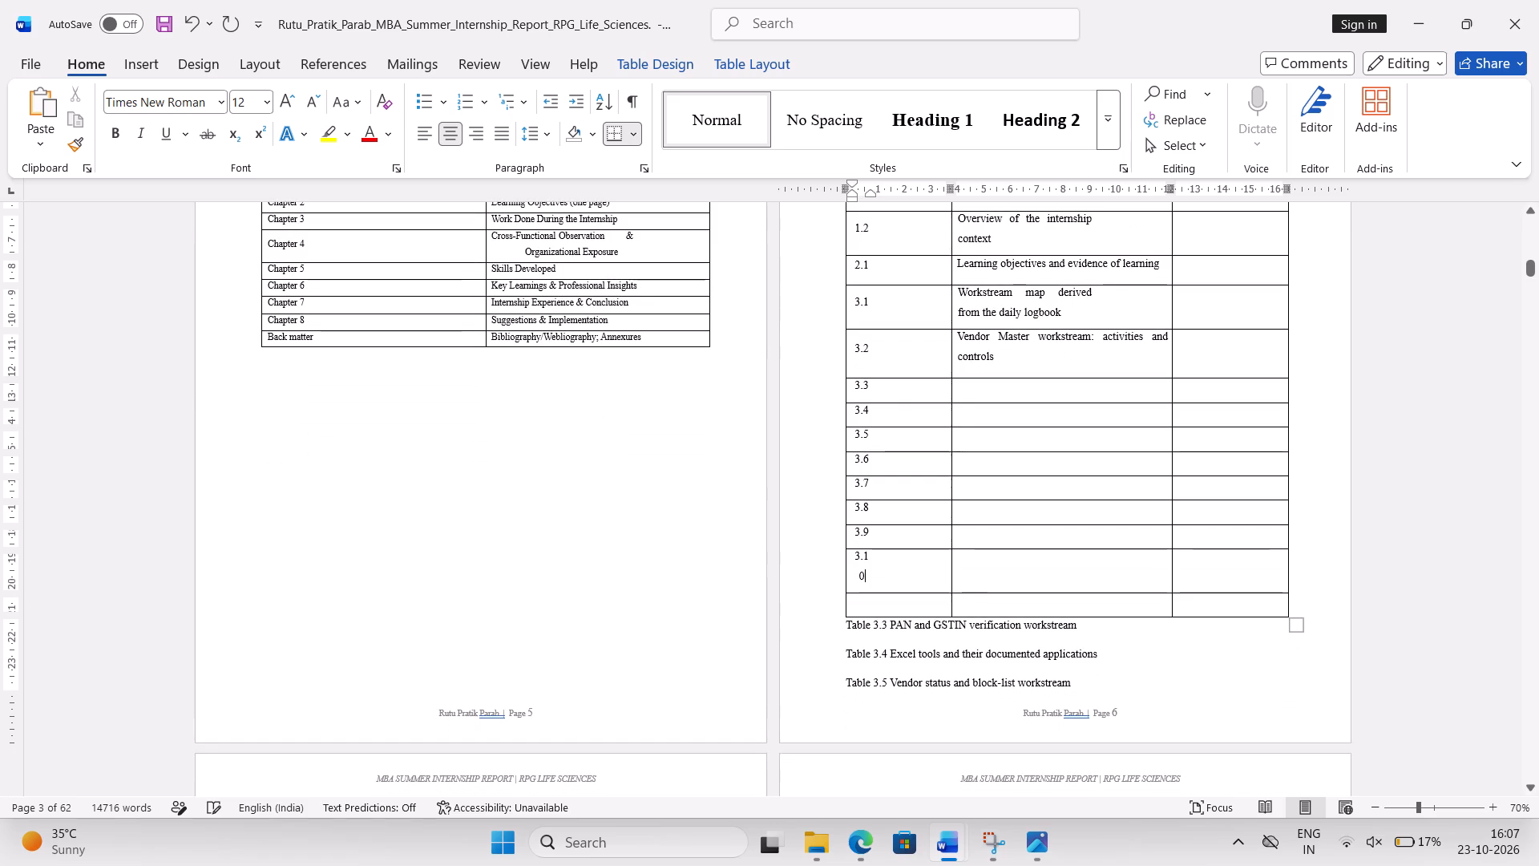
scroll(953, 339, right, 1)
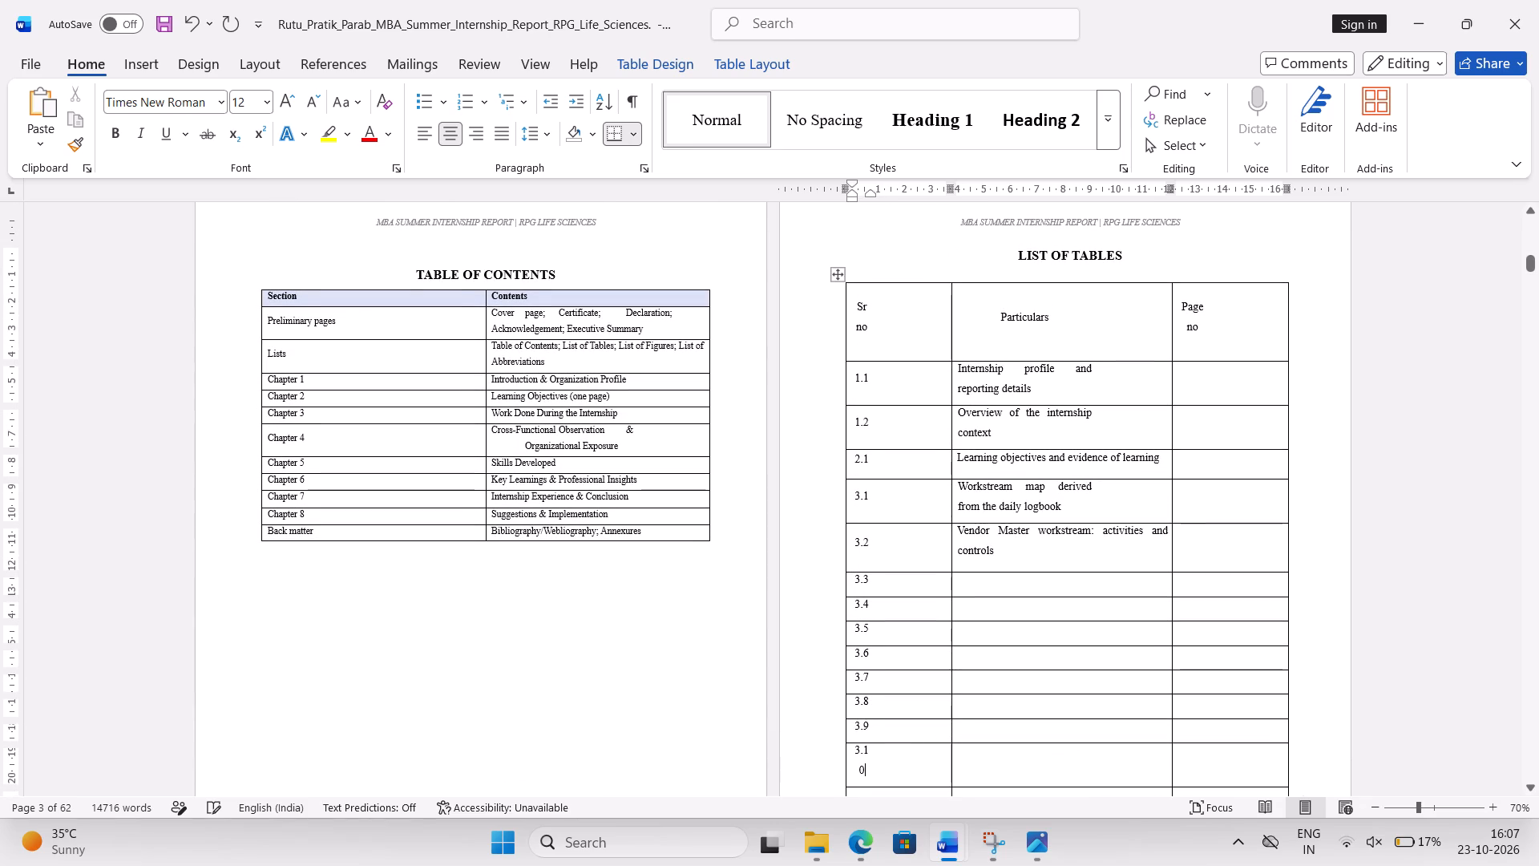
click(951, 293)
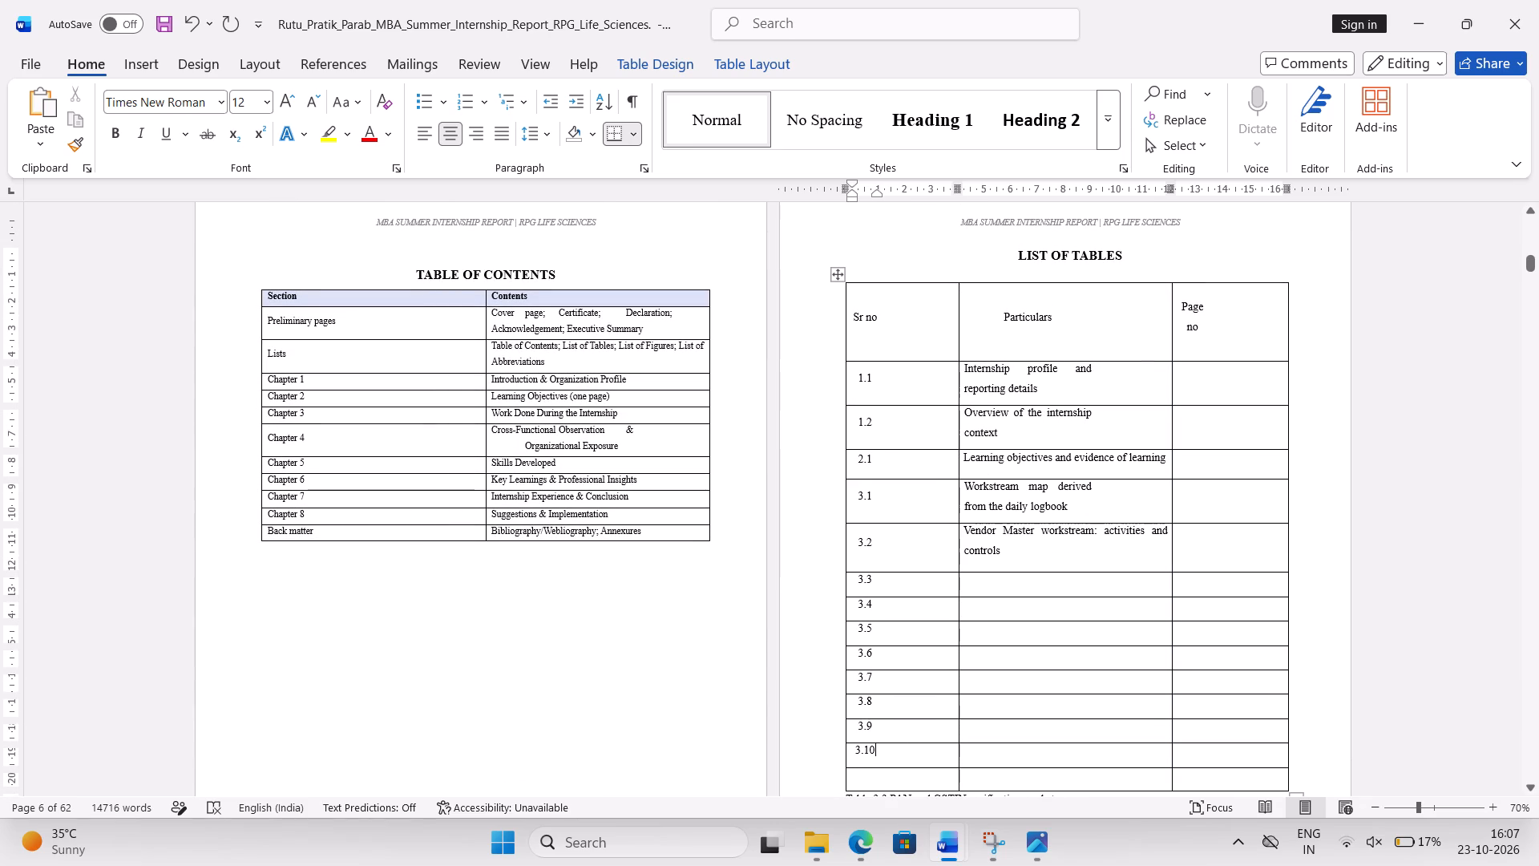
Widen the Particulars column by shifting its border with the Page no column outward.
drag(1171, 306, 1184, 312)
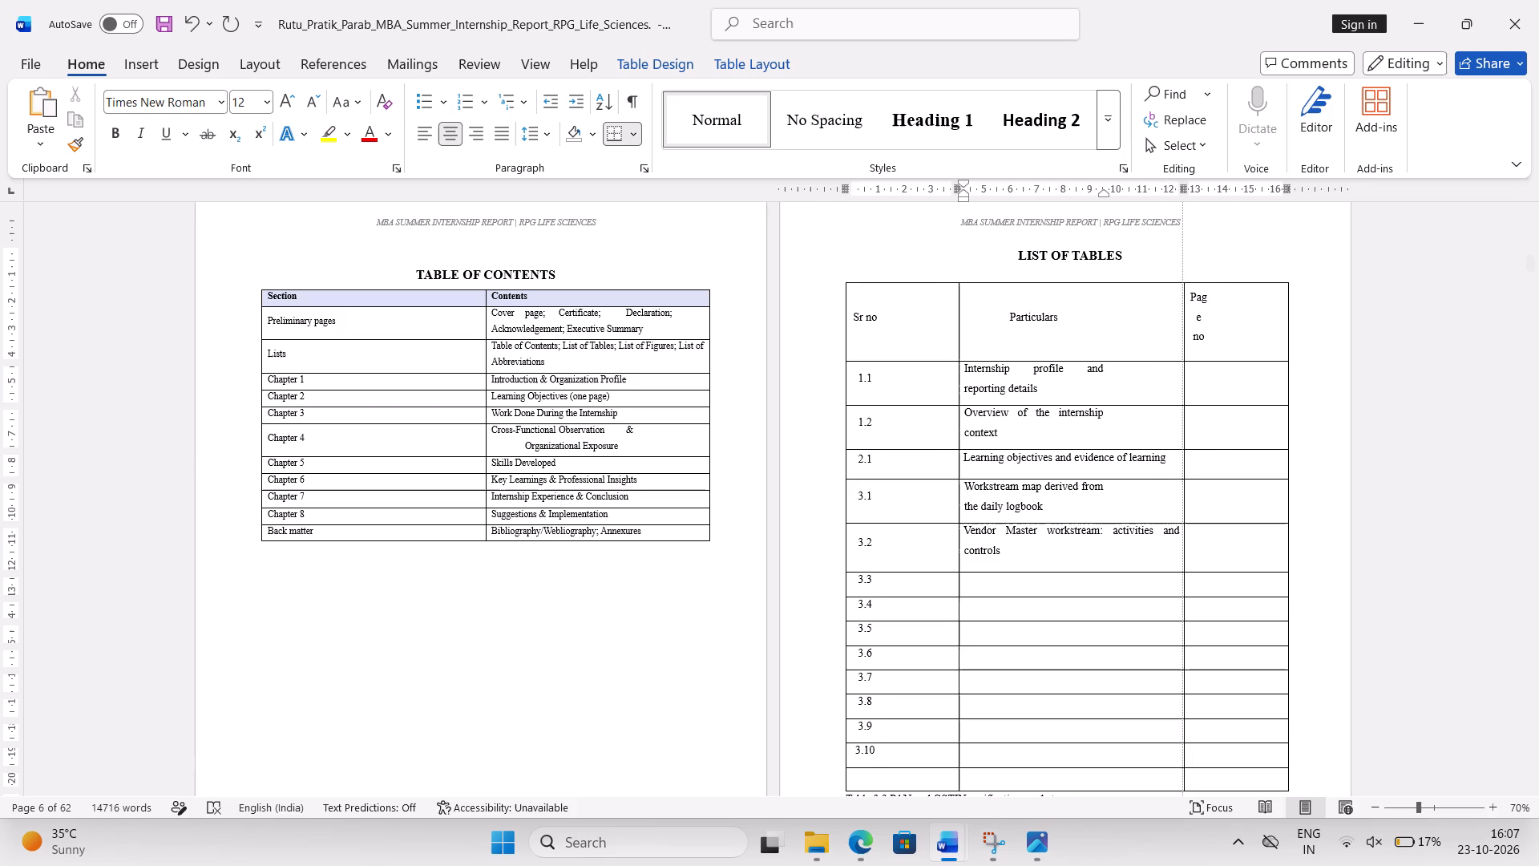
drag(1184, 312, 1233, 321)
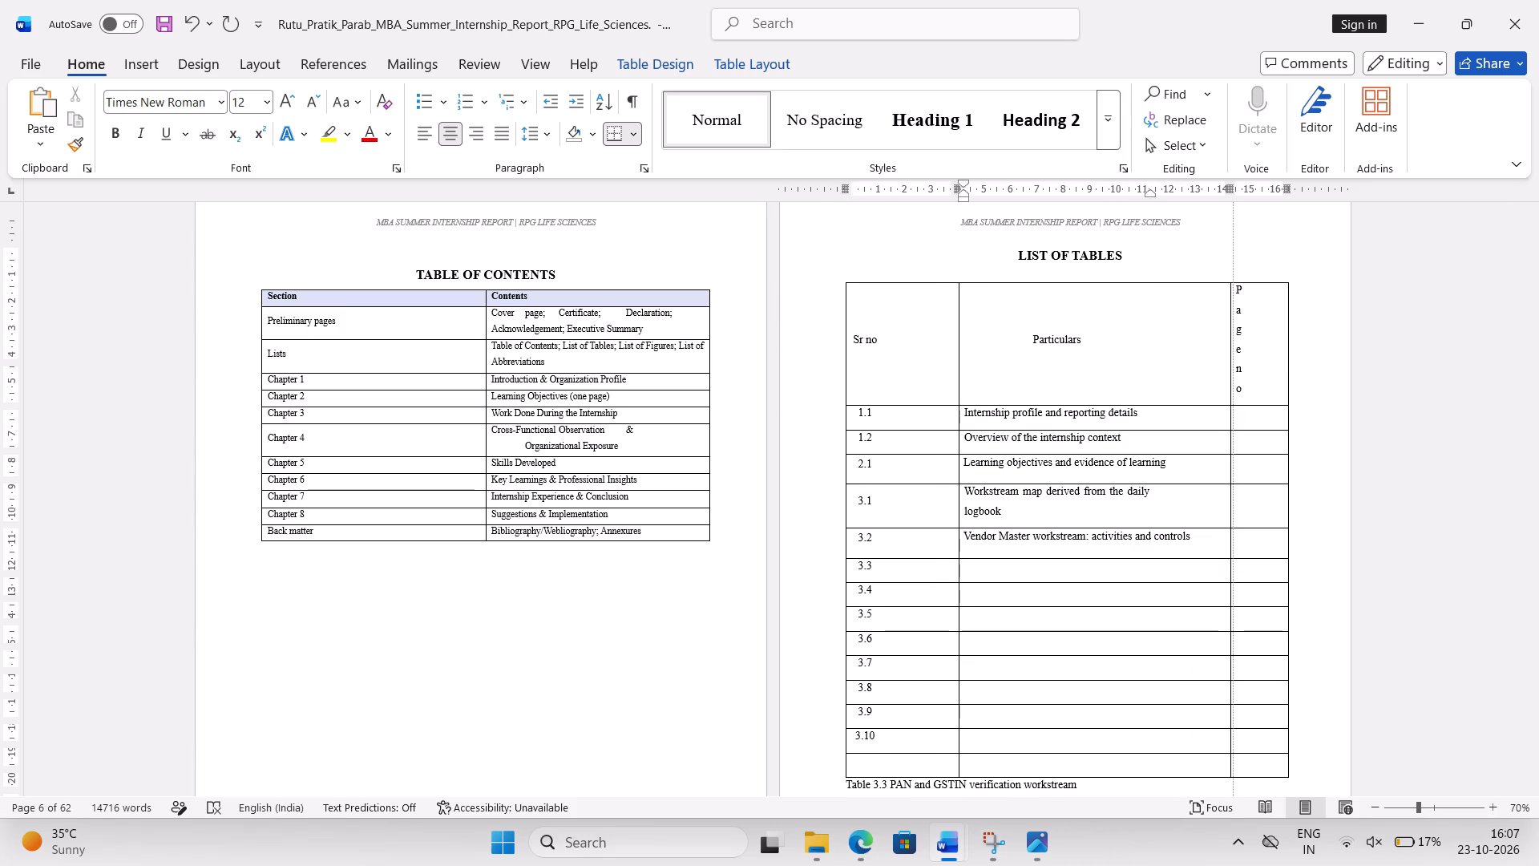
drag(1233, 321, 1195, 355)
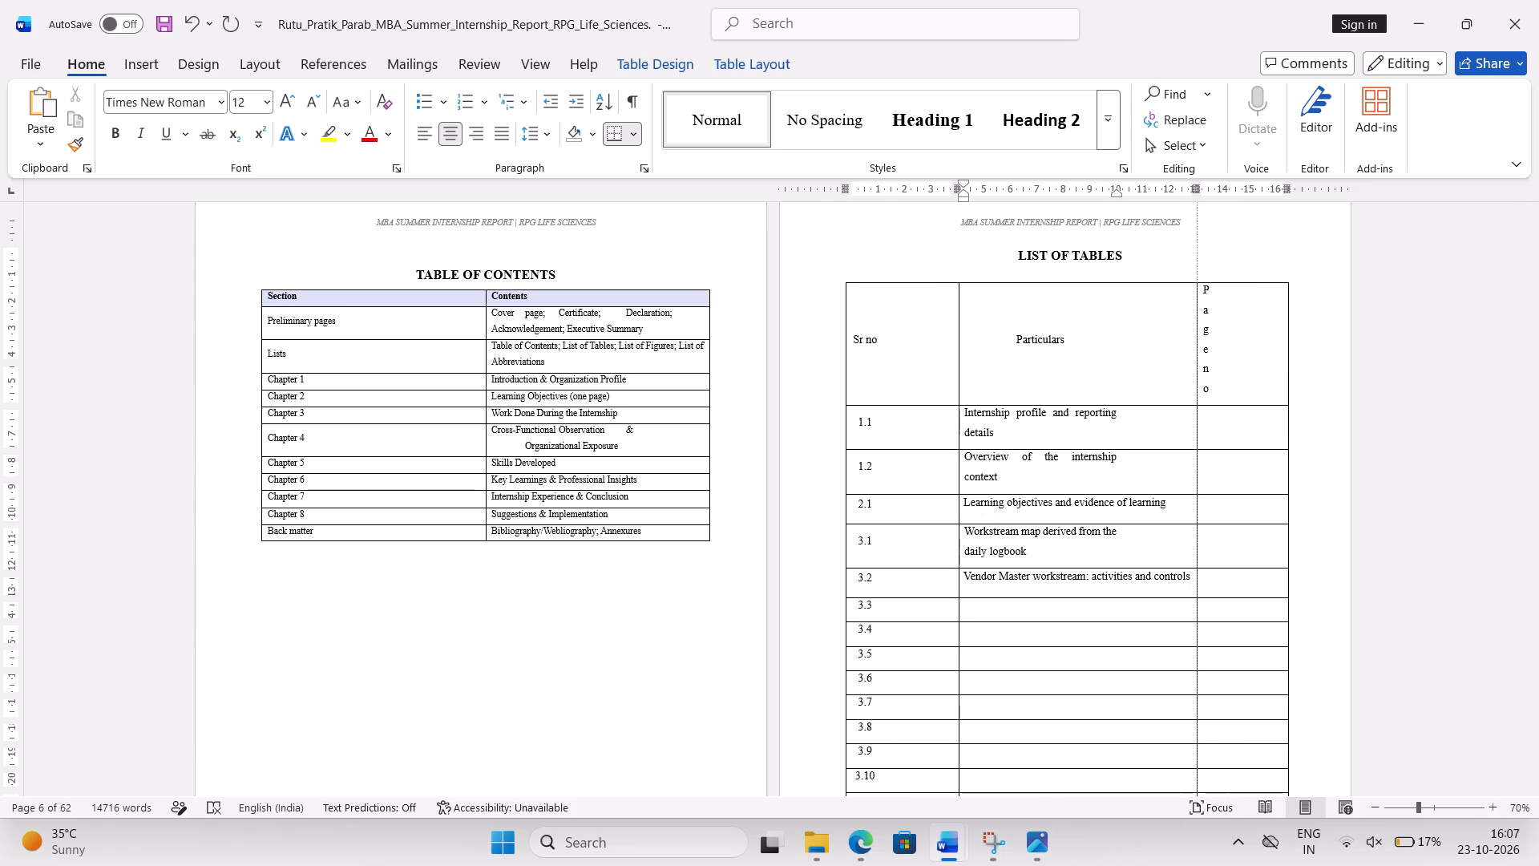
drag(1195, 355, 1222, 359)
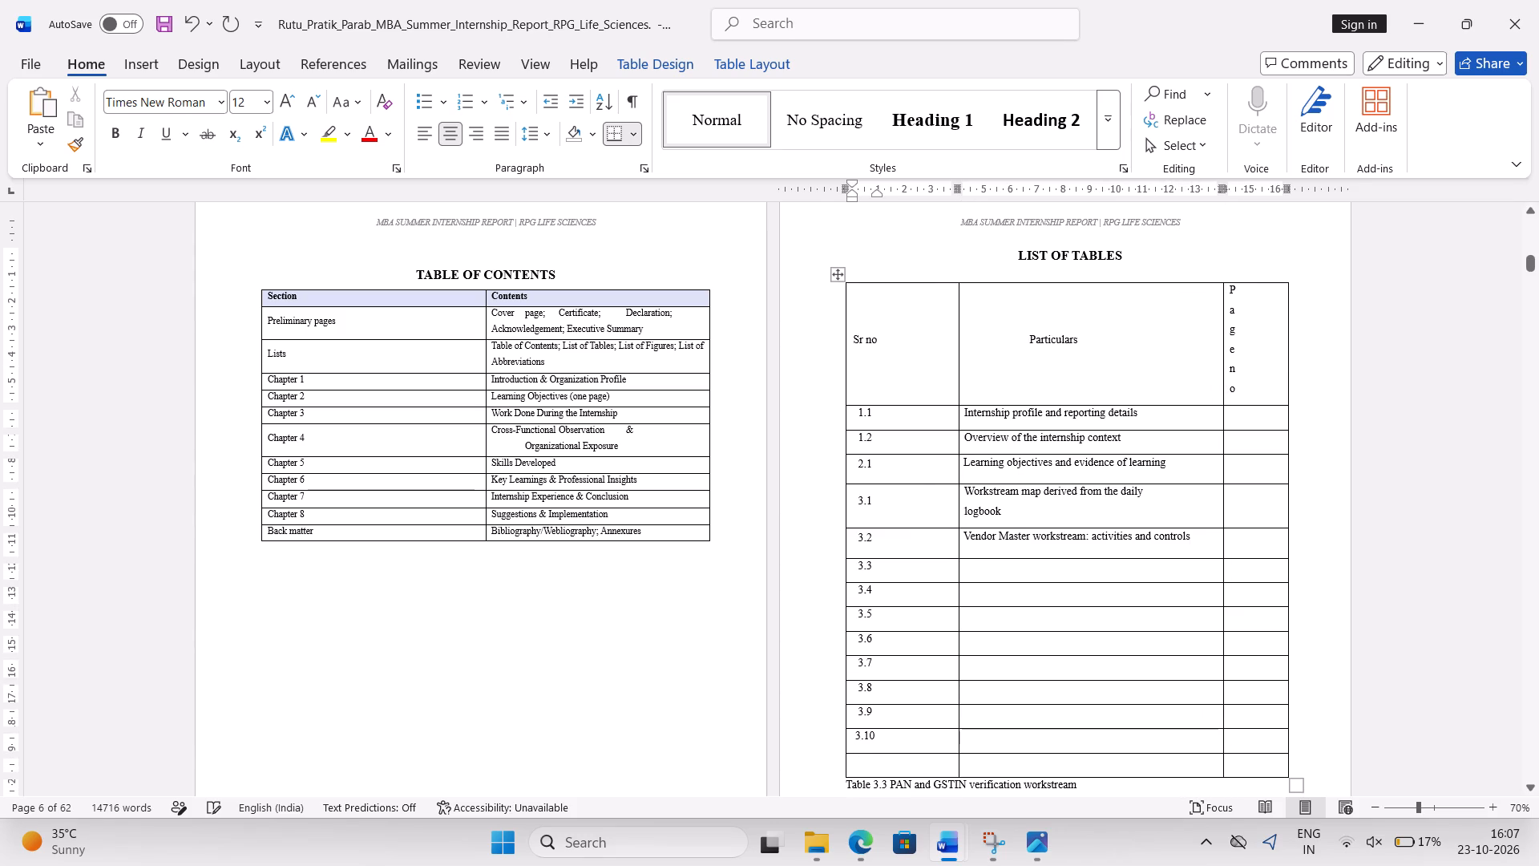
Enter 3.11 in the Sr no cell of the table's last row.
scroll(1222, 359, down, 3)
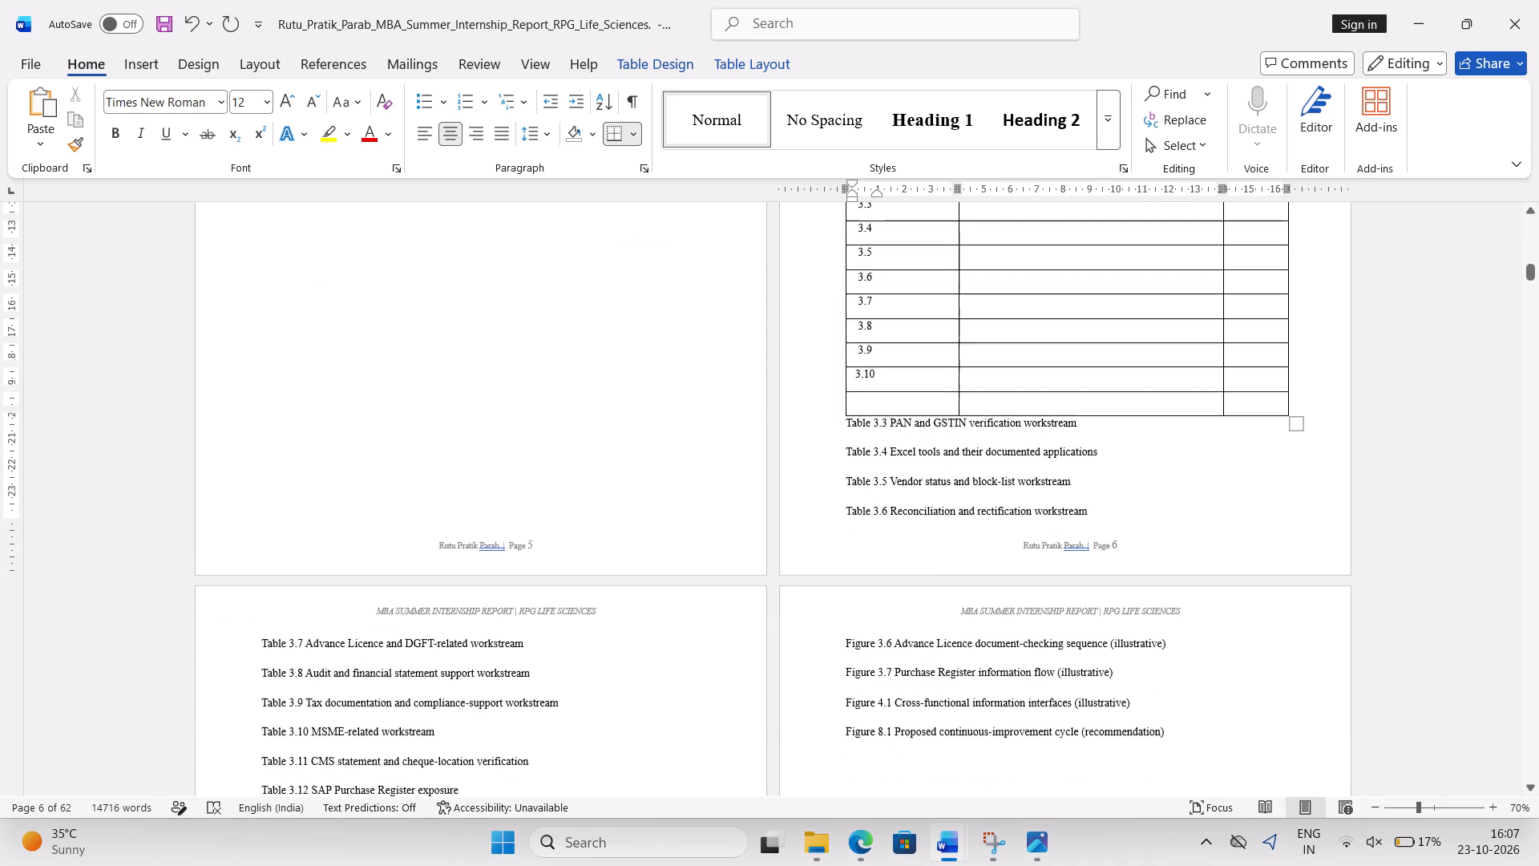
scroll(1222, 359, down, 2)
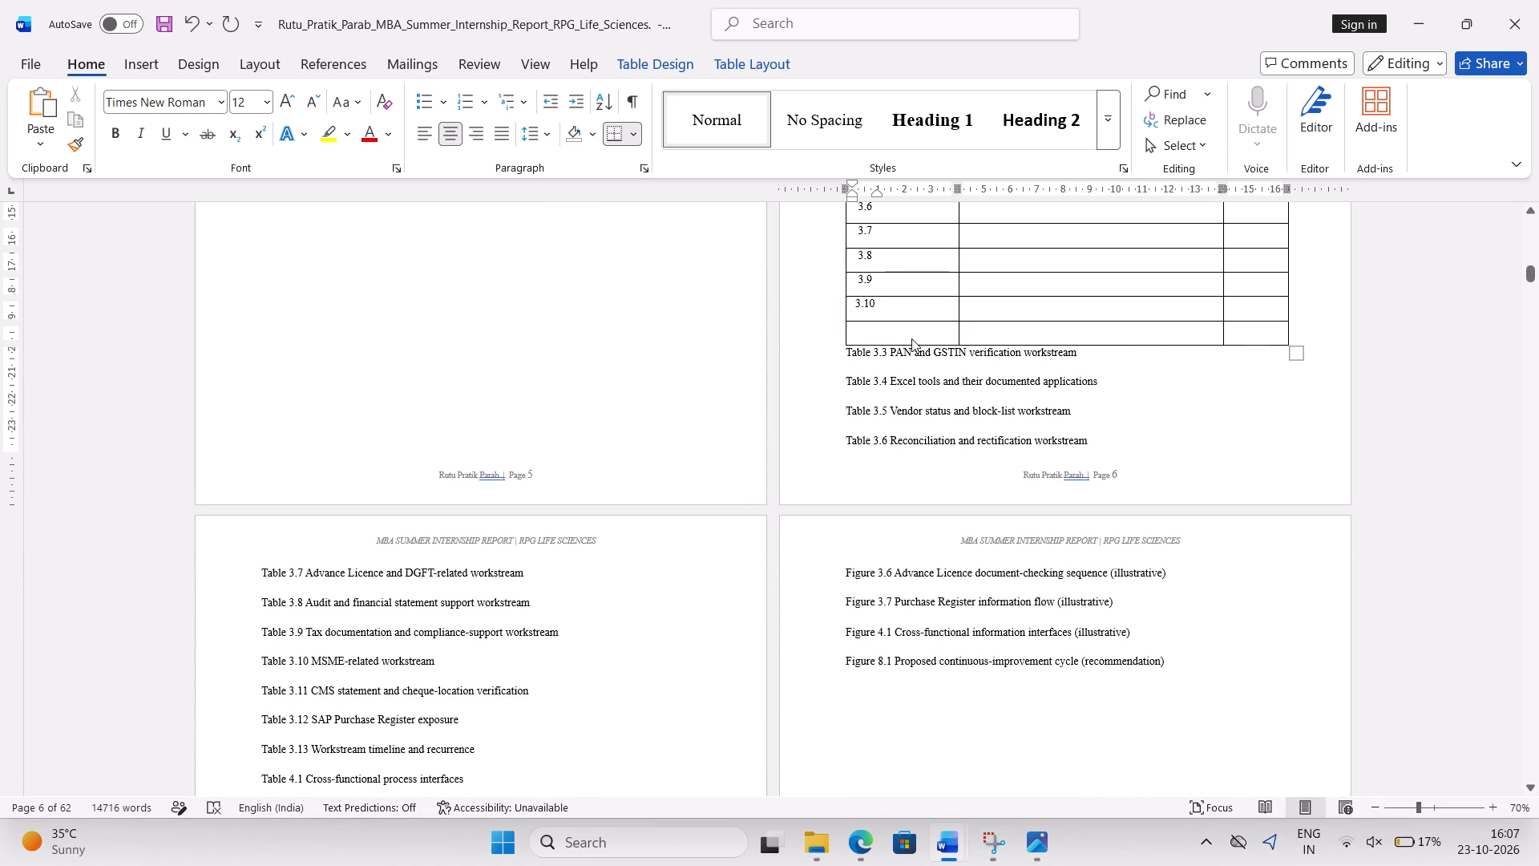
click(915, 338)
text(3.11)
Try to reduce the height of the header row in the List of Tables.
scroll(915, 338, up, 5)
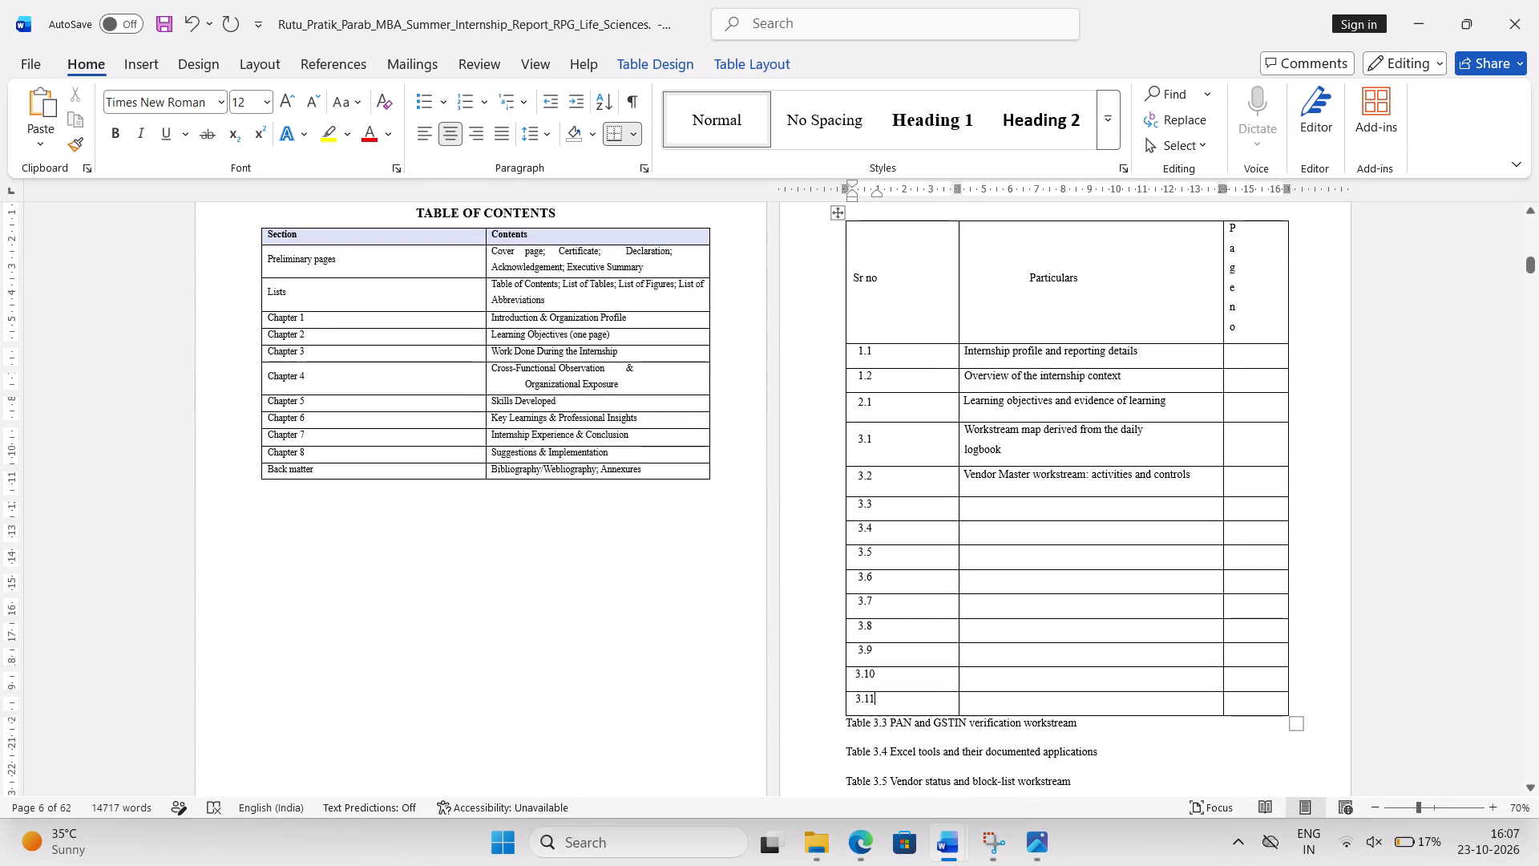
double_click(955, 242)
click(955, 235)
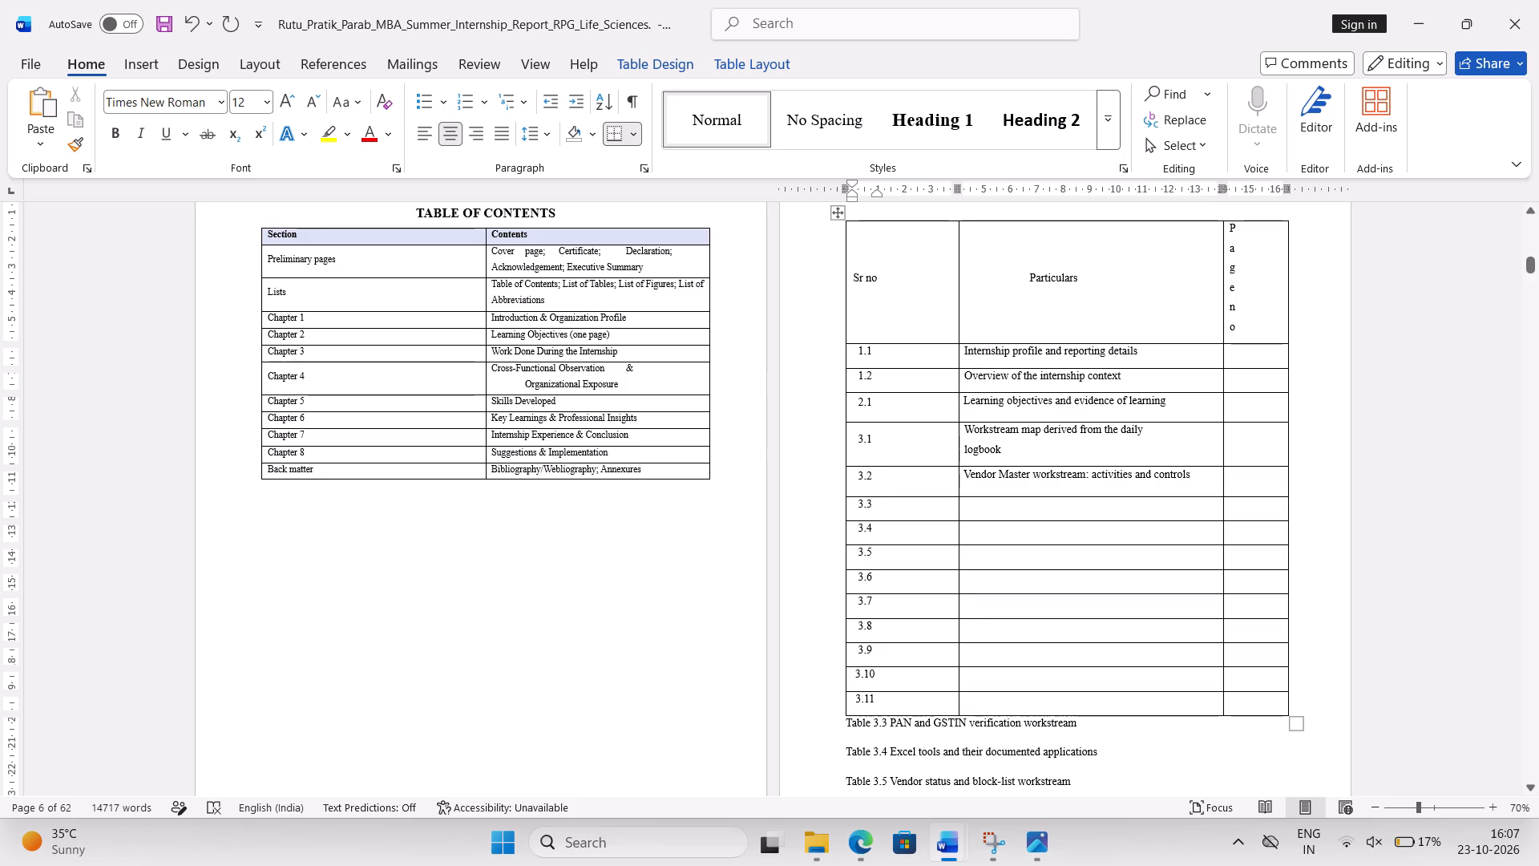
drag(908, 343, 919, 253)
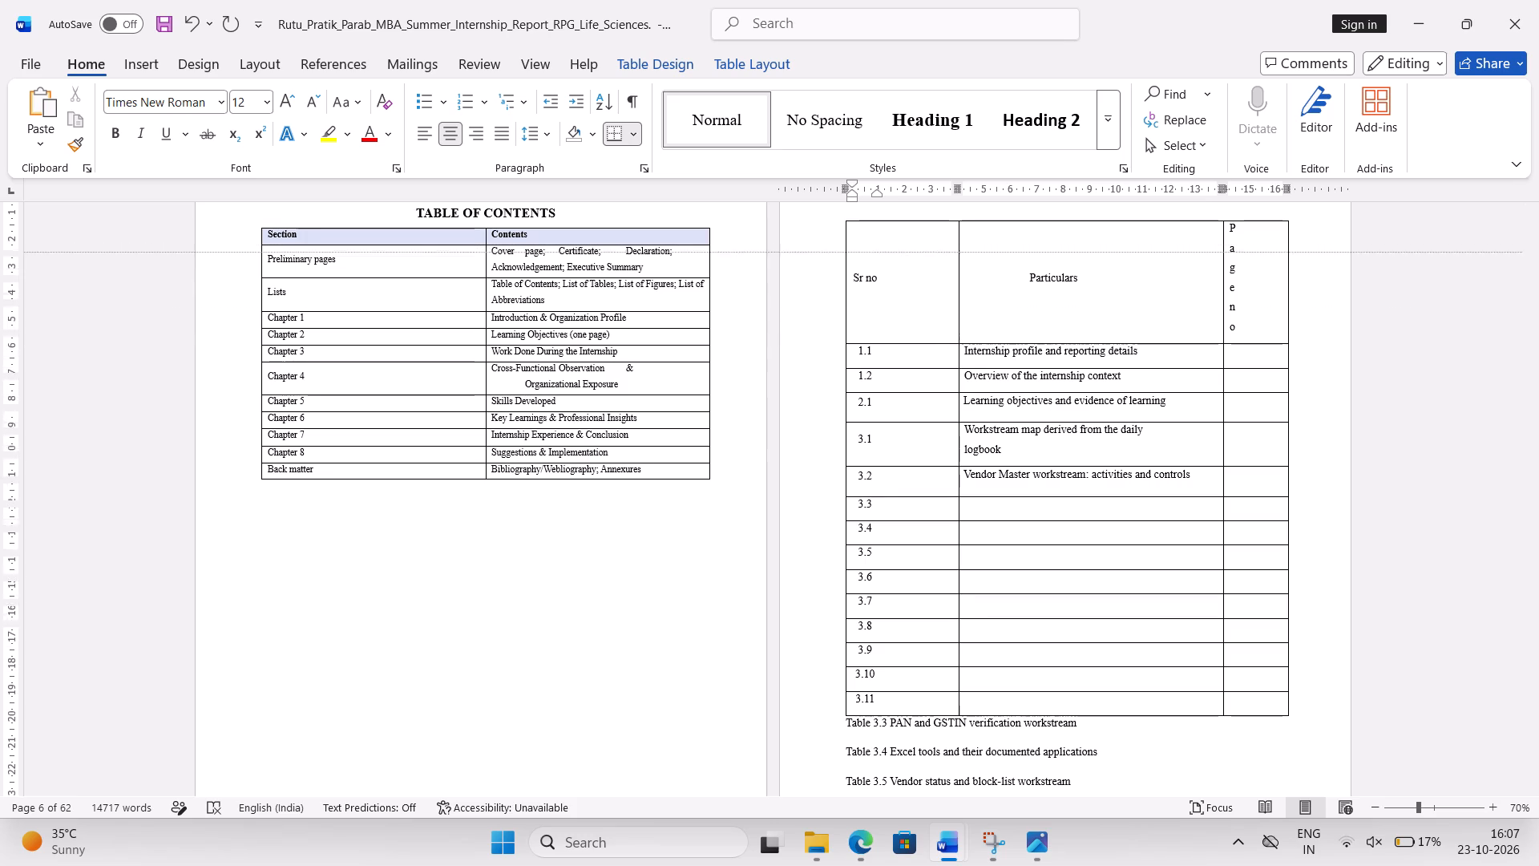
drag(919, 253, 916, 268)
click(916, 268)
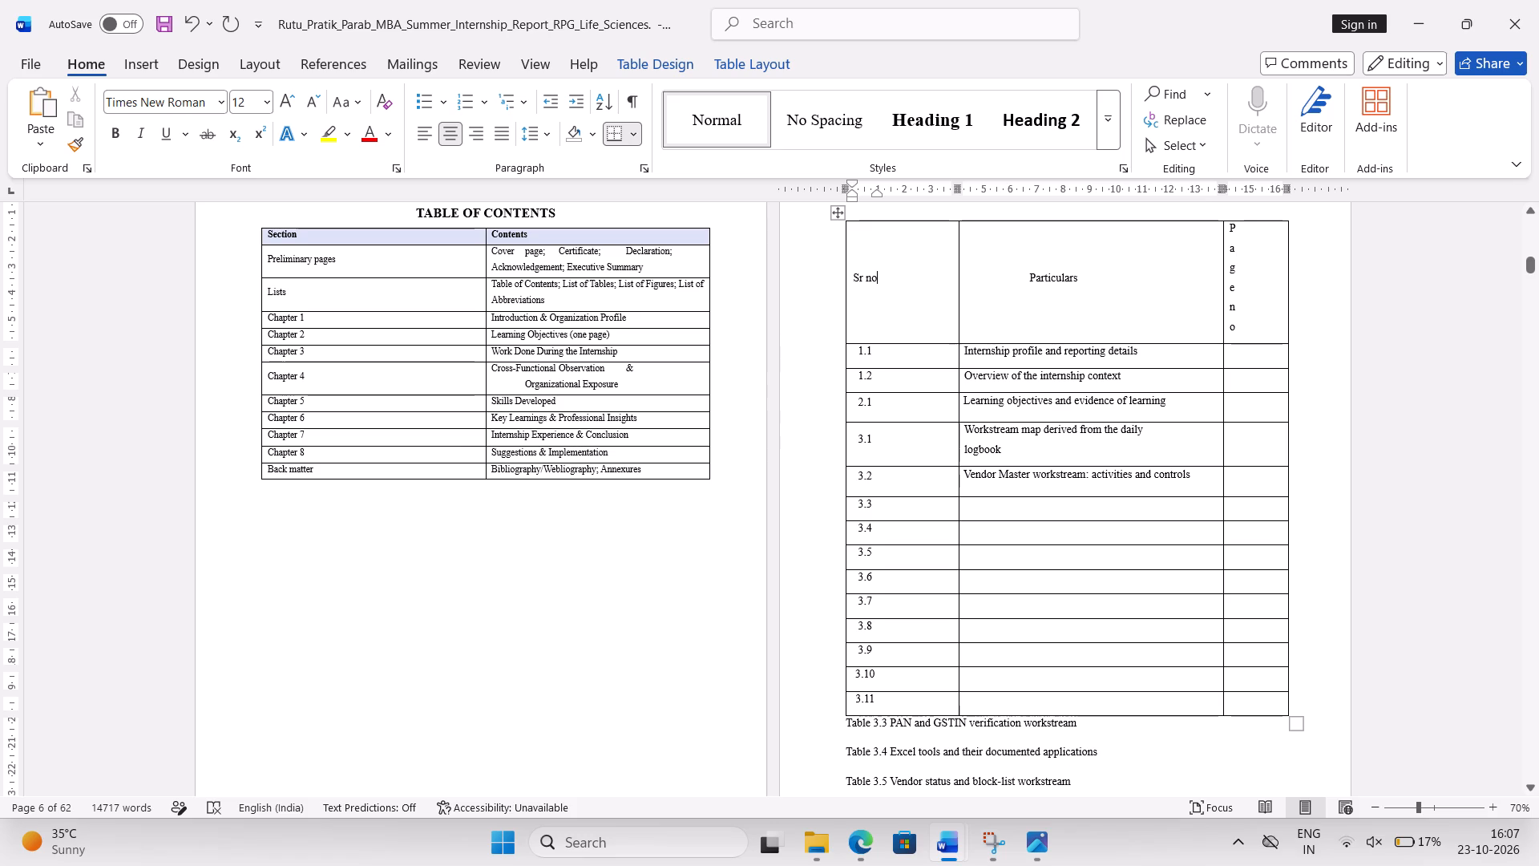
Narrow the Particulars column so the Page no column is wide enough for its heading on one line.
drag(1221, 281, 1190, 279)
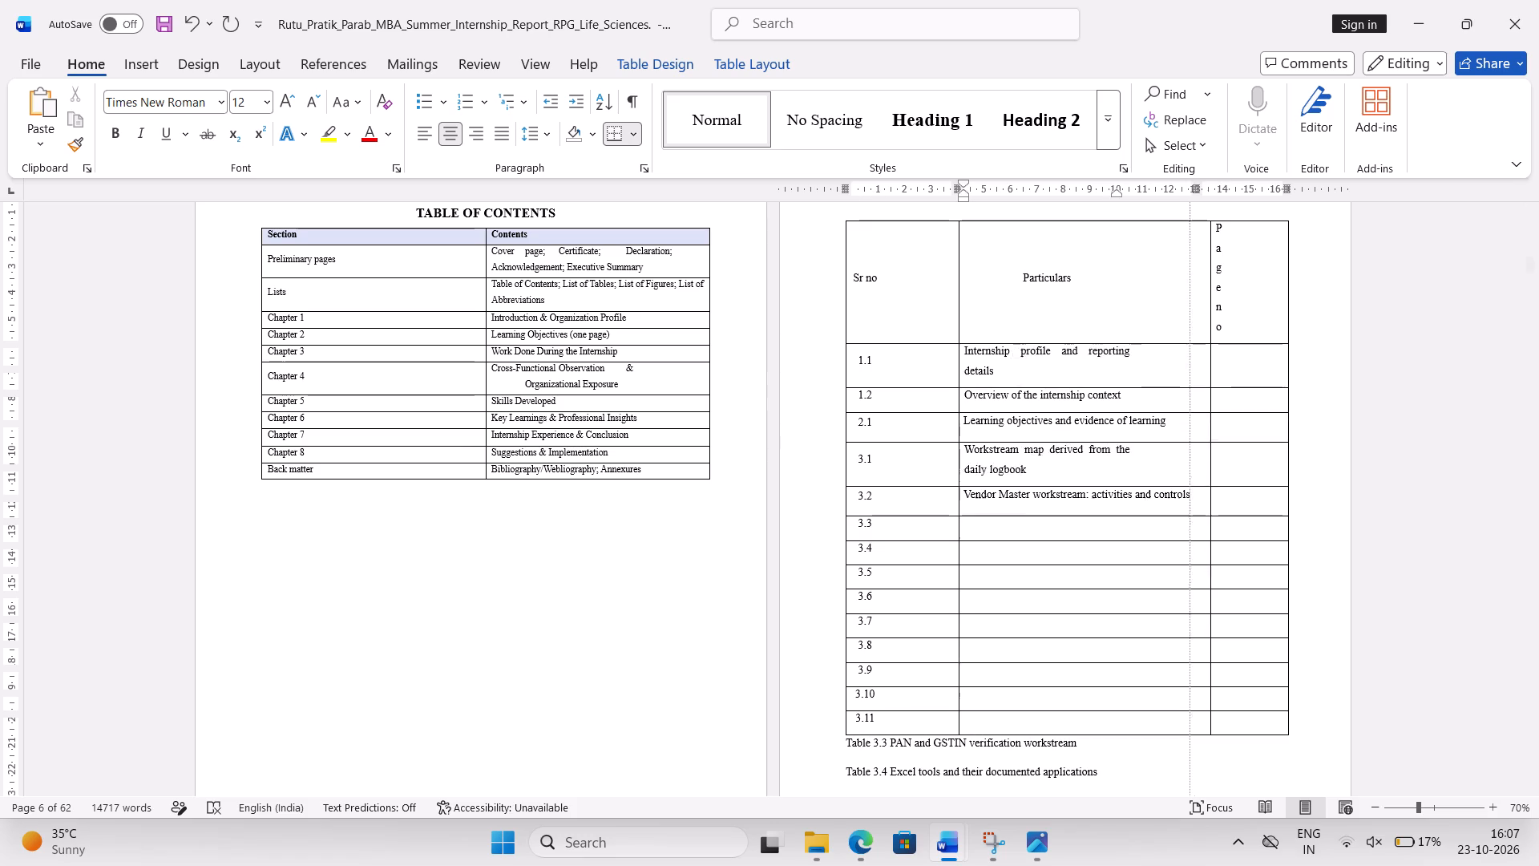
drag(1190, 279, 1165, 281)
click(1165, 281)
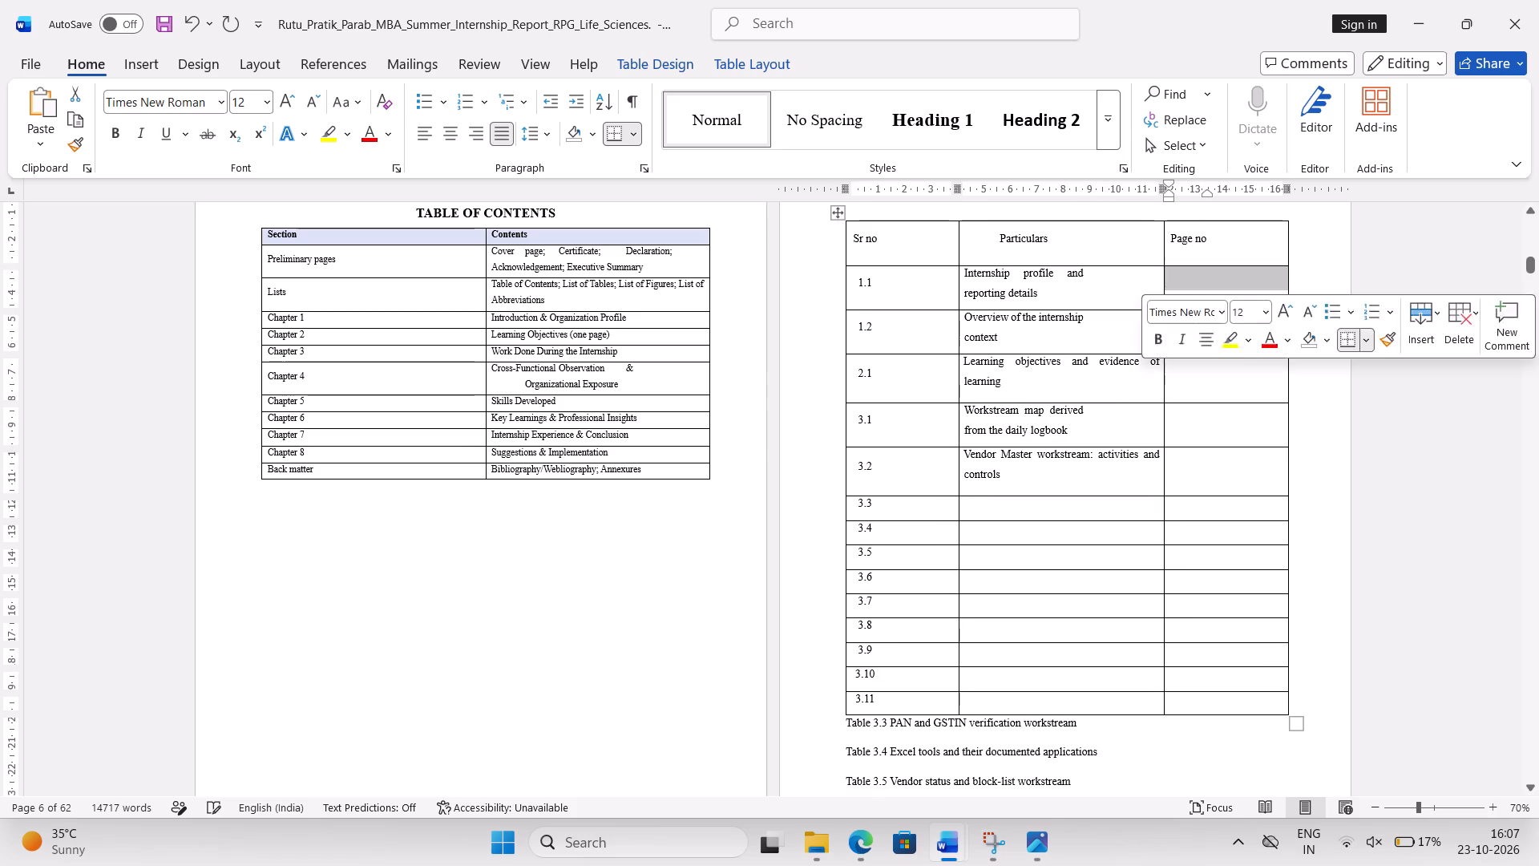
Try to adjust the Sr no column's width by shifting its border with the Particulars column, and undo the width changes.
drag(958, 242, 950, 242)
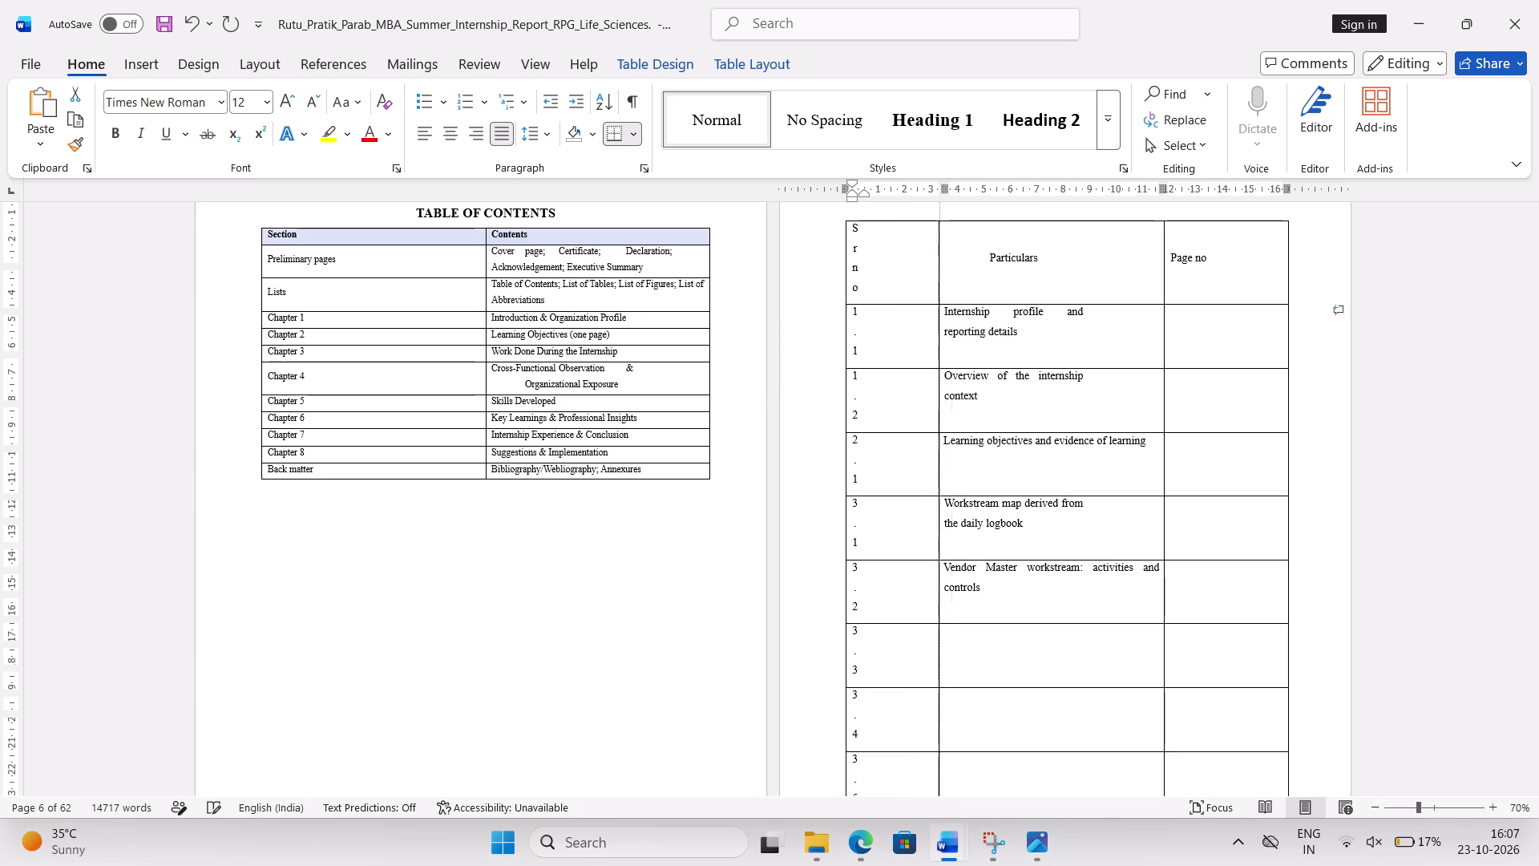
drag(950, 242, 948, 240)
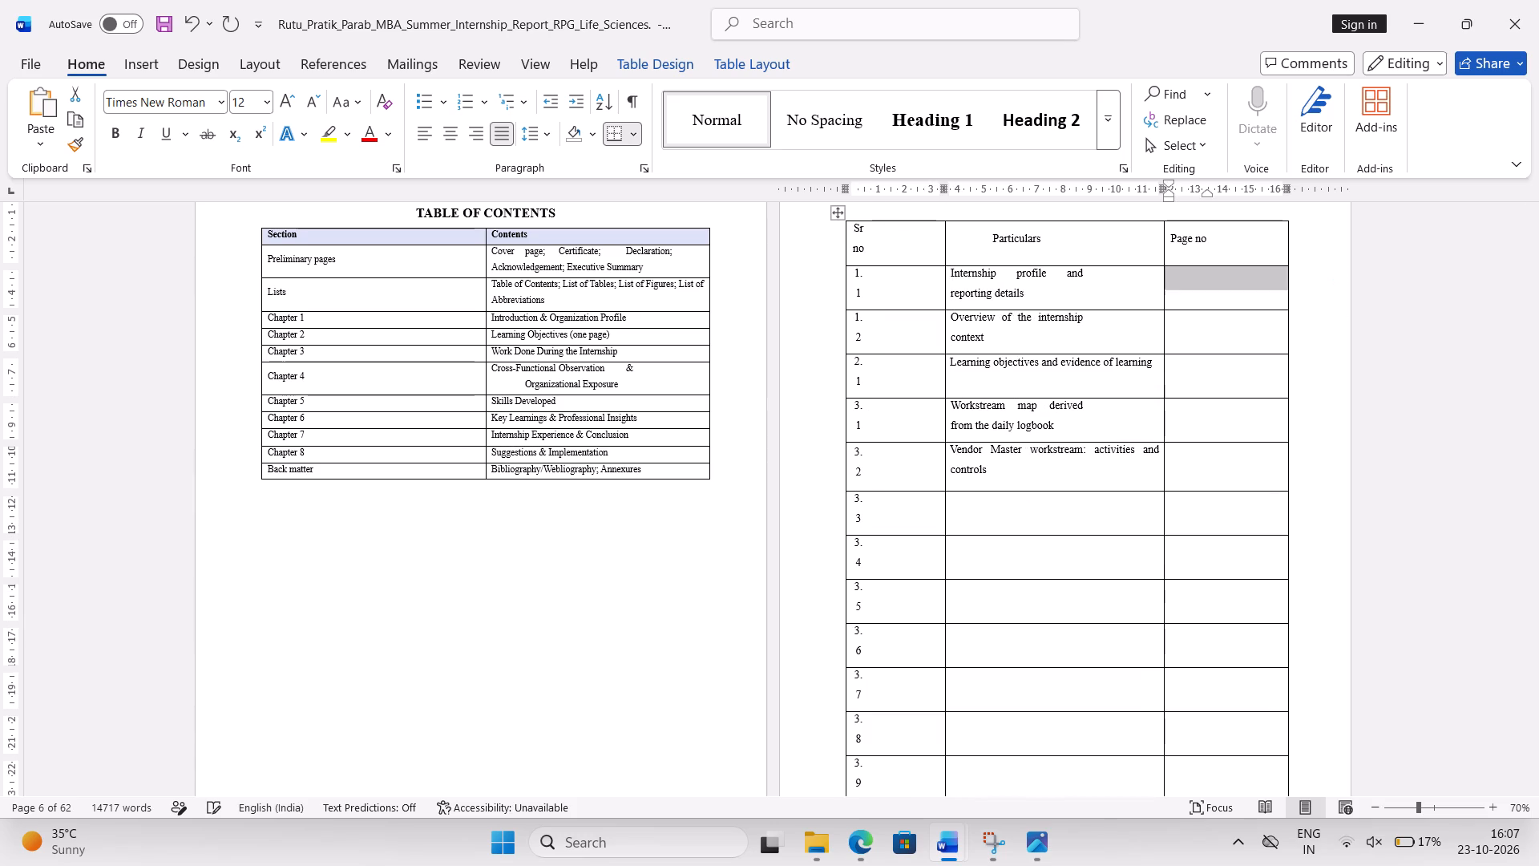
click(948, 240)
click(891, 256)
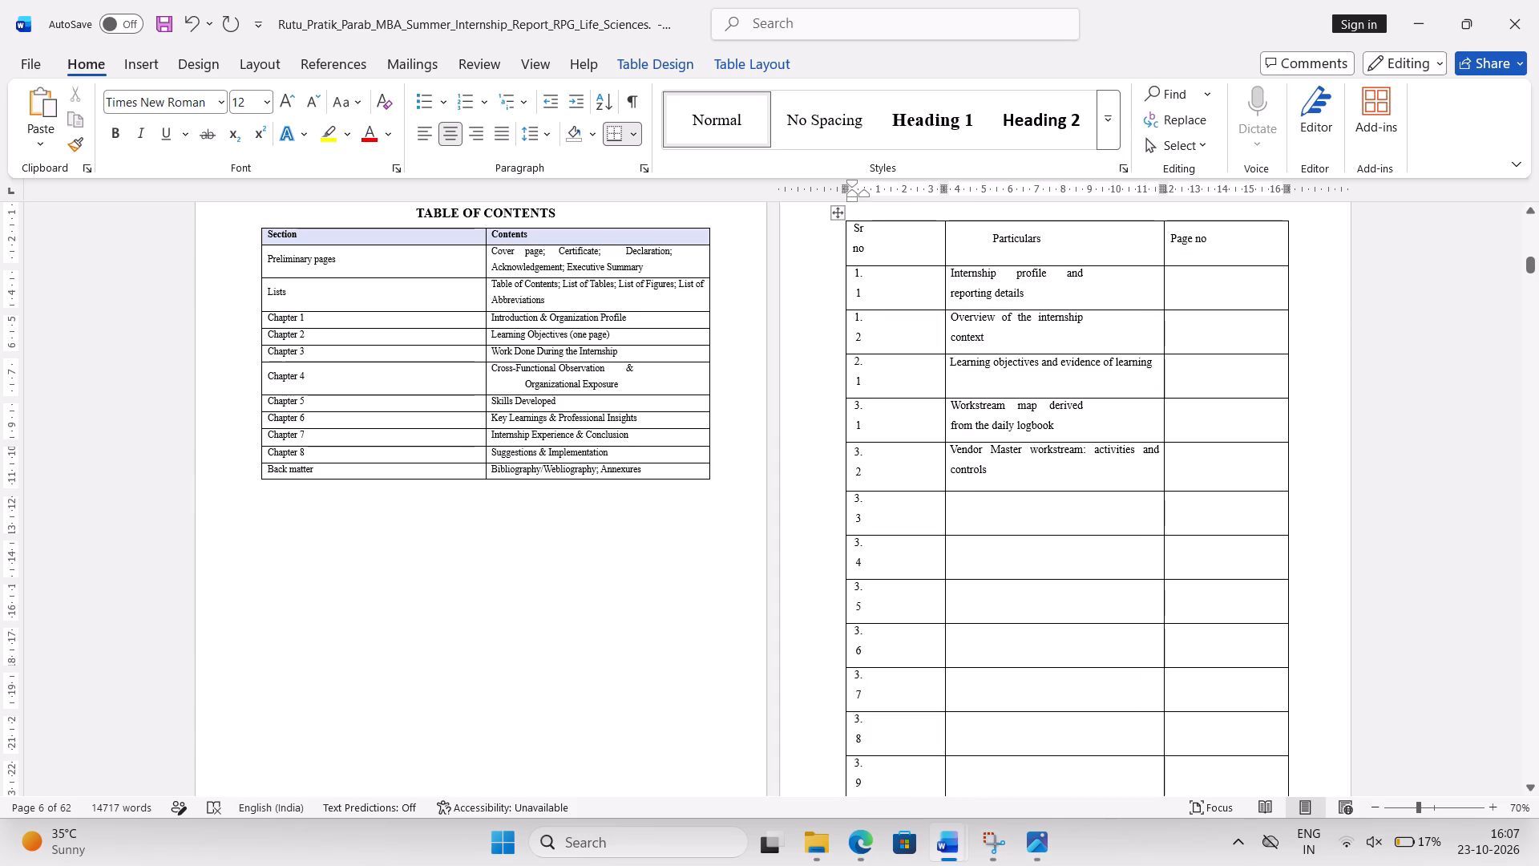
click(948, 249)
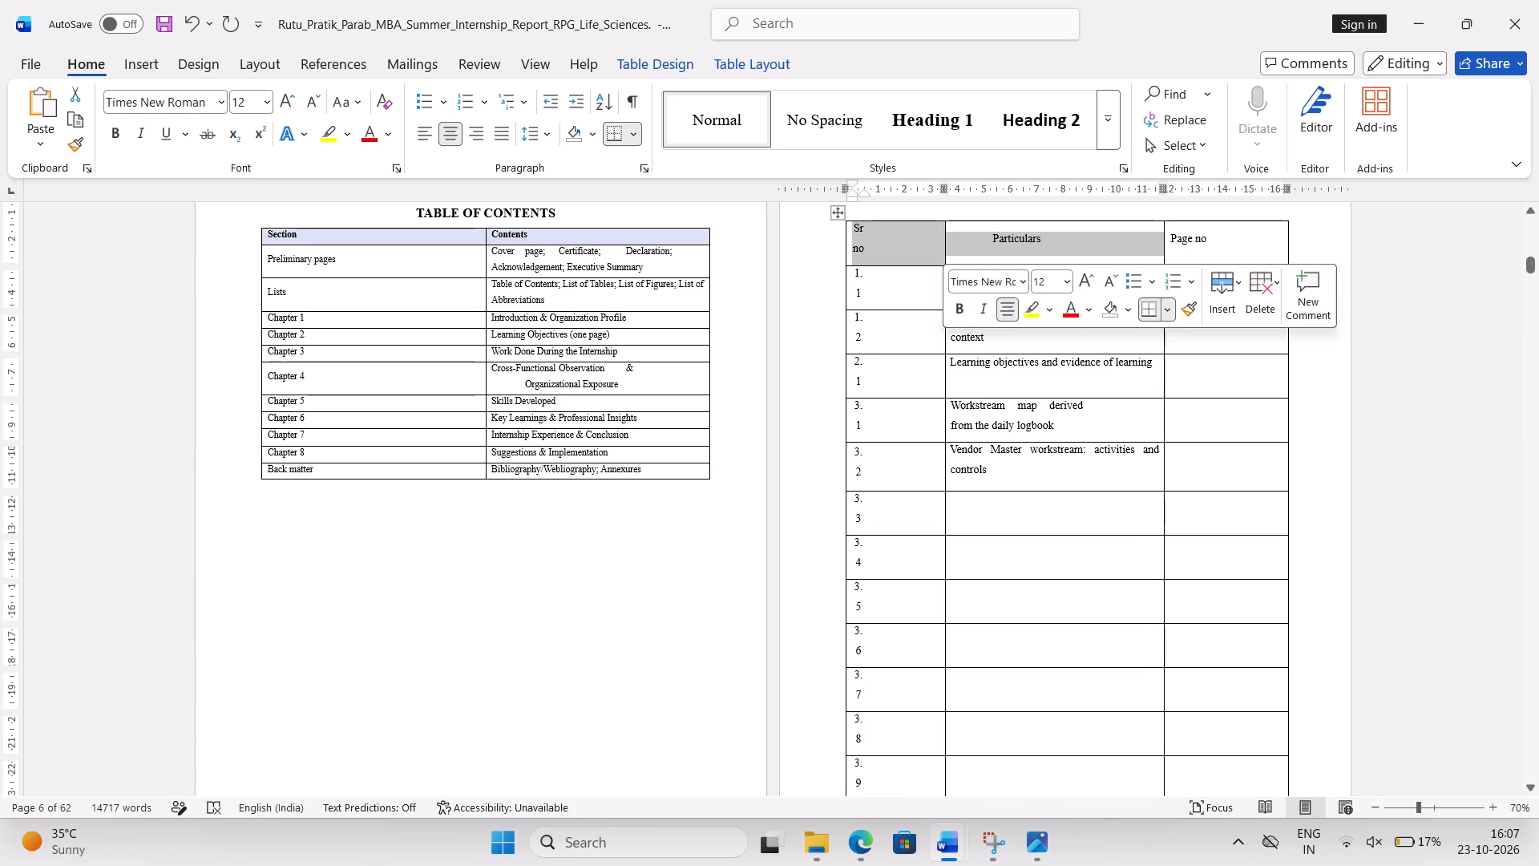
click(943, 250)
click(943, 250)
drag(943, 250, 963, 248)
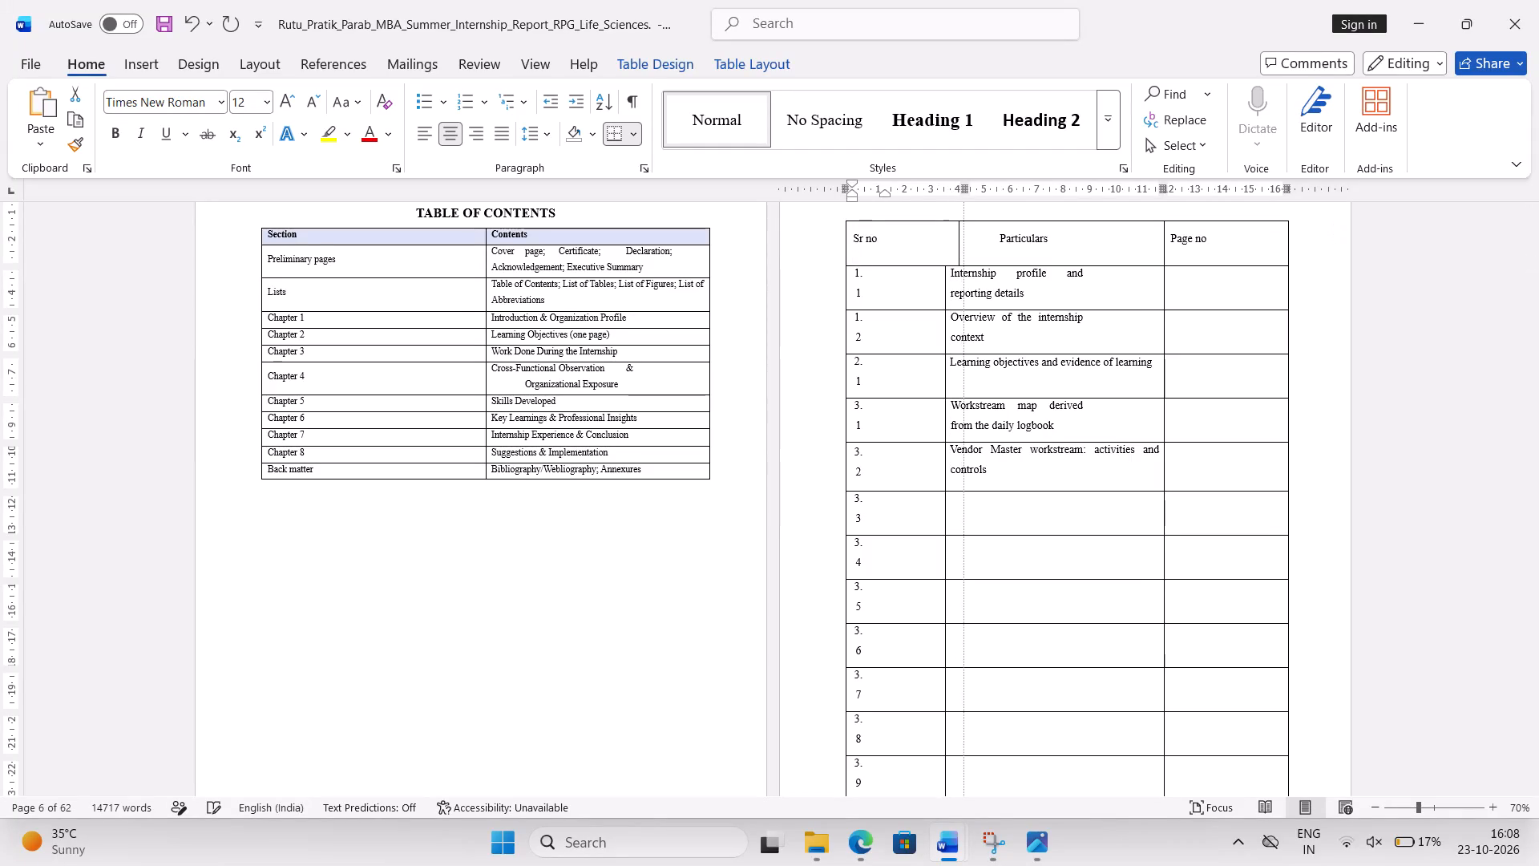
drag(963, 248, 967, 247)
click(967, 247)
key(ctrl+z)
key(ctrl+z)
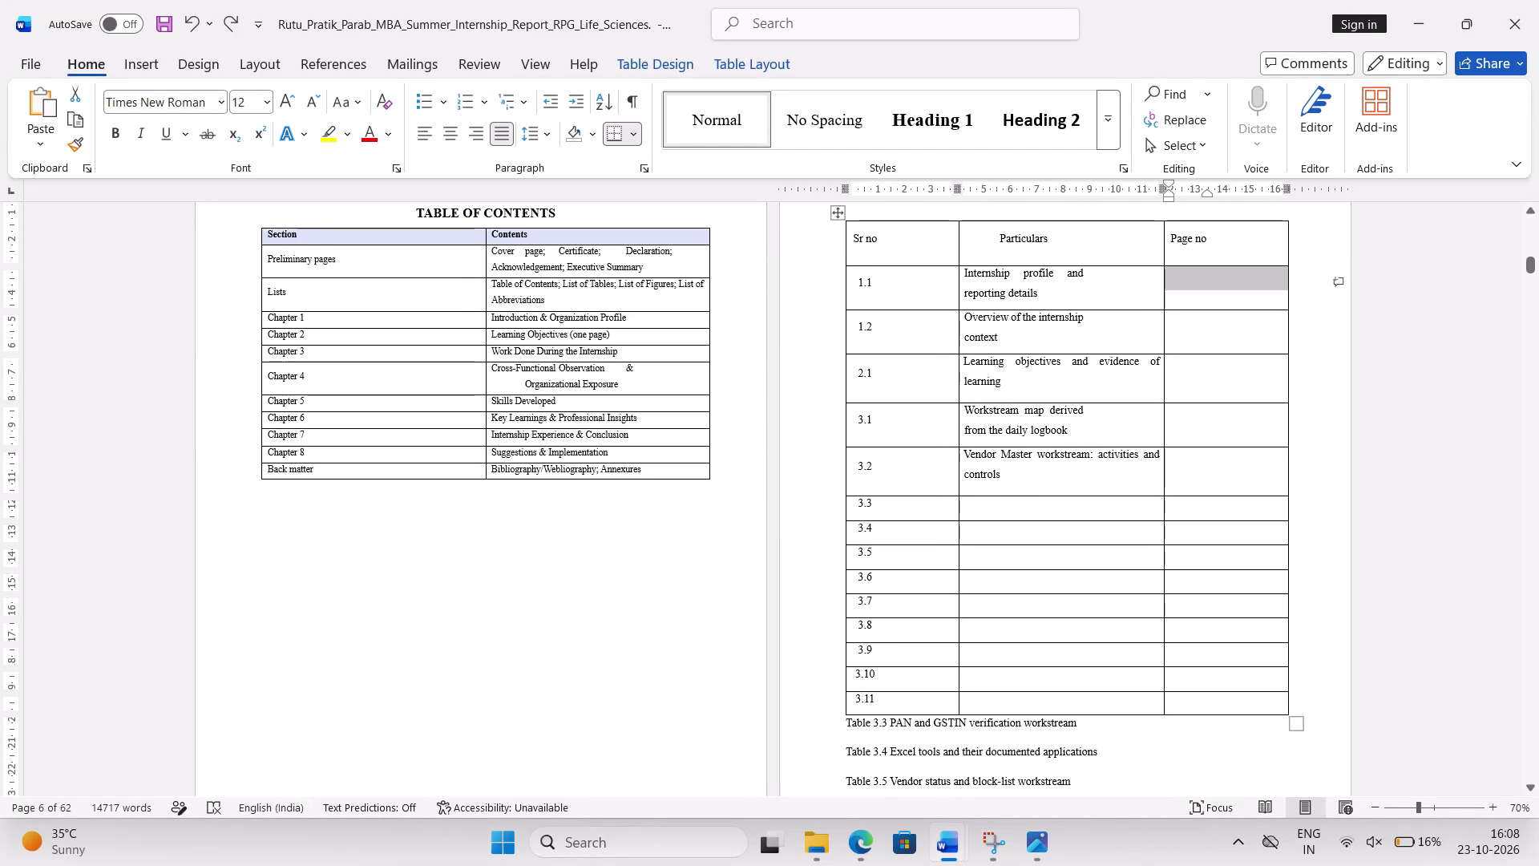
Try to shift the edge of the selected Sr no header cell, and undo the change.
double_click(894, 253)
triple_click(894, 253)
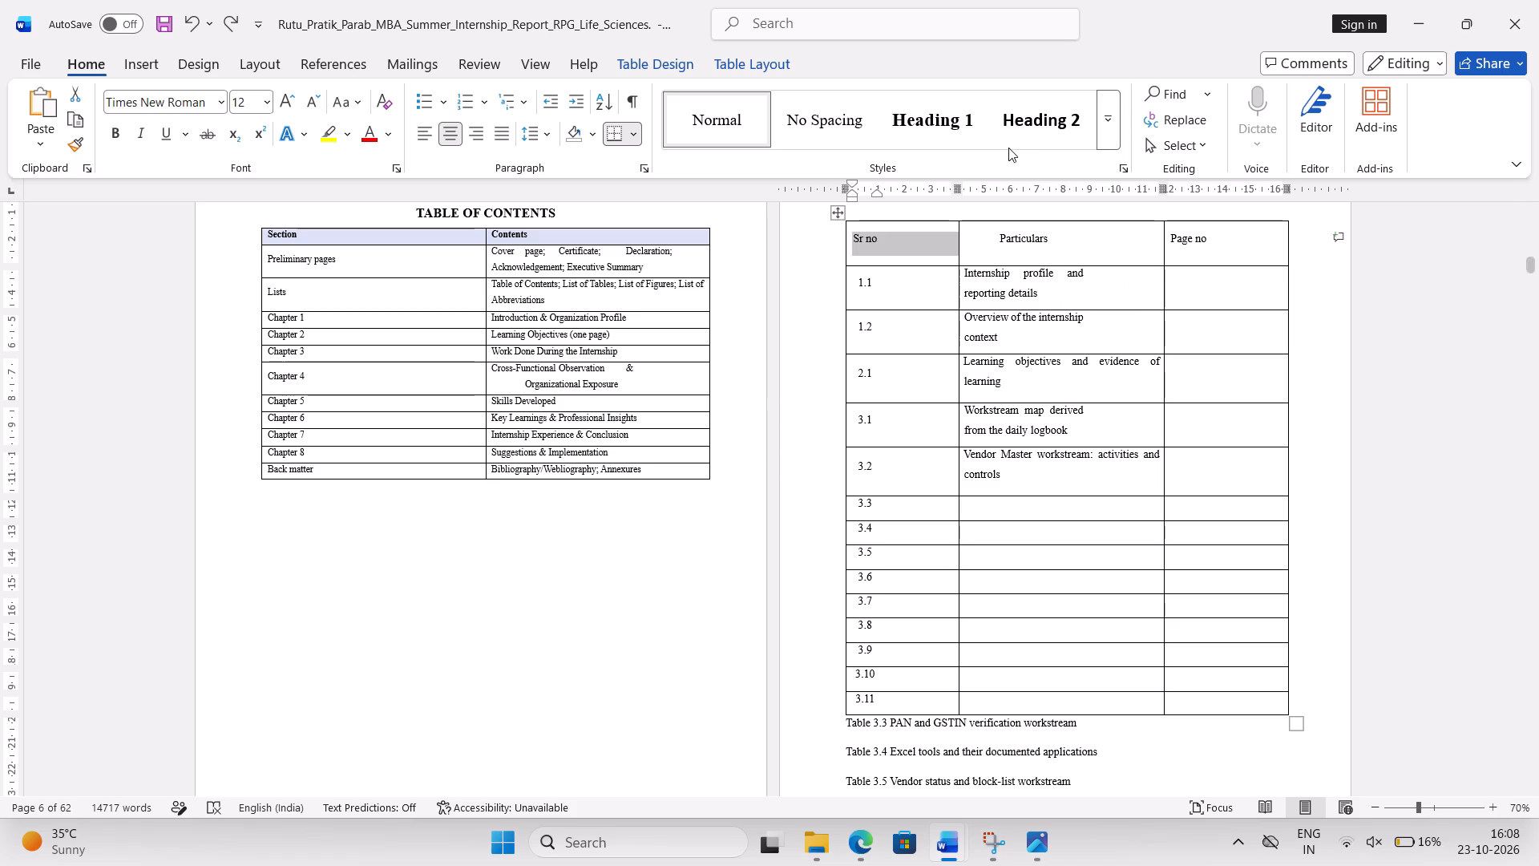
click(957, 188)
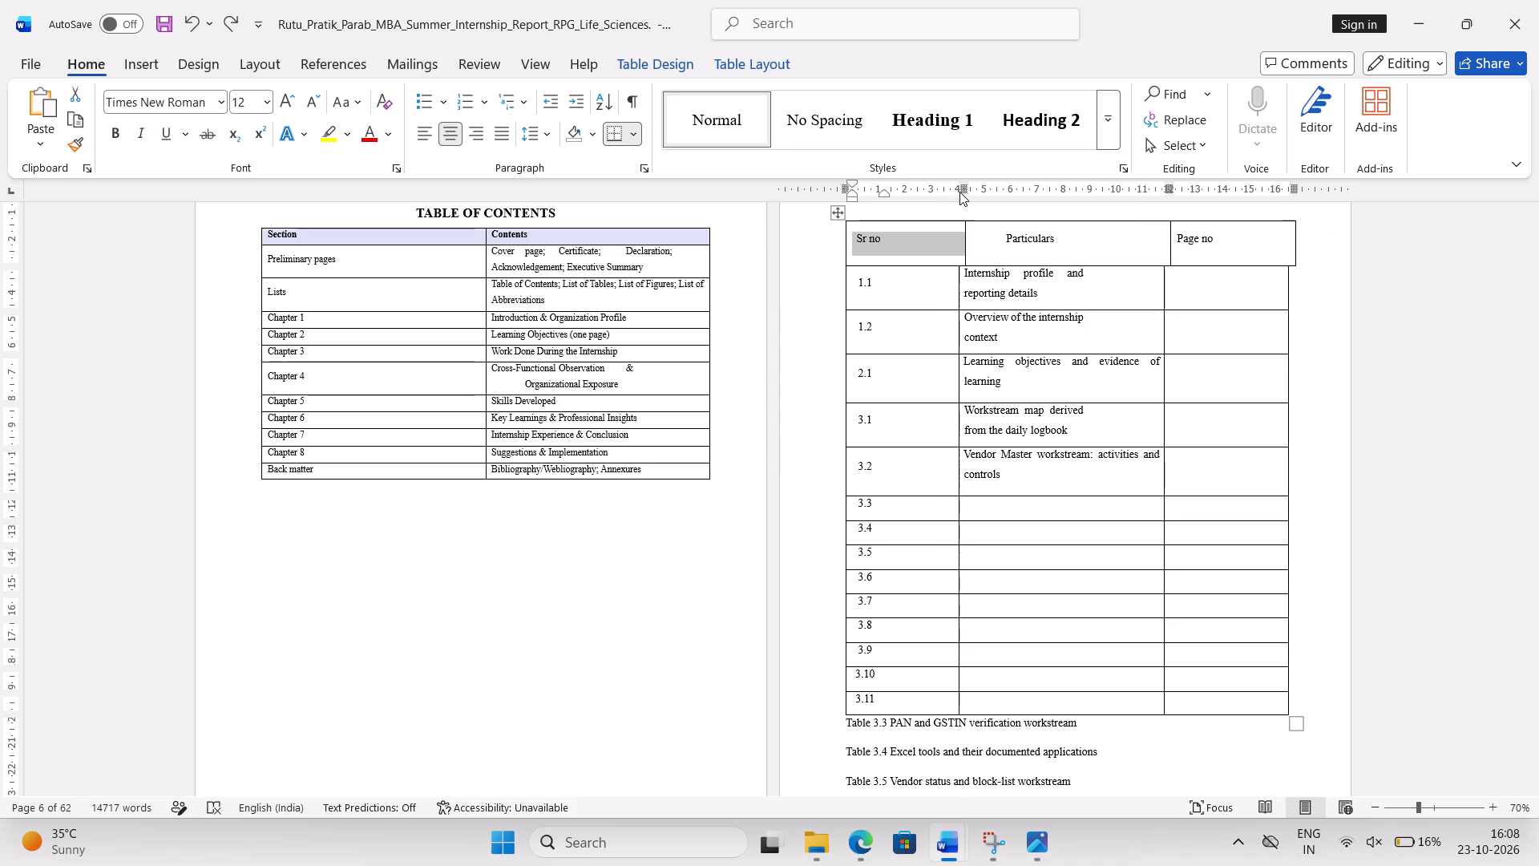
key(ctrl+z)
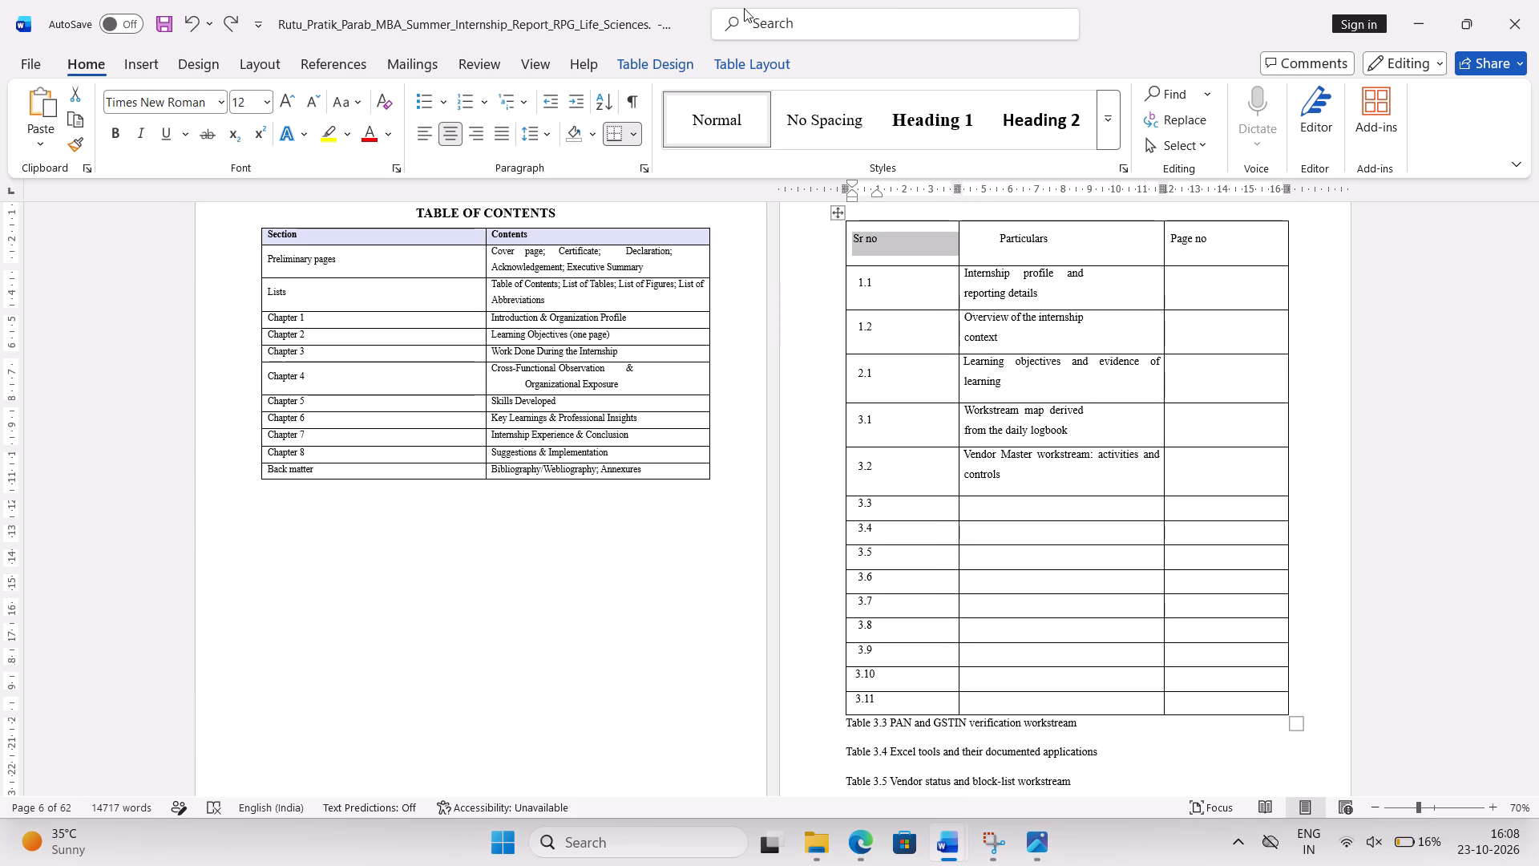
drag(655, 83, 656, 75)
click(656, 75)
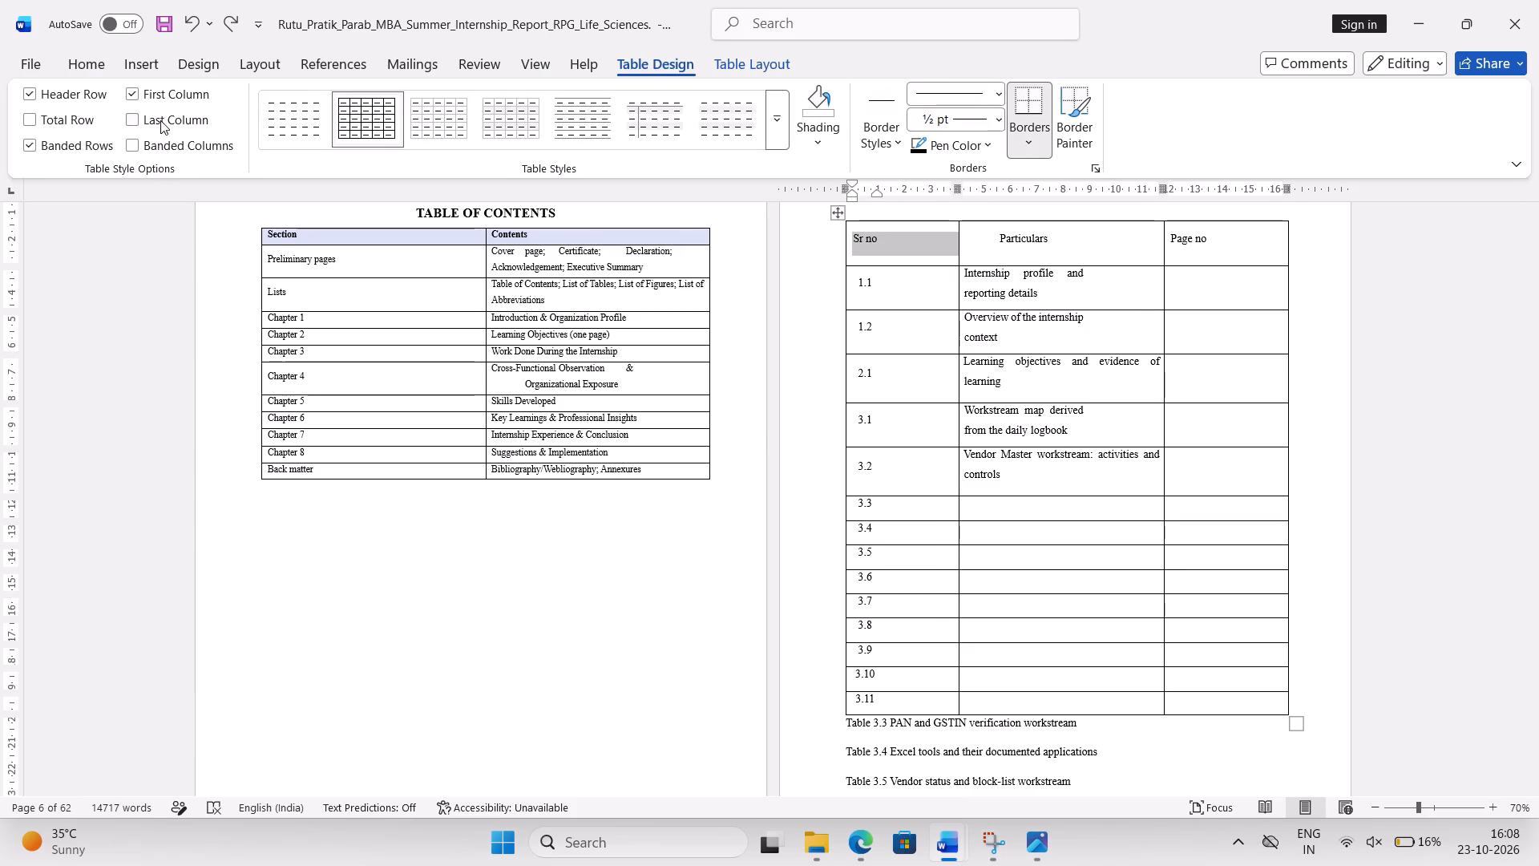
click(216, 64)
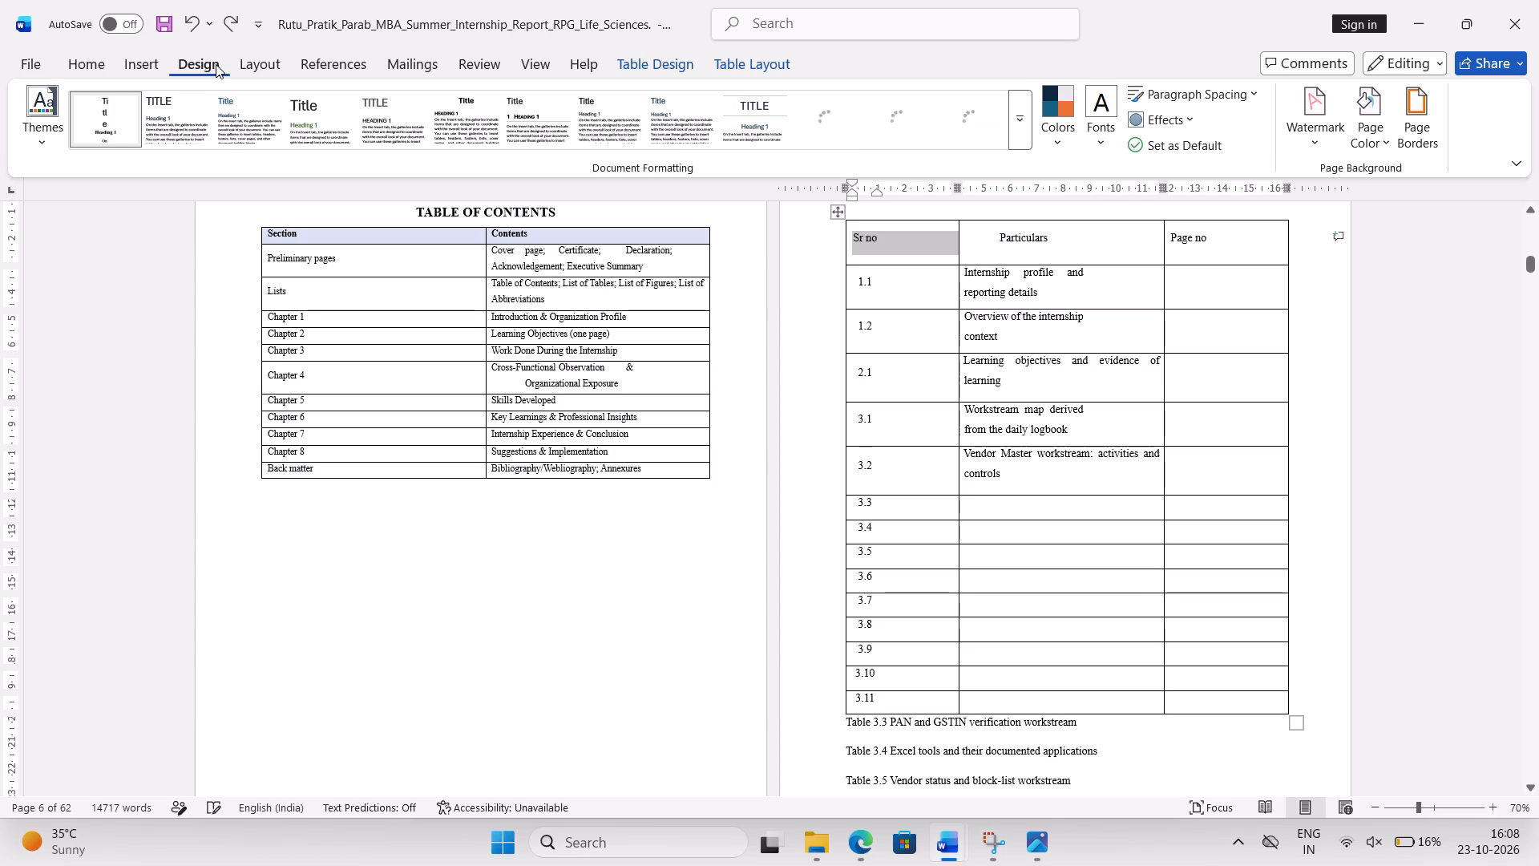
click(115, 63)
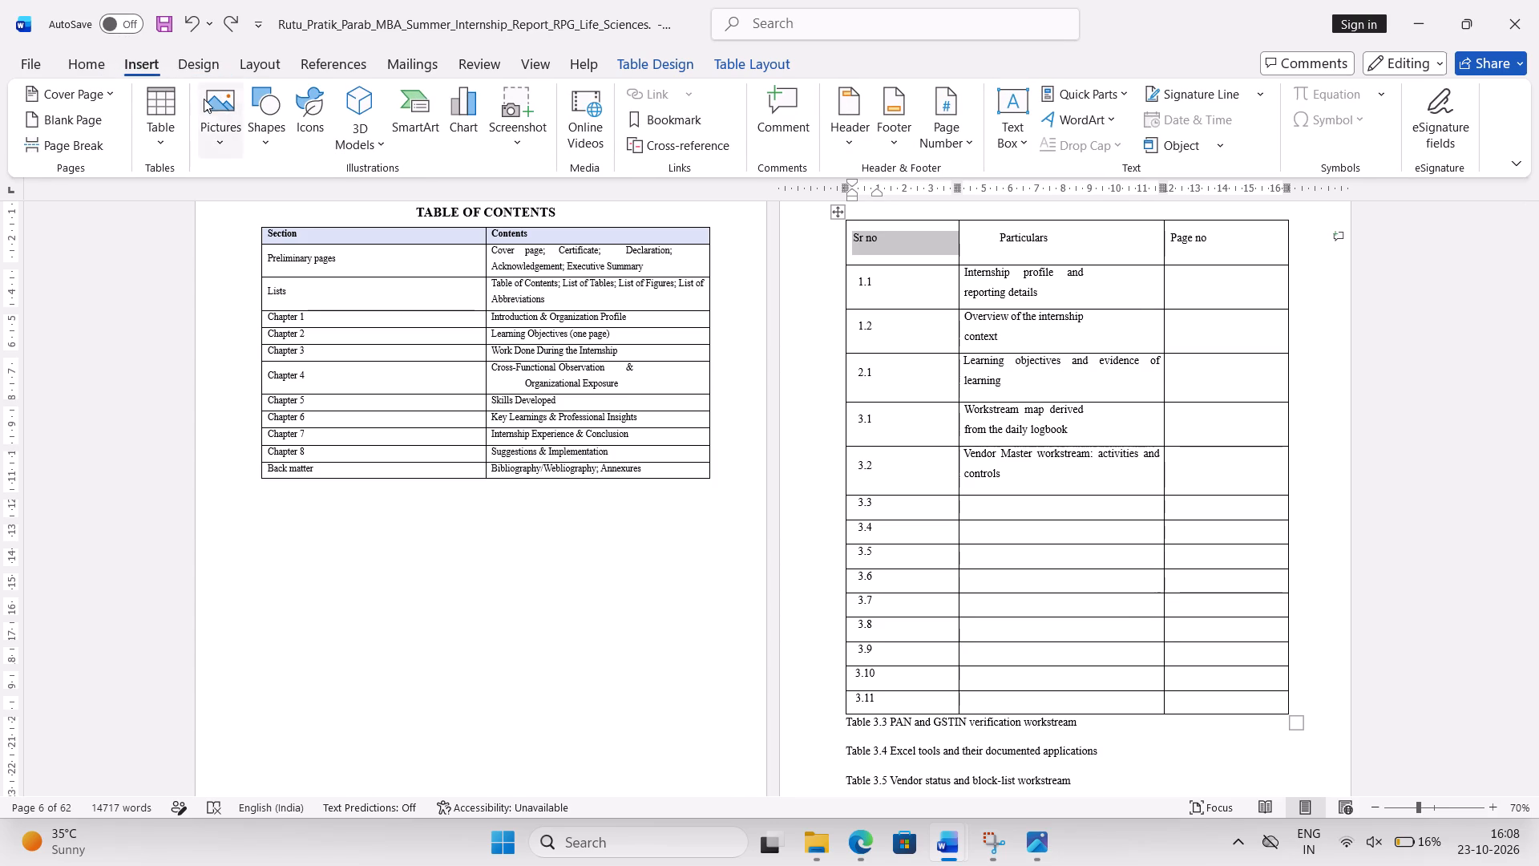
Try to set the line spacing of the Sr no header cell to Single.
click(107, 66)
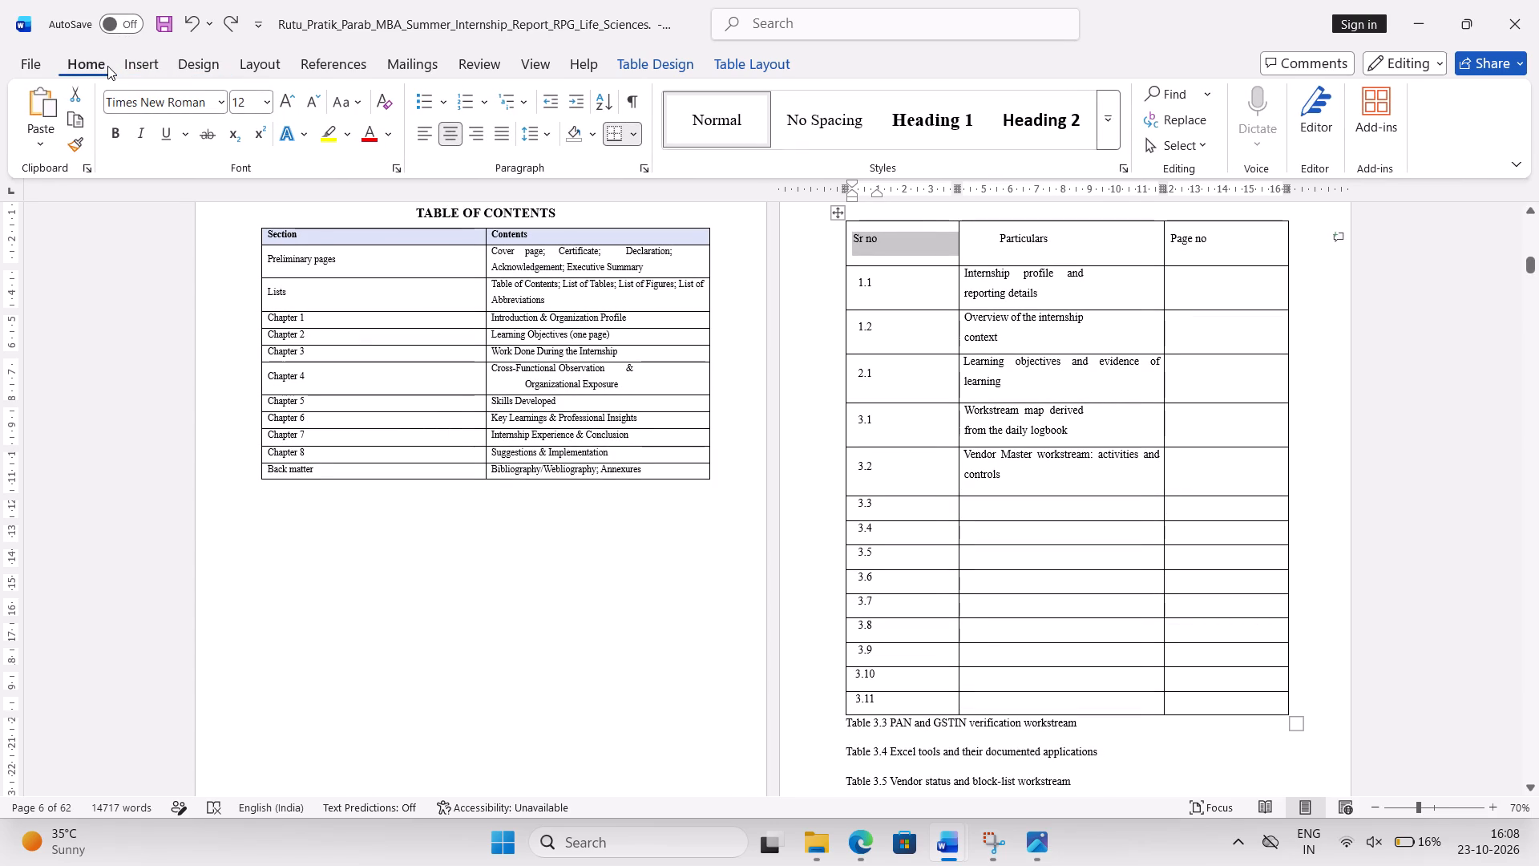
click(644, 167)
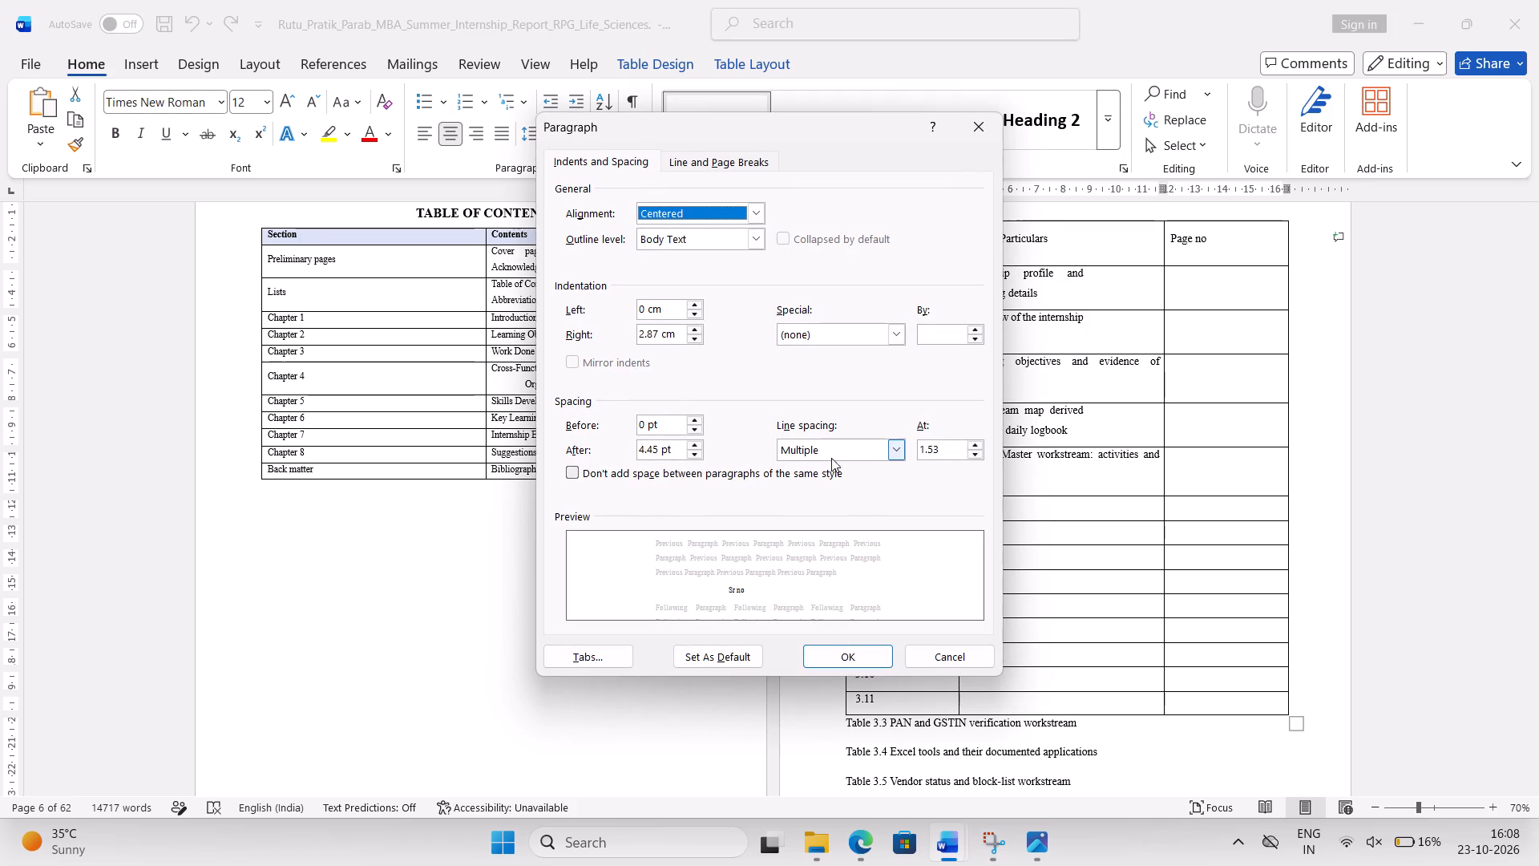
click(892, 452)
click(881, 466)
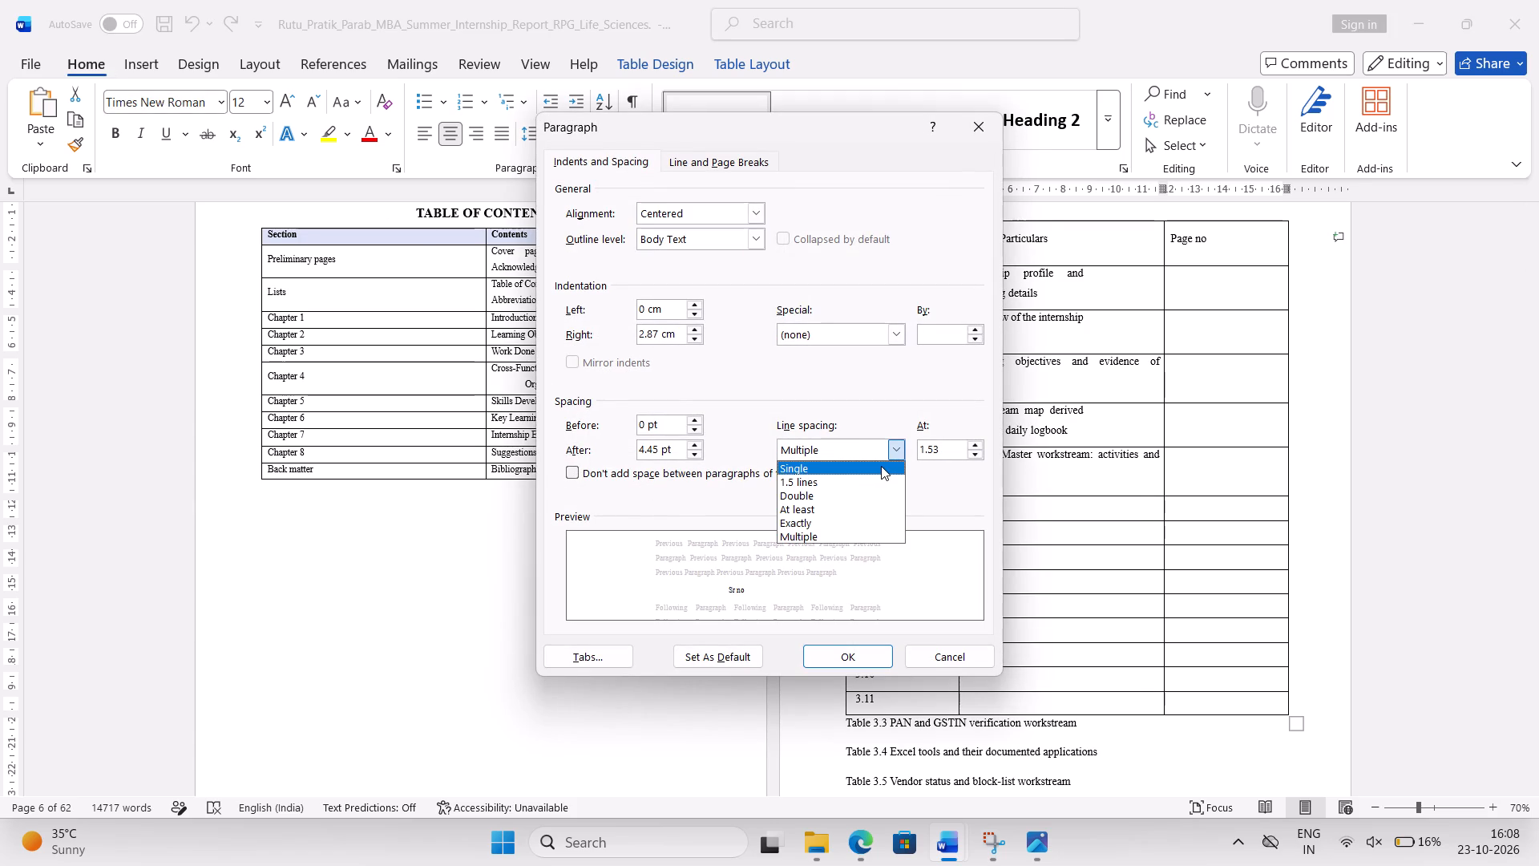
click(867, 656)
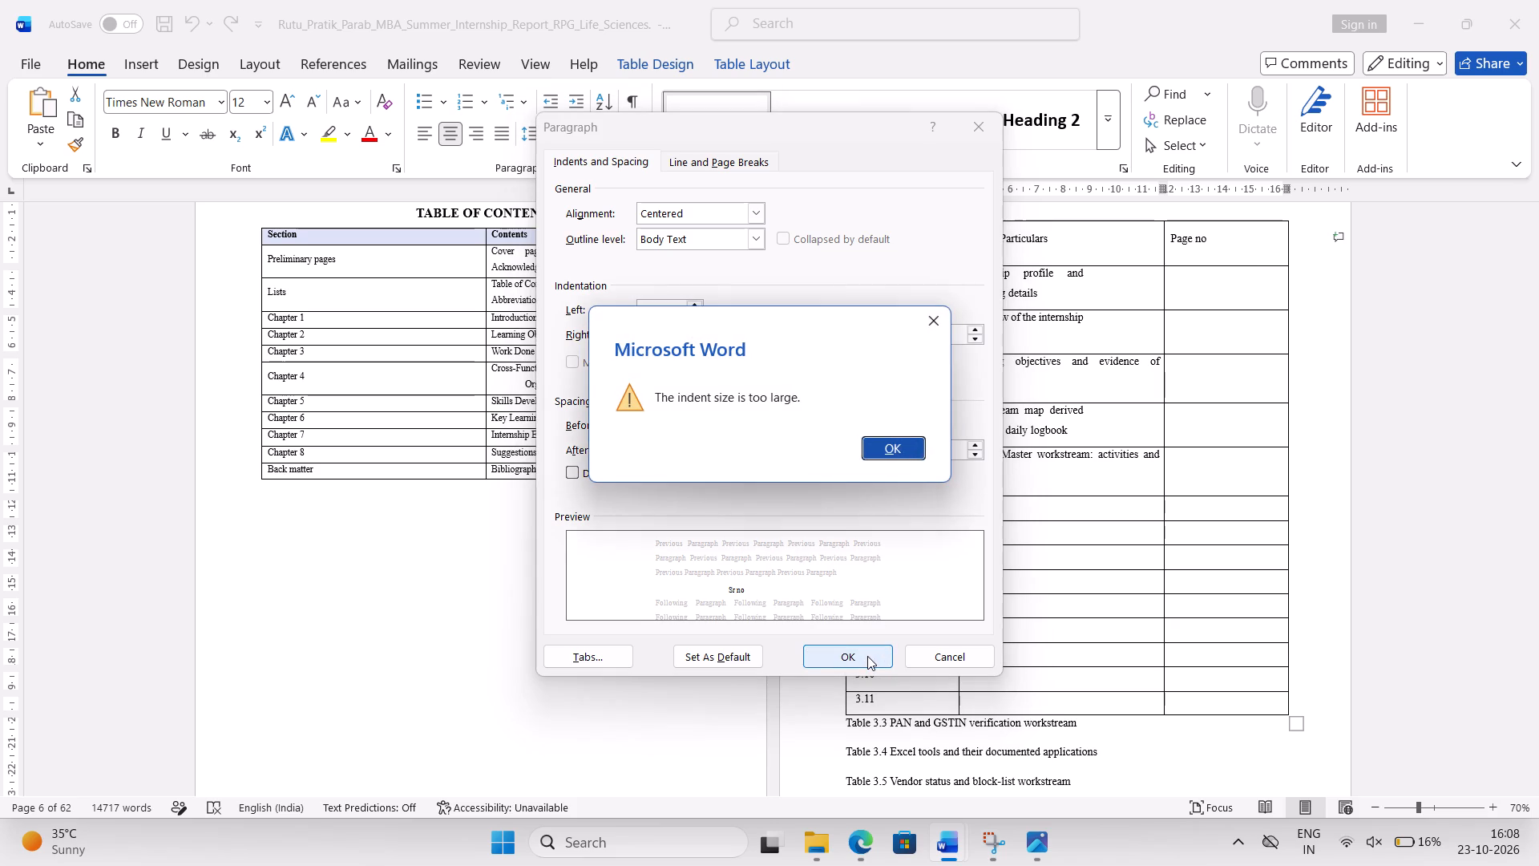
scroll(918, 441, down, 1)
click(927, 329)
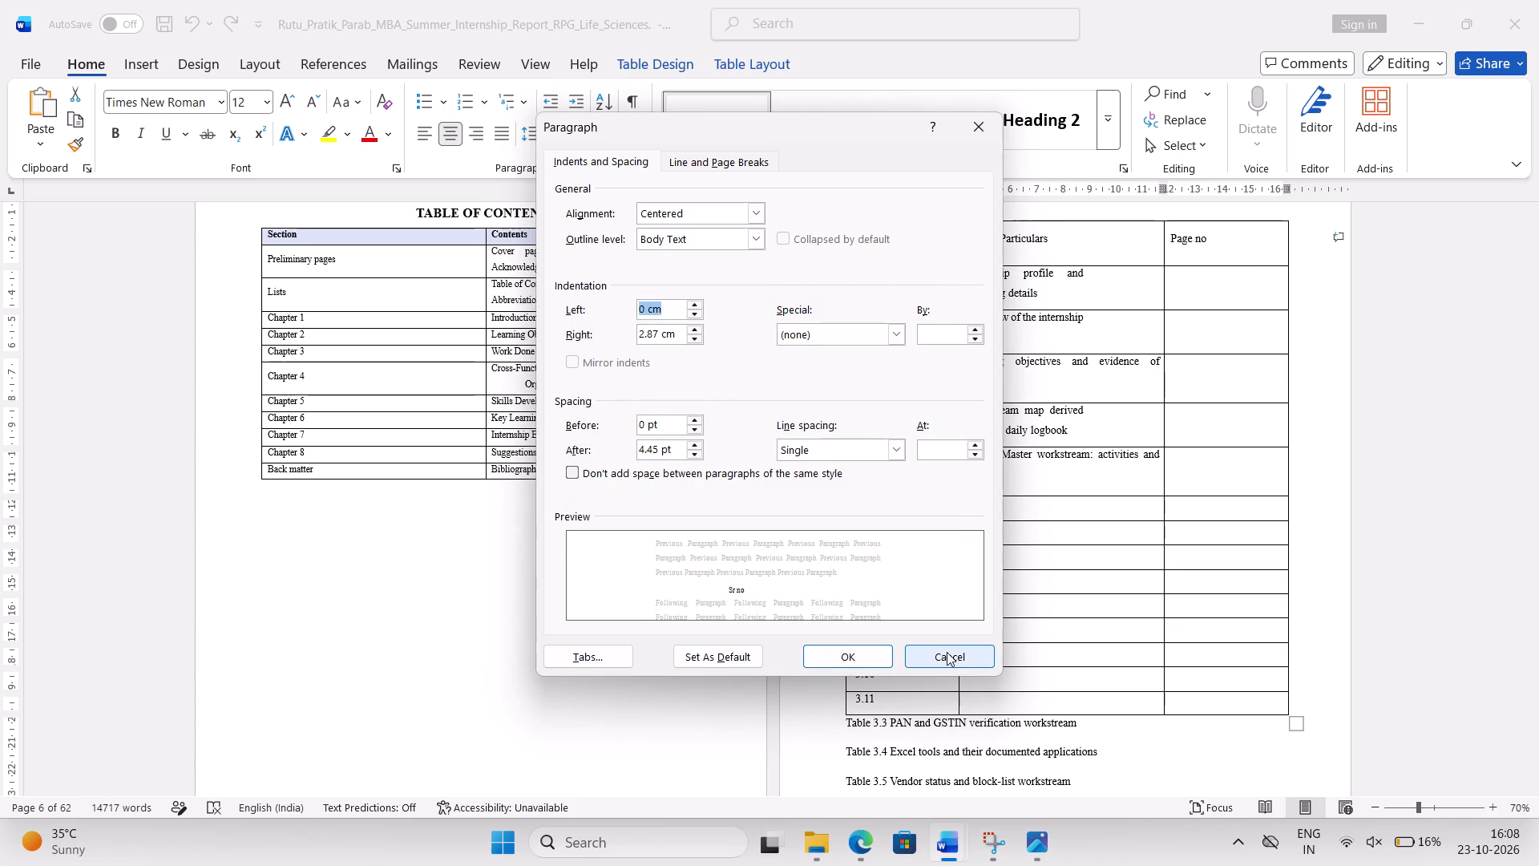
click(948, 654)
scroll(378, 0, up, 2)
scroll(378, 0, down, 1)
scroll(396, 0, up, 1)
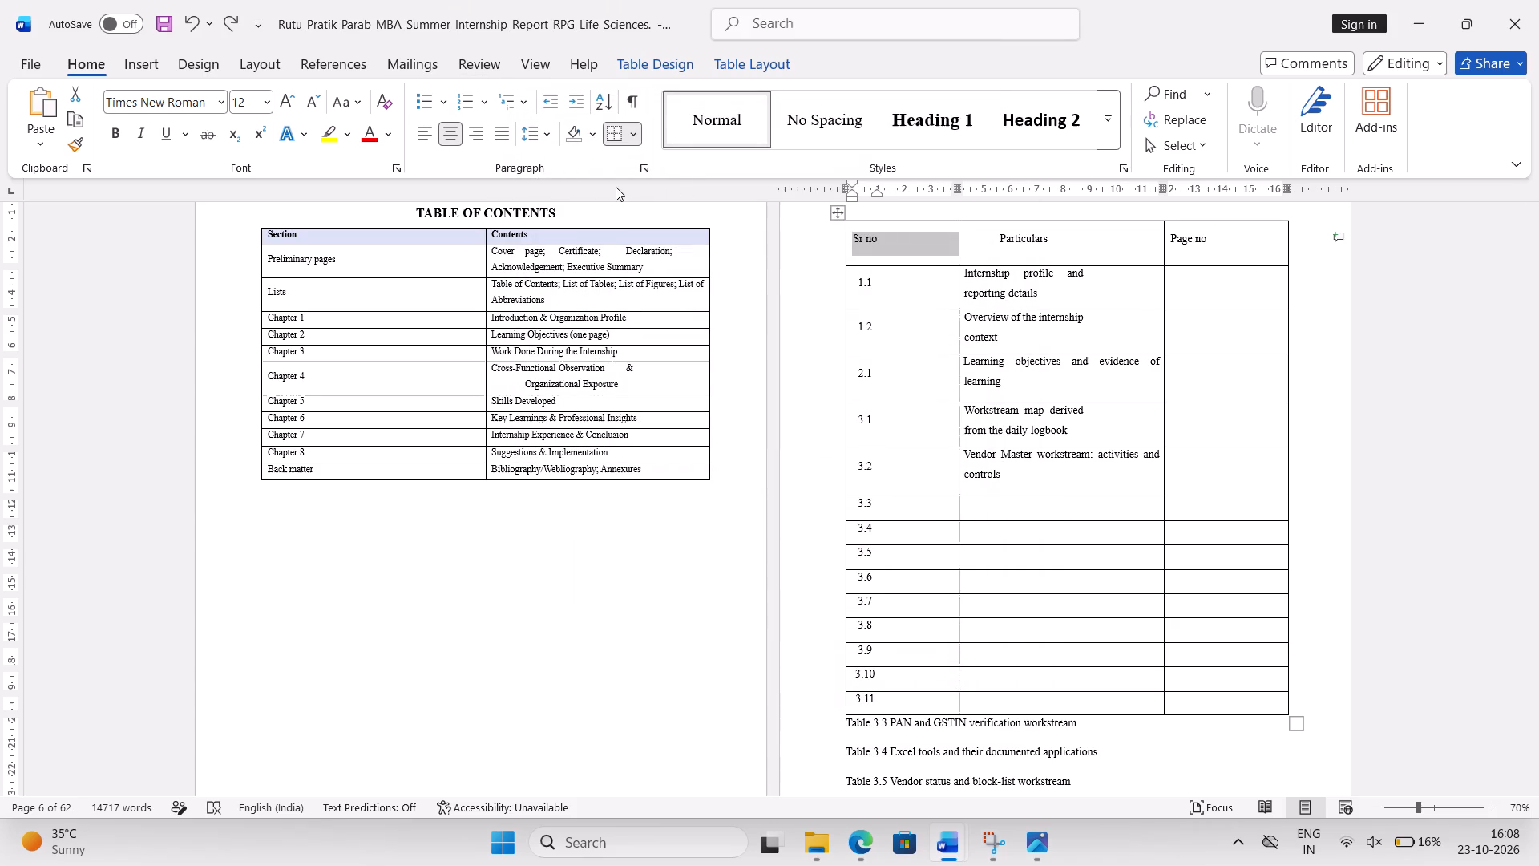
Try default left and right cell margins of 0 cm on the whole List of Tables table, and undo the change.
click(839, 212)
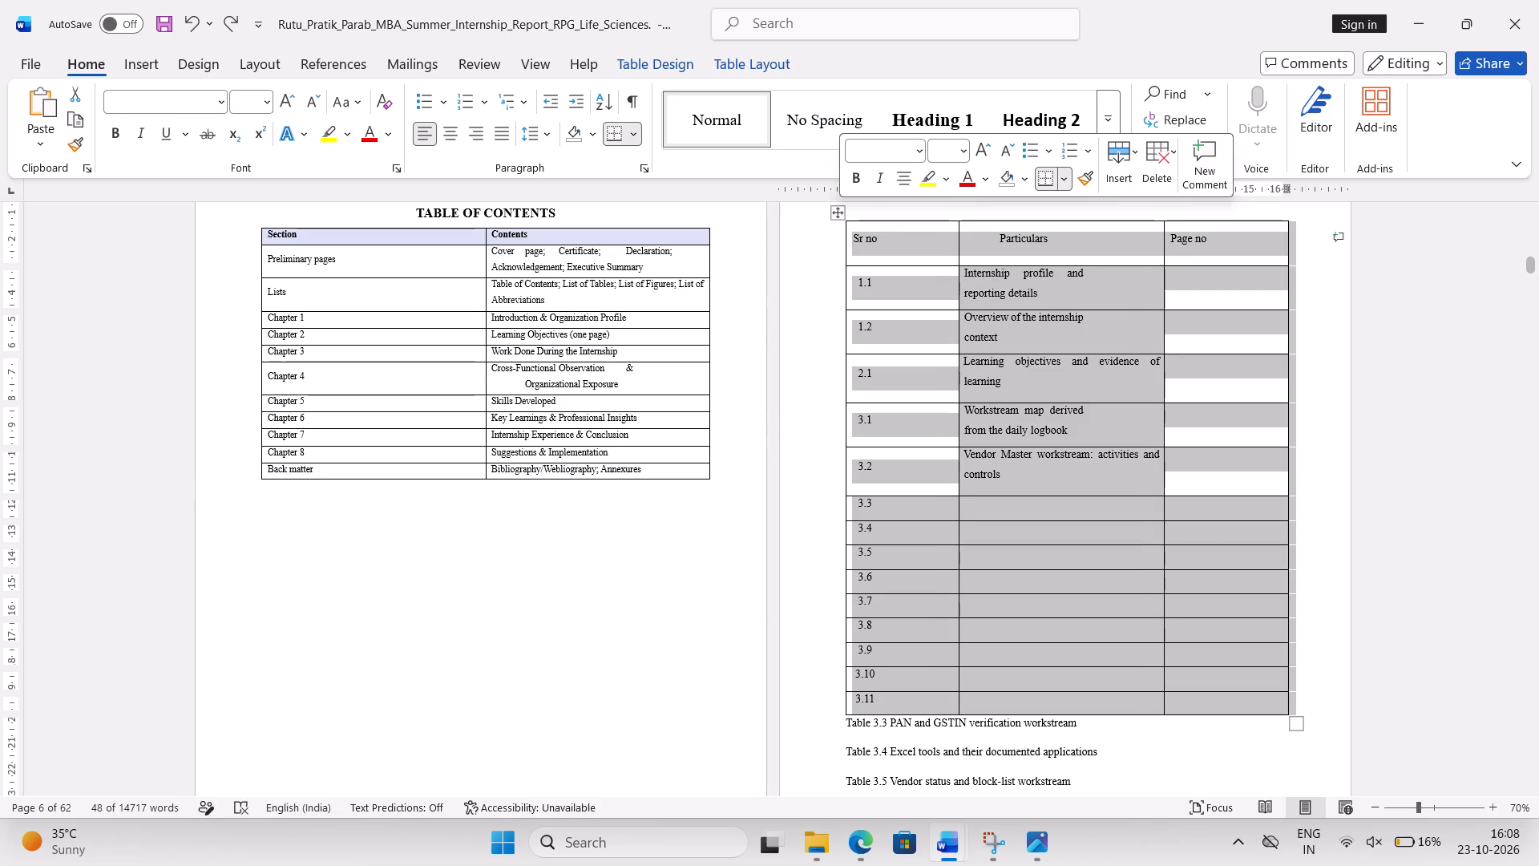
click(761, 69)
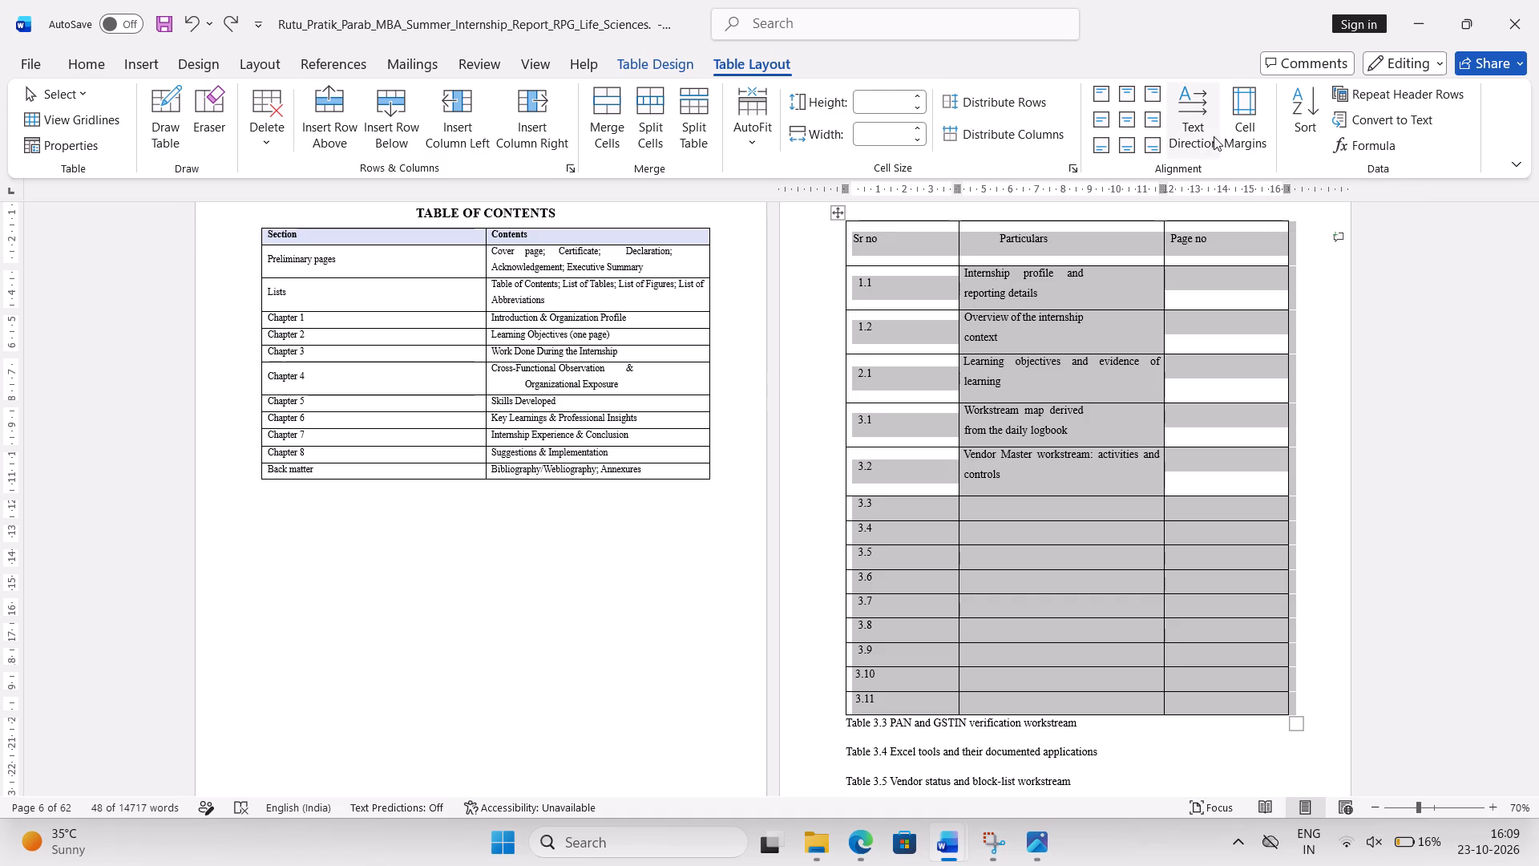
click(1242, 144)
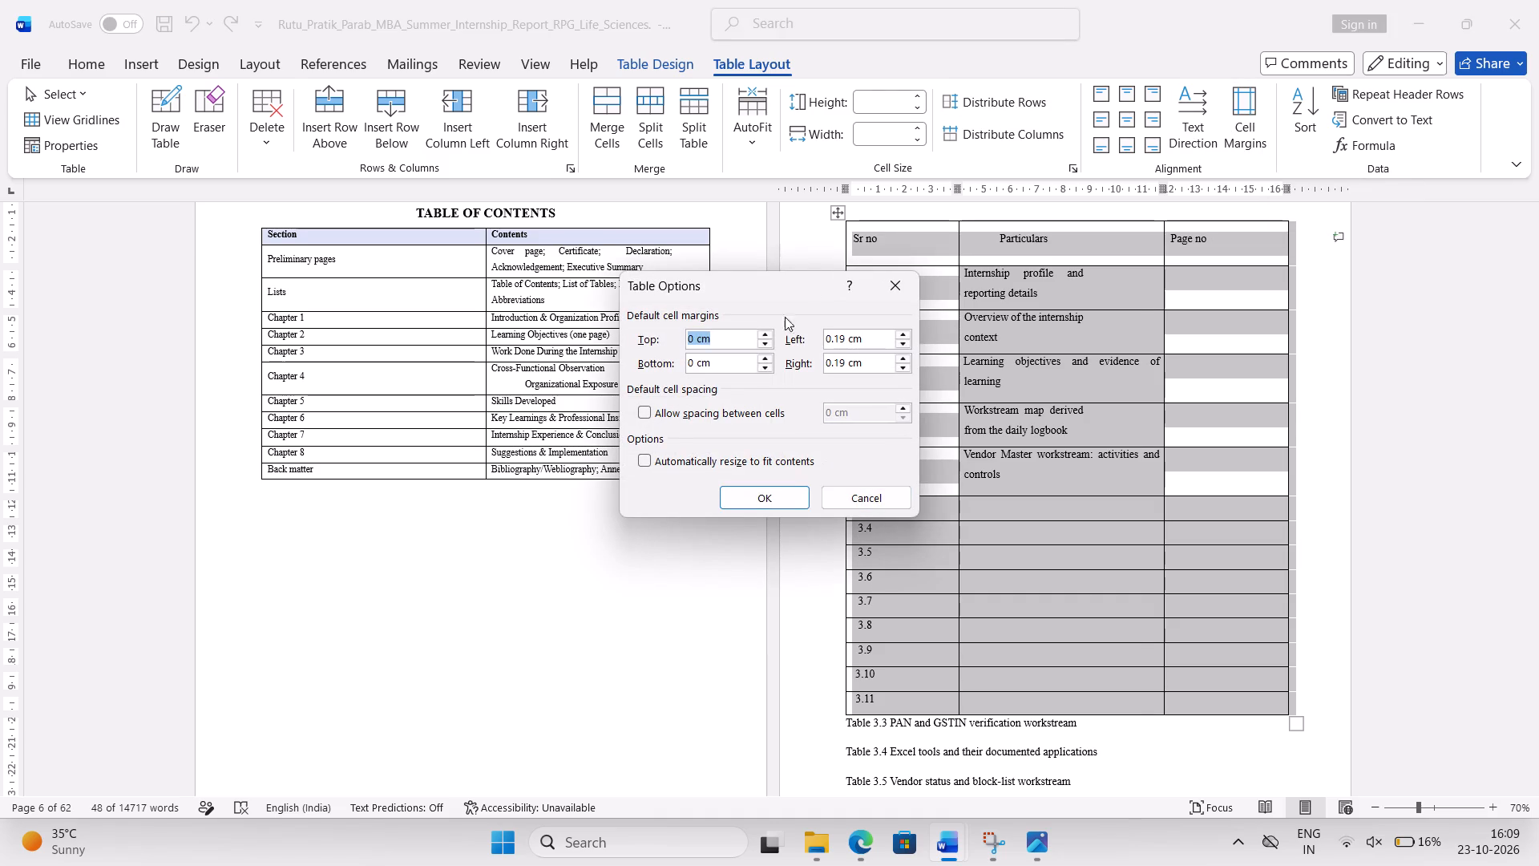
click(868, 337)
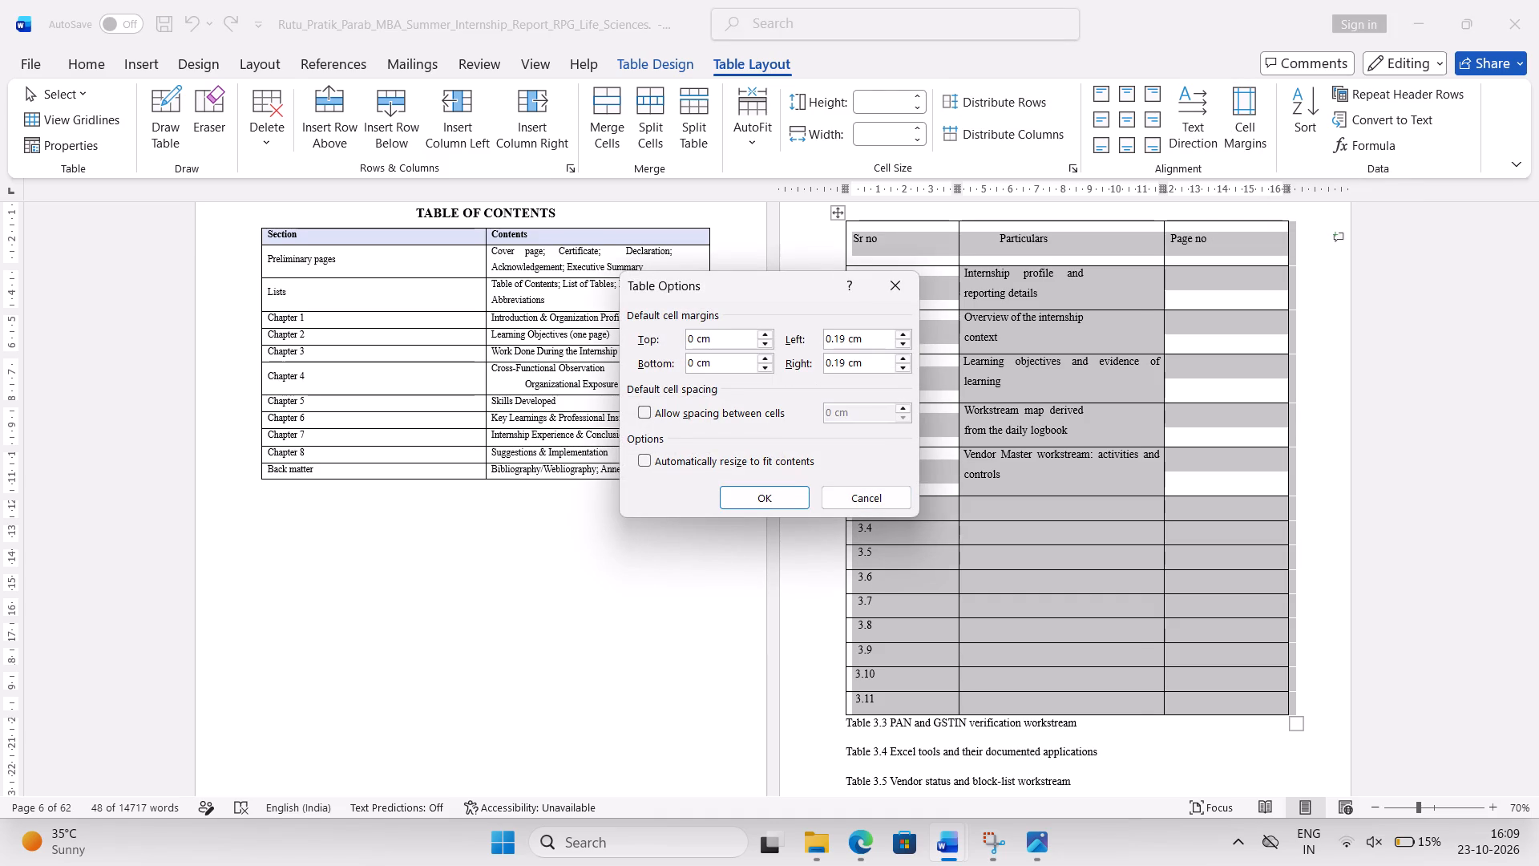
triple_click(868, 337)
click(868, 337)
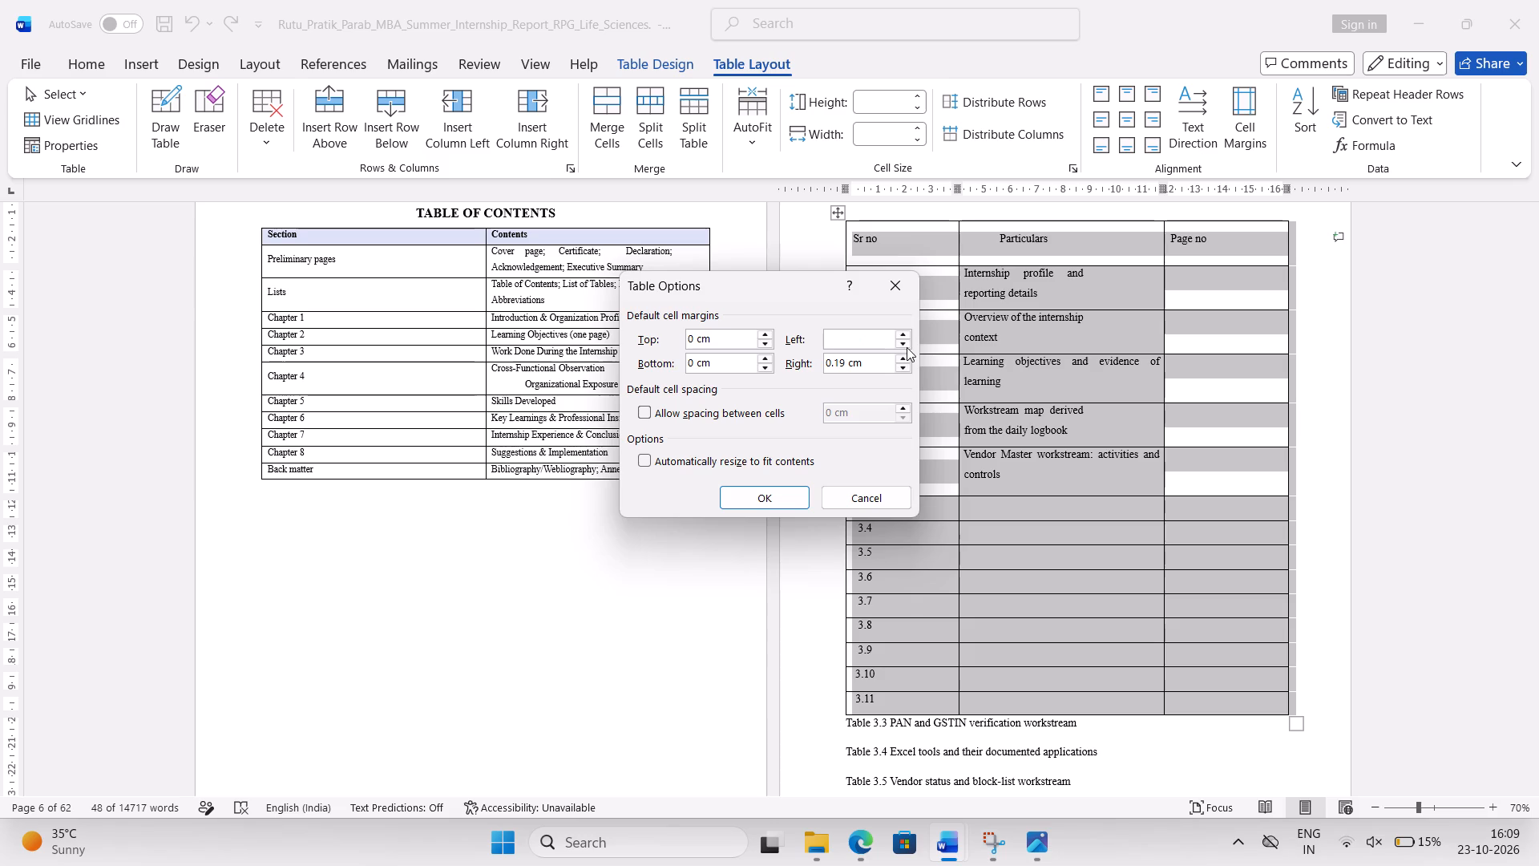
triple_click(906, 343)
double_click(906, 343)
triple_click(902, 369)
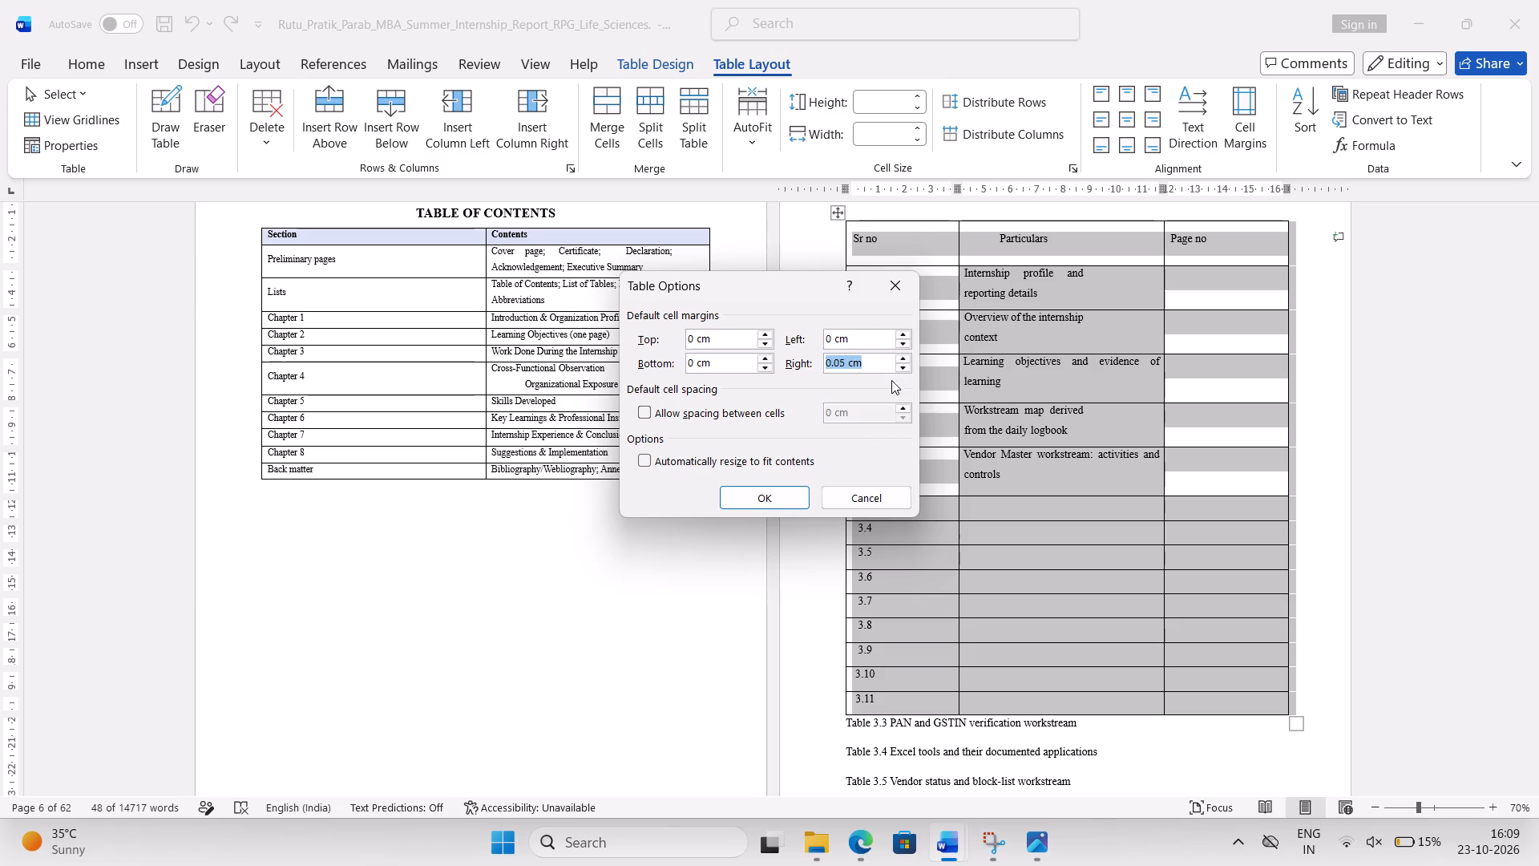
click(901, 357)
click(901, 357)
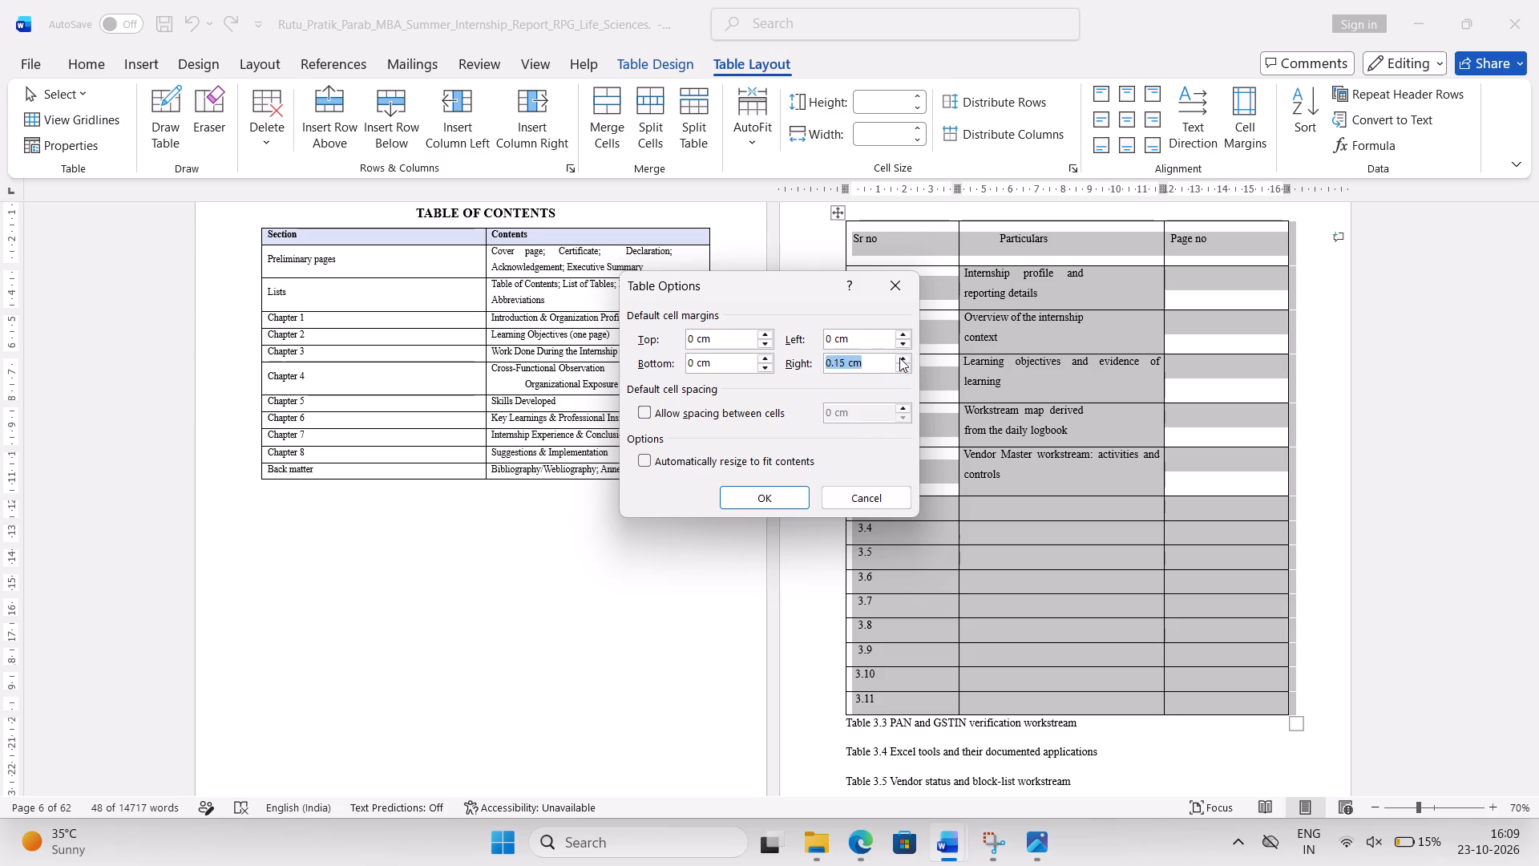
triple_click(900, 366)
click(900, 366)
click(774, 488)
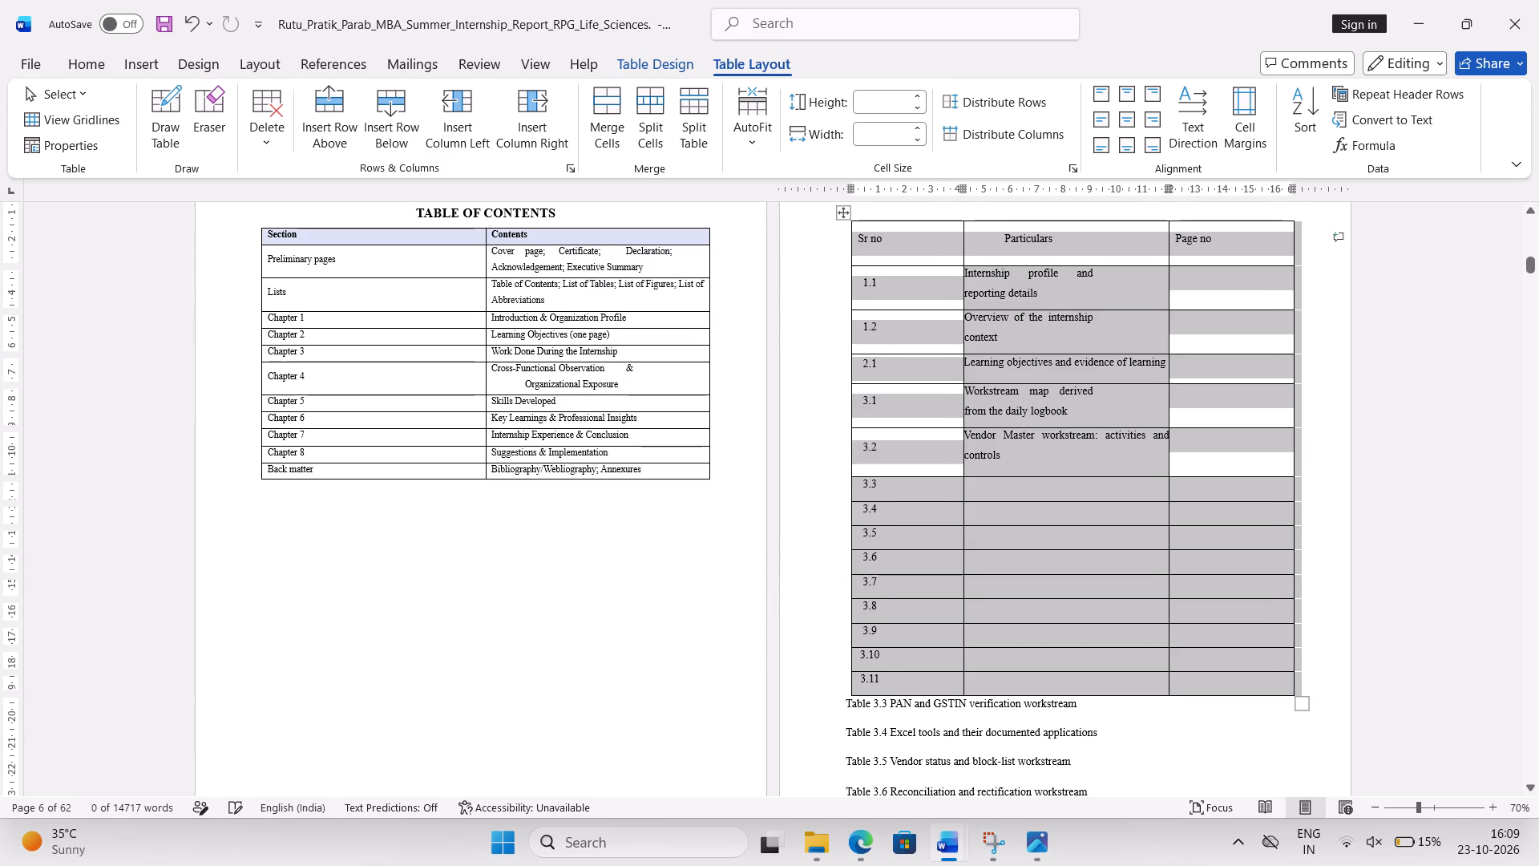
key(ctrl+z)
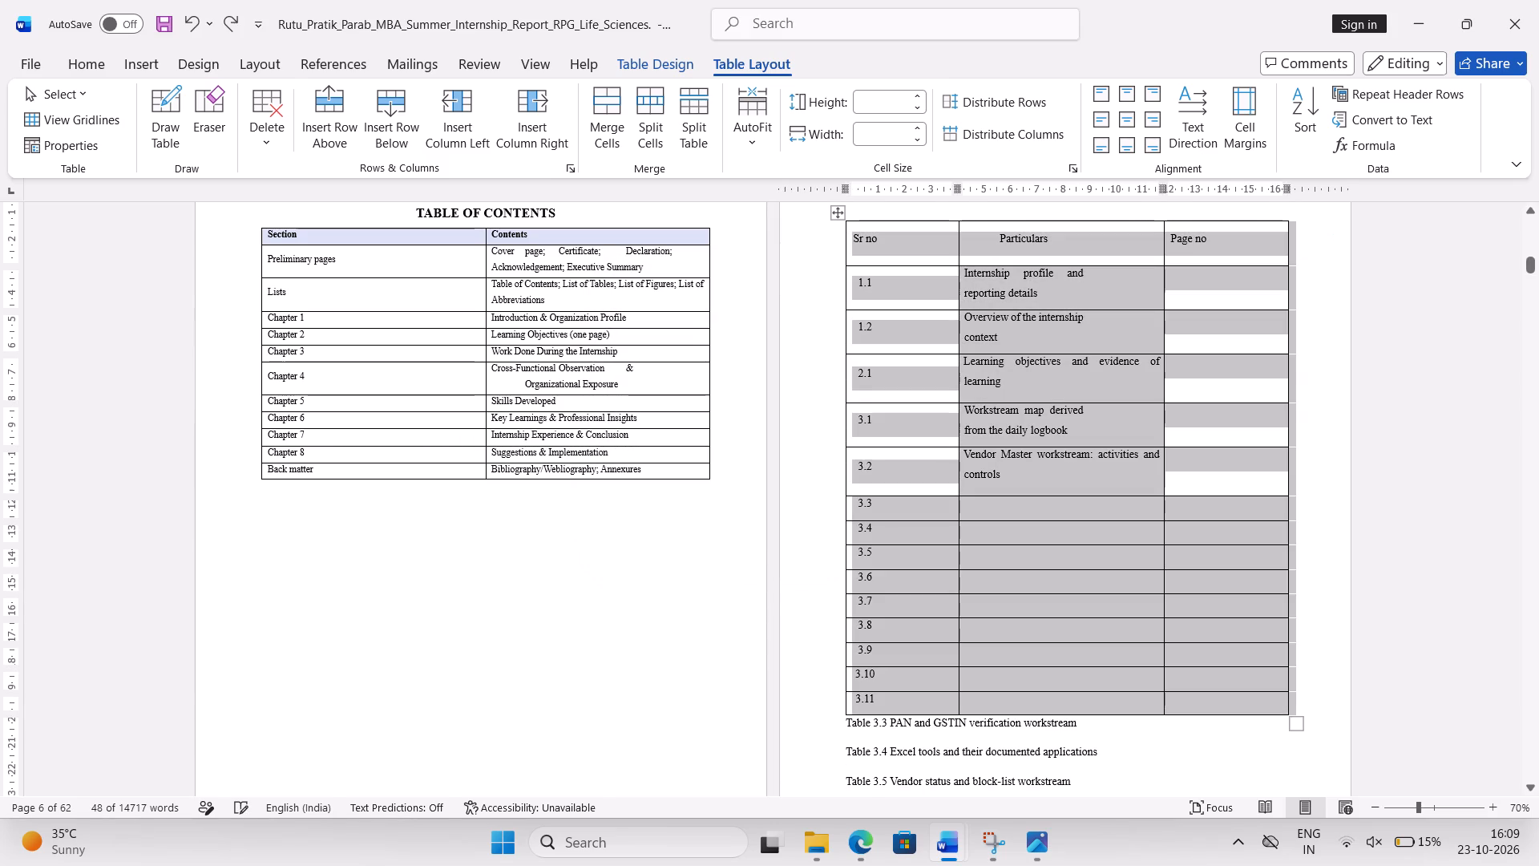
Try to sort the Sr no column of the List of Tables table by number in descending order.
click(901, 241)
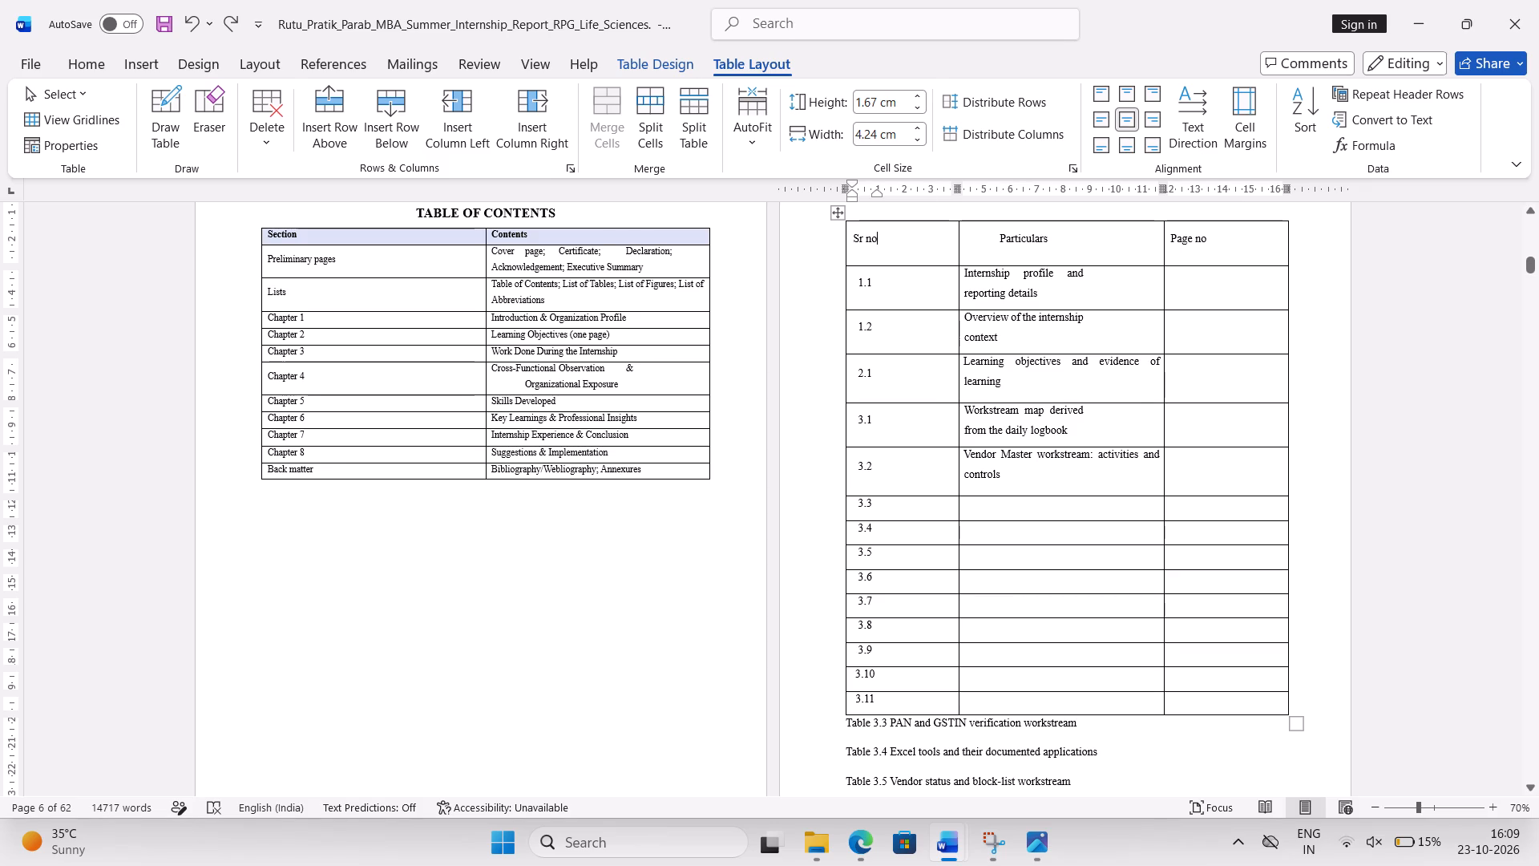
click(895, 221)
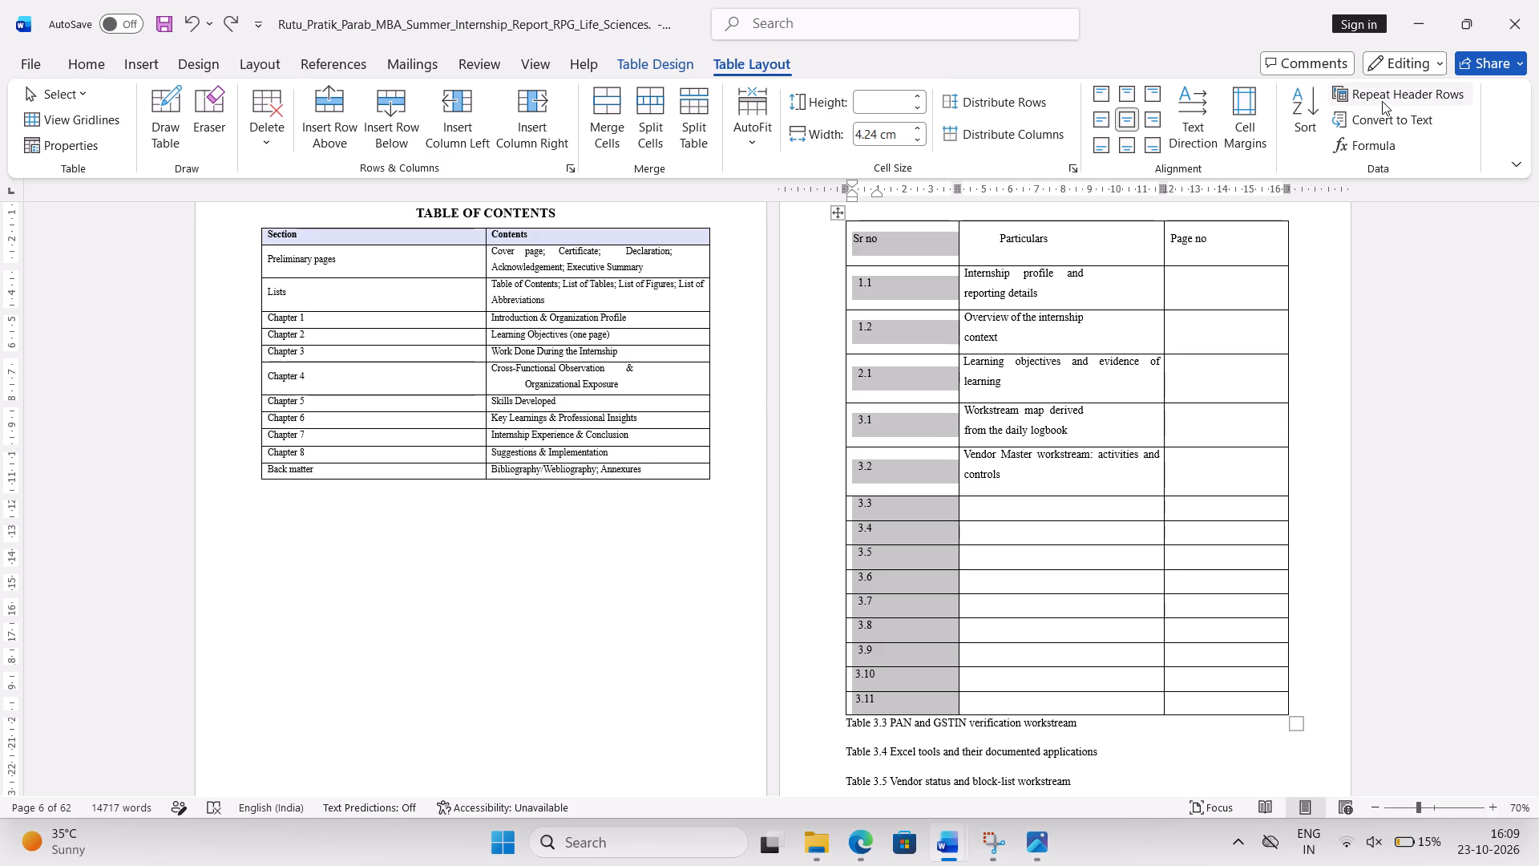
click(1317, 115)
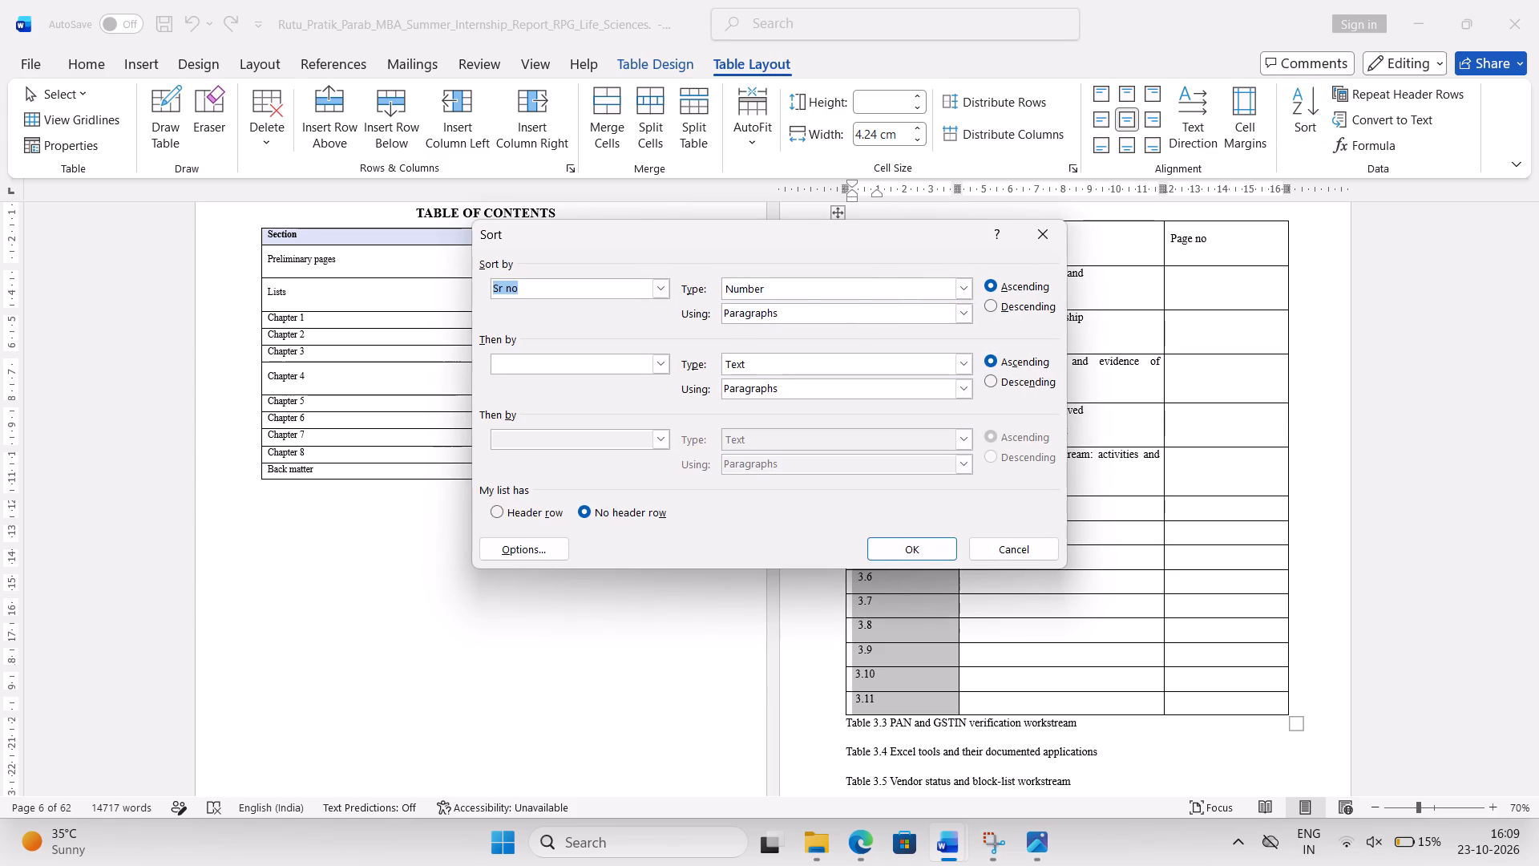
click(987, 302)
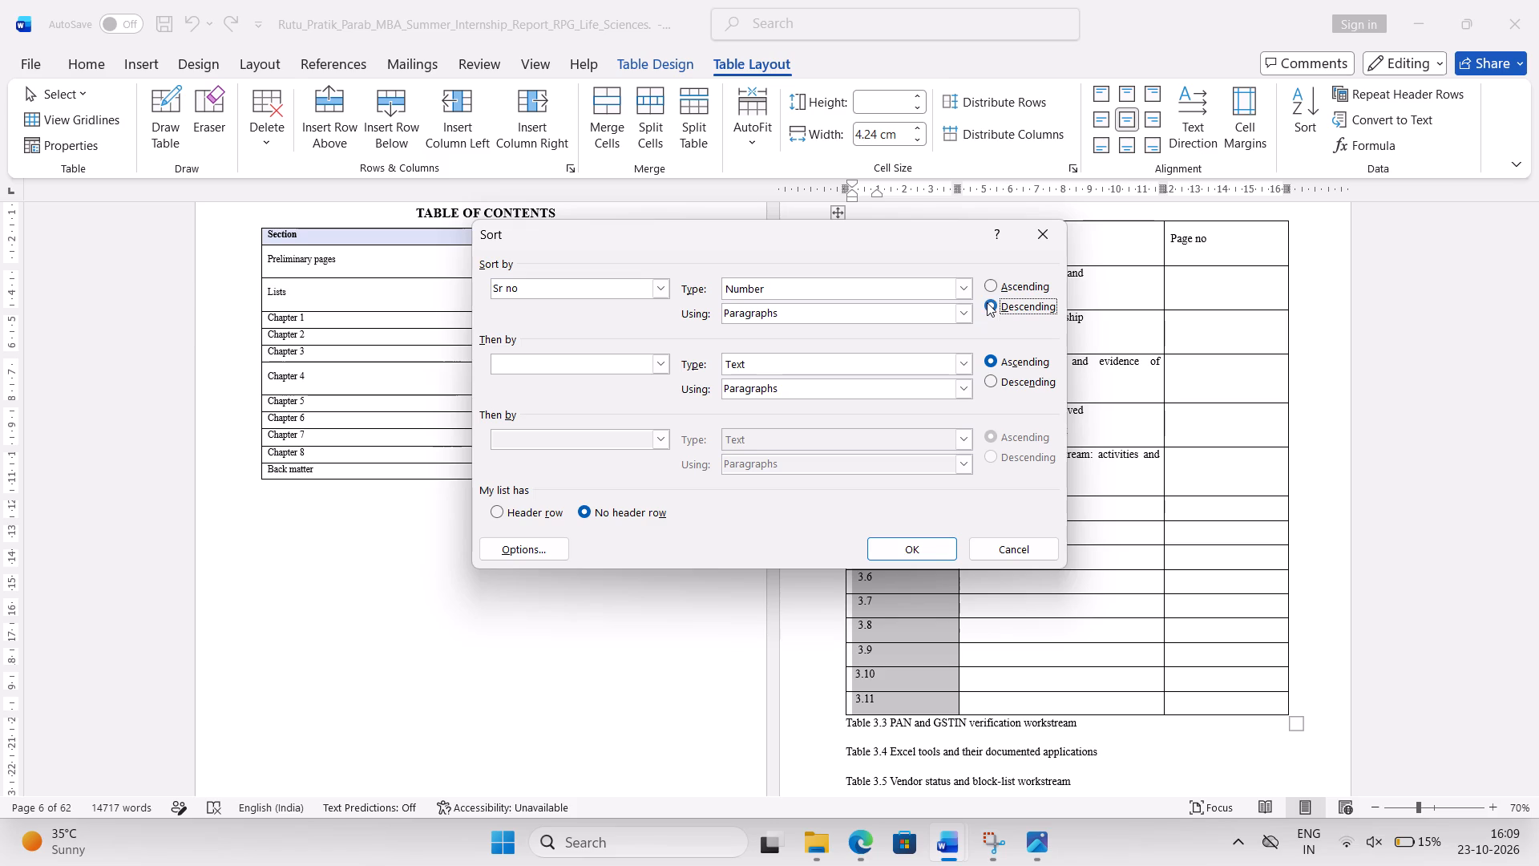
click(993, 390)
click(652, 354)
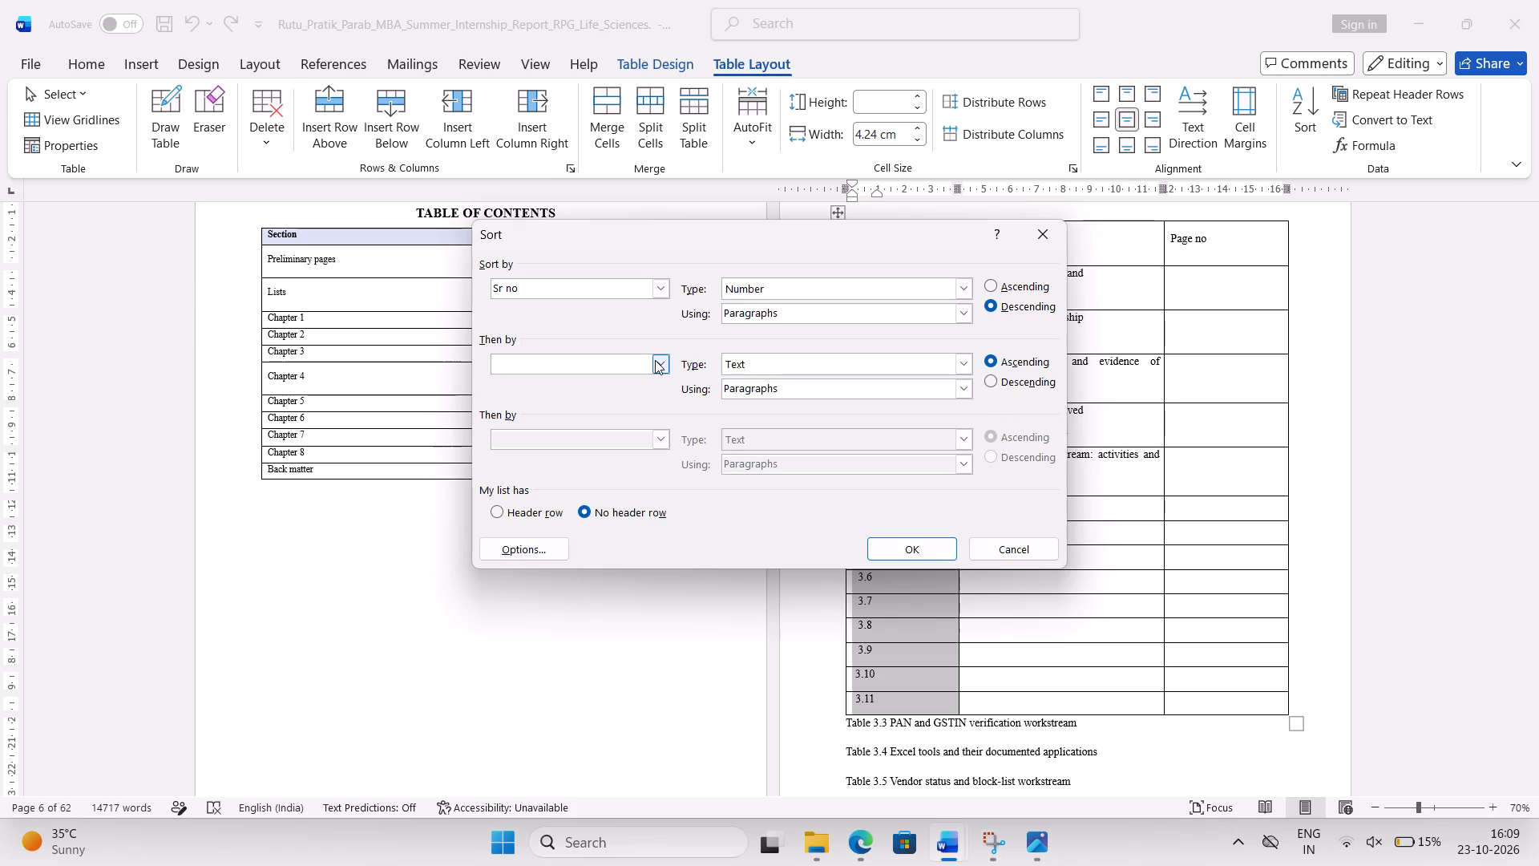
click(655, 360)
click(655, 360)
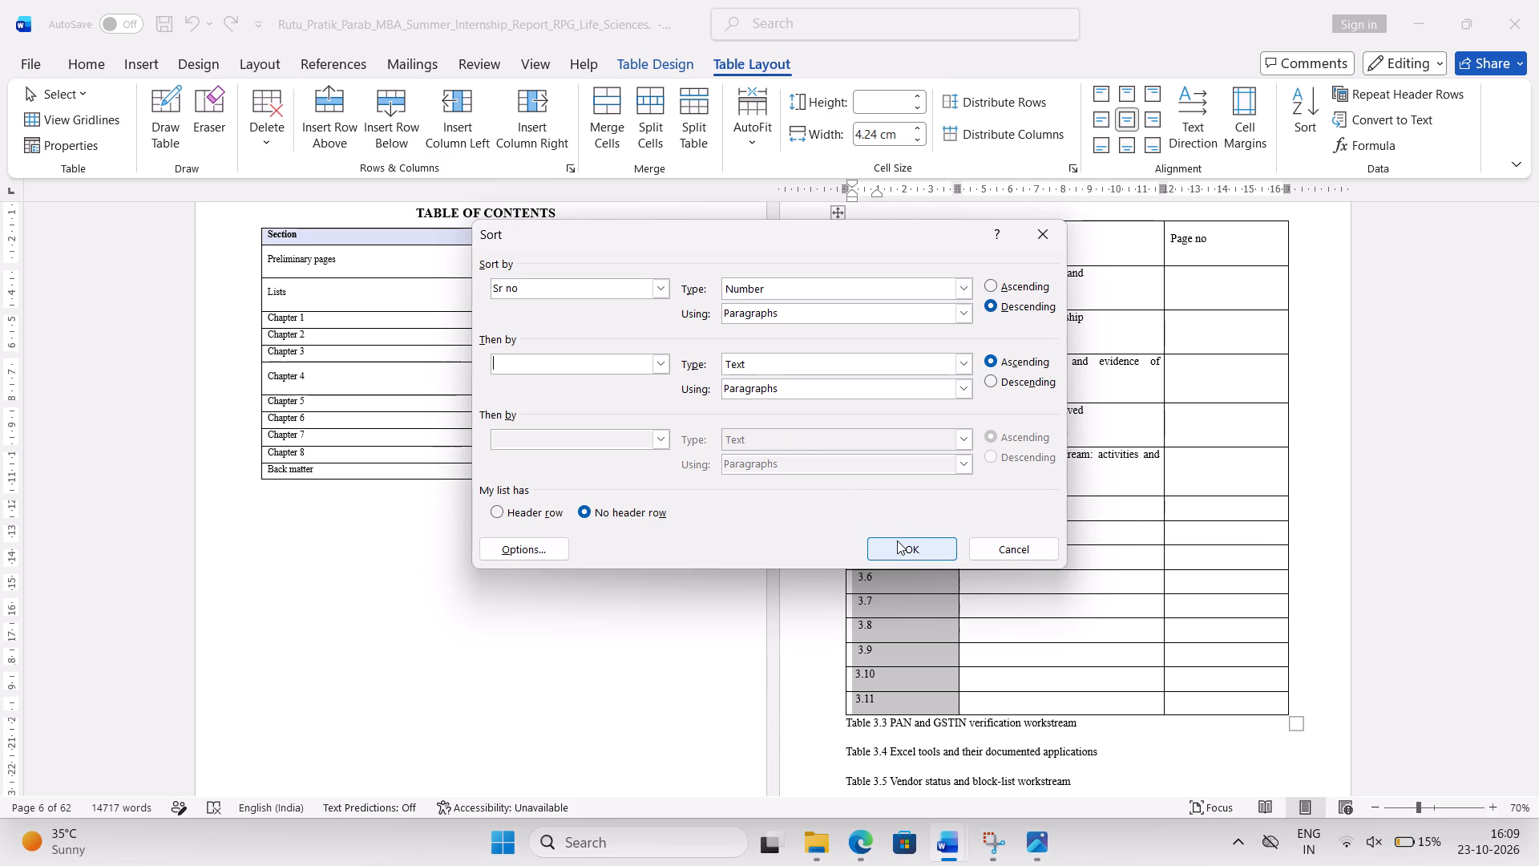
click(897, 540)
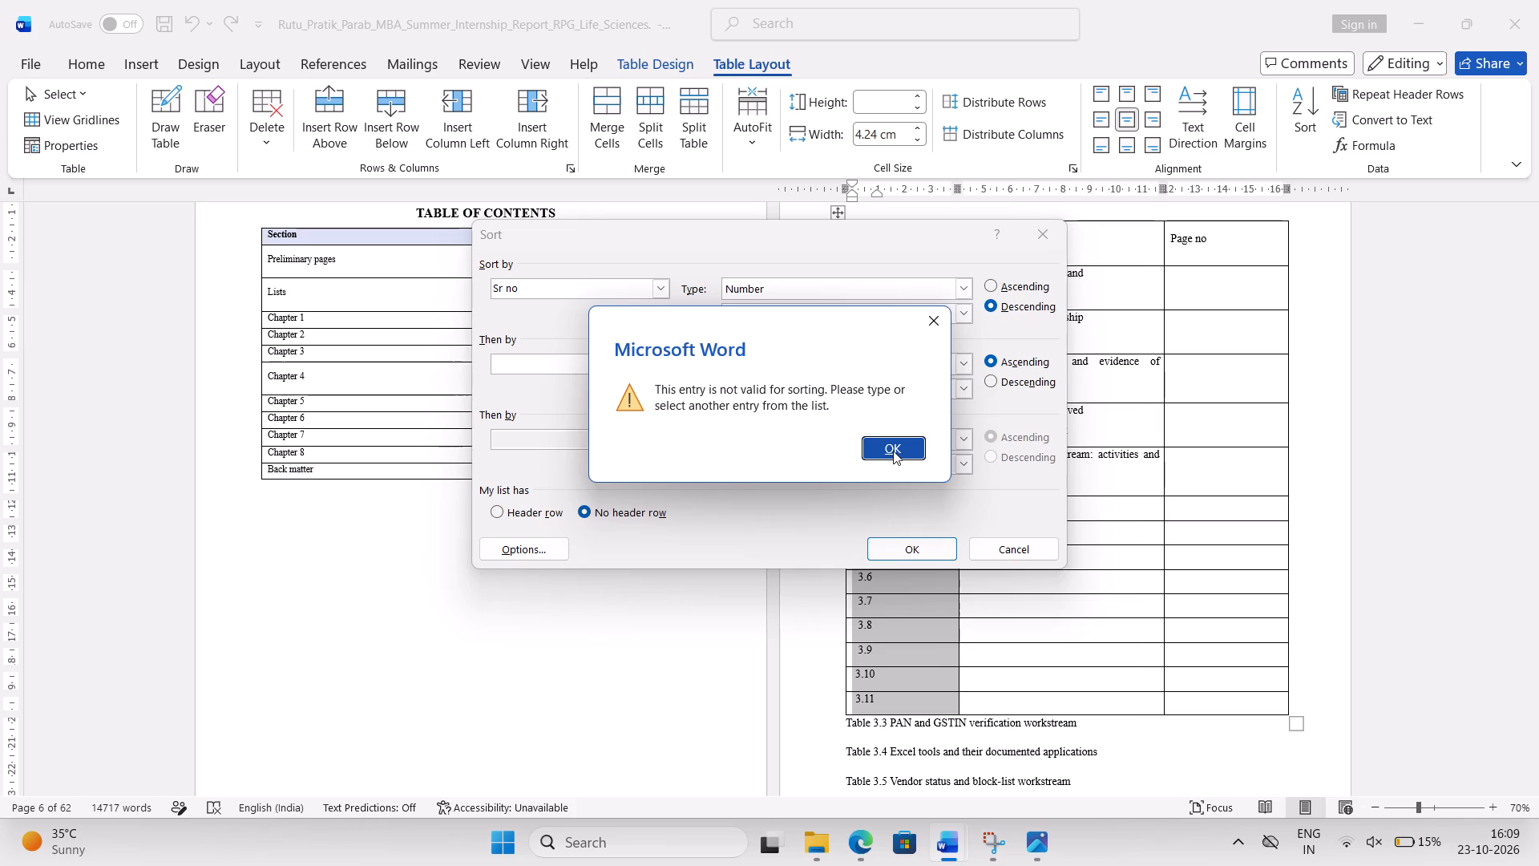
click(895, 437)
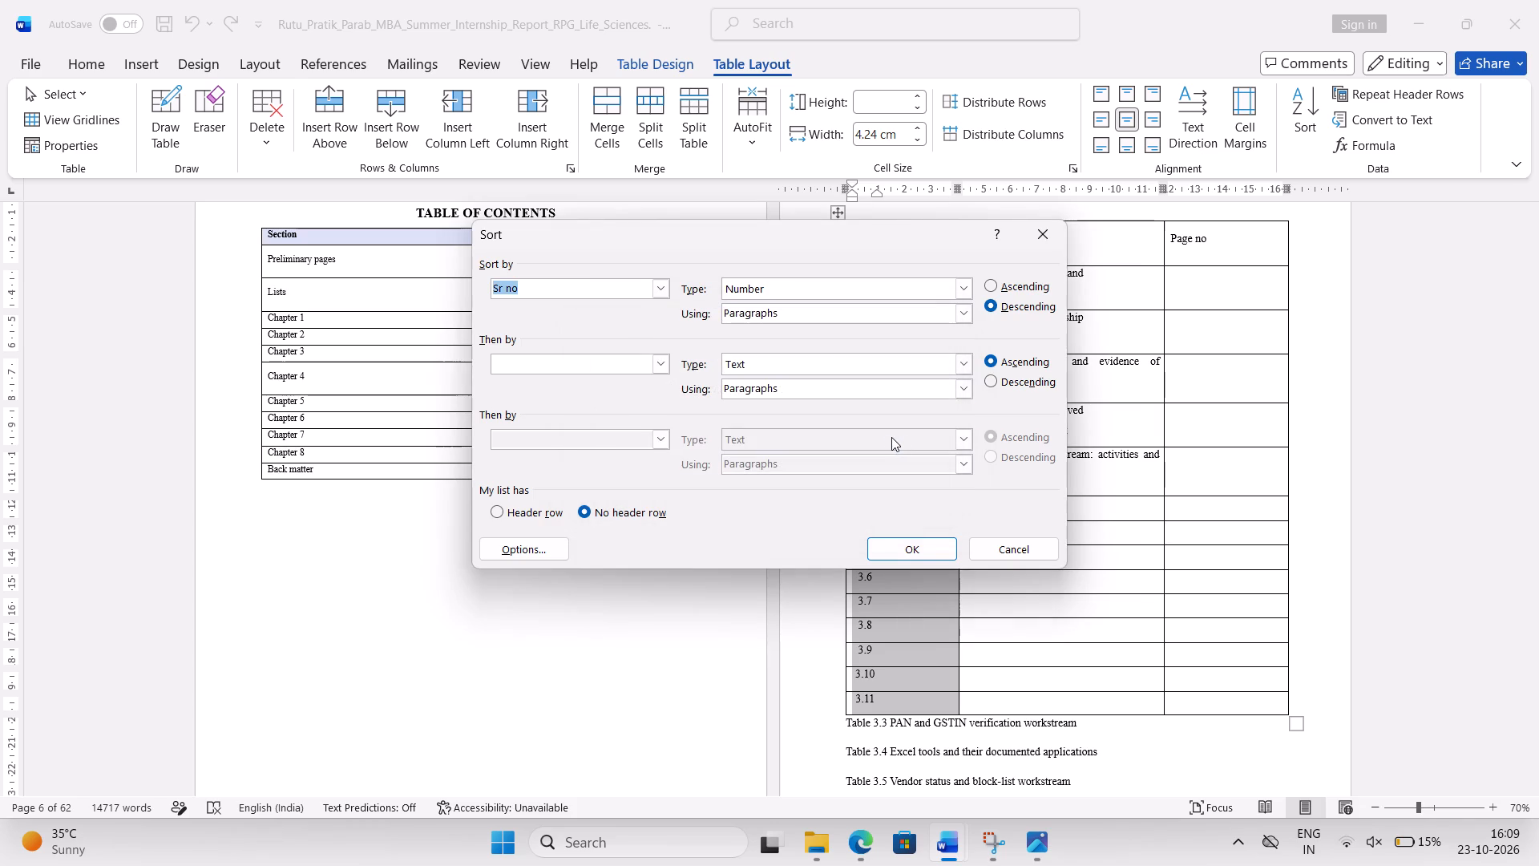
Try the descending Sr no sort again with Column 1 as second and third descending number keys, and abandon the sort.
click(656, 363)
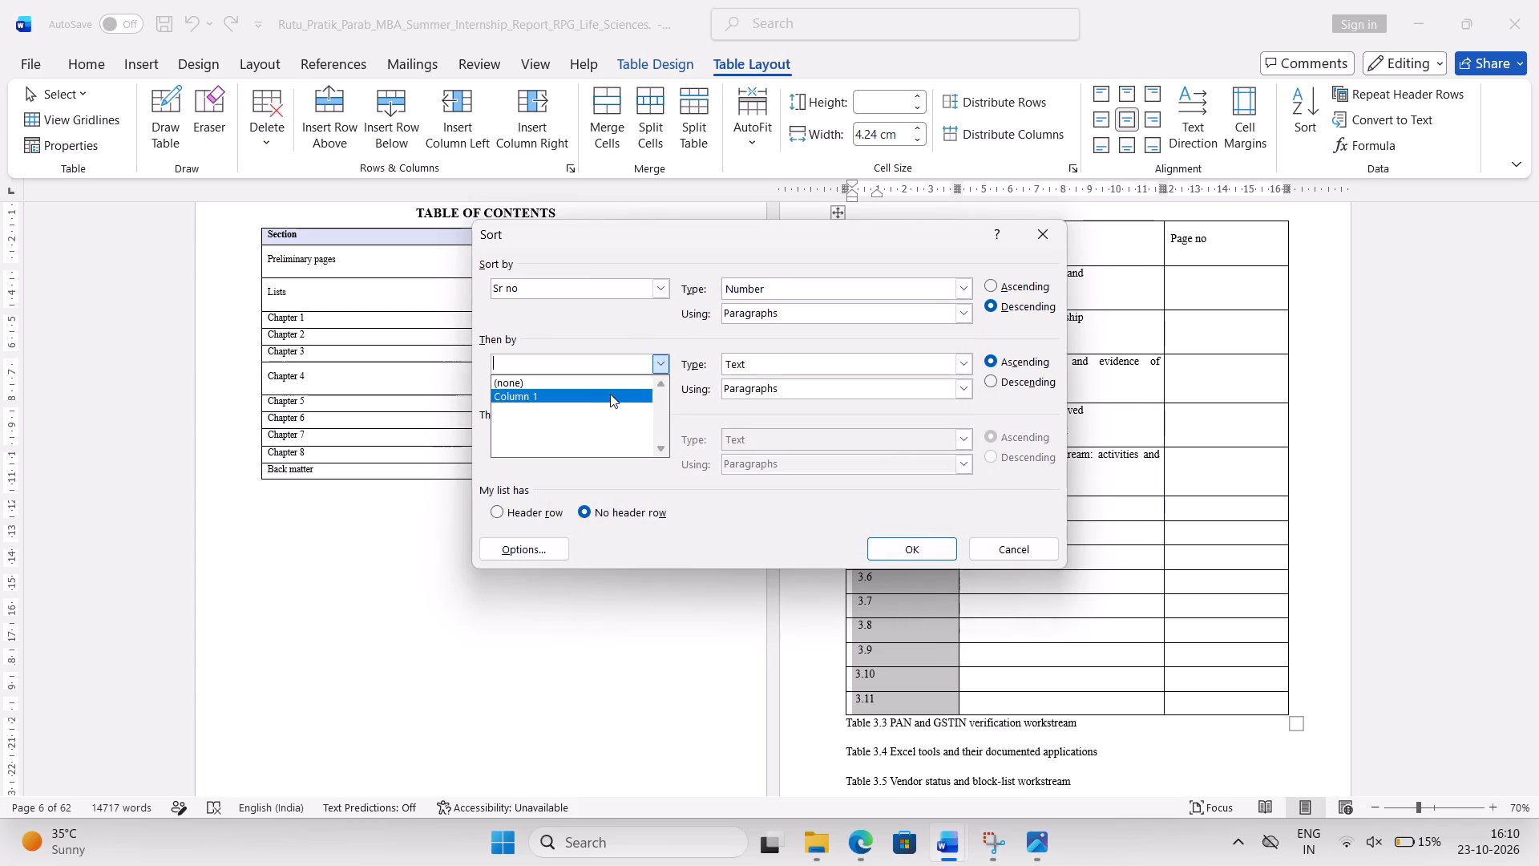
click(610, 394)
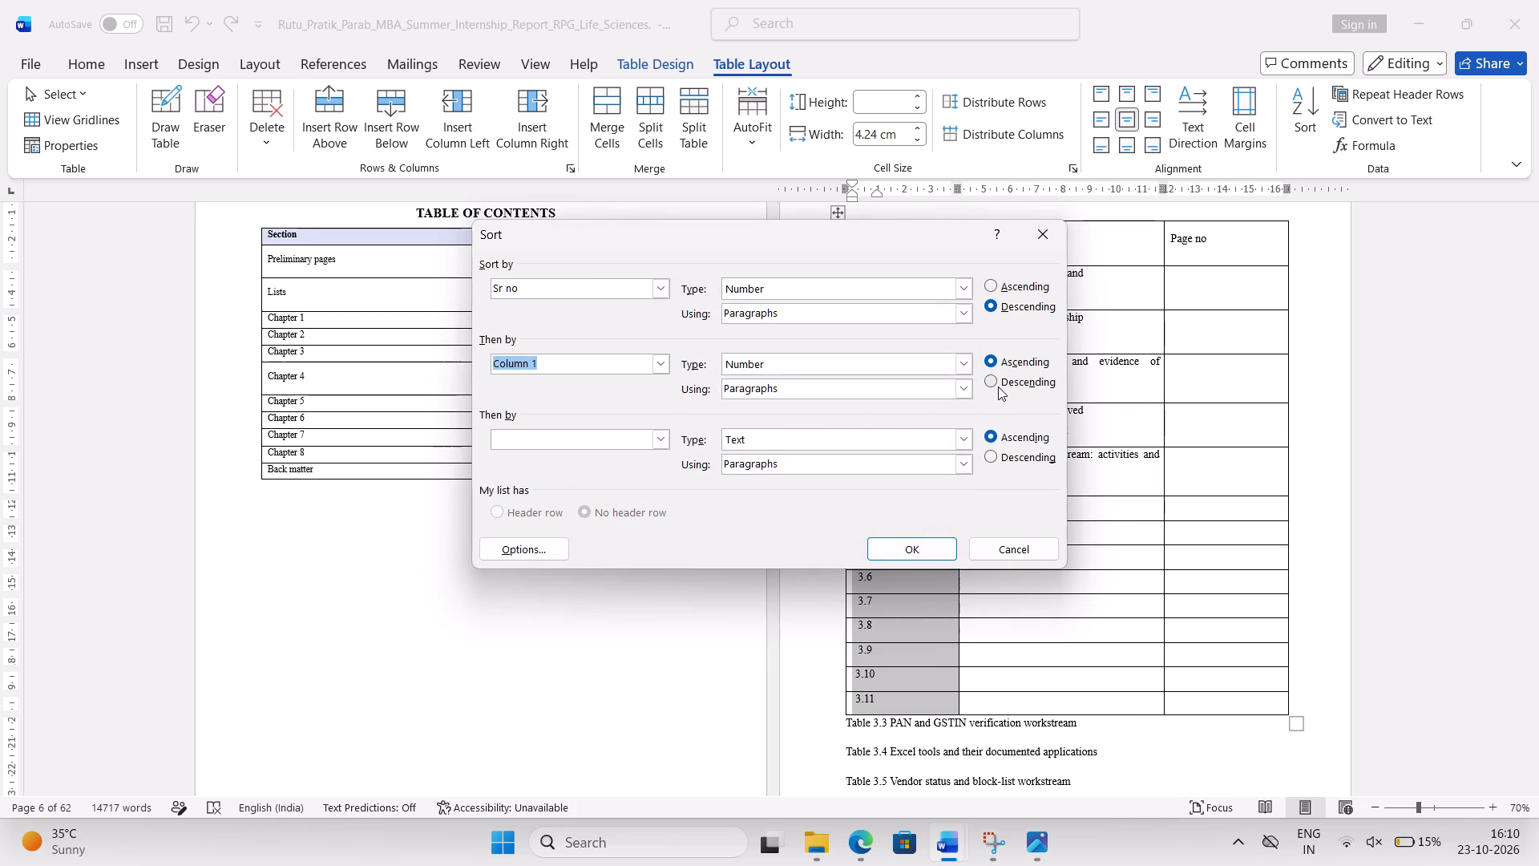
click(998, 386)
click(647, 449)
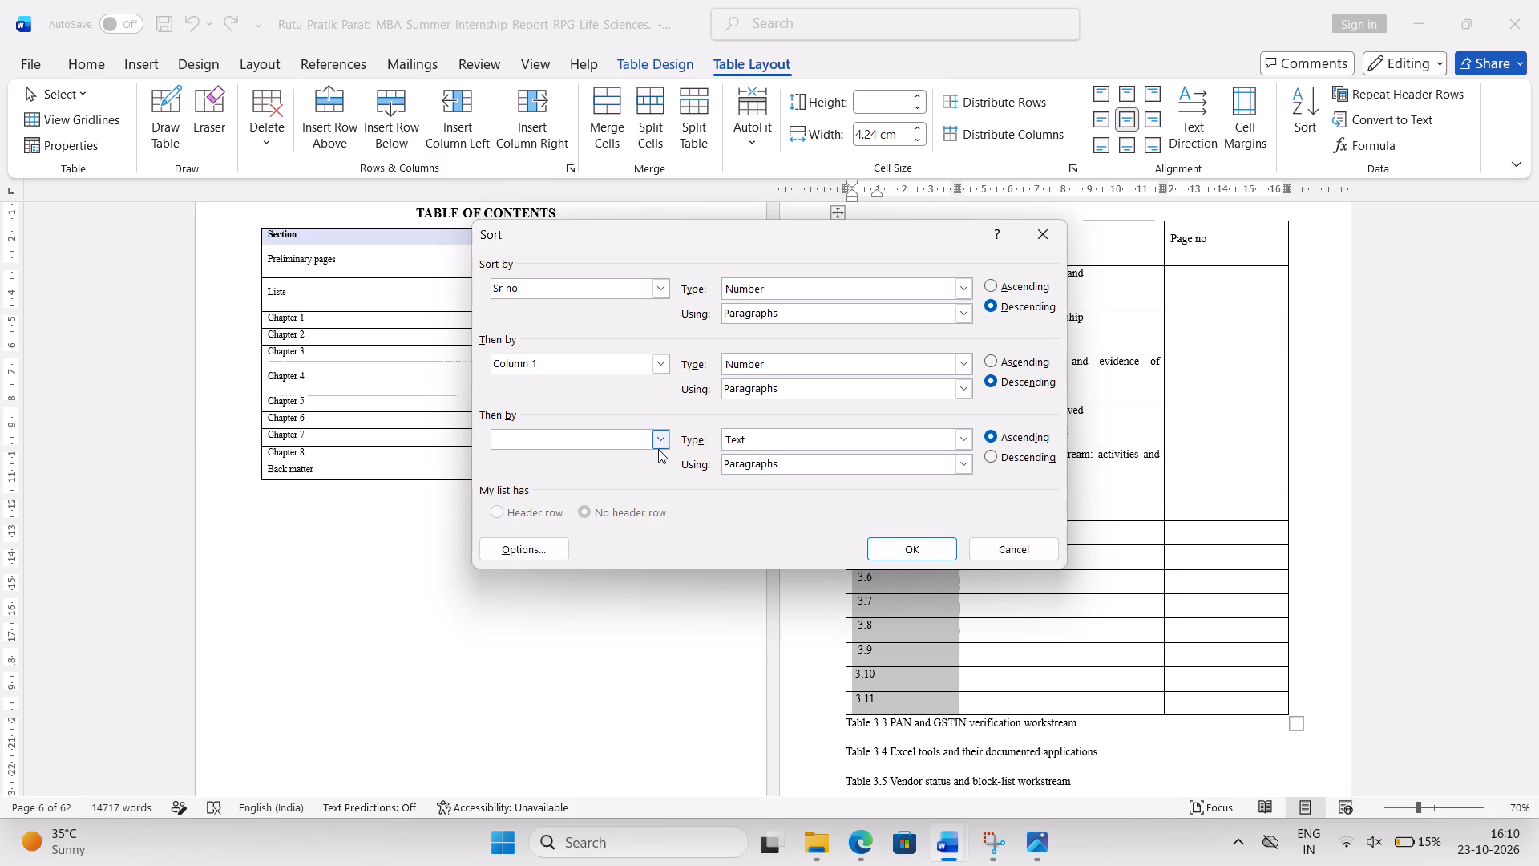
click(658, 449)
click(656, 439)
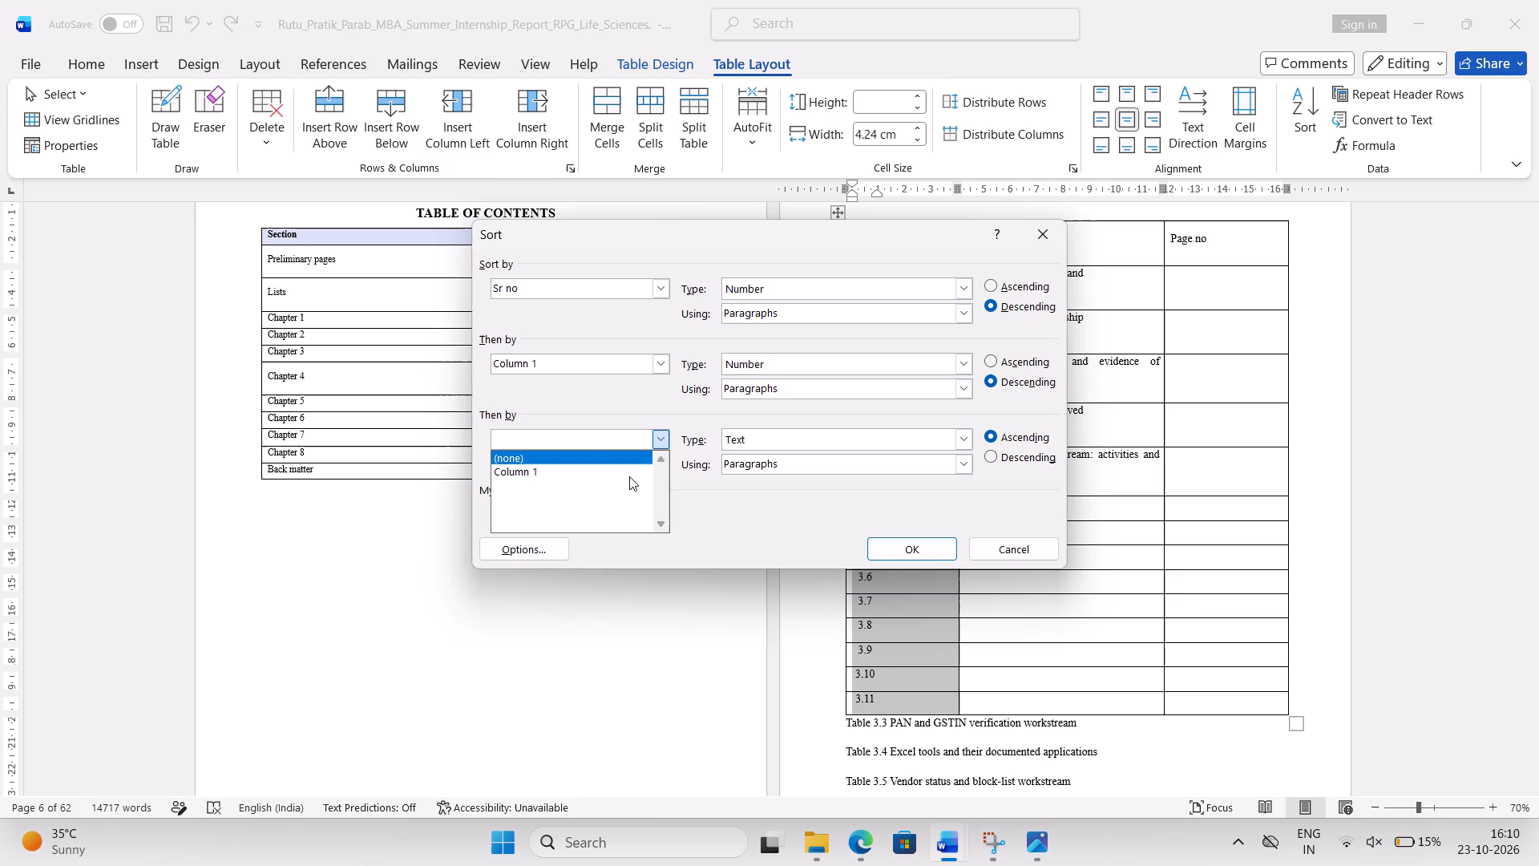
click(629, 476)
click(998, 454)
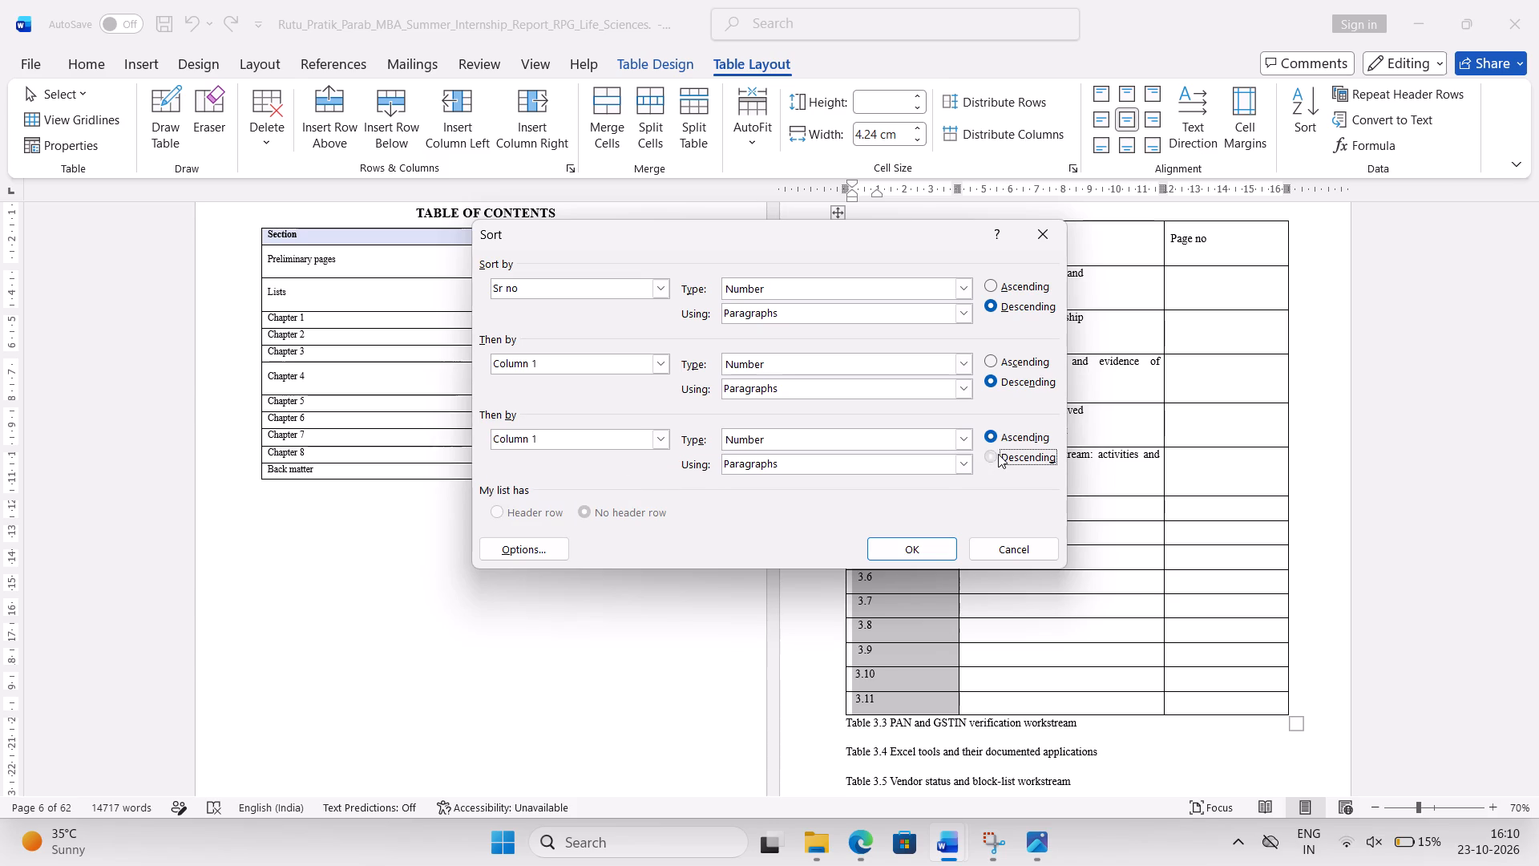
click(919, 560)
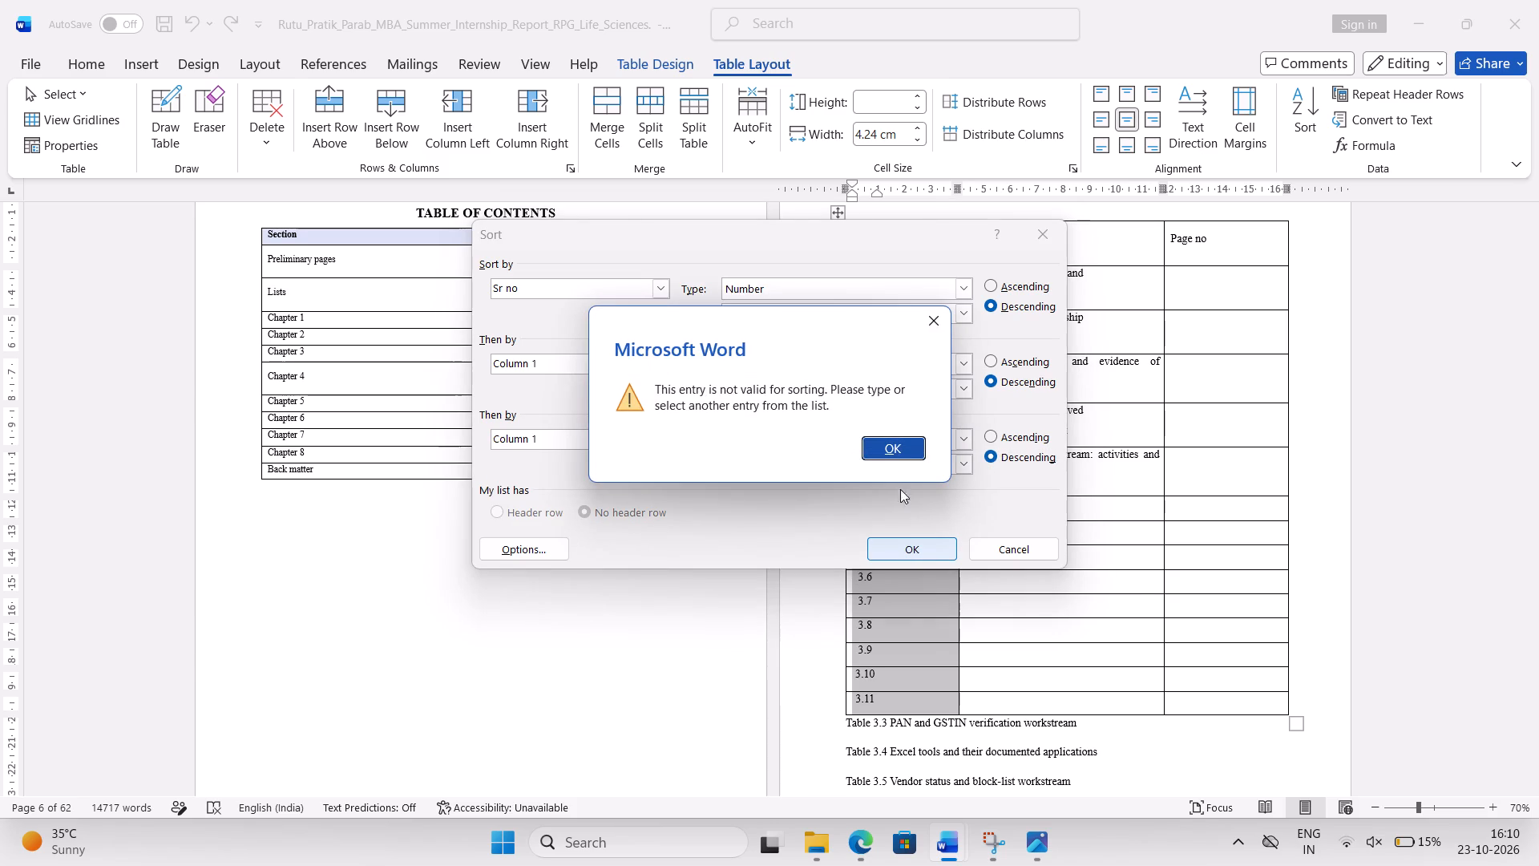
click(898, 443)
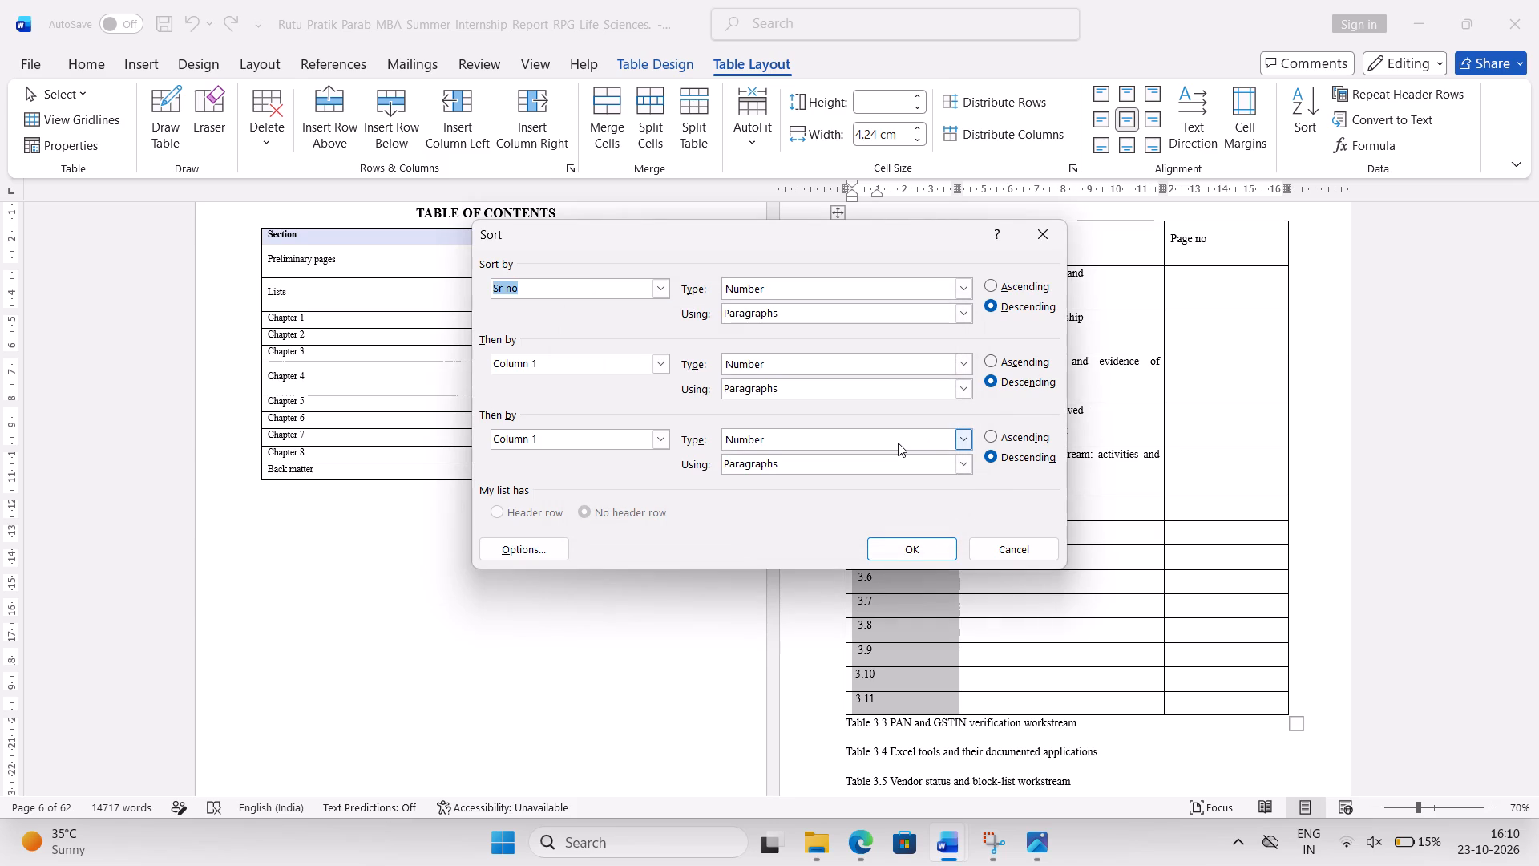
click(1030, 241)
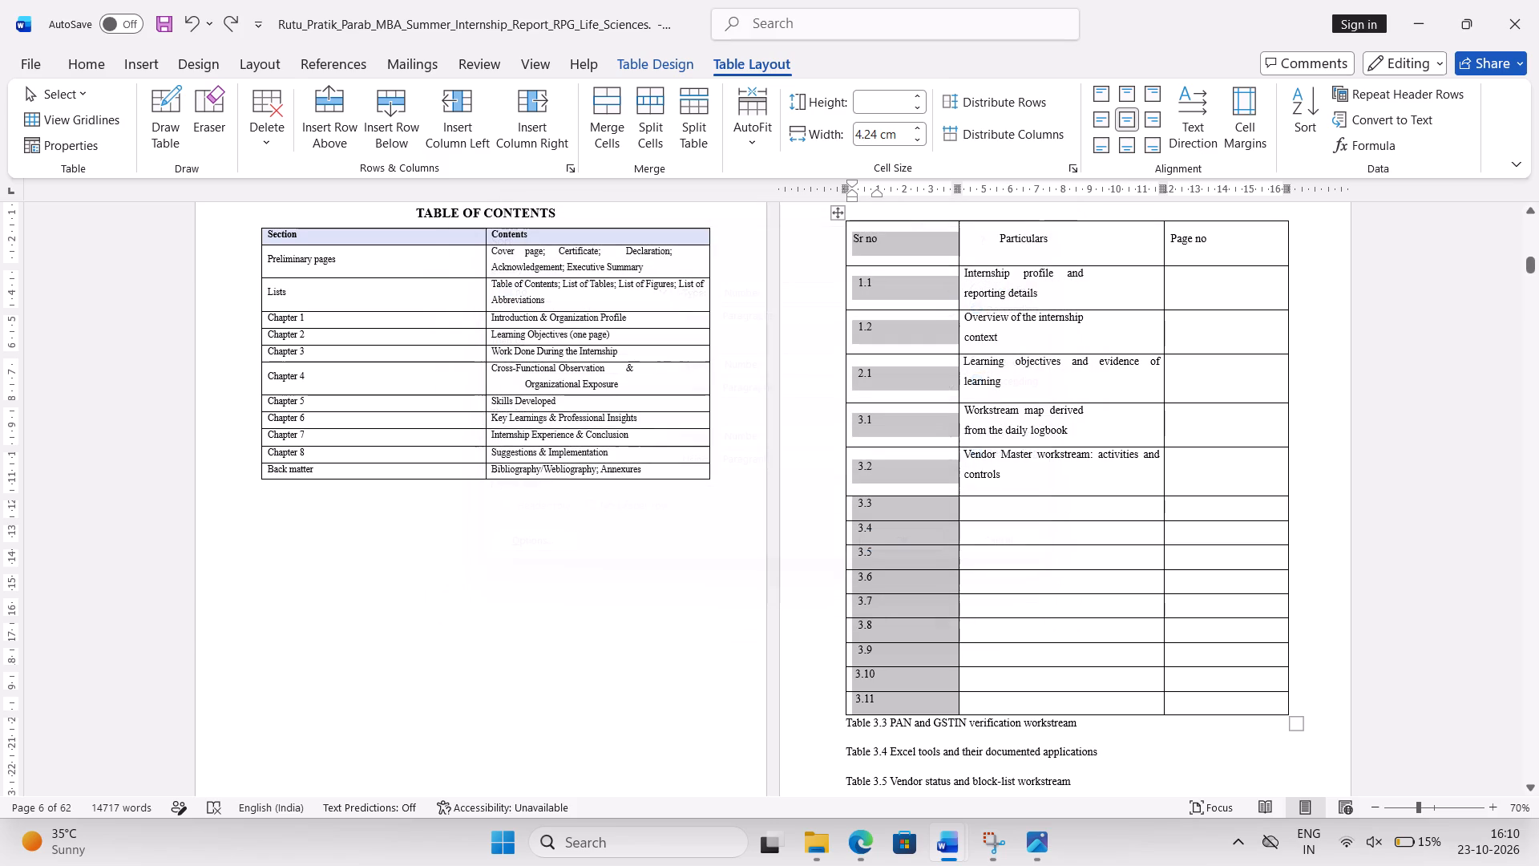
AutoFit the List of Tables table to its contents.
click(1014, 138)
click(911, 458)
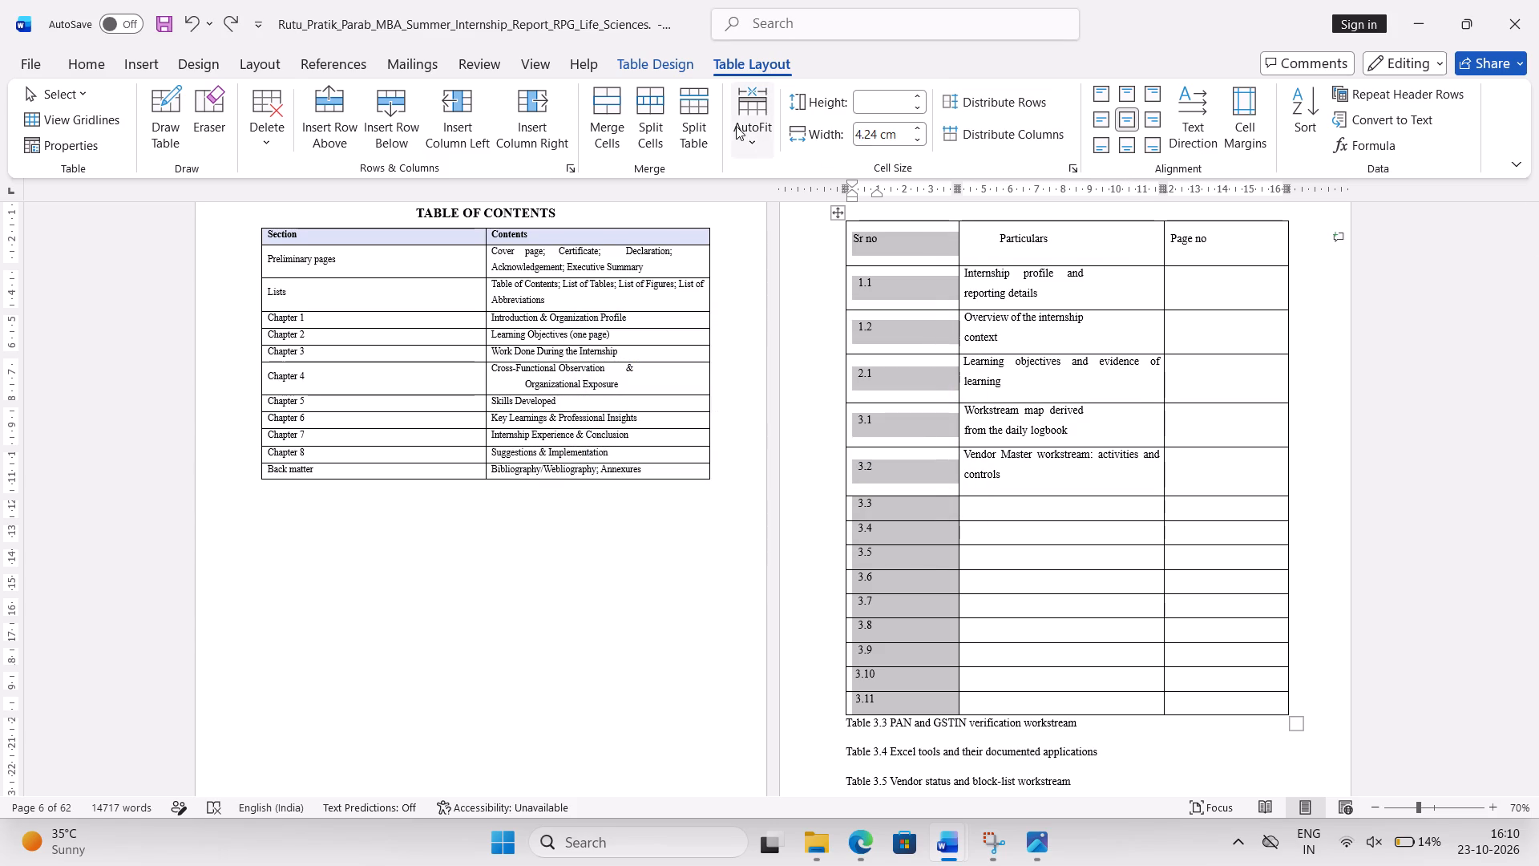
click(765, 141)
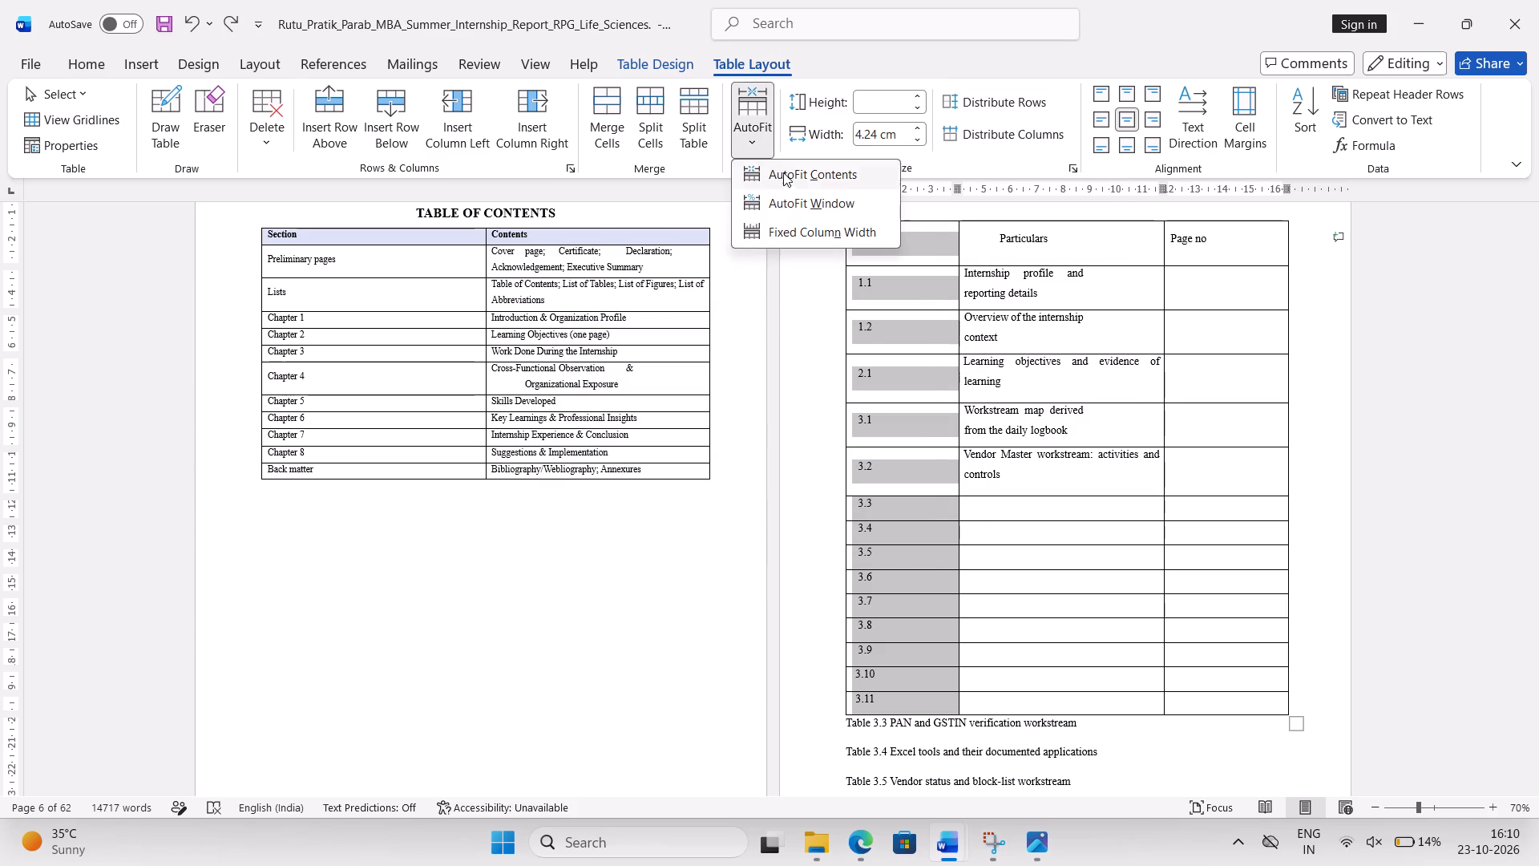
click(787, 176)
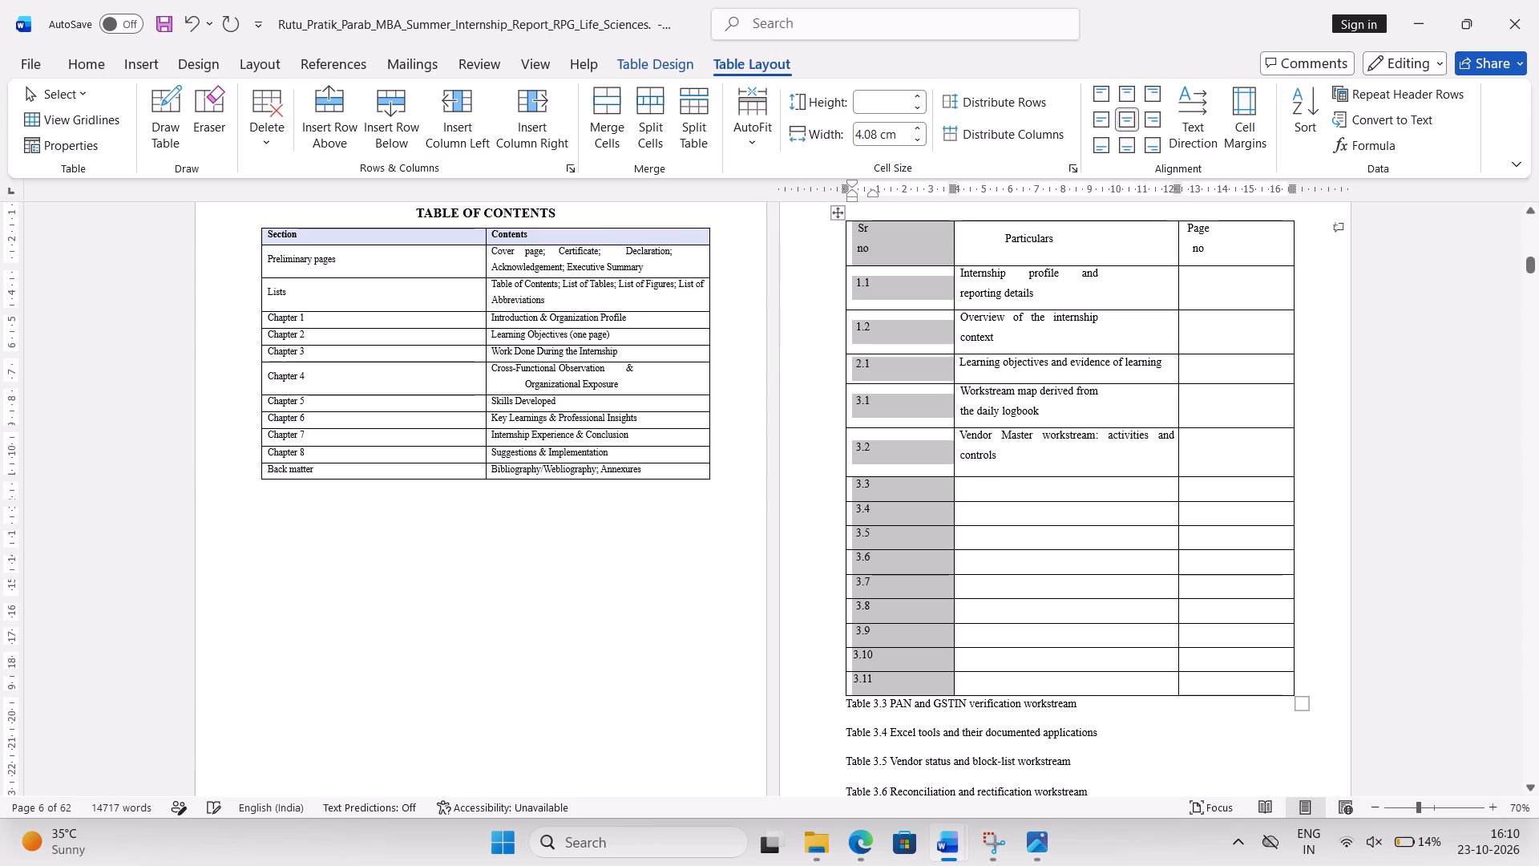
click(1342, 288)
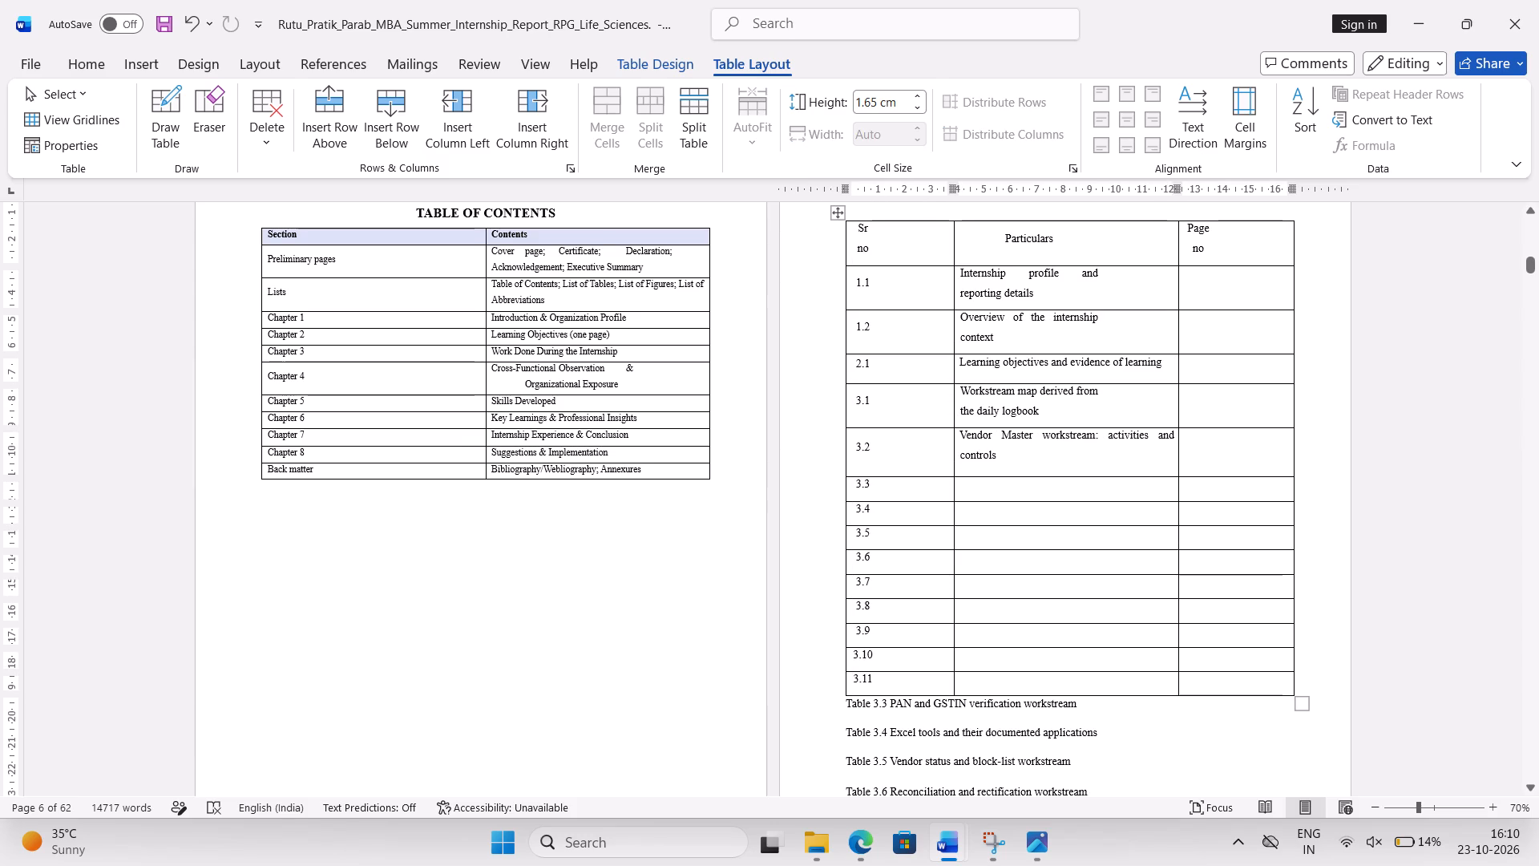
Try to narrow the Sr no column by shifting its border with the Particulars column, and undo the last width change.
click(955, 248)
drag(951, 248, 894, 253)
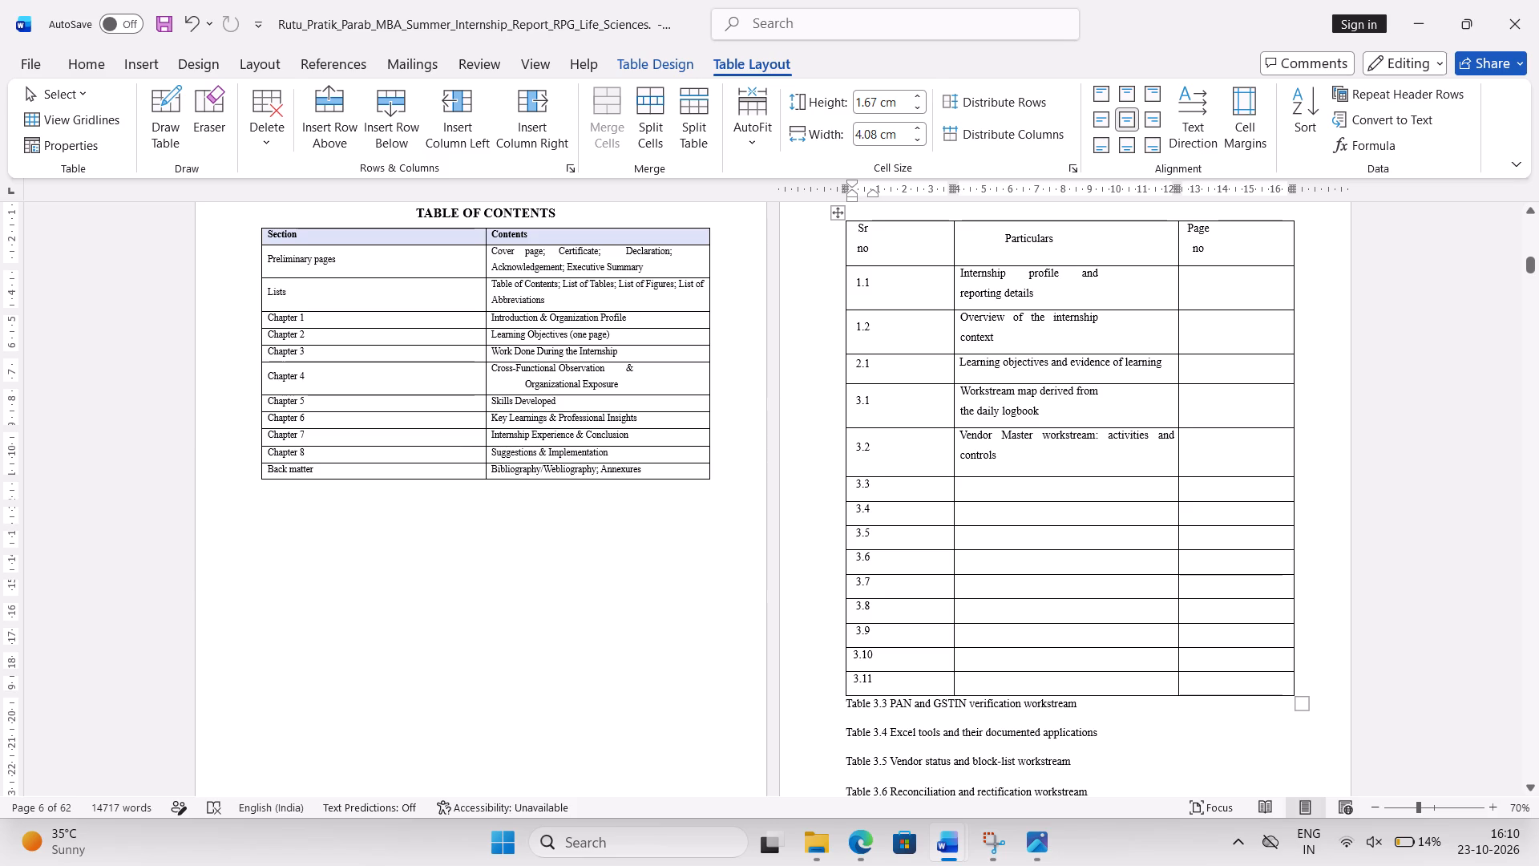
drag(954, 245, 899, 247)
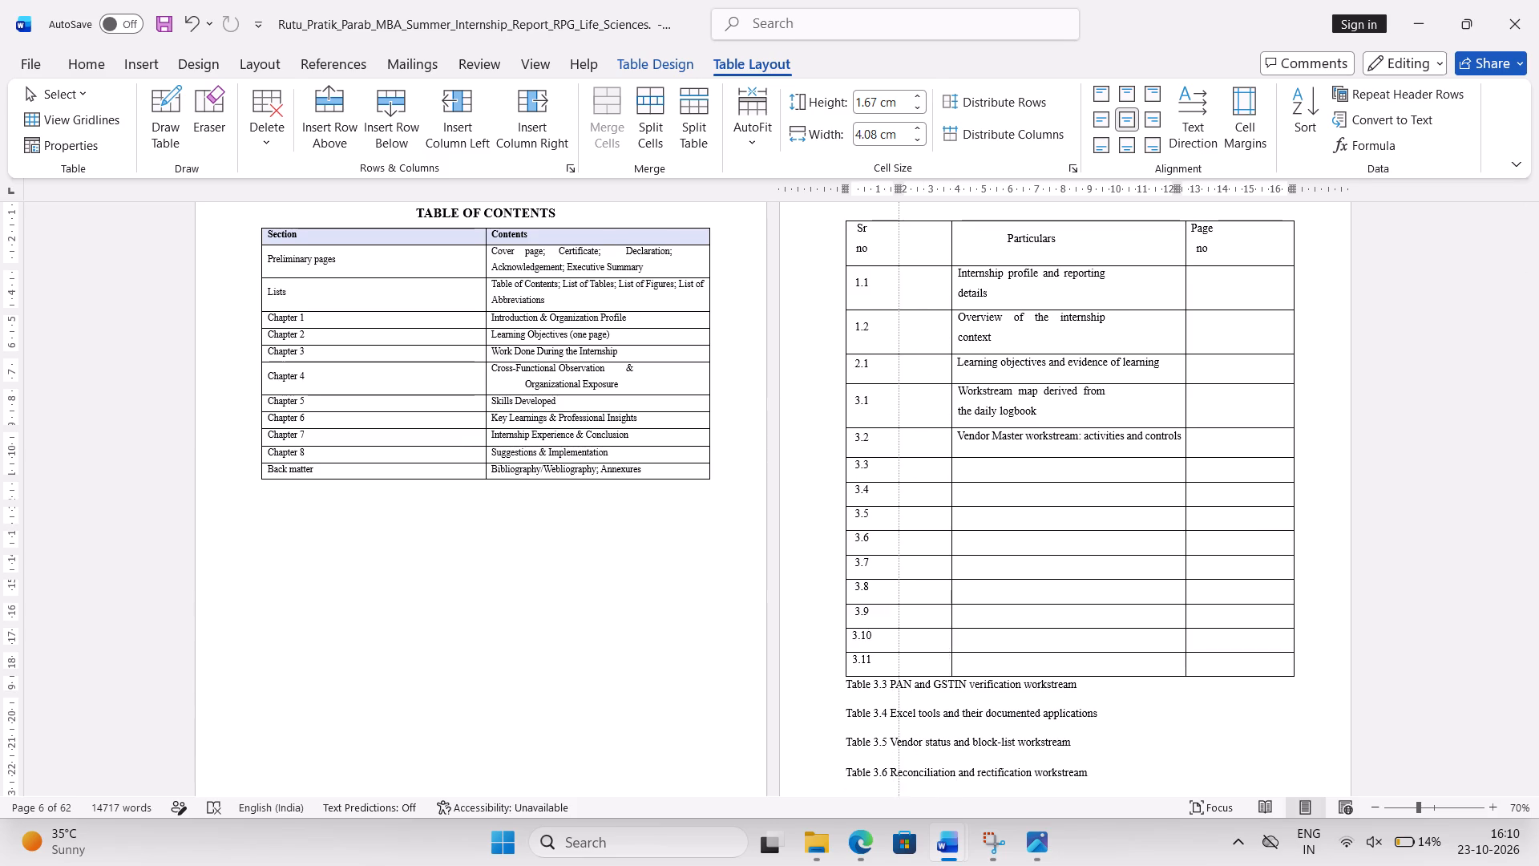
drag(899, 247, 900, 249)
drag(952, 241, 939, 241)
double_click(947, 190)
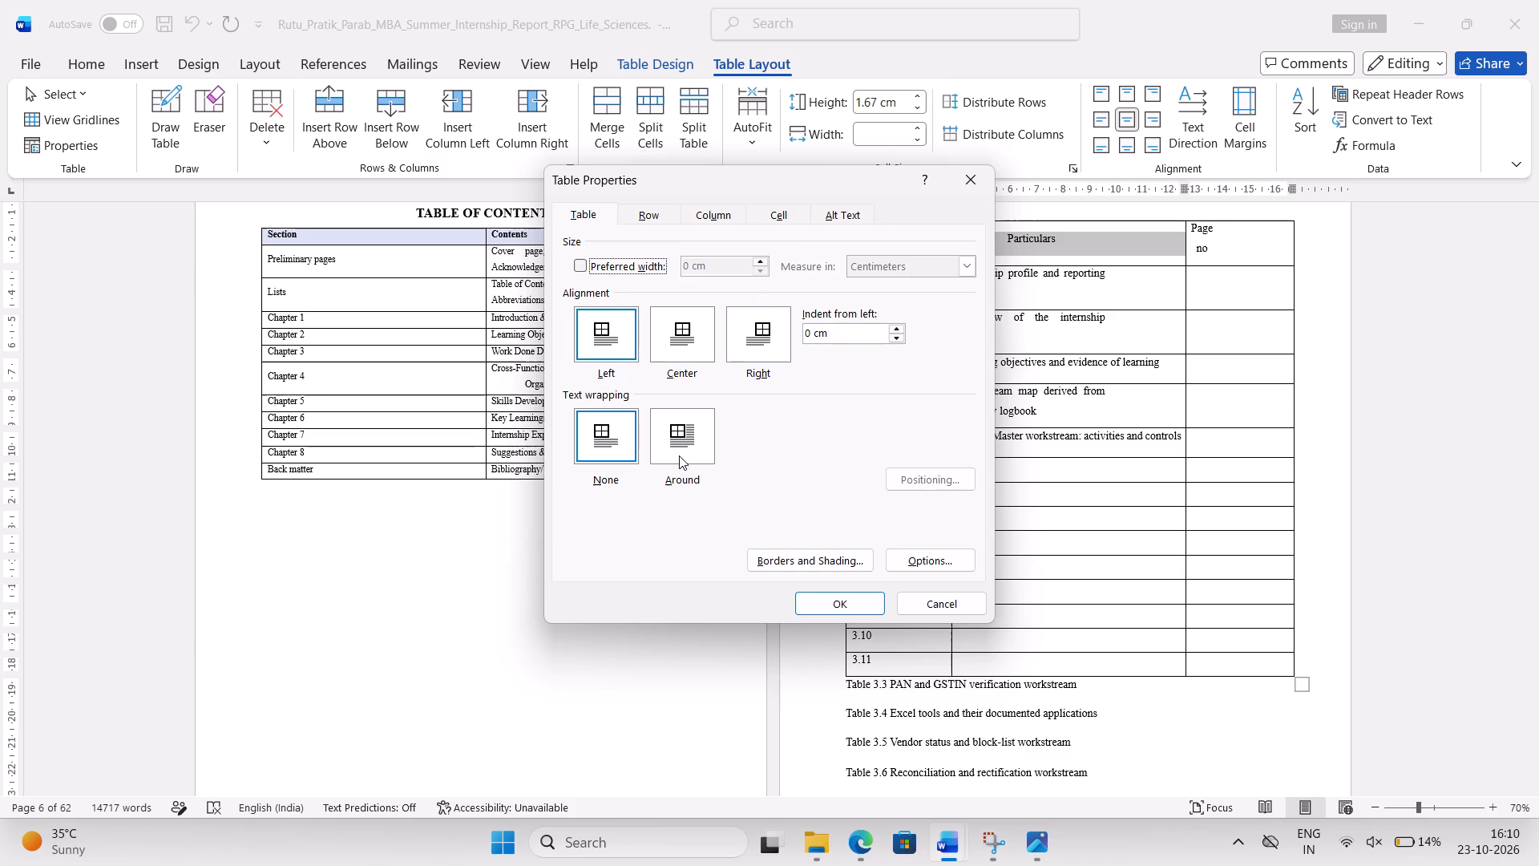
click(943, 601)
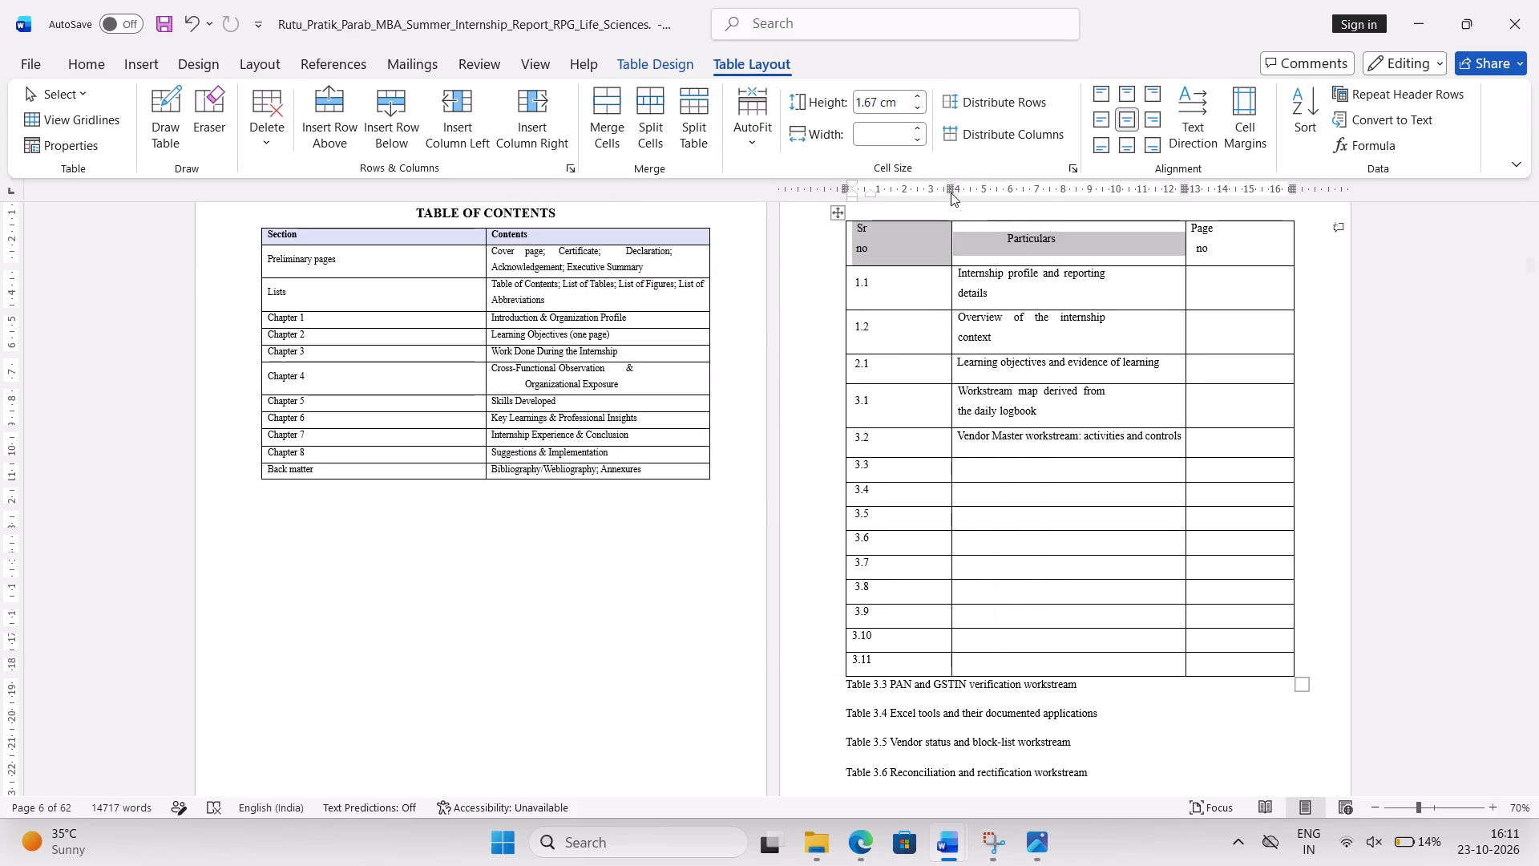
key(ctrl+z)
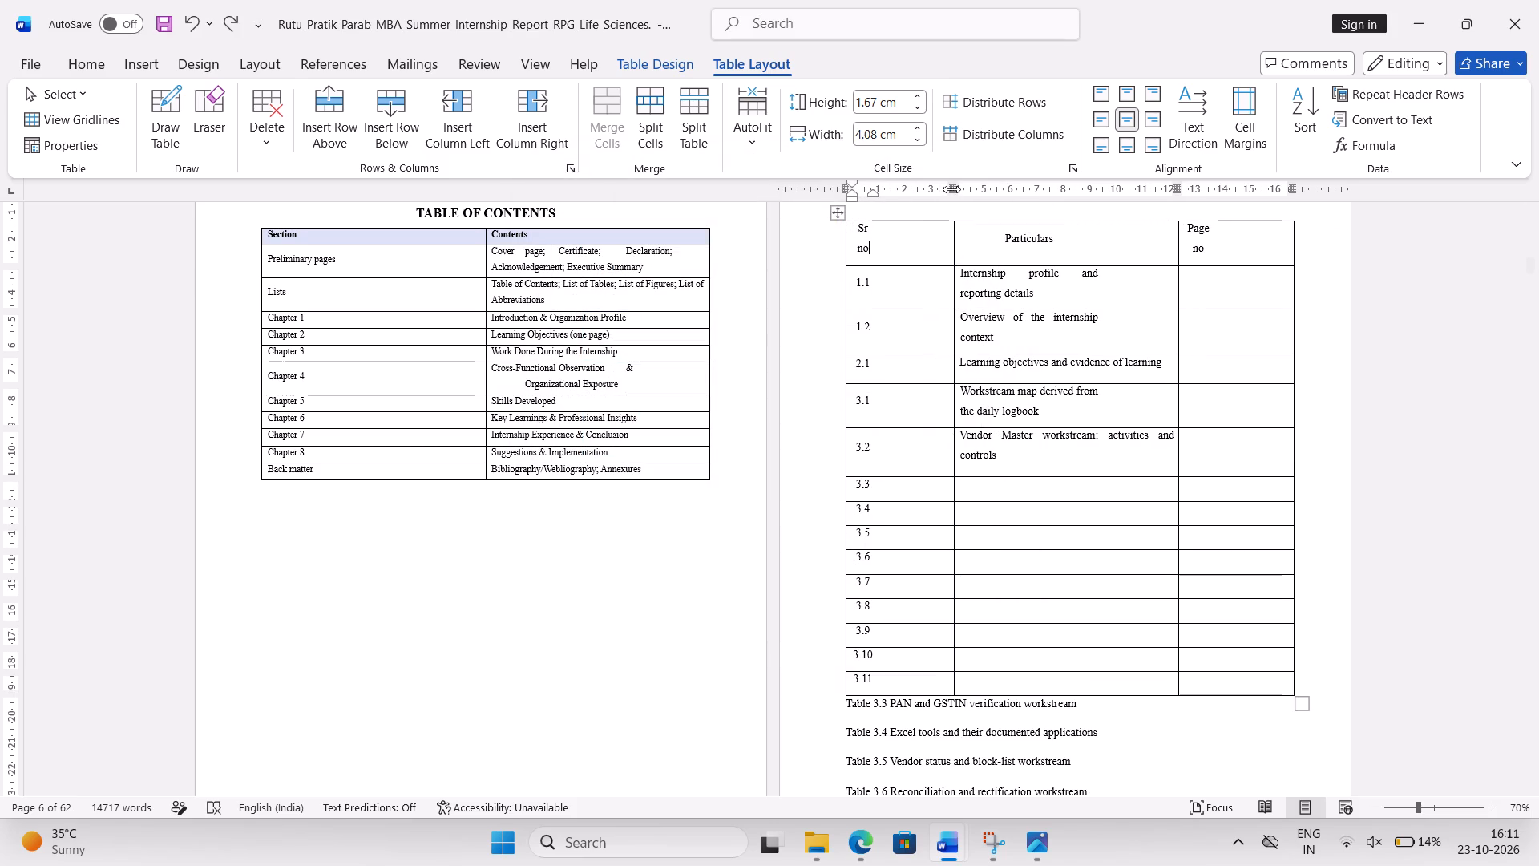
Narrow the Sr no column to about 4 cm by shifting its border with the Particulars column.
drag(955, 188, 913, 188)
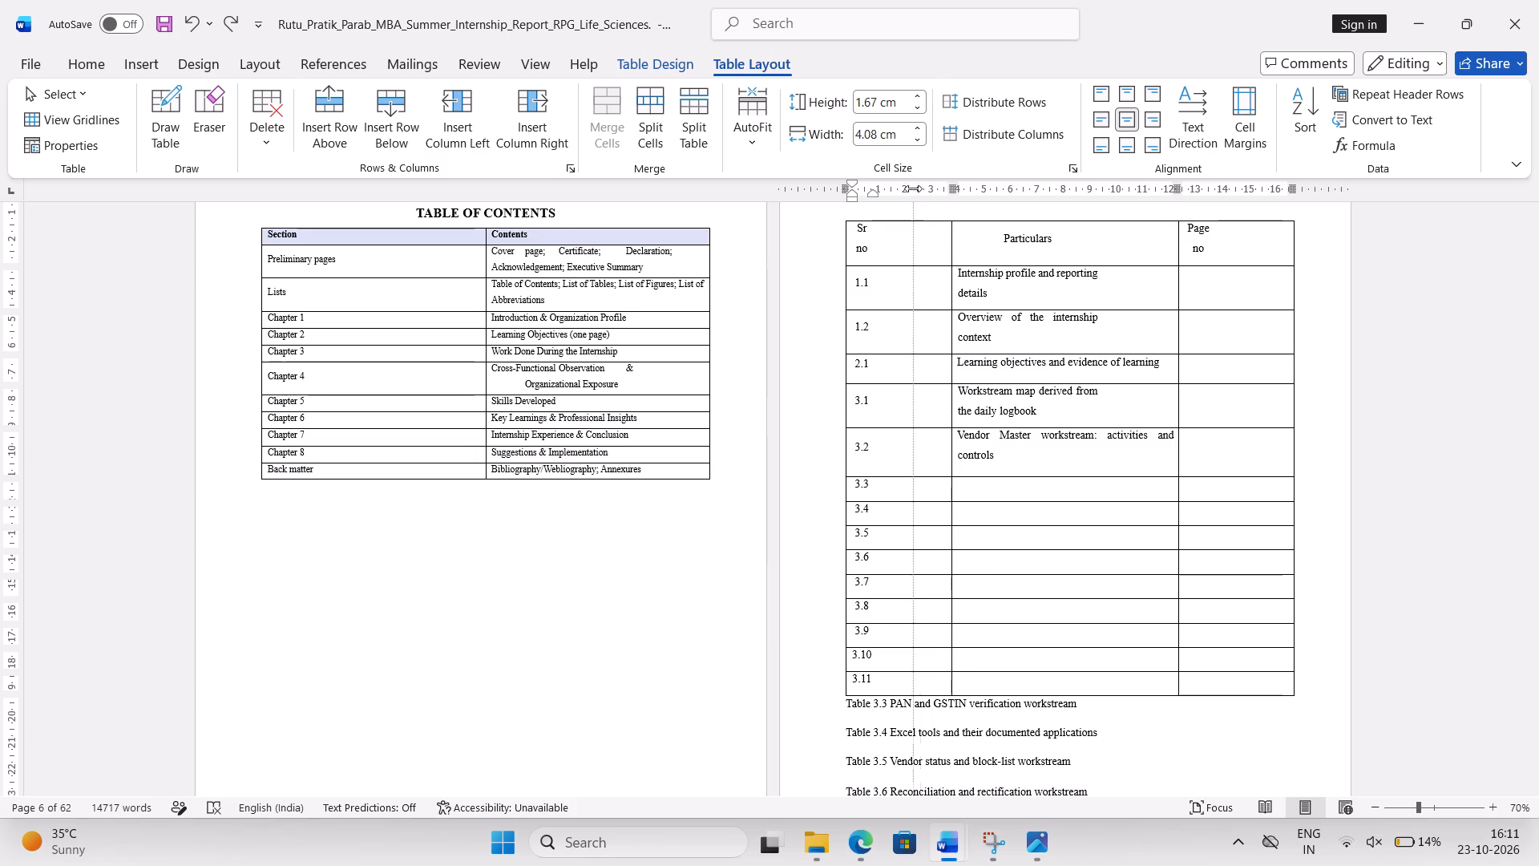
drag(913, 188, 914, 189)
drag(945, 188, 934, 188)
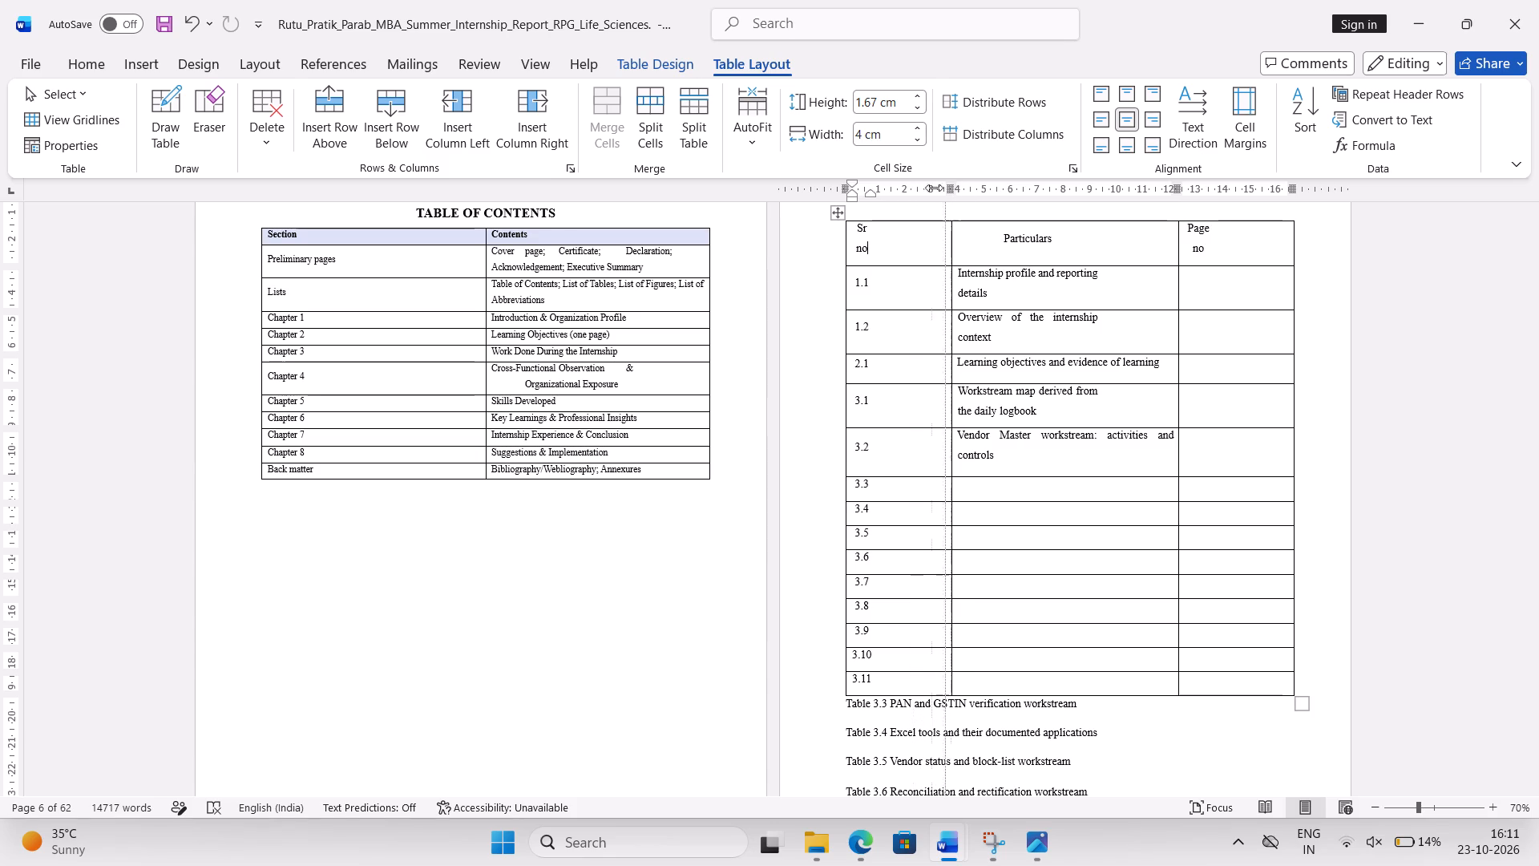
drag(934, 188, 892, 190)
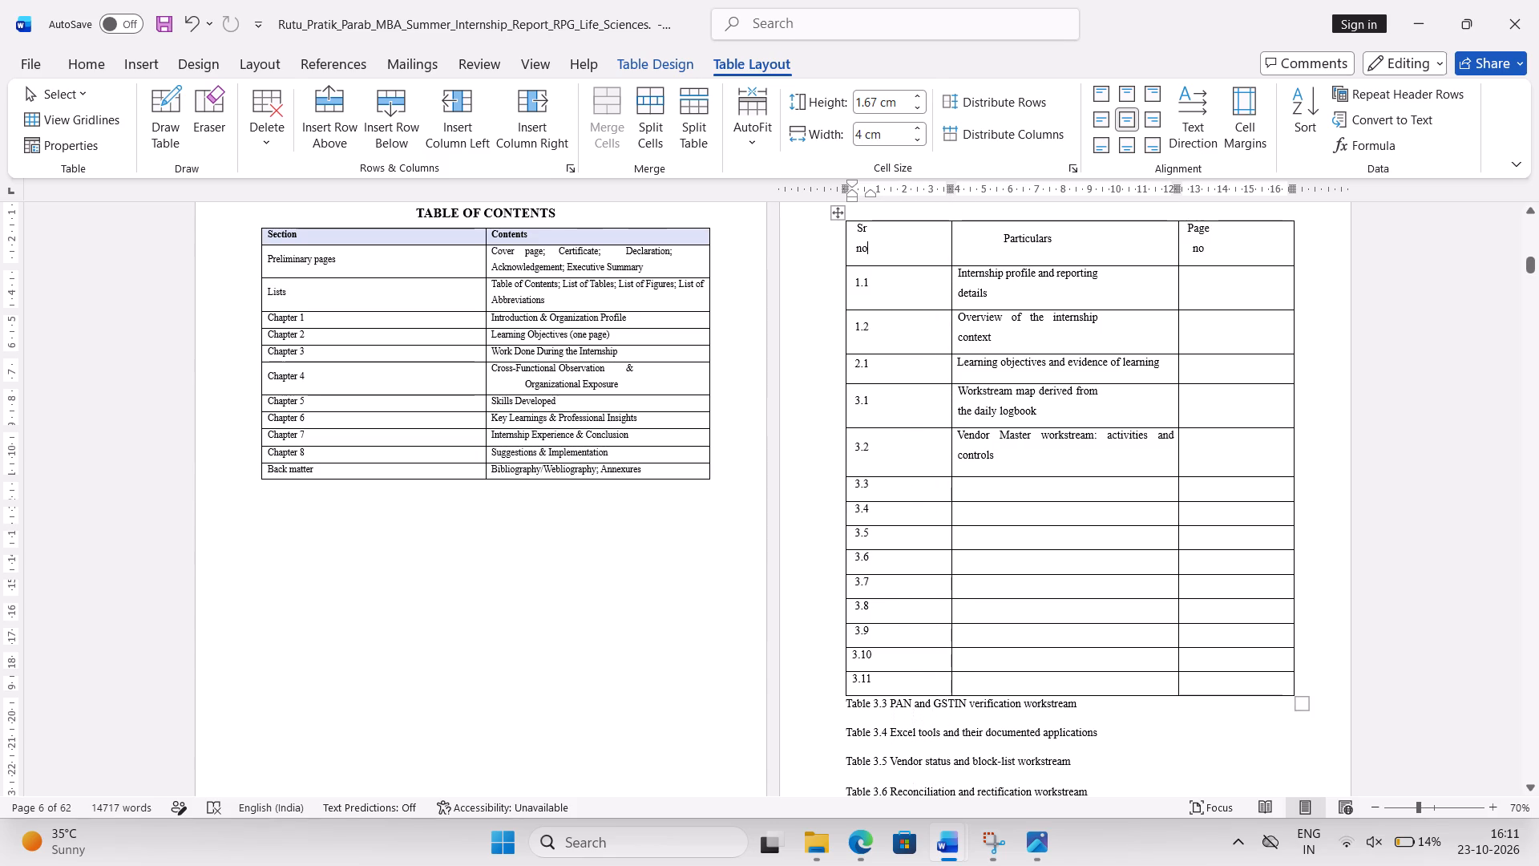
drag(951, 233, 903, 234)
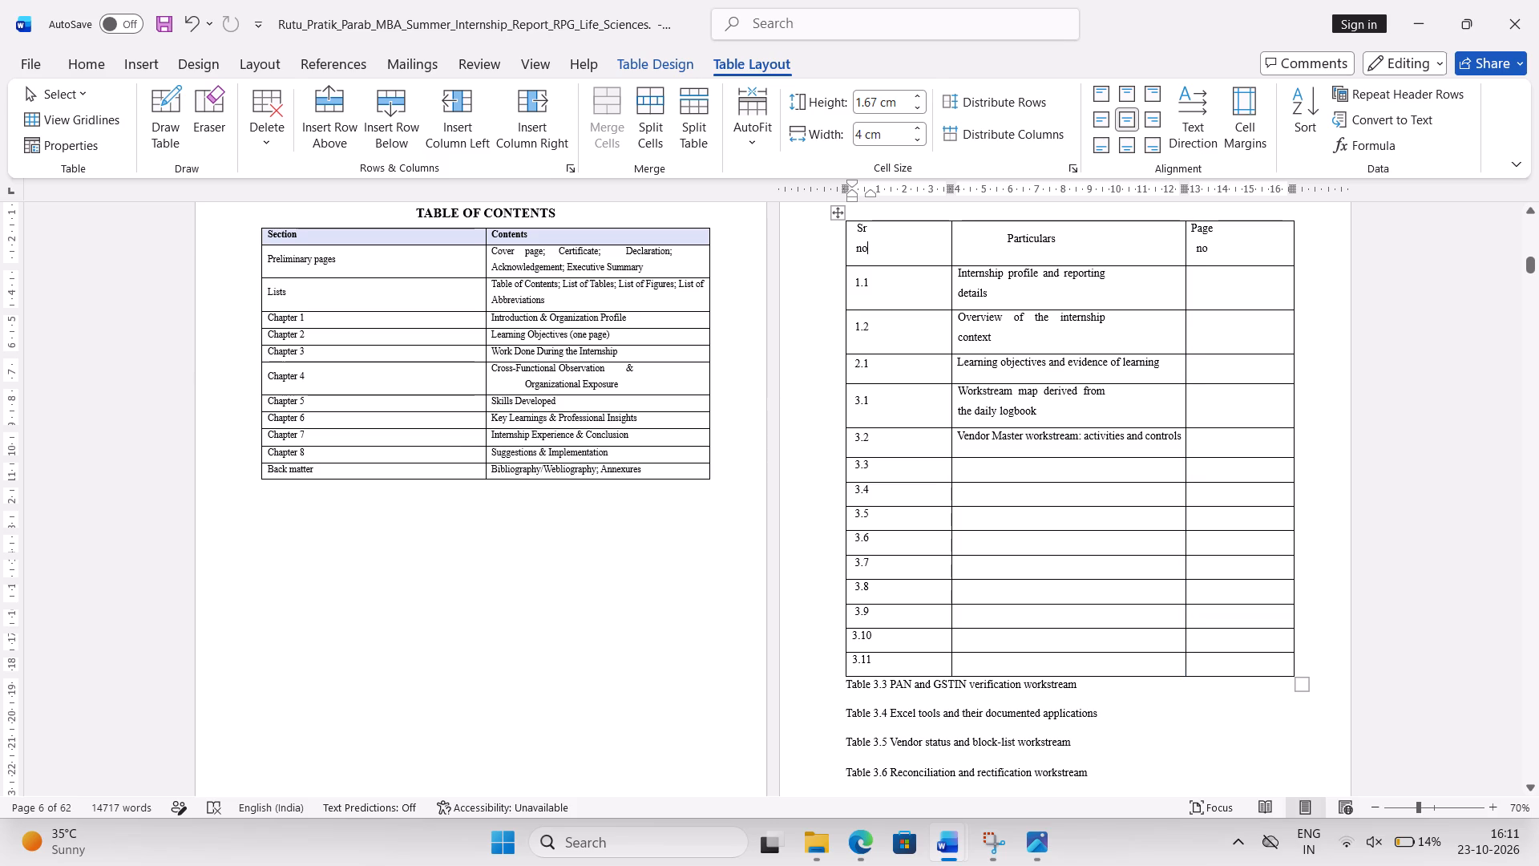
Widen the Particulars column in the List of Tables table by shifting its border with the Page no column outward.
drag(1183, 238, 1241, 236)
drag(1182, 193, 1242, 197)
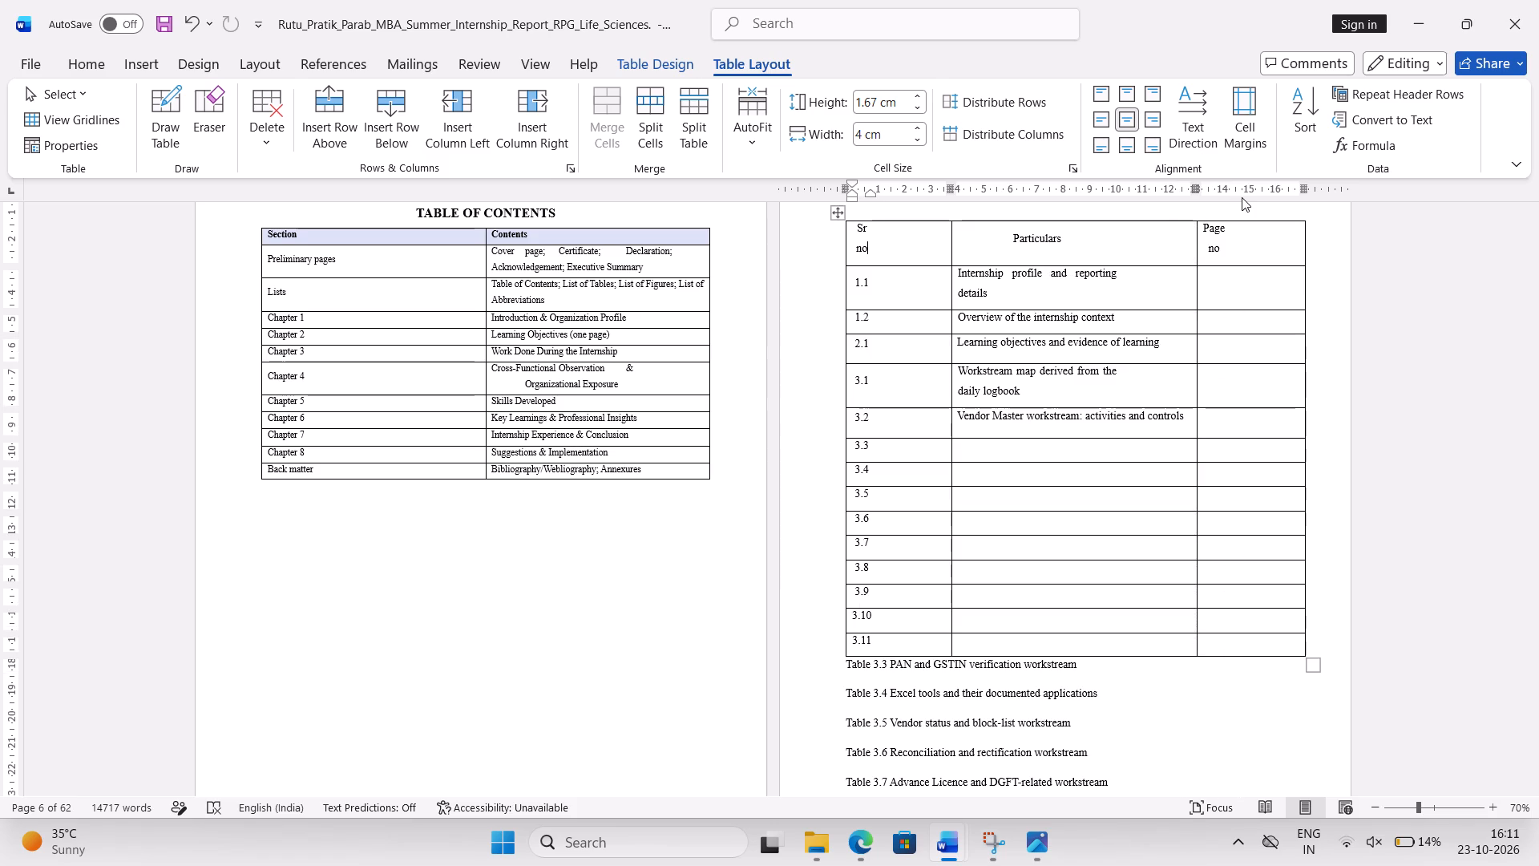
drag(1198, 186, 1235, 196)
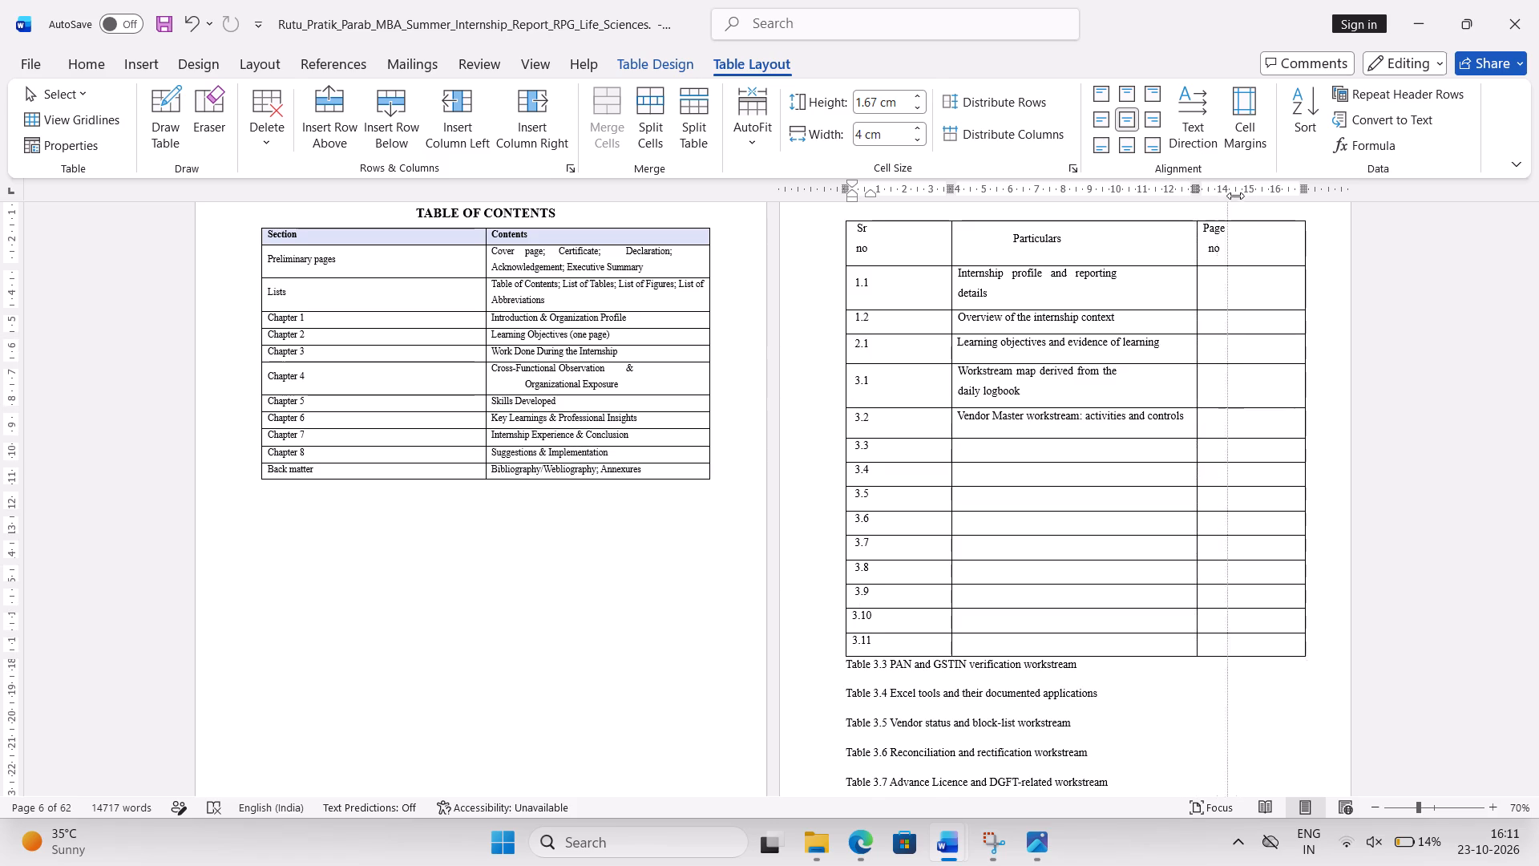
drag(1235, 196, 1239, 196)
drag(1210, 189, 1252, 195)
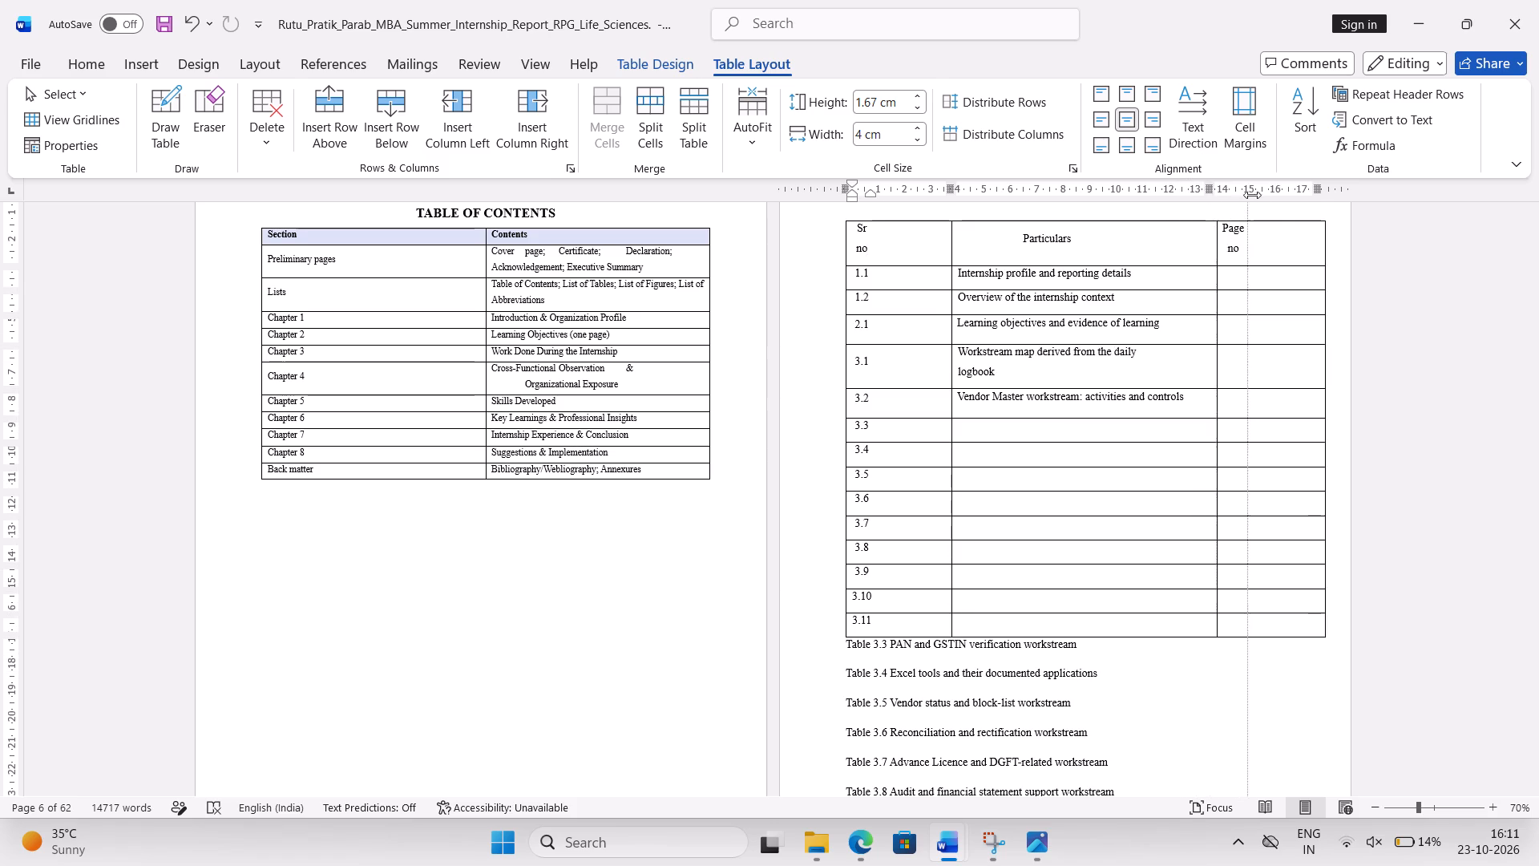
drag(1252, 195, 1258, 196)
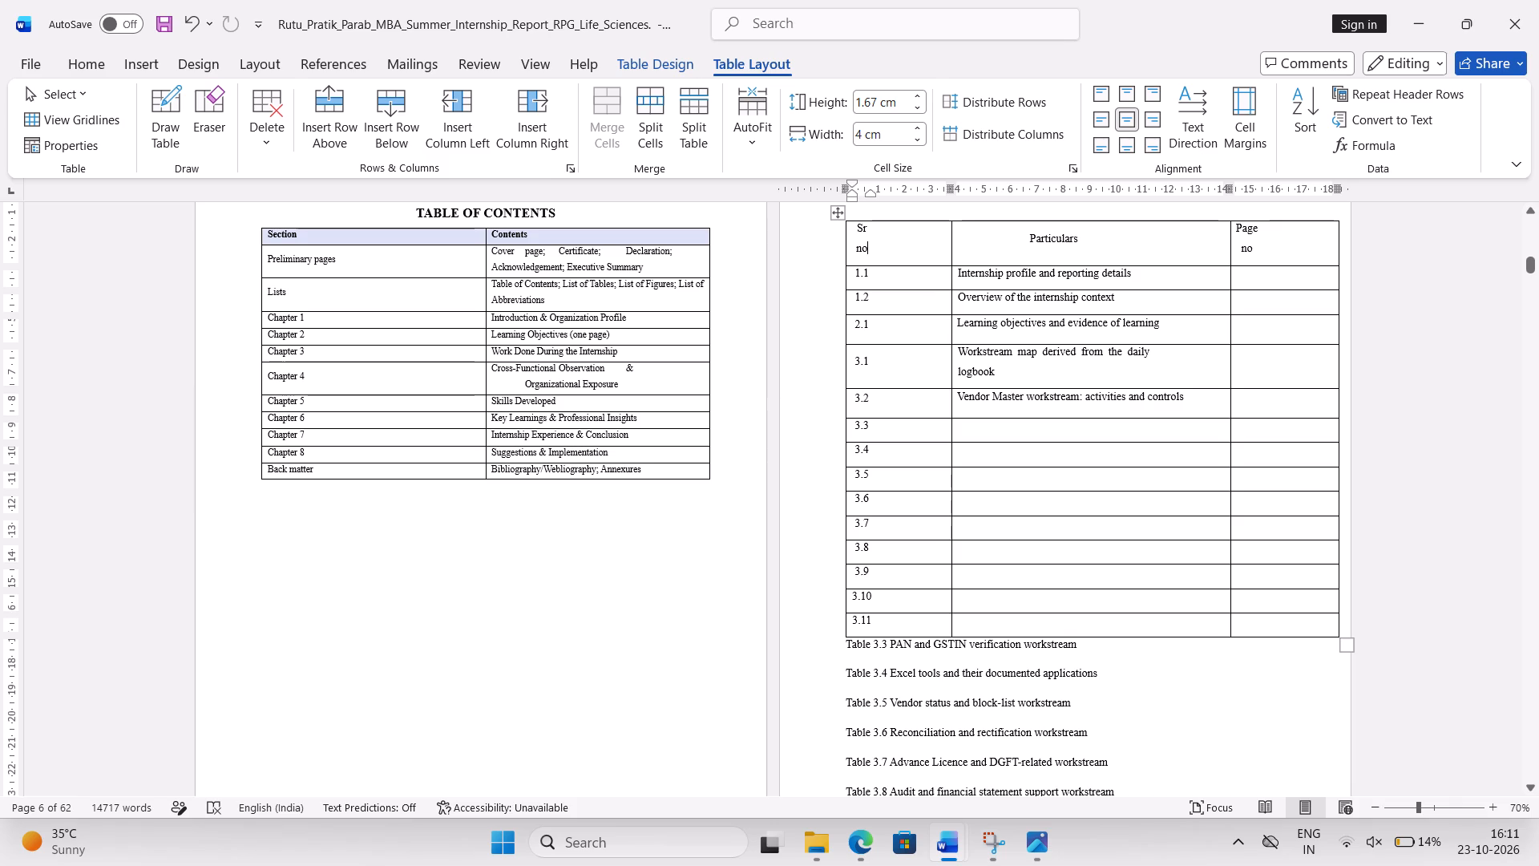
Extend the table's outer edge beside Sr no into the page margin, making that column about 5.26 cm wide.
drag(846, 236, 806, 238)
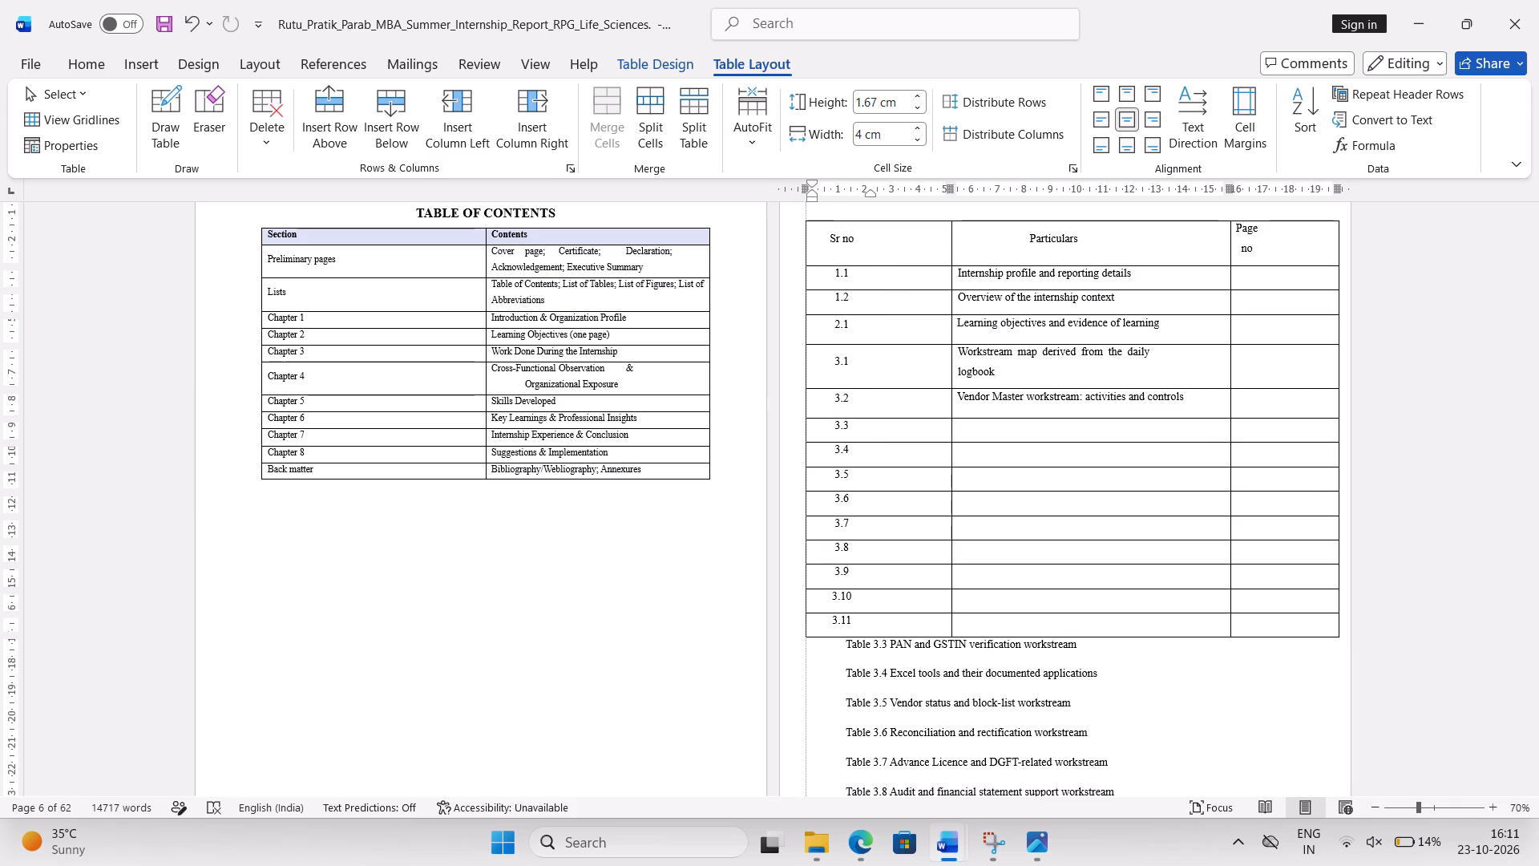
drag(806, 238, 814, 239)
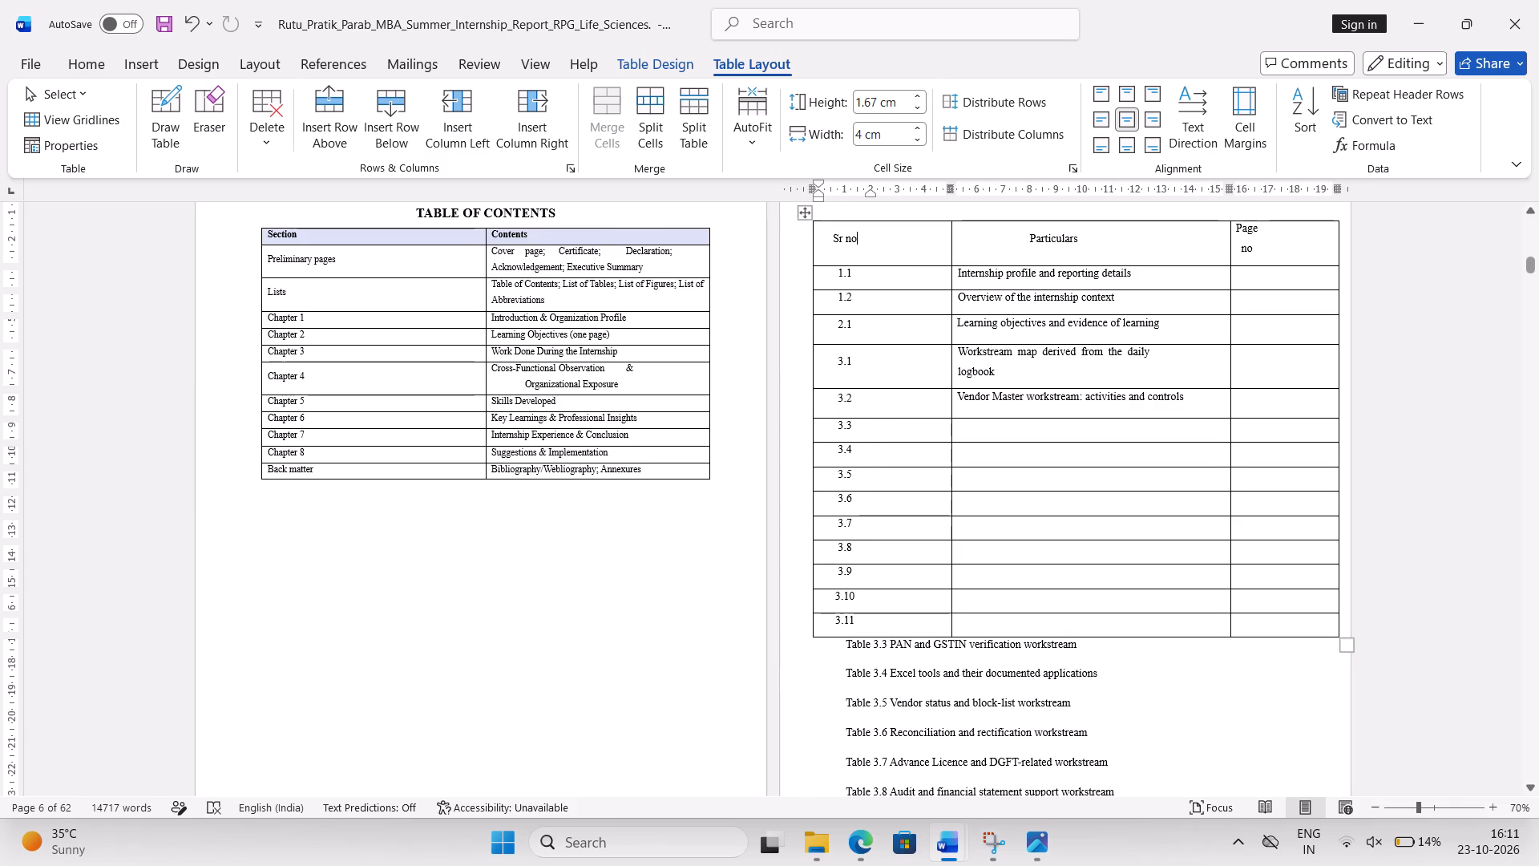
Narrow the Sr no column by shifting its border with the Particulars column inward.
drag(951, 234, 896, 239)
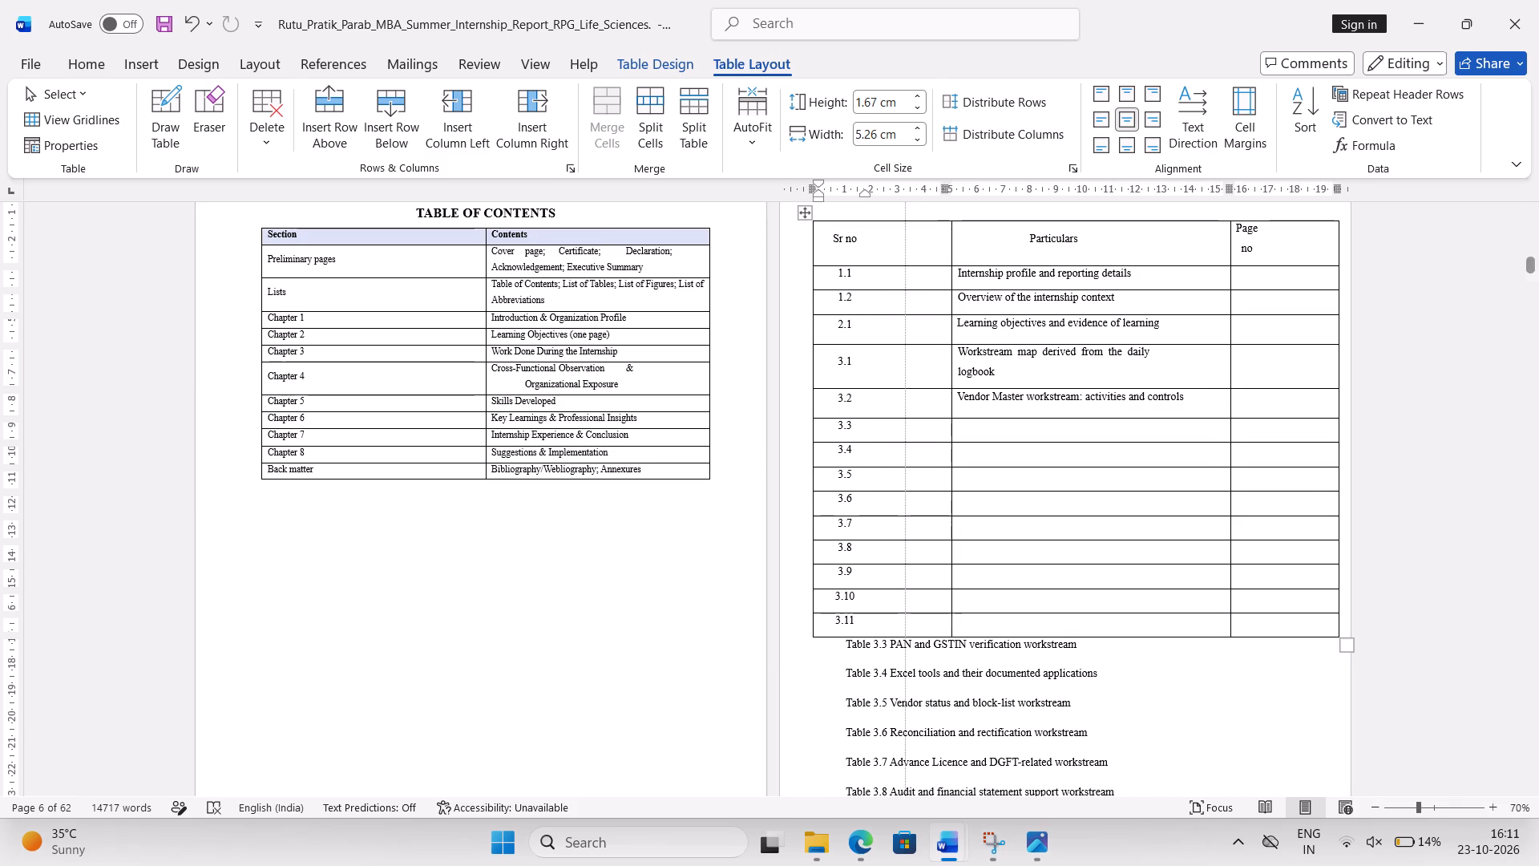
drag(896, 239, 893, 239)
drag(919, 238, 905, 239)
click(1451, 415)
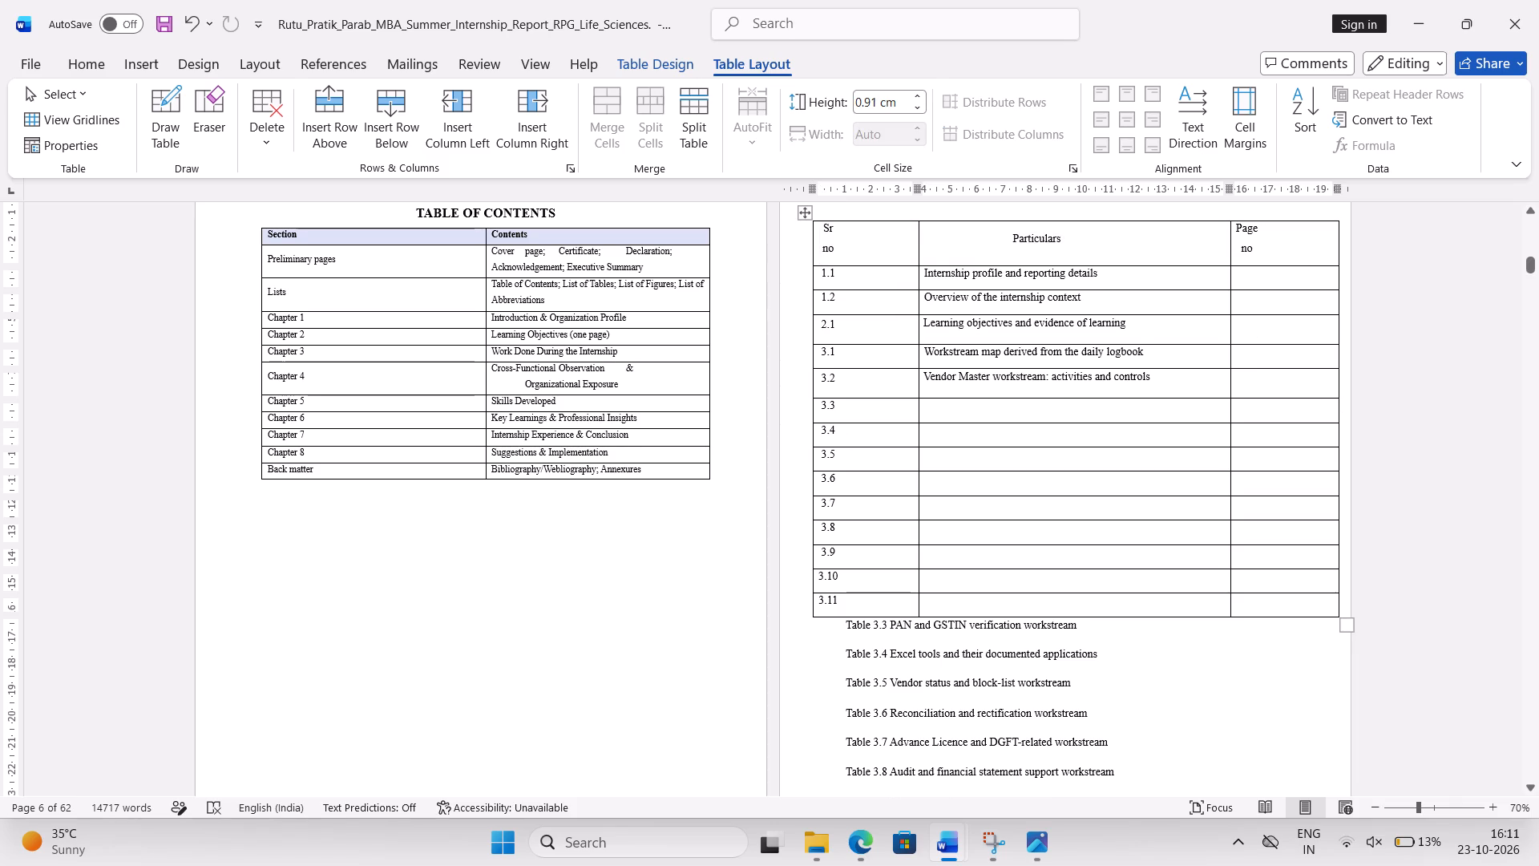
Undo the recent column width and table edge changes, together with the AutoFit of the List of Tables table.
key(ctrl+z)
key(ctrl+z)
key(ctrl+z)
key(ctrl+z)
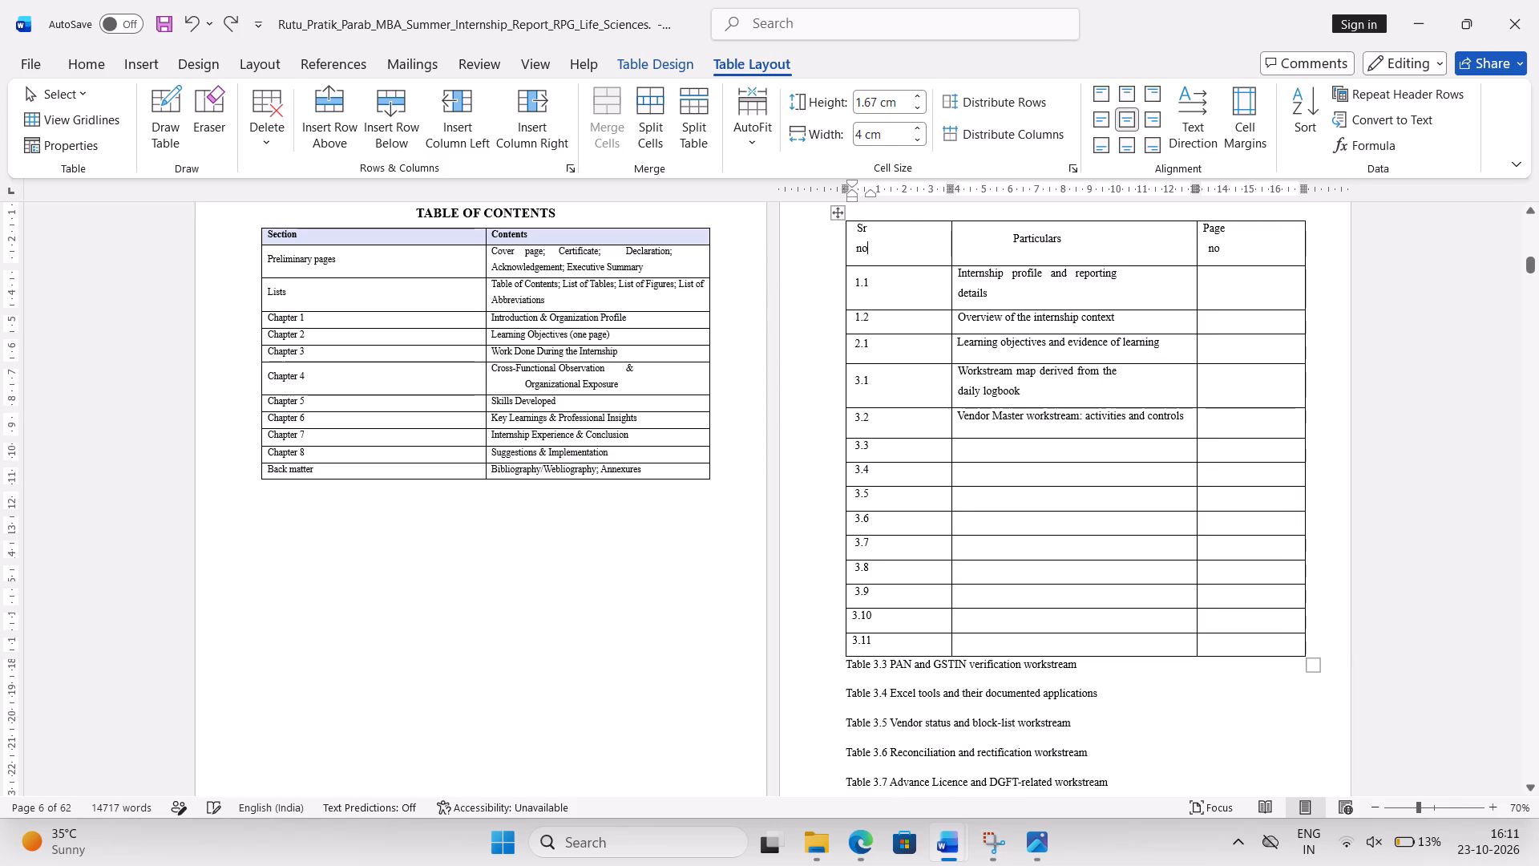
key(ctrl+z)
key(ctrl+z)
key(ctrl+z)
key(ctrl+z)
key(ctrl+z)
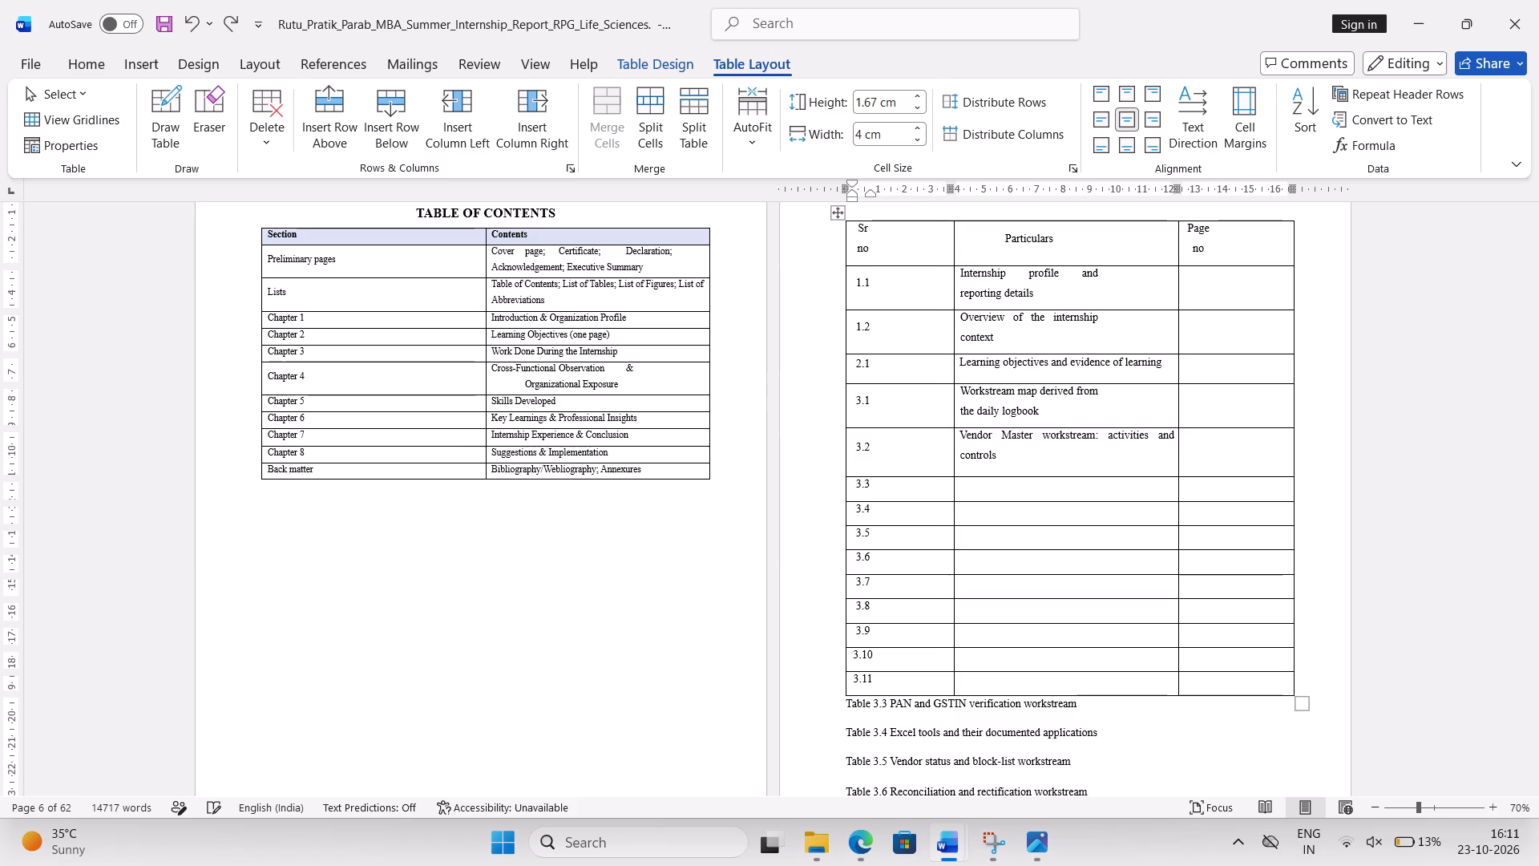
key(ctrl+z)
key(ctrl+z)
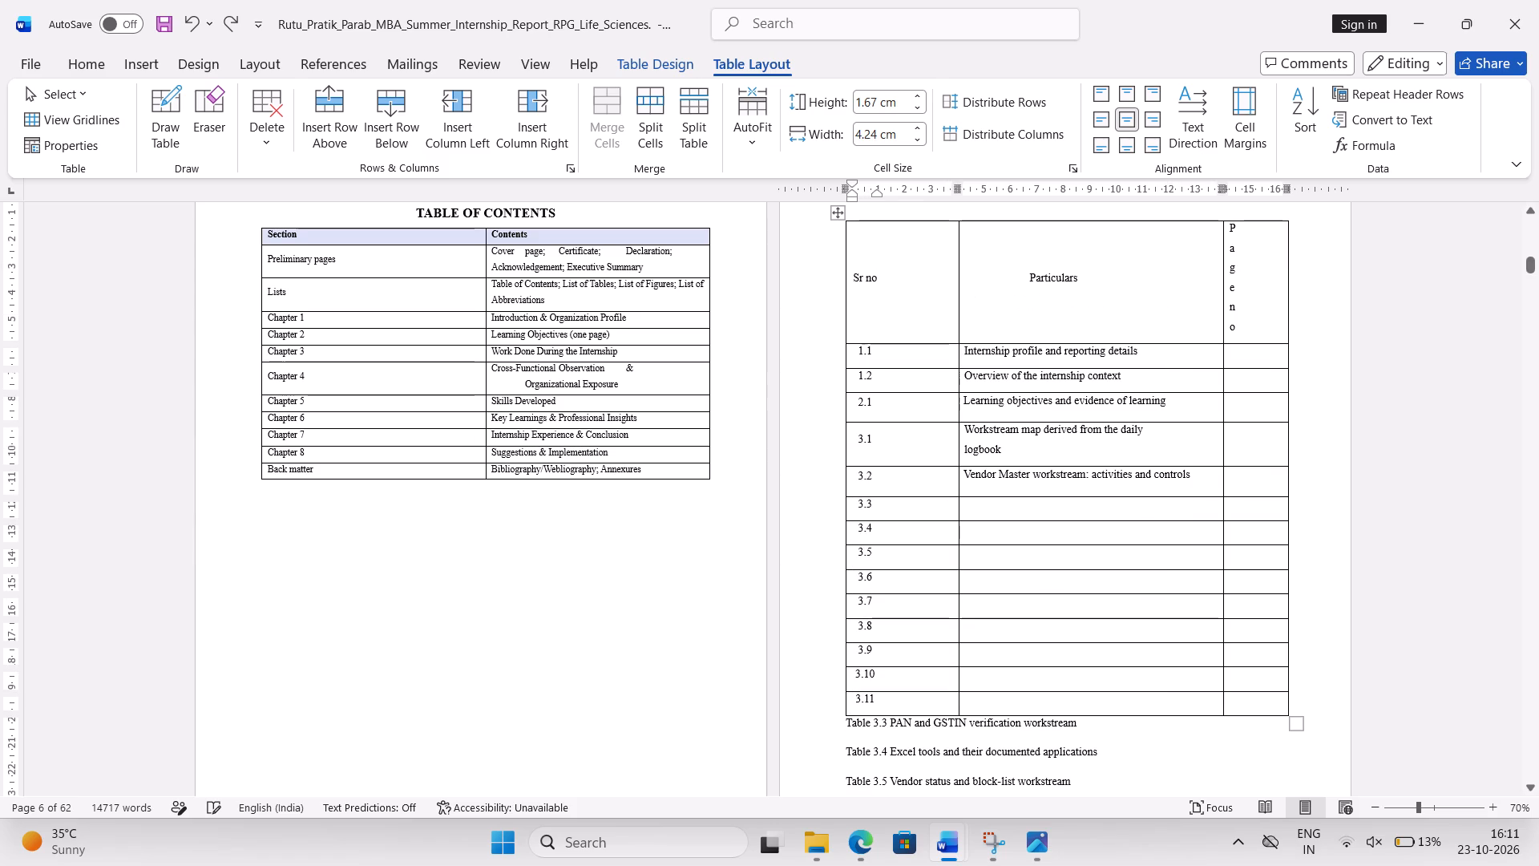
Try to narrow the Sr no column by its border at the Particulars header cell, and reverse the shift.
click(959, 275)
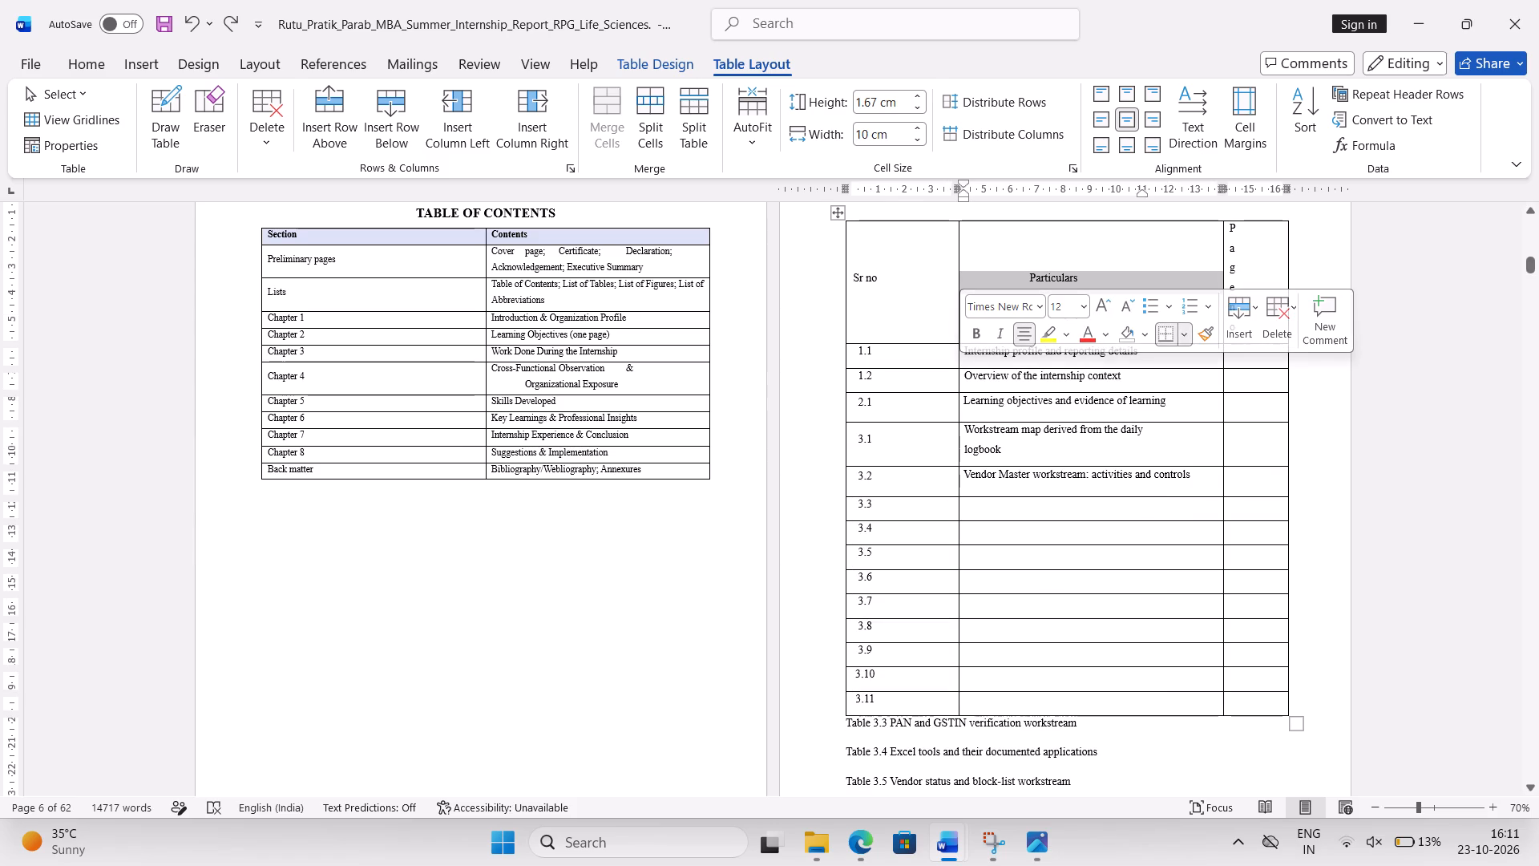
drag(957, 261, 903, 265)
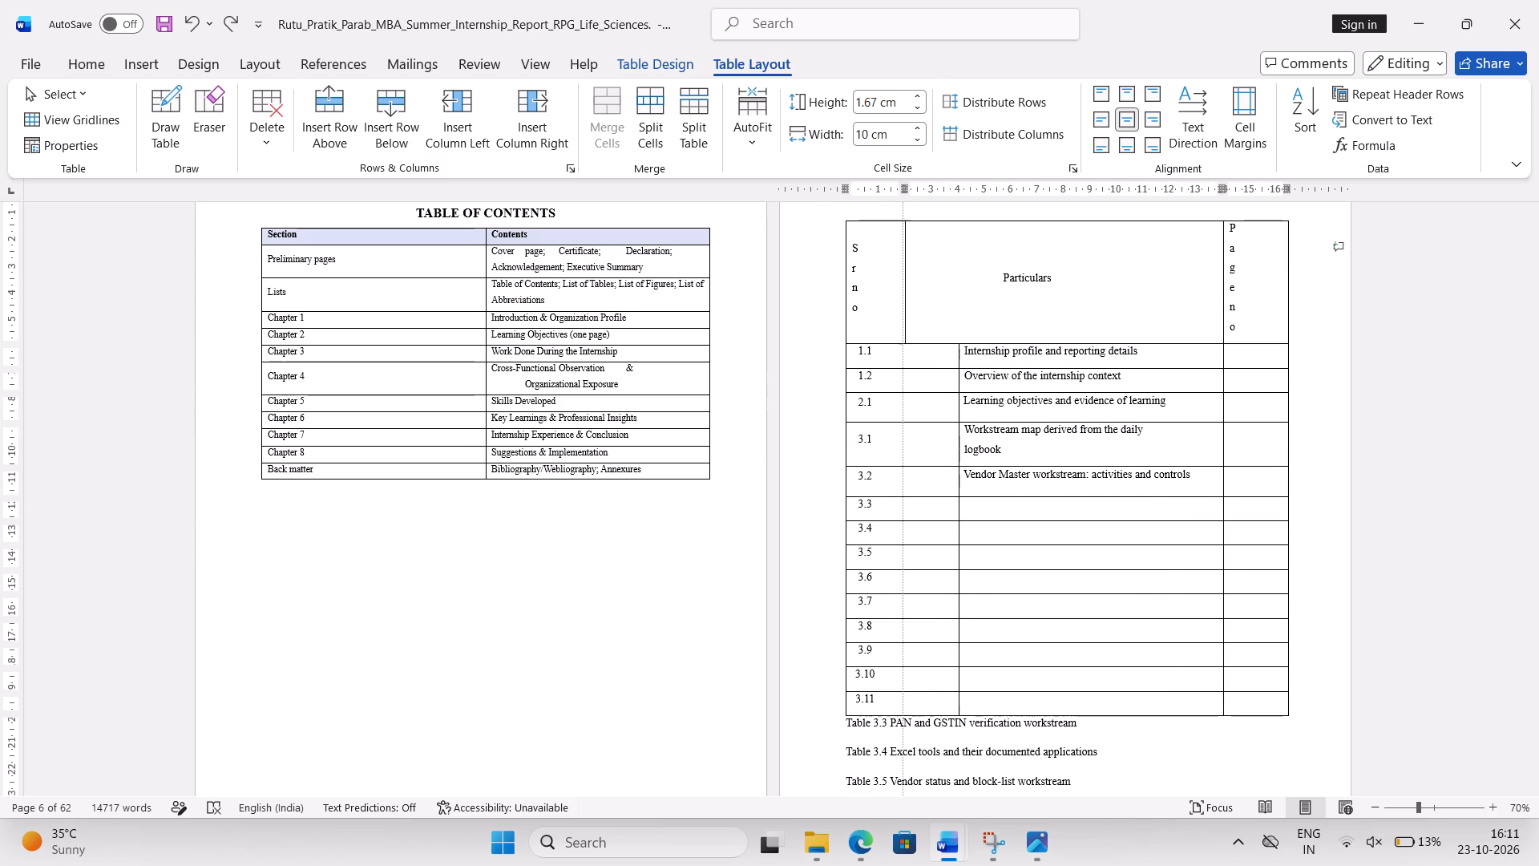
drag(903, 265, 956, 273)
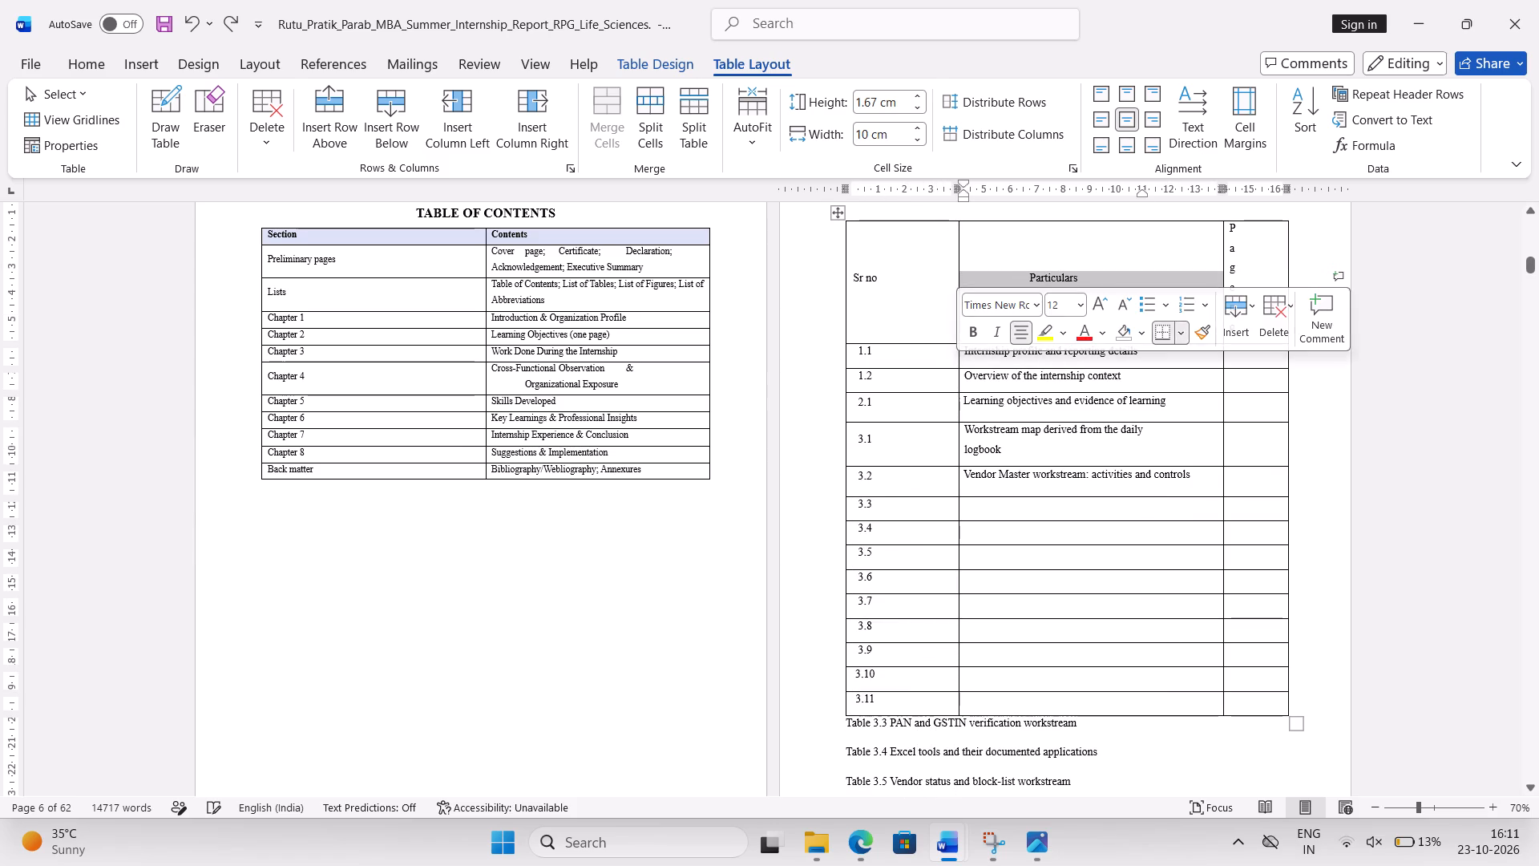
Reduce the left and first-line indents of the Particulars header cell, shifting its text toward the Sr no column.
drag(963, 191, 919, 199)
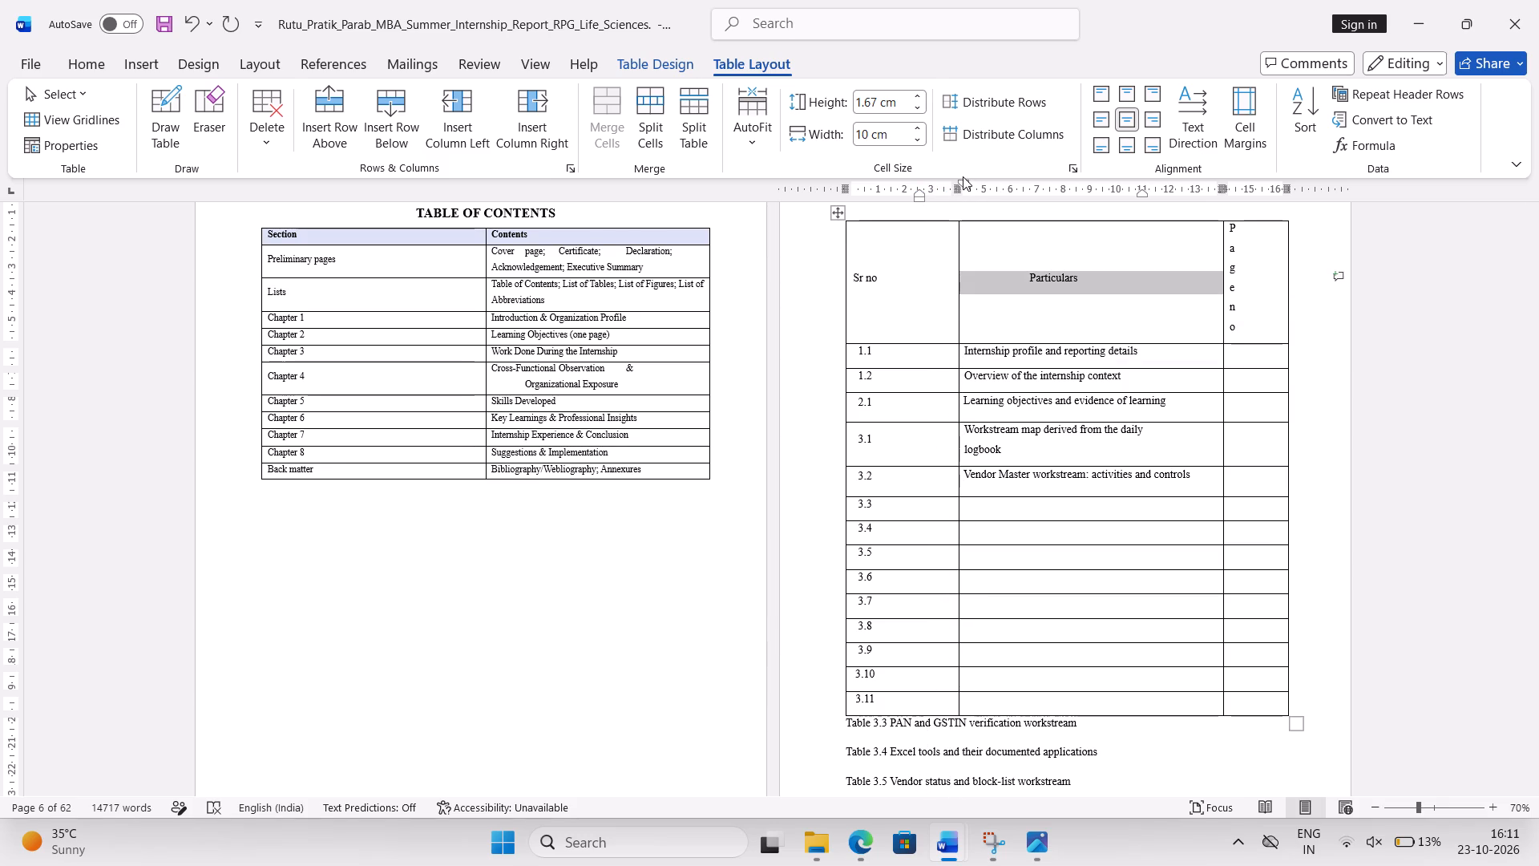
click(963, 176)
drag(959, 182, 931, 183)
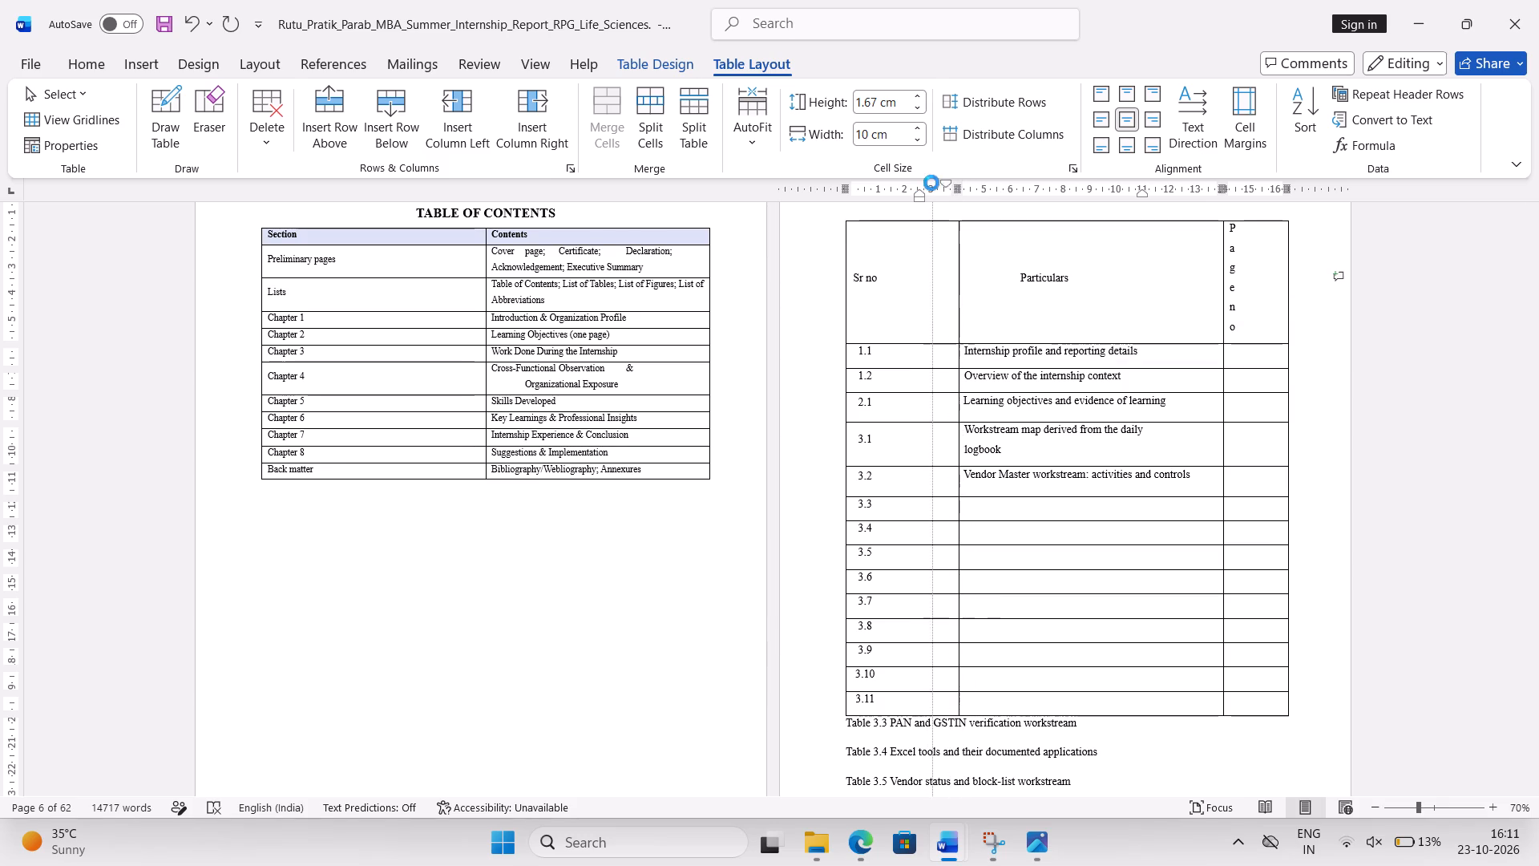
drag(931, 183, 916, 185)
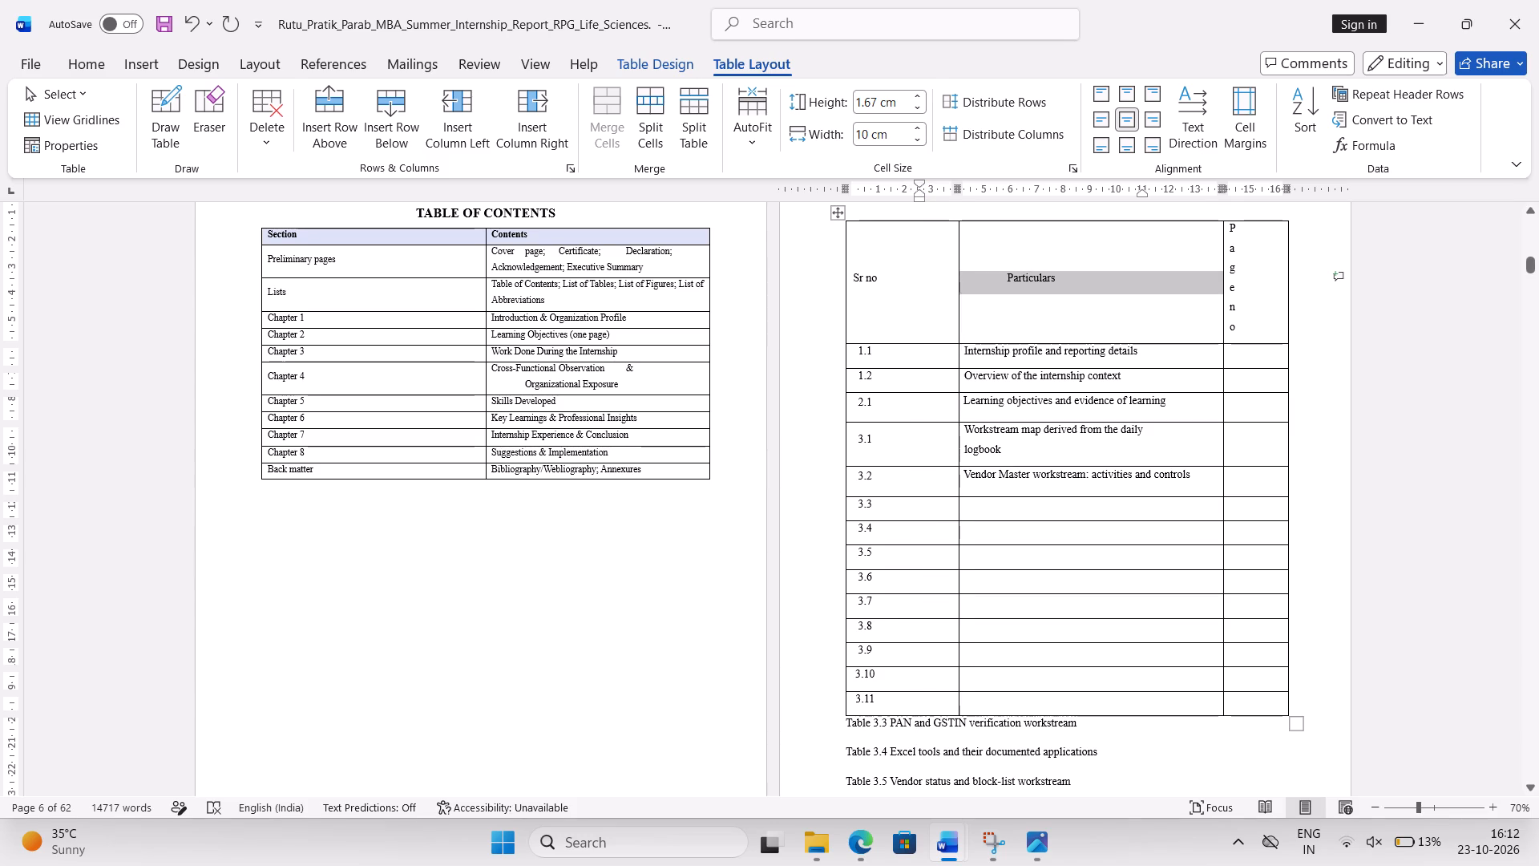
click(931, 216)
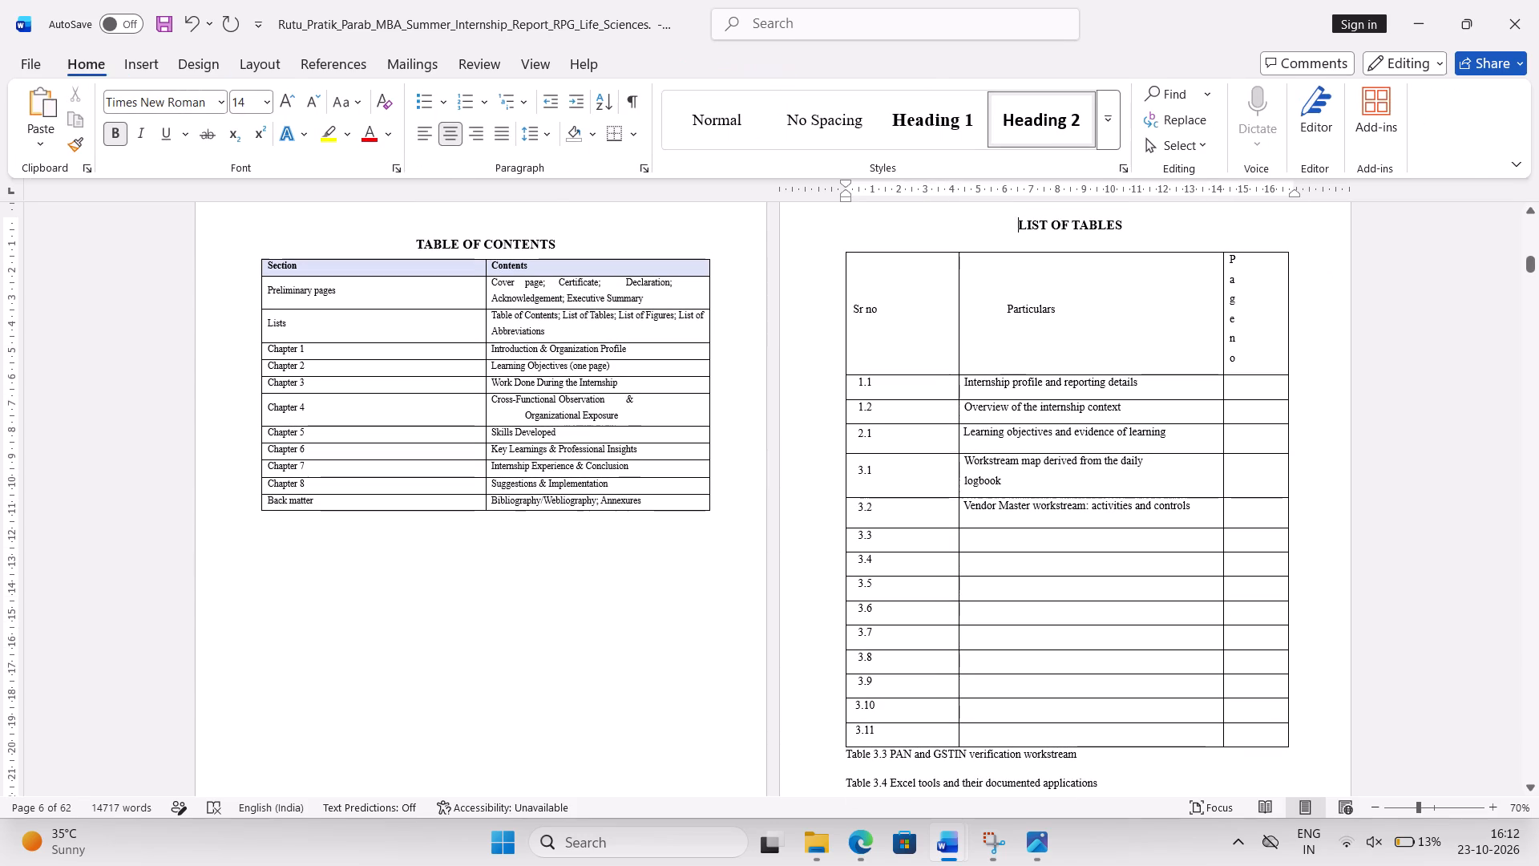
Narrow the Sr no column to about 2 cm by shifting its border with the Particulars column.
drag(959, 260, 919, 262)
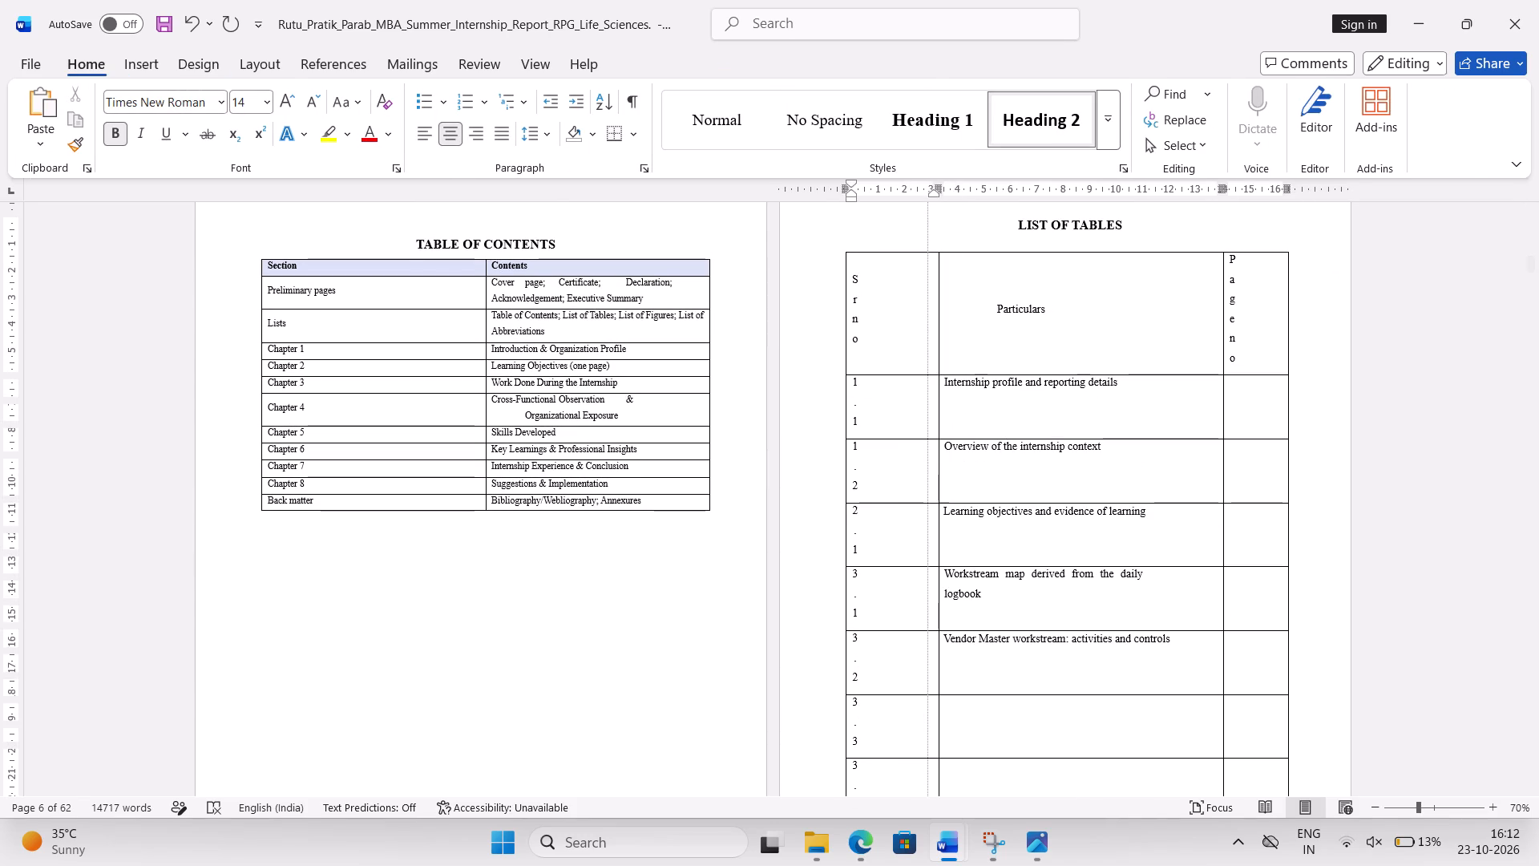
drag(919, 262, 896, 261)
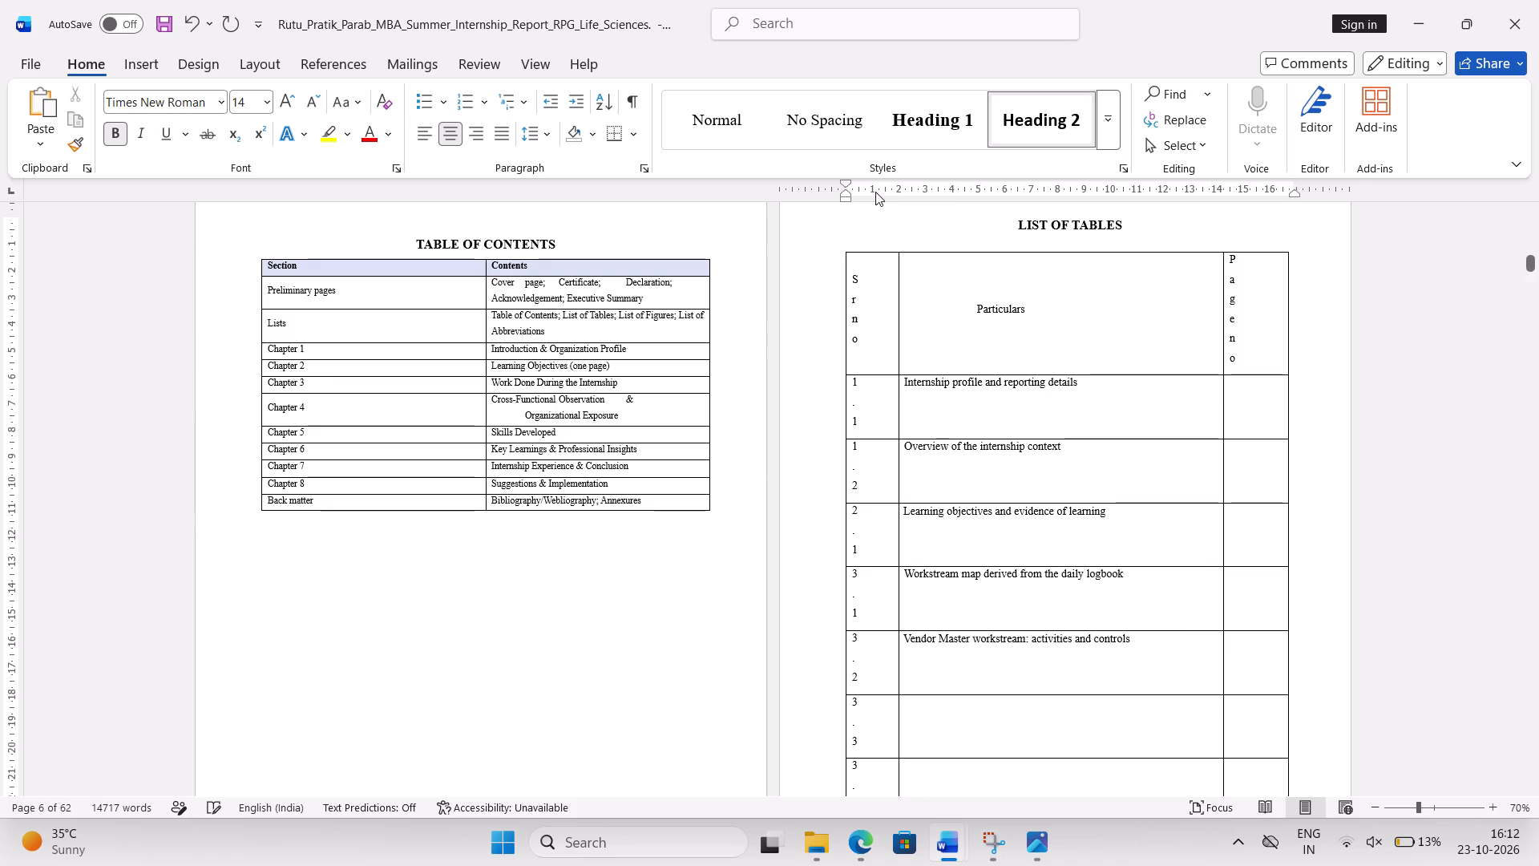
Increase the left indent of the LIST OF TABLES heading to about 1.3 cm.
drag(844, 196, 880, 198)
AutoFit the List of Tables table to its contents.
scroll(885, 275, down, 2)
scroll(885, 275, up, 1)
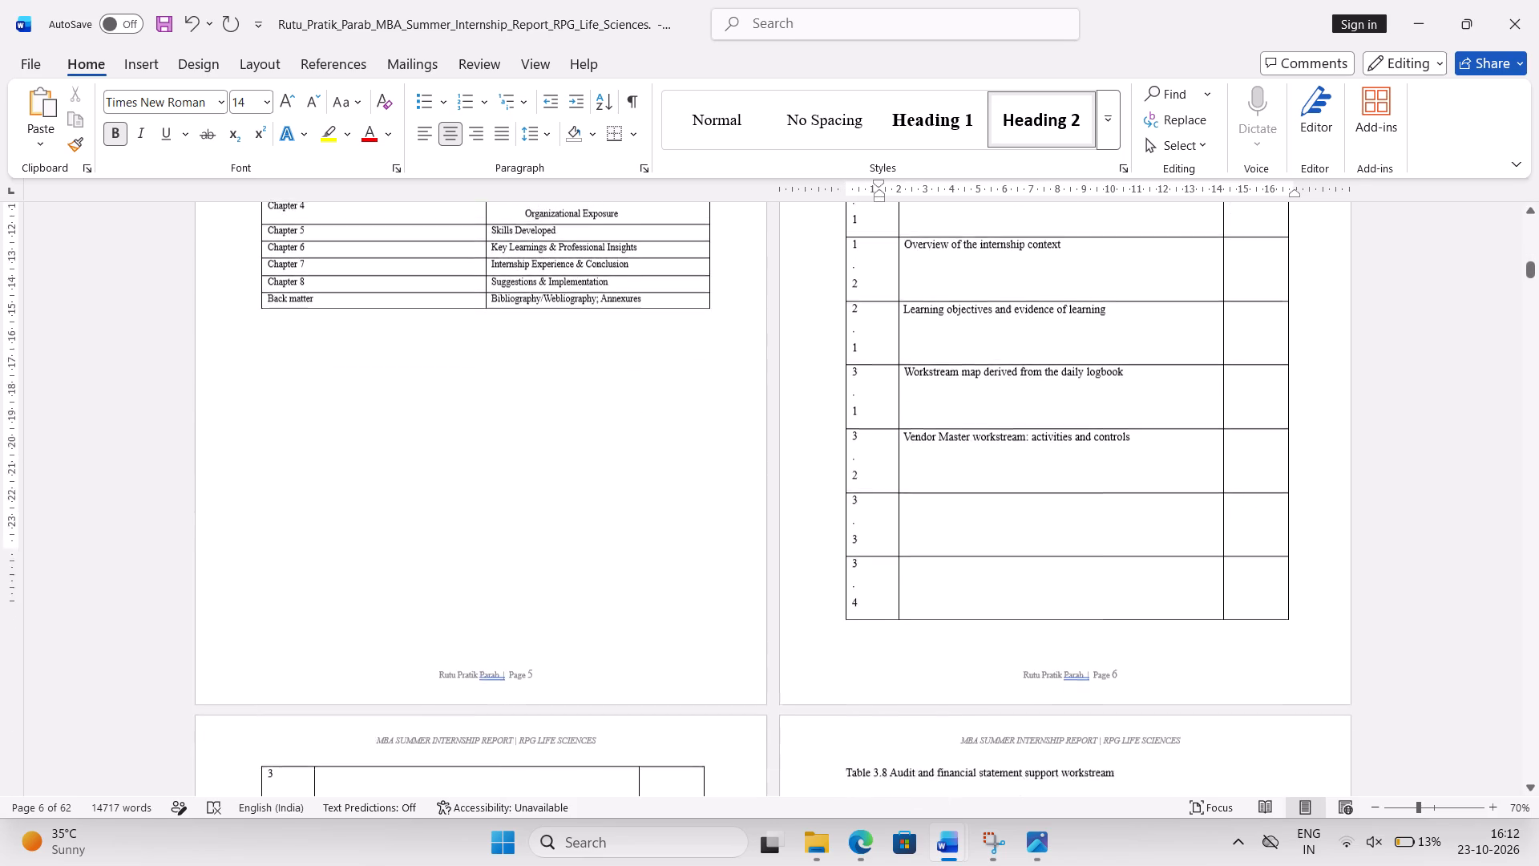
scroll(885, 275, up, 1)
scroll(885, 275, down, 1)
scroll(885, 275, up, 1)
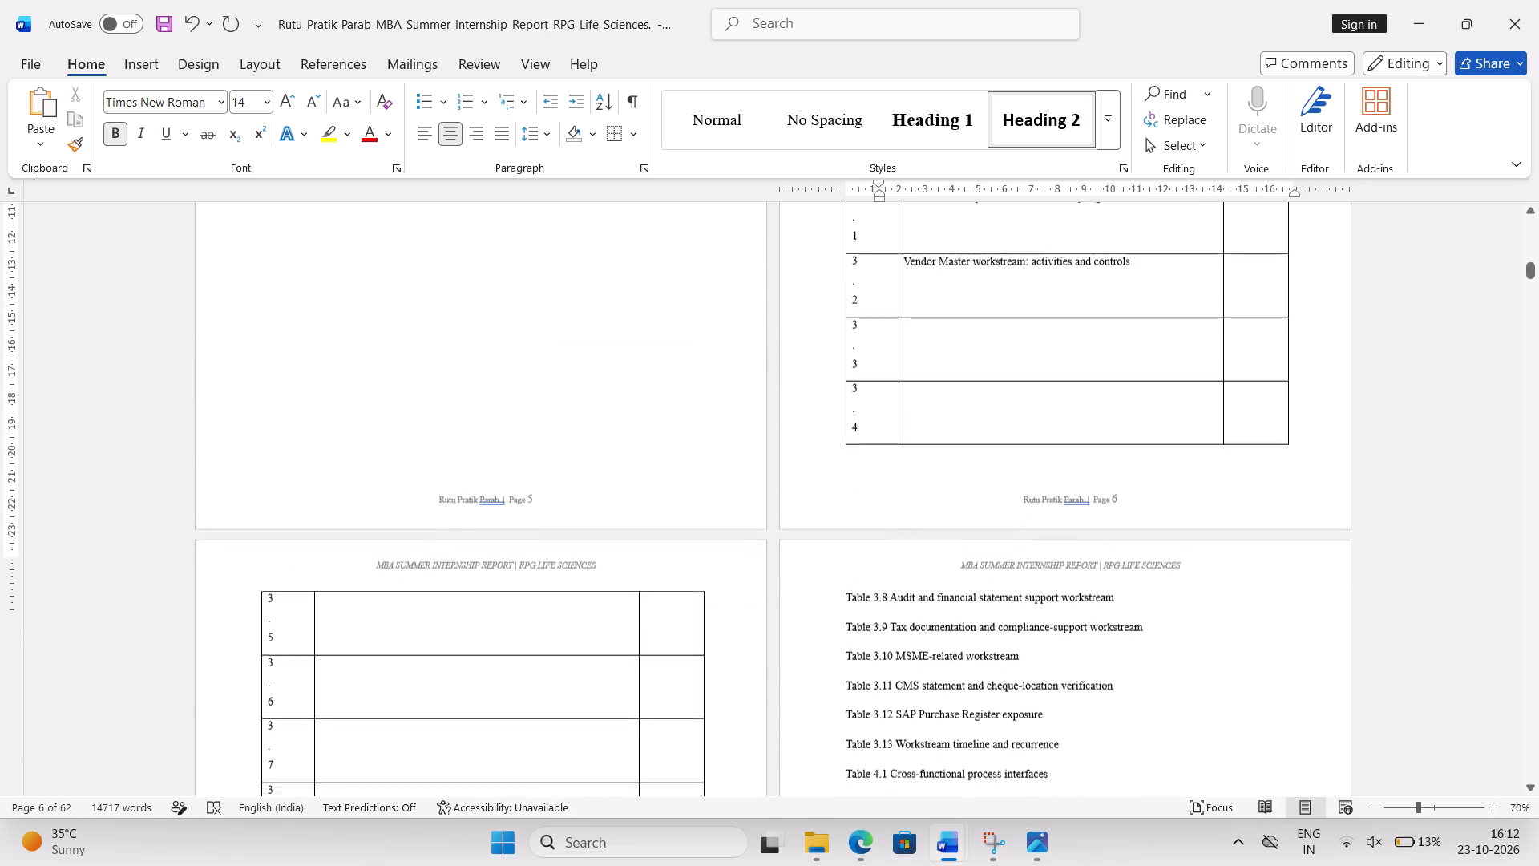
scroll(885, 275, up, 3)
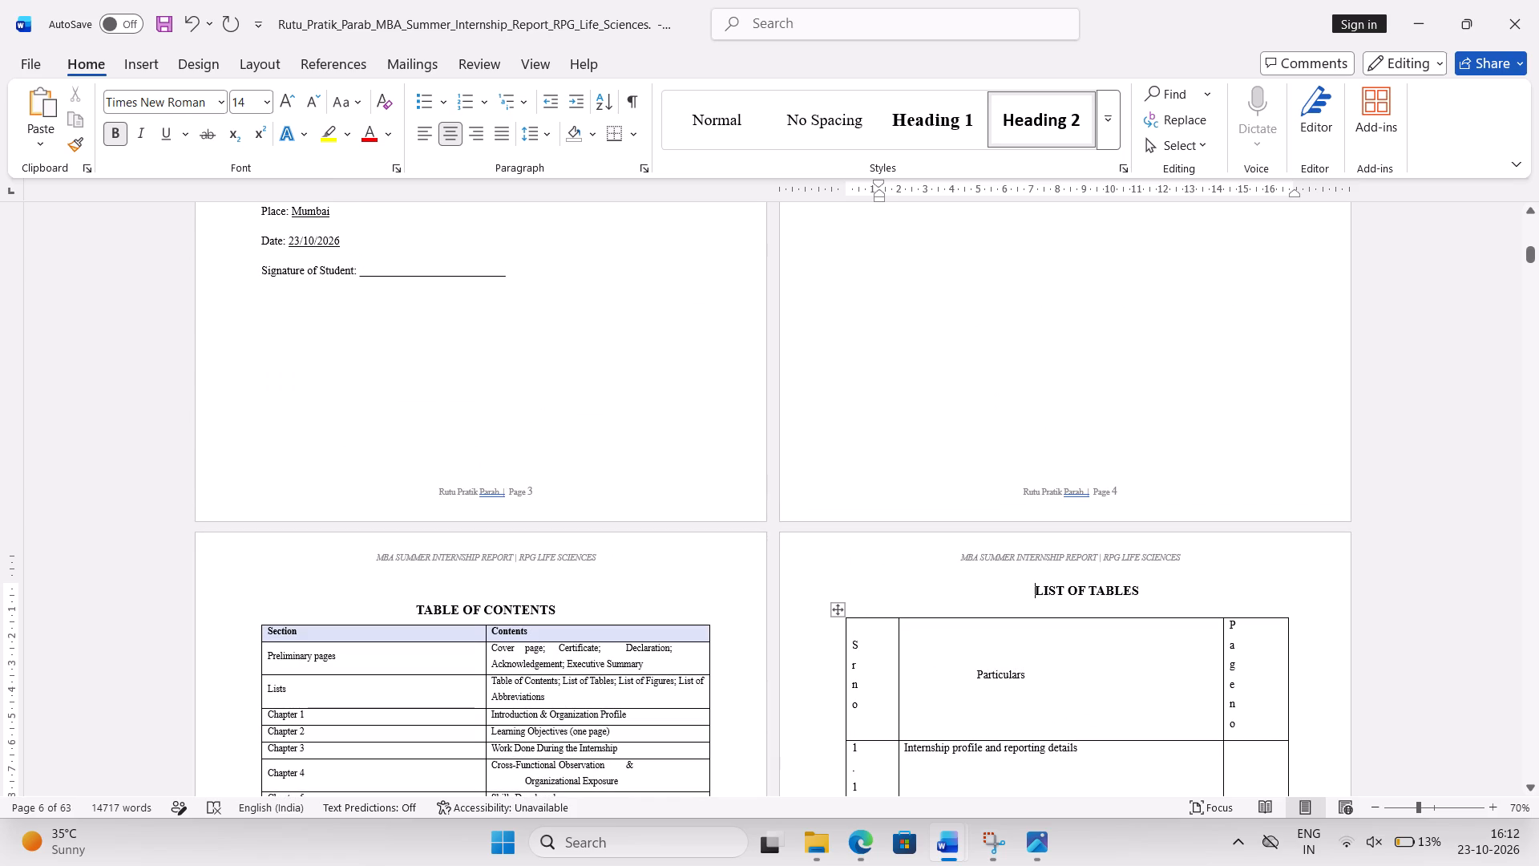
click(870, 617)
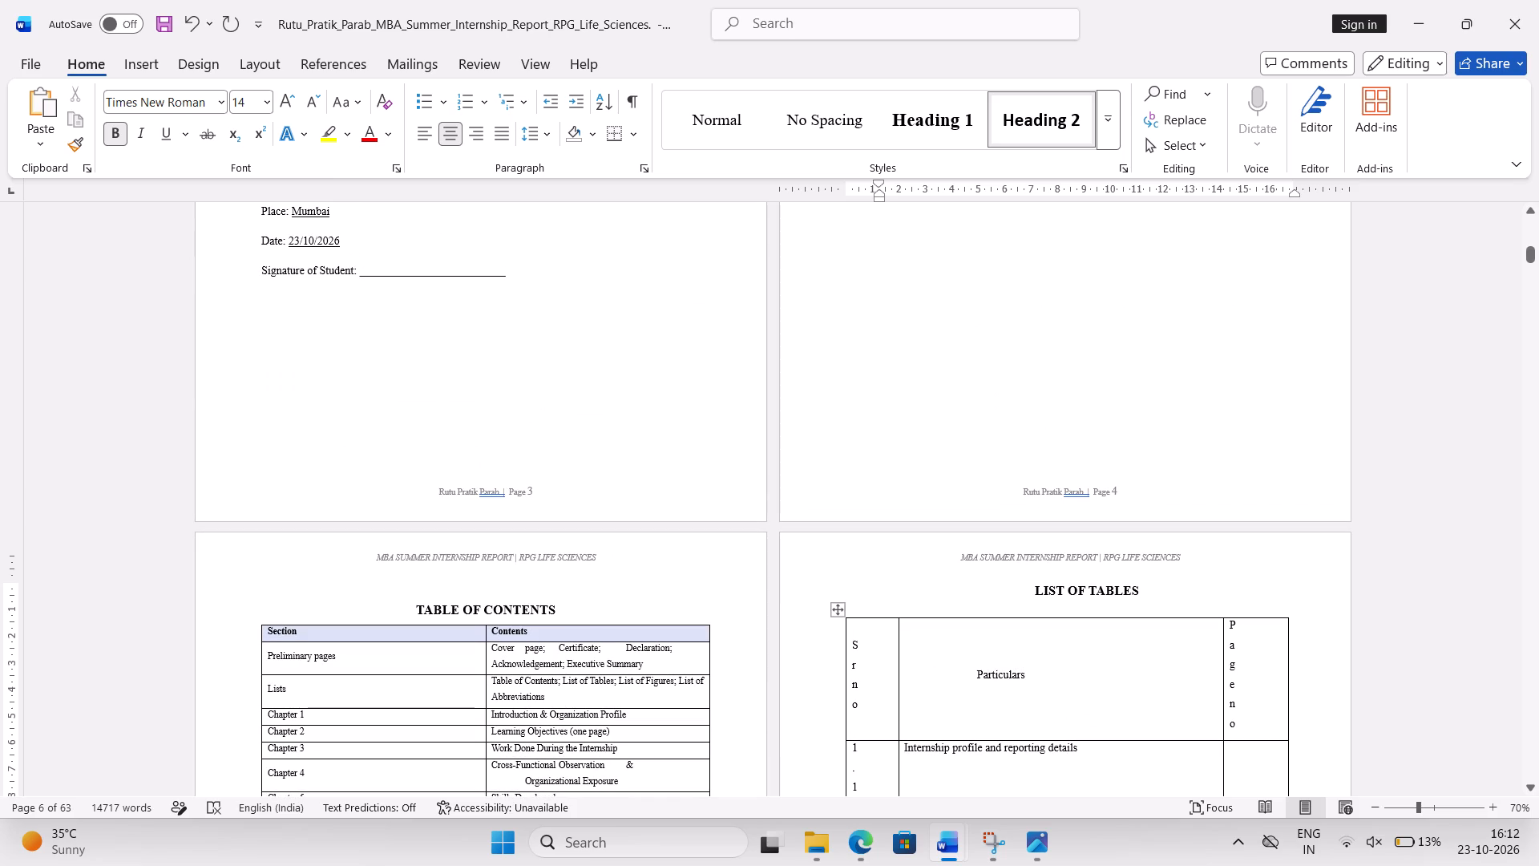
click(871, 620)
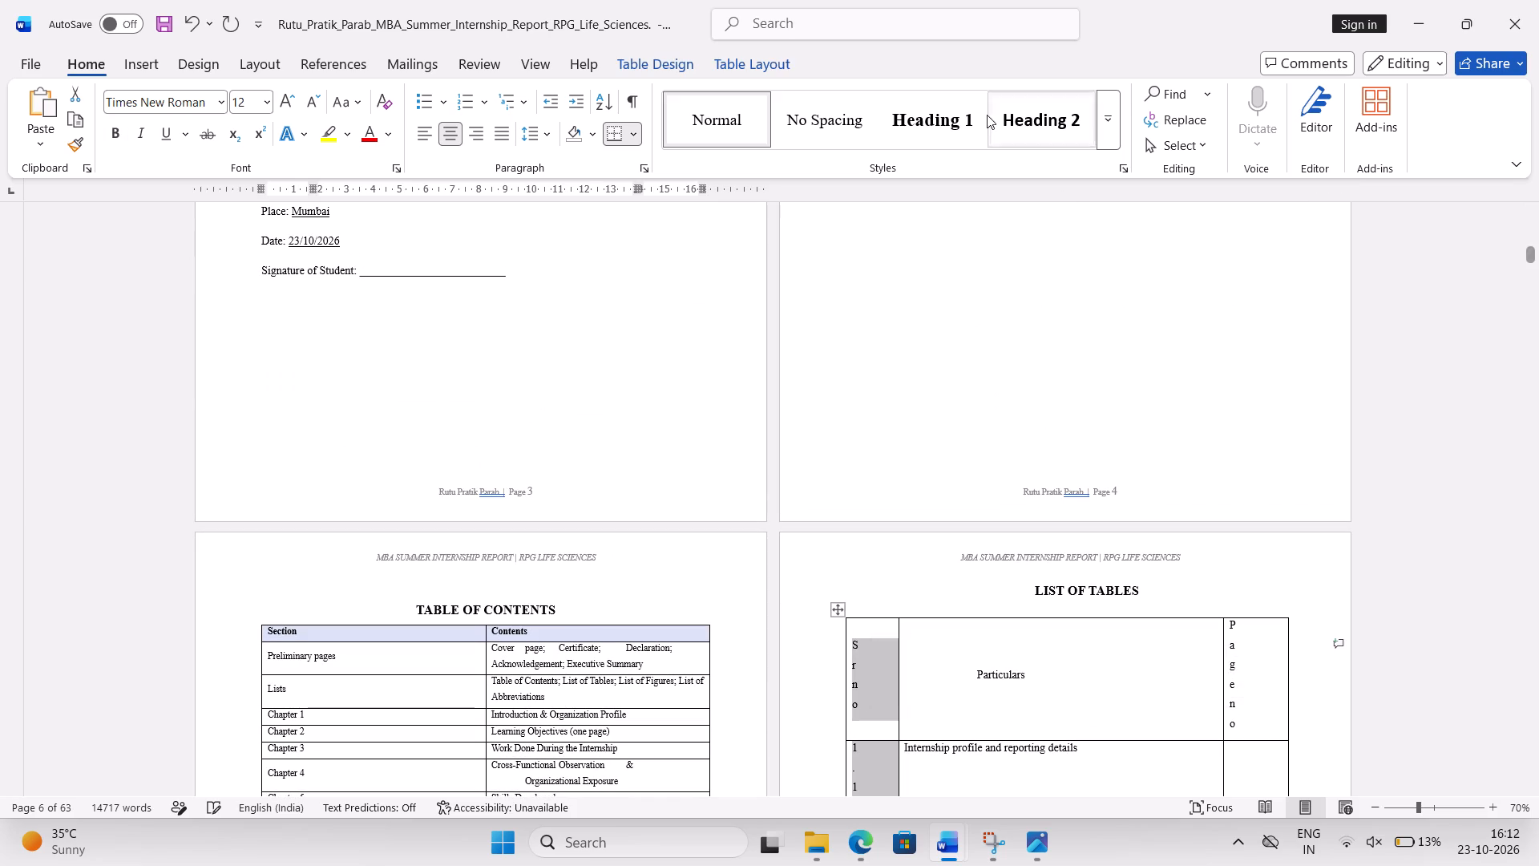
click(709, 58)
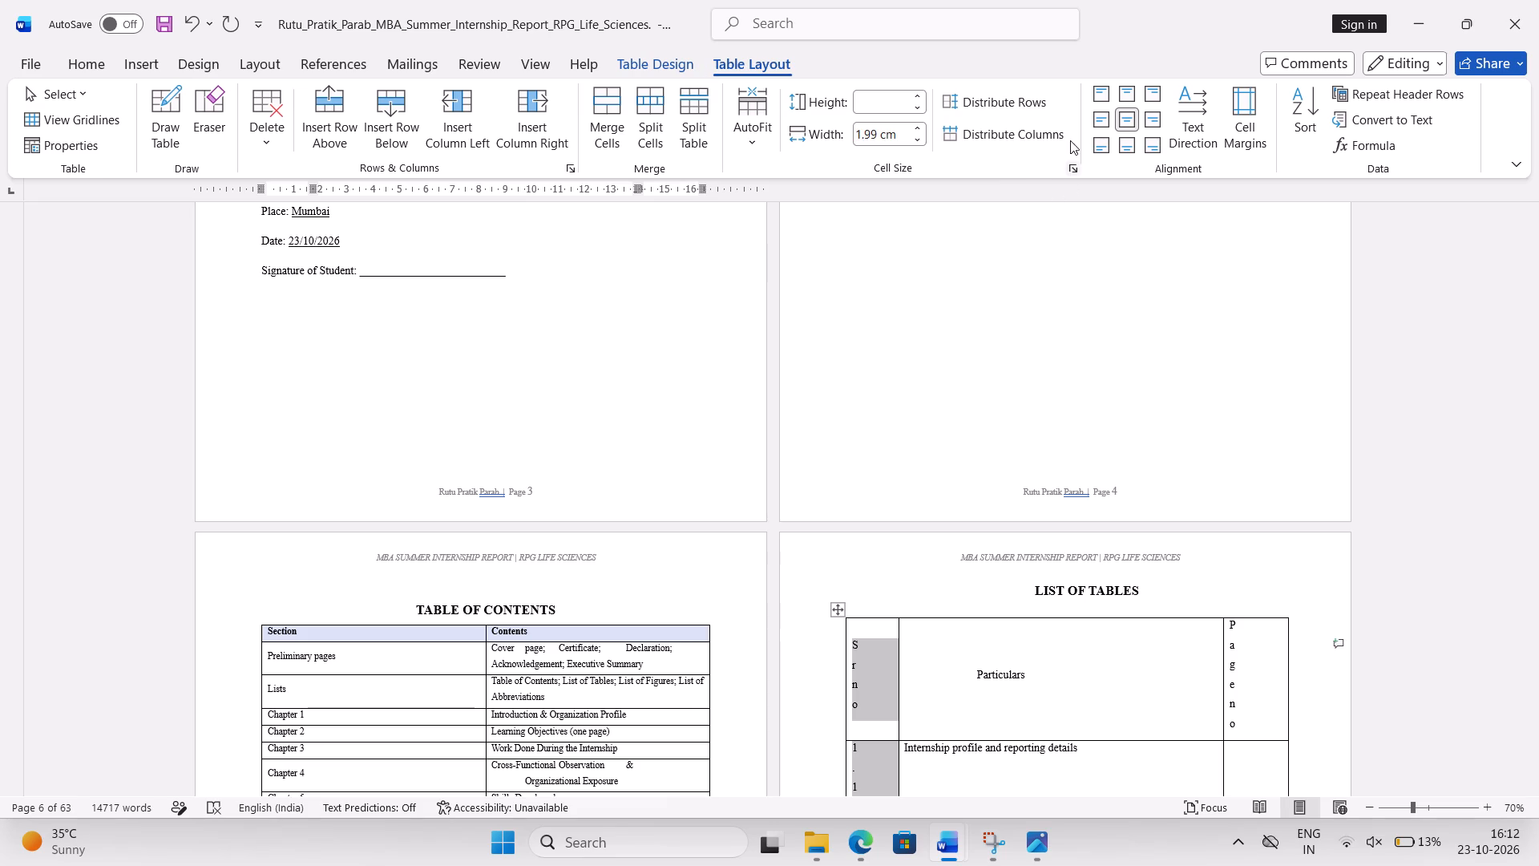
click(746, 115)
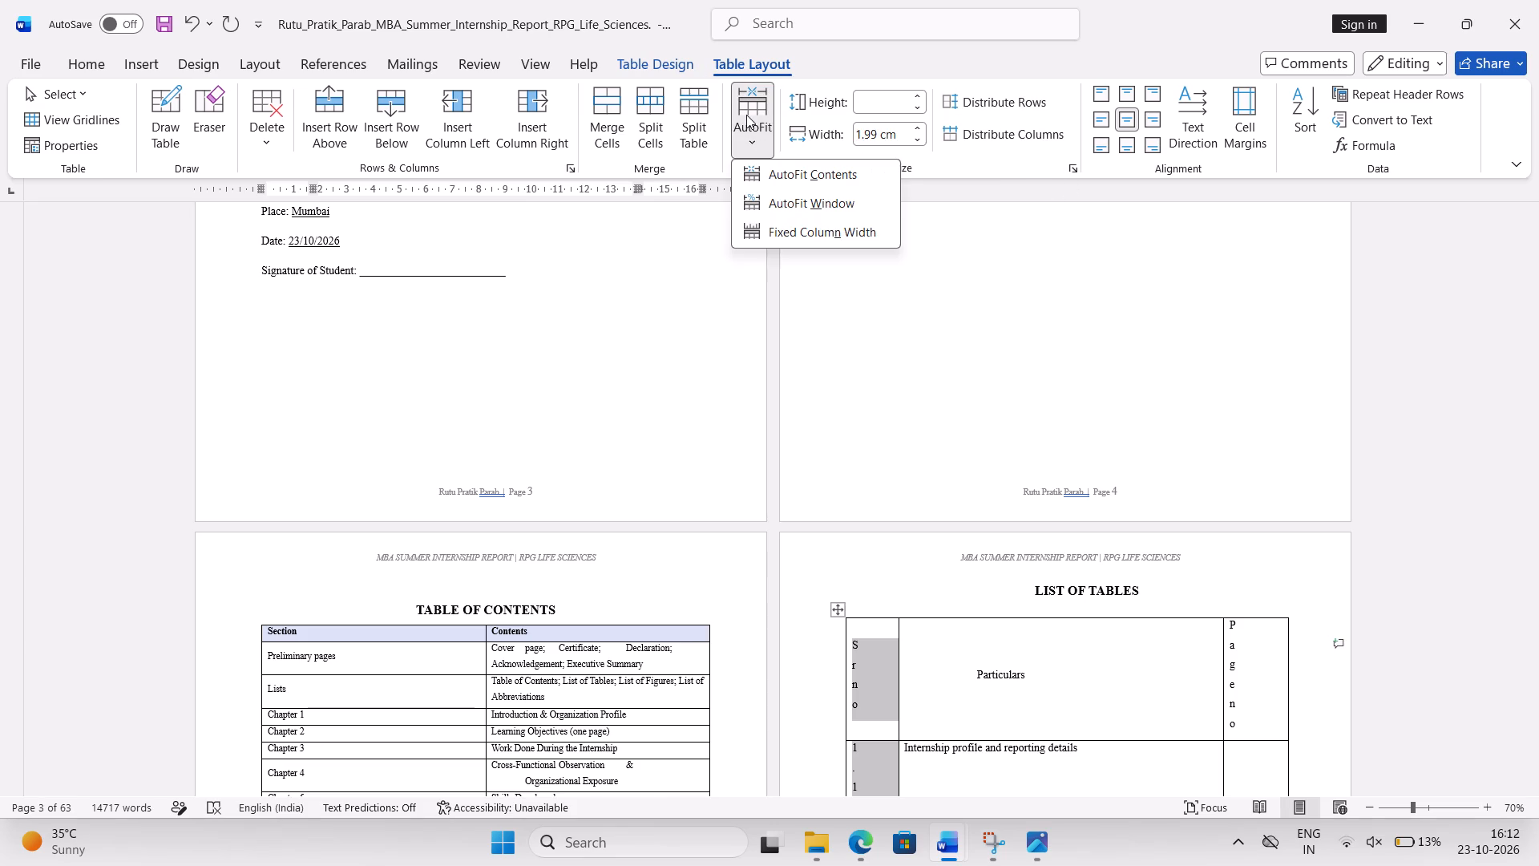
click(778, 168)
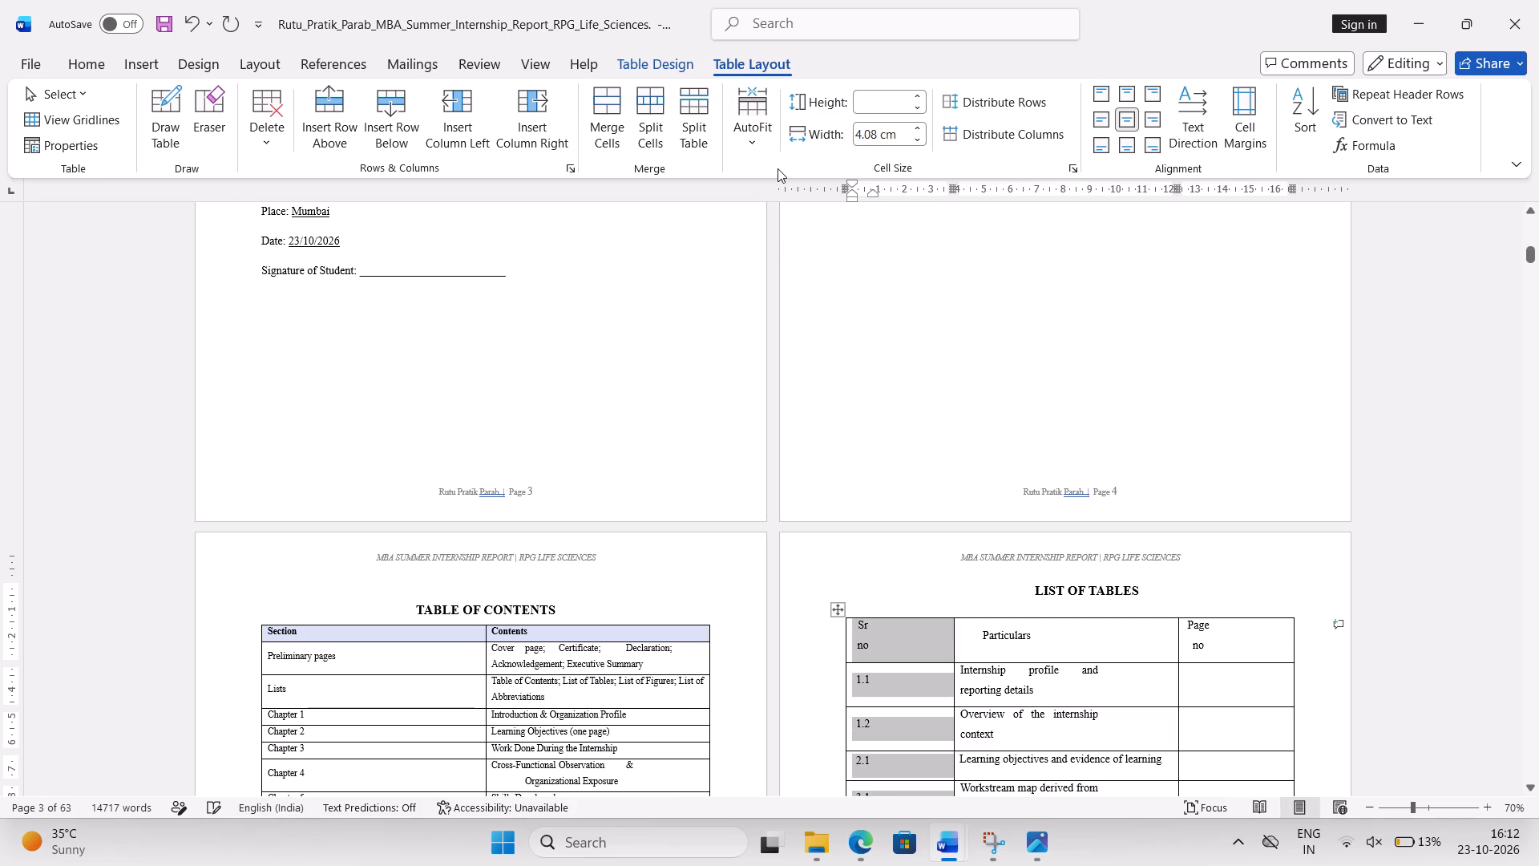
Move the title "PAN and GSTIN verification workstream" from the Table 3.3 line into the Particulars cell of row 3.3.
scroll(1258, 505, down, 6)
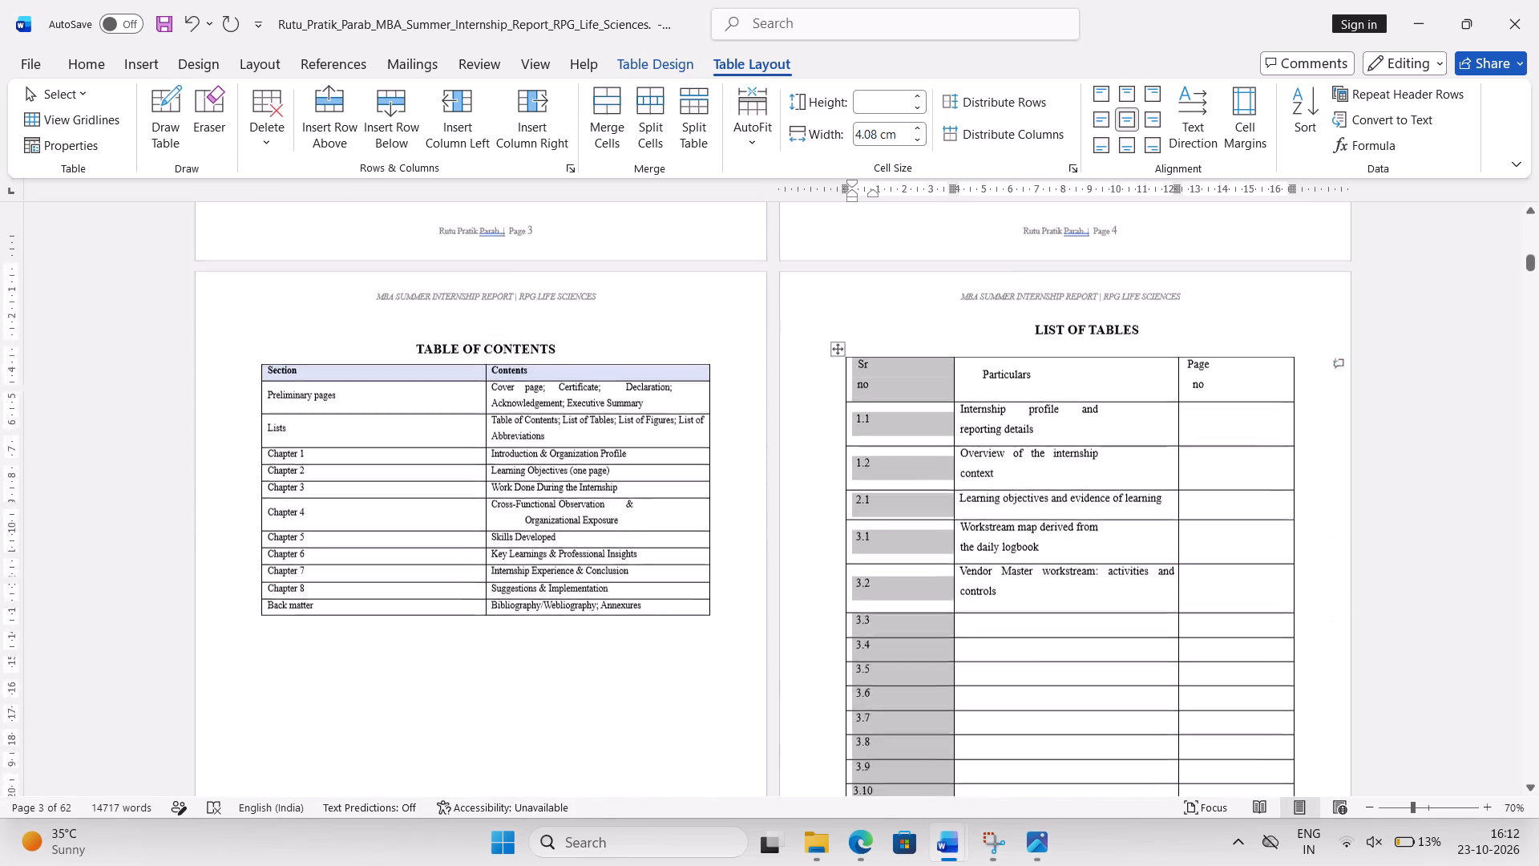
scroll(1258, 505, down, 2)
scroll(1258, 505, up, 4)
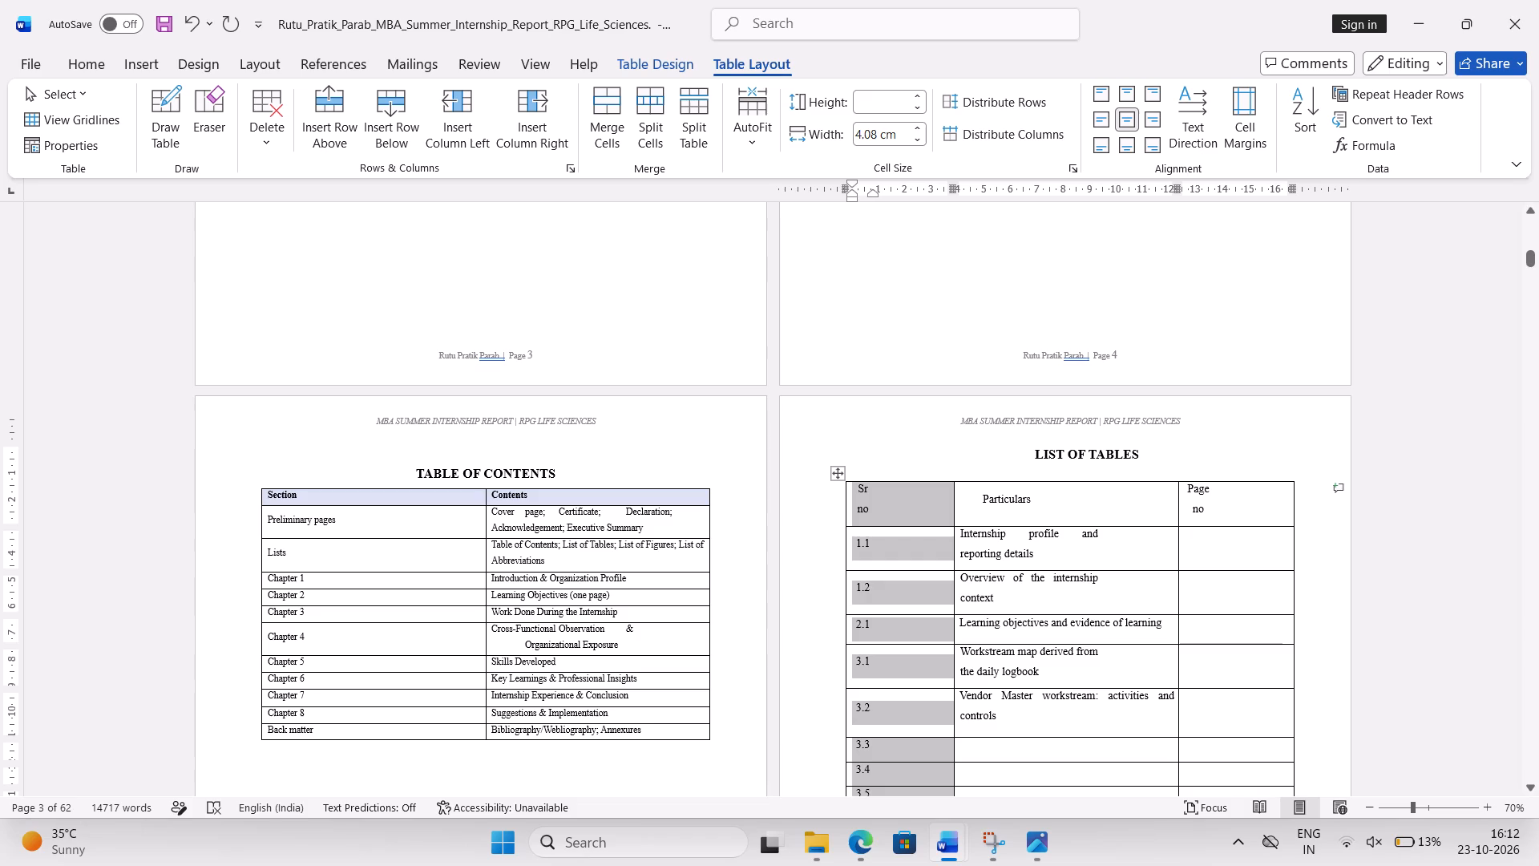
scroll(1079, 621, down, 1)
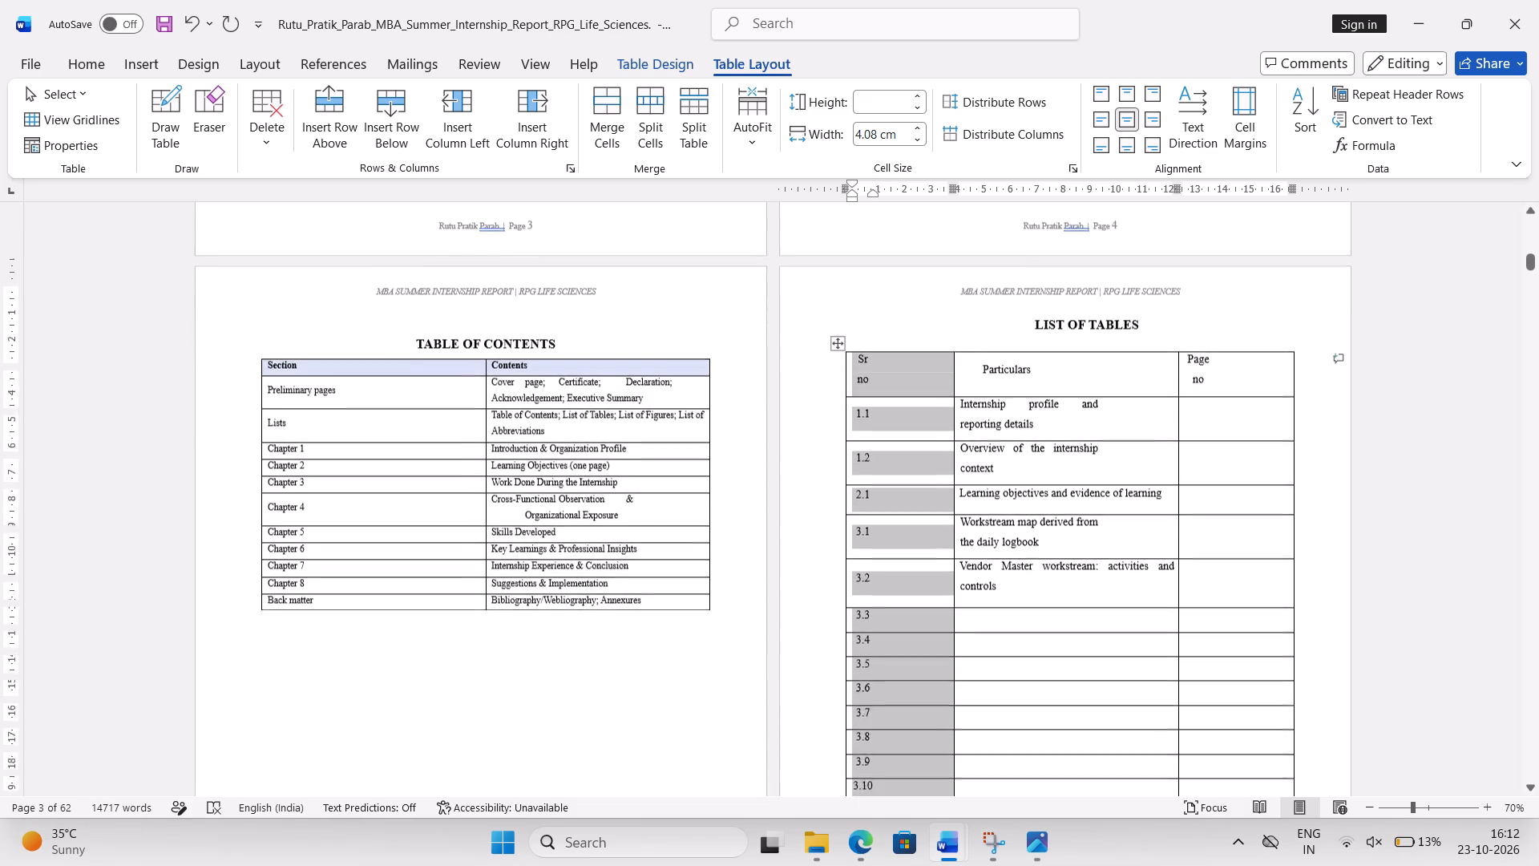
scroll(1079, 621, down, 1)
click(899, 658)
scroll(899, 658, down, 1)
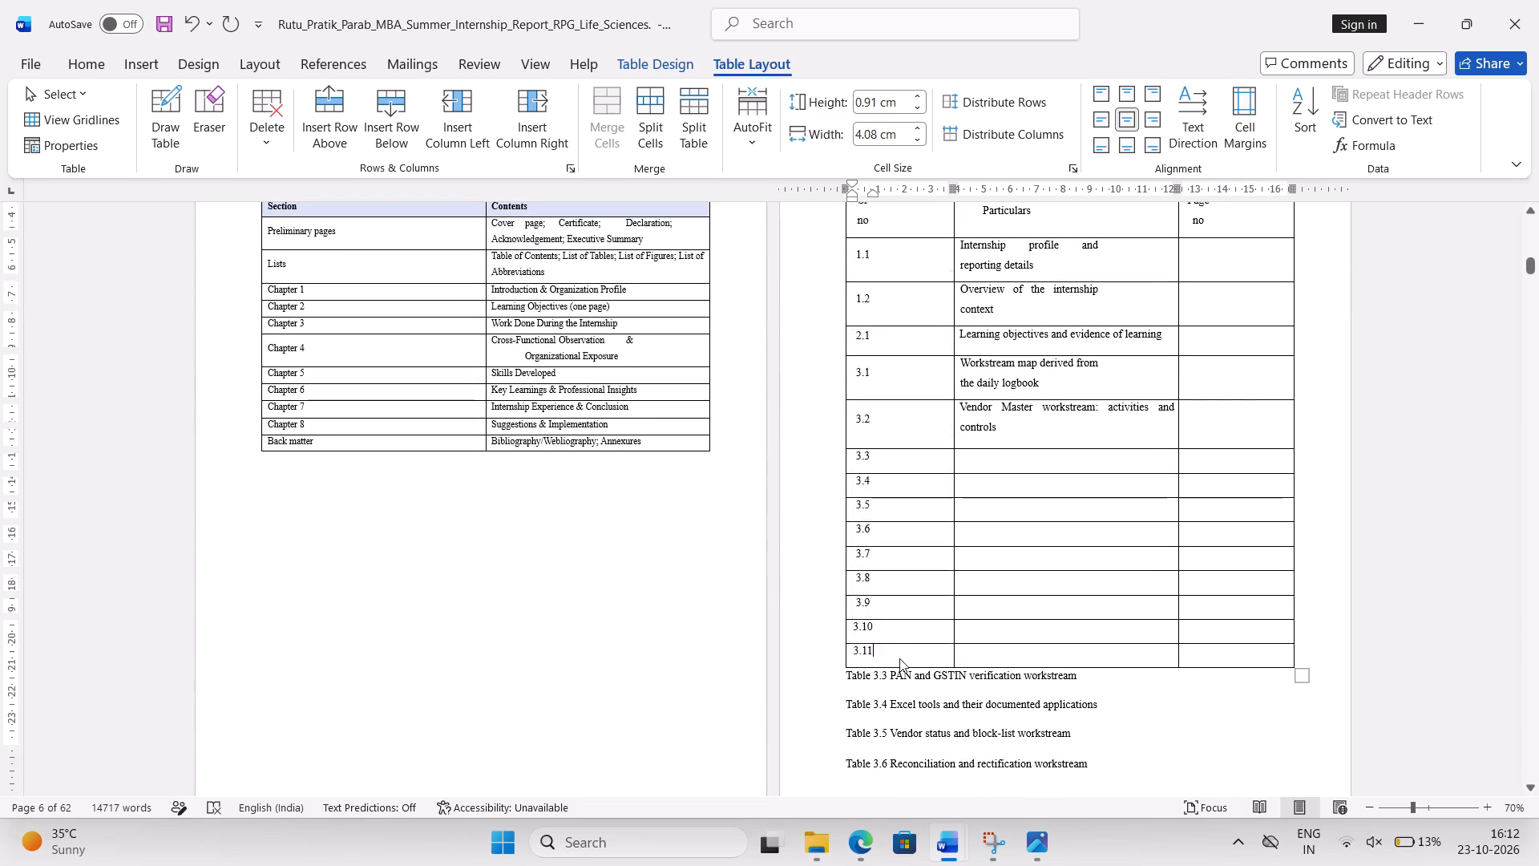
scroll(899, 658, down, 1)
scroll(885, 475, up, 1)
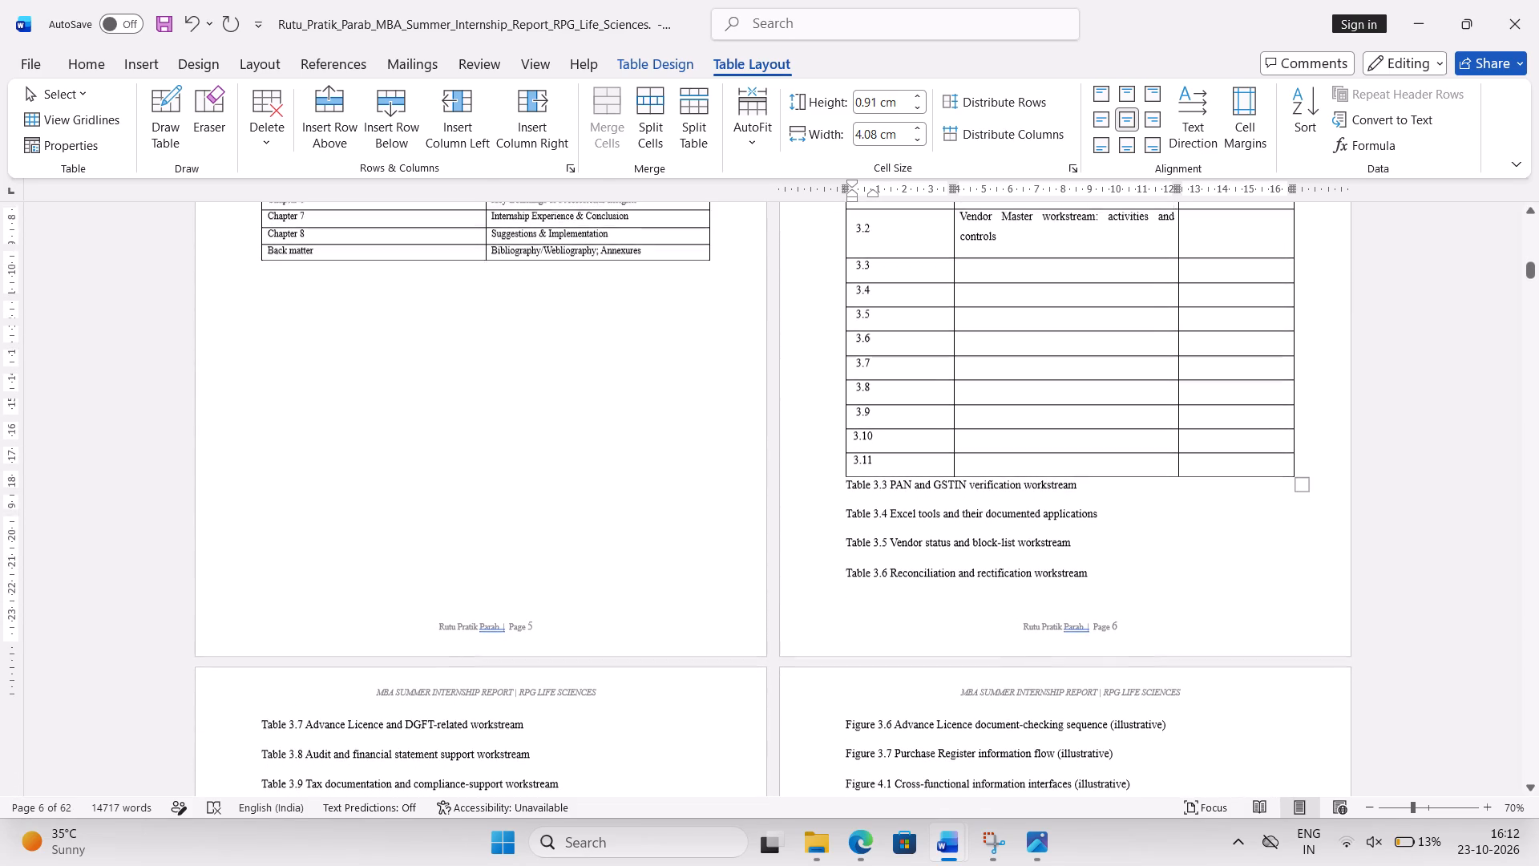
scroll(885, 475, up, 1)
drag(891, 556, 1000, 559)
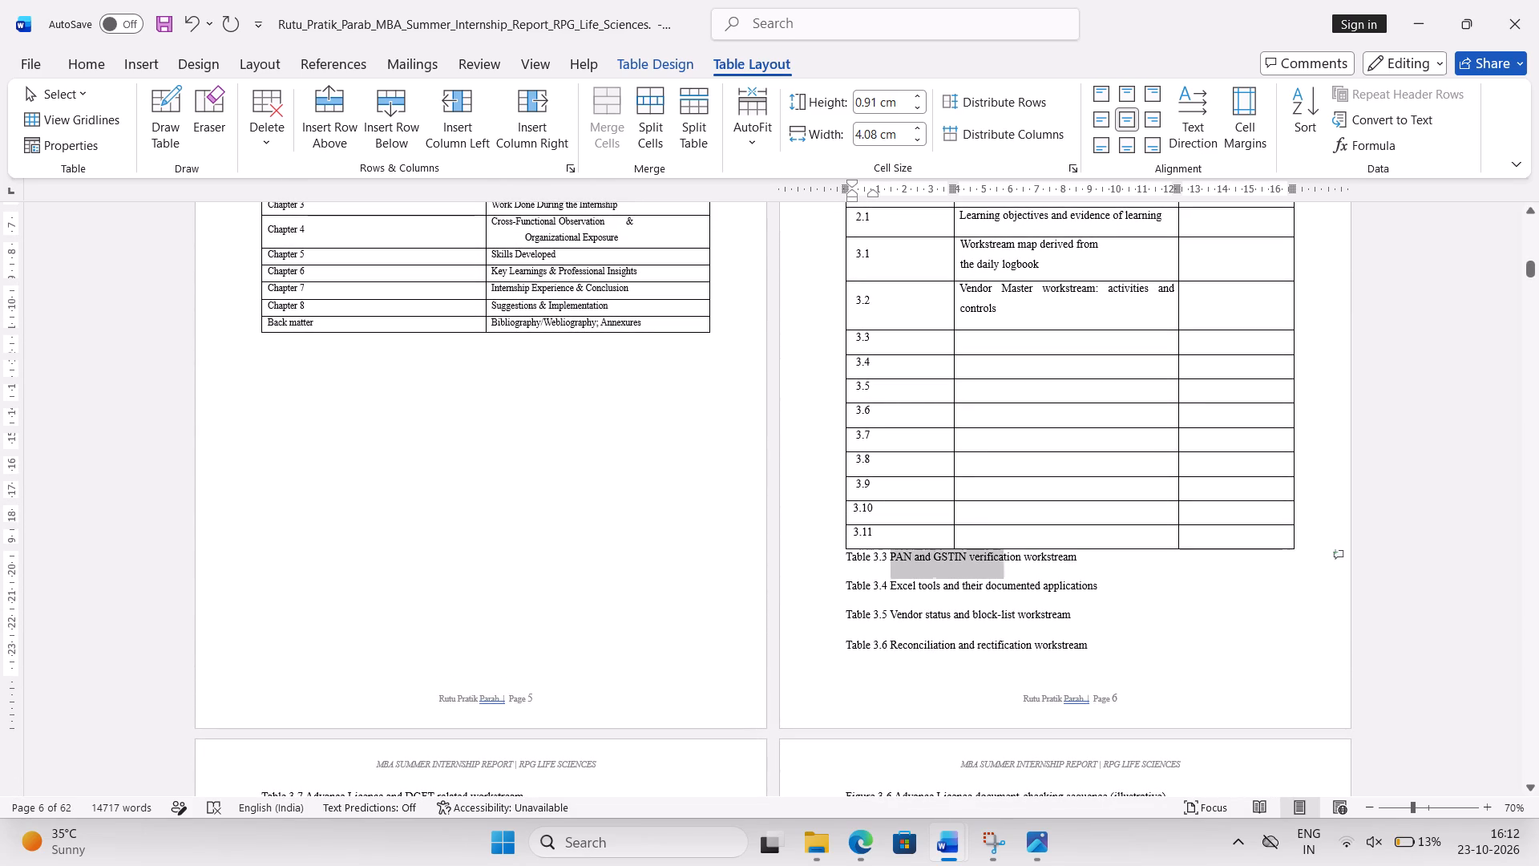
drag(1000, 559, 1063, 561)
key(ctrl+x)
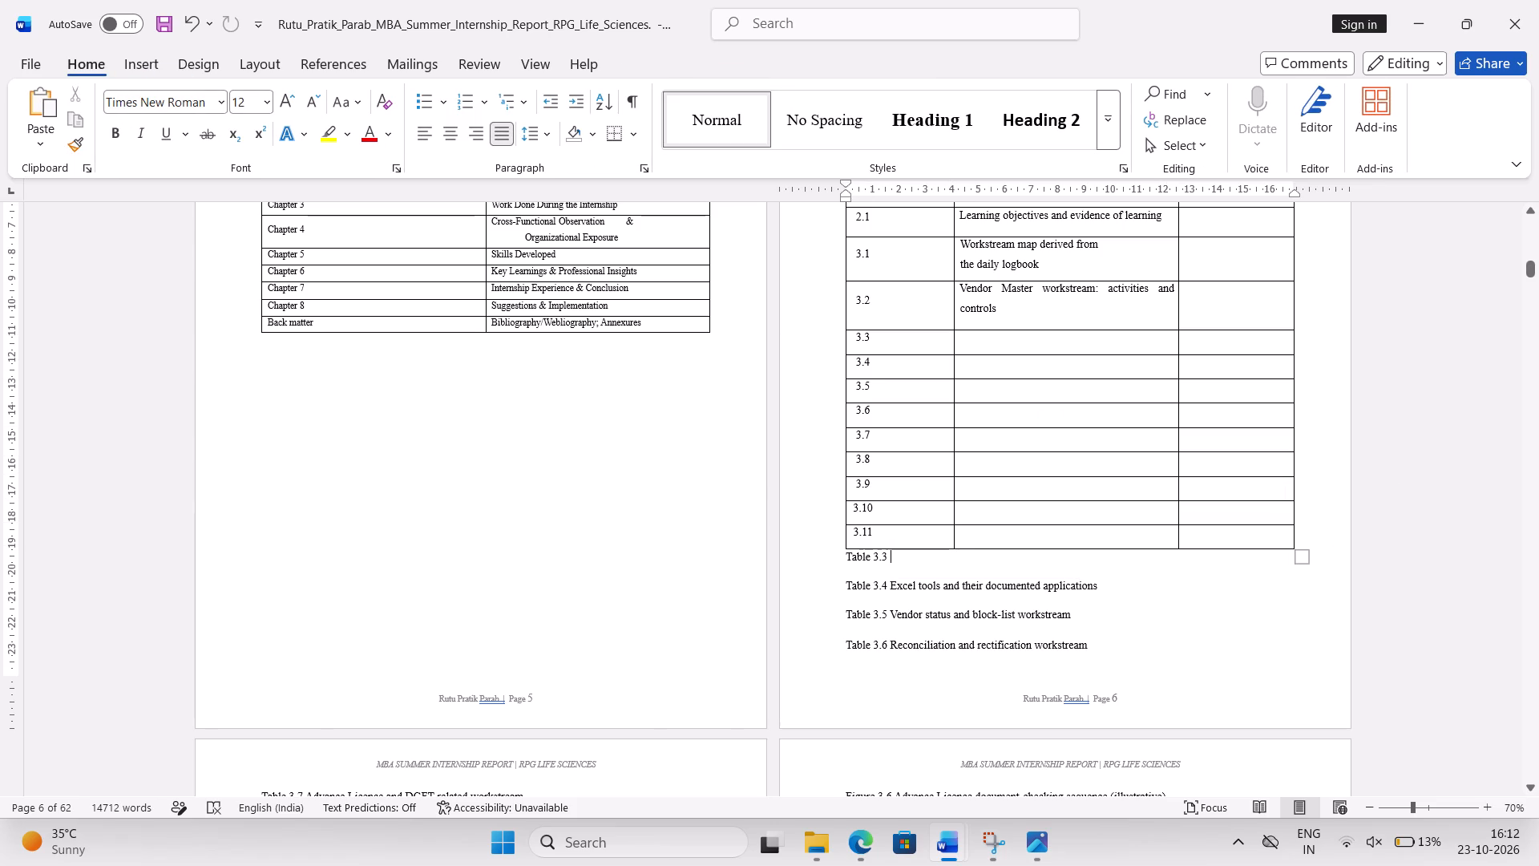
click(1016, 345)
key(ctrl+v)
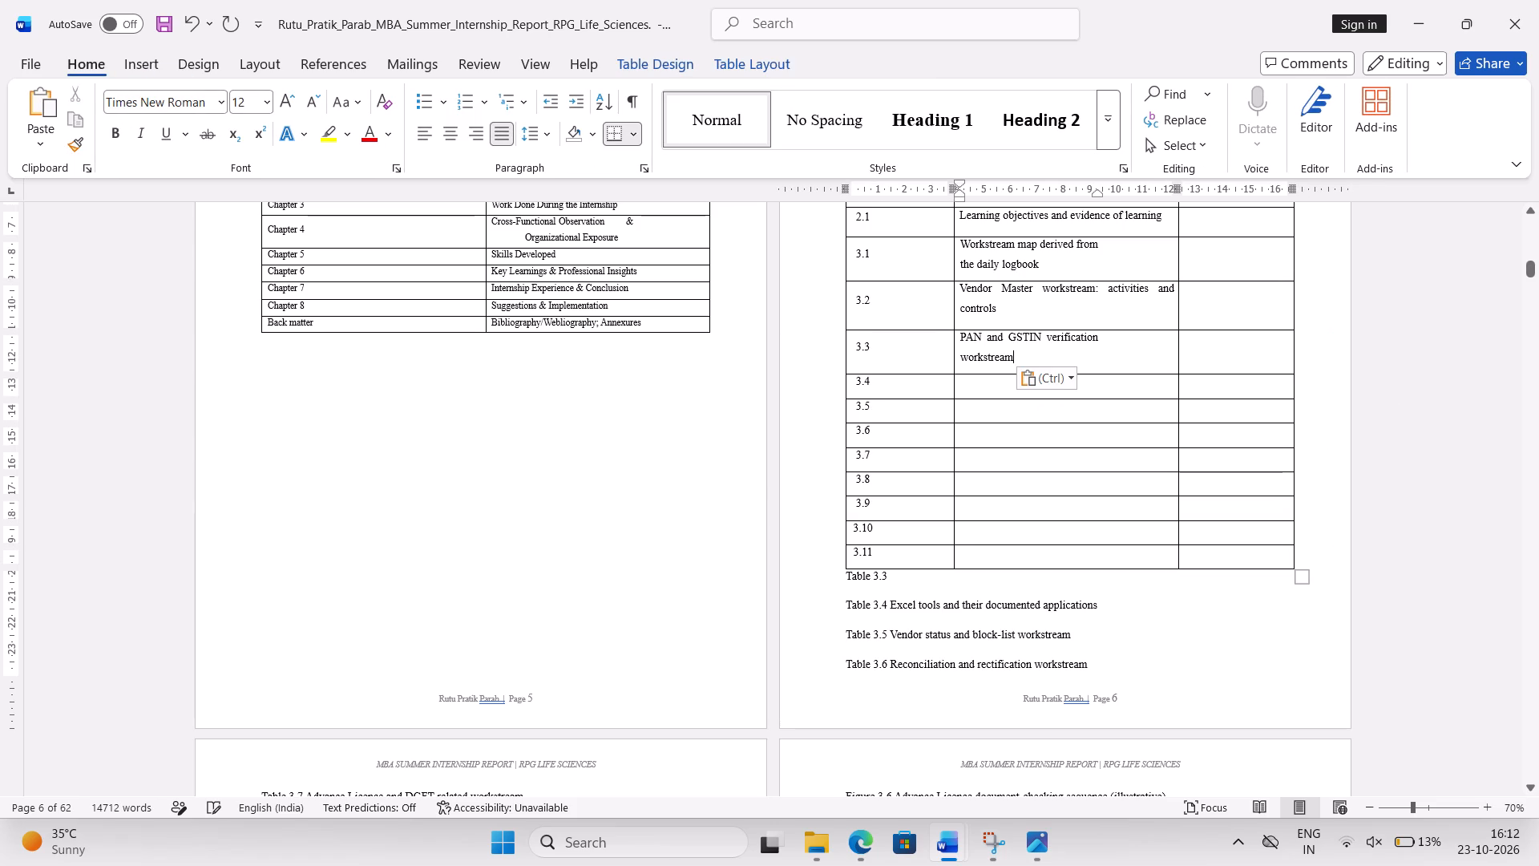
Move the title "Excel tools and their documented applications" from the Table 3.4 line into the Particulars cell of row 3.4.
drag(889, 608, 1085, 609)
key(ctrl+x)
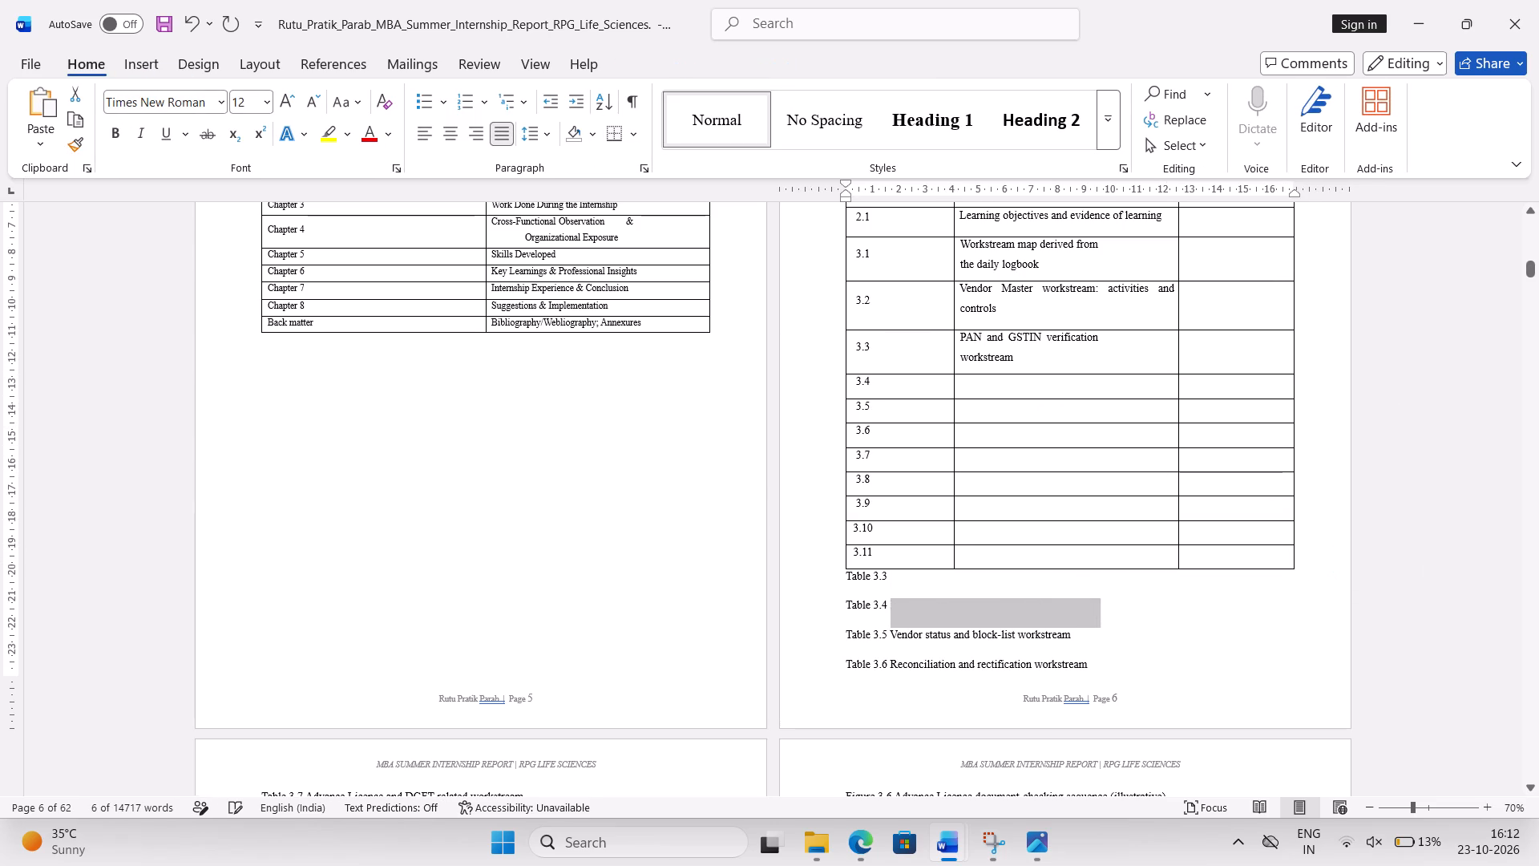
click(1067, 393)
key(ctrl+v)
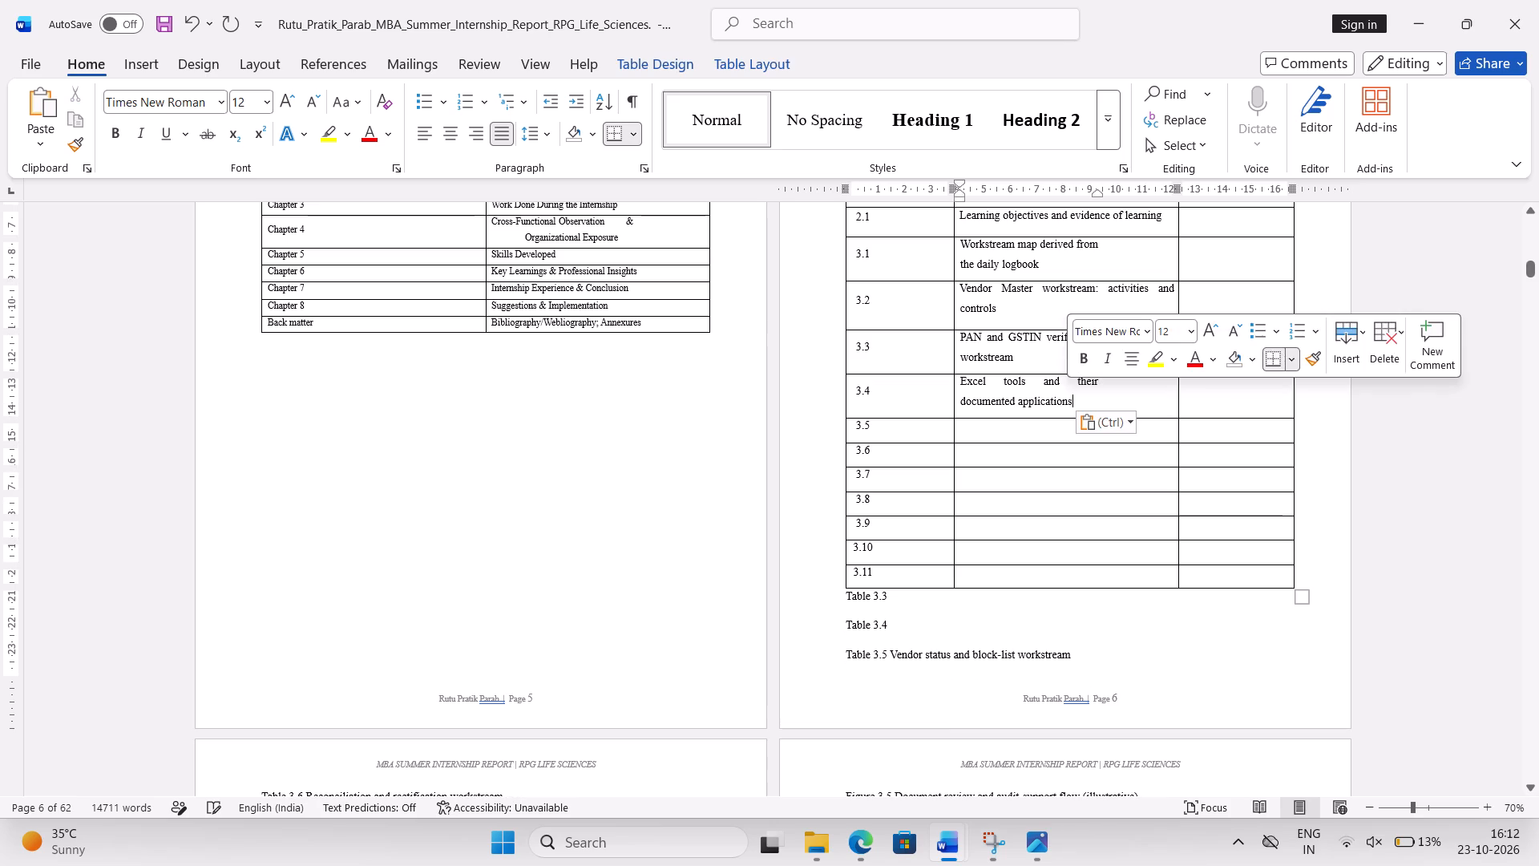
Move the title "Vendor status and block-list workstream" from the Table 3.5 line into the Particulars cell of row 3.5.
drag(895, 660, 980, 642)
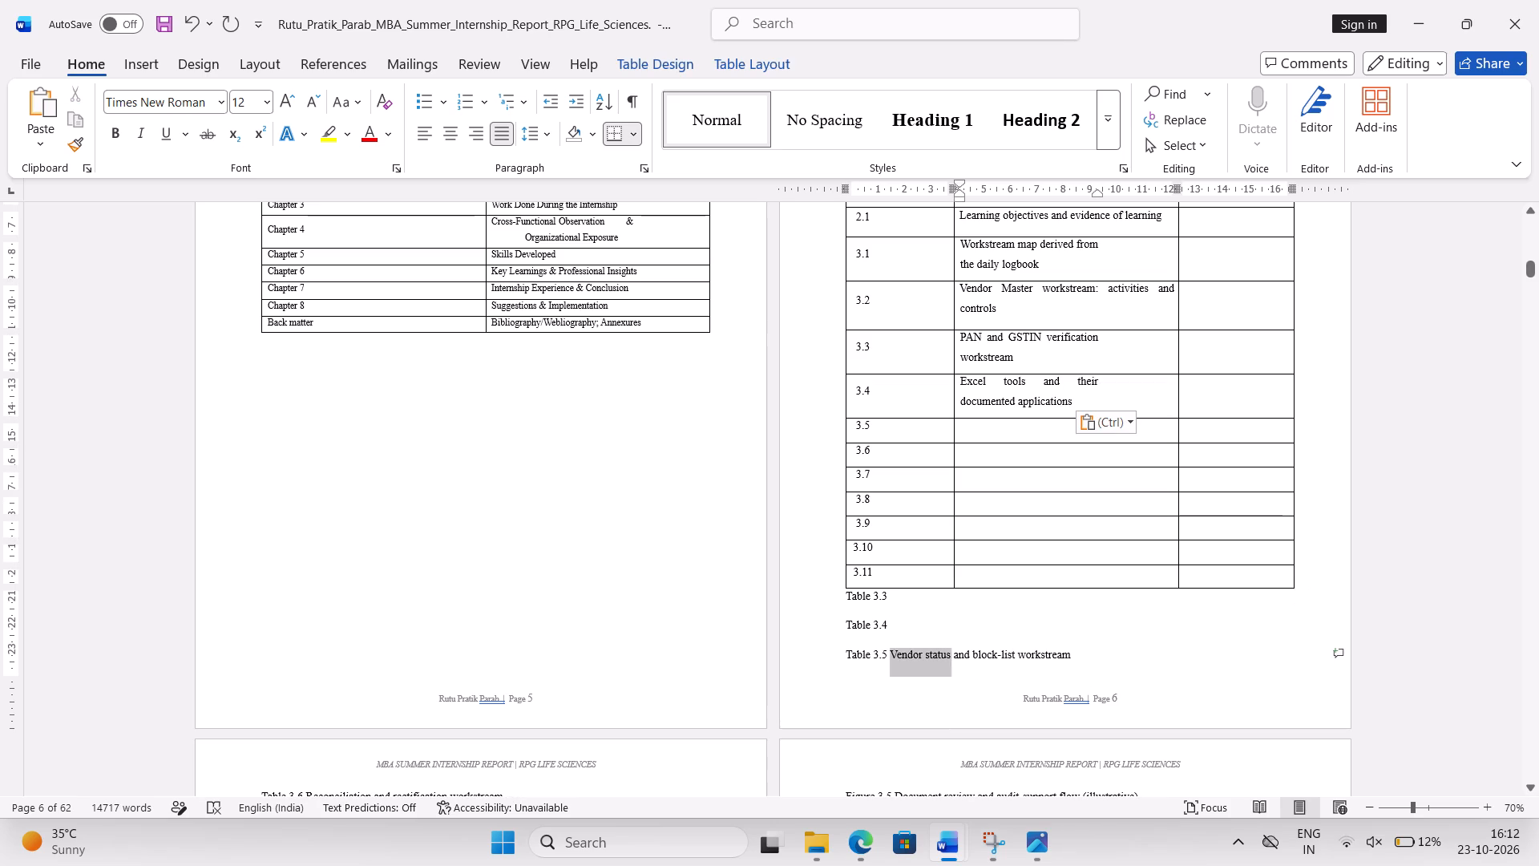
drag(980, 642, 1065, 654)
key(ctrl+x)
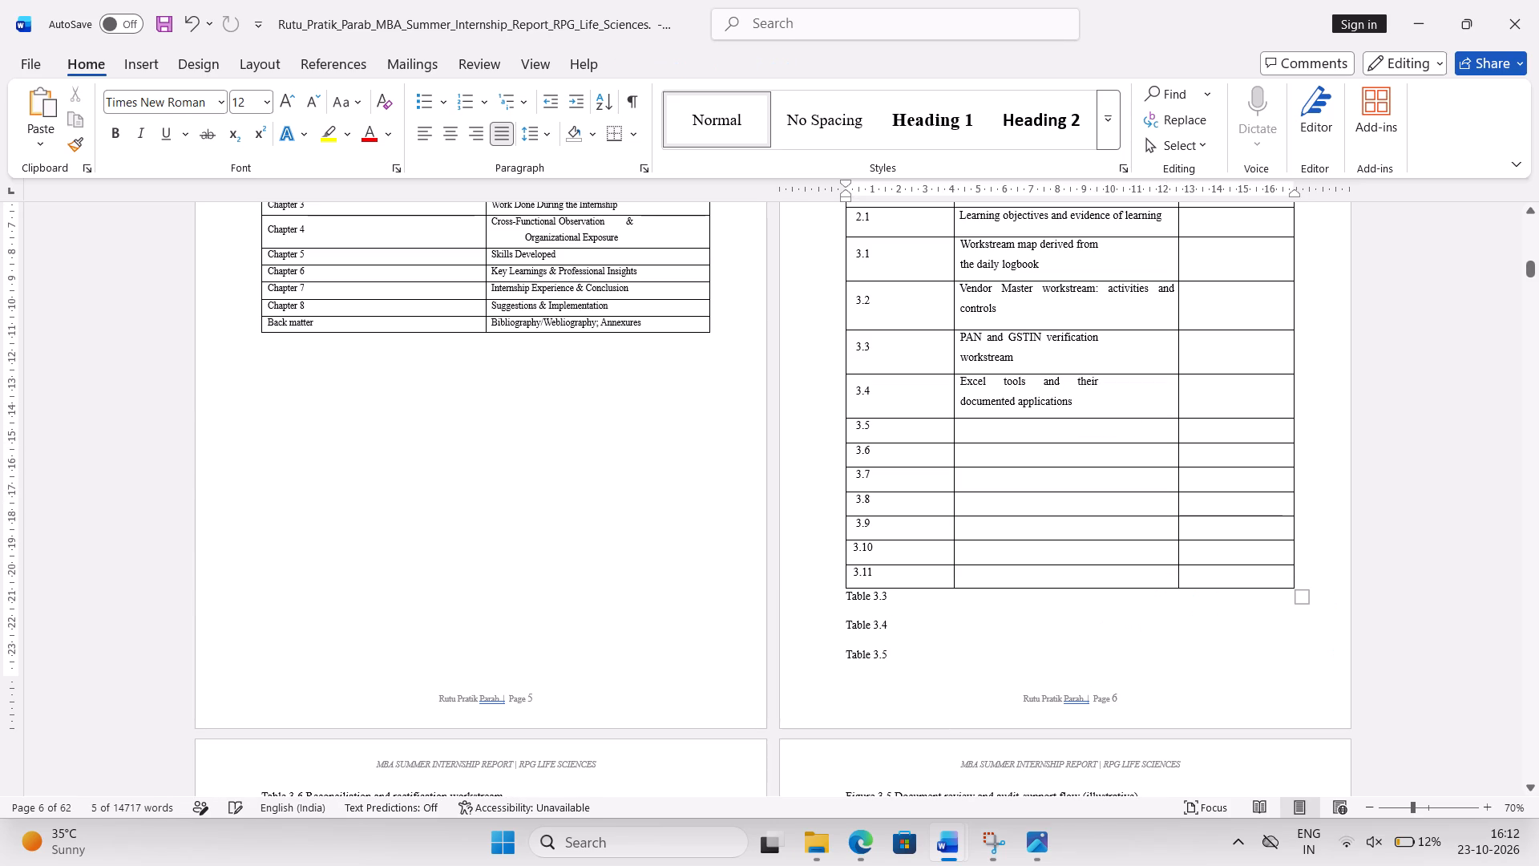
click(1019, 428)
key(ctrl+v)
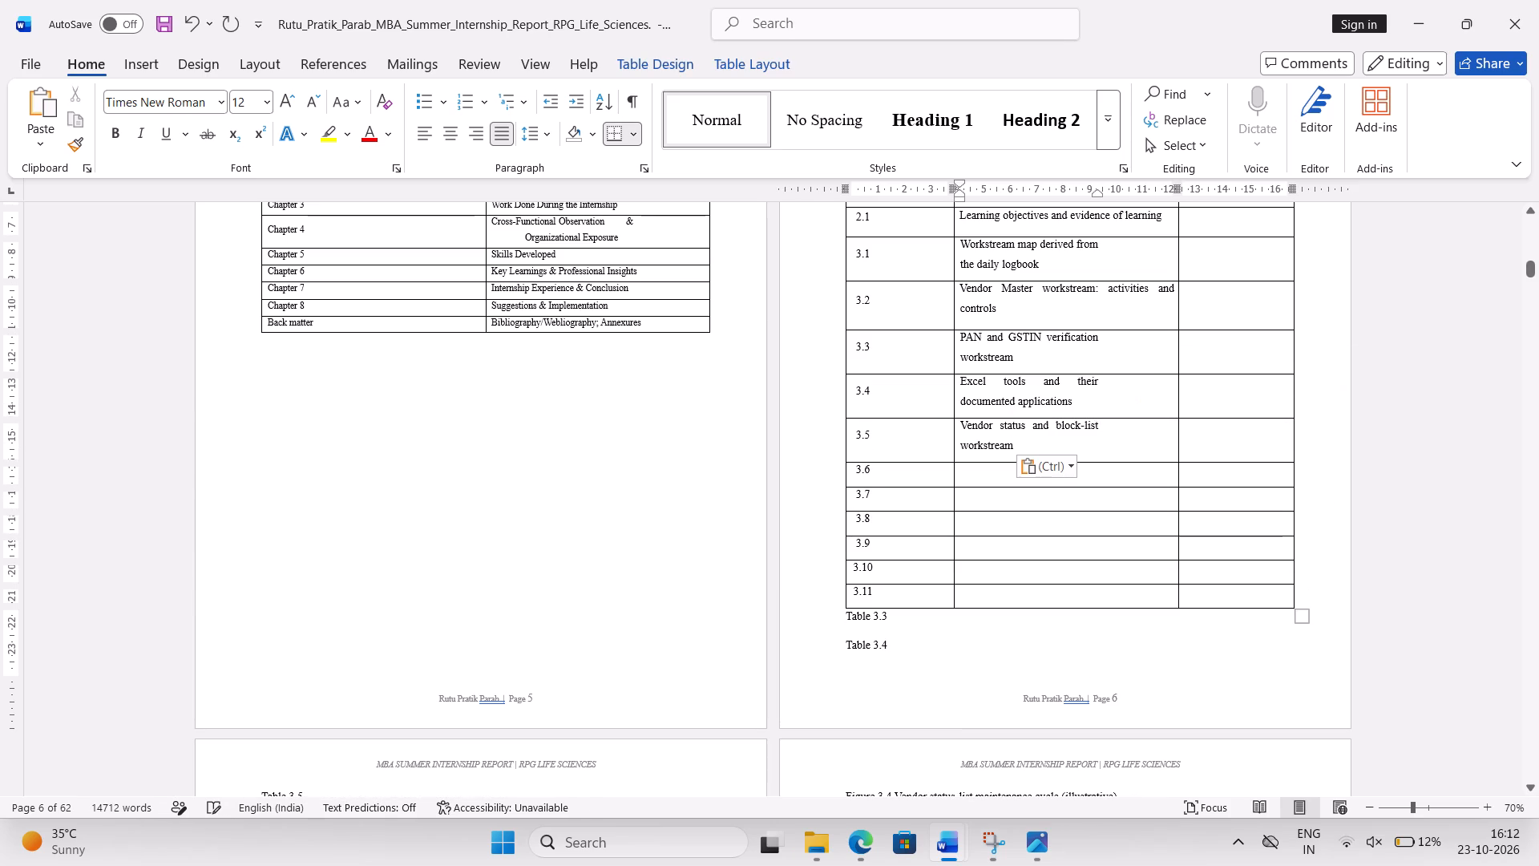
Delete the leftover "Table 3.3" and "Table 3.4" label lines below the List of Tables table.
drag(838, 621, 936, 683)
key(BackSpace)
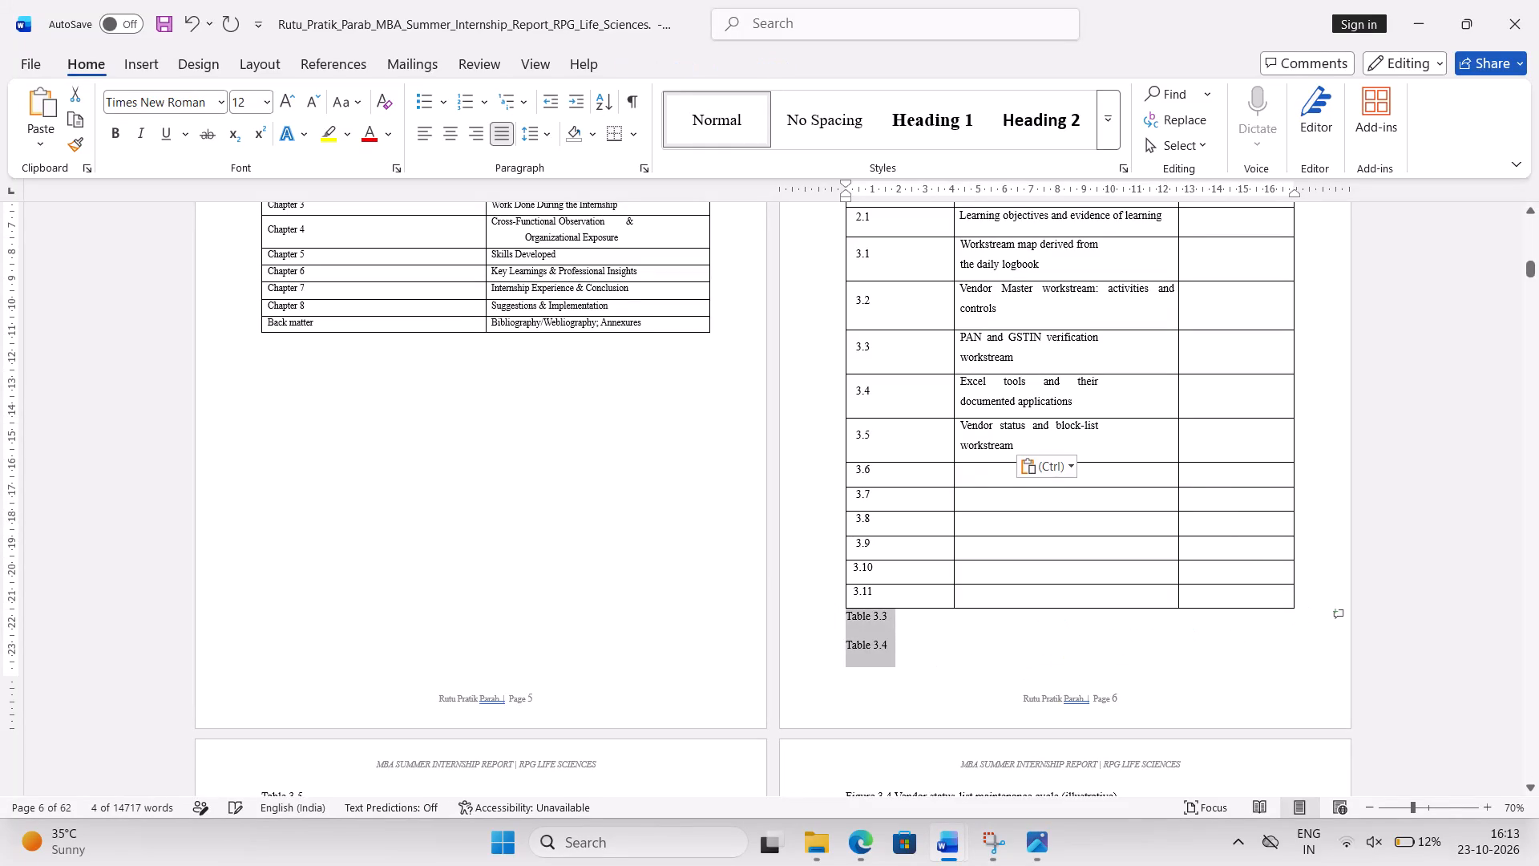
drag(899, 627, 794, 664)
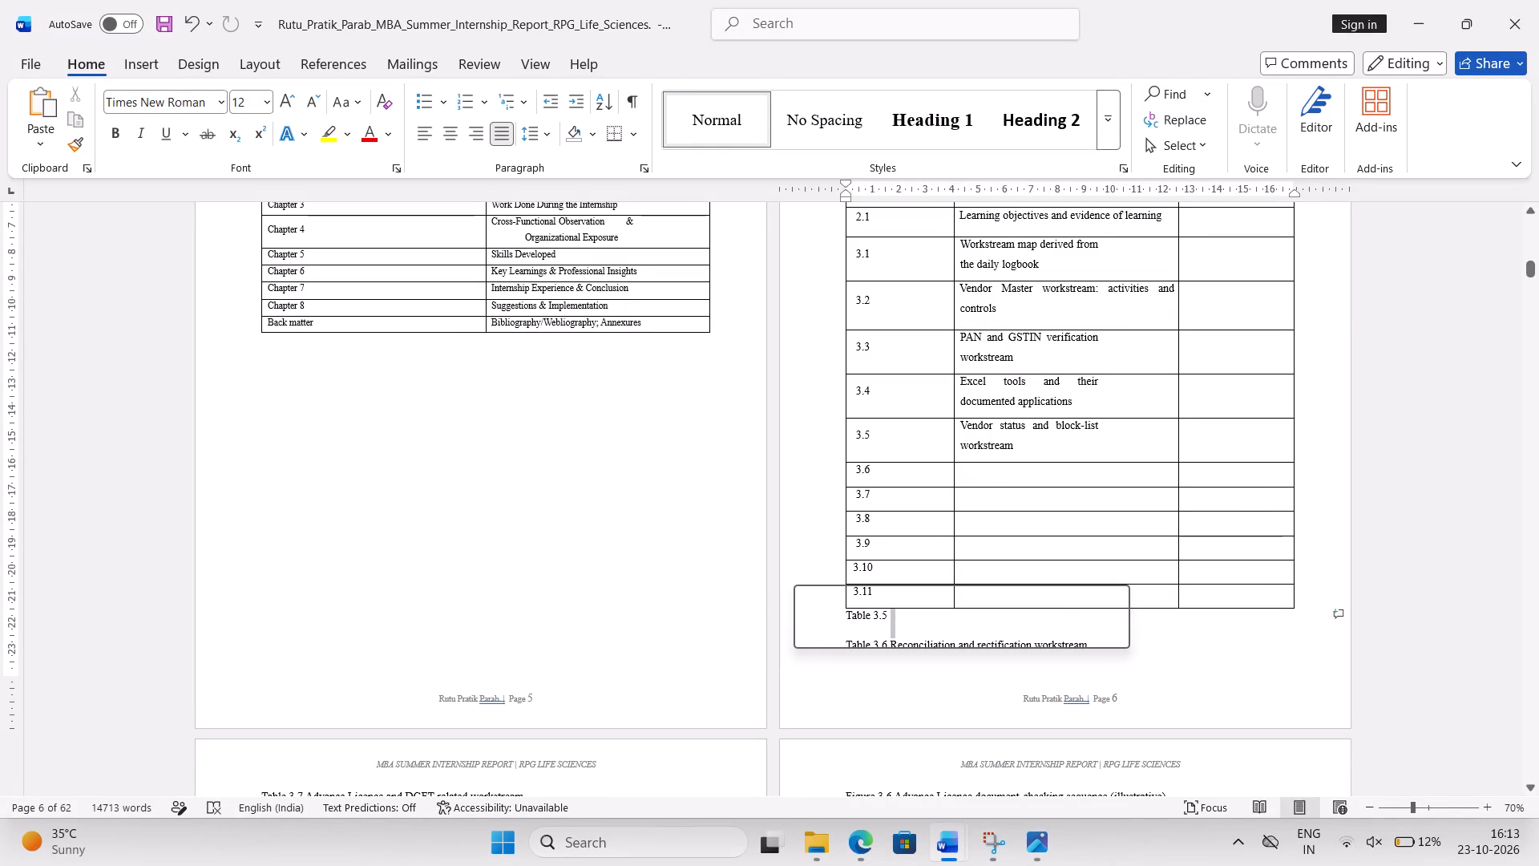
click(1115, 741)
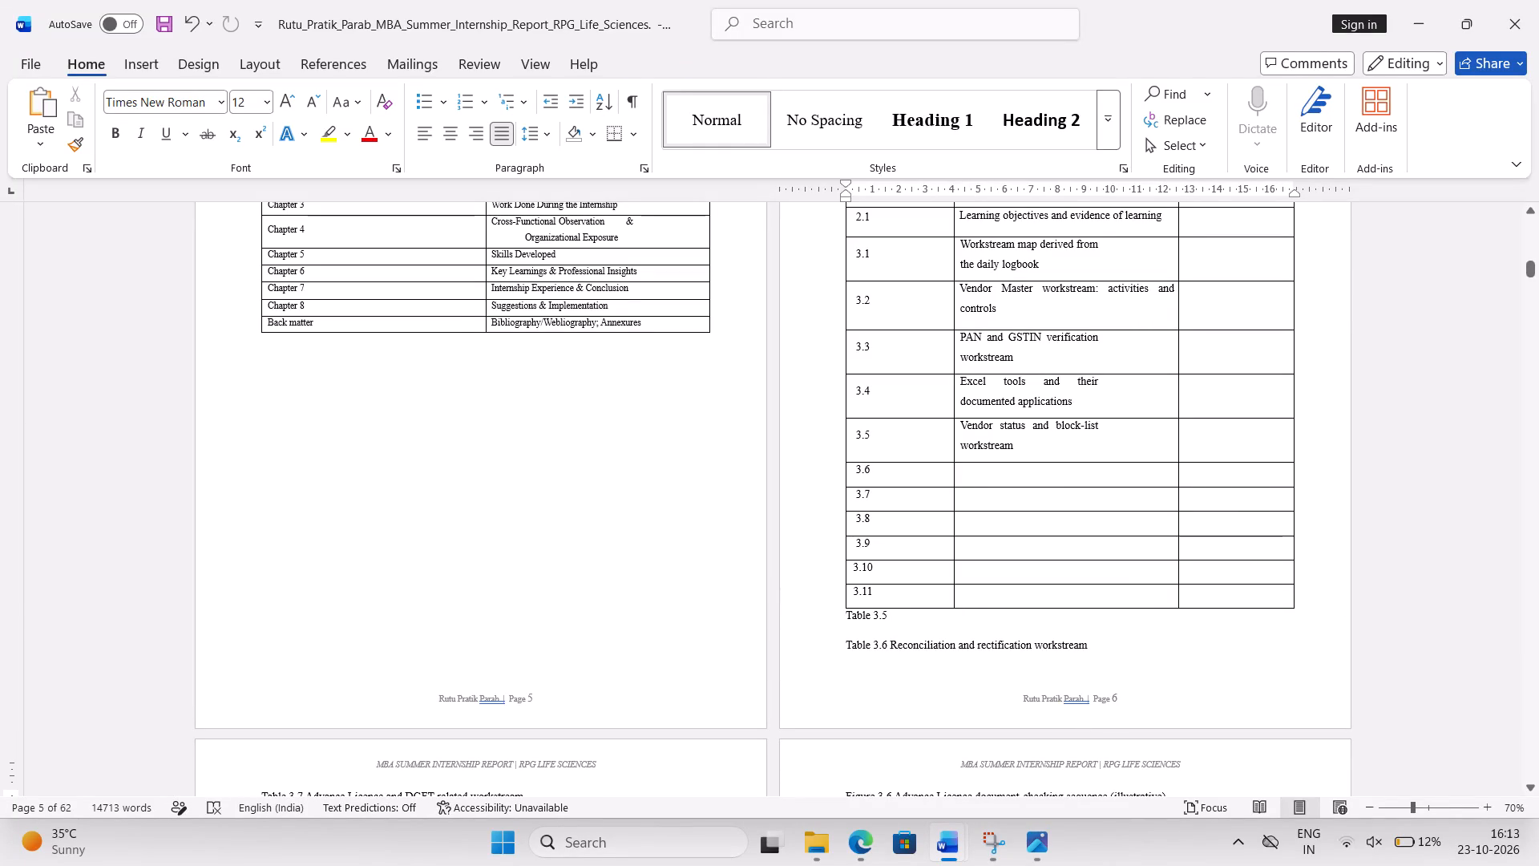
Move the title "Reconciliation and rectification workstream" from the Table 3.6 line into the Particulars cell of row 3.6.
drag(890, 647, 1068, 654)
key(ctrl+x)
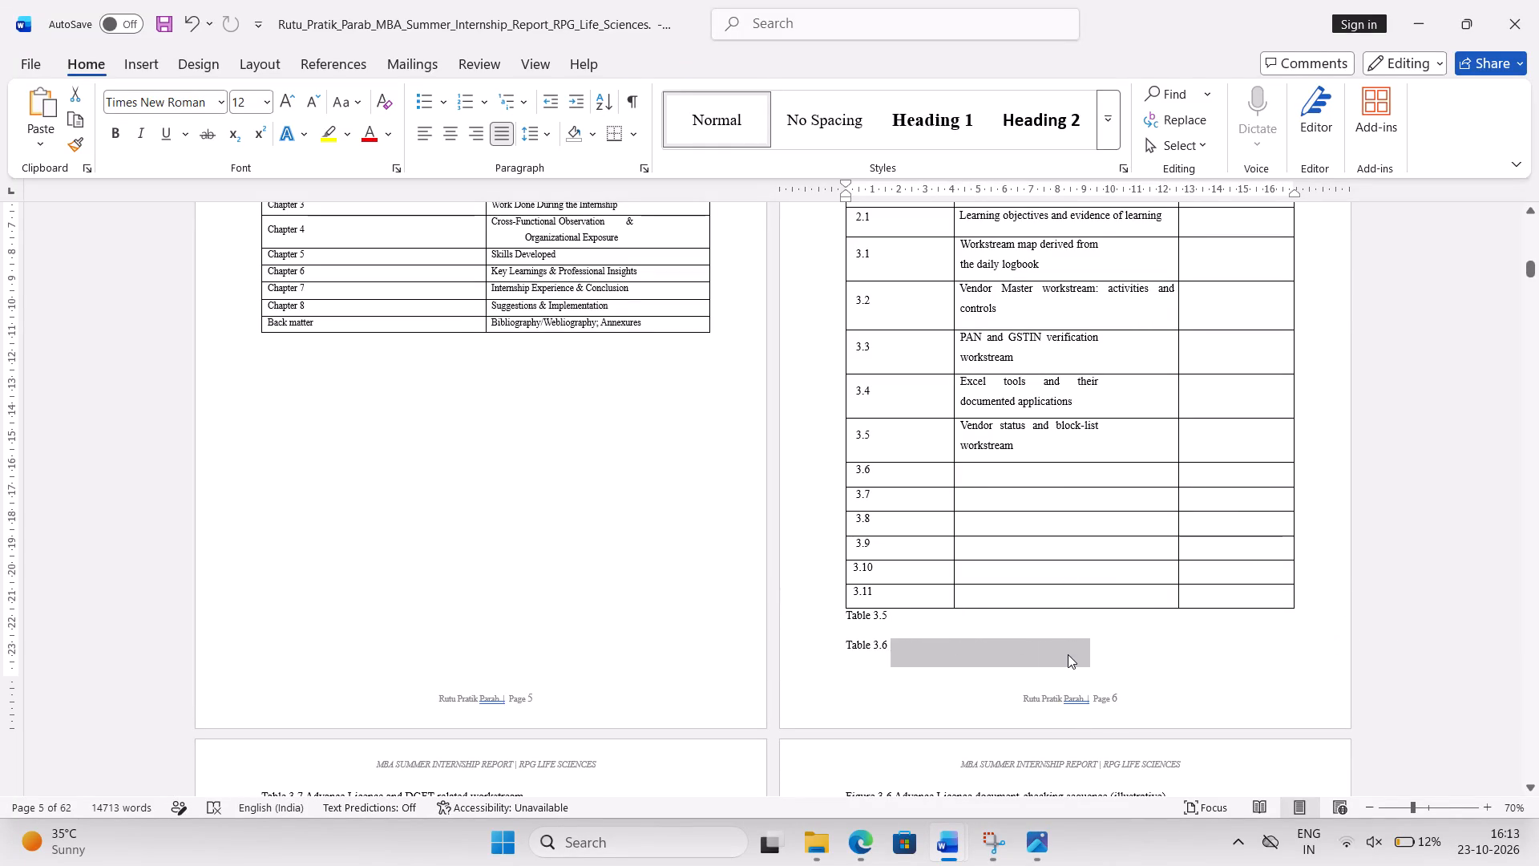
click(1045, 482)
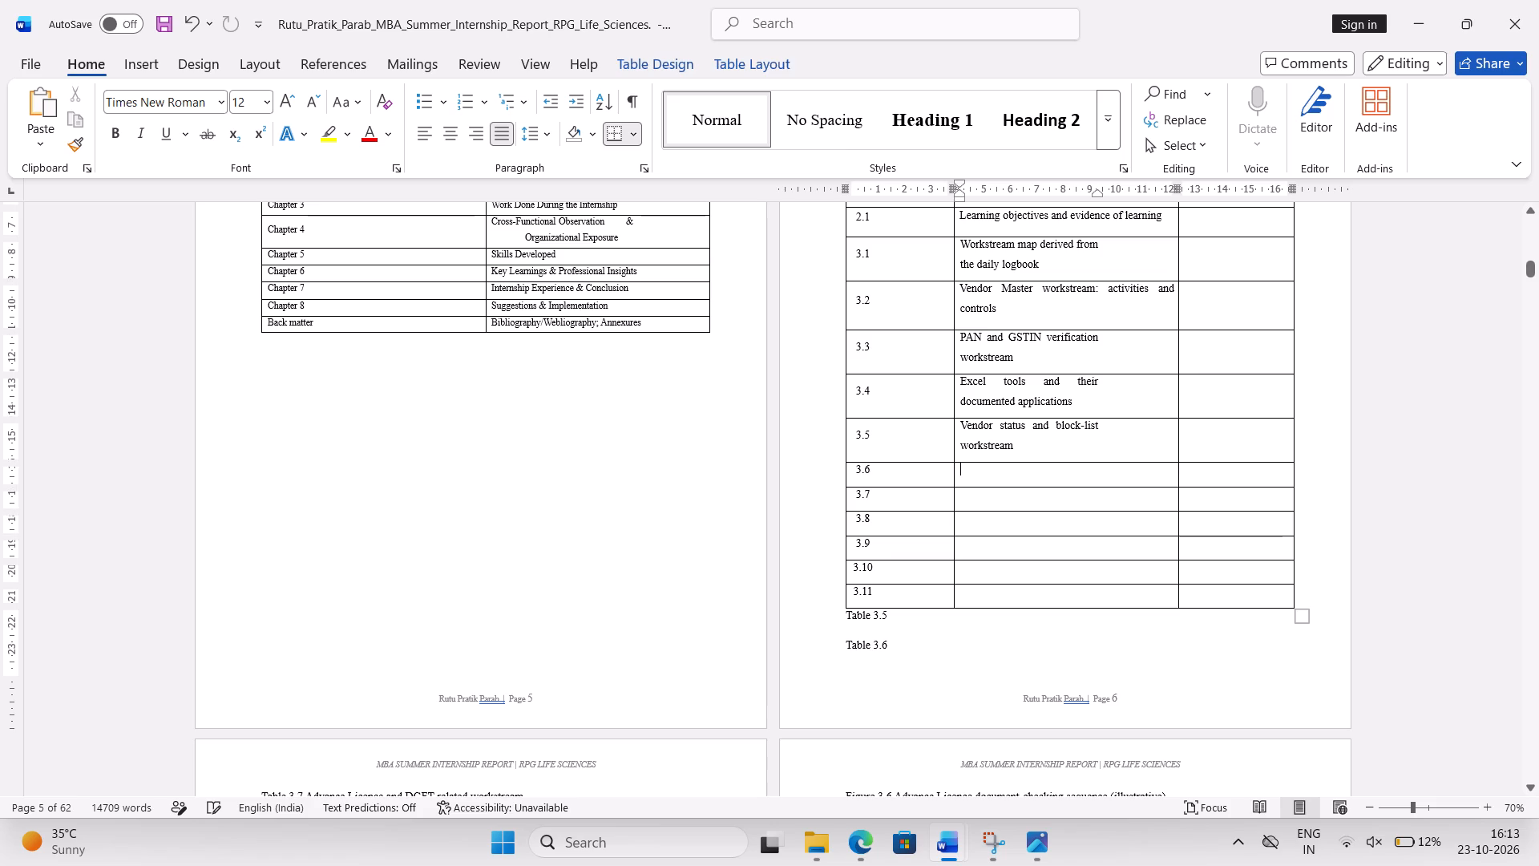
key(ctrl+v)
Delete the leftover "Table 3.5" and "Table 3.6" label lines below the table.
drag(903, 670, 783, 607)
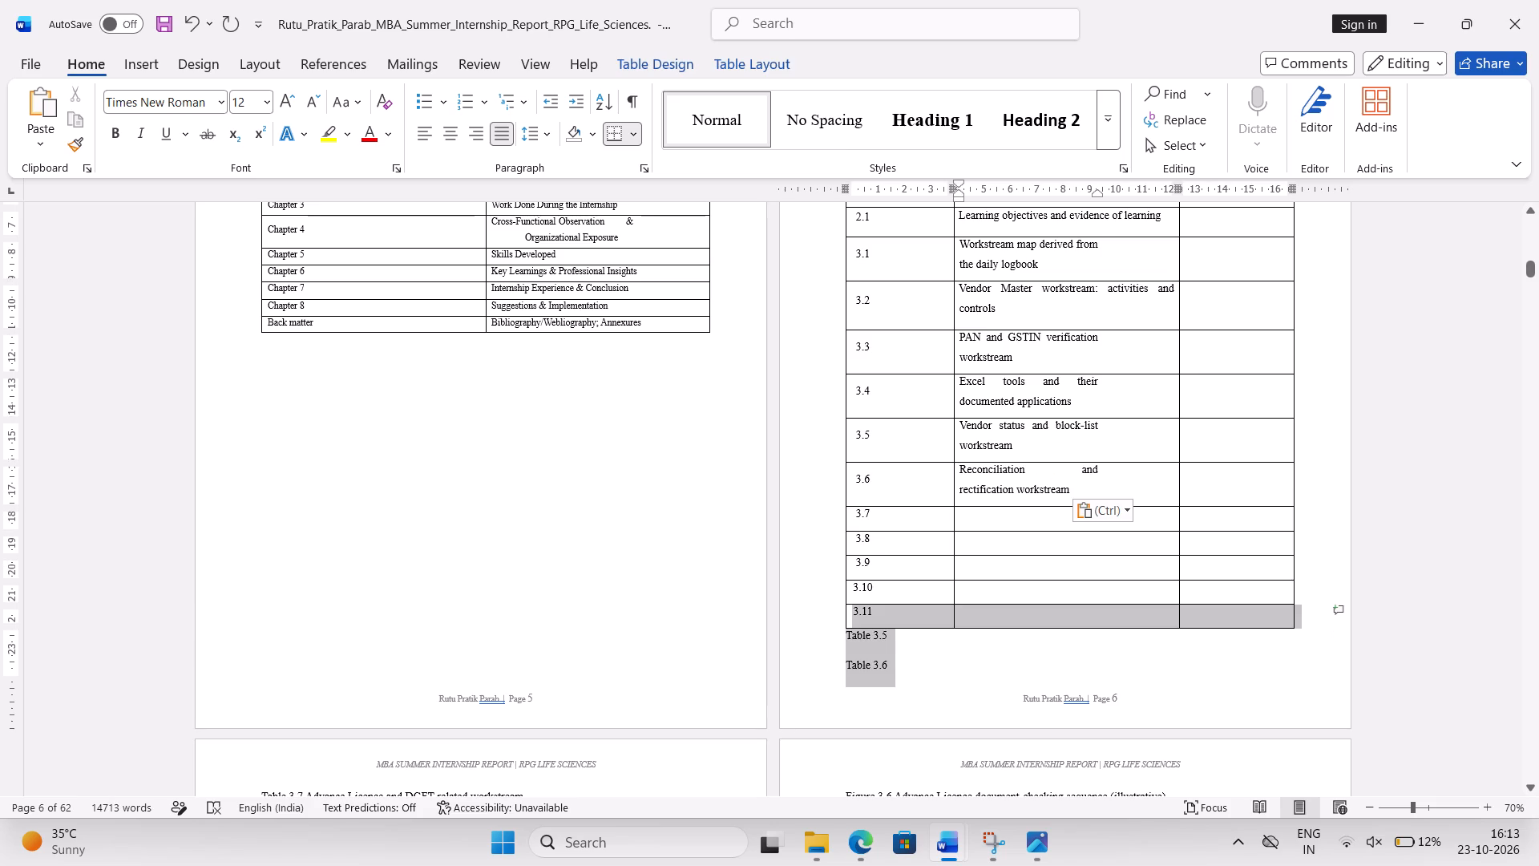
drag(783, 607, 786, 654)
key(BackSpace)
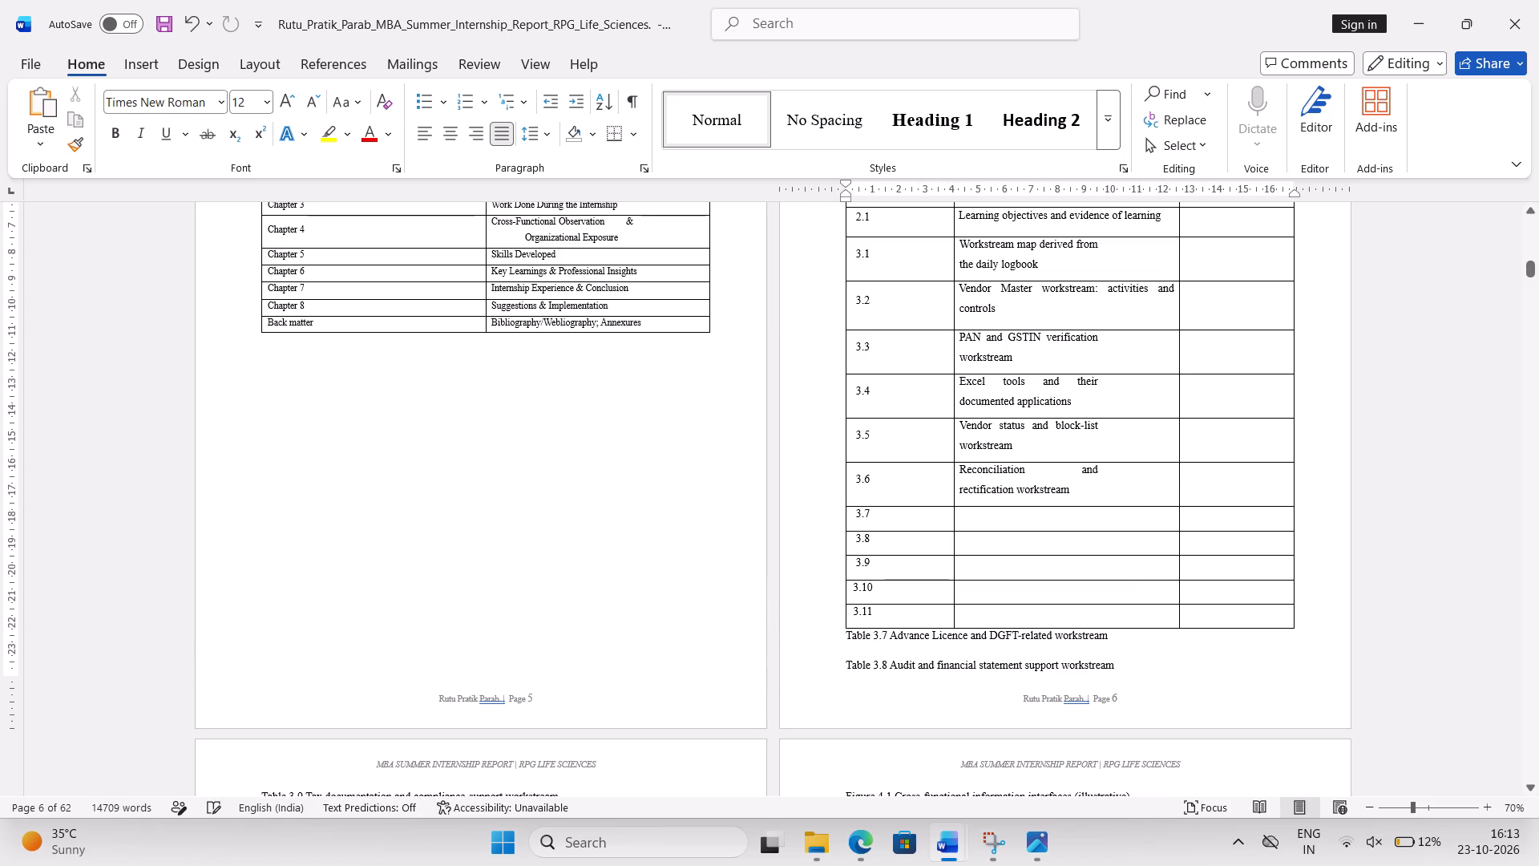
Move "Advance Licence and DGFT-related workstream" into row 3.7's Particulars cell without an extra blank line, and delete the leftover "Table 3.7" label.
drag(890, 637, 1122, 648)
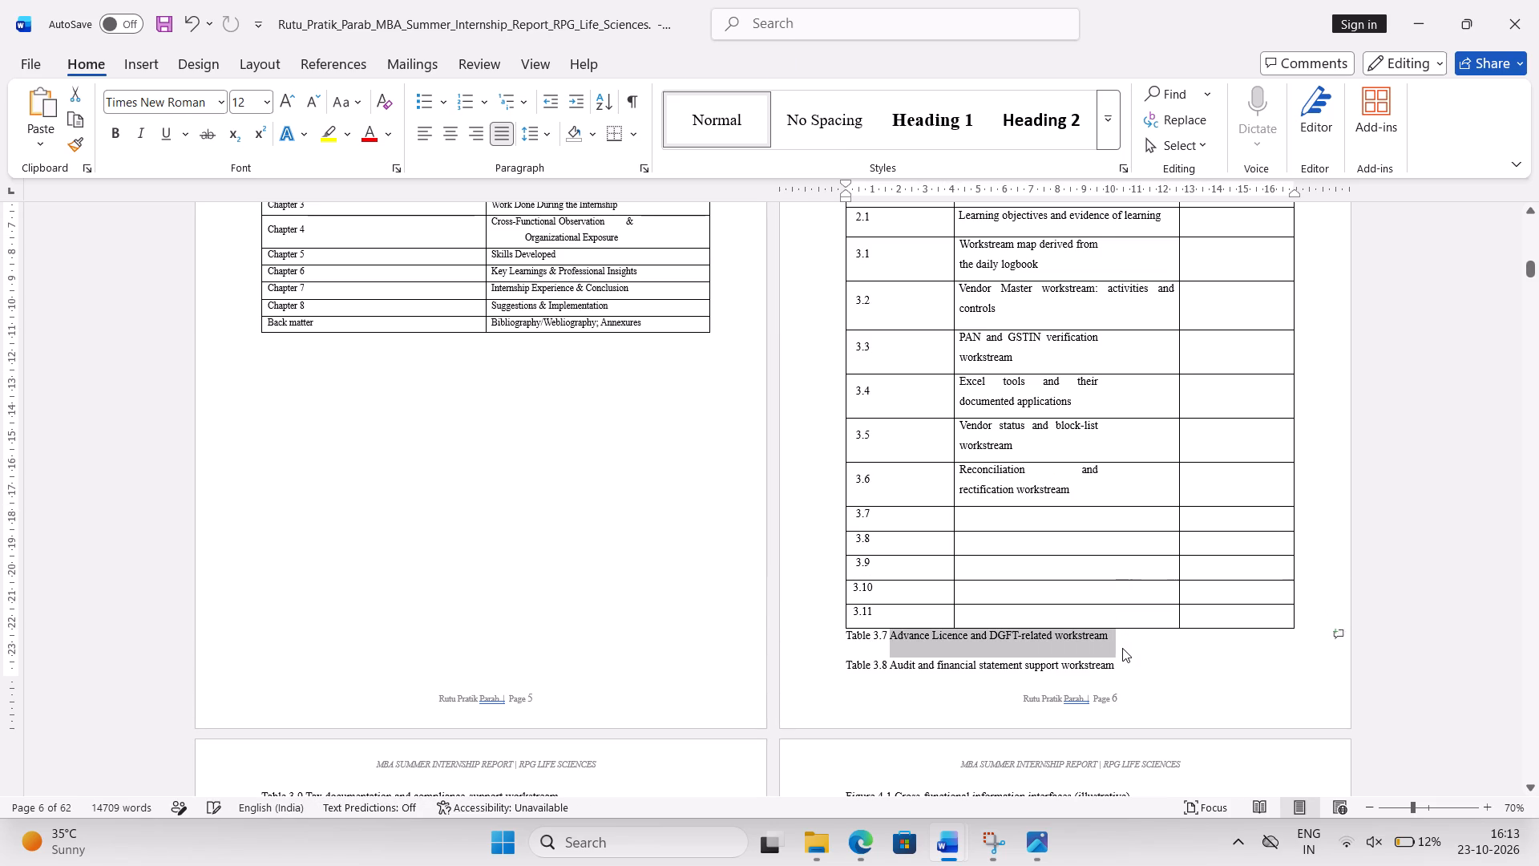
key(ctrl+x)
click(1075, 516)
key(ctrl+v)
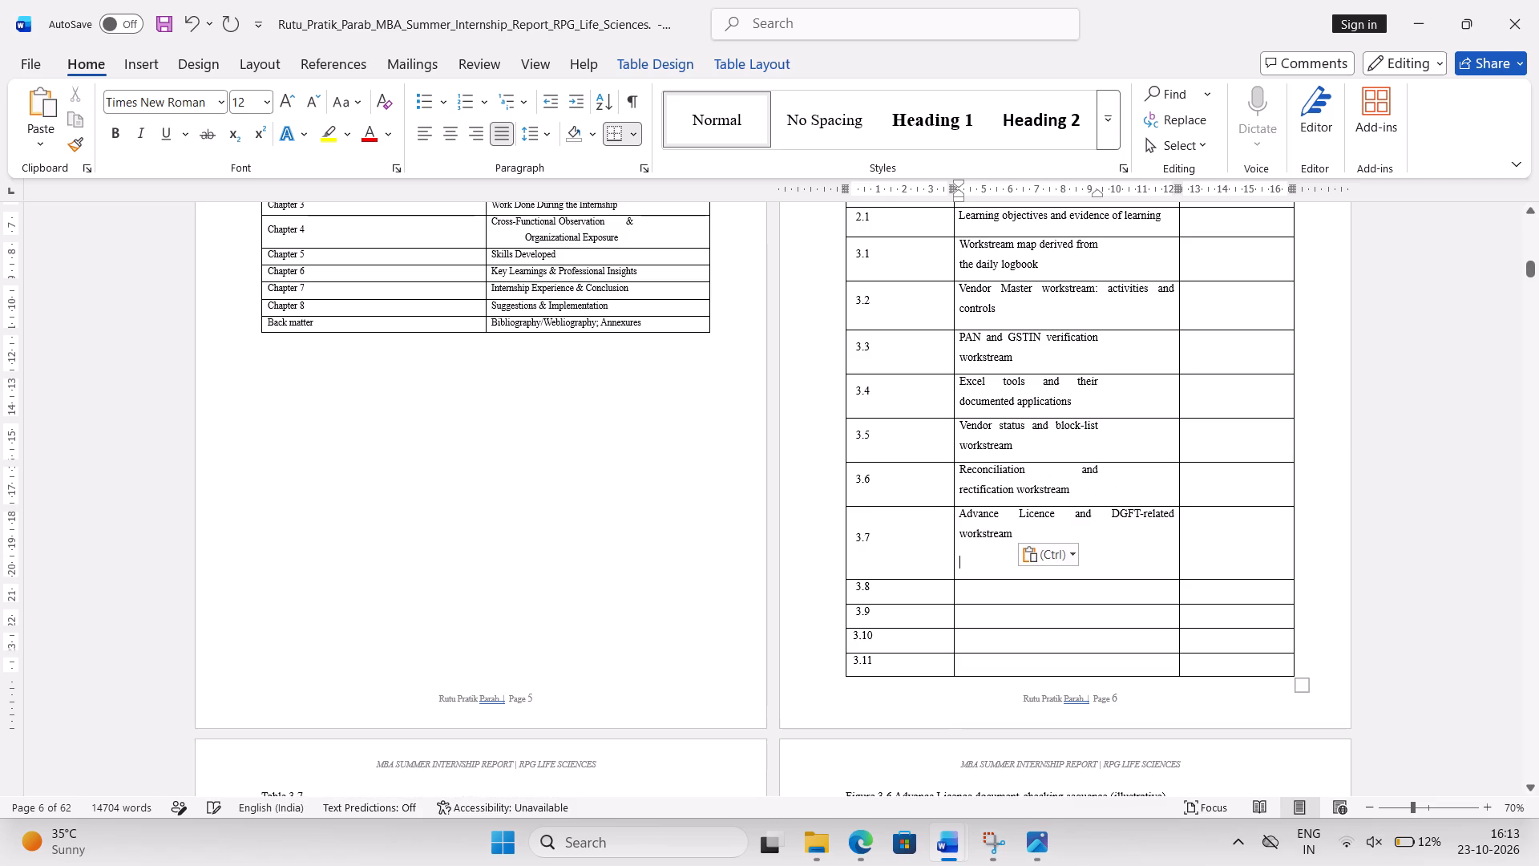
key(BackSpace)
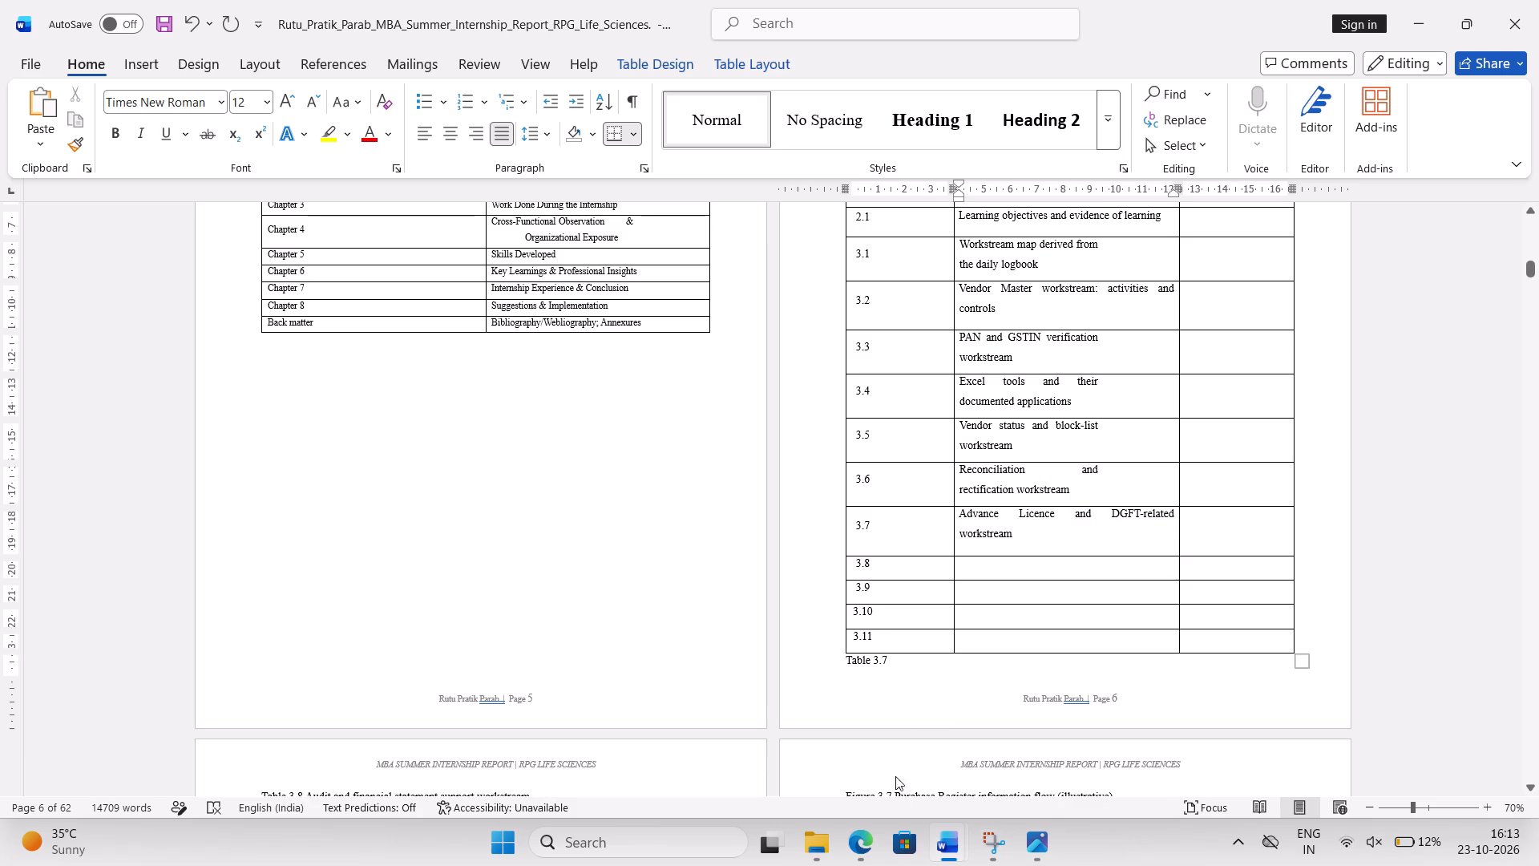
drag(903, 661, 813, 663)
key(BackSpace)
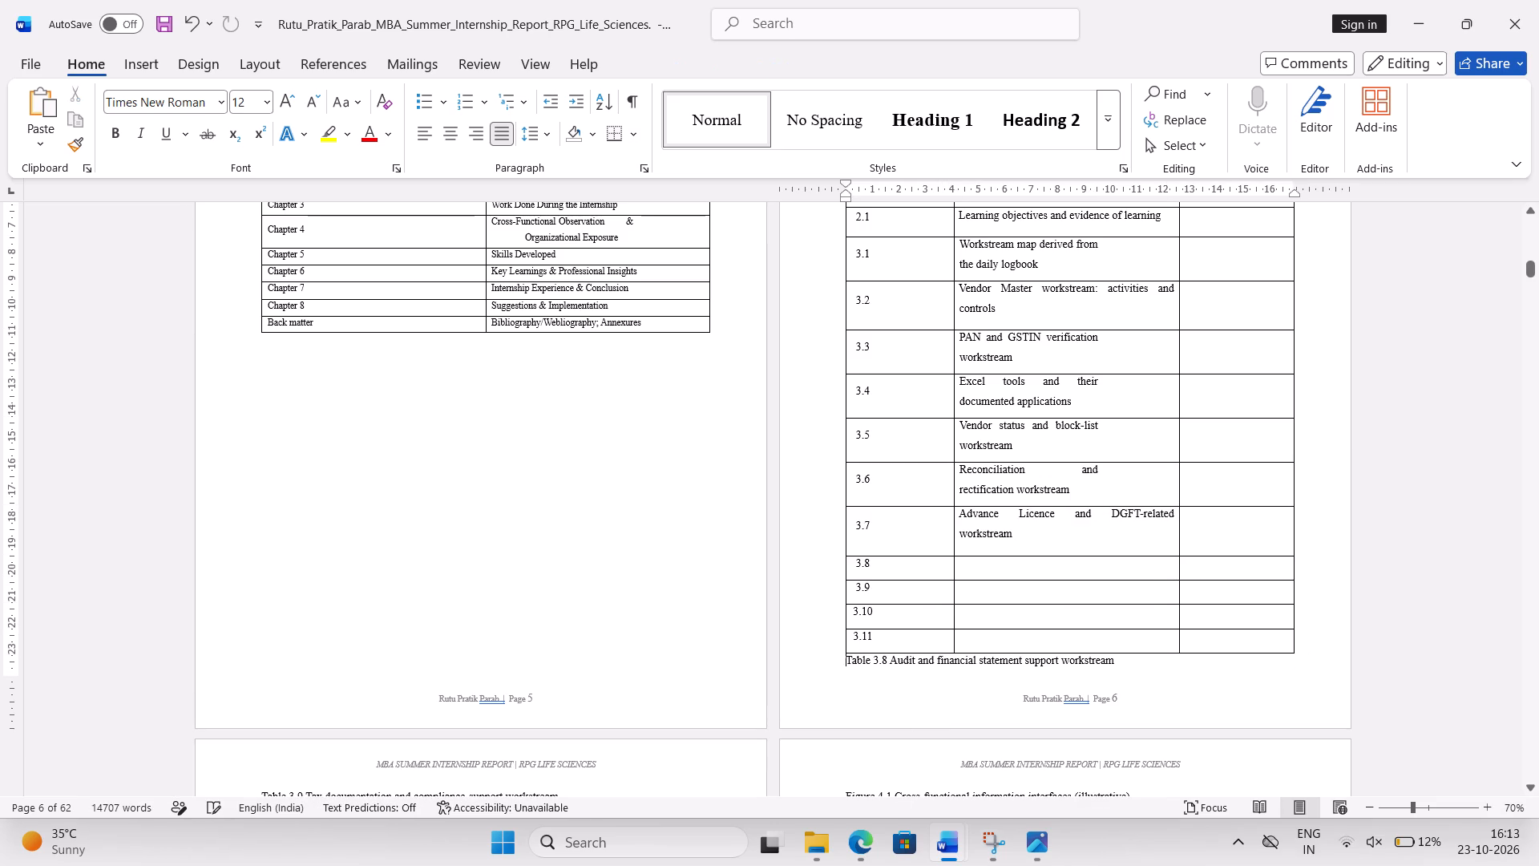
Move "Audit and financial statement support workstream" into the Particulars cell of row 3.8 and delete the leftover "Table 3.8" label line.
scroll(809, 632, down, 1)
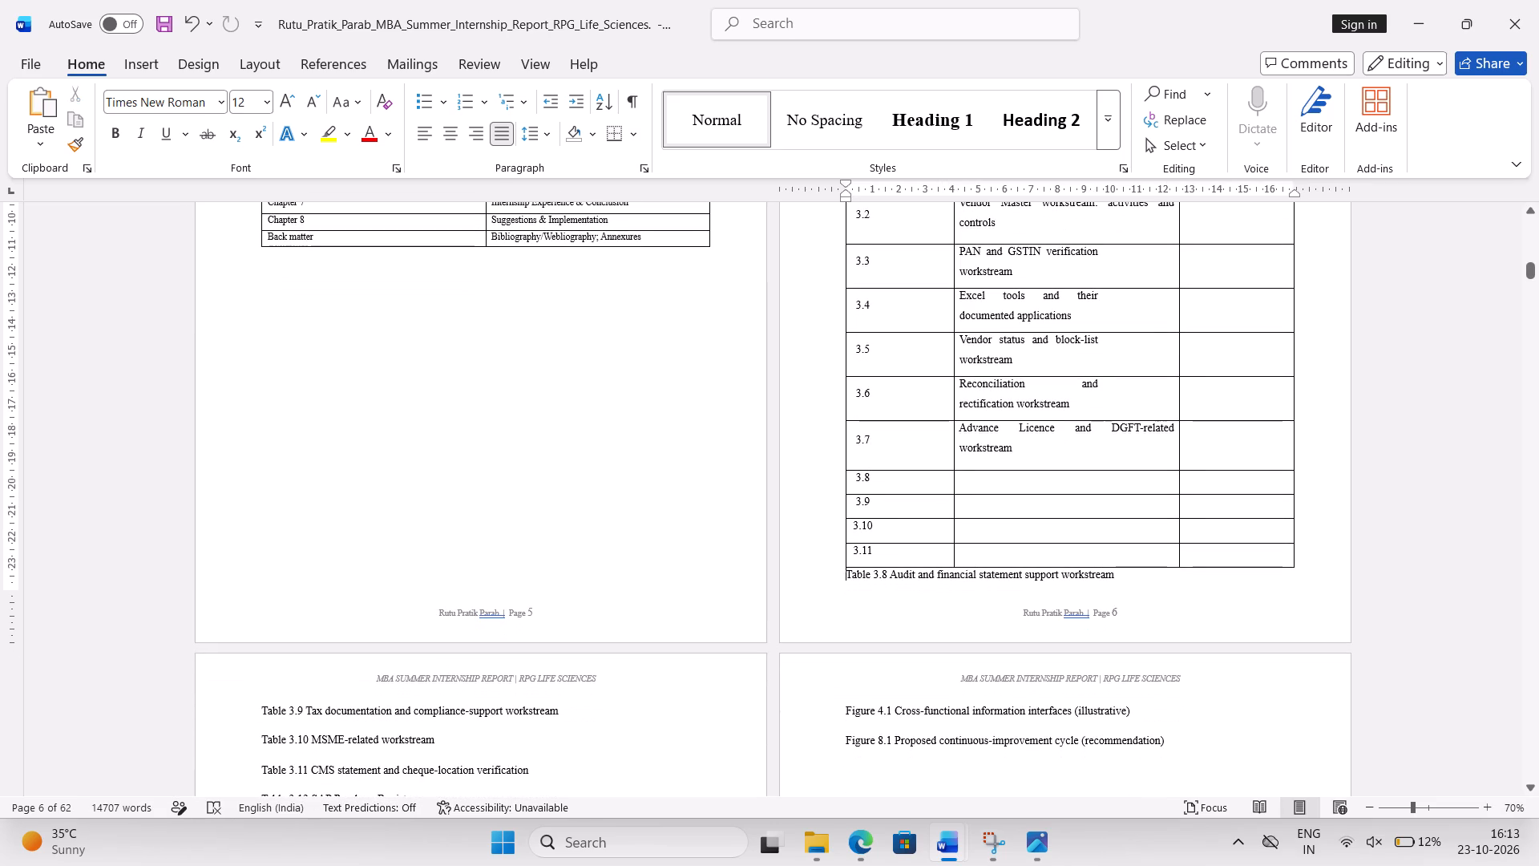
drag(891, 579, 1105, 583)
key(ctrl+x)
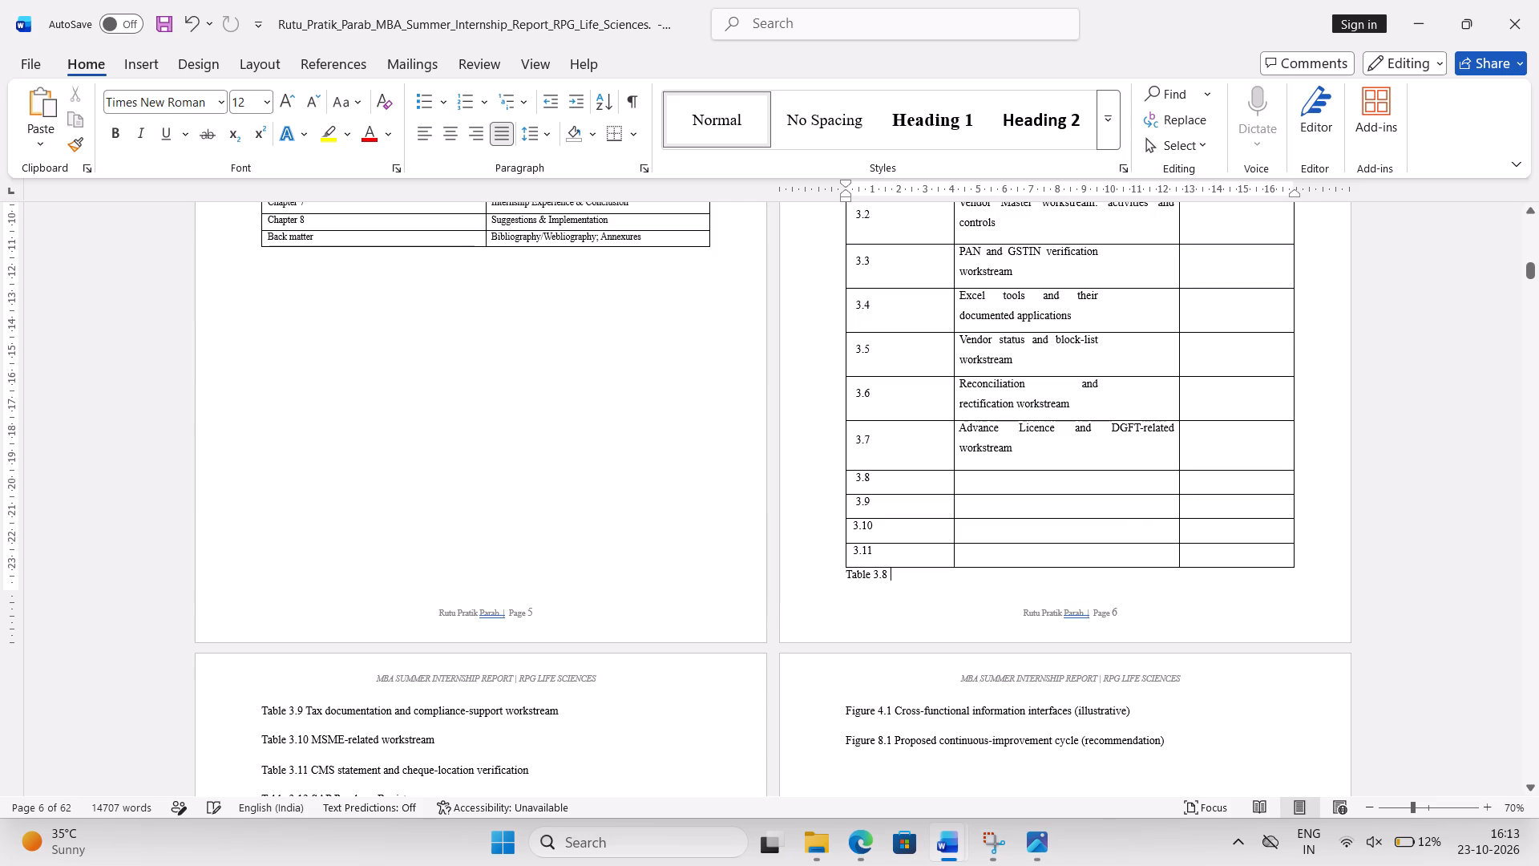
click(1046, 480)
key(ctrl+v)
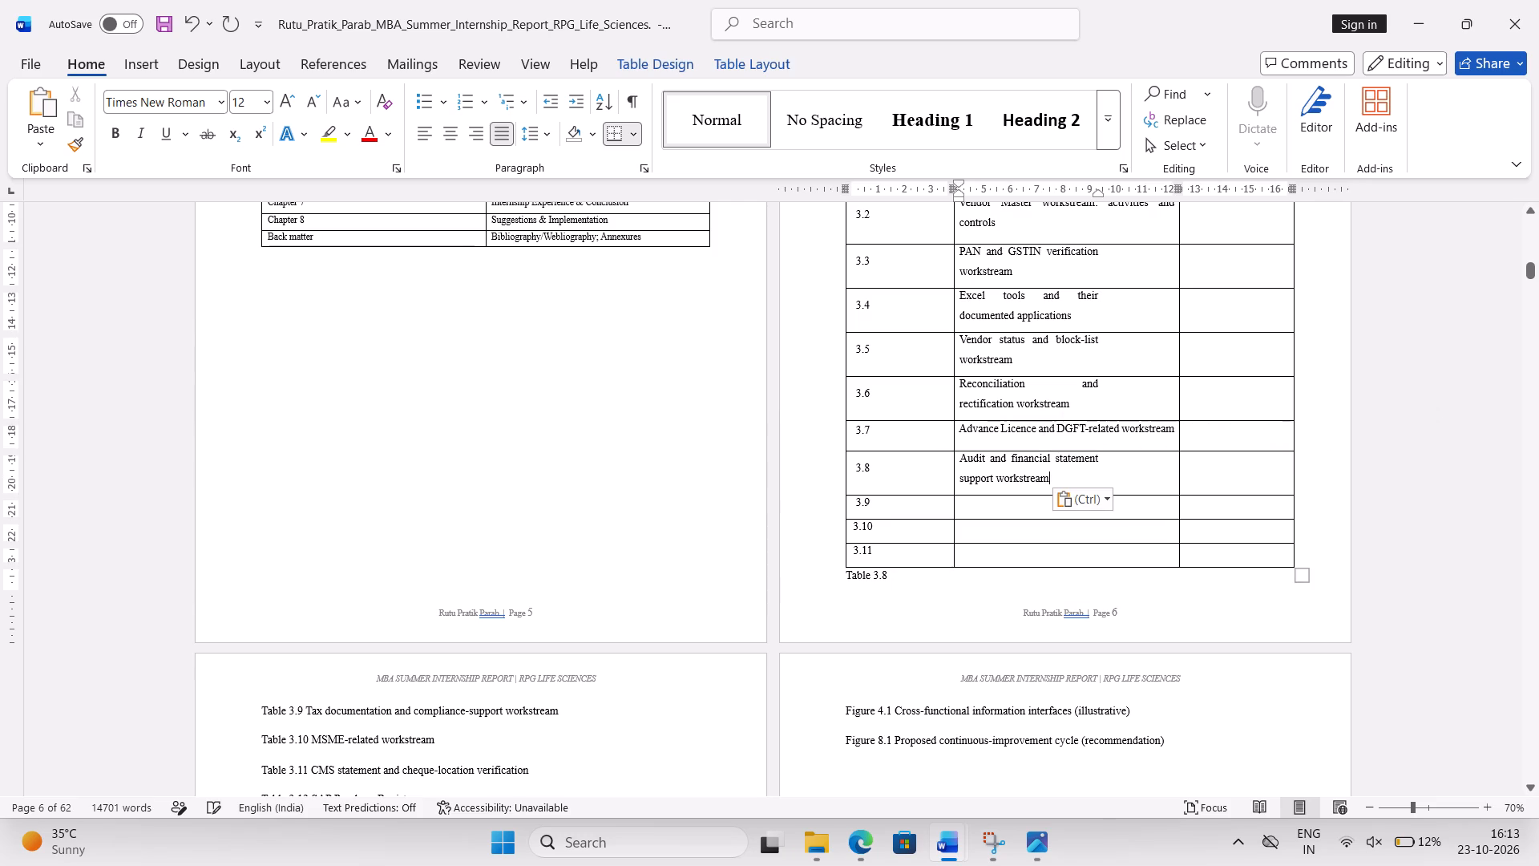
drag(953, 577, 794, 604)
key(BackSpace)
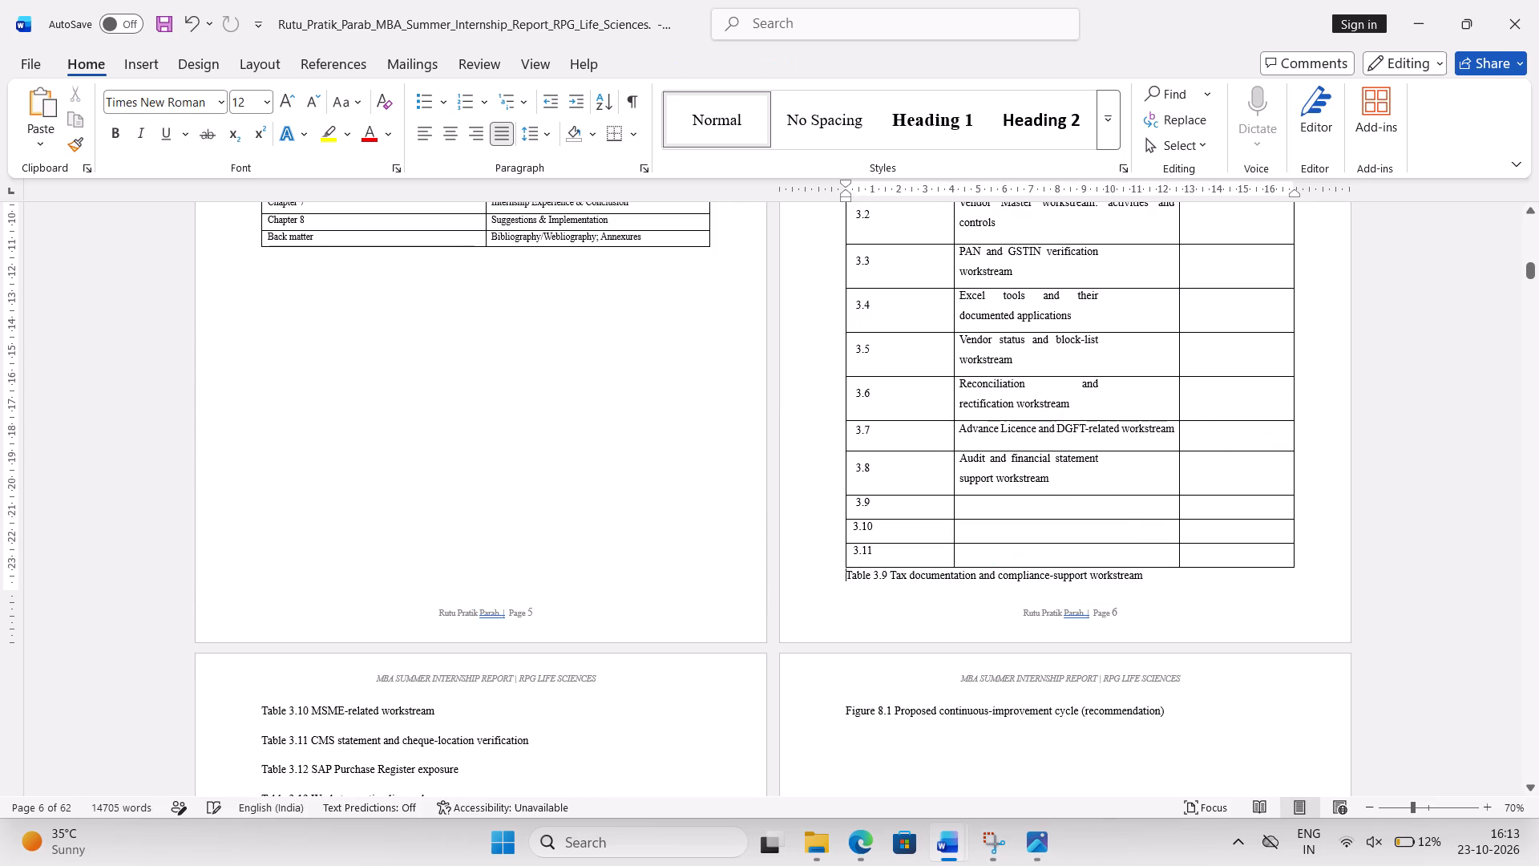
Move the title "Tax documentation and compliance-support workstream" from the Table 3.9 line into the Particulars cell of row 3.9.
click(891, 572)
drag(891, 572, 936, 572)
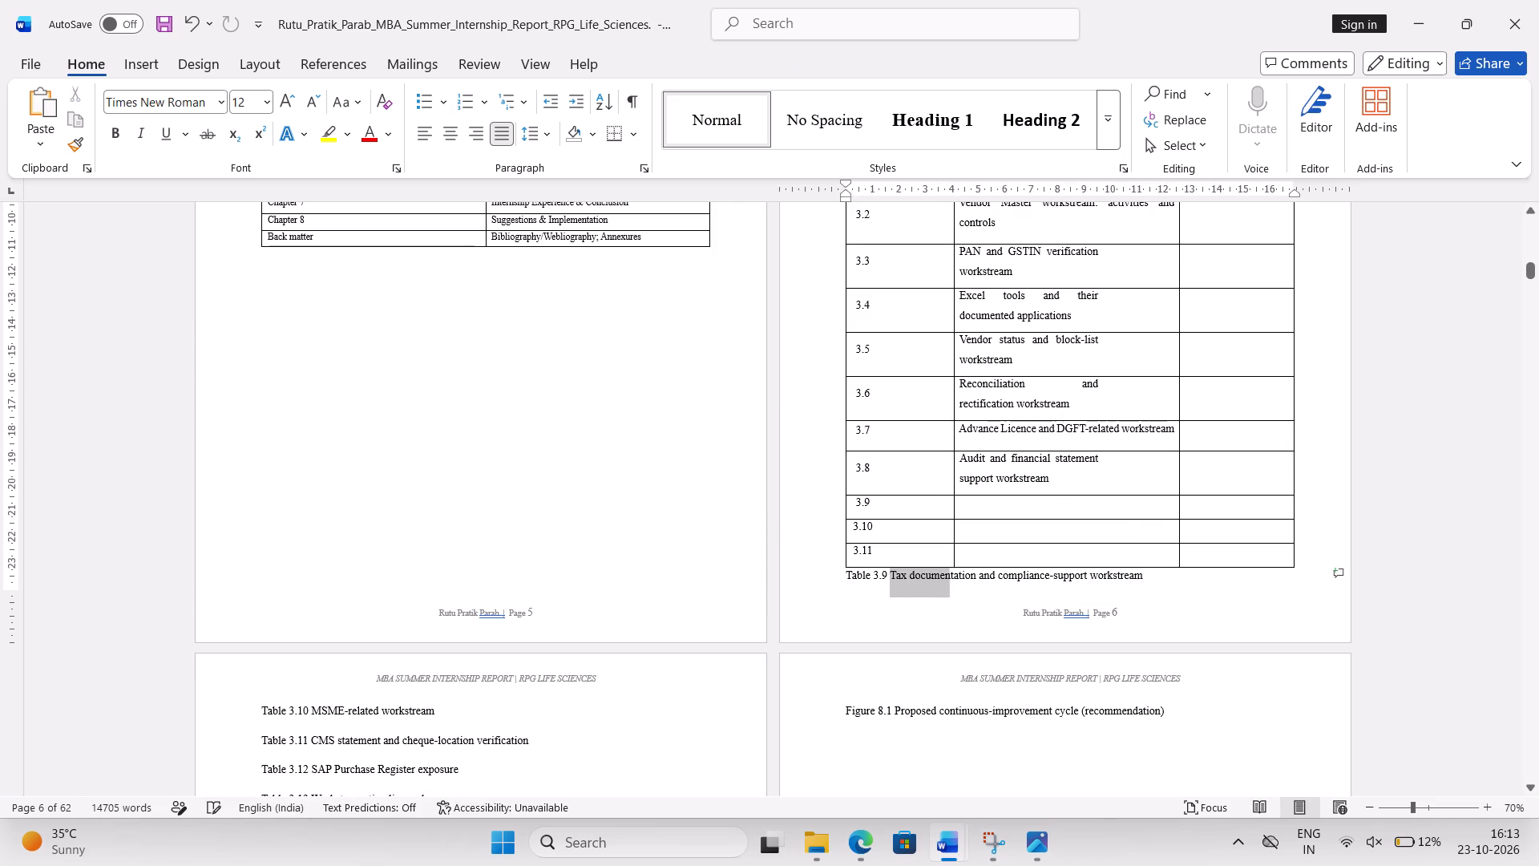
drag(936, 572, 1122, 578)
key(ctrl+x)
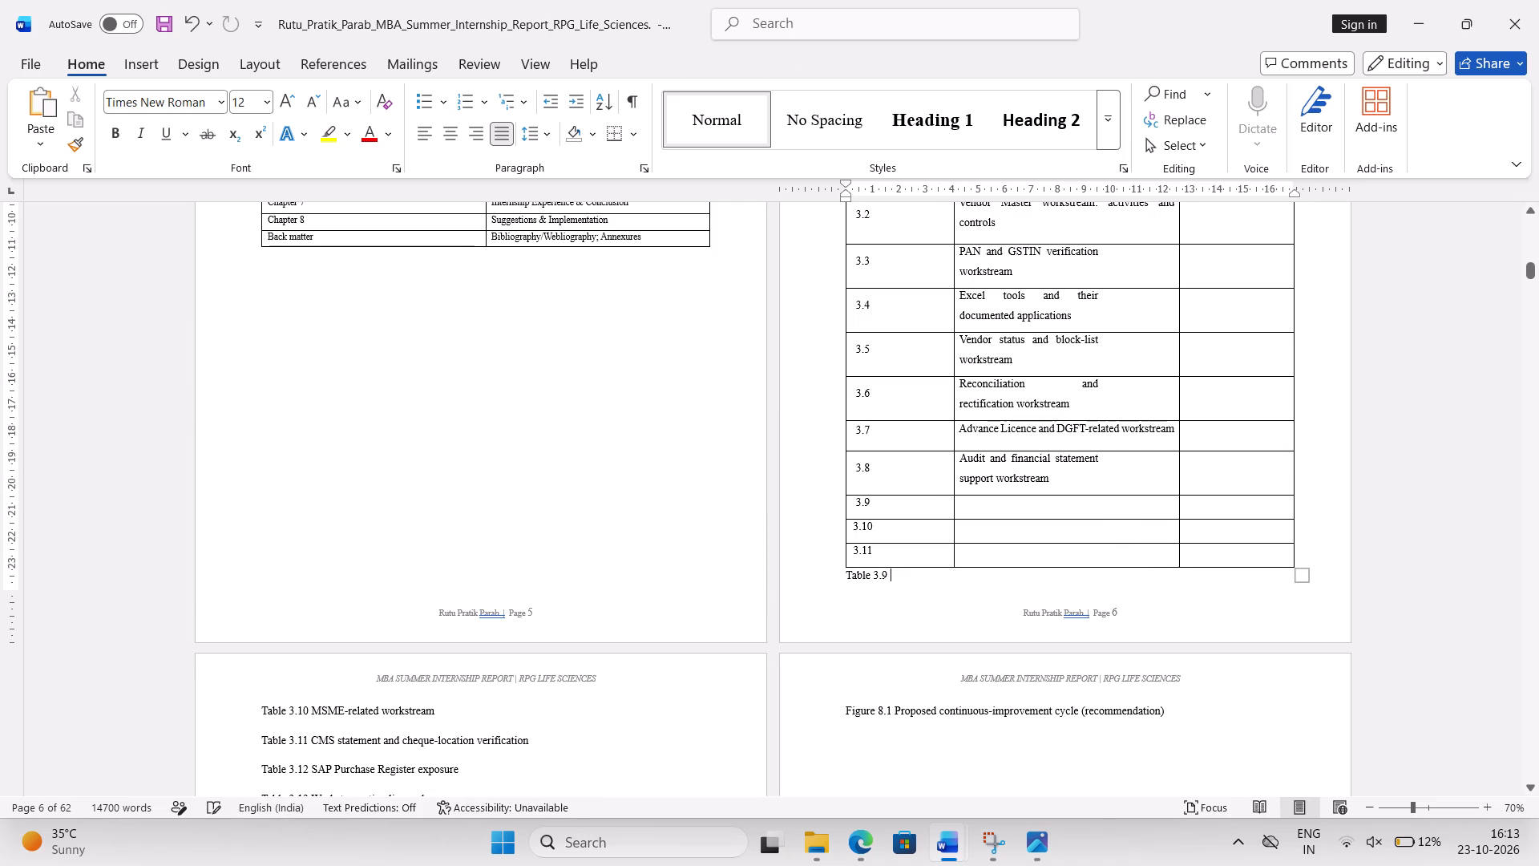
click(1083, 504)
key(ctrl+v)
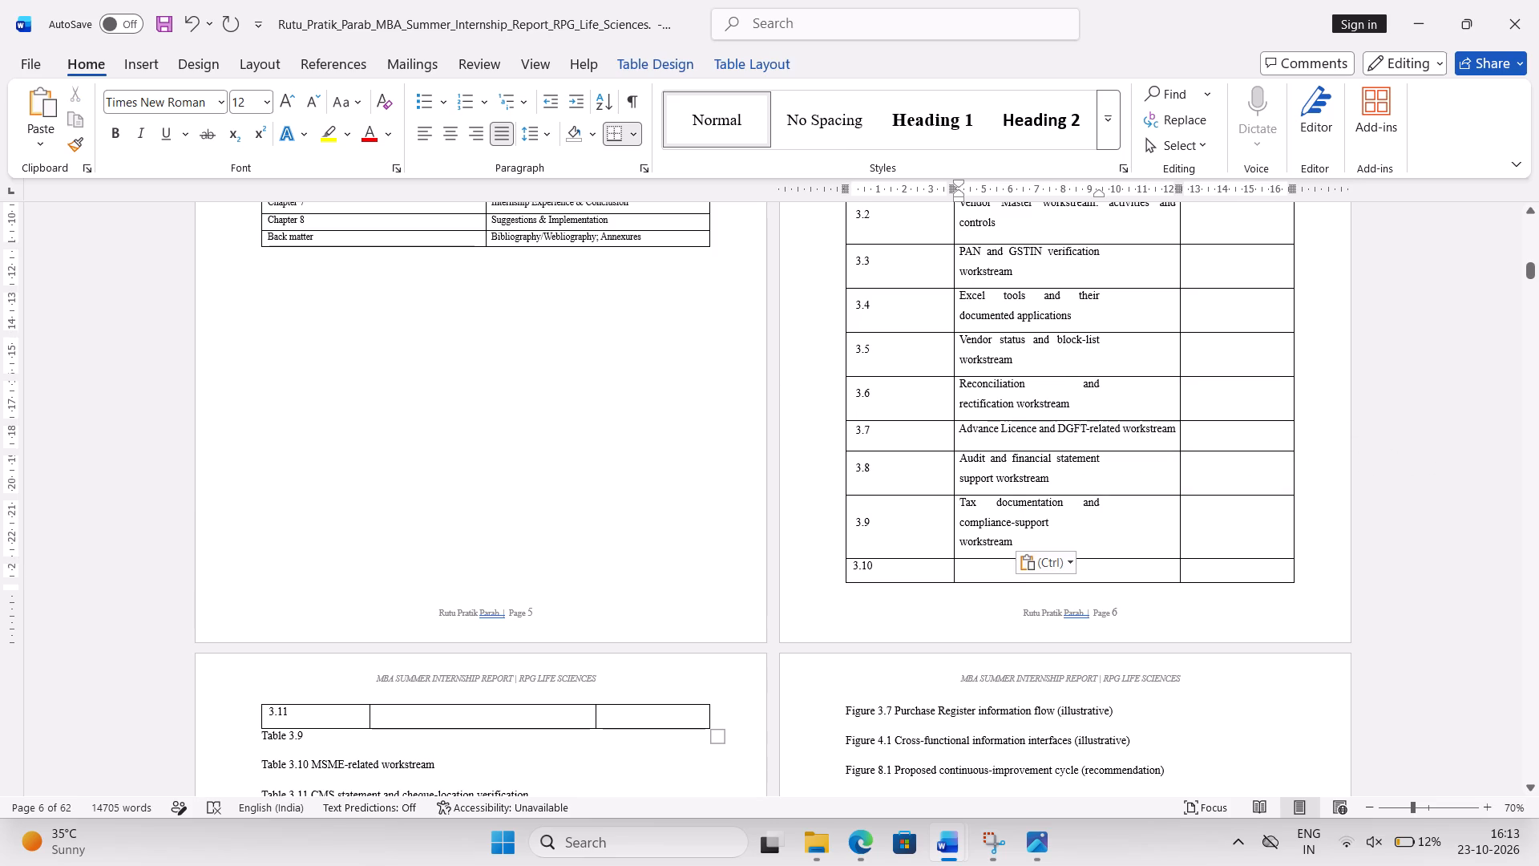
Delete the leftover "Table 3.9" label line below row 3.11 of the table.
scroll(917, 647, down, 1)
scroll(862, 587, down, 1)
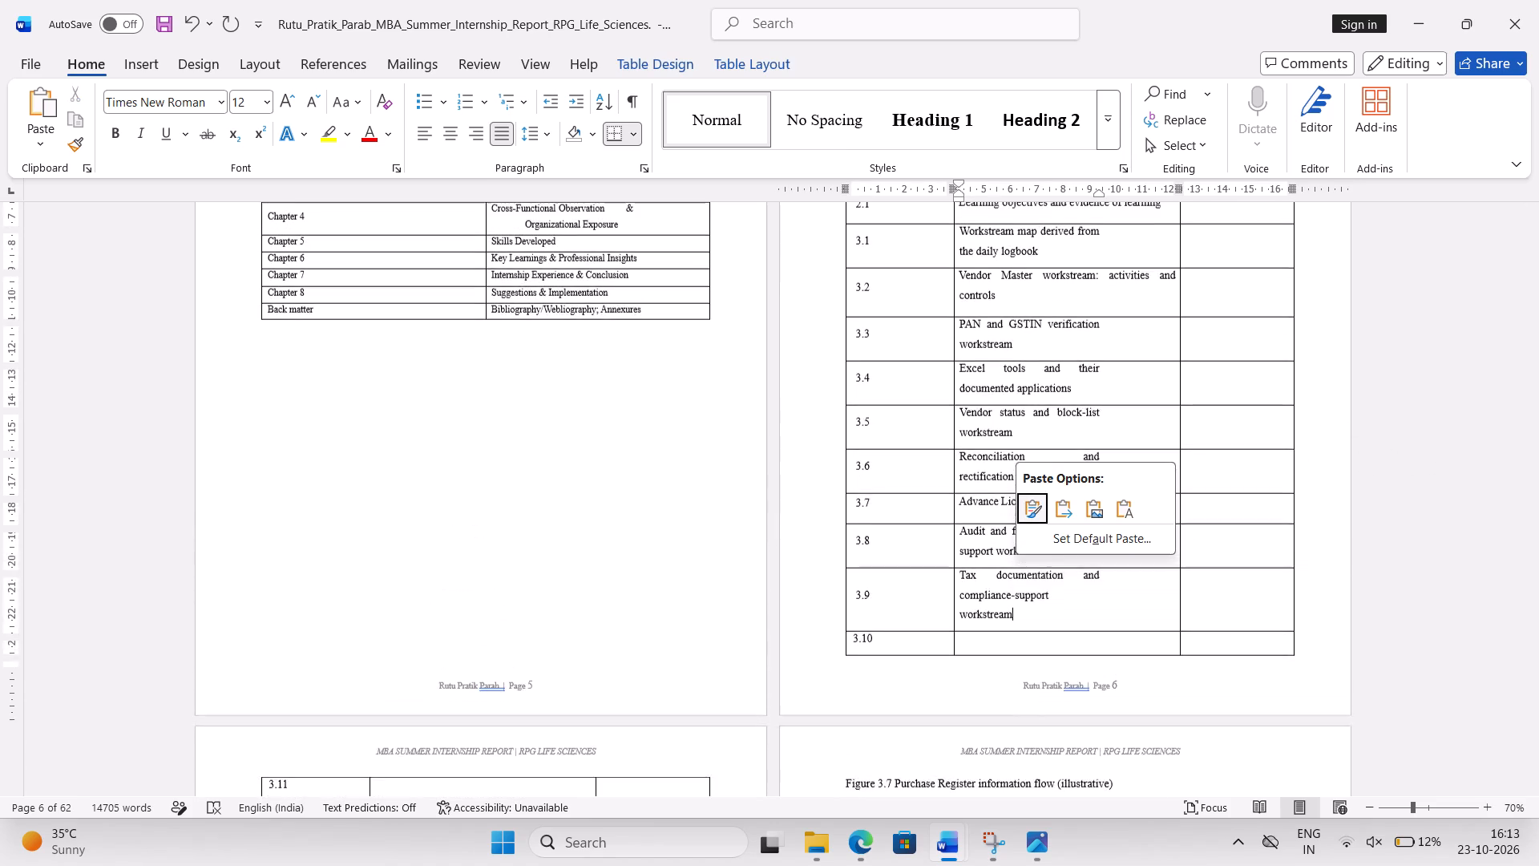
scroll(862, 587, down, 2)
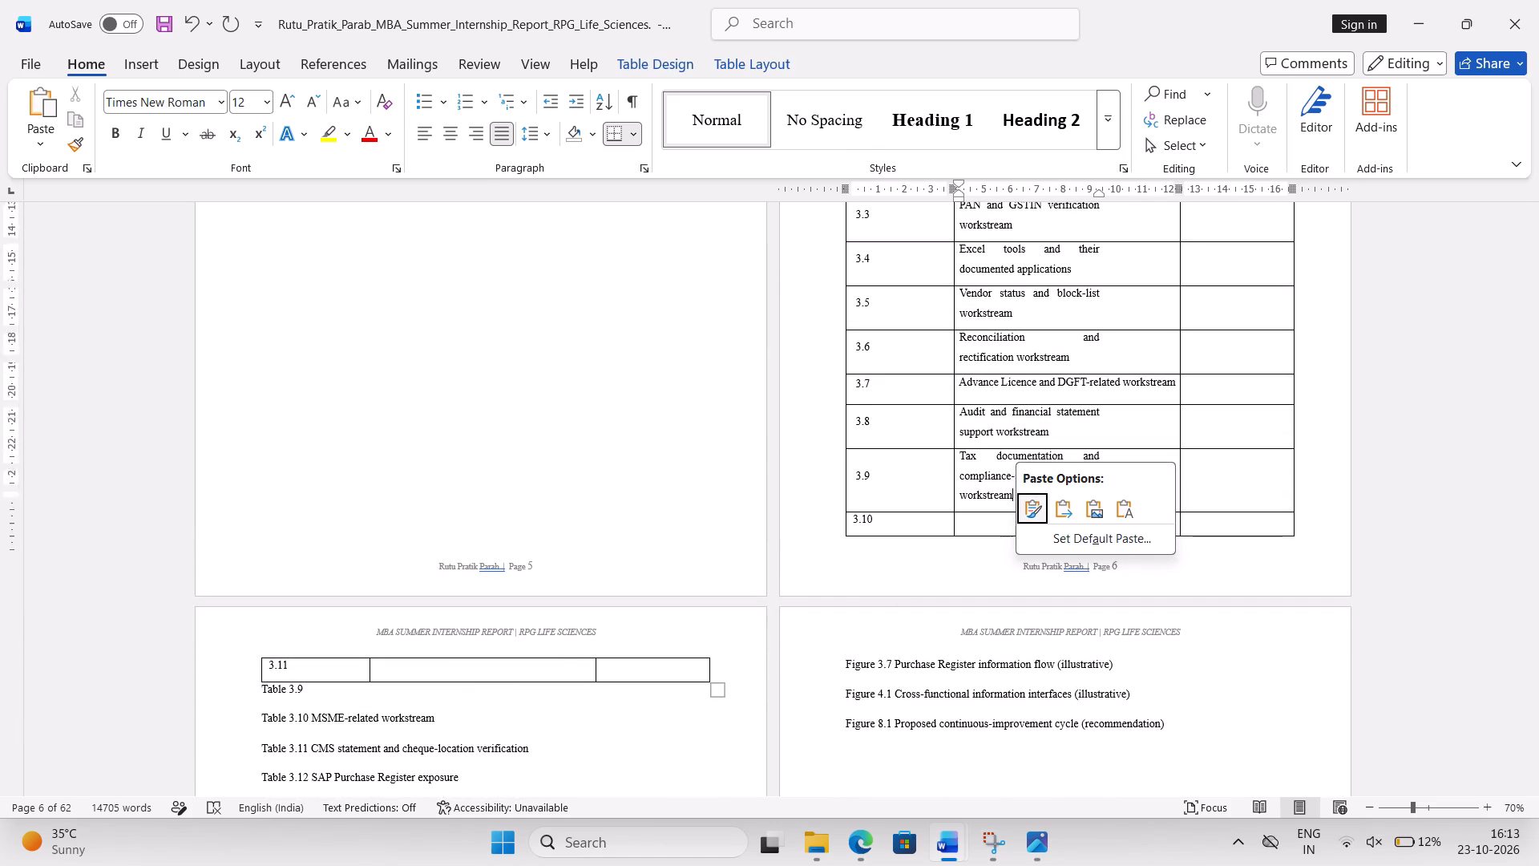
scroll(891, 586, down, 1)
drag(311, 543, 239, 554)
drag(309, 544, 179, 557)
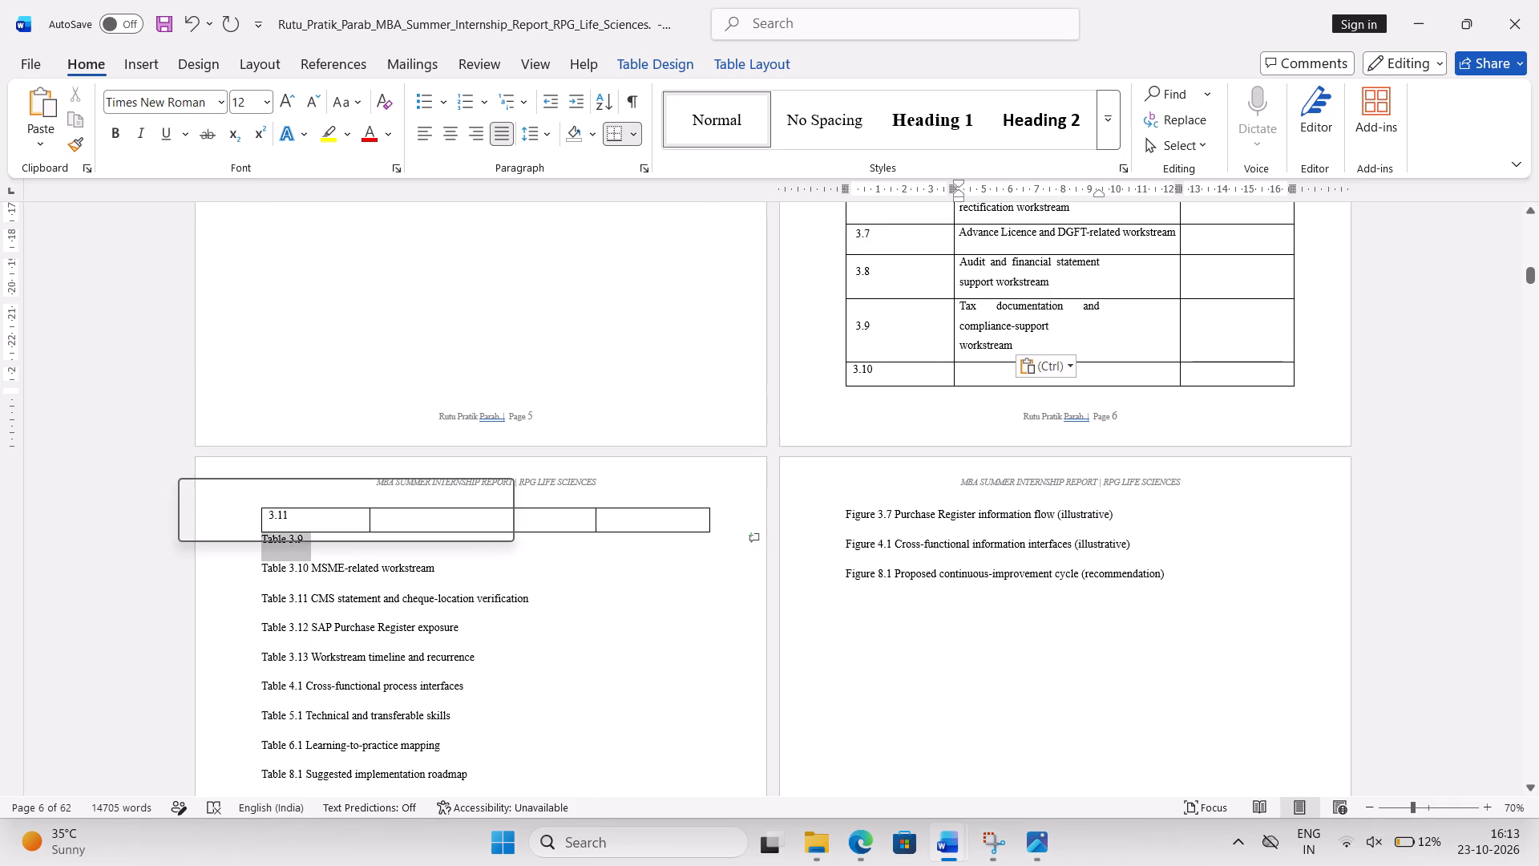
key(BackSpace)
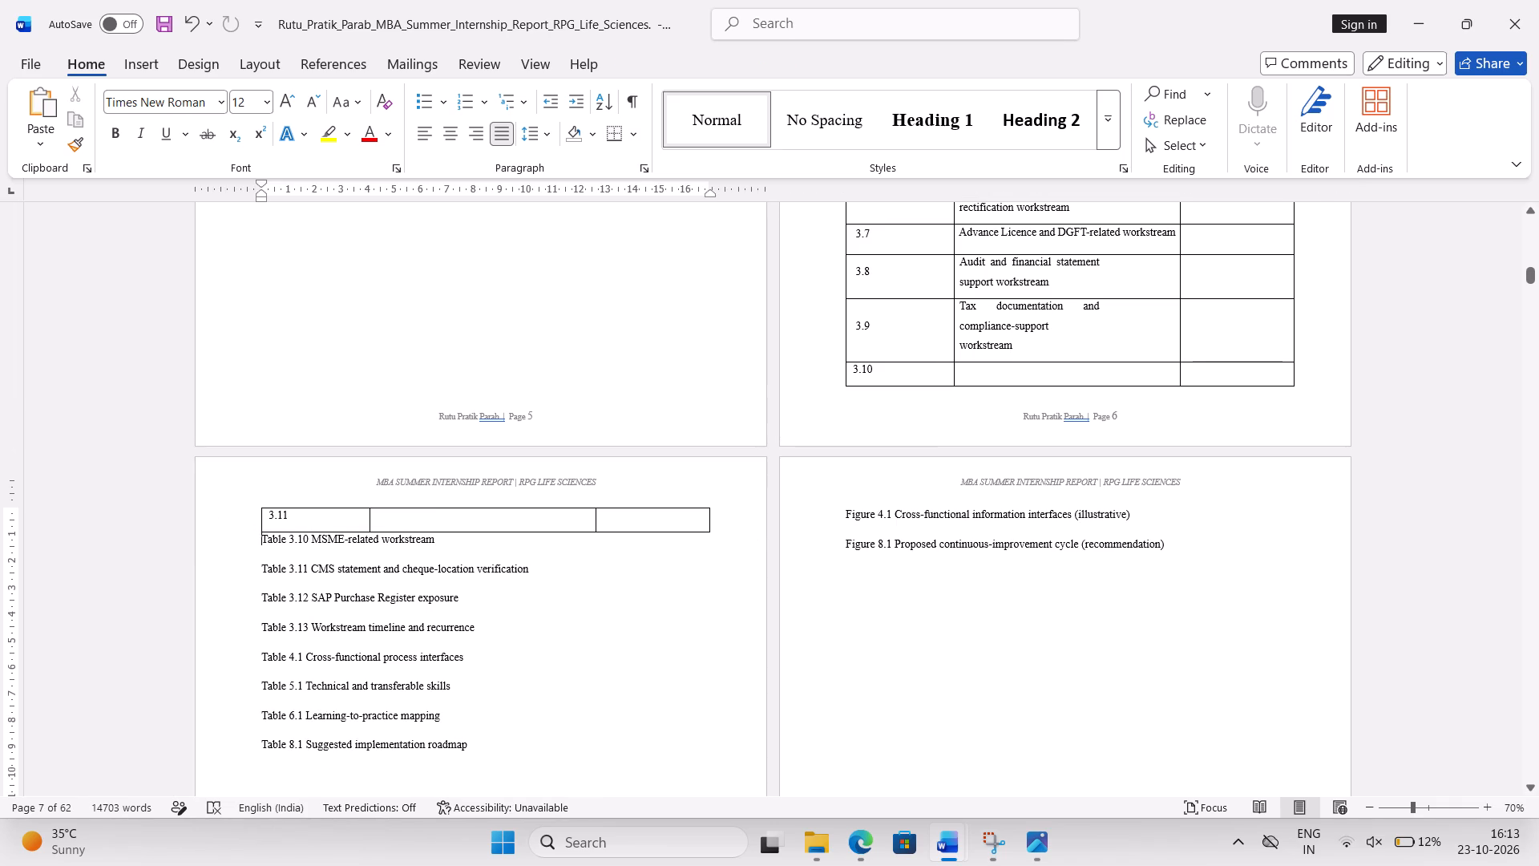
Move "MSME-related workstream" into the Particulars cell of row 3.10 and delete the leftover "Table 3.10" label line.
drag(311, 540, 438, 552)
key(ctrl+x)
click(989, 359)
click(992, 368)
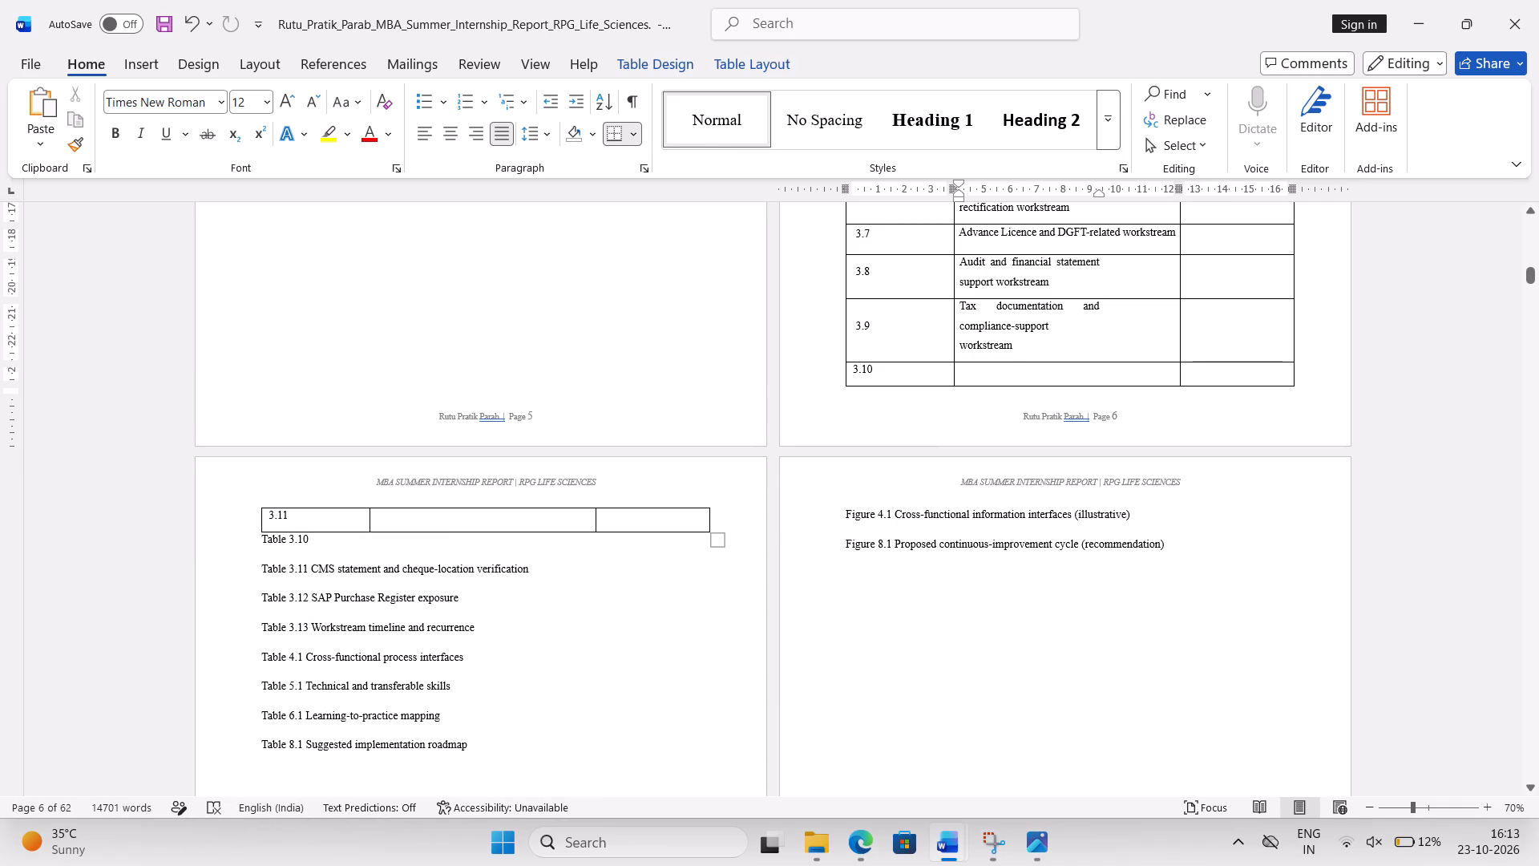
key(ctrl+v)
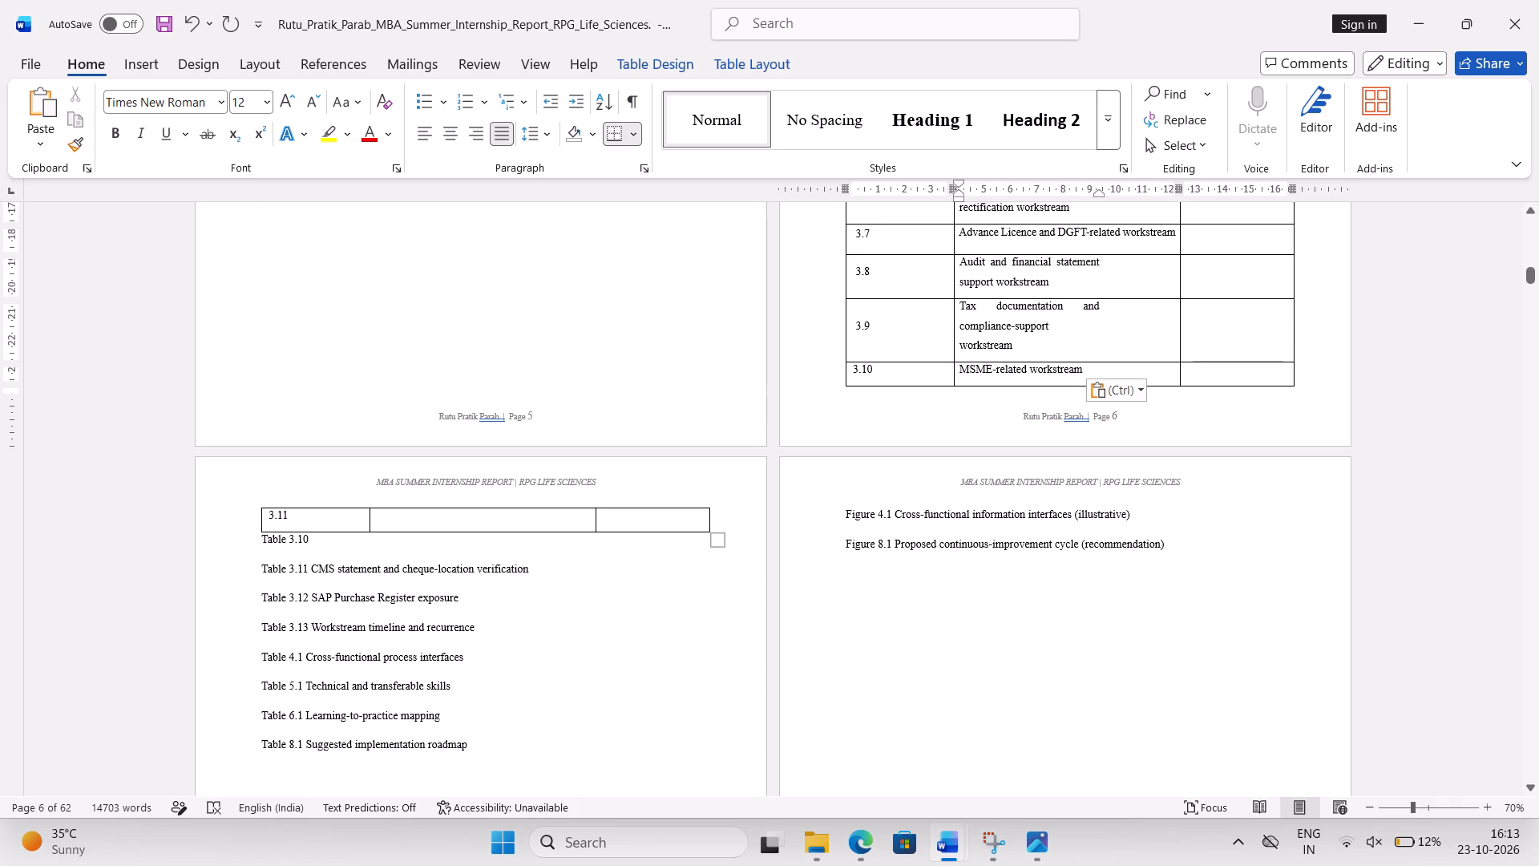
scroll(807, 609, down, 2)
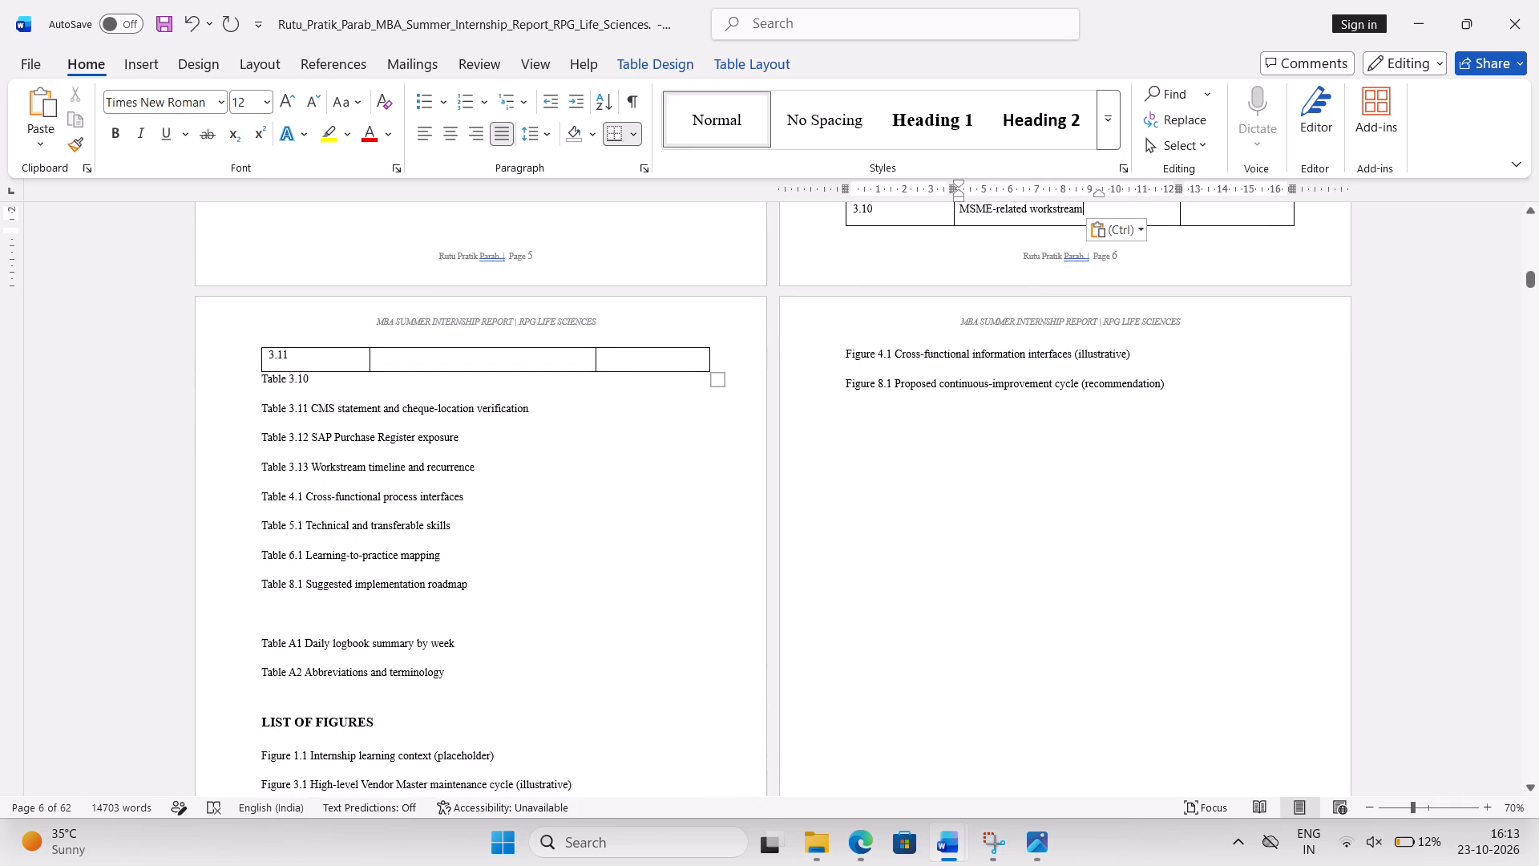
drag(325, 395, 195, 391)
key(BackSpace)
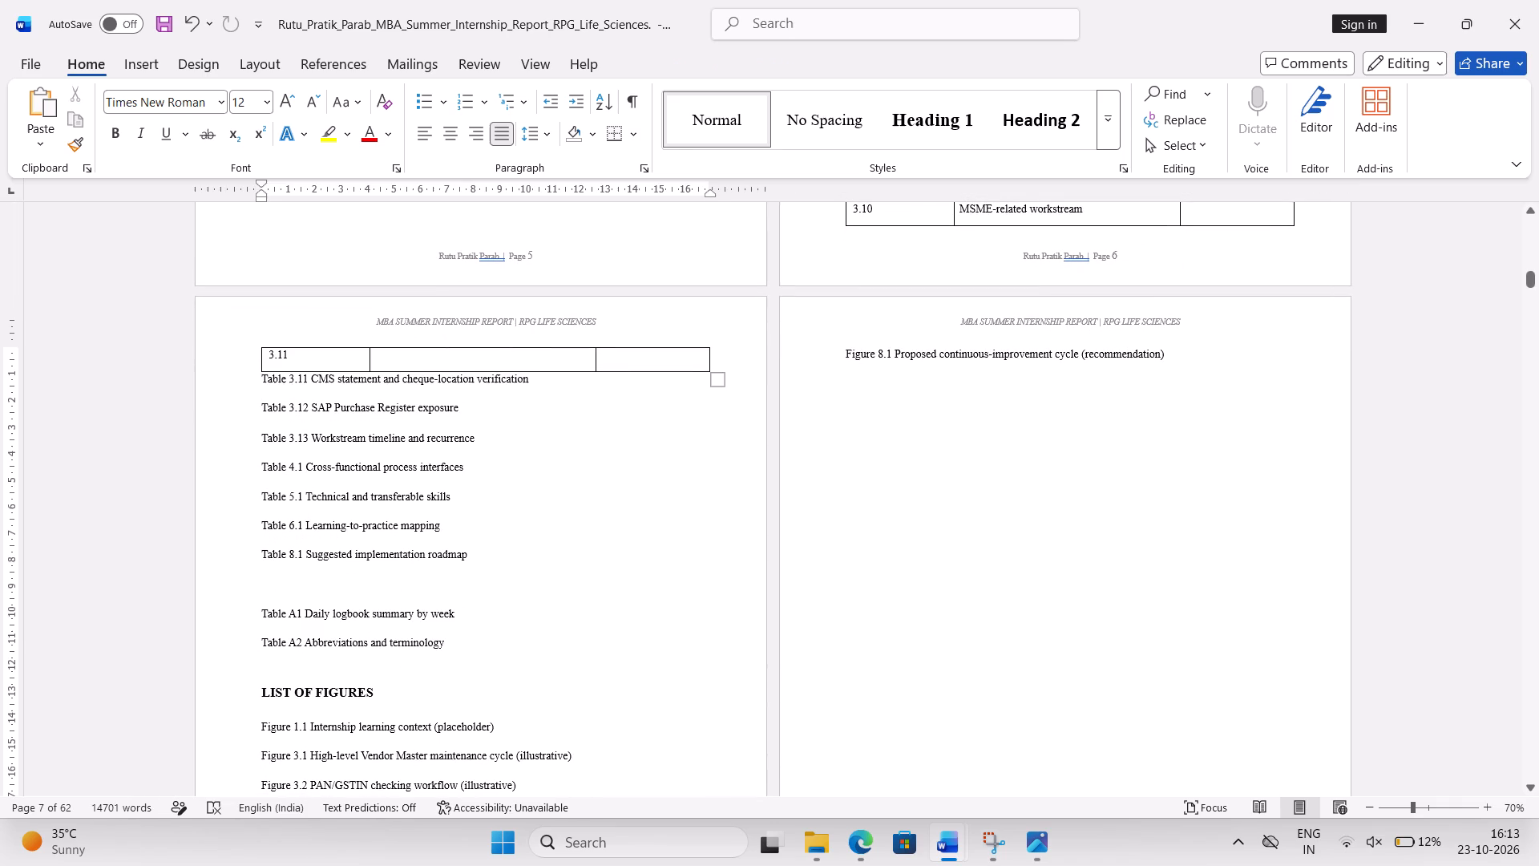
Move "CMS statement and cheque-location verification" into row 3.11's Particulars cell and delete the leftover "Table 3.11" label line.
click(311, 379)
drag(539, 386, 377, 377)
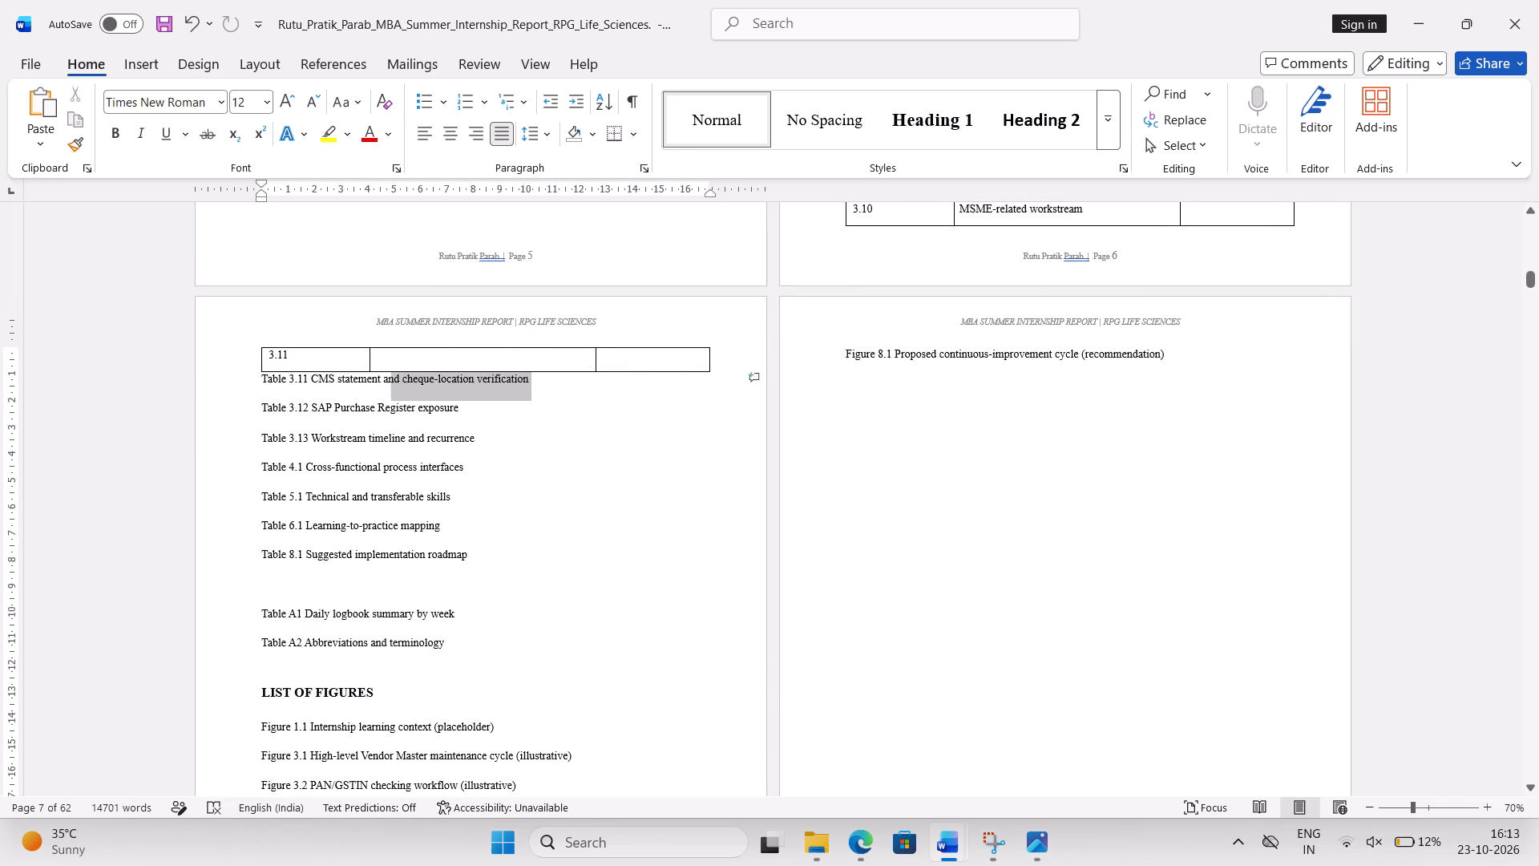
drag(377, 377, 325, 382)
key(ctrl+x)
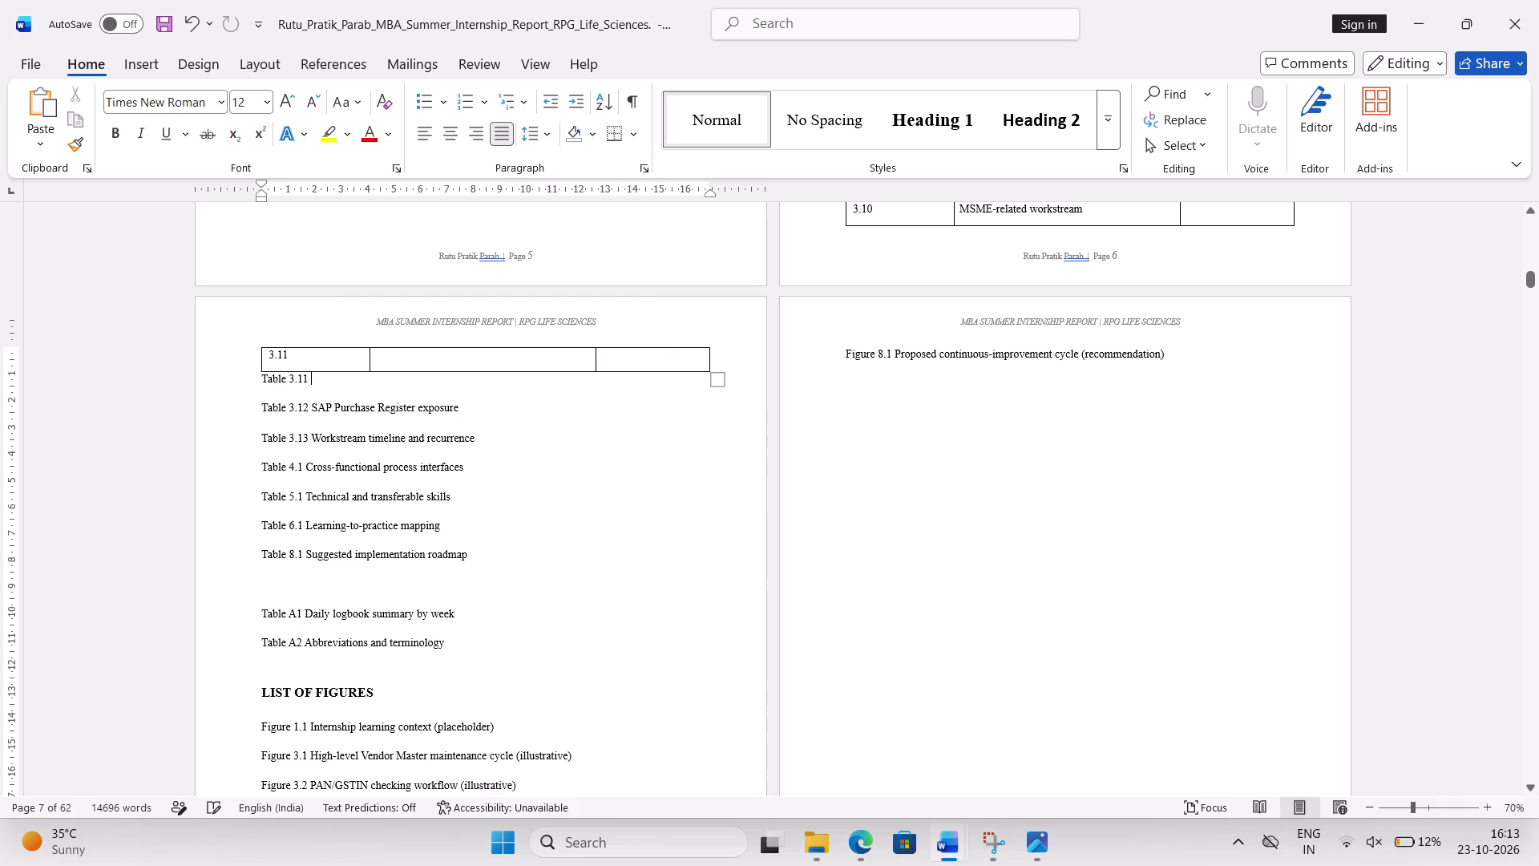
click(389, 361)
key(ctrl+v)
drag(321, 410, 164, 417)
key(BackSpace)
click(280, 385)
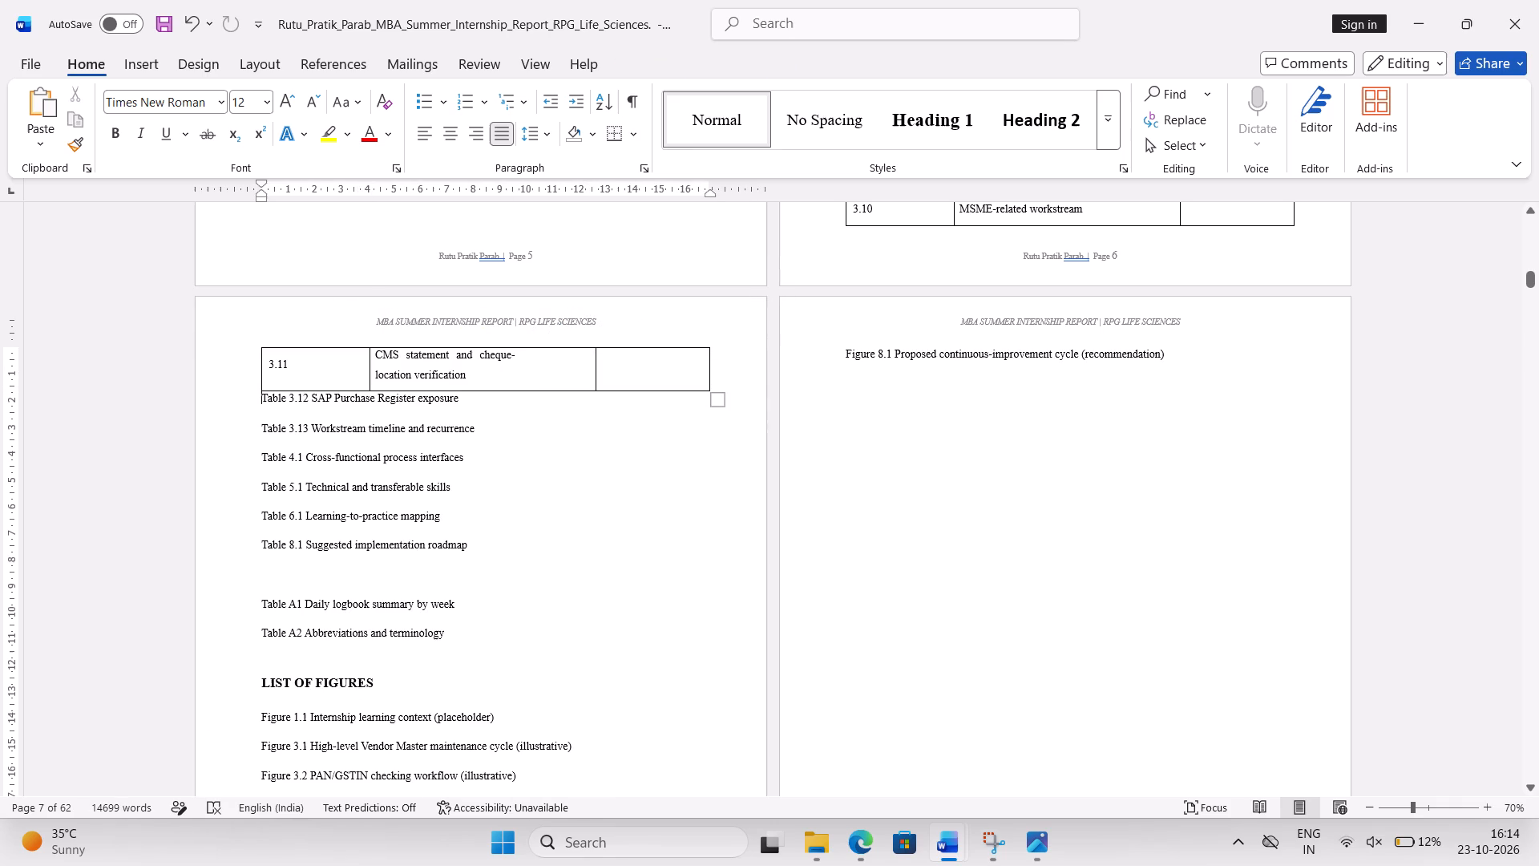
Insert two empty rows below row 3.11 at the end of the List of Tables table.
click(714, 395)
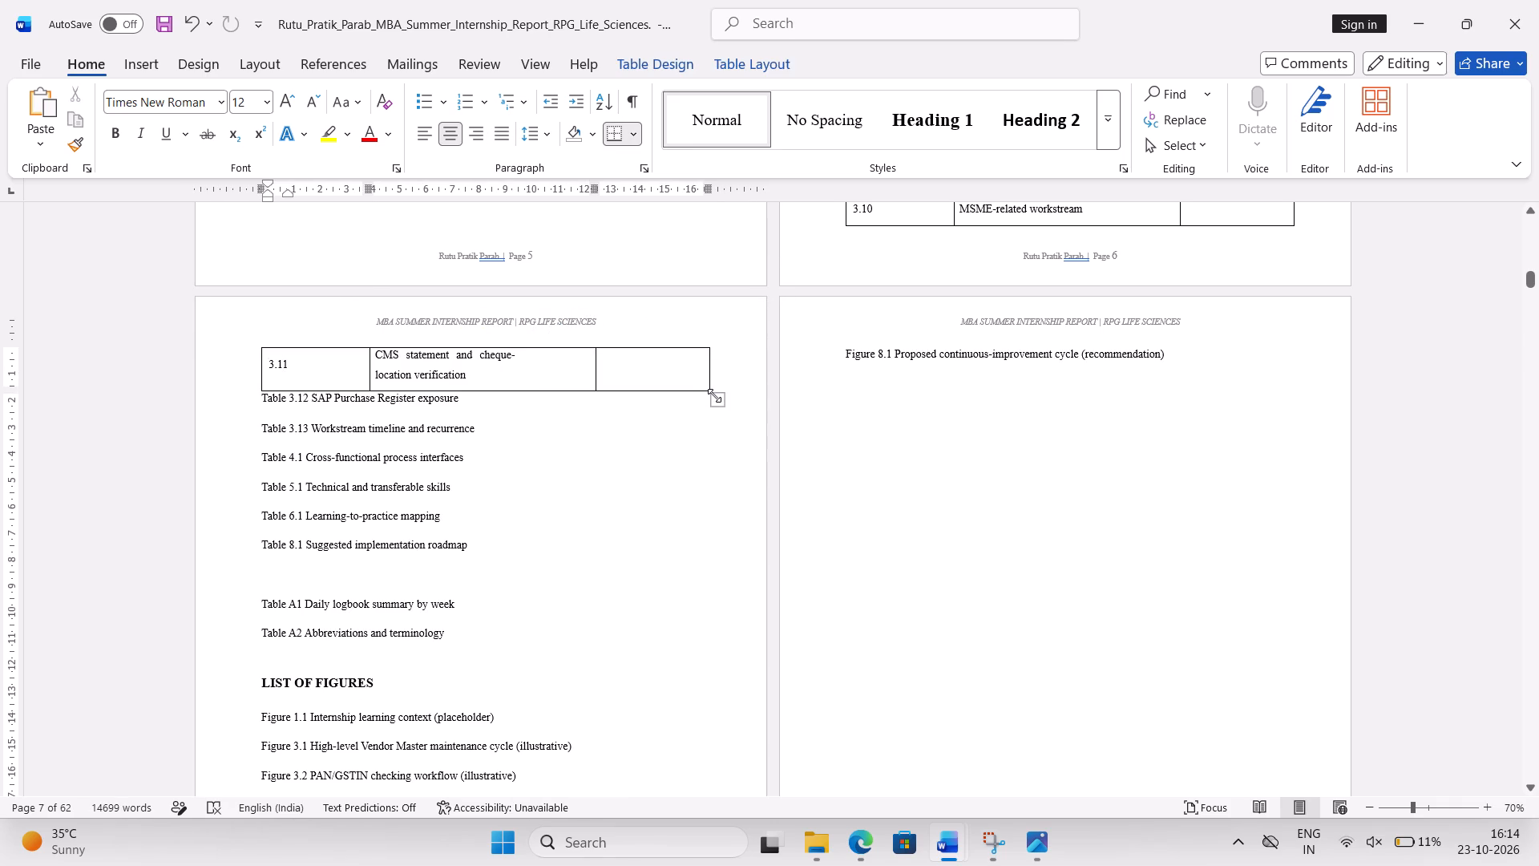
click(669, 376)
click(325, 370)
right_click(325, 370)
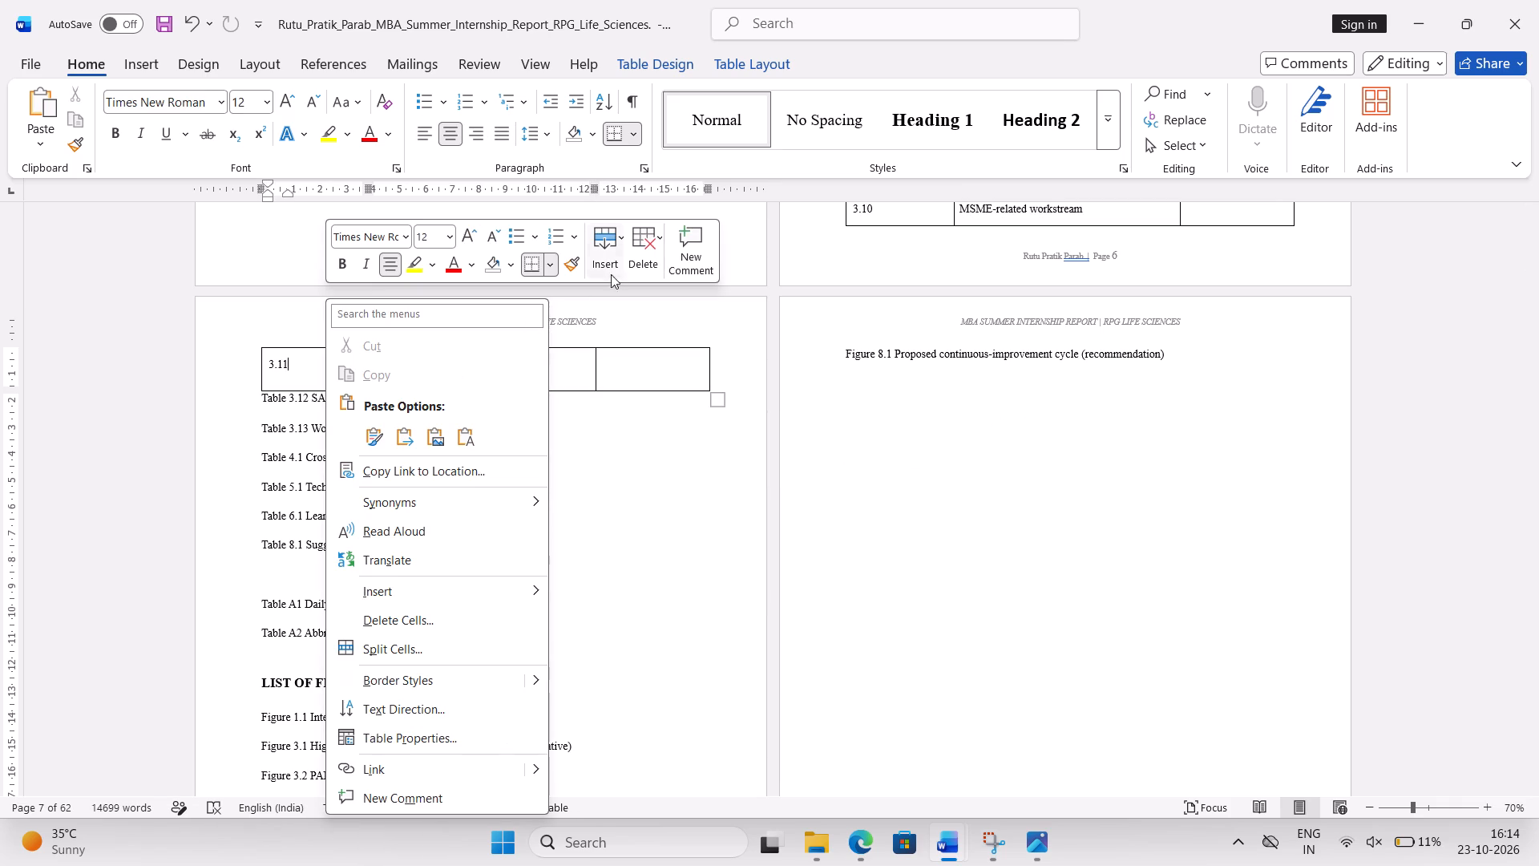
click(603, 244)
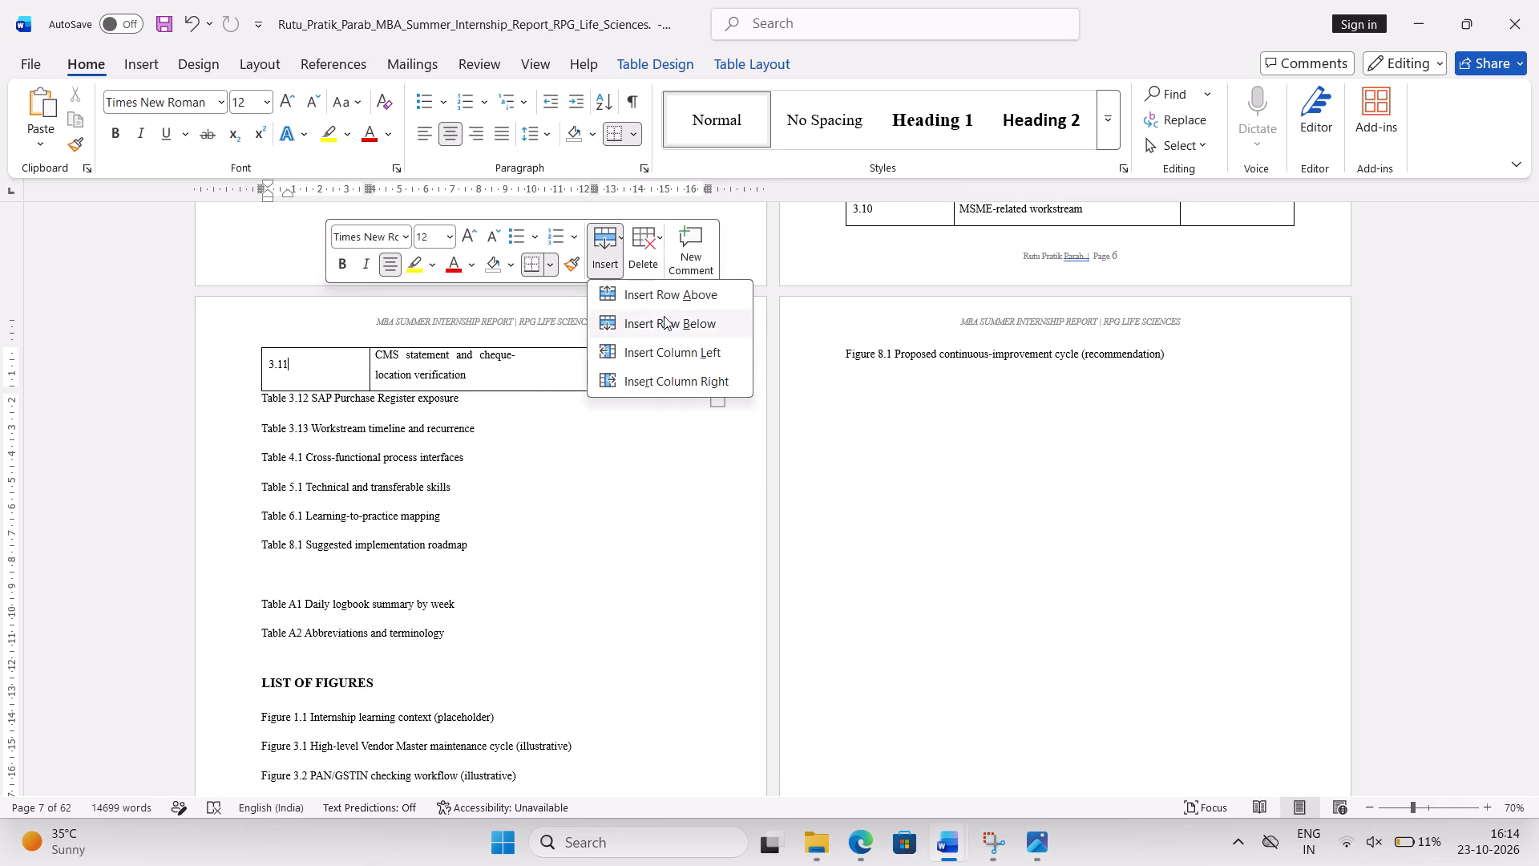
click(664, 316)
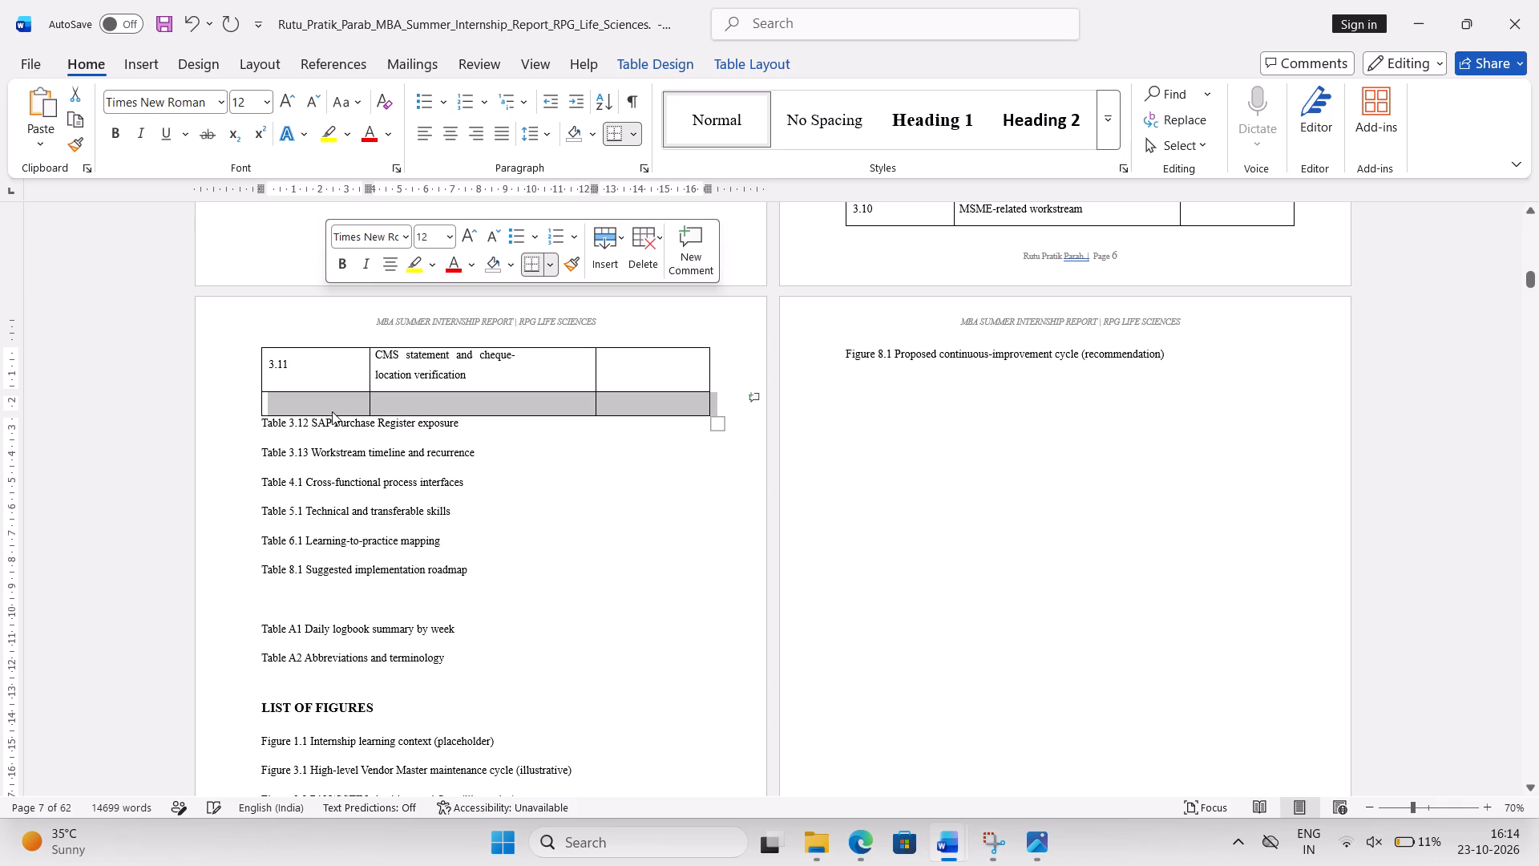
click(352, 404)
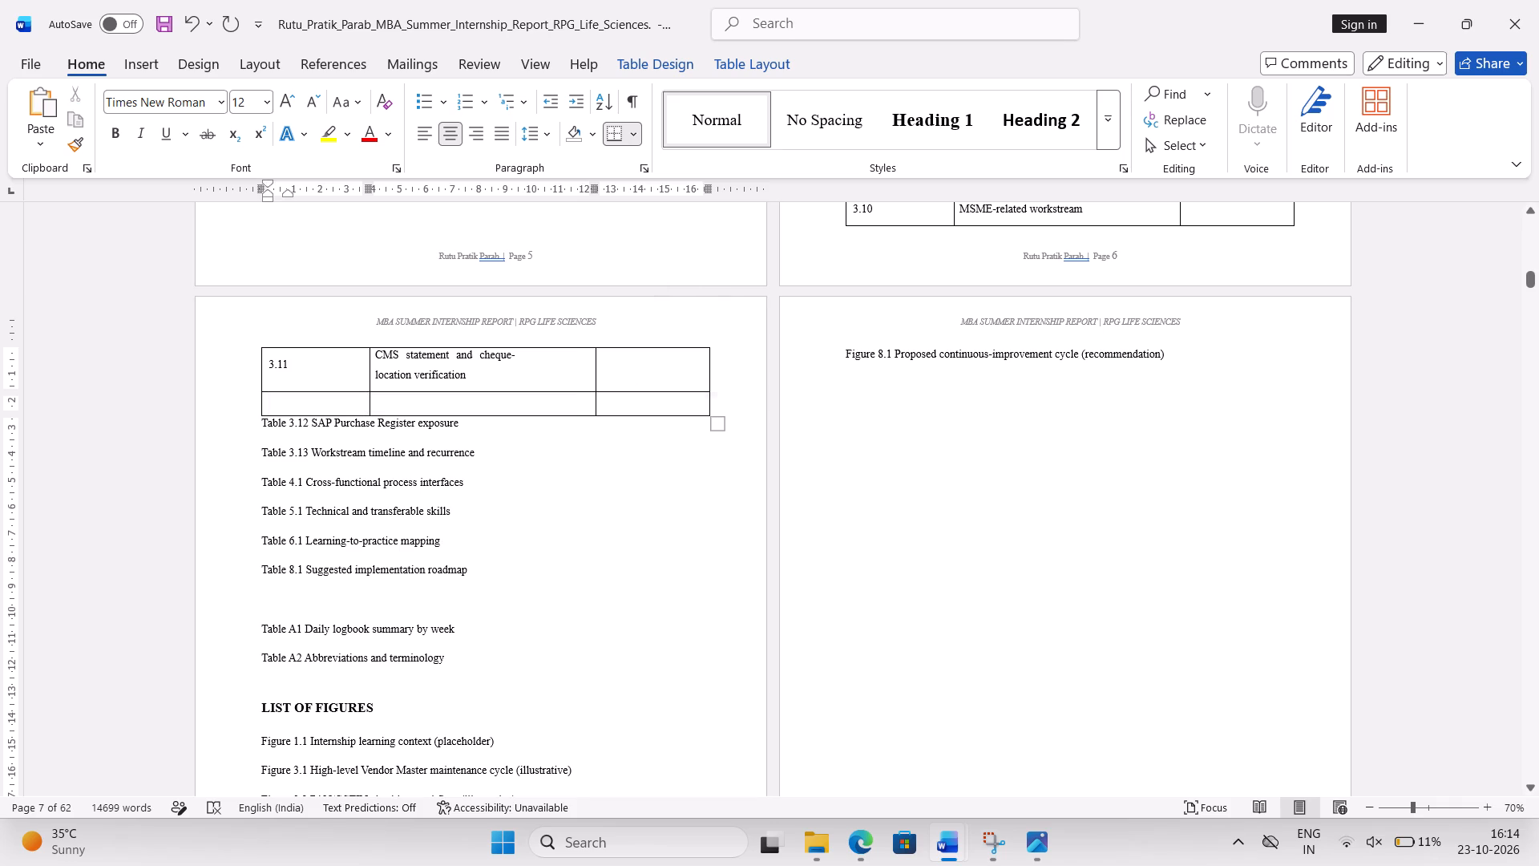
right_click(352, 404)
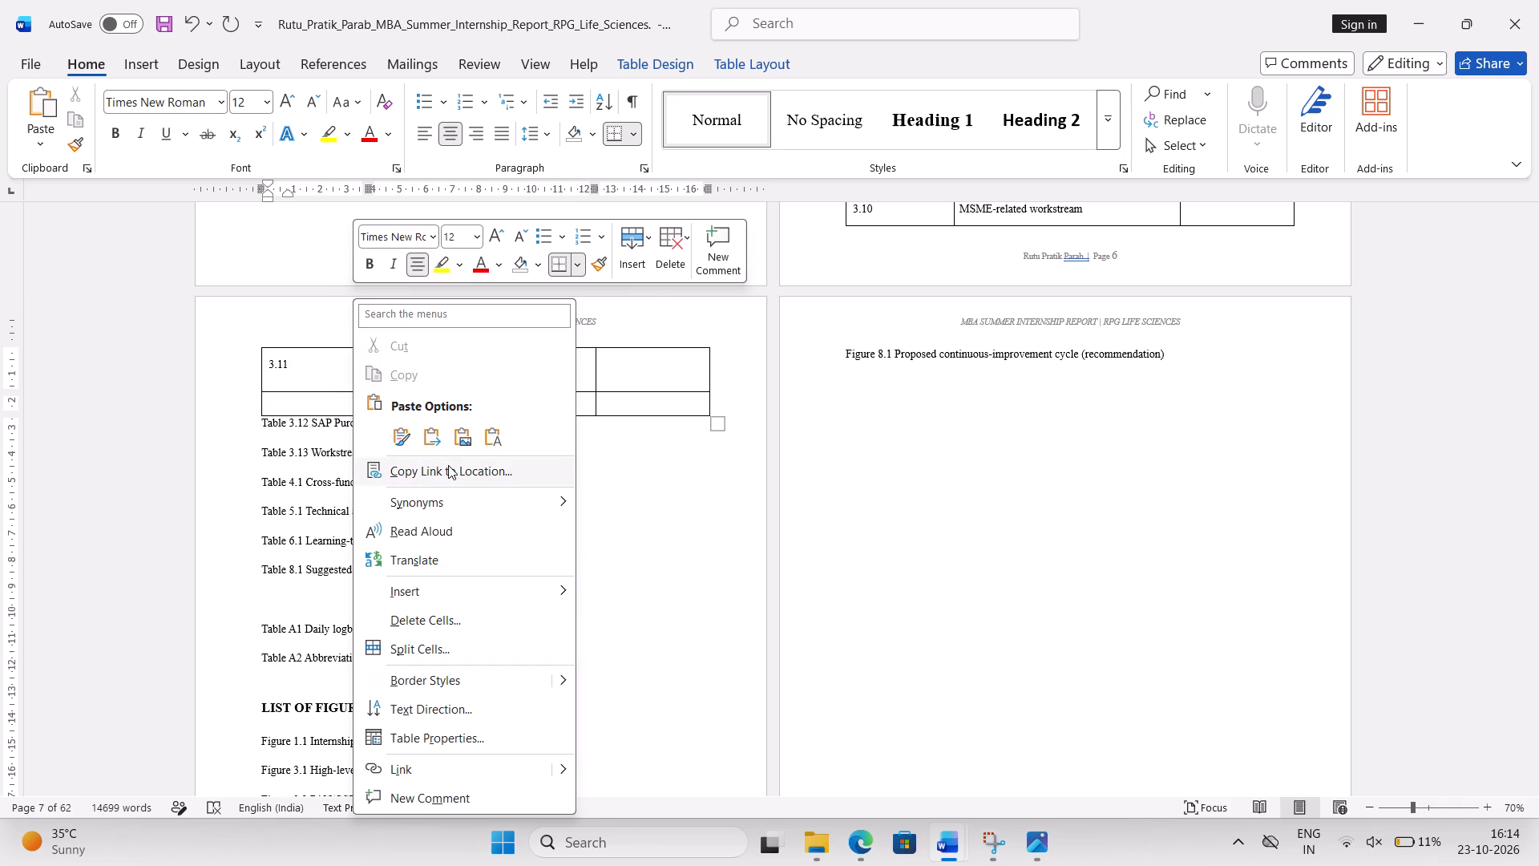
click(629, 242)
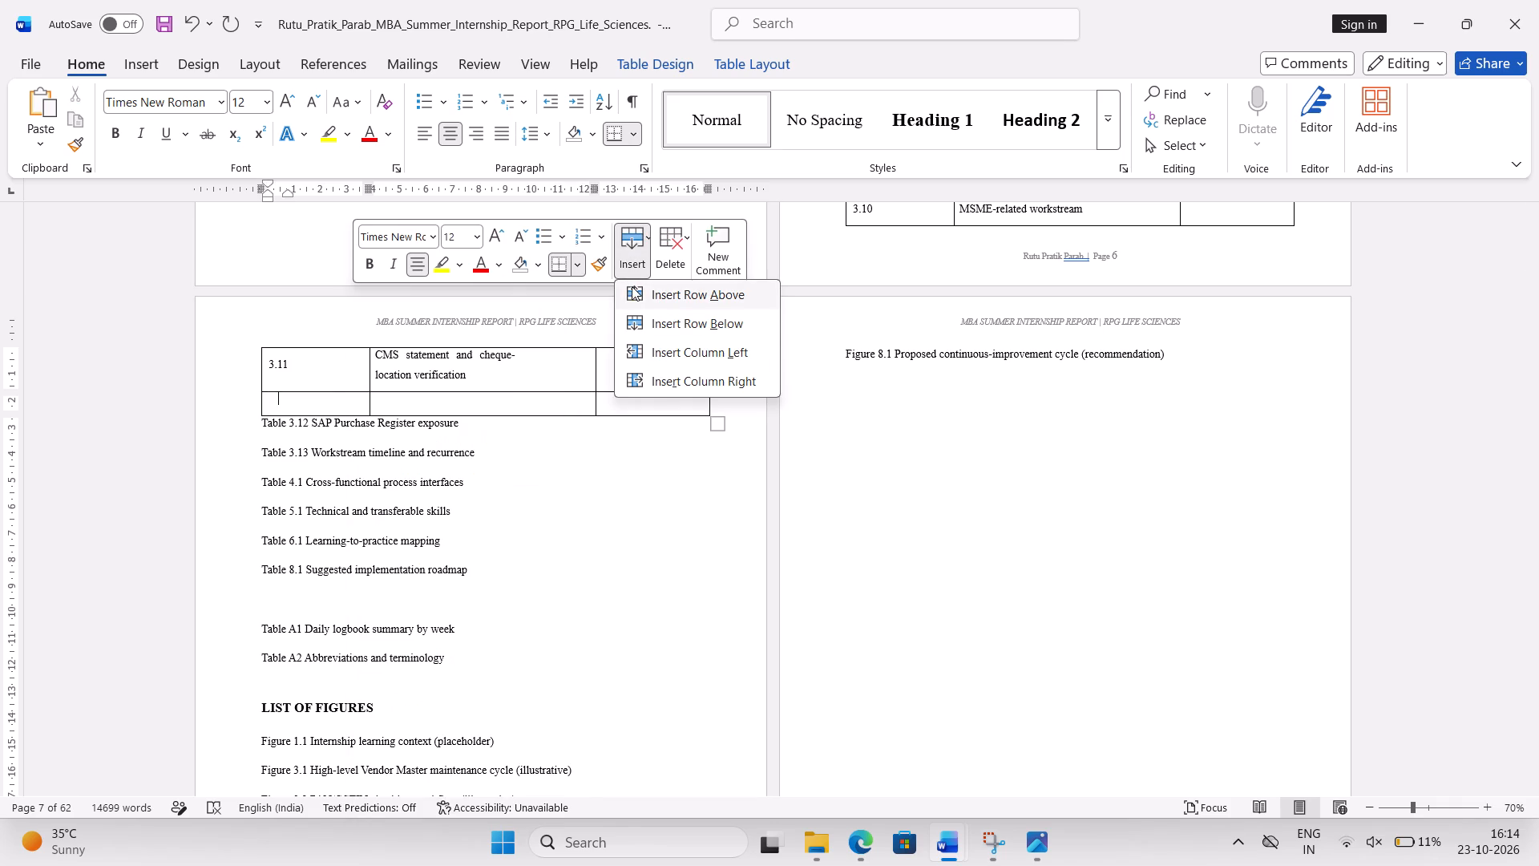
click(652, 314)
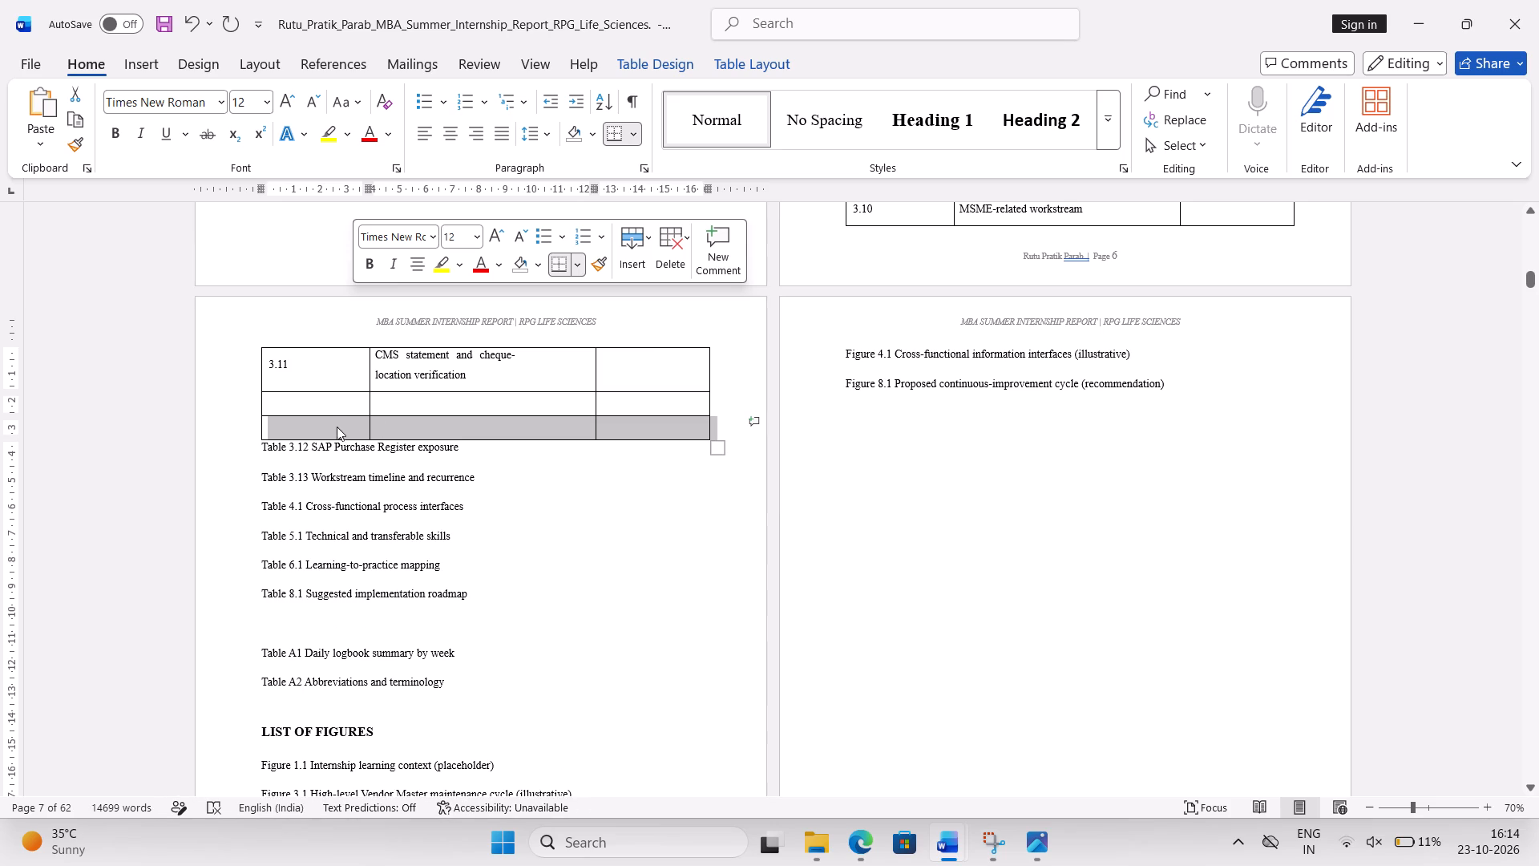
Number the two empty rows below row 3.11 as 3.12 and 3.13 in the first column.
click(332, 407)
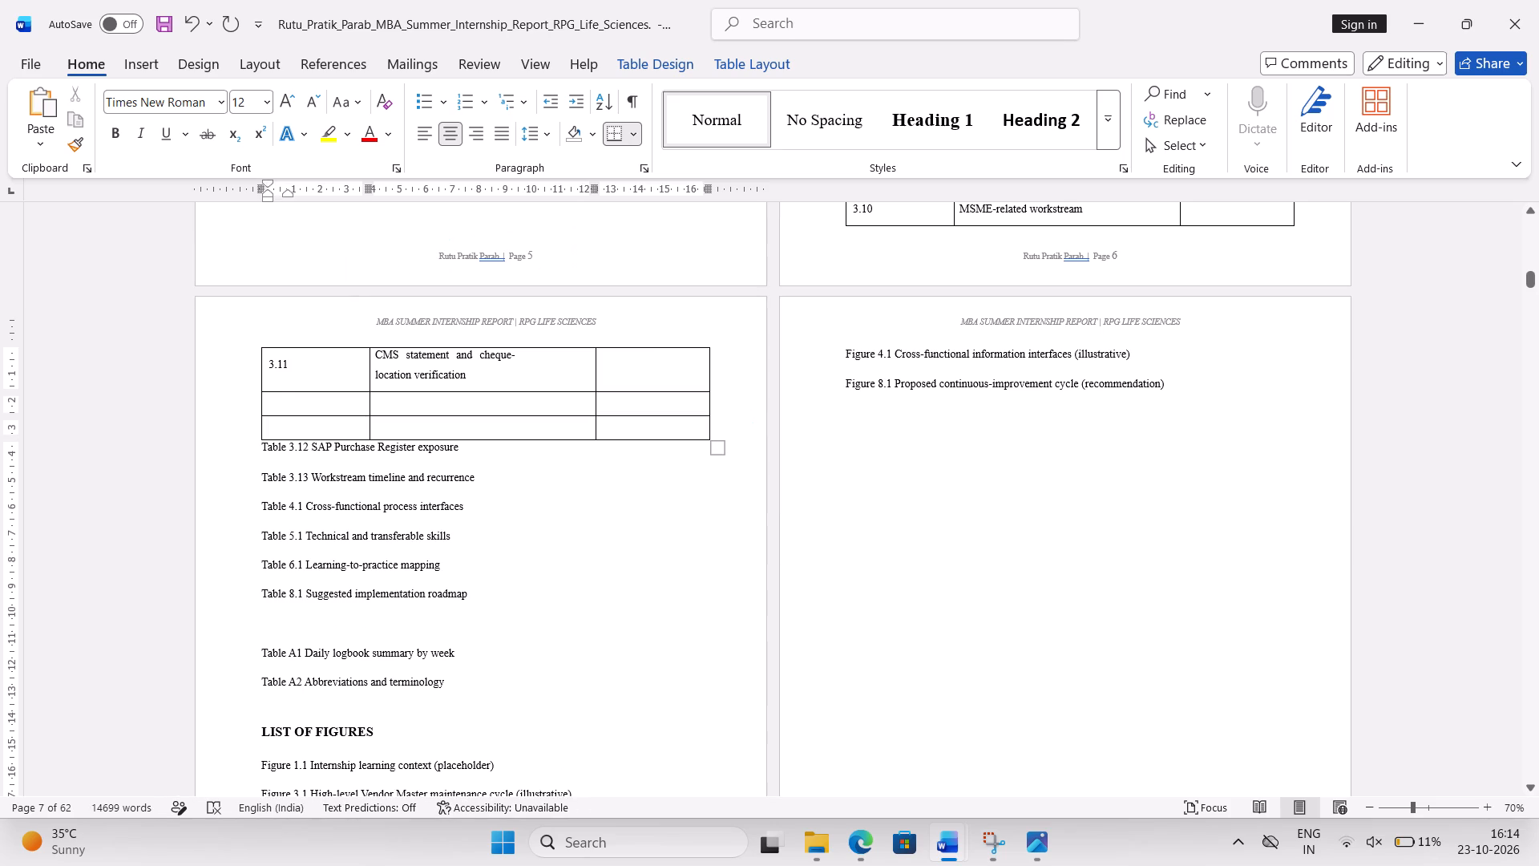
text(3.12)
key(Down)
text(3.3)
key(BackSpace)
text(13)
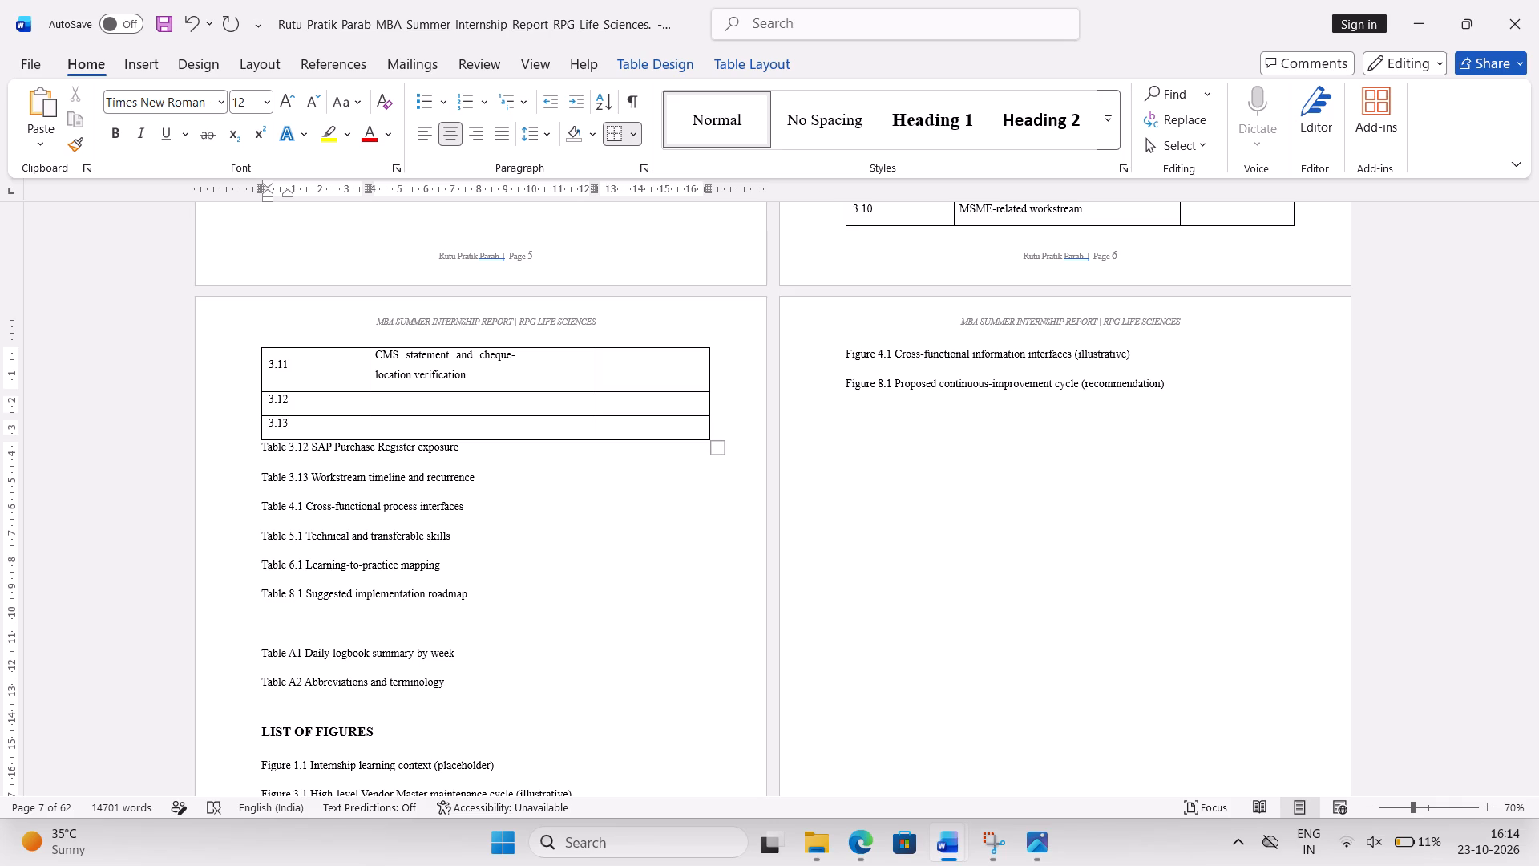
key(Down)
key(Up)
Move the title "SAP Purchase Register exposure" from the Table 3.12 line into the Particulars cell of row 3.12.
drag(309, 445, 467, 442)
click(455, 452)
drag(458, 451, 321, 455)
key(ctrl+x)
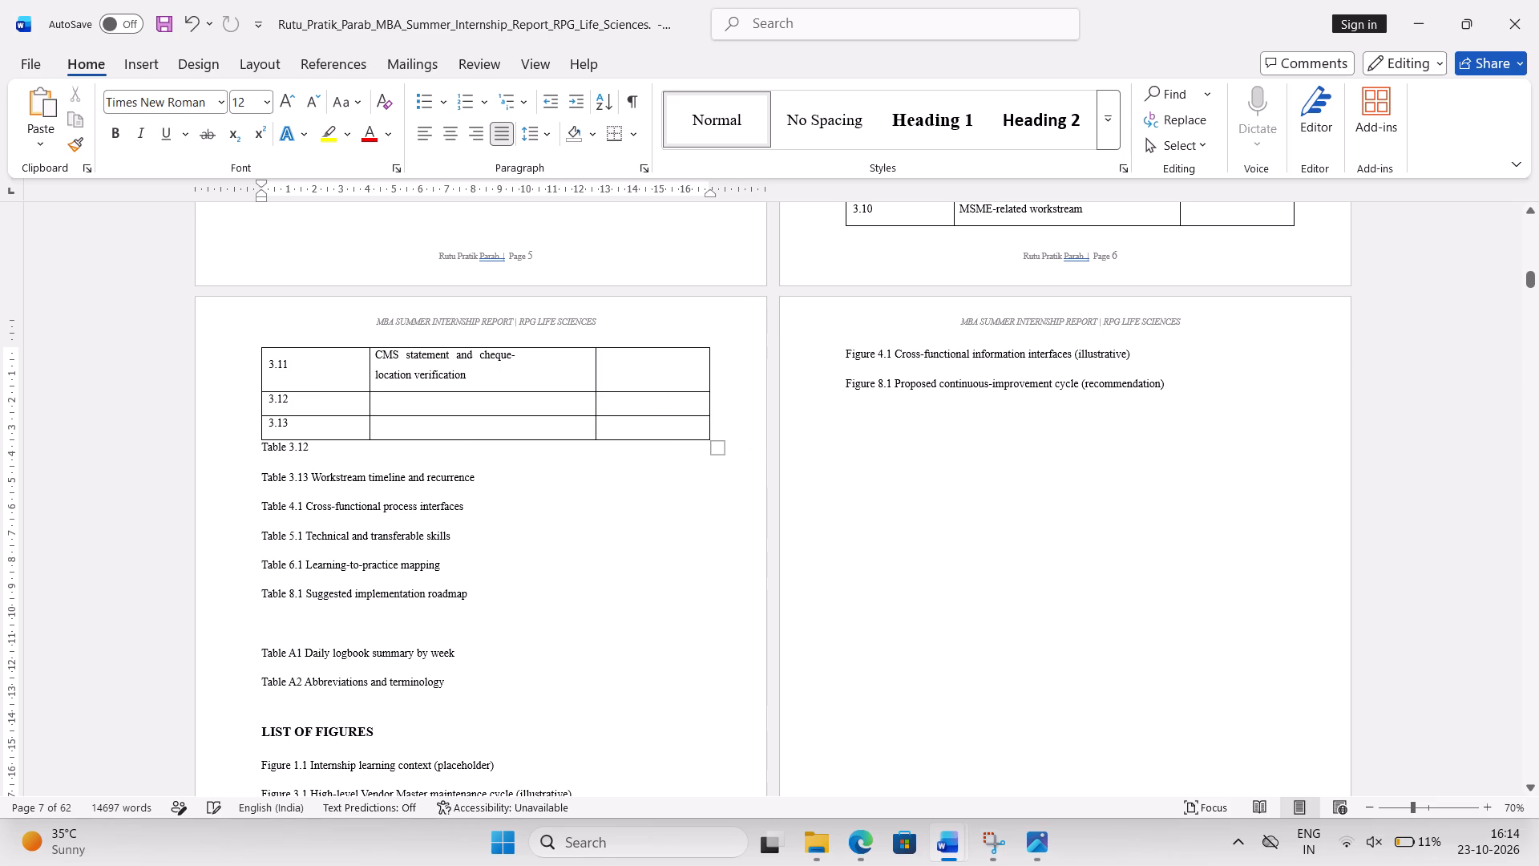
click(523, 404)
key(ctrl+v)
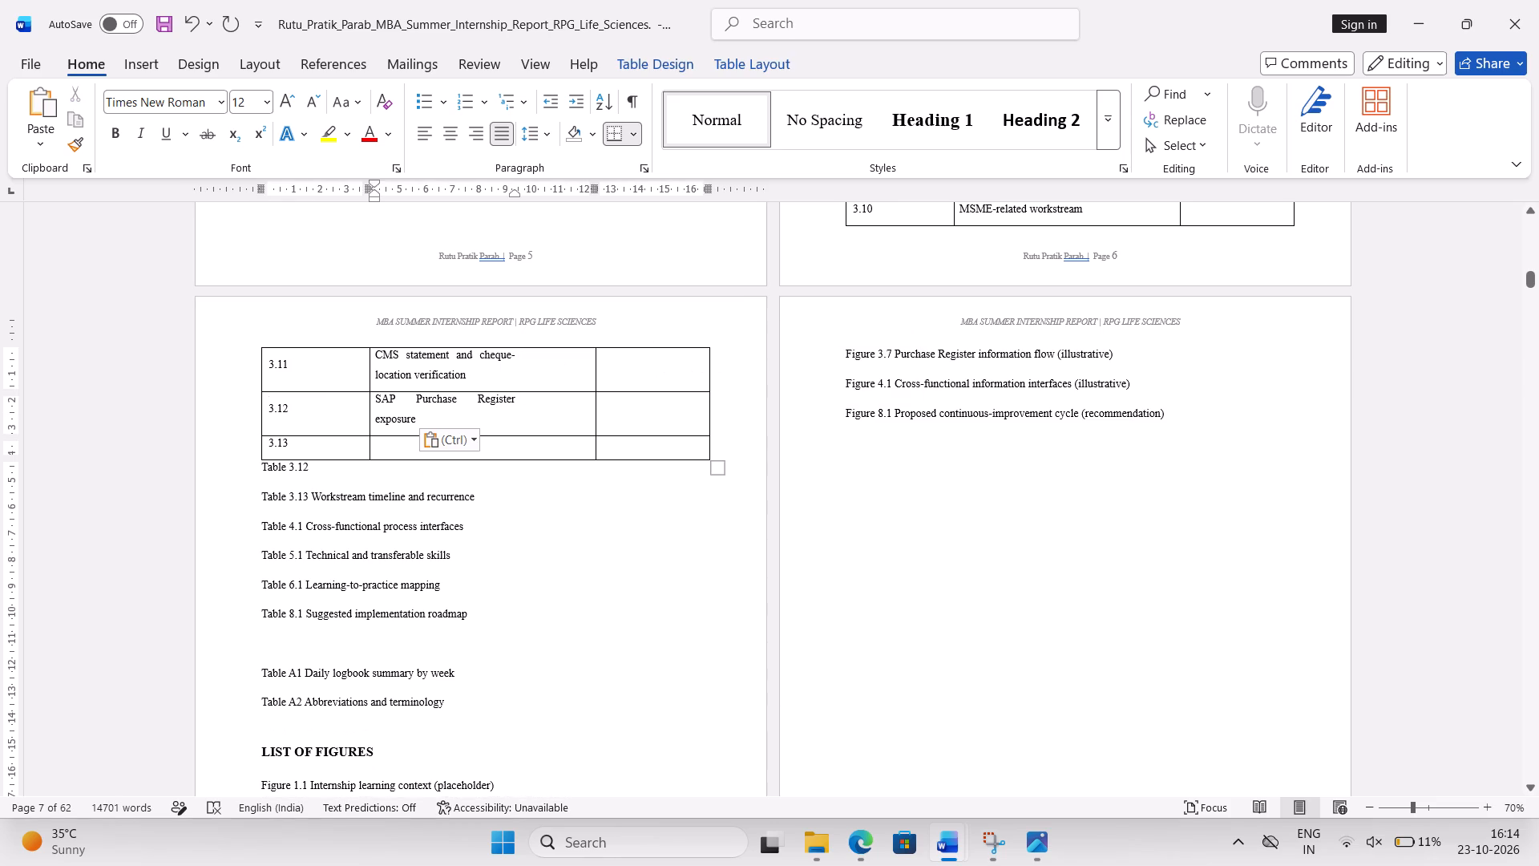
Move "Workstream timeline and recurrence" into row 3.13's Particulars cell and delete the leftover "Table 3.12" and "Table 3.13" label lines.
drag(313, 494, 463, 493)
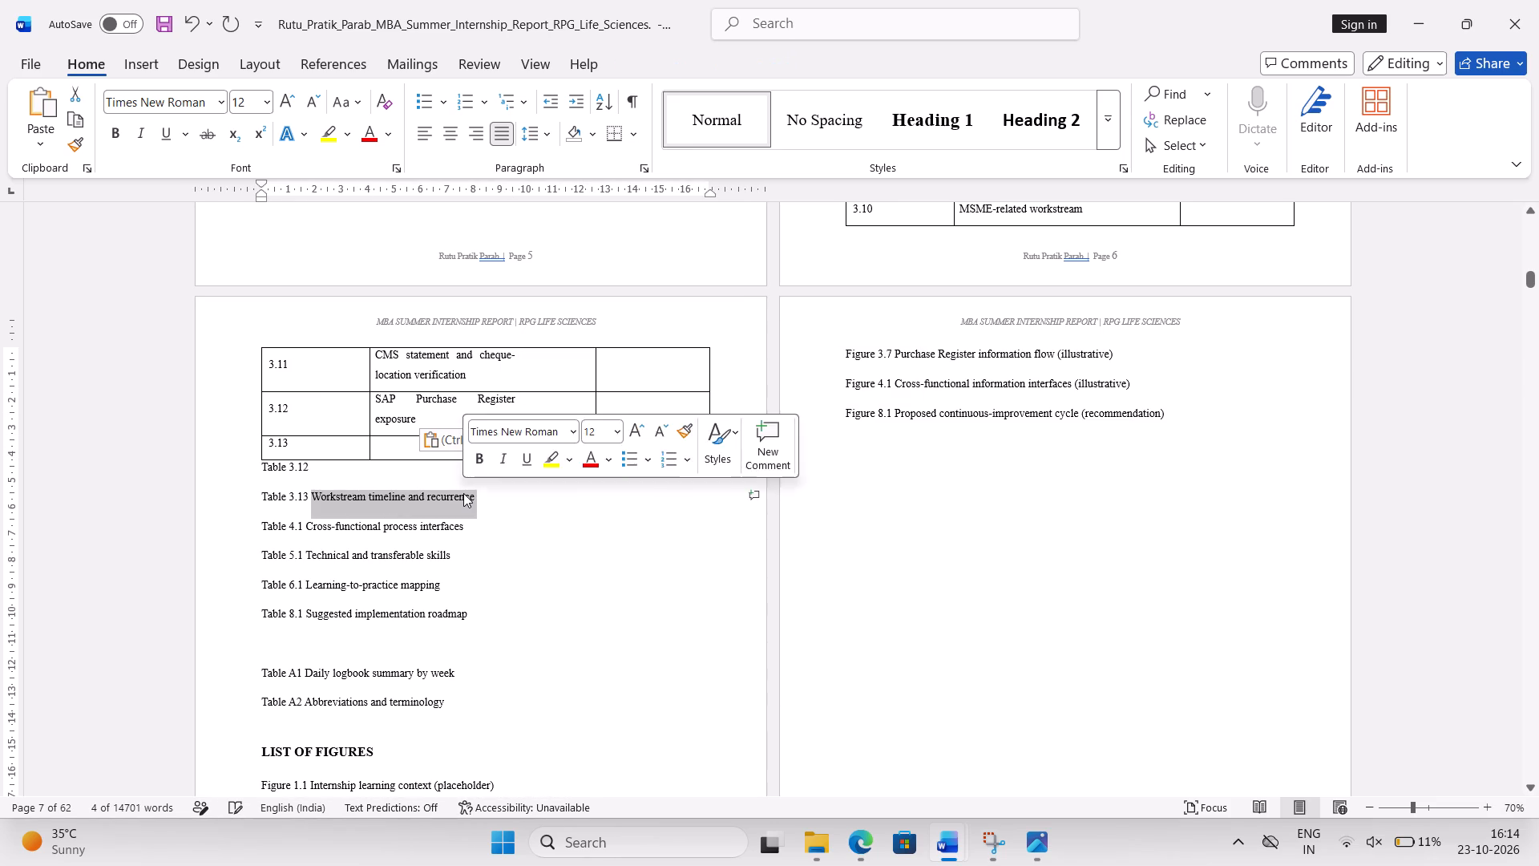
key(ctrl+x)
click(440, 448)
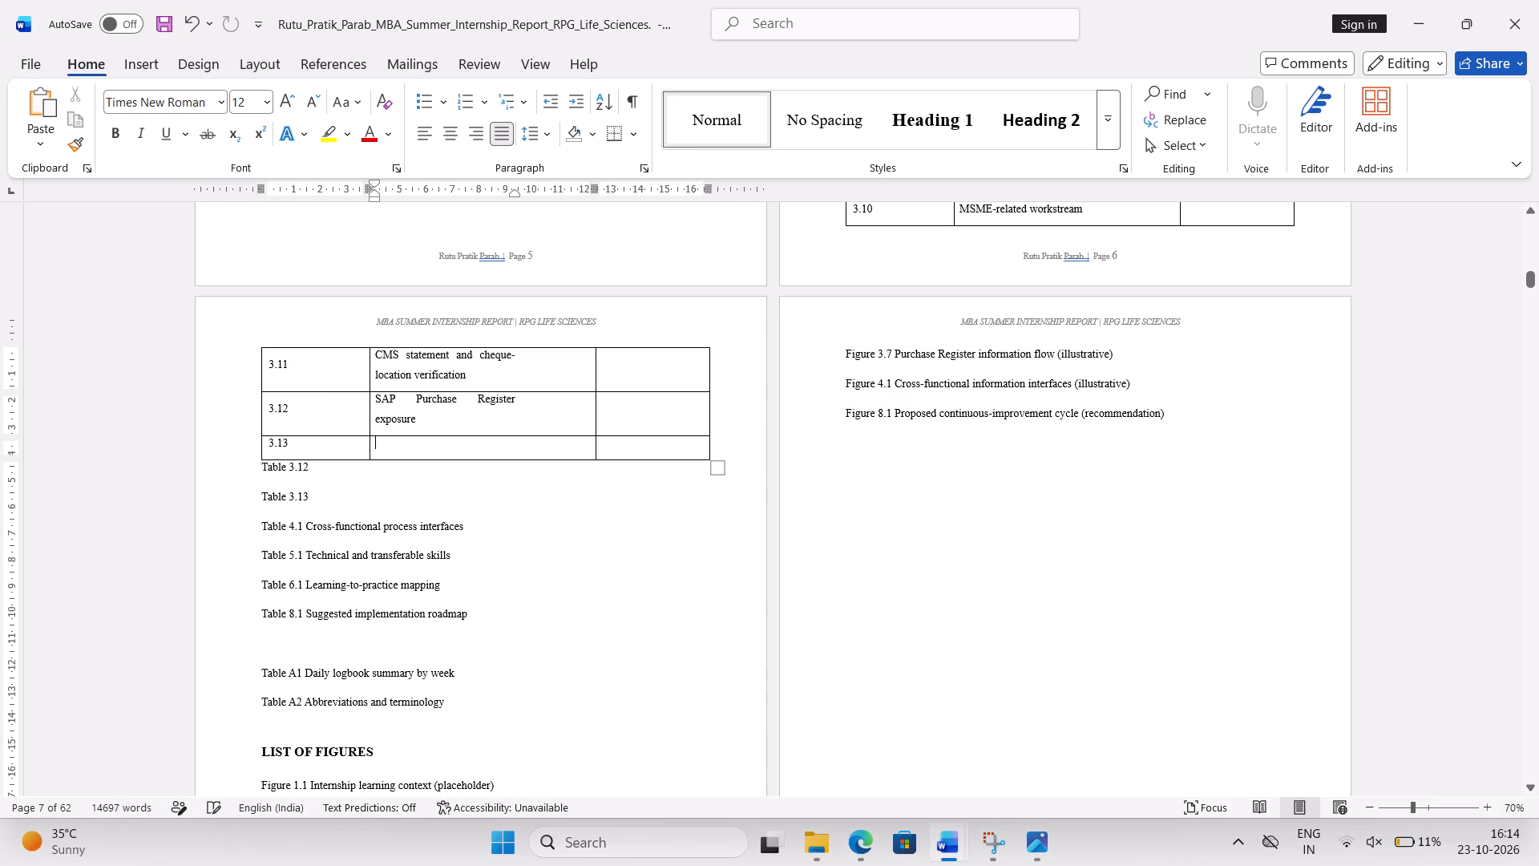
key(ctrl+v)
drag(348, 512, 226, 494)
key(BackSpace)
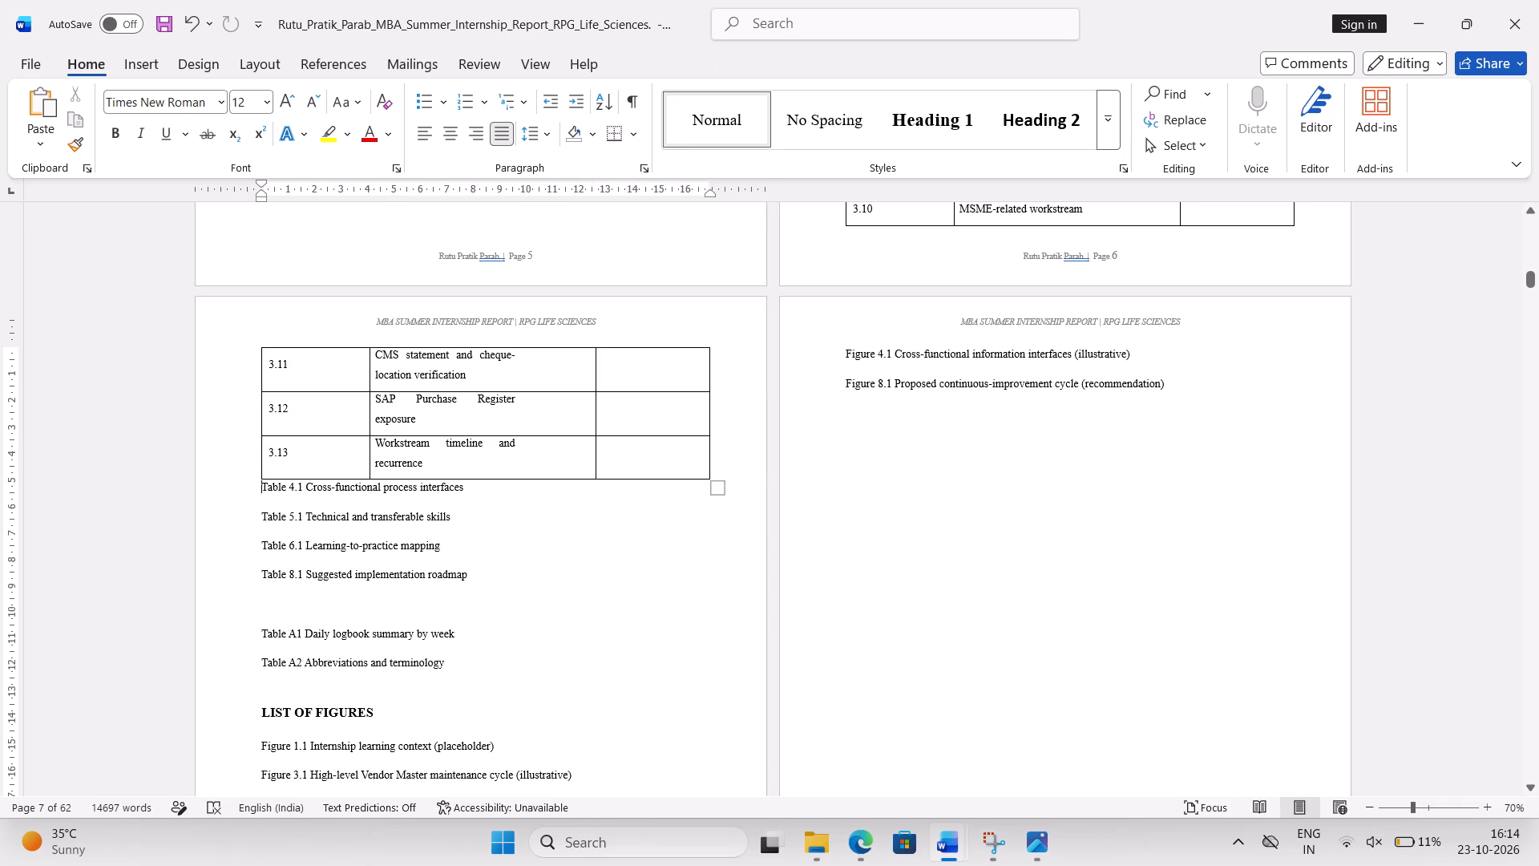
Insert four empty rows below row 3.13 for the remaining numbered table titles.
click(305, 458)
right_click(305, 458)
click(576, 254)
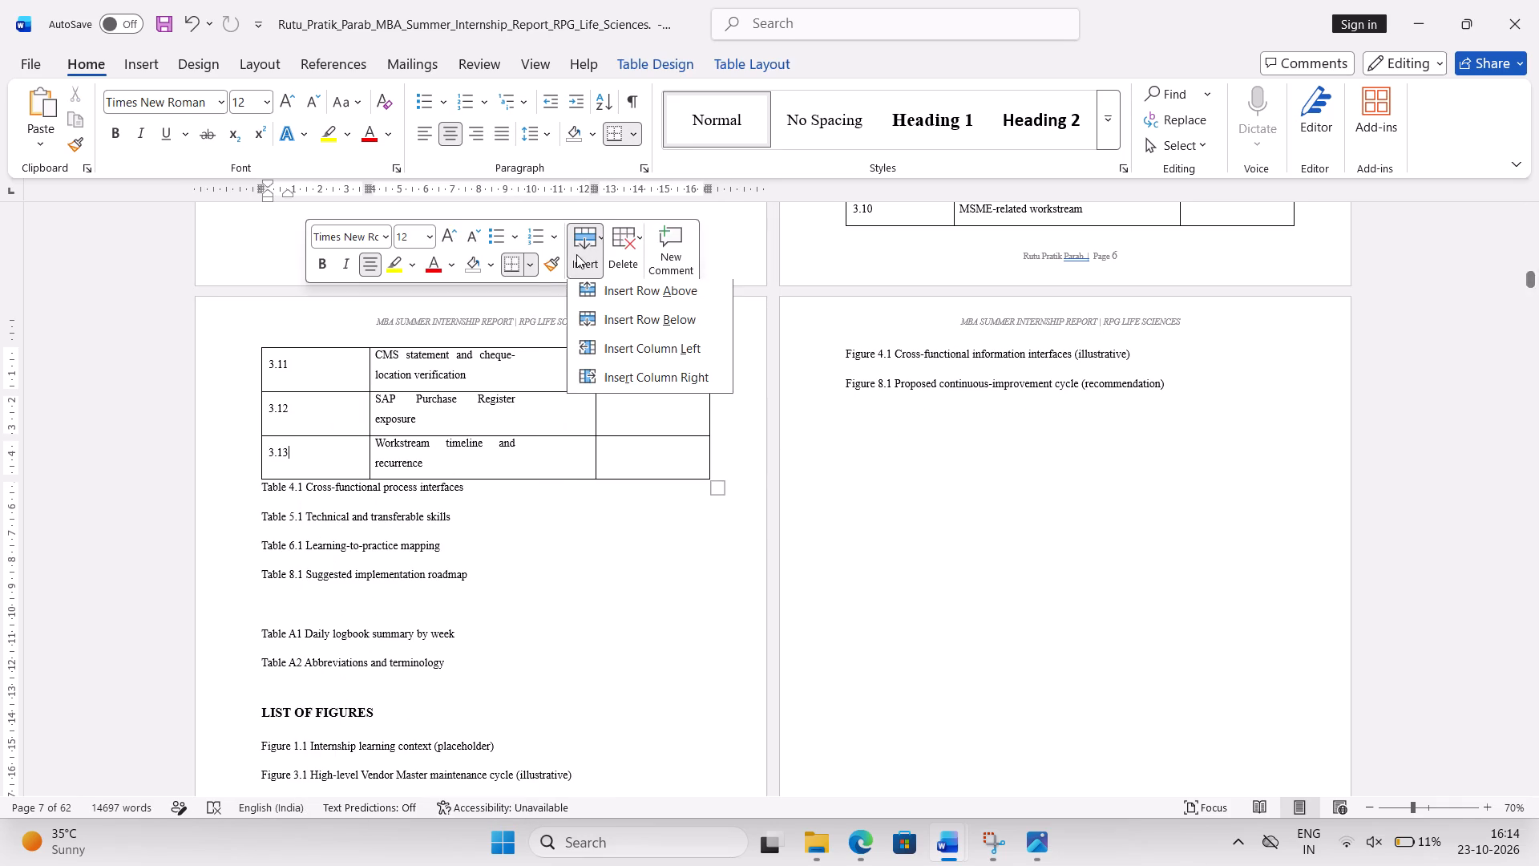
click(618, 320)
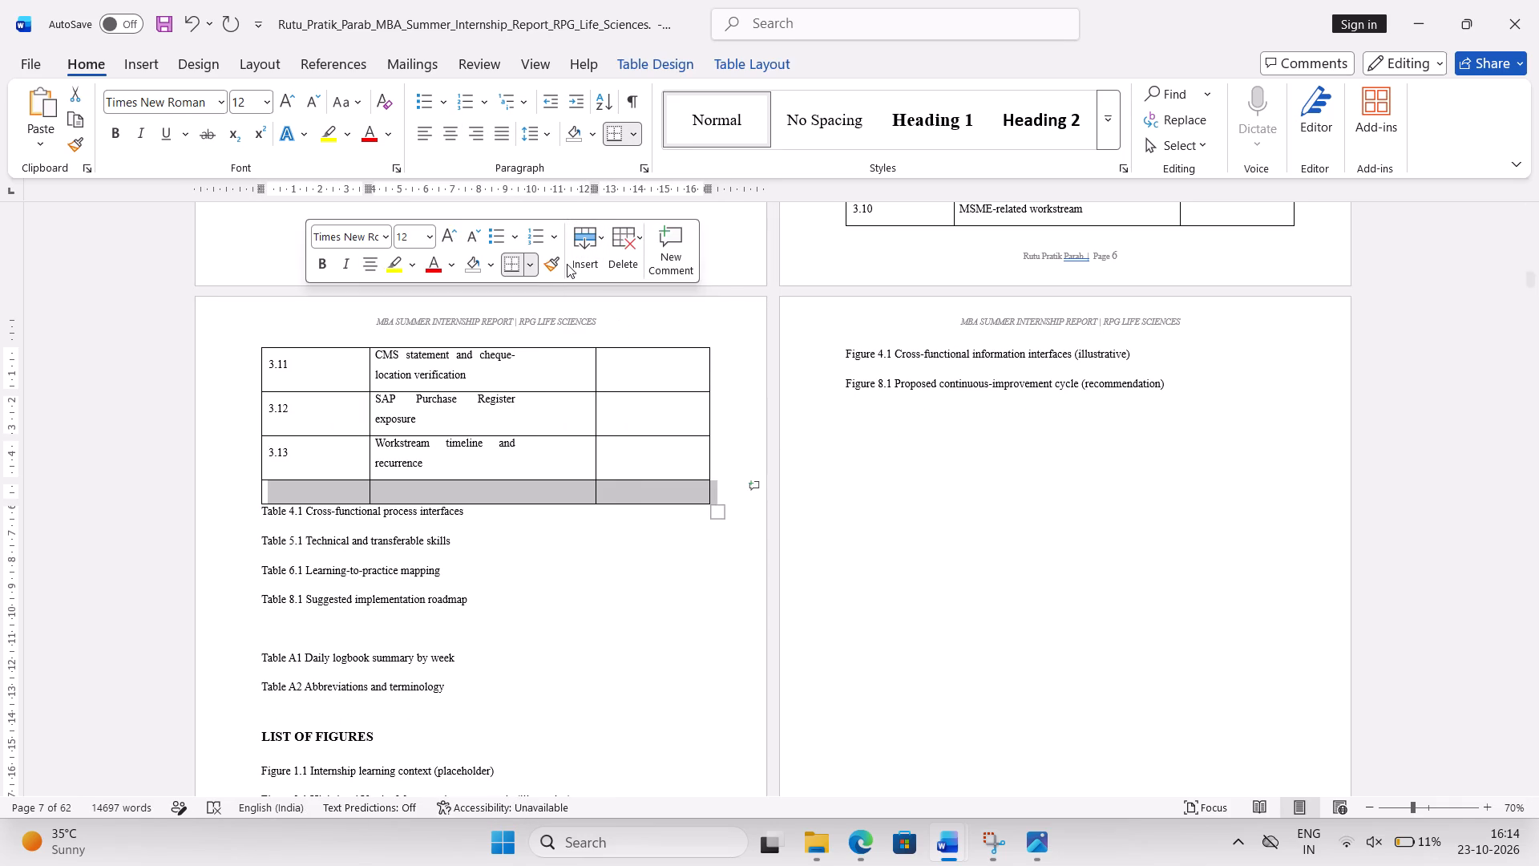
click(580, 263)
click(632, 321)
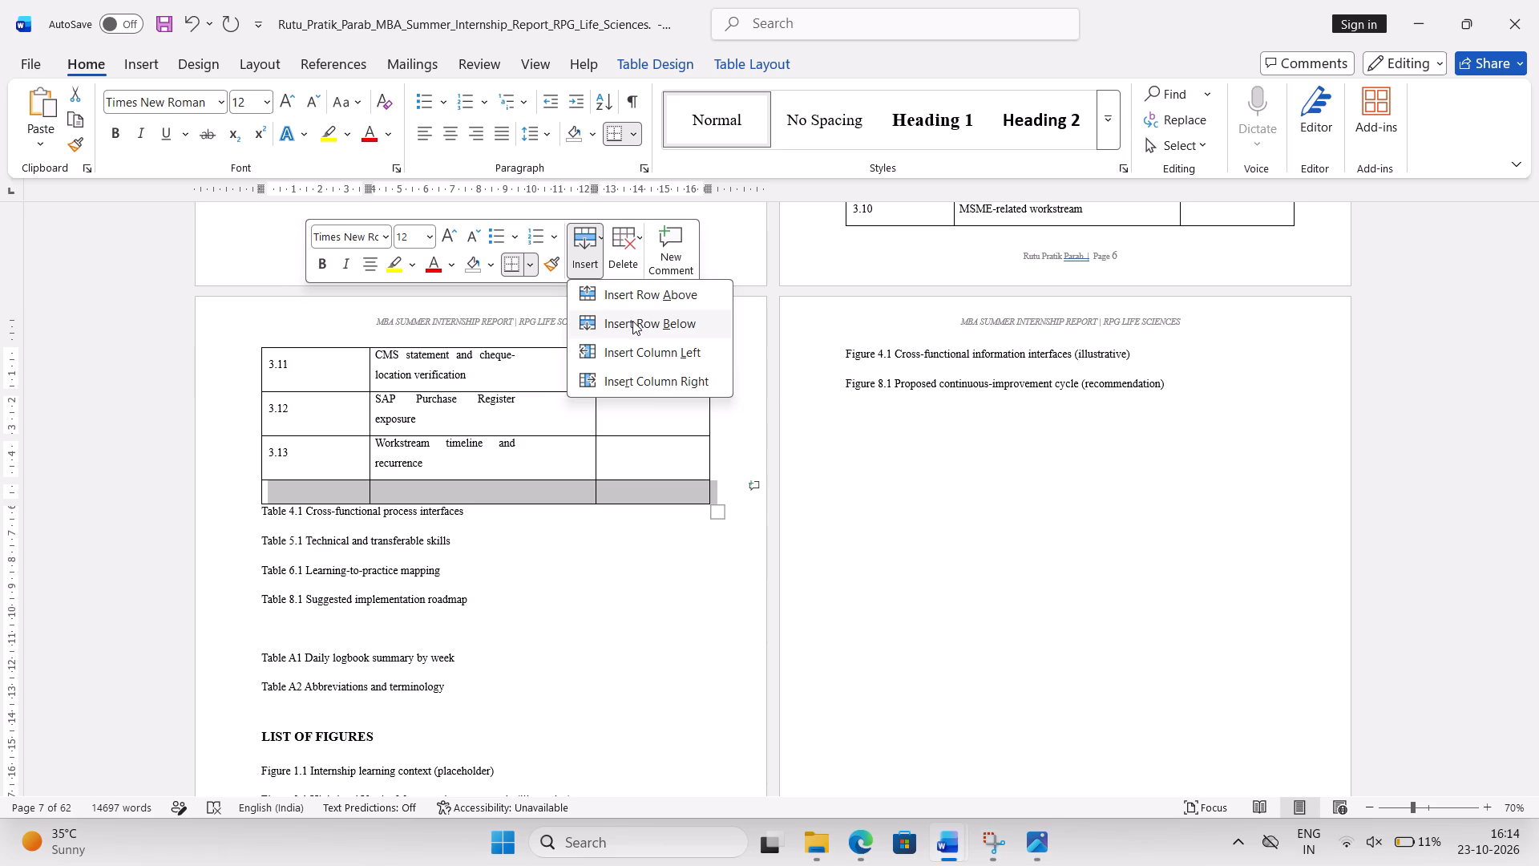
click(594, 247)
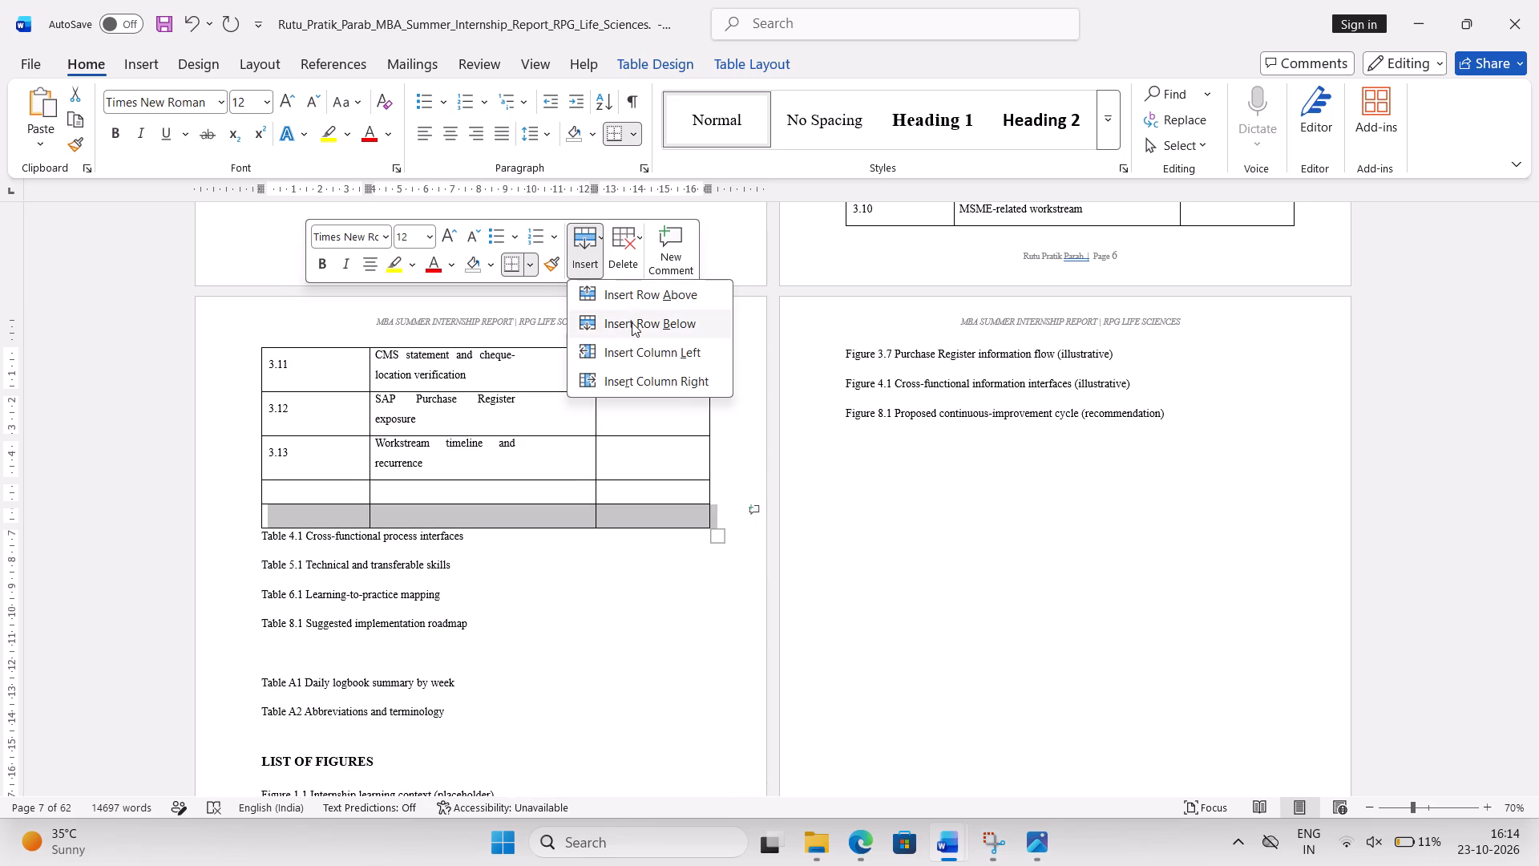
click(632, 322)
click(567, 237)
click(605, 300)
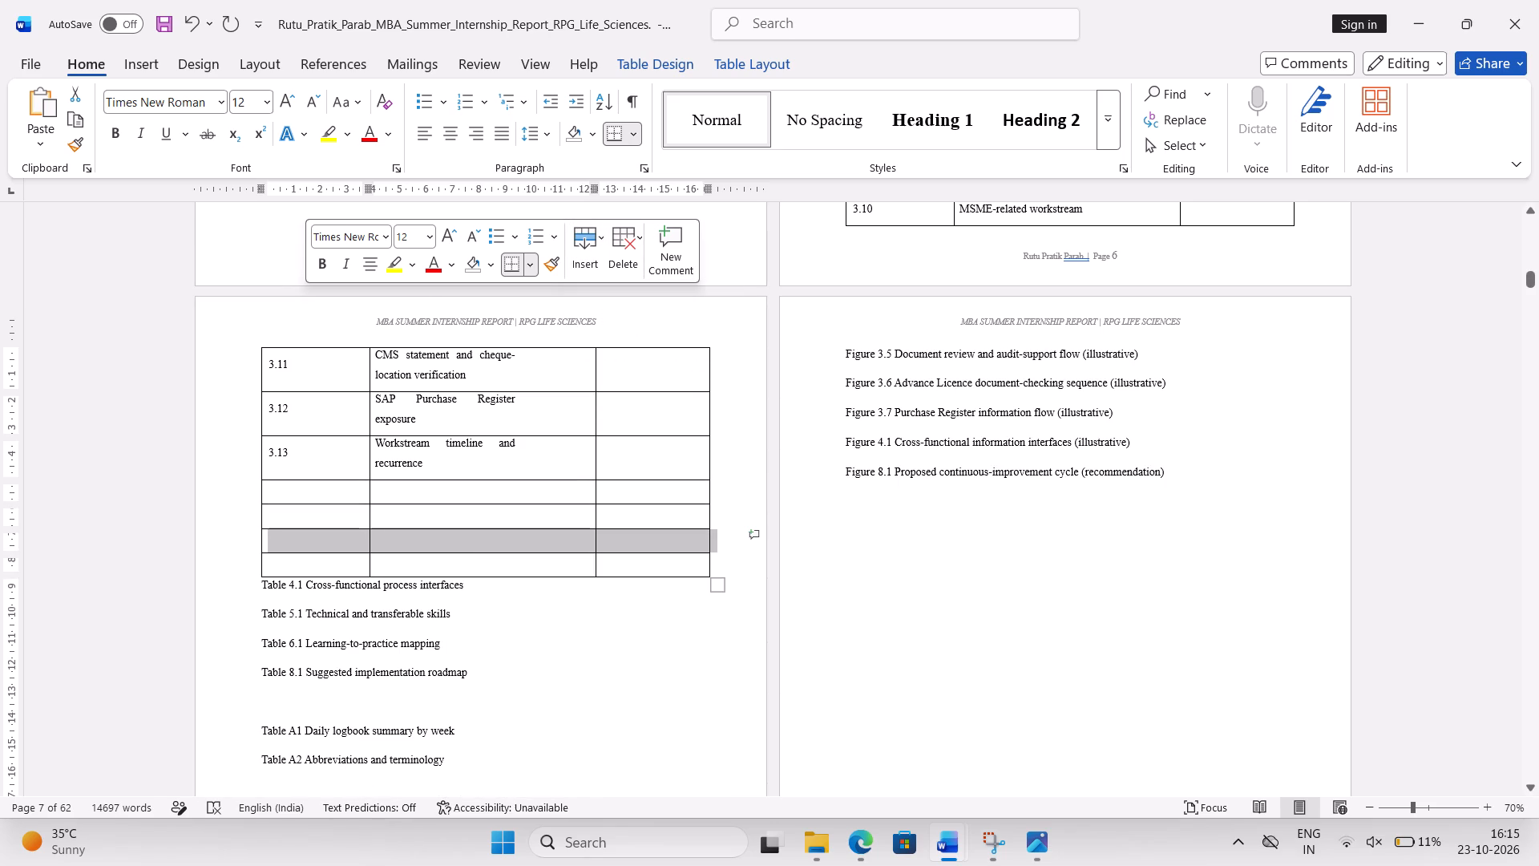
click(478, 684)
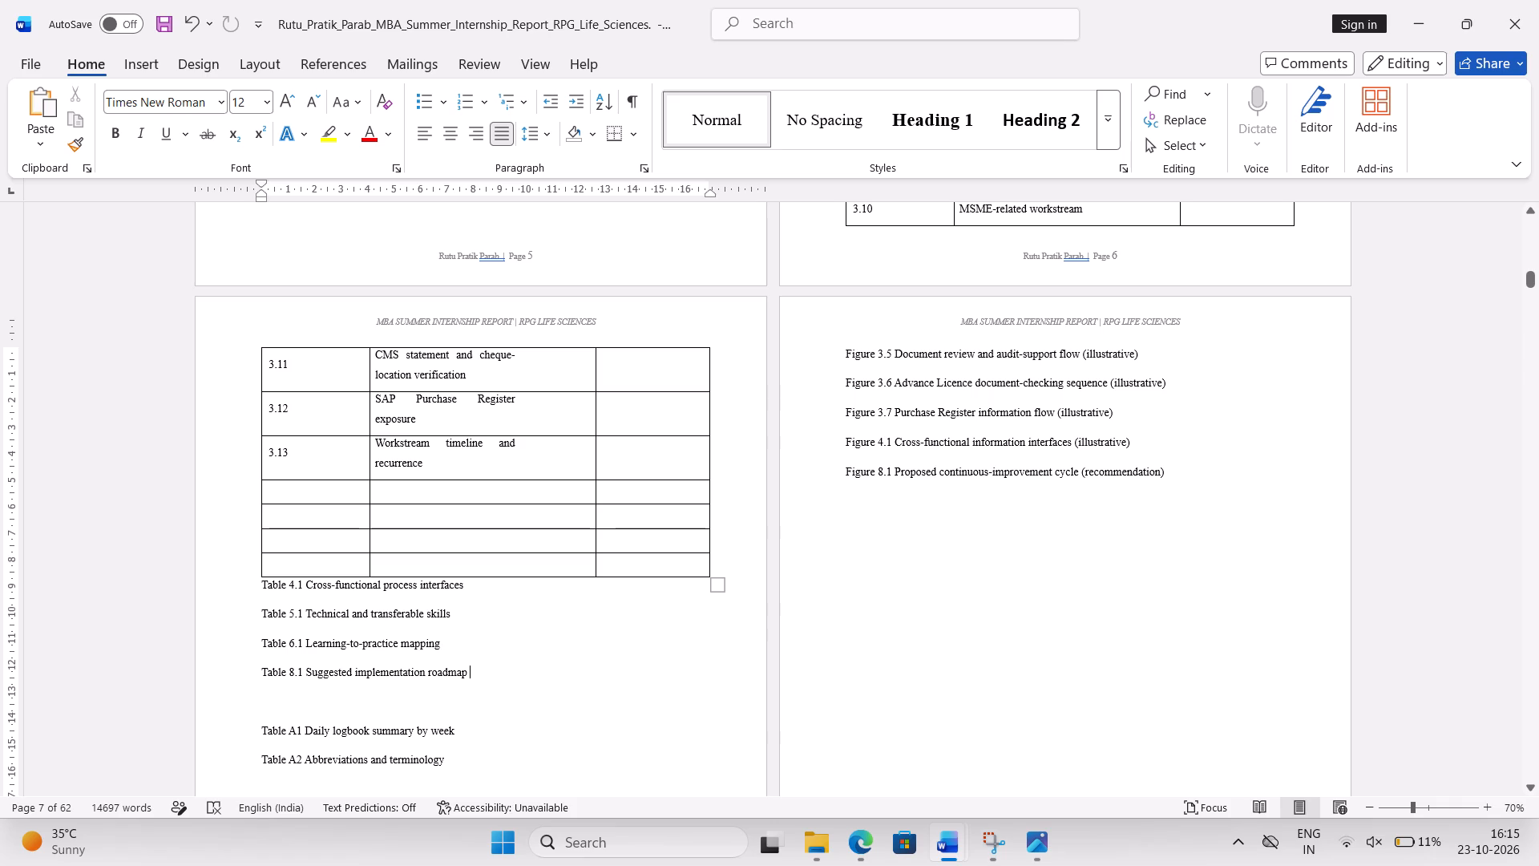
Number the four empty rows below row 3.13 as 4.1, 5.1, 6.1 and 8.1 in the first column.
click(321, 494)
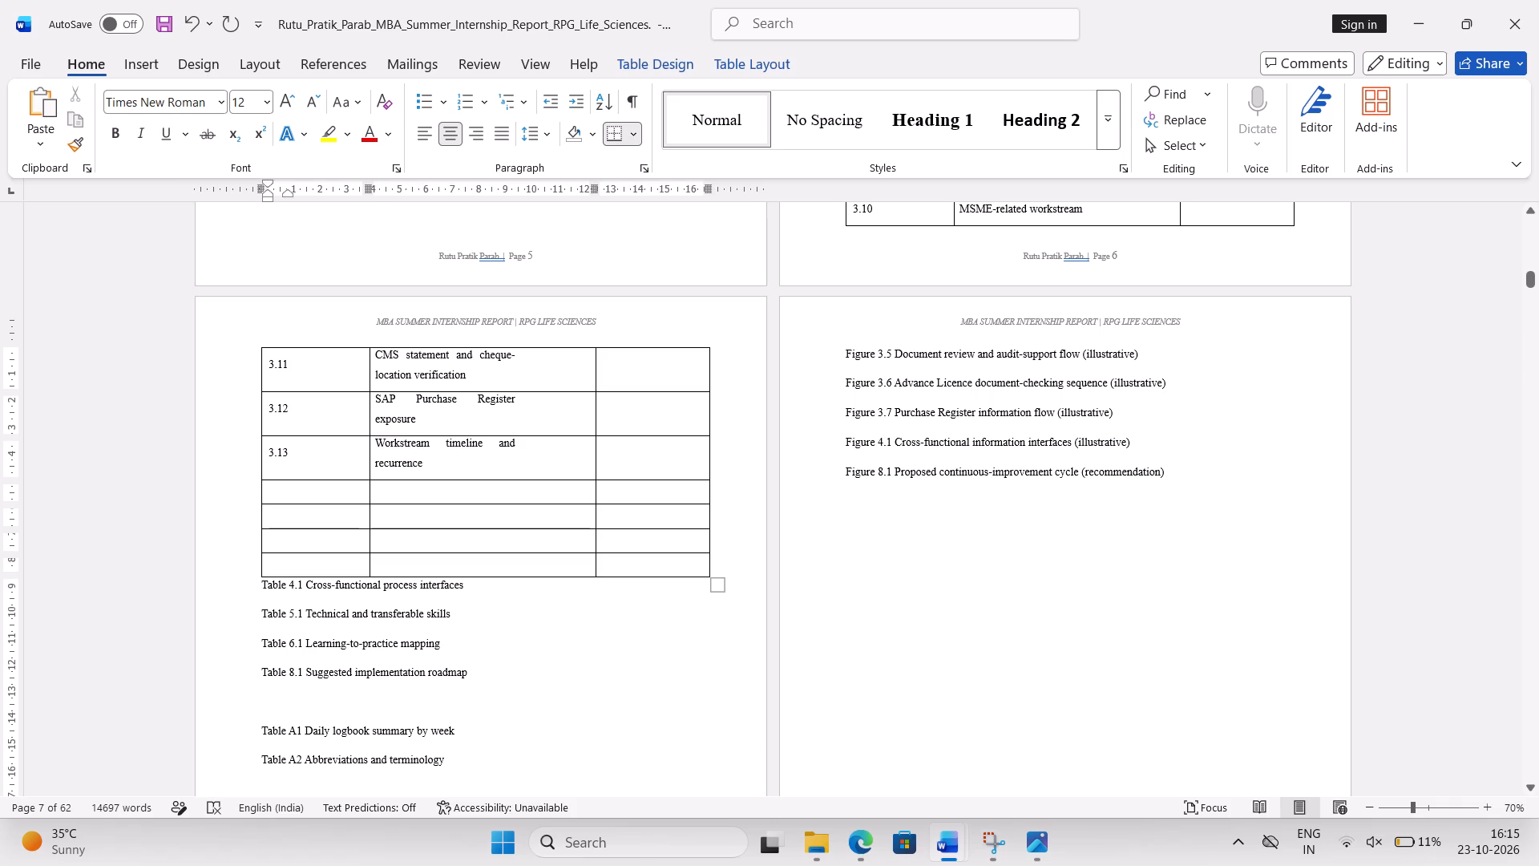
text(4.1)
key(Down)
text(5.)
key(1)
key(Down)
text(6.1)
key(Down)
text(8.)
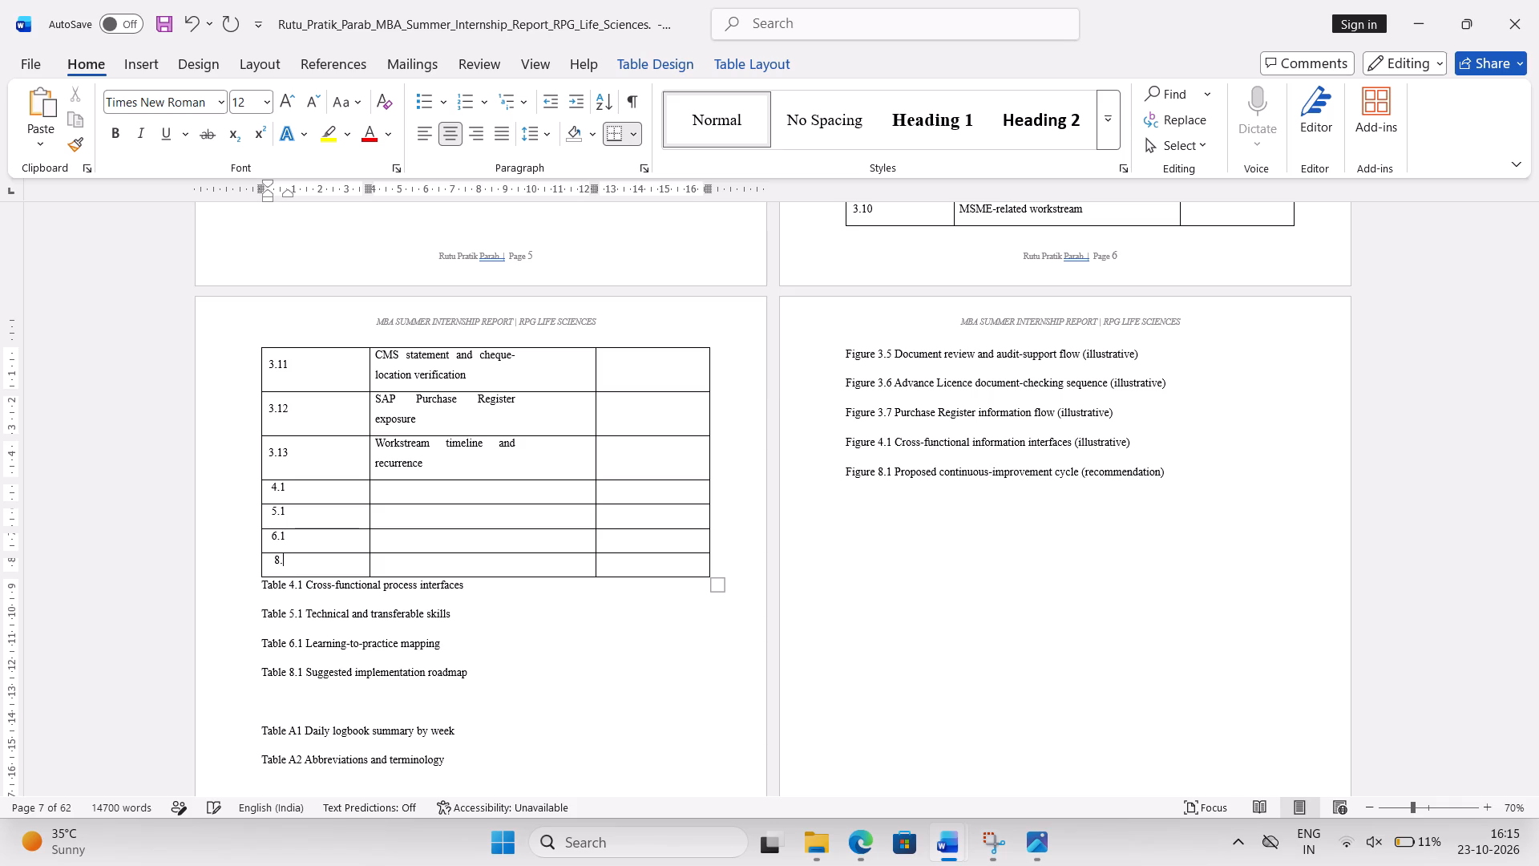
key(1)
Move the title "Cross-functional process interfaces" from the Table 4.1 line into the Particulars cell of row 4.1.
drag(305, 587, 446, 594)
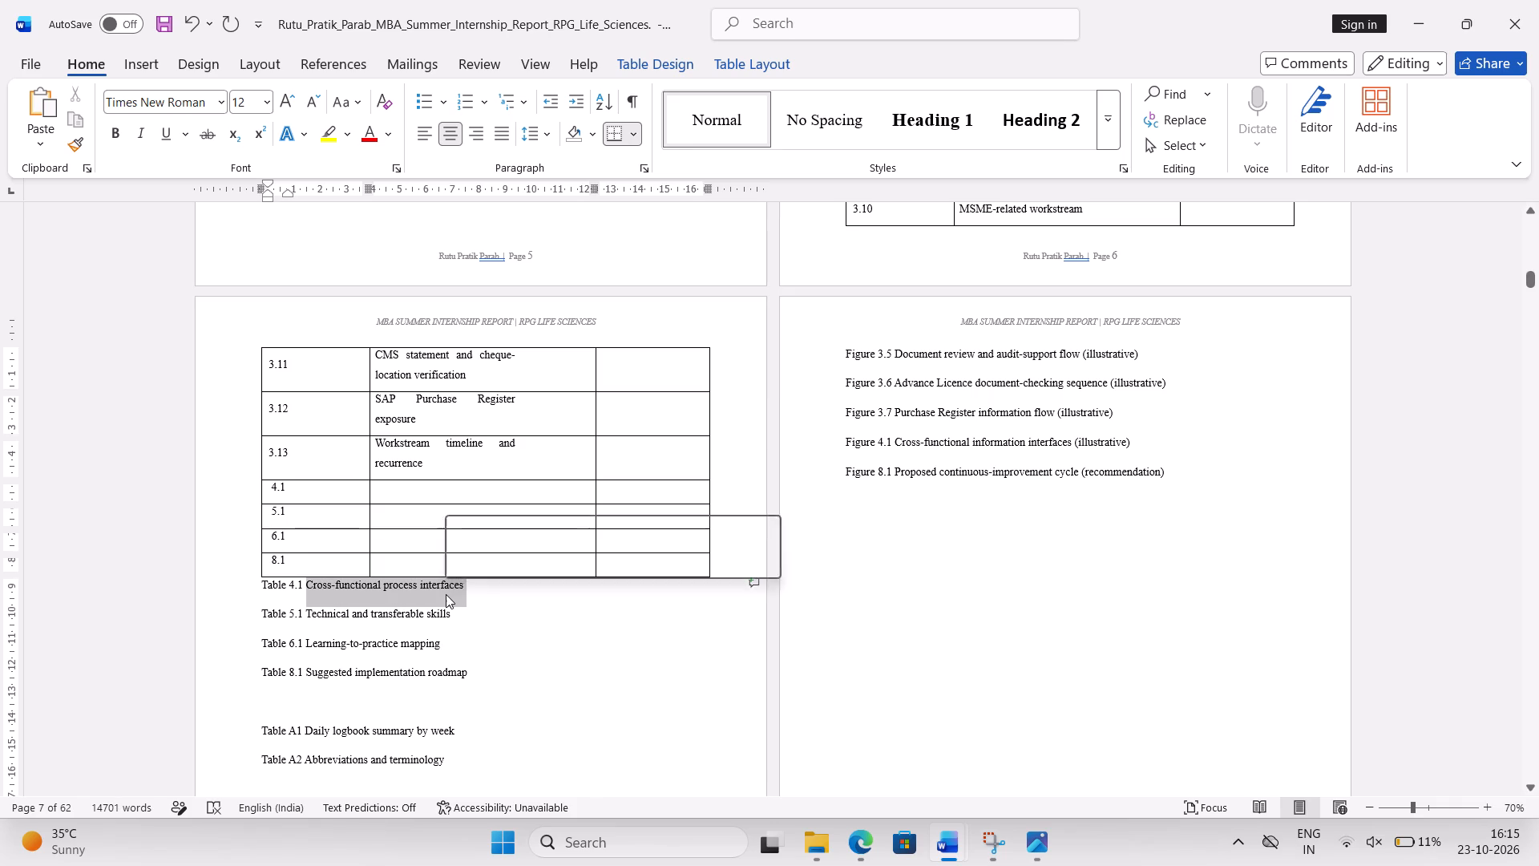
key(ctrl+x)
click(452, 495)
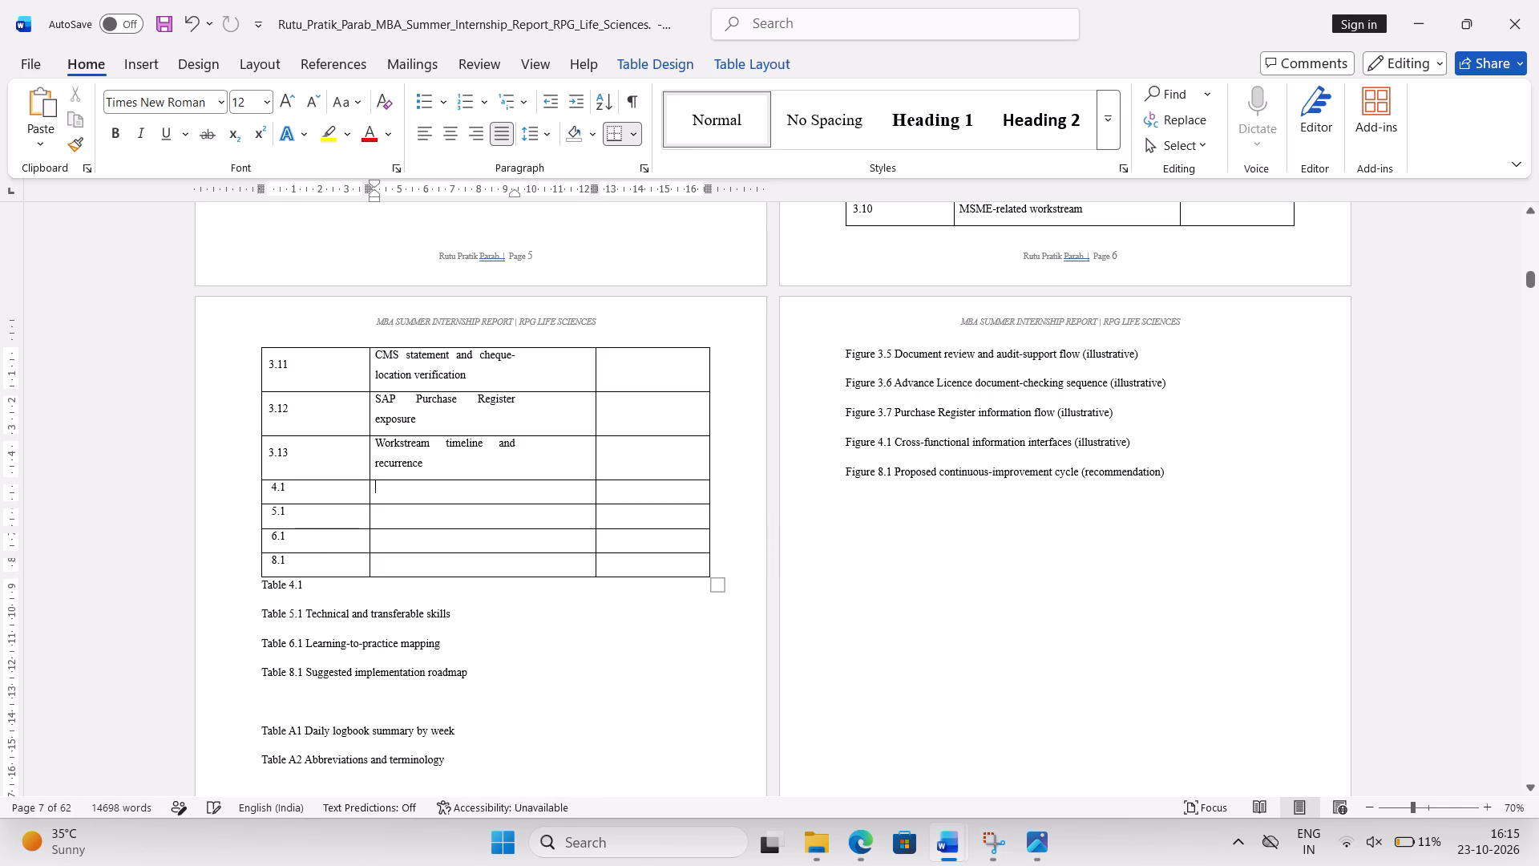
key(ctrl+v)
Move "Technical and transferable skills" into row 5.1's Particulars cell, without any stray number before the title.
click(301, 637)
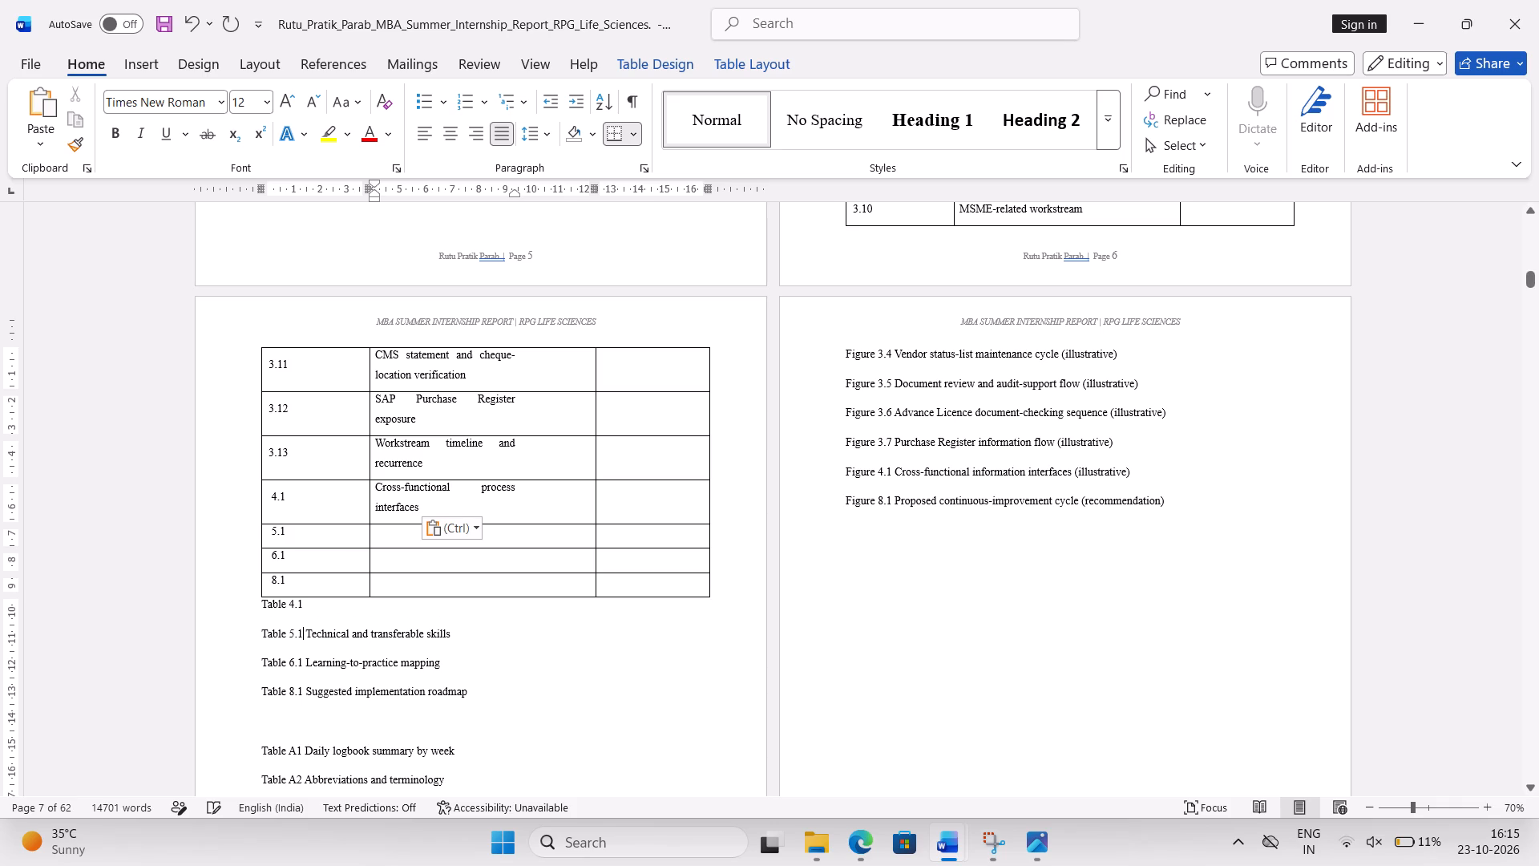
click(304, 637)
drag(304, 637, 450, 641)
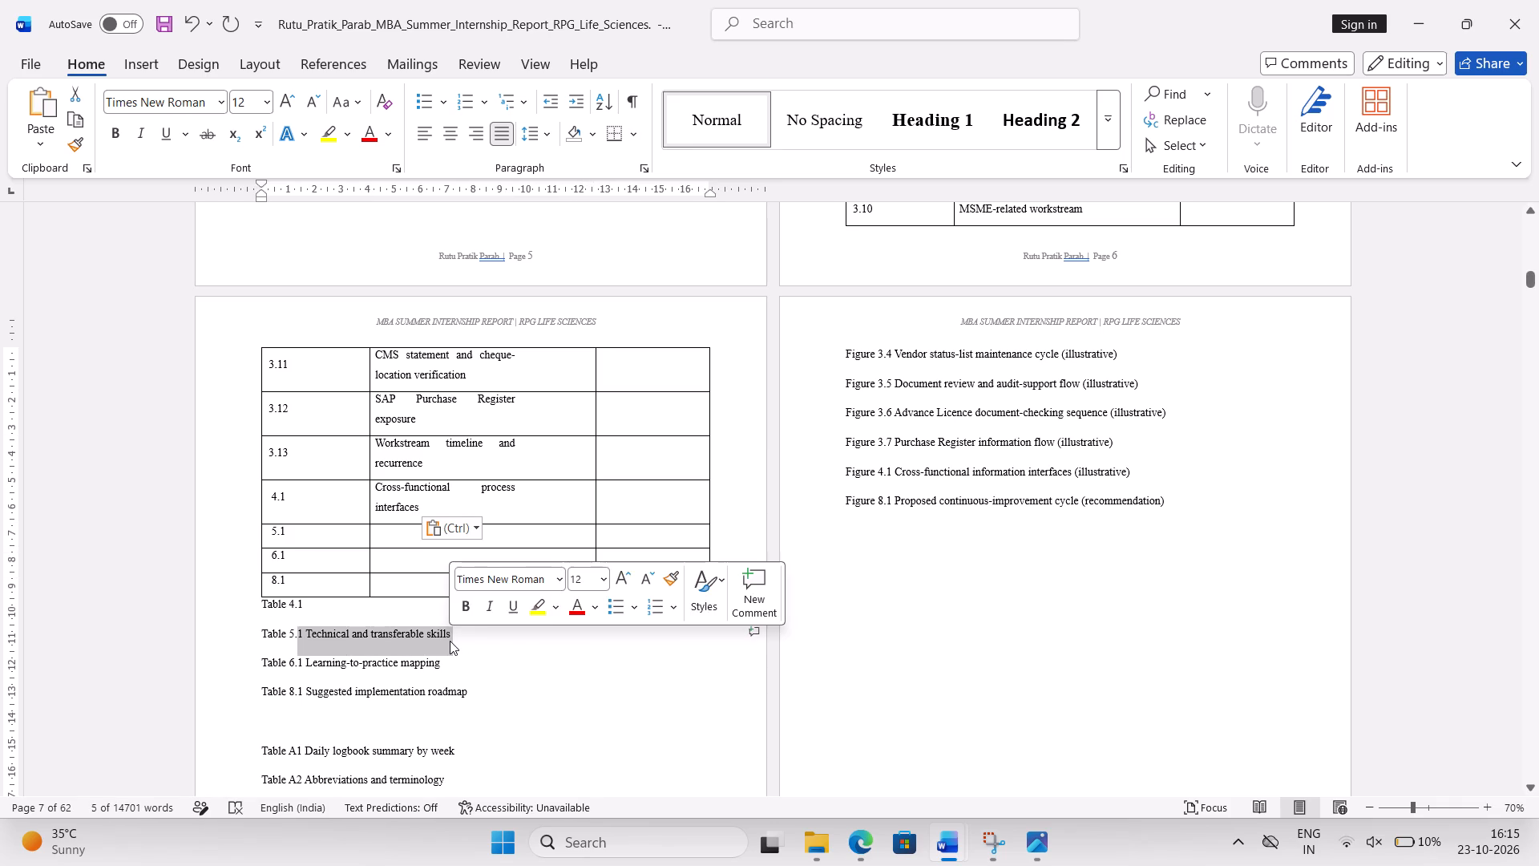
key(ctrl+c)
key(ctrl+x)
click(428, 538)
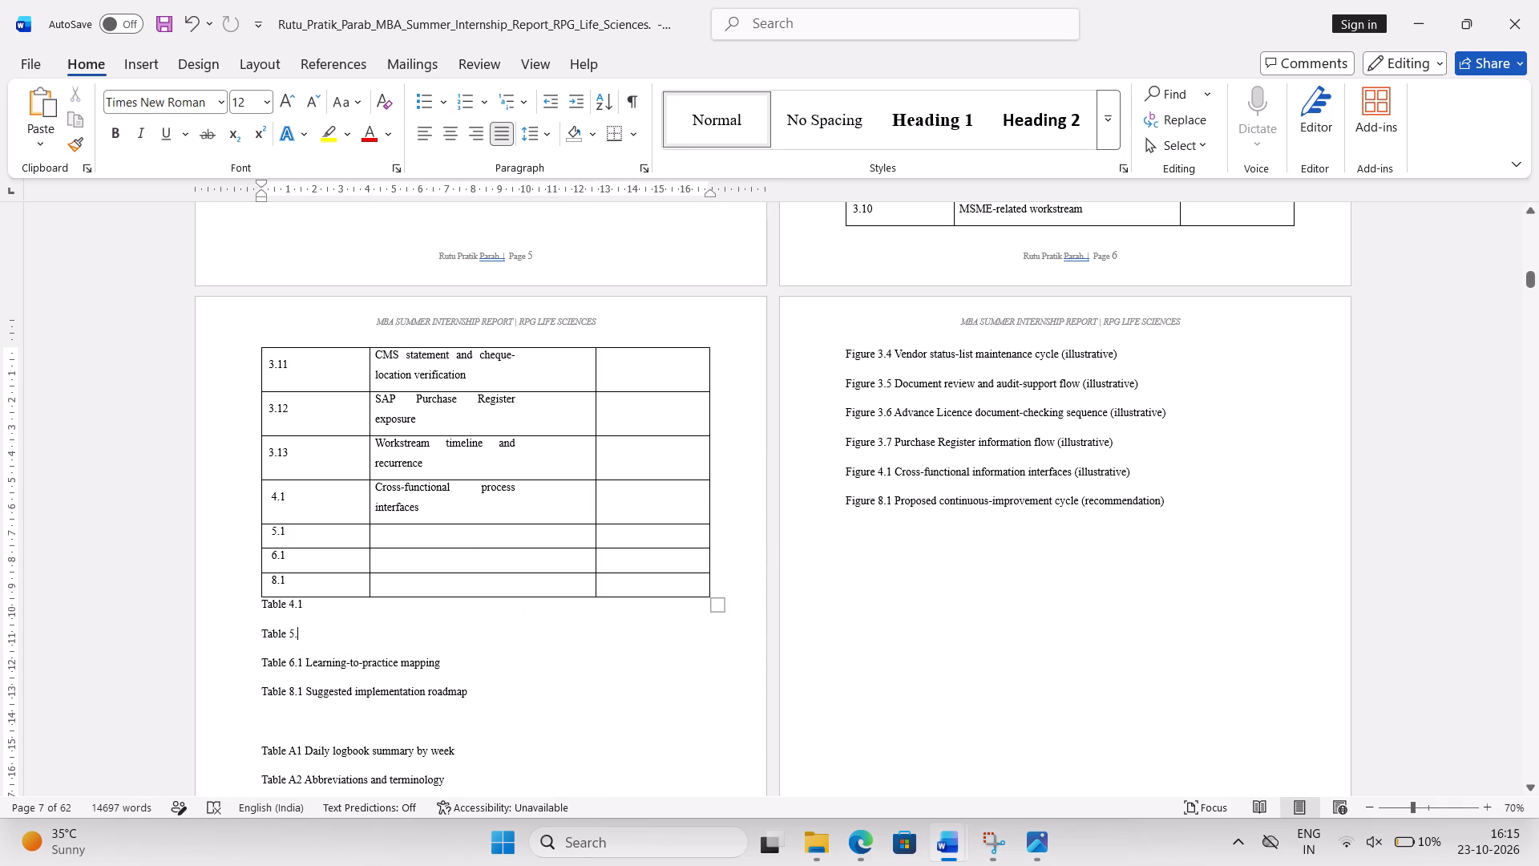
key(ctrl+v)
click(390, 528)
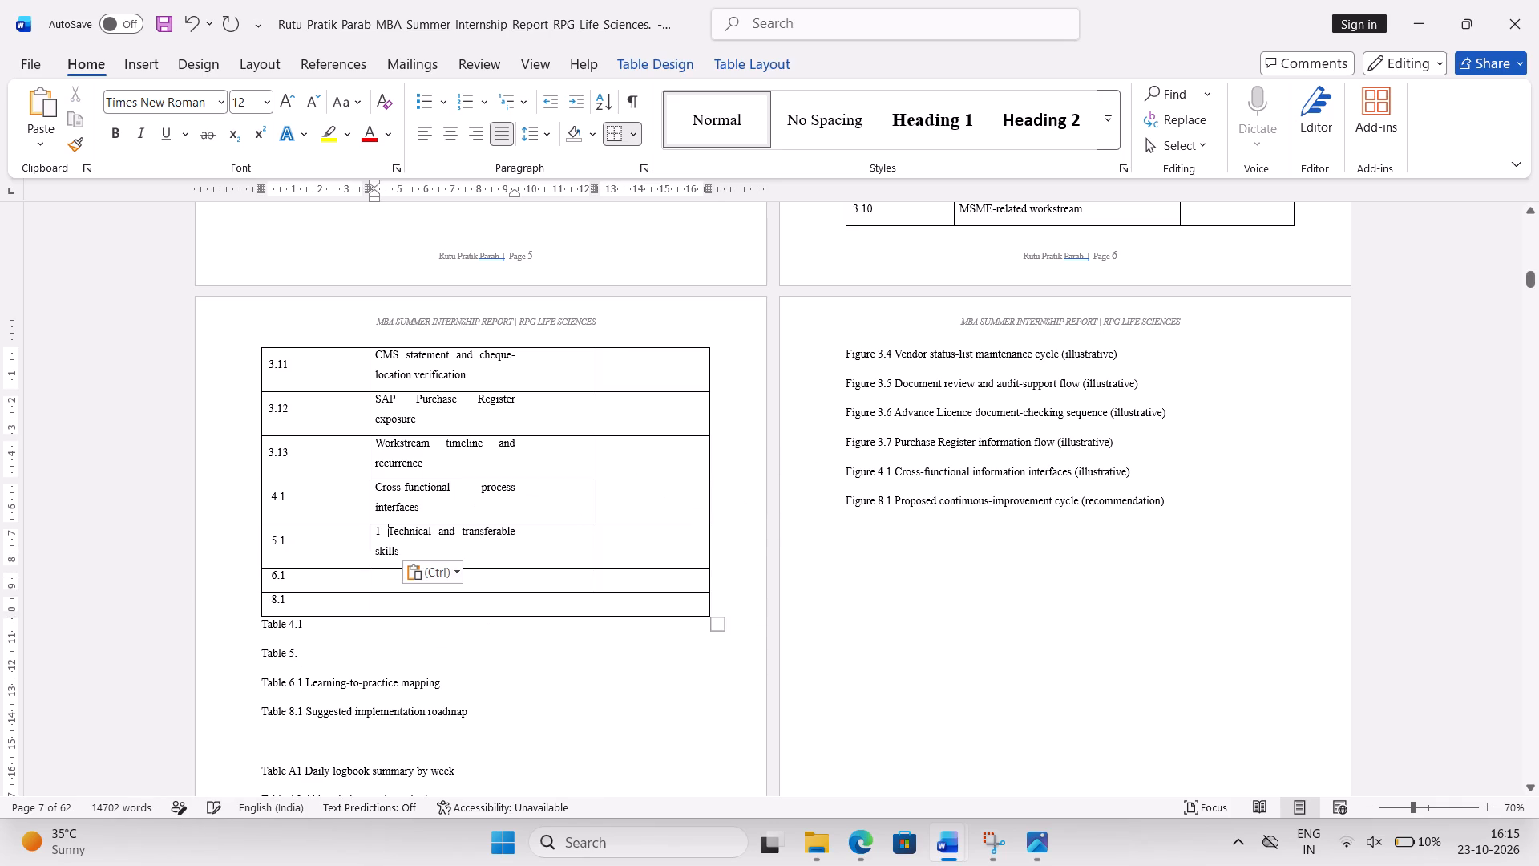
key(BackSpace)
key(BackSpace)
Move "Learning-to-practice mapping" into row 6.1's Particulars cell, without any stray number before the title.
drag(304, 682, 442, 689)
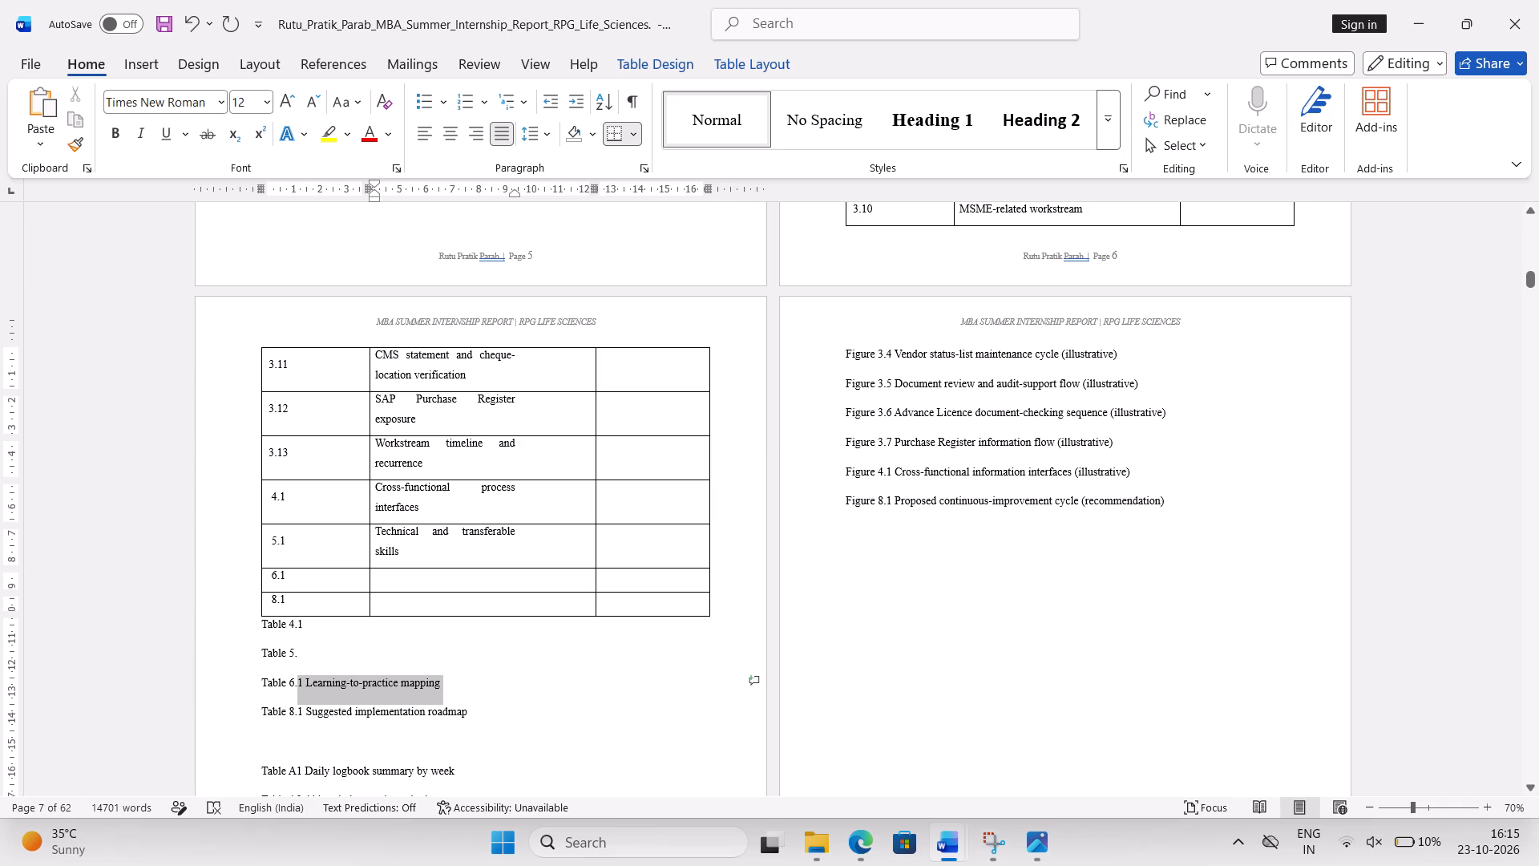
drag(442, 689, 441, 689)
key(ctrl+x)
click(426, 581)
key(ctrl+v)
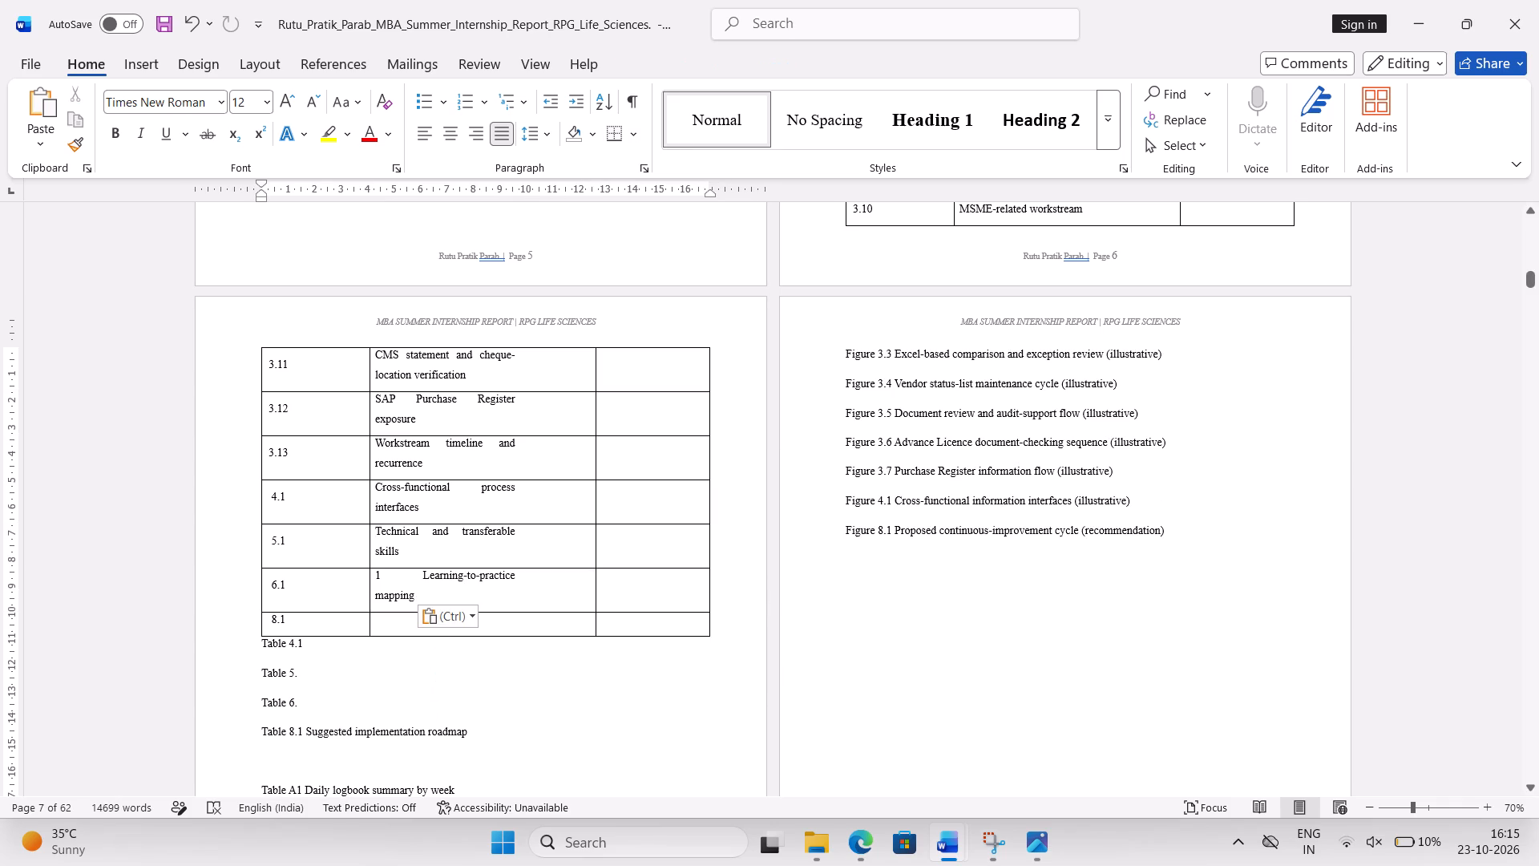
click(423, 572)
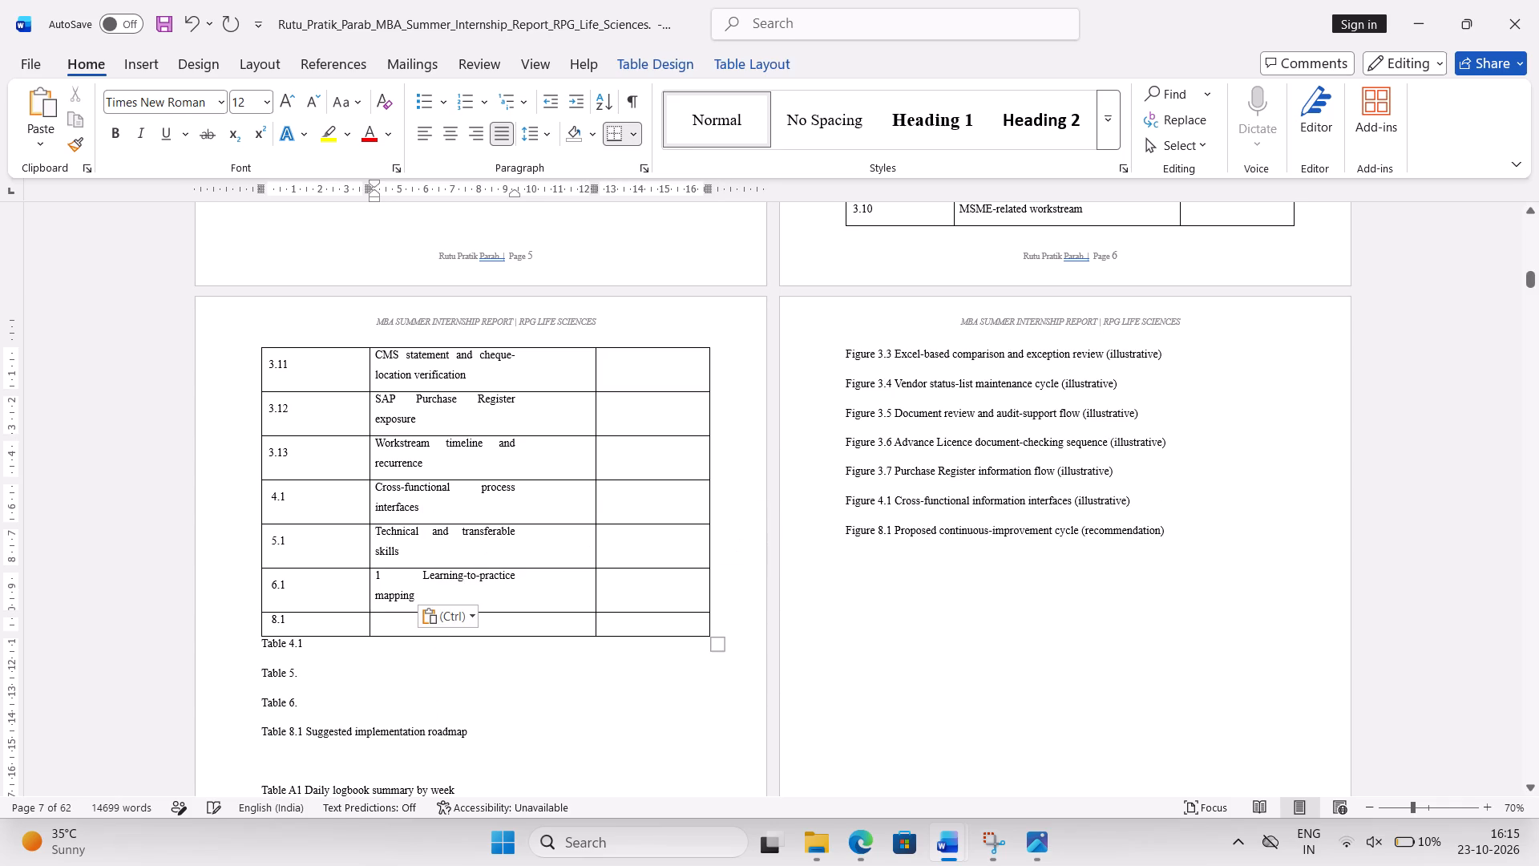
key(BackSpace)
key(BackSpace)
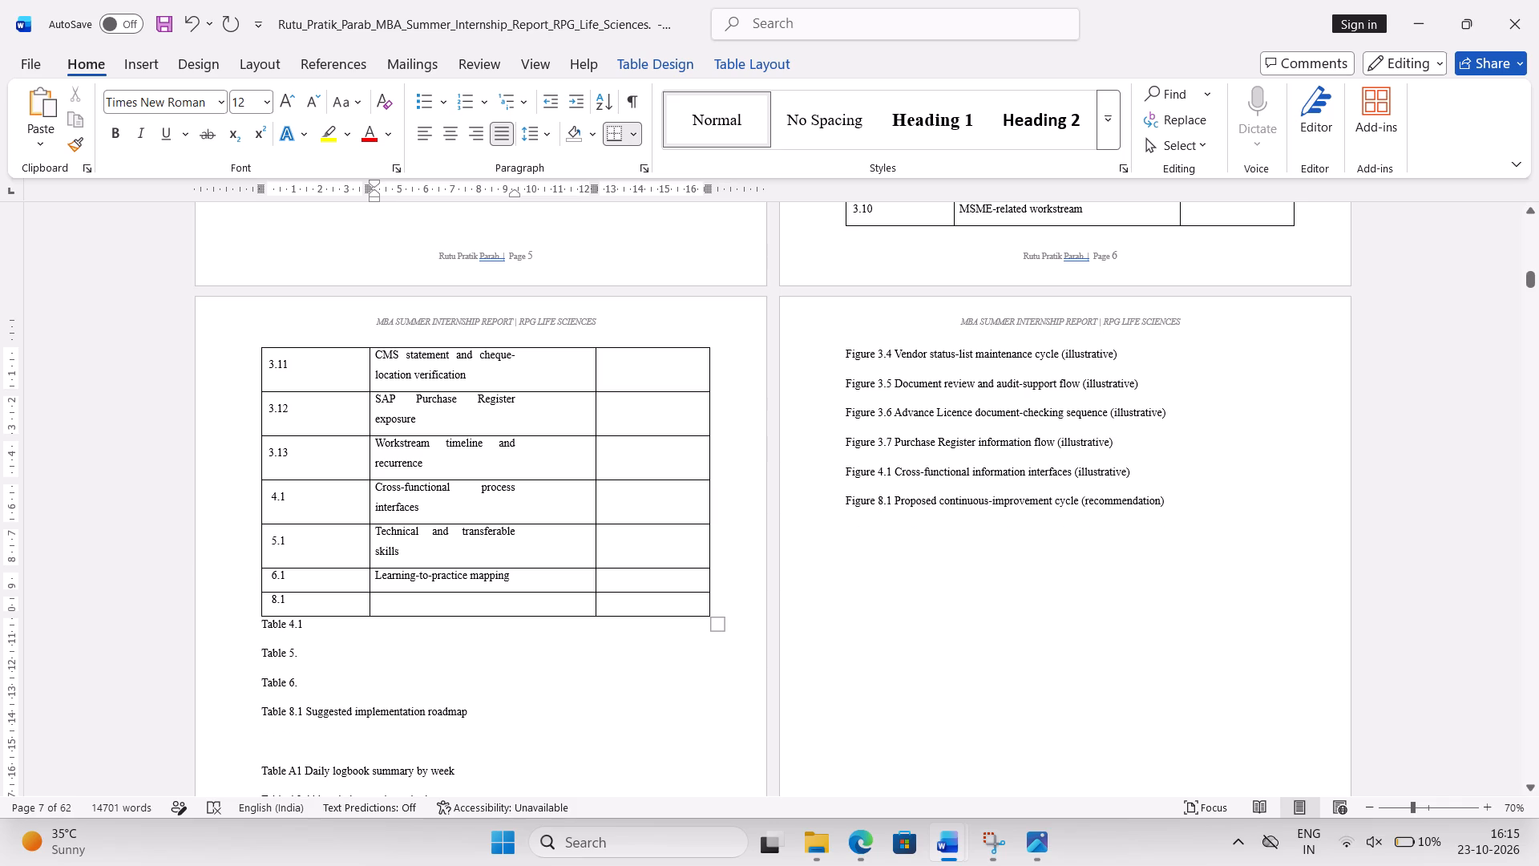
Move the title "Suggested implementation roadmap" from the Table 8.1 line into the Particulars cell of row 8.1.
drag(309, 712, 439, 726)
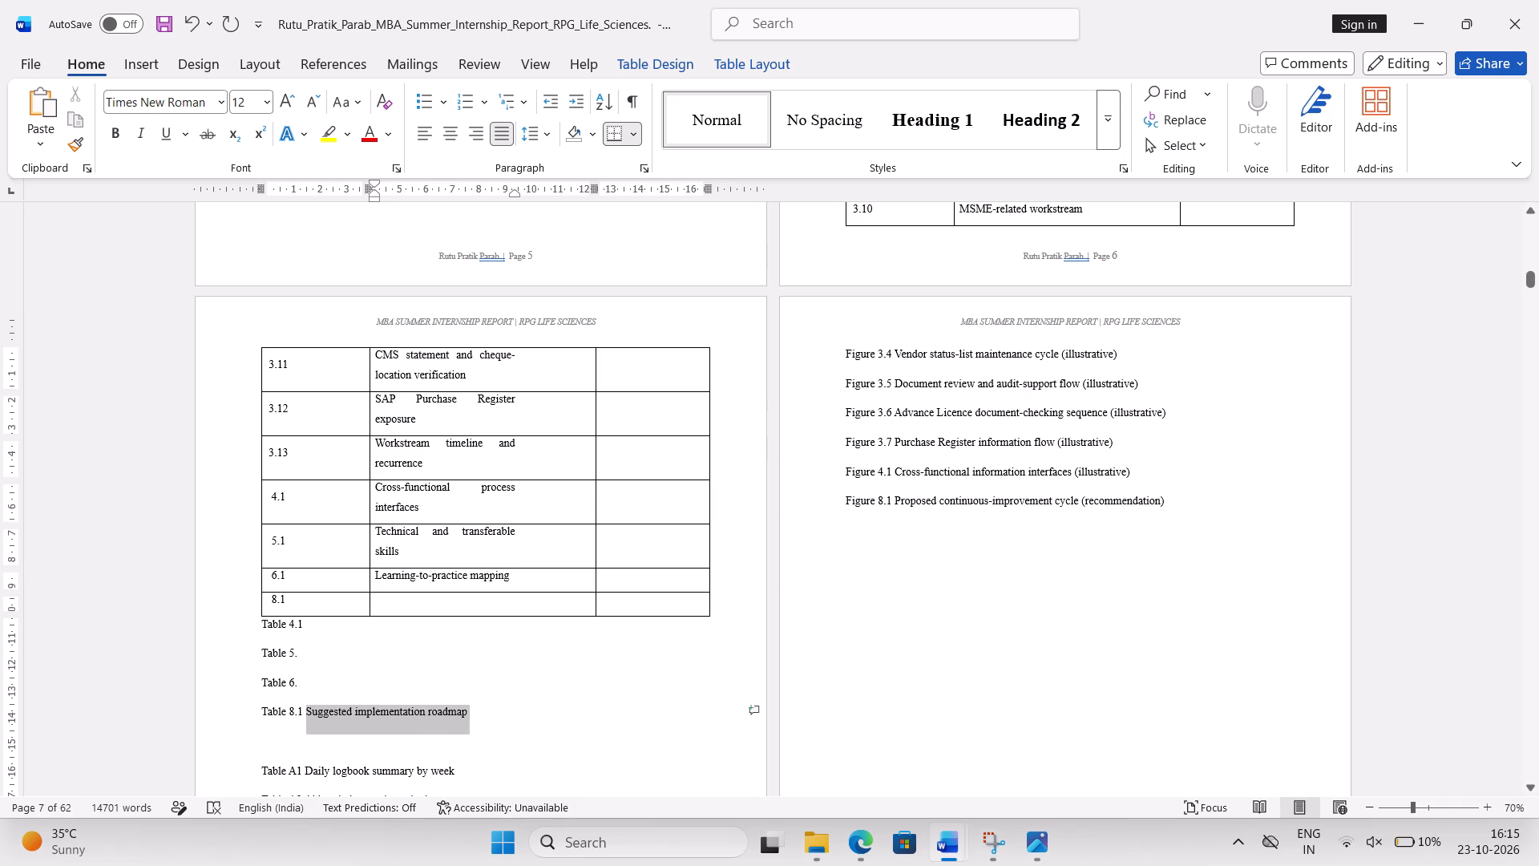
drag(439, 726, 440, 729)
key(ctrl+x)
click(425, 605)
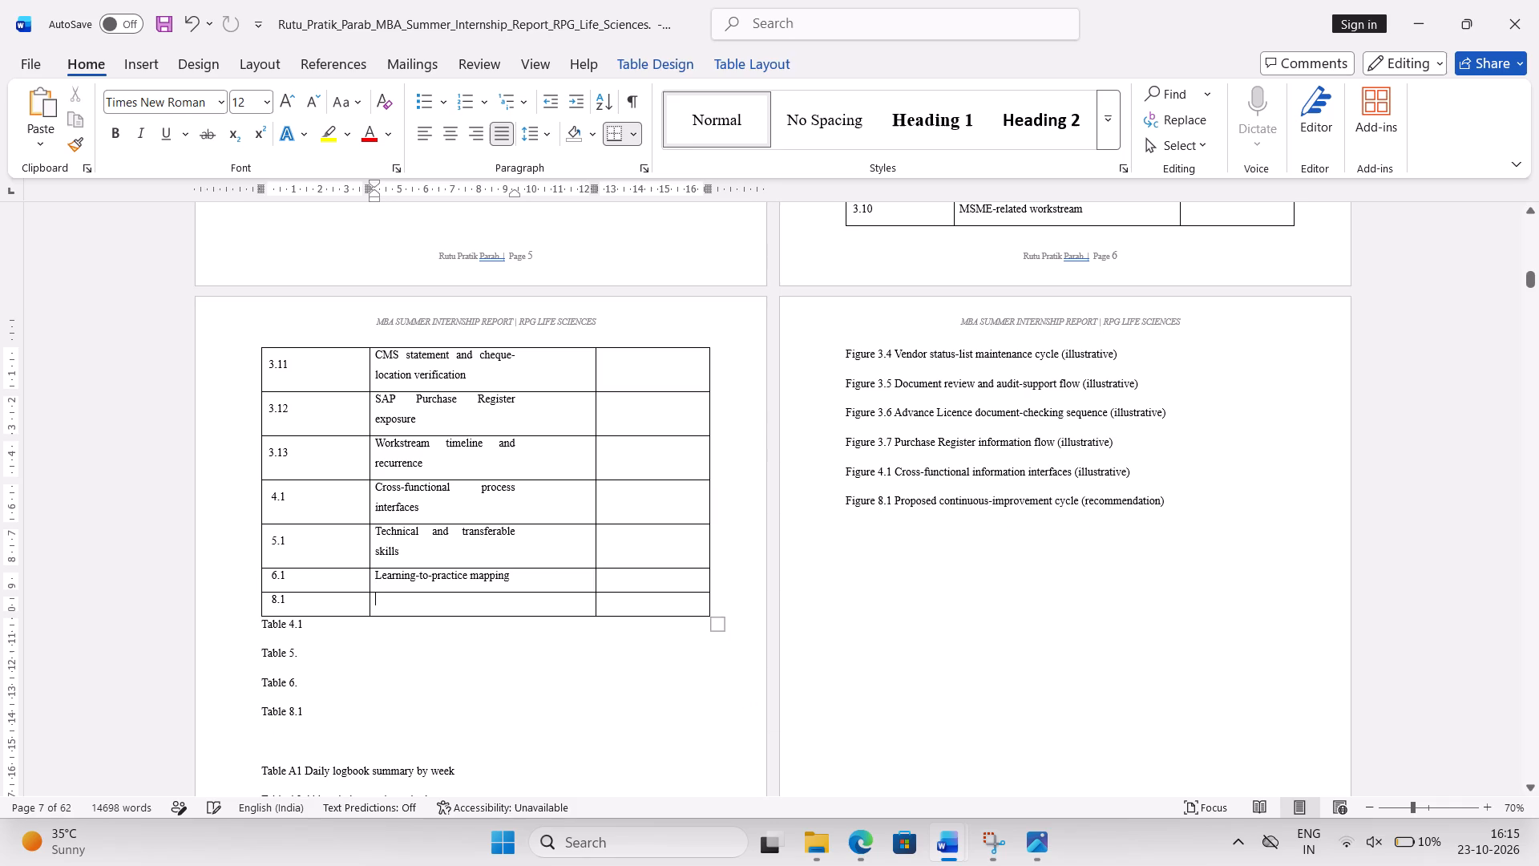
key(ctrl+v)
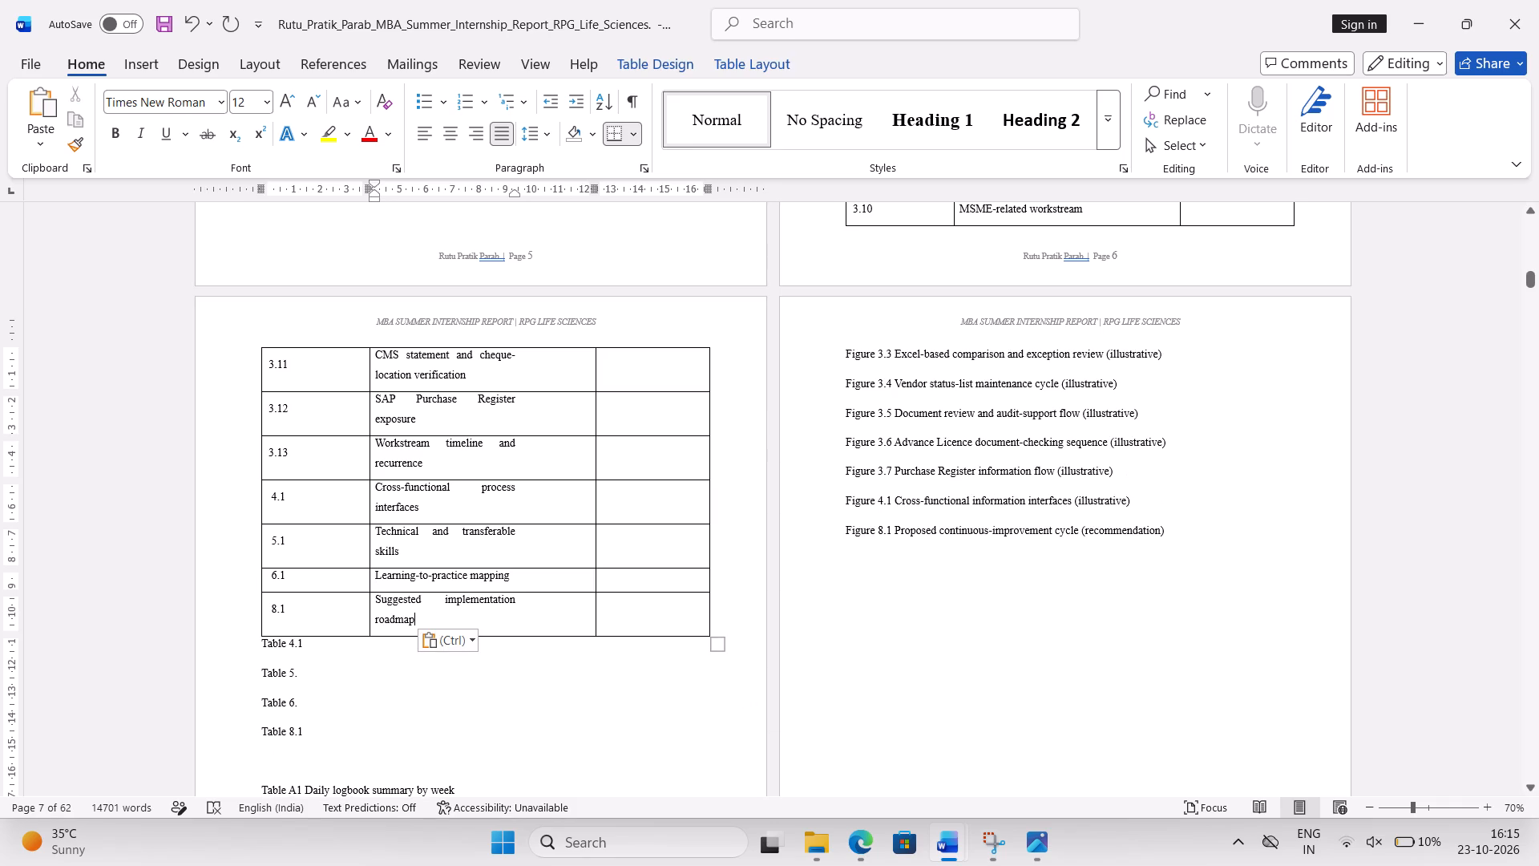
Delete the four leftover label lines for tables 4.1, 5.1, 6.1 and 8.1 below the table.
drag(309, 762, 244, 662)
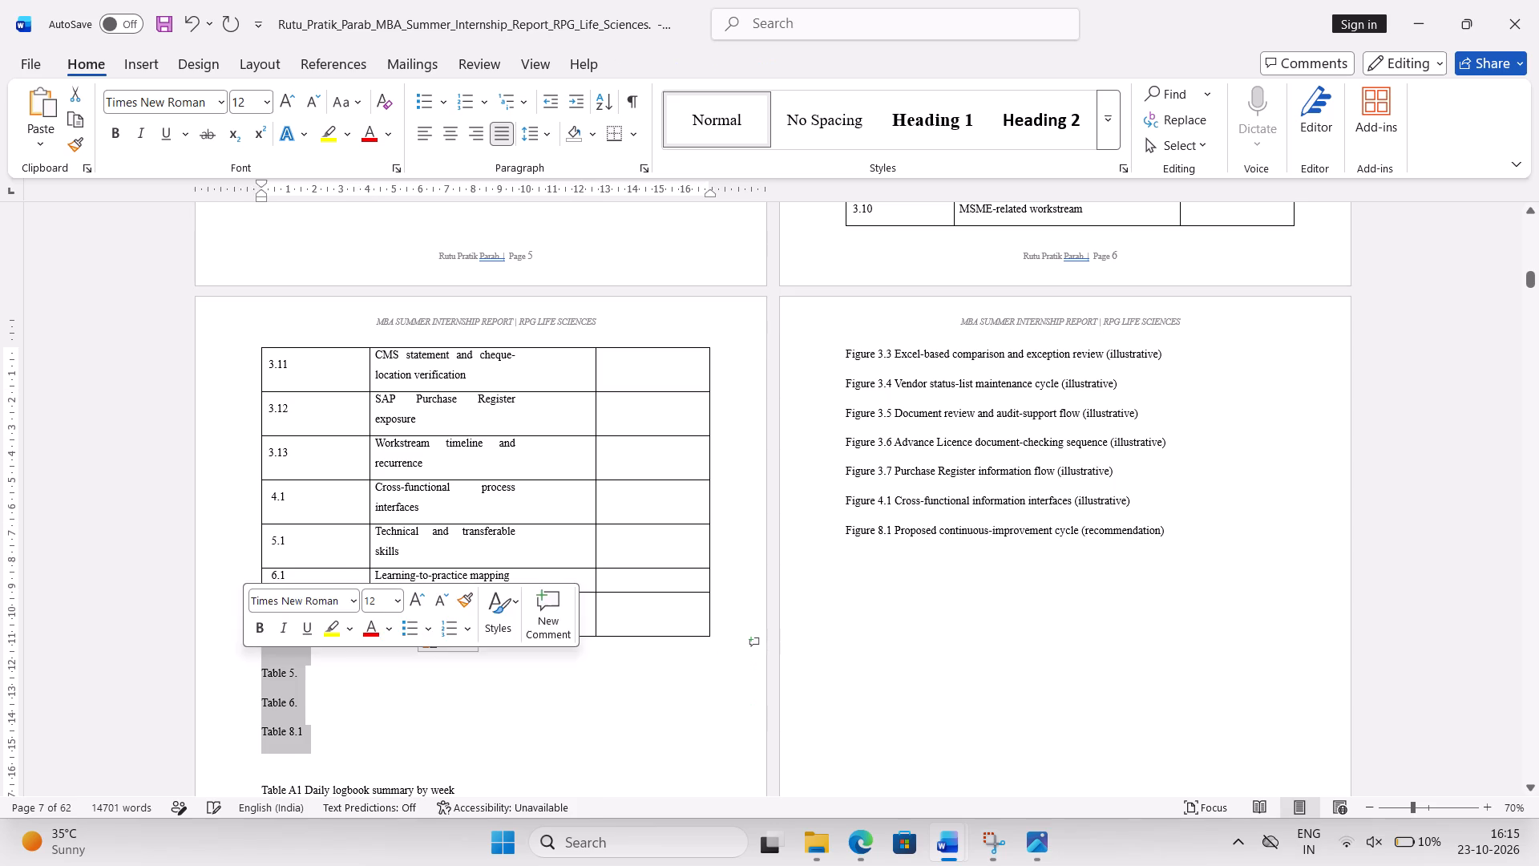
key(BackSpace)
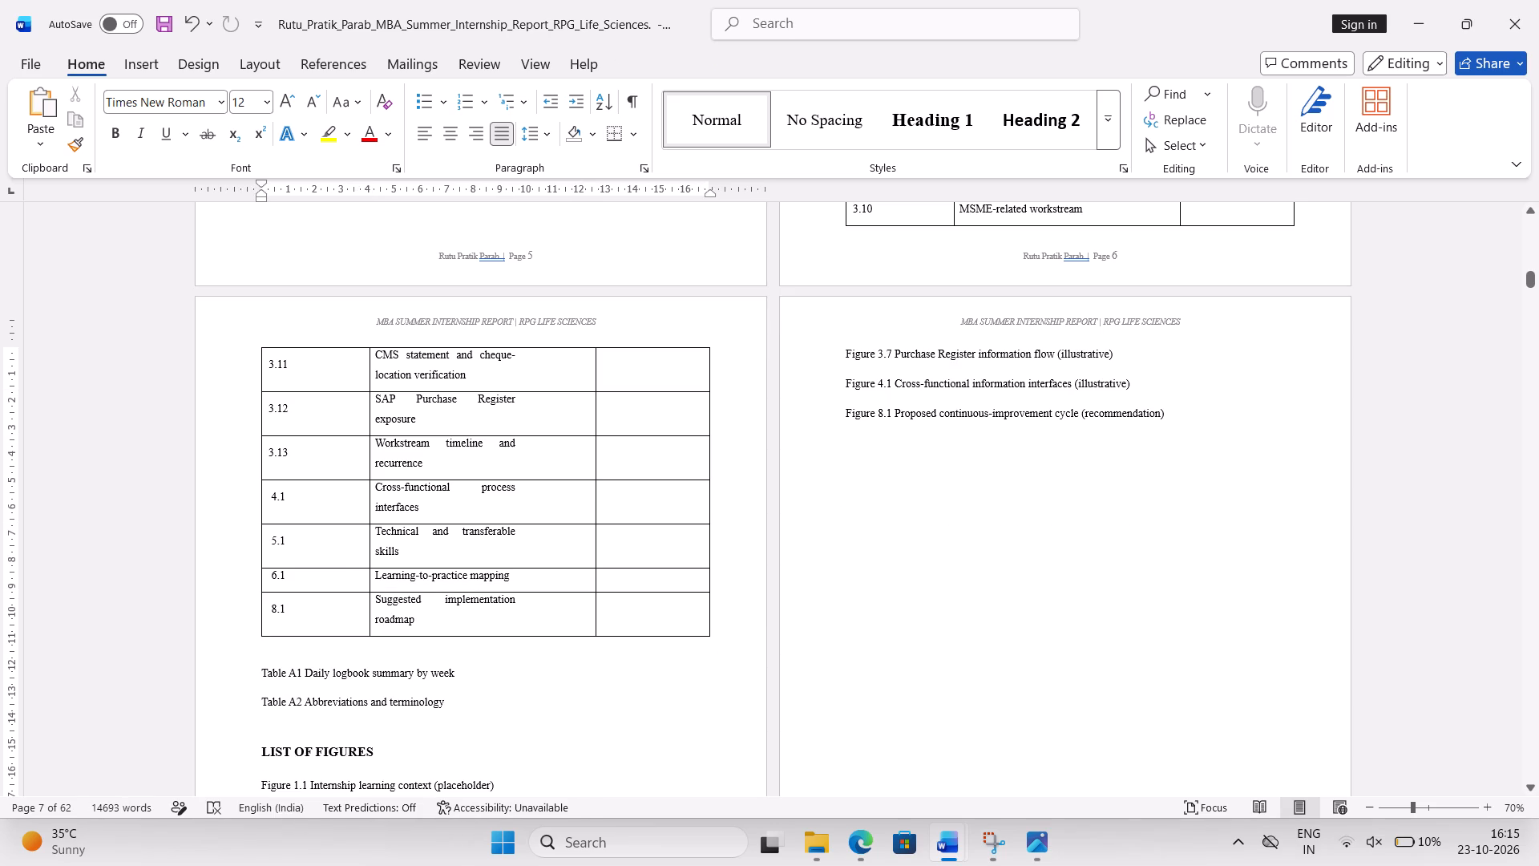
Insert two empty rows below row 8.1 for the appendix table titles.
click(313, 619)
right_click(313, 619)
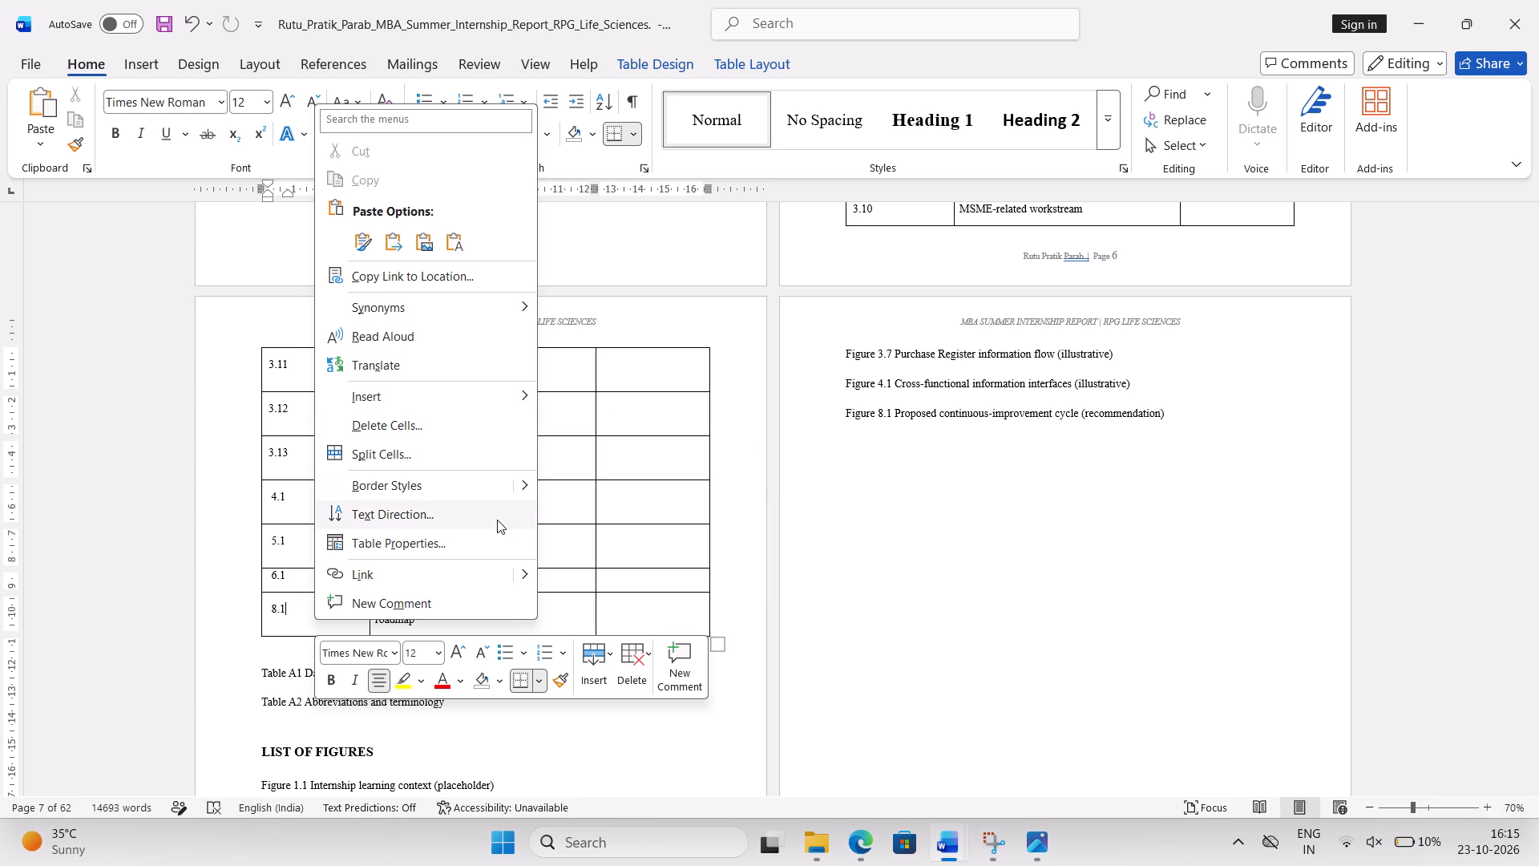
click(593, 660)
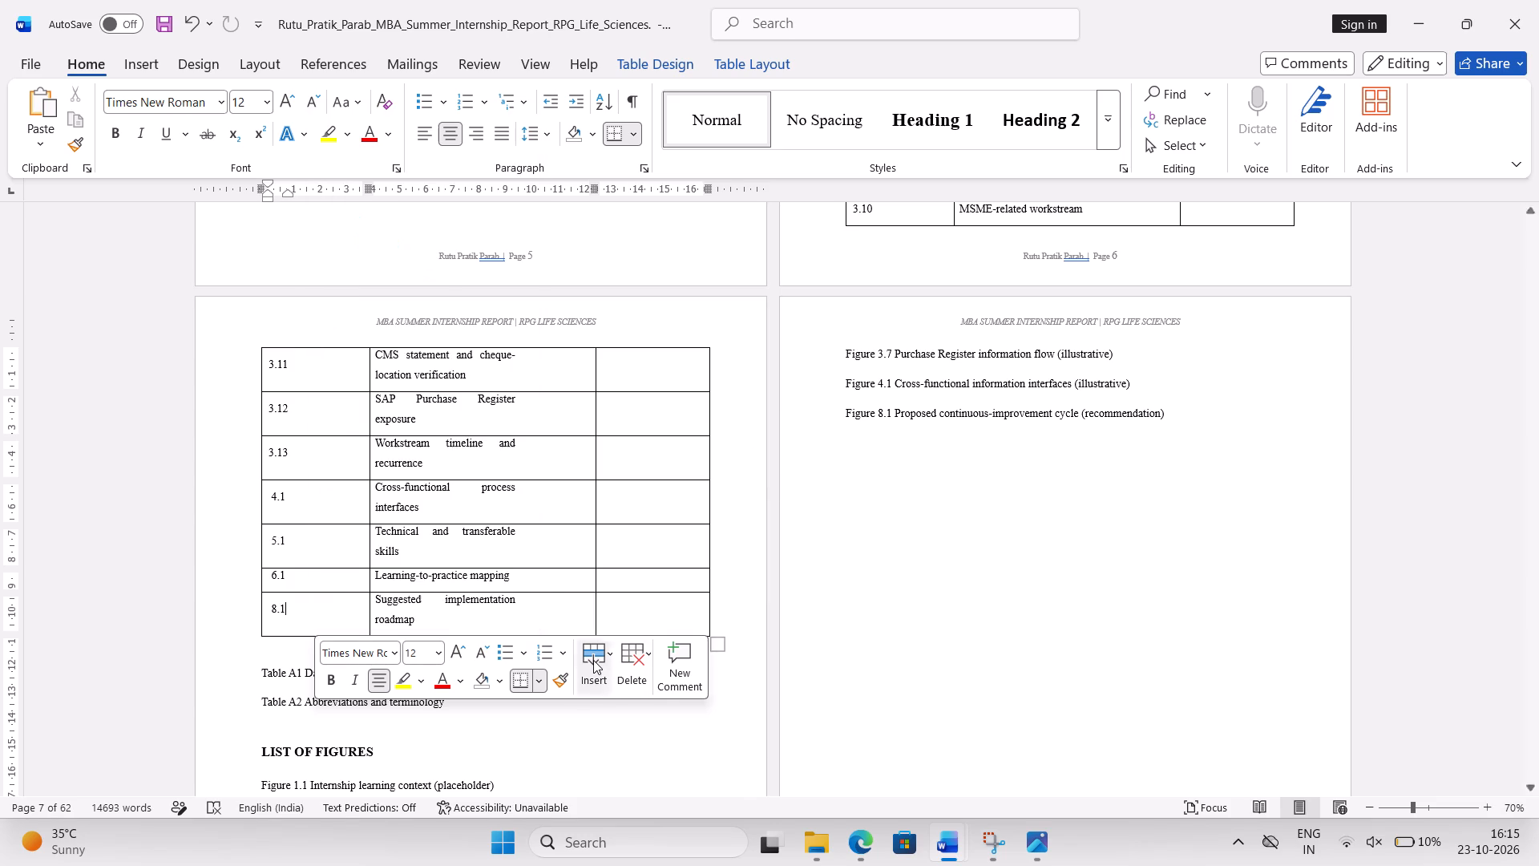
click(604, 748)
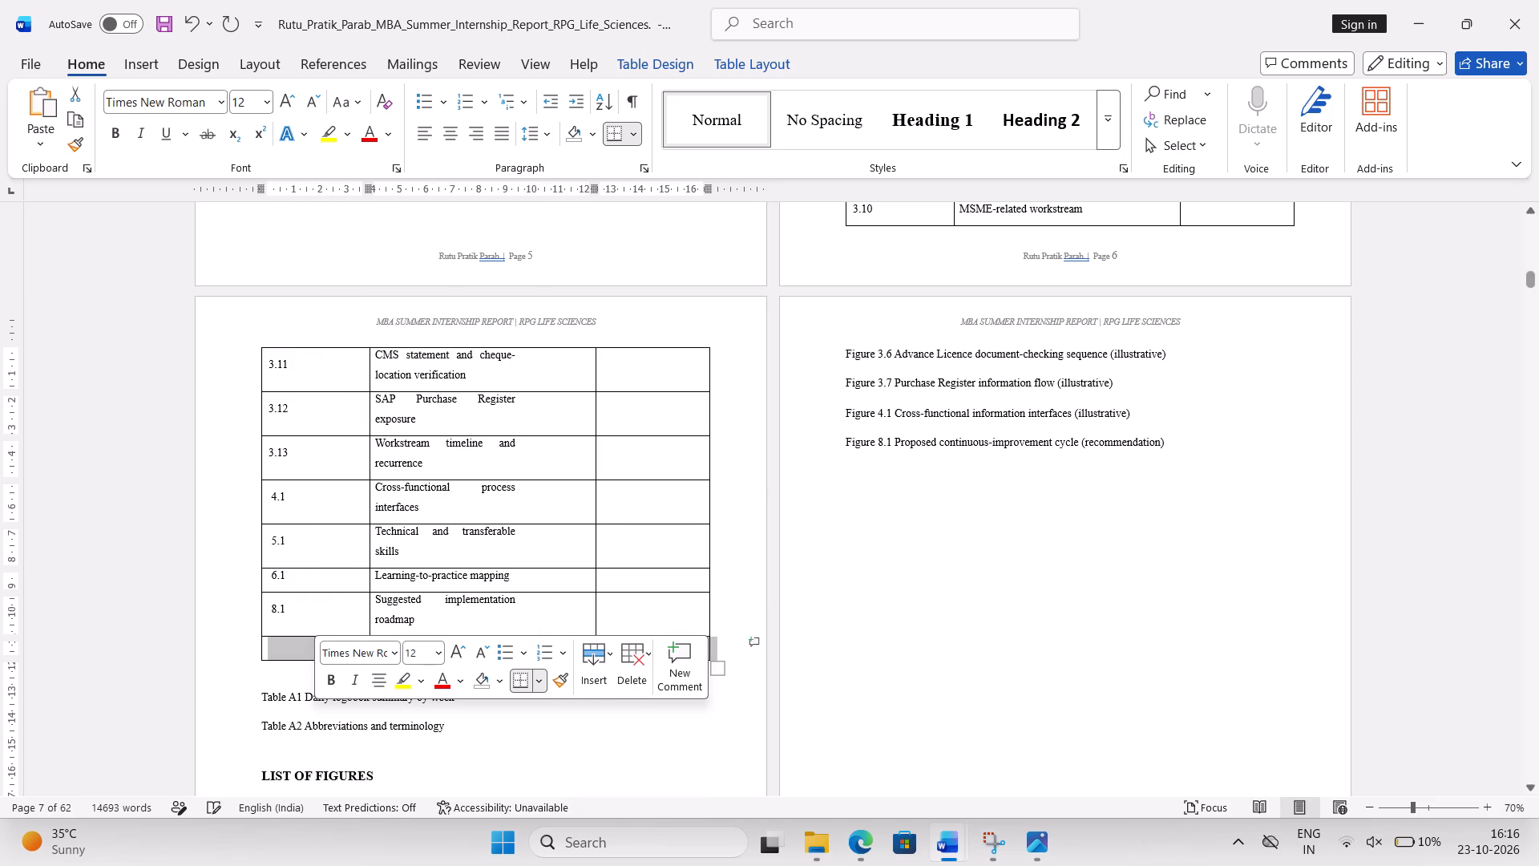
click(602, 688)
click(604, 711)
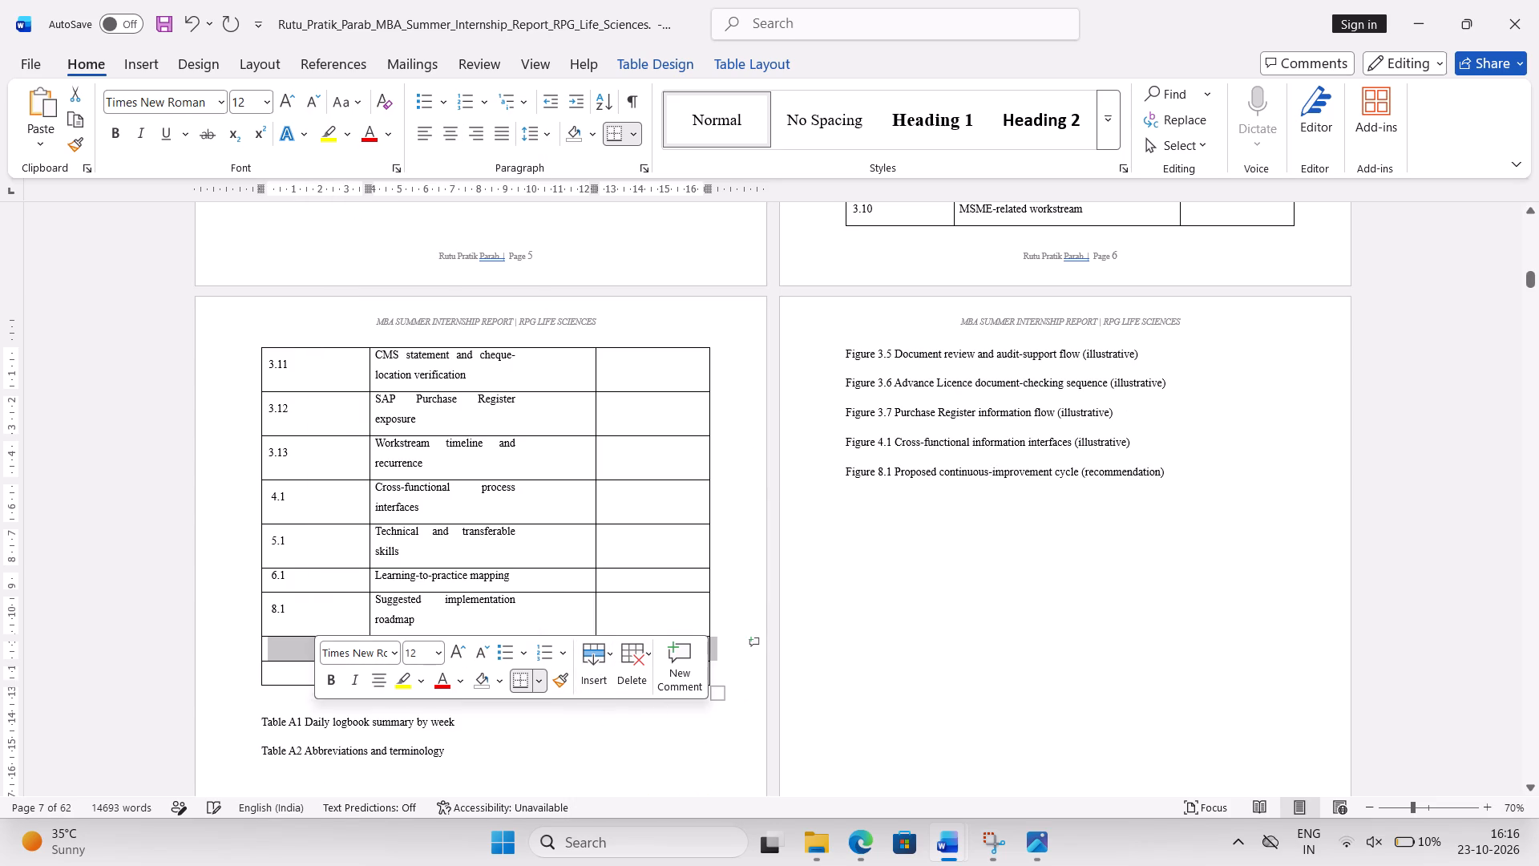
click(884, 622)
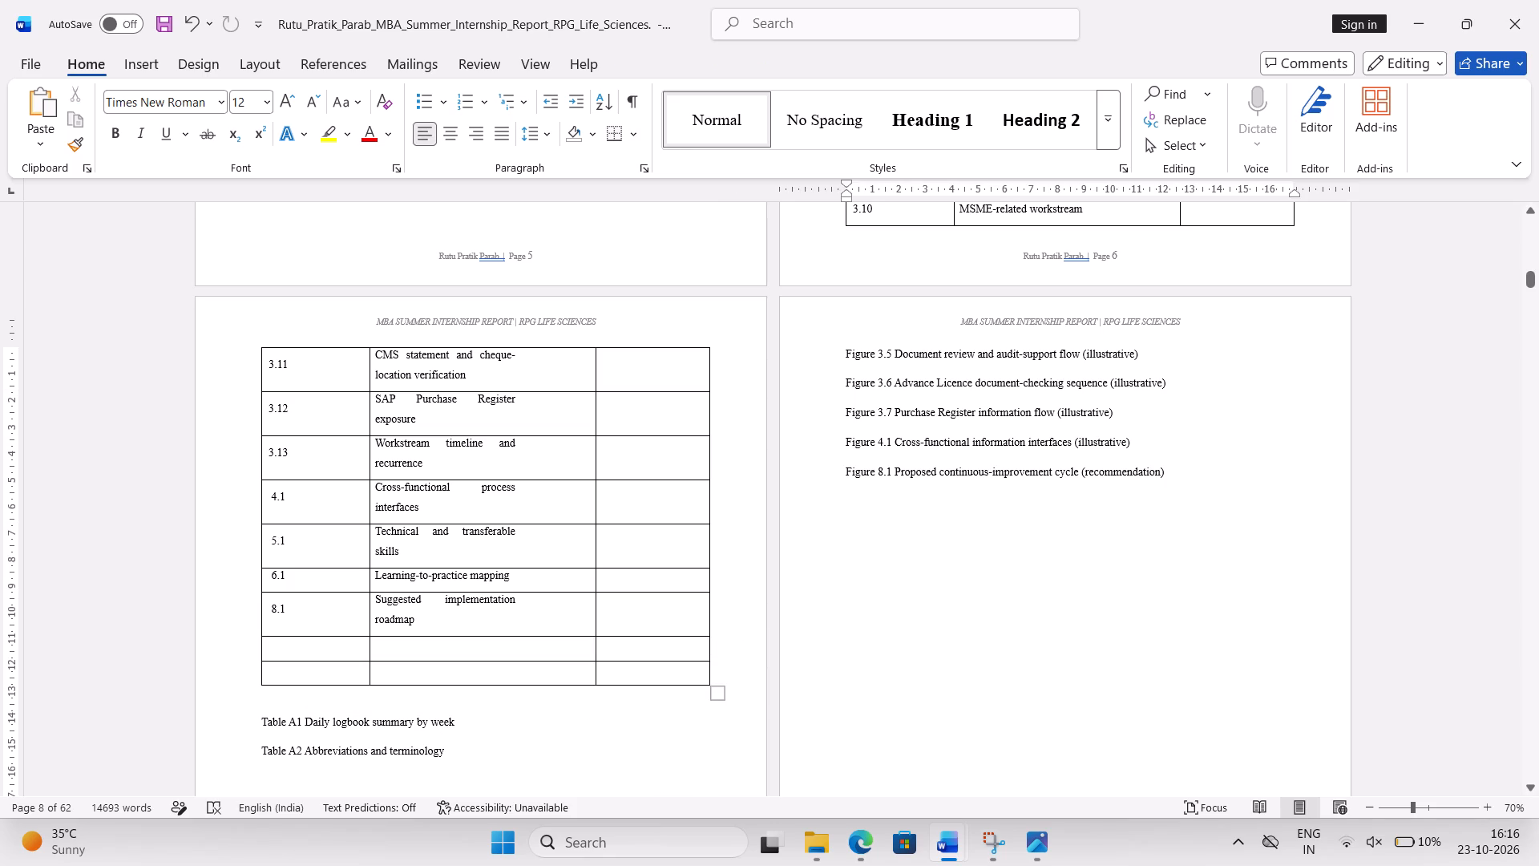
Move the label "Table A1" and its title "Daily logbook summary by week" into the first two cells of the row below 8.1.
drag(301, 721, 257, 721)
key(ctrl+x)
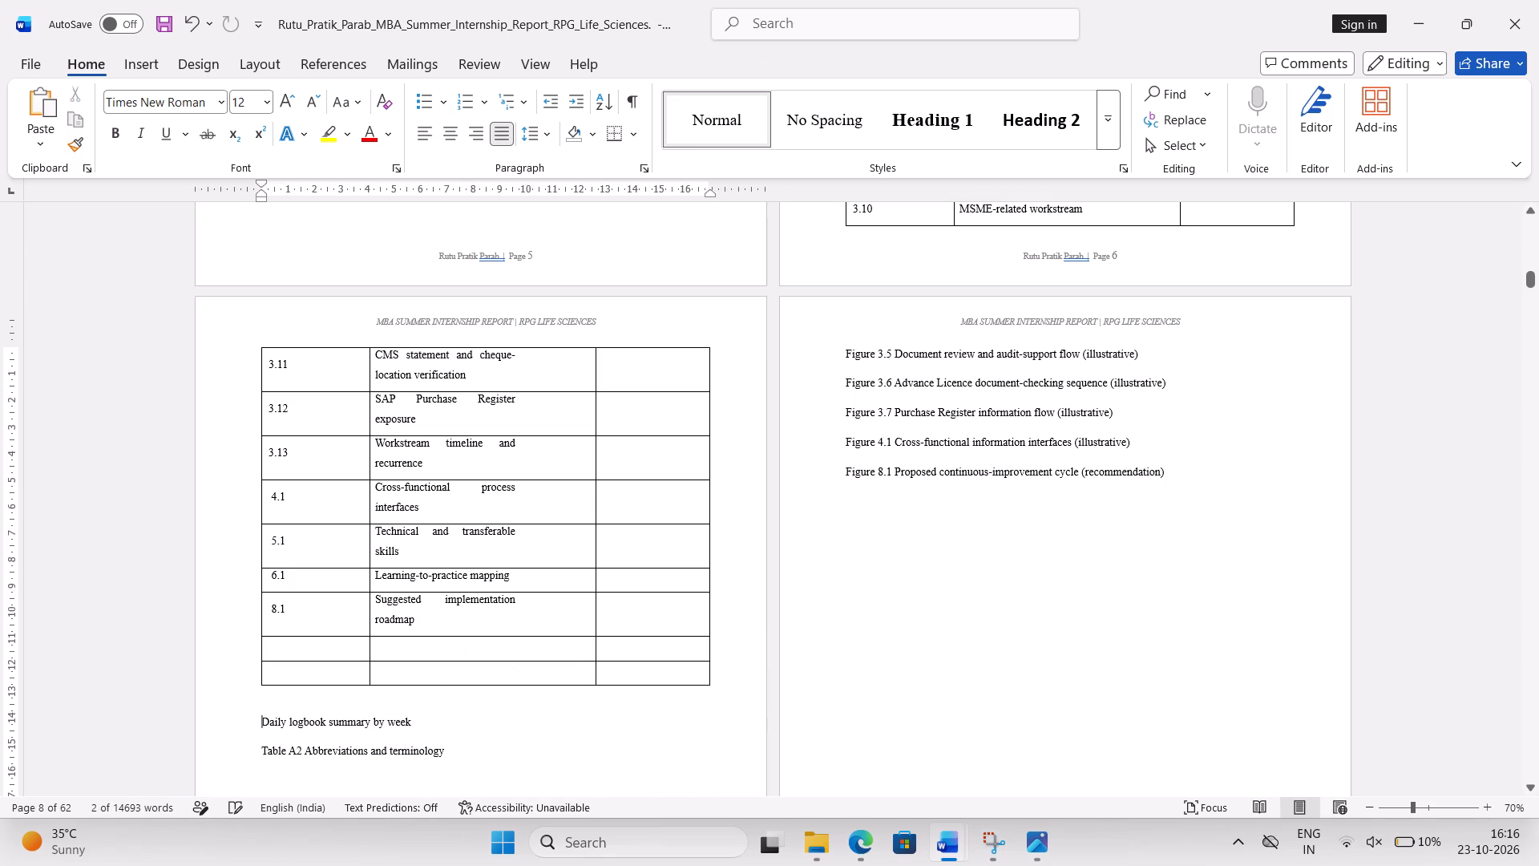
click(309, 652)
key(ctrl+v)
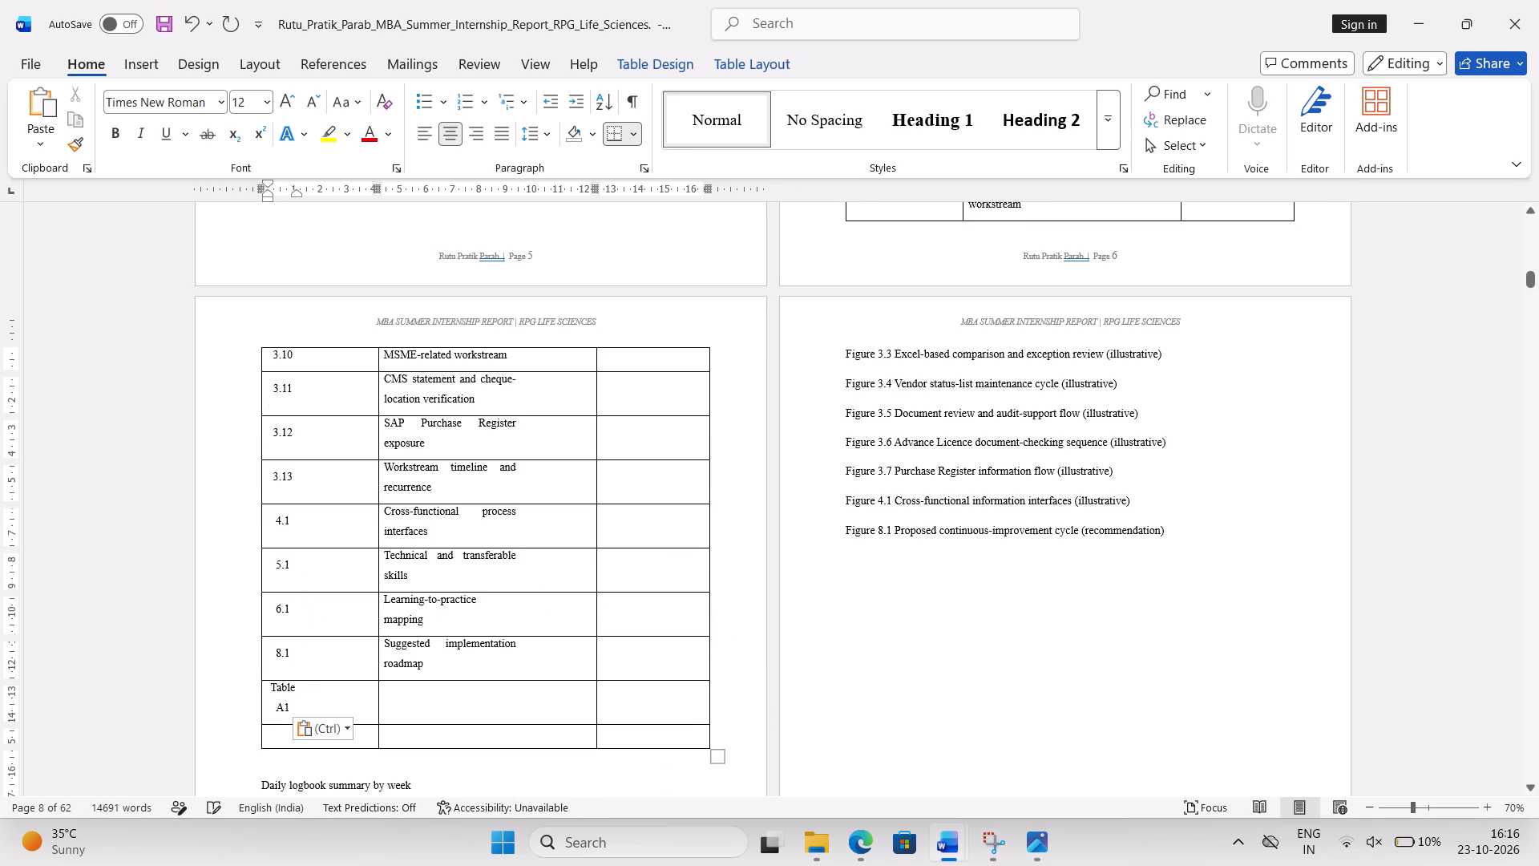
drag(254, 784, 407, 784)
key(ctrl+x)
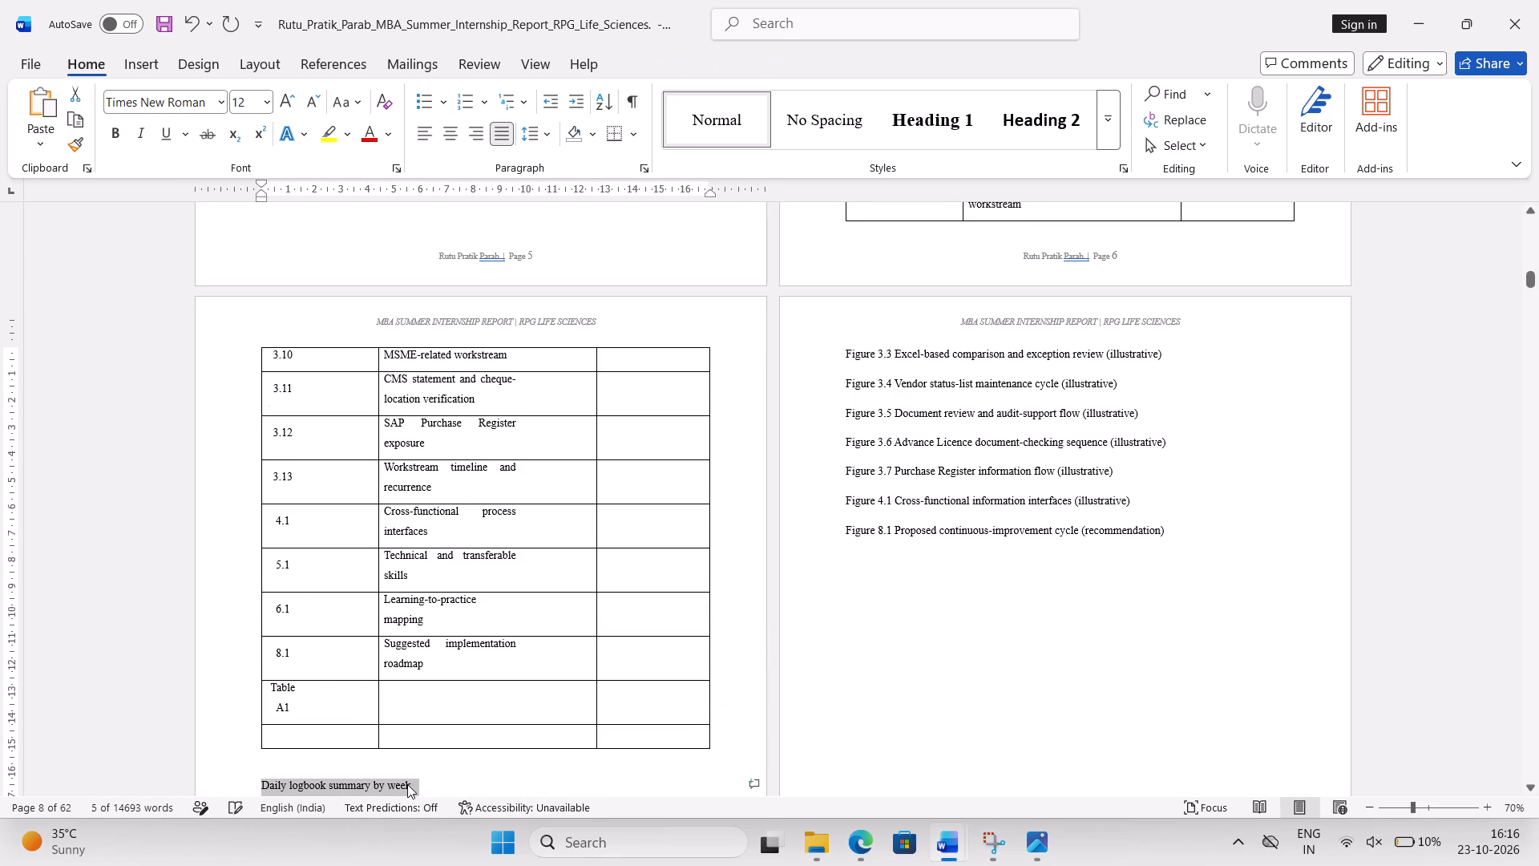
click(444, 714)
key(ctrl+v)
scroll(444, 714, down, 2)
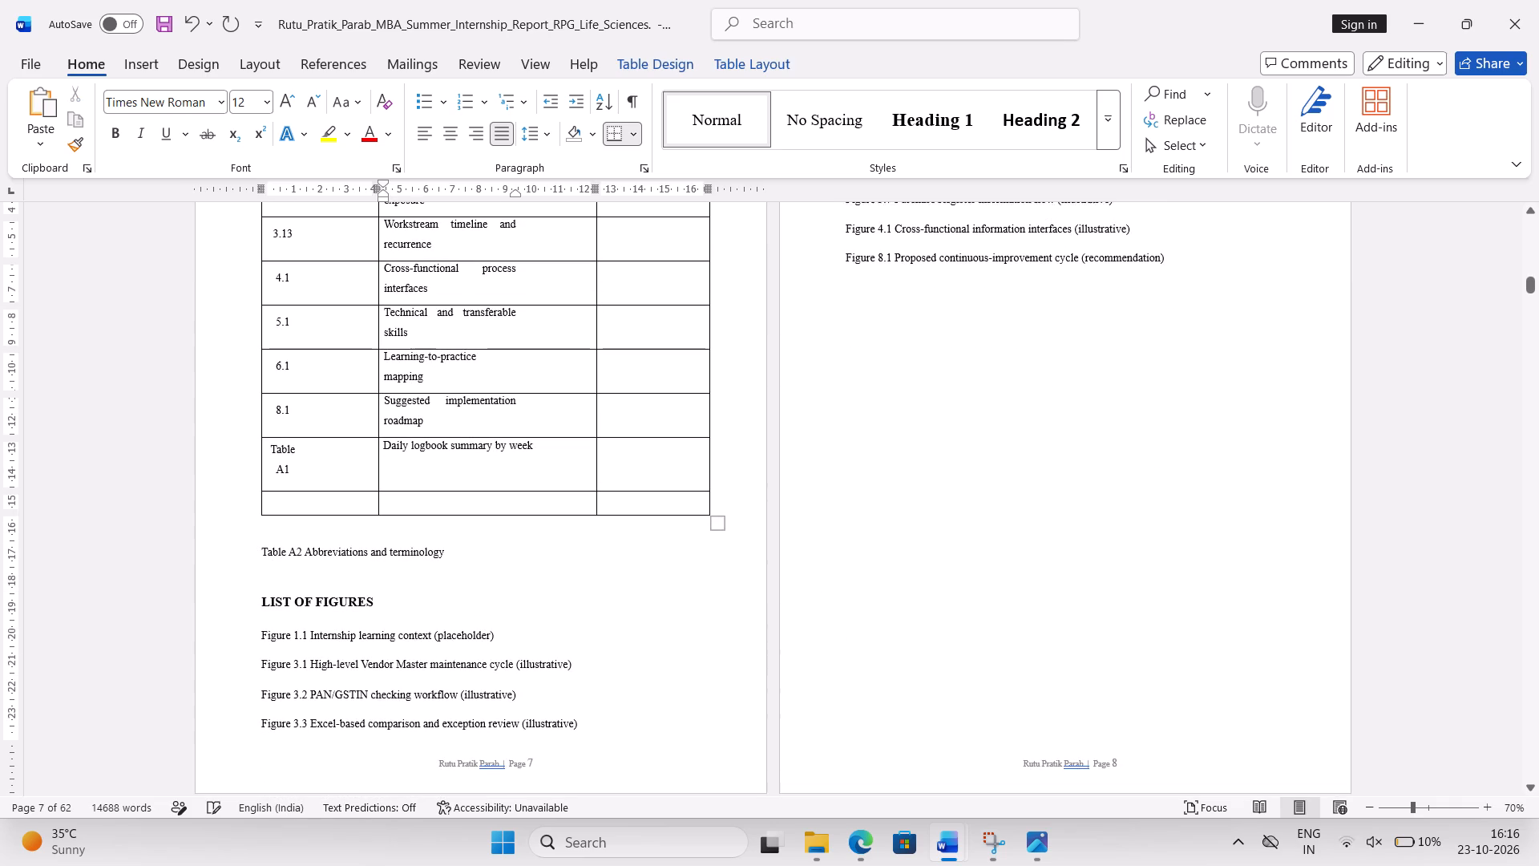
key(BackSpace)
Move the label "Table A2" and its title "Abbreviations and terminology" into the first two cells of the empty last row.
click(305, 488)
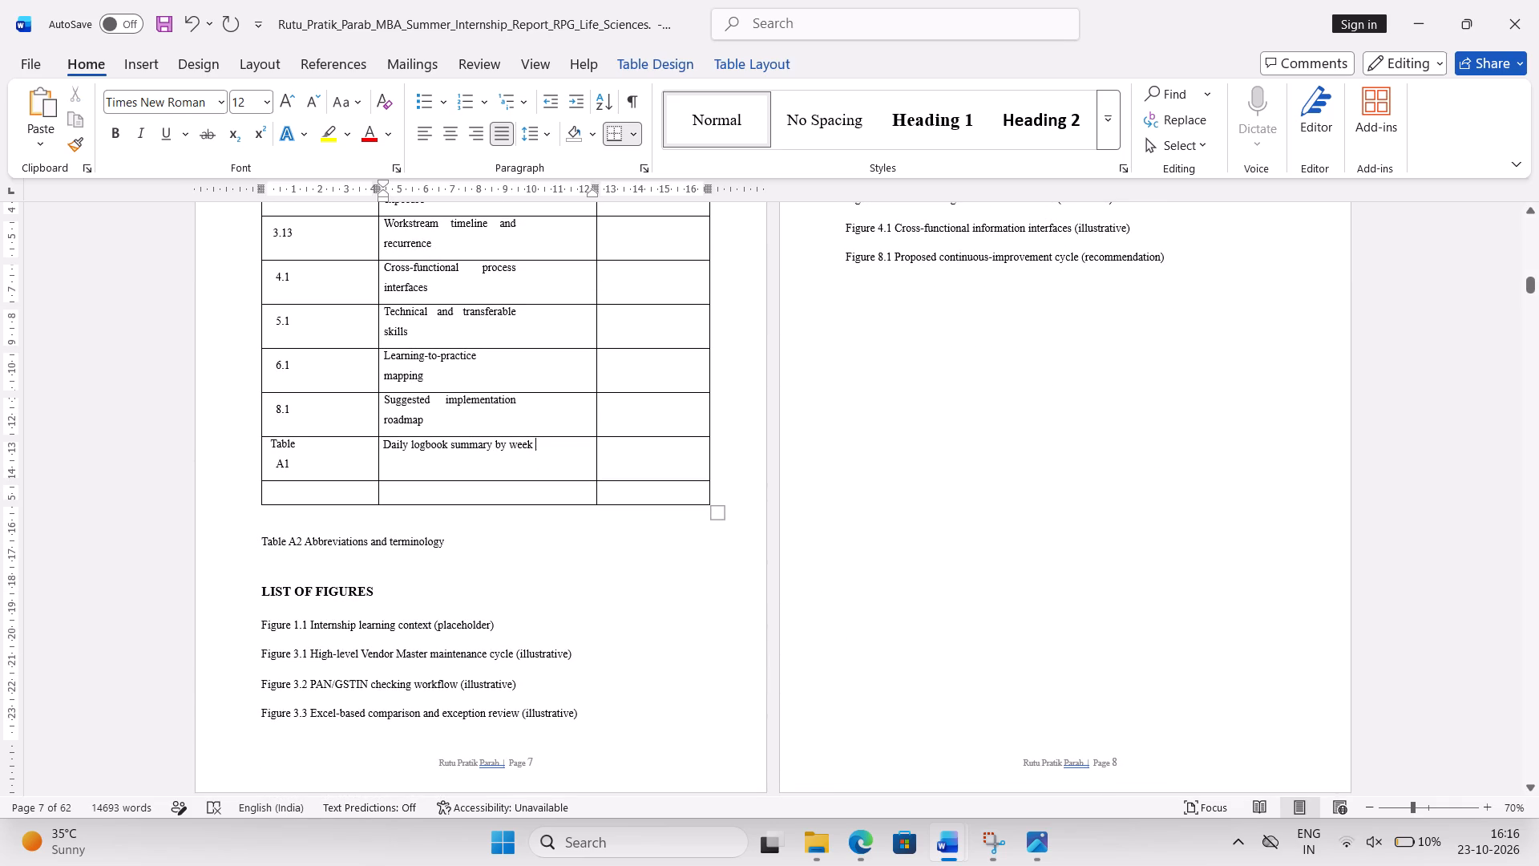
drag(258, 544, 301, 549)
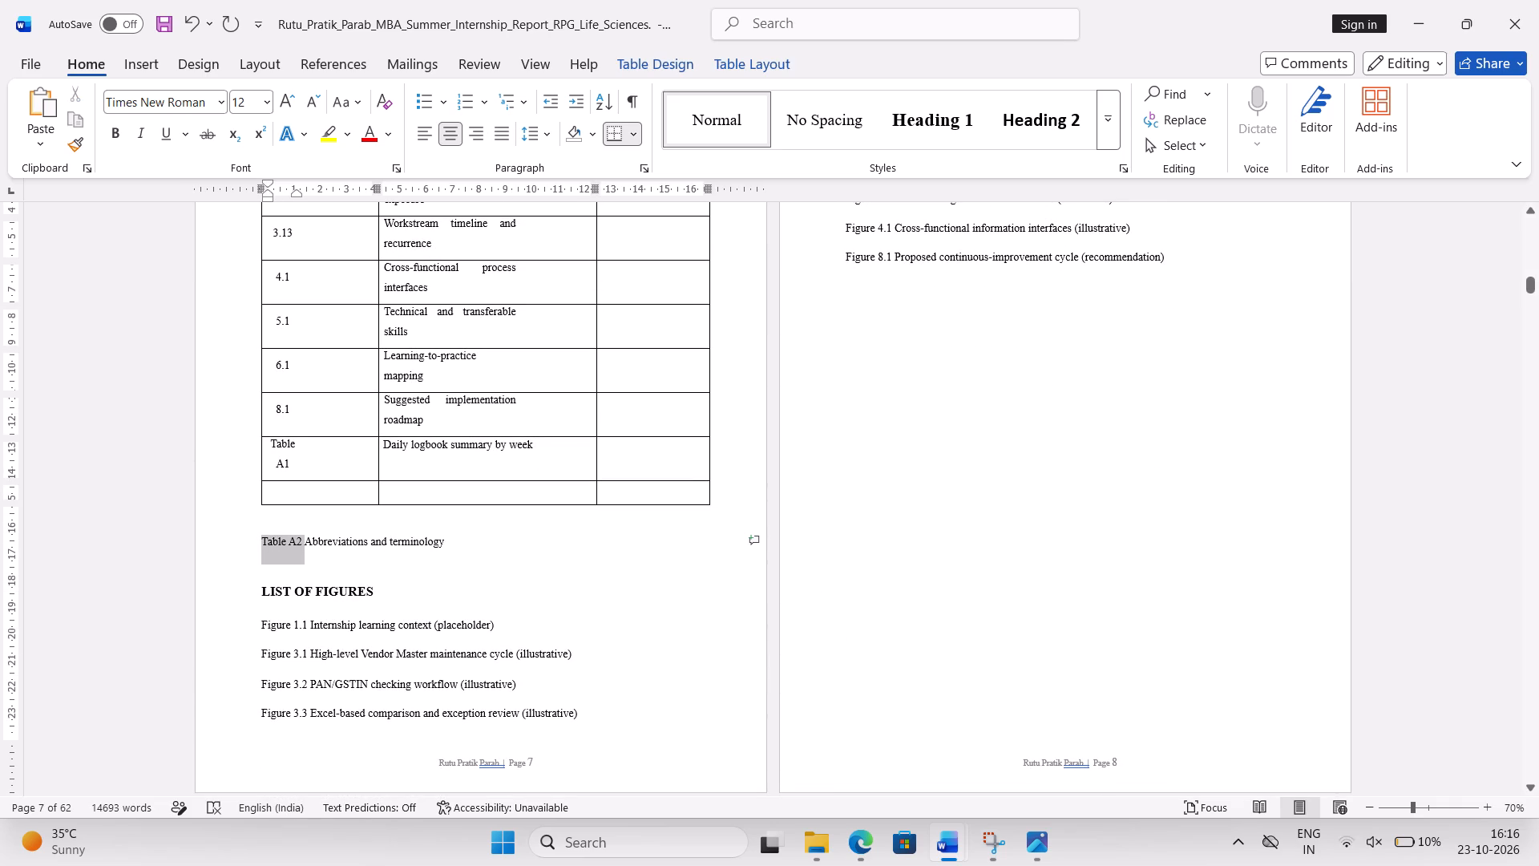
drag(301, 549, 302, 553)
key(ctrl+x)
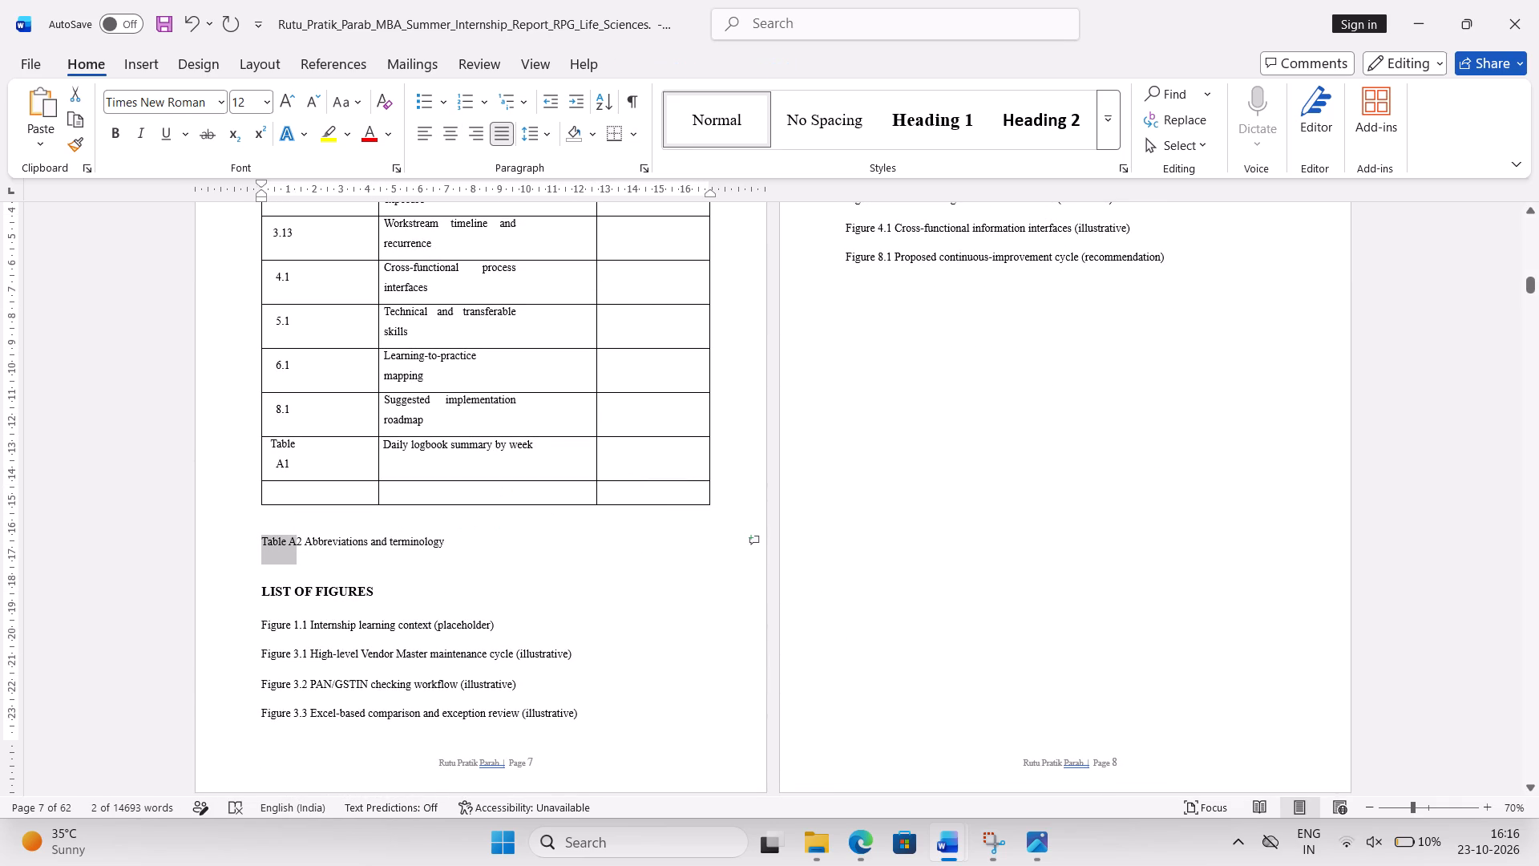
click(313, 492)
key(ctrl+v)
key(8)
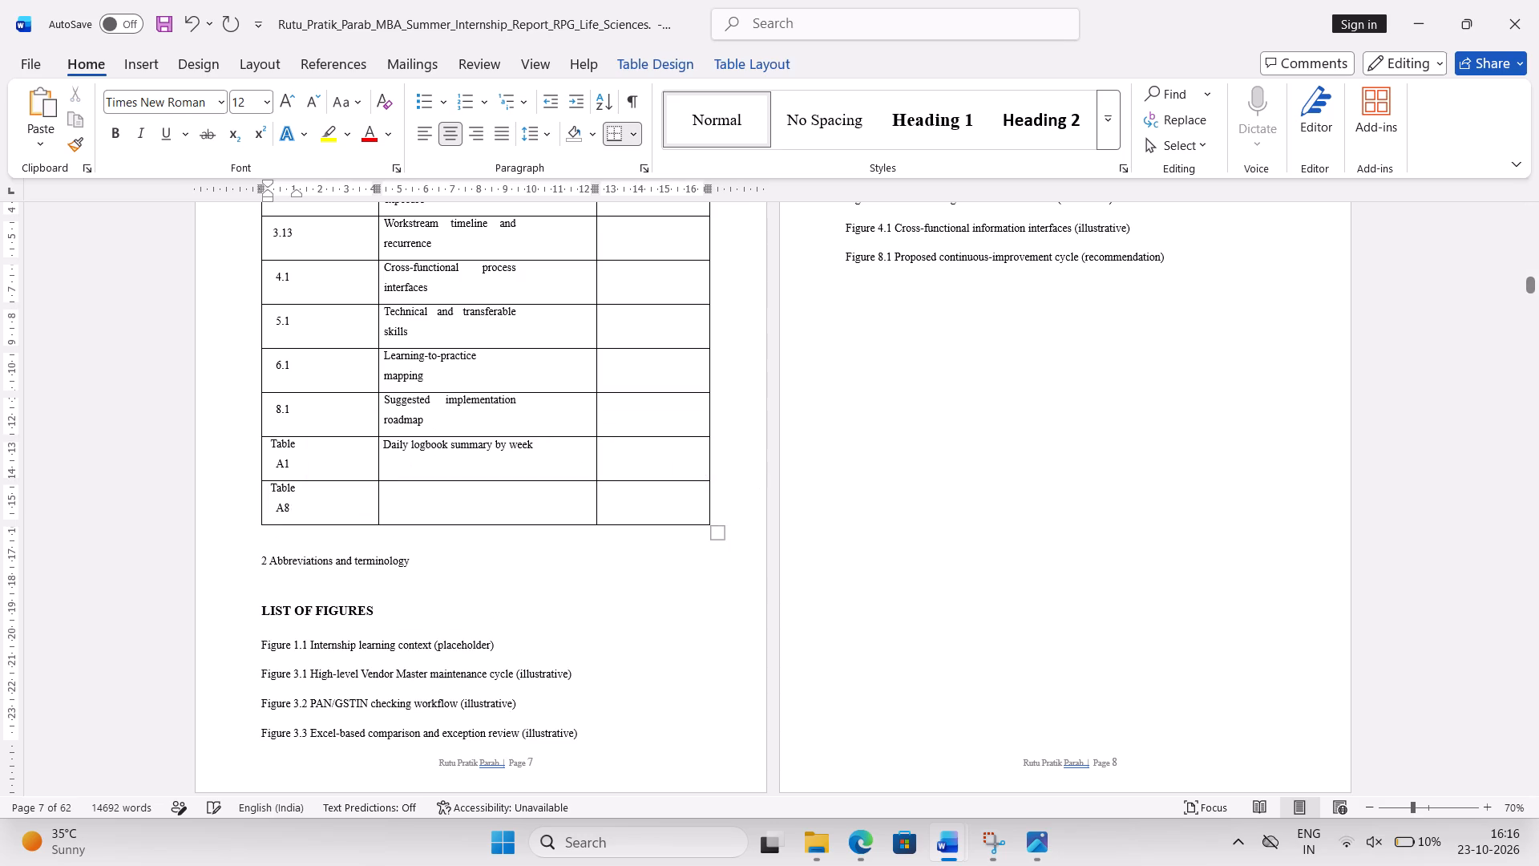
key(BackSpace)
key(2)
drag(269, 560, 390, 585)
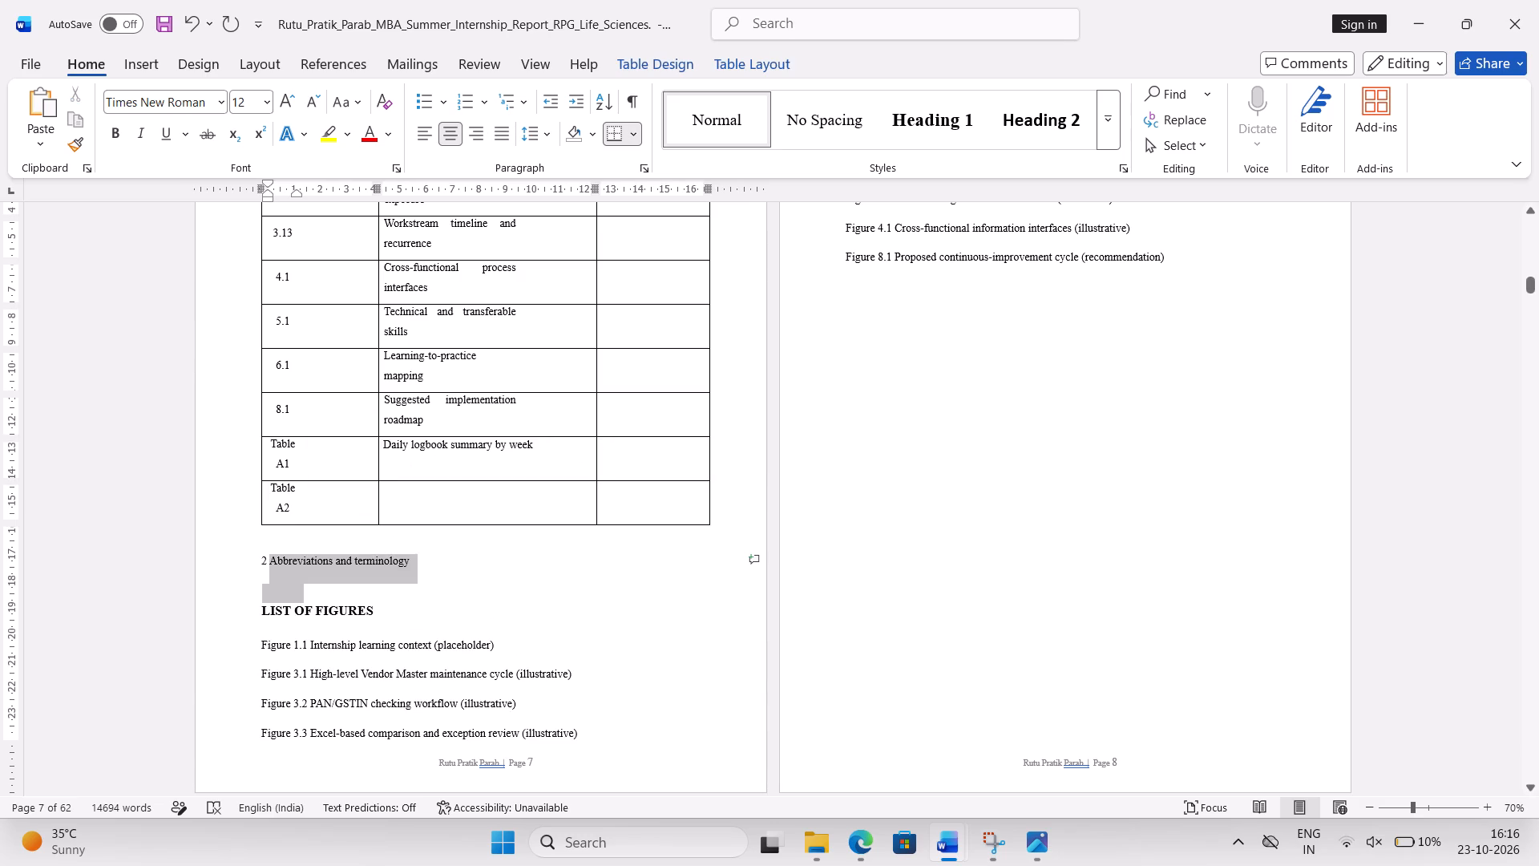
drag(390, 585, 406, 565)
key(ctrl+x)
click(429, 516)
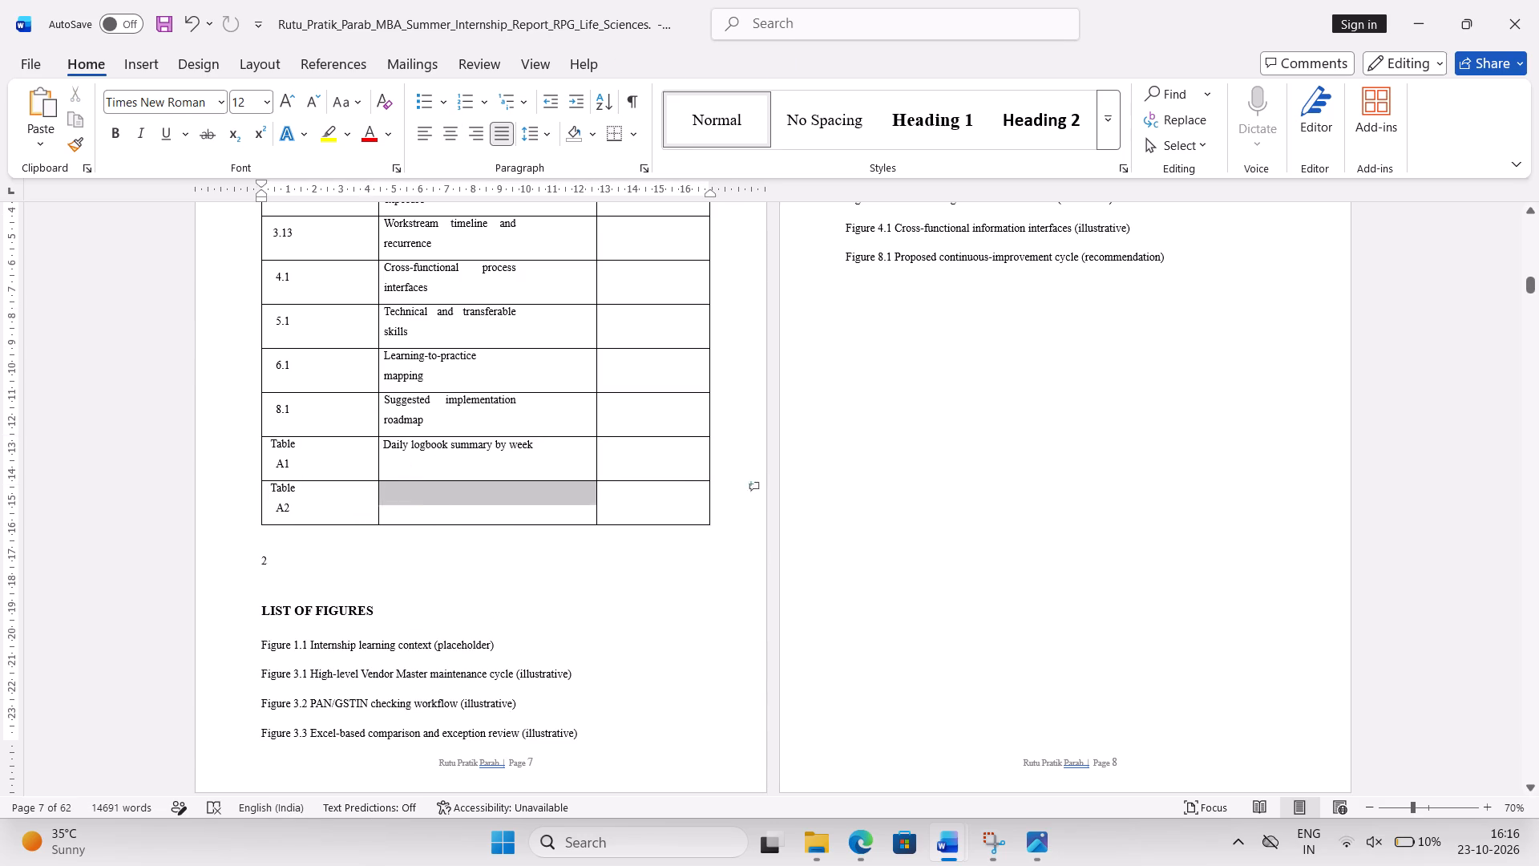
key(ctrl+v)
Delete the leftover "2" line and the blank space between the table and the LIST OF FIGURES heading.
drag(284, 593, 236, 542)
key(BackSpace)
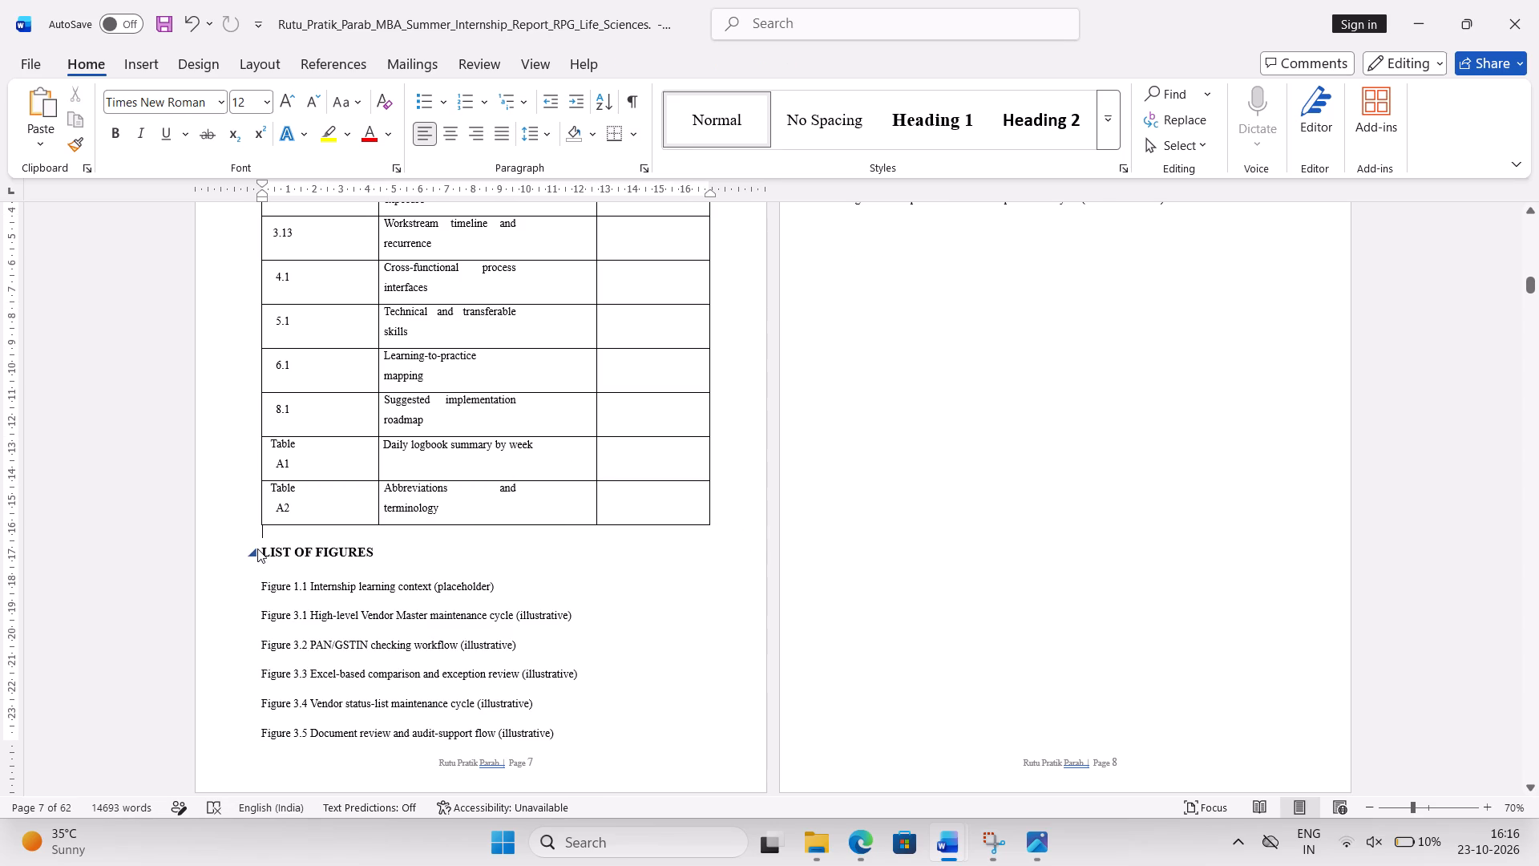
Insert a page break before the LIST OF FIGURES heading.
click(266, 553)
key(Left)
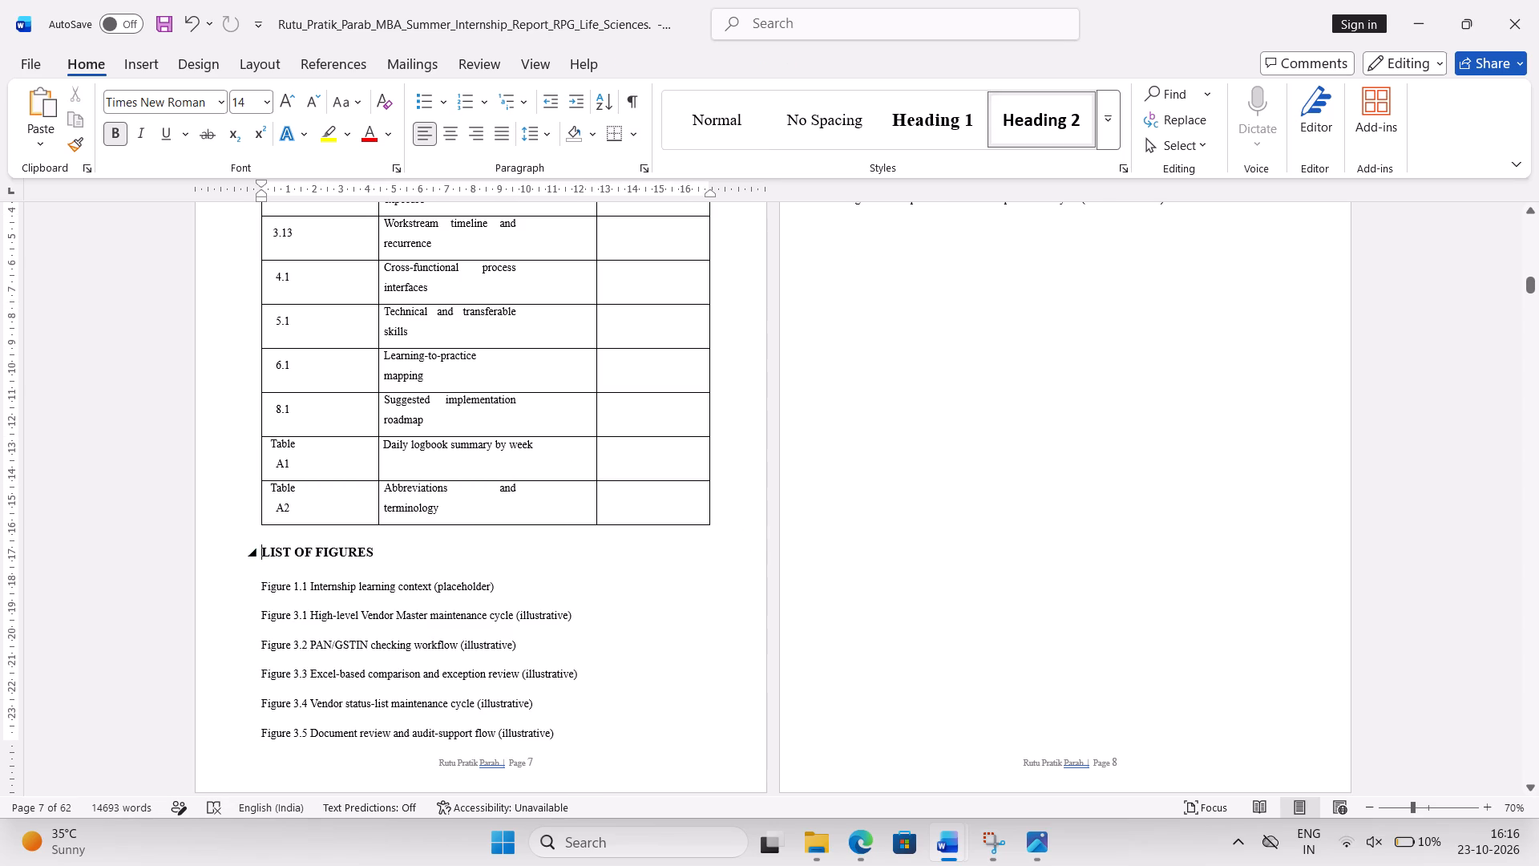
scroll(321, 508, right, 1)
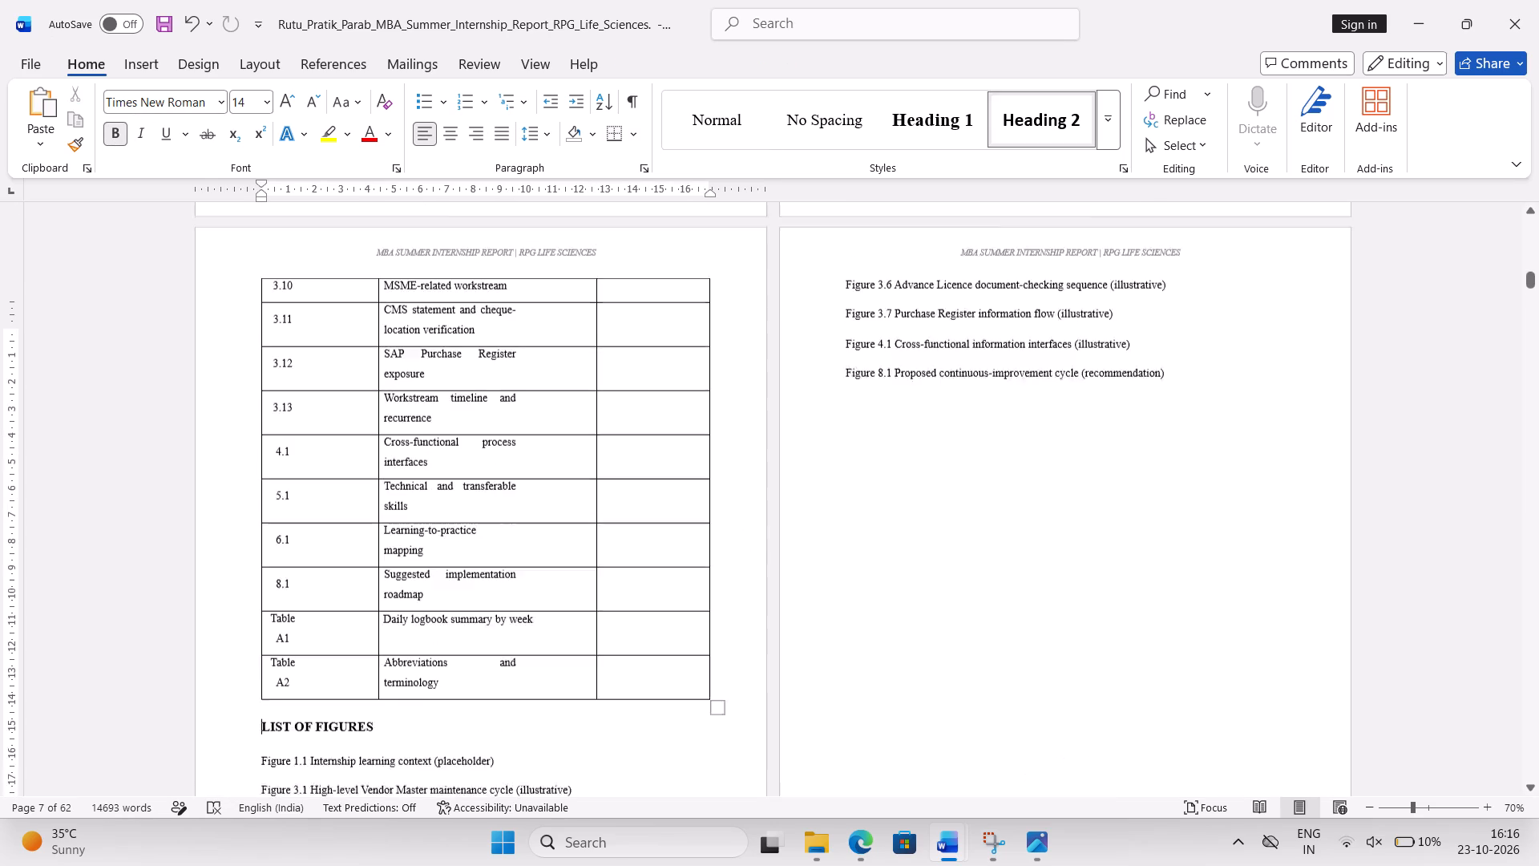
scroll(321, 508, right, 1)
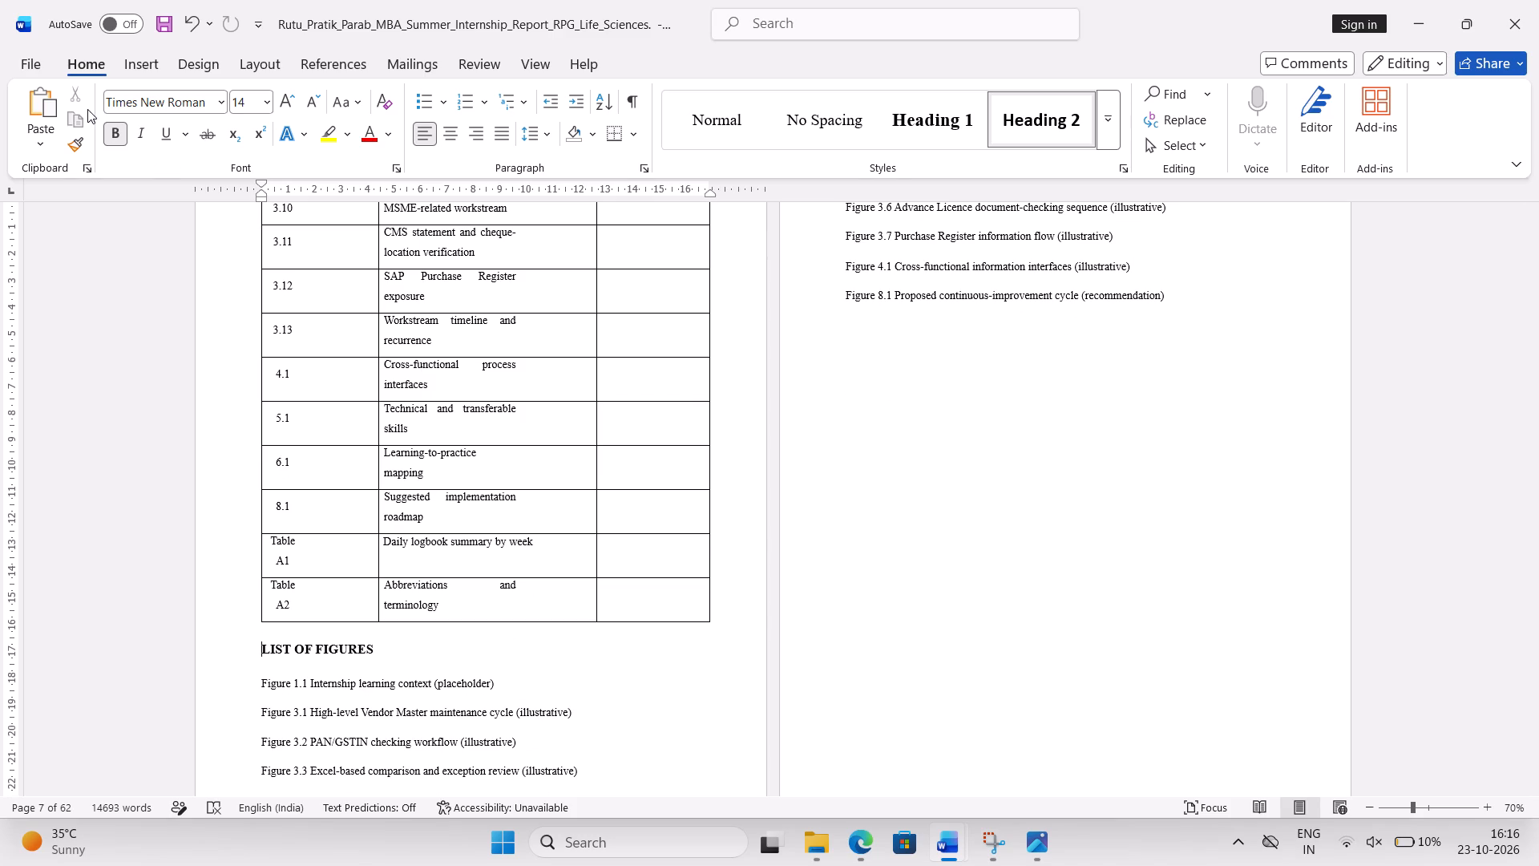
click(139, 66)
click(97, 143)
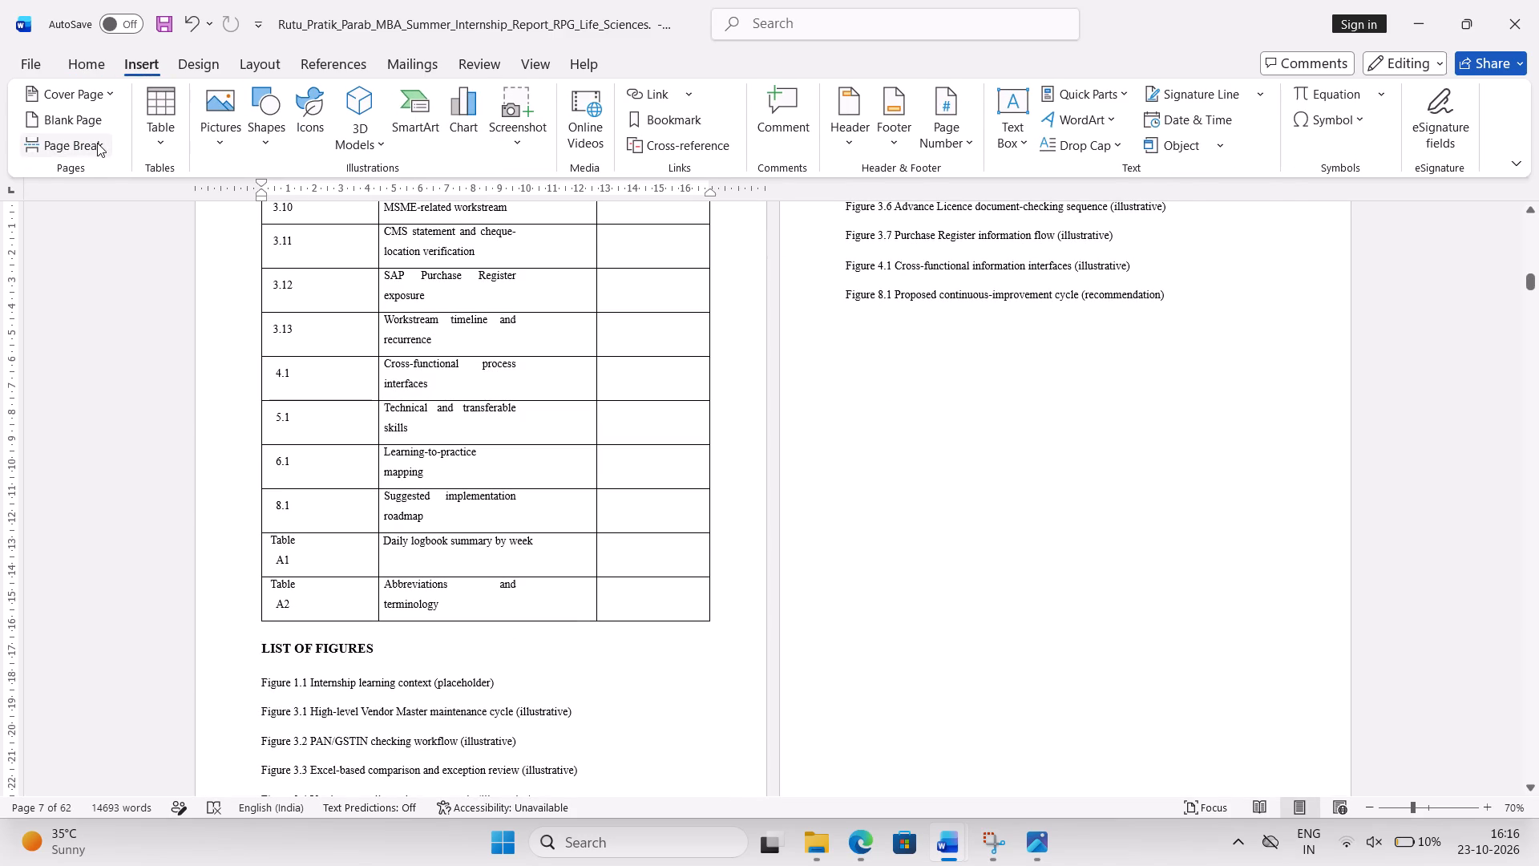
Centre the LIST OF FIGURES heading.
scroll(866, 467, up, 1)
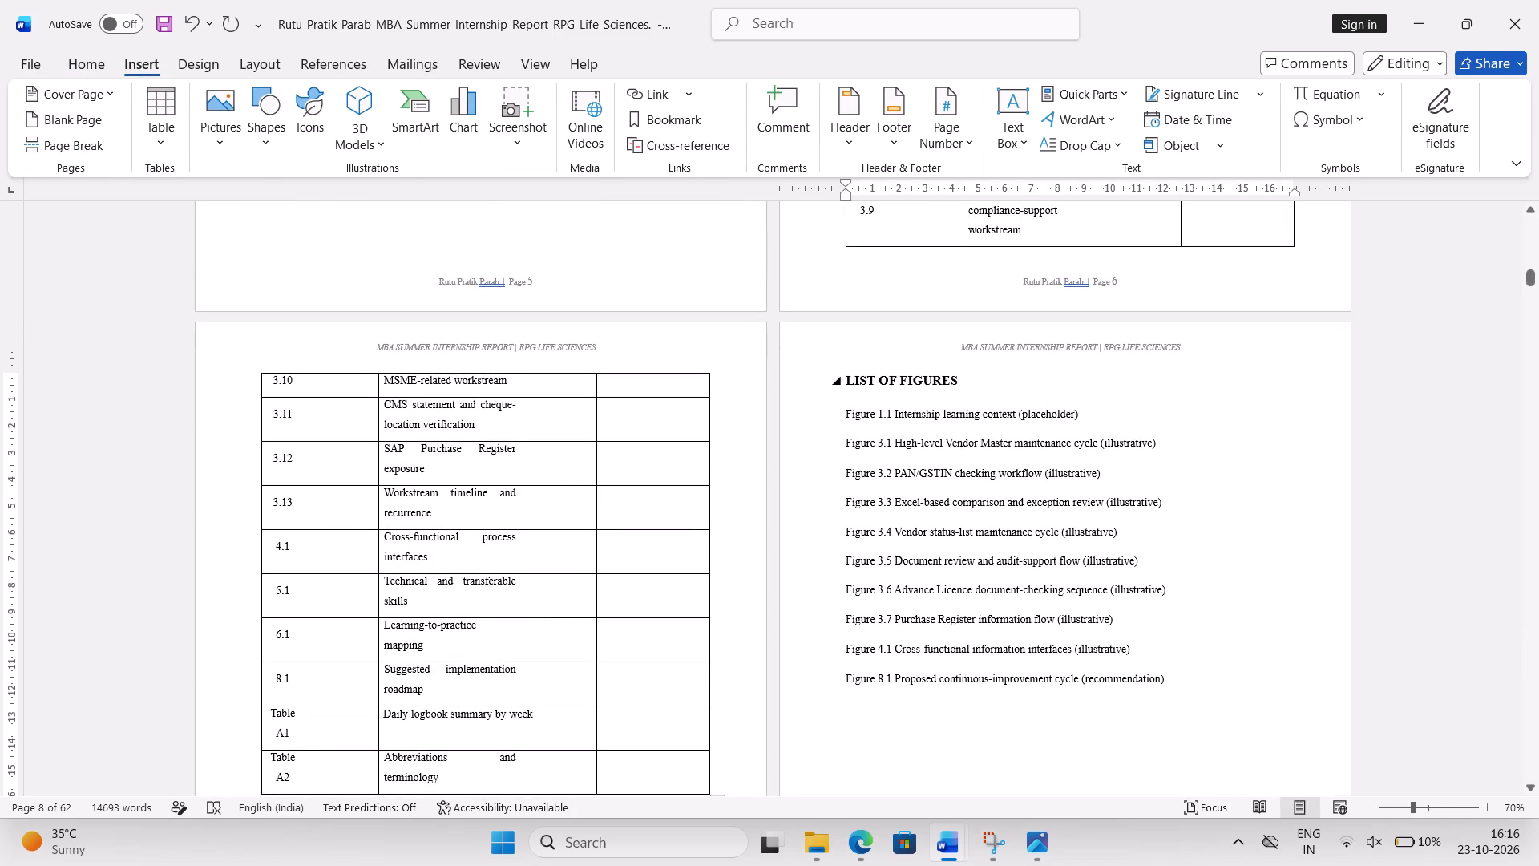
triple_click(943, 382)
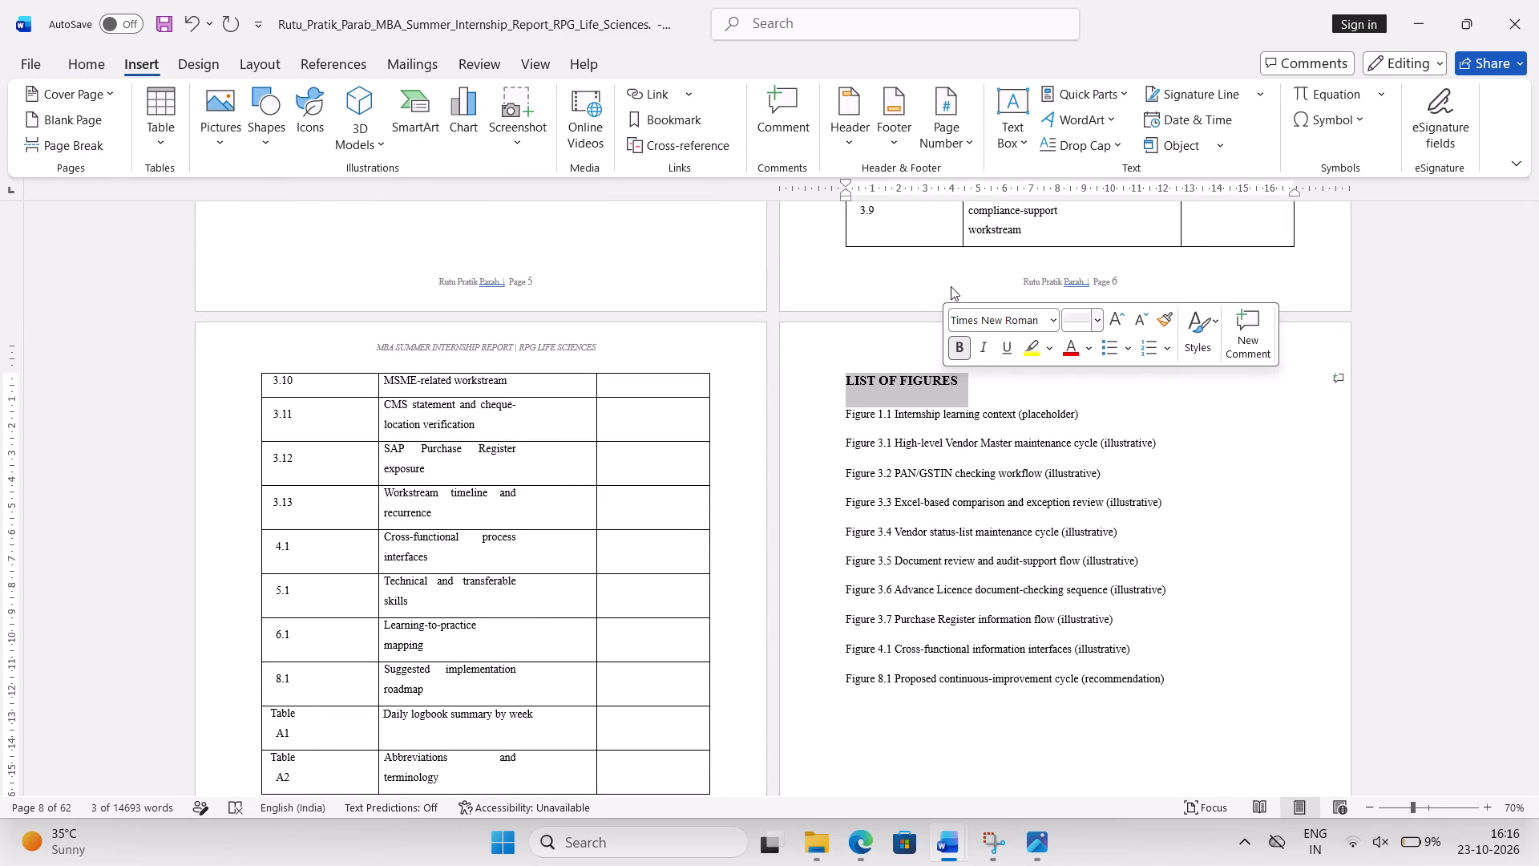
click(87, 65)
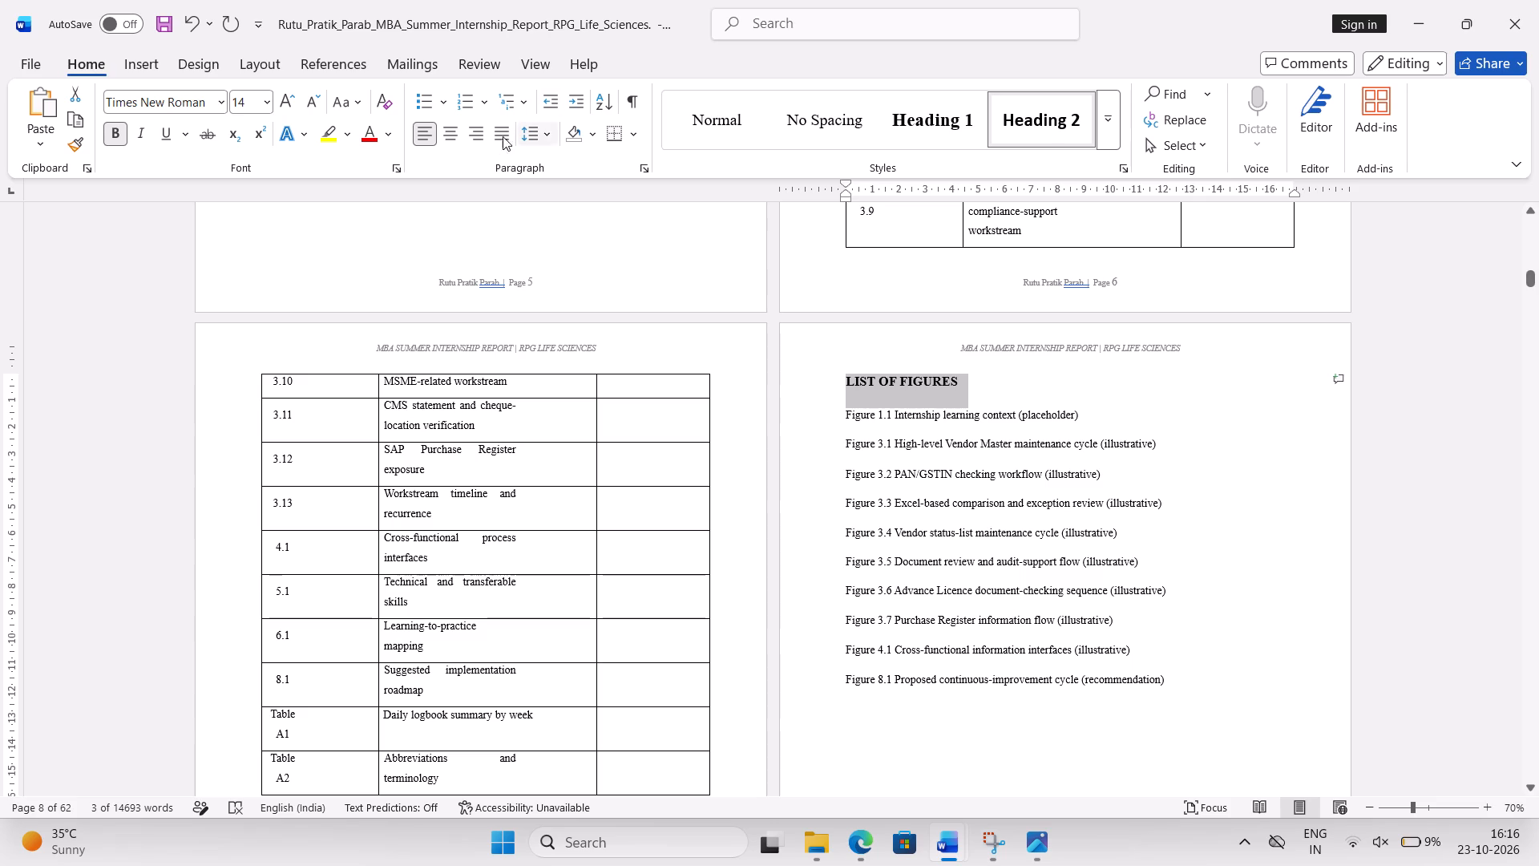
click(452, 144)
click(936, 429)
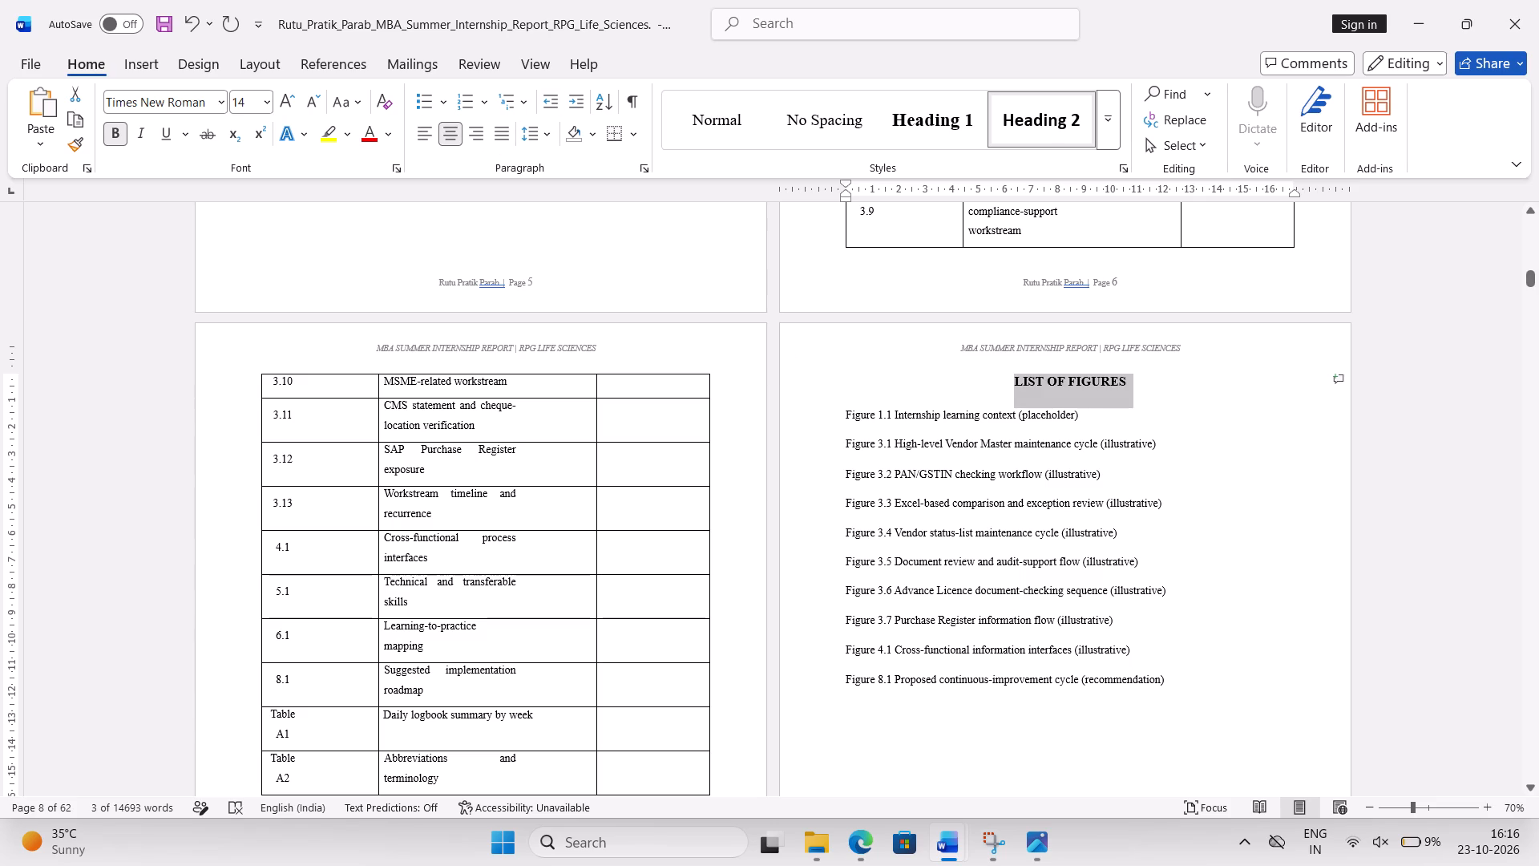
Insert a table with 3 columns and 10 rows on a new line below the LIST OF FIGURES heading.
click(1165, 387)
key(Return)
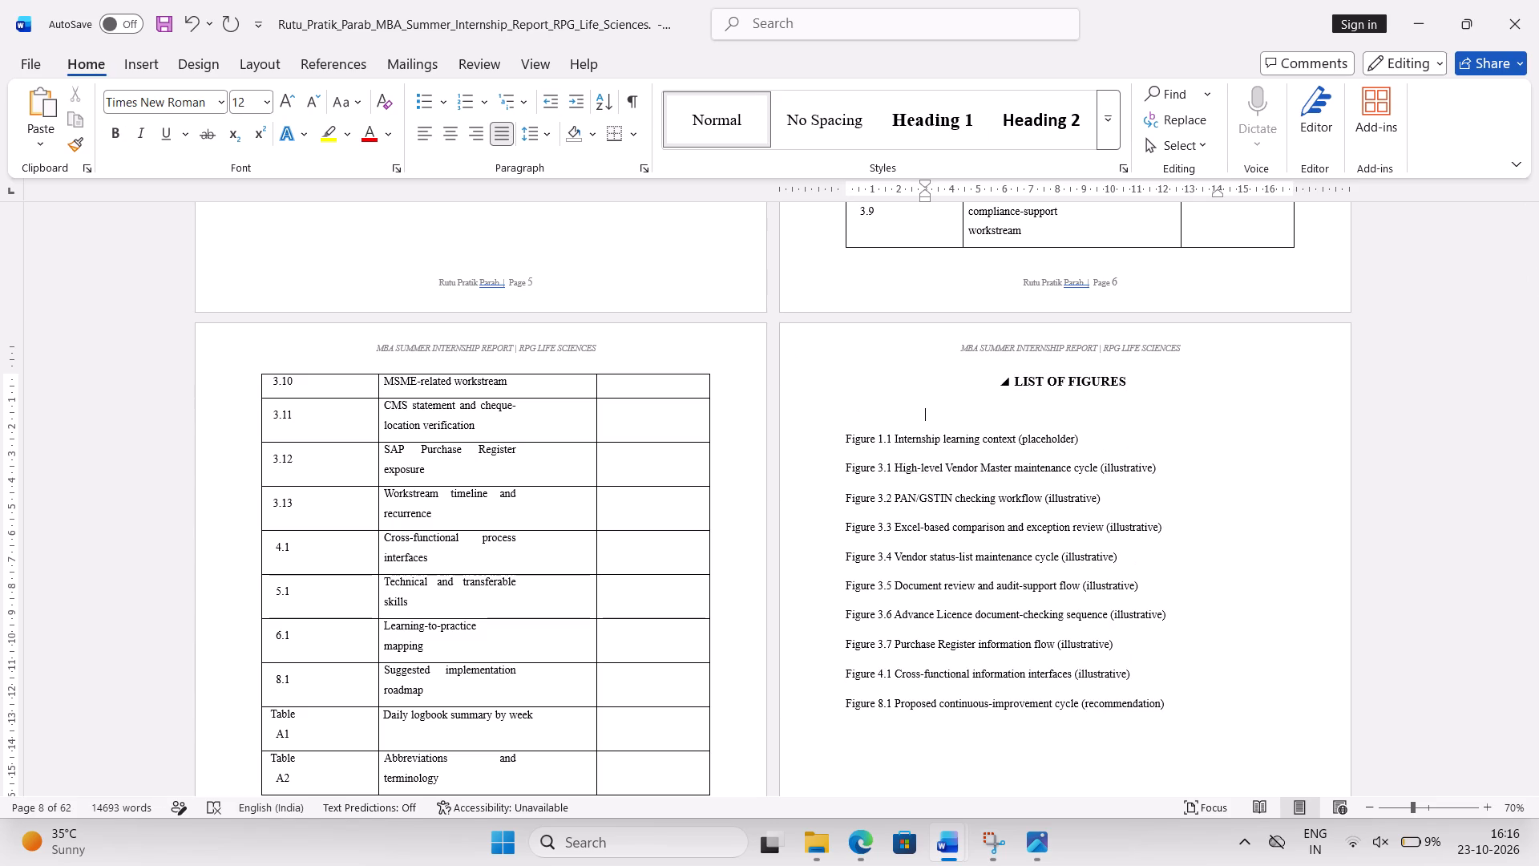
click(146, 53)
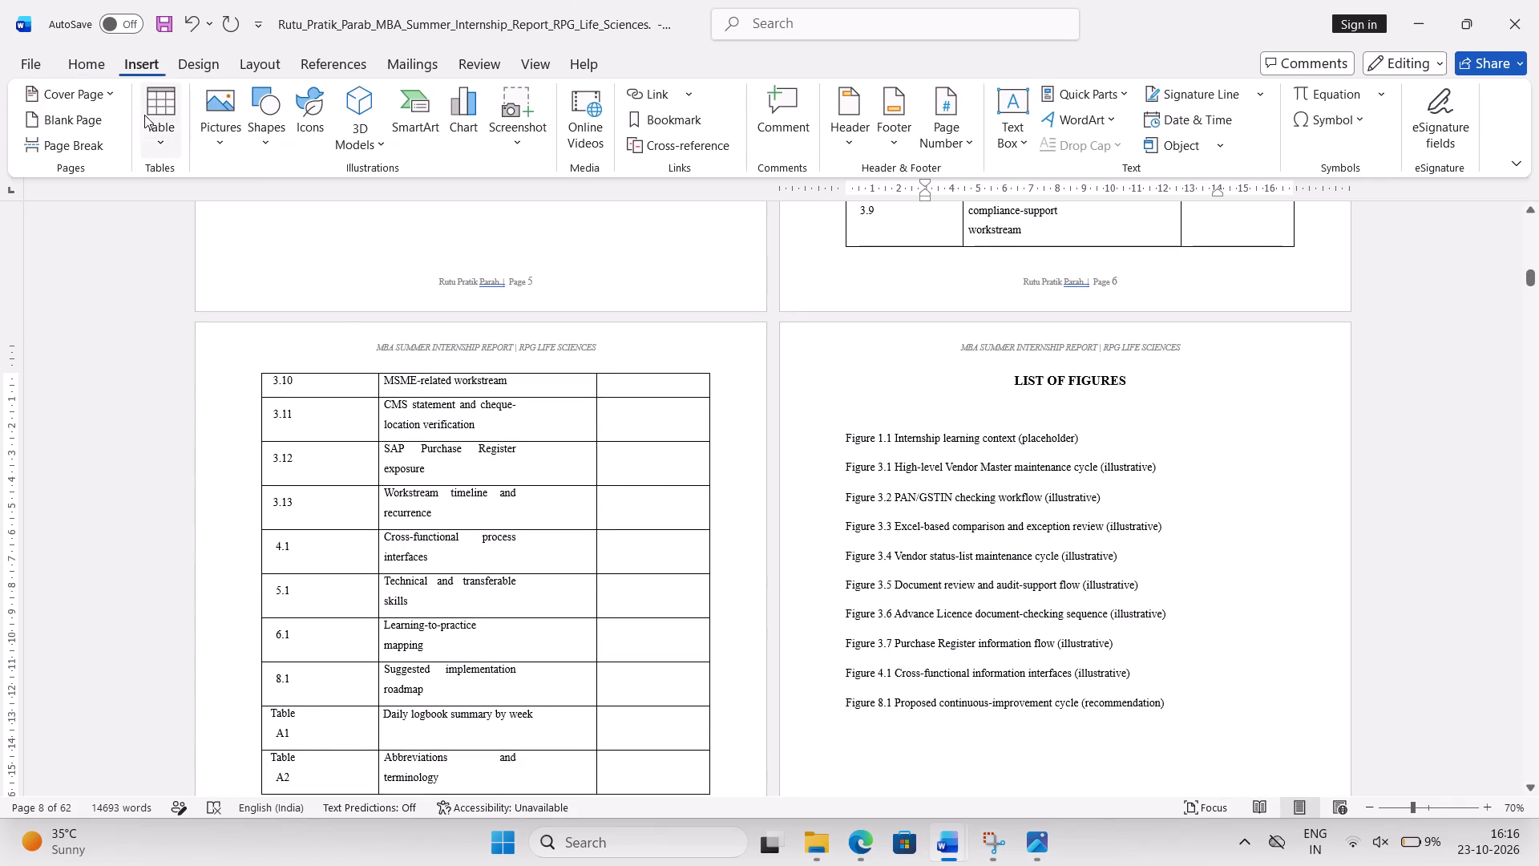
click(163, 125)
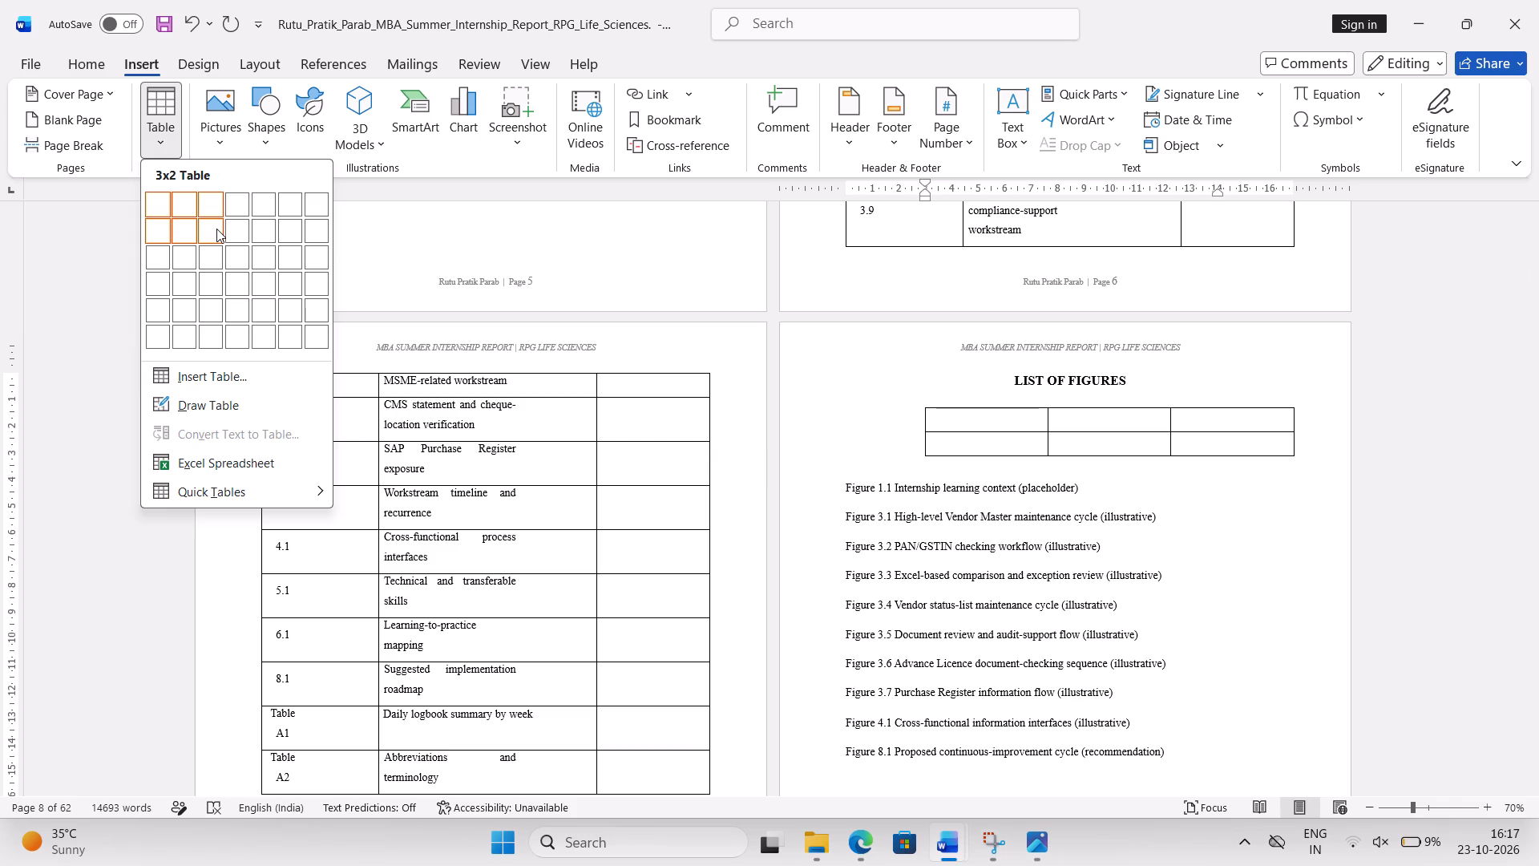
click(219, 379)
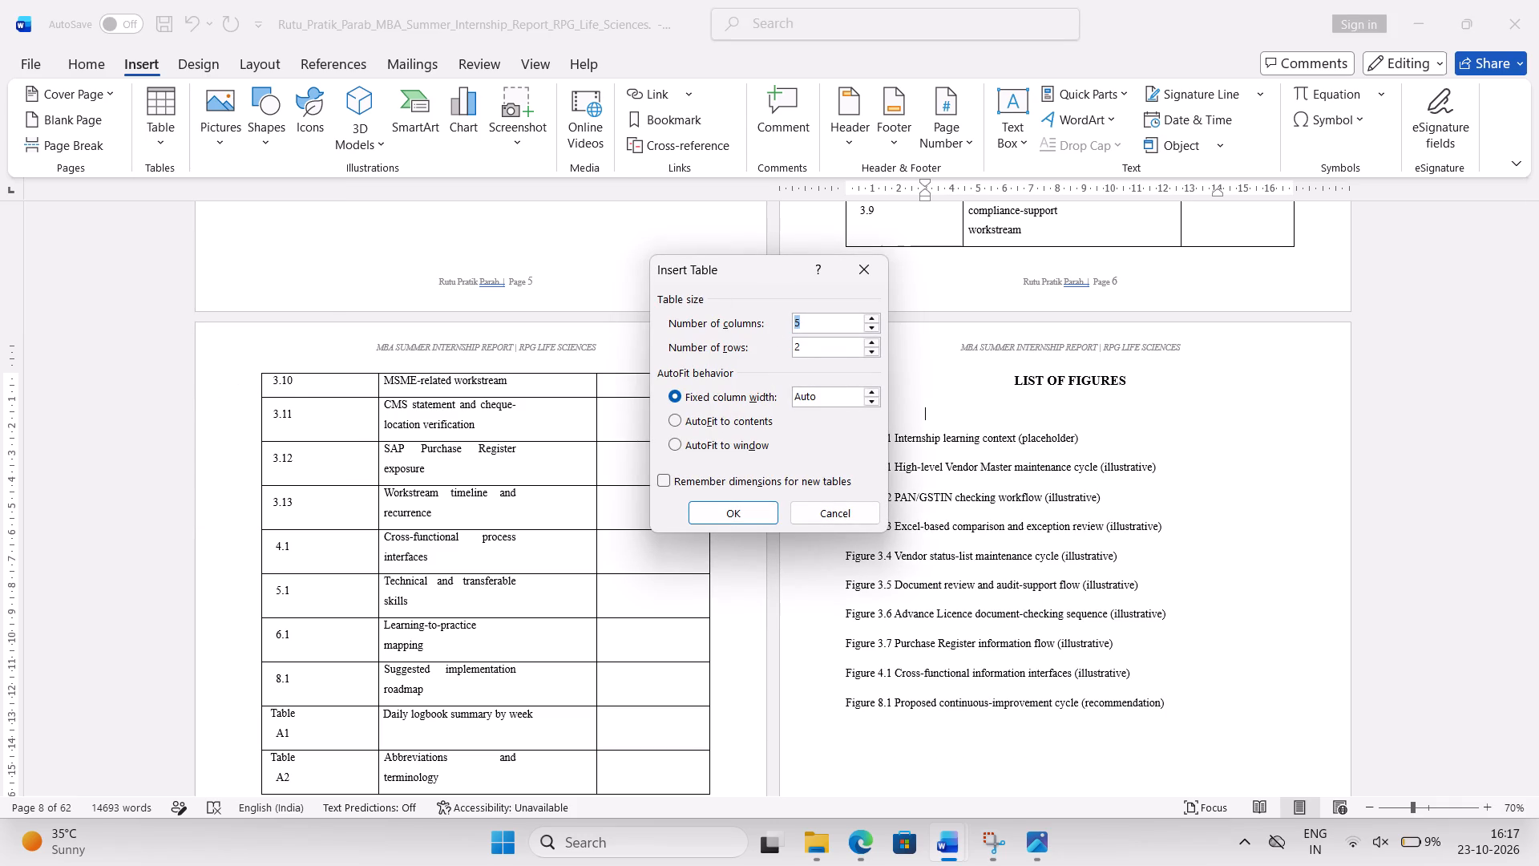
click(806, 352)
key(BackSpace)
text(10)
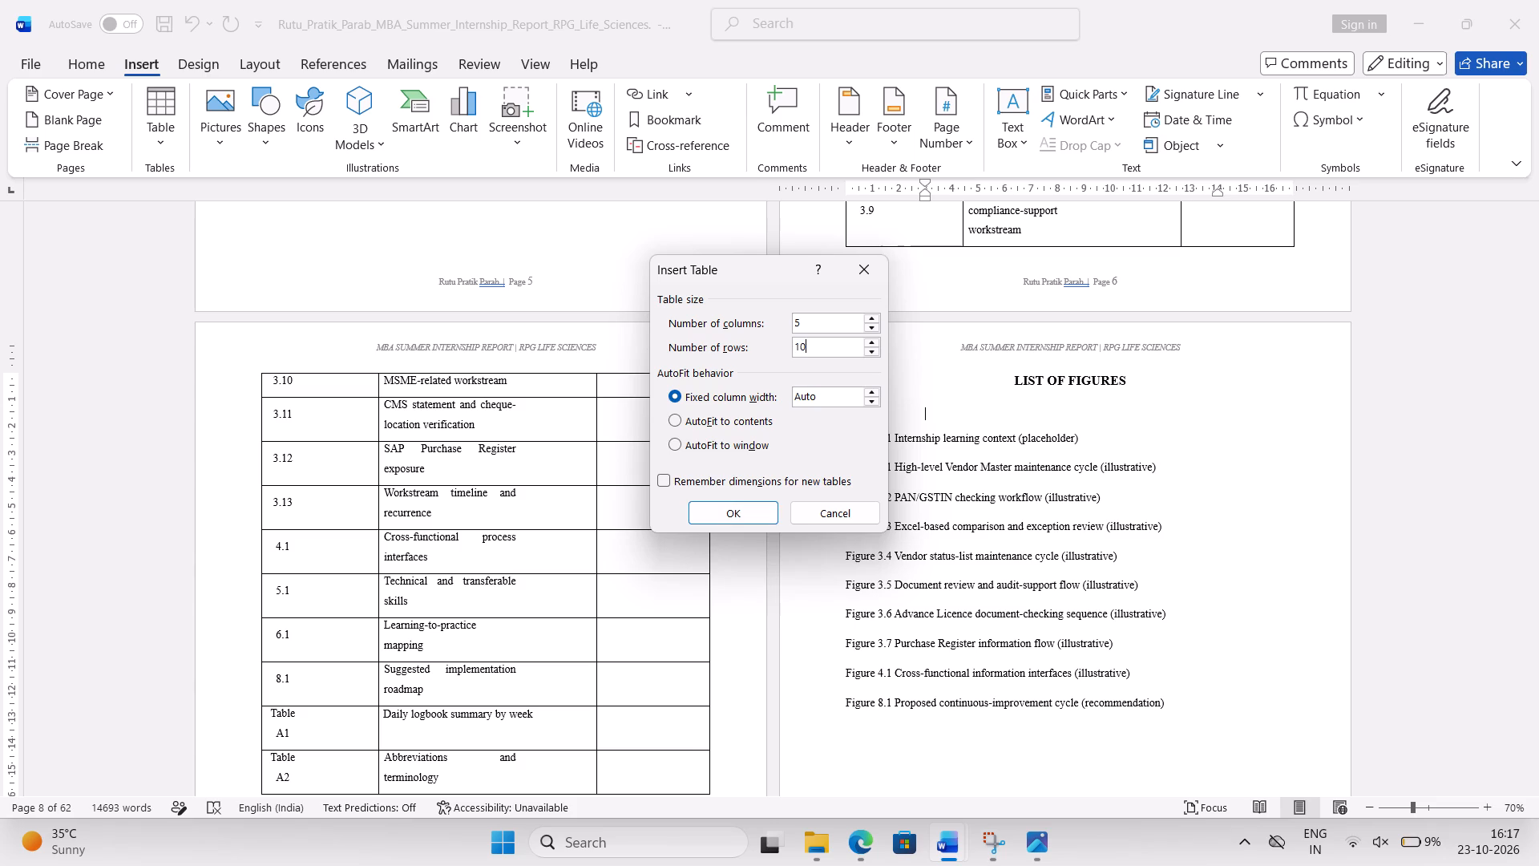
click(832, 316)
key(BackSpace)
key(3)
key(Return)
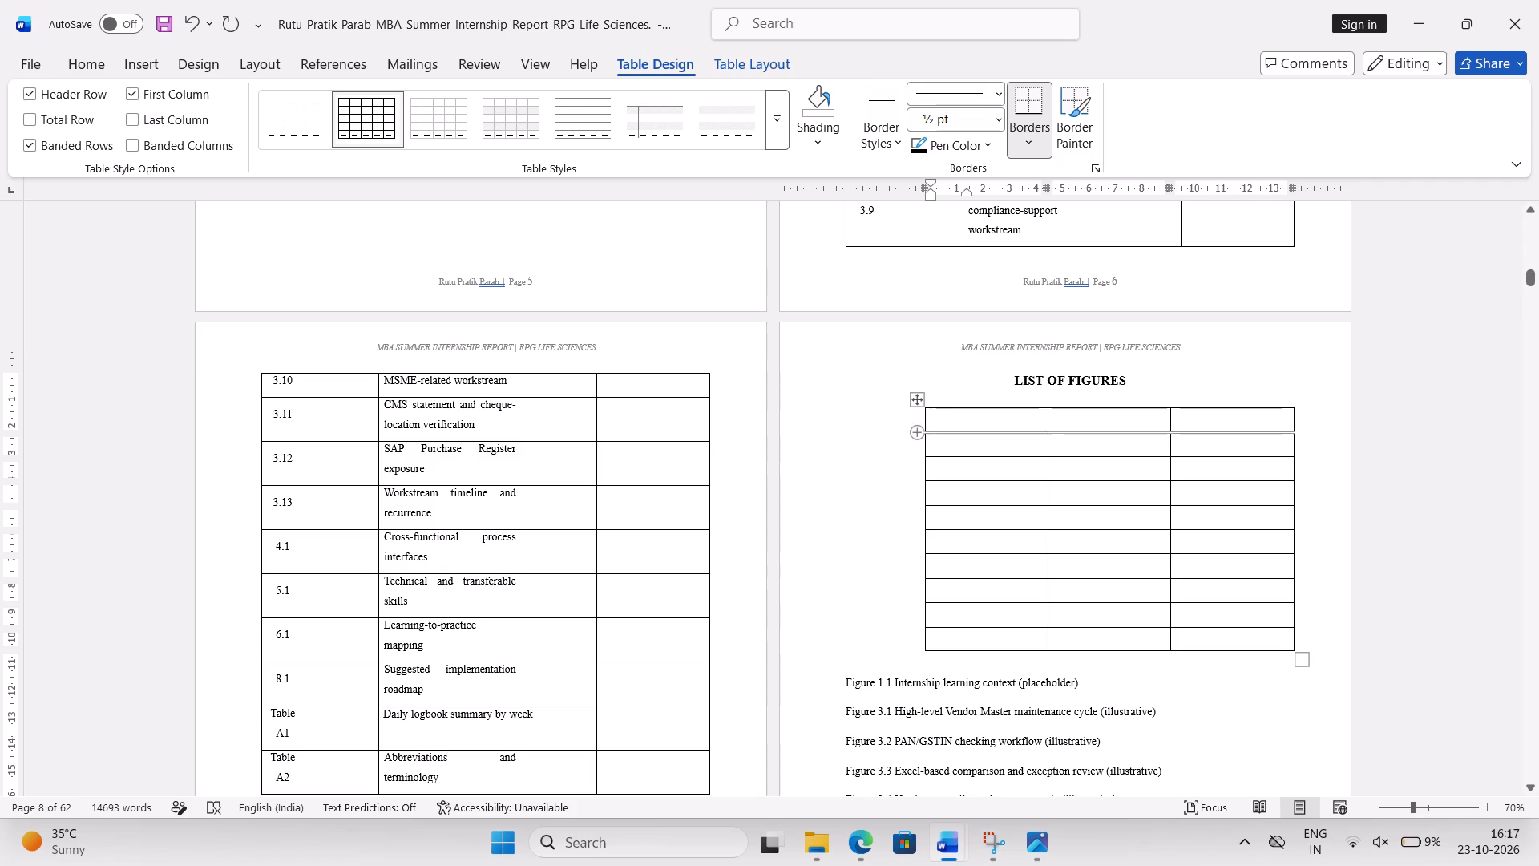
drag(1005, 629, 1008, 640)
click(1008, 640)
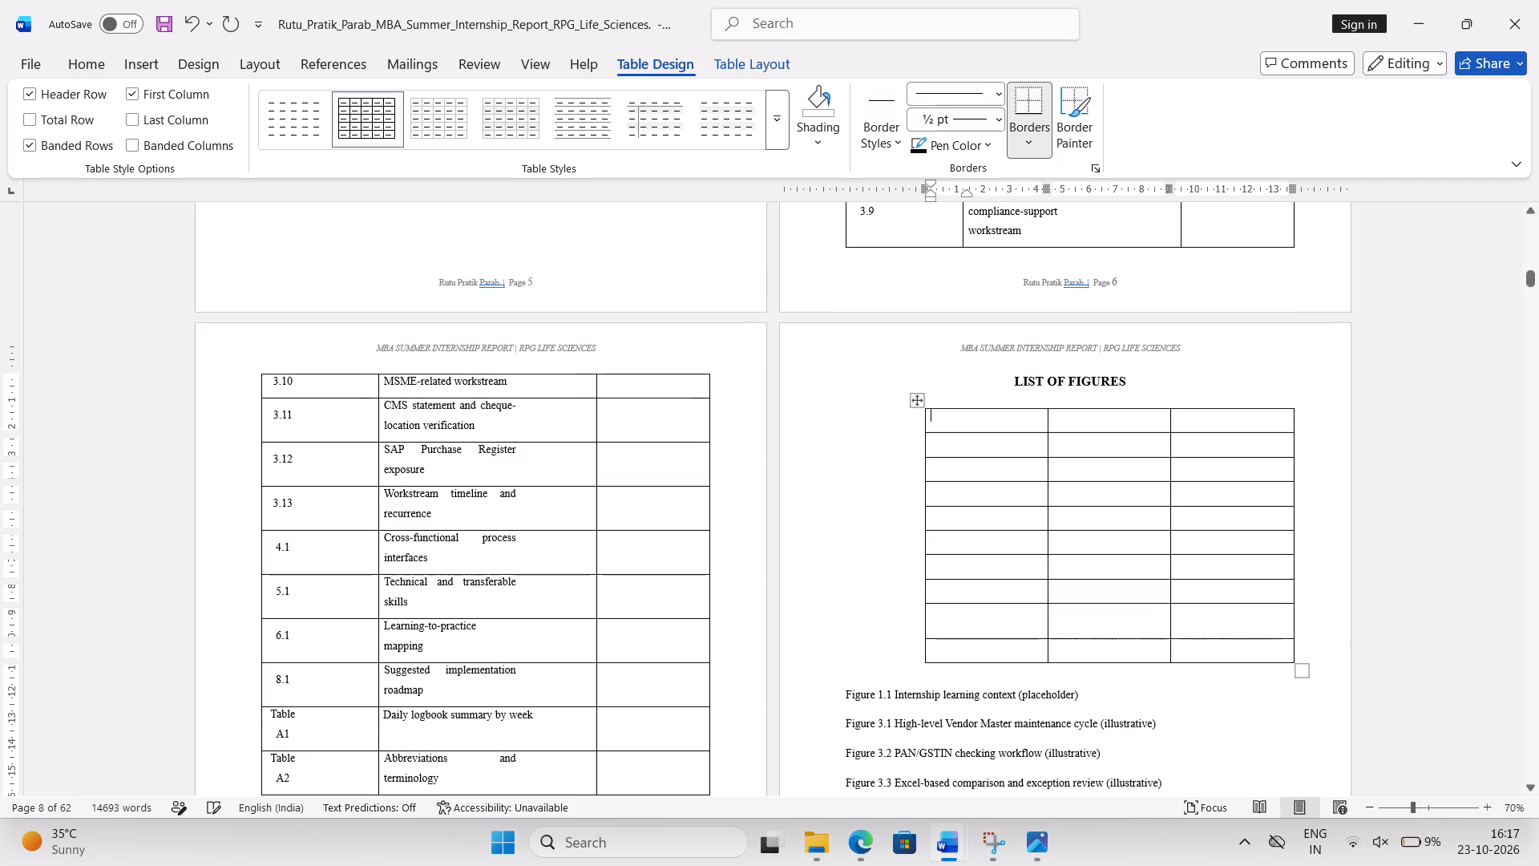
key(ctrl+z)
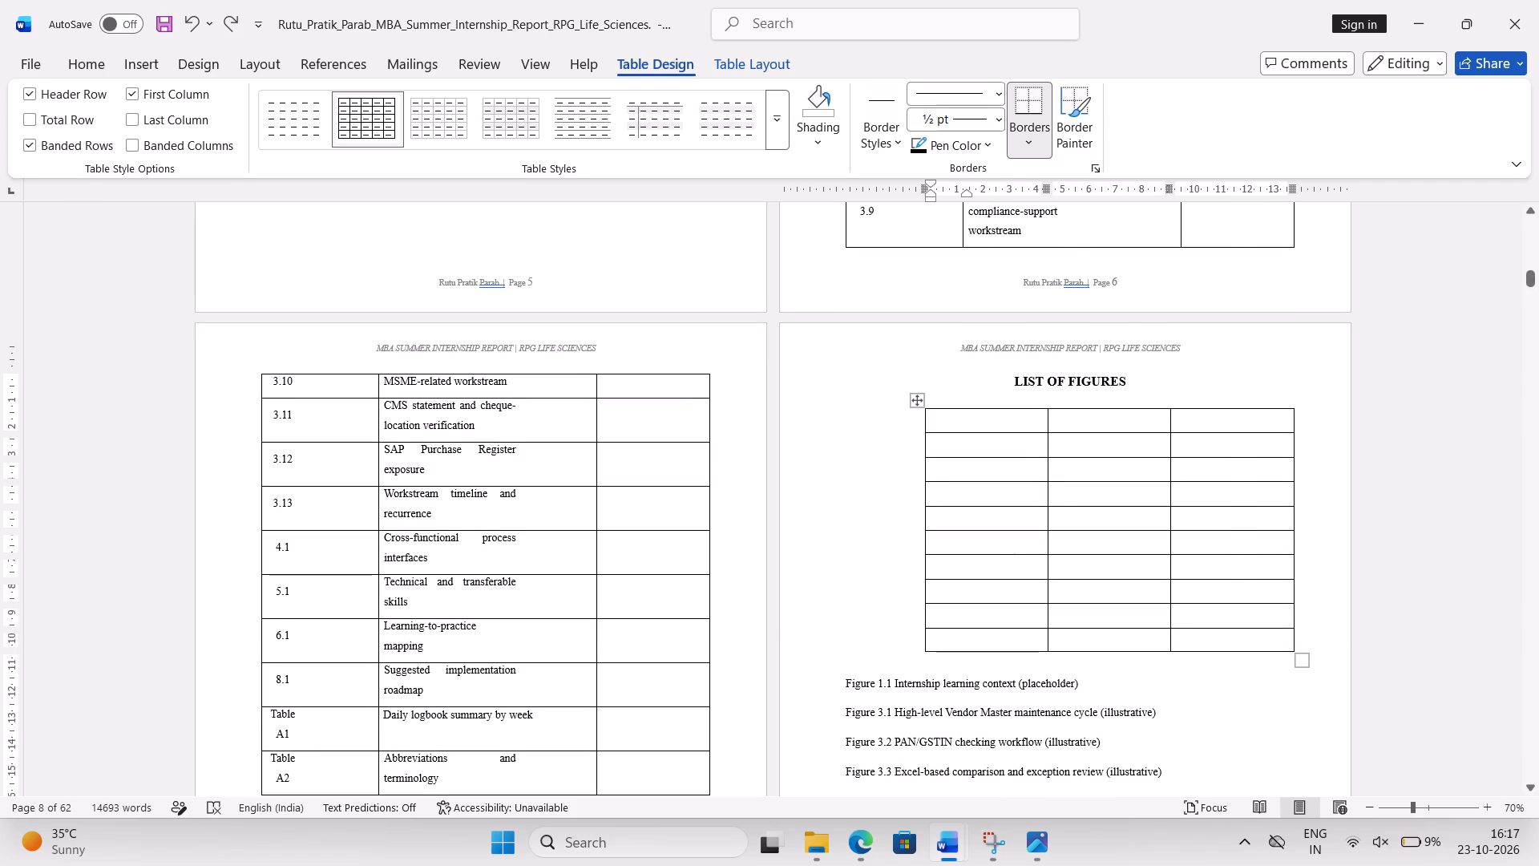
Insert one more row above the last row of the List of Figures table.
right_click(1008, 640)
click(1297, 697)
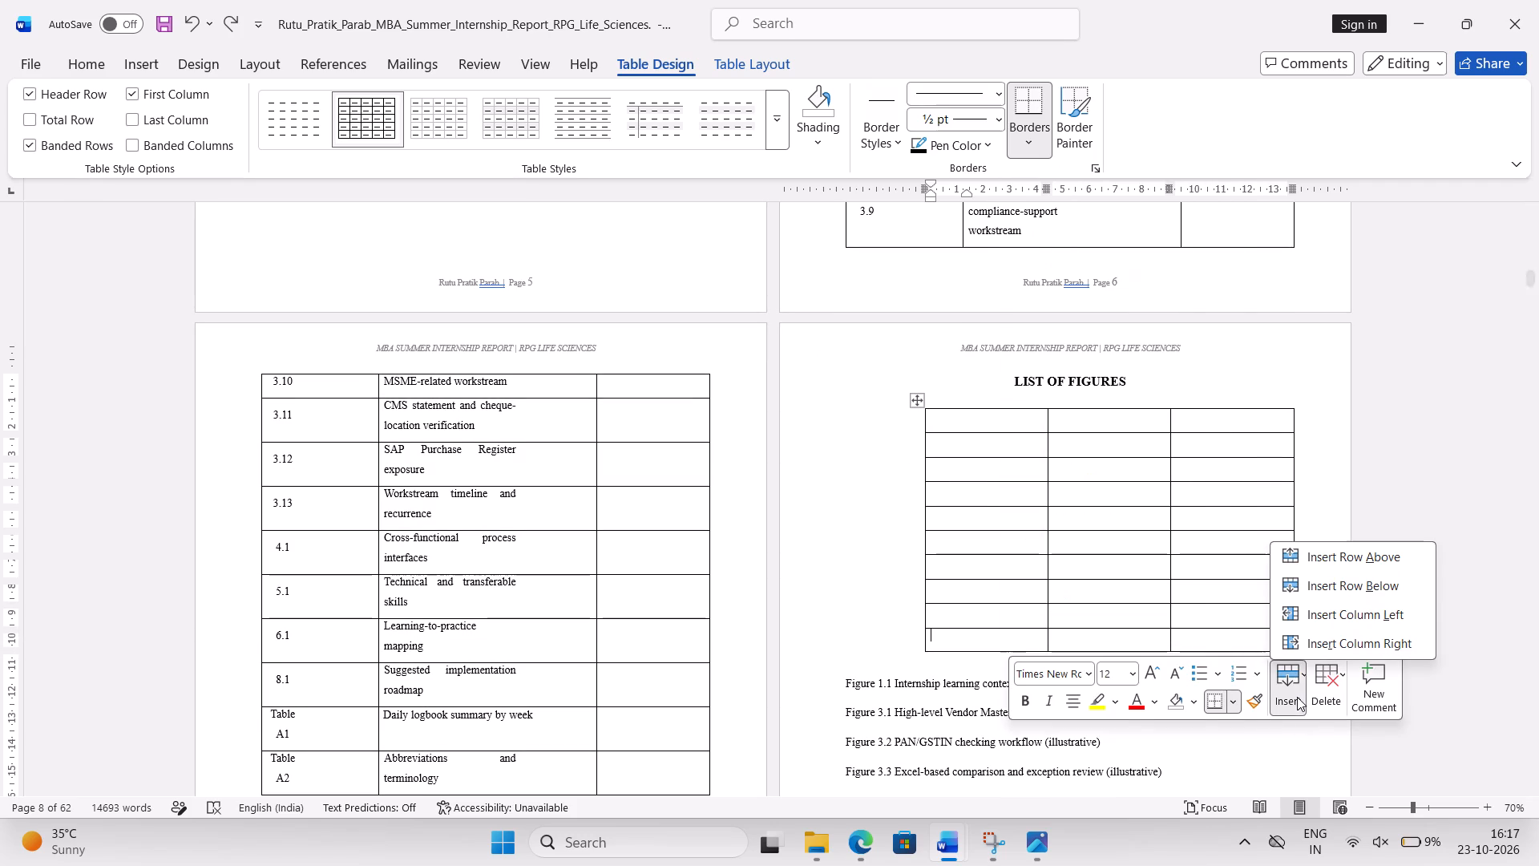
click(1341, 565)
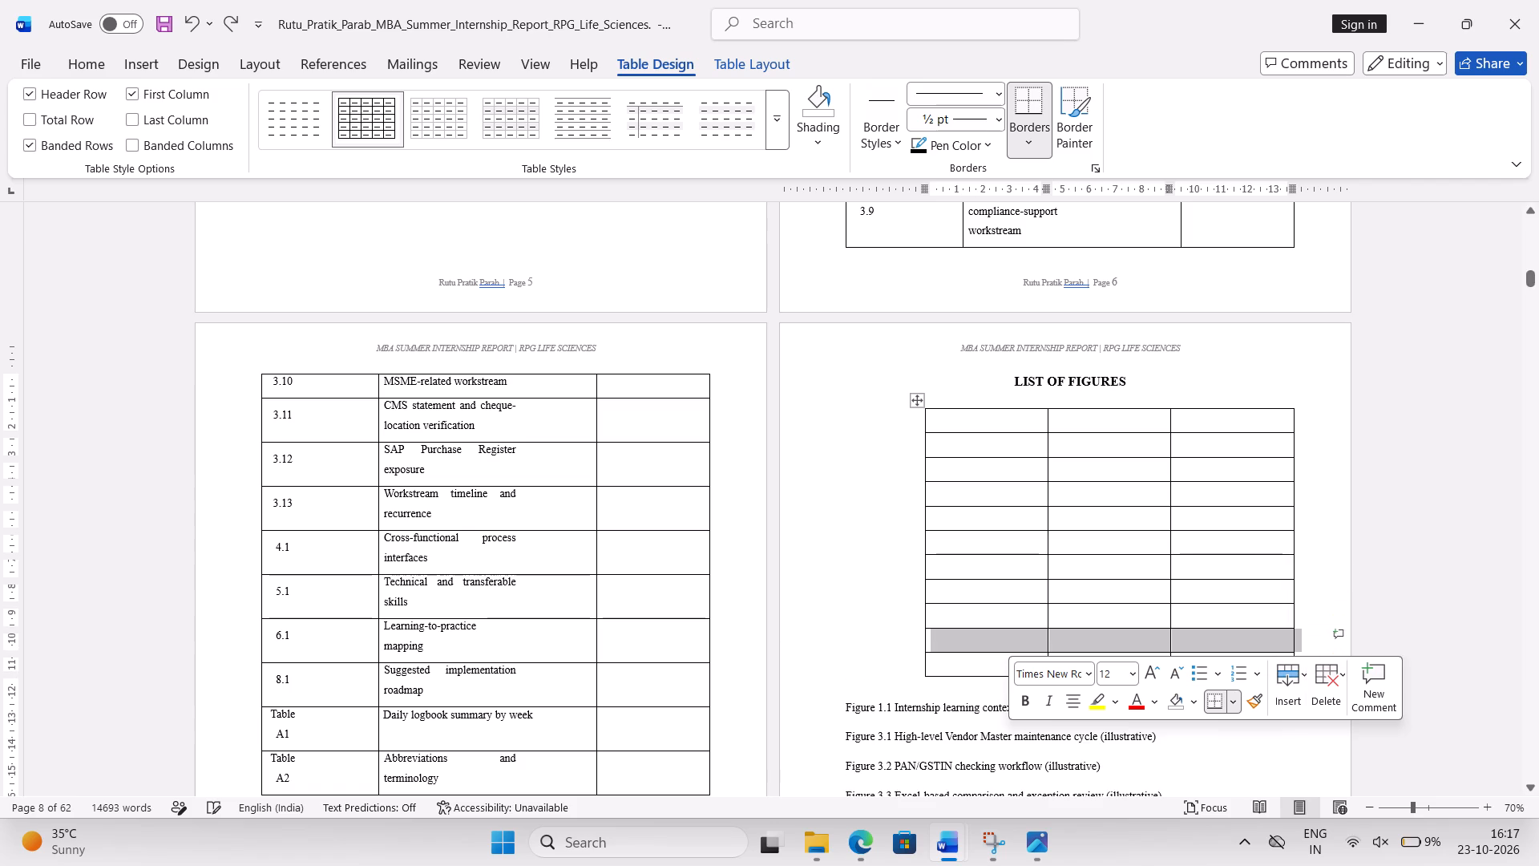
click(961, 426)
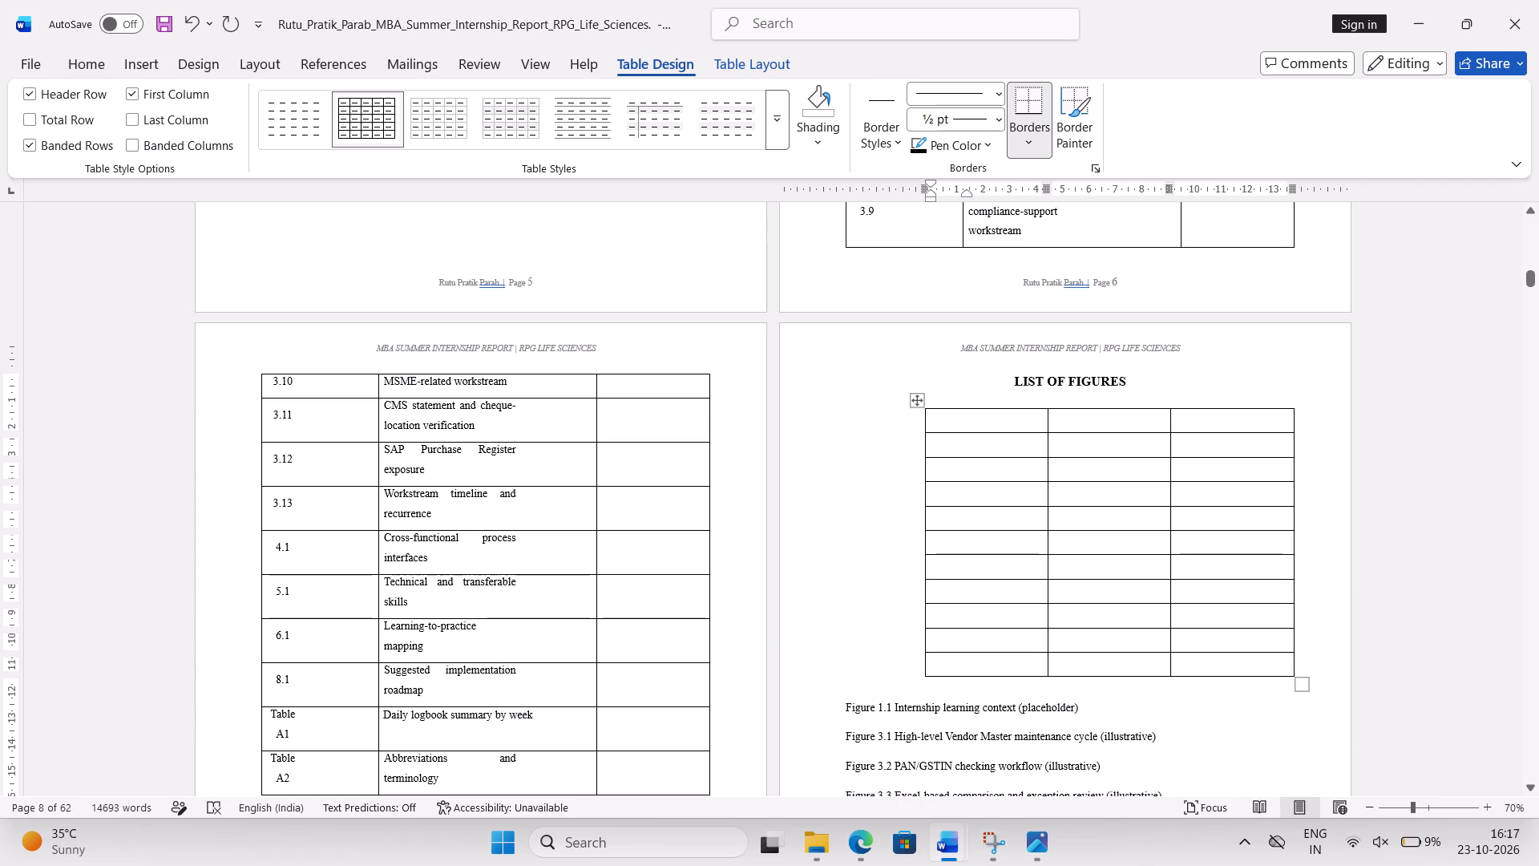
Narrow the first column of the List of Figures table to about half its width, widening the second column.
scroll(1008, 421, right, 2)
drag(1044, 415, 1048, 424)
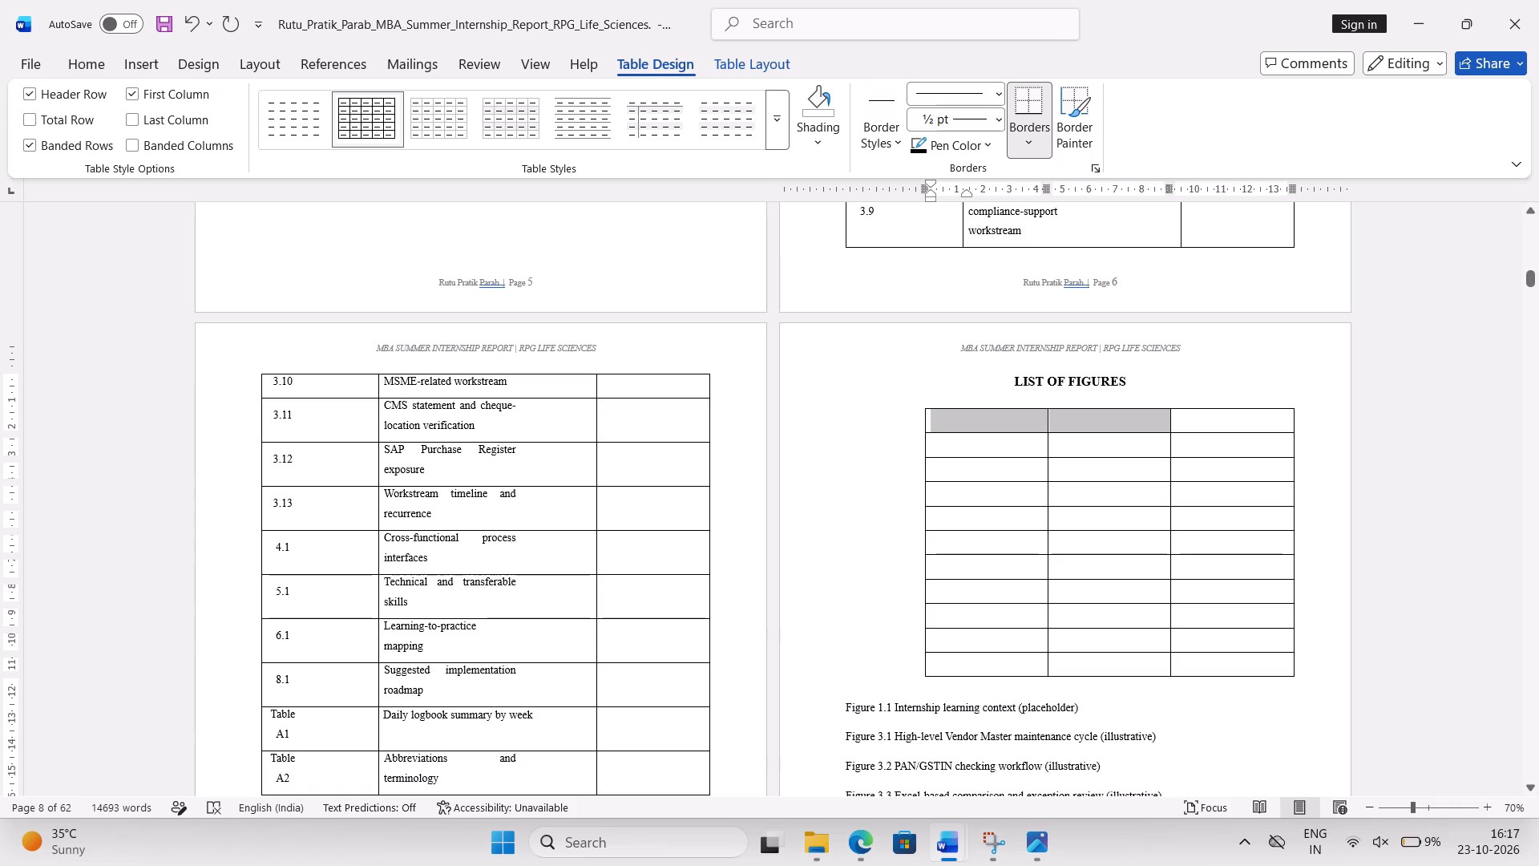
drag(1048, 424, 1026, 416)
drag(1026, 416, 1353, 262)
click(1012, 447)
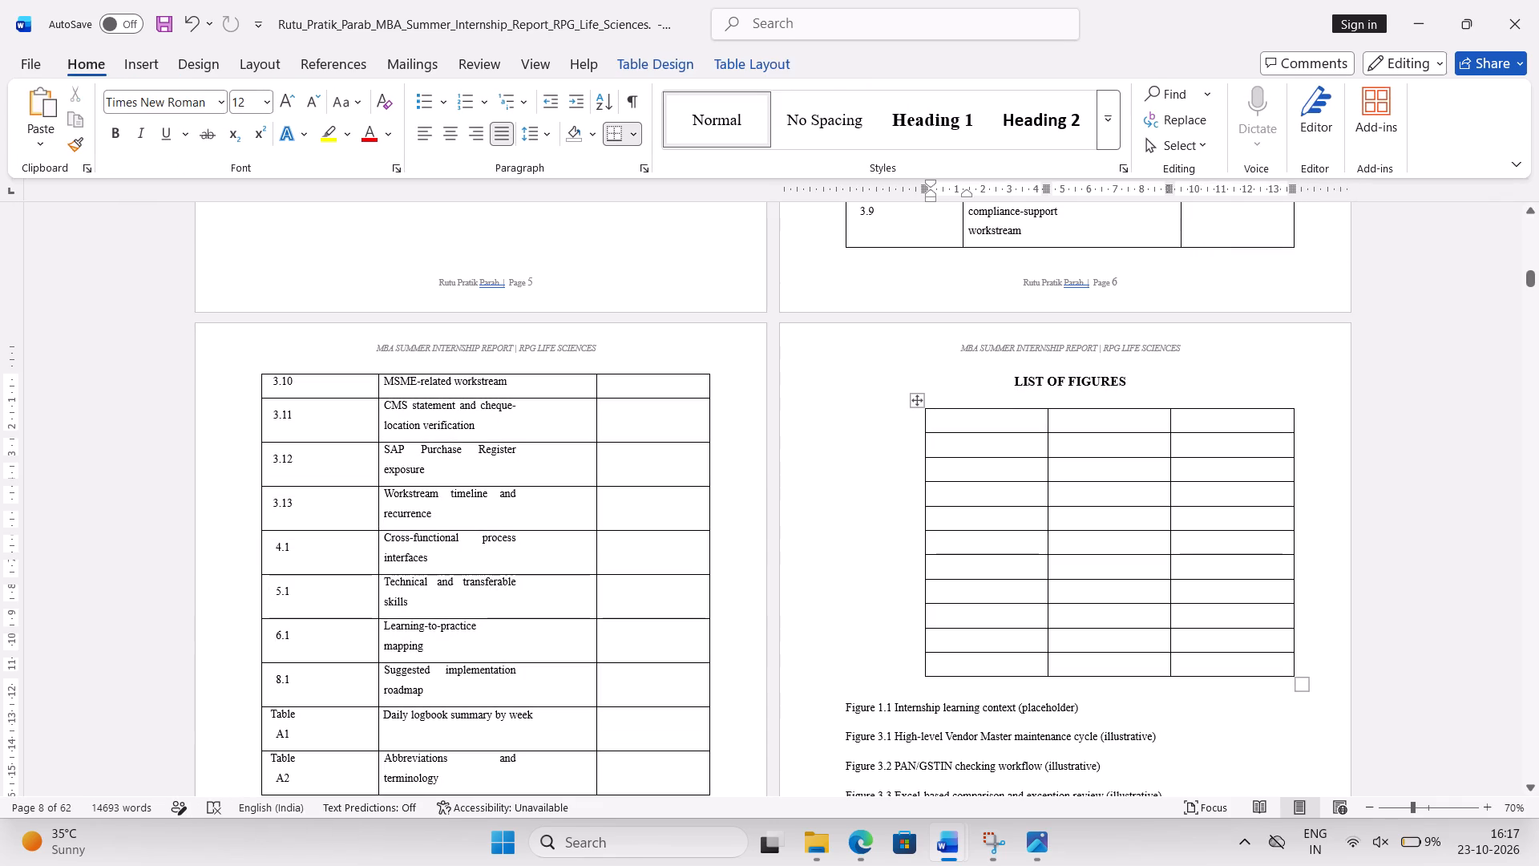
drag(1048, 420, 988, 427)
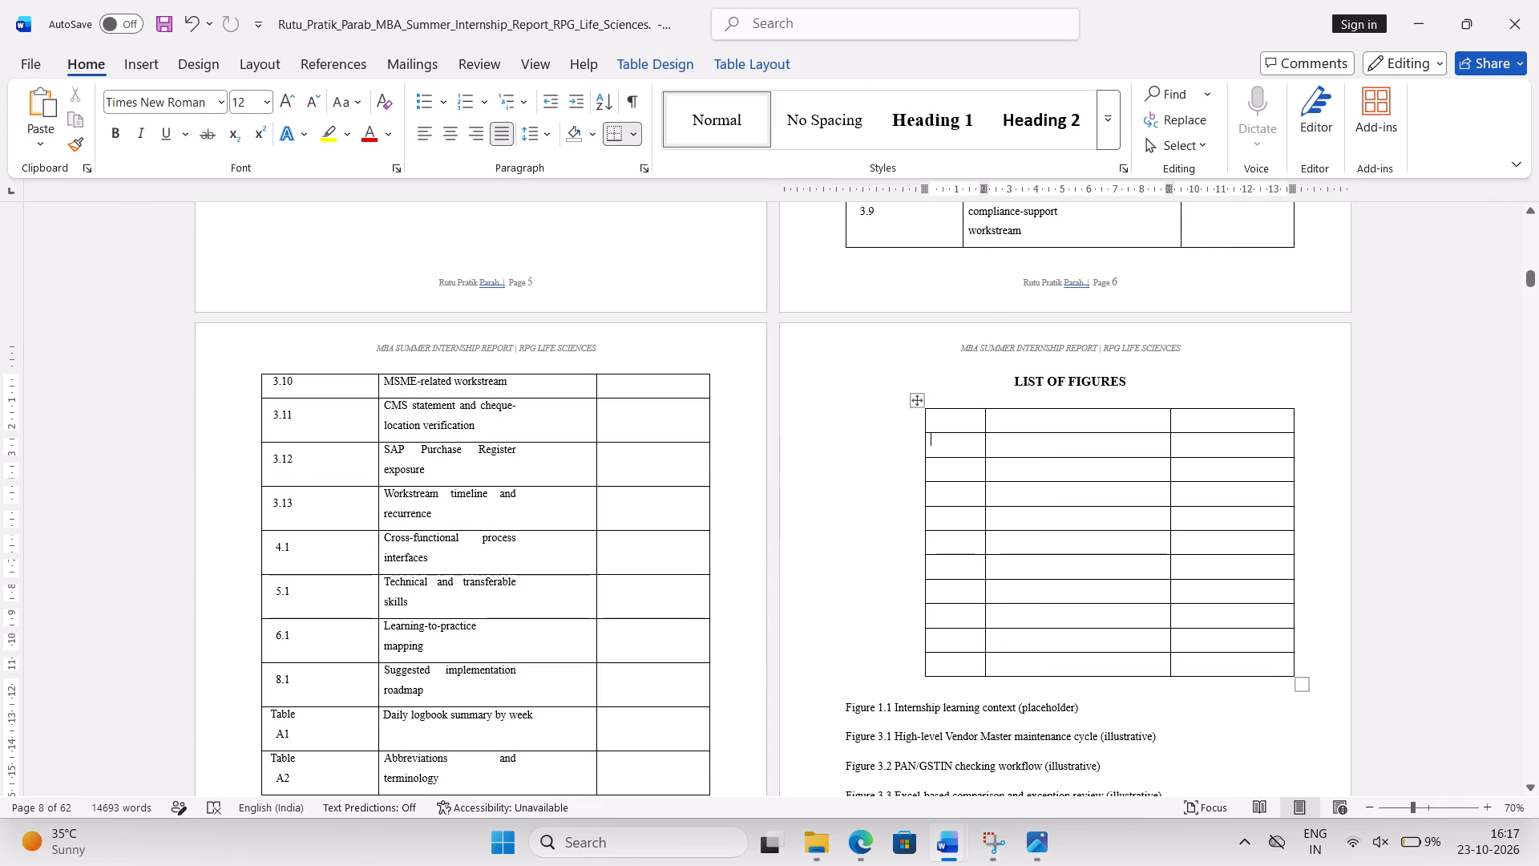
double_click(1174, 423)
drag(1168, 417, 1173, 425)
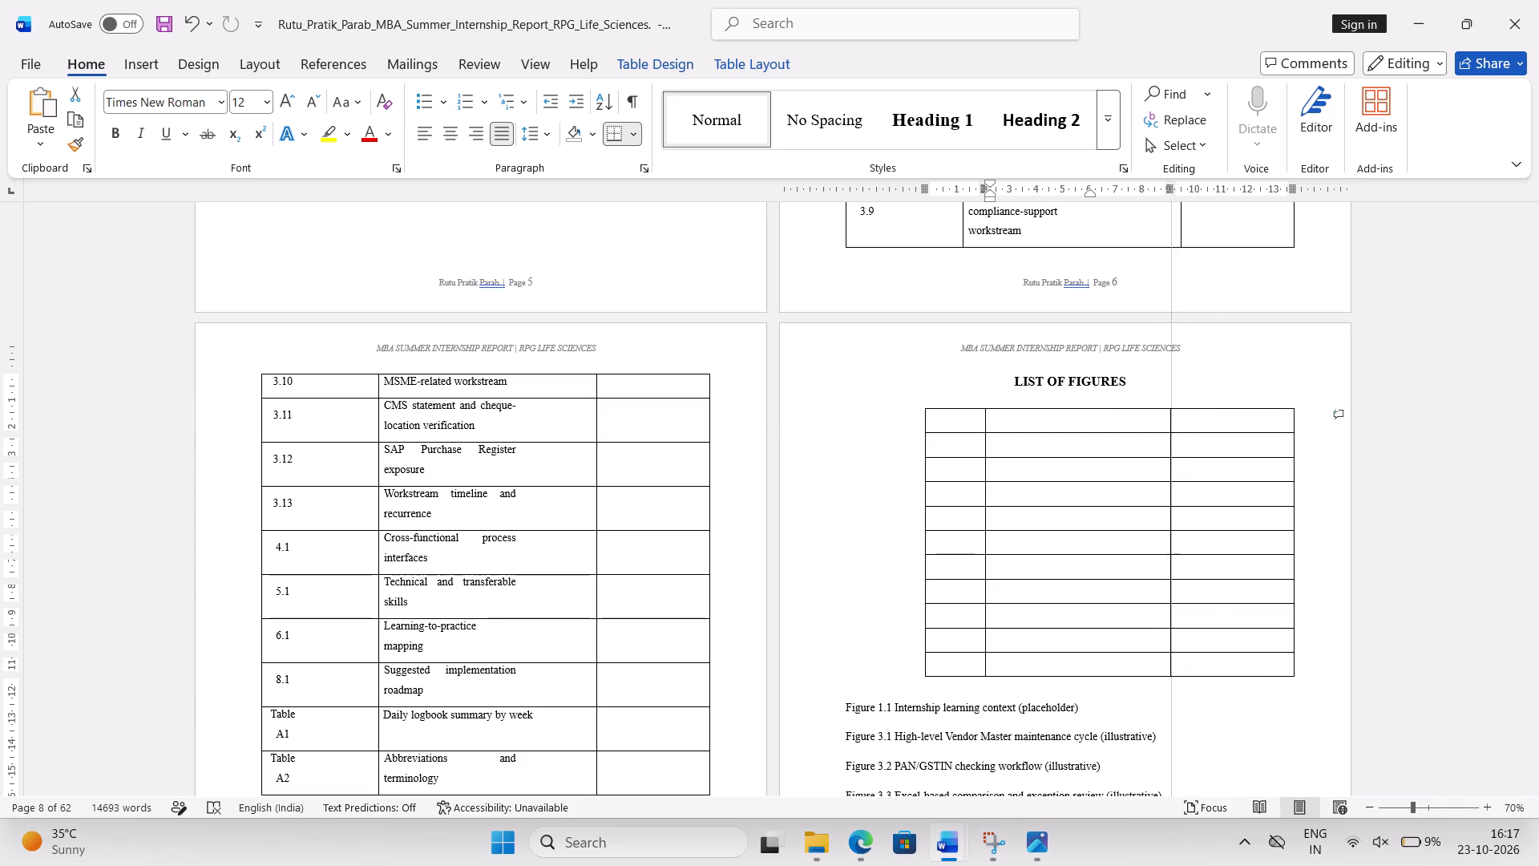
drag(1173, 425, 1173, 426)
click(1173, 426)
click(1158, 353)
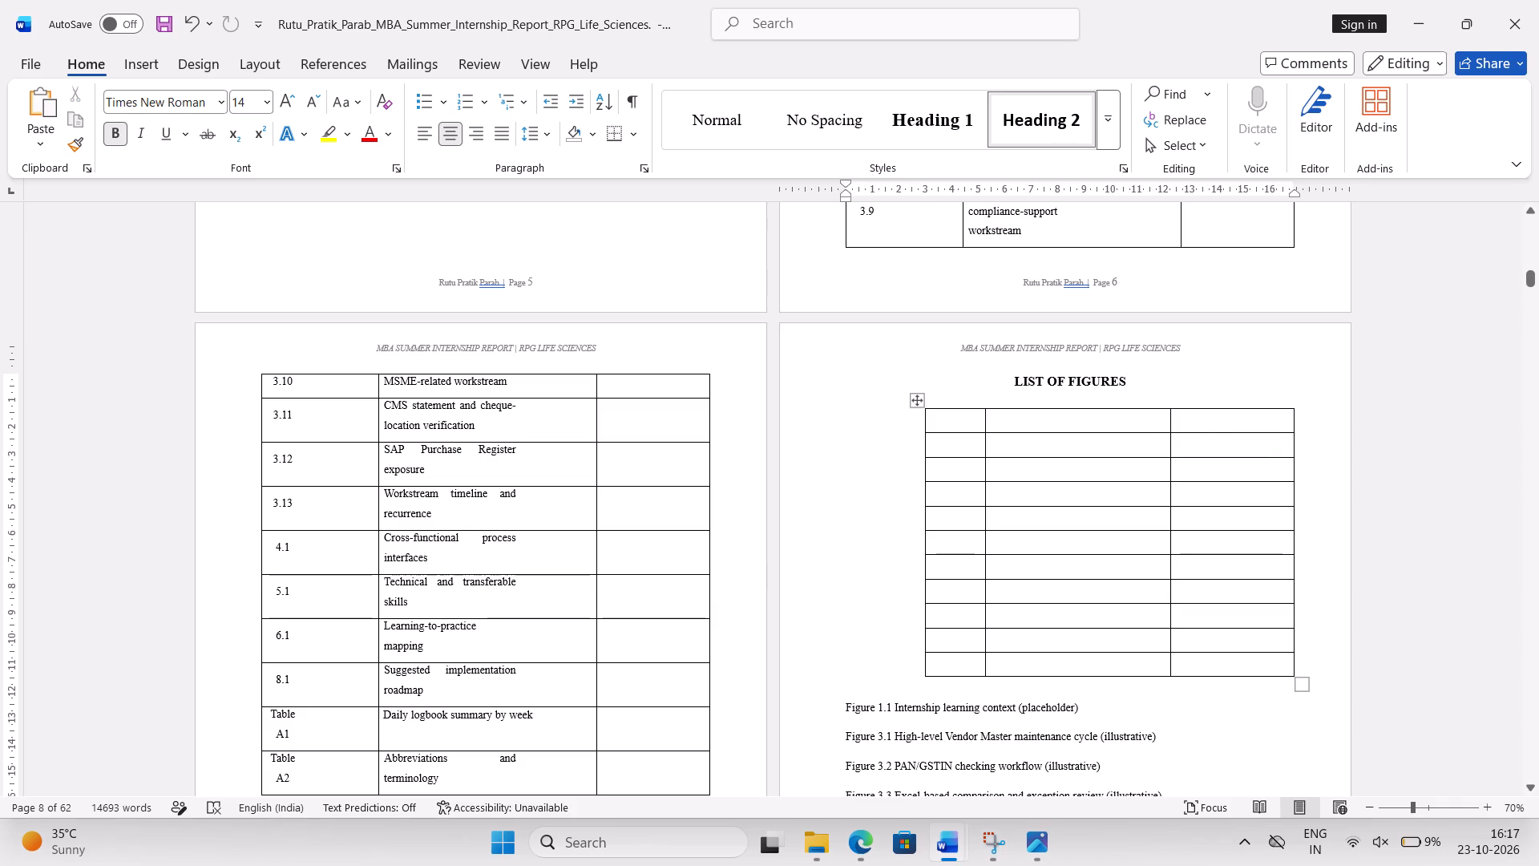
Narrow the third column of the List of Figures table to about half its width, widening the second column.
drag(1169, 422, 1234, 432)
Enter the headers "Sr no" and "Particulars" in the first two columns of the List of Figures table.
click(958, 419)
text(SR)
key(space)
key(BackSpace)
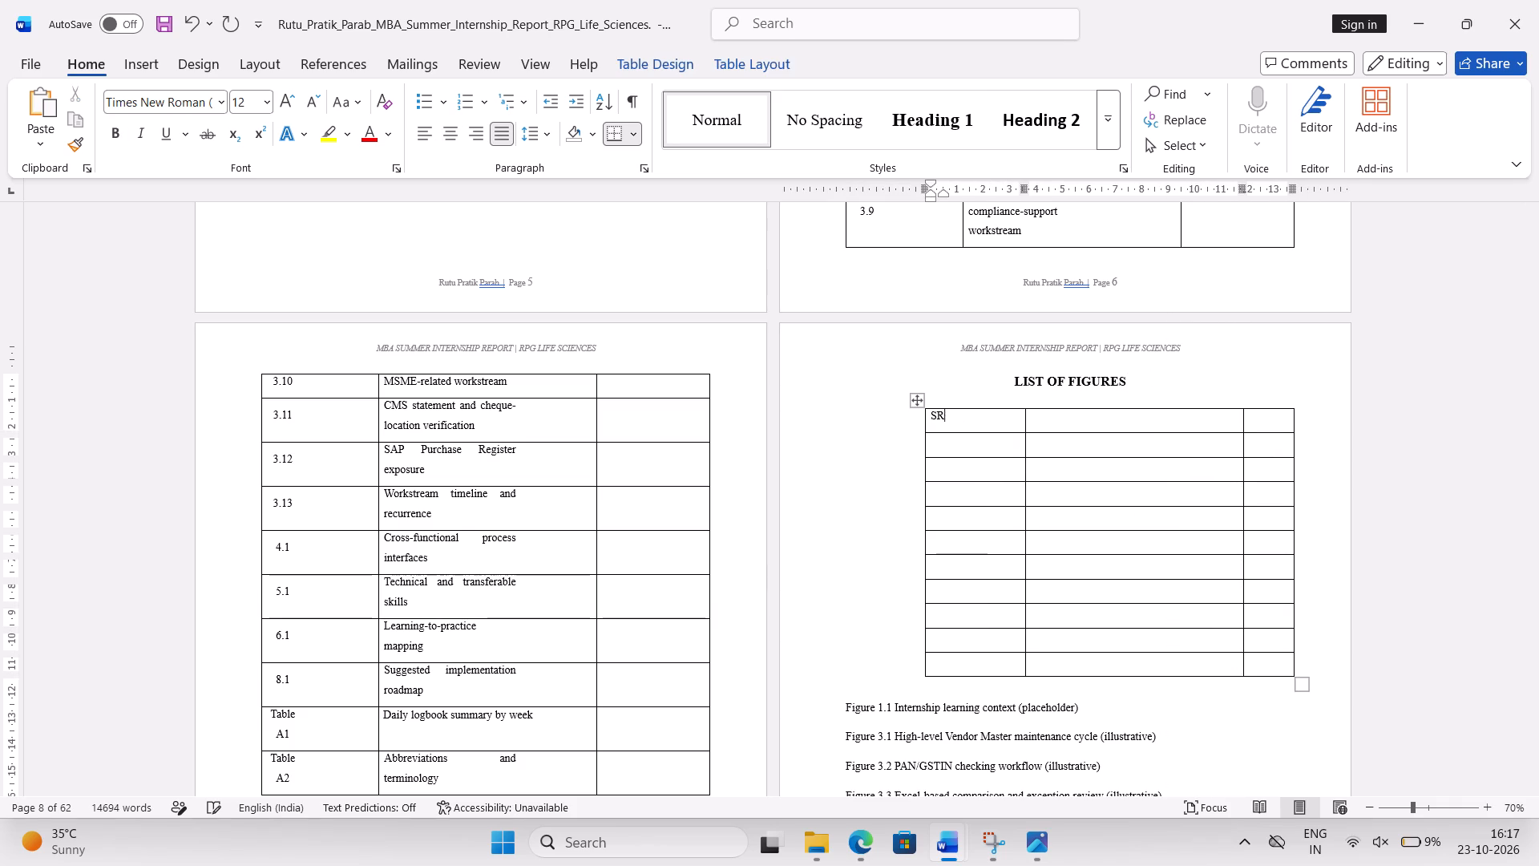
key(BackSpace)
text(r no)
key(space)
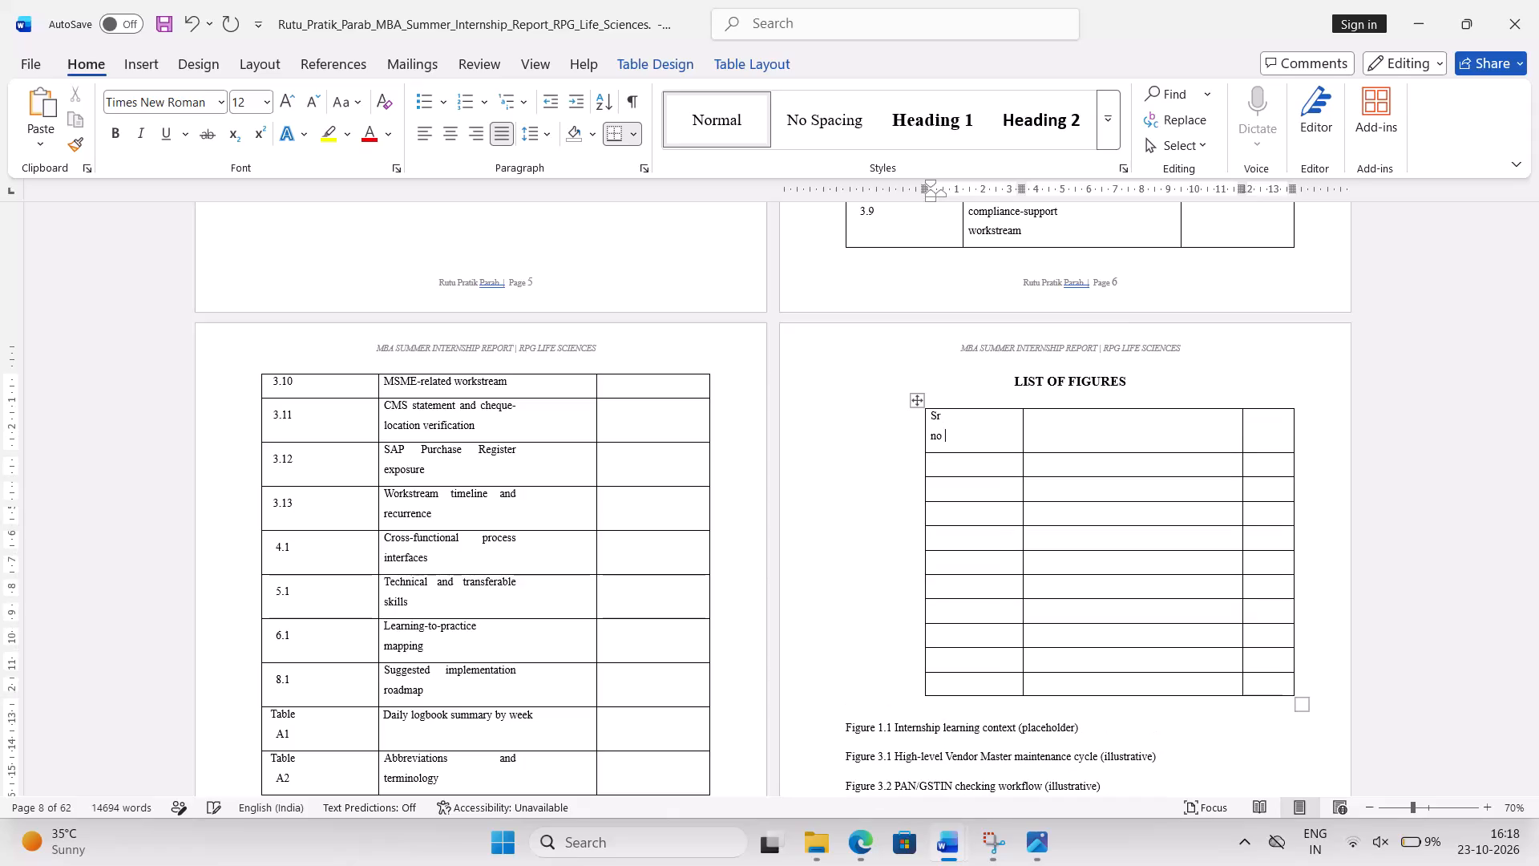
click(1061, 431)
text(Particulars)
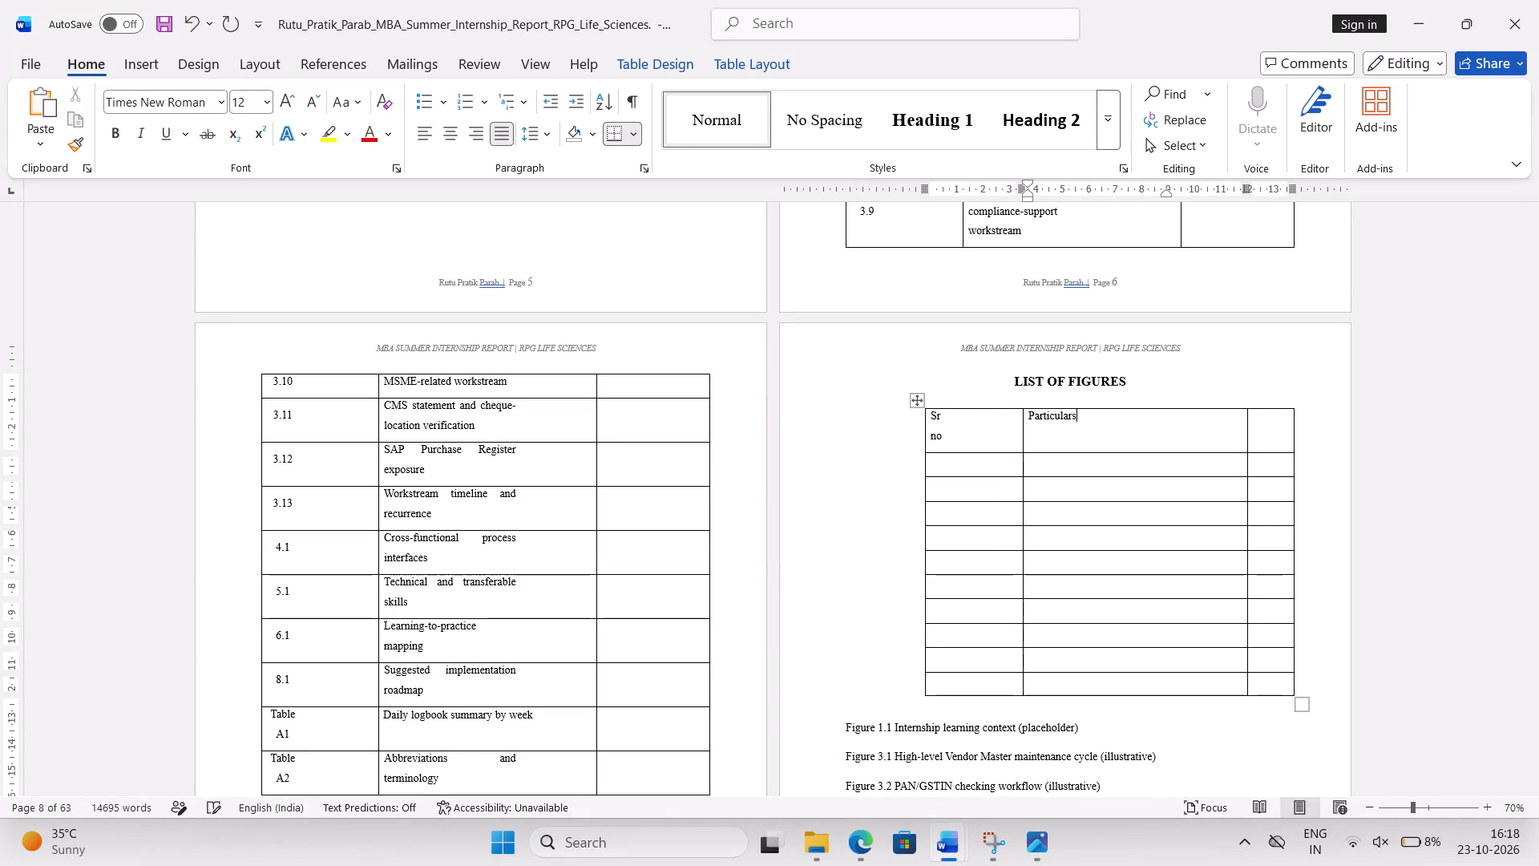
key(space)
Centre the header row's cells horizontally and vertically in the List of Figures table.
click(929, 426)
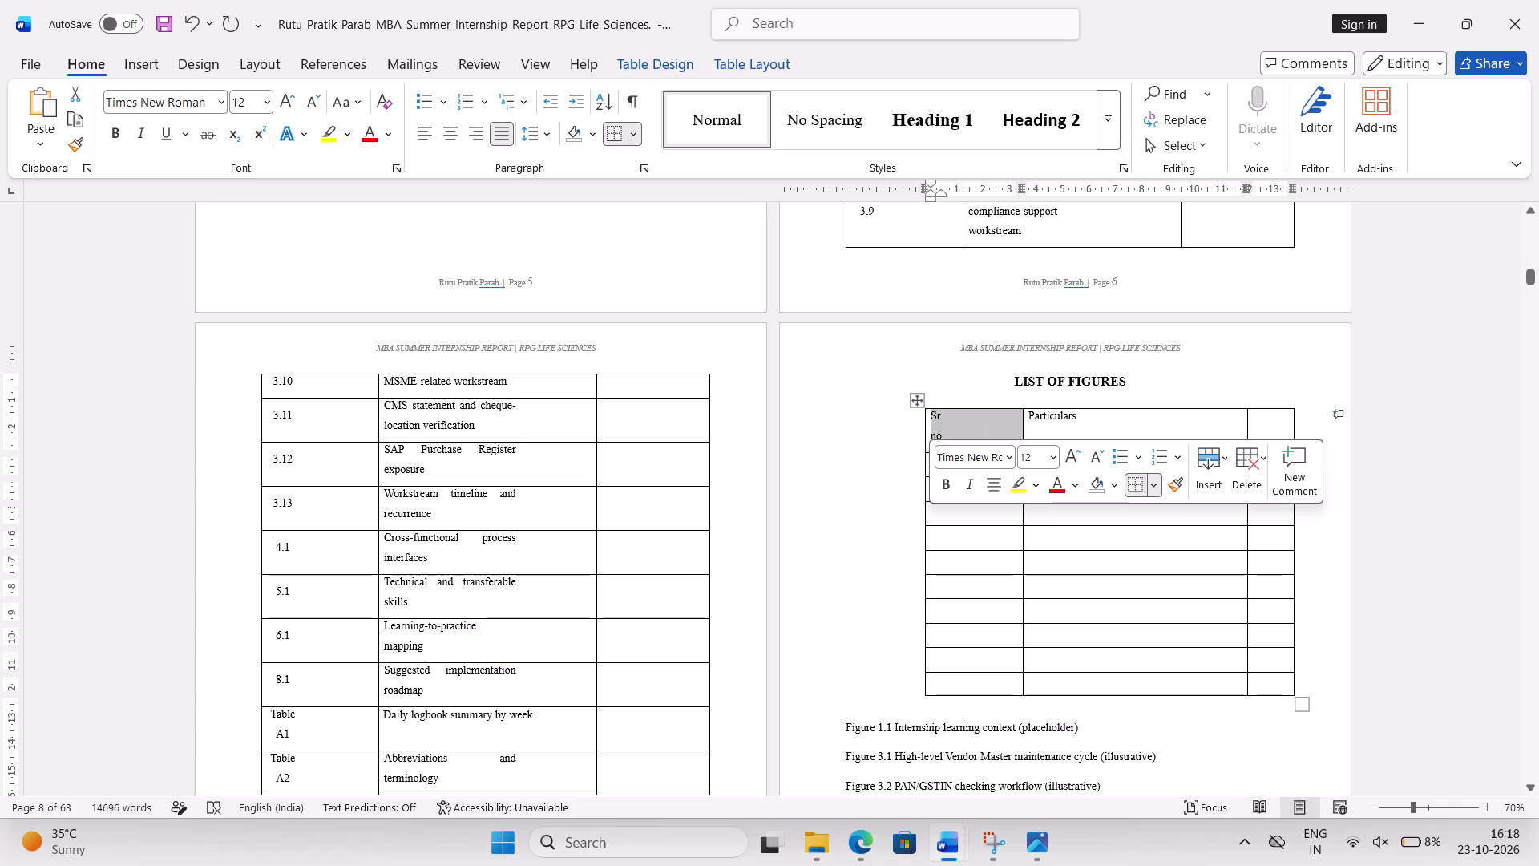
click(927, 430)
double_click(927, 430)
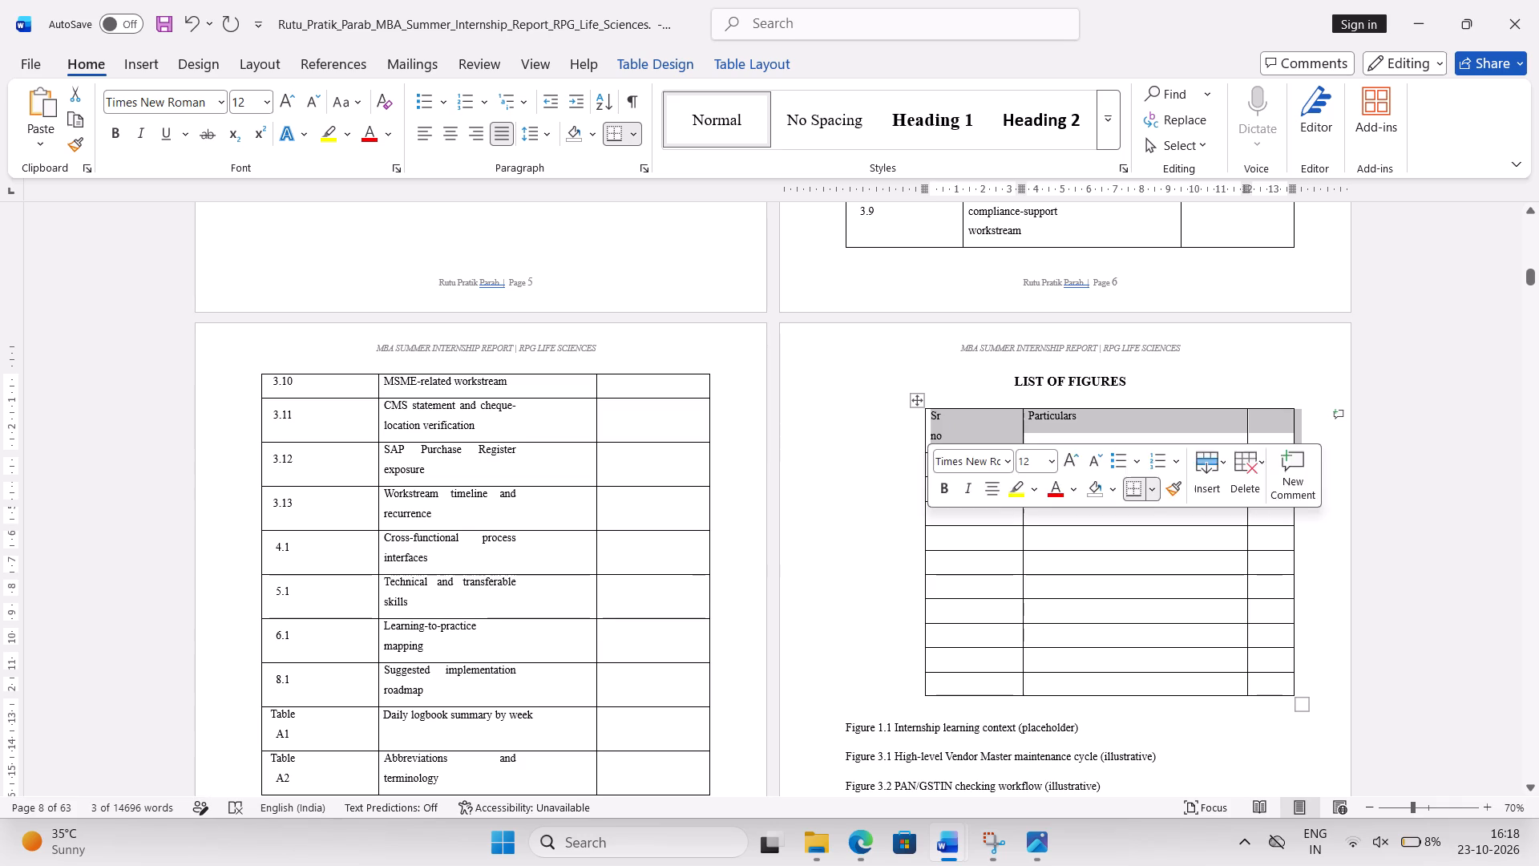
click(780, 57)
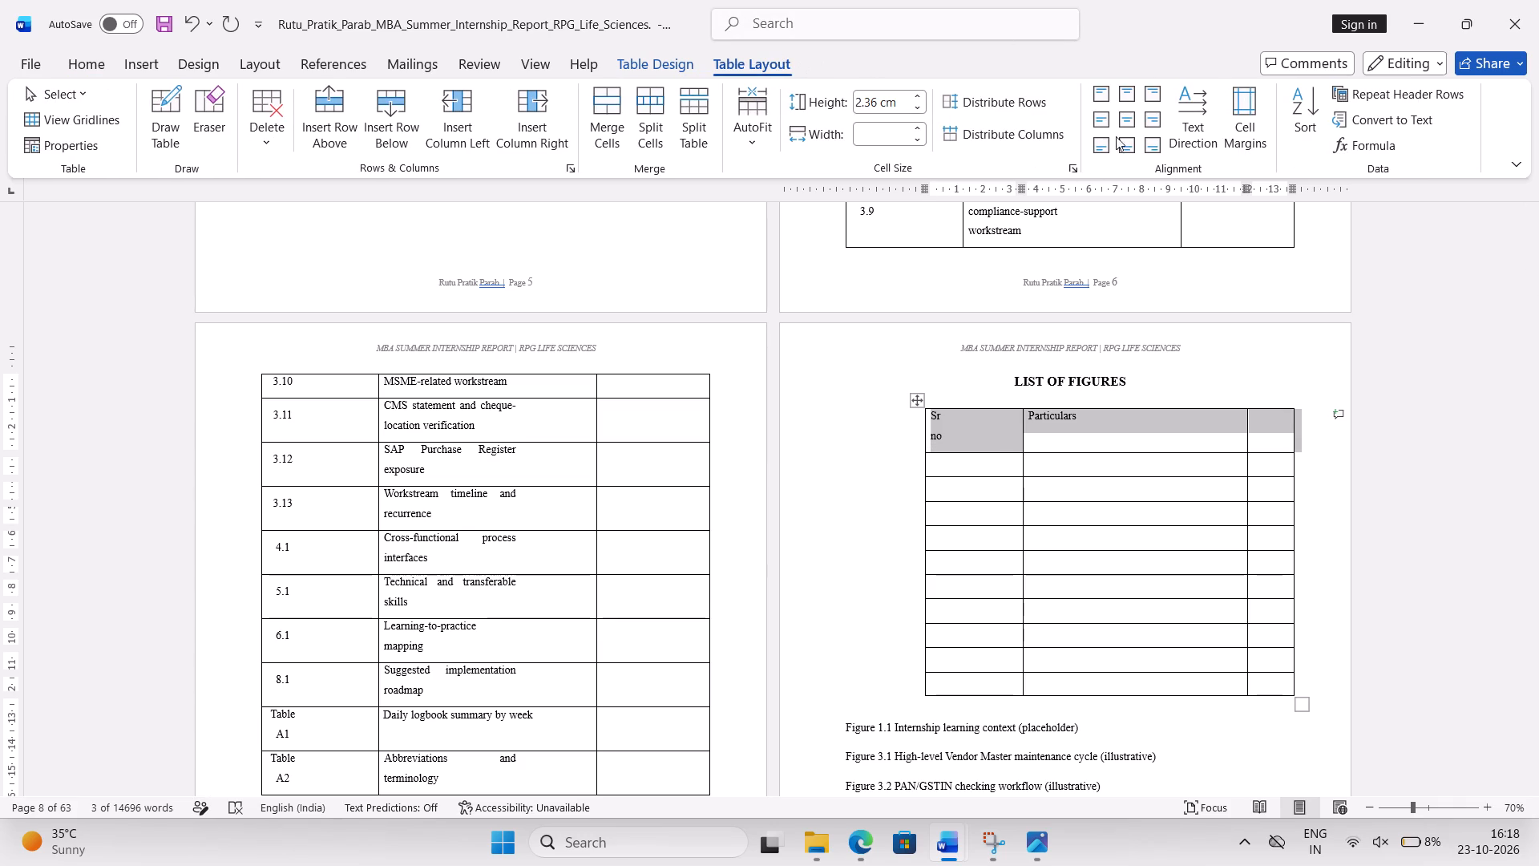
click(1124, 125)
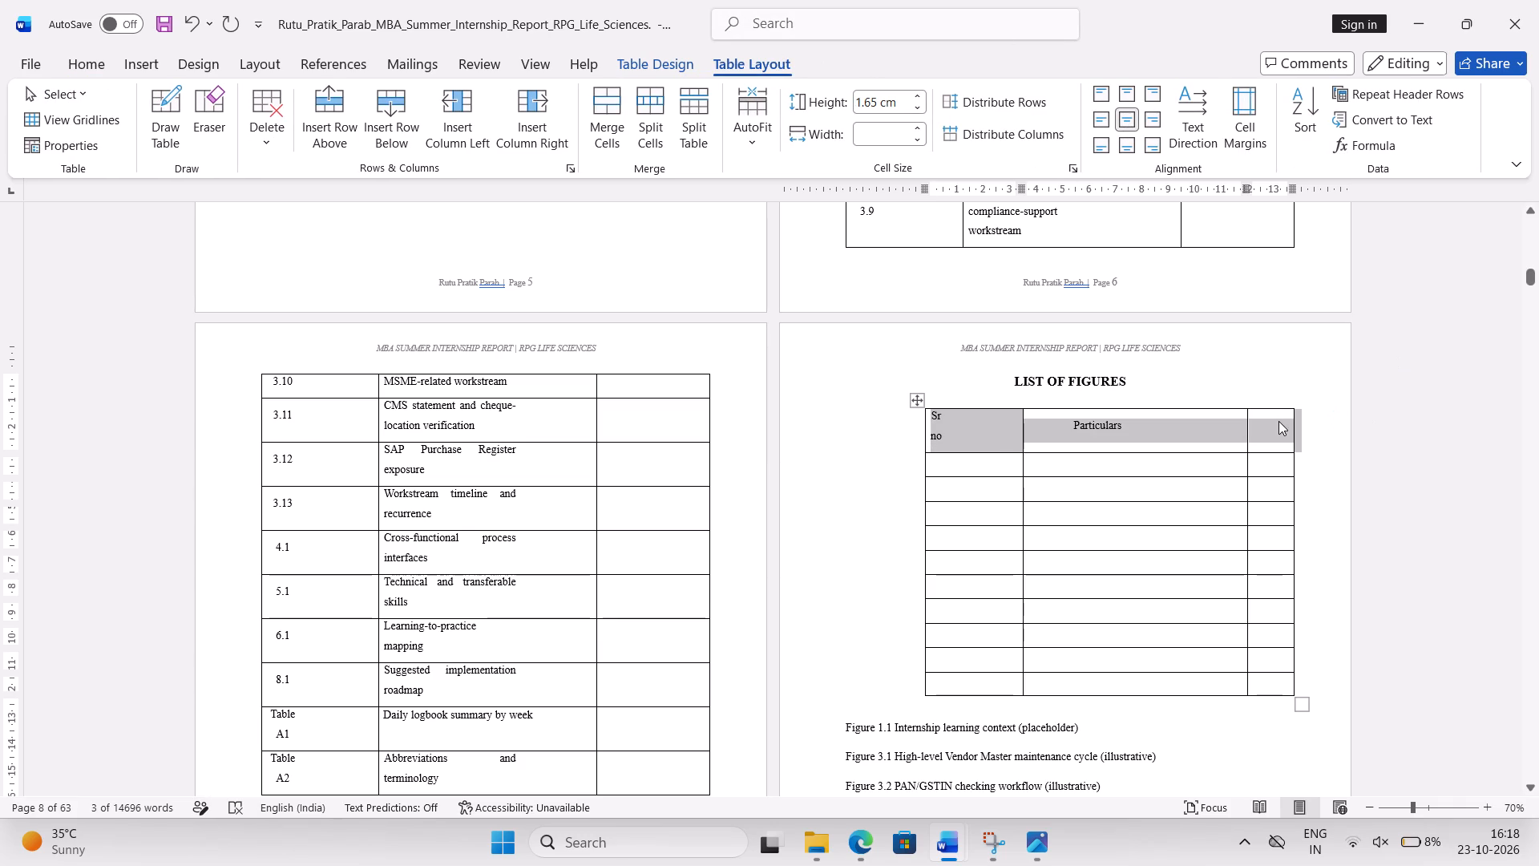
Enter the header "Pg no" in the third column of the List of Figures table.
click(1278, 421)
text(pg)
key(space)
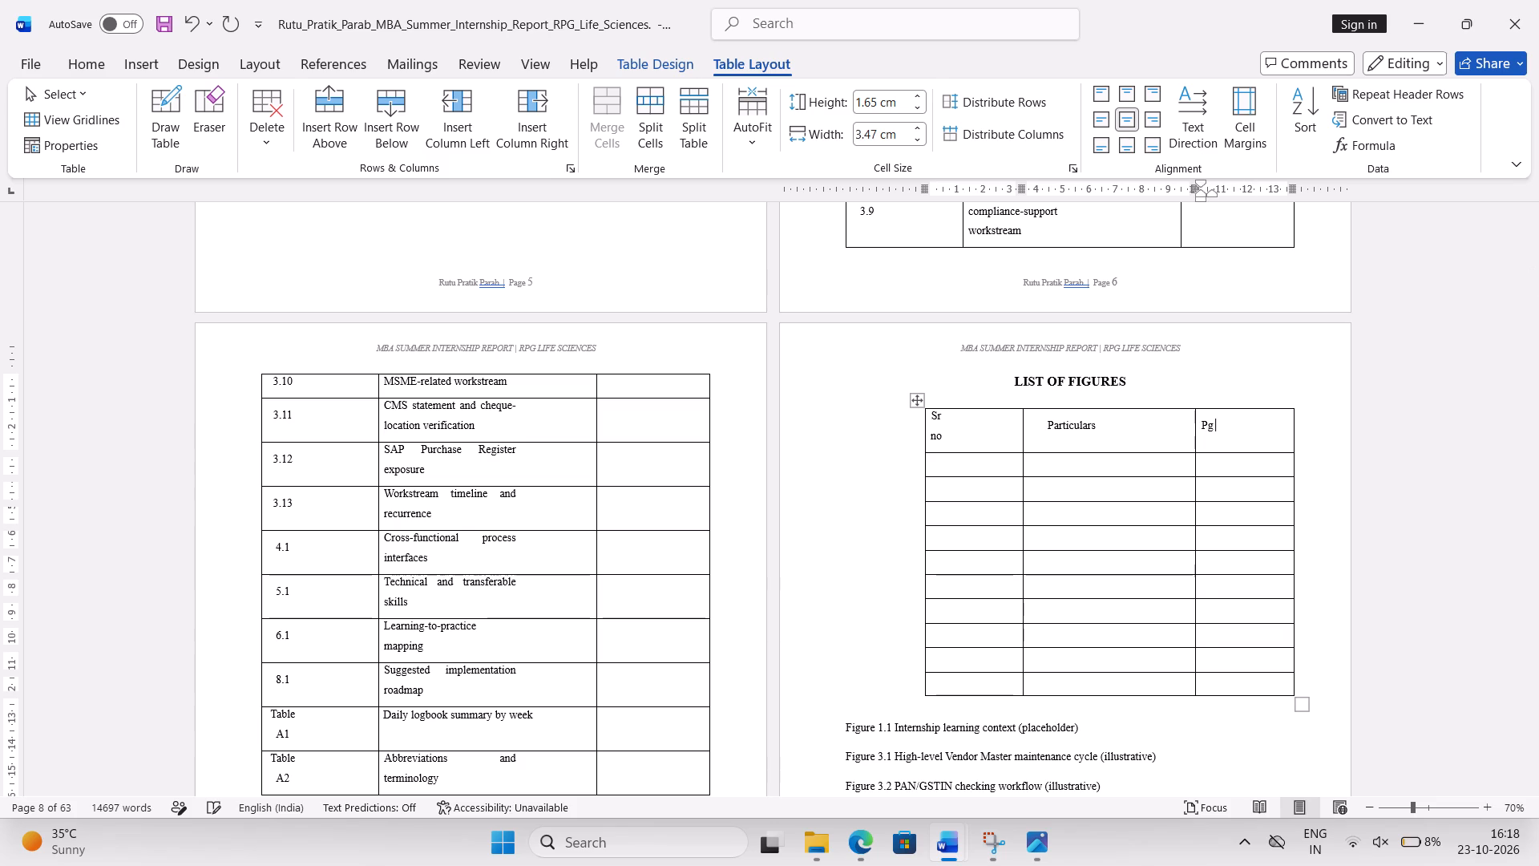
key(n)
key(o)
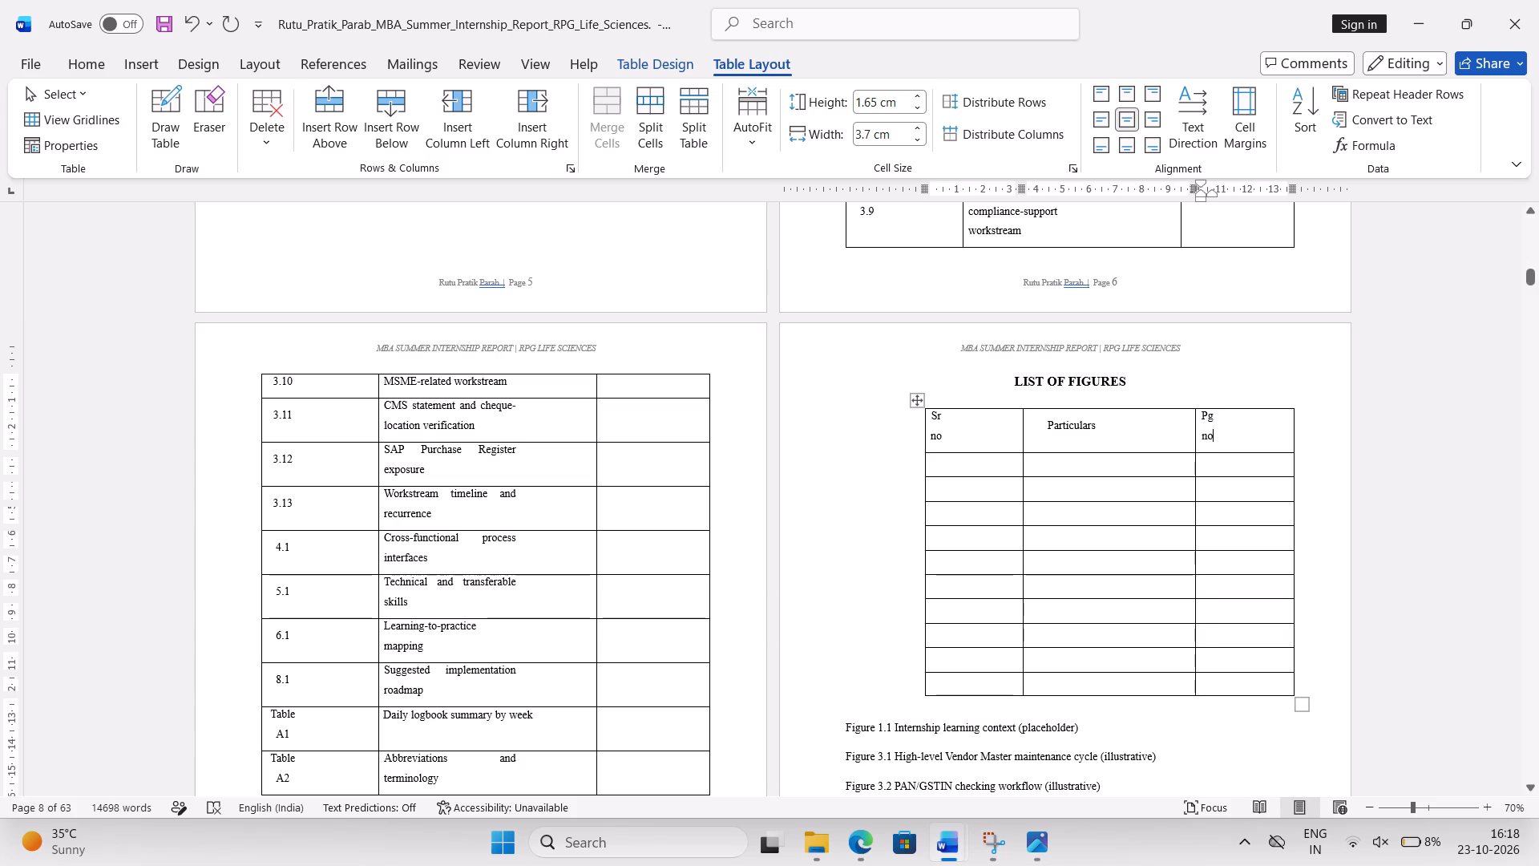
key(1)
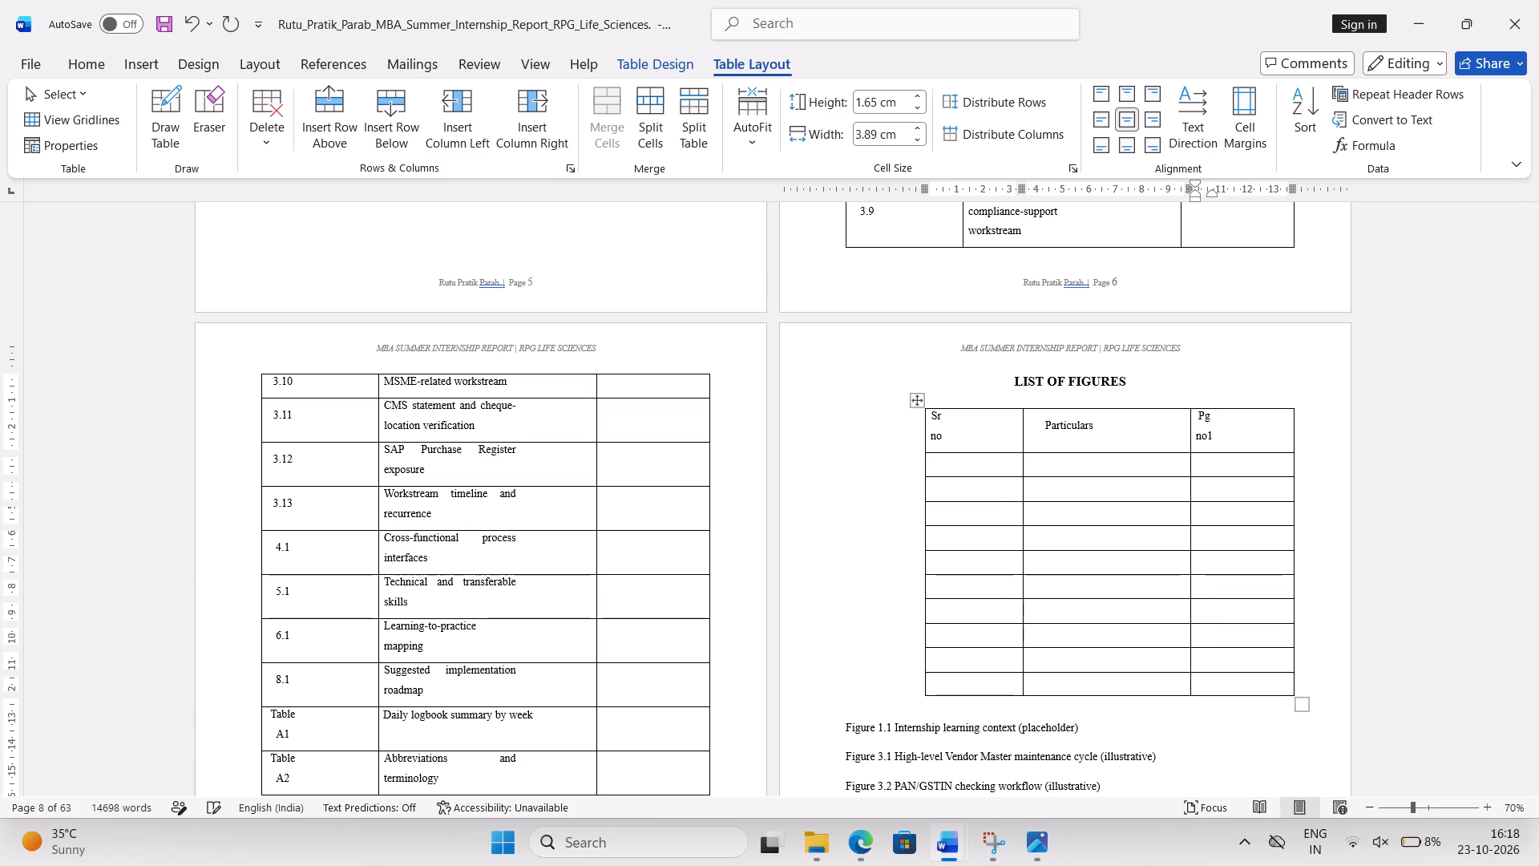
text(.1)
key(Down)
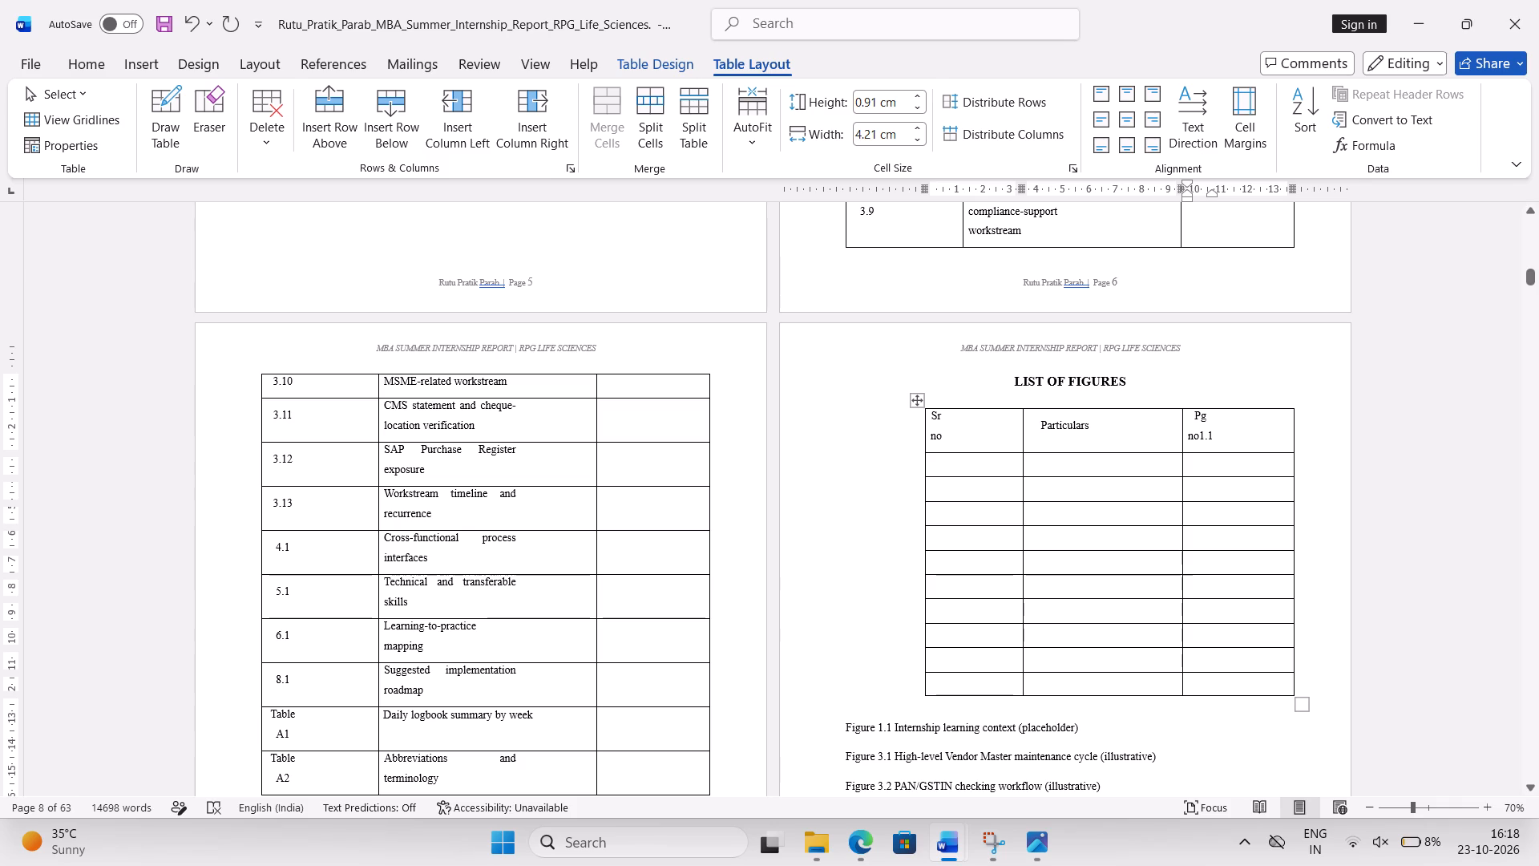
key(ctrl+z)
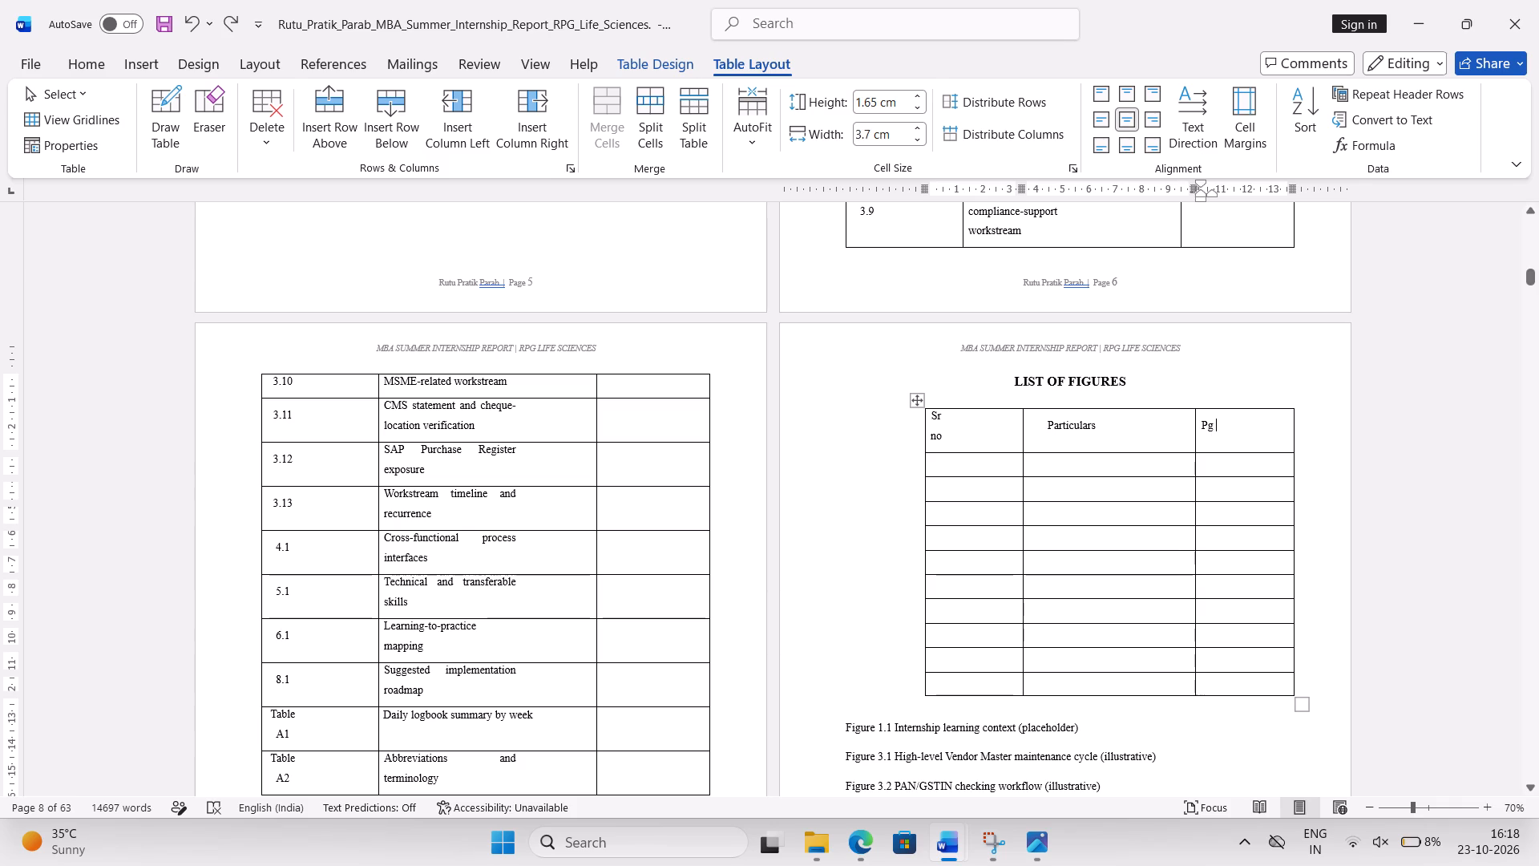
text(no)
Enter 1.1 and 3.1 in the first two Sr no cells below the header of the List of Figures table.
key(Down)
key(Left)
key(Left)
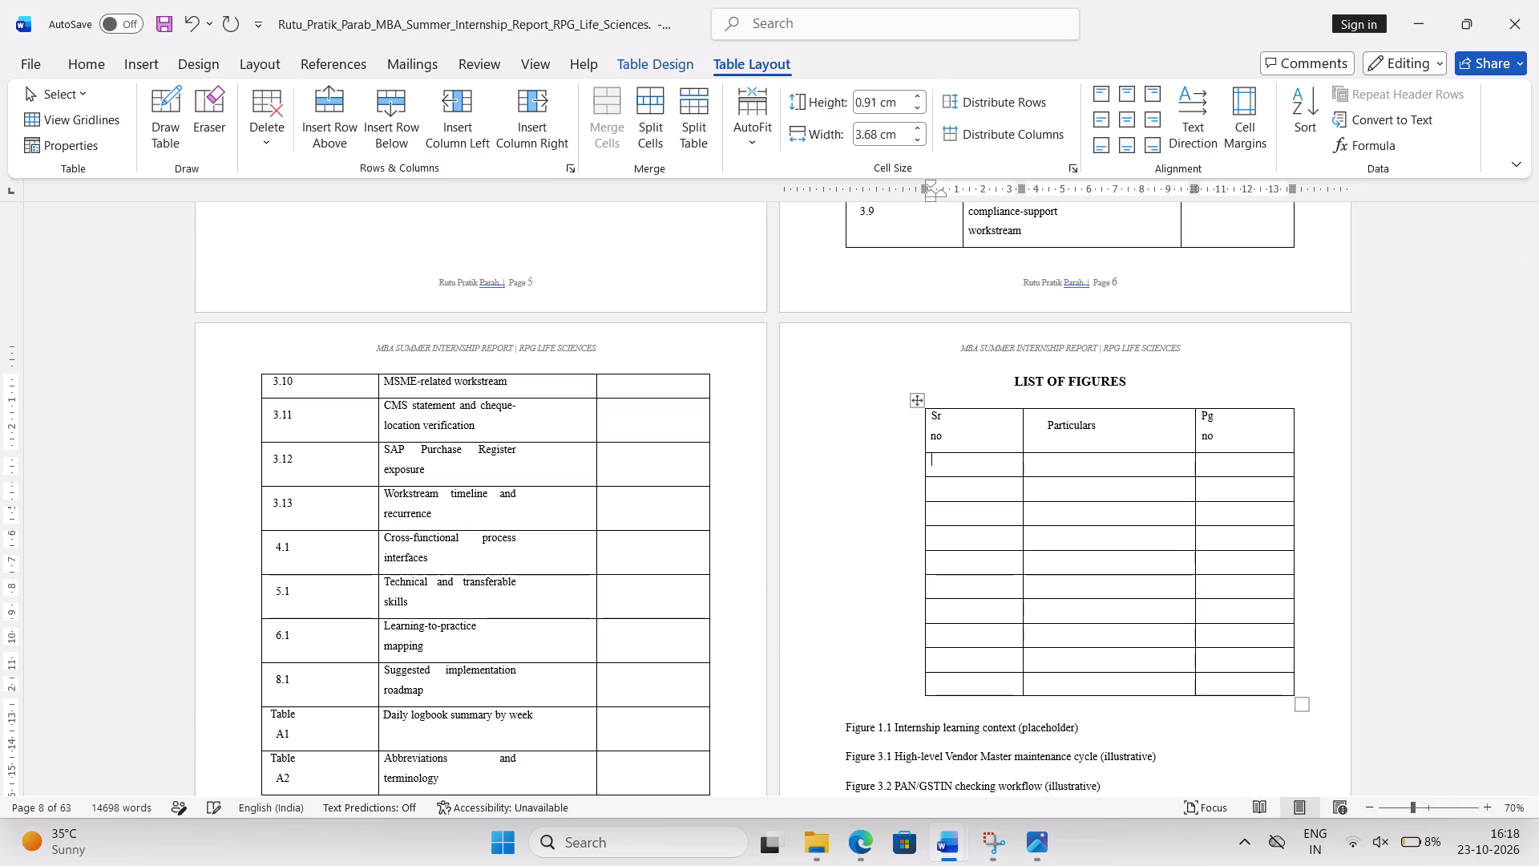
key(1)
text(.1)
key(Down)
text(1.1\2)
scroll(962, 472, down, 1)
key(BackSpace)
key(BackSpace)
key(BackSpace)
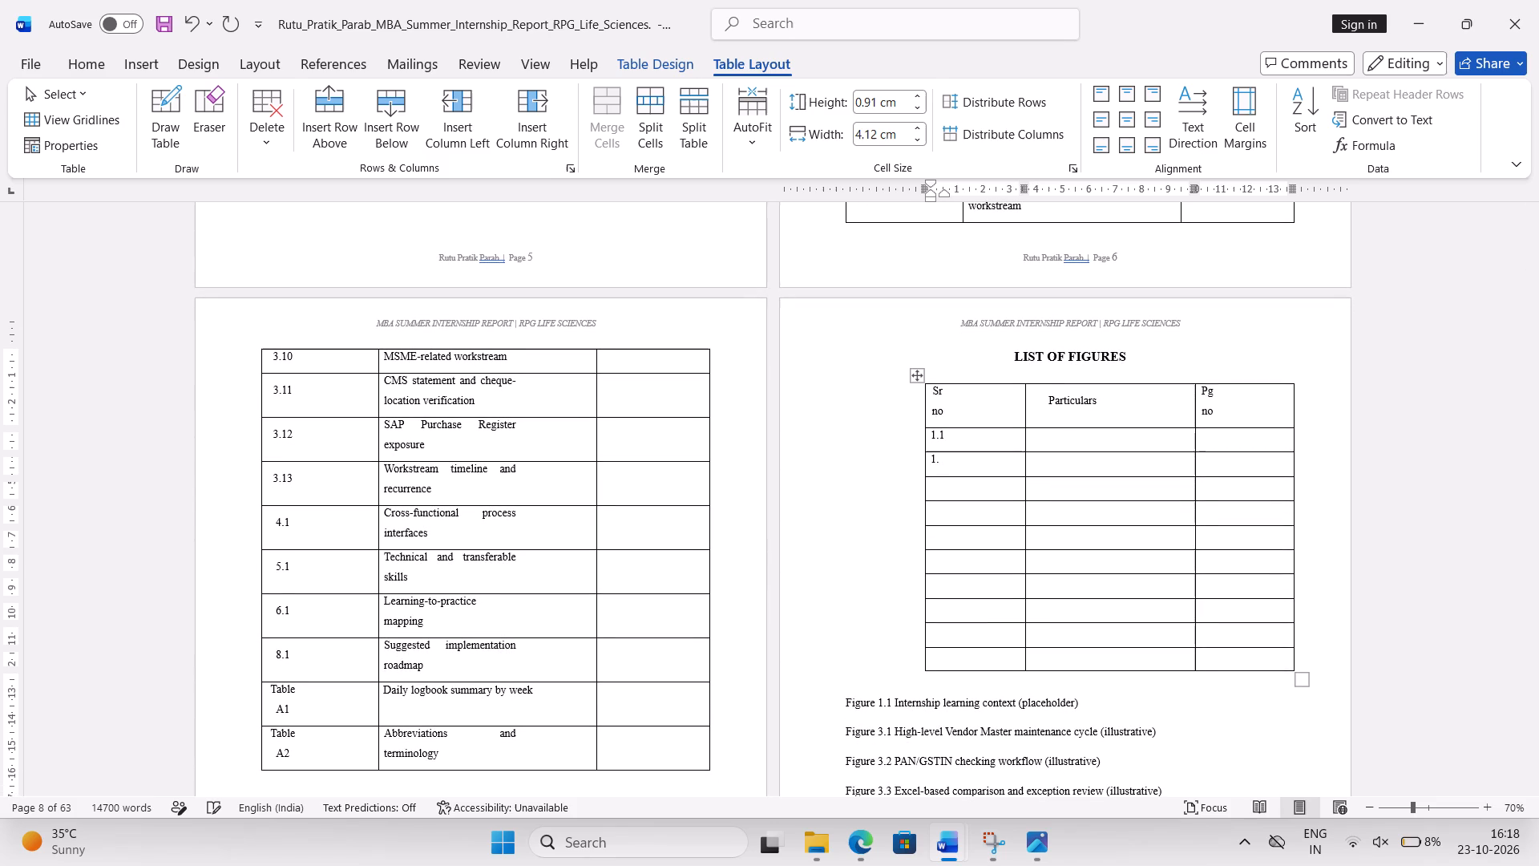
key(BackSpace)
key(BackSpace)
text(3.1)
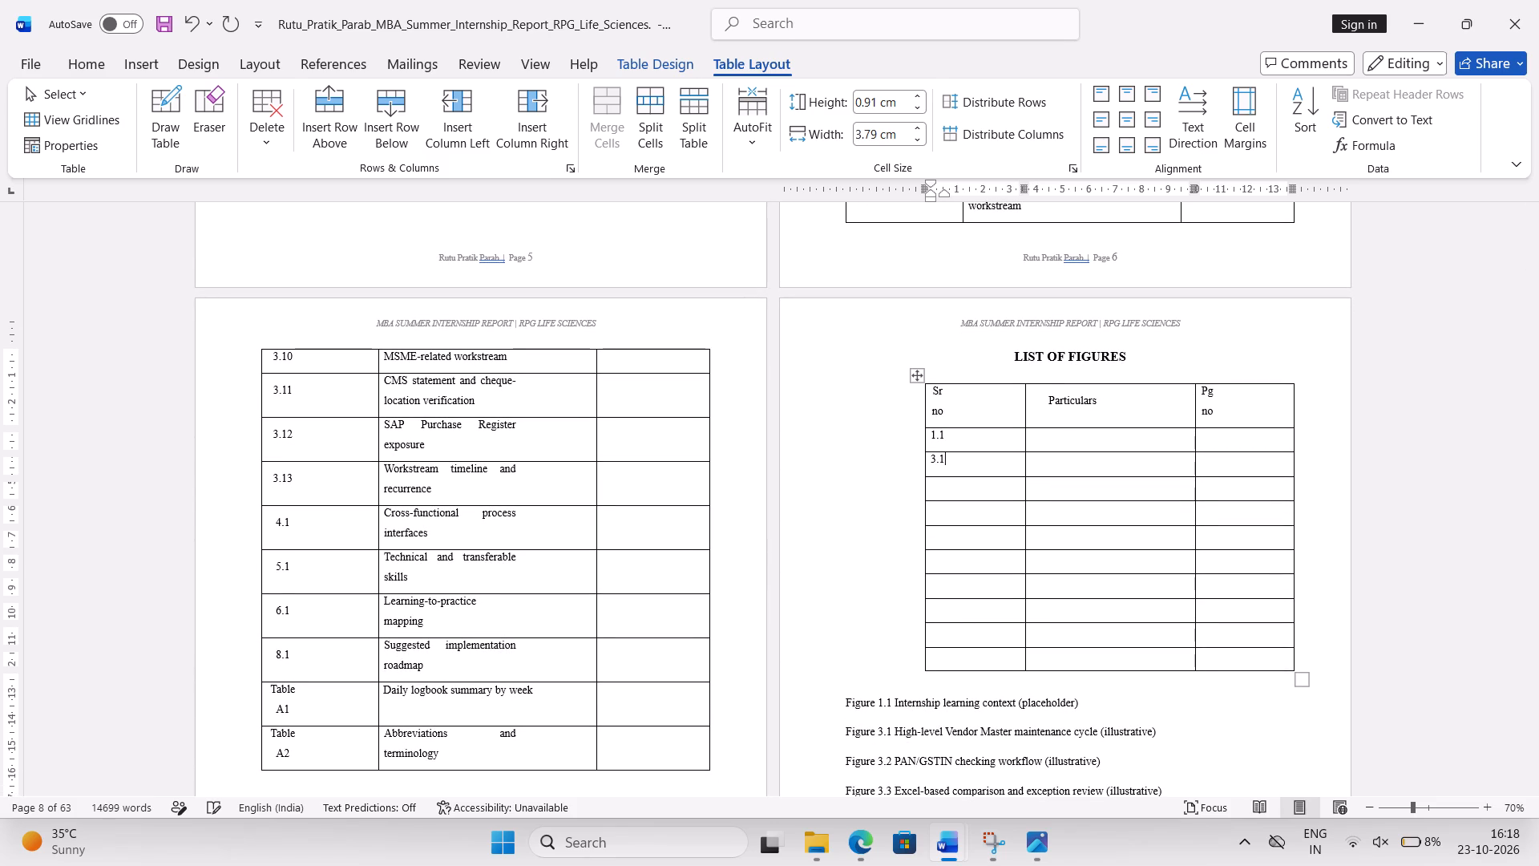
Enter figure numbers 3.2, 3.3 and 3.4 in the Sr no cells below 3.1.
key(Down)
text(3.2)
key(Left)
key(Down)
text(3.3)
key(Left)
key(Down)
scroll(962, 472, down, 2)
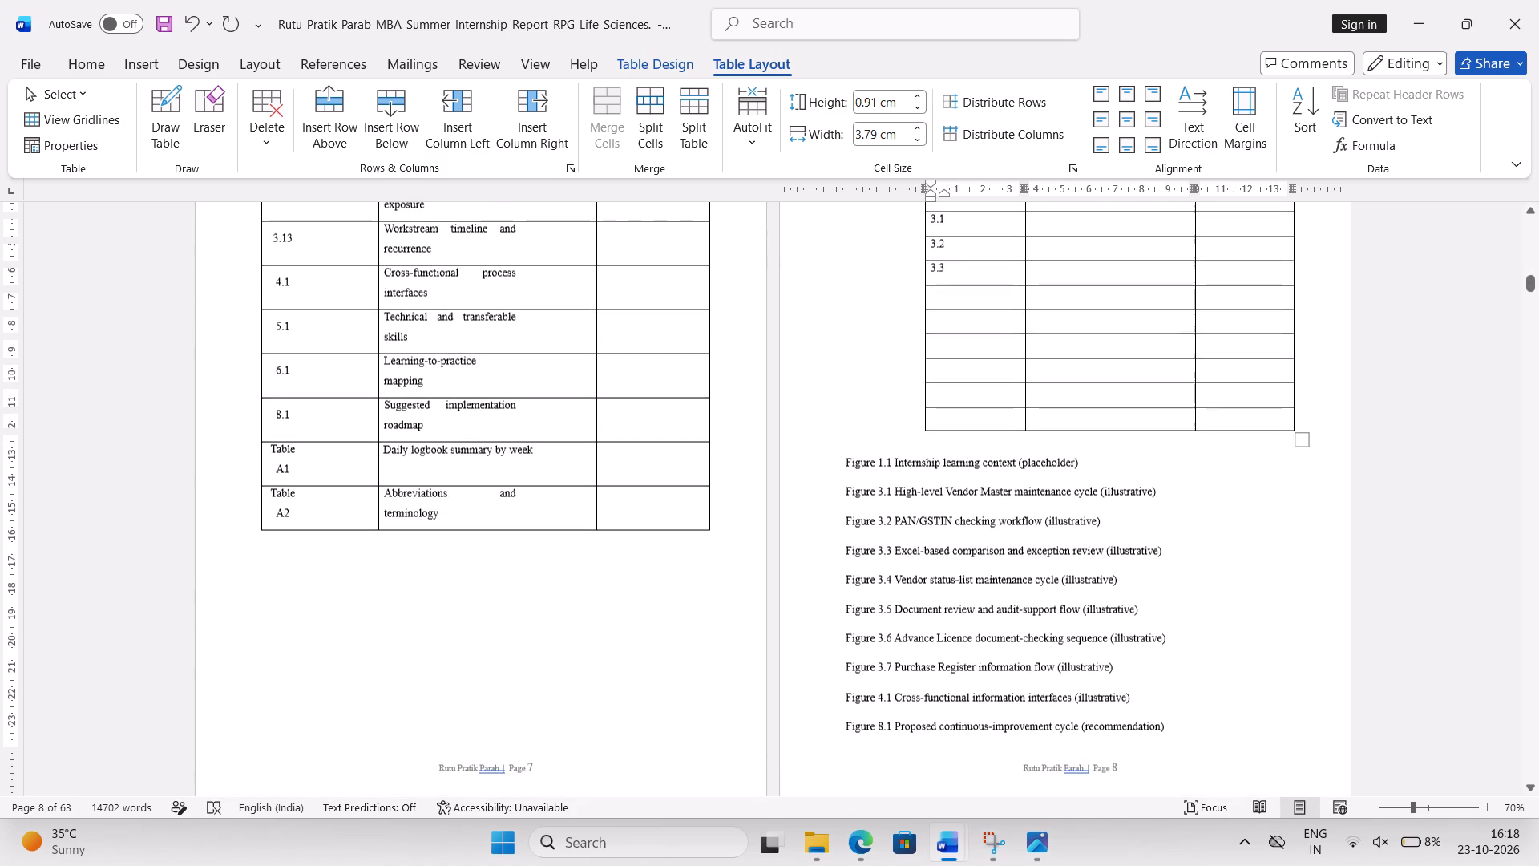
scroll(962, 472, down, 1)
text(3.4.)
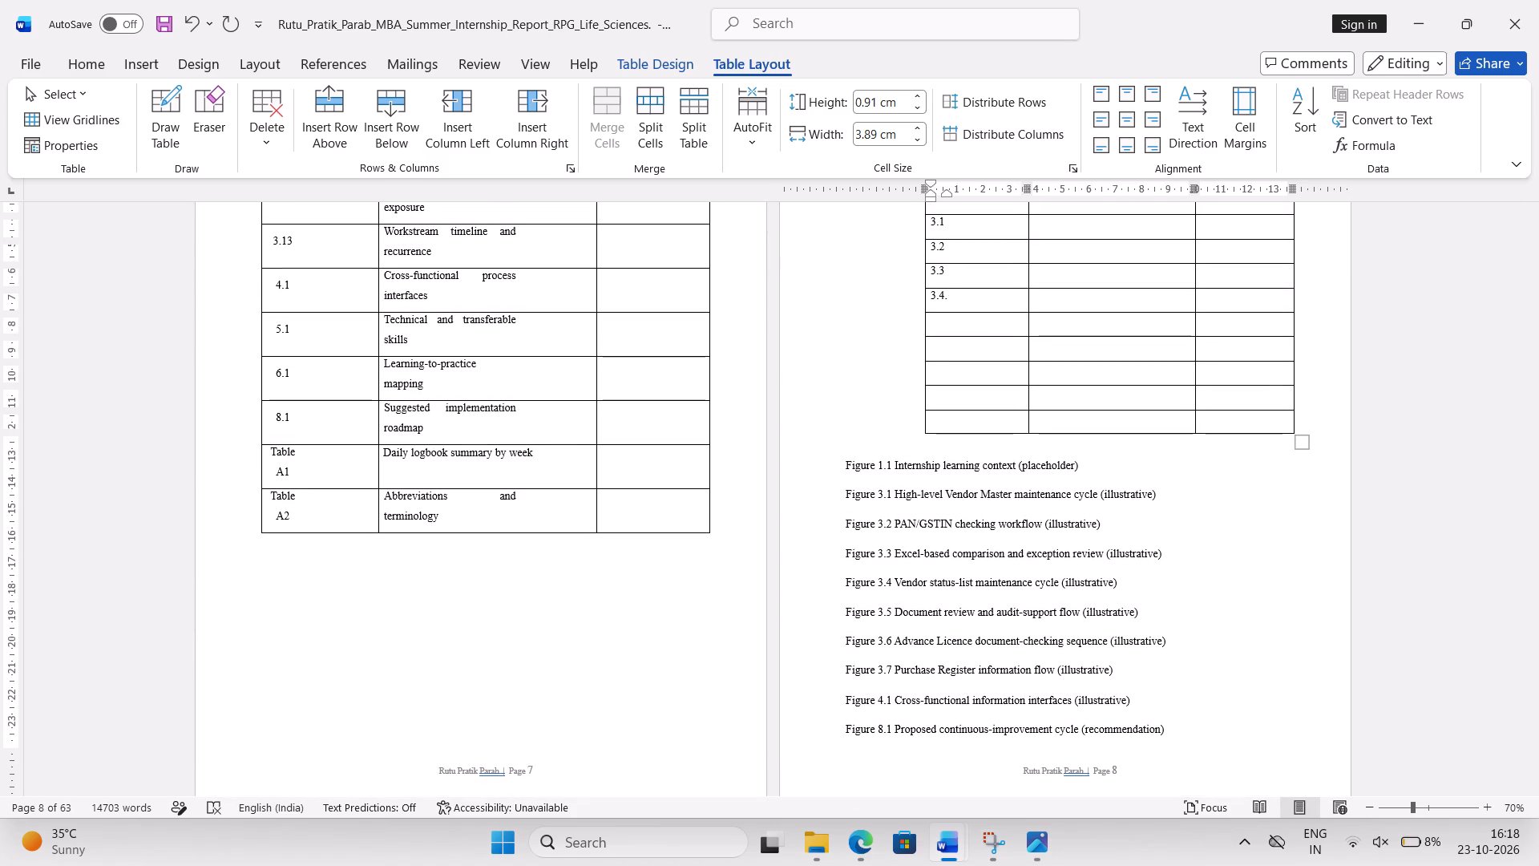
key(backslash)
key(BackSpace)
key(BackSpace)
key(Left)
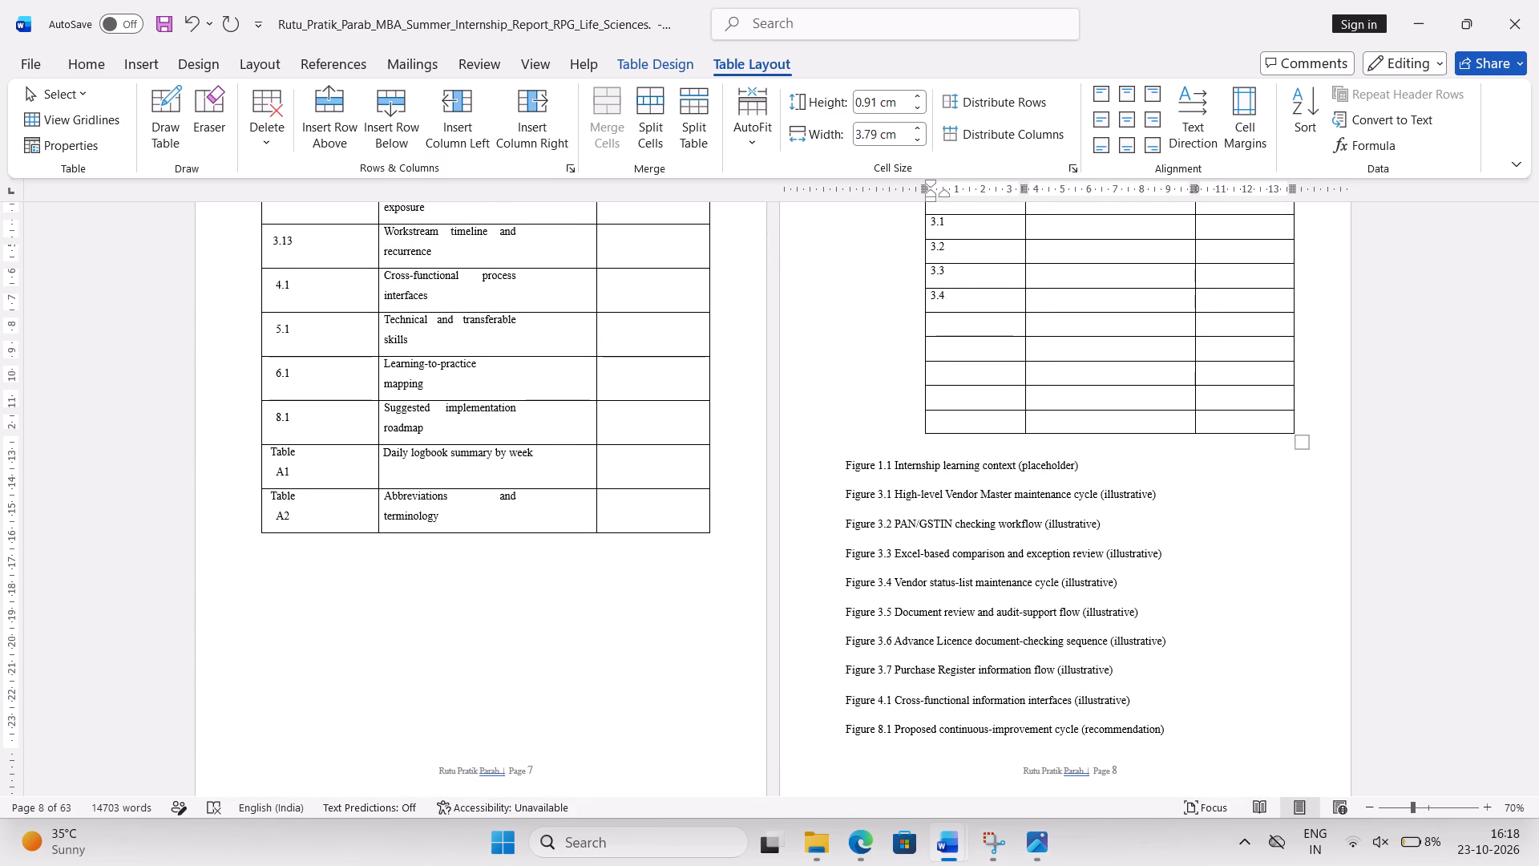
Enter figure numbers 3.5, 3.6 and 3.7 in the Sr no cells below 3.4.
key(Down)
text(3.5)
key(Down)
text(3.6)
key(Right)
text(3.7)
key(BackSpace)
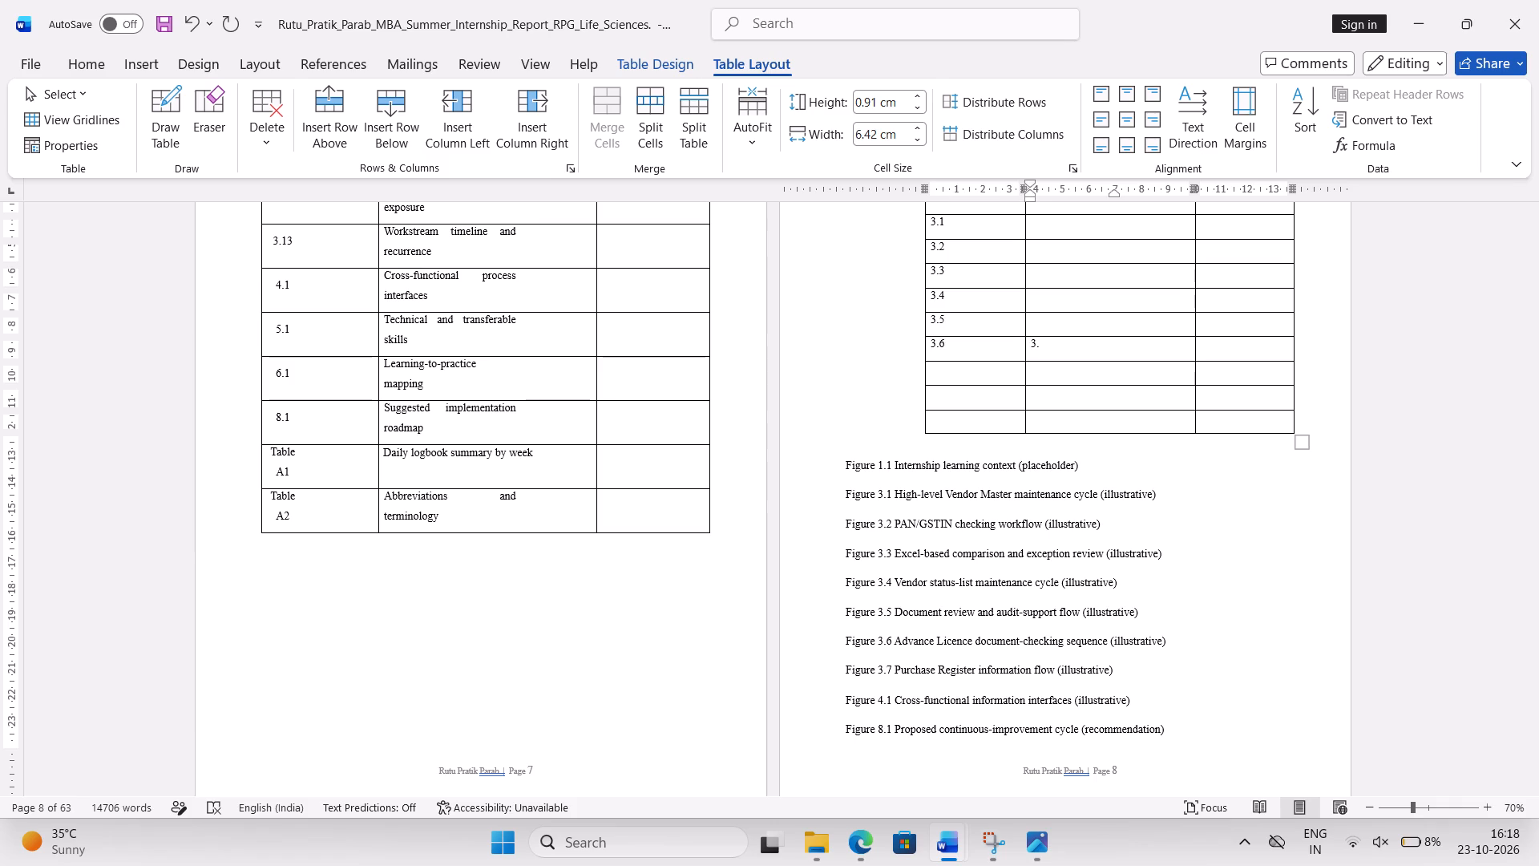
key(BackSpace)
key(BackSpace)
key(Down)
key(Left)
text(3.7)
Enter figure numbers 4.1 and 8.1 in the last two Sr no cells of the List of Figures table.
key(Left)
key(Down)
text(4.1)
key(Down)
text(8.1)
Move the text "Internship learning context" from the Figure 1.1 line into the Particulars cell of row 1.1.
scroll(962, 472, up, 1)
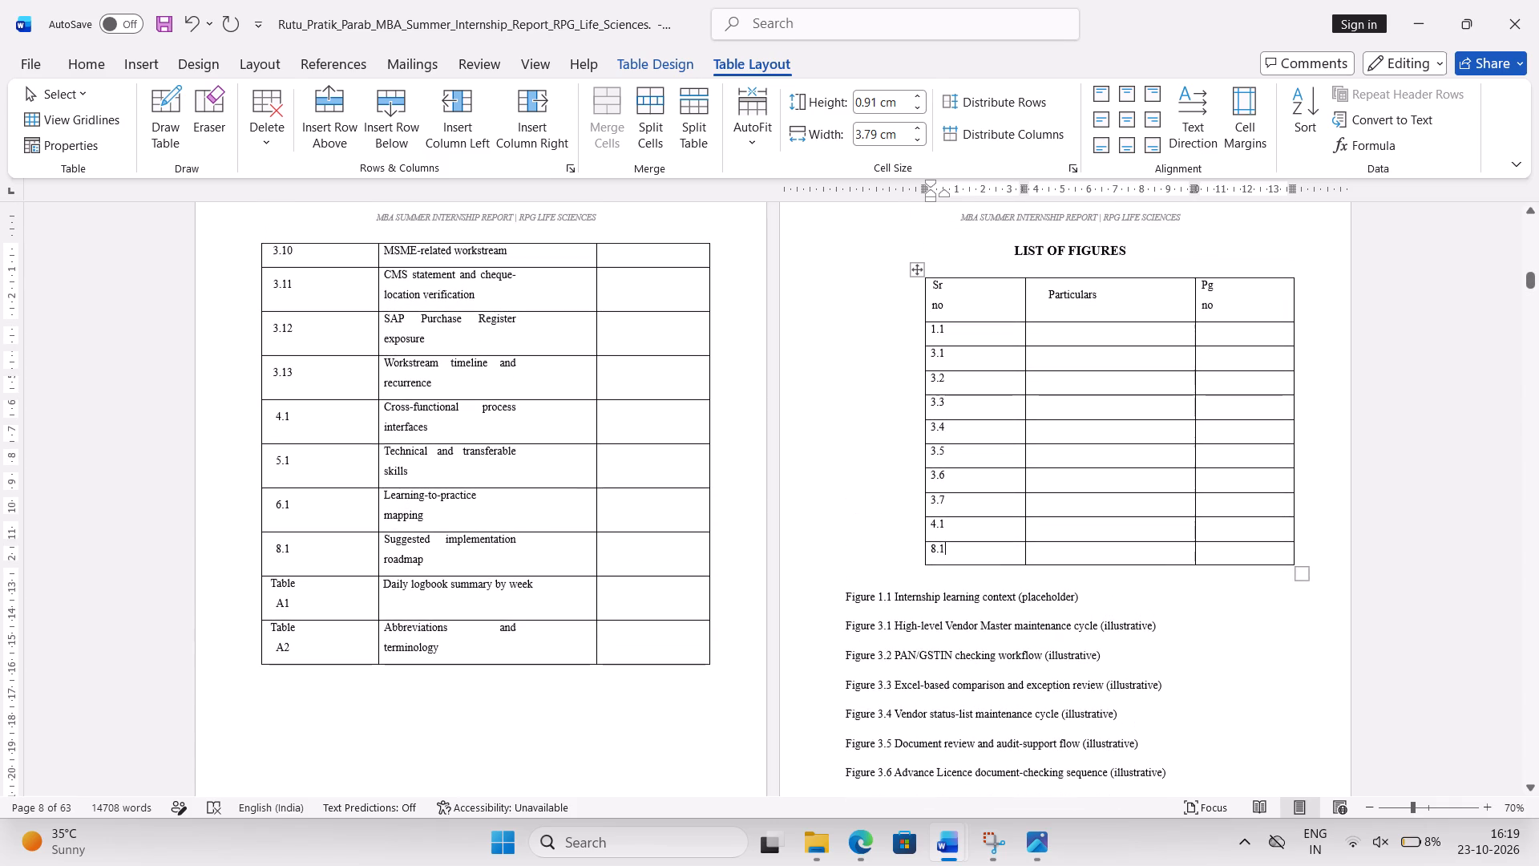
drag(895, 597, 1055, 597)
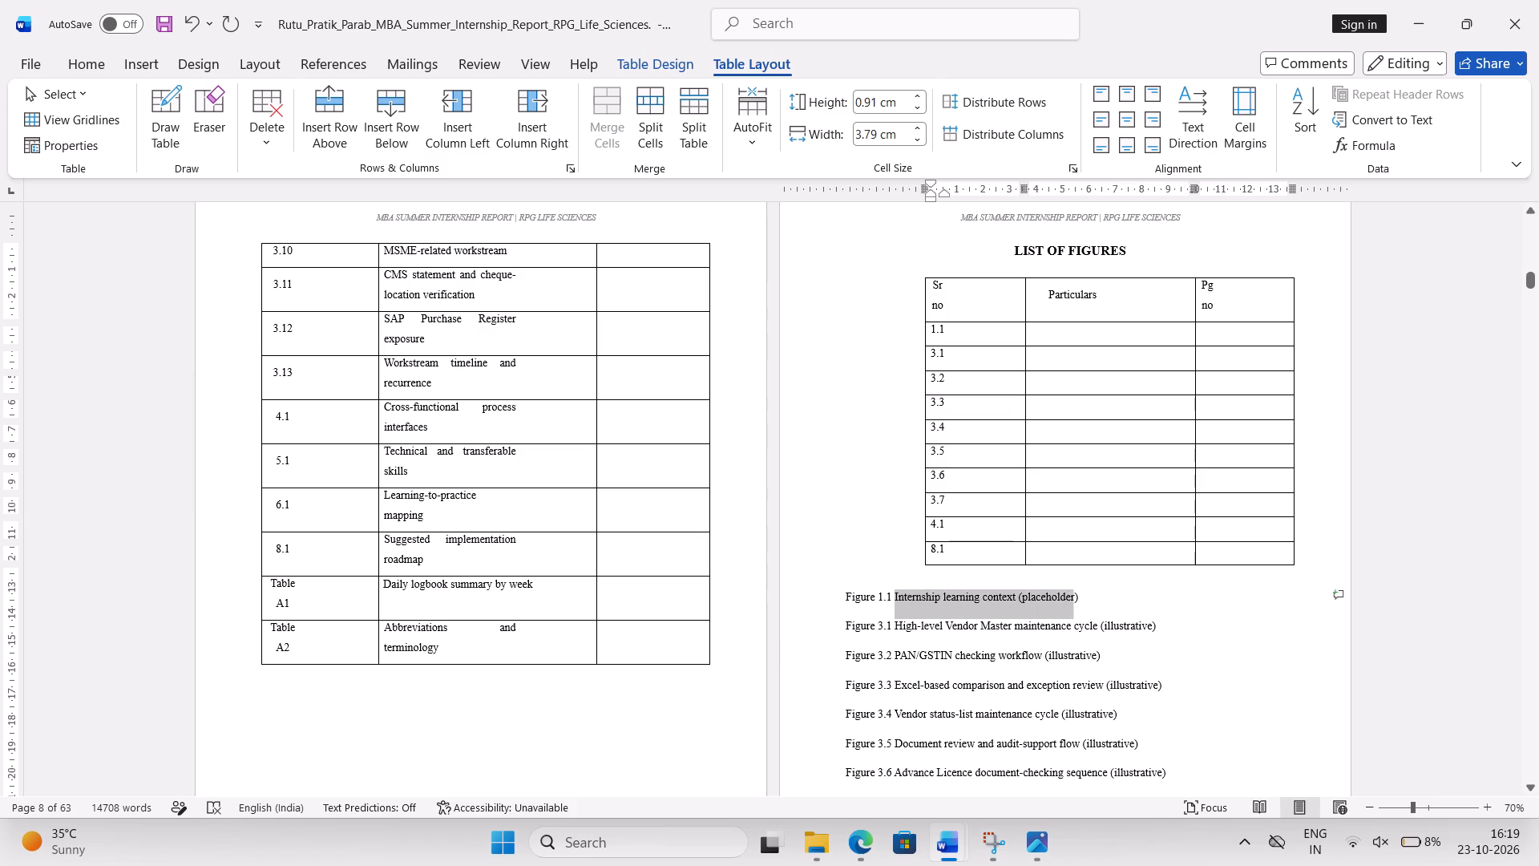
drag(1055, 597, 1080, 599)
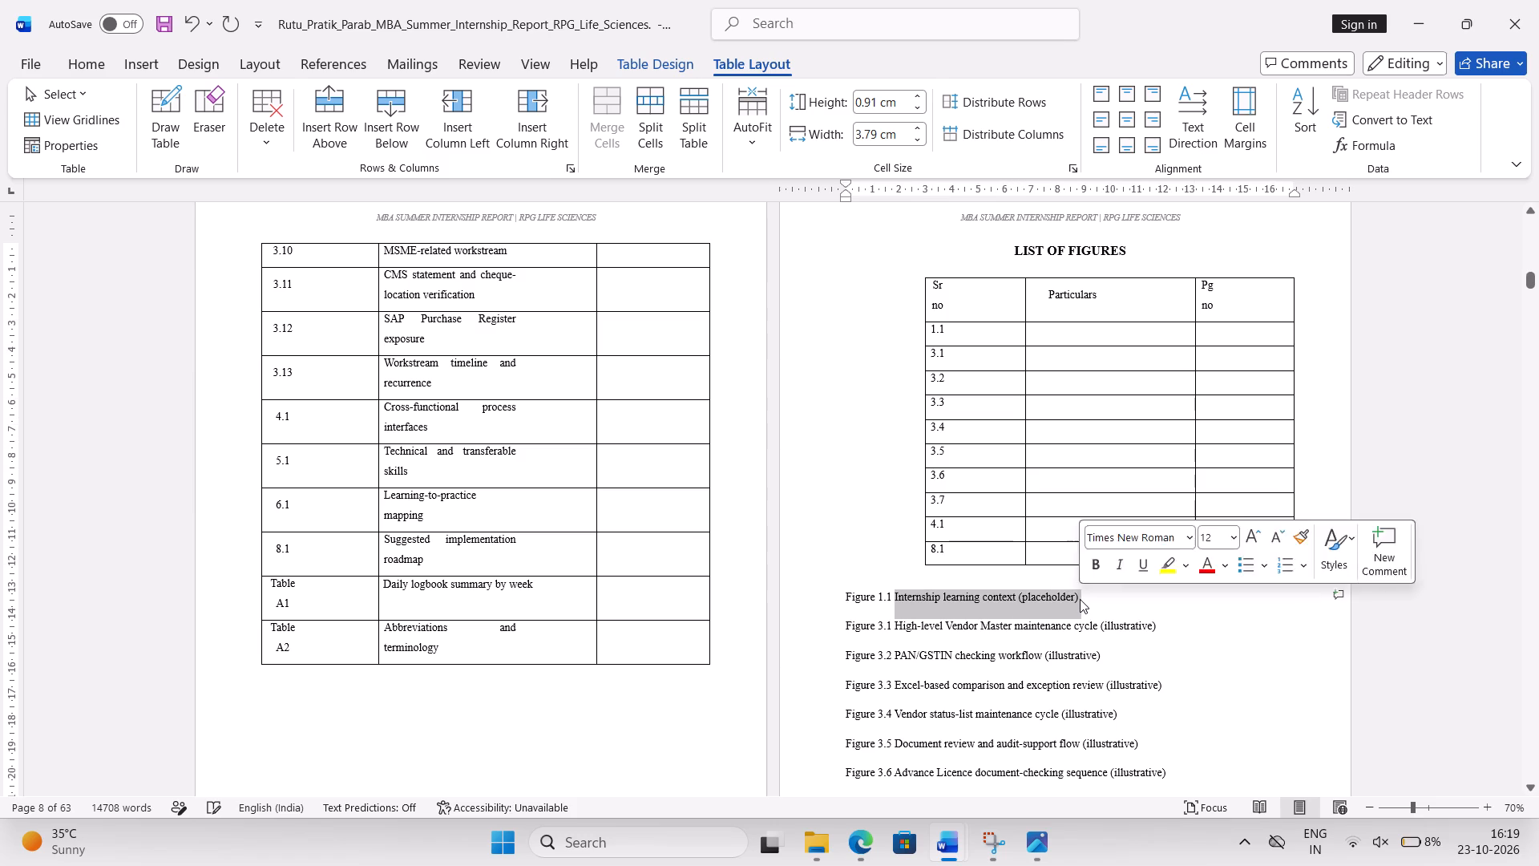
click(896, 597)
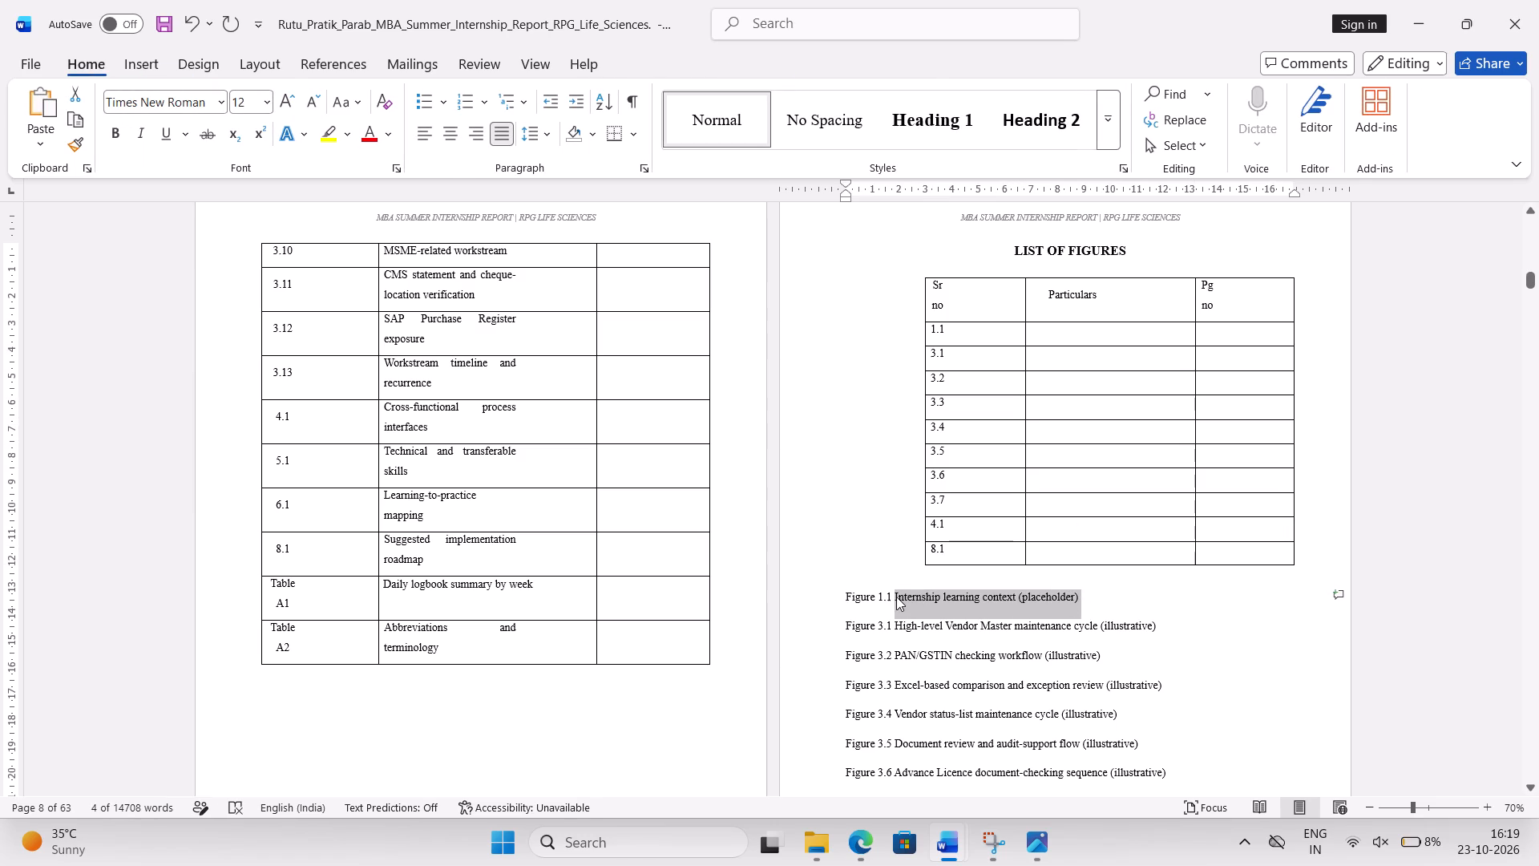
click(896, 597)
drag(892, 597, 1010, 604)
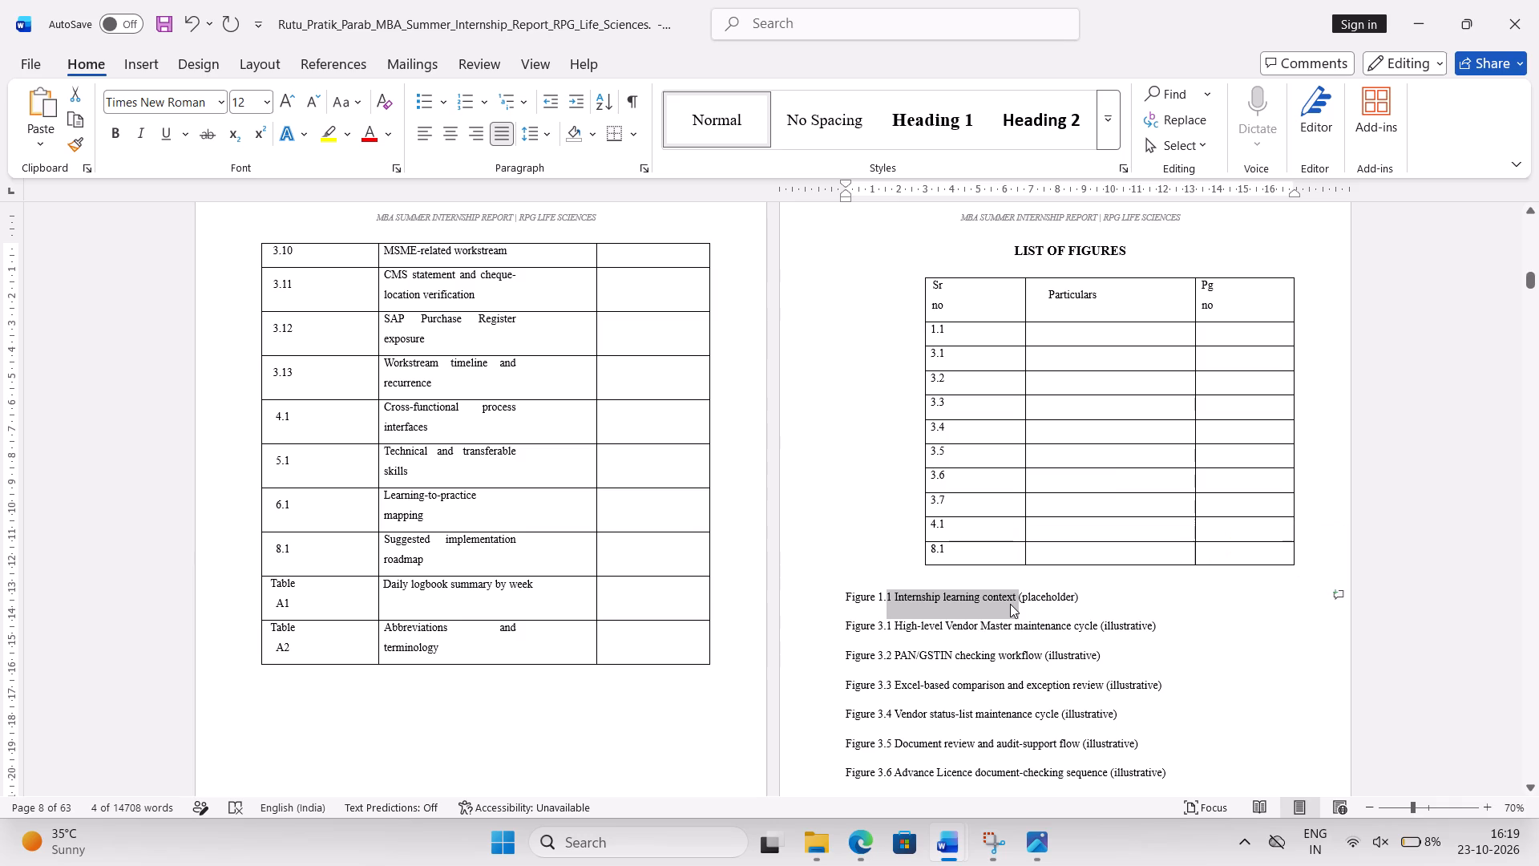
key(ctrl+c)
key(ctrl+x)
click(1048, 343)
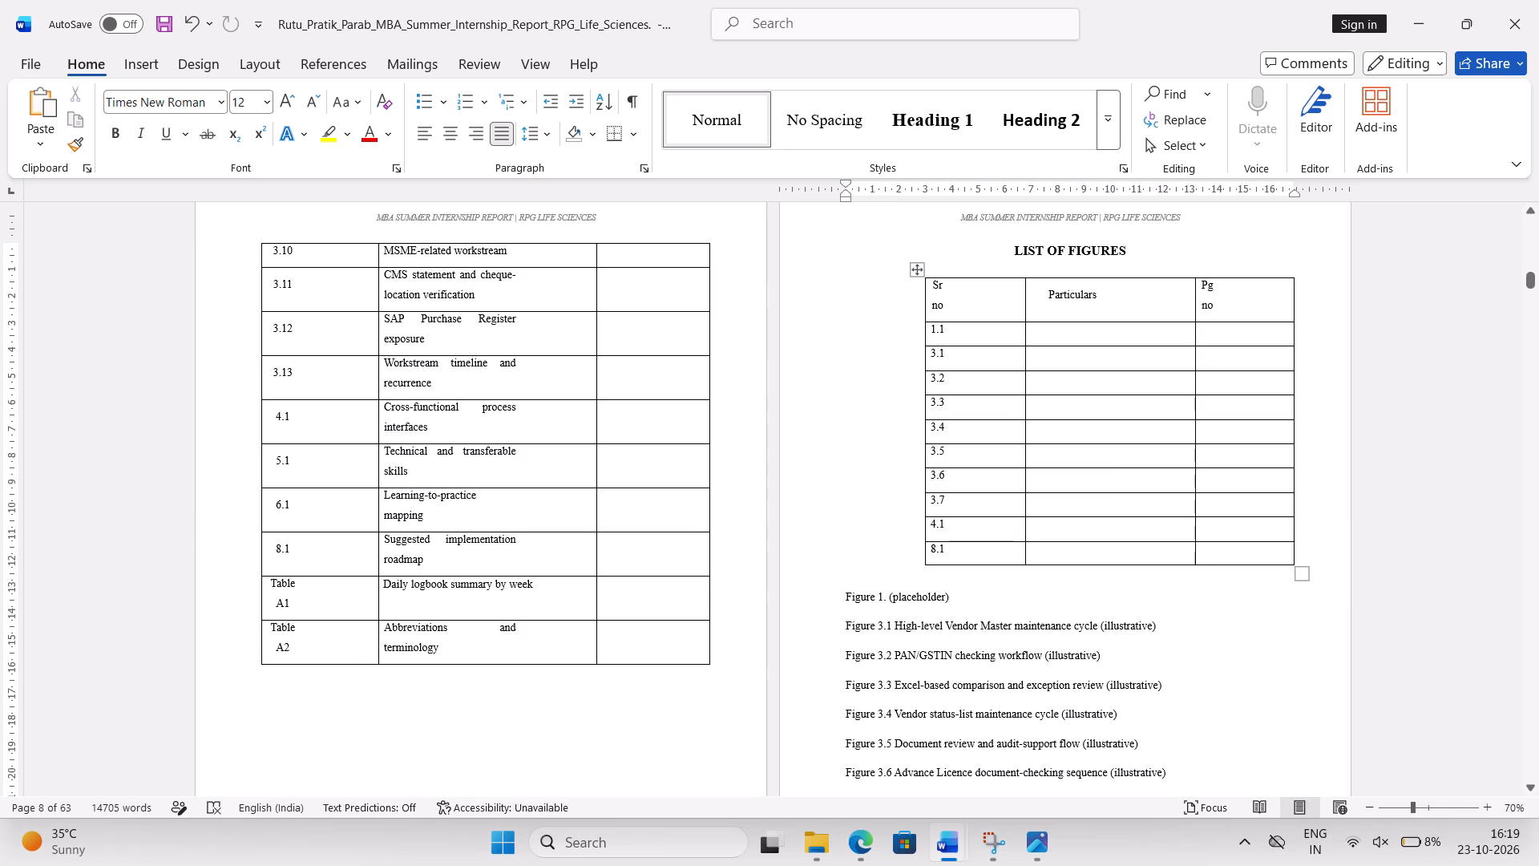
key(ctrl+v)
key(Left)
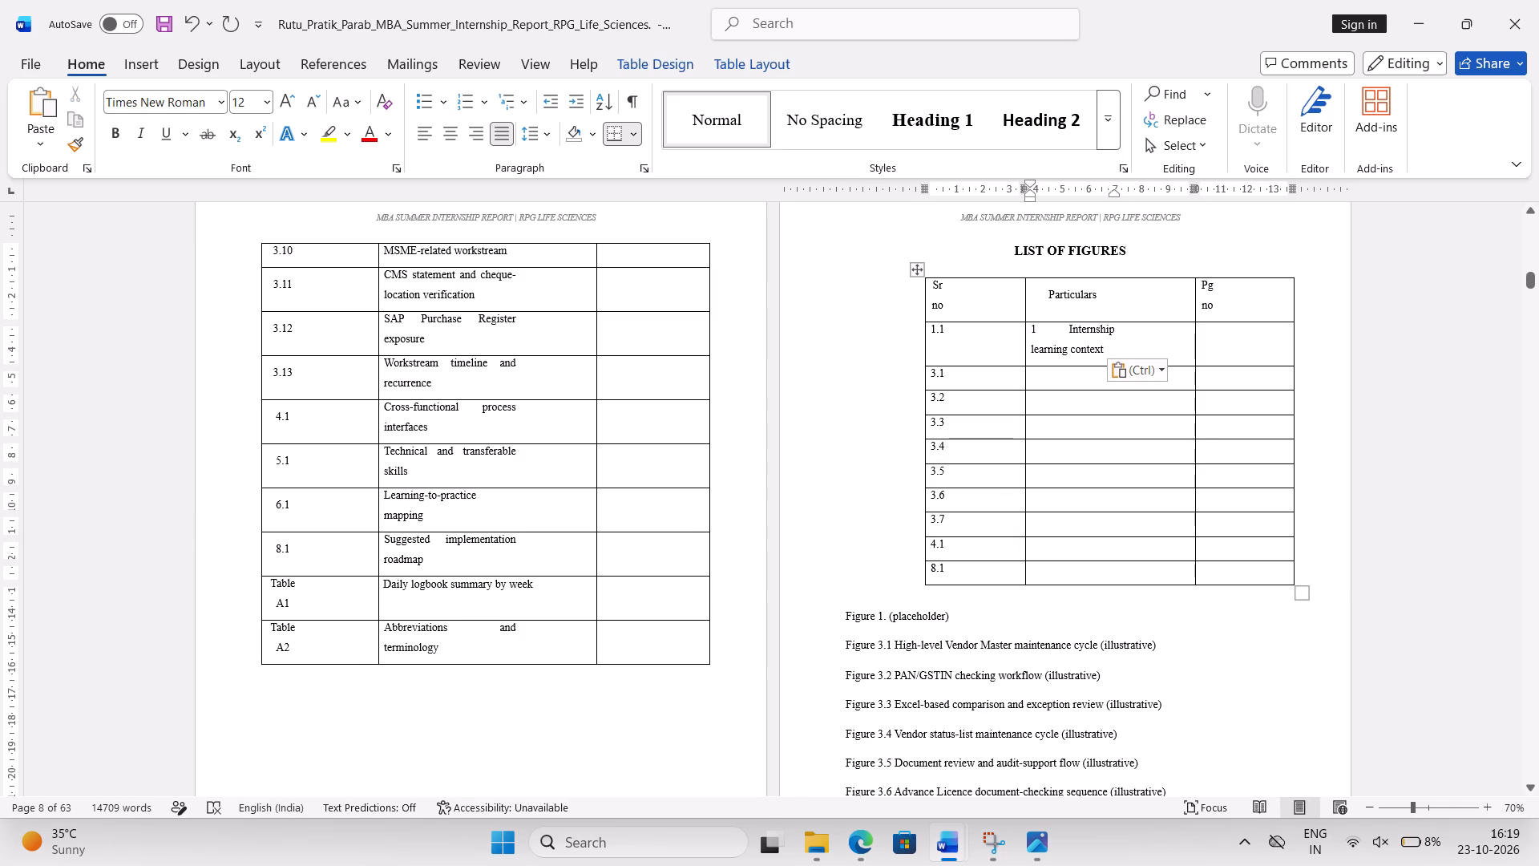
Remove the stray "1" and the space before "Internship learning context" in the Particulars cell of row 1.1.
key(1)
key(BackSpace)
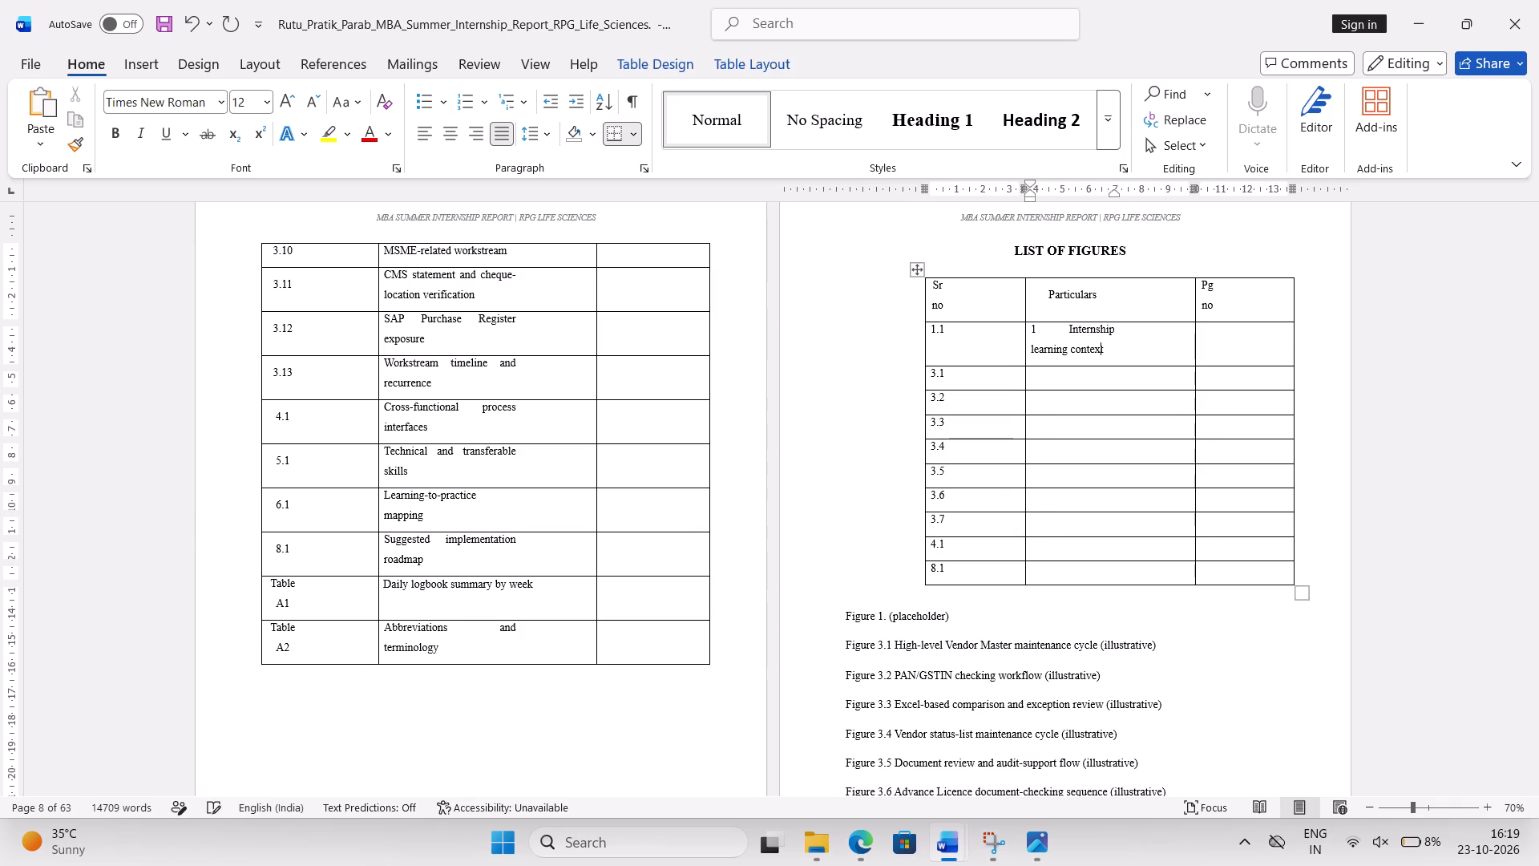
key(Up)
key(Left)
key(Left)
key(Left)
key(Left)
key(Left)
key(Left)
key(Left)
key(BackSpace)
key(BackSpace)
key(Down)
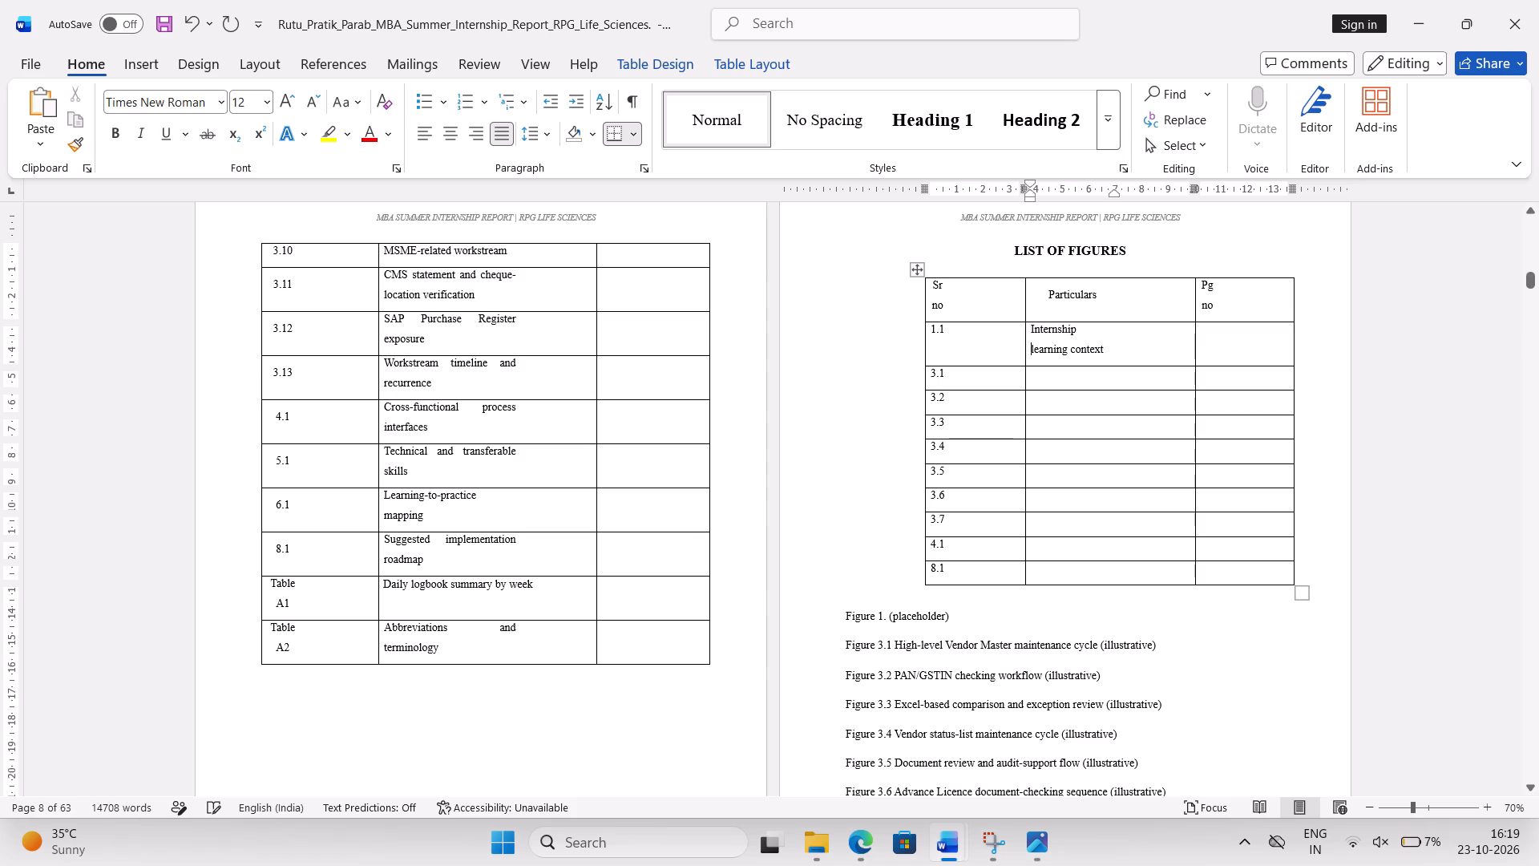
Move "High-level Vendor Master maintenance cycle" from the Figure 3.1 line into the row 3.1 Particulars cell, without the leading figure digit.
drag(893, 647, 954, 645)
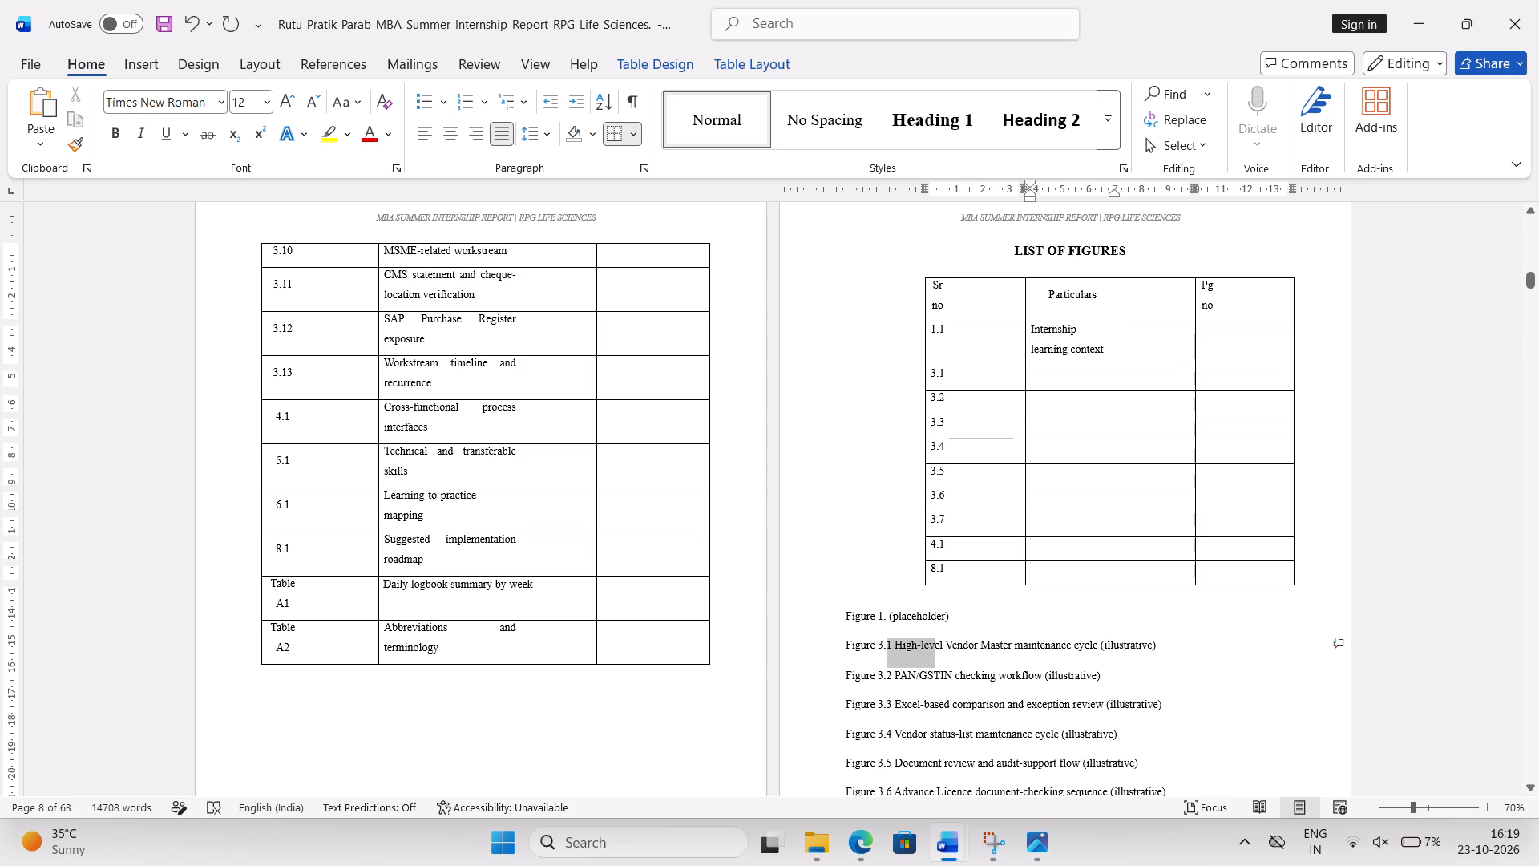
drag(954, 645, 1089, 647)
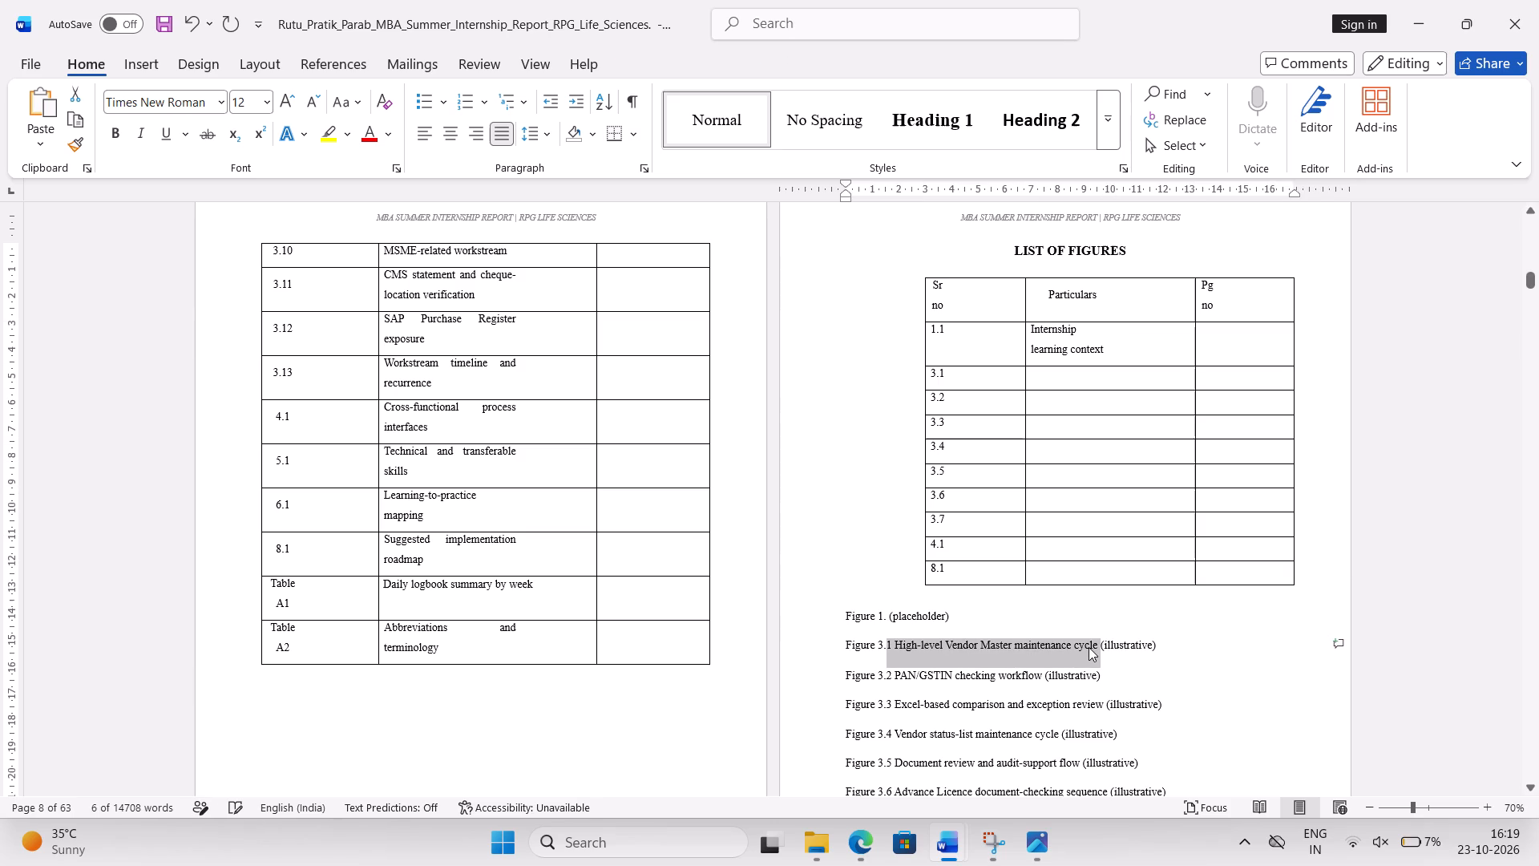
key(ctrl+x)
click(1121, 385)
key(ctrl+v)
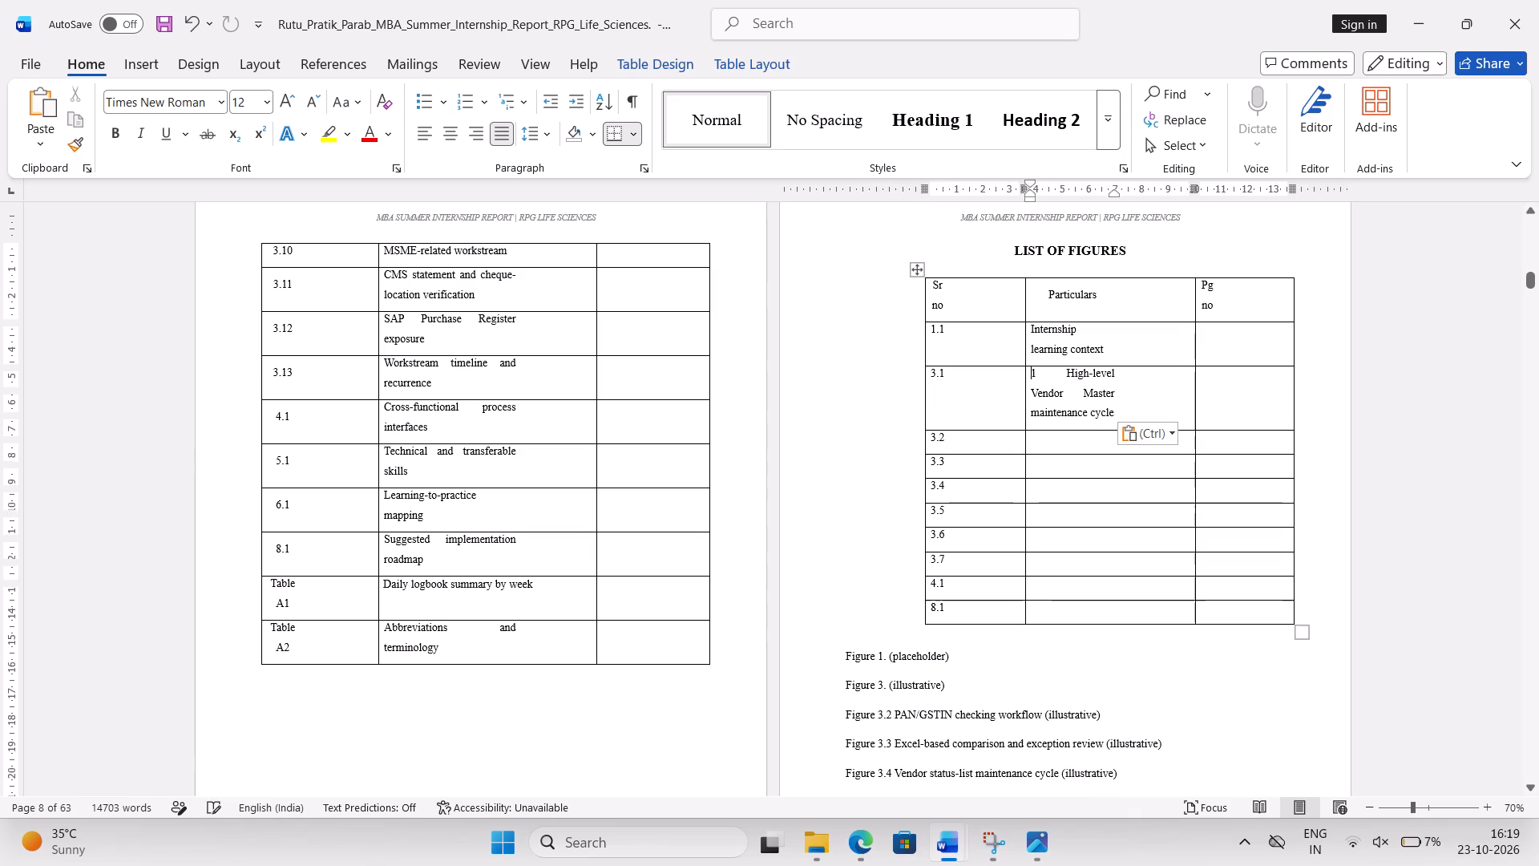
click(1067, 373)
key(BackSpace)
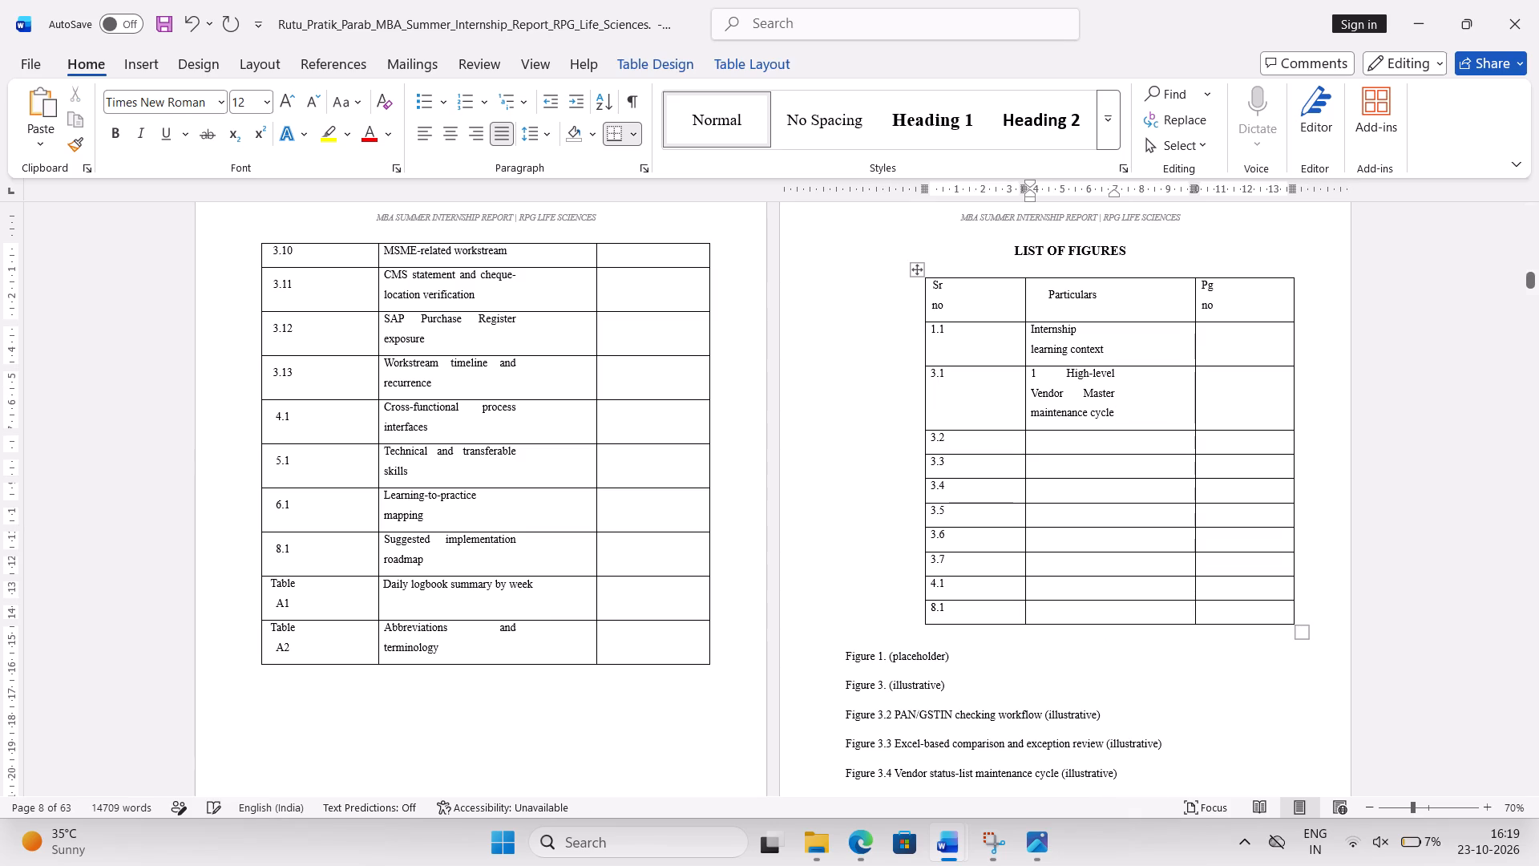
key(BackSpace)
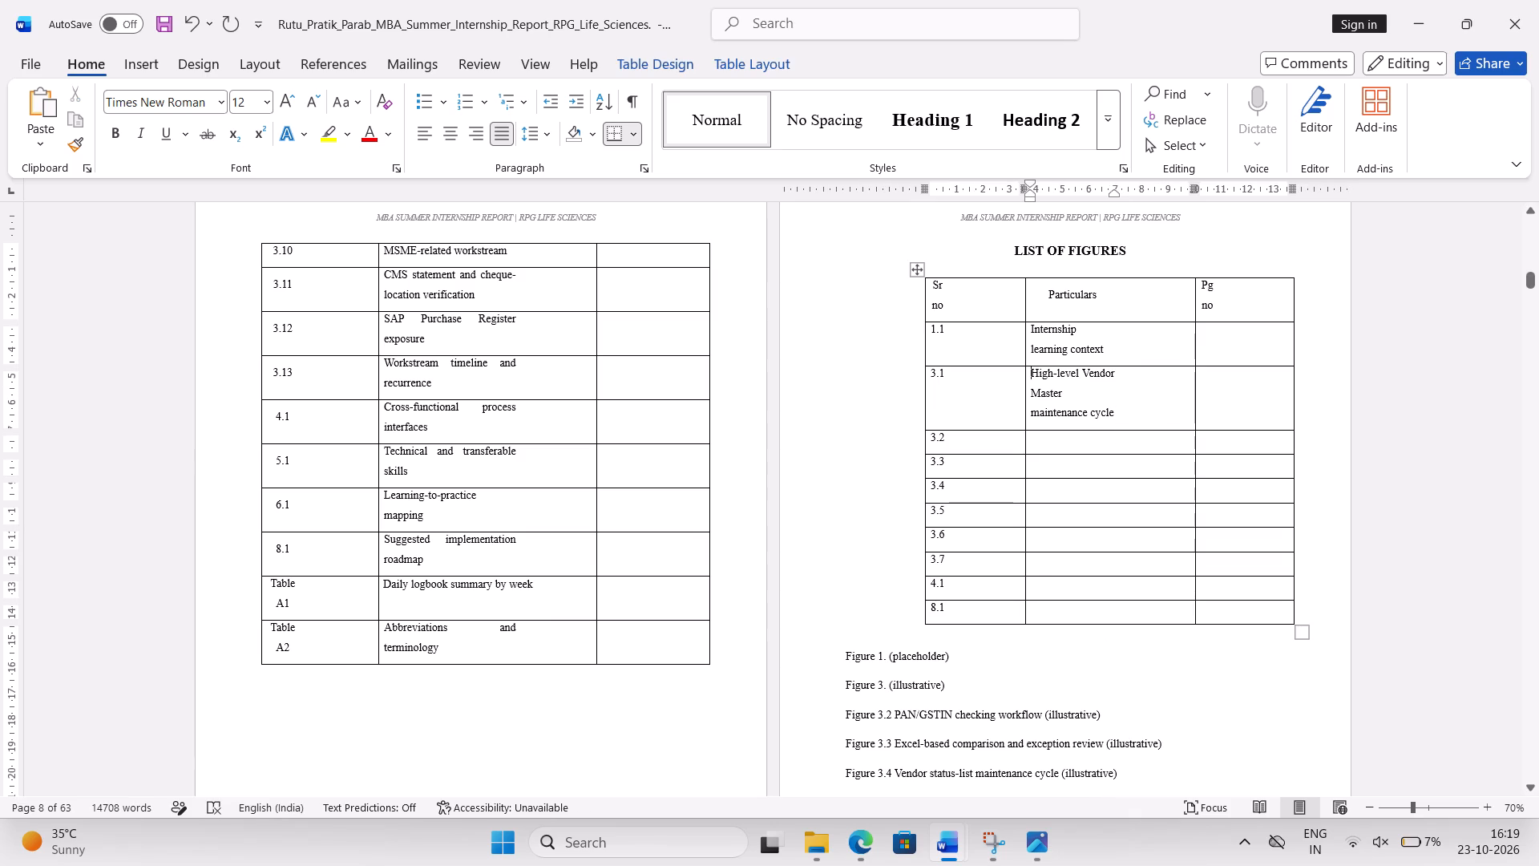
click(1138, 411)
key(Down)
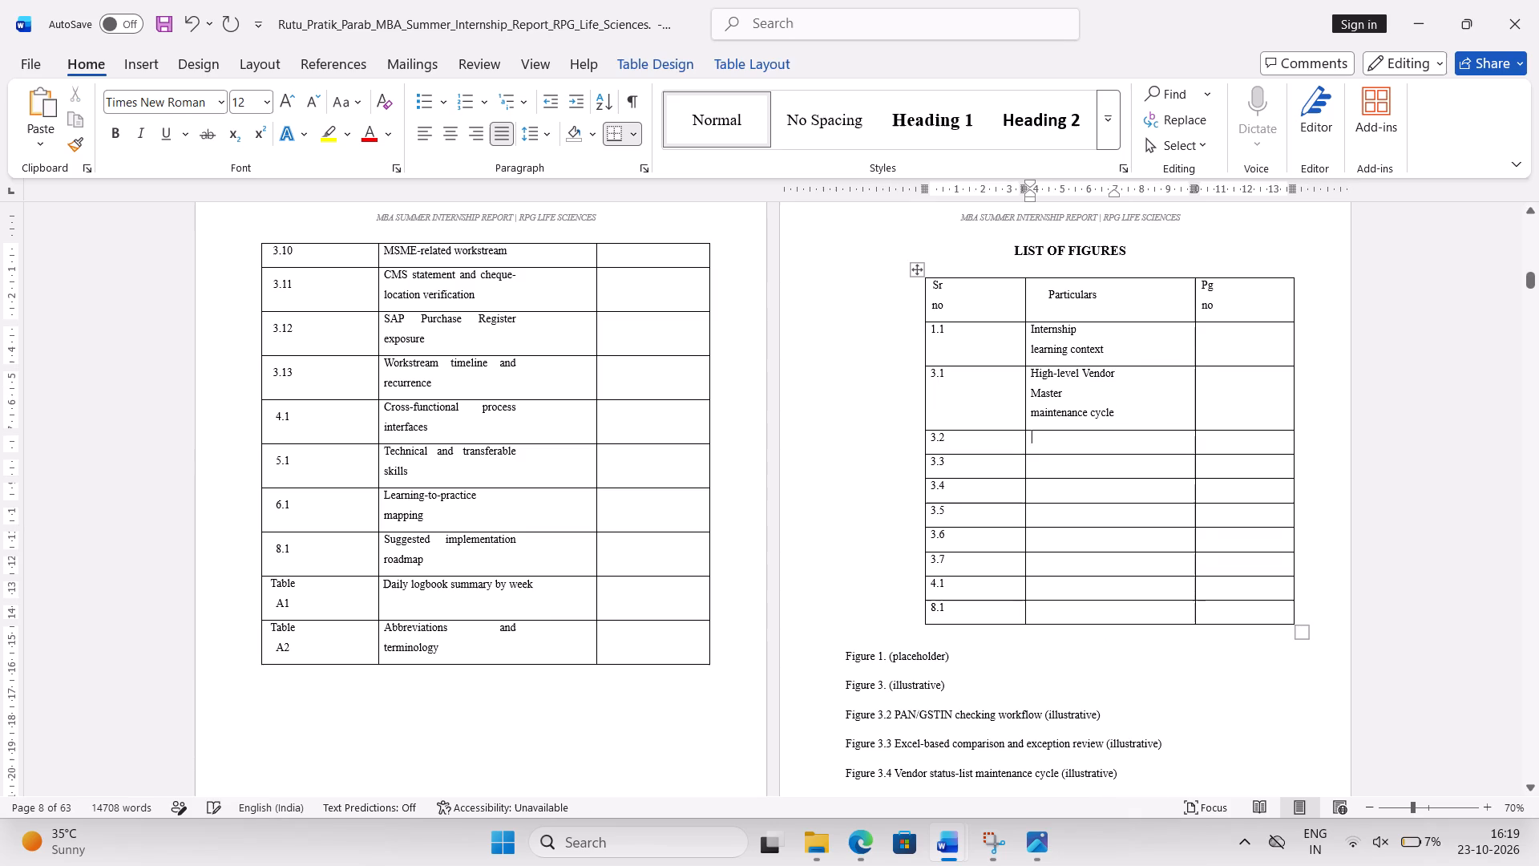
Move "PAN/GSTIN checking workflow" from the Figure 3.2 line into the row 3.2 Particulars cell, without the leading figure digit.
drag(893, 715, 1026, 723)
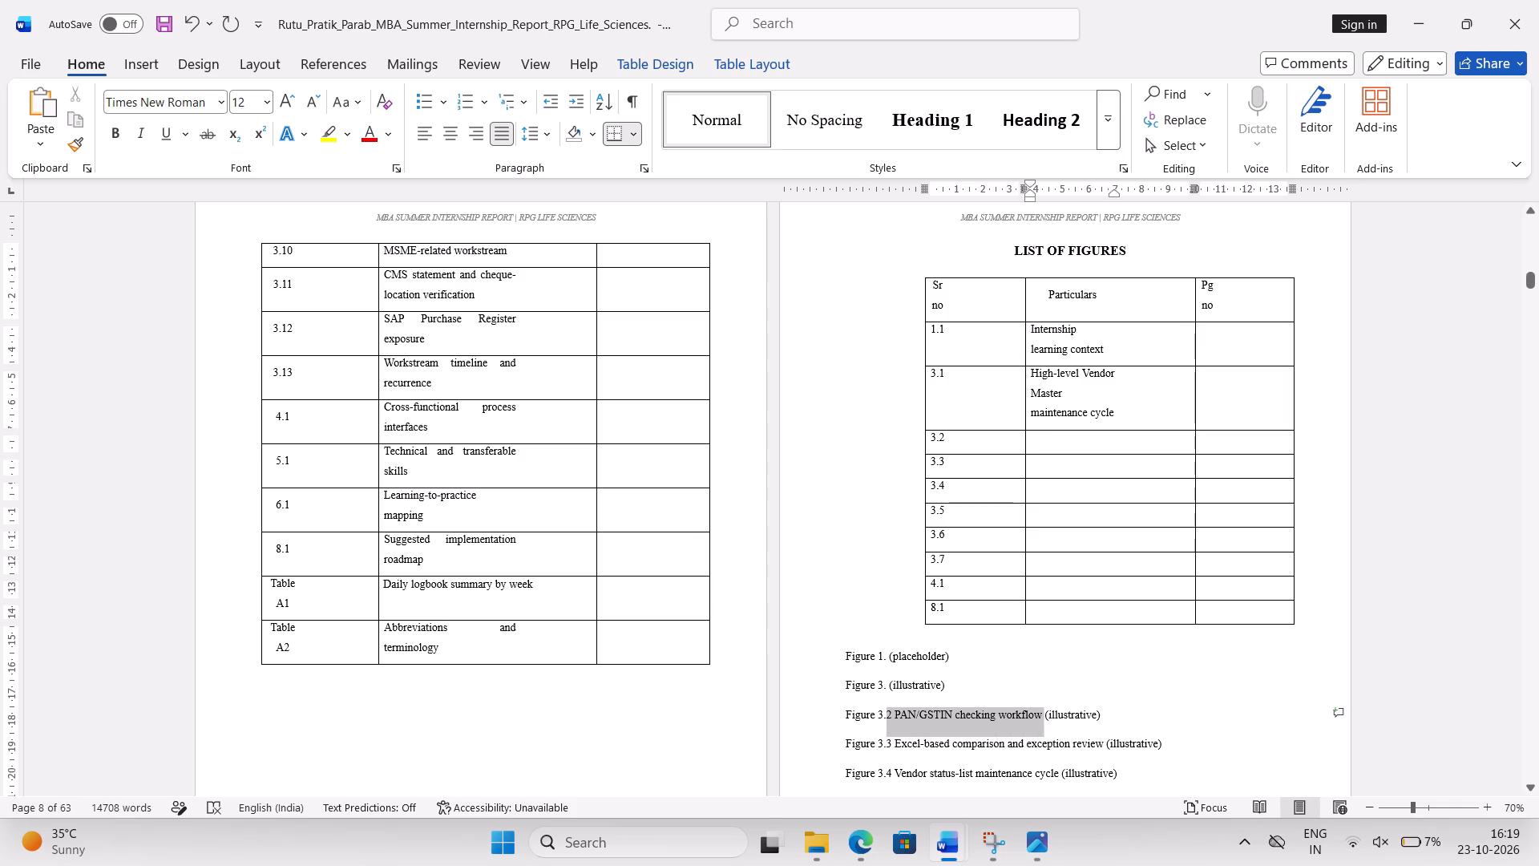
drag(1026, 723, 1028, 722)
key(ctrl+x)
click(1086, 450)
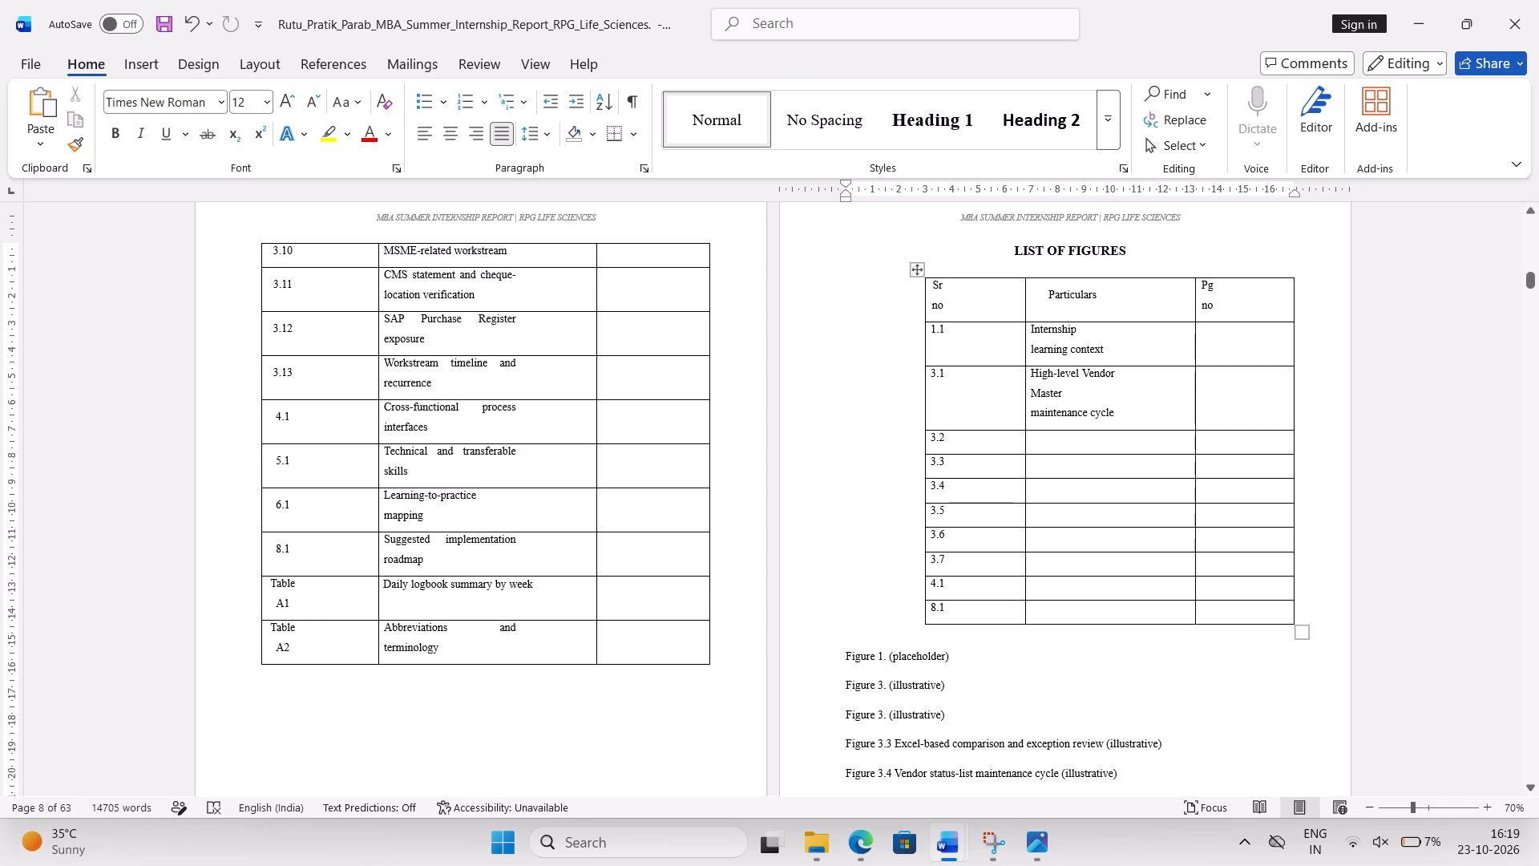
key(ctrl+v)
click(1056, 445)
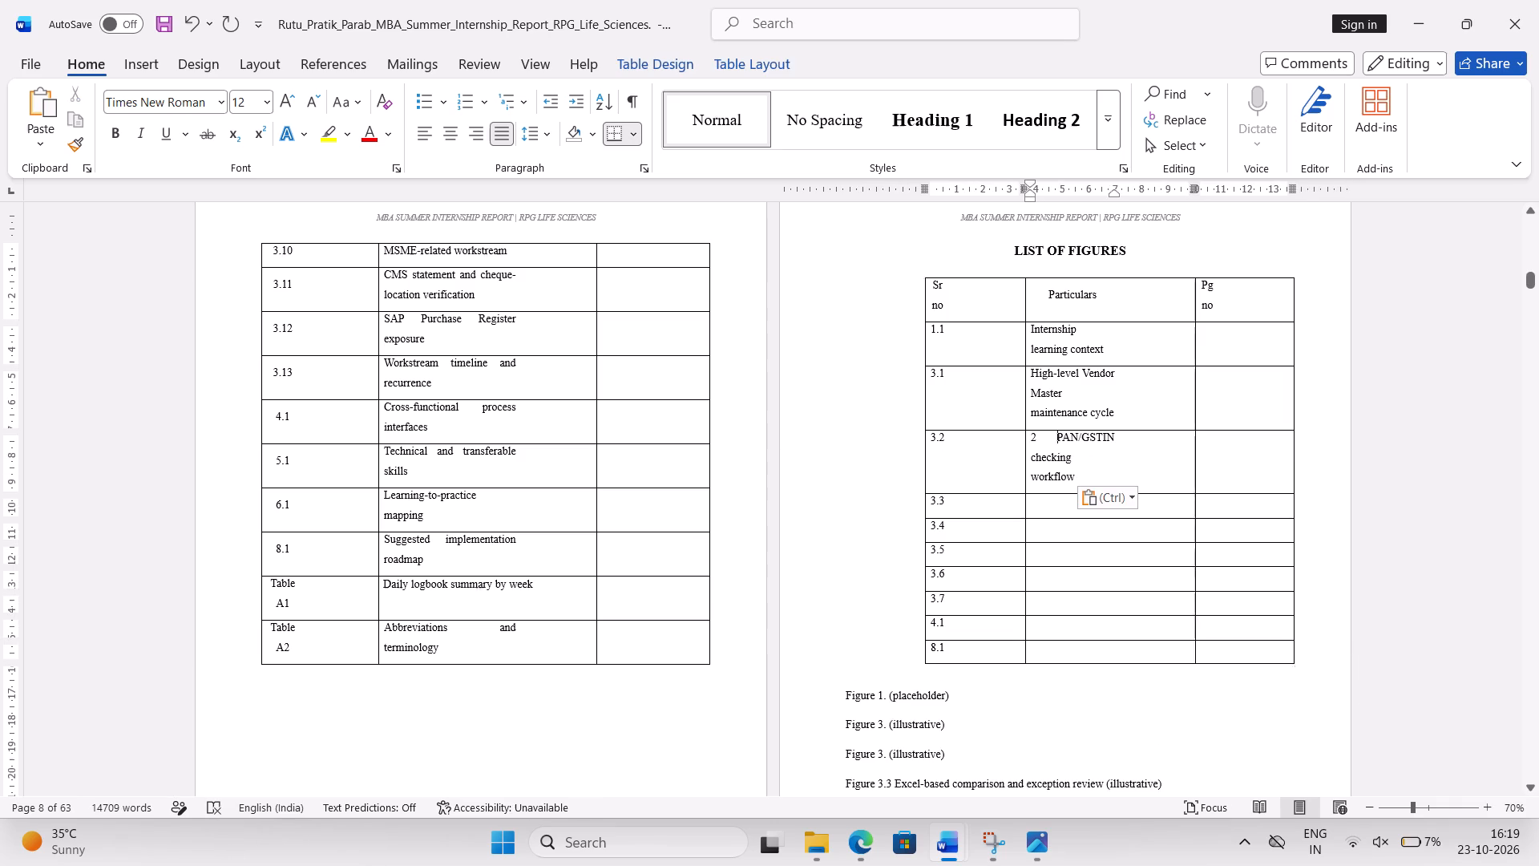
key(BackSpace)
key(BackSpace)
key(Down)
key(Down)
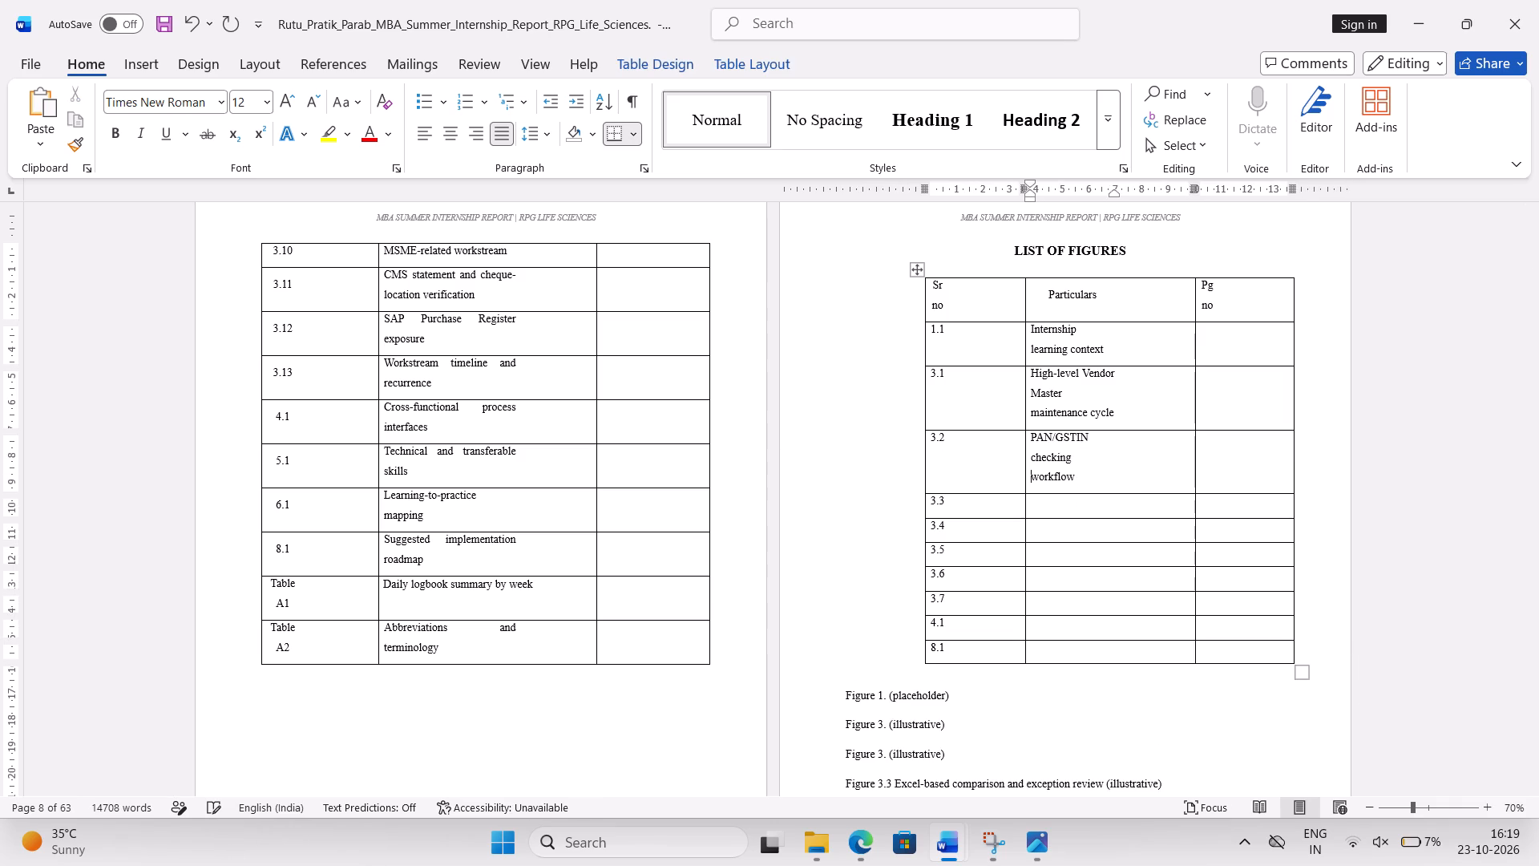
key(Down)
Move "Excel-based comparison and exception review" from the Figure 3.3 line into the Particulars cell of row 3.3.
scroll(1056, 445, down, 2)
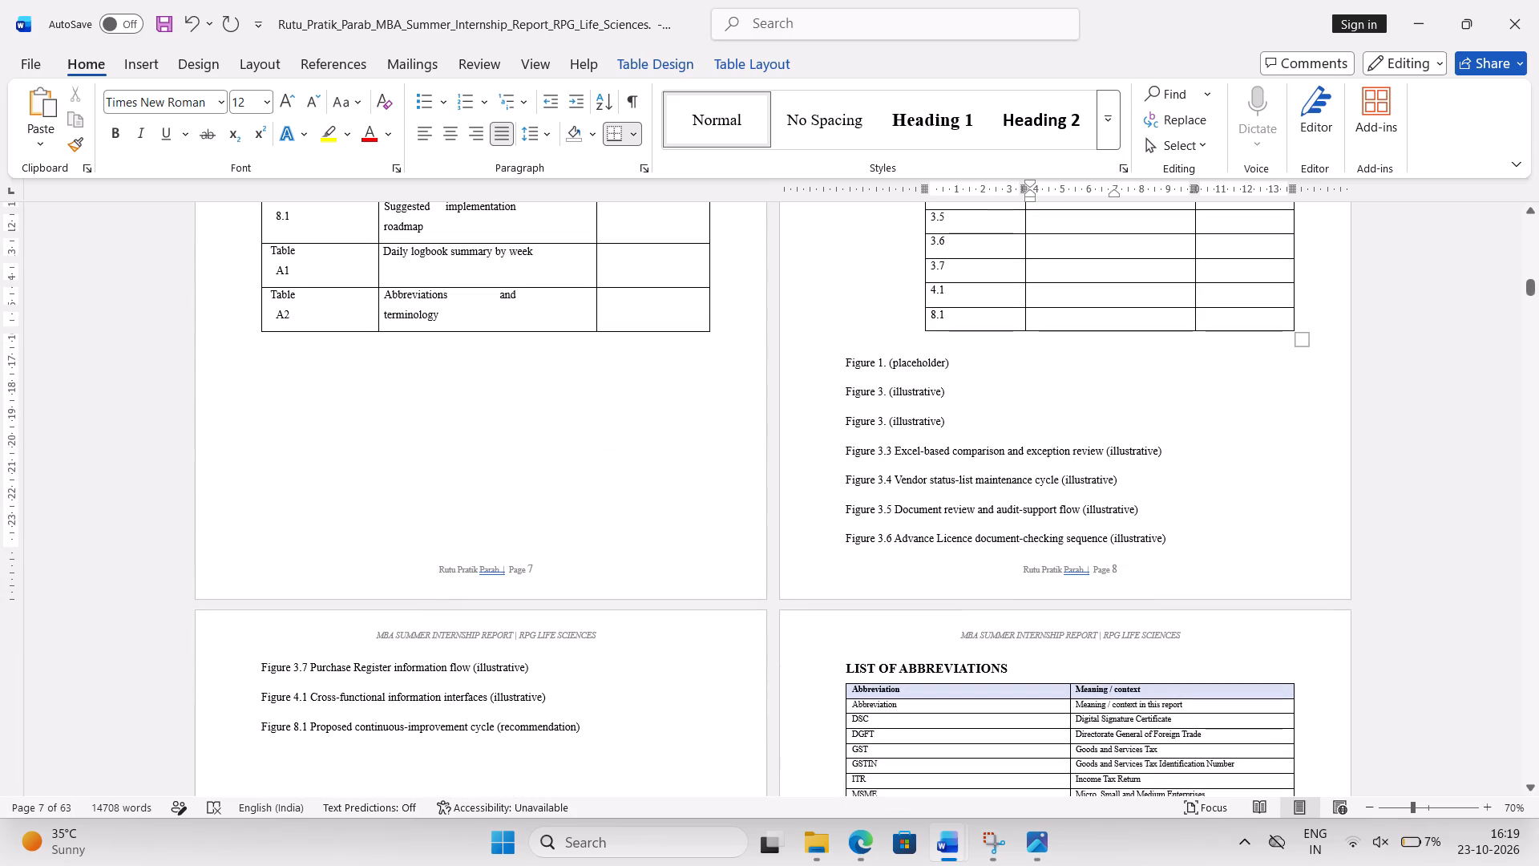
drag(894, 453, 977, 460)
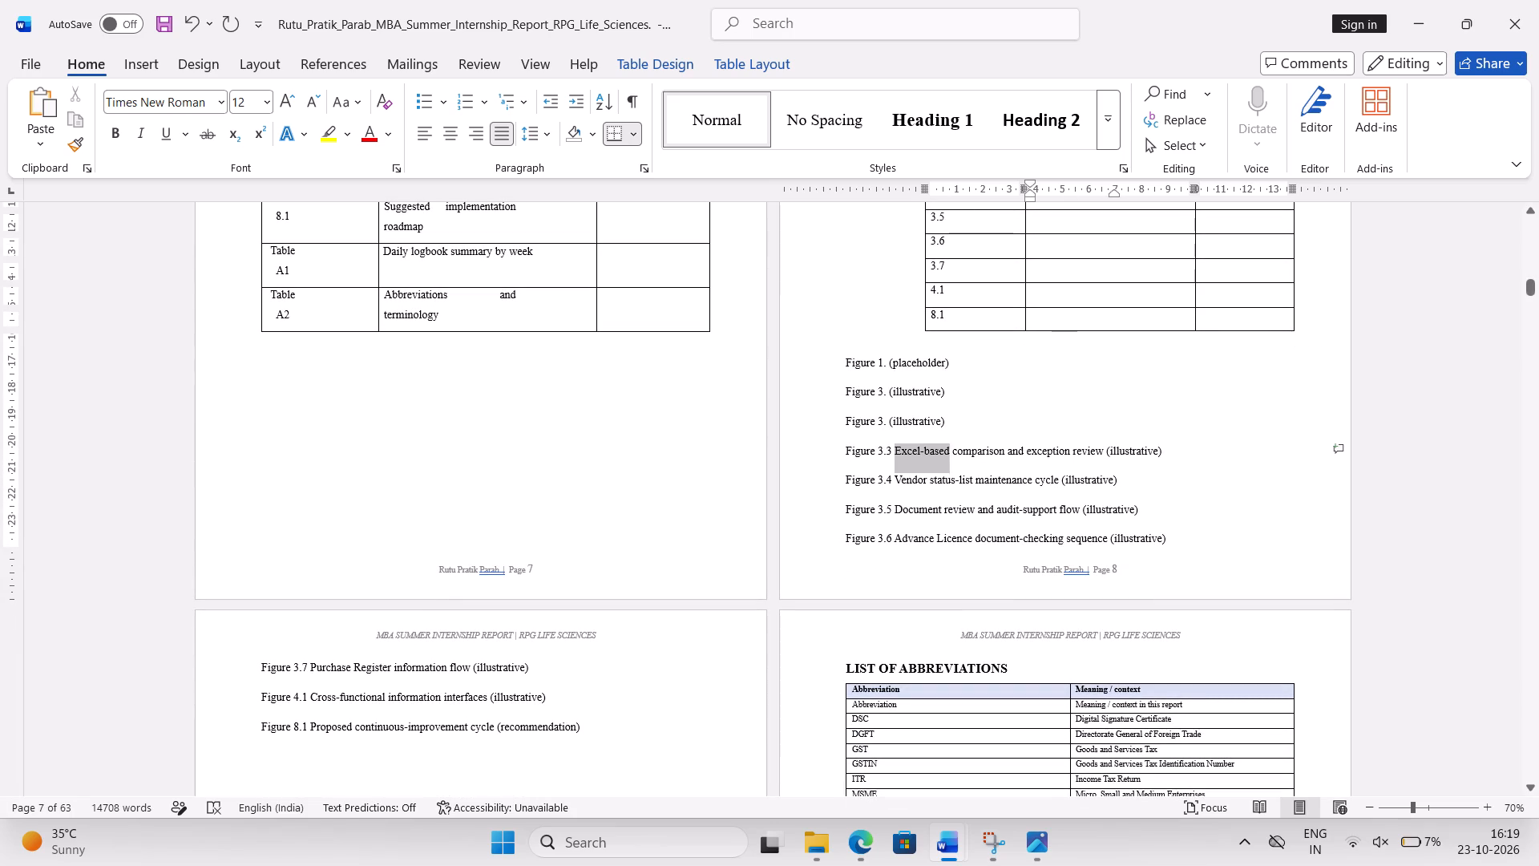
drag(977, 460, 1092, 459)
key(ctrl+x)
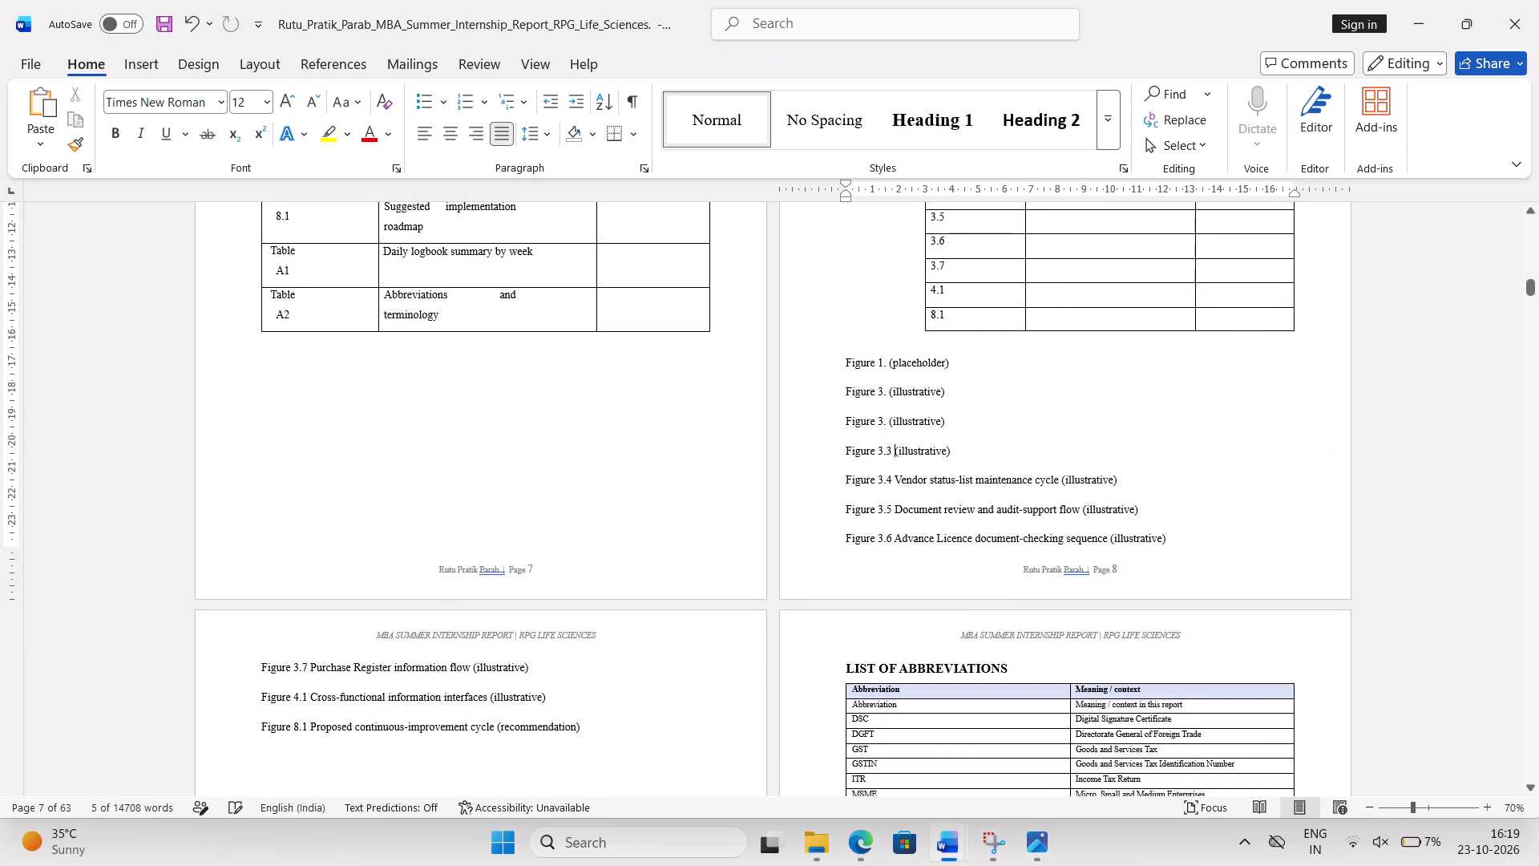
scroll(1056, 280, up, 3)
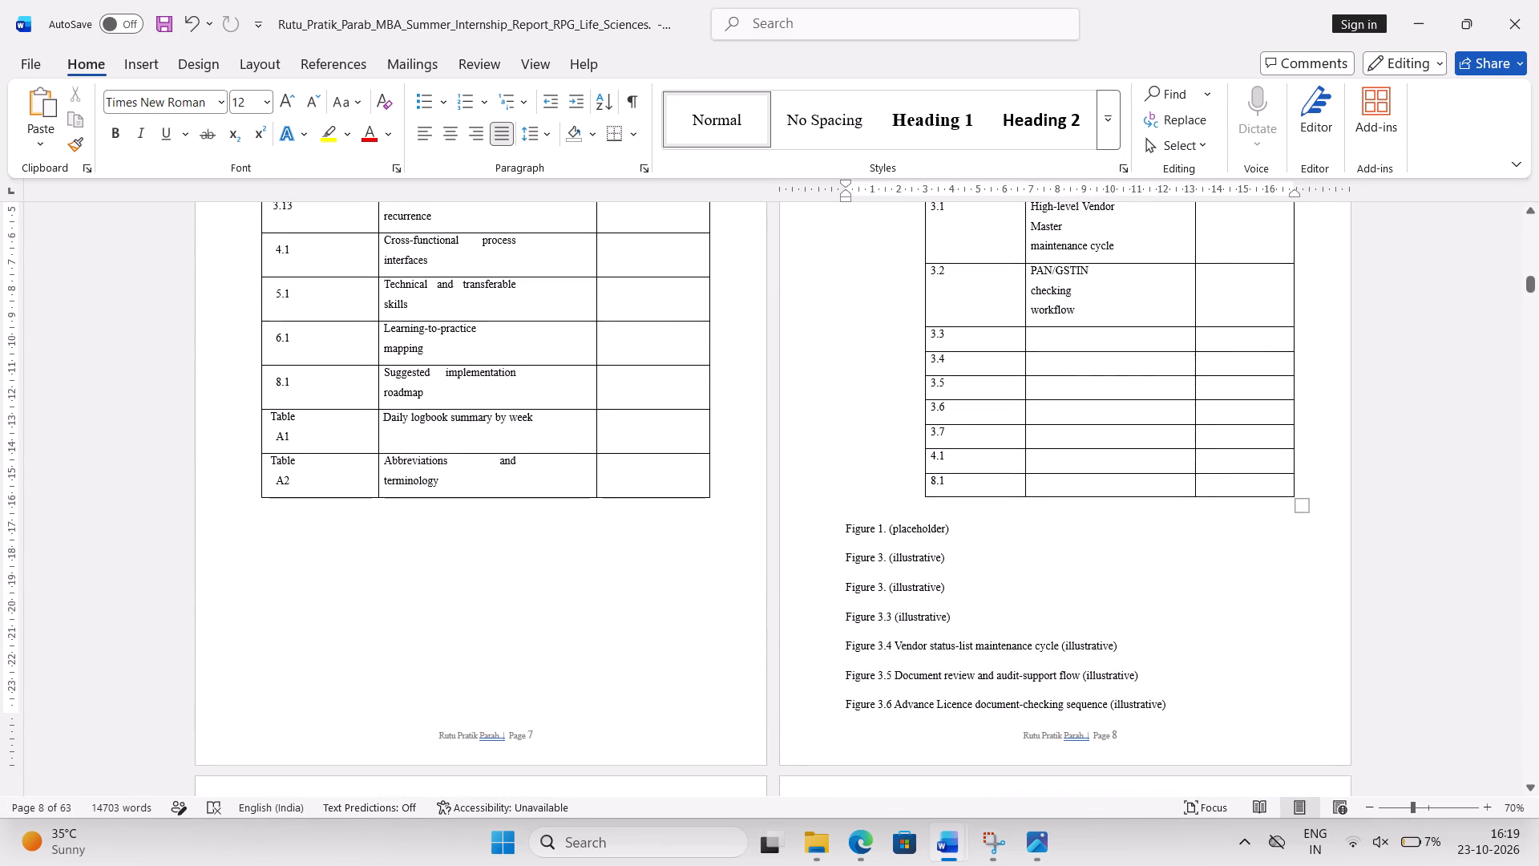
click(1089, 346)
key(ctrl+v)
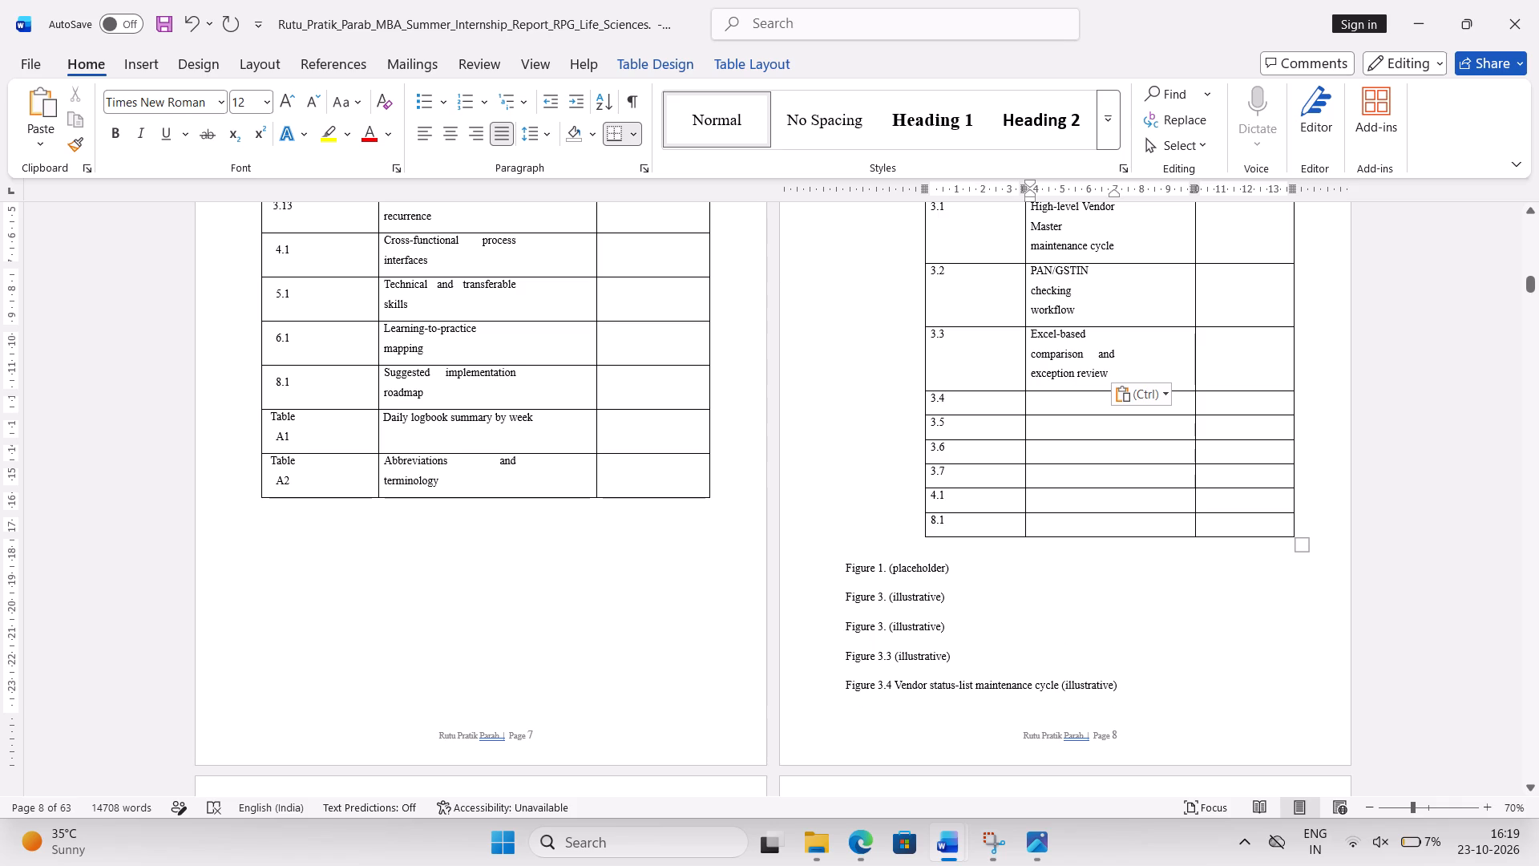
Move "Vendor status-list maintenance cycle" from the Figure 3.4 line into the Particulars cell of row 3.4.
drag(894, 682, 1046, 696)
key(ctrl+x)
click(1081, 401)
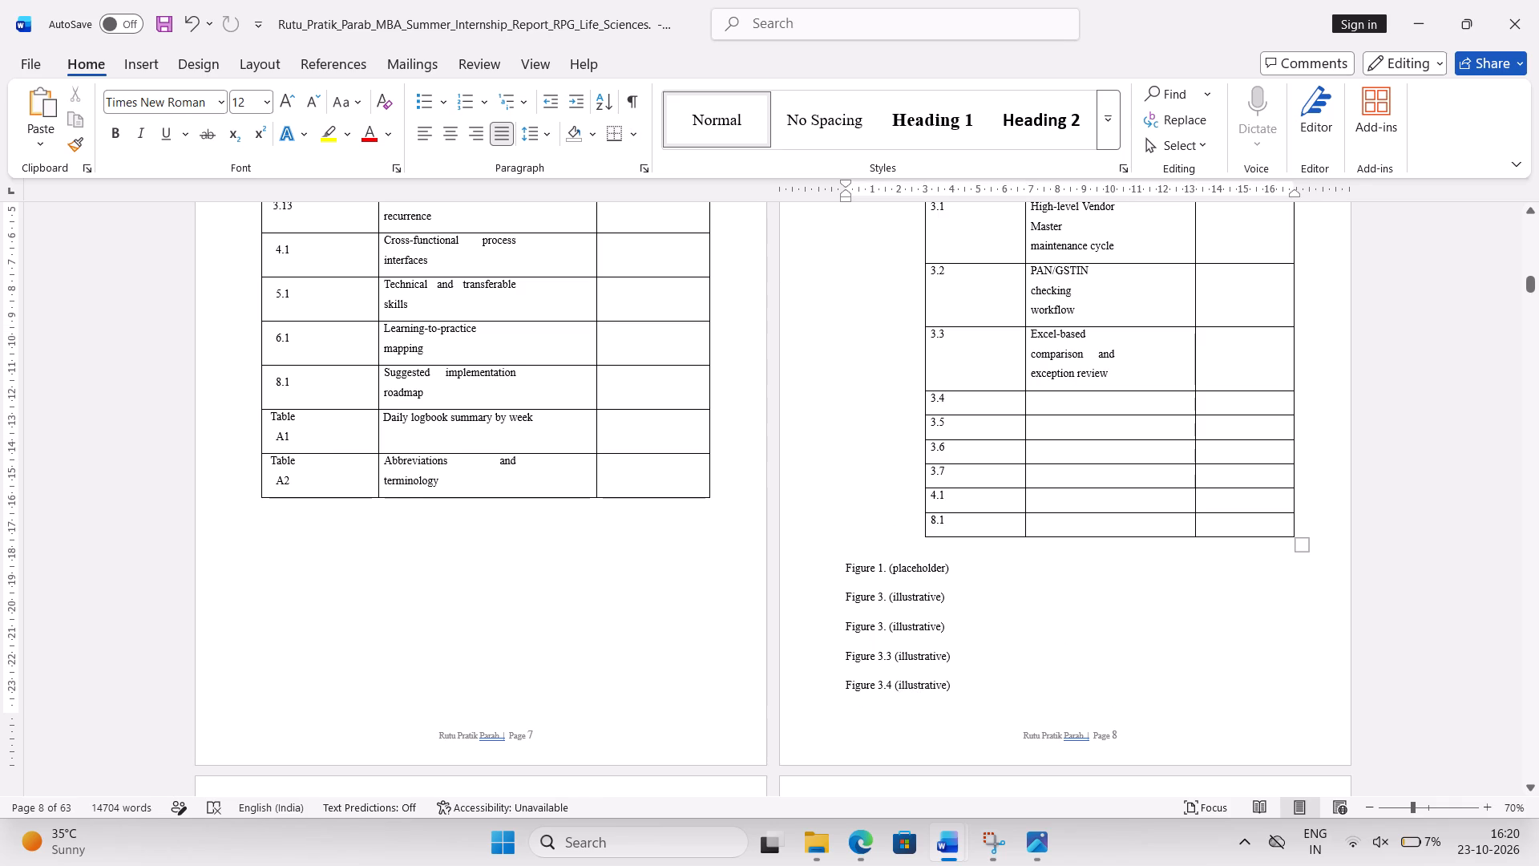
key(ctrl+v)
Move "Document review and audit-support flow" from the Figure 3.5 line into the row 3.5 Particulars cell, without the leading figure digit.
scroll(778, 618, down, 2)
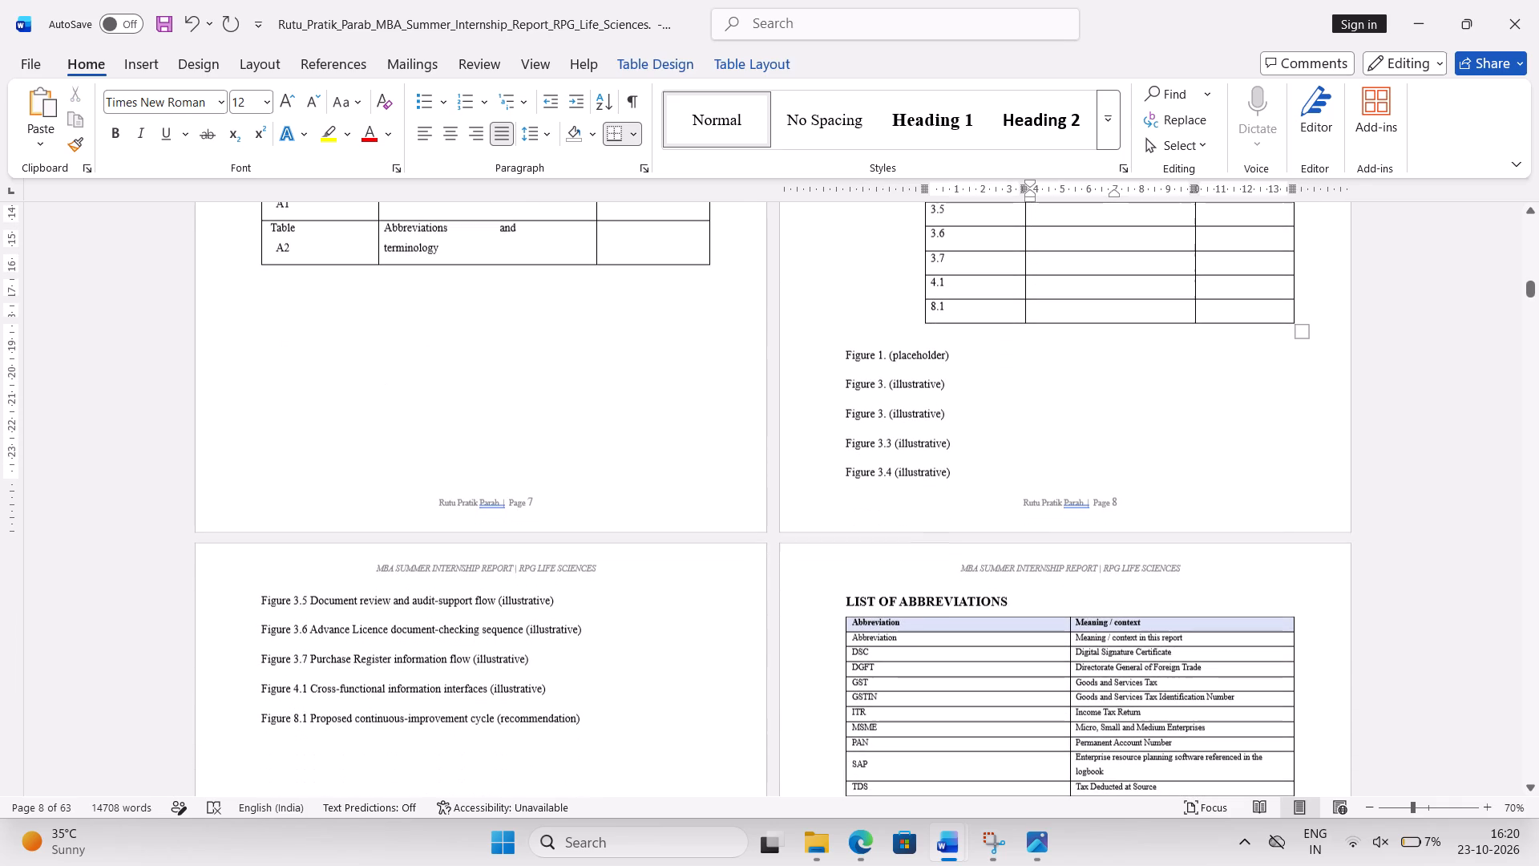
drag(309, 597, 474, 607)
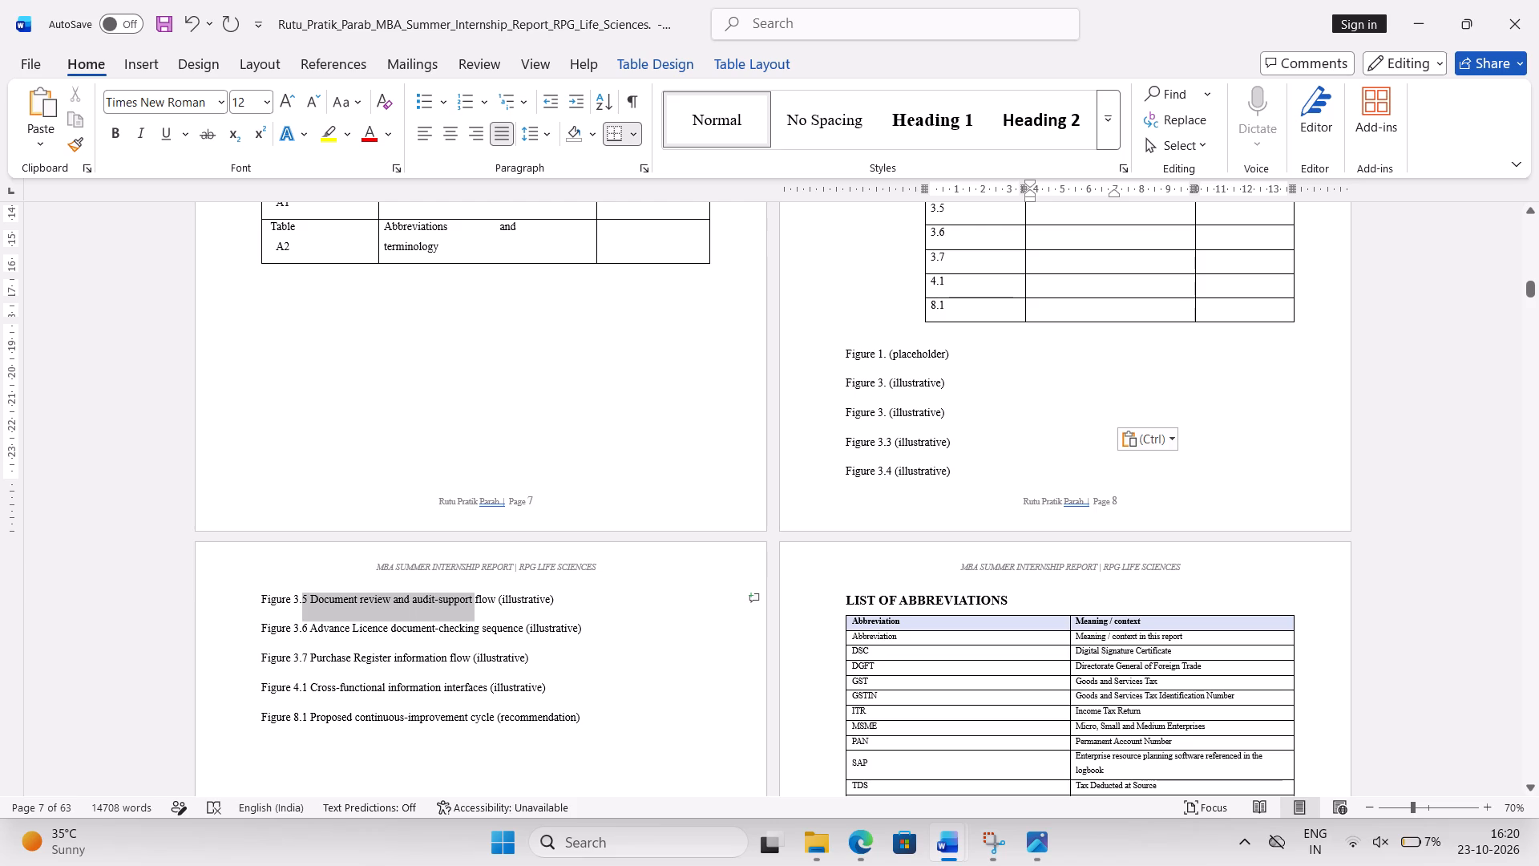
drag(474, 607, 485, 611)
key(ctrl+x)
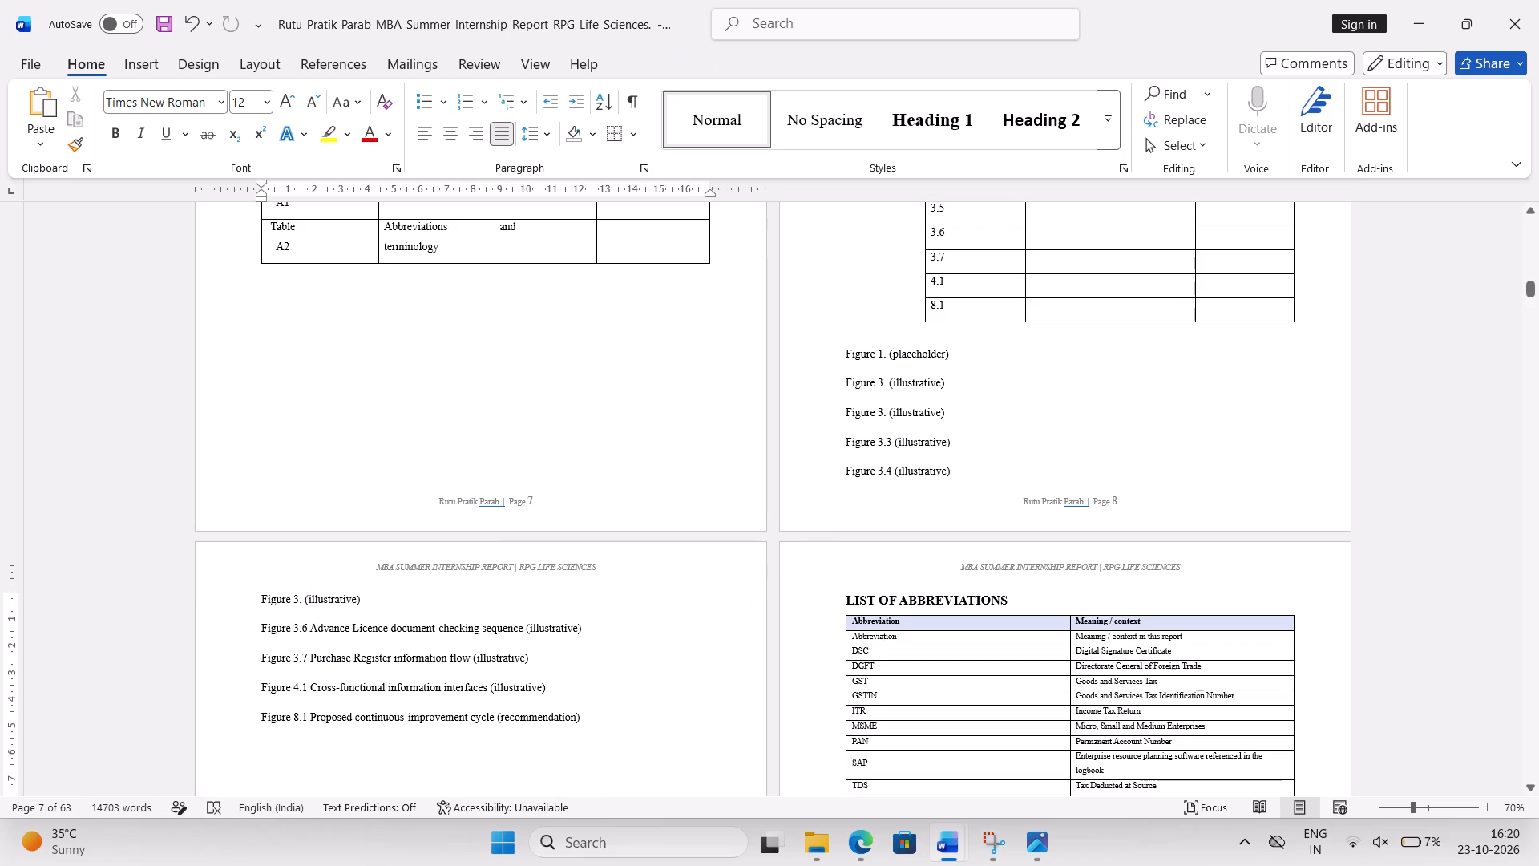
scroll(731, 369, up, 1)
click(1115, 389)
key(ctrl+v)
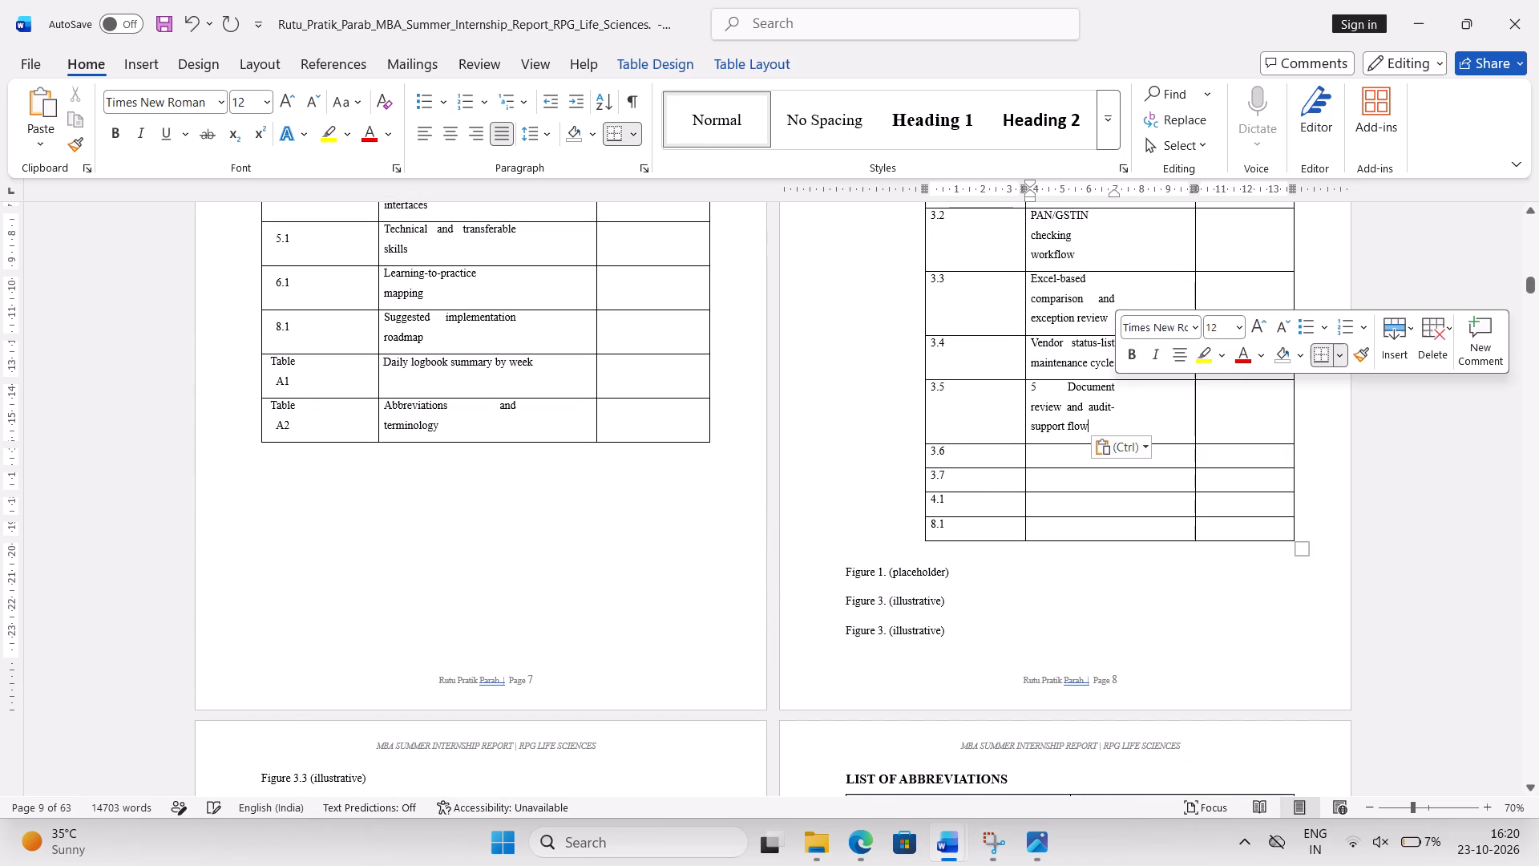
click(1060, 395)
key(BackSpace)
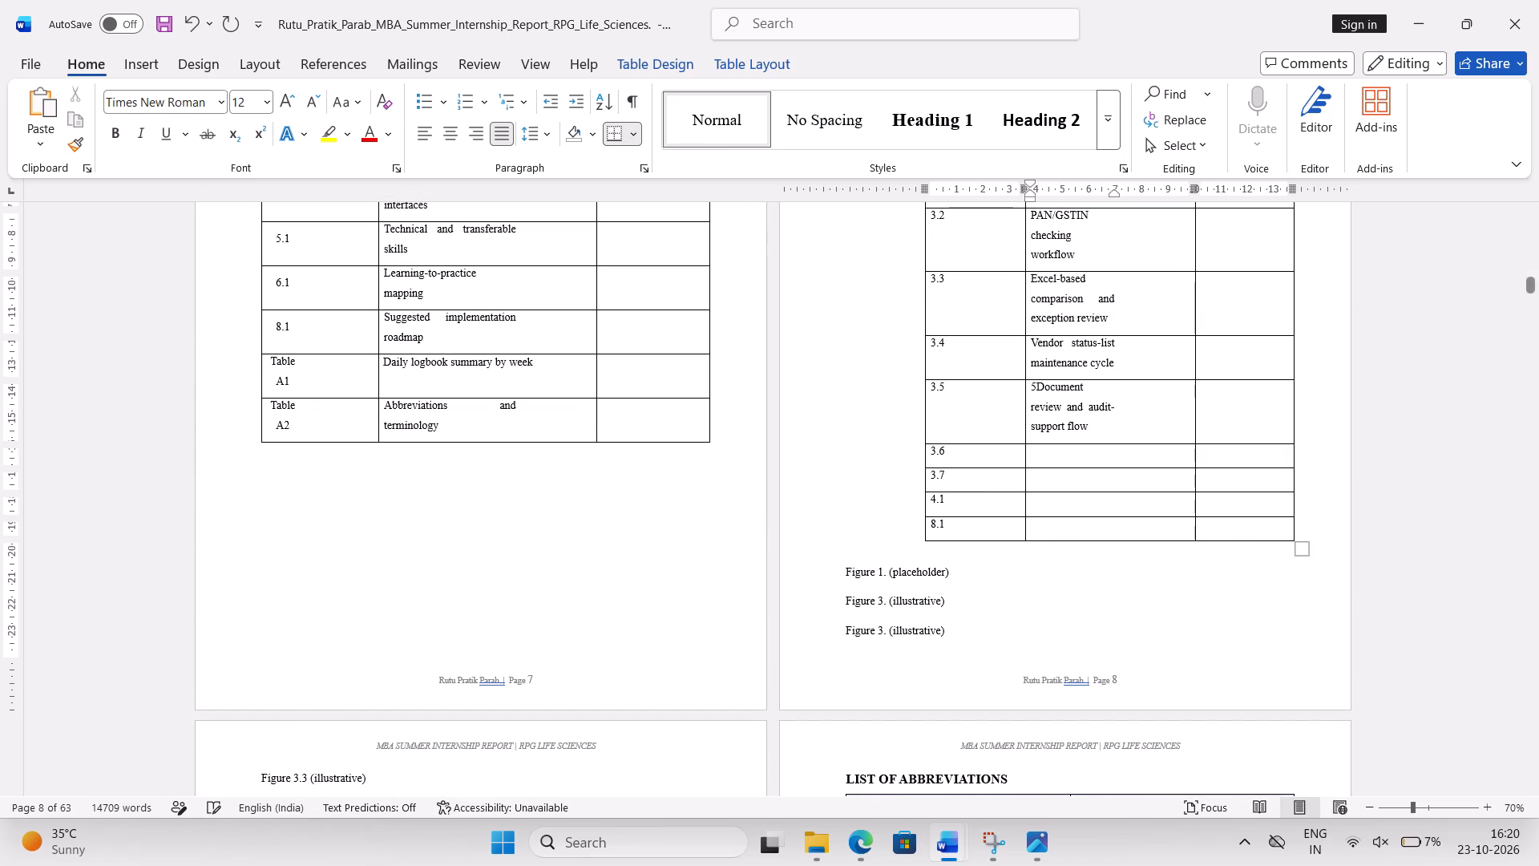
key(BackSpace)
Move "Advance Licence document-checking sequence" from the Figure 3.6 line into the Particulars cell of row 3.6.
scroll(1060, 395, down, 3)
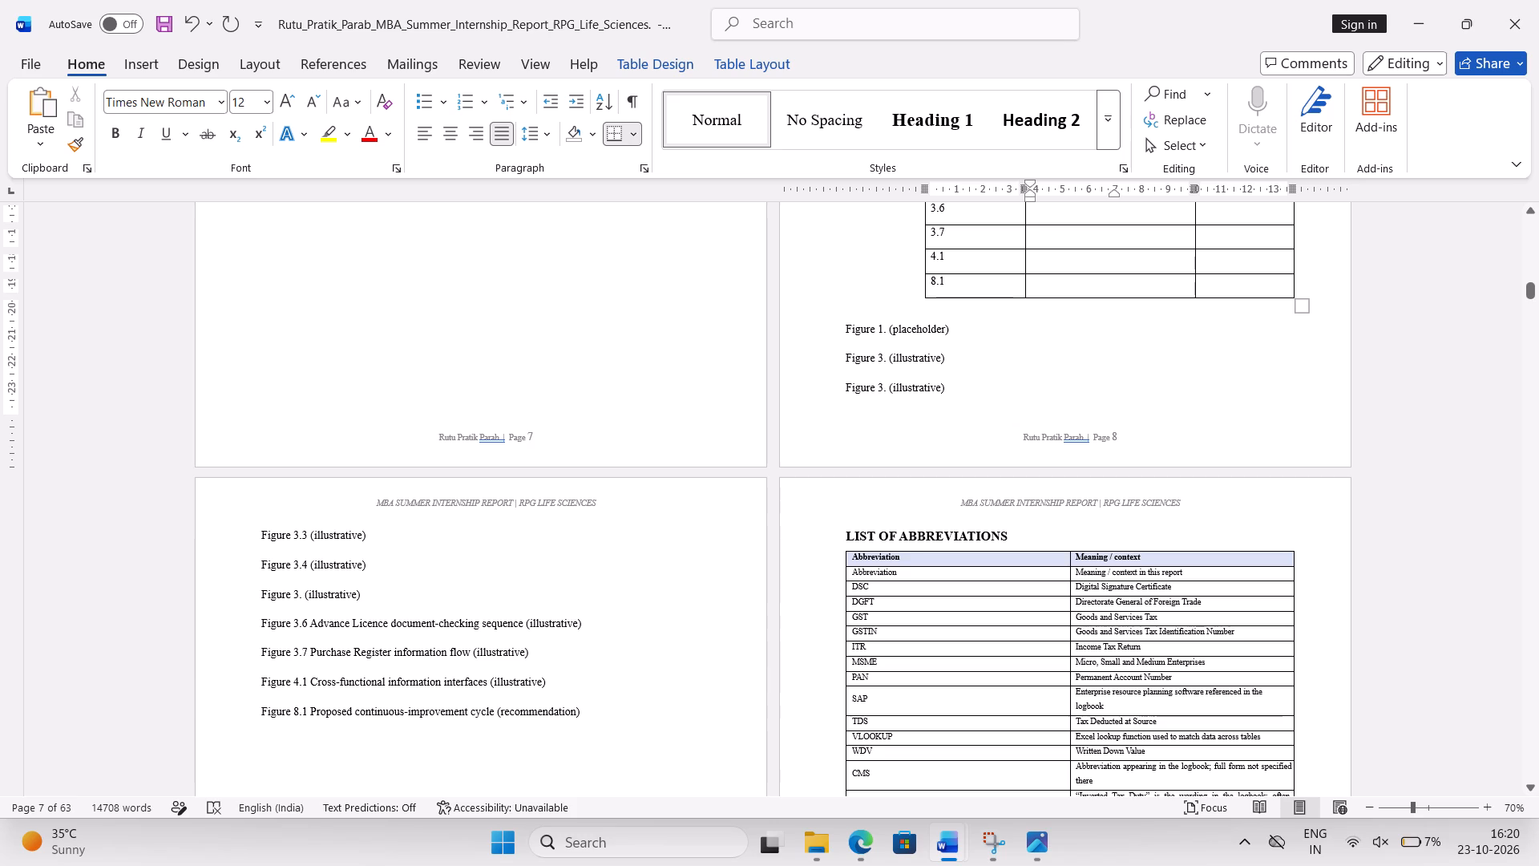
drag(311, 624, 466, 633)
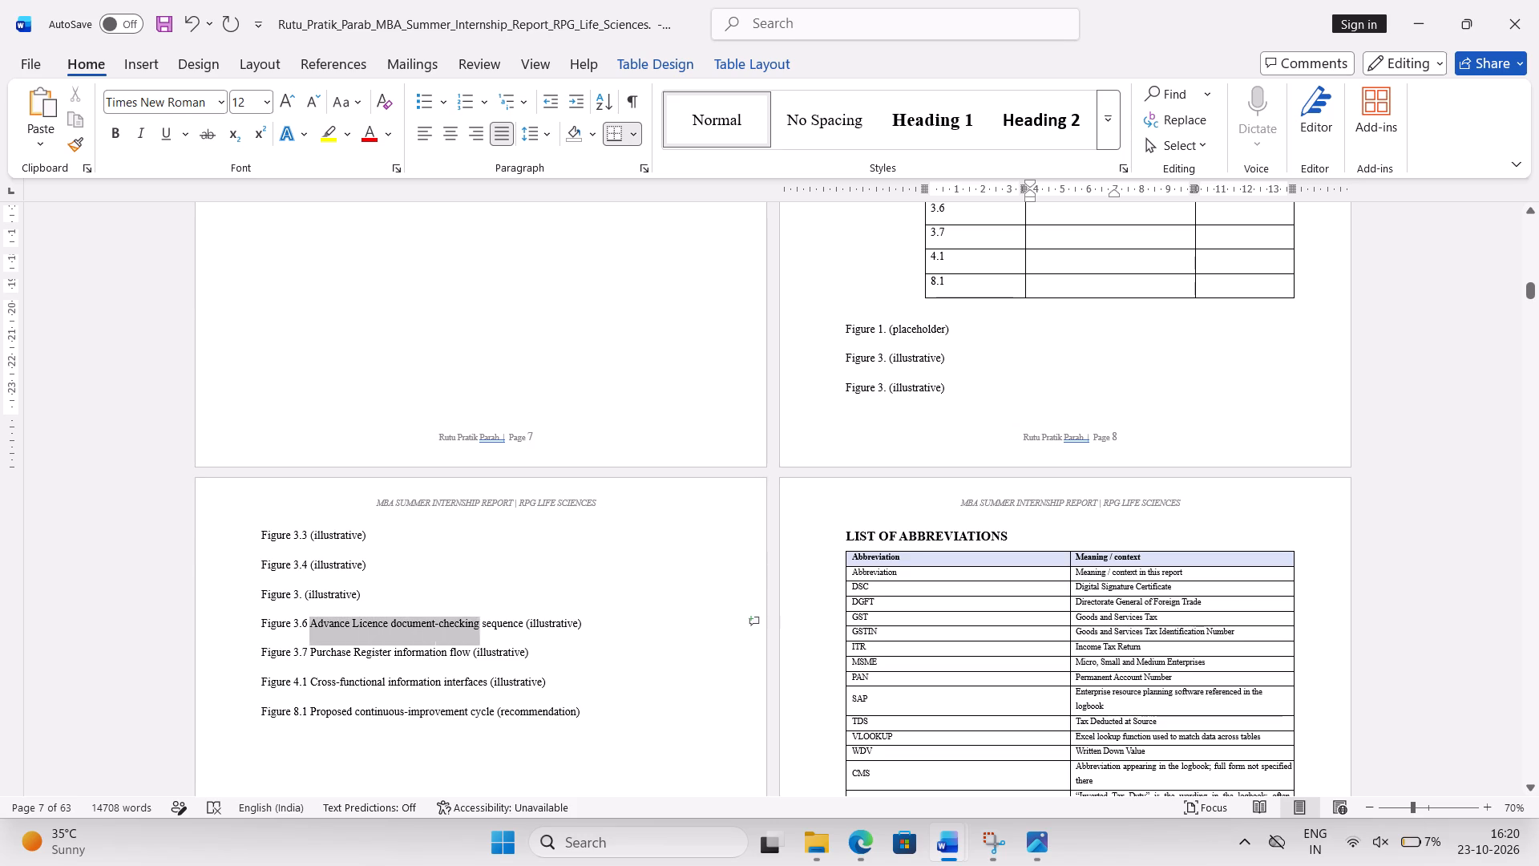
drag(466, 633, 500, 633)
key(ctrl+x)
scroll(1153, 314, up, 1)
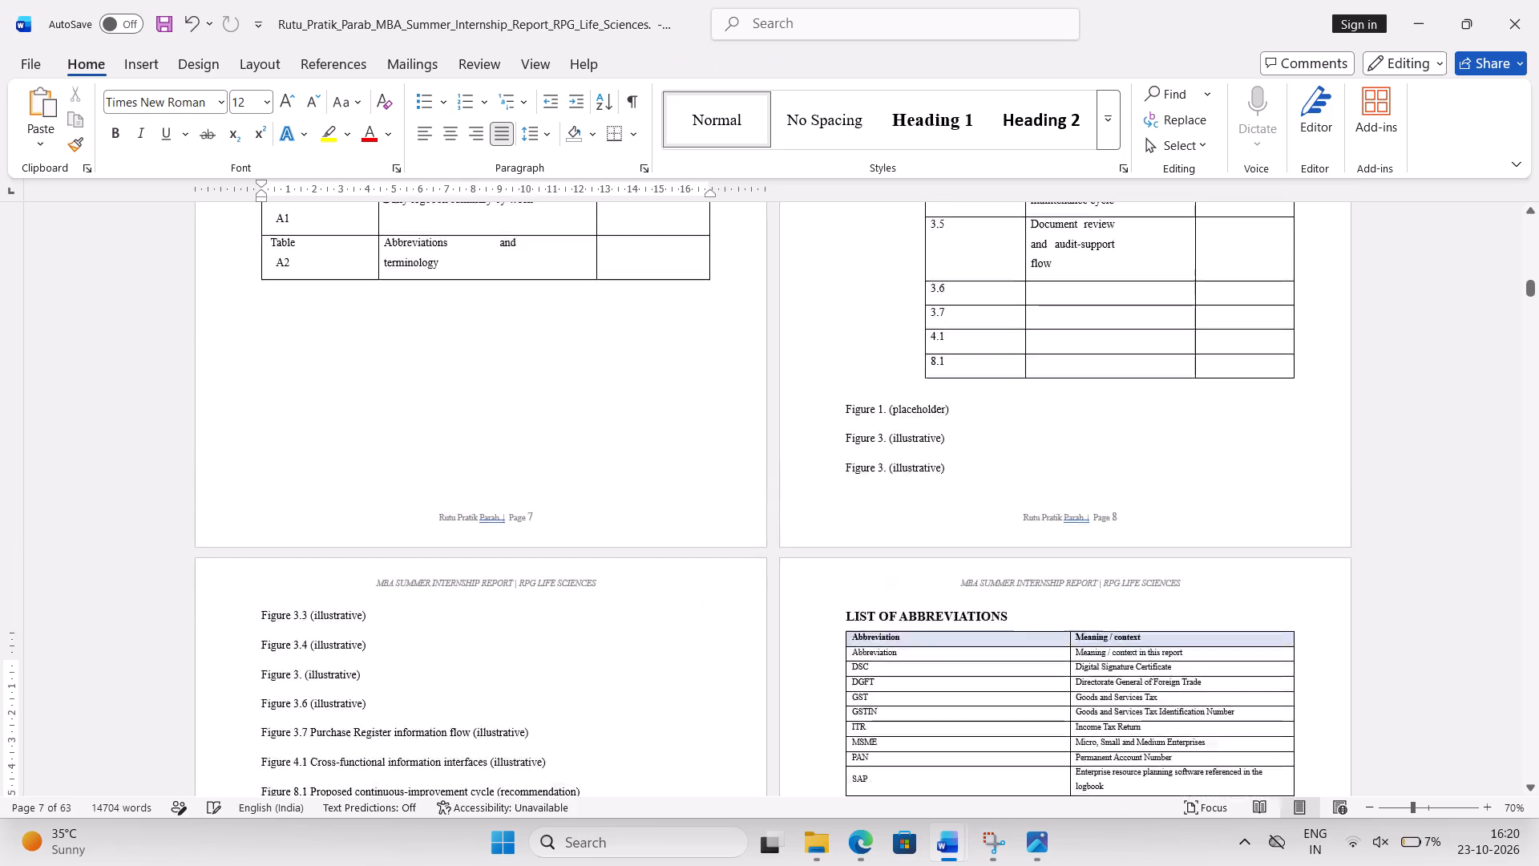
click(1117, 370)
key(ctrl+v)
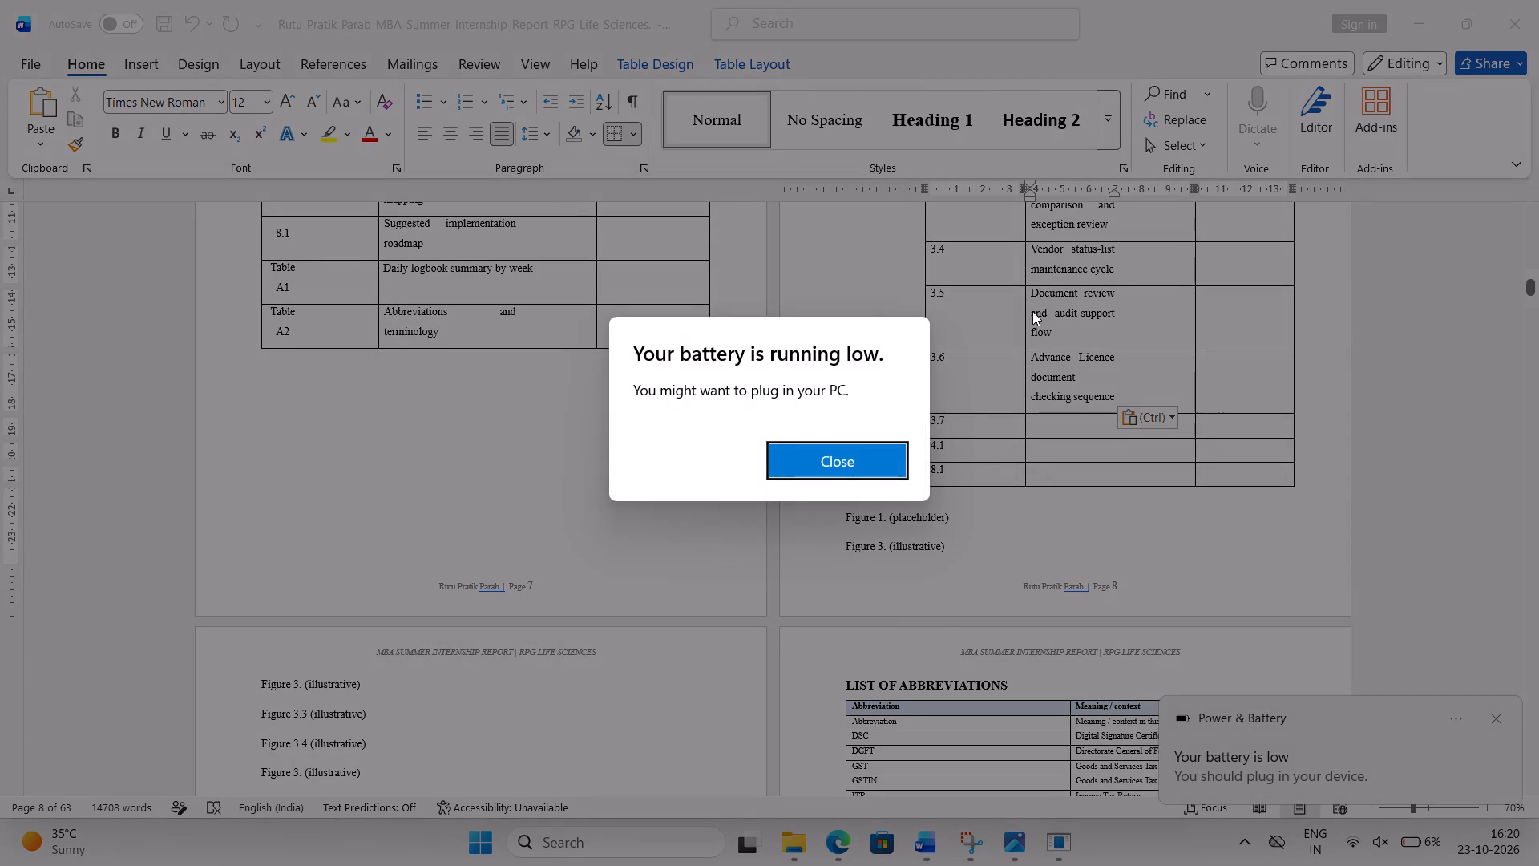
Dismiss the low-battery alert.
click(875, 456)
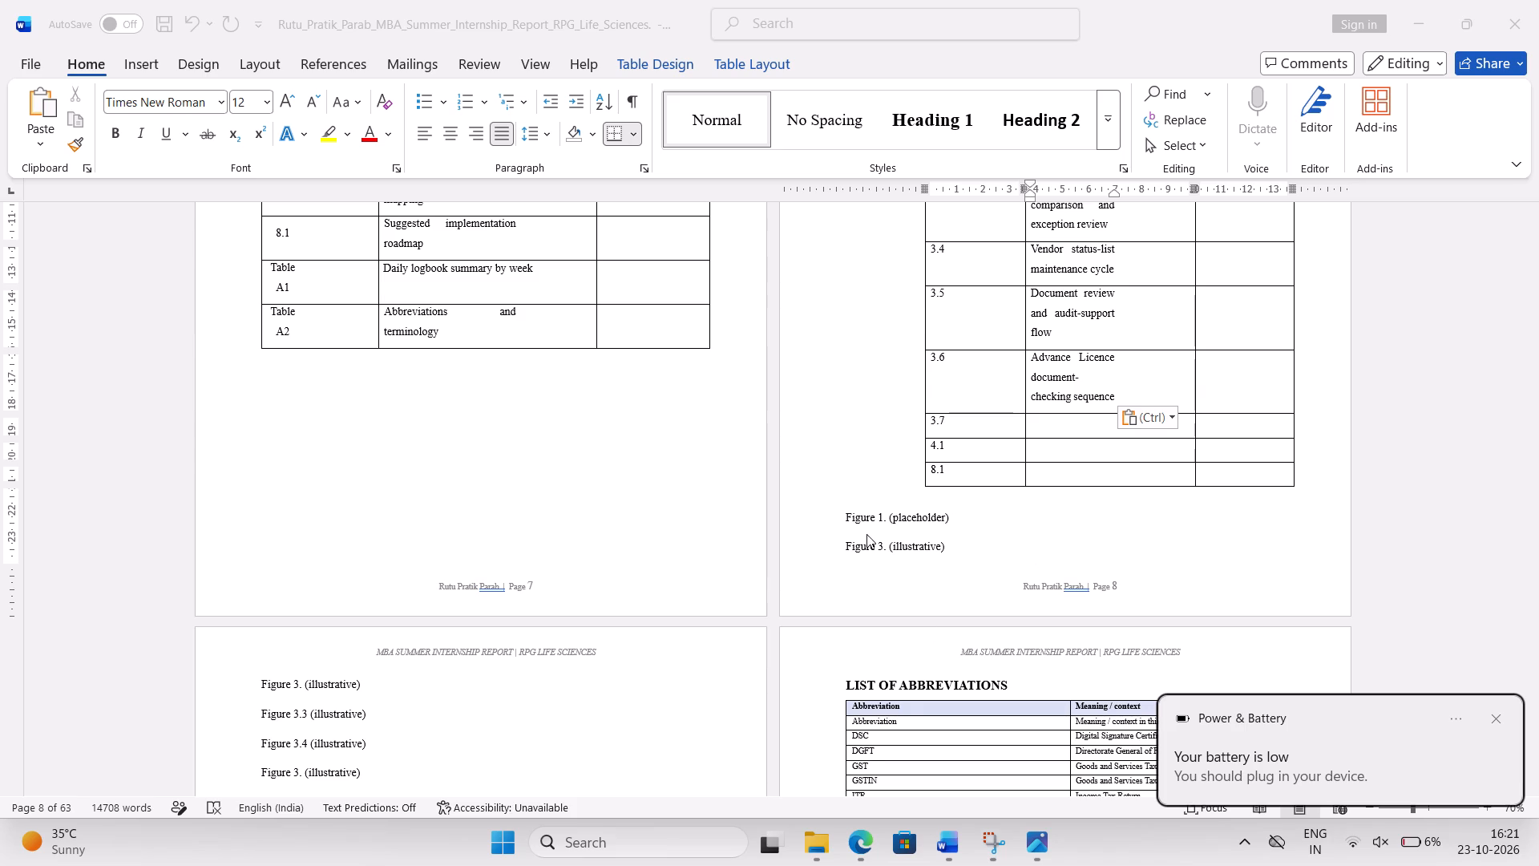
Move "Purchase Register information flow" from the Figure 3.7 line into the row 3.7 Particulars cell, without the leading figure digit.
scroll(866, 534, down, 1)
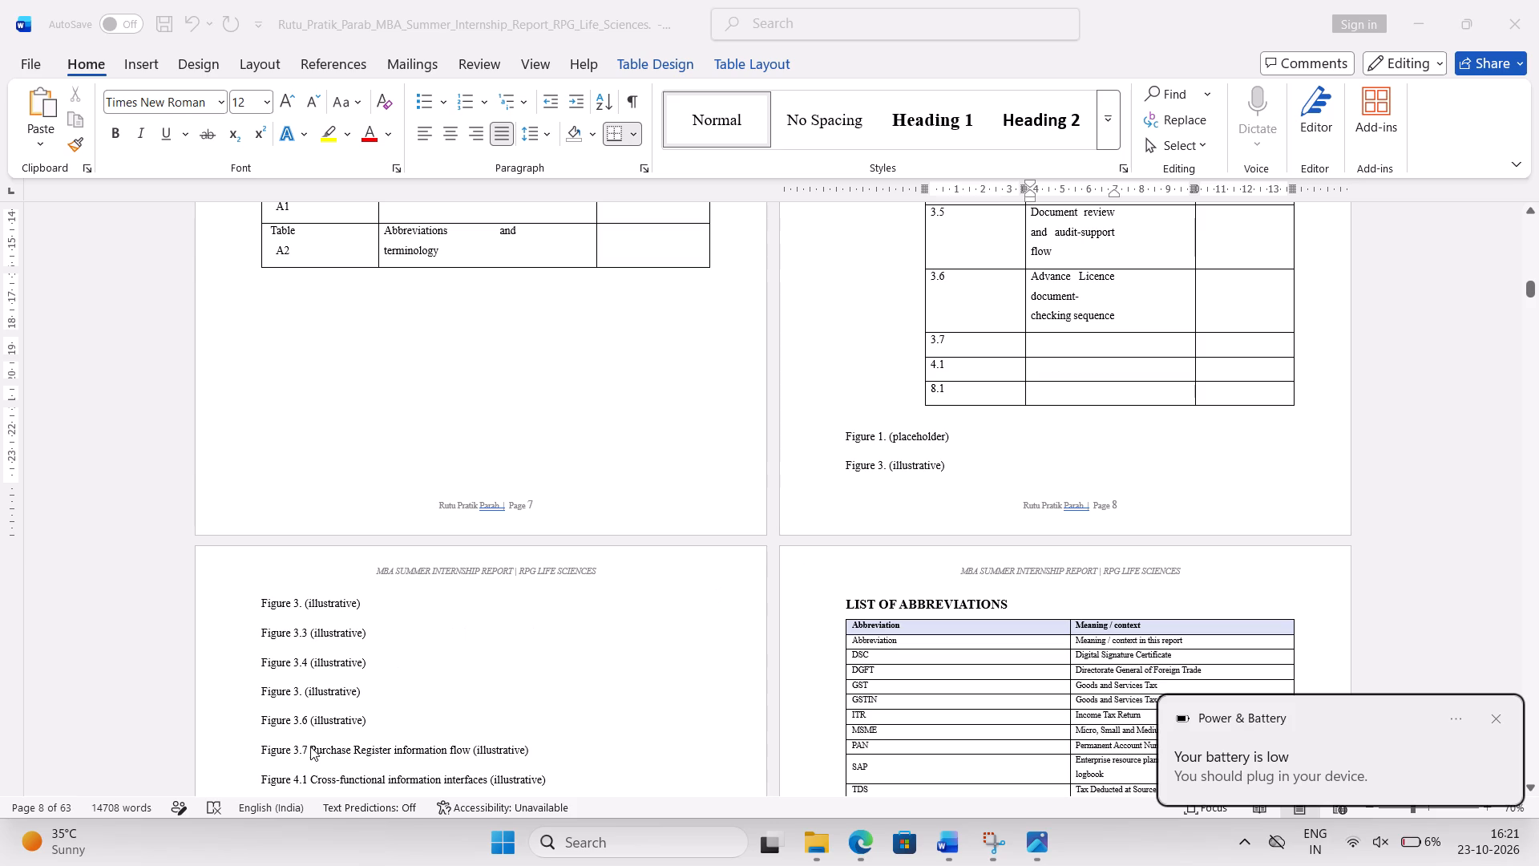
click(314, 747)
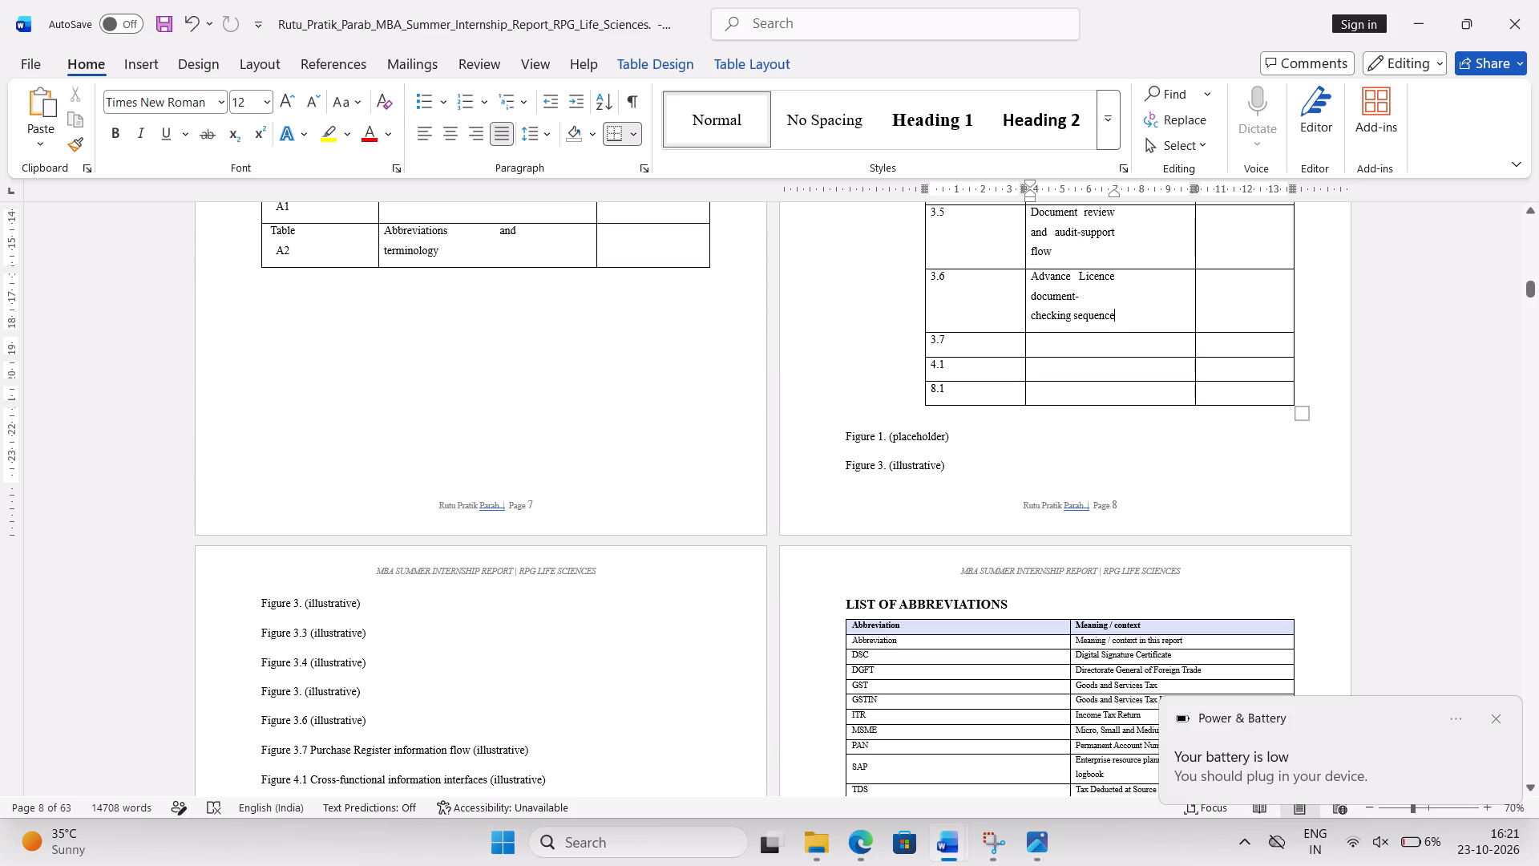
drag(308, 748, 458, 747)
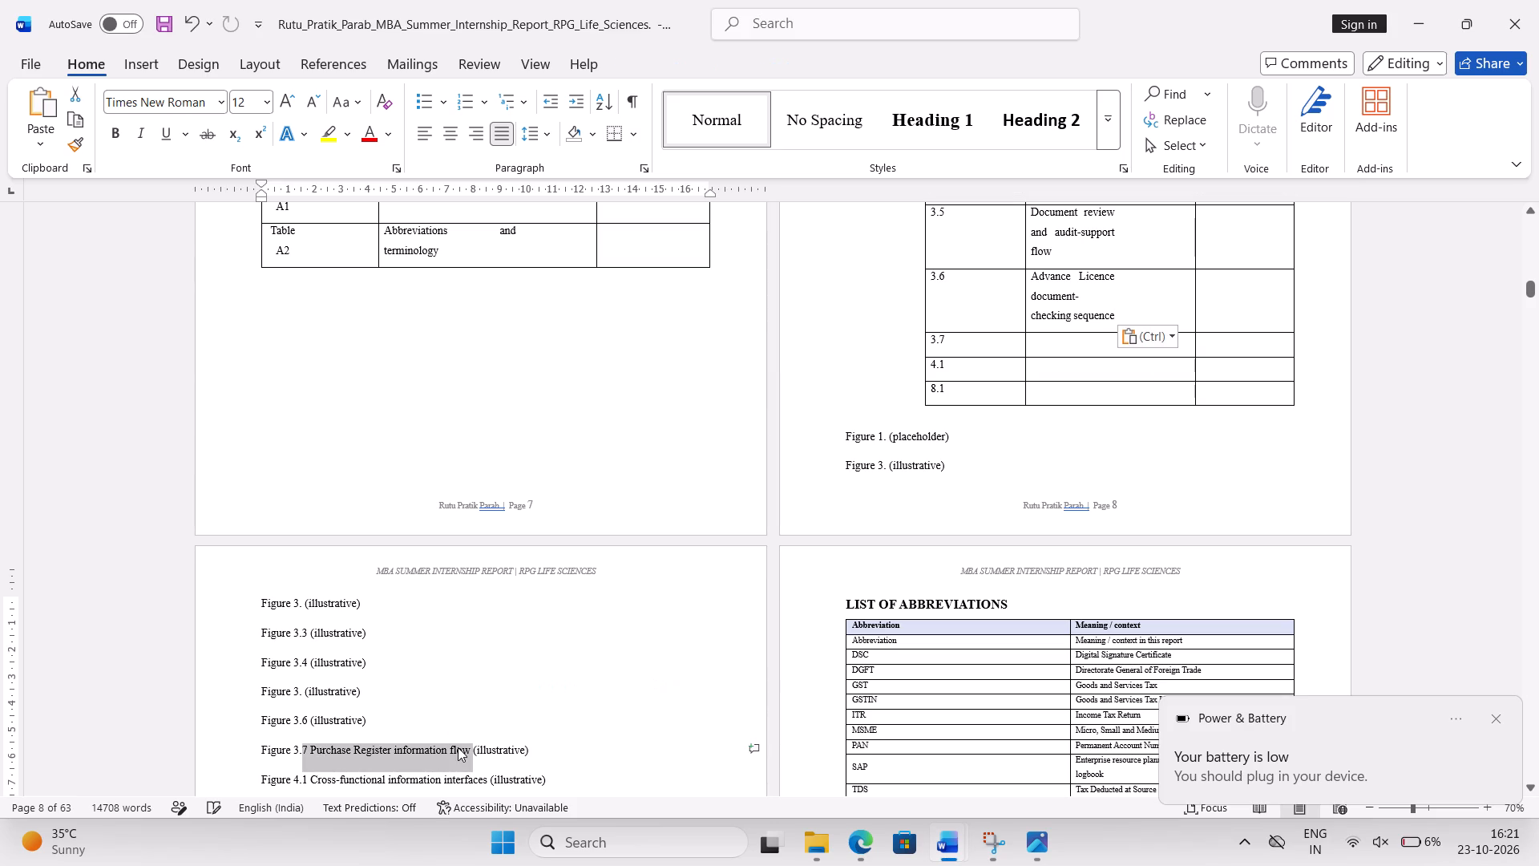
key(ctrl+x)
click(1051, 349)
key(ctrl+v)
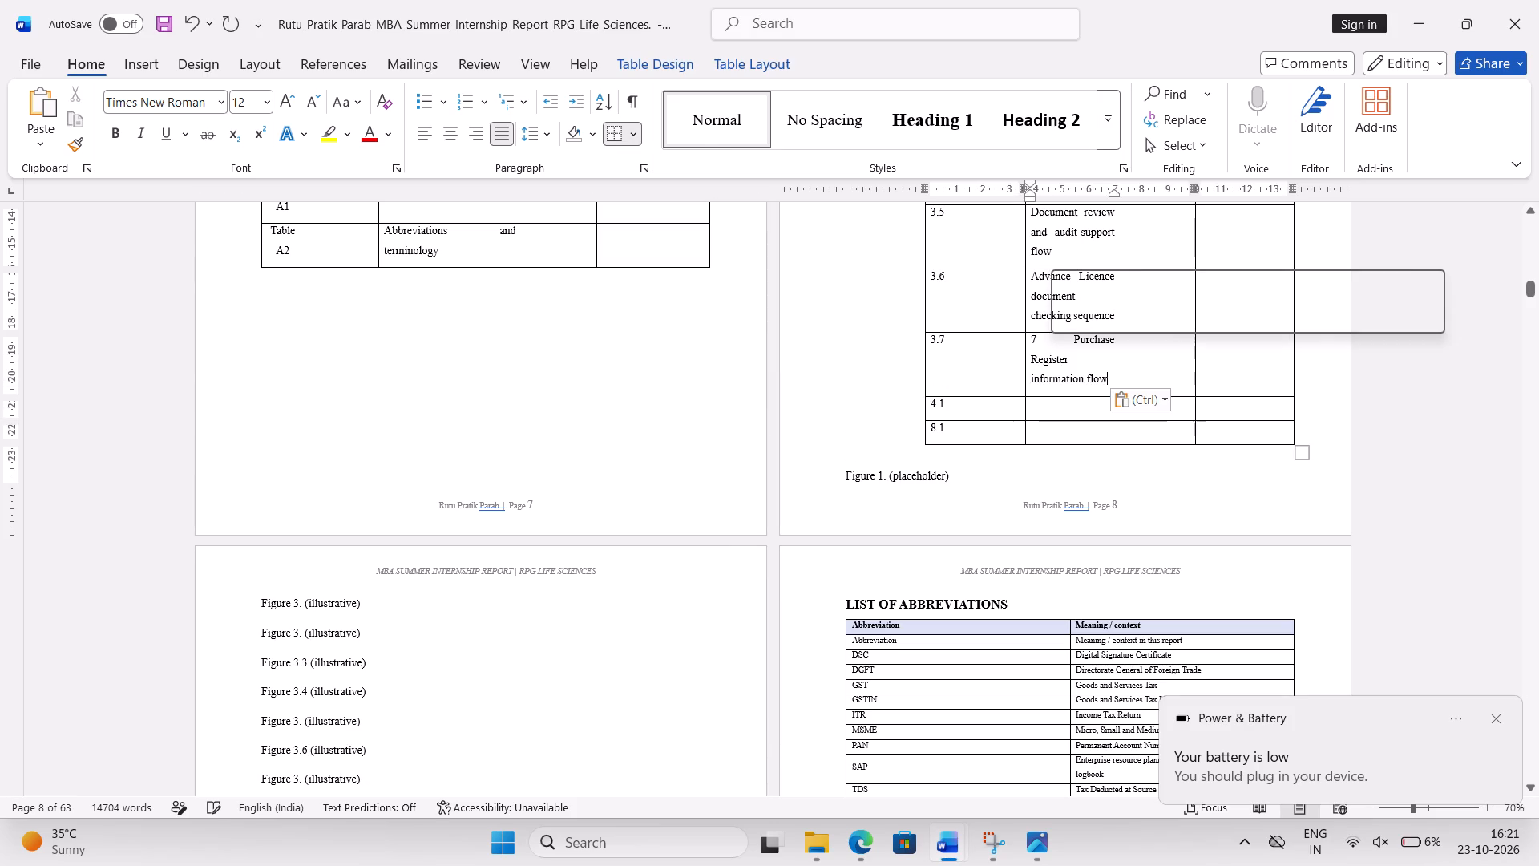
click(1073, 340)
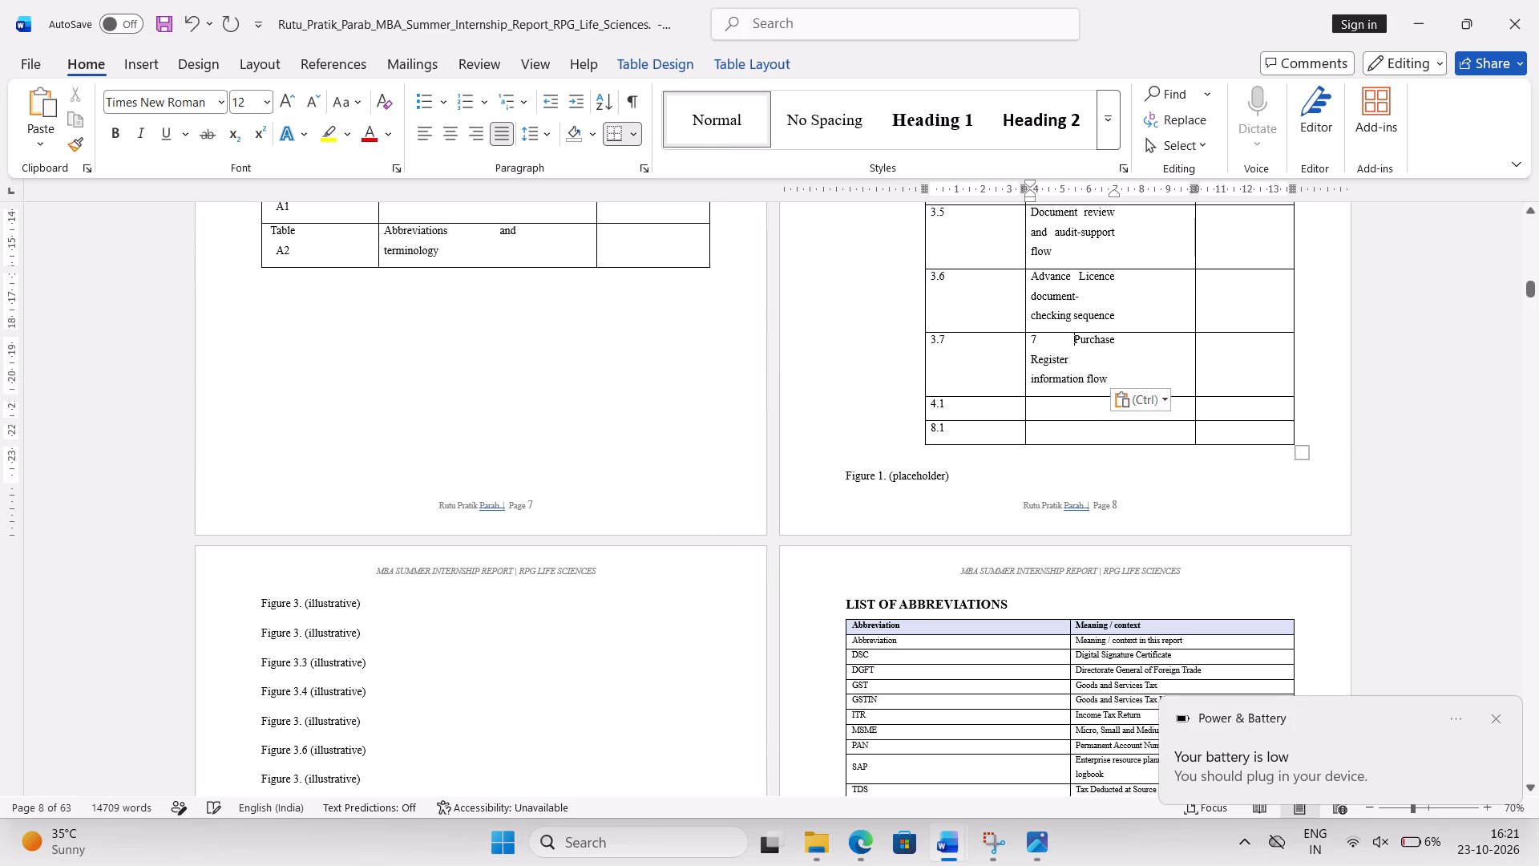
key(BackSpace)
key(BackSpace)
Move "Cross-functional information interfaces" from the Figure 4.1 line into the Particulars cell of row 4.1.
scroll(395, 718, down, 1)
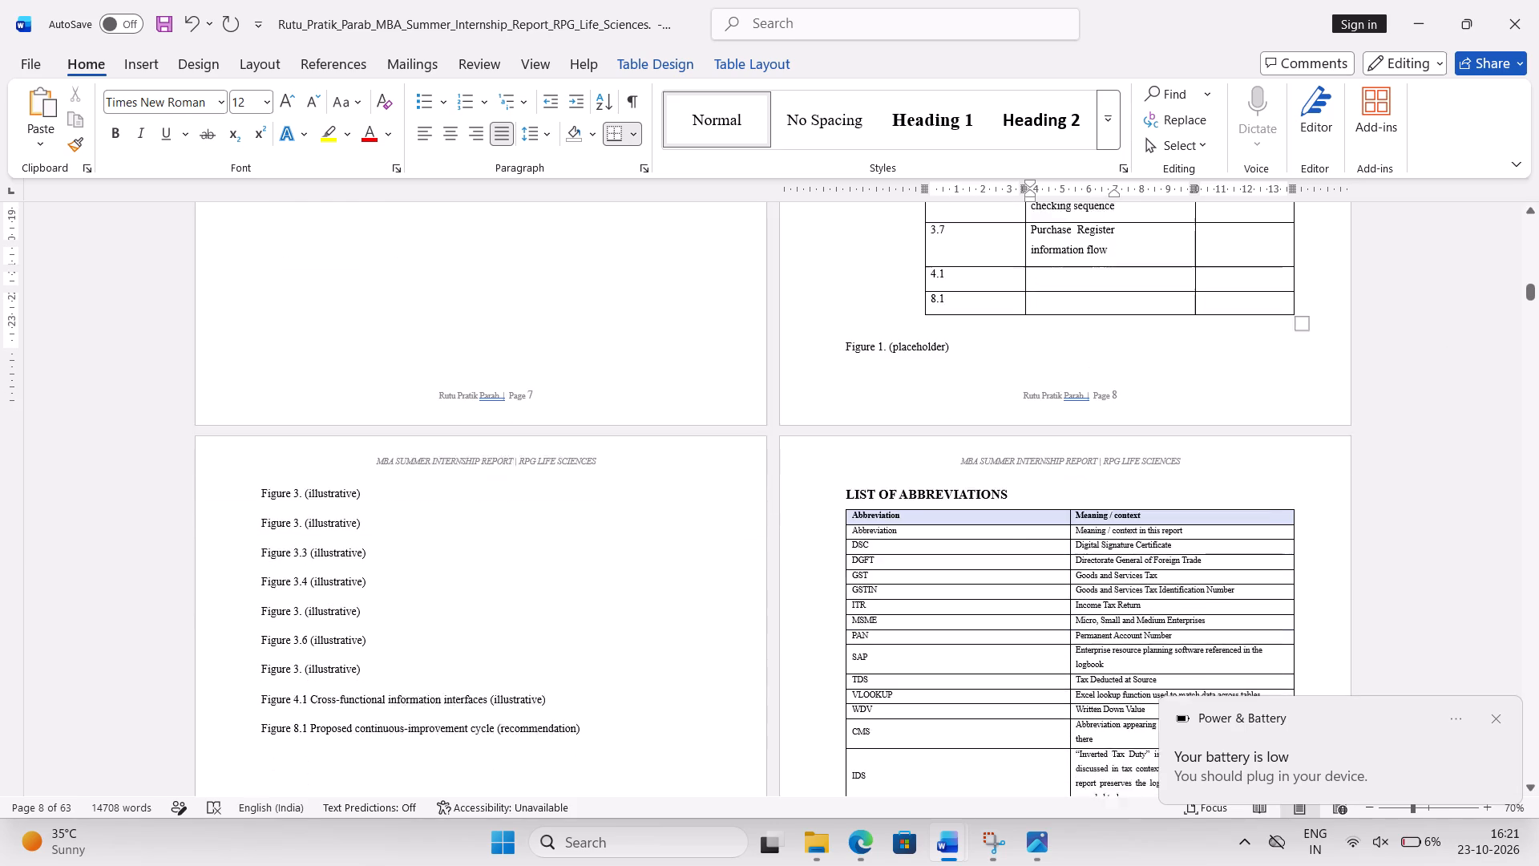
drag(313, 675, 417, 675)
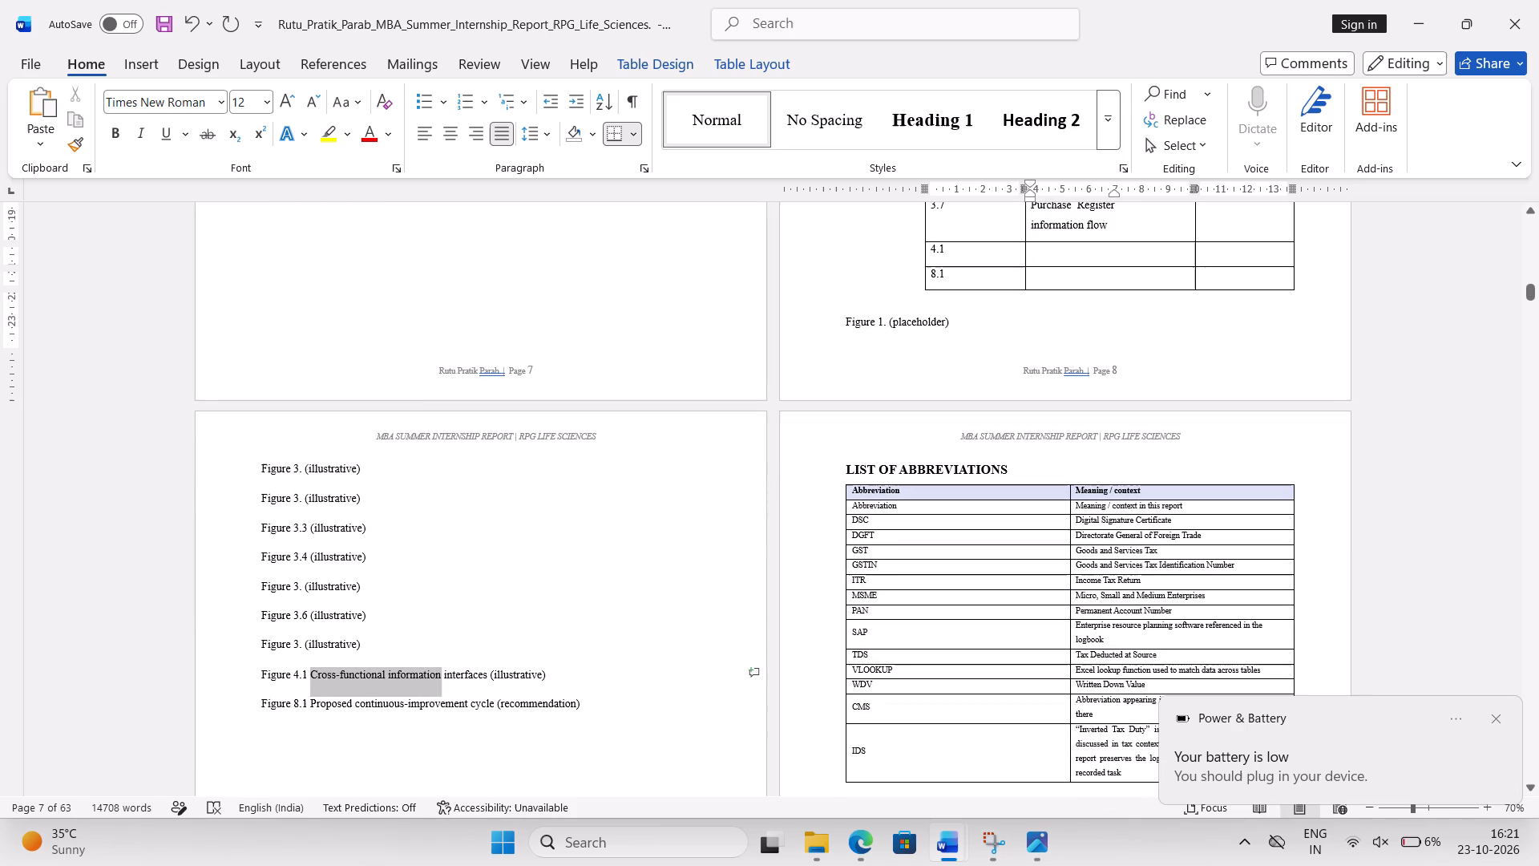
drag(417, 675, 462, 673)
key(ctrl+x)
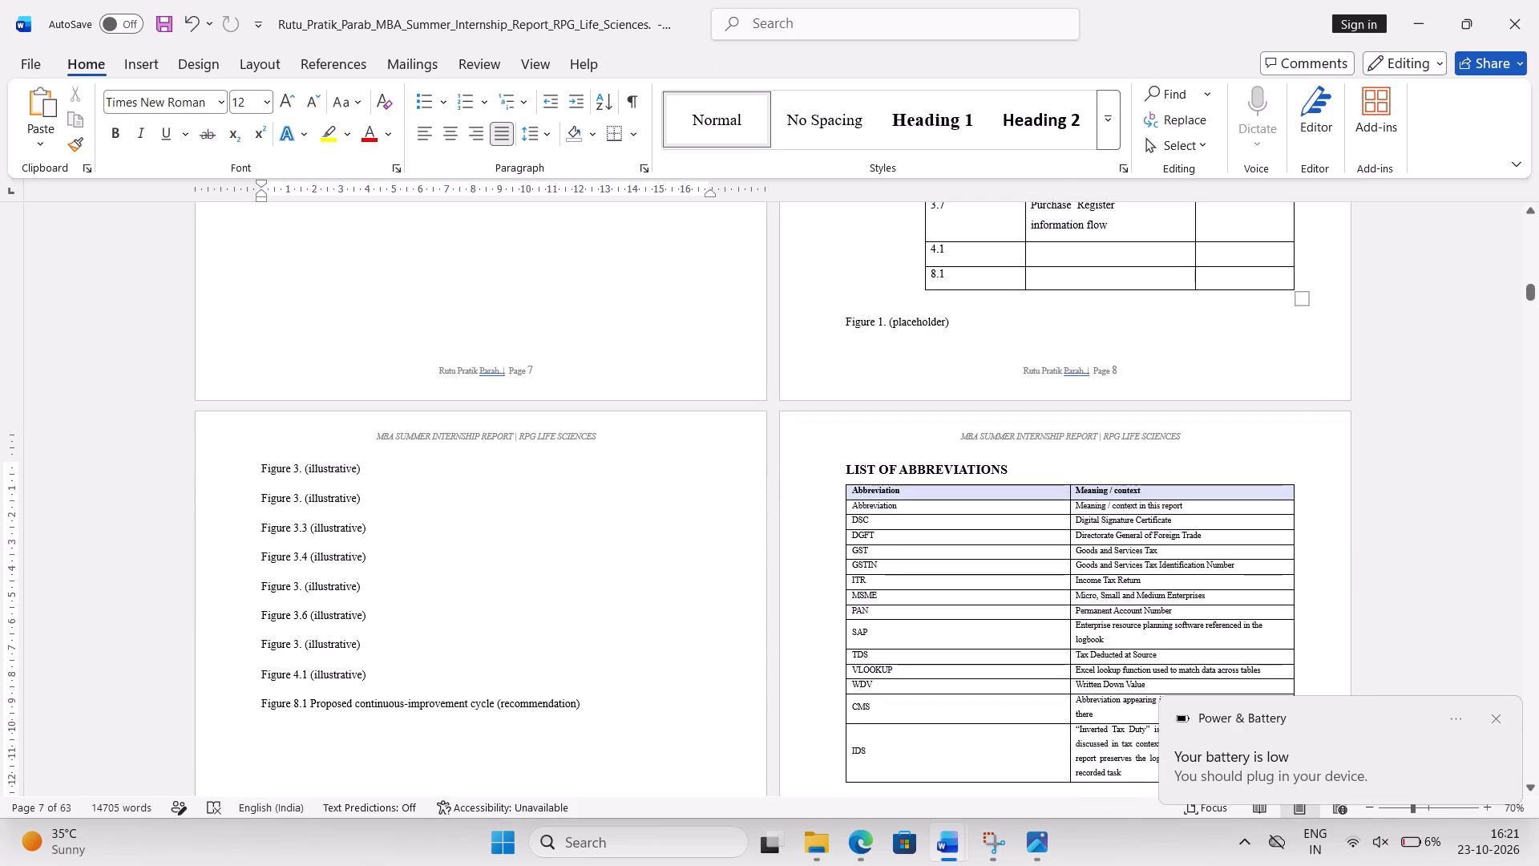
click(1093, 258)
key(ctrl+v)
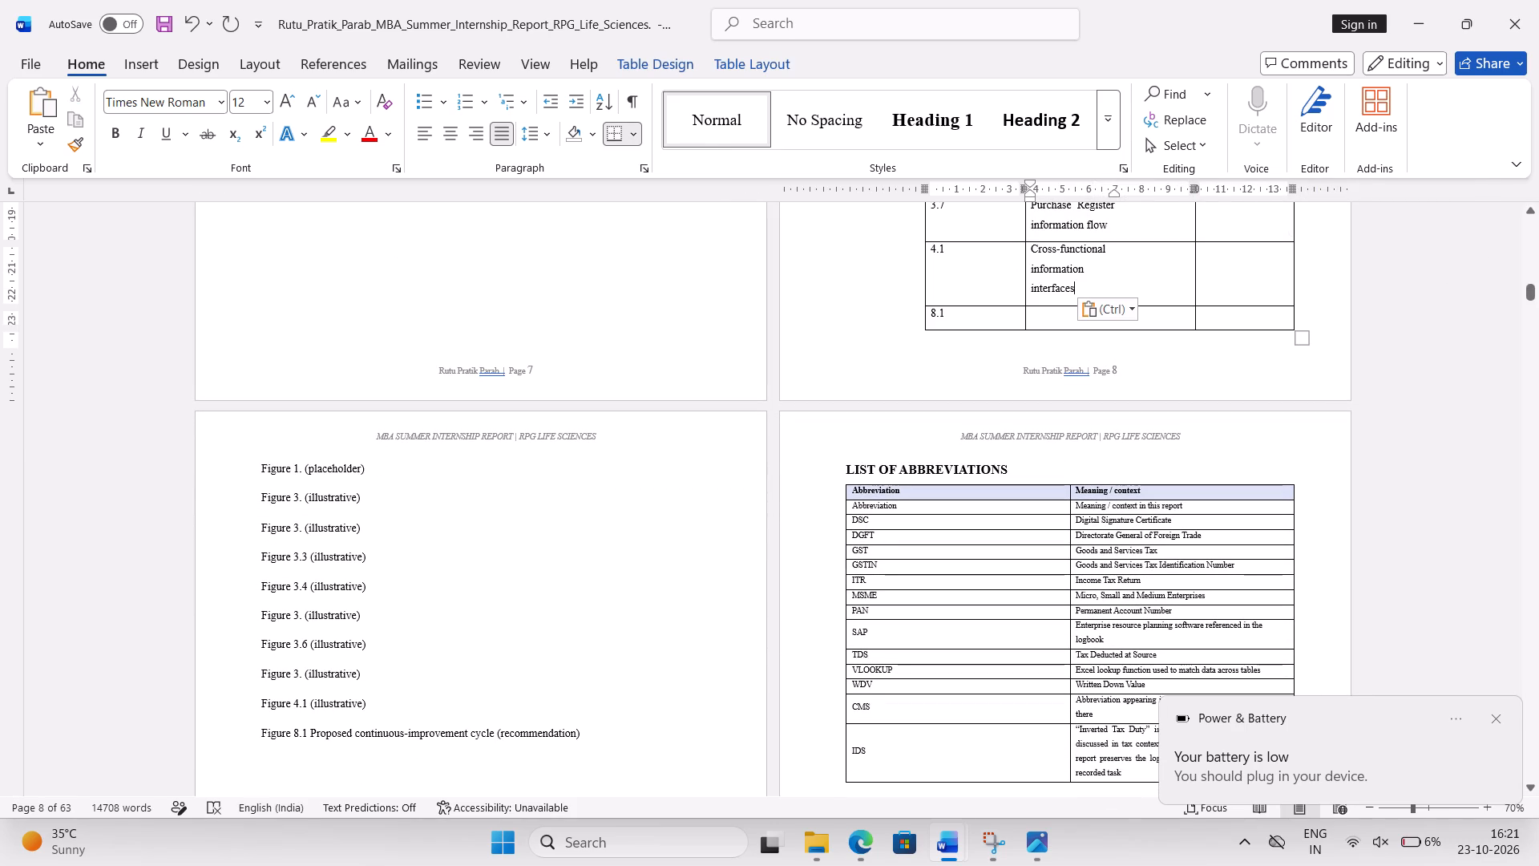
Move "Proposed continuous-improvement cycle" from the Figure 8.1 line into the Particulars cell of row 8.1.
drag(311, 731, 493, 746)
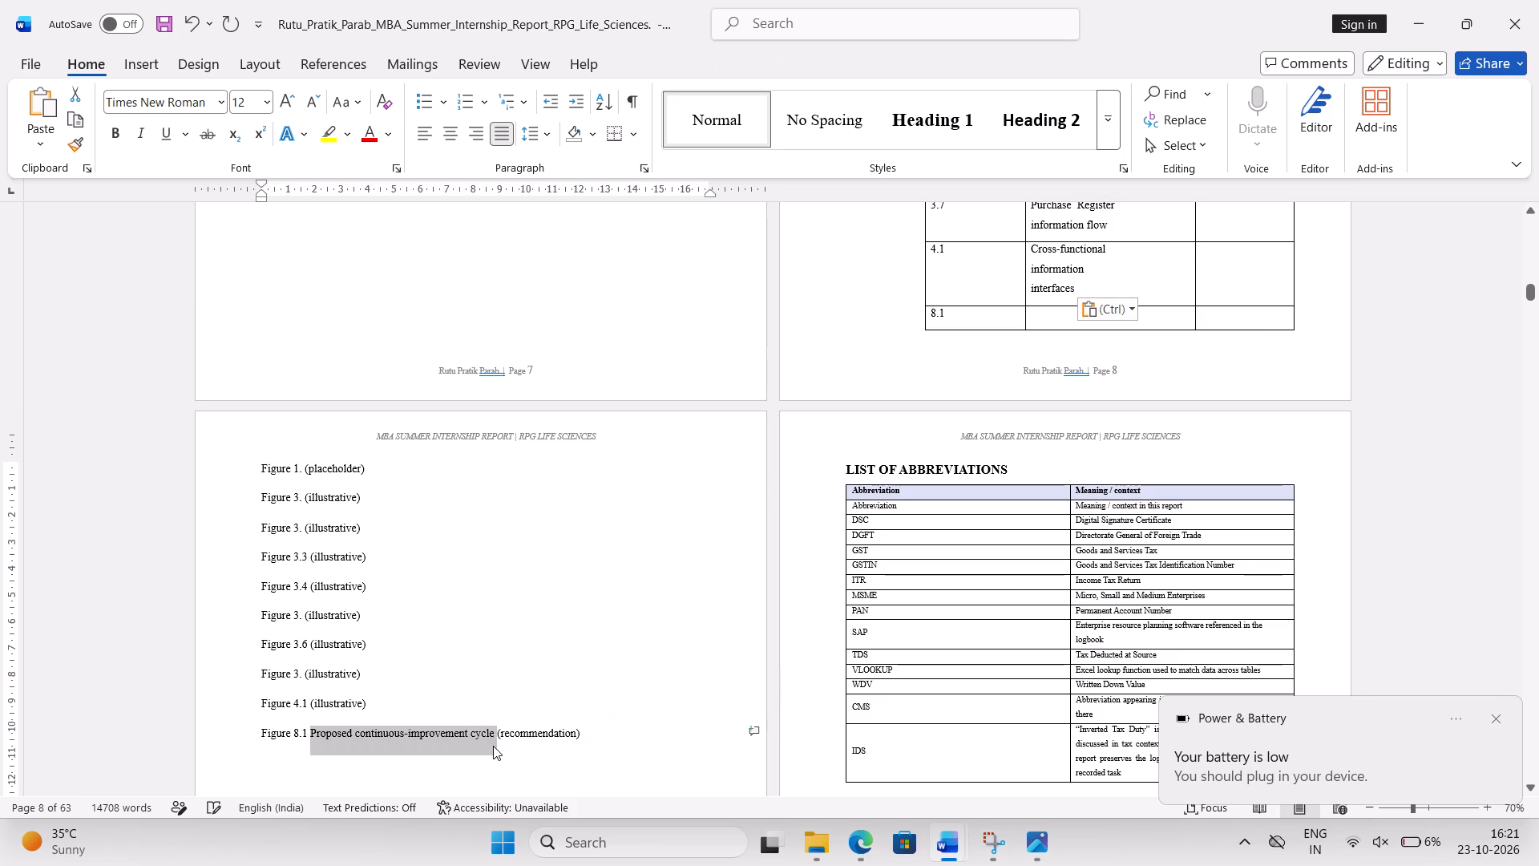
key(ctrl+x)
click(1052, 321)
key(ctrl+v)
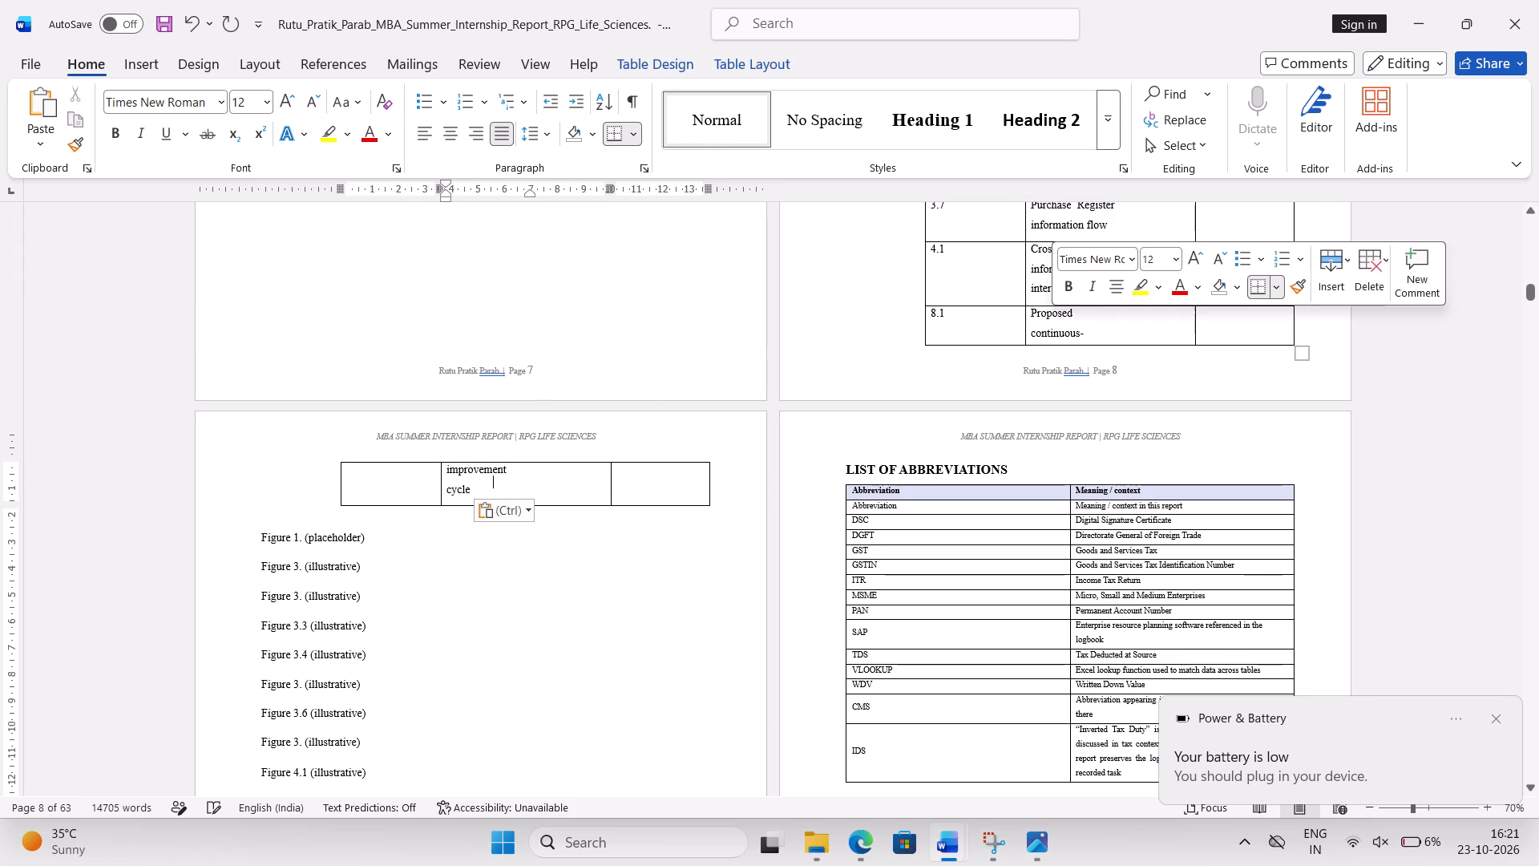
Delete all the leftover figure lines below the List of Figures table, from Figure 1 through Figure 8.1.
click(458, 673)
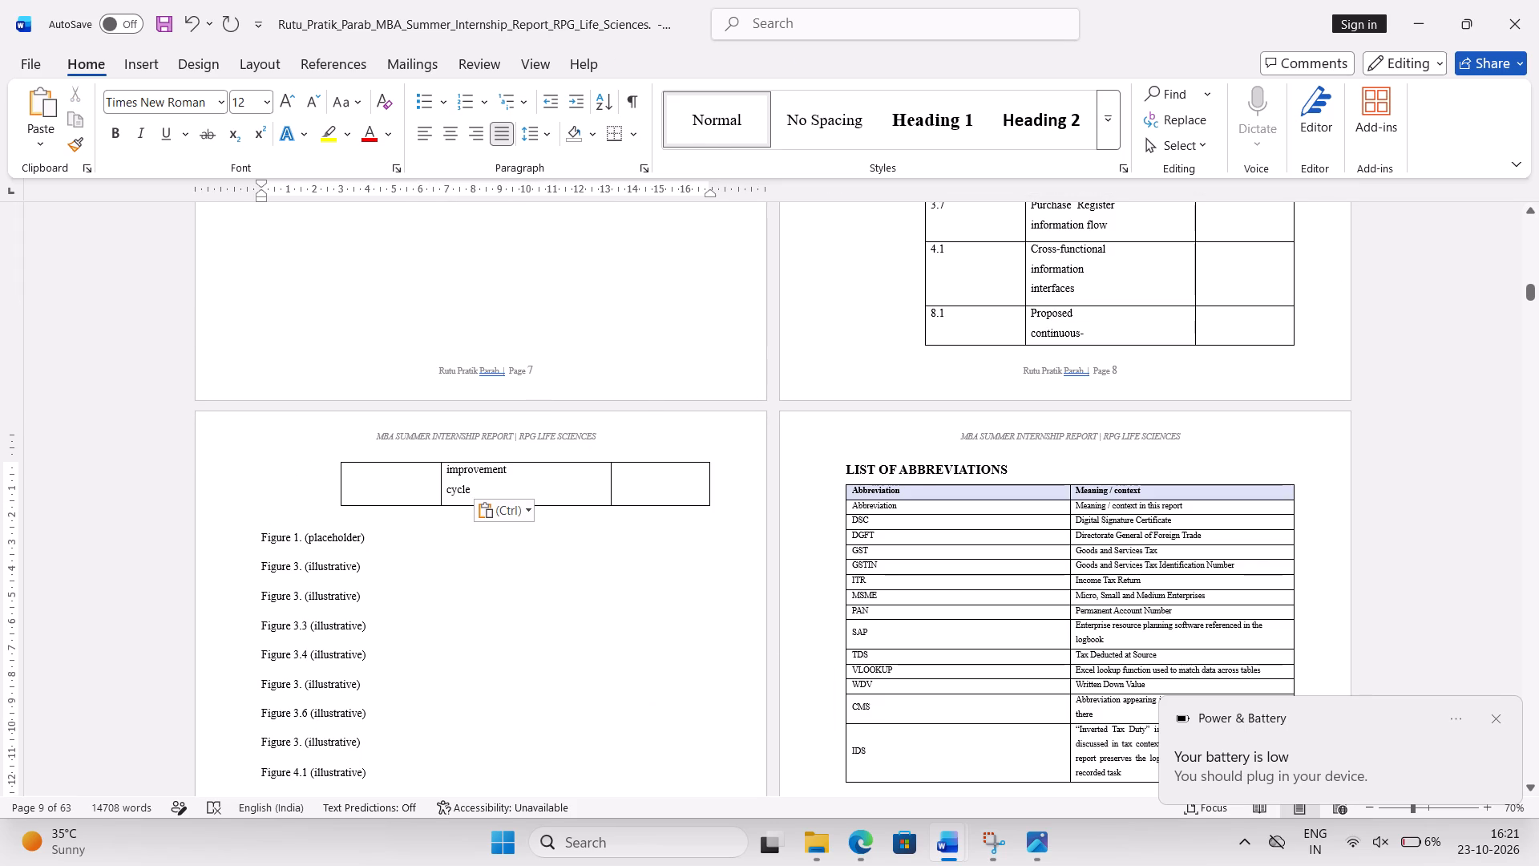
drag(255, 535, 447, 770)
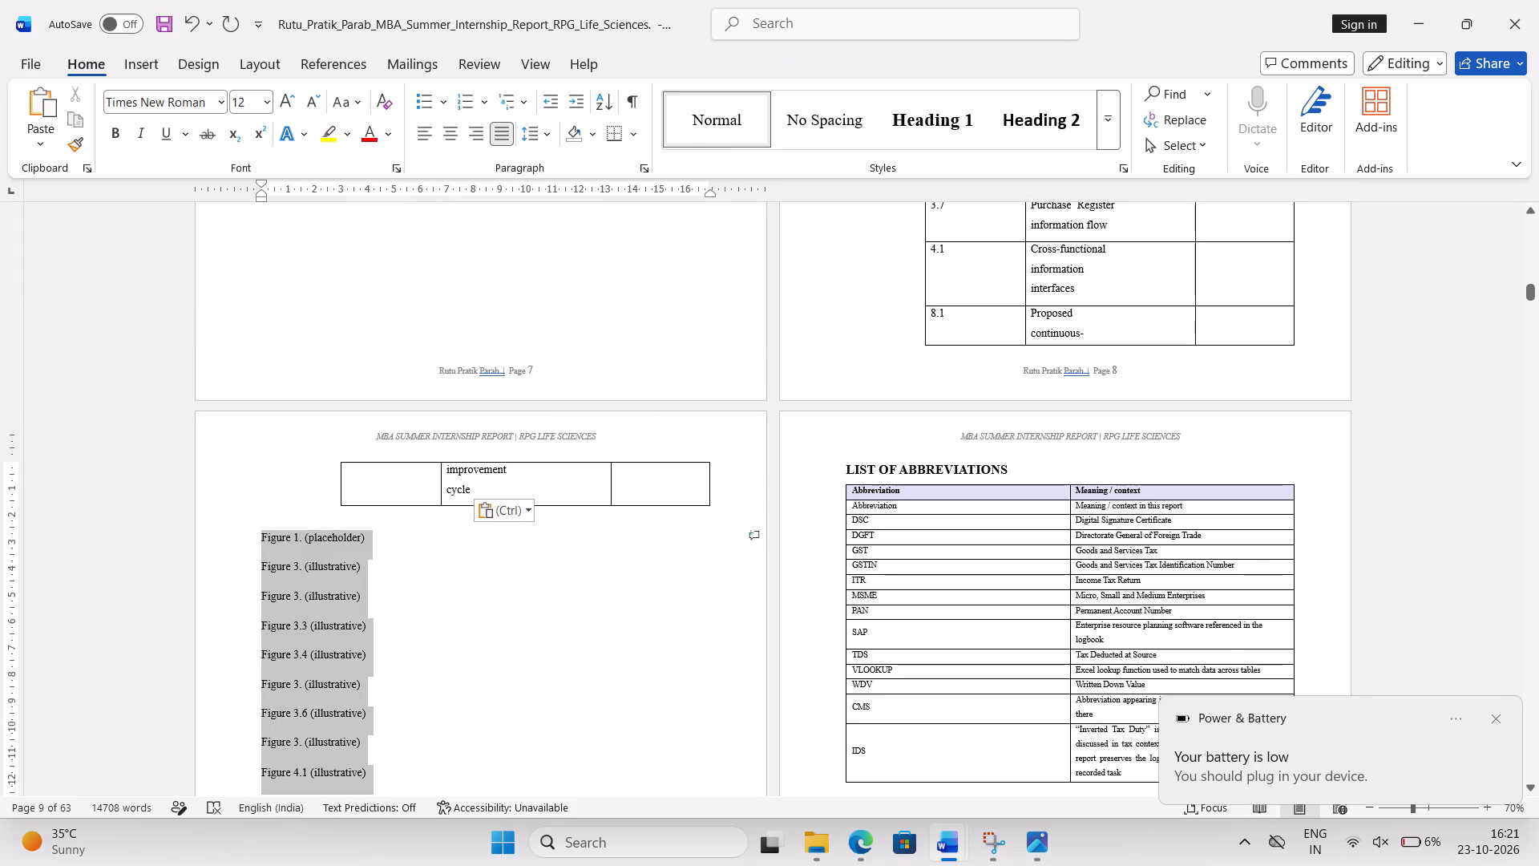
drag(447, 770, 450, 779)
key(BackSpace)
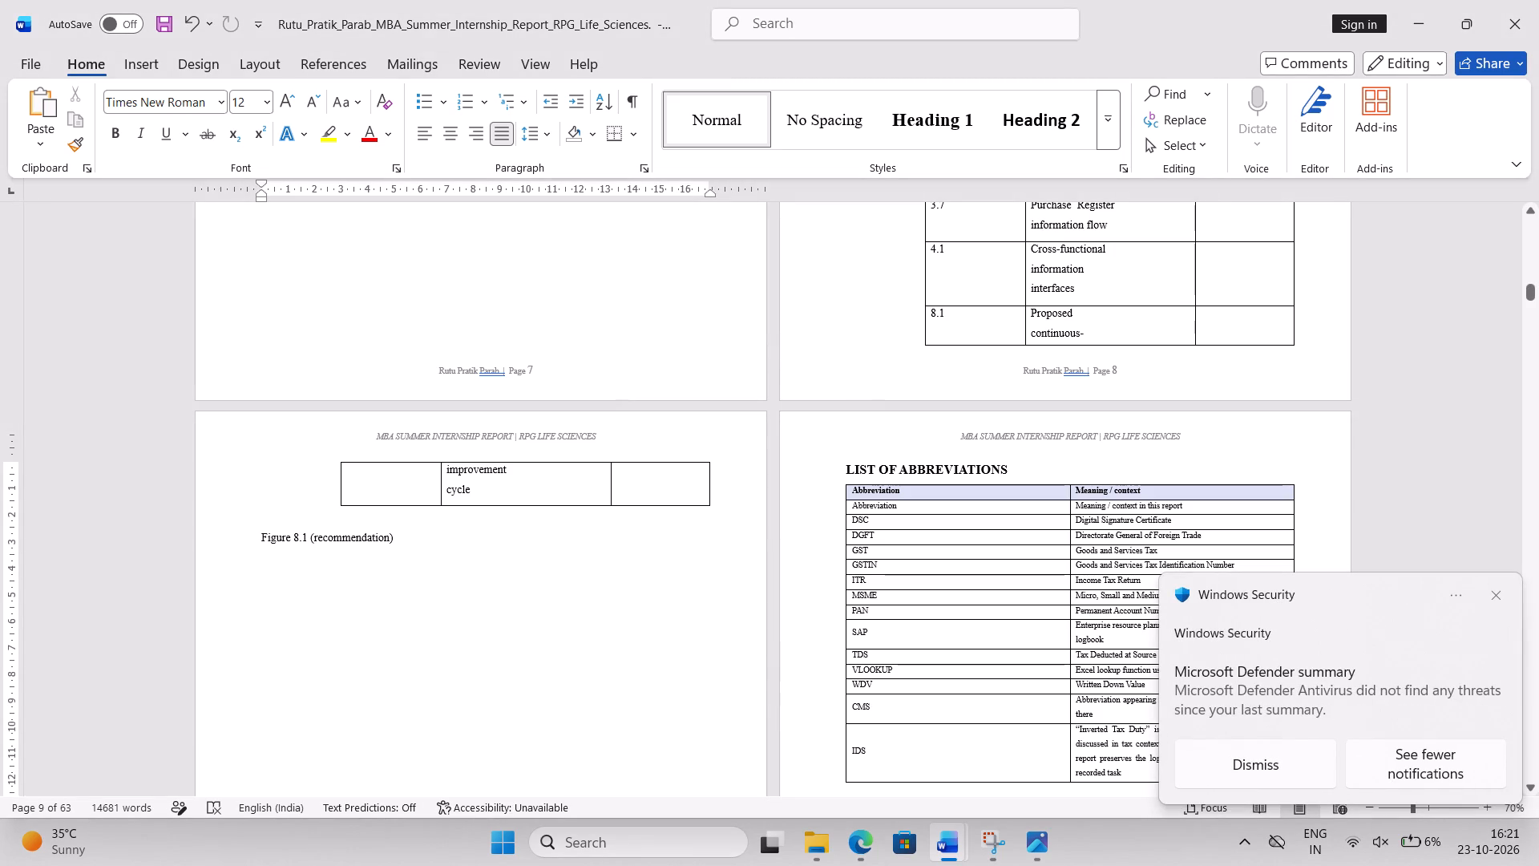
drag(413, 559, 235, 551)
key(BackSpace)
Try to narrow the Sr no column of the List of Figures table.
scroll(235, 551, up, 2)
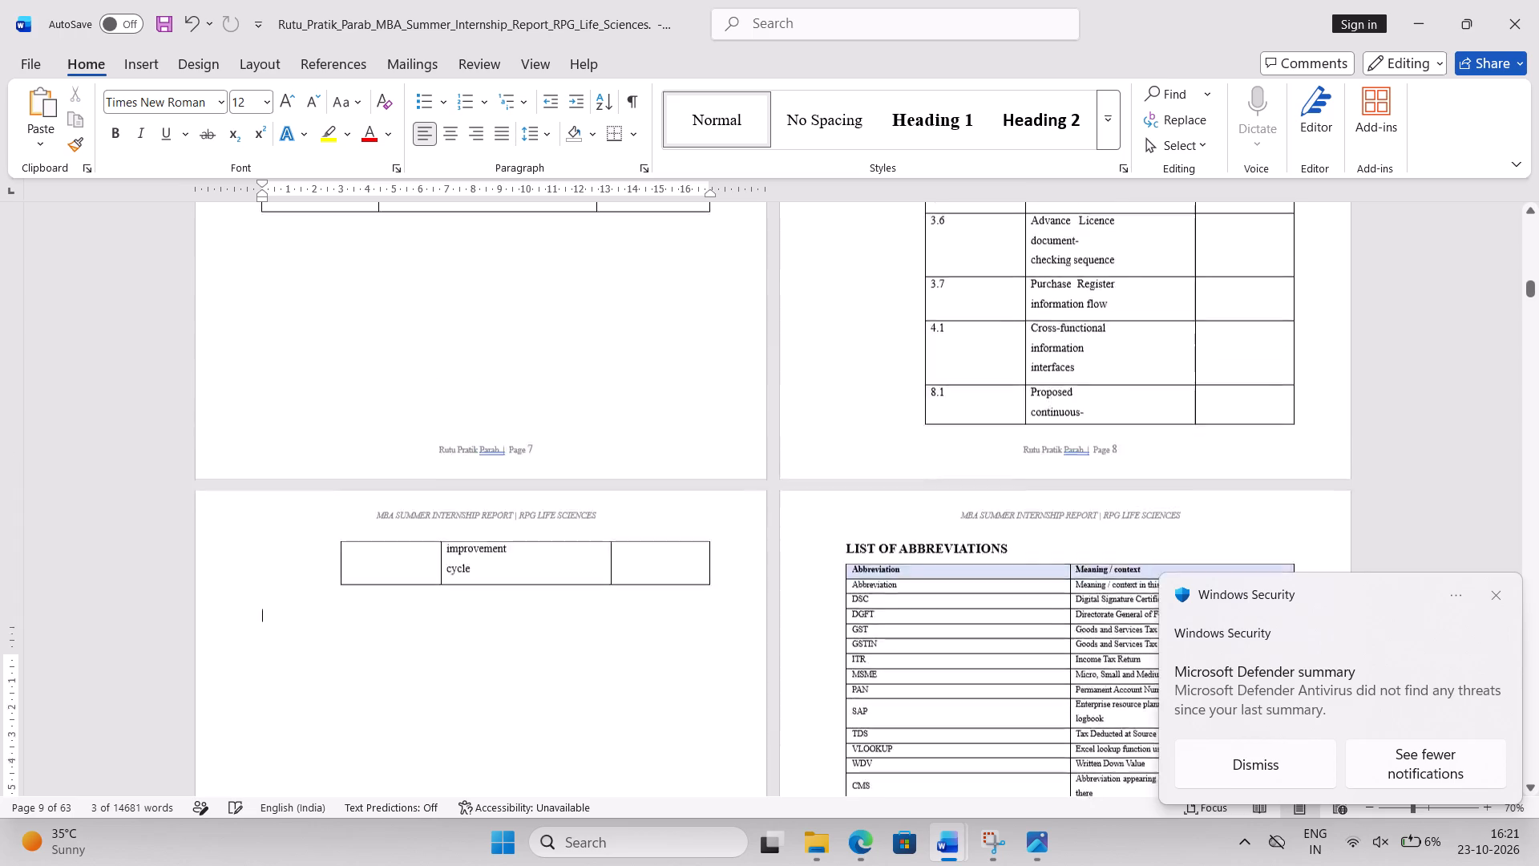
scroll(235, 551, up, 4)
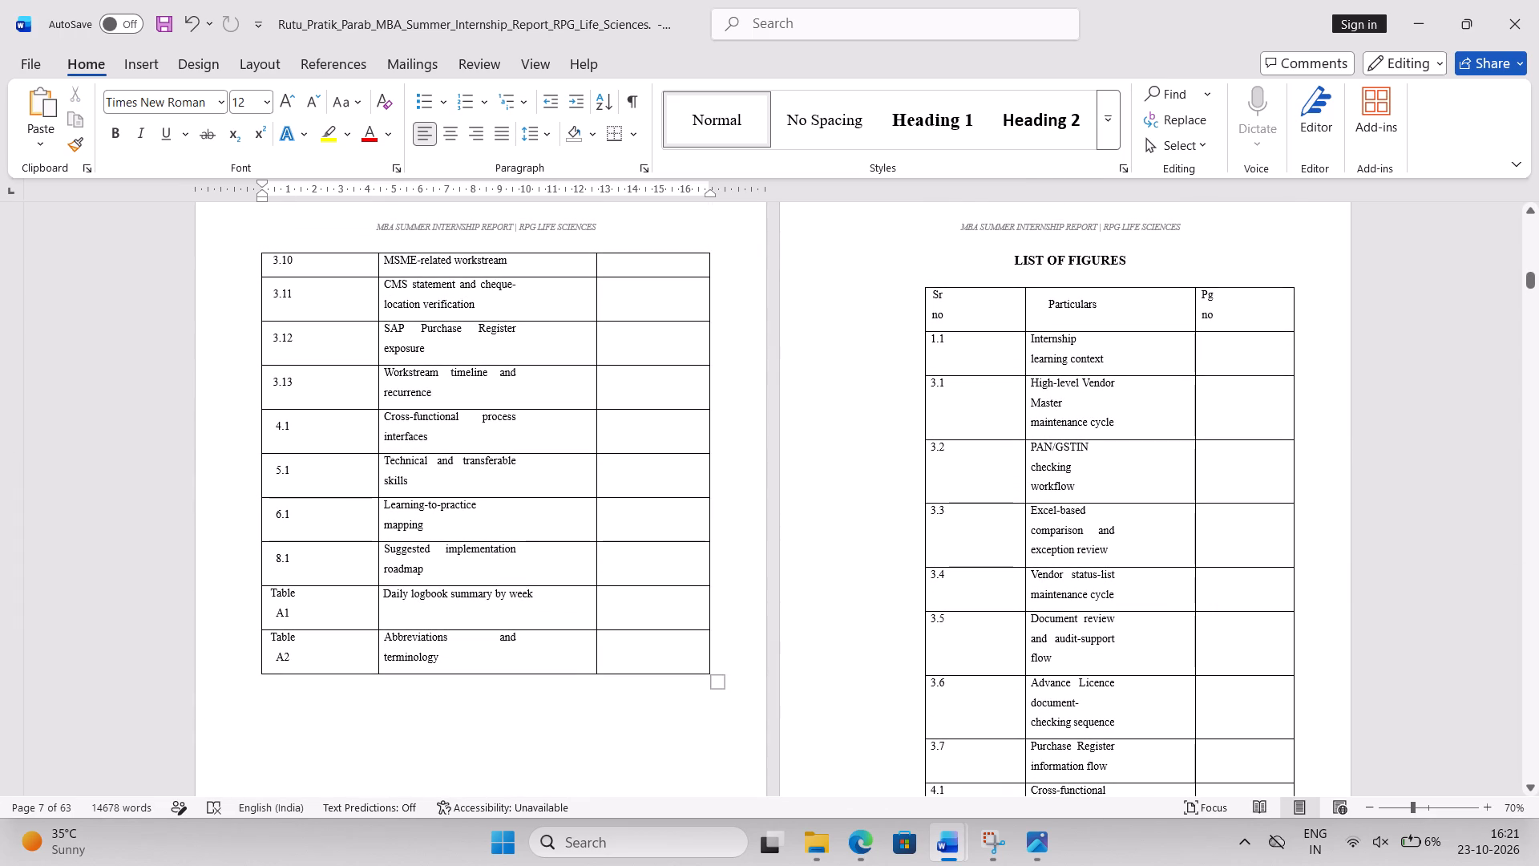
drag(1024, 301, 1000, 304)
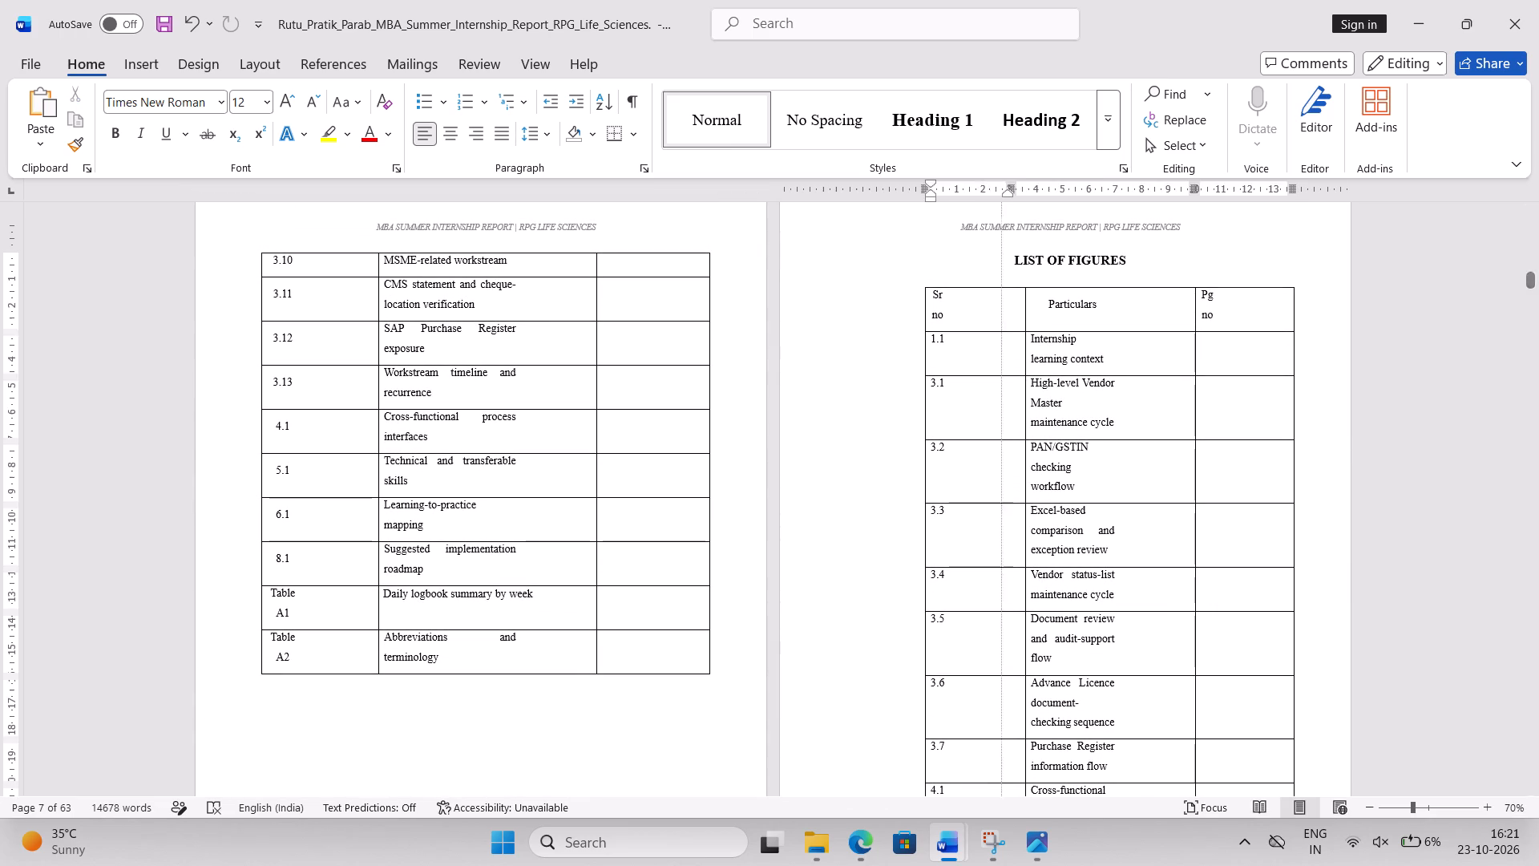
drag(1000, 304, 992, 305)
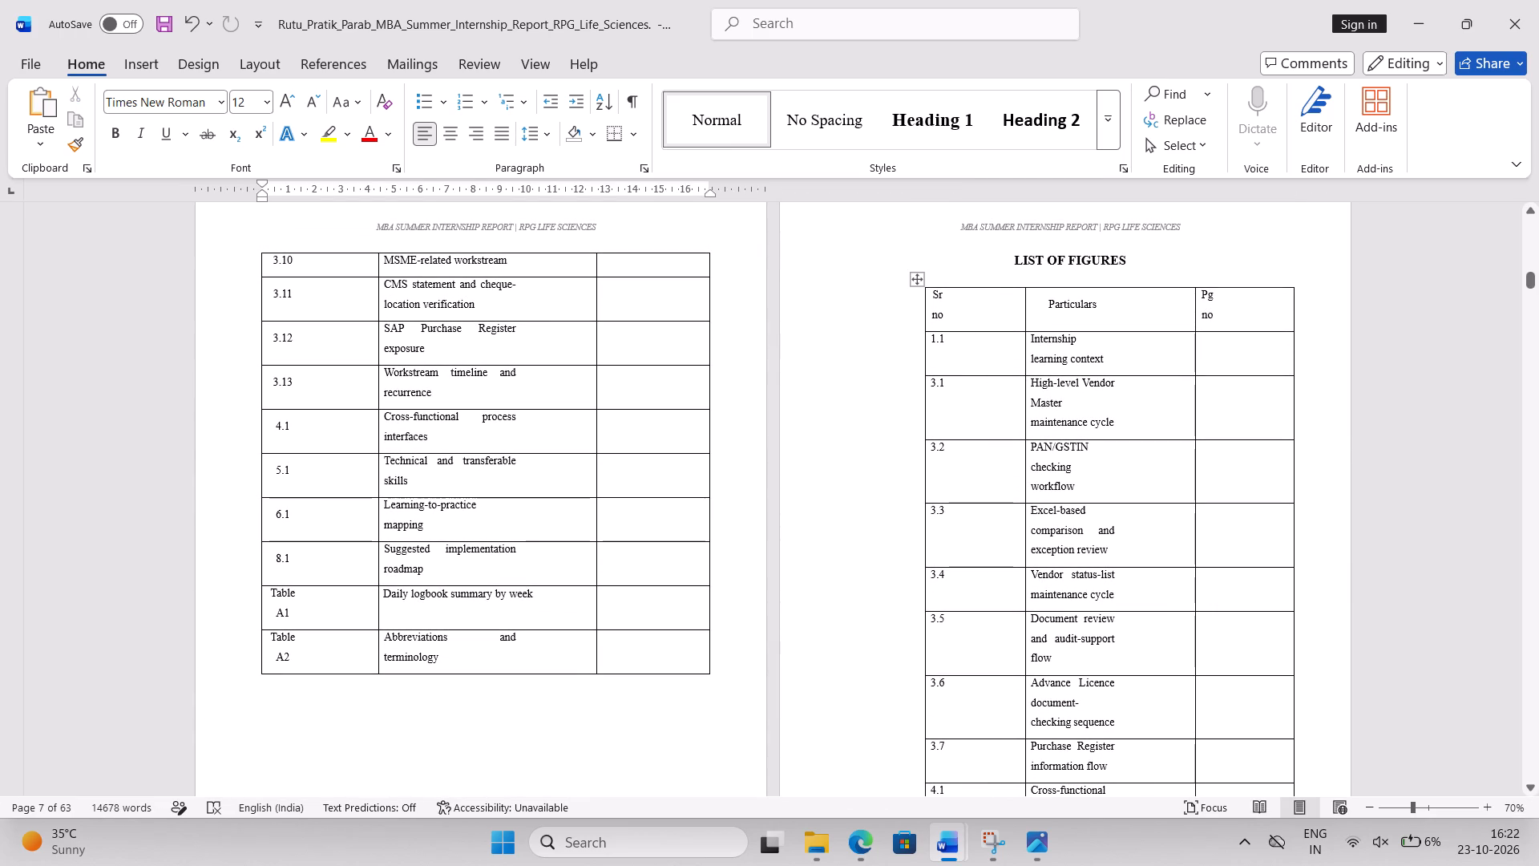
Widen the Particulars column of the List of Figures table by shifting its boundary into the Pg no column.
drag(1194, 300, 1220, 306)
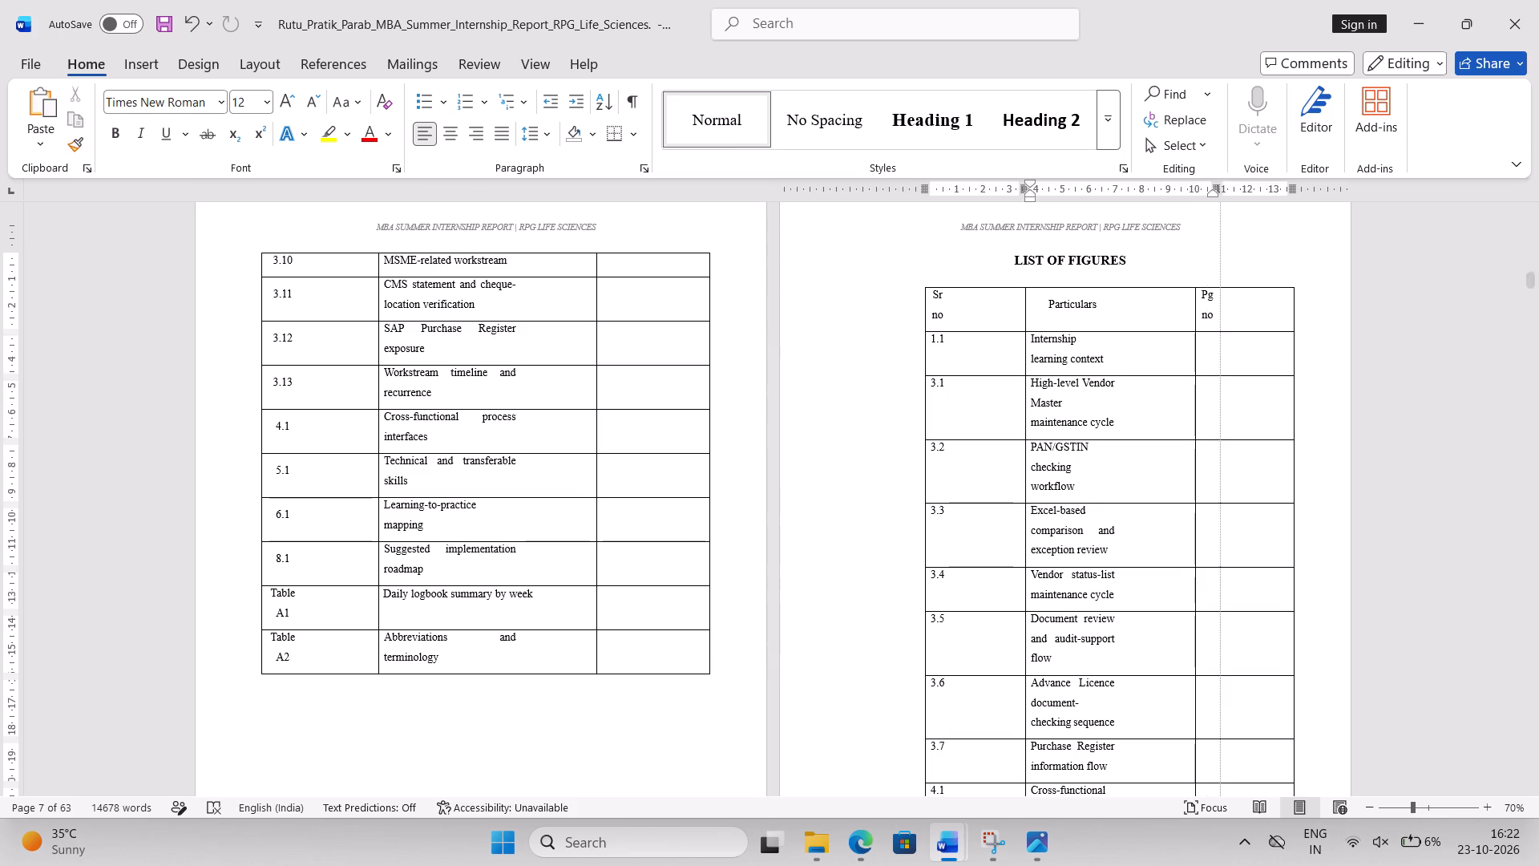
drag(1220, 306, 1228, 305)
click(1202, 326)
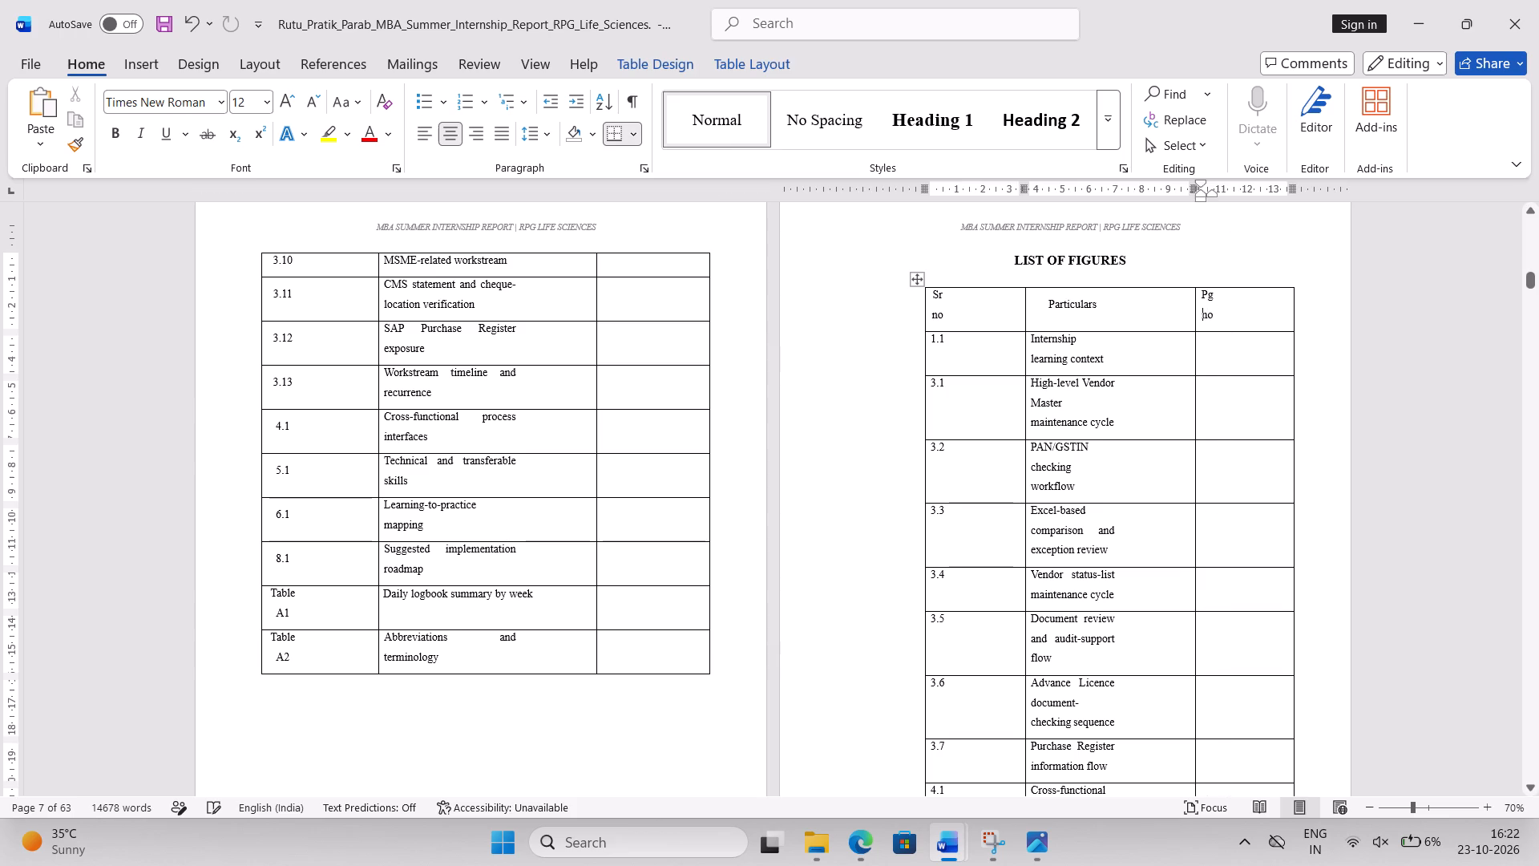
drag(1201, 200, 1228, 198)
drag(1214, 193, 1227, 196)
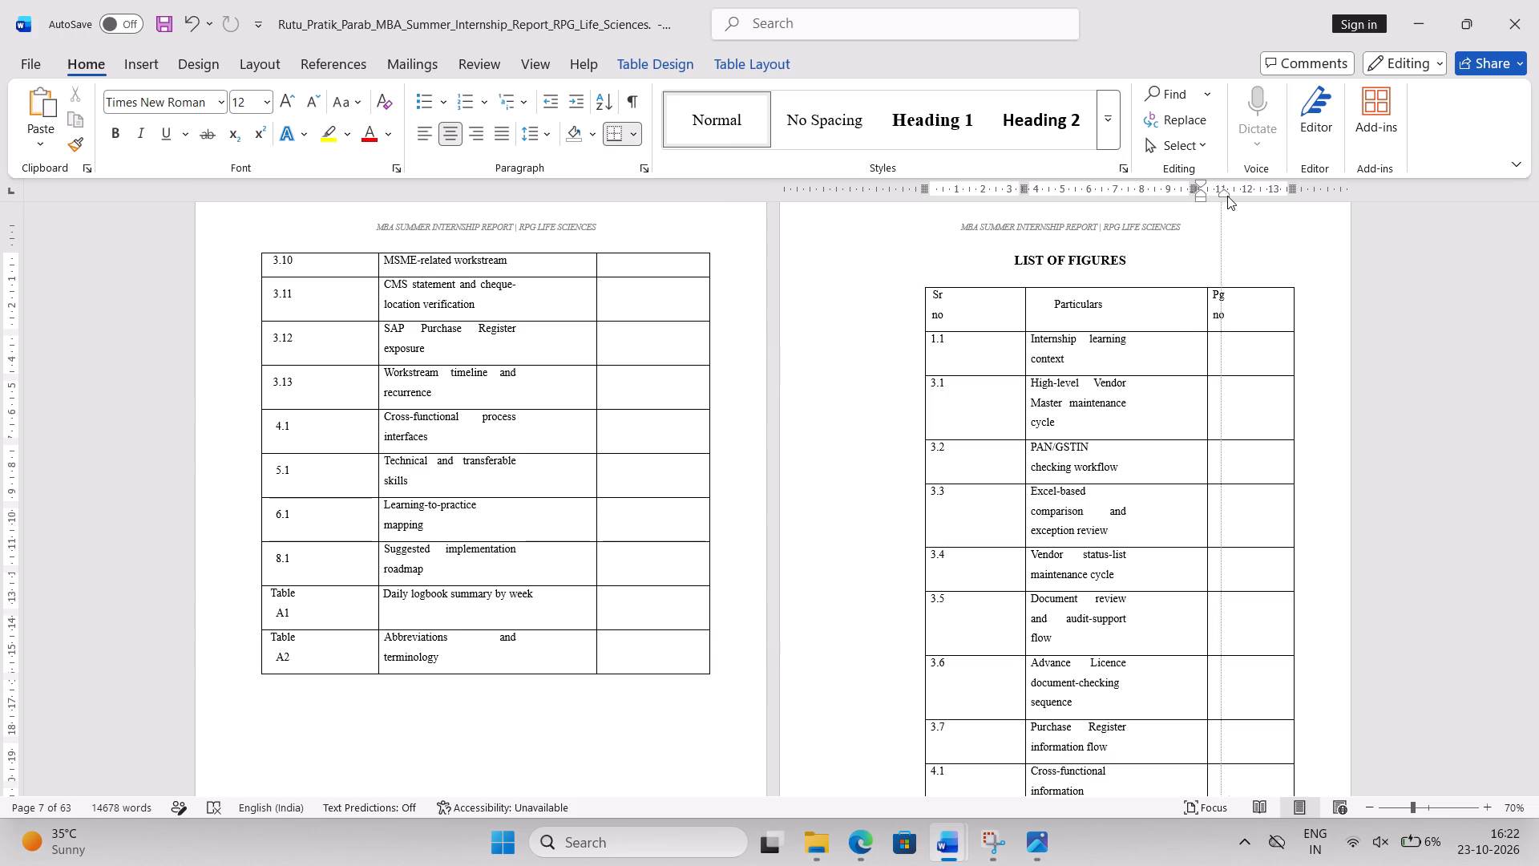
drag(1227, 196, 1248, 193)
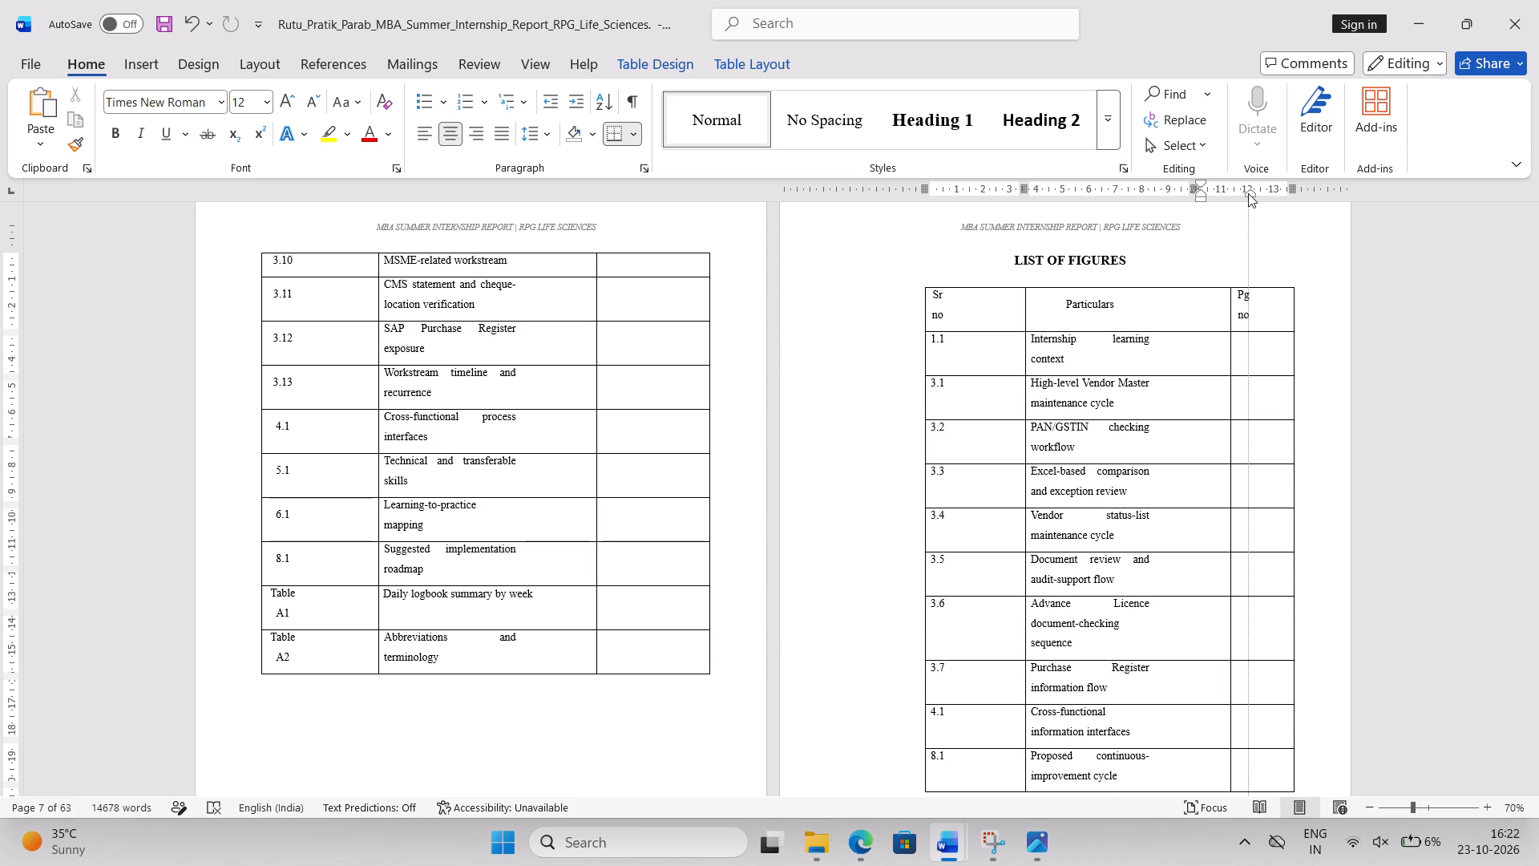
drag(1248, 193, 1254, 193)
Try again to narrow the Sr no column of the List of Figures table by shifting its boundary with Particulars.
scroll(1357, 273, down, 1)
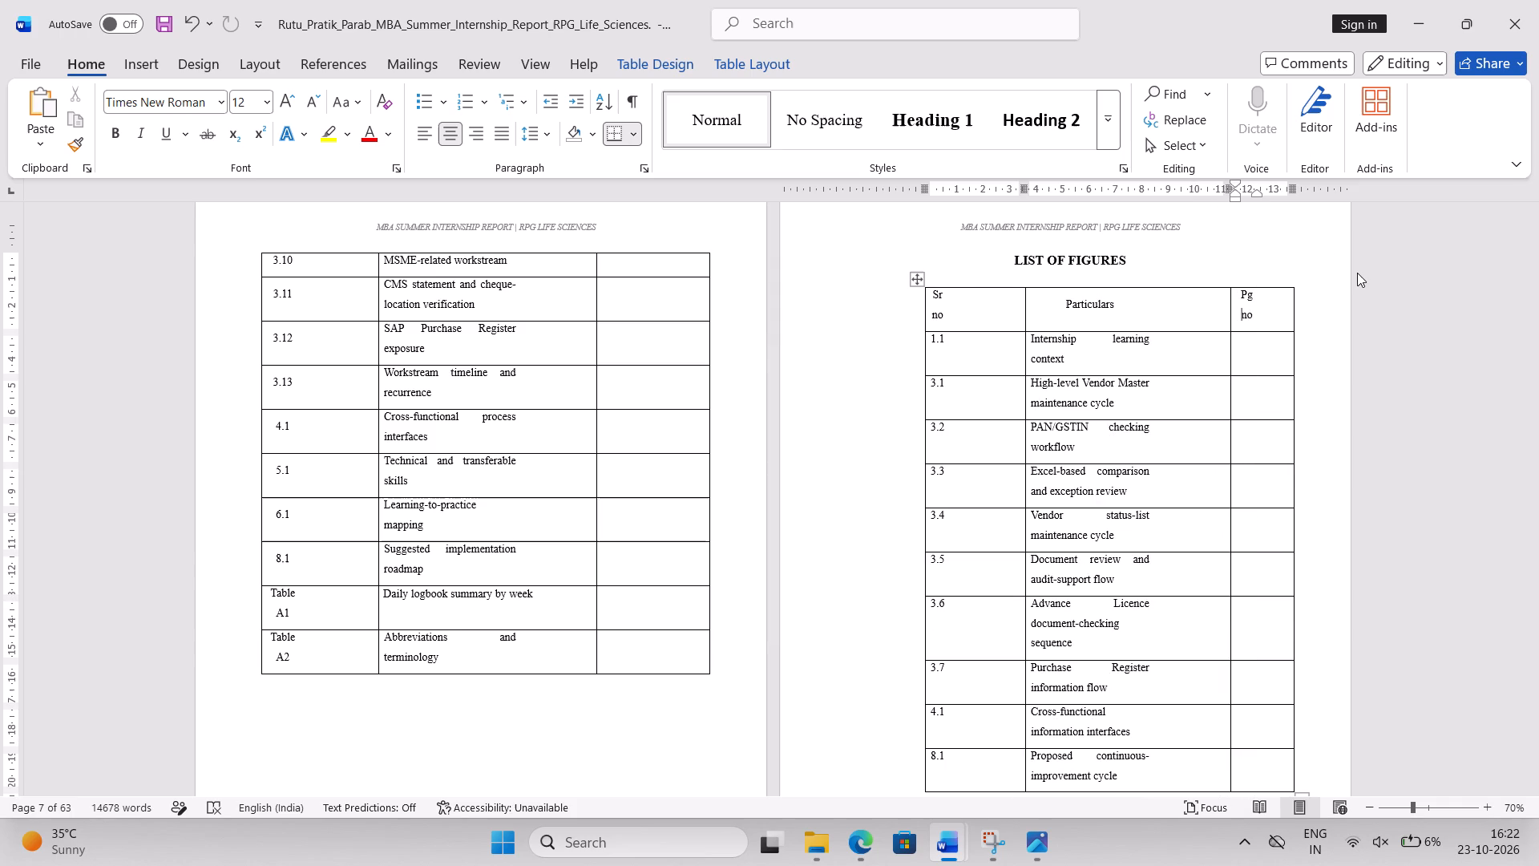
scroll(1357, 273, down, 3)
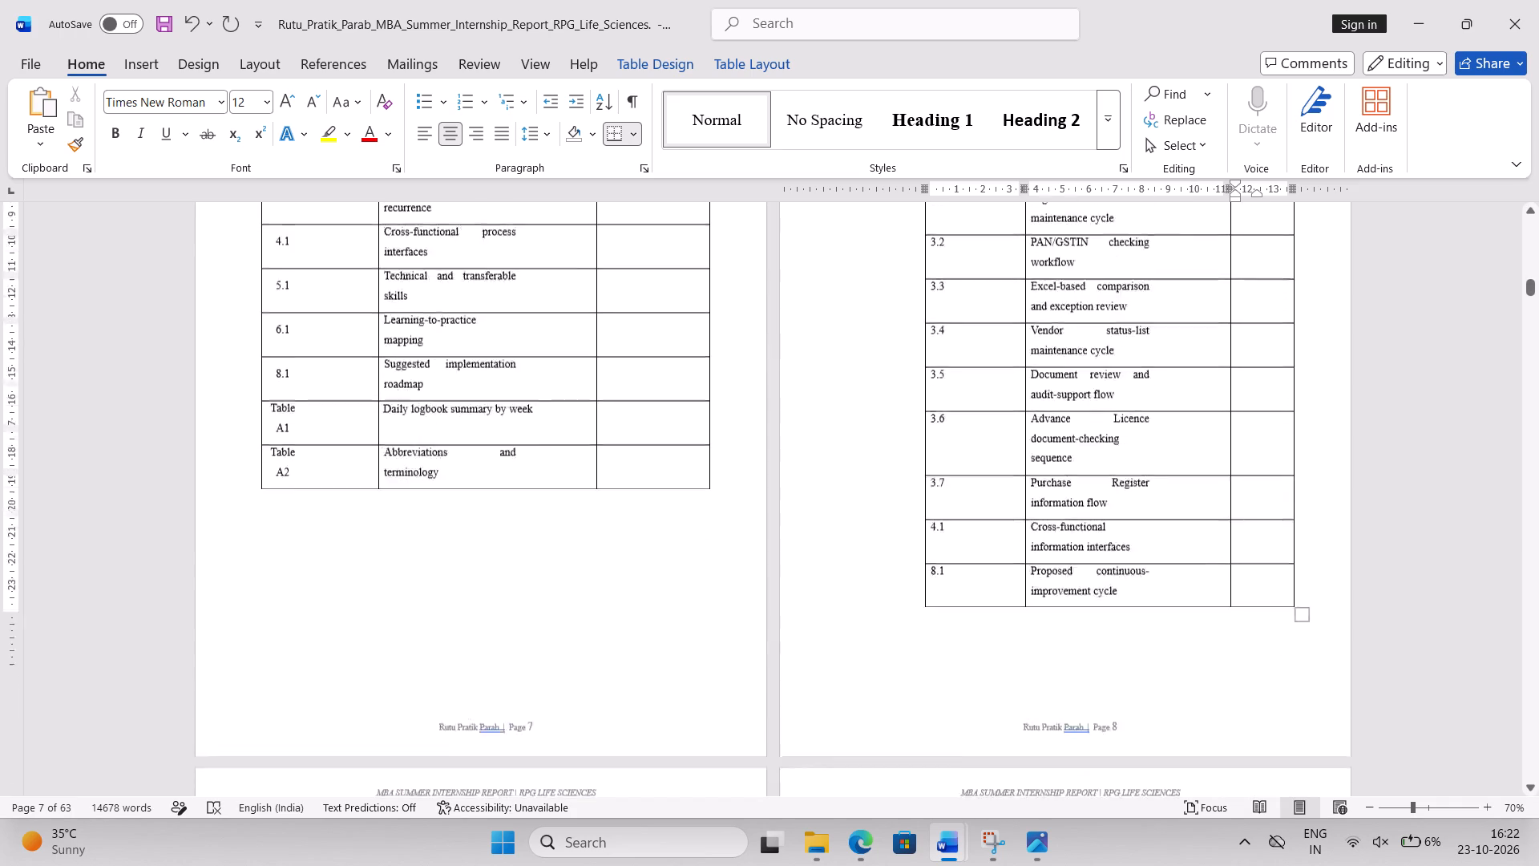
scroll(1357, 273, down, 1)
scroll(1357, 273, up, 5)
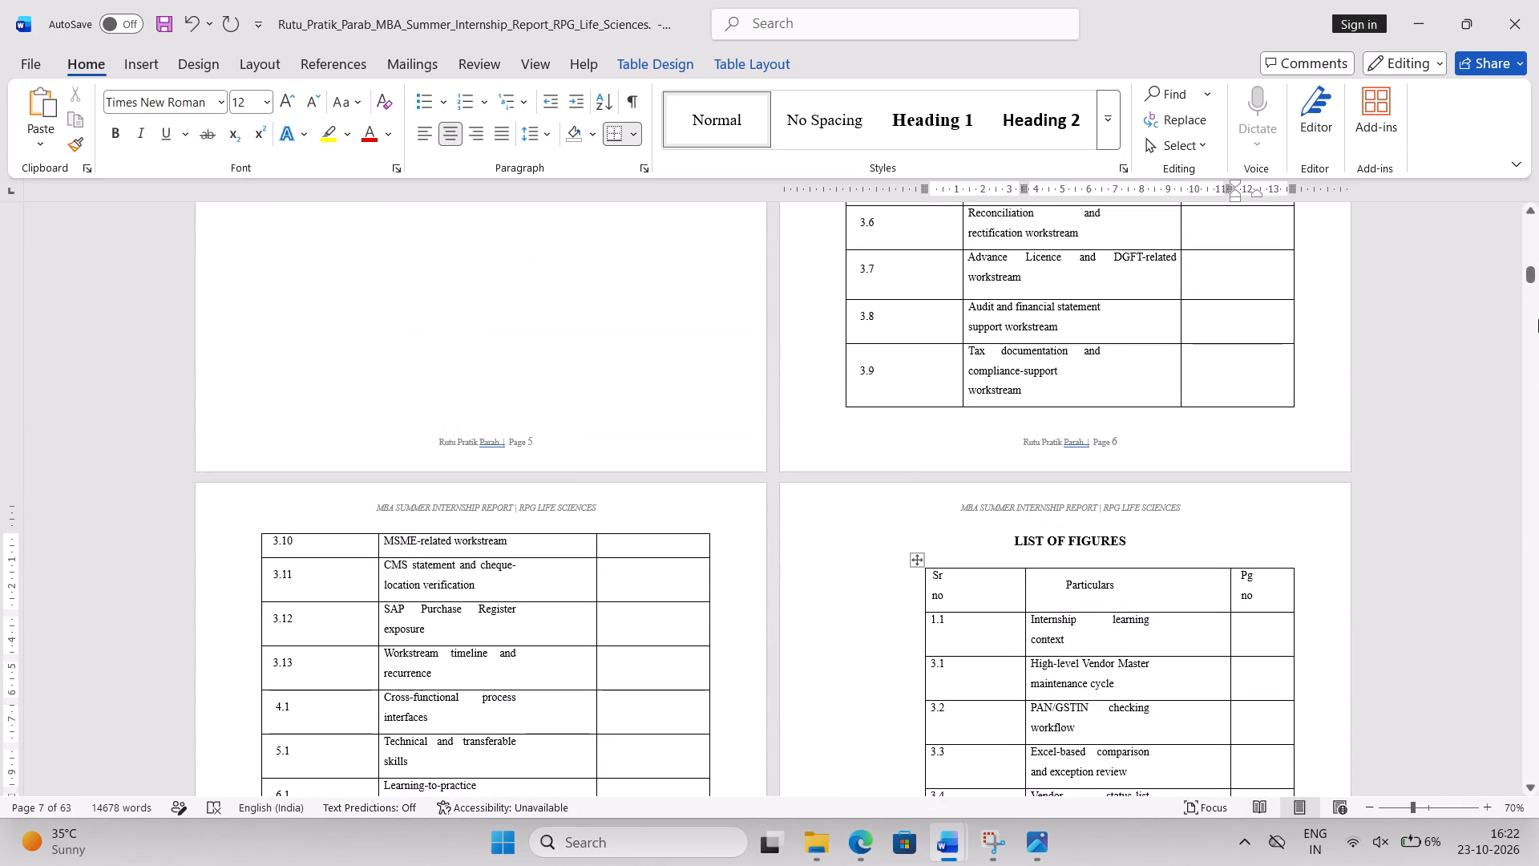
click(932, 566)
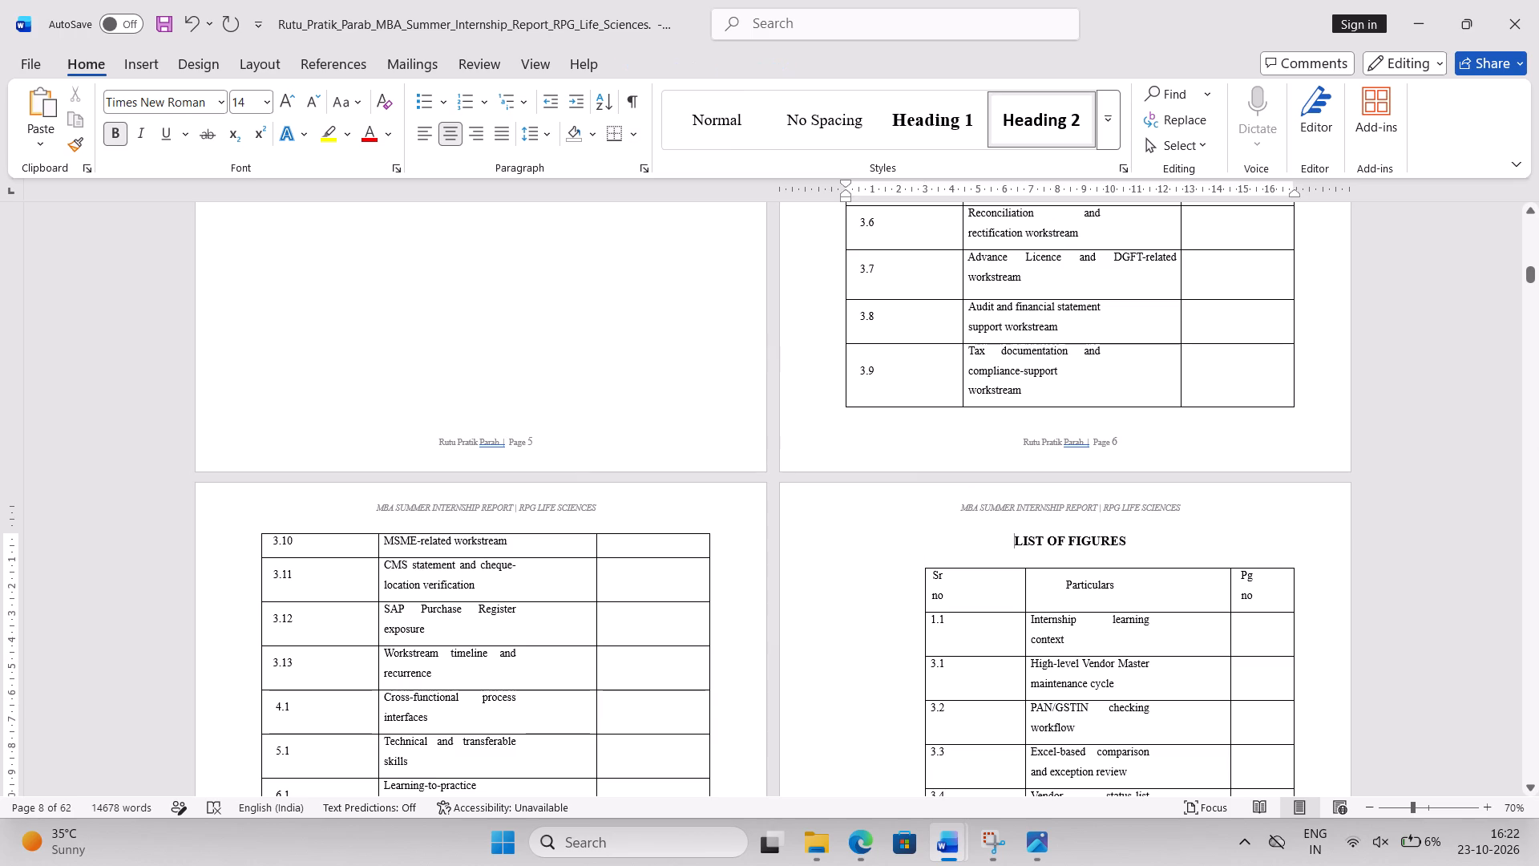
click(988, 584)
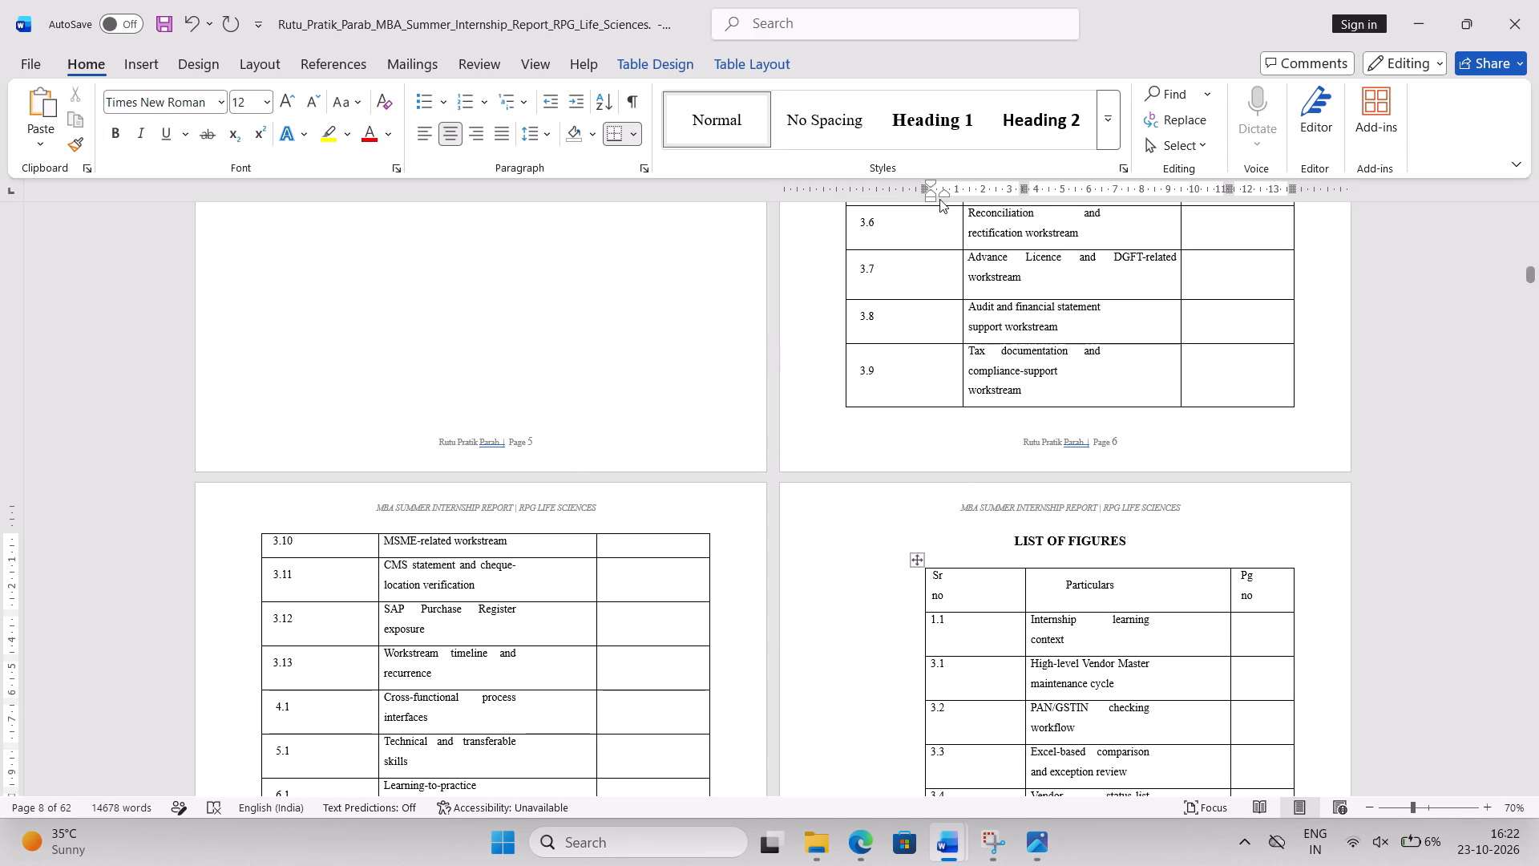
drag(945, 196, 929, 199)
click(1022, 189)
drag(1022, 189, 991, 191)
Move the whole List of Figures table closer to the page's left margin, keeping it directly below its heading.
scroll(1159, 402, down, 2)
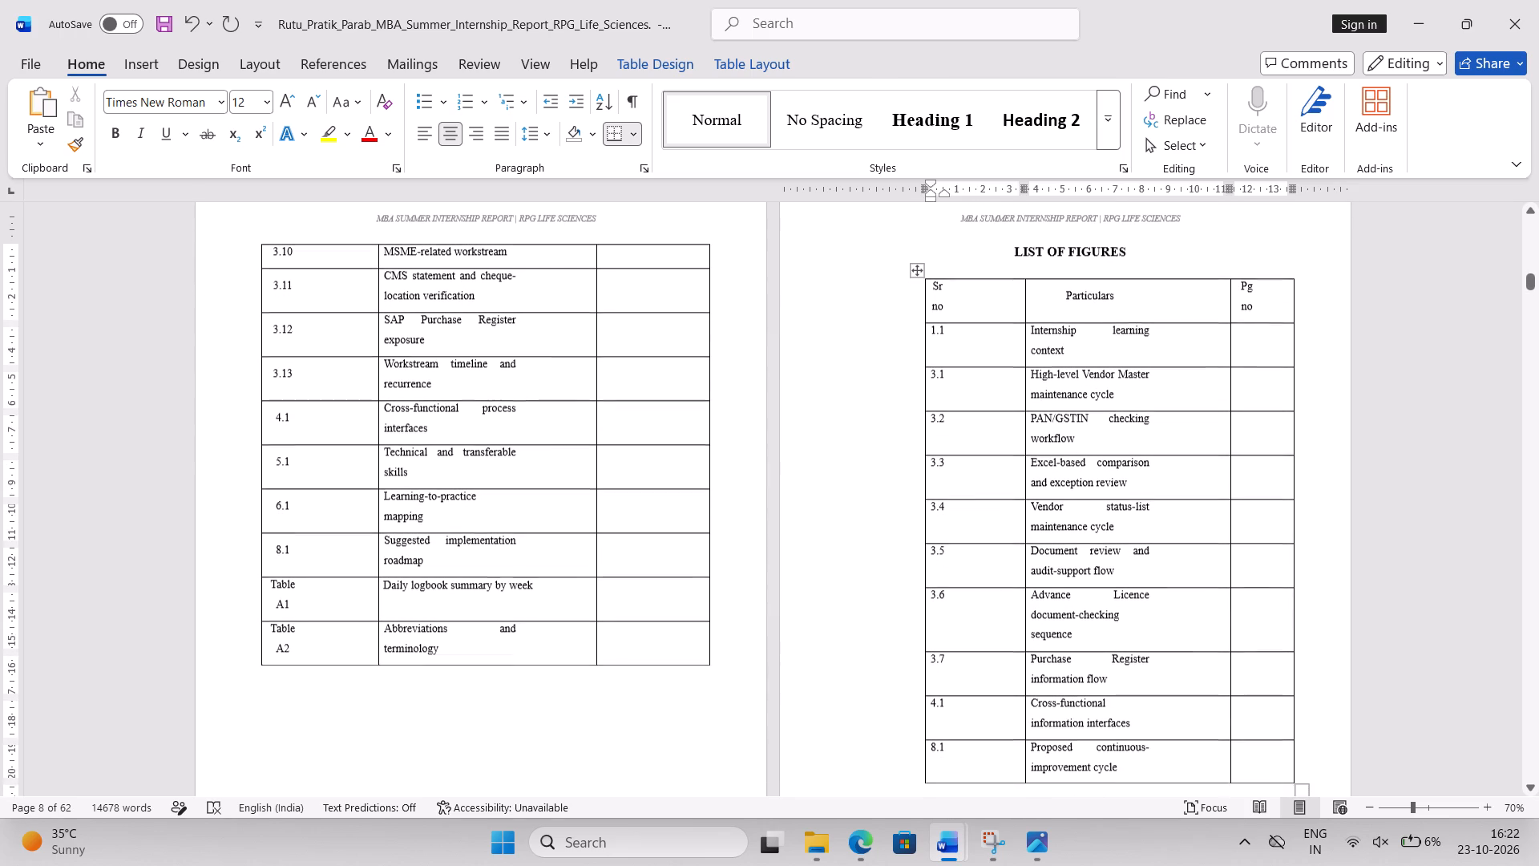
drag(918, 275, 862, 284)
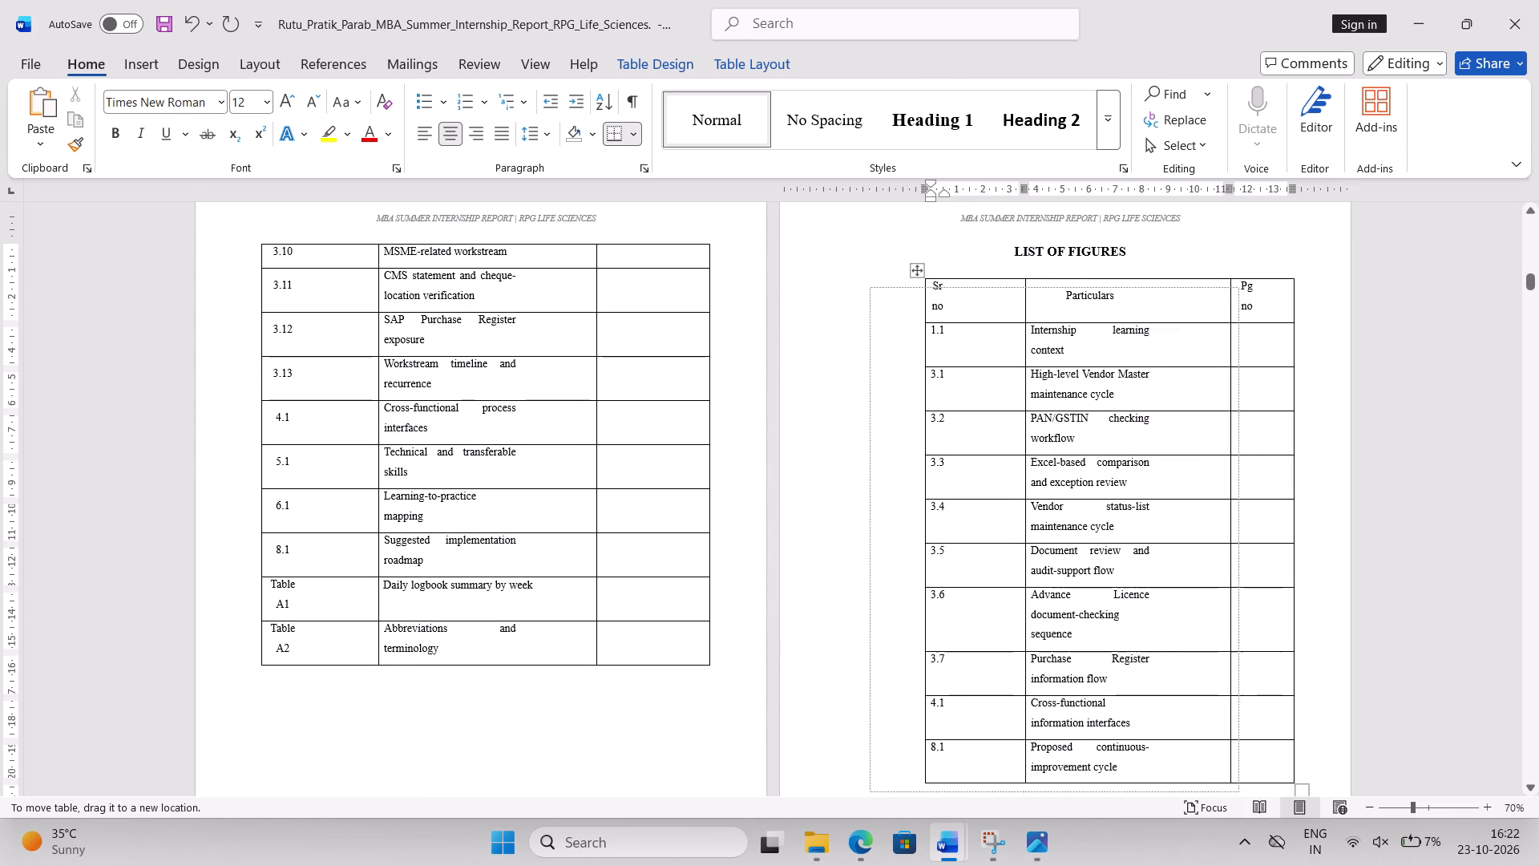
drag(862, 284, 858, 277)
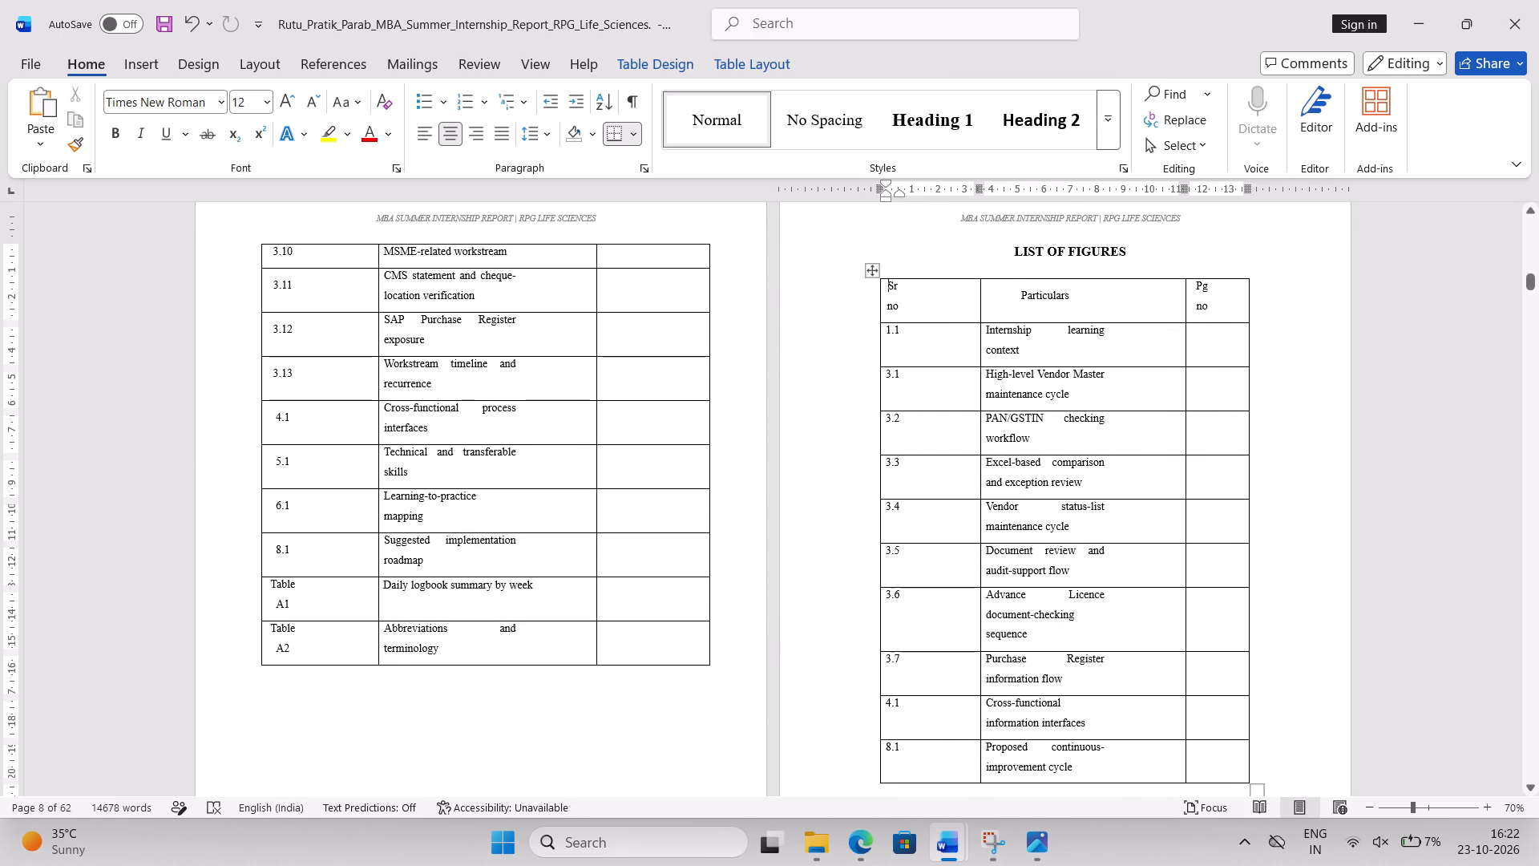
click(1367, 338)
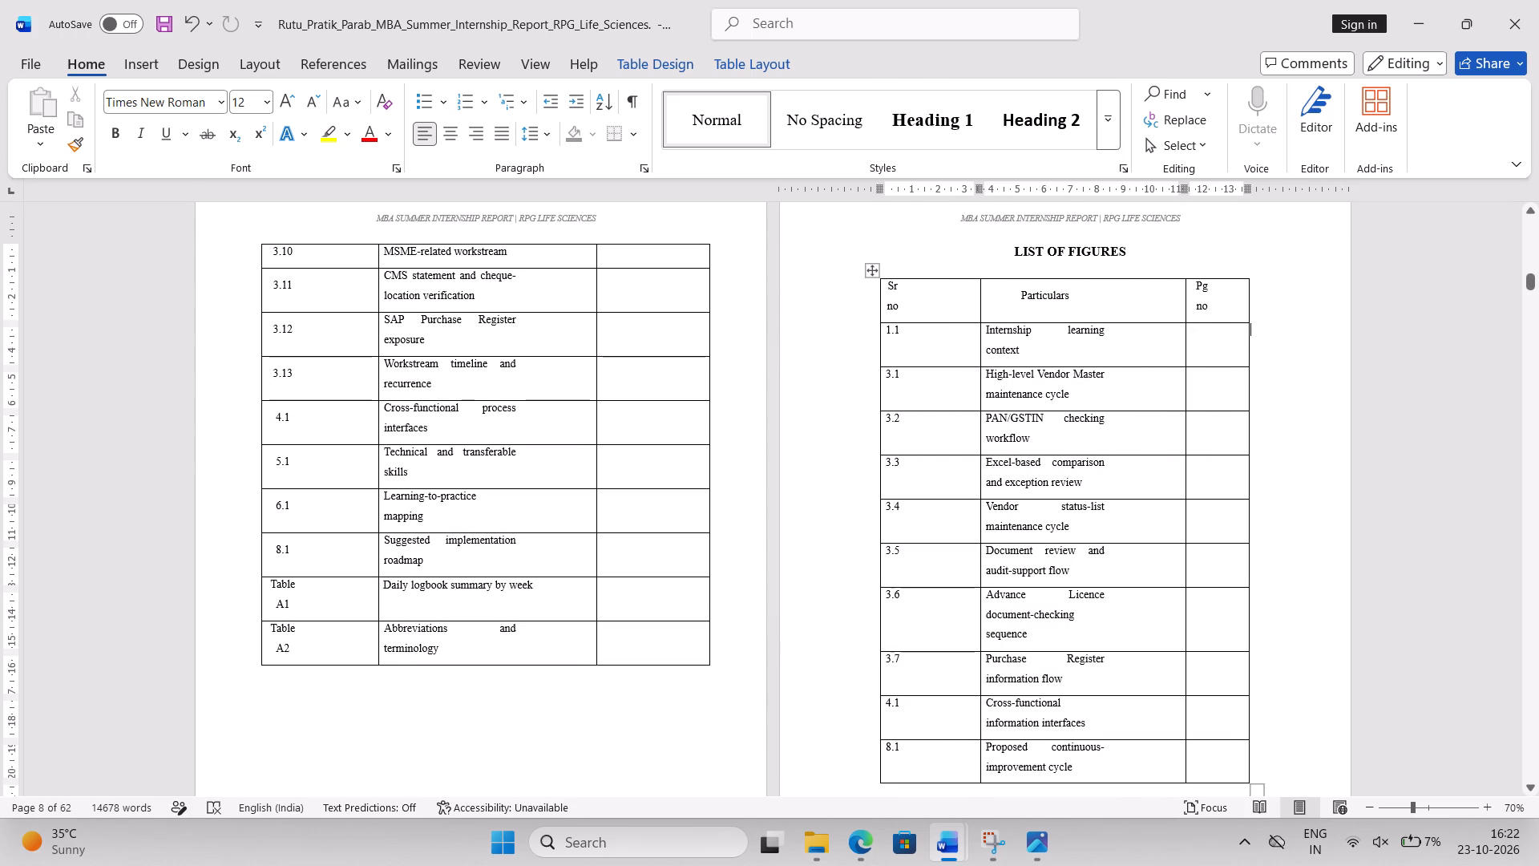
Widen the Pg no column of the List of Figures table outward to about the page's right margin.
drag(1247, 292, 1275, 291)
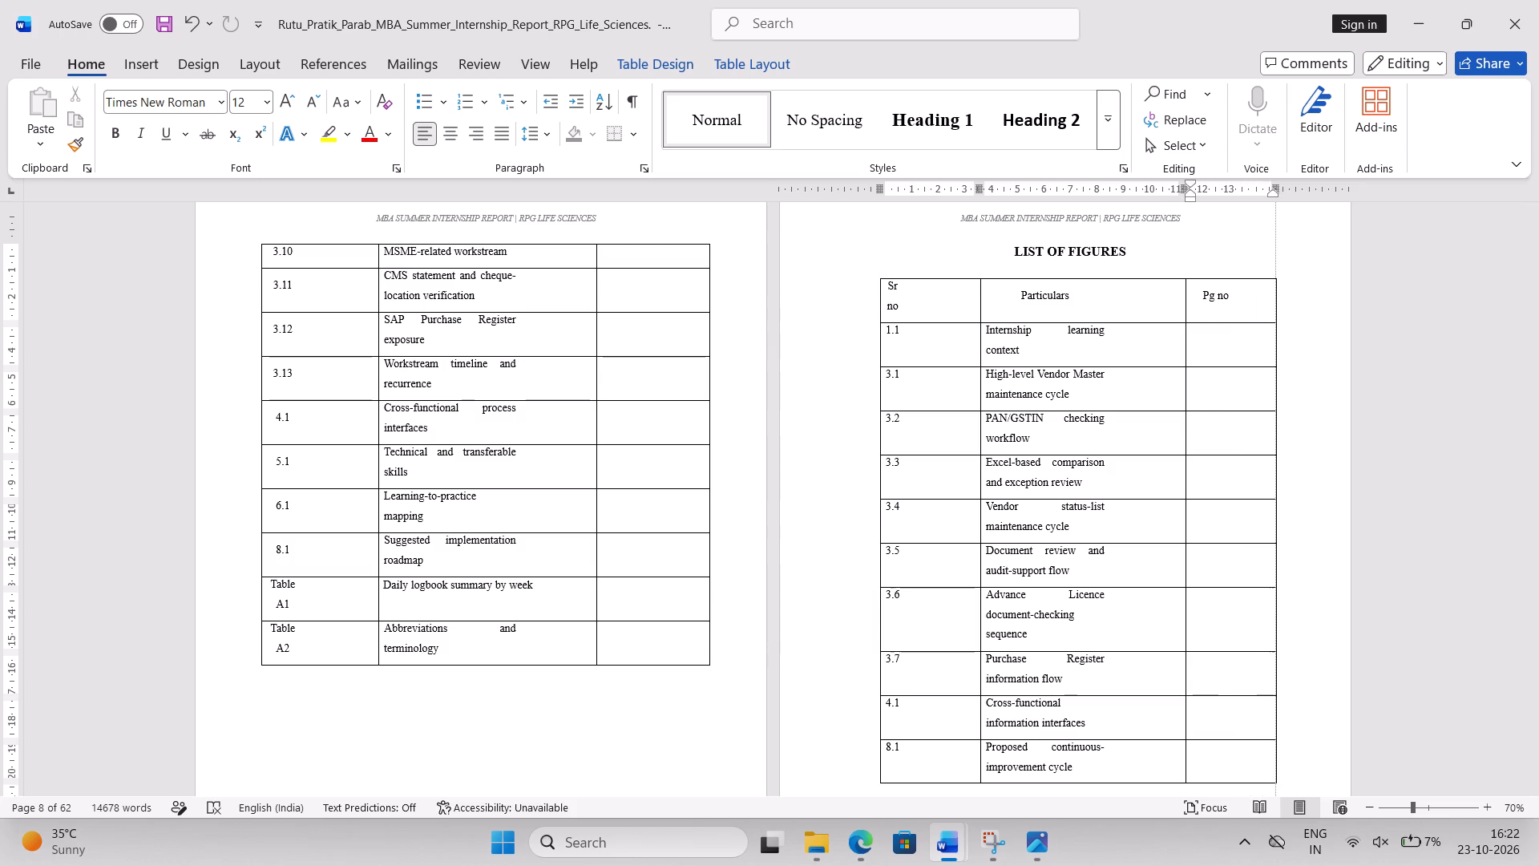
drag(1275, 291, 1288, 291)
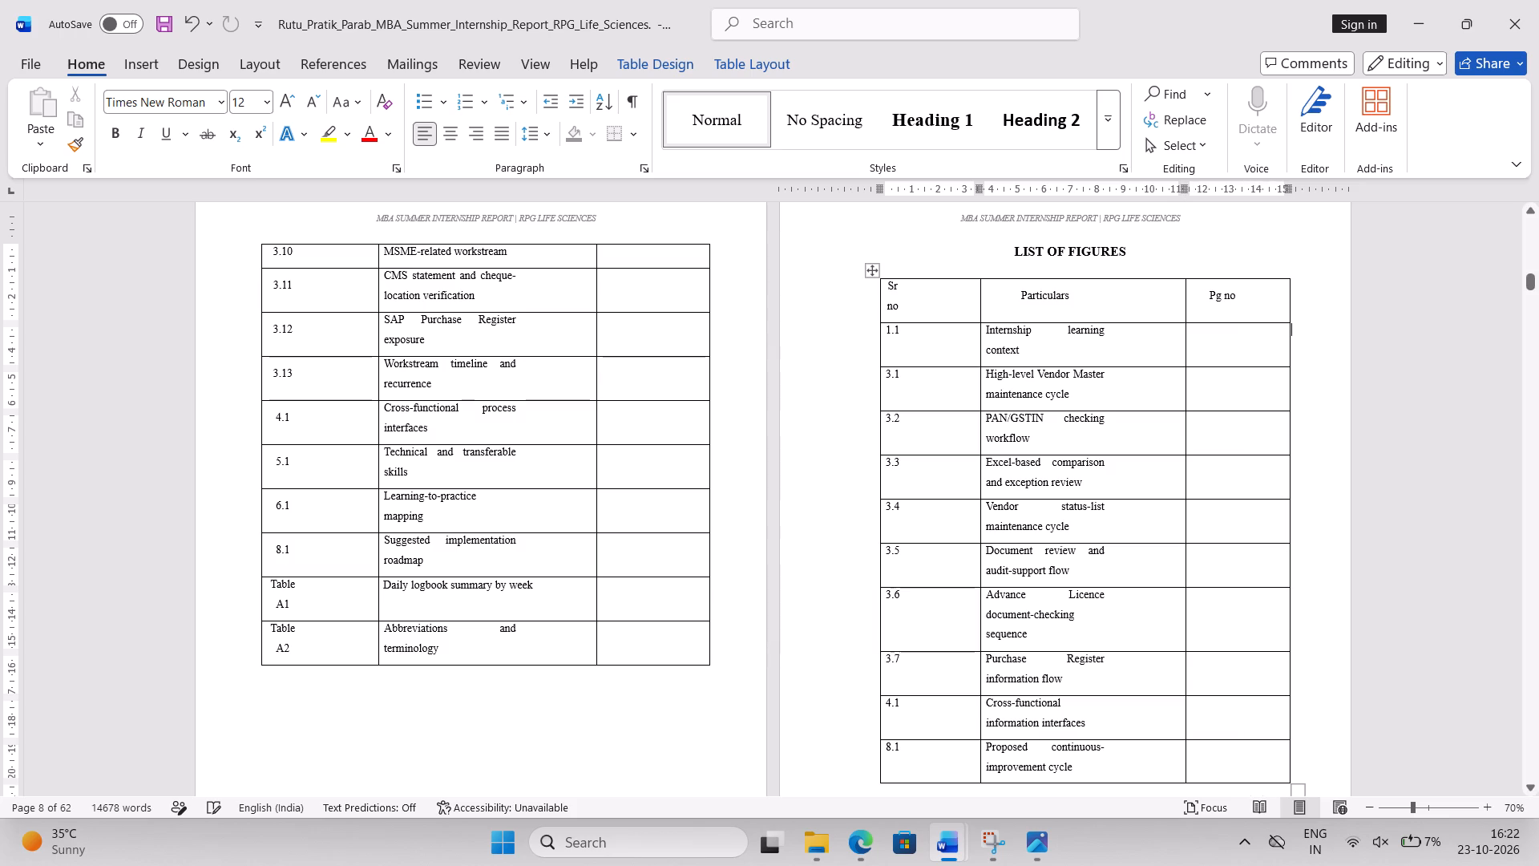
Widen the Particulars column of the List of Figures table further by shifting its boundary into the Pg no column.
drag(1185, 301, 1216, 302)
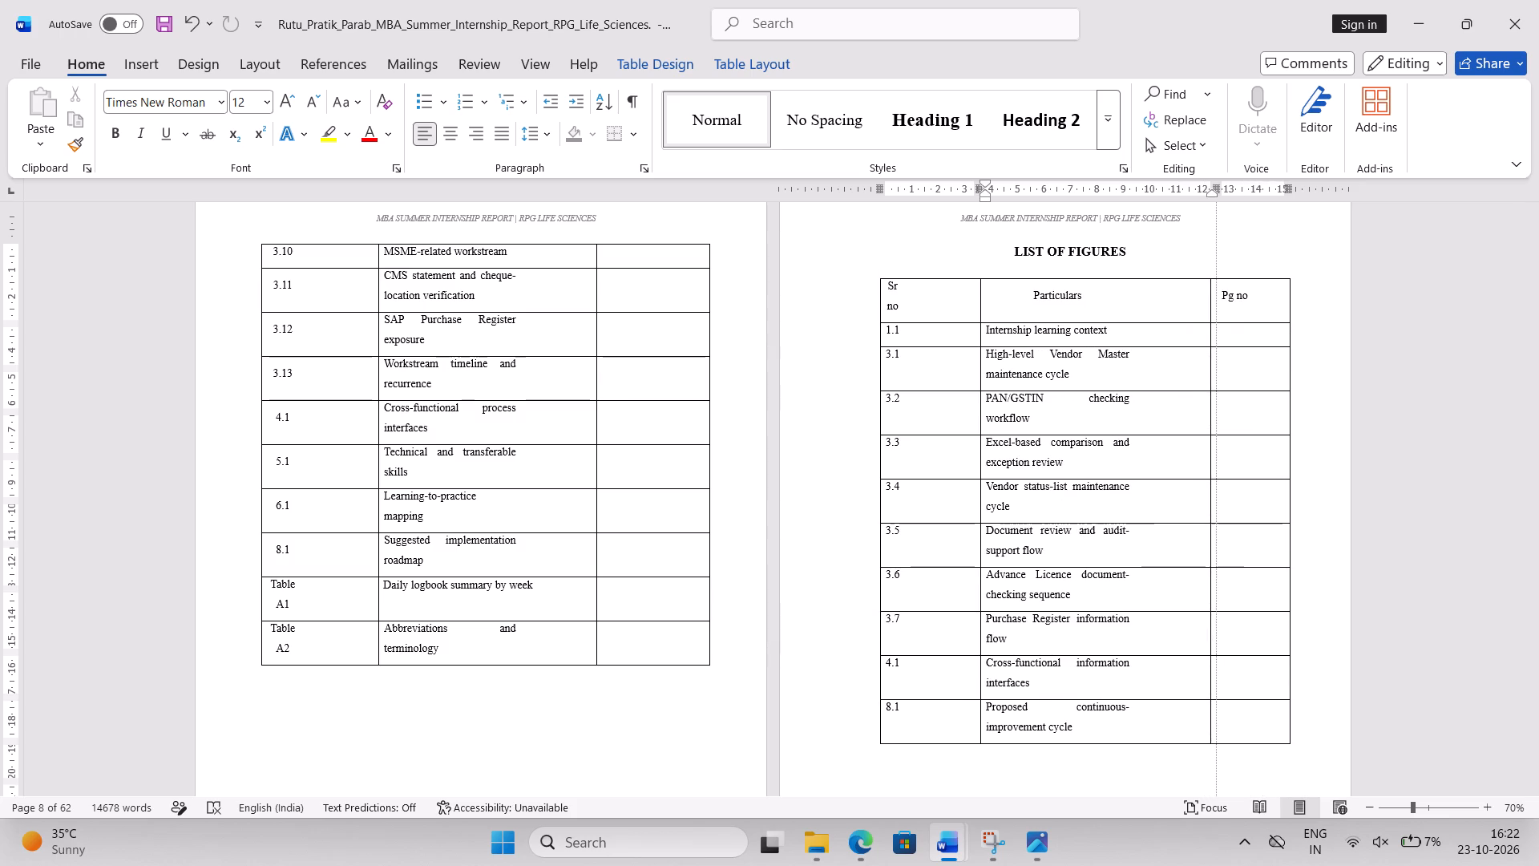
drag(1216, 302, 1215, 305)
Extend the right indent of the Sr no header in the List of Figures table so its text fits on one line.
click(921, 315)
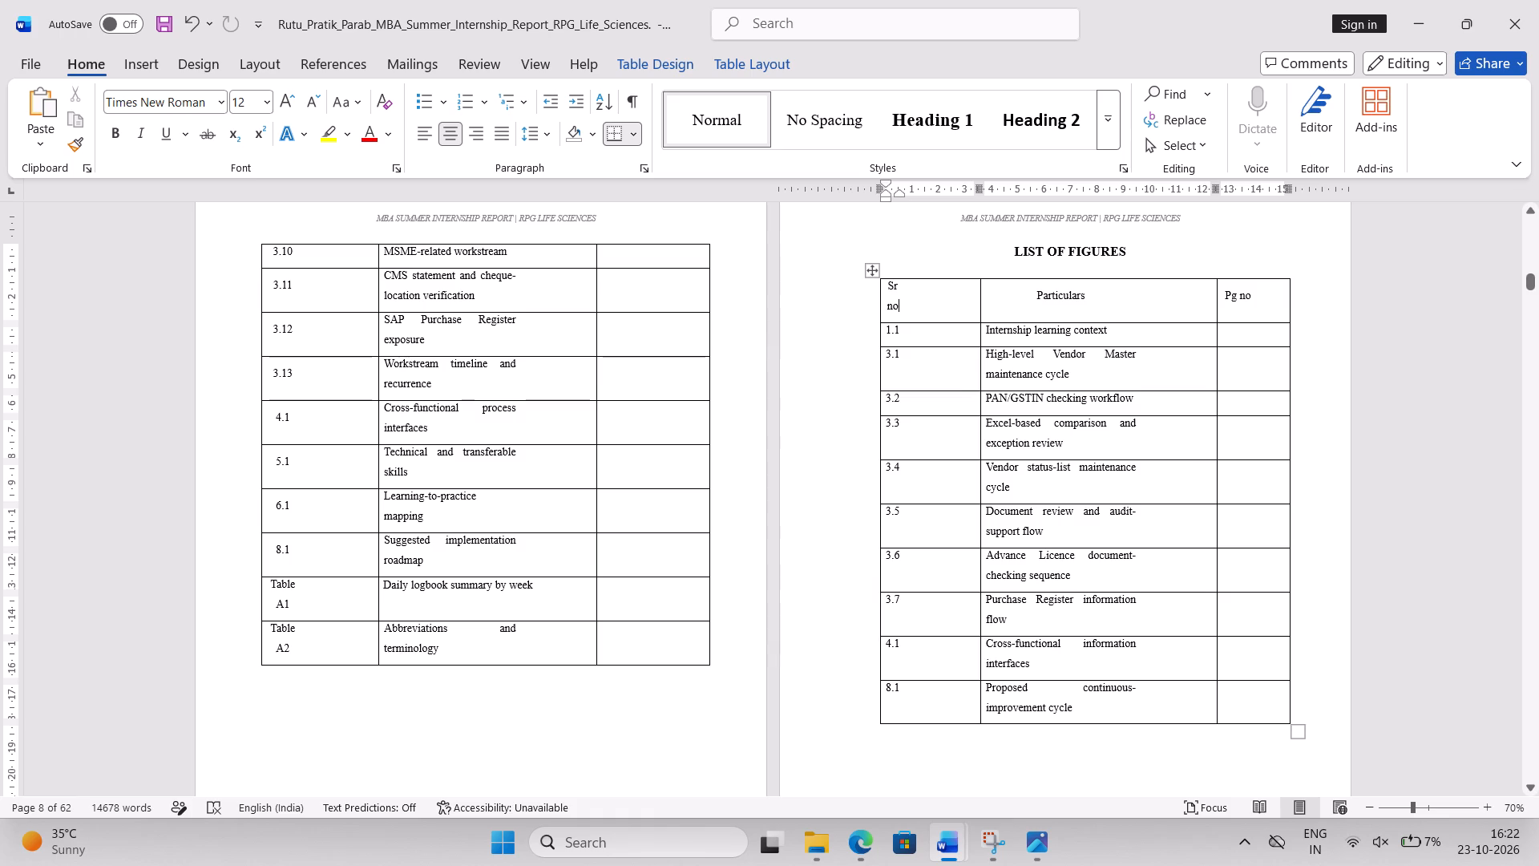
click(977, 297)
drag(977, 297, 965, 297)
click(951, 296)
drag(901, 191, 919, 191)
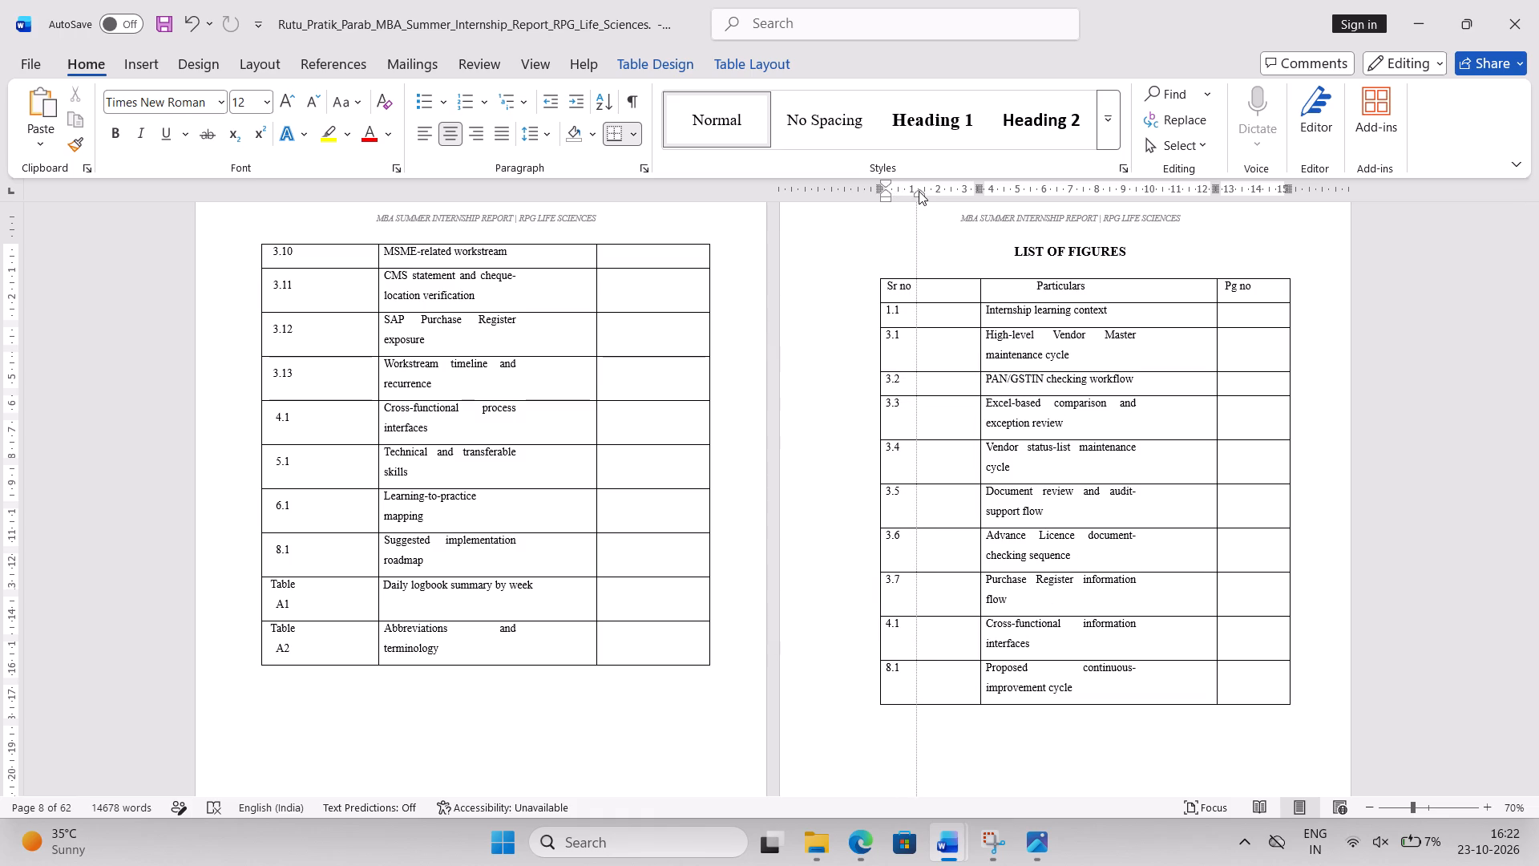
drag(919, 191, 923, 192)
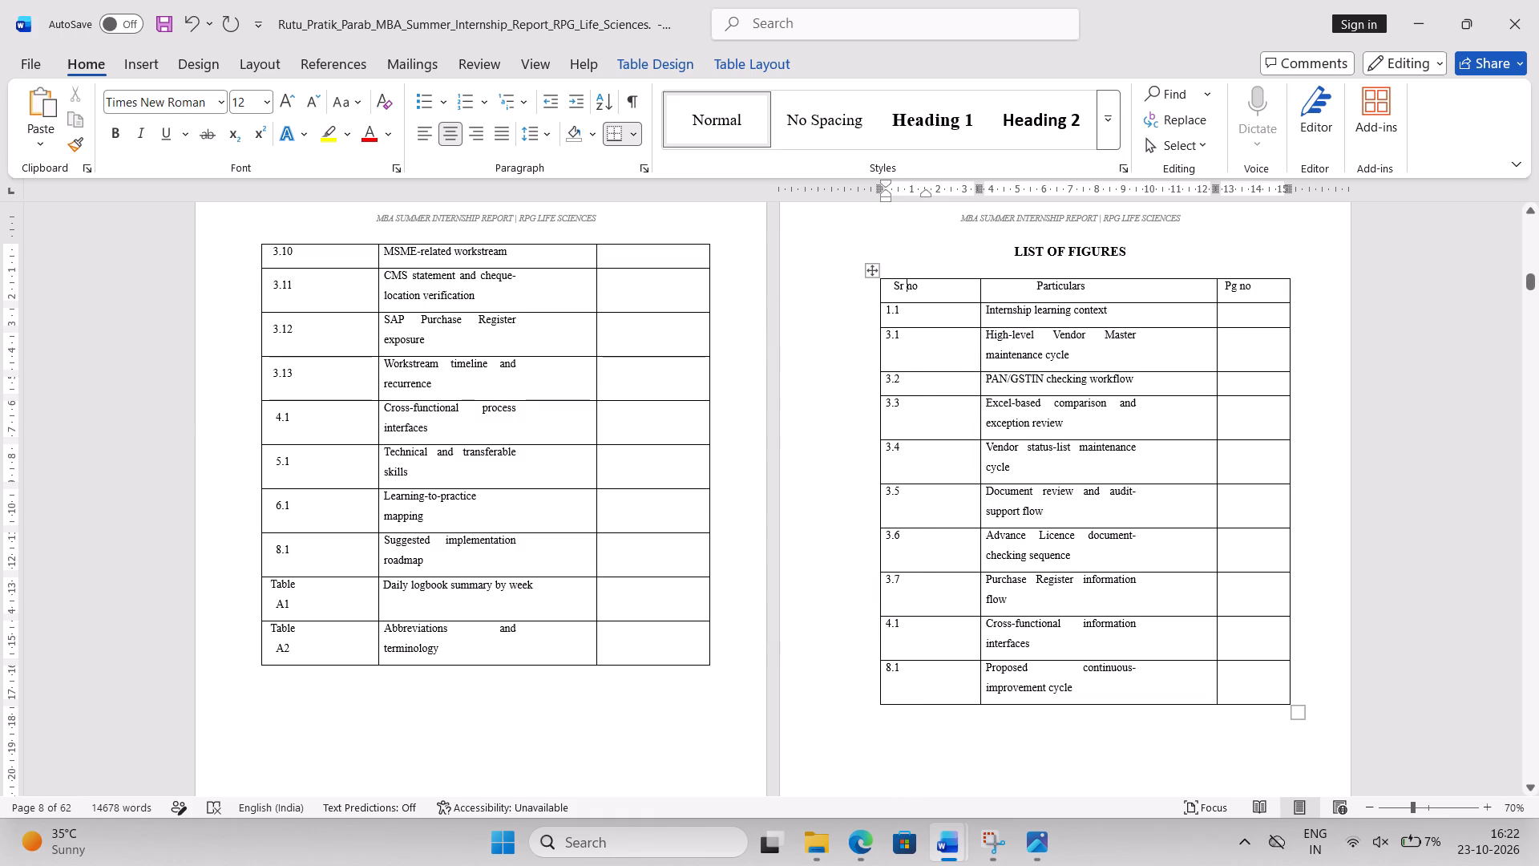
Try to narrow the Sr no column of the List of Figures table by shifting its boundary with Particulars.
drag(980, 290, 962, 294)
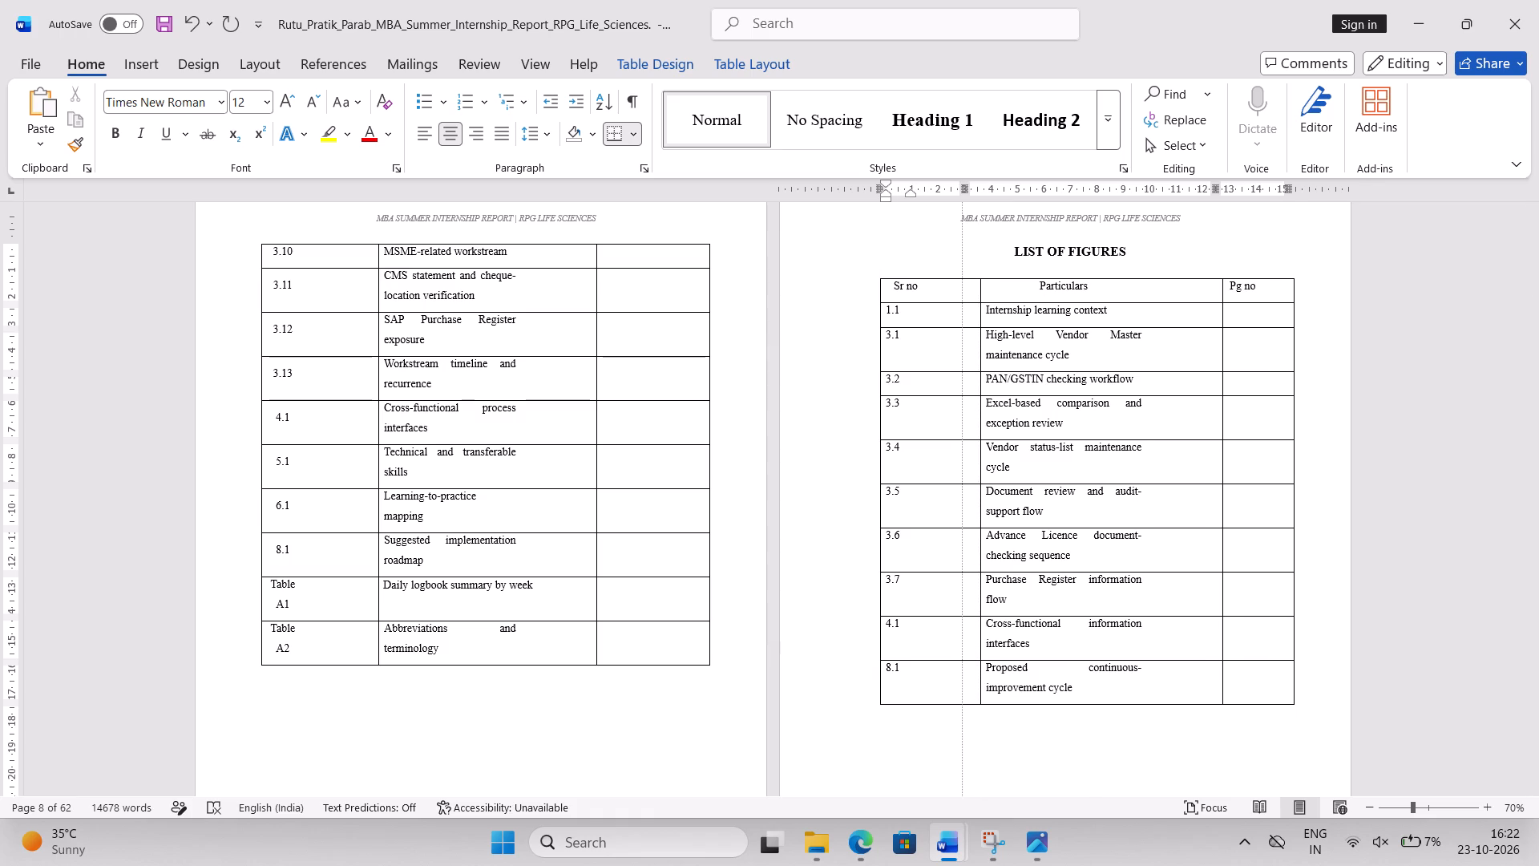
drag(962, 294, 962, 297)
click(1383, 298)
Move the right indent of the Page no header in the List of Tables outward, close to the table's outer edge.
scroll(1366, 464, up, 3)
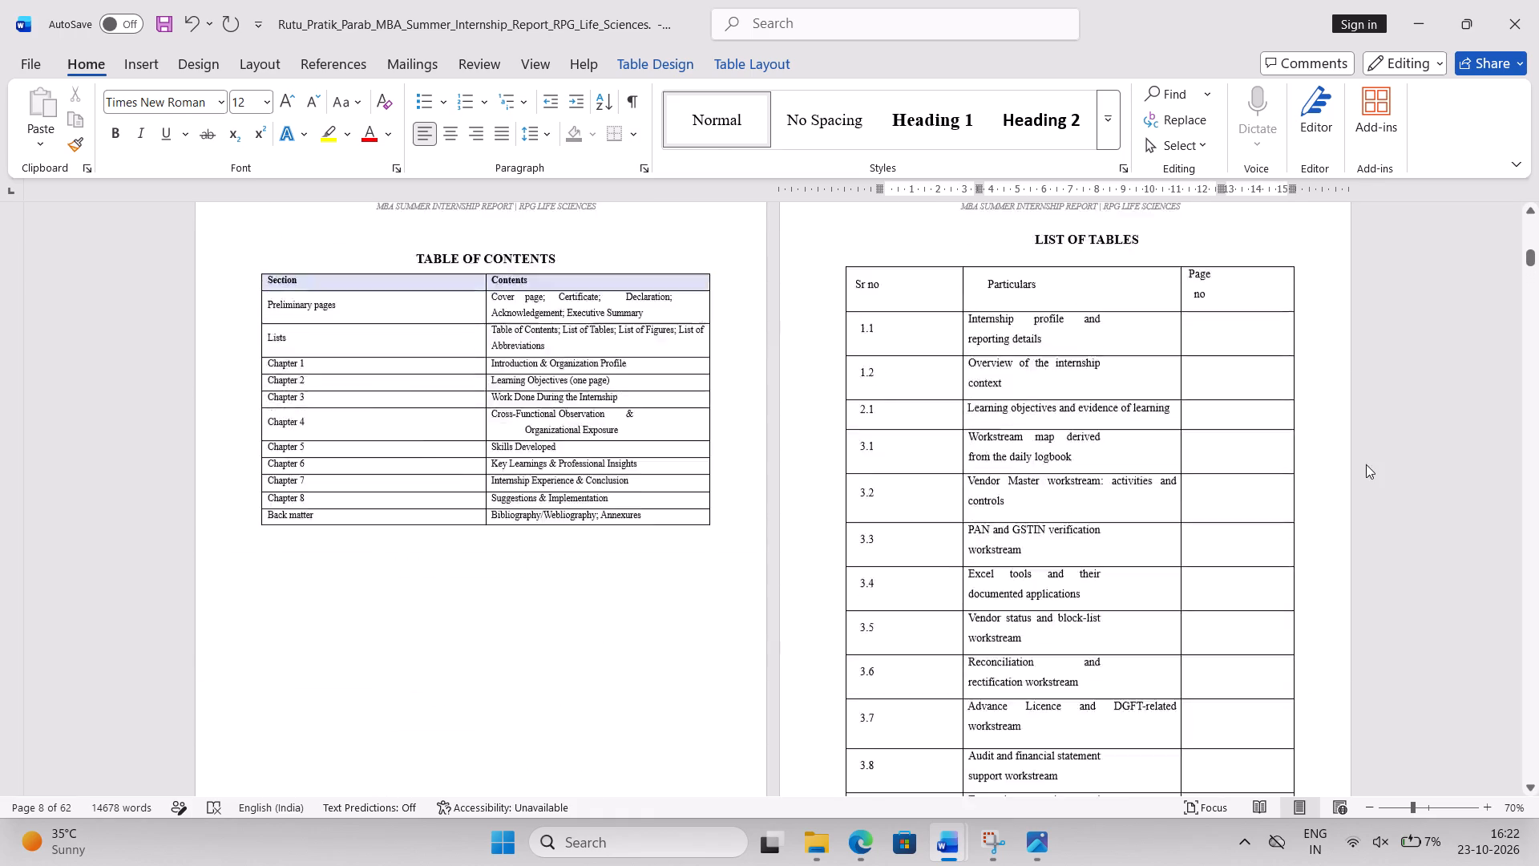
scroll(1366, 464, up, 2)
scroll(1366, 464, down, 1)
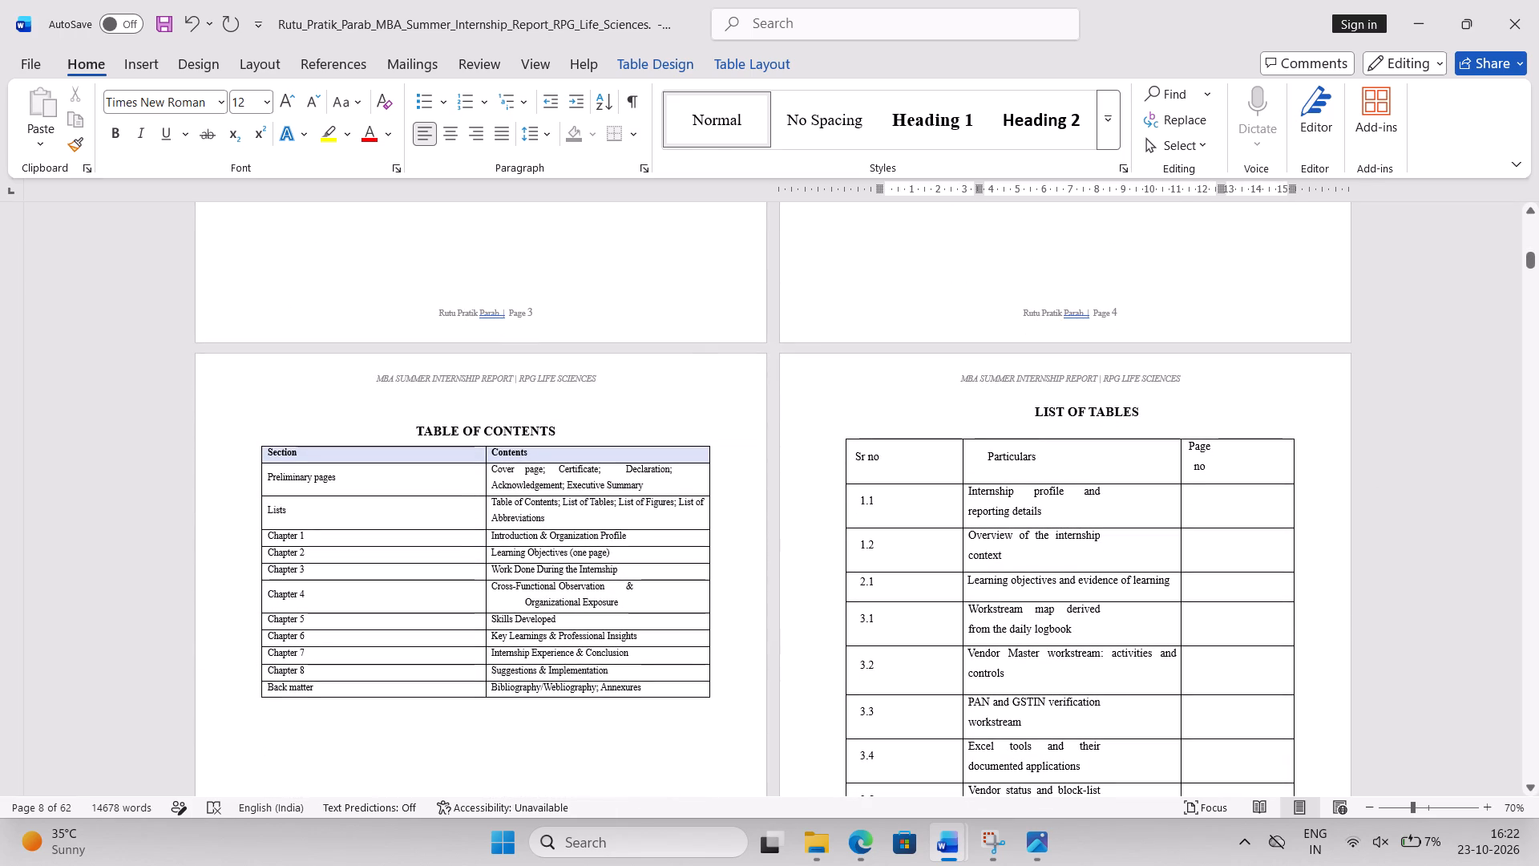
click(1184, 462)
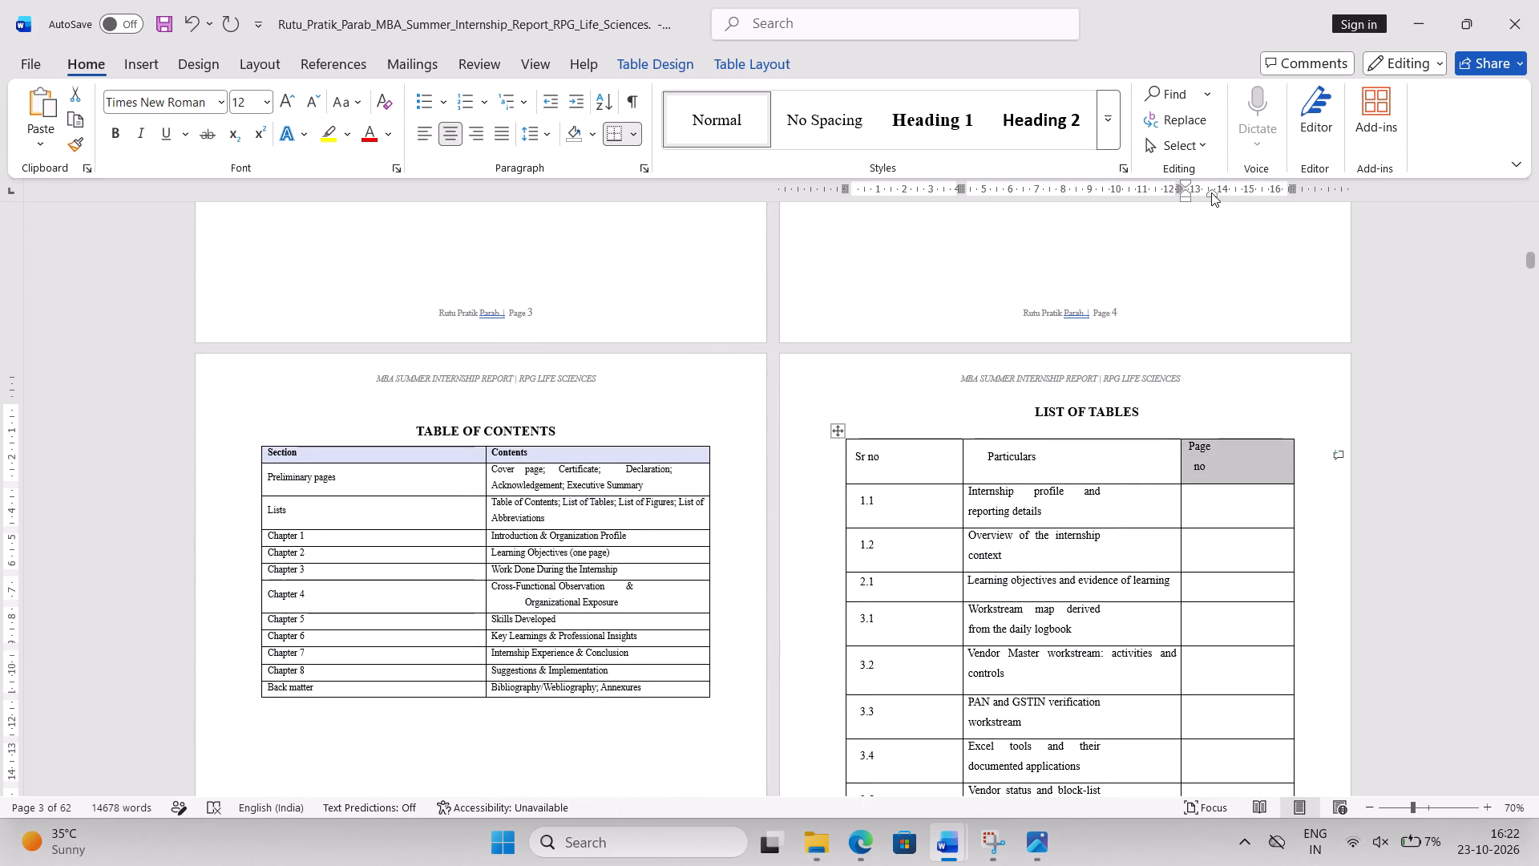
drag(1212, 193, 1270, 182)
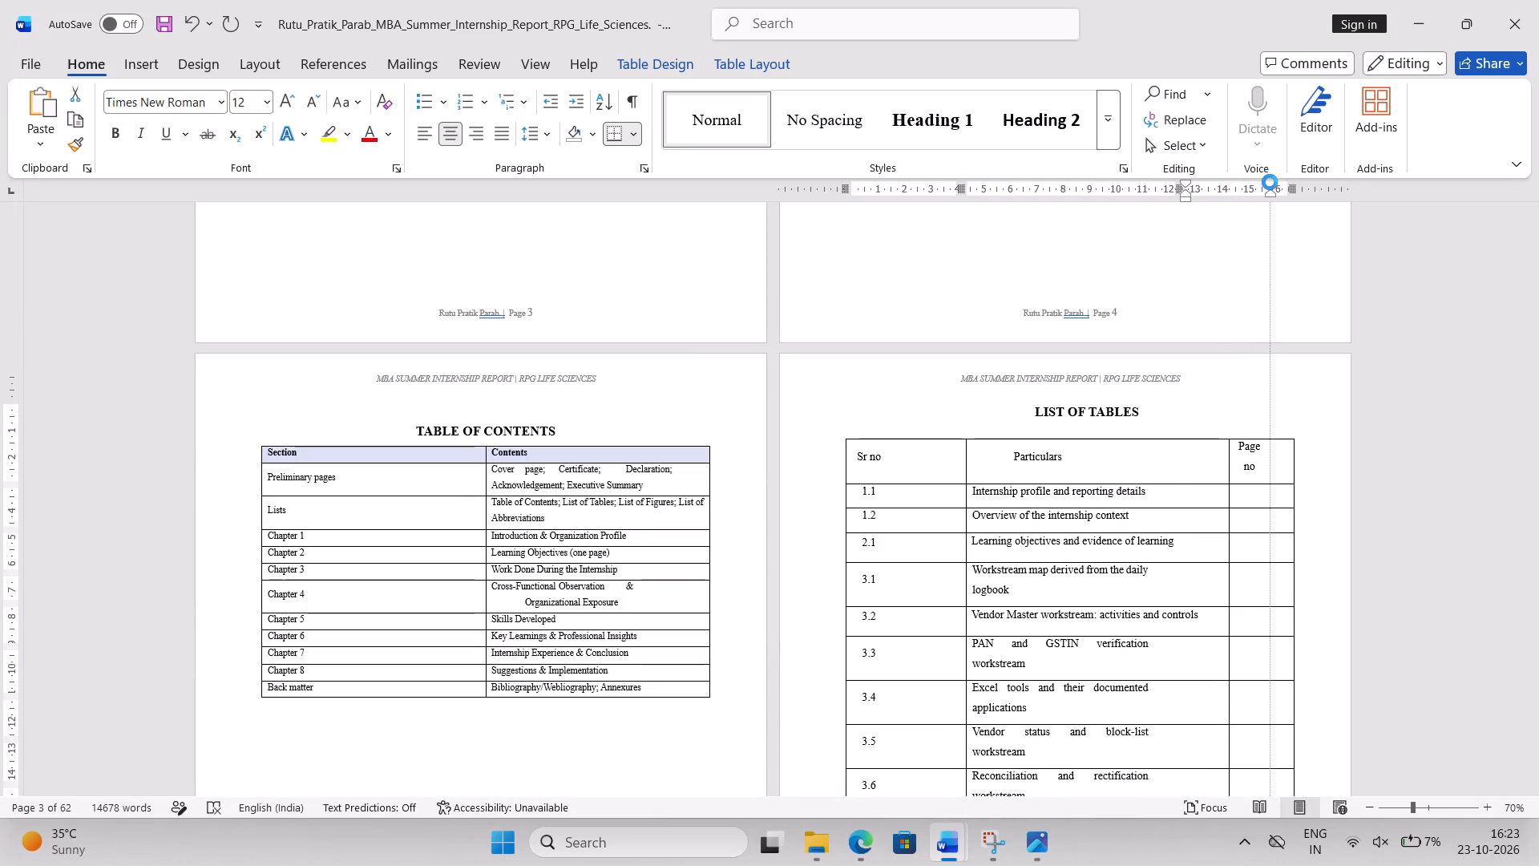
drag(1270, 182, 1262, 184)
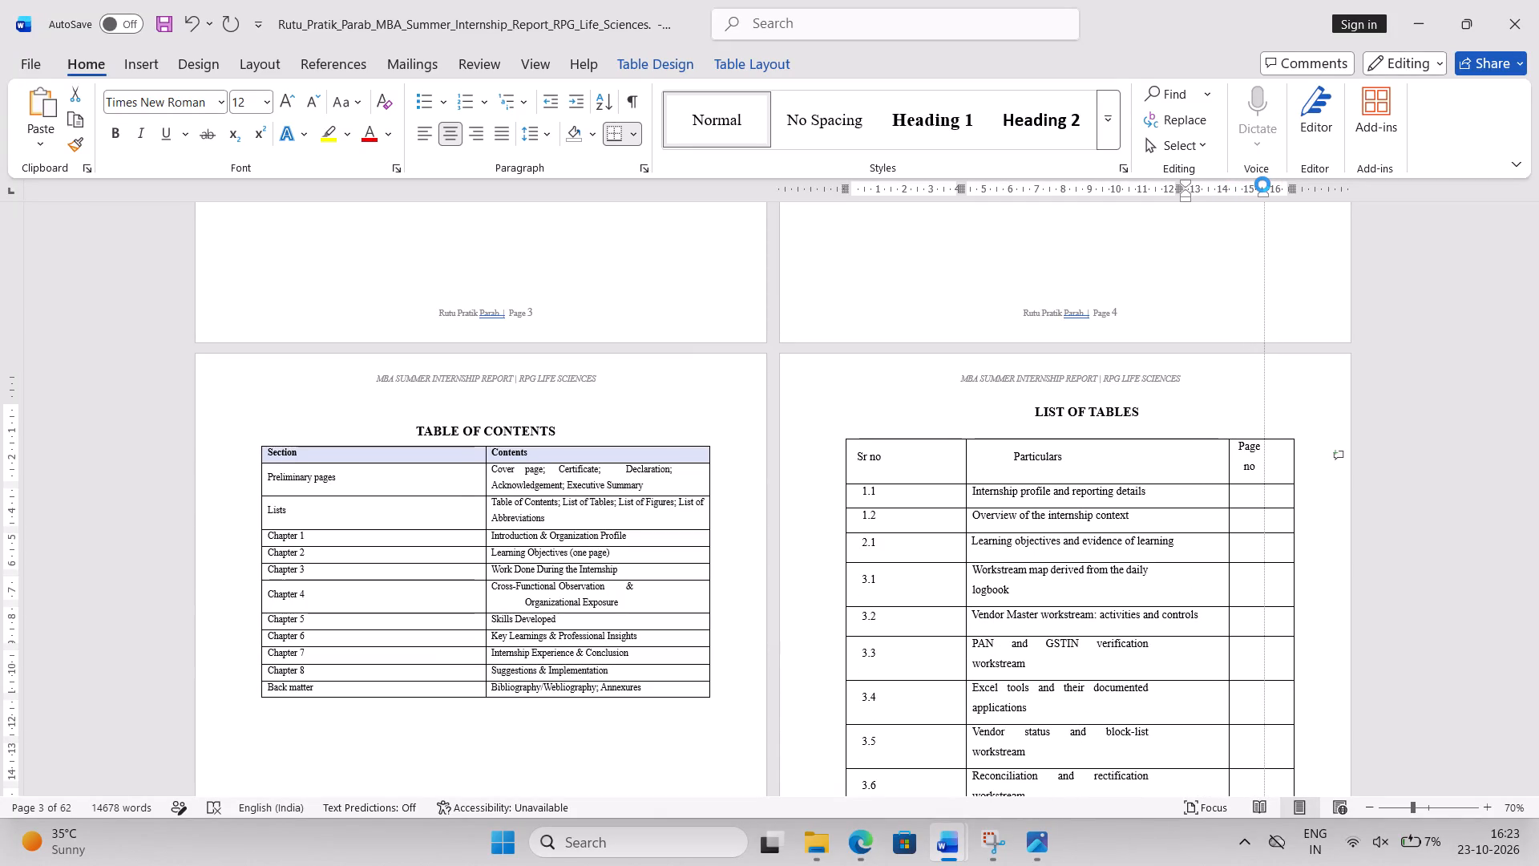
drag(1262, 184, 1270, 182)
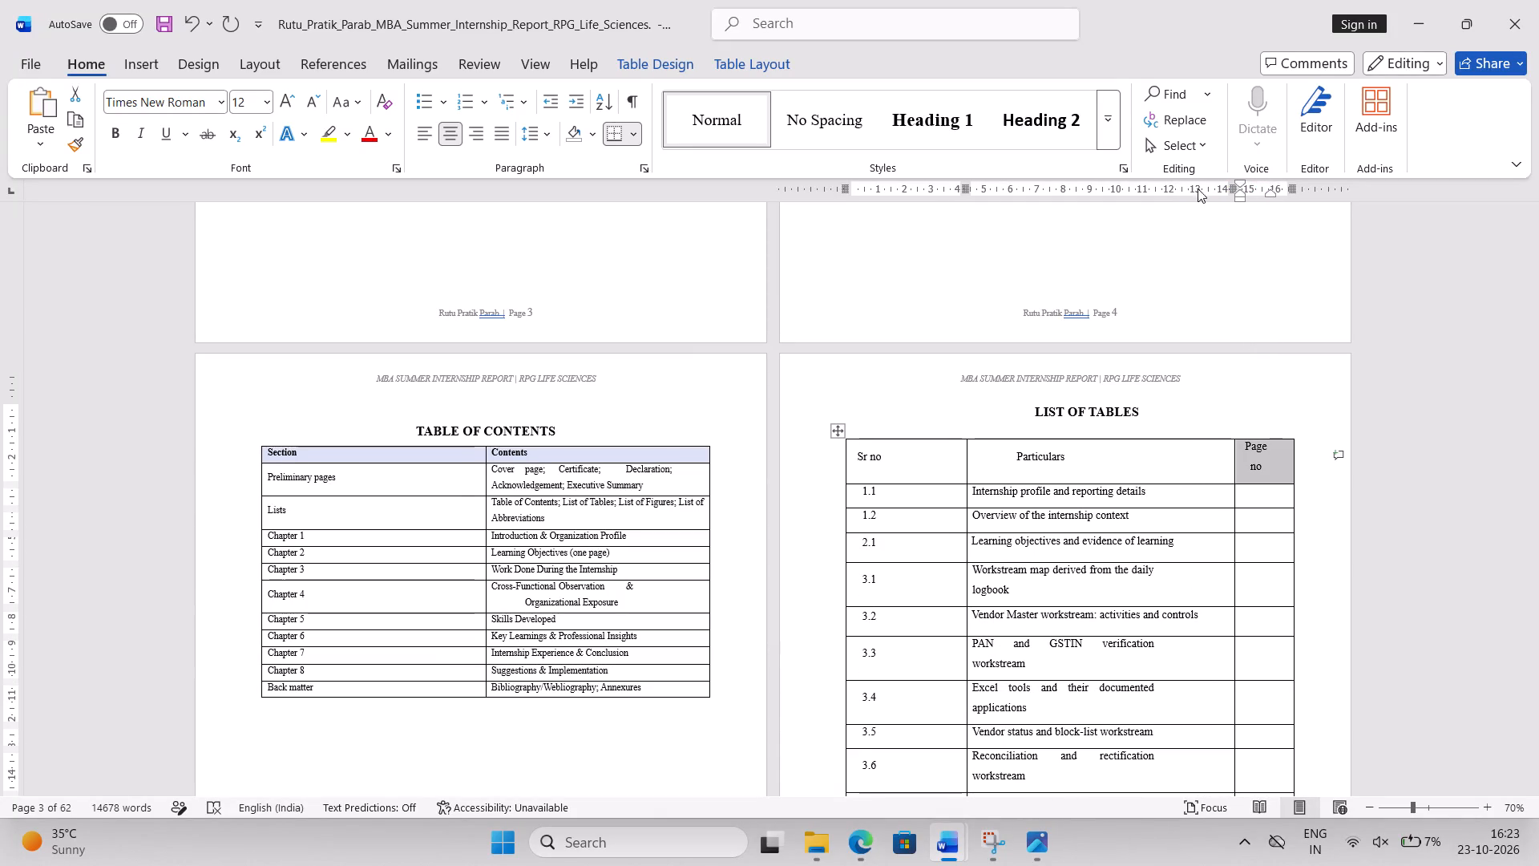
Try to widen the Page no column of the List of Tables by shifting its boundary with Particulars.
click(1230, 188)
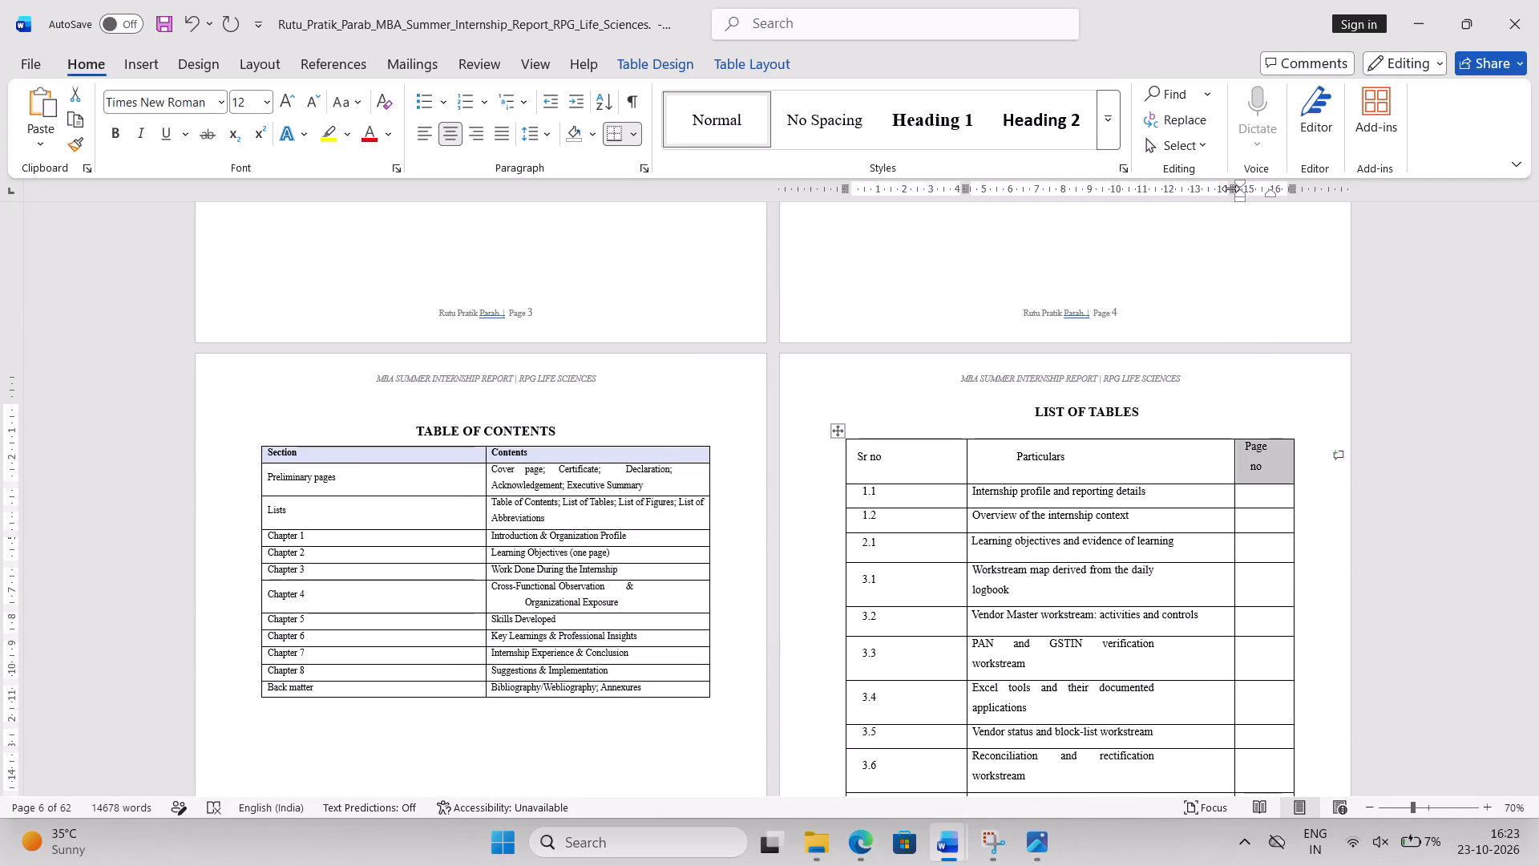
click(1230, 188)
drag(1230, 188, 1211, 197)
click(918, 605)
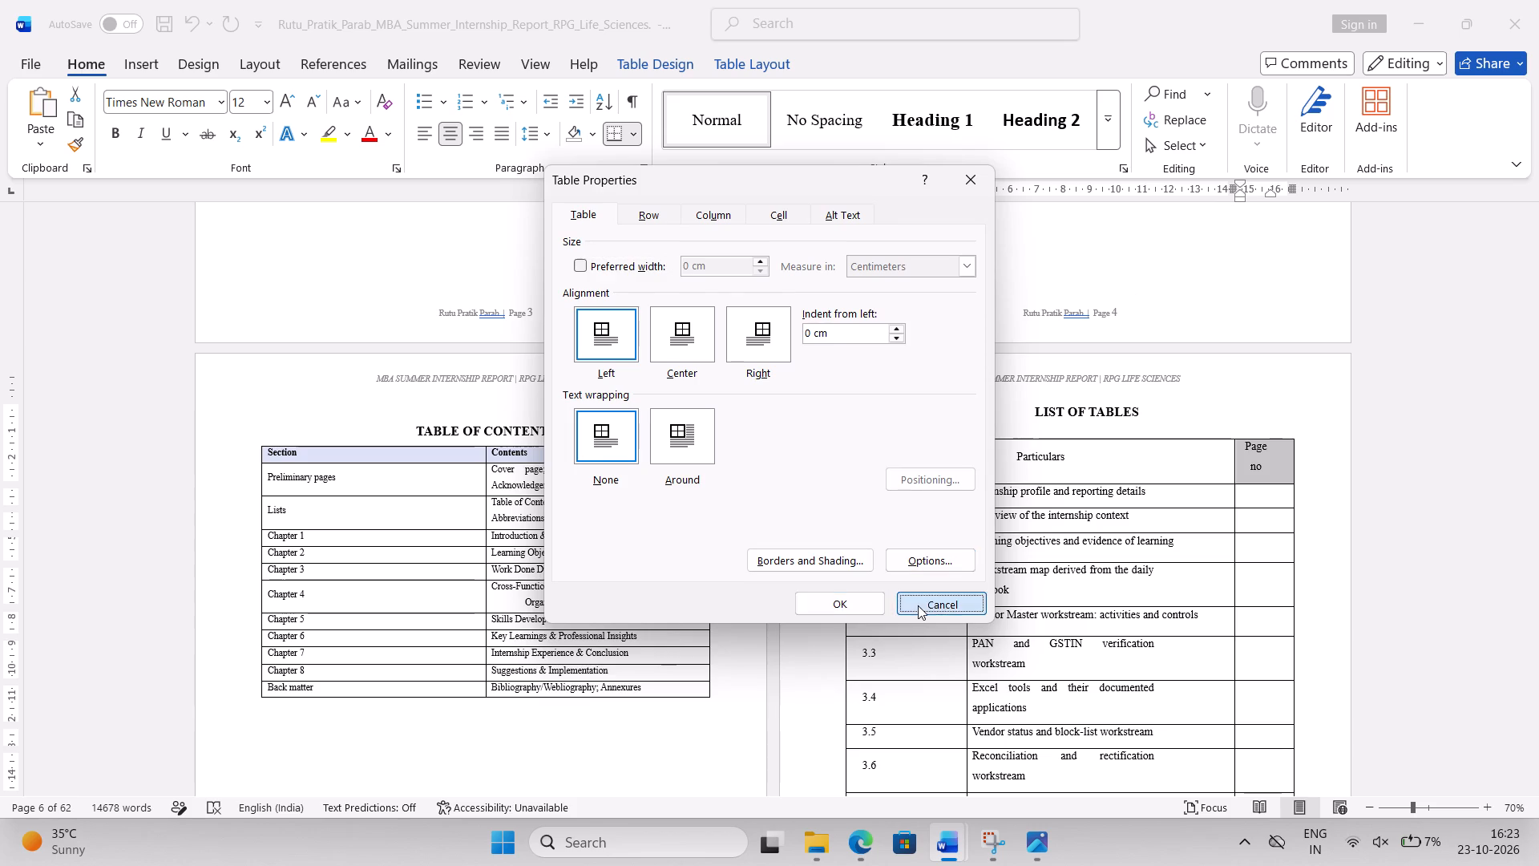
click(1232, 190)
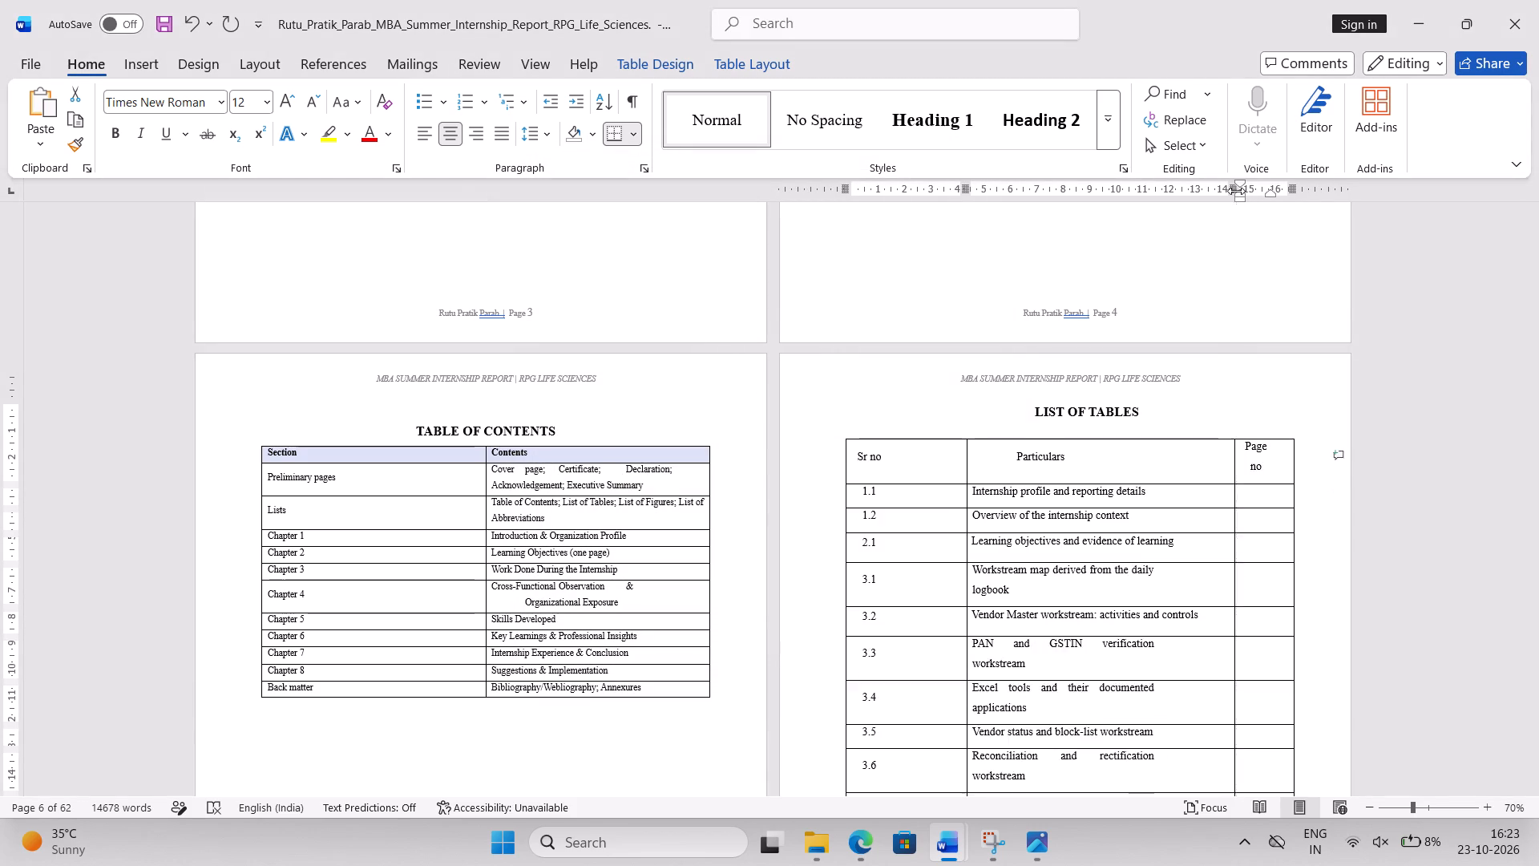
click(1399, 697)
scroll(1399, 697, down, 6)
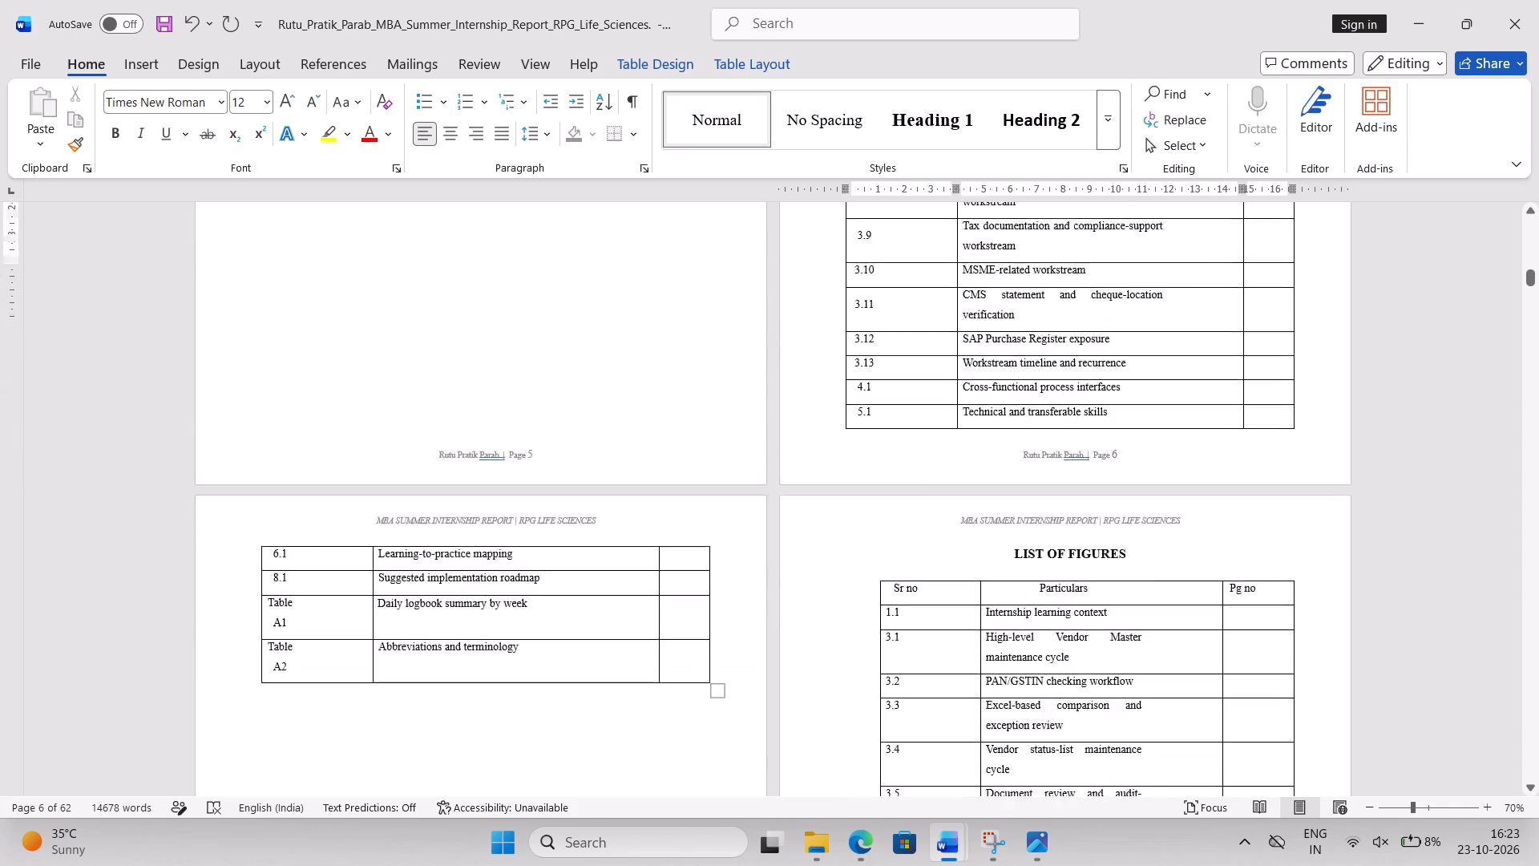
scroll(1399, 697, down, 2)
scroll(1399, 697, up, 5)
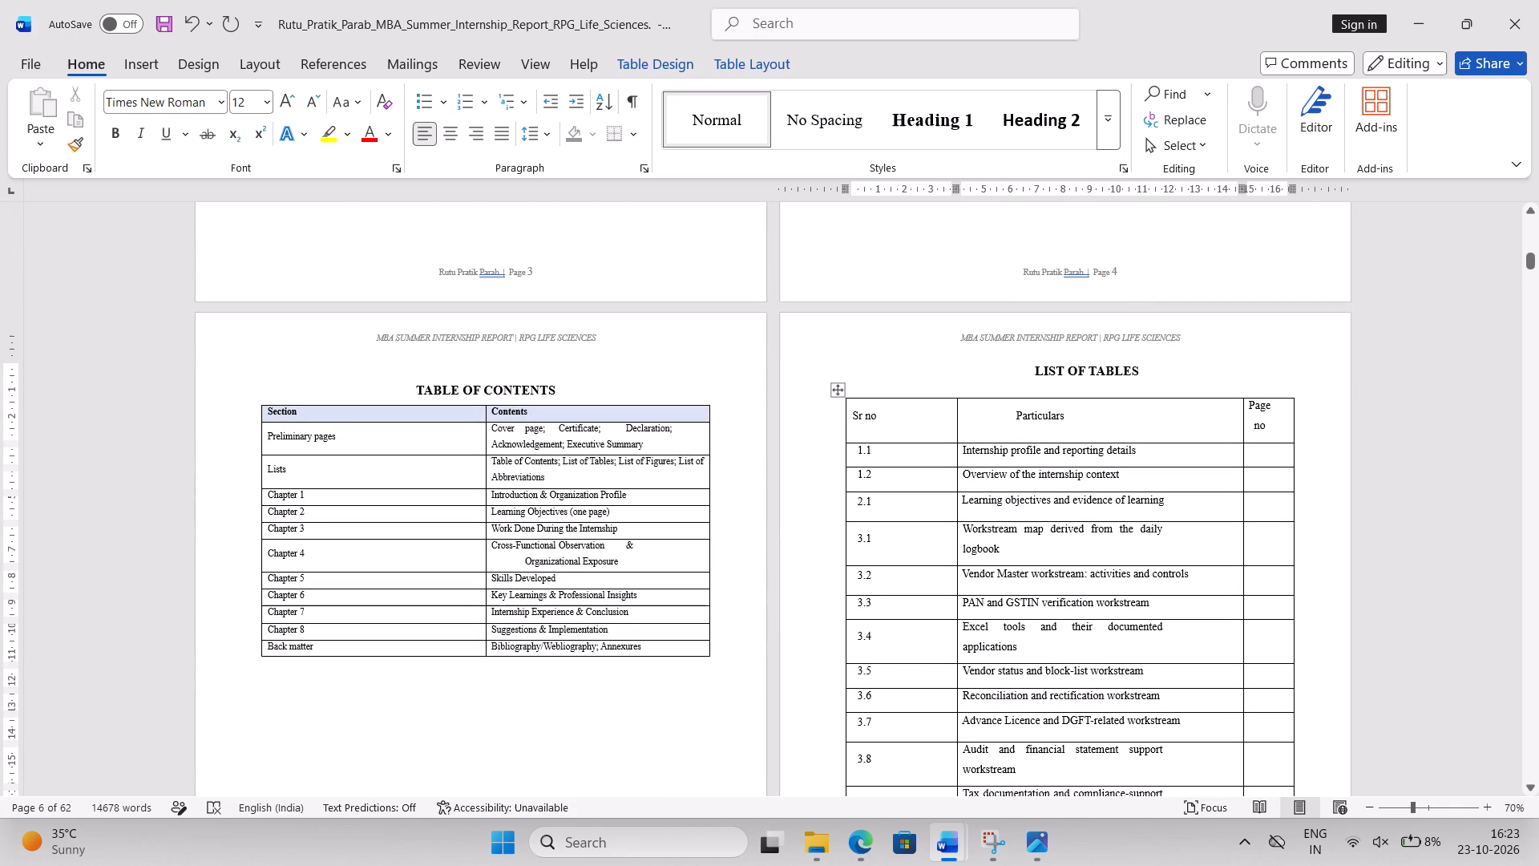
drag(1230, 446, 1228, 438)
click(1413, 332)
Close the gap before the number in the Chapter 1 heading and add a colon, making it "CHAPTER 1: INTRODUCTION & ORGANIZATION PROFILE".
scroll(1413, 332, down, 4)
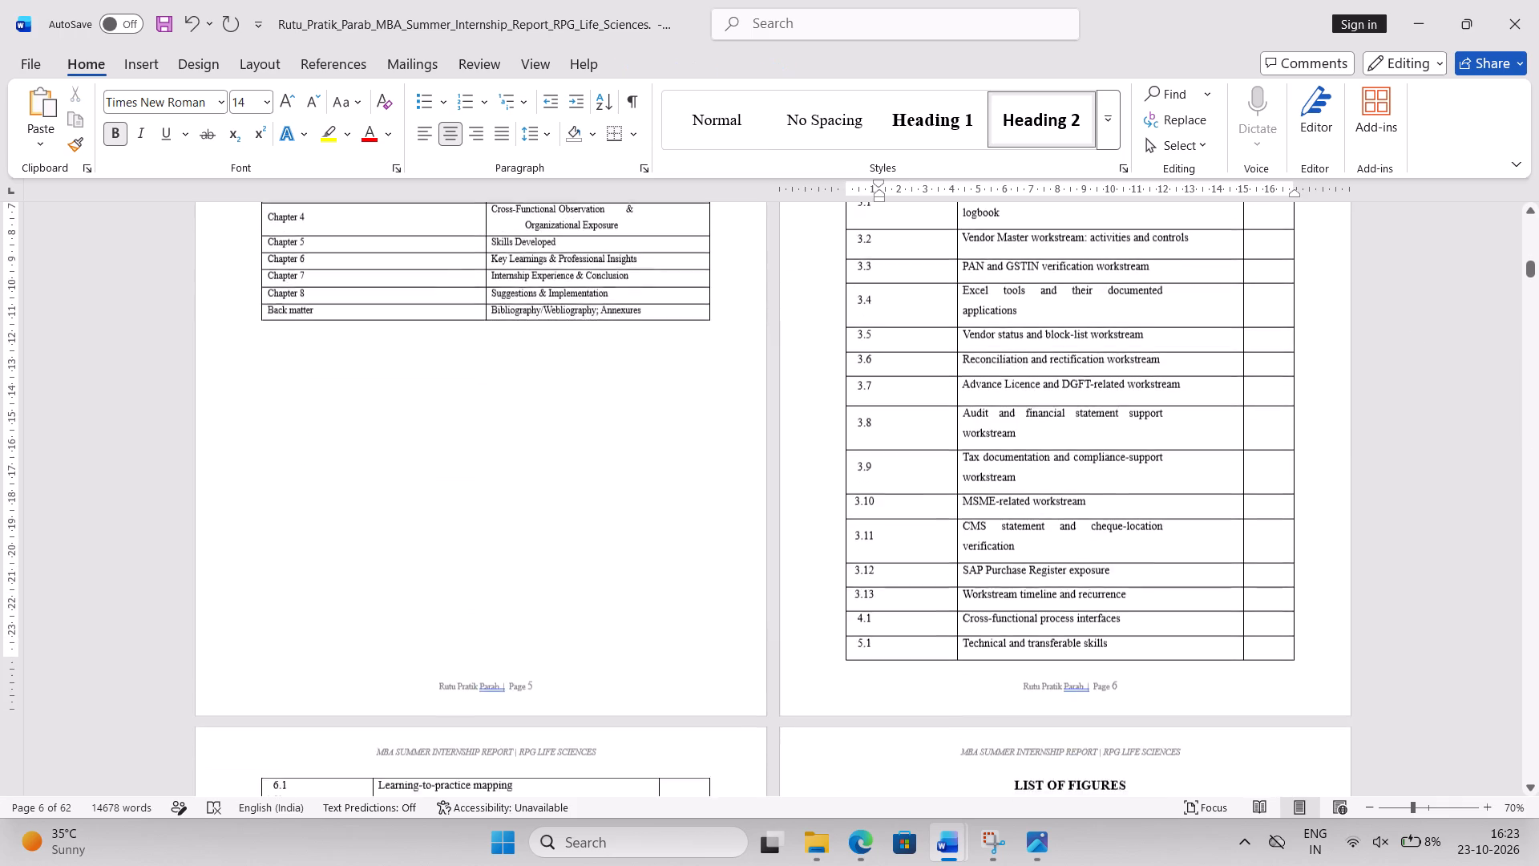
scroll(1413, 332, down, 6)
scroll(1413, 332, up, 4)
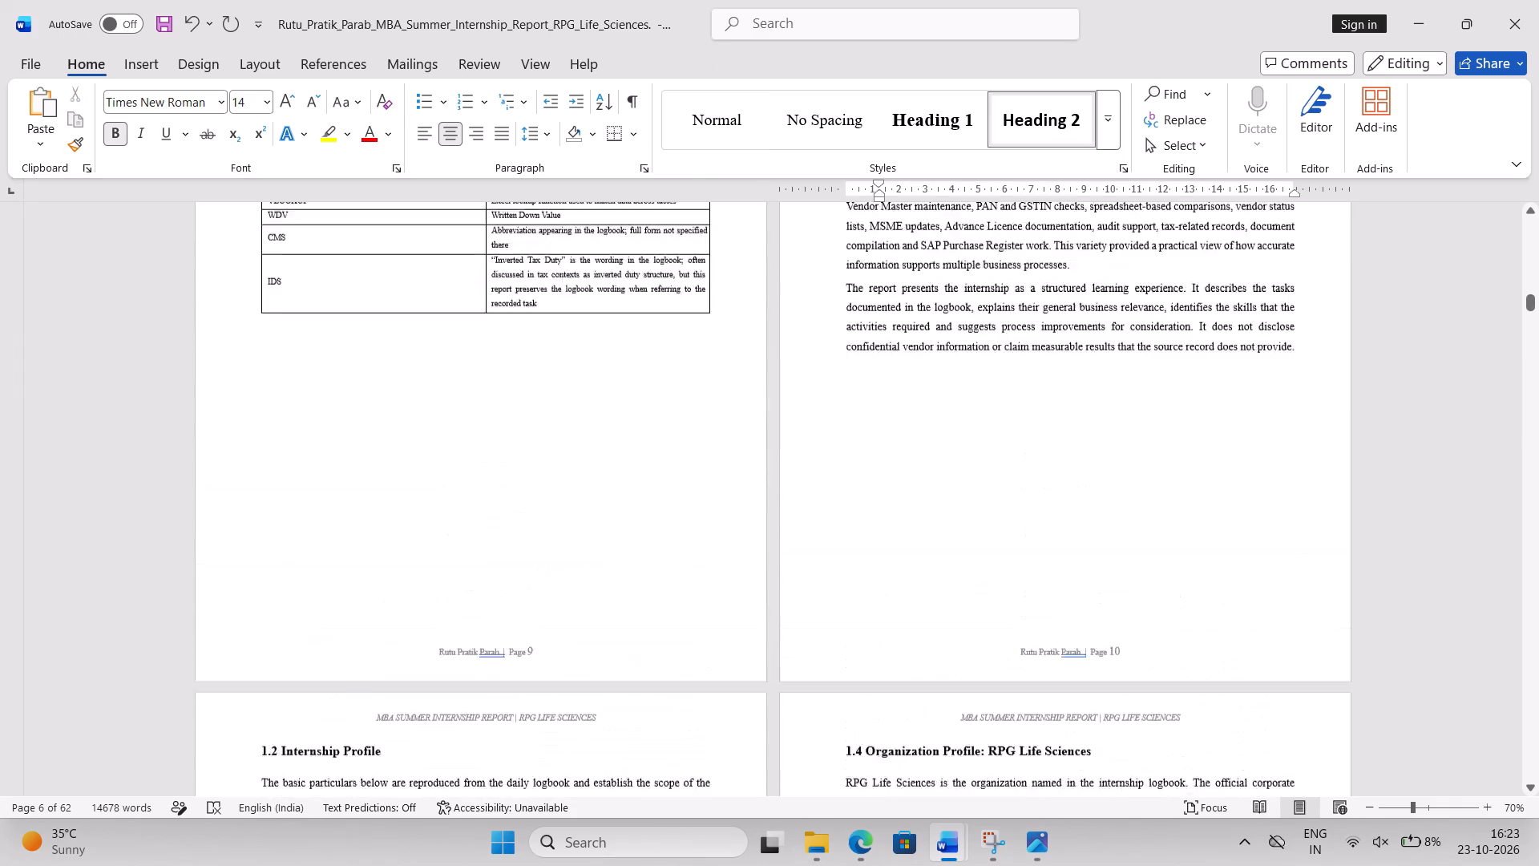
scroll(1413, 332, up, 5)
scroll(1413, 332, right, 1)
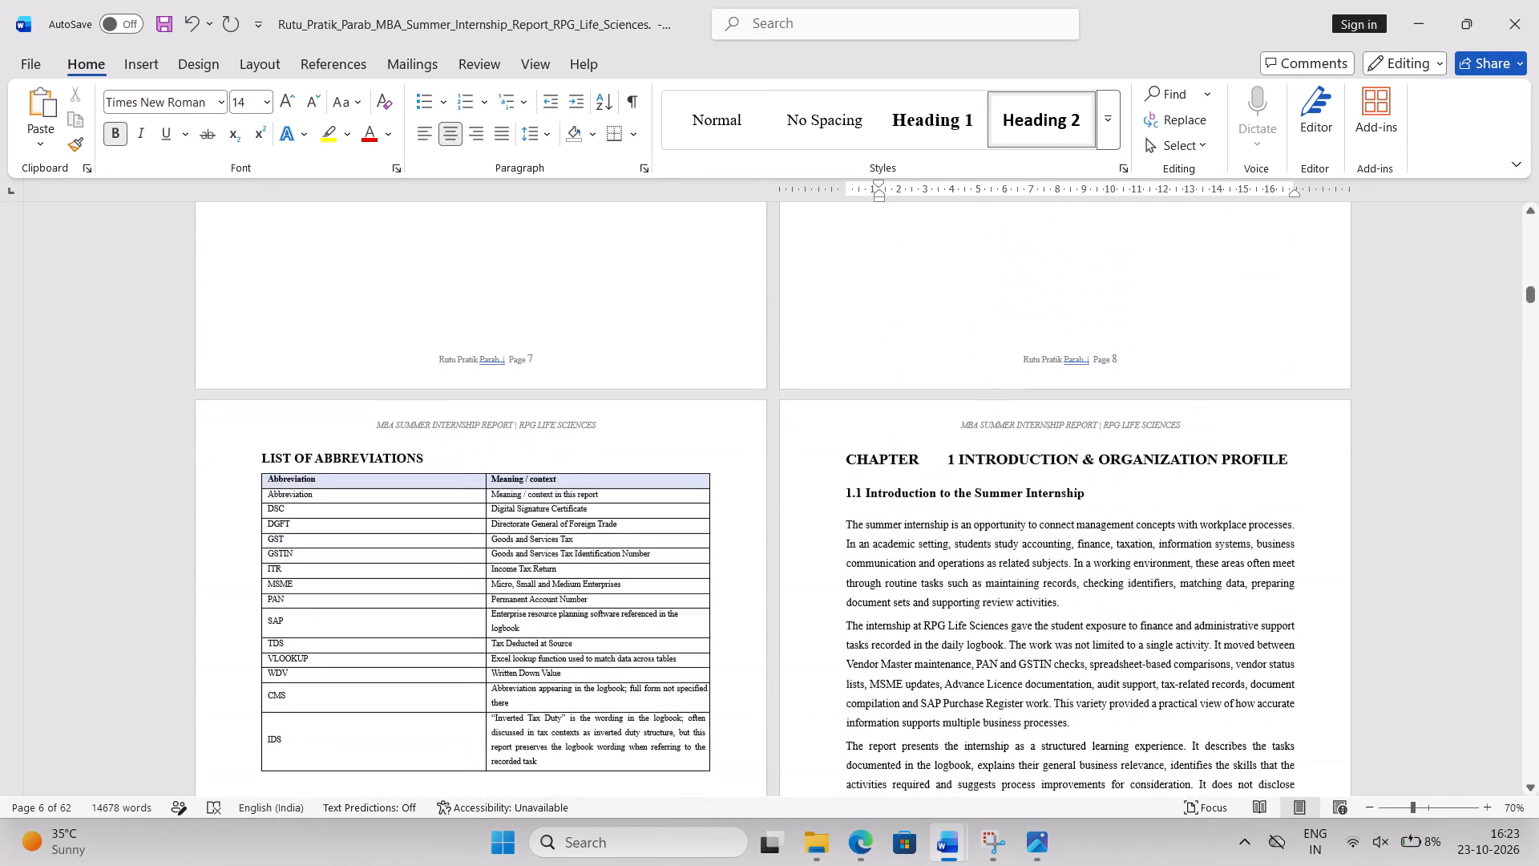
click(942, 457)
key(BackSpace)
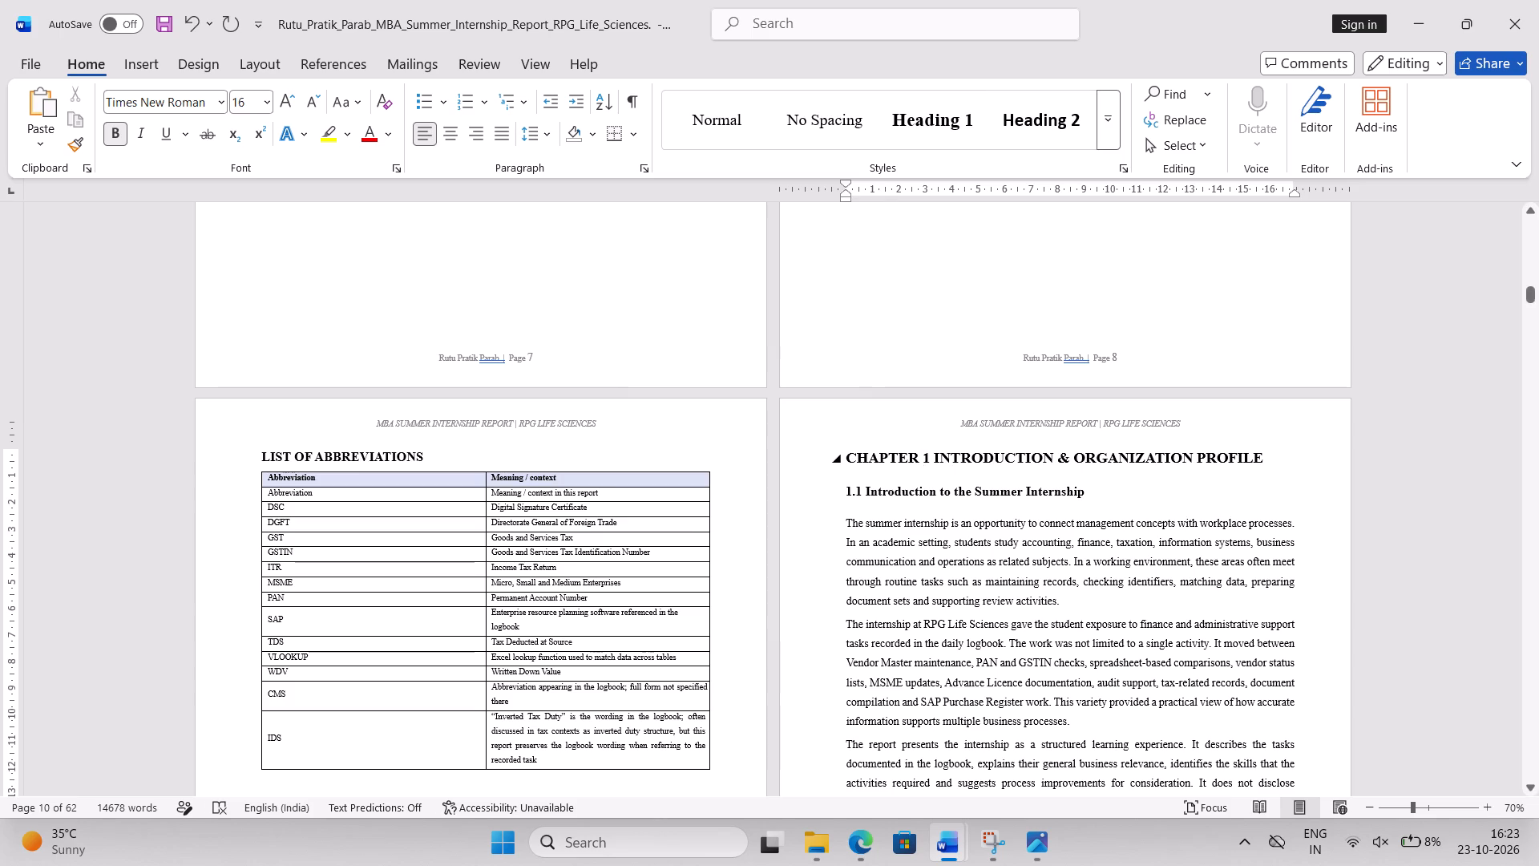
key(Right)
key(shift+colon)
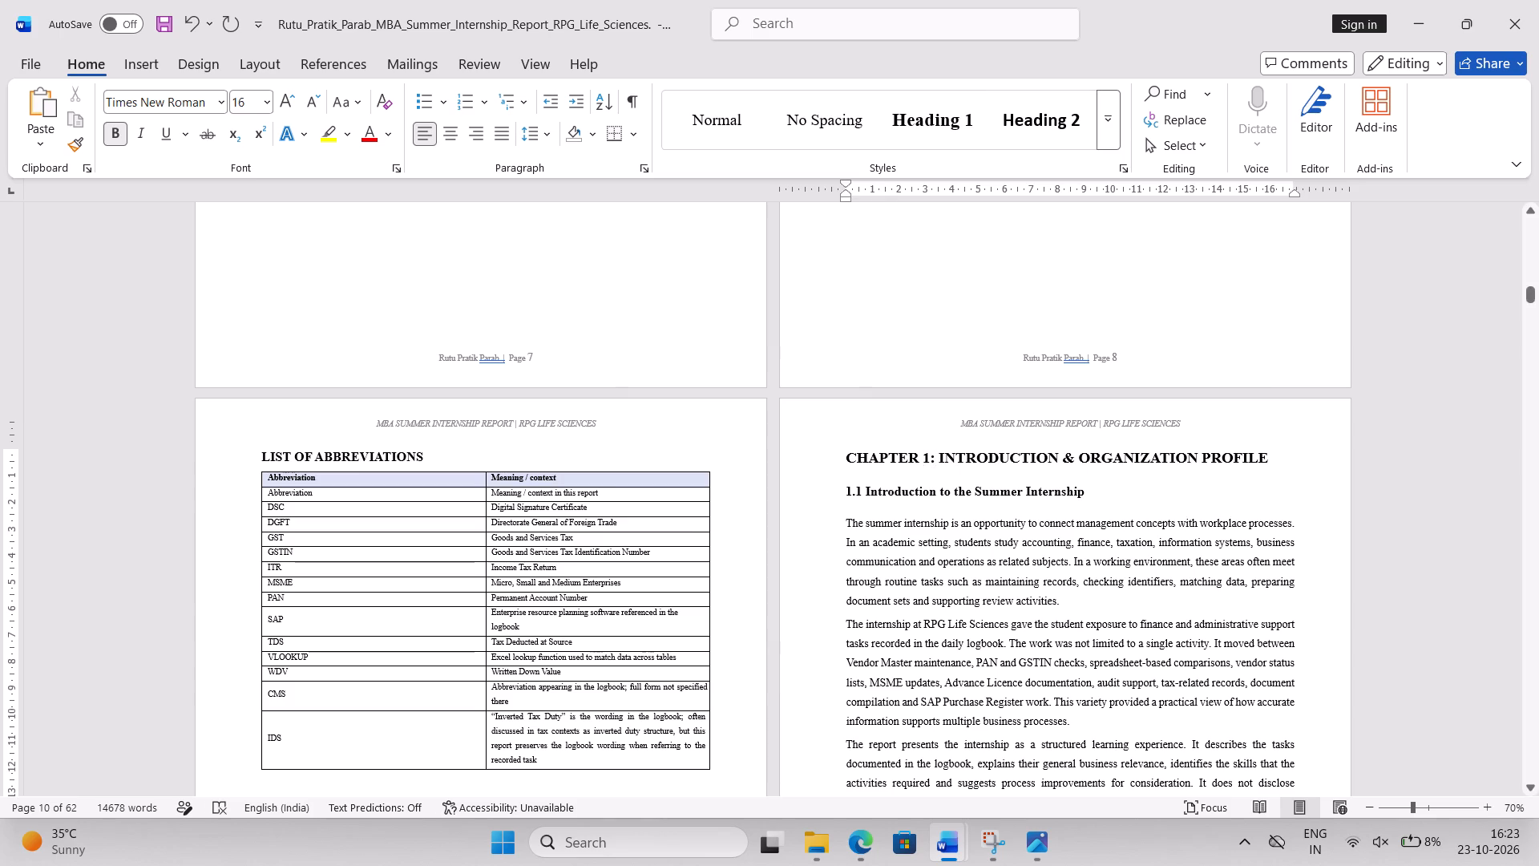
Examine the pages from the Table of Contents through sections 1.2 and 1.4 for the page numbers needed in the List of Tables.
scroll(1036, 547, down, 8)
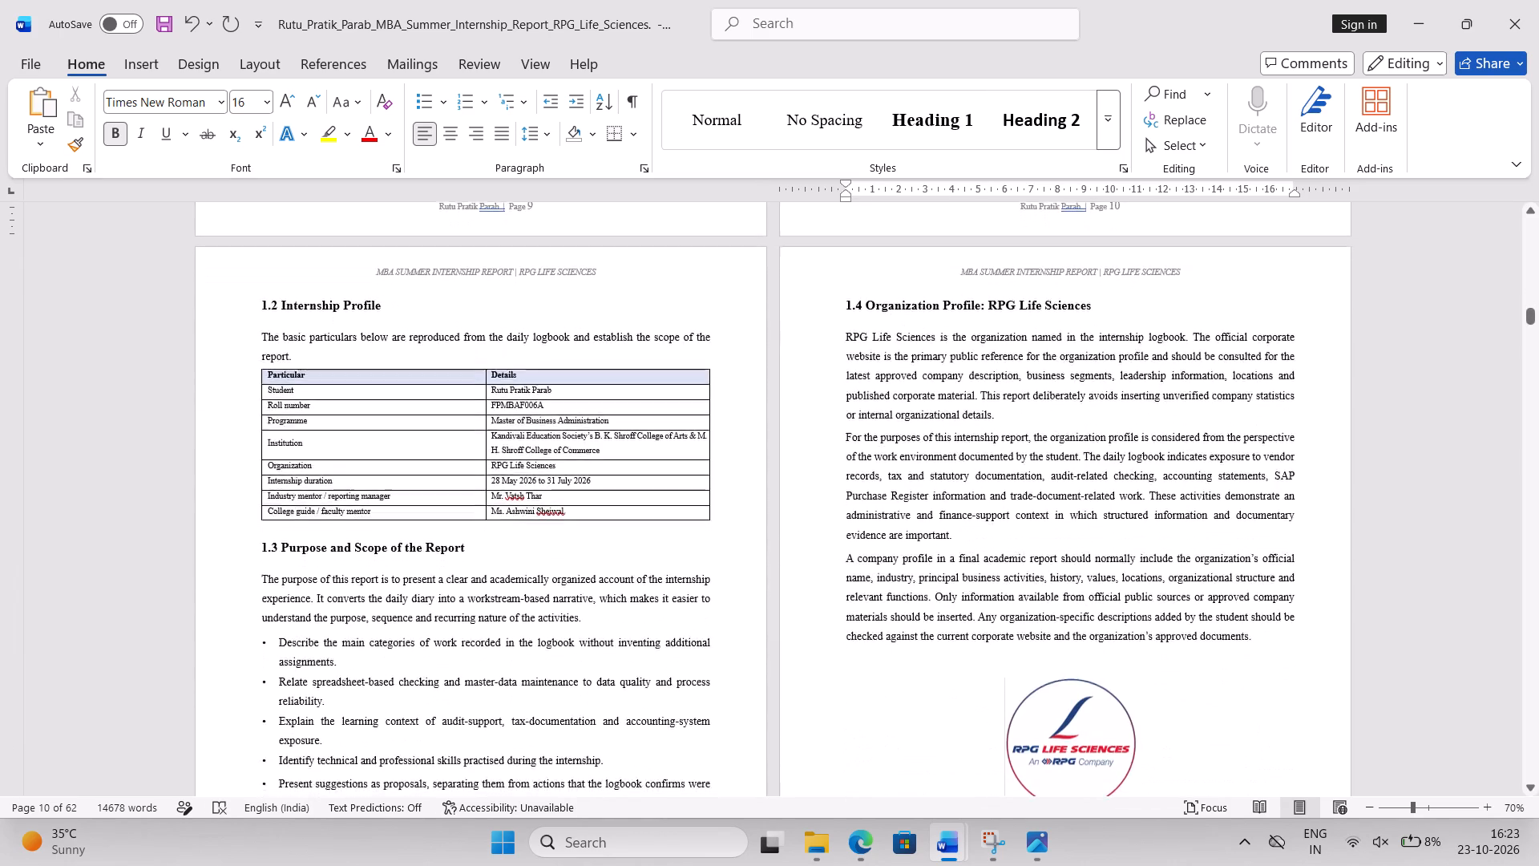
scroll(1036, 547, up, 2)
scroll(1036, 547, right, 2)
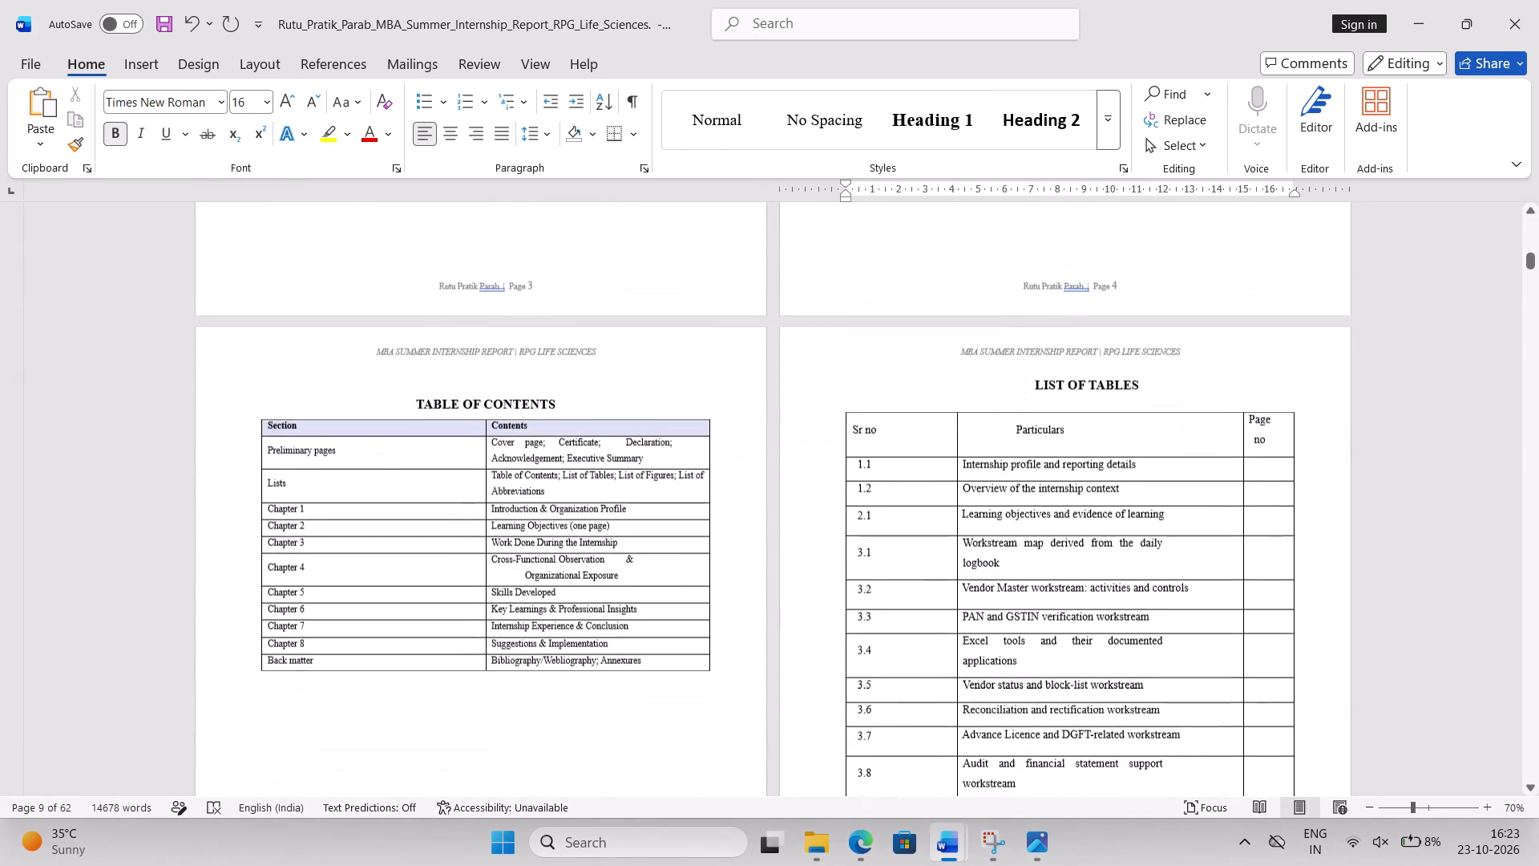
scroll(1036, 547, right, 2)
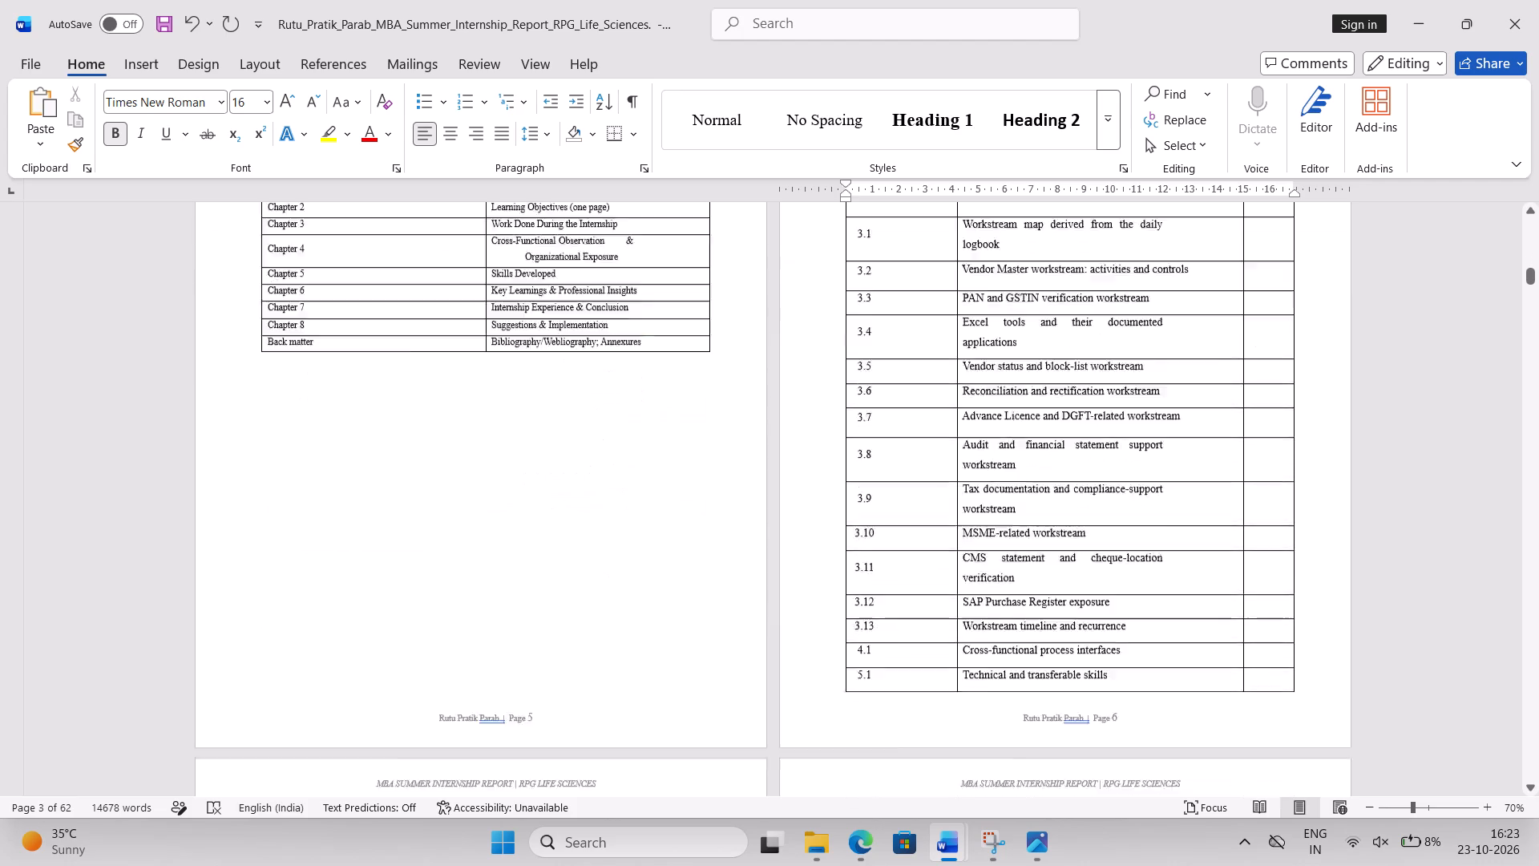
scroll(1036, 547, right, 1)
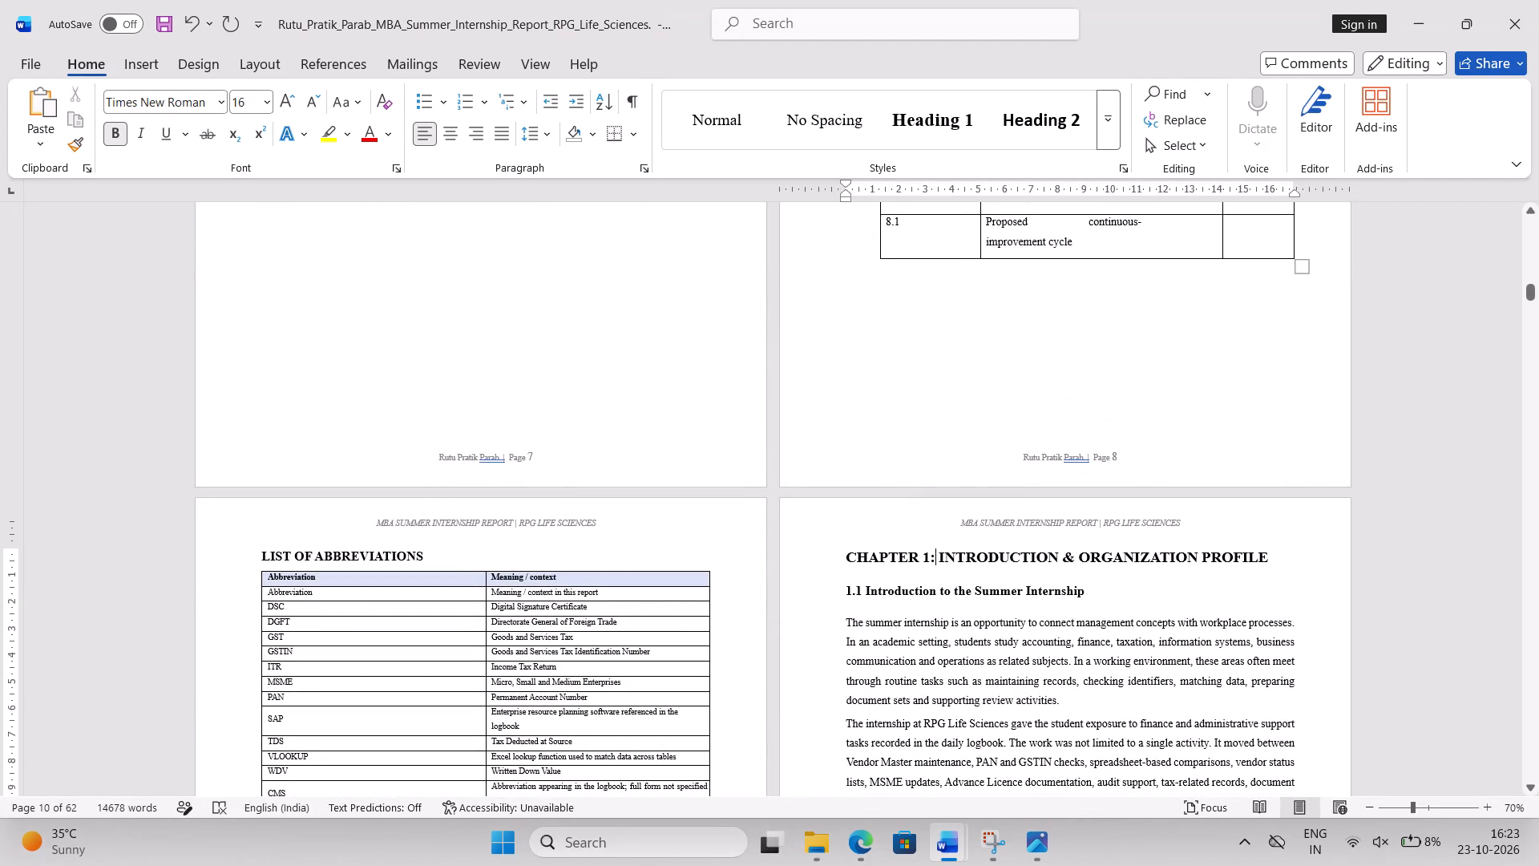
scroll(1036, 547, right, 2)
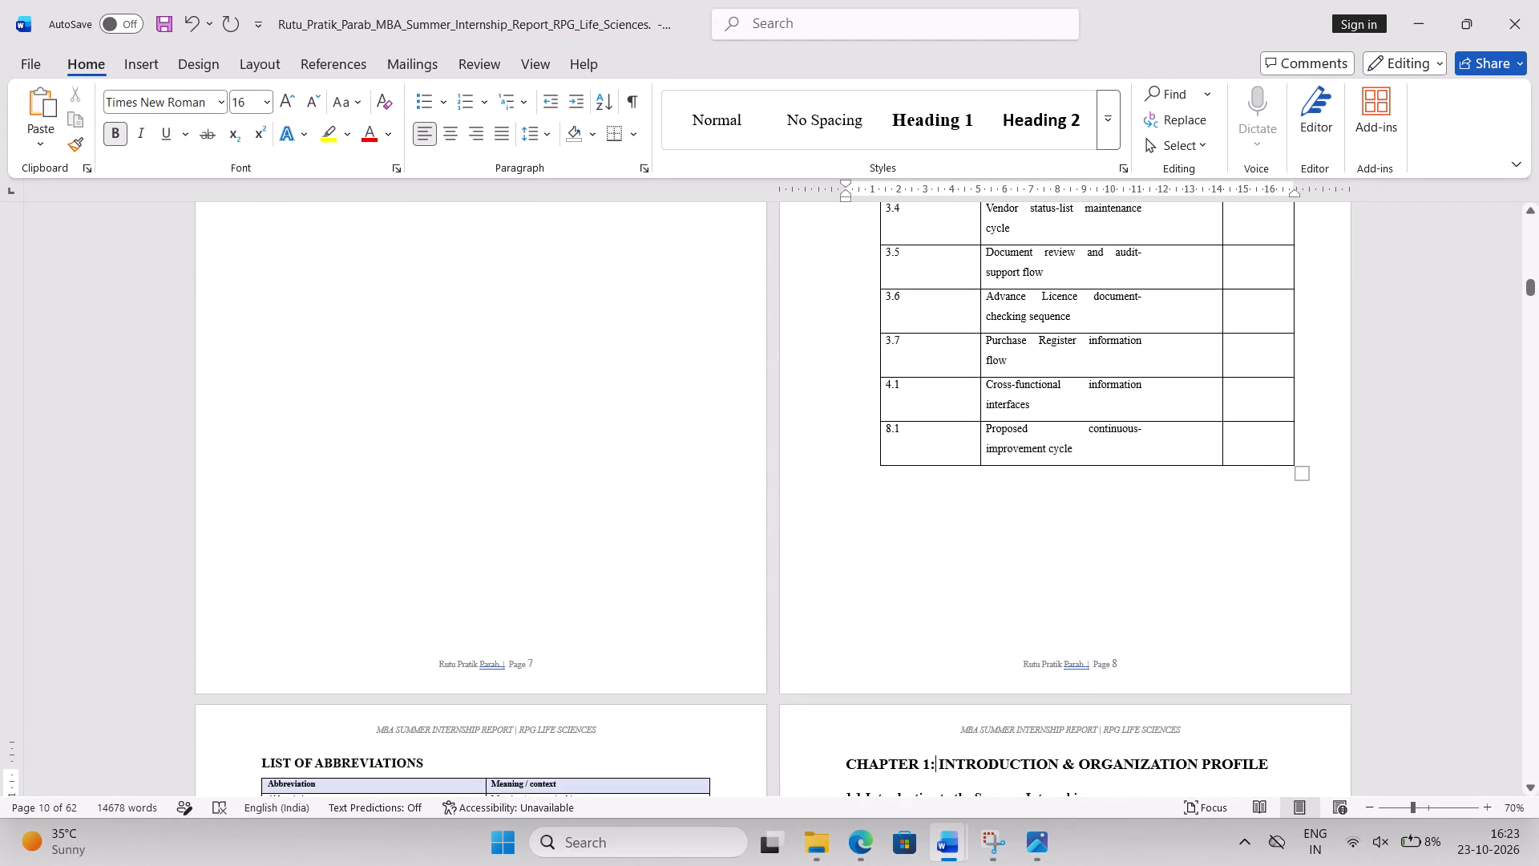
scroll(1036, 547, right, 1)
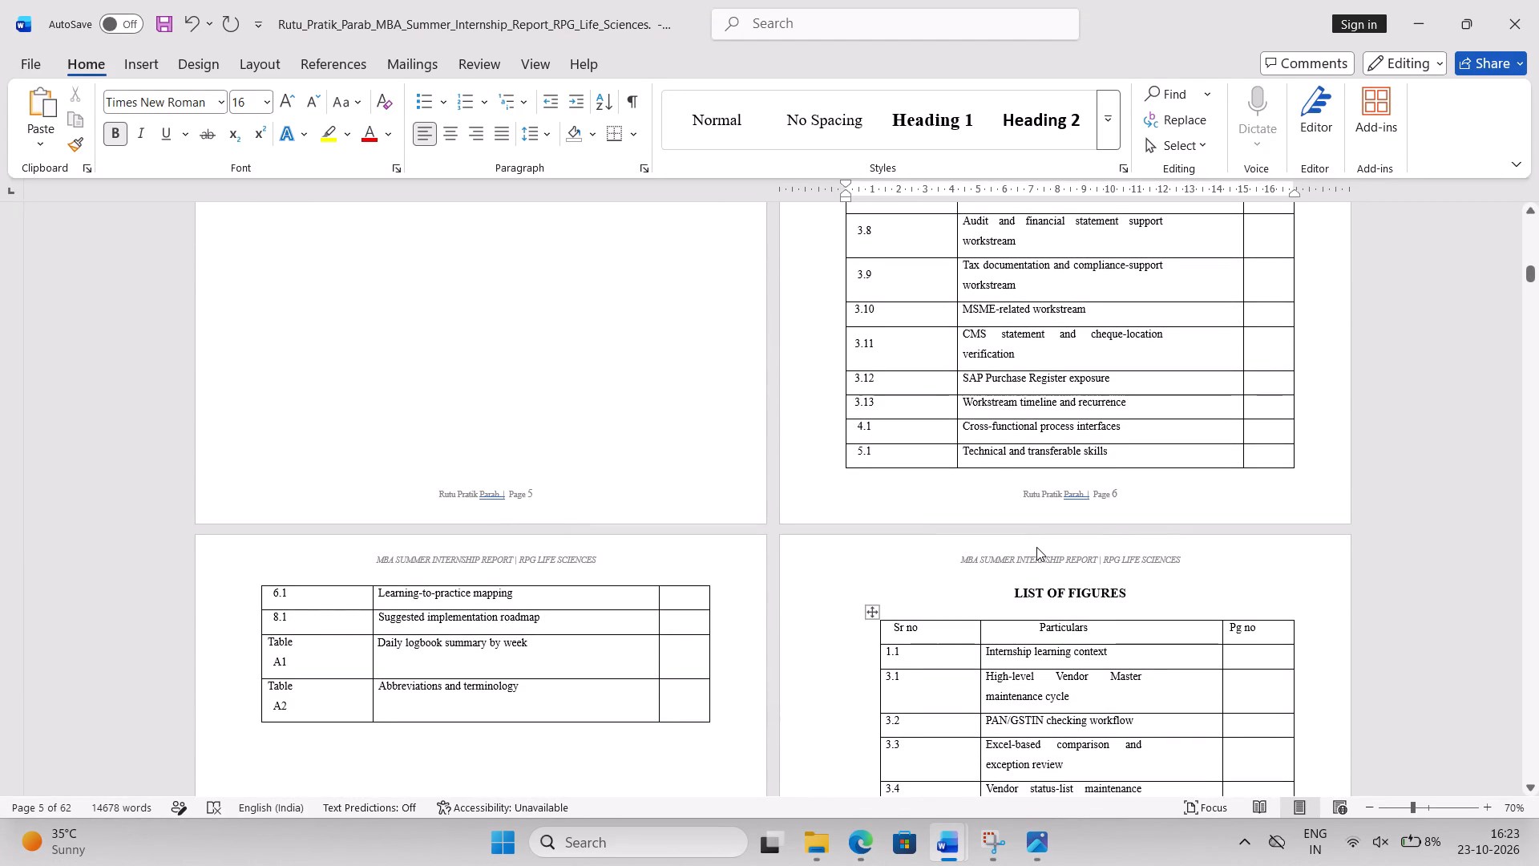
scroll(1036, 547, right, 1)
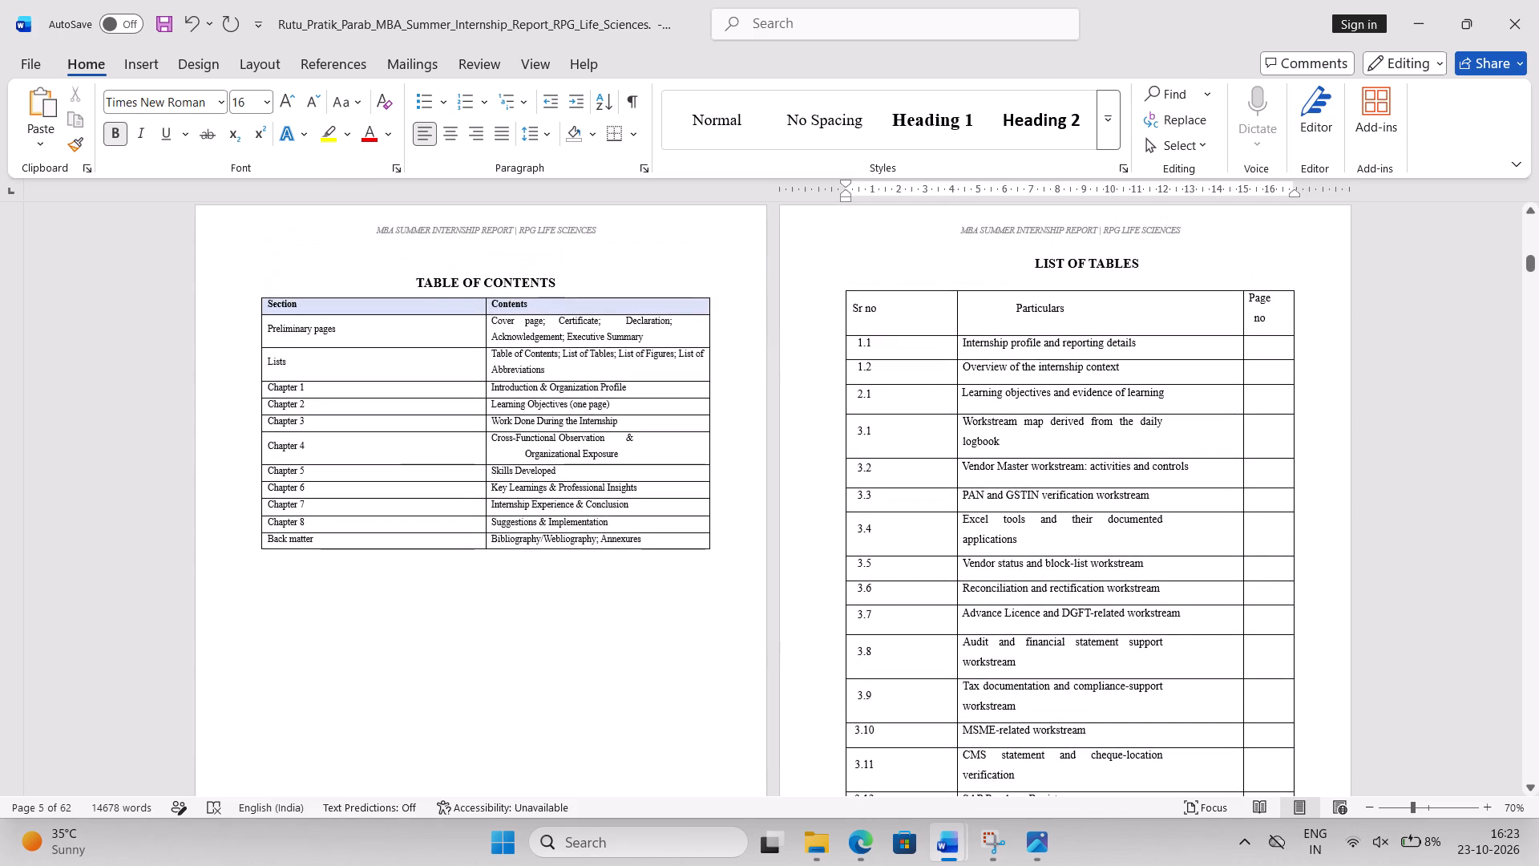
scroll(1036, 547, right, 2)
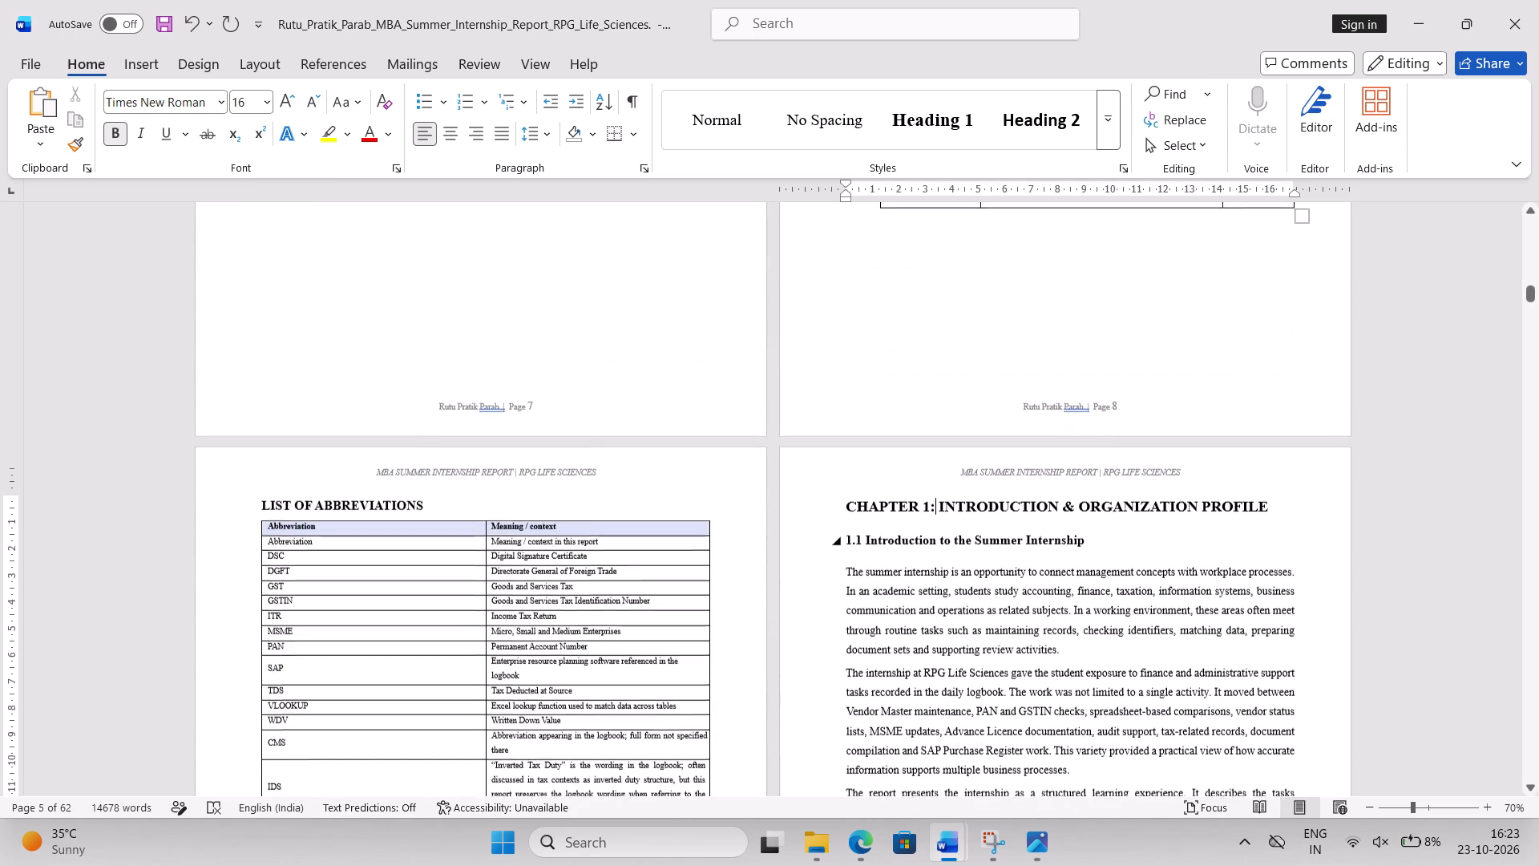
scroll(1036, 547, right, 2)
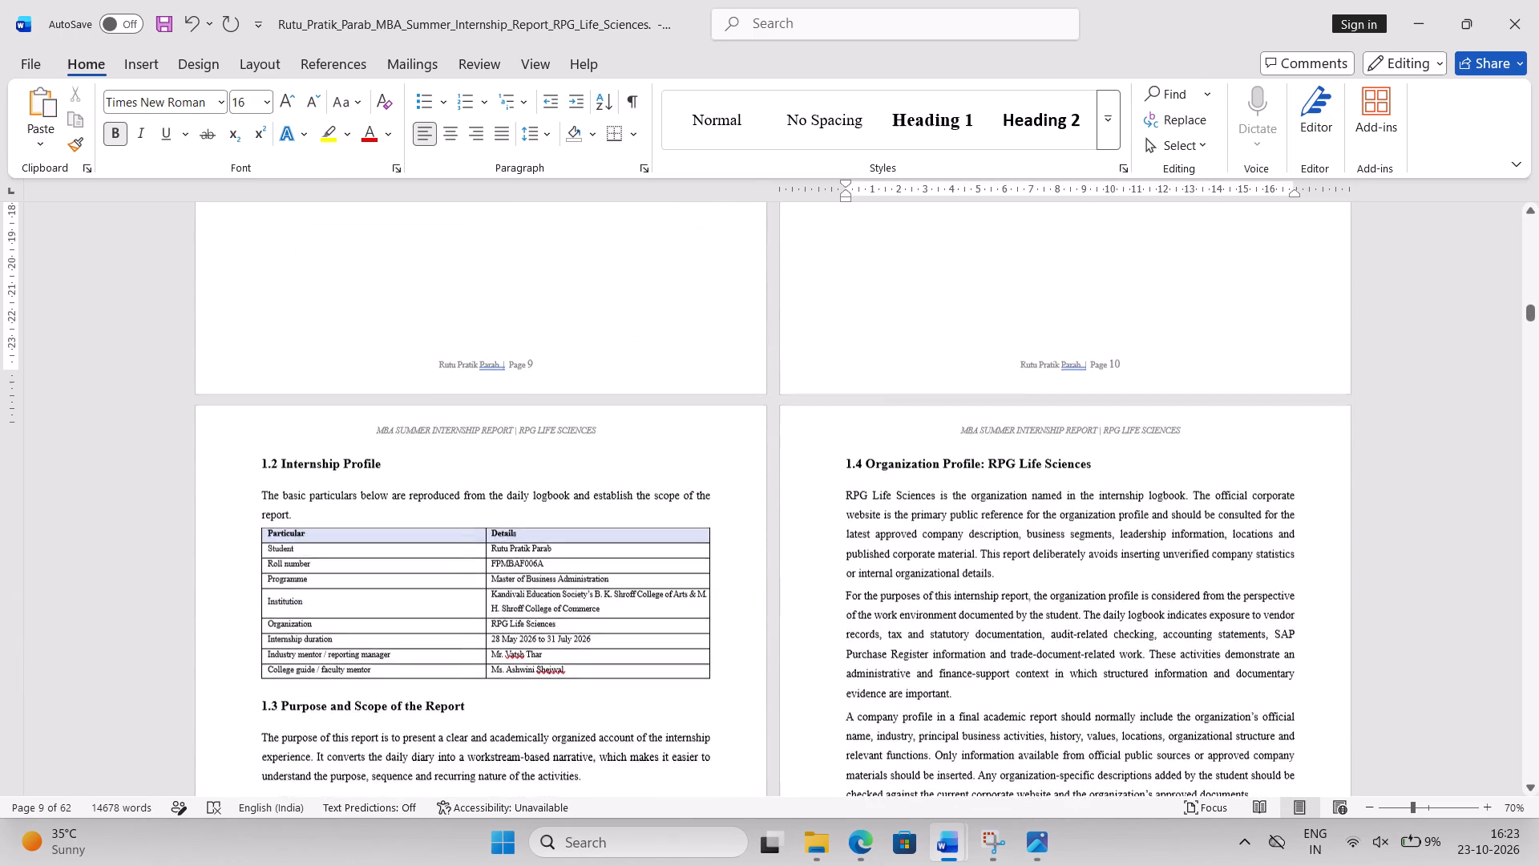
scroll(1036, 547, right, 1)
Enter page number 10 for table 1.1, Internship profile and reporting details, in the List of Tables and go to the 1.2 row.
scroll(1036, 547, up, 3)
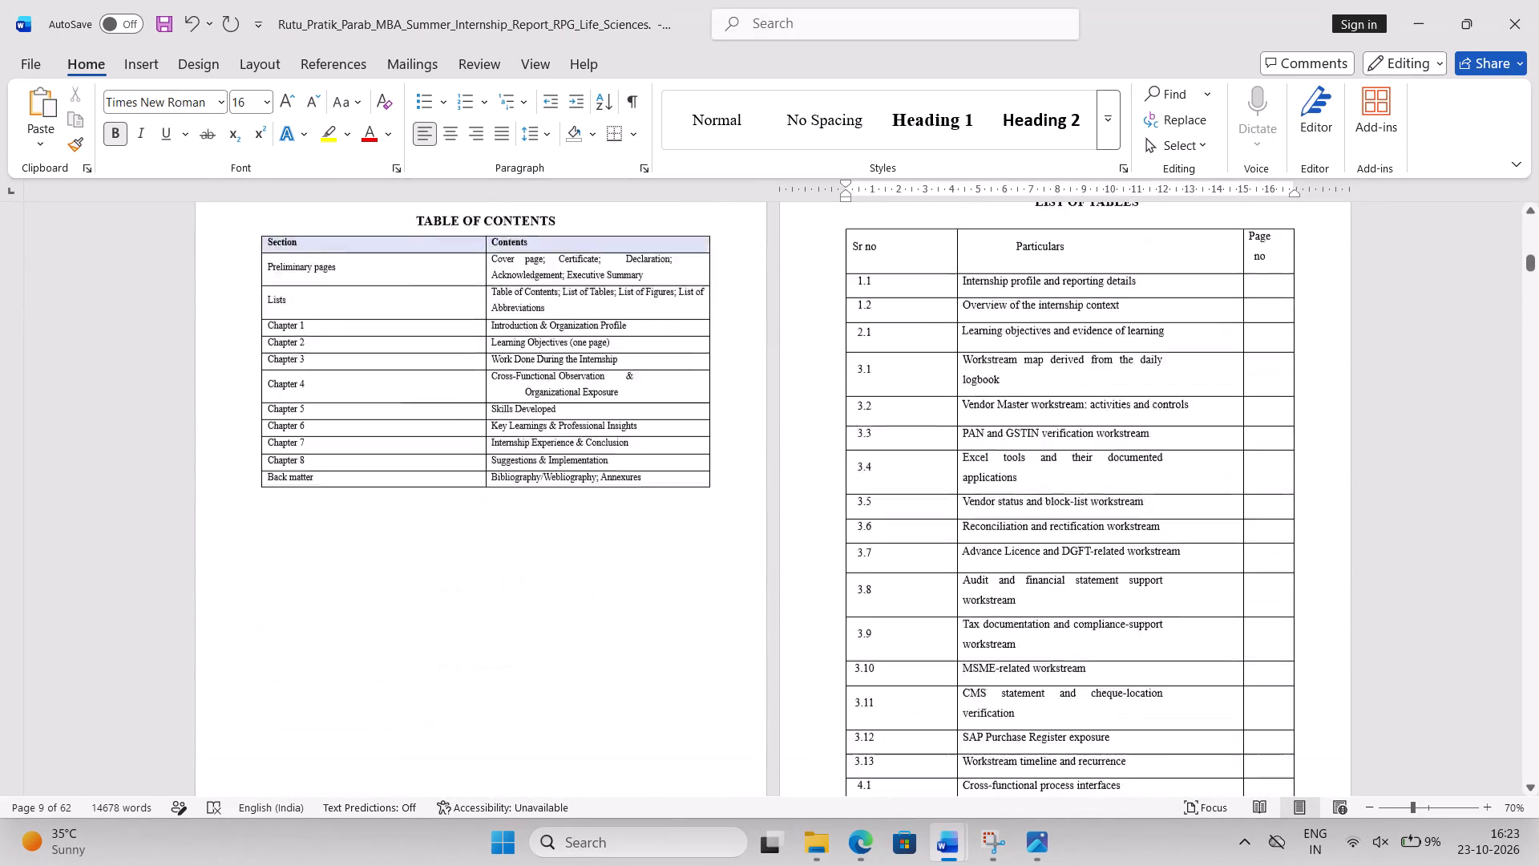
click(1259, 378)
key(1)
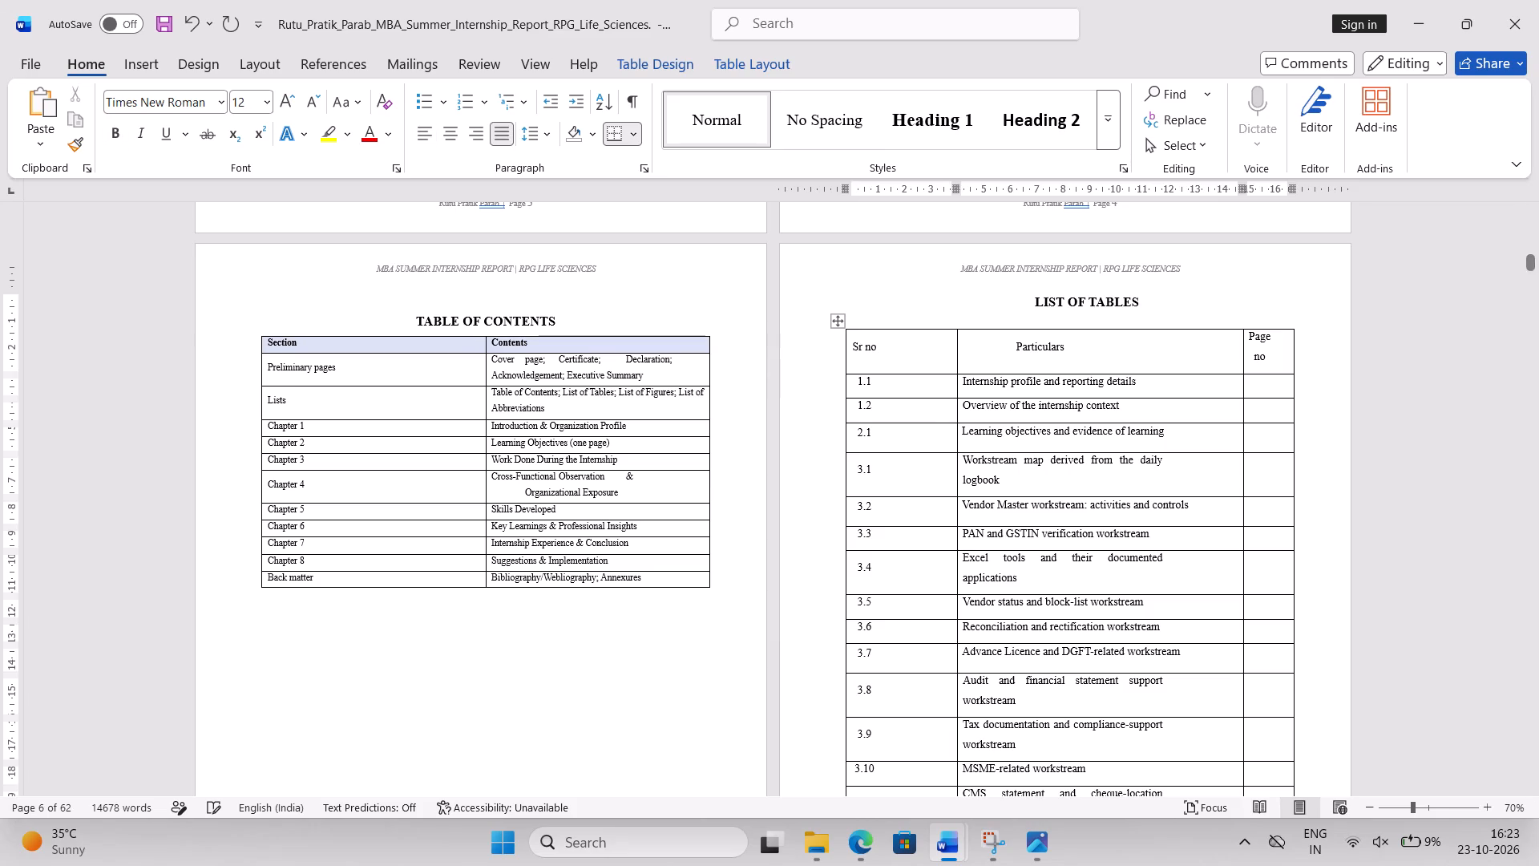
key(0)
key(Down)
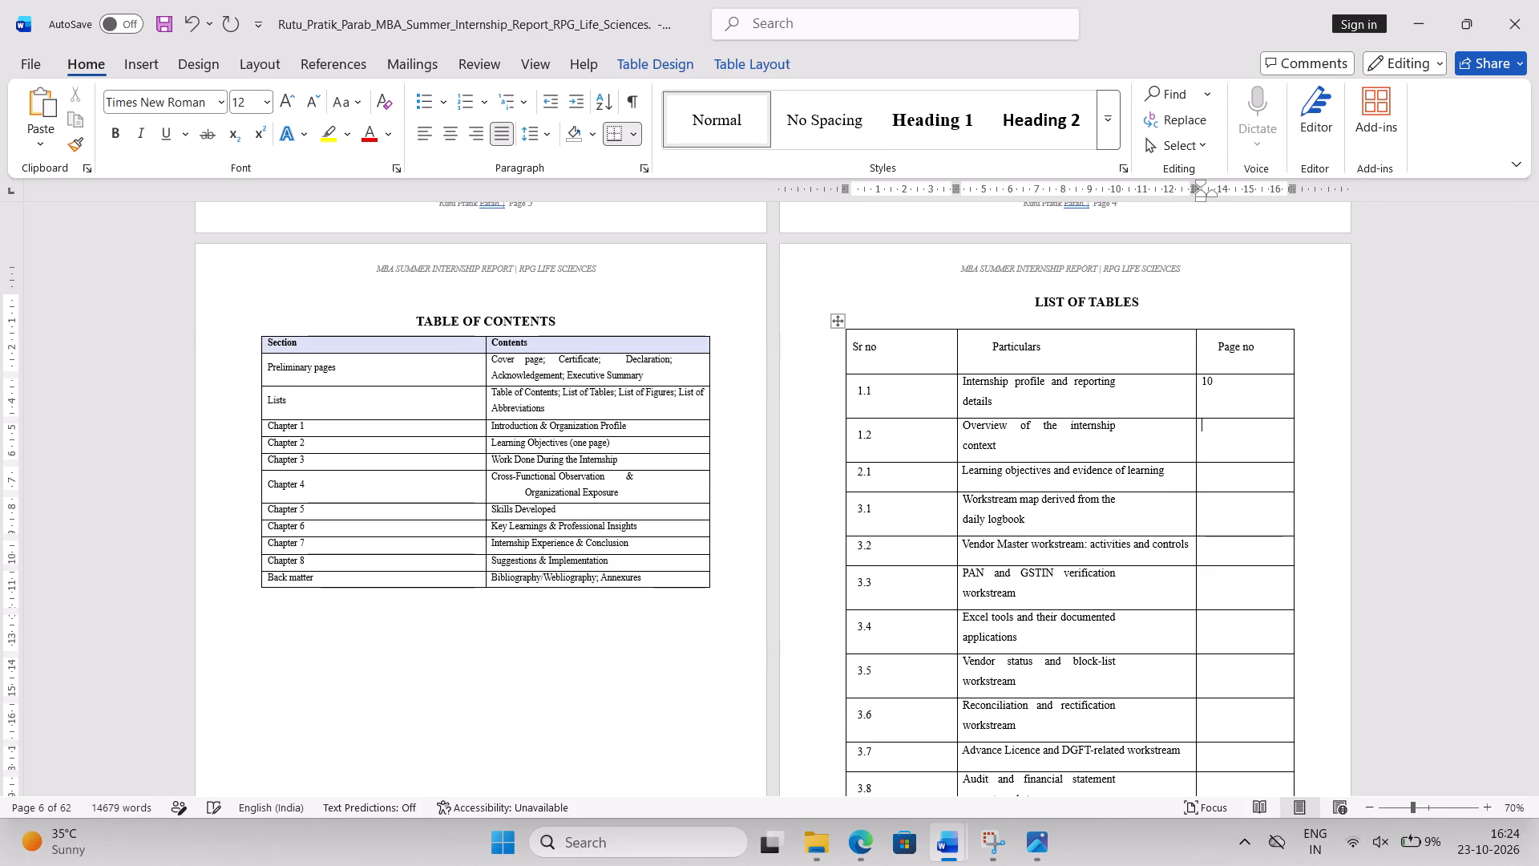
Try to shift the indents of the Page no cell in the 1.2 row of the List of Tables.
scroll(1156, 471, right, 1)
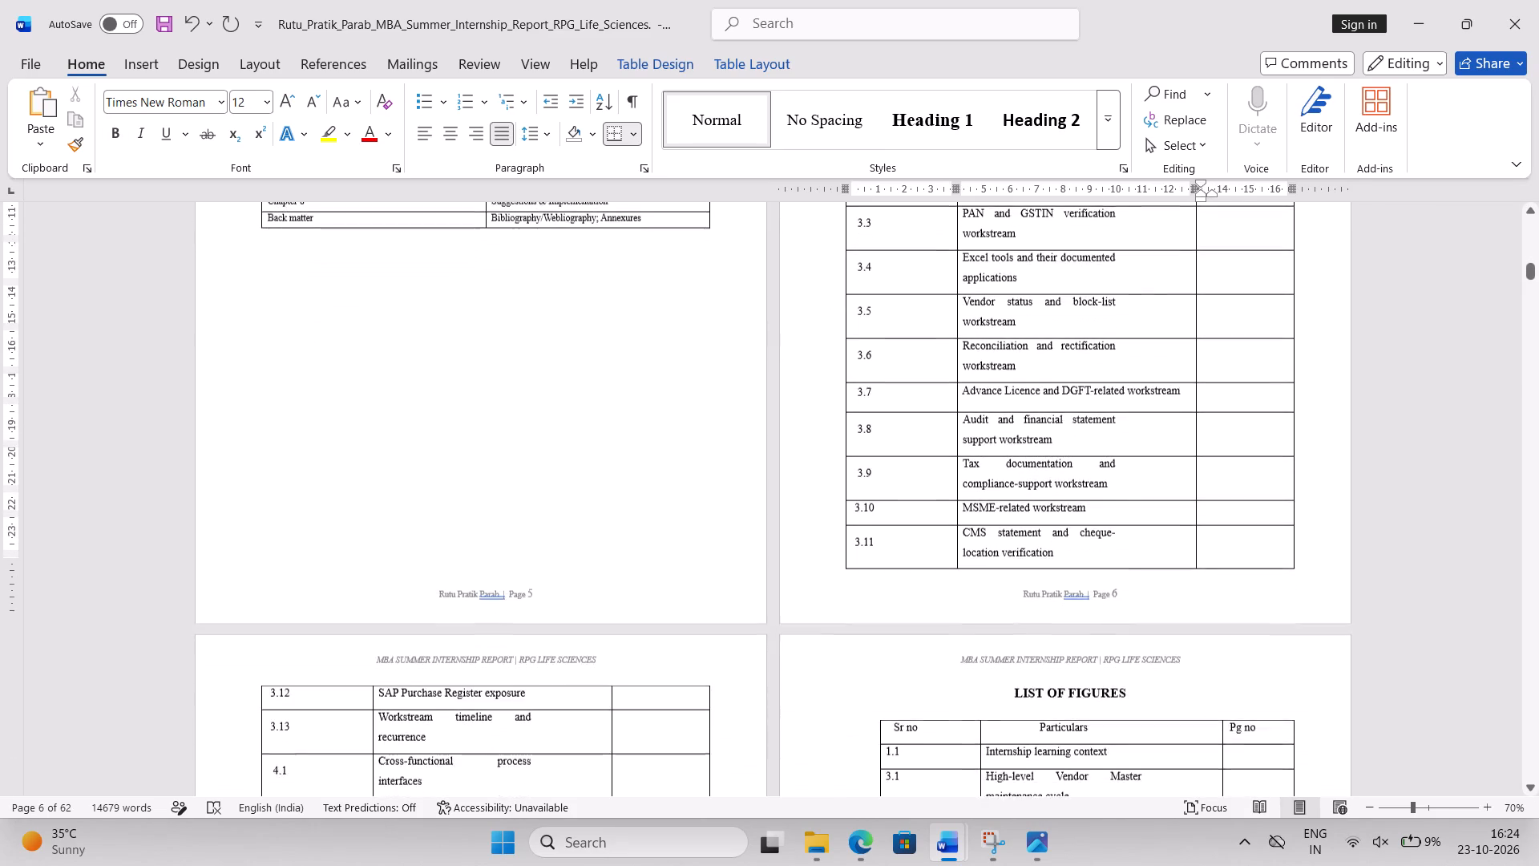
scroll(1156, 471, right, 1)
drag(1202, 196, 1236, 196)
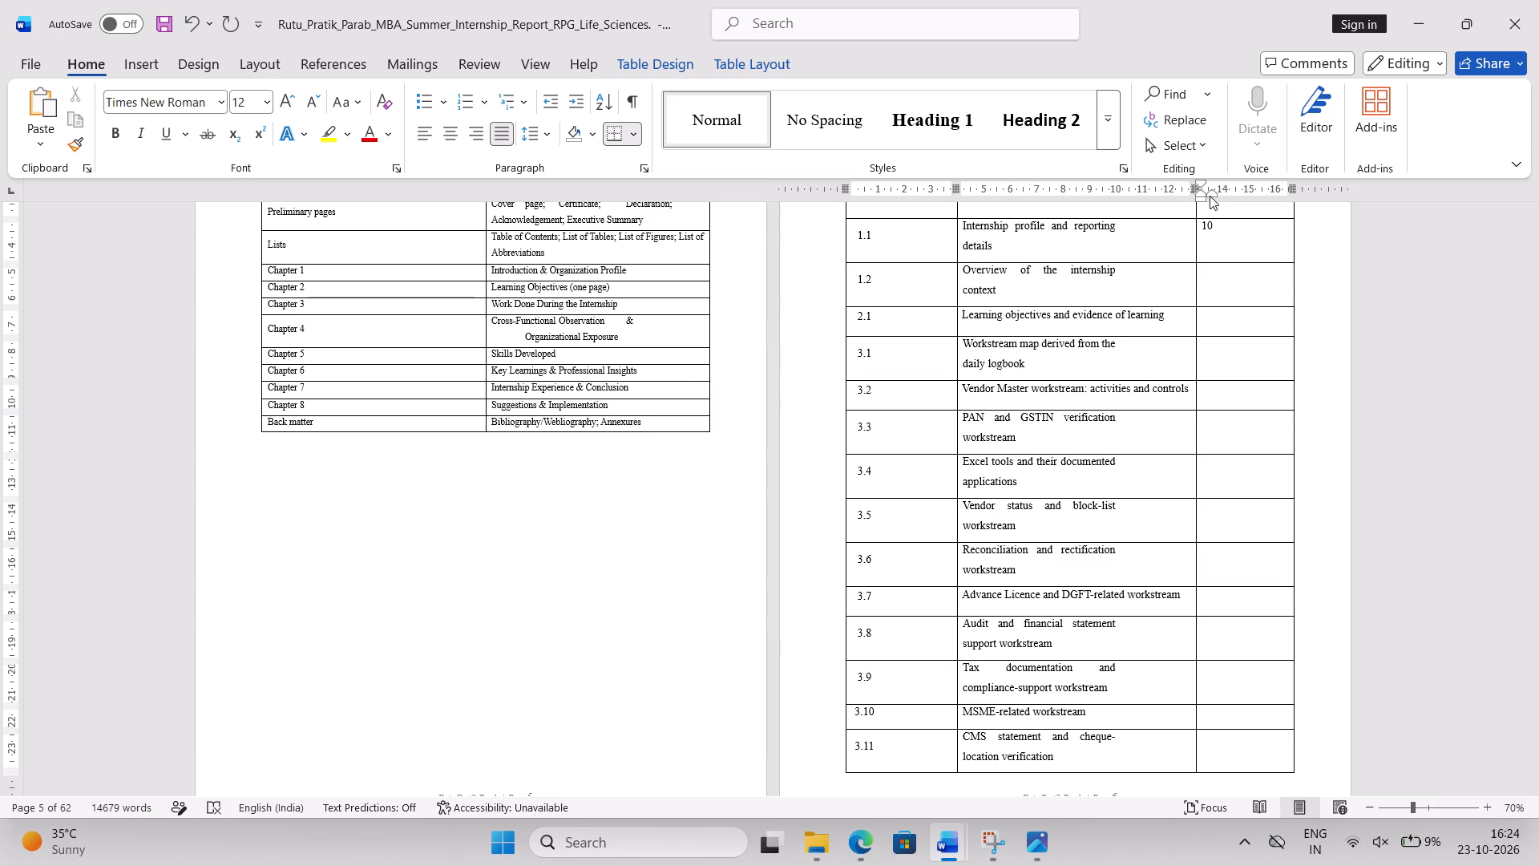
drag(1210, 196, 1234, 200)
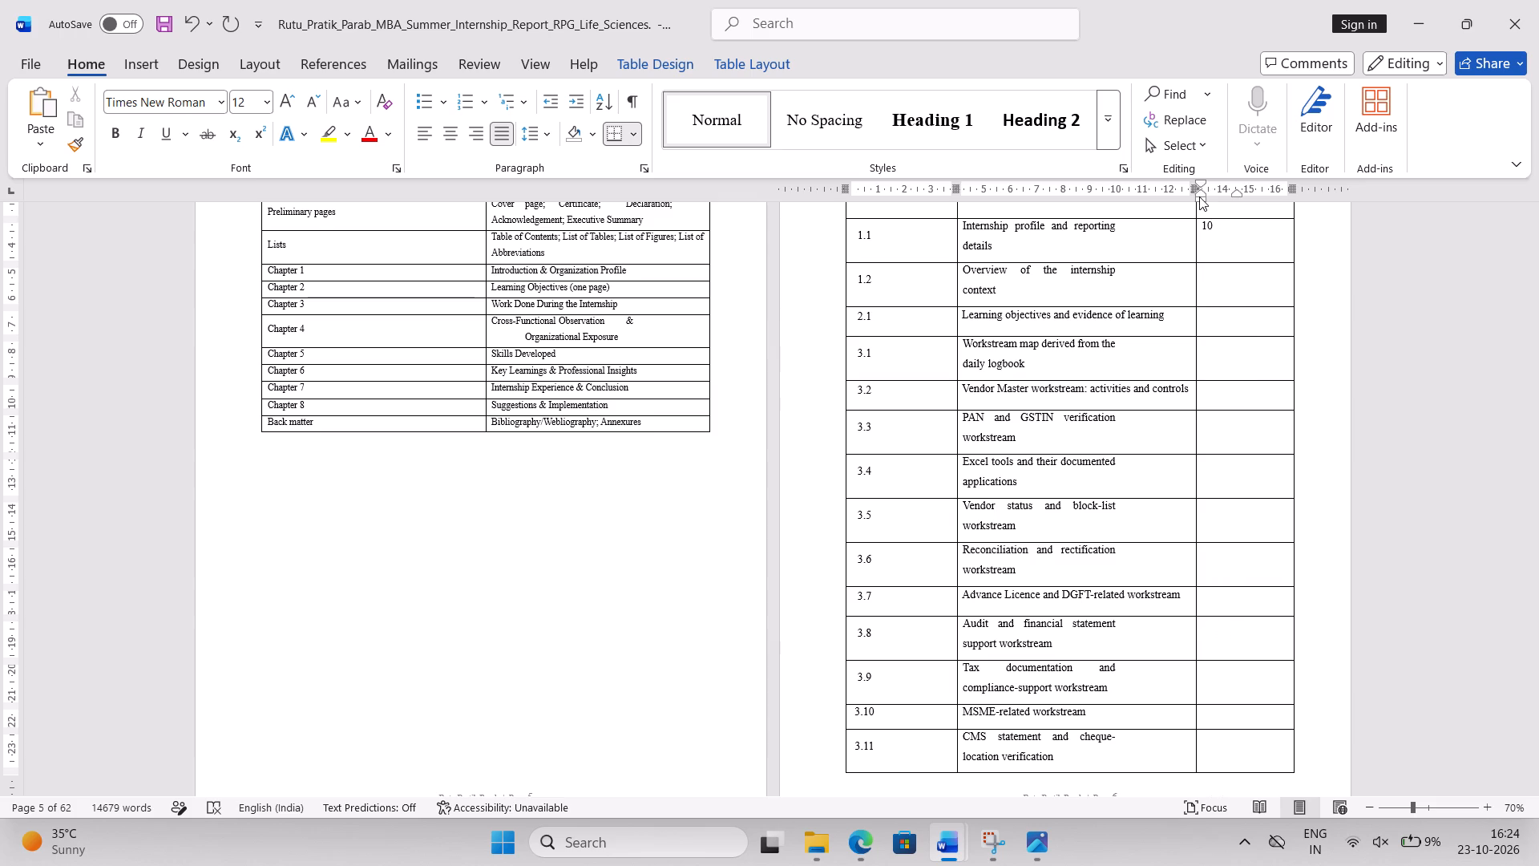
drag(1199, 196, 1230, 196)
click(1200, 192)
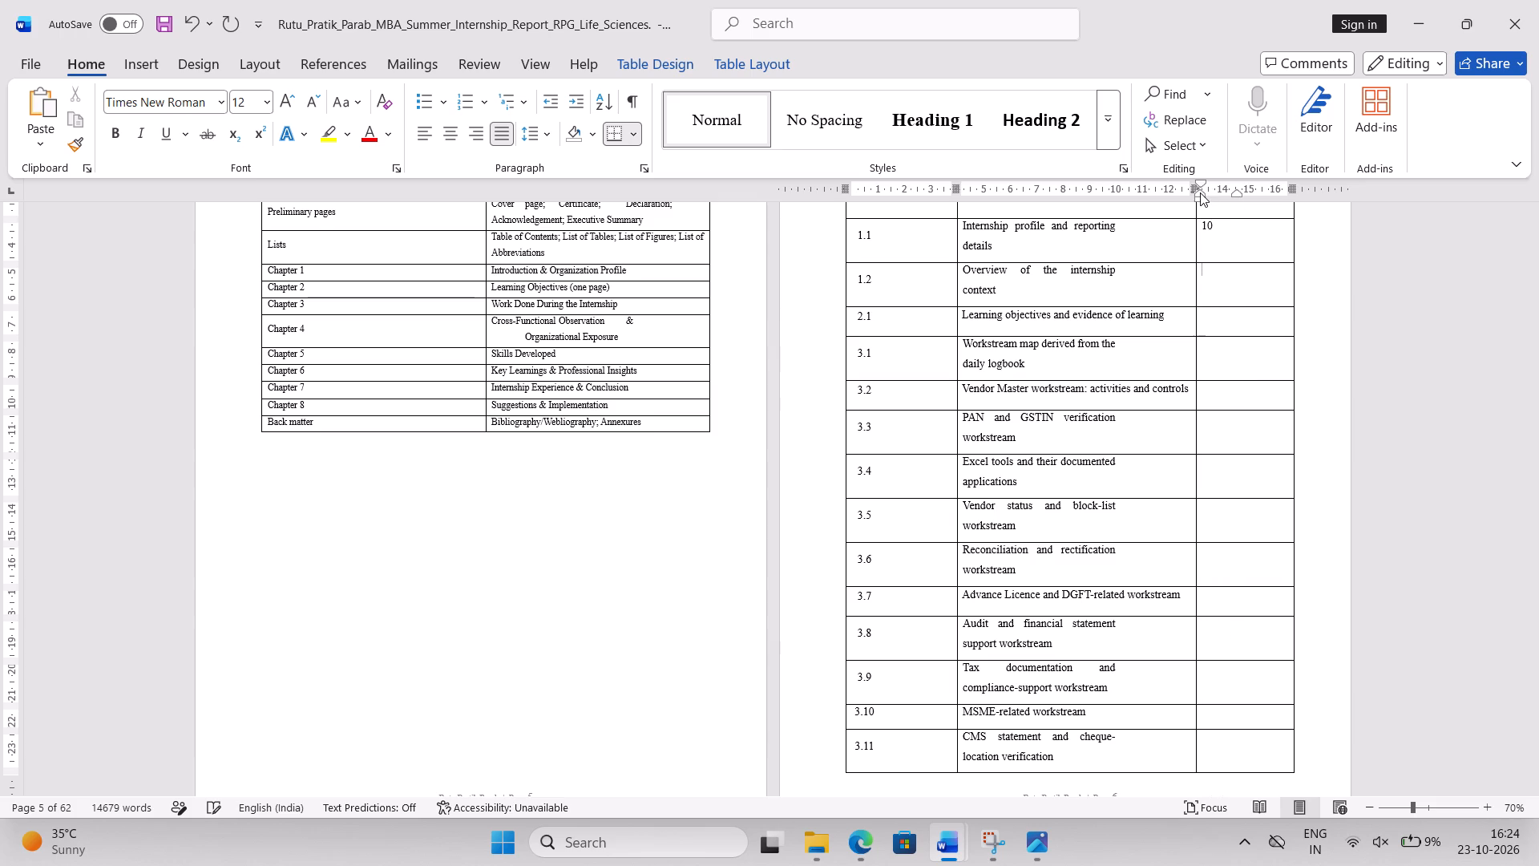
click(1194, 188)
drag(1190, 194, 1232, 193)
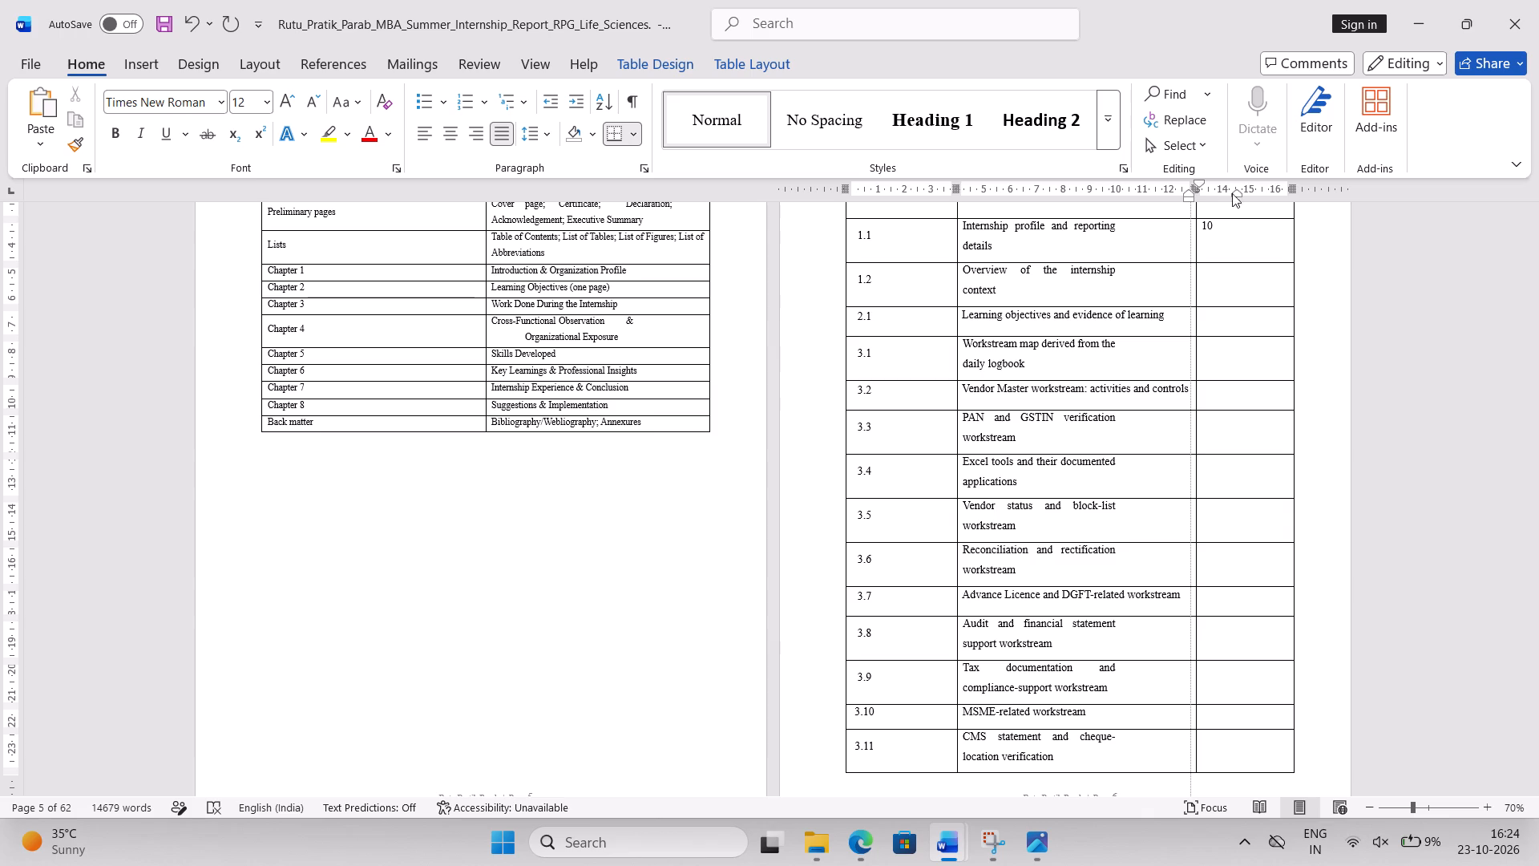
drag(1232, 193, 1292, 193)
drag(1295, 212, 1322, 212)
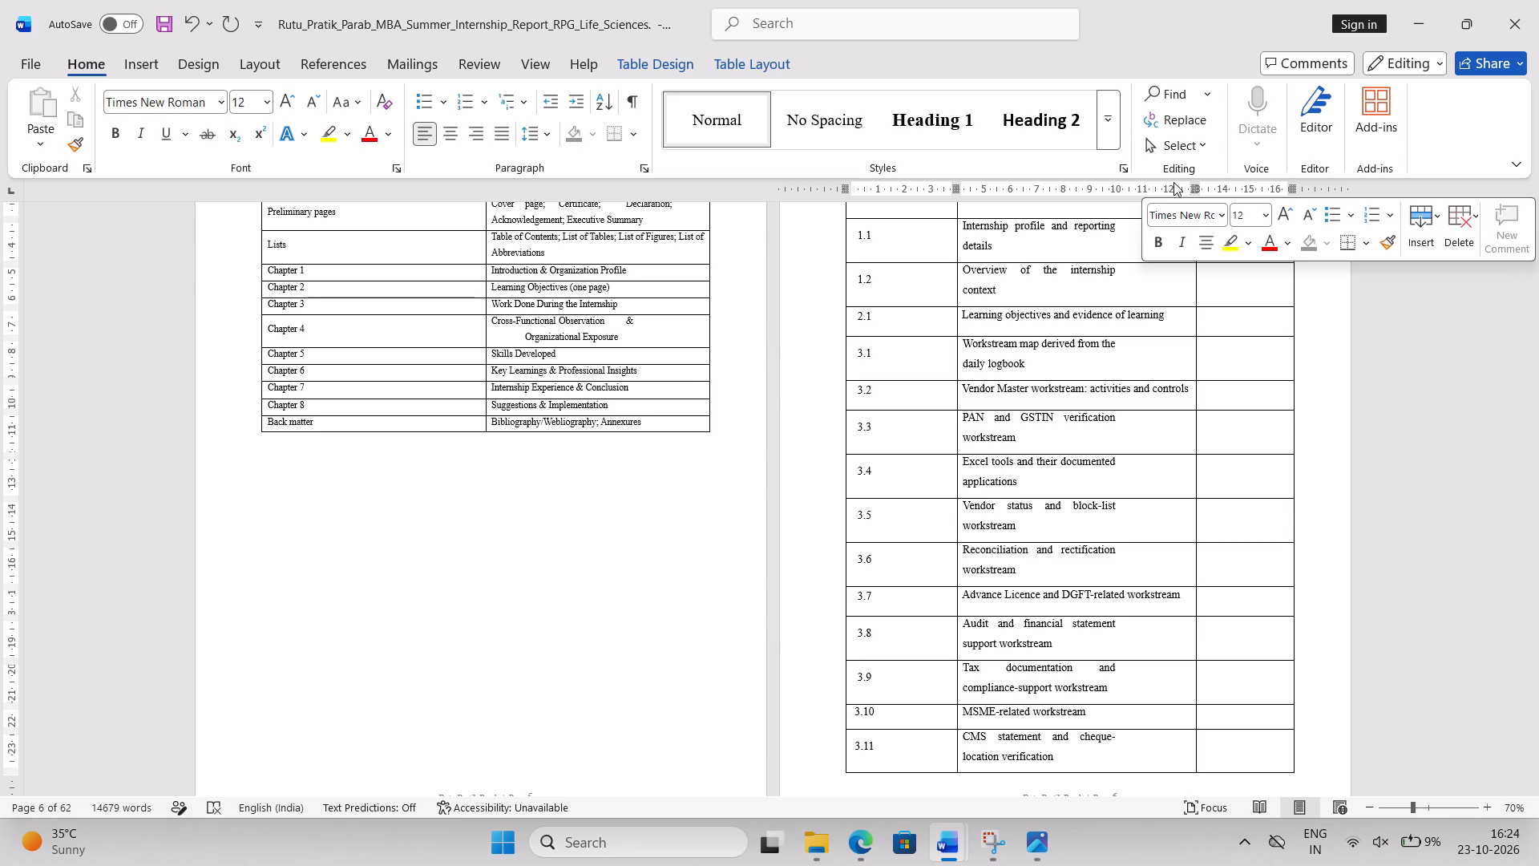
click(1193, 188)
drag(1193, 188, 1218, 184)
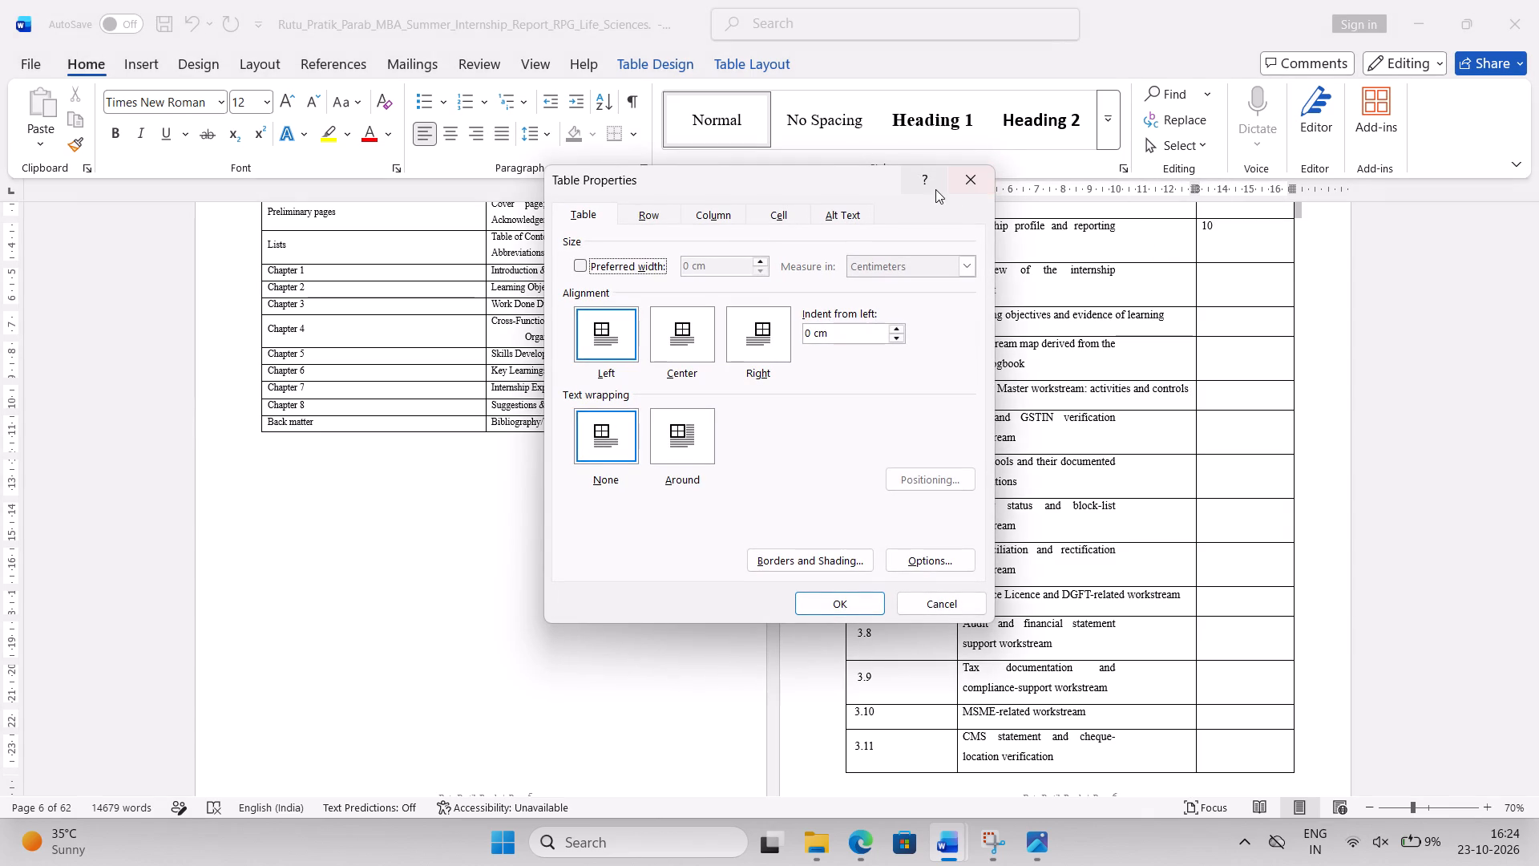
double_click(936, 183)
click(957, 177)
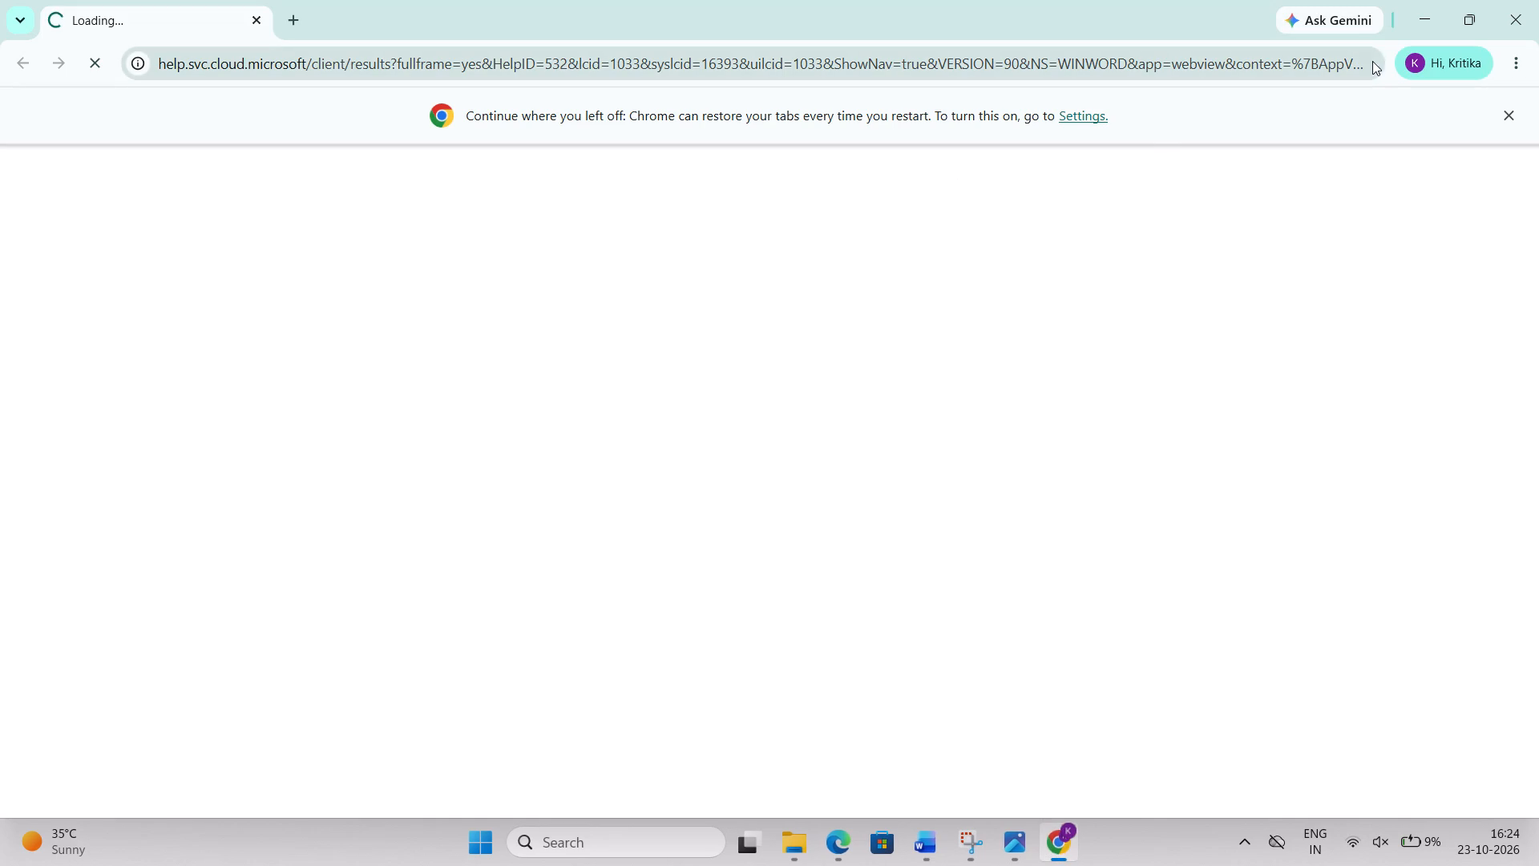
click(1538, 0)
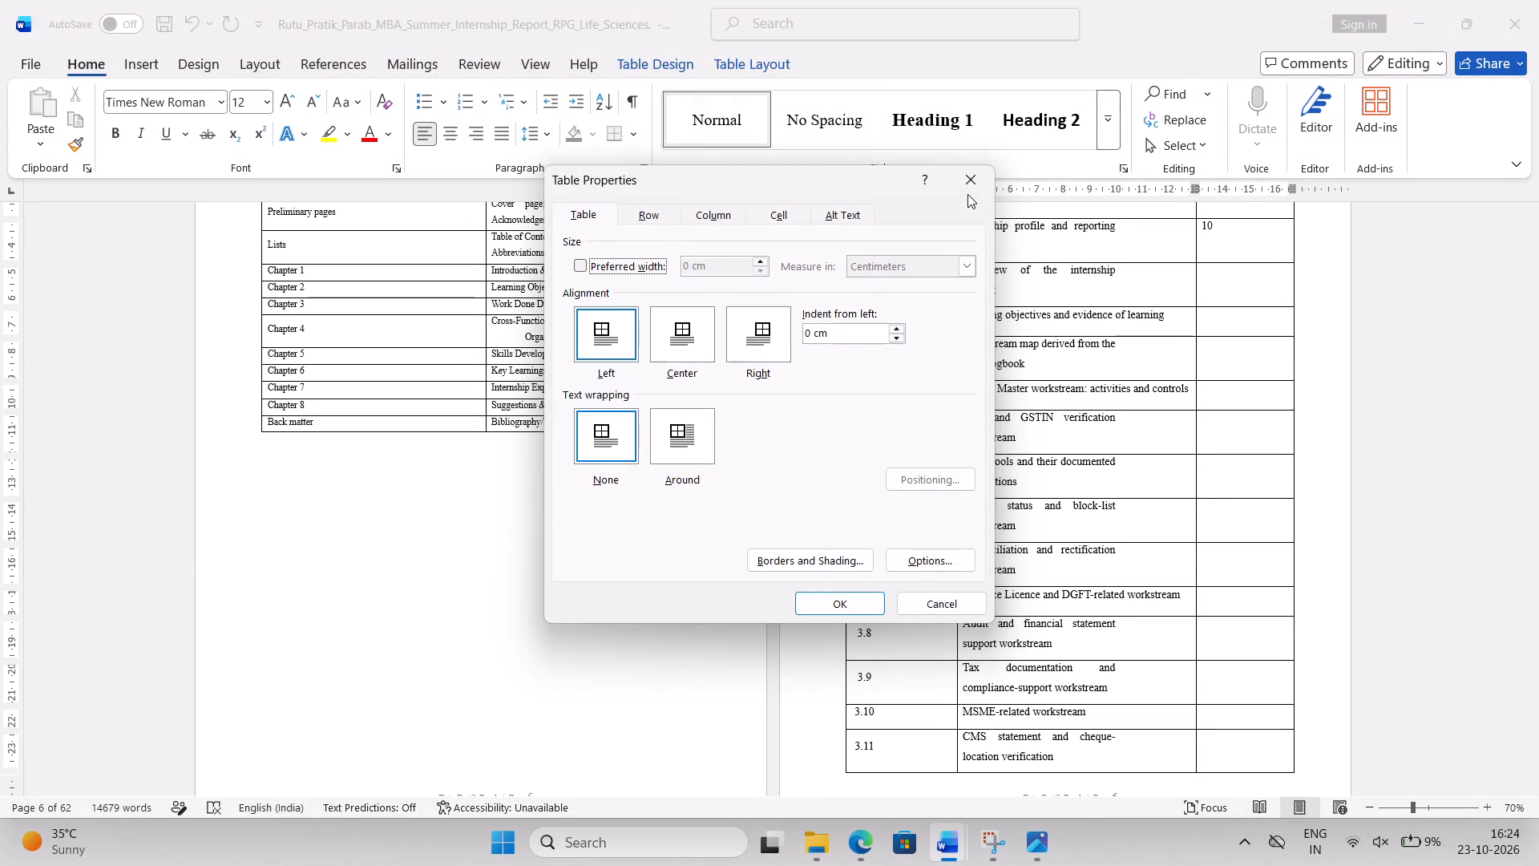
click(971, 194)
Centre the cells of the List of Tables' Page no column both vertically and horizontally.
scroll(1442, 269, up, 1)
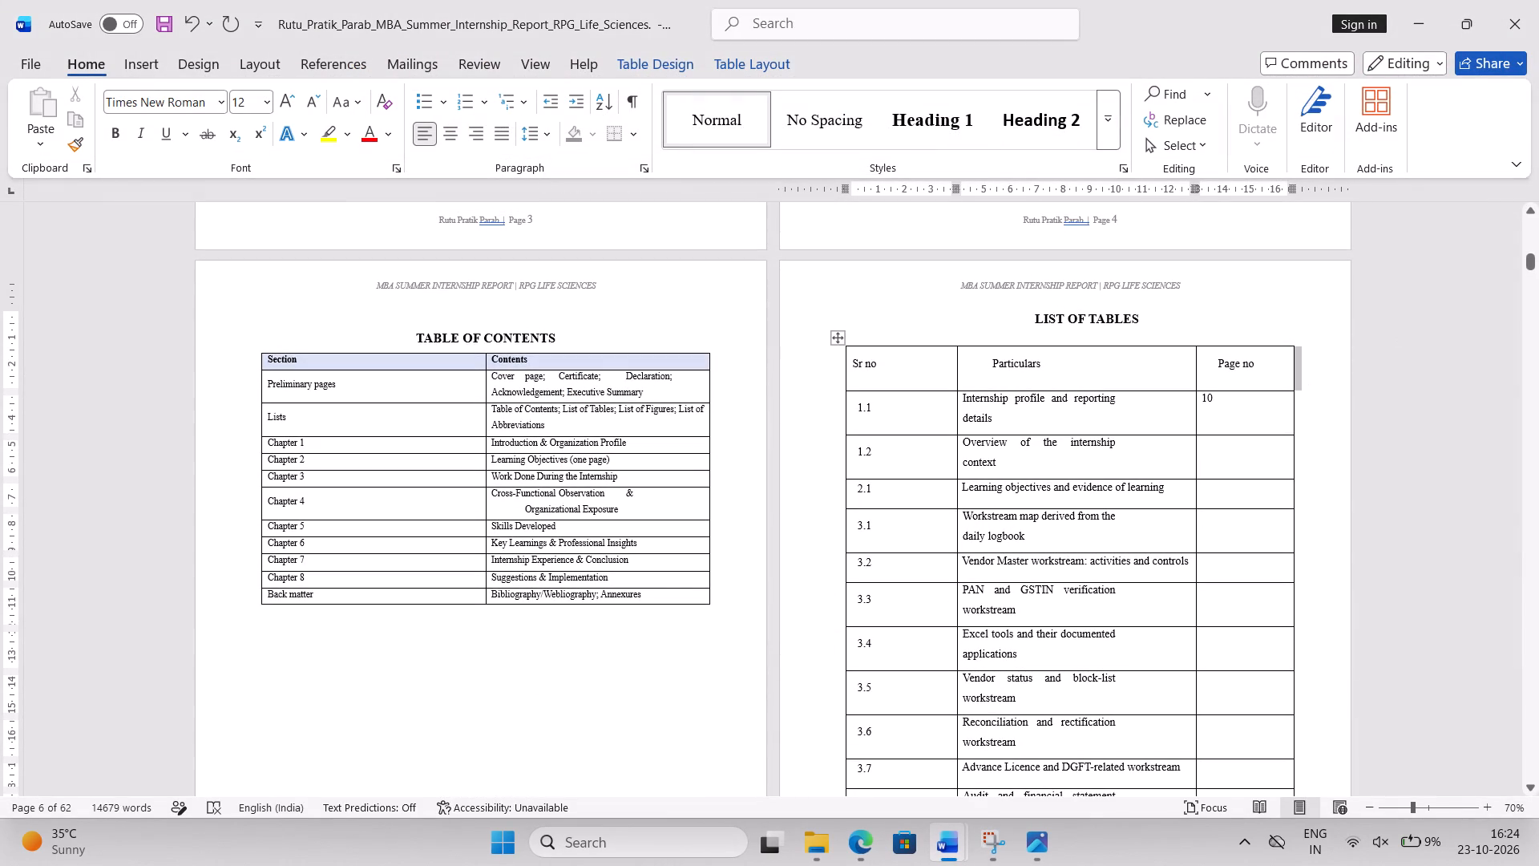
click(1230, 349)
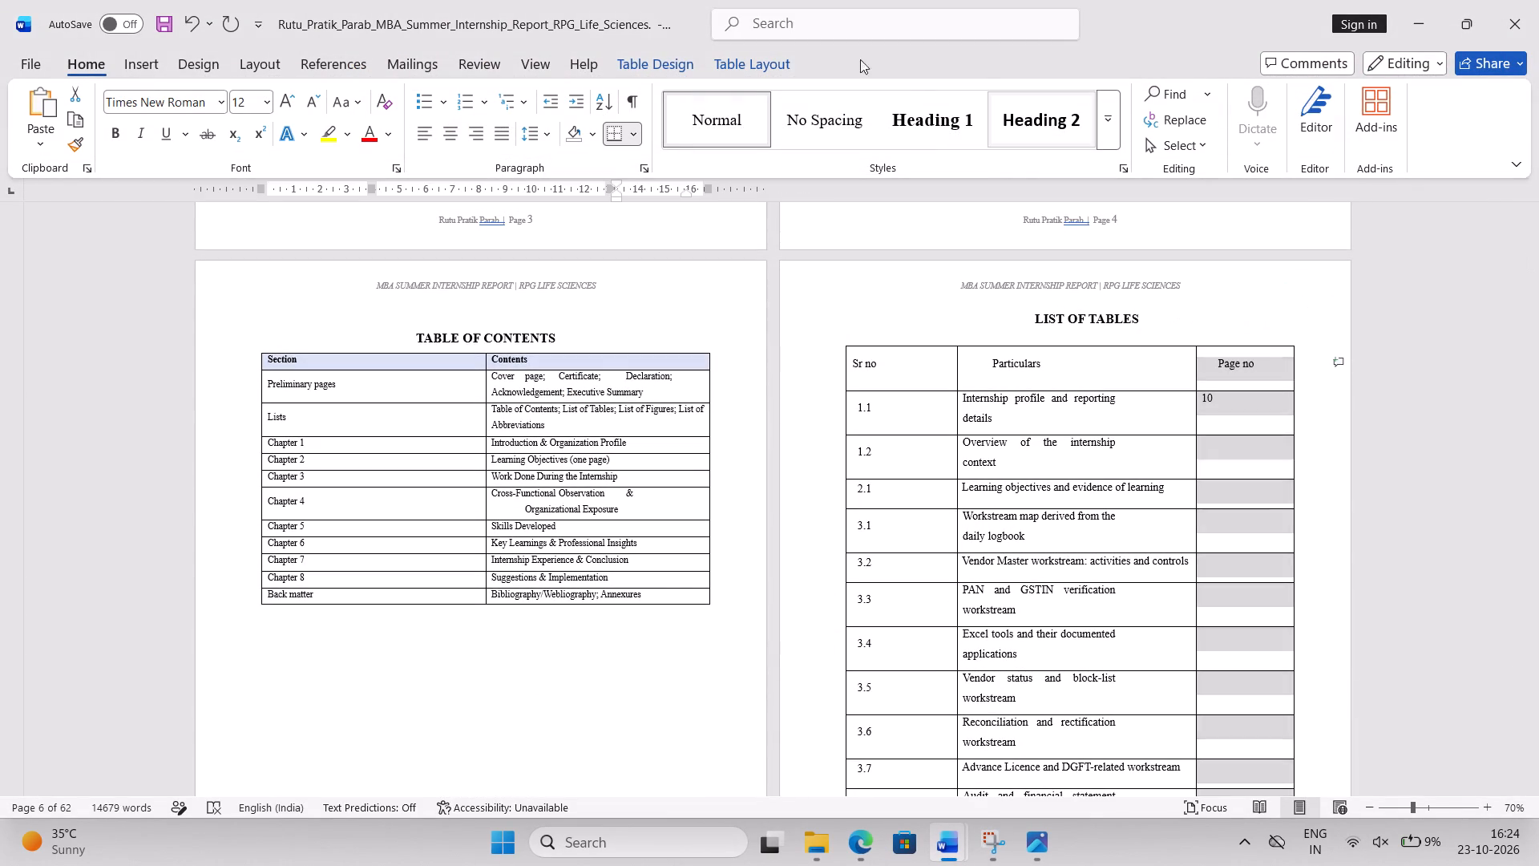
click(779, 62)
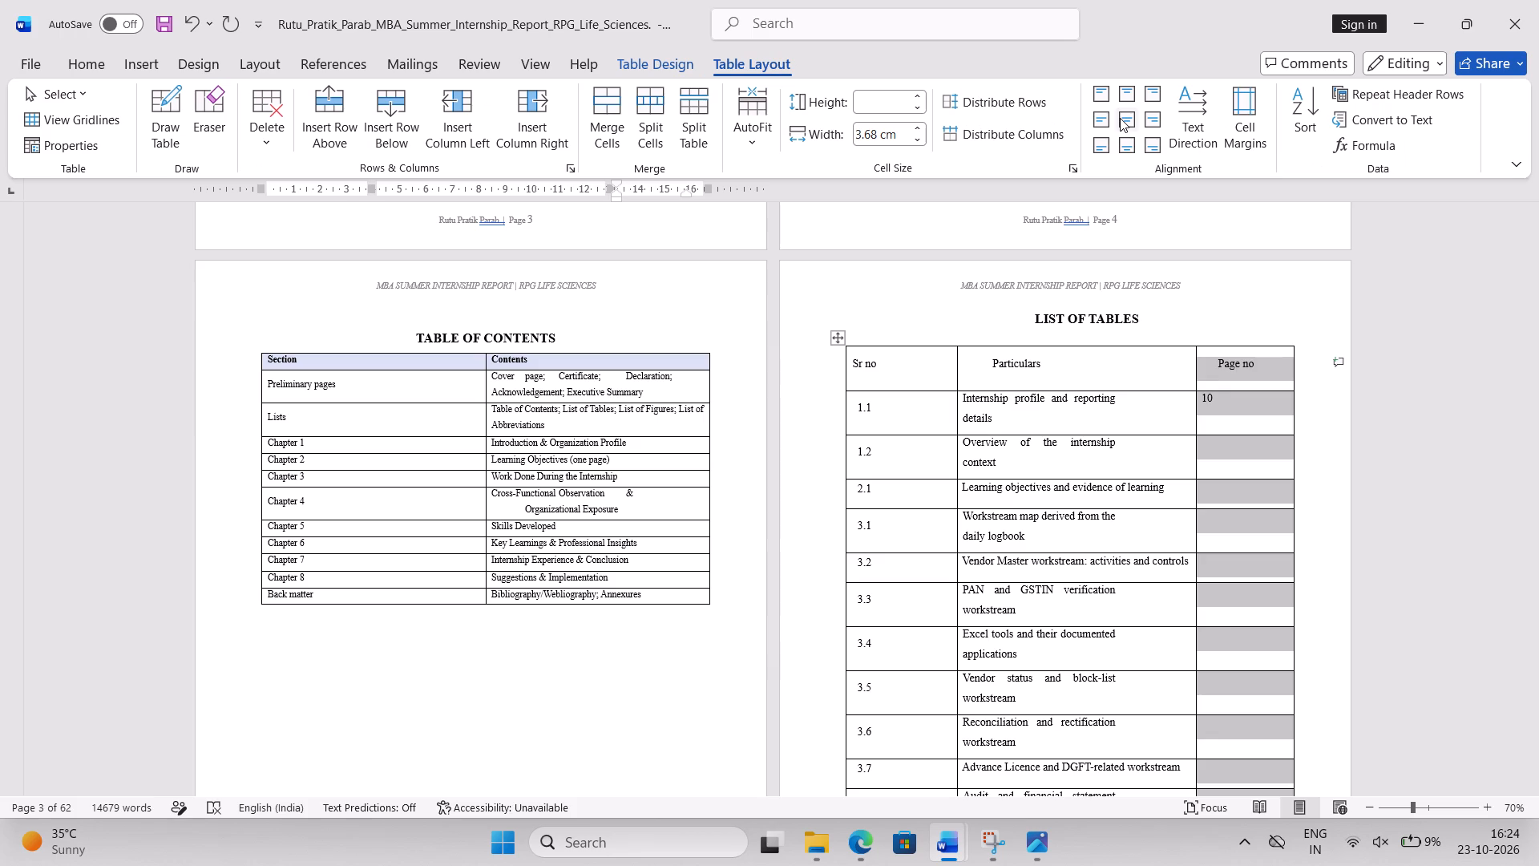
click(1120, 118)
click(1416, 386)
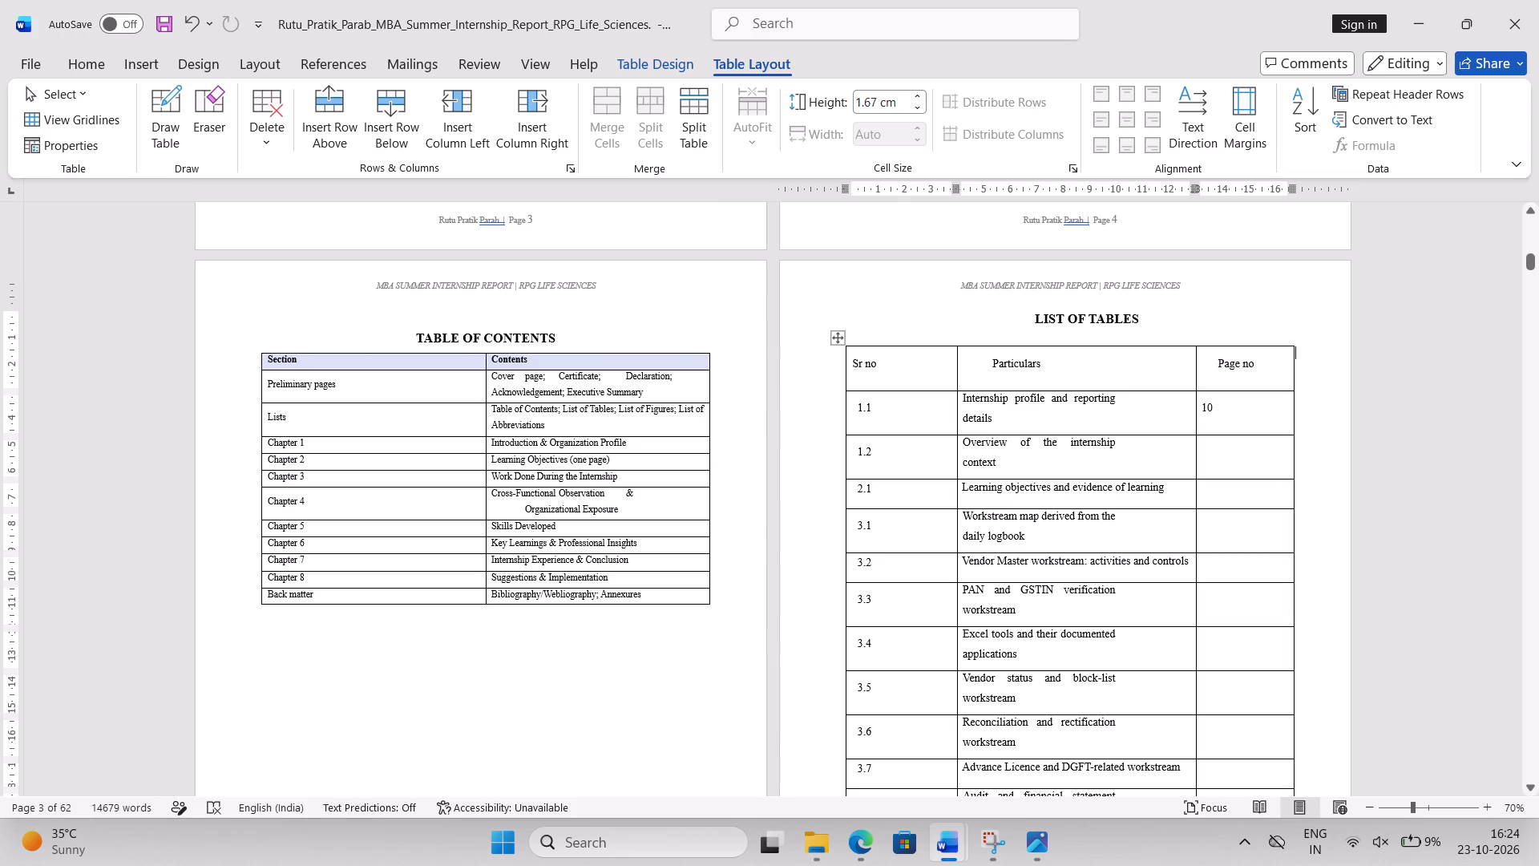
Indent the Page no heading further inside its header cell in the List of Tables.
drag(1195, 350, 1222, 349)
click(1234, 338)
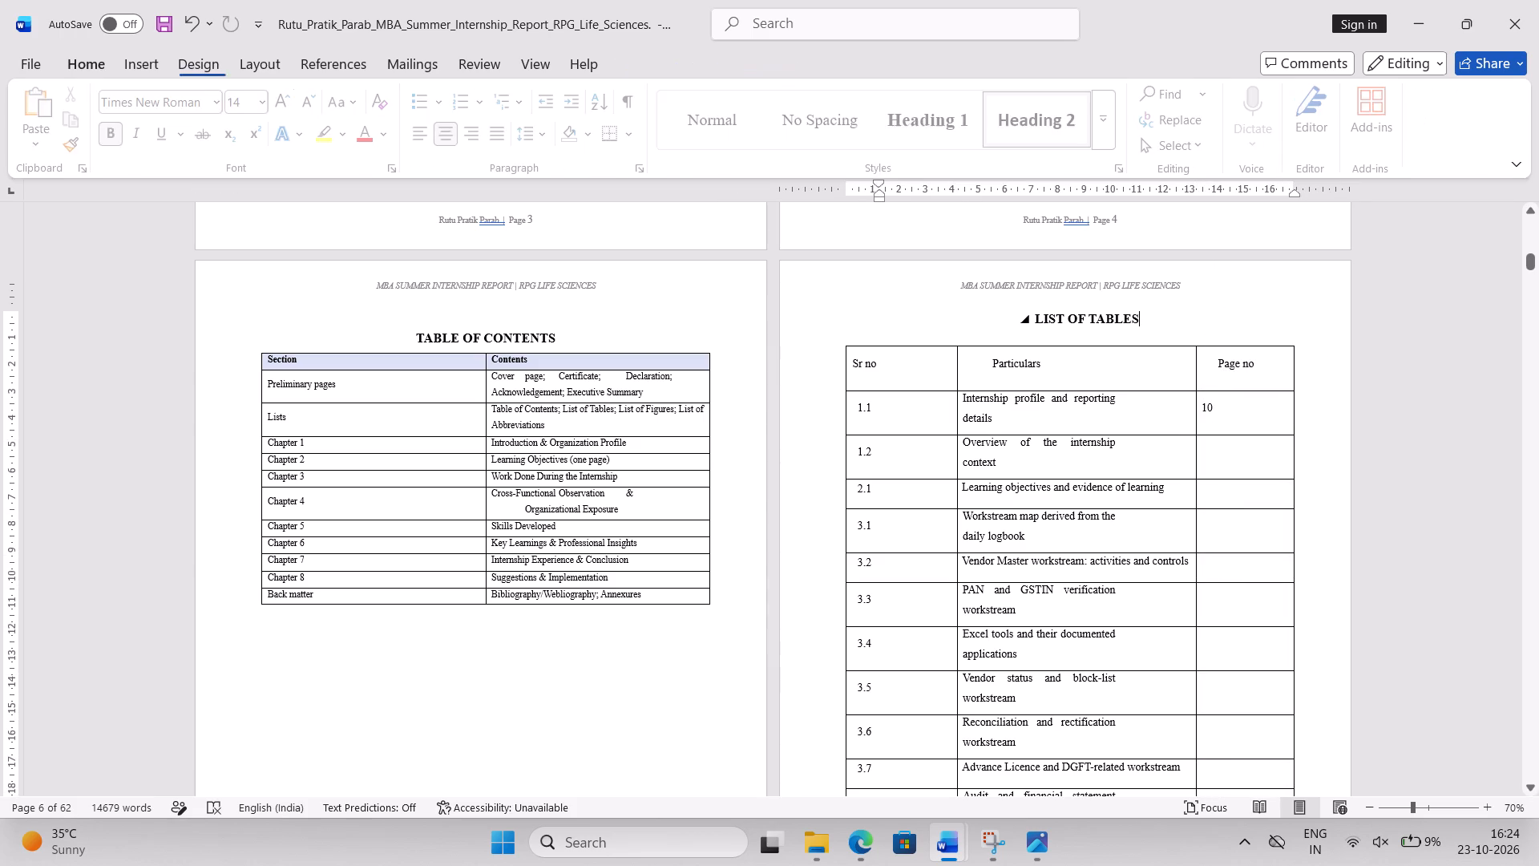
click(1236, 360)
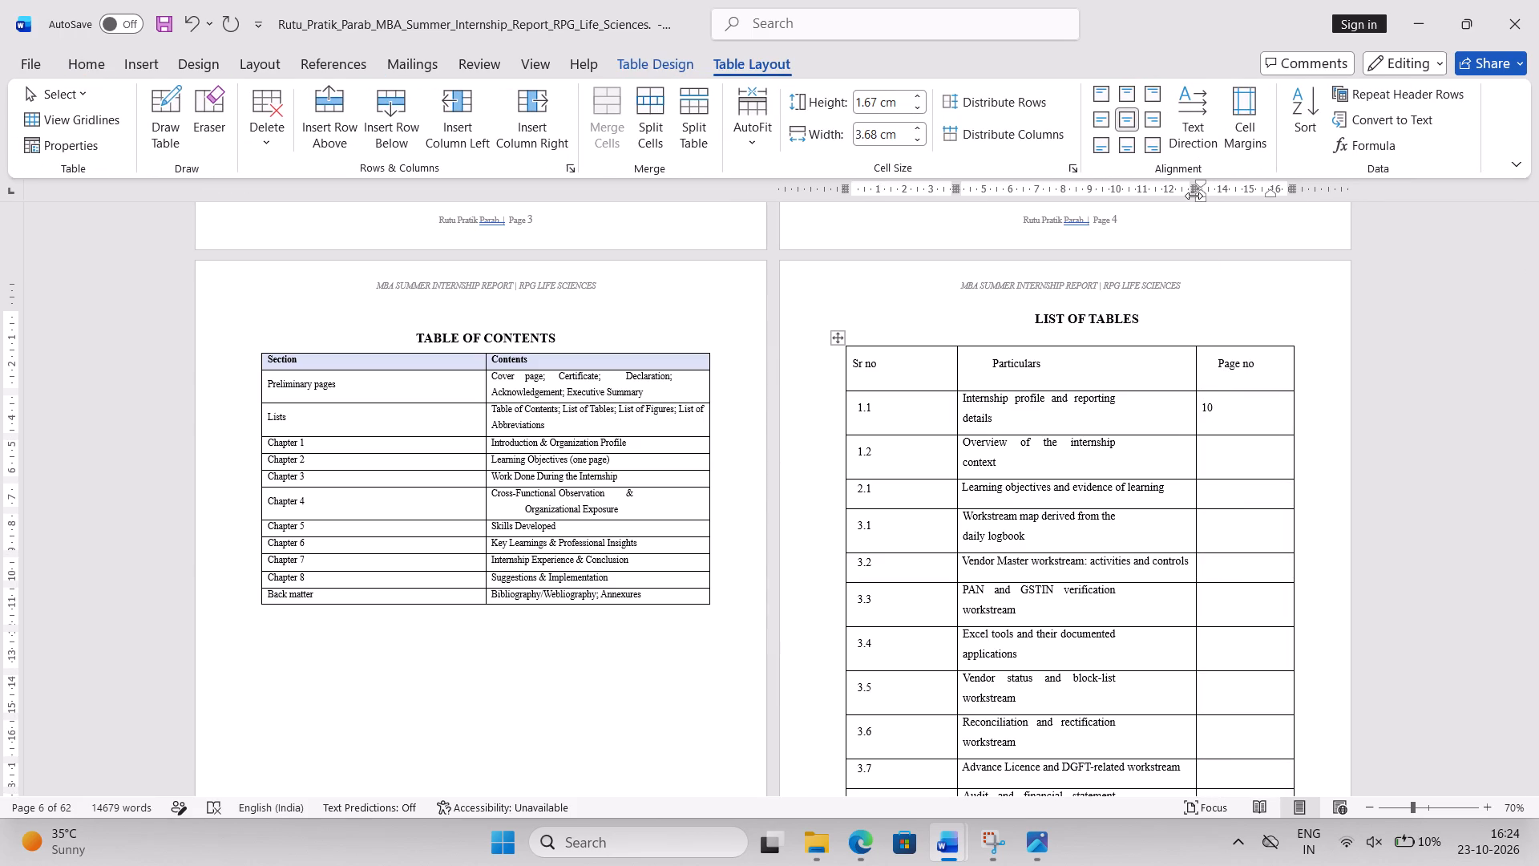
drag(1196, 196, 1232, 200)
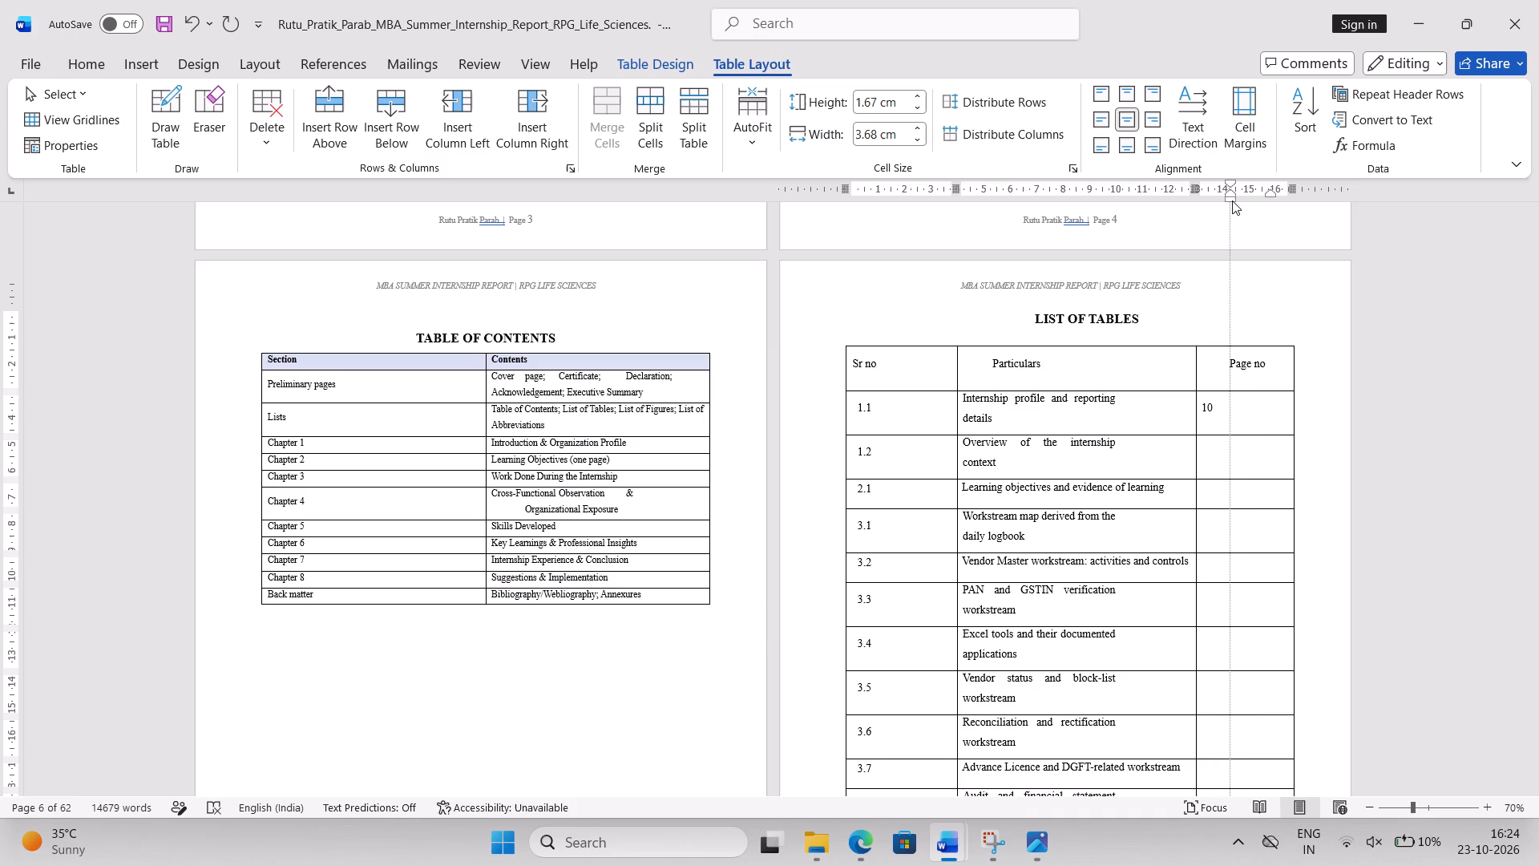
drag(1232, 200, 1229, 205)
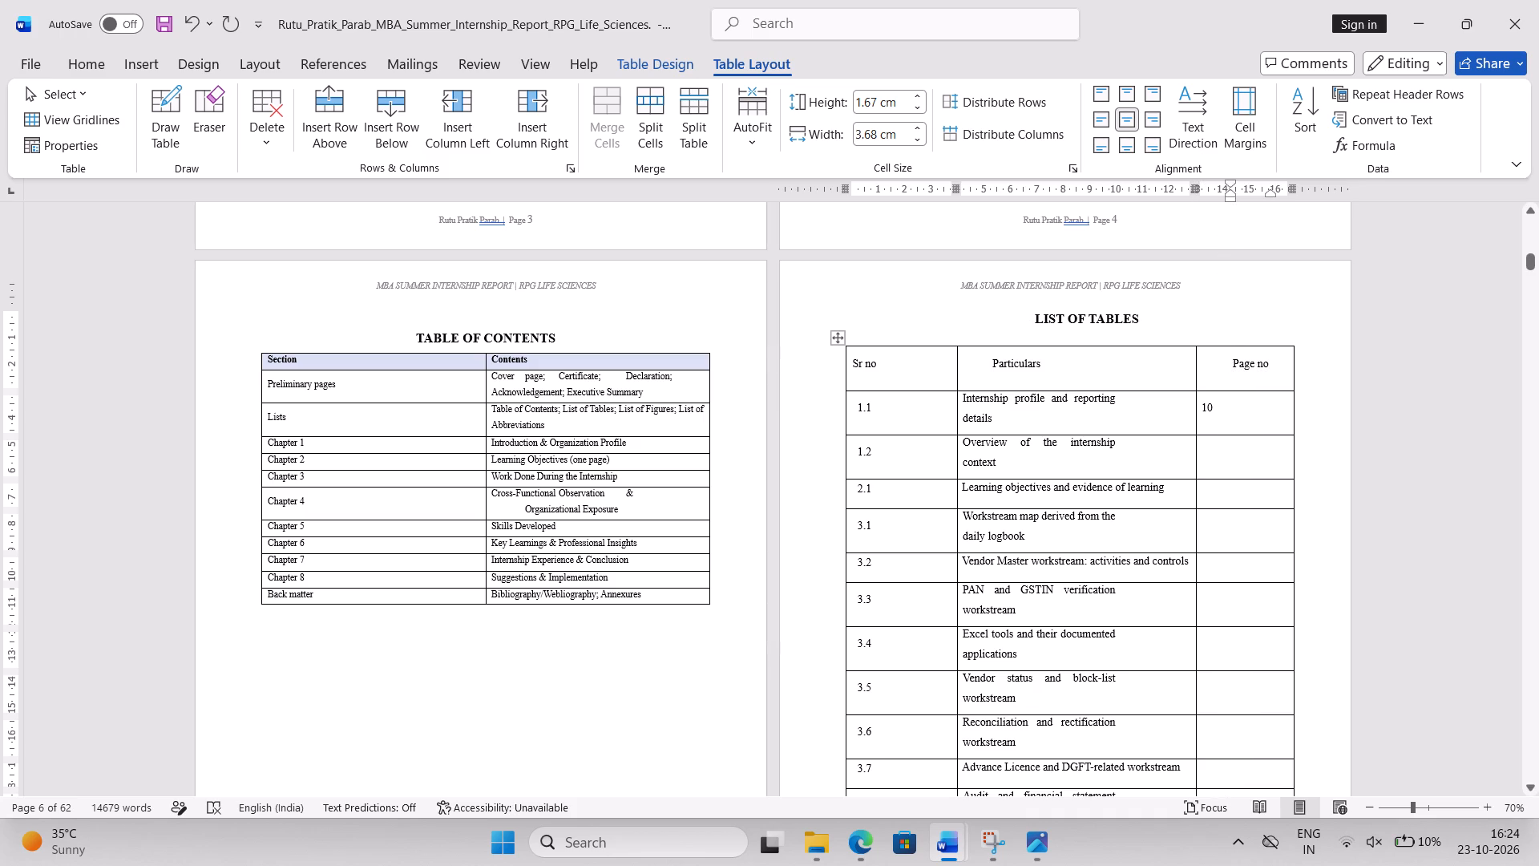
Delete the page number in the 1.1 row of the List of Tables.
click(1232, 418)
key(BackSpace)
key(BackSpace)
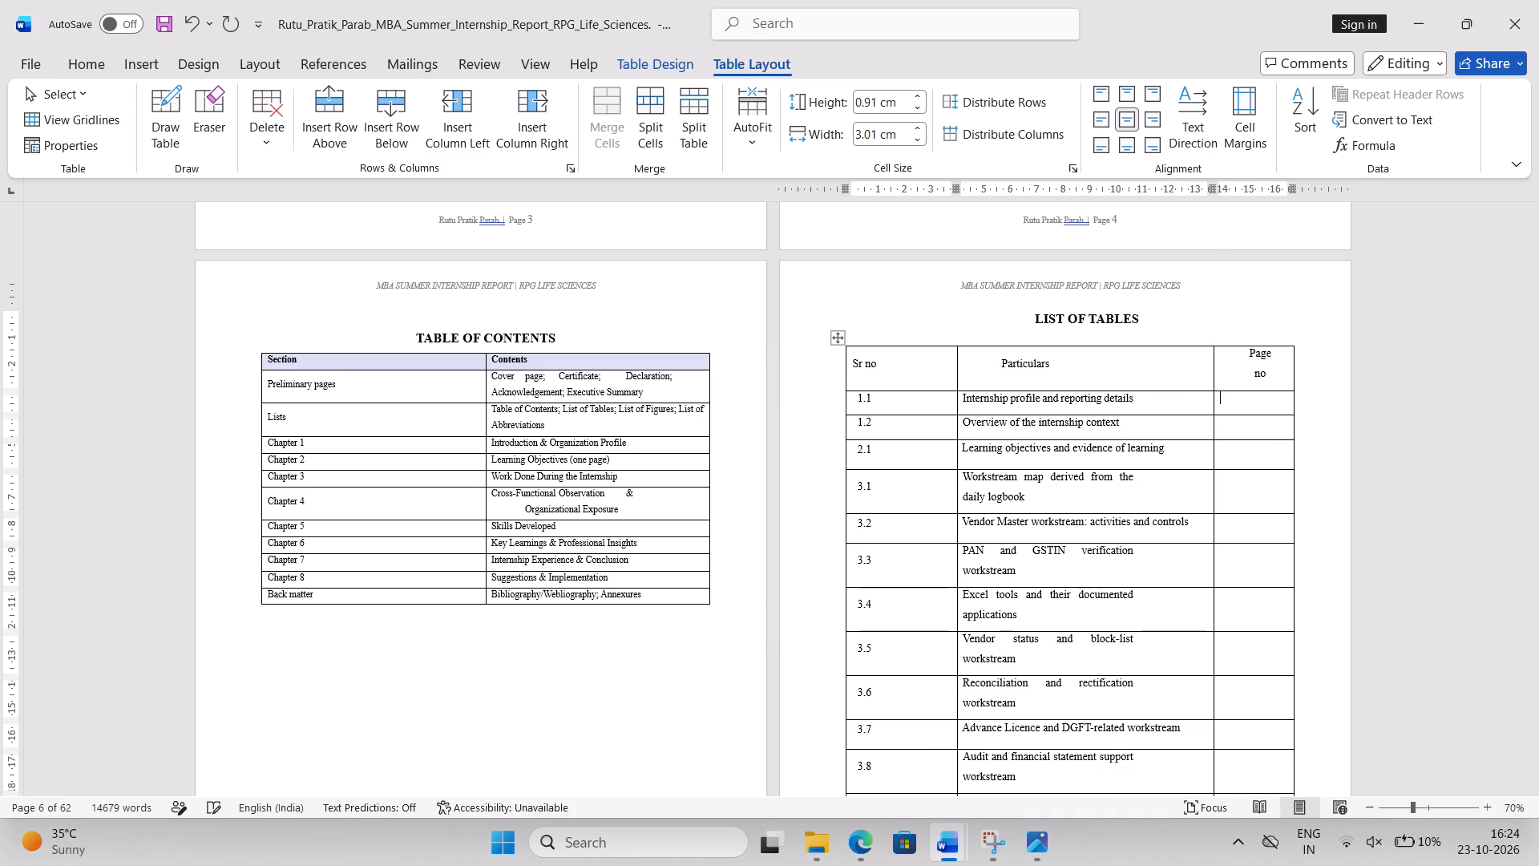
Readjust the first-line and hanging indents of the Page no header cell in the List of Tables.
click(1259, 360)
drag(1248, 194, 1270, 199)
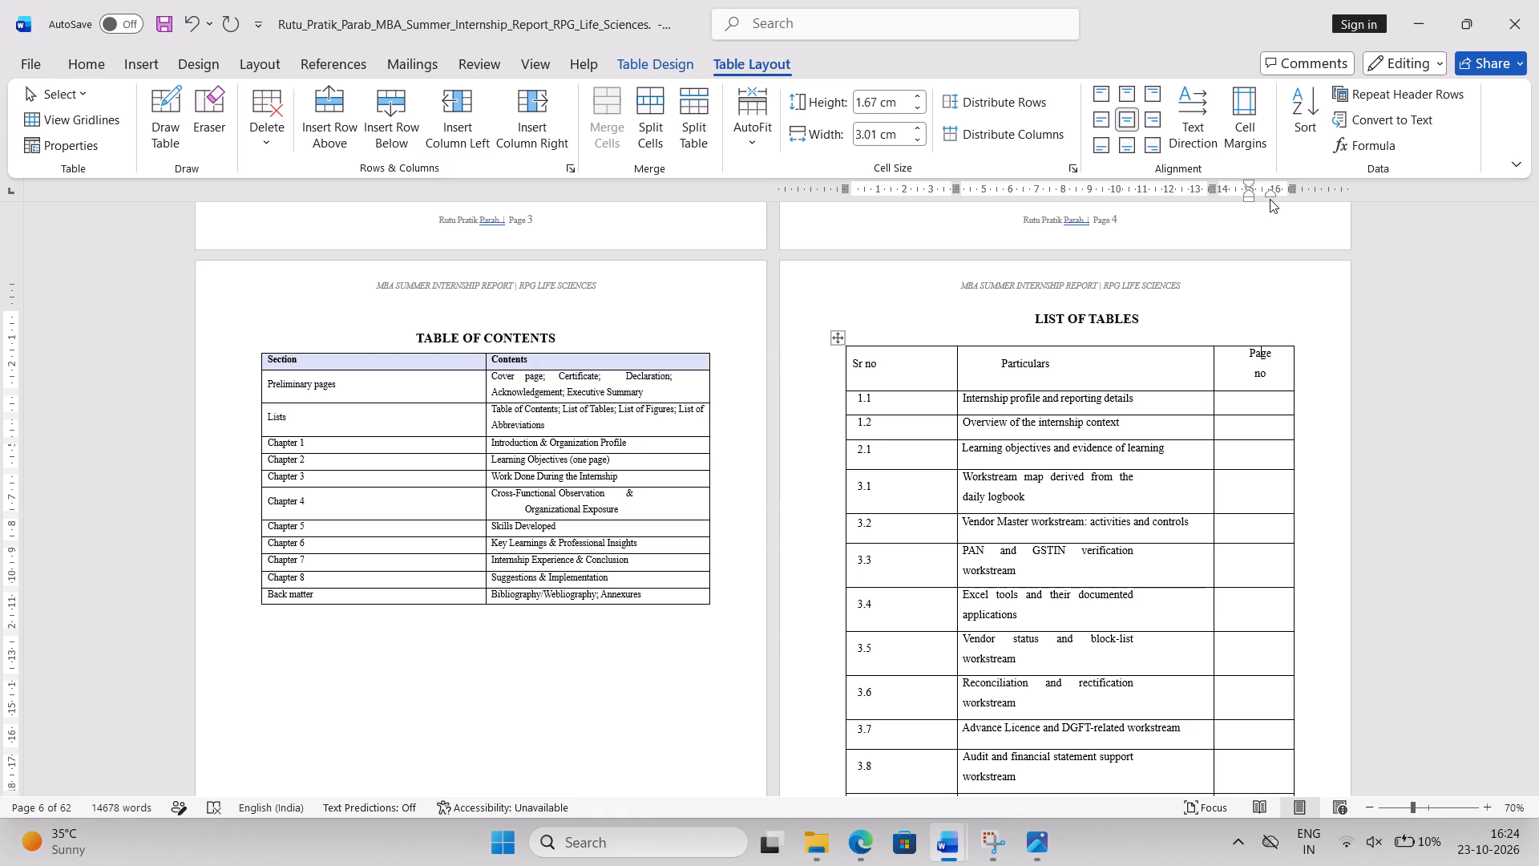
drag(1270, 199, 1258, 208)
drag(1250, 184, 1230, 188)
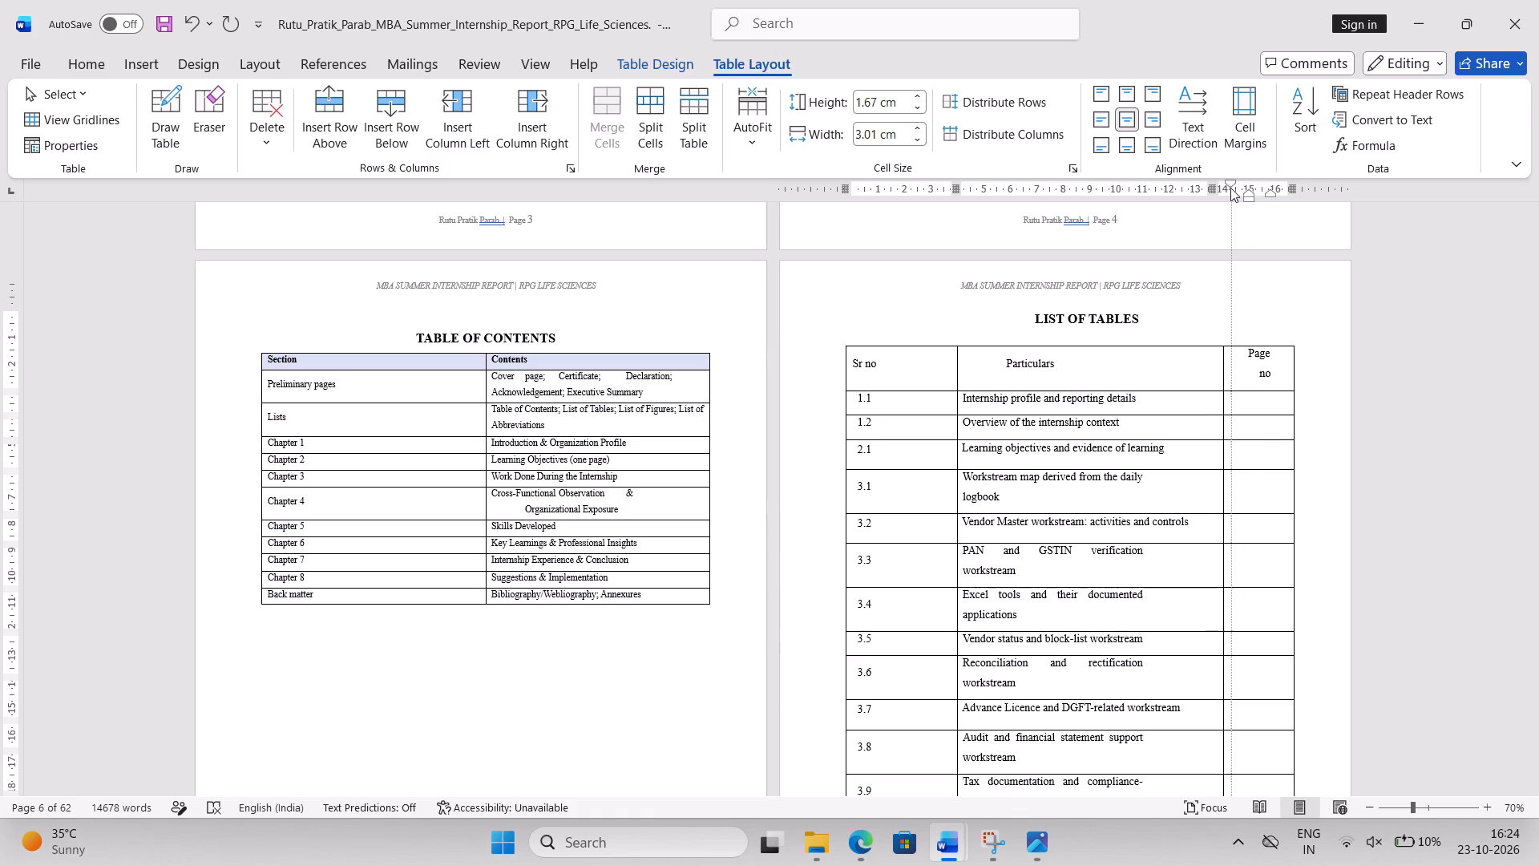
drag(1230, 188, 1225, 189)
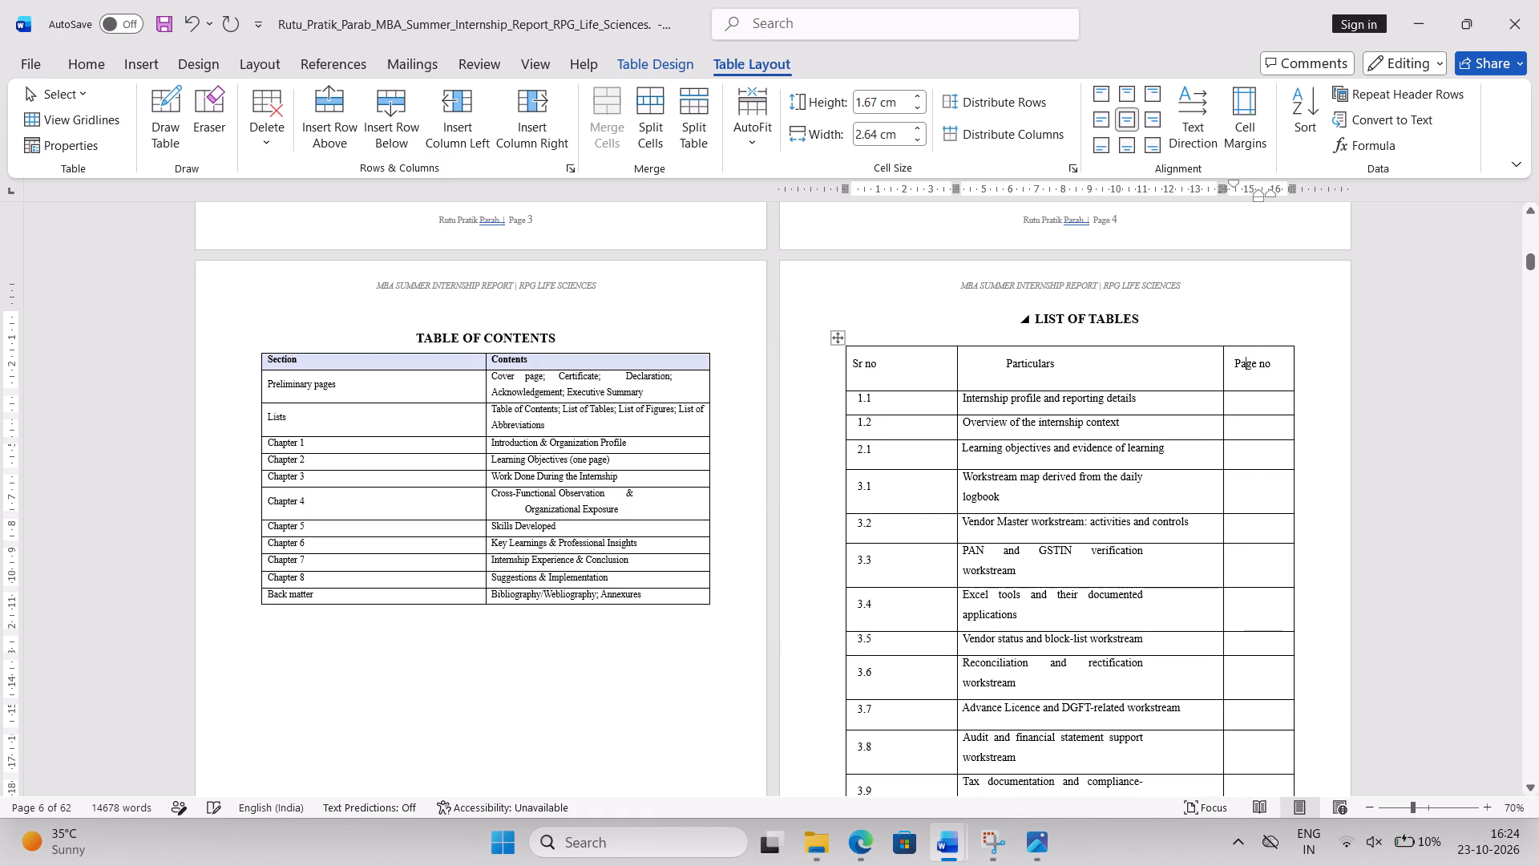
Enter page number 10 for table 1.1, Internship profile and reporting details.
click(1262, 402)
key(1)
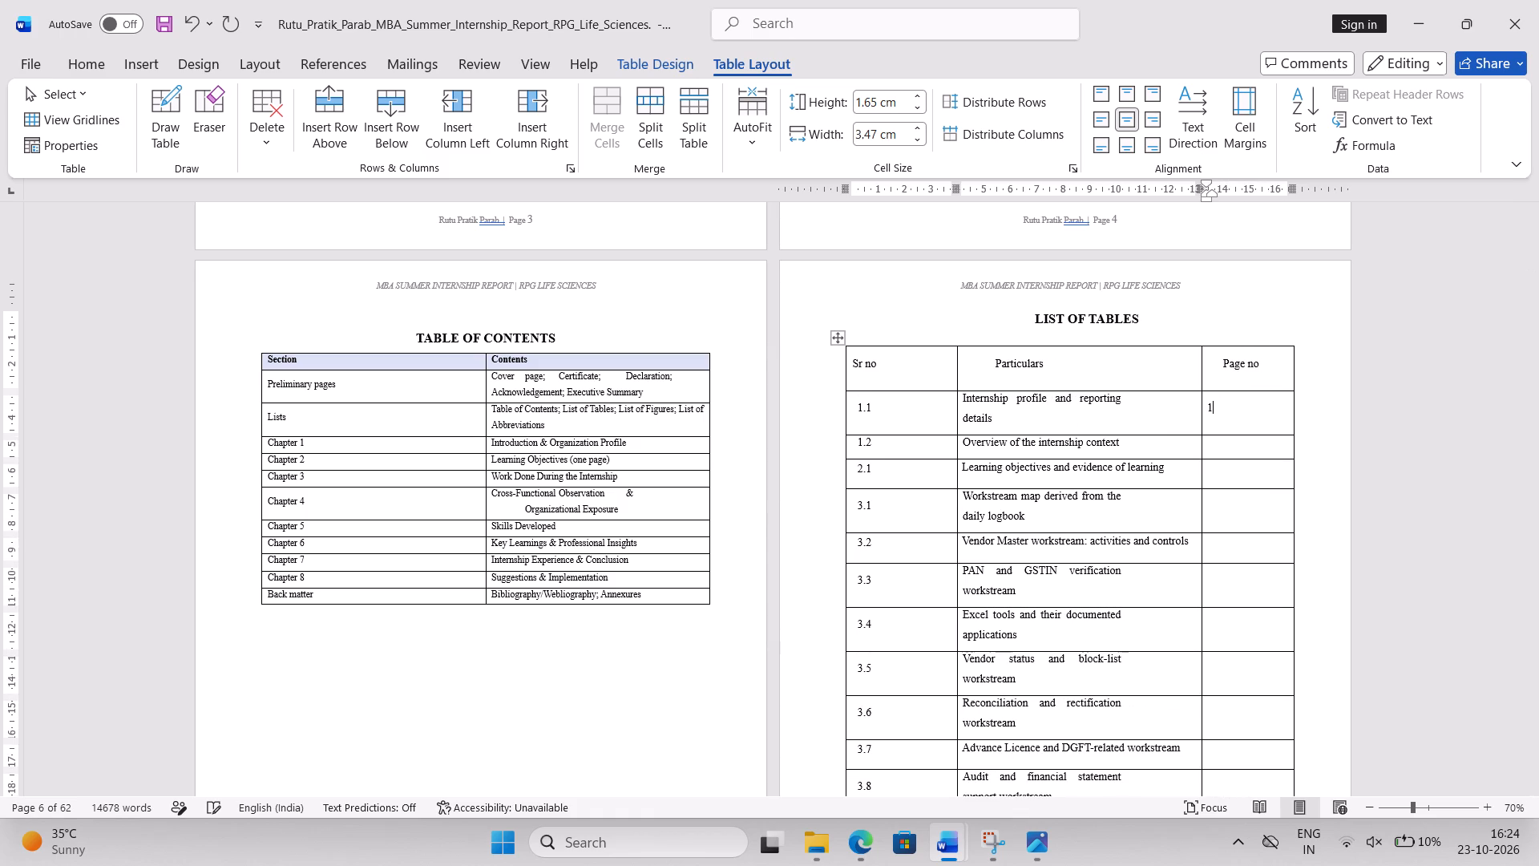
key(0)
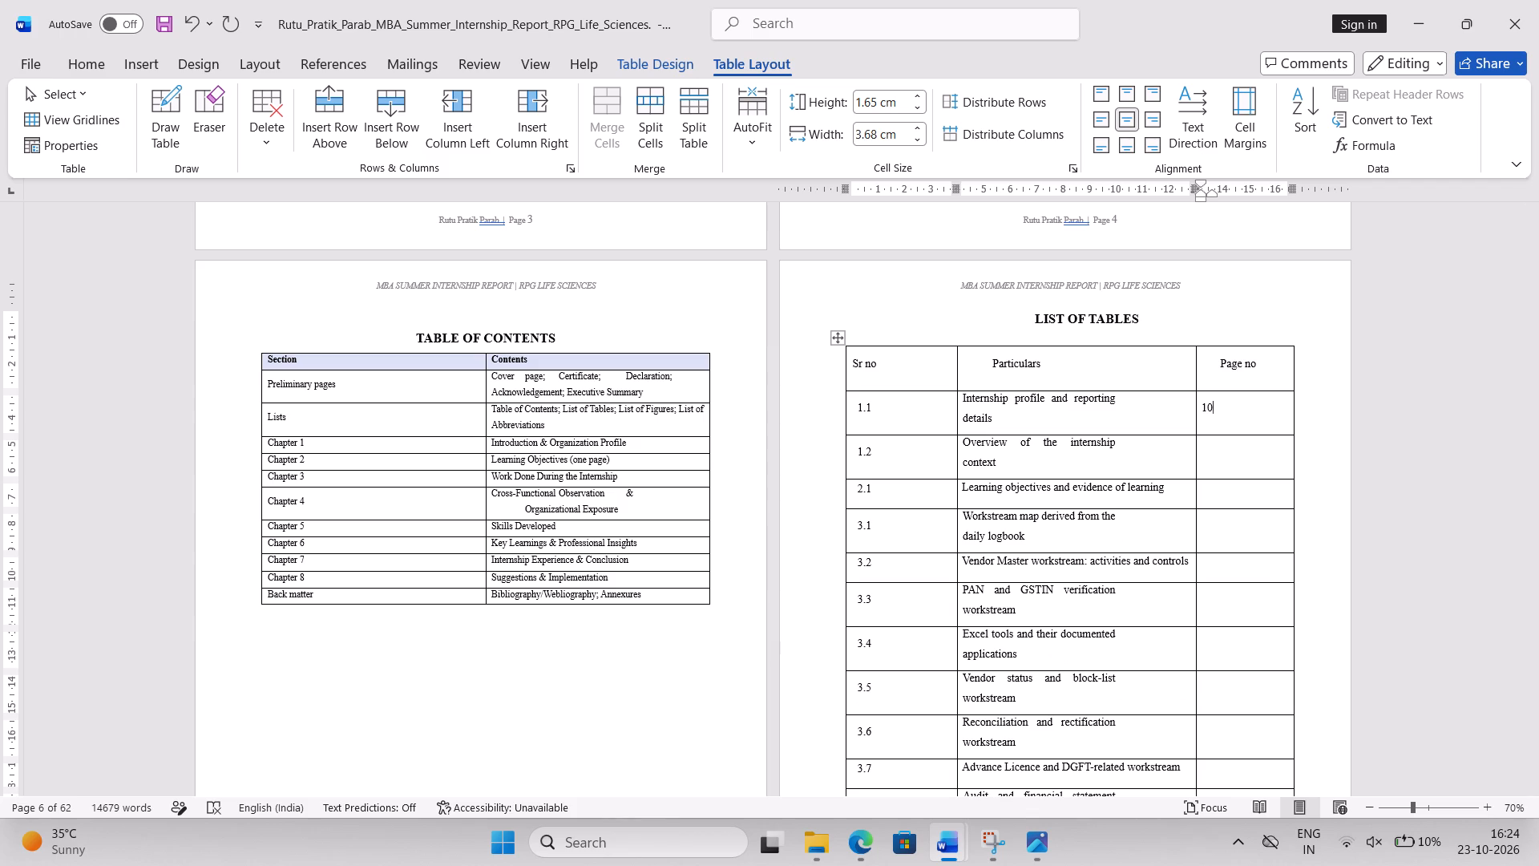
Reapply centre alignment to the whole Page no column of the List of Tables.
click(1238, 413)
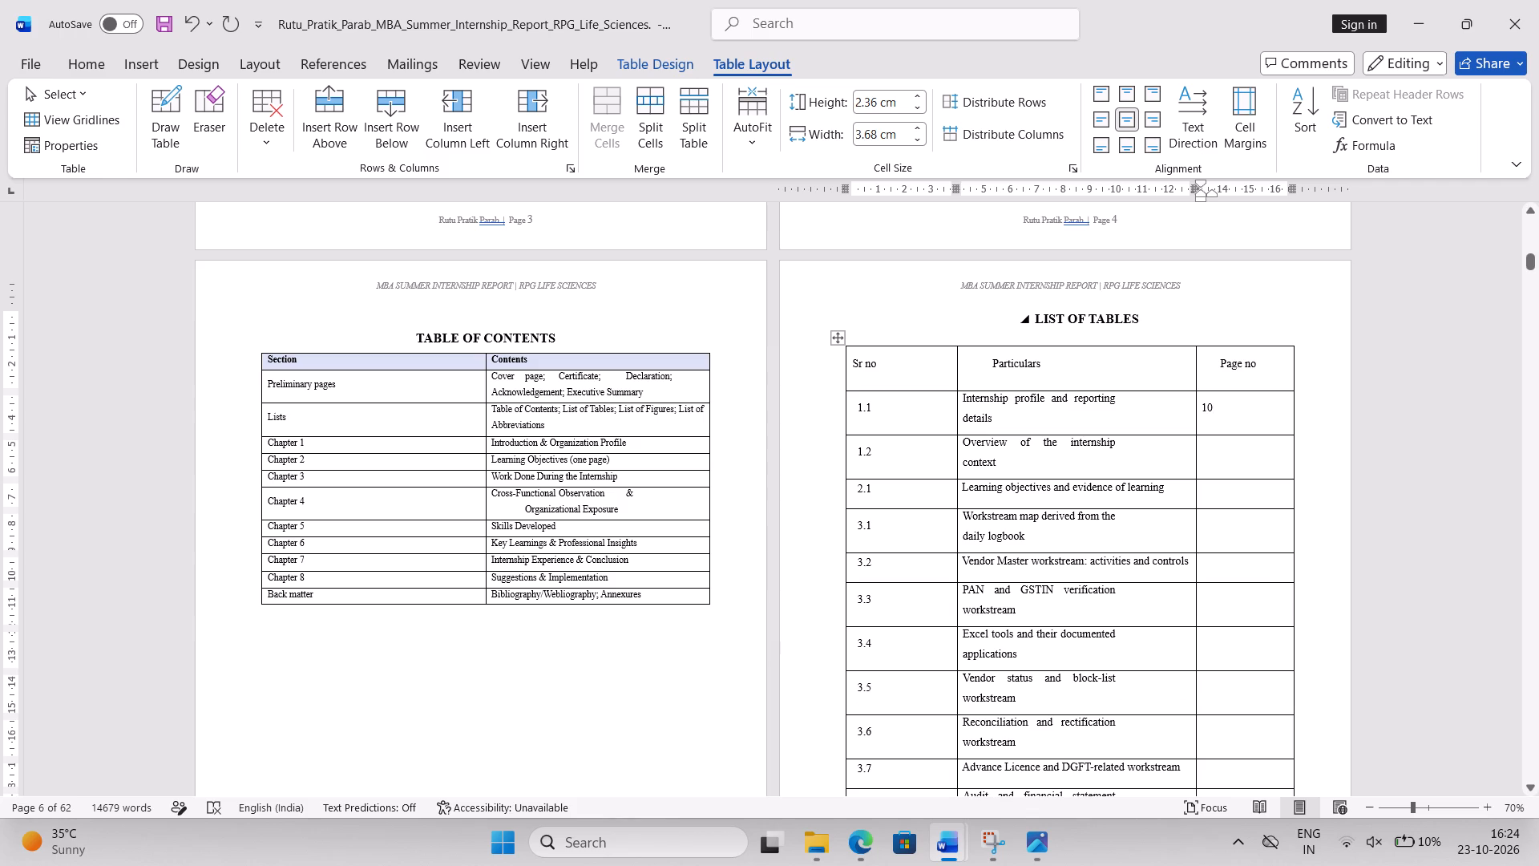
click(1227, 344)
click(1236, 350)
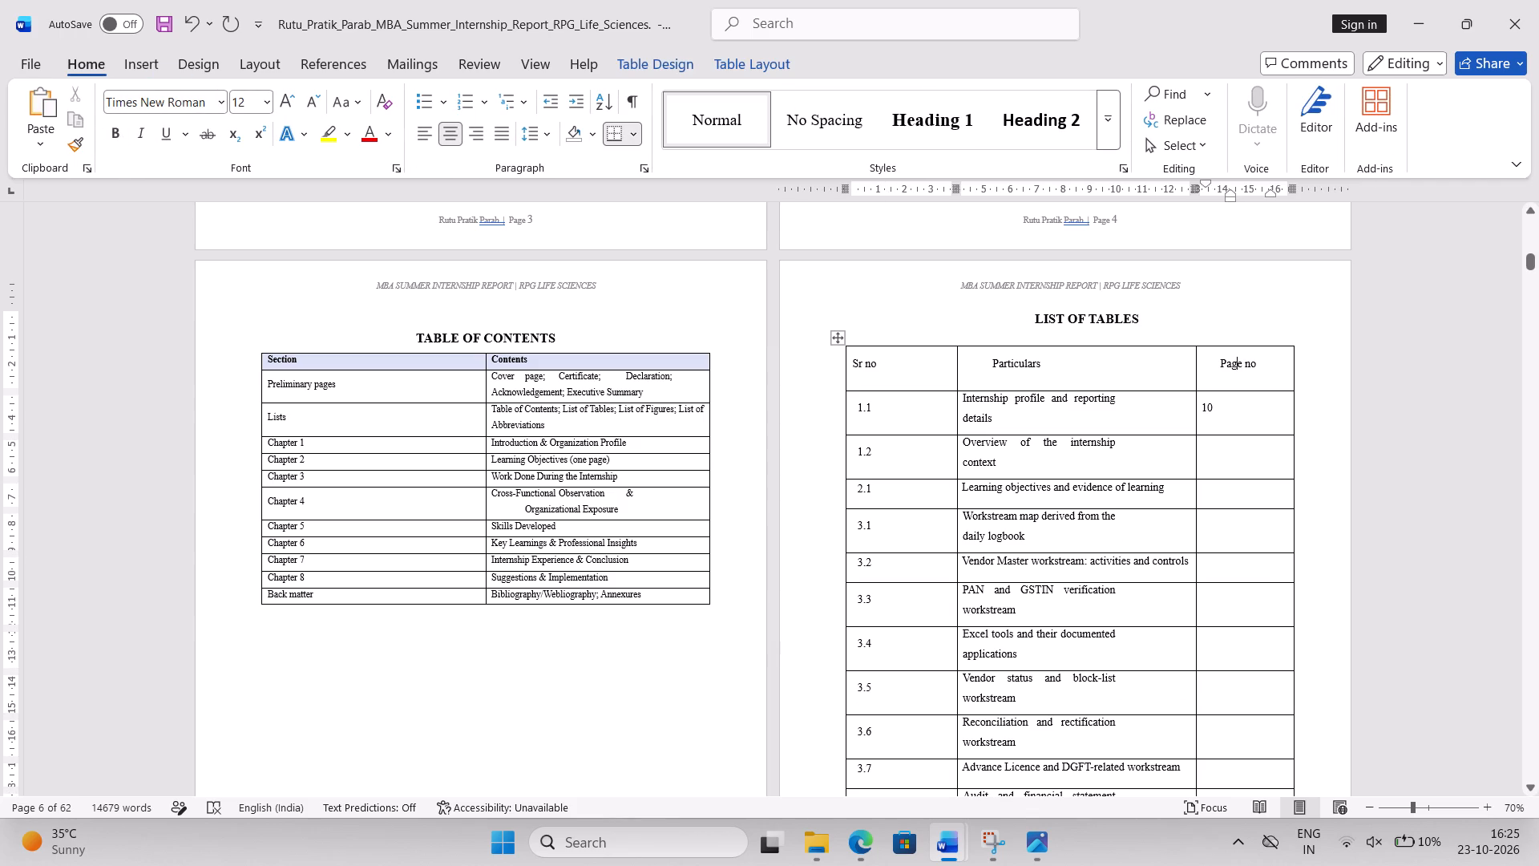
click(1235, 346)
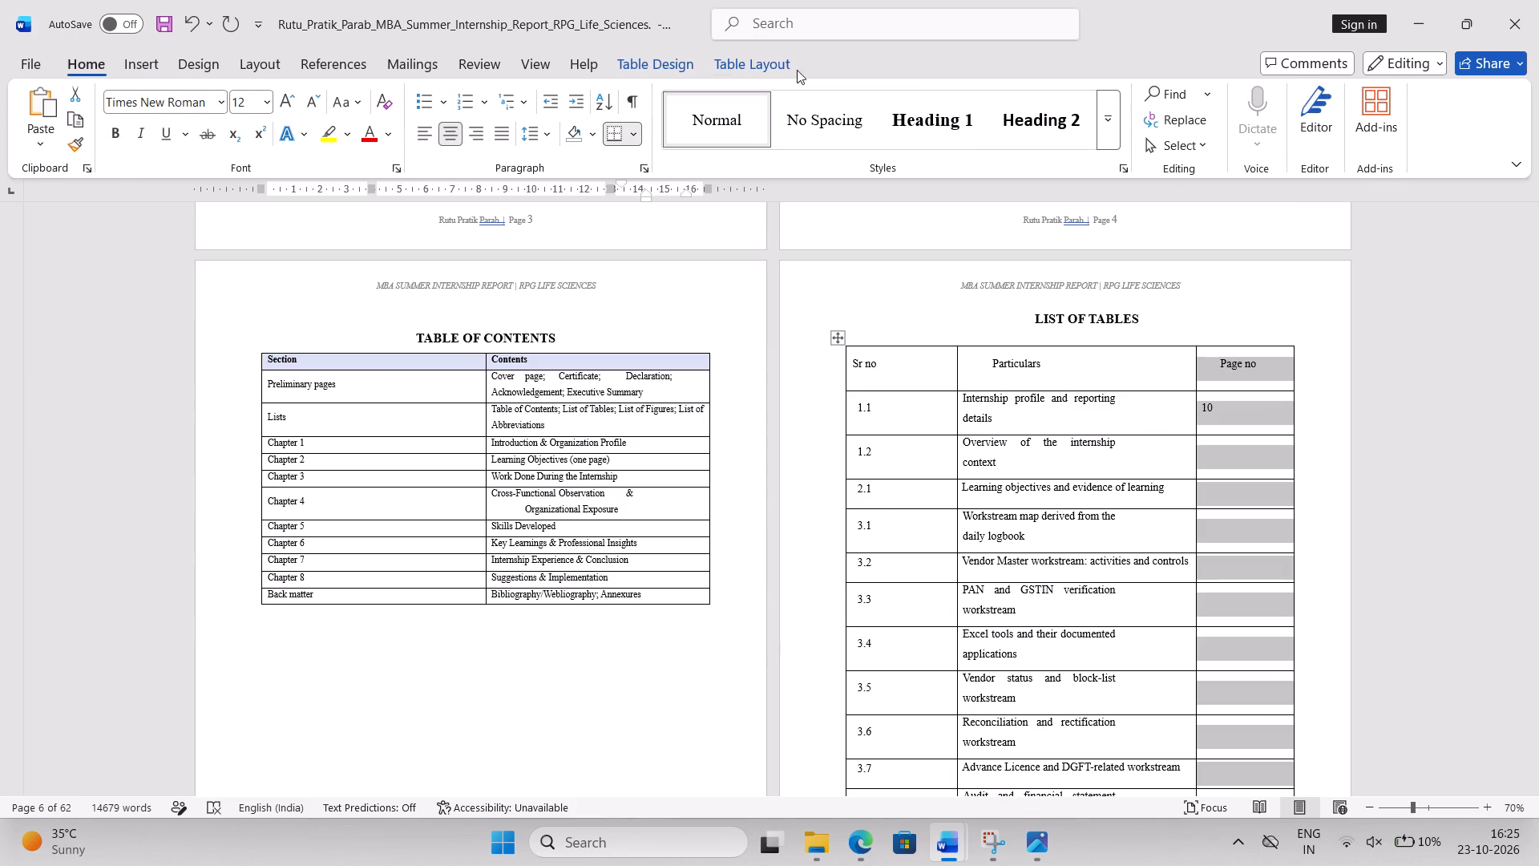
click(739, 64)
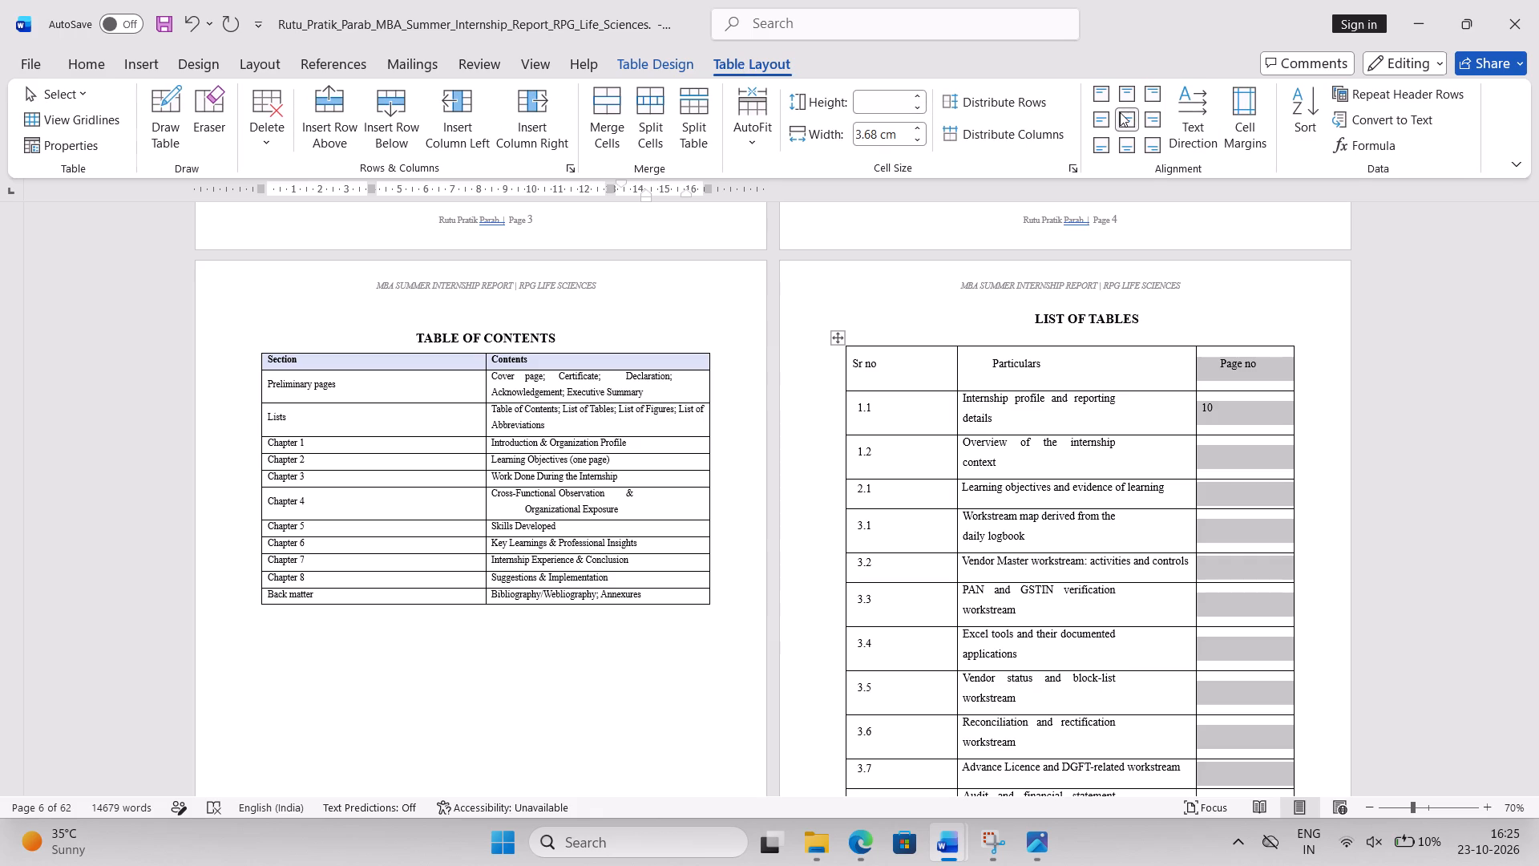
click(1120, 112)
click(1373, 295)
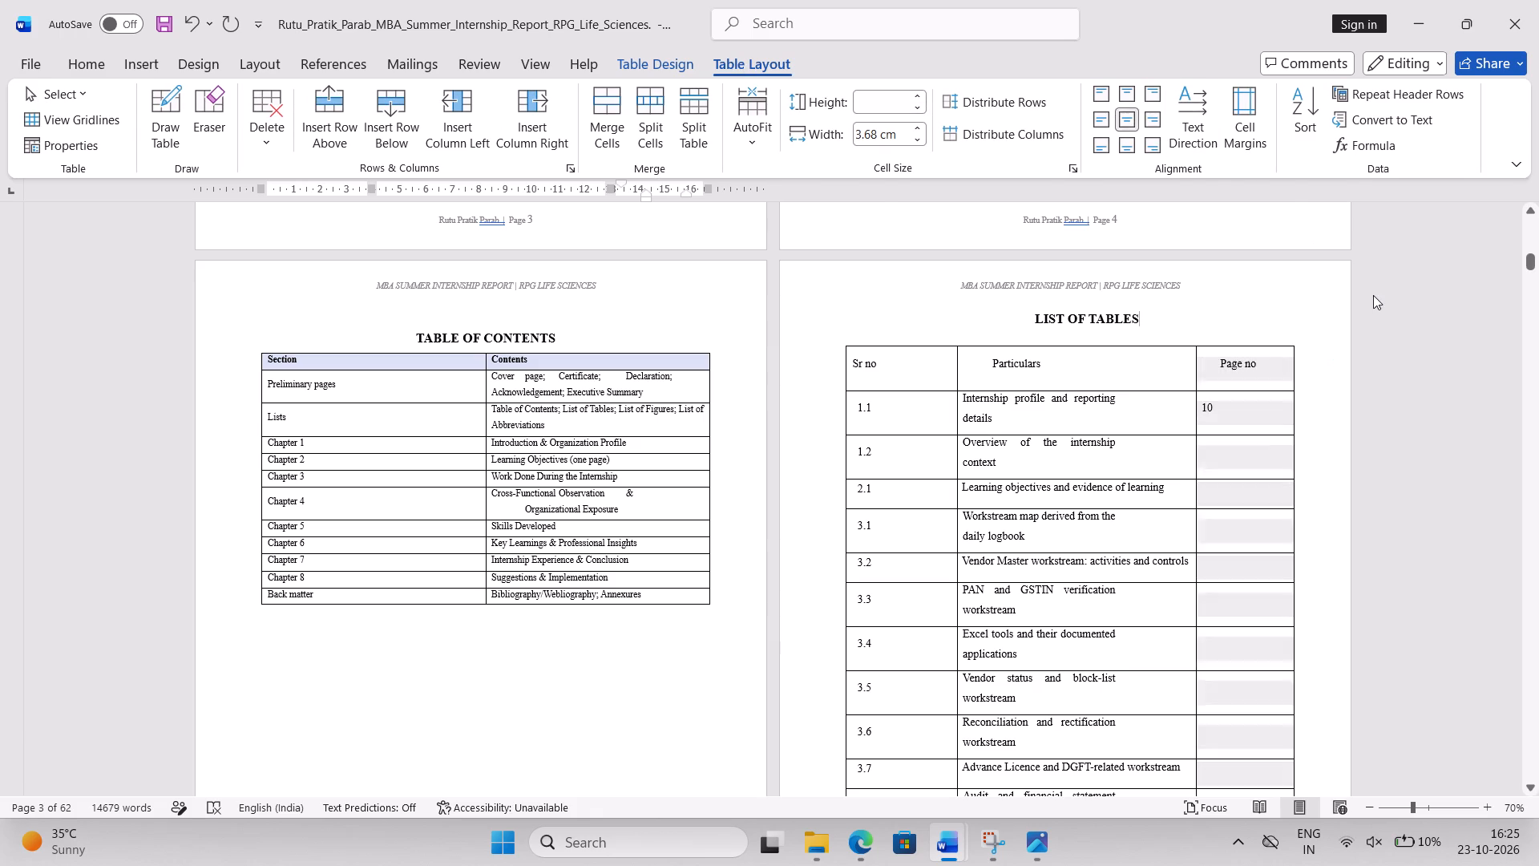
Try to narrow the Sr no column of the List of Tables by shifting its boundary with Particulars.
click(1241, 455)
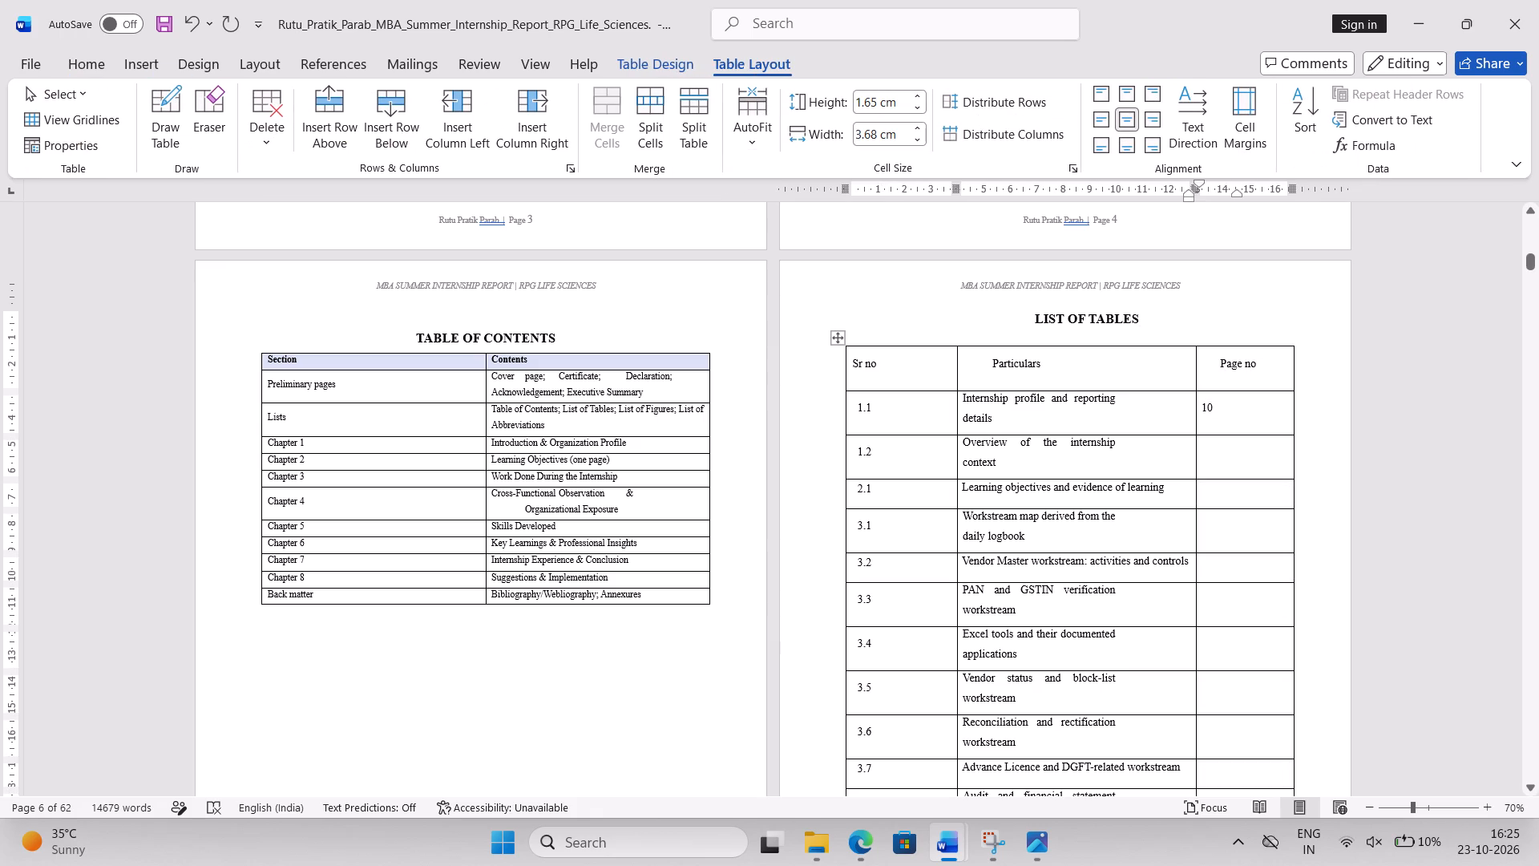
drag(956, 359, 903, 374)
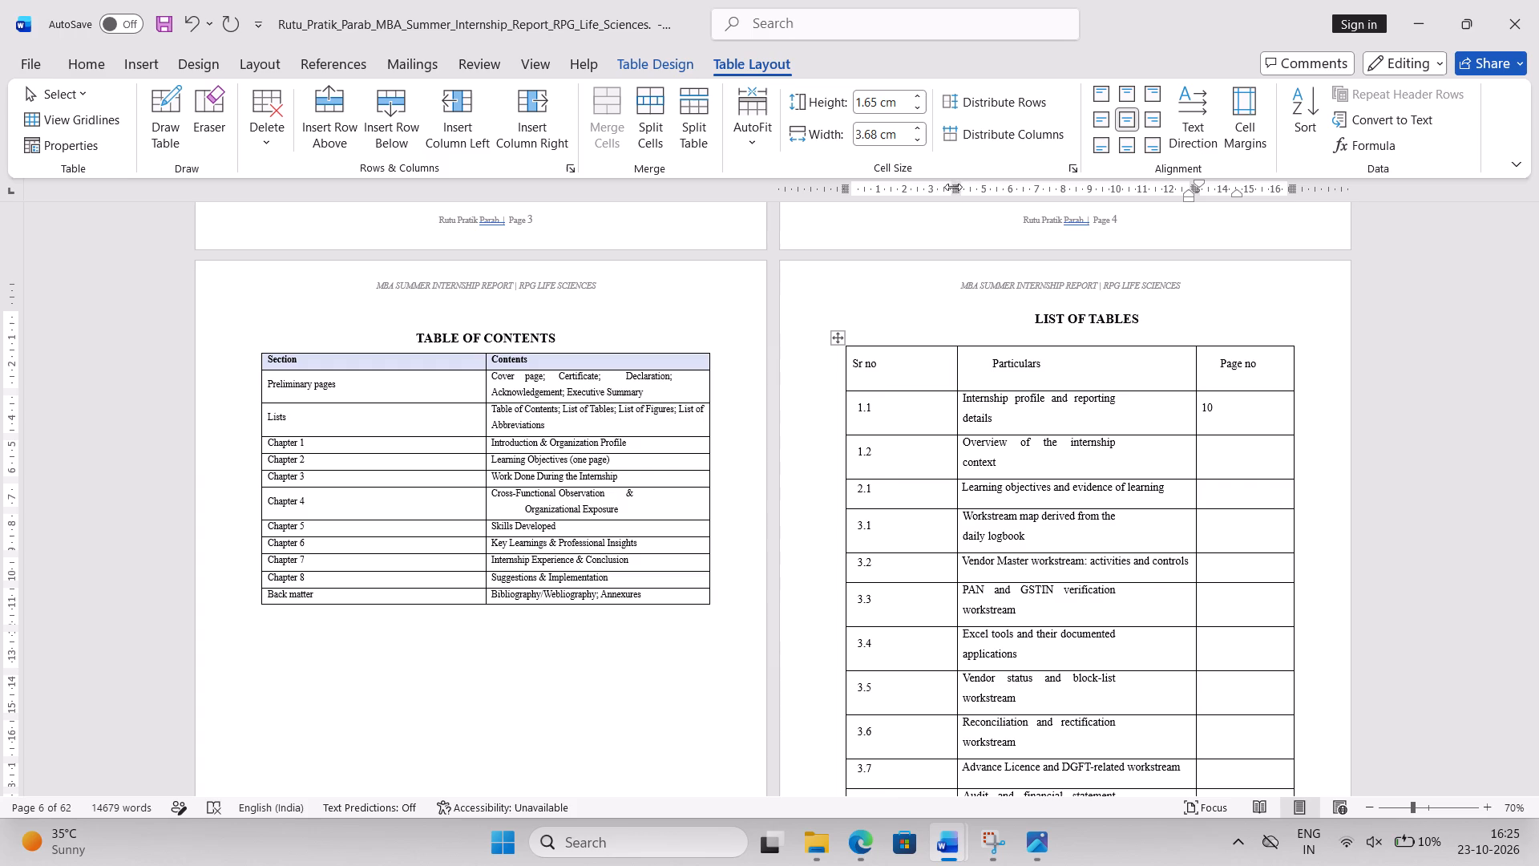
drag(956, 192, 908, 201)
Locate the internship context section in Chapter 1 and enter page number 11 for table 1.2 in the List of Tables.
scroll(1247, 447, down, 4)
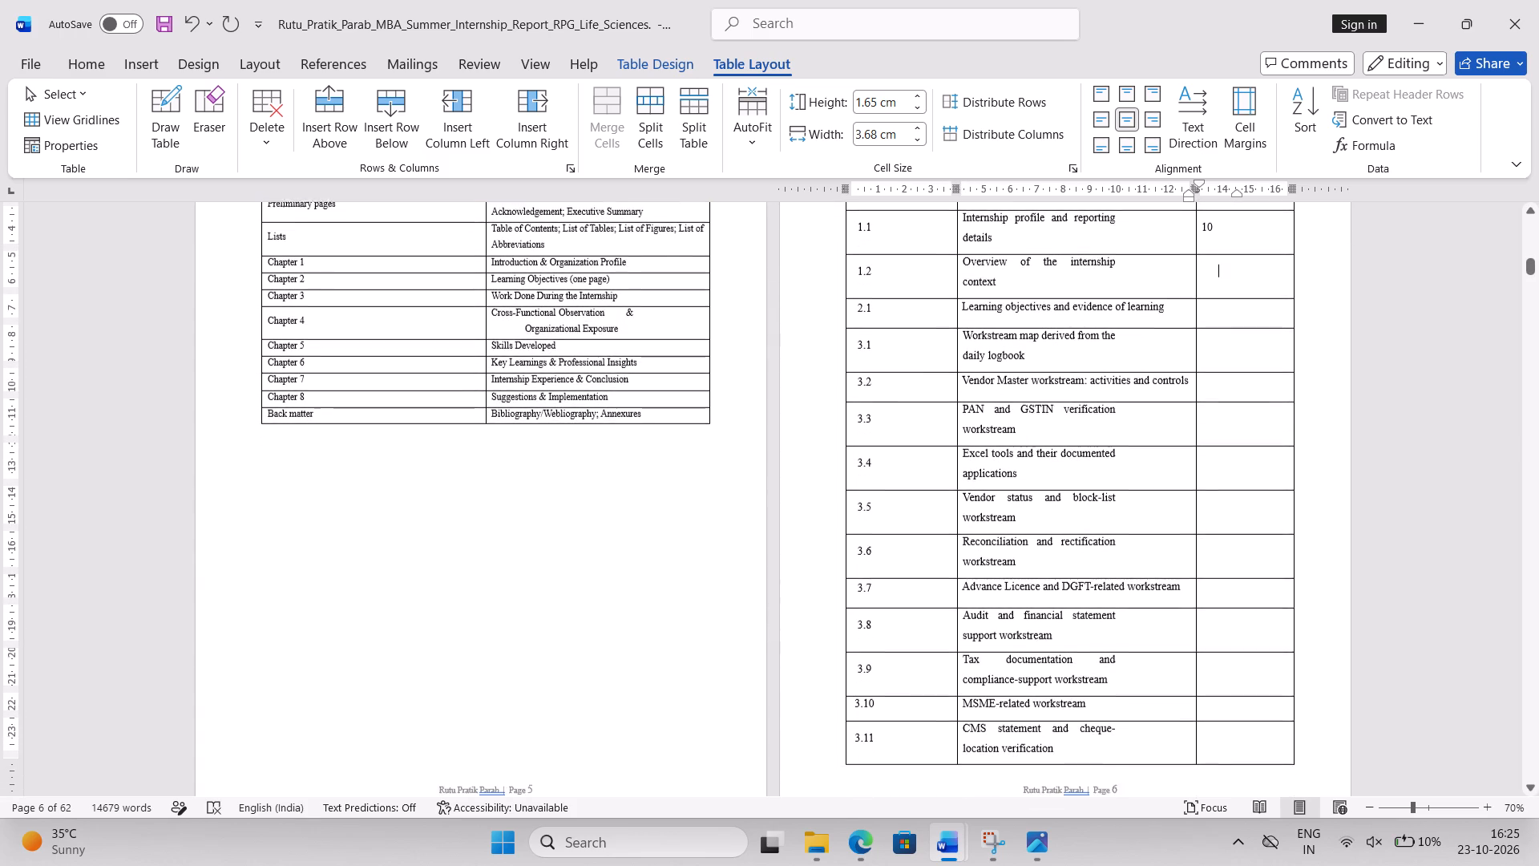
scroll(1247, 447, down, 7)
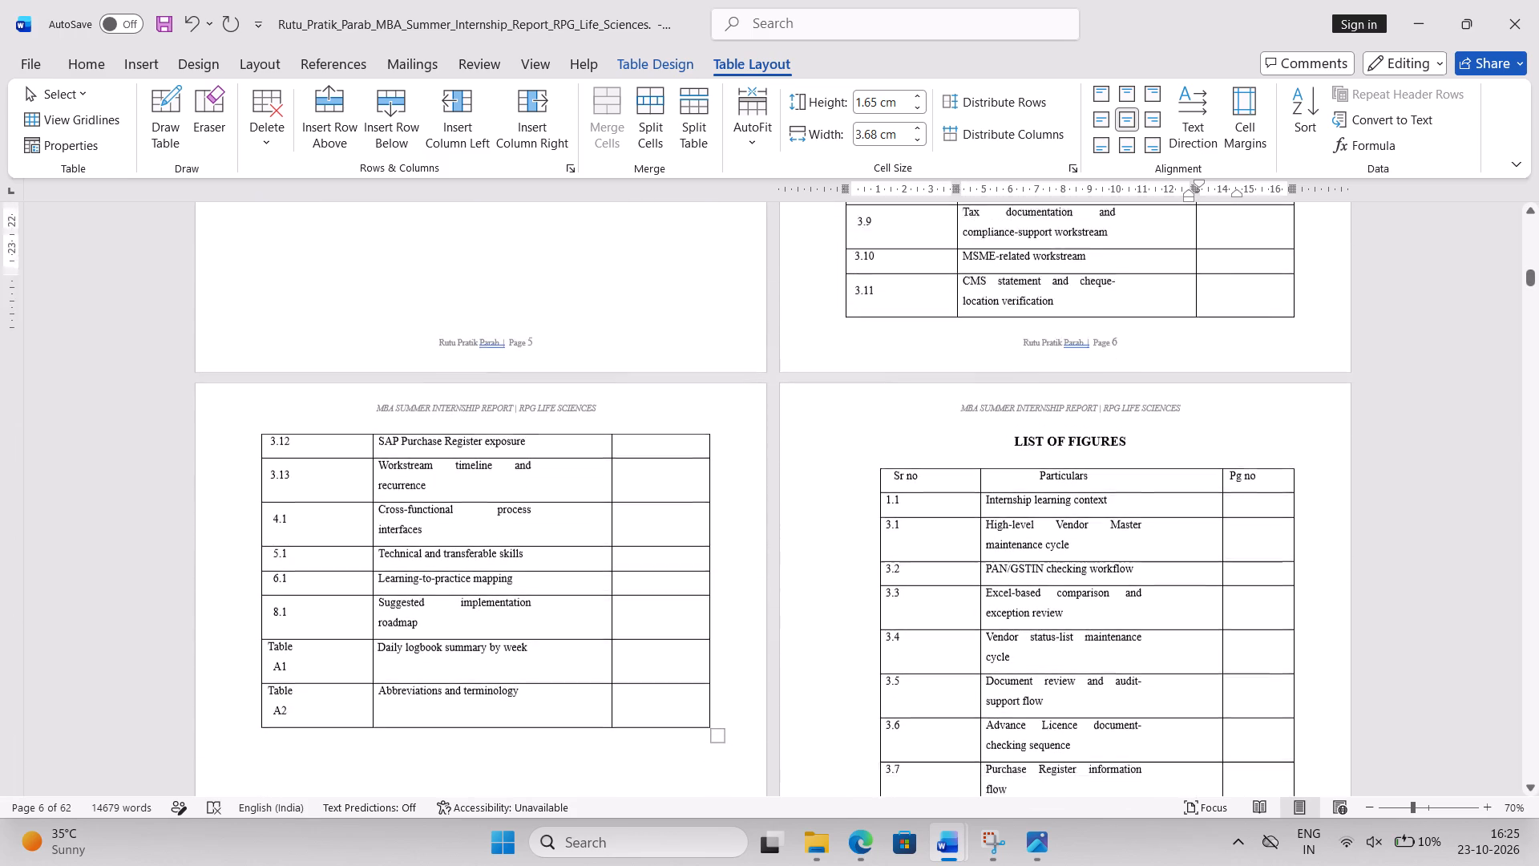
scroll(1247, 447, down, 3)
scroll(1247, 447, up, 3)
scroll(1247, 447, down, 1)
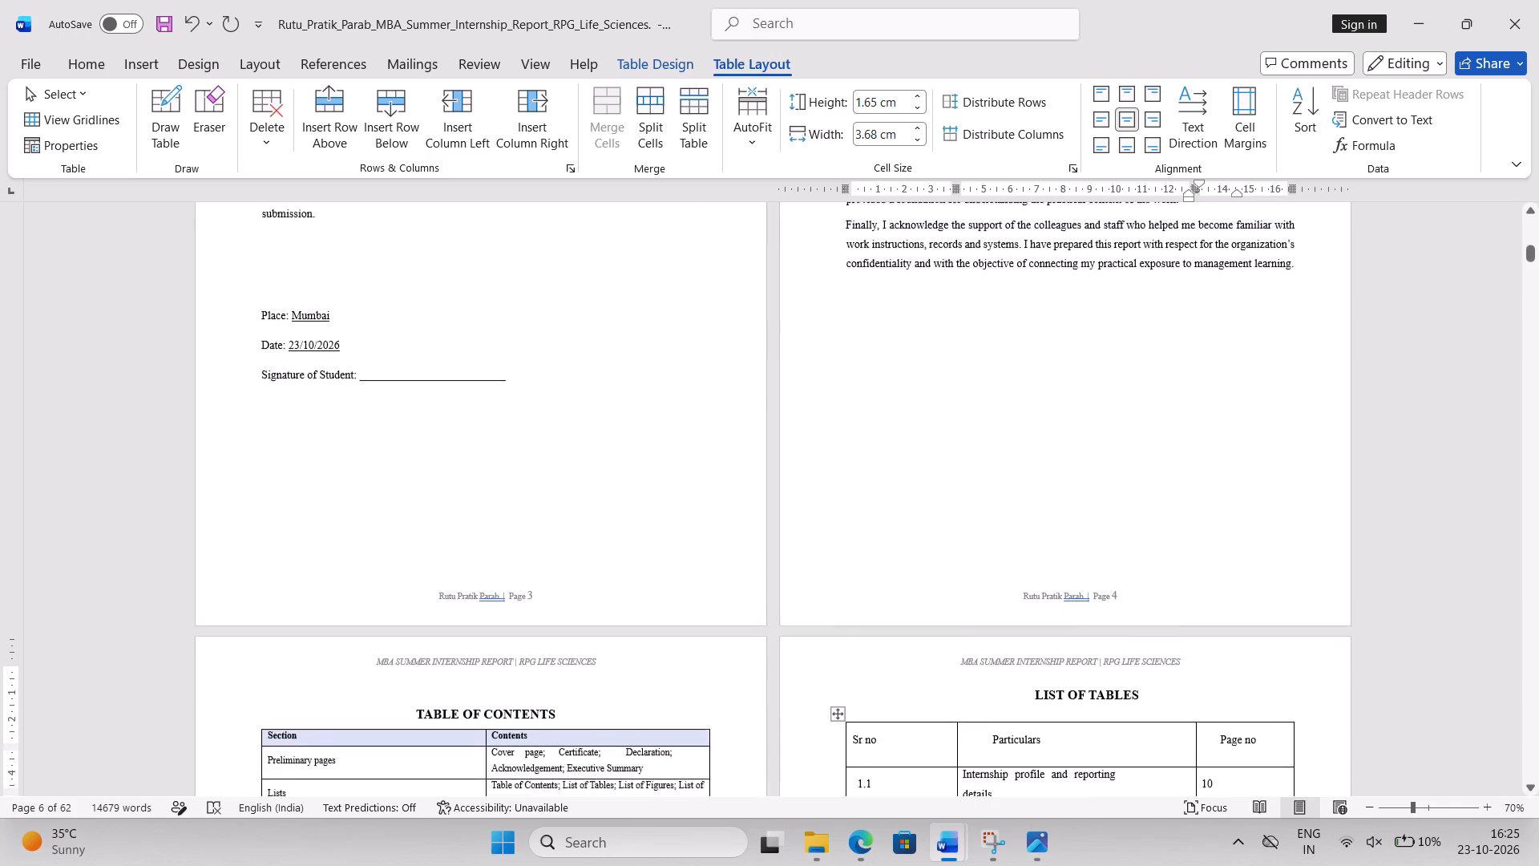
scroll(1247, 447, down, 3)
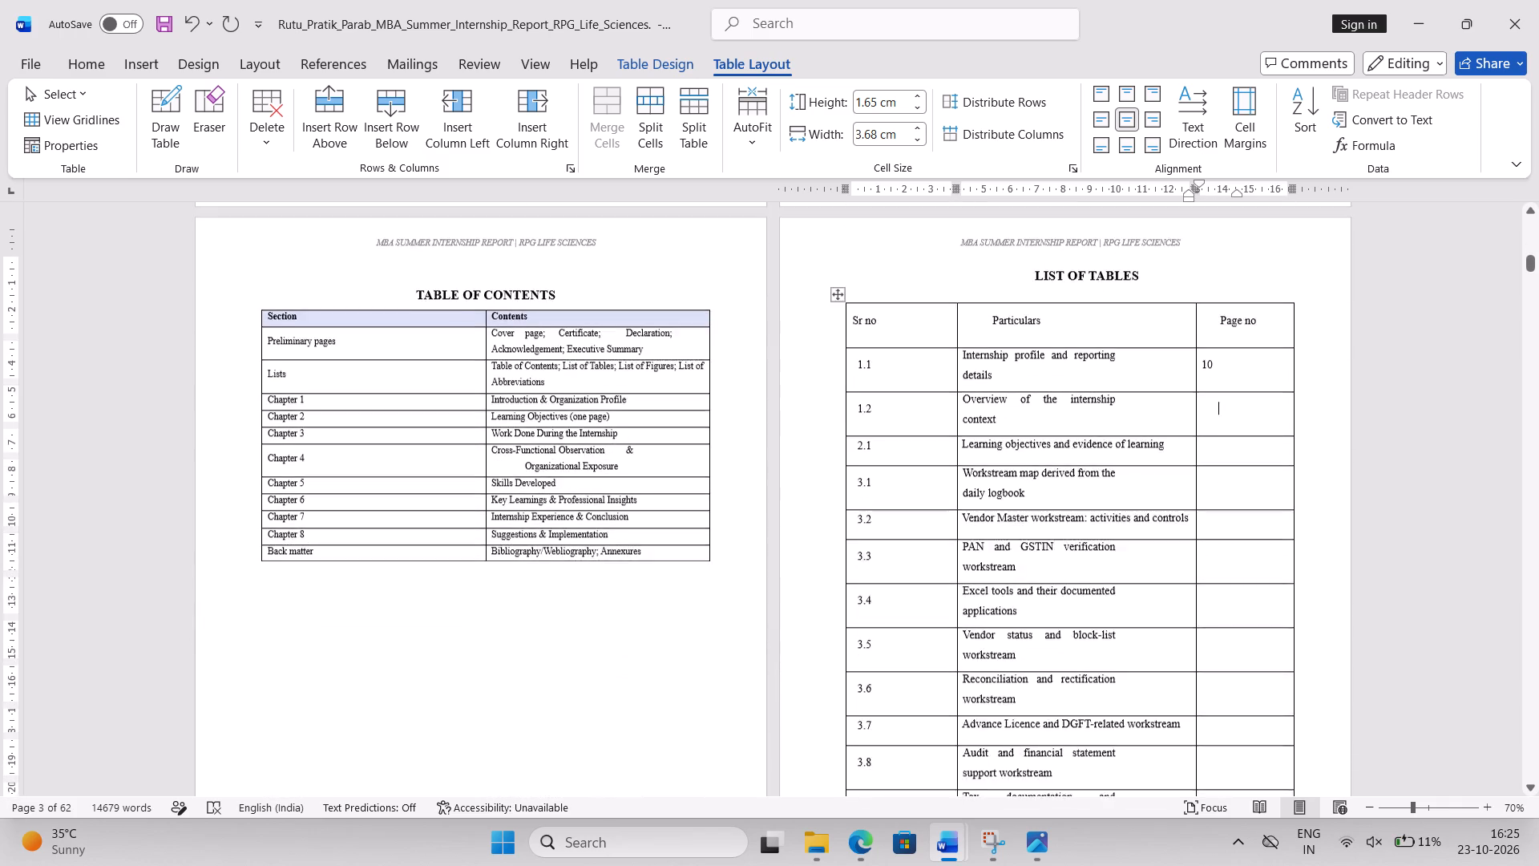
scroll(1247, 447, down, 4)
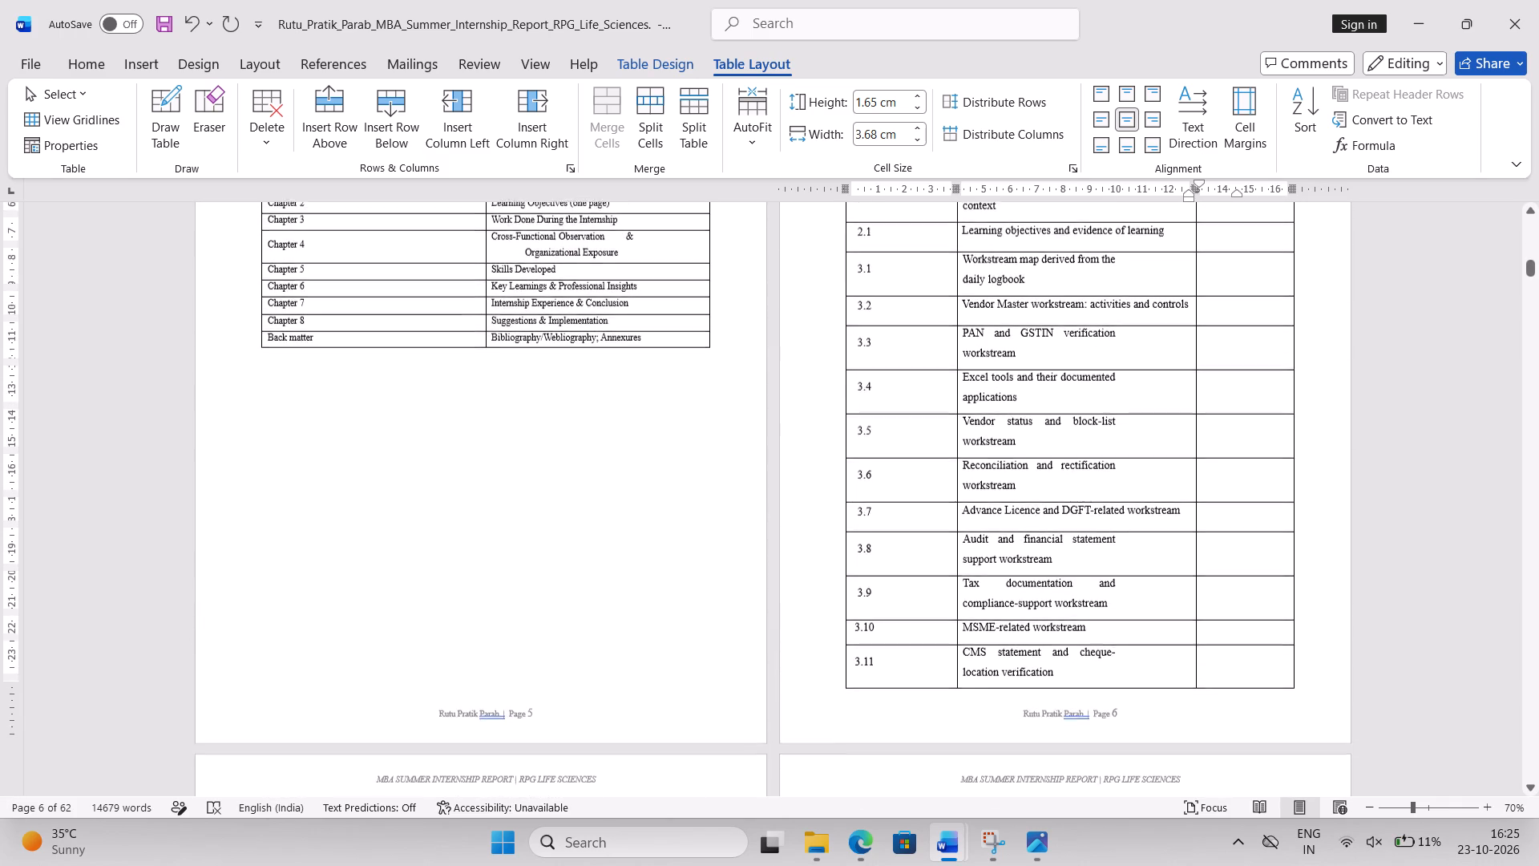
scroll(1247, 447, down, 5)
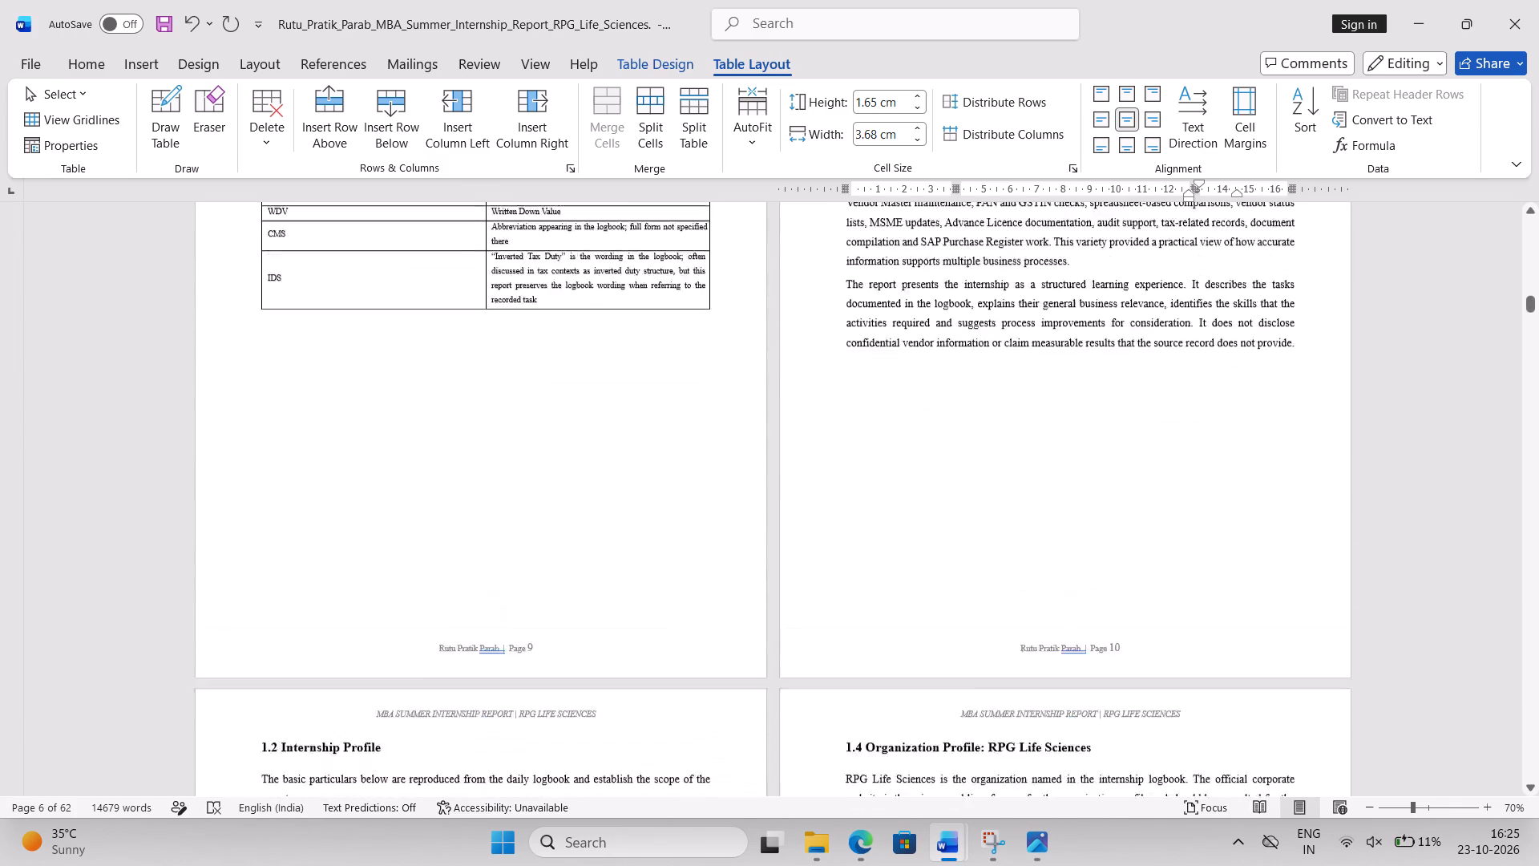
scroll(1247, 447, down, 2)
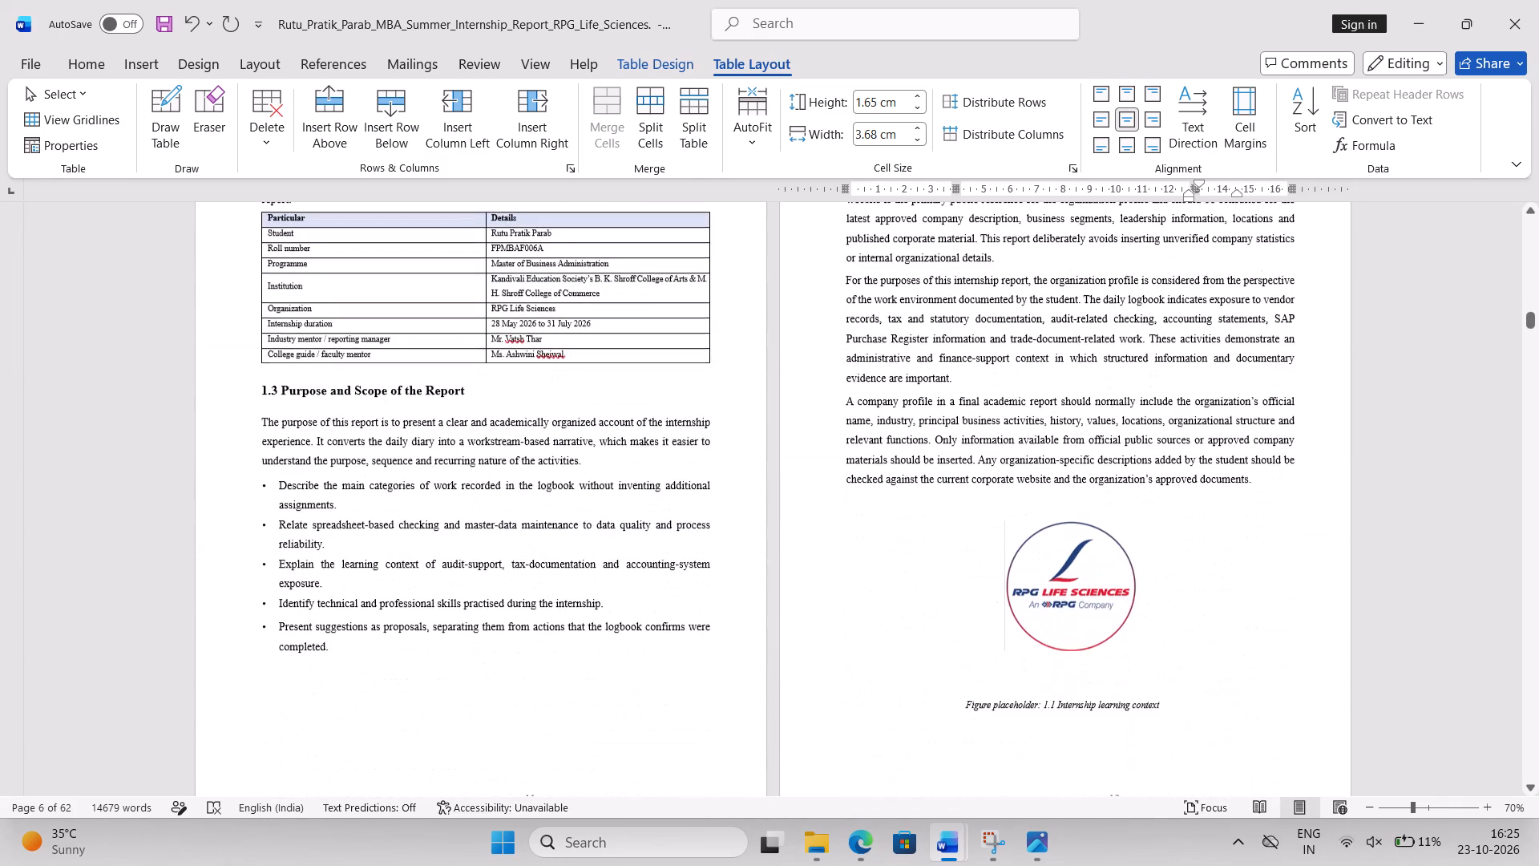
scroll(1247, 447, up, 3)
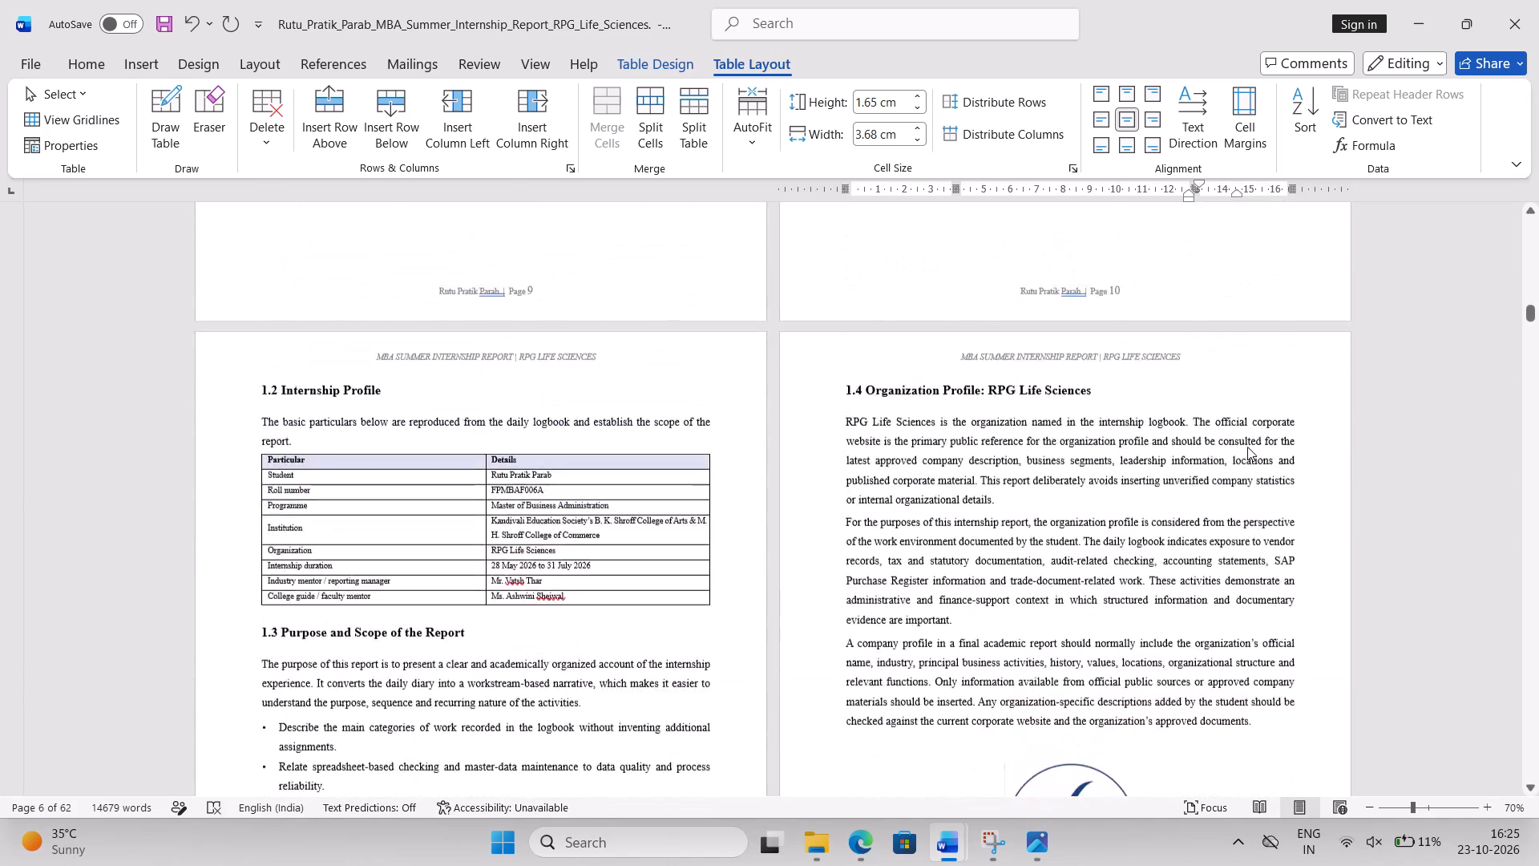
scroll(1247, 447, up, 3)
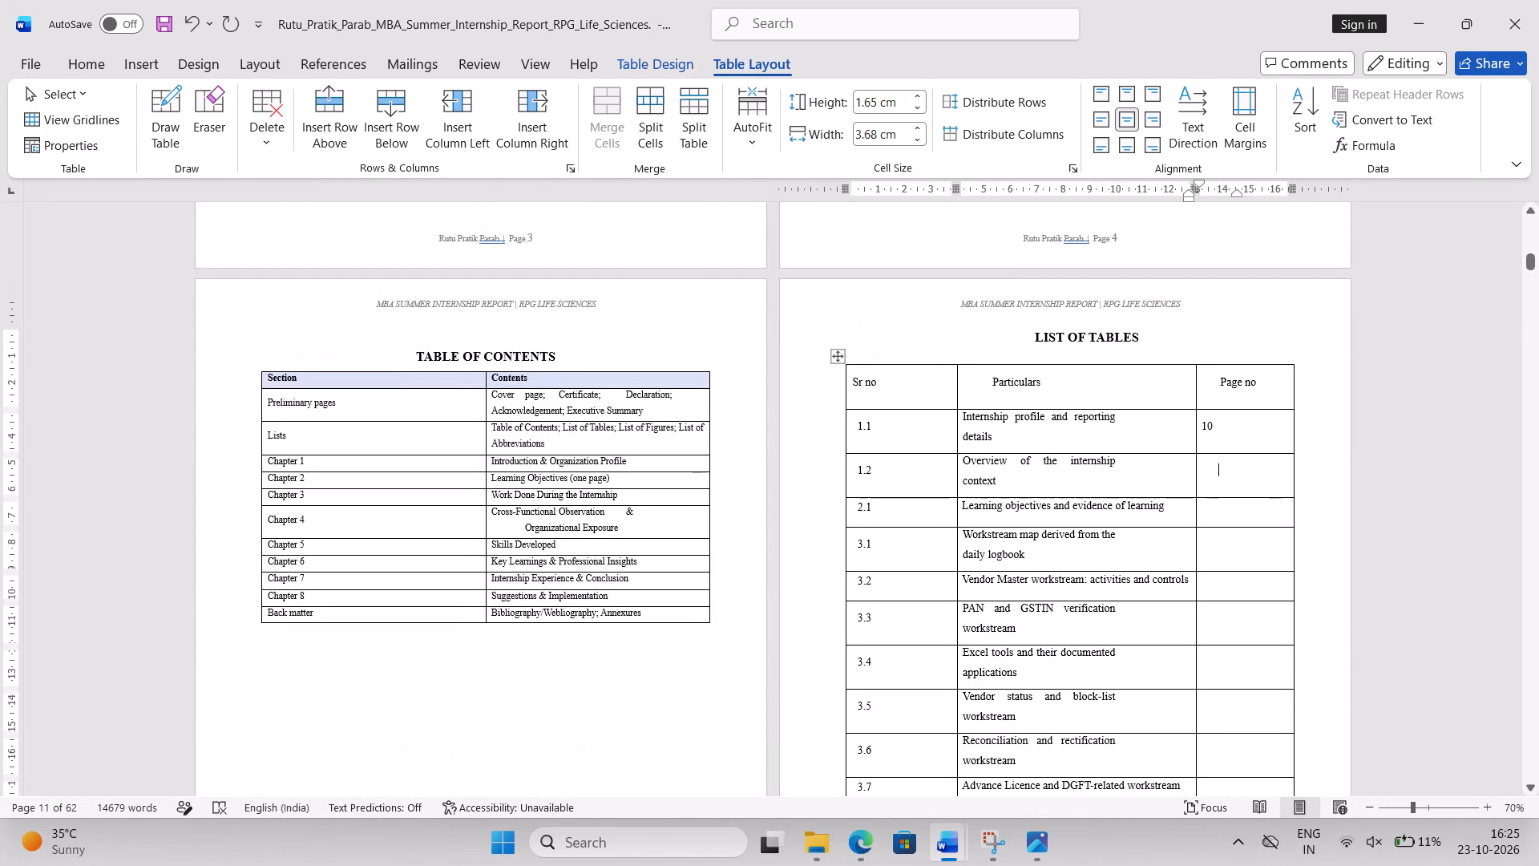
text(11)
key(Down)
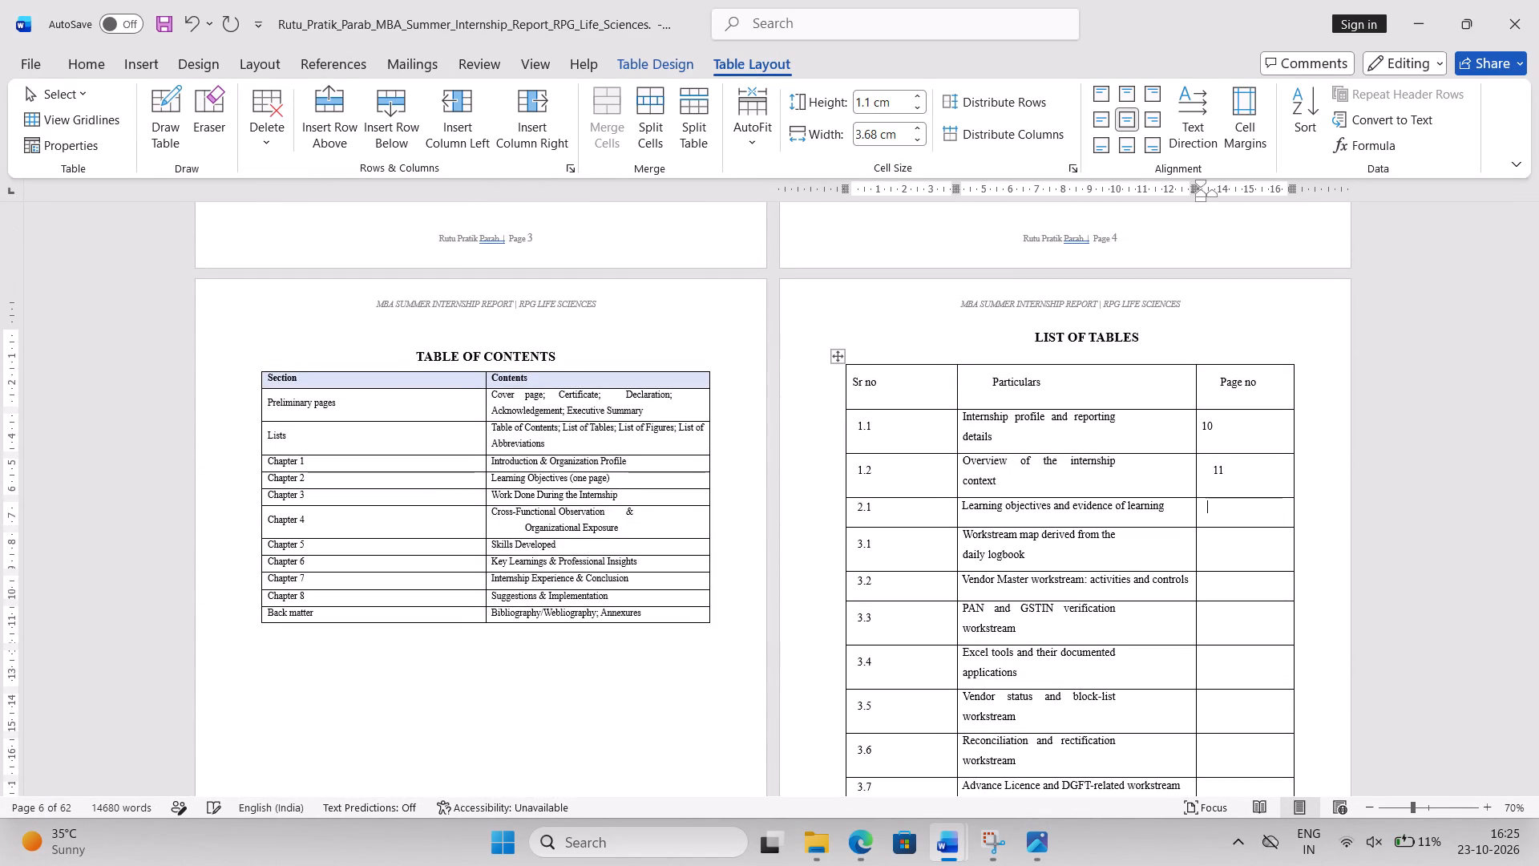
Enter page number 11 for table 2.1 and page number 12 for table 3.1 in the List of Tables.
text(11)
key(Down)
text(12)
Remove the leading indent before the page number of table 1.2, Overview of the internship context.
key(Up)
key(Up)
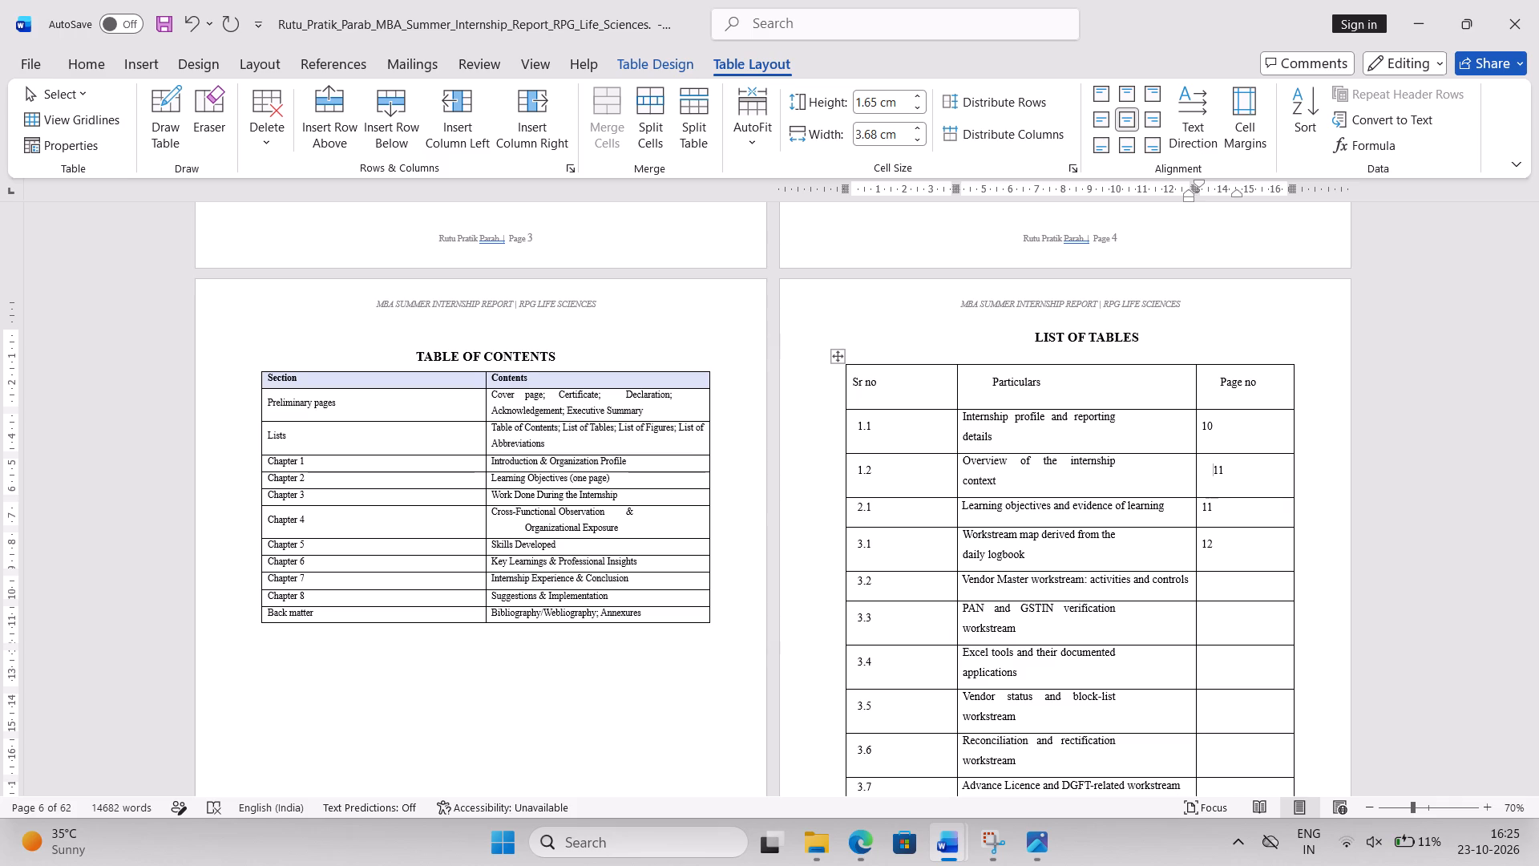
key(BackSpace)
Locate Chapter 2, Learning Objectives, in the report and set the page number of table 2.1 to 15.
scroll(1242, 490, down, 5)
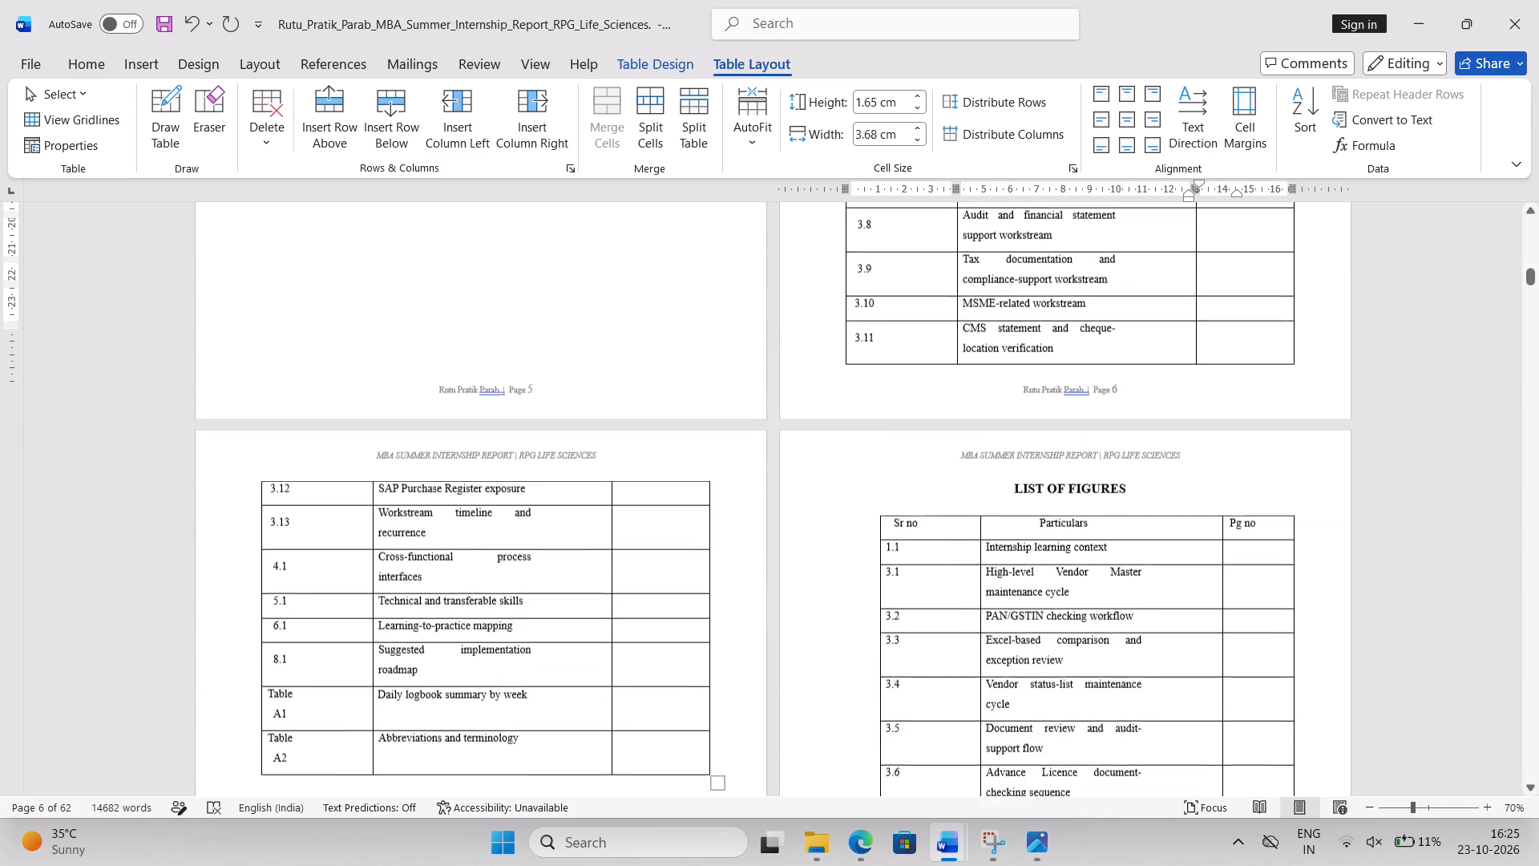
scroll(1242, 490, down, 9)
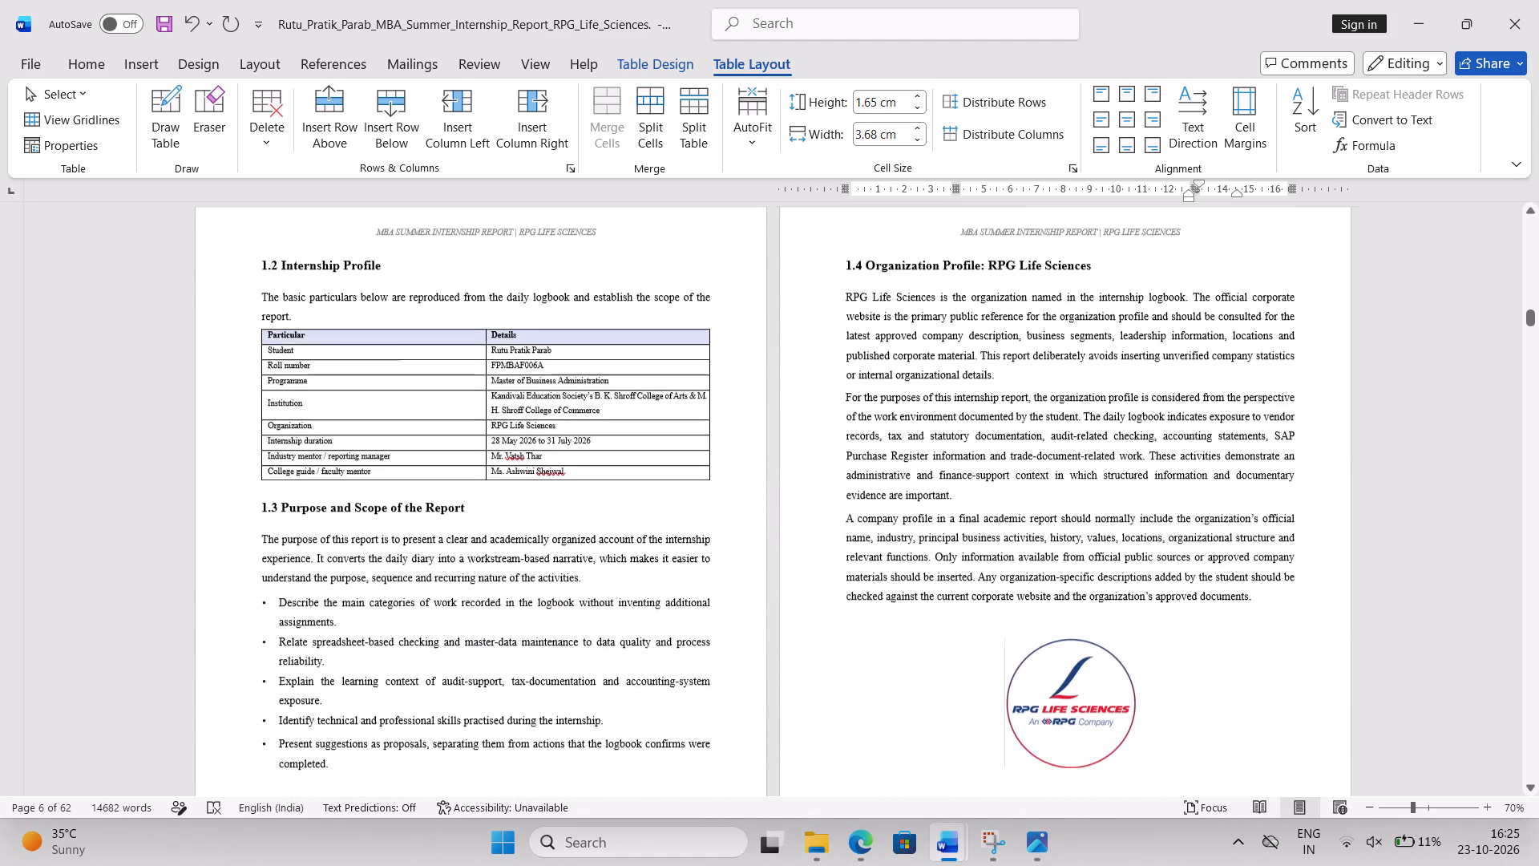
scroll(1242, 490, down, 7)
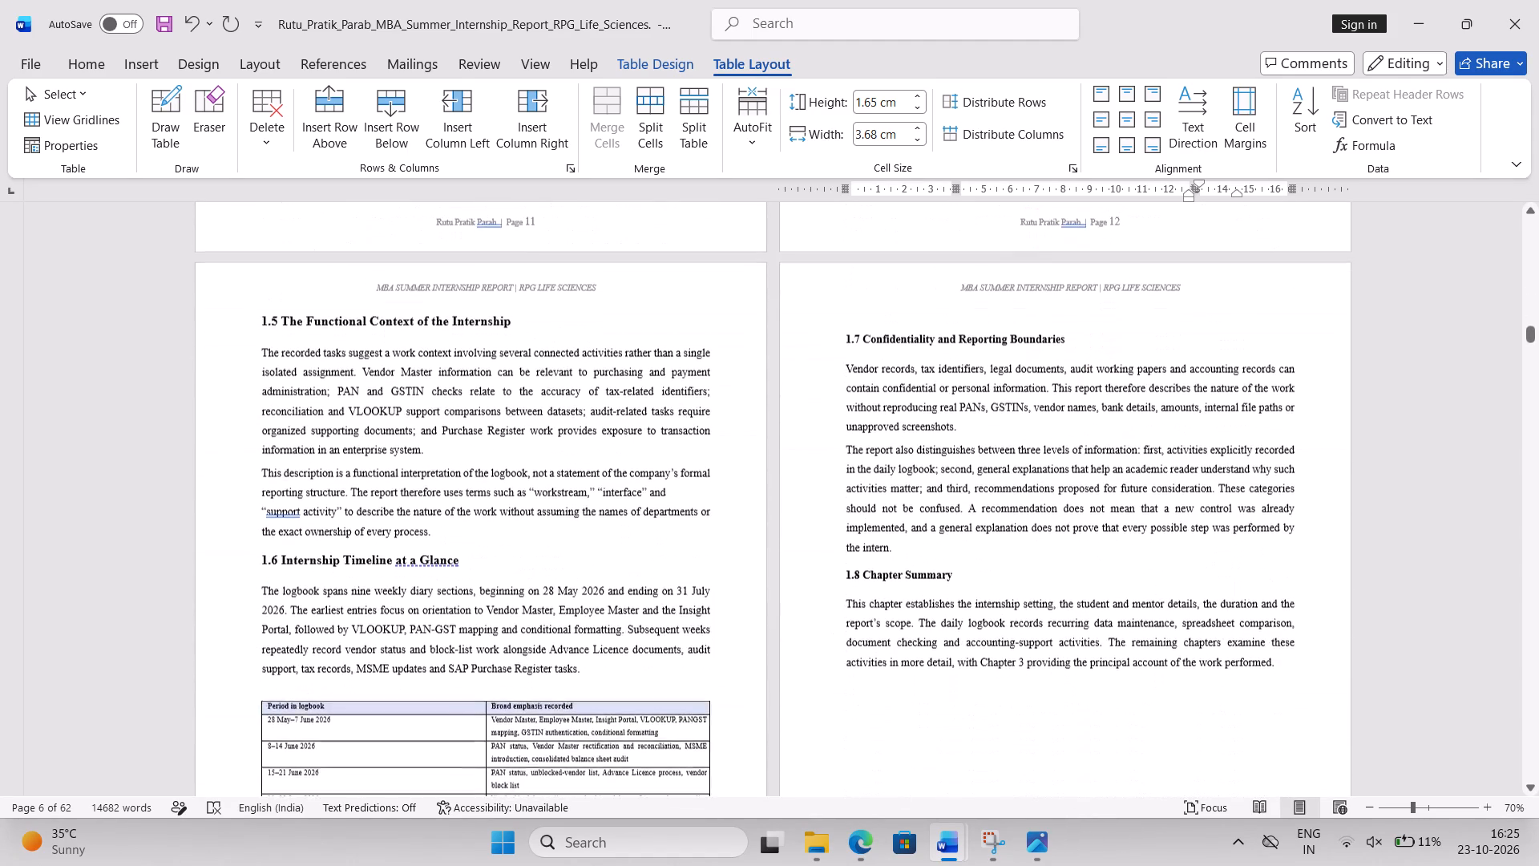
scroll(1242, 490, down, 6)
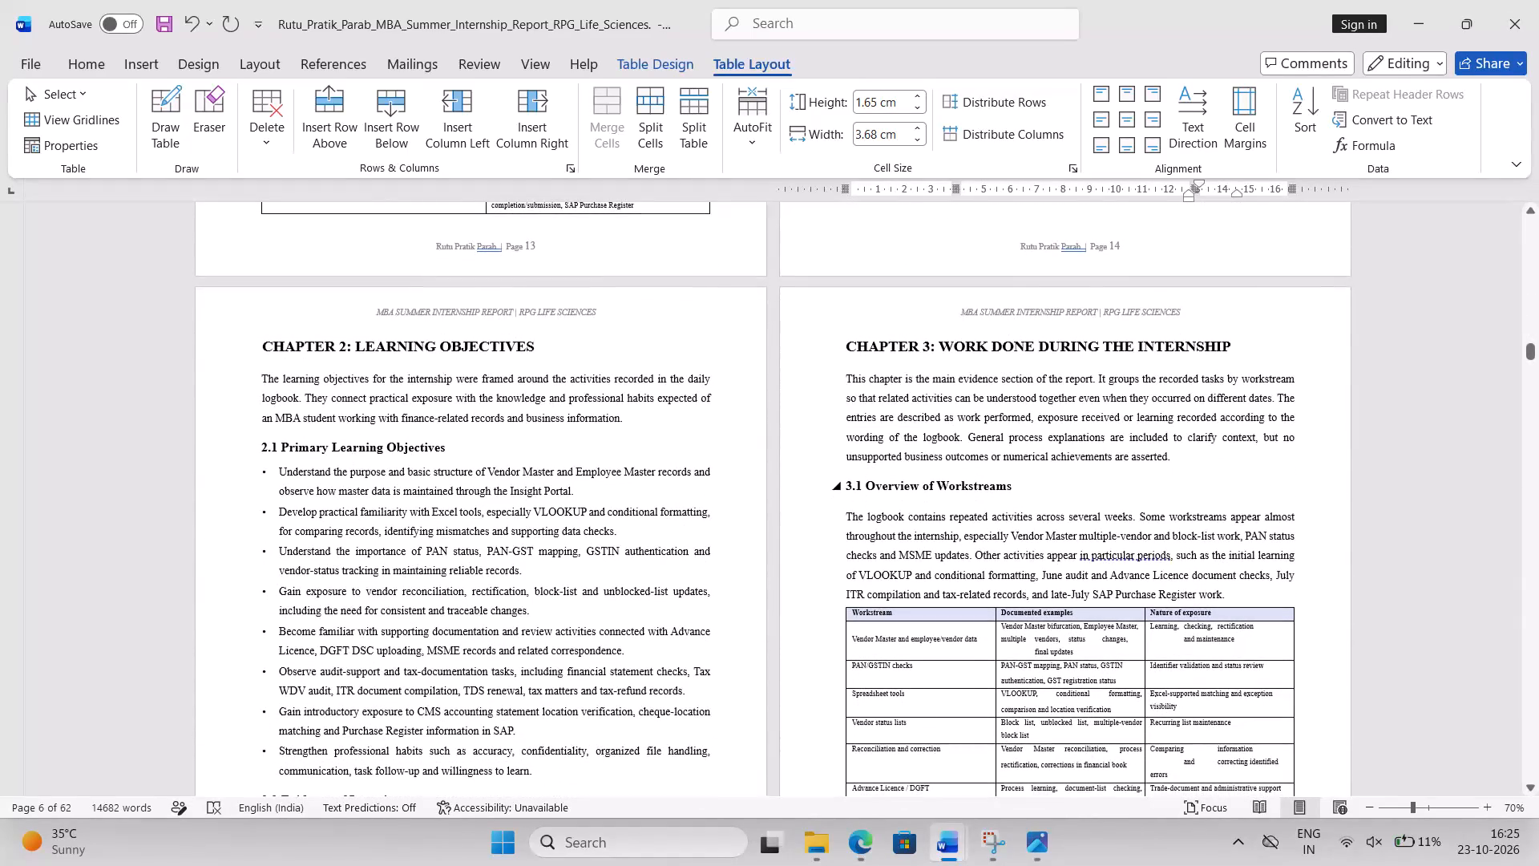
scroll(1242, 490, down, 3)
scroll(1242, 490, up, 5)
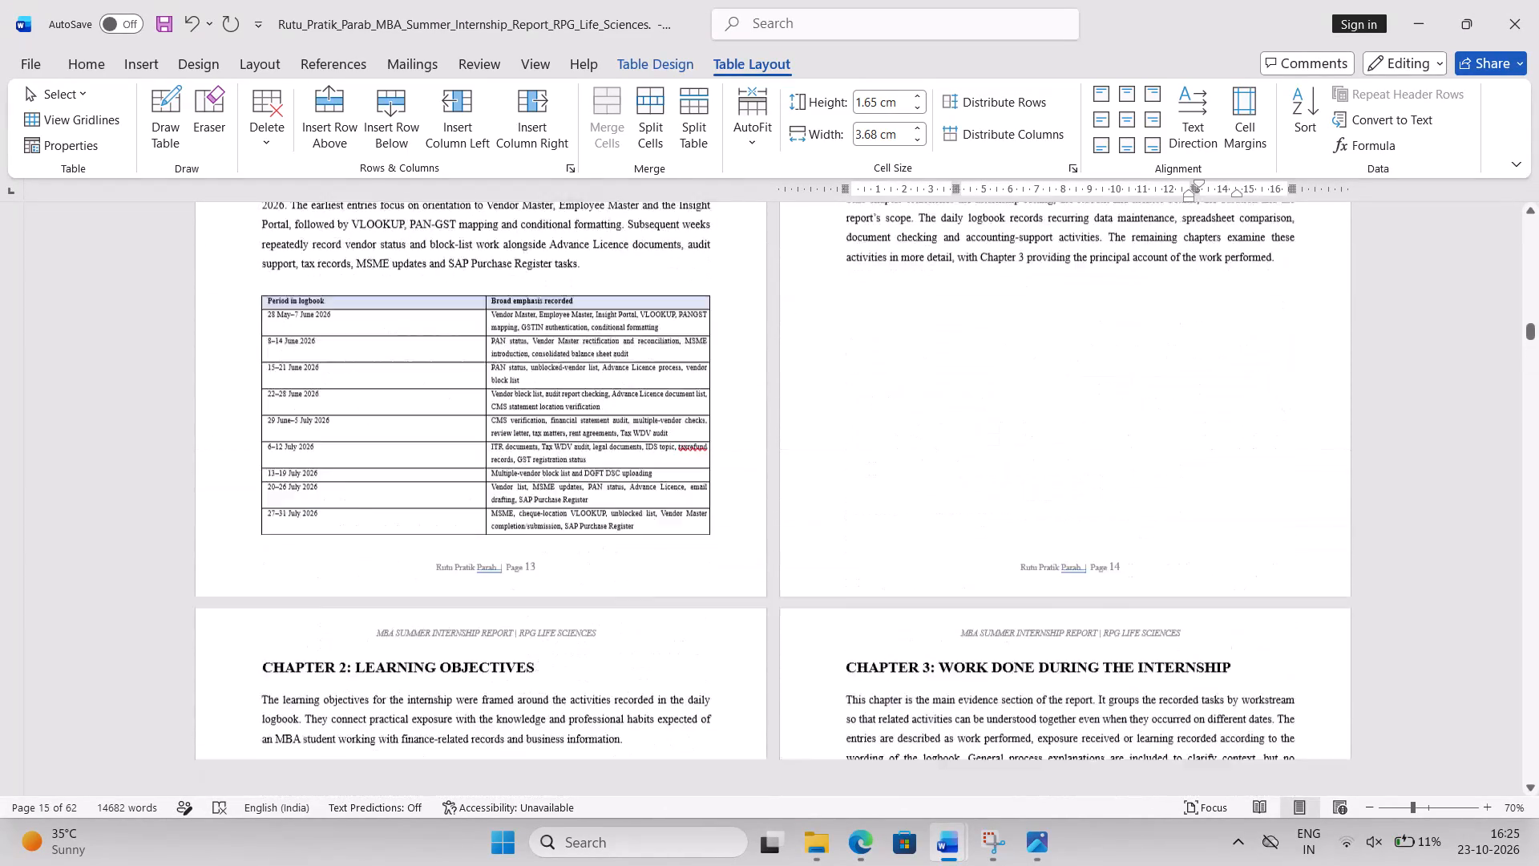
scroll(1242, 490, up, 13)
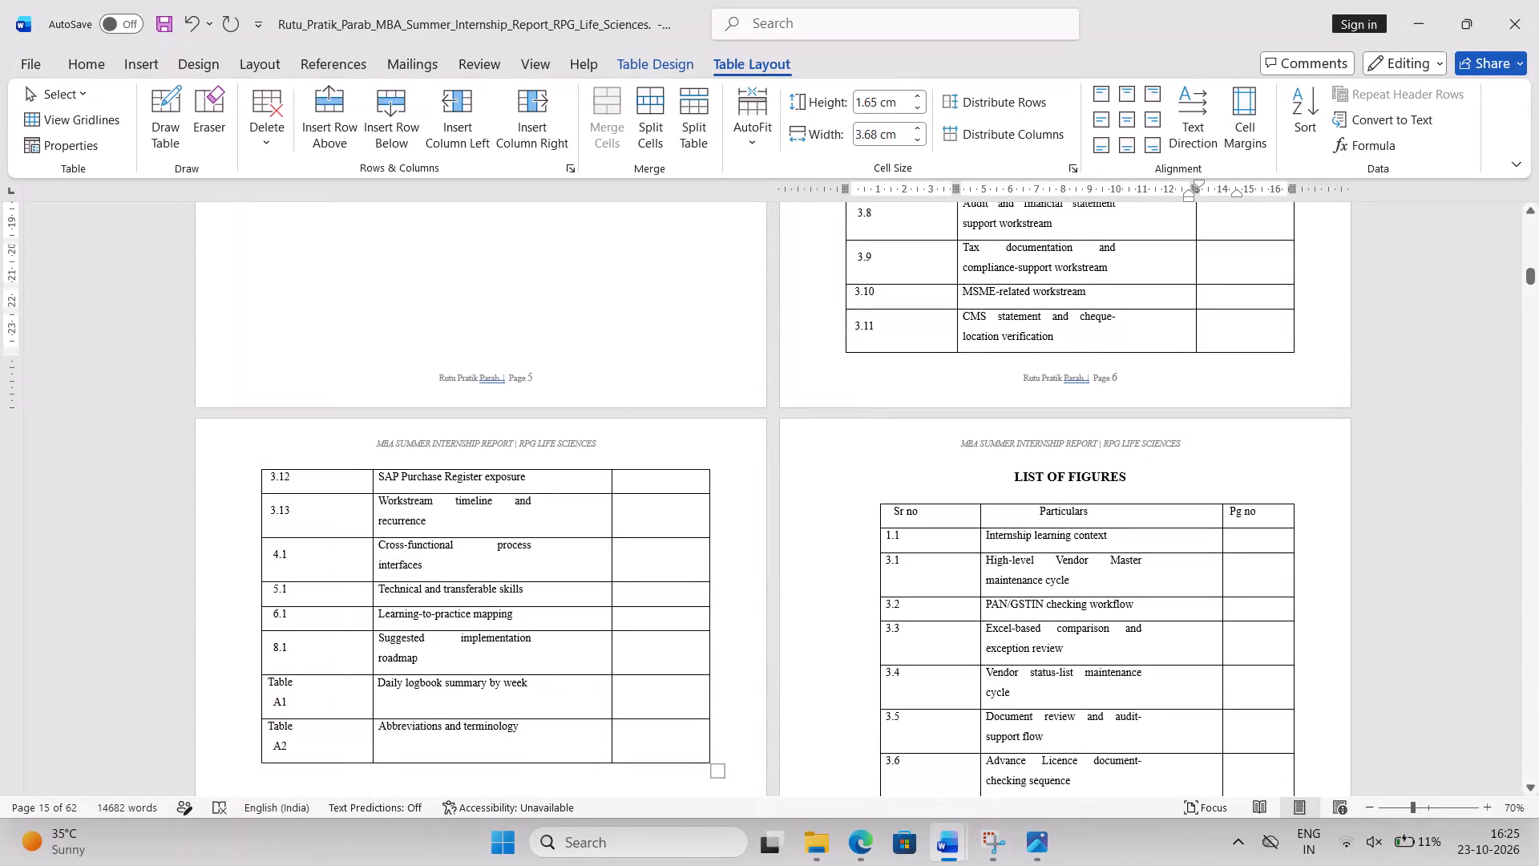
scroll(1343, 503, up, 3)
scroll(1299, 322, up, 1)
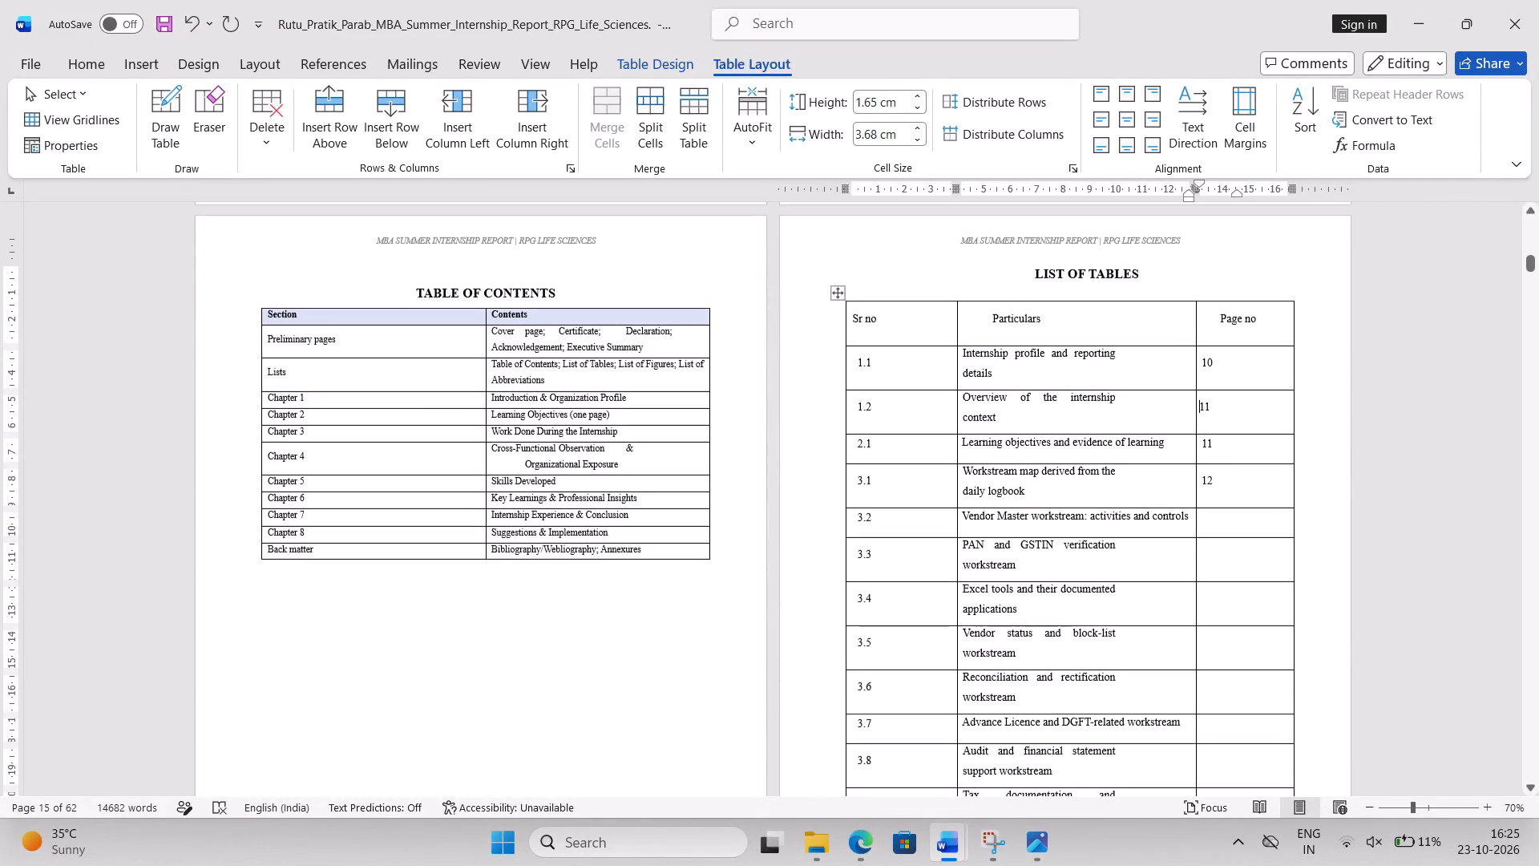
click(1223, 442)
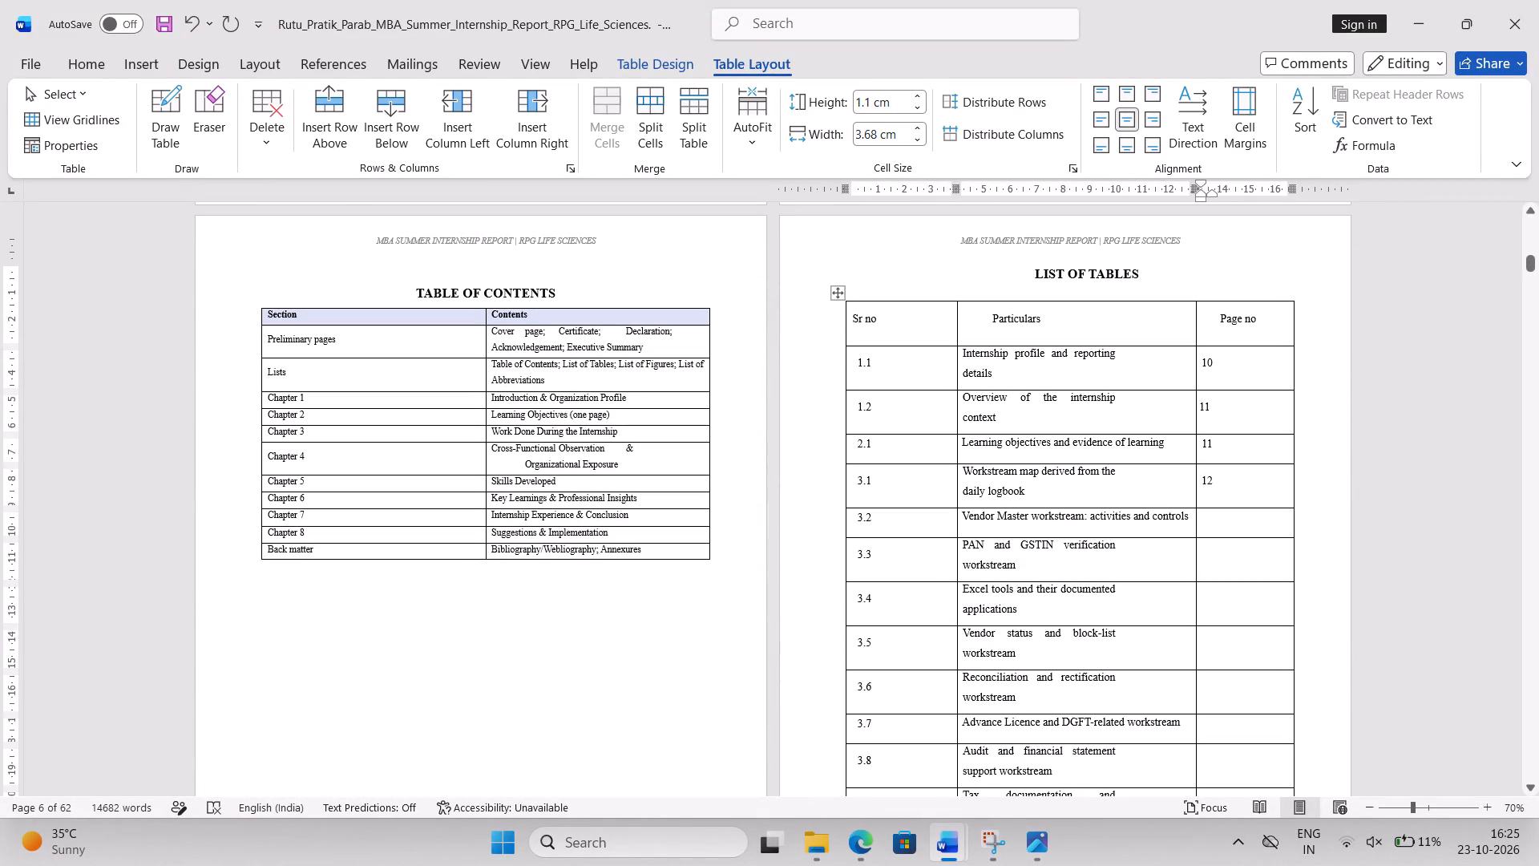
key(BackSpace)
key(5)
Locate the Chapter 3 workstream sections and set the page number of table 3.1 to 16 and table 3.2 to 17.
scroll(1223, 442, down, 3)
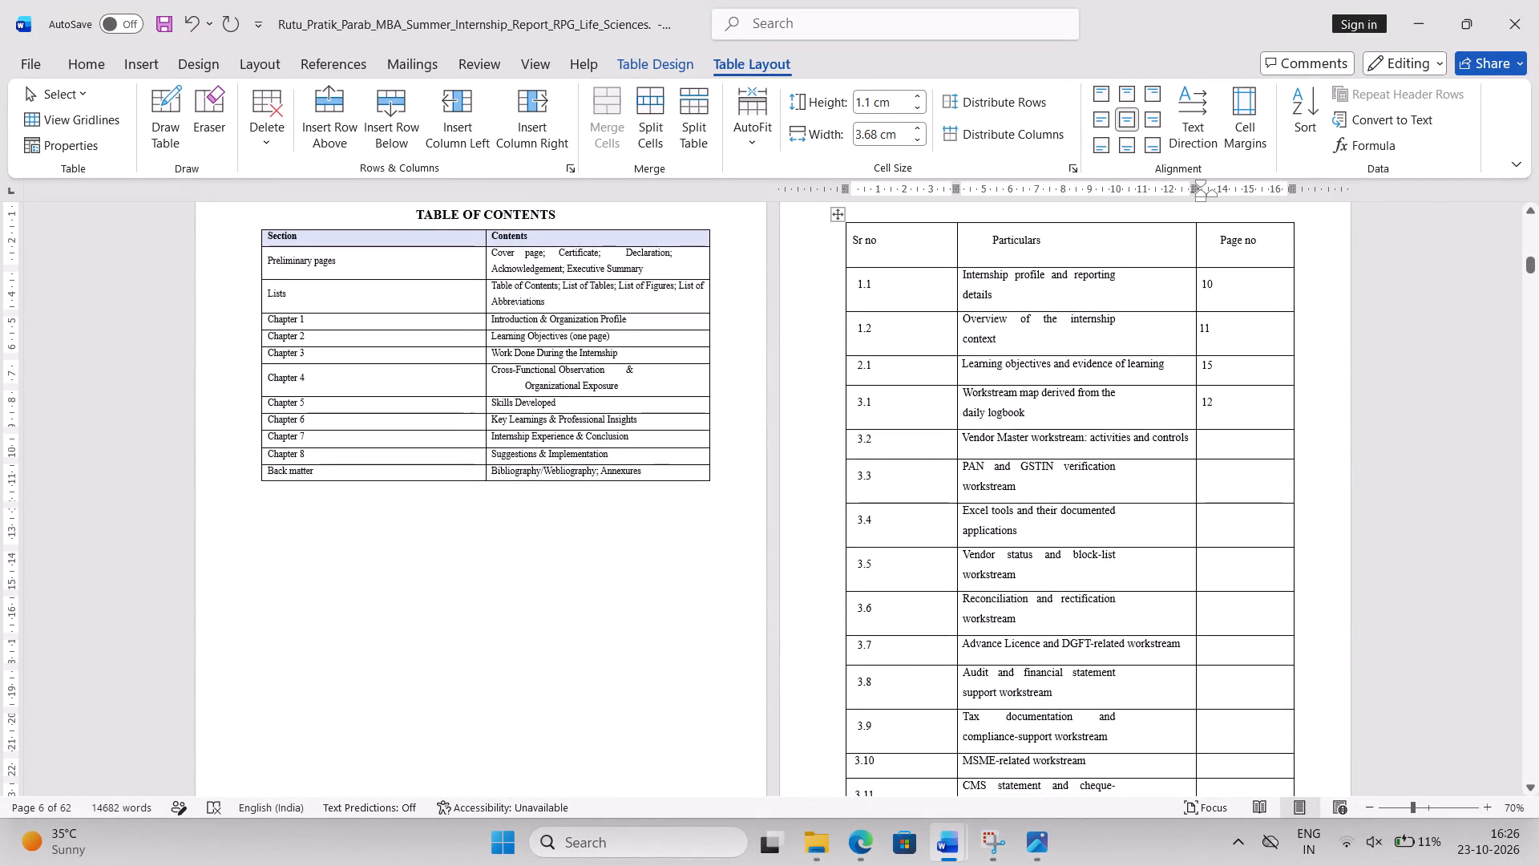
scroll(1223, 442, down, 12)
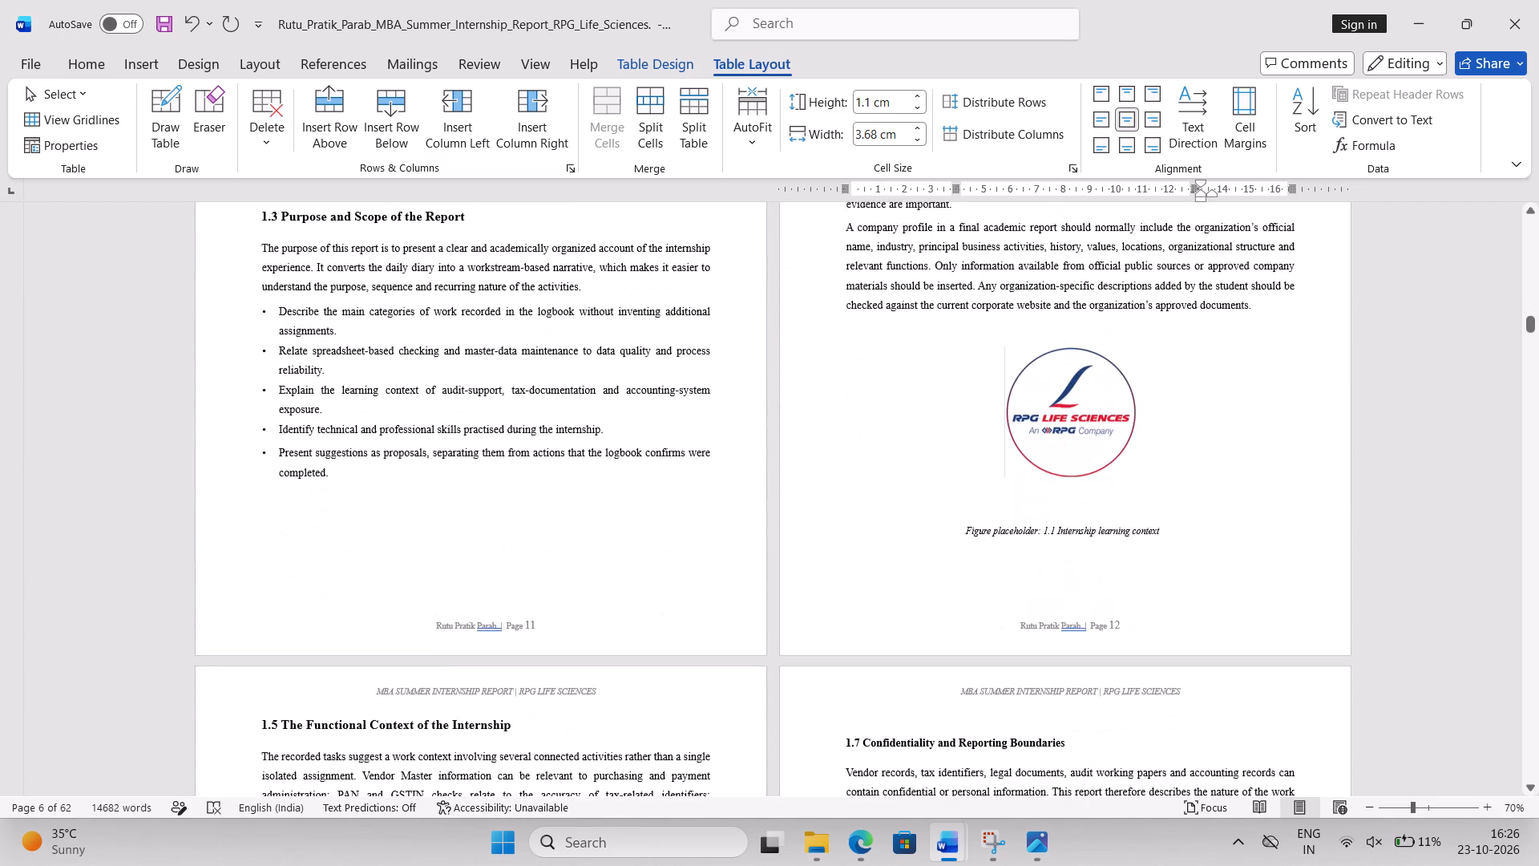
scroll(1223, 442, down, 18)
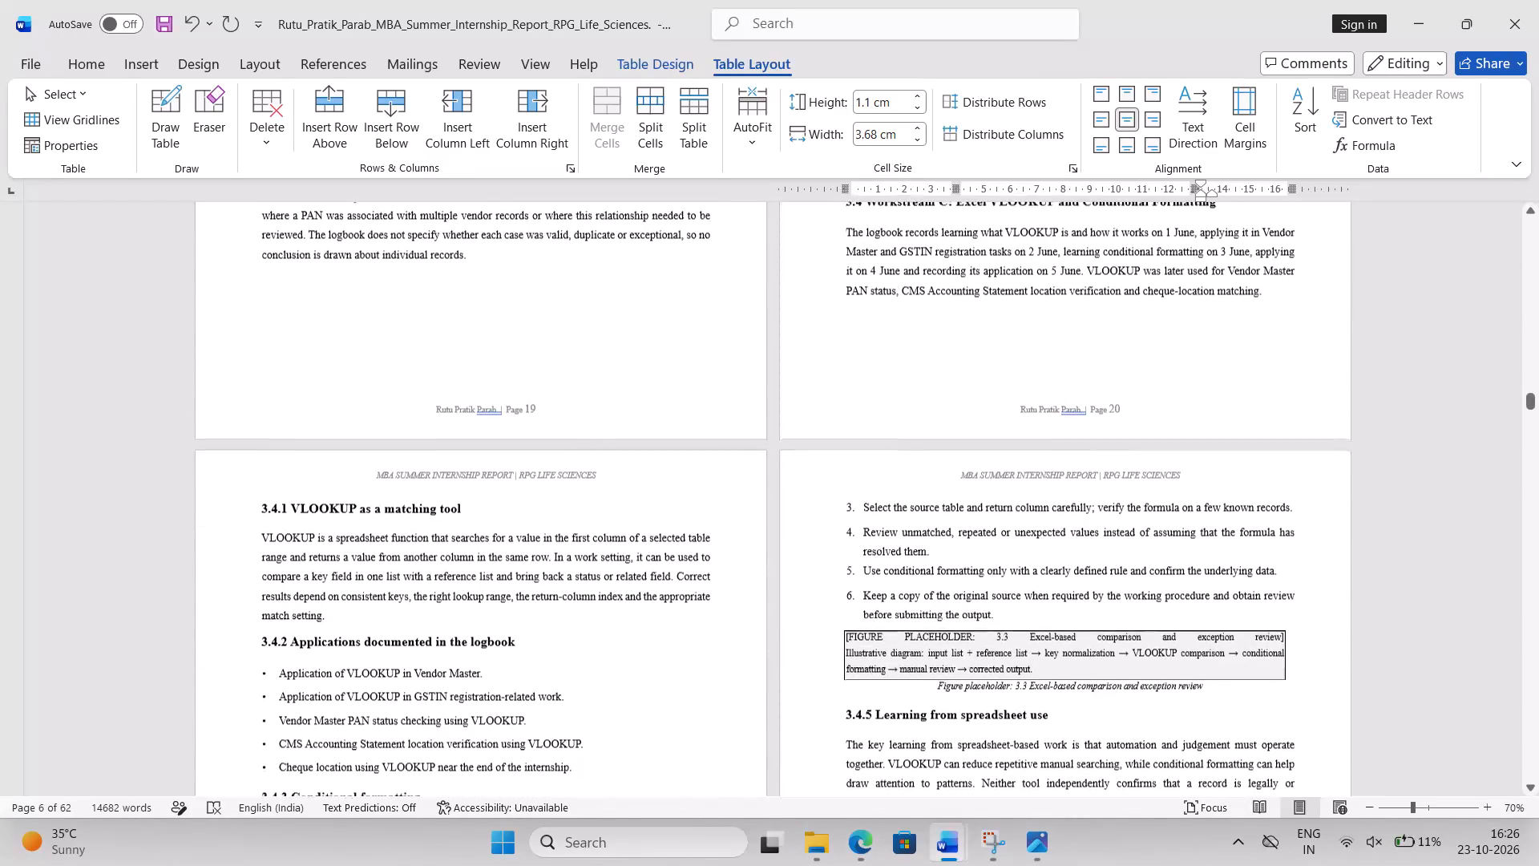
scroll(1223, 442, up, 7)
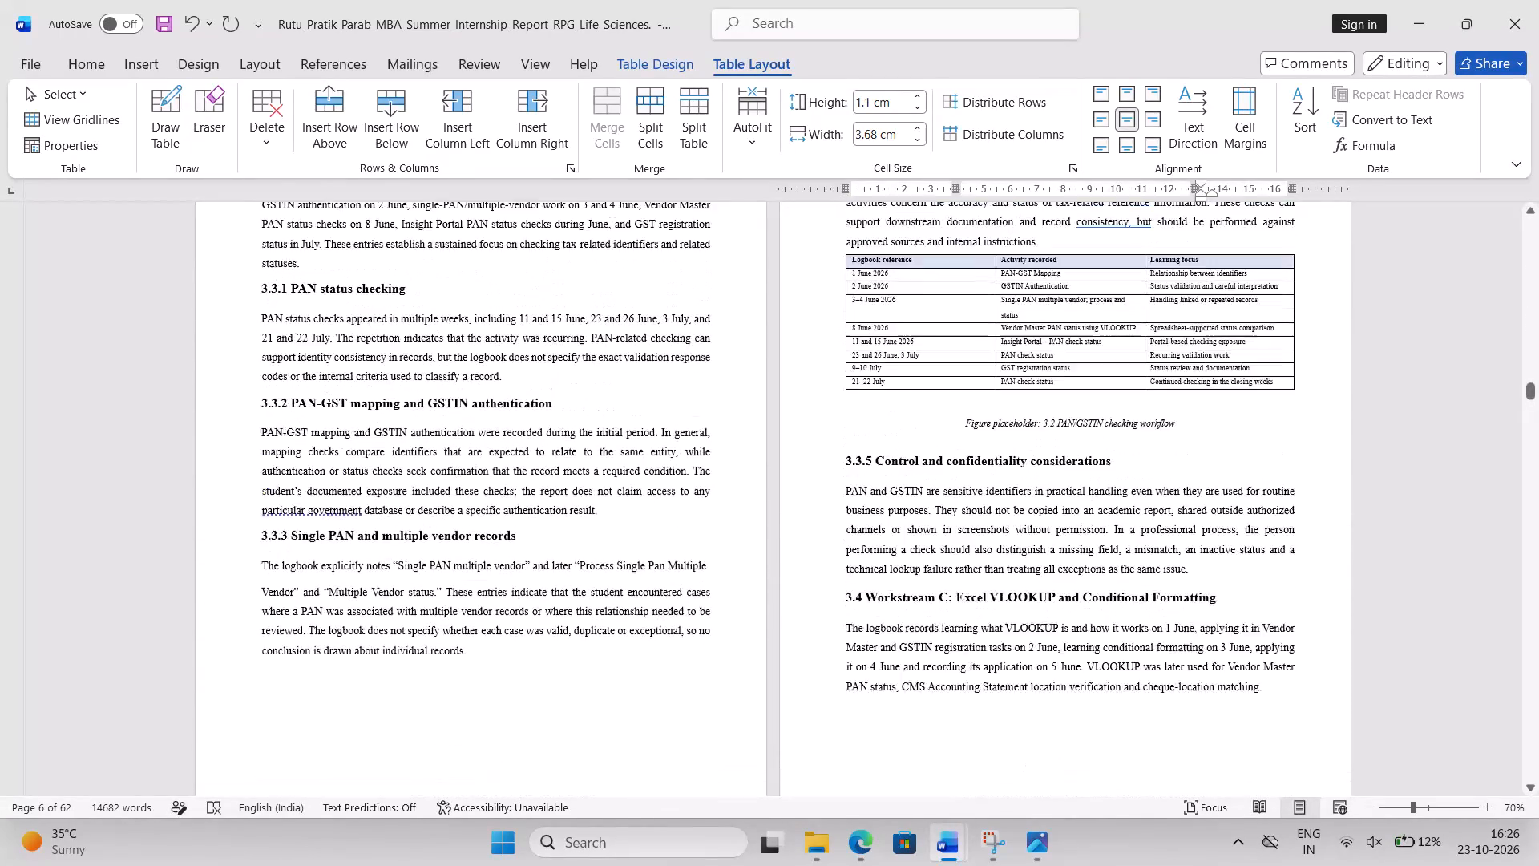
scroll(1223, 442, up, 5)
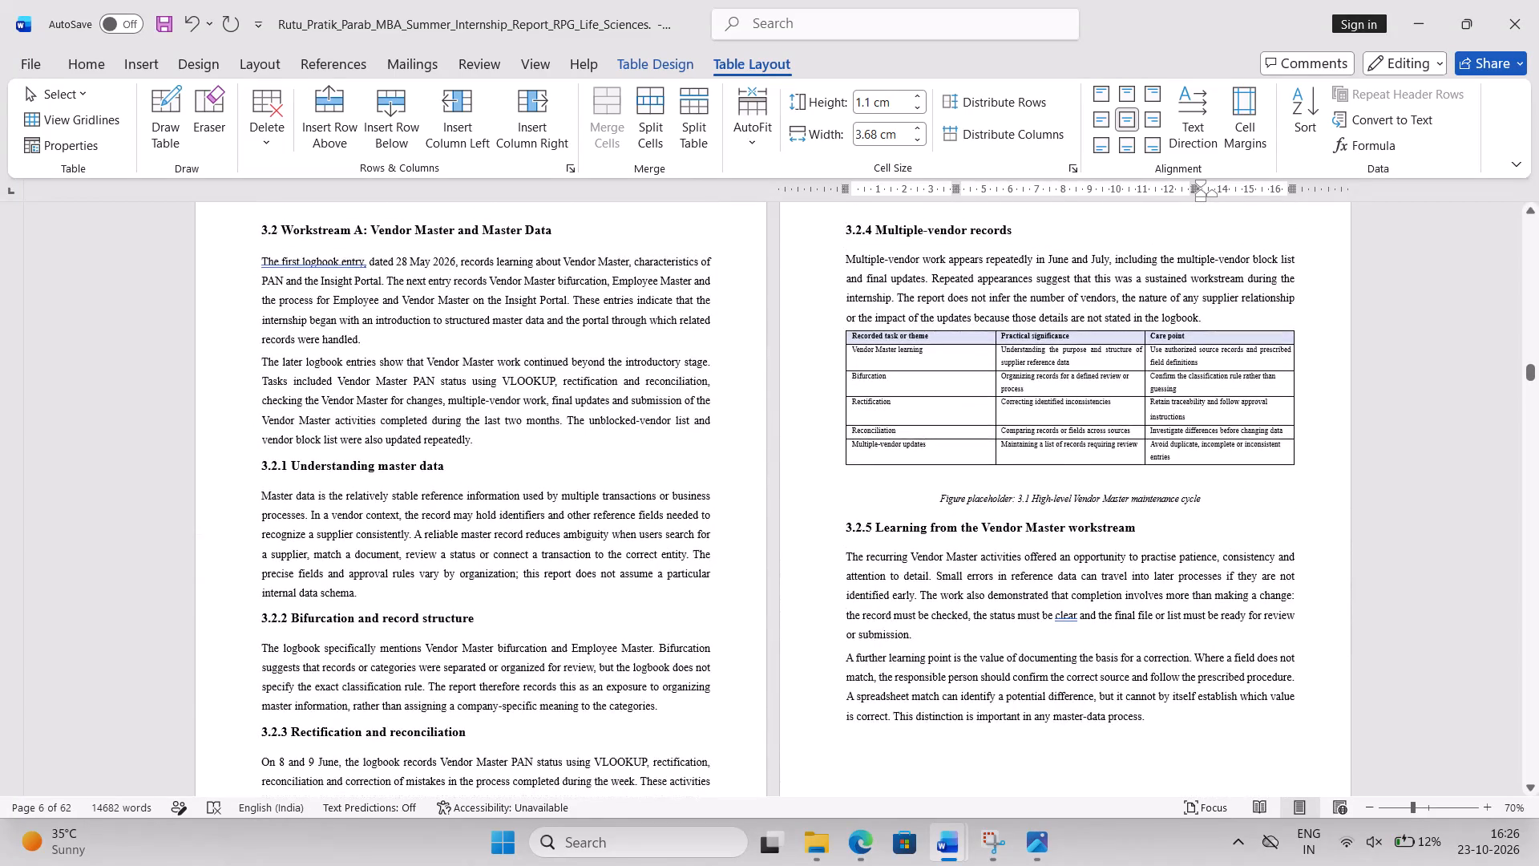
scroll(1040, 504, up, 6)
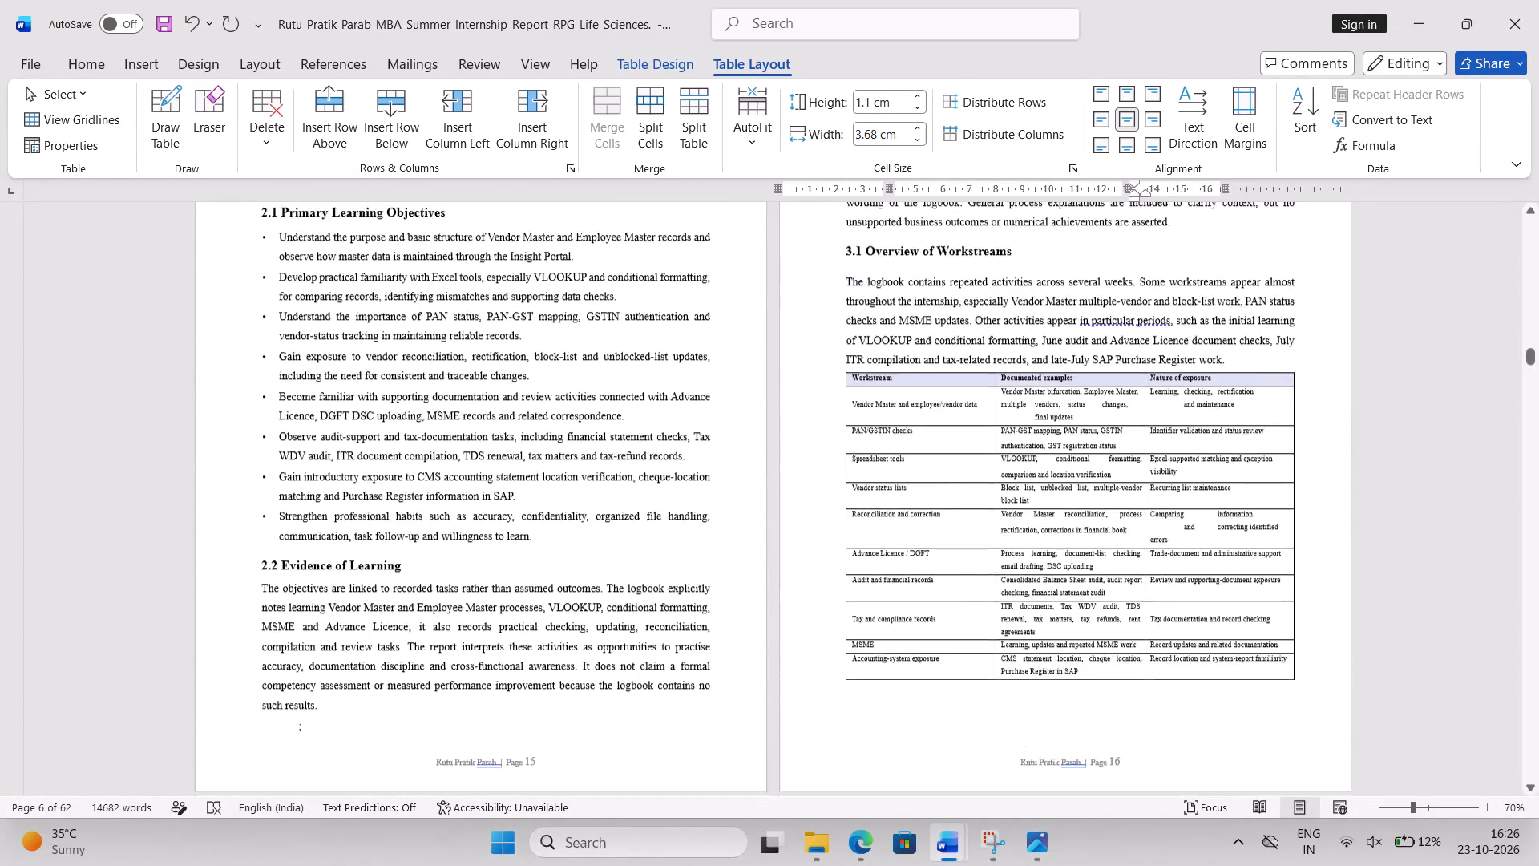
scroll(1040, 504, up, 2)
scroll(1040, 504, down, 10)
scroll(1040, 504, up, 1)
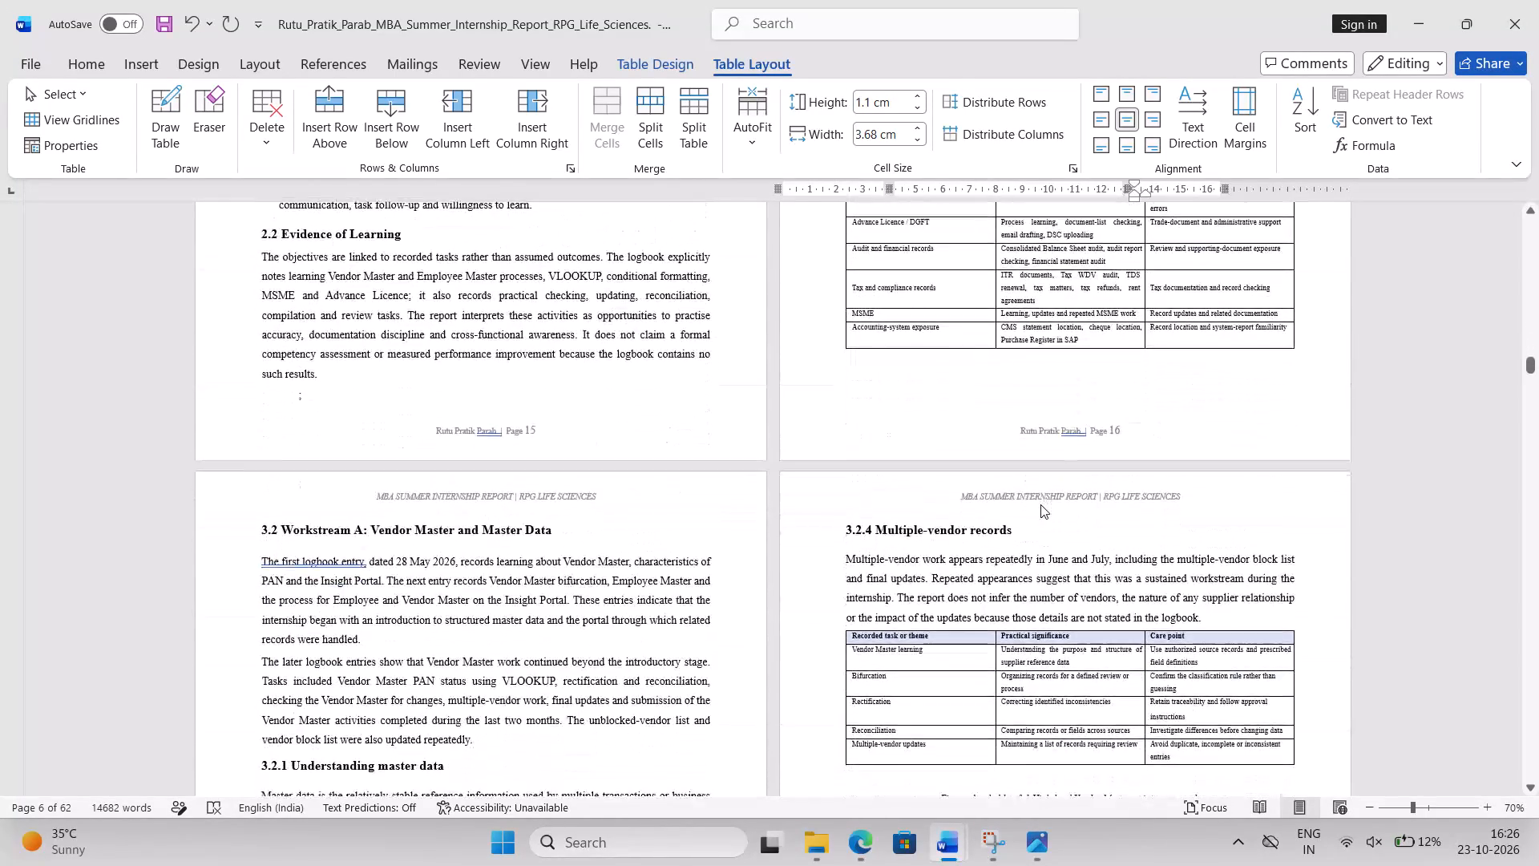
scroll(1040, 504, up, 3)
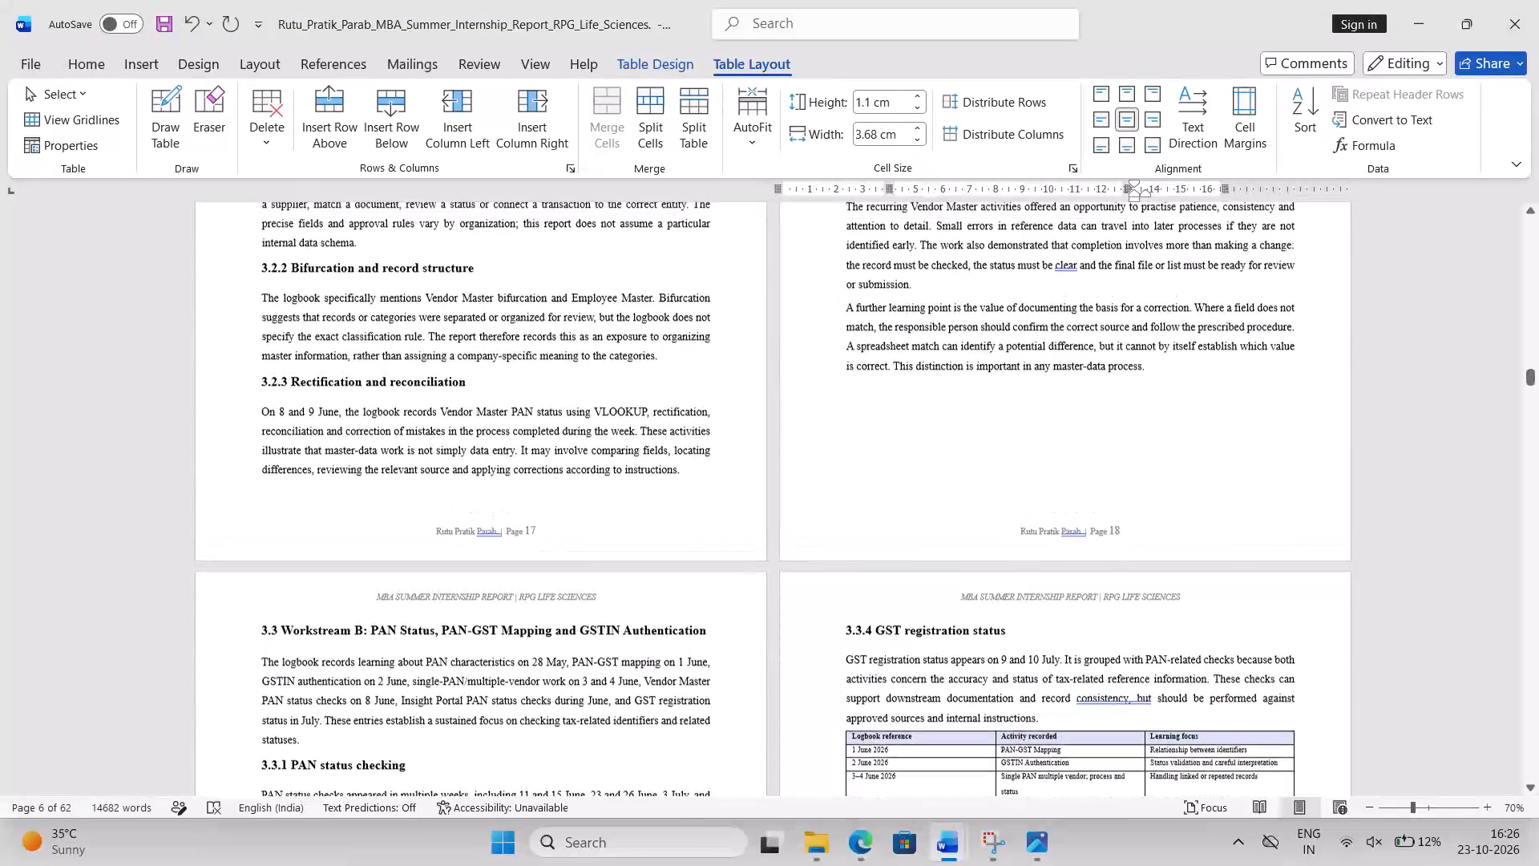
scroll(1040, 504, up, 5)
scroll(1156, 459, up, 2)
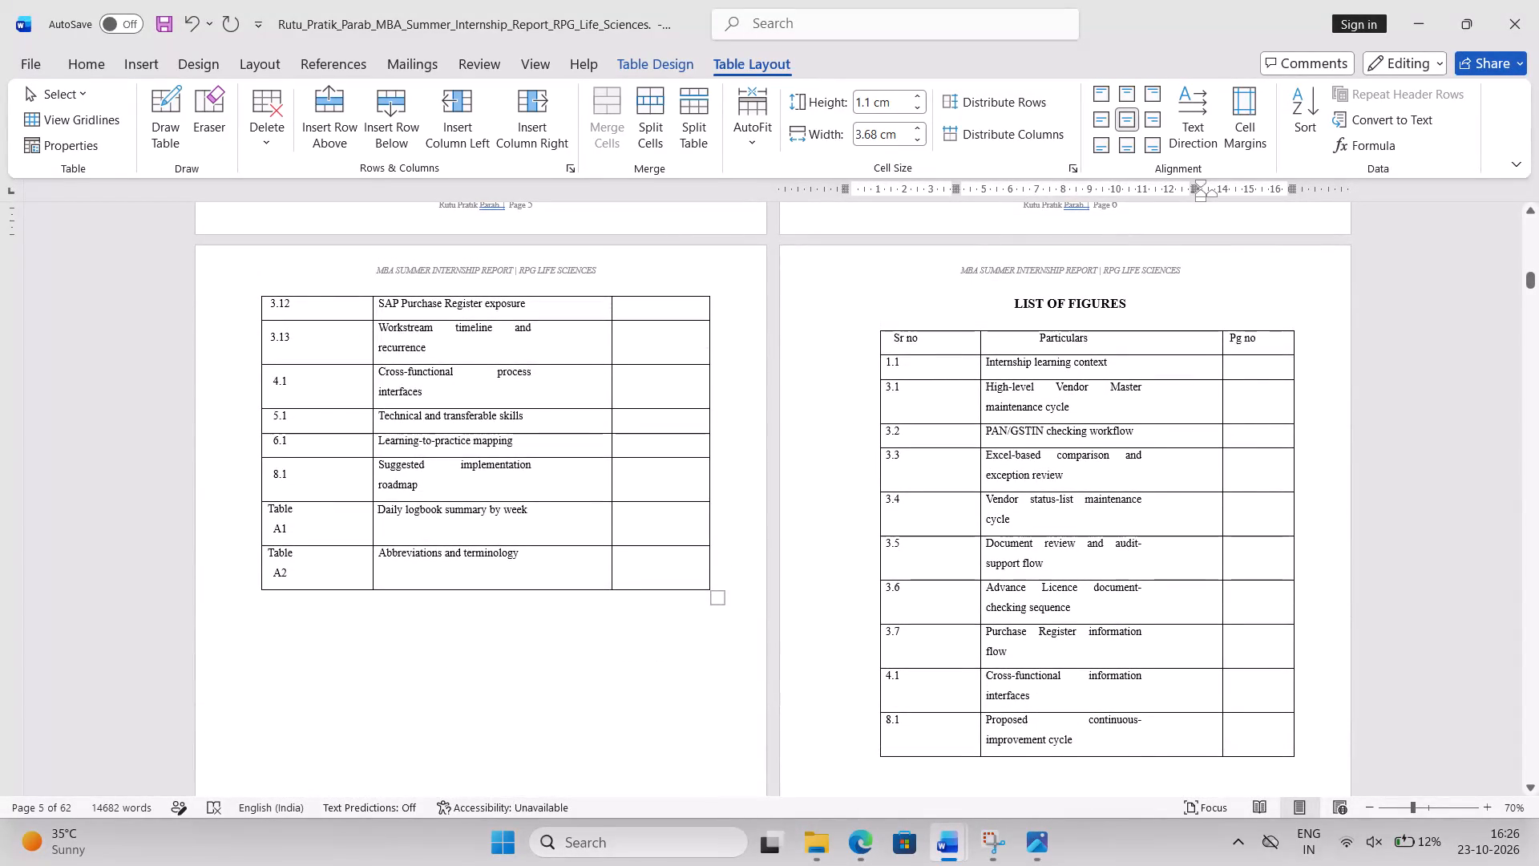
scroll(1161, 589, up, 4)
scroll(1230, 559, up, 1)
scroll(1234, 674, up, 2)
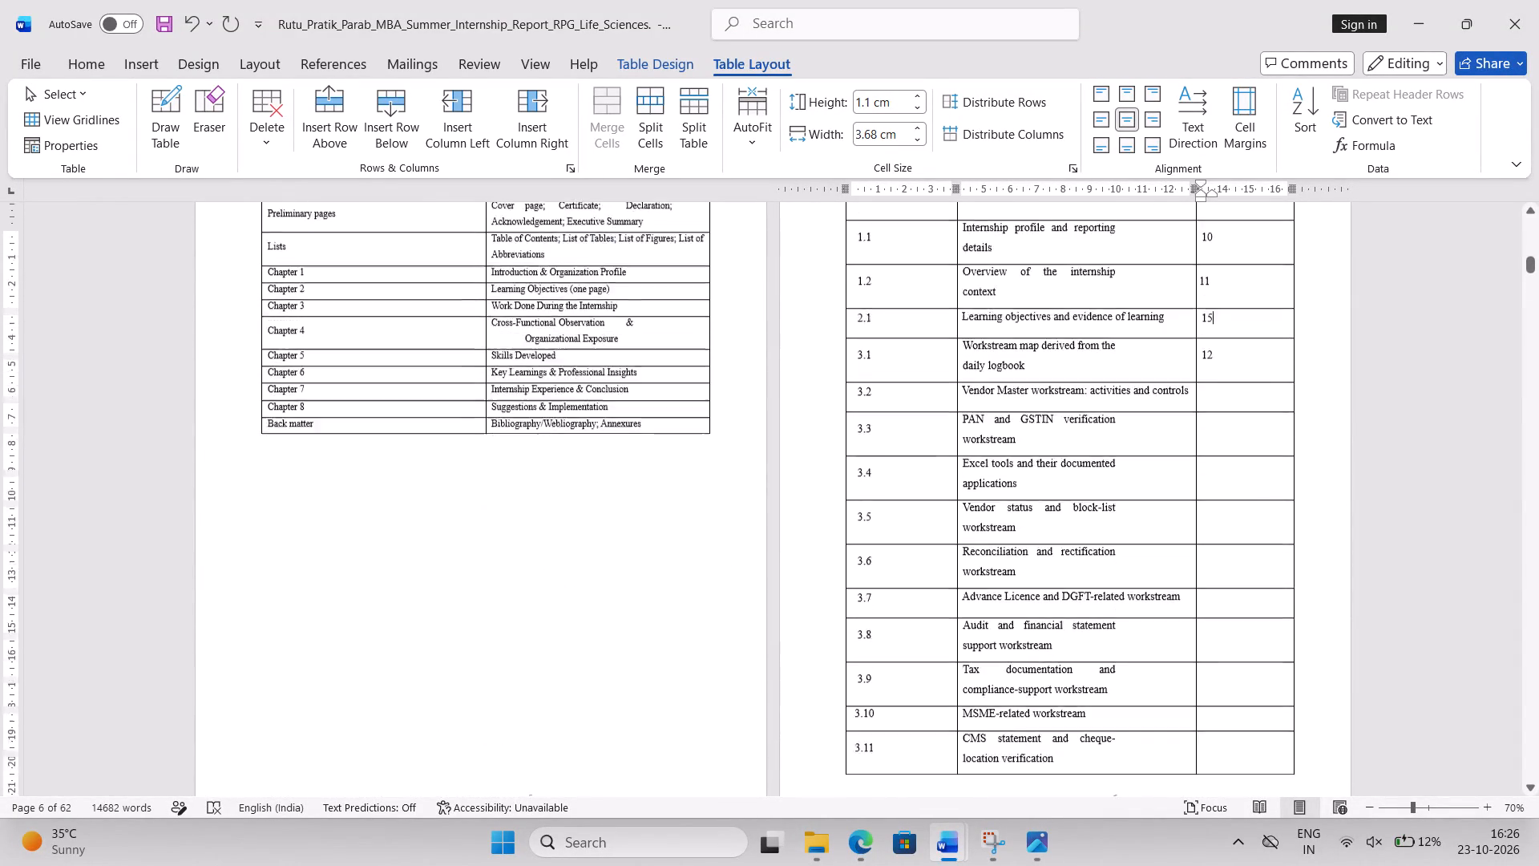
click(1226, 496)
key(BackSpace)
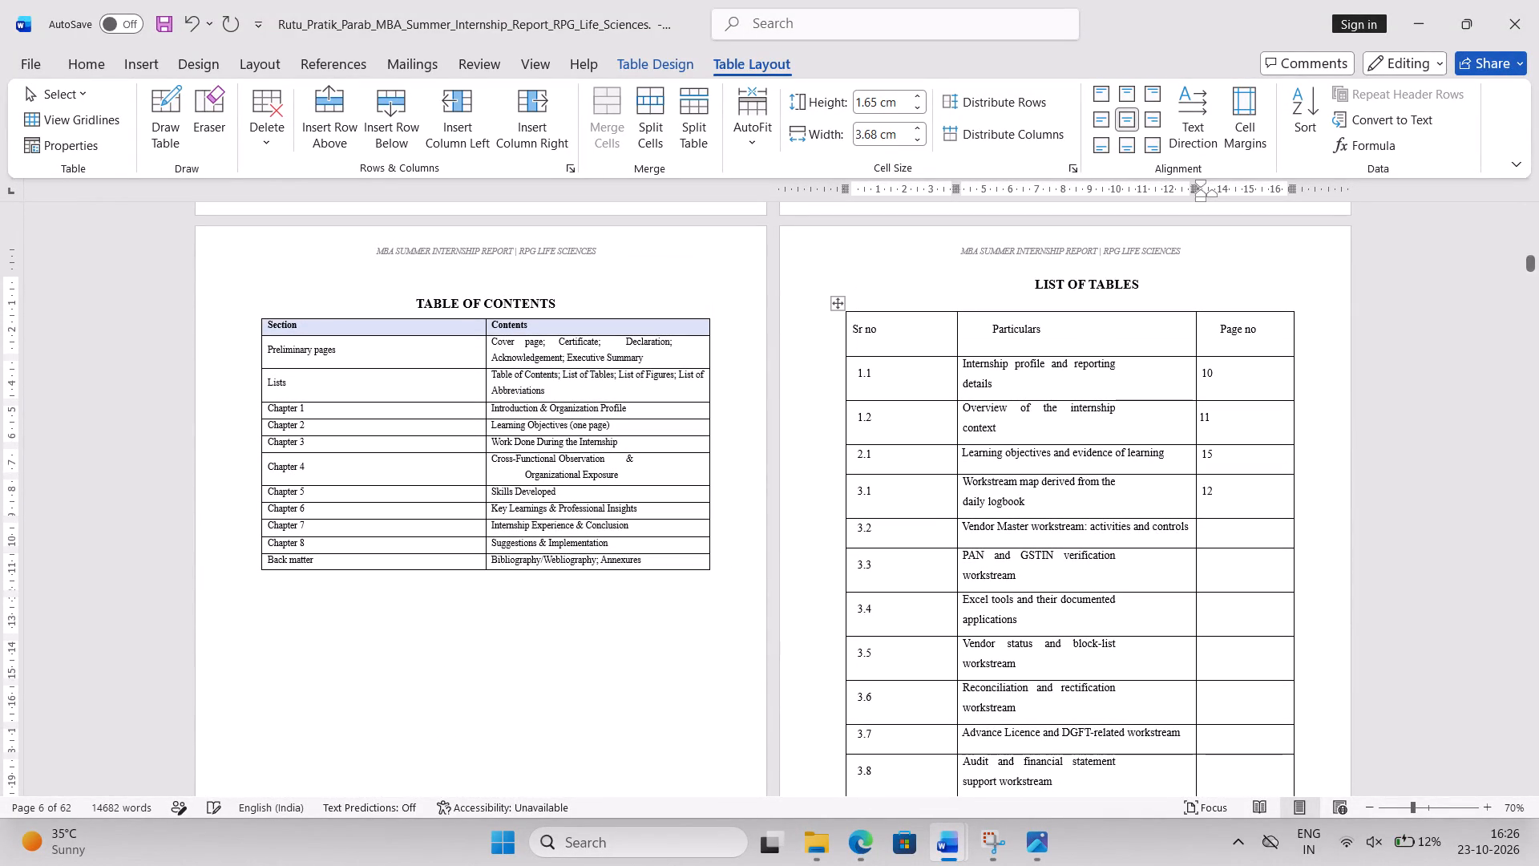
key(6)
key(Down)
text(17)
Review the List of Tables from table 3.3 onward and the List of Figures for entries that still need page numbers.
key(Down)
scroll(1226, 496, down, 1)
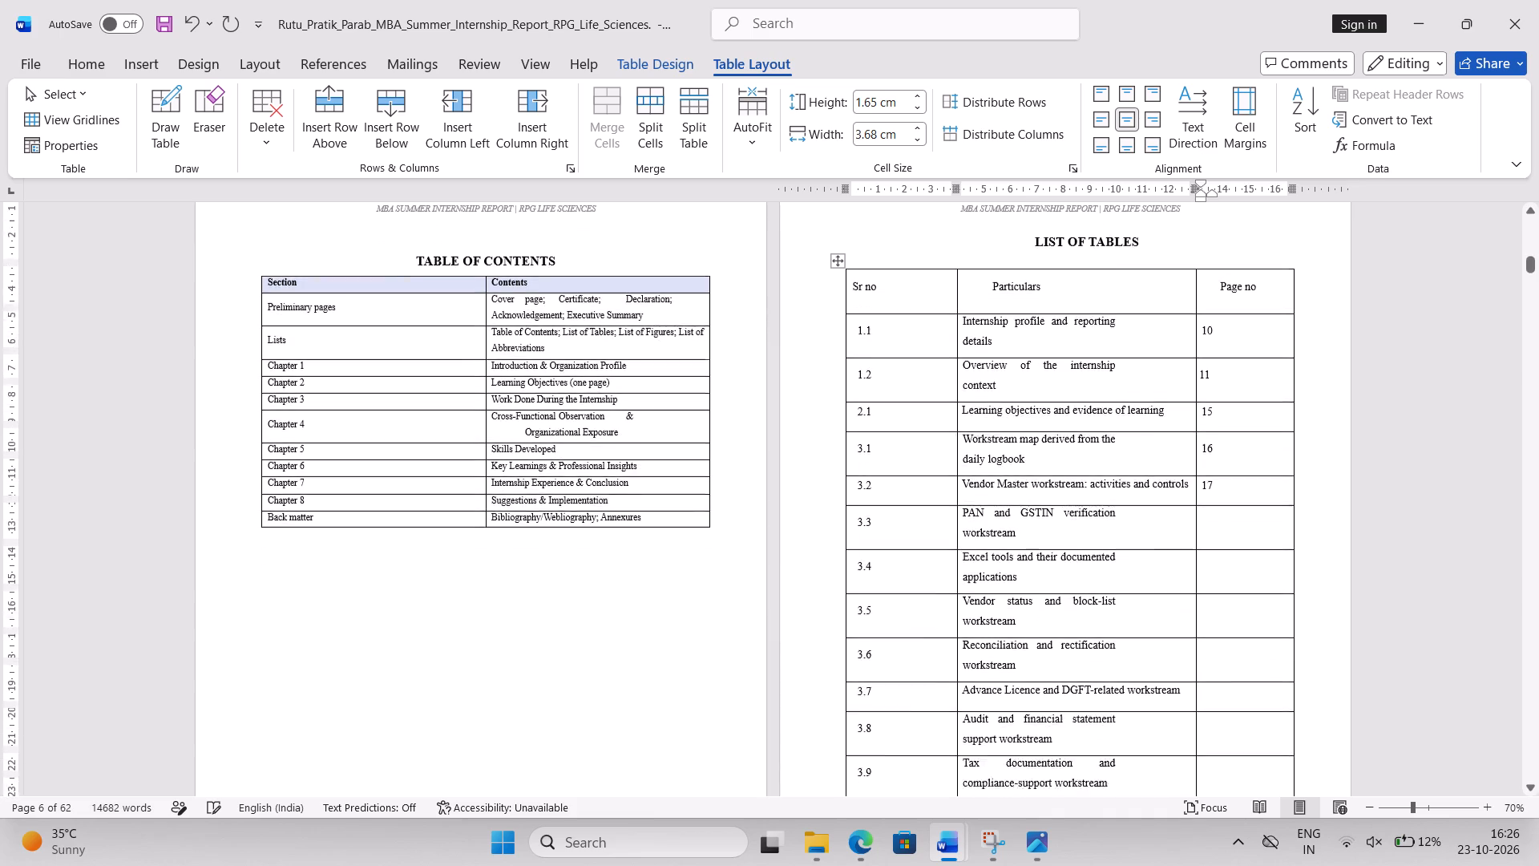
scroll(1226, 496, down, 2)
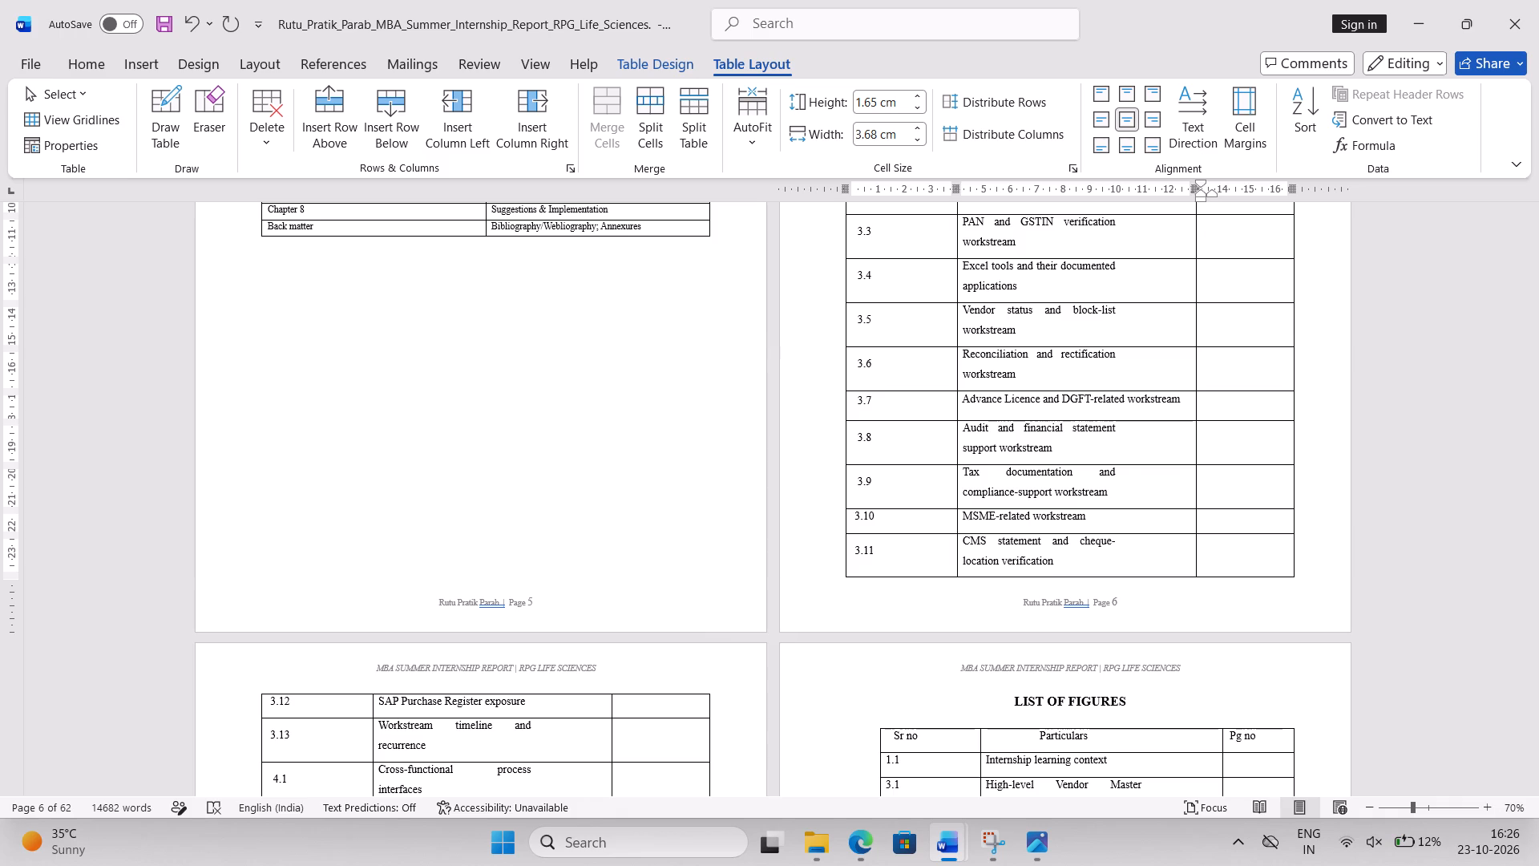
scroll(1226, 496, left, 3)
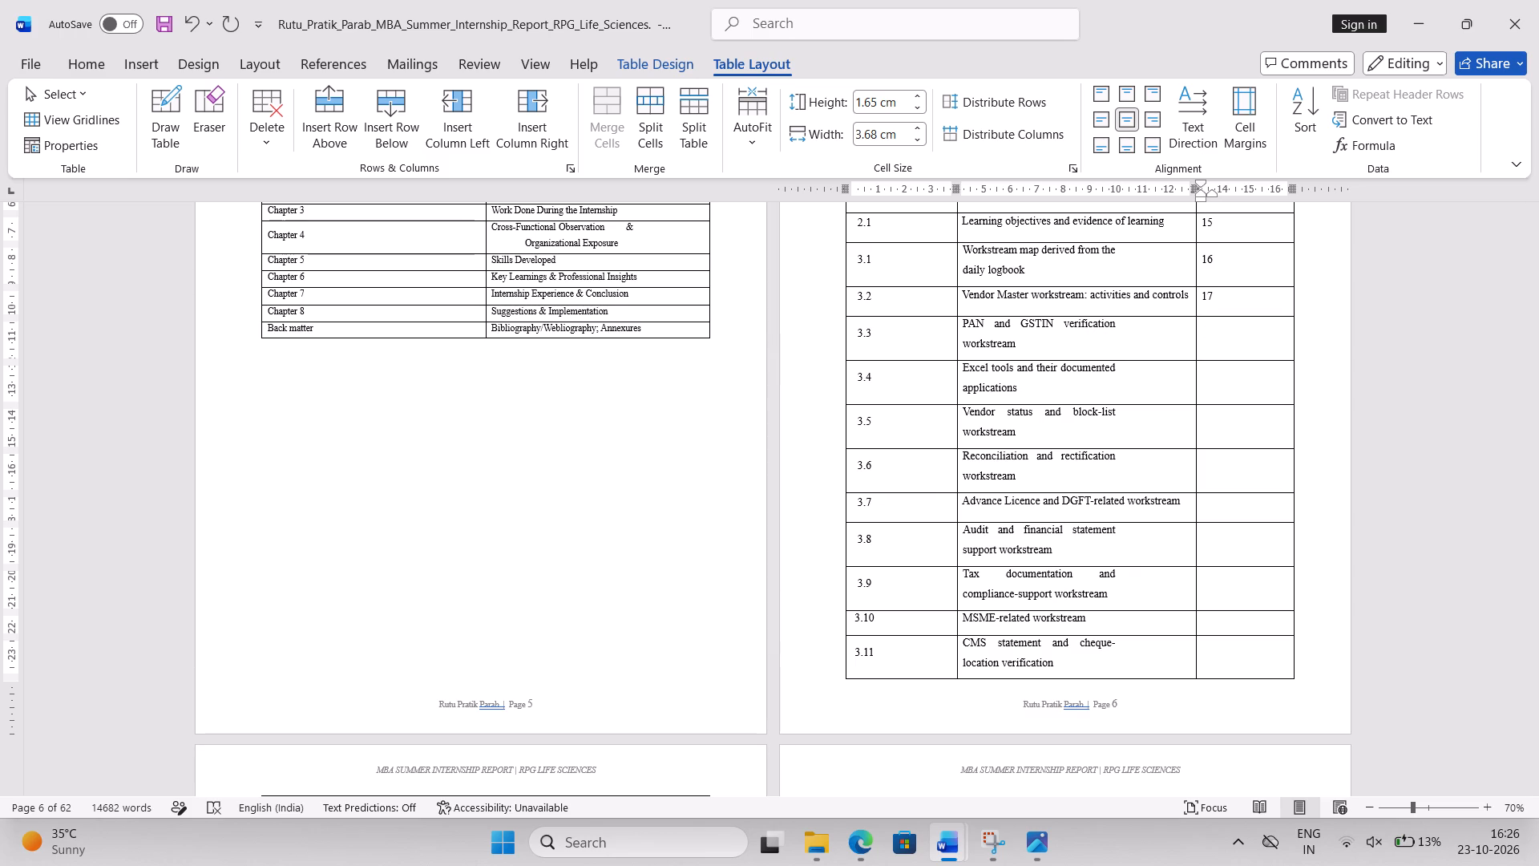
scroll(1226, 496, down, 1)
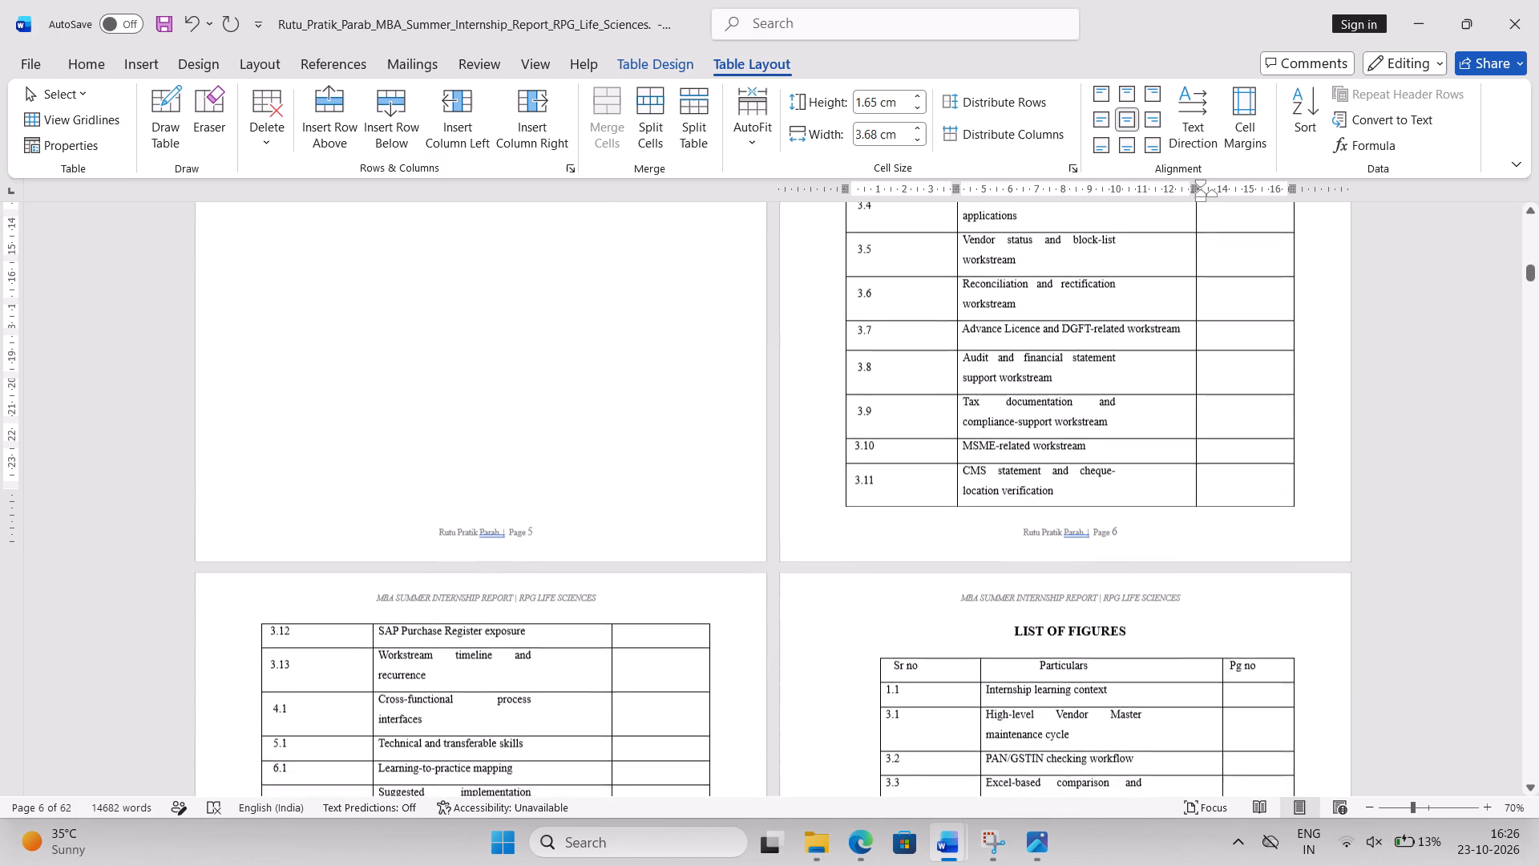
scroll(1226, 496, down, 1)
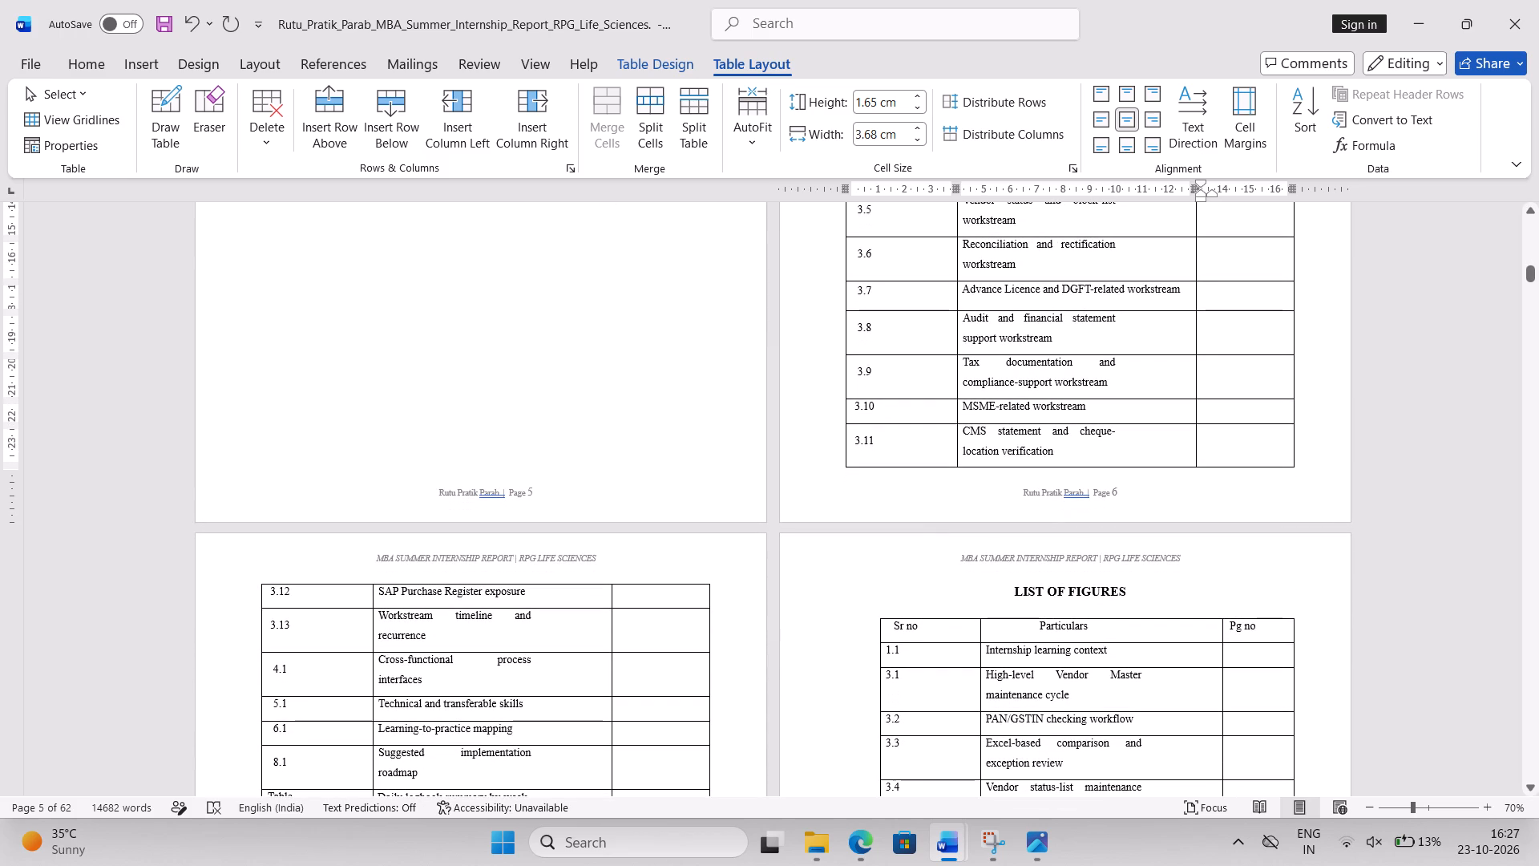
scroll(1226, 496, down, 1)
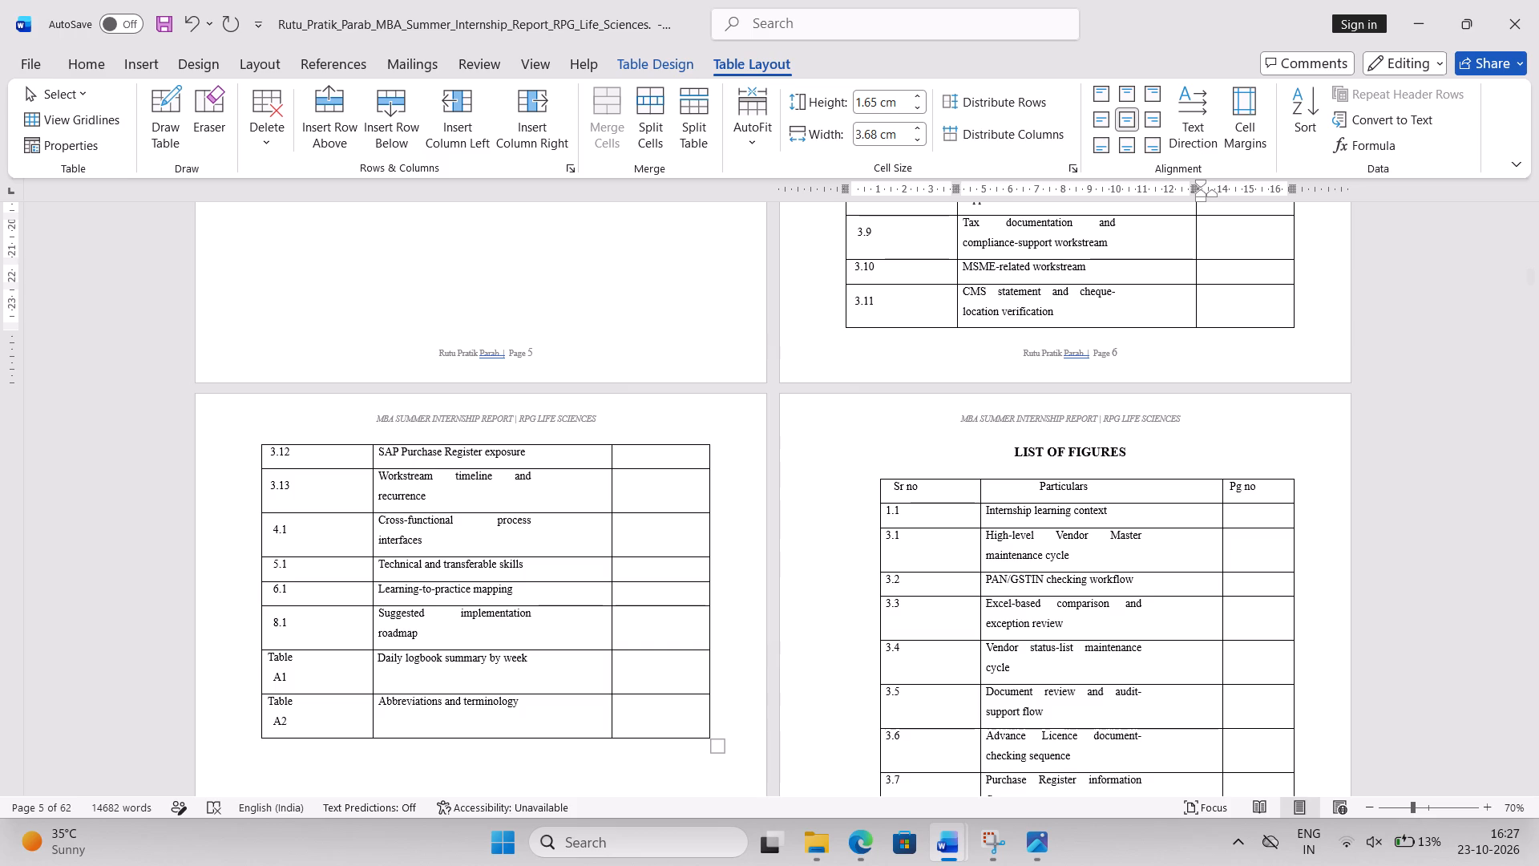
scroll(1226, 496, down, 1)
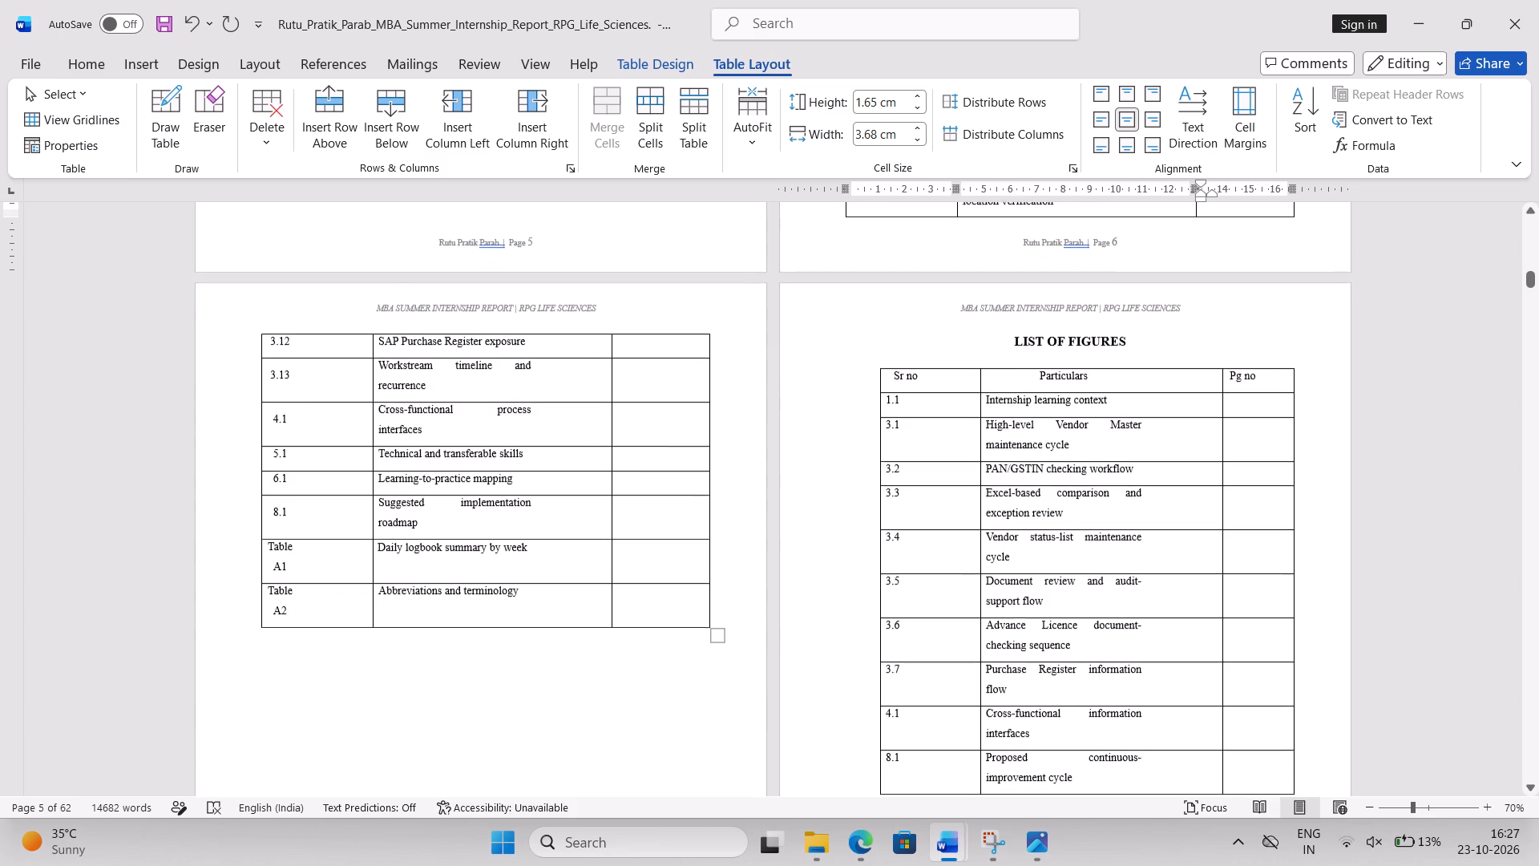
scroll(1226, 496, down, 1)
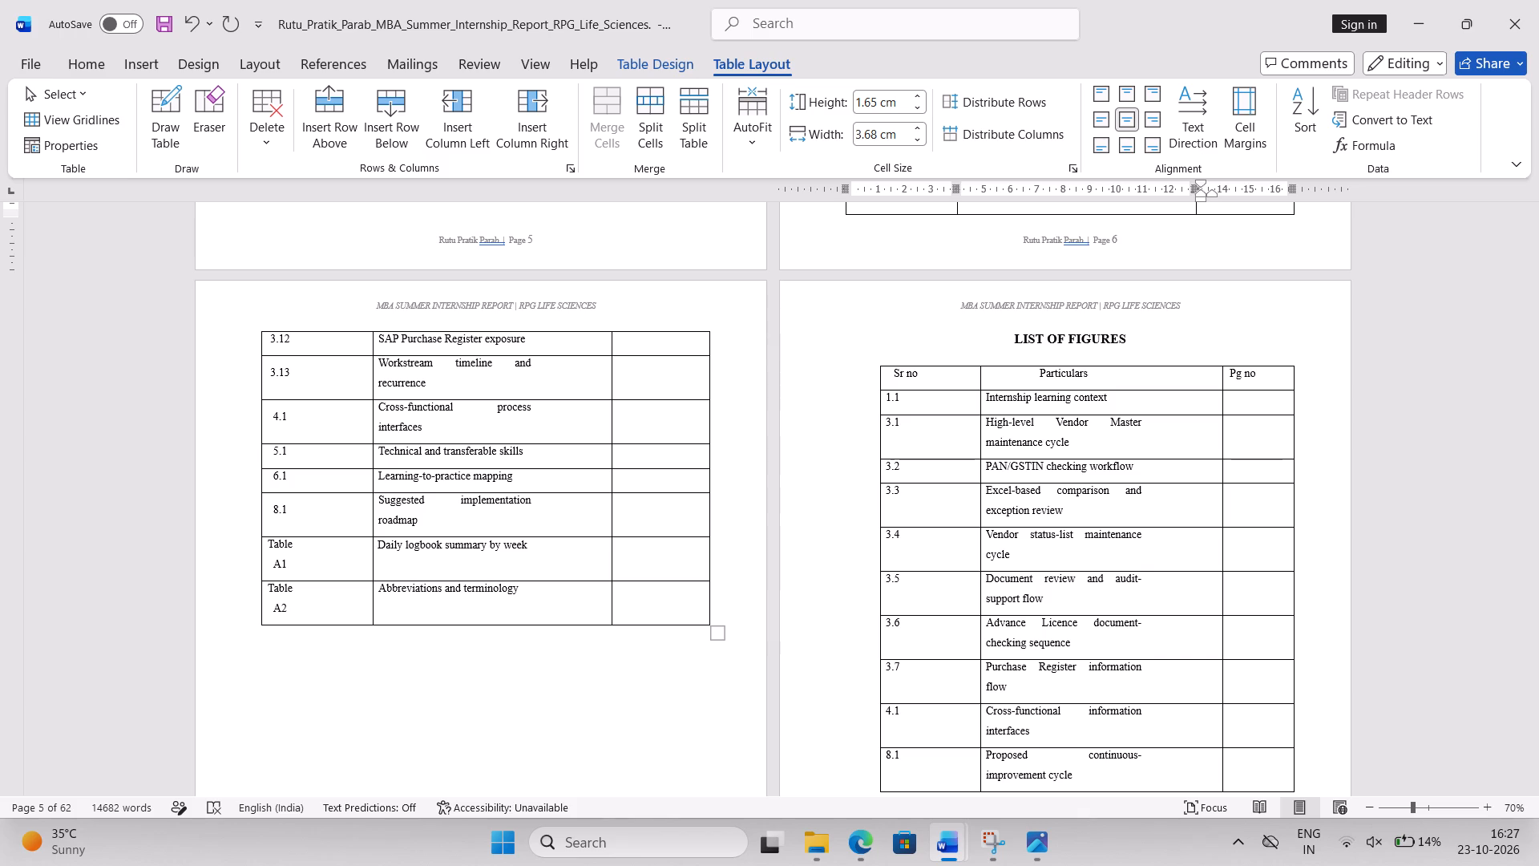
scroll(1226, 496, down, 8)
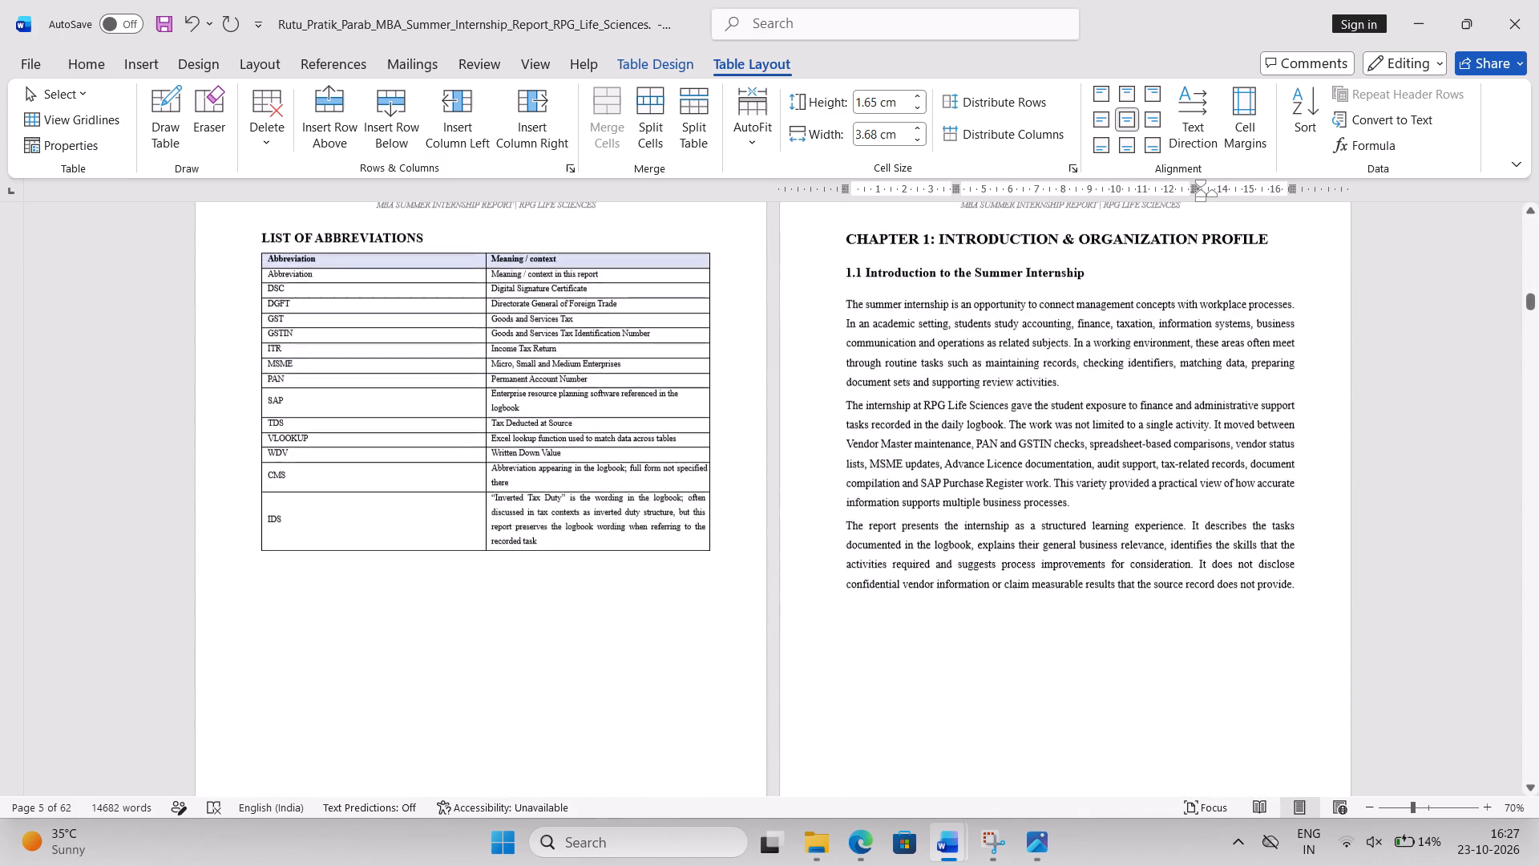
scroll(1226, 496, up, 1)
scroll(1226, 496, down, 1)
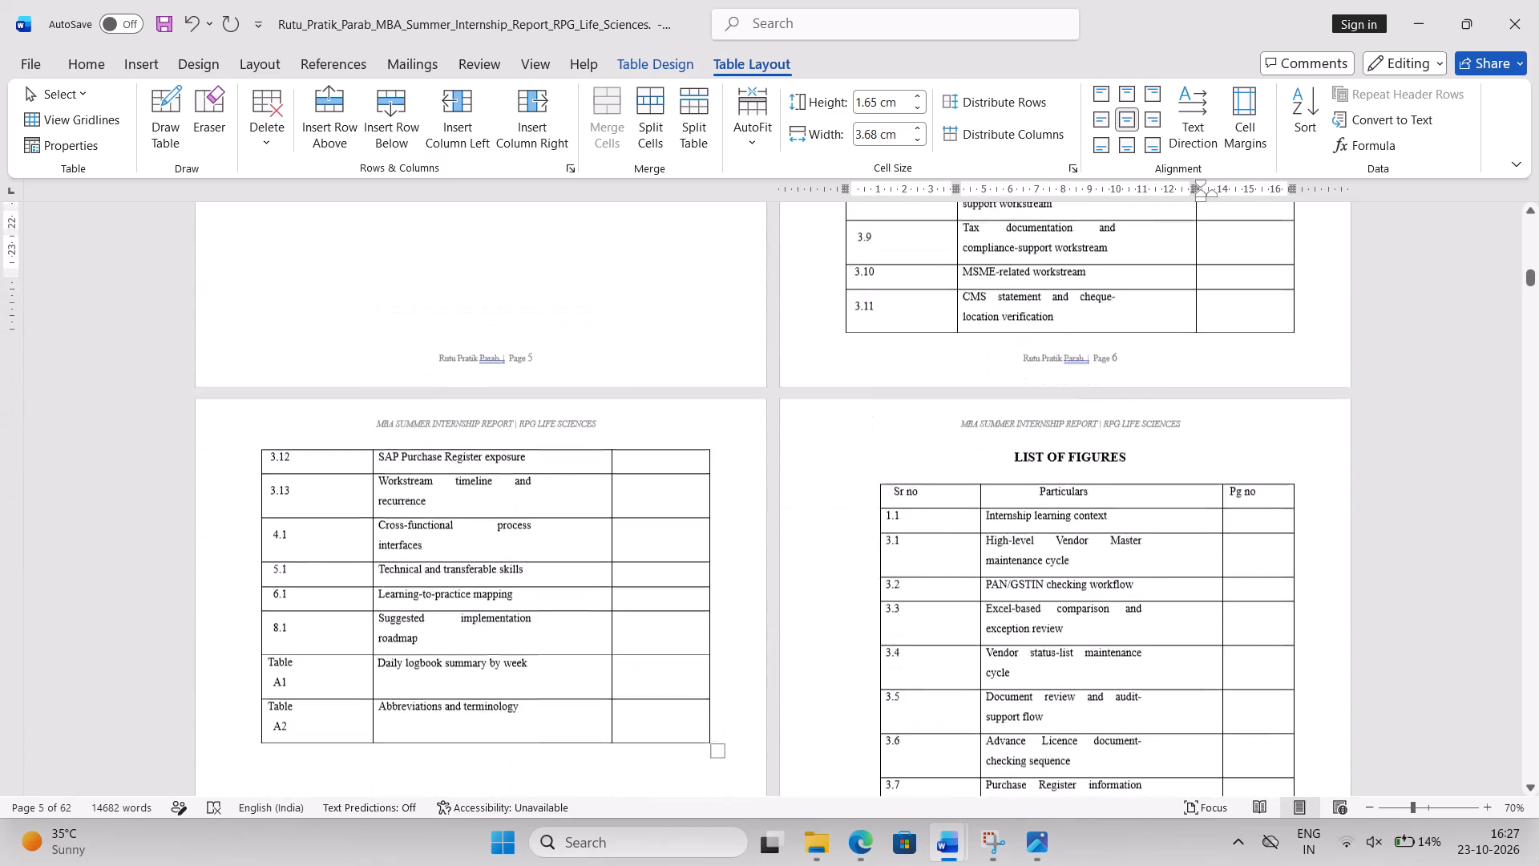
Look through Chapters 1 and 2 and Chapter 3 up to section 3.2.5 for the pages holding the tables and figures.
scroll(1226, 496, down, 4)
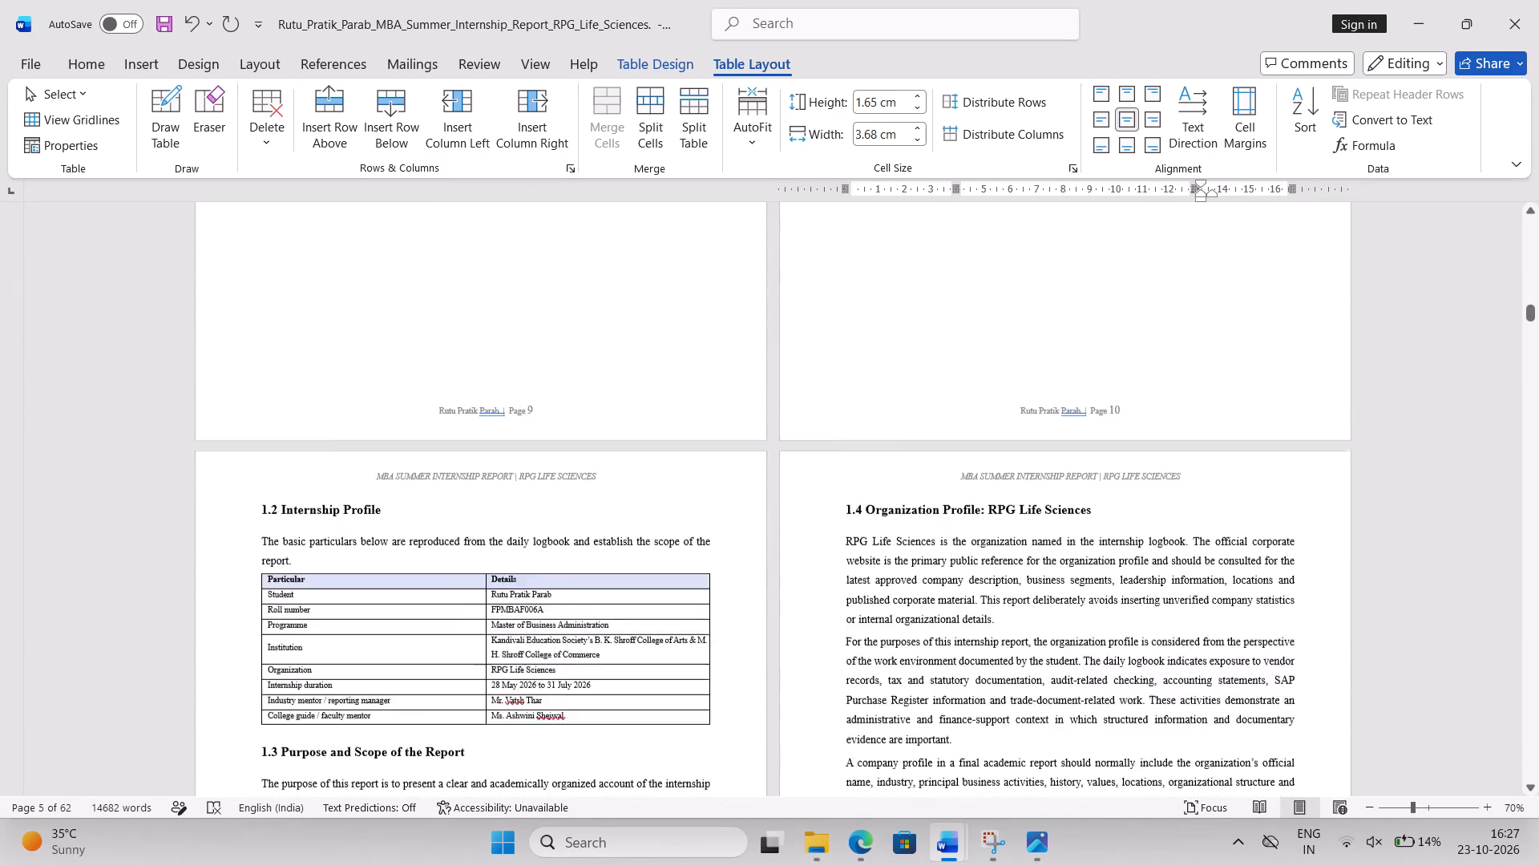
scroll(1226, 496, up, 1)
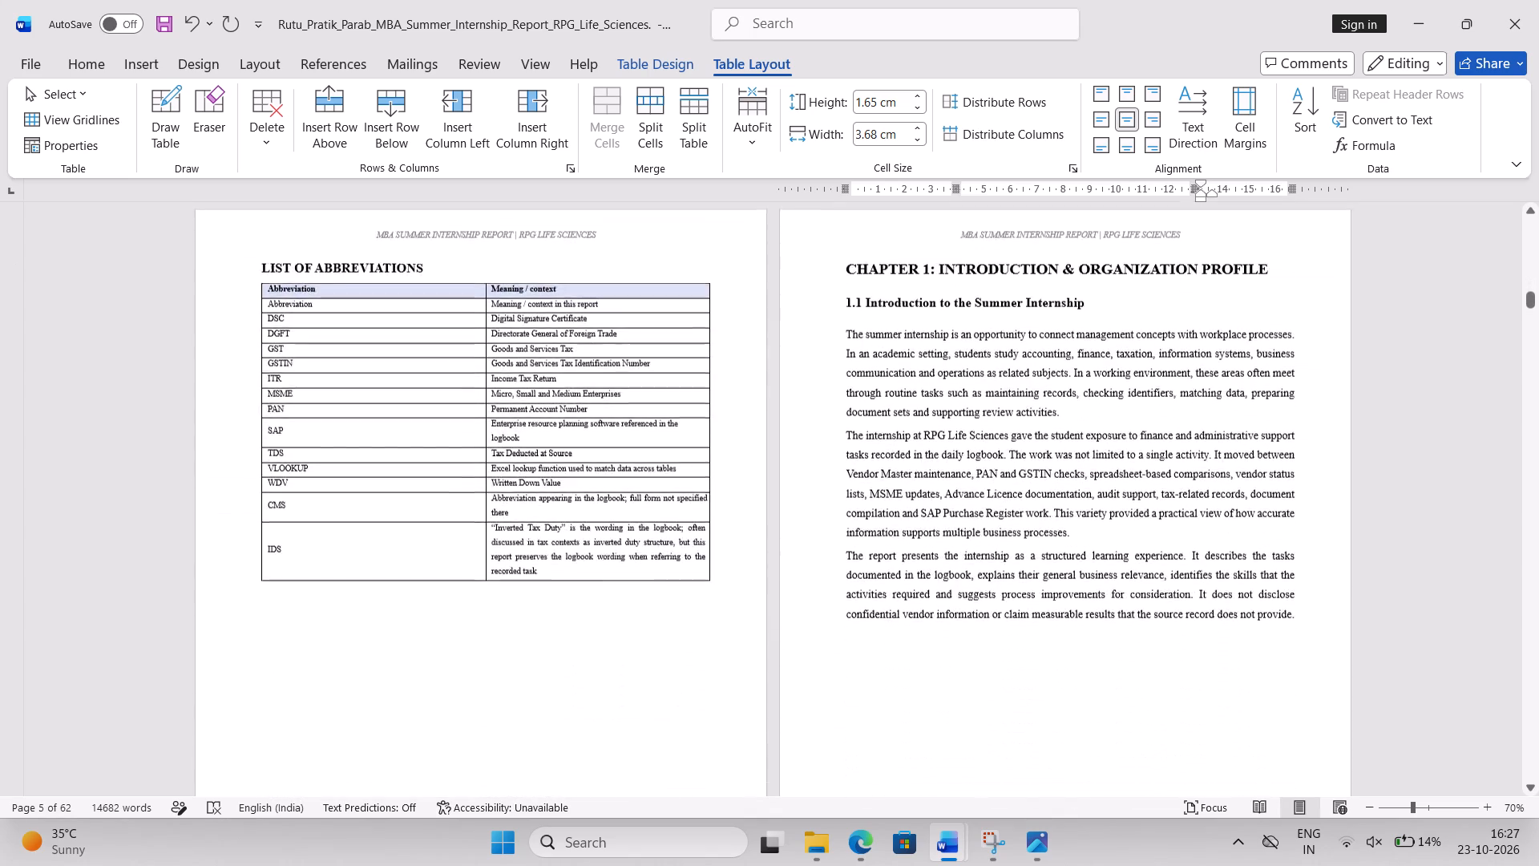
scroll(1226, 496, down, 5)
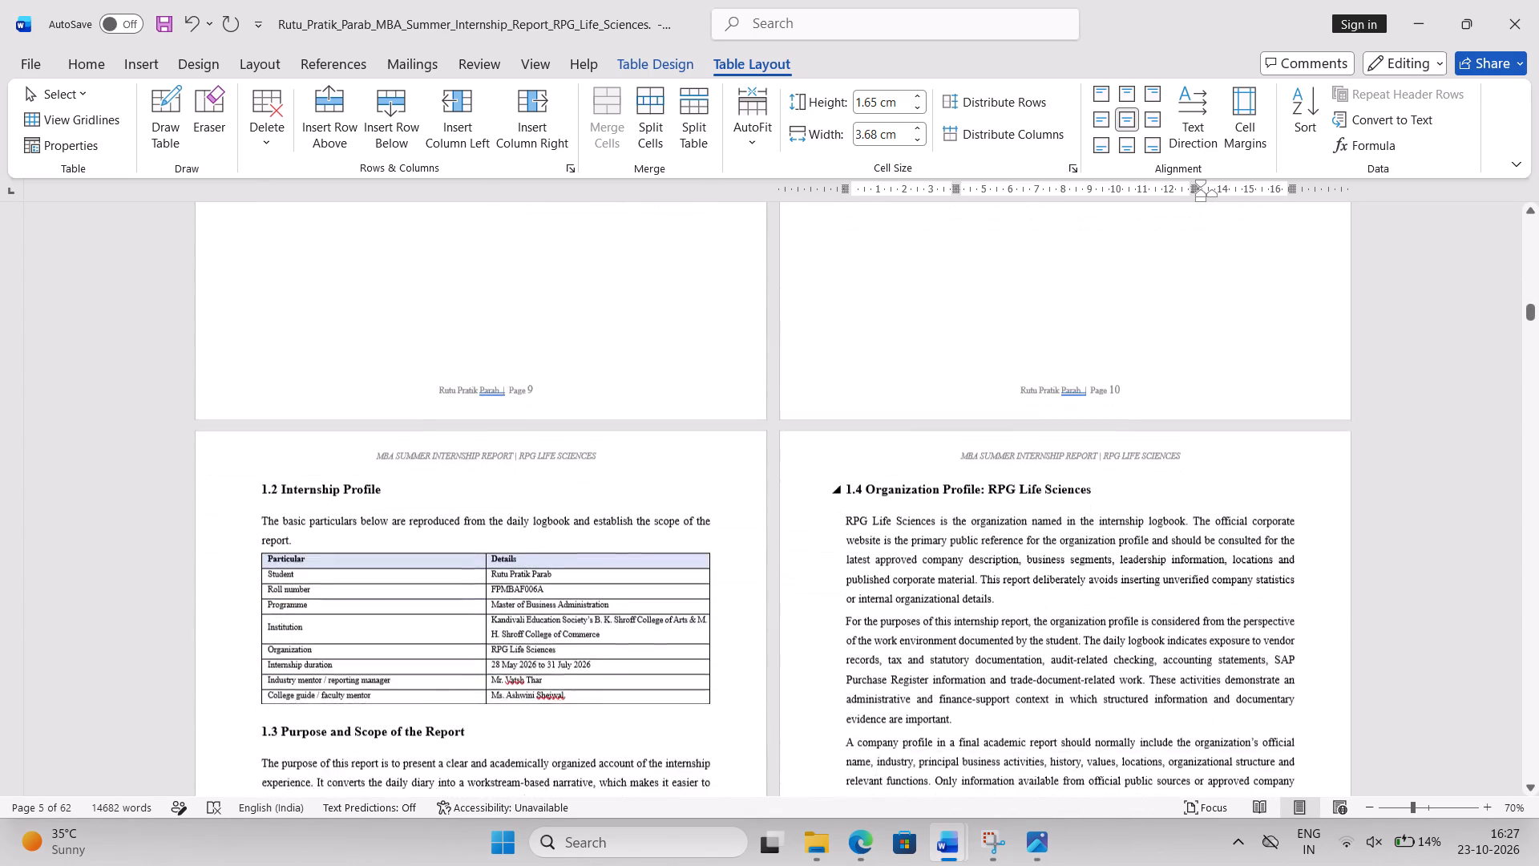
scroll(1226, 496, down, 4)
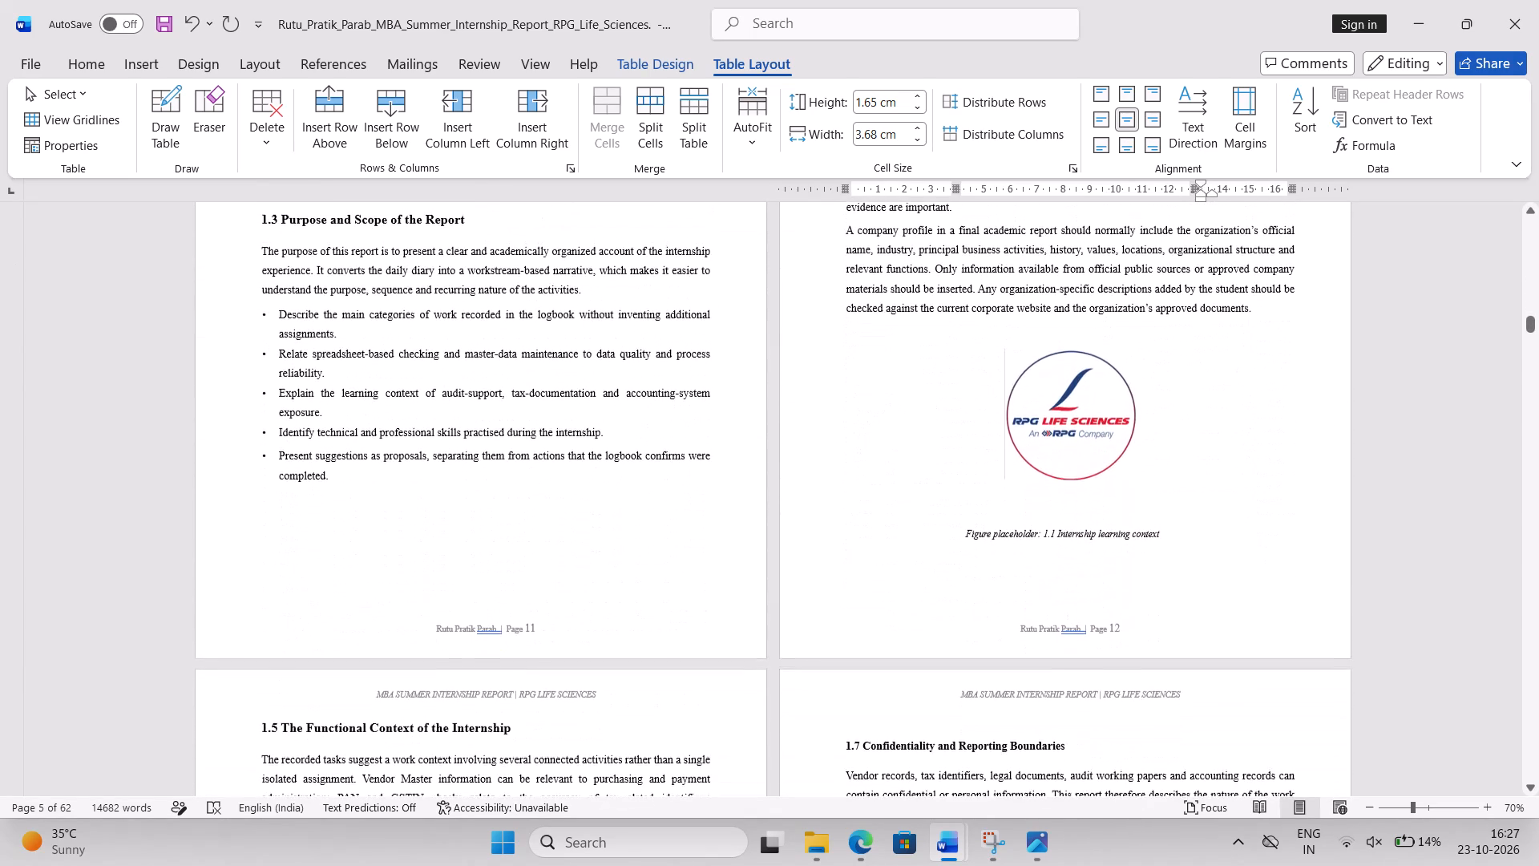
scroll(1226, 496, down, 1)
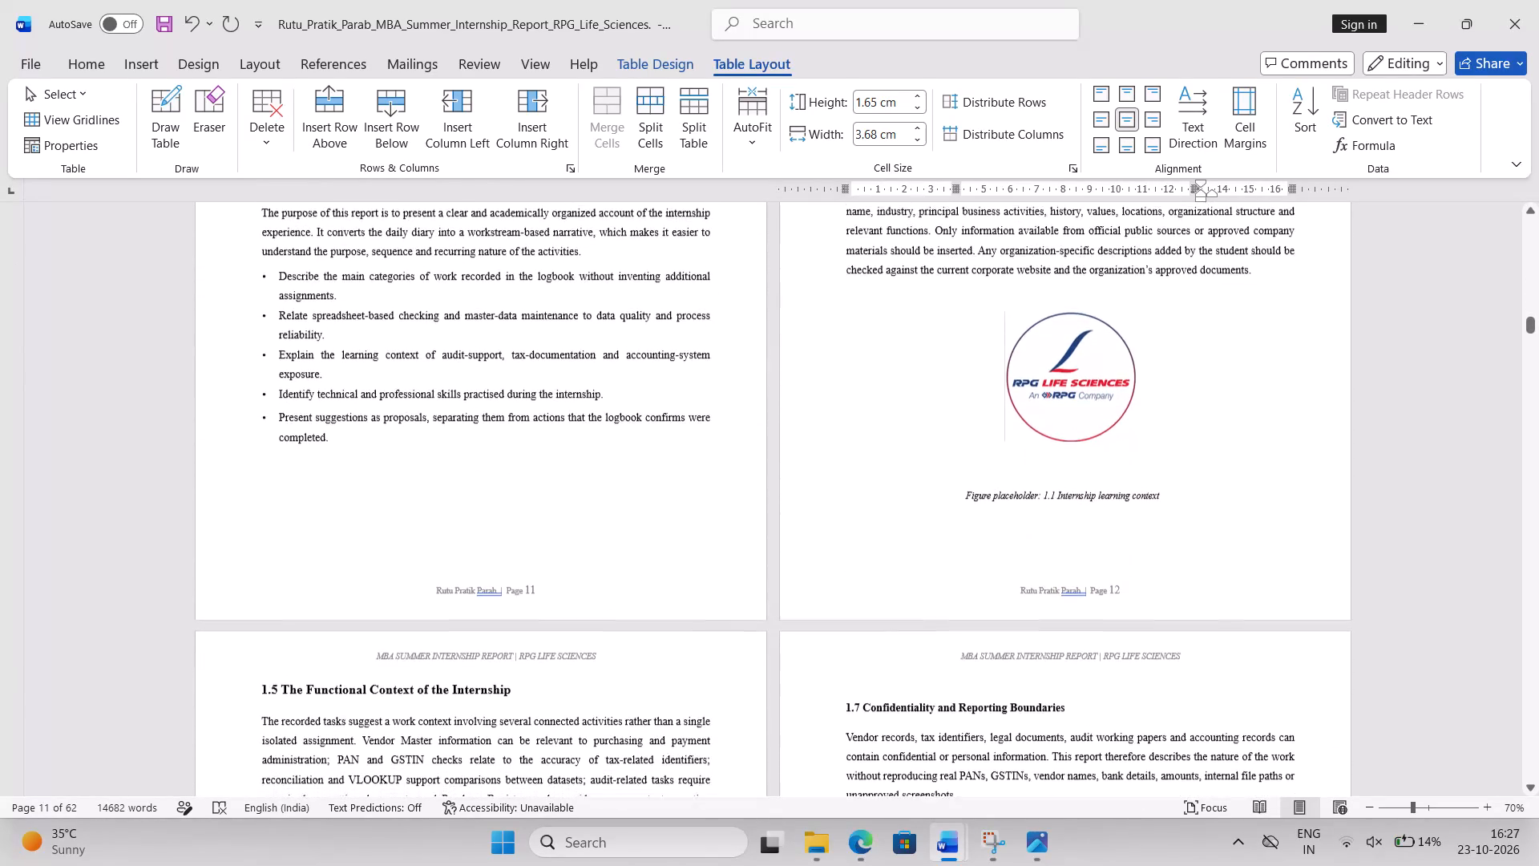
scroll(1226, 496, down, 5)
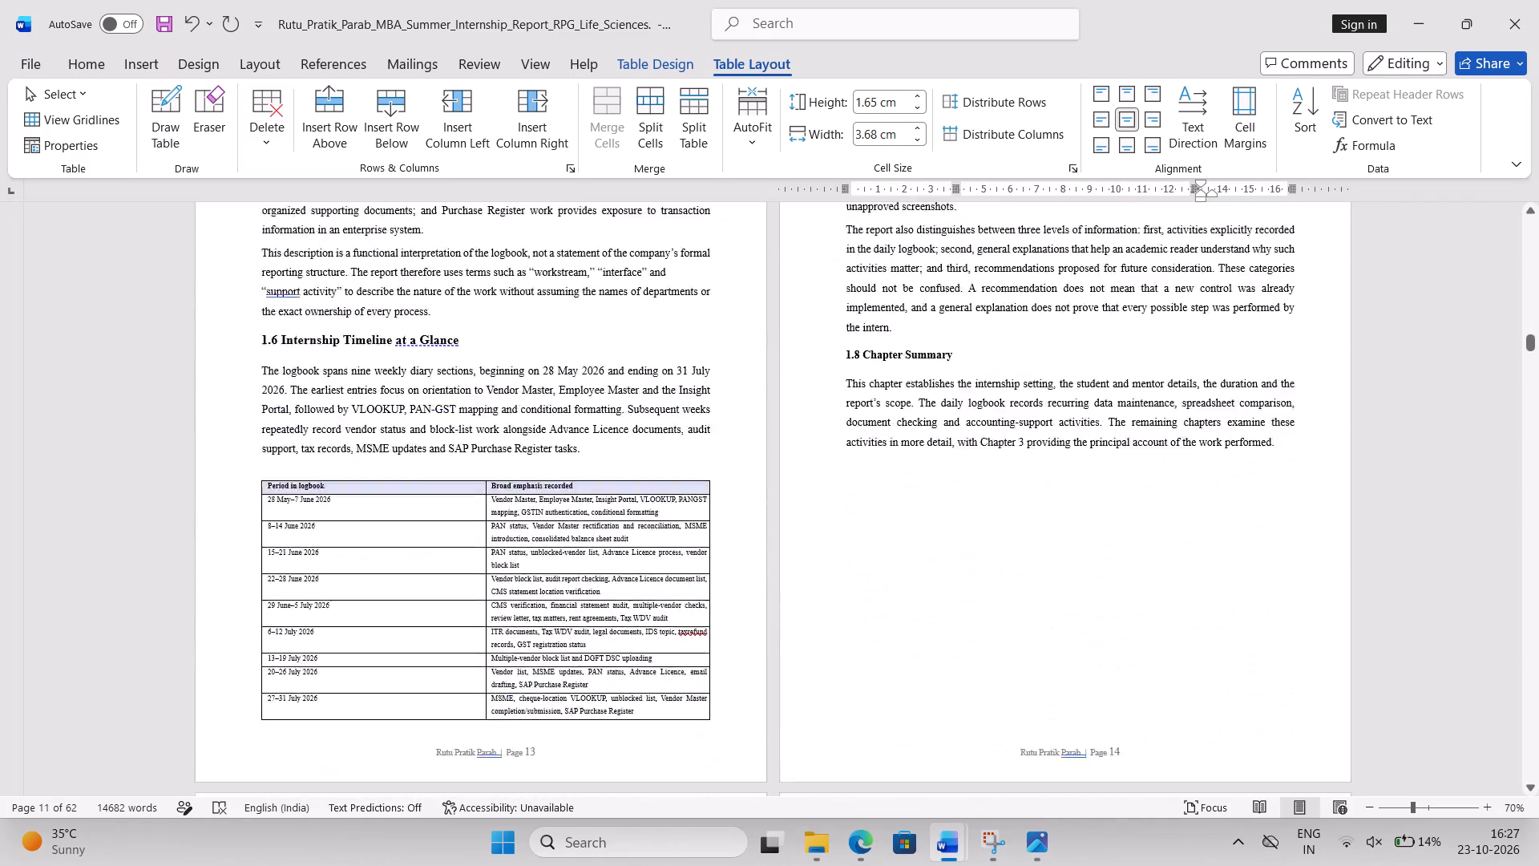
scroll(1226, 496, down, 5)
scroll(1226, 496, up, 1)
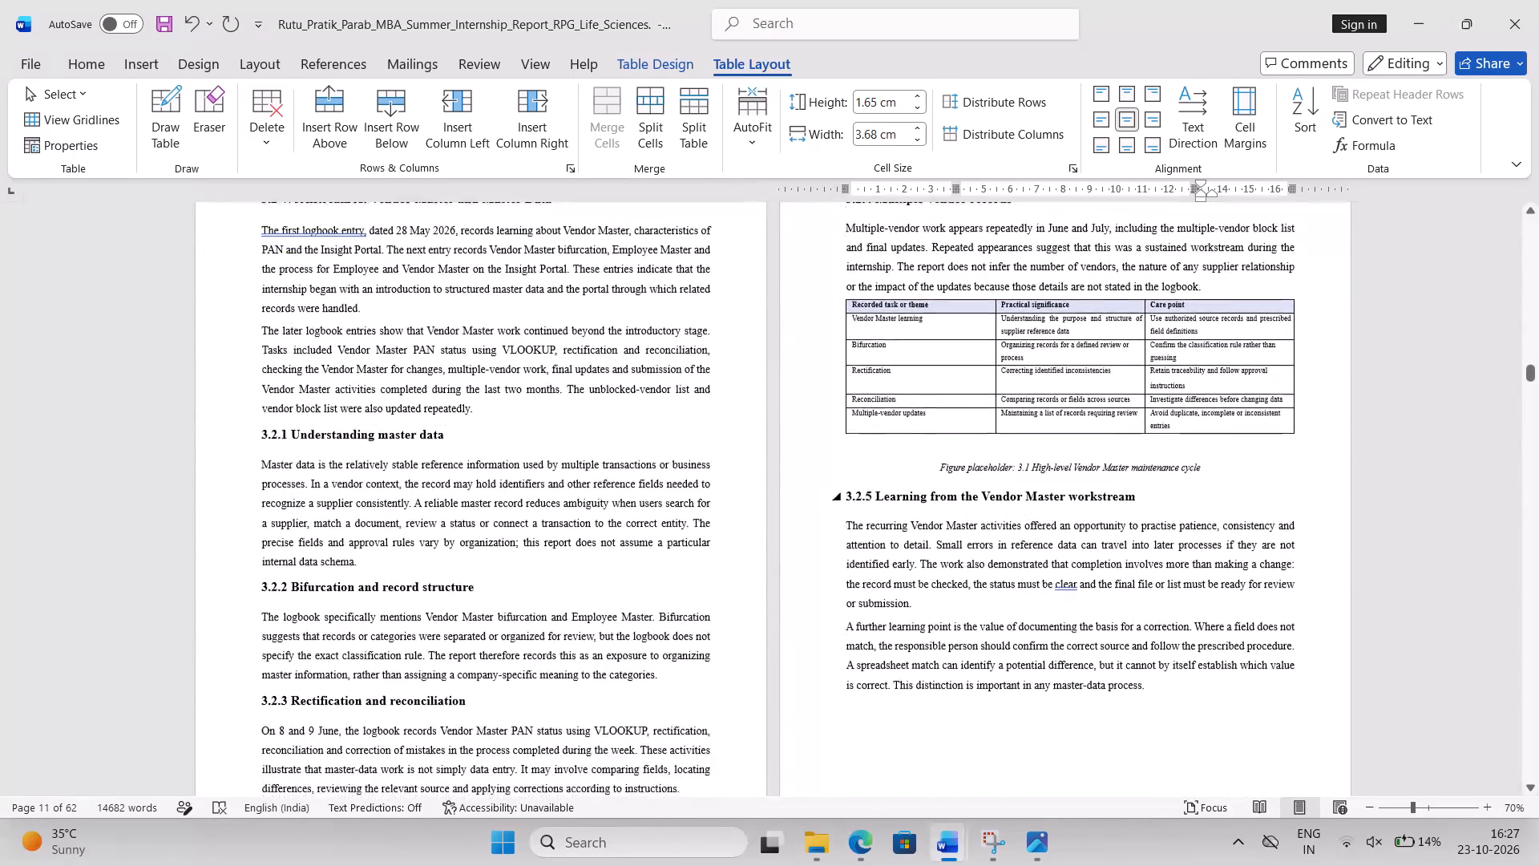
scroll(1226, 496, up, 1)
scroll(1226, 496, left, 1)
scroll(1226, 496, down, 1)
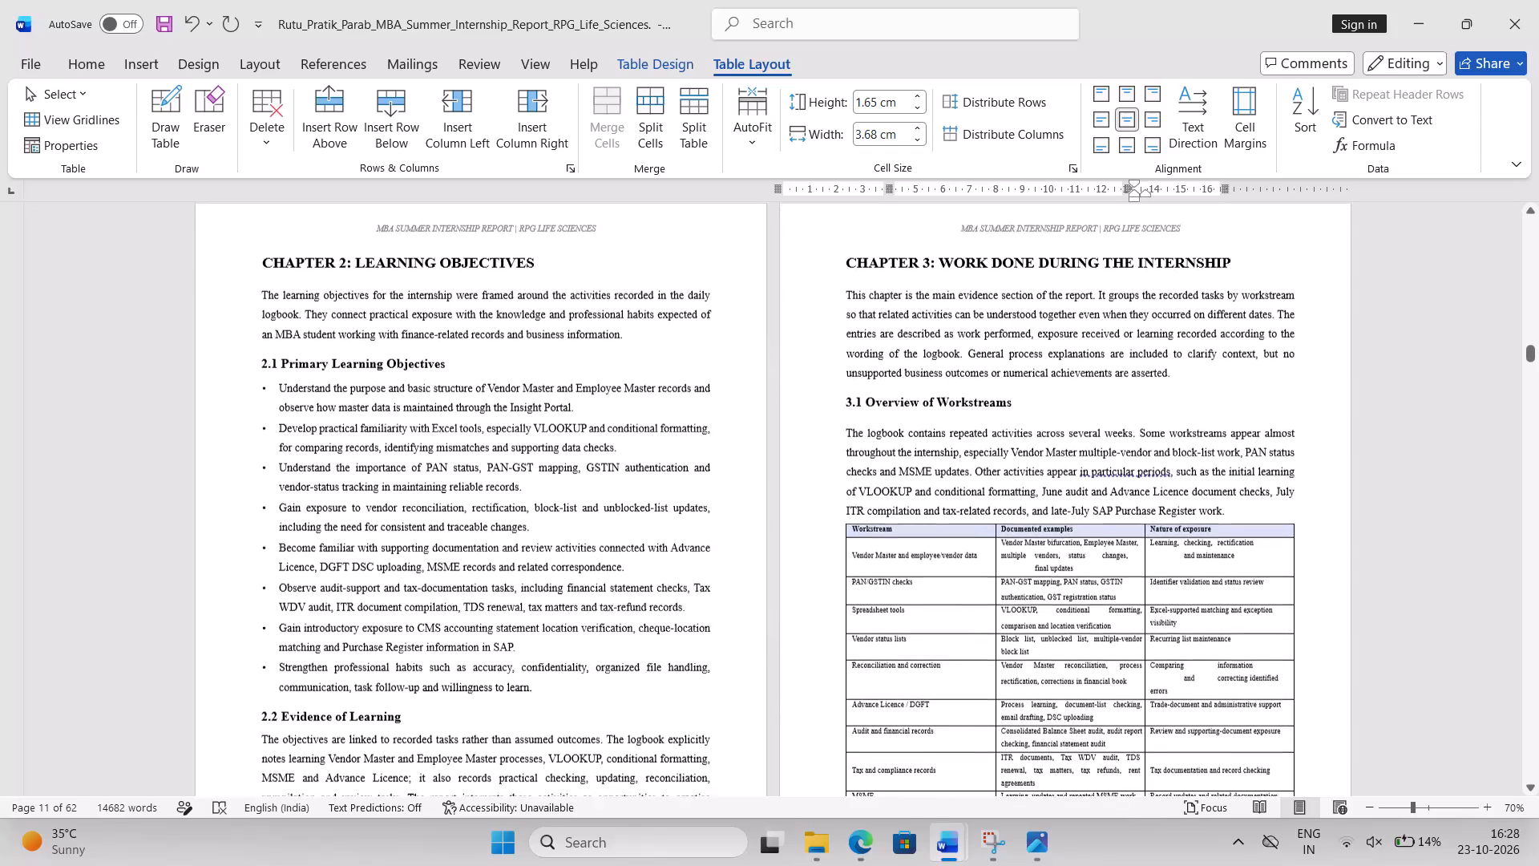
scroll(1226, 496, down, 3)
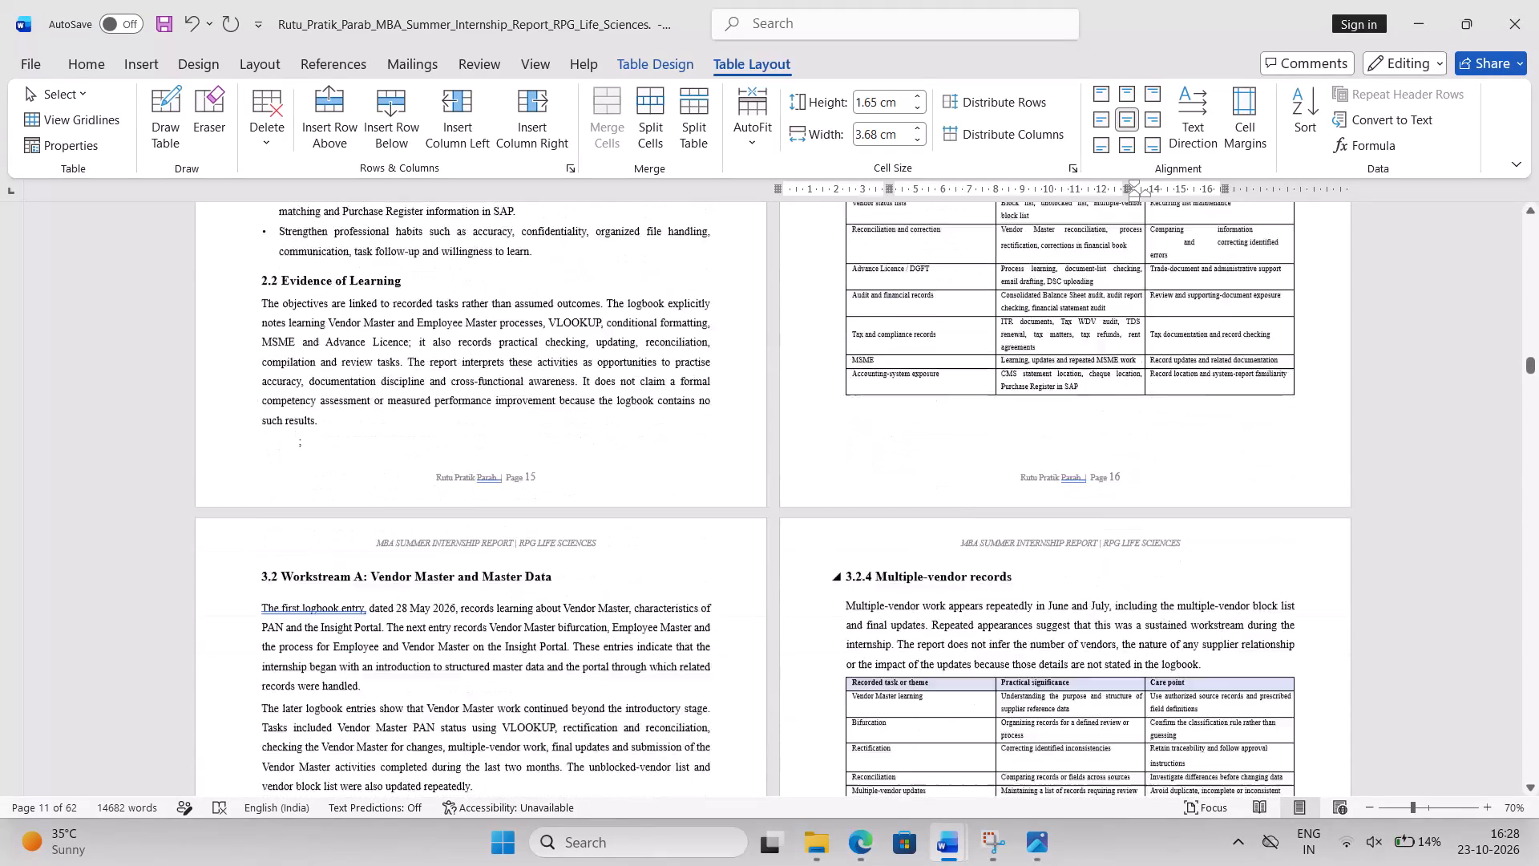
scroll(1226, 496, down, 3)
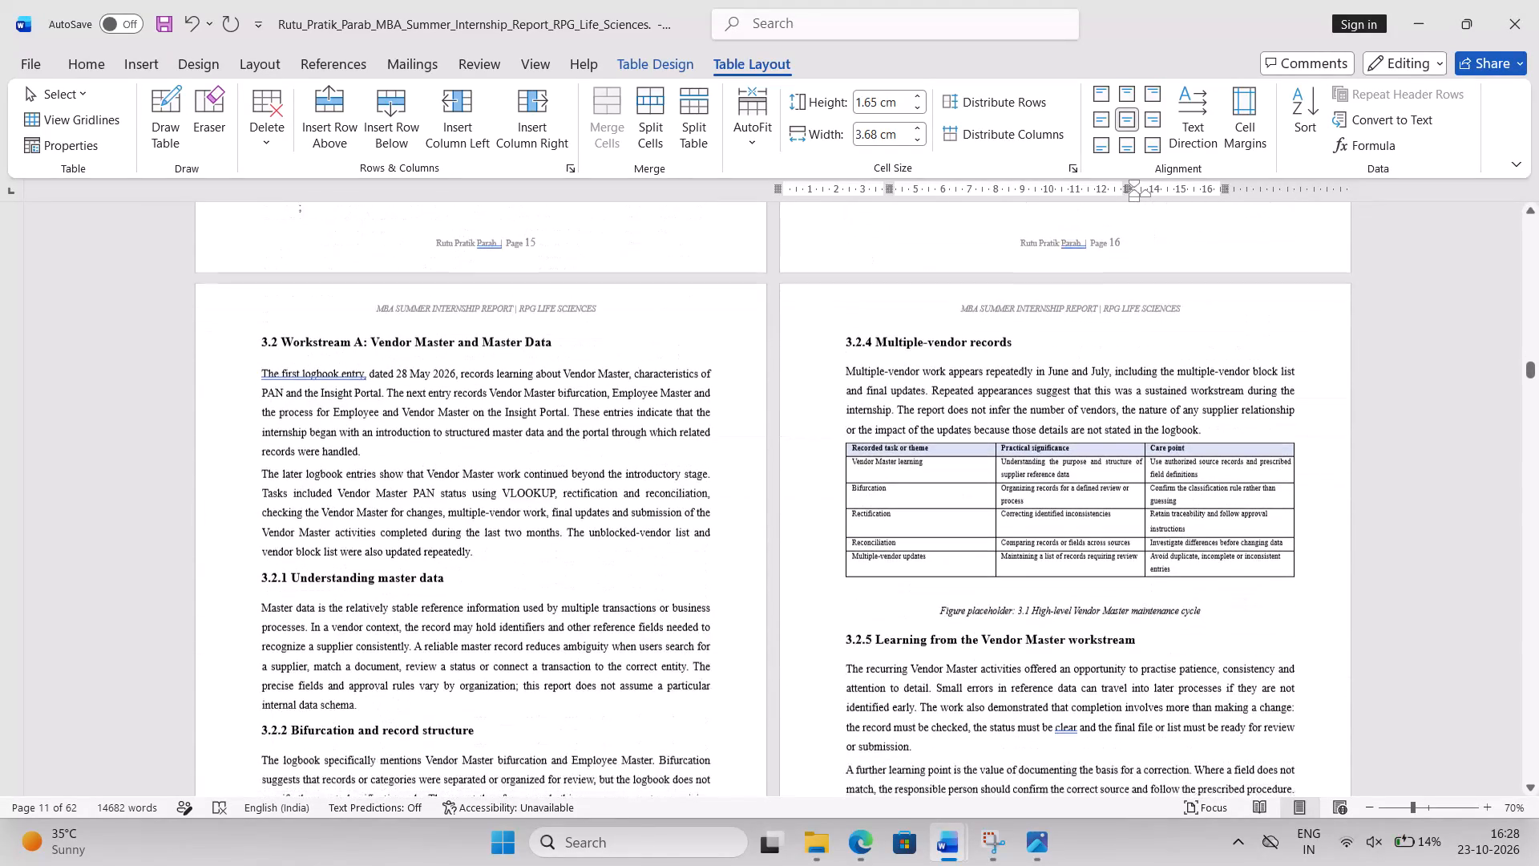
scroll(1226, 496, down, 1)
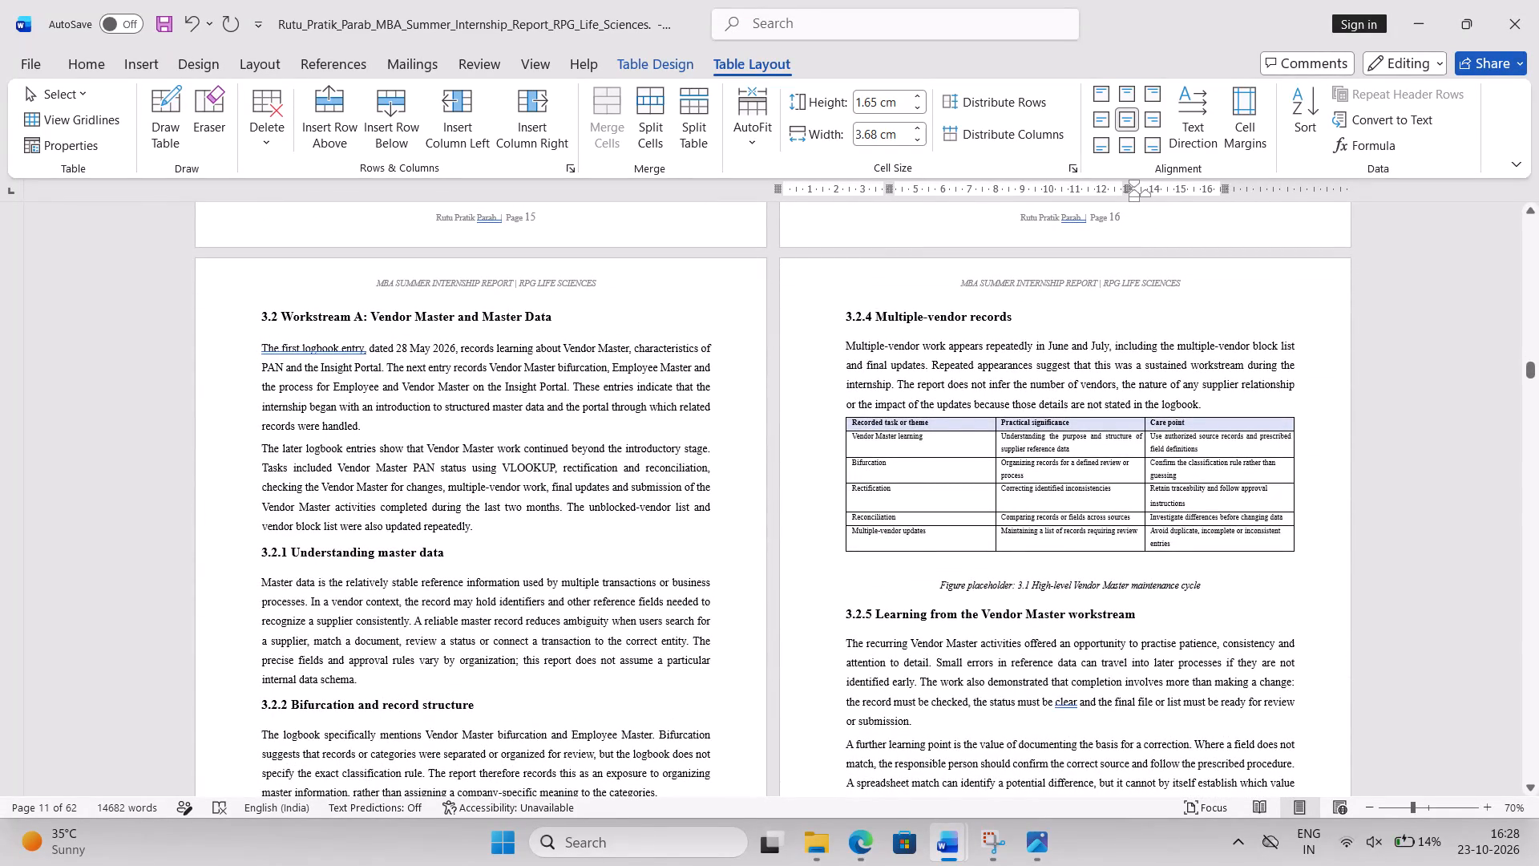
scroll(1226, 496, down, 3)
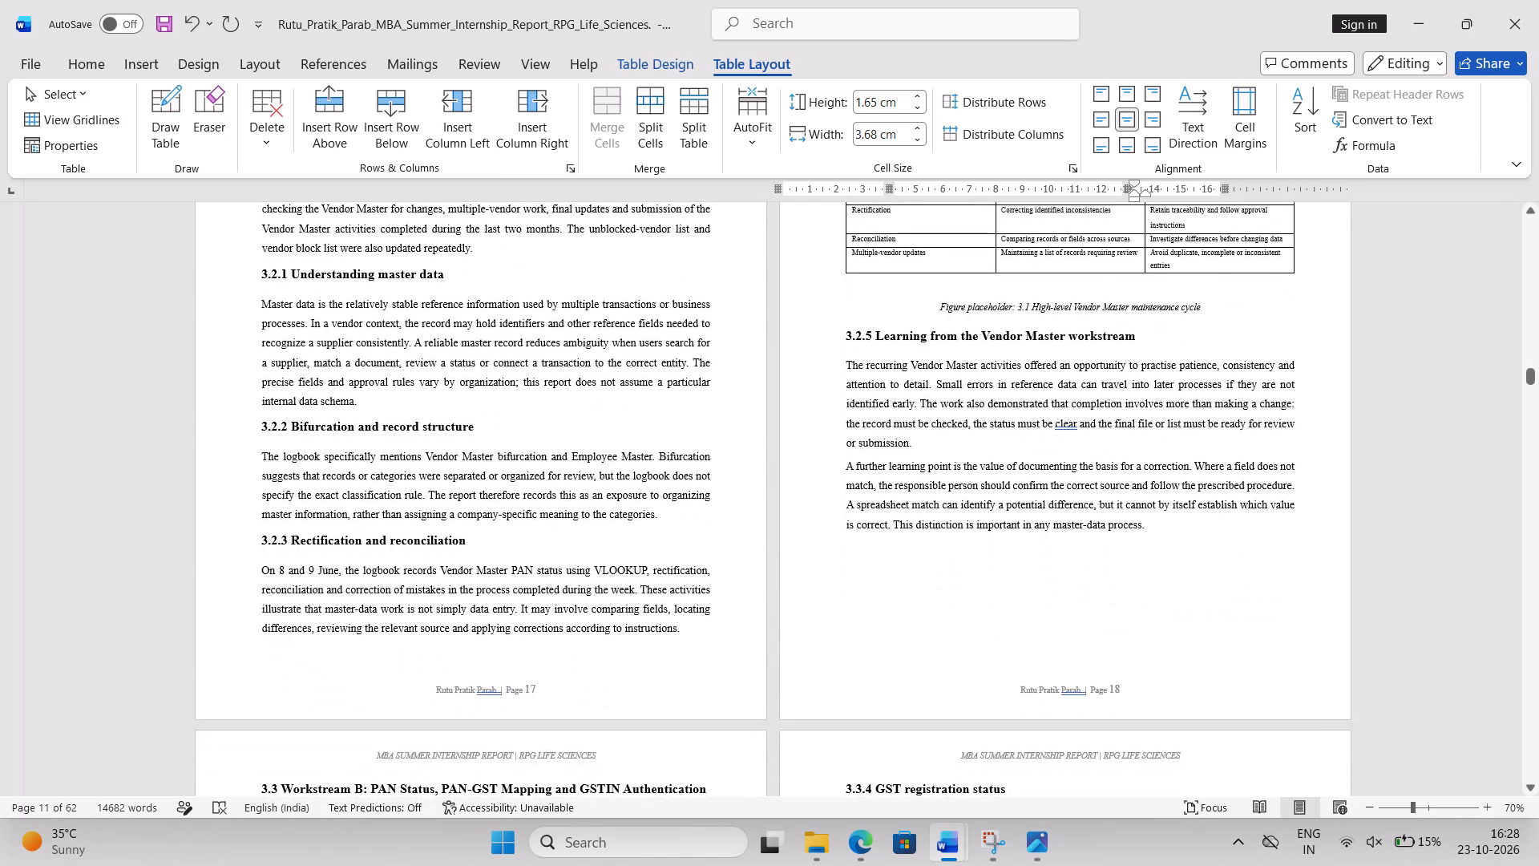
Look through Workstreams B to D, sections 3.3 to 3.5, for the pages holding their tables and figures.
ctrl+scroll(1226, 496, up, 2)
ctrl+scroll(1226, 496, down, 4)
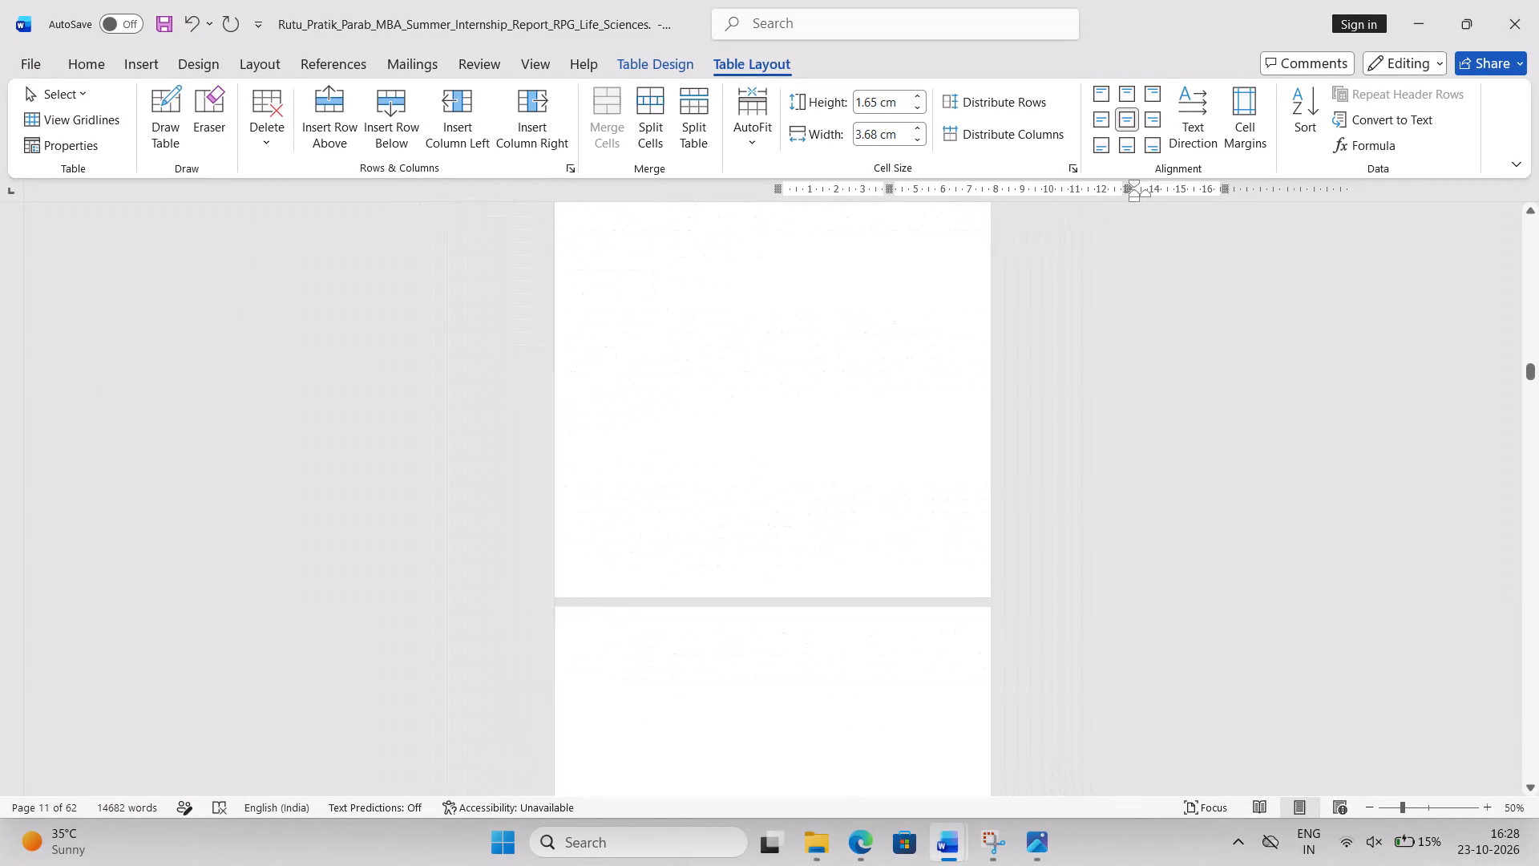
scroll(1226, 496, down, 3)
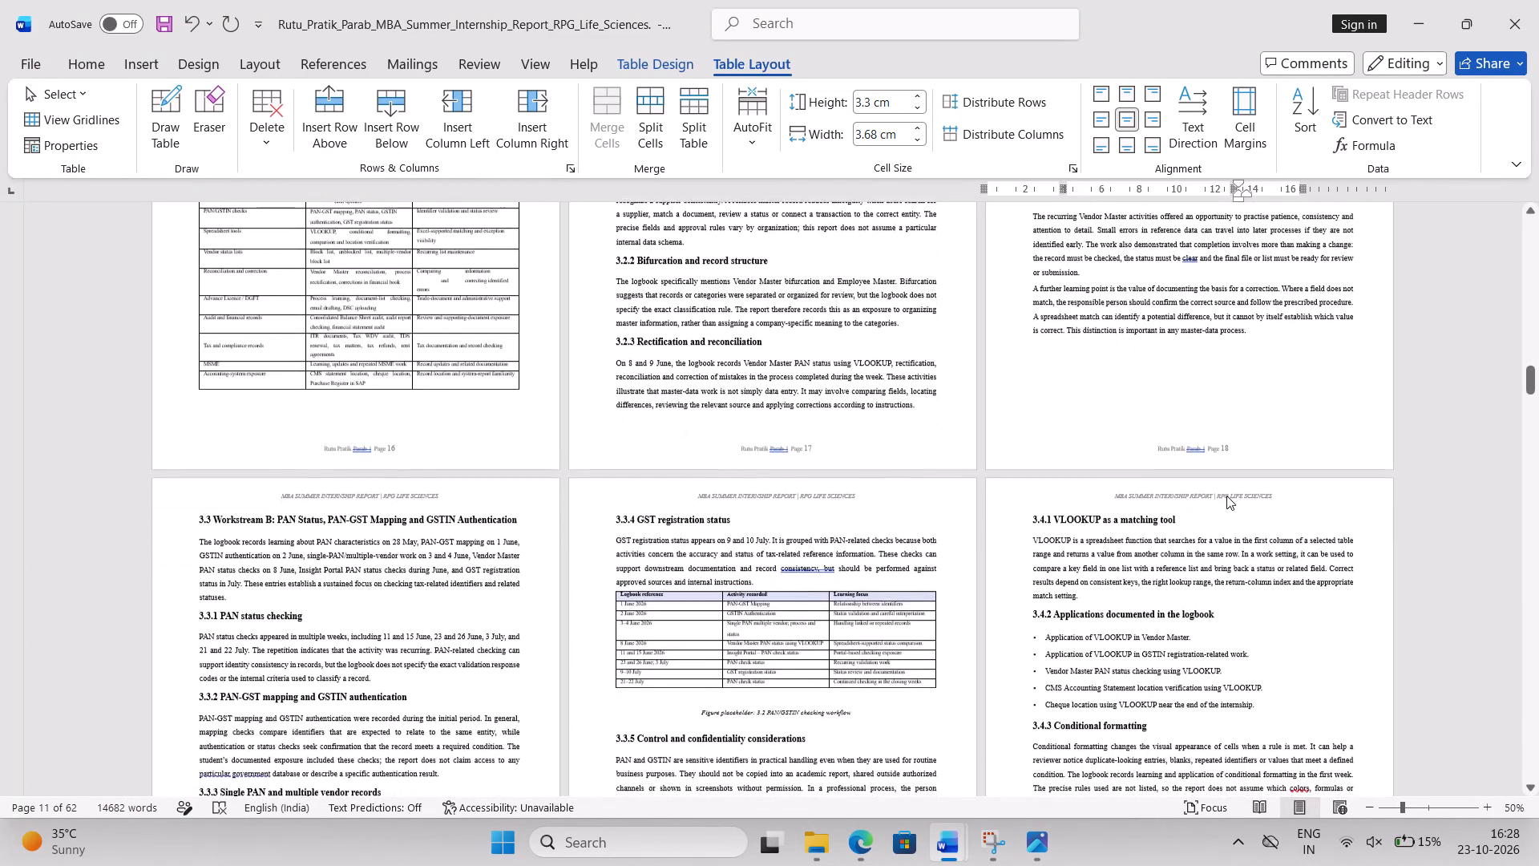
scroll(1226, 496, down, 3)
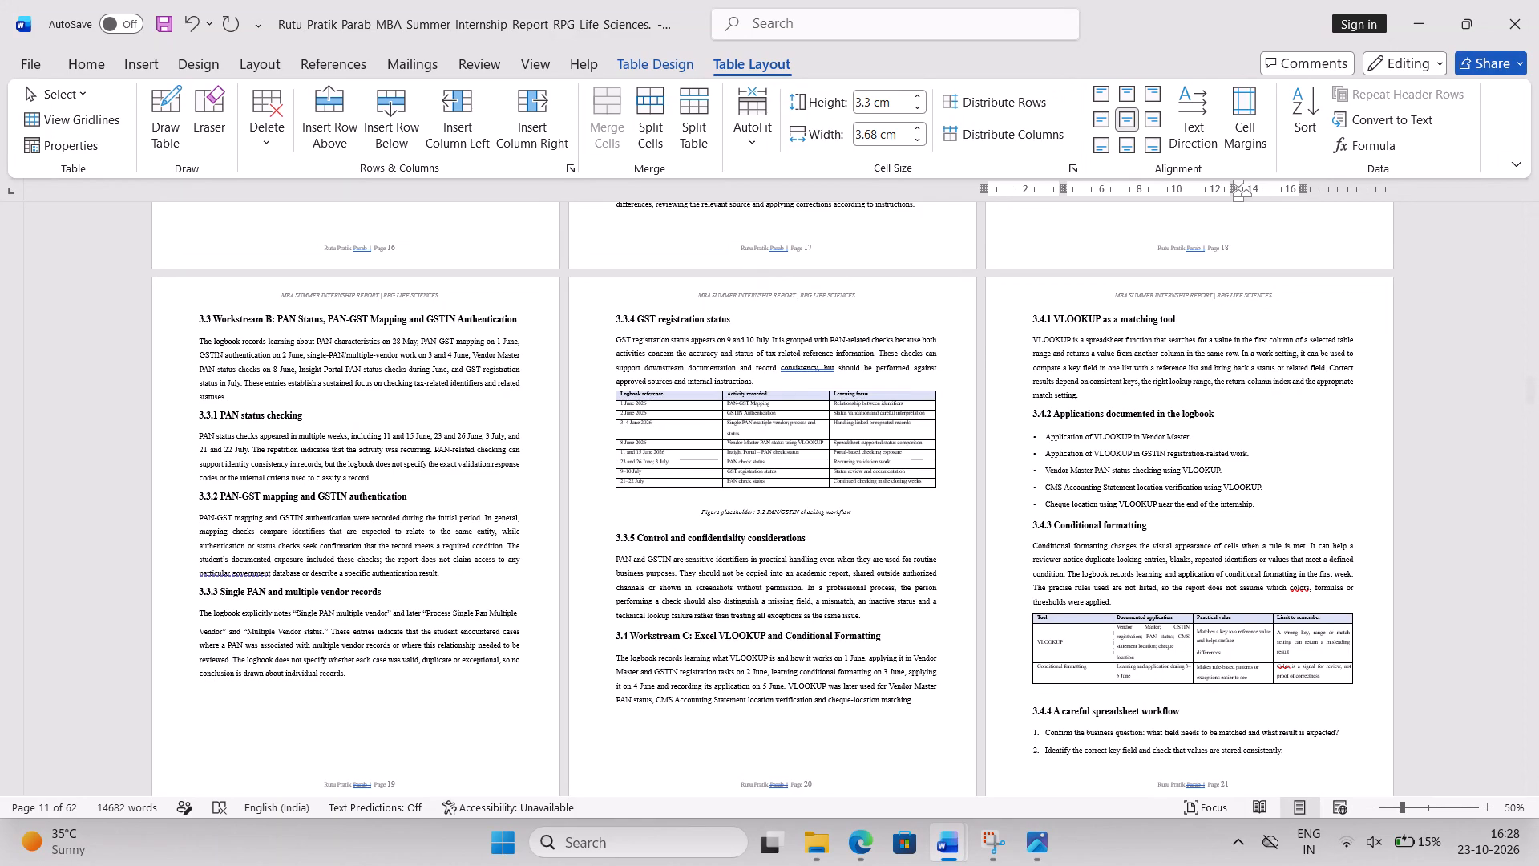
scroll(1226, 496, down, 1)
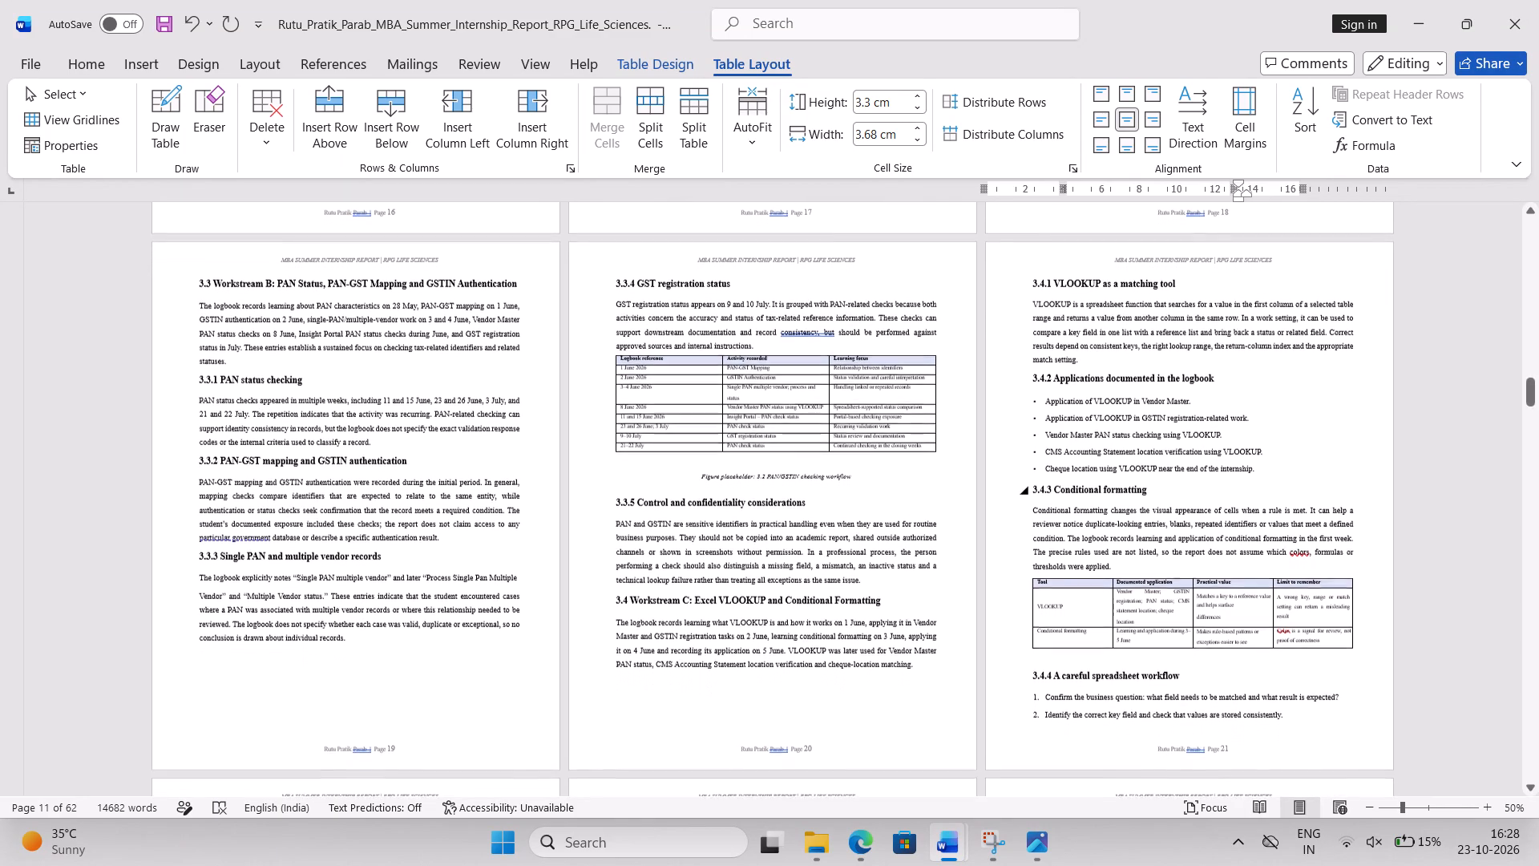
scroll(1226, 496, down, 3)
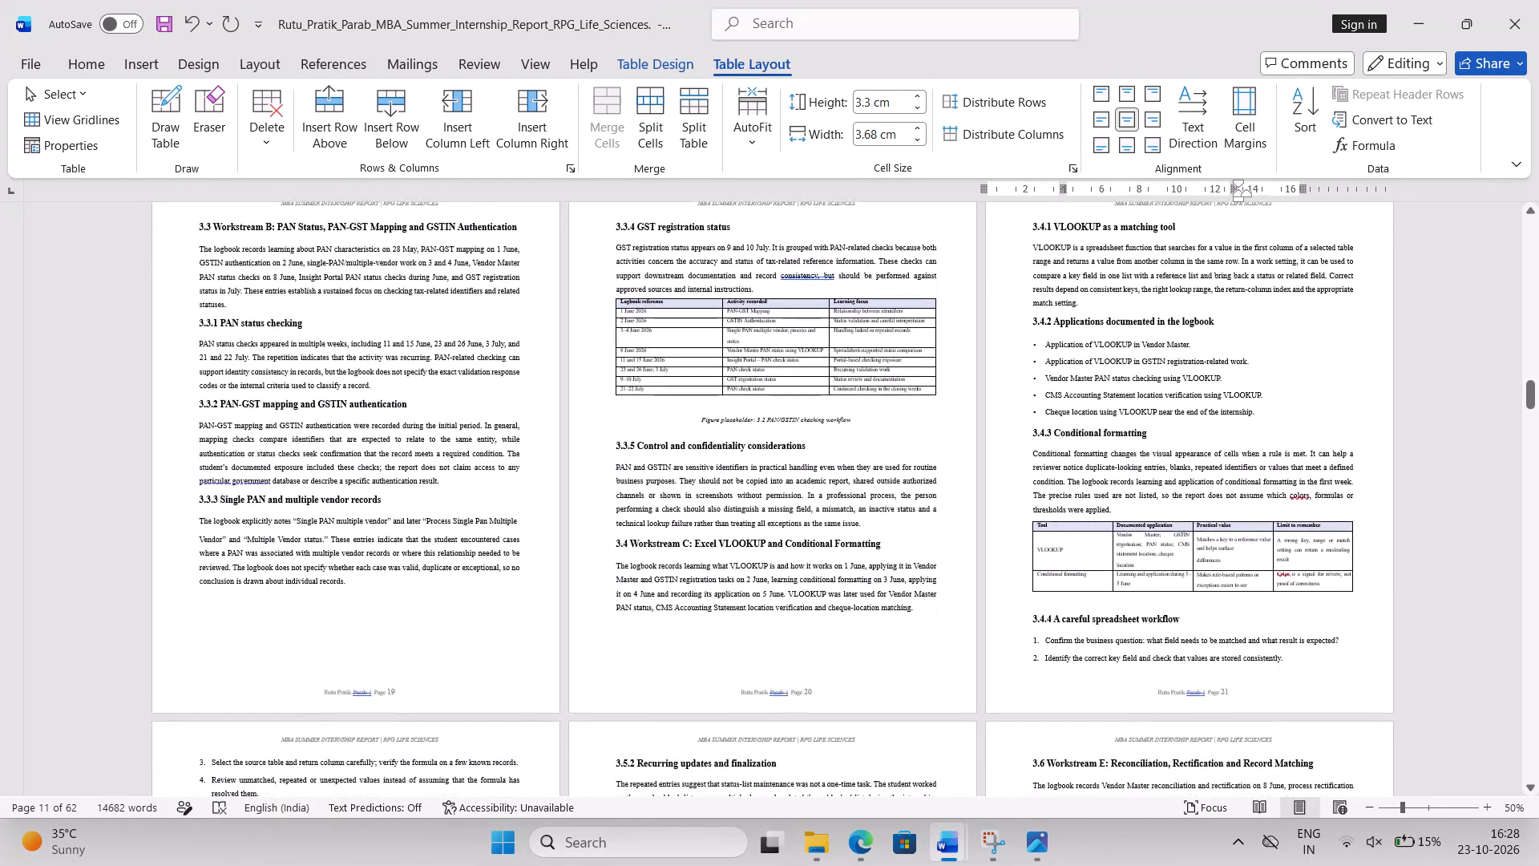
scroll(1226, 496, down, 3)
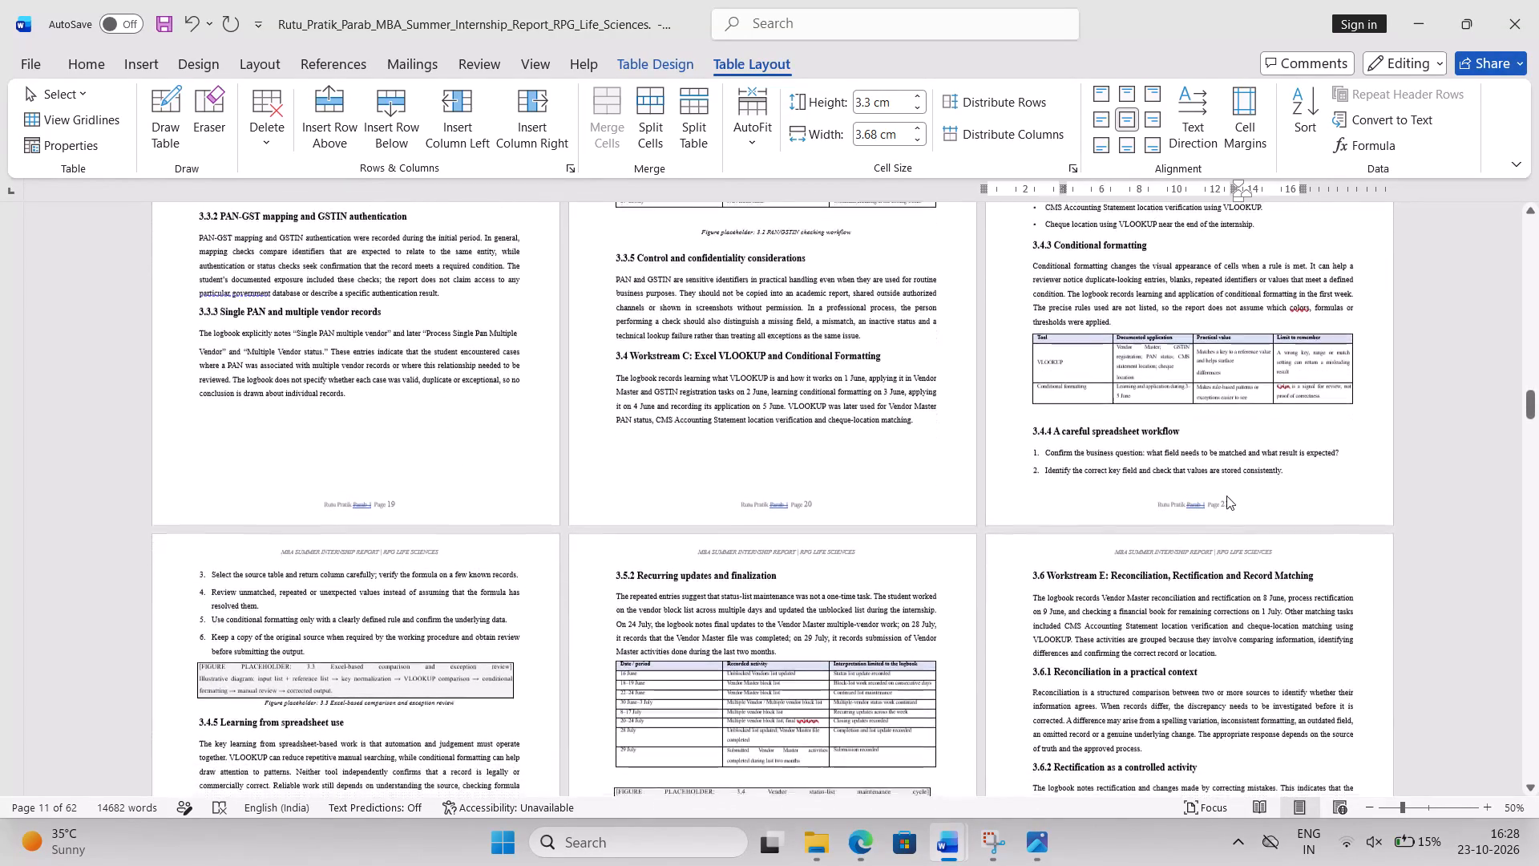
scroll(1226, 496, down, 2)
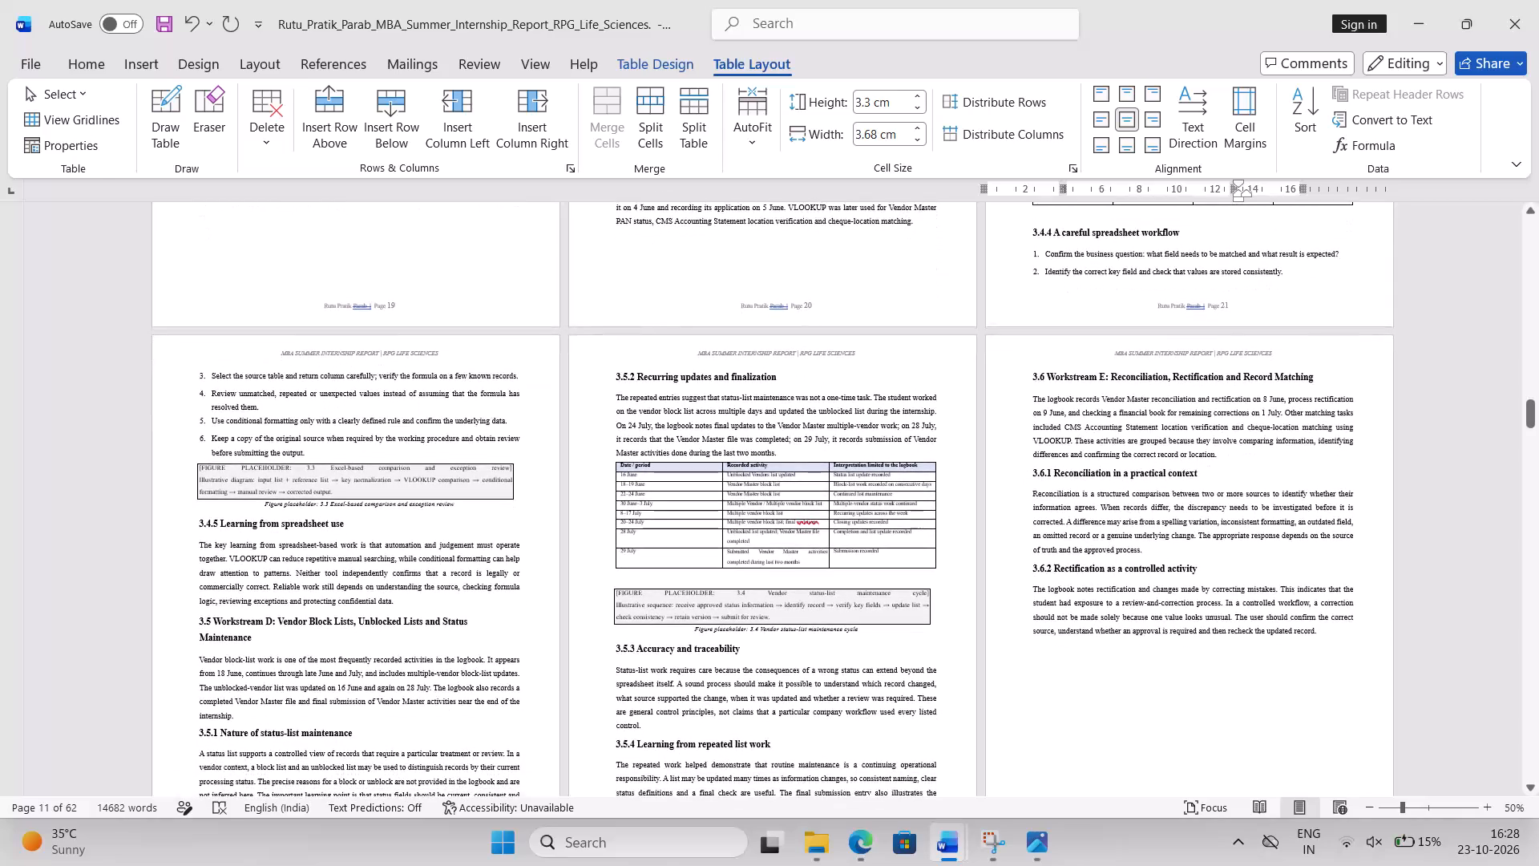
scroll(1226, 496, down, 1)
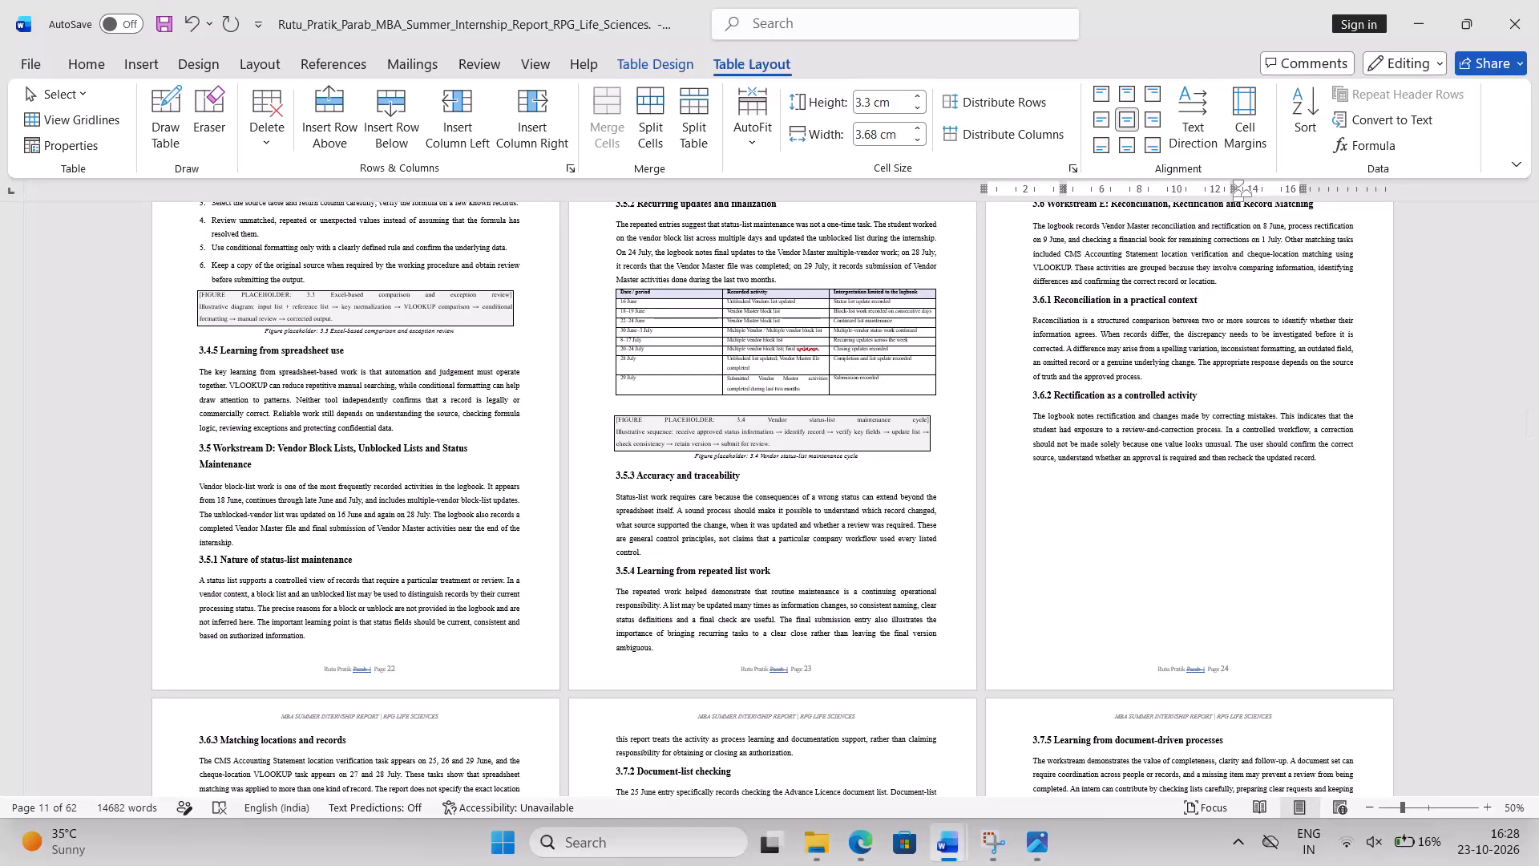
scroll(1226, 496, up, 1)
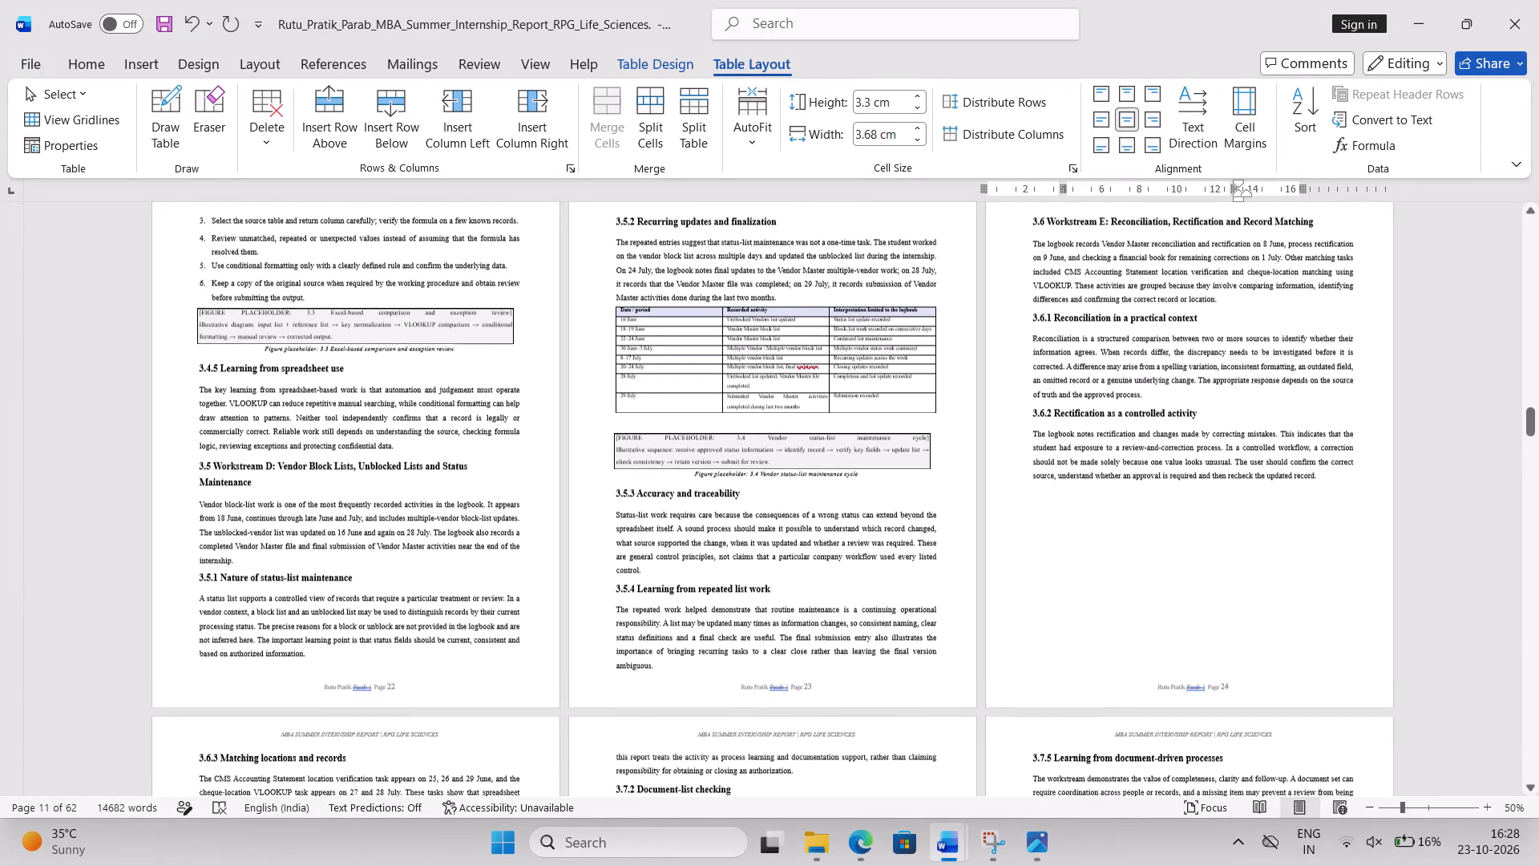
scroll(1226, 496, up, 1)
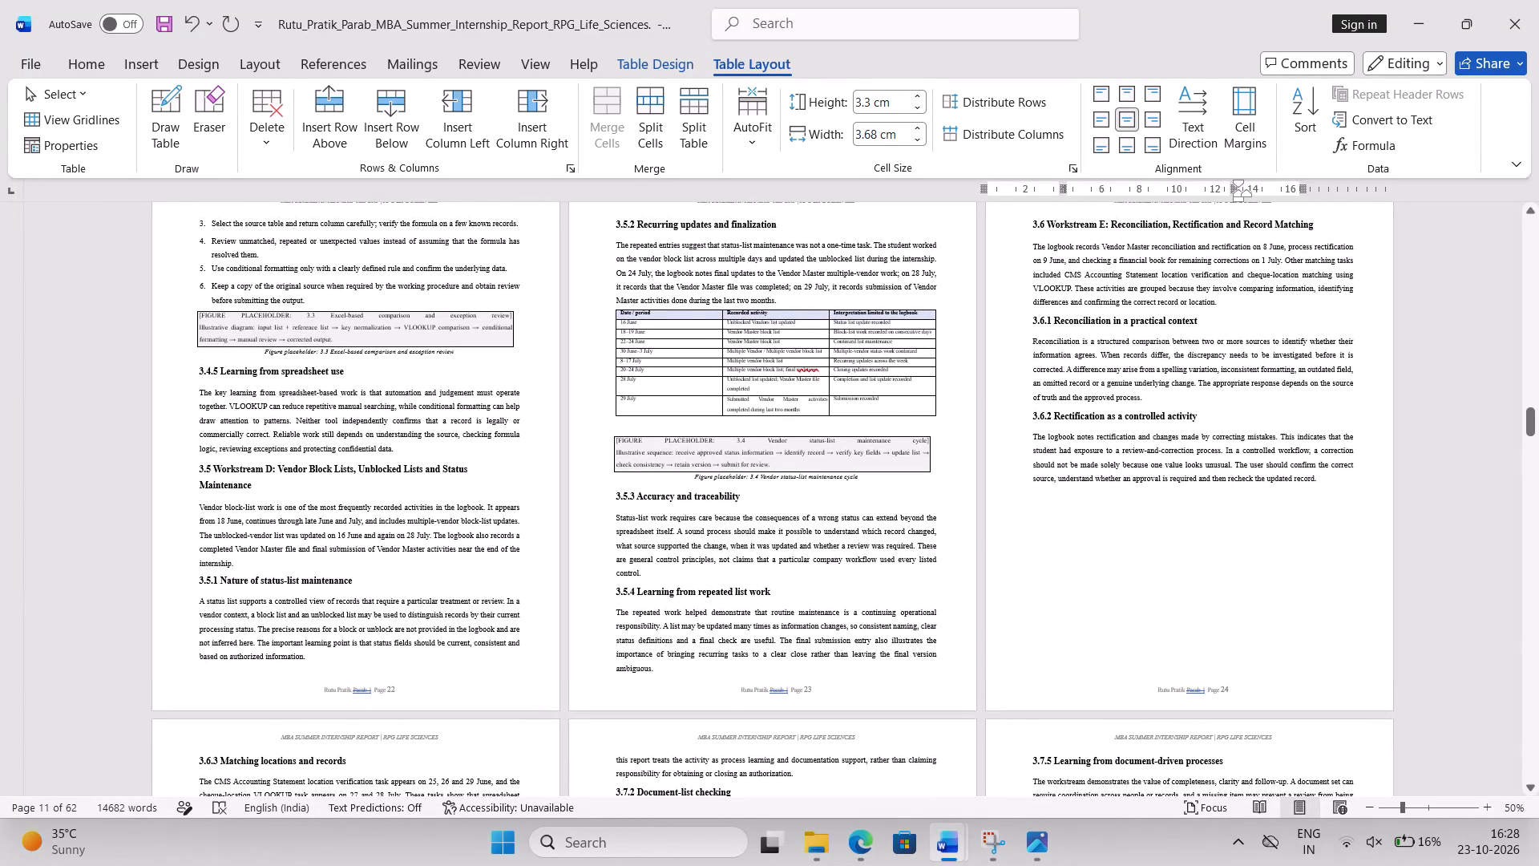
scroll(1226, 496, up, 1)
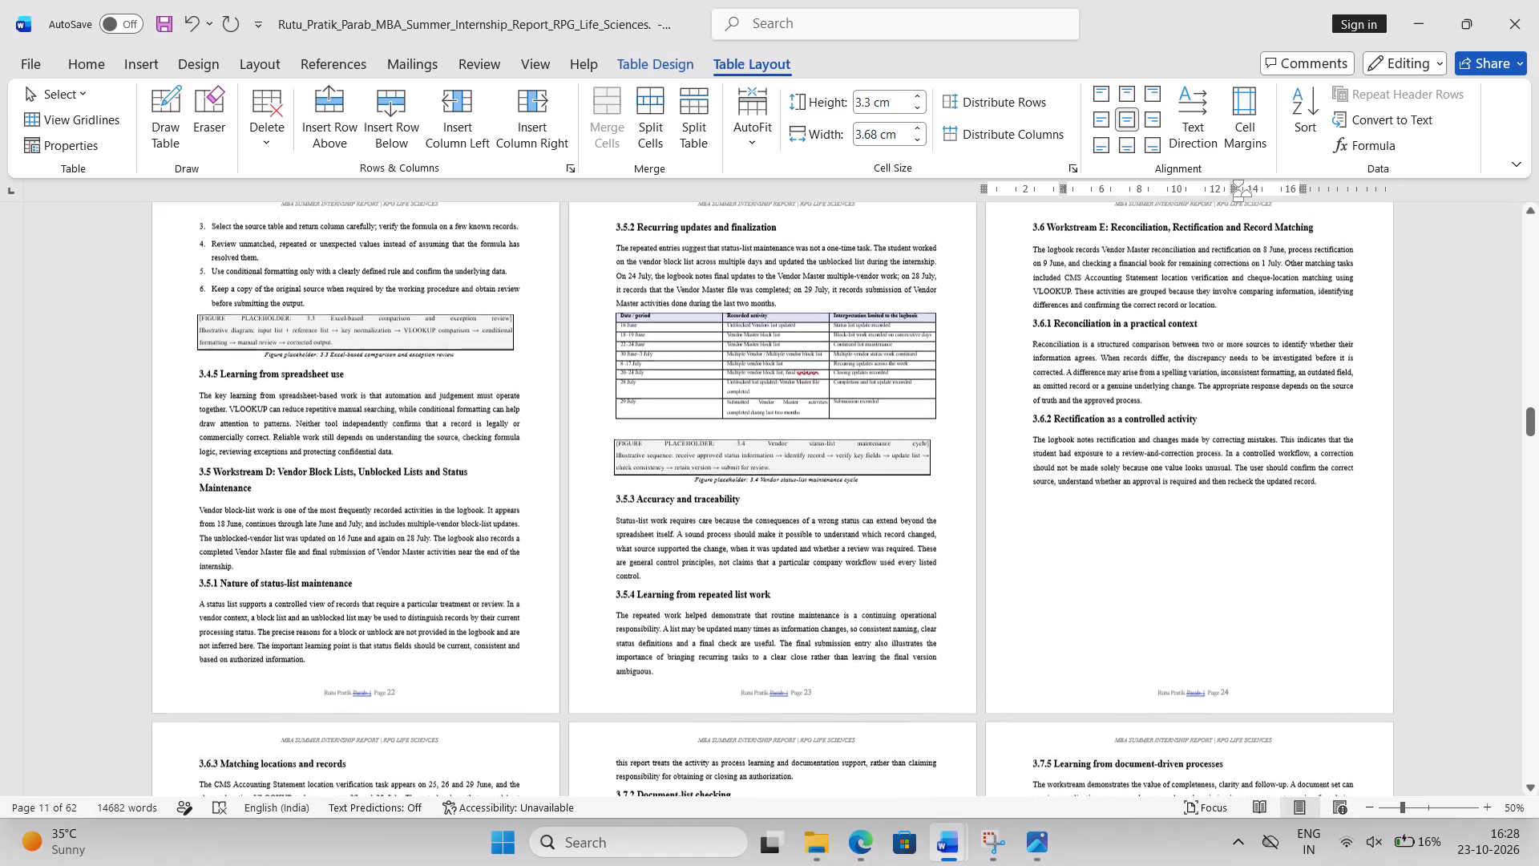
scroll(1226, 496, up, 2)
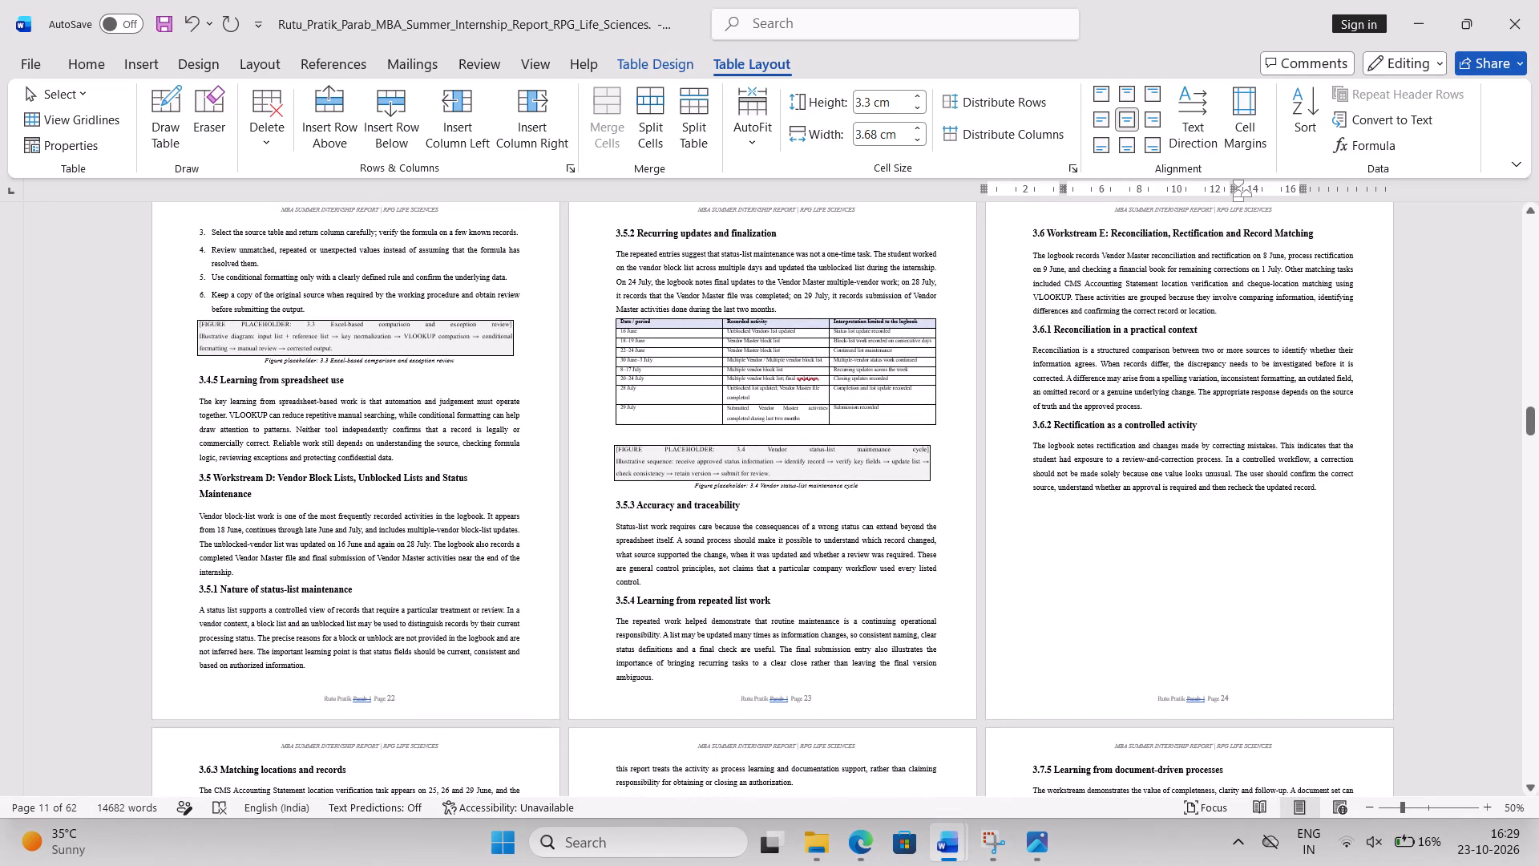
Look through sections 3.6 to 3.9 for the pages holding the reconciliation, Advance Licence, audit and tax tables and figures.
scroll(1226, 496, down, 1)
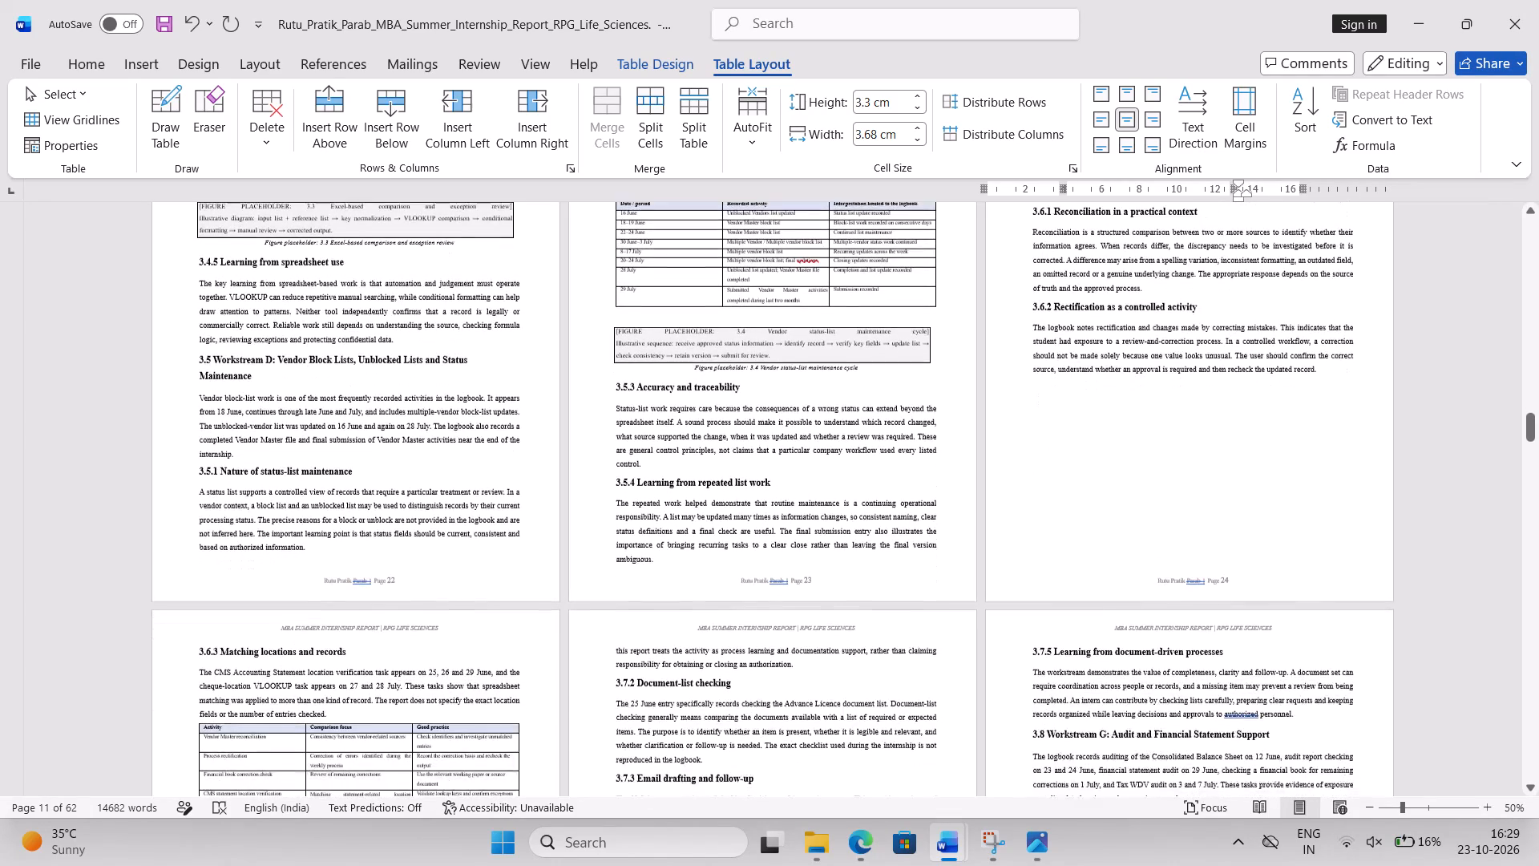
scroll(1226, 496, down, 3)
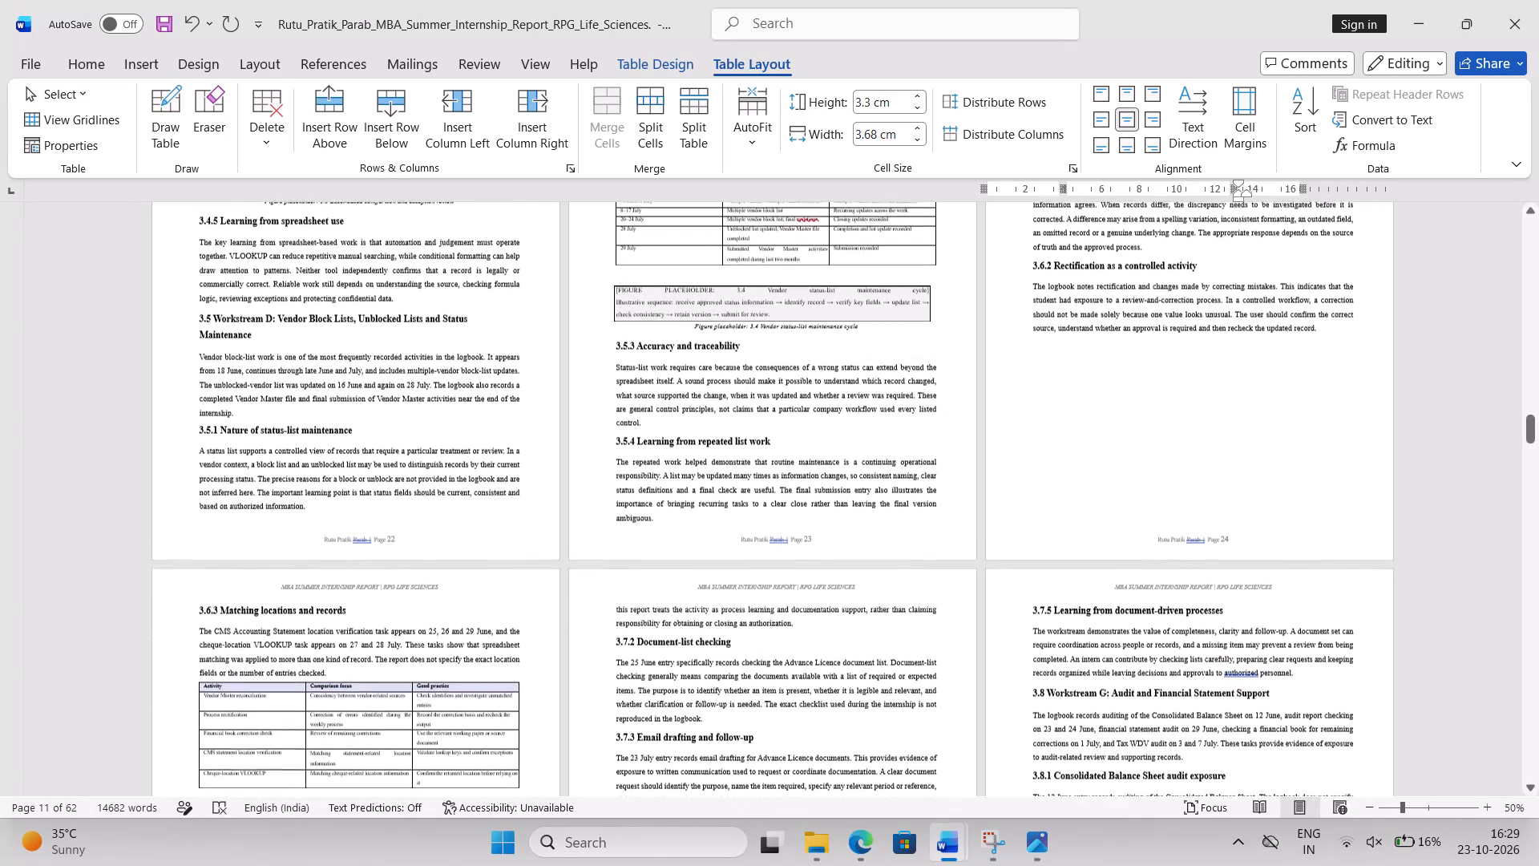
scroll(1226, 496, down, 1)
scroll(1226, 496, up, 1)
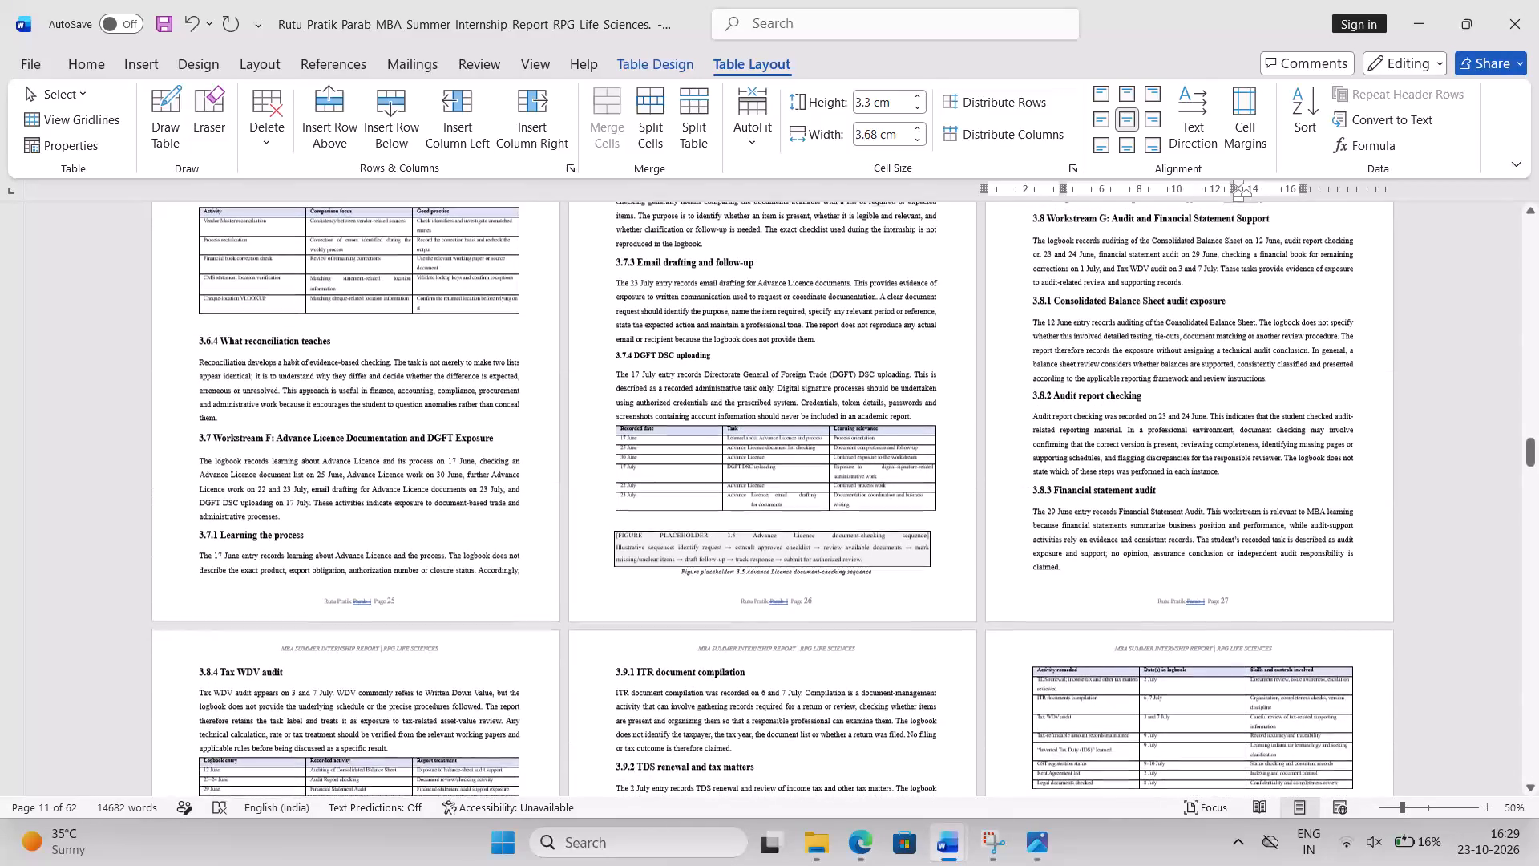
scroll(1226, 496, up, 2)
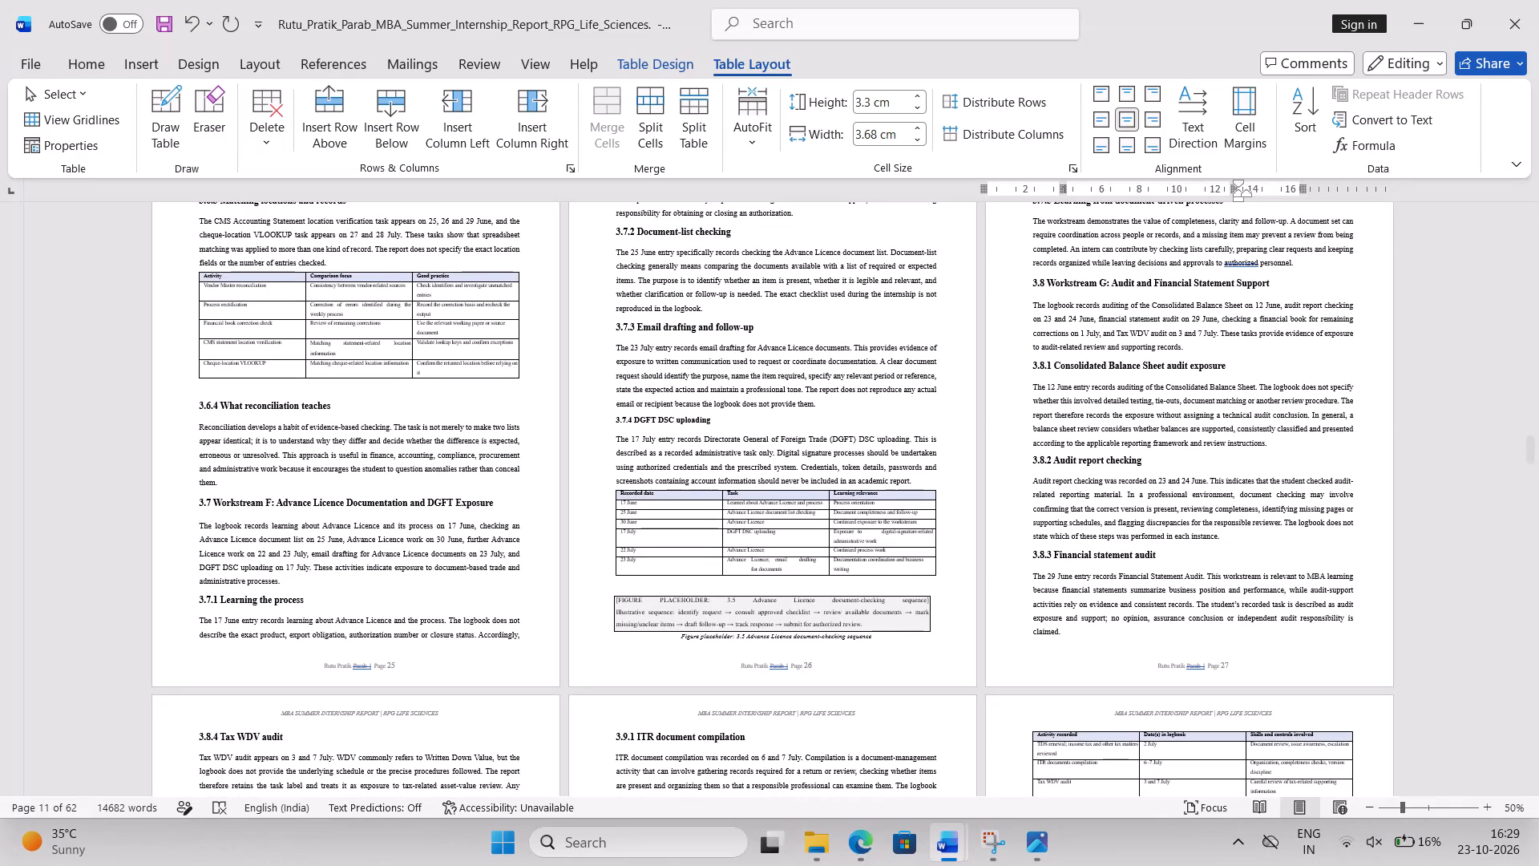
scroll(1226, 496, down, 2)
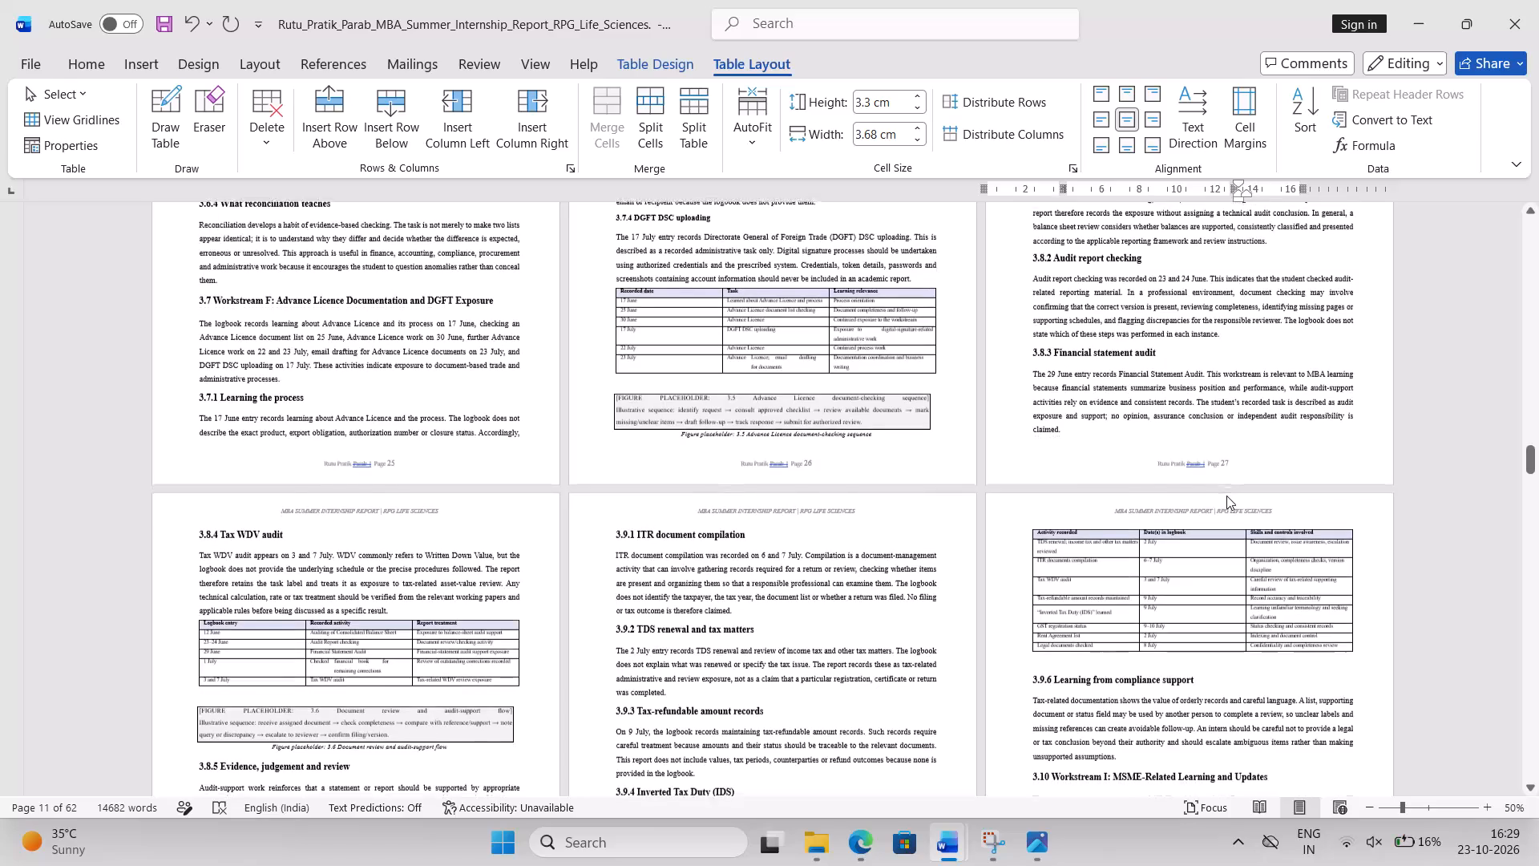
scroll(1226, 496, down, 2)
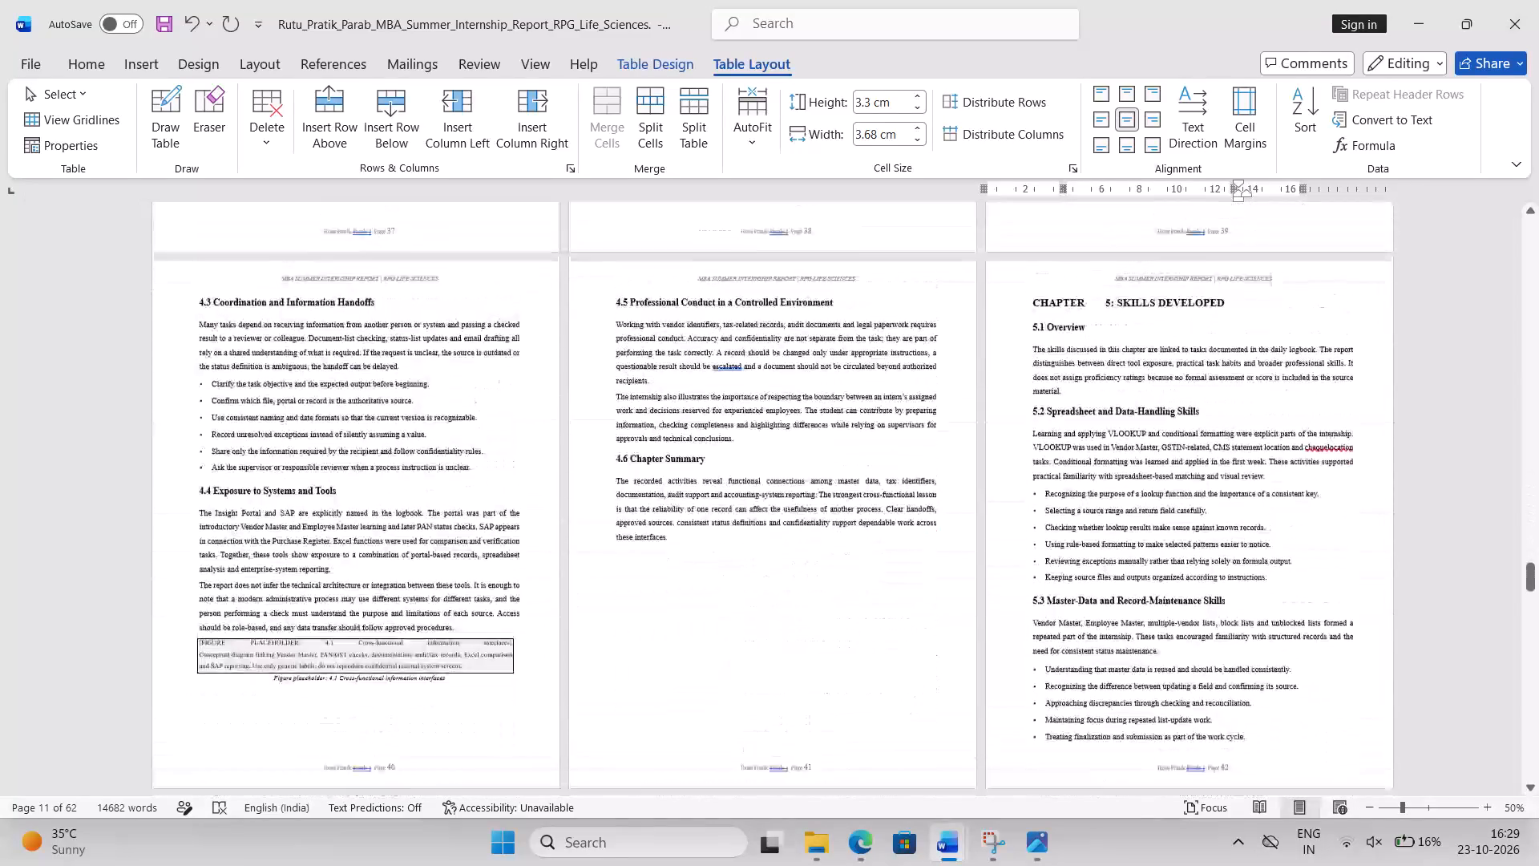
scroll(1226, 496, up, 11)
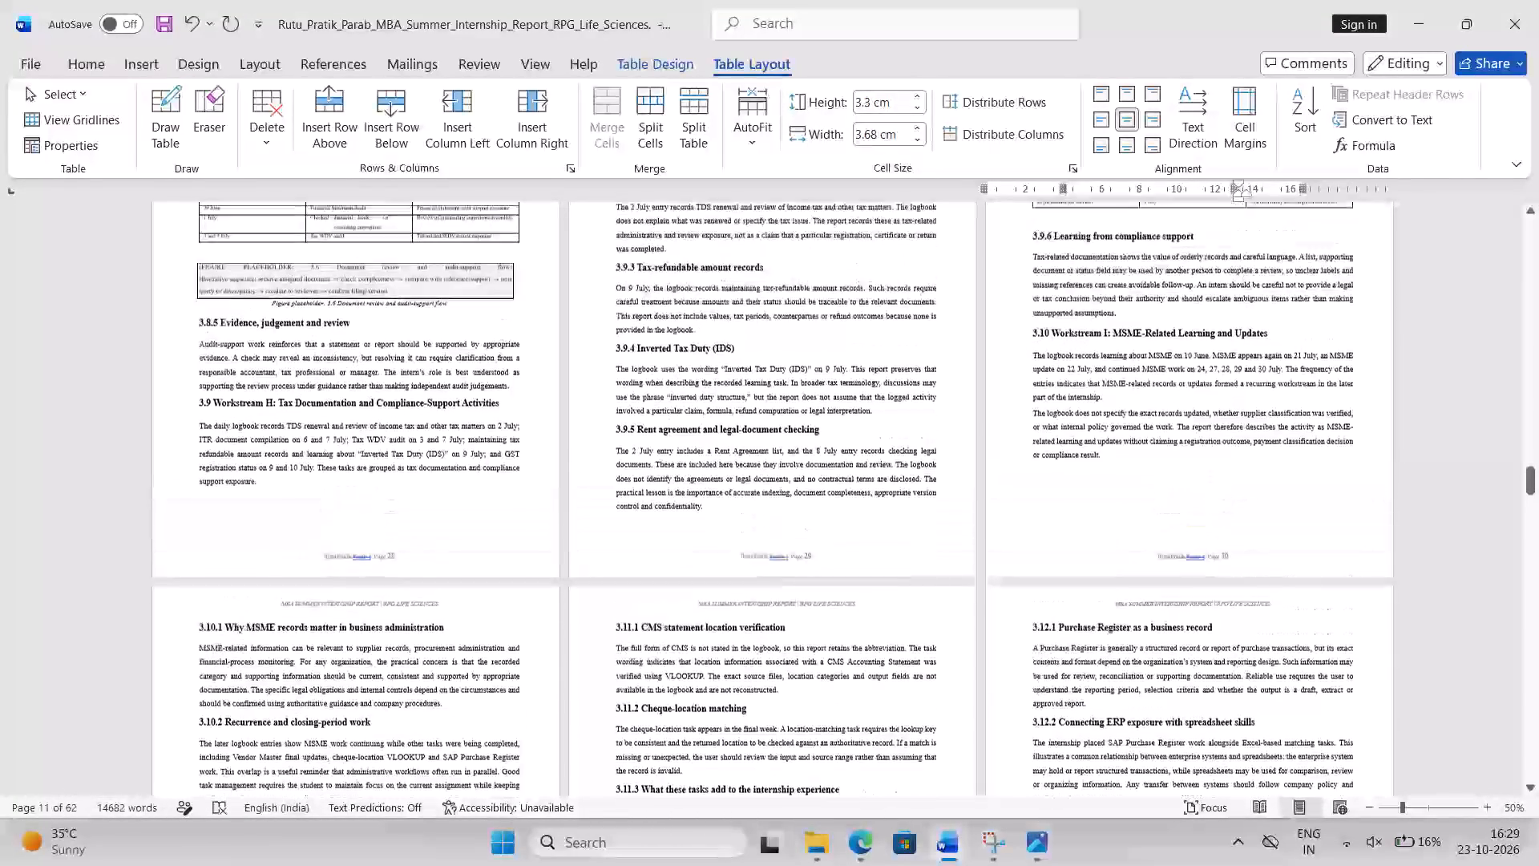
scroll(1226, 496, up, 3)
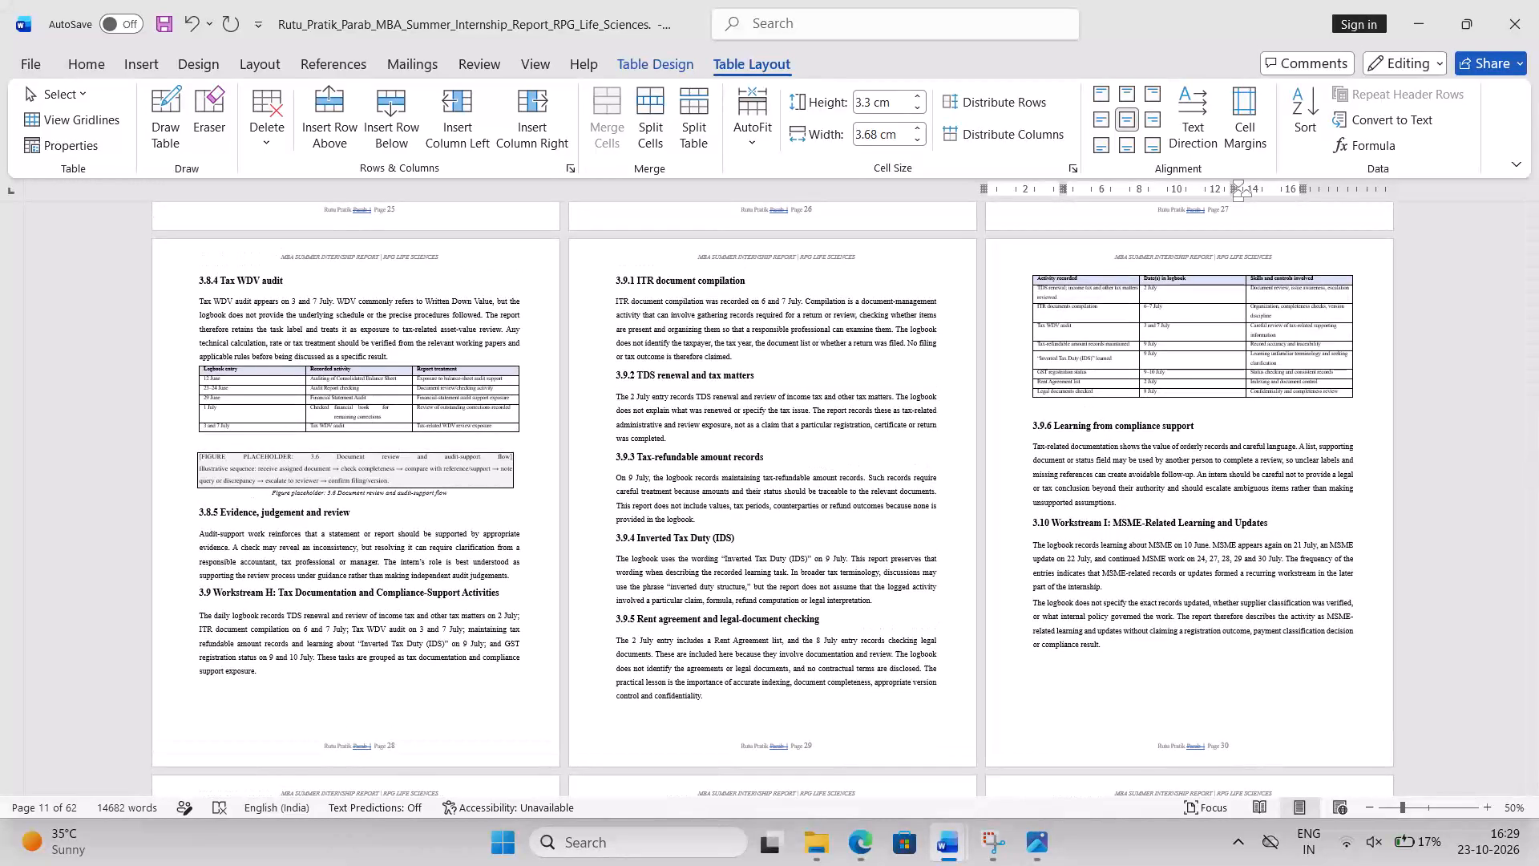
Look through sections 3.9 to 3.12 for the pages holding the tax, MSME, CMS and Purchase Register tables and figures.
scroll(1226, 496, down, 6)
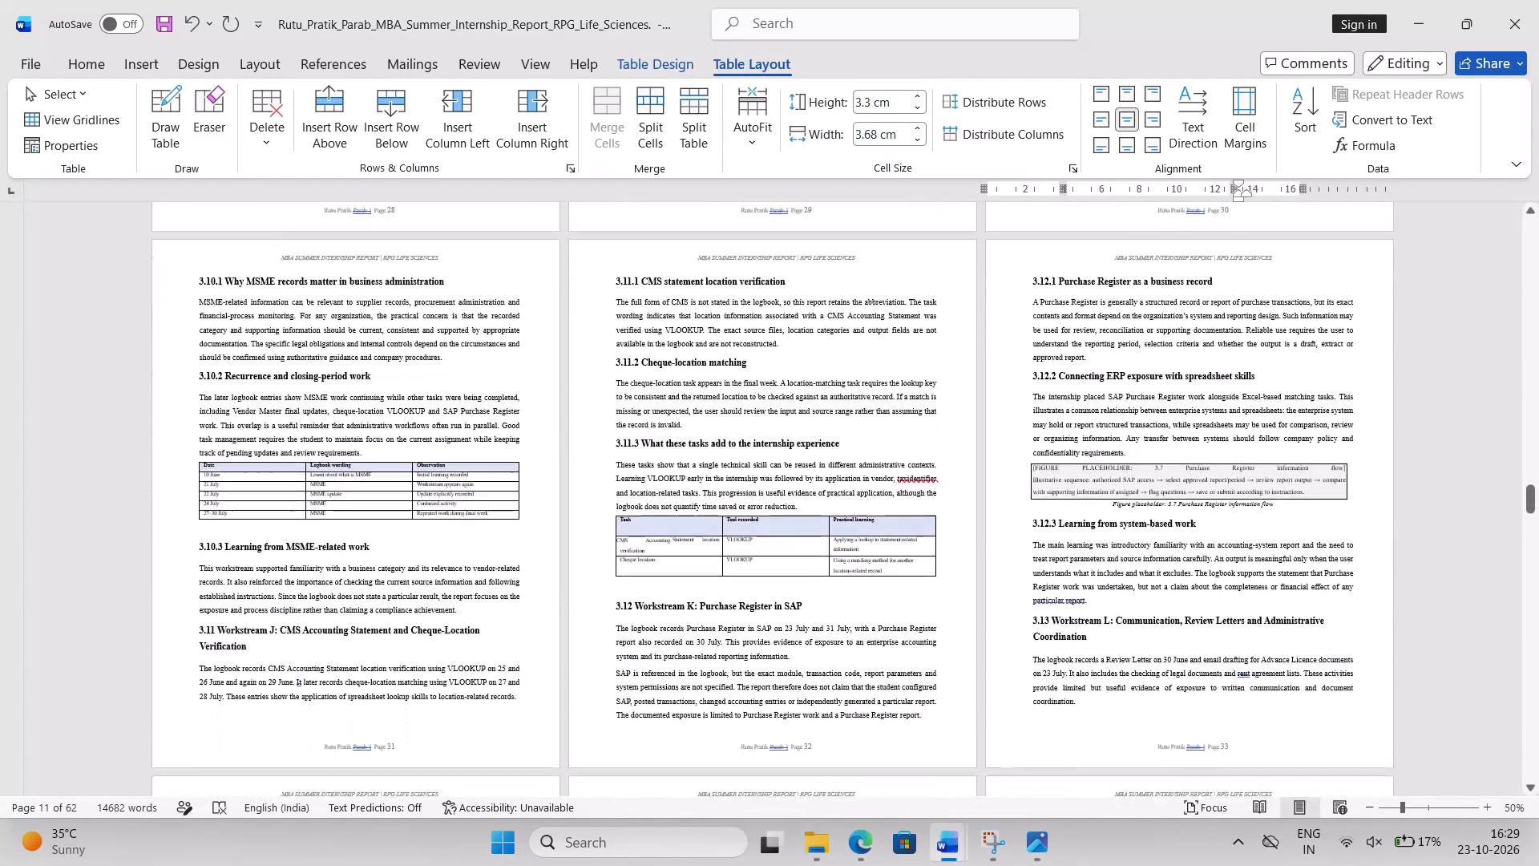
scroll(1226, 496, down, 1)
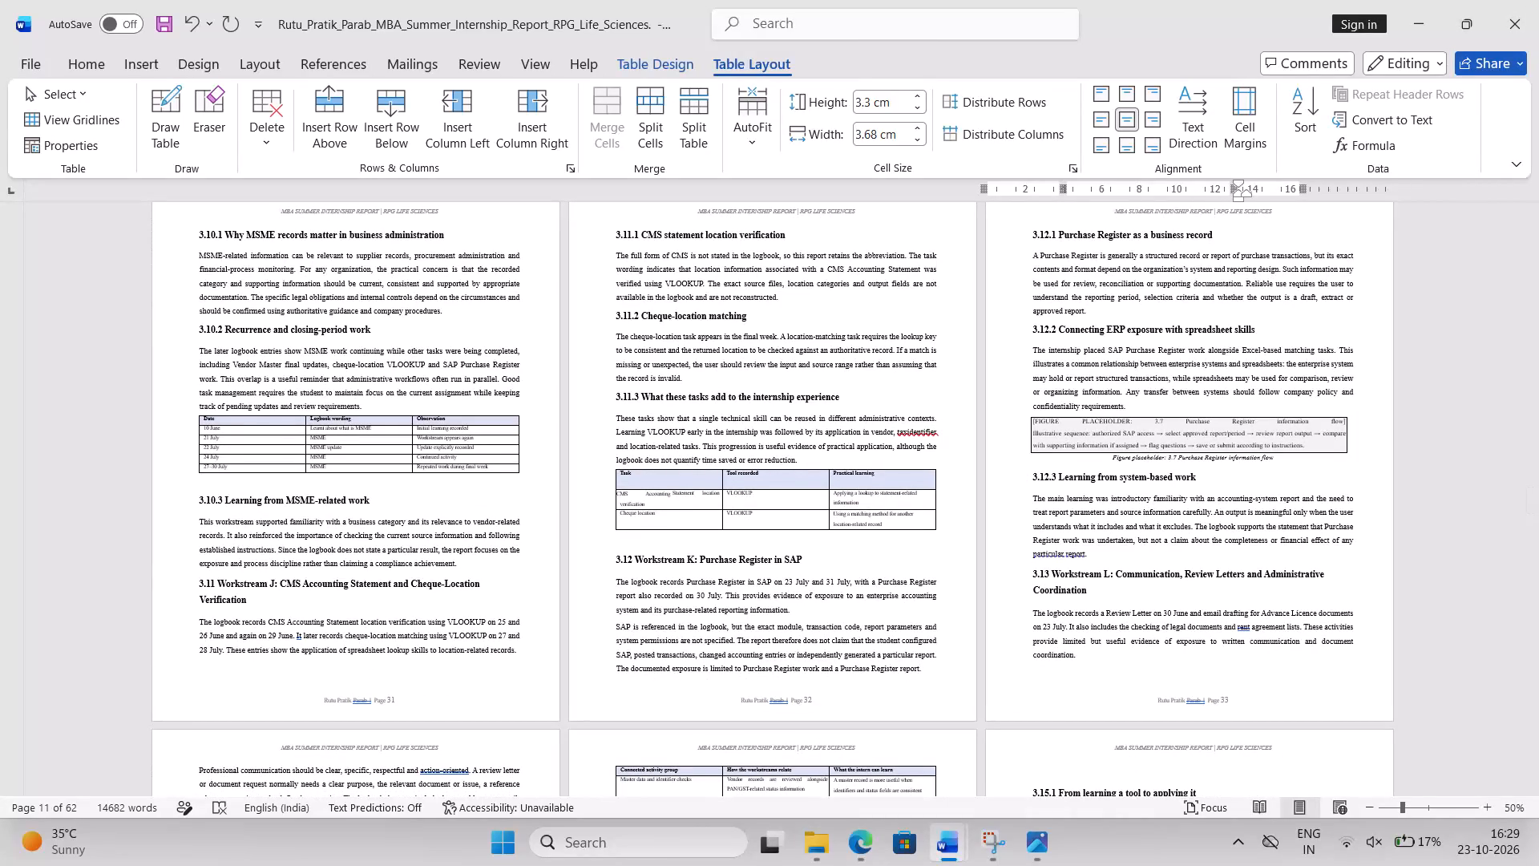
scroll(1217, 544, up, 1)
ctrl+scroll(1214, 562, down, 1)
ctrl+scroll(1214, 562, up, 1)
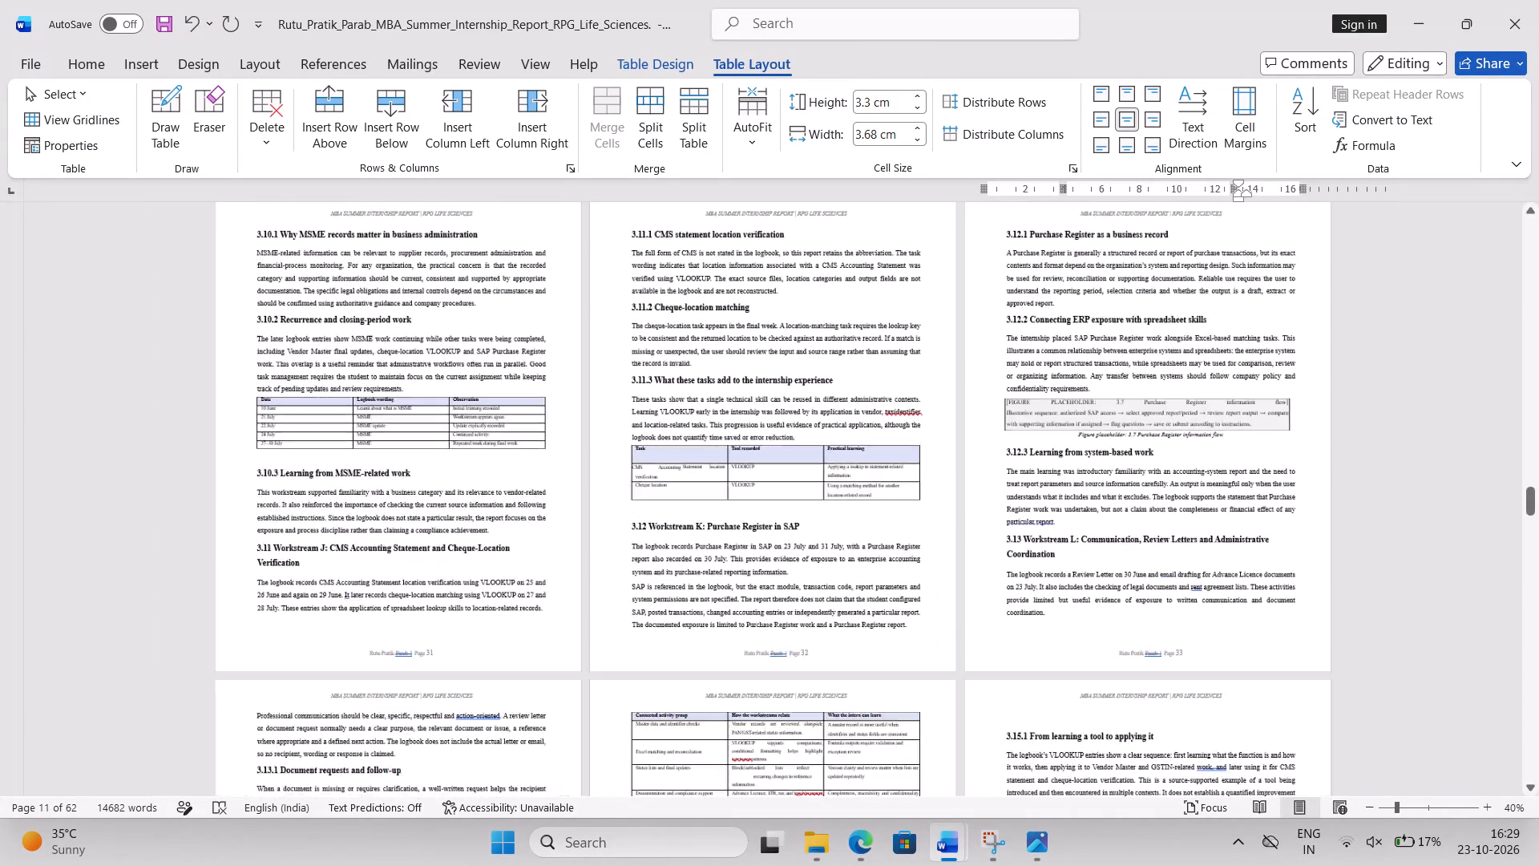
ctrl+scroll(1214, 562, up, 6)
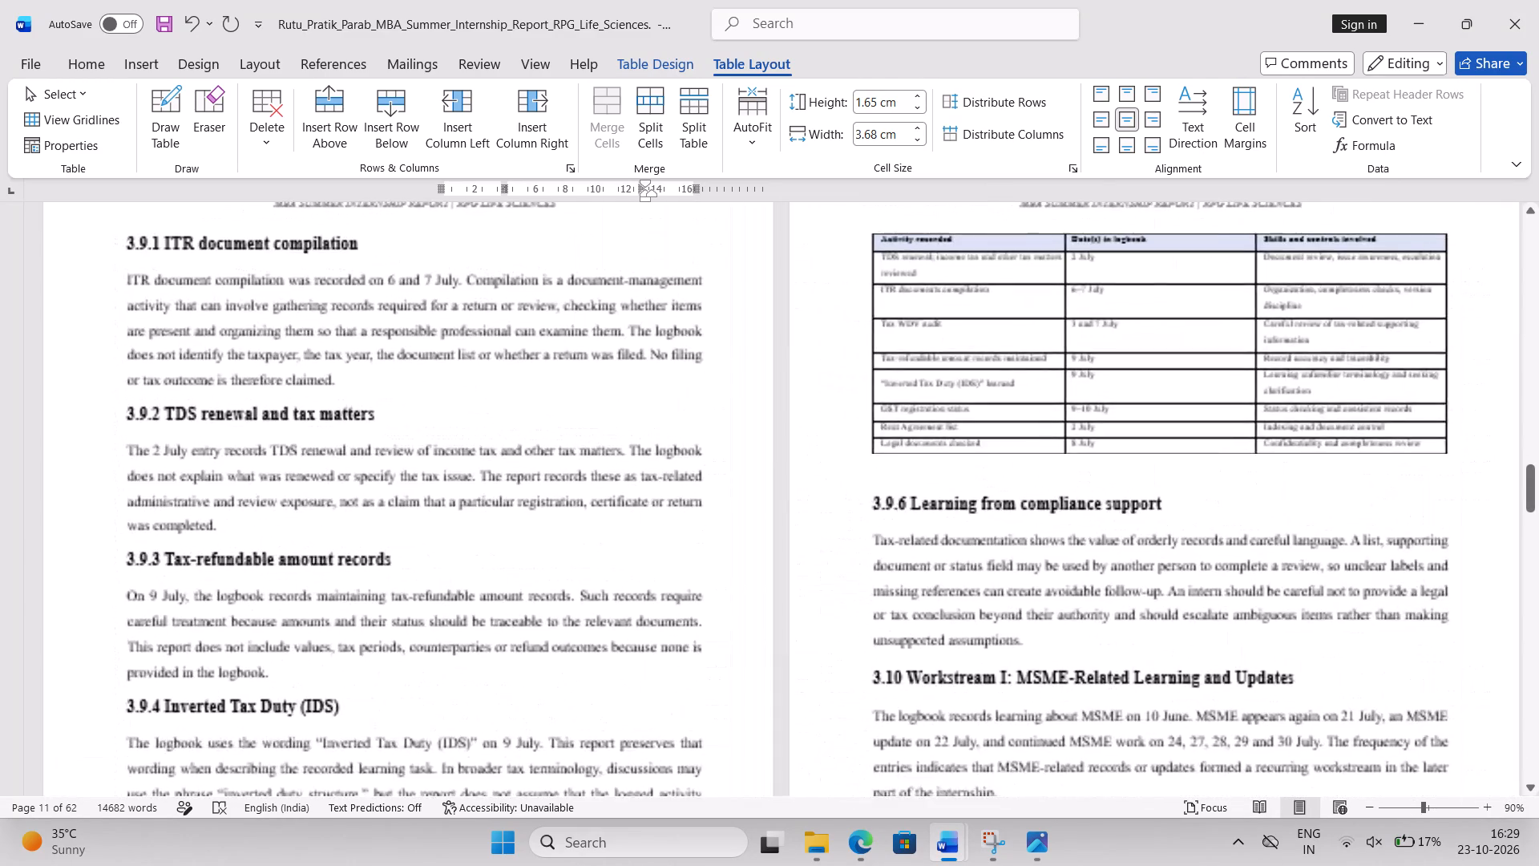
scroll(1214, 562, down, 1)
ctrl+scroll(1214, 562, down, 1)
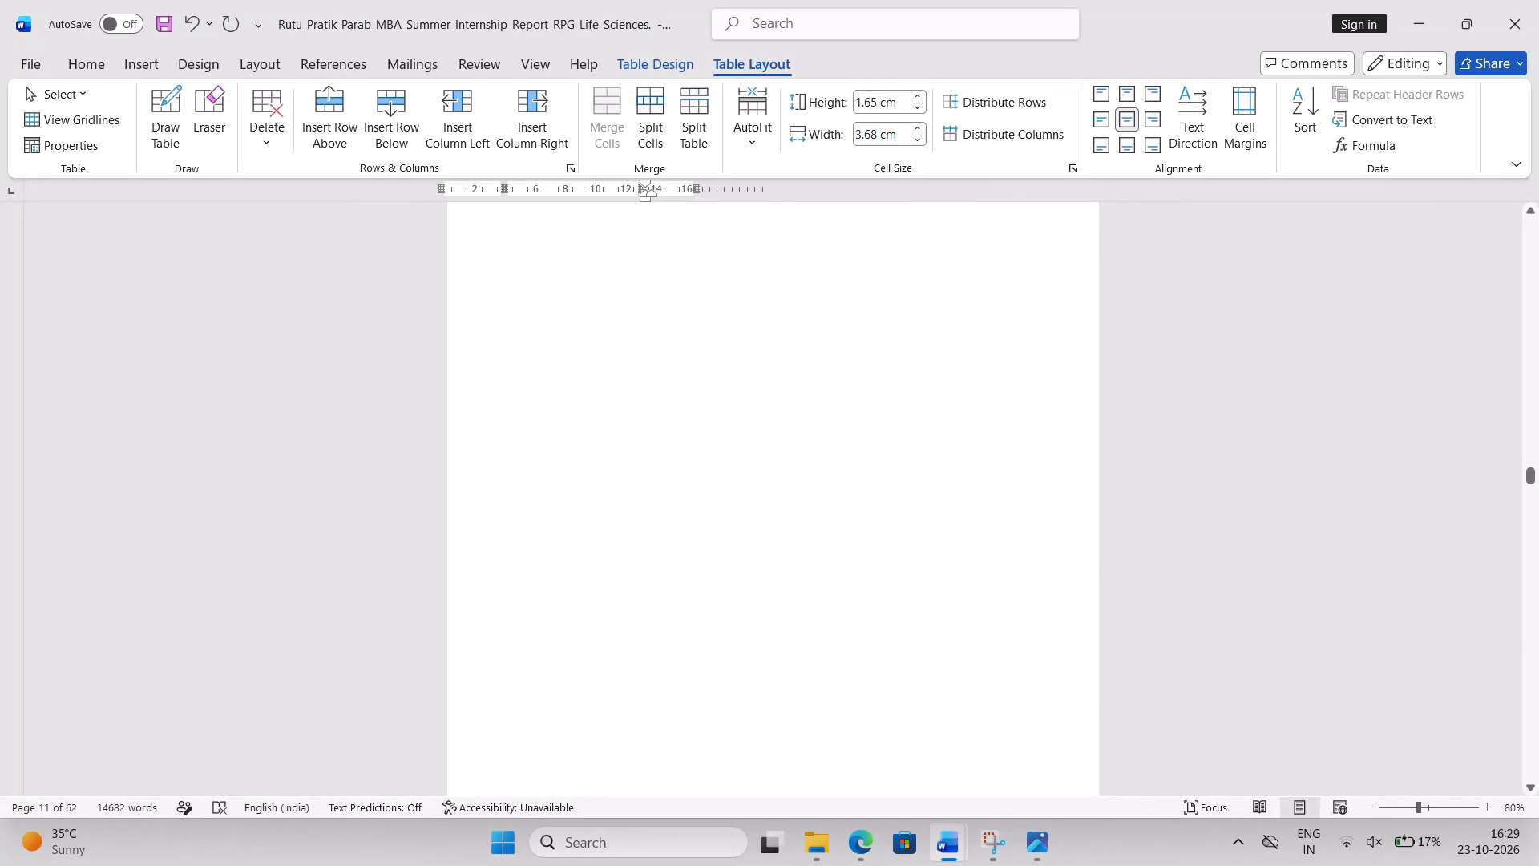
ctrl+scroll(1214, 562, down, 2)
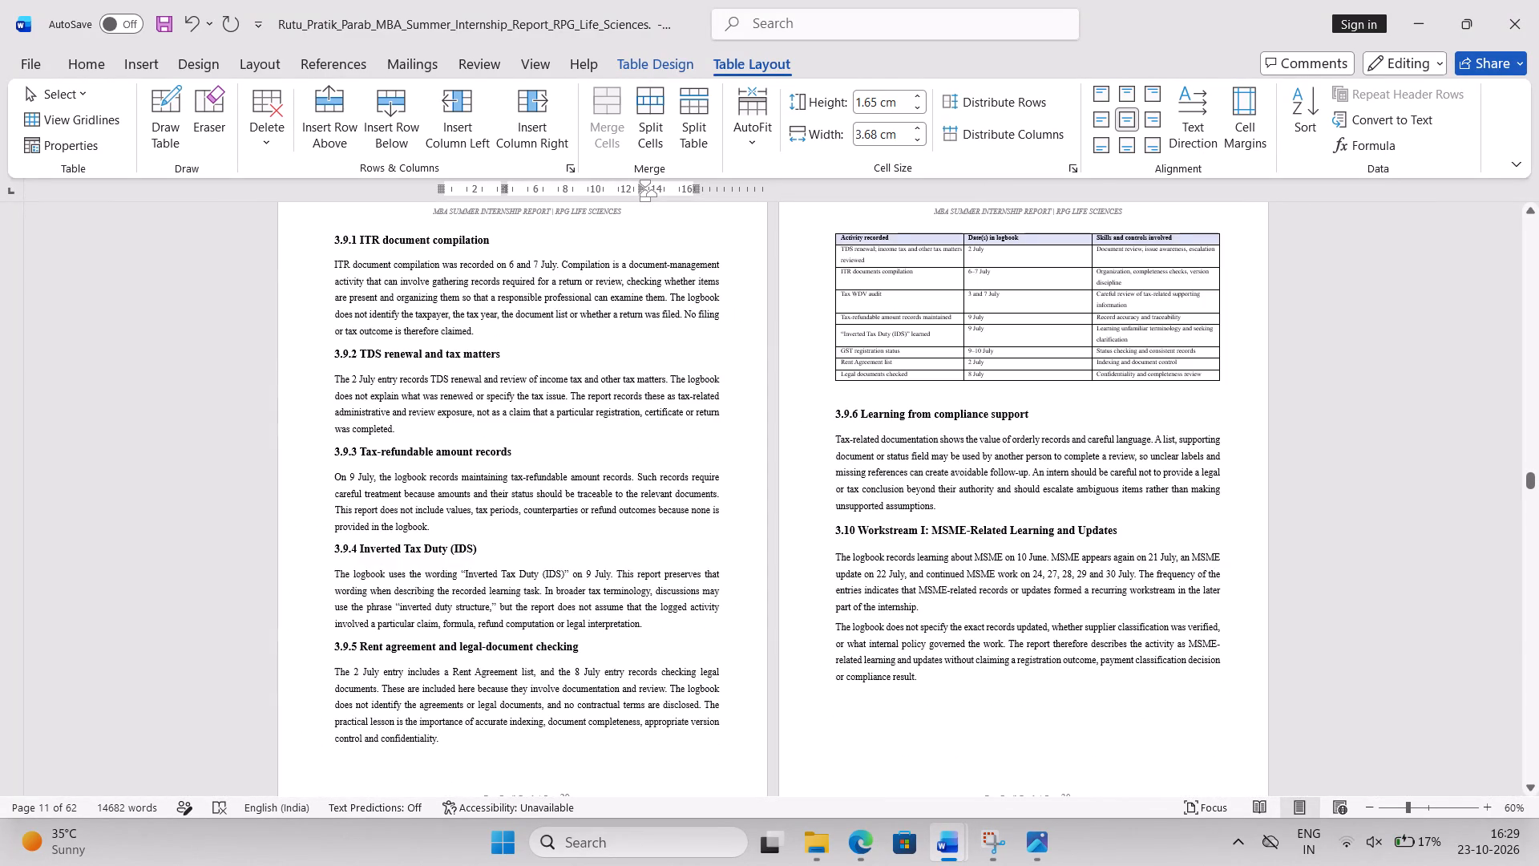
ctrl+scroll(1214, 562, down, 3)
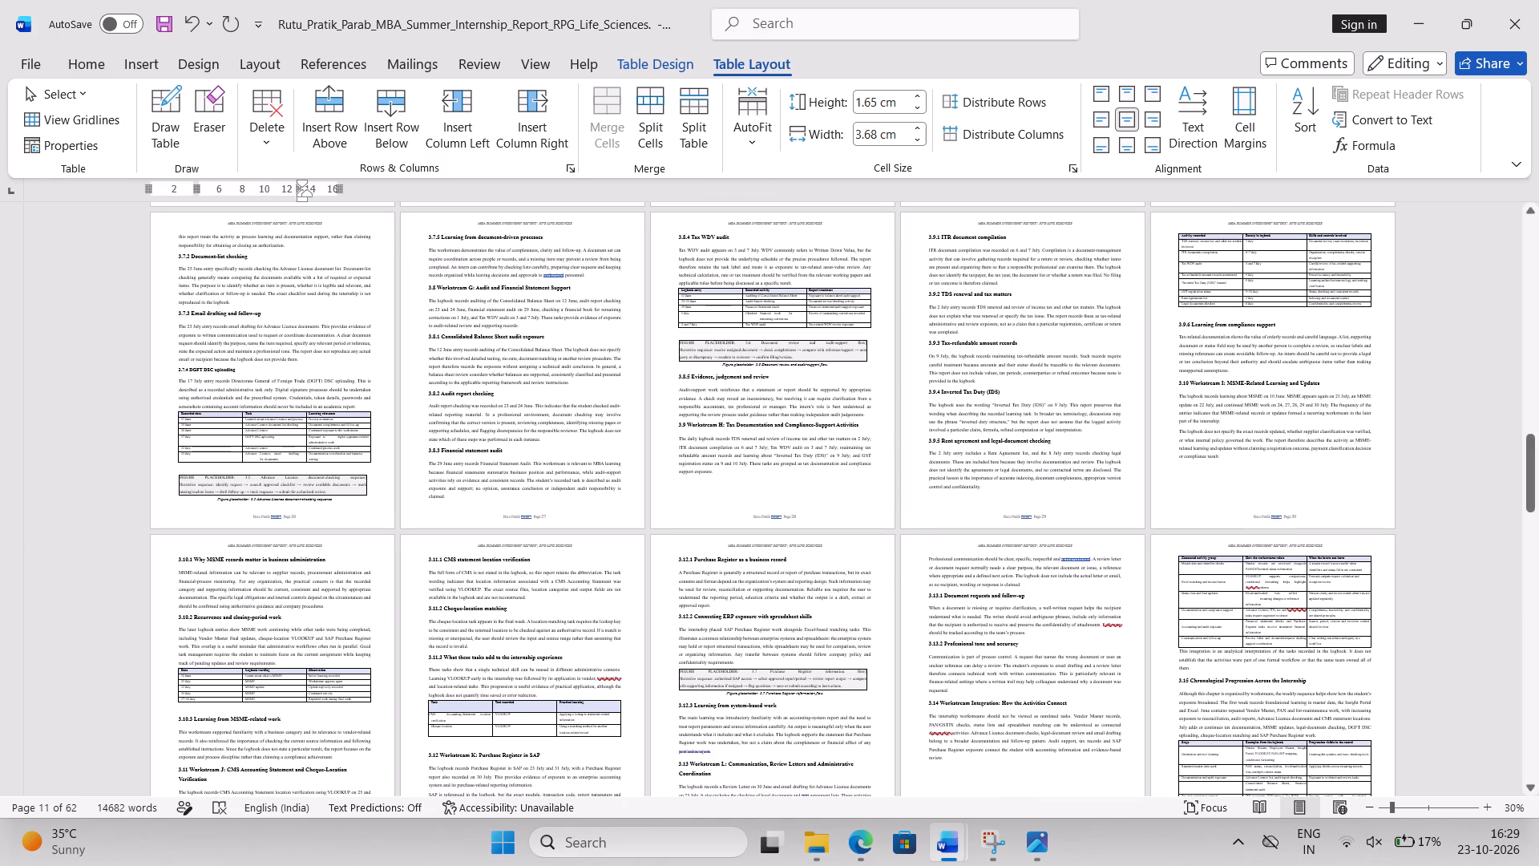
click(1495, 803)
click(1495, 803)
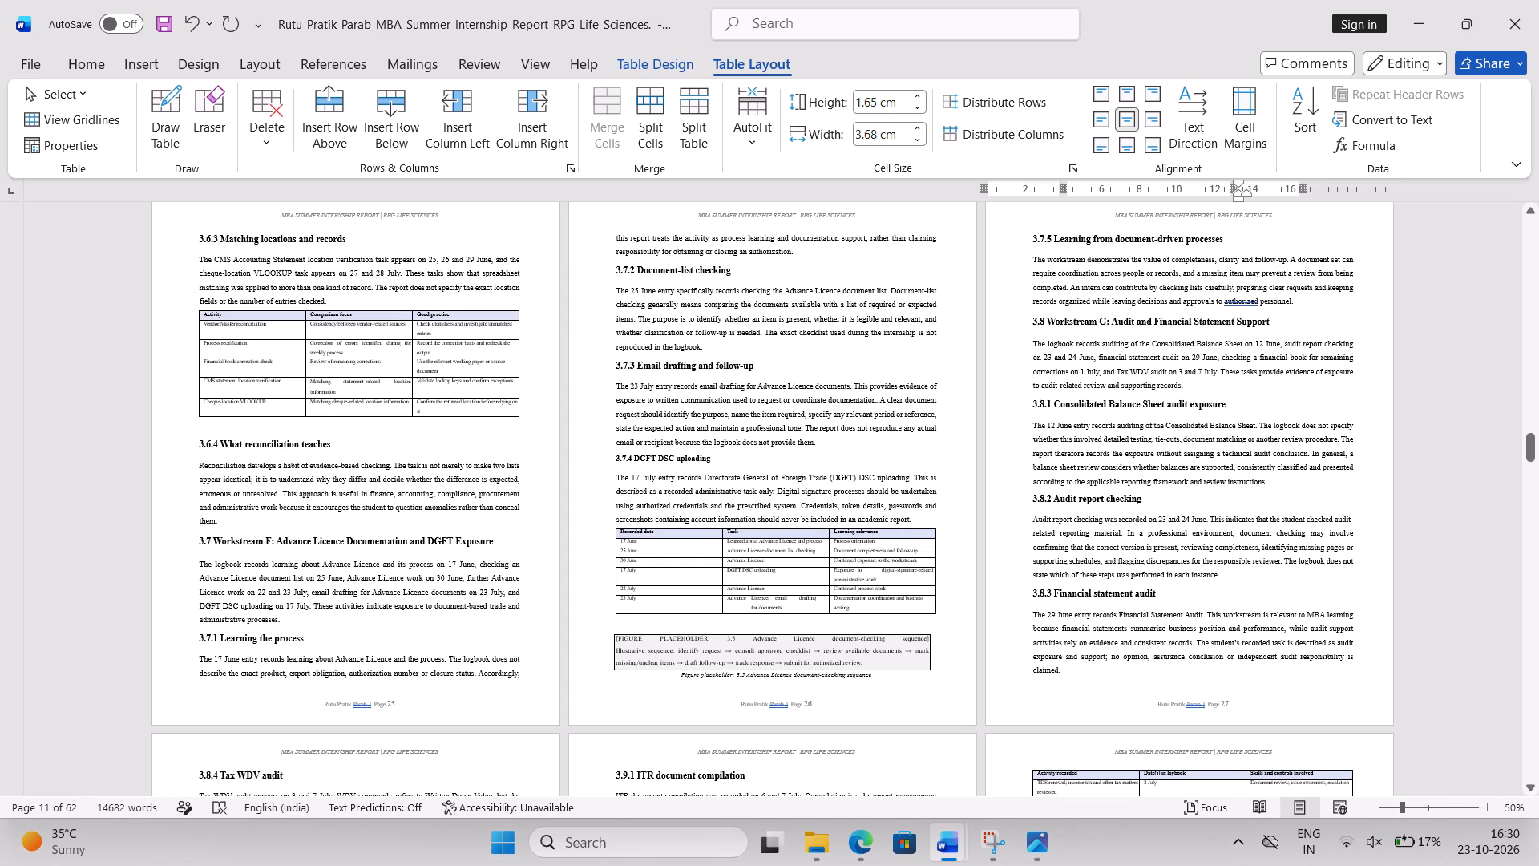
Recheck sections 3.7 to 3.12 for the page numbers of the Advance Licence through Purchase Register tables and figures.
scroll(1338, 674, down, 5)
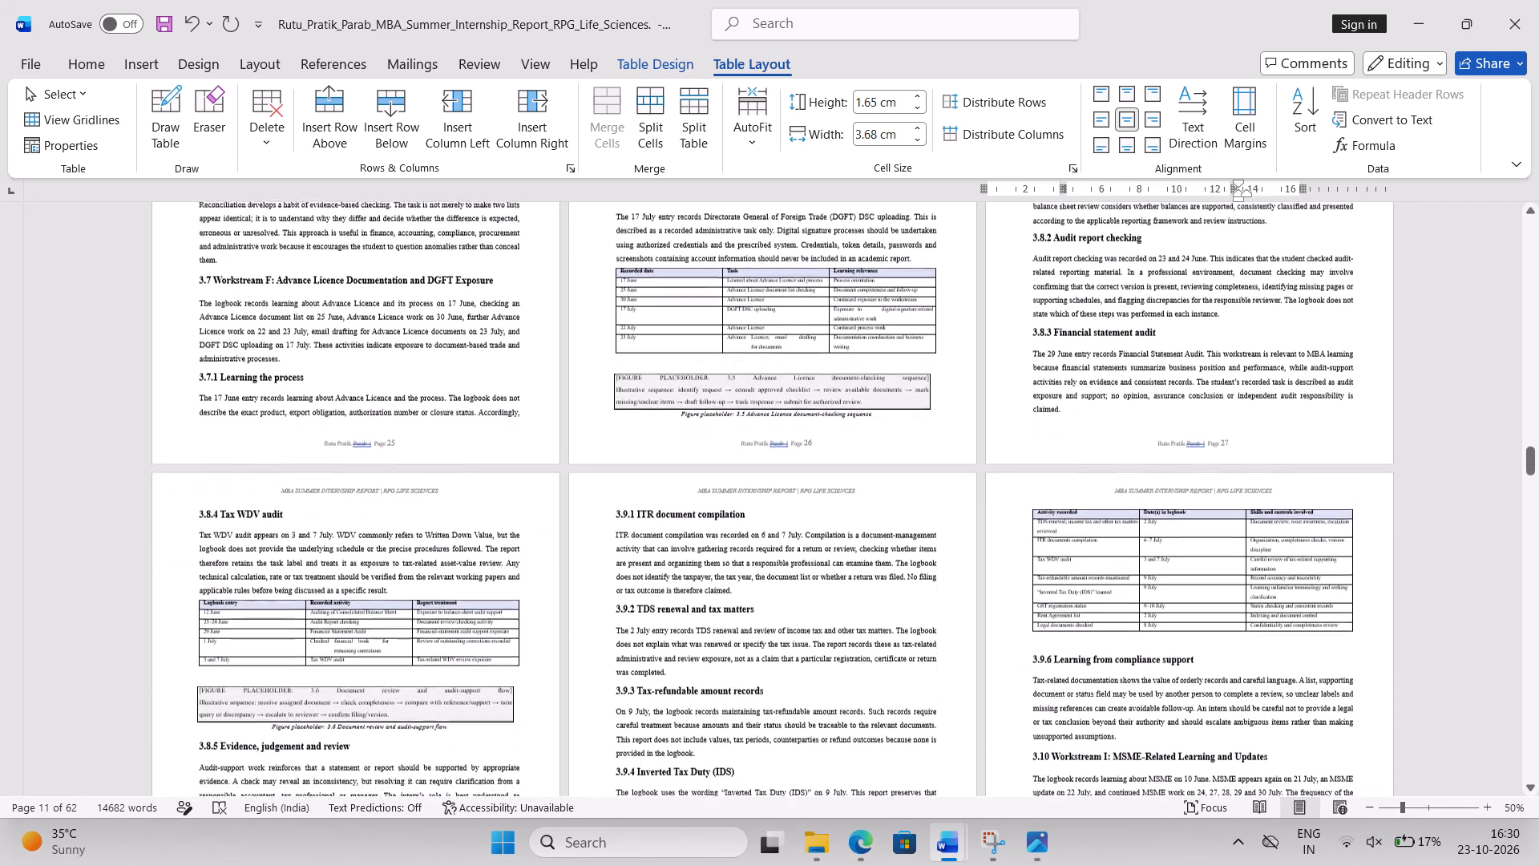
scroll(1338, 674, down, 2)
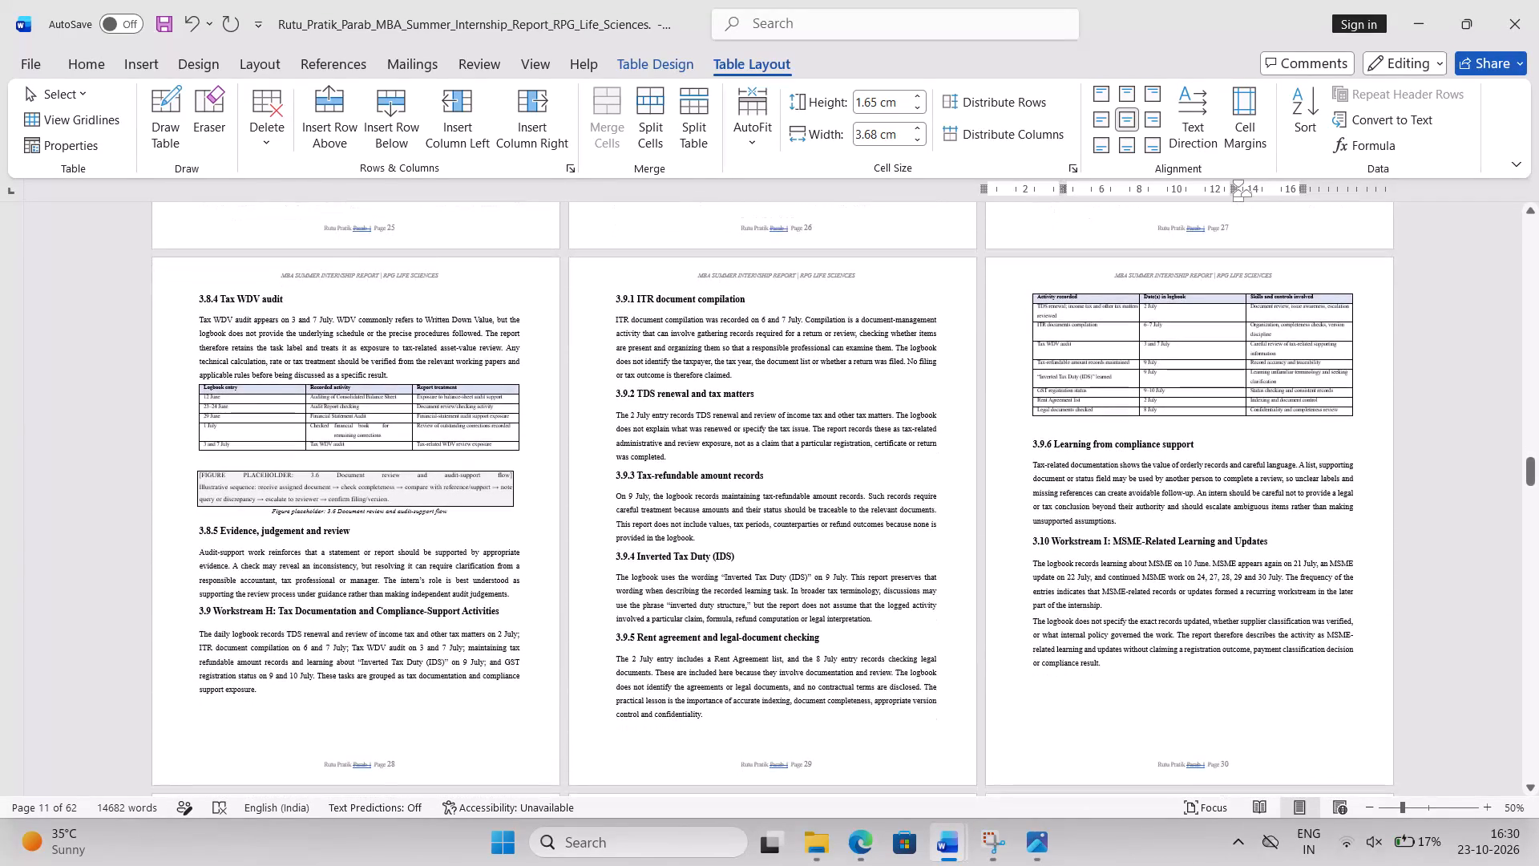
scroll(1338, 674, down, 1)
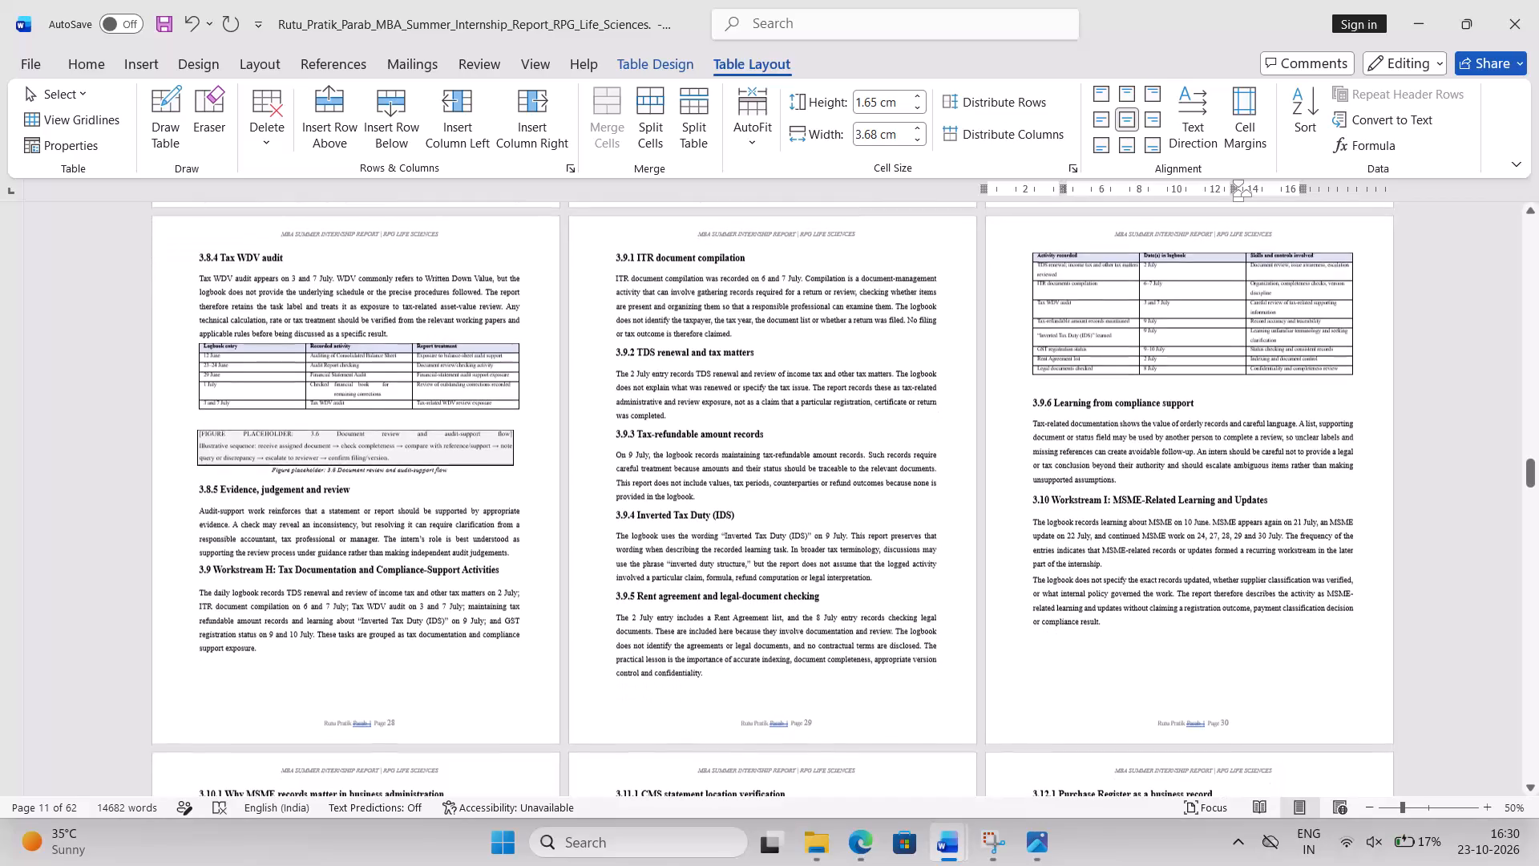
scroll(1338, 674, down, 3)
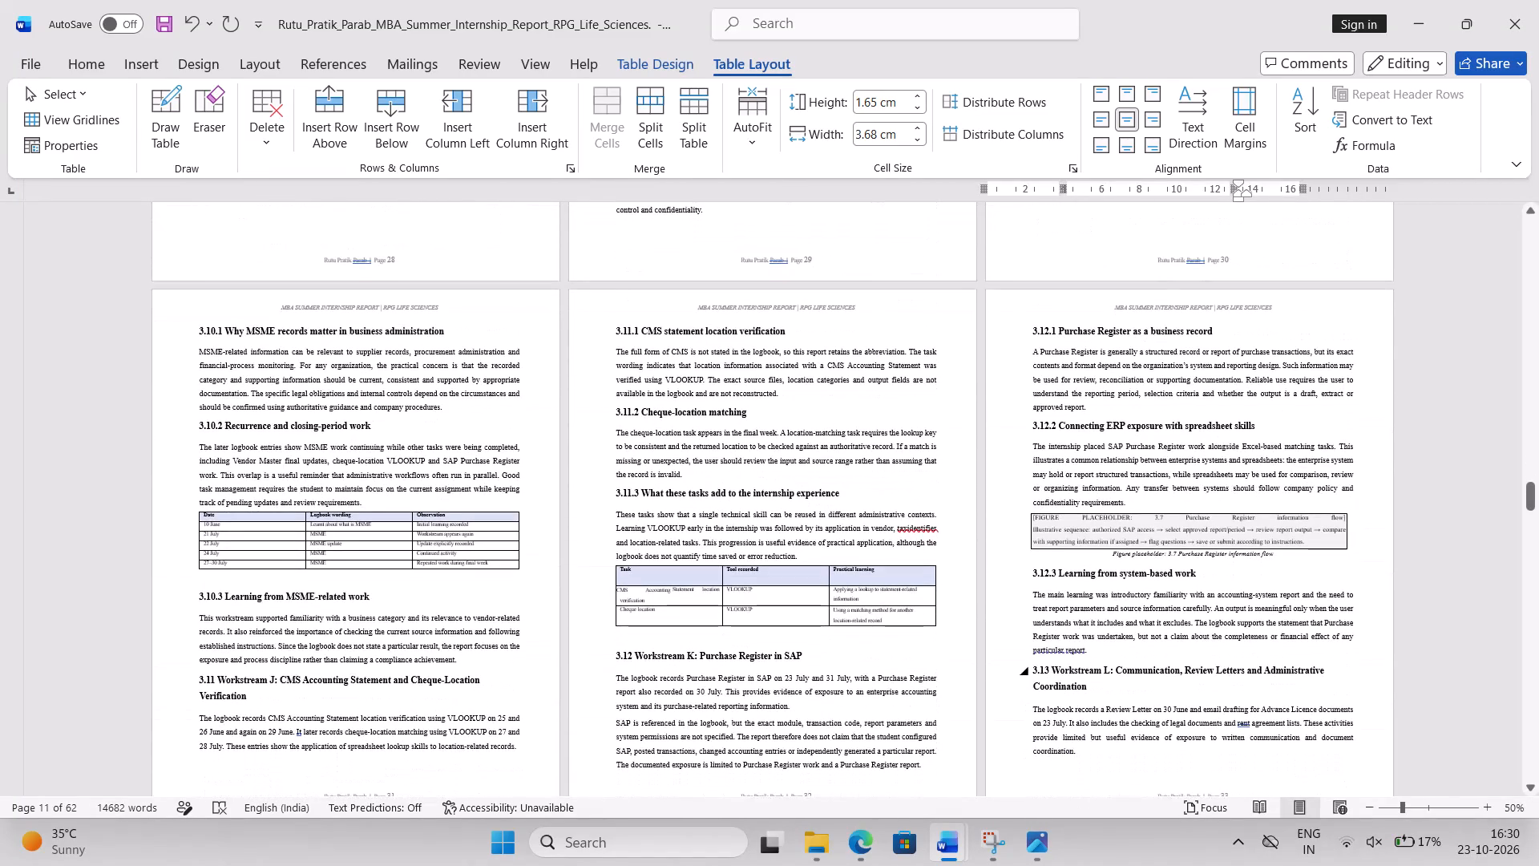
scroll(1338, 674, down, 1)
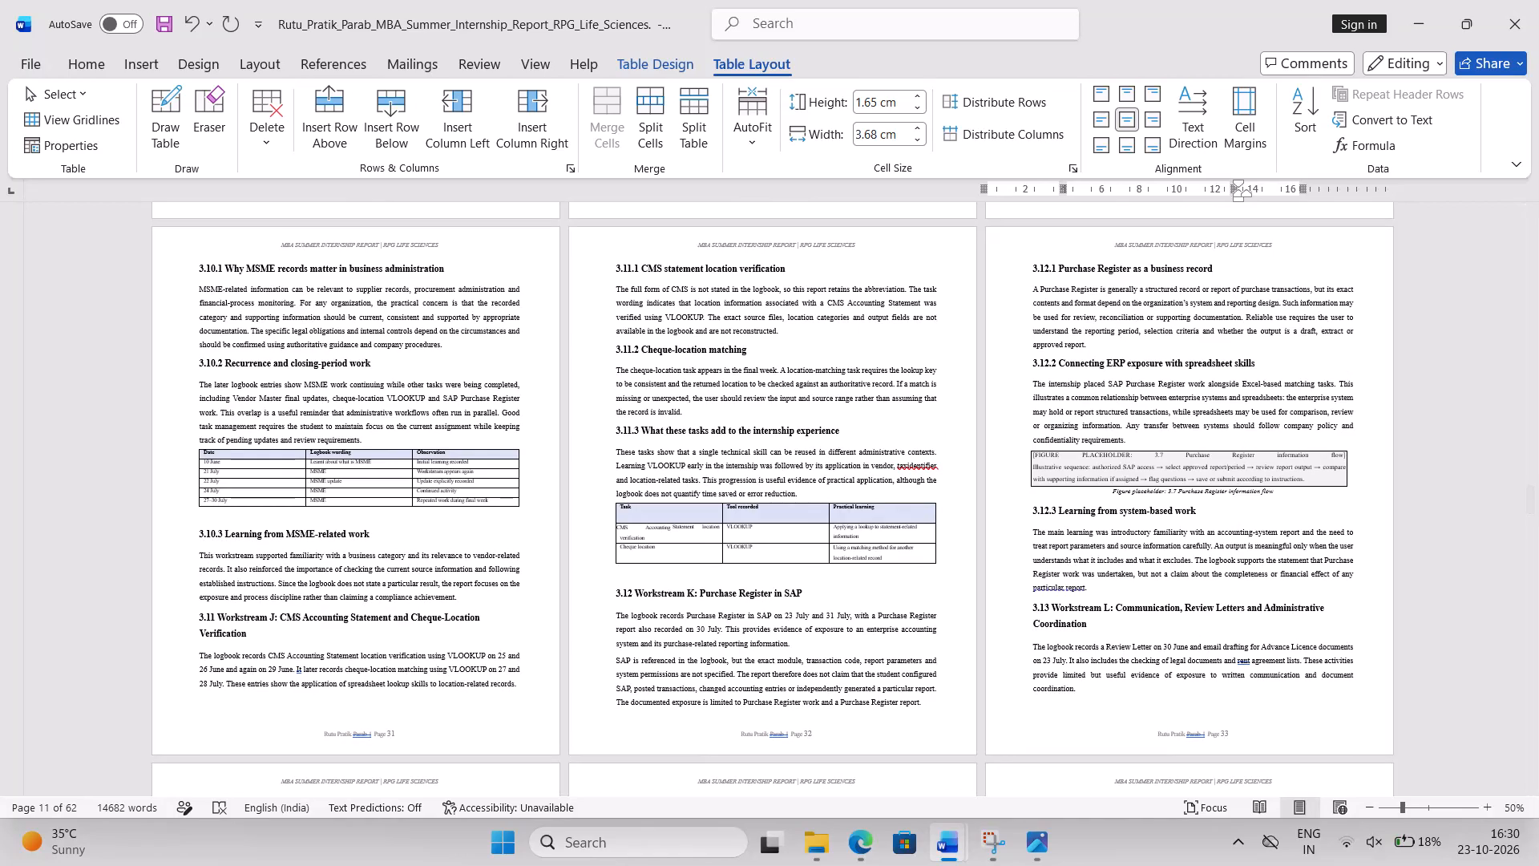
scroll(1338, 674, down, 3)
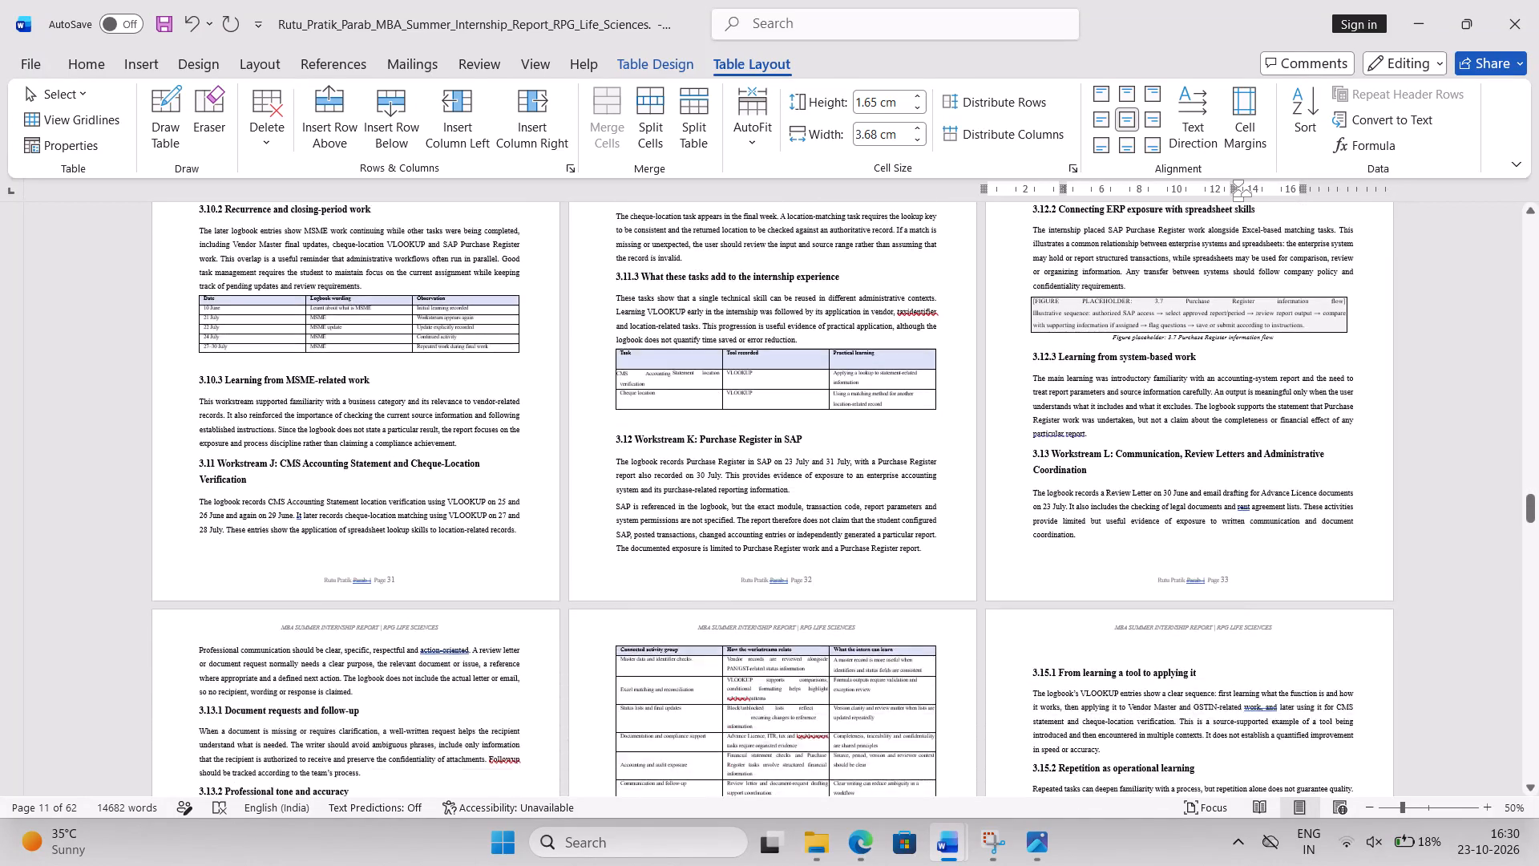
Look through sections 3.13 to 3.16 for the pages holding the workstream integration, chronological progression and work summary tables.
scroll(1338, 674, down, 3)
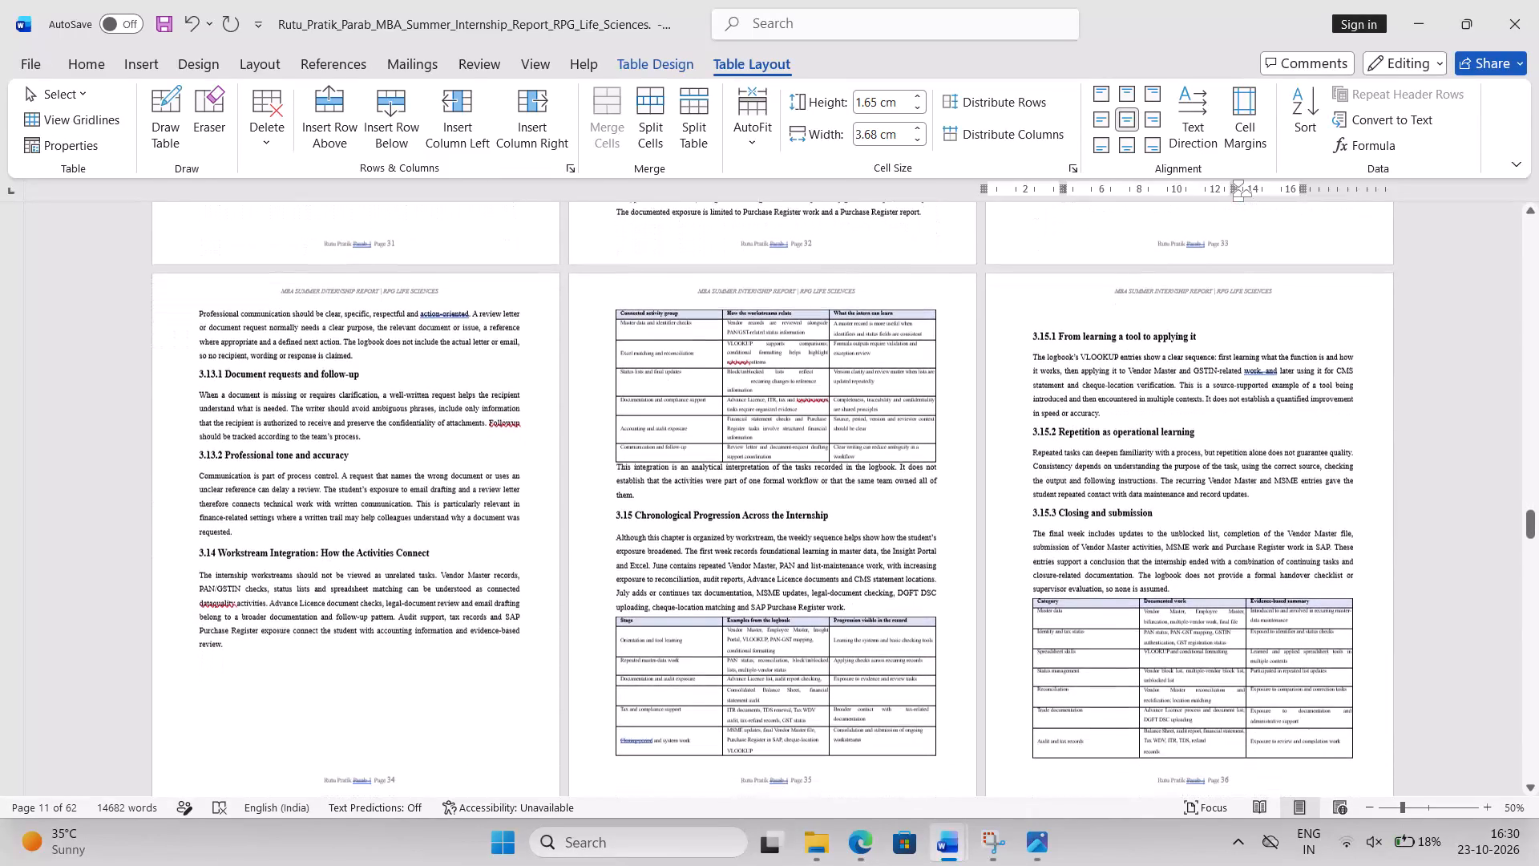
scroll(1338, 674, down, 1)
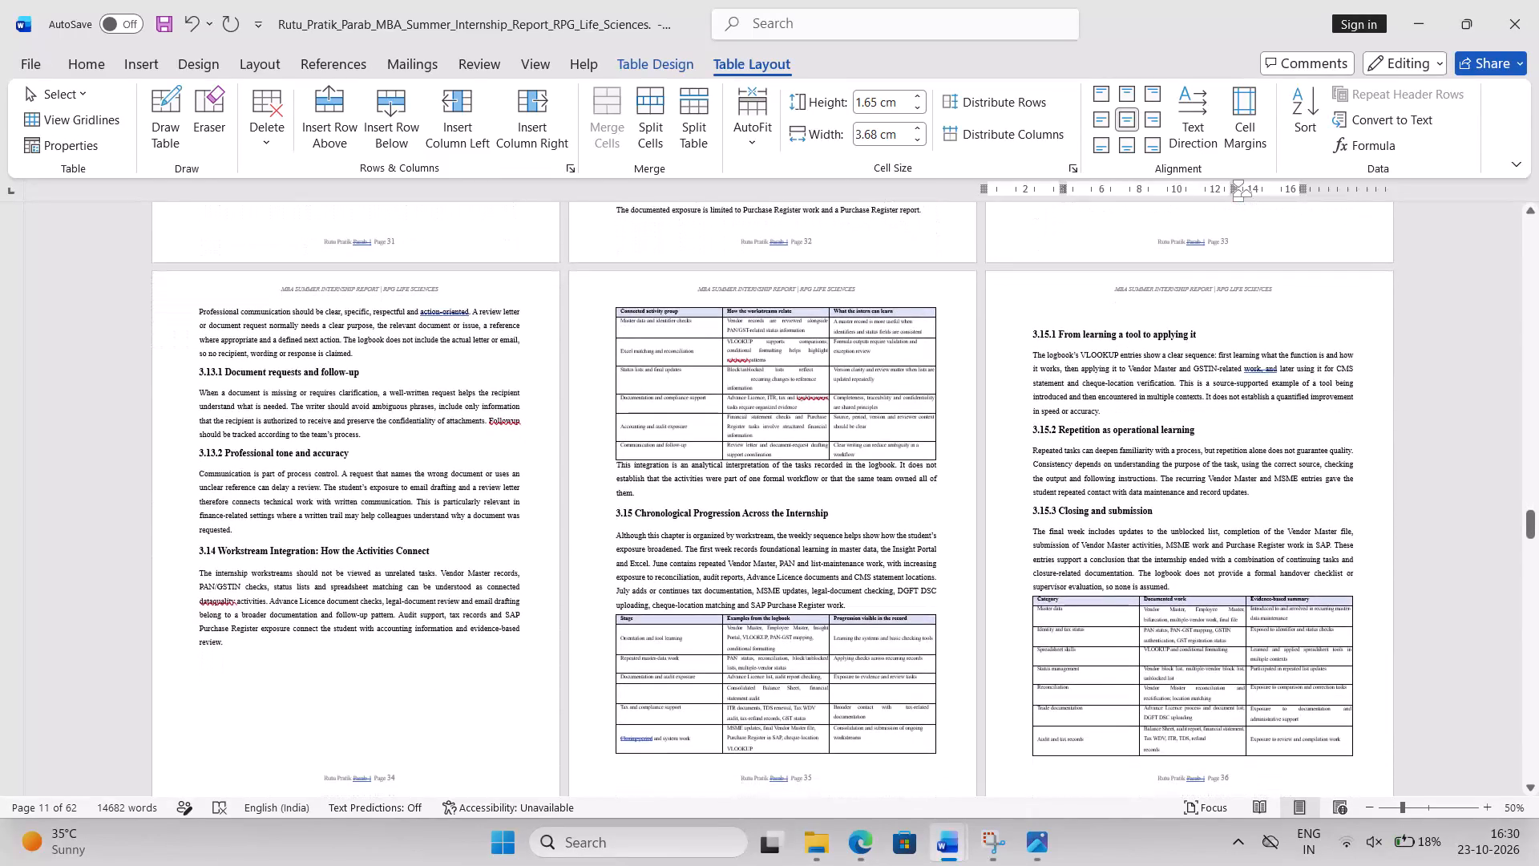
scroll(1338, 674, up, 2)
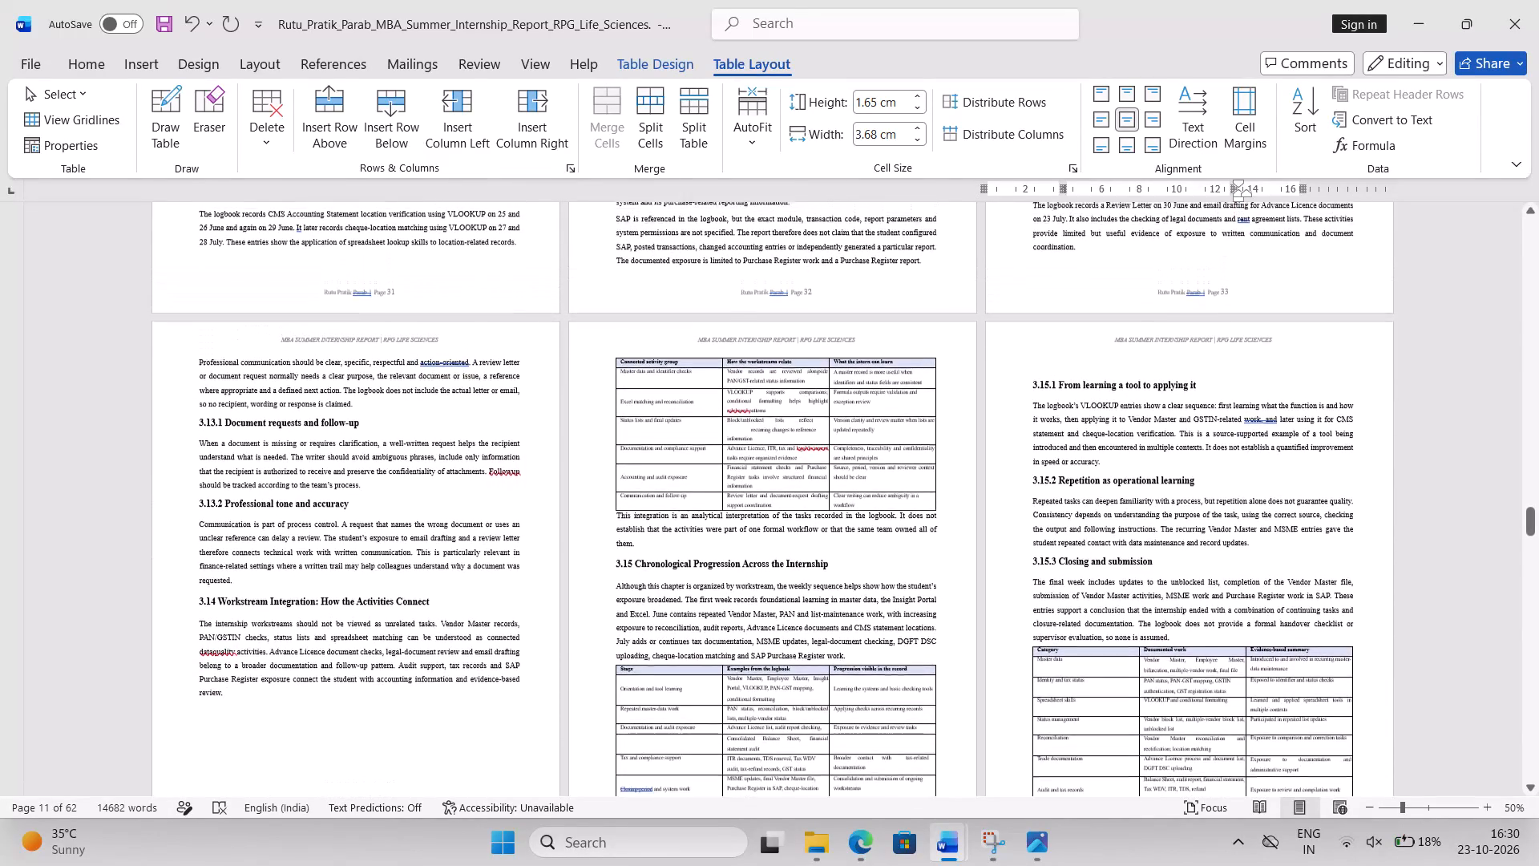
scroll(1338, 674, up, 3)
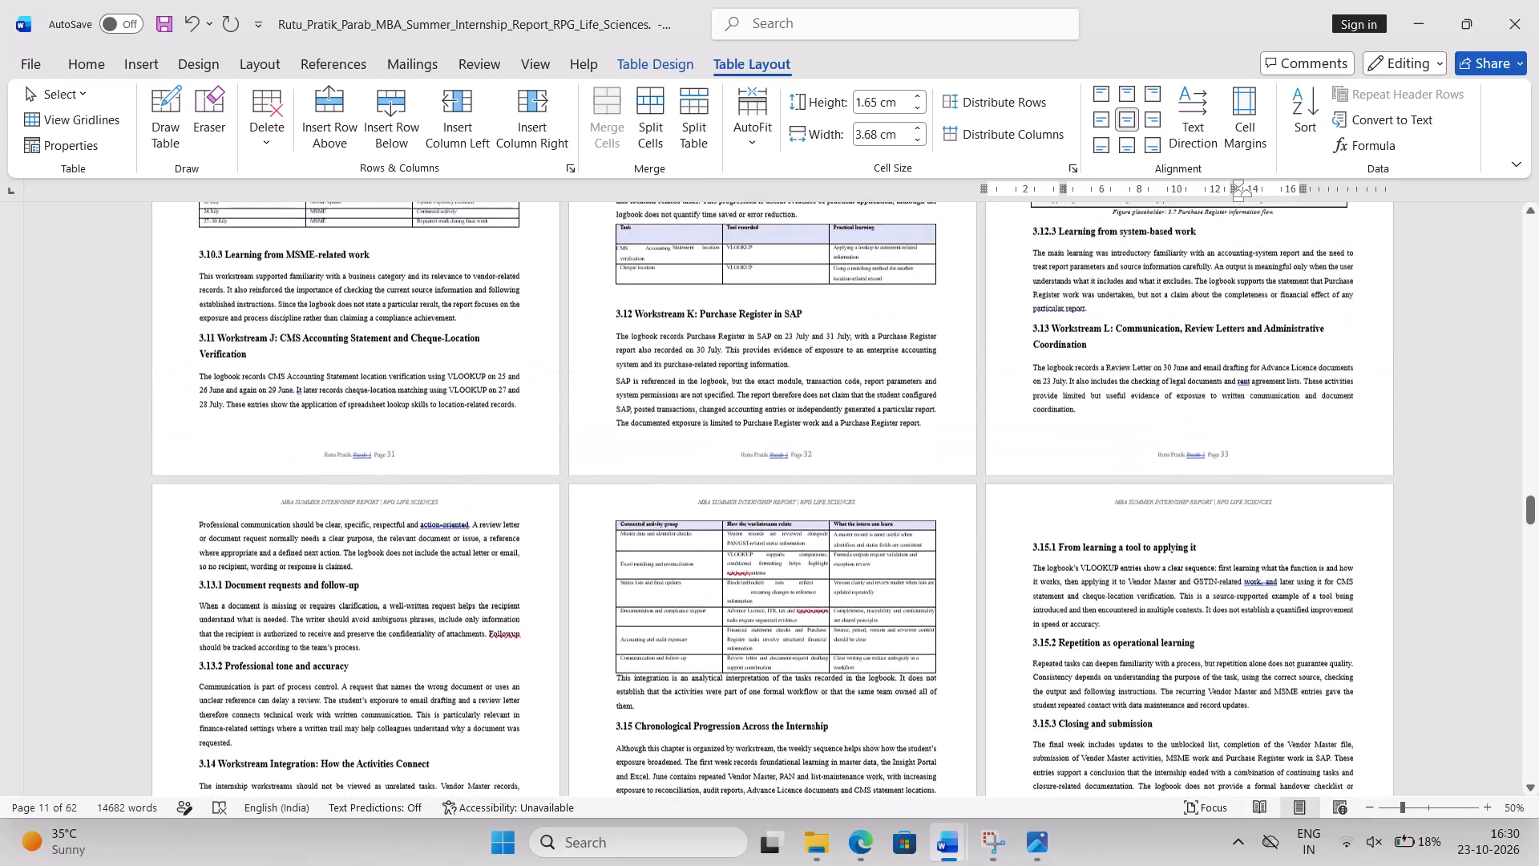
scroll(1338, 674, up, 1)
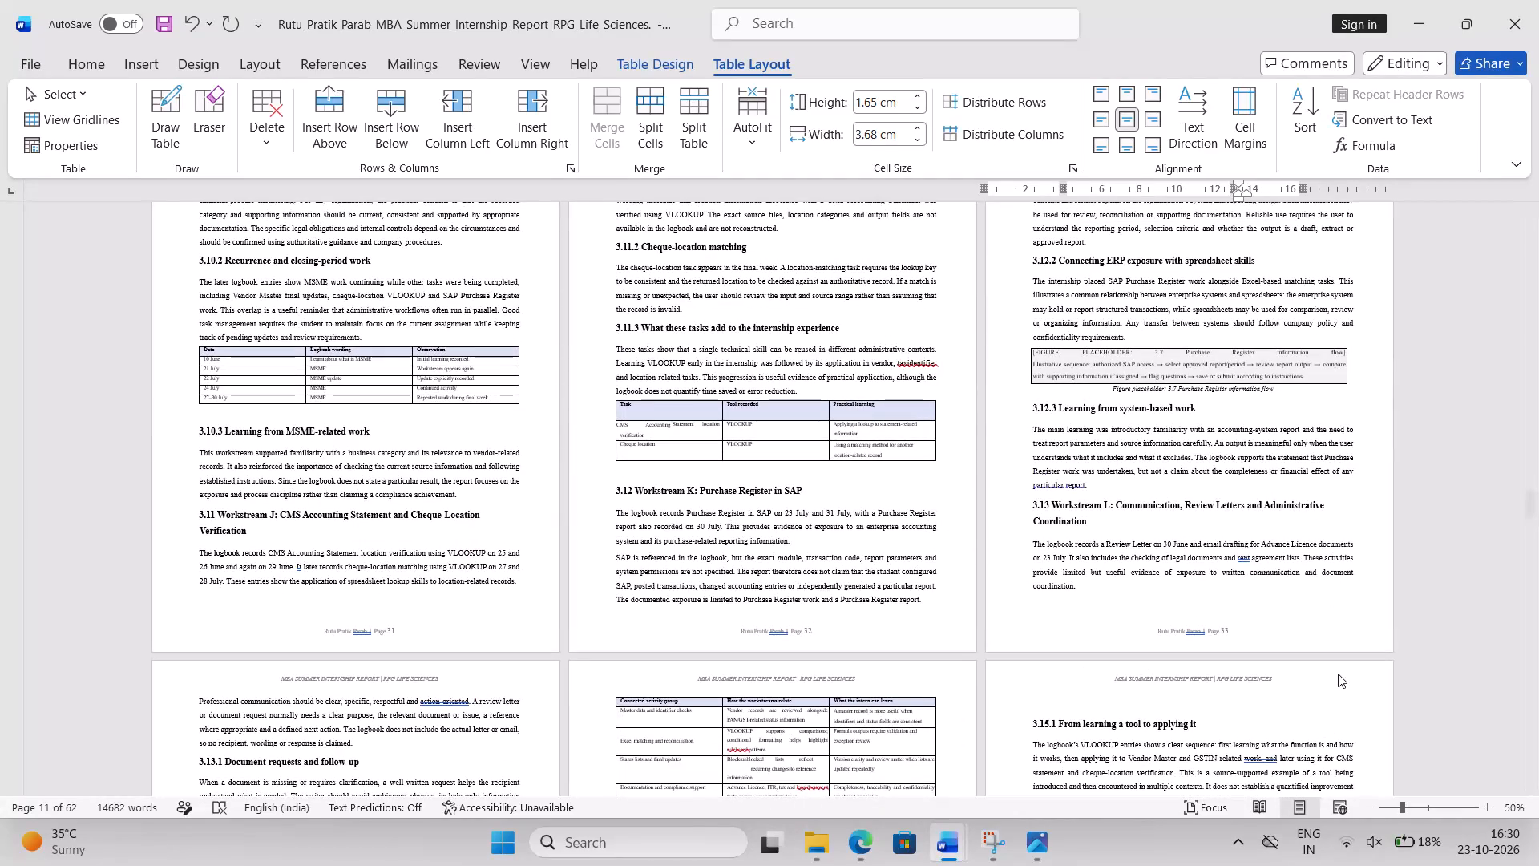
scroll(1338, 674, down, 5)
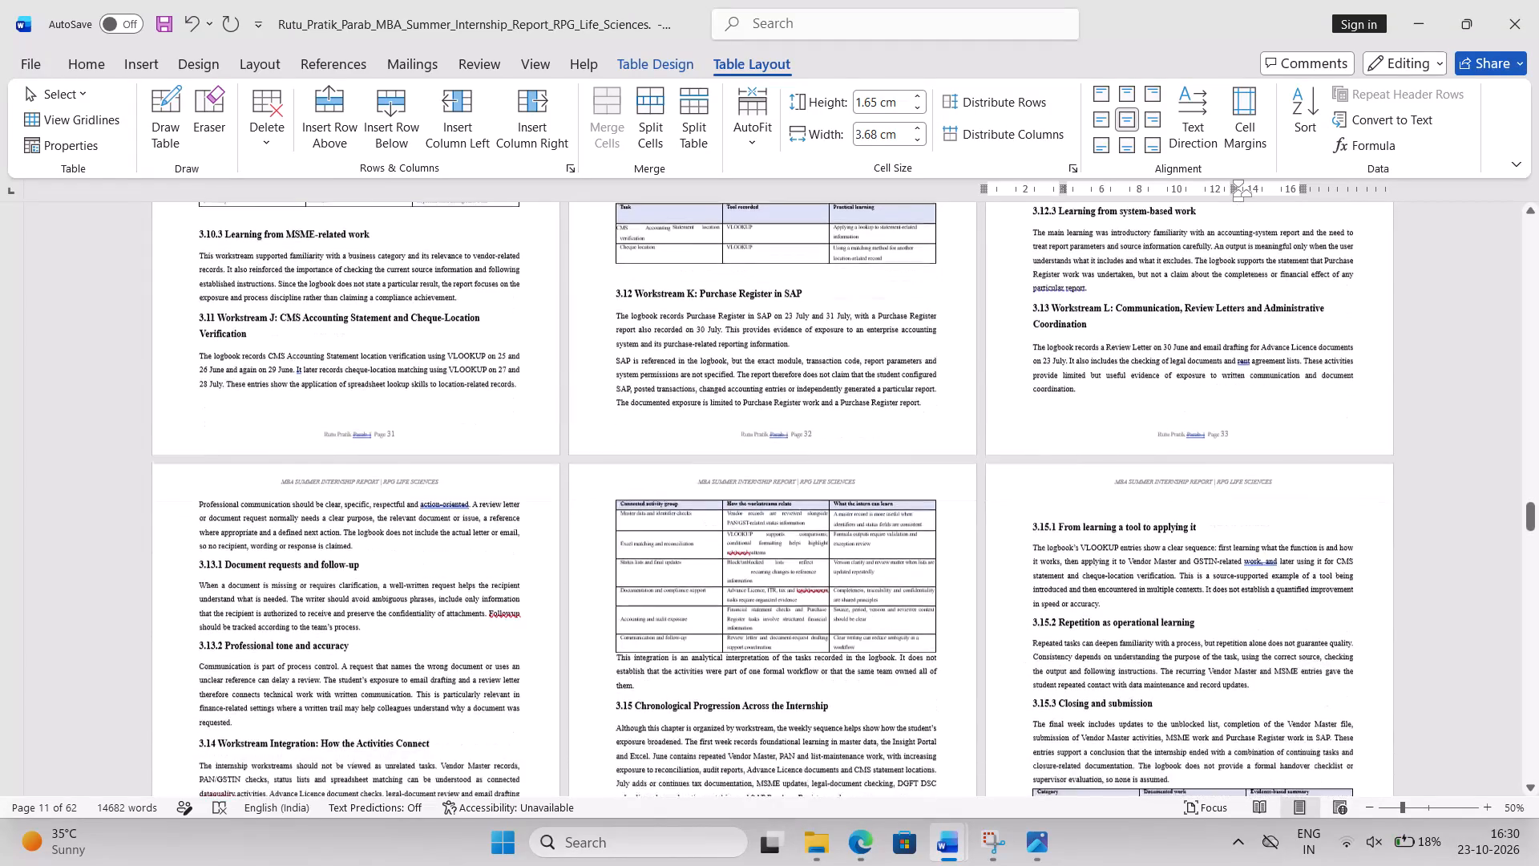
scroll(1338, 674, down, 4)
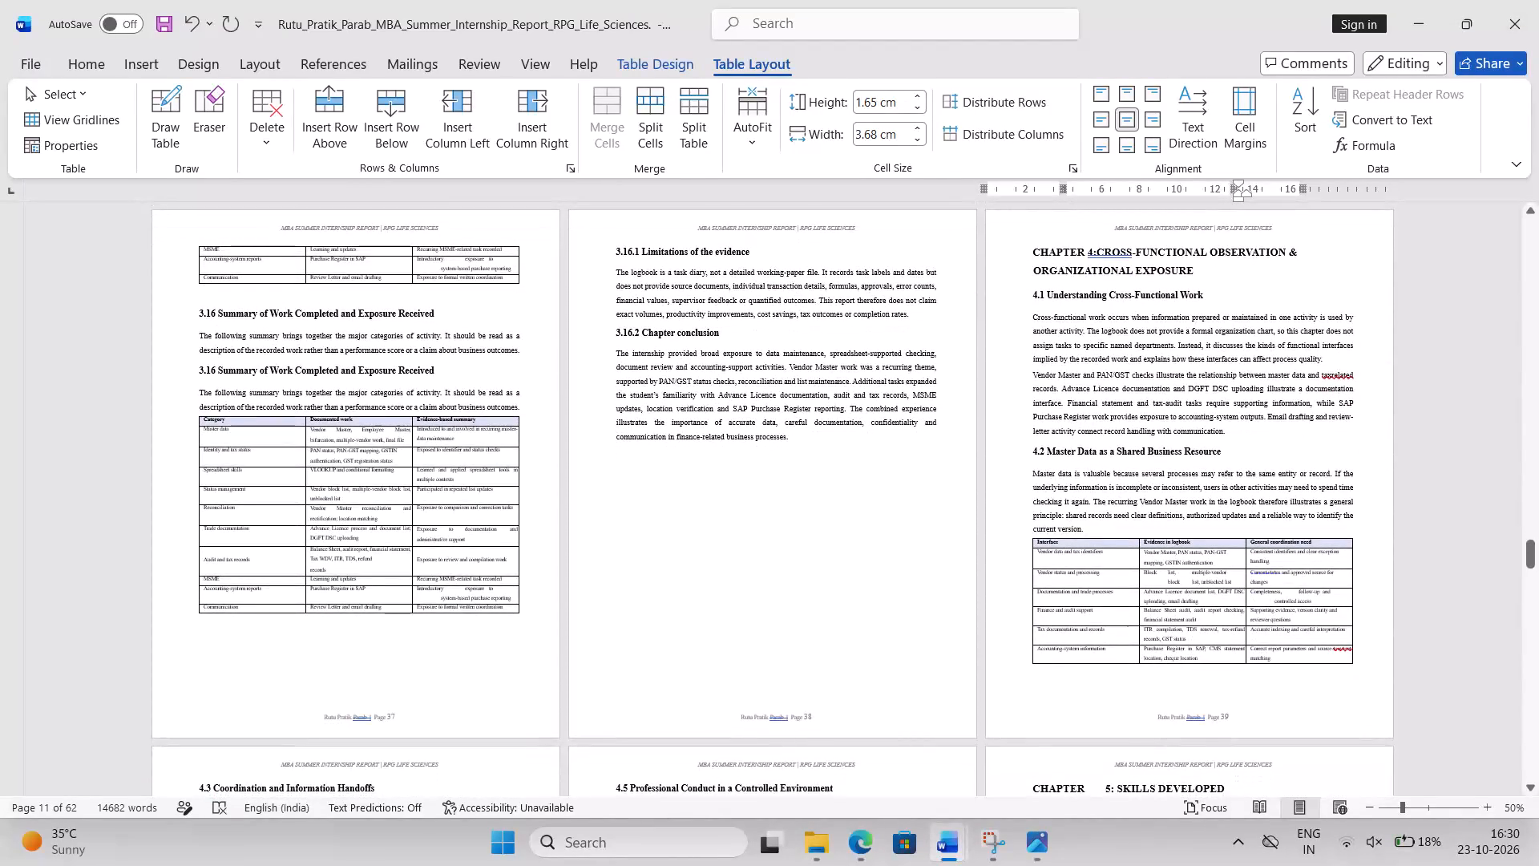
Look through Chapter 4 for the pages holding the cross-functional interface table and figure 4.1.
scroll(1338, 674, down, 6)
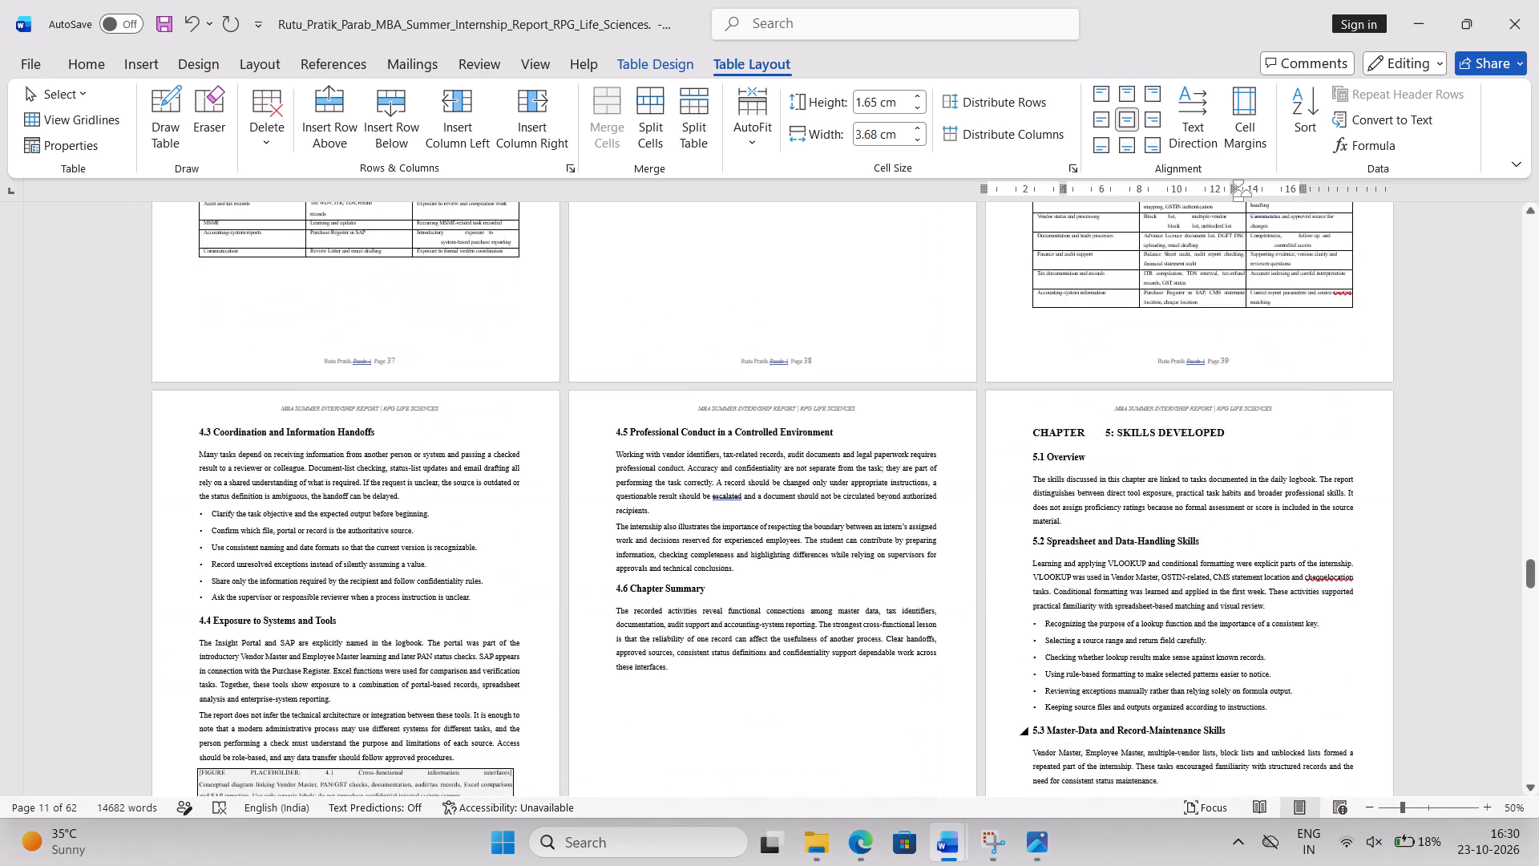
scroll(1338, 674, down, 3)
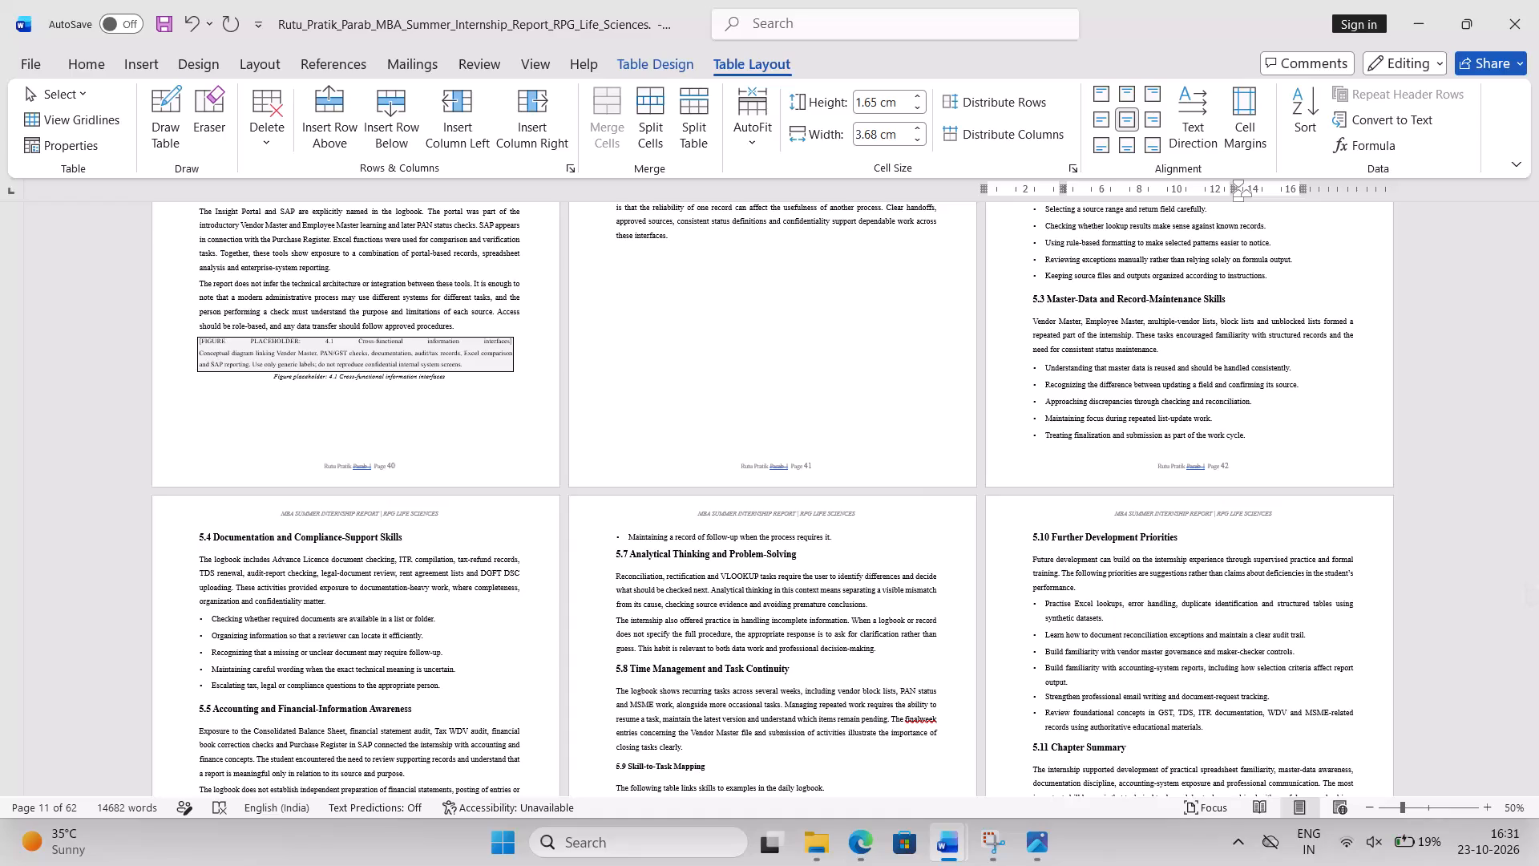
scroll(1338, 674, up, 2)
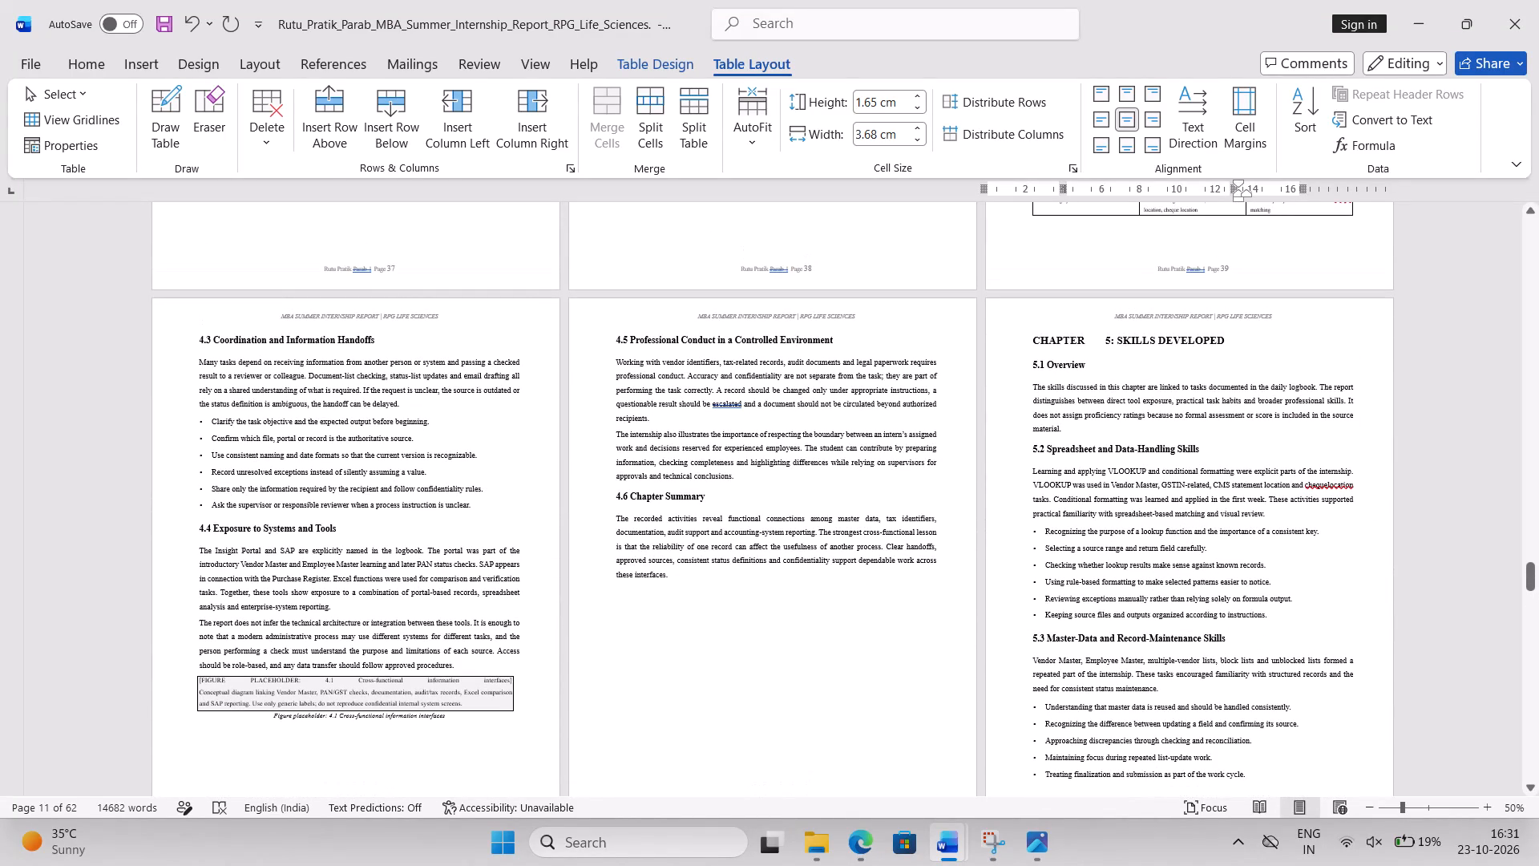
scroll(1338, 674, down, 1)
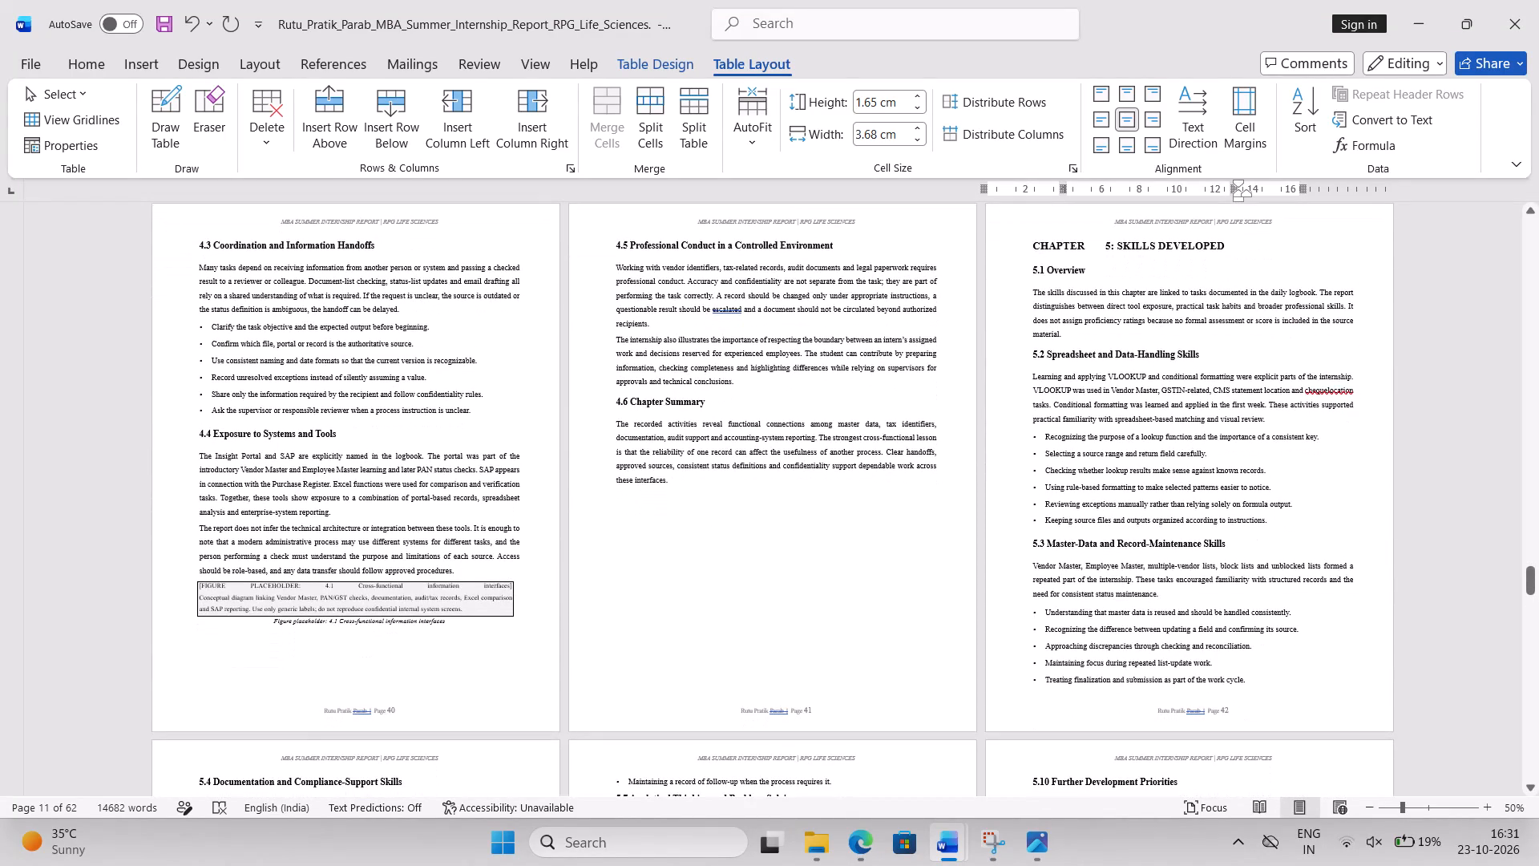
Look through Chapters 5 to 7 for the pages holding the skill mapping, MBA learning and challenges tables.
scroll(1338, 674, down, 6)
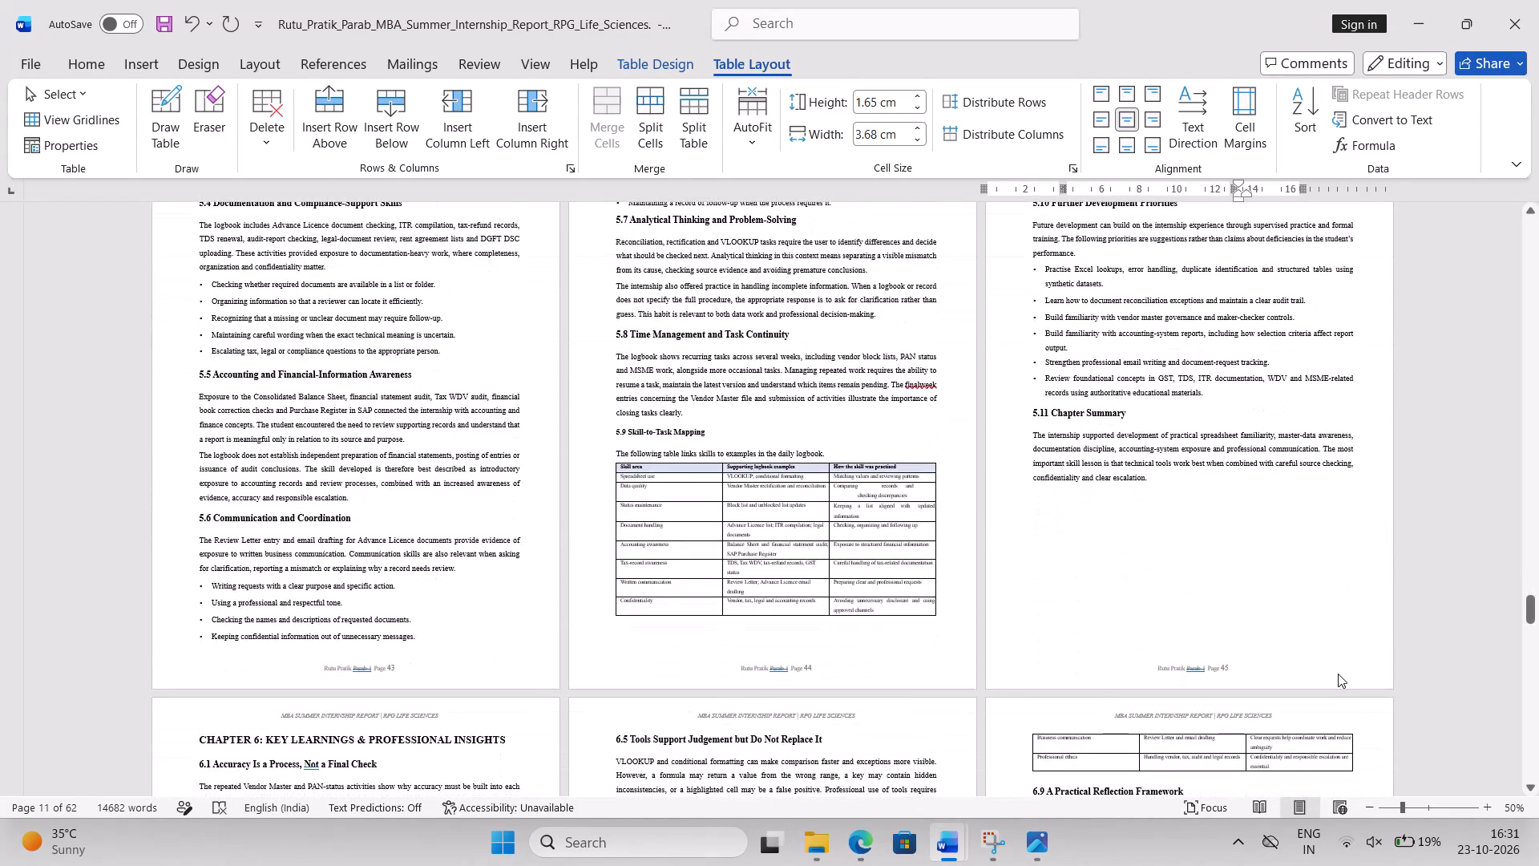
scroll(1338, 674, down, 6)
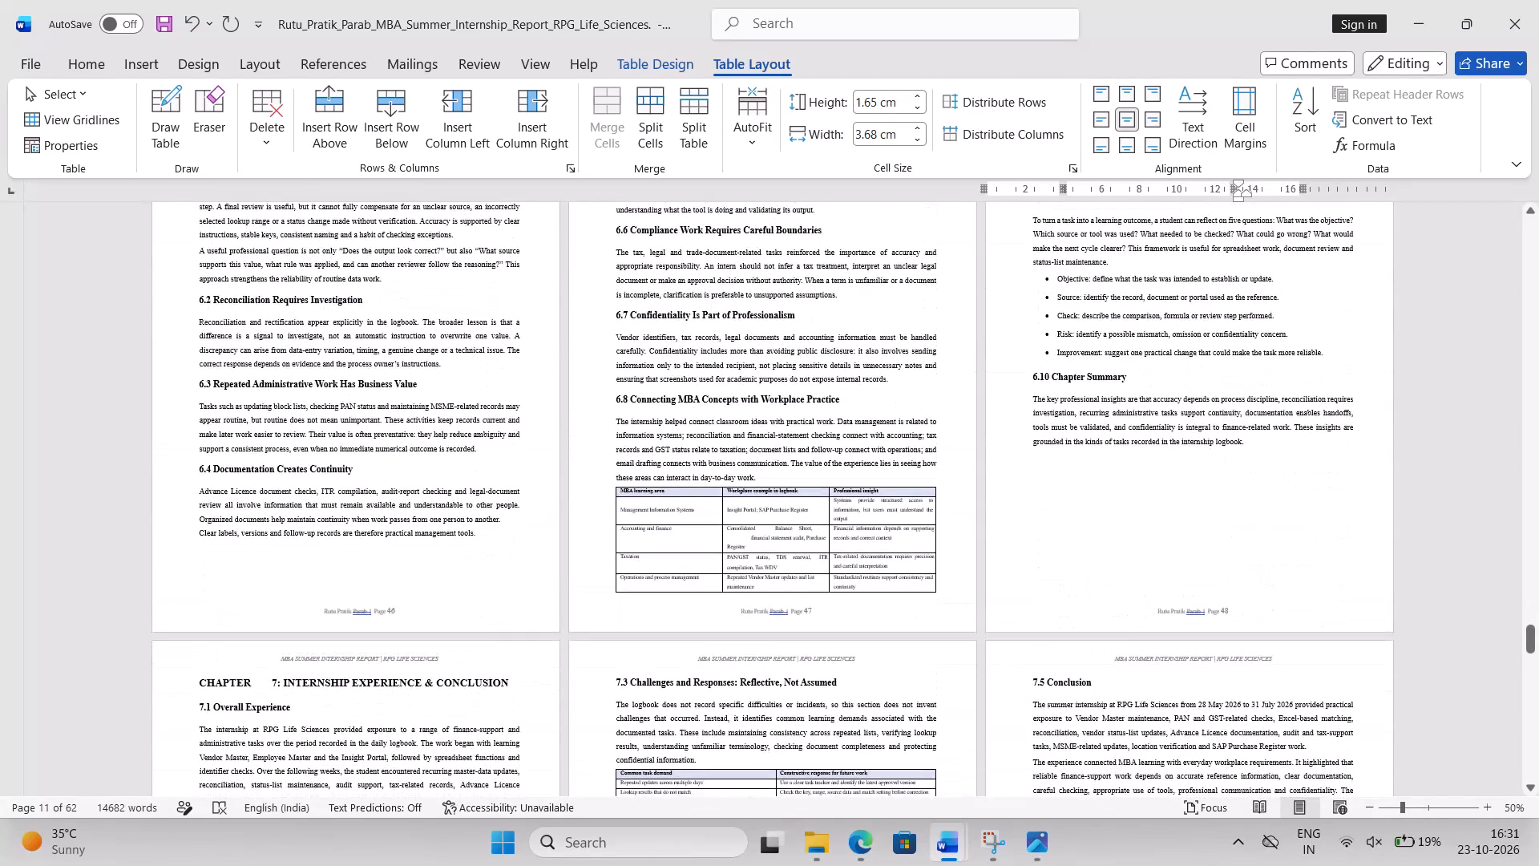
scroll(1338, 674, up, 3)
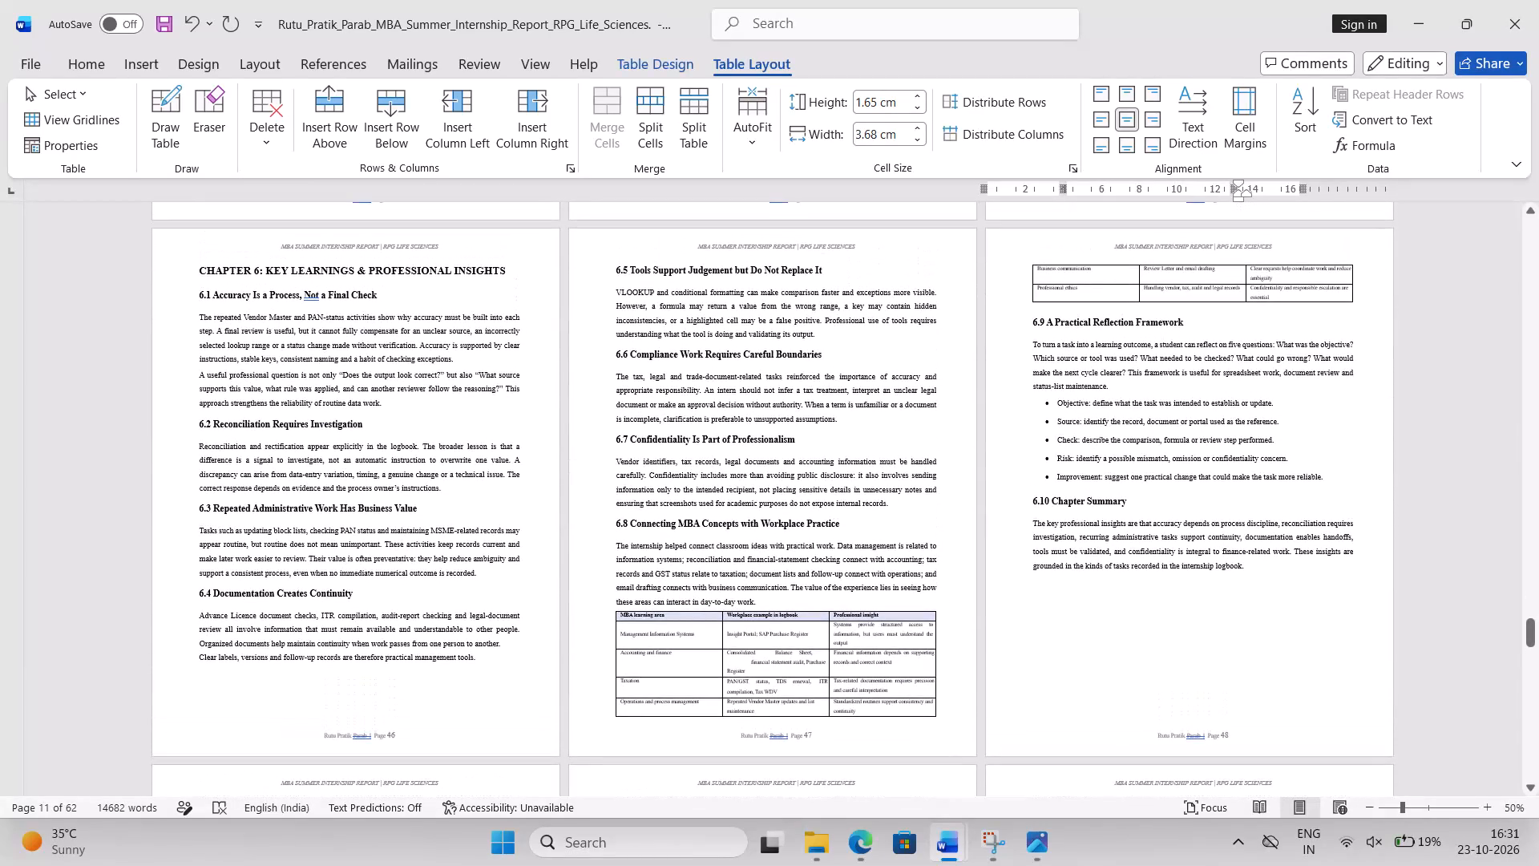
scroll(1338, 674, down, 7)
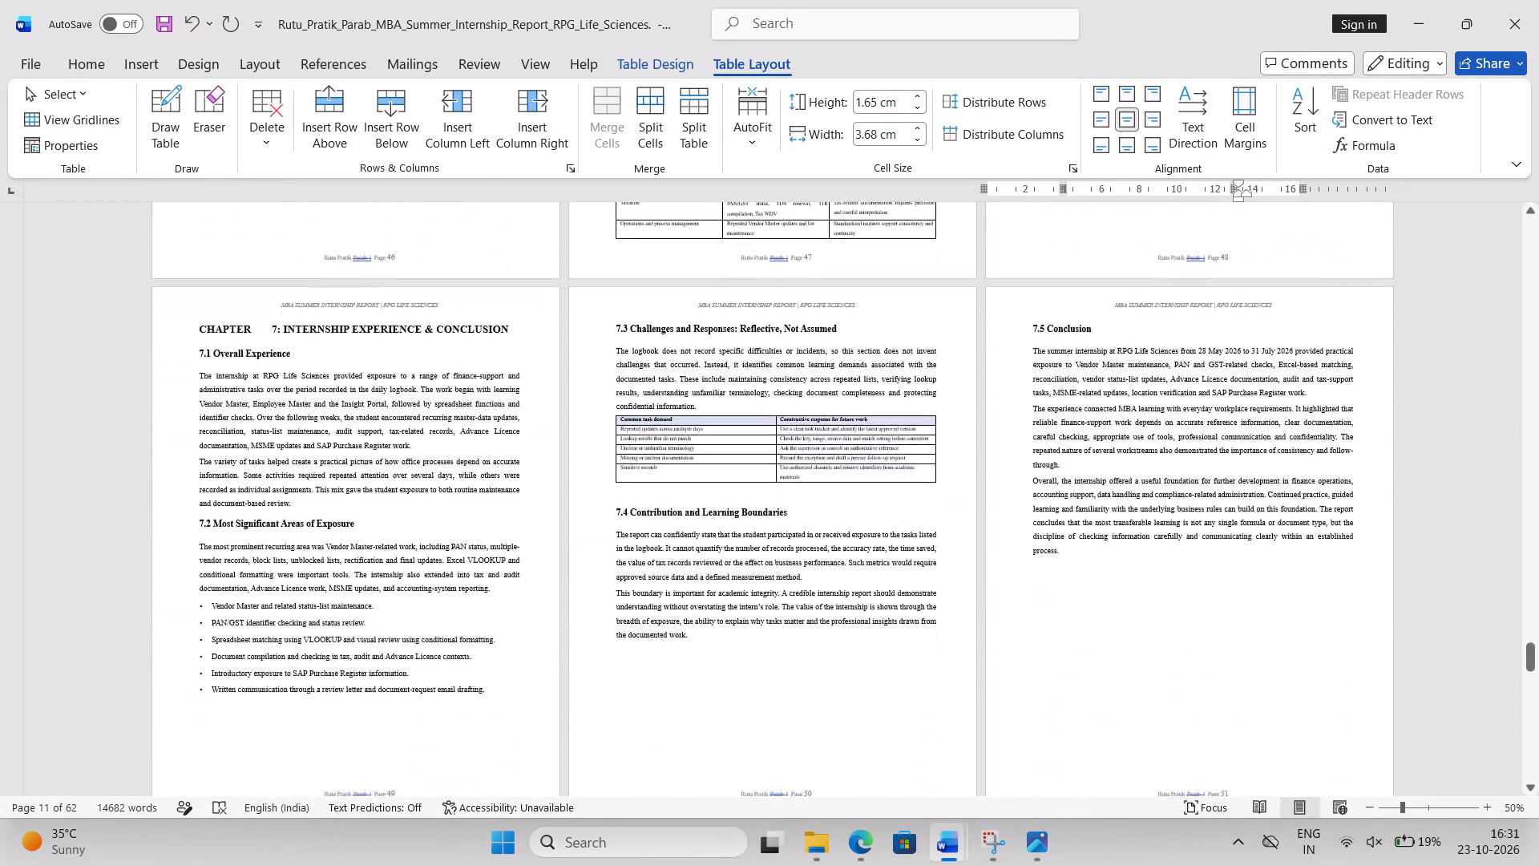
Look through Chapter 8 for the pages holding the exception log, handover, roadmap and risk tables and figure 8.1.
scroll(1338, 674, down, 5)
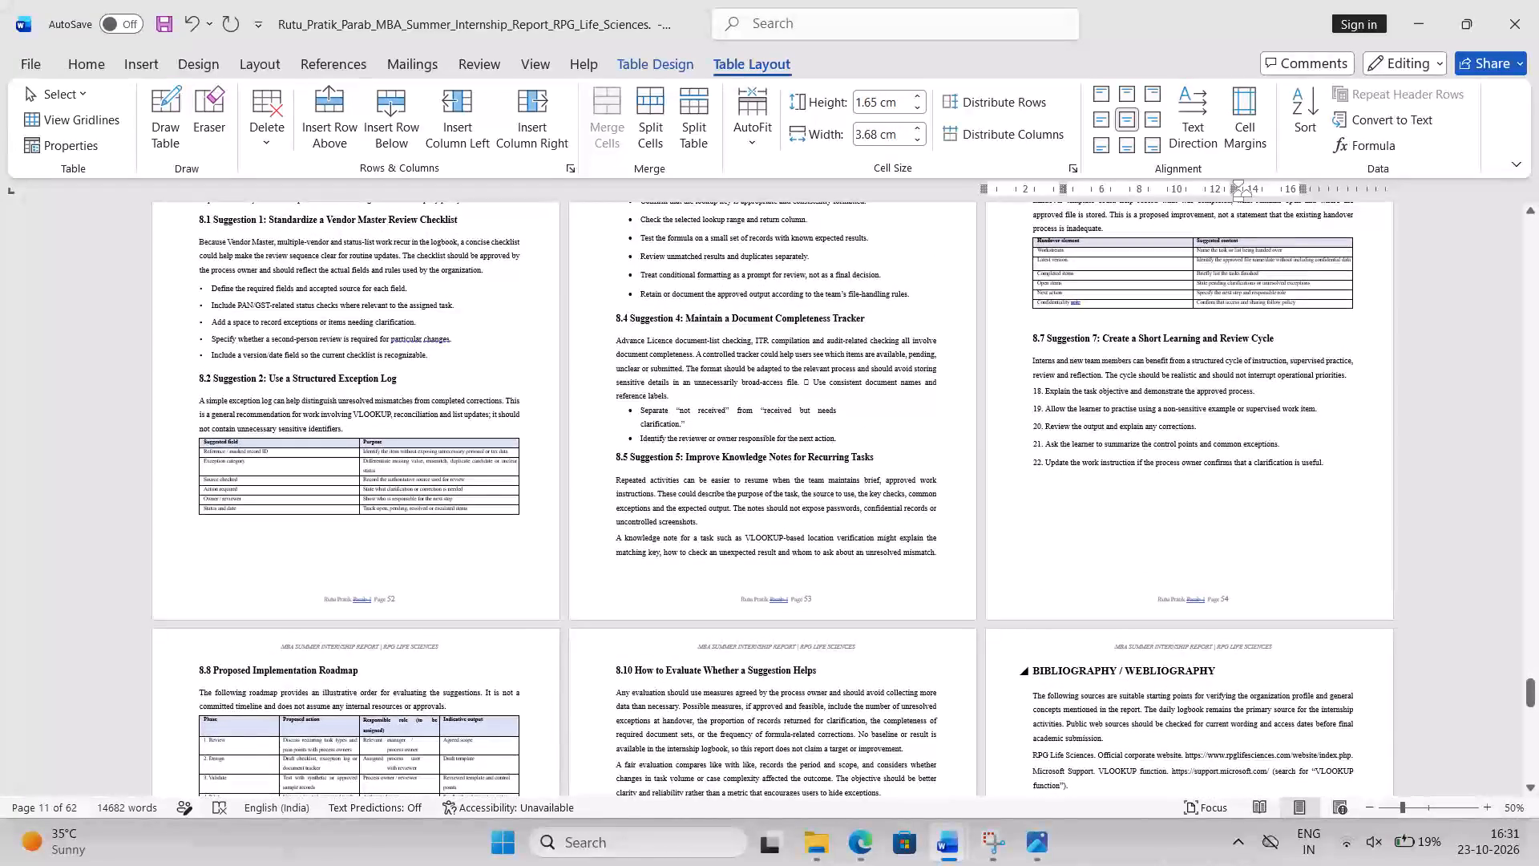
scroll(1338, 674, down, 3)
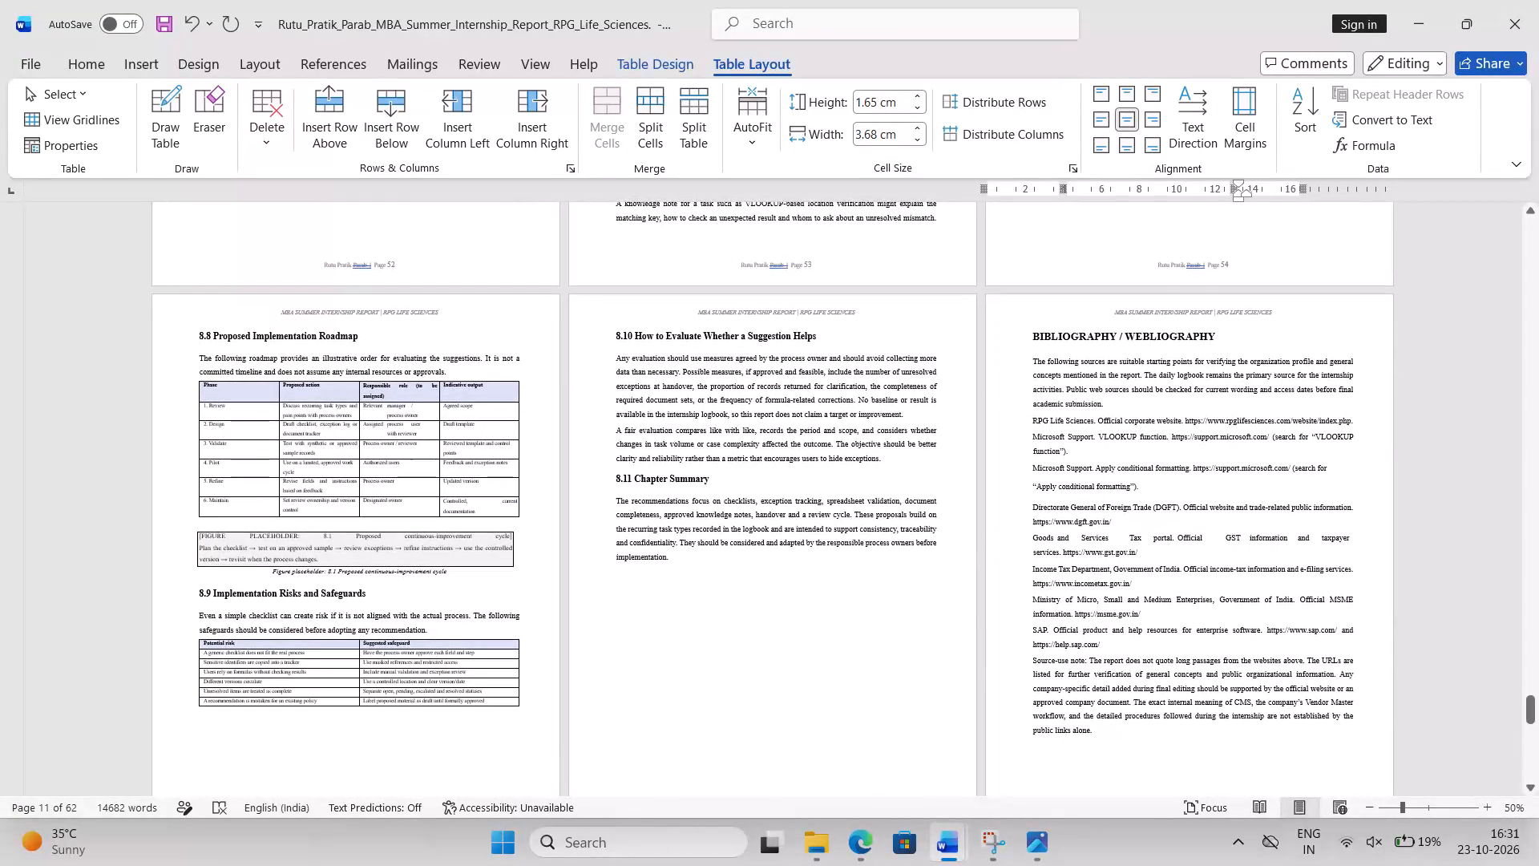
scroll(1338, 674, down, 1)
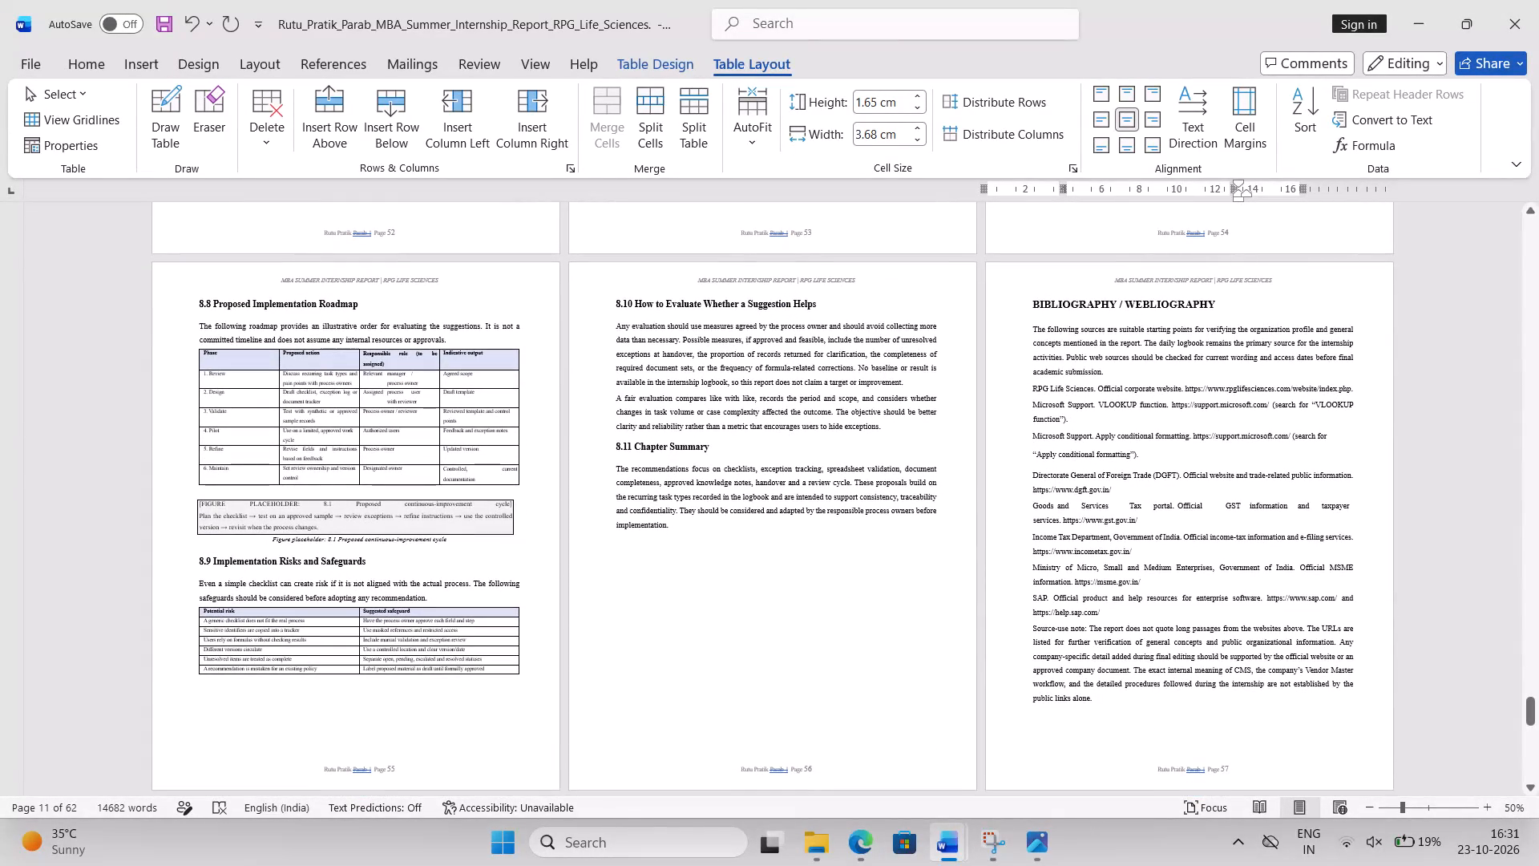
scroll(1338, 674, up, 2)
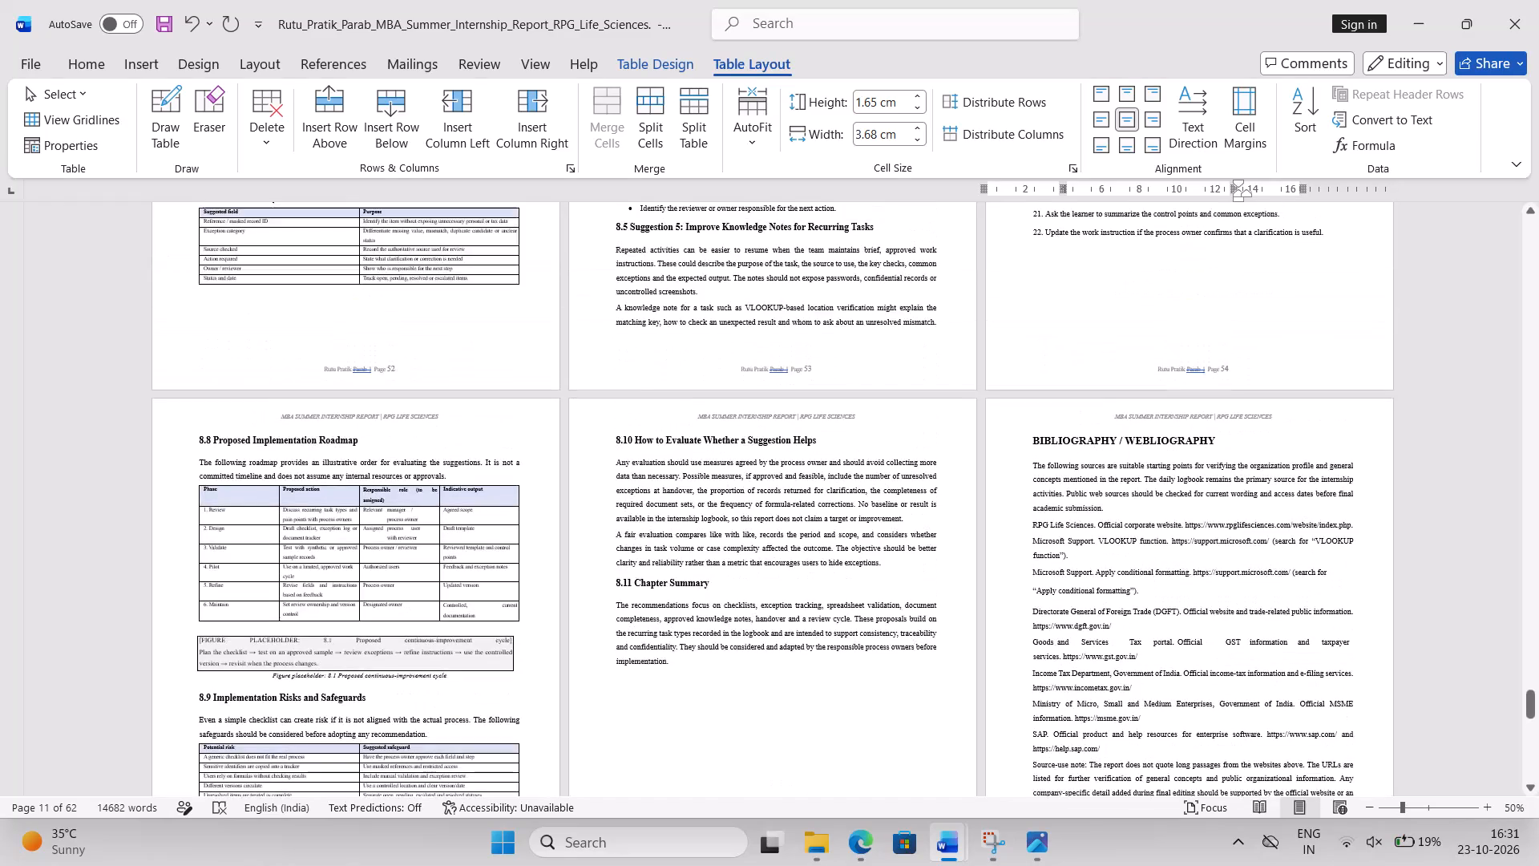
scroll(1338, 674, up, 3)
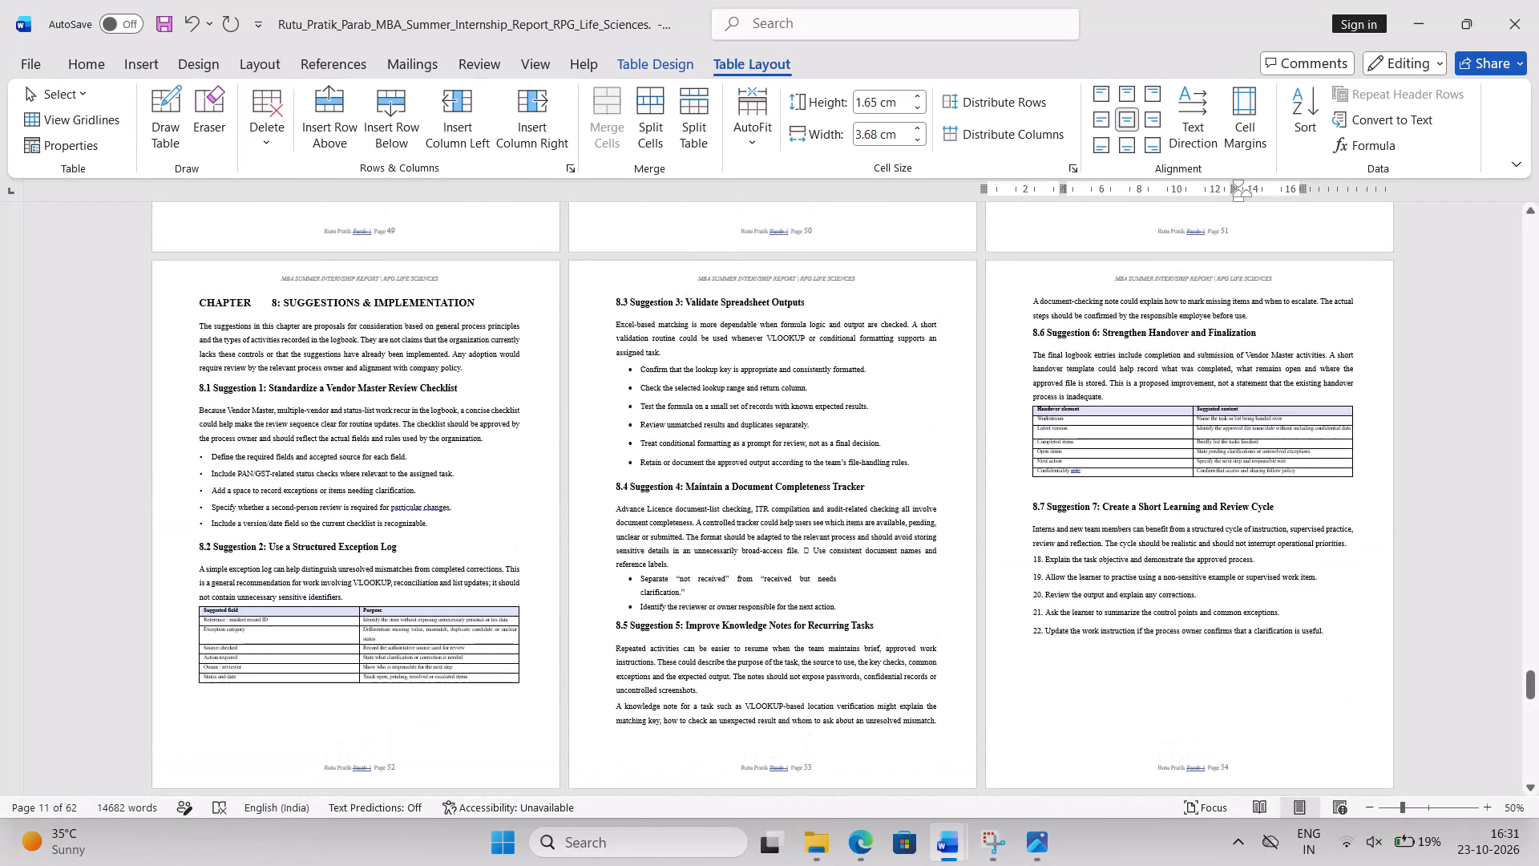
Look through the end of Chapter 8, the bibliography and the annexures for the pages holding the remaining listed tables.
scroll(1338, 674, down, 1)
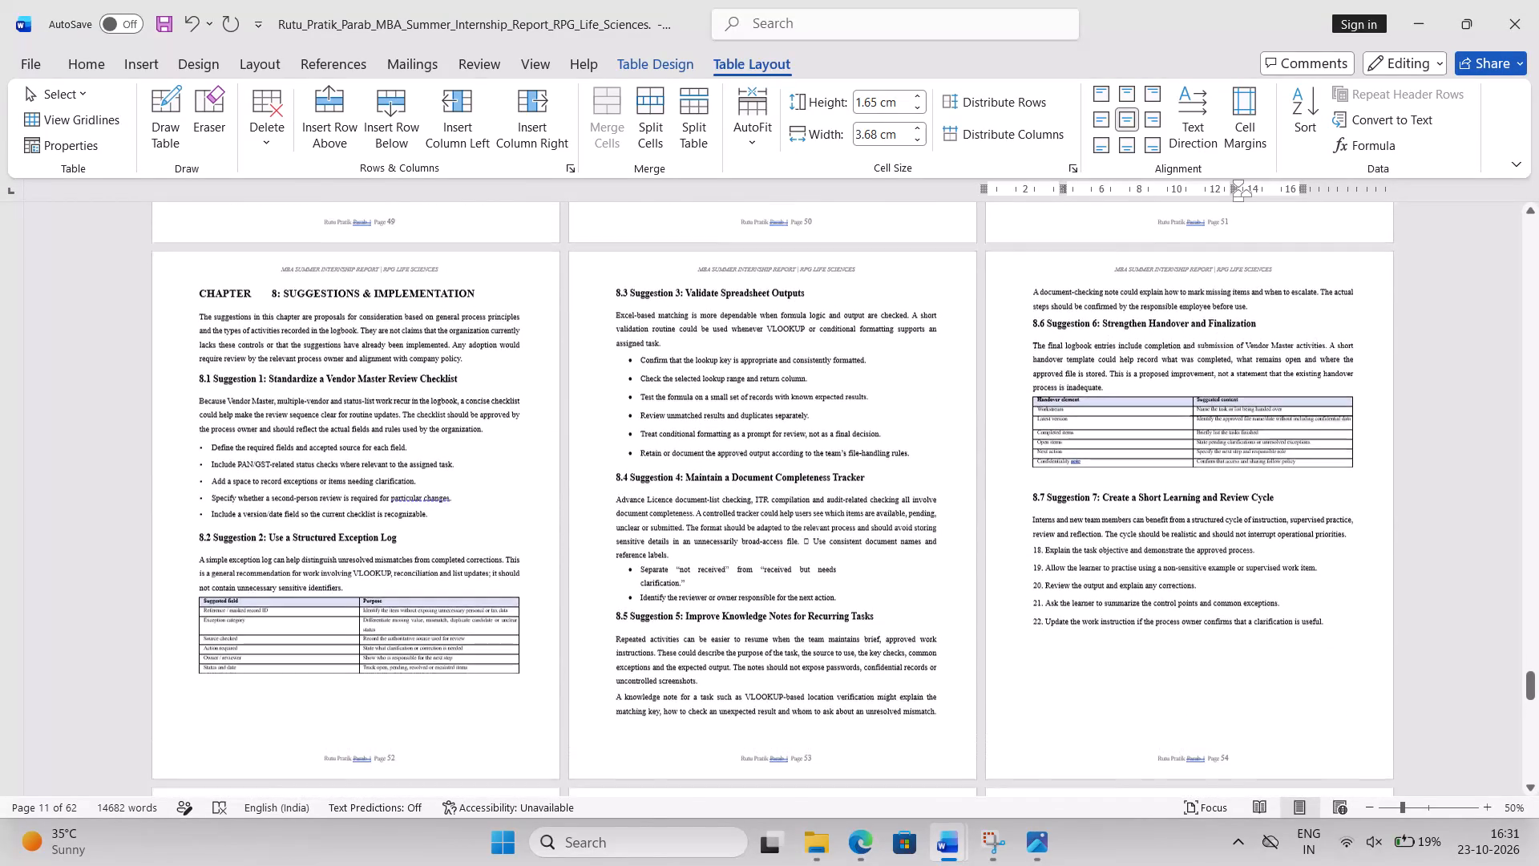
scroll(1338, 674, down, 4)
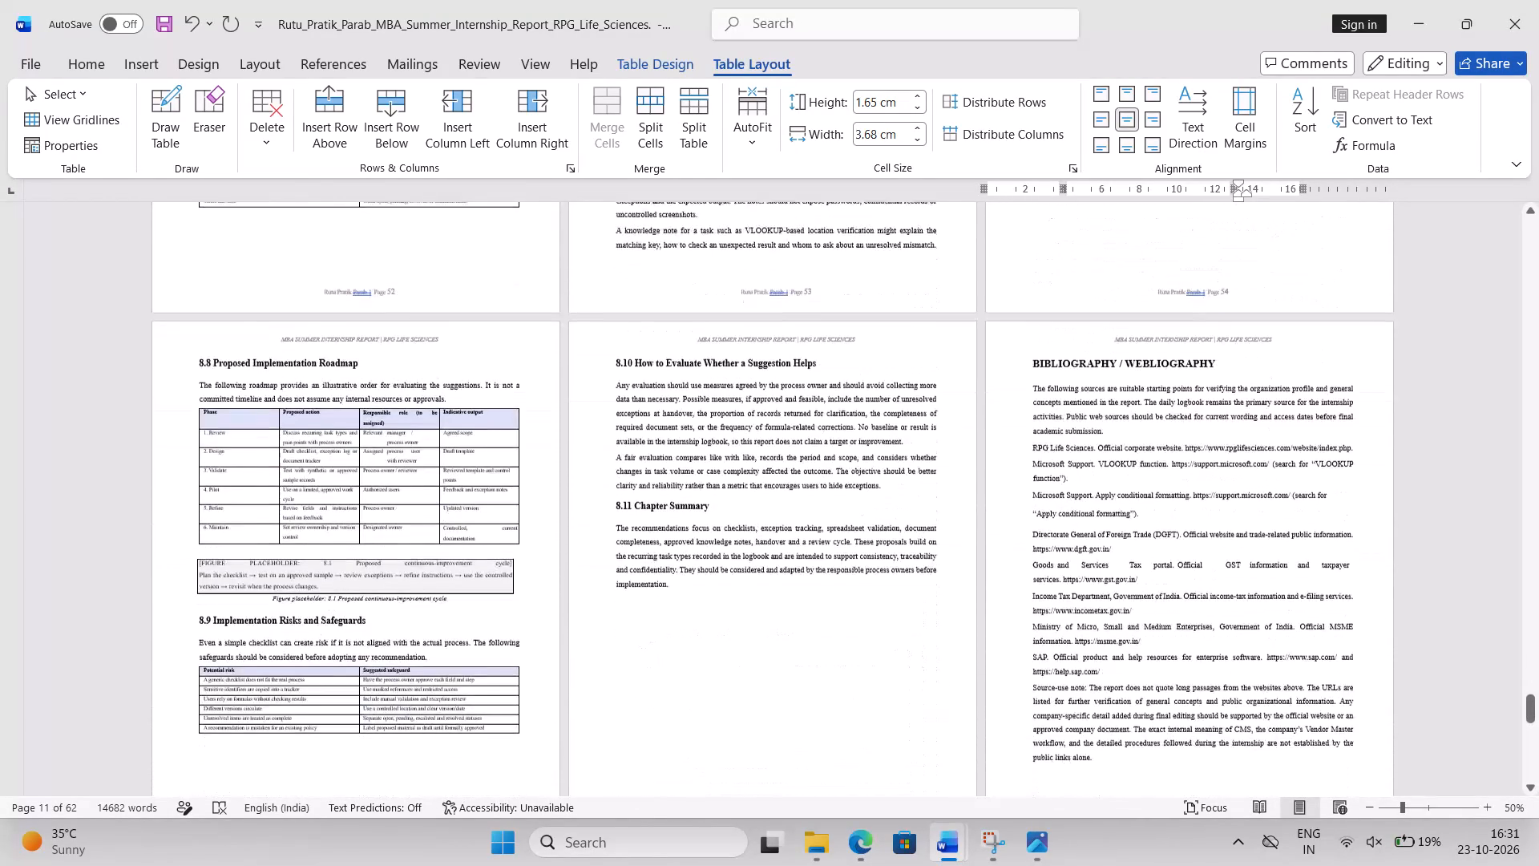
scroll(1338, 674, down, 2)
scroll(1339, 666, right, 4)
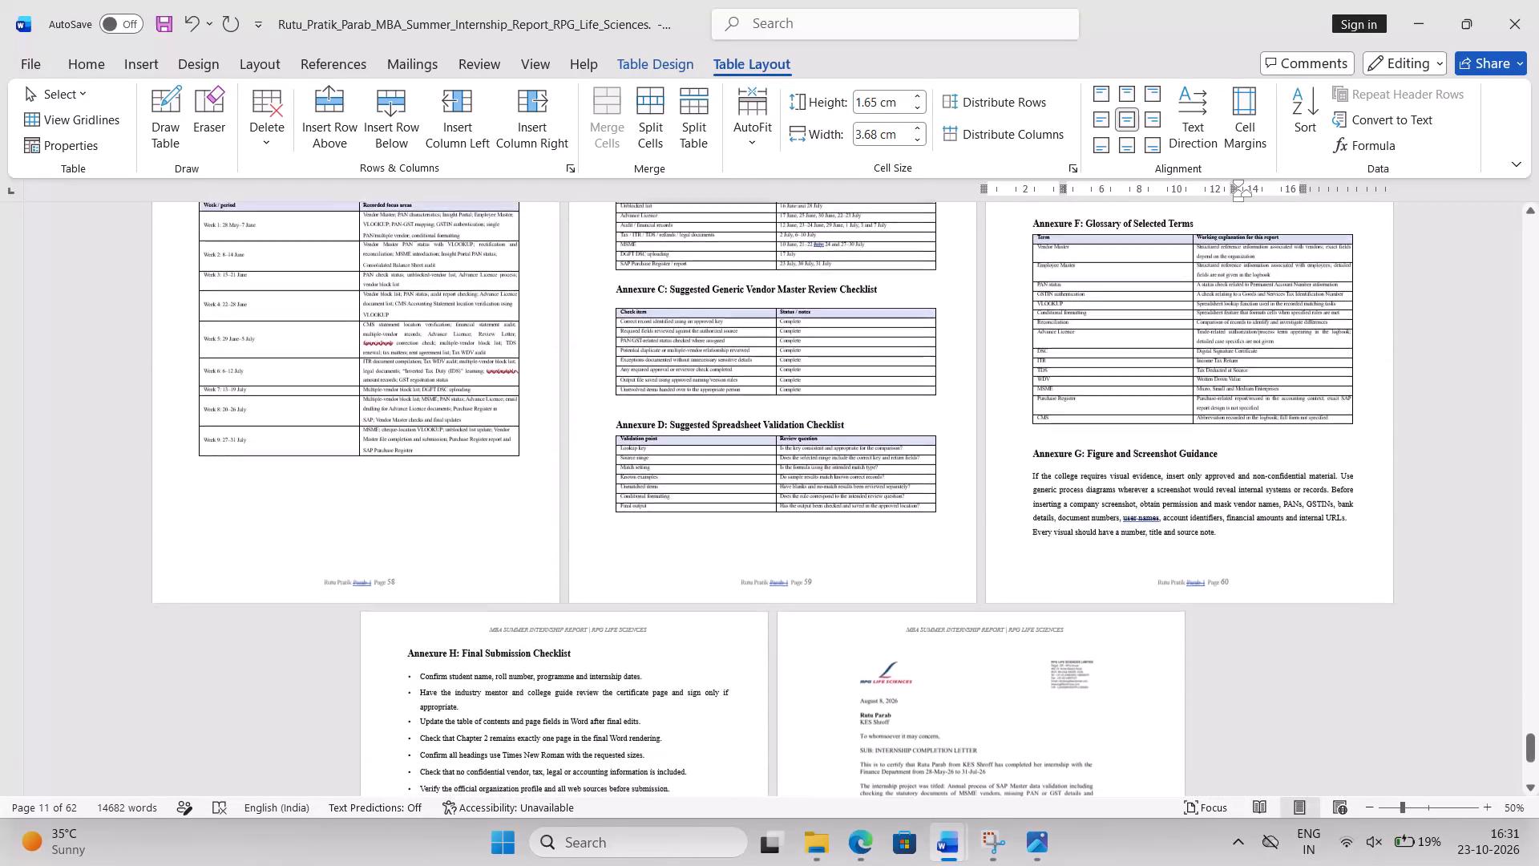
scroll(1339, 666, up, 4)
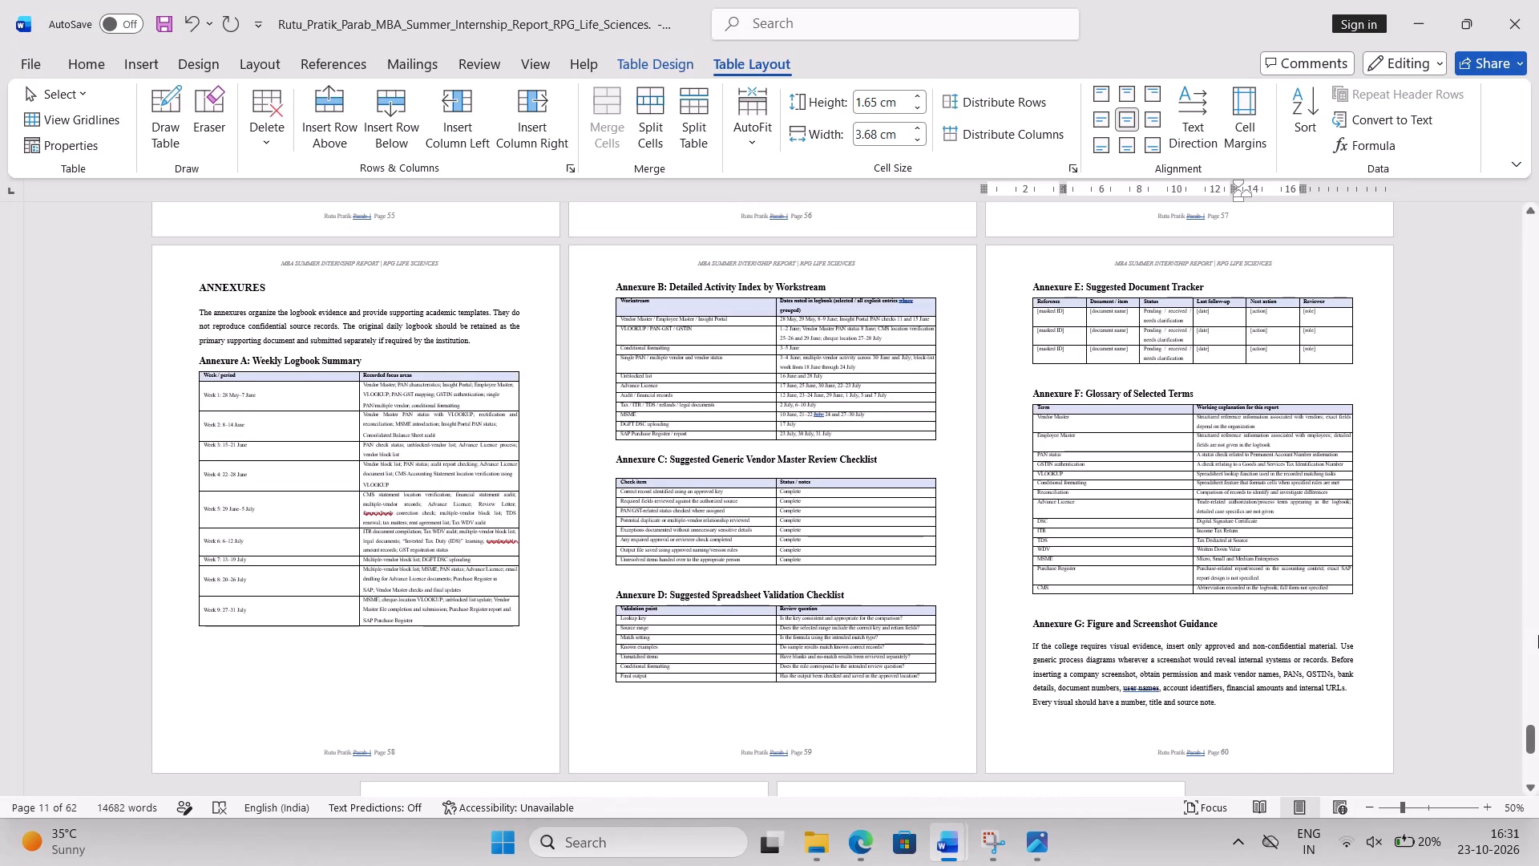
In the List of Tables, enter page numbers 19, 20, 22 and 24 for tables 3.3, 3.4, 3.5 and 3.6.
scroll(1538, 635, up, 20)
scroll(1538, 635, up, 20)
scroll(1538, 635, up, 20)
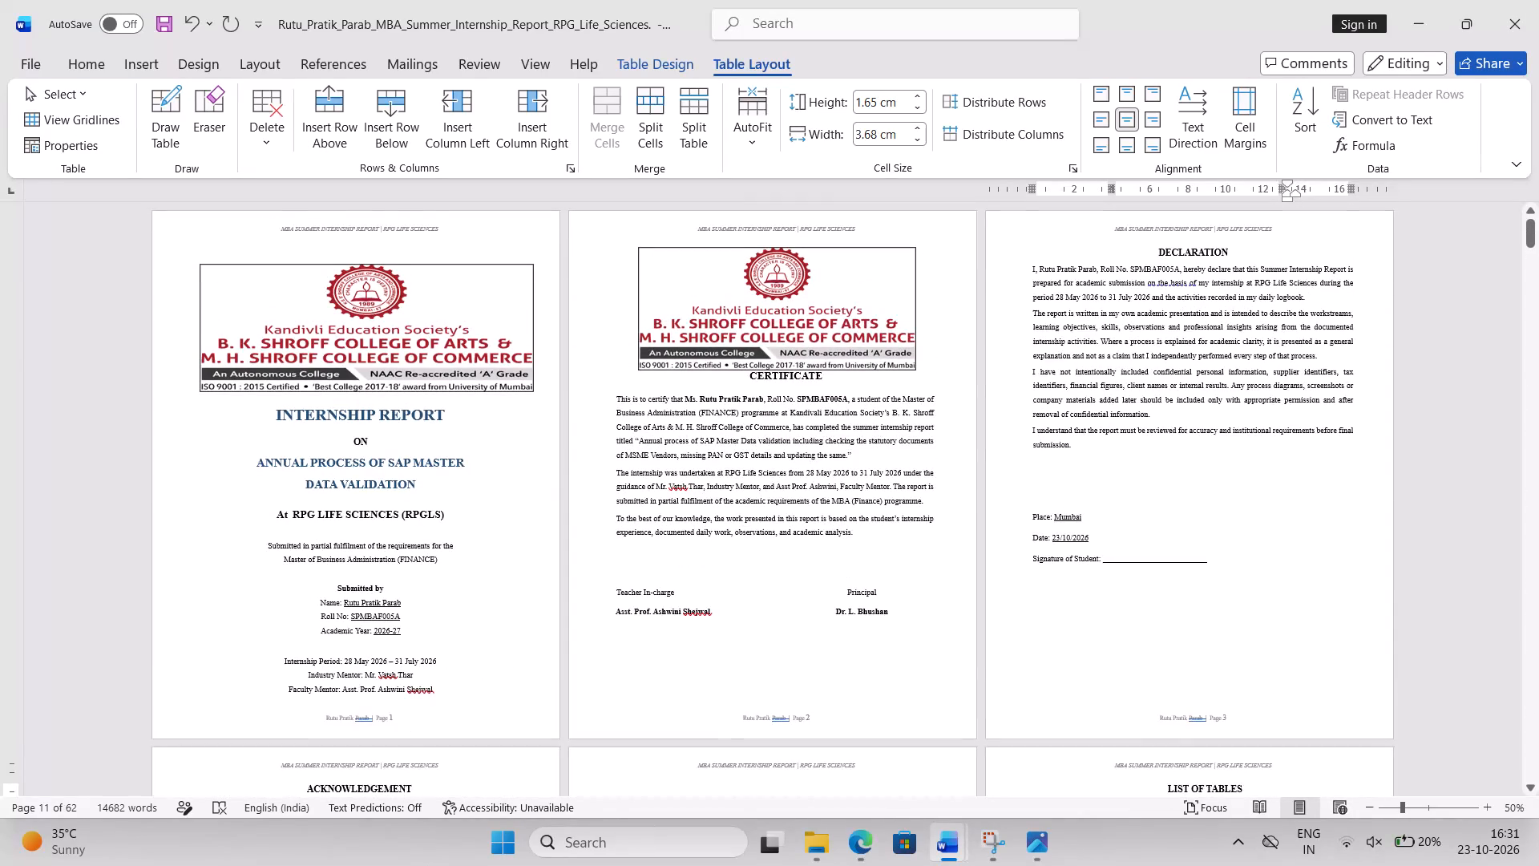
scroll(1476, 472, up, 20)
scroll(1476, 472, up, 20)
scroll(1476, 472, up, 20)
scroll(1476, 472, down, 3)
ctrl+scroll(1476, 472, up, 2)
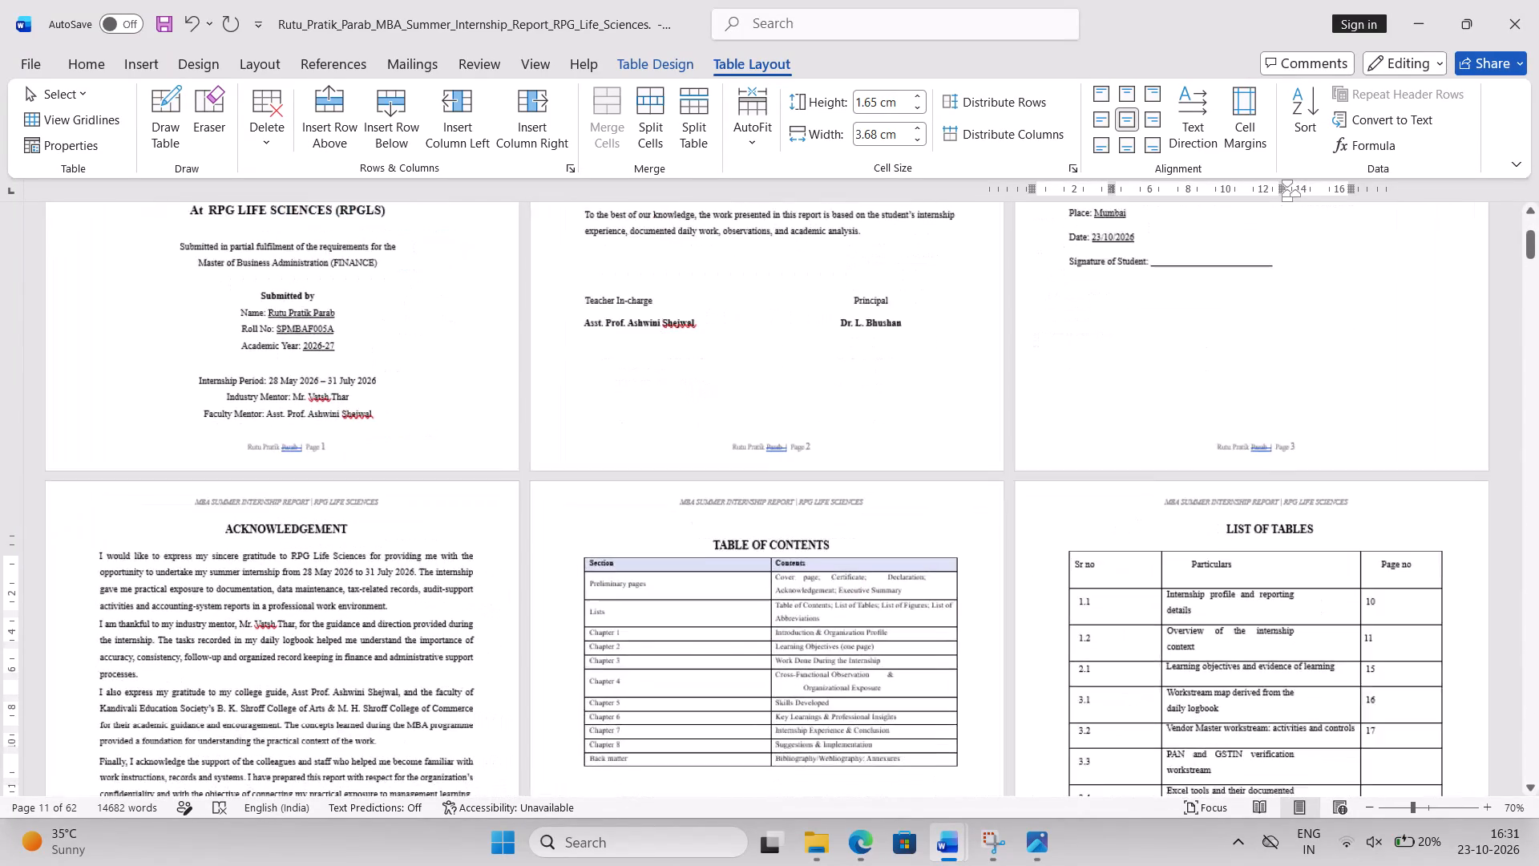
ctrl+scroll(1476, 472, up, 2)
scroll(1476, 472, down, 2)
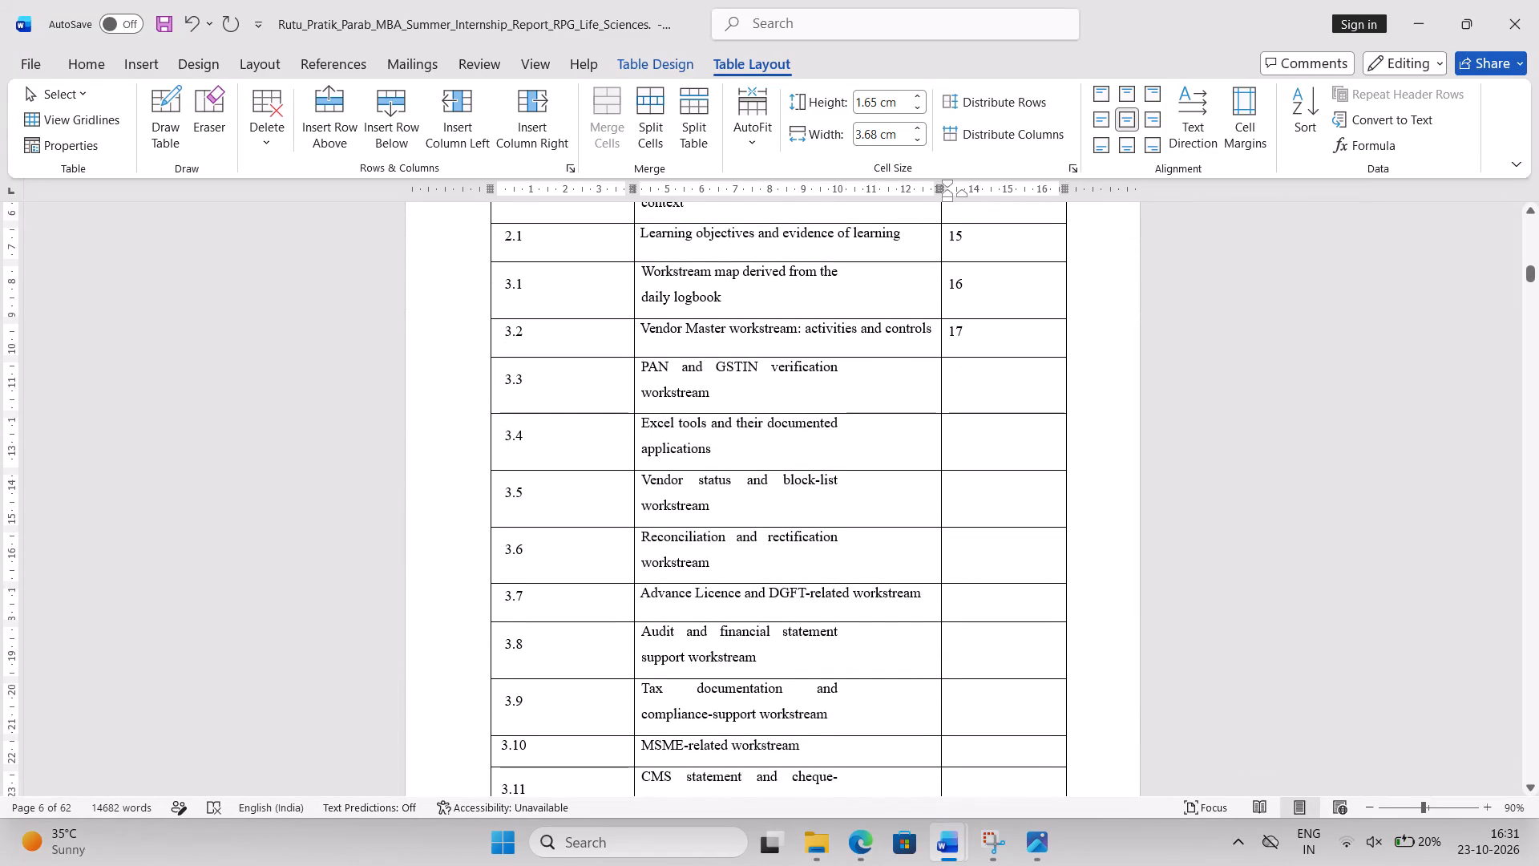
text(19)
key(Down)
text(20)
key(Down)
text(22)
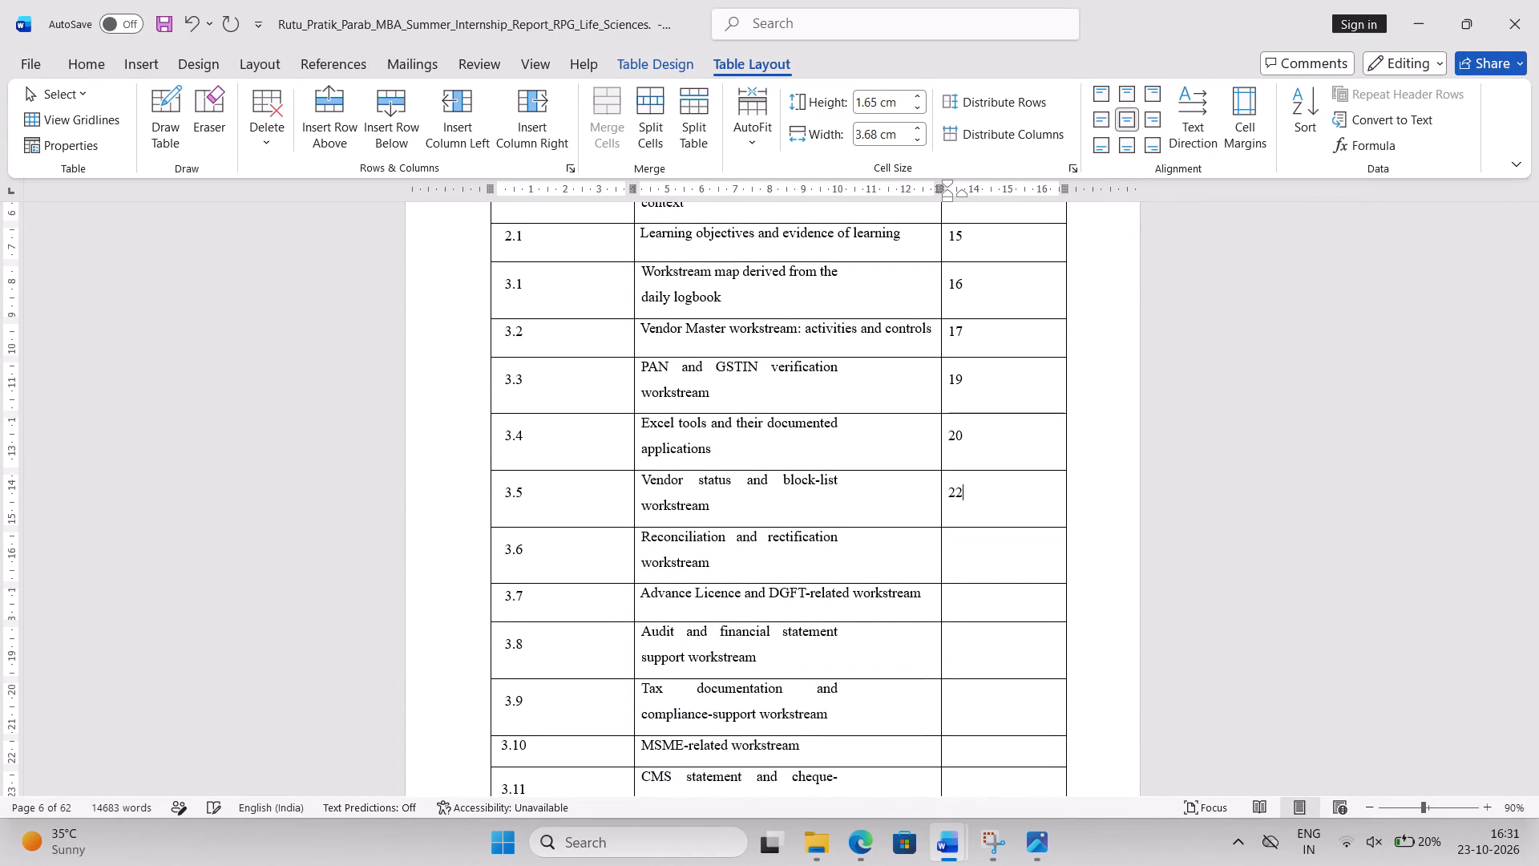
key(Down)
text(24)
Enter page numbers 25, 27, 28, 30 and 31 for tables 3.7 through 3.11 in the List of Tables.
key(Down)
text(25)
key(Down)
text(27)
key(Down)
text(28)
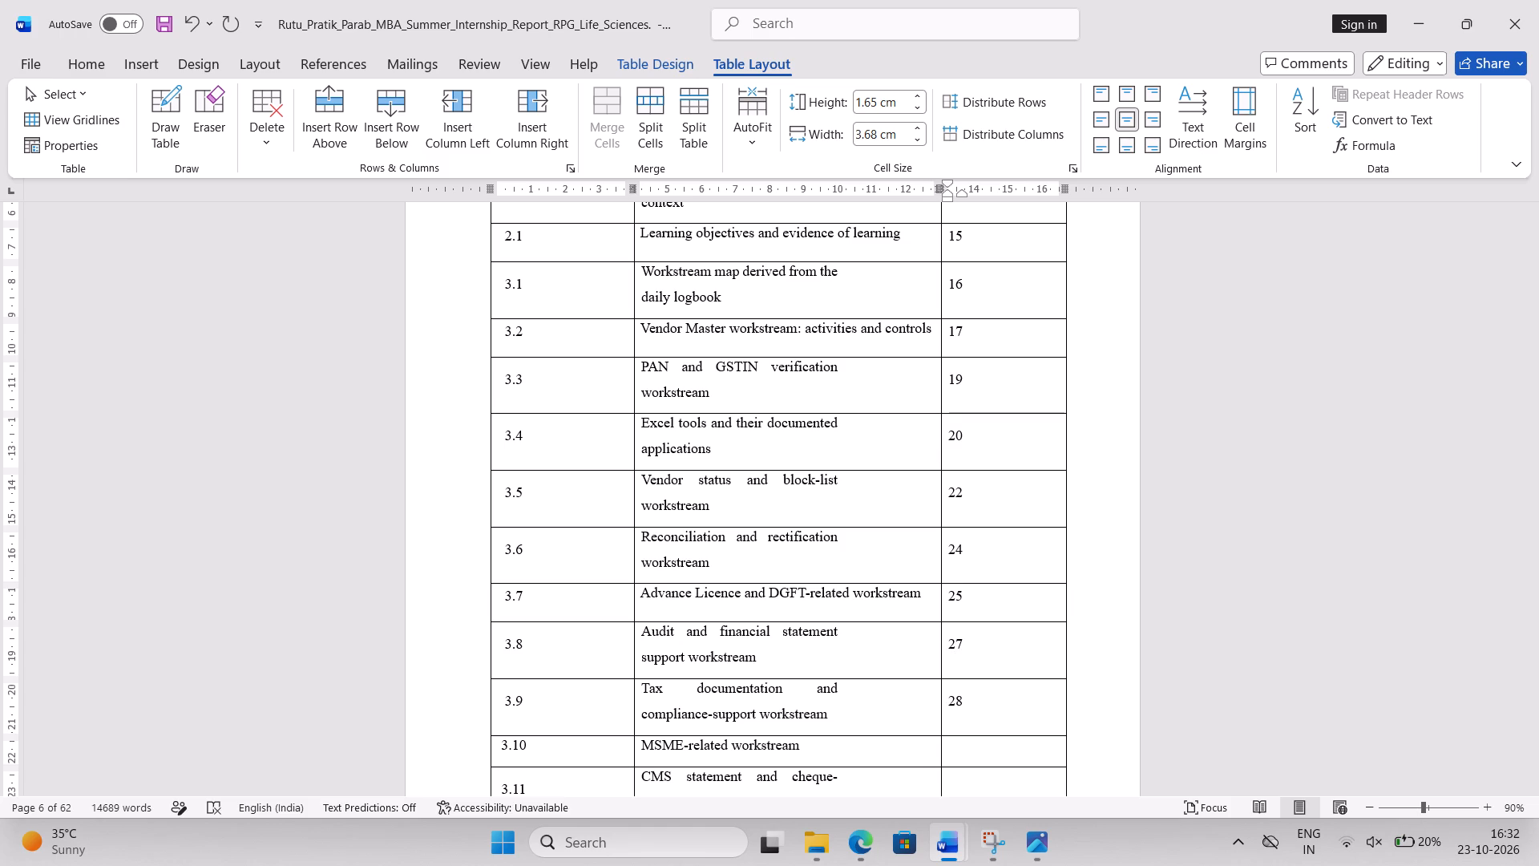
key(Down)
text(30)
key(Down)
text(31)
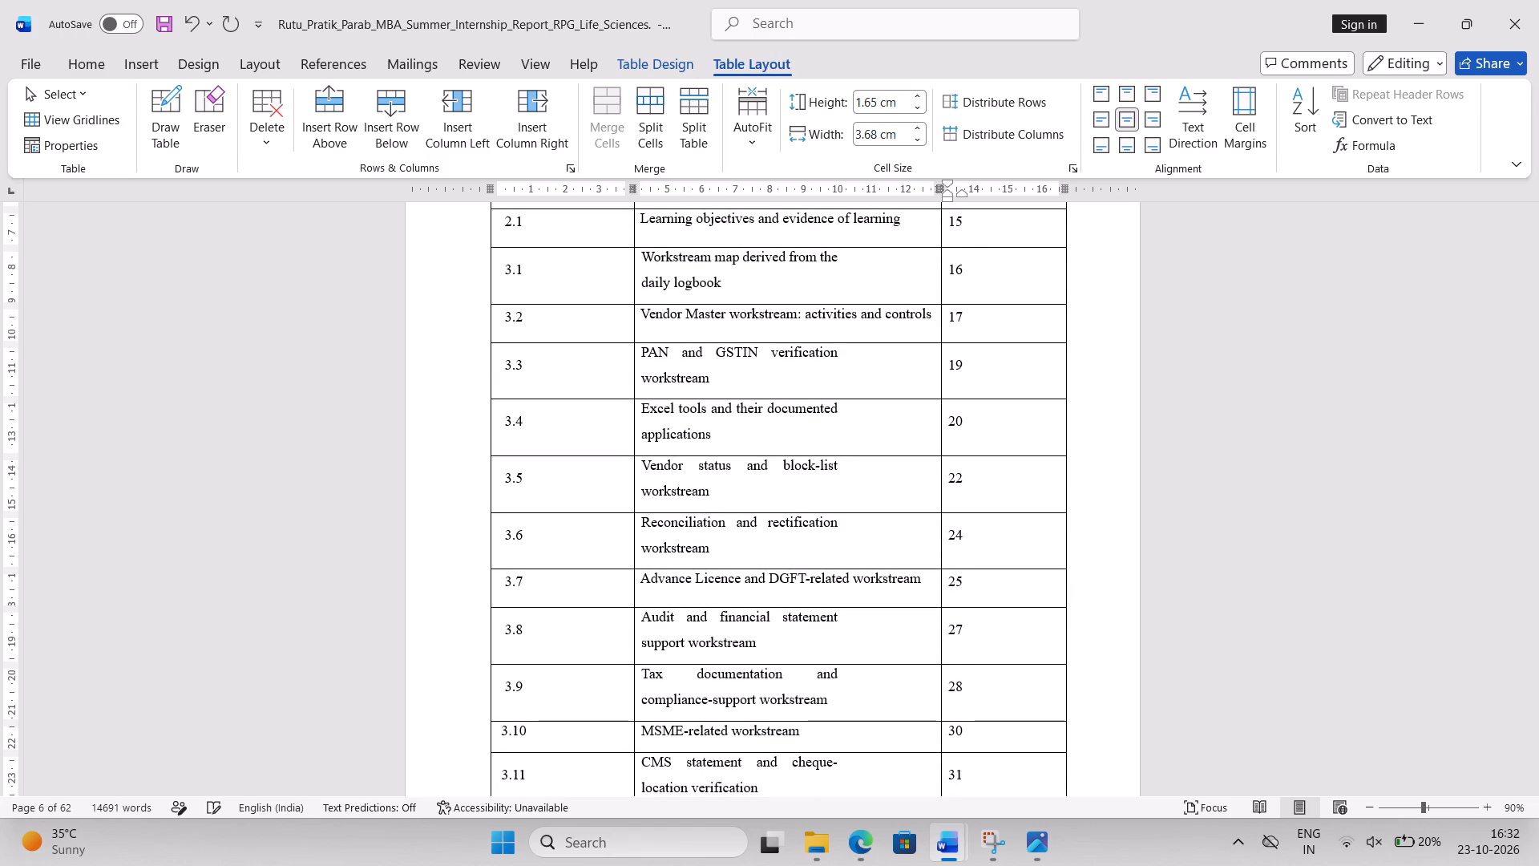
Enter page numbers 32, 33 and 39 for tables 3.12, 3.13 and 4.1 in the List of Tables.
scroll(1476, 472, down, 2)
key(Down)
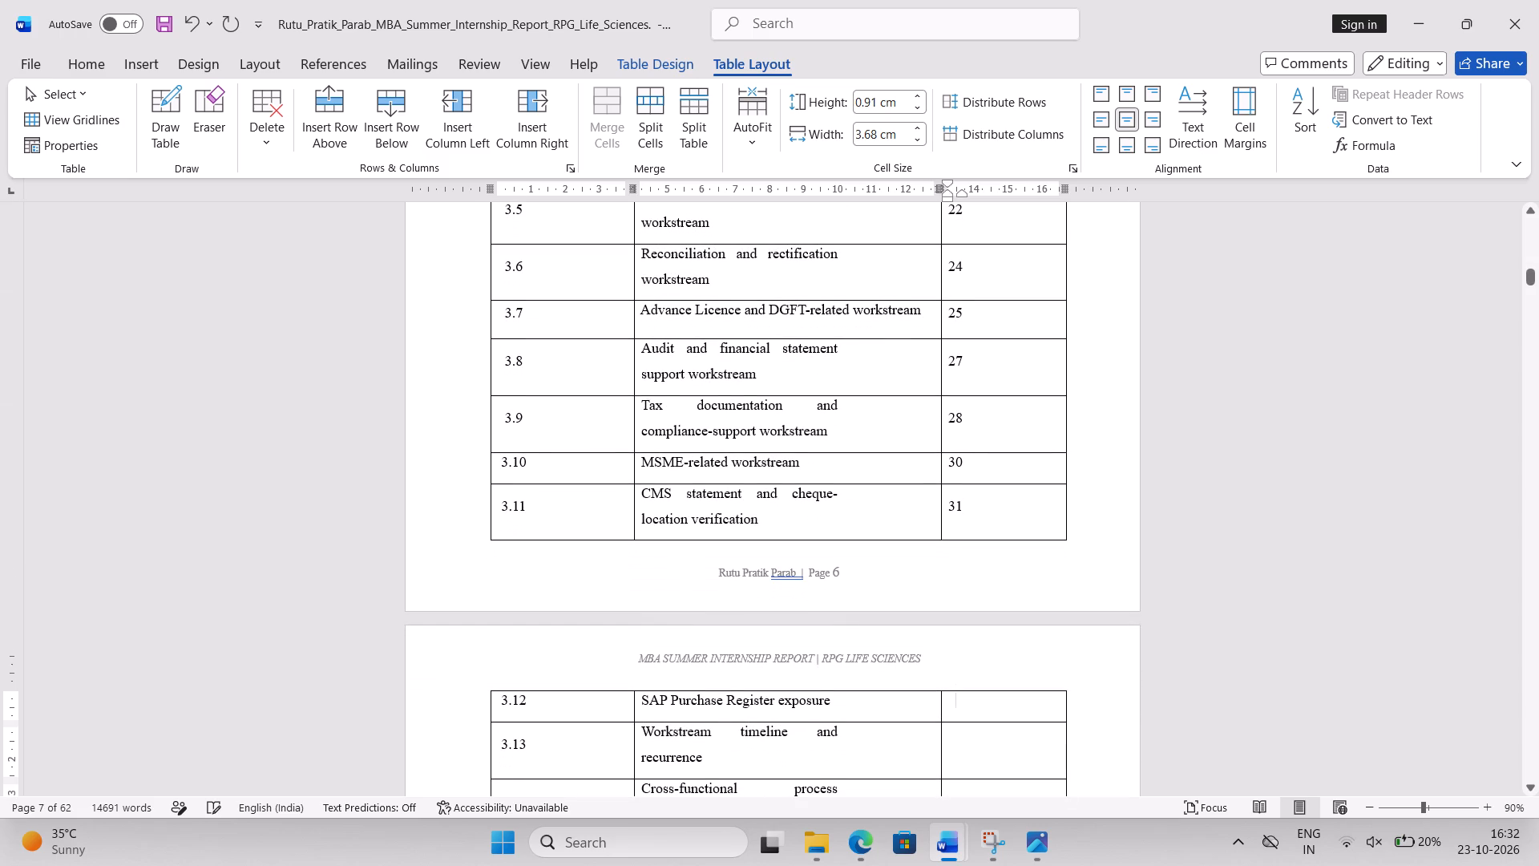
text(32)
key(Left)
key(Down)
text(33)
key(Right)
key(Down)
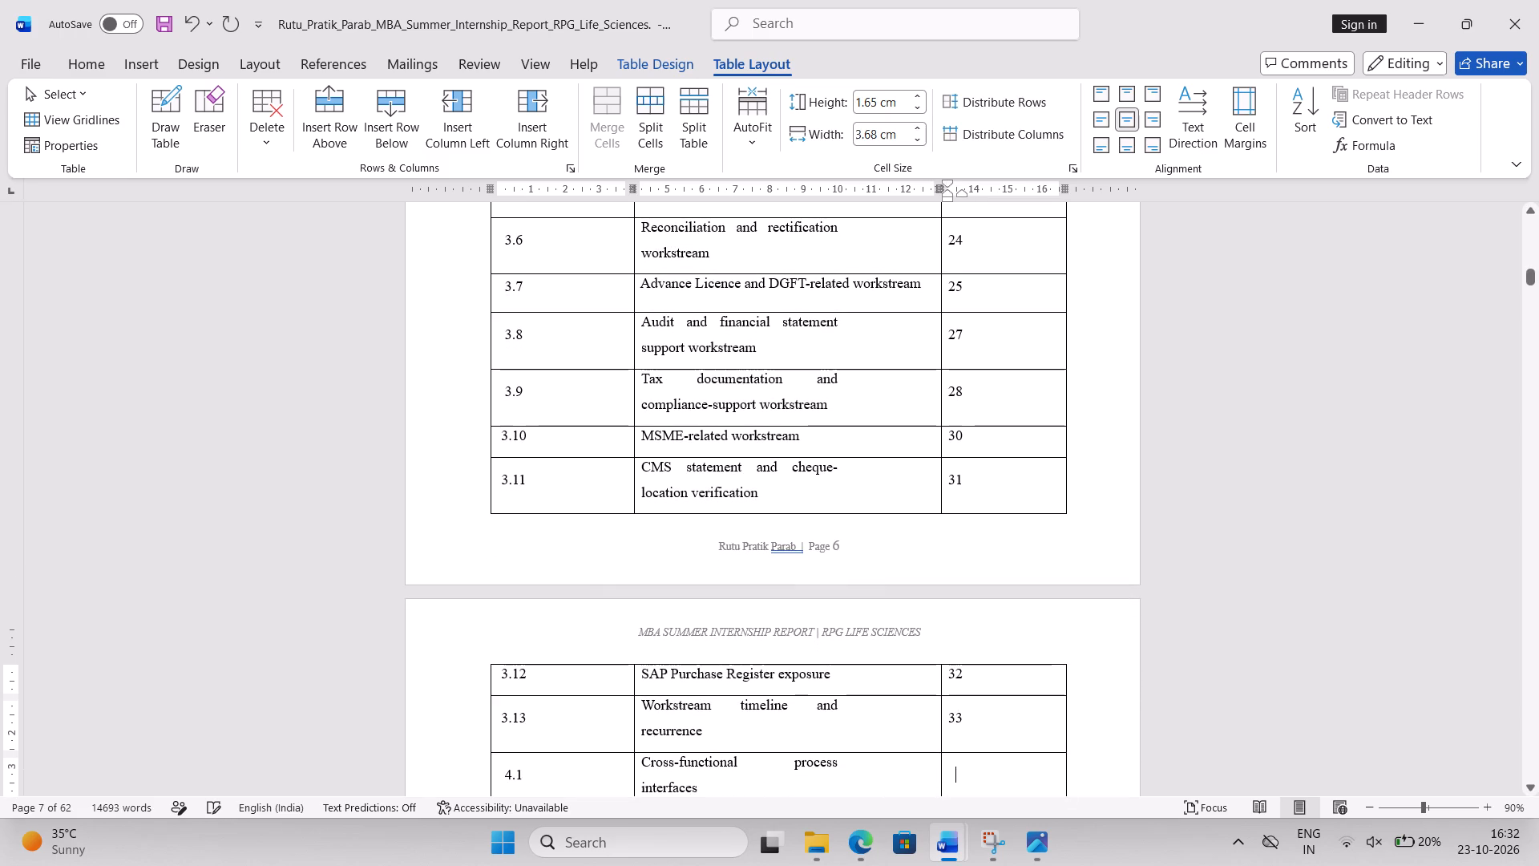
text(39)
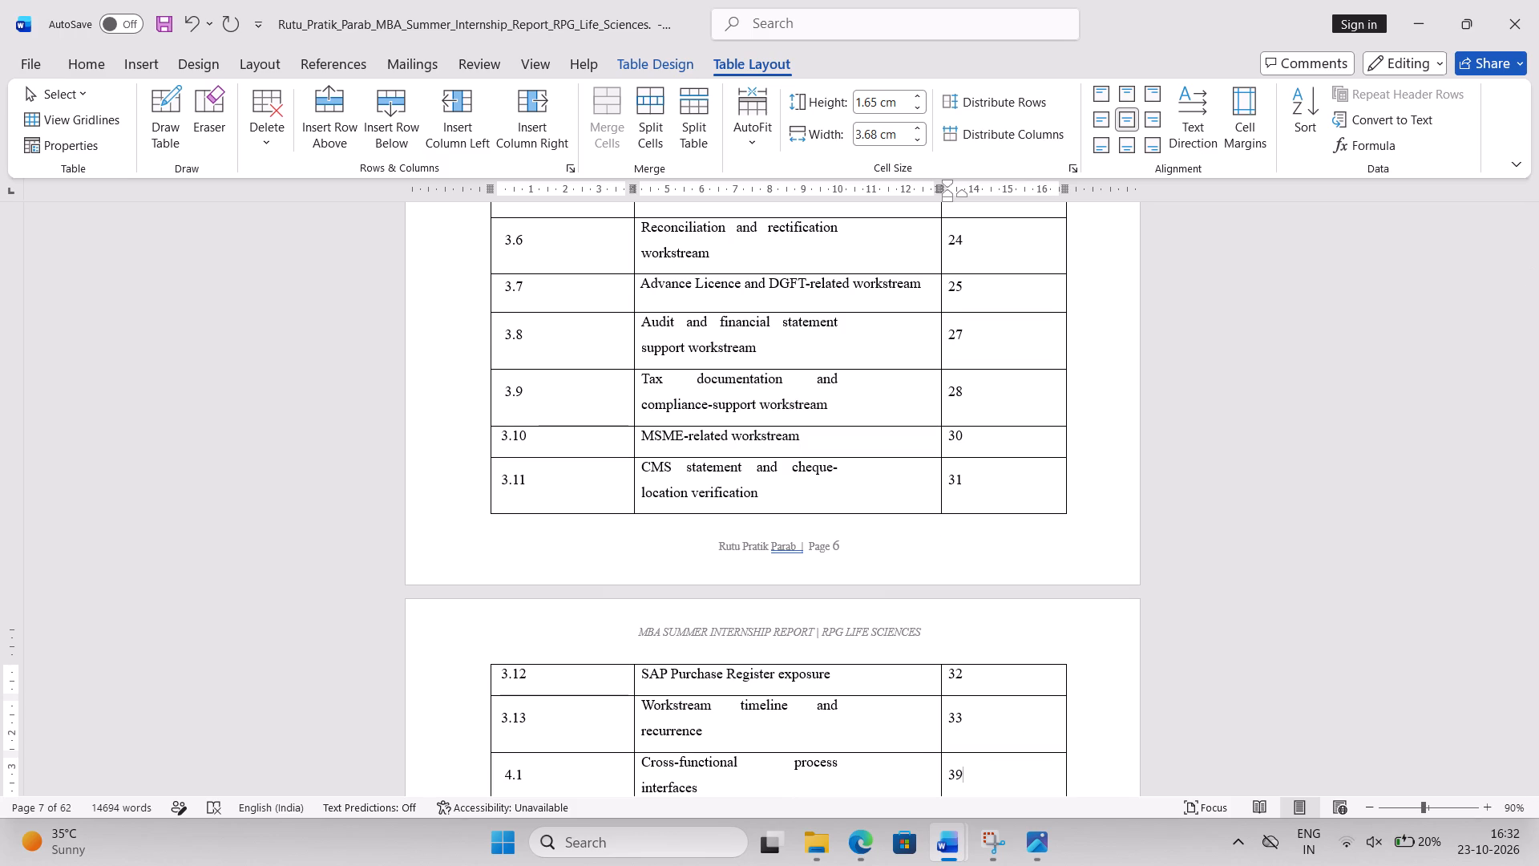
Enter page numbers 42, 46, 52 and 58 for tables 5.1, 6.1, 8.1 and A1 in the List of Tables.
key(Down)
text(42)
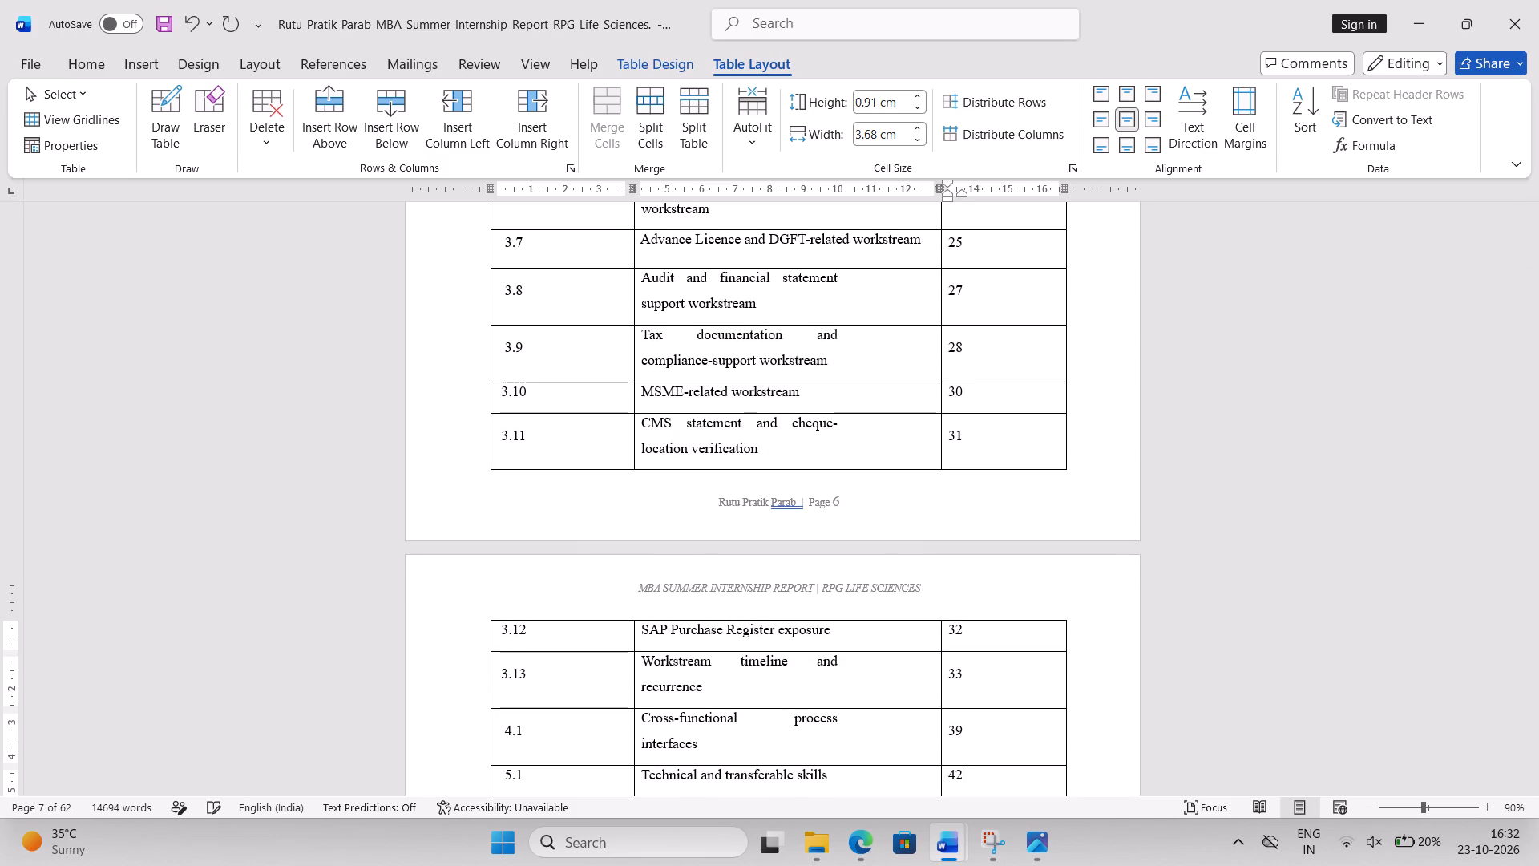
key(Down)
text(46)
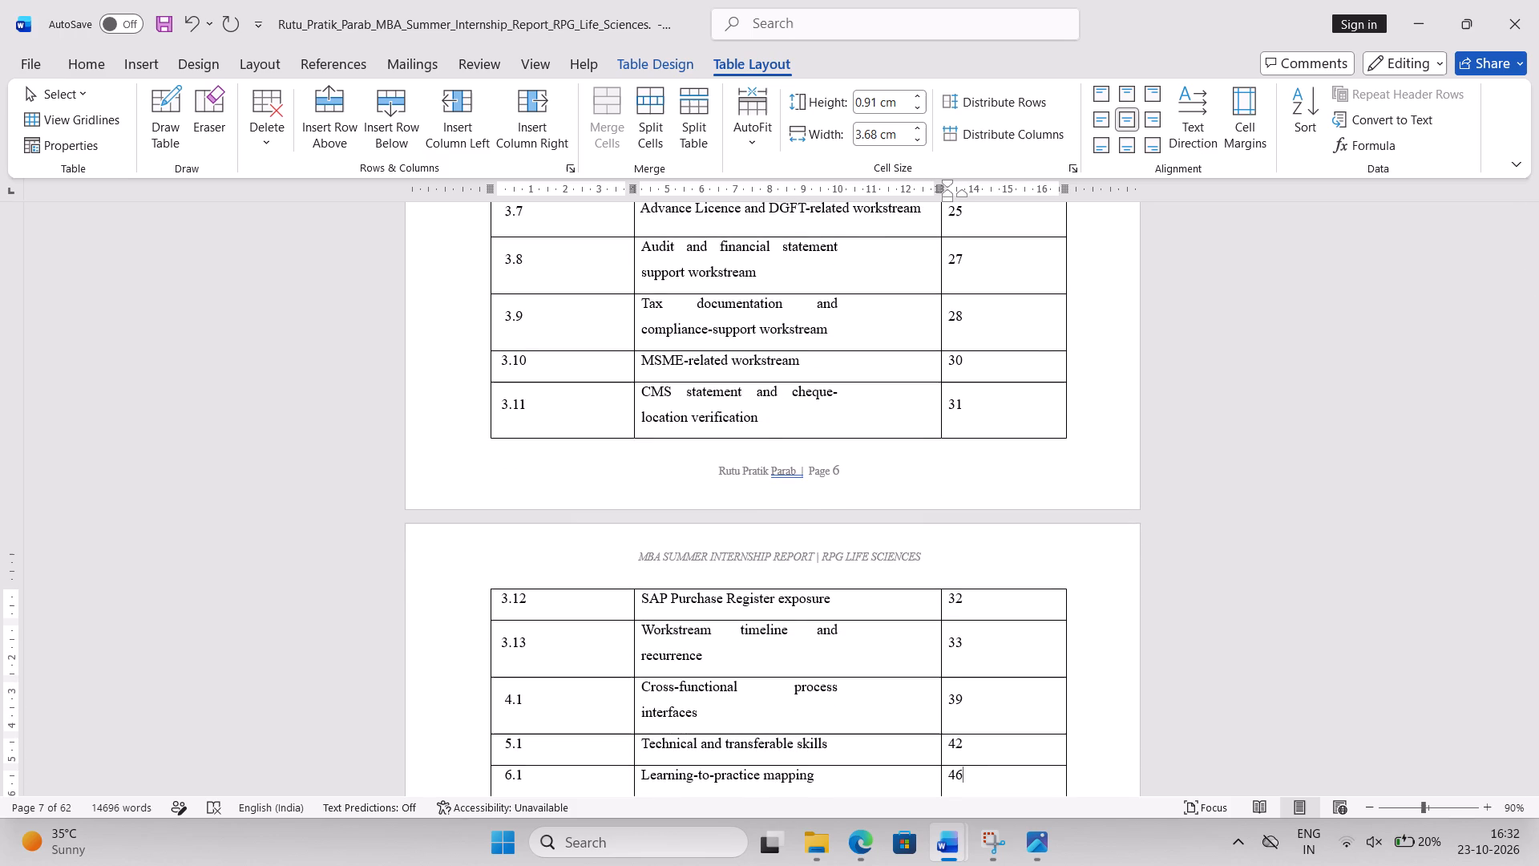
key(Down)
text(52)
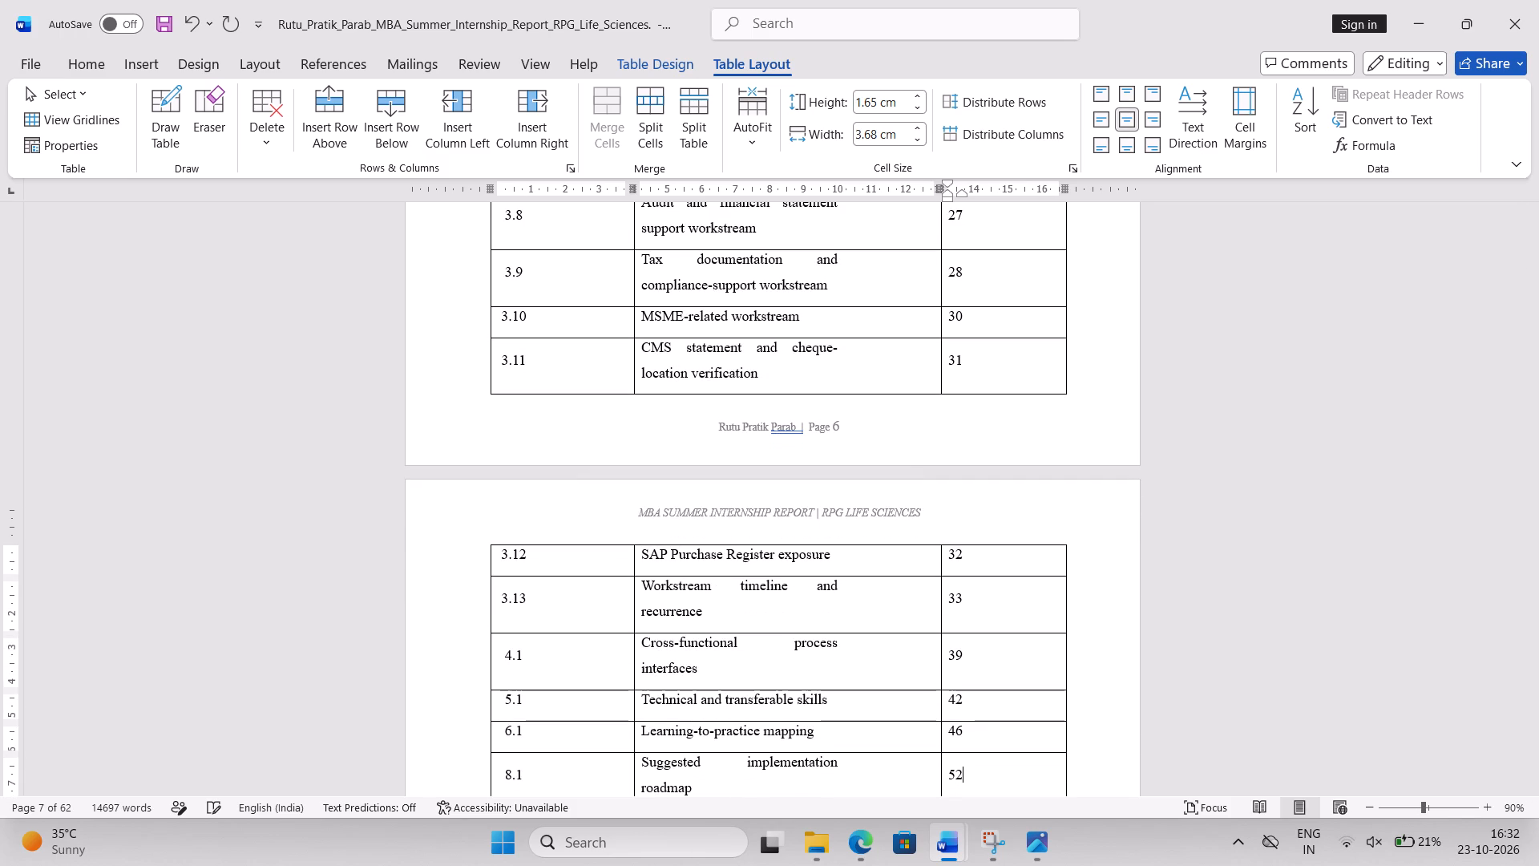
key(Down)
text(58)
Look through the bibliography and annexure pages for the Abbreviations and terminology table listed as Table A2.
key(Down)
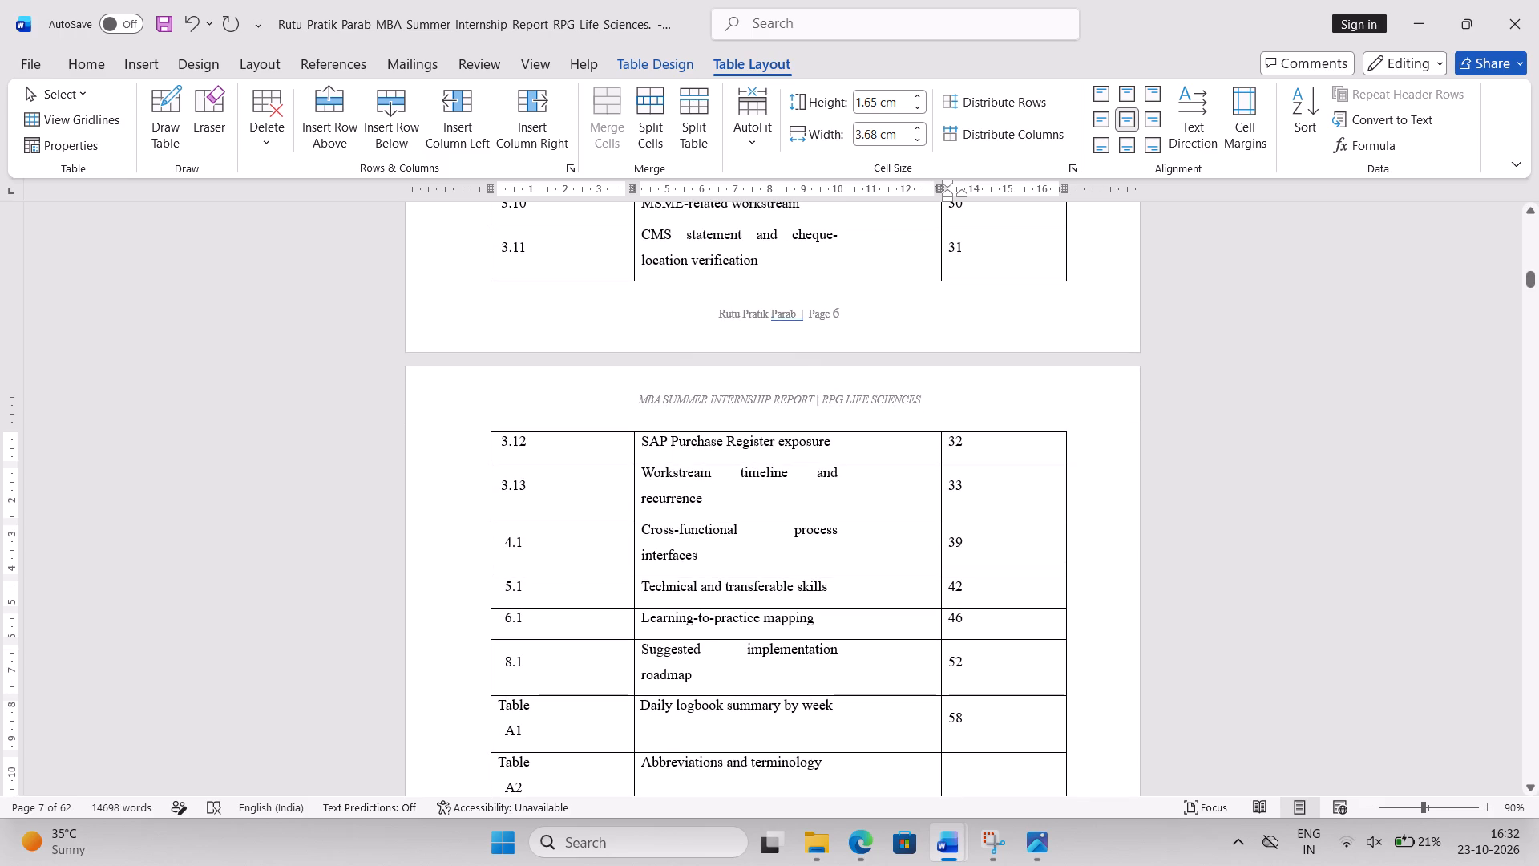
scroll(1476, 472, down, 20)
scroll(1476, 472, down, 20)
scroll(1476, 472, down, 3)
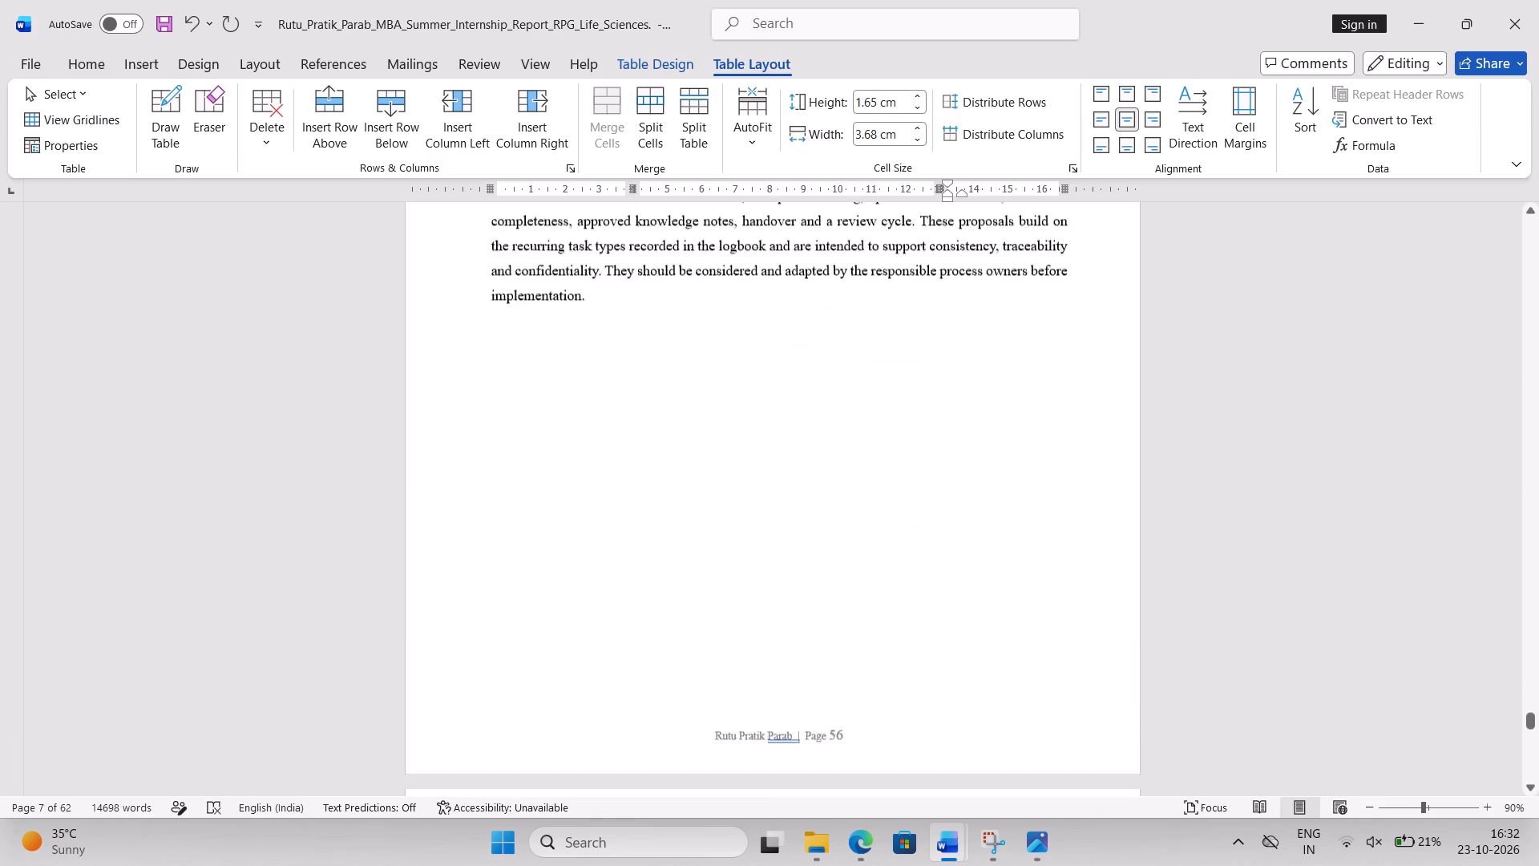
scroll(1476, 472, up, 5)
scroll(1476, 472, down, 2)
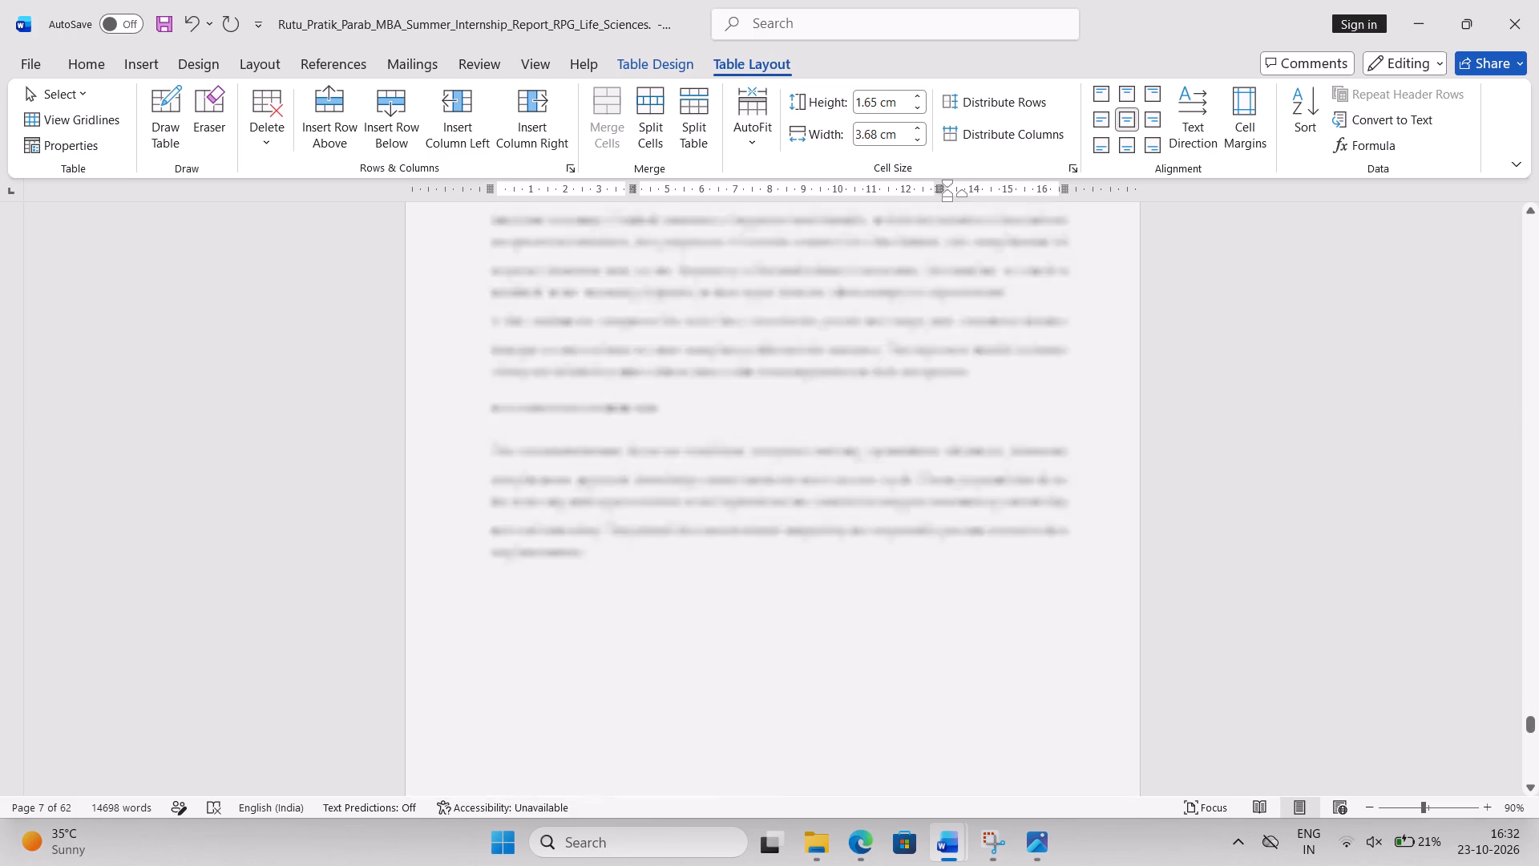
scroll(1476, 472, up, 5)
scroll(1476, 472, down, 1)
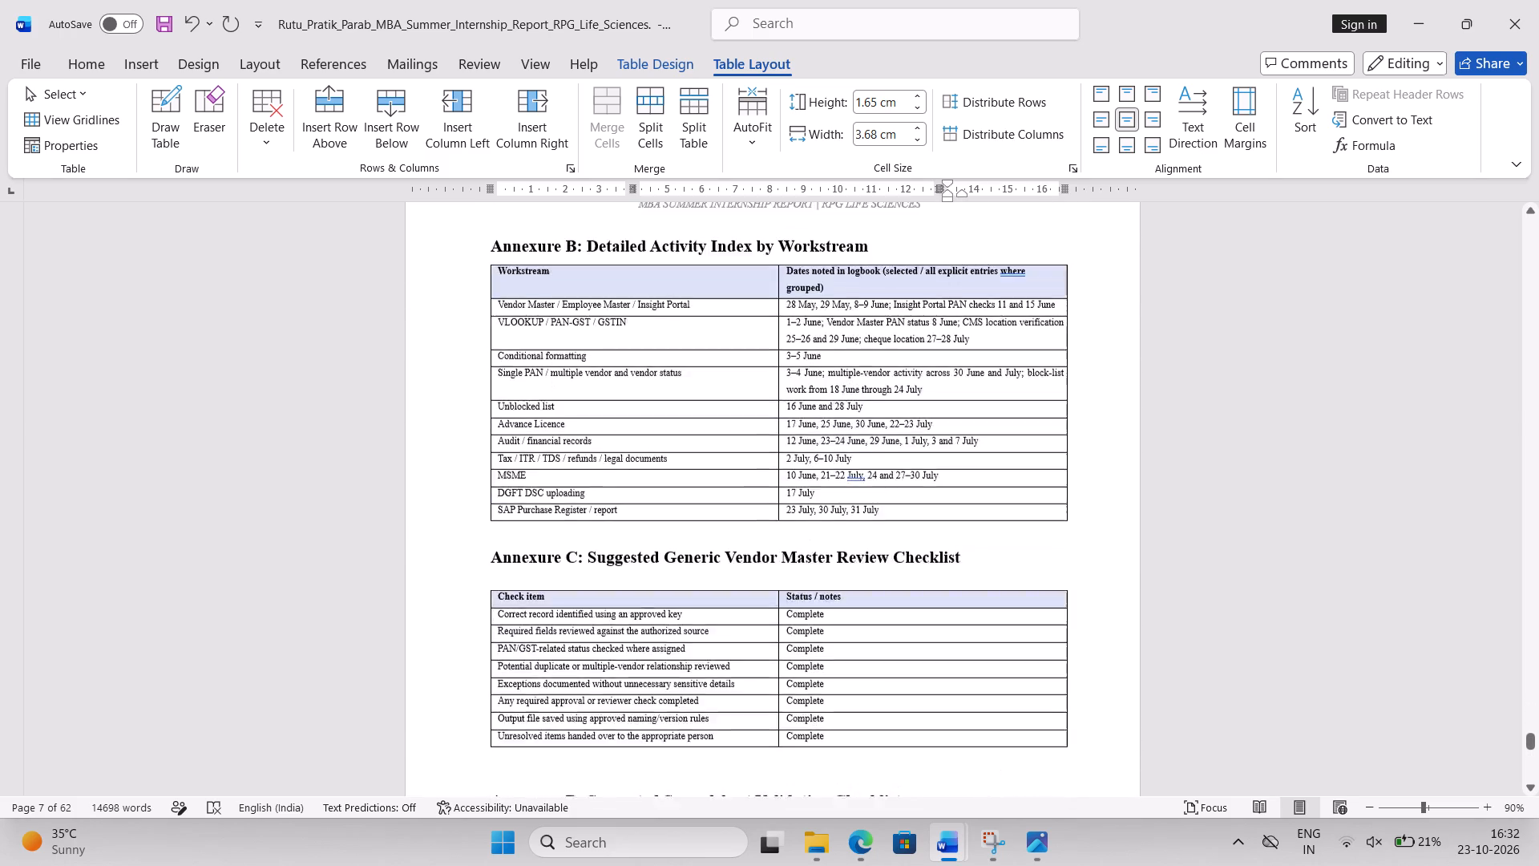
scroll(1476, 472, down, 6)
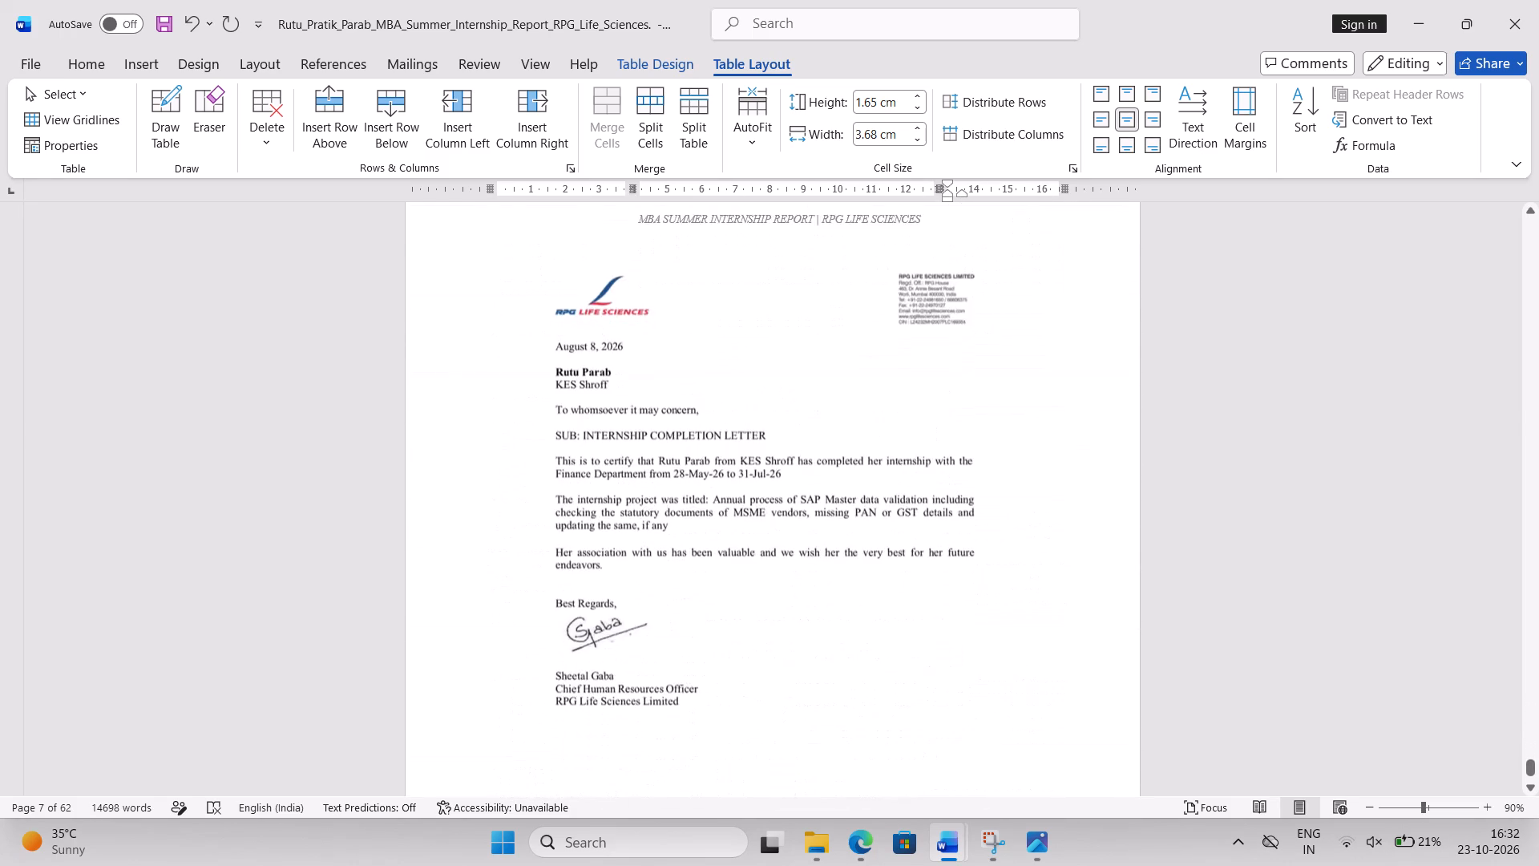
scroll(1476, 472, up, 9)
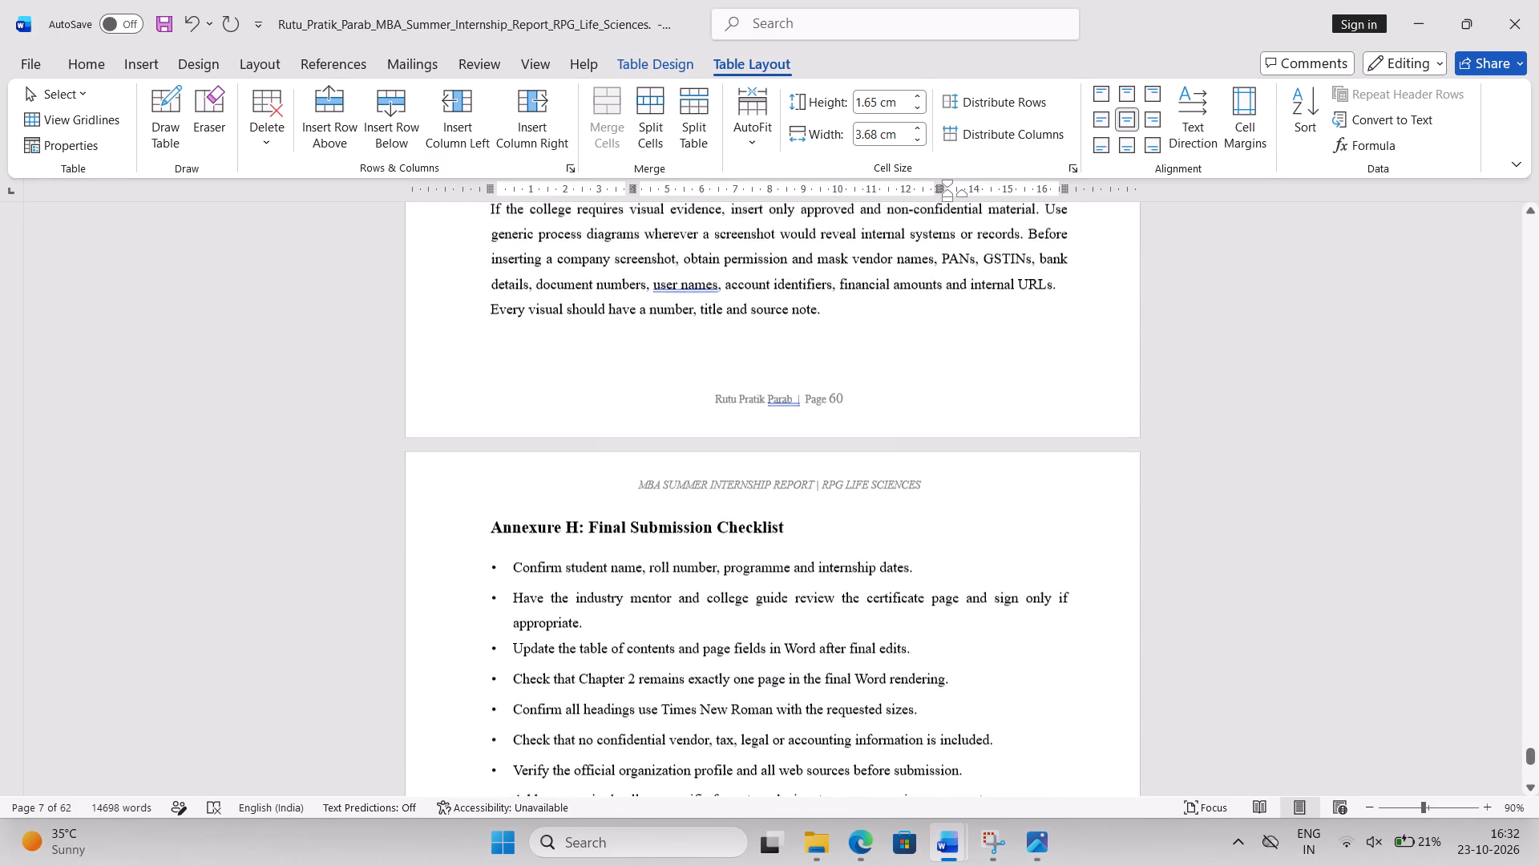
scroll(1476, 472, up, 7)
scroll(1476, 472, down, 1)
scroll(1476, 472, up, 1)
scroll(1476, 472, down, 1)
scroll(1476, 472, up, 4)
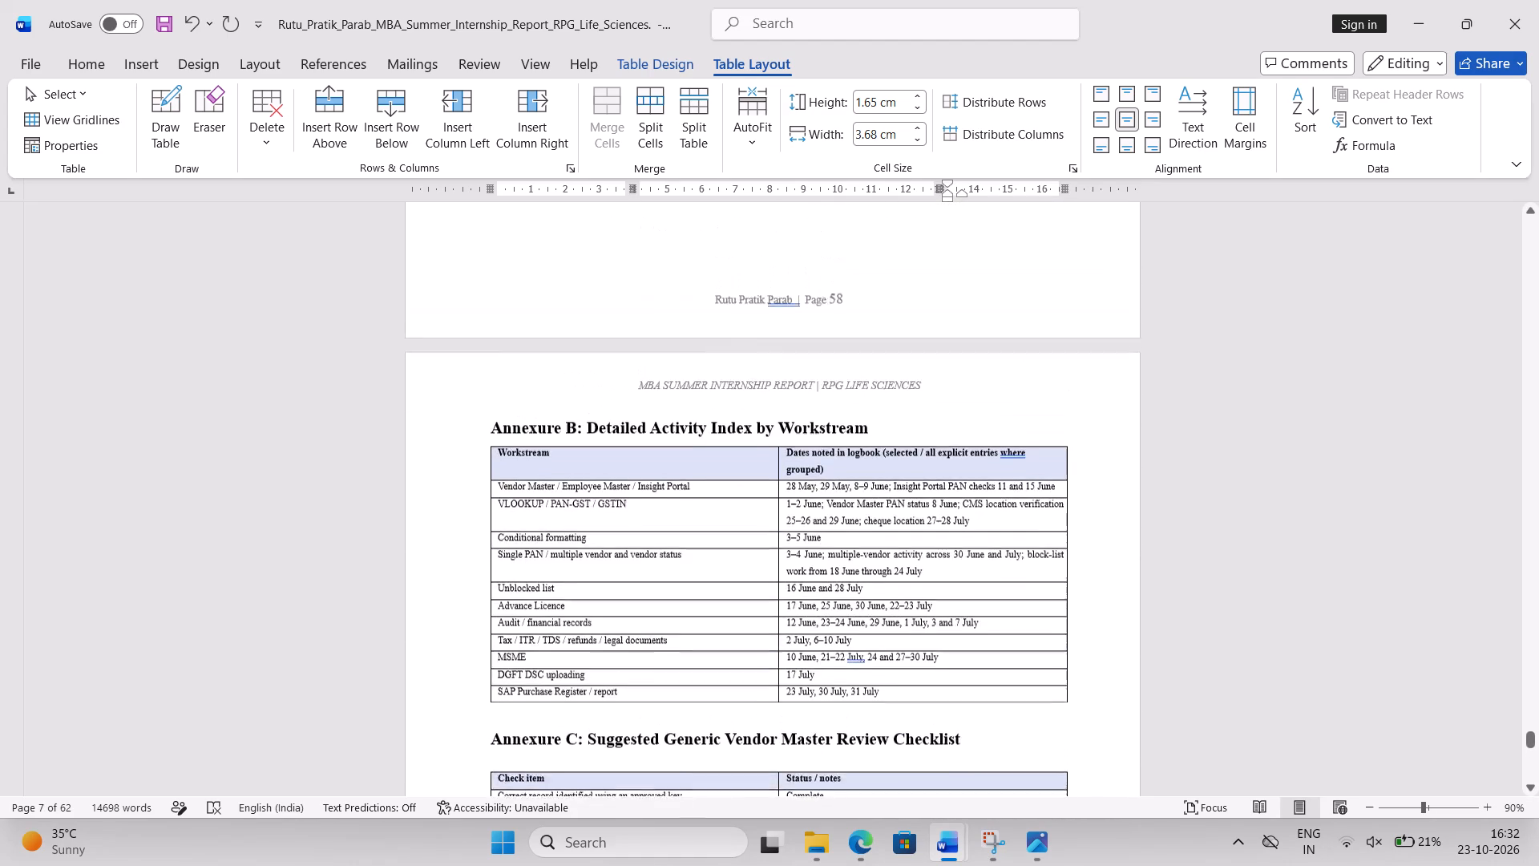
scroll(1476, 472, up, 4)
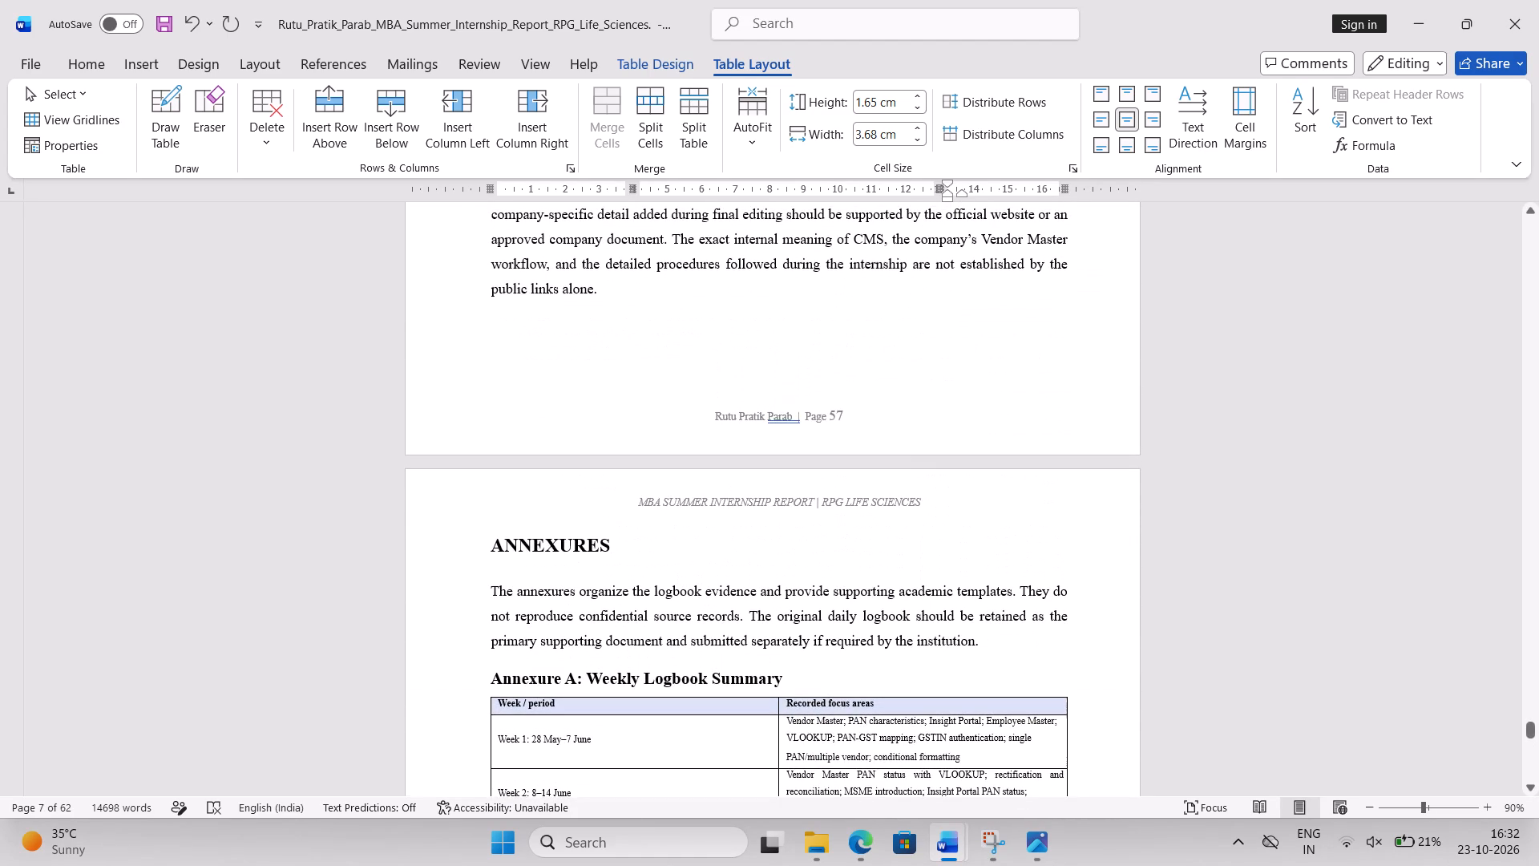
scroll(1476, 472, up, 1)
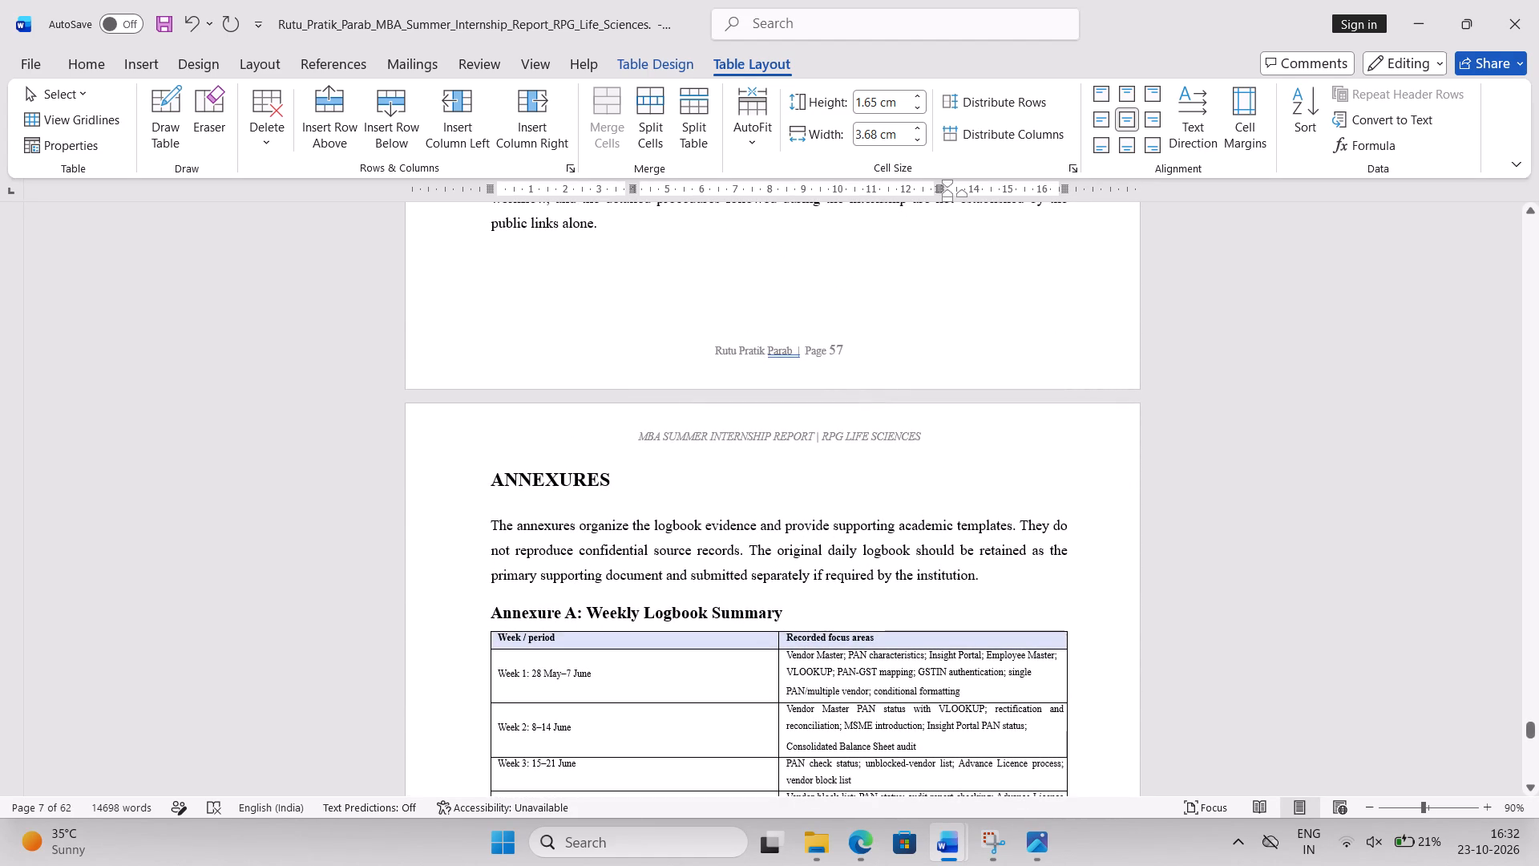
scroll(1476, 472, up, 5)
scroll(1476, 472, down, 2)
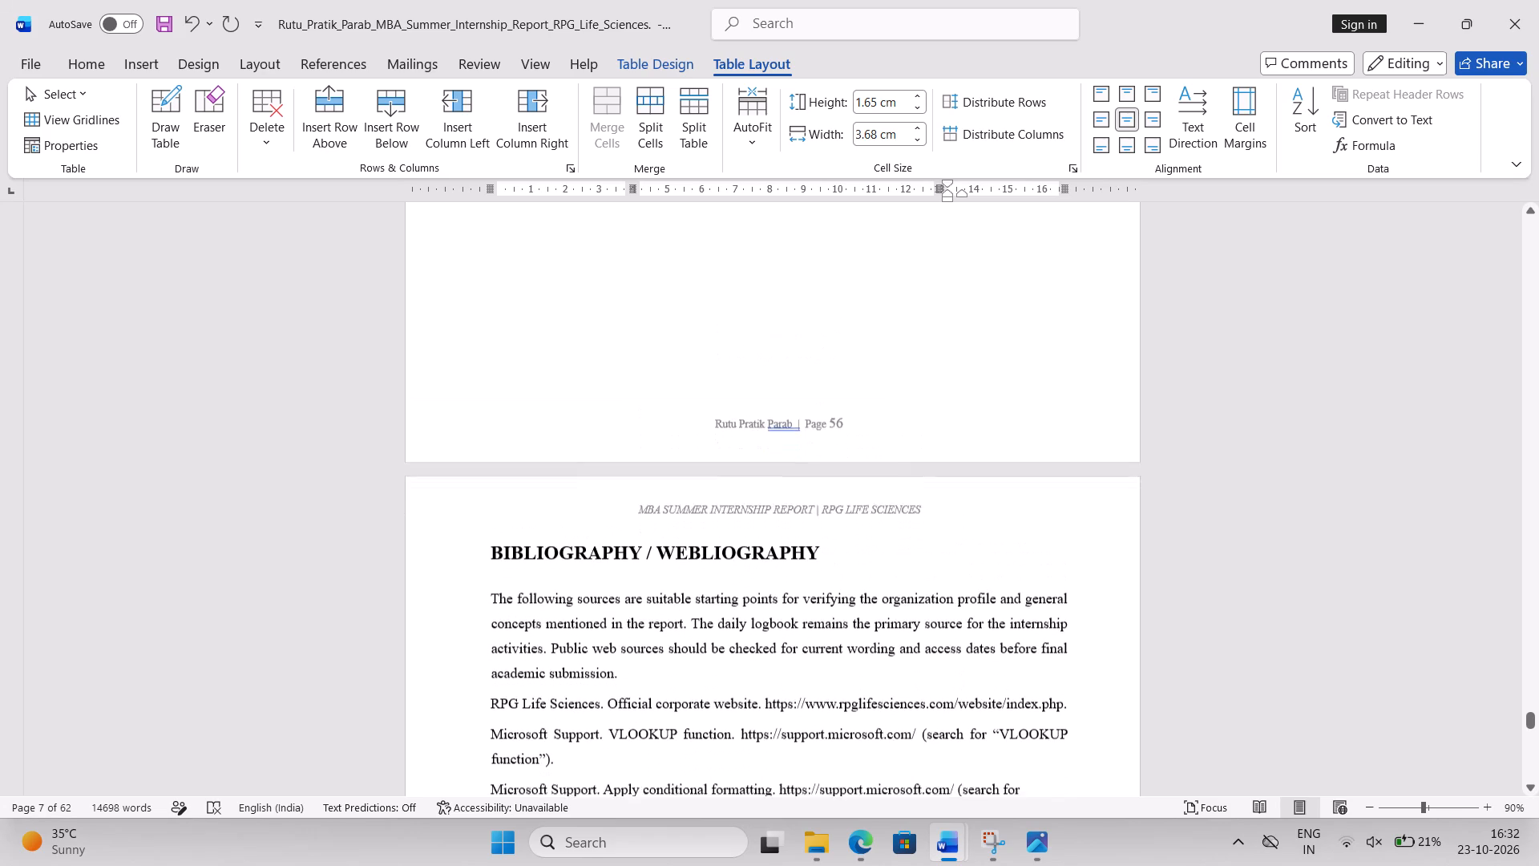
scroll(1476, 472, down, 7)
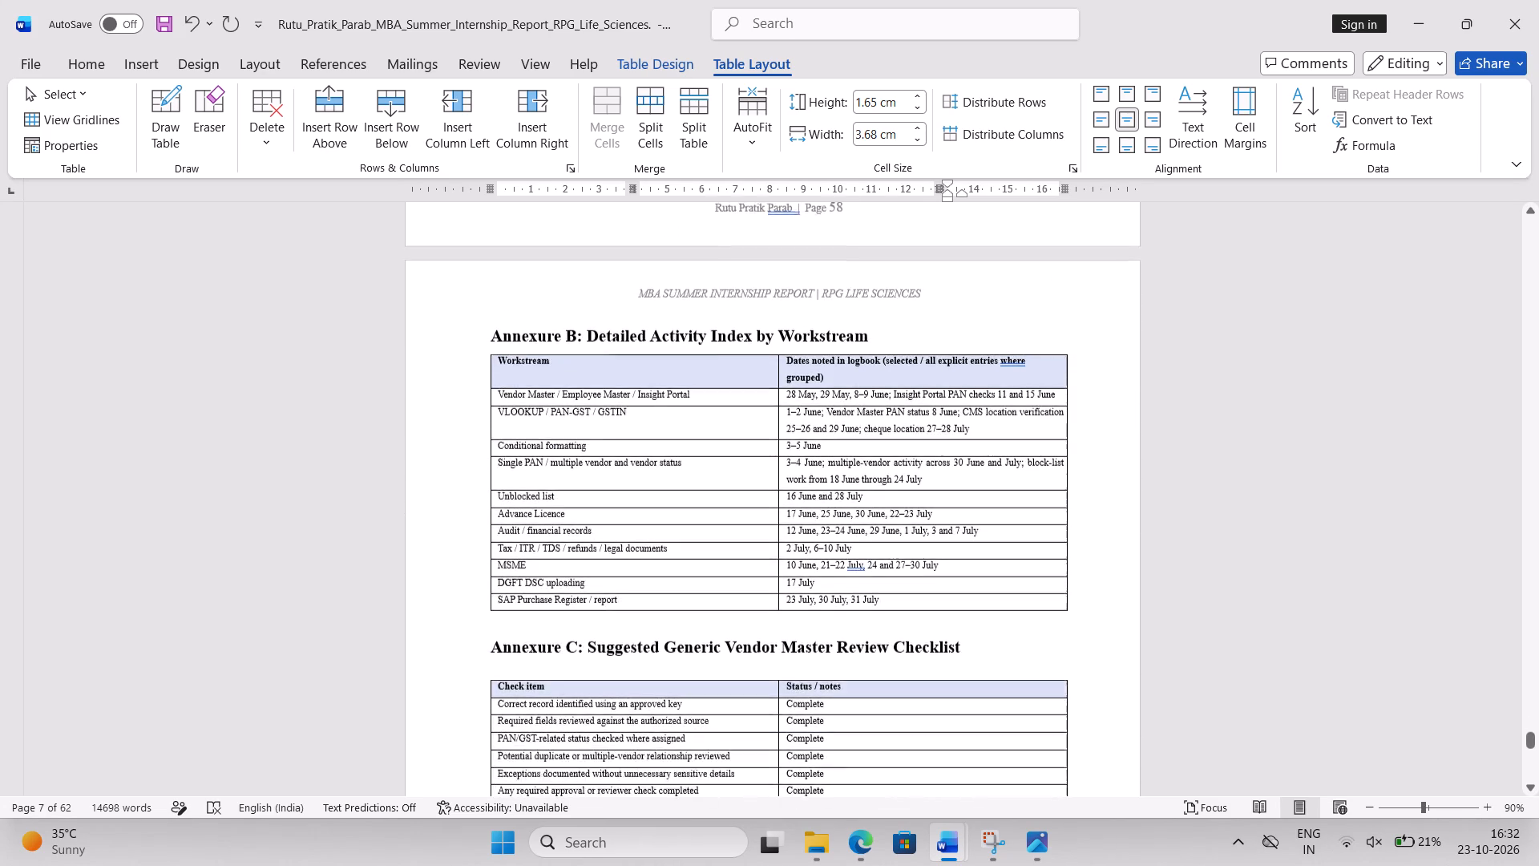
scroll(1476, 472, down, 5)
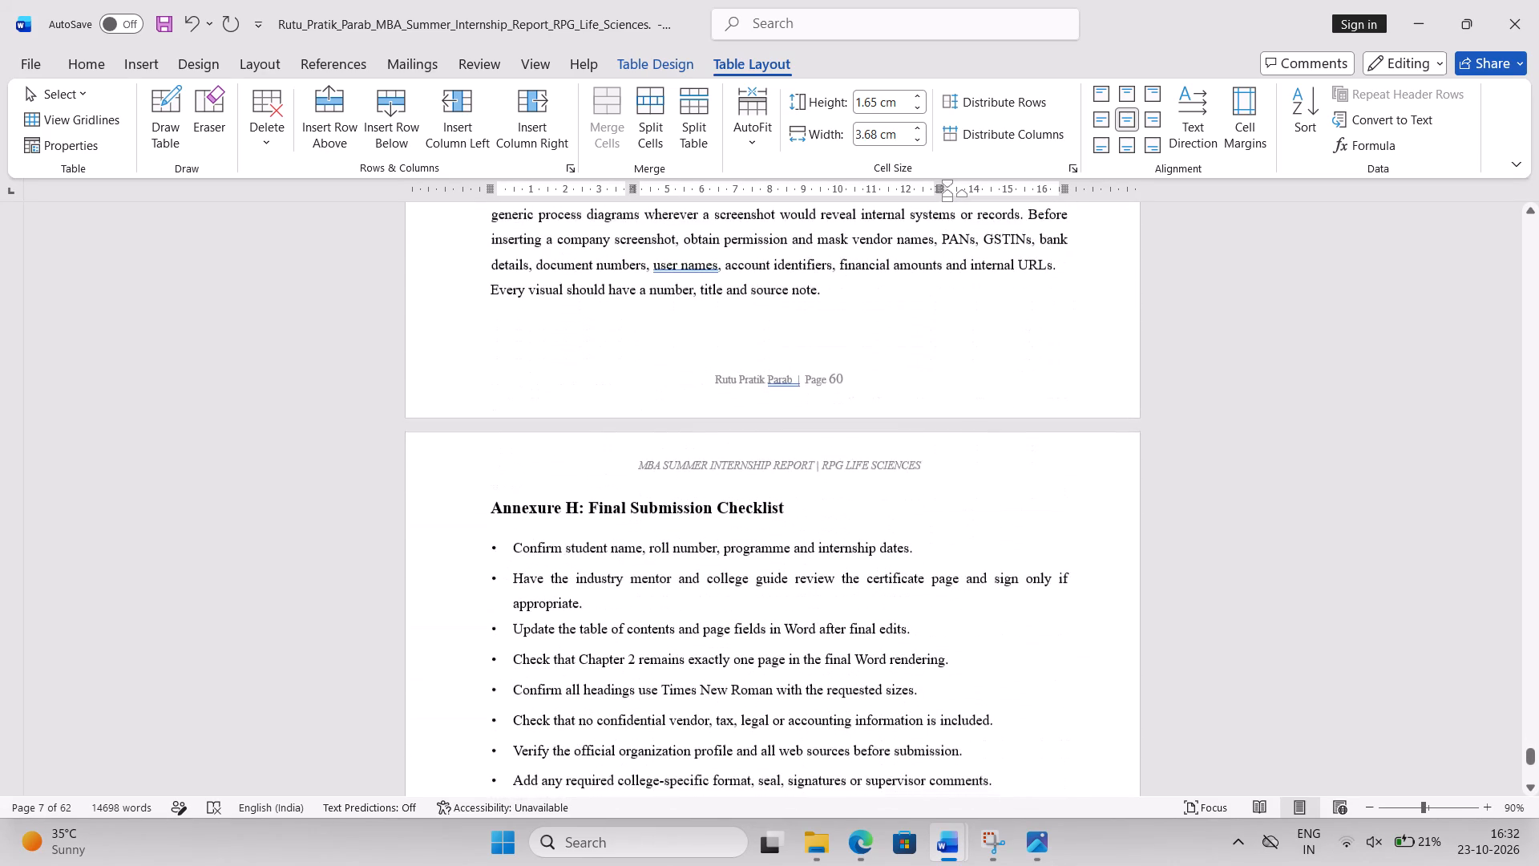
scroll(1476, 472, down, 4)
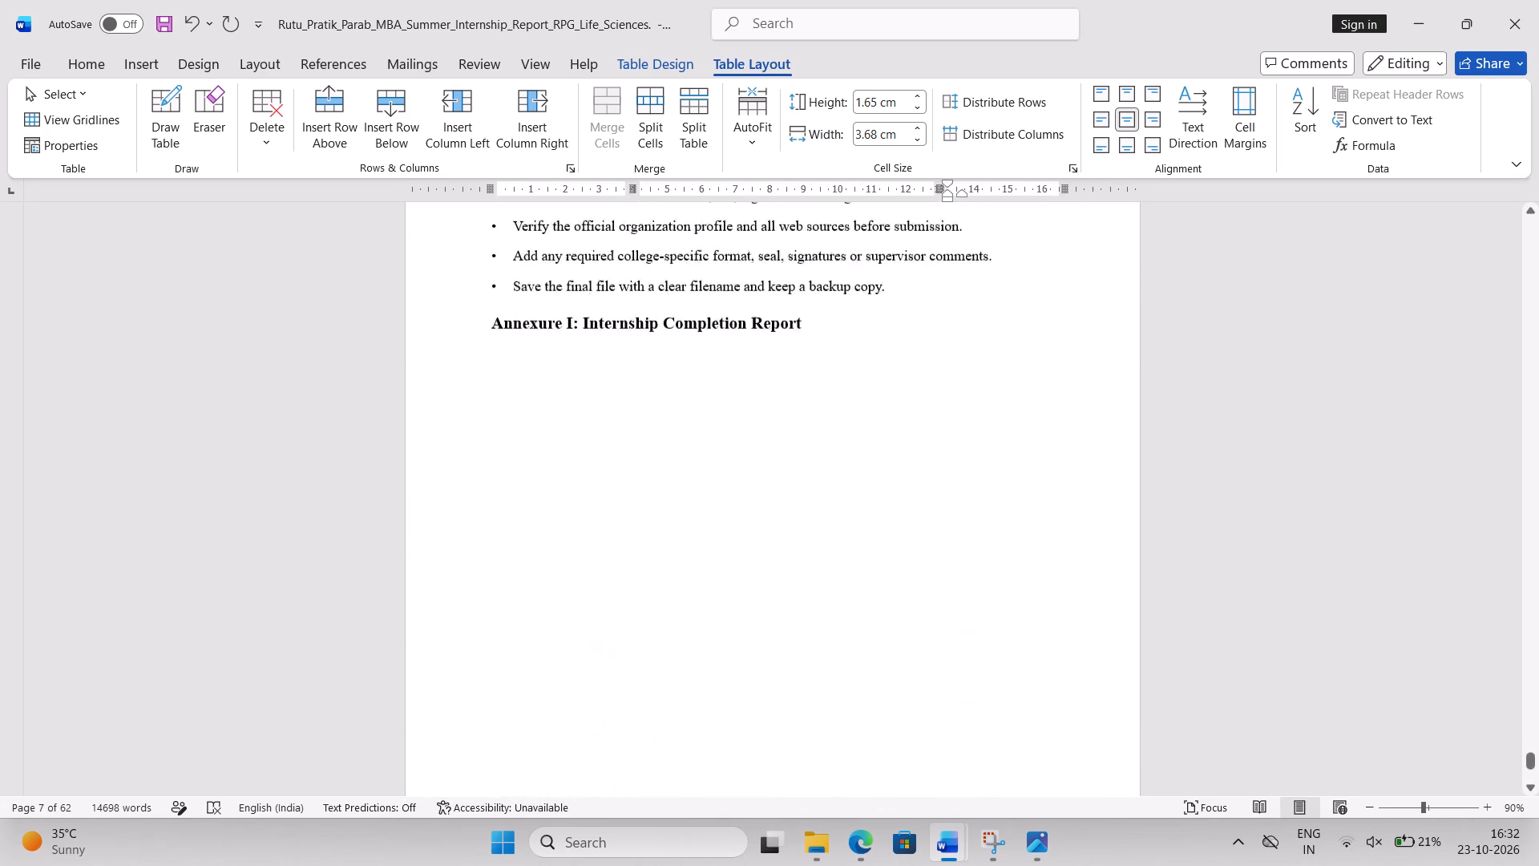
scroll(1476, 472, down, 1)
scroll(1476, 472, up, 20)
scroll(1476, 472, up, 20)
scroll(1476, 472, up, 20)
scroll(1476, 472, down, 2)
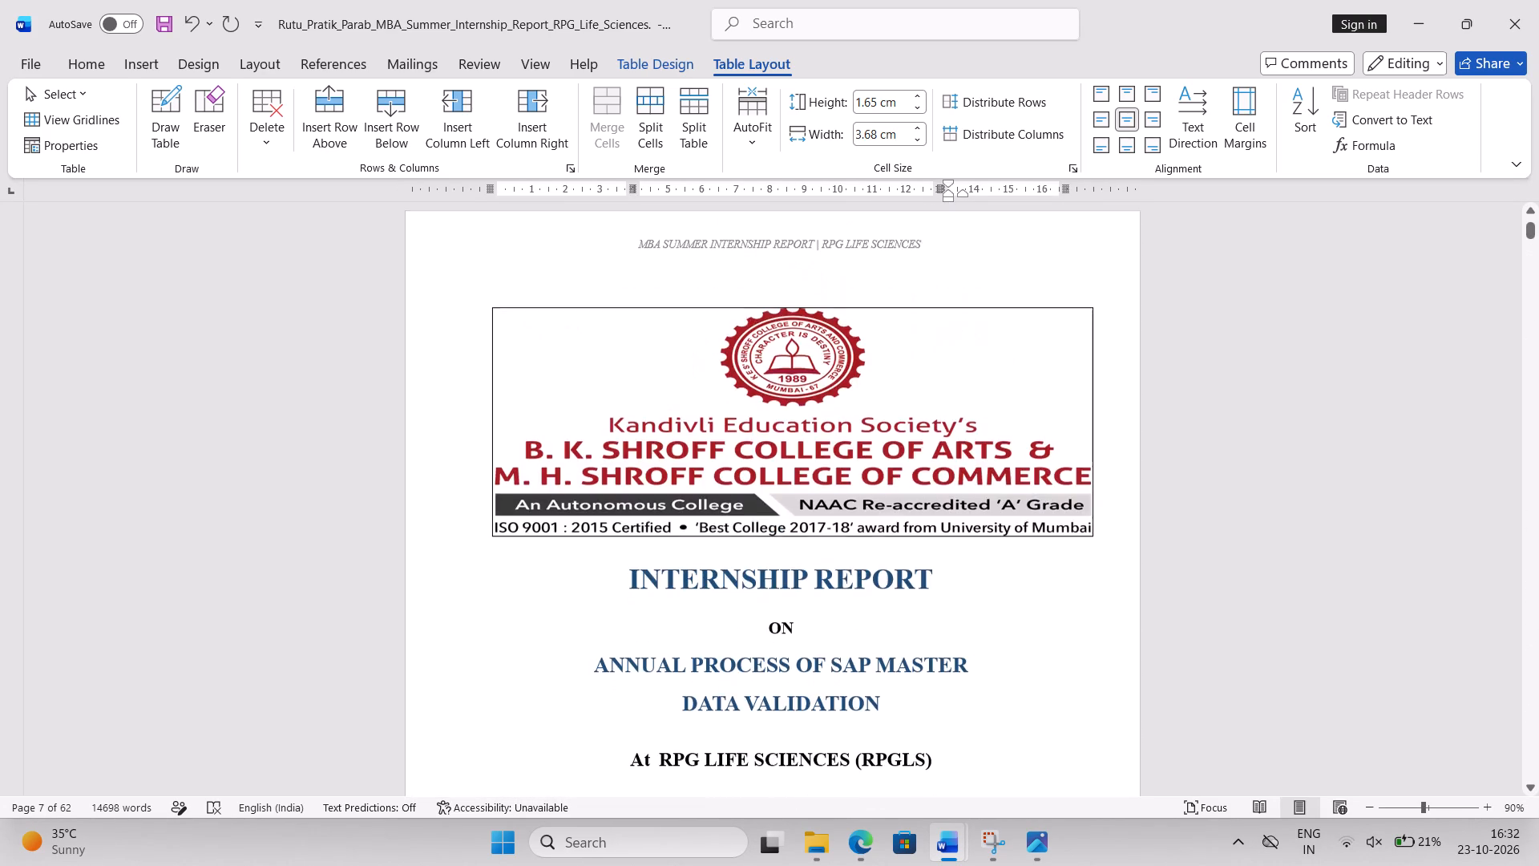
Delete the Table A2 row, Abbreviations and terminology, from the end of the List of Tables.
scroll(1476, 472, down, 15)
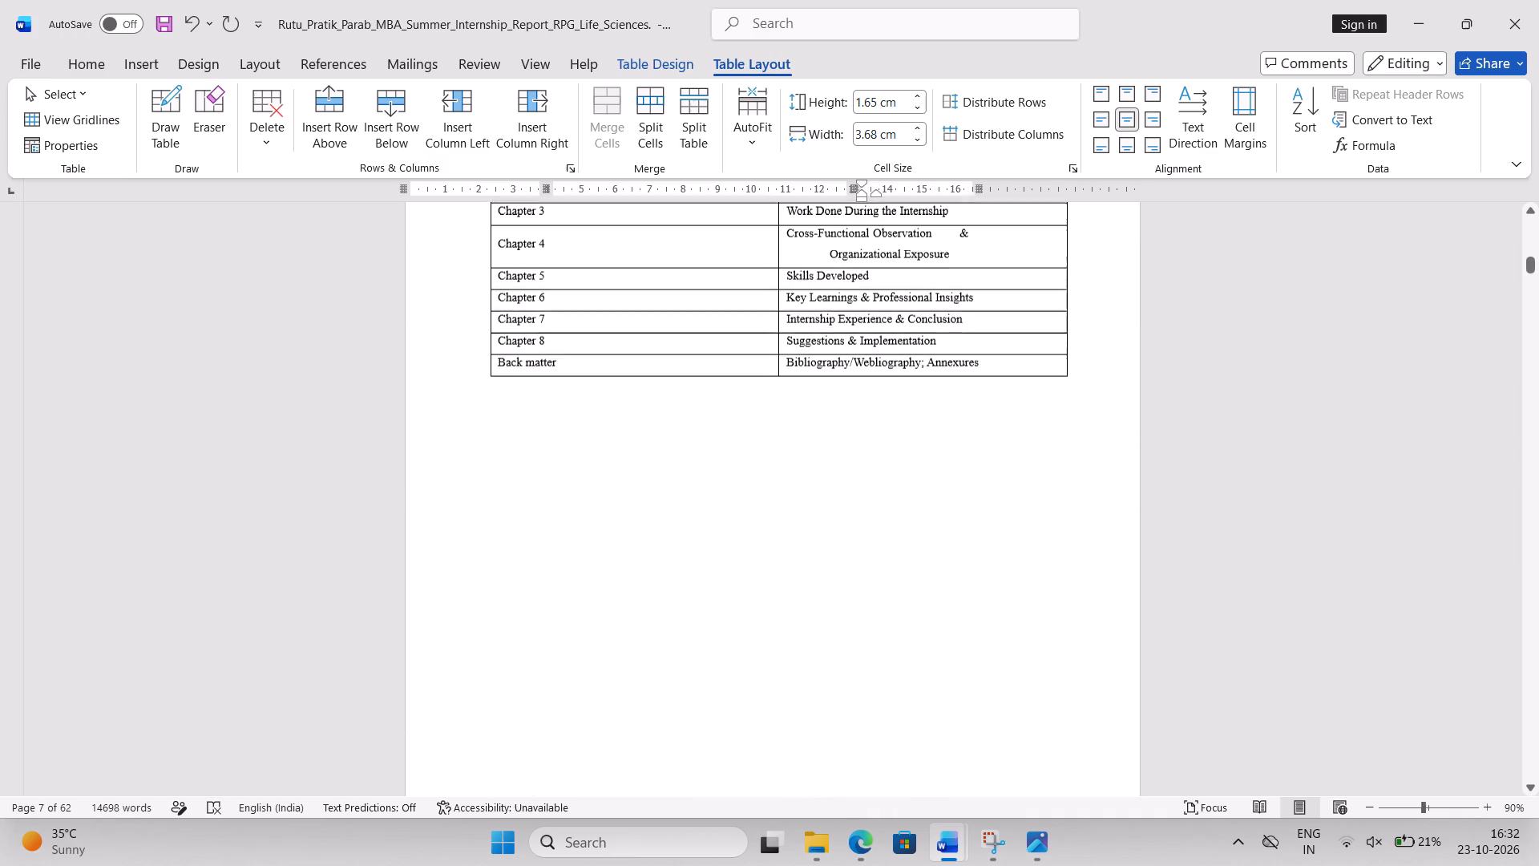
scroll(1476, 472, down, 3)
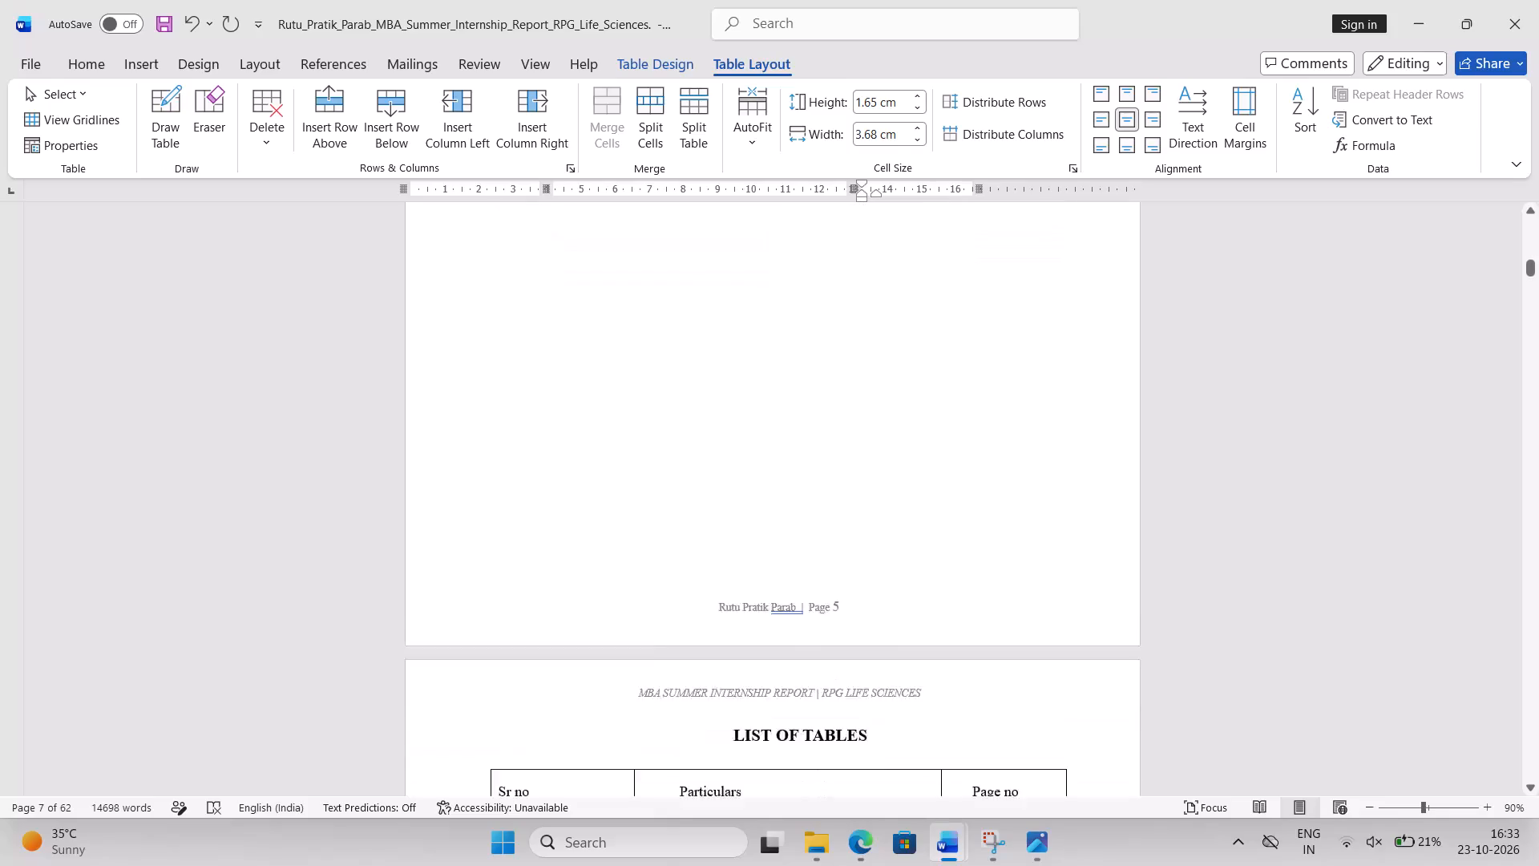
scroll(1476, 472, down, 5)
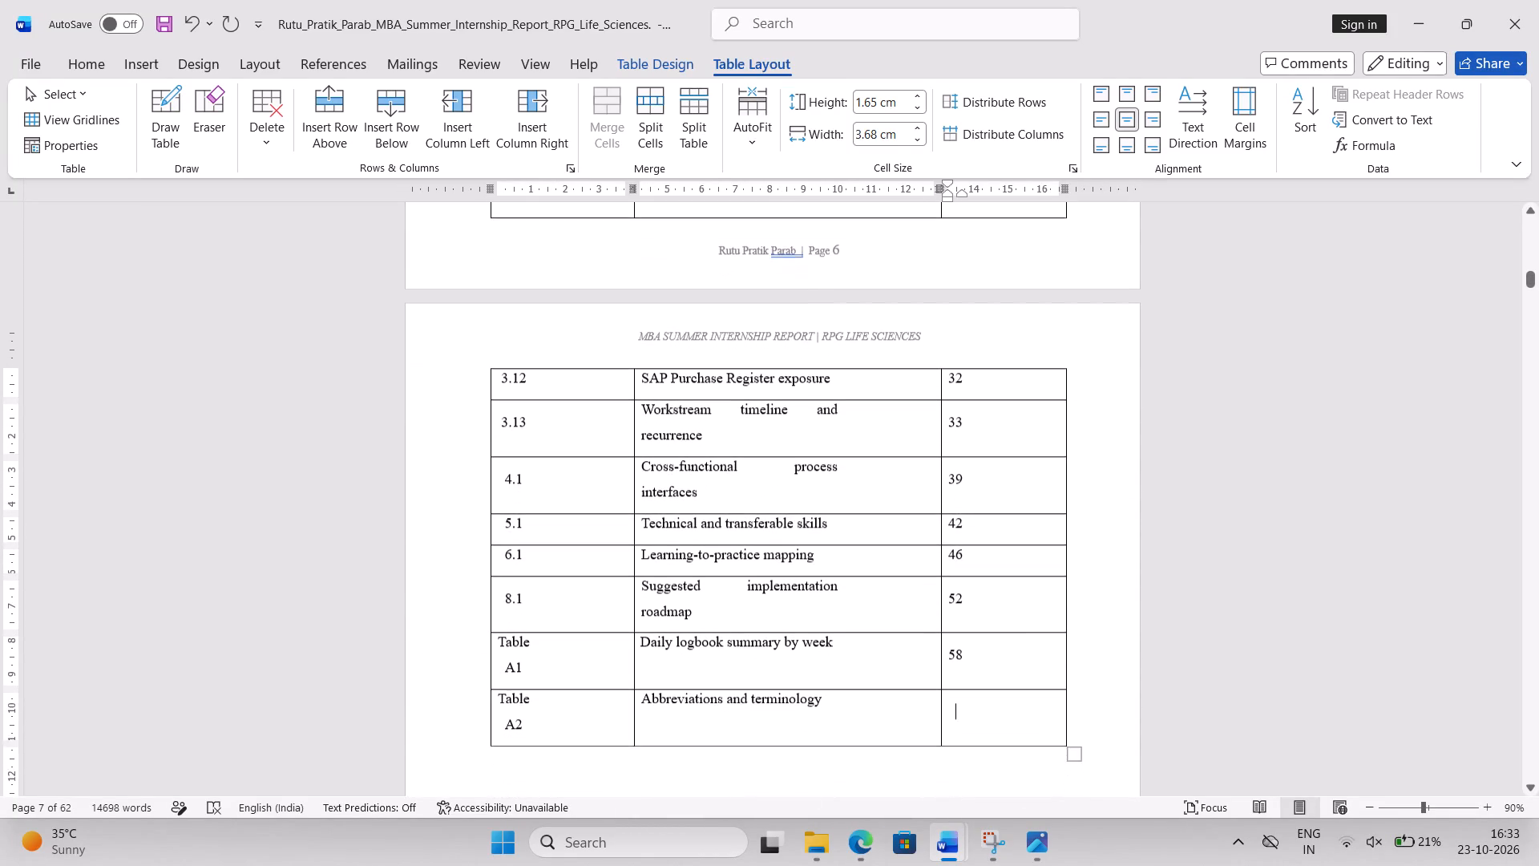
scroll(1476, 472, down, 1)
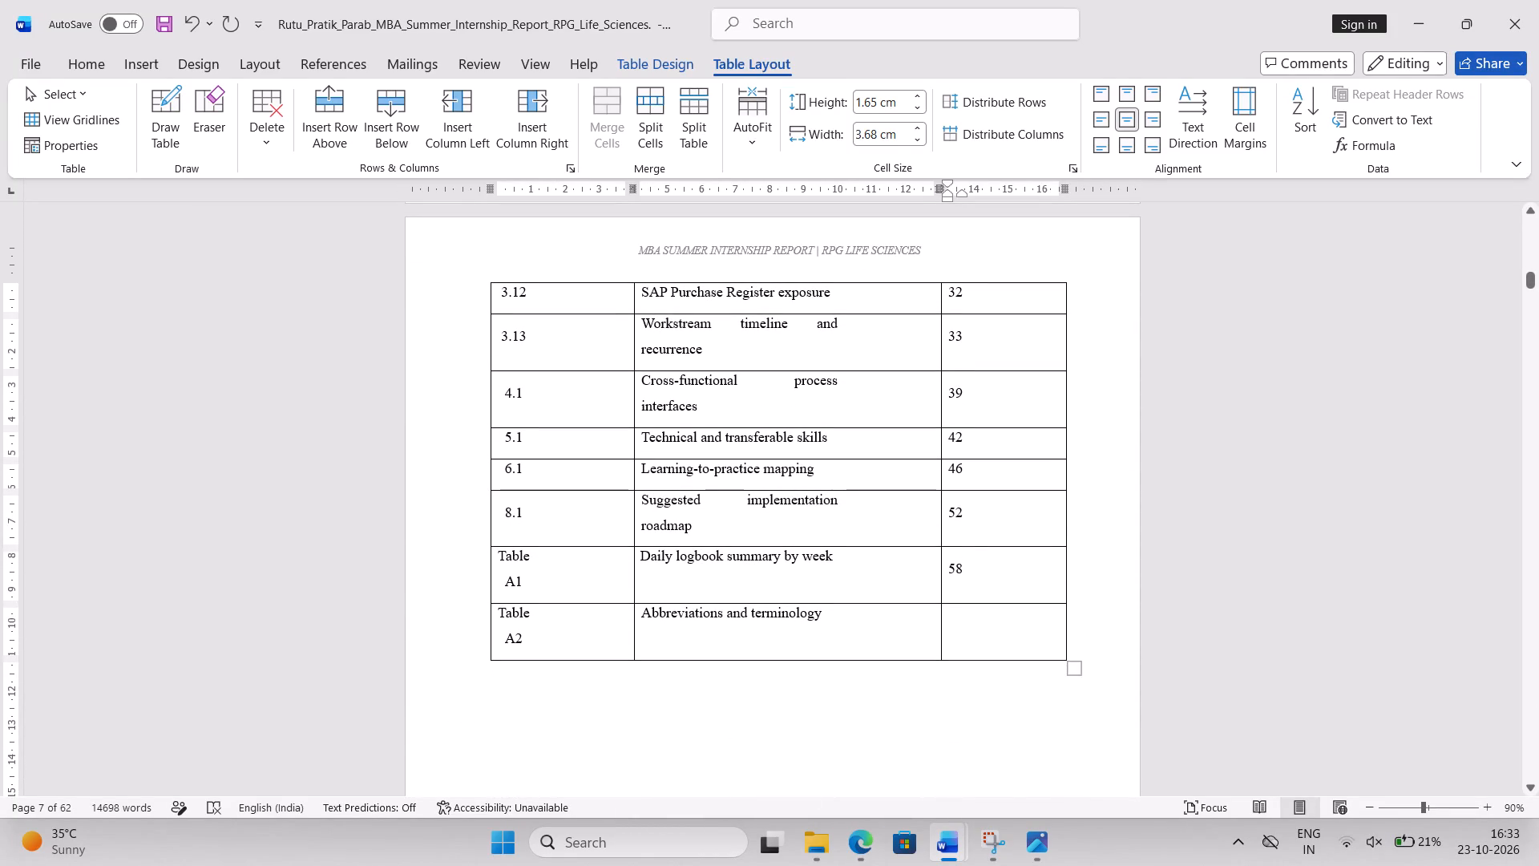
click(881, 606)
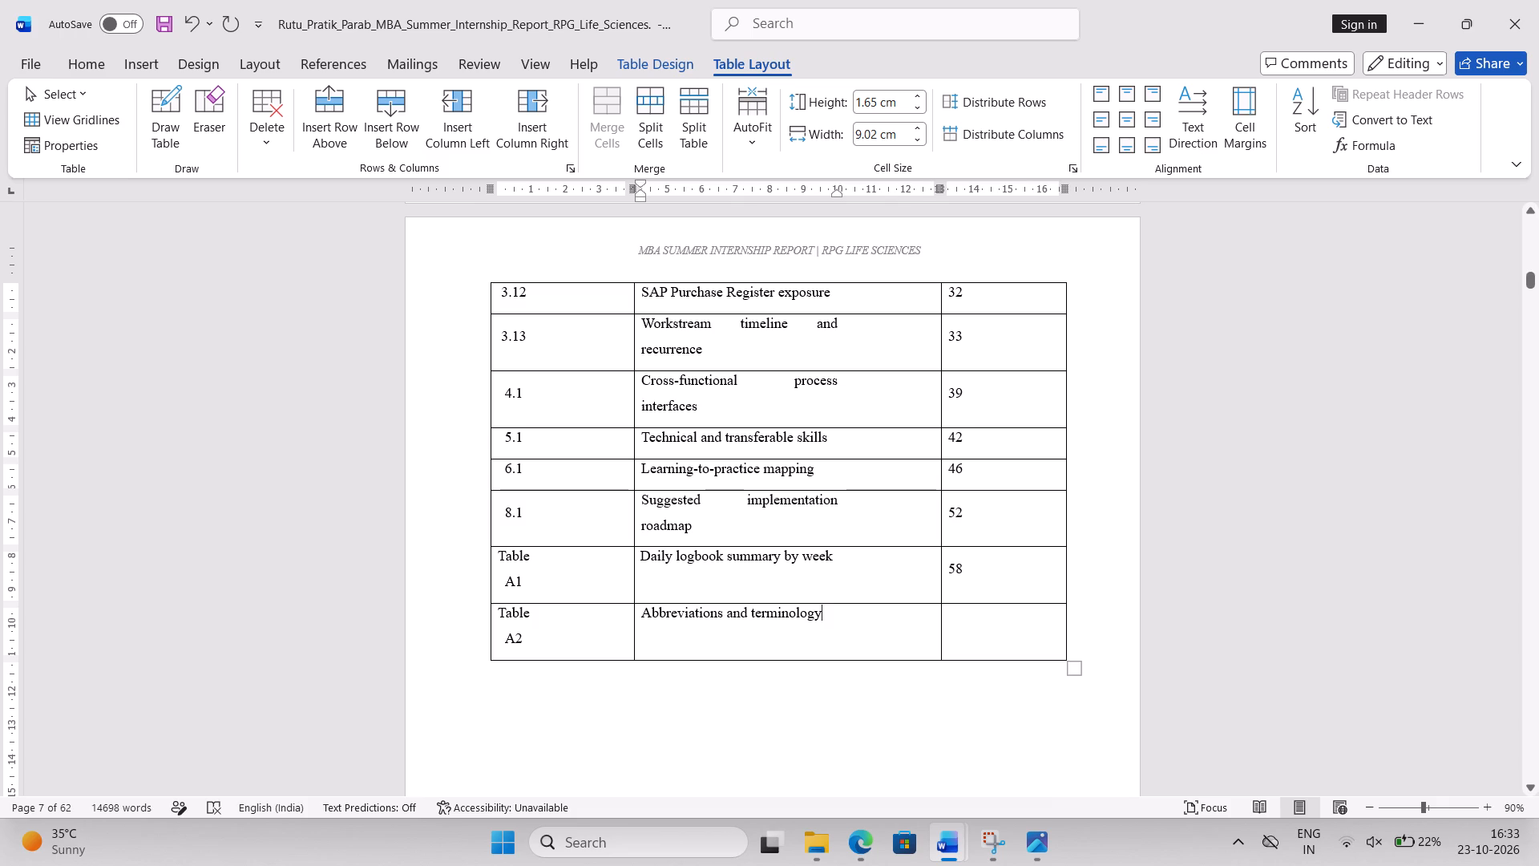
drag(496, 610, 1055, 640)
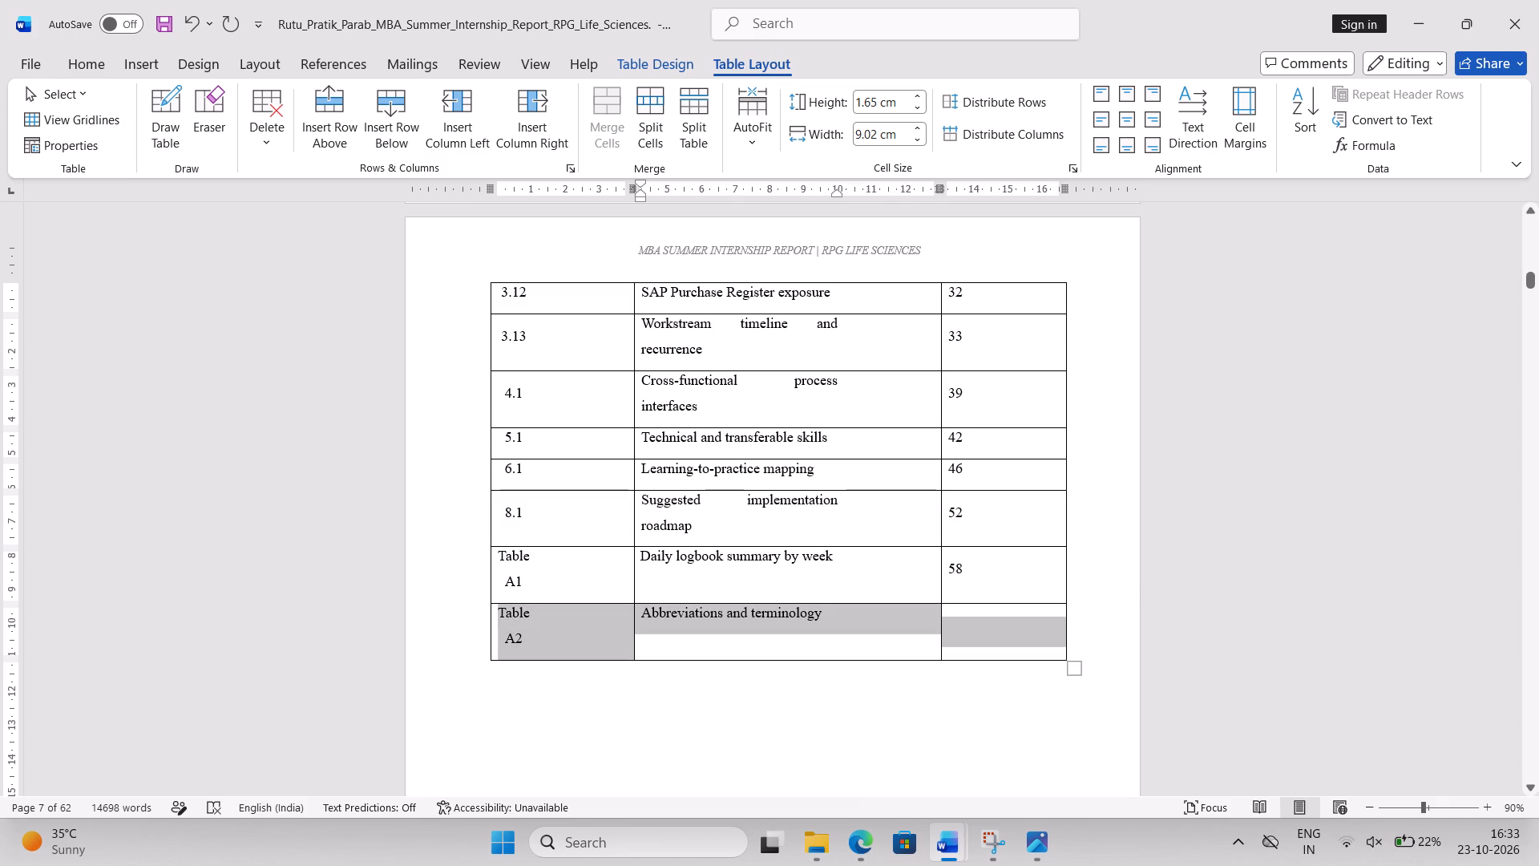
drag(1055, 640, 1058, 640)
key(Delete)
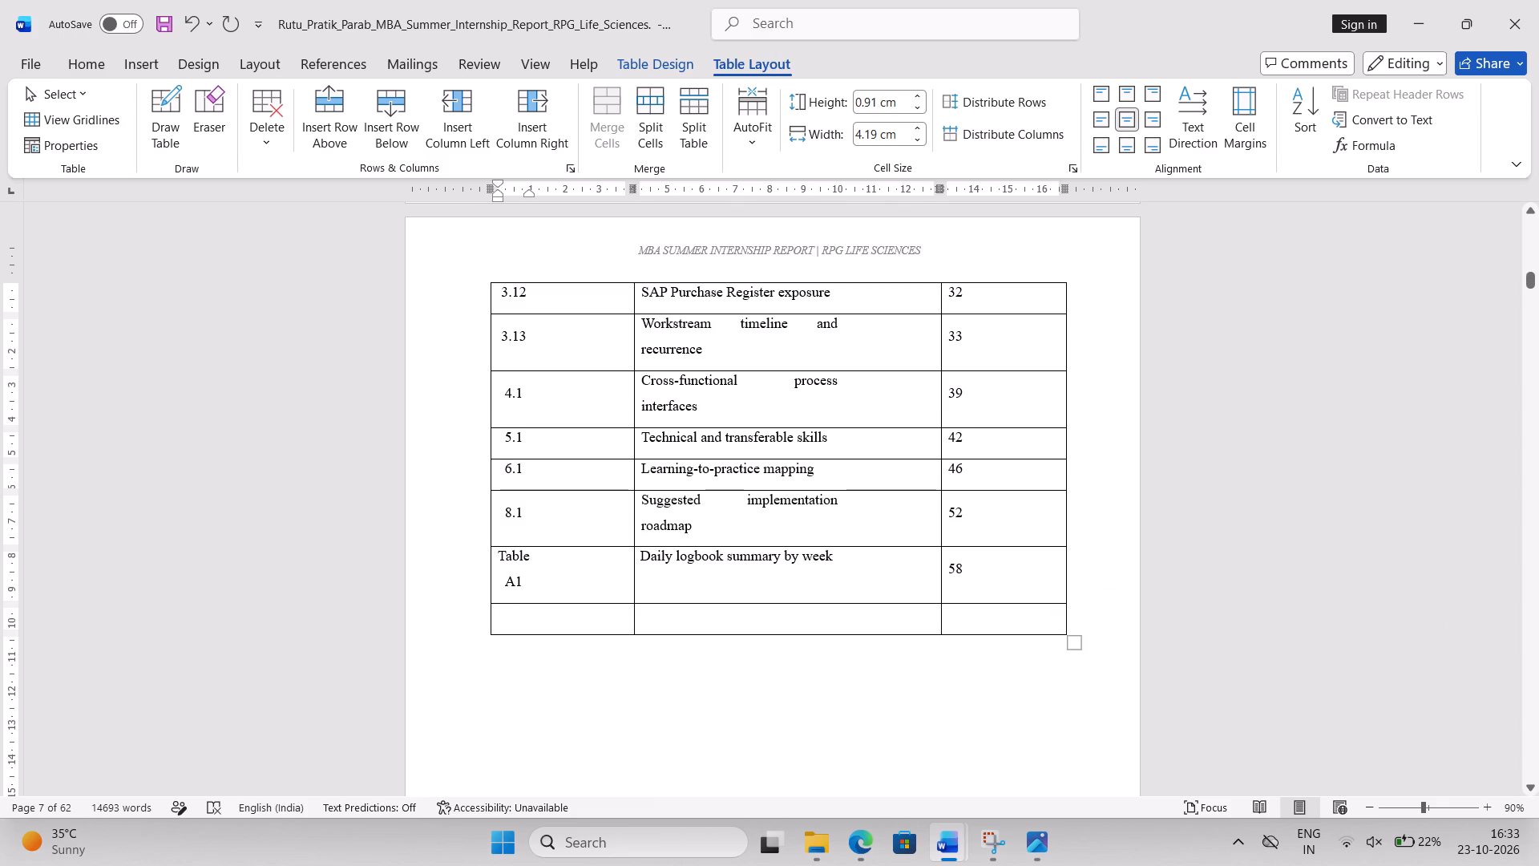
drag(608, 613, 1018, 632)
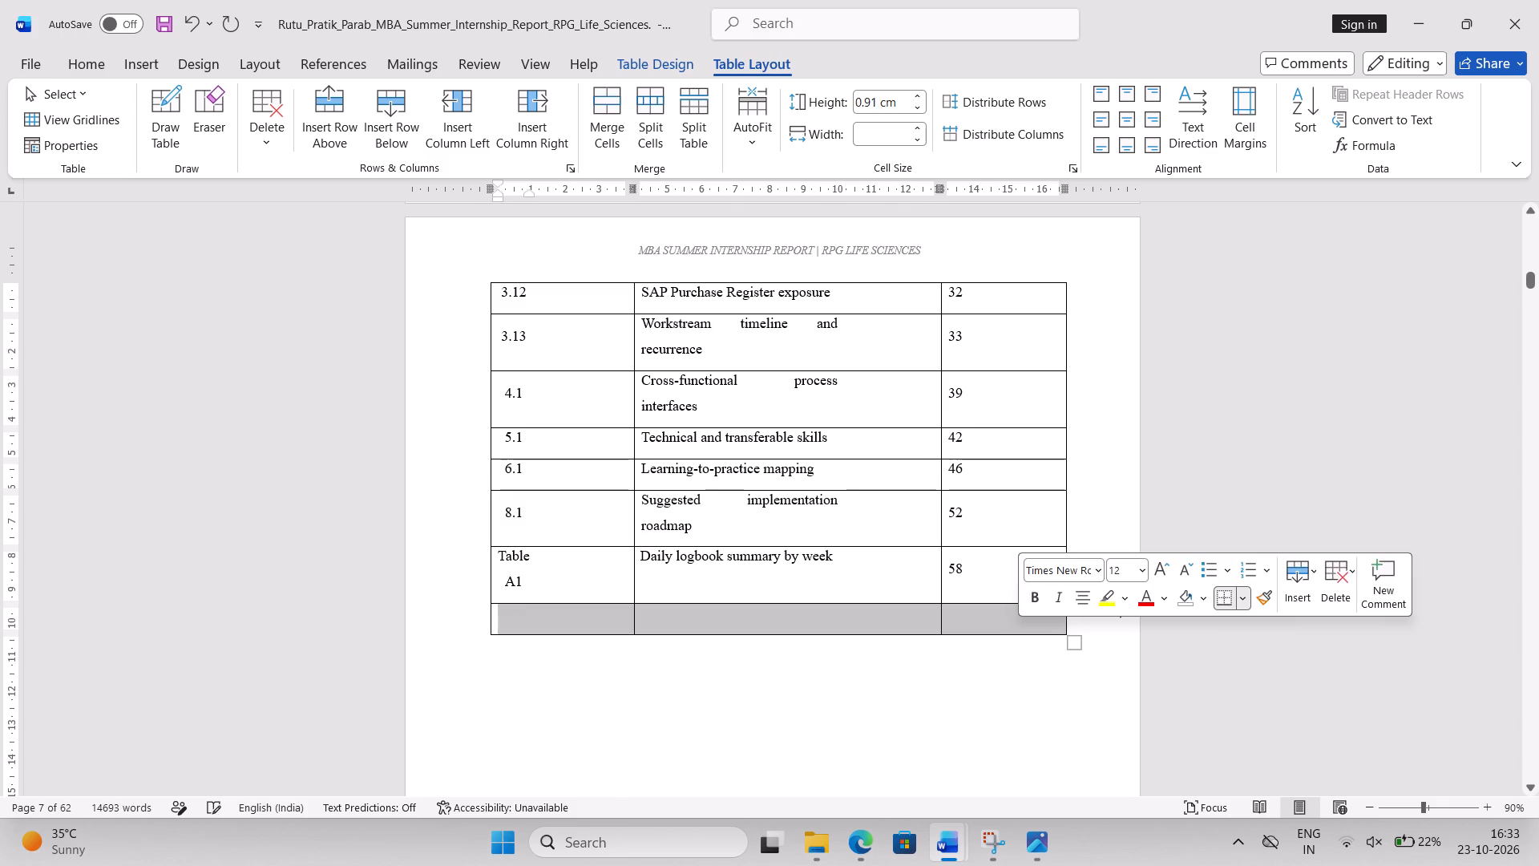
key(Delete)
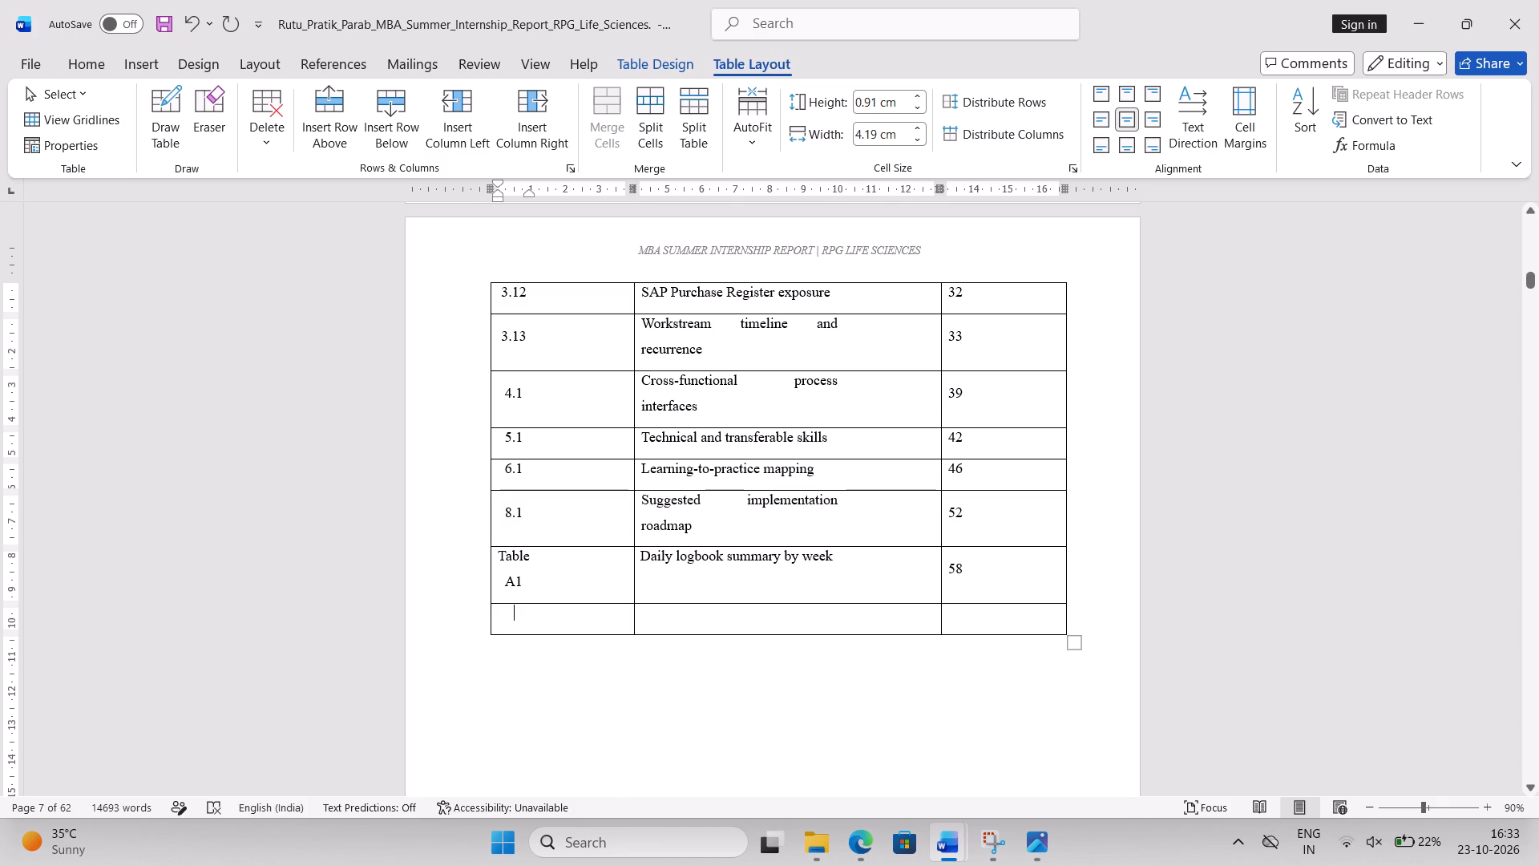
click(491, 619)
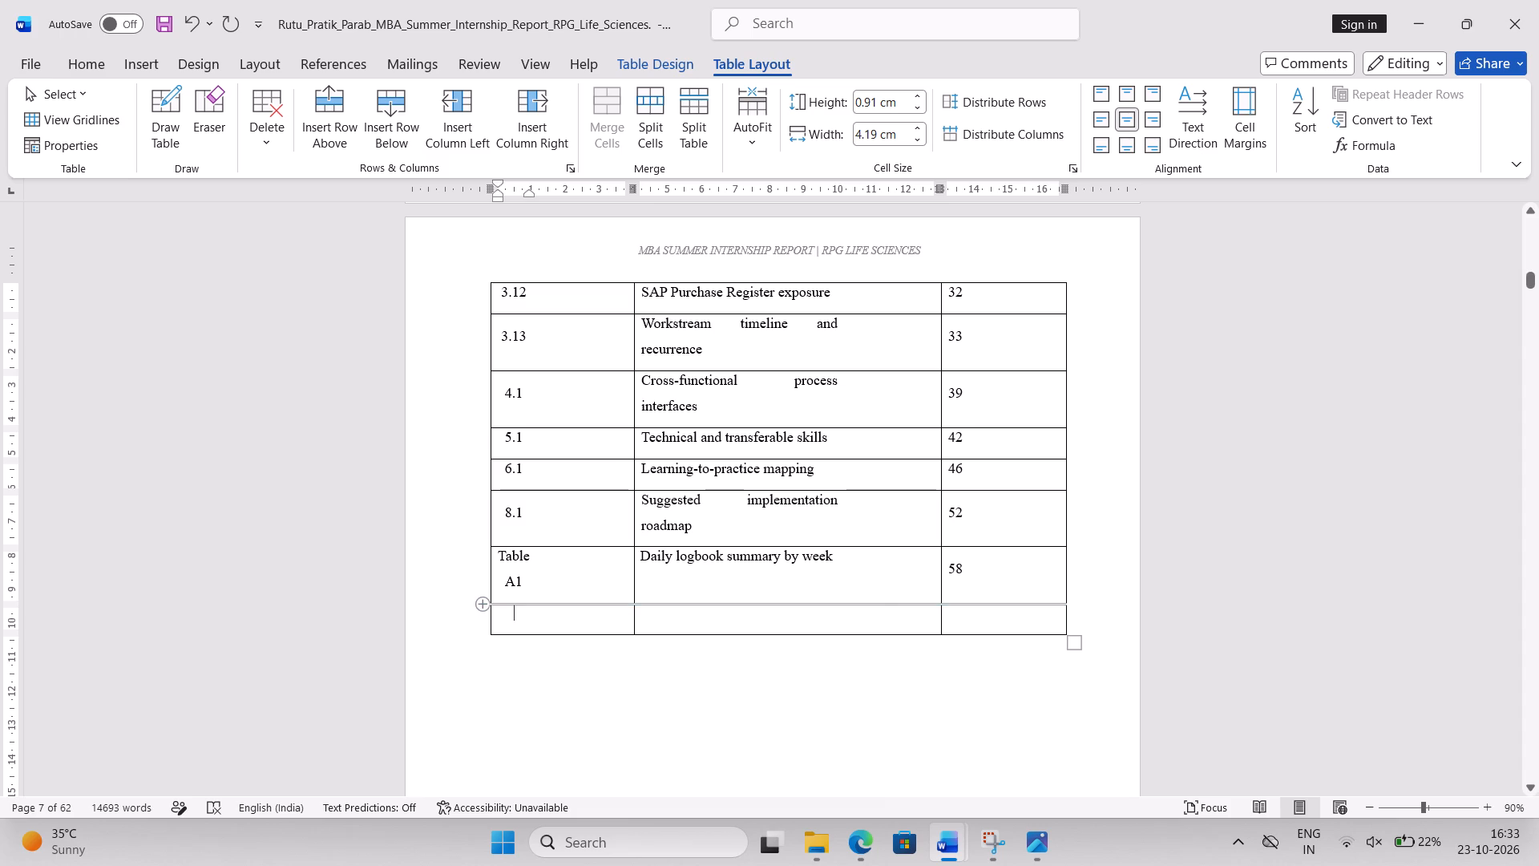
double_click(491, 619)
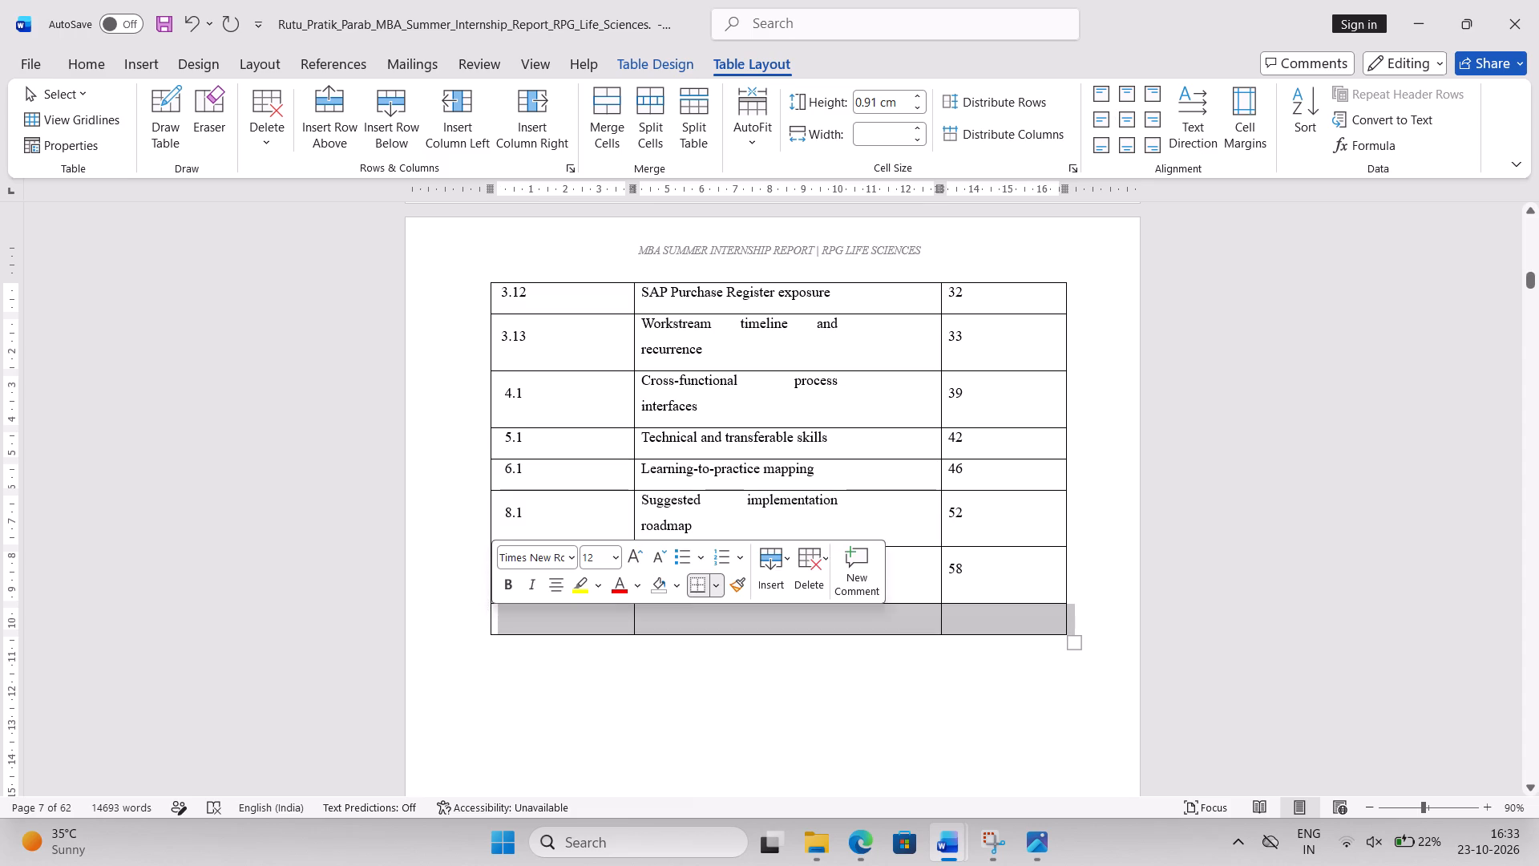
click(806, 566)
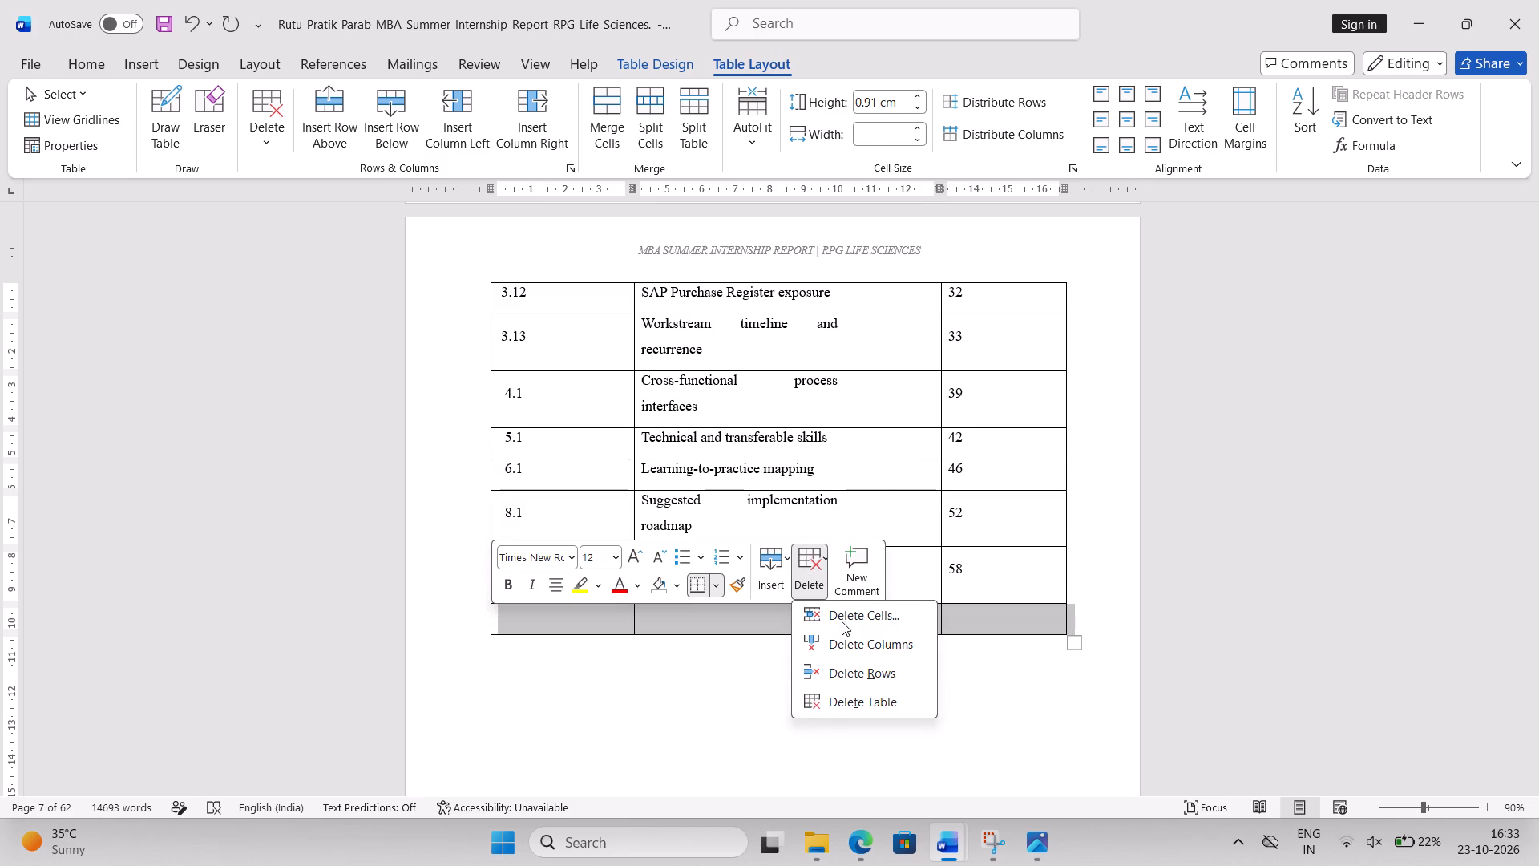
click(849, 674)
In the List of Figures, enter page numbers 12, 18, 20, 22 and 23 for figures 1.1, 3.1, 3.2, 3.3 and 3.4.
scroll(964, 609, down, 3)
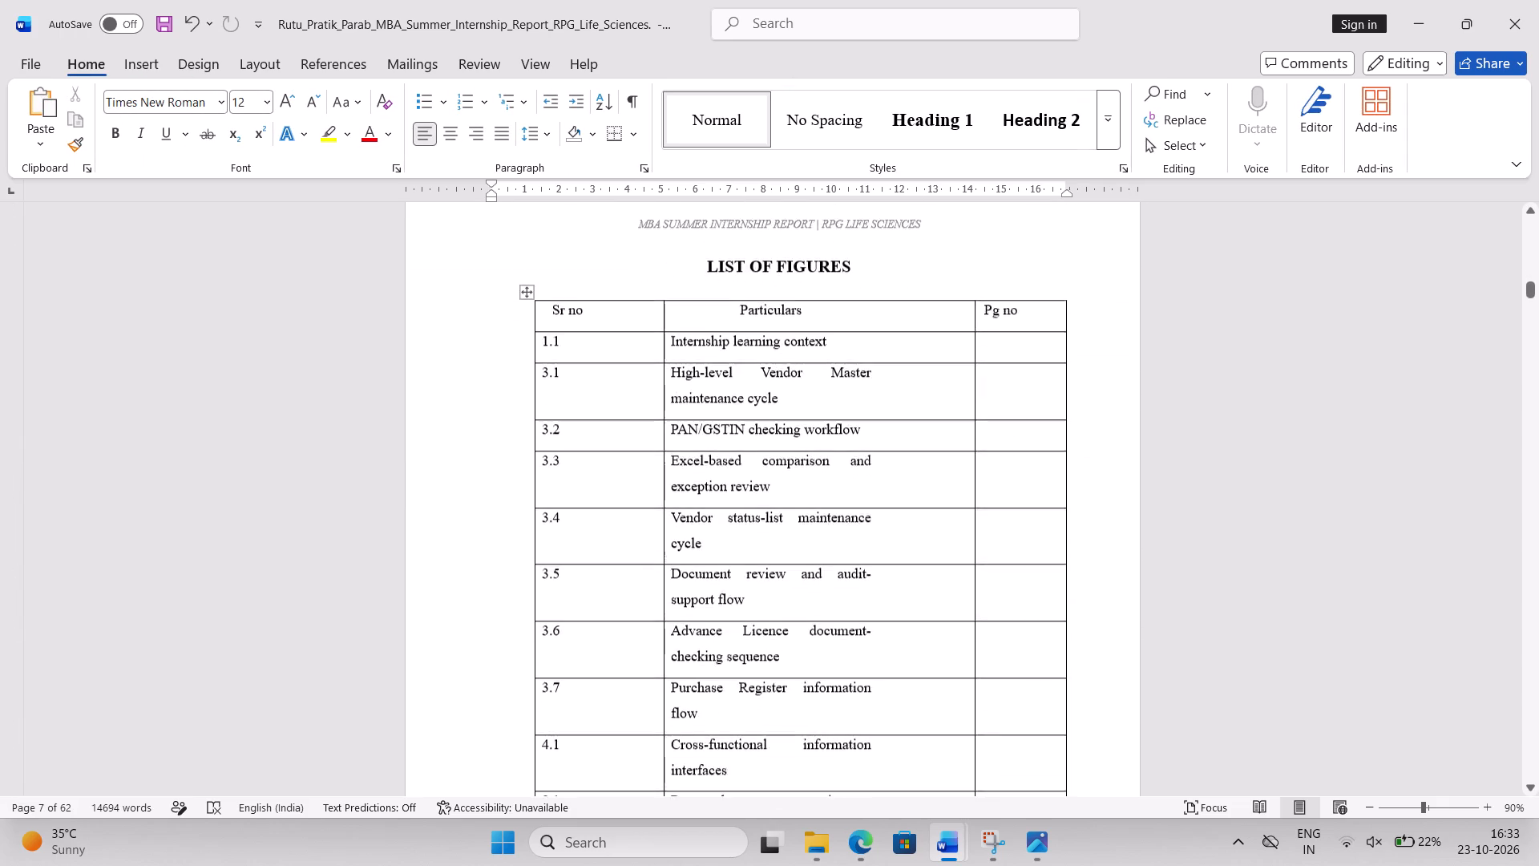
scroll(964, 609, down, 3)
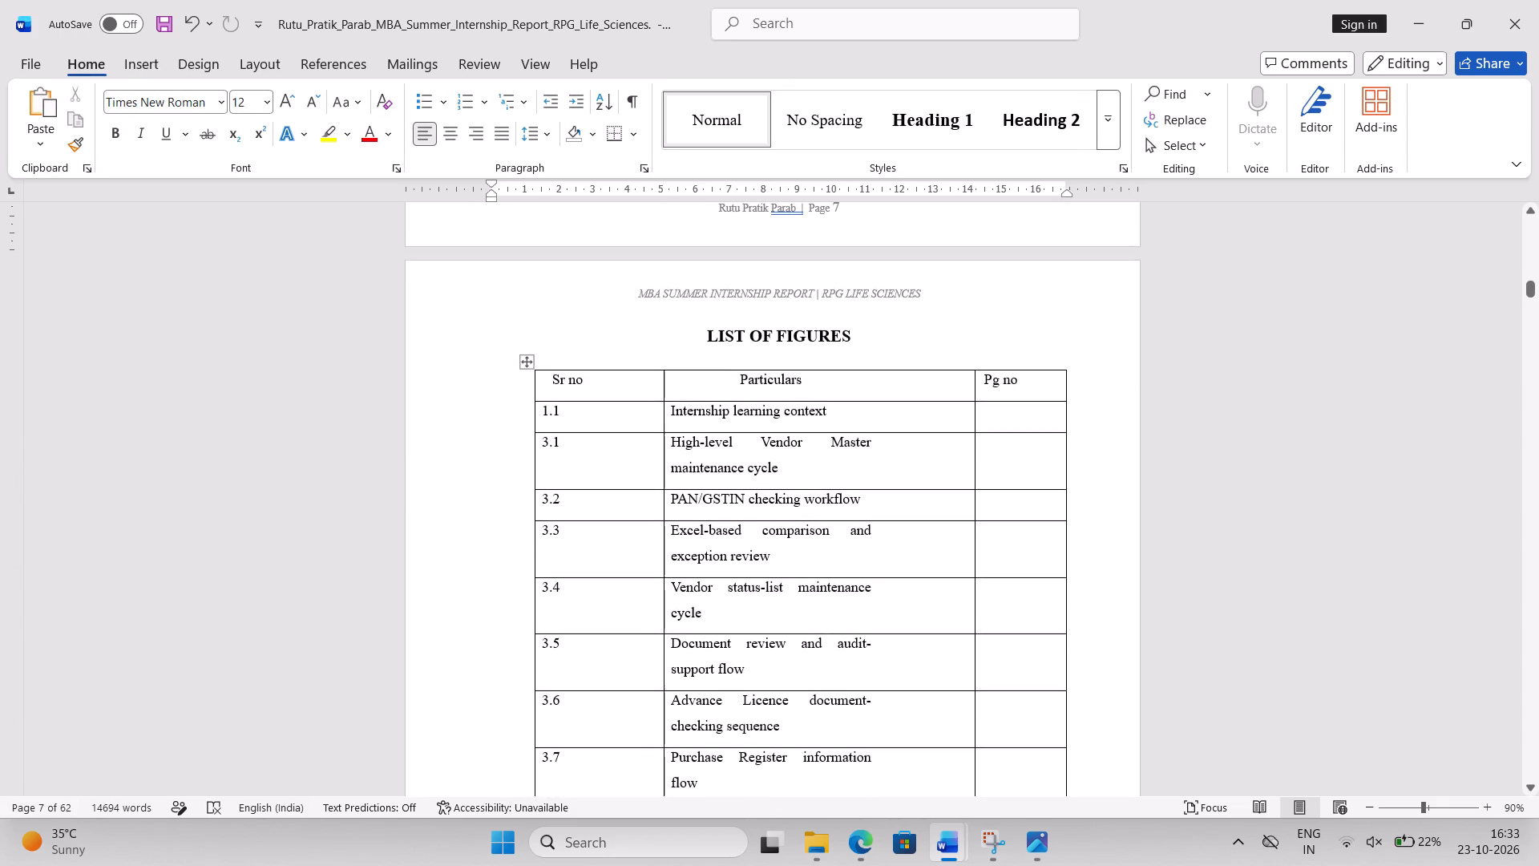
scroll(964, 609, right, 1)
click(1022, 429)
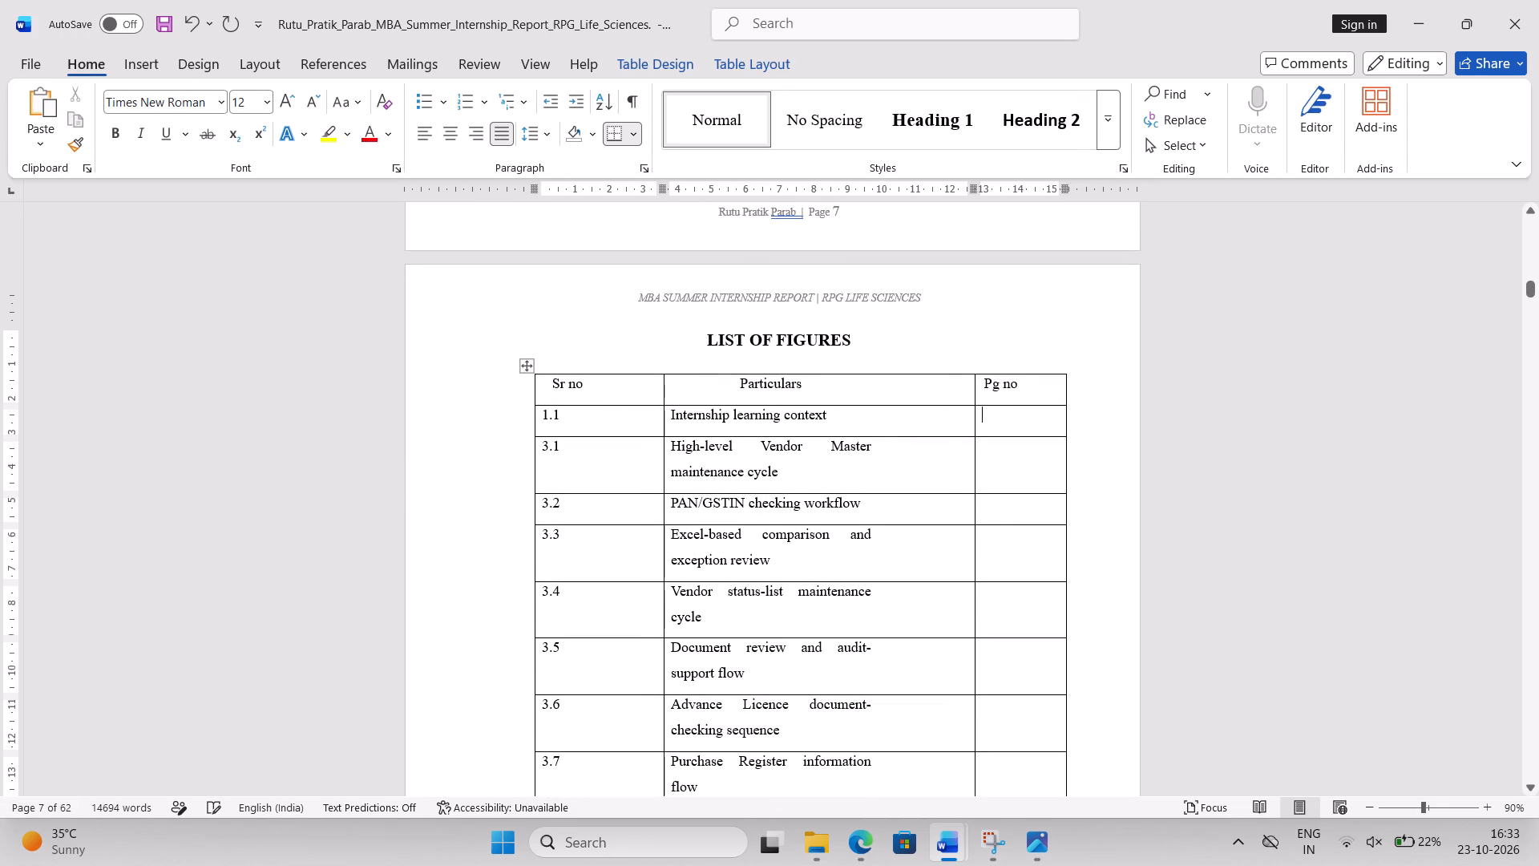
text(12)
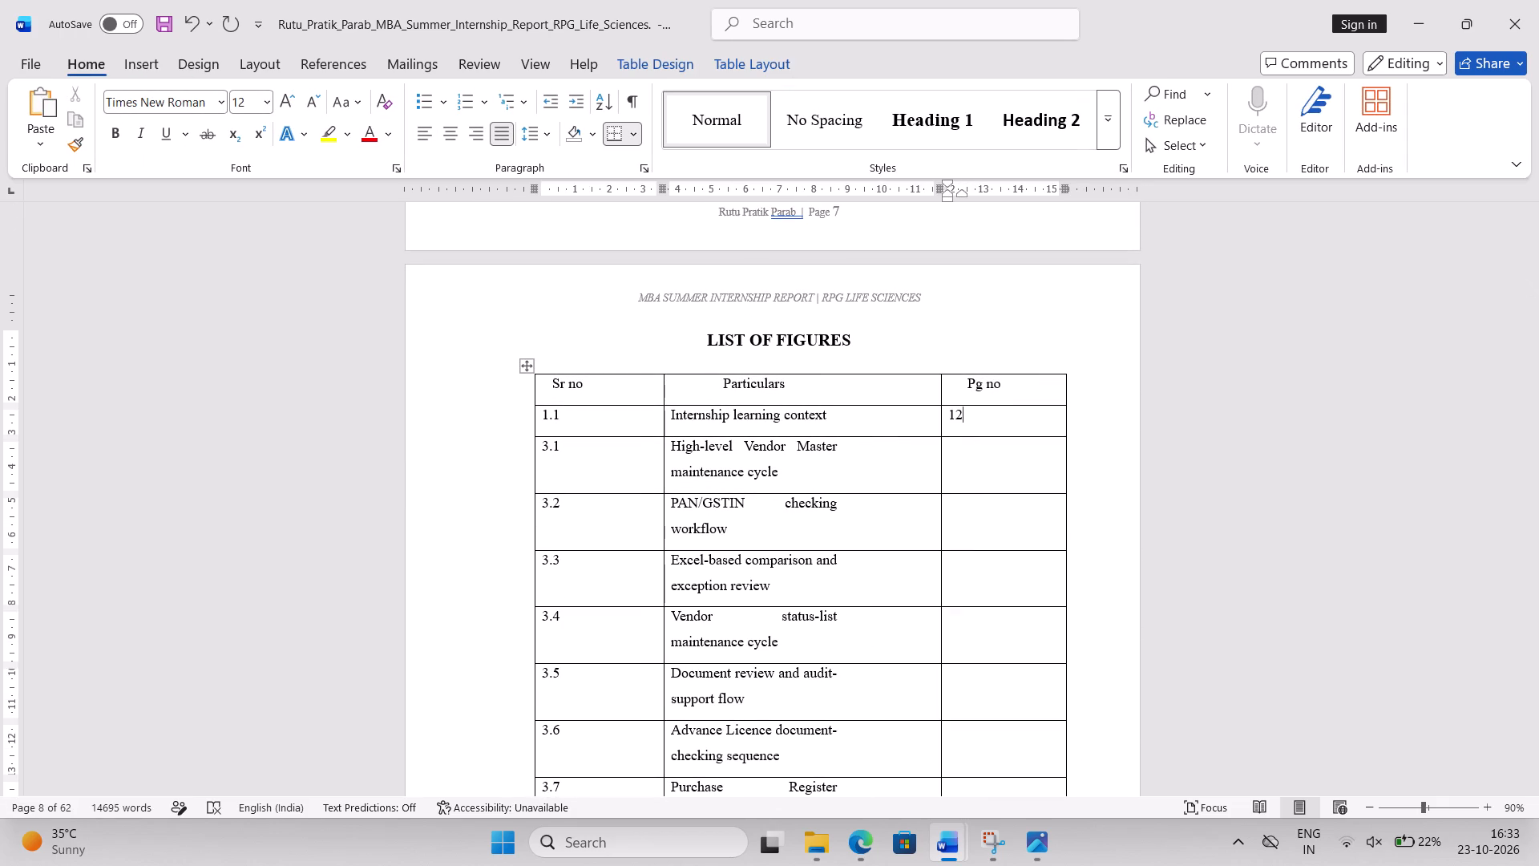
key(Down)
text(18)
key(Down)
text(20)
key(Down)
text(22)
key(Down)
text(23)
Enter page numbers 26, 28, 33, 40 and 55 for figures 3.5, 3.6, 3.7, 4.1 and 8.1 in the List of Figures.
key(Down)
key(5)
key(BackSpace)
text(26)
key(Down)
text(28)
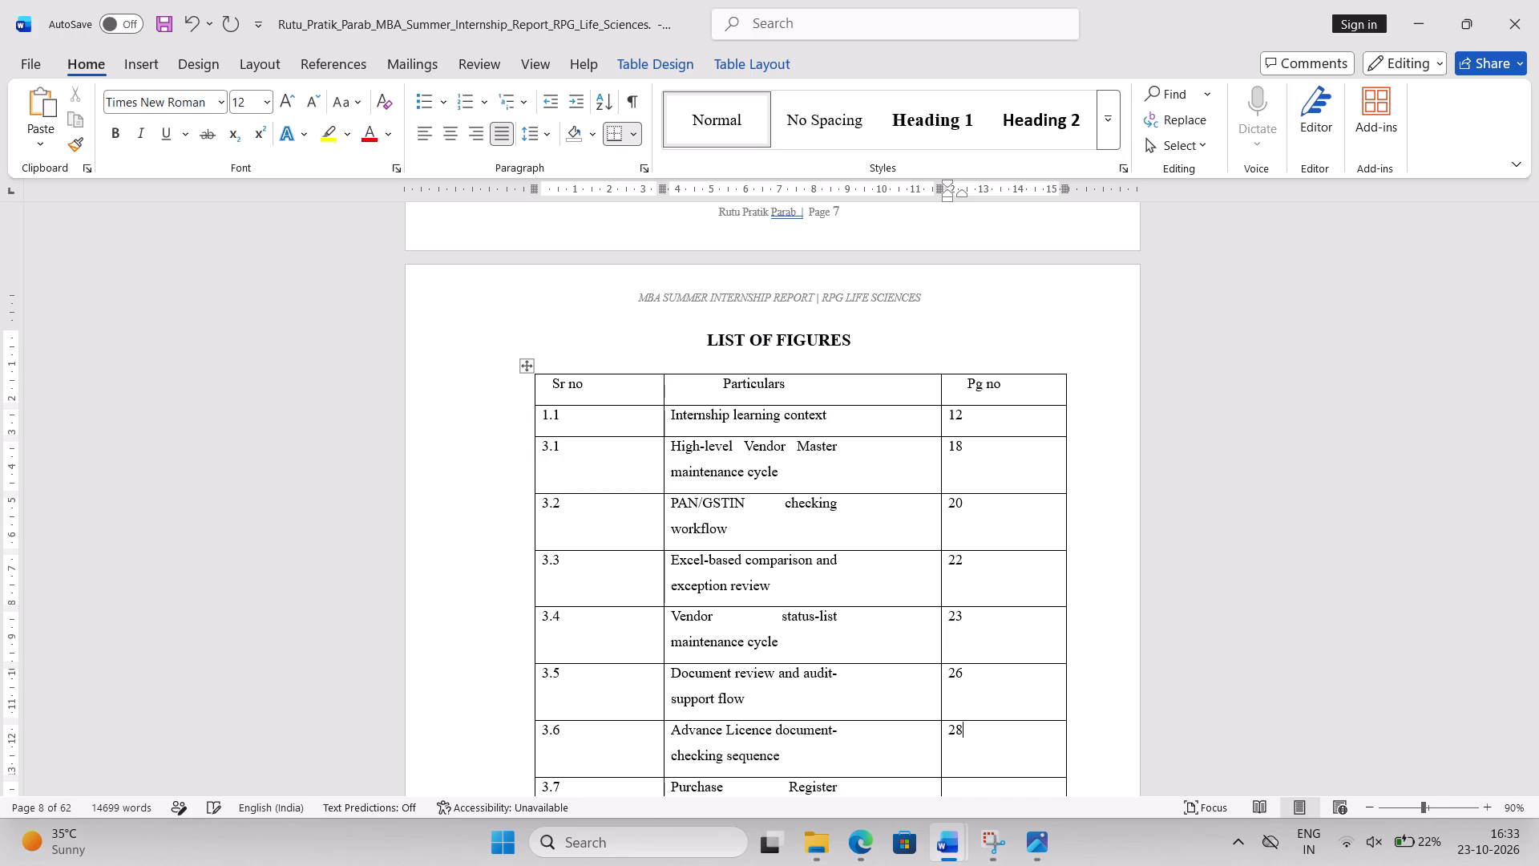
key(Down)
text(33)
key(Down)
text(40)
key(Down)
text(55)
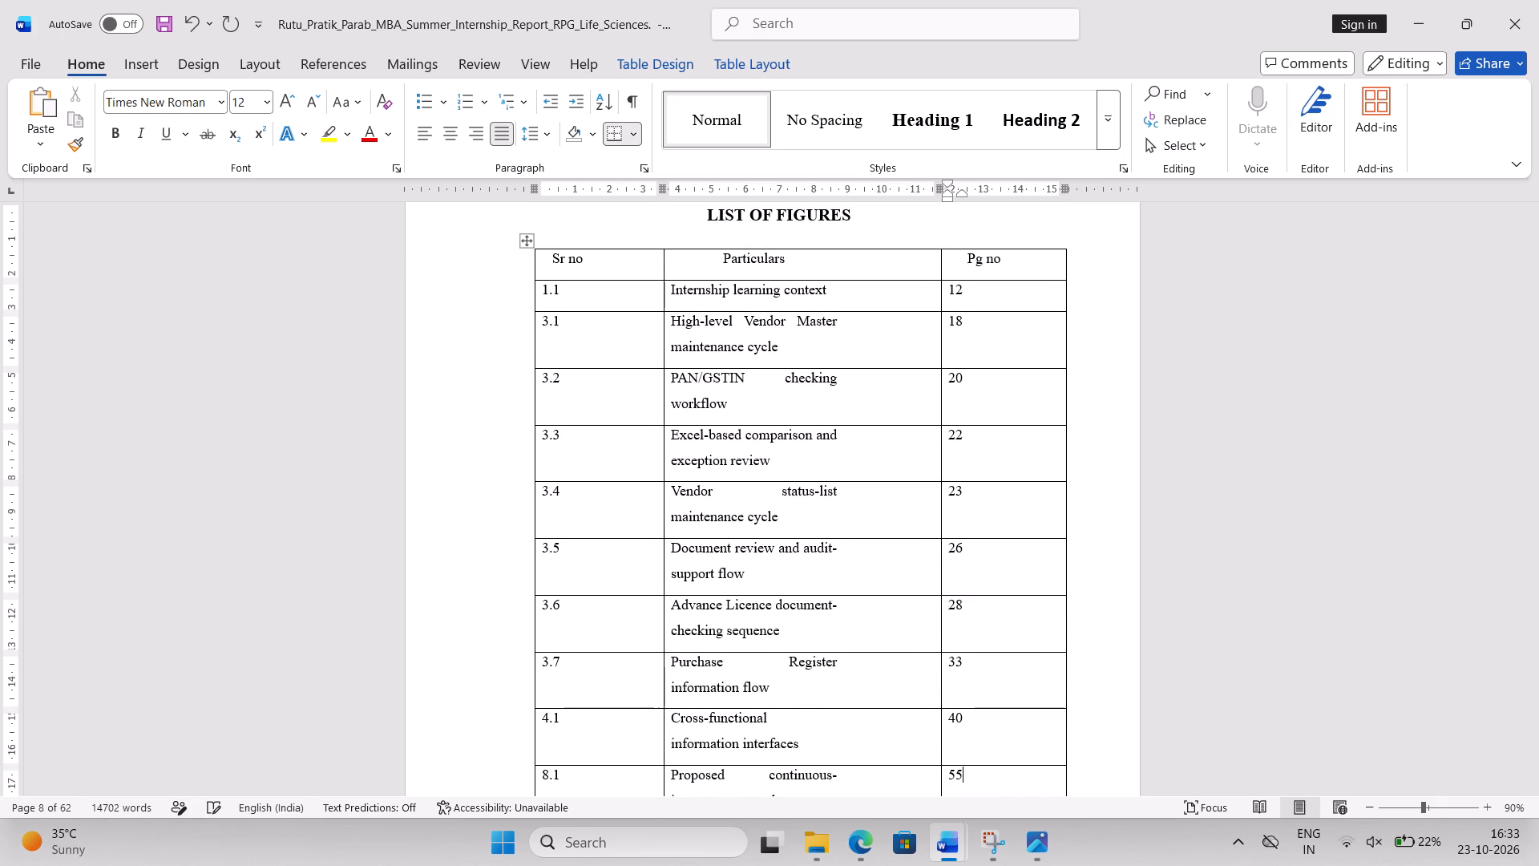
Review the end of the List of Figures and the front pages of the report back to the cover page.
scroll(1265, 396, down, 1)
right_click(1265, 396)
scroll(1265, 396, down, 2)
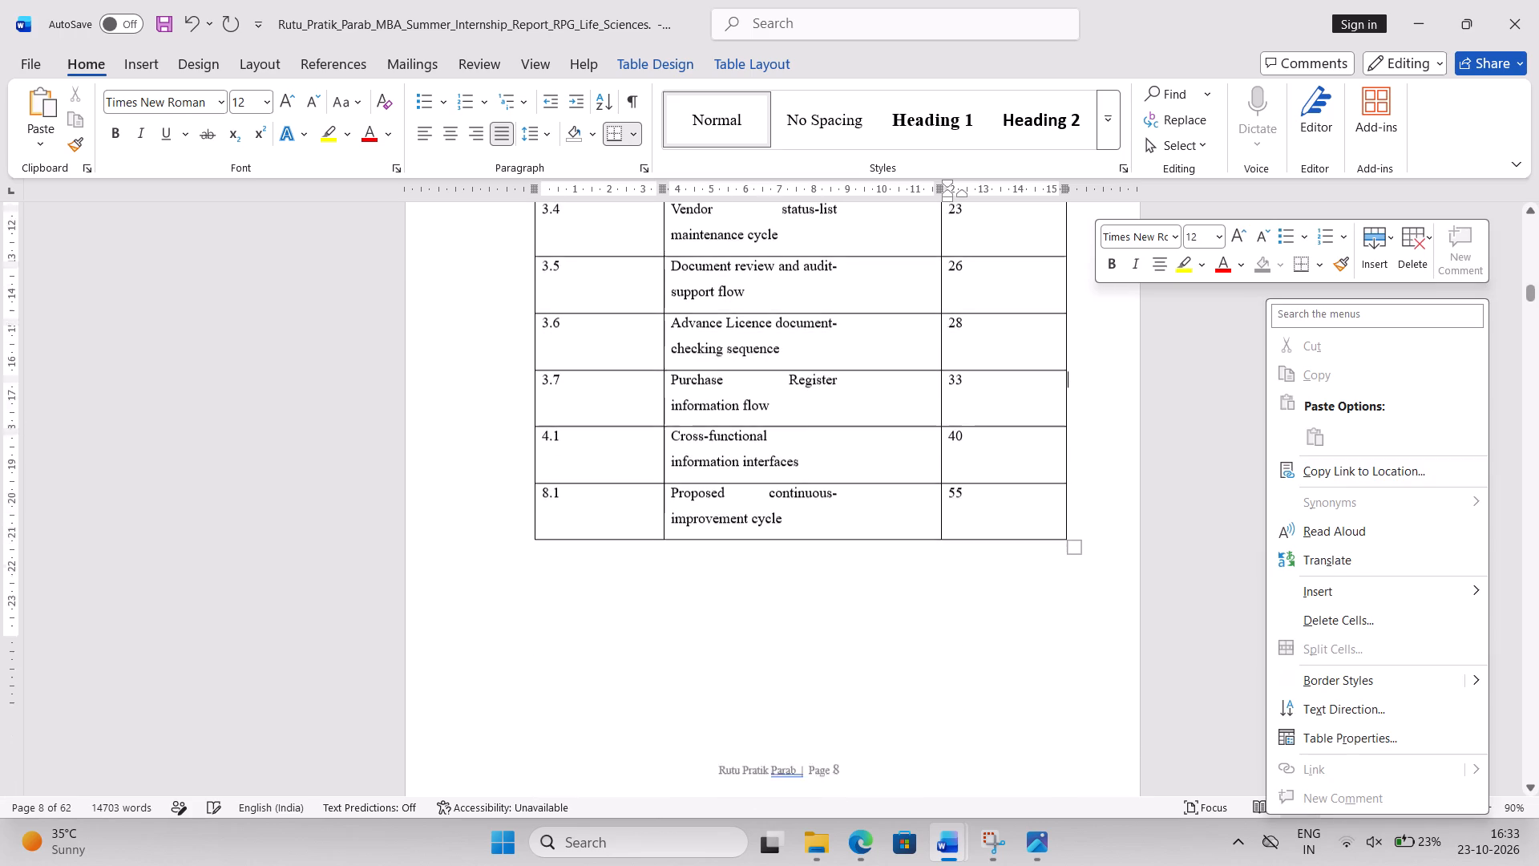
scroll(1265, 396, down, 3)
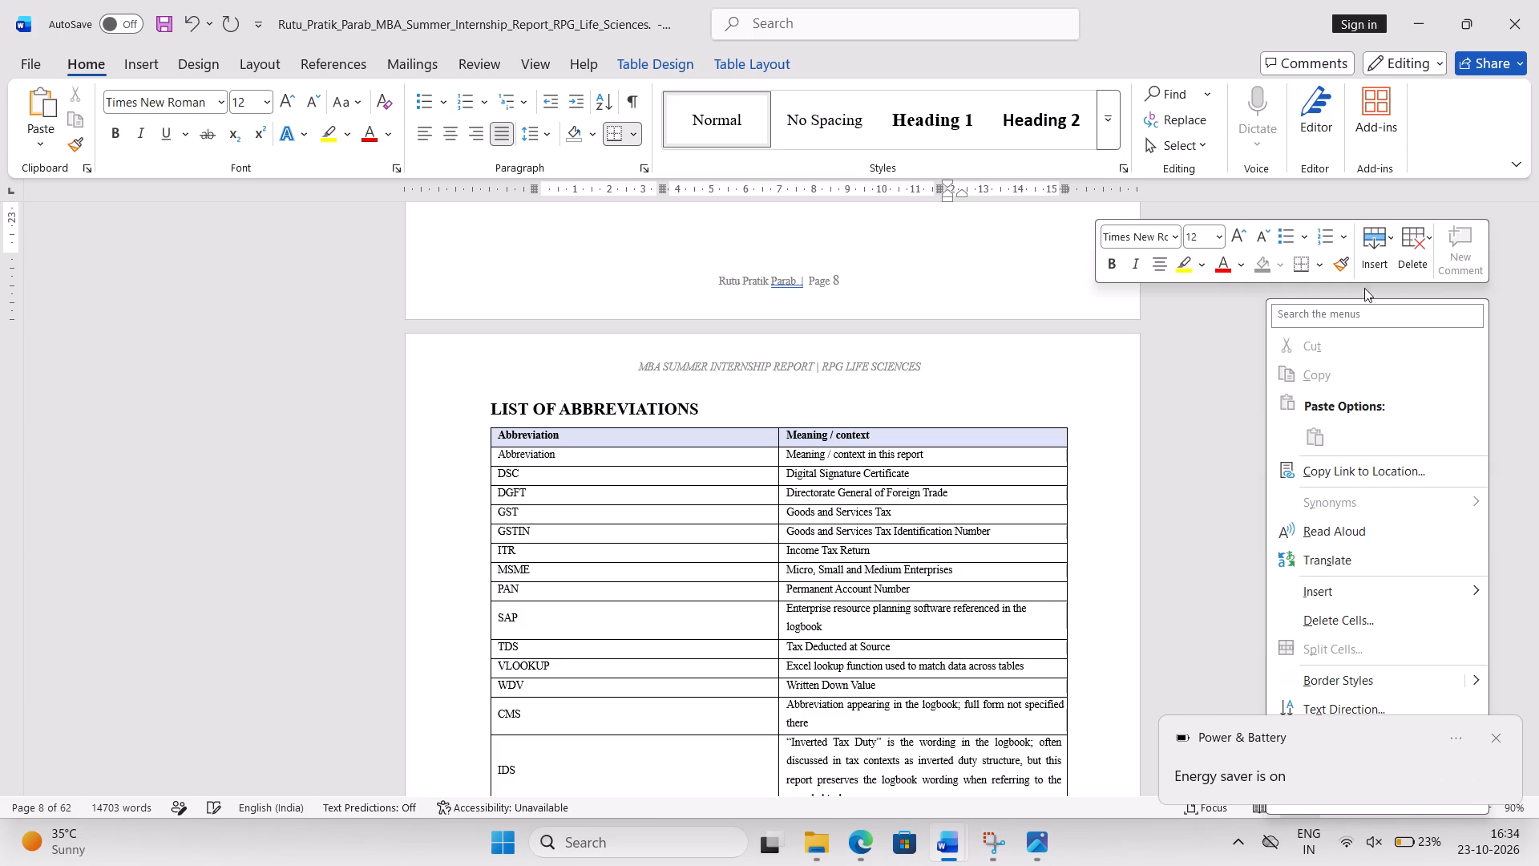
click(1240, 379)
scroll(1240, 379, up, 10)
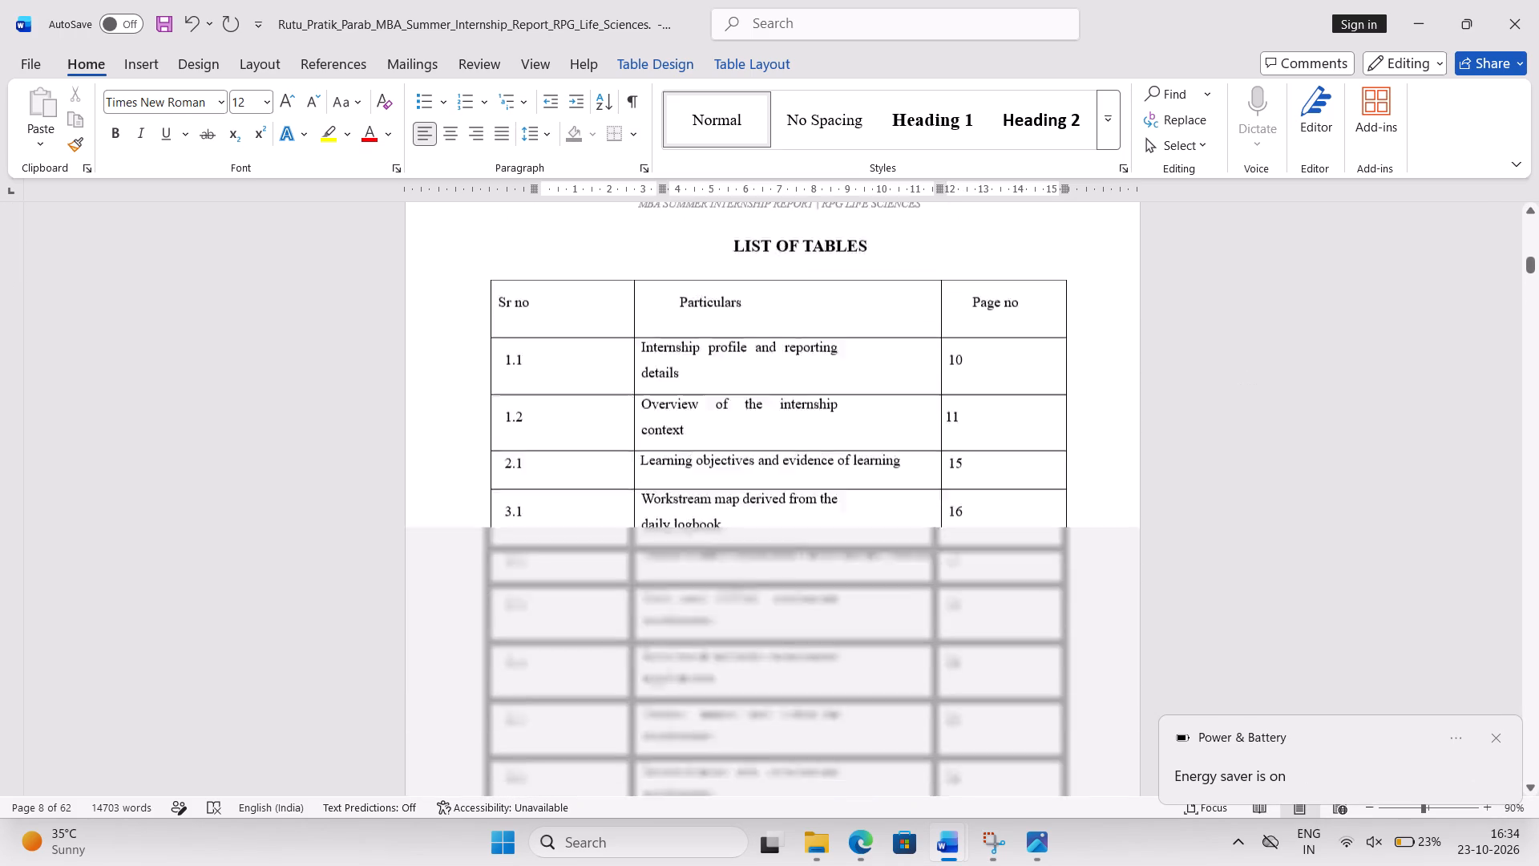
scroll(1240, 379, up, 4)
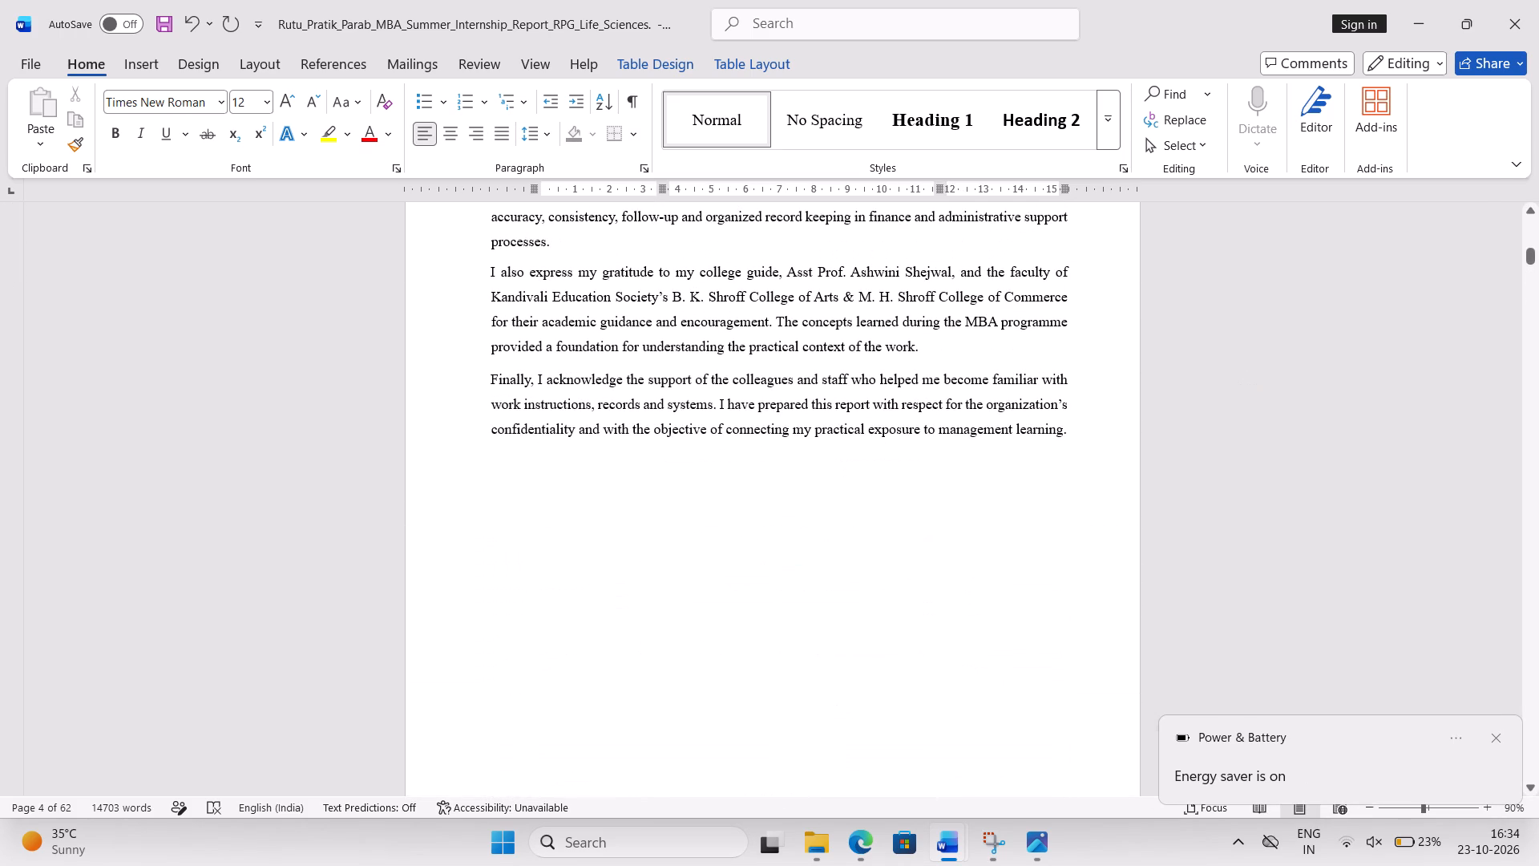
scroll(1040, 530, up, 20)
scroll(1040, 530, up, 14)
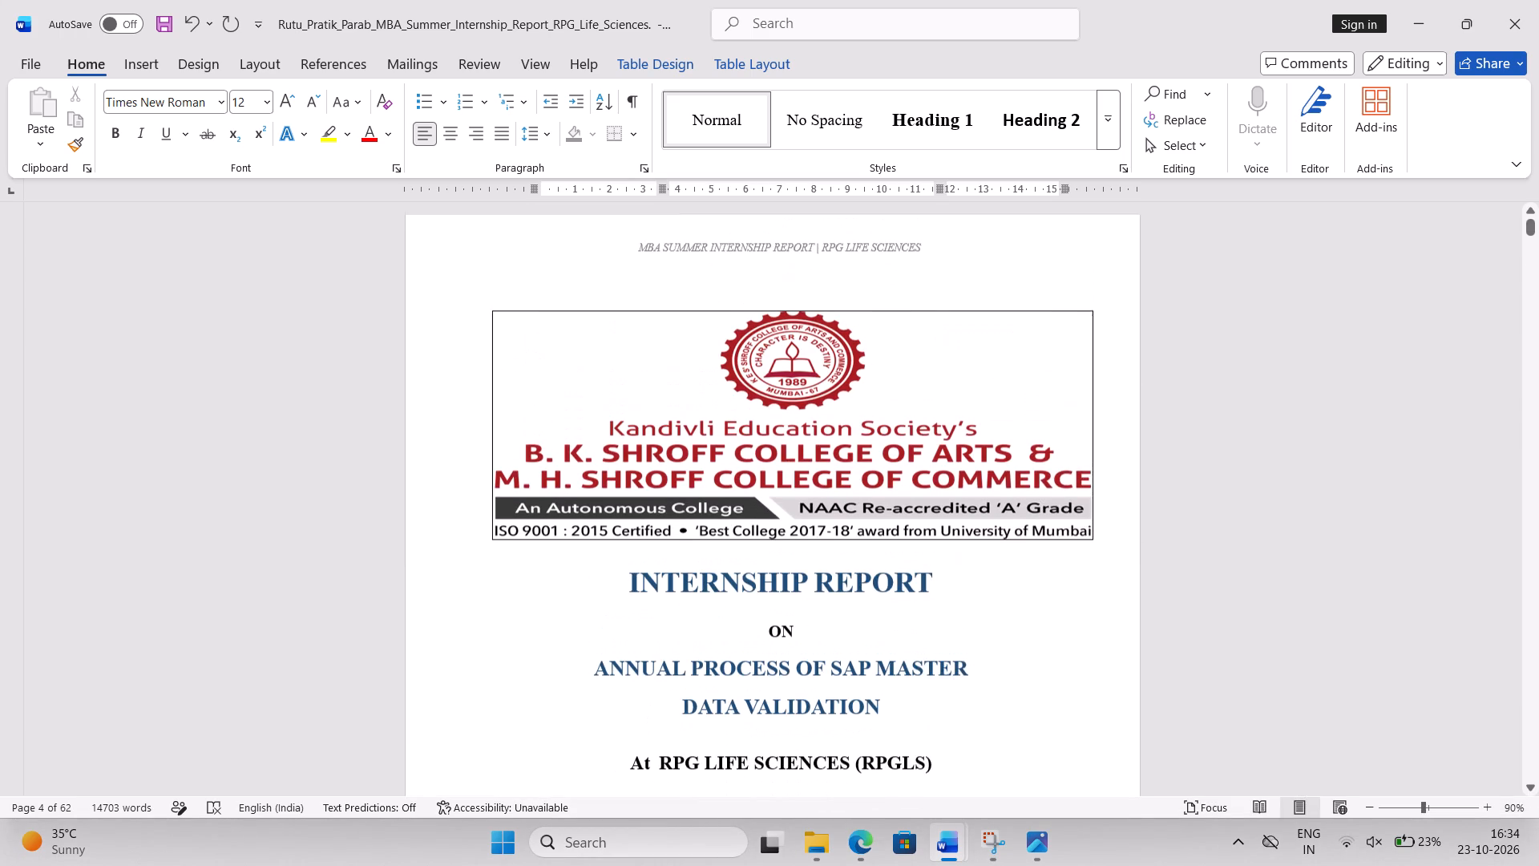
scroll(1040, 530, up, 6)
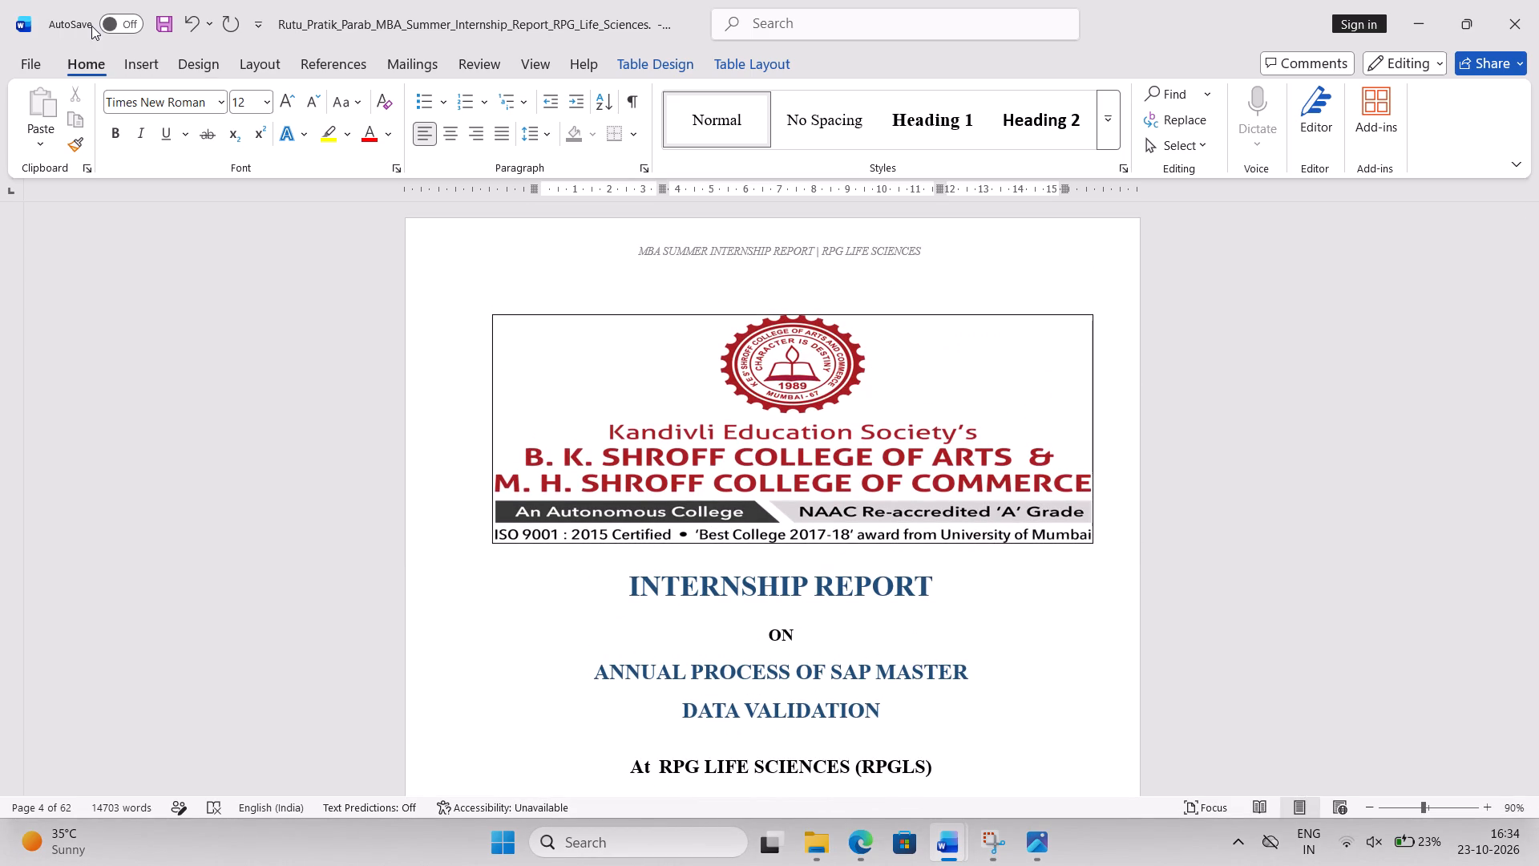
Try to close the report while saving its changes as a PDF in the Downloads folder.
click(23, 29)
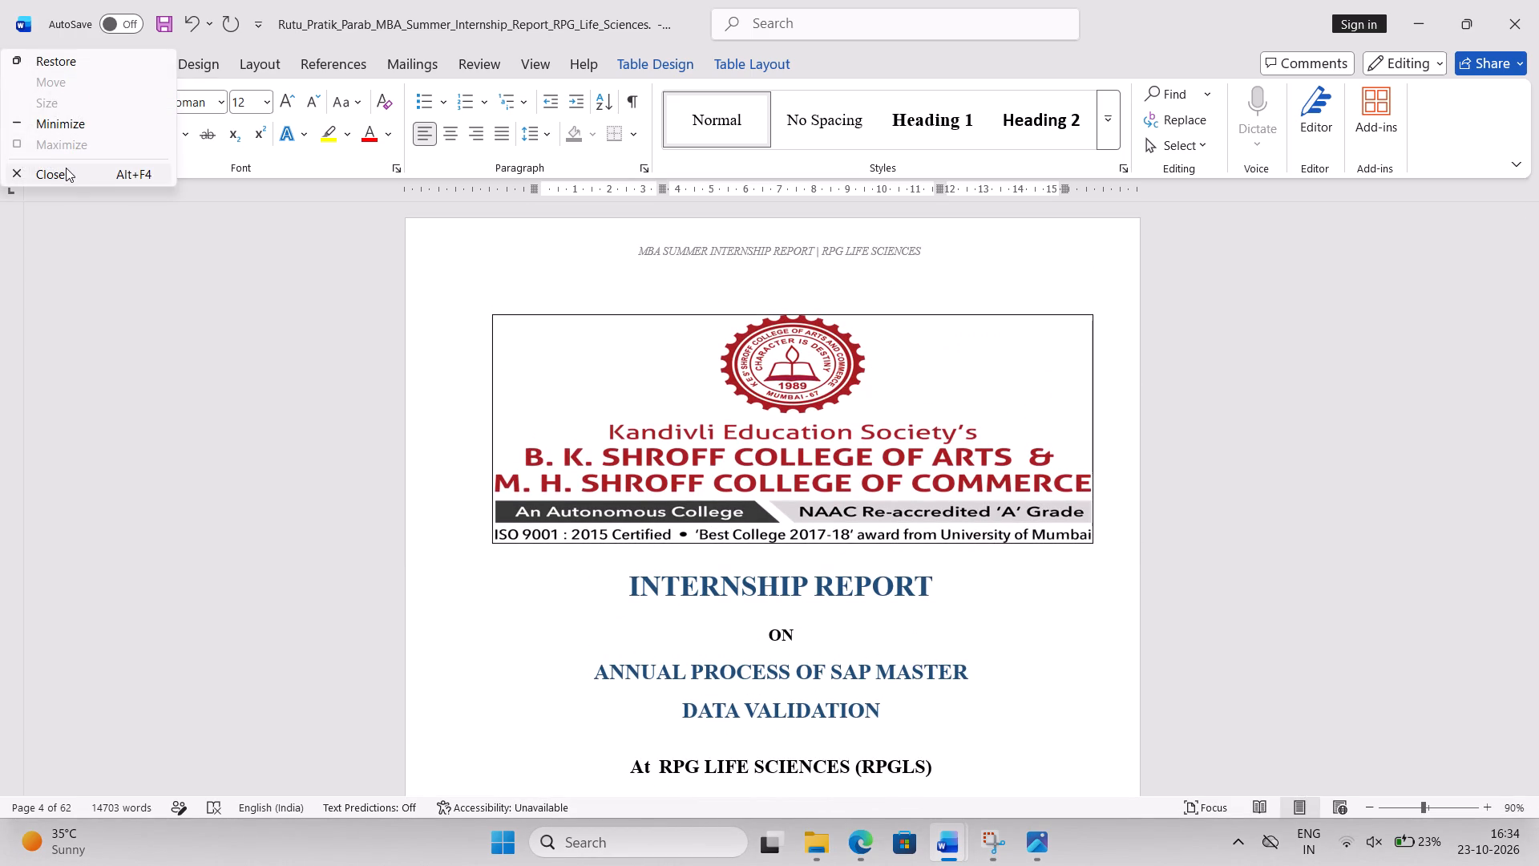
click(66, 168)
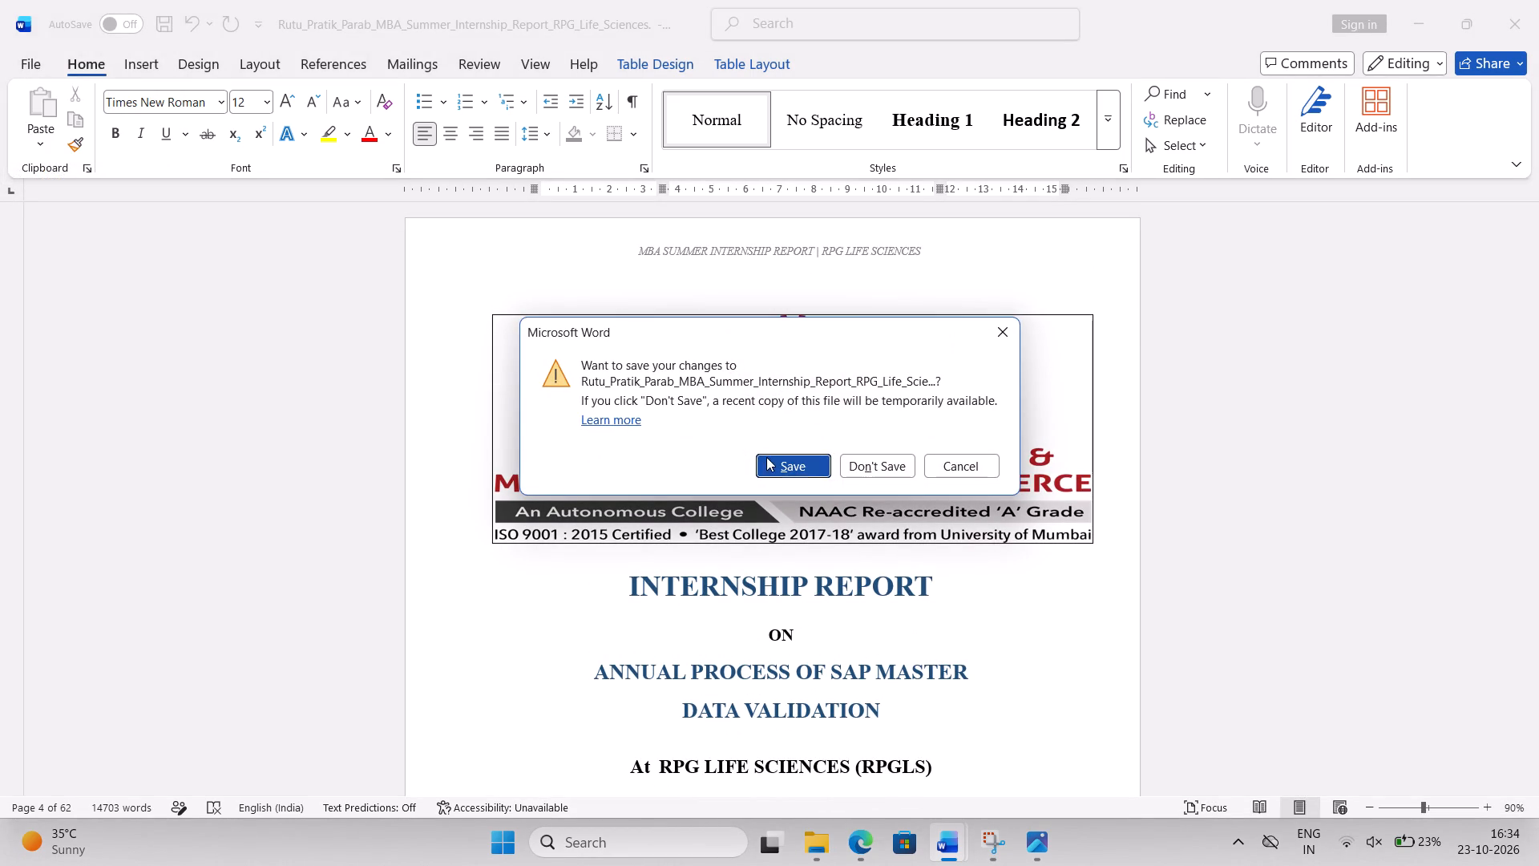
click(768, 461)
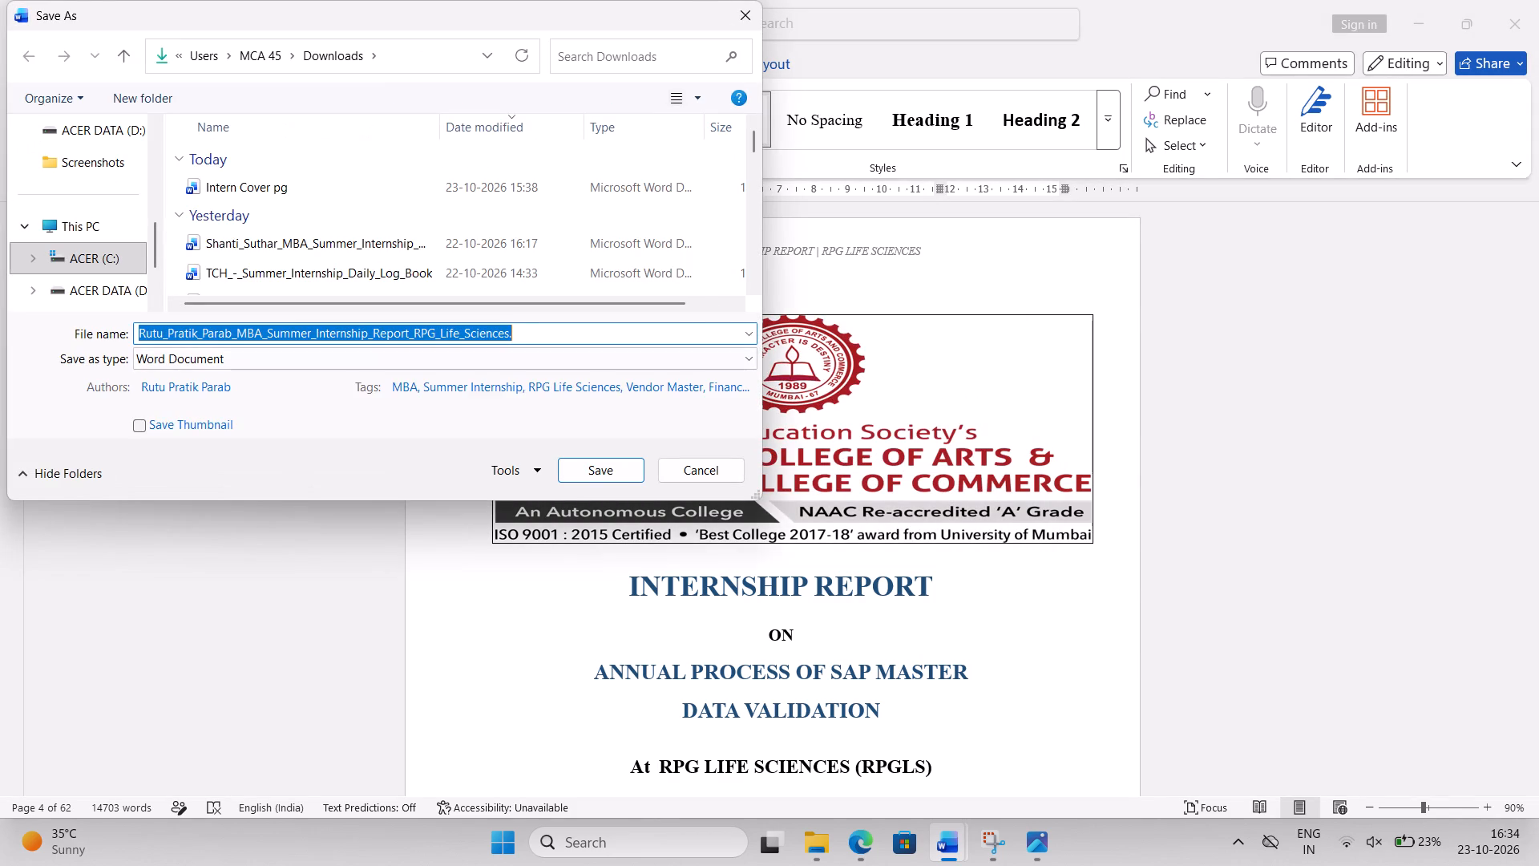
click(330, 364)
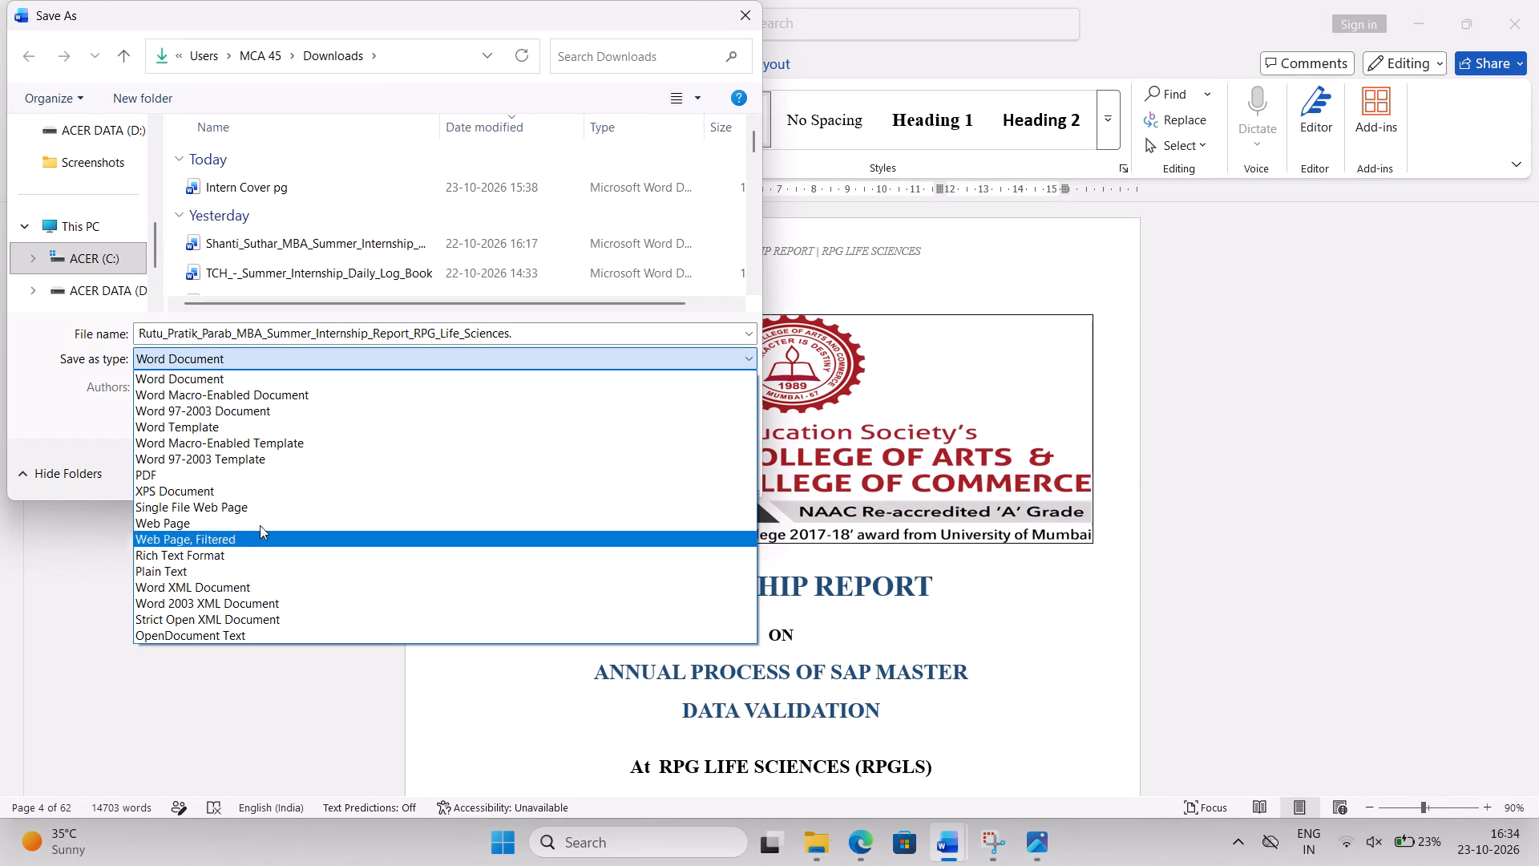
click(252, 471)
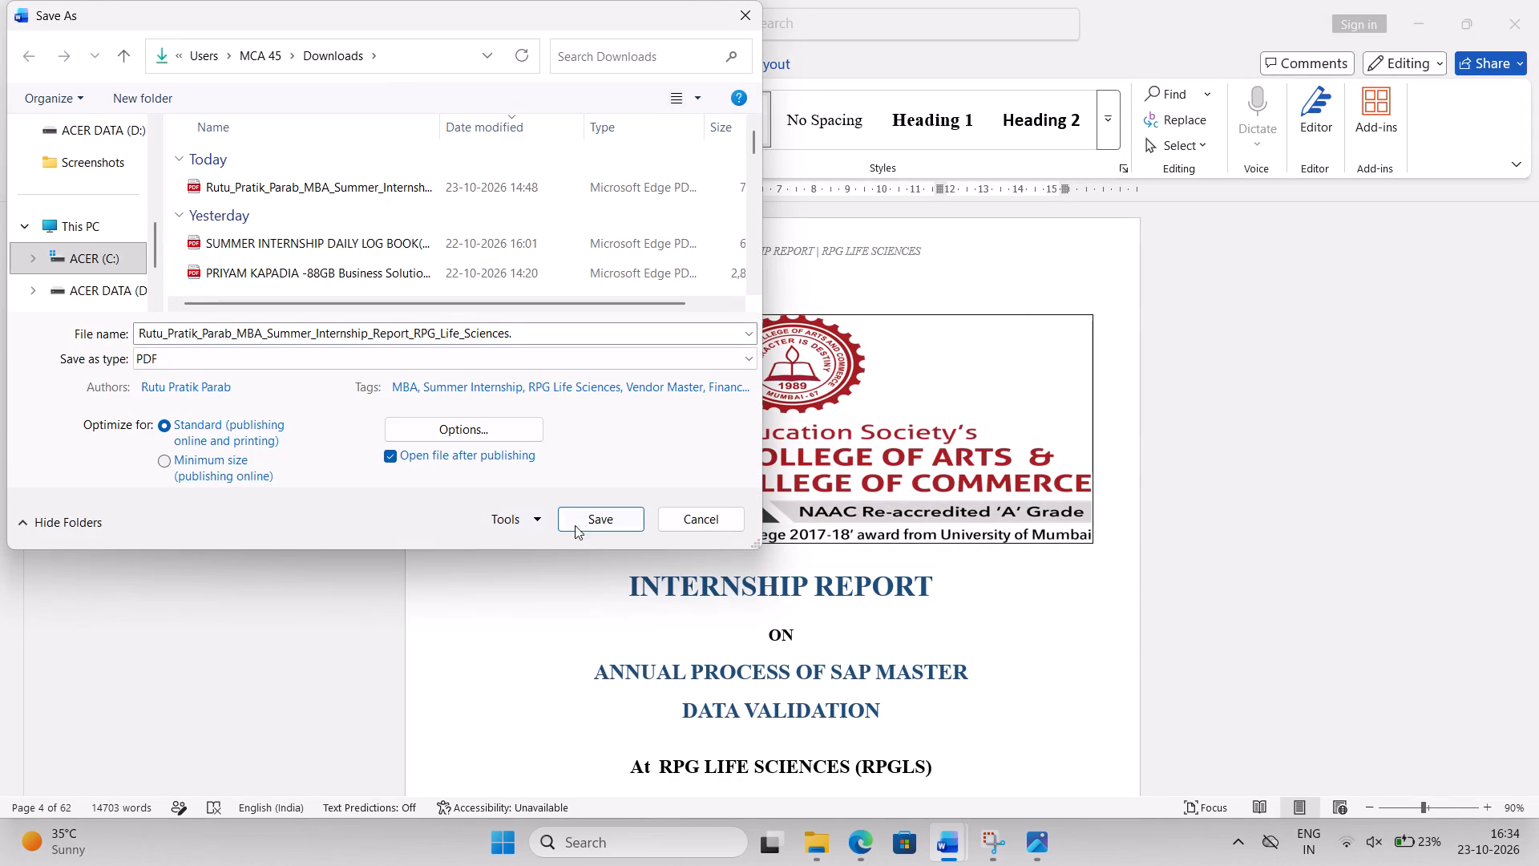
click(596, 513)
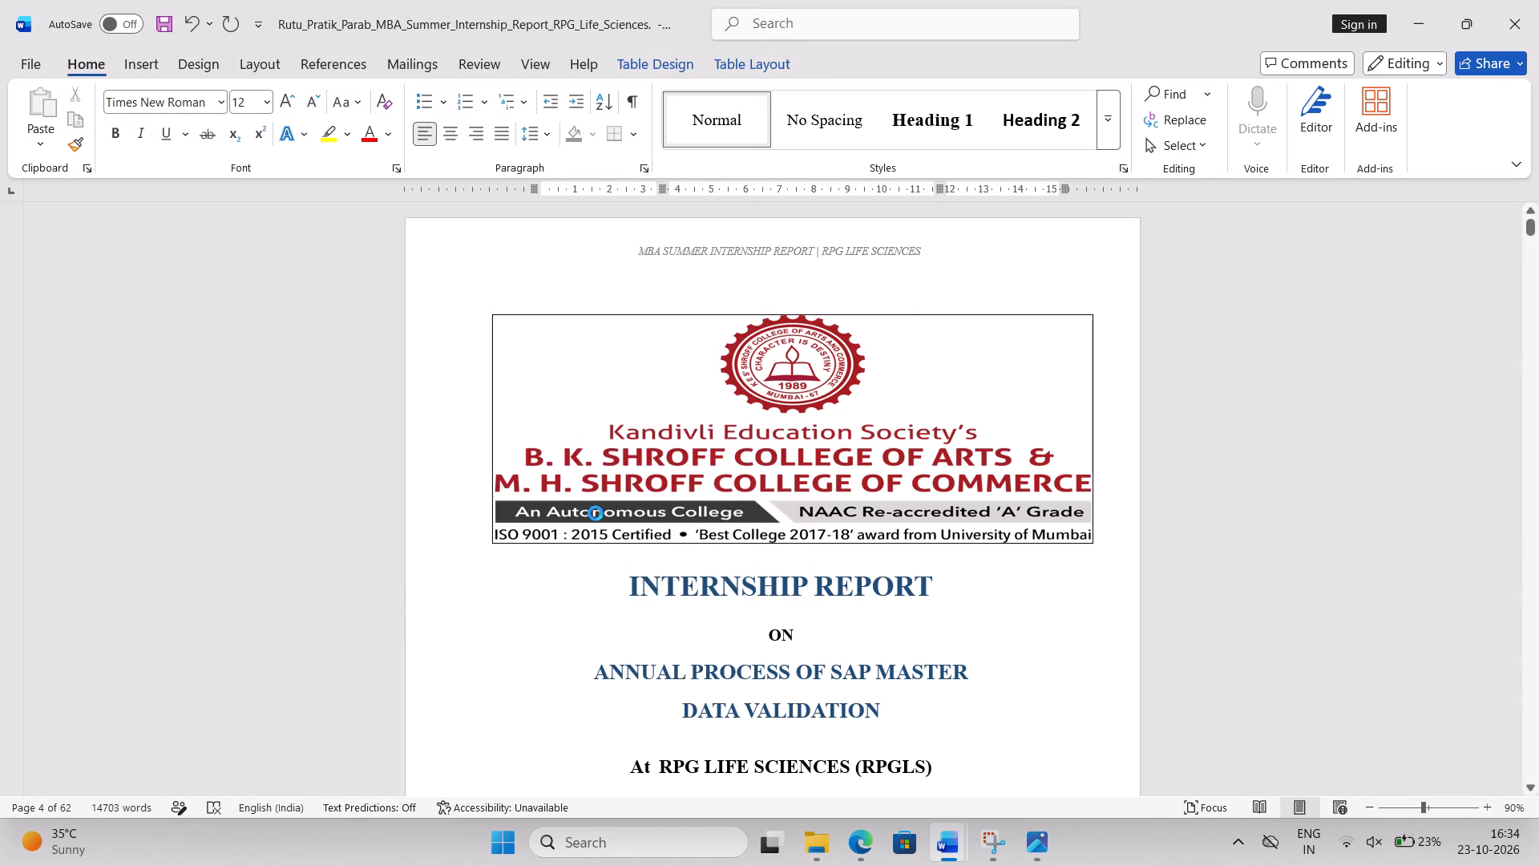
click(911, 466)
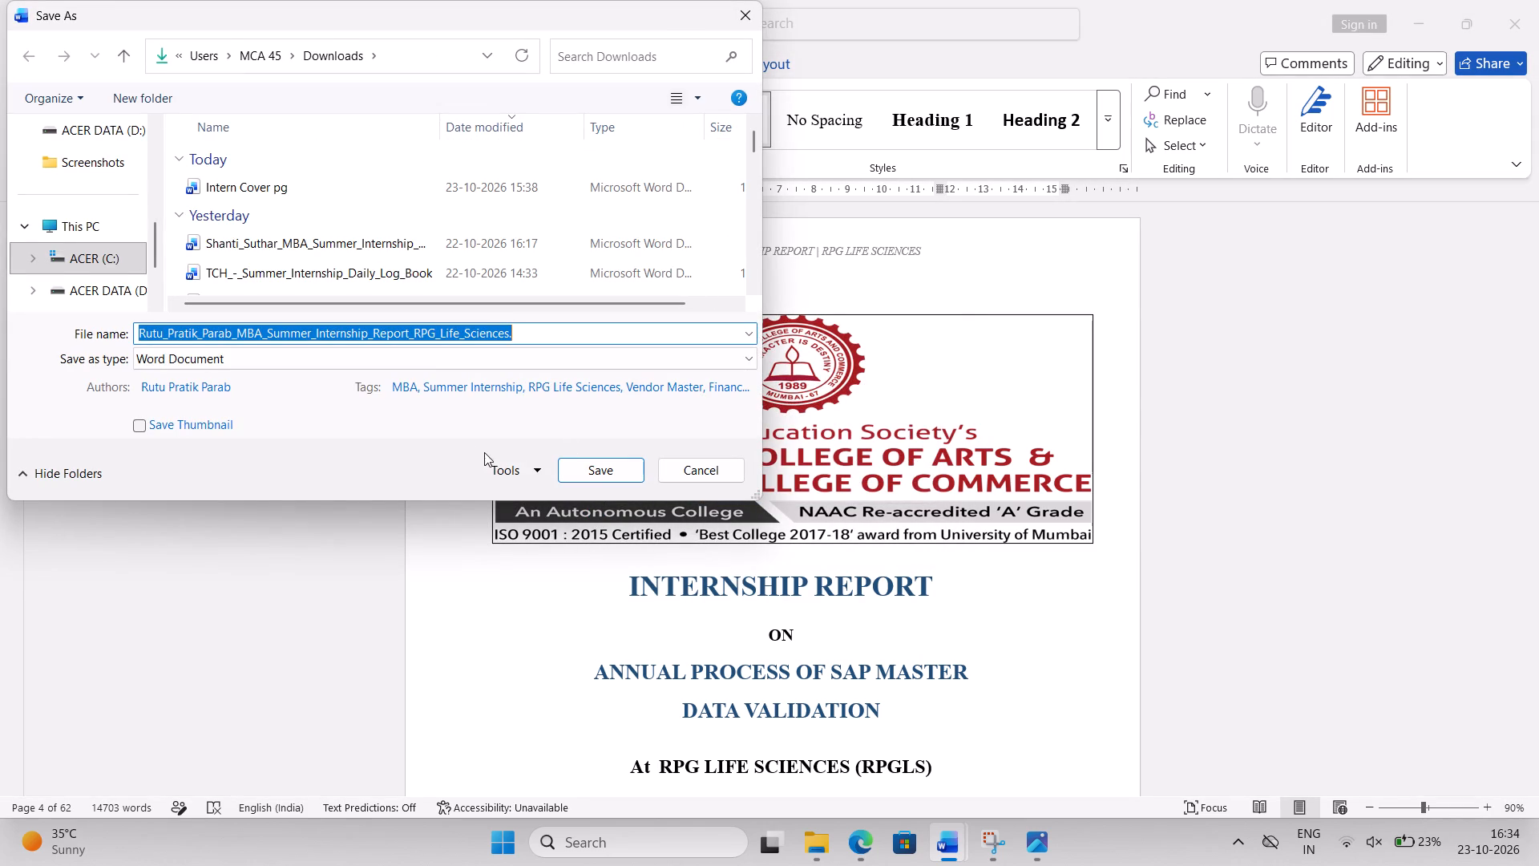
Remove the trailing full stop from the file name and save the report as a Word Document in Downloads.
click(537, 333)
key(BackSpace)
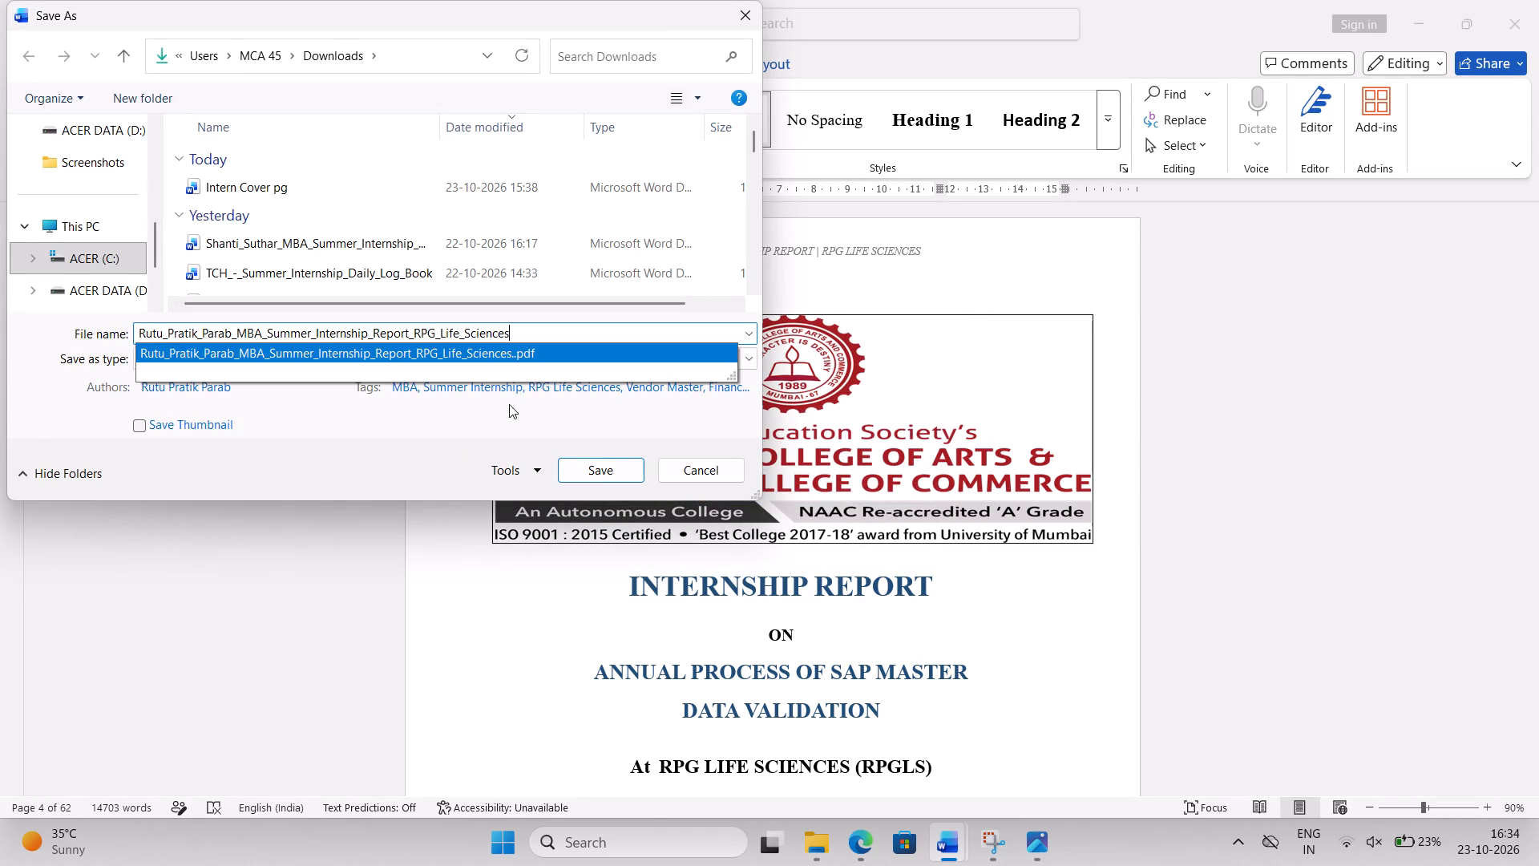
click(596, 466)
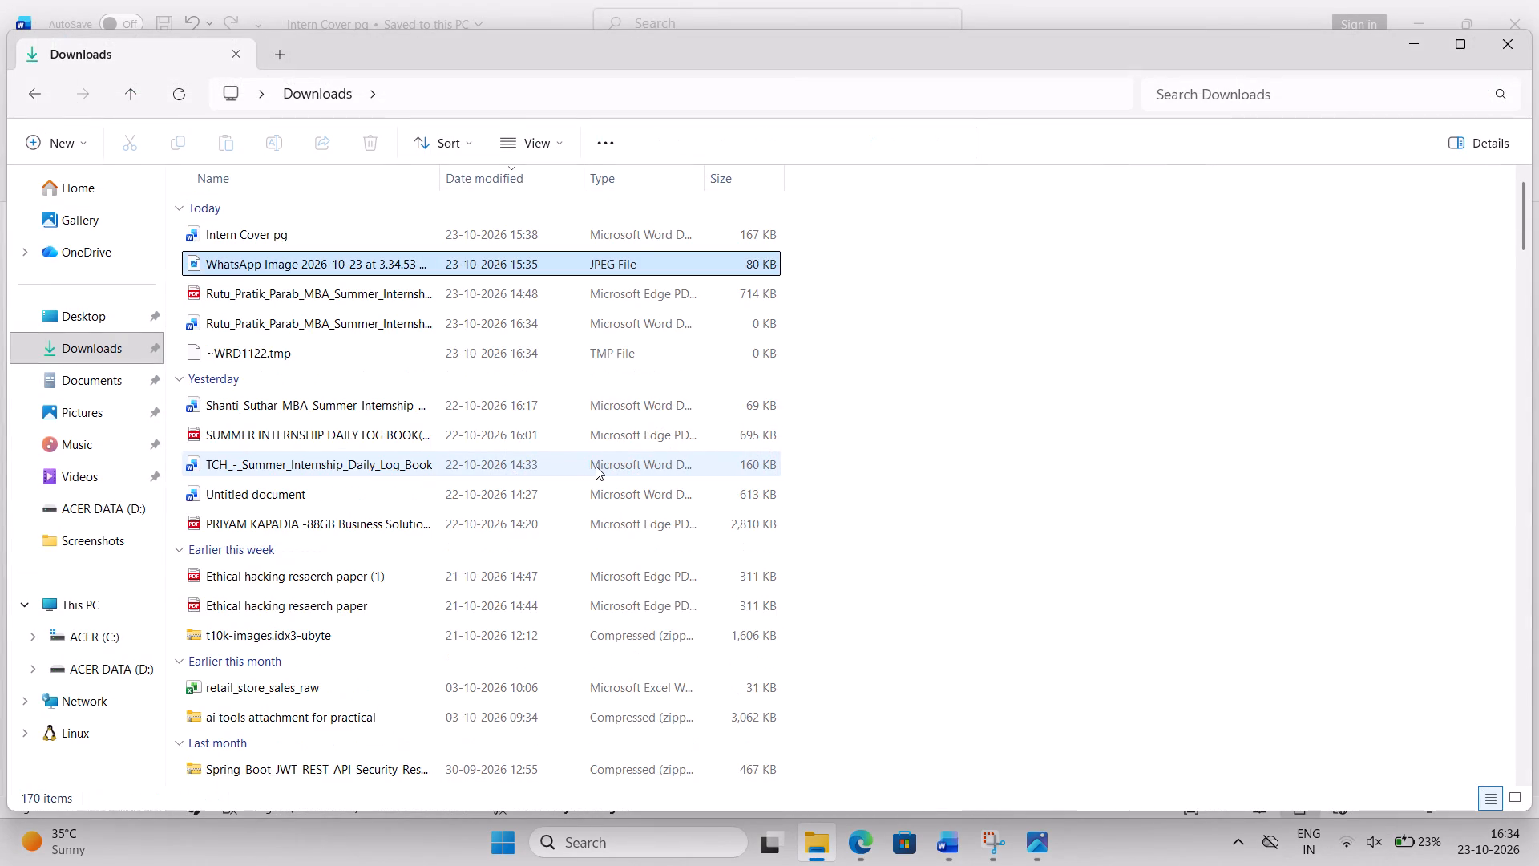
Open the internship report PDF from the Downloads folder in Edge and check its cover page.
double_click(382, 304)
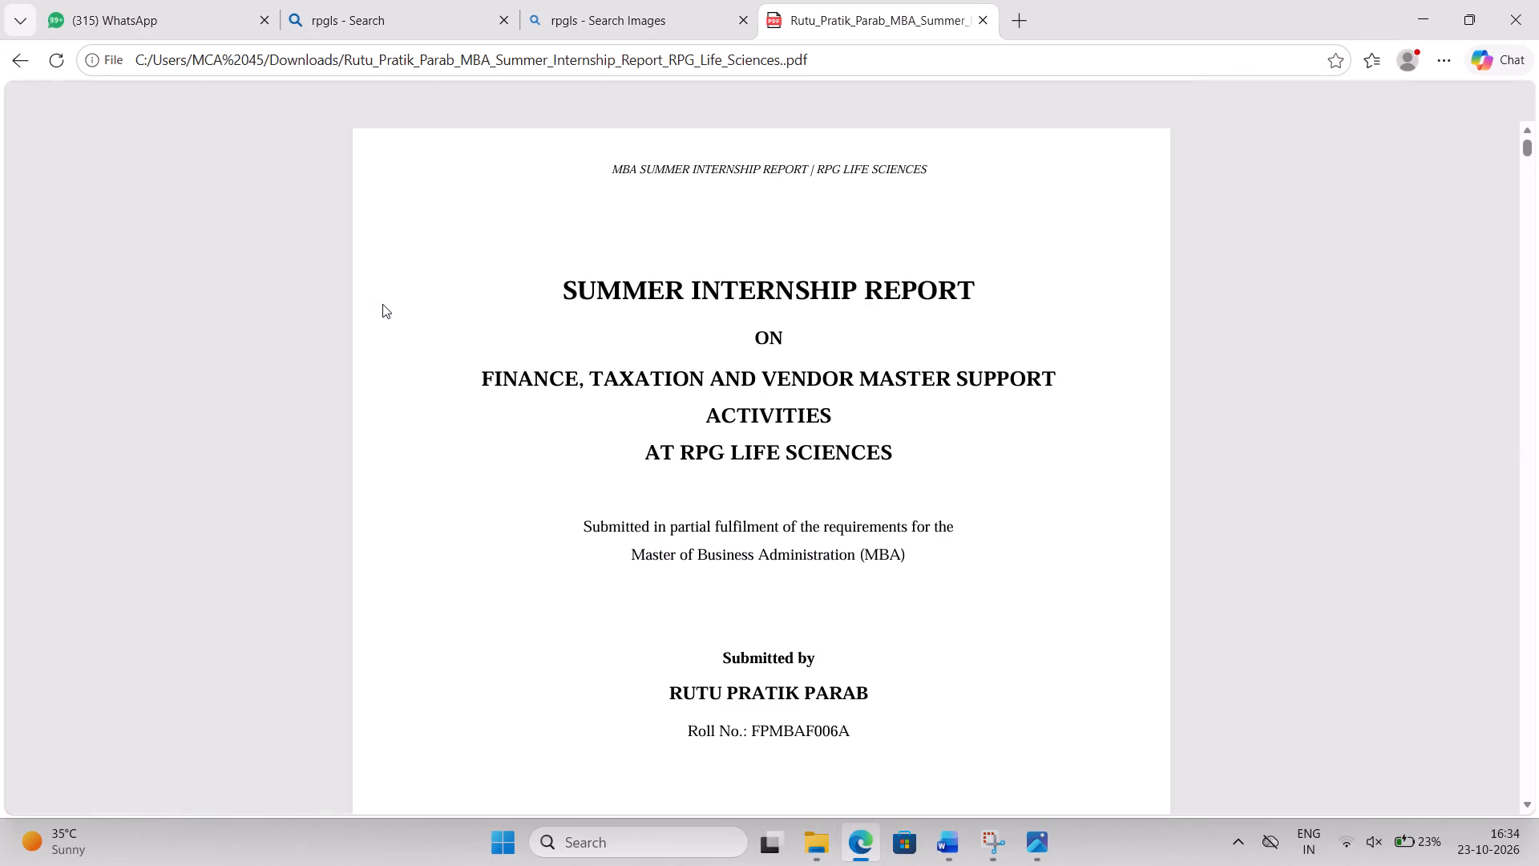
scroll(382, 304, down, 3)
scroll(382, 304, up, 7)
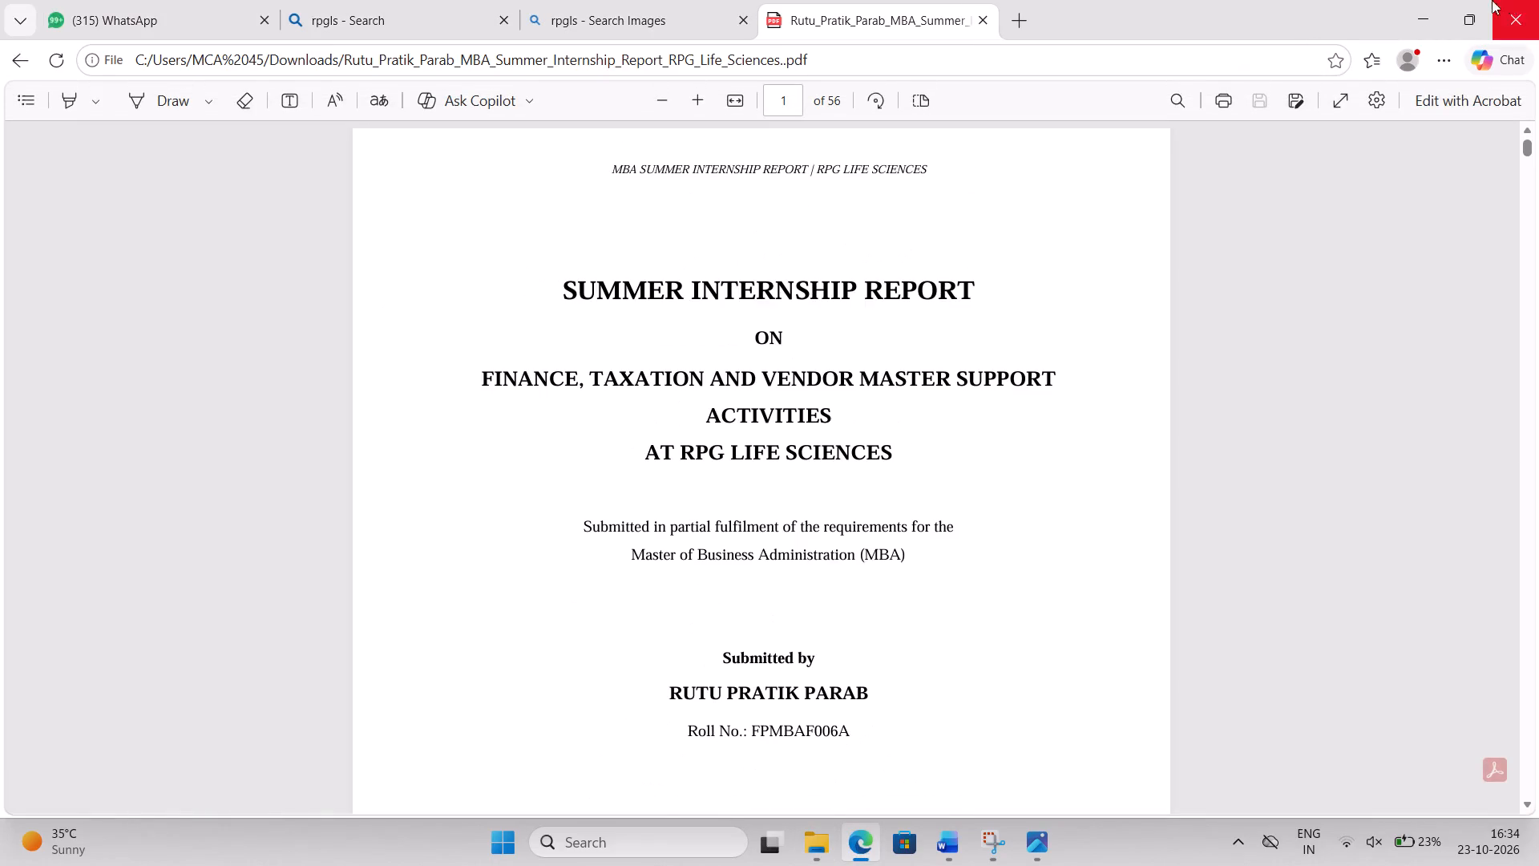